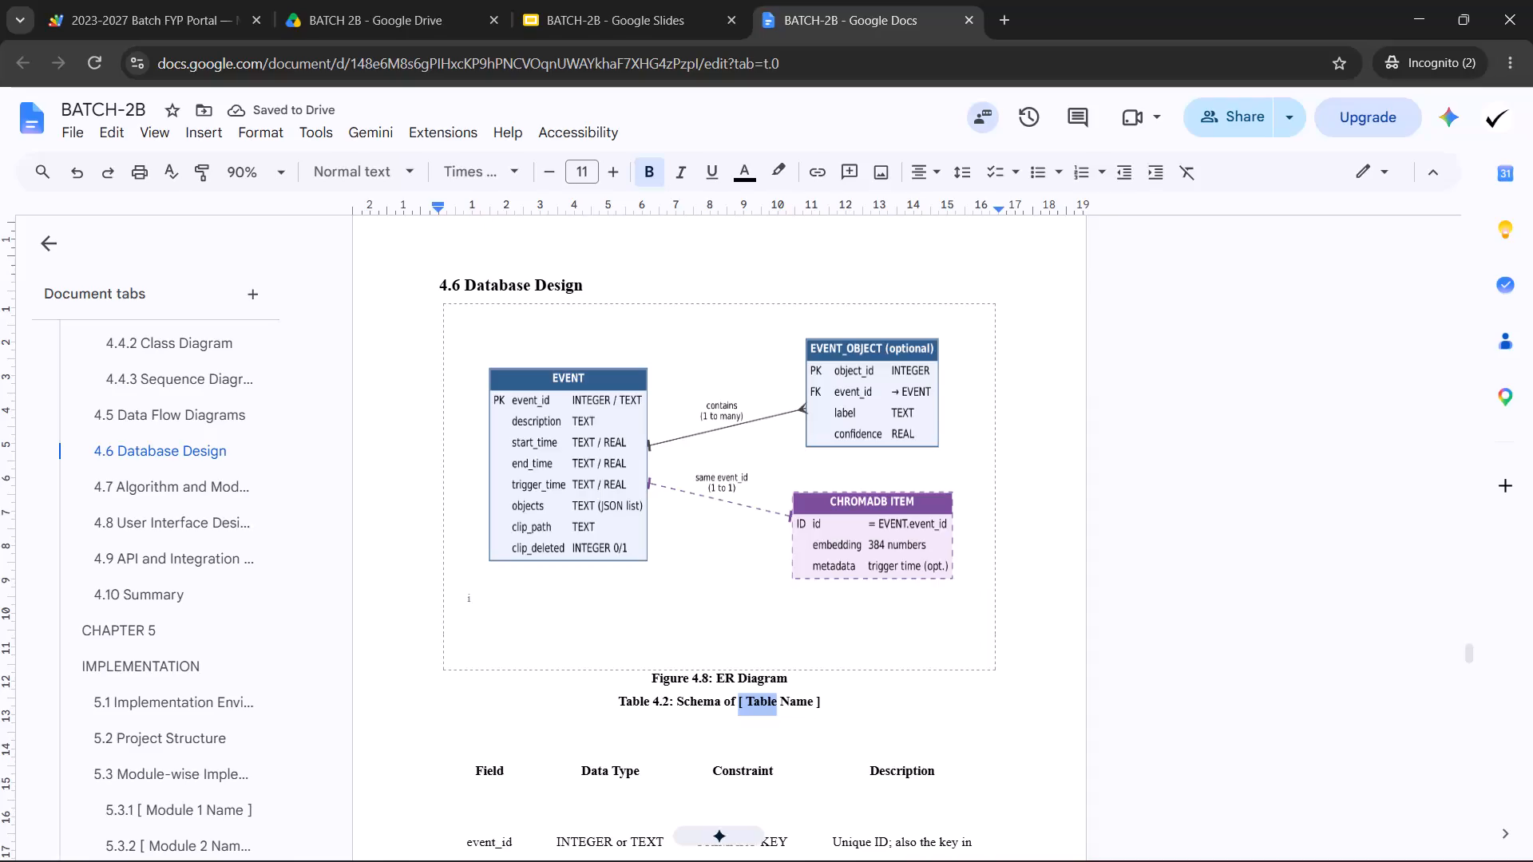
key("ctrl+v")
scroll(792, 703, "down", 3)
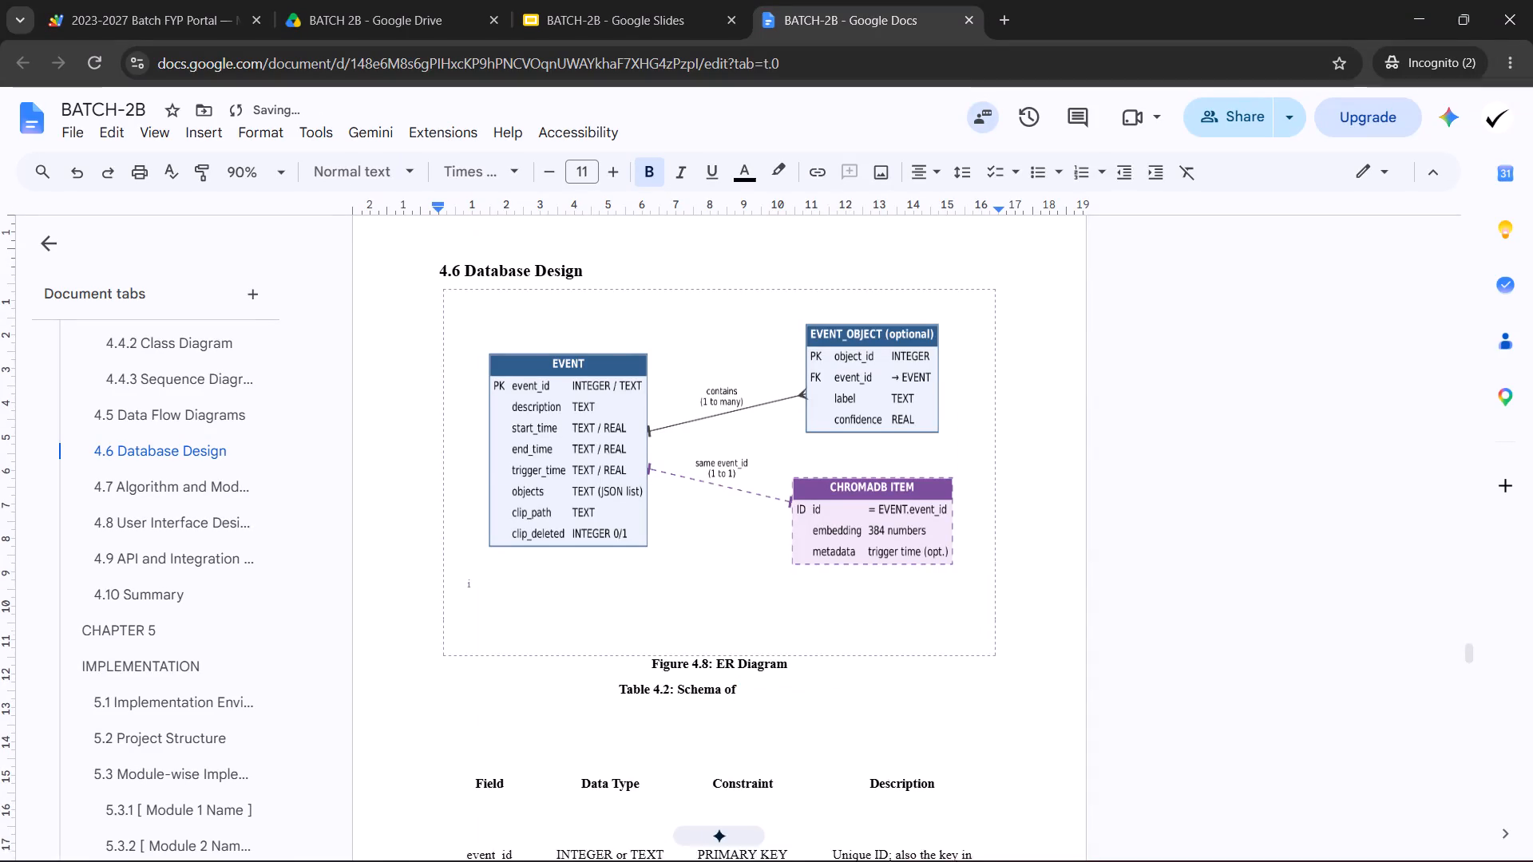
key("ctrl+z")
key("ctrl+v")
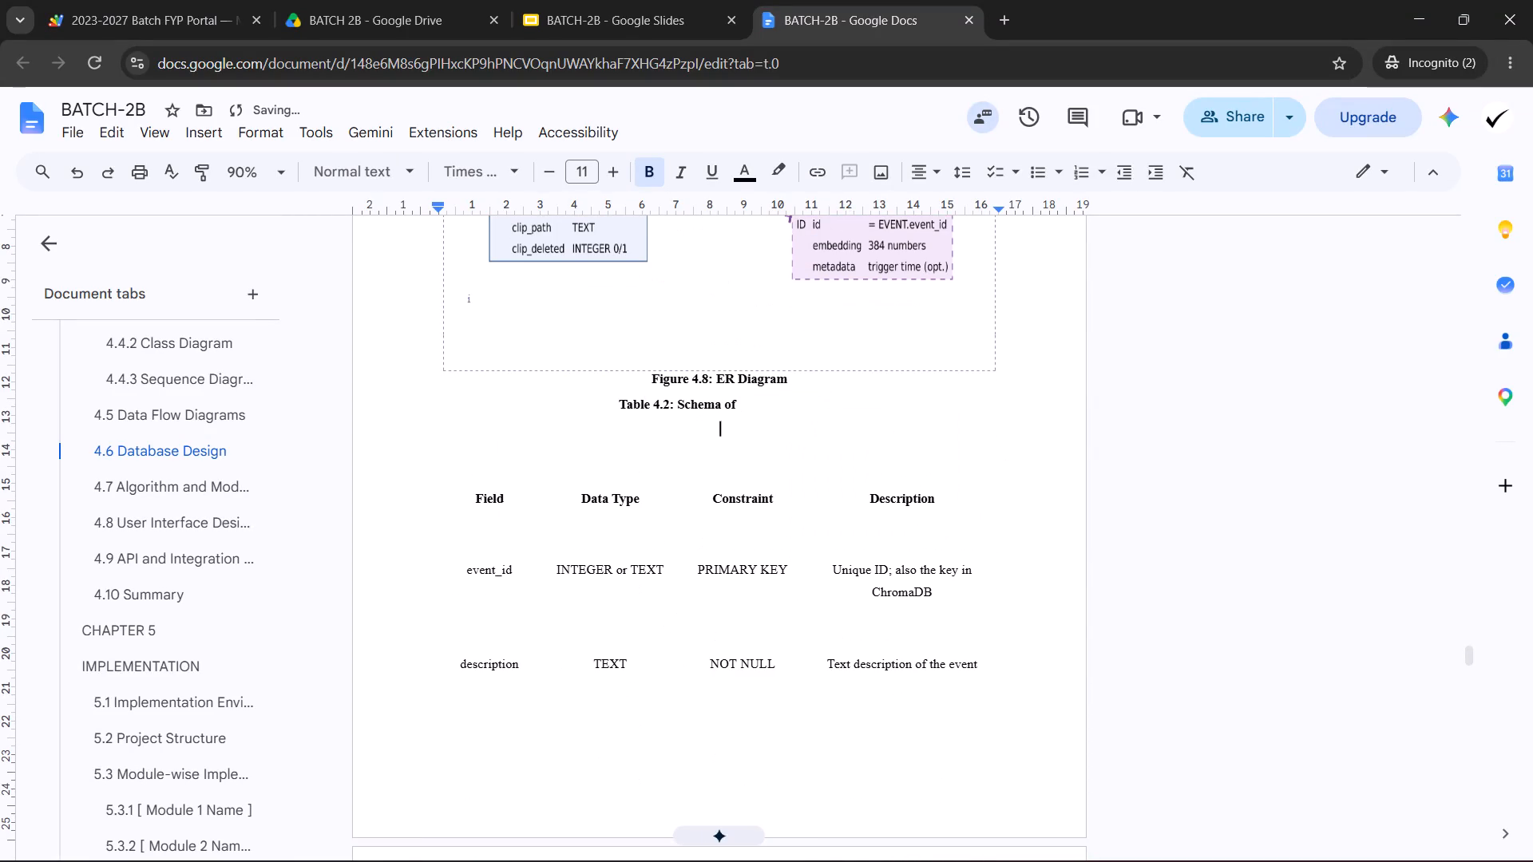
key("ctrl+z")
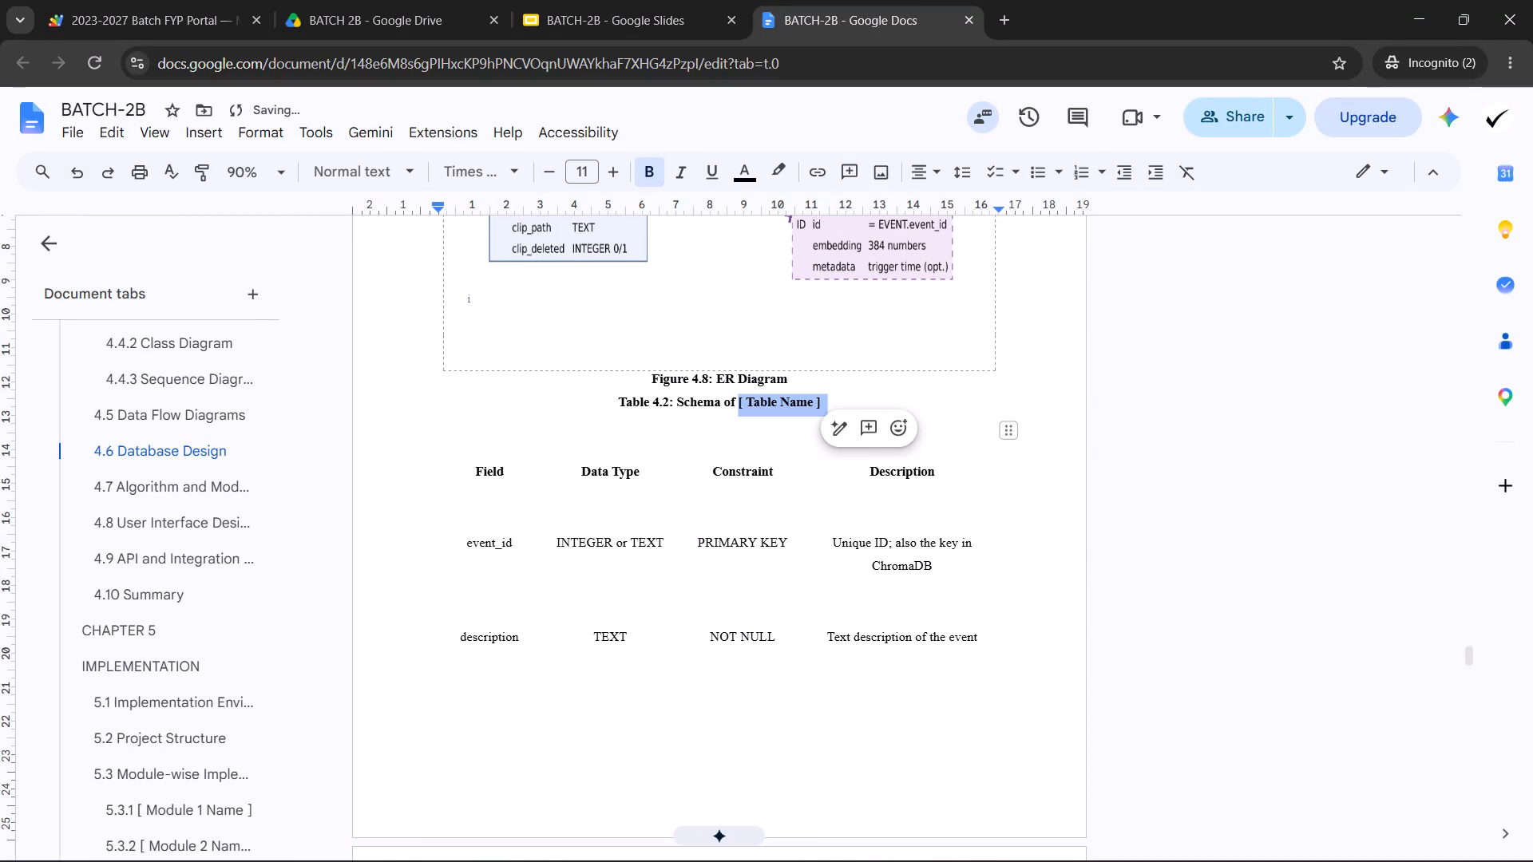
Replace the table name placeholder in the Table 4.2 caption so it reads "Schema of Event Table".
key("BackSpace")
key("shift+e")
type("veny")
key("BackSpace")
type("t")
key("space")
key("BackSpace")
key("space")
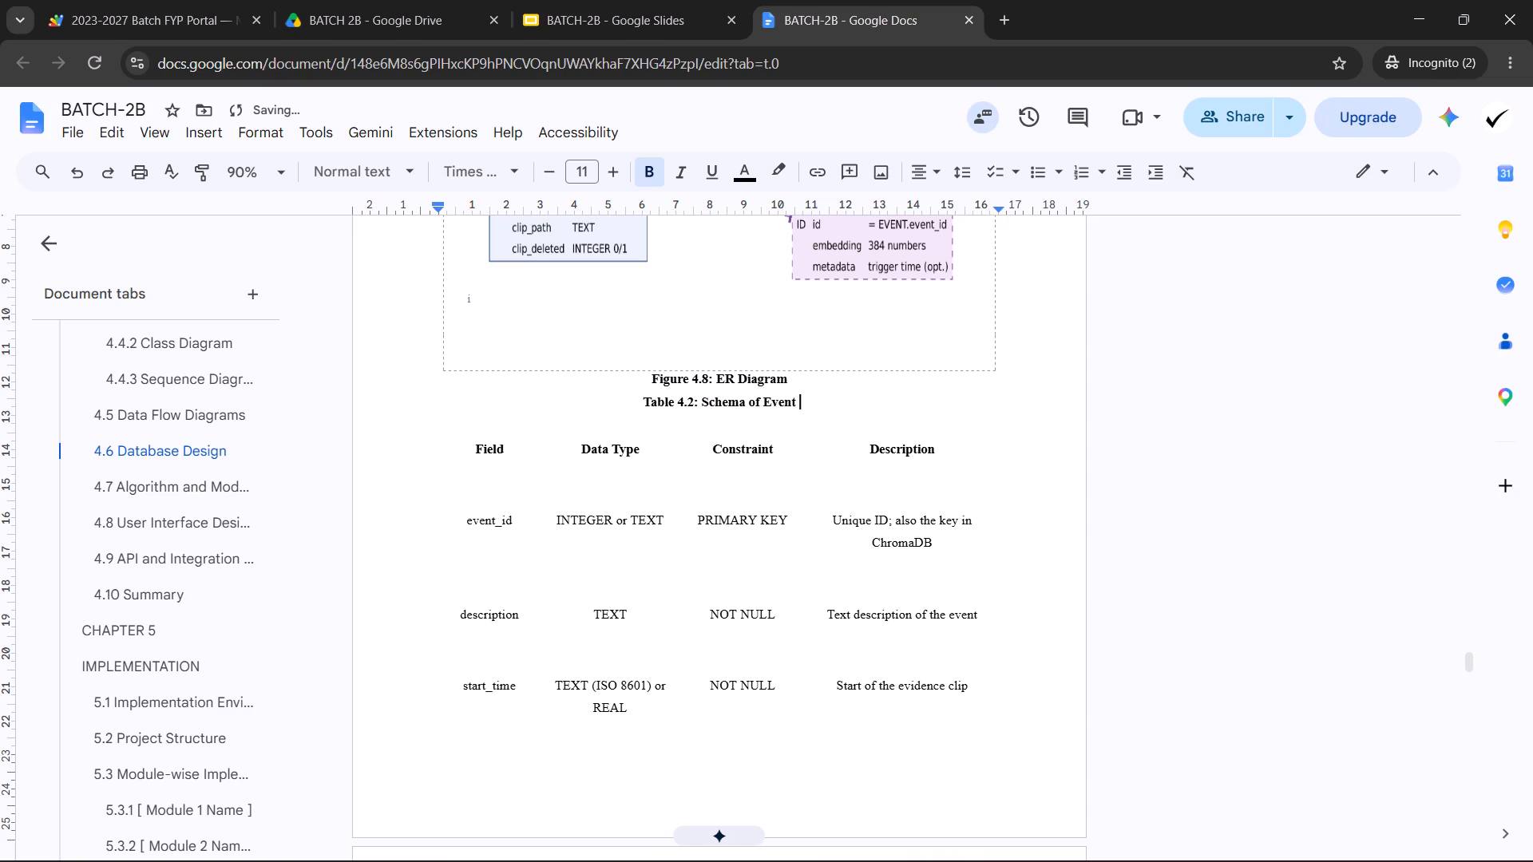
type("Table")
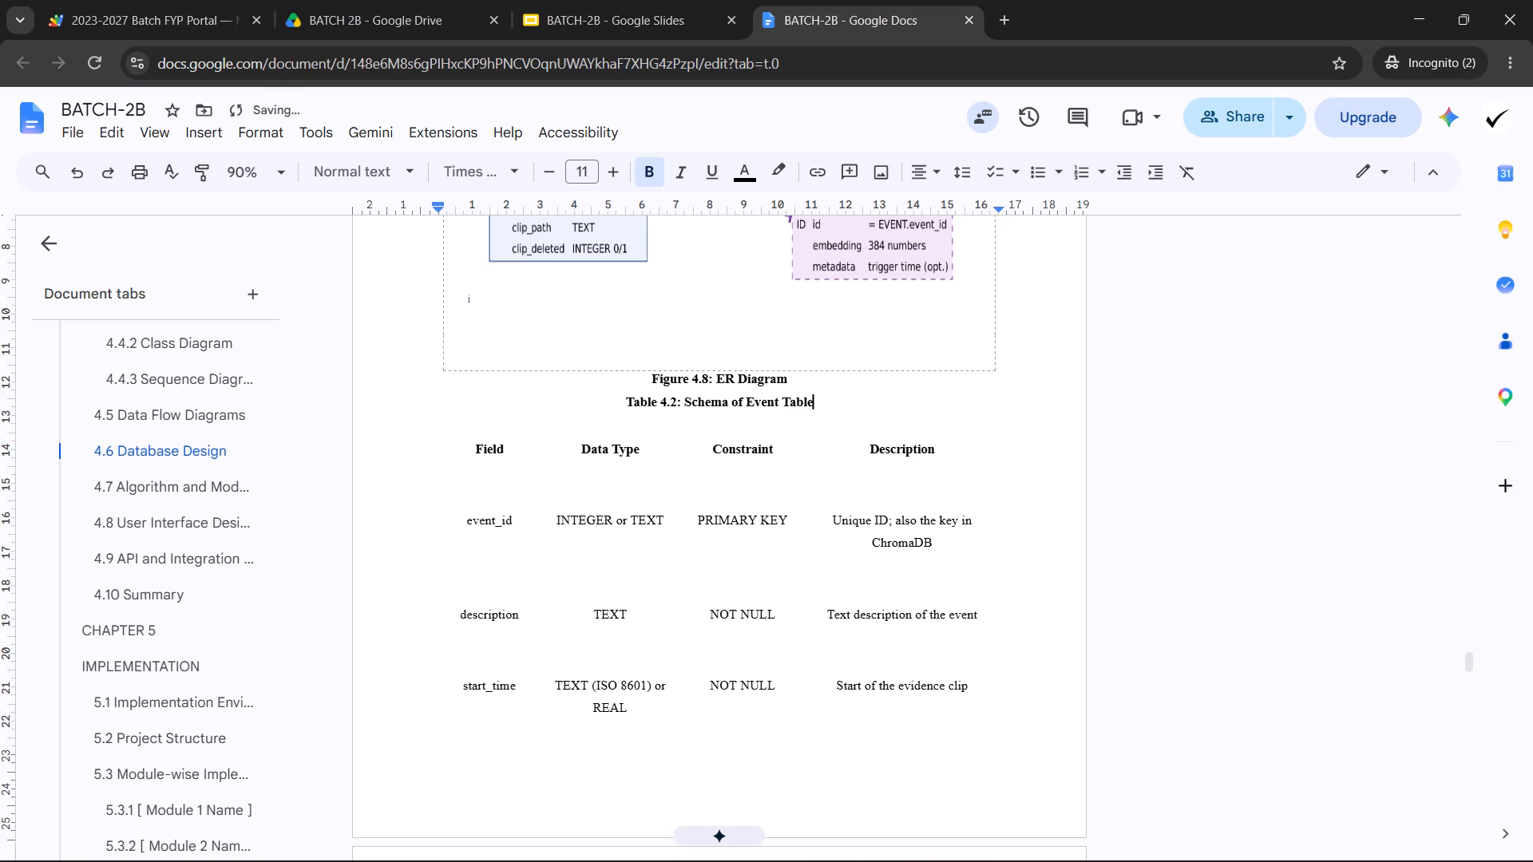
Copy the template schema table under Table 4.2 in the Word document and paste it below the same caption in Google Docs.
scroll(873, 587, "down", 8)
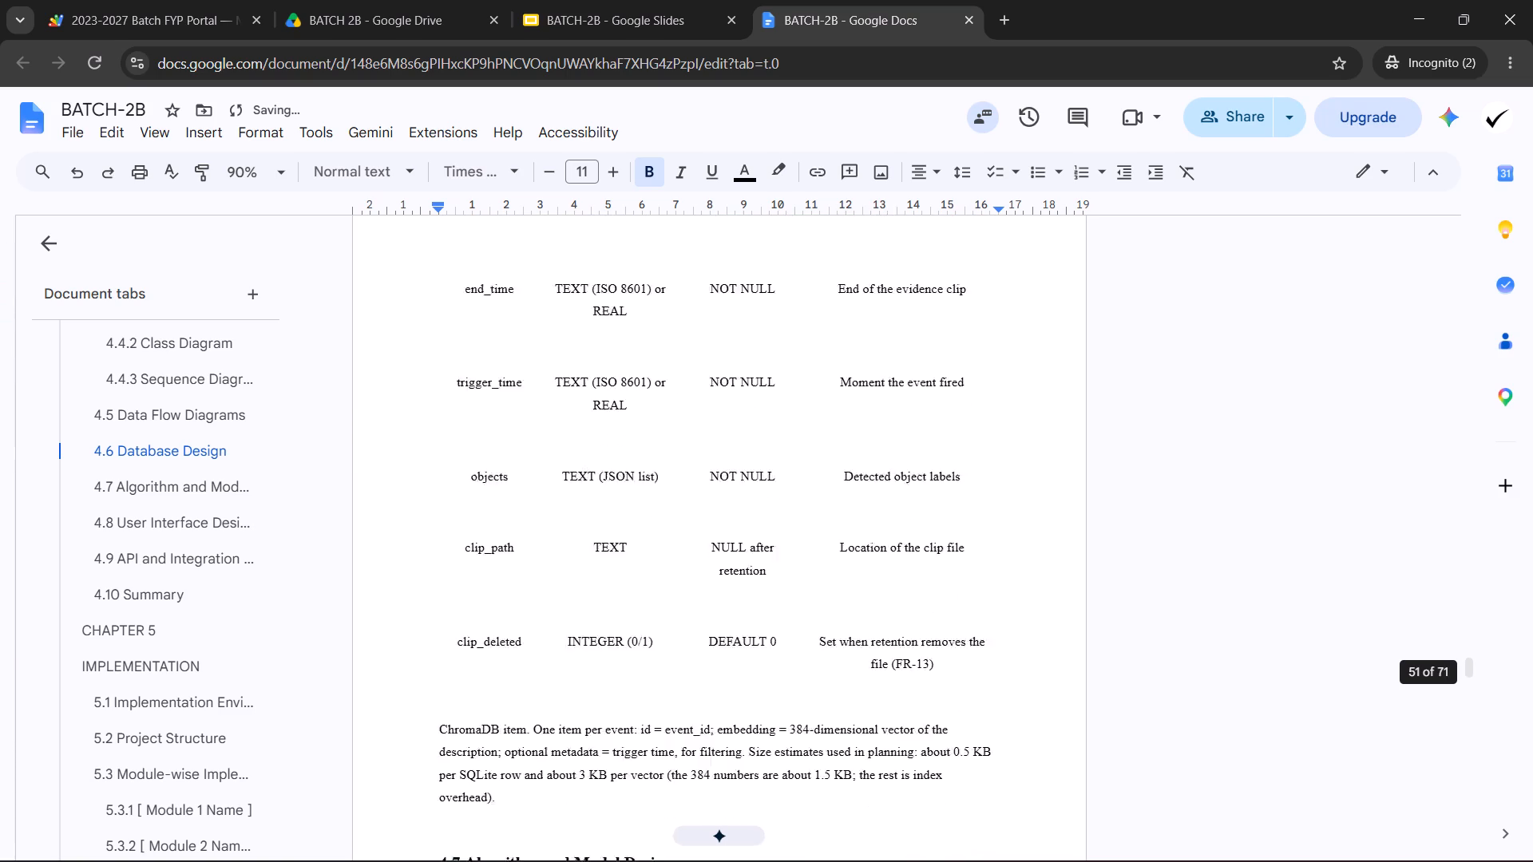
scroll(813, 635, "up", 7)
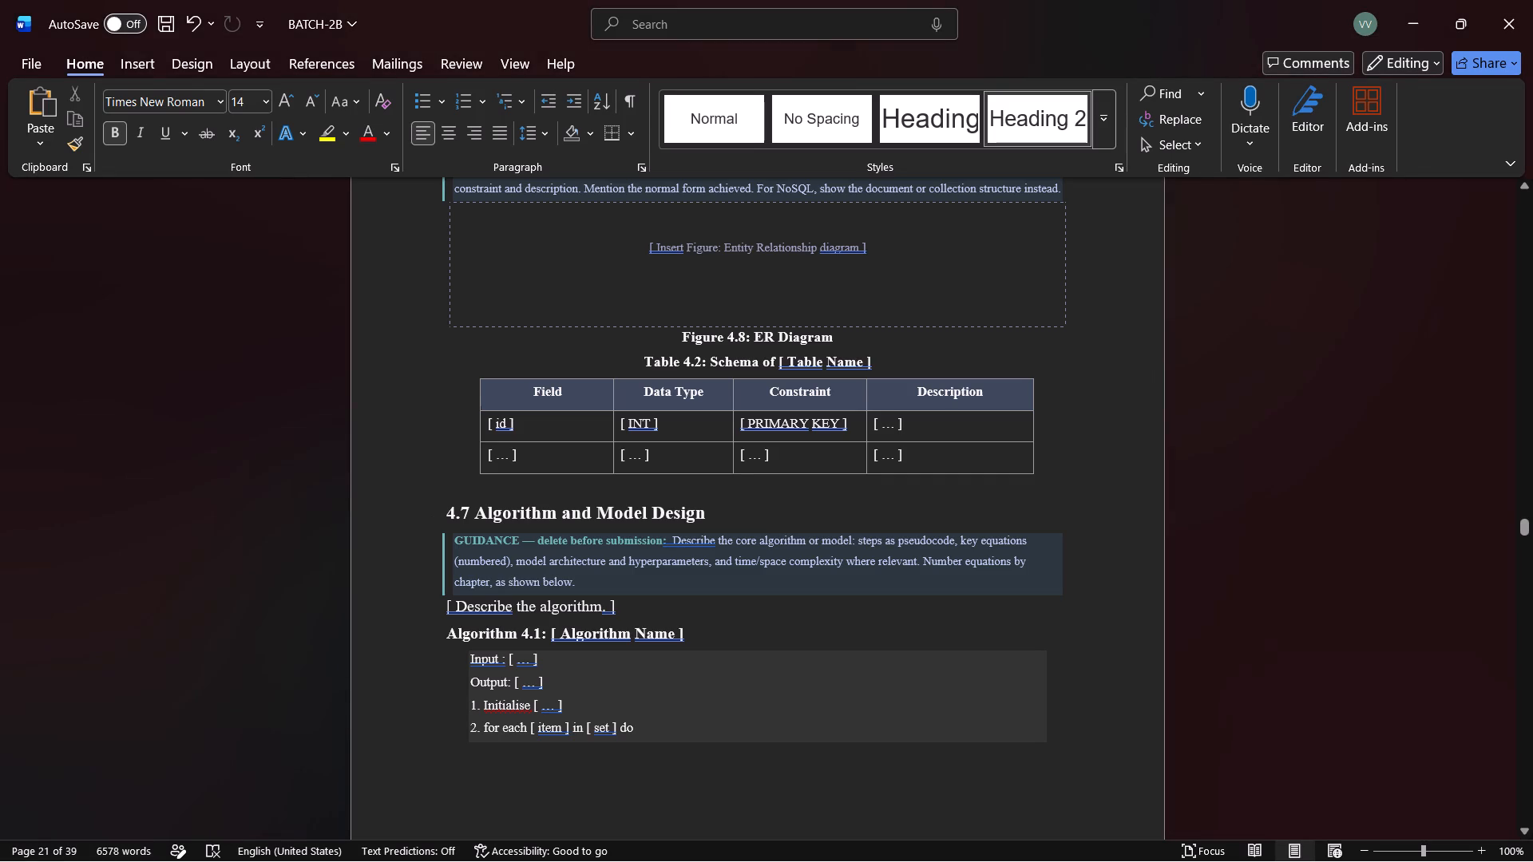
left_click_drag(517, 395, 570, 414)
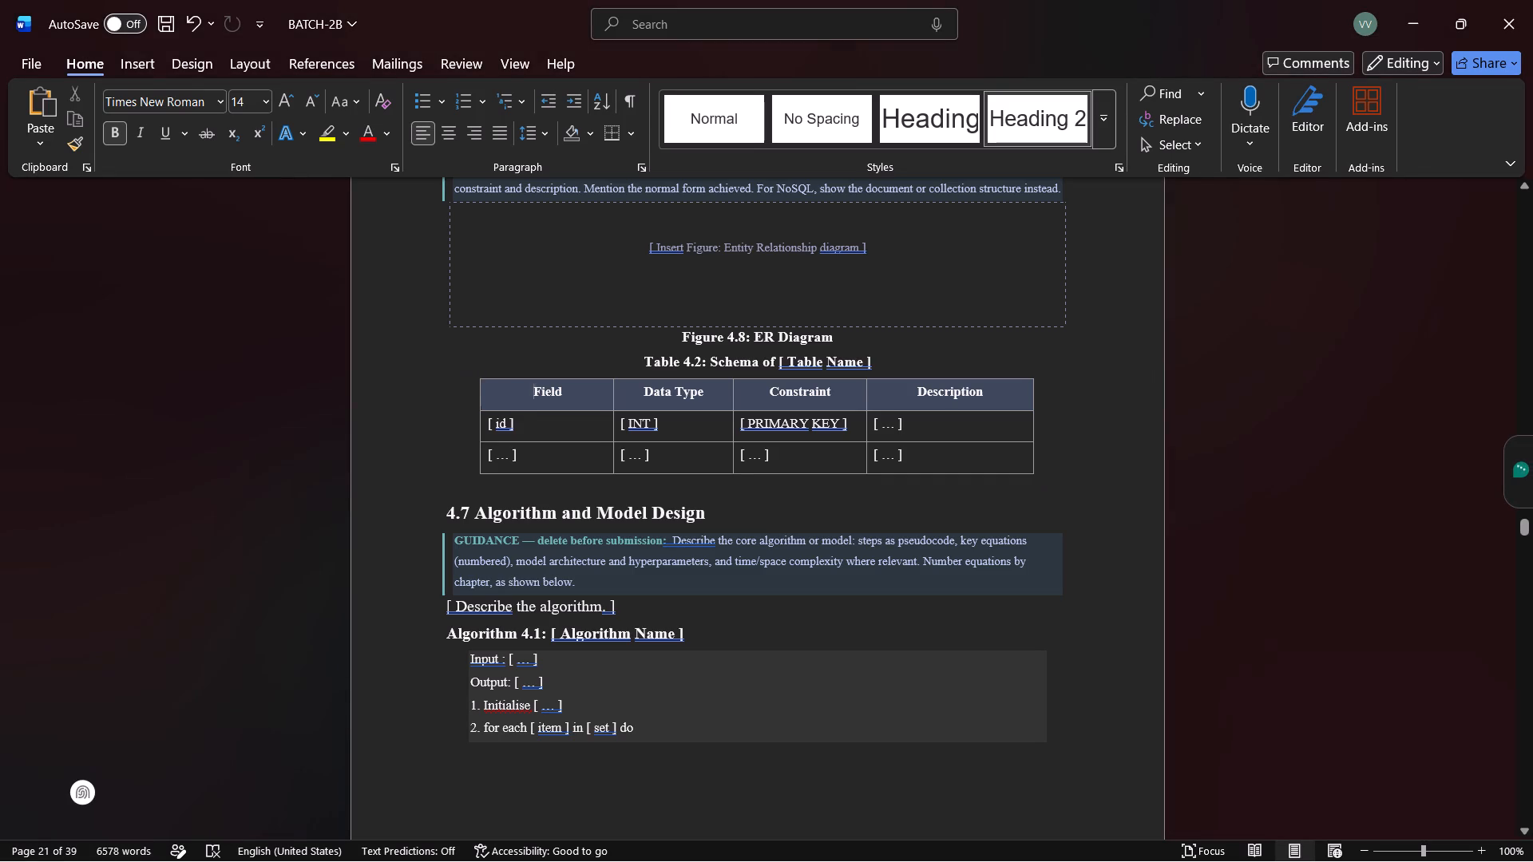
left_click_drag(570, 414, 936, 450)
key("ctrl+c")
left_click(1258, 378)
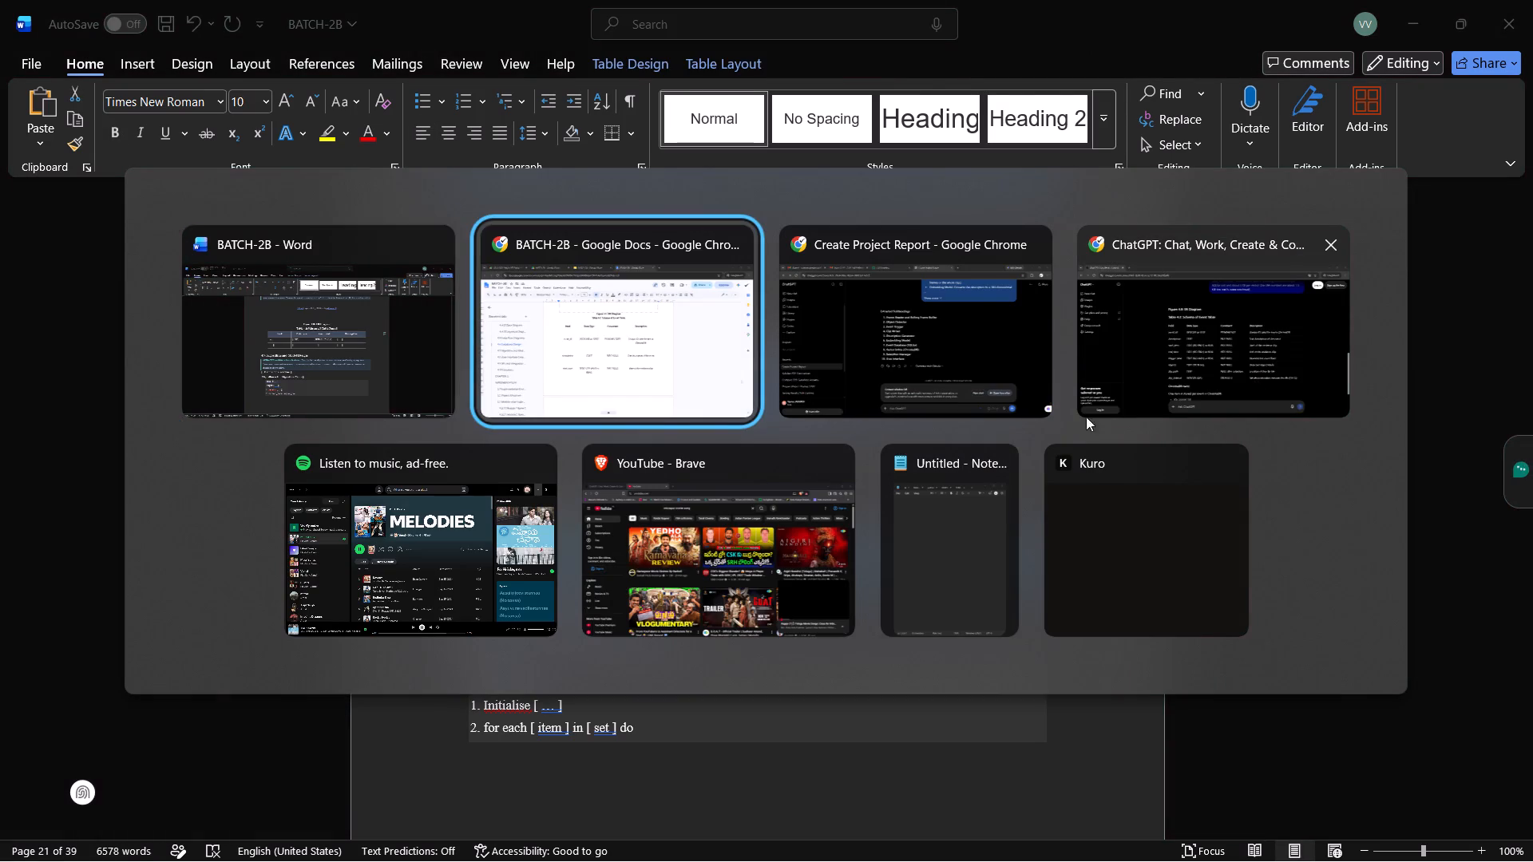
key("Return")
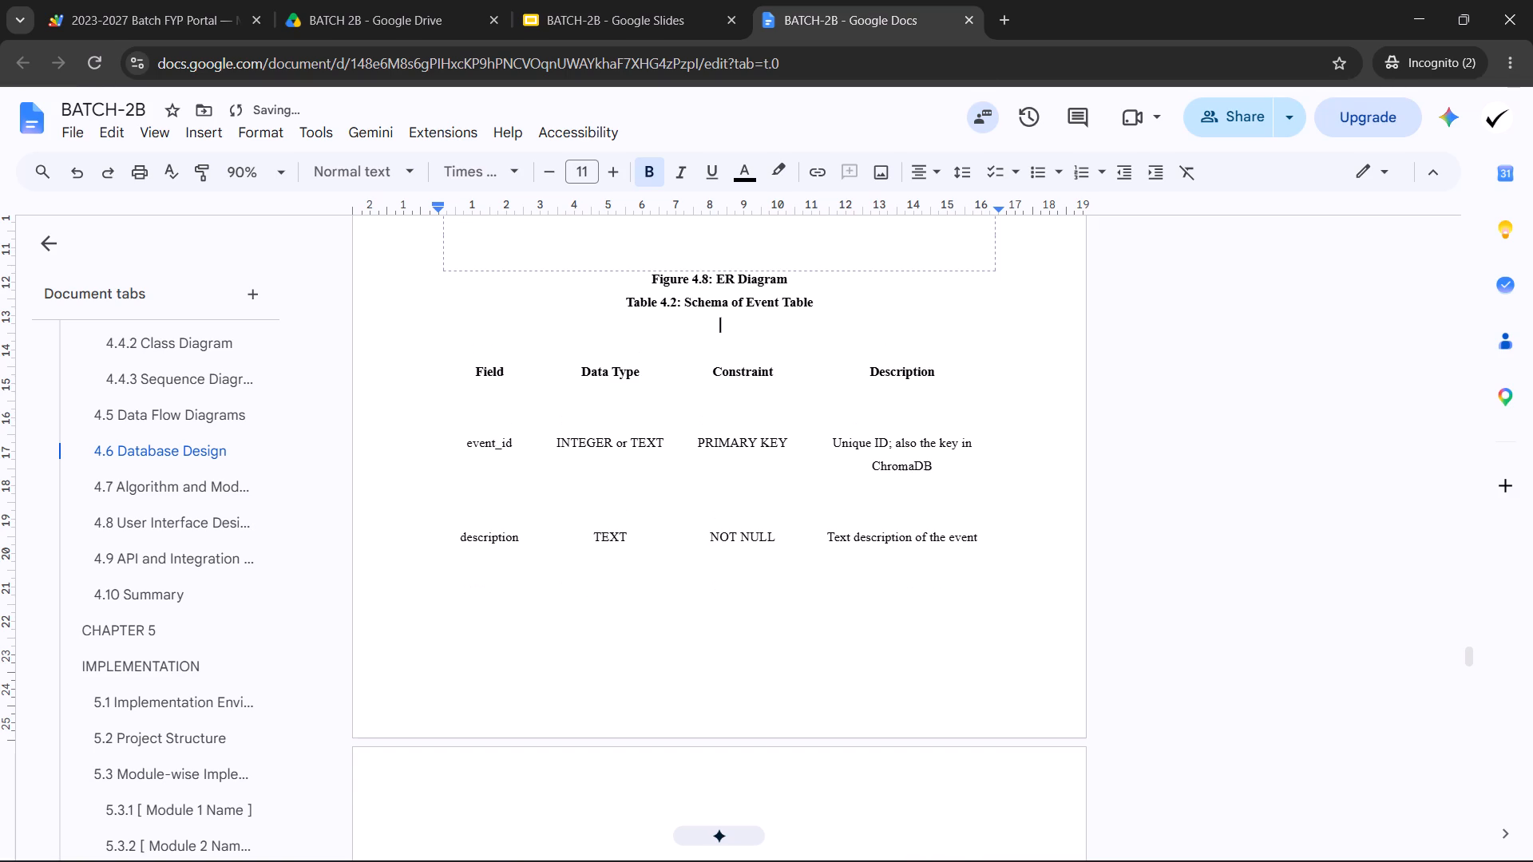
key("ctrl+v")
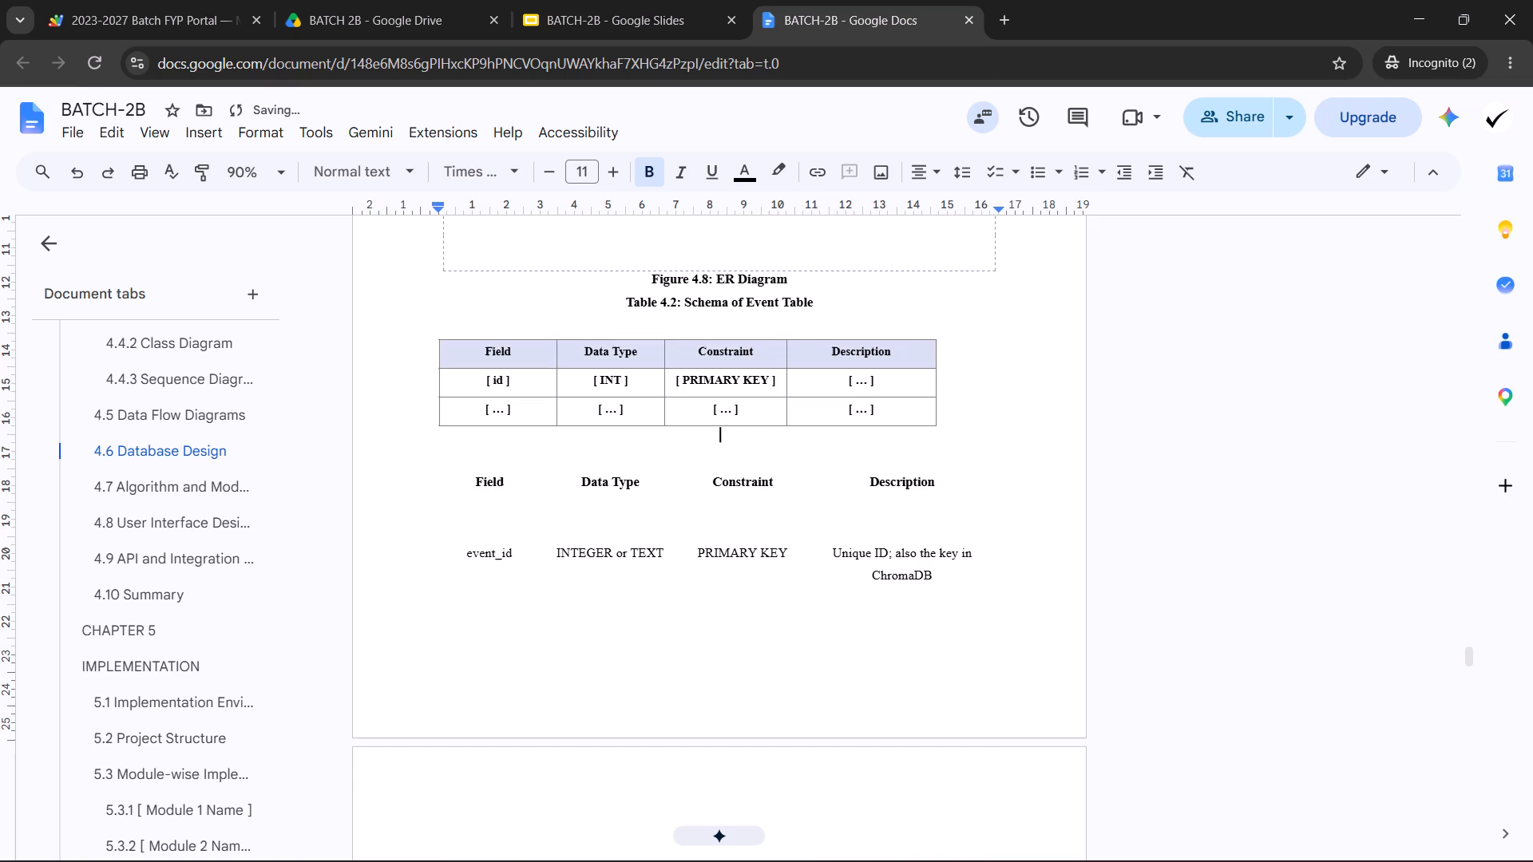
Shift the pasted template table horizontally so it sits roughly centred beneath the Table 4.2 caption.
left_click(468, 350)
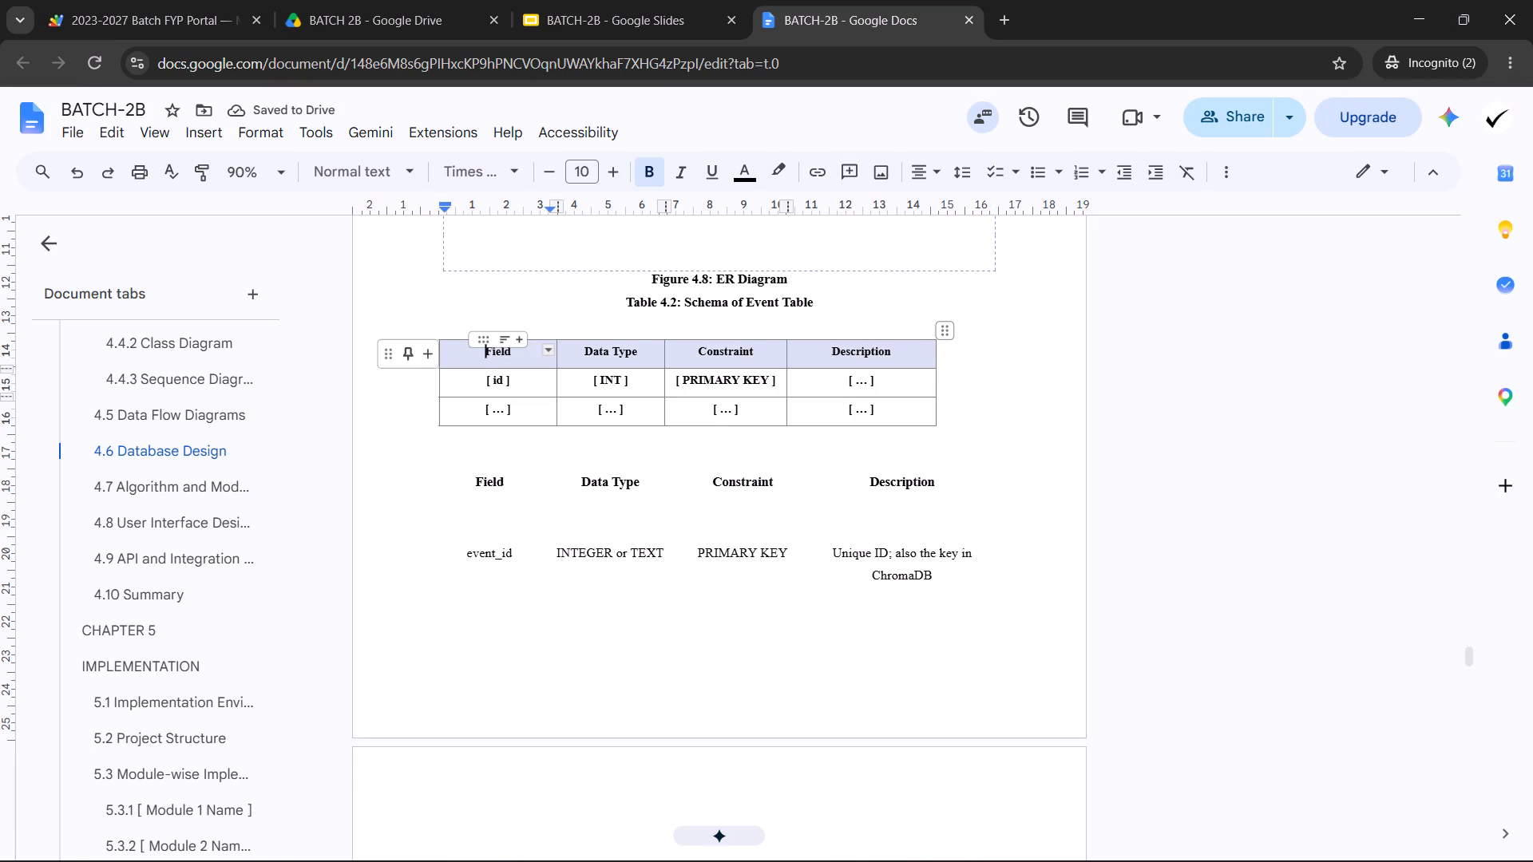
left_click_drag(431, 334, 432, 334)
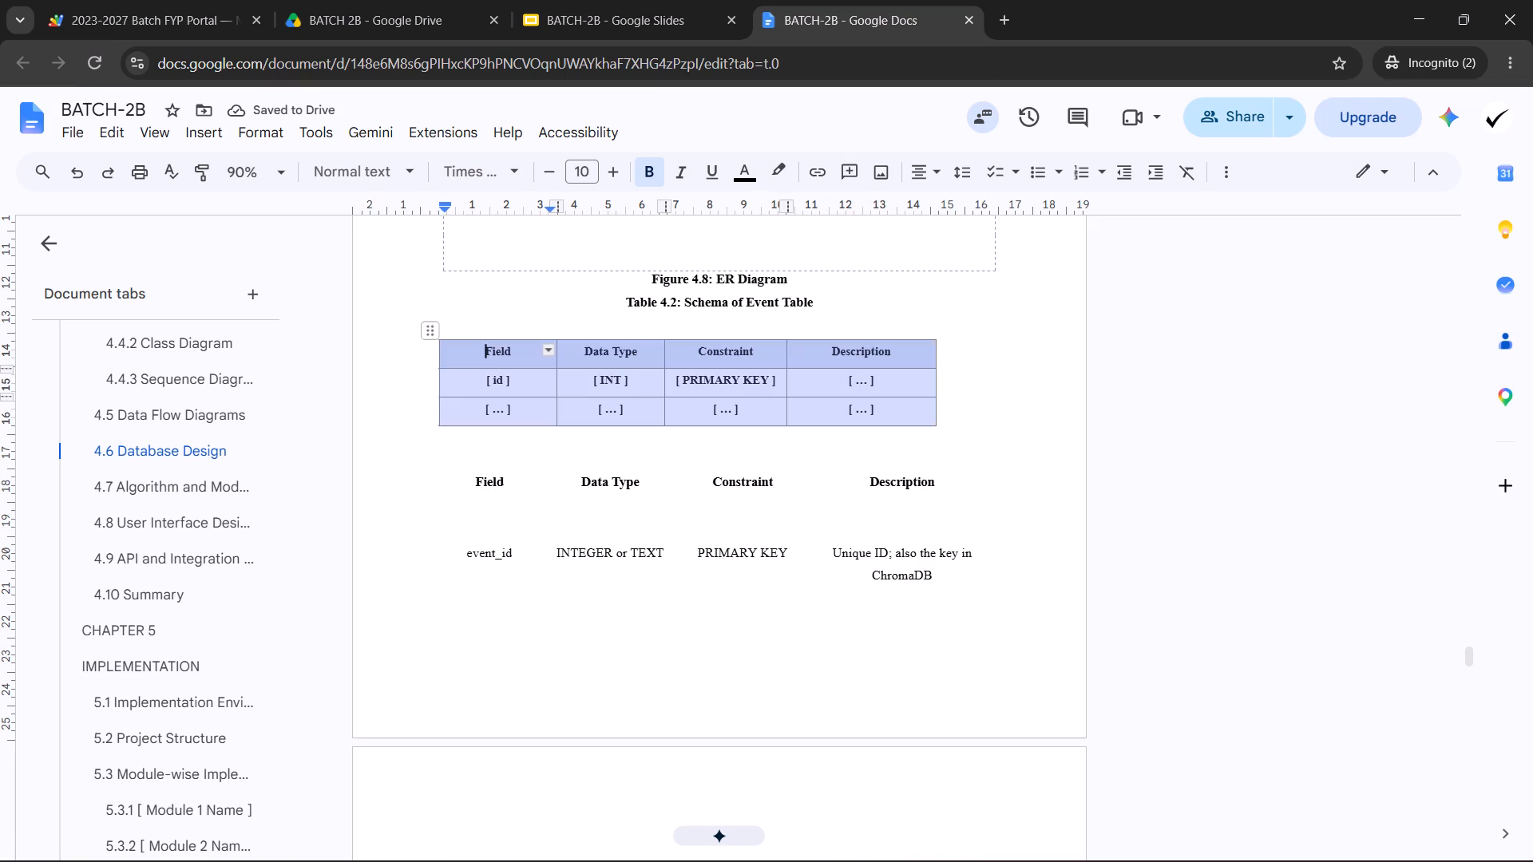
left_click_drag(432, 334, 462, 331)
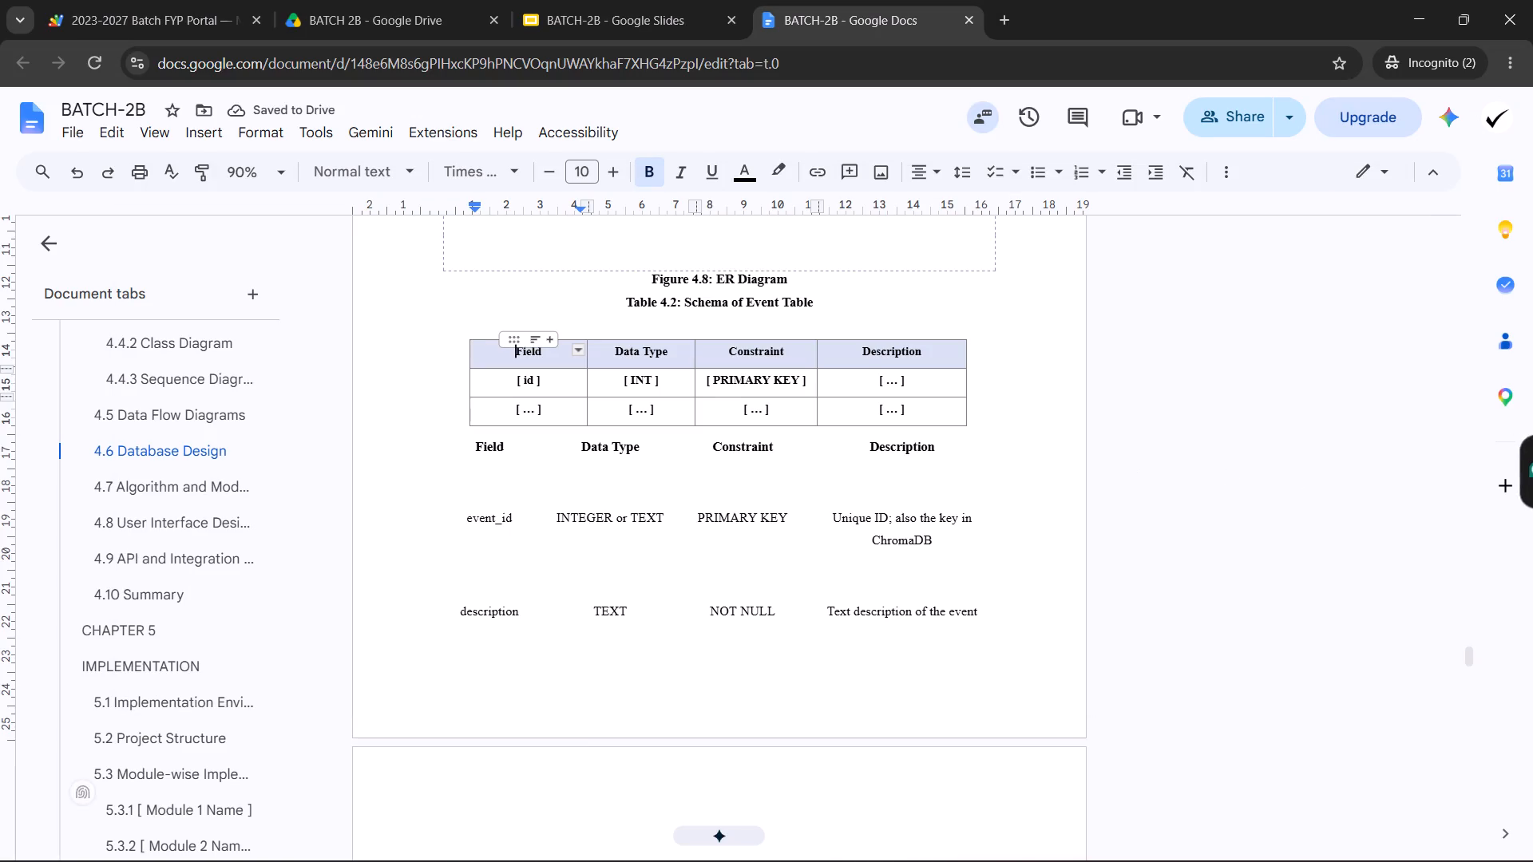
left_click(461, 338)
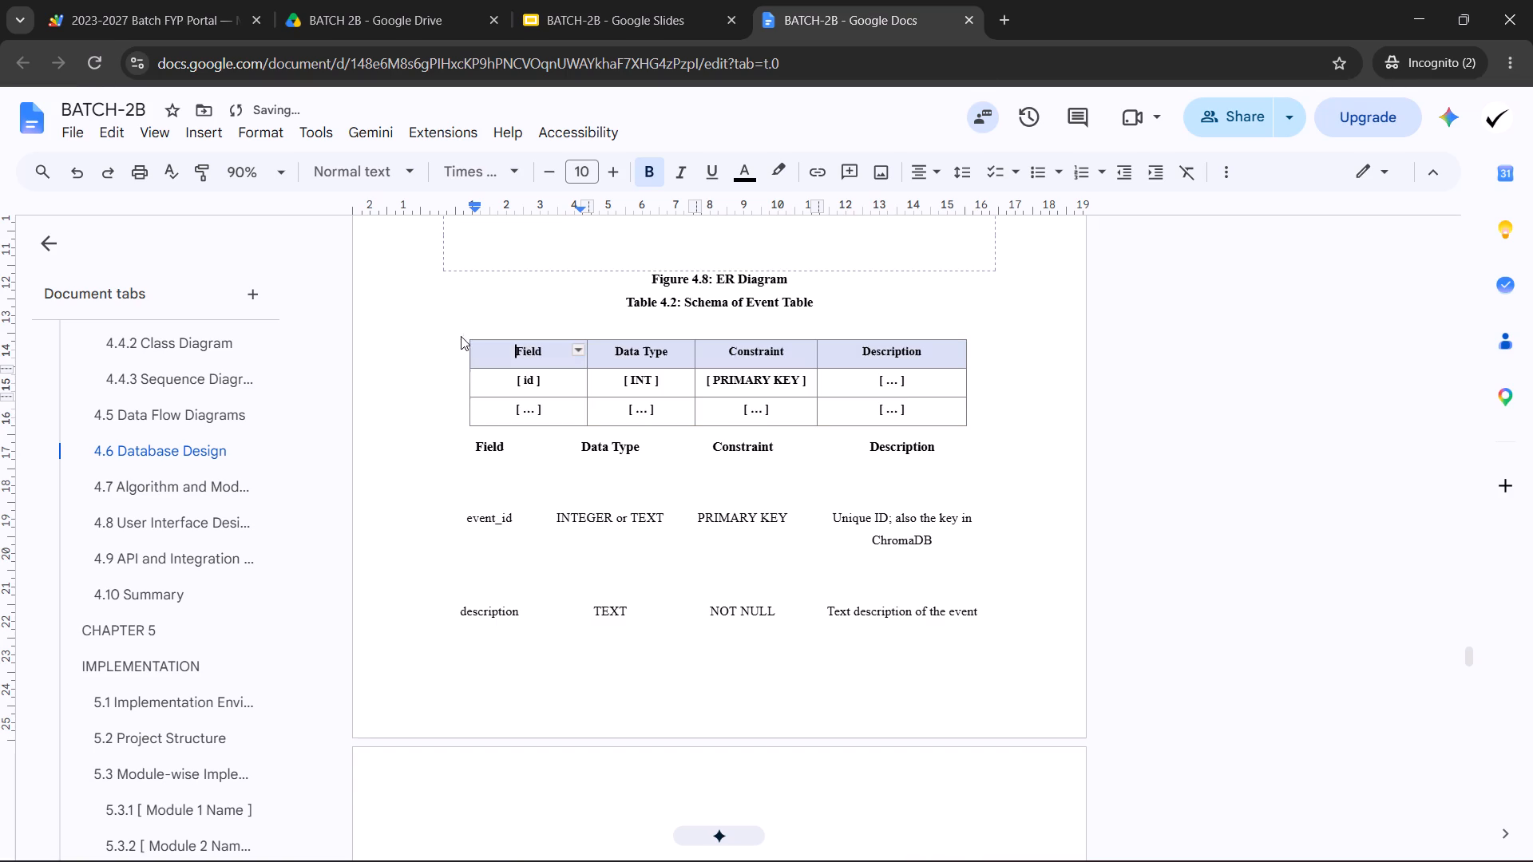
left_click(466, 336)
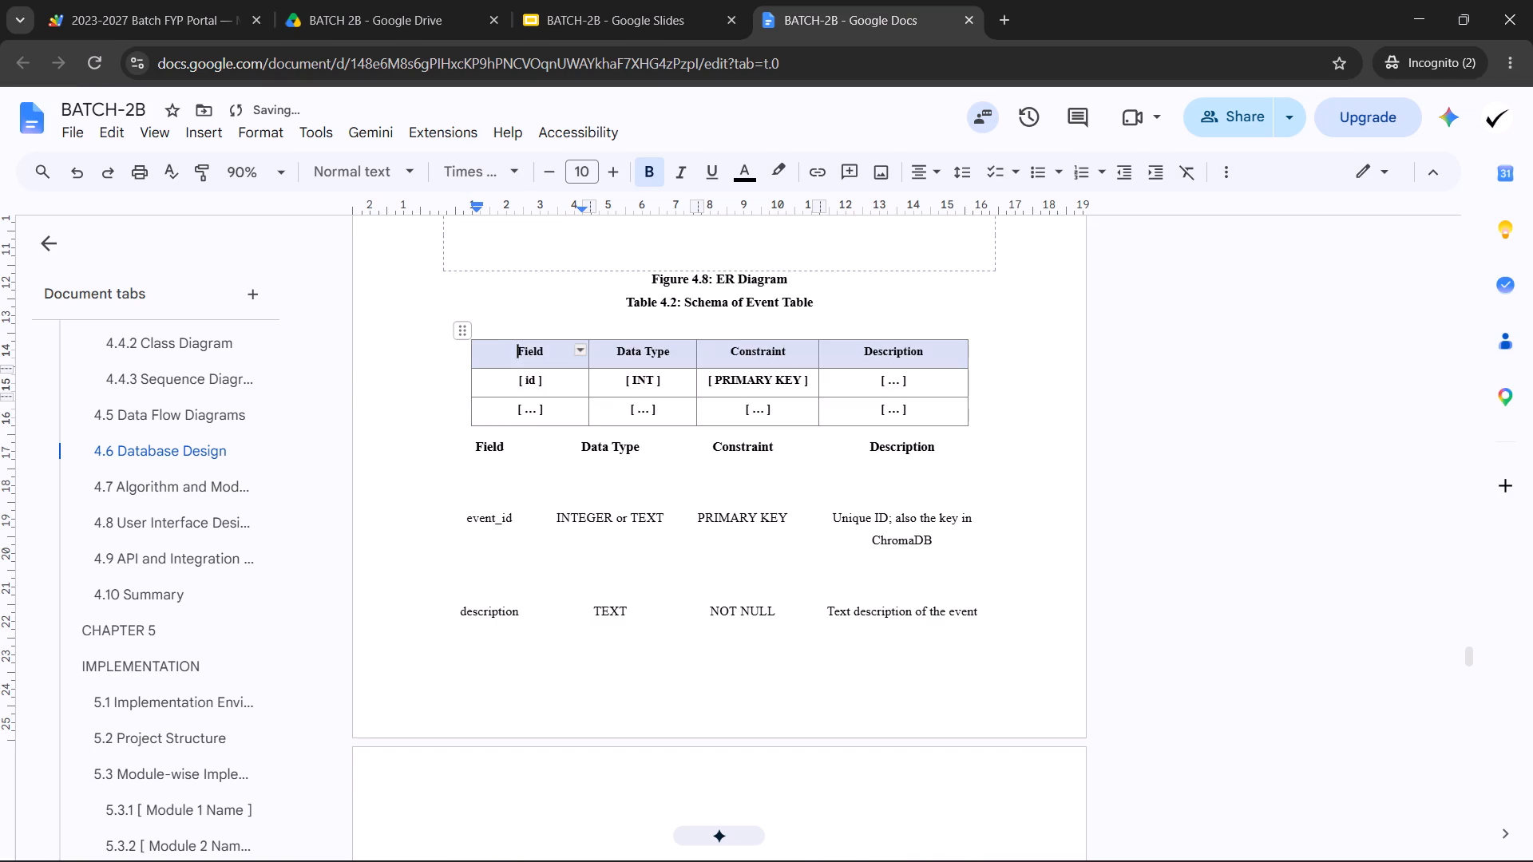
left_click(465, 336)
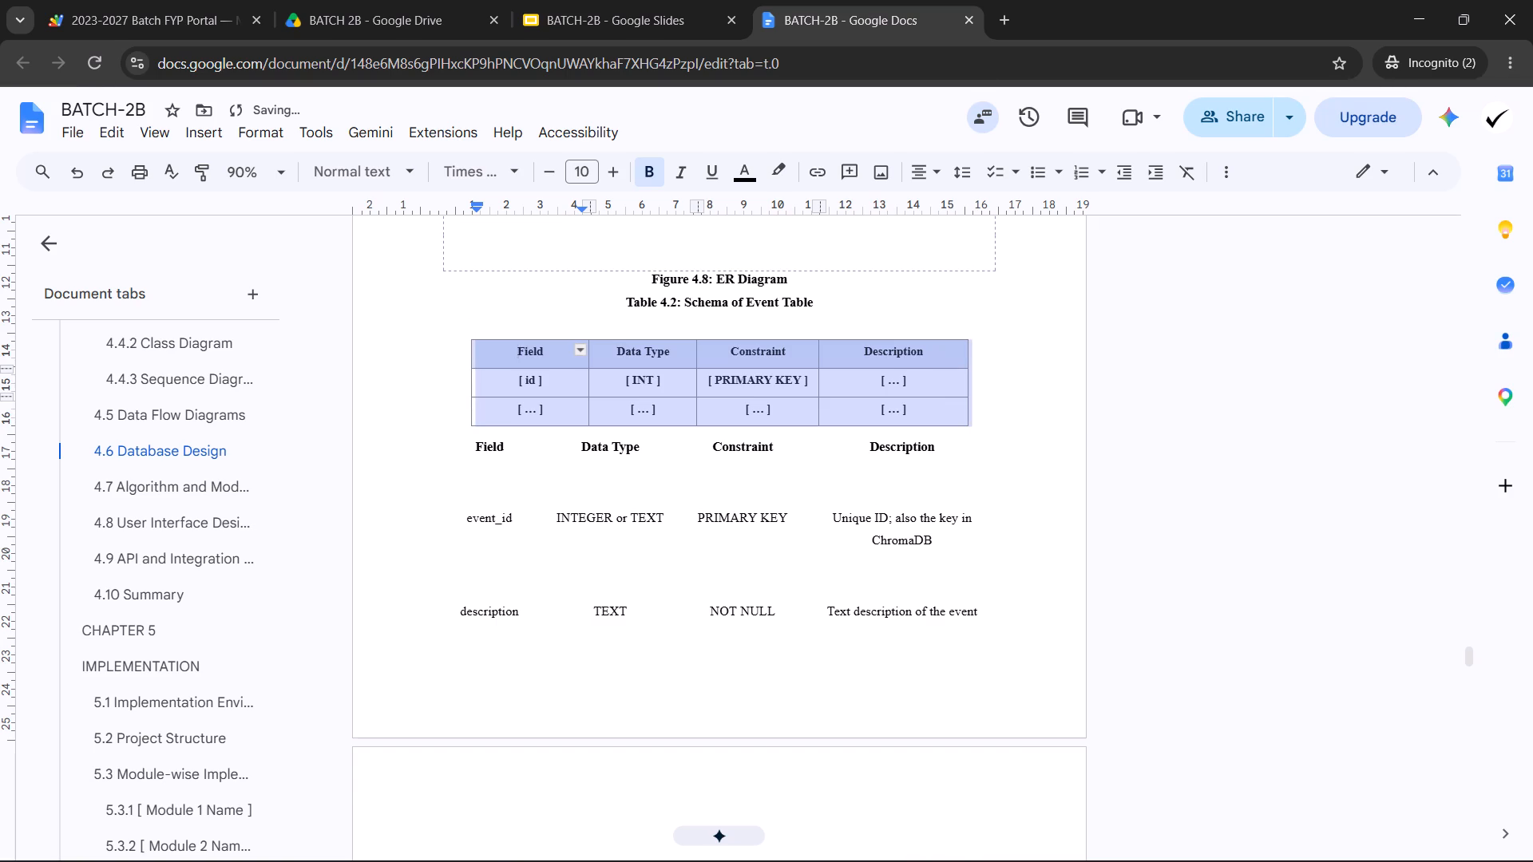
left_click(1186, 441)
scroll(1180, 437, "up", 5)
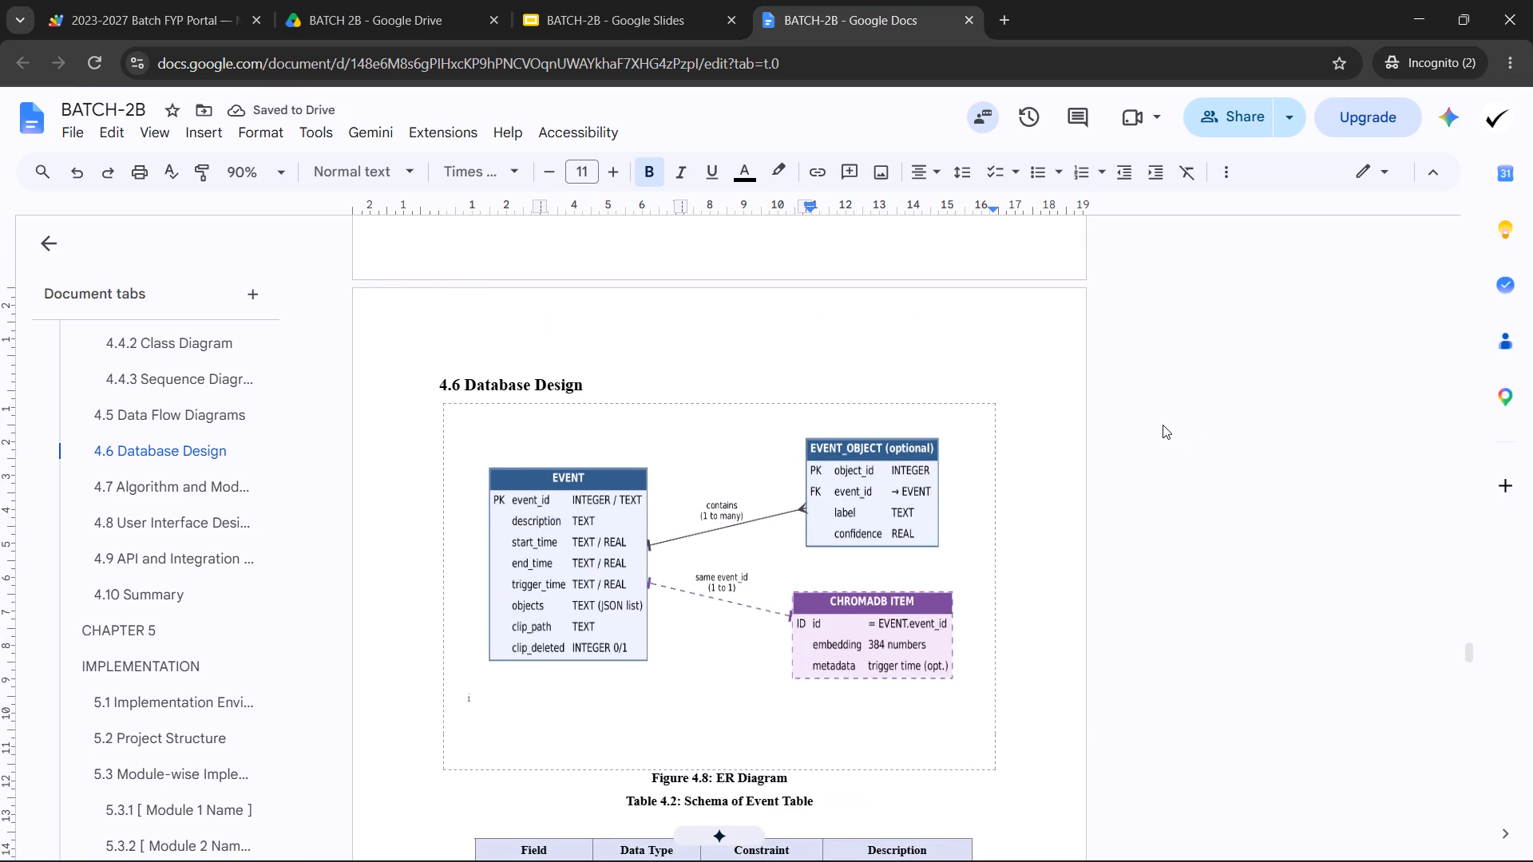
scroll(1162, 426, "down", 6)
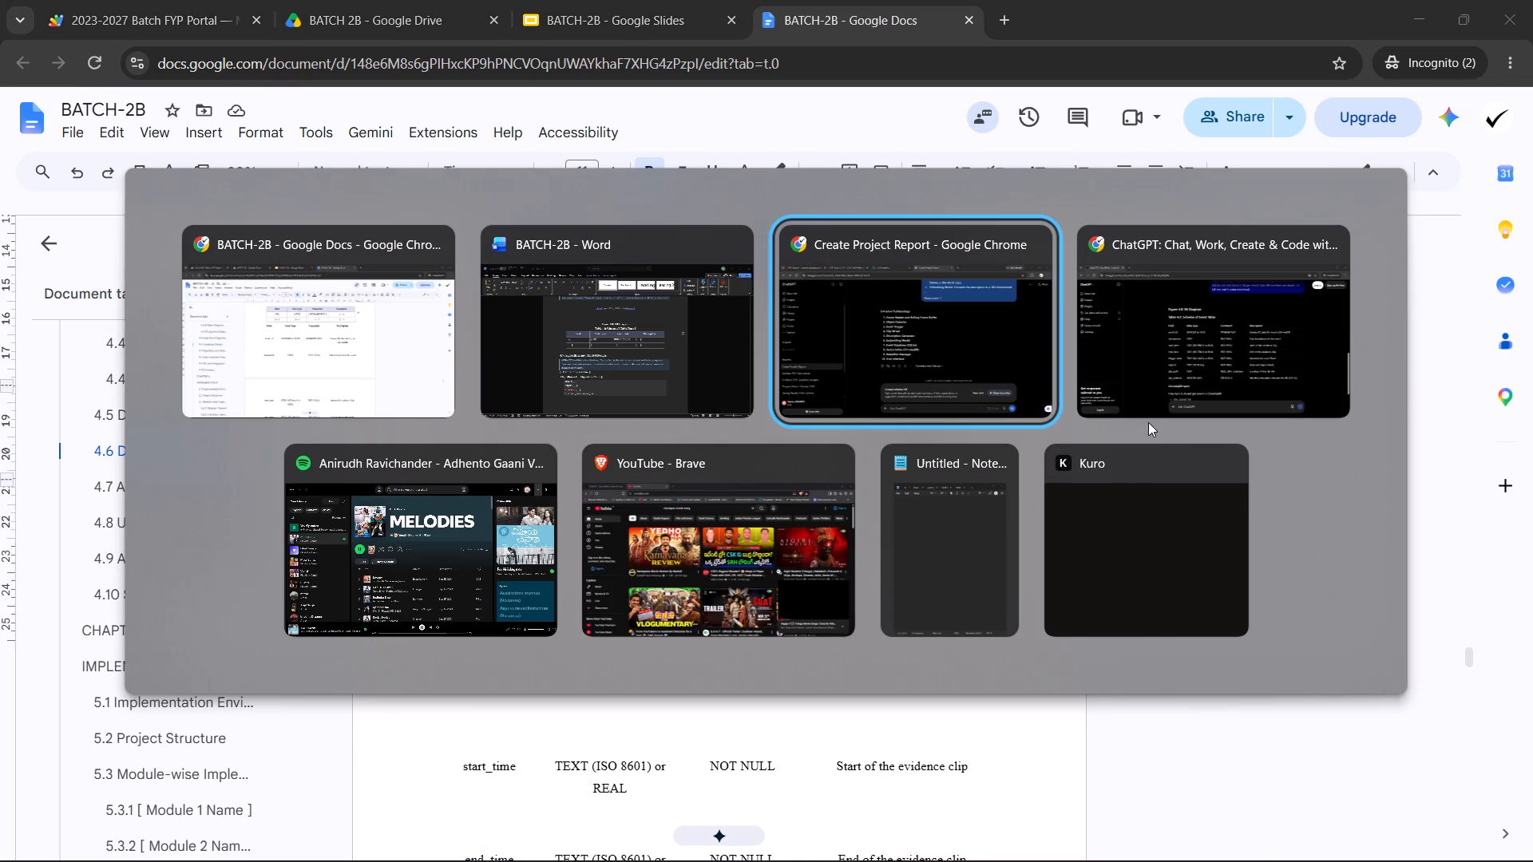
Switch to Spotify and check the upcoming songs in the play queue.
scroll(1145, 420, "left", 1)
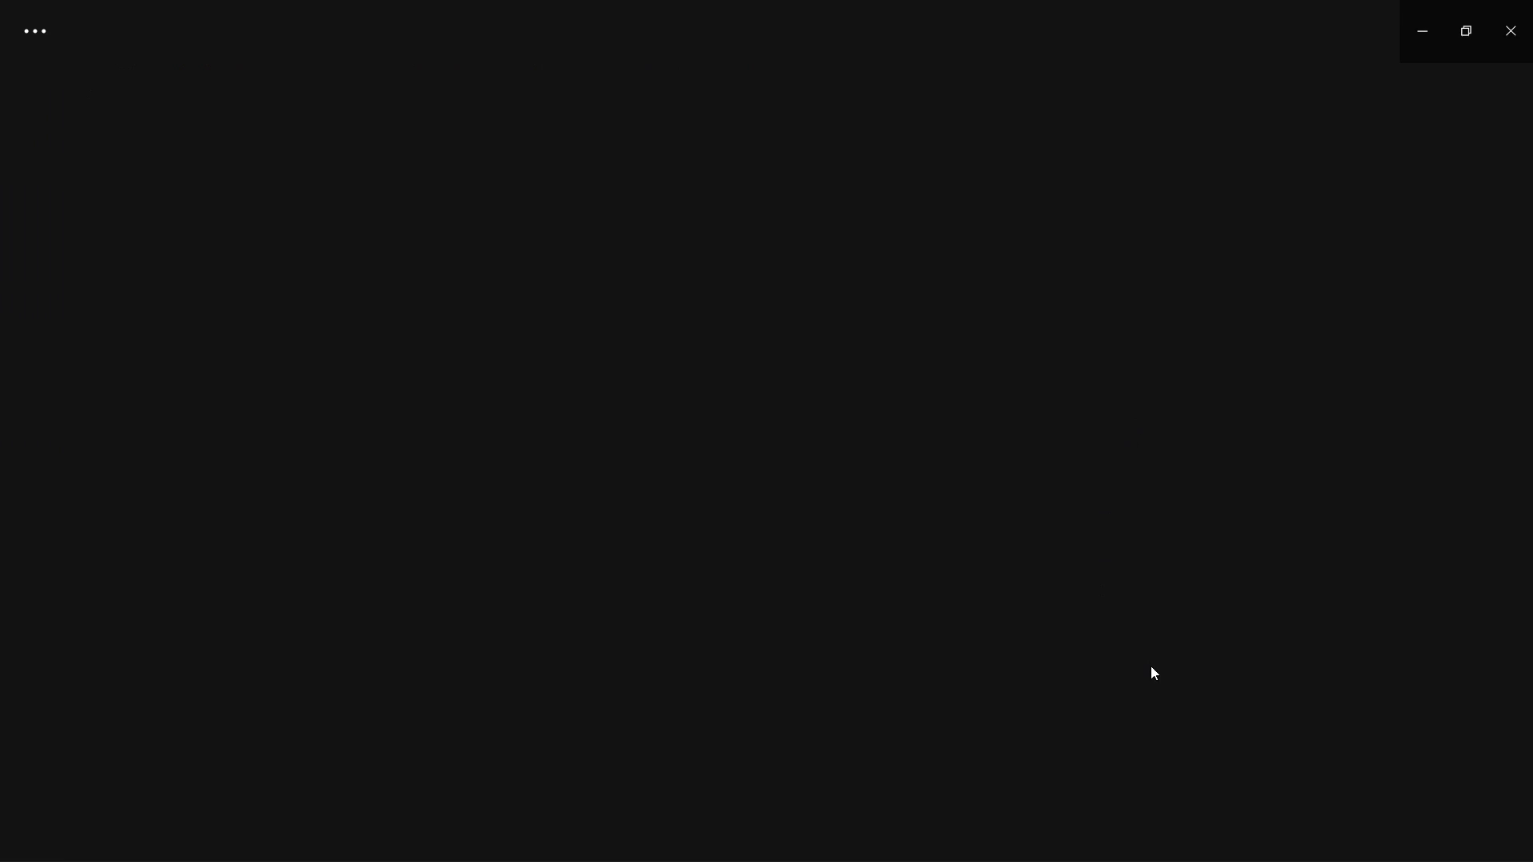
left_click(1281, 821)
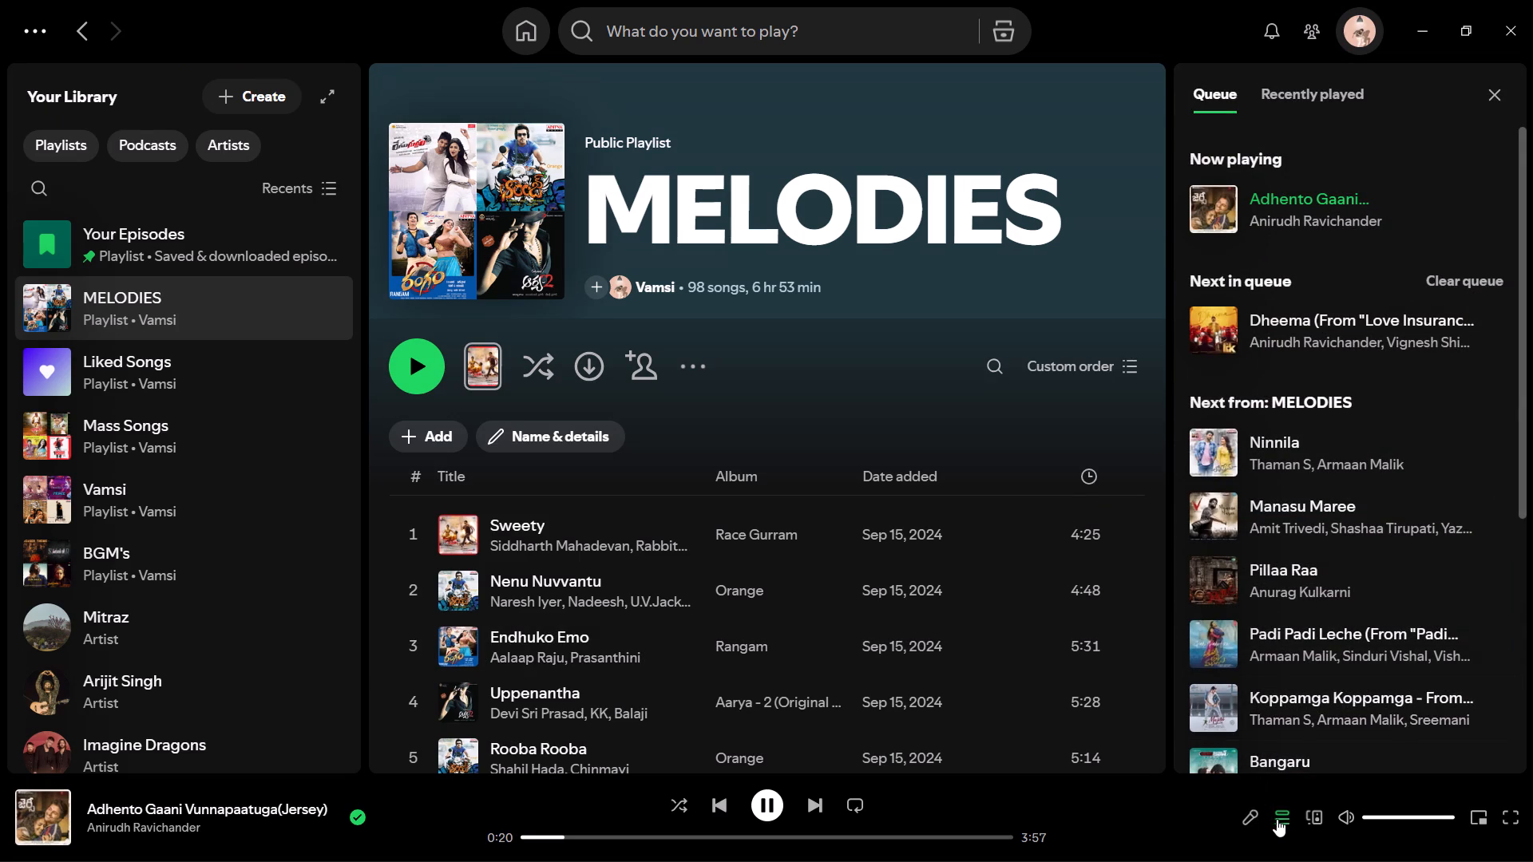
left_click(1278, 819)
left_click(1278, 819)
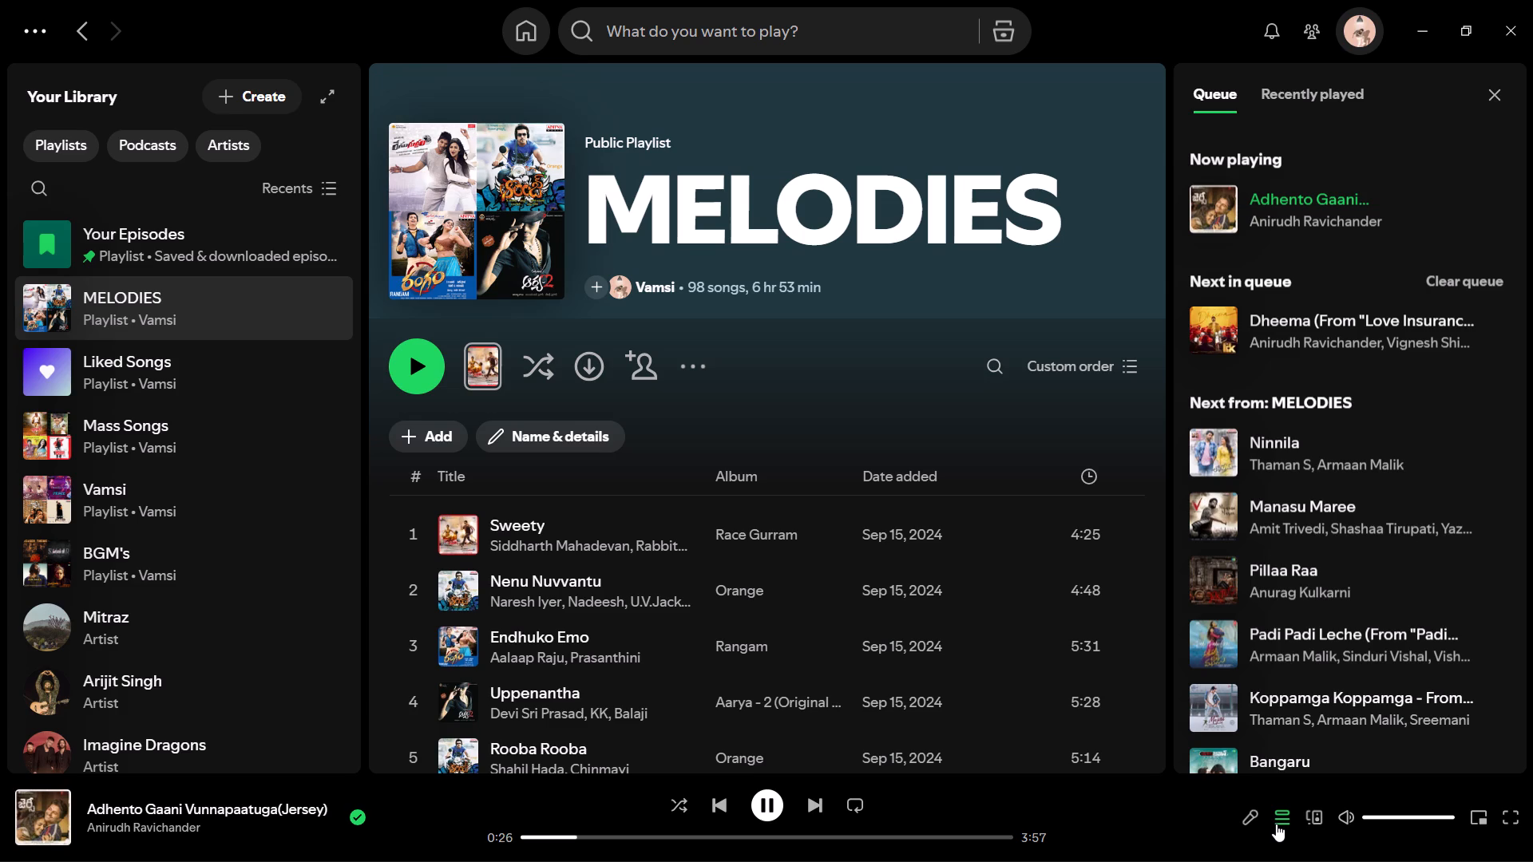
left_click(1276, 824)
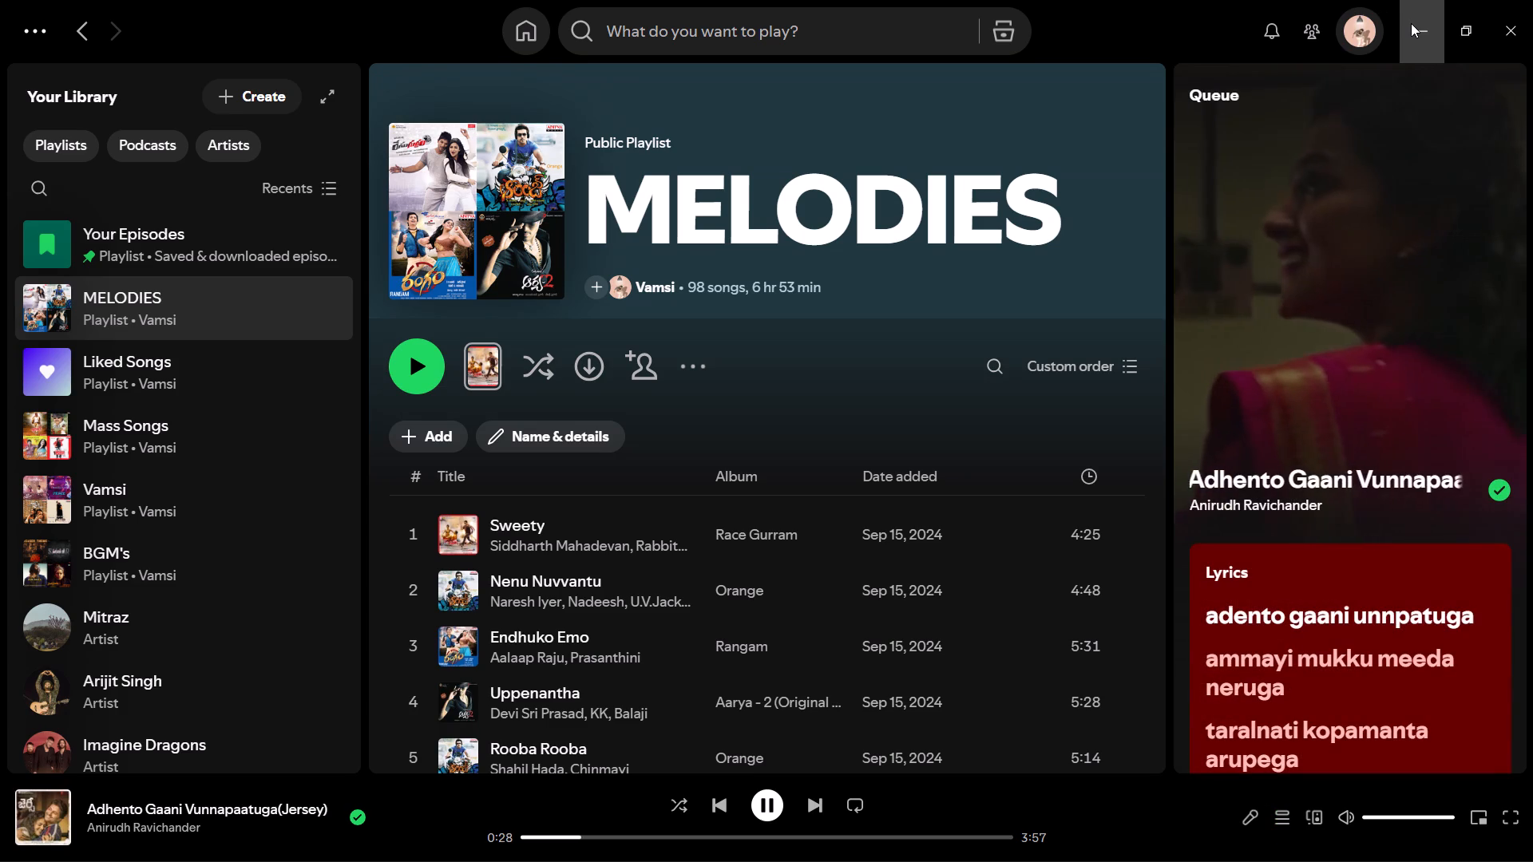
Add the song "Arere Aakasham" from the end of the MELODIES playlist to the queue.
scroll(825, 537, "down", 2)
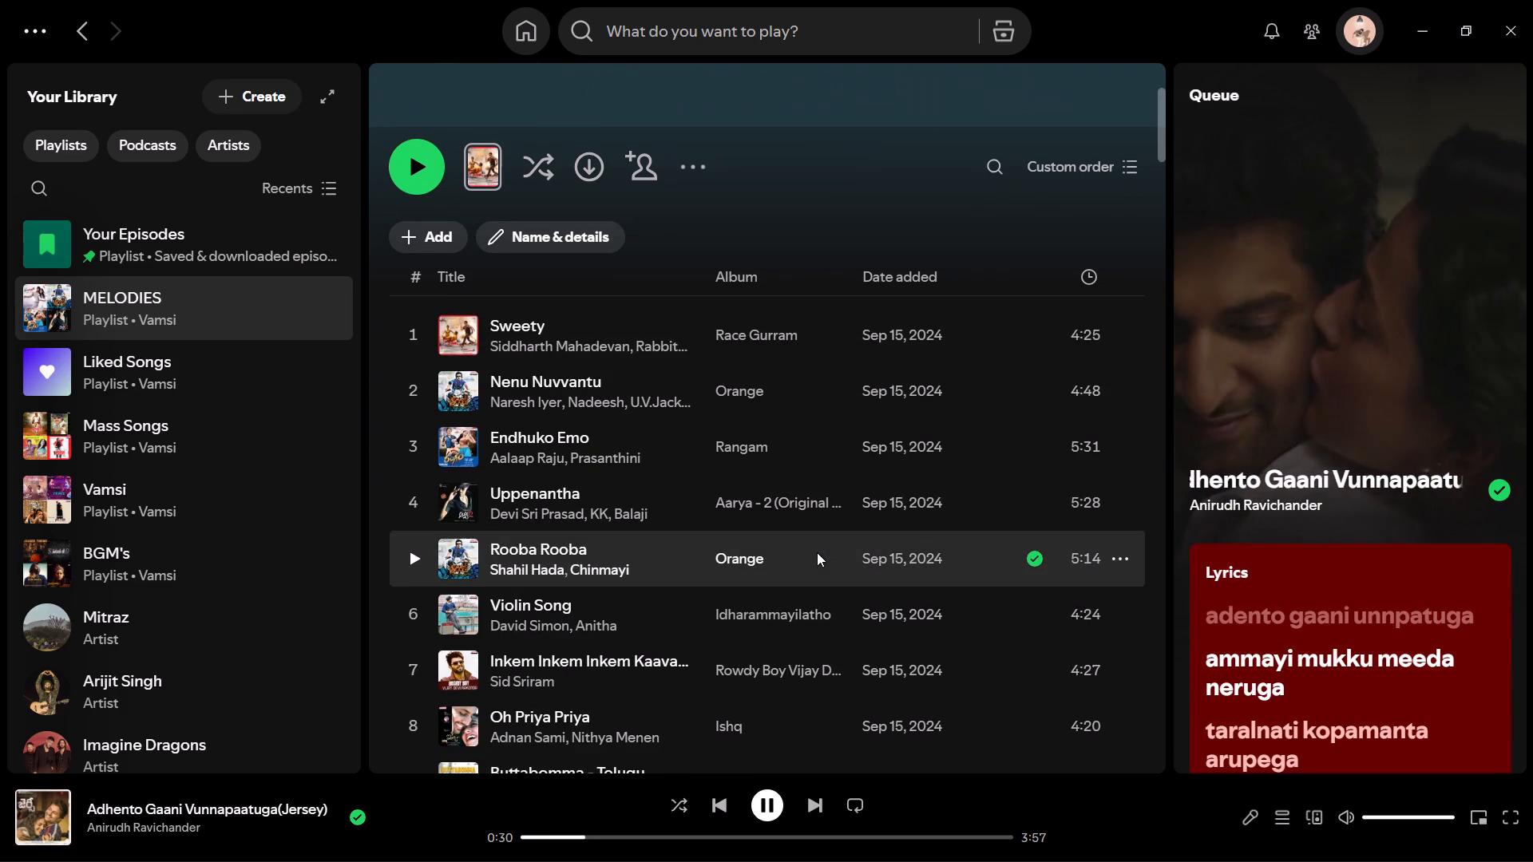
scroll(816, 554, "down", 7)
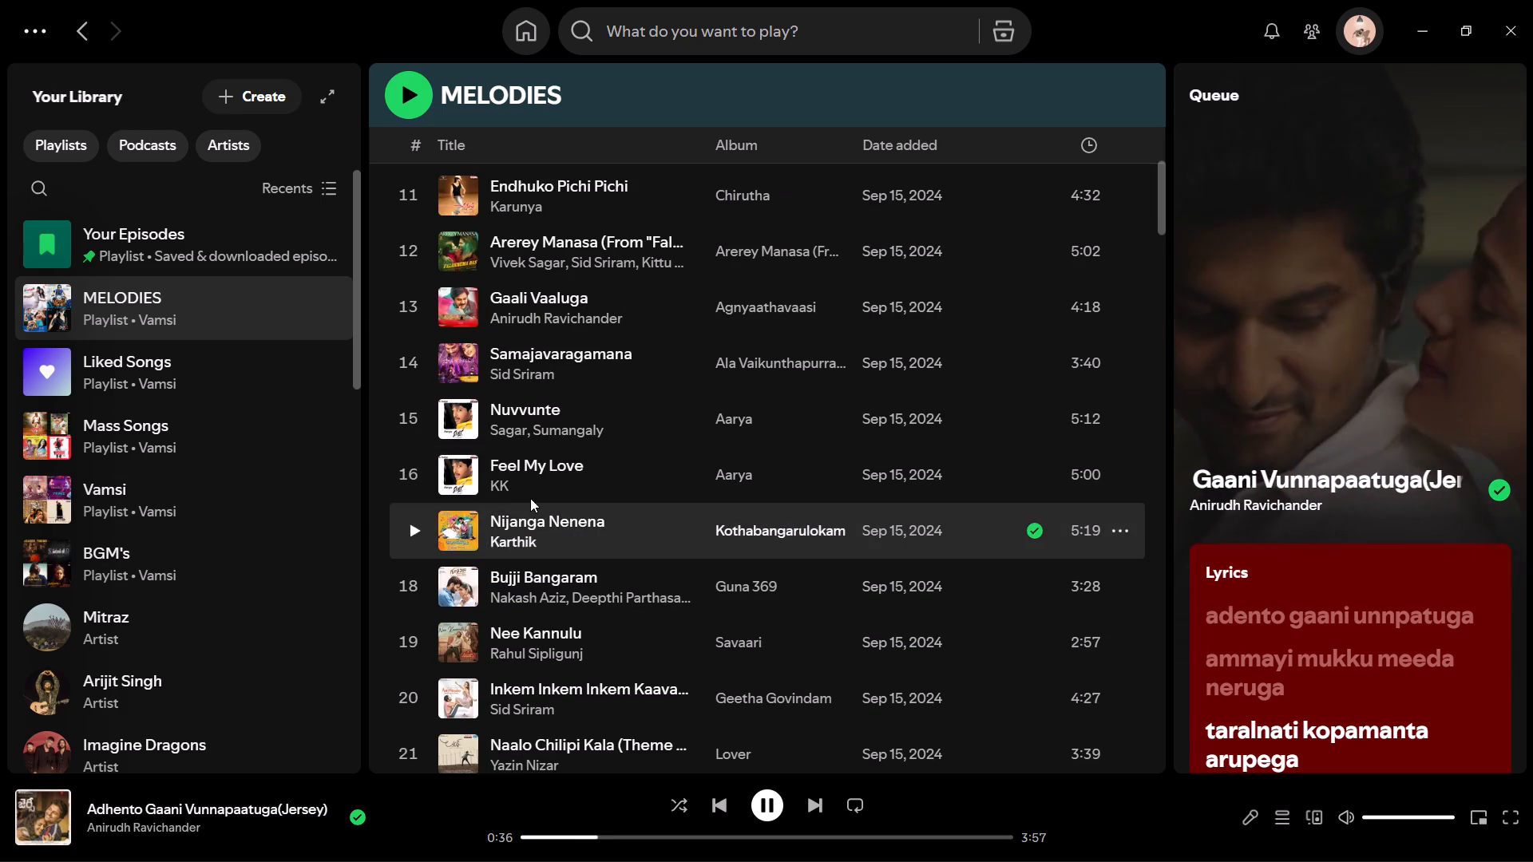
scroll(532, 499, "down", 4)
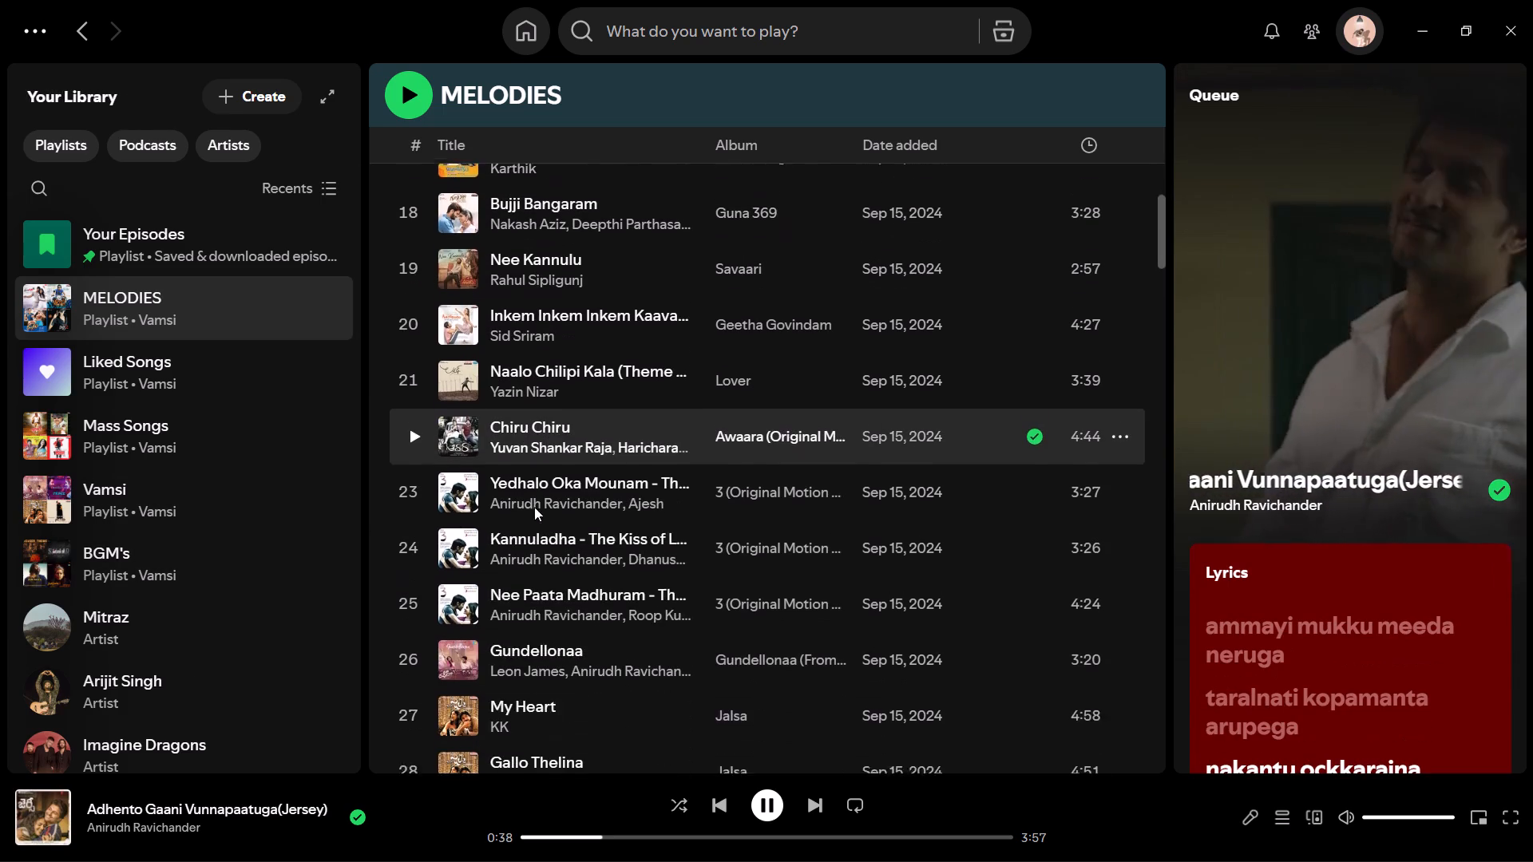
scroll(534, 507, "down", 8)
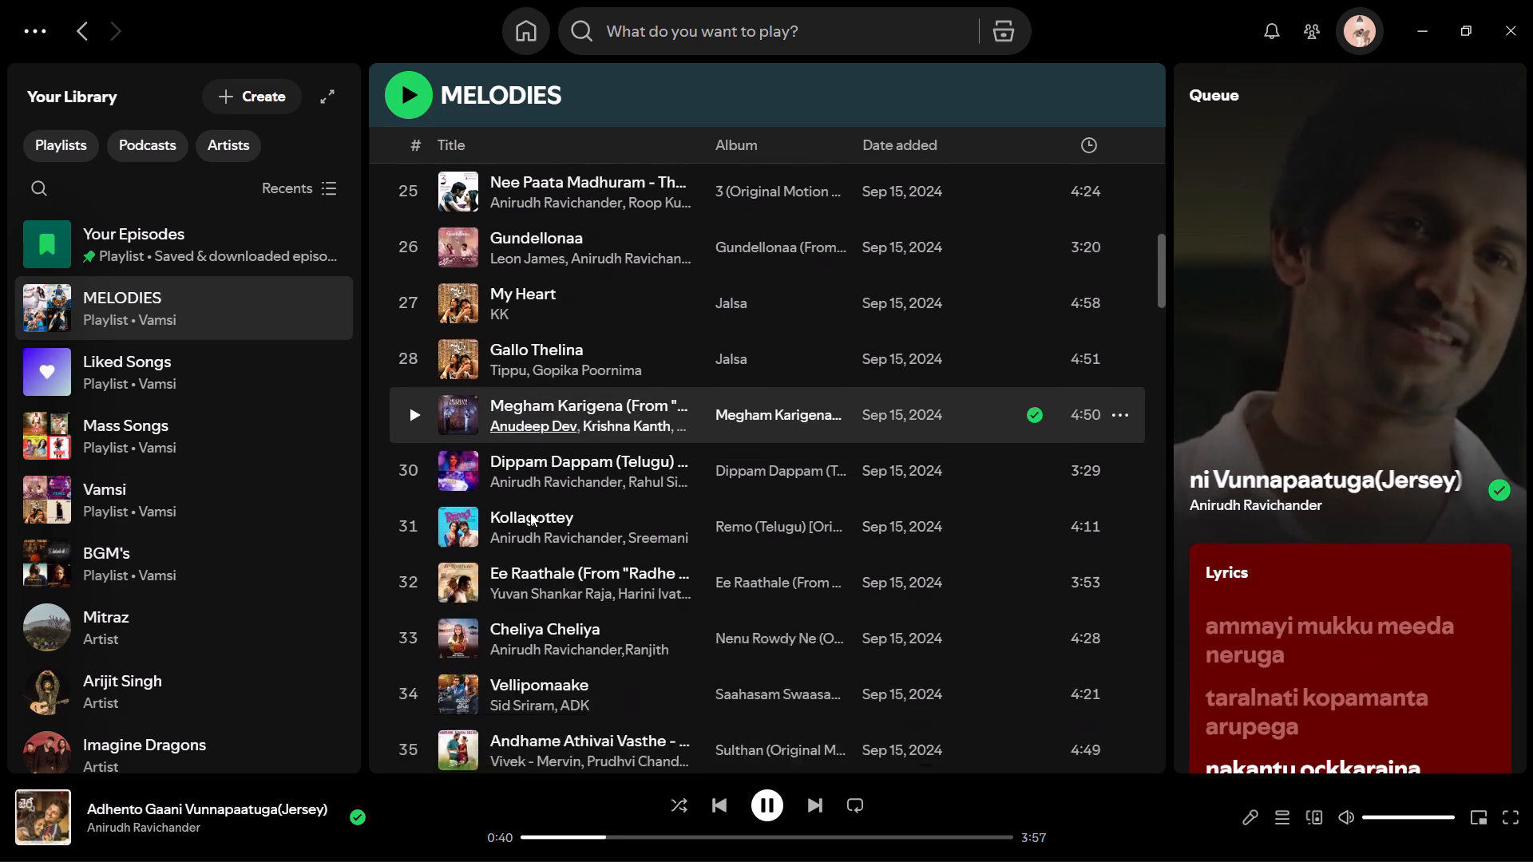
scroll(529, 516, "down", 19)
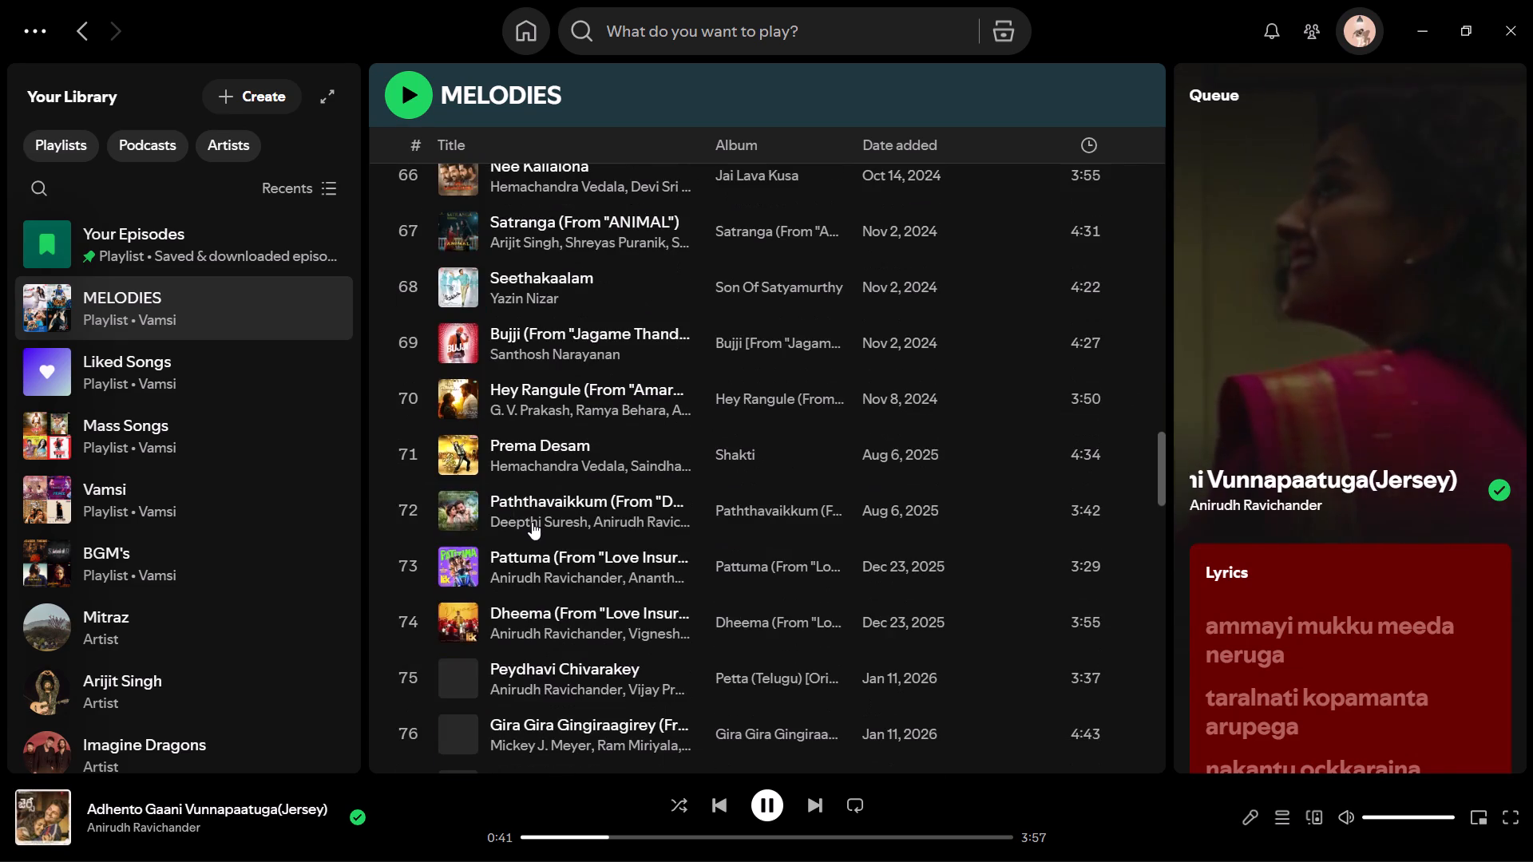
scroll(532, 520, "down", 9)
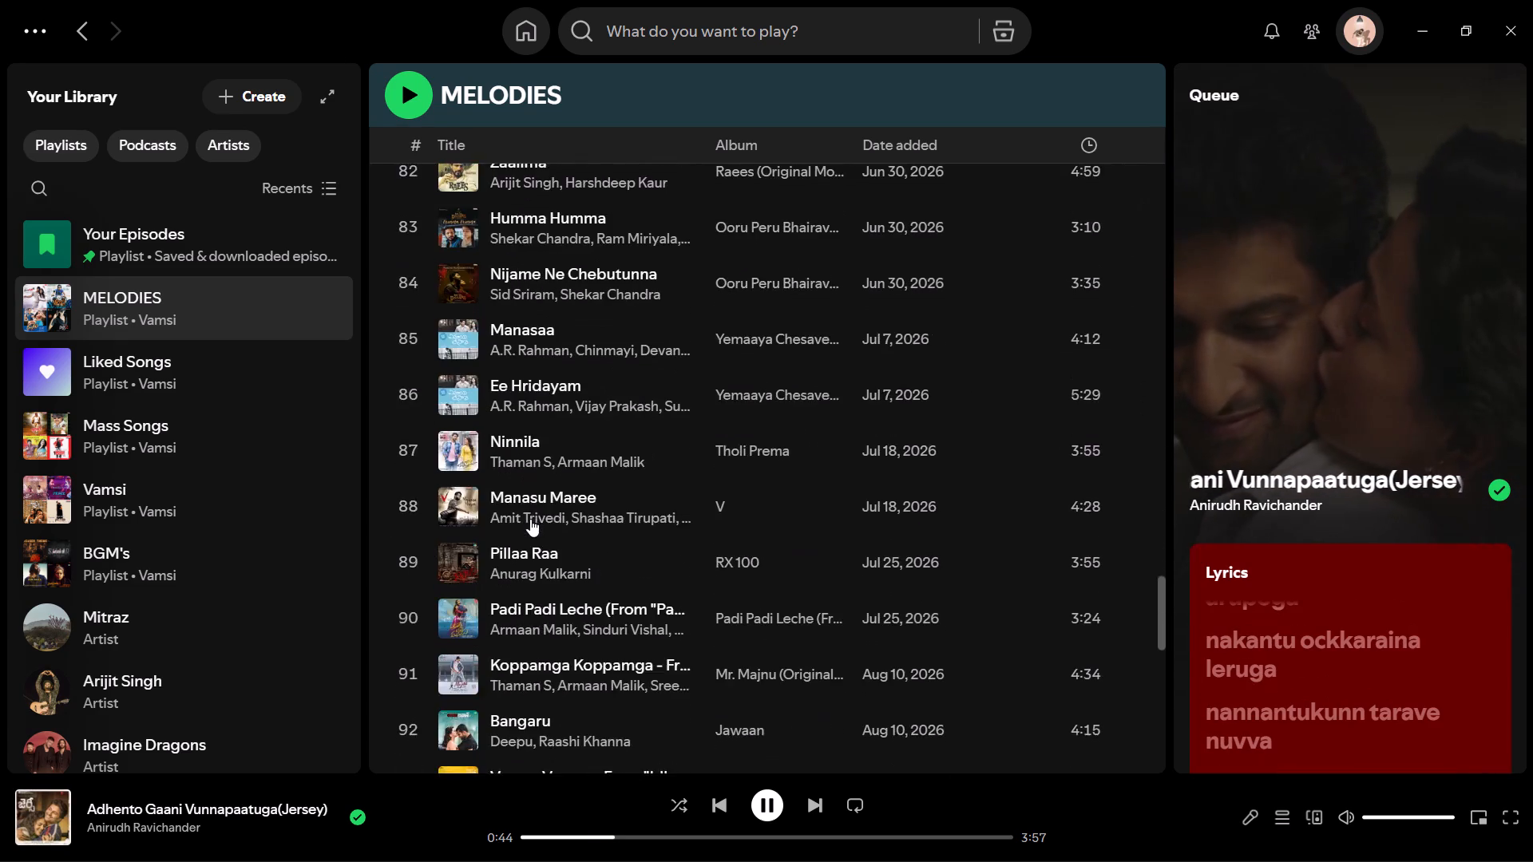
scroll(530, 519, "down", 6)
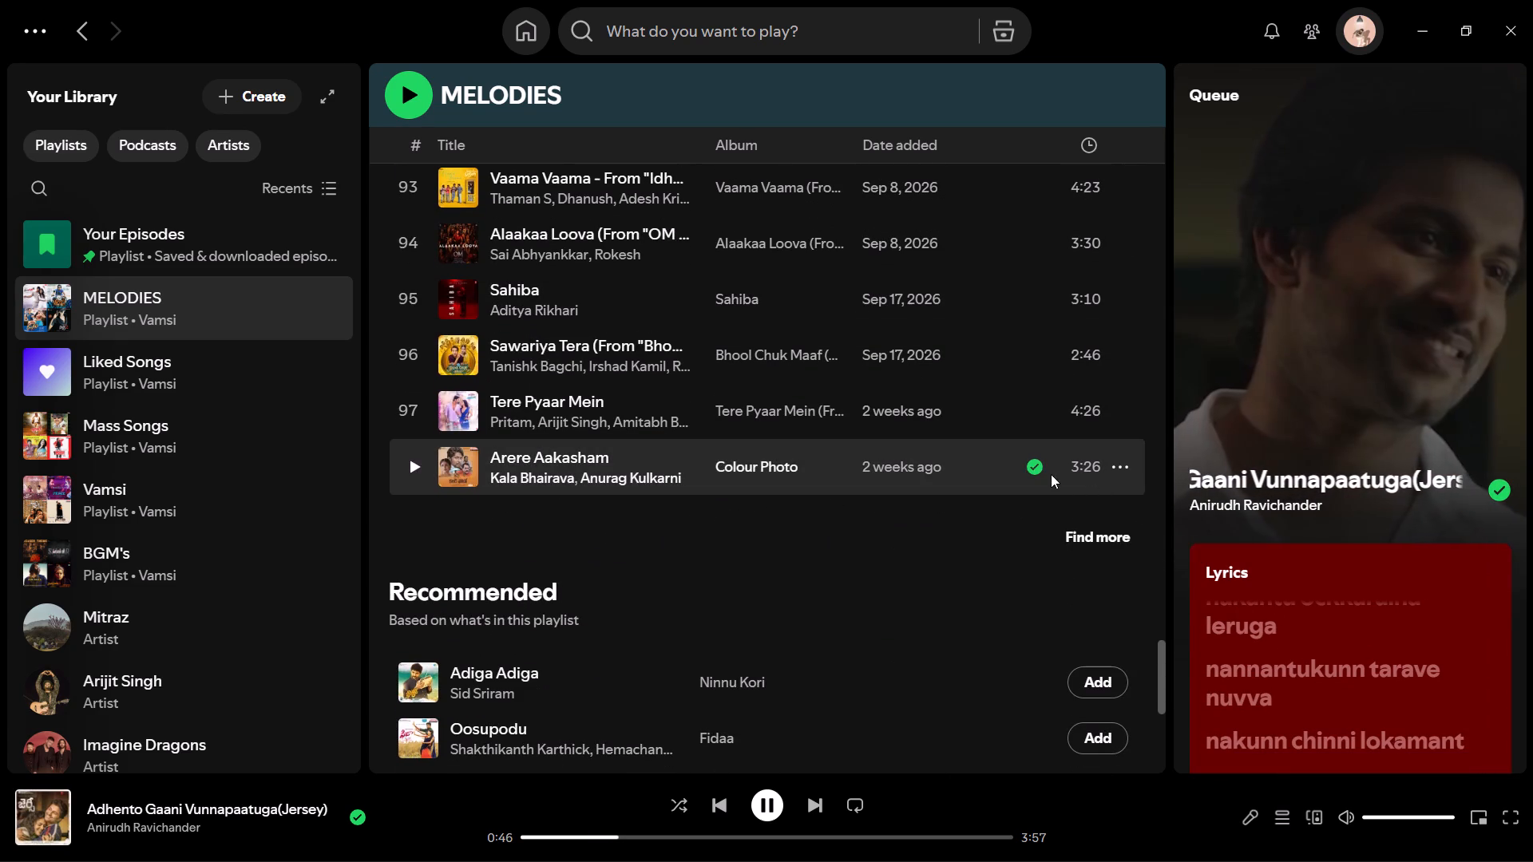
left_click(1121, 463)
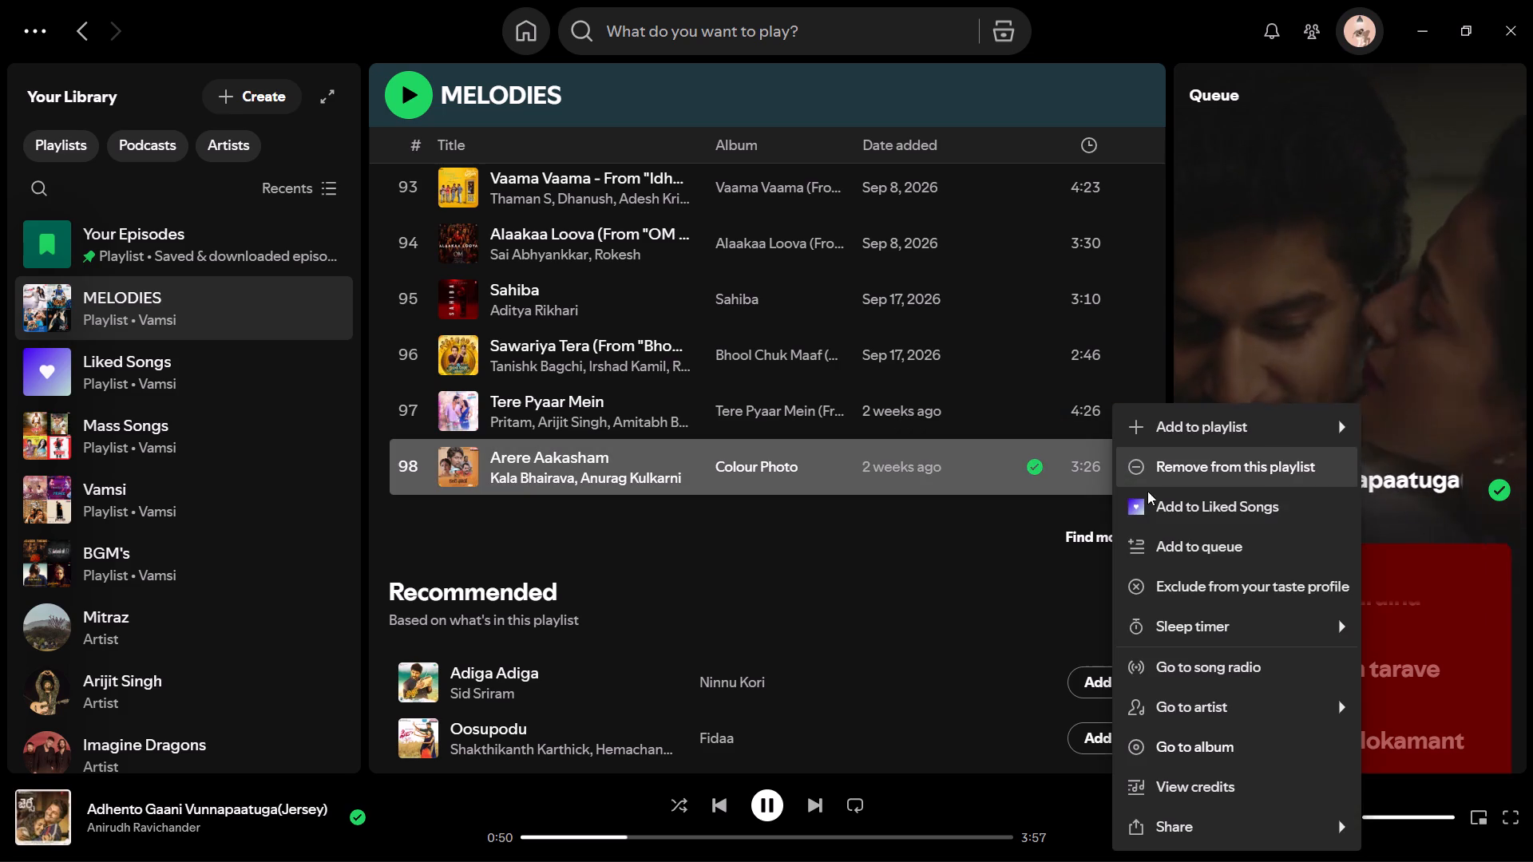
left_click(1158, 543)
Add the song "Alaakaa Loova" from the MELODIES playlist to the queue.
scroll(671, 575, "up", 1)
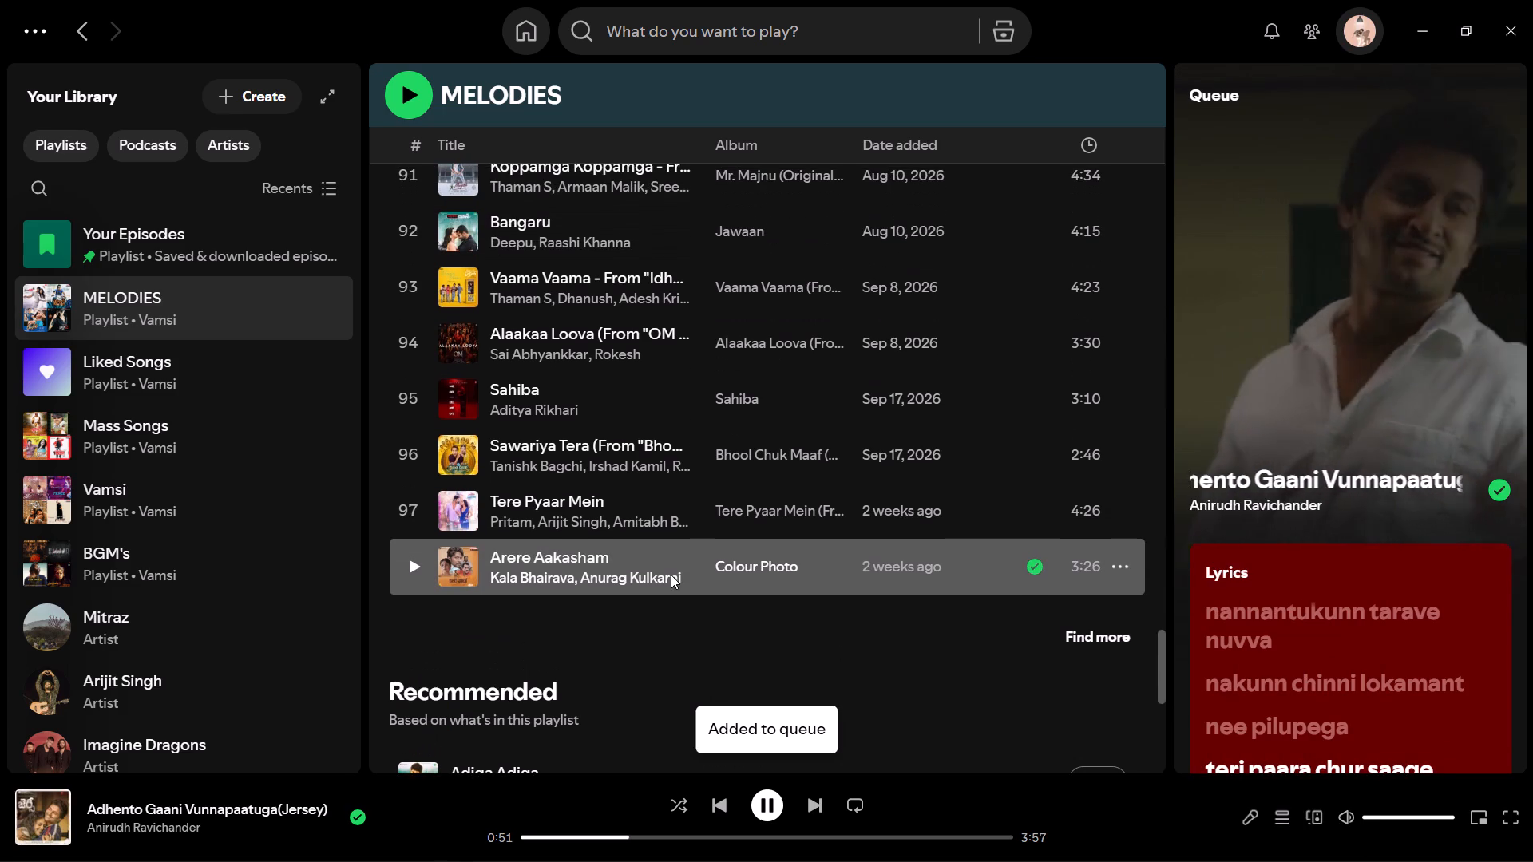
left_click(1123, 338)
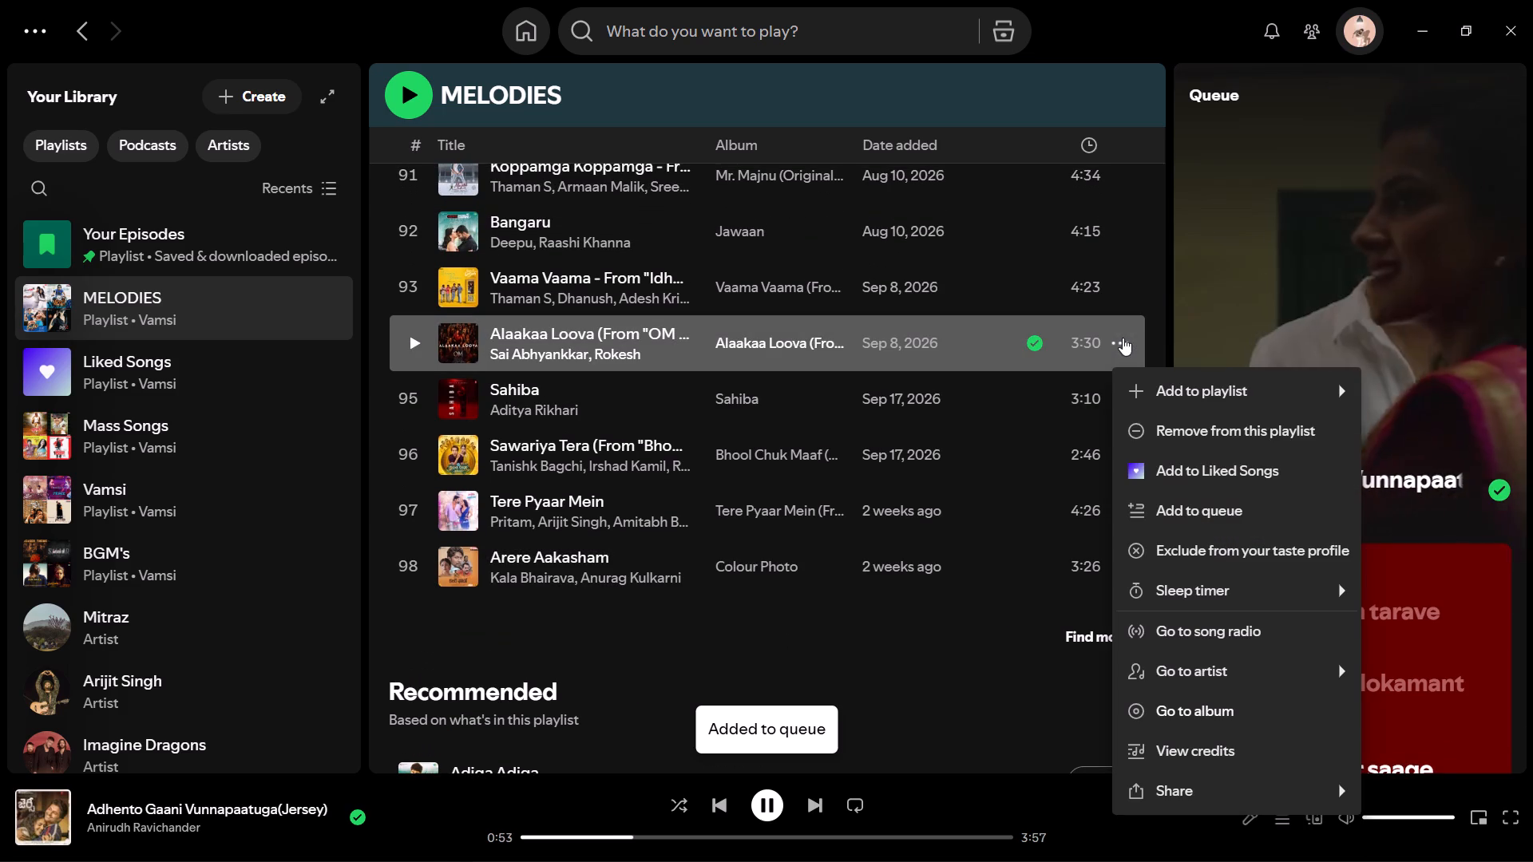
left_click(1177, 520)
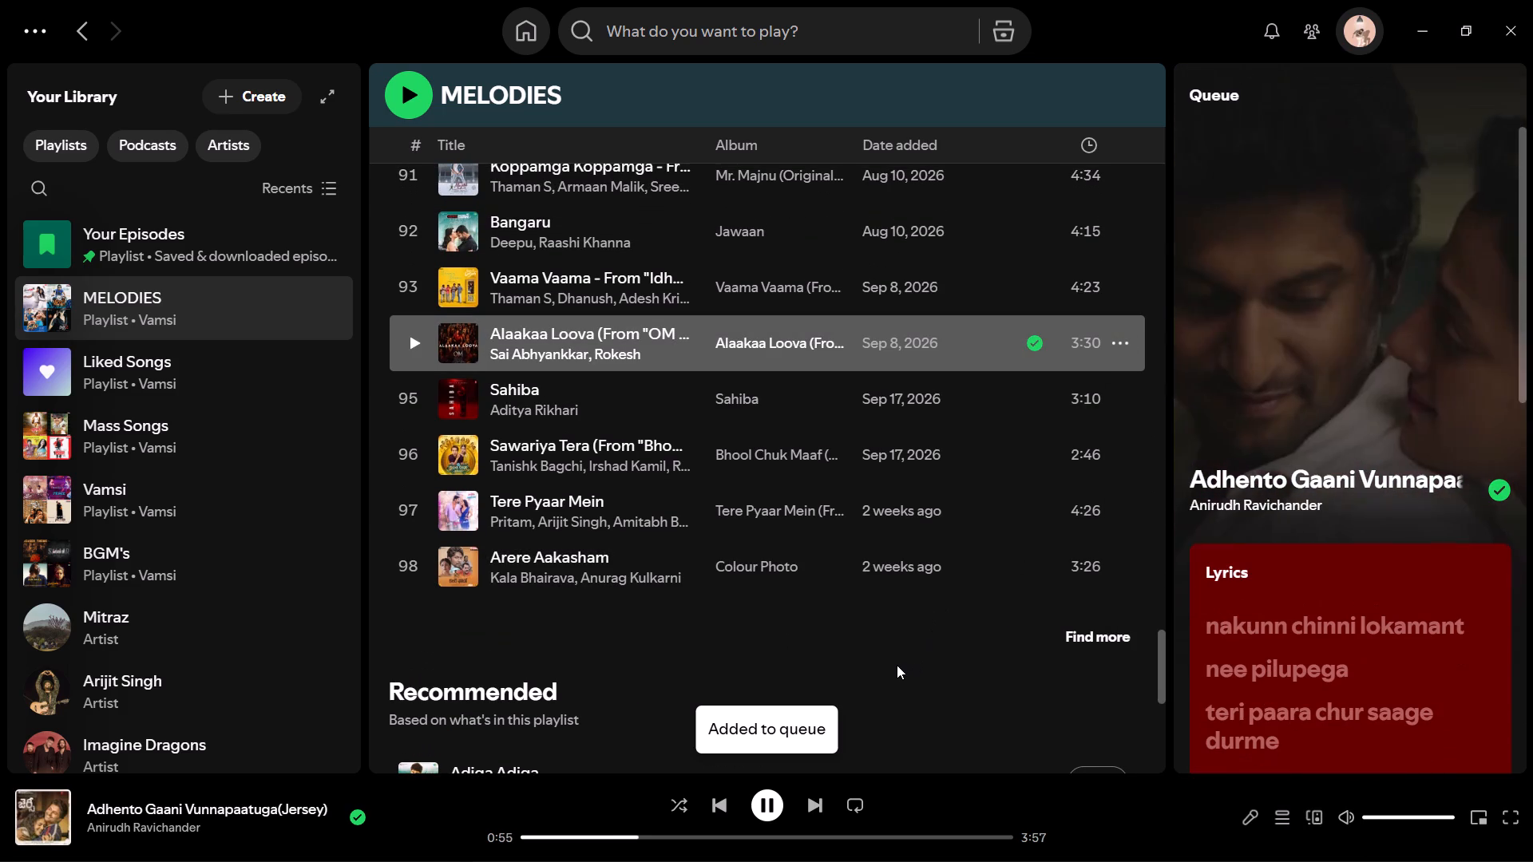
left_click(897, 665)
left_click(897, 665)
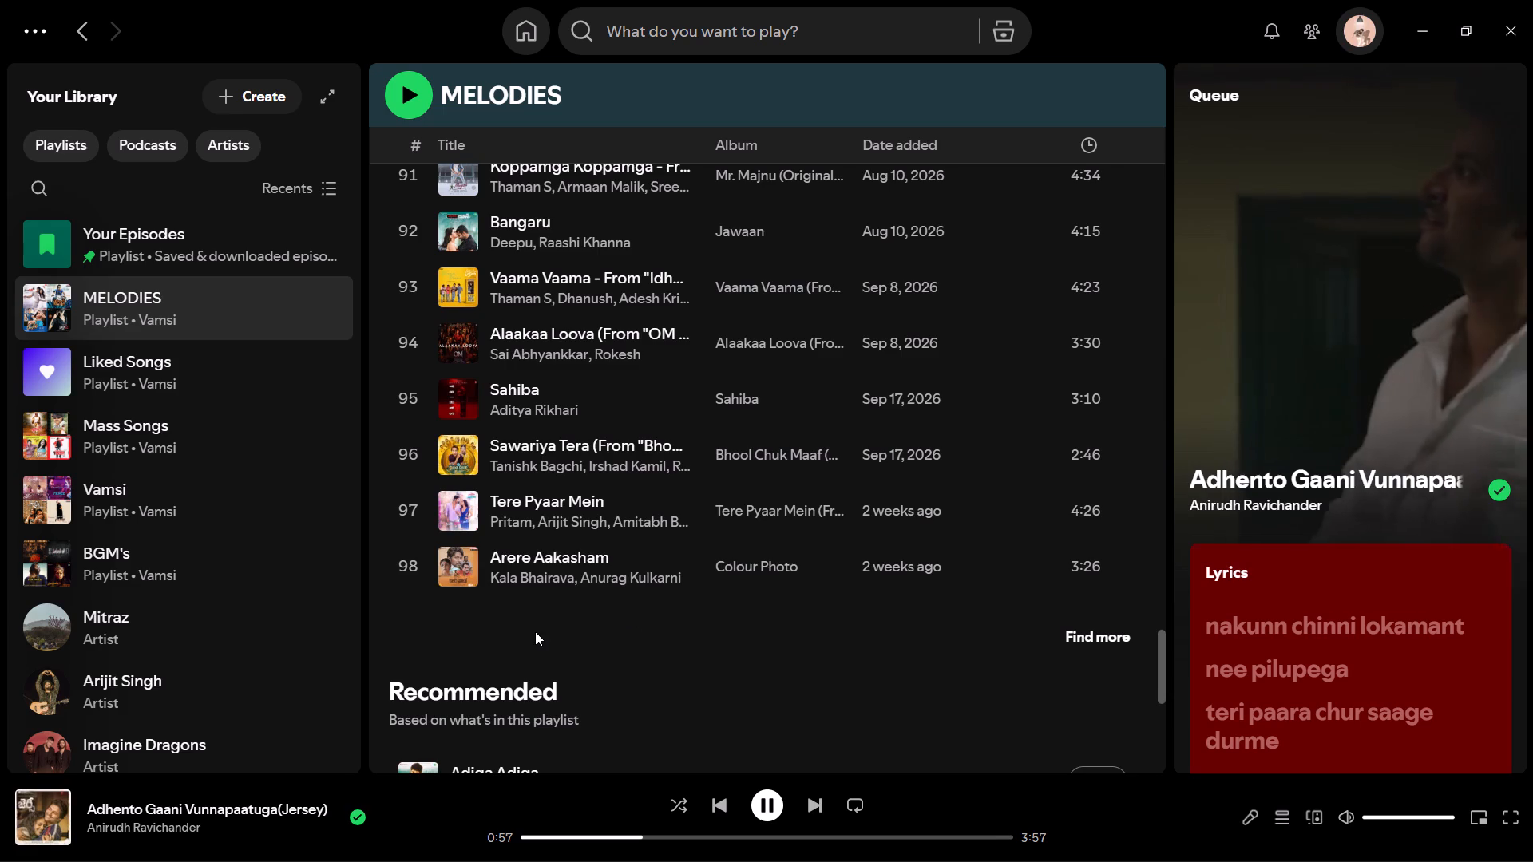
Look through the recommended songs listed below the MELODIES playlist.
scroll(627, 543, "down", 4)
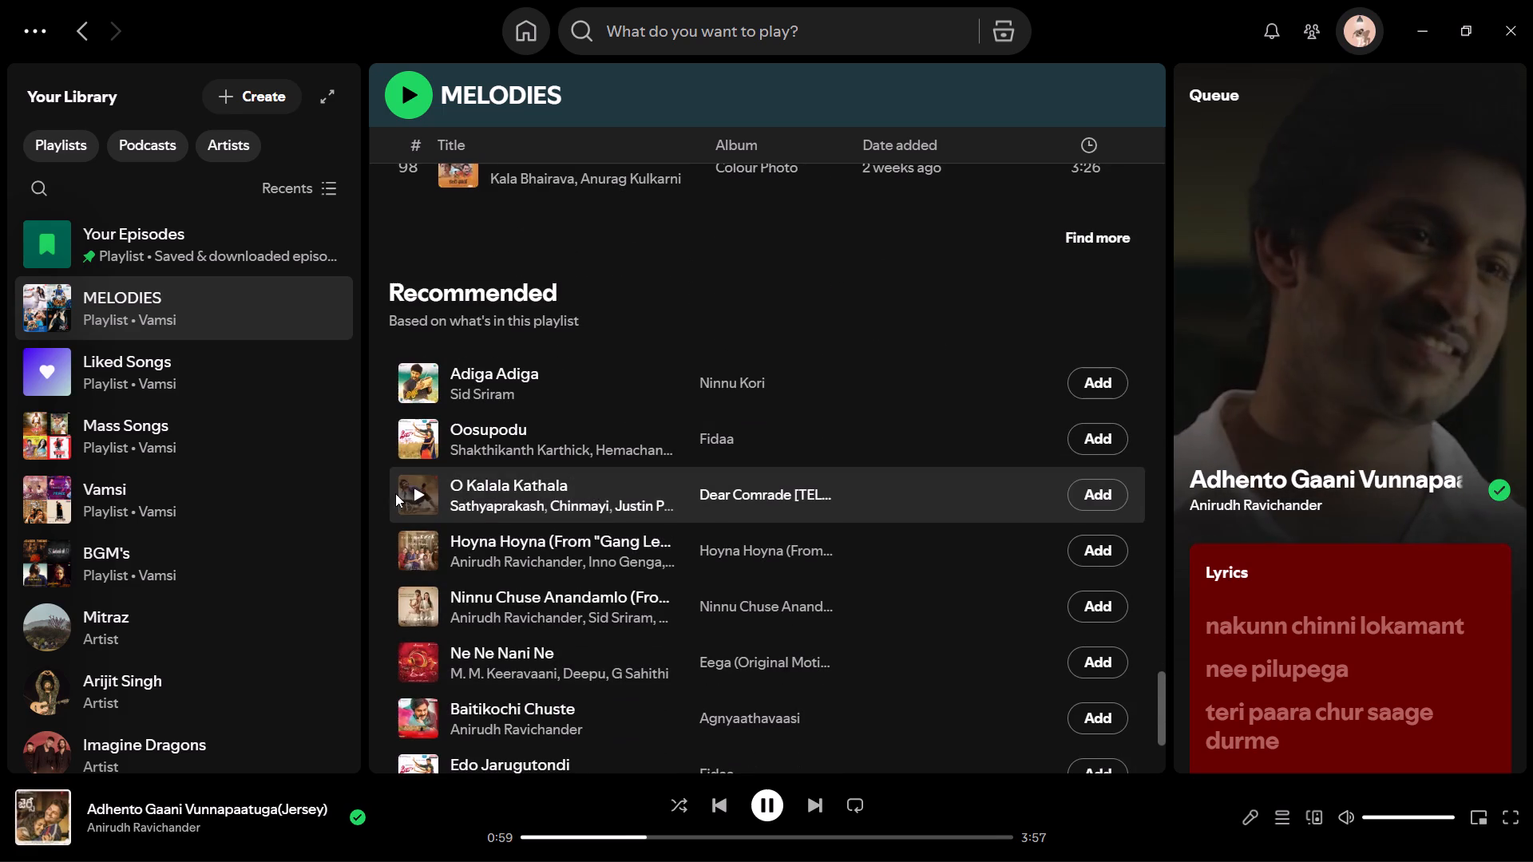
scroll(379, 503, "down", 1)
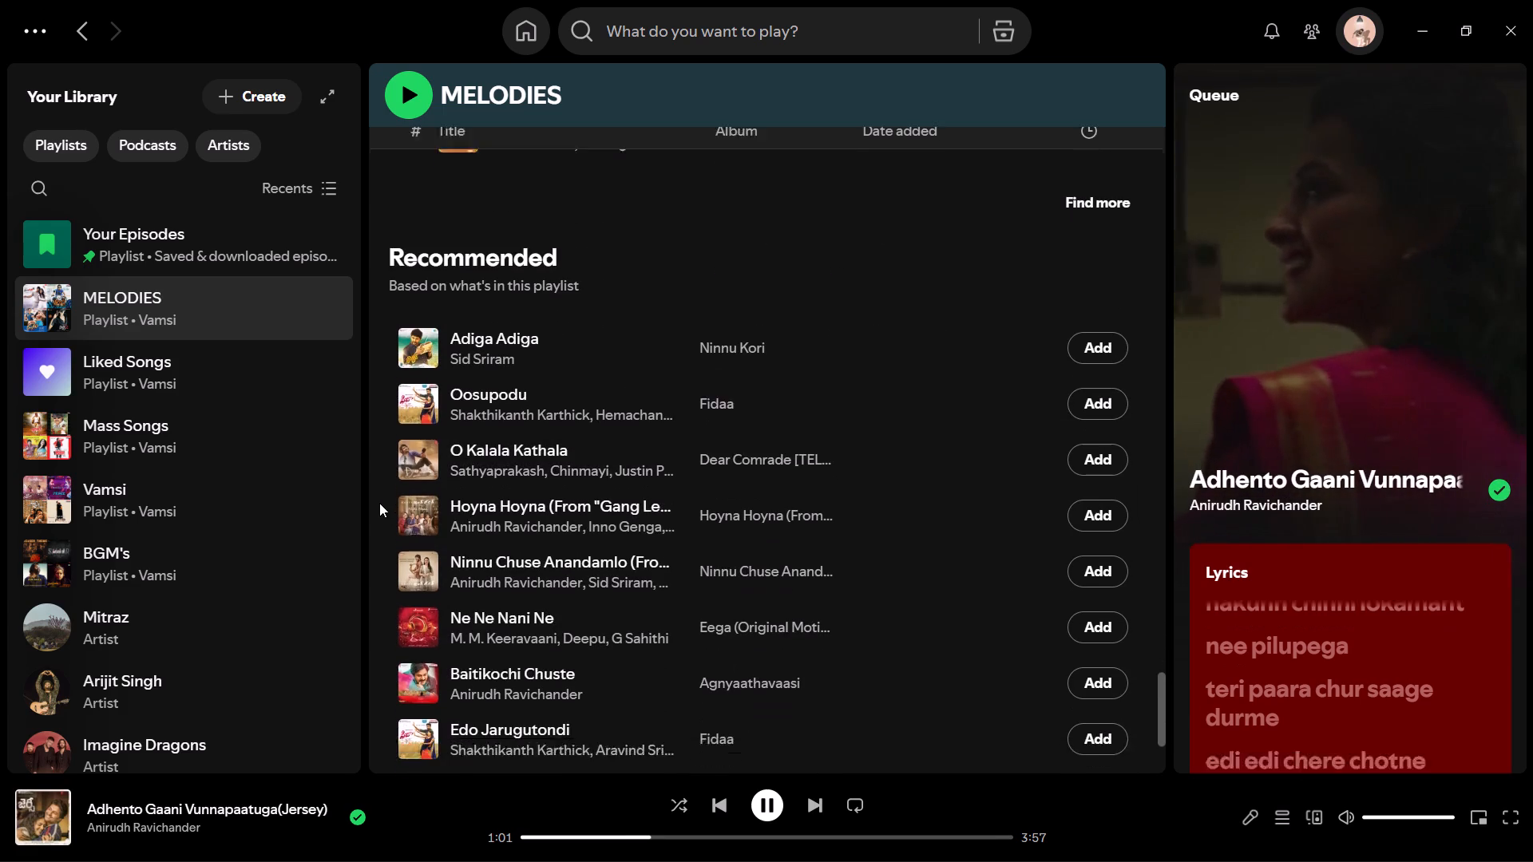
scroll(379, 503, "down", 1)
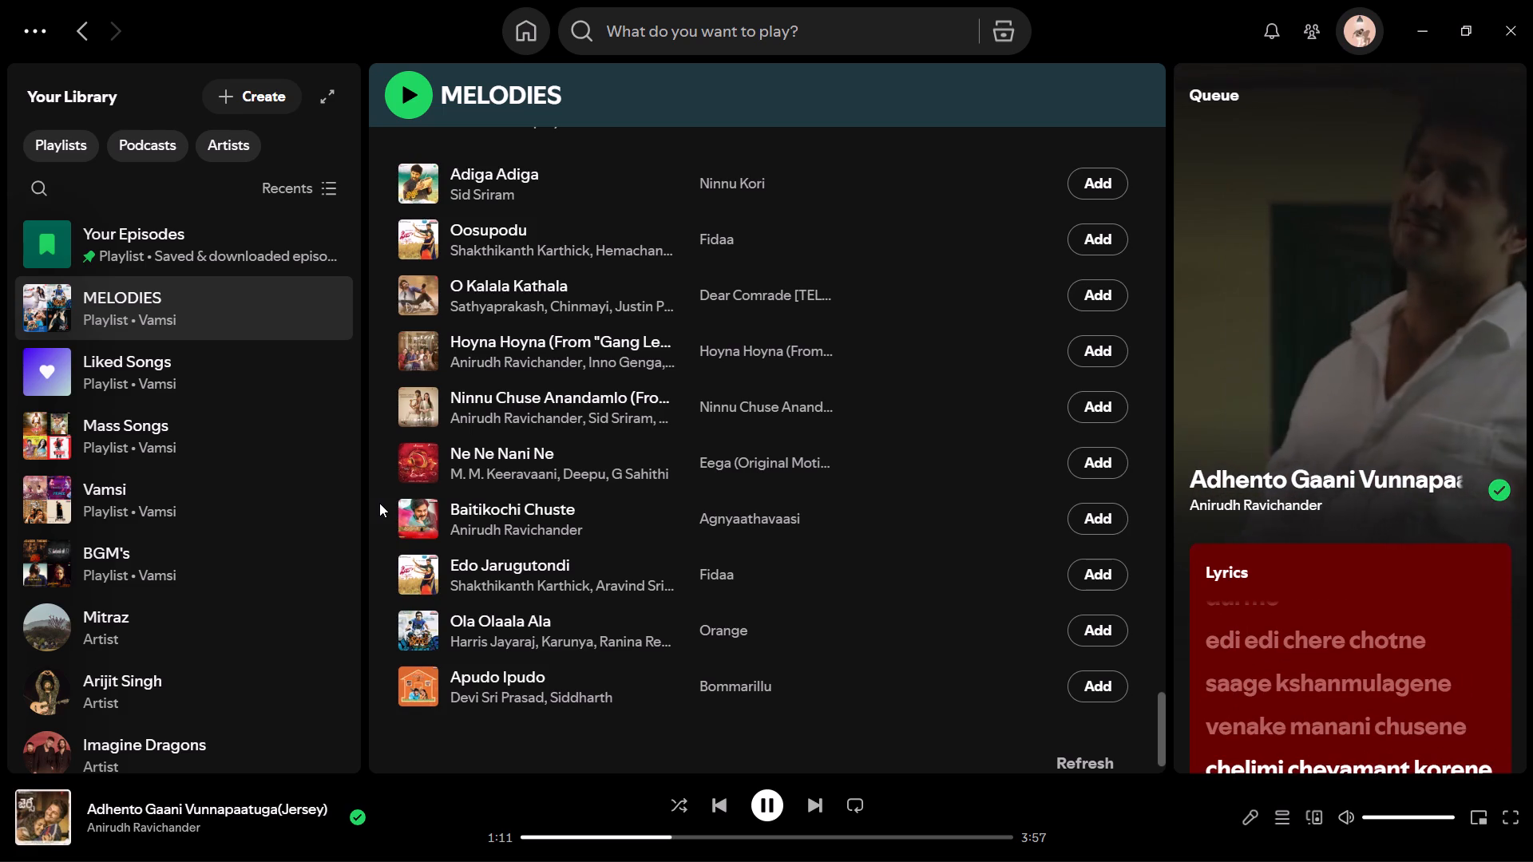
scroll(379, 503, "up", 4)
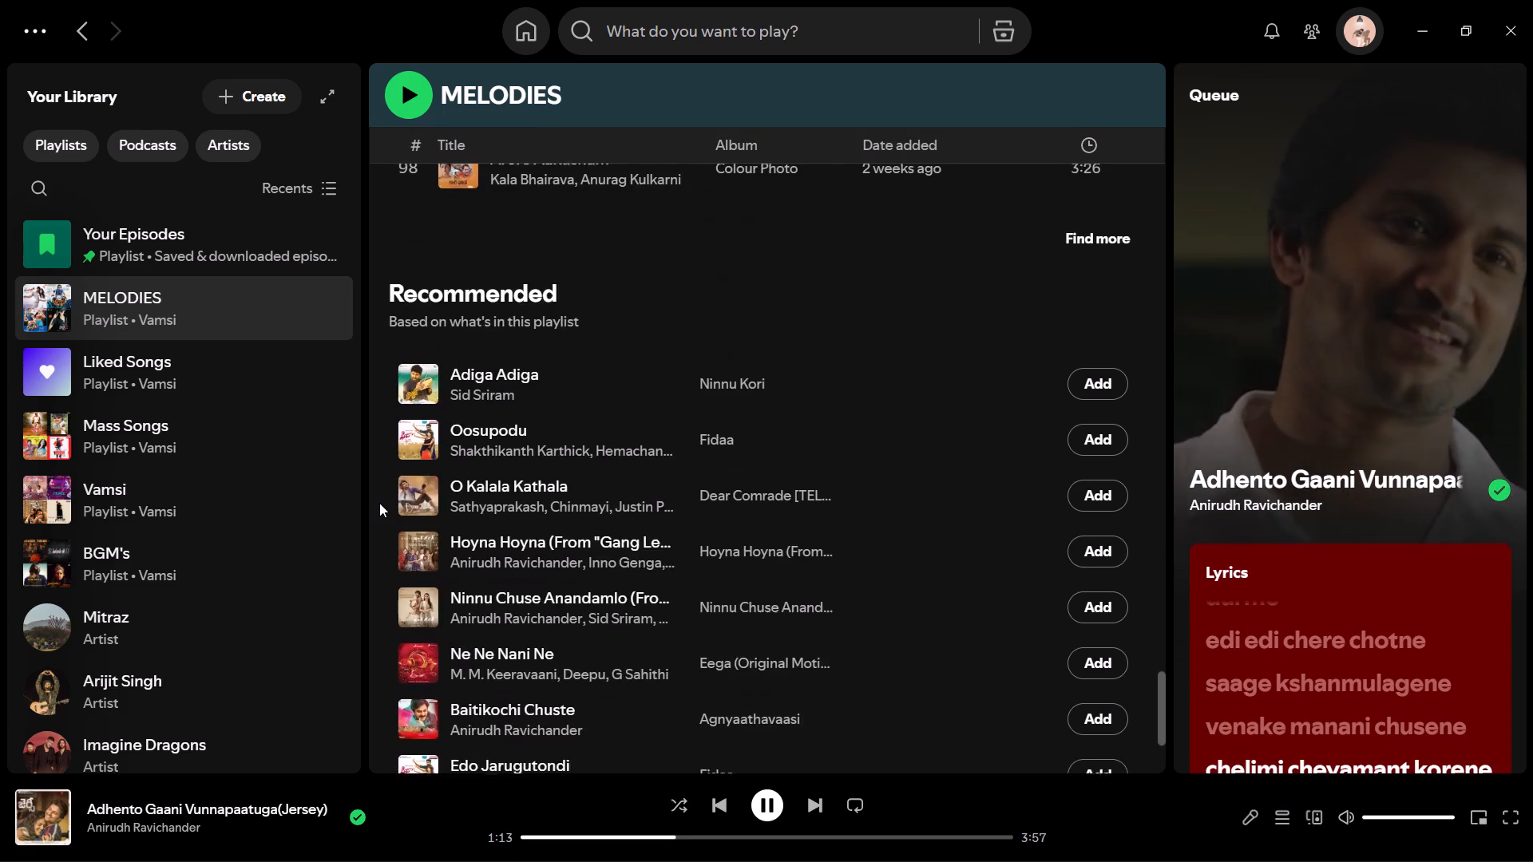
scroll(379, 503, "up", 1)
Return to the BATCH-2B document and delete the blank line between the ChromaDB paragraph and the 4.7 heading.
left_click(1415, 6)
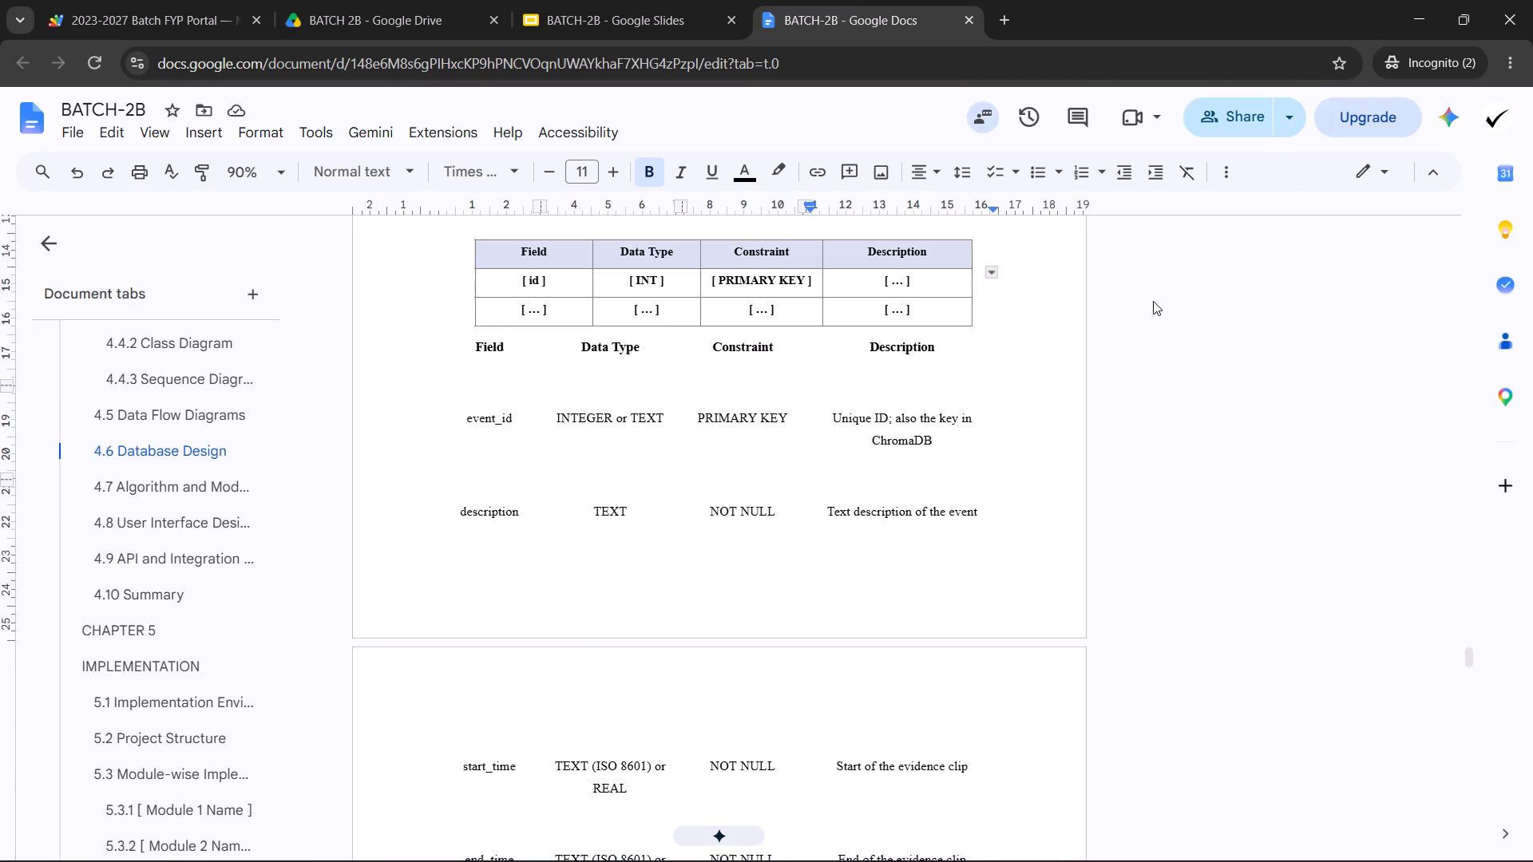
scroll(1153, 301, "up", 1)
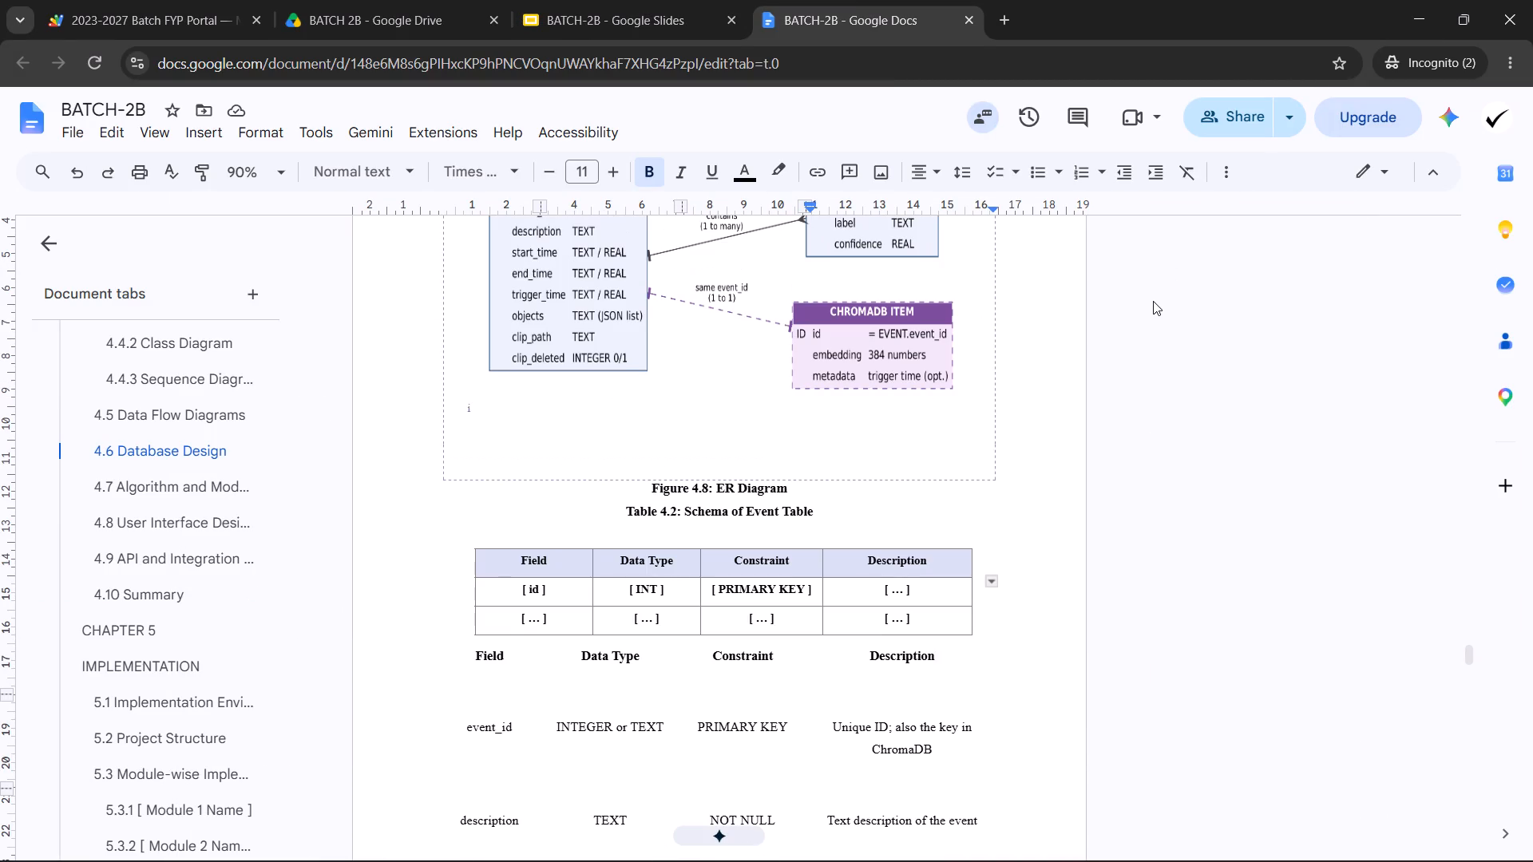
scroll(1156, 306, "down", 11)
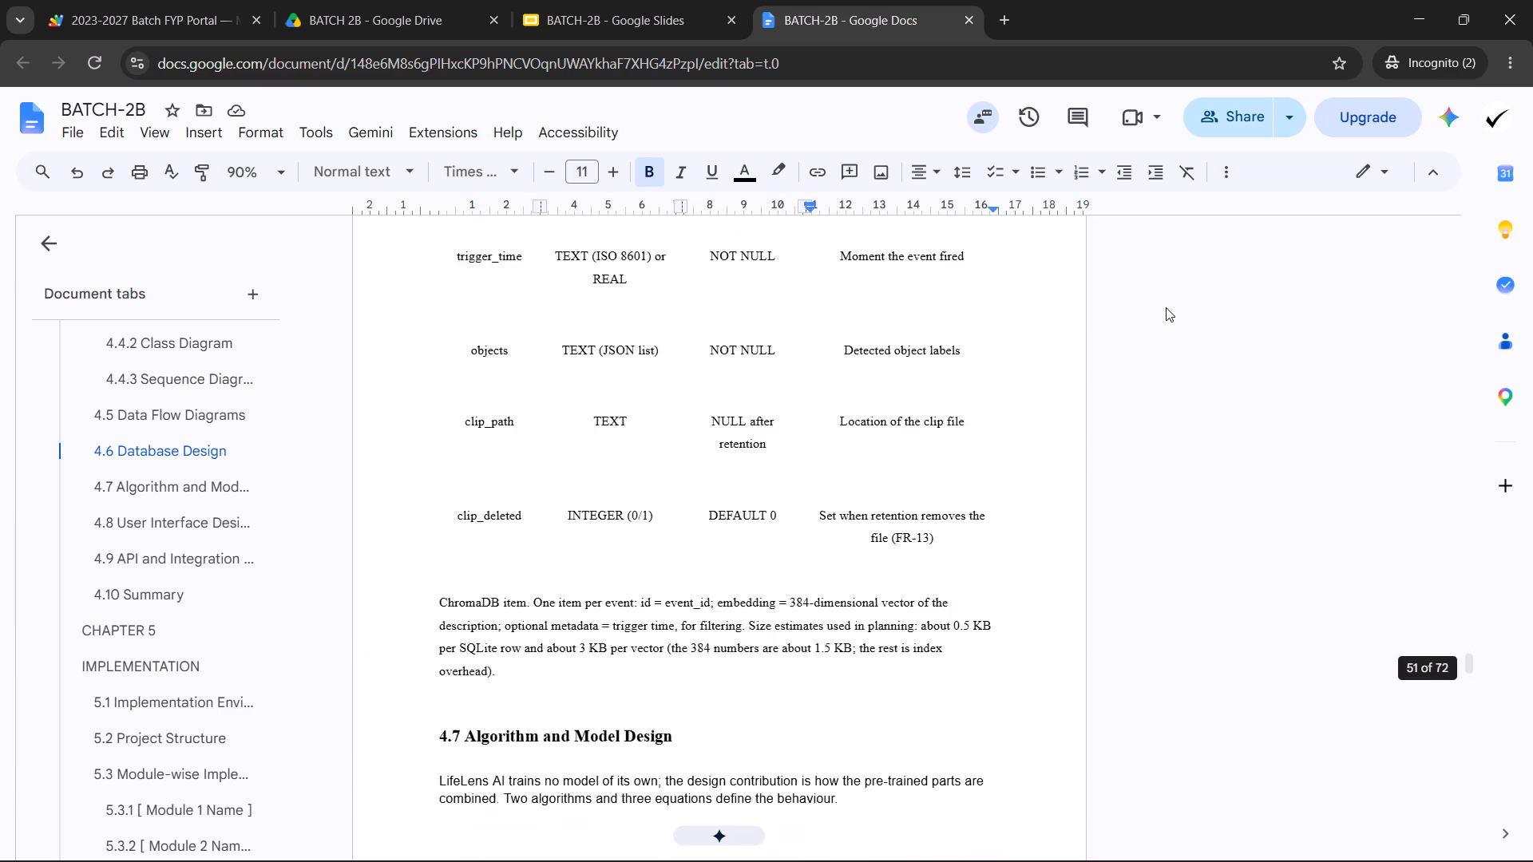
scroll(621, 537, "down", 2)
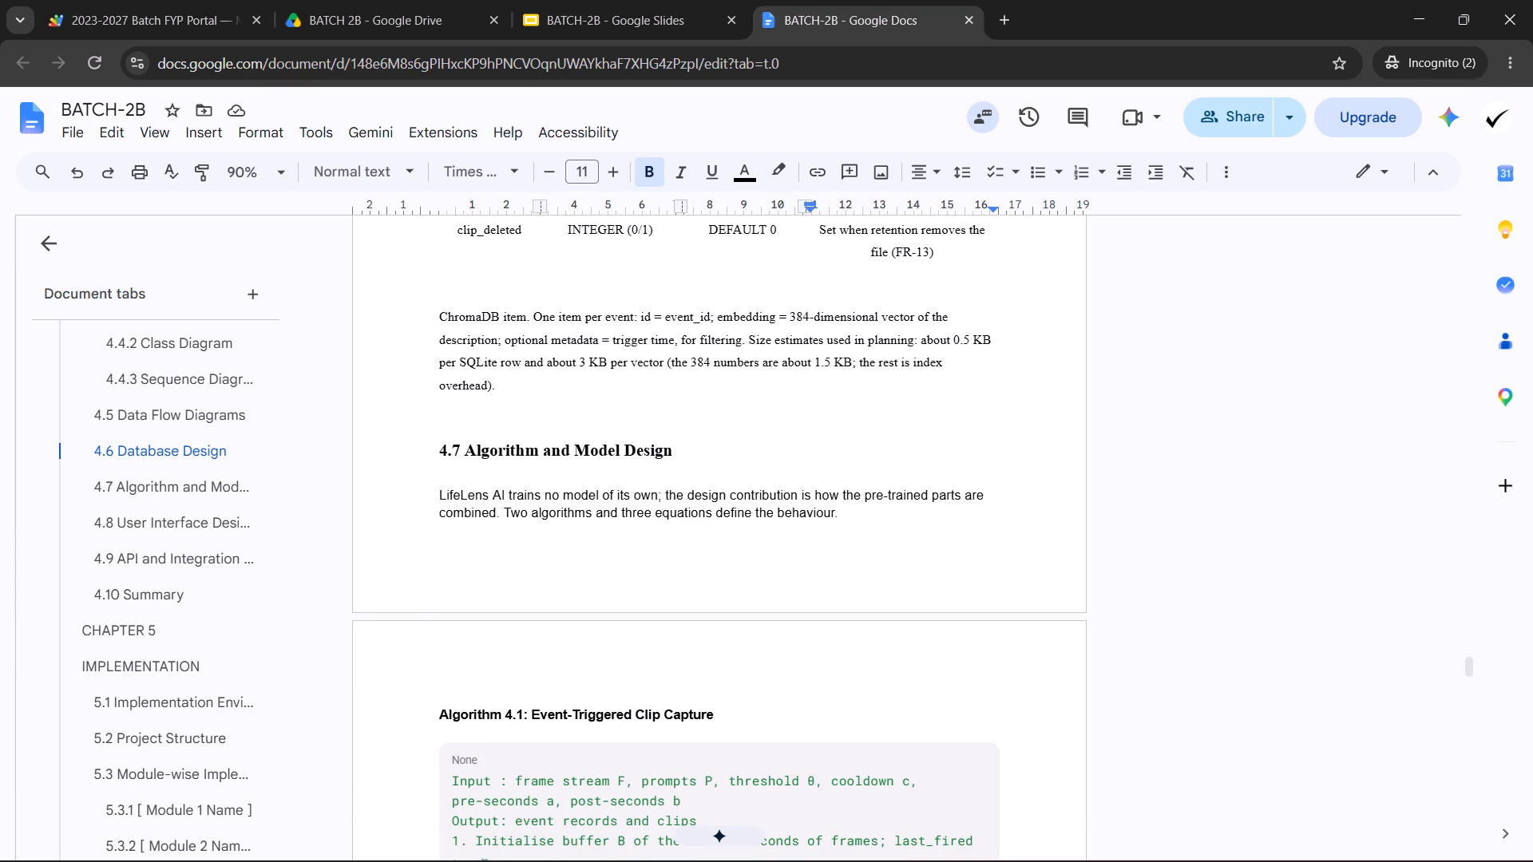
left_click(492, 411)
left_click(493, 423)
key("BackSpace")
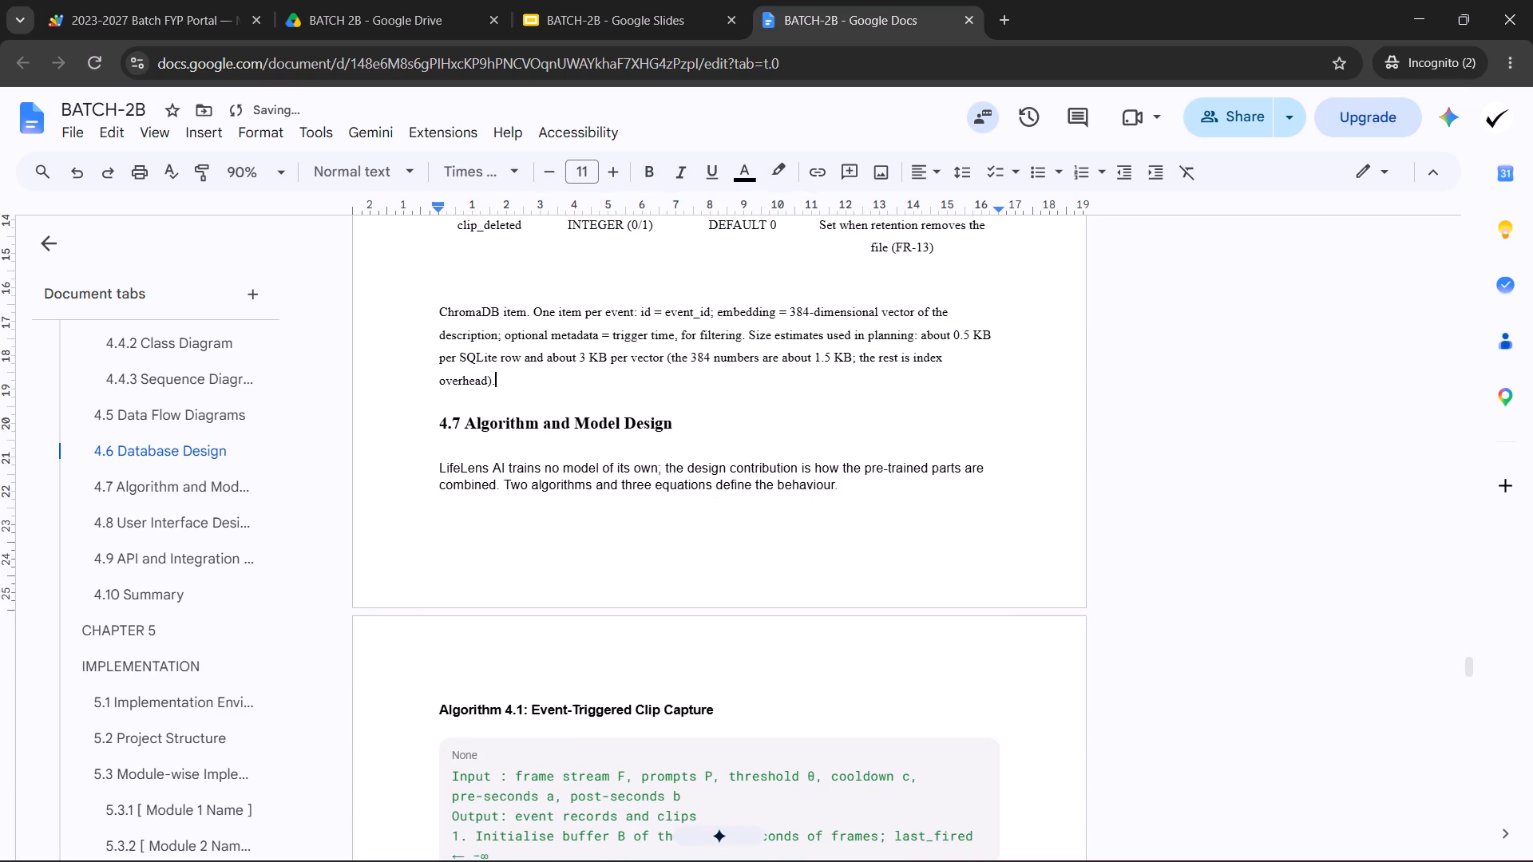
Format the introductory paragraph under 4.7 Algorithm and Model Design as Times New Roman, size 12, with 1.5 line spacing.
left_click_drag(434, 467, 863, 505)
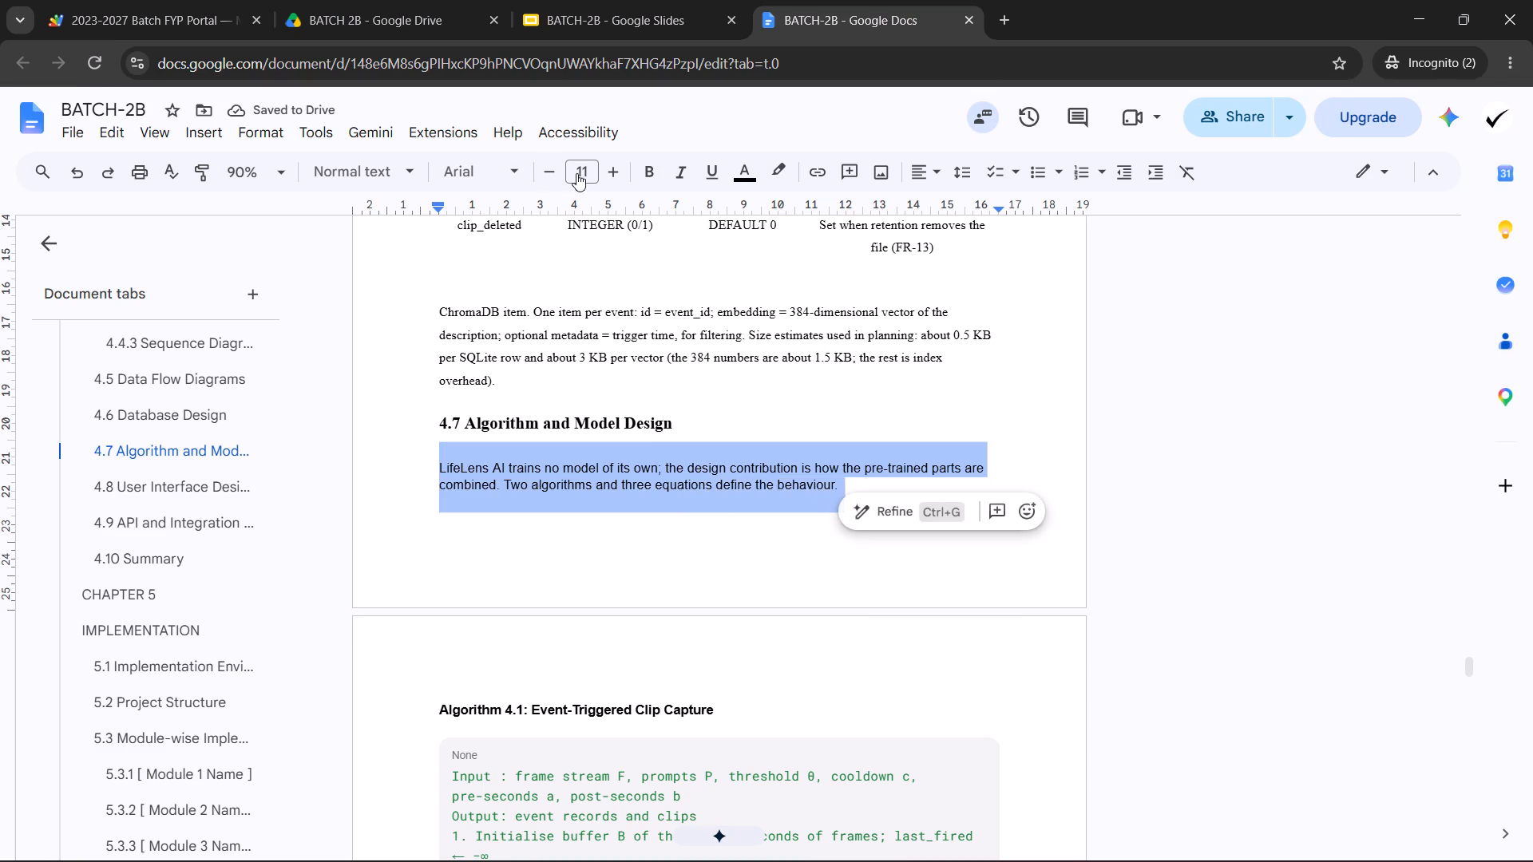
left_click(458, 176)
left_click(497, 285)
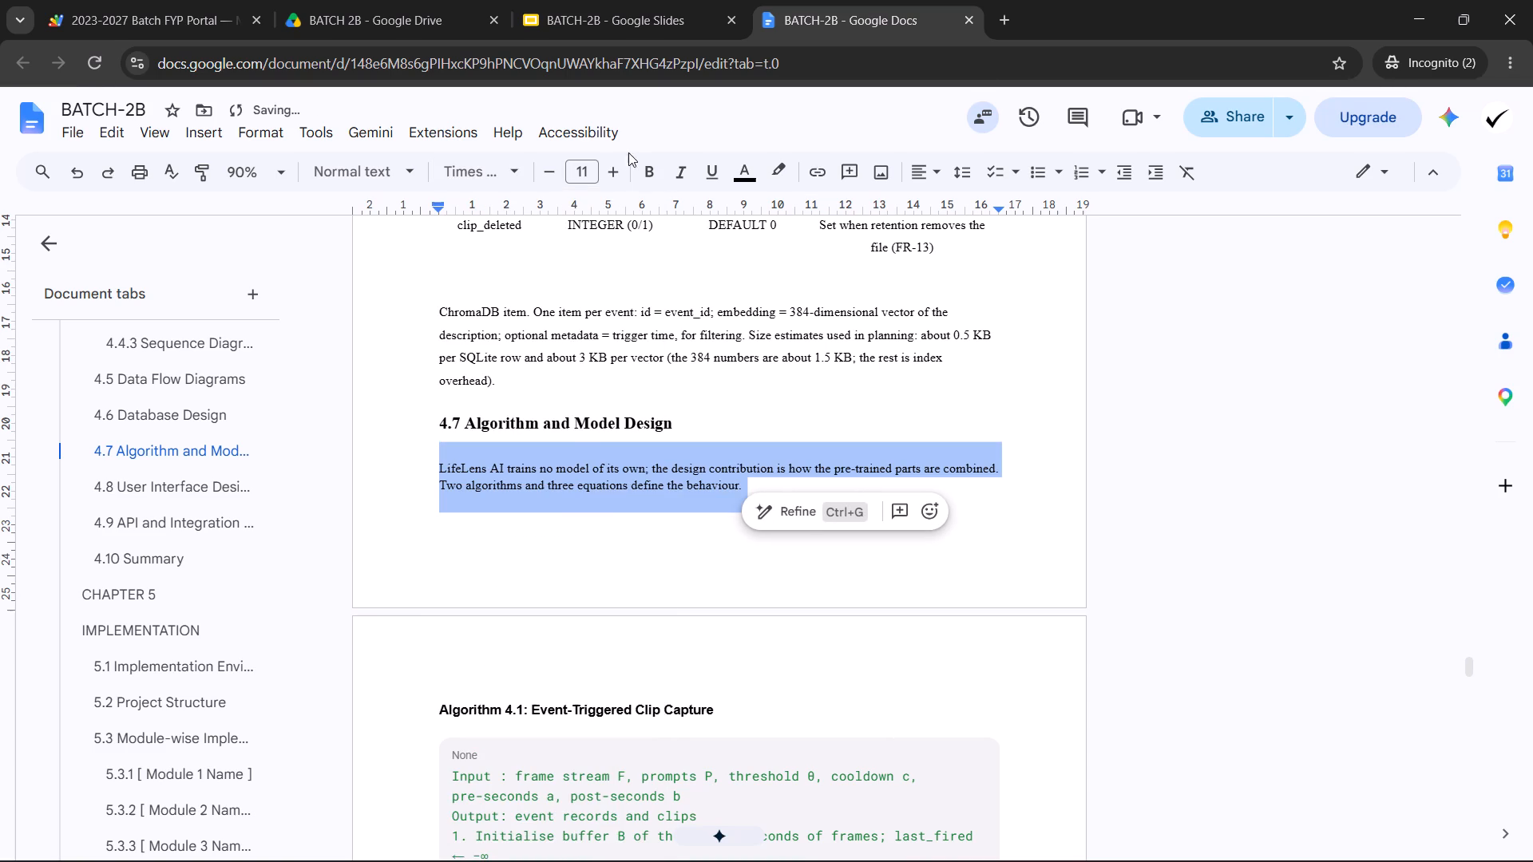
left_click(584, 177)
left_click(586, 336)
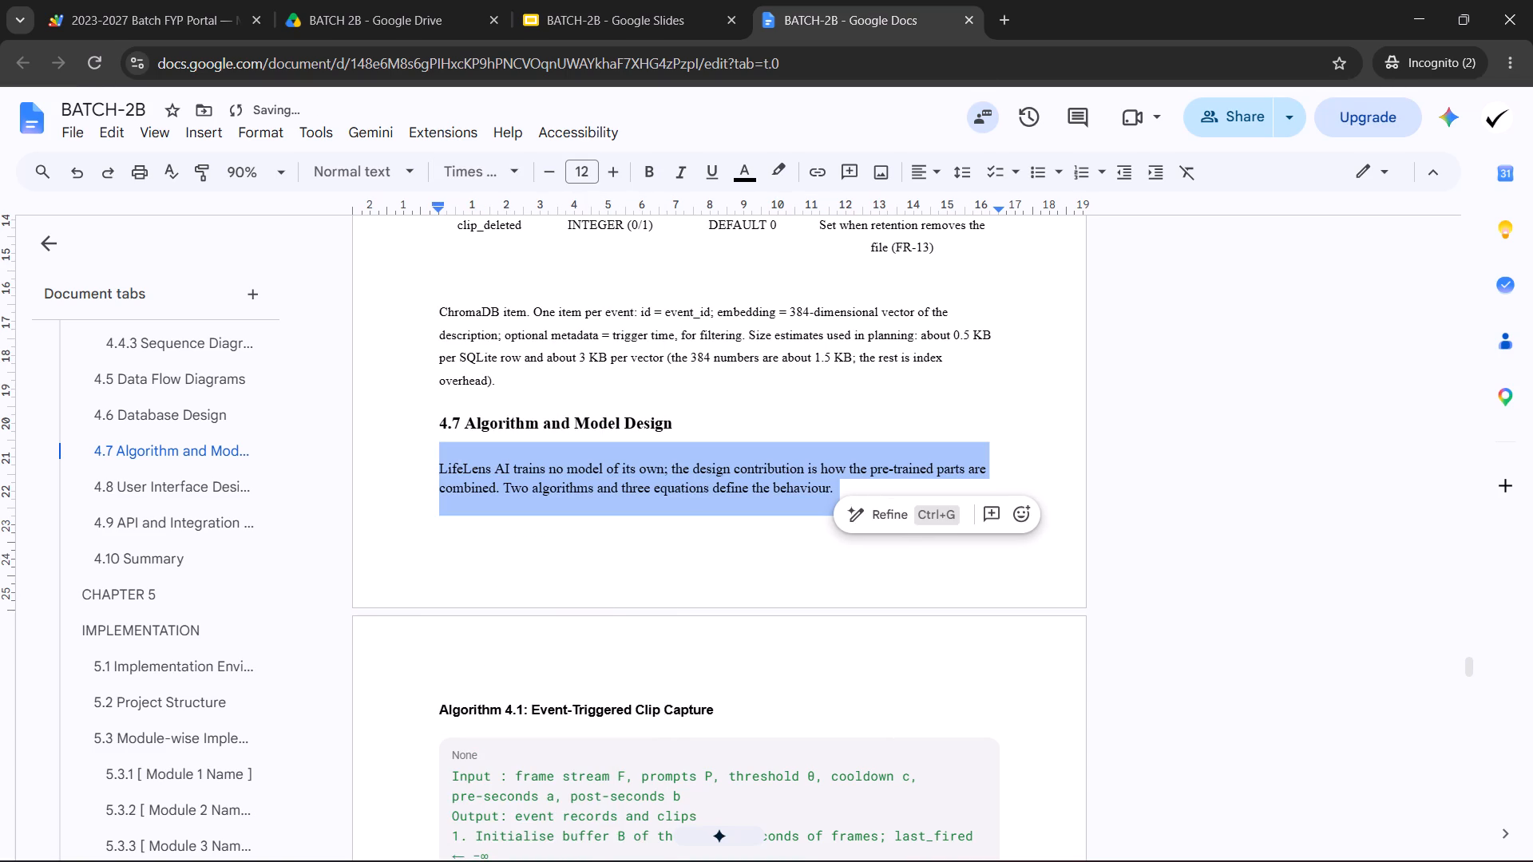
left_click(961, 171)
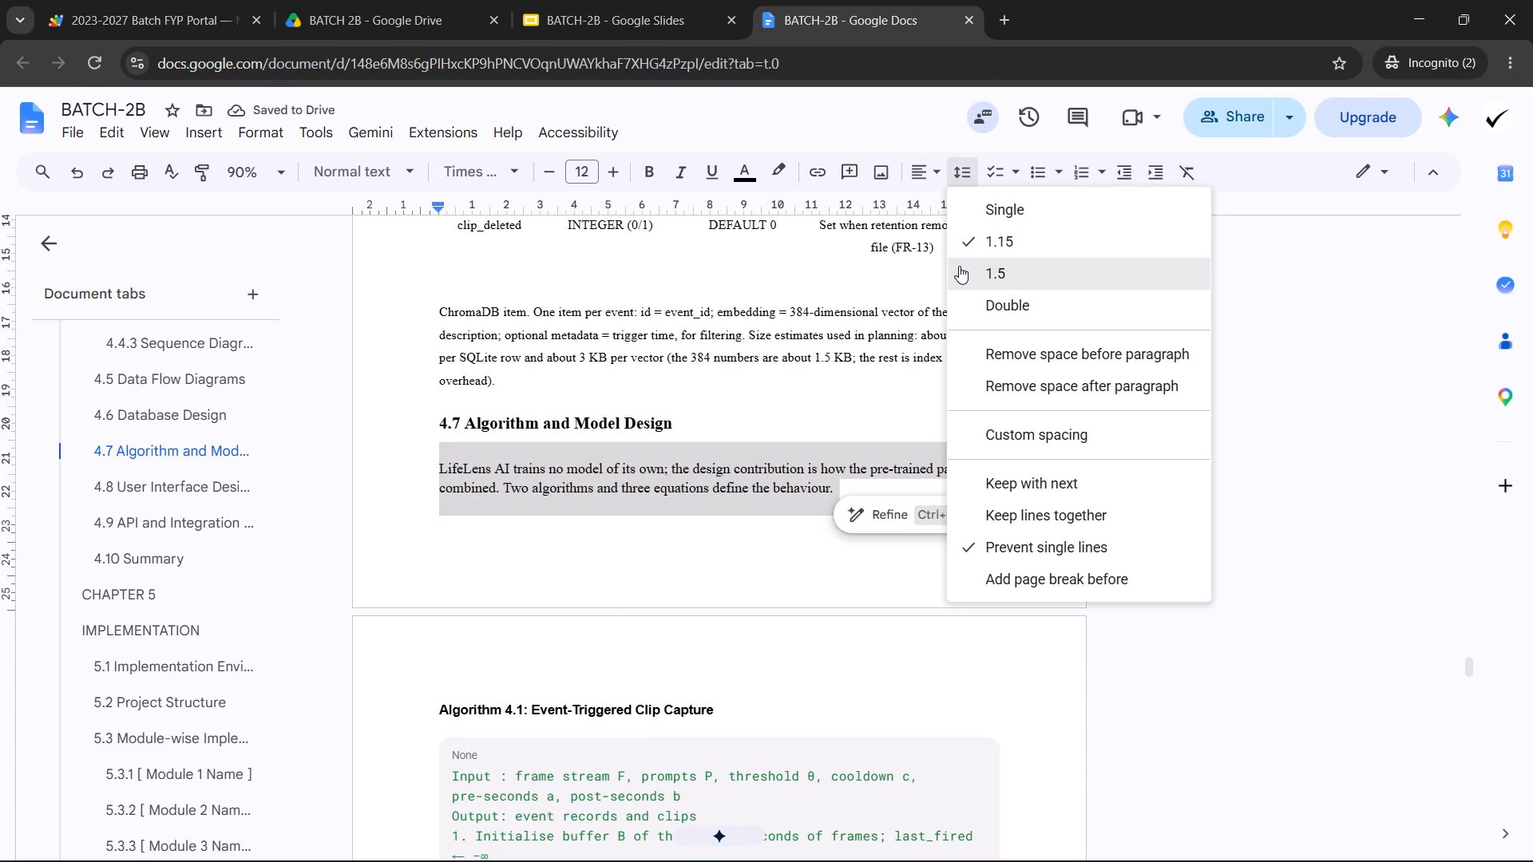
left_click(959, 266)
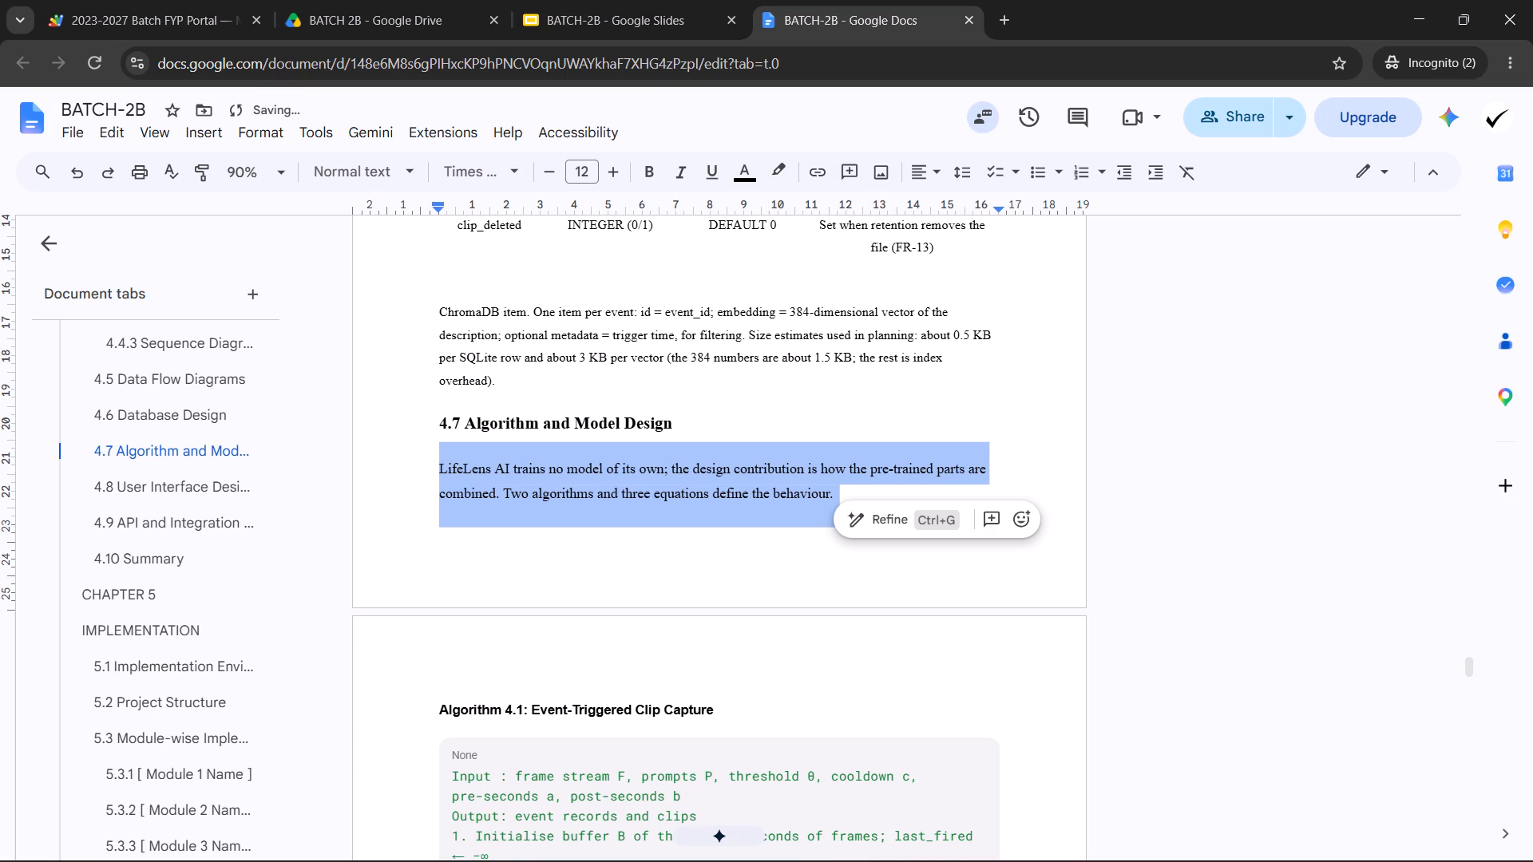
Set the whole ChromaDB item paragraph above the 4.7 heading to Times New Roman, size 12.
left_click(438, 306)
left_click_drag(445, 310, 481, 346)
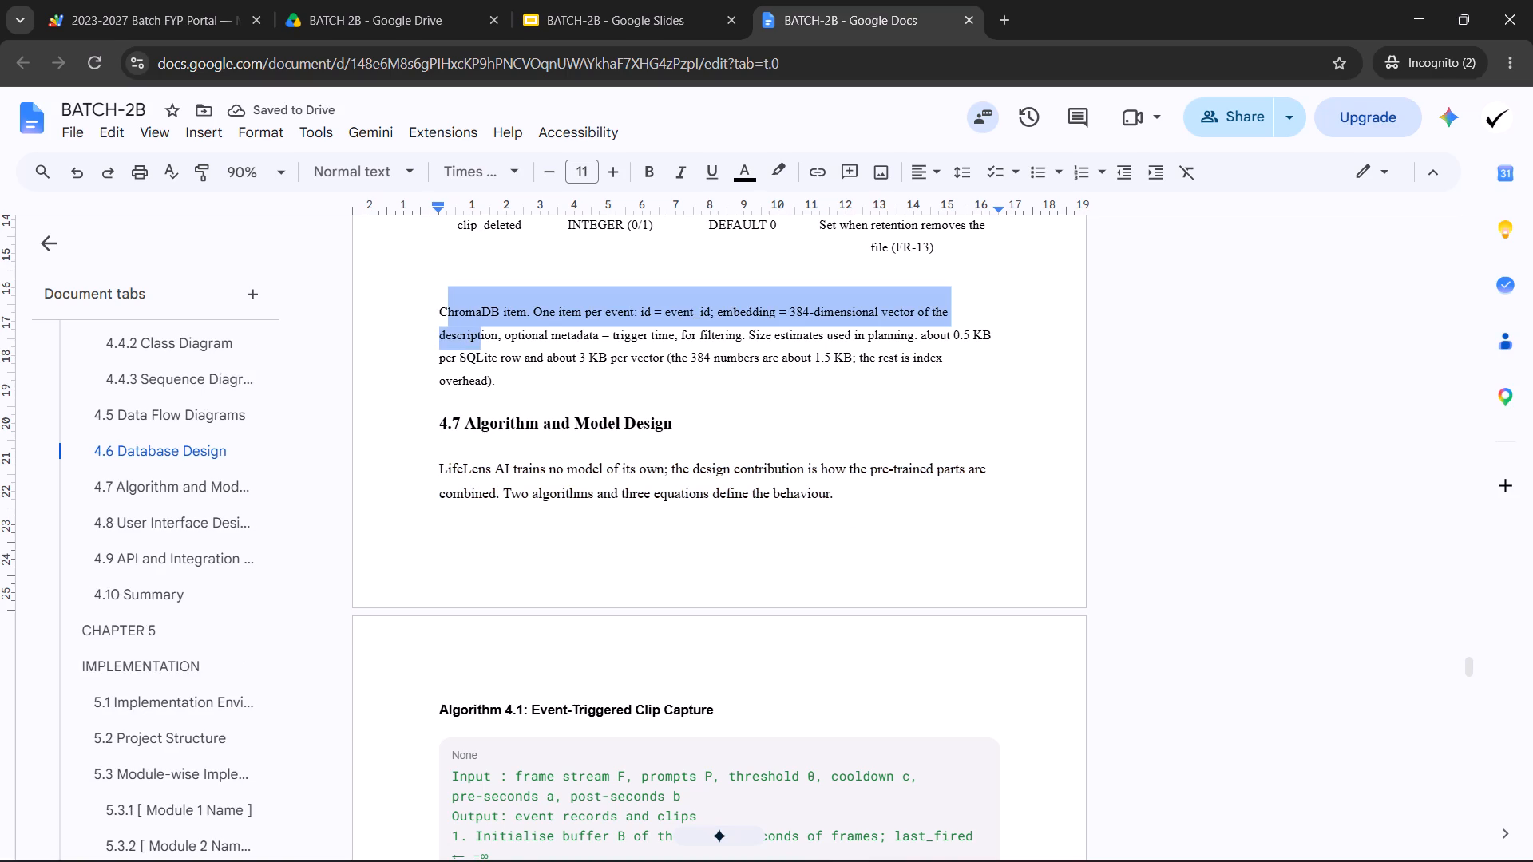
left_click(490, 346)
left_click(438, 320)
left_click_drag(440, 315, 478, 359)
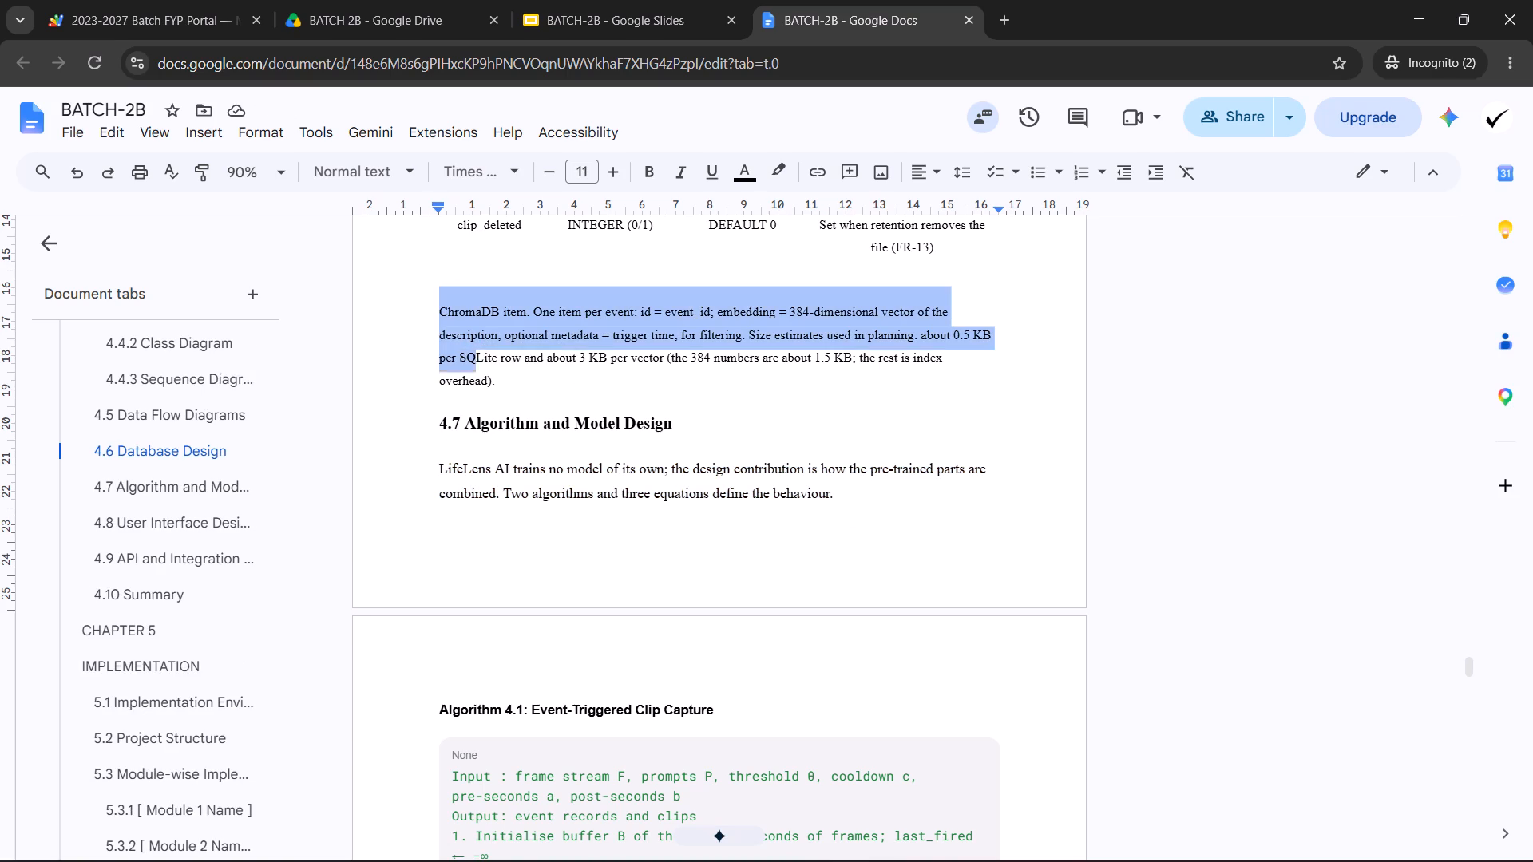
left_click_drag(478, 359, 498, 378)
left_click(593, 177)
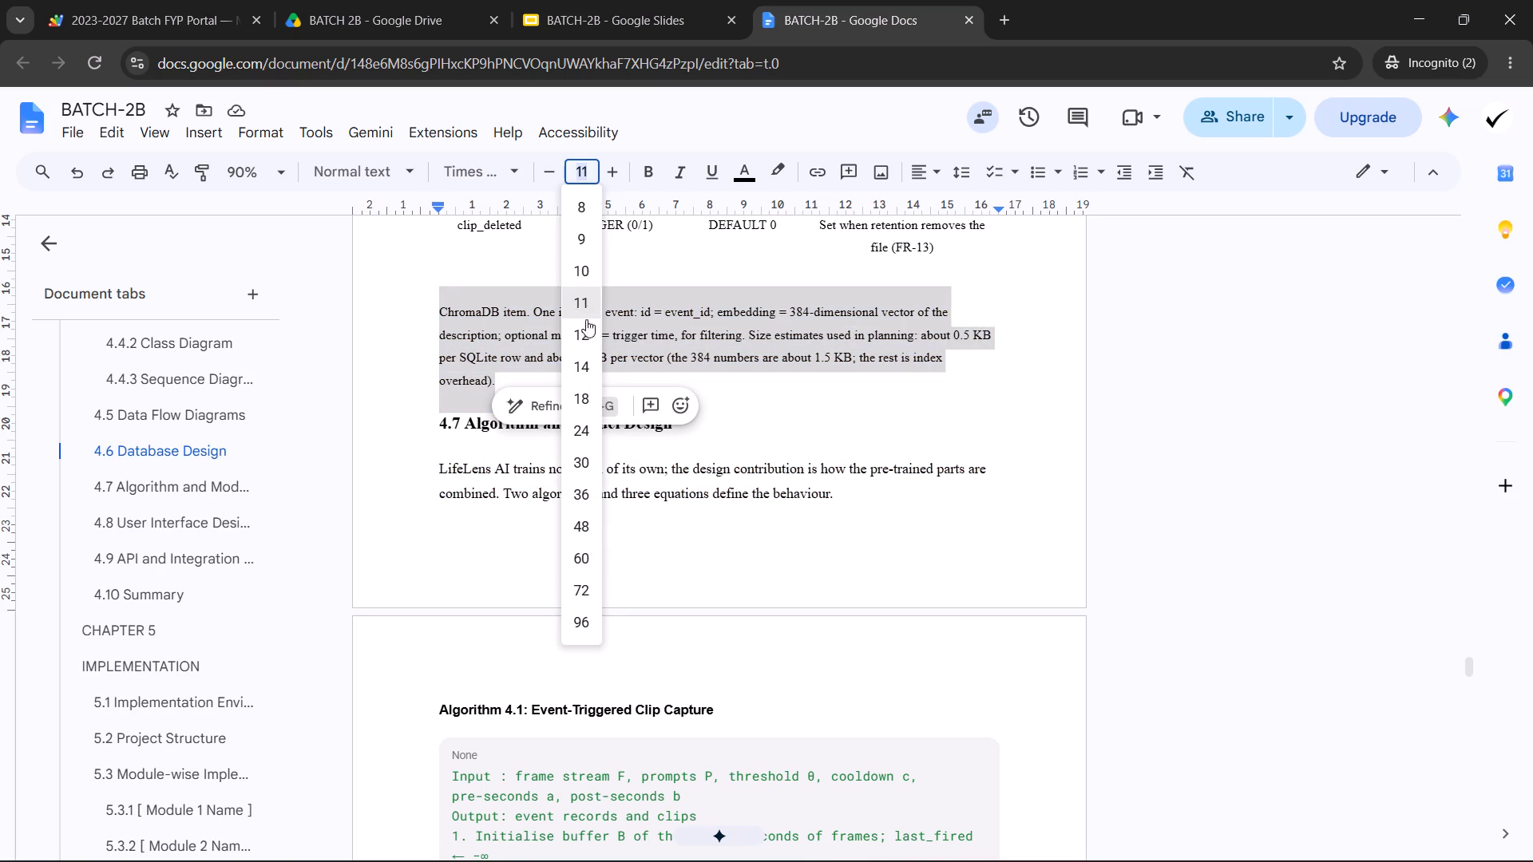
left_click(584, 334)
left_click(477, 180)
left_click(505, 279)
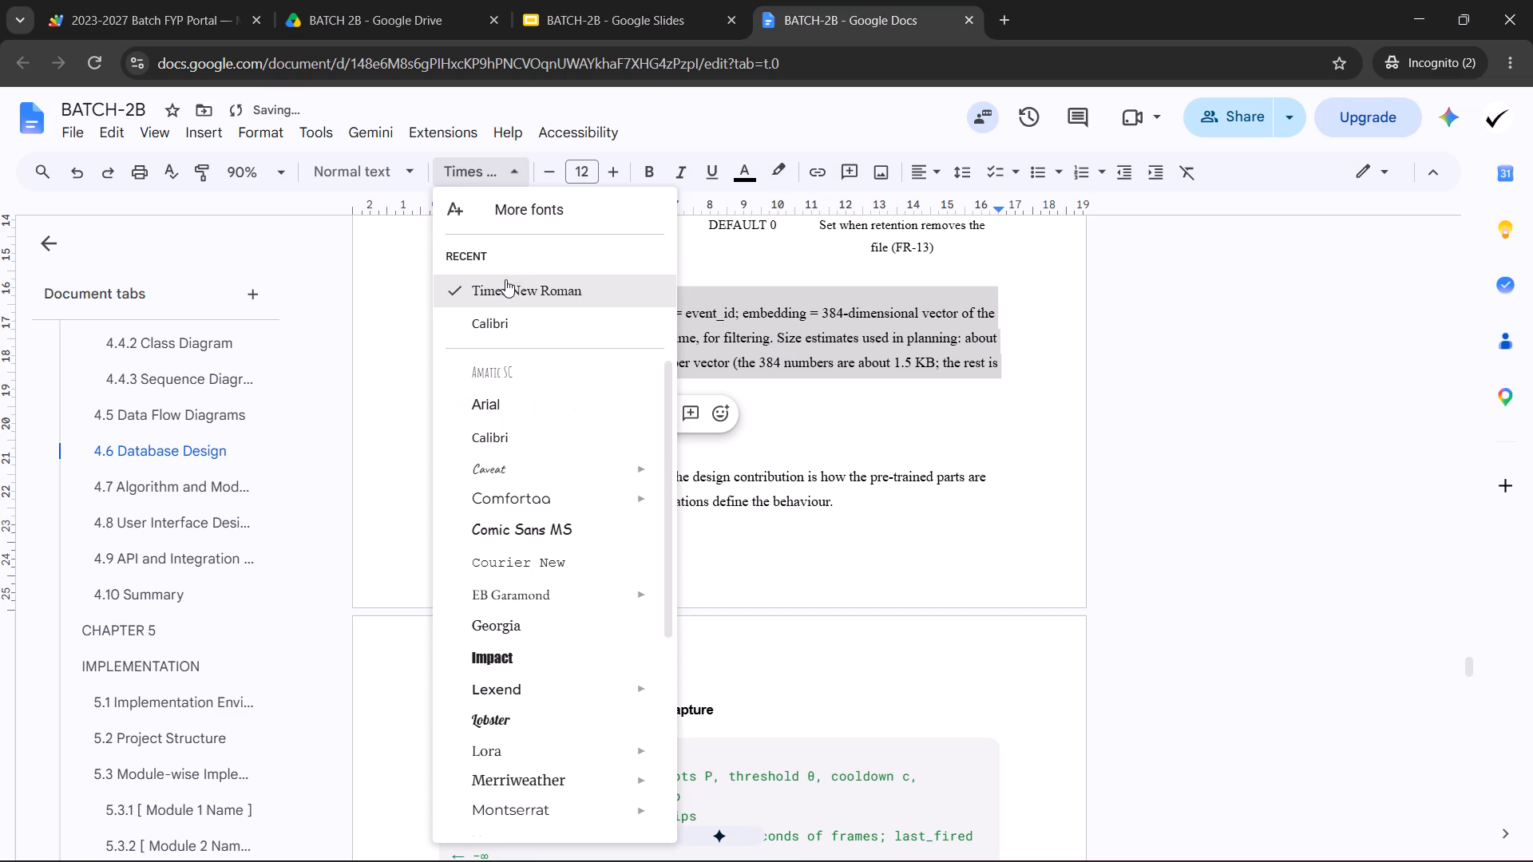
left_click(468, 171)
left_click(517, 287)
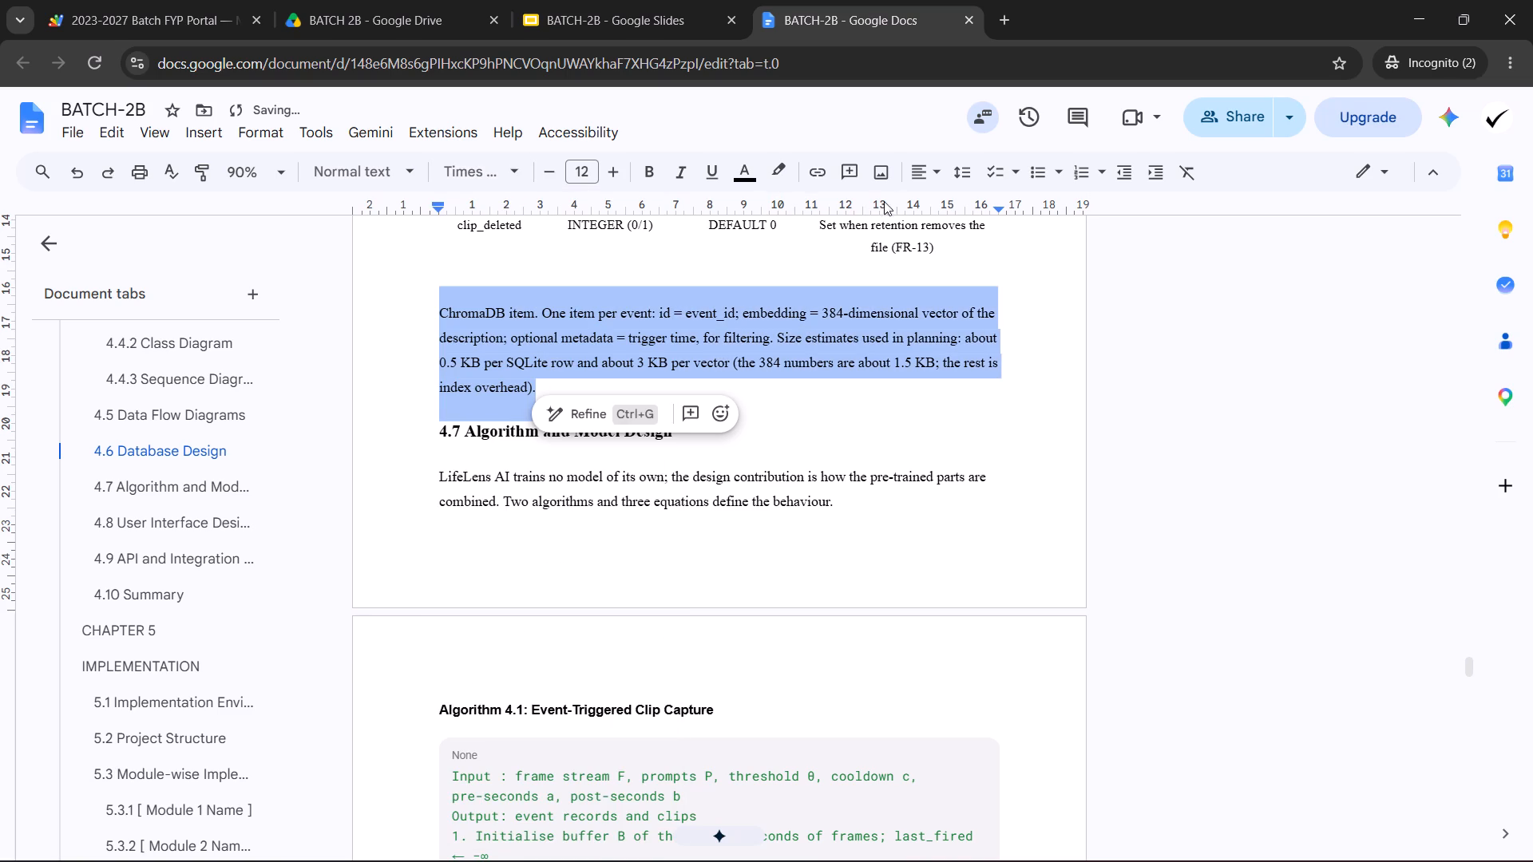
Apply 1.5 line spacing to the ChromaDB item paragraph.
left_click(965, 175)
left_click(980, 261)
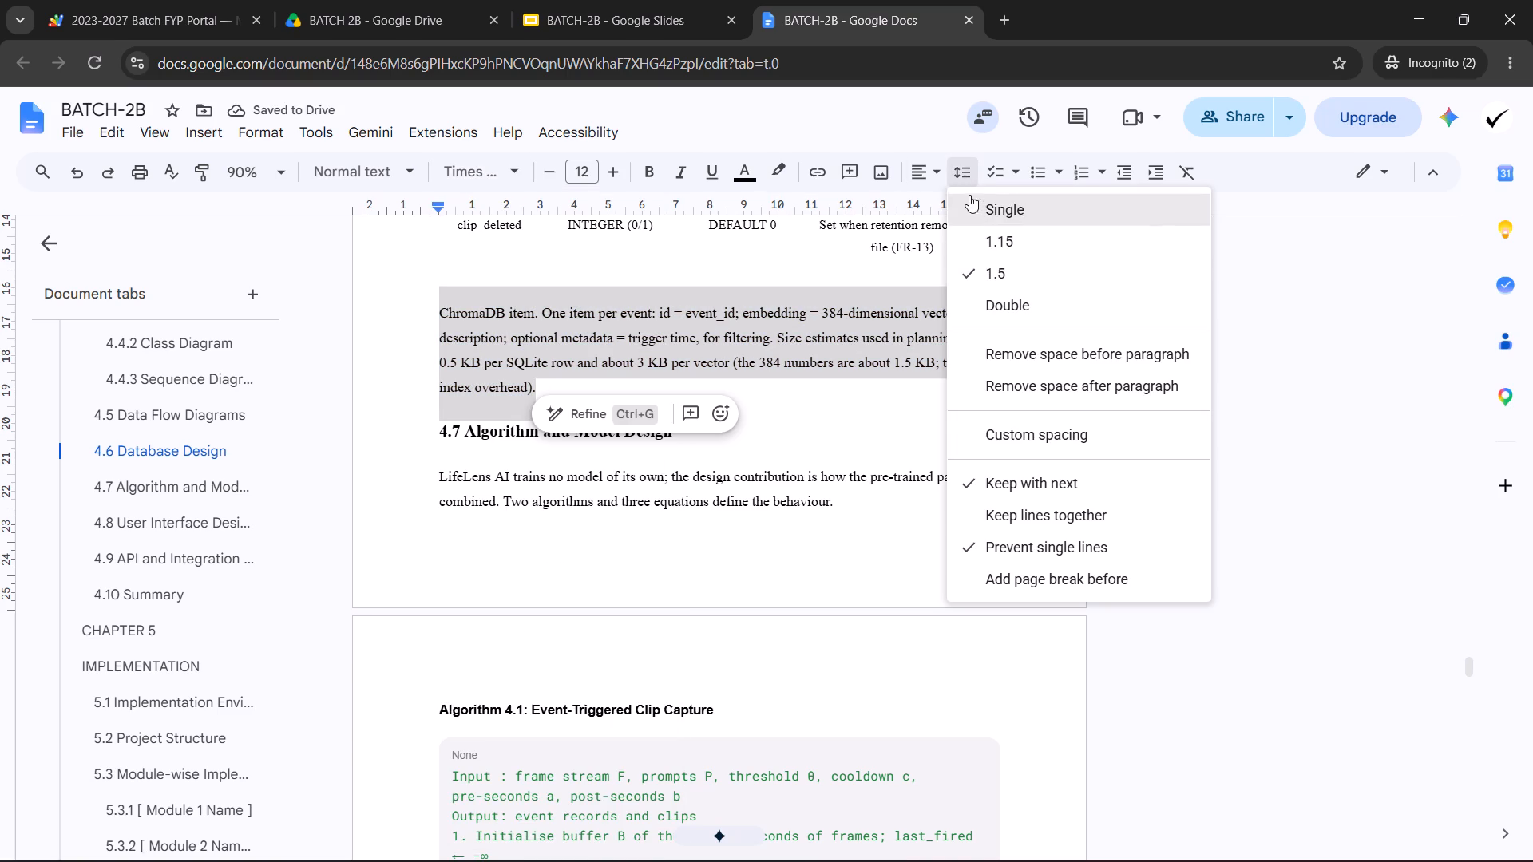
left_click(966, 170)
left_click(966, 186)
left_click(977, 268)
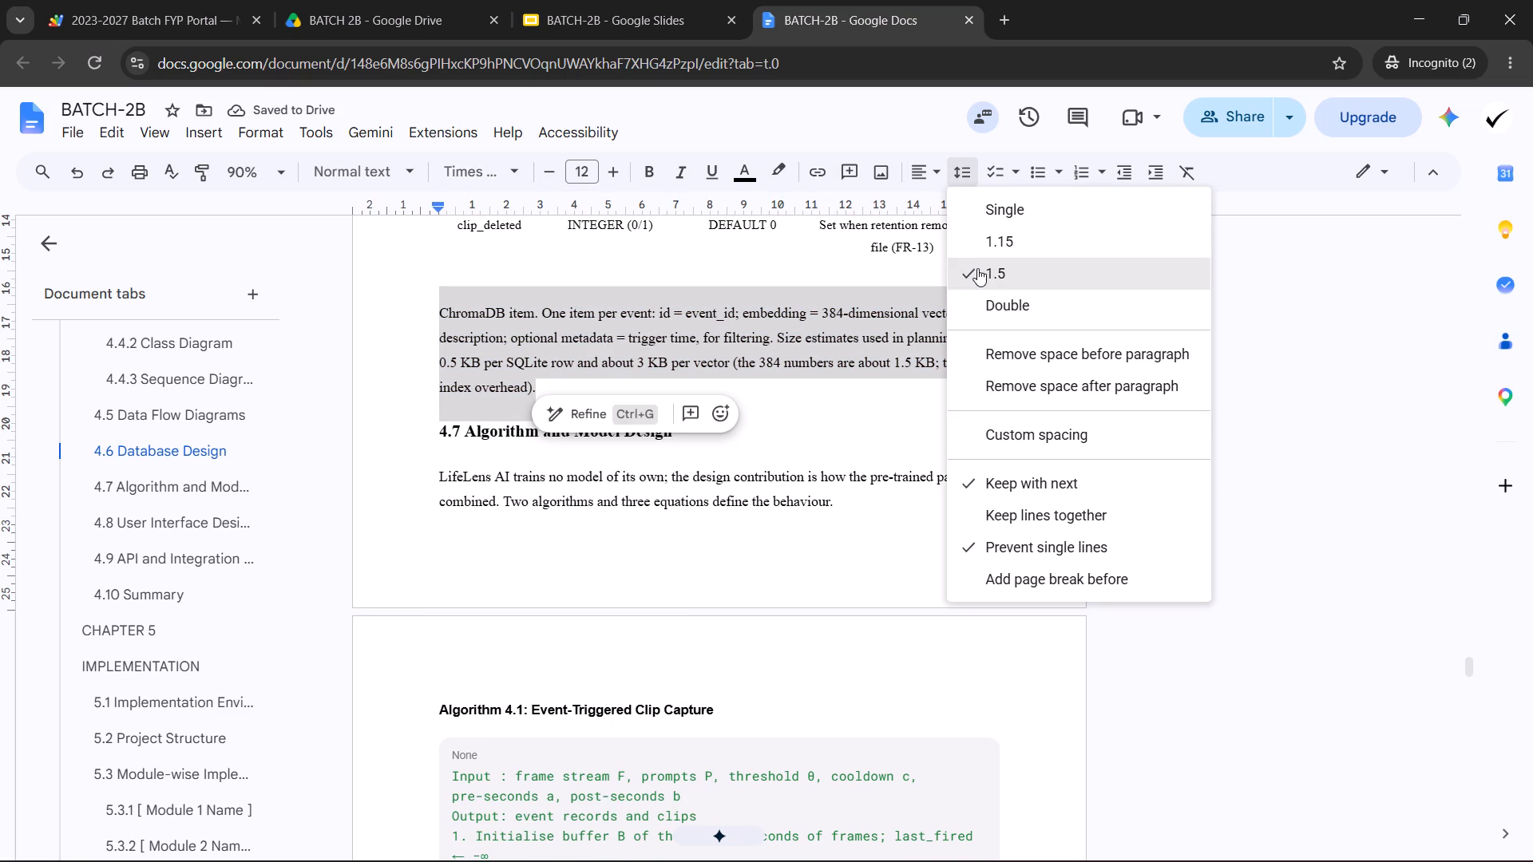
left_click(960, 179)
left_click(1073, 399)
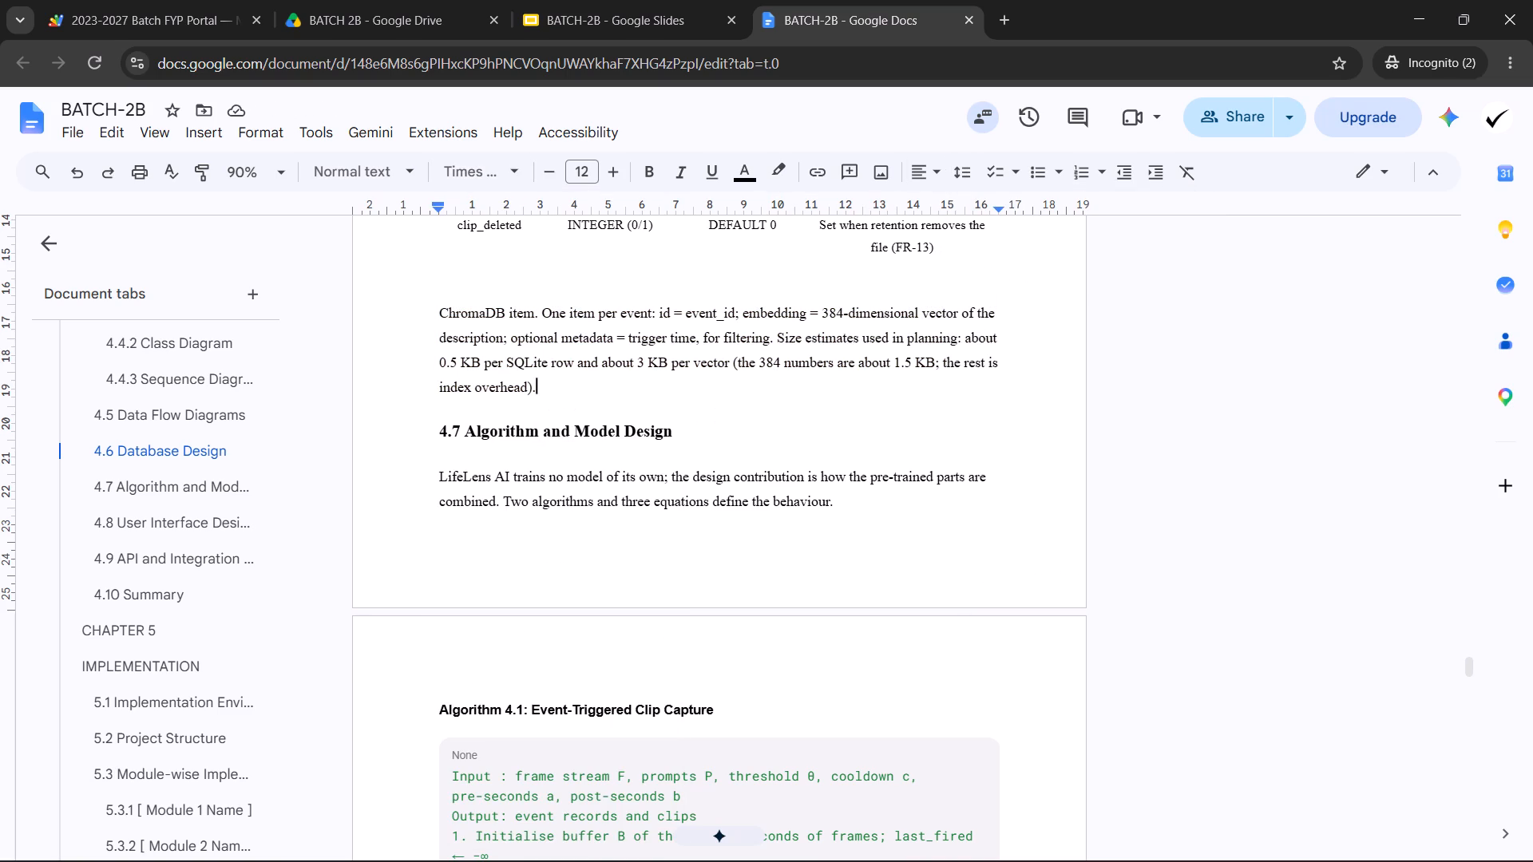
Format the "Steps 9 to 13" paragraph below Algorithm 4.1's code block as Times New Roman, size 12, with 1.5 line spacing.
scroll(1040, 419, "up", 2)
scroll(1075, 429, "down", 4)
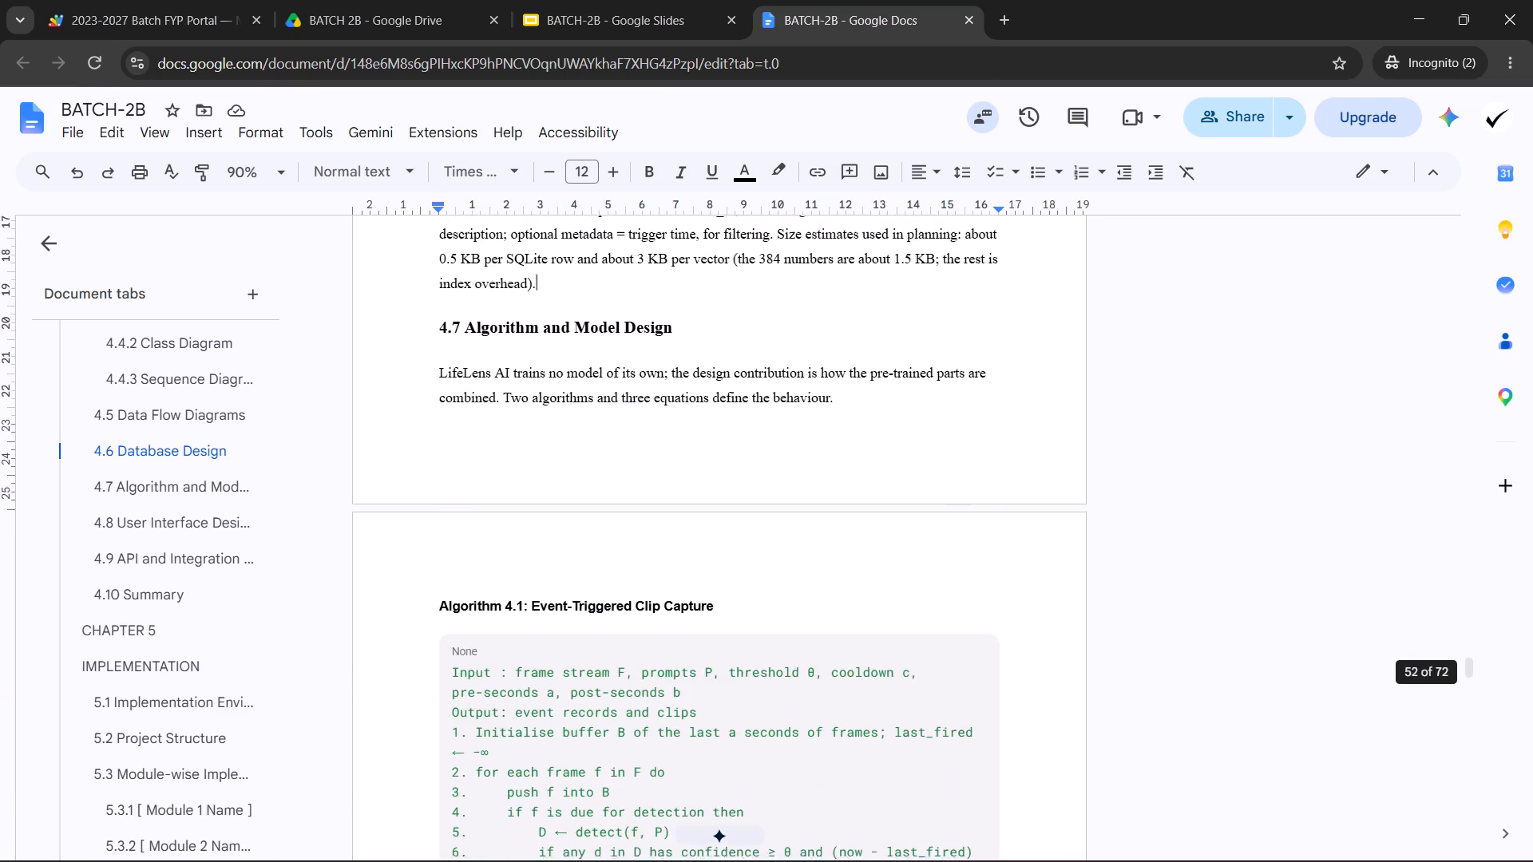
scroll(1084, 431, "down", 6)
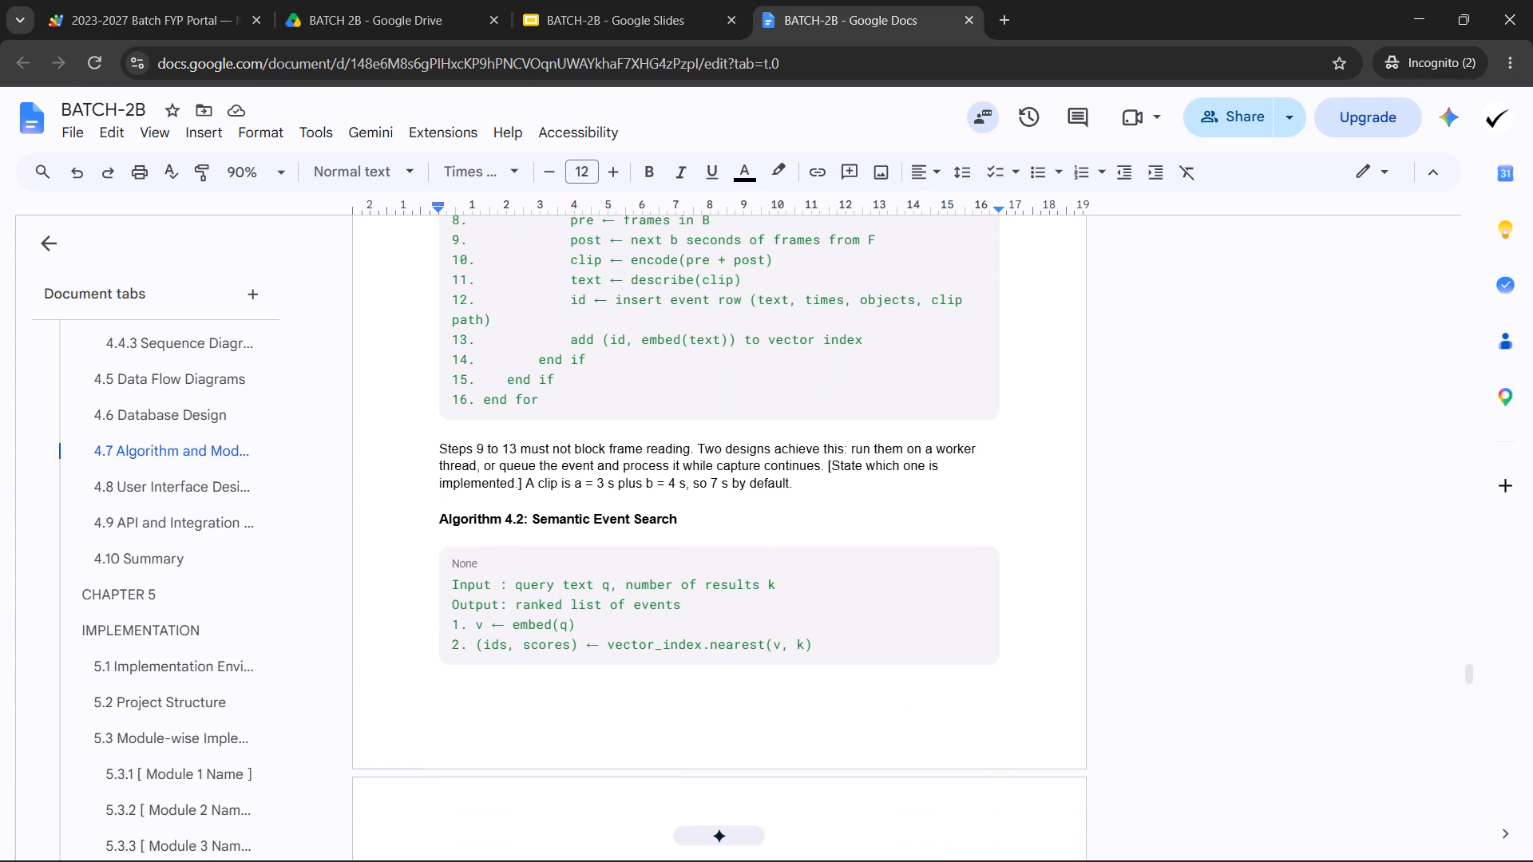
left_click_drag(804, 478, 441, 449)
left_click(471, 168)
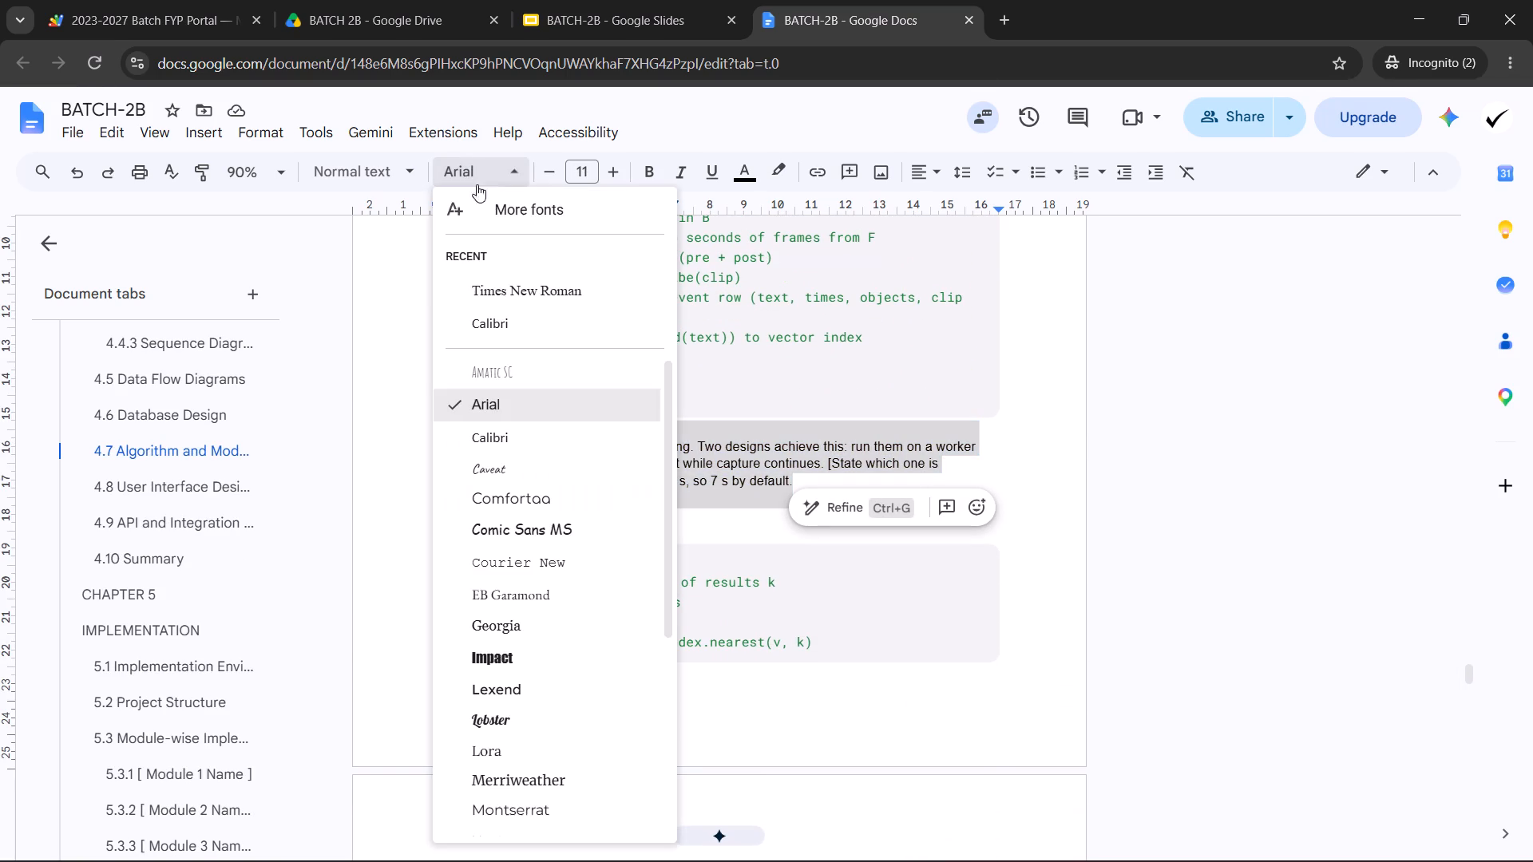
left_click(494, 287)
left_click(580, 175)
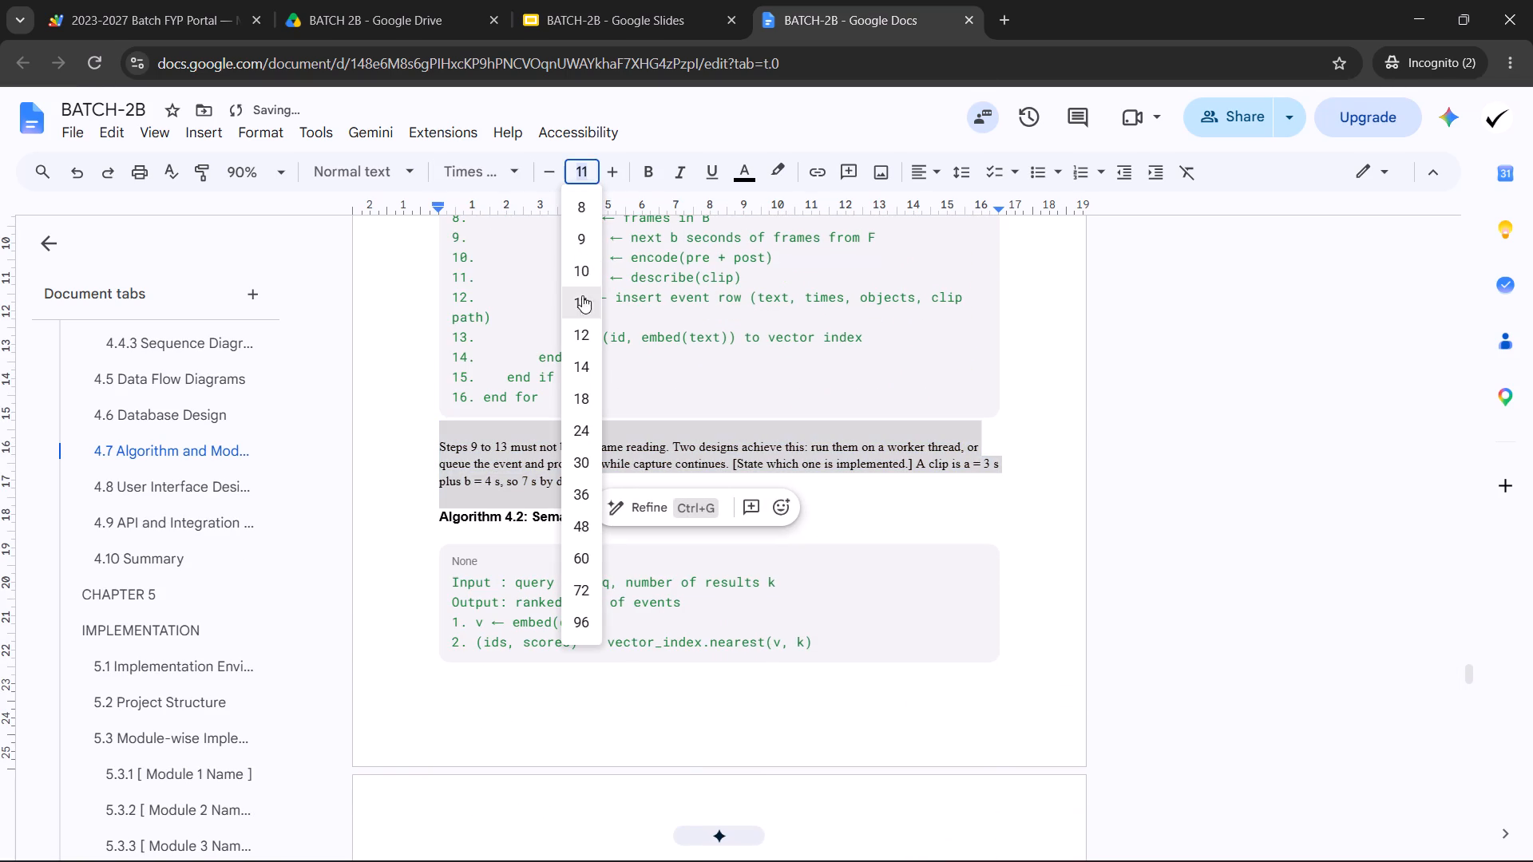
left_click(581, 326)
left_click(949, 173)
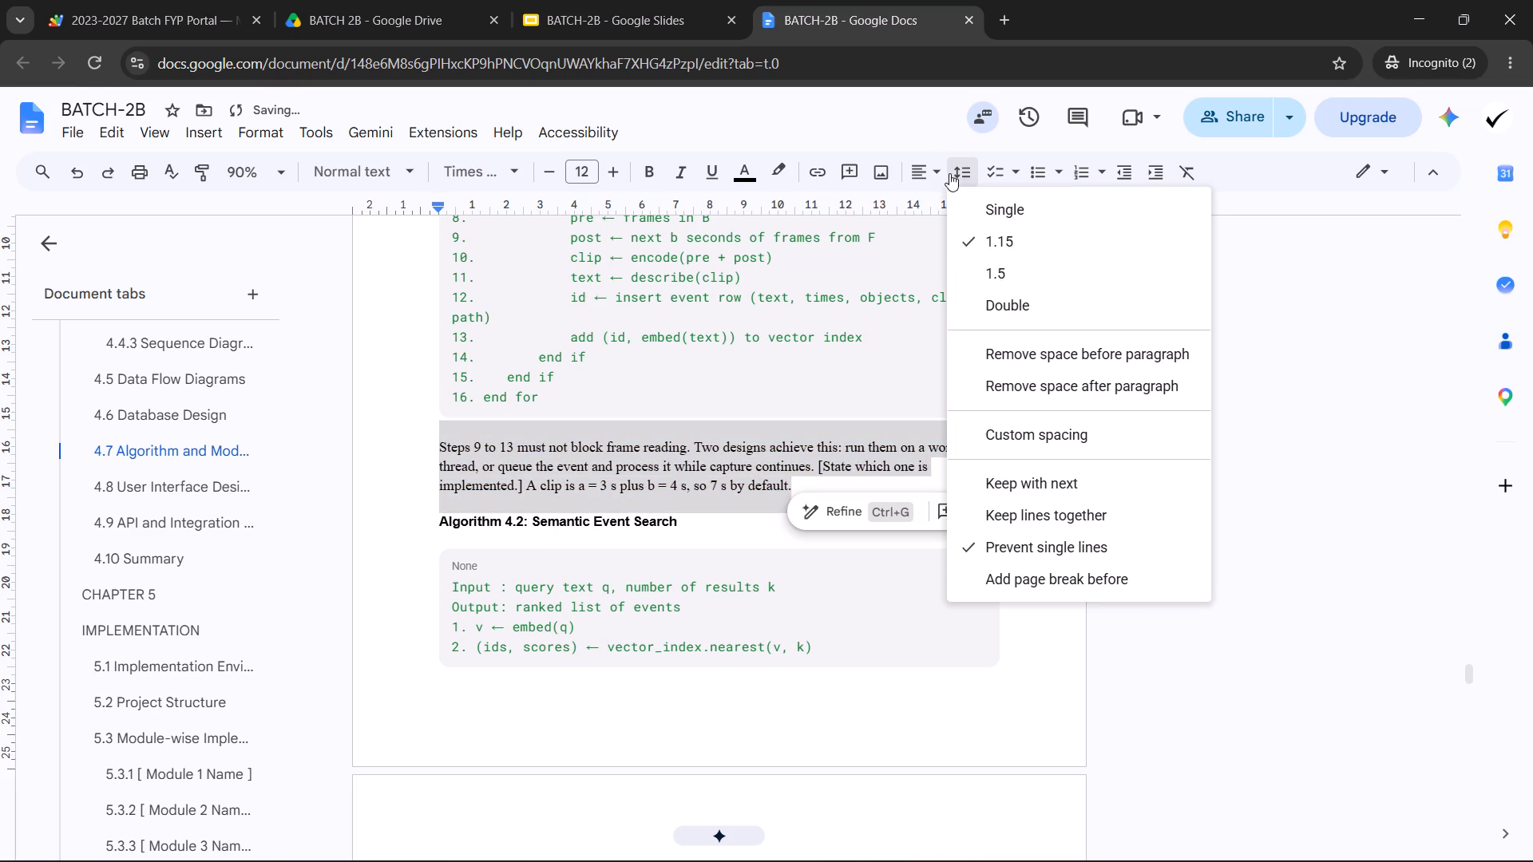
left_click(1005, 275)
left_click(1149, 367)
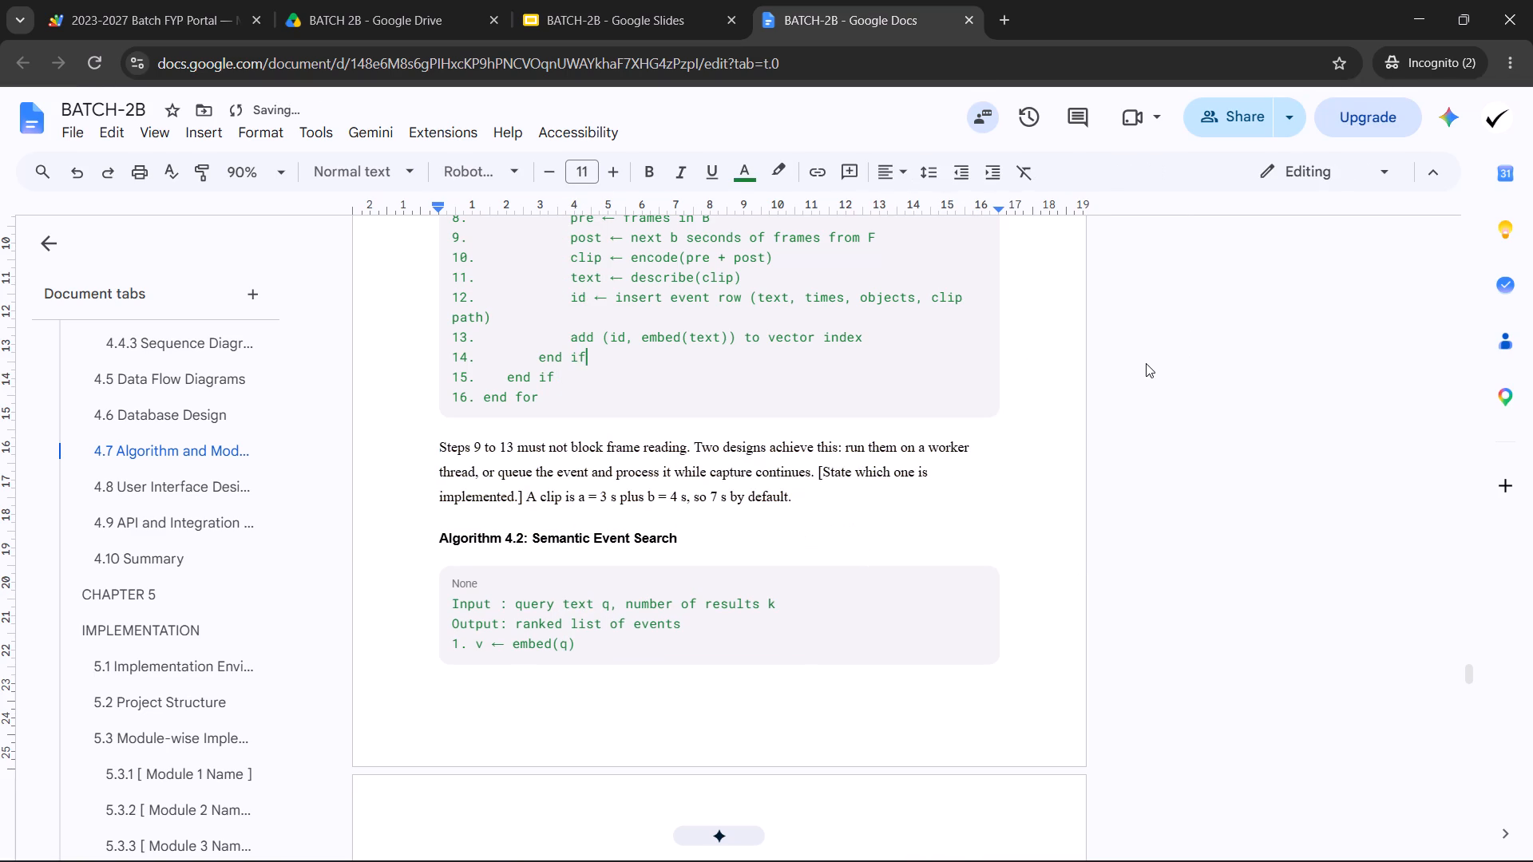
Format the "Equations." line above equation 4.1 as Times New Roman, size 12, with 1.5 line spacing.
scroll(1044, 488, "up", 7)
scroll(984, 508, "down", 13)
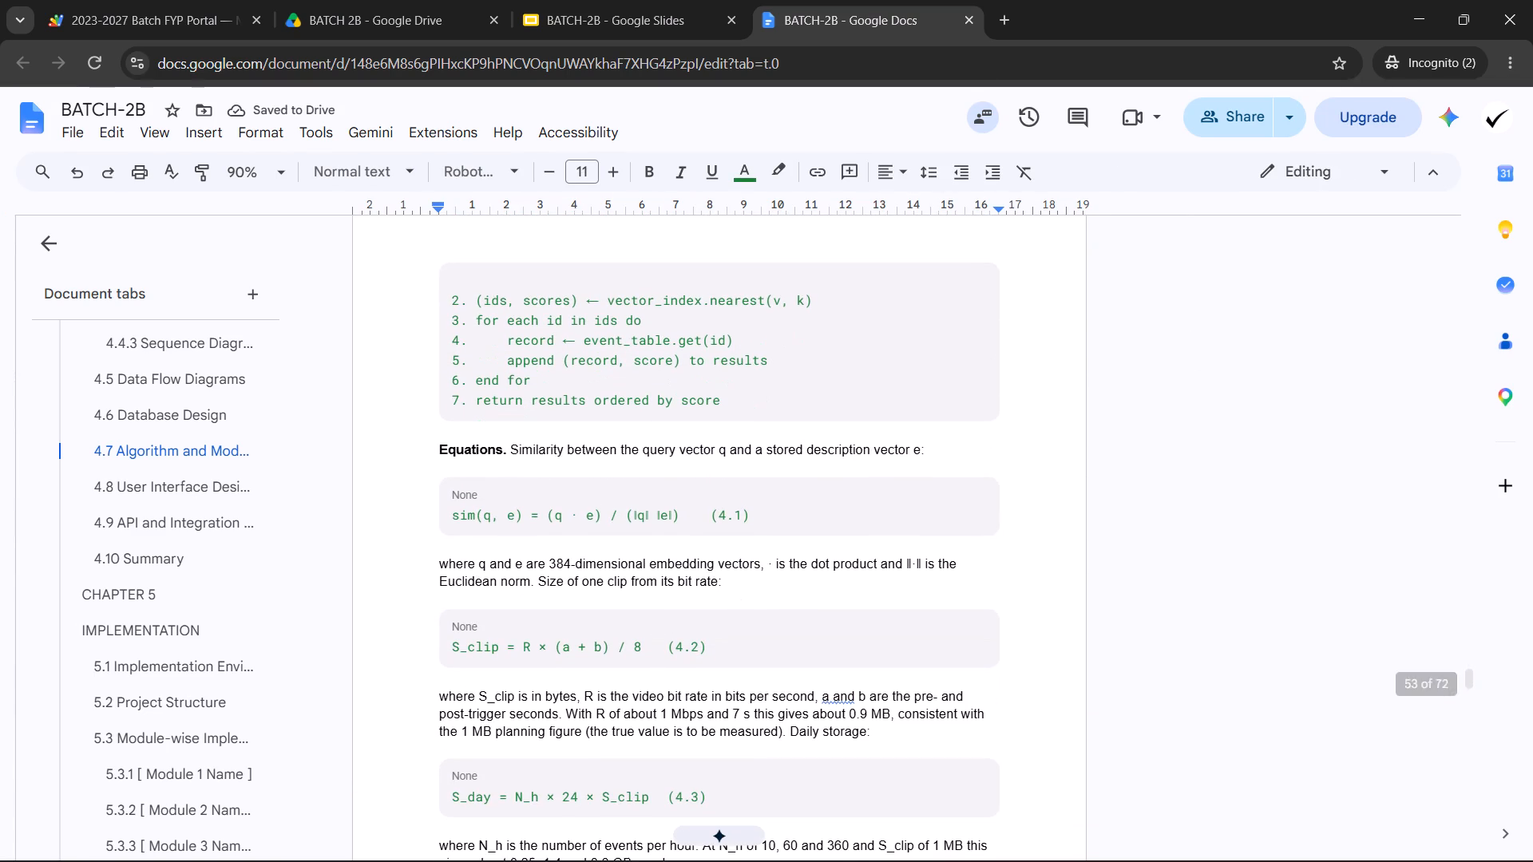
triple_click(751, 443)
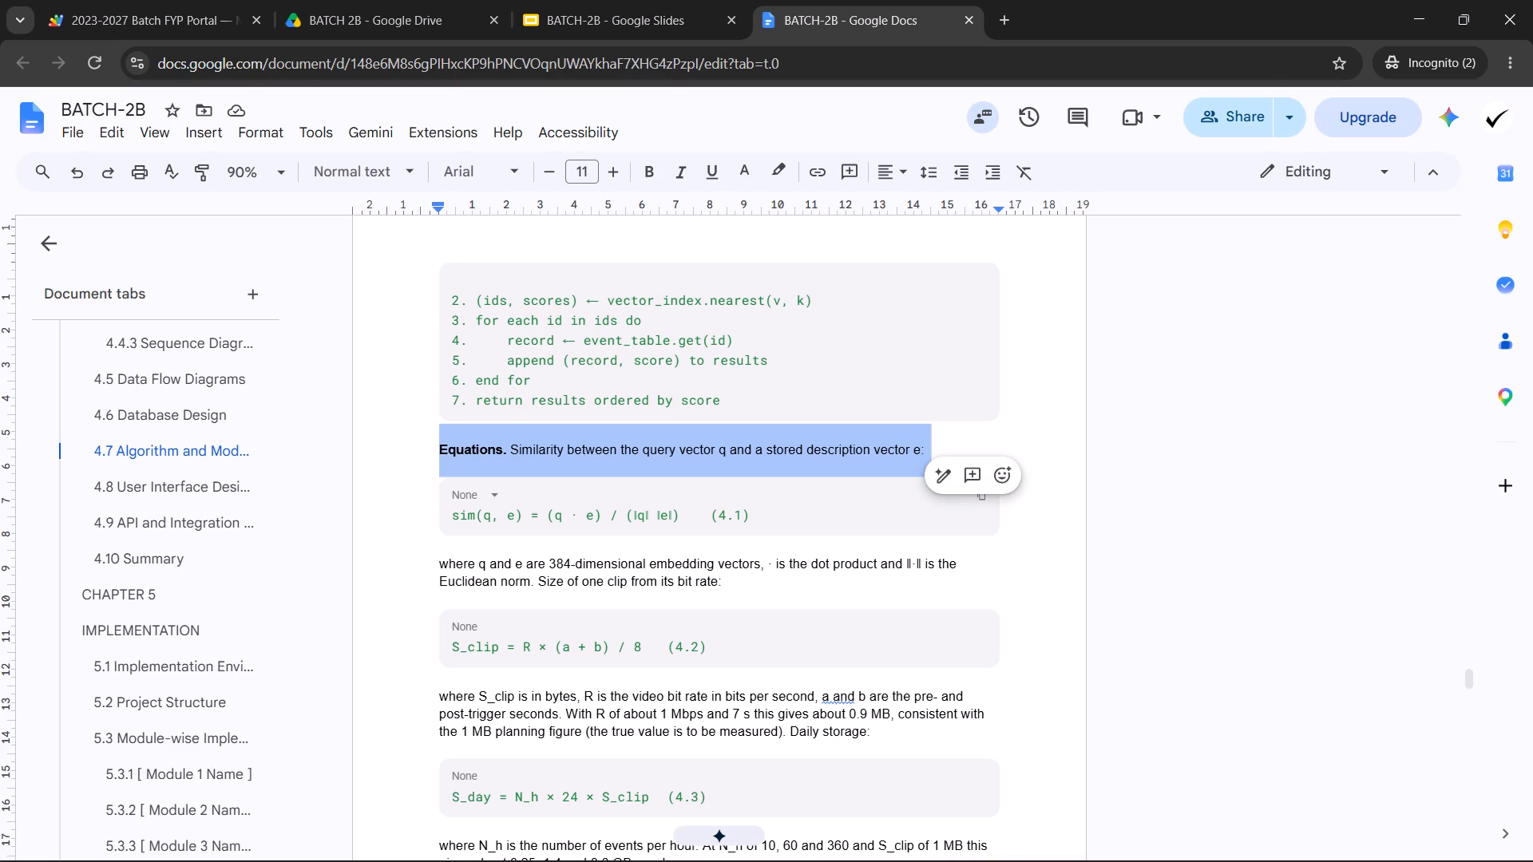
left_click(454, 179)
left_click(517, 284)
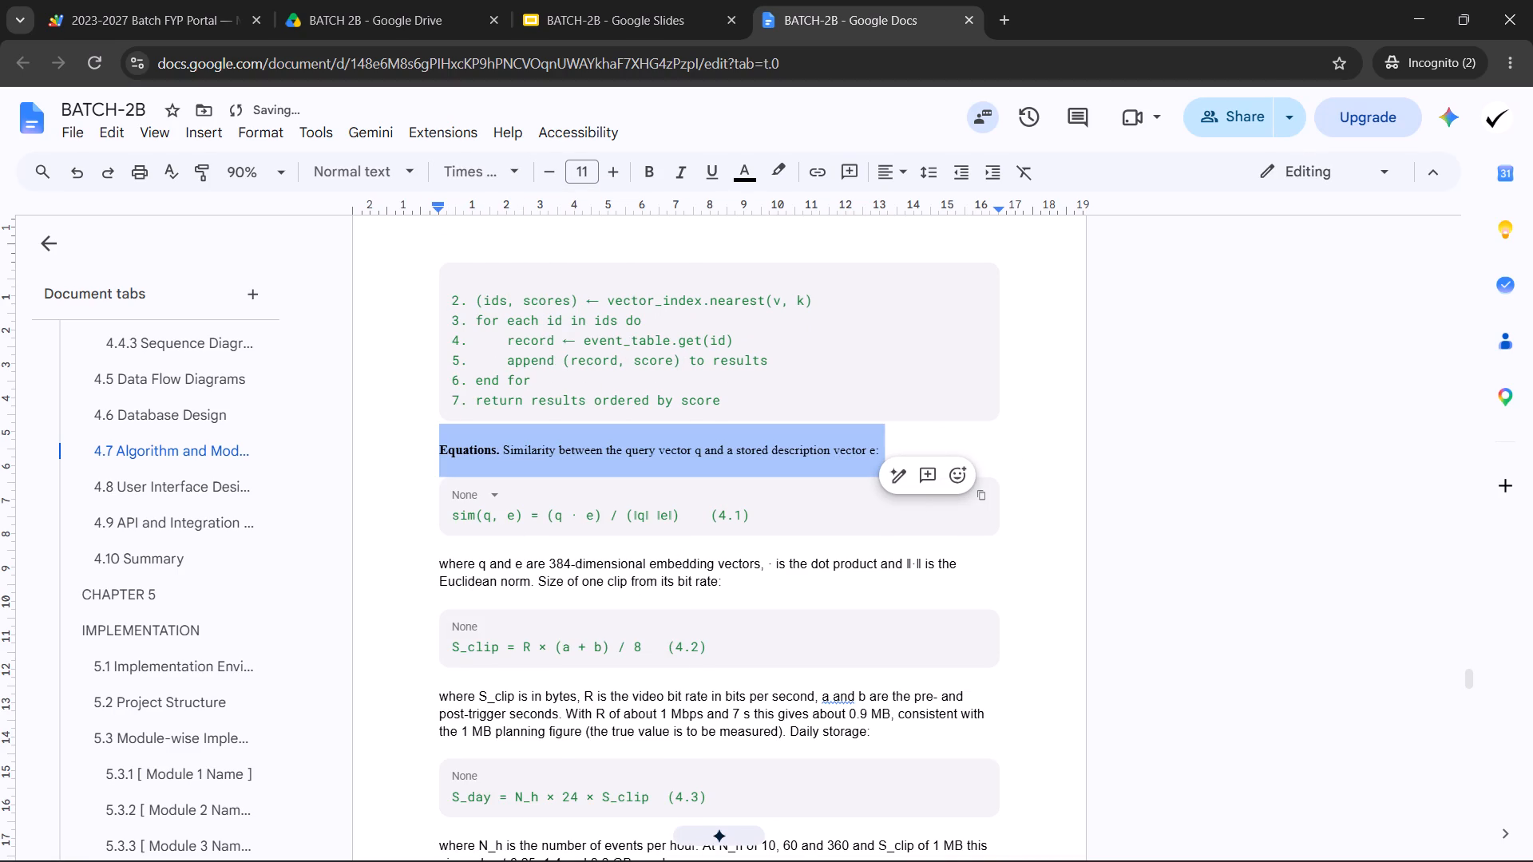
left_click(573, 167)
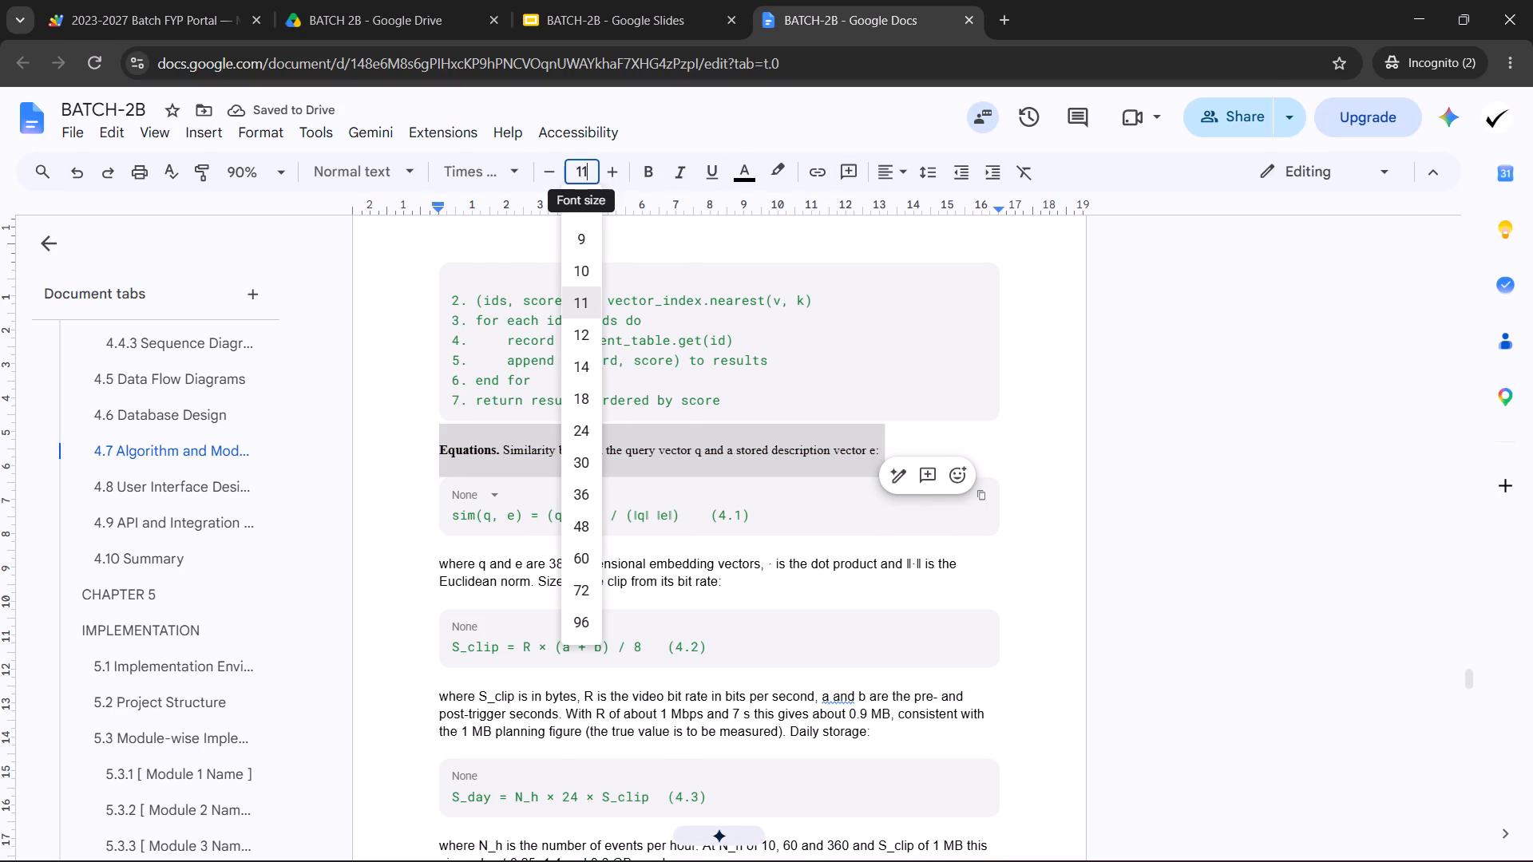
left_click(574, 330)
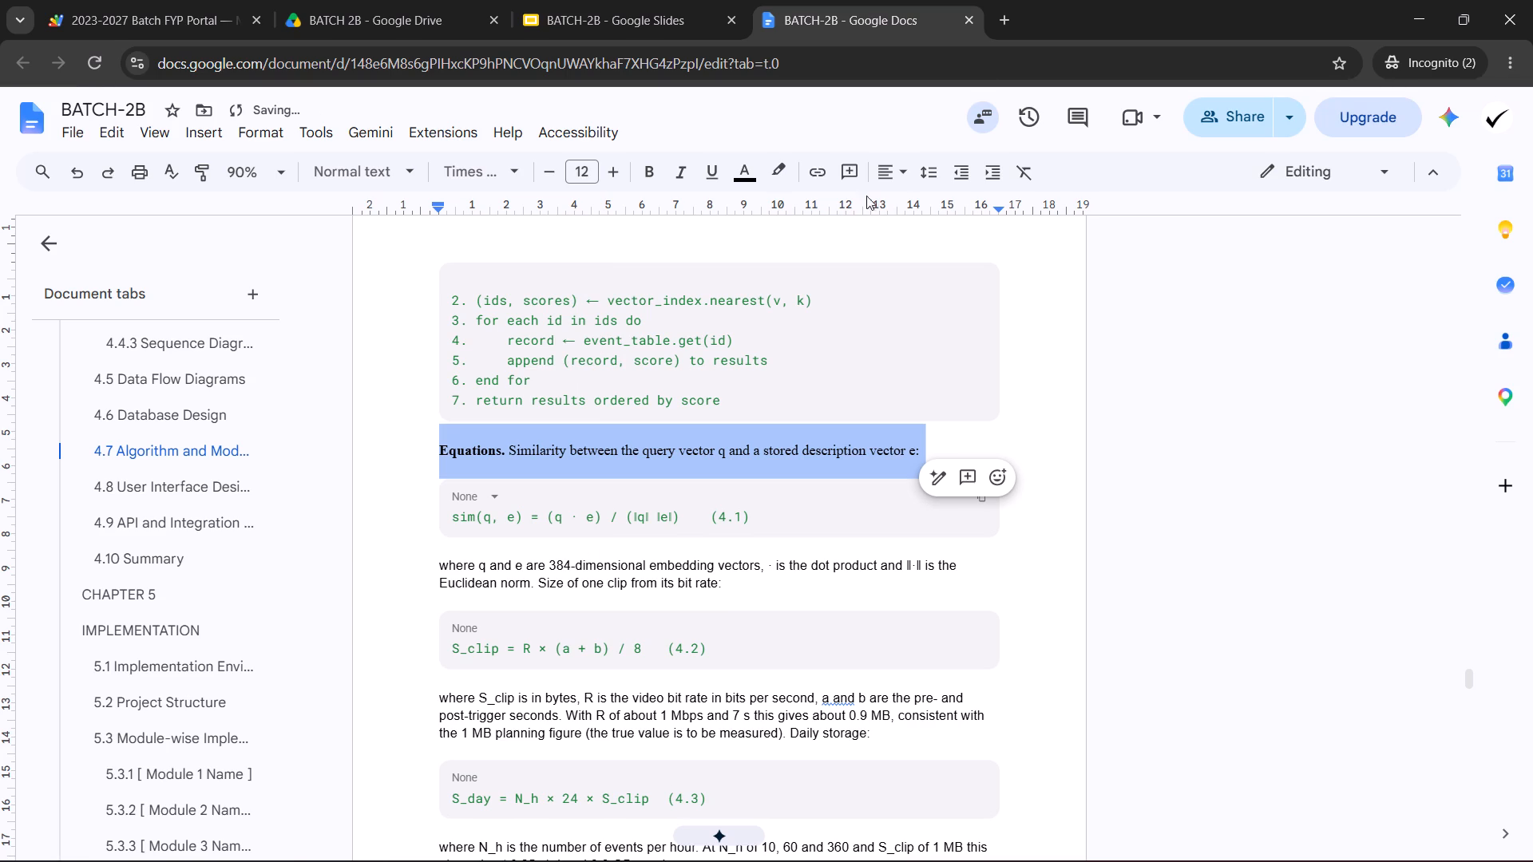
left_click(938, 174)
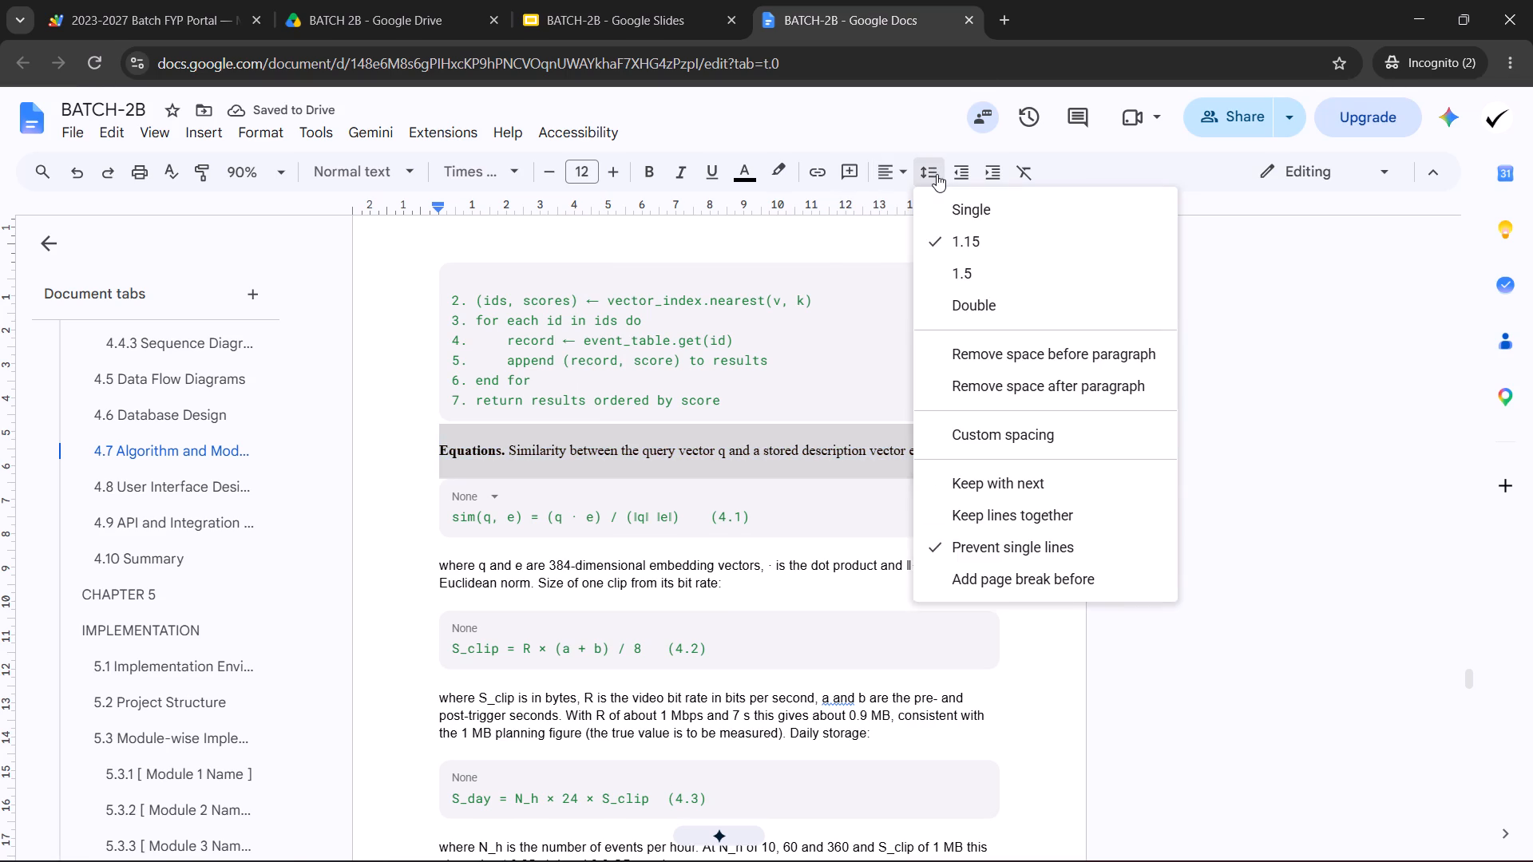
left_click(934, 174)
left_click(934, 174)
left_click(988, 262)
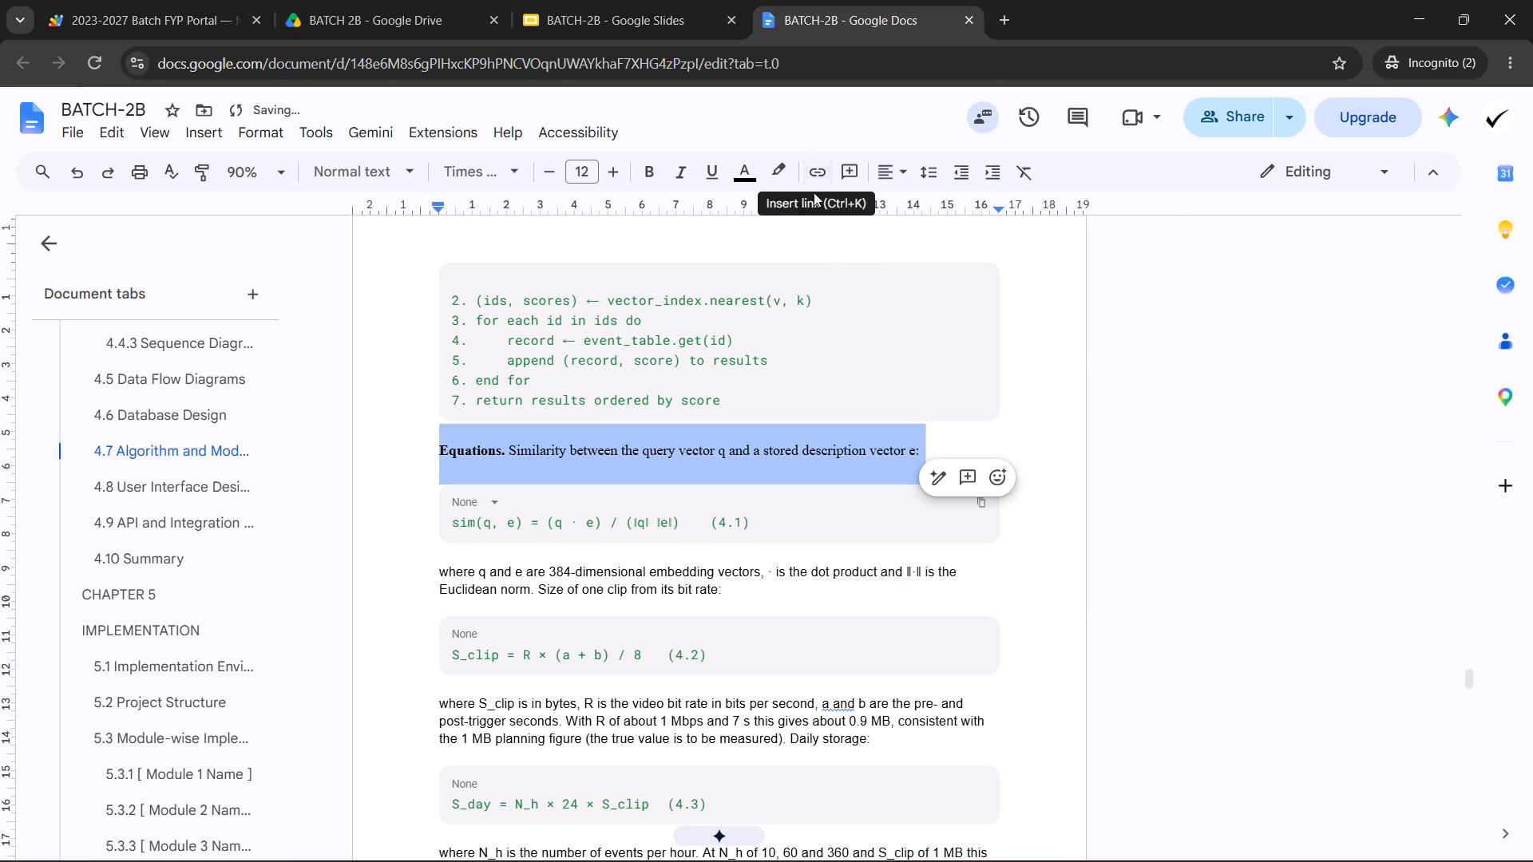
Format the "where q and e" paragraph below equation 4.1 as Times New Roman, size 12, with 1.5 line spacing.
left_click(1085, 351)
scroll(1079, 344, "down", 2)
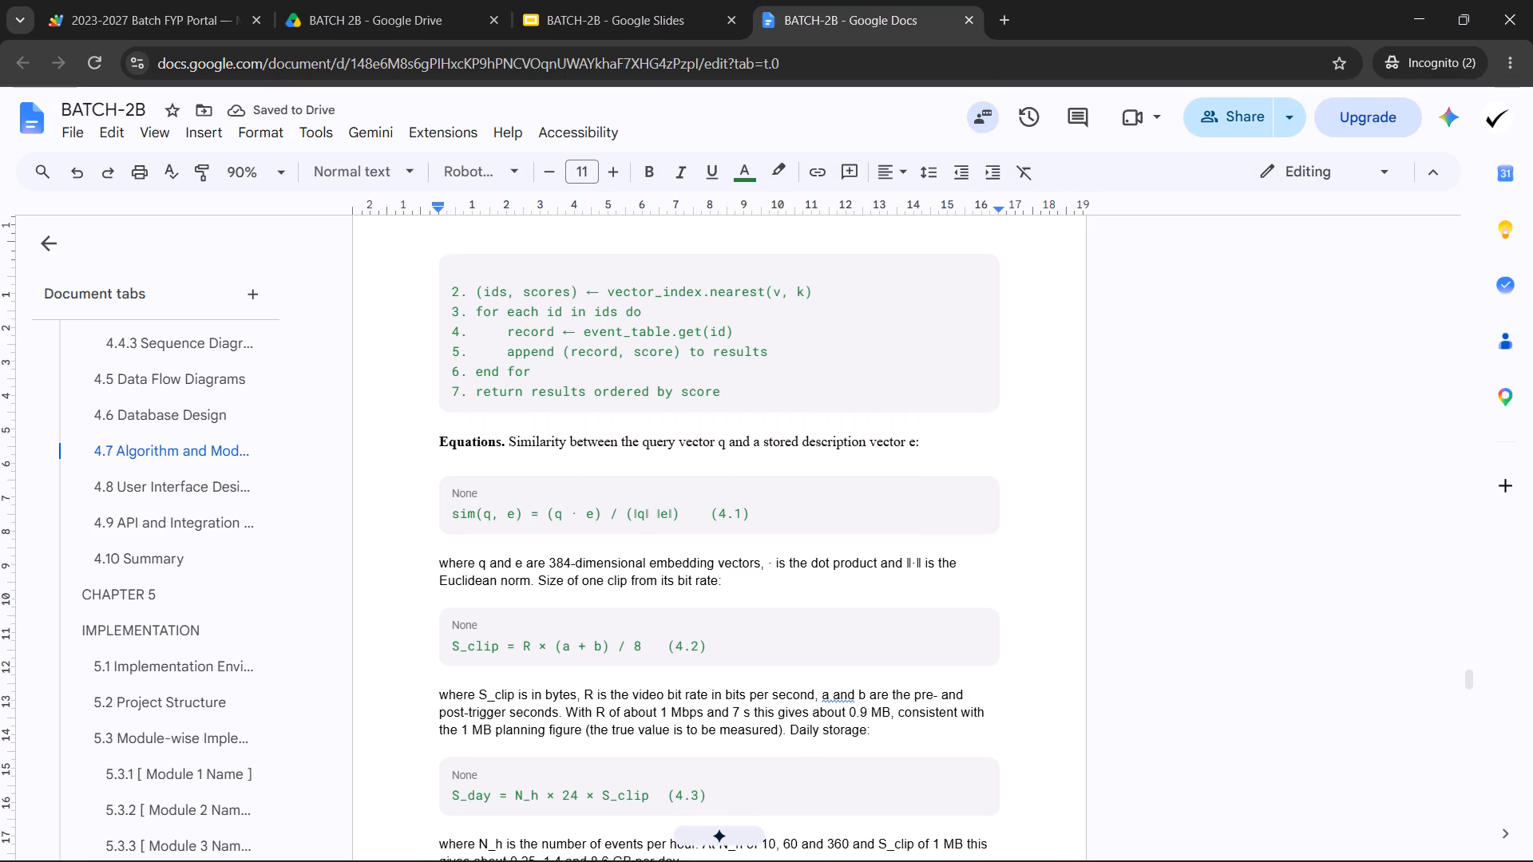
left_click_drag(734, 397, 410, 372)
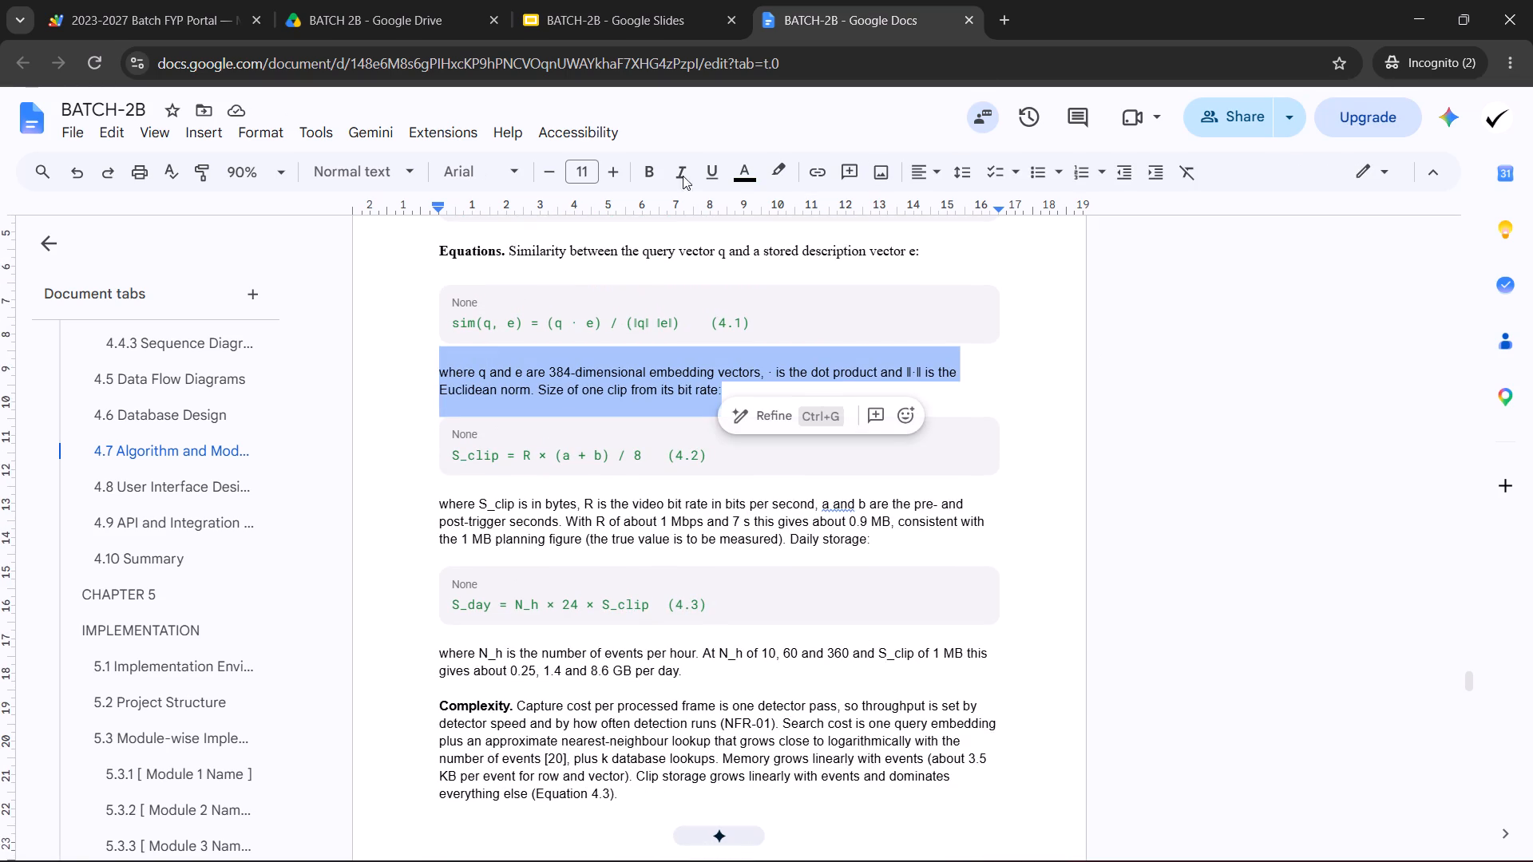
left_click(467, 177)
left_click(525, 278)
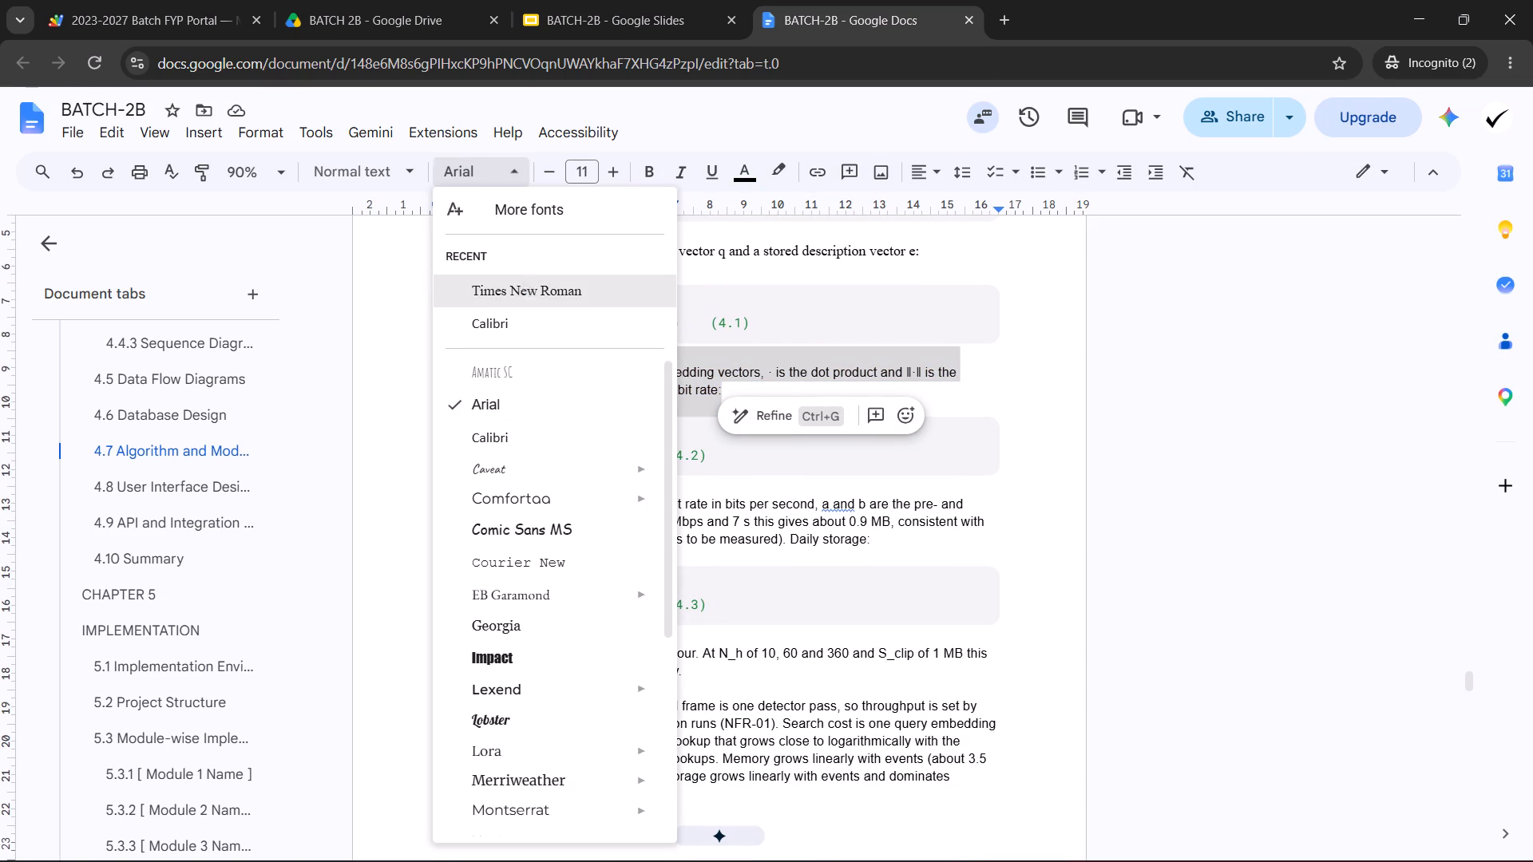
left_click(961, 175)
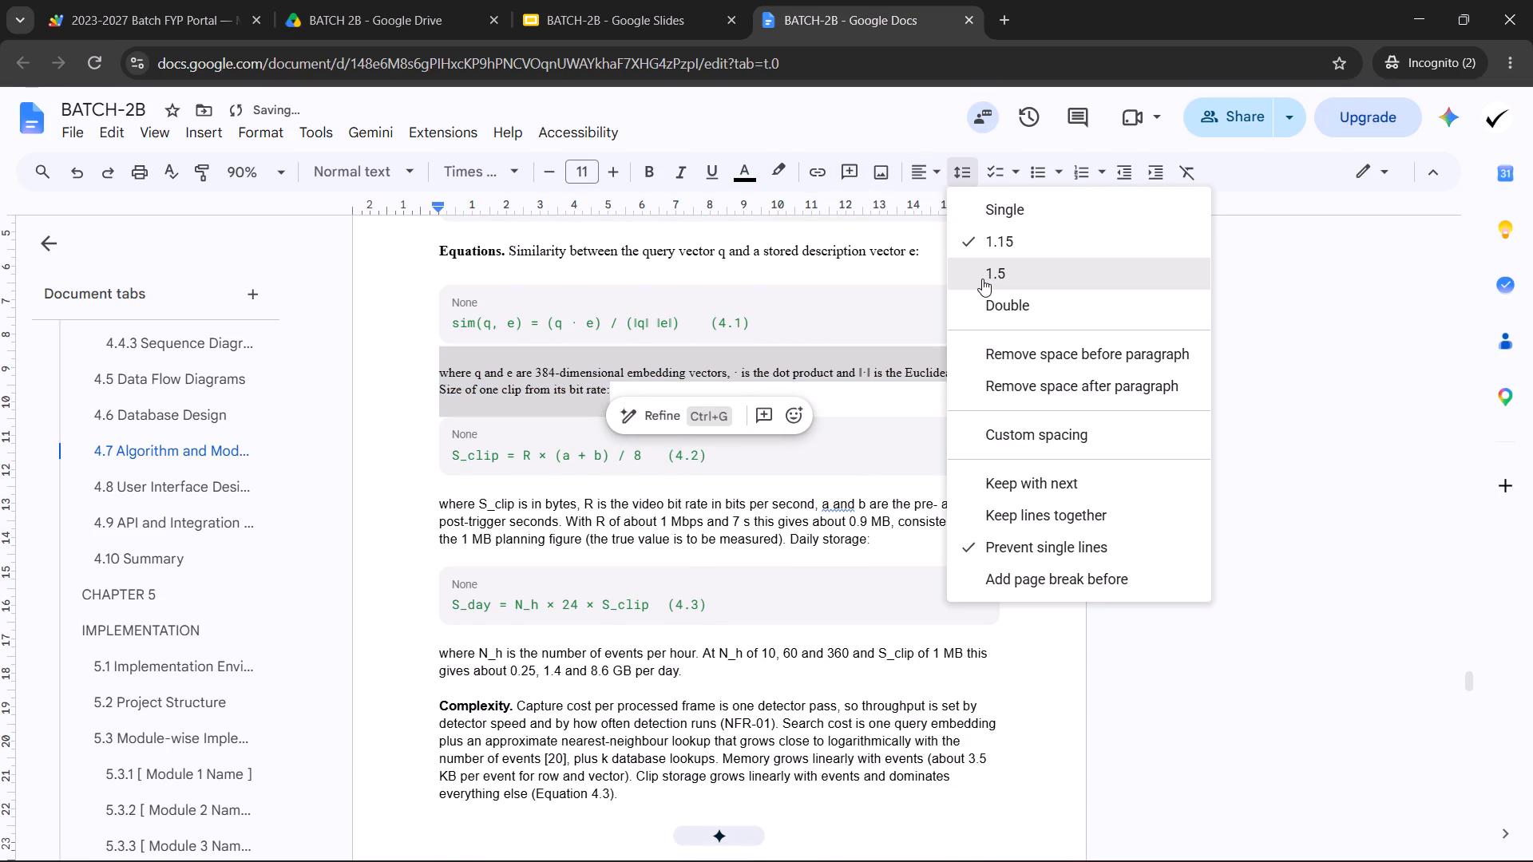
left_click(982, 279)
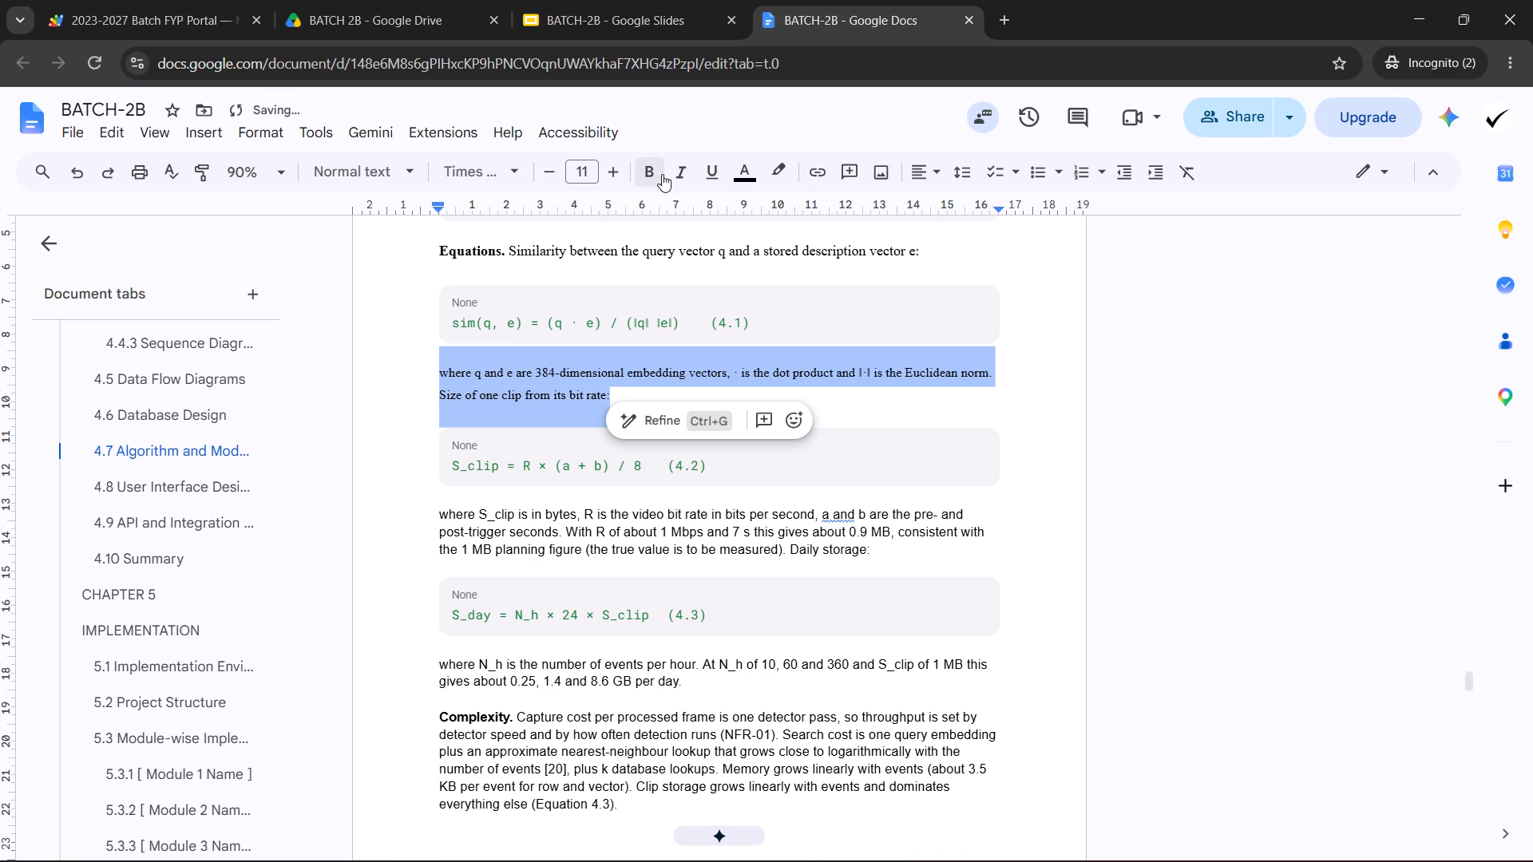
left_click(570, 172)
left_click(580, 326)
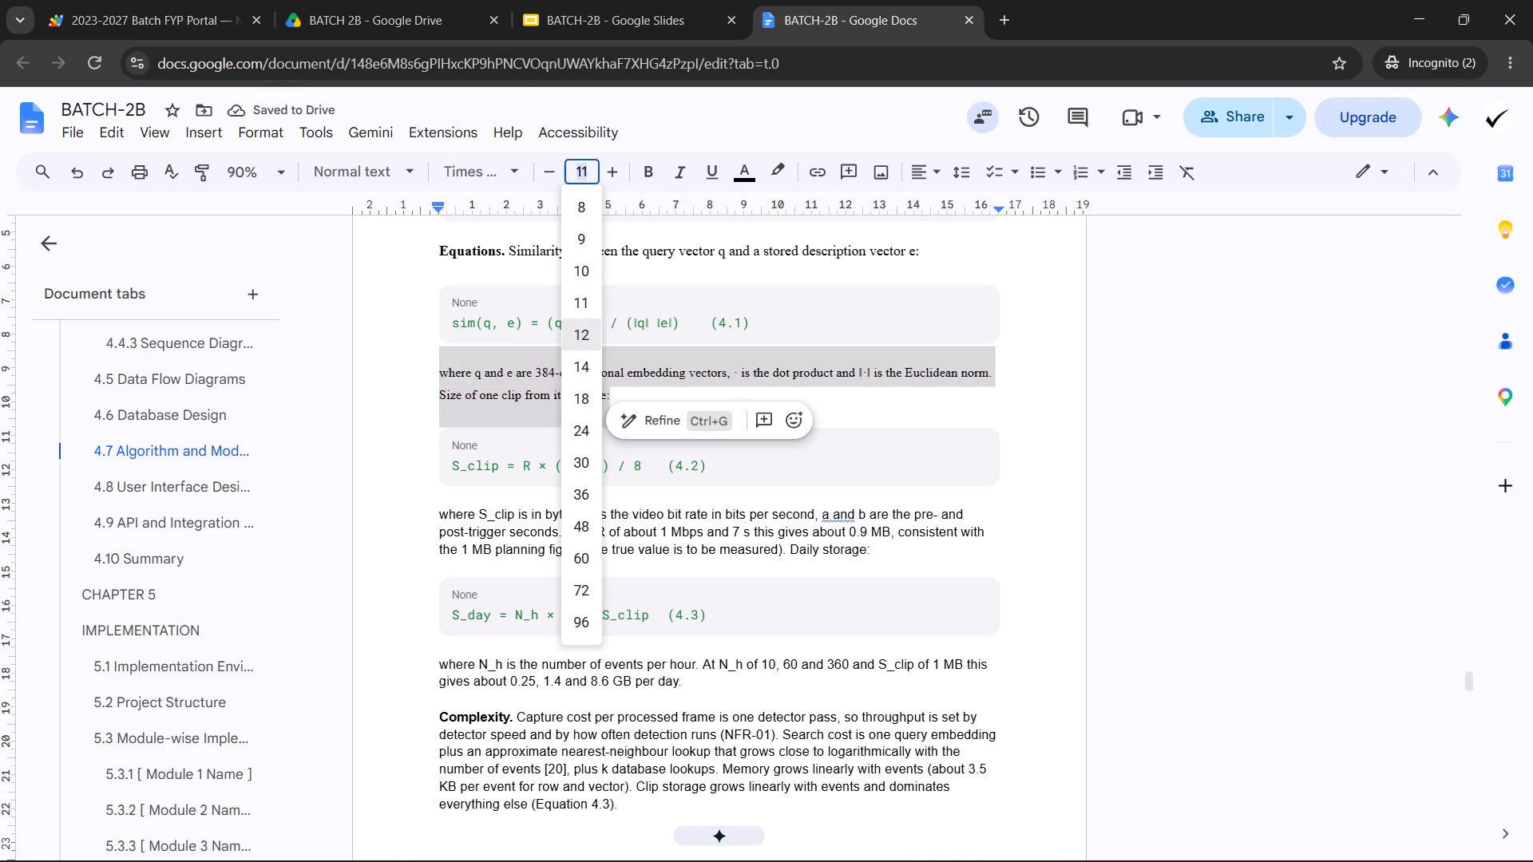
Select the whole "where S_clip is in bytes" paragraph below equation 4.2, through "Daily storage:".
left_click_drag(434, 525, 826, 557)
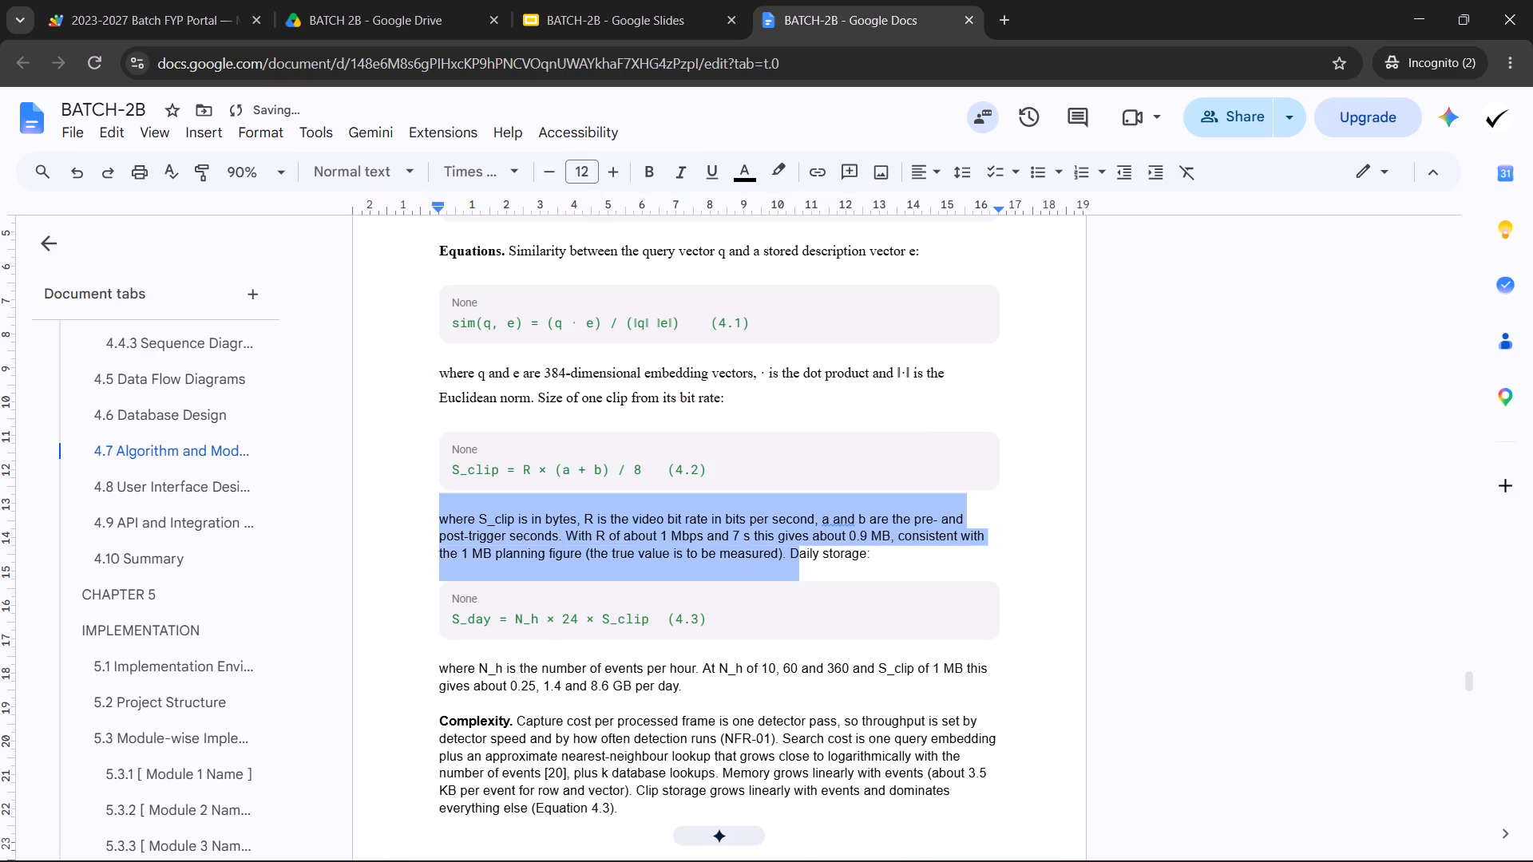
left_click_drag(826, 557, 884, 552)
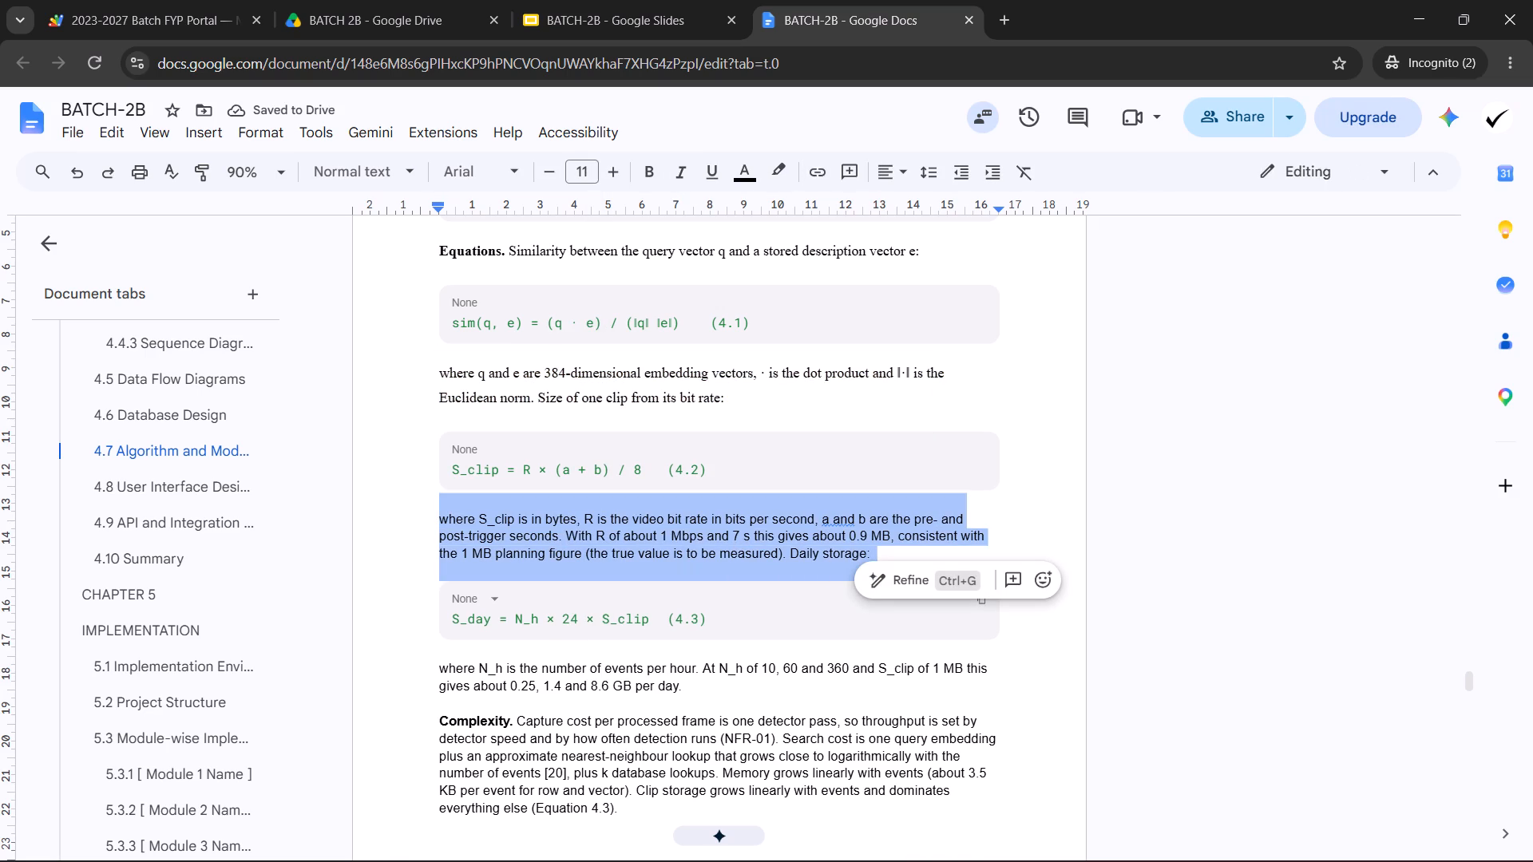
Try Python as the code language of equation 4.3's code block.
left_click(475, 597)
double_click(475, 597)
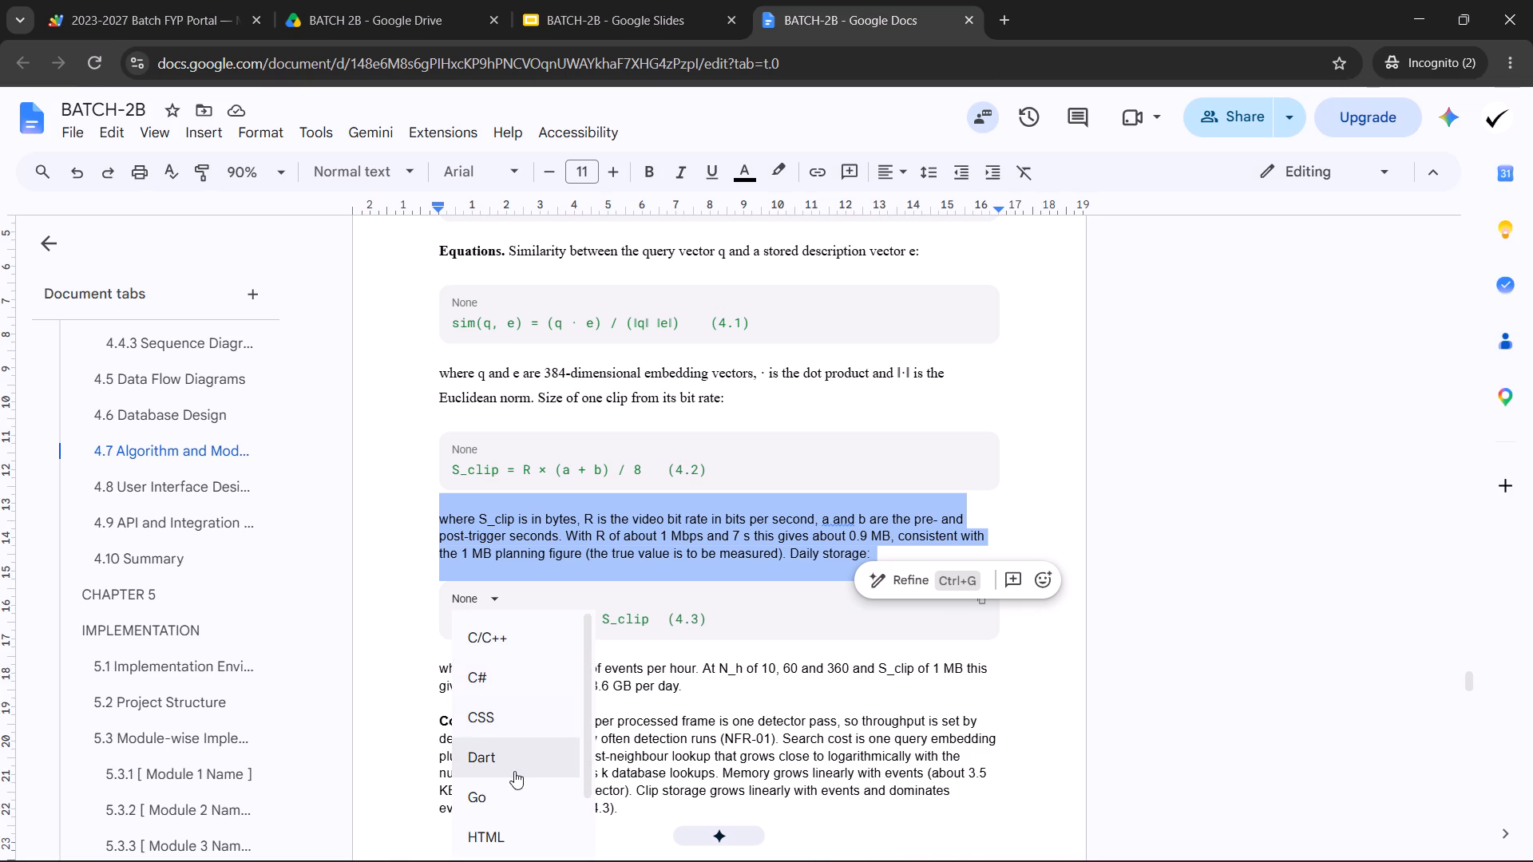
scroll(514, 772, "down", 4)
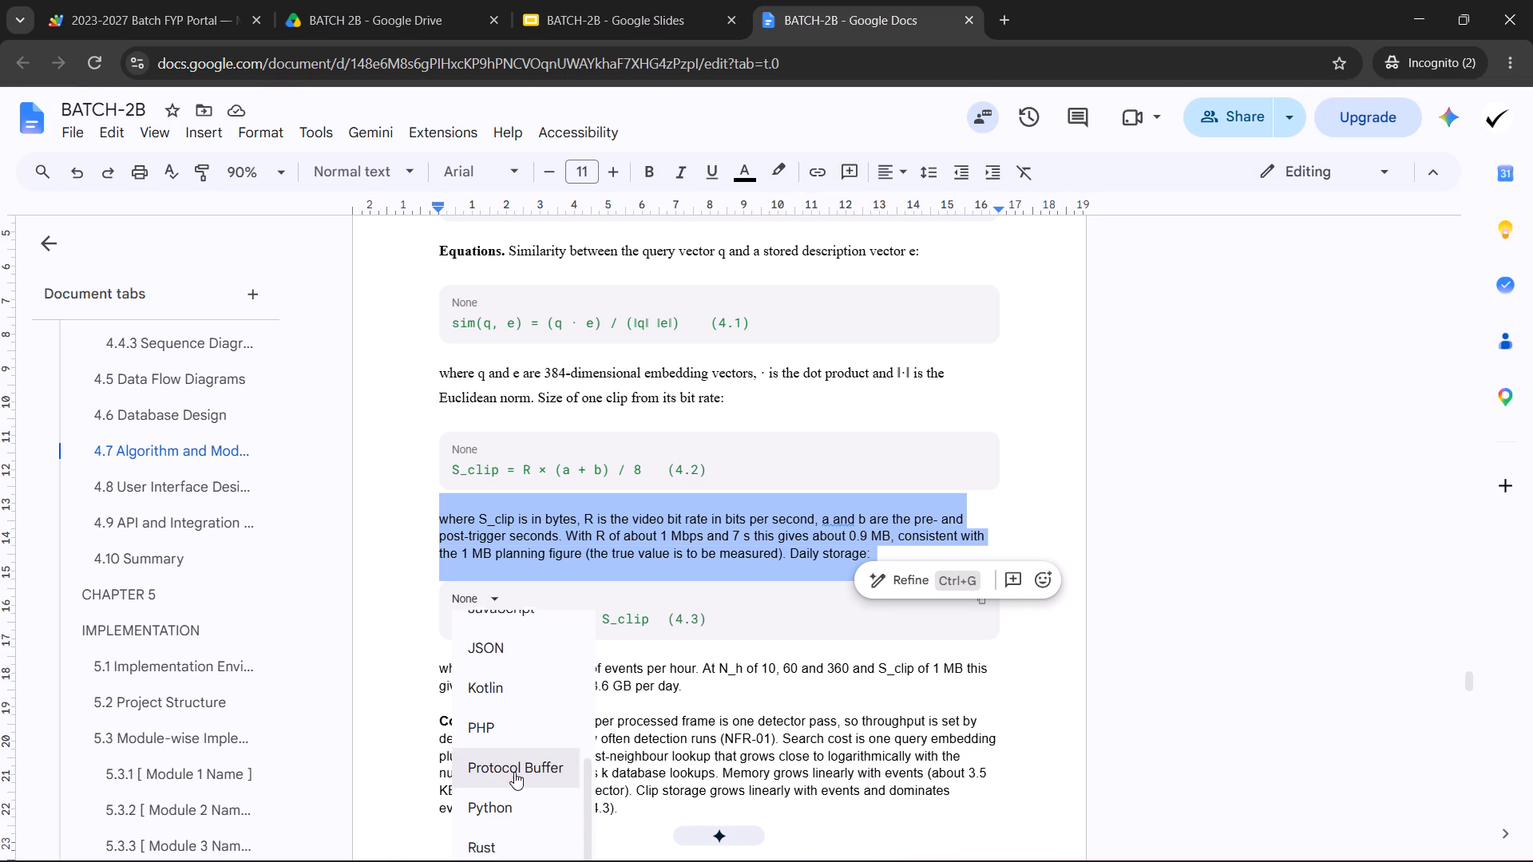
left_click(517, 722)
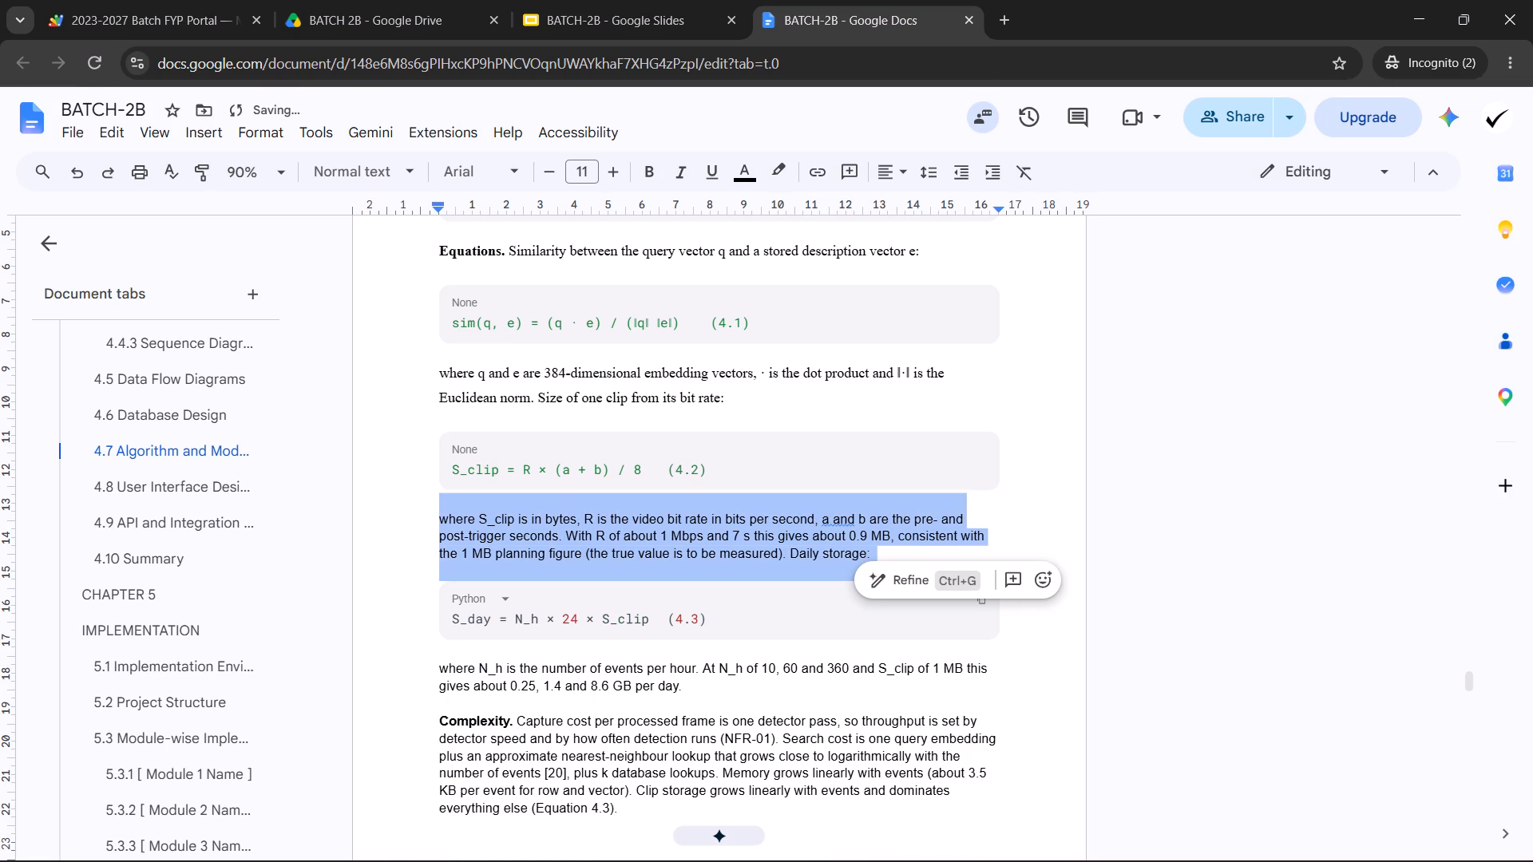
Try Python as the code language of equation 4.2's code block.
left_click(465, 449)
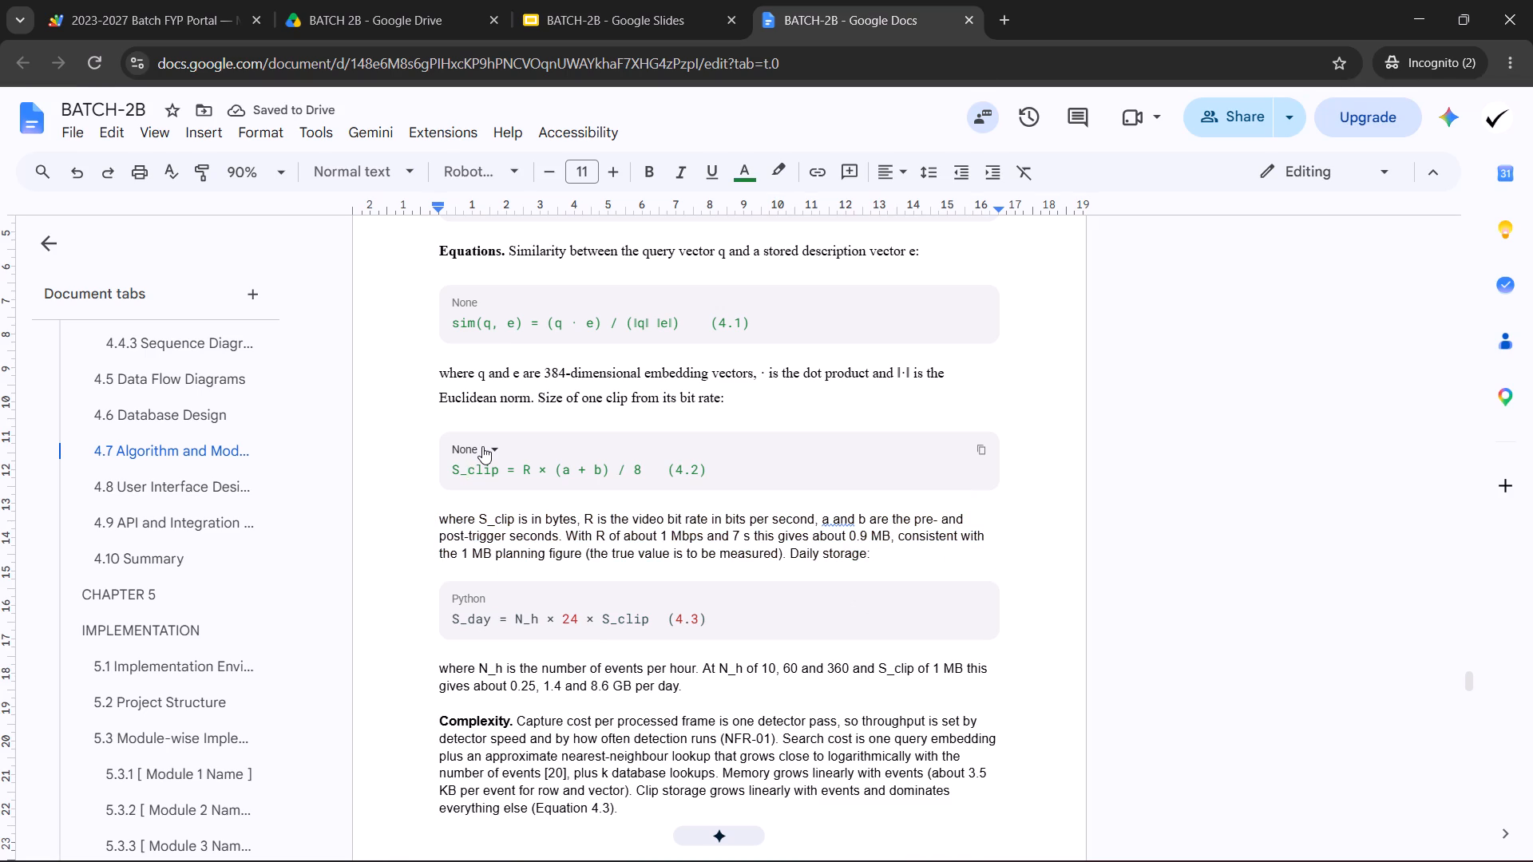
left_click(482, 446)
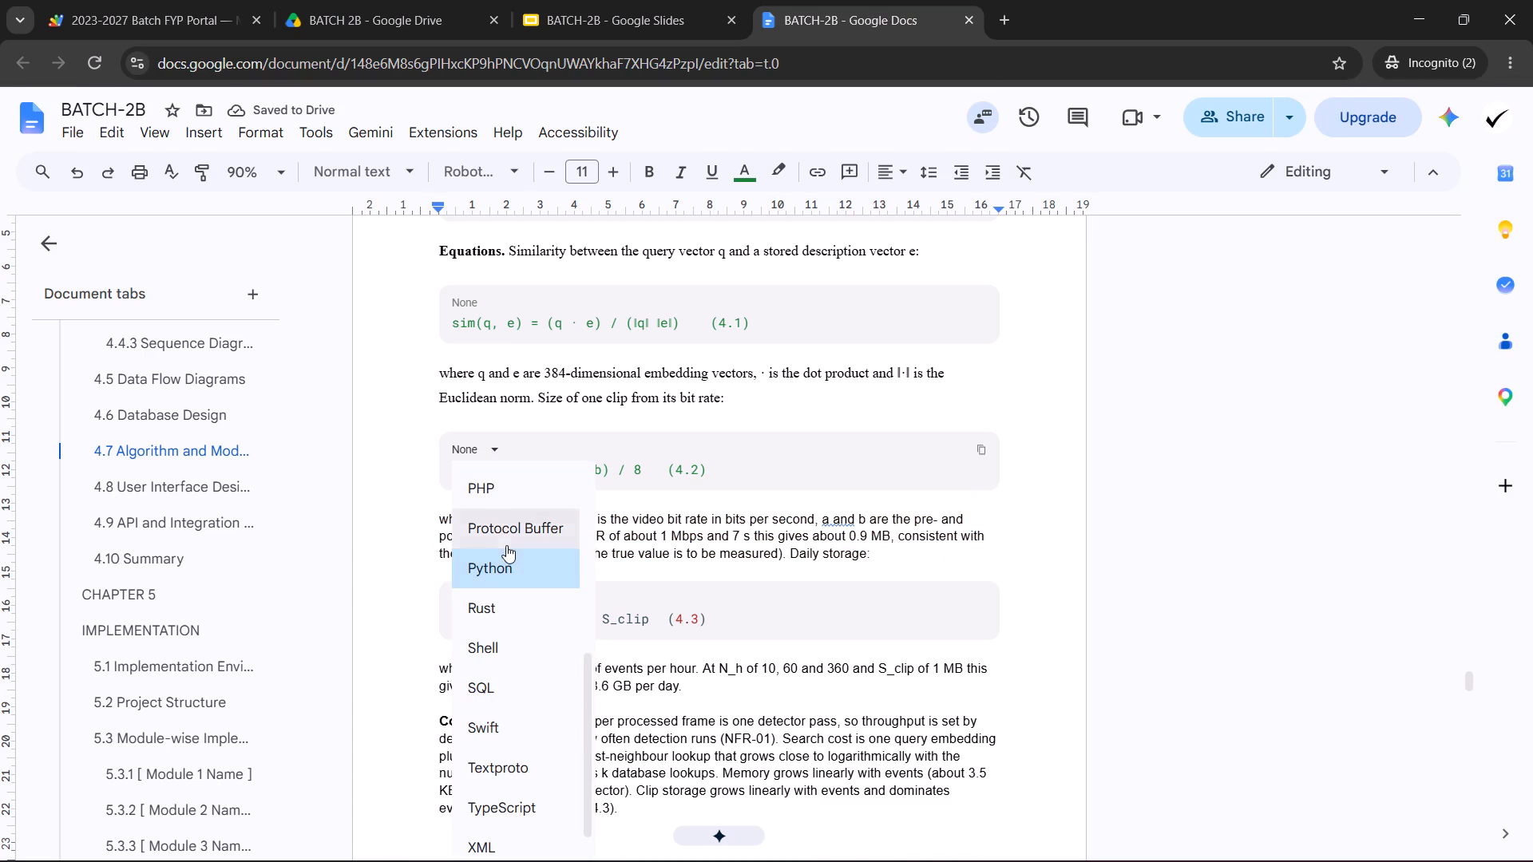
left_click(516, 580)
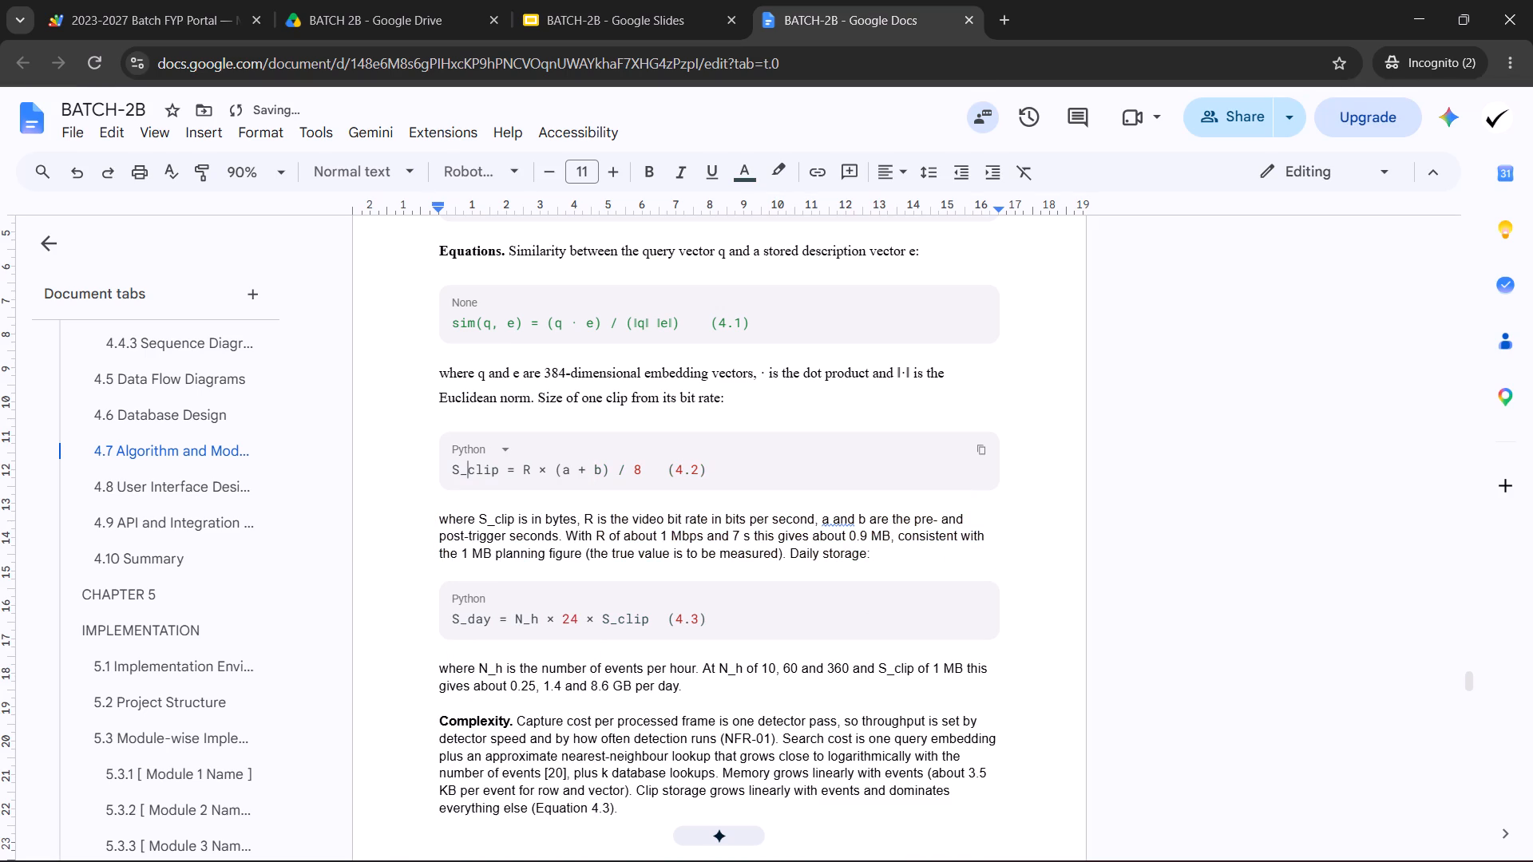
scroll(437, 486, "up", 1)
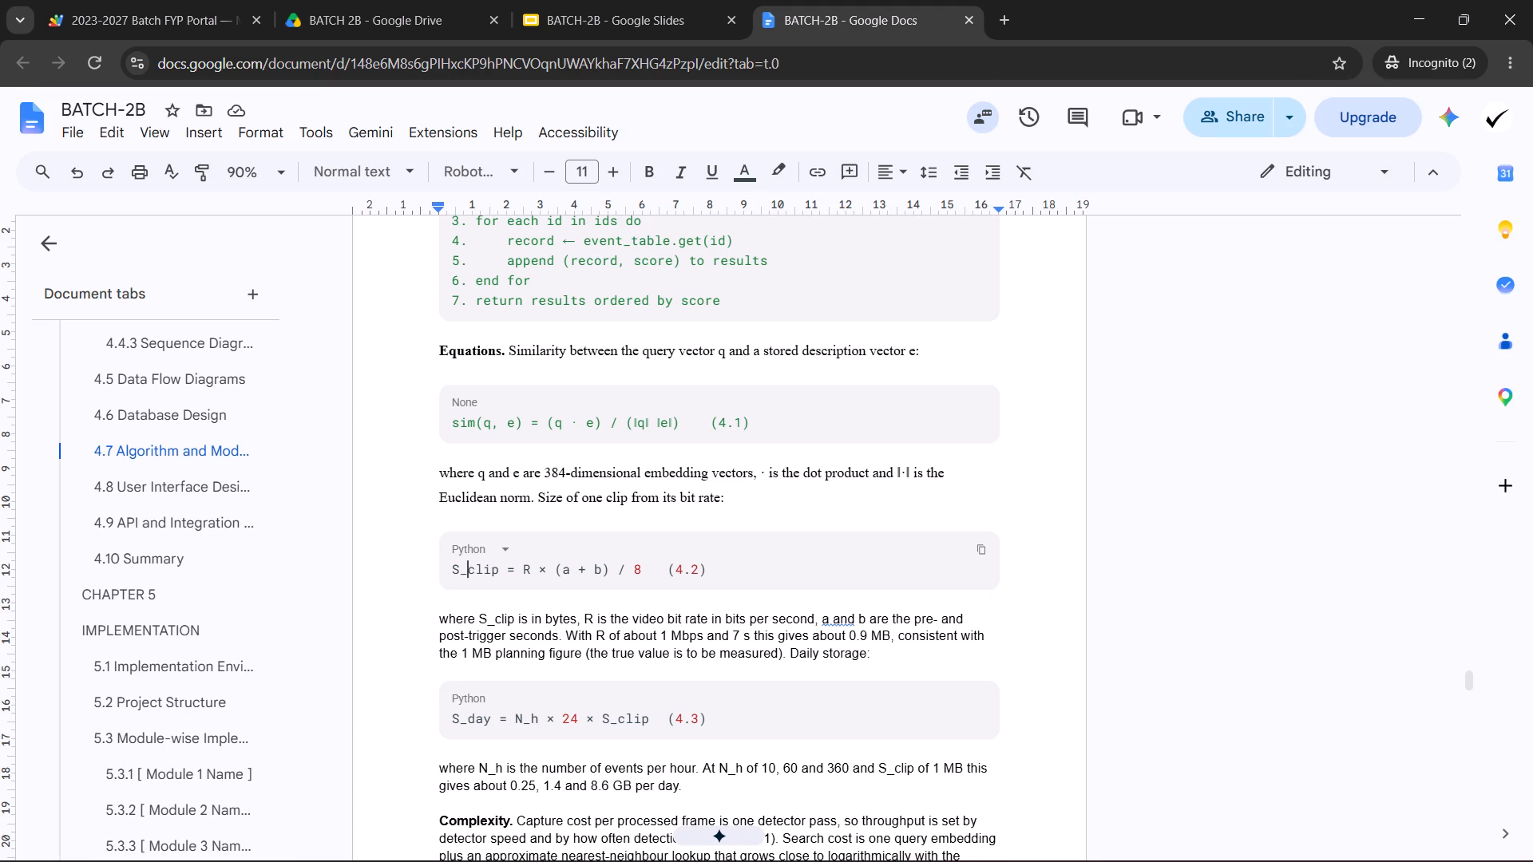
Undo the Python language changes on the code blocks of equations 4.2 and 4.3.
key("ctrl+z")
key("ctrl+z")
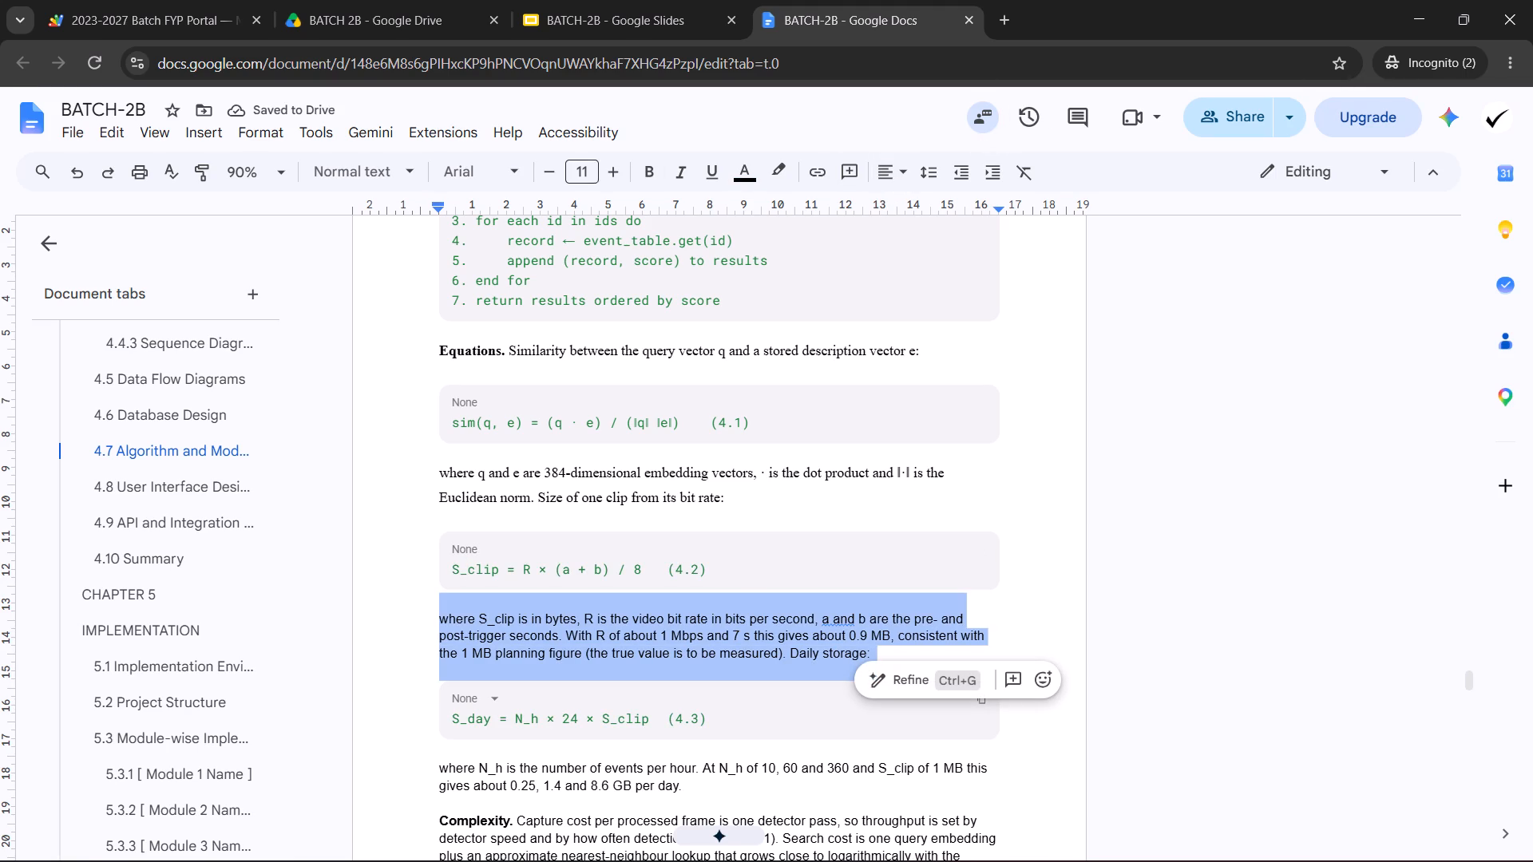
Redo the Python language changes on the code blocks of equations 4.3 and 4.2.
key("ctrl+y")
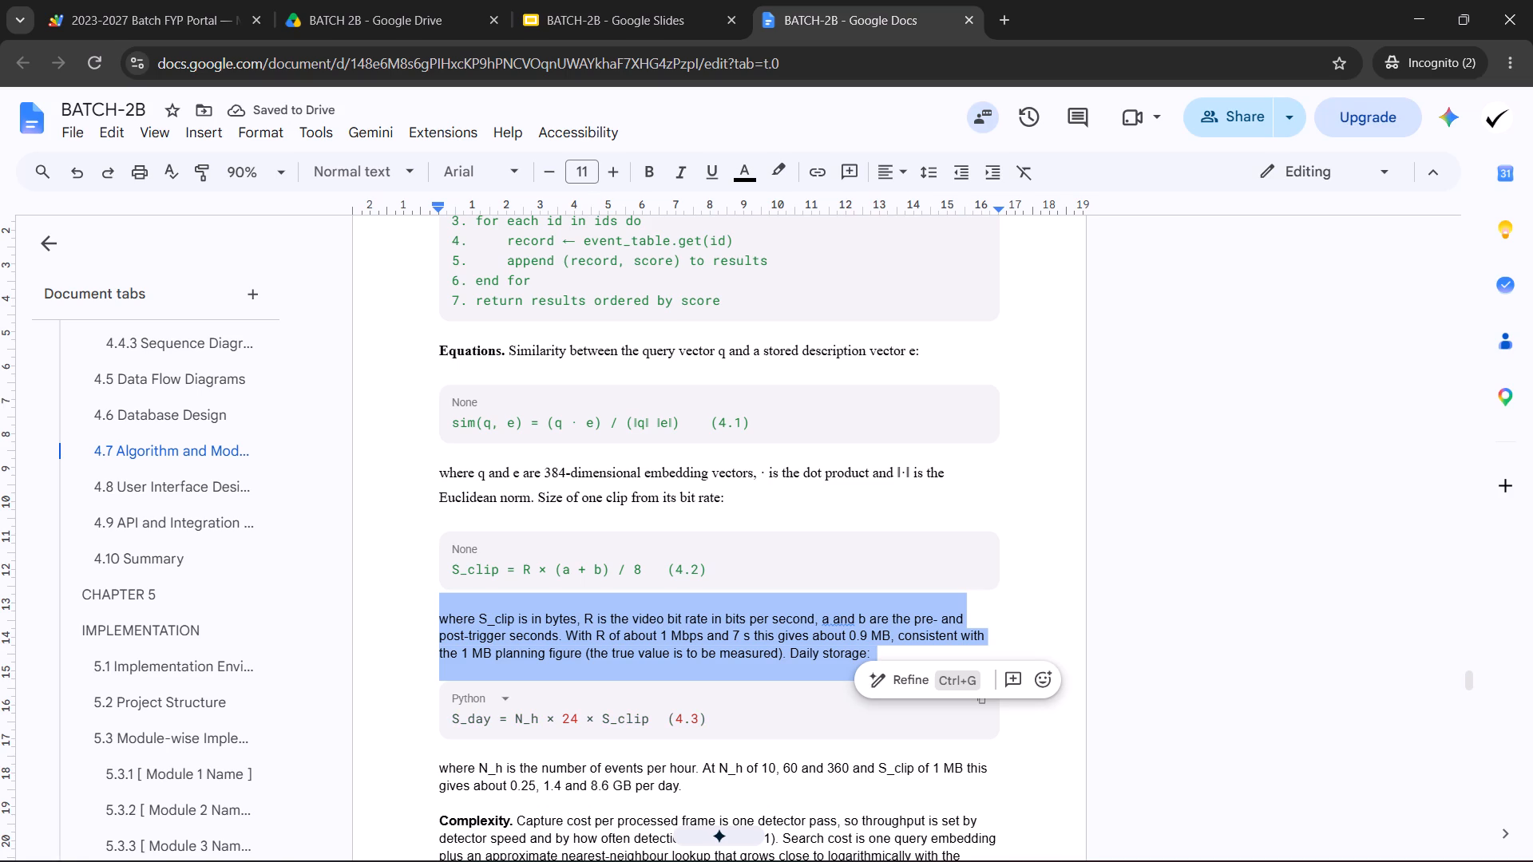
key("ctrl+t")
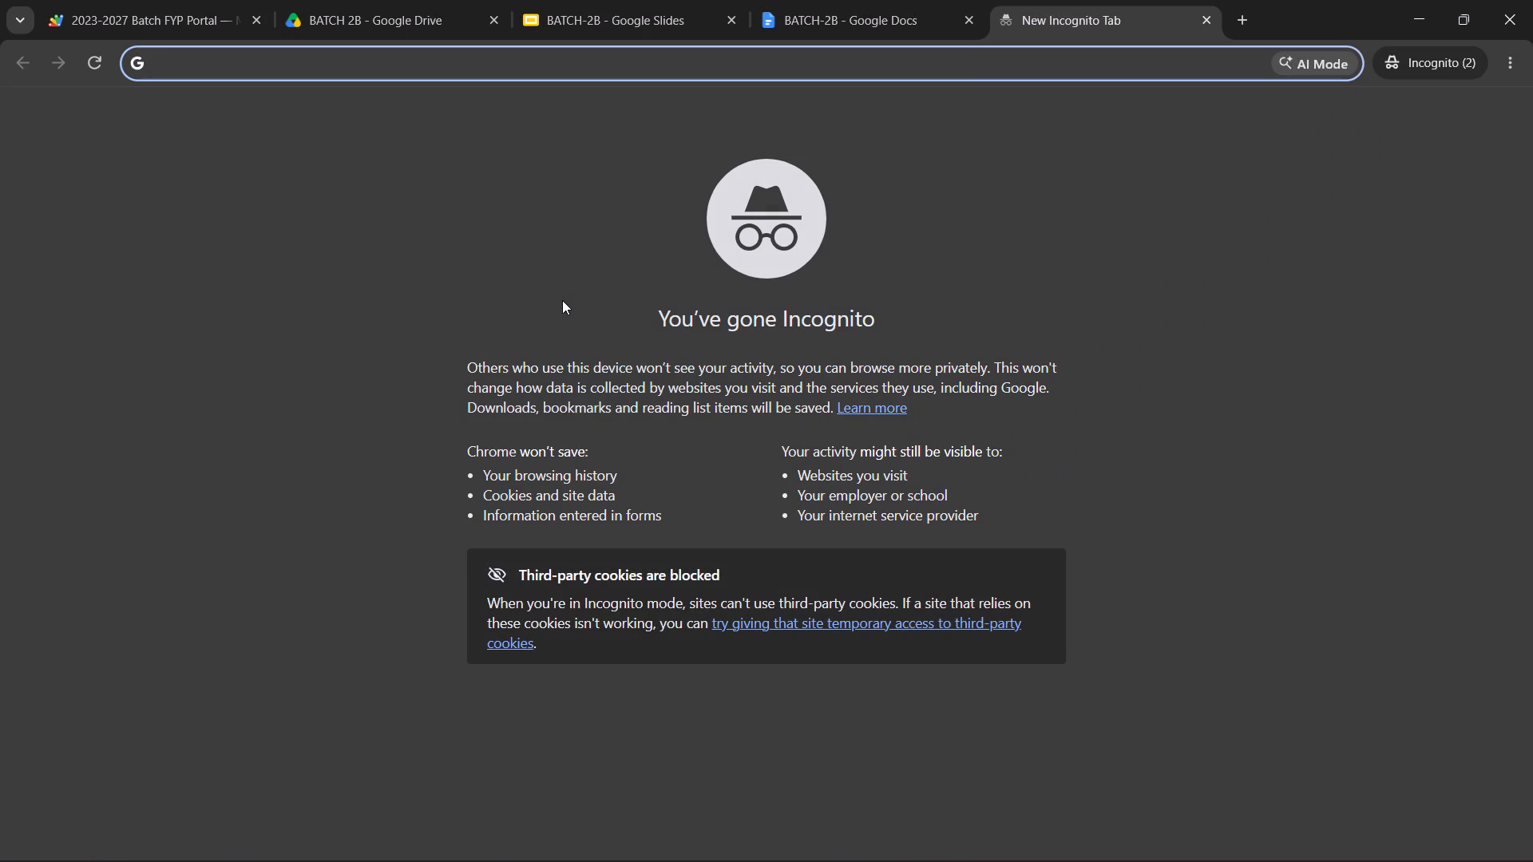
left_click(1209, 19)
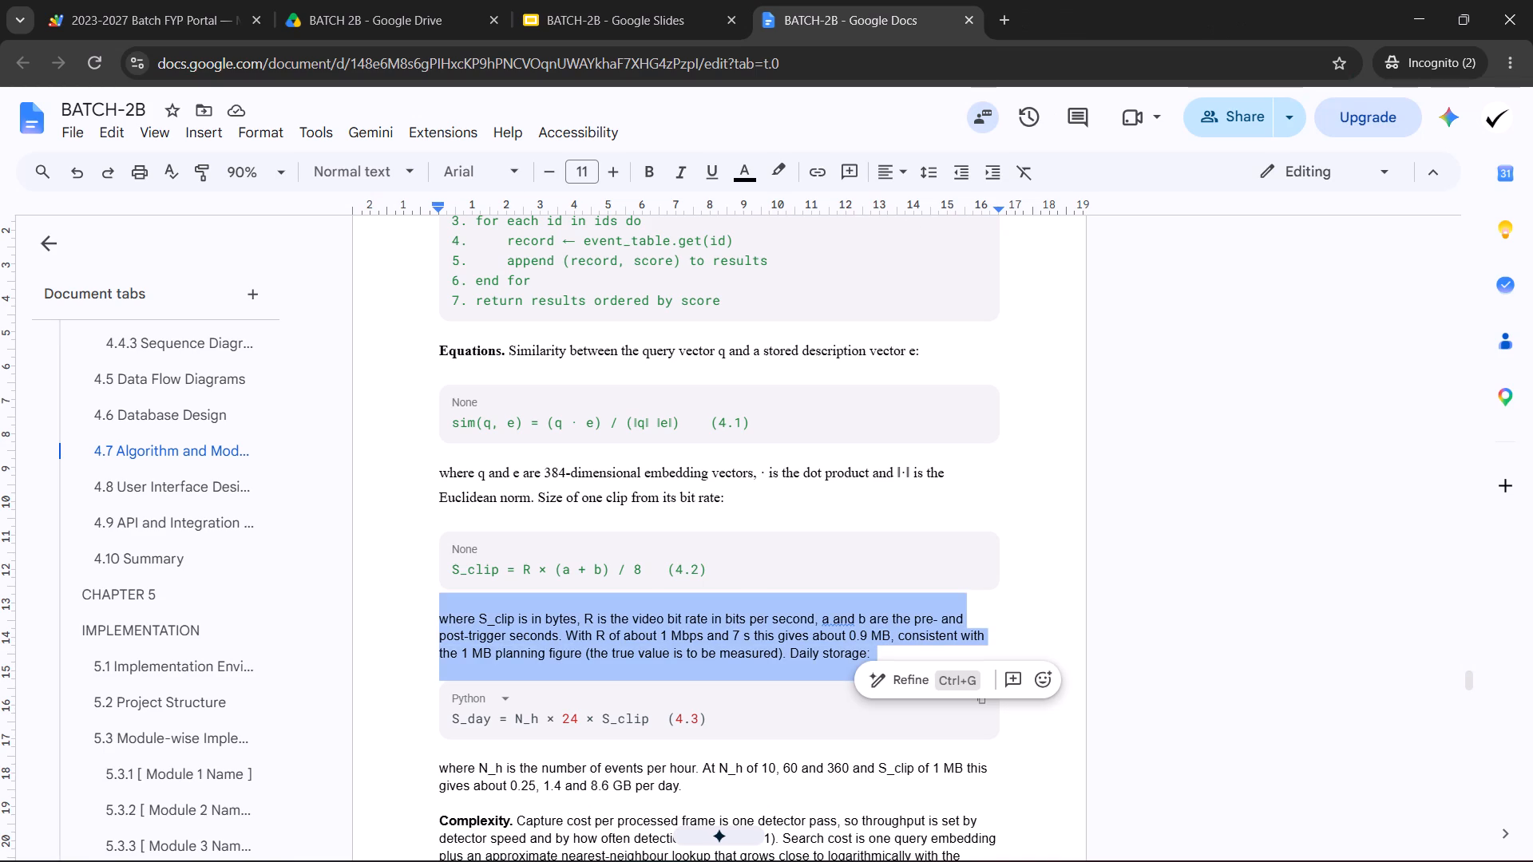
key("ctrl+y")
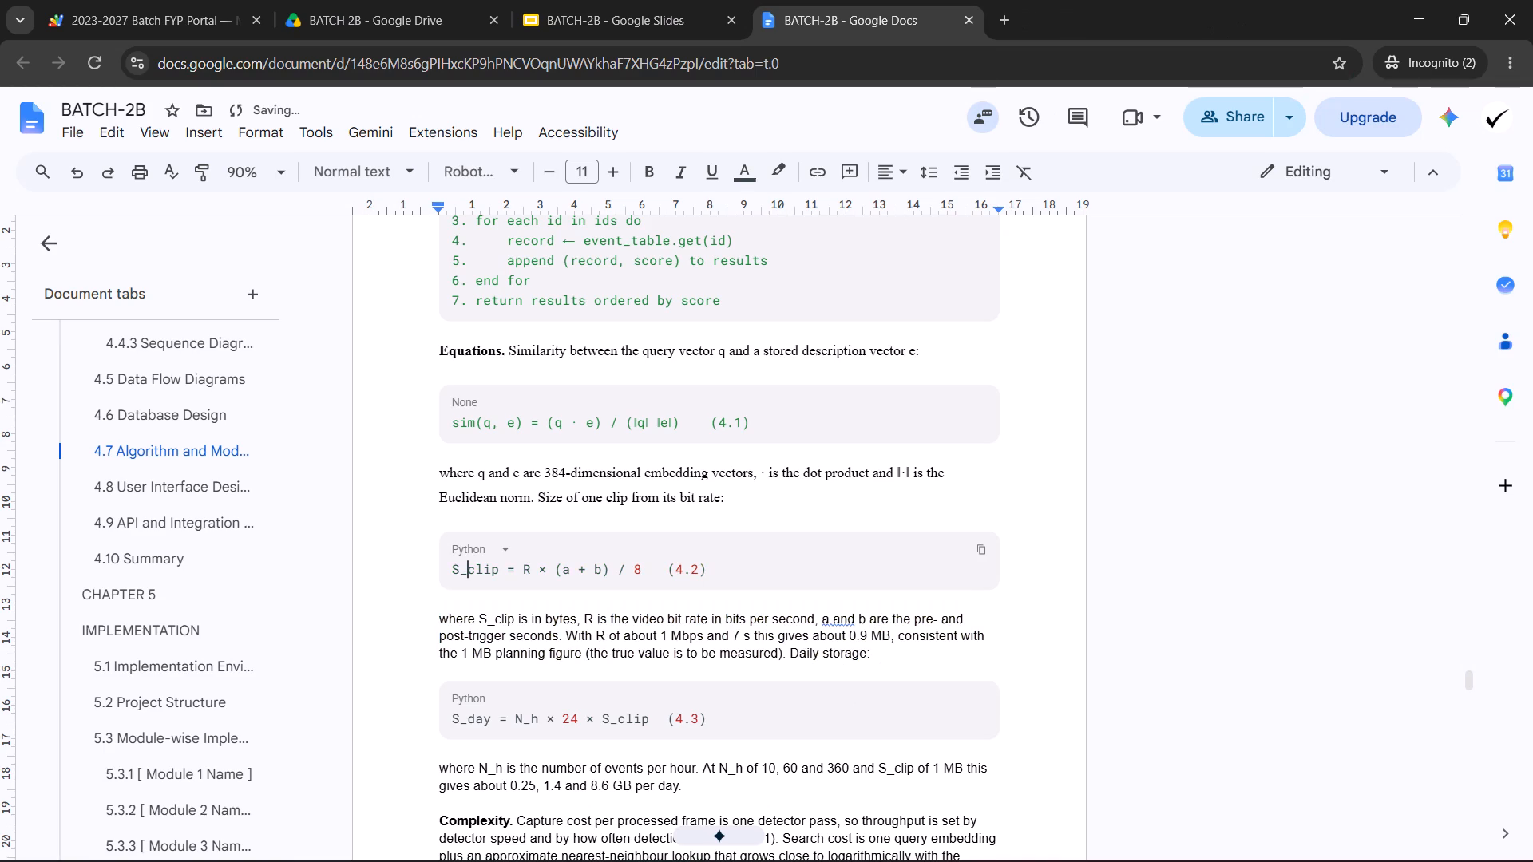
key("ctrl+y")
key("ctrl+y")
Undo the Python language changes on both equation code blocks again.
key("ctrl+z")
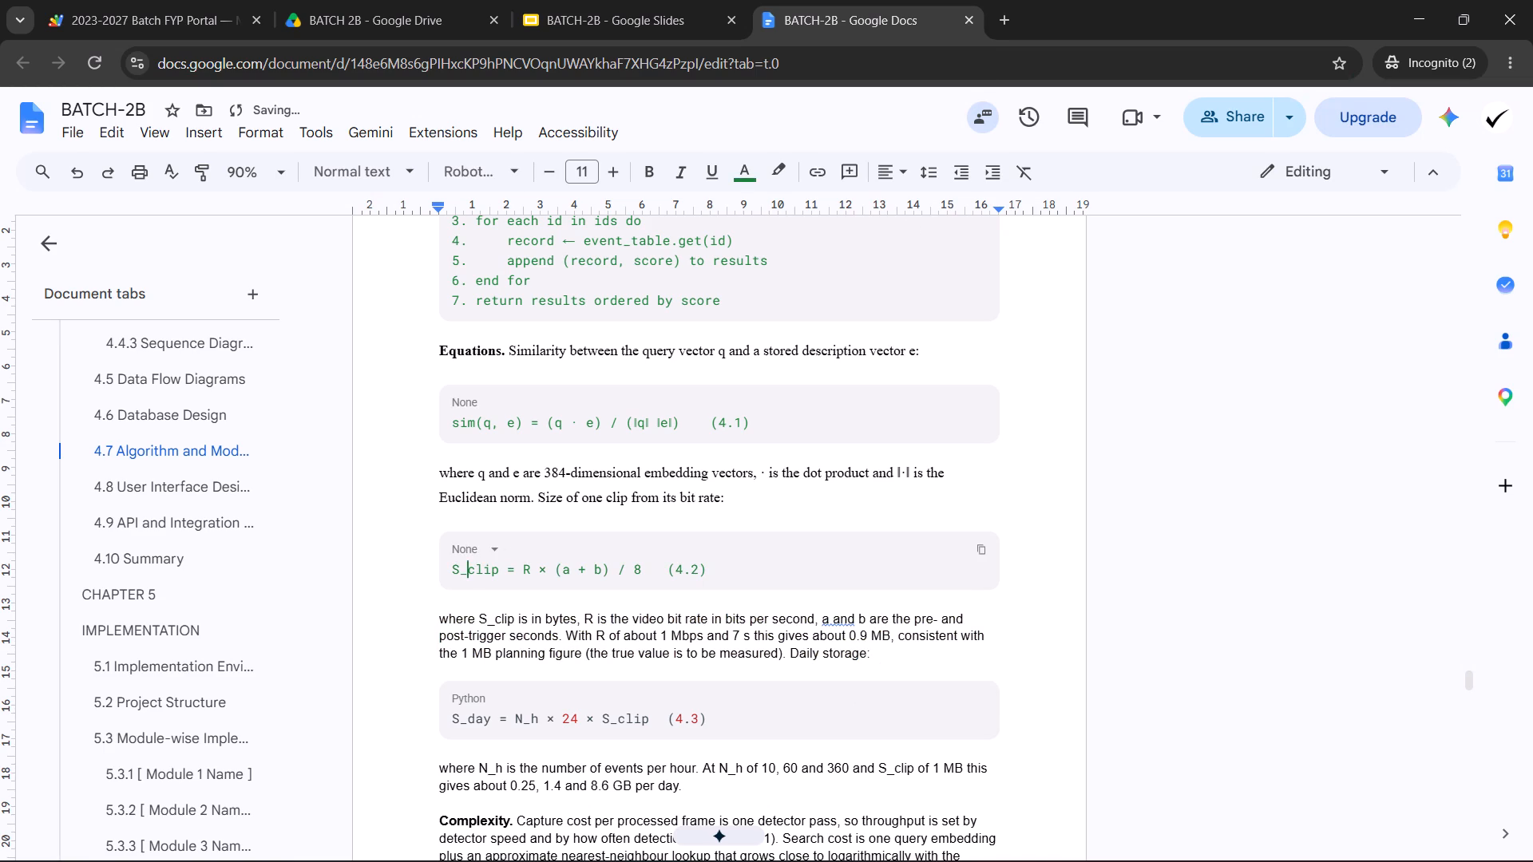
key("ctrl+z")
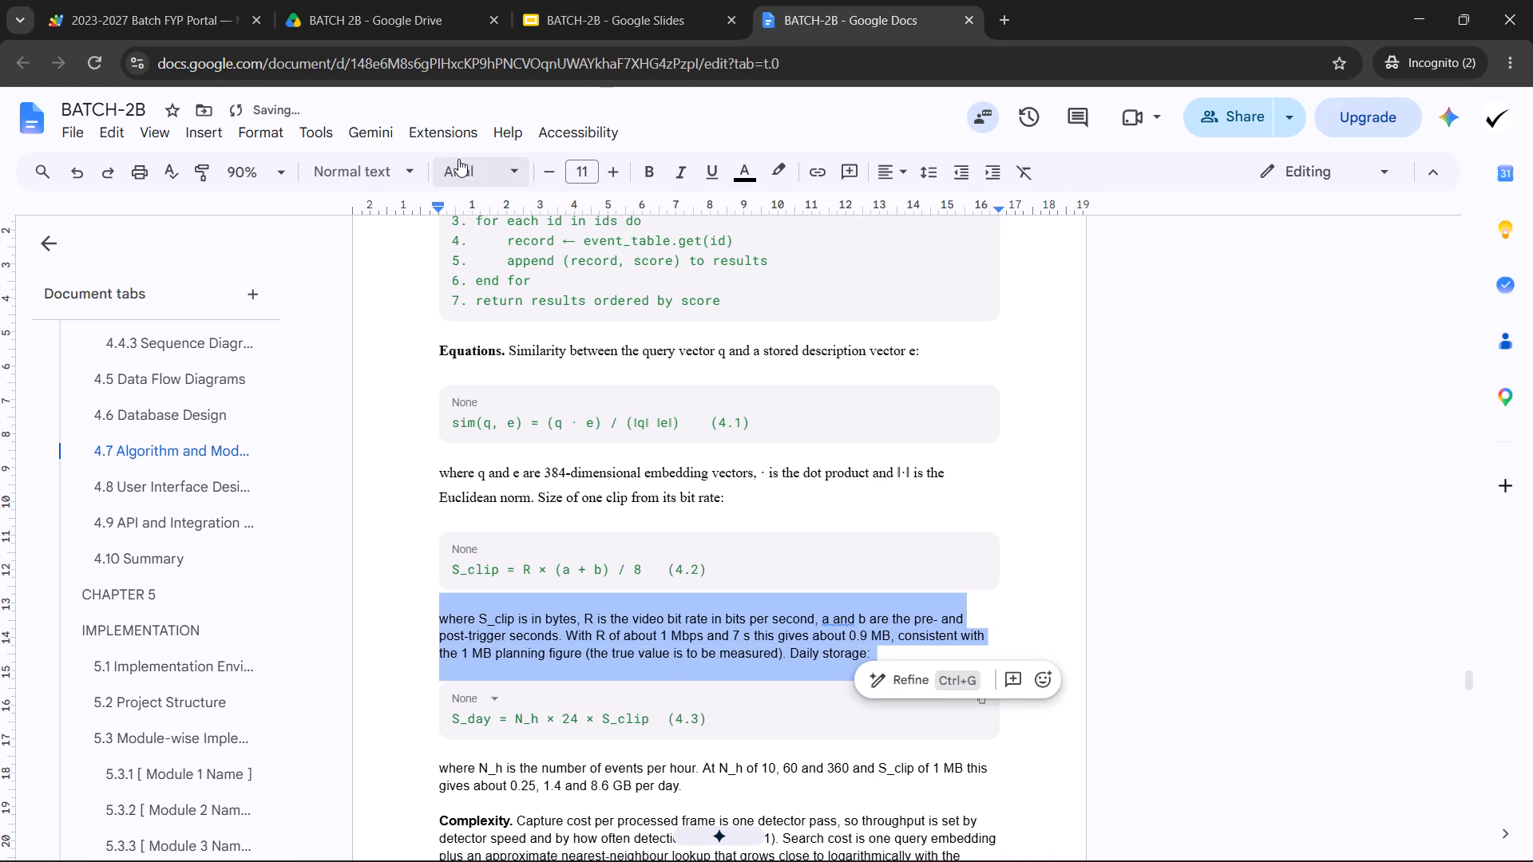
Format the selected "where S_clip" paragraph below equation 4.2 as Times New Roman, size 12, with 1.5 line spacing.
left_click(465, 160)
left_click(501, 293)
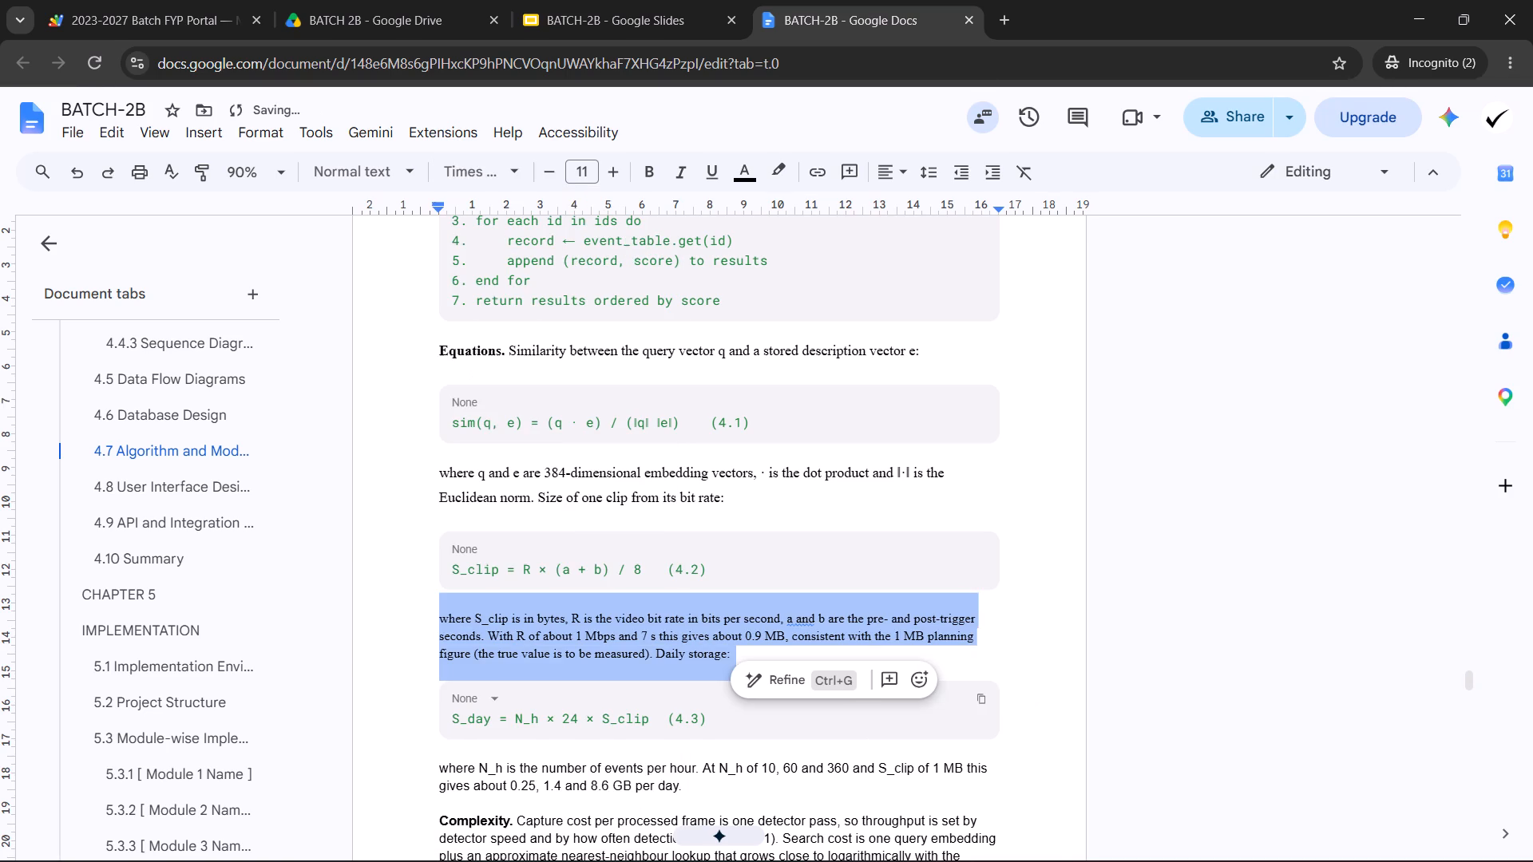
left_click(588, 175)
left_click(582, 323)
left_click(937, 174)
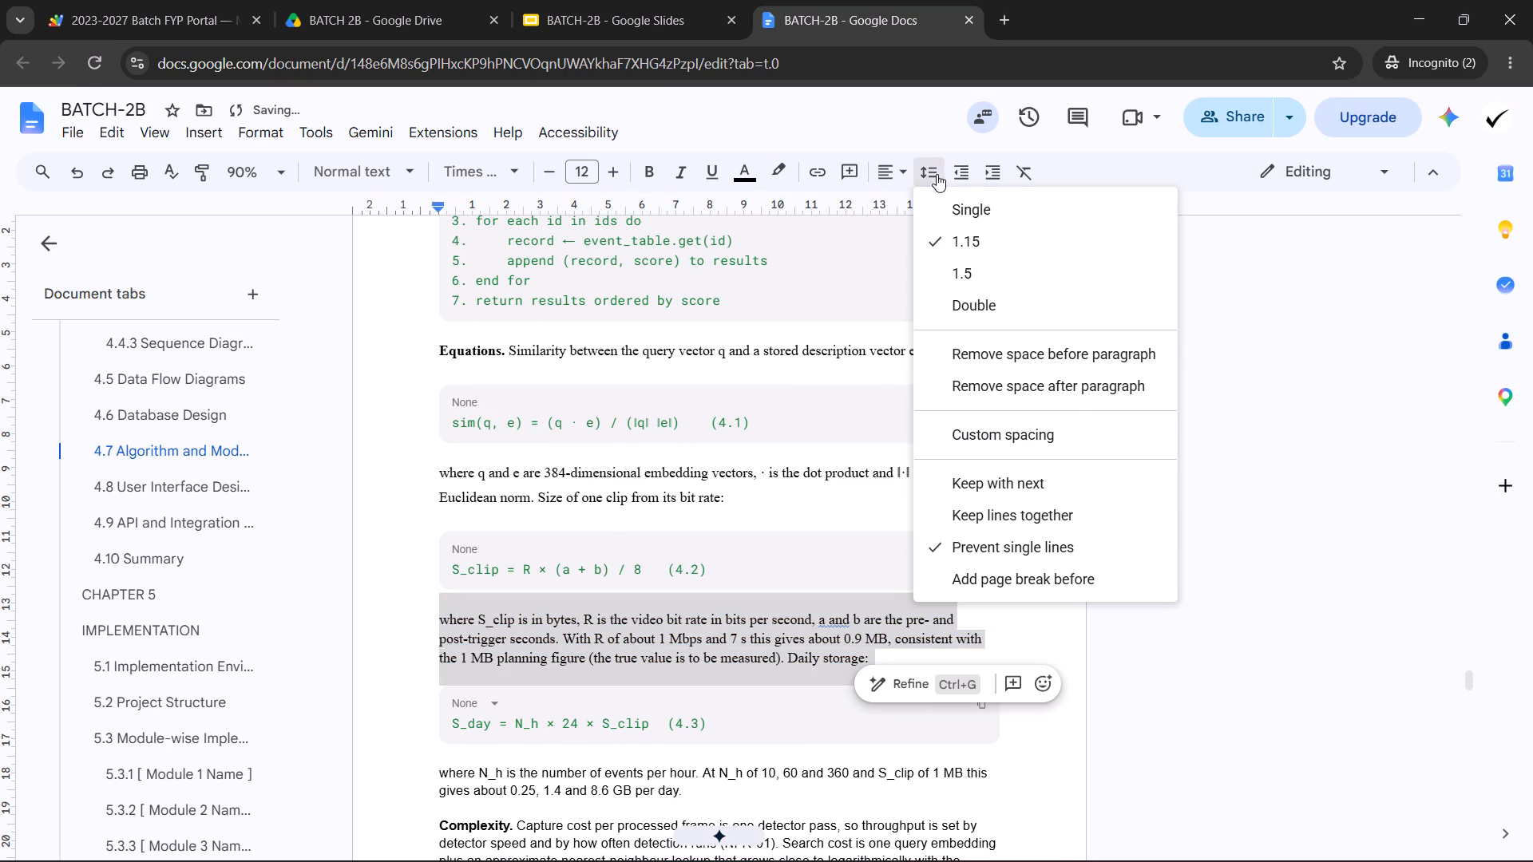
left_click(943, 266)
Format the "where N_h" and "Complexity." paragraphs below equation 4.3 as Times New Roman, size 12, with 1.5 line spacing.
scroll(755, 344, "down", 3)
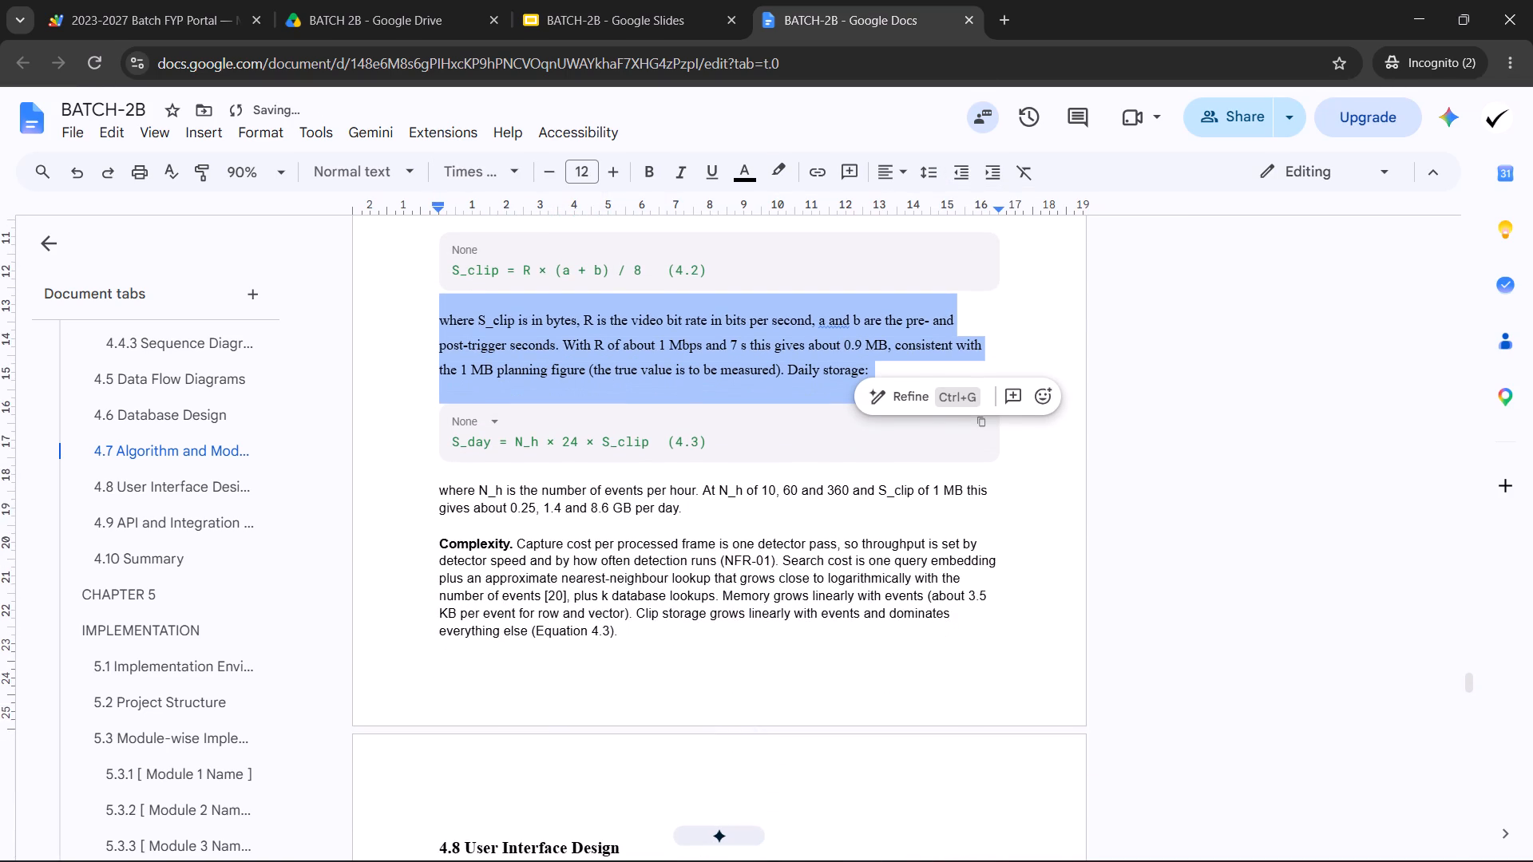
scroll(472, 450, "down", 2)
left_click_drag(434, 289, 450, 289)
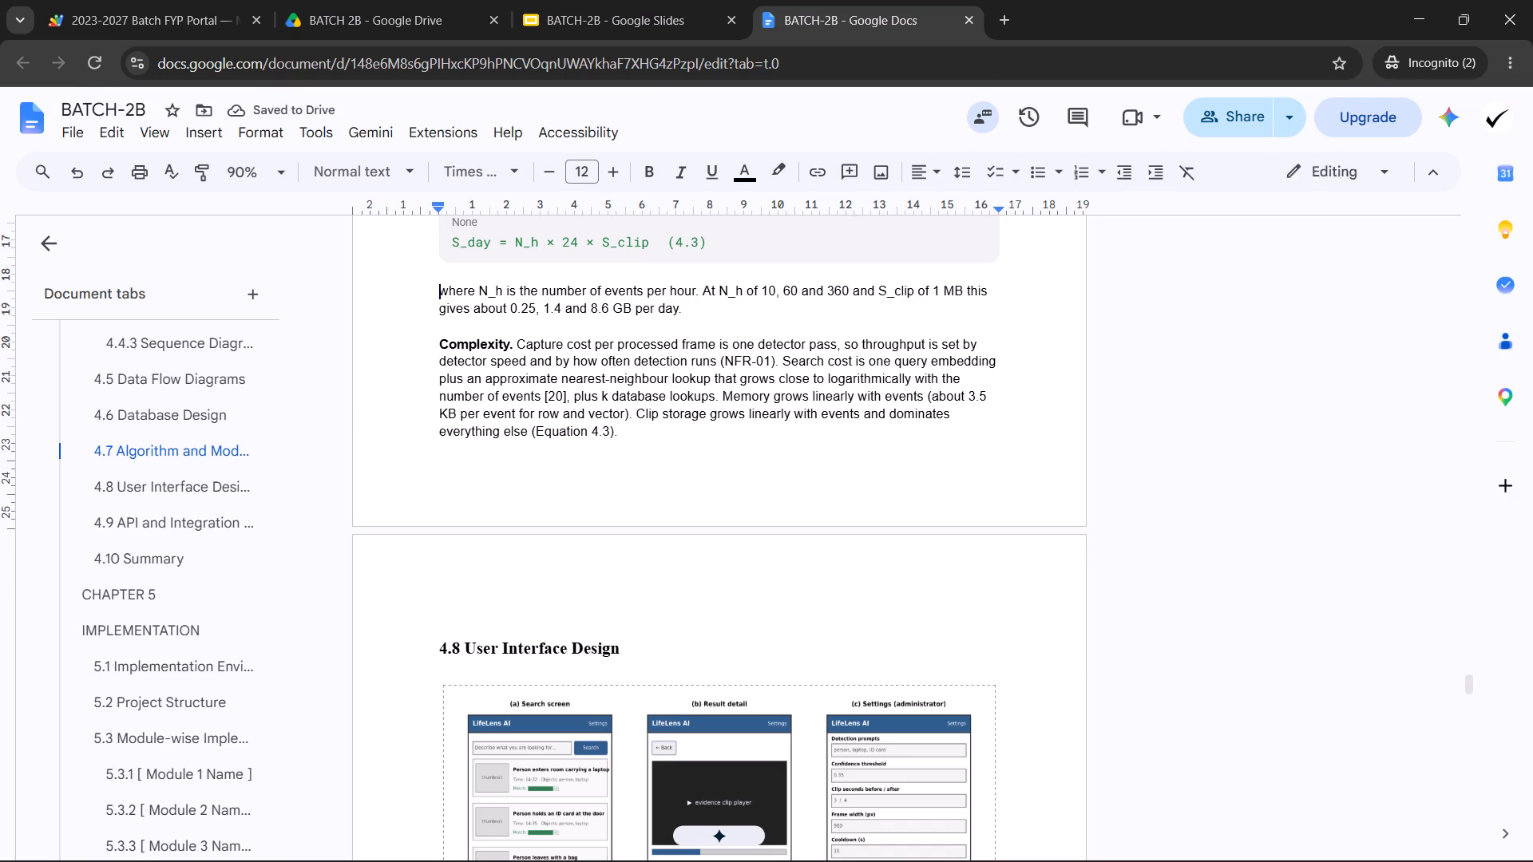
left_click_drag(450, 289, 701, 426)
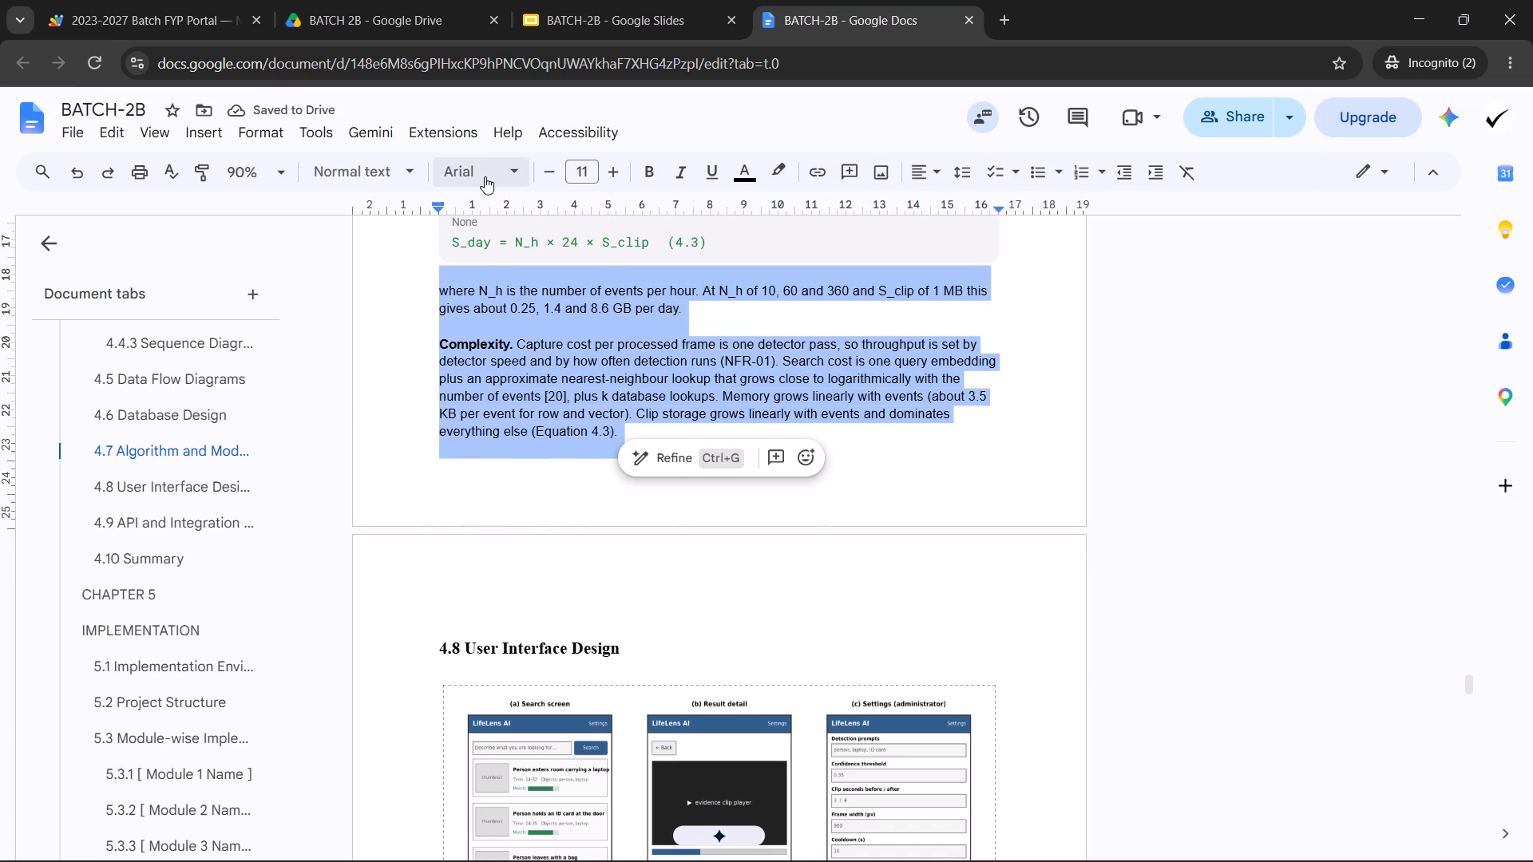
left_click(485, 176)
left_click(517, 280)
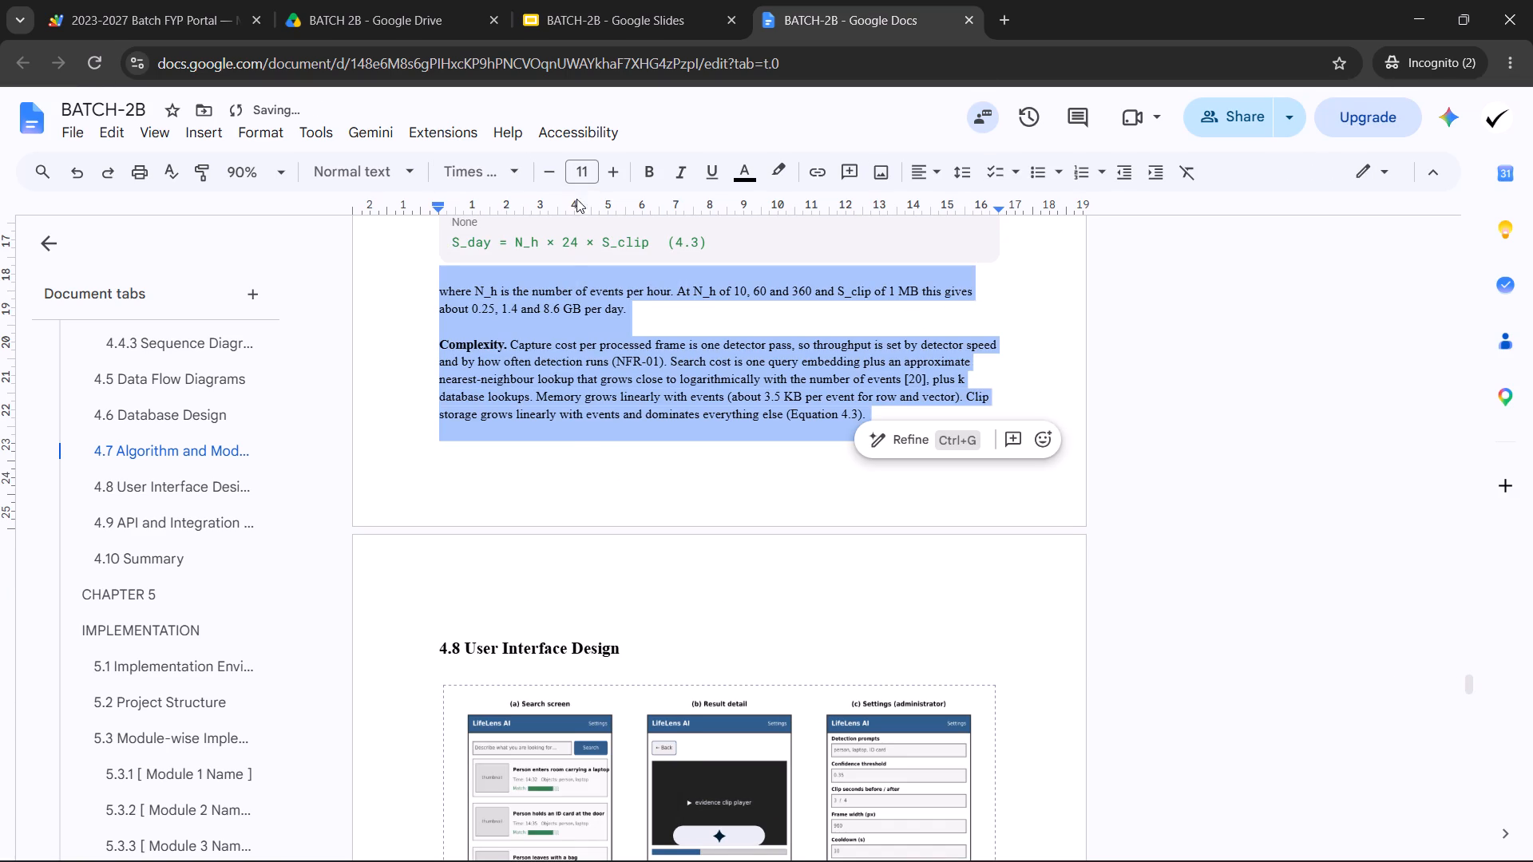
left_click(581, 167)
left_click(590, 331)
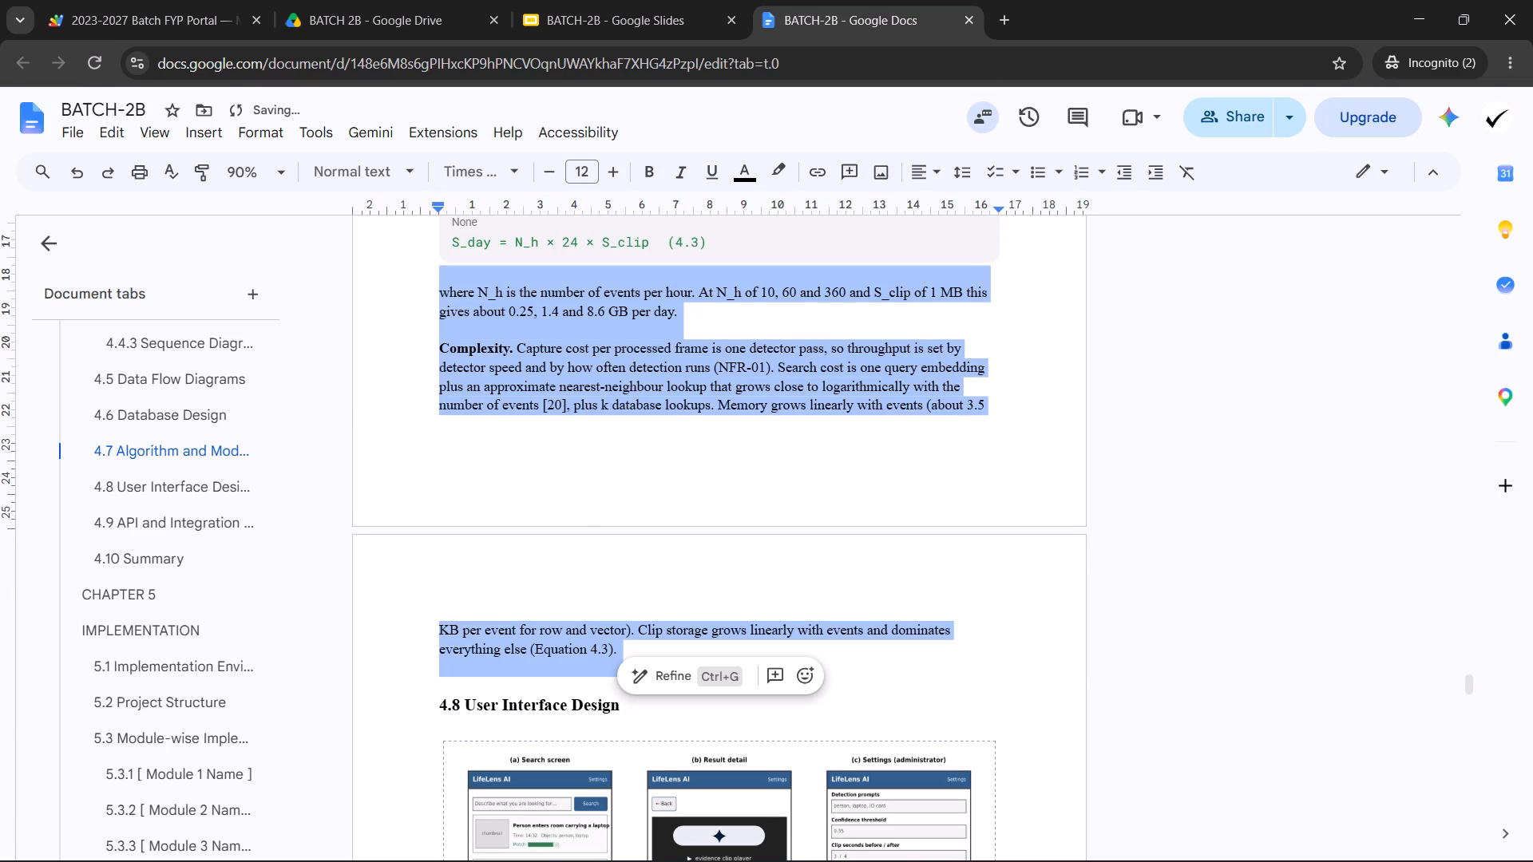
left_click(961, 172)
left_click(1001, 267)
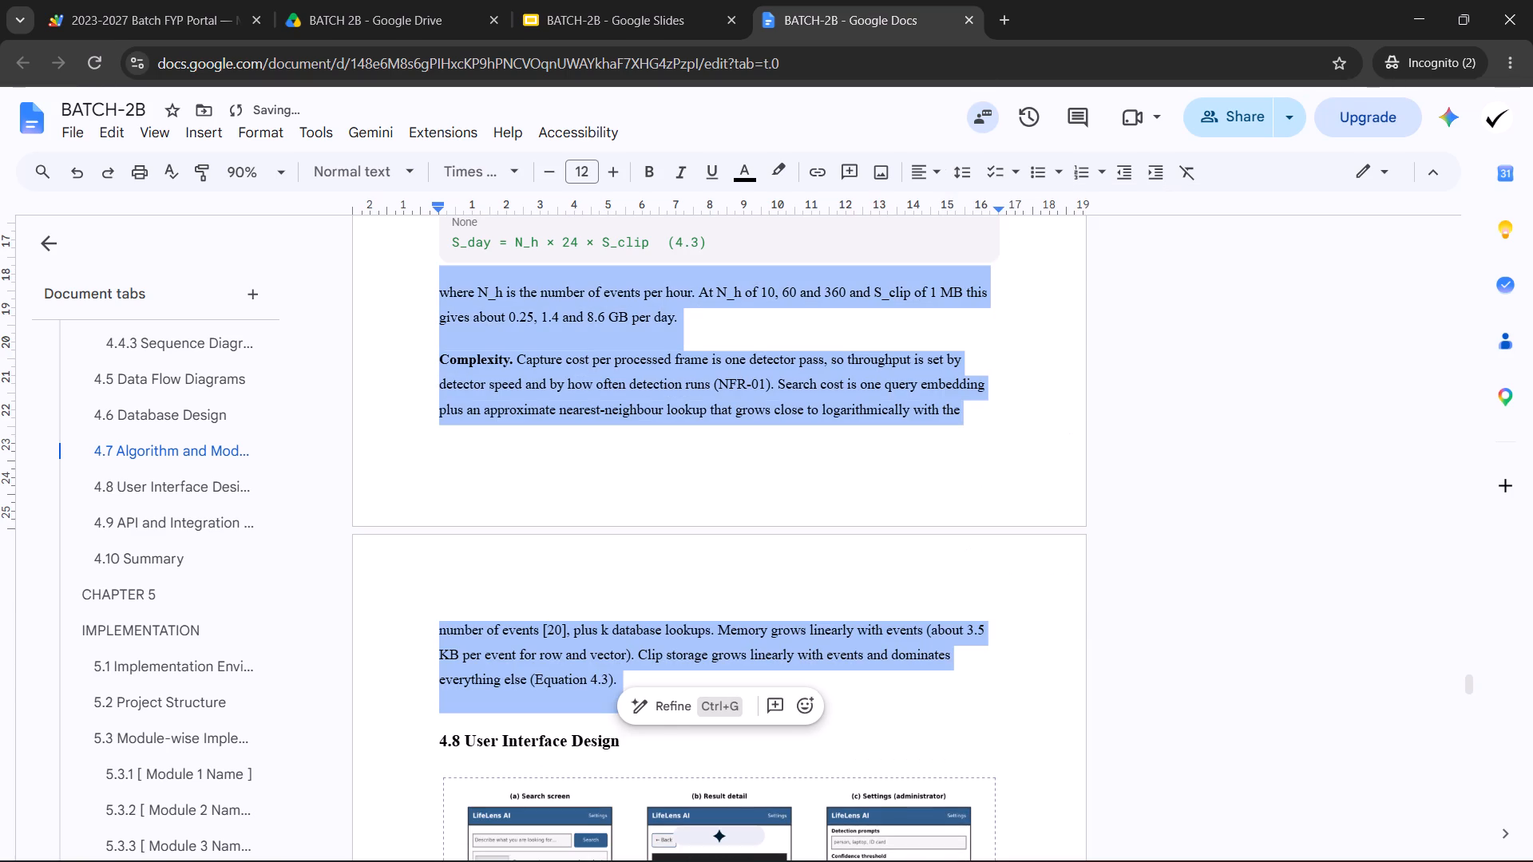
left_click(698, 338)
Review the body text formatting of section 4.7 from the "Steps 9 to 13" paragraph onward to section 4.9.
scroll(533, 405, "up", 3)
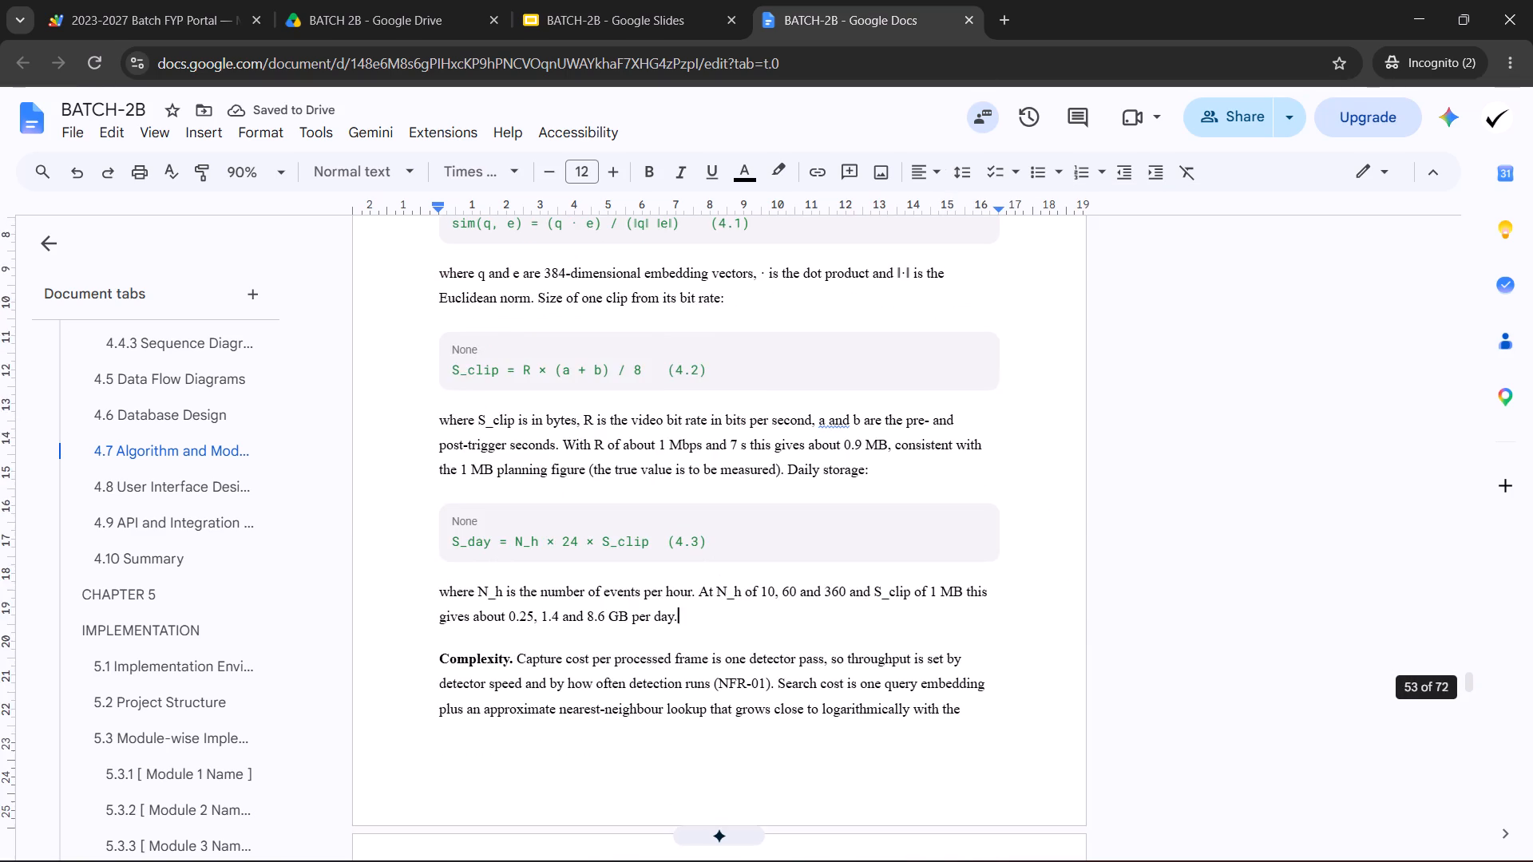
scroll(545, 407, "up", 8)
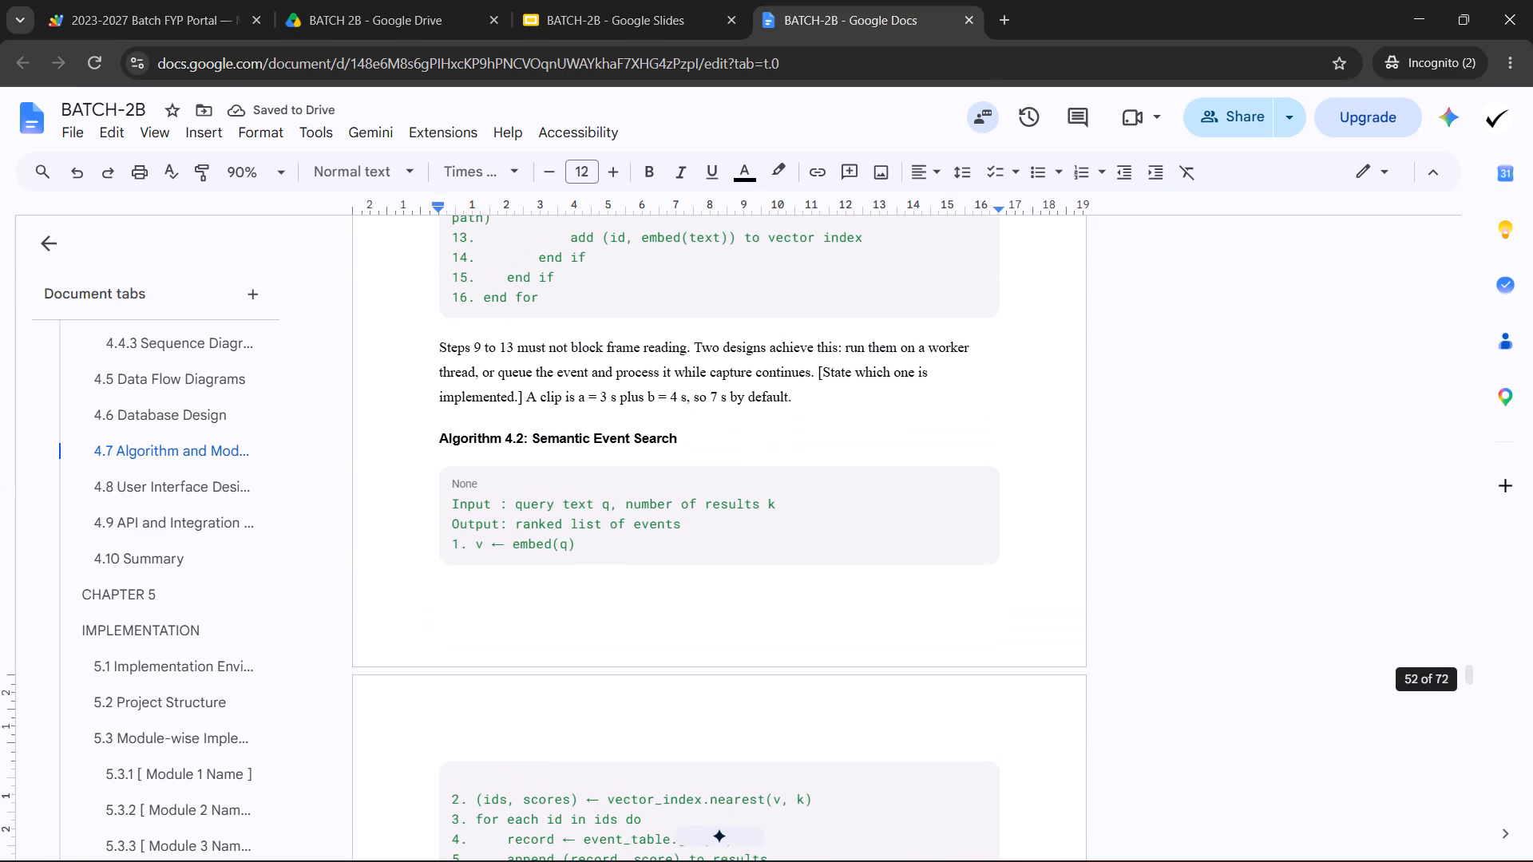
left_click_drag(797, 397, 650, 372)
left_click(644, 357)
left_click_drag(679, 371, 731, 385)
left_click(721, 375)
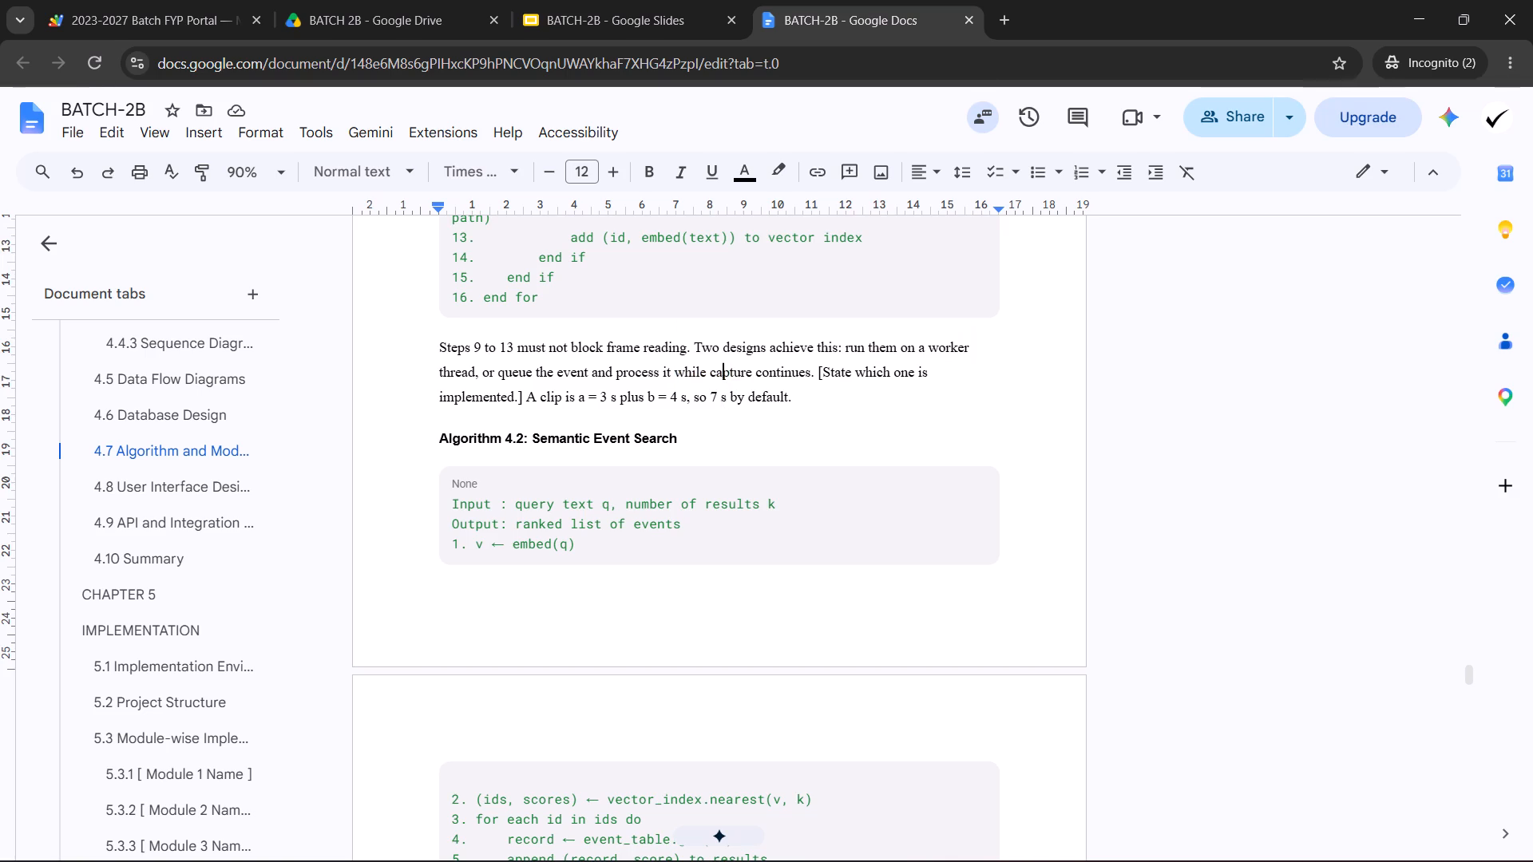
scroll(665, 376, "down", 15)
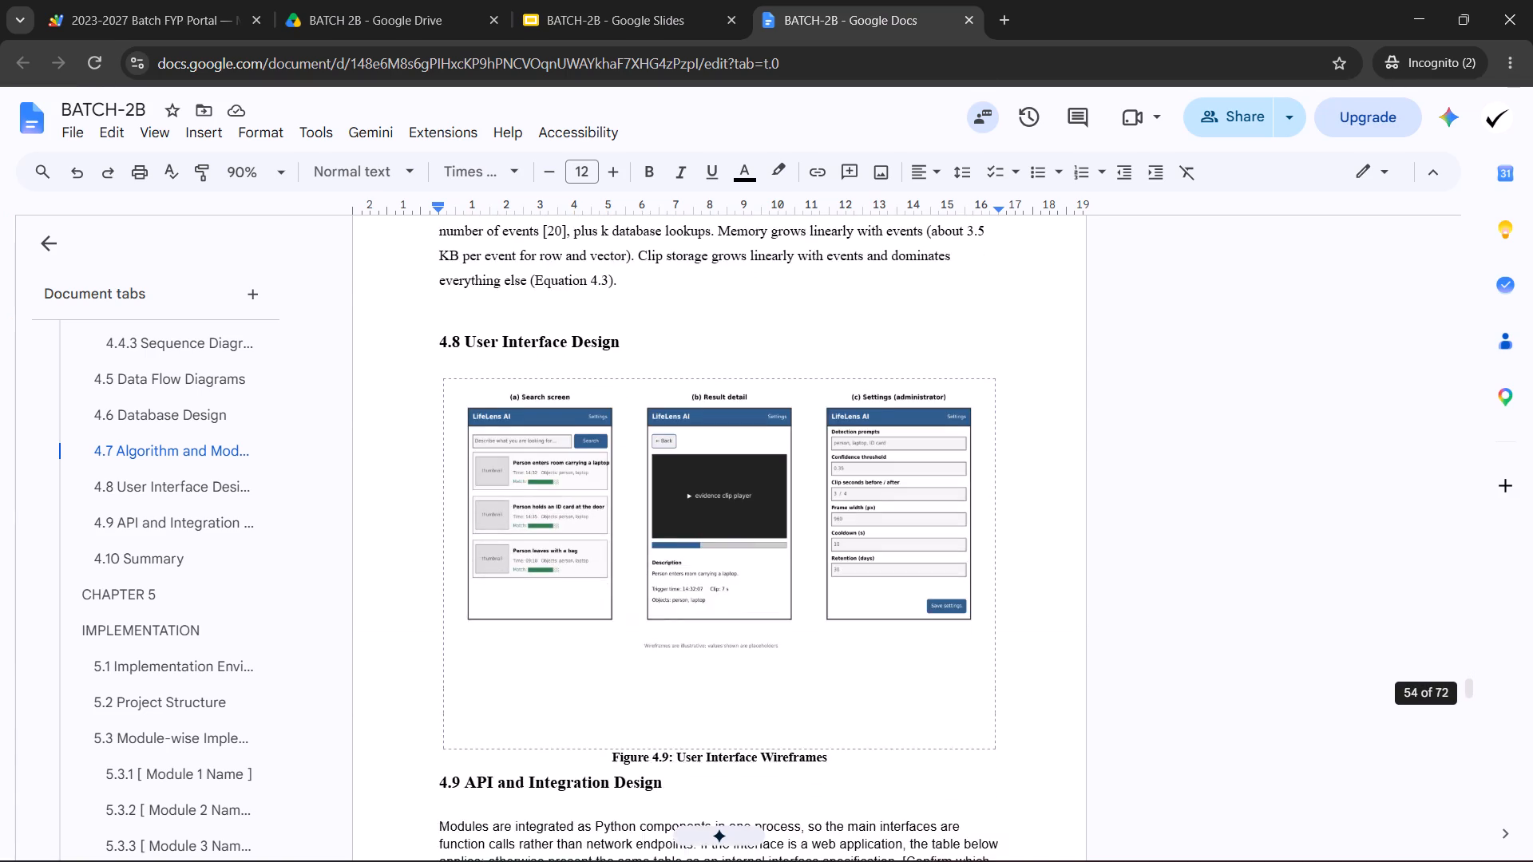
Insert a blank line between the Figure 4.9 caption and the "4.9 API and Integration Design" heading.
scroll(651, 354, "down", 4)
left_click_drag(782, 363, 695, 363)
left_click(670, 362)
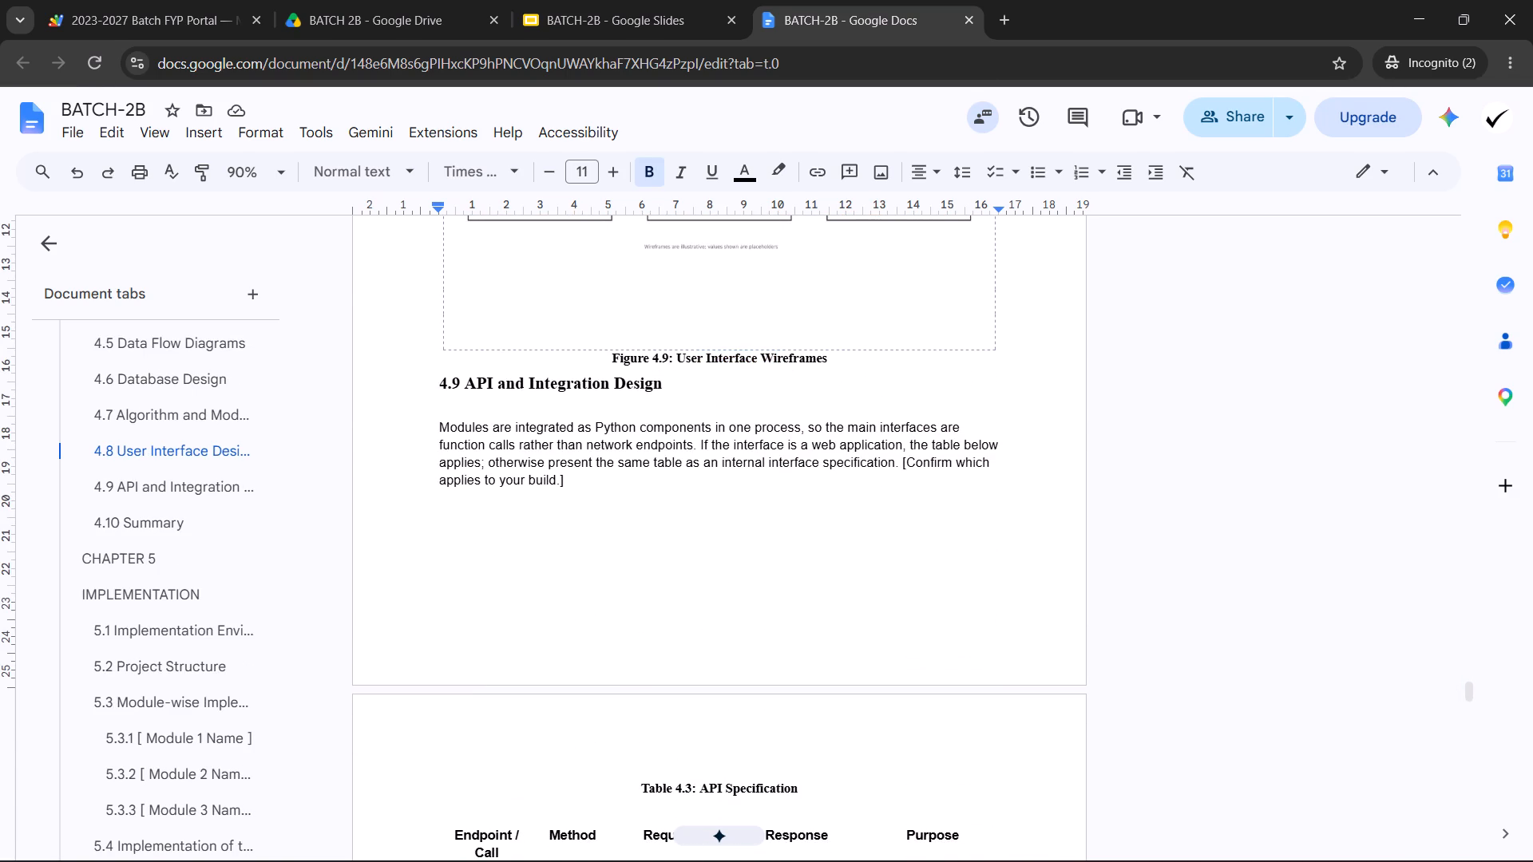
left_click(505, 413)
left_click(504, 405)
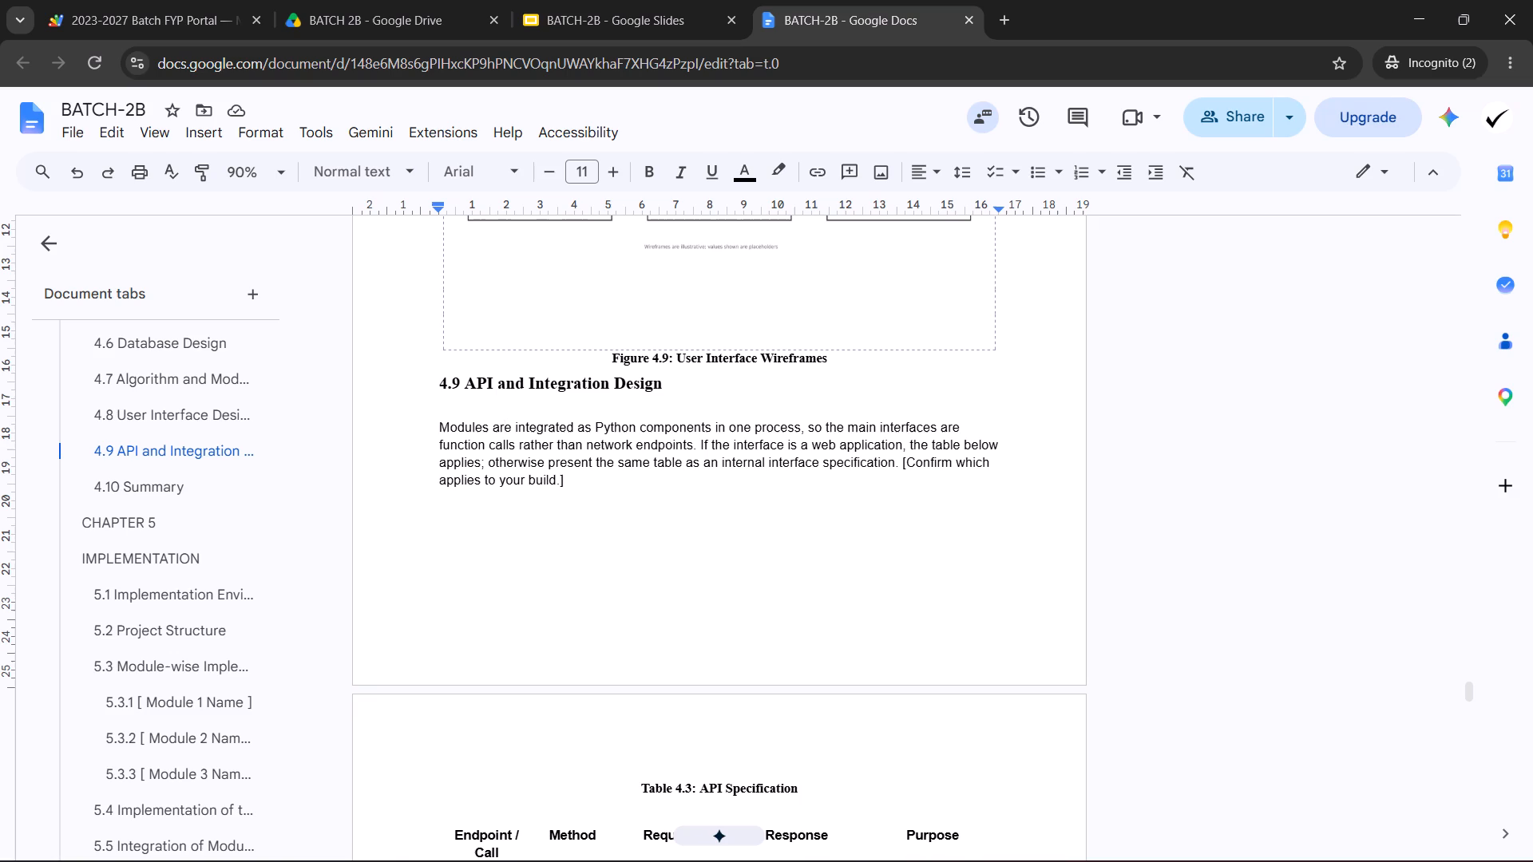
left_click(436, 378)
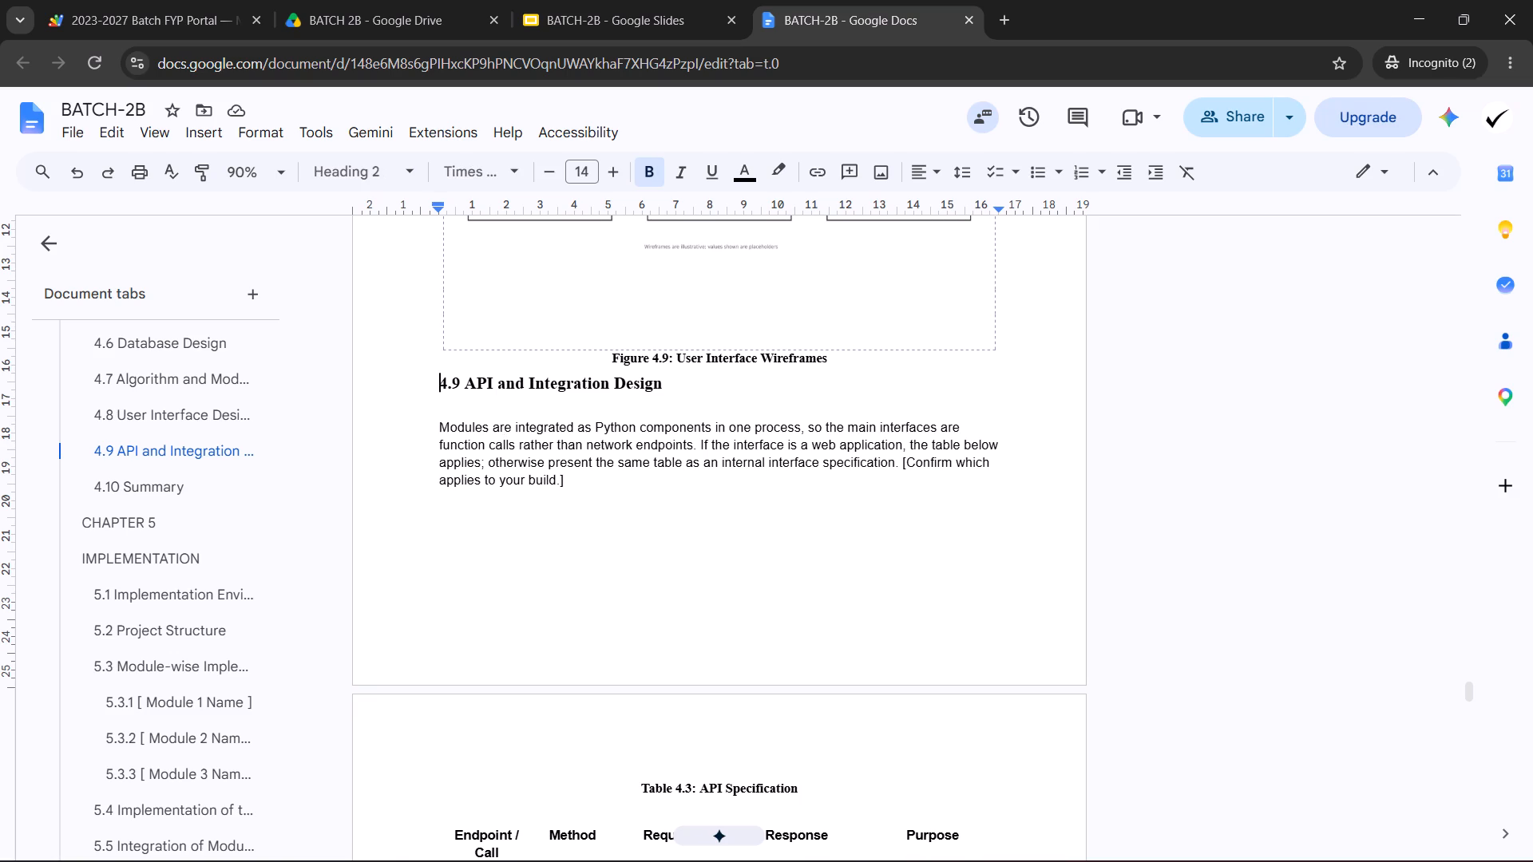
key("Return")
Format the body paragraph of section 4.9 as Times New Roman, size 12, with 1.5 line spacing.
left_click_drag(581, 512, 427, 437)
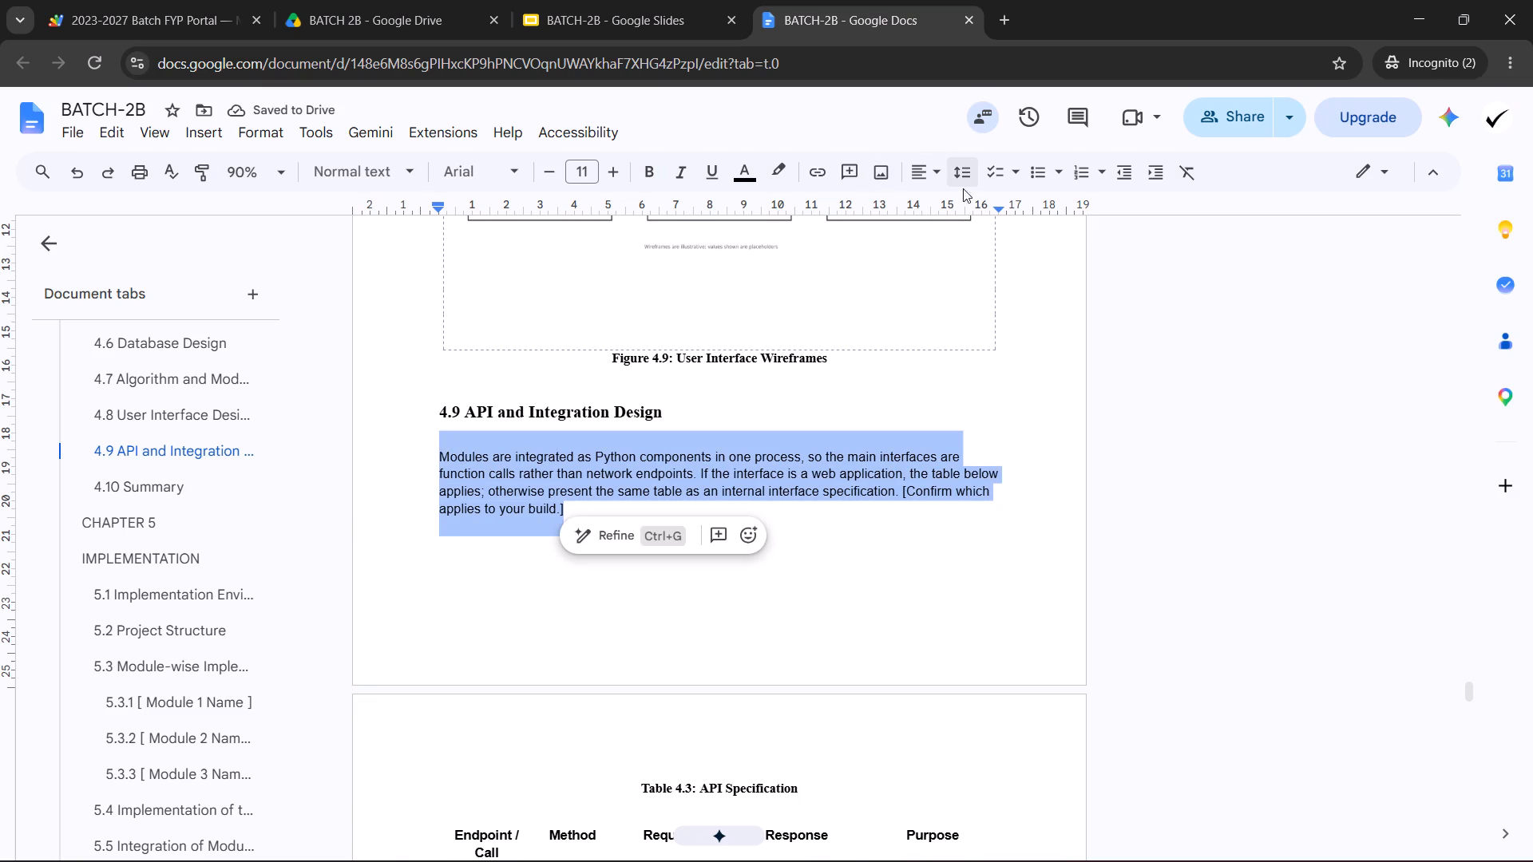
left_click(963, 180)
left_click(999, 263)
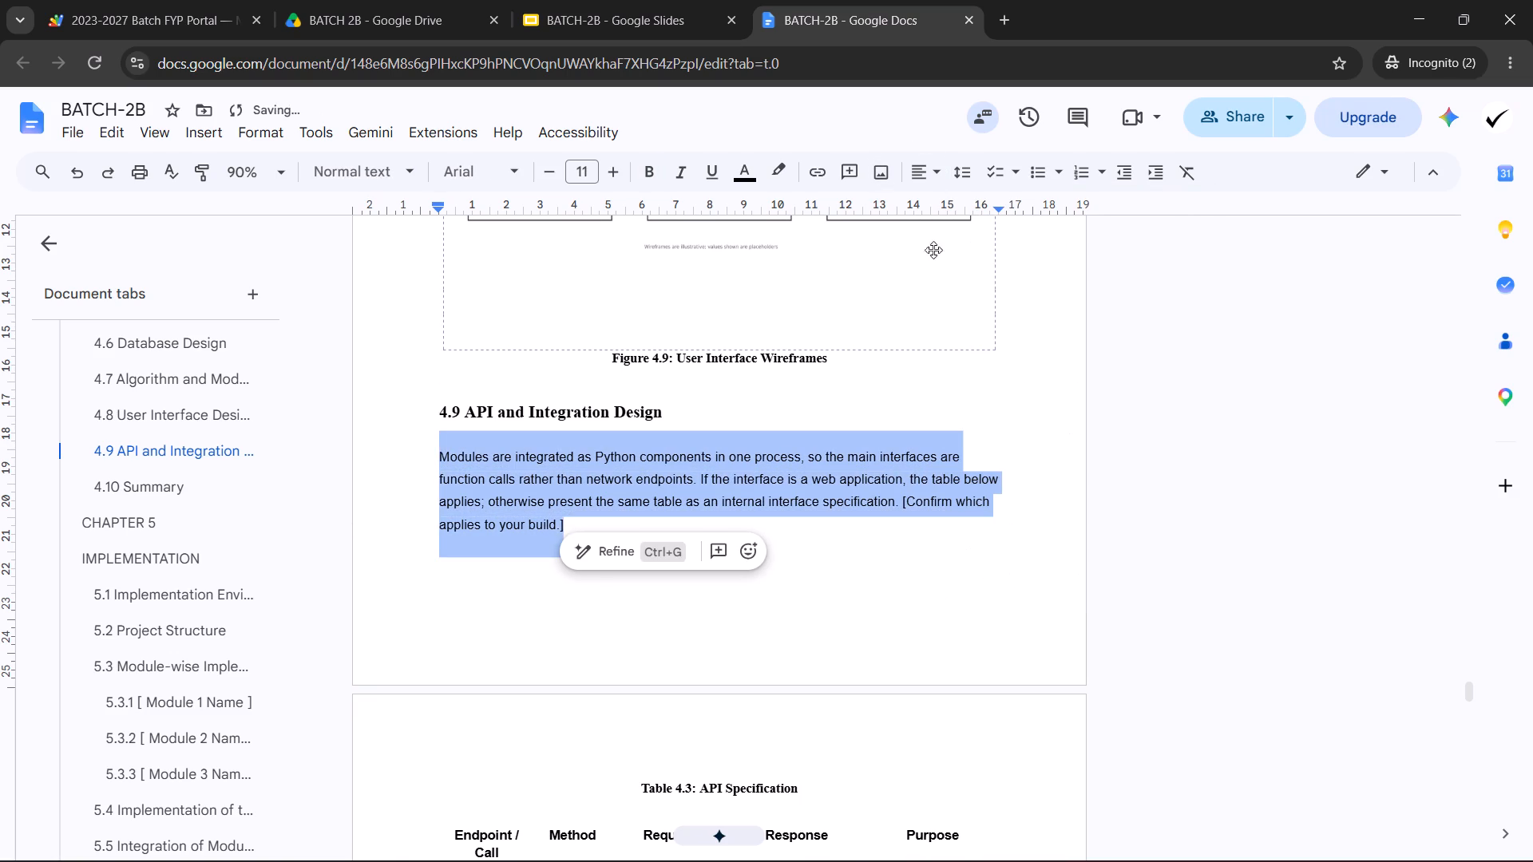
left_click(587, 174)
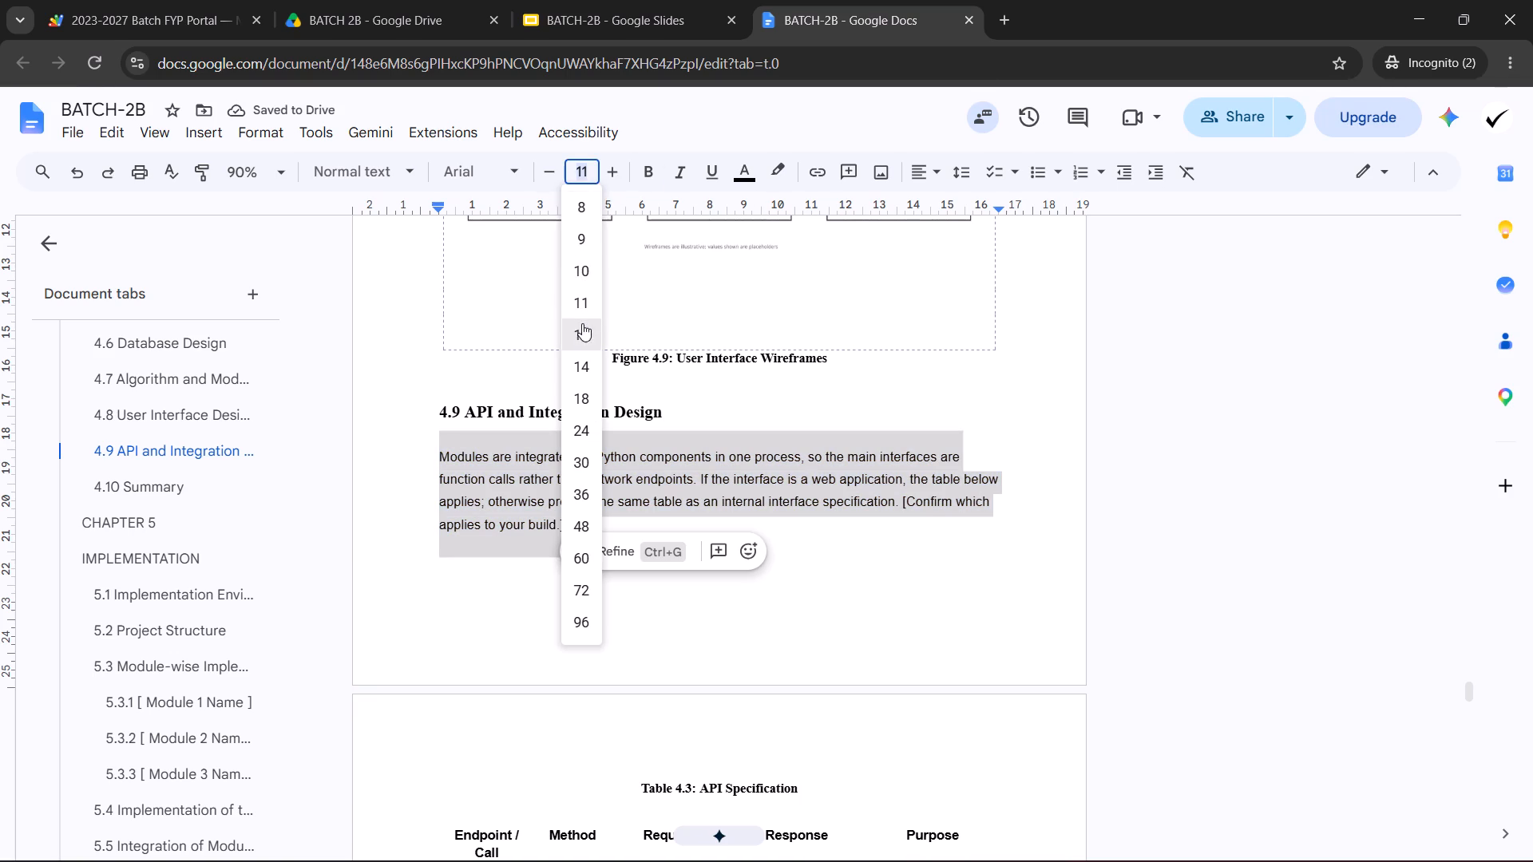
left_click(582, 323)
left_click(501, 169)
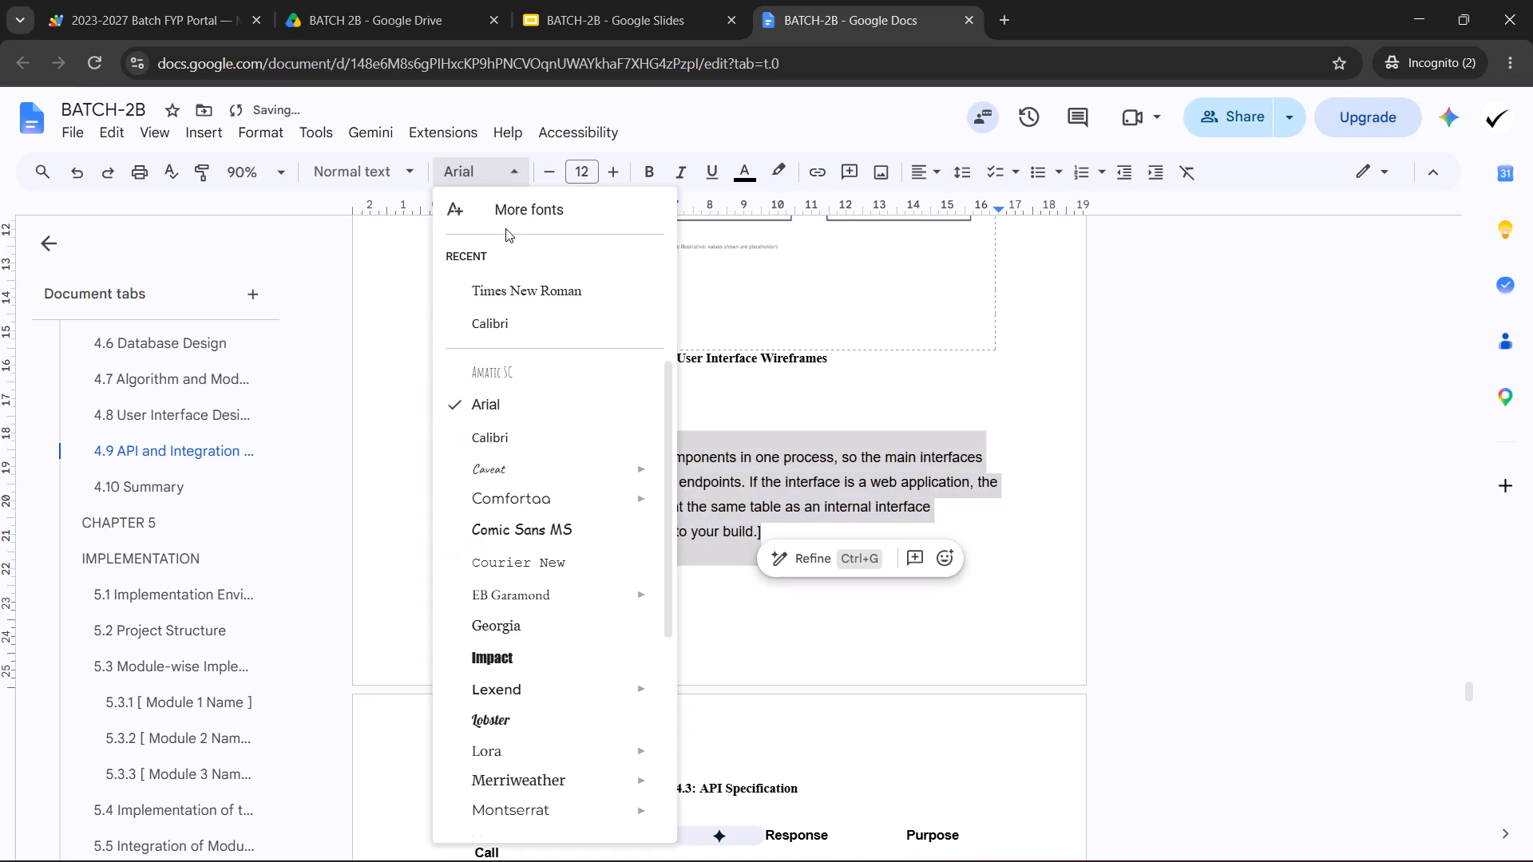
left_click(509, 284)
Apply 1.5 line spacing to the 4.9 heading together with its body paragraph.
left_click_drag(427, 408, 594, 499)
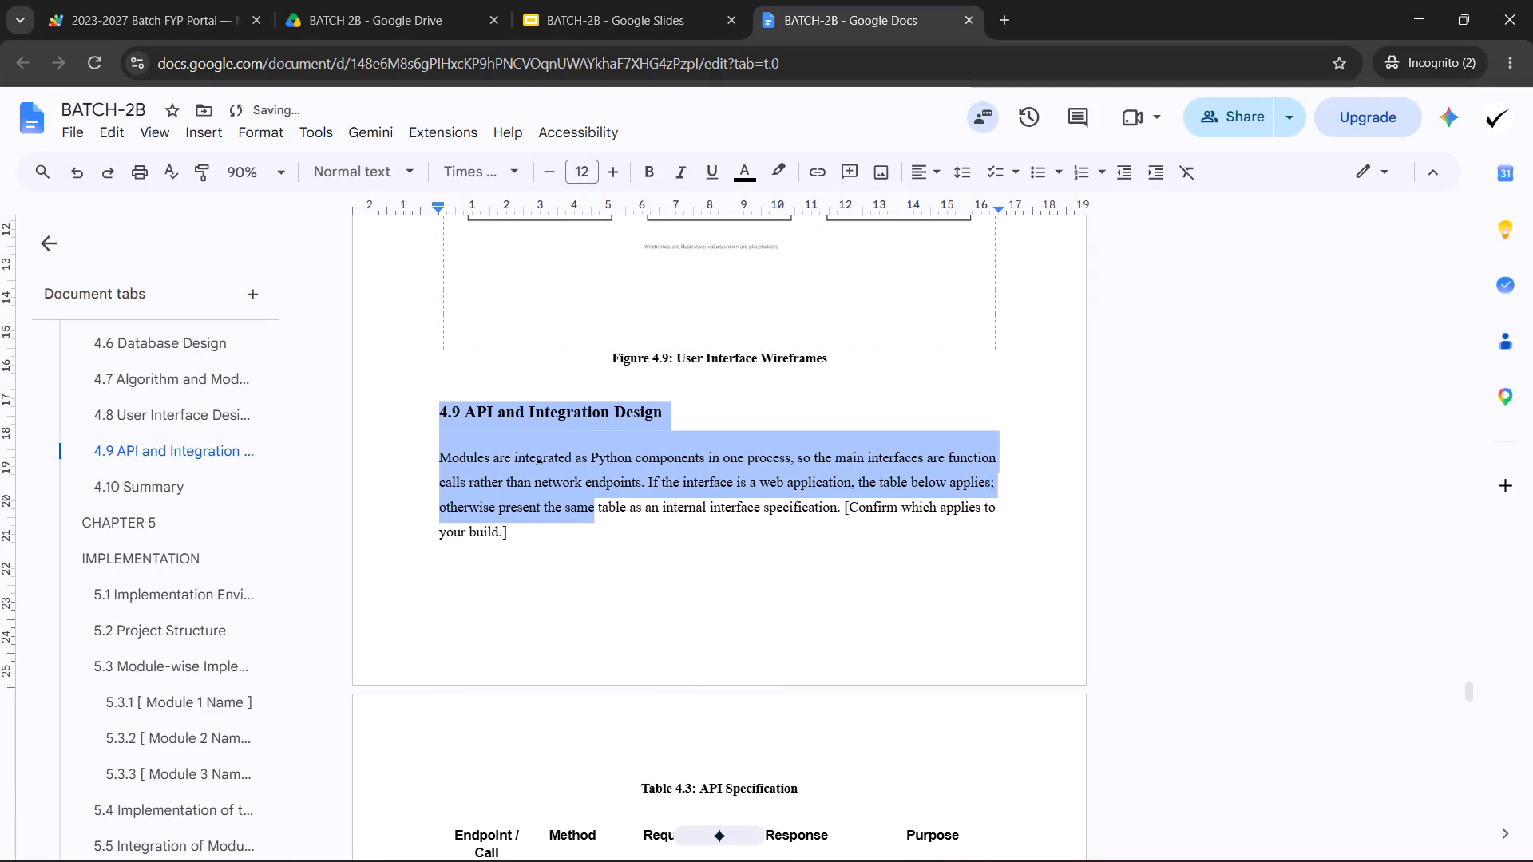
left_click_drag(594, 499, 608, 529)
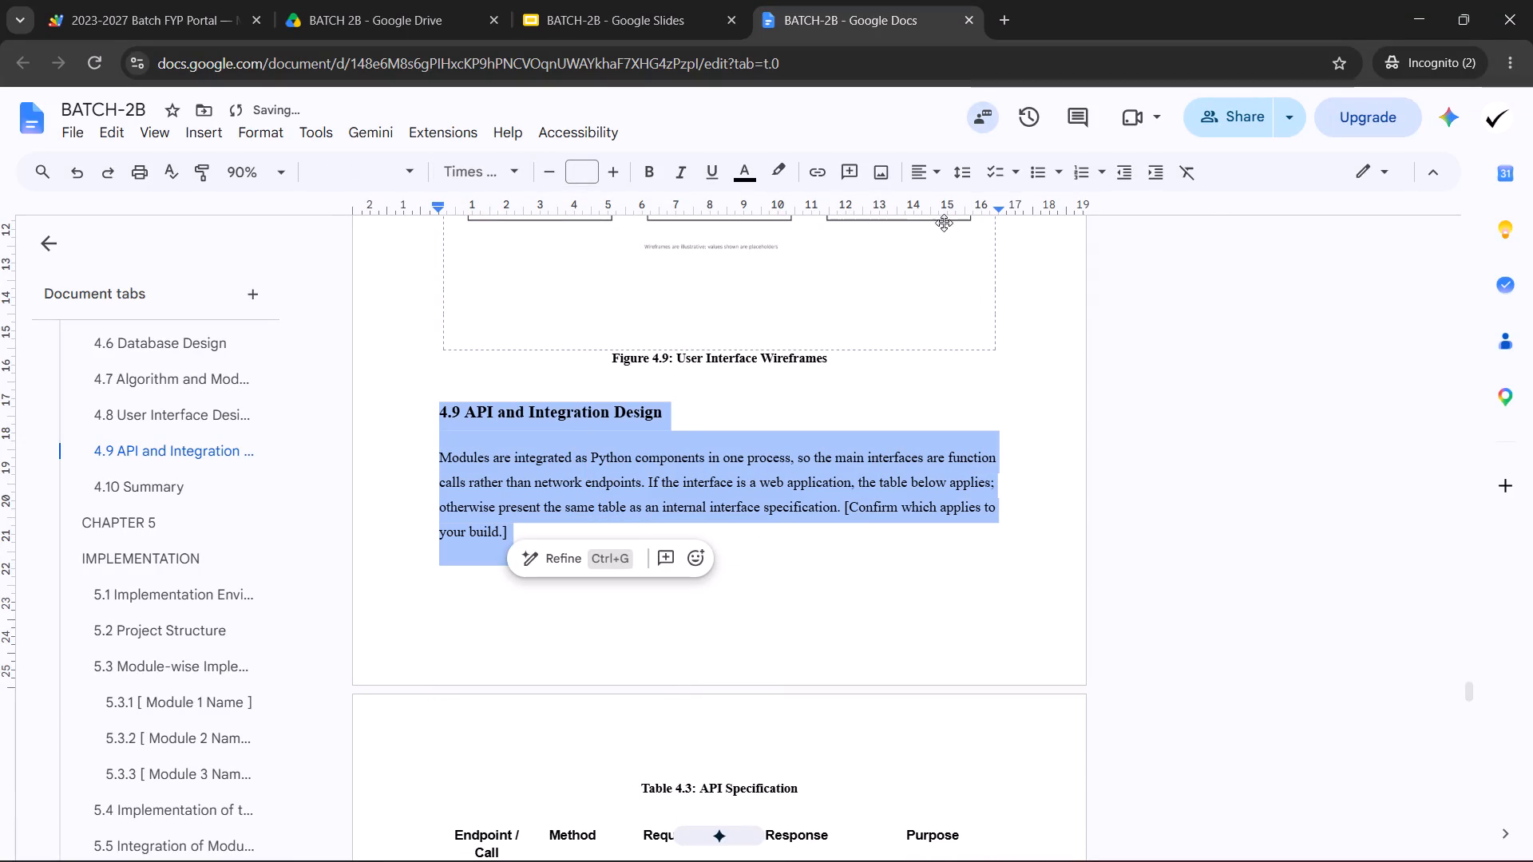
left_click(957, 177)
left_click(978, 271)
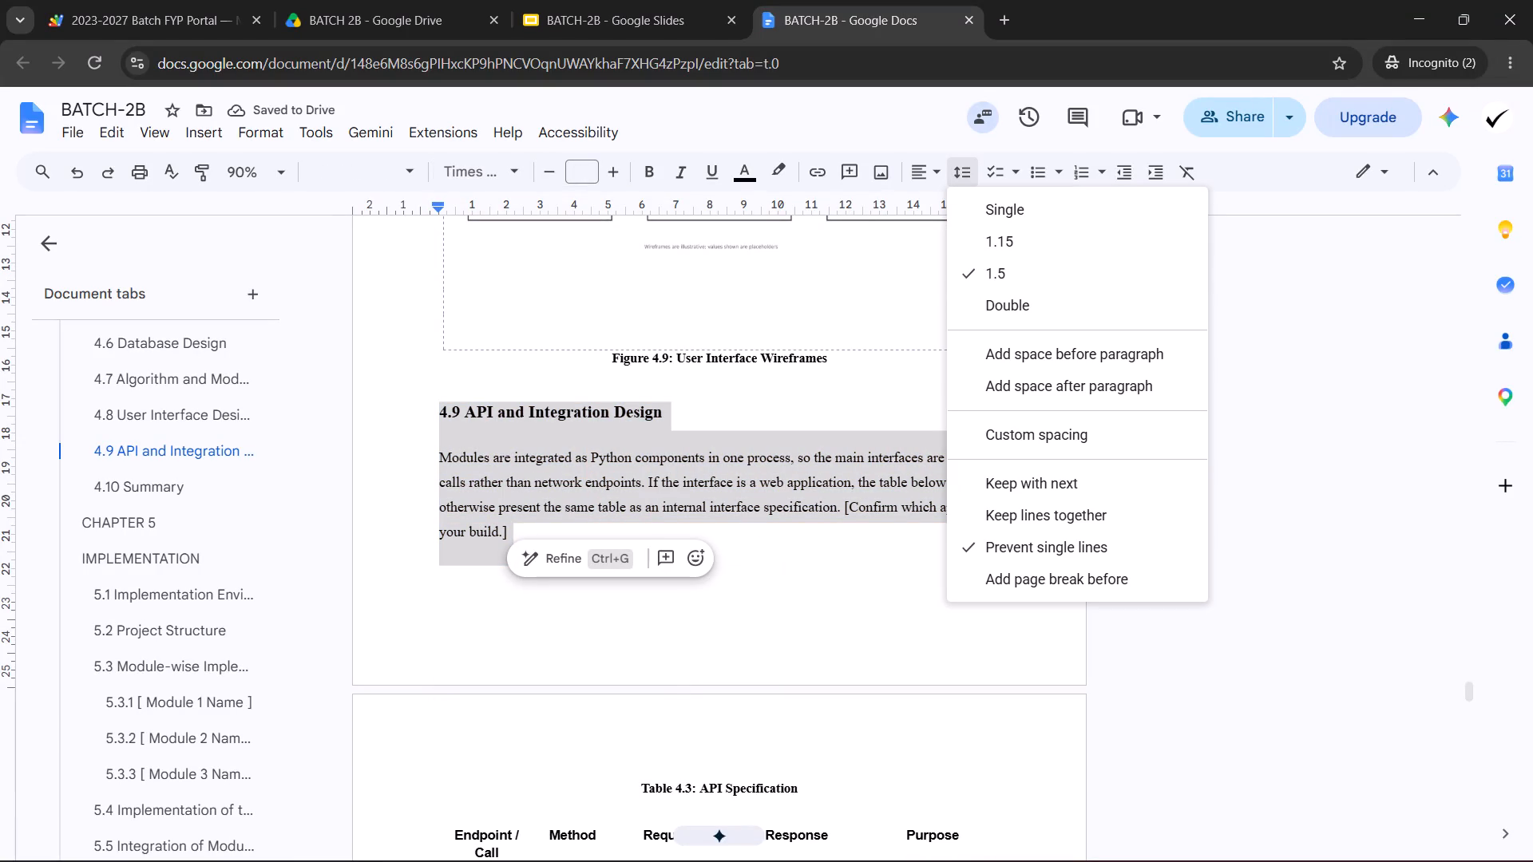
left_click(628, 455)
left_click(608, 433)
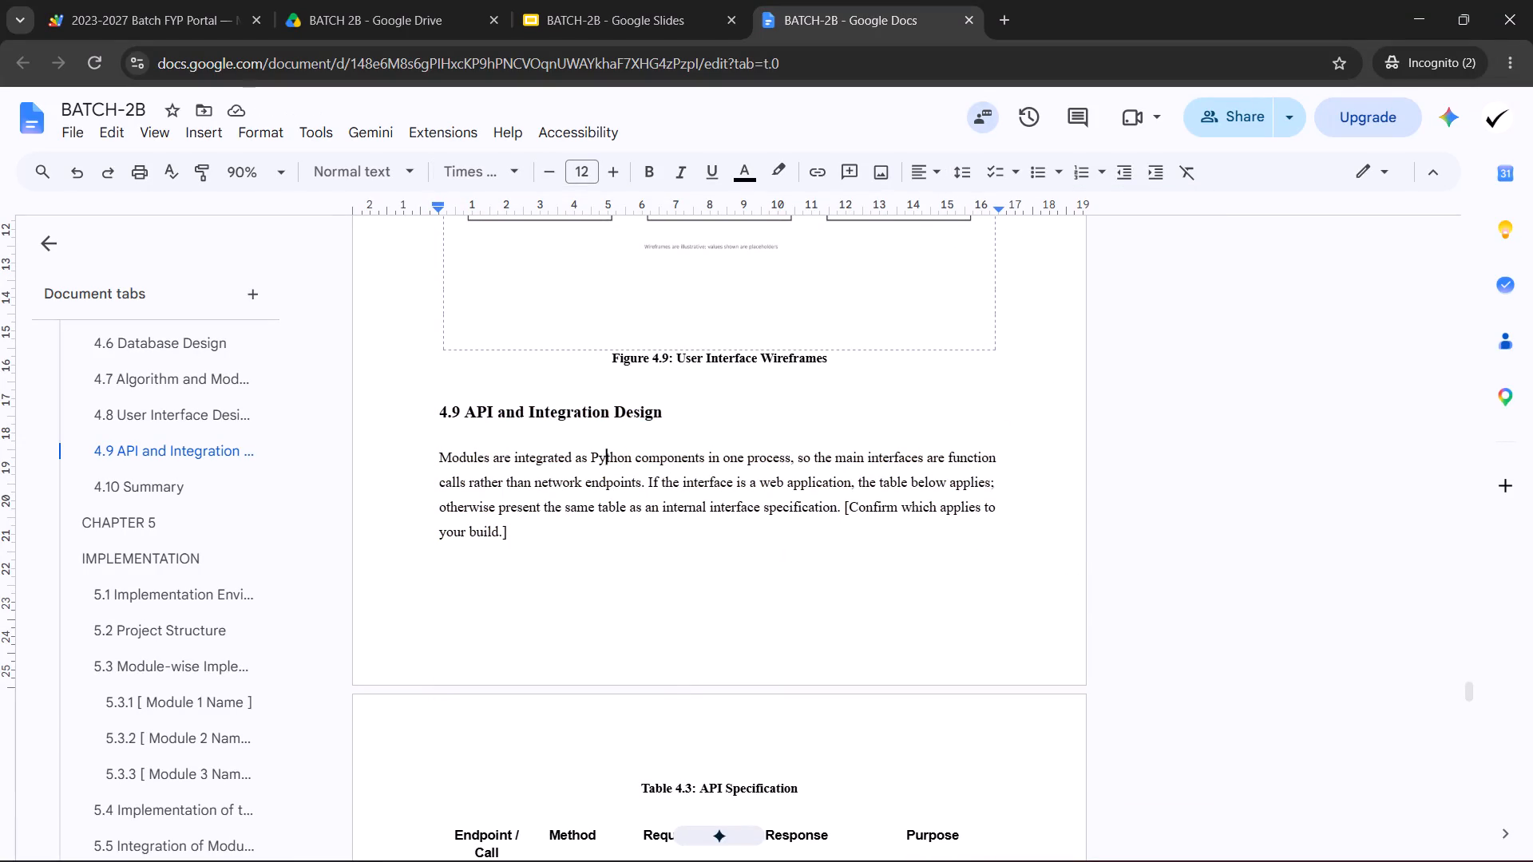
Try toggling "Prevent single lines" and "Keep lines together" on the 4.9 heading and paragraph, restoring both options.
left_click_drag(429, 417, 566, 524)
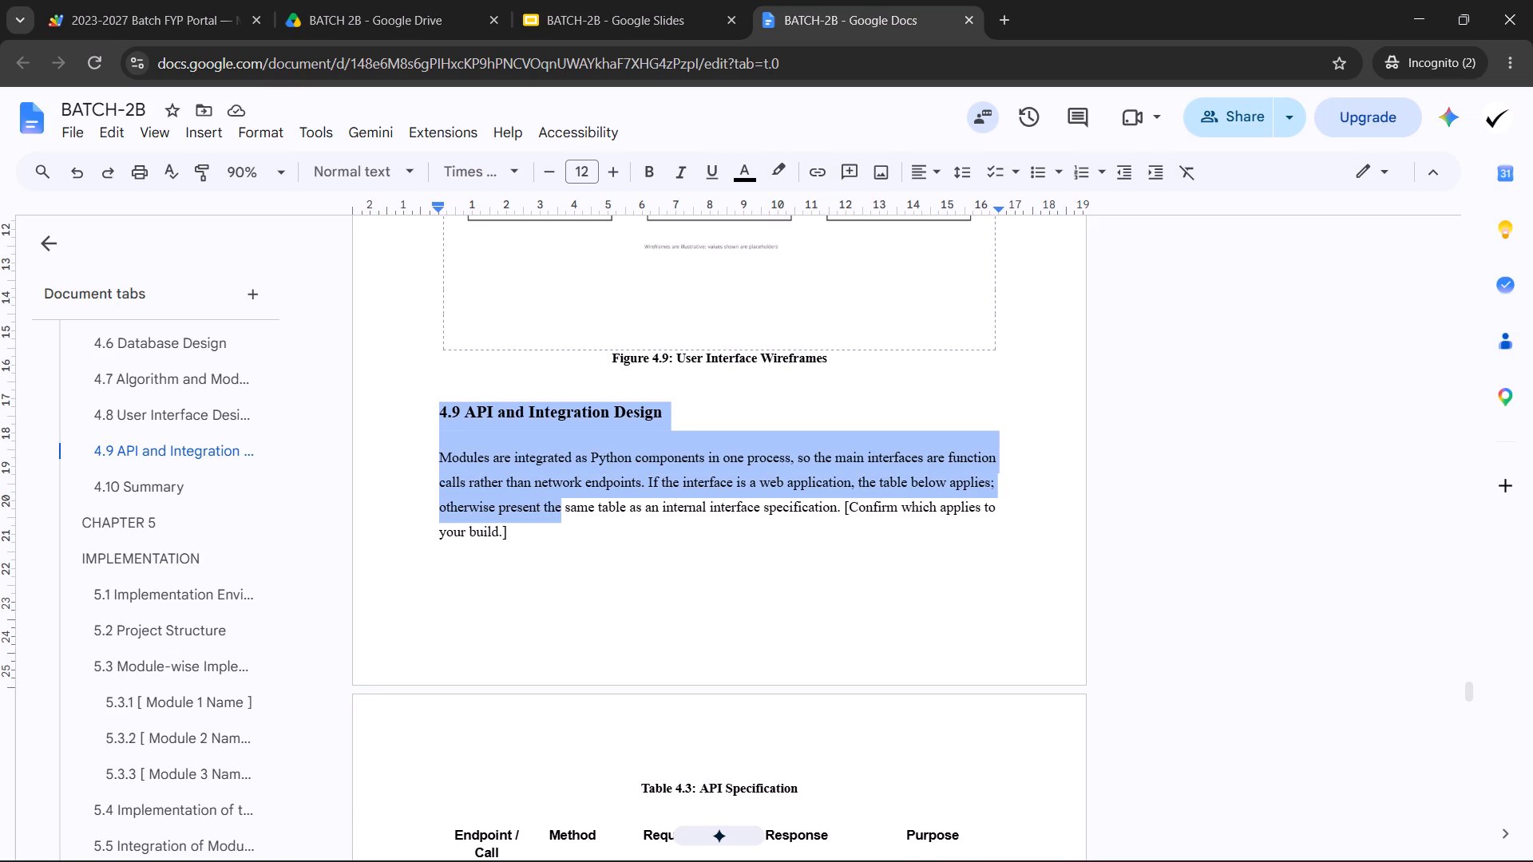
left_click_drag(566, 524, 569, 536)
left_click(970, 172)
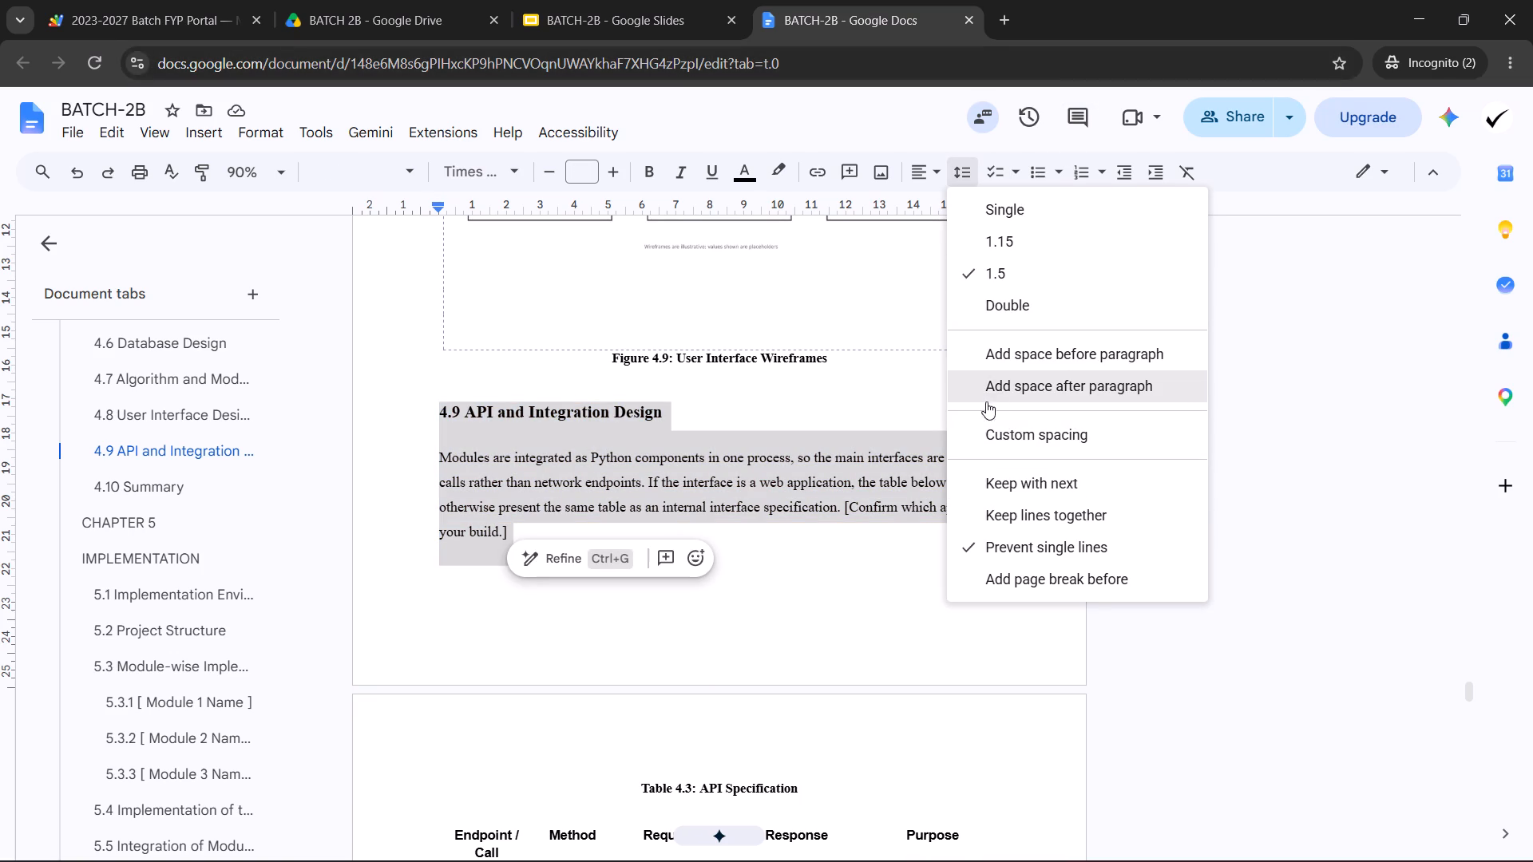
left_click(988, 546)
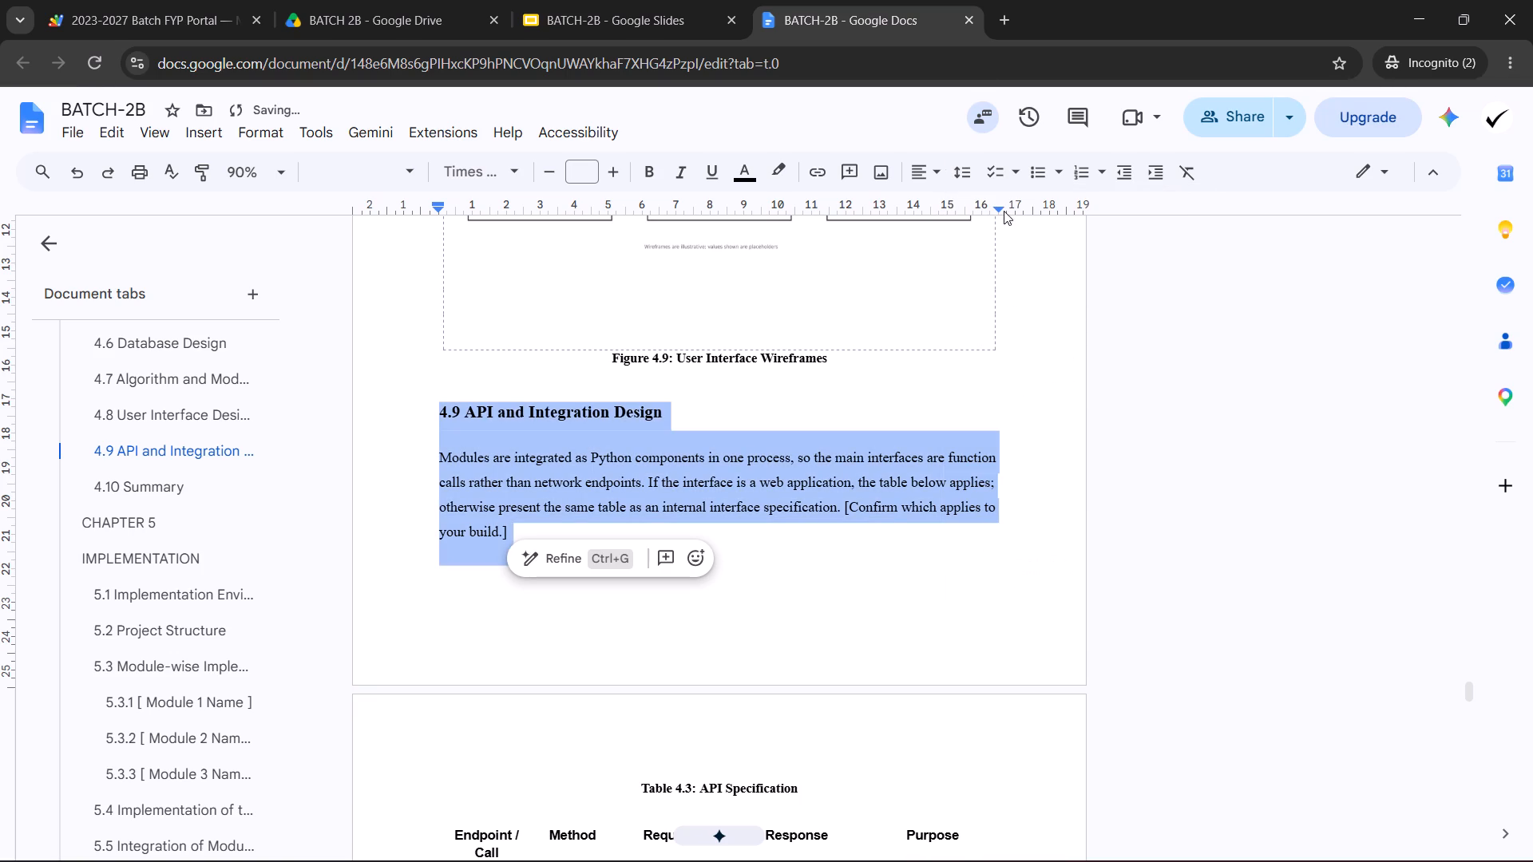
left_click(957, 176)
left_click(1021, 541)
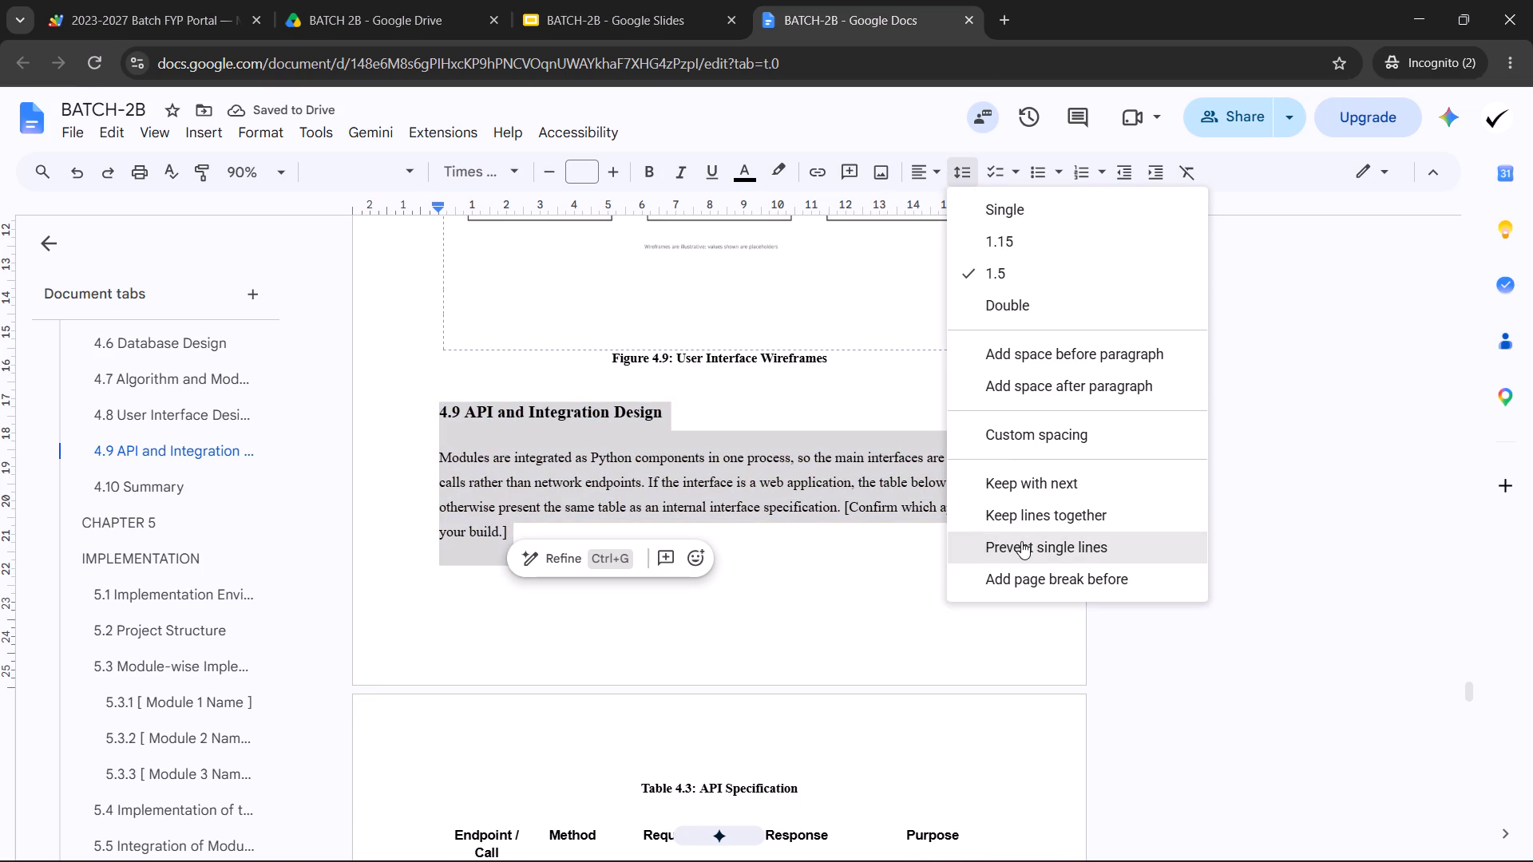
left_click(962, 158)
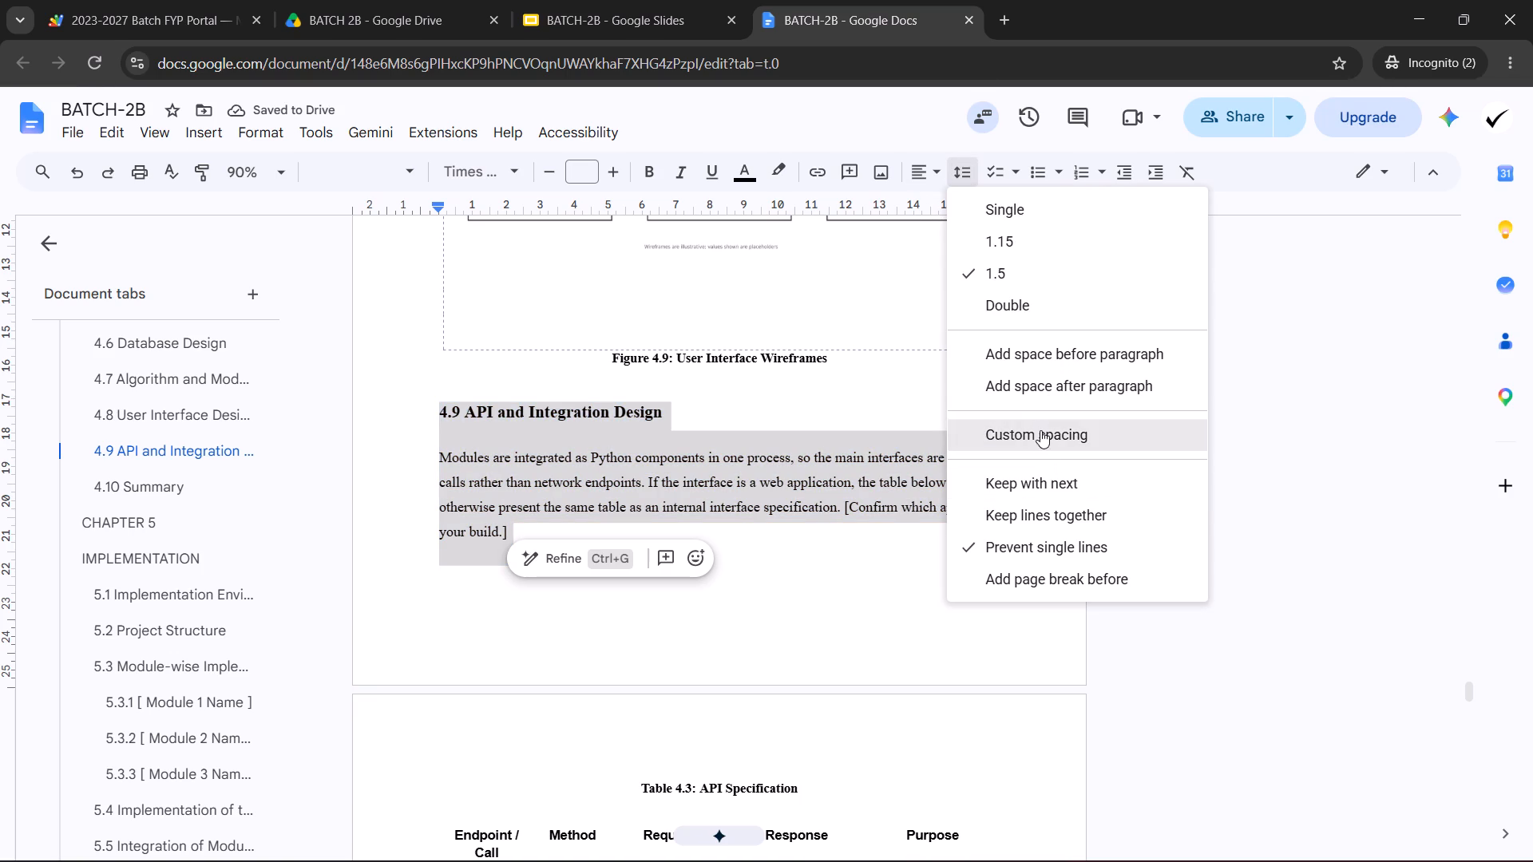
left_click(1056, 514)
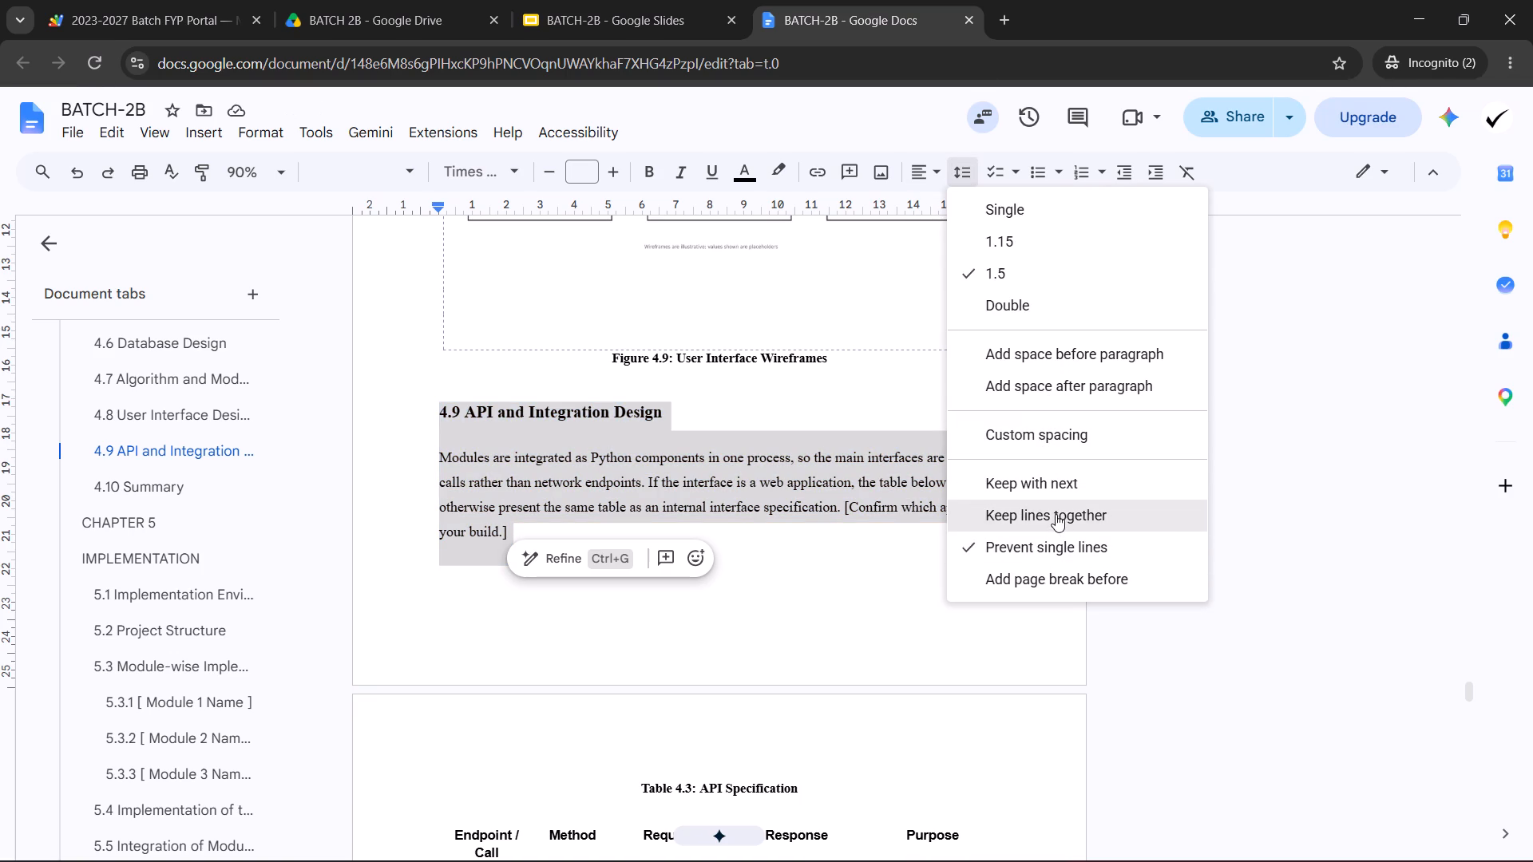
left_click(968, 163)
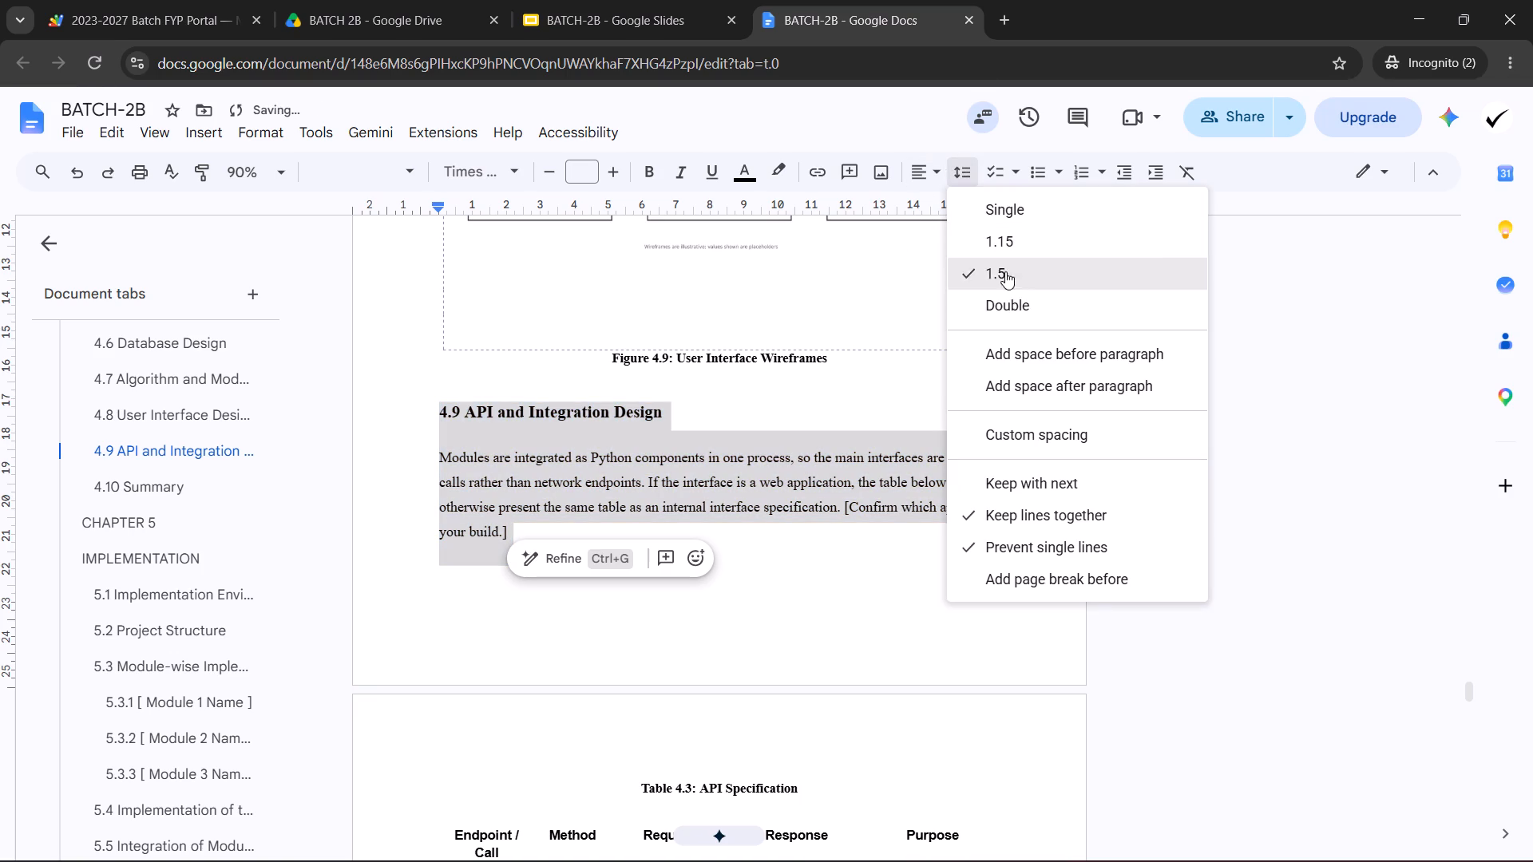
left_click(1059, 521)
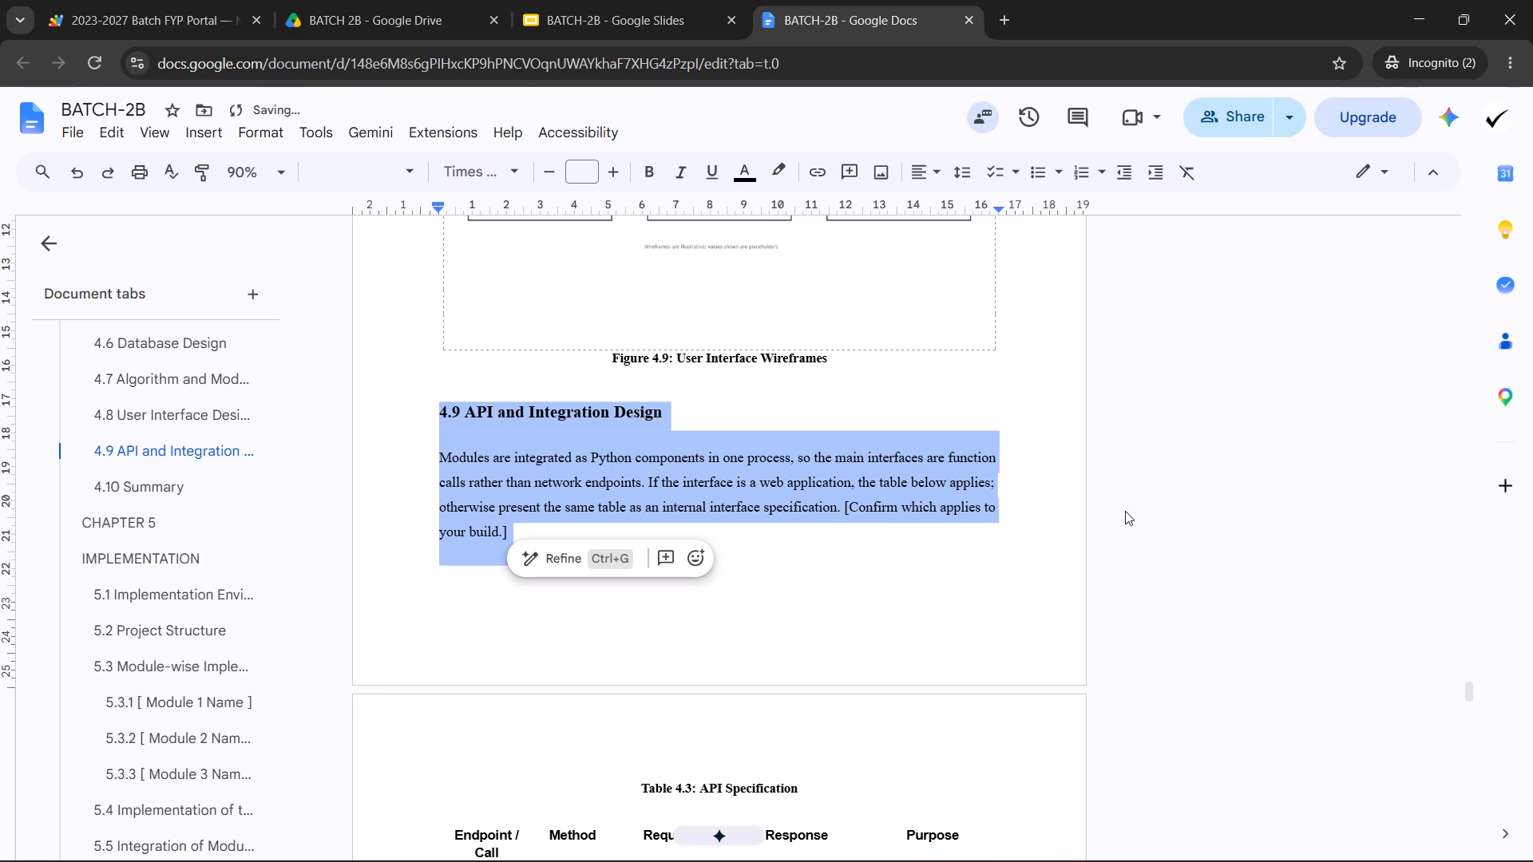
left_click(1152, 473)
Insert a blank line below the "Table 4.3: API Specification" caption, above the unformatted endpoint table.
scroll(1146, 459, "down", 4)
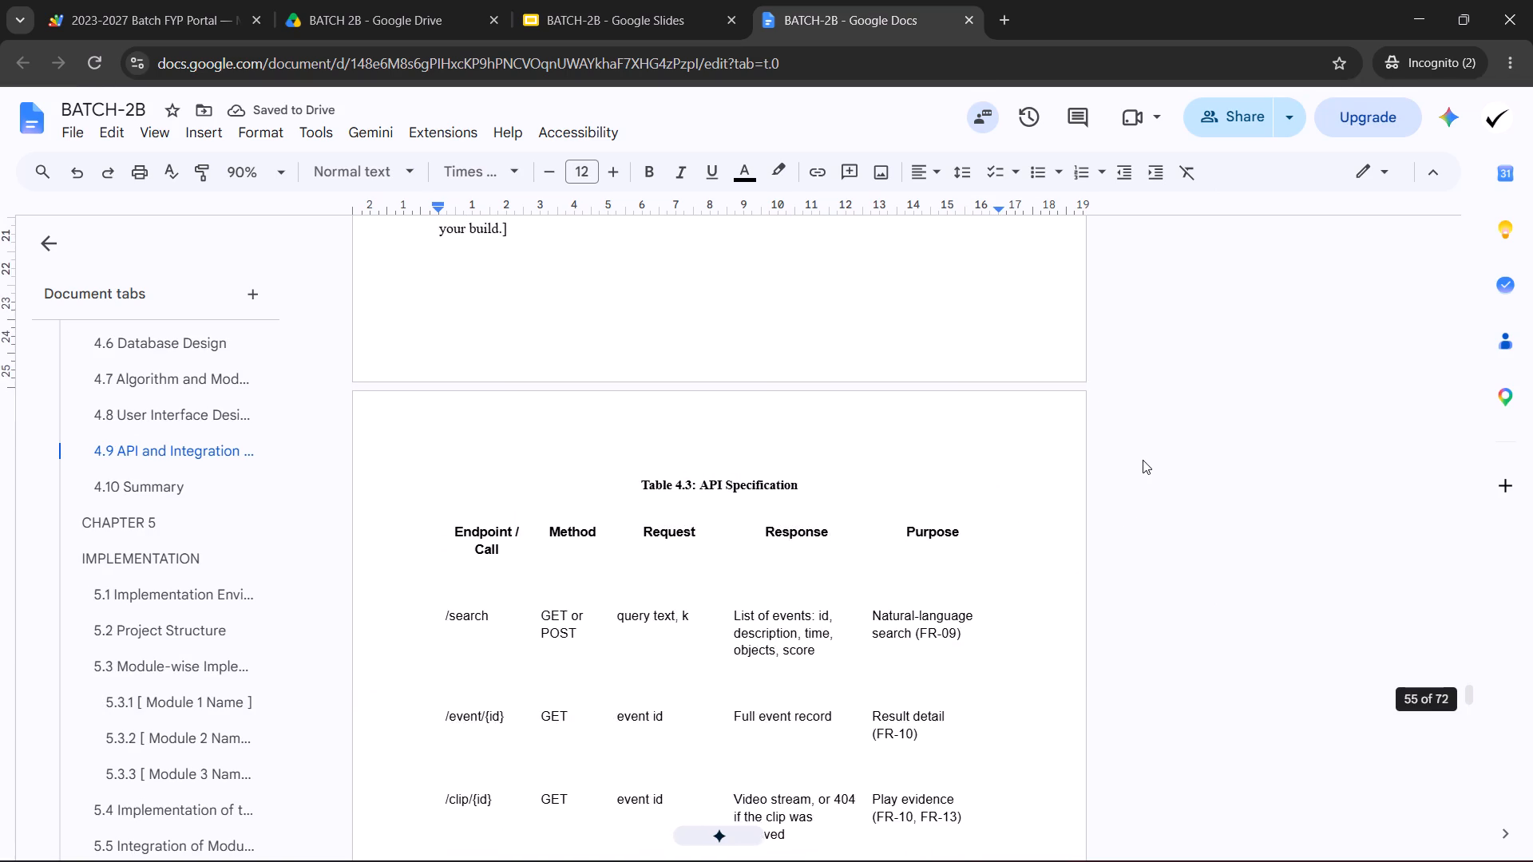
scroll(1142, 465, "down", 3)
scroll(1128, 465, "up", 4)
scroll(1059, 489, "up", 1)
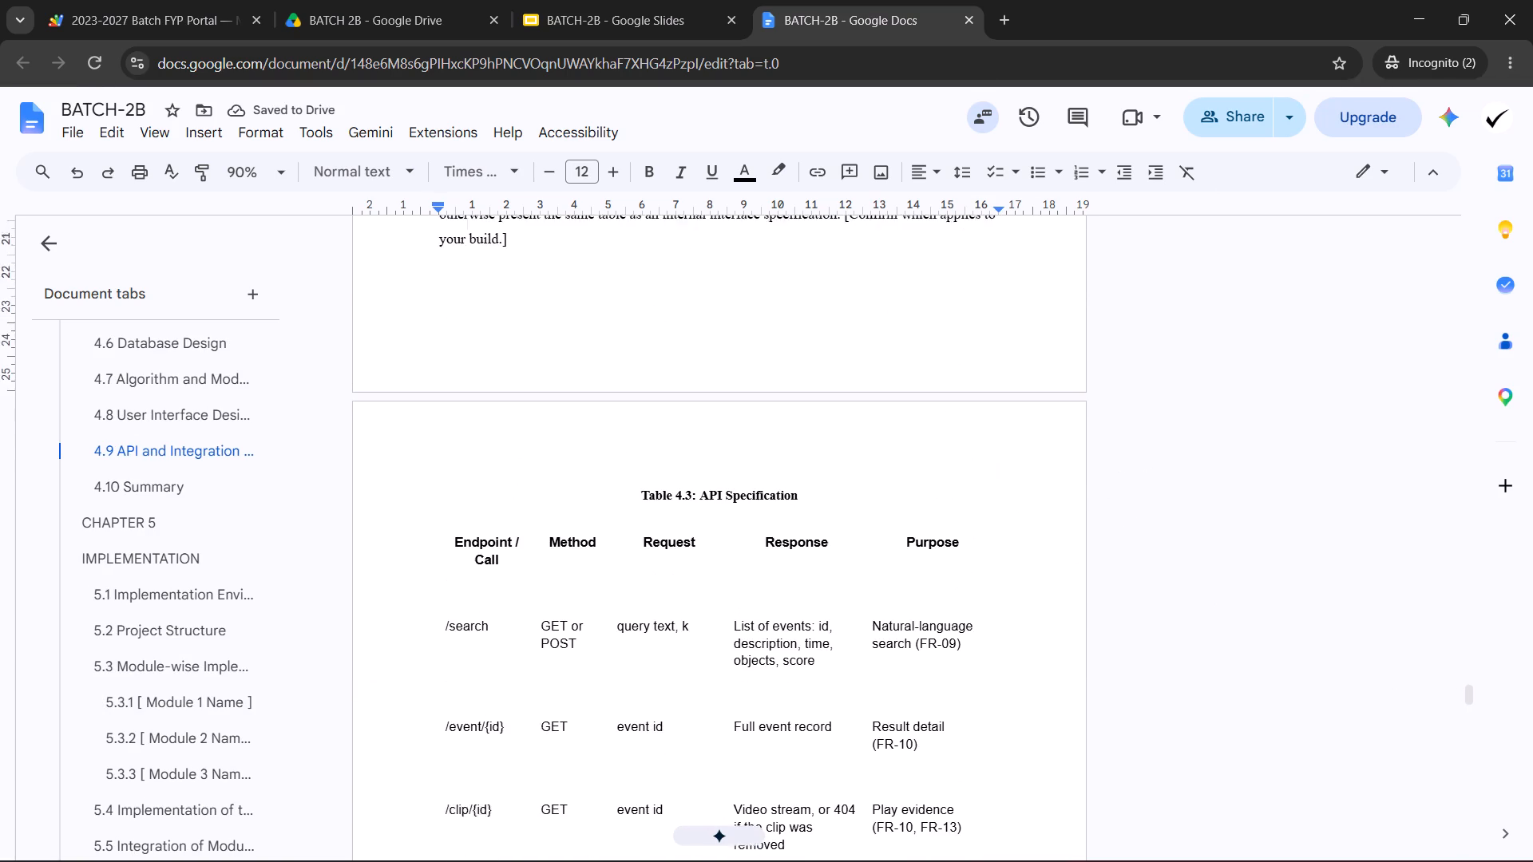
left_click(835, 579)
key("Return")
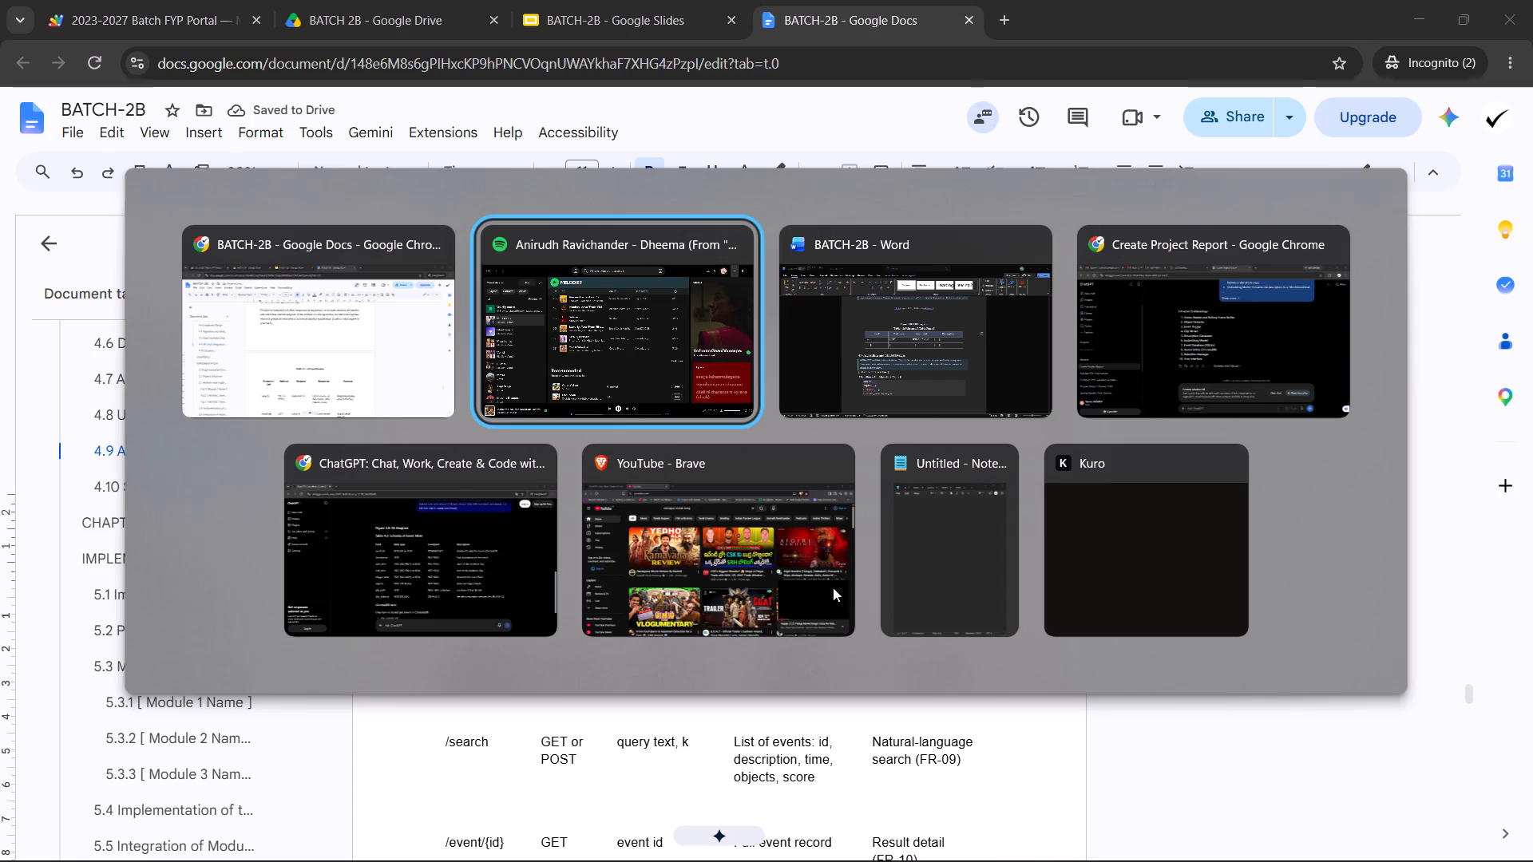
Copy the API Specification template table from the BATCH-2B Word document and paste it below the Table 4.3 caption in Google Docs.
scroll(1163, 552, "down", 4)
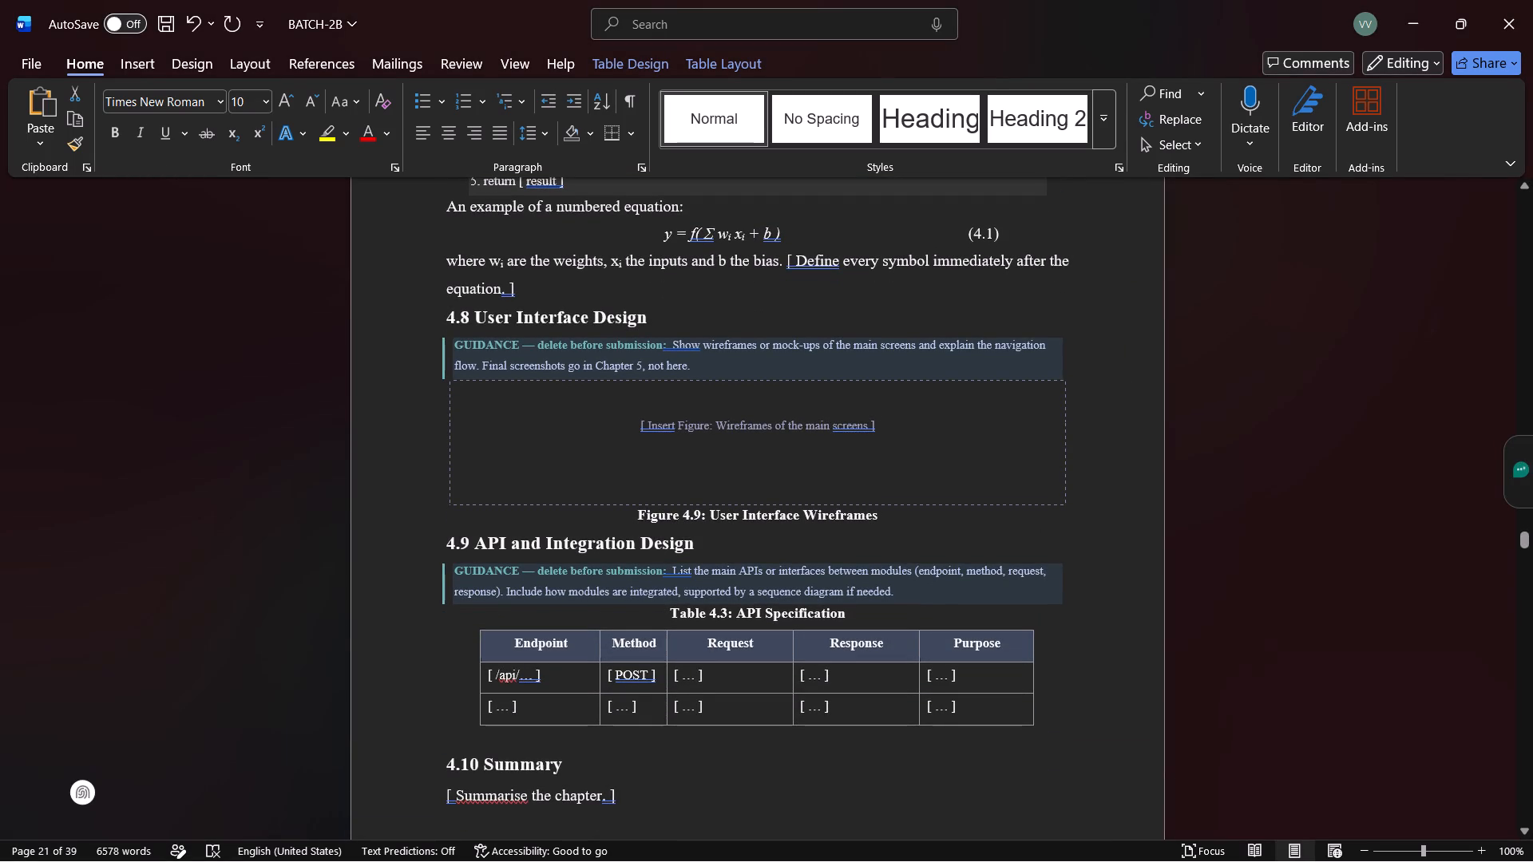
left_click_drag(497, 643, 965, 713)
key("ctrl+c")
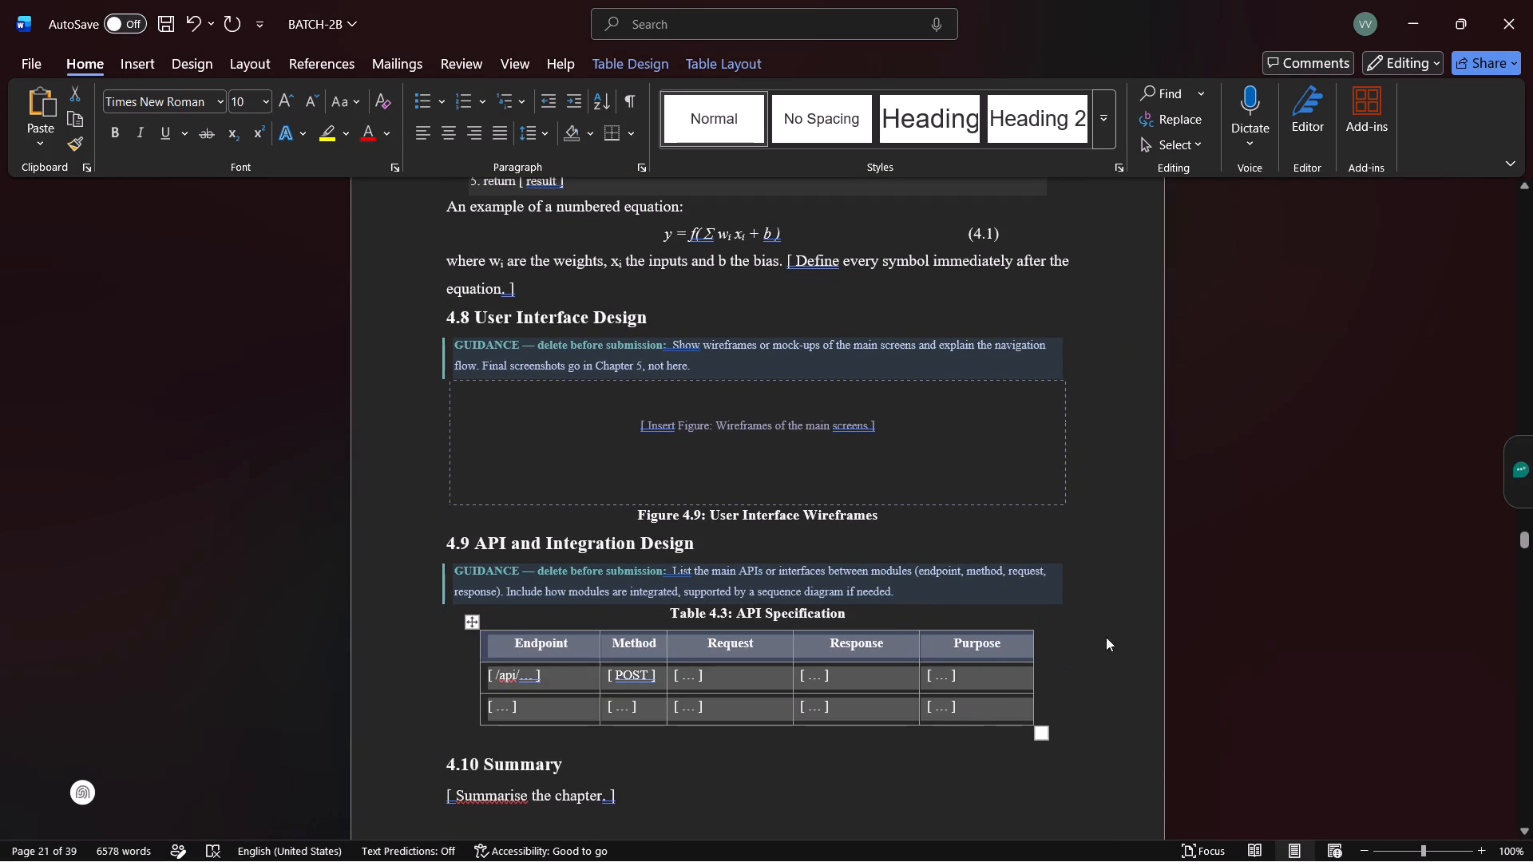
left_click(1221, 589)
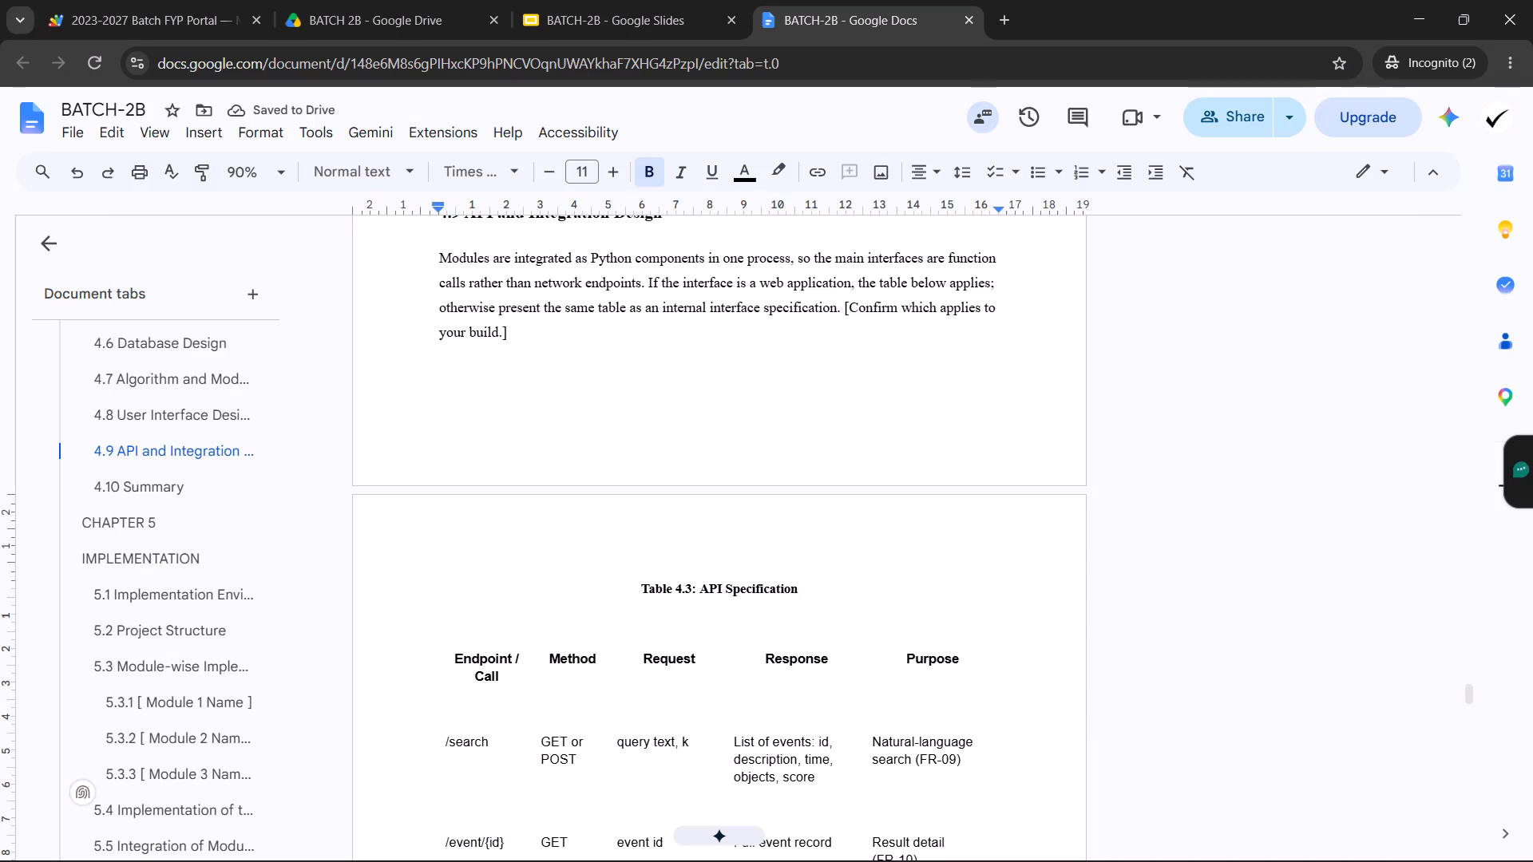
key("ctrl+v")
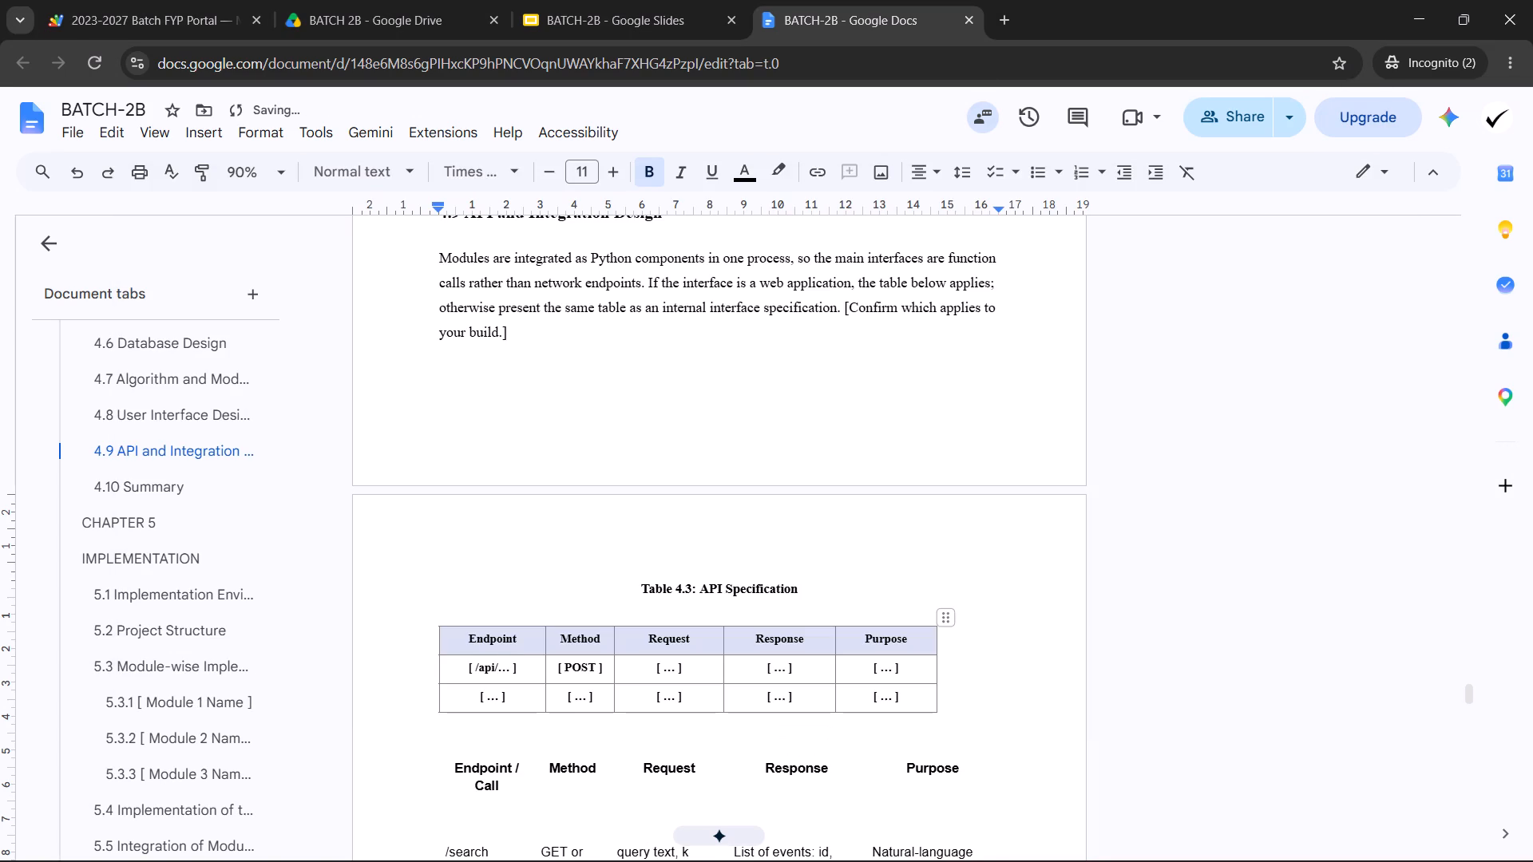
Shift the pasted API Specification table so it sits centred under the Table 4.3 caption.
left_click_drag(429, 625, 458, 622)
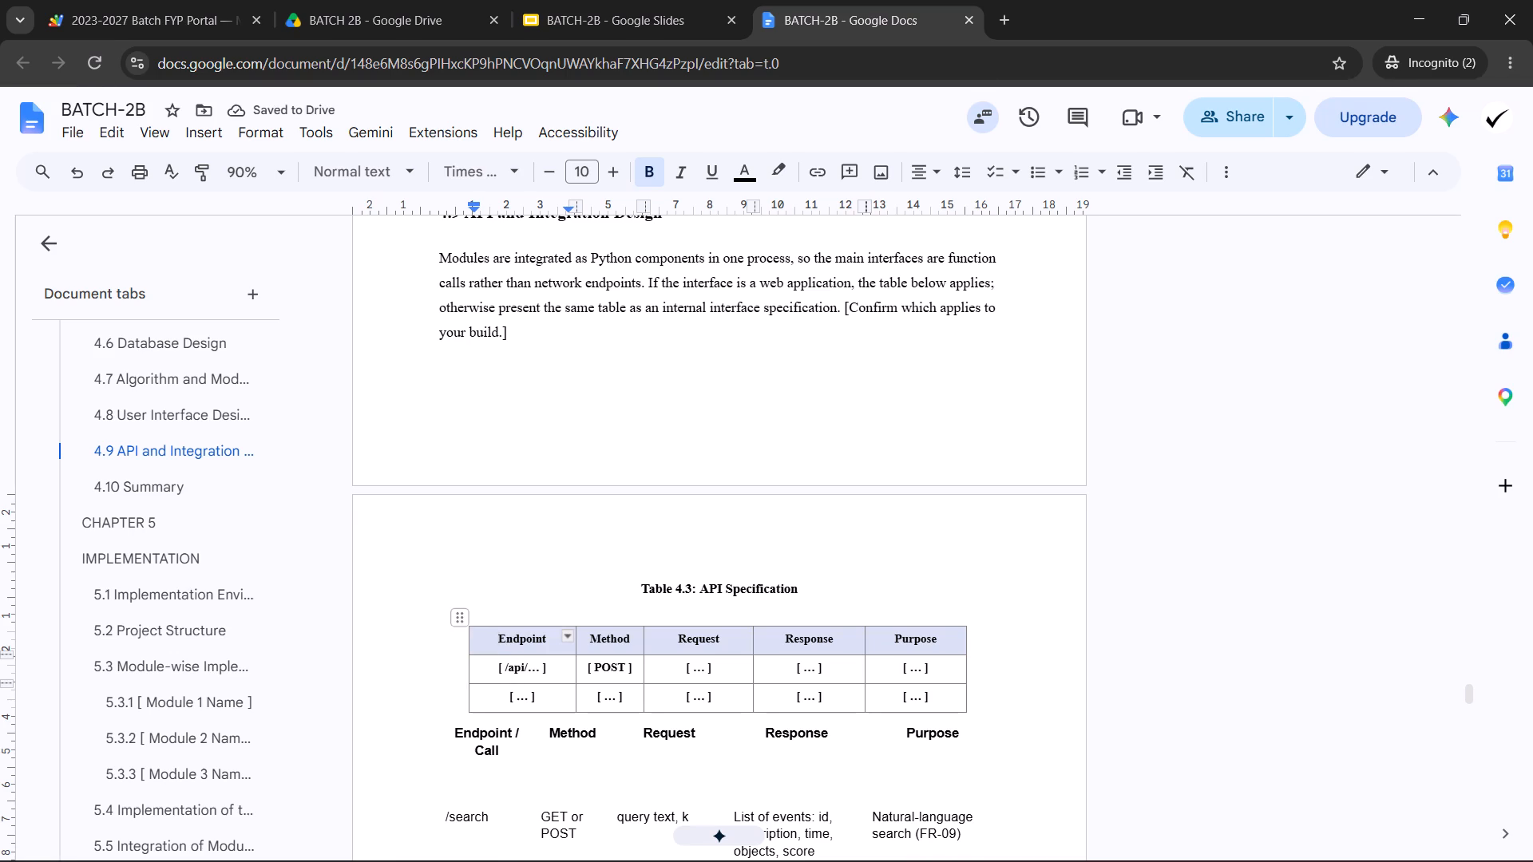
left_click_drag(427, 618, 489, 640)
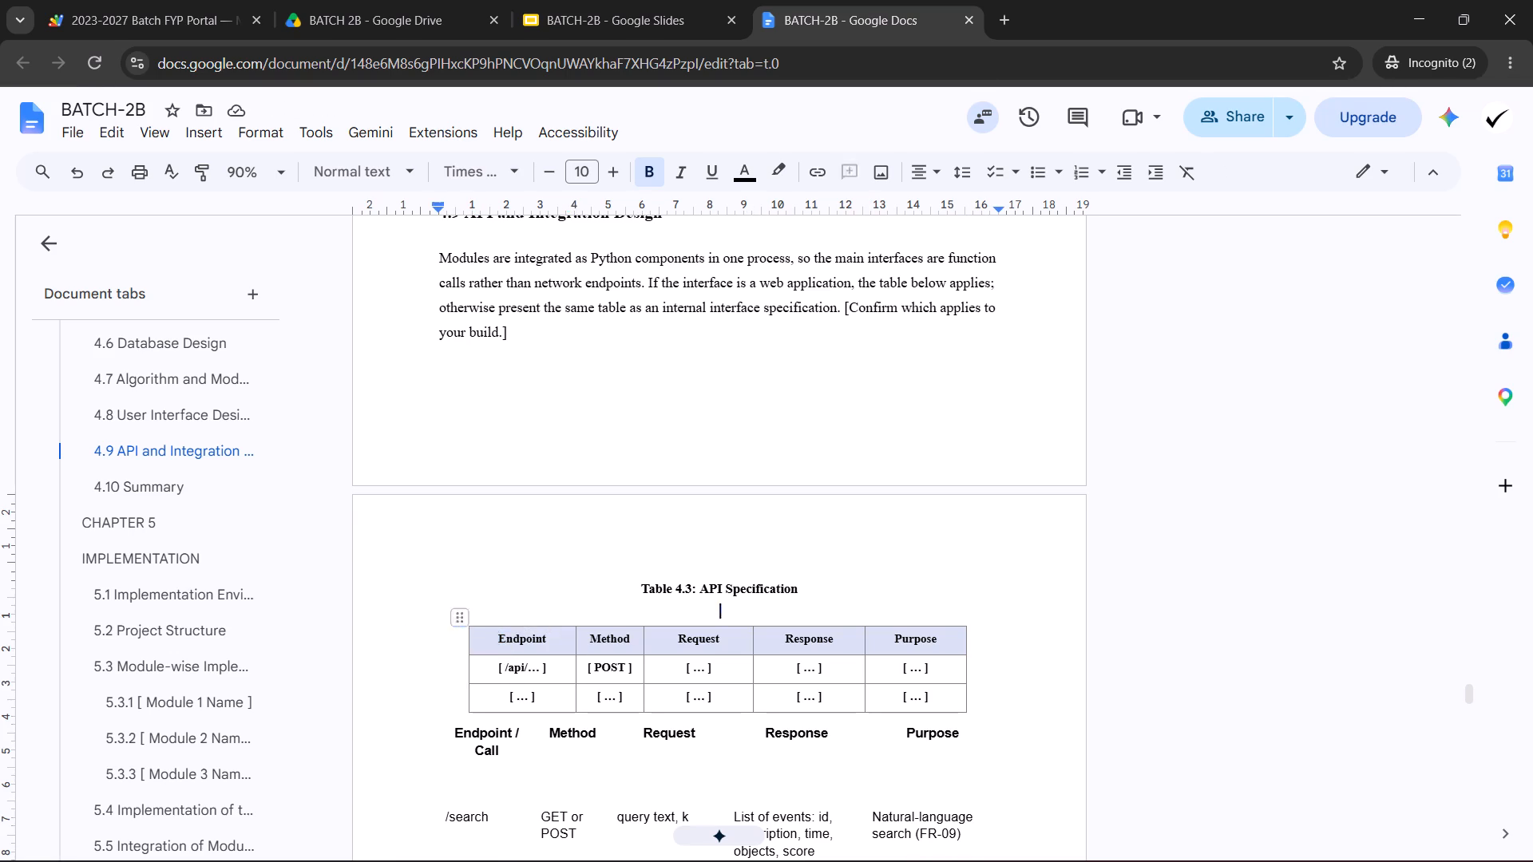
left_click_drag(489, 640, 881, 694)
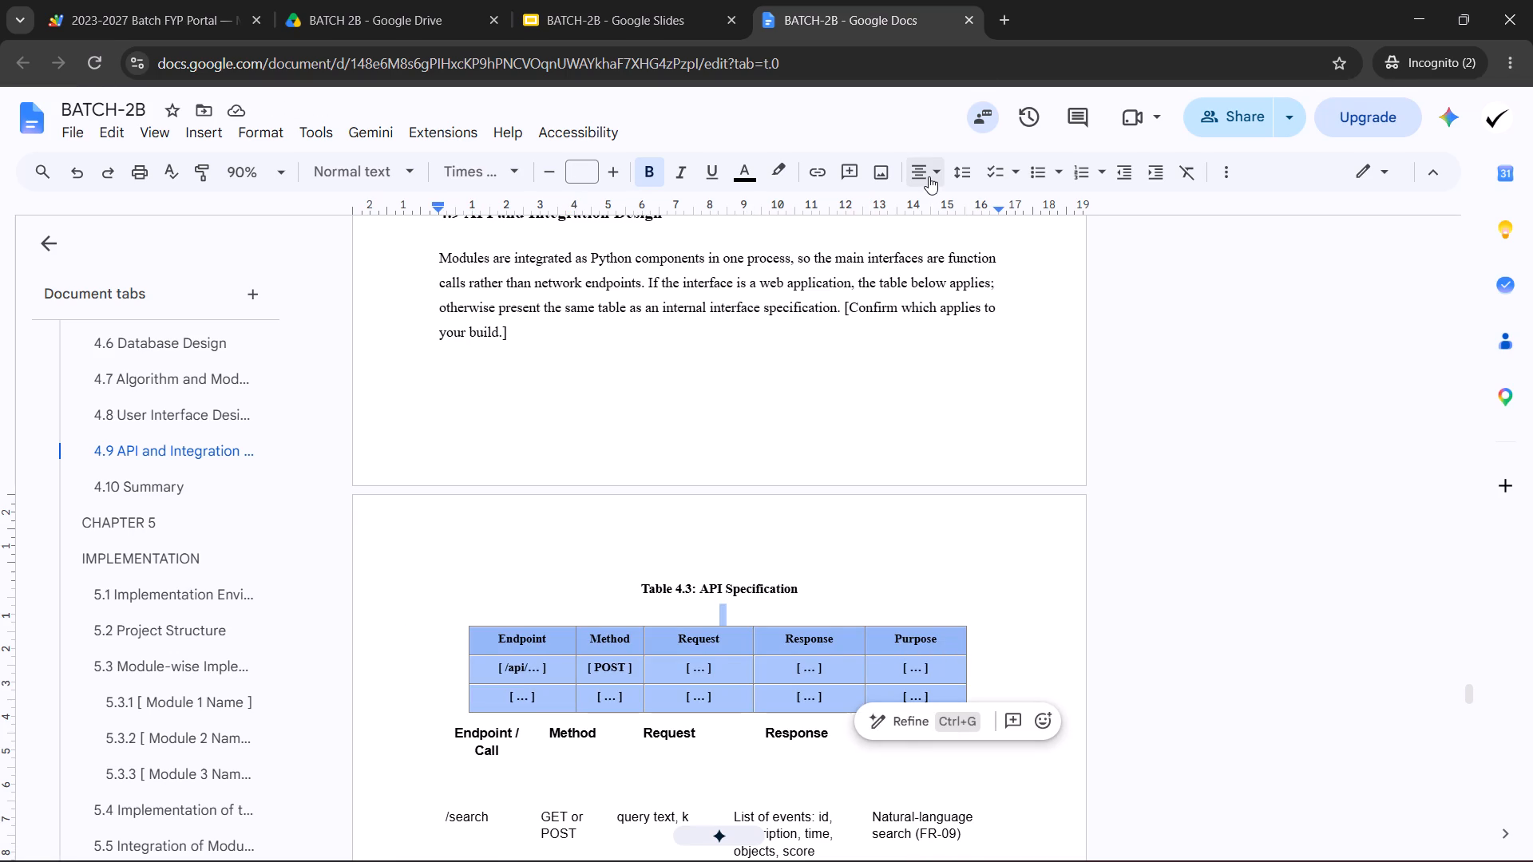
left_click(929, 176)
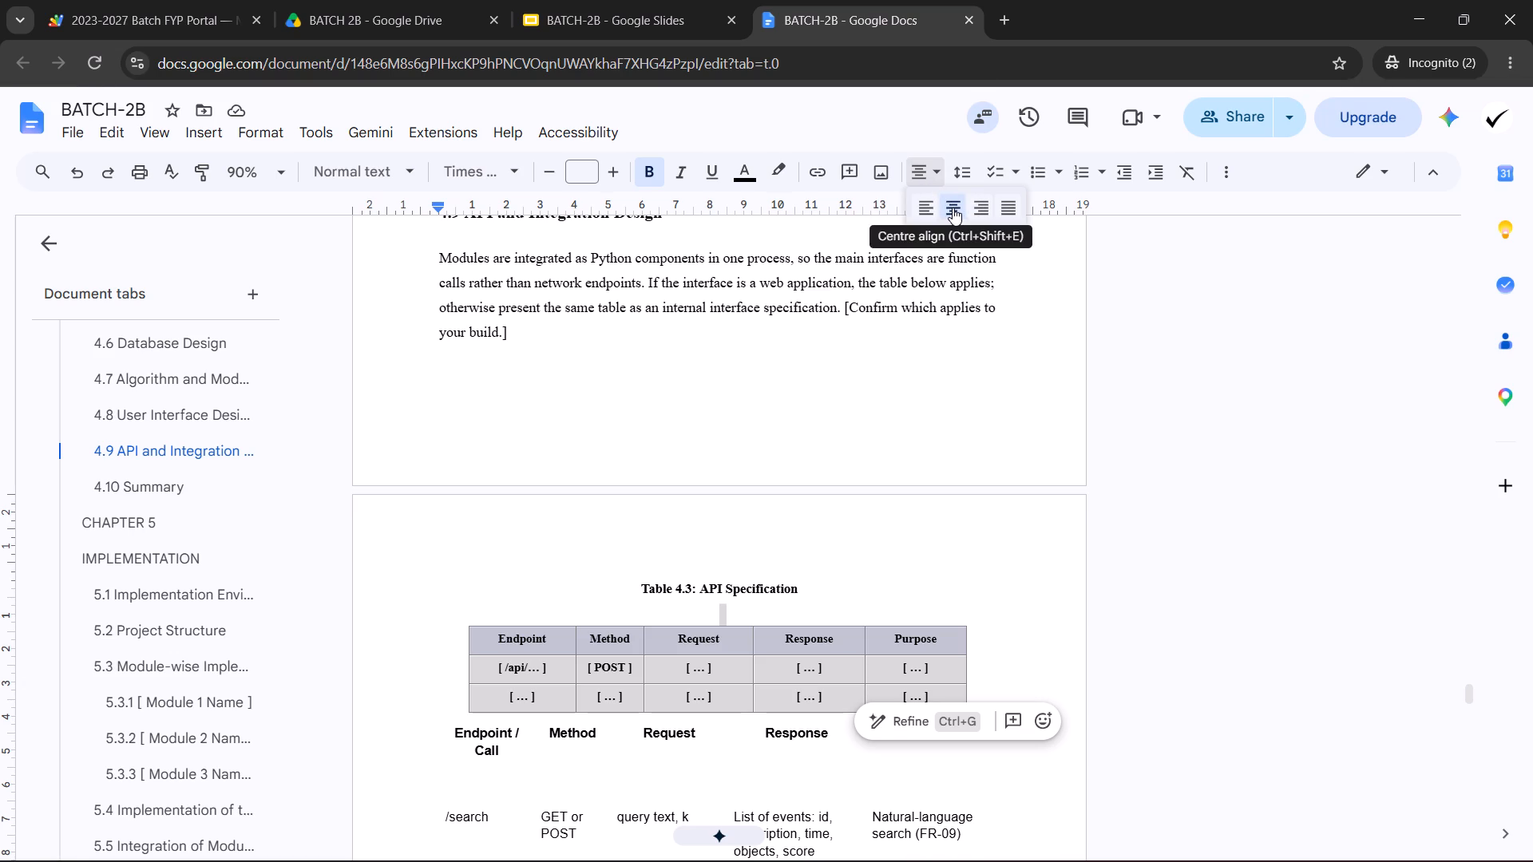
left_click(1205, 496)
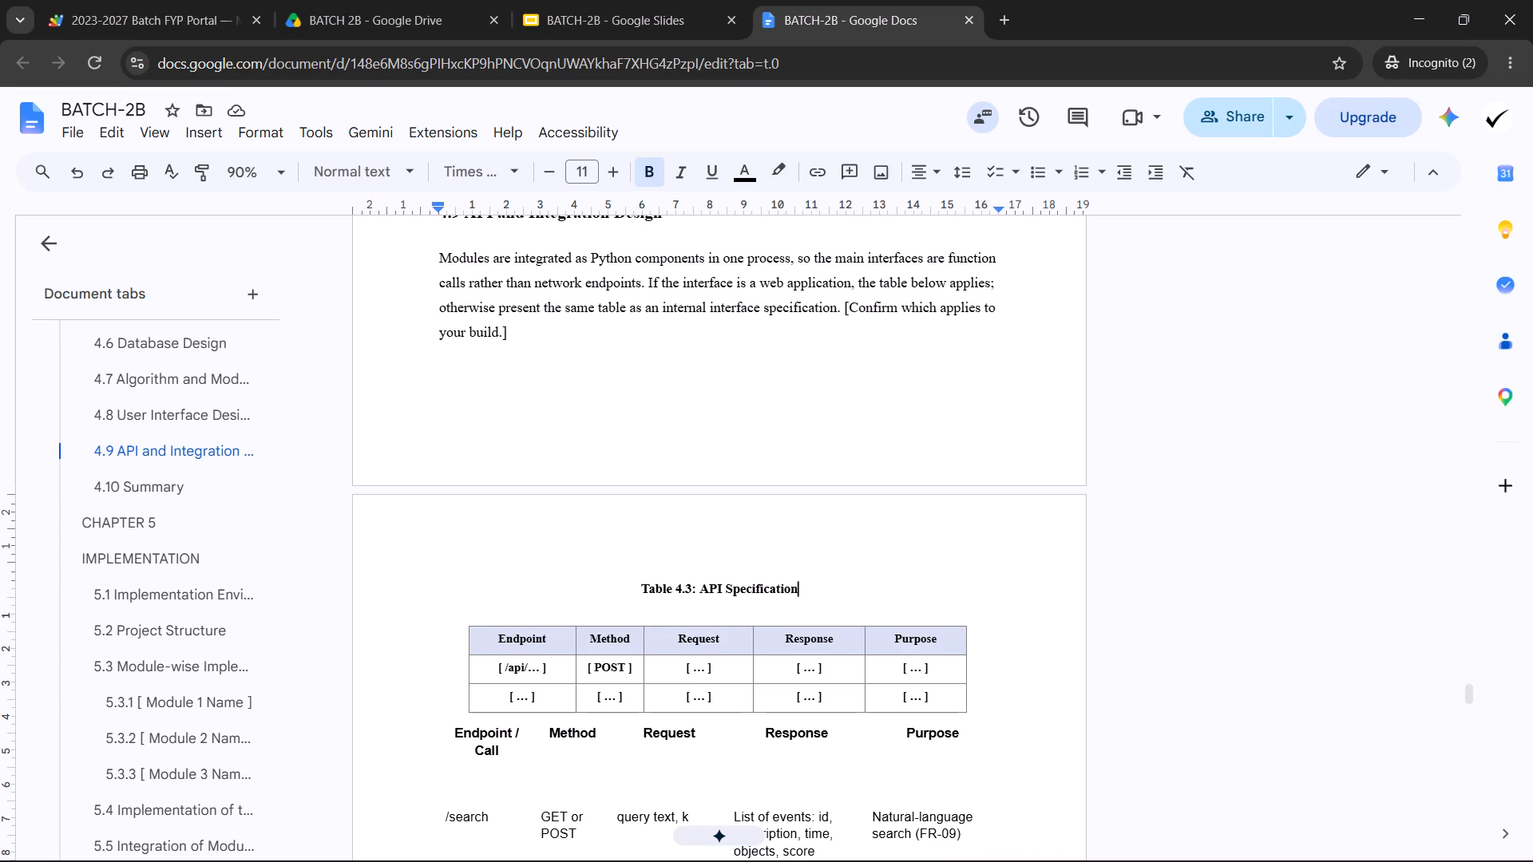
Left-align the text in the two placeholder rows beneath the header of the pasted API Specification table.
left_click_drag(421, 620, 918, 682)
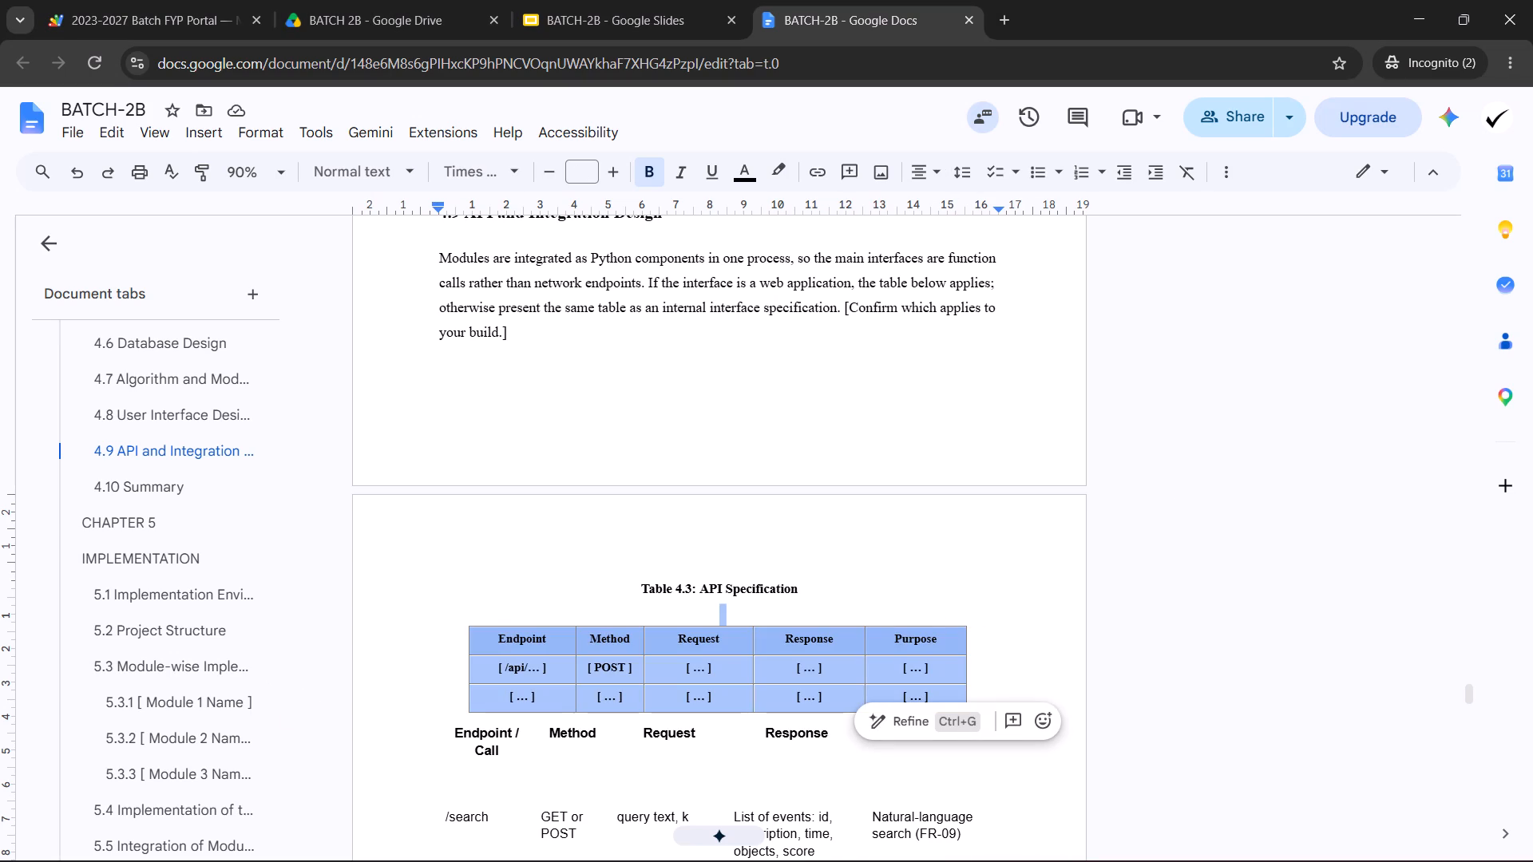
left_click(569, 694)
left_click_drag(487, 666, 789, 702)
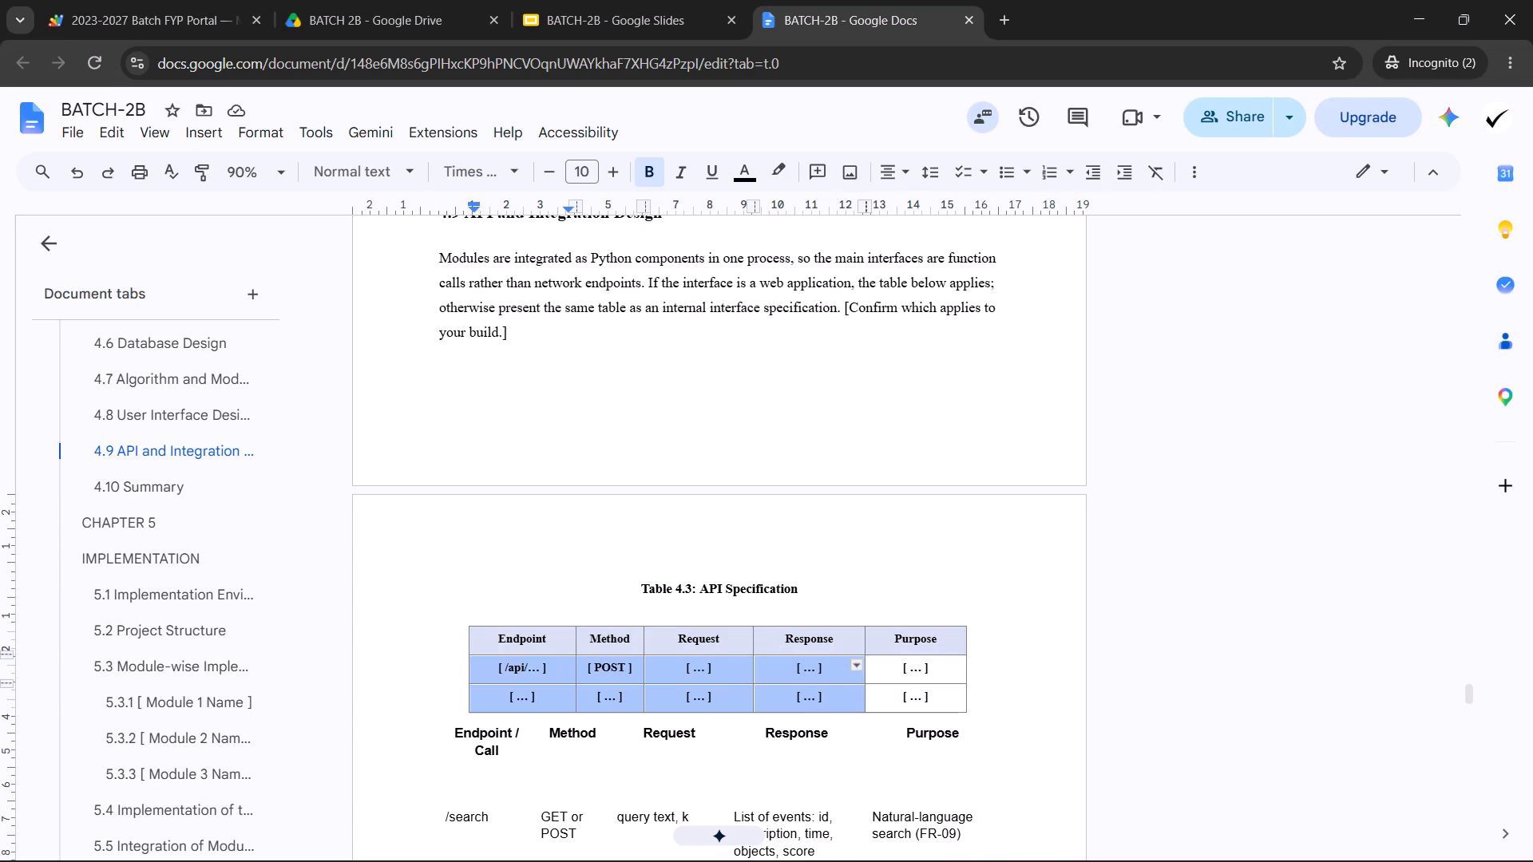
left_click_drag(789, 702, 905, 701)
left_click(897, 166)
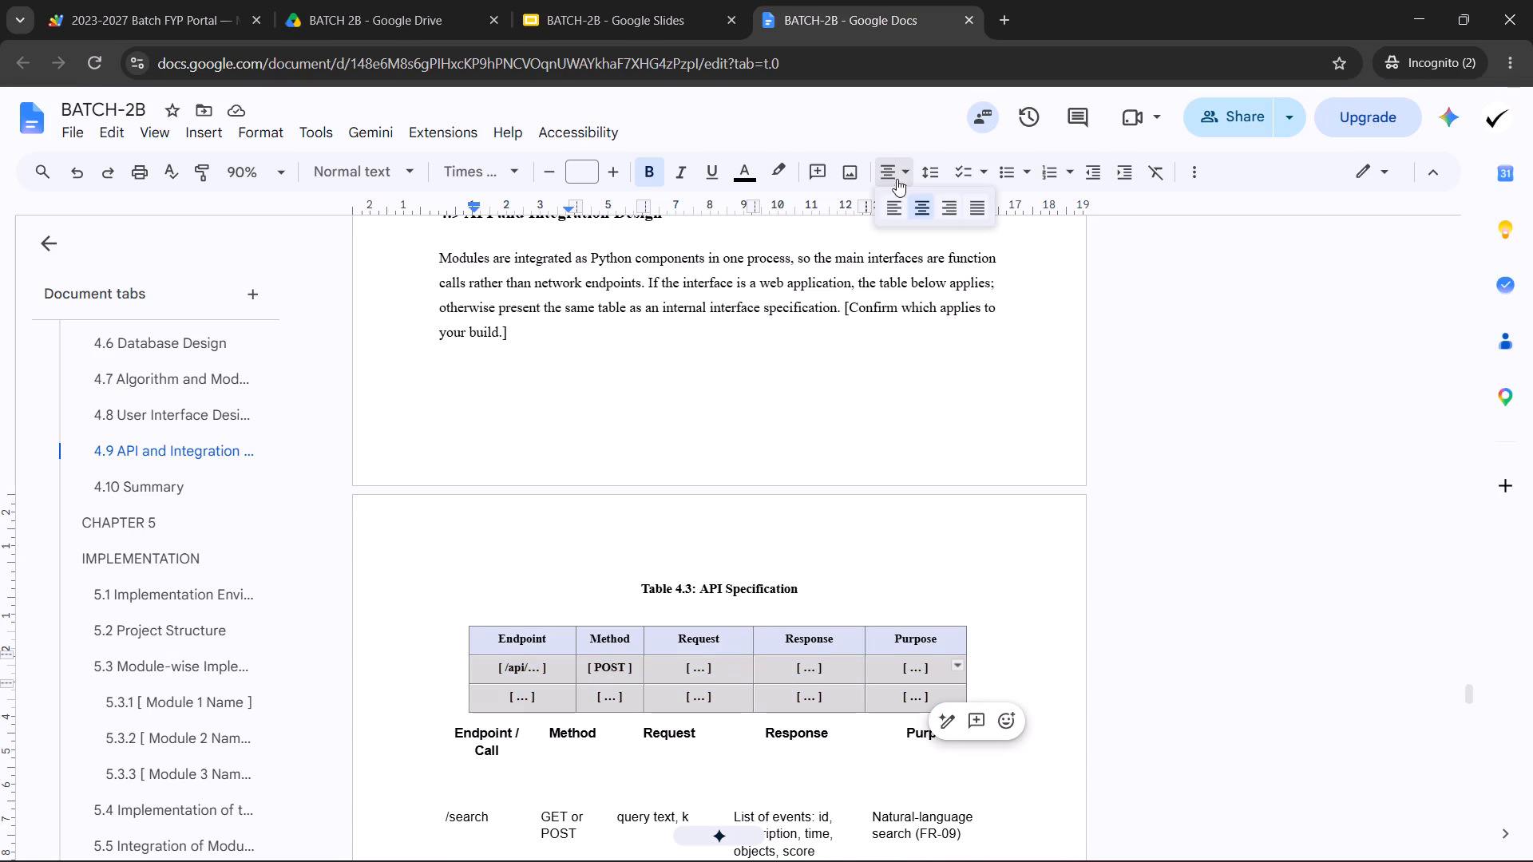
left_click(901, 204)
left_click(699, 693)
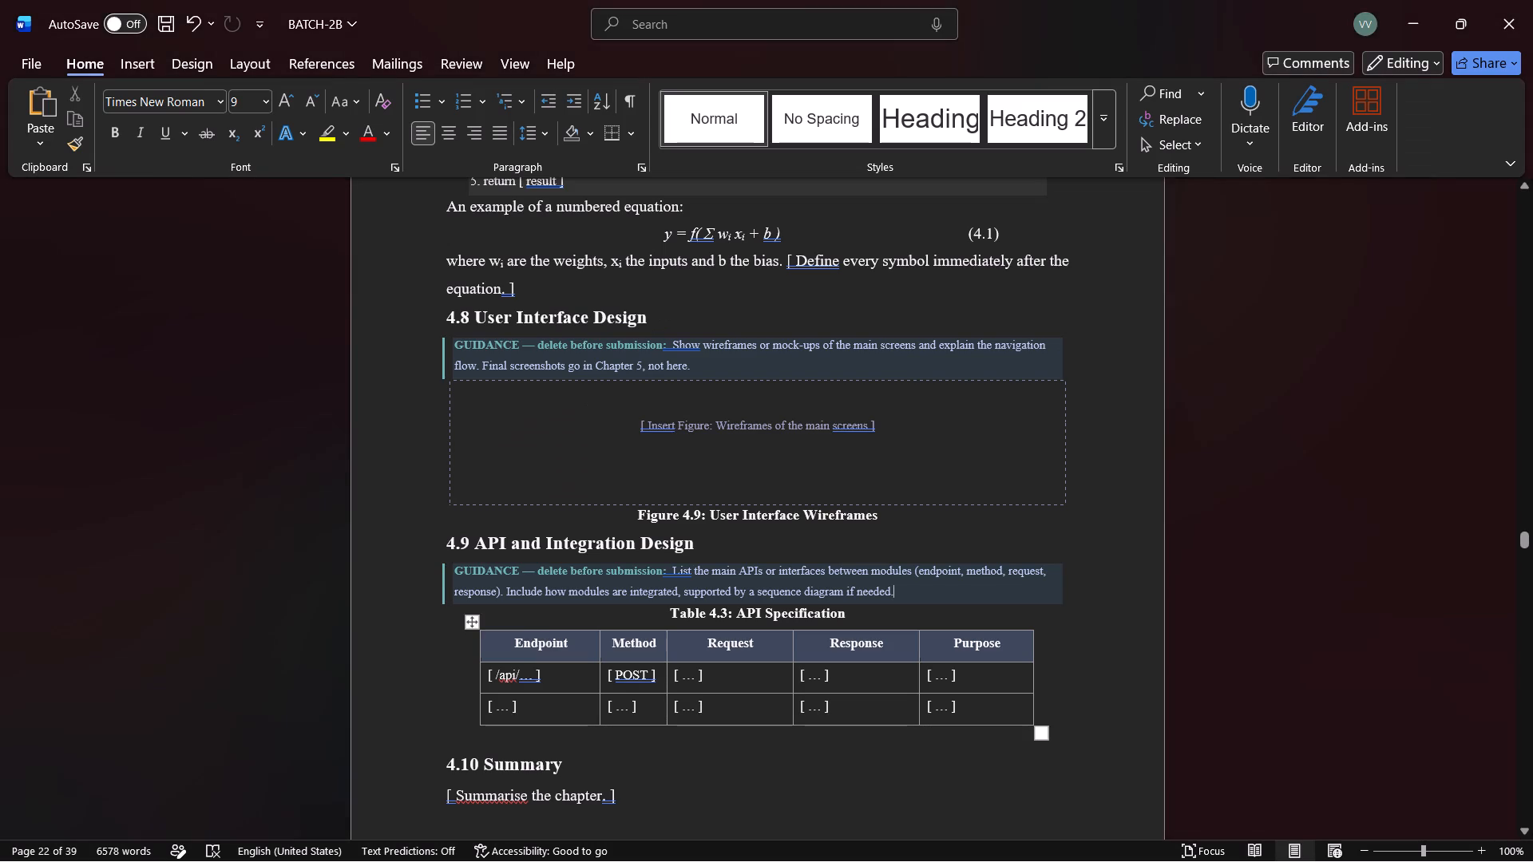
Format the "Integration order follows the sequence diagrams" paragraph in section 4.9 as Times New Roman, size 12, with 1.5 line spacing.
scroll(750, 644, "down", 2)
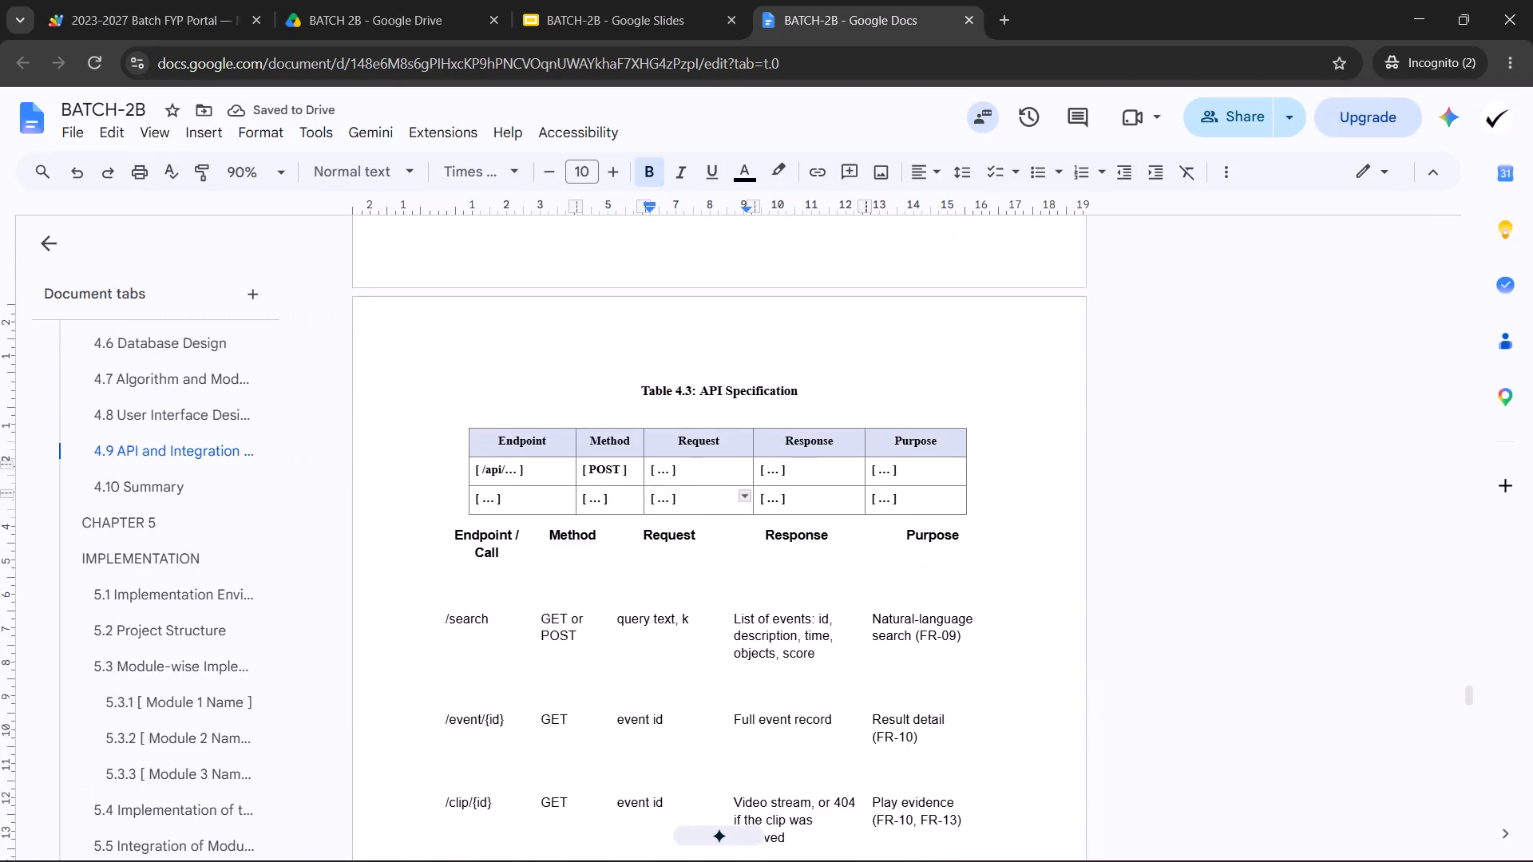
scroll(755, 630, "down", 7)
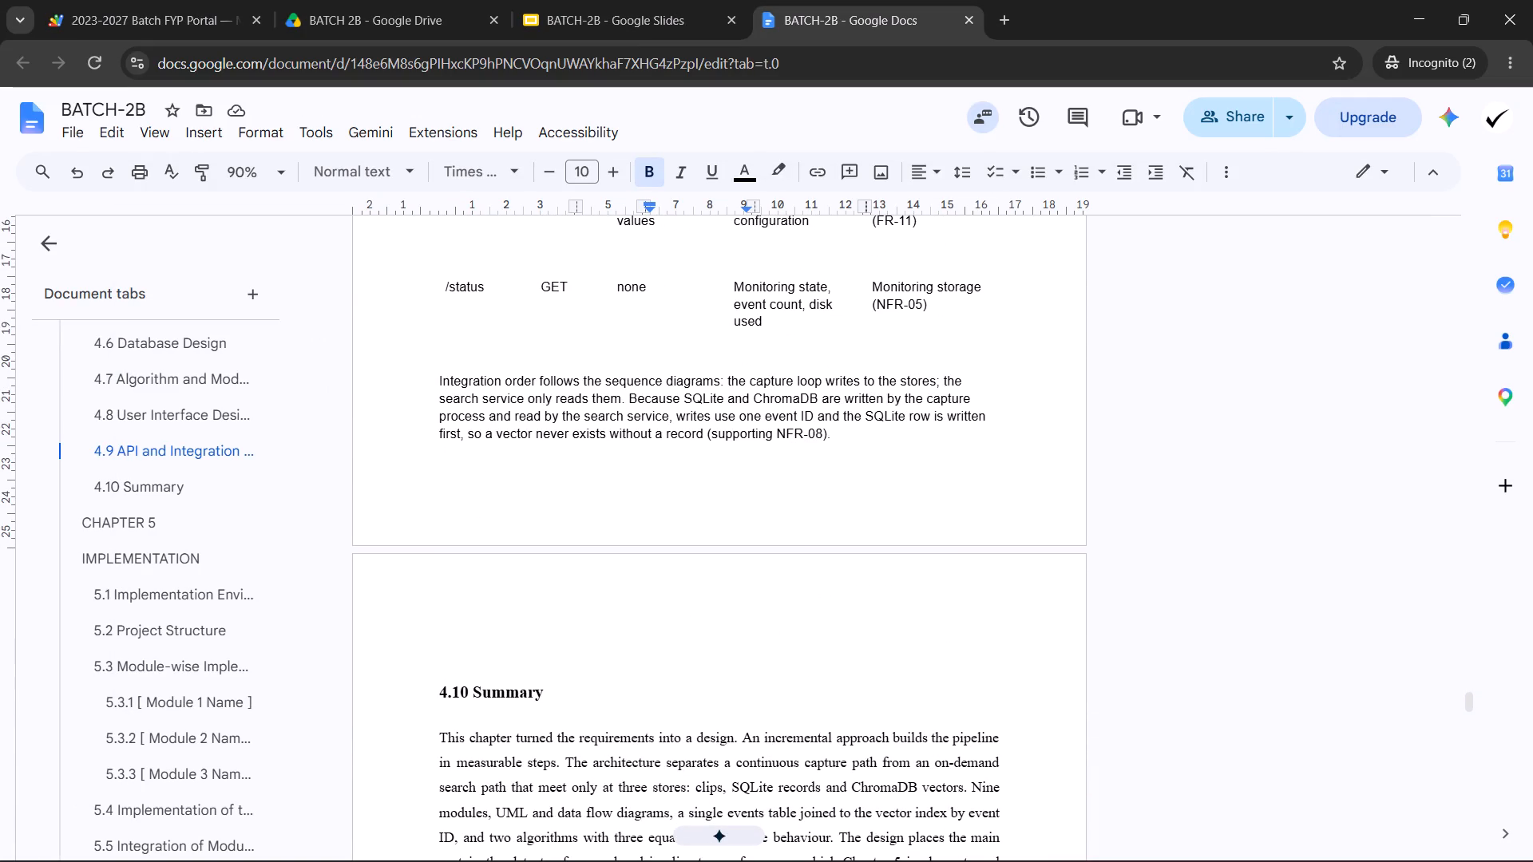
left_click_drag(847, 433, 386, 388)
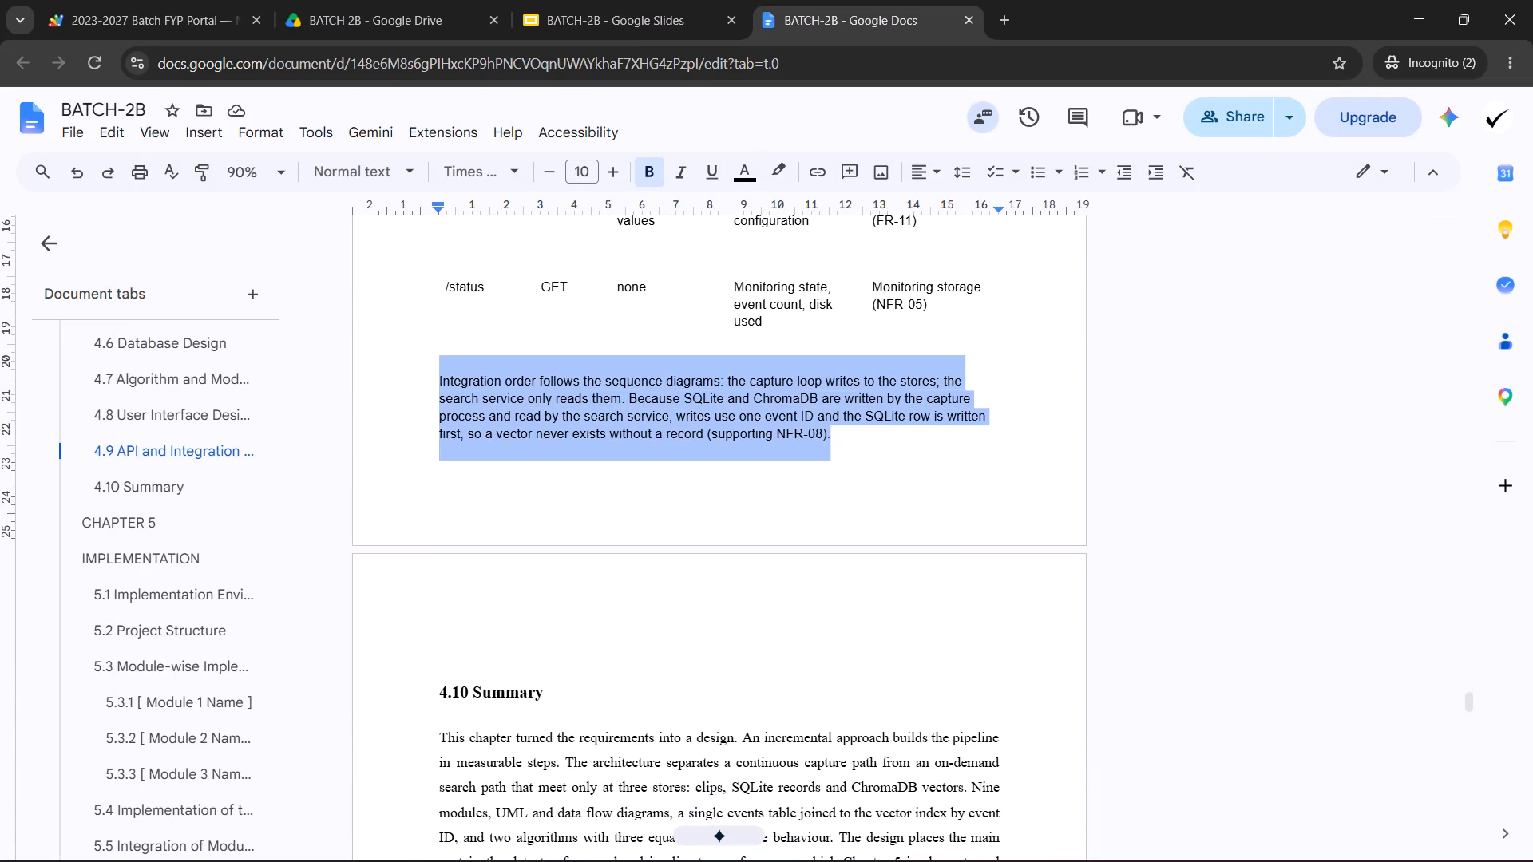
left_click_drag(386, 388, 387, 387)
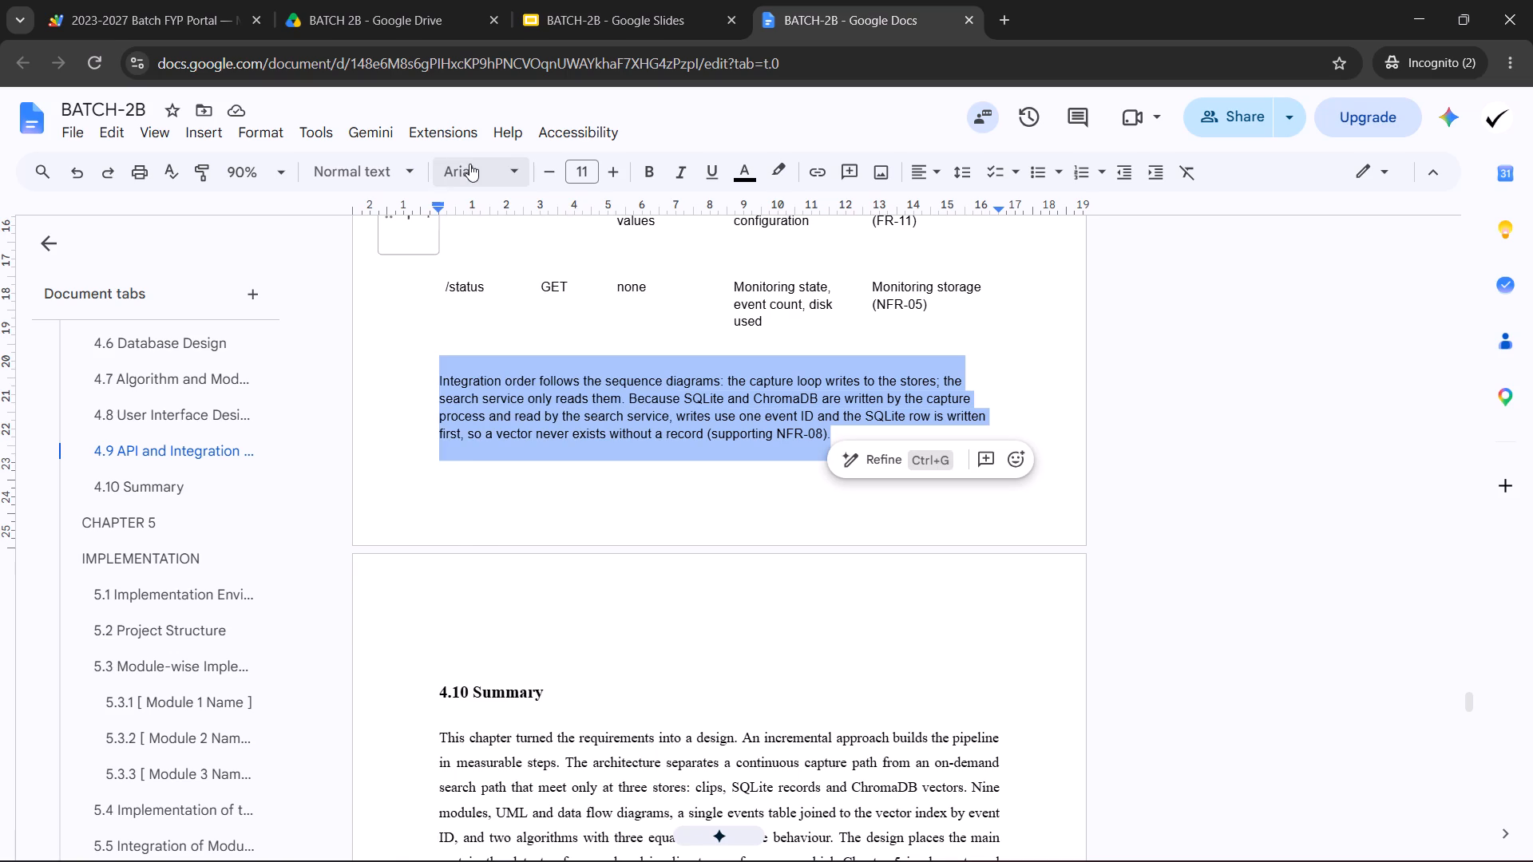
left_click(469, 164)
left_click(528, 287)
left_click(584, 170)
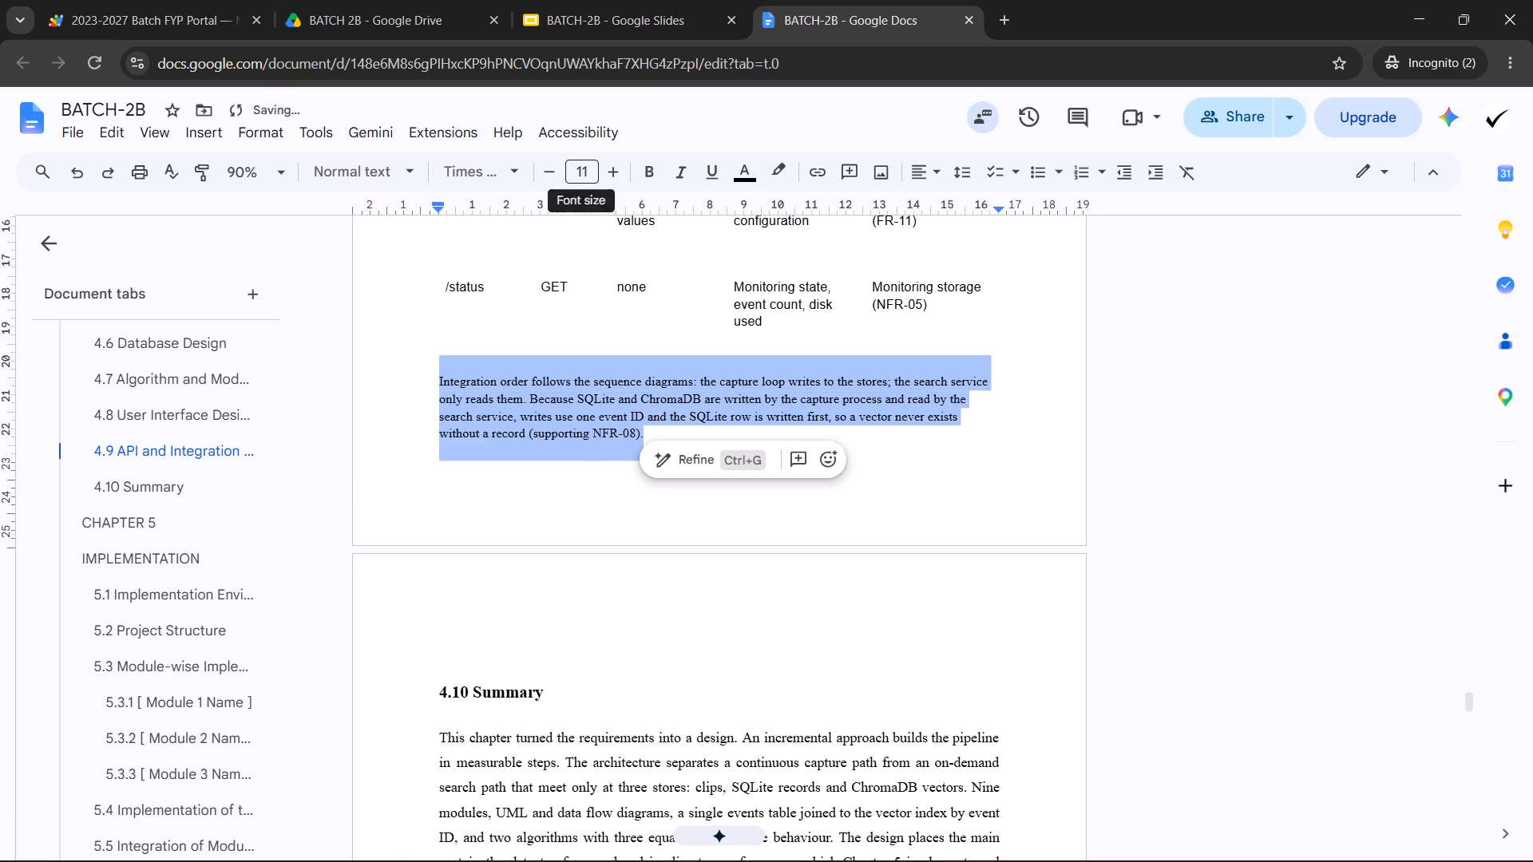
left_click(577, 338)
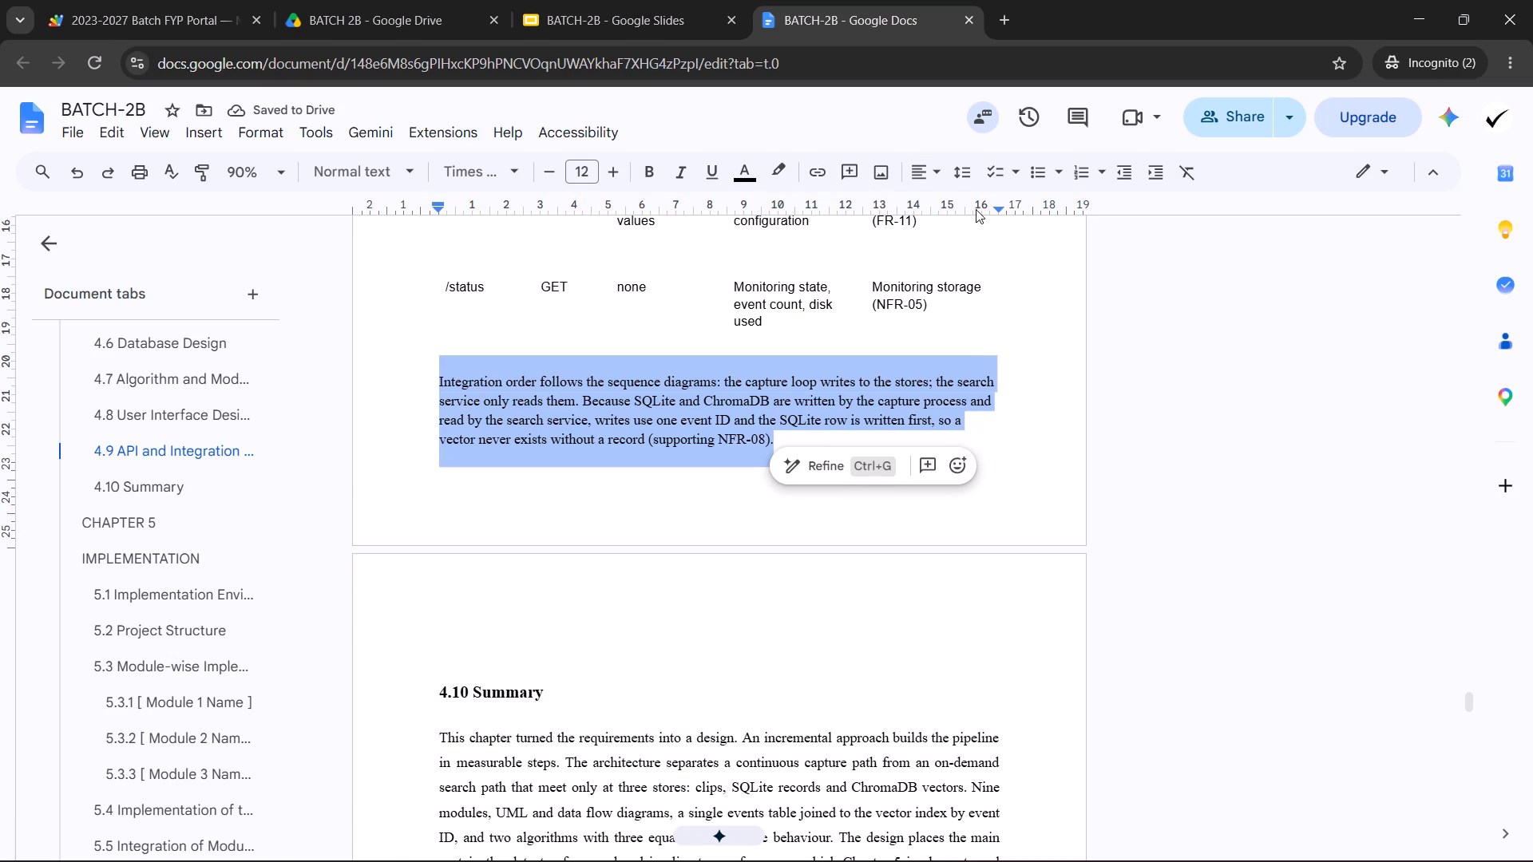
left_click(974, 178)
left_click(989, 273)
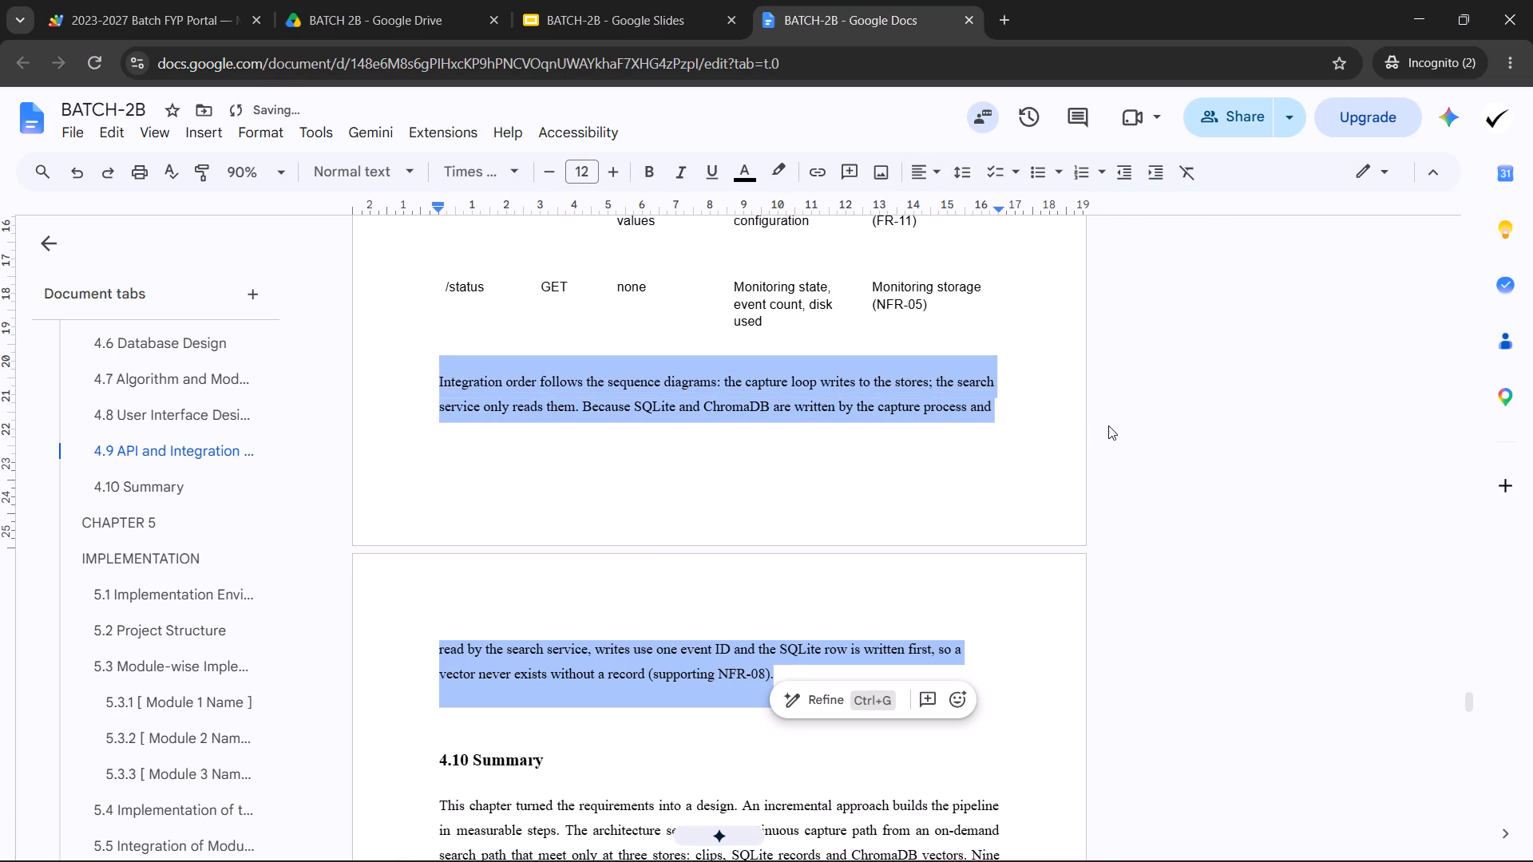
left_click(1123, 441)
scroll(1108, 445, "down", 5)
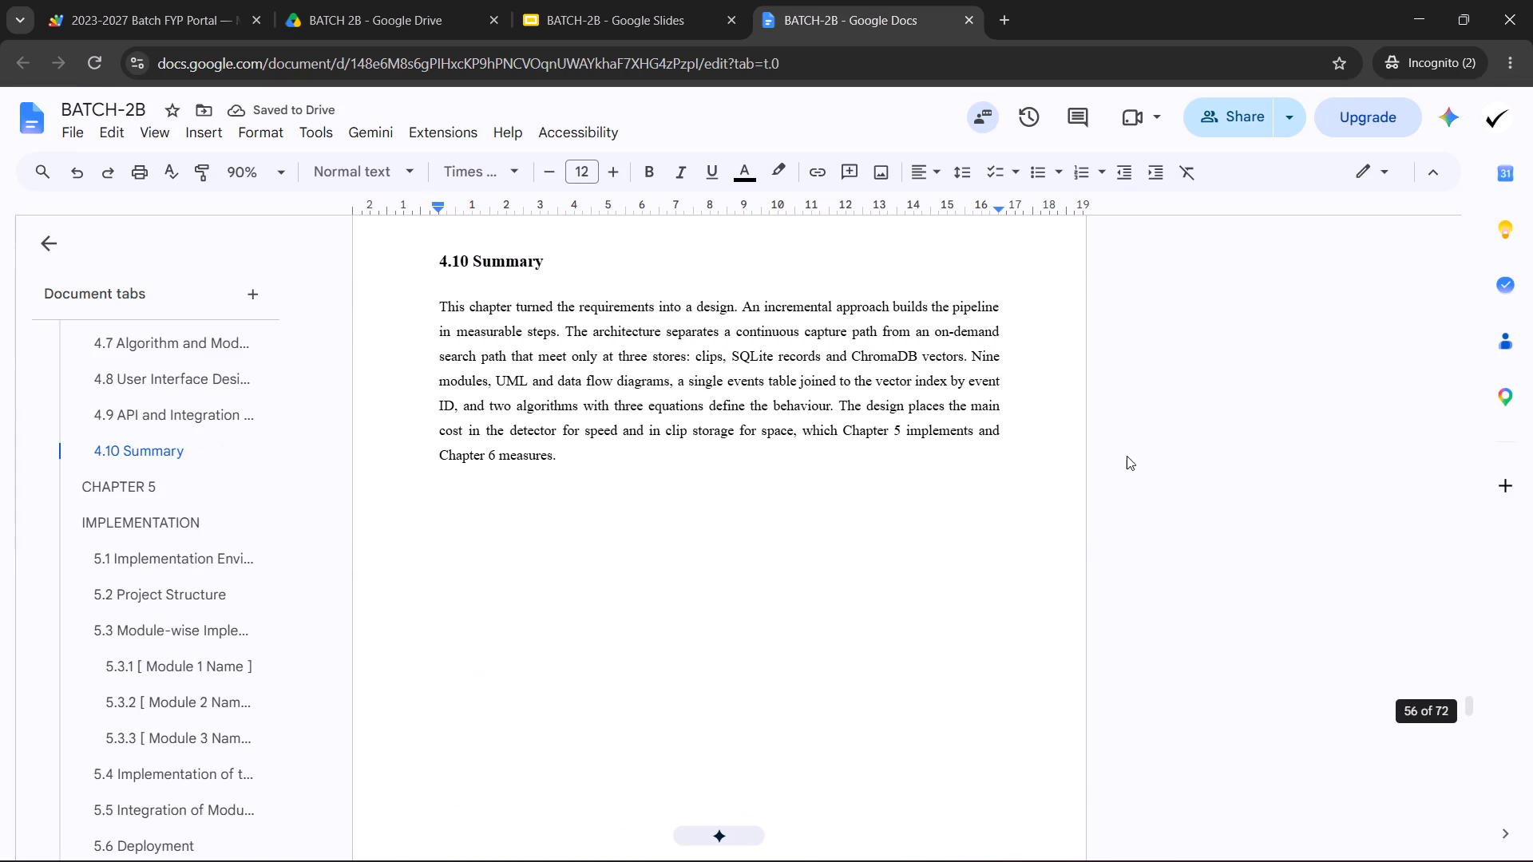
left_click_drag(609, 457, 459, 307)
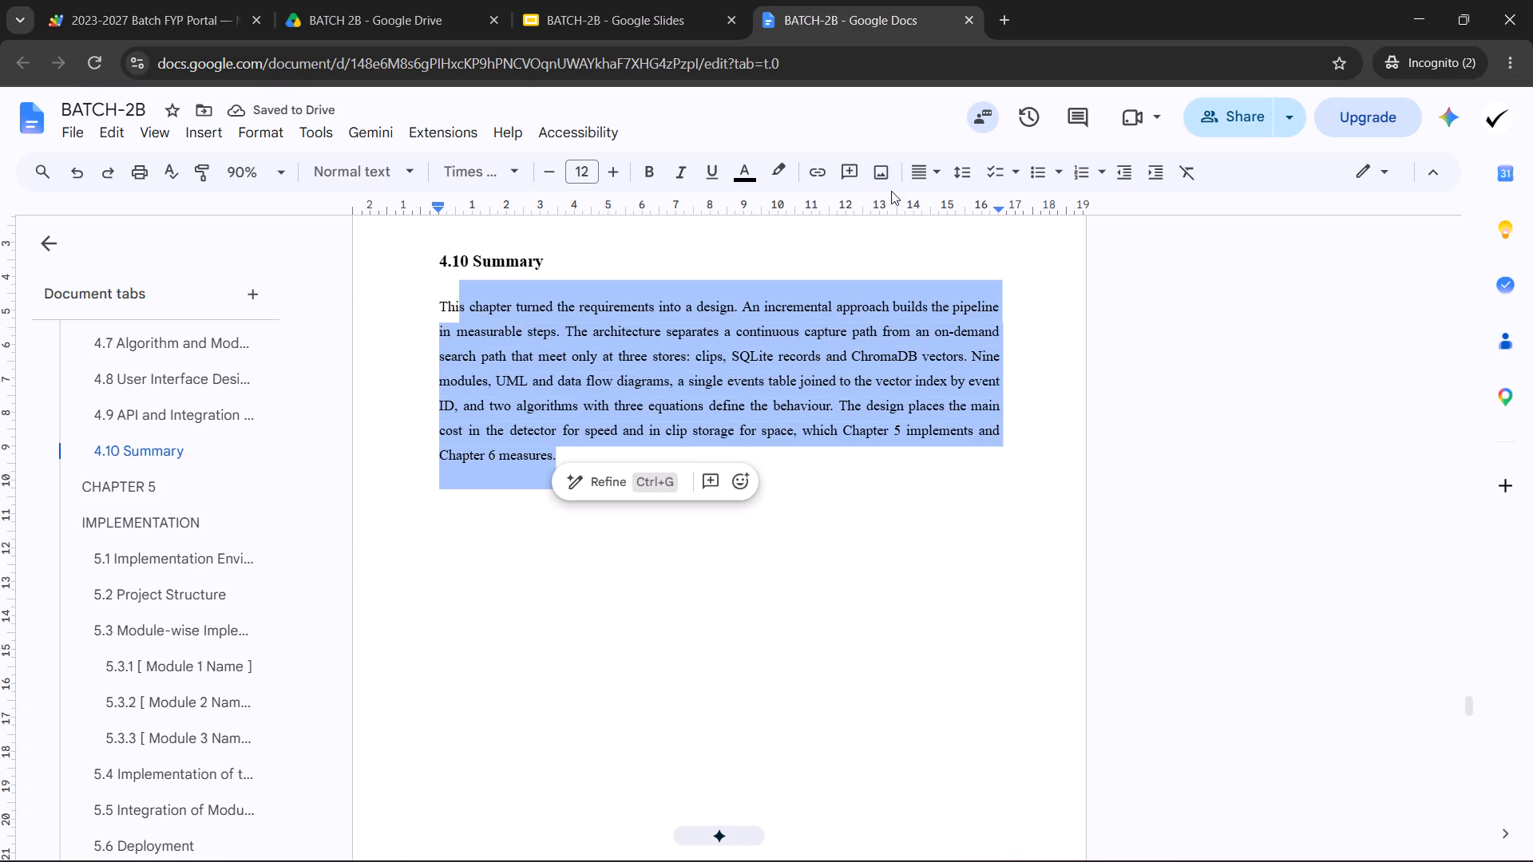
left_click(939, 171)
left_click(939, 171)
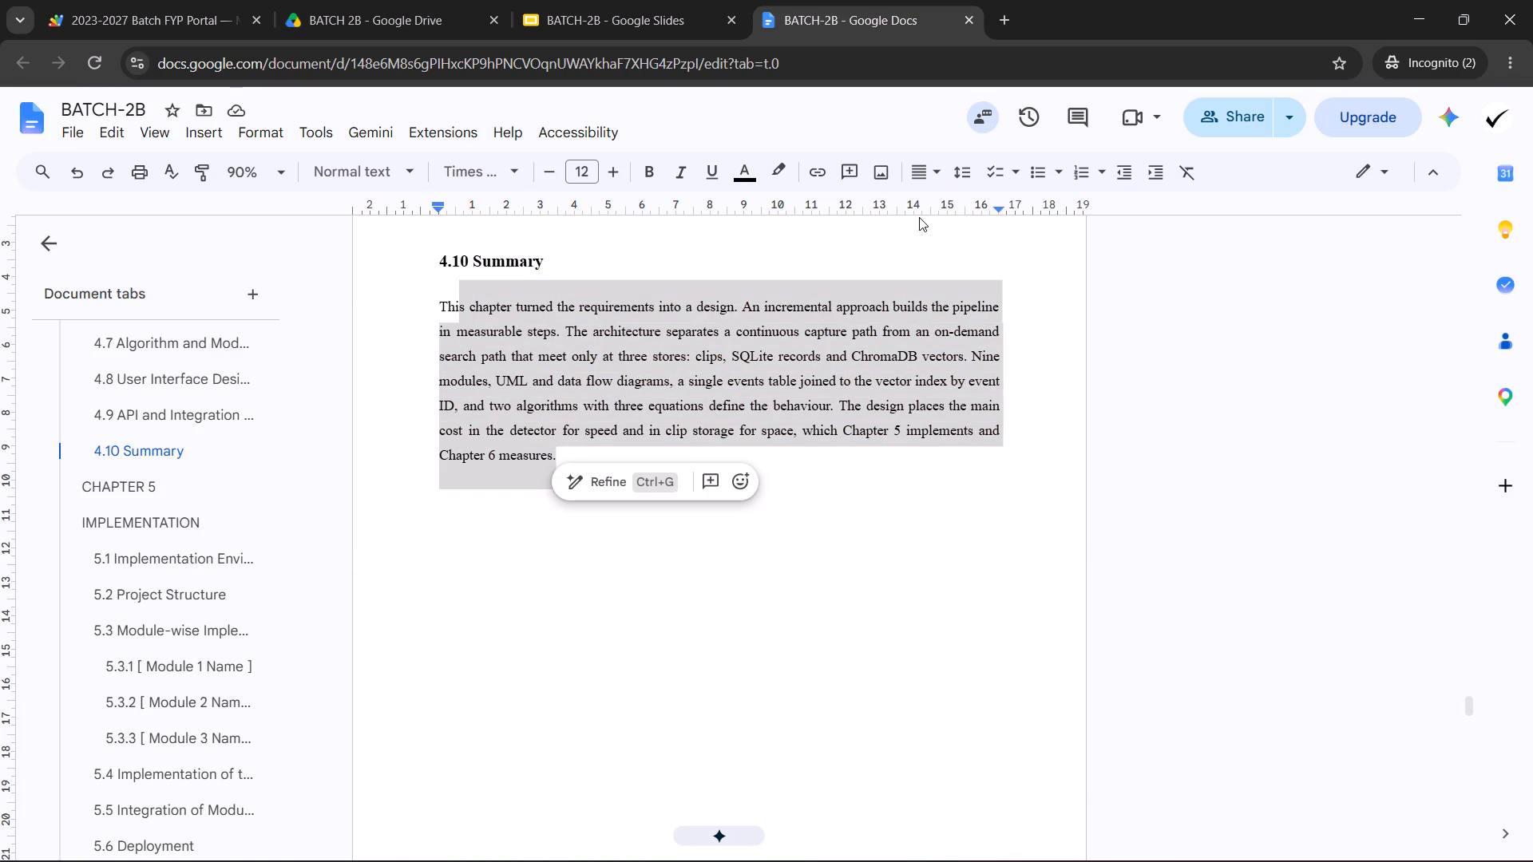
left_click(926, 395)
Justify the whole "Integration order follows the sequence diagrams" paragraph just before the 4.10 Summary heading.
scroll(928, 396, "up", 3)
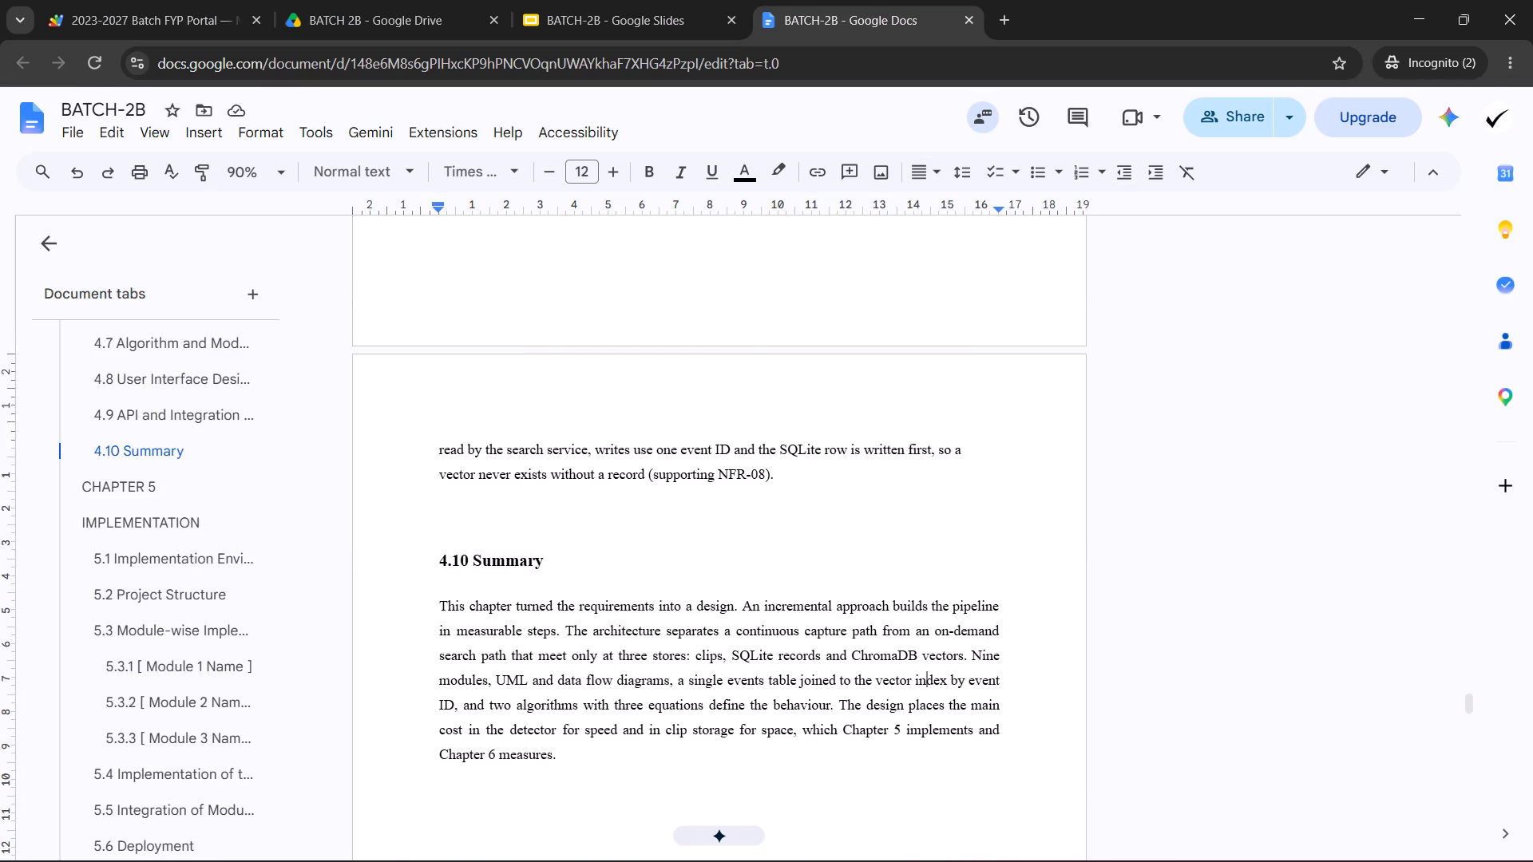
left_click_drag(814, 473, 427, 312)
scroll(429, 314, "up", 2)
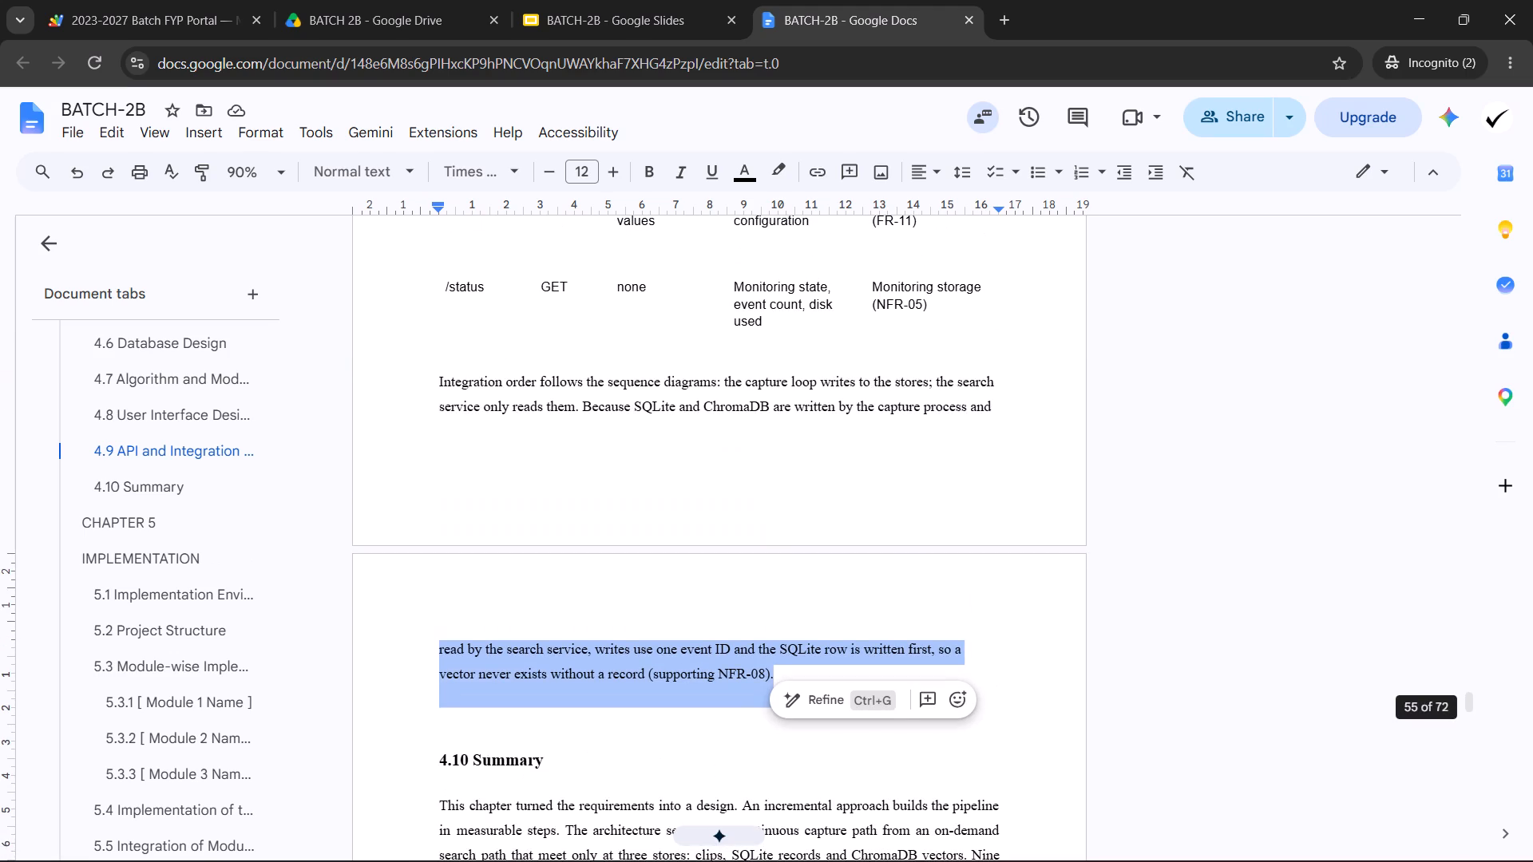
left_click_drag(433, 374, 832, 718)
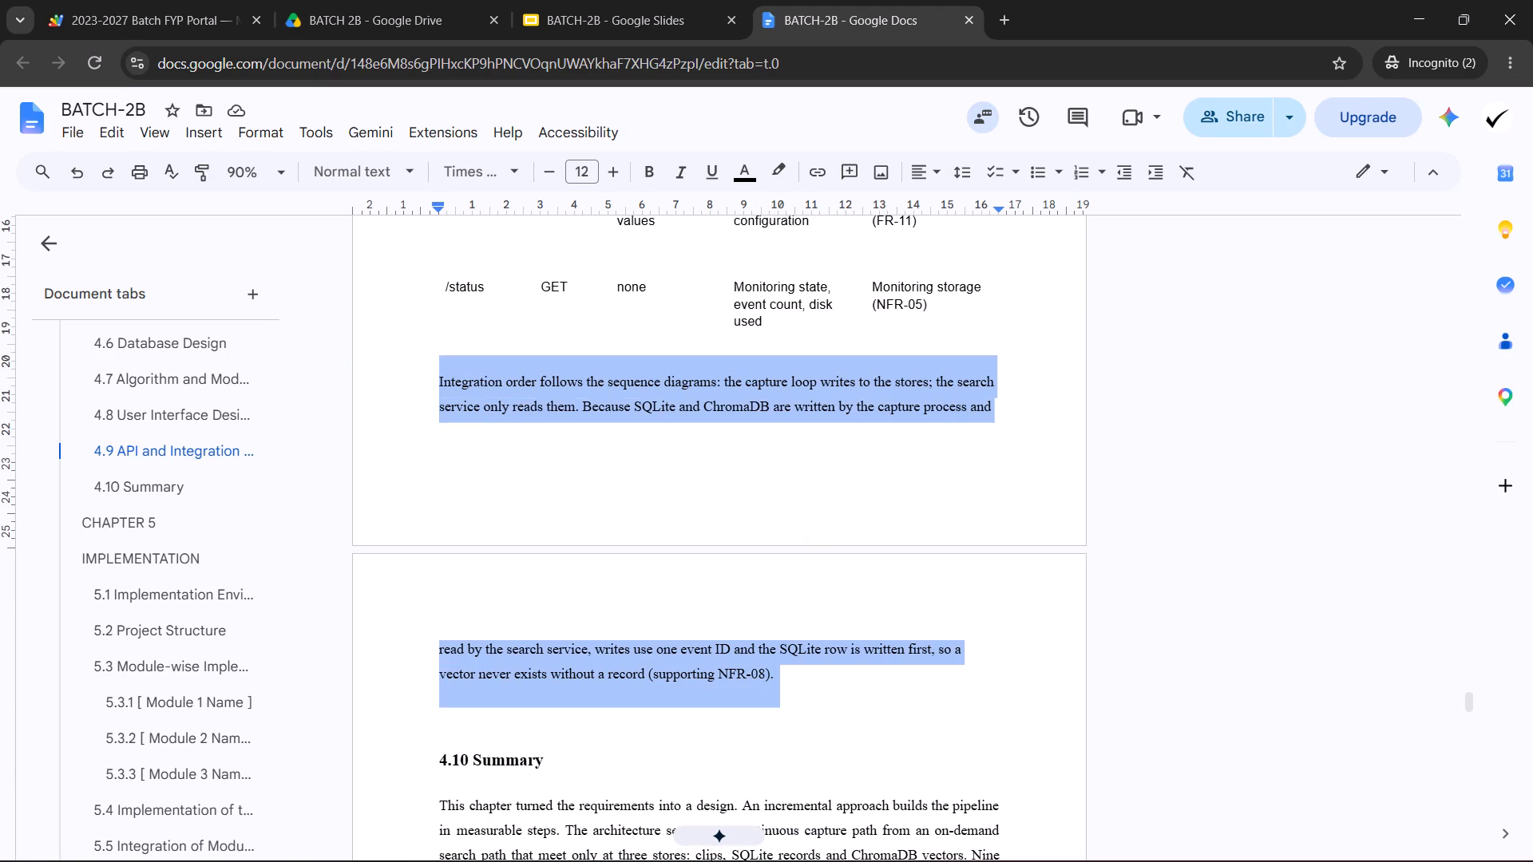
left_click_drag(832, 718, 832, 685)
left_click(924, 164)
left_click(1007, 207)
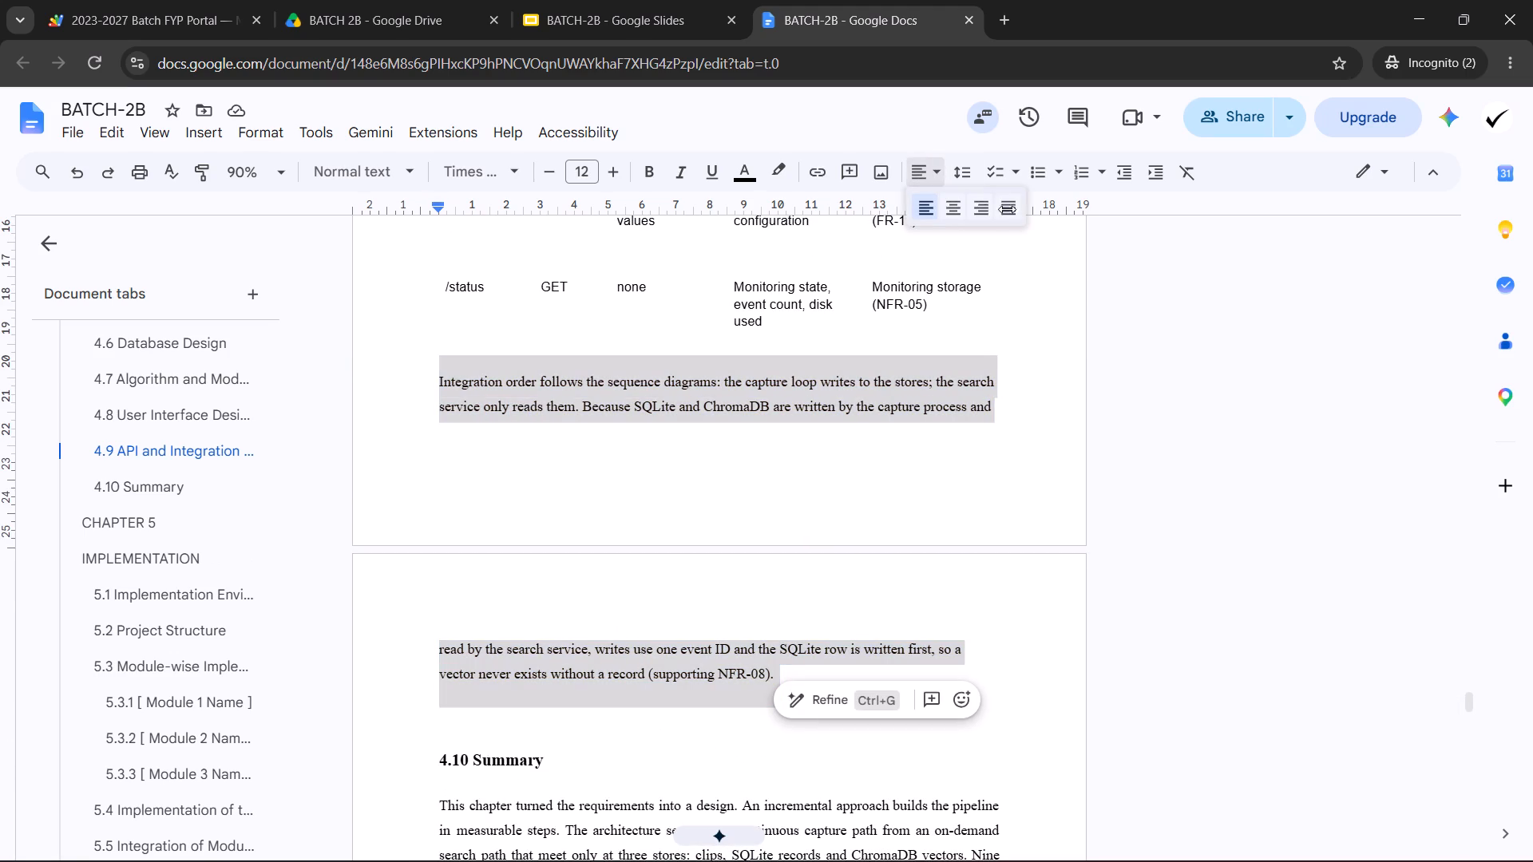
Justify the introductory paragraph under the 4.9 API and Integration Design heading.
scroll(718, 593, "up", 11)
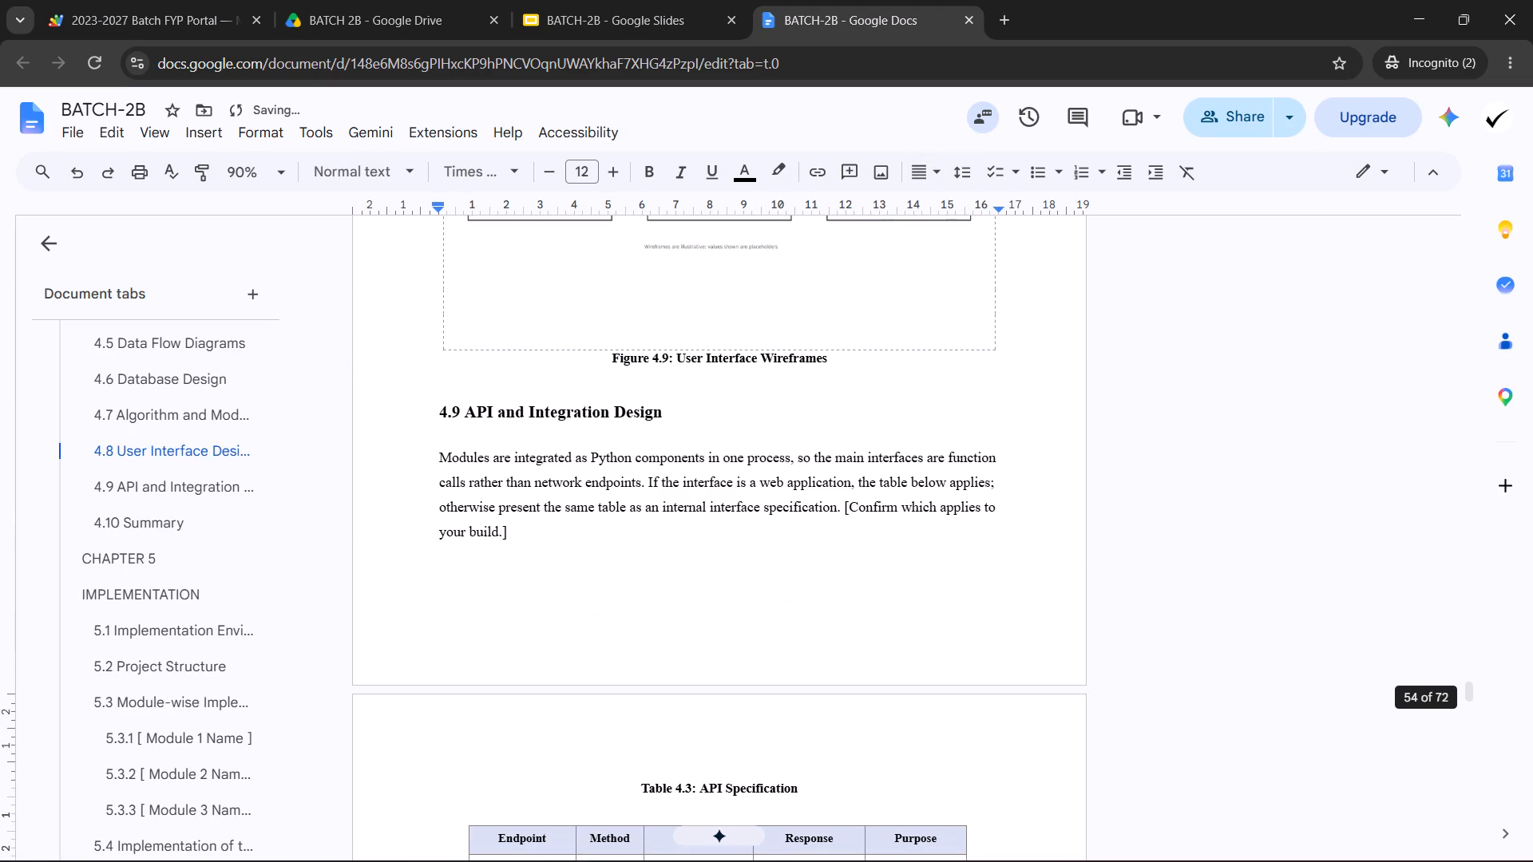
left_click_drag(527, 529, 446, 475)
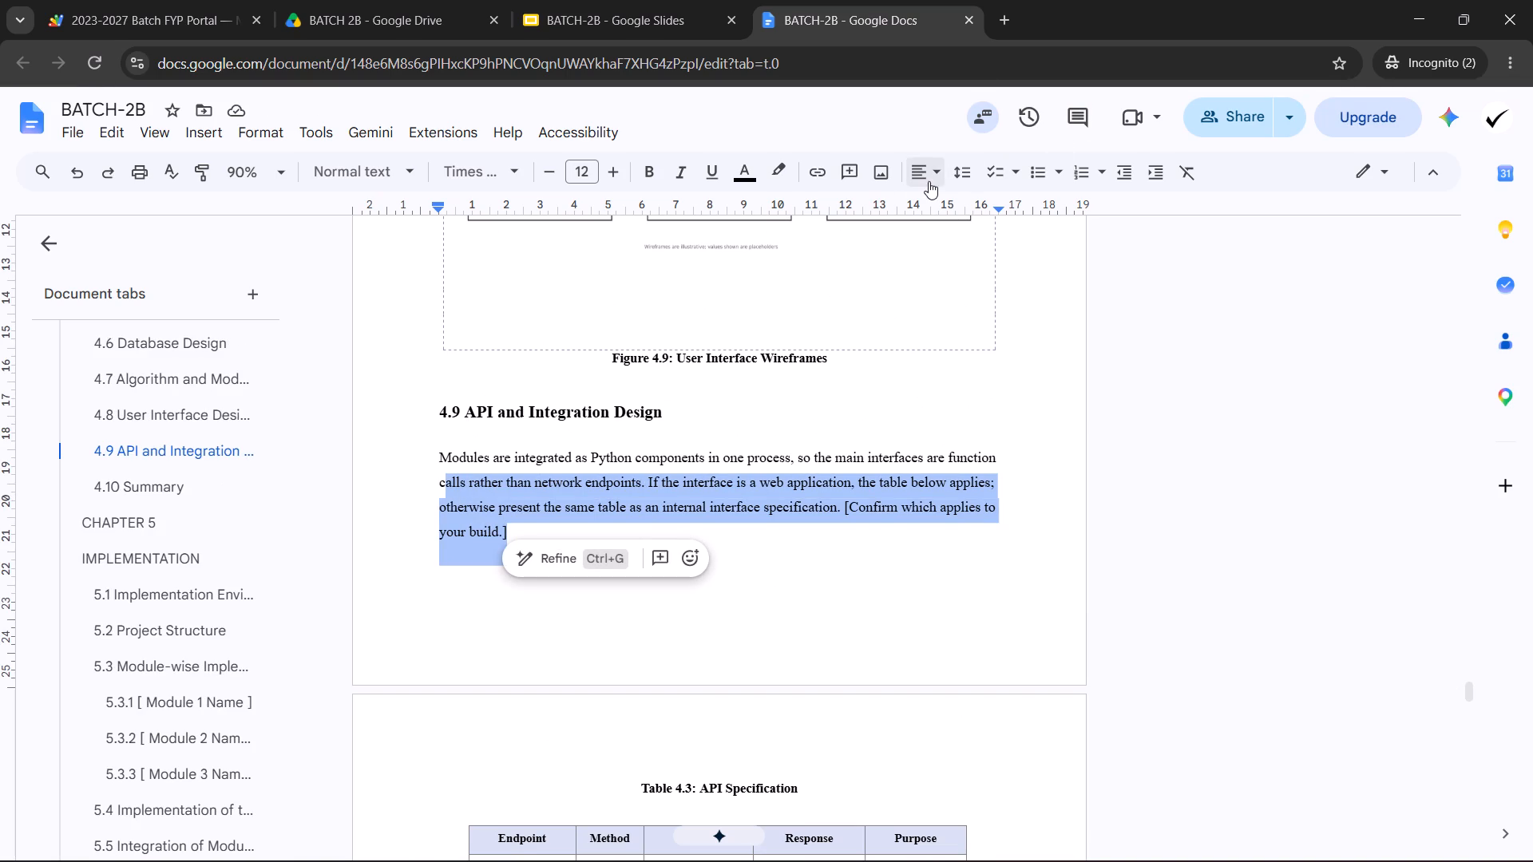
left_click_drag(516, 452, 572, 520)
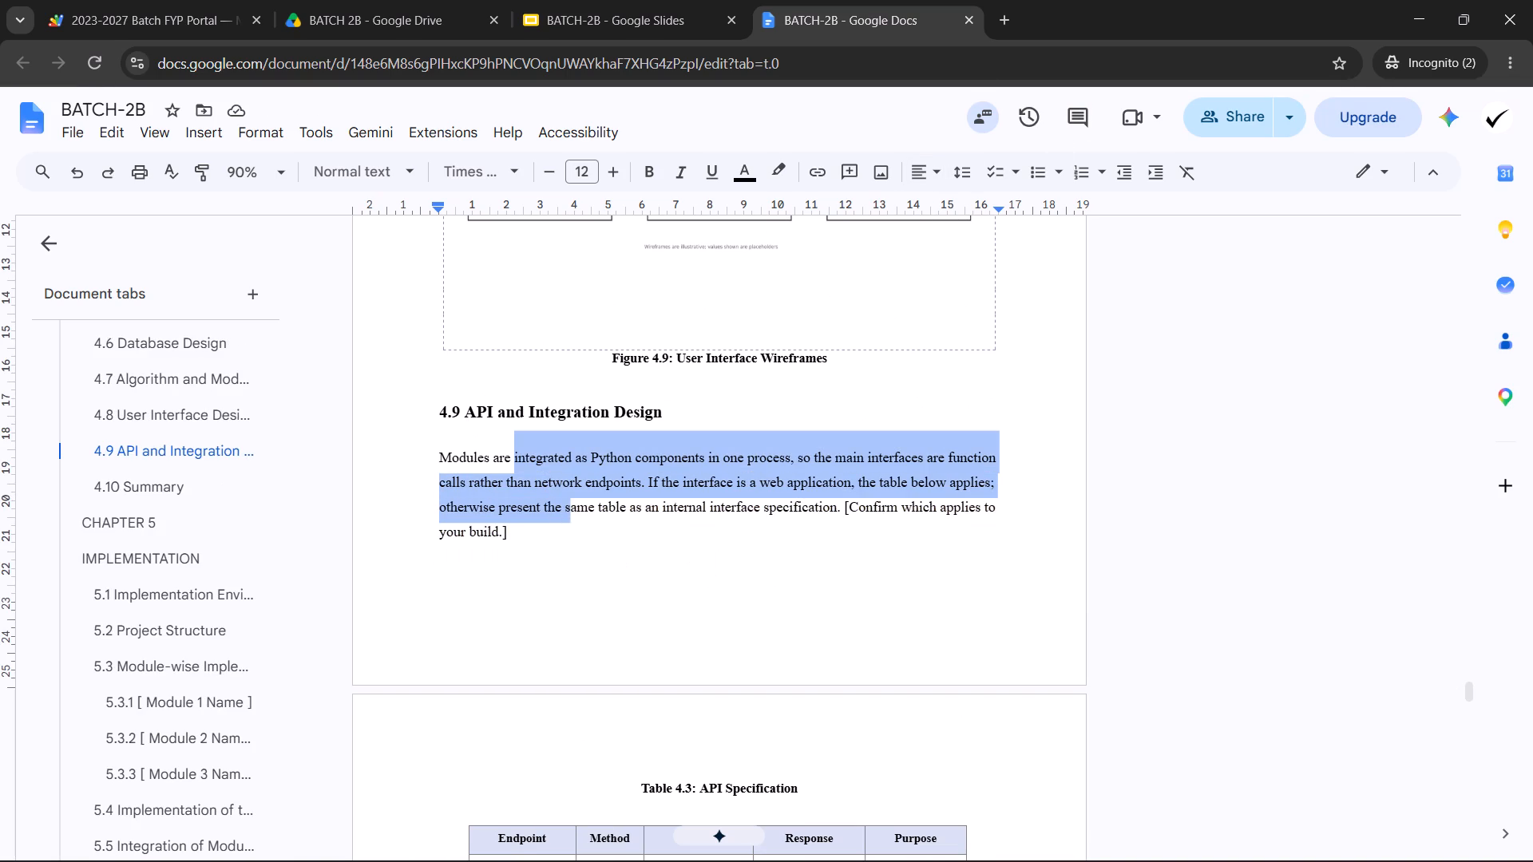
left_click_drag(572, 520, 578, 530)
left_click(943, 164)
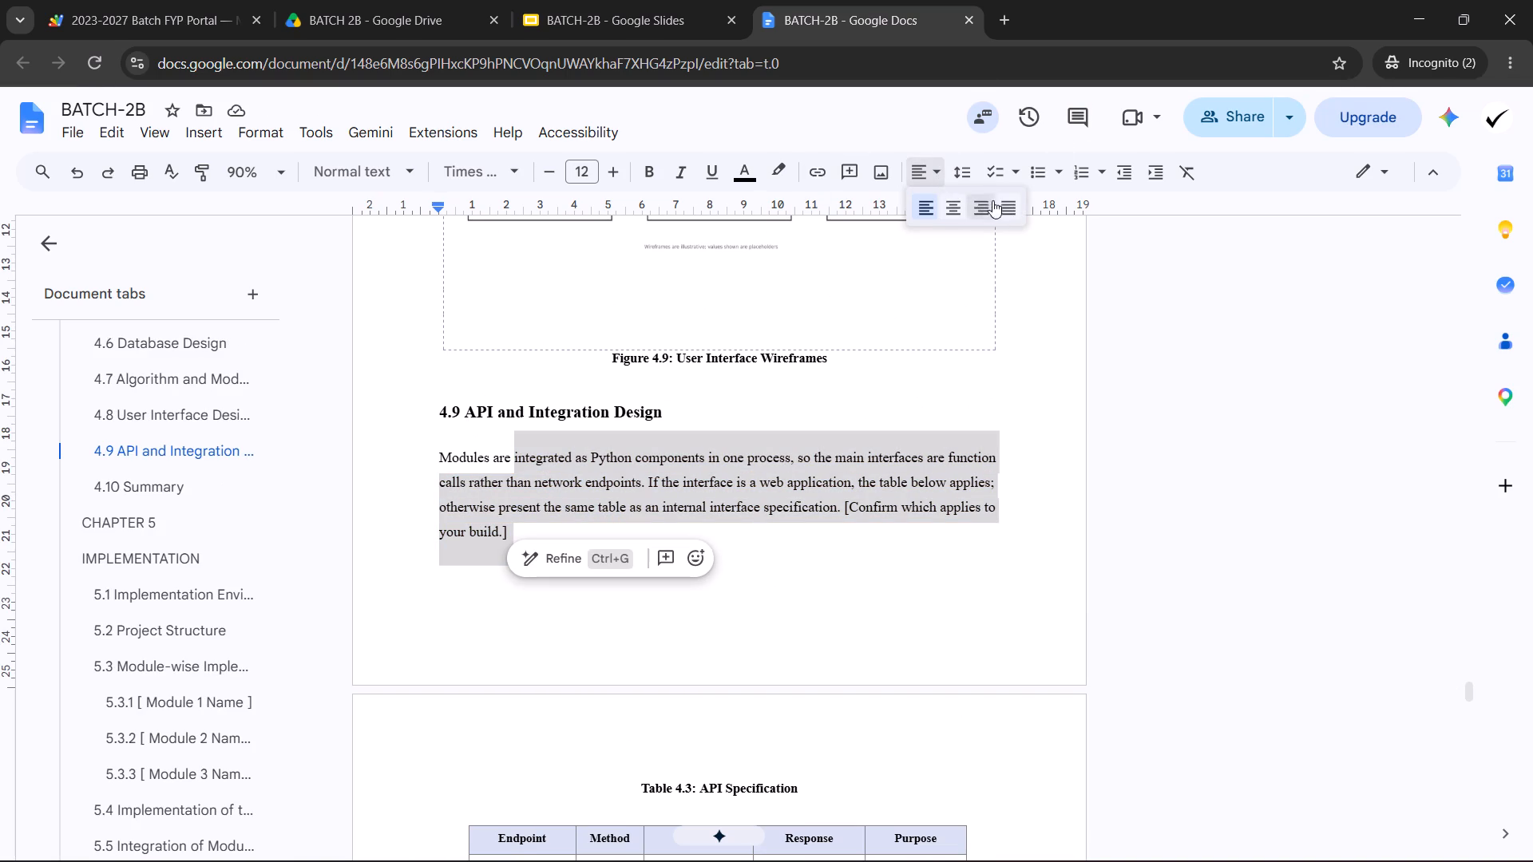
left_click(1020, 207)
left_click(789, 497)
Justify the "Complexity." paragraph that closes section 4.7, including the part continuing onto the following page.
scroll(750, 492, "up", 5)
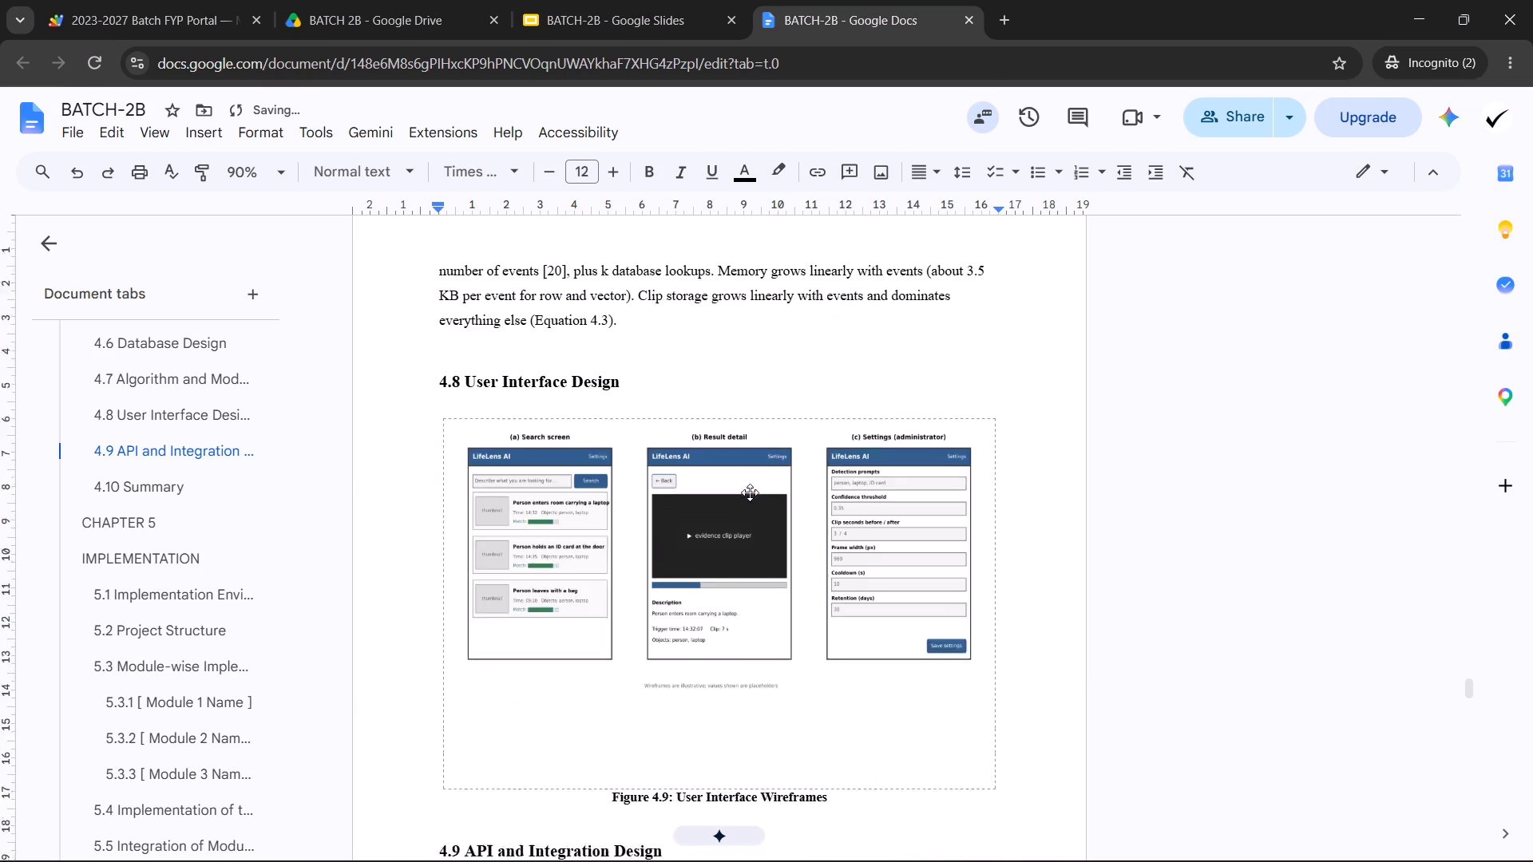
scroll(750, 492, "up", 1)
scroll(541, 415, "up", 3)
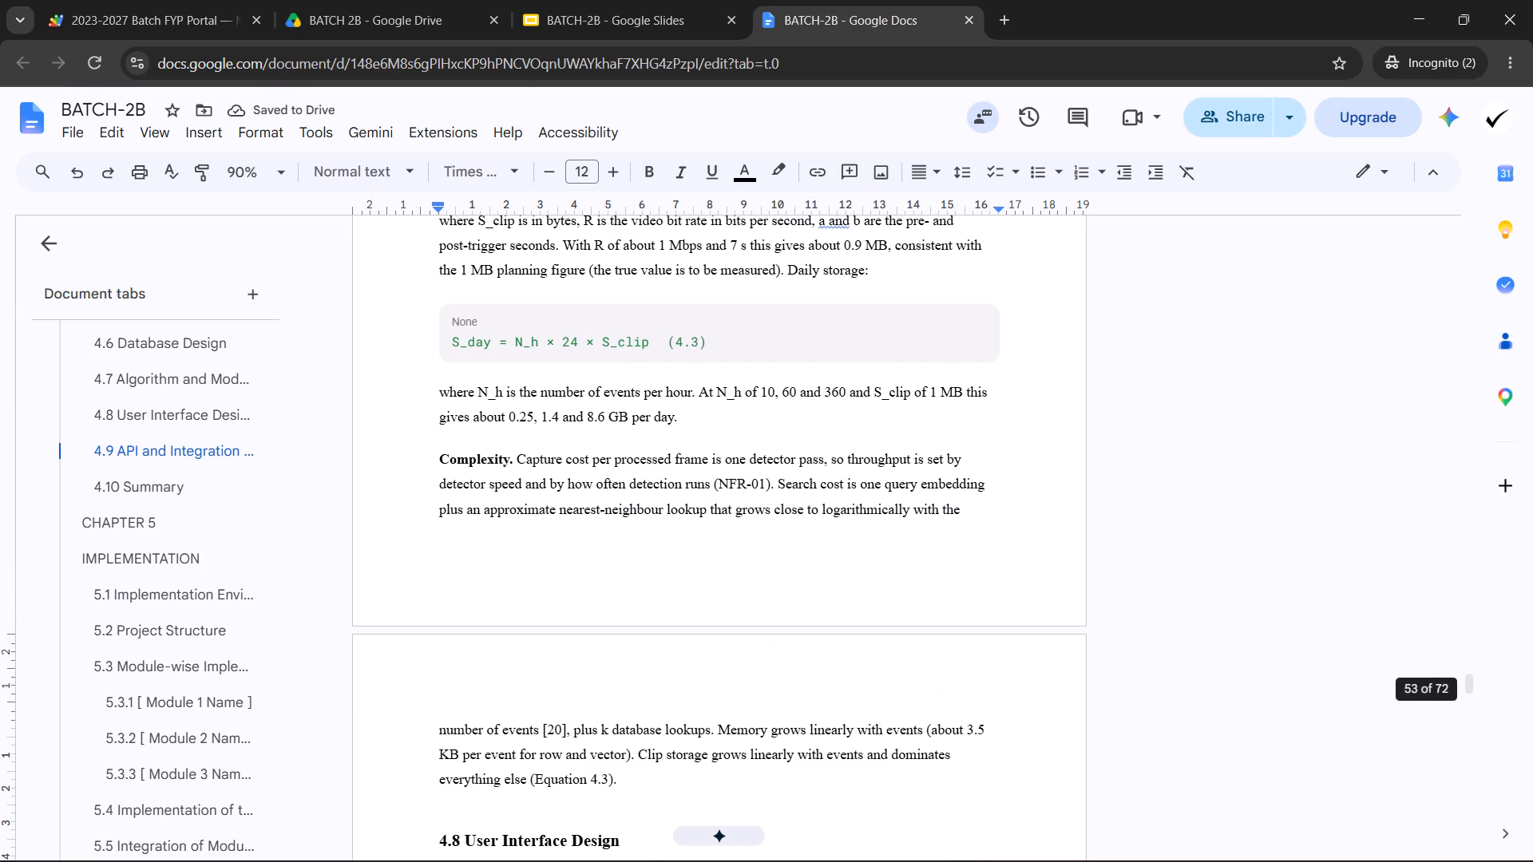
left_click_drag(430, 457, 627, 785)
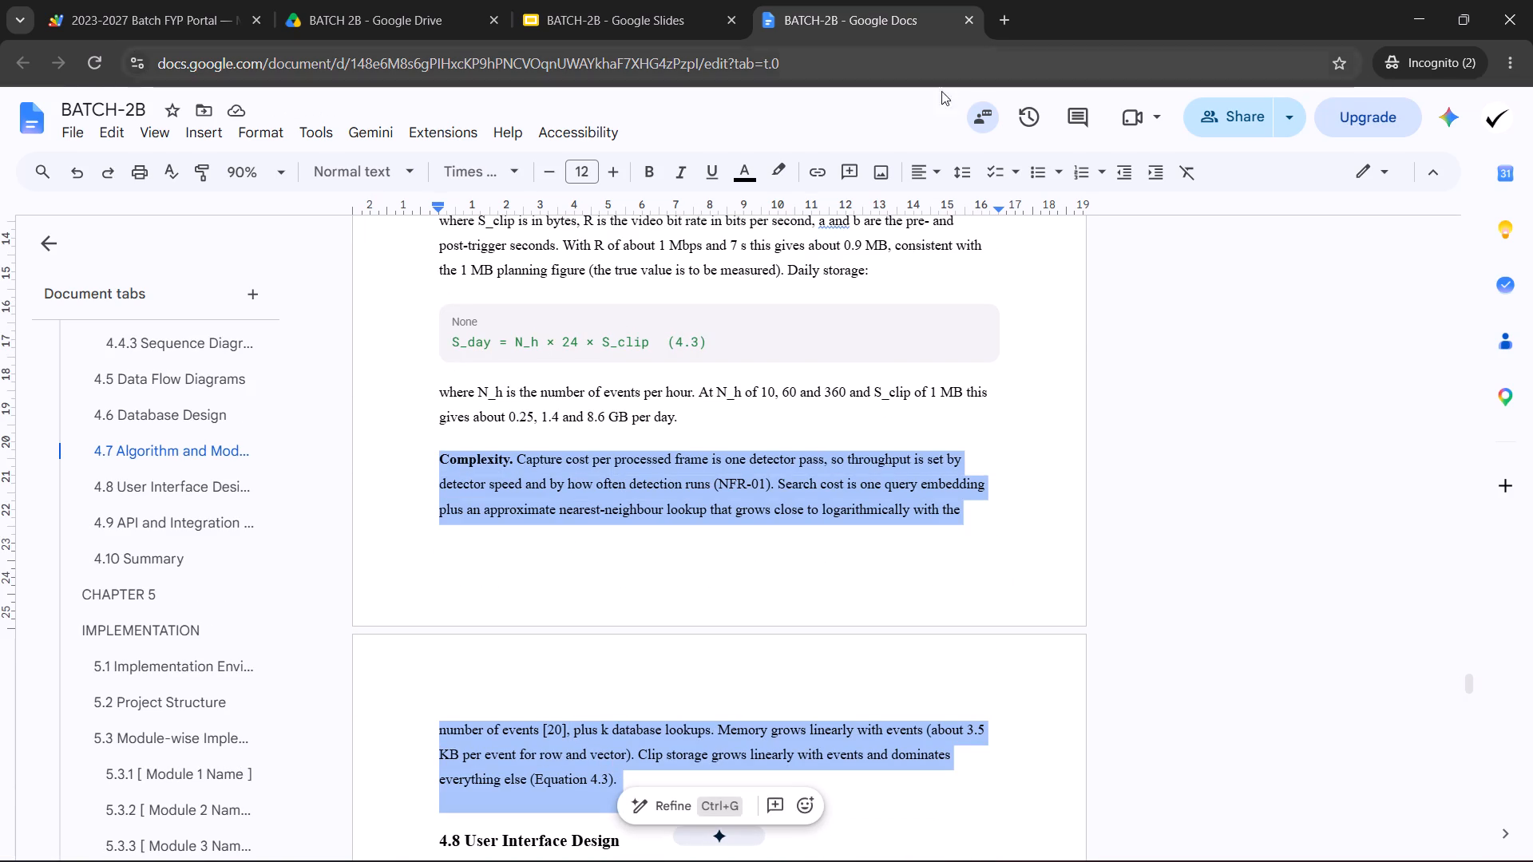
left_click(932, 168)
left_click(1003, 208)
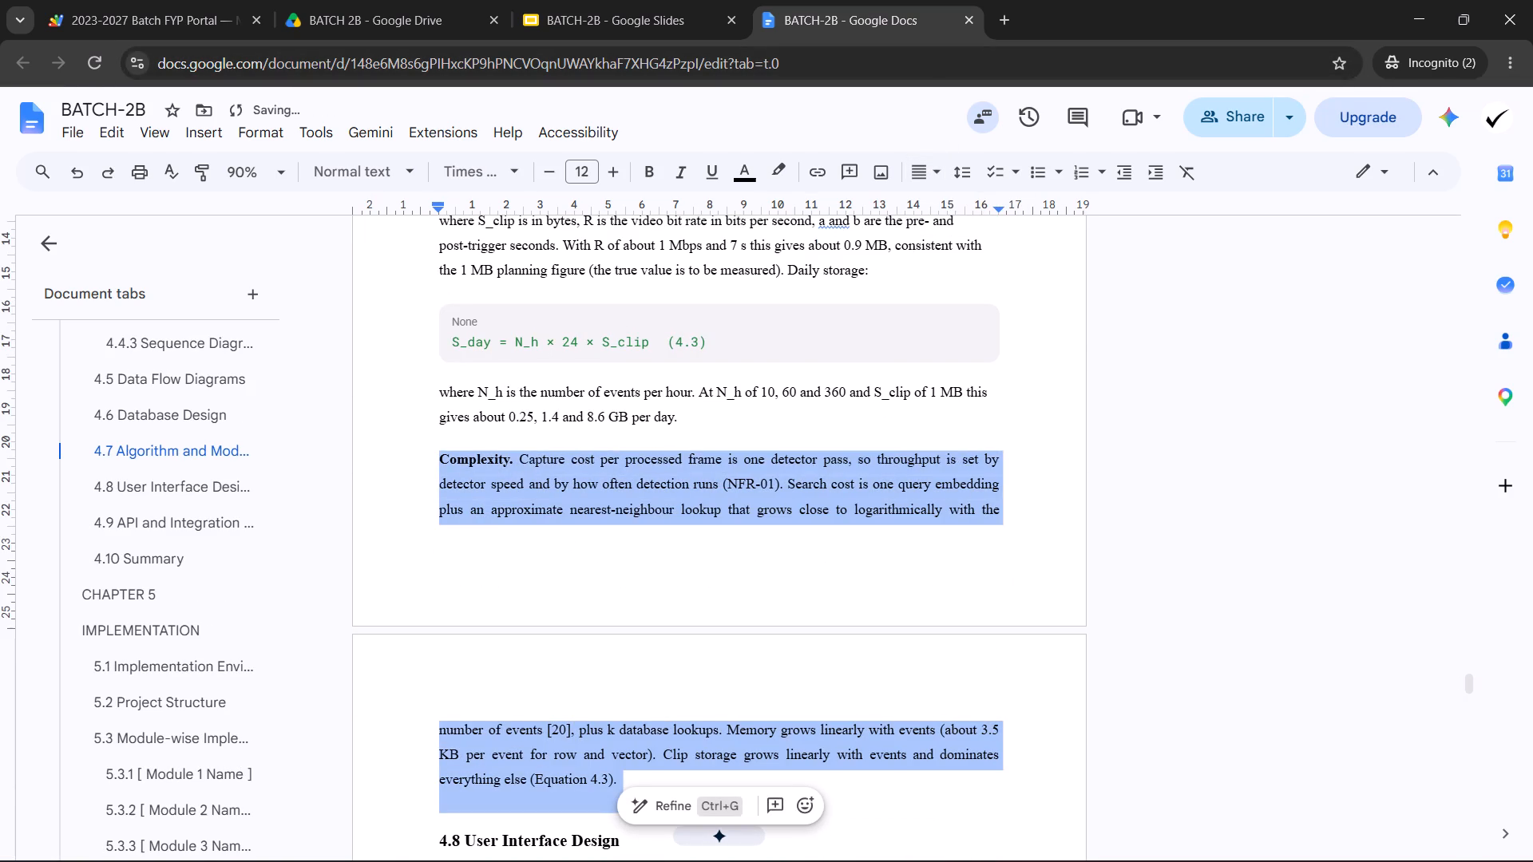
Justify the explanatory paragraphs directly beneath equations 4.2 and 4.3 in section 4.7.
scroll(632, 496, "up", 3)
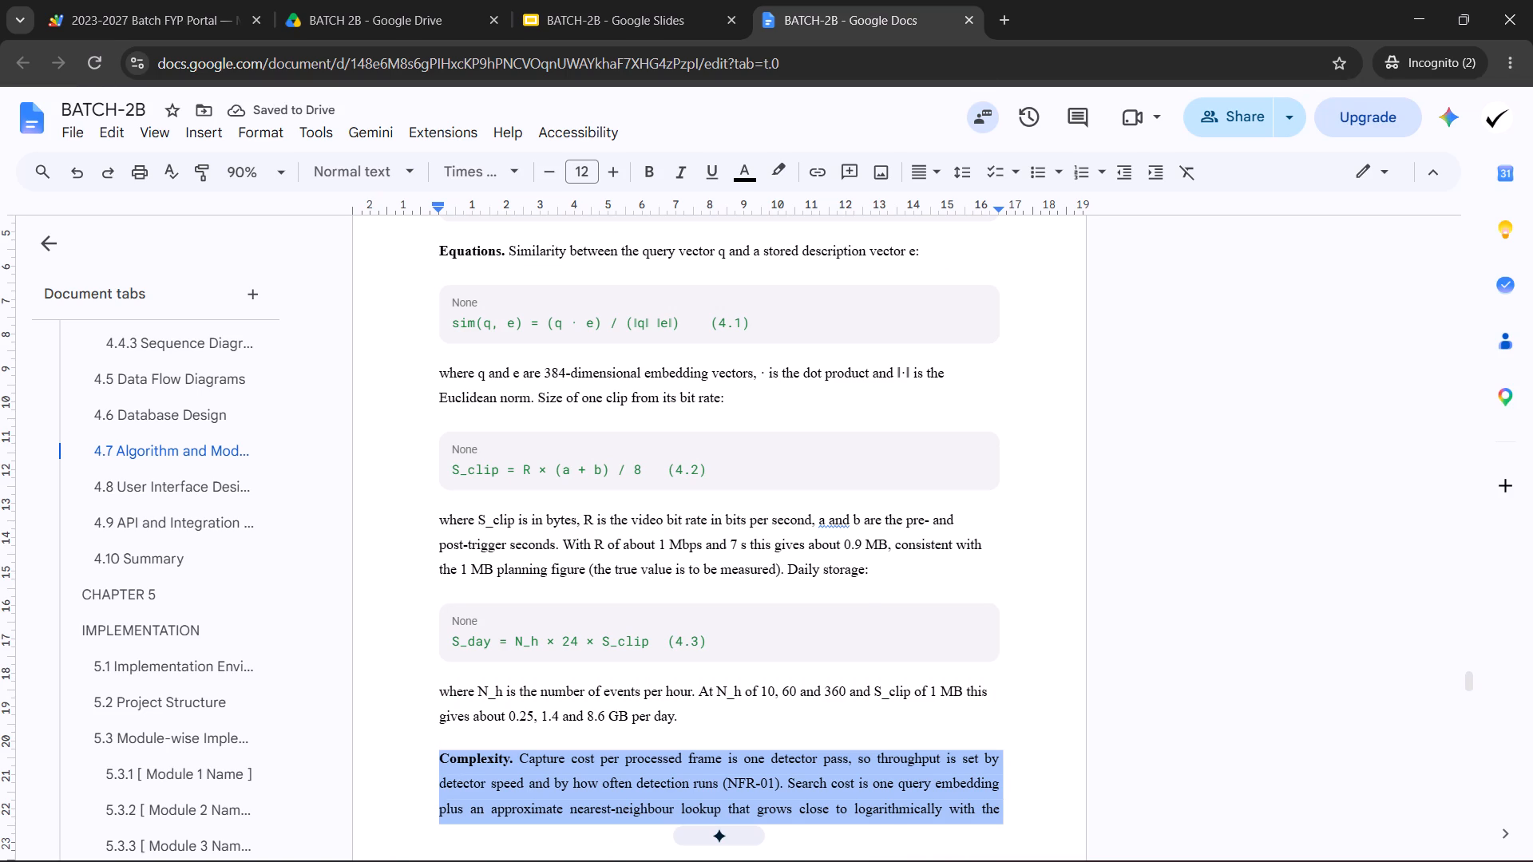
left_click_drag(874, 572, 458, 526)
left_click(933, 174)
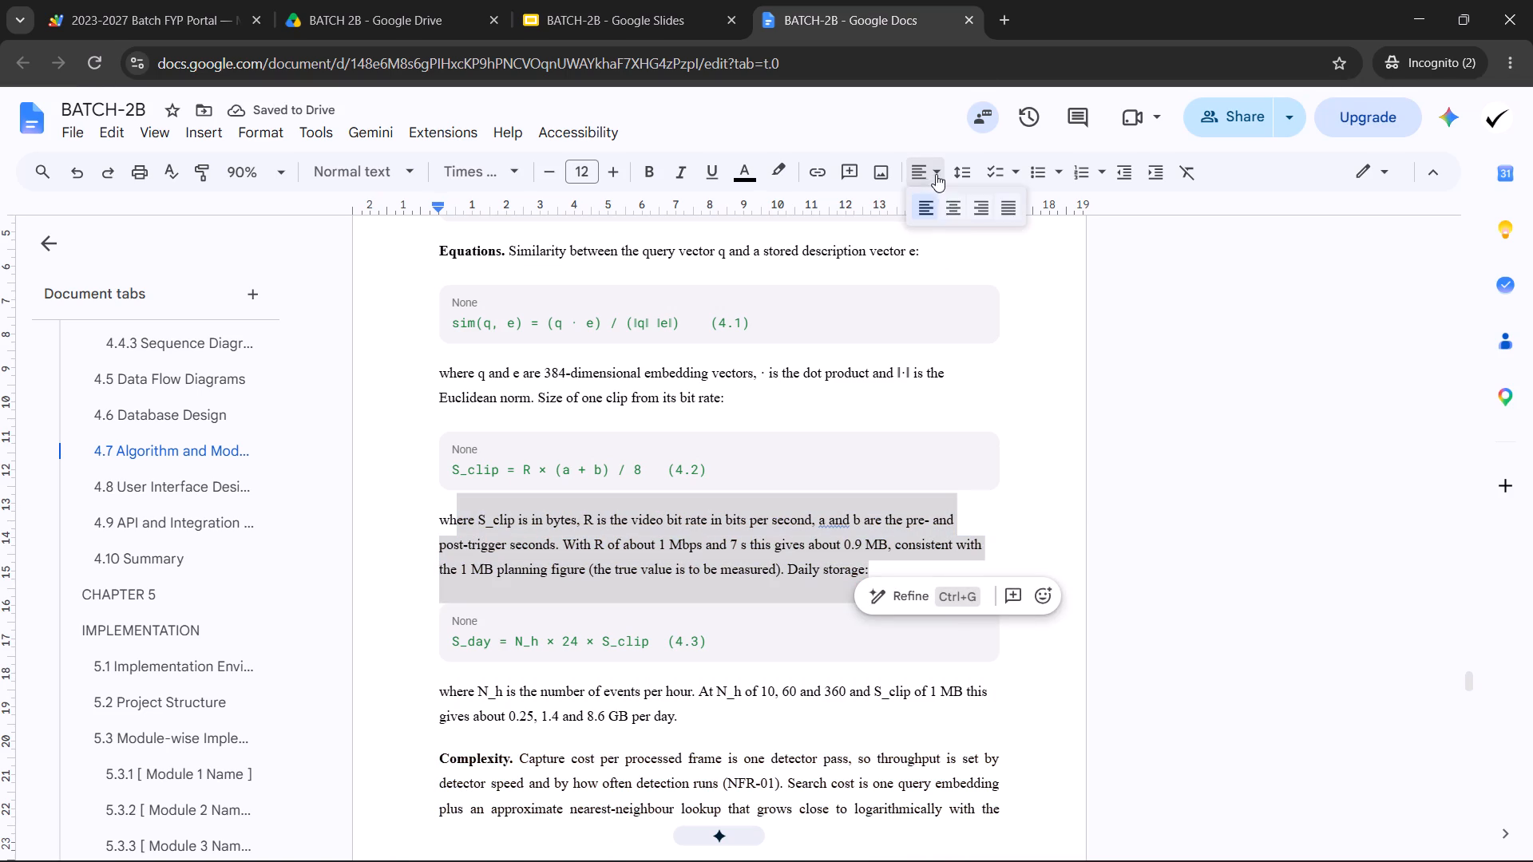
left_click(1002, 207)
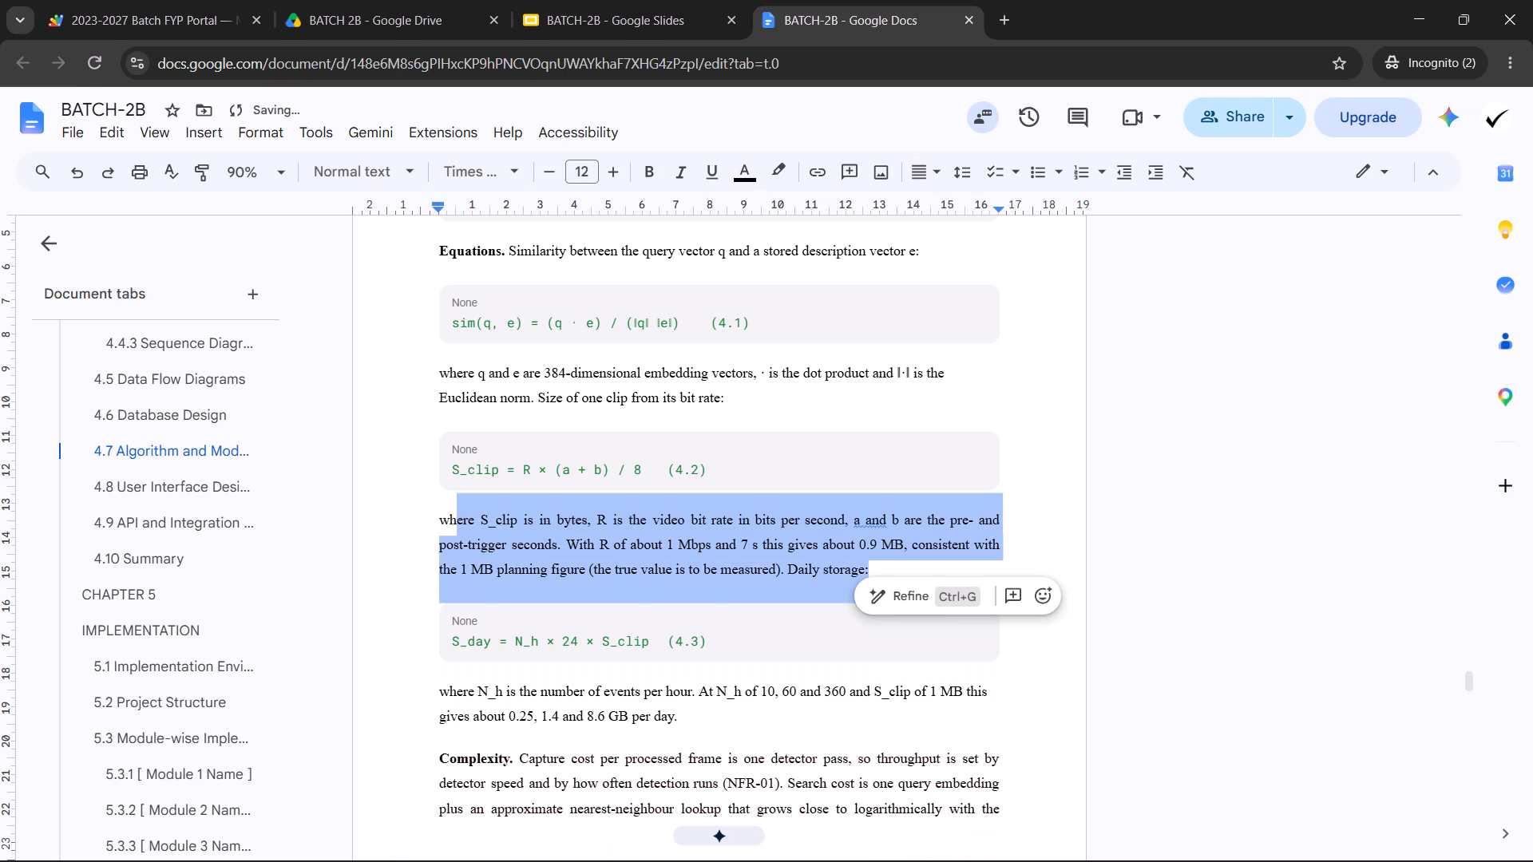
left_click_drag(711, 734, 564, 700)
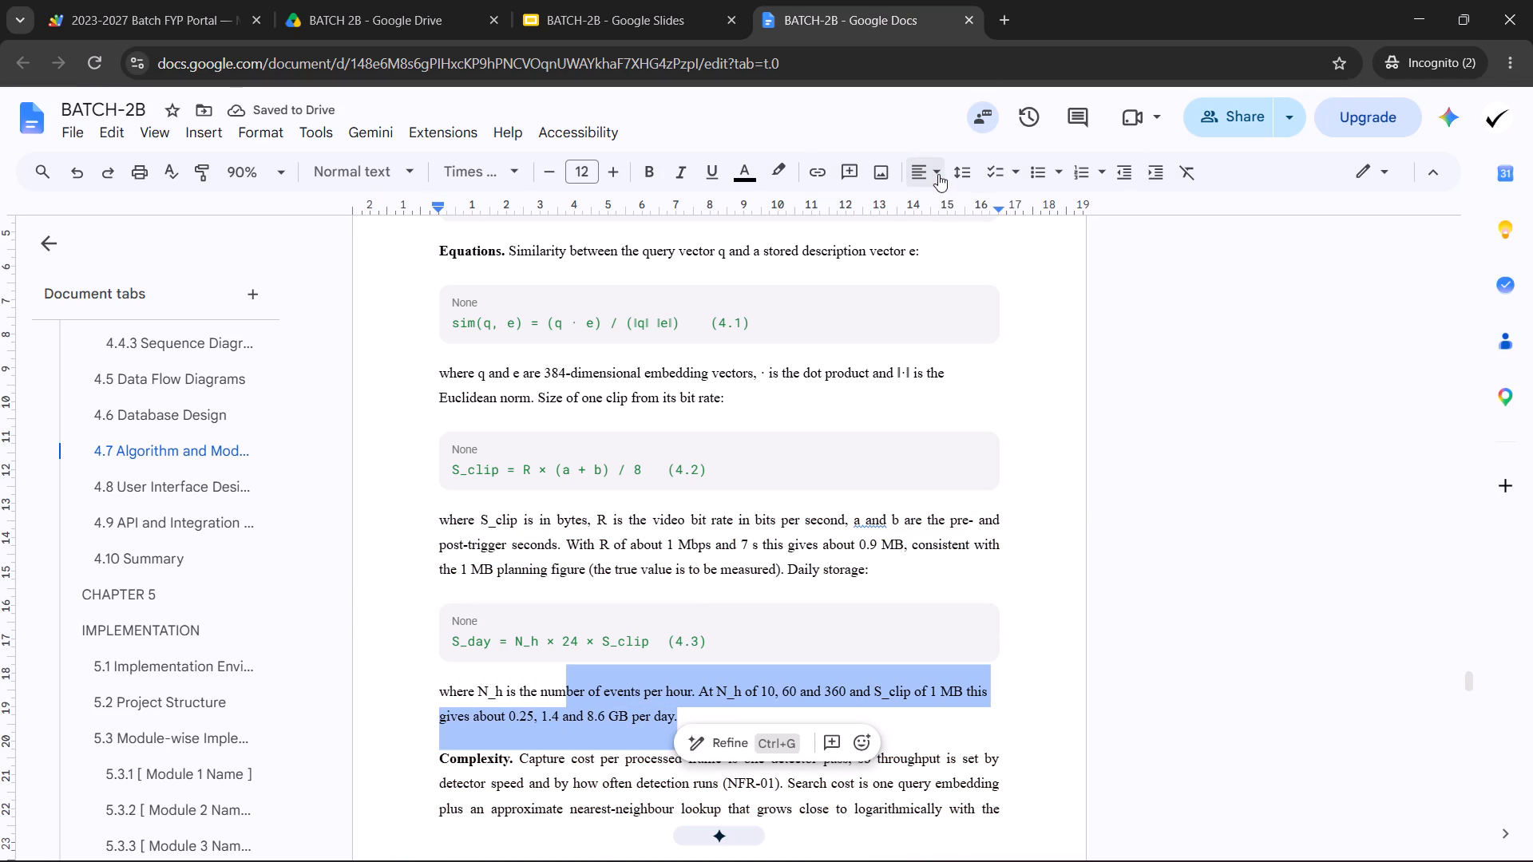
left_click(938, 174)
left_click(997, 201)
Justify the explanatory paragraph beneath equation 4.1 and the "Equations." line above that equation.
scroll(666, 425, "up", 2)
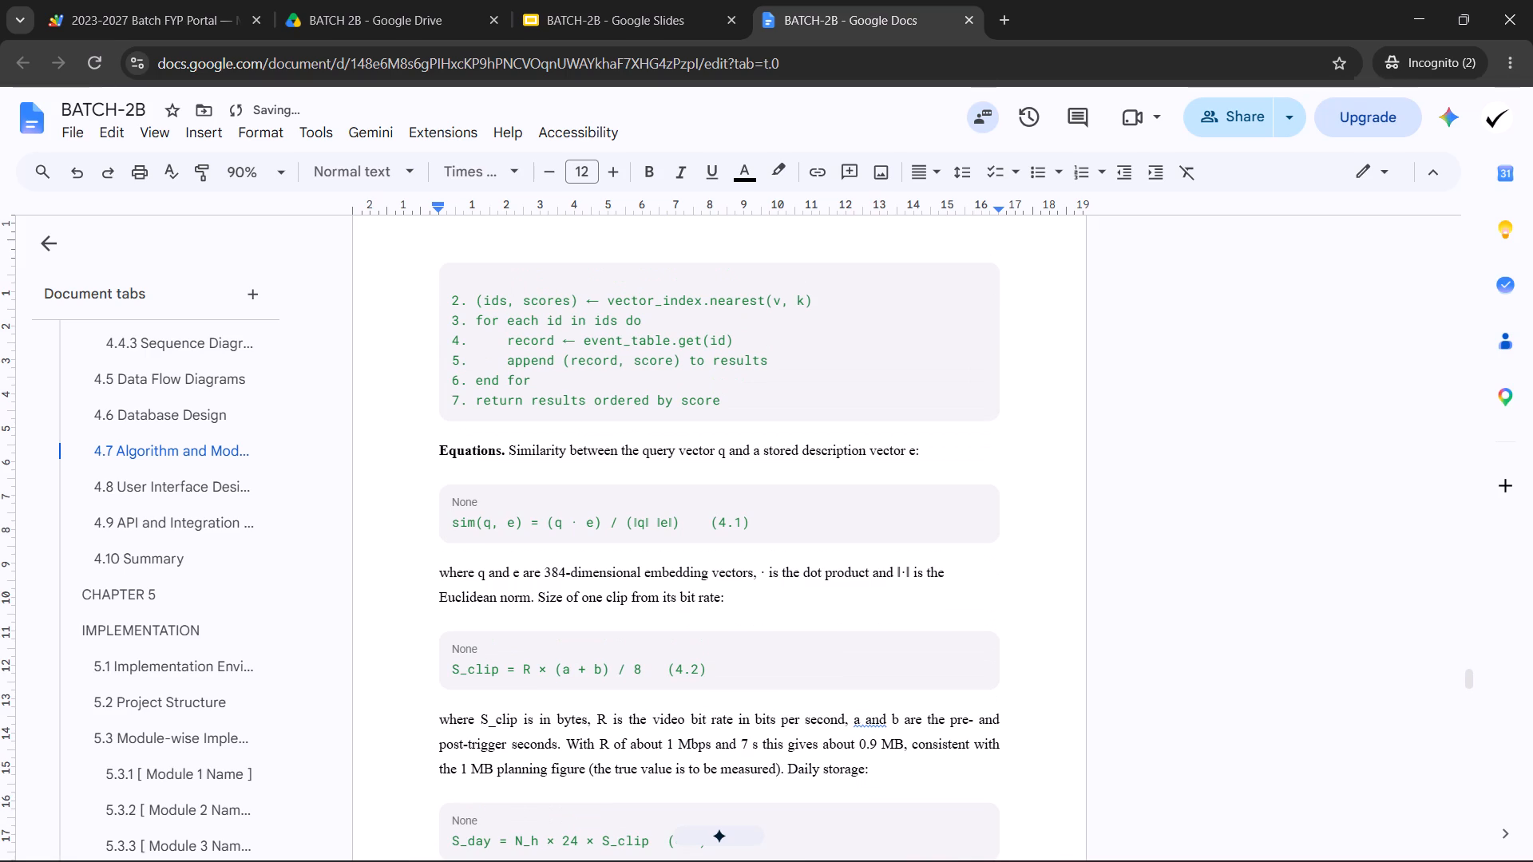
left_click_drag(710, 597, 556, 562)
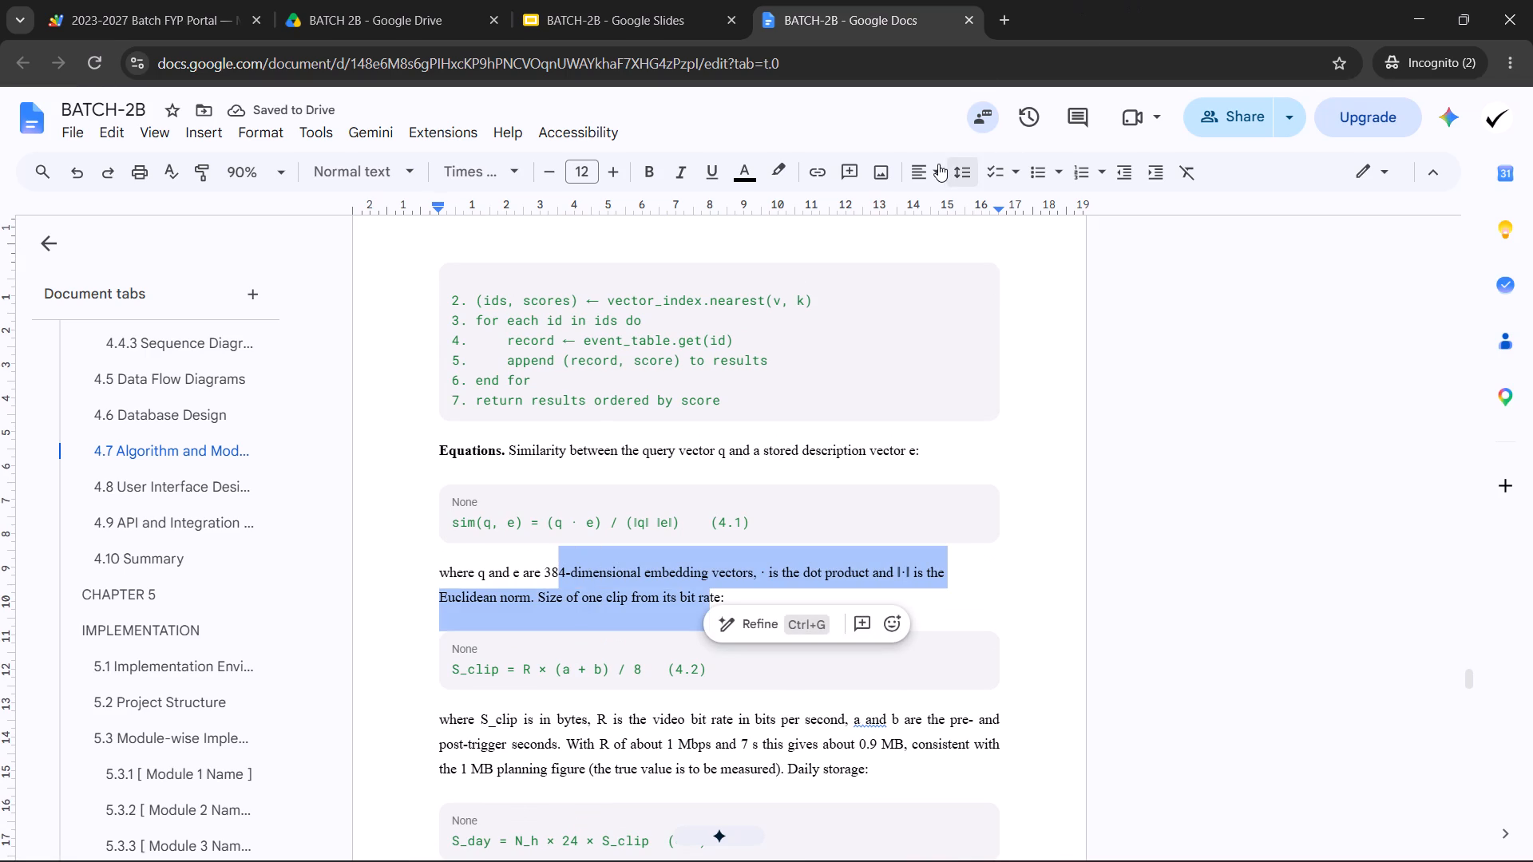
left_click(938, 164)
left_click(1010, 208)
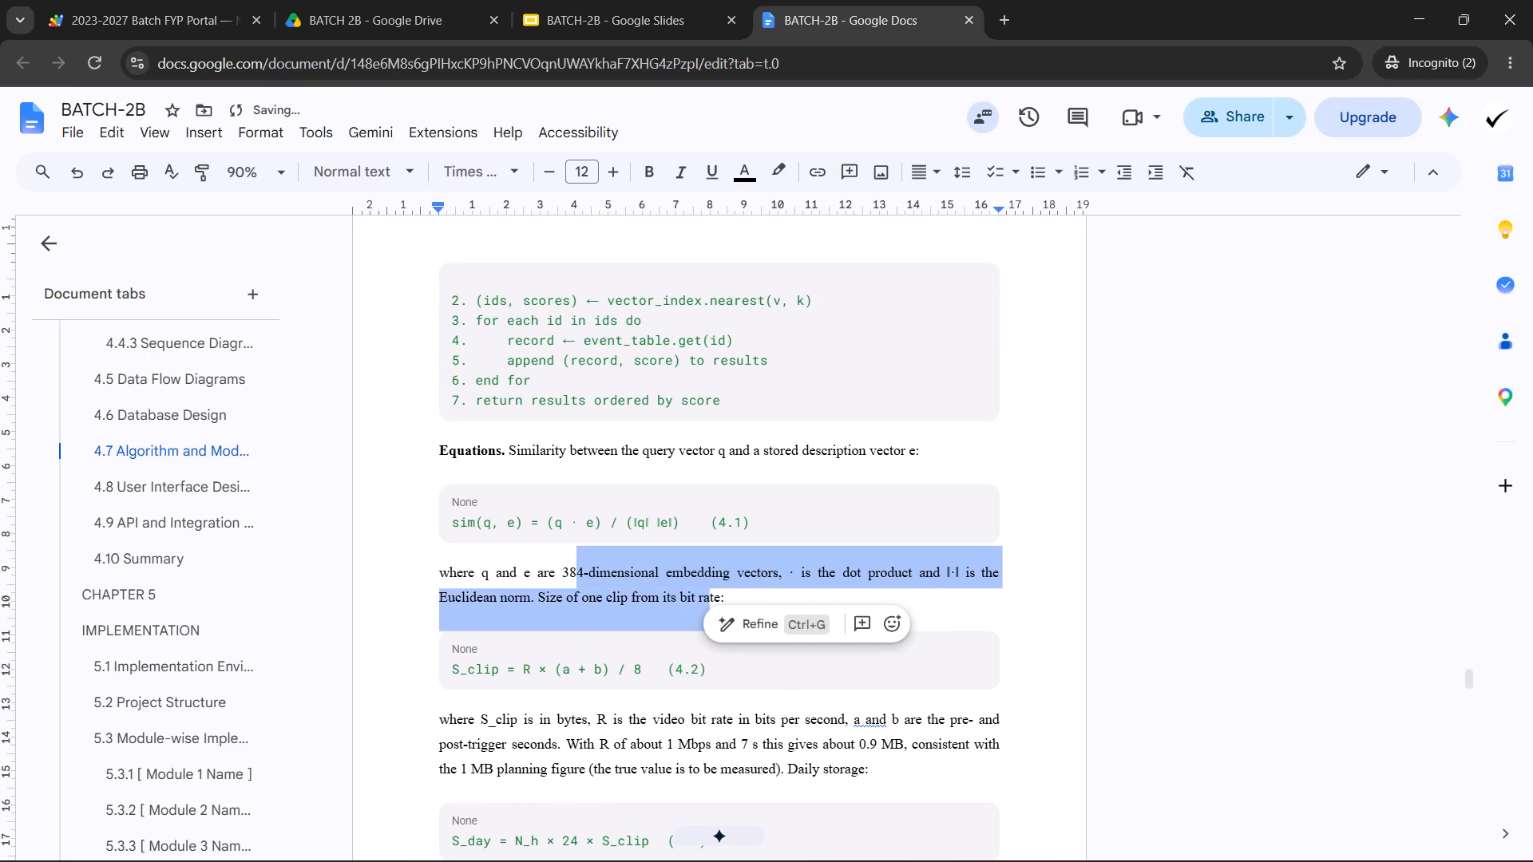
left_click(794, 451)
double_click(782, 445)
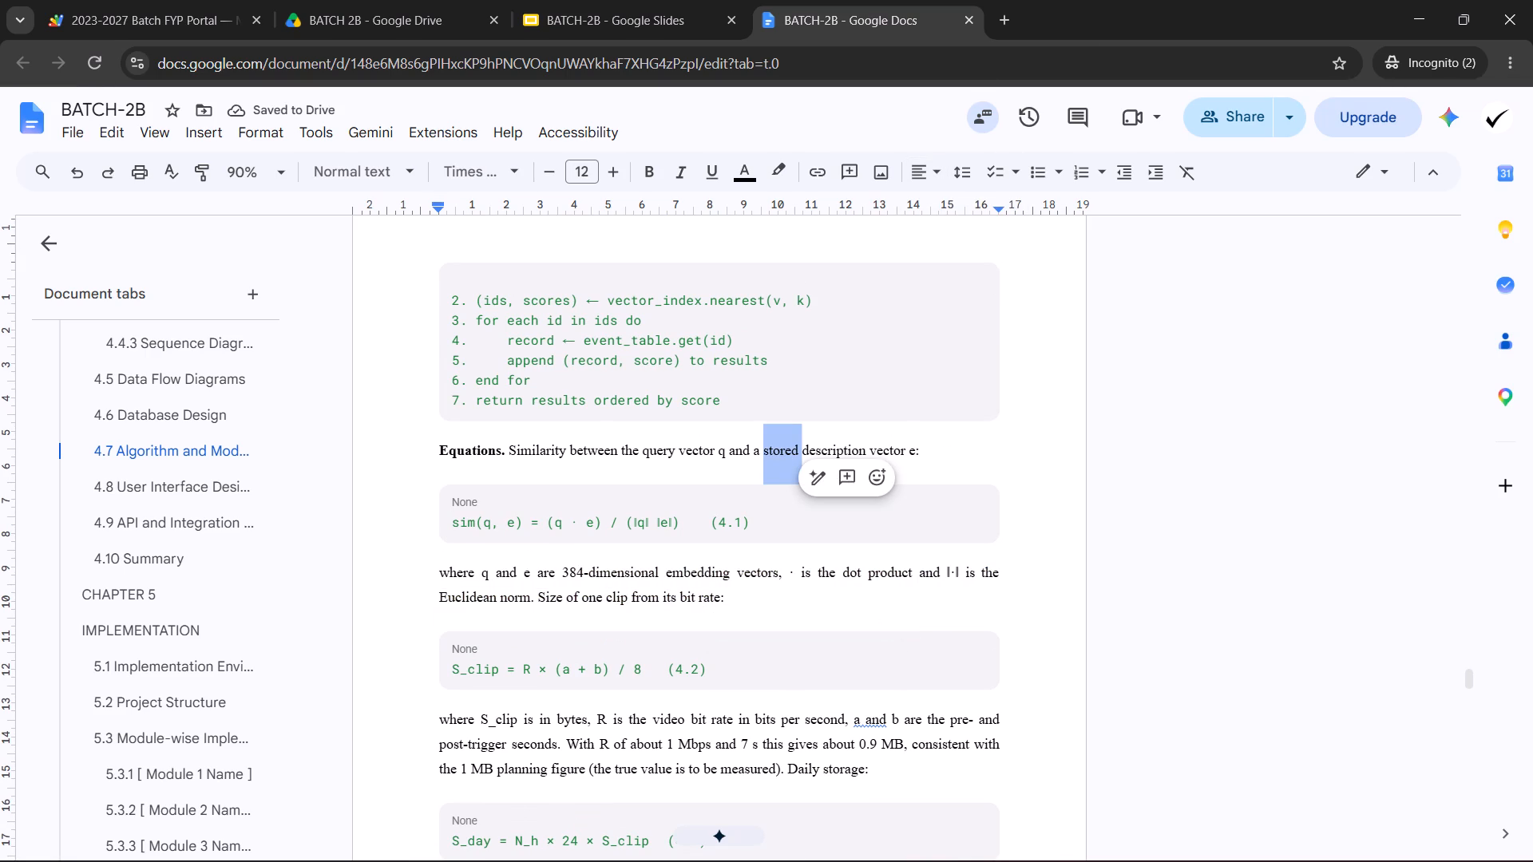
triple_click(759, 456)
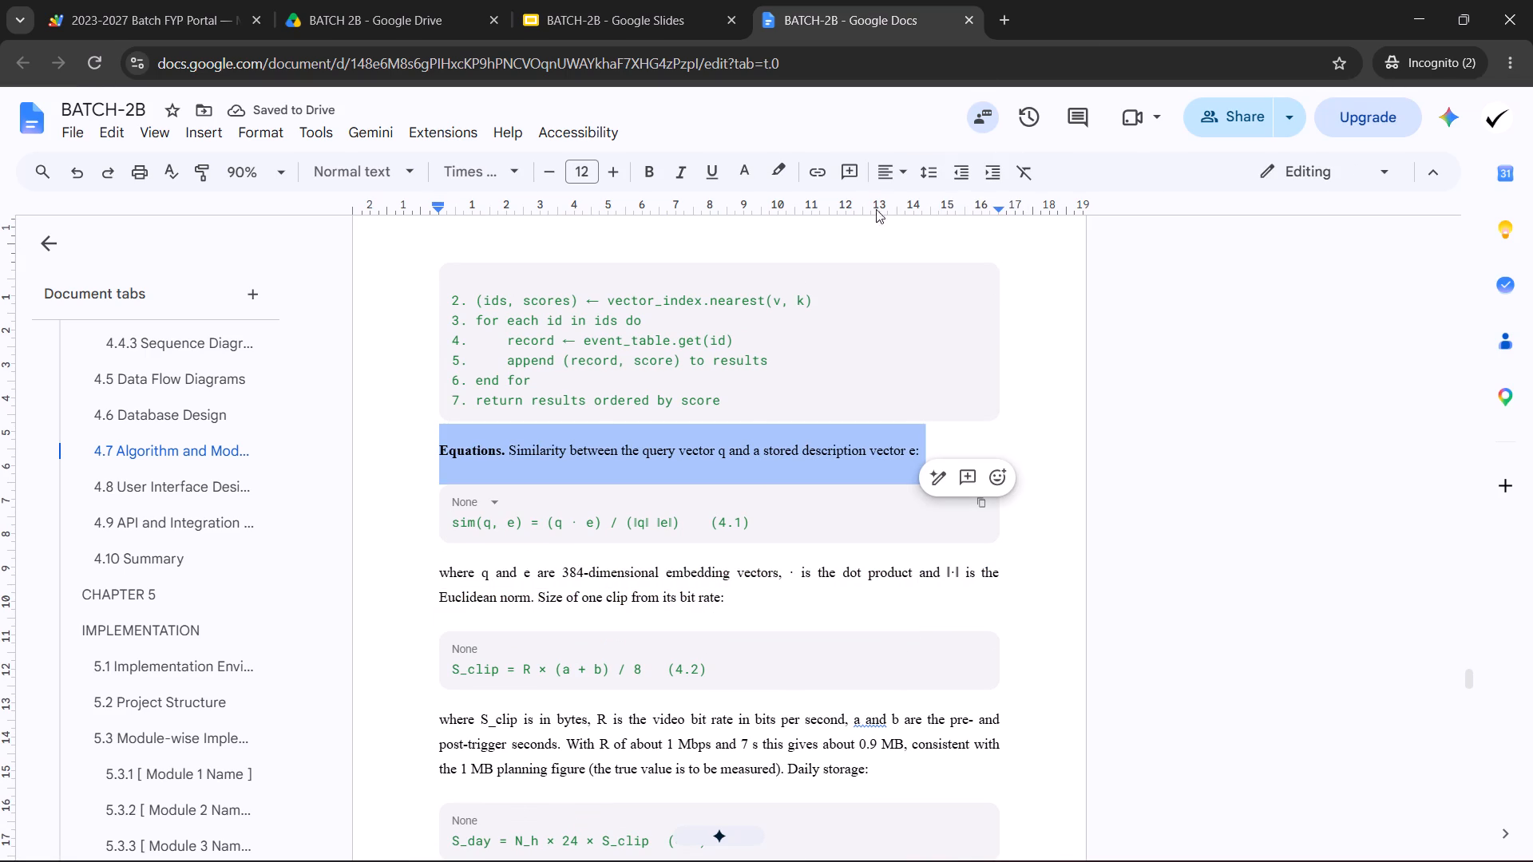
left_click(892, 170)
left_click(972, 204)
Justify the "Steps 9 to 13 must not block frame reading" paragraph between Algorithm 4.1's code block and the Algorithm 4.2 heading.
scroll(561, 541, "up", 2)
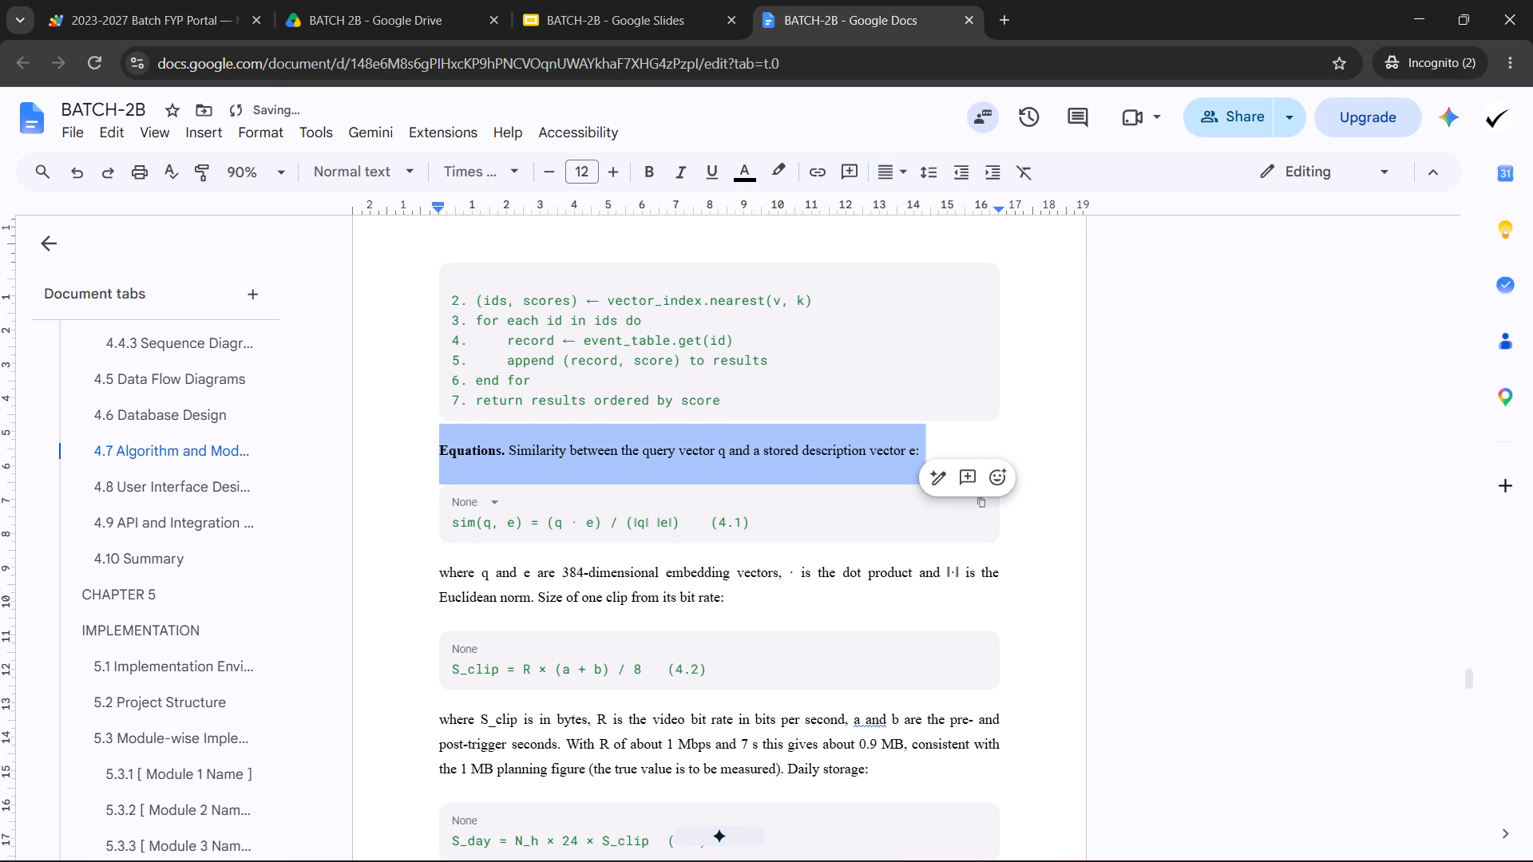
scroll(561, 541, "up", 5)
left_click_drag(778, 607, 680, 571)
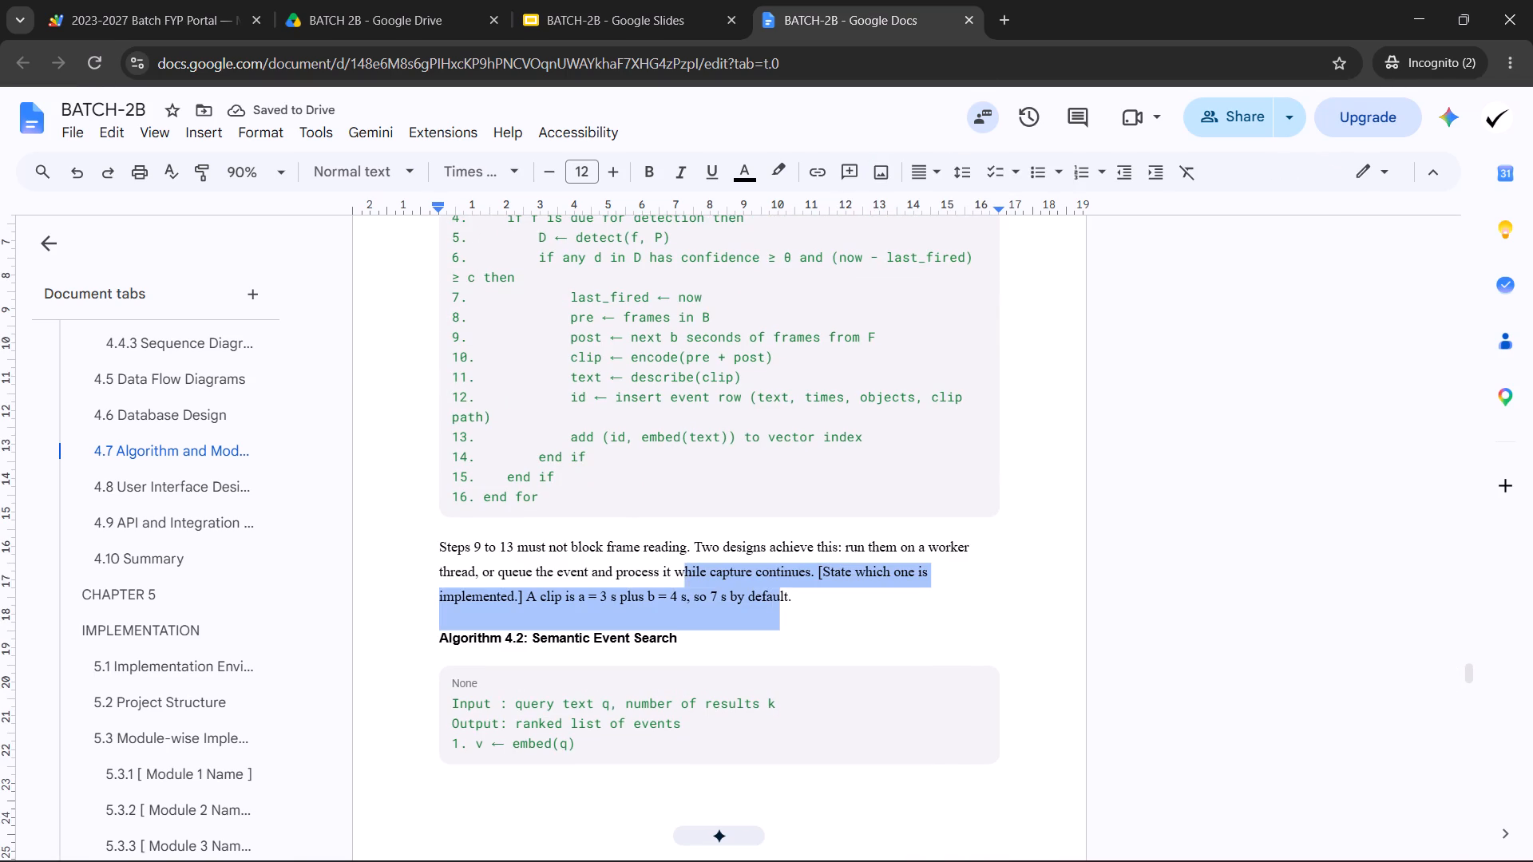
left_click_drag(680, 571, 629, 550)
left_click(930, 174)
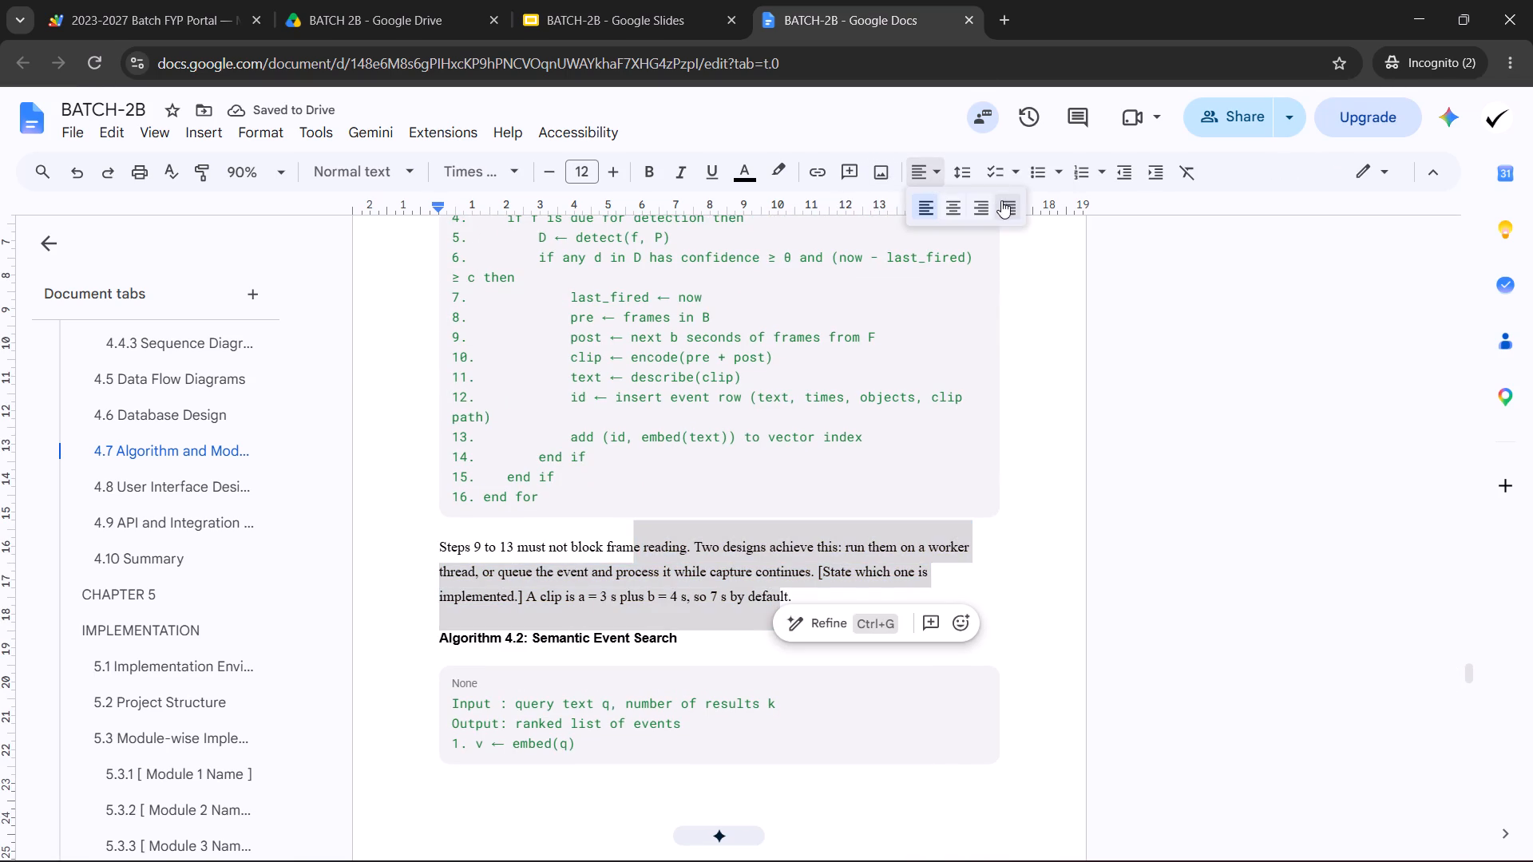
left_click(1001, 200)
Justify the "ChromaDB item" paragraph that ends section 4.6 and the introductory paragraph under the 4.7 Algorithm and Model Design heading.
scroll(497, 528, "up", 8)
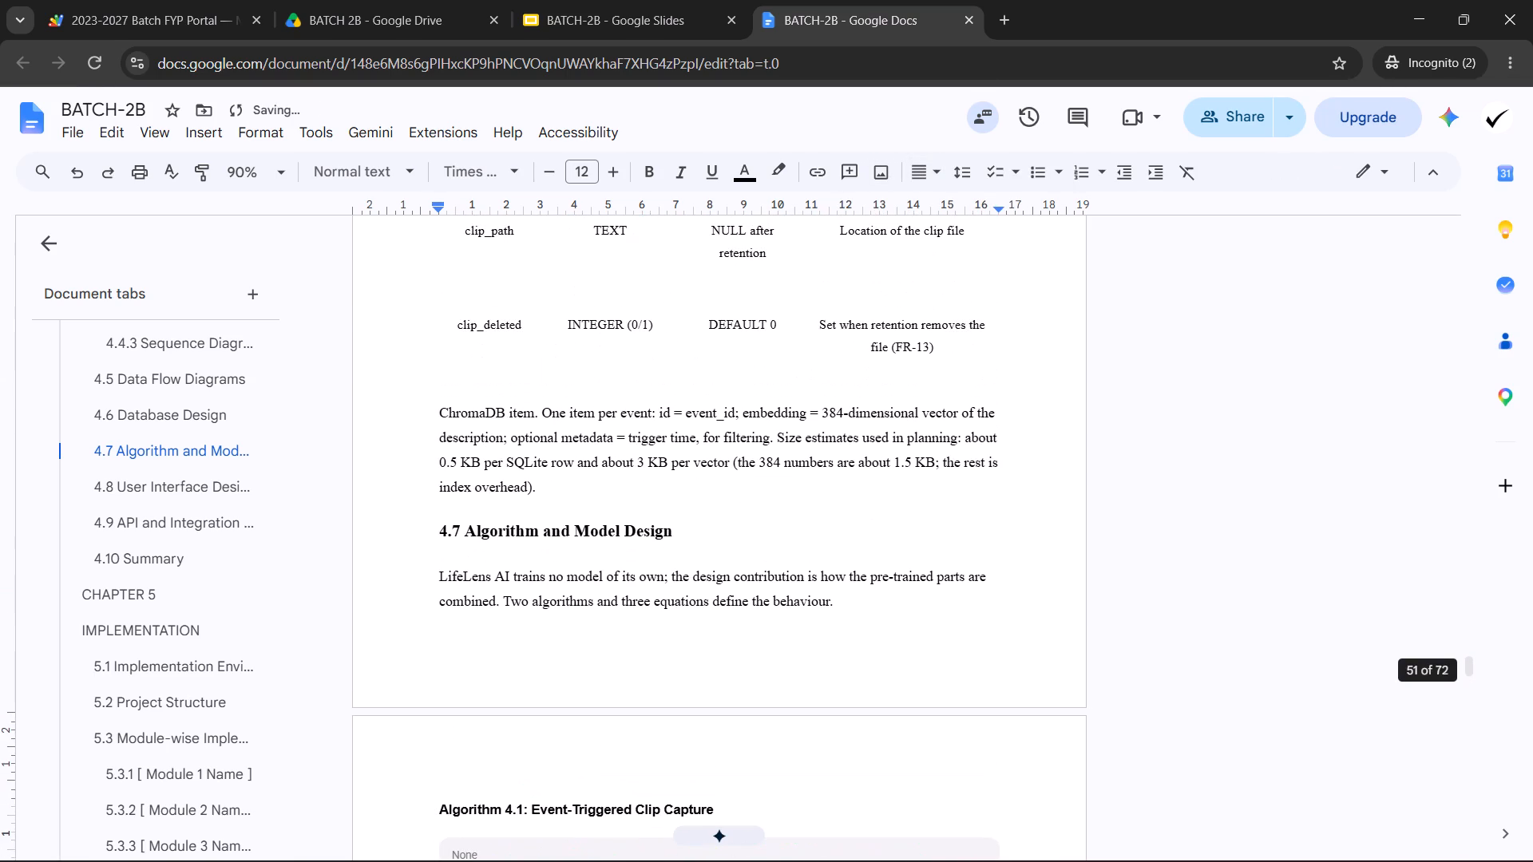
left_click_drag(682, 478, 587, 413)
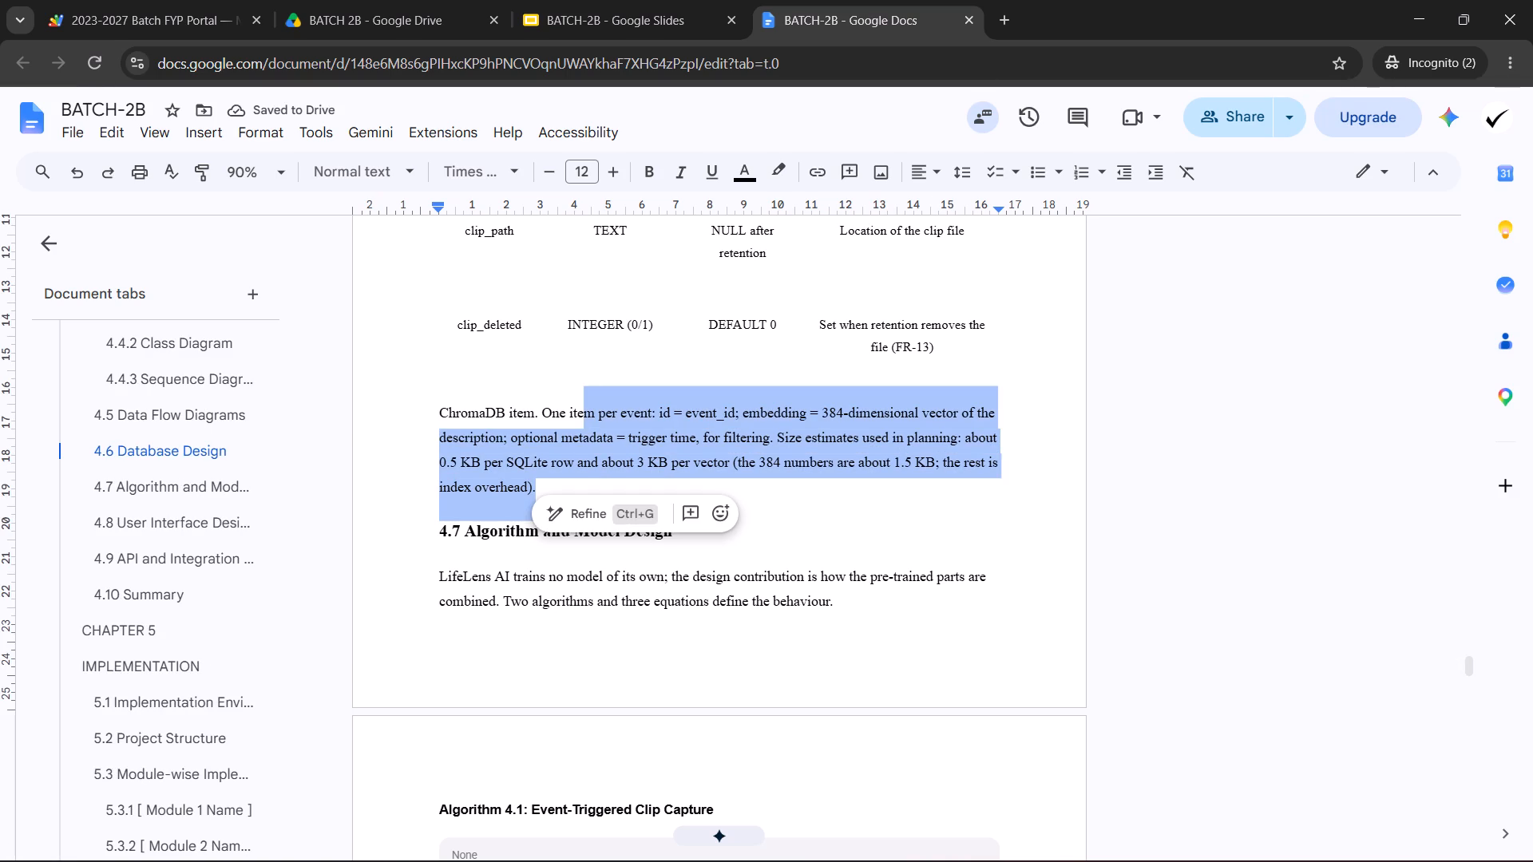
left_click(920, 169)
left_click(1004, 211)
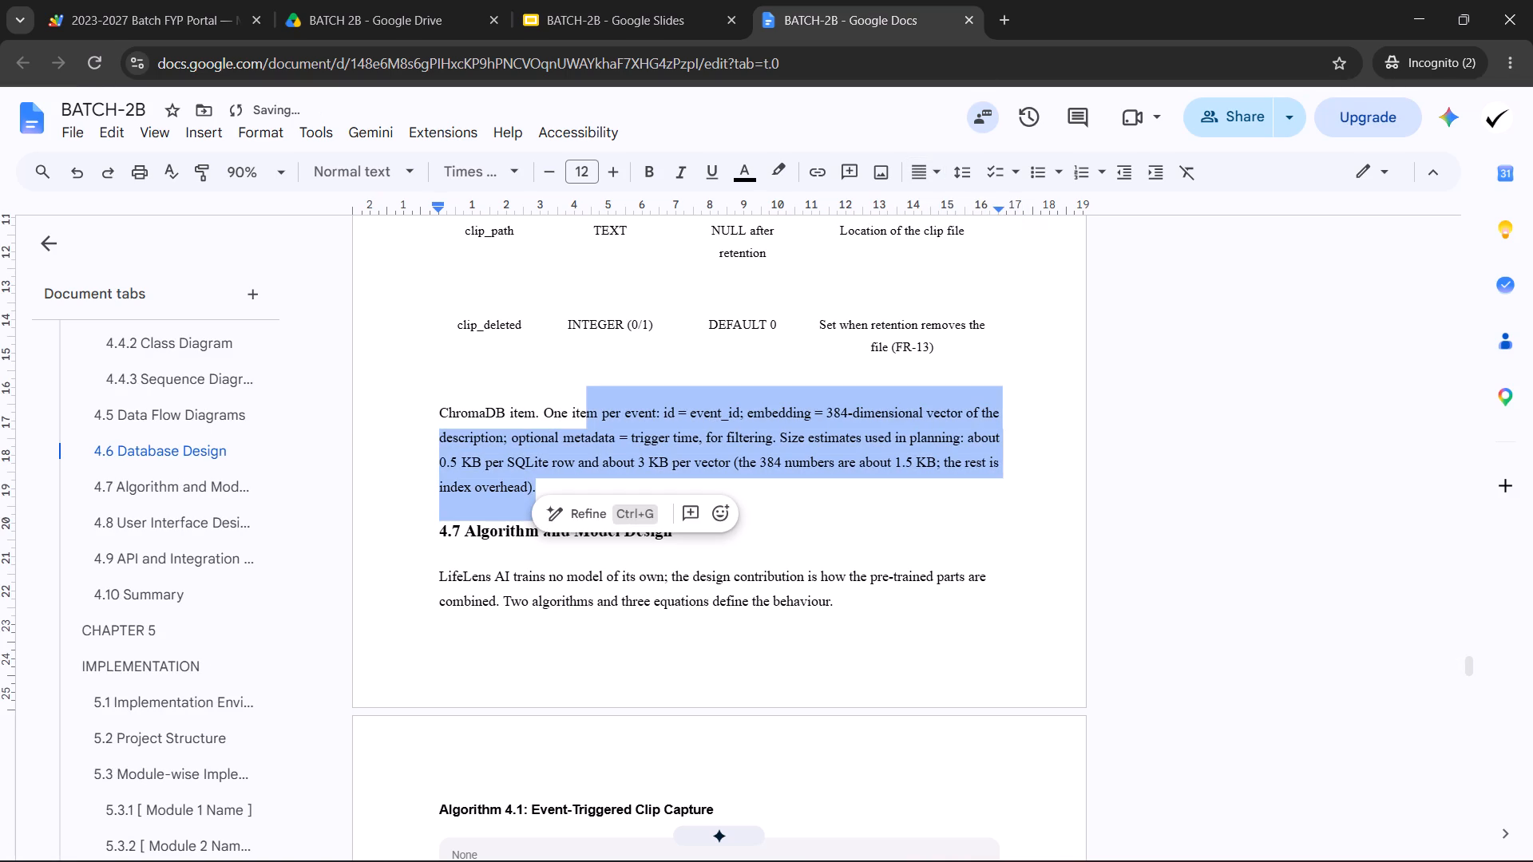
left_click_drag(836, 611, 722, 587)
left_click(920, 175)
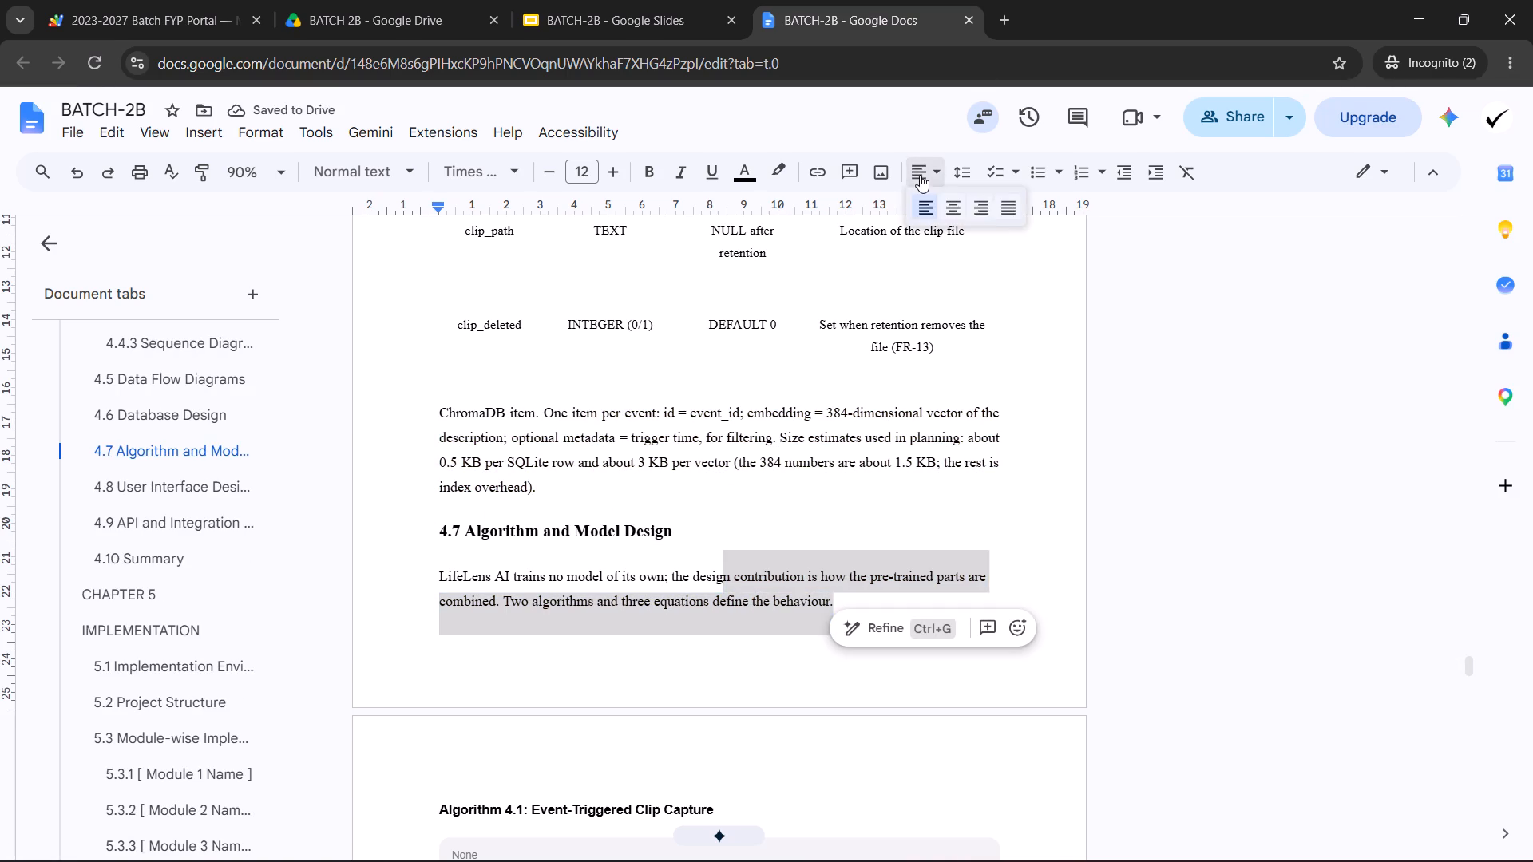
left_click(1008, 201)
Look back from section 4.6 to section 4.4 and check the formatting of the two paragraphs beneath the Figure 4.2 heading.
scroll(631, 595, "up", 7)
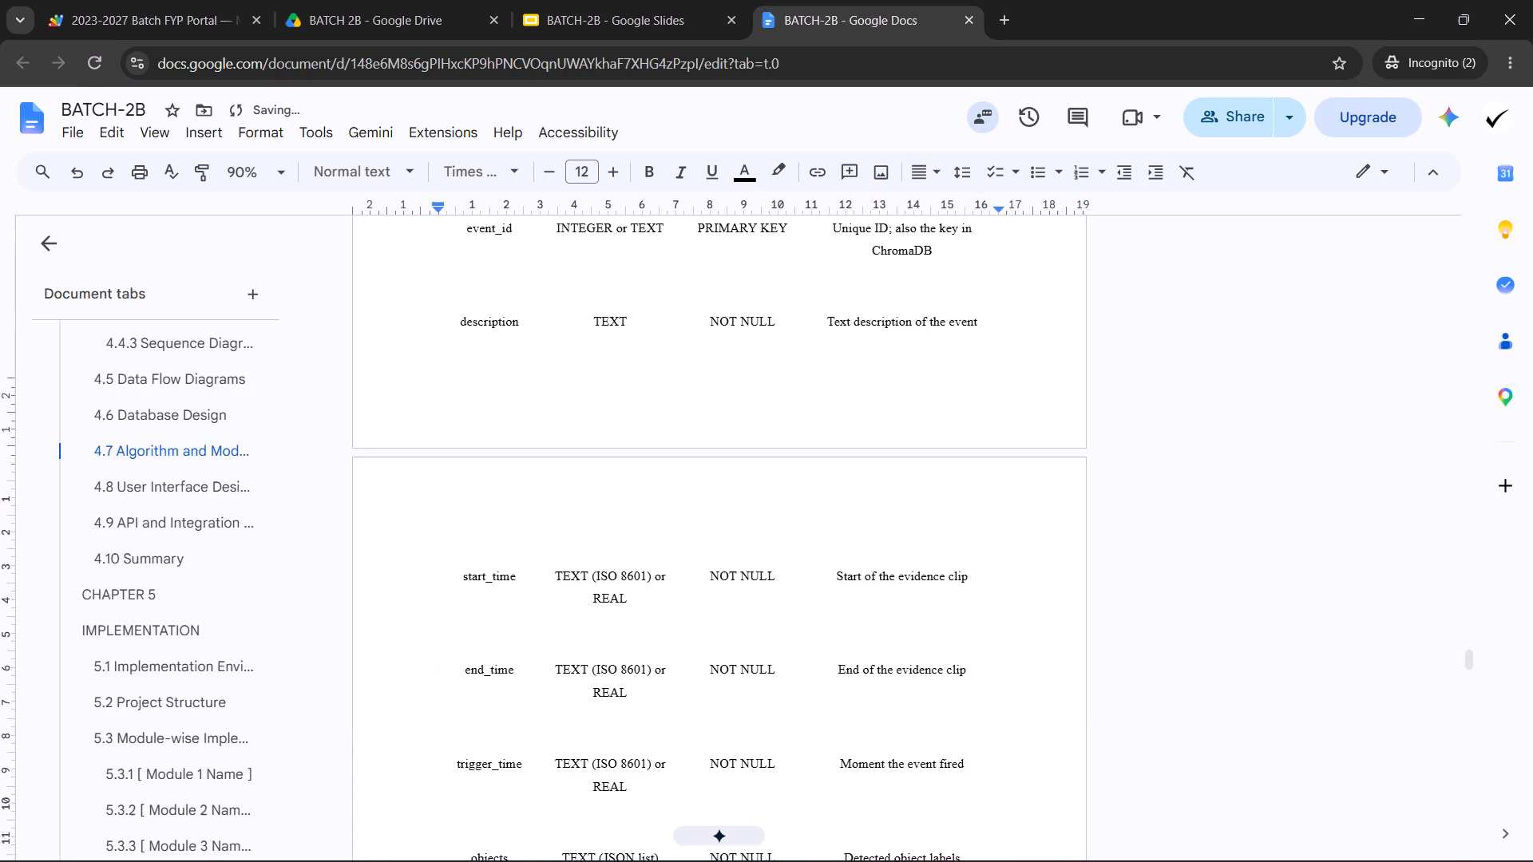
scroll(626, 619, "up", 18)
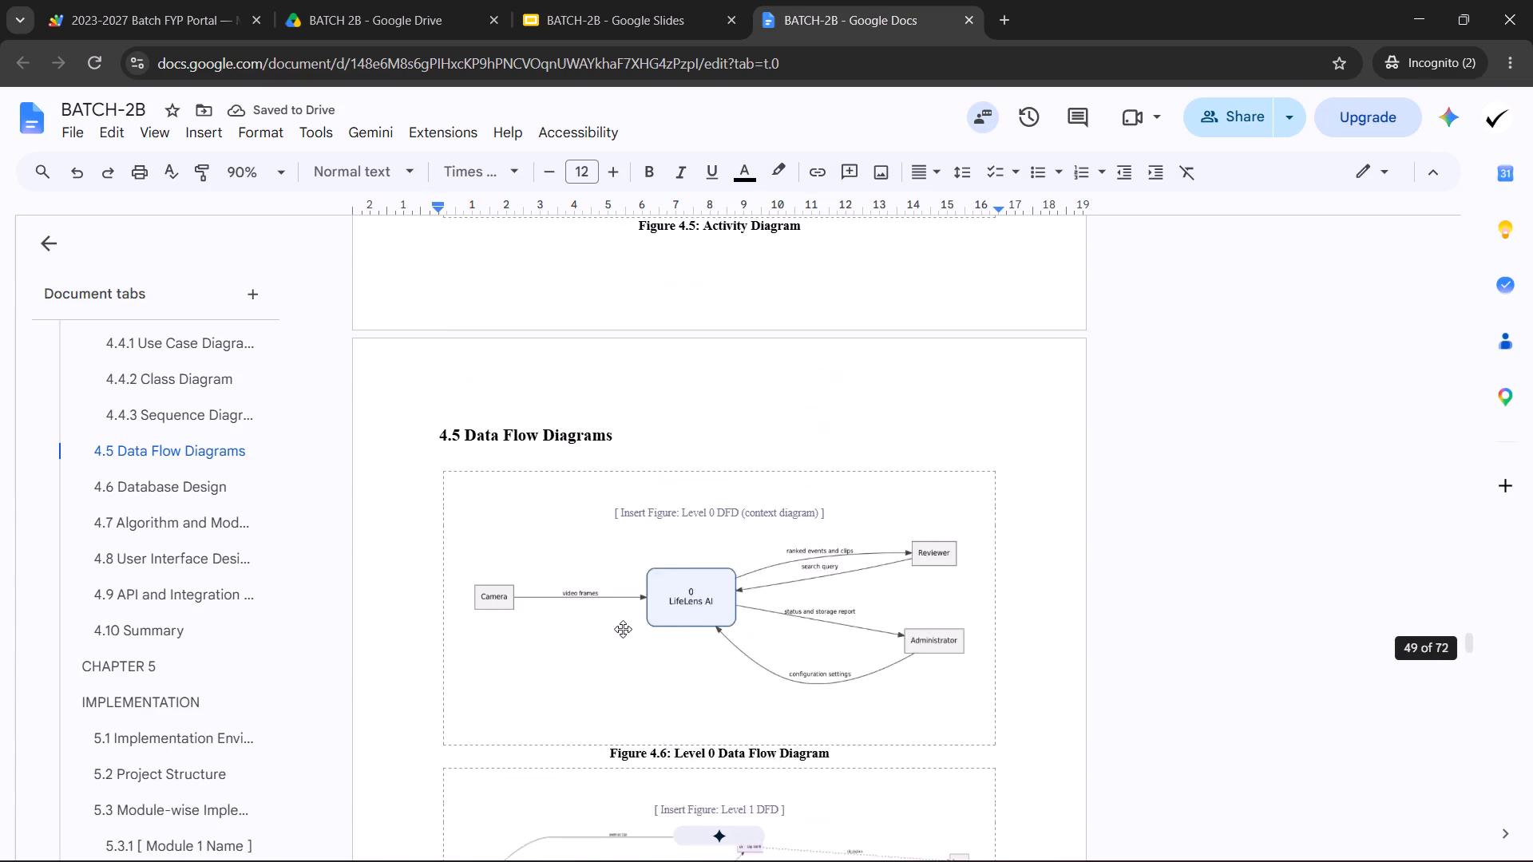
scroll(623, 629, "up", 18)
scroll(635, 646, "up", 4)
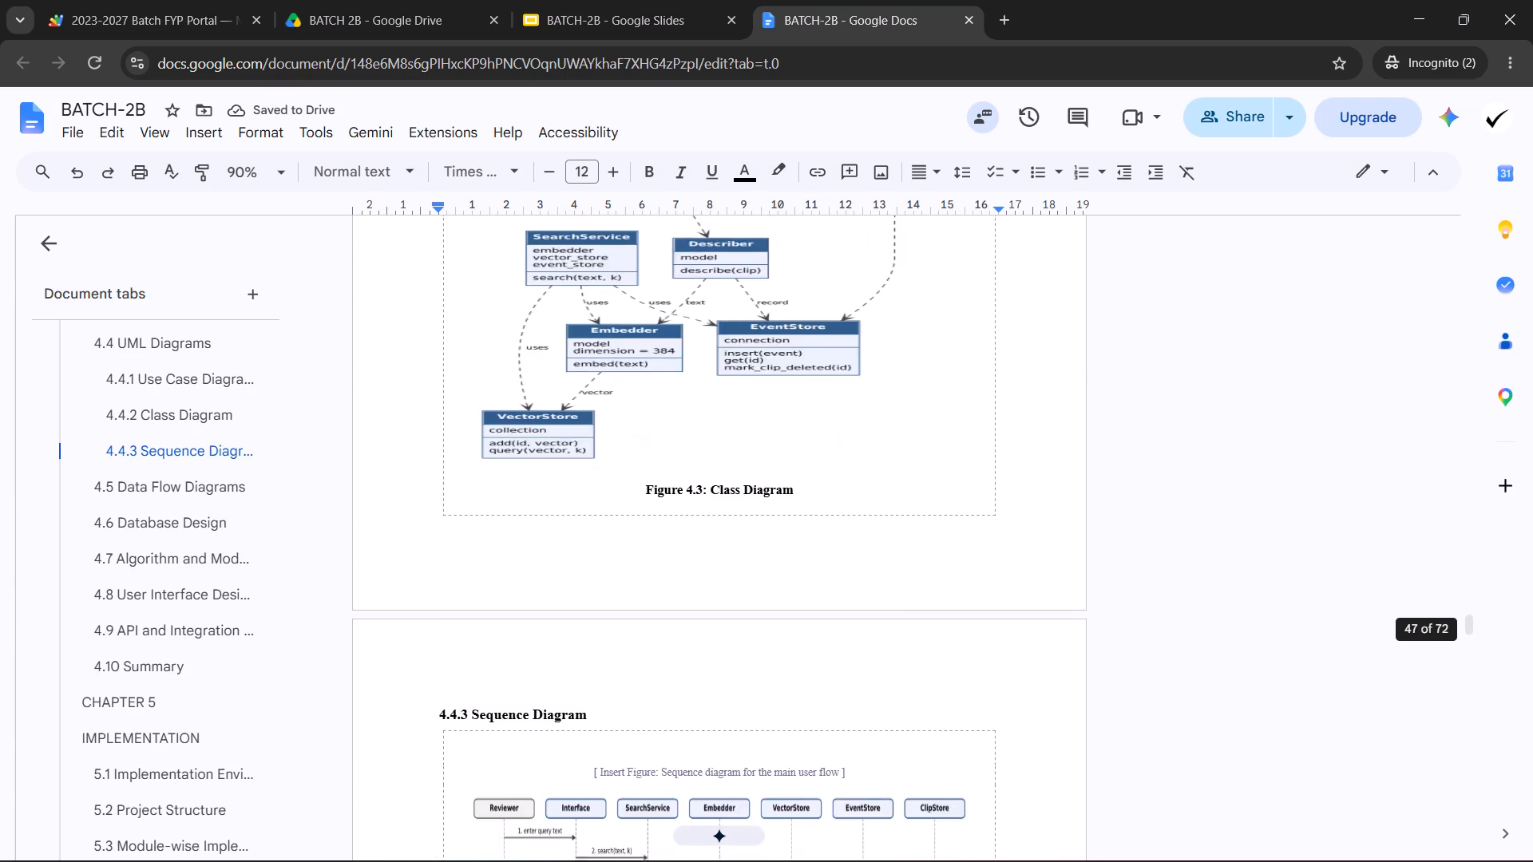
scroll(639, 643, "up", 17)
scroll(649, 658, "up", 5)
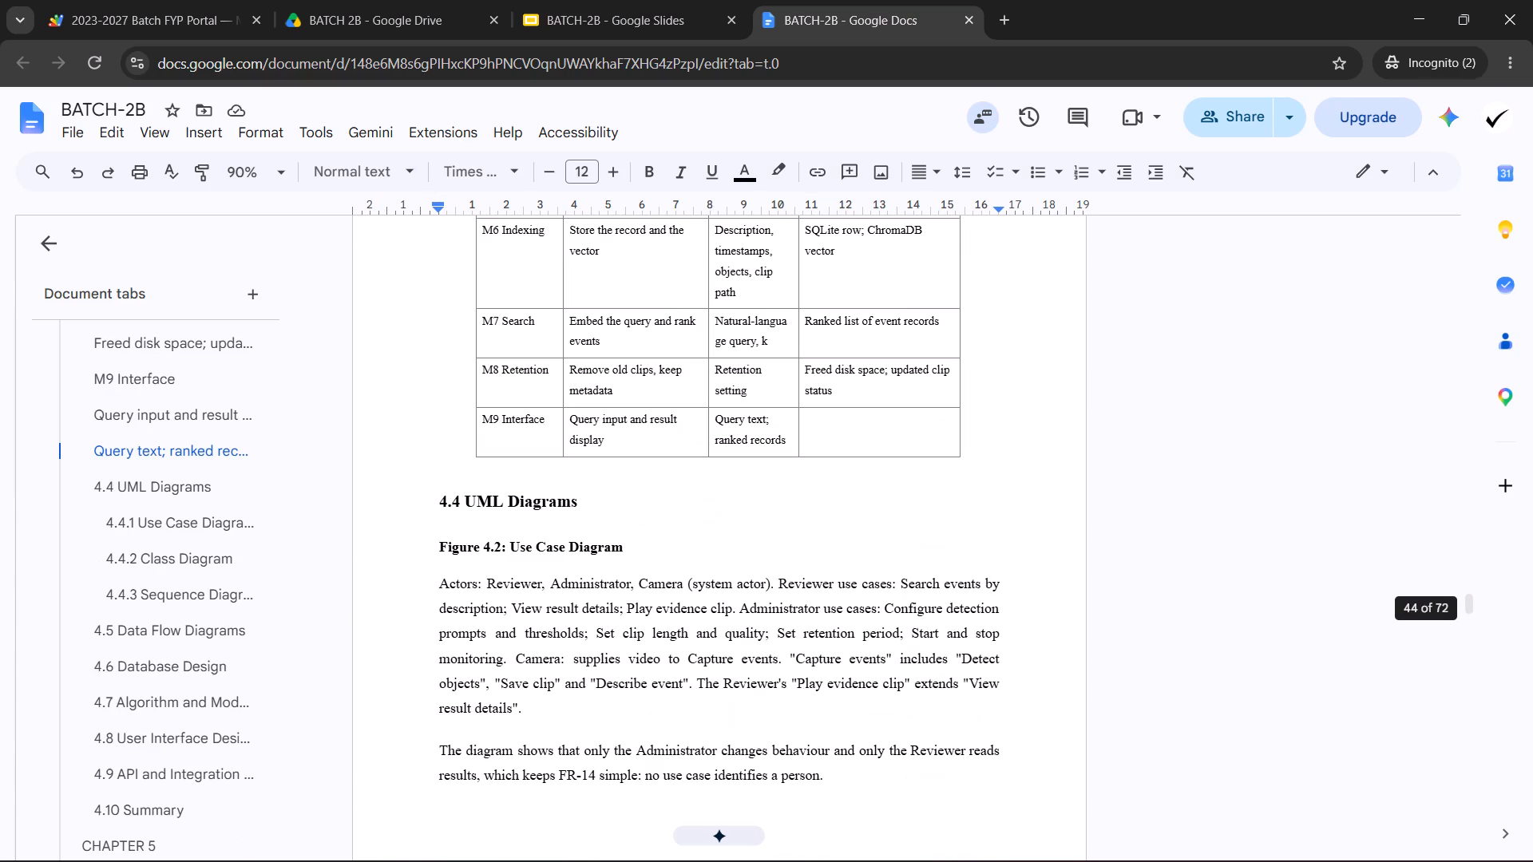
left_click_drag(848, 774, 593, 617)
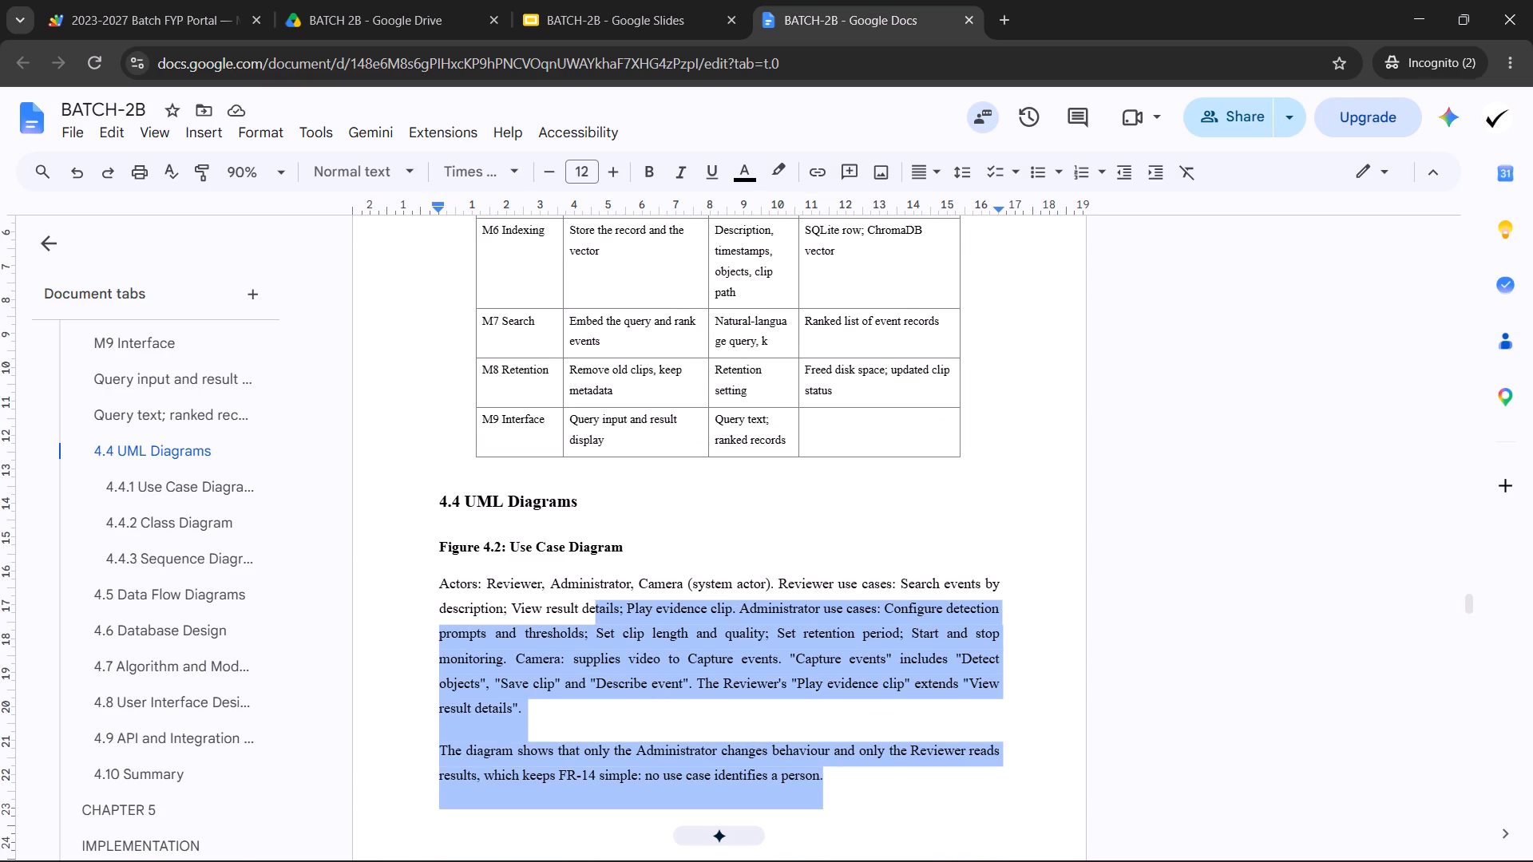
left_click(855, 698)
scroll(846, 716, "up", 6)
scroll(846, 722, "down", 7)
left_click_drag(818, 673, 704, 662)
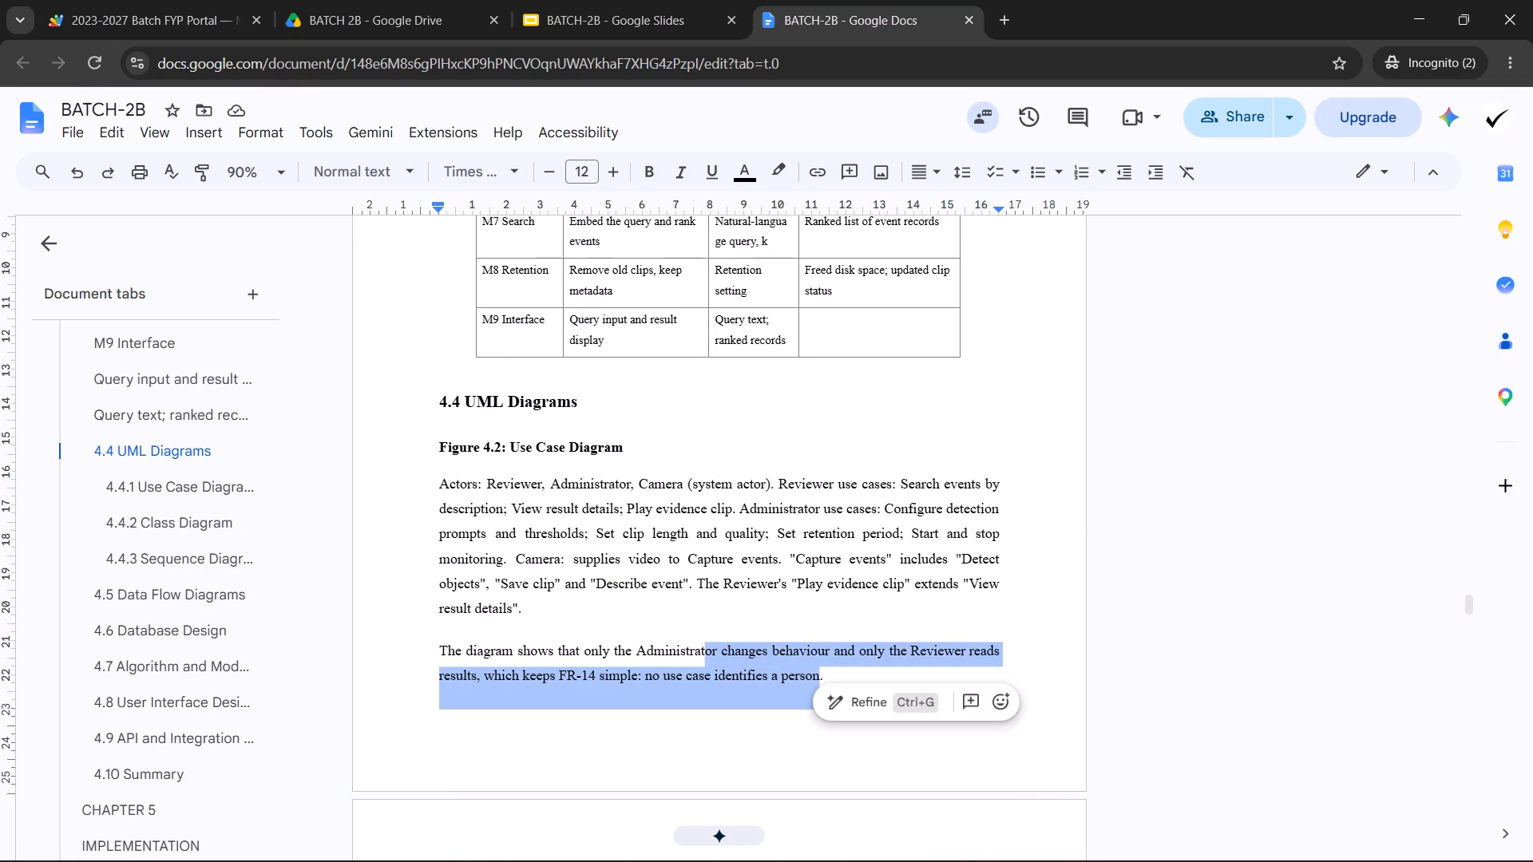
left_click(709, 660)
Check the text formatting of the capture-path, data-store, search-path and component bullet lists in section 4.2 System Architecture.
scroll(697, 686, "up", 13)
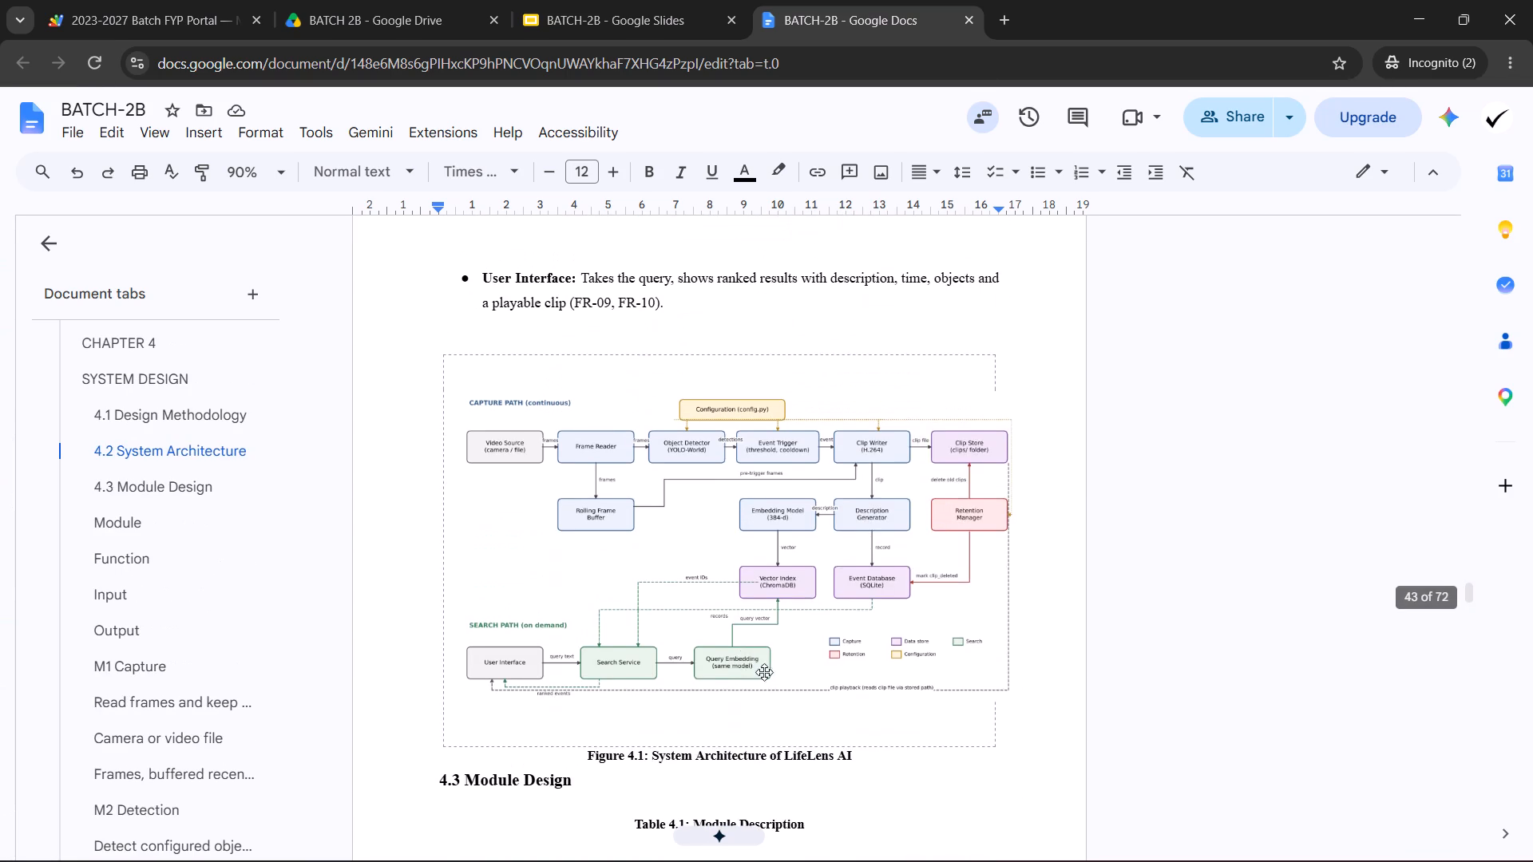
scroll(804, 690, "up", 6)
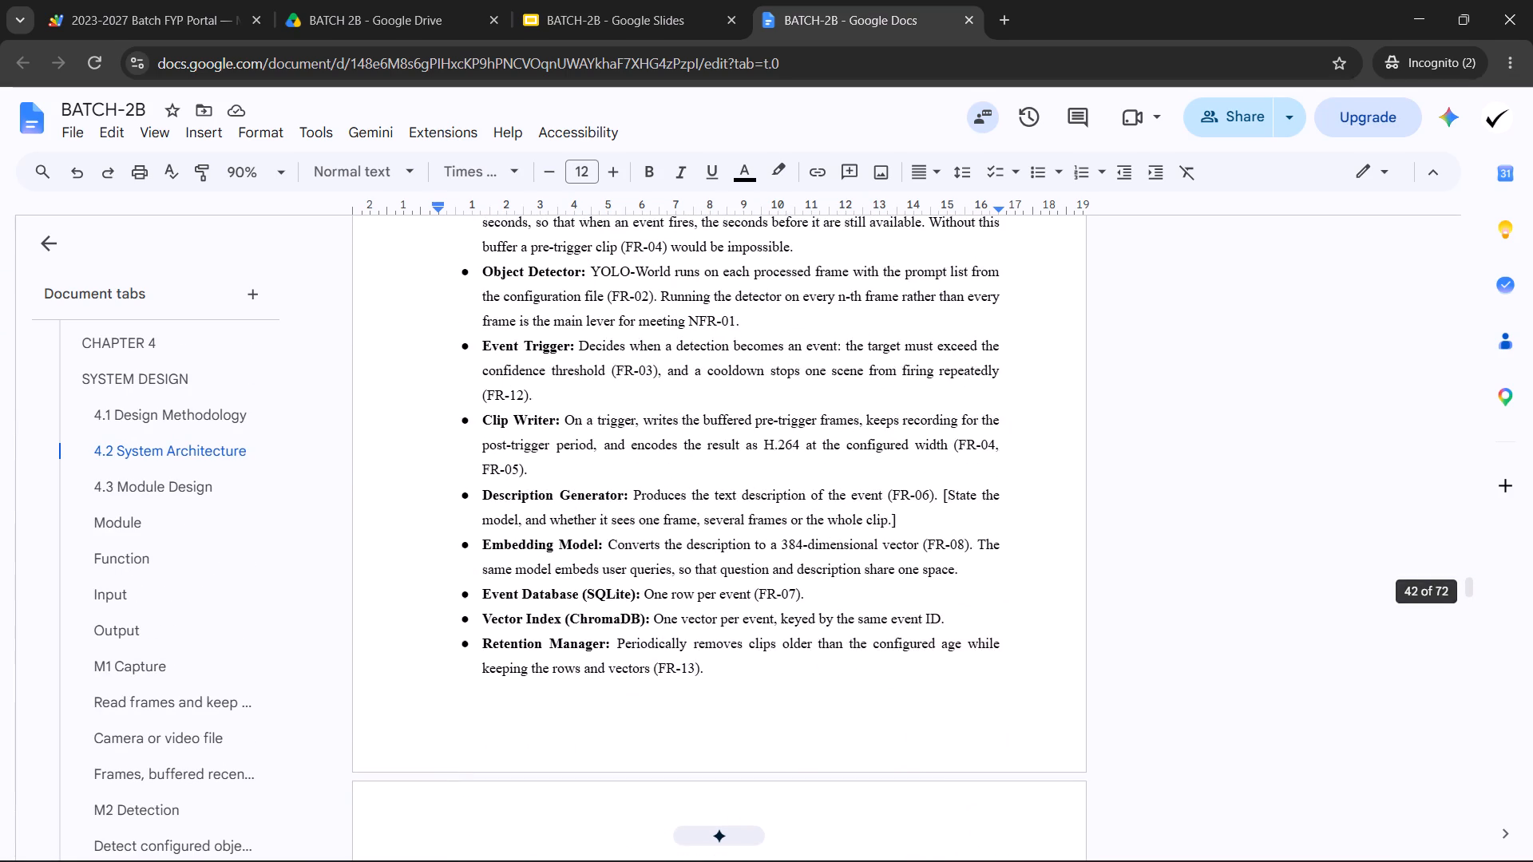
scroll(753, 728, "down", 2)
left_click_drag(683, 710, 508, 471)
scroll(508, 469, "up", 4)
left_click_drag(508, 471, 508, 451)
scroll(508, 471, "up", 3)
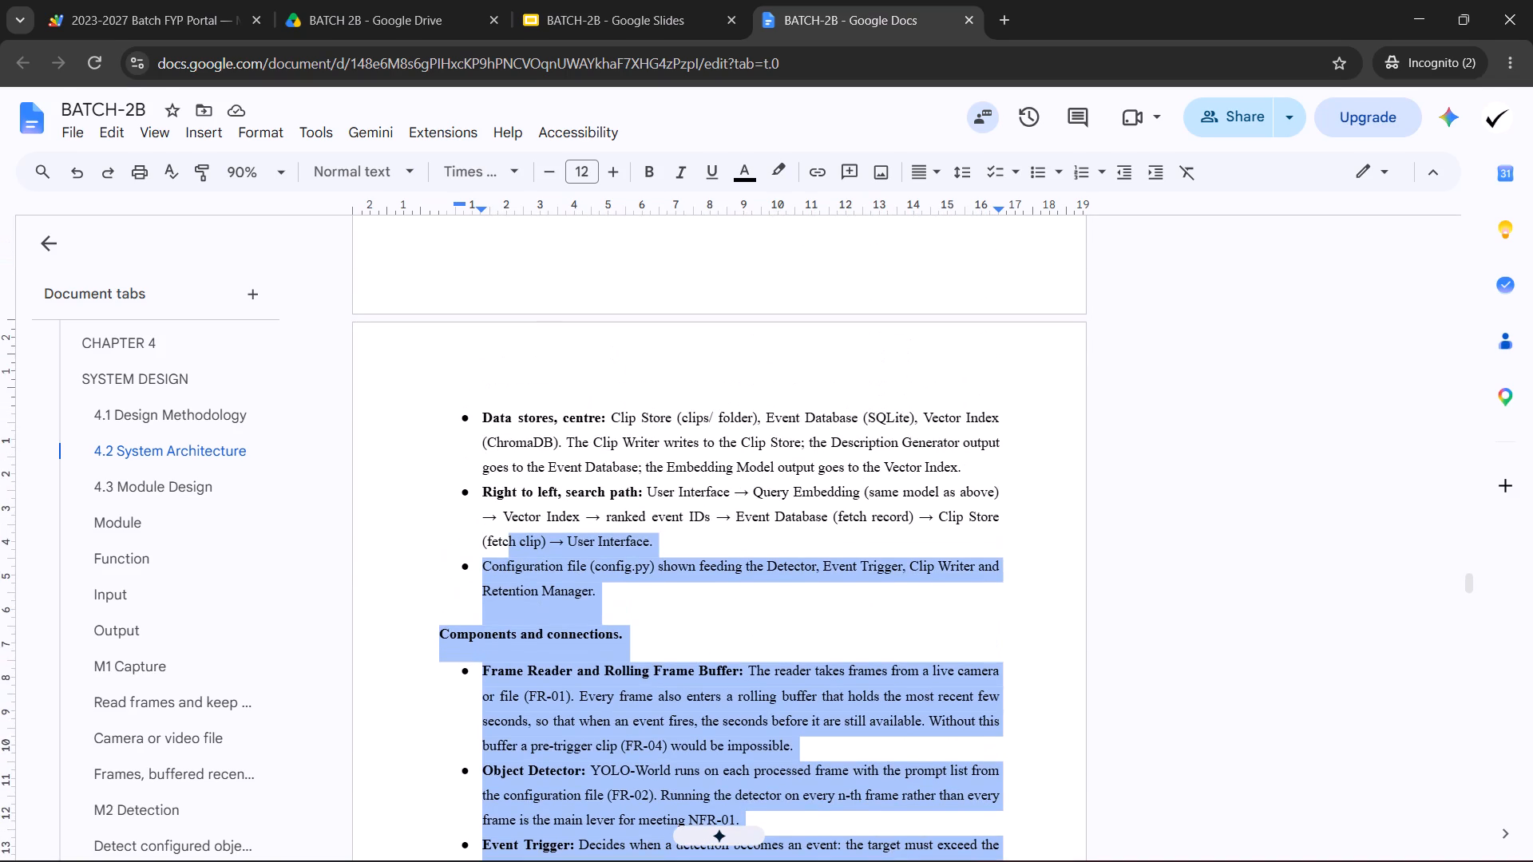
left_click_drag(508, 451, 485, 369)
scroll(511, 413, "up", 3)
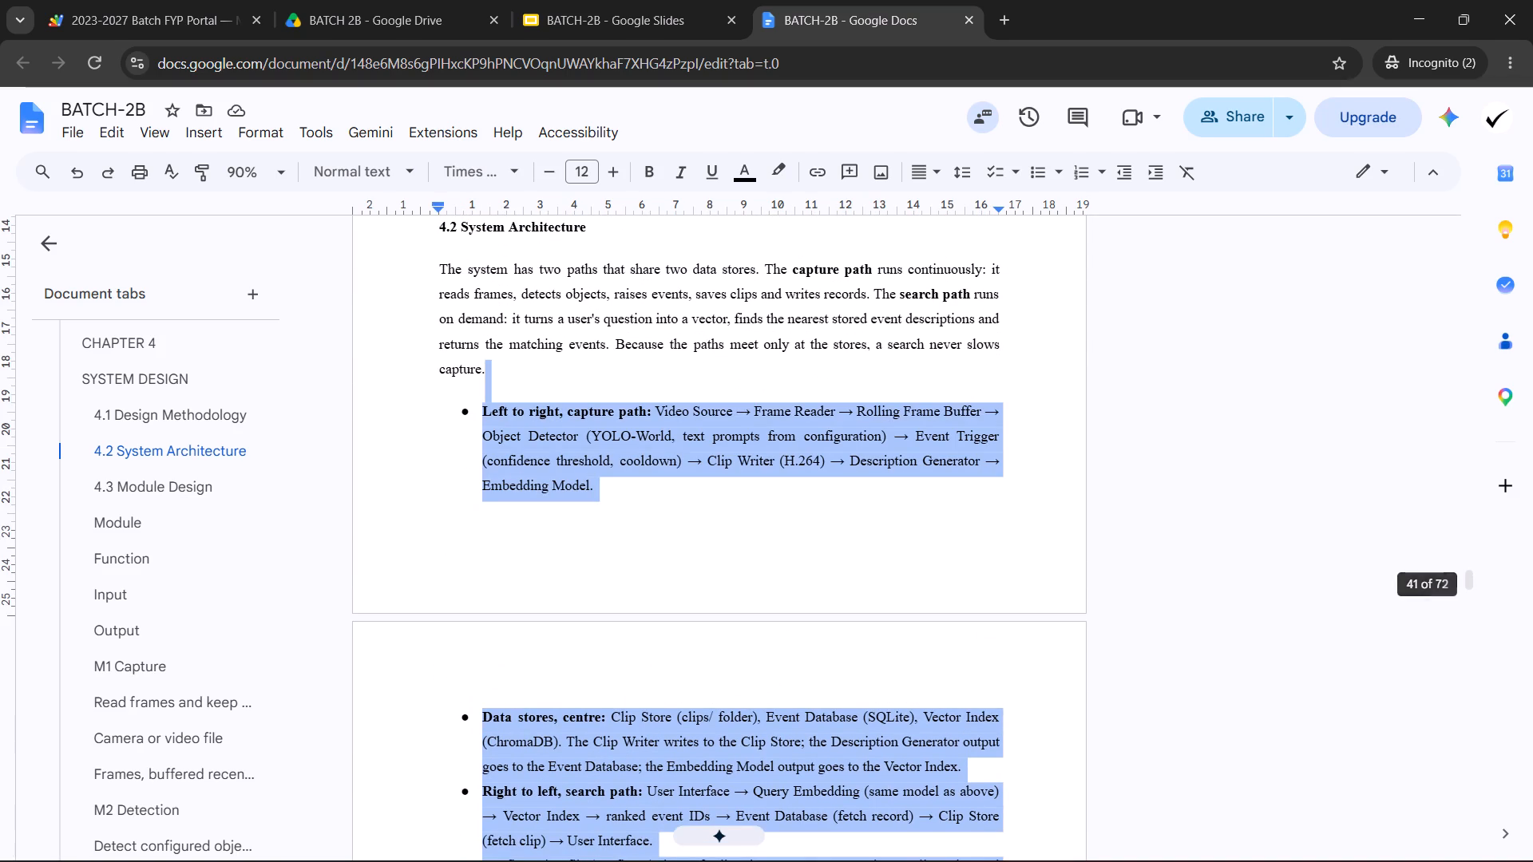
left_click_drag(485, 369, 554, 546)
scroll(554, 546, "down", 8)
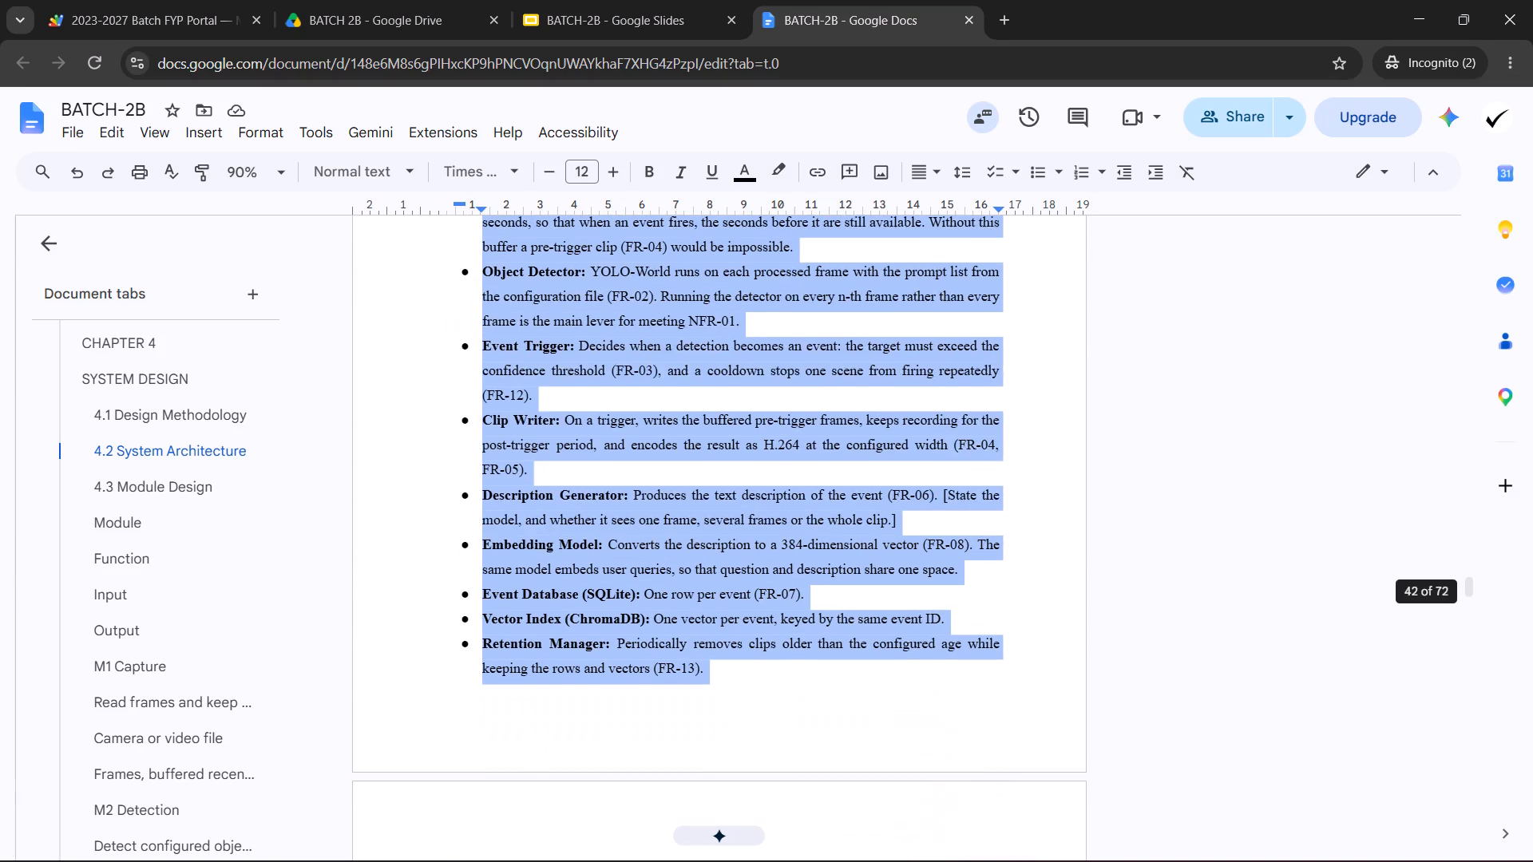
left_click_drag(554, 546, 548, 484)
scroll(548, 484, "up", 3)
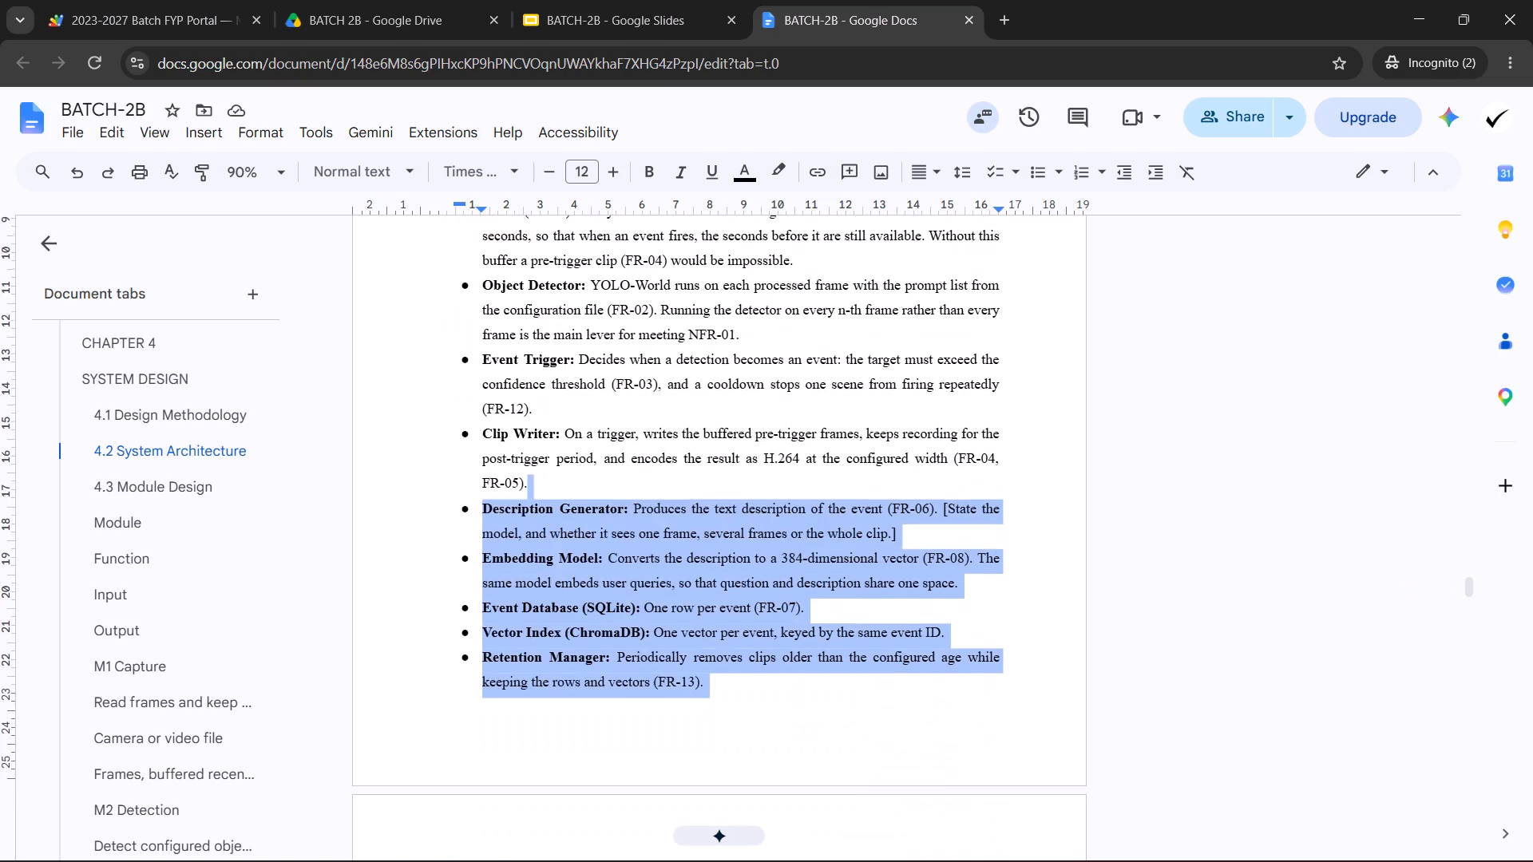
left_click_drag(548, 484, 543, 489)
scroll(548, 483, "up", 3)
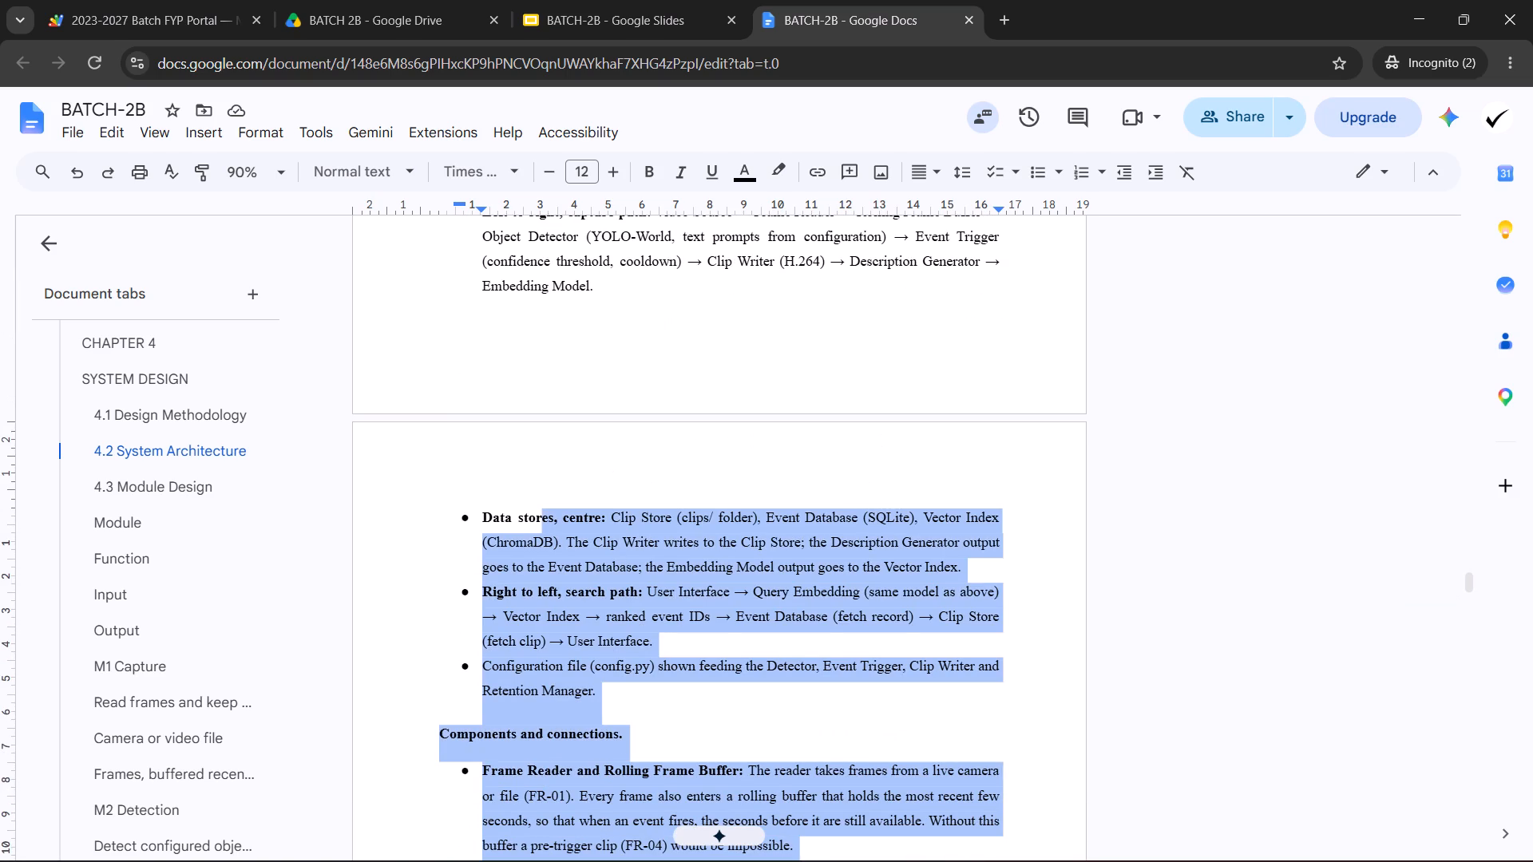
Check the paragraph formatting in Chapter 3 from section 3.10 Summary back through the software requirements to section 3.6.
scroll(559, 536, "up", 9)
scroll(572, 607, "up", 5)
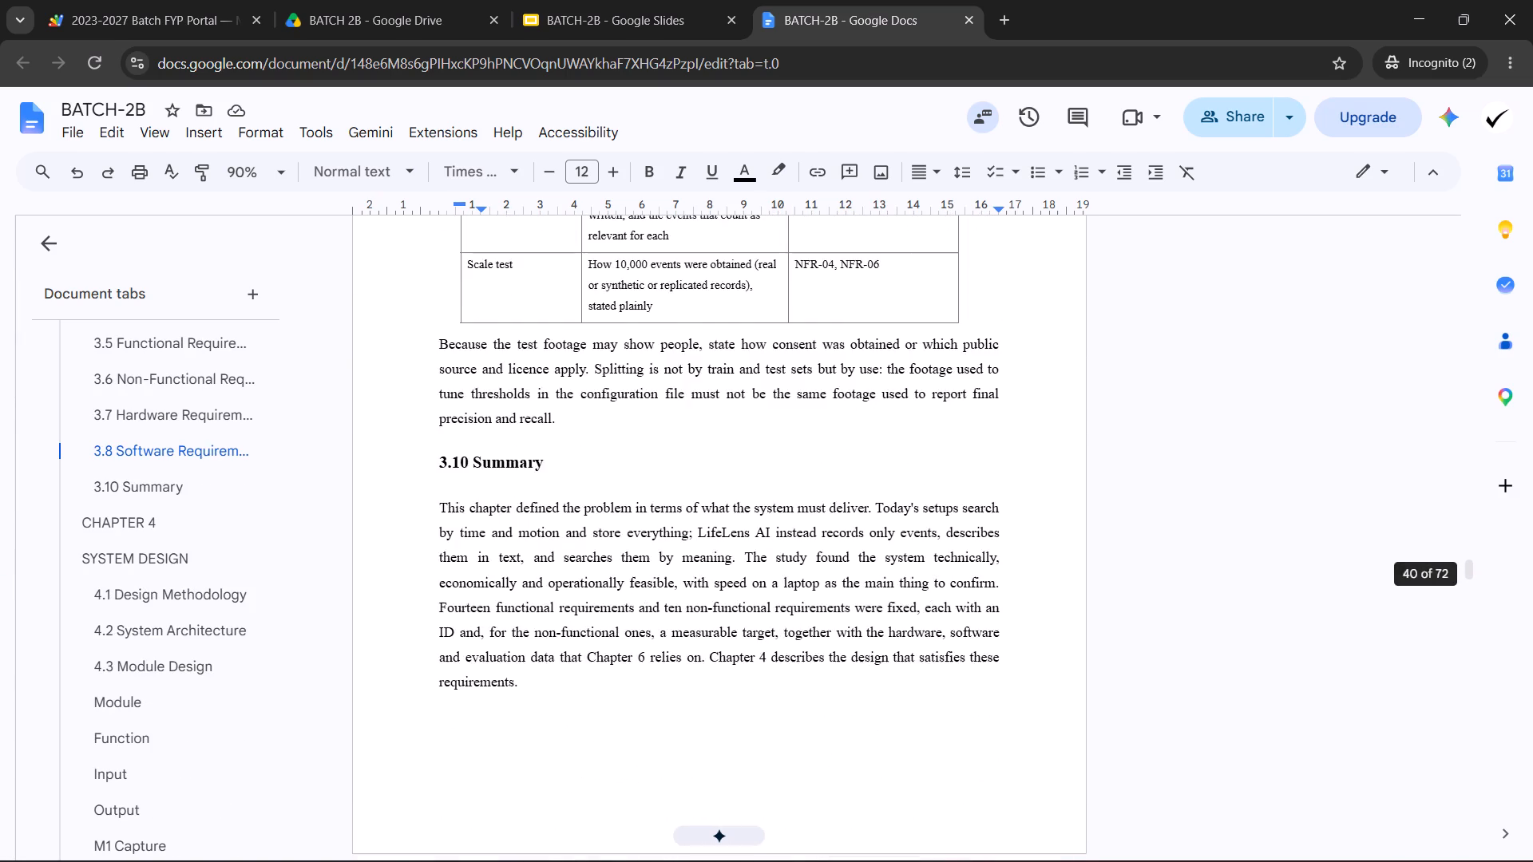
scroll(579, 608, "up", 8)
left_click_drag(557, 584, 540, 552)
left_click(545, 562)
scroll(545, 562, "up", 9)
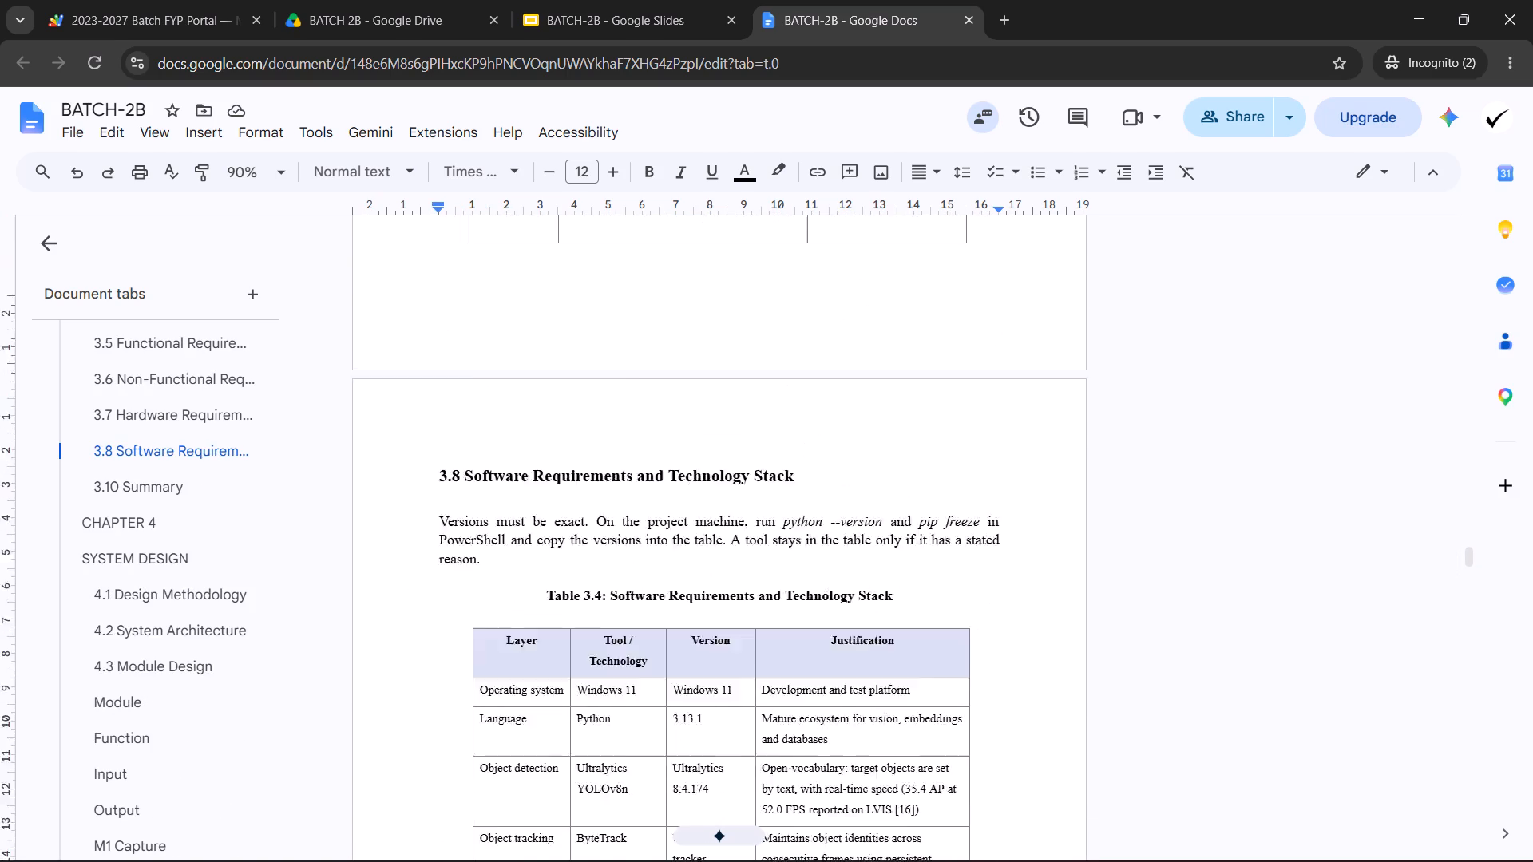
scroll(547, 563, "up", 16)
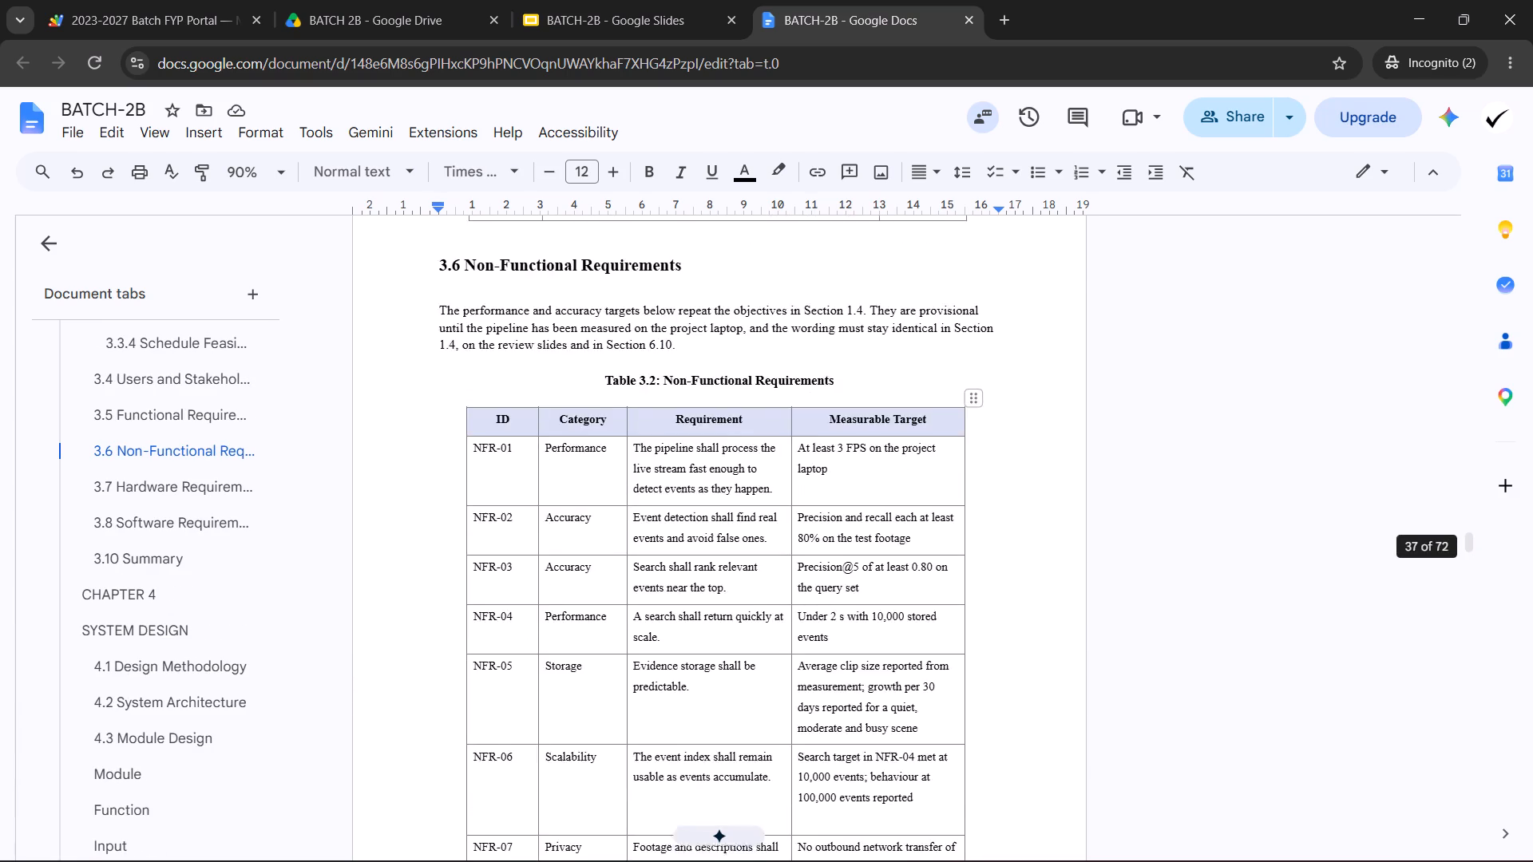
Justify the introductory paragraph of section 3.6 Non-Functional Requirements, above Table 3.2.
scroll(561, 577, "up", 6)
scroll(564, 584, "down", 7)
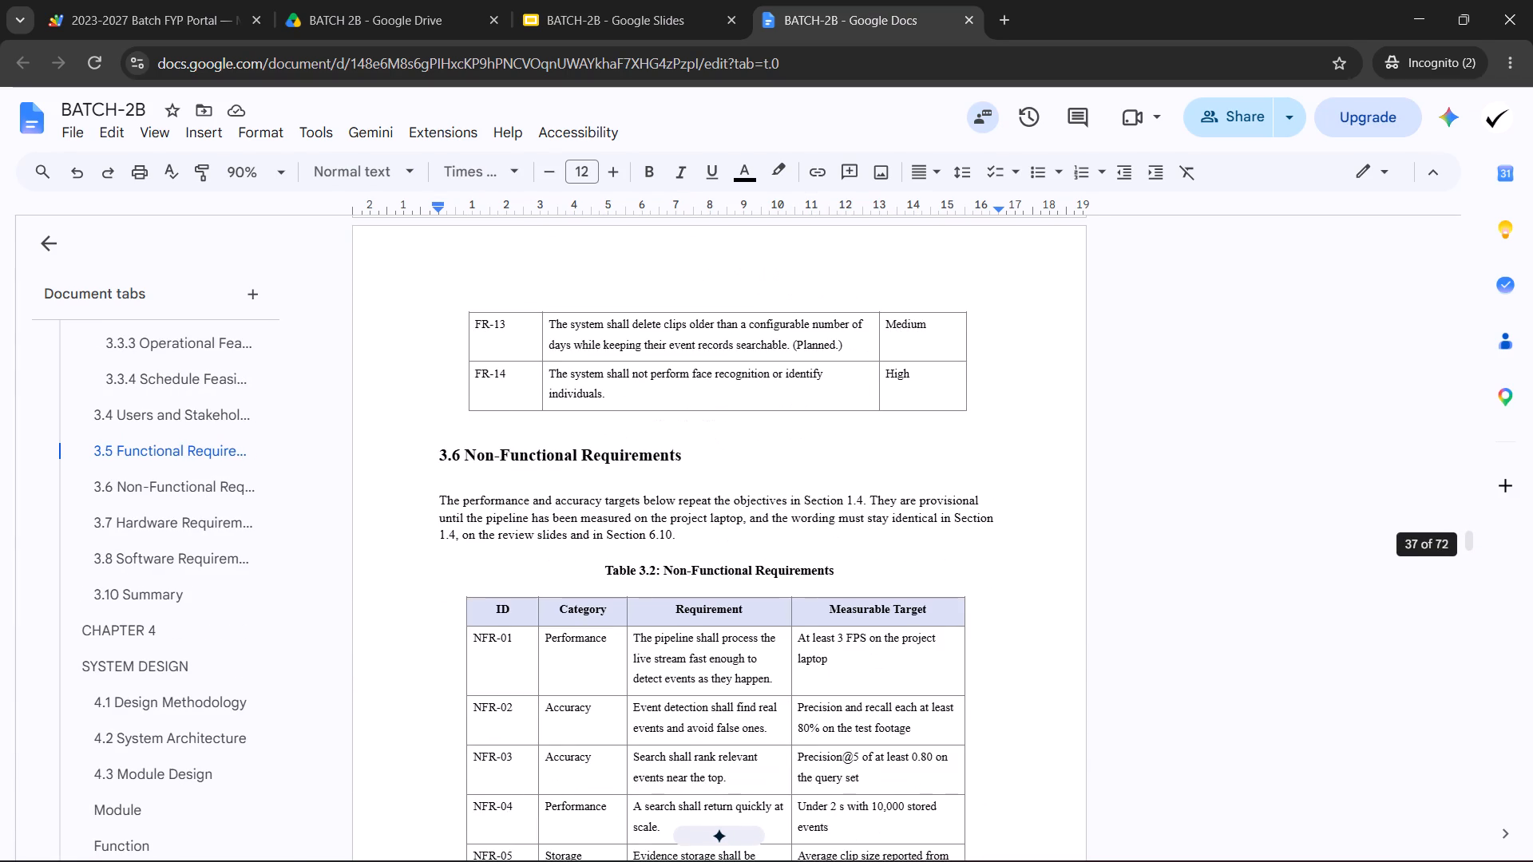
left_click_drag(670, 539, 599, 506)
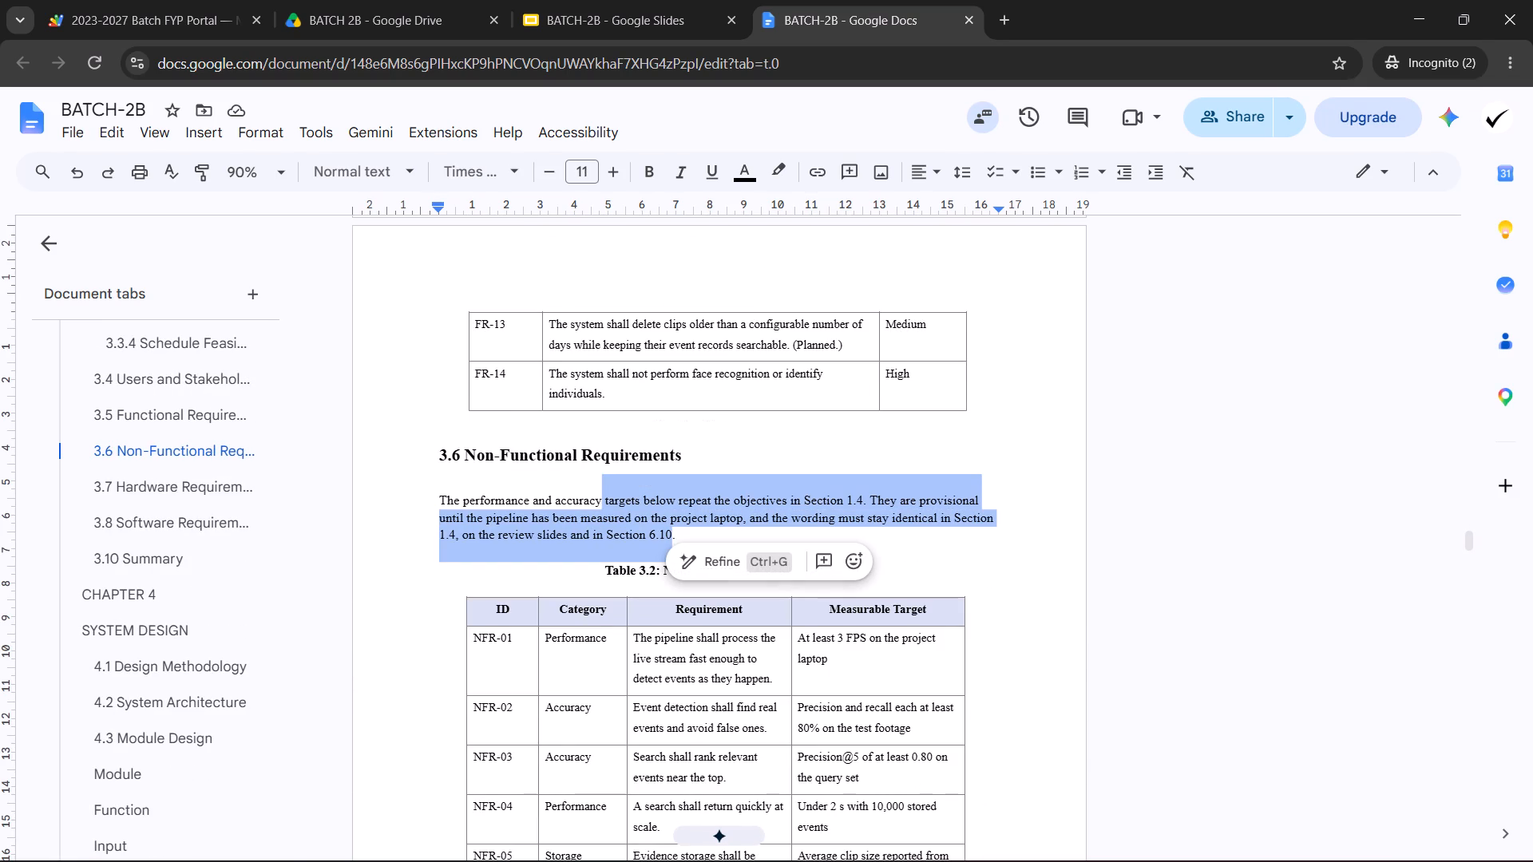
left_click(923, 177)
left_click(1003, 208)
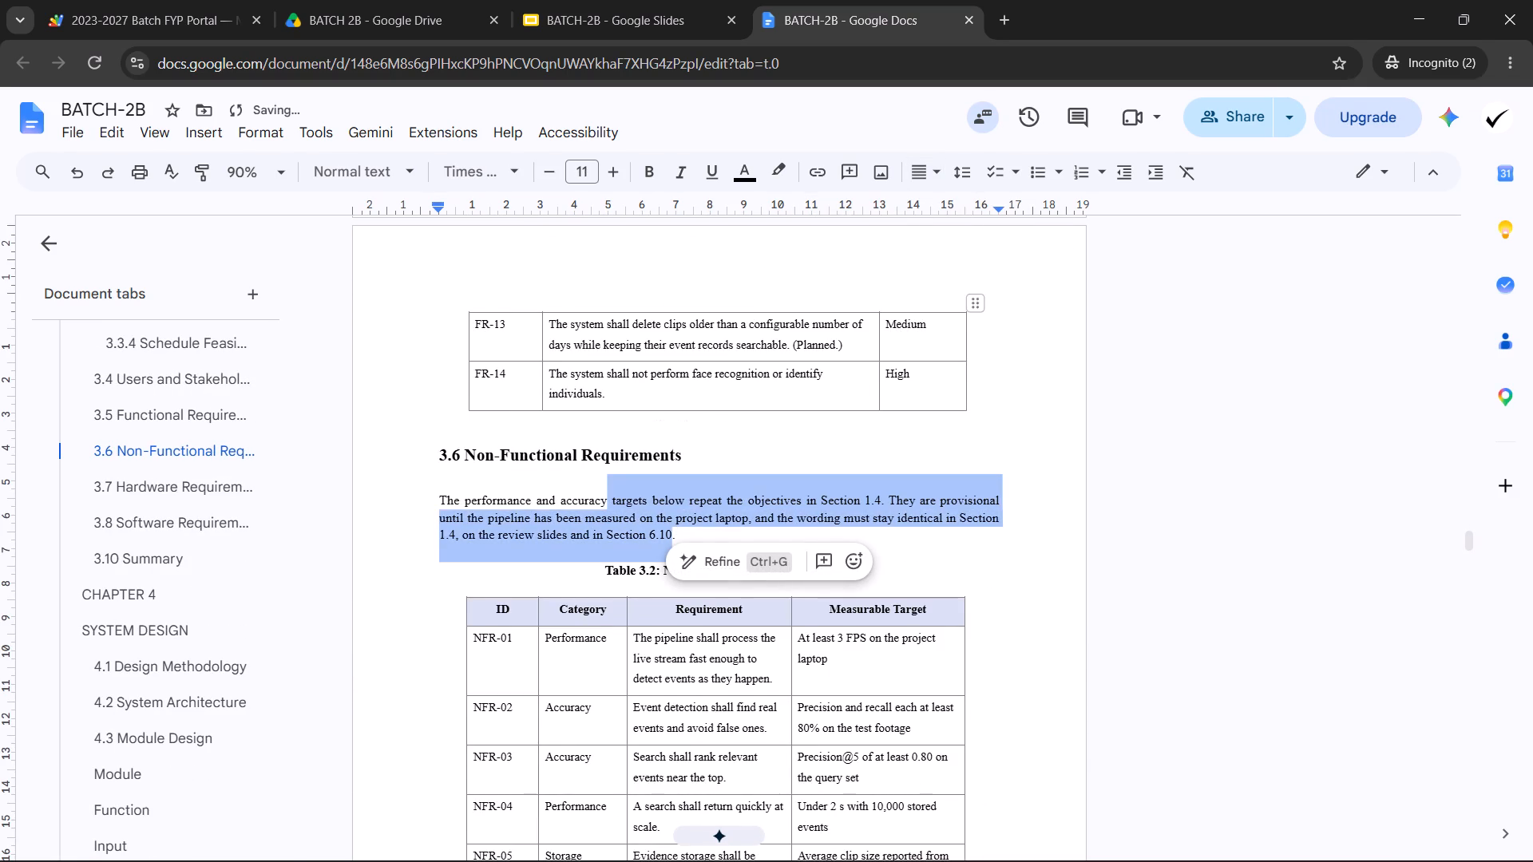
Examine the tables and text of sections 3.3.4 through 3.7, comparing the schedule and stakeholder tables with the requirements tables.
scroll(769, 524, "up", 15)
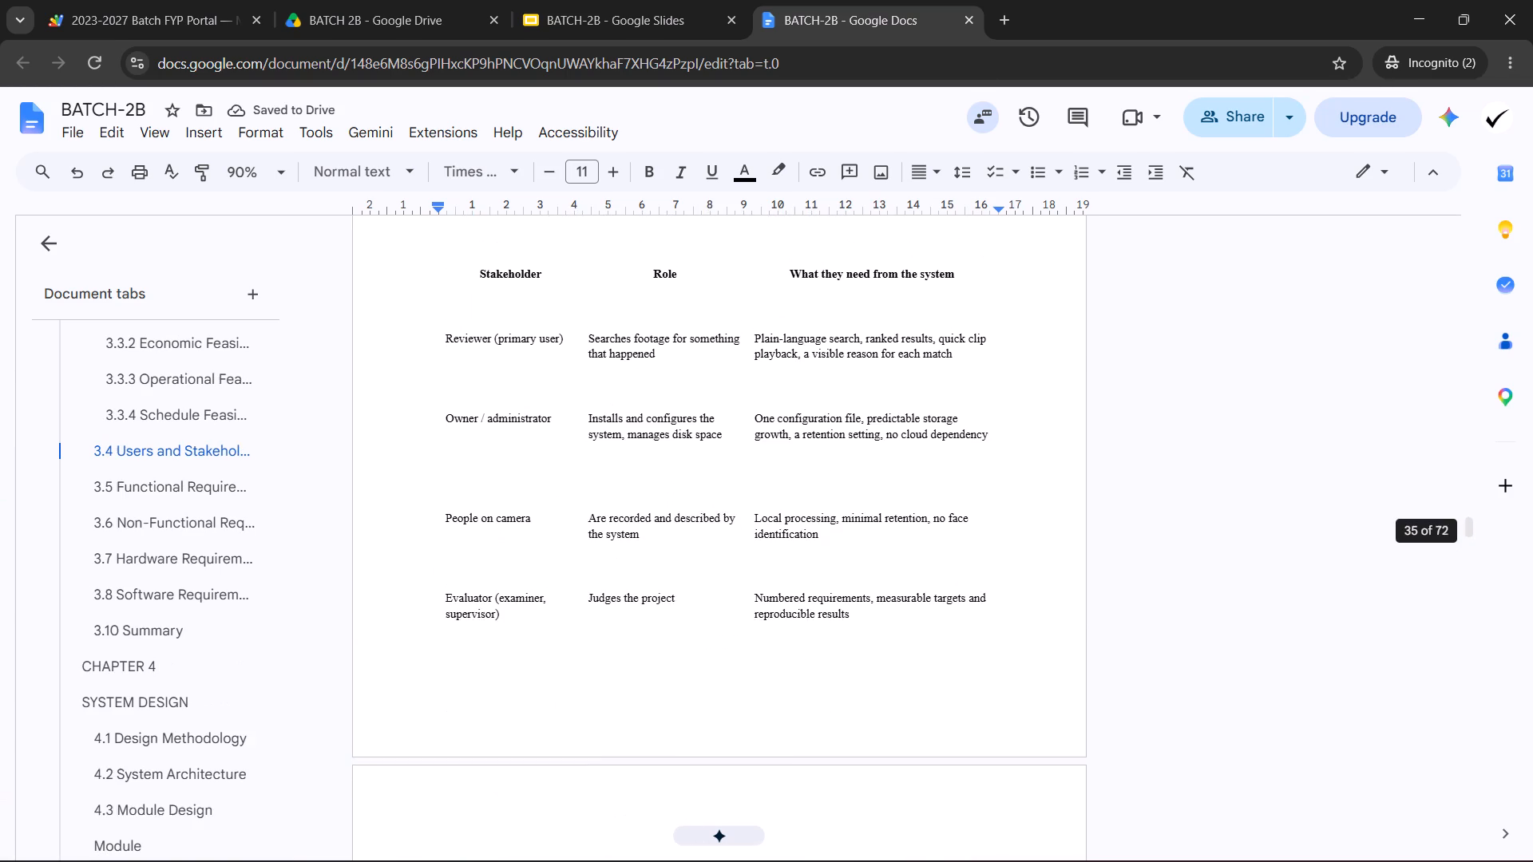
scroll(760, 535, "up", 4)
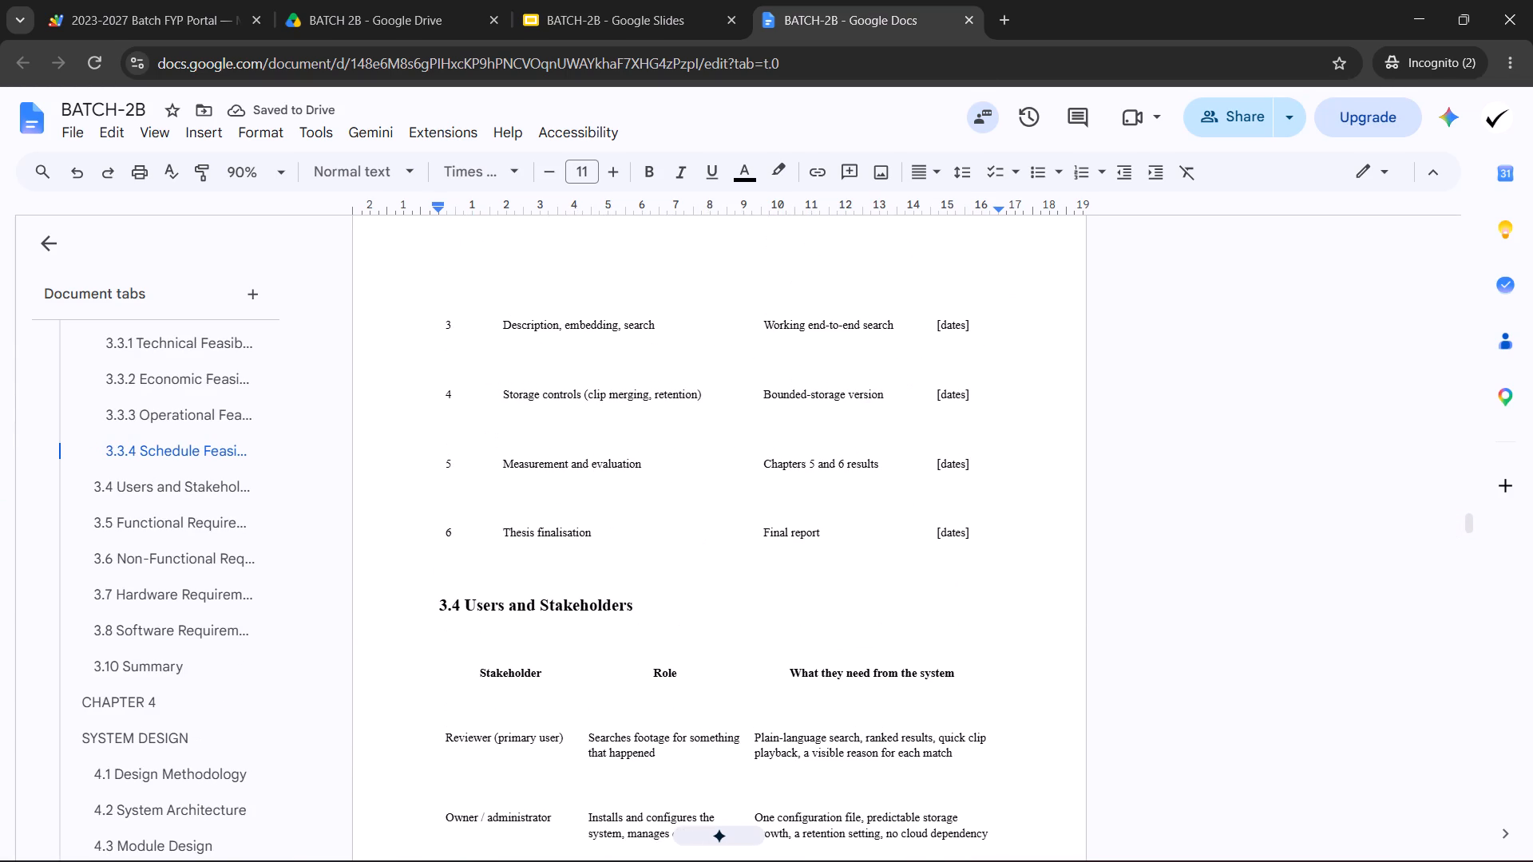
scroll(743, 621, "down", 3)
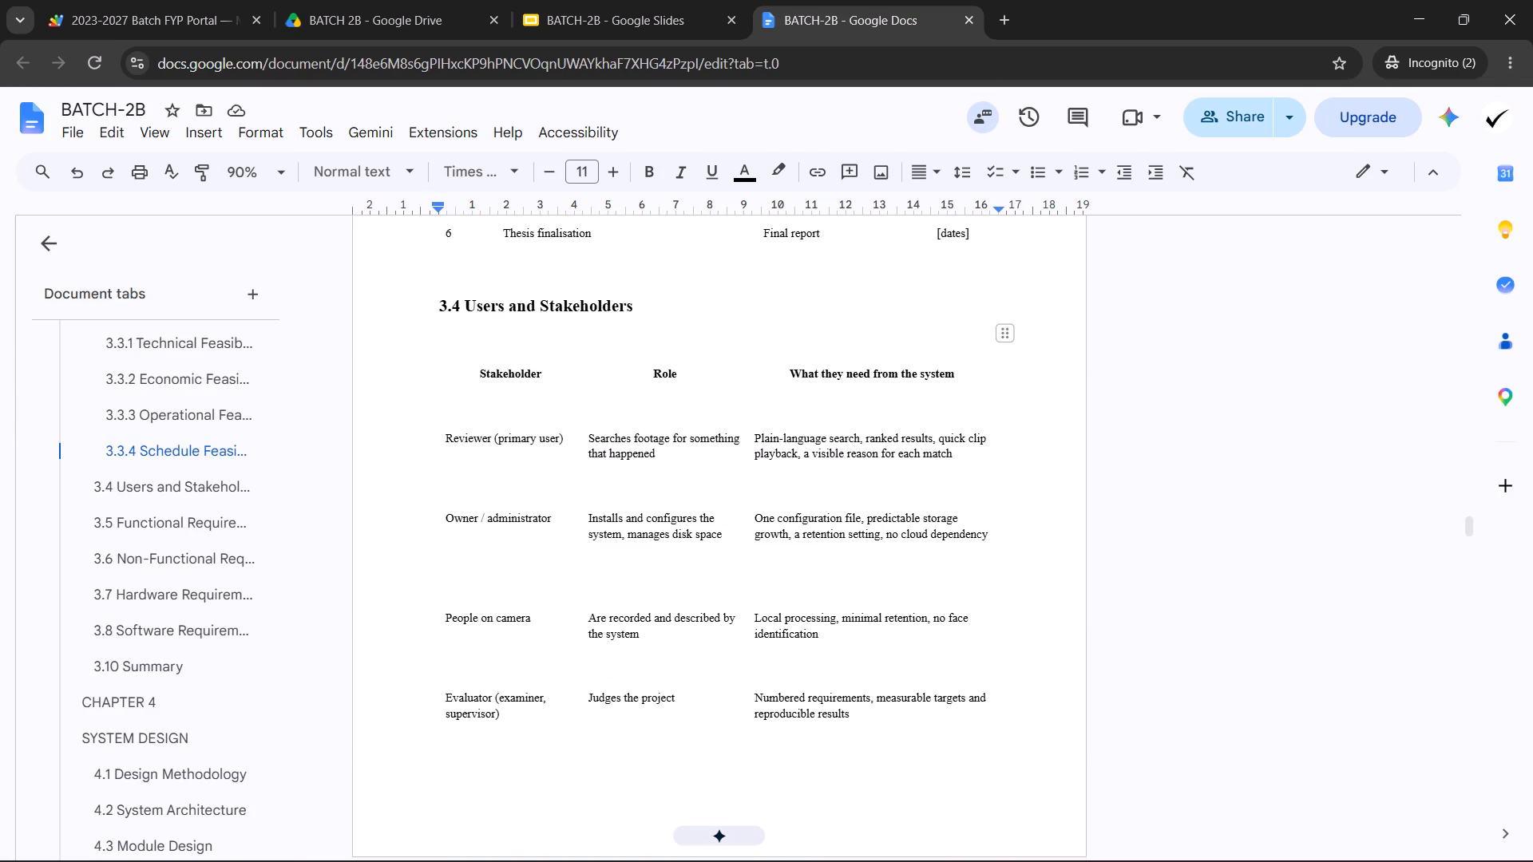
scroll(695, 616, "down", 4)
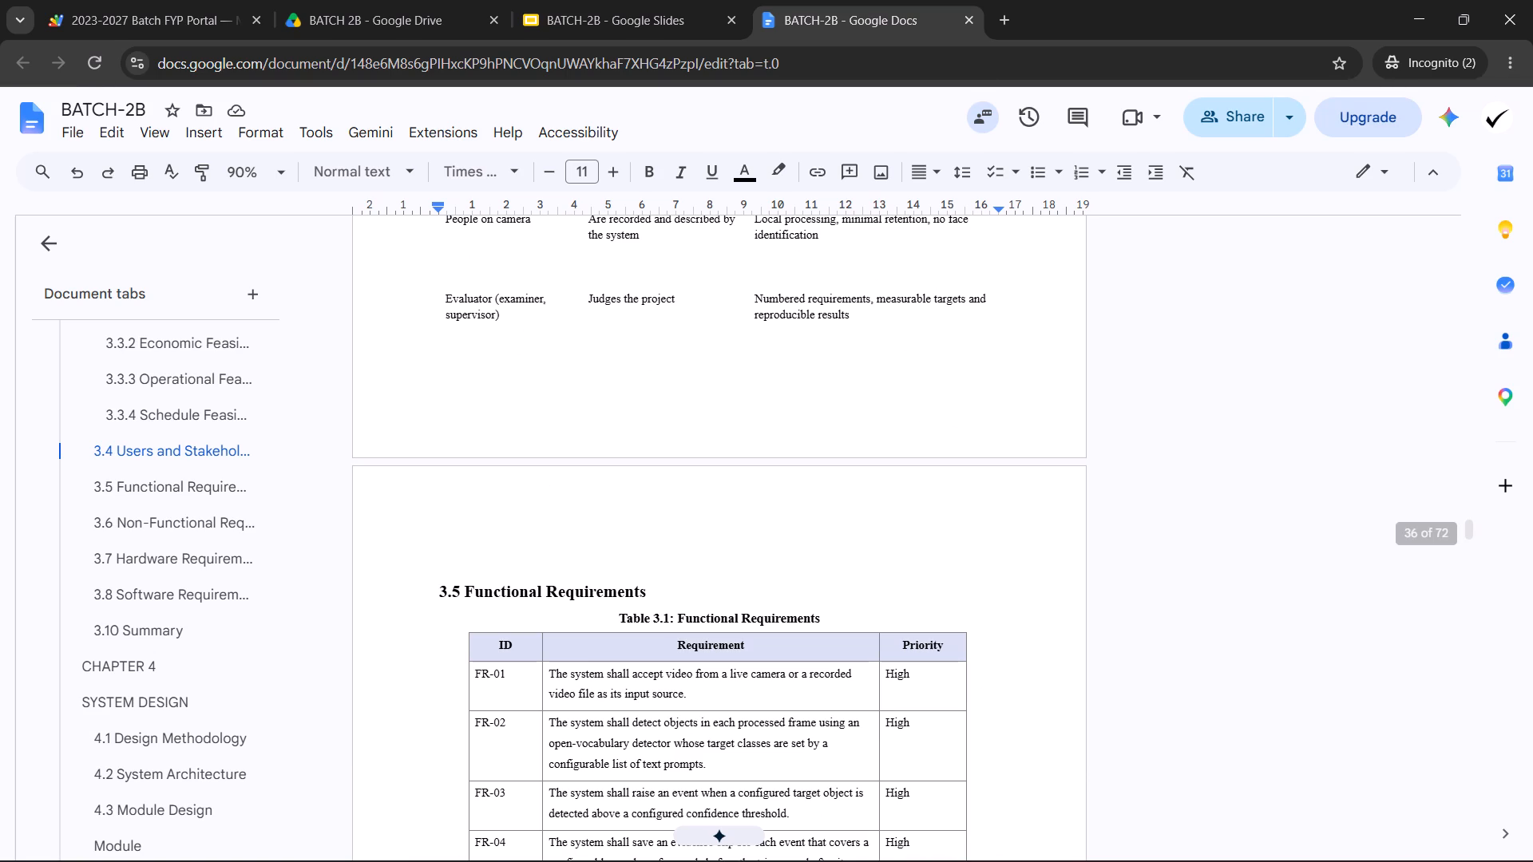
scroll(634, 650, "up", 6)
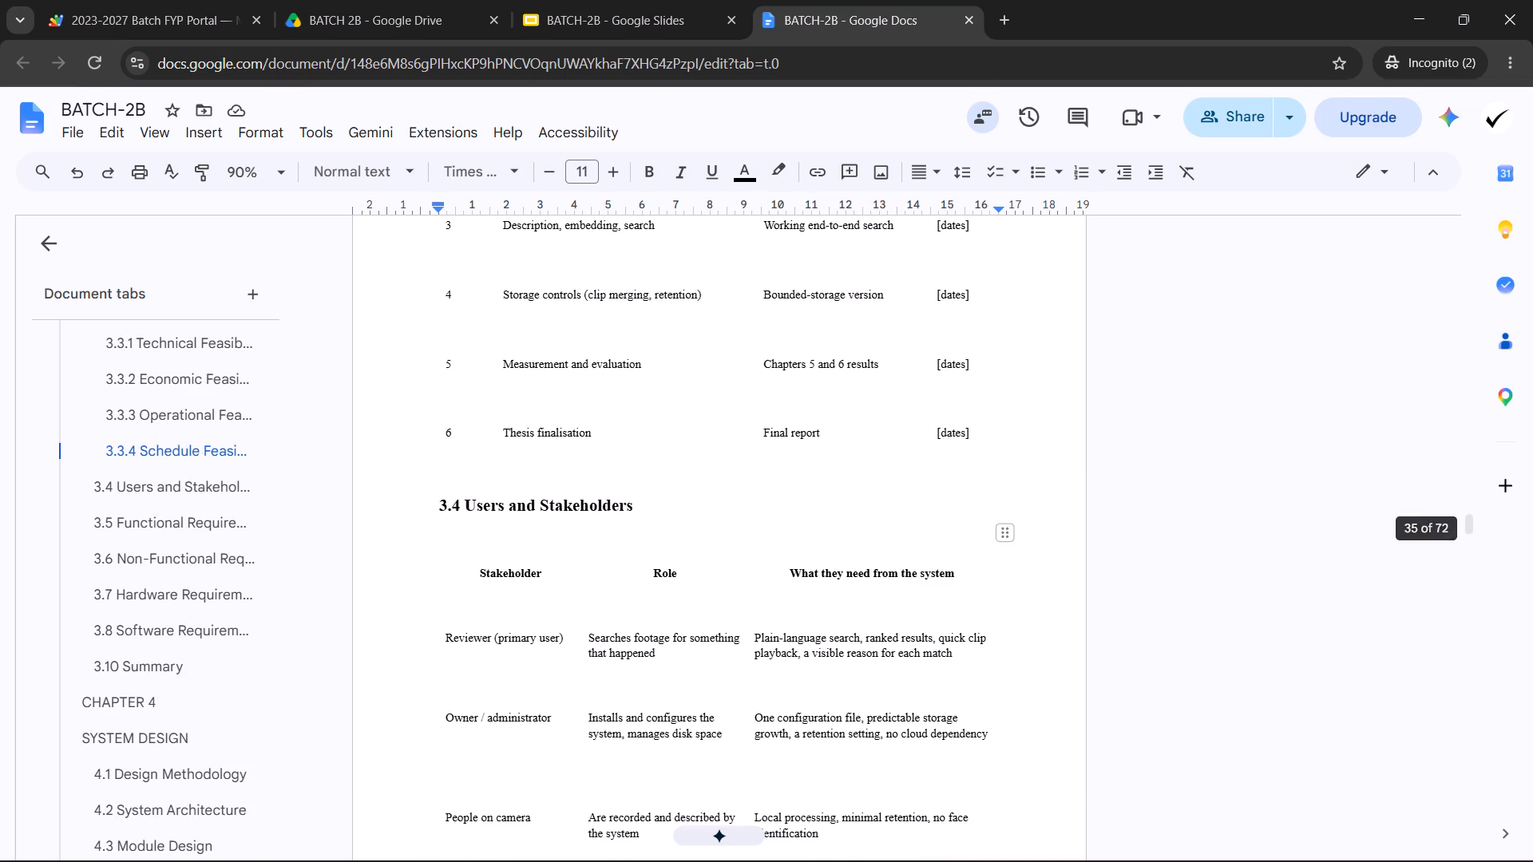
scroll(632, 654, "down", 12)
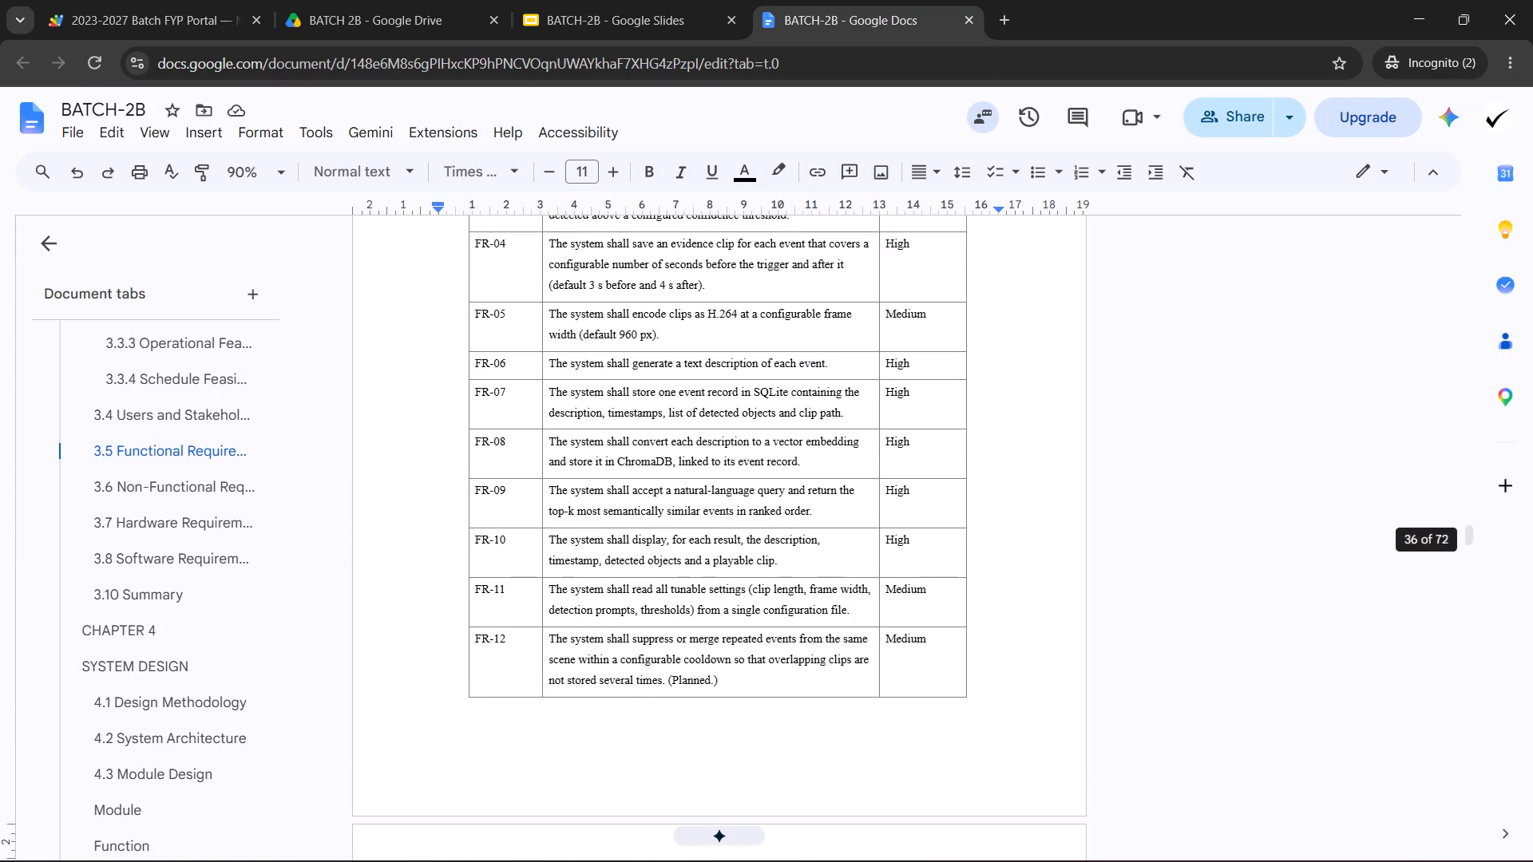
scroll(631, 662, "down", 3)
left_click(588, 784)
scroll(588, 770, "down", 5)
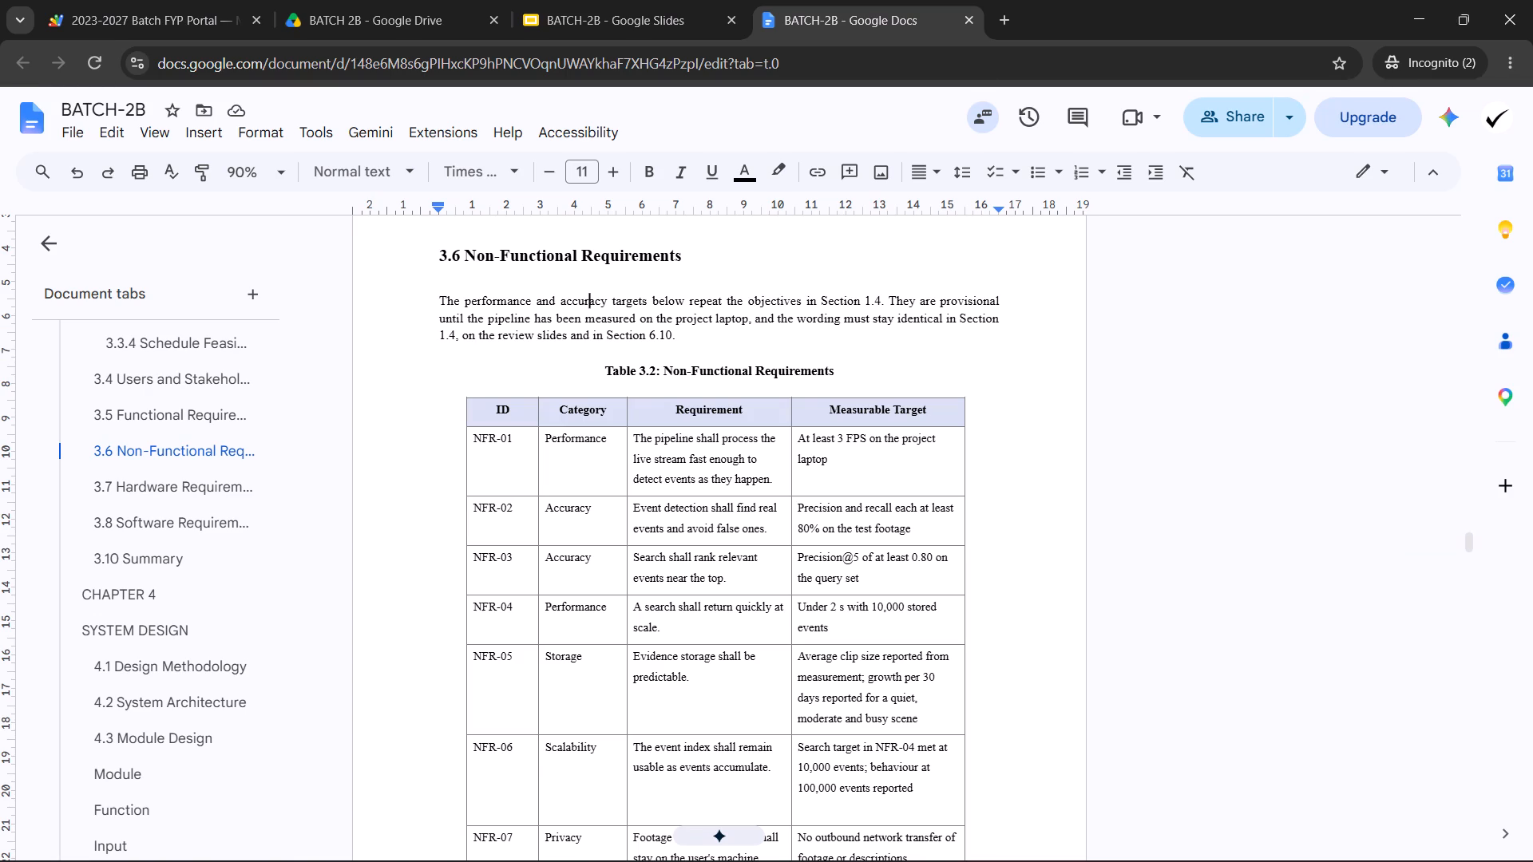
scroll(629, 713, "down", 8)
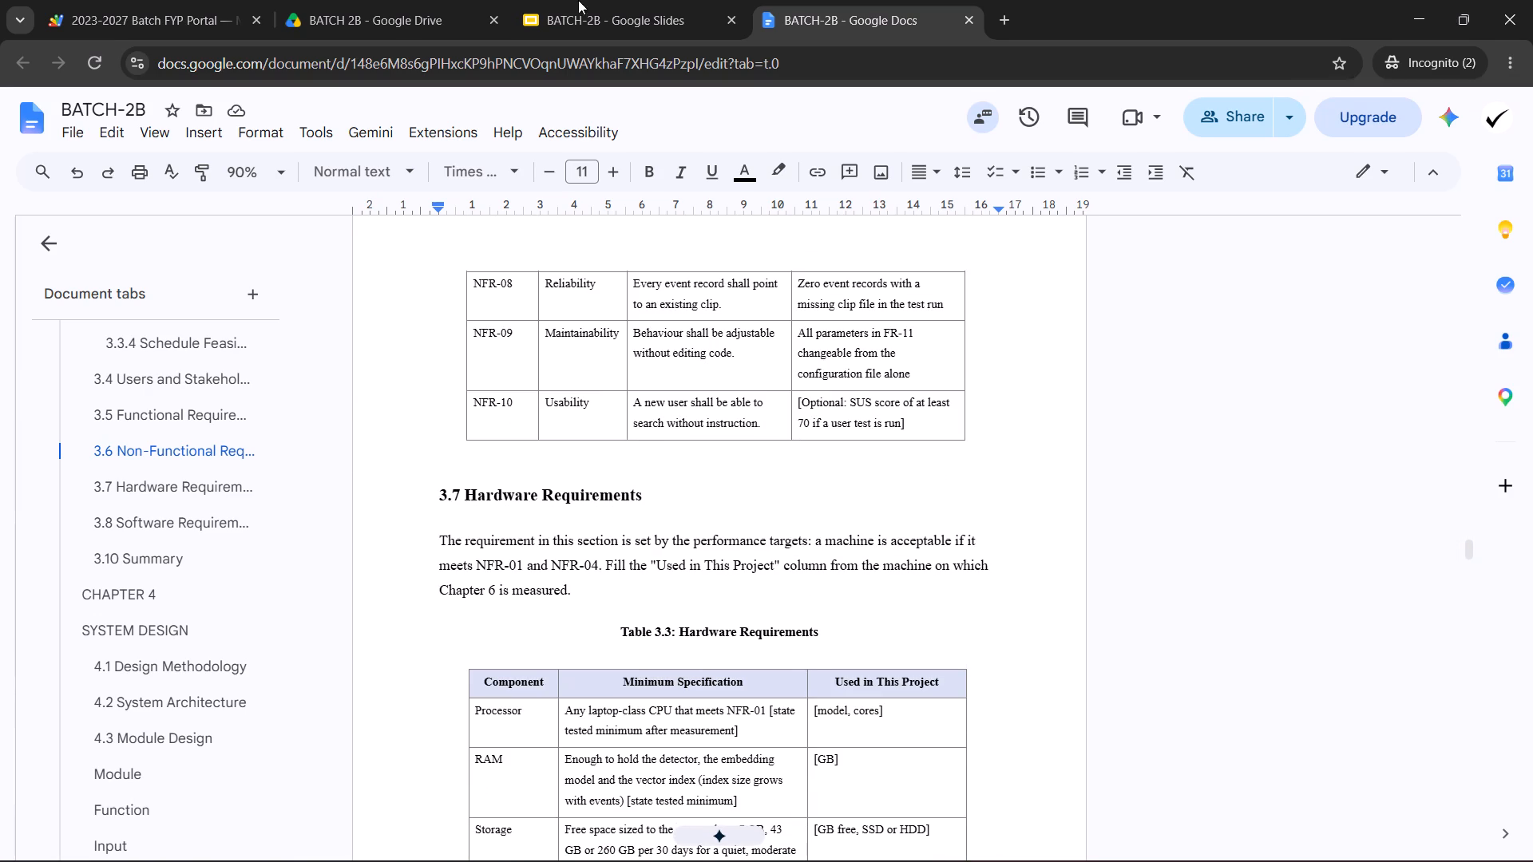
Switch to README_Thesis_and_PPT_Guide.pdf in Google Drive and read its element formatting rules and the order of the thesis.
left_click(390, 0)
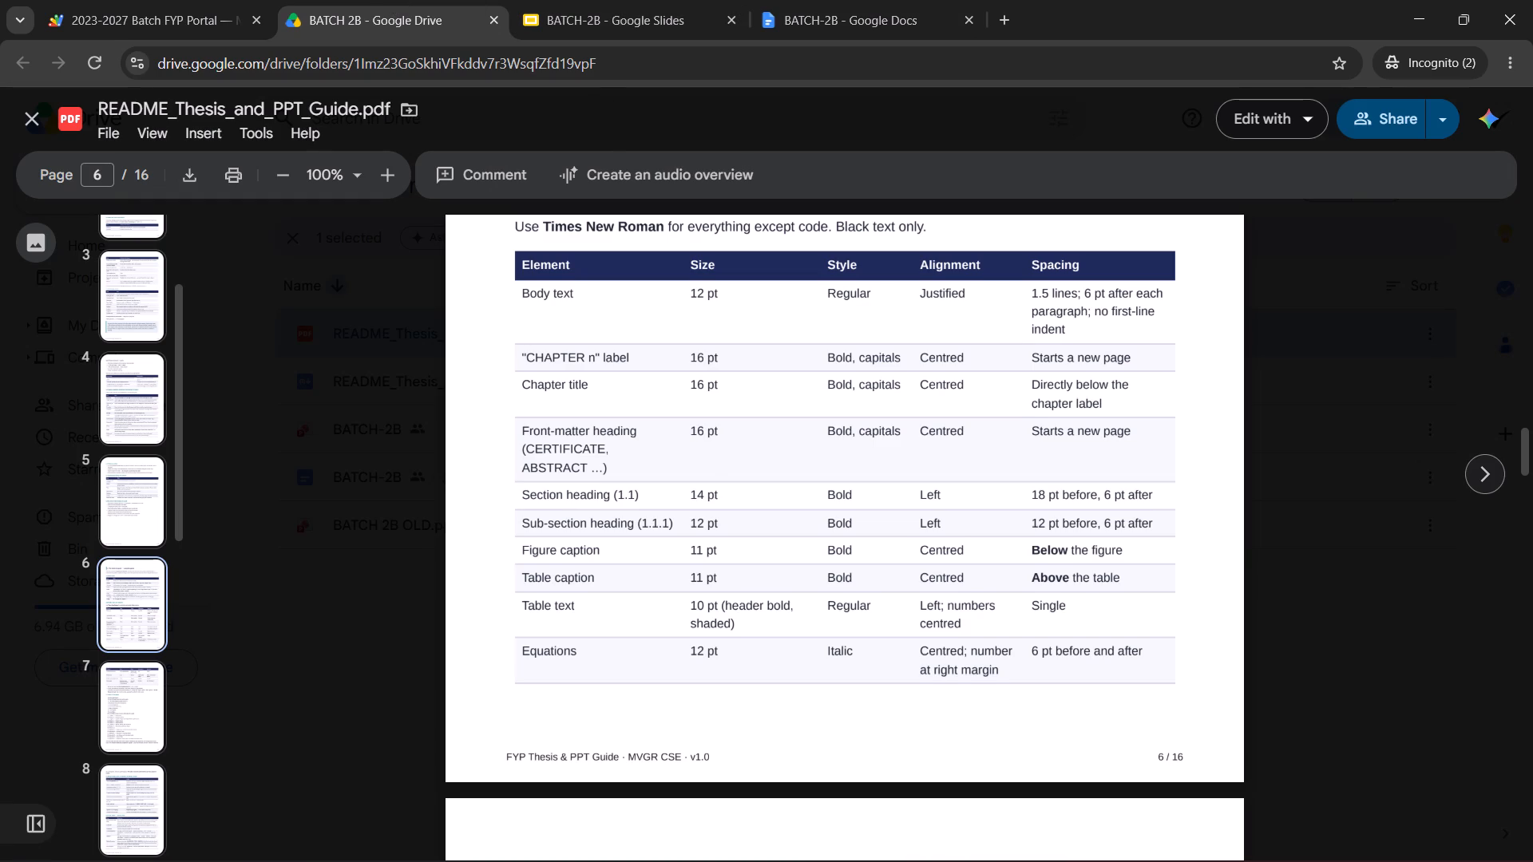
scroll(760, 636, "down", 4)
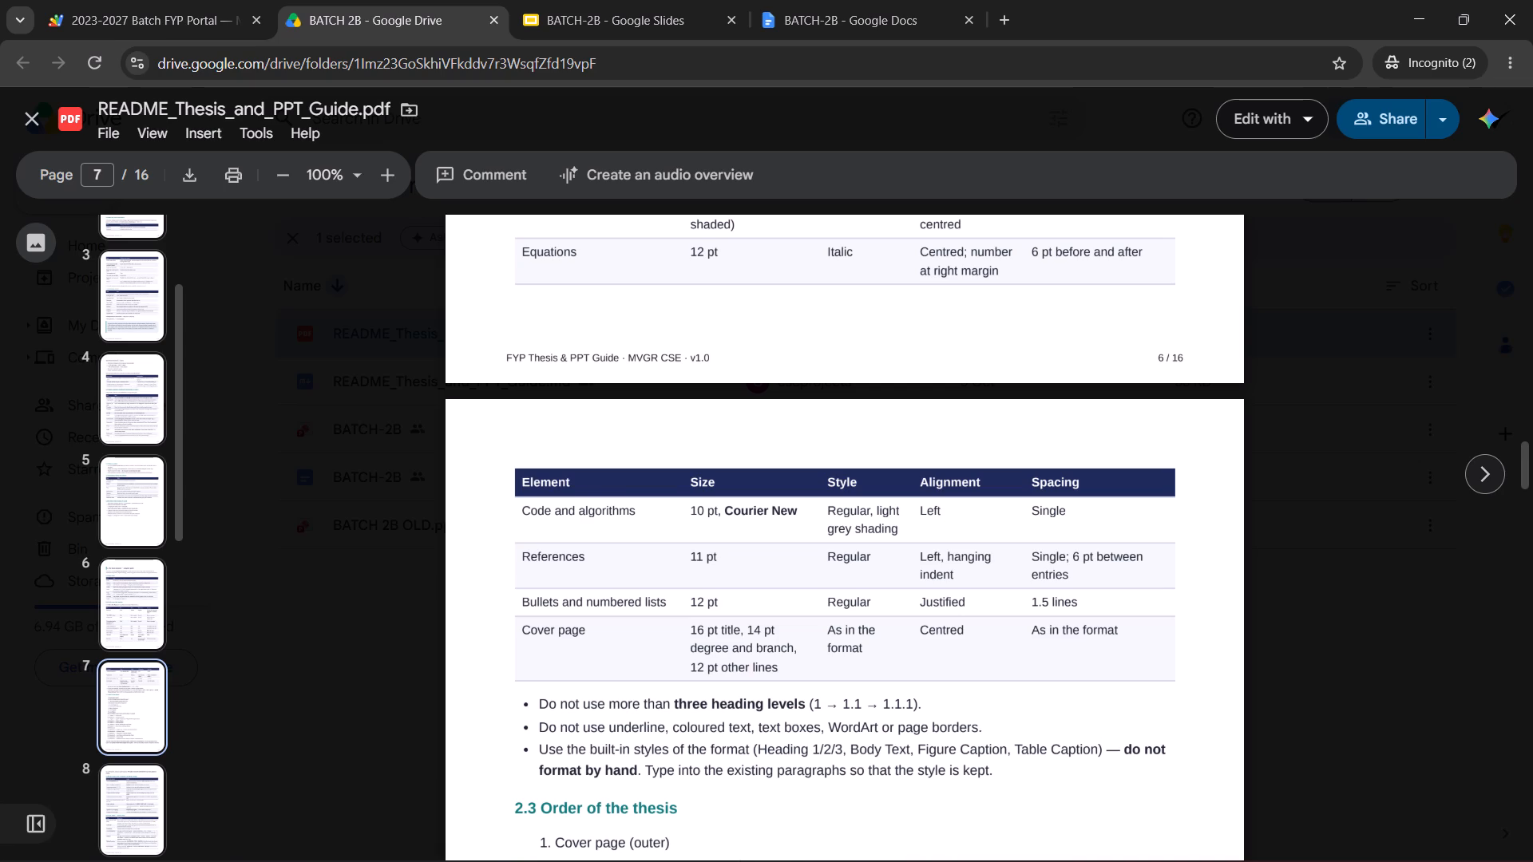
scroll(1006, 690, "down", 7)
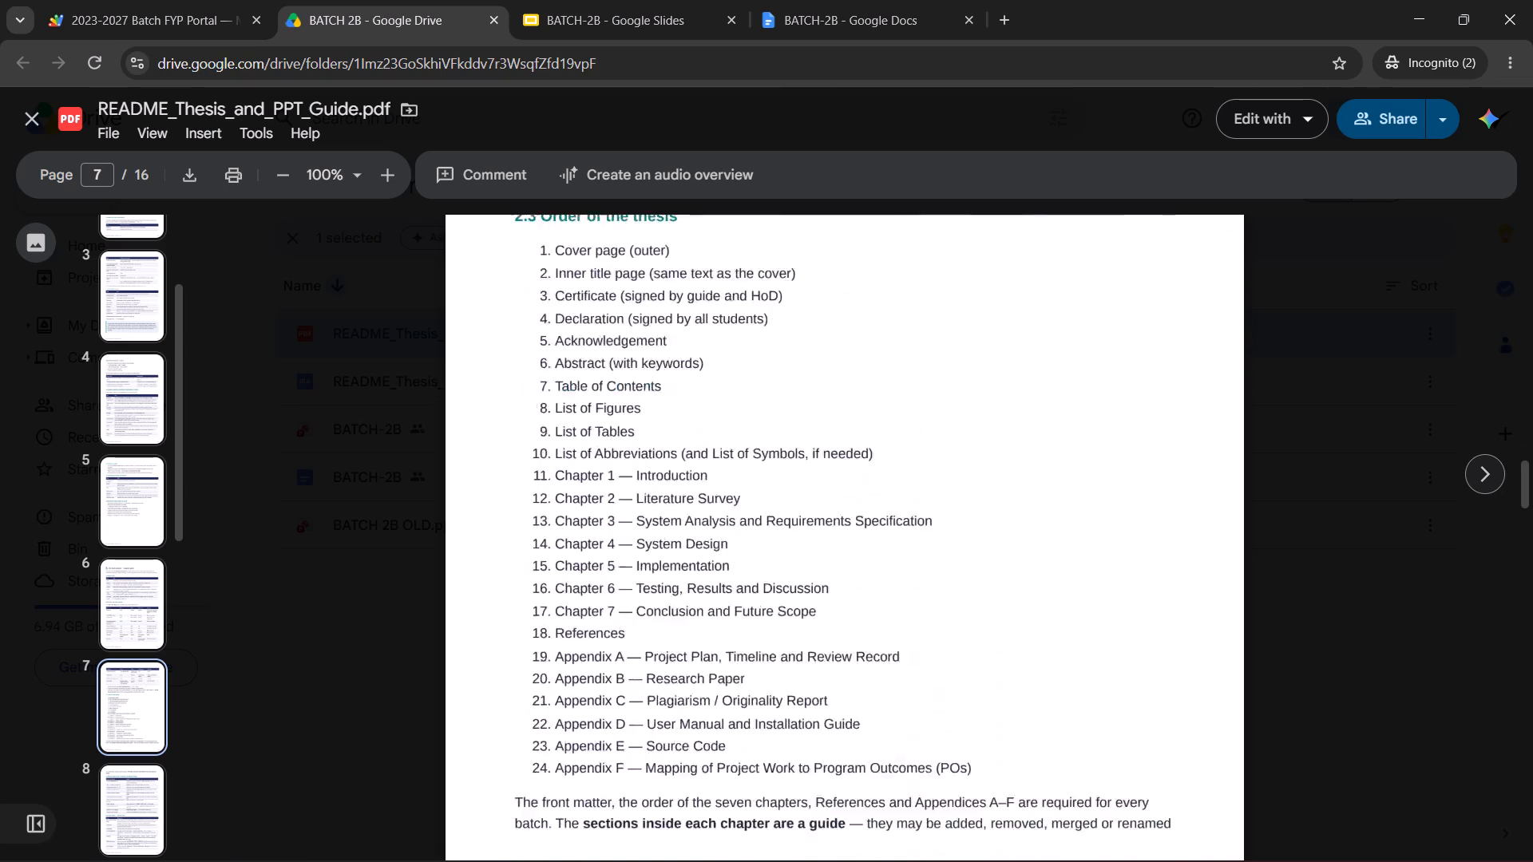
scroll(1005, 690, "down", 4)
scroll(1005, 690, "up", 2)
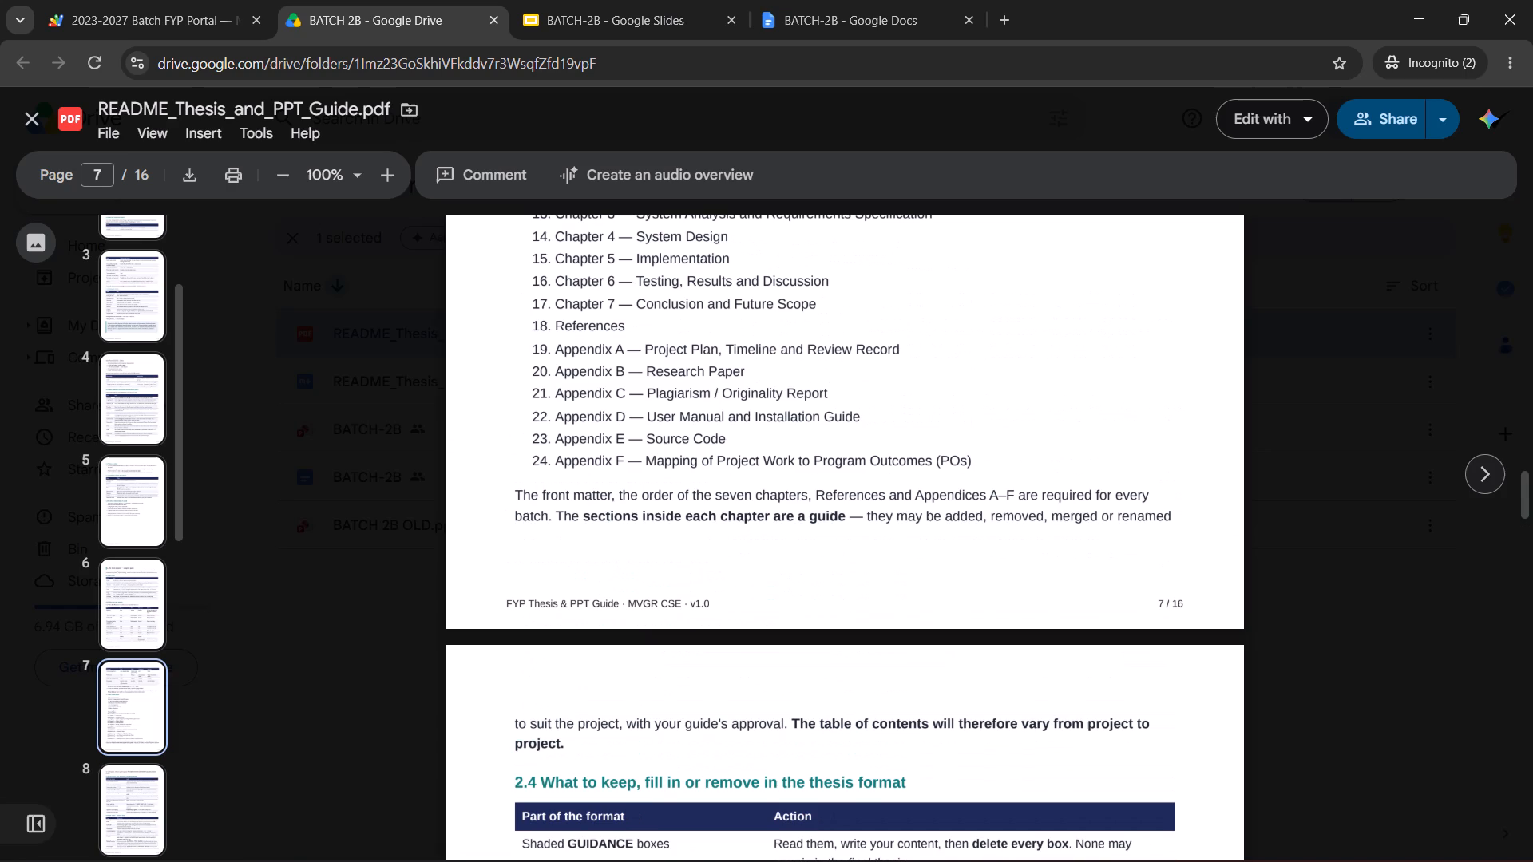
Read guide sections 2.4 to 2.9, covering what to keep or remove, front matter, chapter contents, figures, tables, equations and code.
scroll(960, 674, "down", 4)
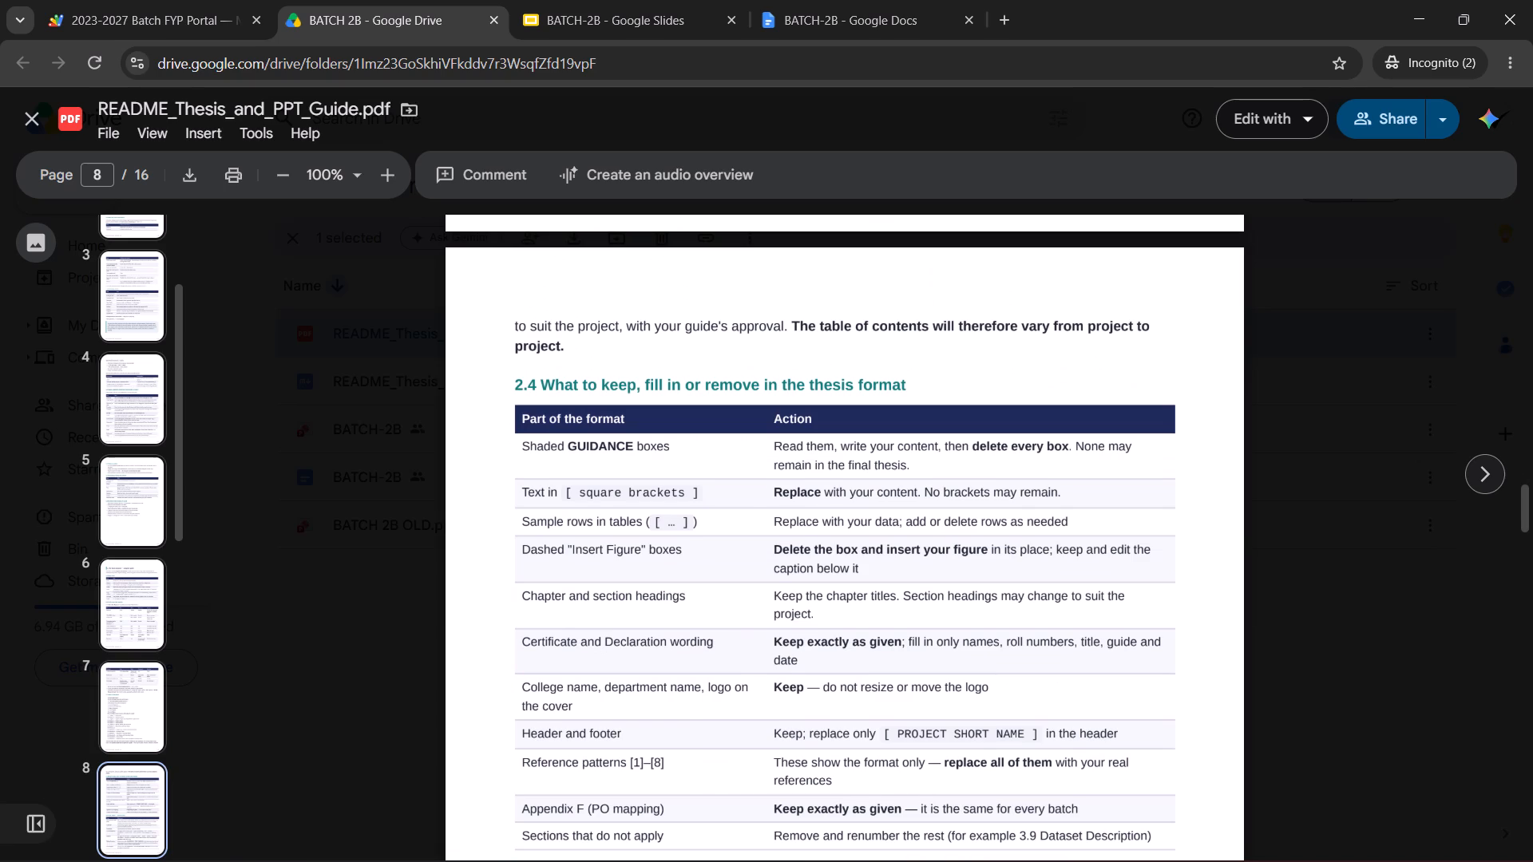
scroll(970, 645, "down", 1)
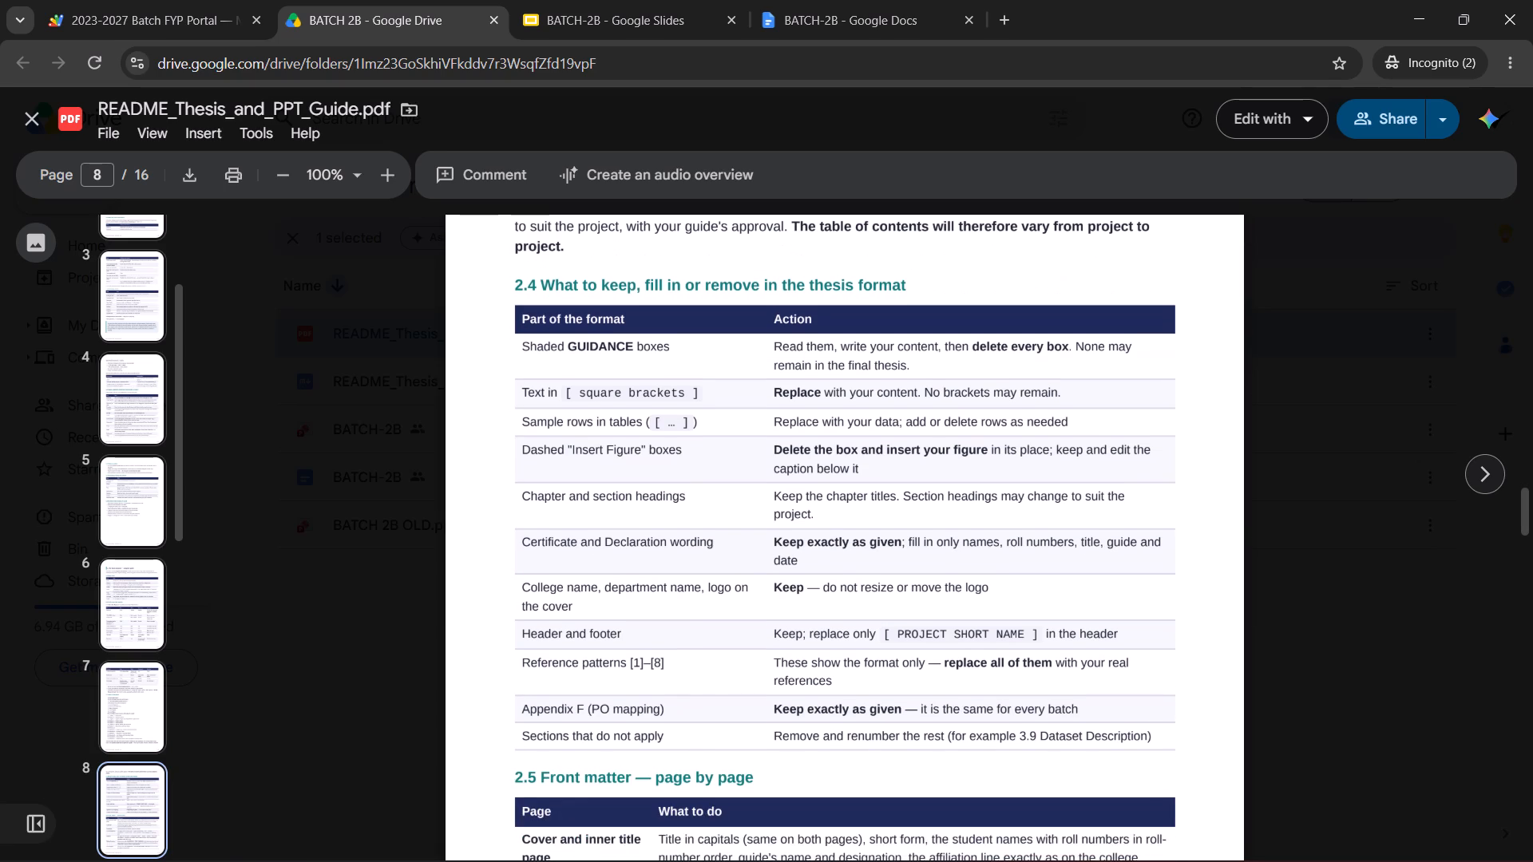
scroll(970, 645, "down", 4)
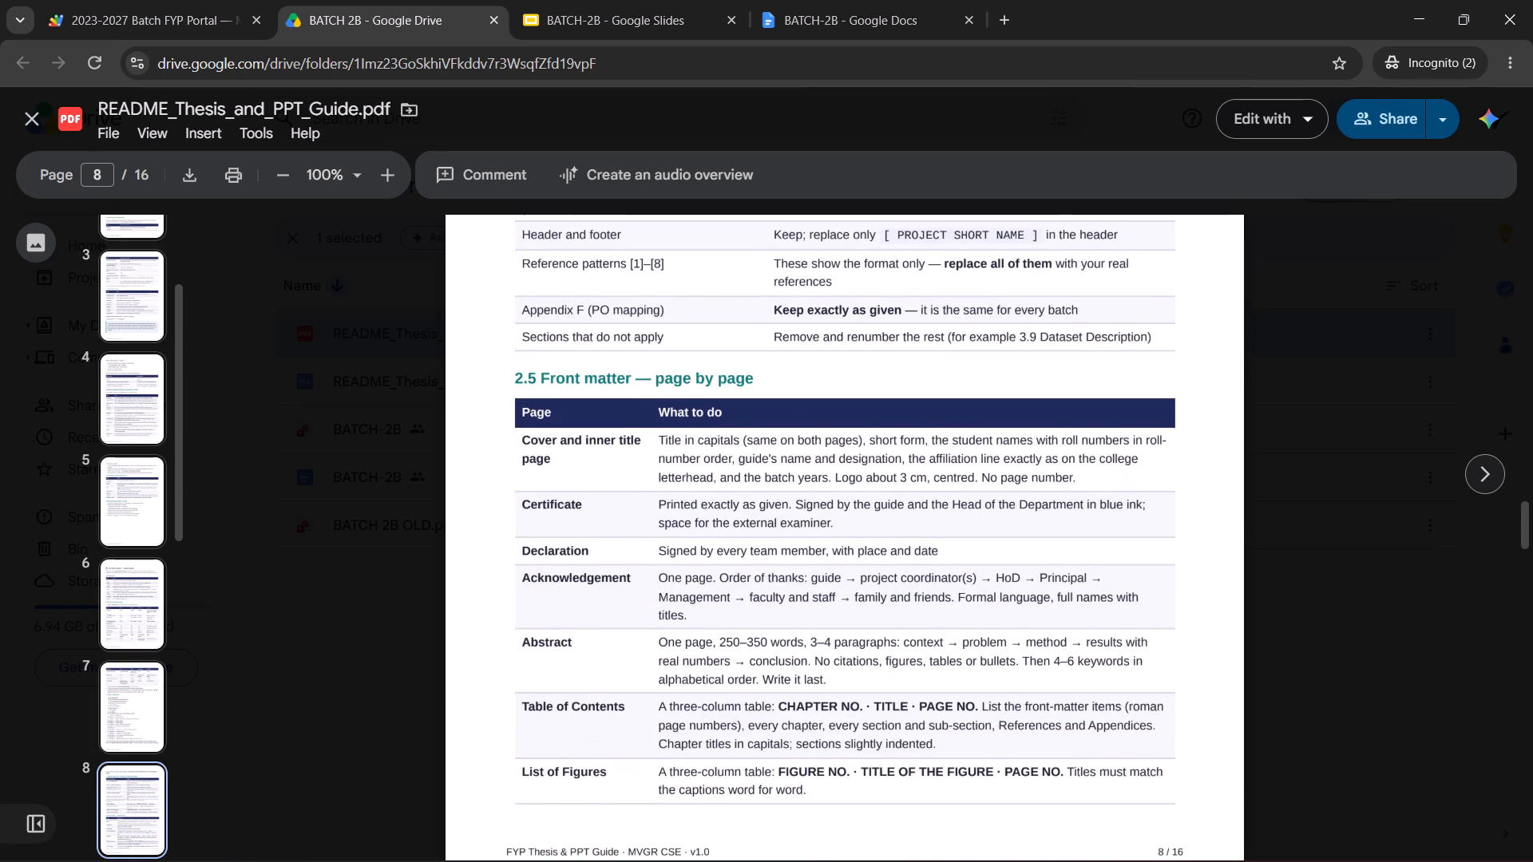
scroll(970, 645, "down", 5)
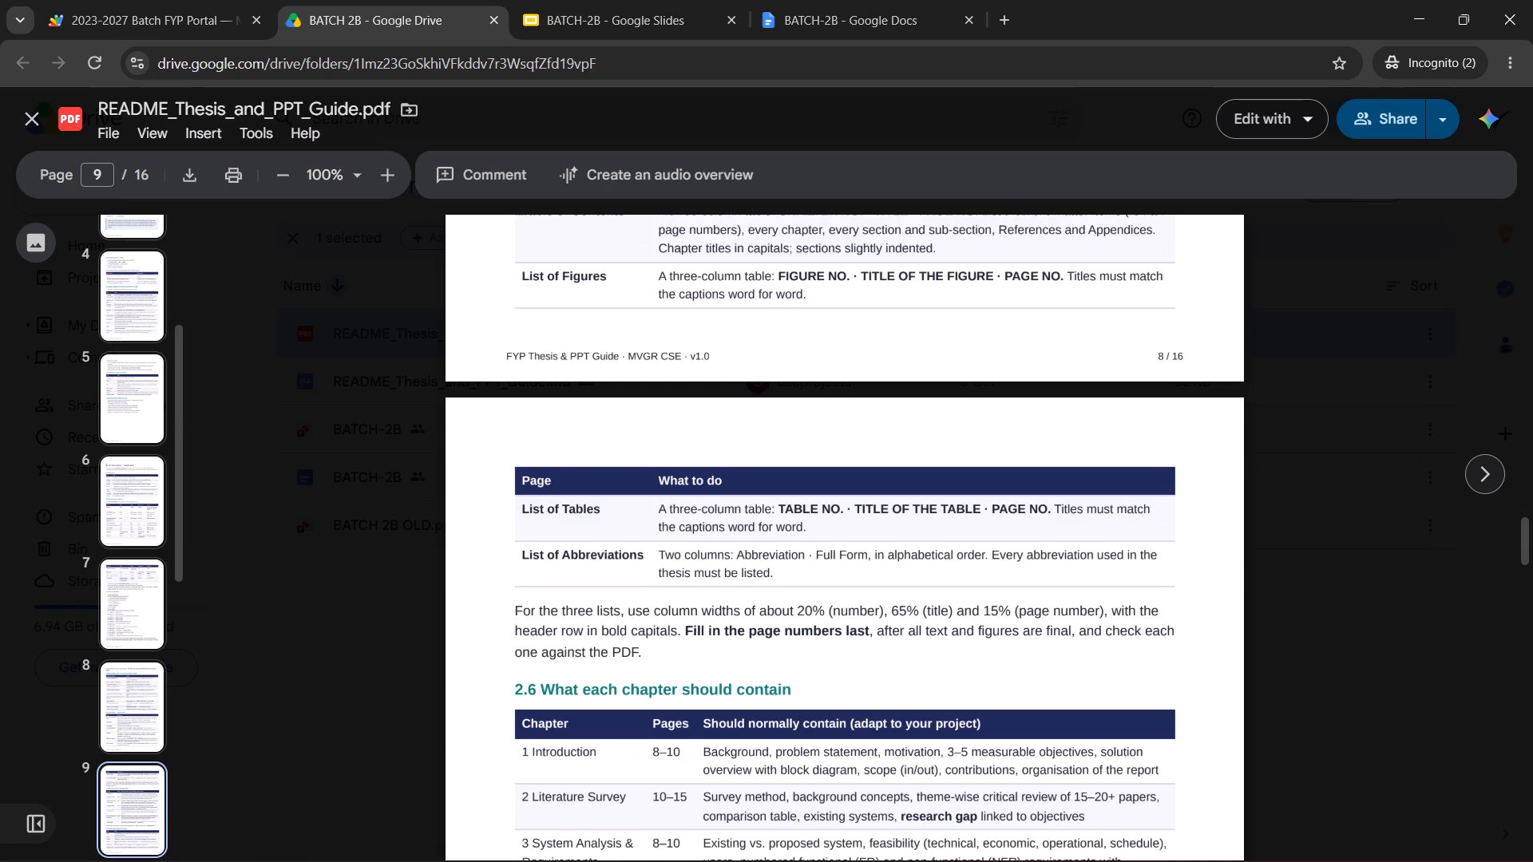
scroll(934, 687, "down", 3)
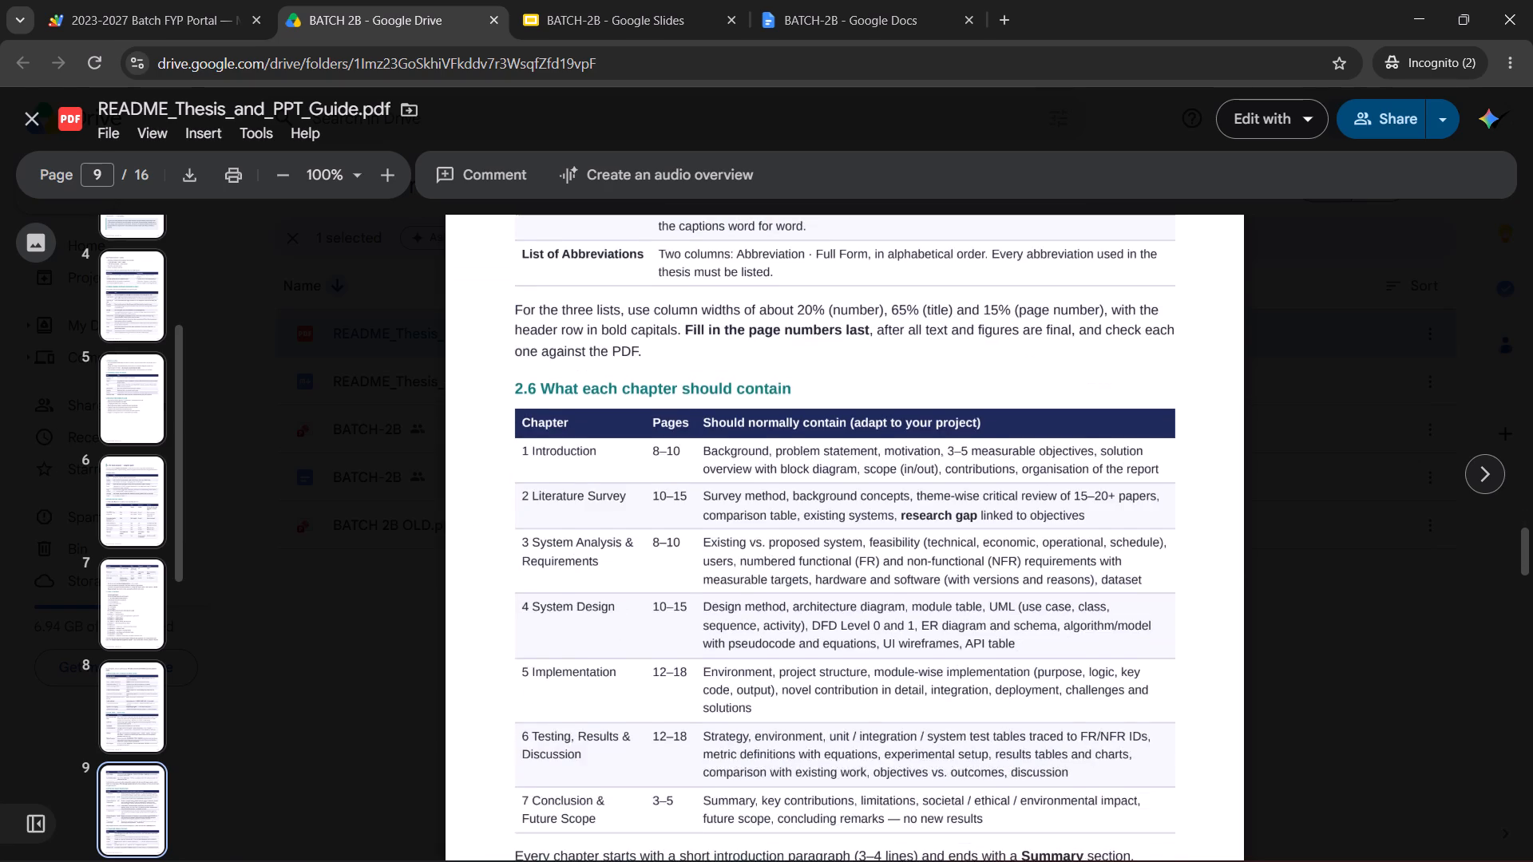
scroll(934, 687, "down", 6)
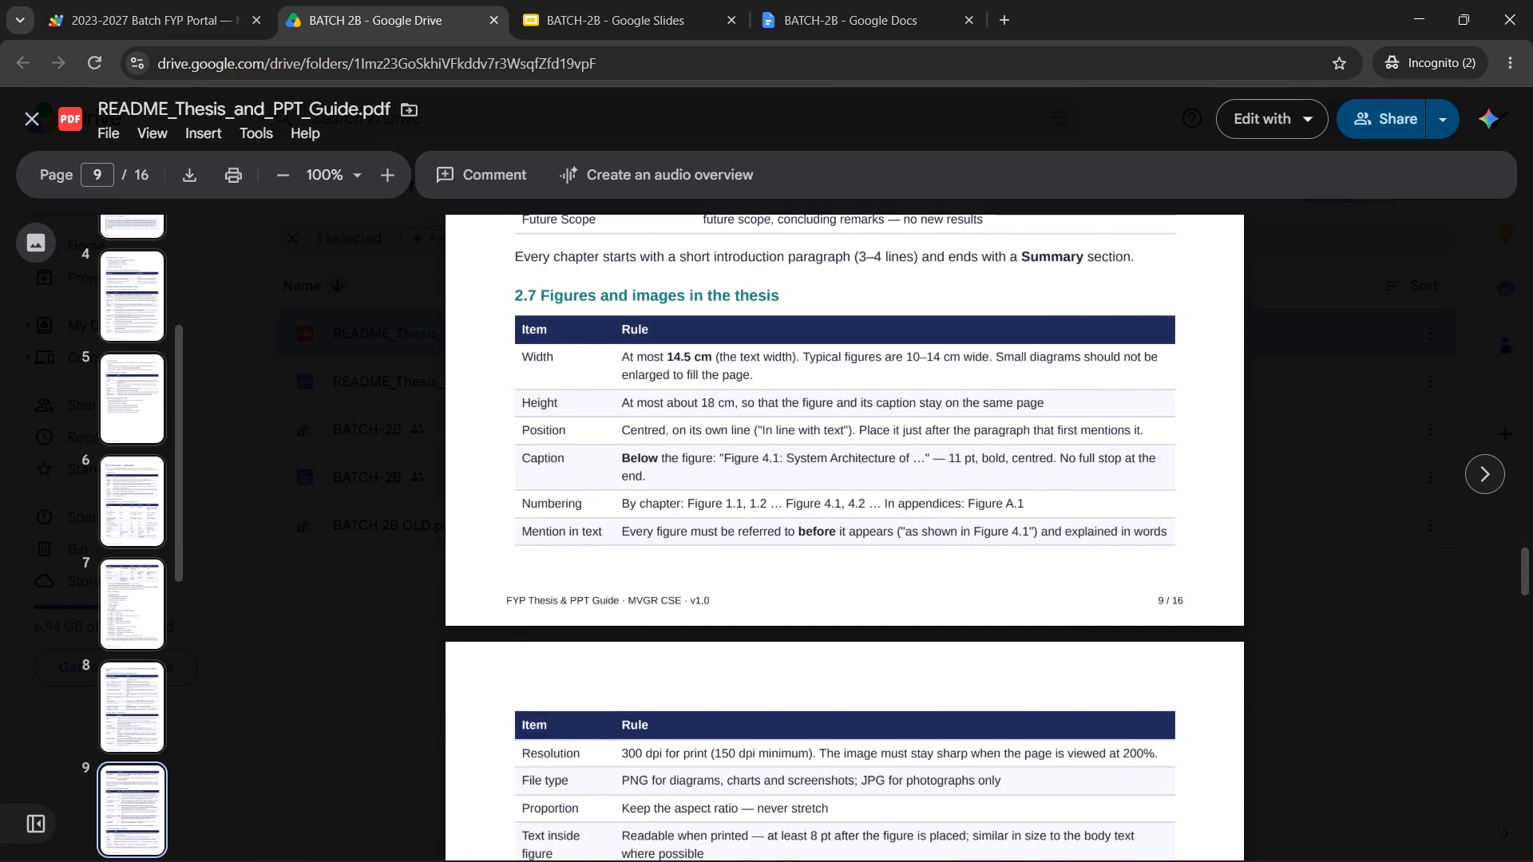
scroll(929, 691, "down", 9)
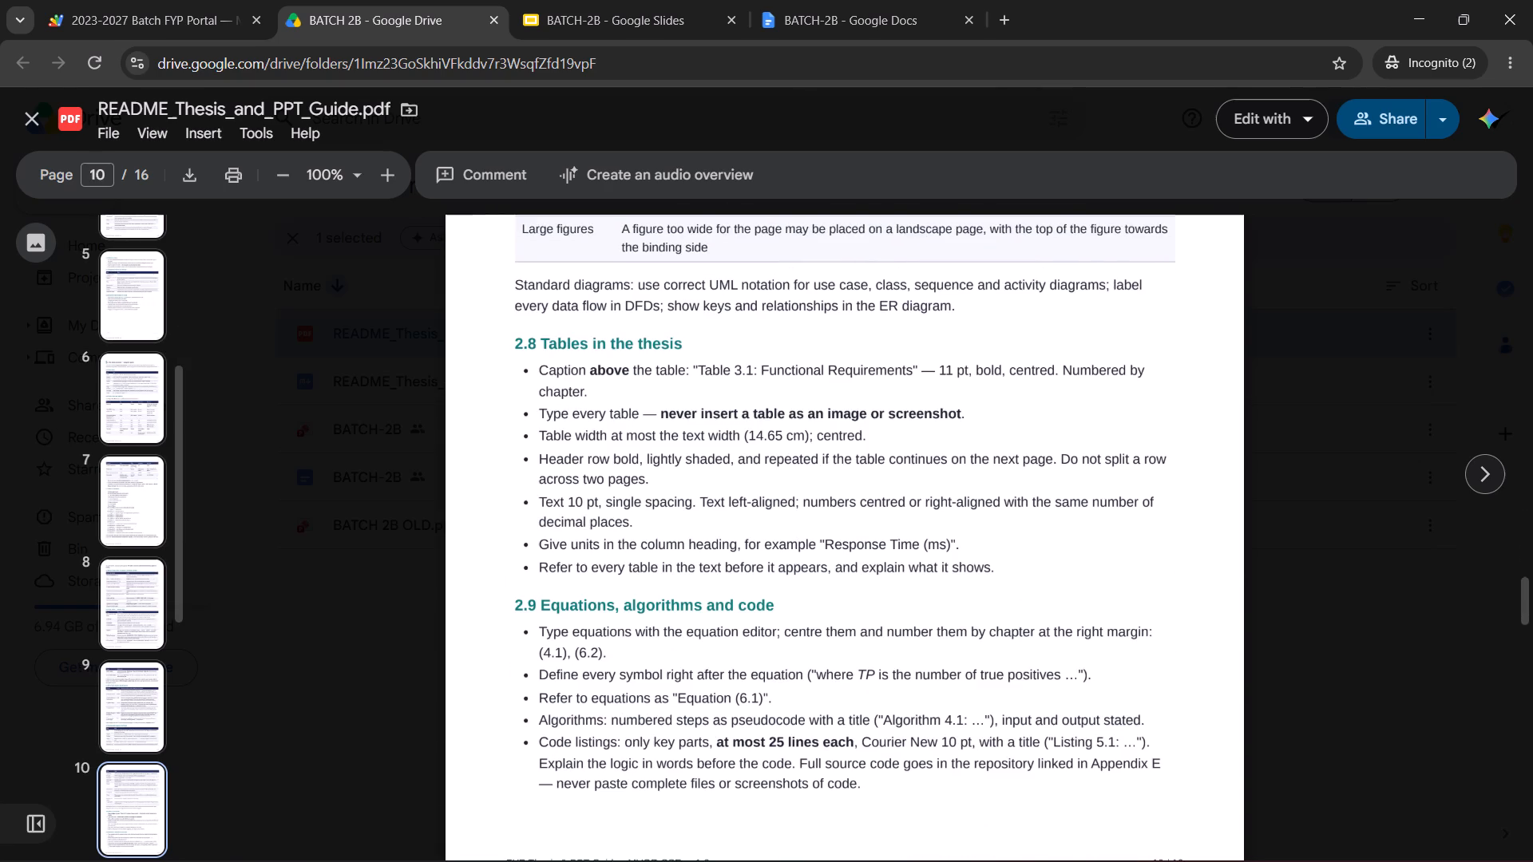
scroll(929, 690, "down", 1)
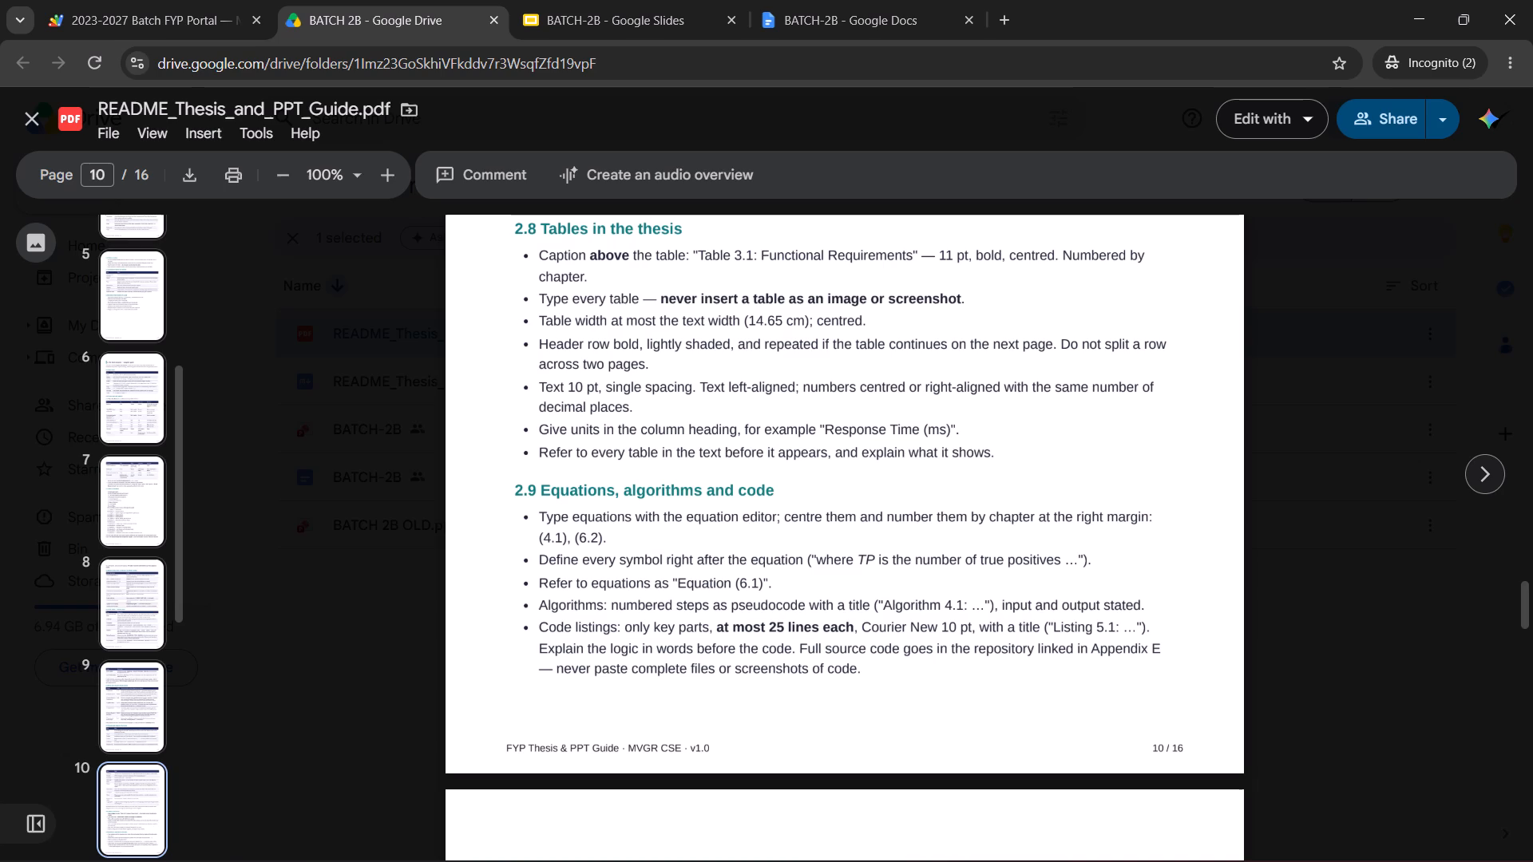
Copy the section 2.8 rule on bold, lightly shaded, repeated header rows and not splitting a row across two pages.
left_click_drag(664, 366, 544, 339)
key("ctrl+c")
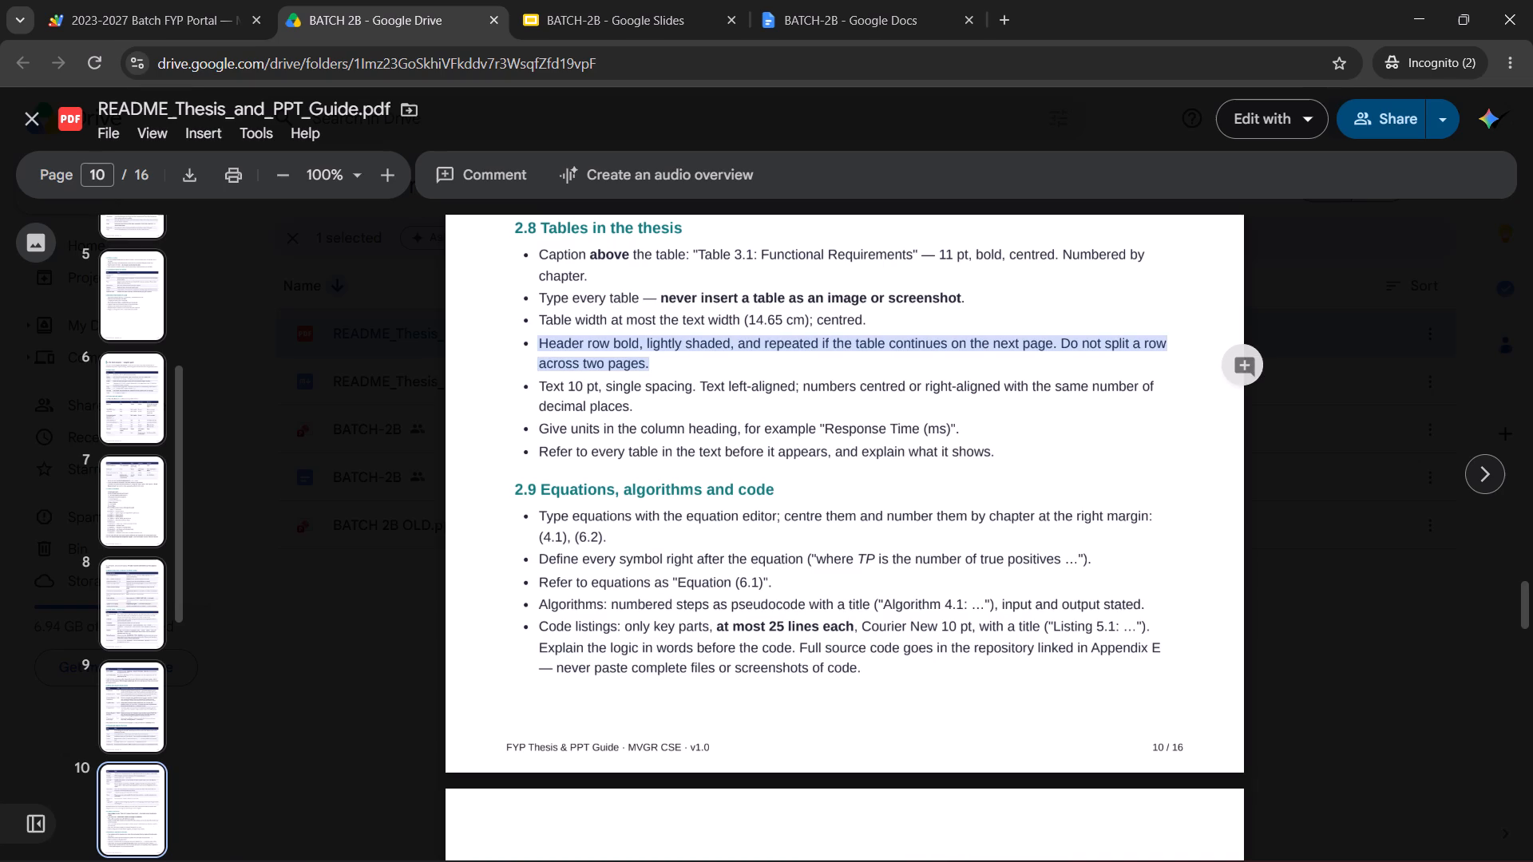
left_click(644, 373)
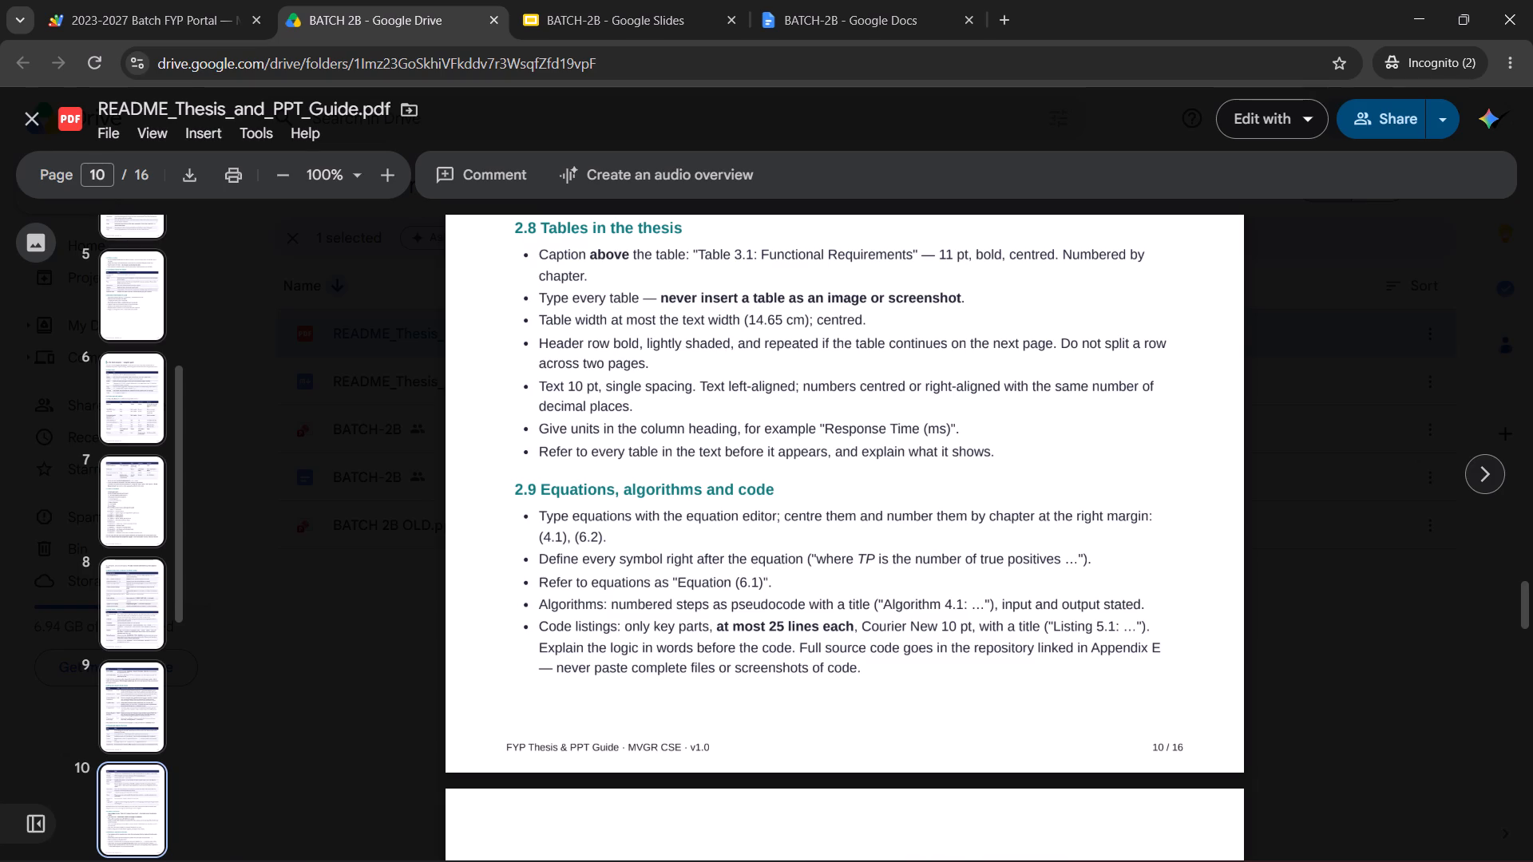
Look over the equations and references rules in sections 2.9 and 2.10, and return to the BATCH-2B report in Google Docs.
scroll(891, 479, "down", 1)
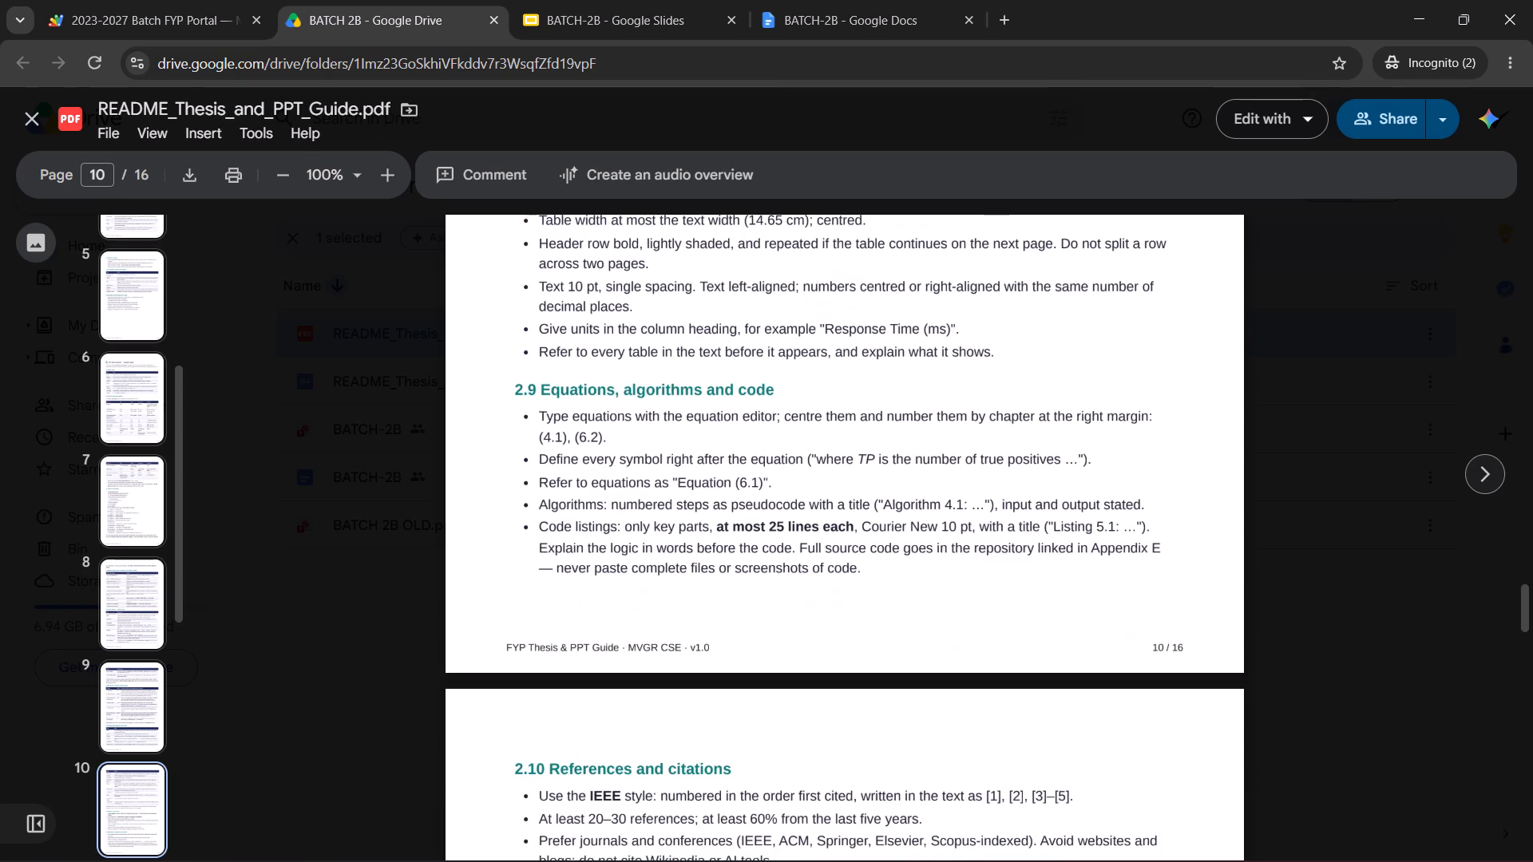
scroll(889, 488, "down", 2)
scroll(857, 587, "up", 2)
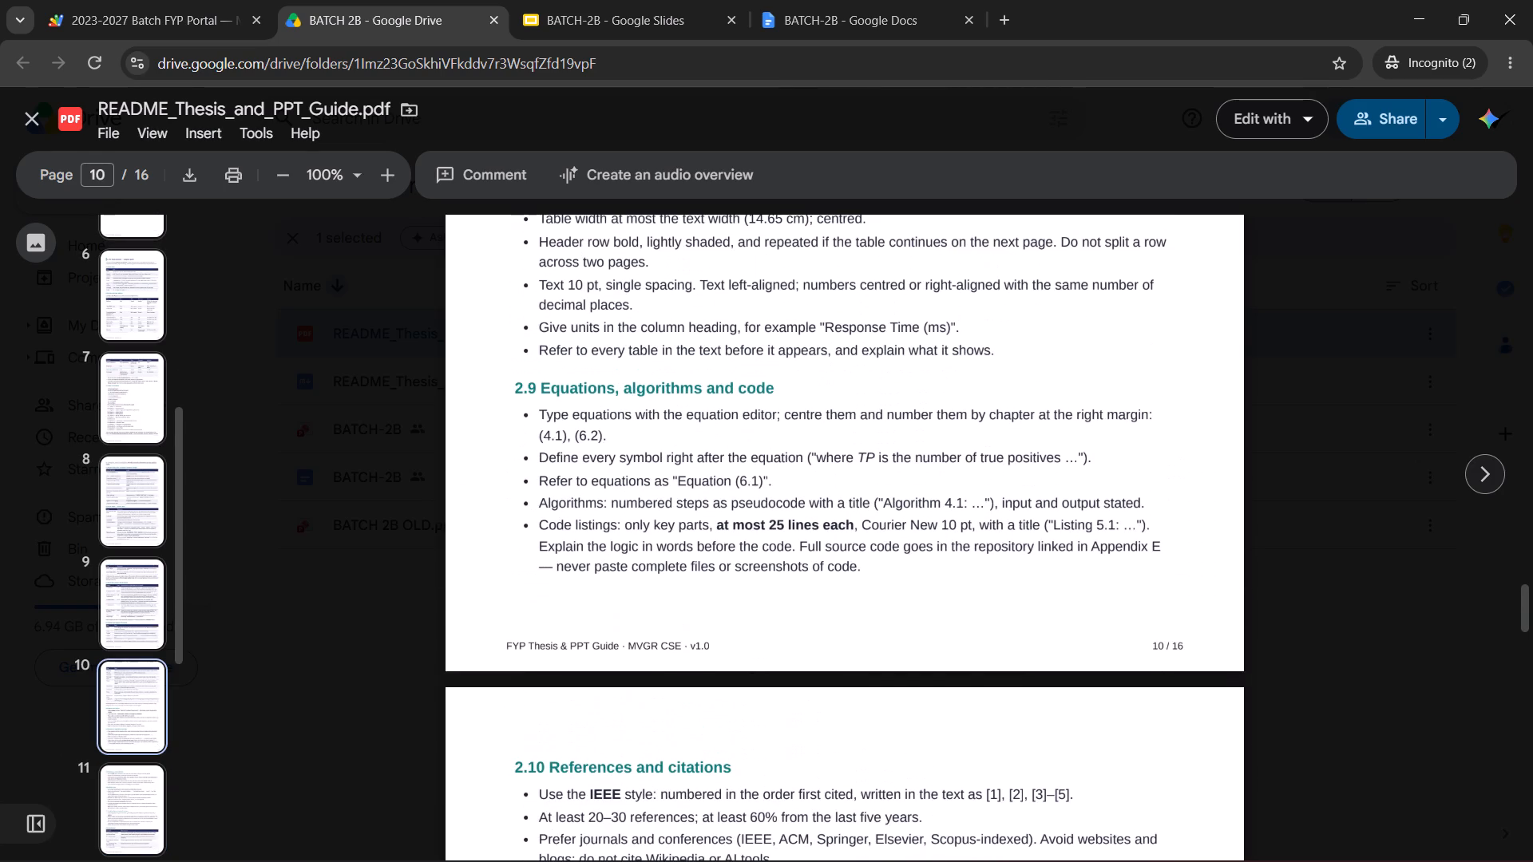
left_click(642, 4)
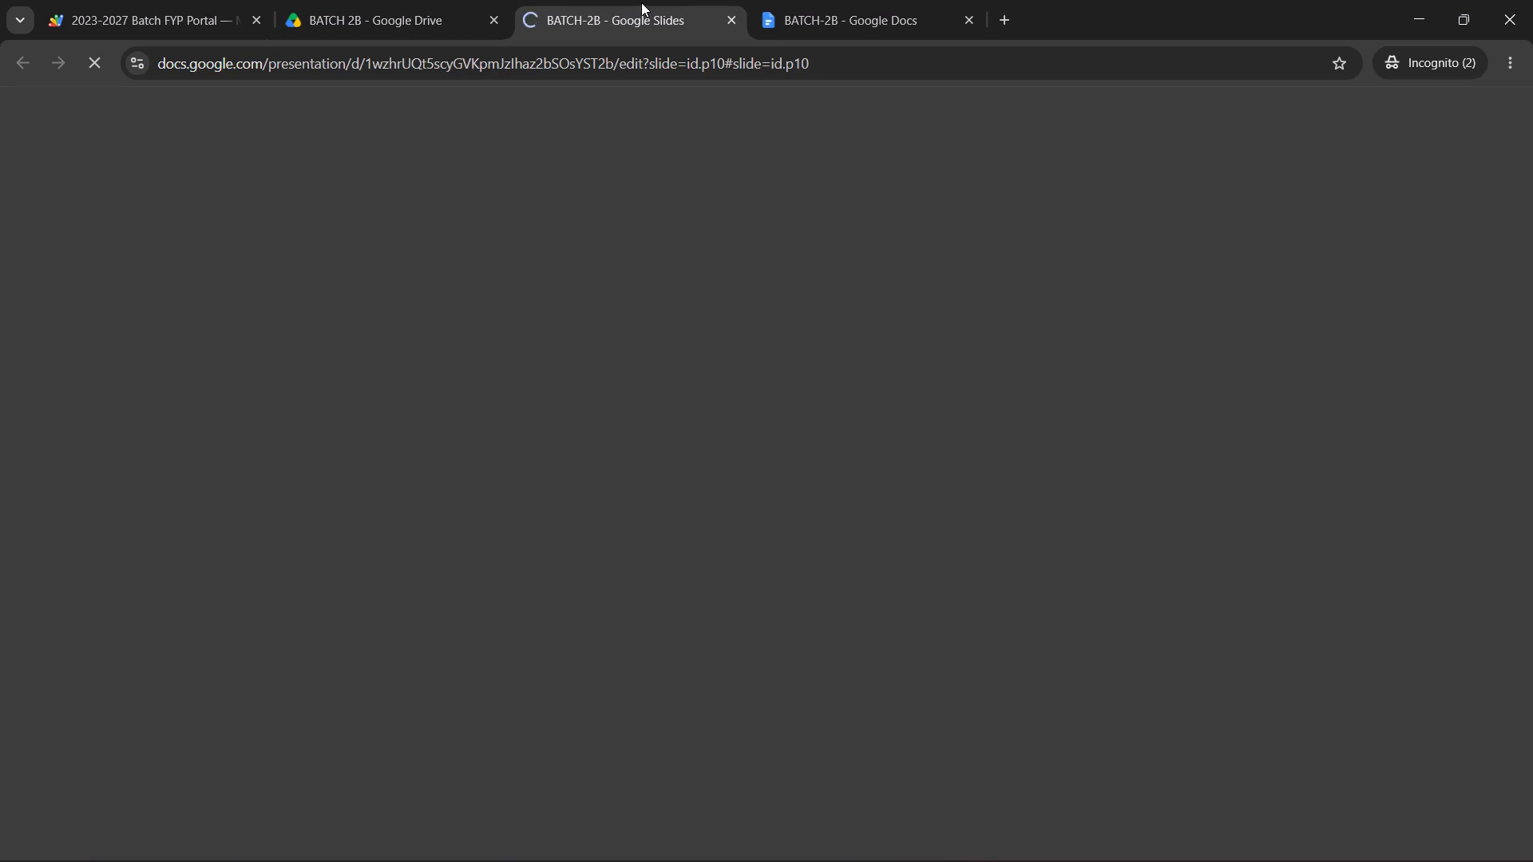
left_click(794, 0)
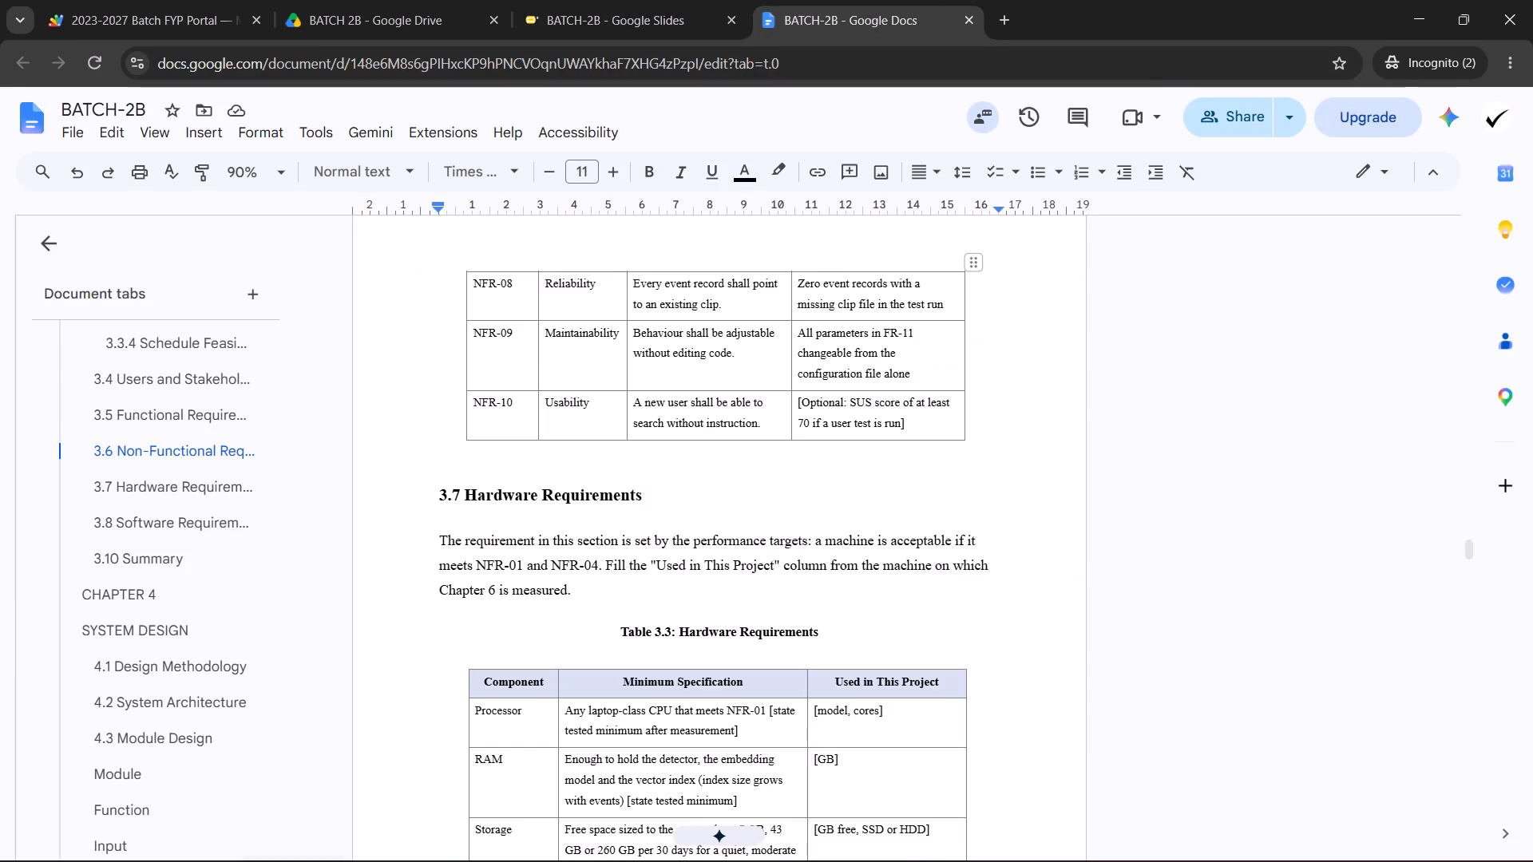
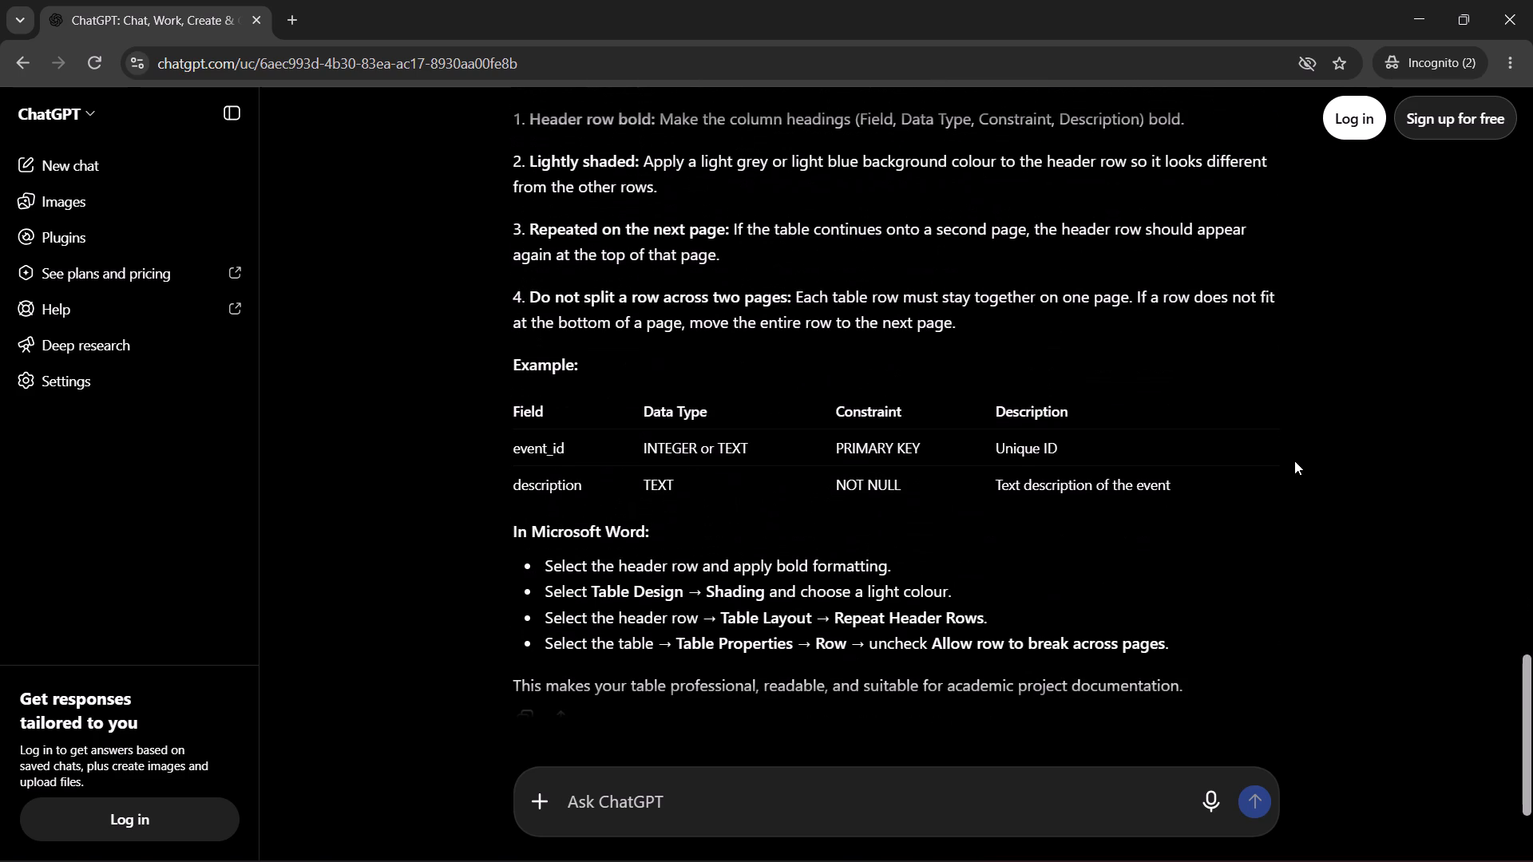
scroll(1294, 461, "up", 1)
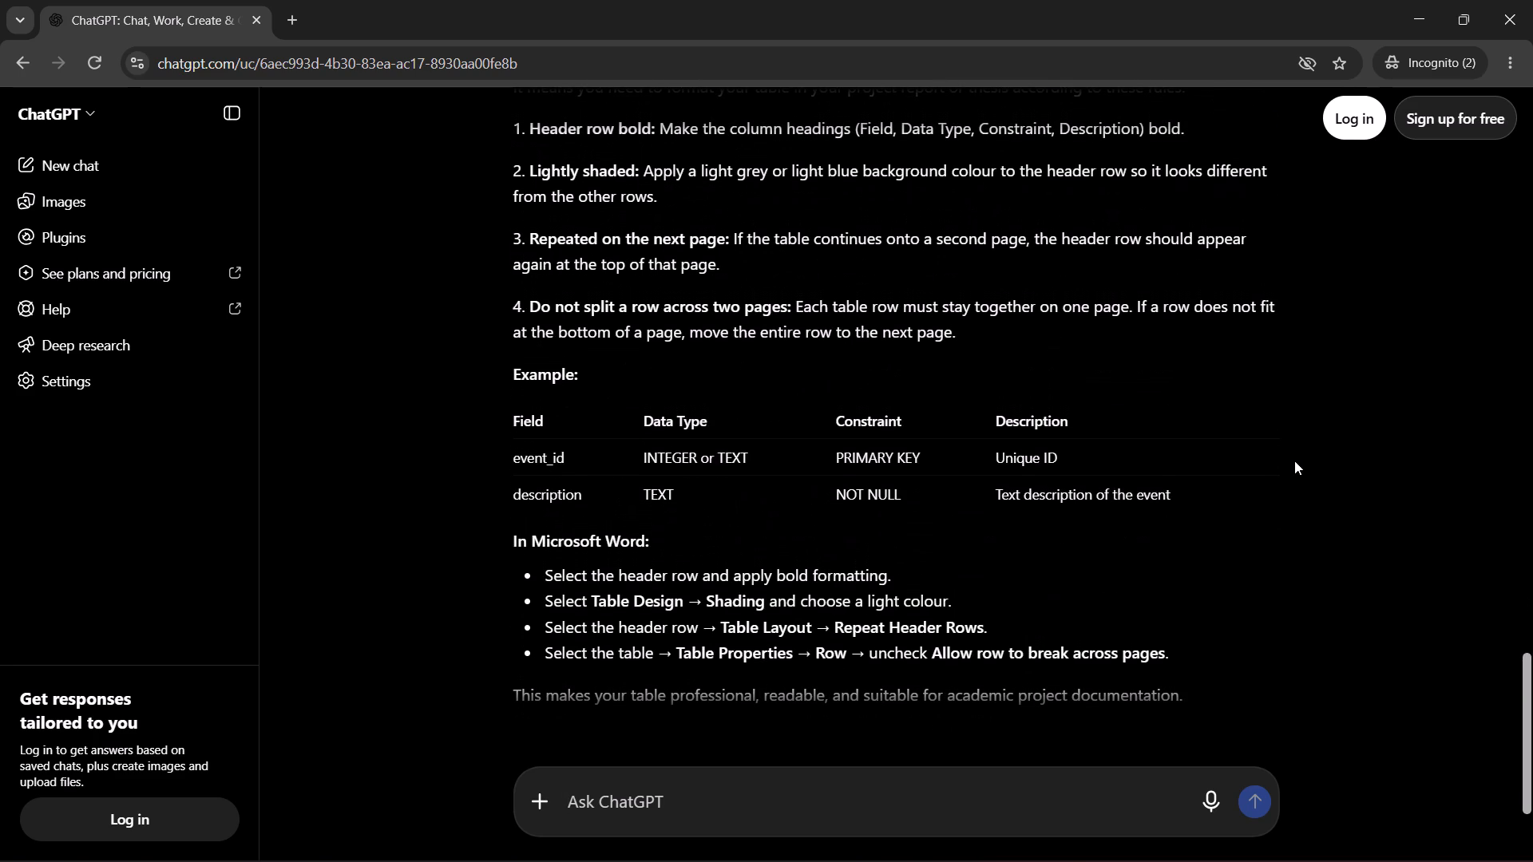
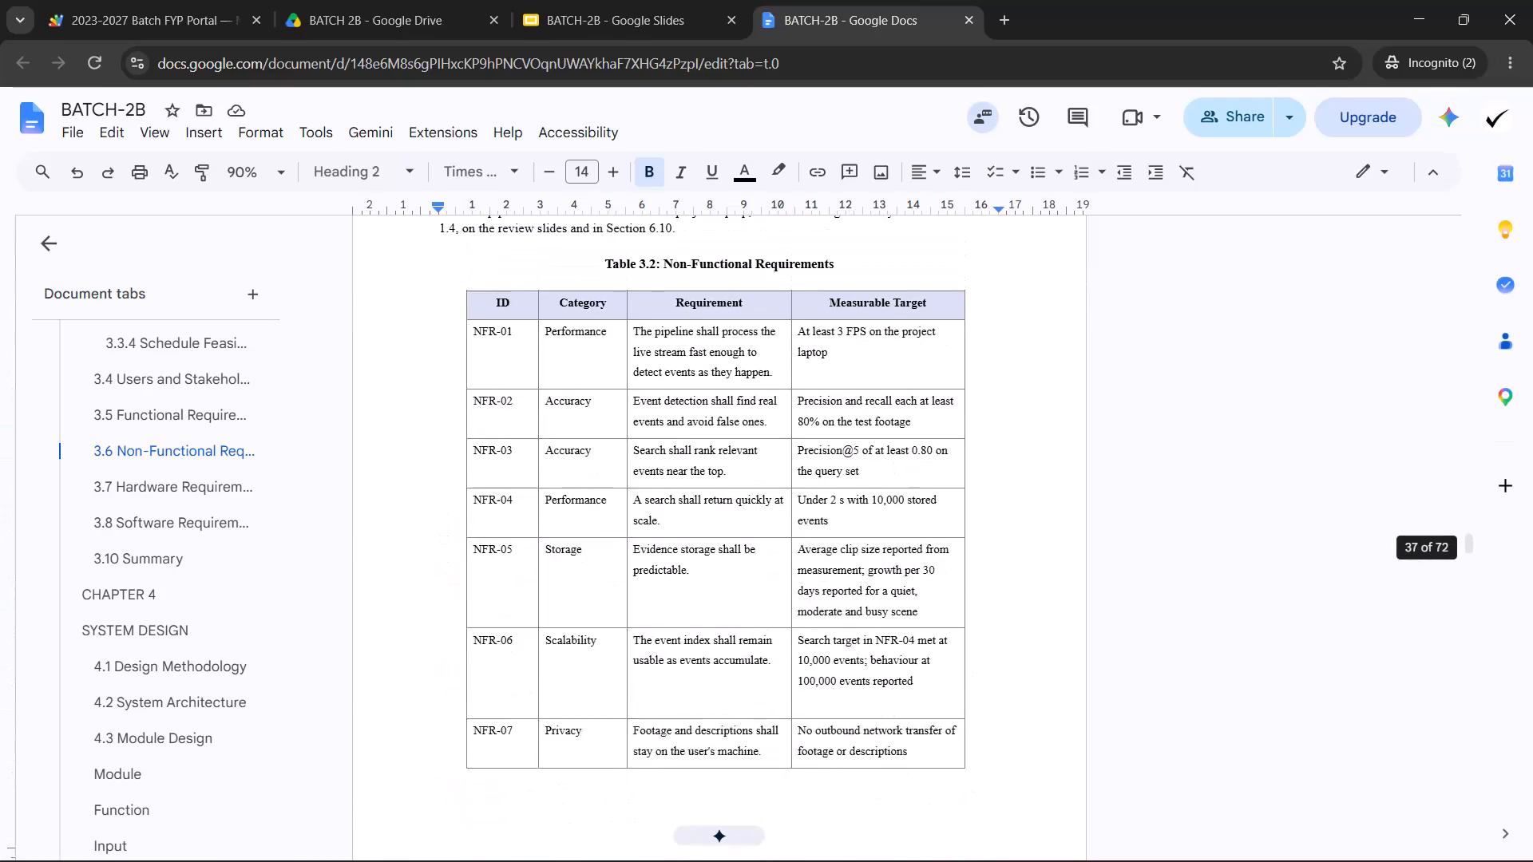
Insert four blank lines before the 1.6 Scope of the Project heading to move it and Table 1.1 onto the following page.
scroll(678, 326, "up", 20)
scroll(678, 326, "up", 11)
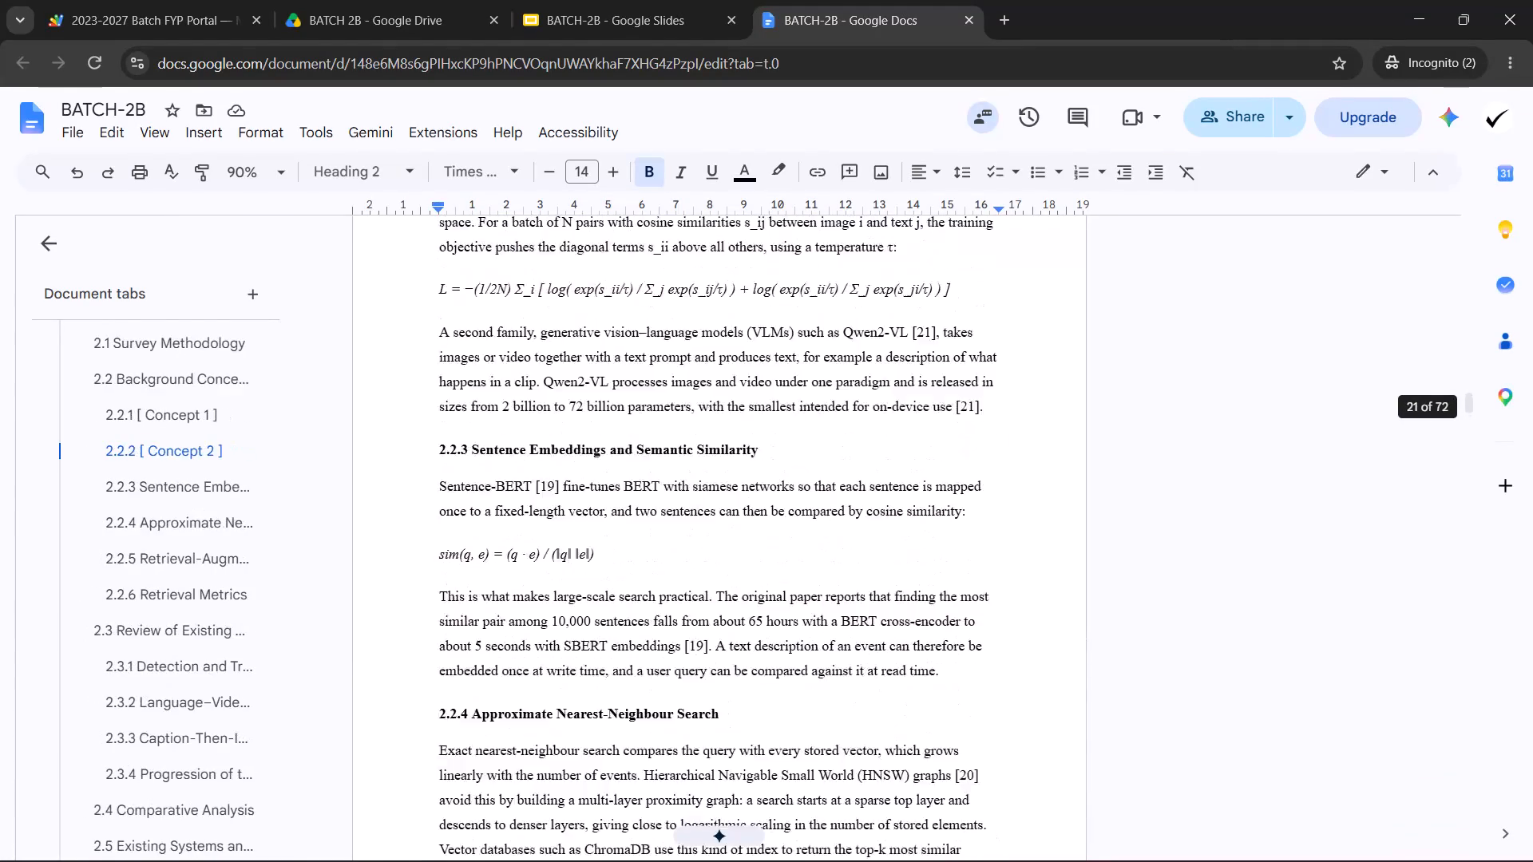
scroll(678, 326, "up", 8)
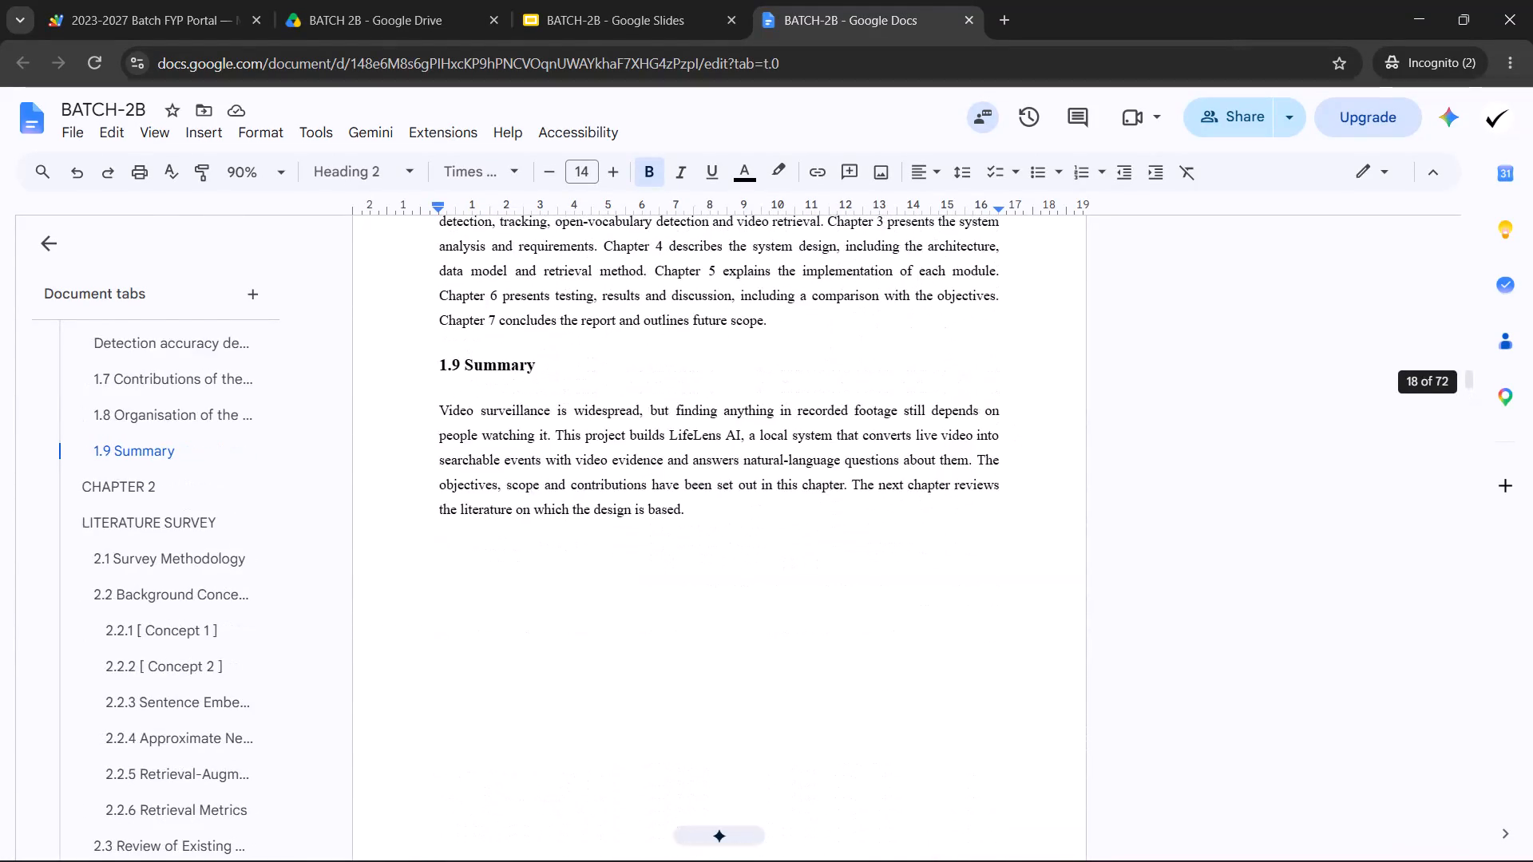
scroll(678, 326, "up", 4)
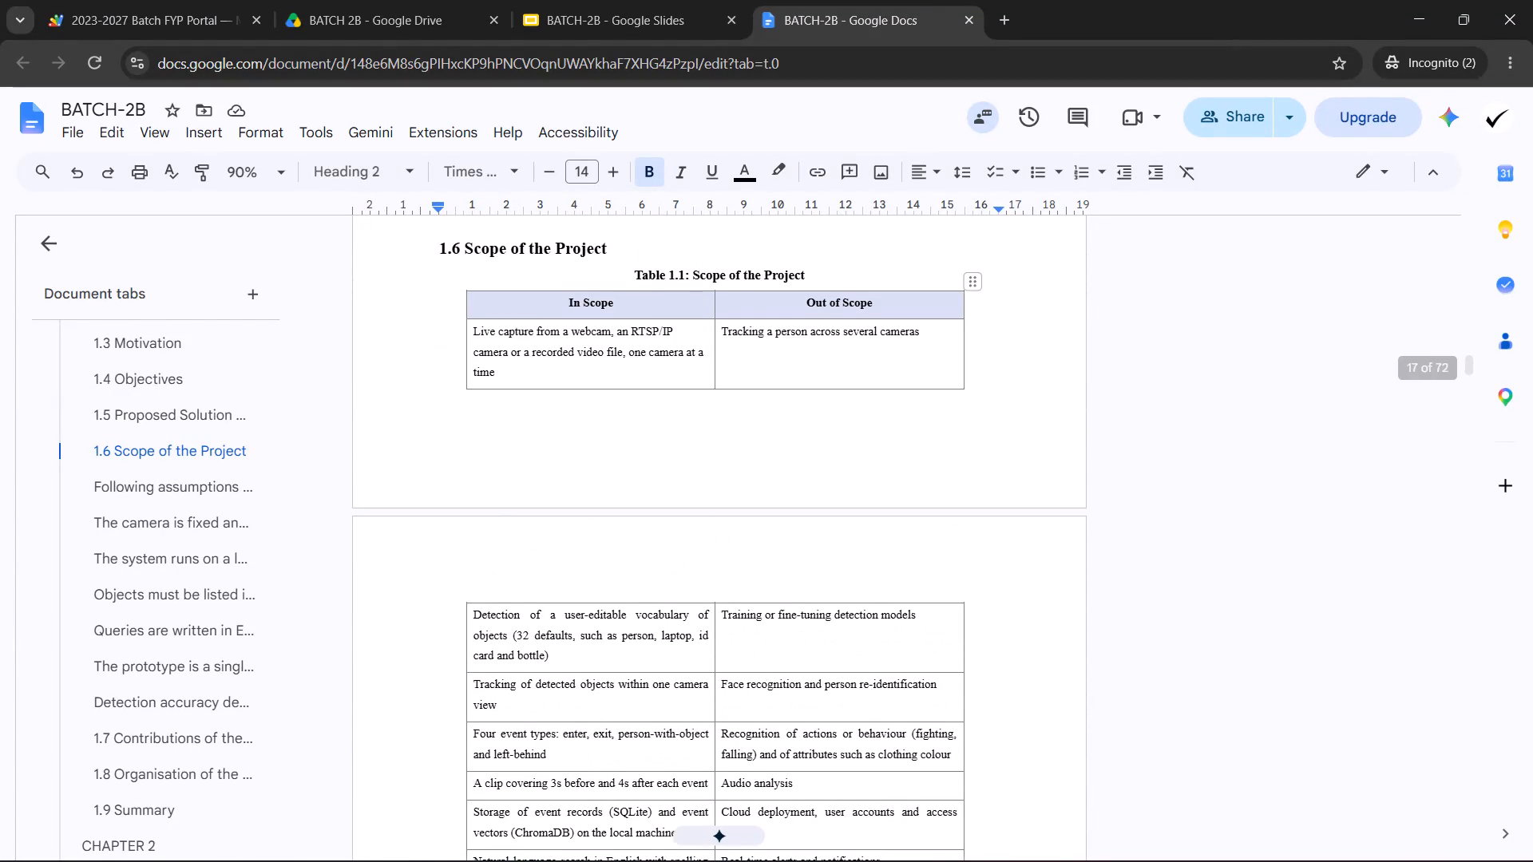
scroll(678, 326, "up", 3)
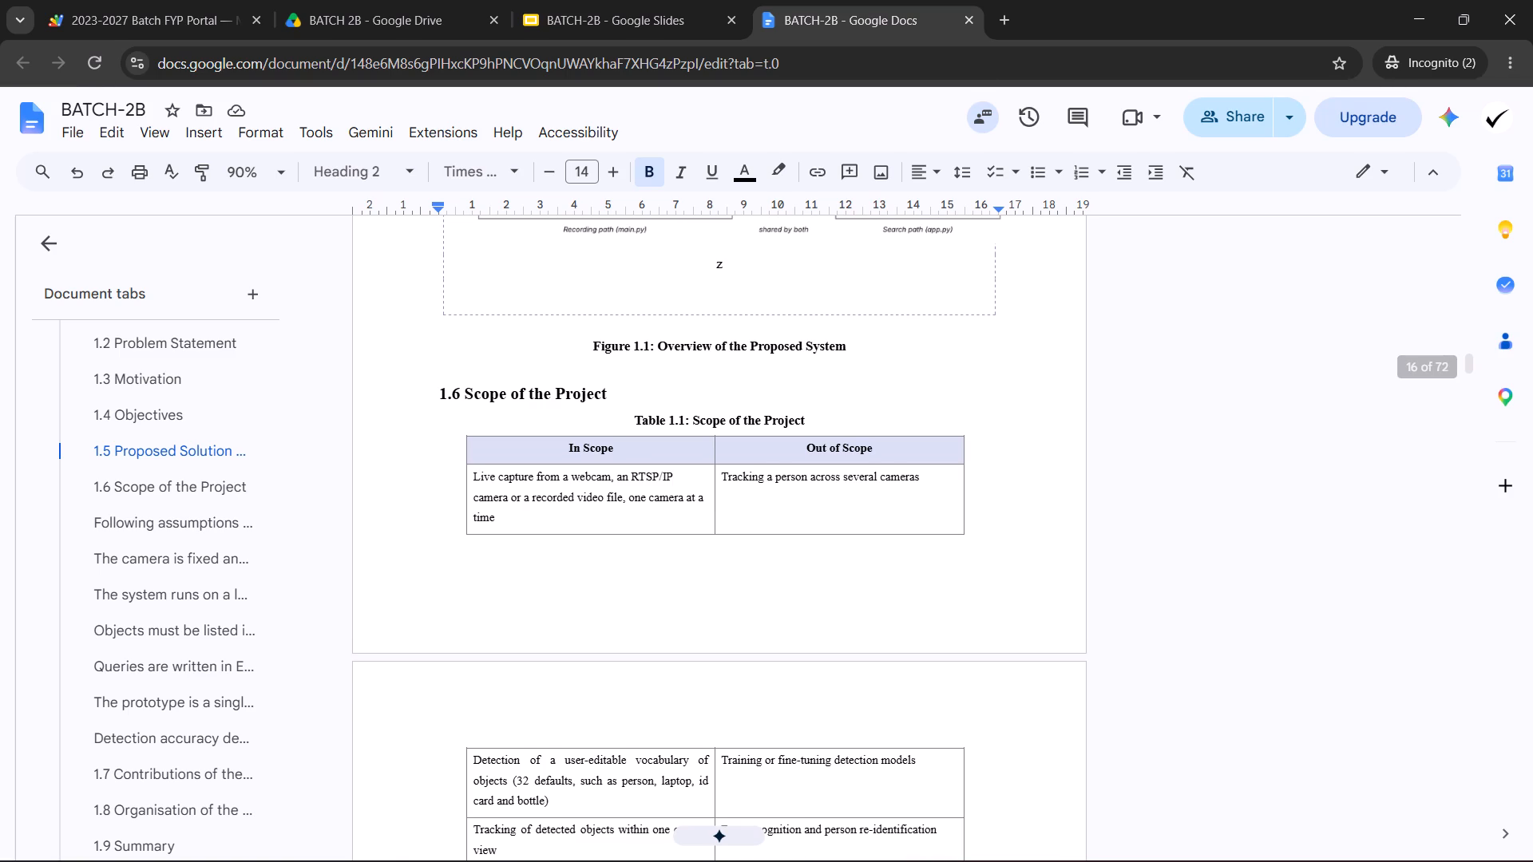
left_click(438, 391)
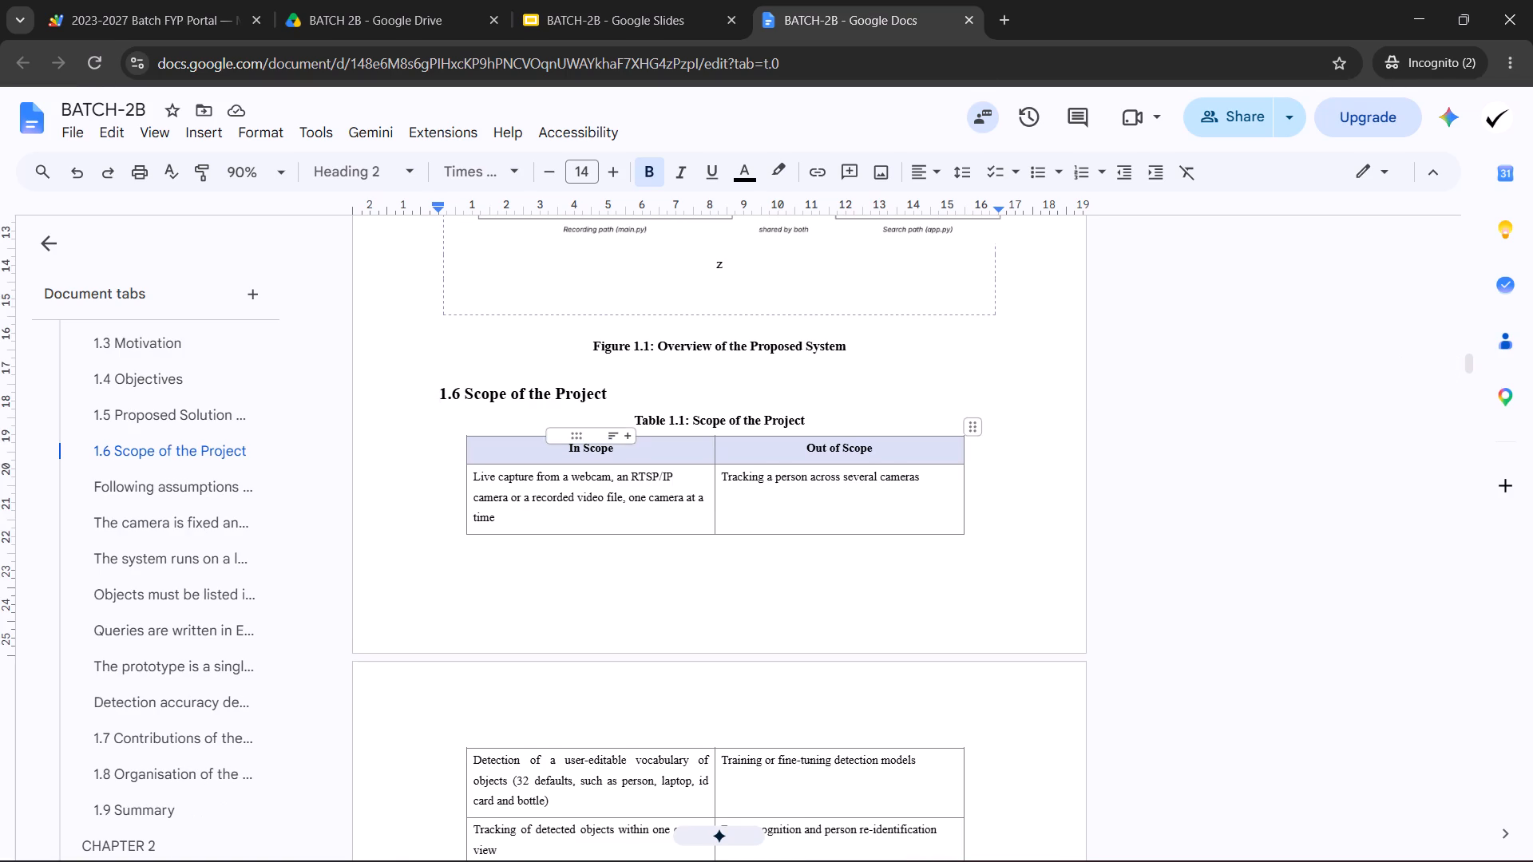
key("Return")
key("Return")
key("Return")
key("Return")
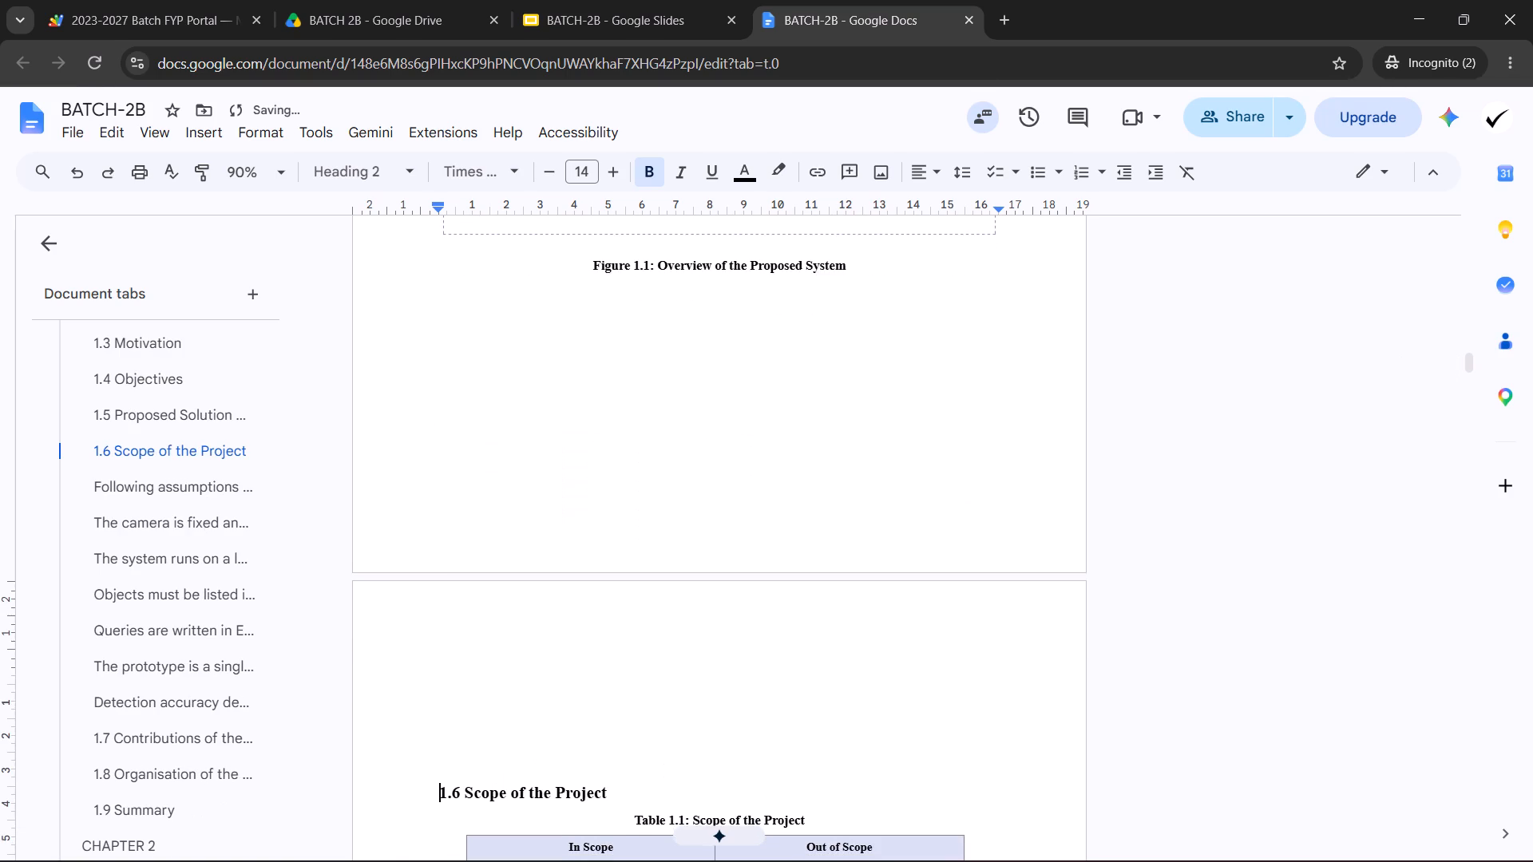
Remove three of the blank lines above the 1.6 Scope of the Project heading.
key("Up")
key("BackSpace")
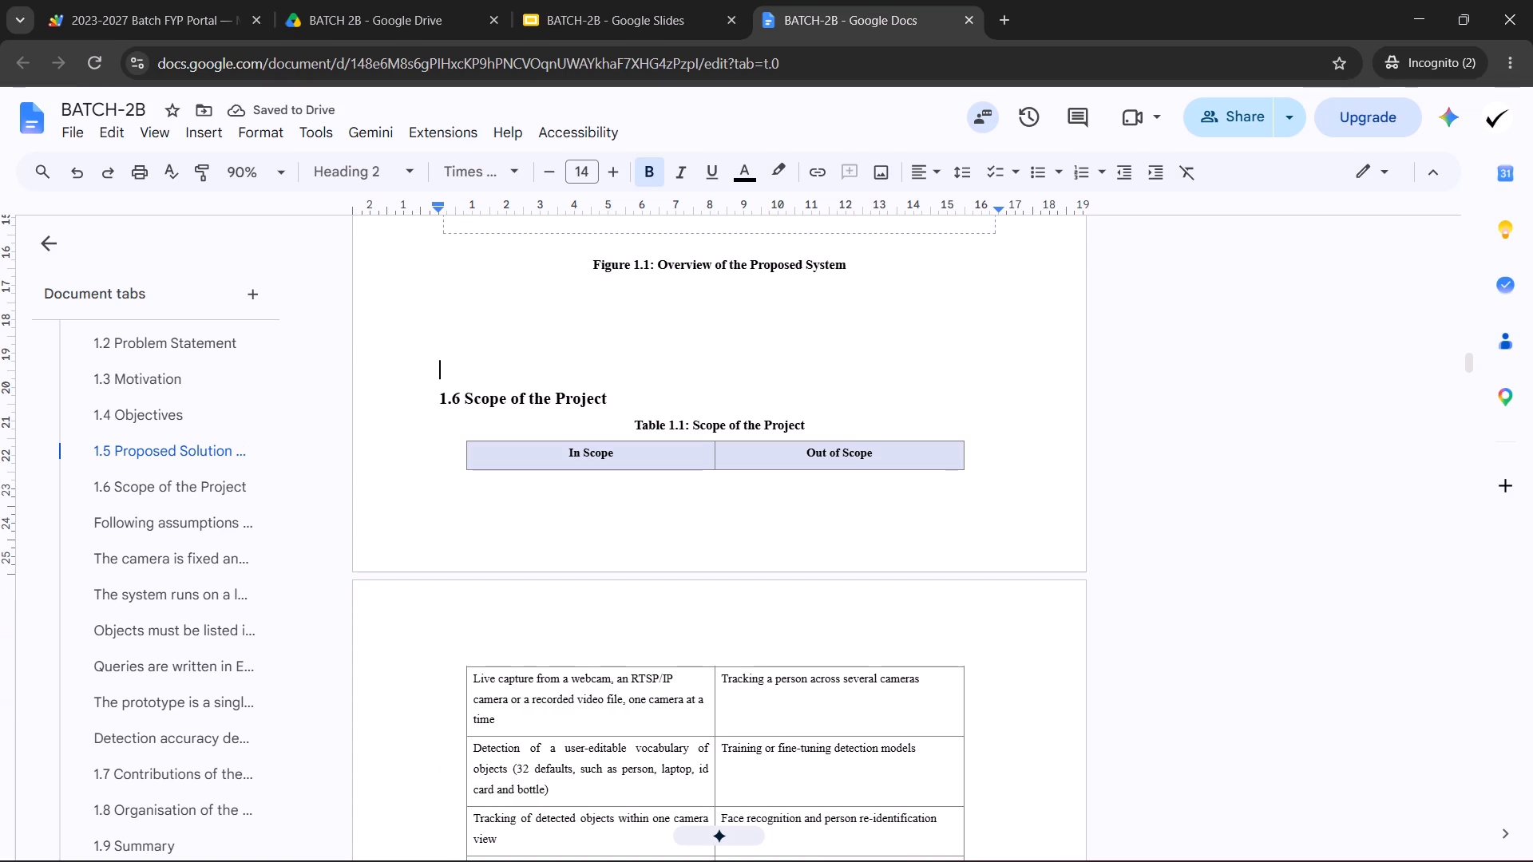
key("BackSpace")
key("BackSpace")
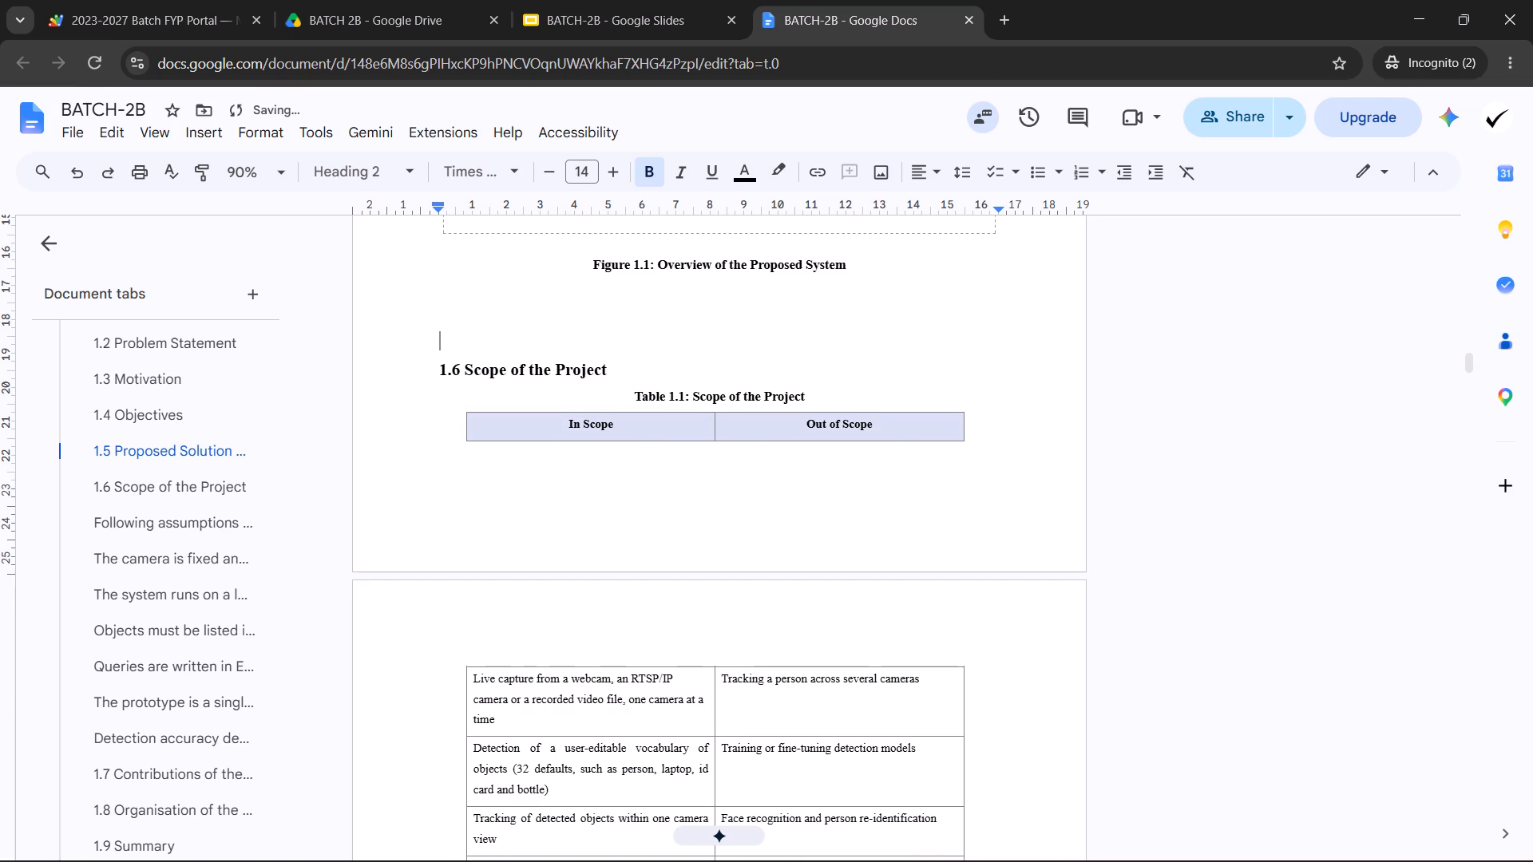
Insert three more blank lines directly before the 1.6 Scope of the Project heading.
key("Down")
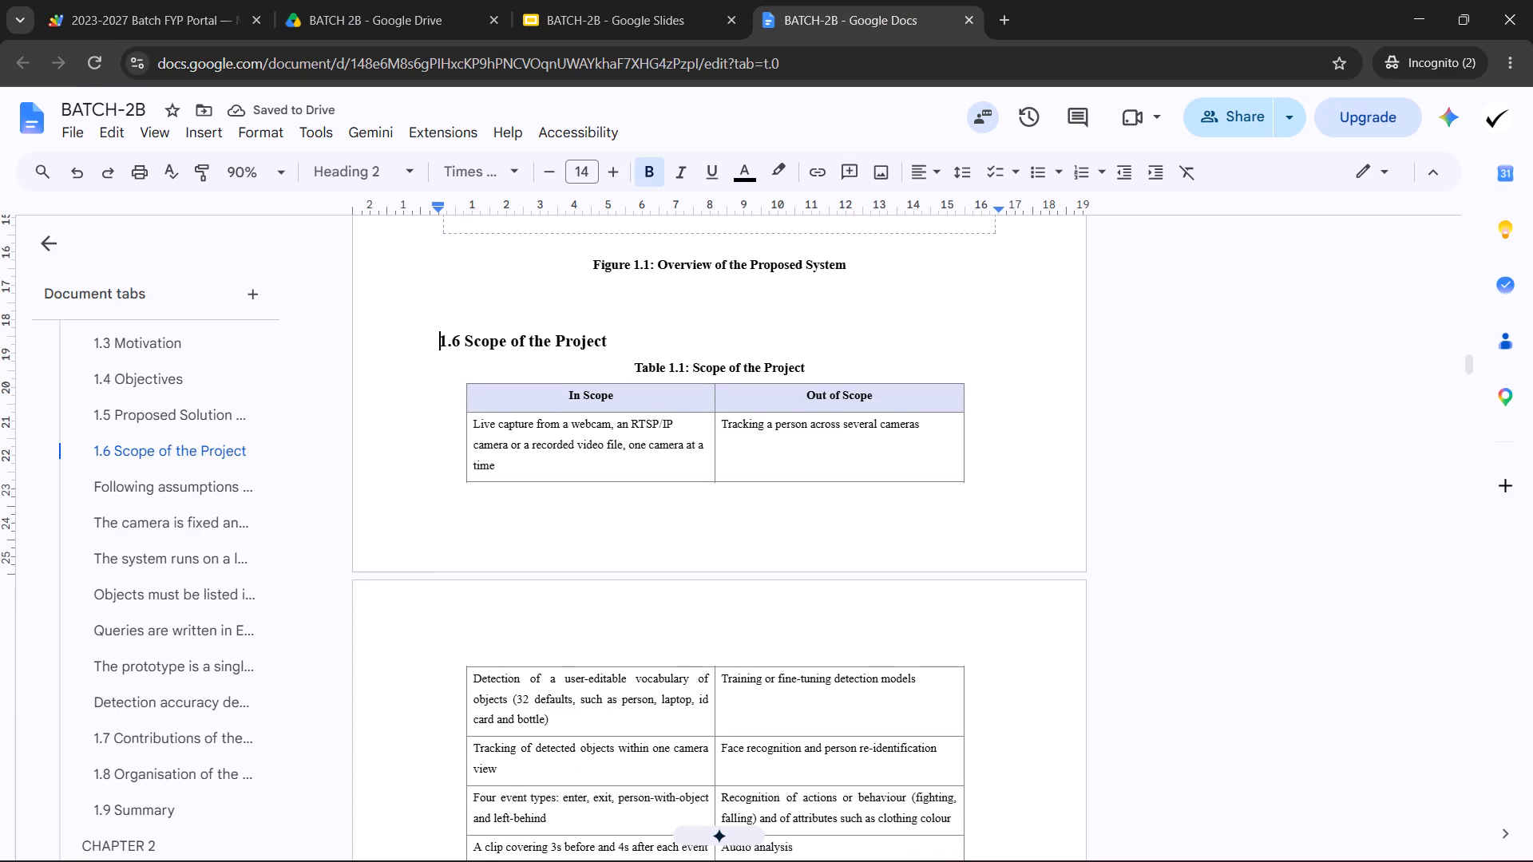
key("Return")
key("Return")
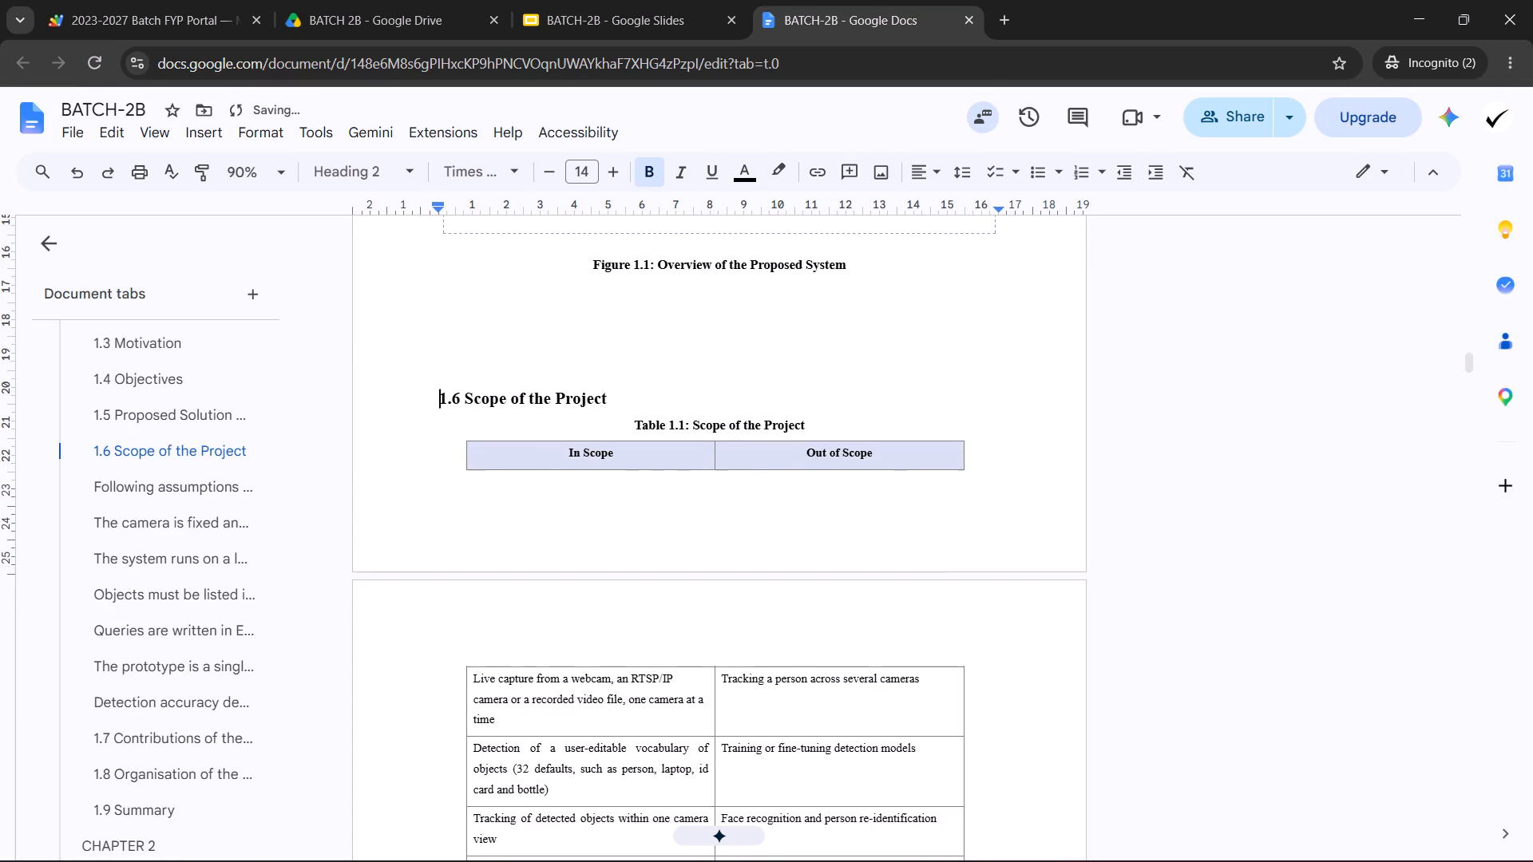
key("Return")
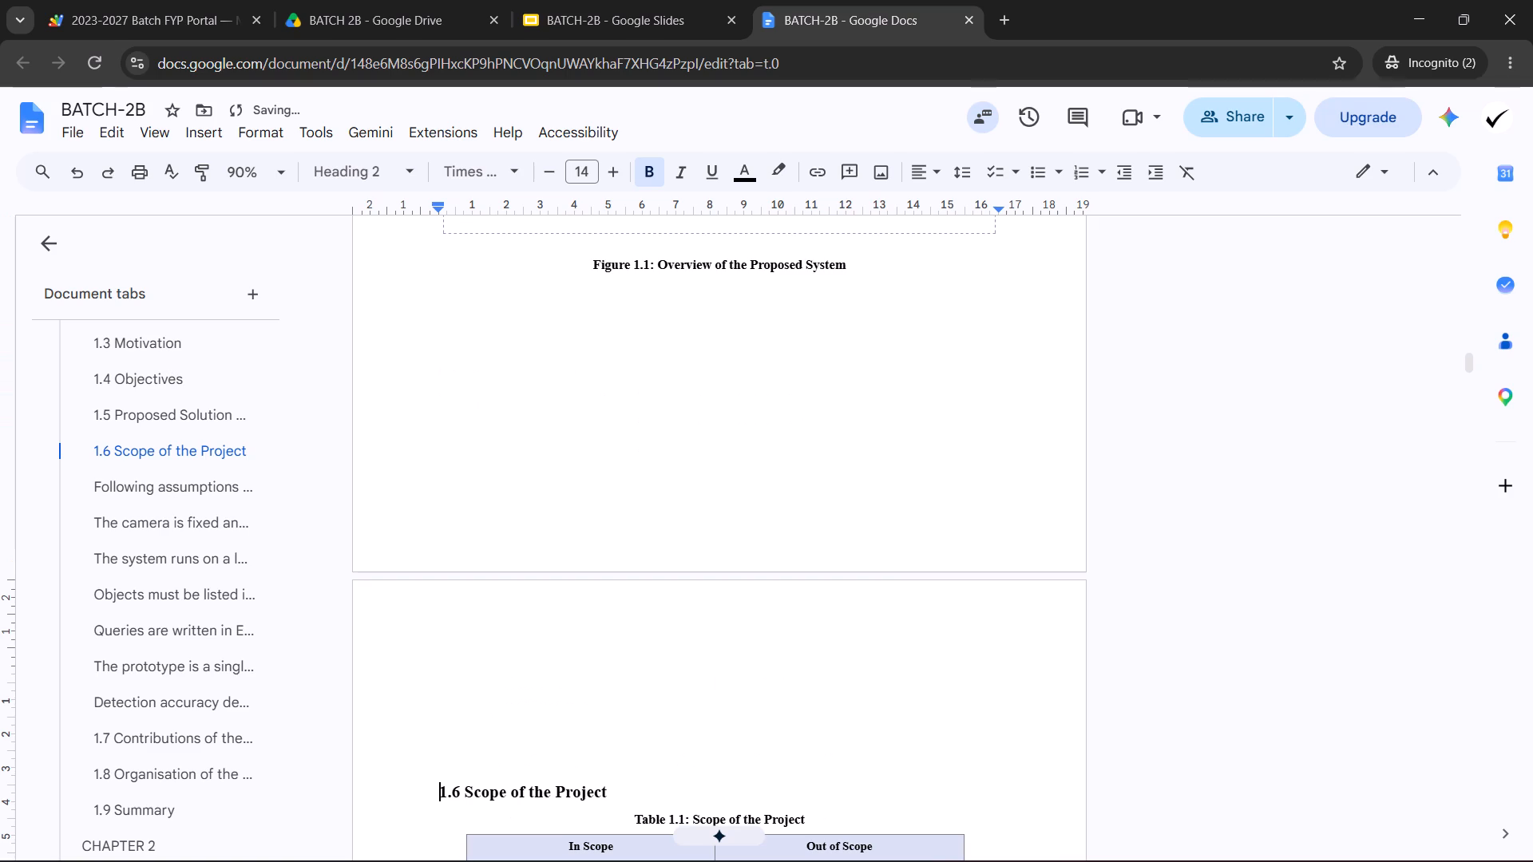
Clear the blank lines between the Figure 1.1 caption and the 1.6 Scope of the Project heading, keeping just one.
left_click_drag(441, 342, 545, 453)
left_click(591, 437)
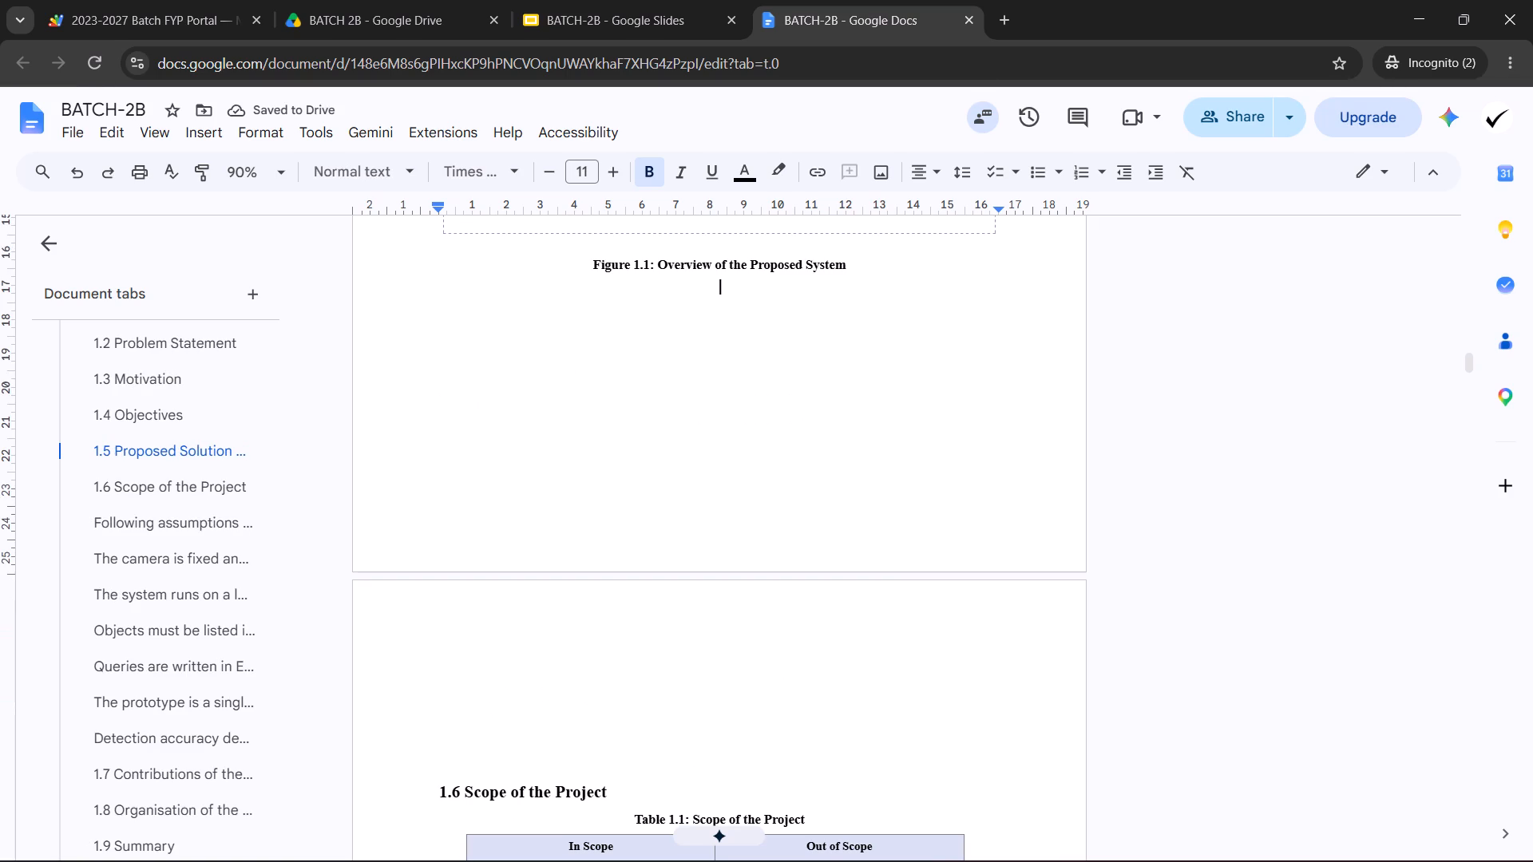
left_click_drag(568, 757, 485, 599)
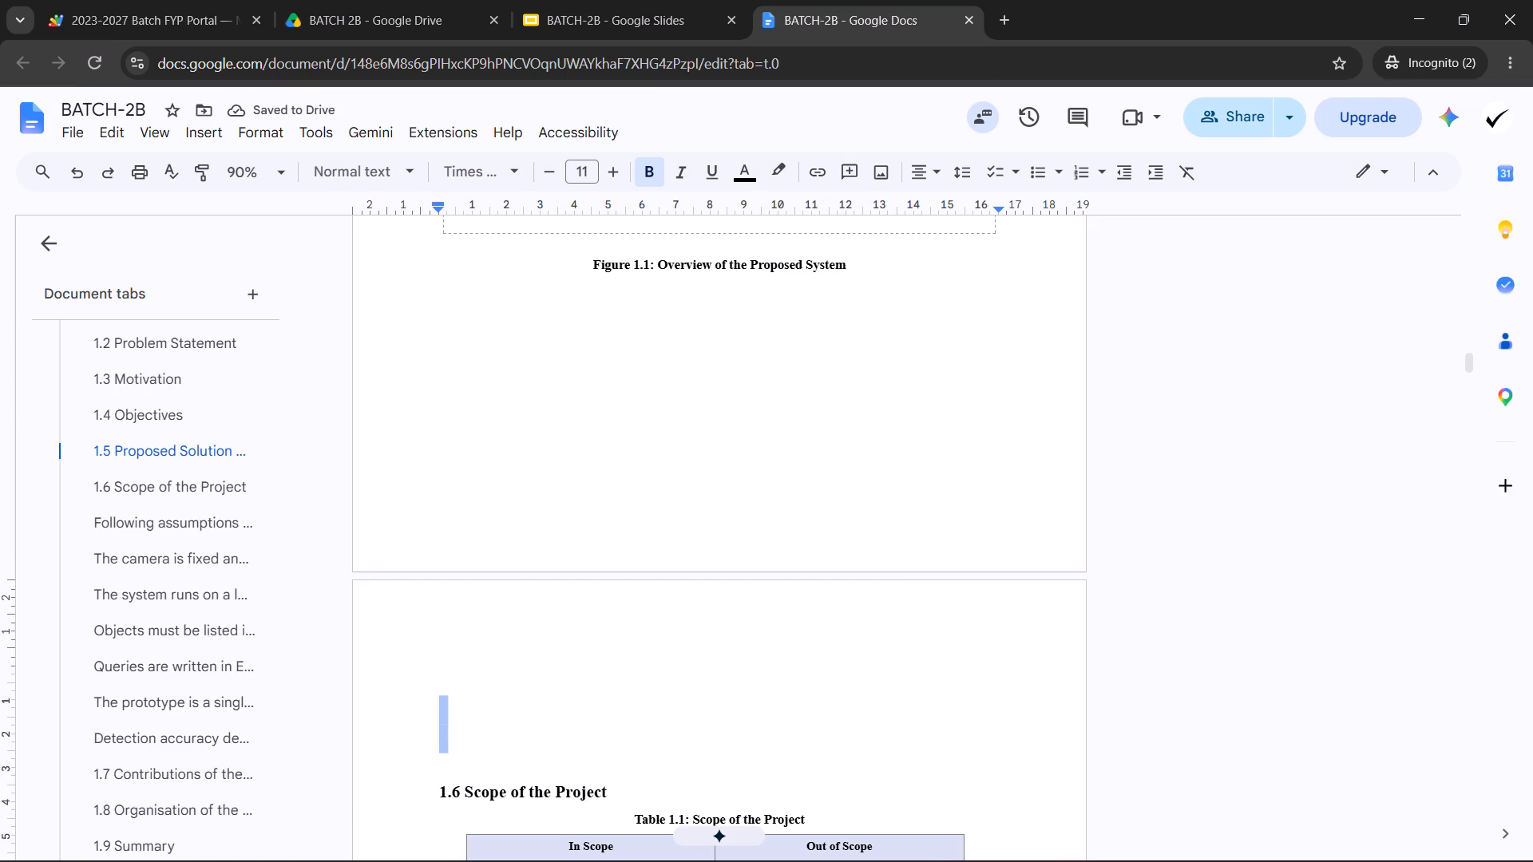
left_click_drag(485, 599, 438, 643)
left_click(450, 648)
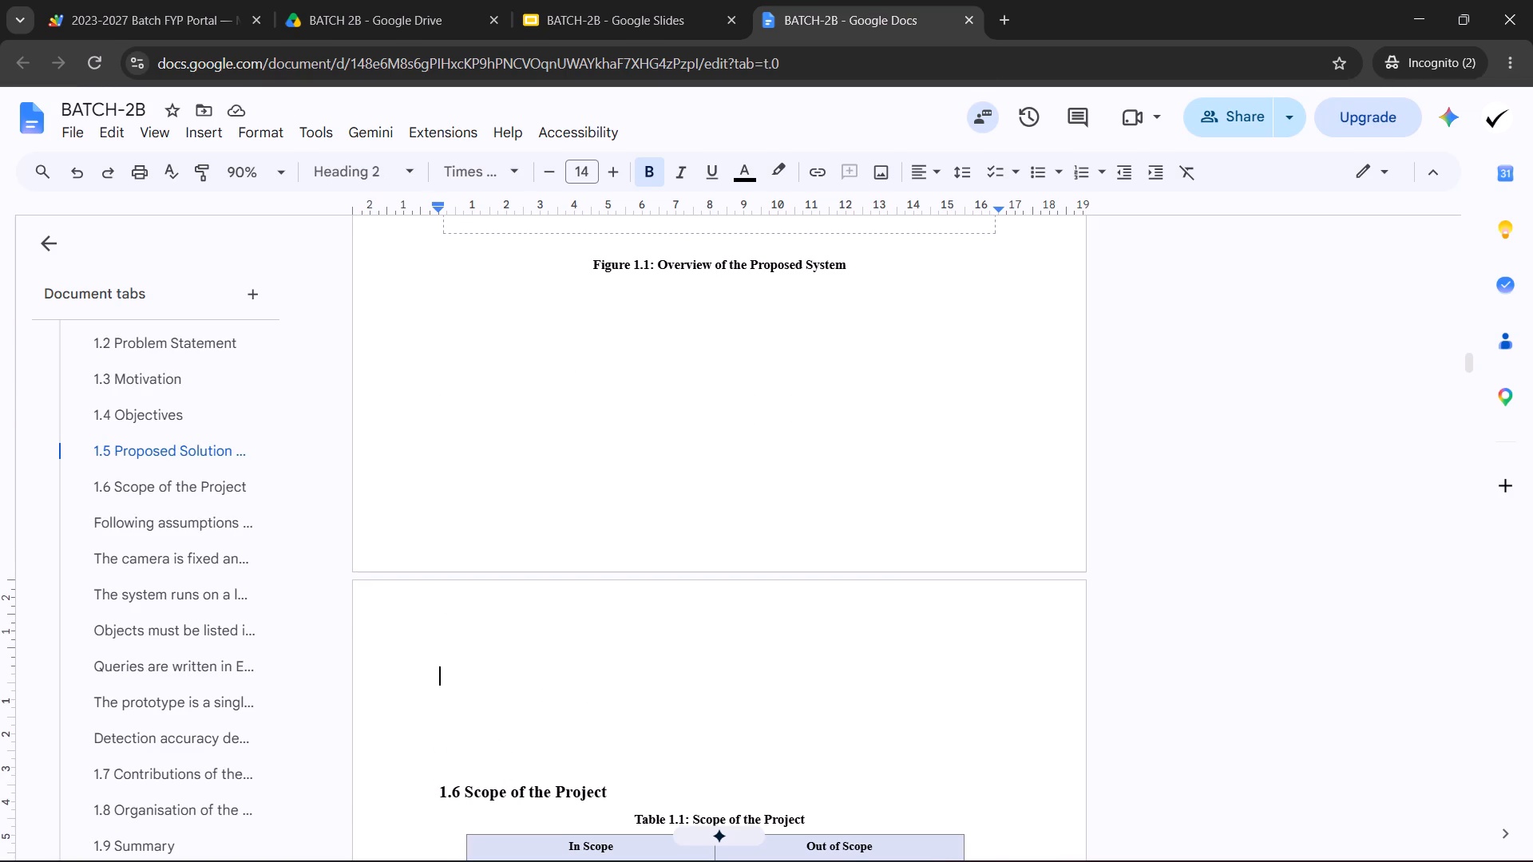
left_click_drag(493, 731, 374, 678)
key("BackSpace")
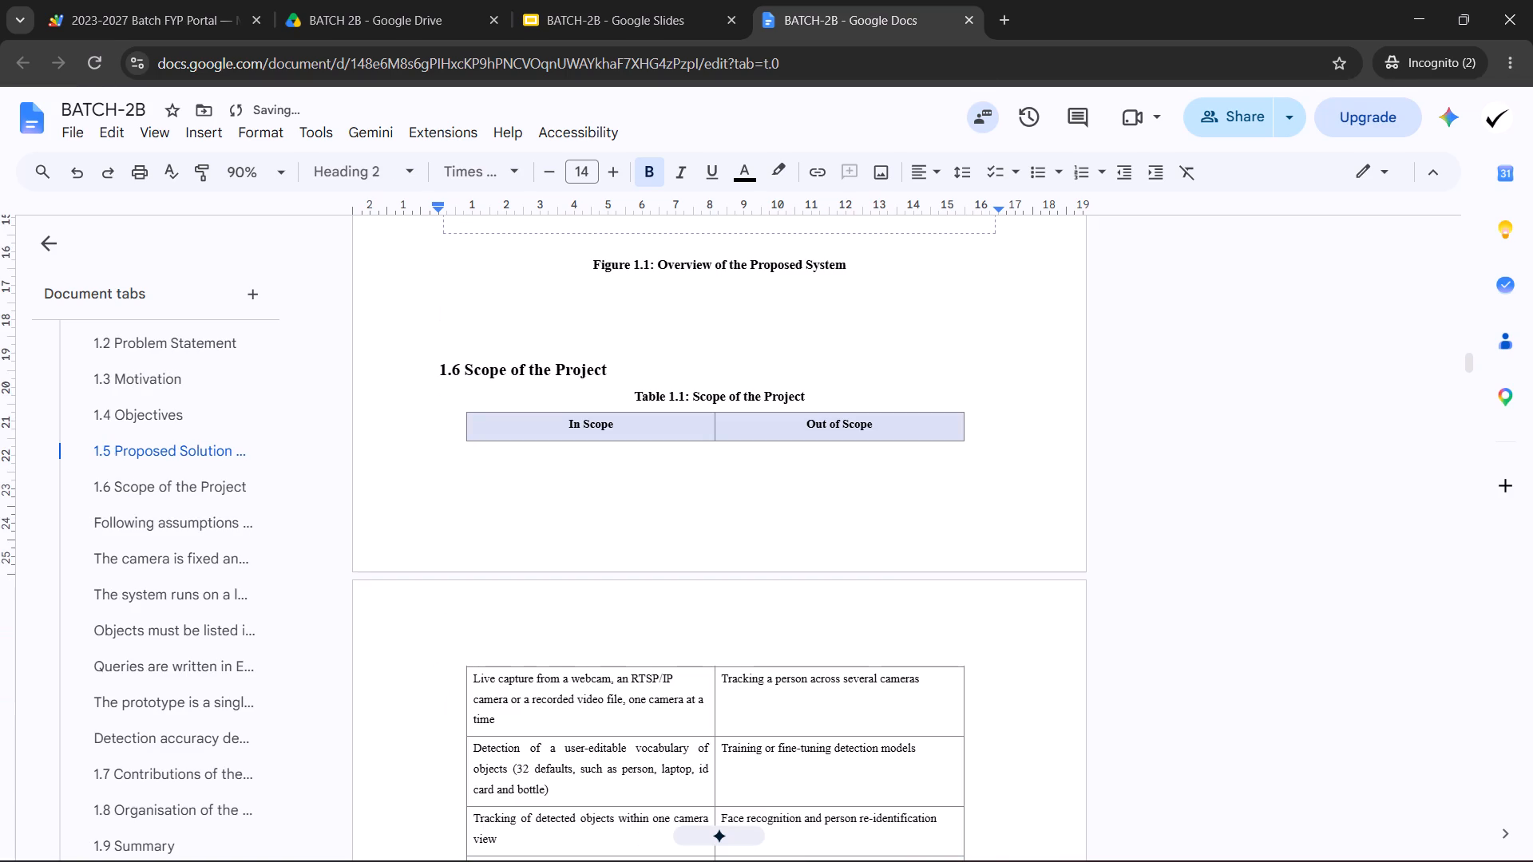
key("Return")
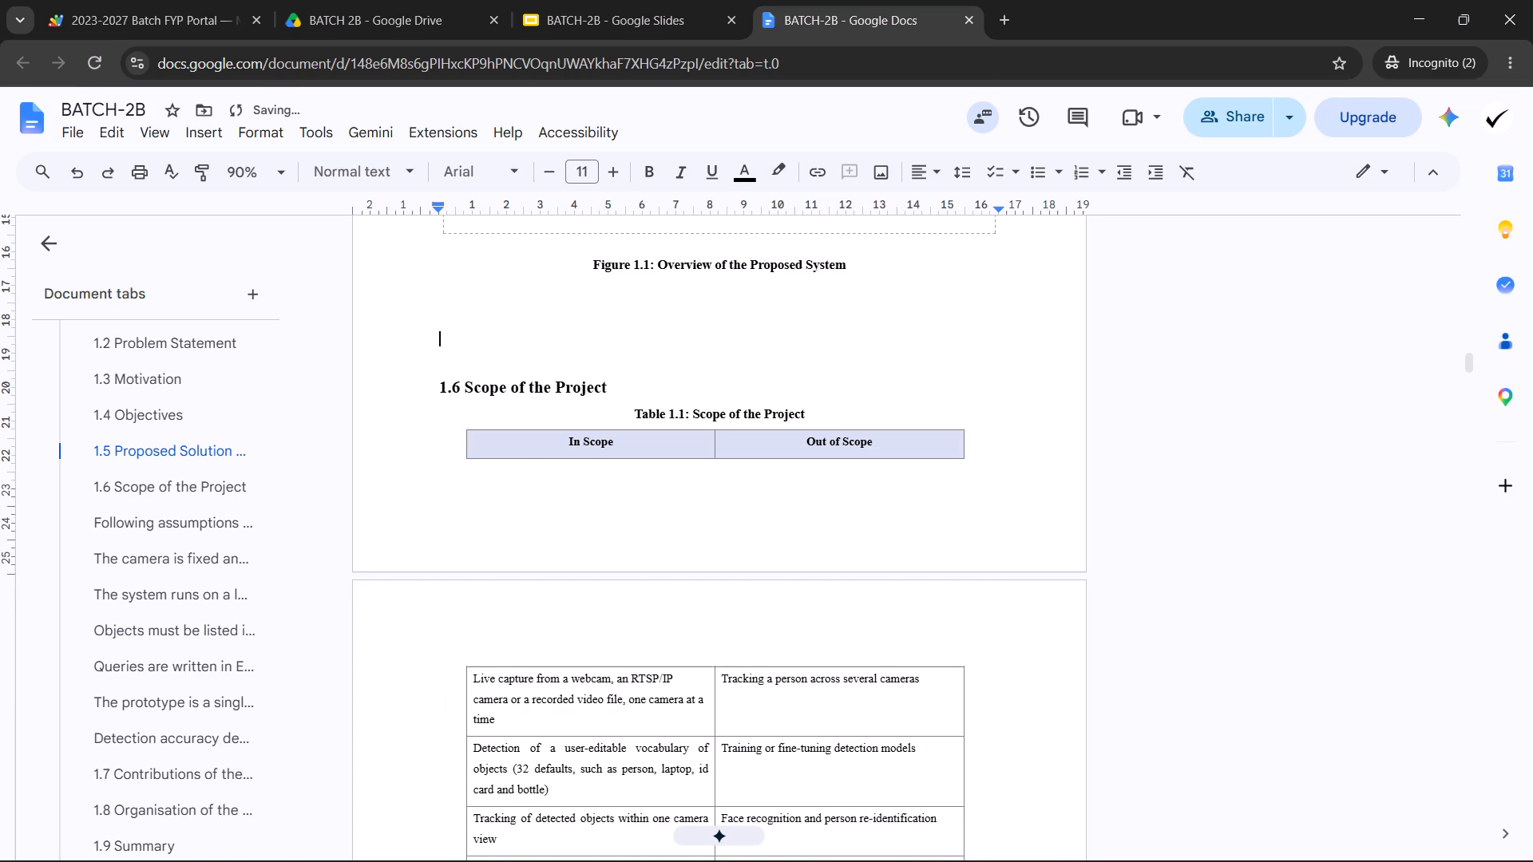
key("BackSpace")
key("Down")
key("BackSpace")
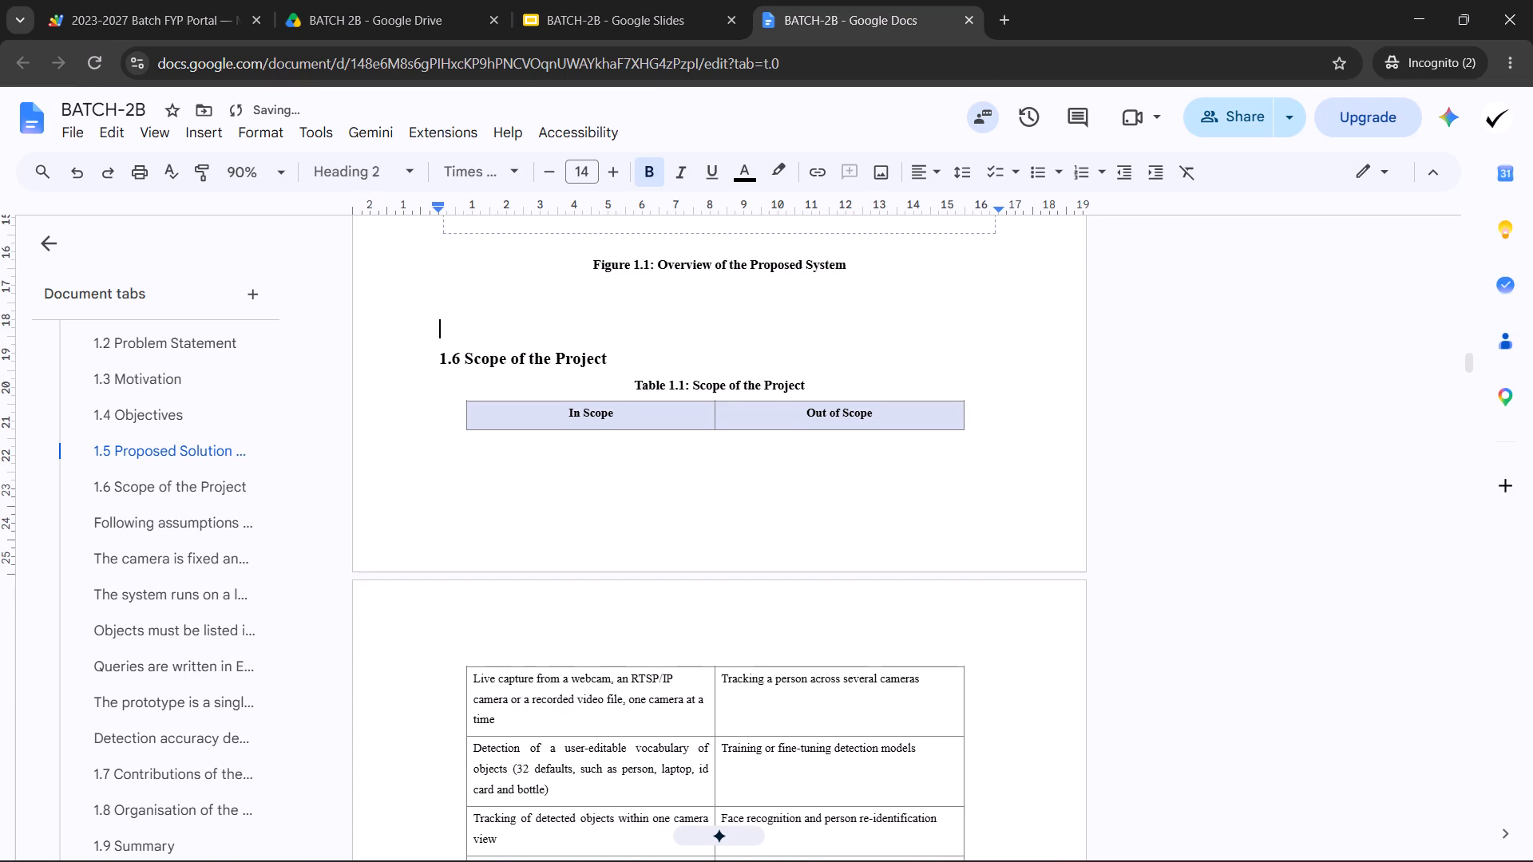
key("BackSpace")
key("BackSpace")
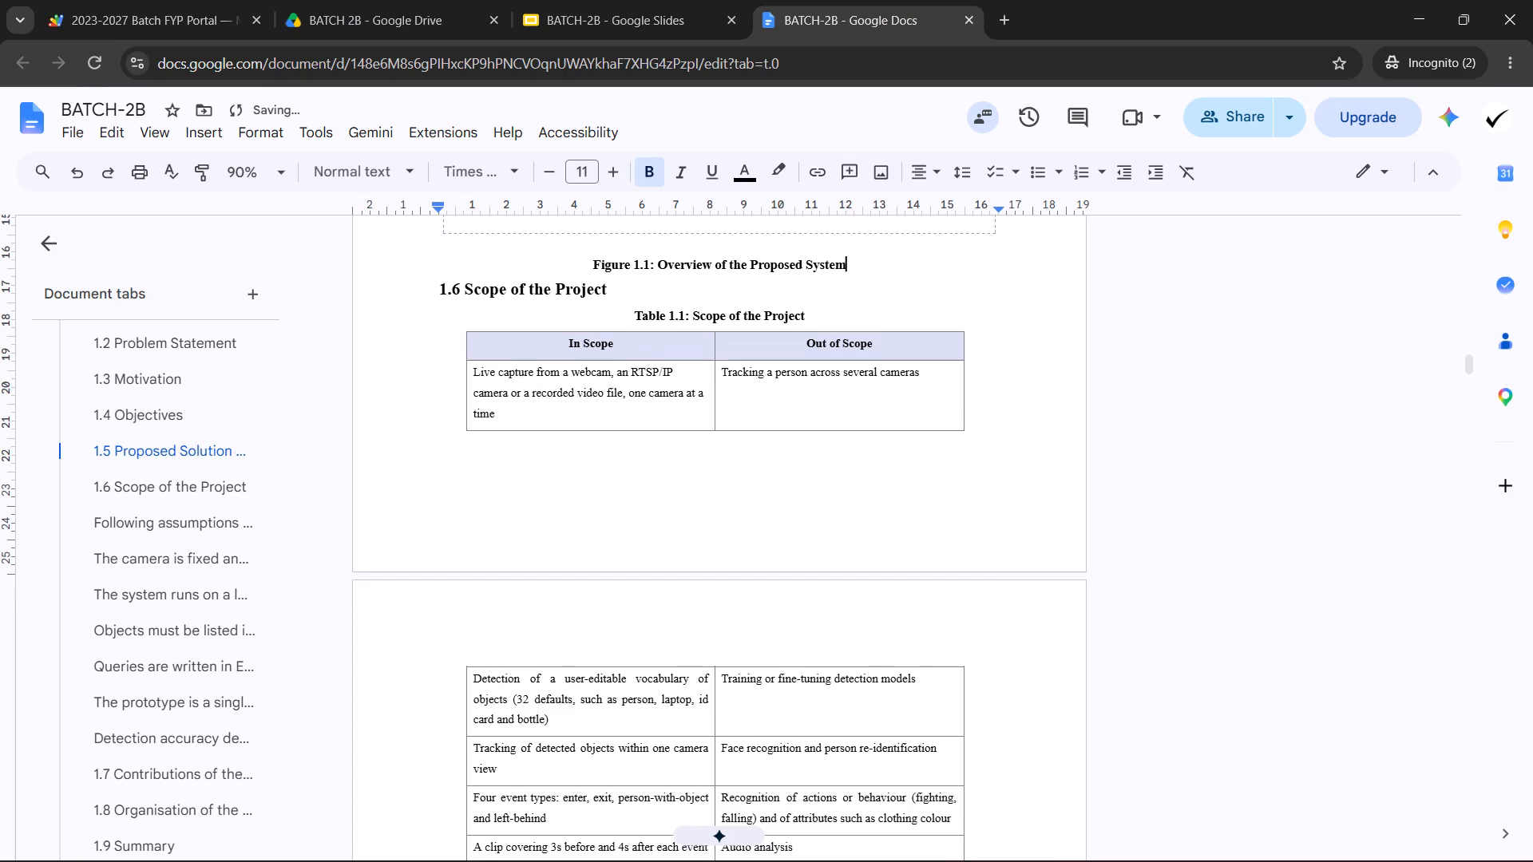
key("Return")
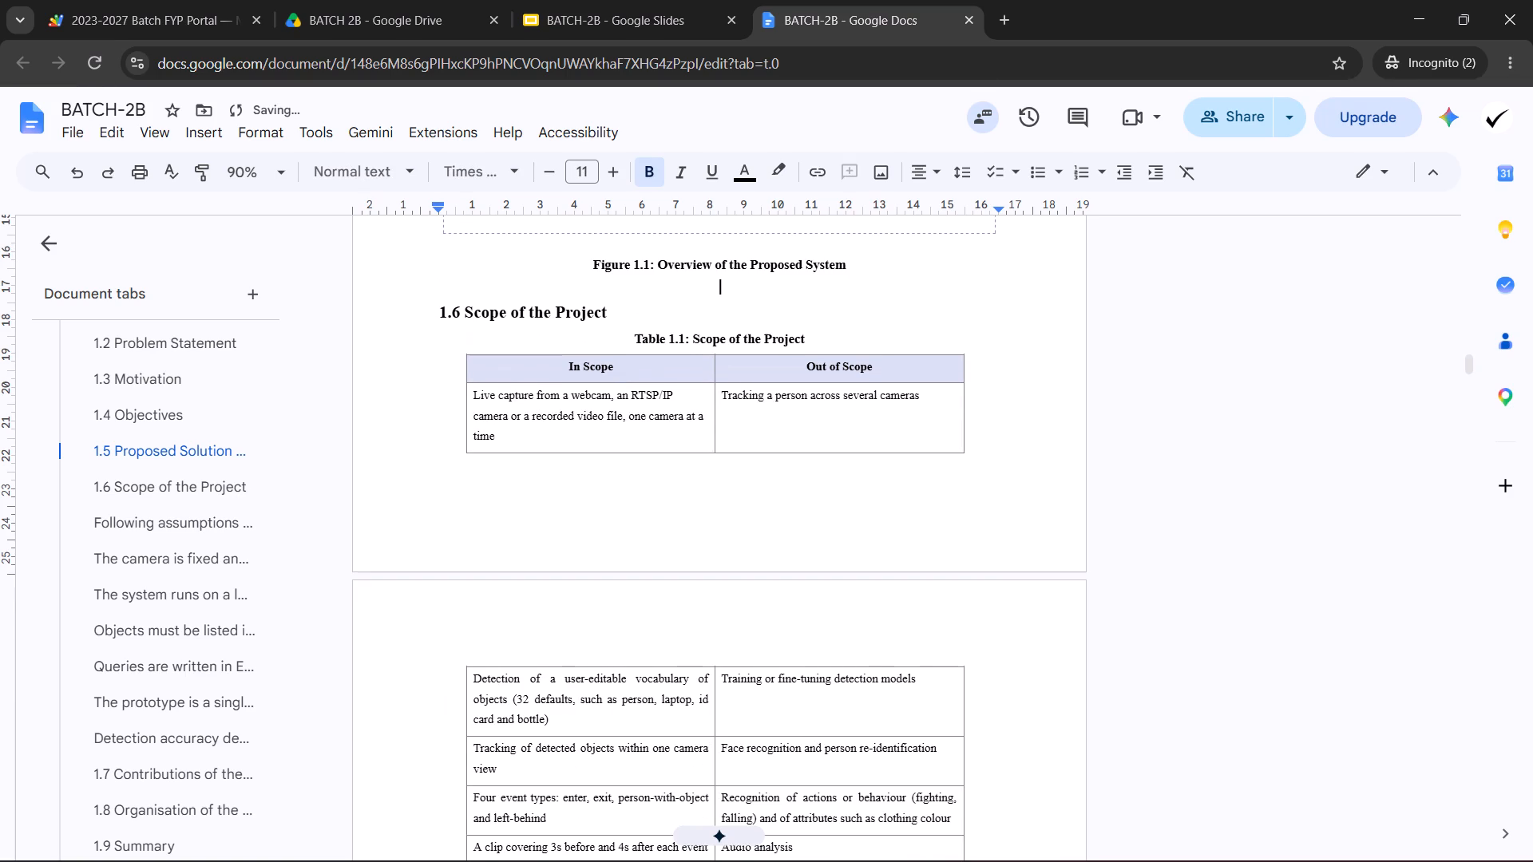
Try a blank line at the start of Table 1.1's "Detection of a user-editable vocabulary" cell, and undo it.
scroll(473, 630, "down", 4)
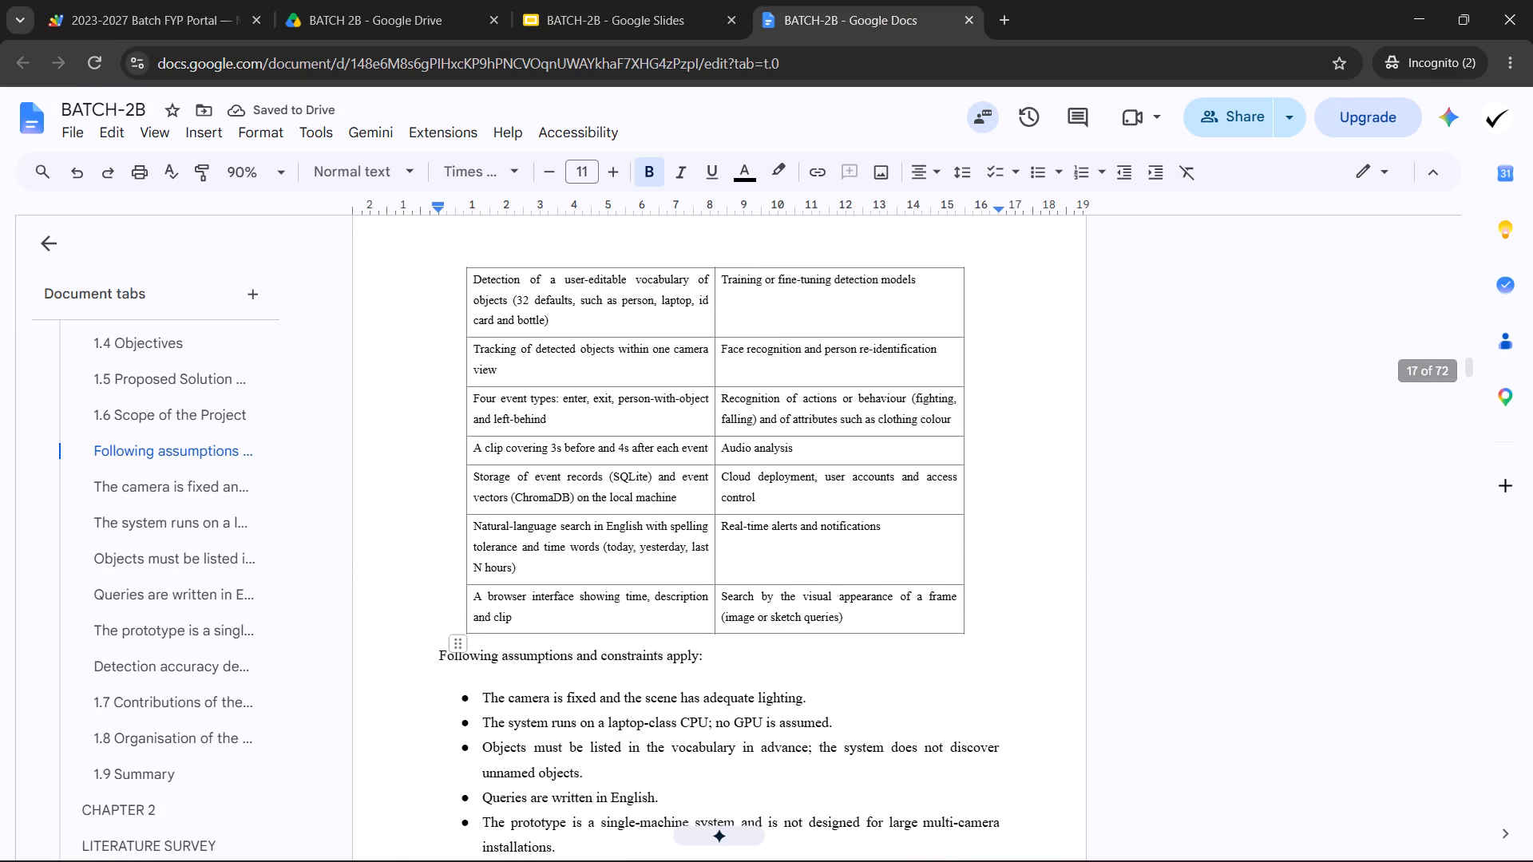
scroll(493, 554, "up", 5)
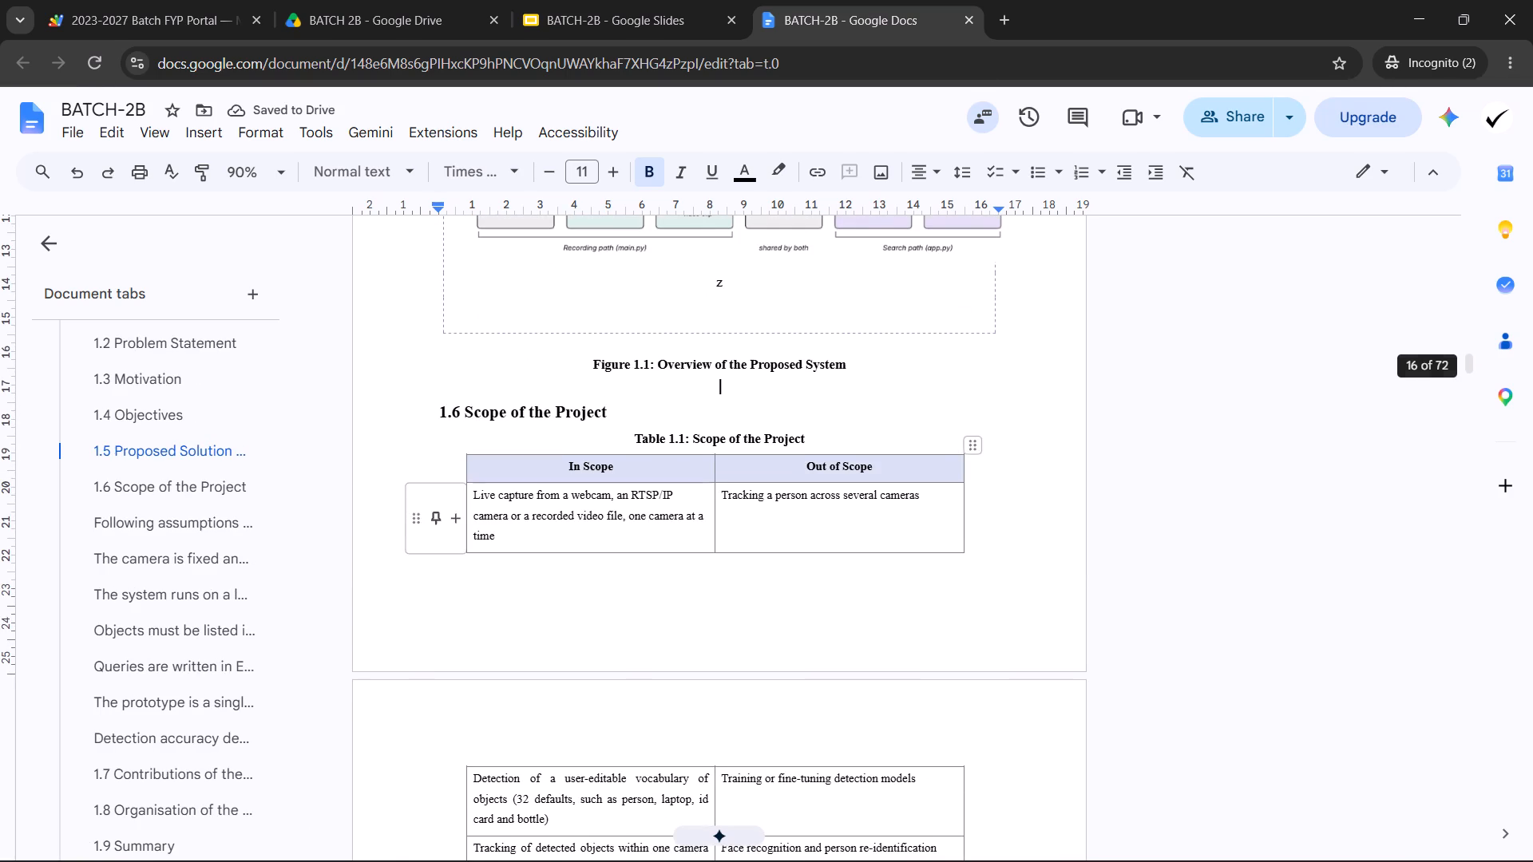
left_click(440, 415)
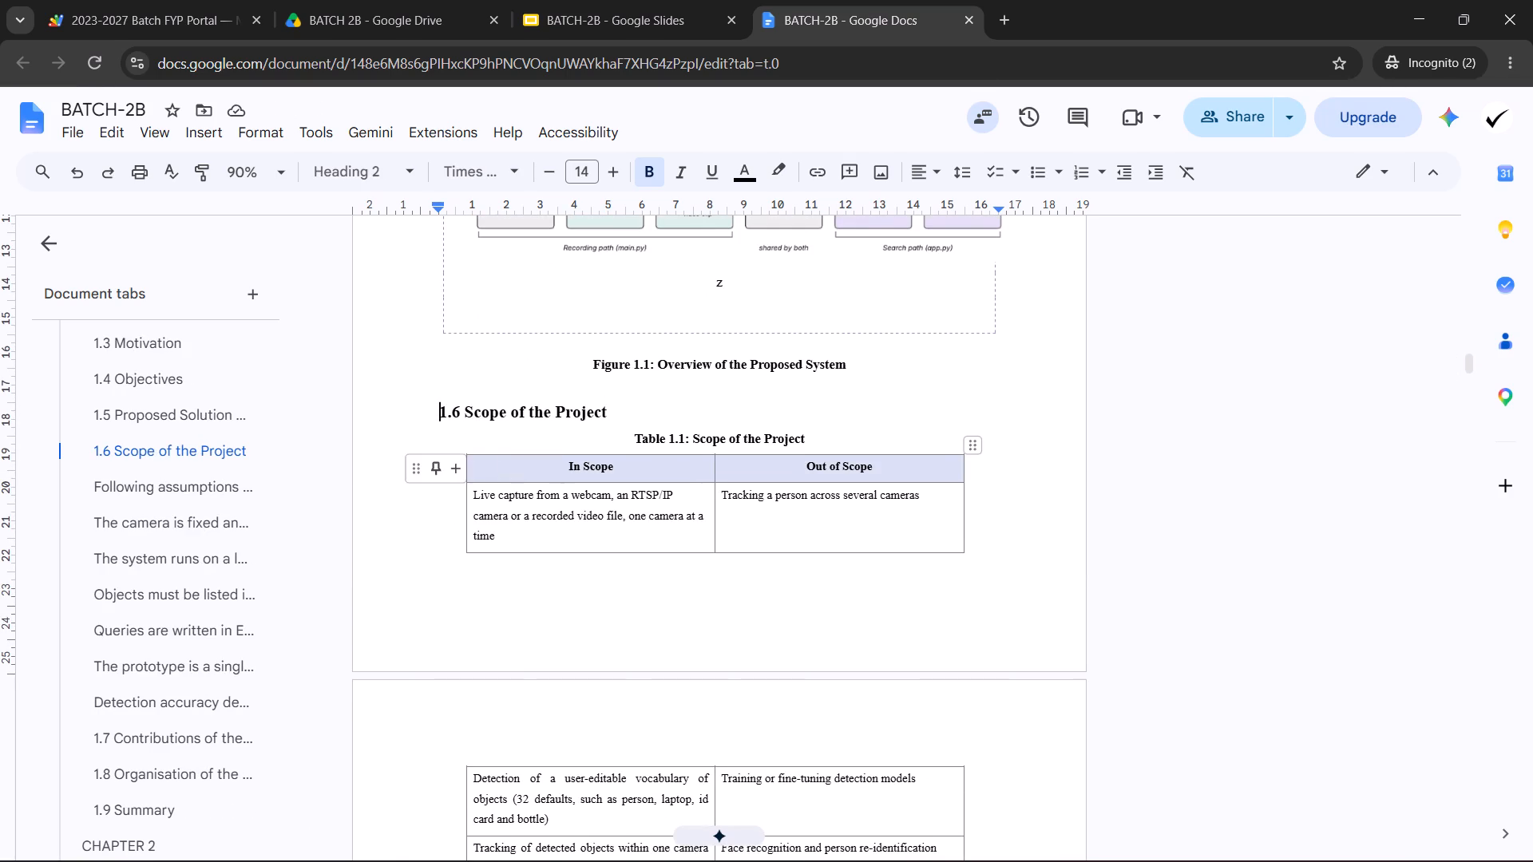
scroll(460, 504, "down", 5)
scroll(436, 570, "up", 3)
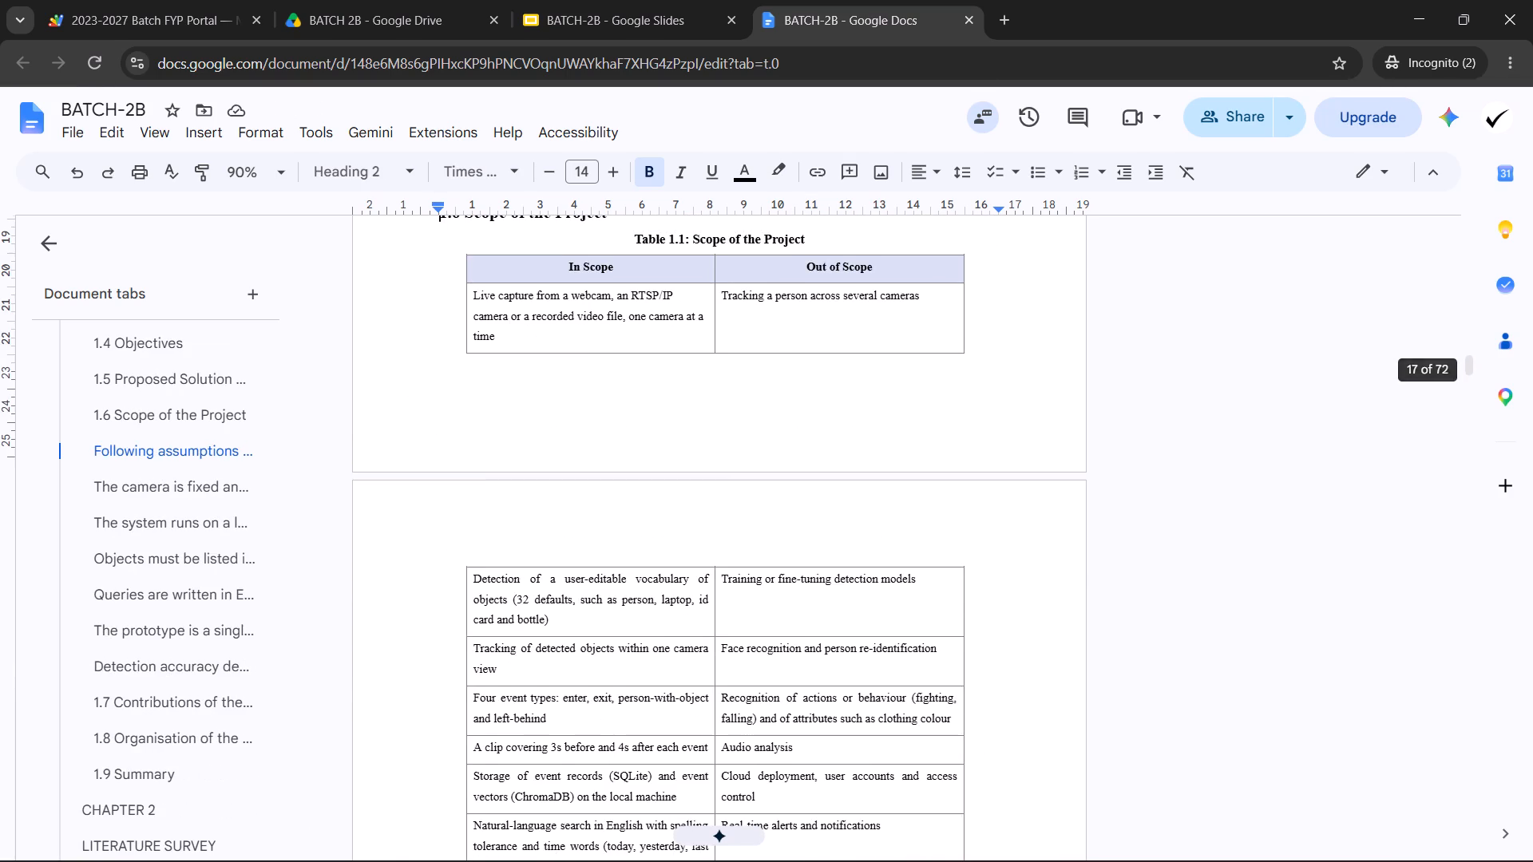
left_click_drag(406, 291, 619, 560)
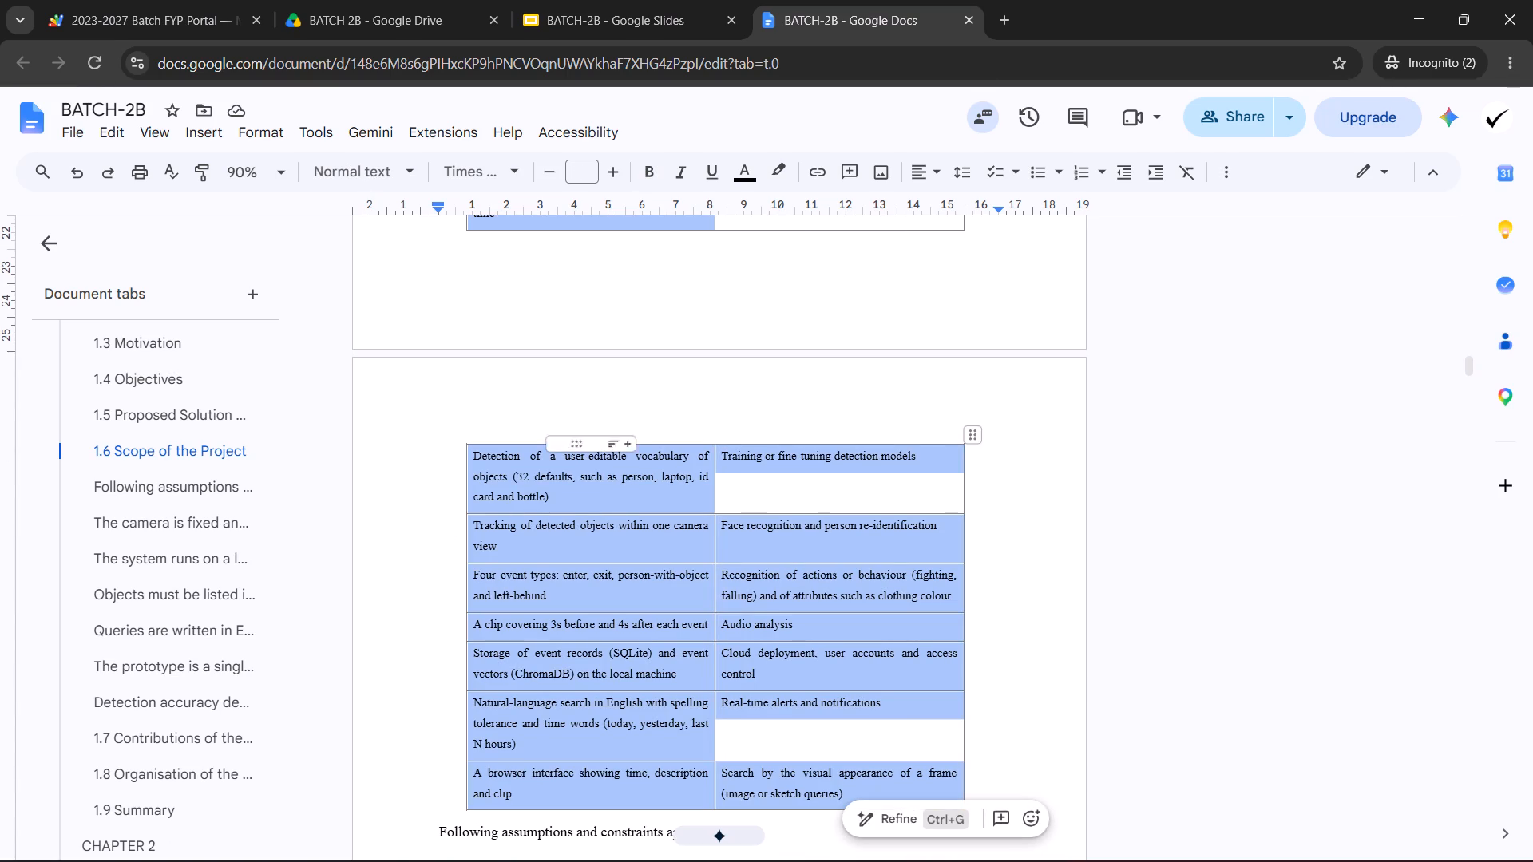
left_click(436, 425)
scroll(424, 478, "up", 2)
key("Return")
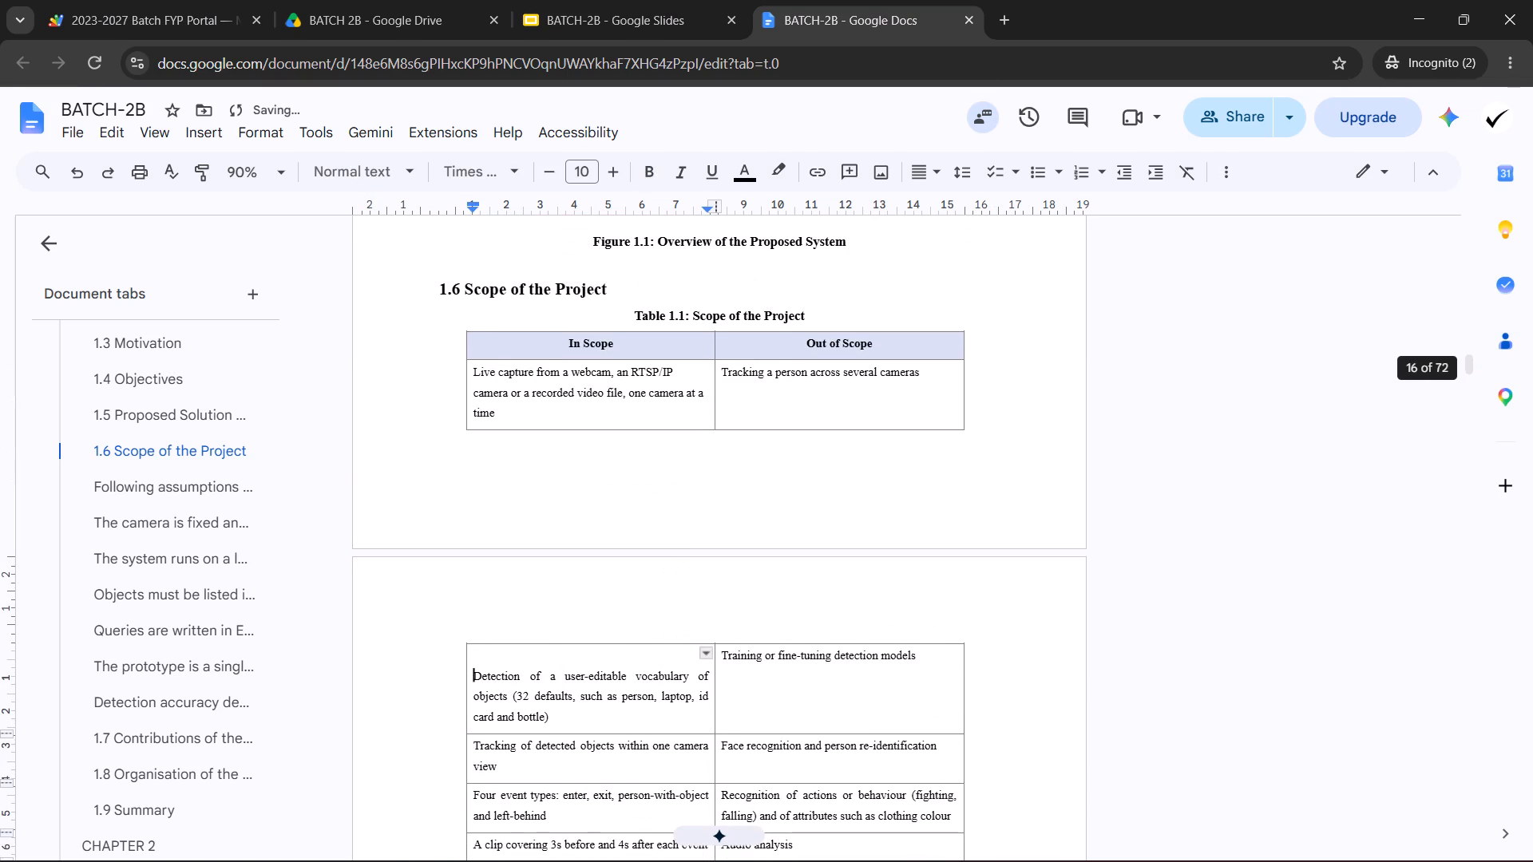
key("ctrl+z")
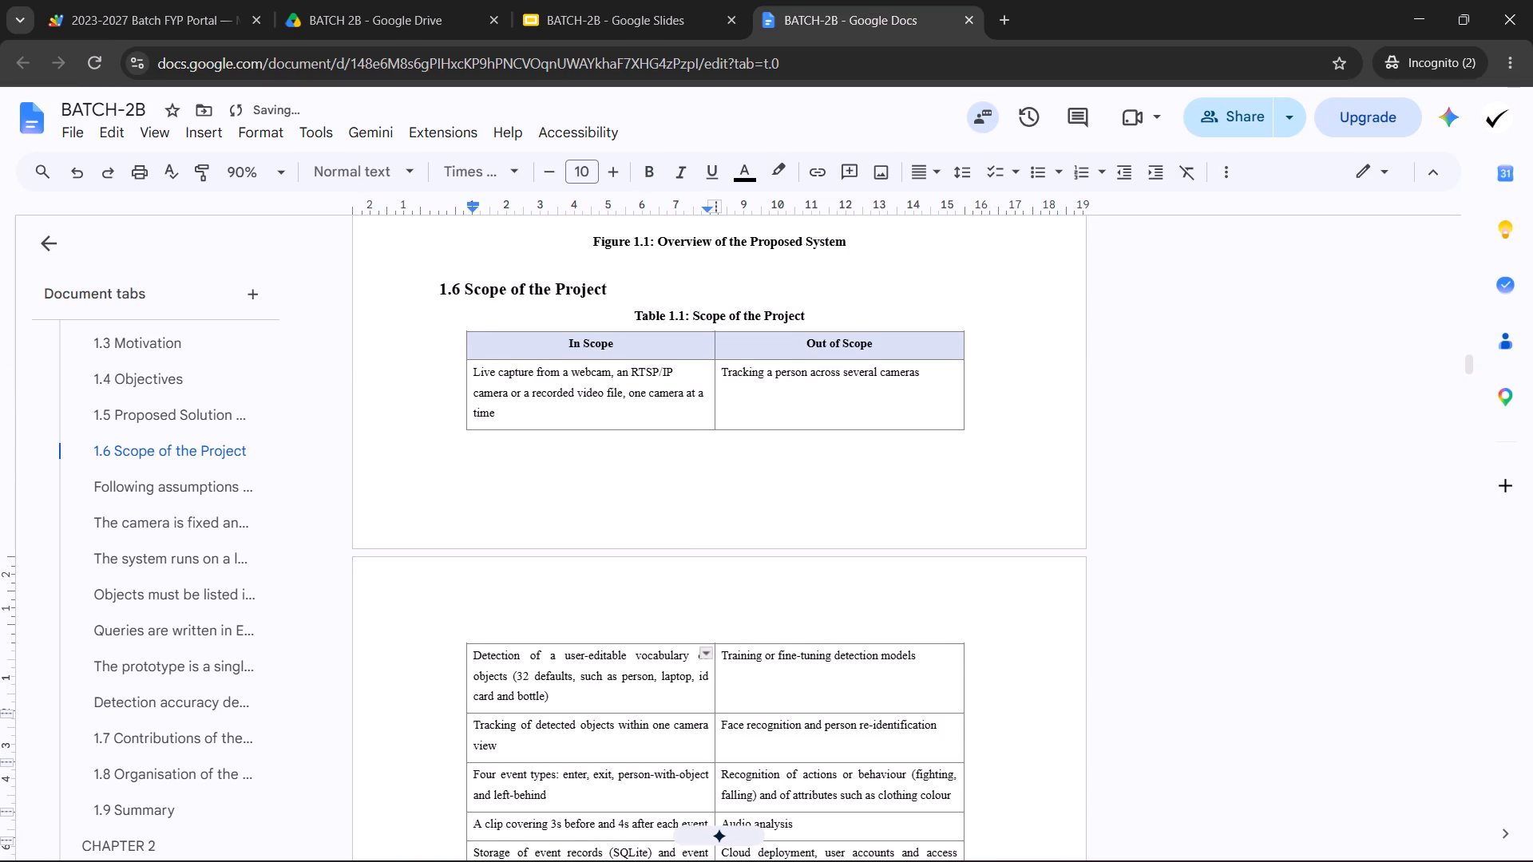
Insert four blank lines before the 1.6 Scope of the Project heading to keep Table 1.1 together on the following page.
left_click(440, 292)
key("Return")
key("Return")
key("Return")
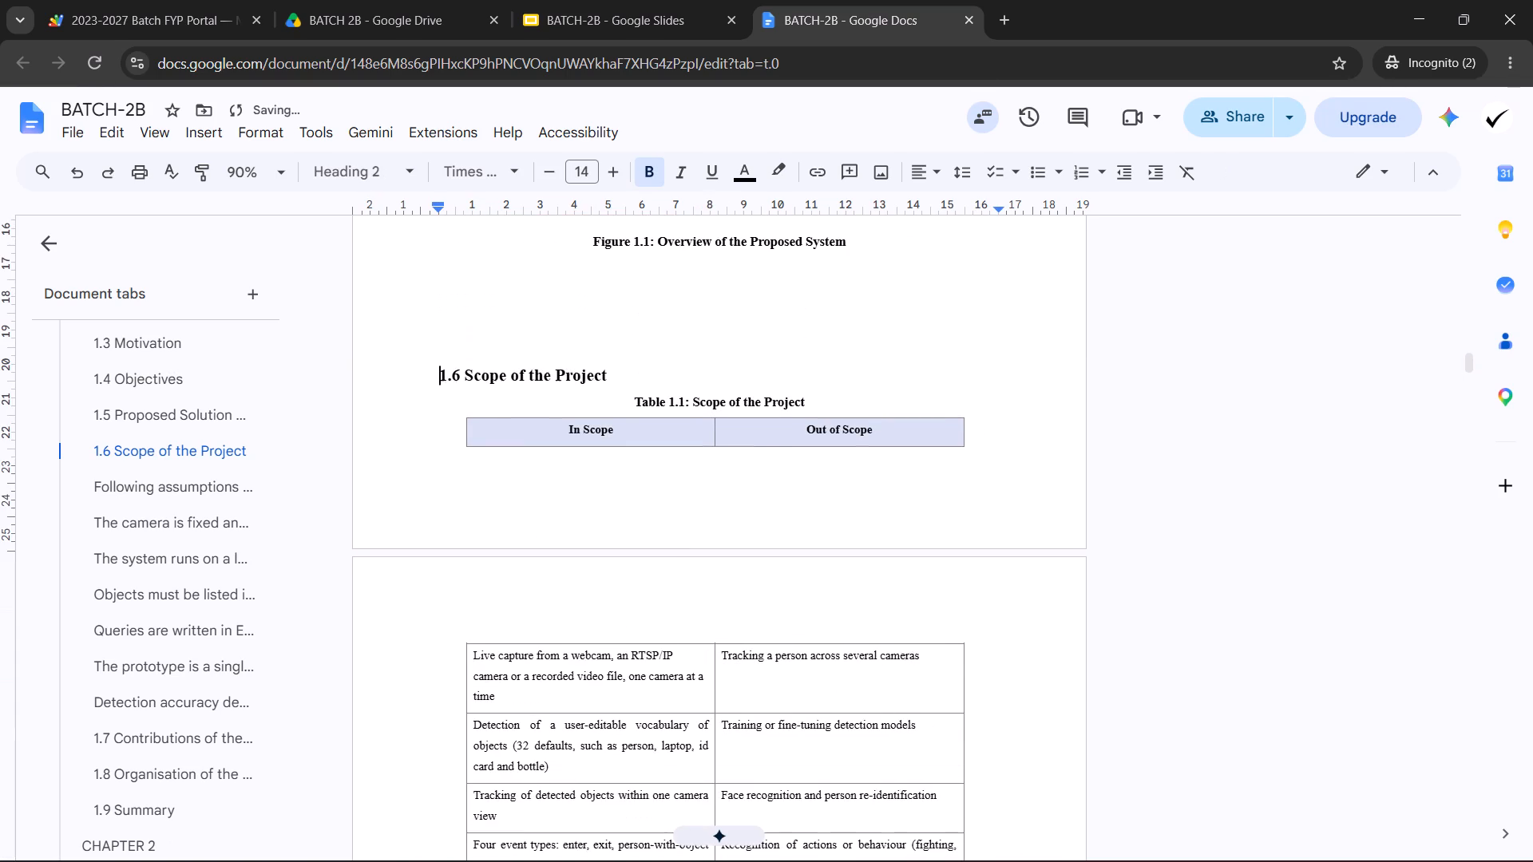
key("Return")
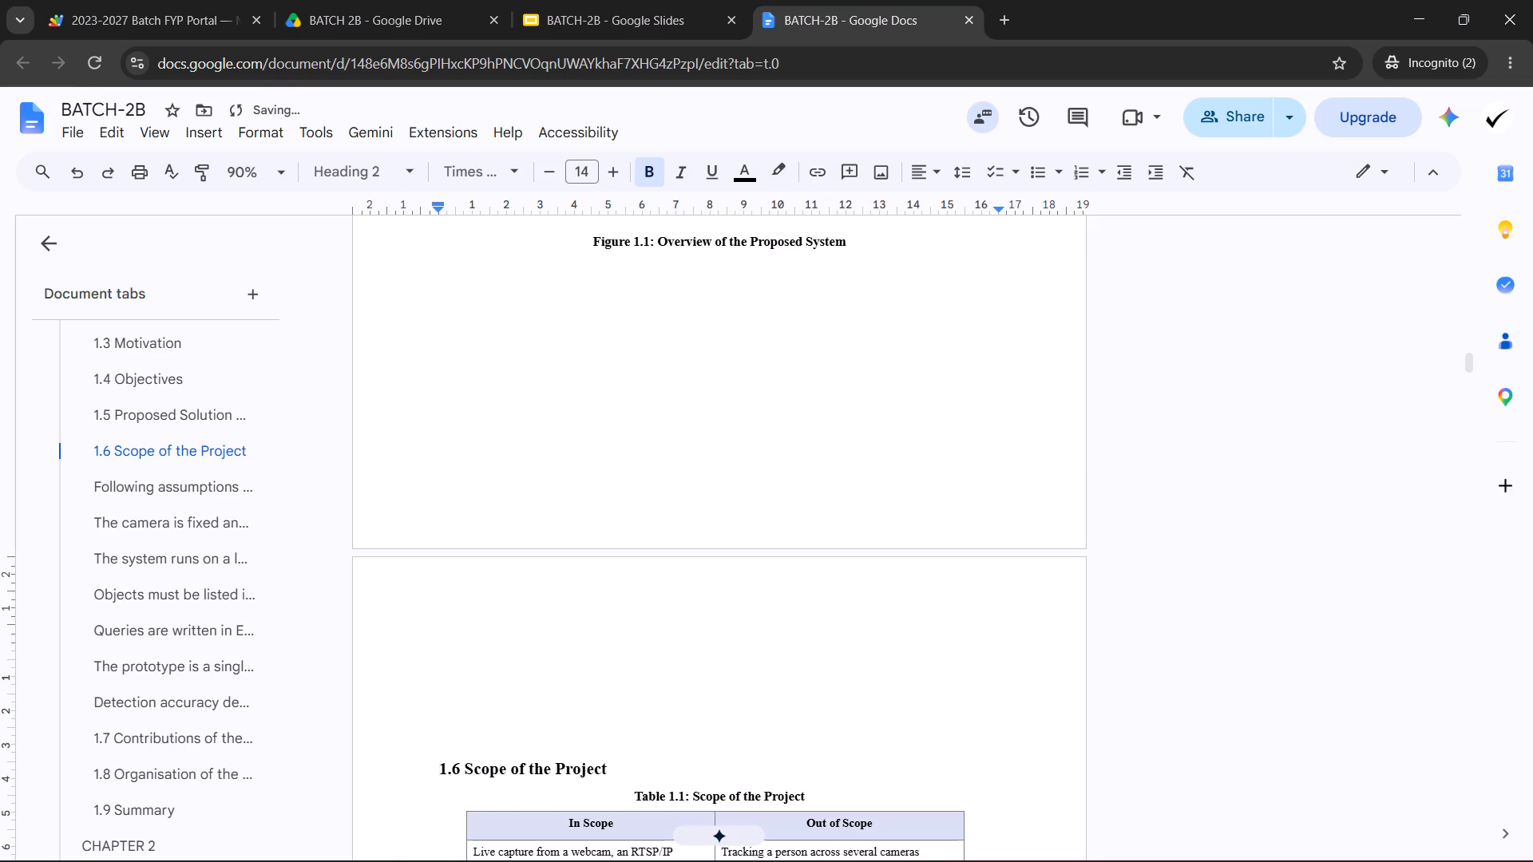
Replace the last blank line above the 1.6 heading with a Normal text blank line so the heading starts at the page top.
scroll(449, 283, "down", 3)
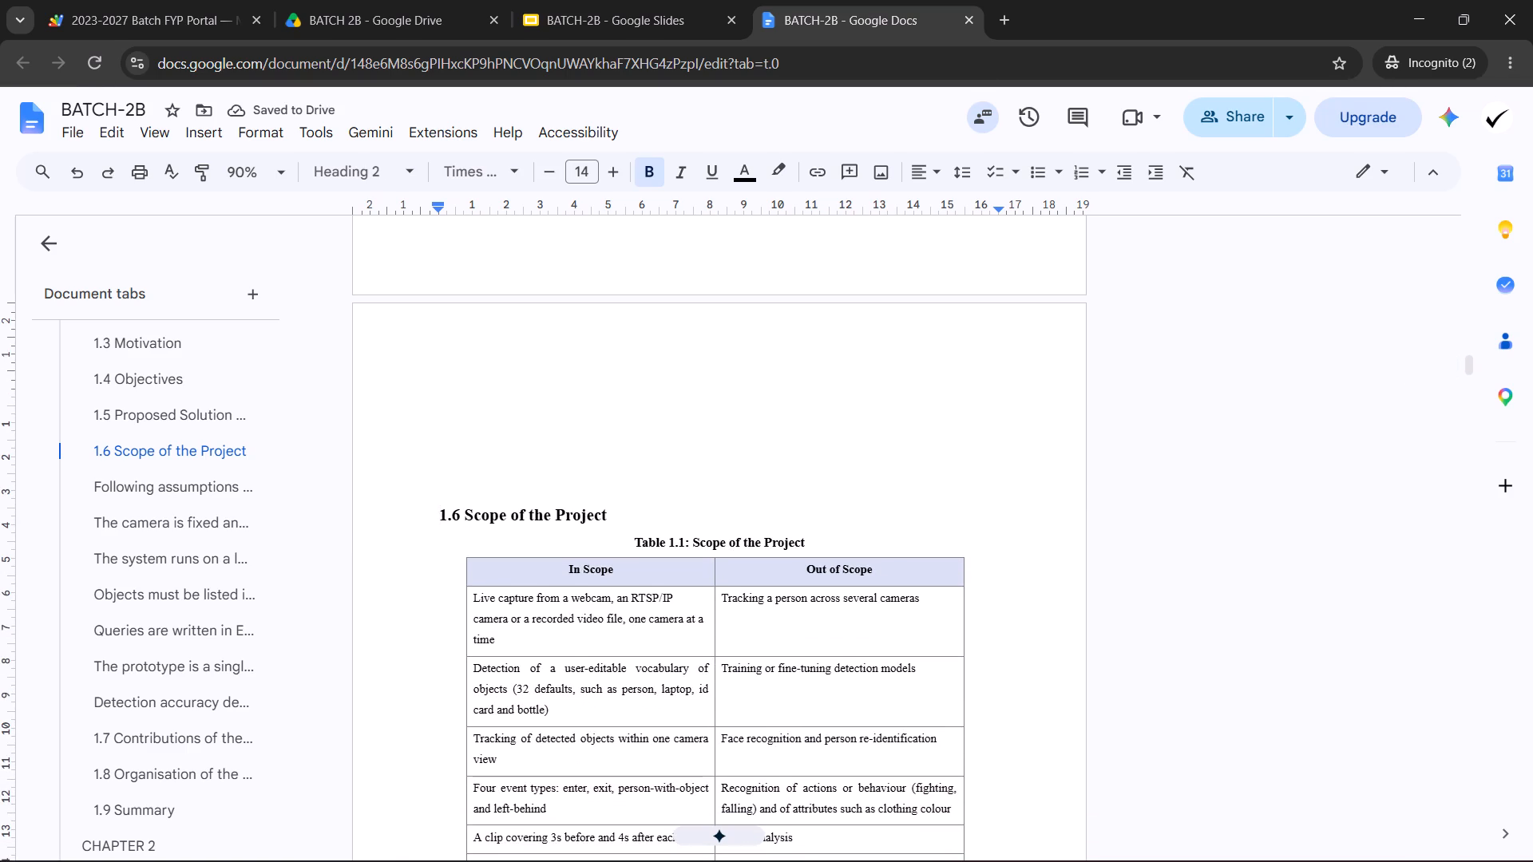
left_click_drag(996, 664, 547, 413)
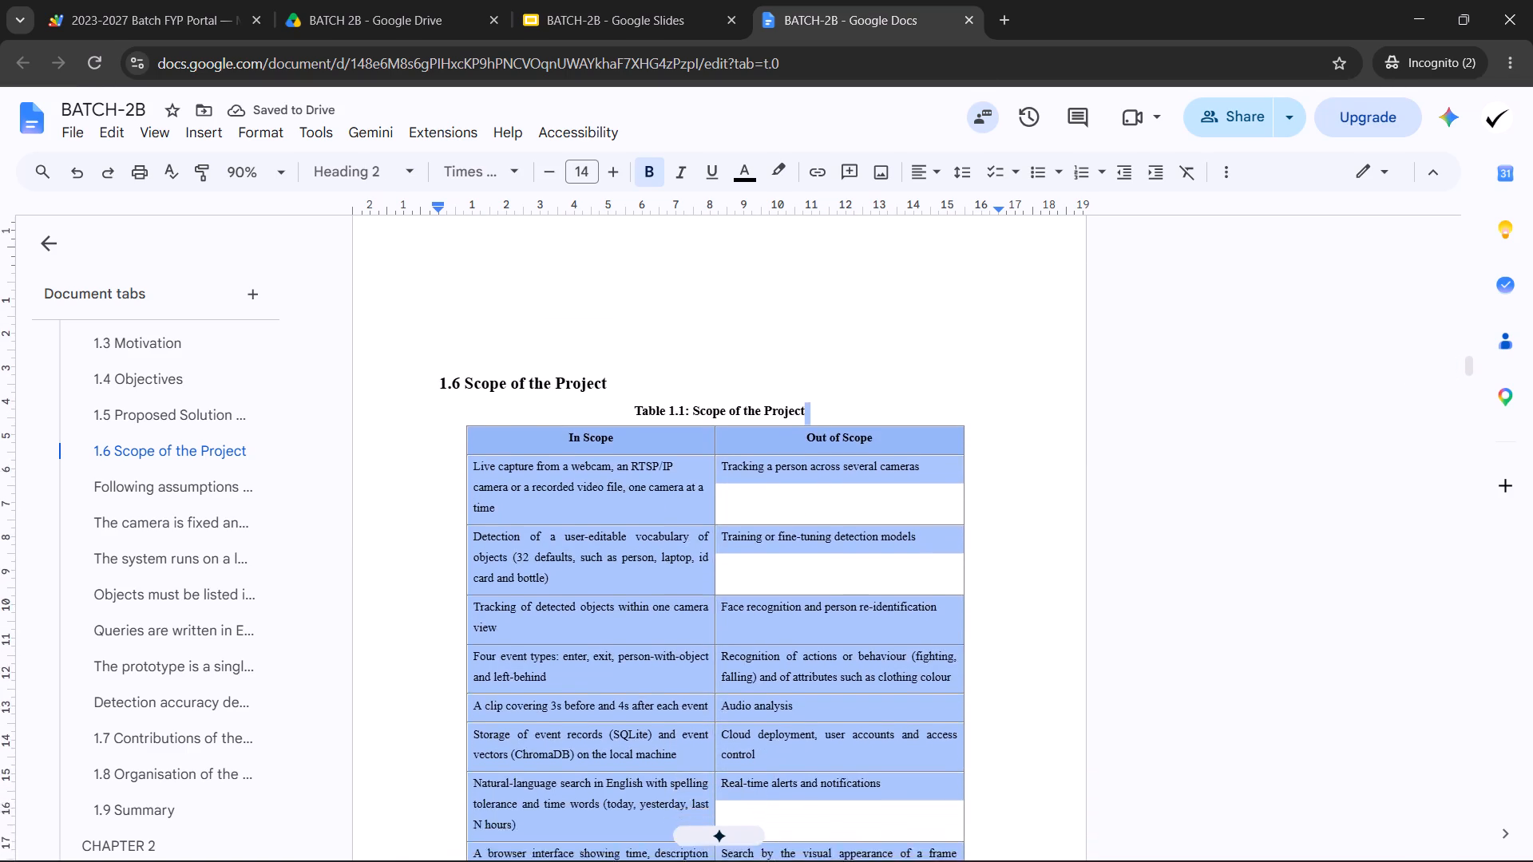
left_click_drag(547, 413, 652, 290)
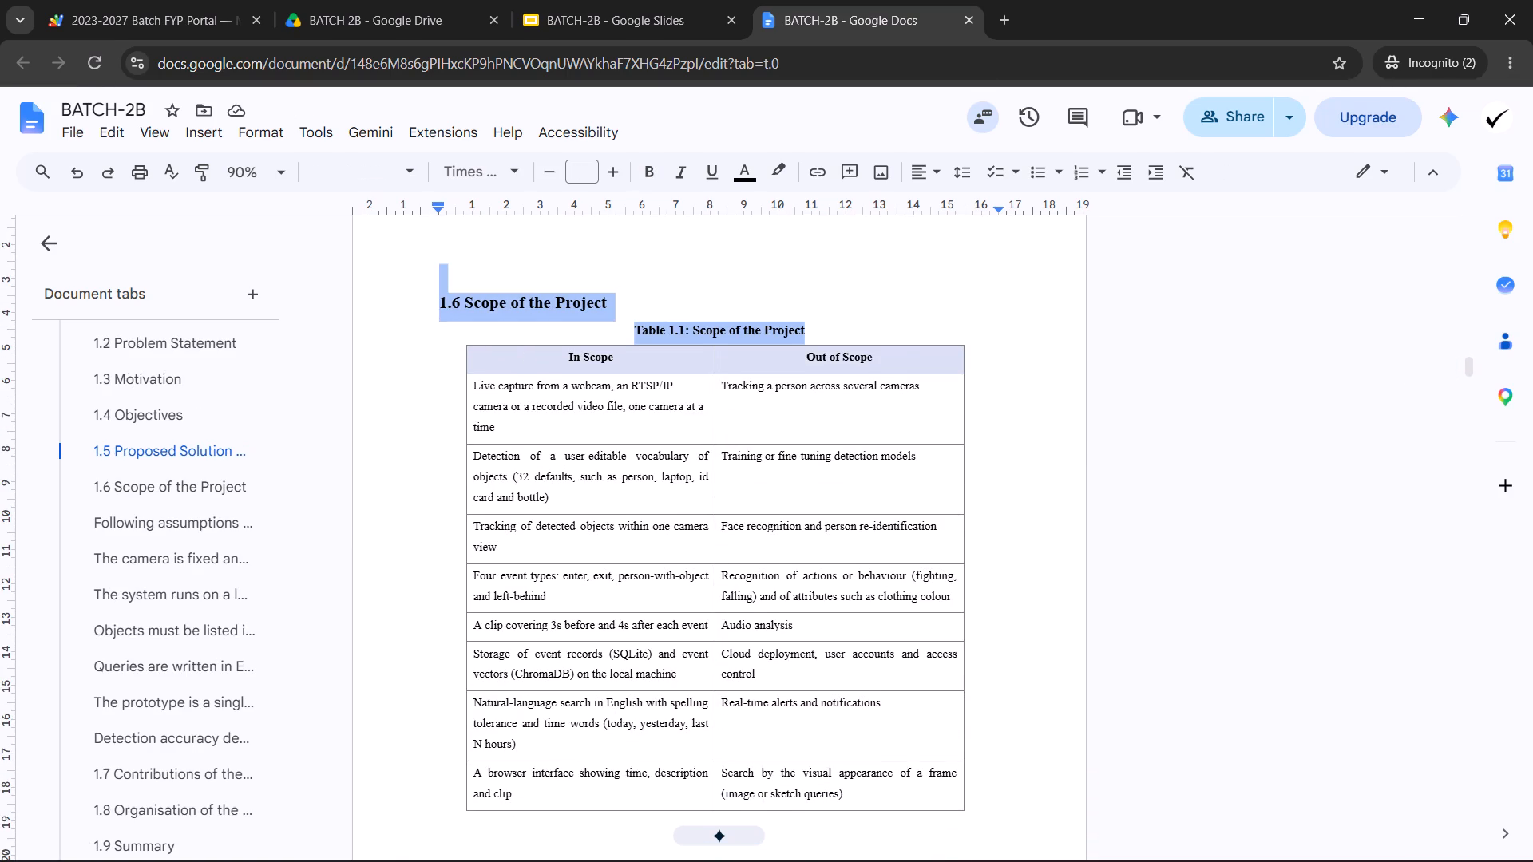
left_click(652, 290)
scroll(652, 290, "up", 4)
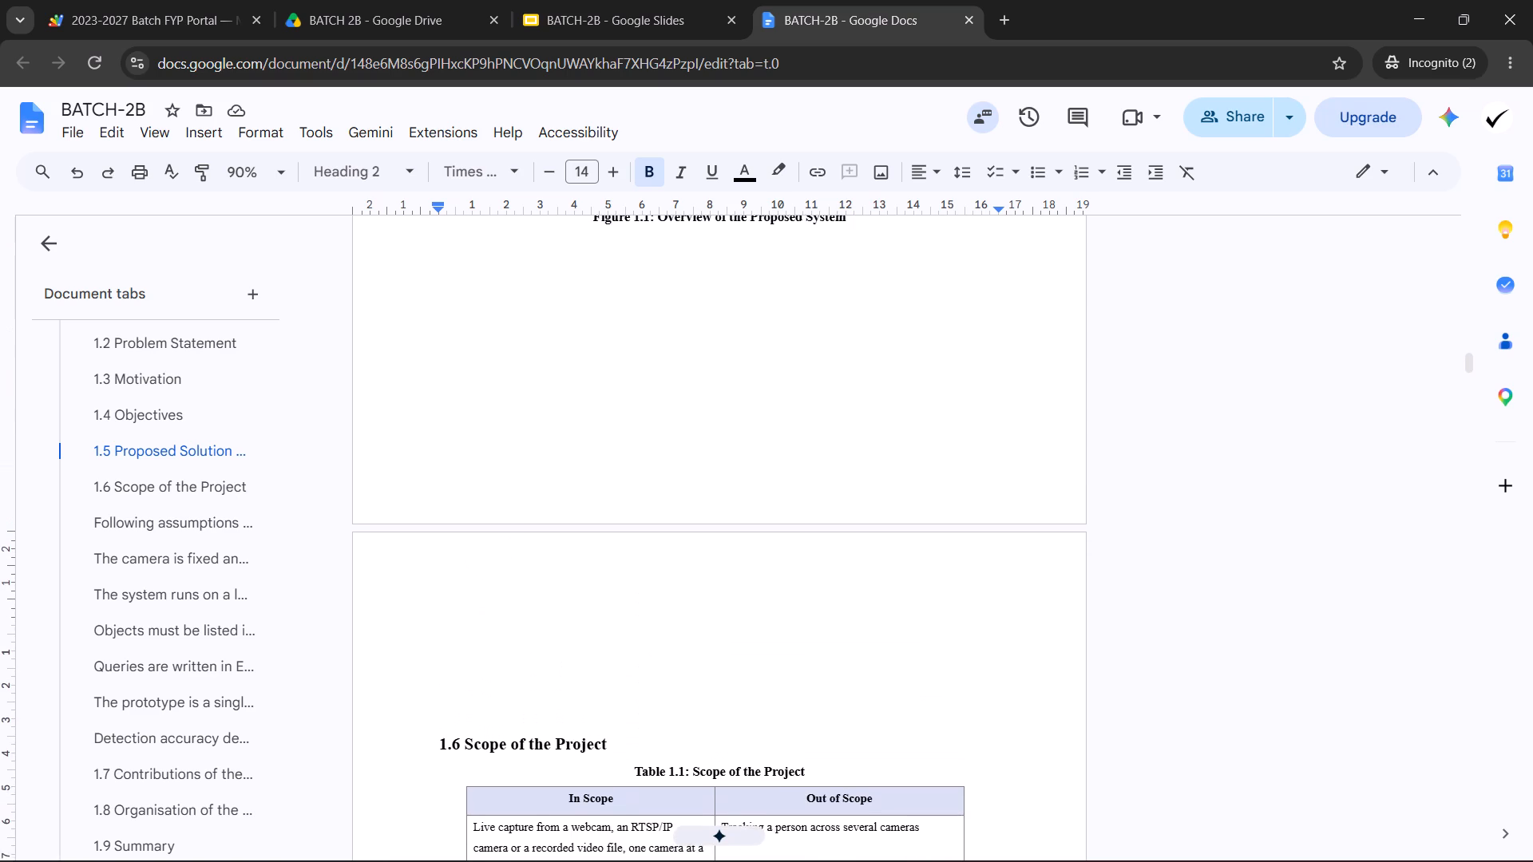
scroll(573, 517, "down", 1)
key("BackSpace")
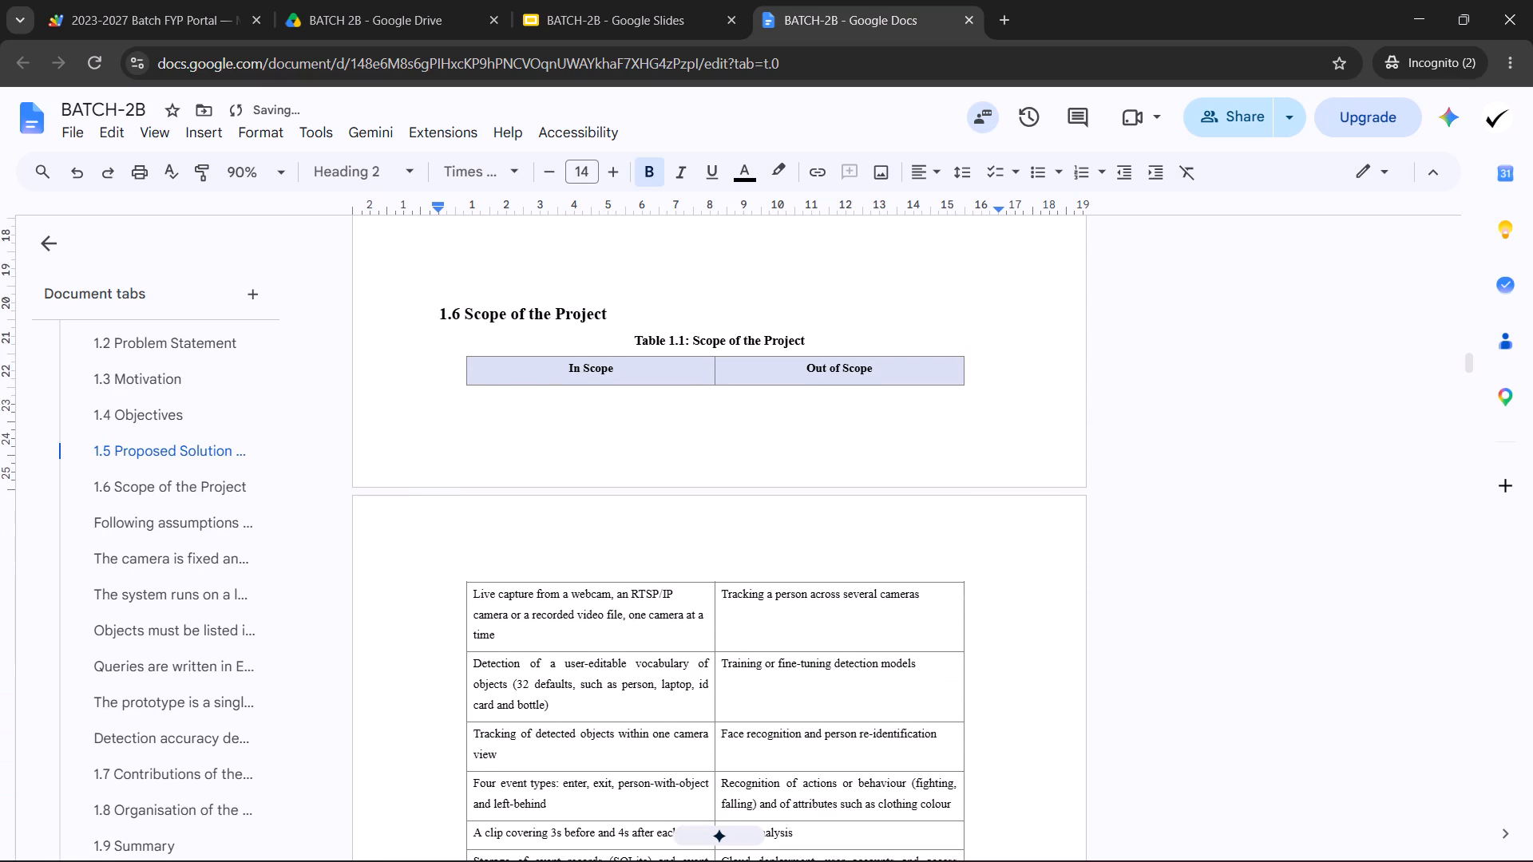
key("Return")
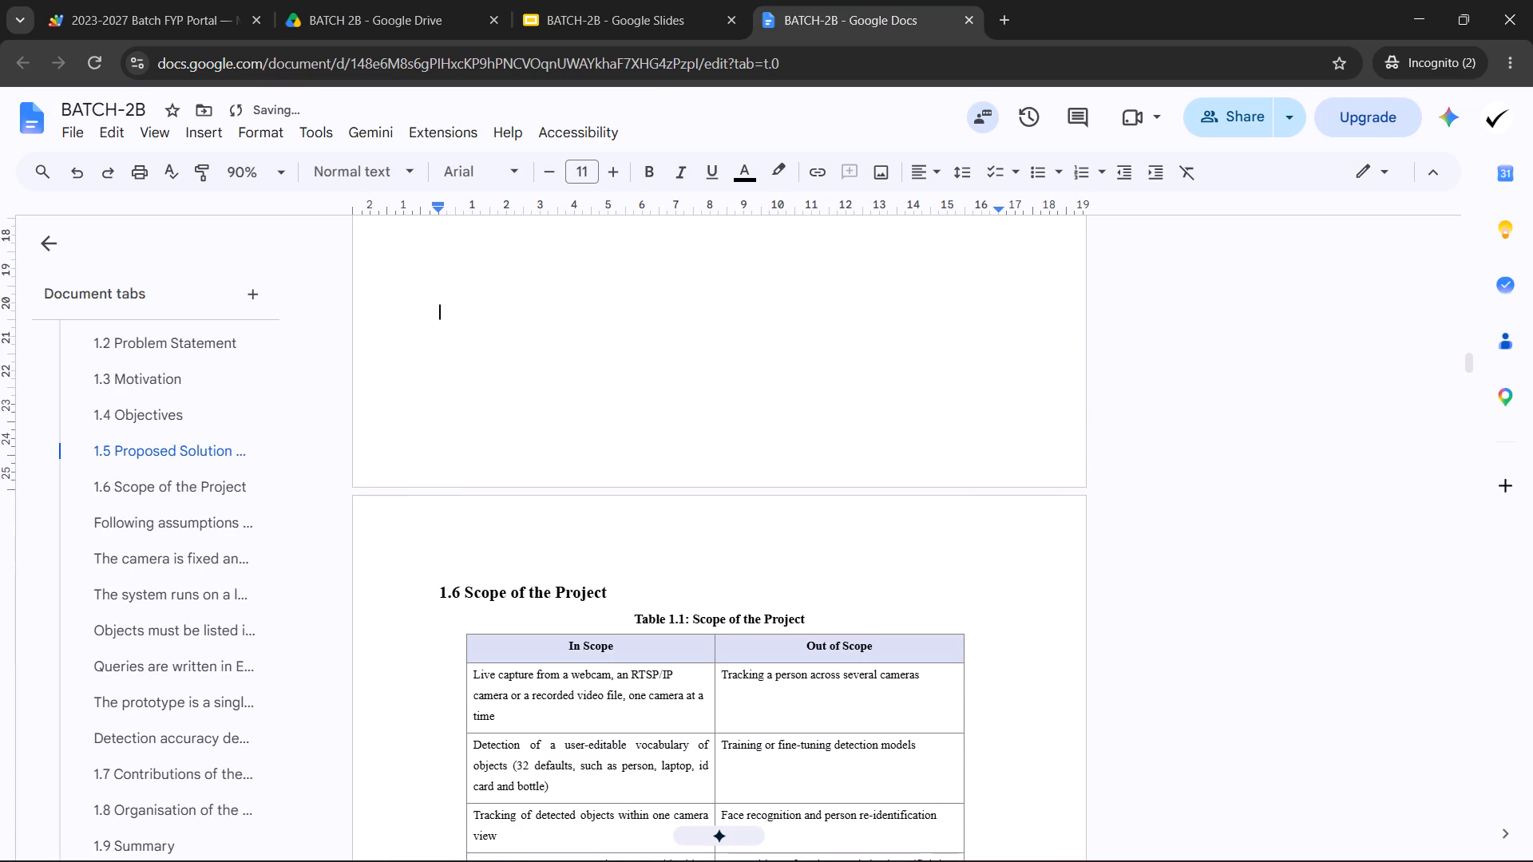
key("Down")
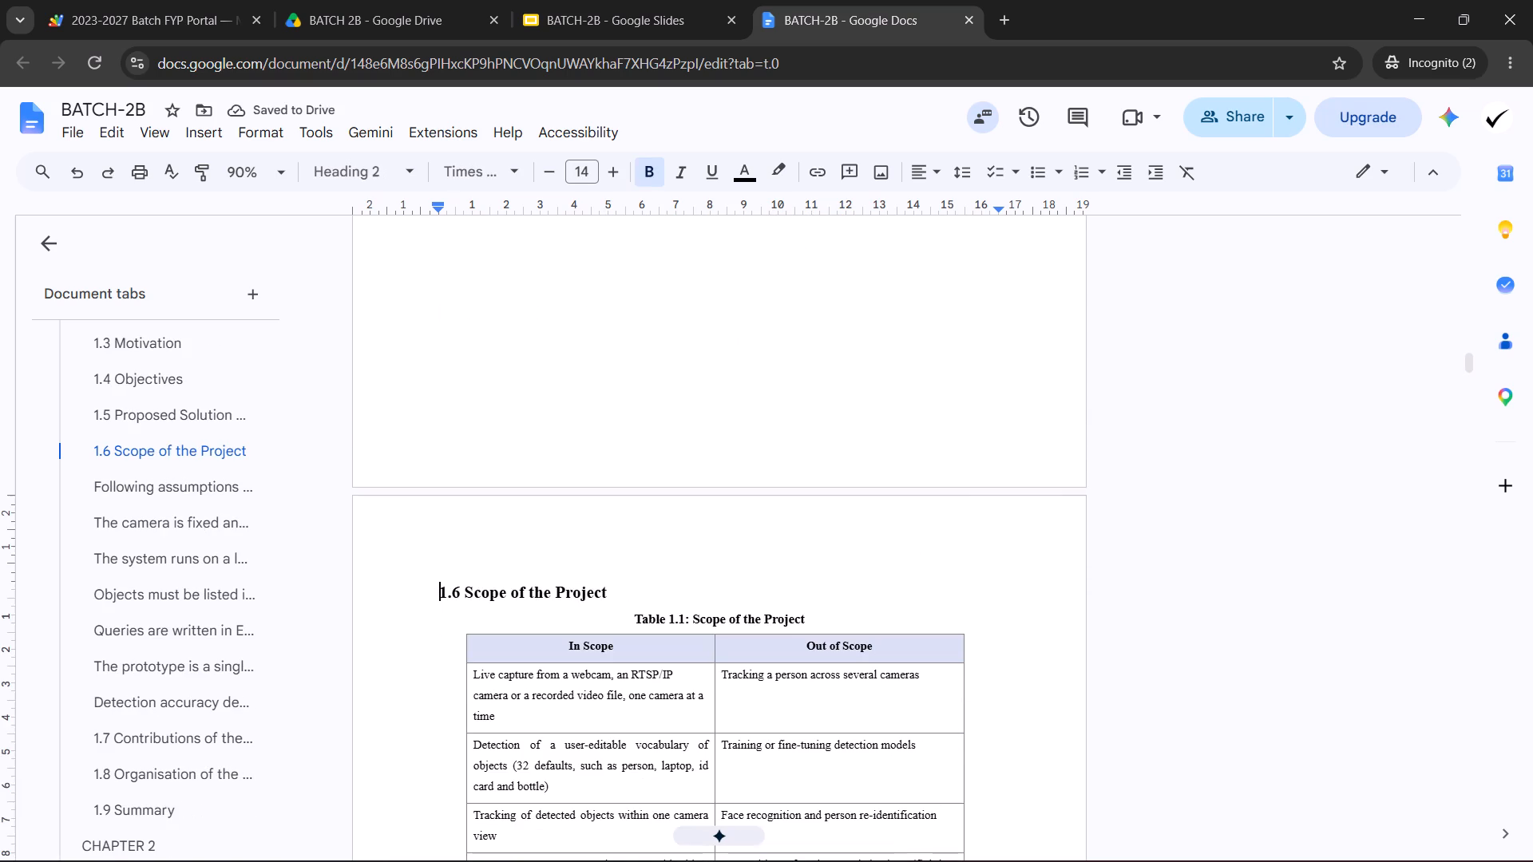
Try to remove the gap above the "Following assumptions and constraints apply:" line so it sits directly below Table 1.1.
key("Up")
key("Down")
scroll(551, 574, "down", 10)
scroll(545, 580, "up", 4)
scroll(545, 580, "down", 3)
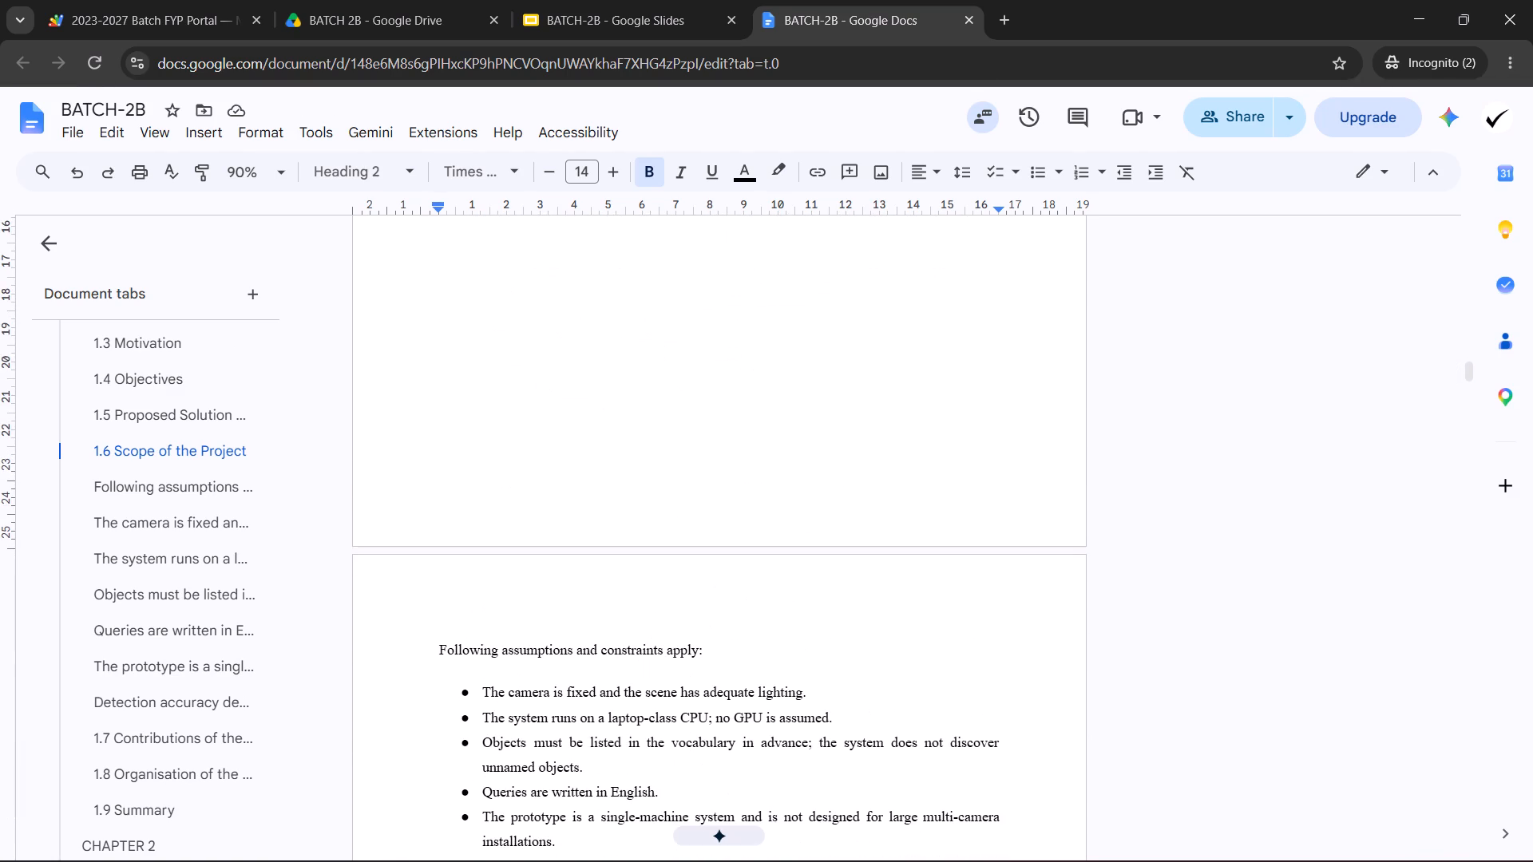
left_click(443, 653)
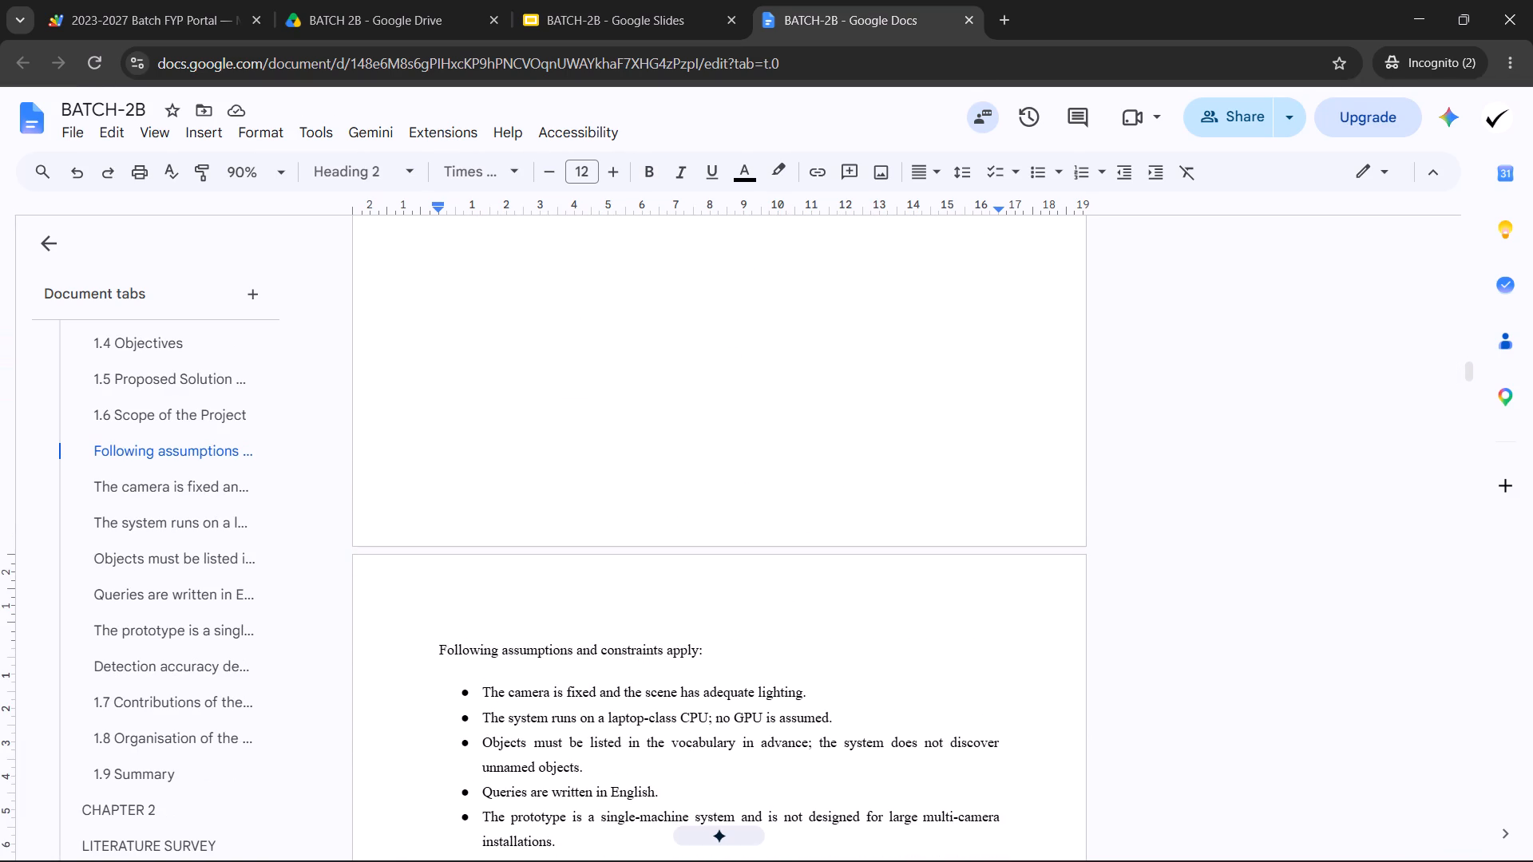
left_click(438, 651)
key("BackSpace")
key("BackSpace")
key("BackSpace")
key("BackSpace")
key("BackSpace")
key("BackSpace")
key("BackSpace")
Examine the page layout and gaps from Figure 1.1 through the 1.6, 1.7 and 1.8 sections.
scroll(563, 584, "up", 7)
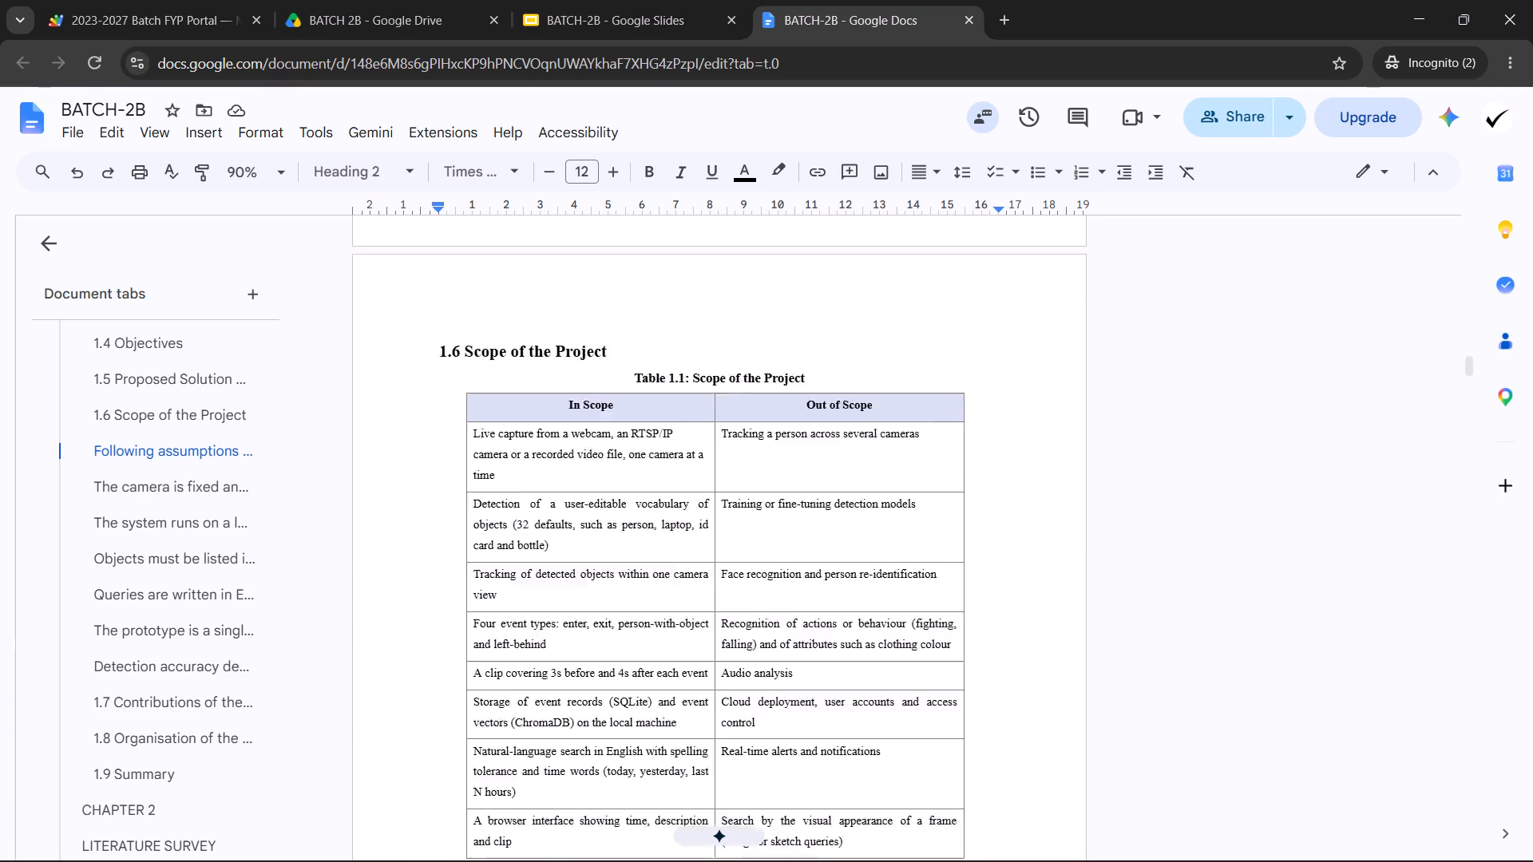
scroll(569, 579, "down", 1)
scroll(568, 589, "up", 7)
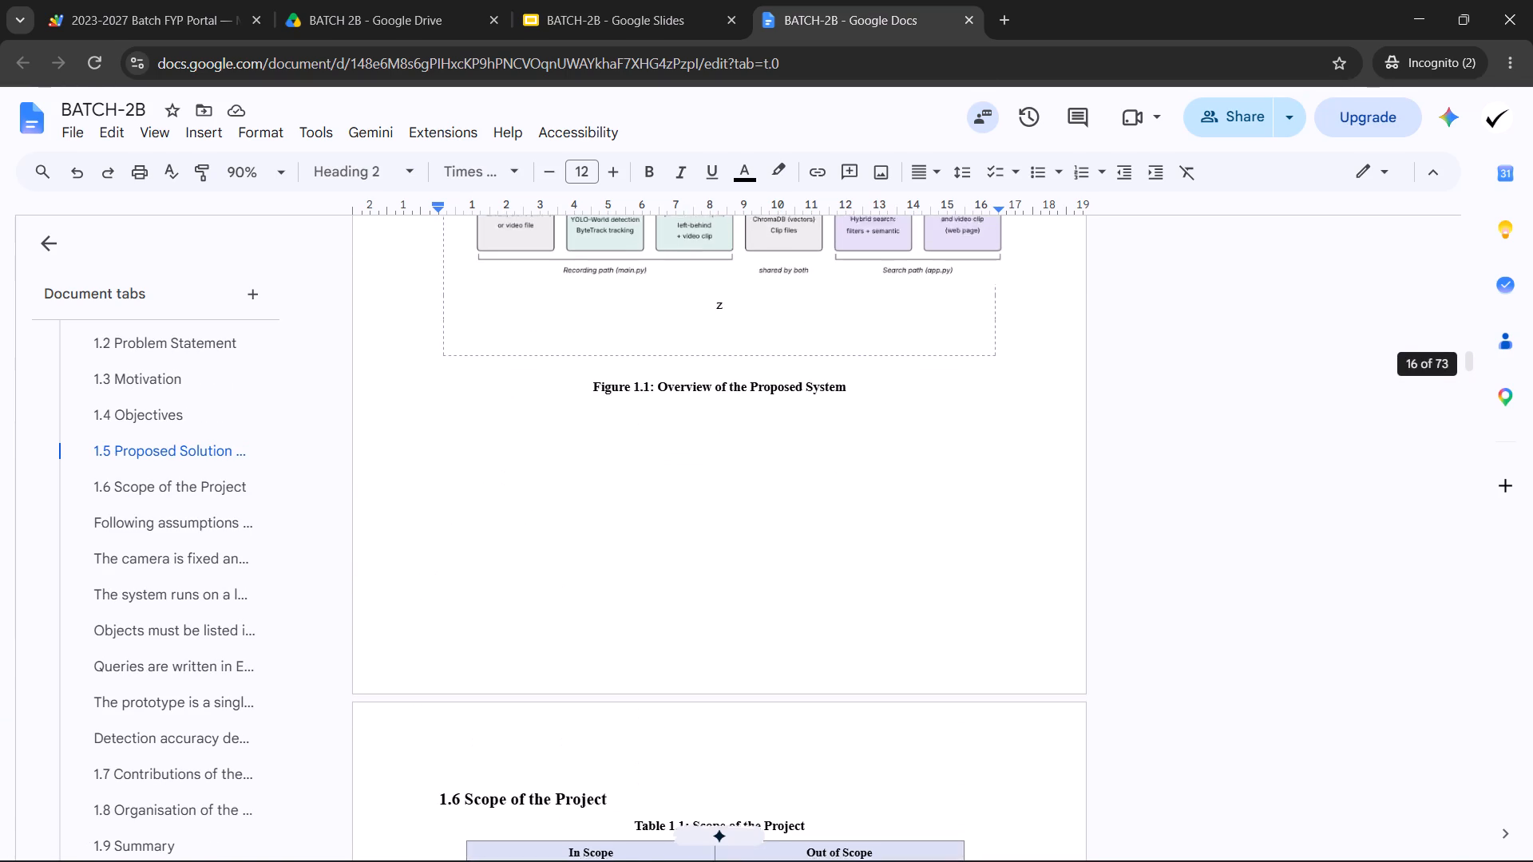
scroll(559, 608, "up", 5)
scroll(556, 610, "down", 9)
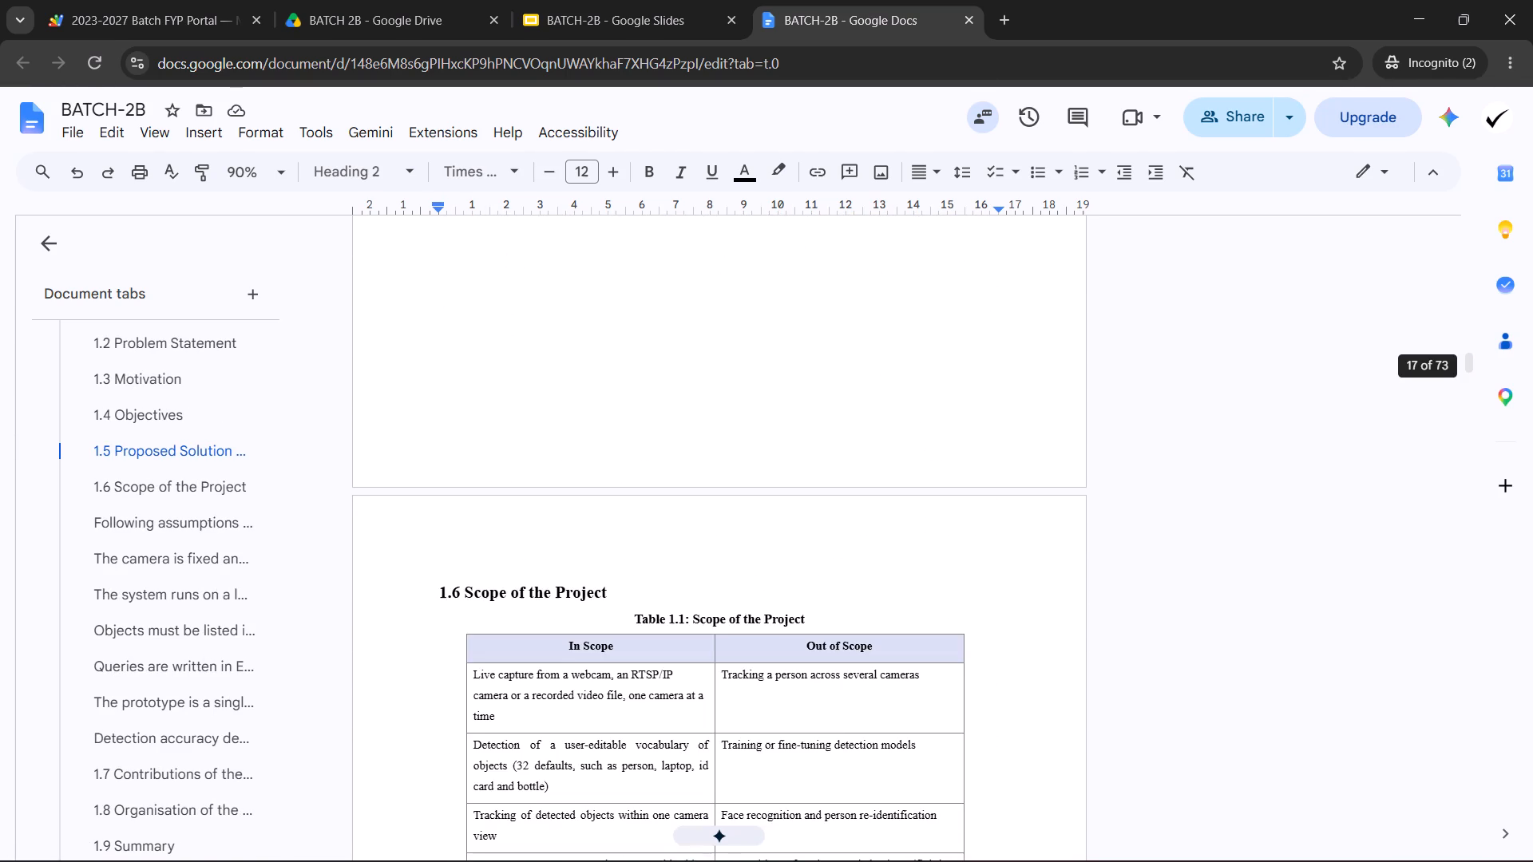
scroll(583, 654, "down", 13)
scroll(610, 645, "up", 3)
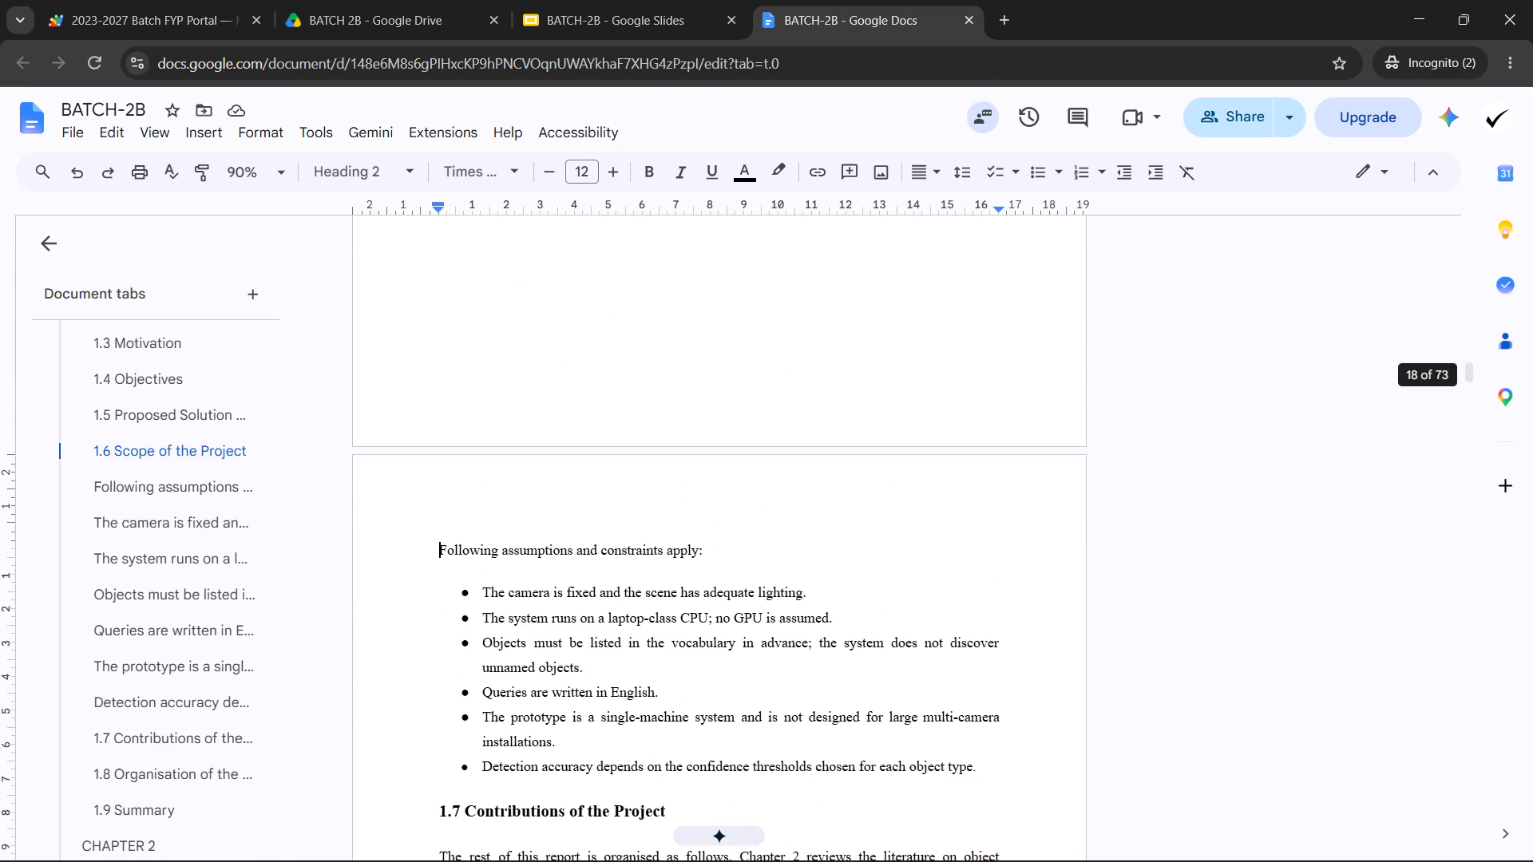
scroll(641, 662, "down", 10)
scroll(636, 666, "up", 7)
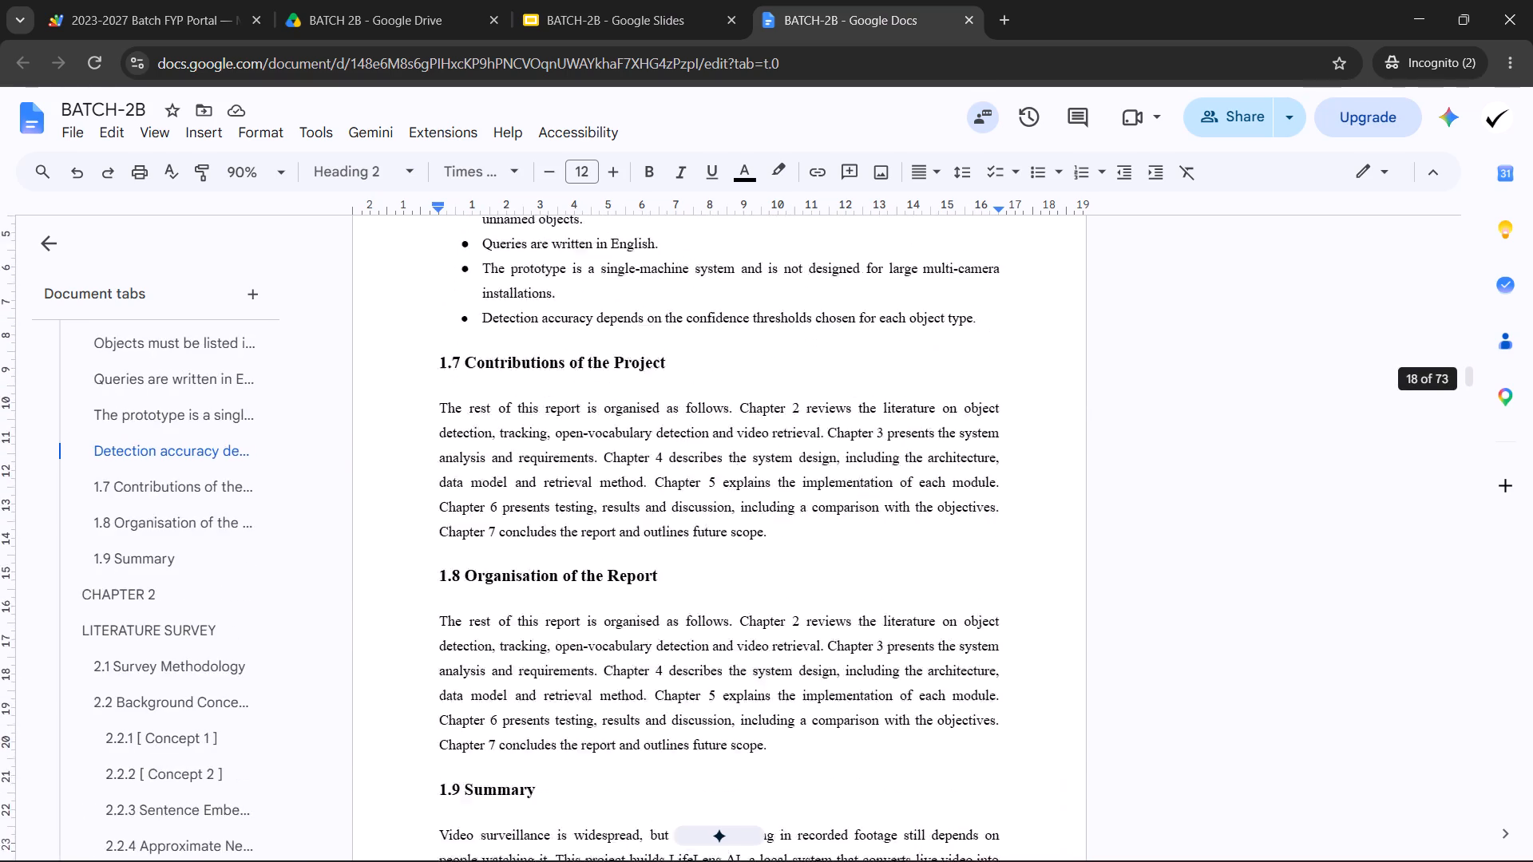
scroll(637, 683, "up", 2)
Cut the "Following assumptions and constraints apply:" line with its bullet list and remove the leftover empty bullet before the 1.7 heading.
left_click_drag(980, 684, 549, 508)
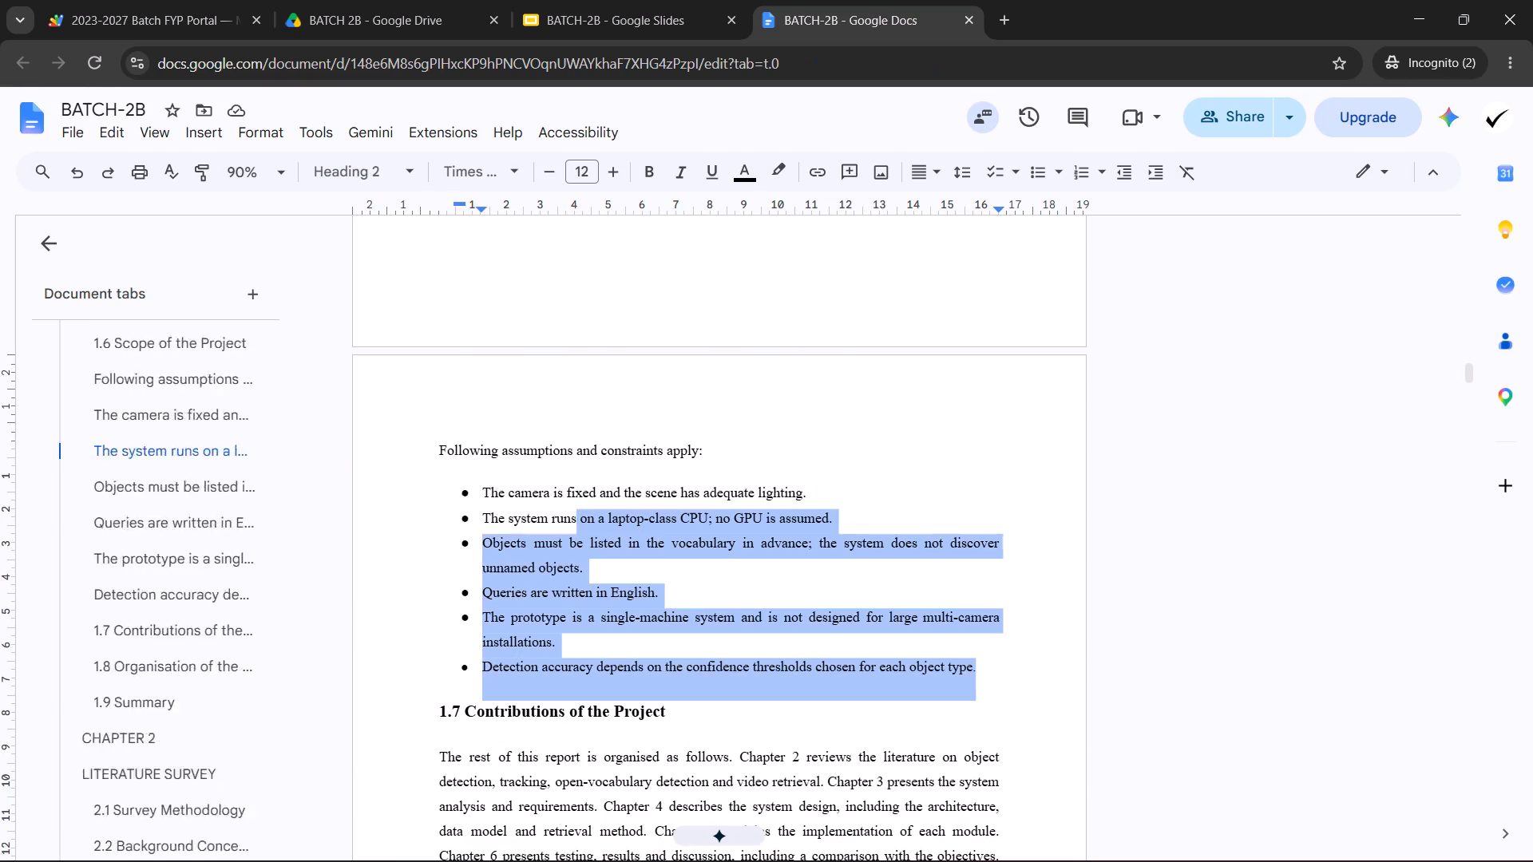
left_click_drag(549, 508, 440, 476)
key("ctrl+x")
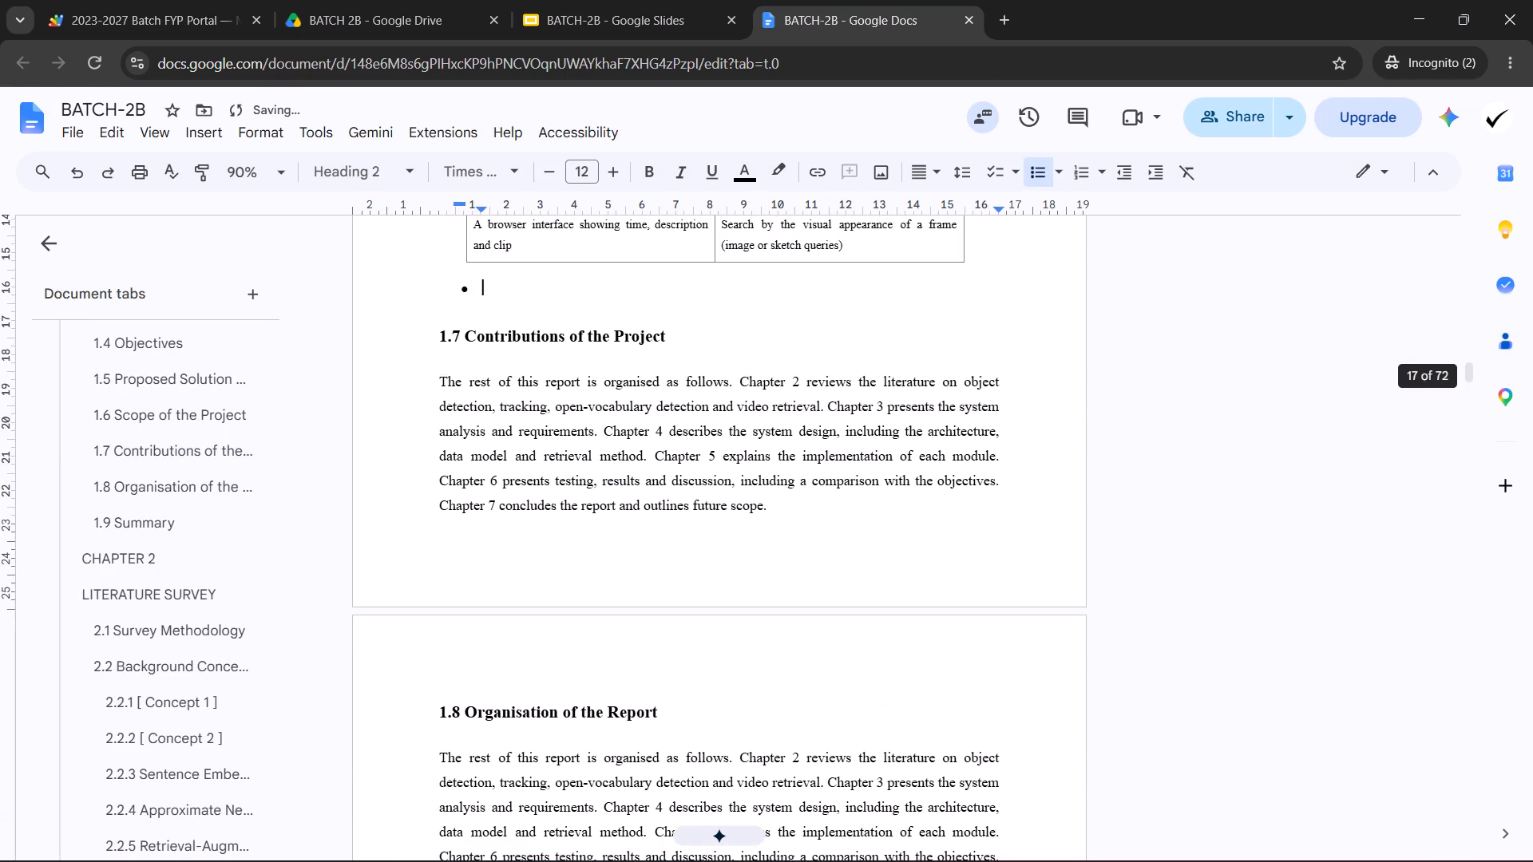
scroll(561, 515, "up", 2)
key("BackSpace")
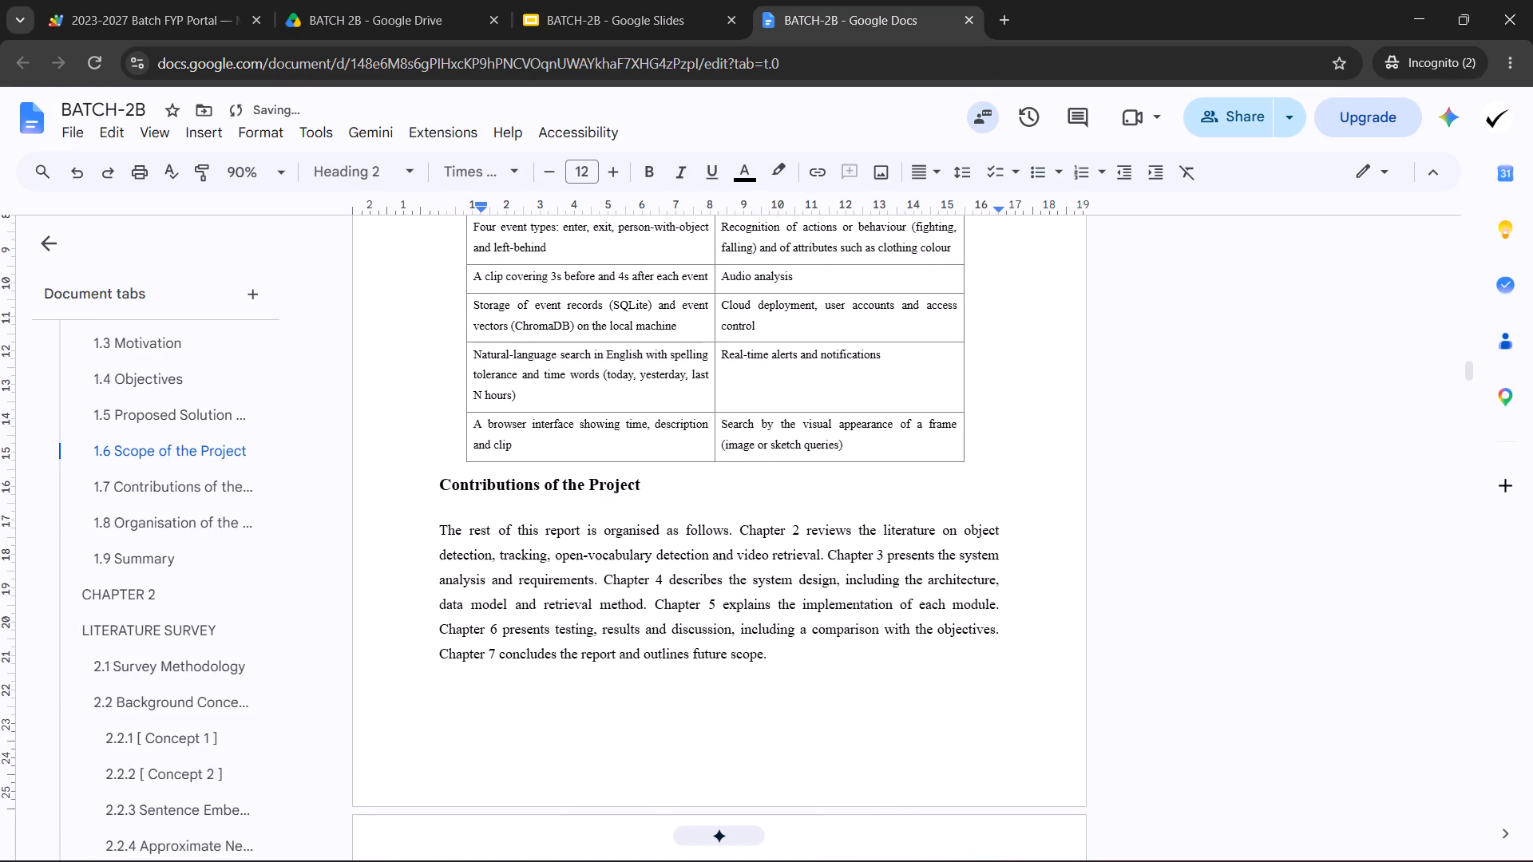
Try to insert four line breaks before "Contributions of the Project" to separate the 1.7 heading from Table 1.1.
left_click(976, 459)
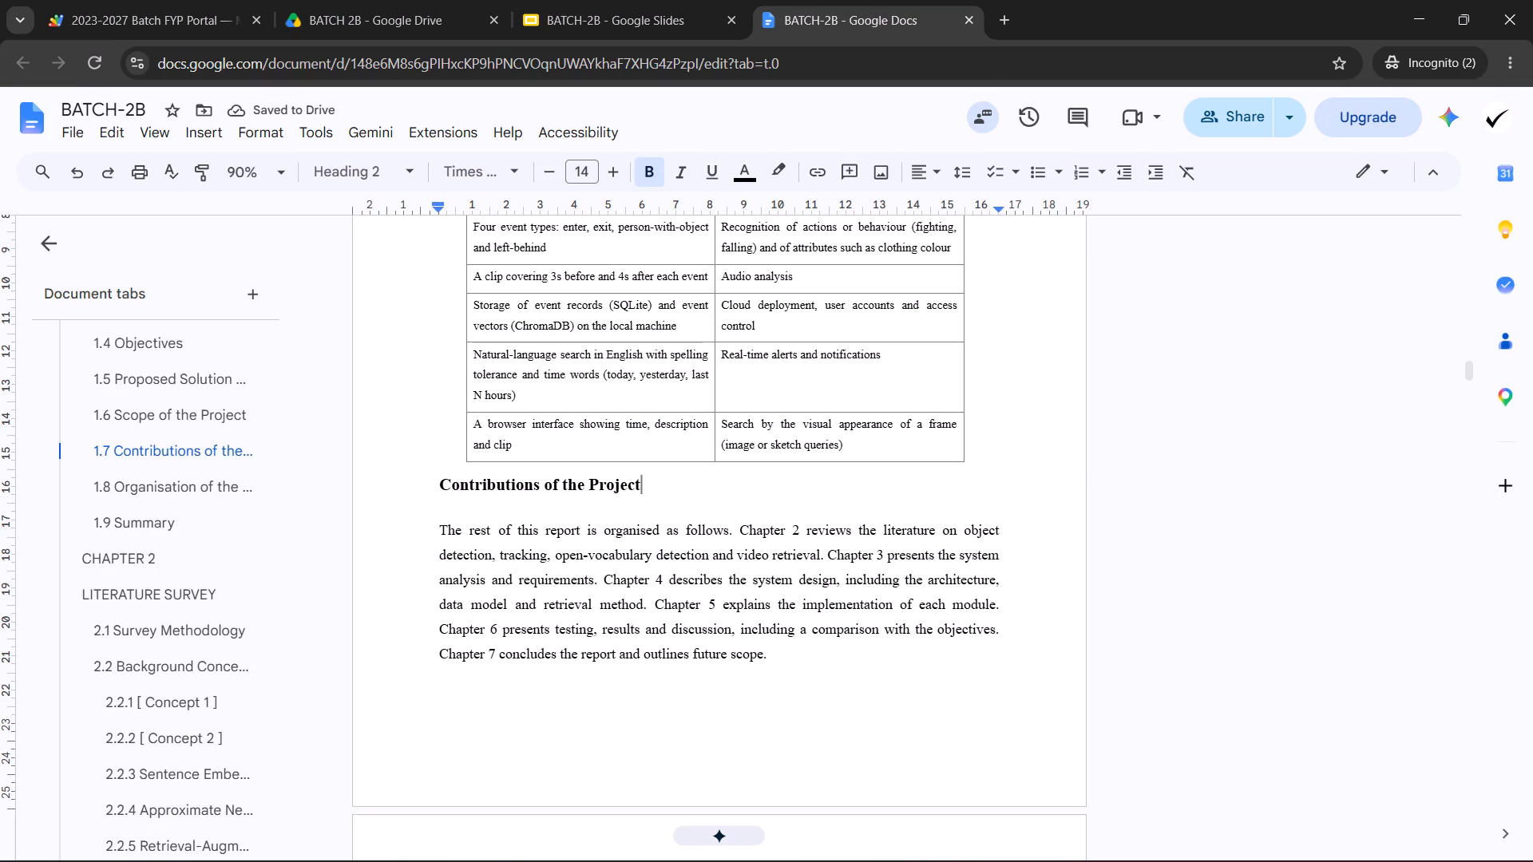
left_click(438, 479)
key("Return")
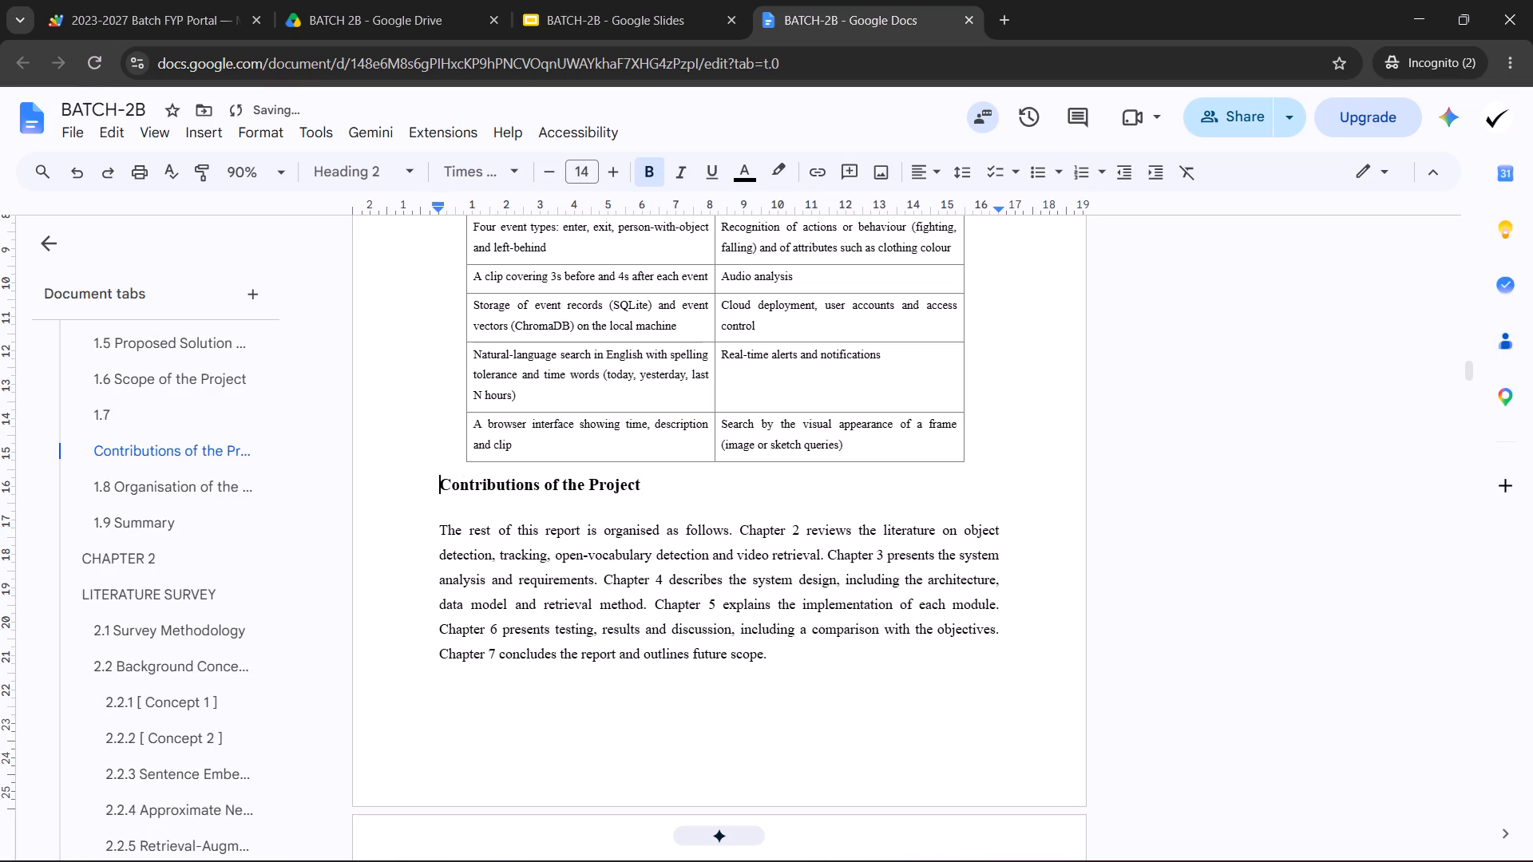
key("Return")
key("Return")
key("Return")
scroll(467, 520, "down", 3)
scroll(485, 527, "up", 2)
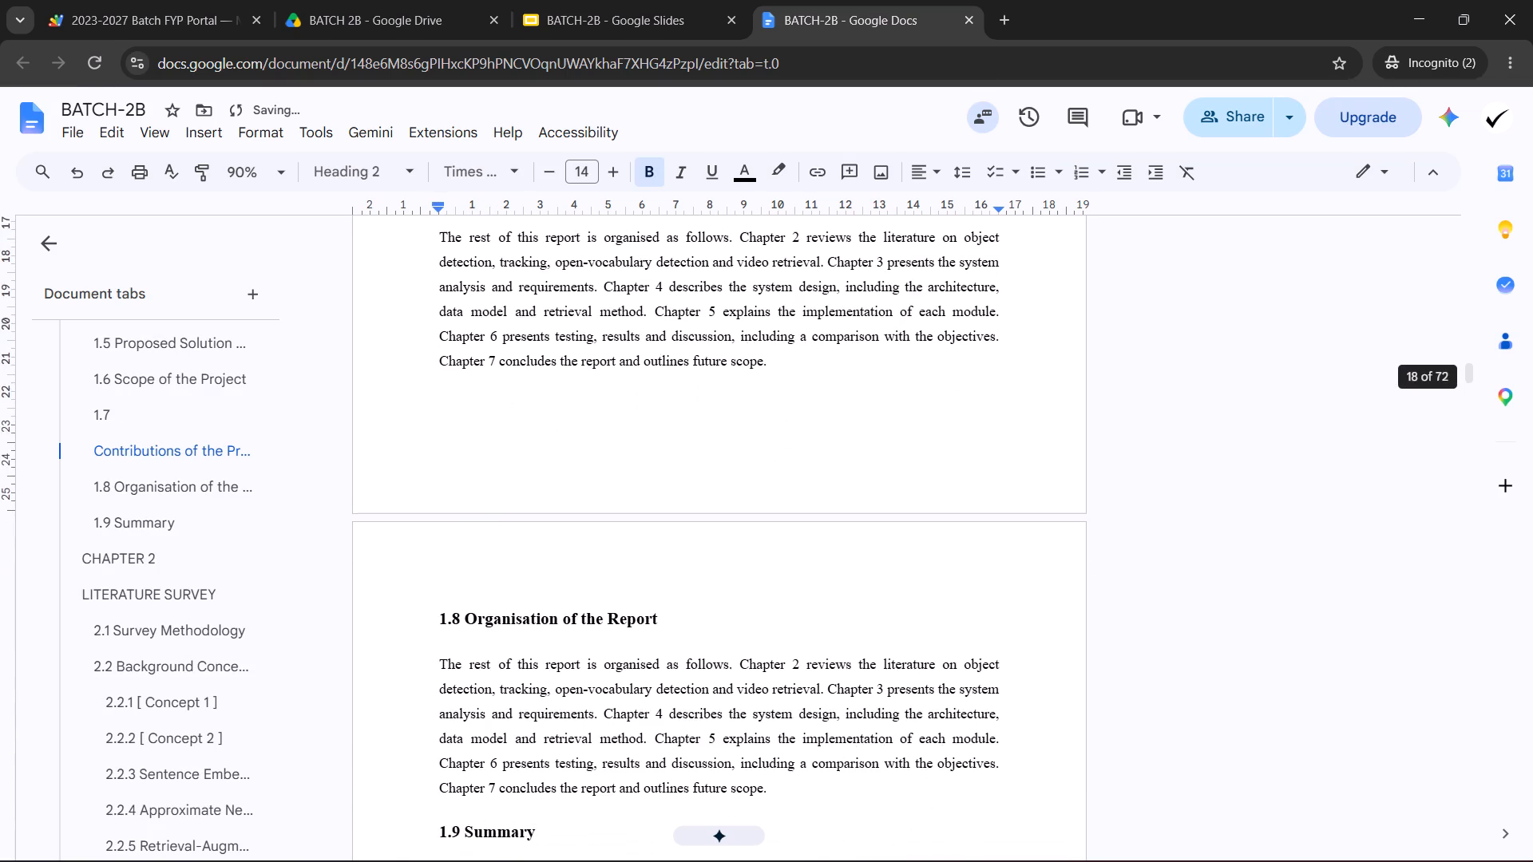
scroll(484, 528, "up", 1)
left_click(458, 476)
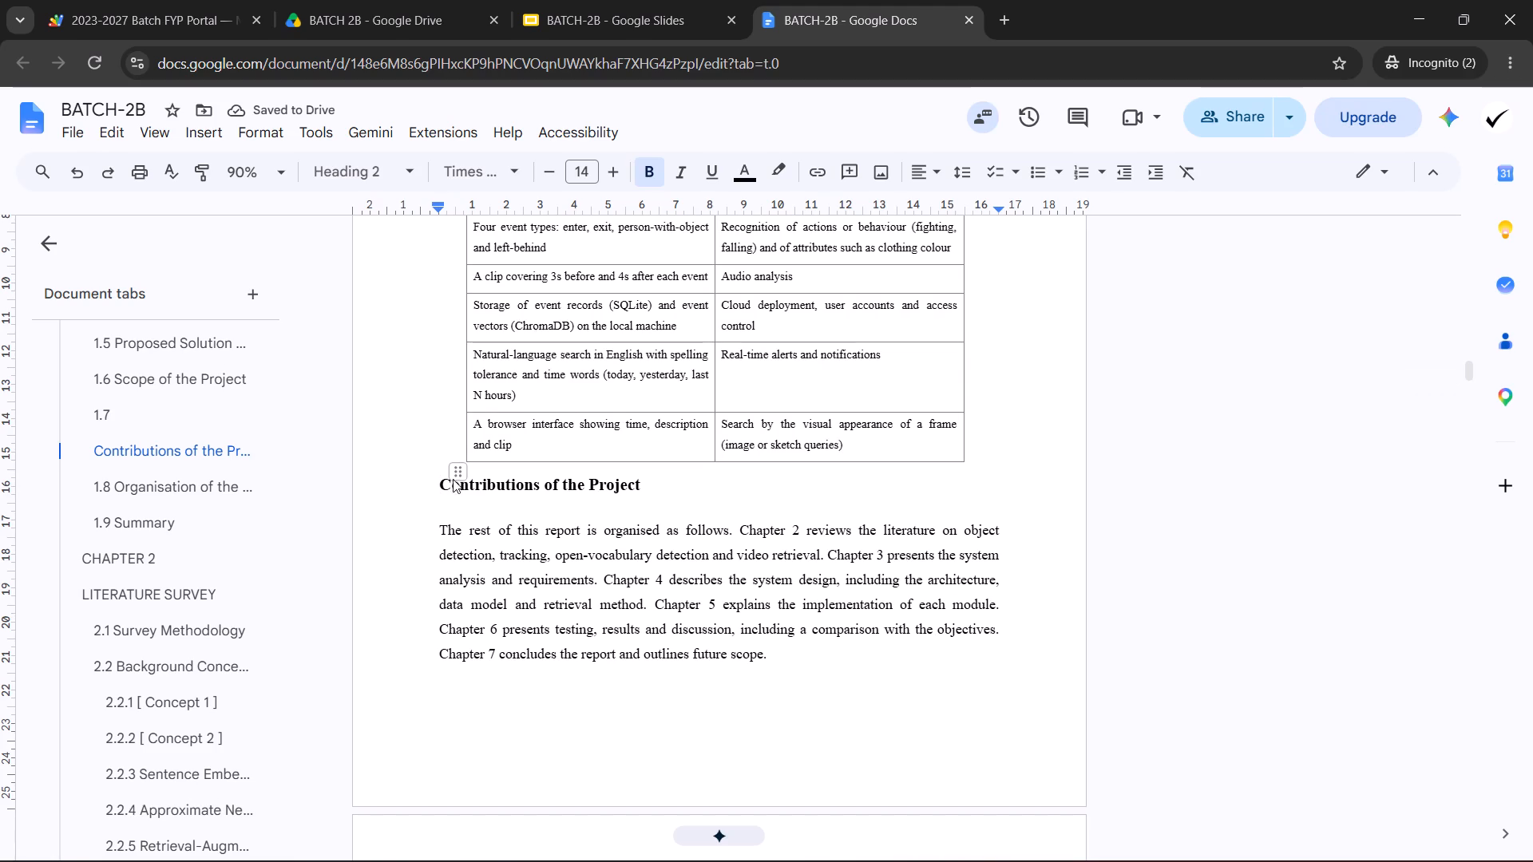
left_click(454, 501)
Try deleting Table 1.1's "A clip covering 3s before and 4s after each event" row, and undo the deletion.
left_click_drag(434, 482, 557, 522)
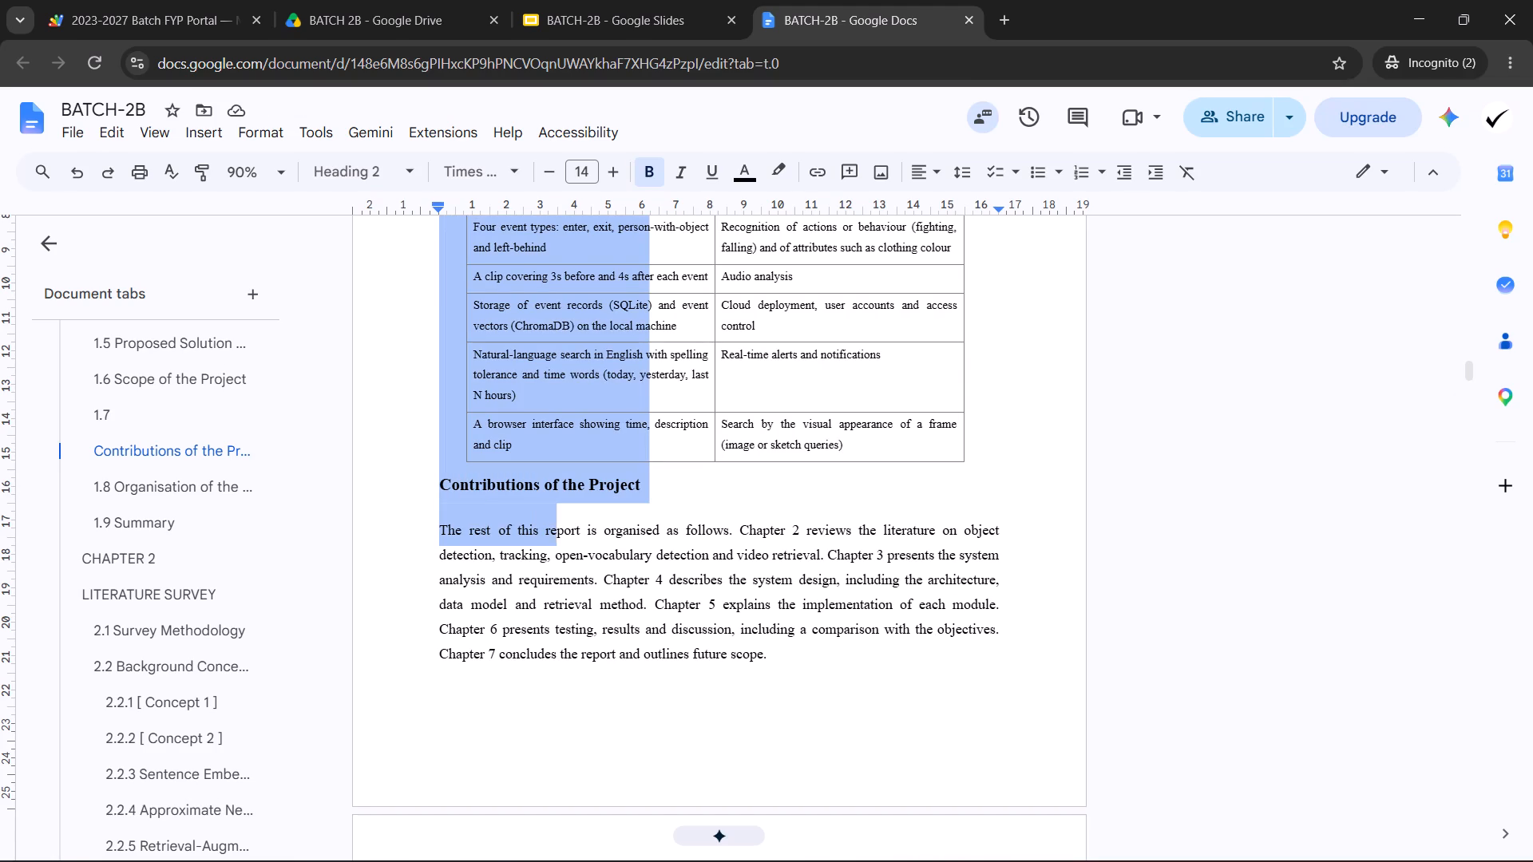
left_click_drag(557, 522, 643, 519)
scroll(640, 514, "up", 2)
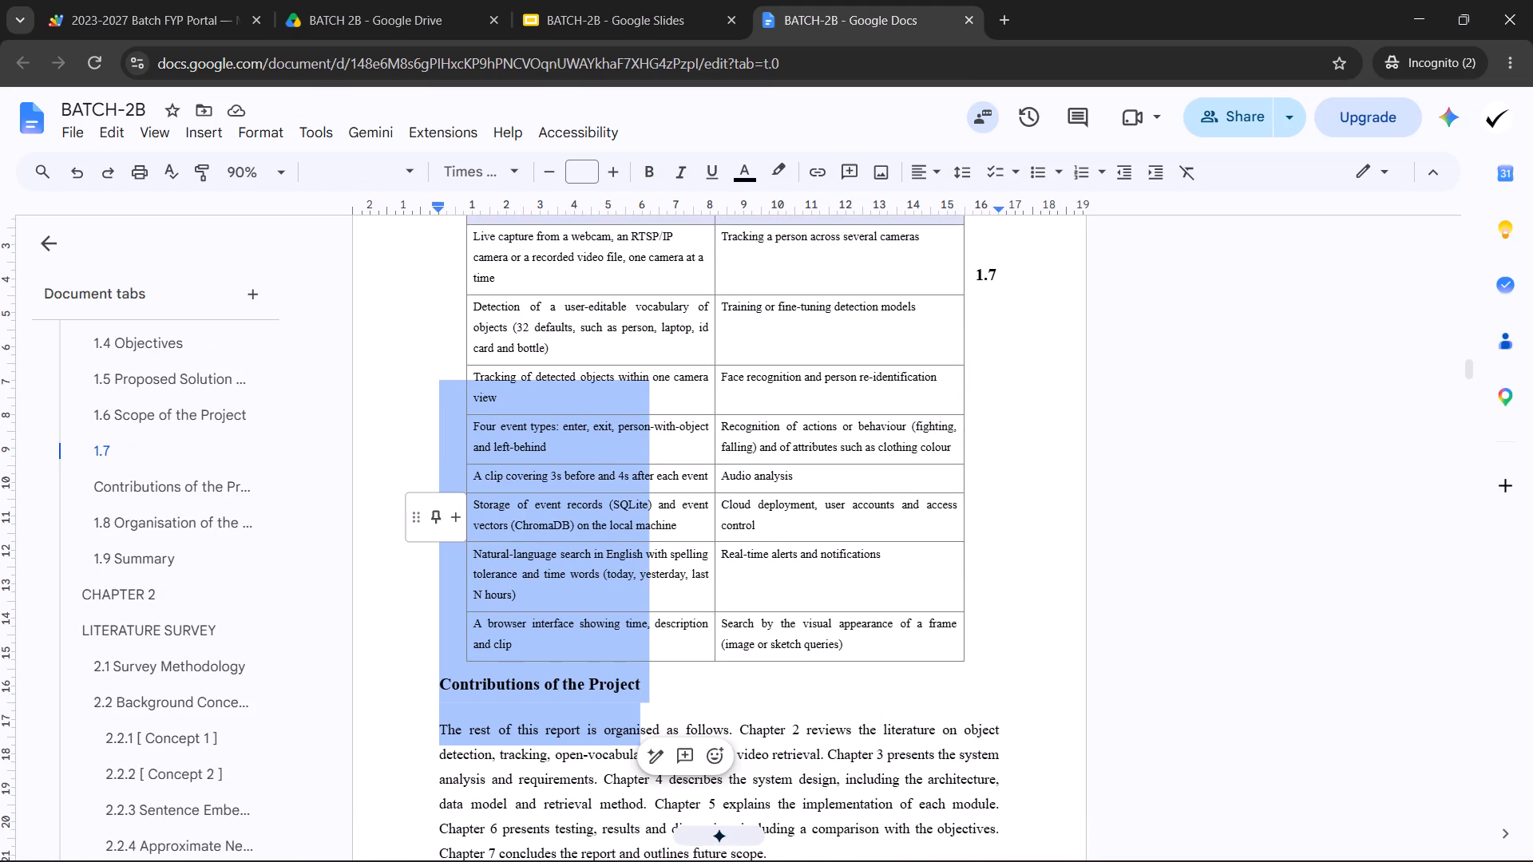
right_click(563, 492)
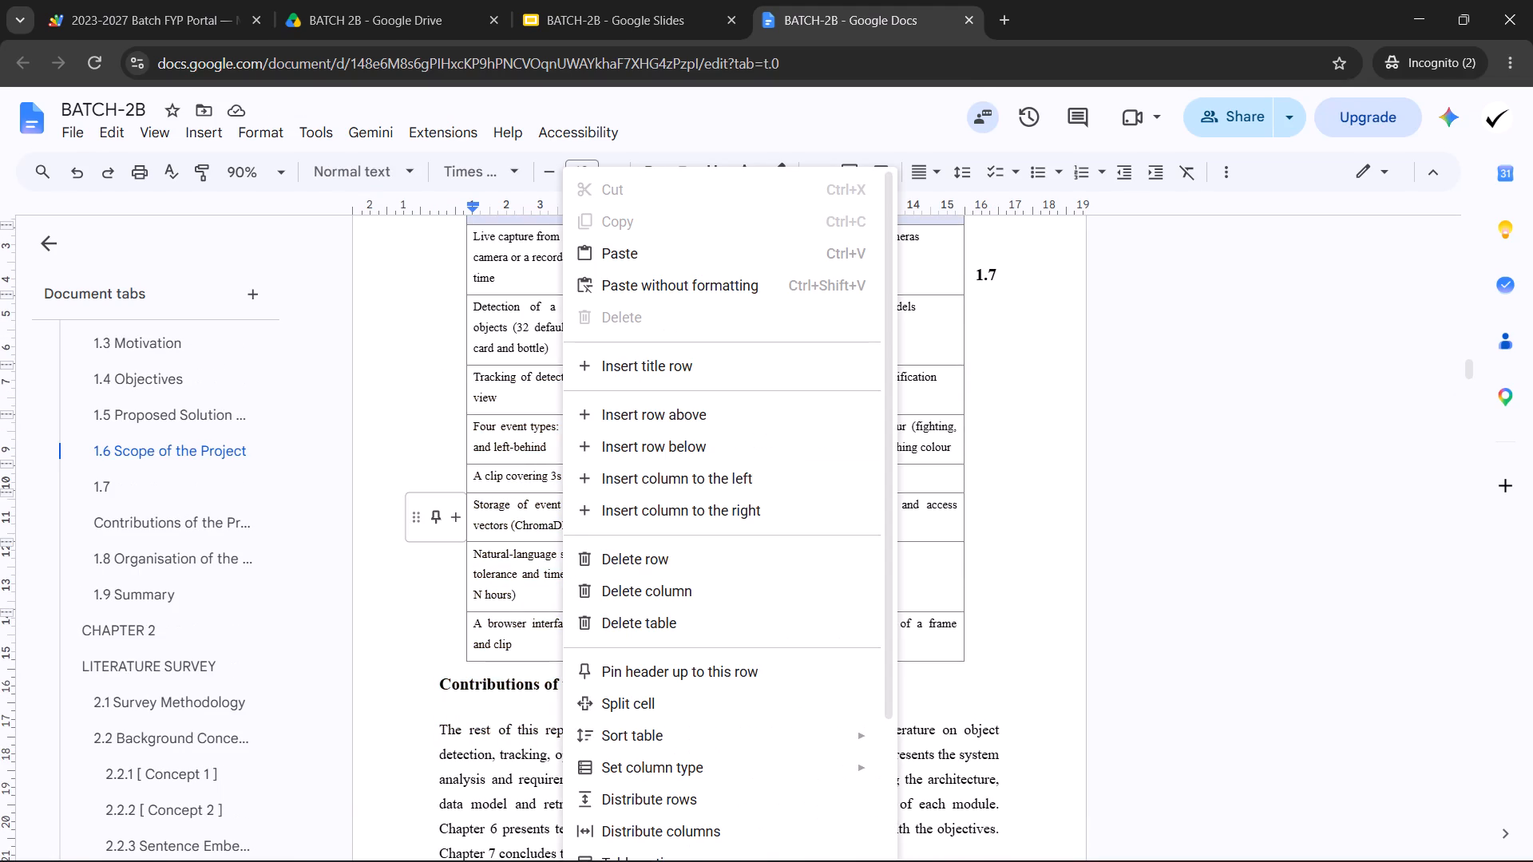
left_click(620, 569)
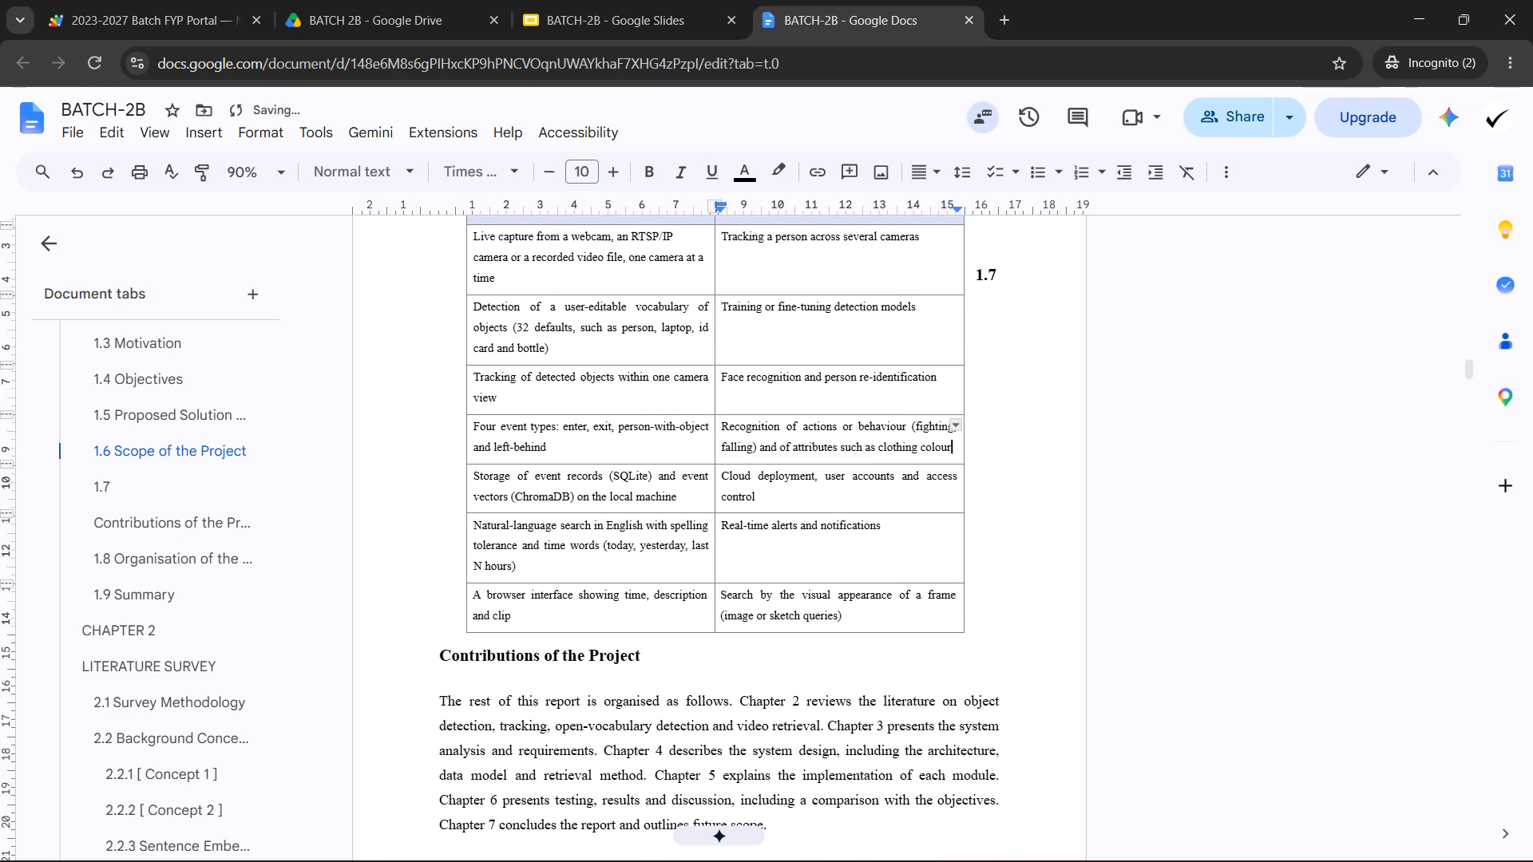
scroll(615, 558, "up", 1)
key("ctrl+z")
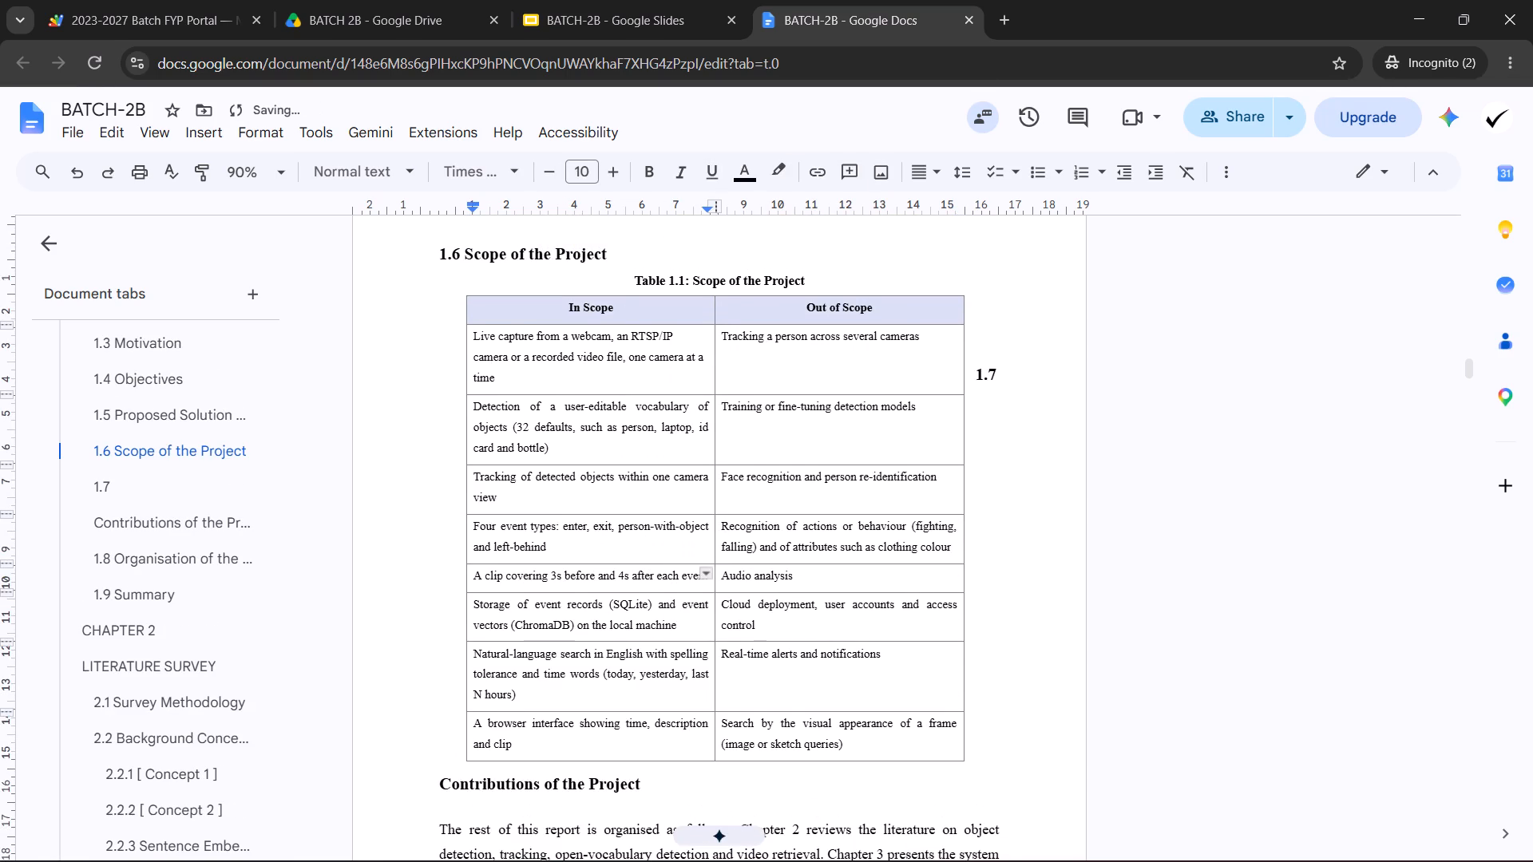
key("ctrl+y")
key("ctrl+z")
Insert two more line breaks before "Contributions of the Project", clearing the stray backslash.
left_click(430, 796)
key("Return")
key("backslash")
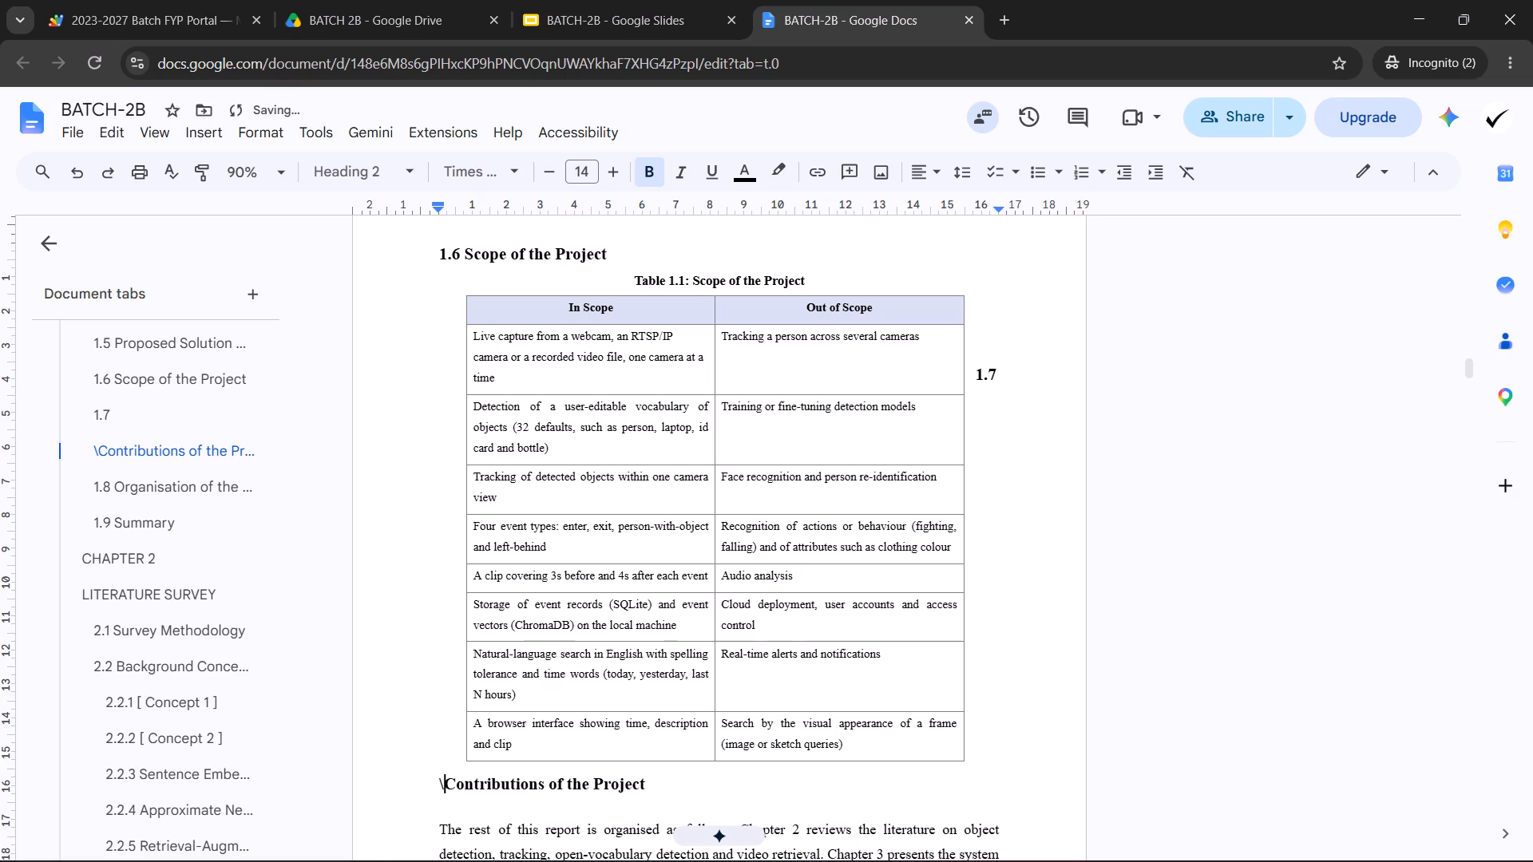
key("BackSpace")
key("Return")
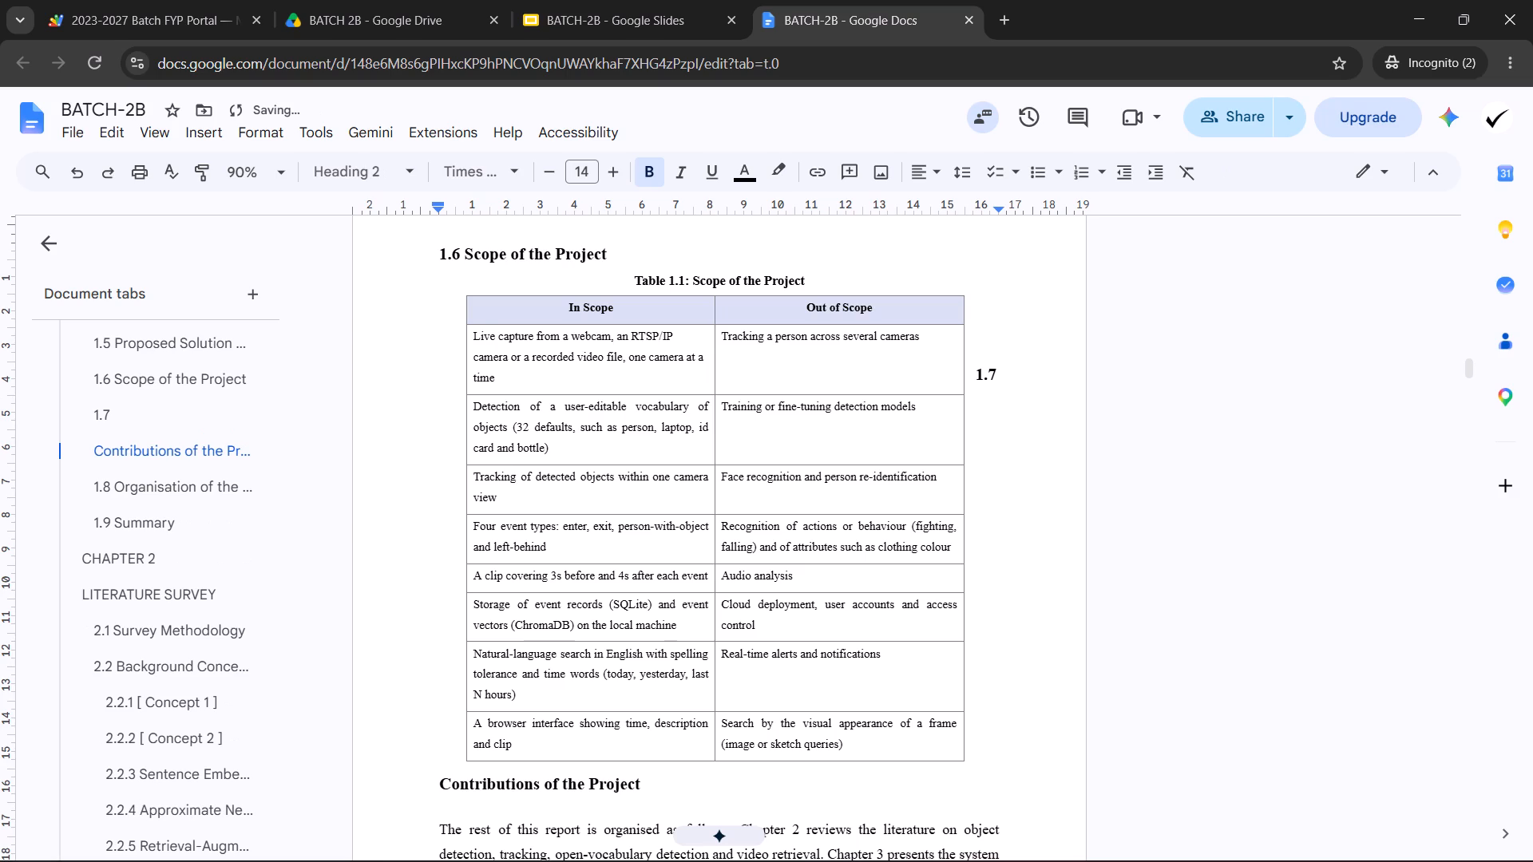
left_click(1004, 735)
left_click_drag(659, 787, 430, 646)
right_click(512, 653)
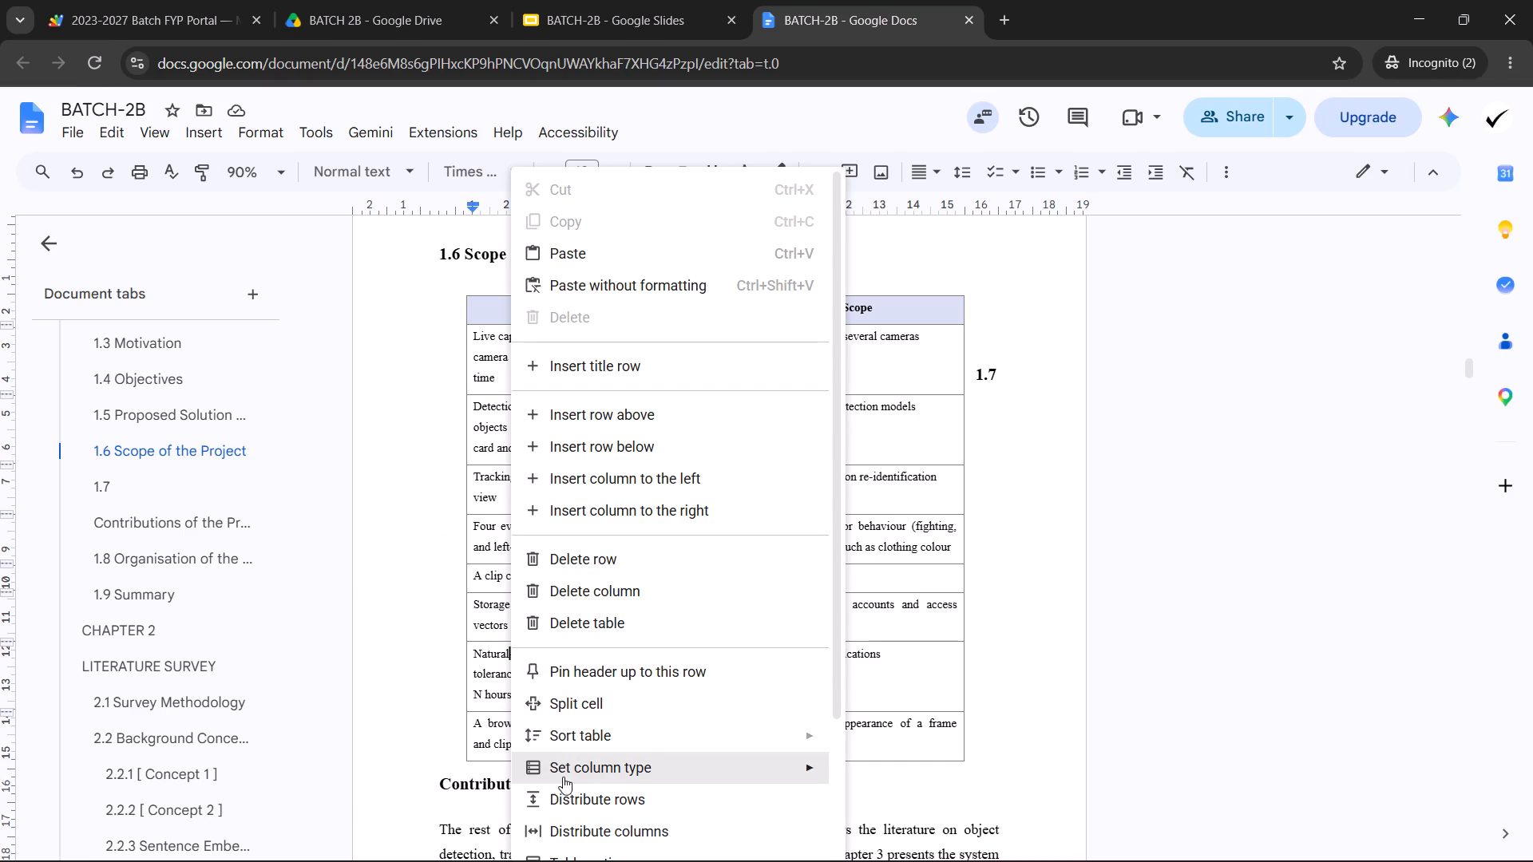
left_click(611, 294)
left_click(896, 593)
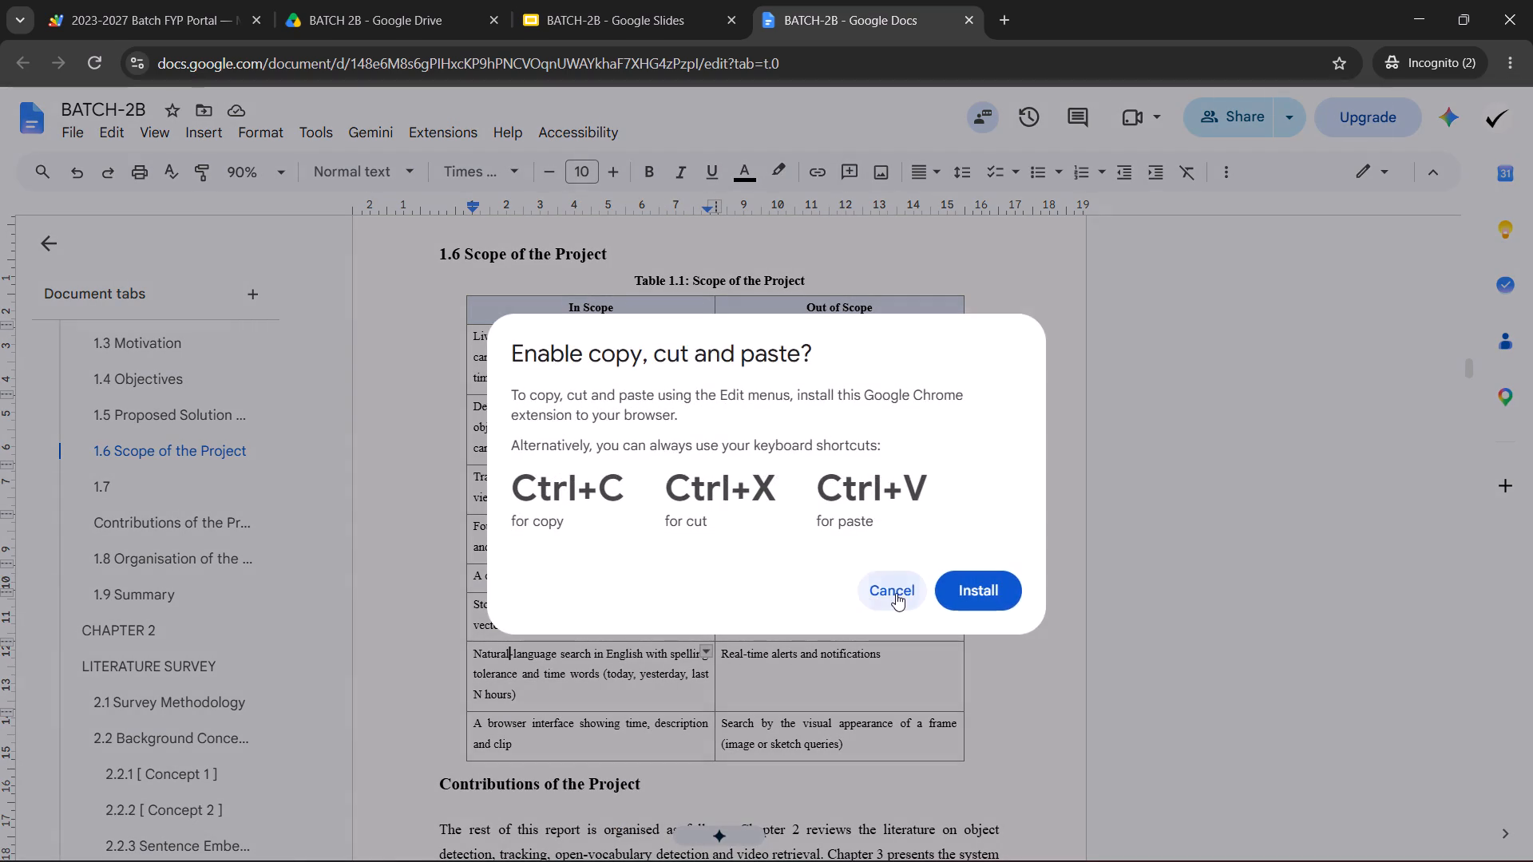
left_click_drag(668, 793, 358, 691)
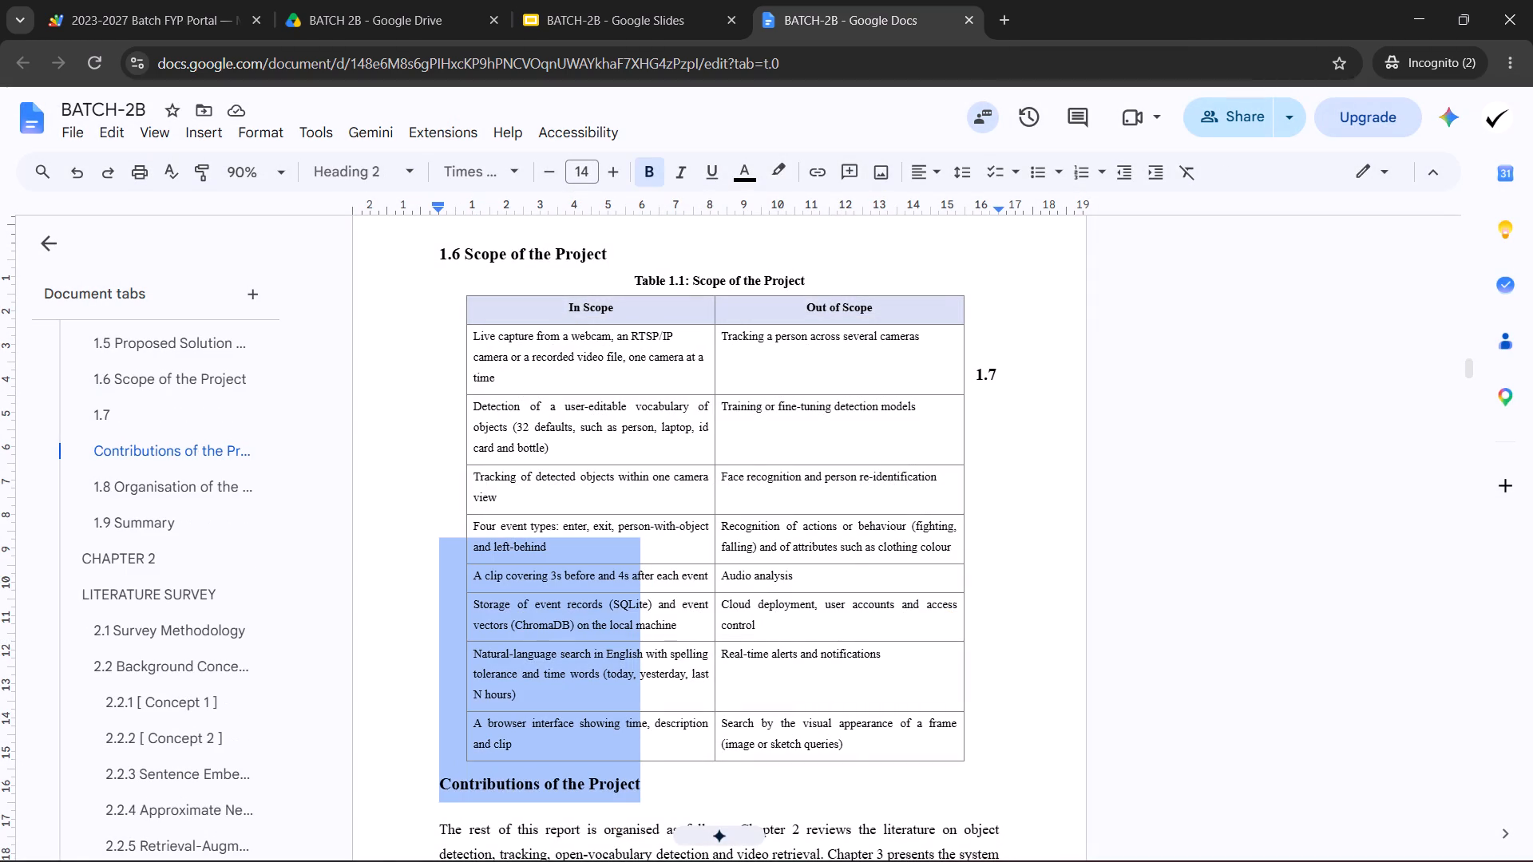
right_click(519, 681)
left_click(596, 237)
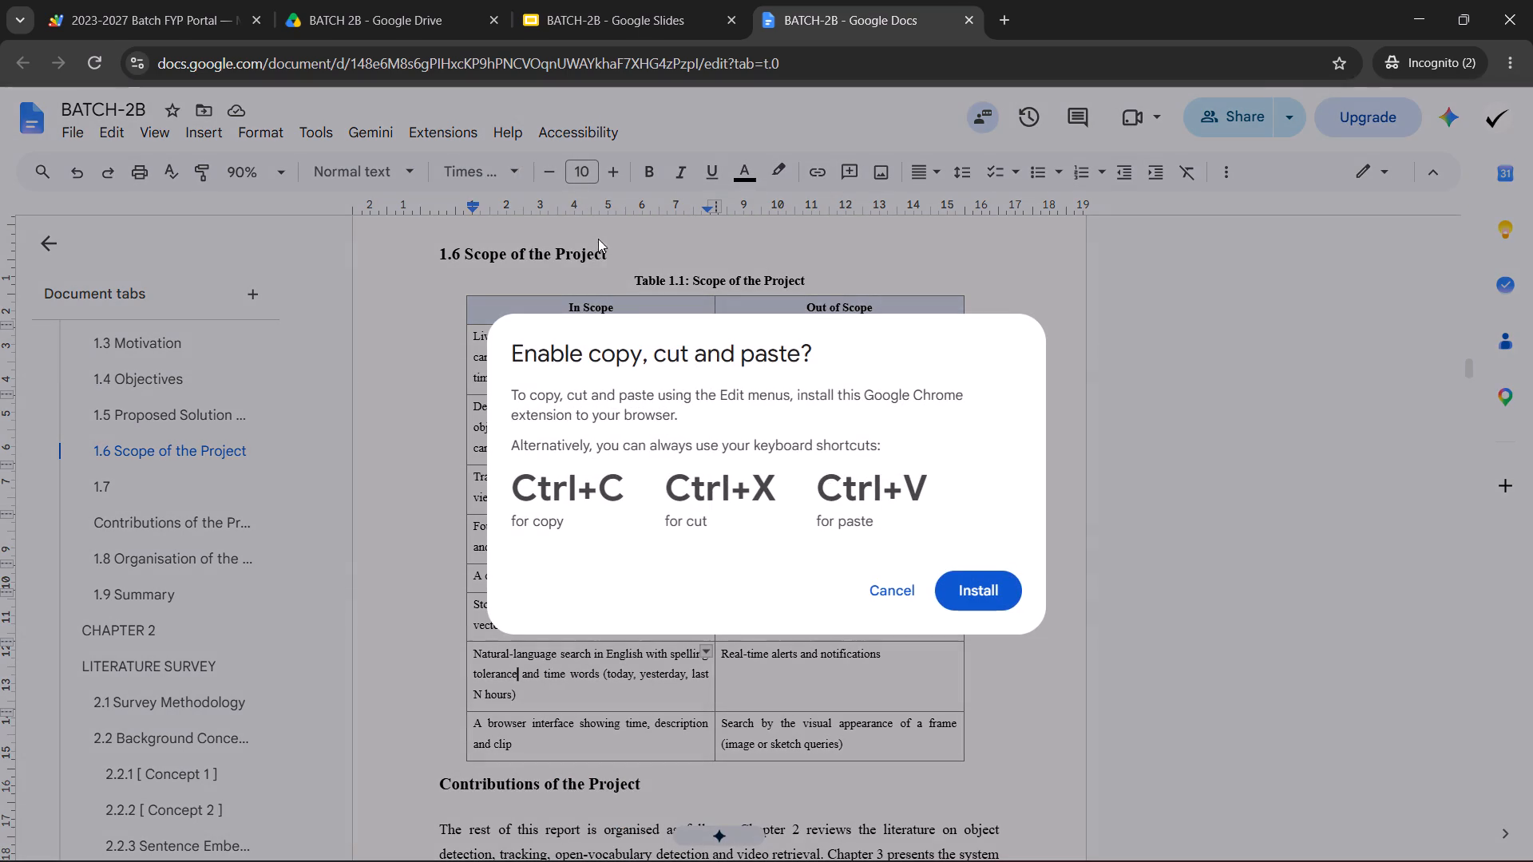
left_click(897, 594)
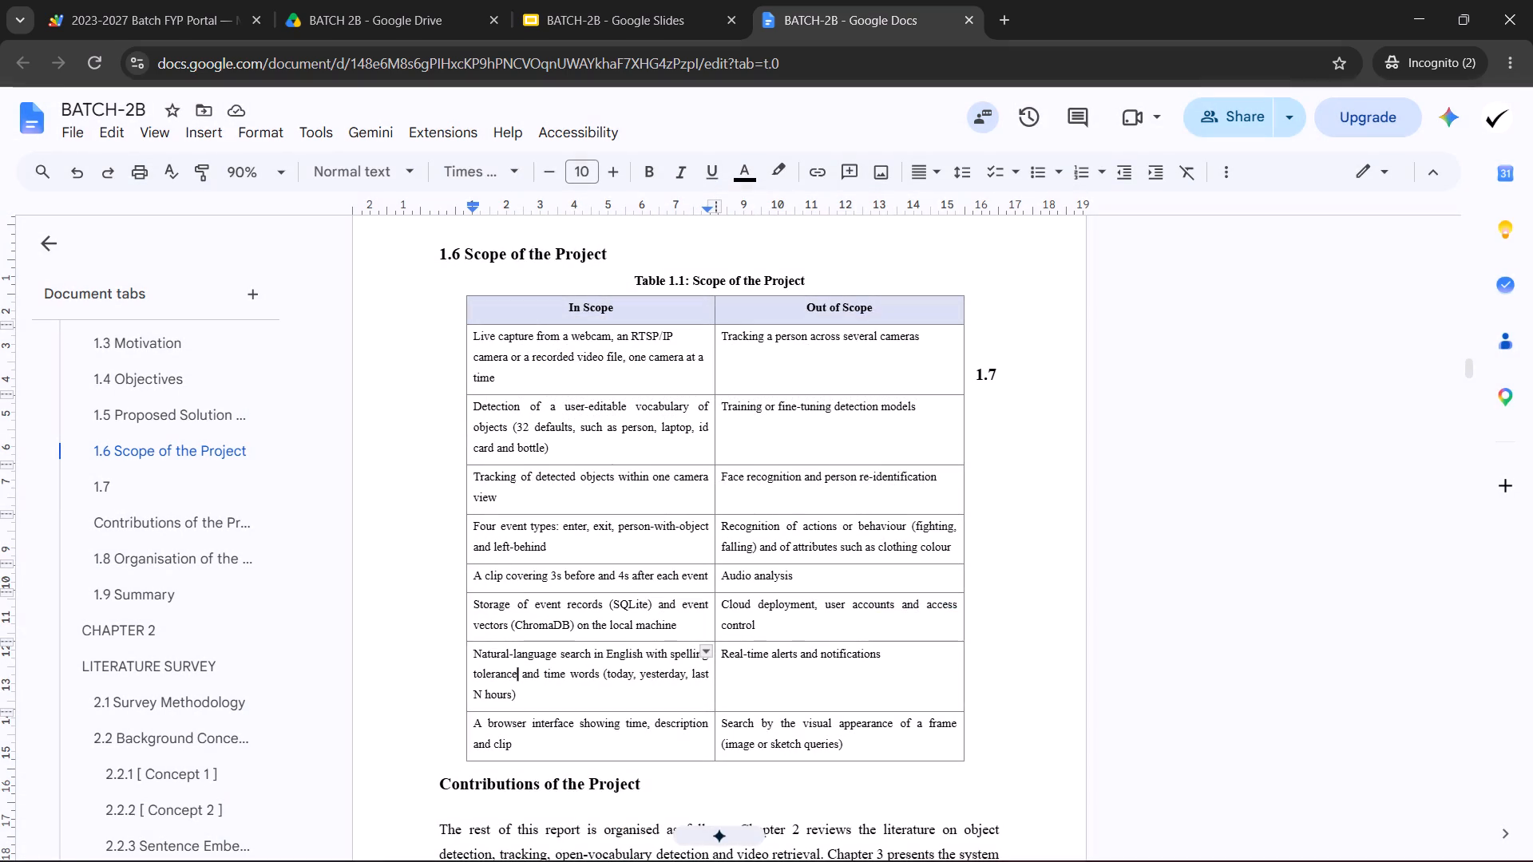
Insert a Normal text blank line below the "Contributions of the Project" heading and another line break before the heading.
left_click_drag(653, 786, 661, 785)
left_click(662, 780)
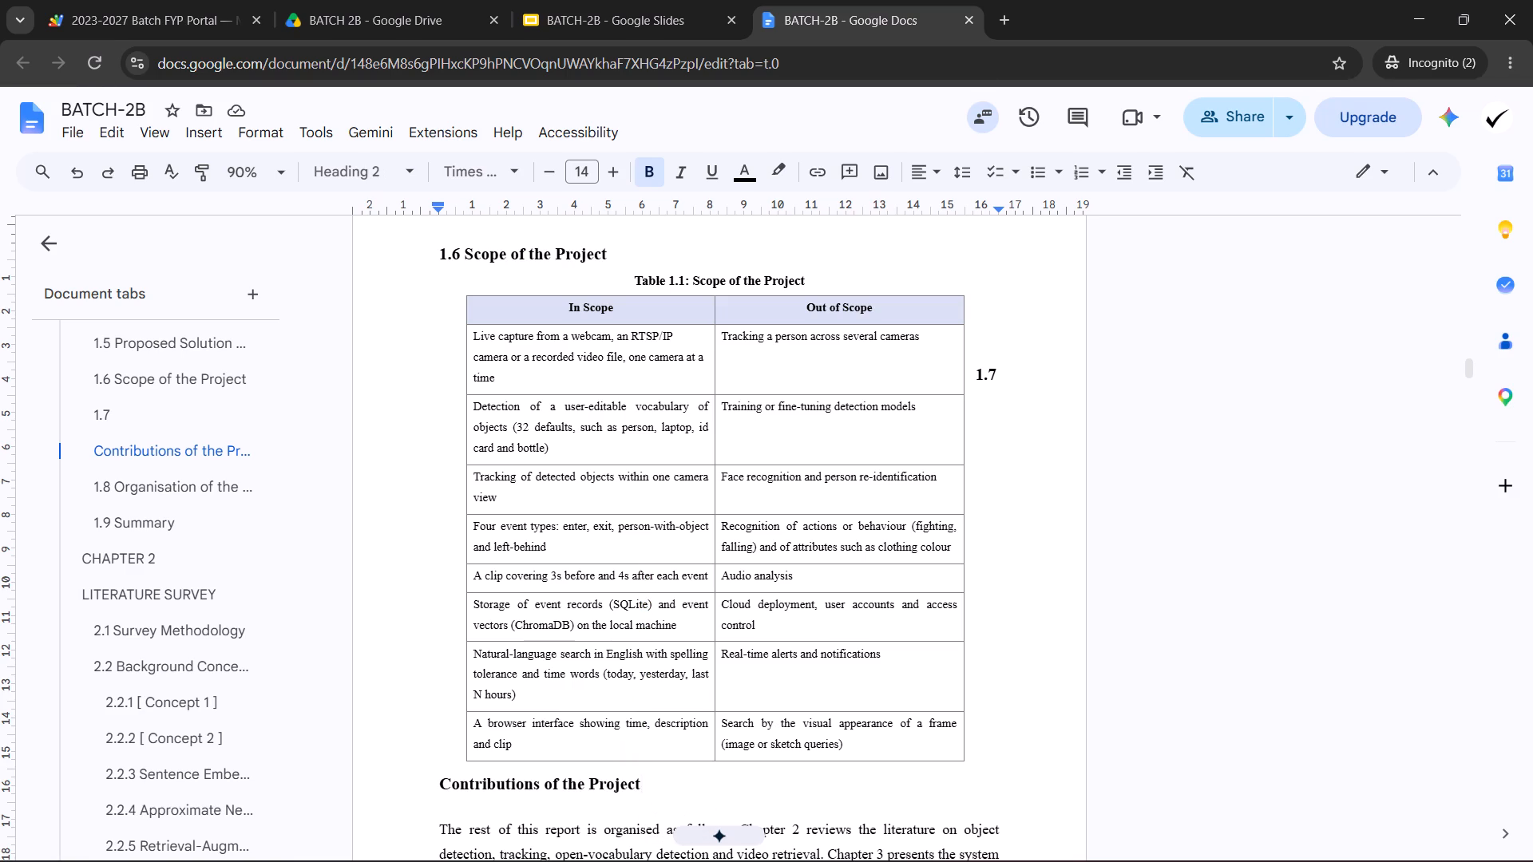
key("Return")
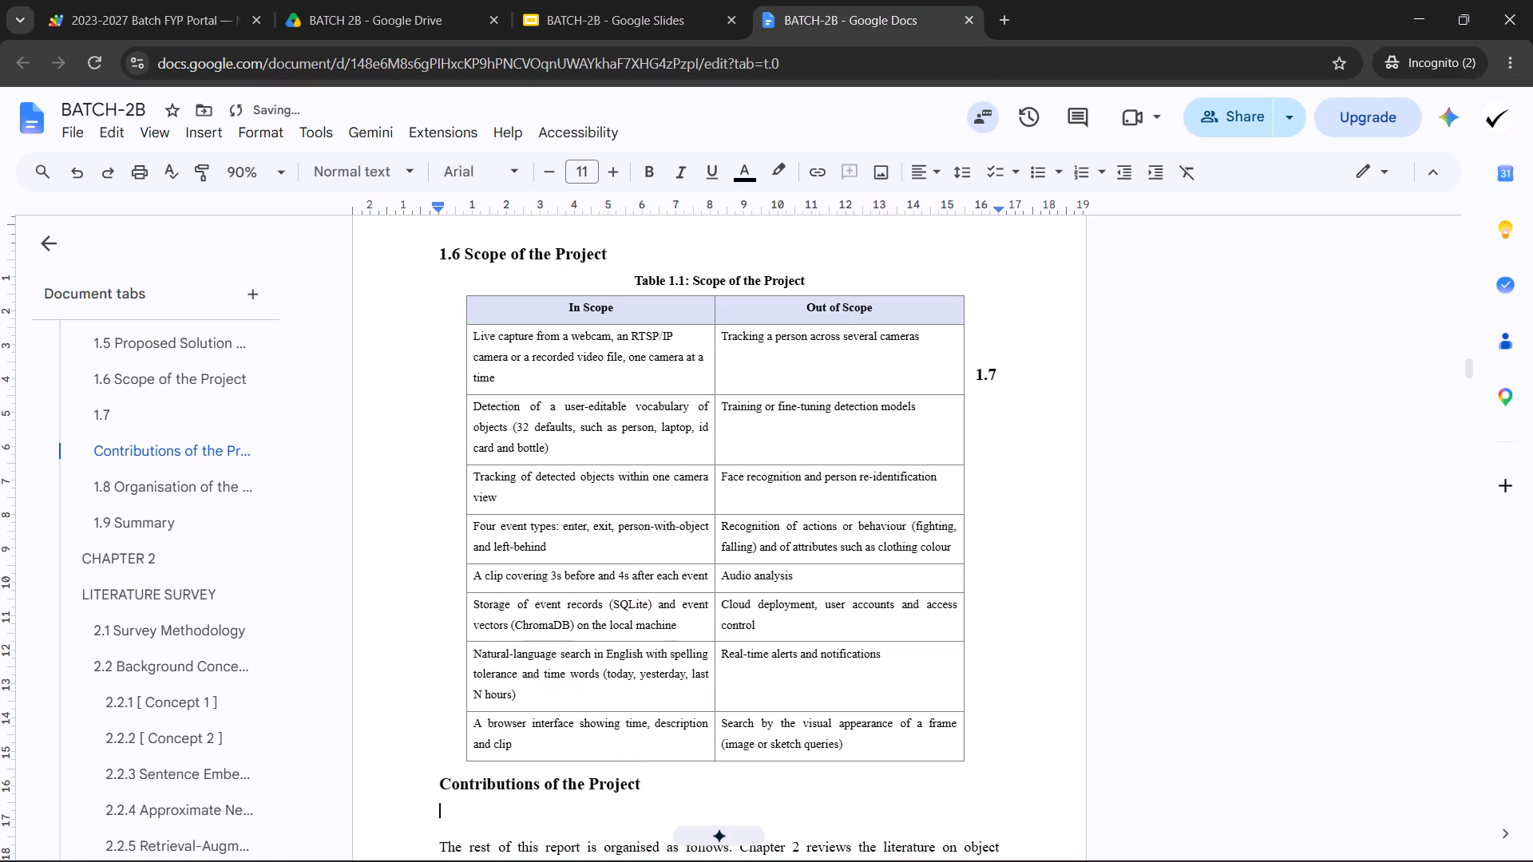
key("Up")
key("Return")
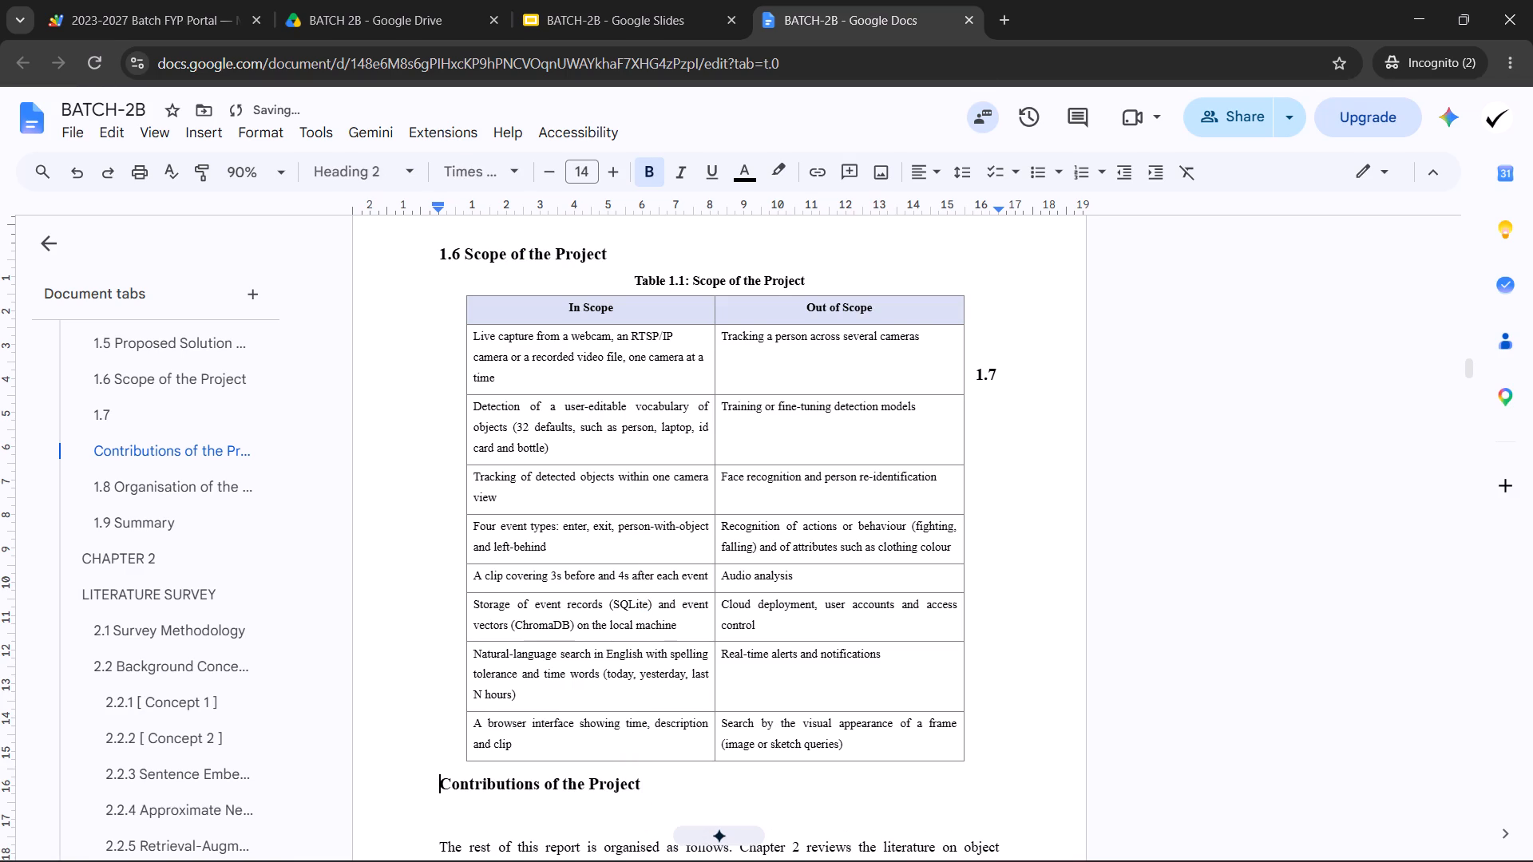
scroll(648, 753, "down", 1)
key("Down")
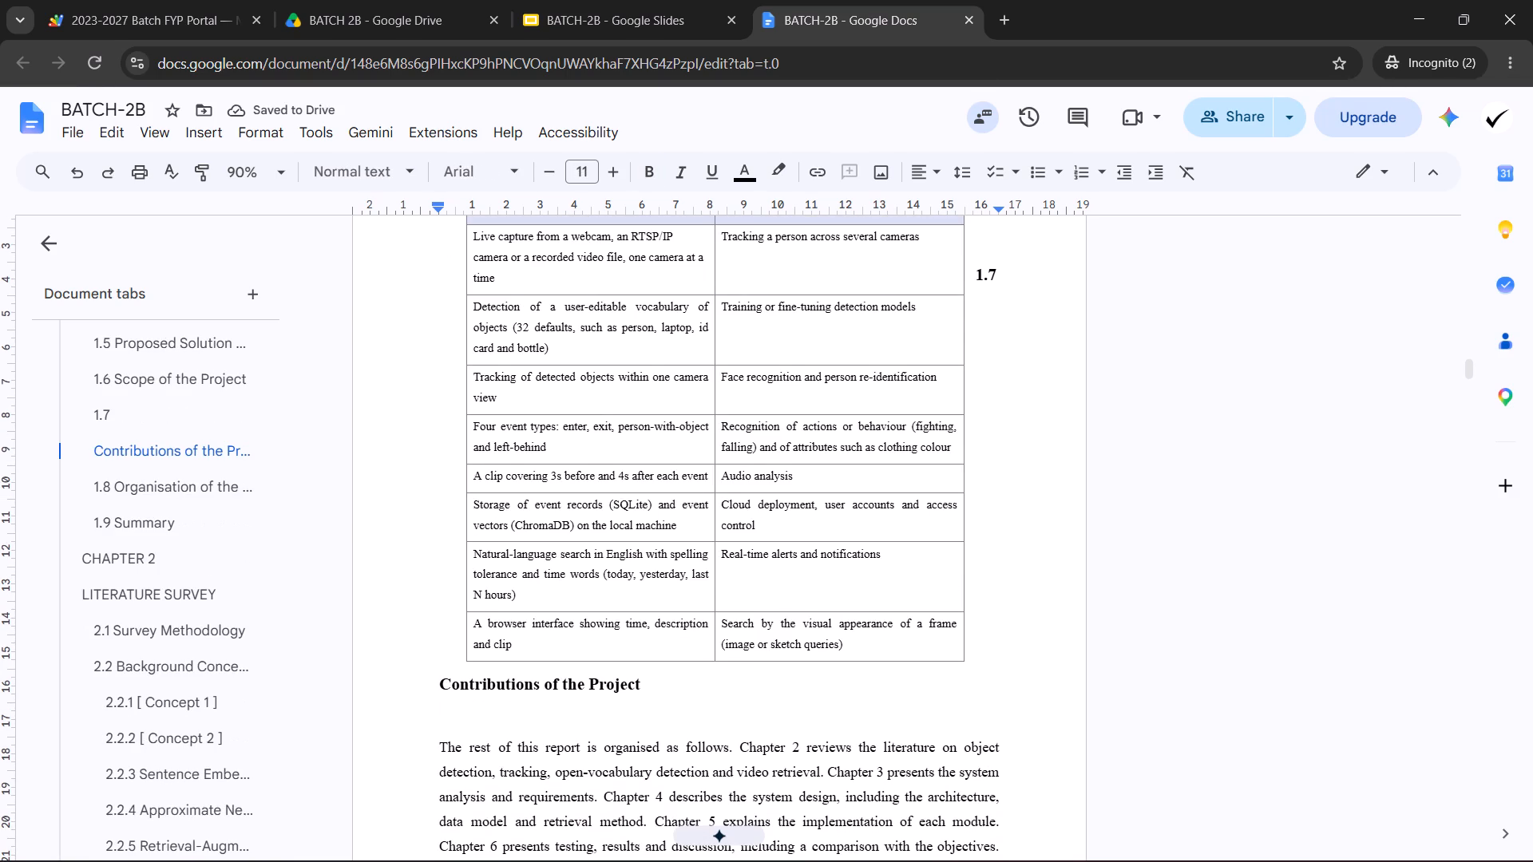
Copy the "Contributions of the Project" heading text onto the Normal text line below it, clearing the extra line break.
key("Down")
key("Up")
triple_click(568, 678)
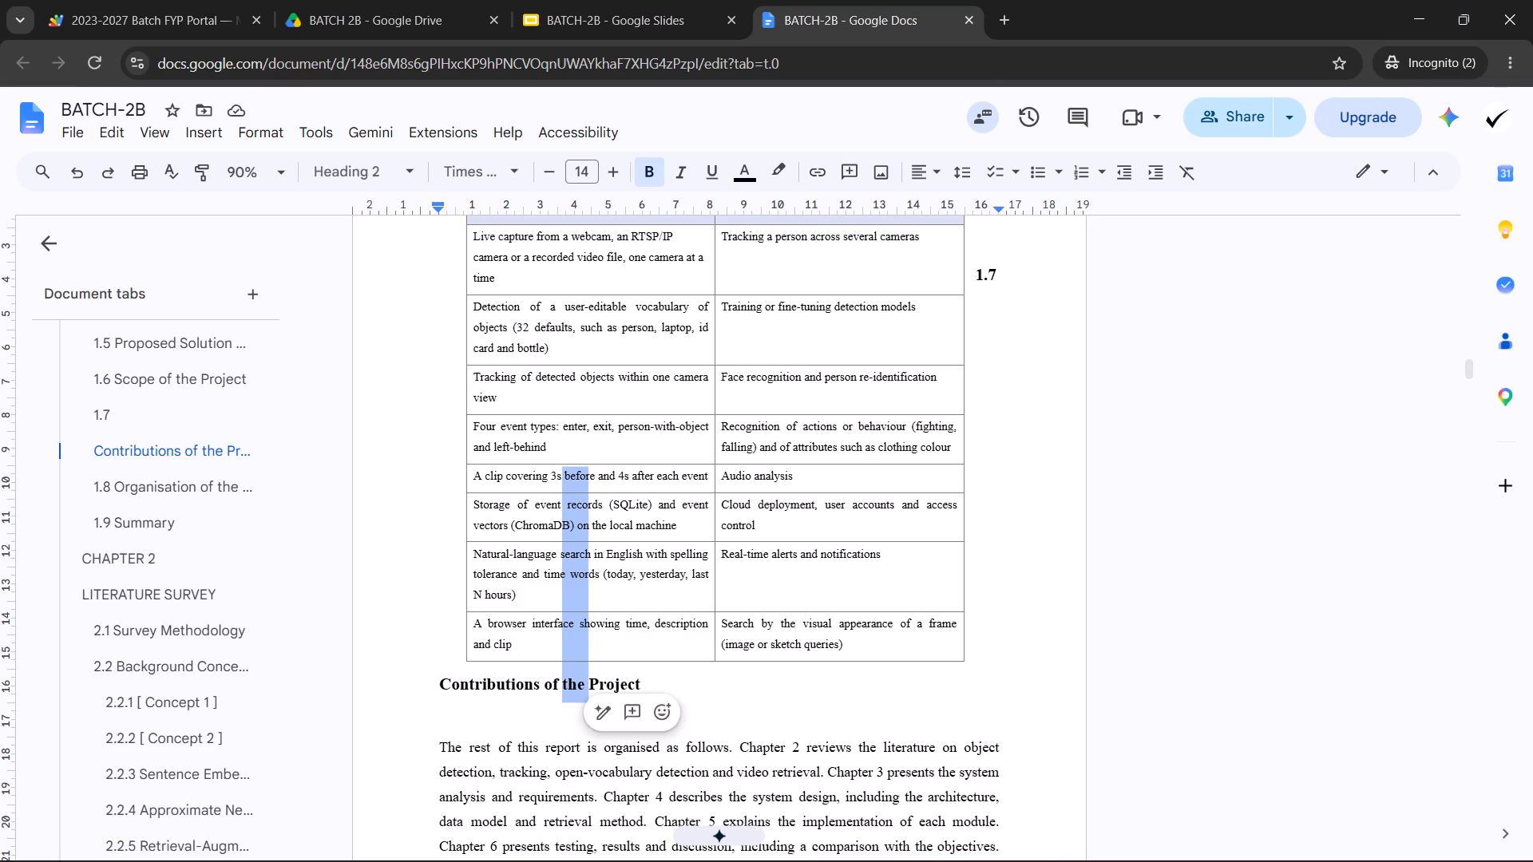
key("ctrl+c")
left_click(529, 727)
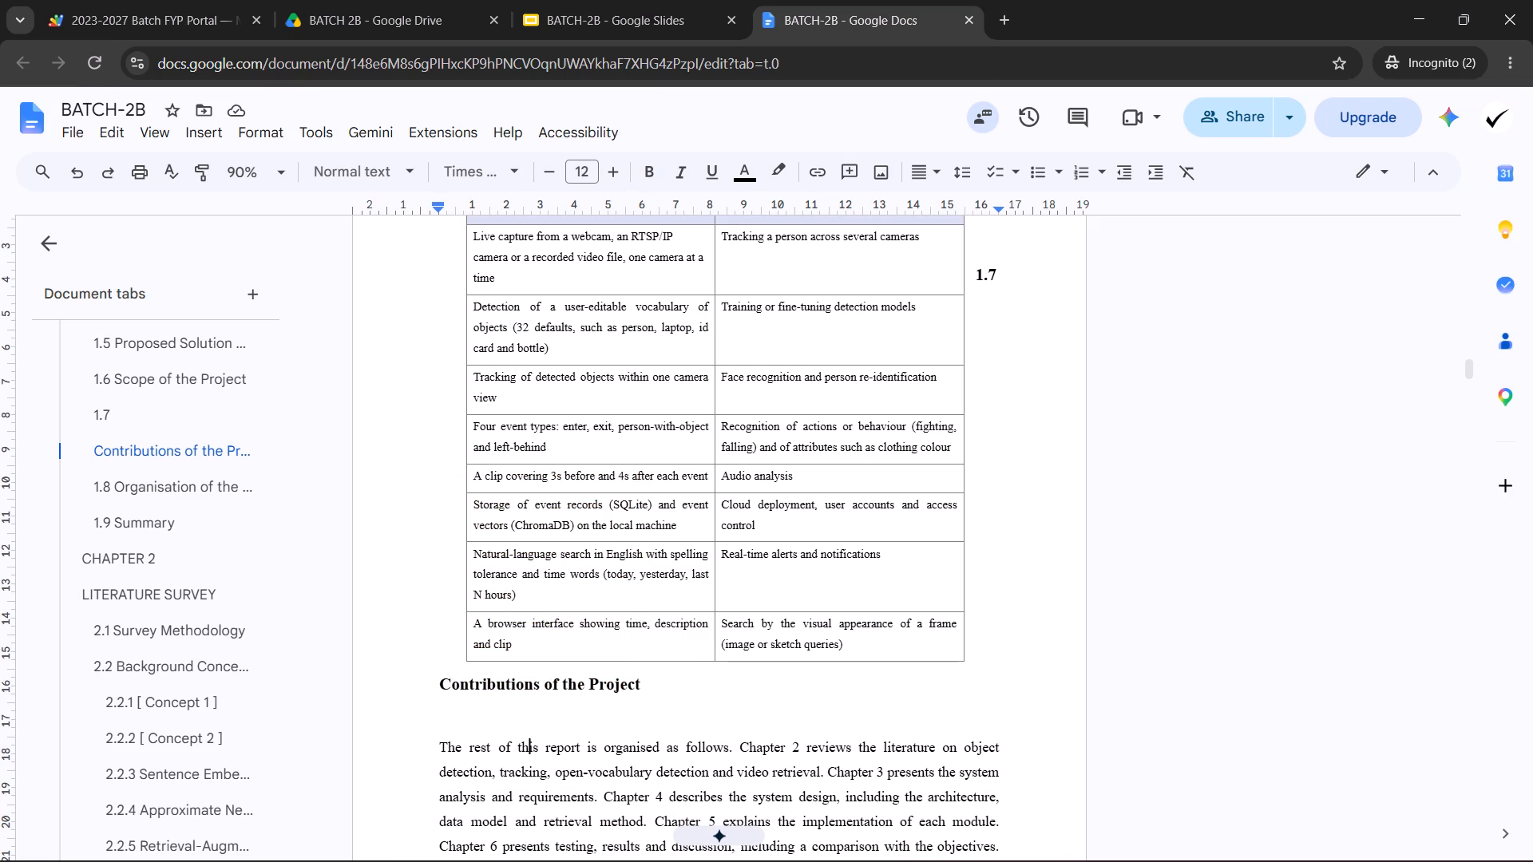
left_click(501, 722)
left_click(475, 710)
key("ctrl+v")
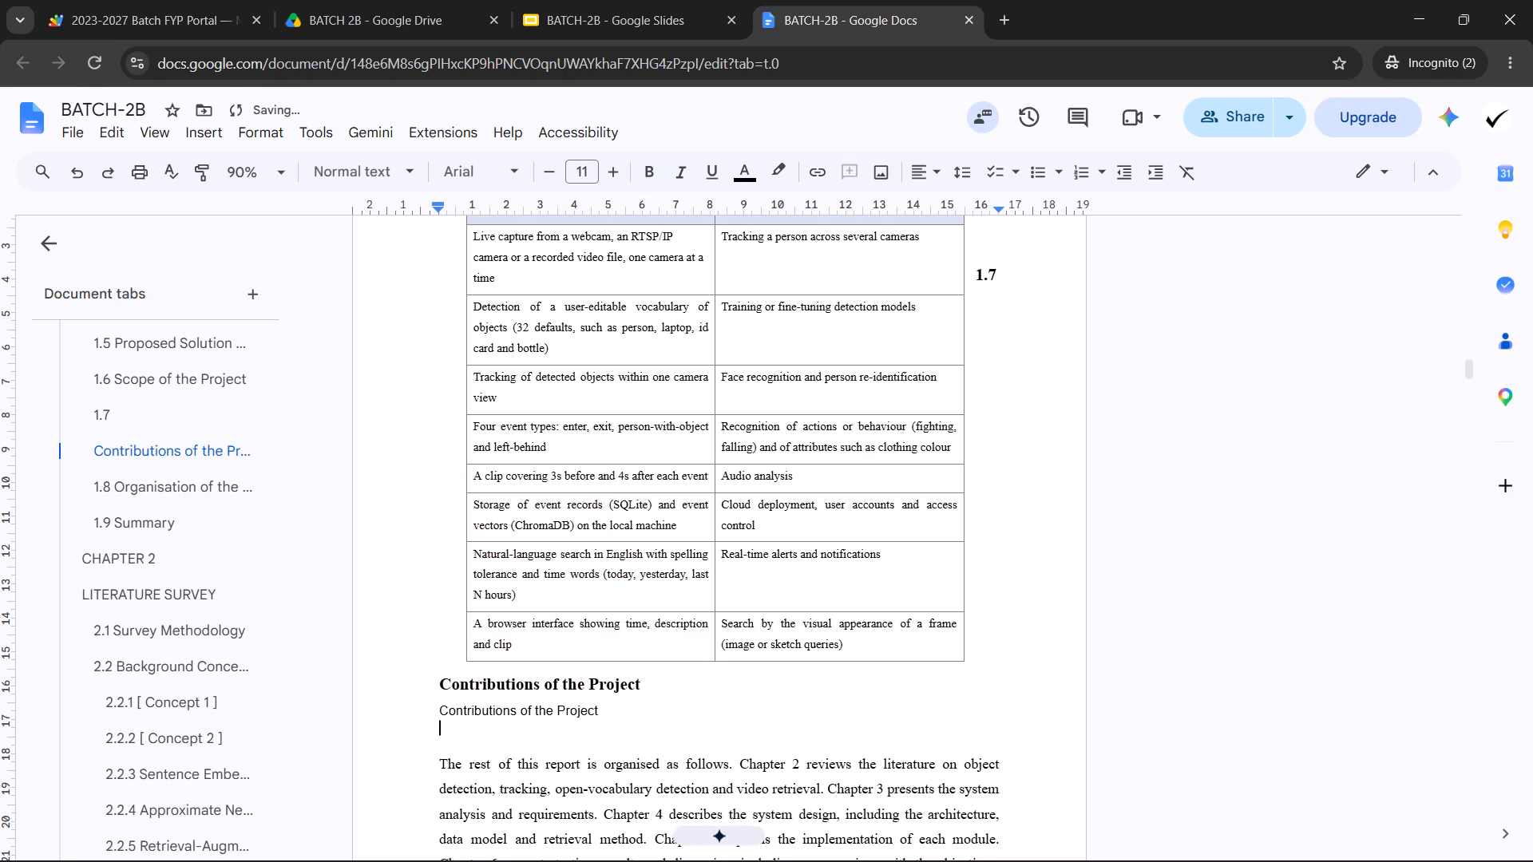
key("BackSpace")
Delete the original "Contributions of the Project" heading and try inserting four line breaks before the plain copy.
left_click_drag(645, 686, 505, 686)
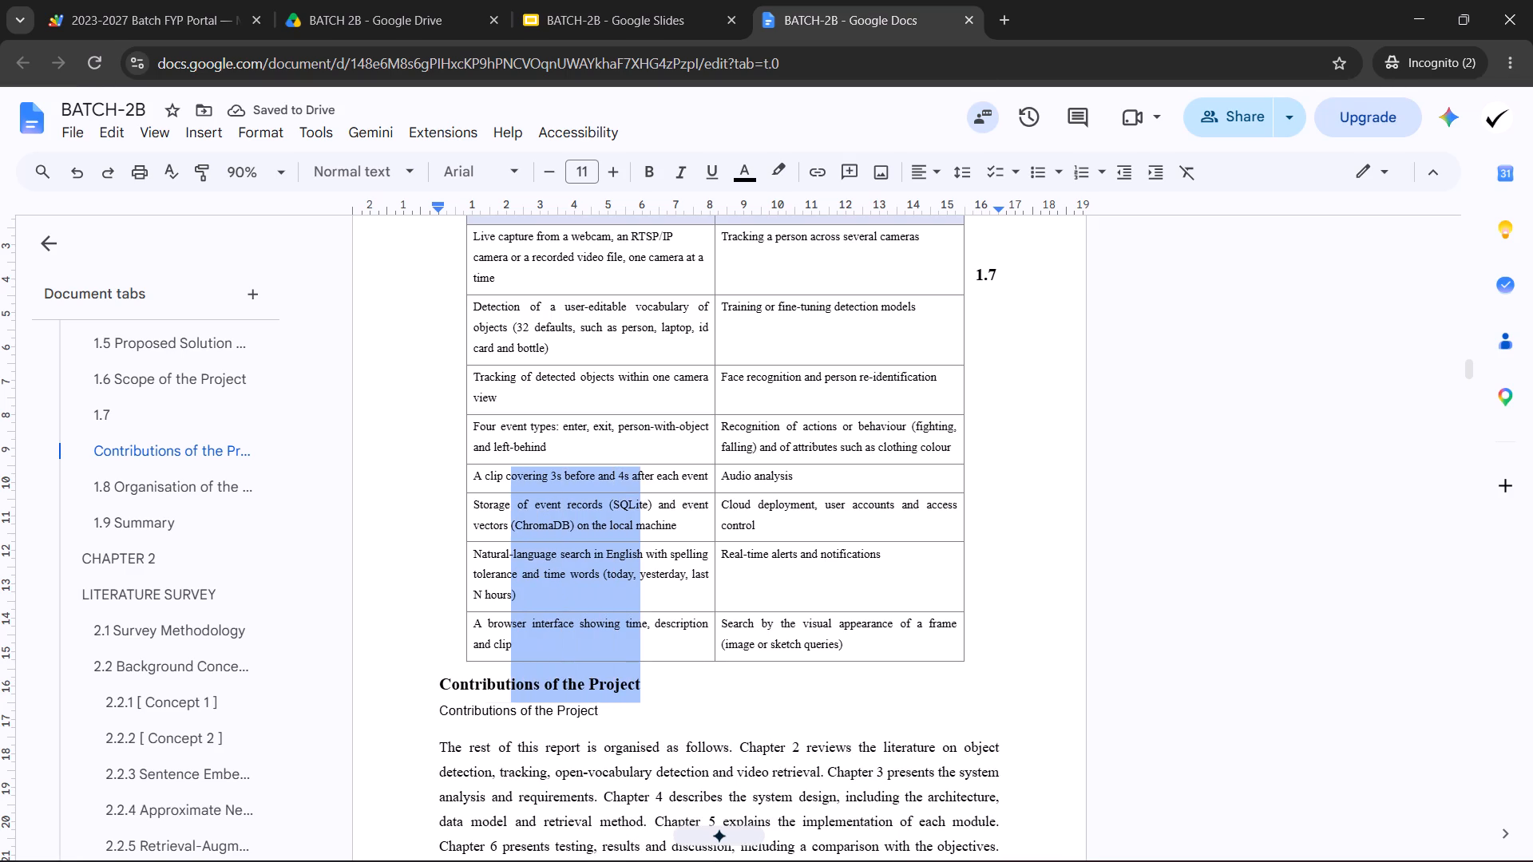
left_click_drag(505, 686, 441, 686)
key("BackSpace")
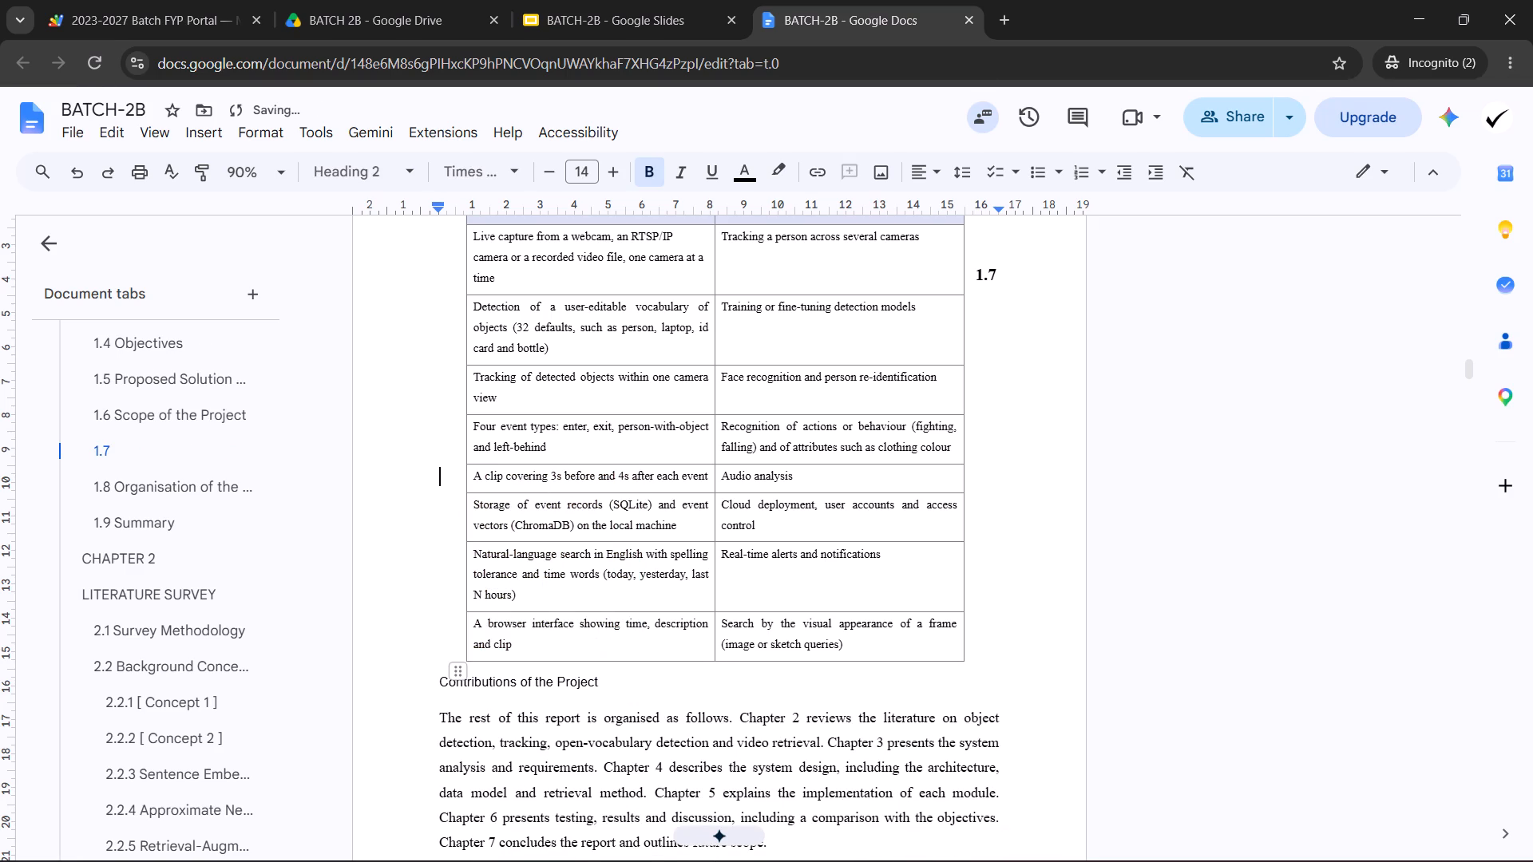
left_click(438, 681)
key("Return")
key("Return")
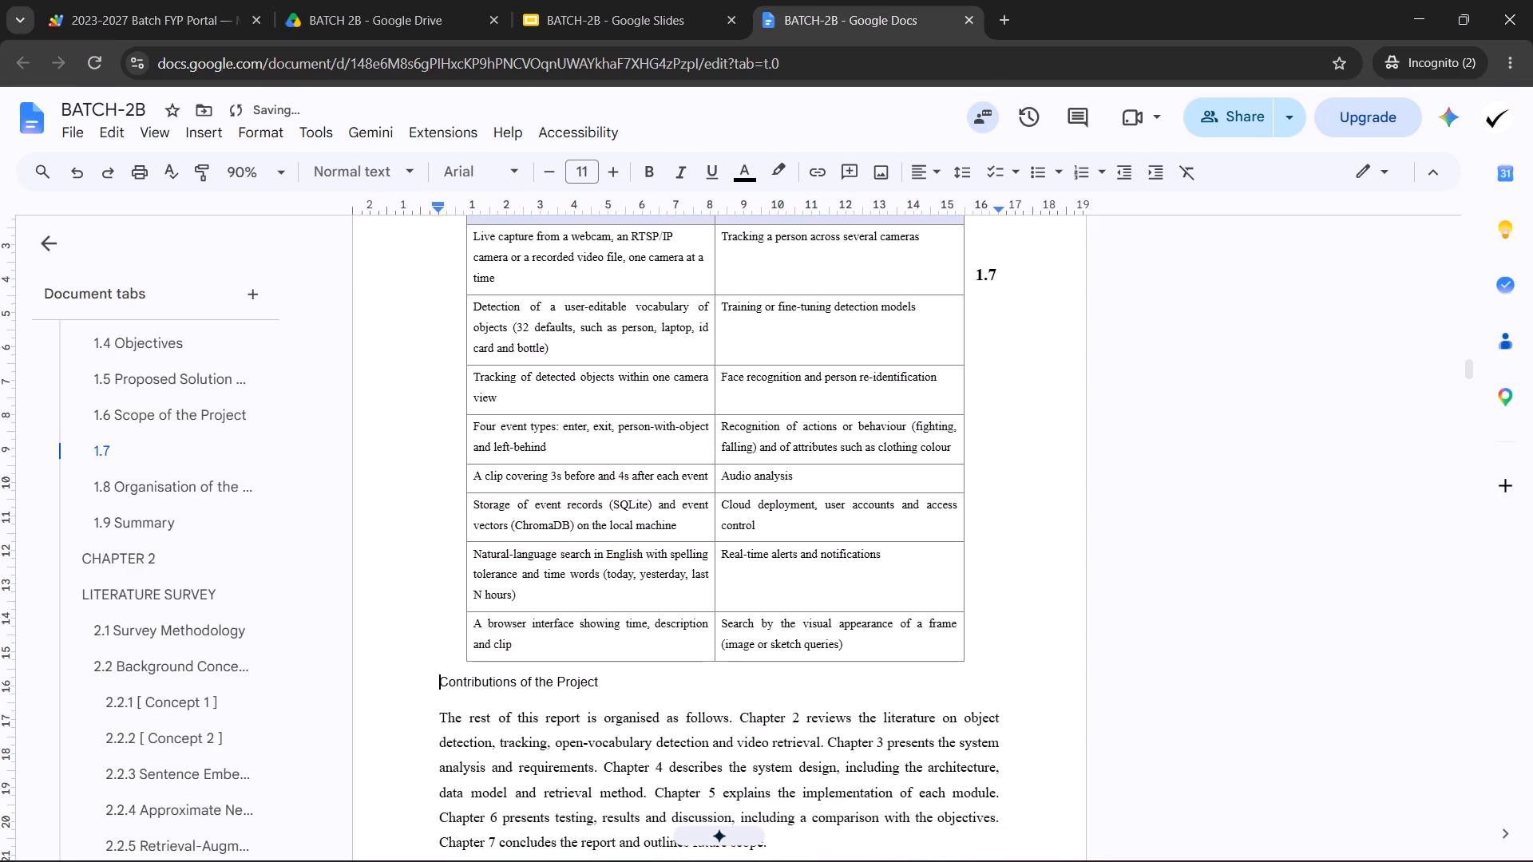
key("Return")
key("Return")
Undo the recent edits around "Contributions of the Project" back to before the "Following assumptions and constraints apply" block was removed.
key("ctrl+z")
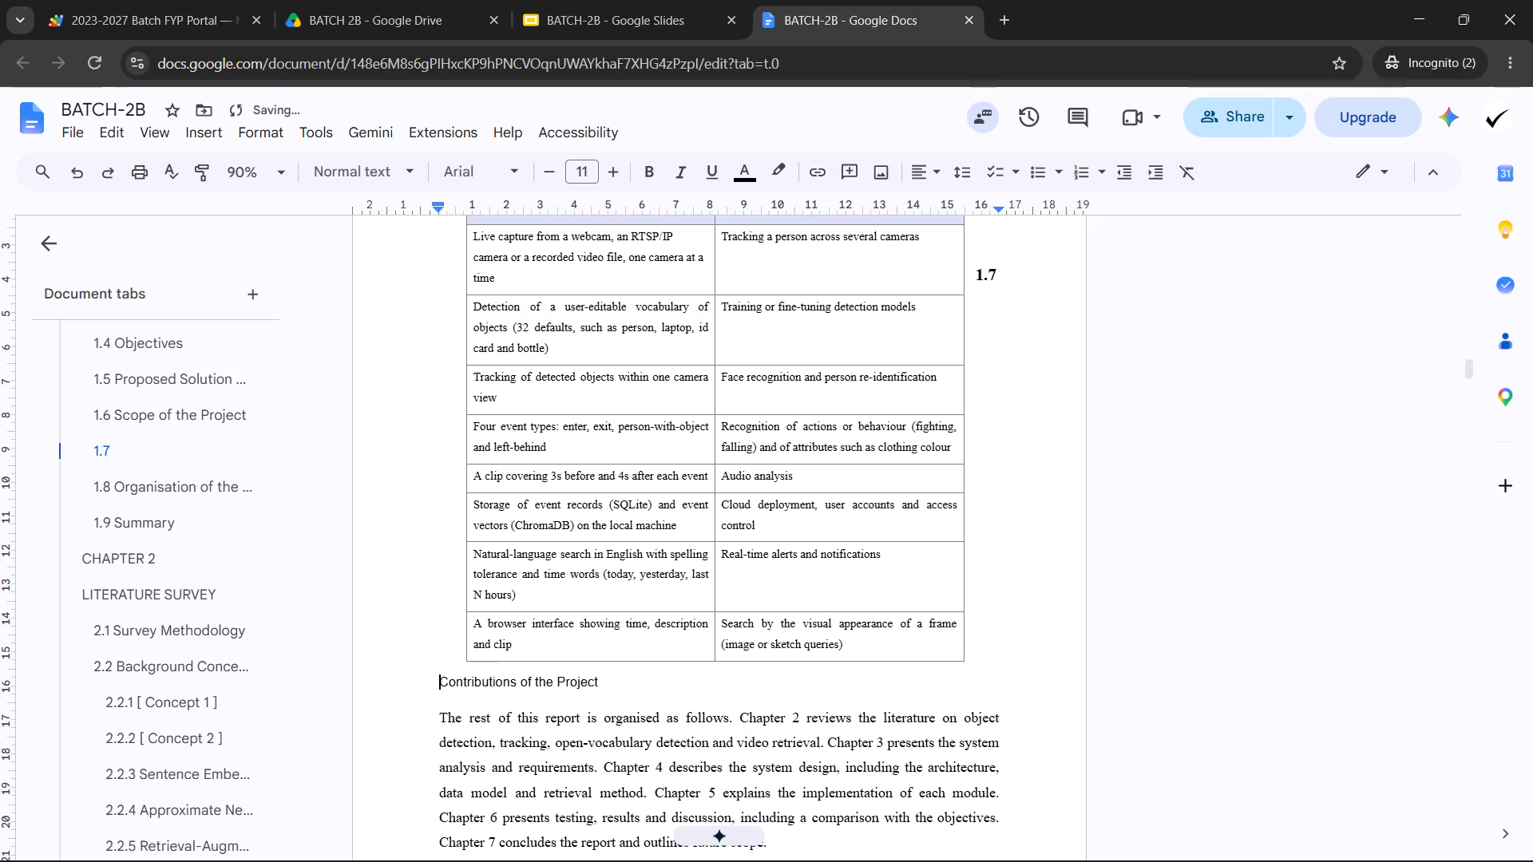
key("ctrl+z")
key("ctrl+z")
key("ctrl+z")
key("ctrl+z")
key("ctrl+z")
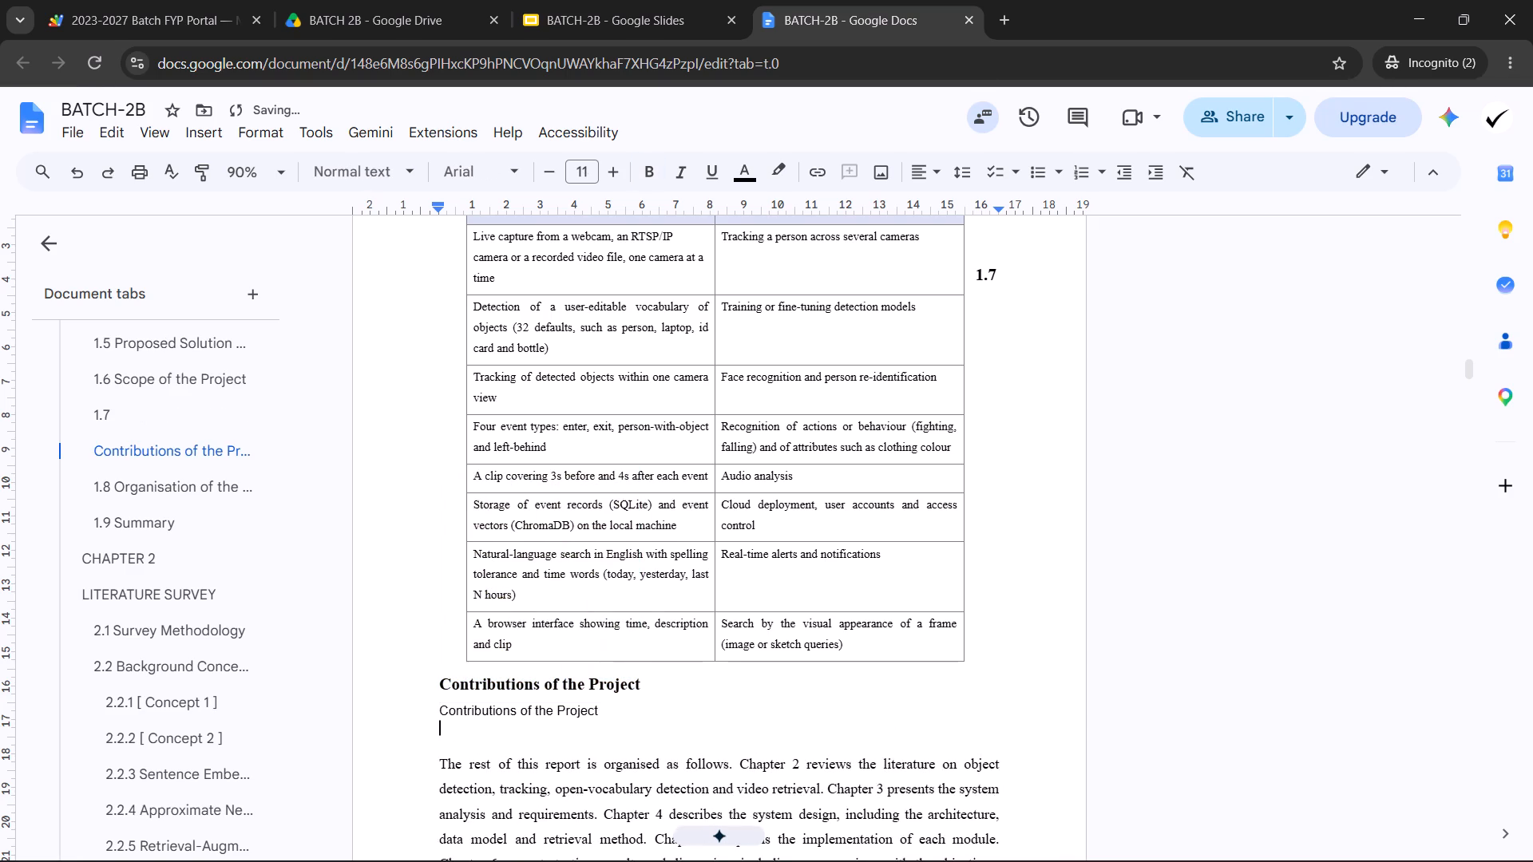
key("ctrl+a")
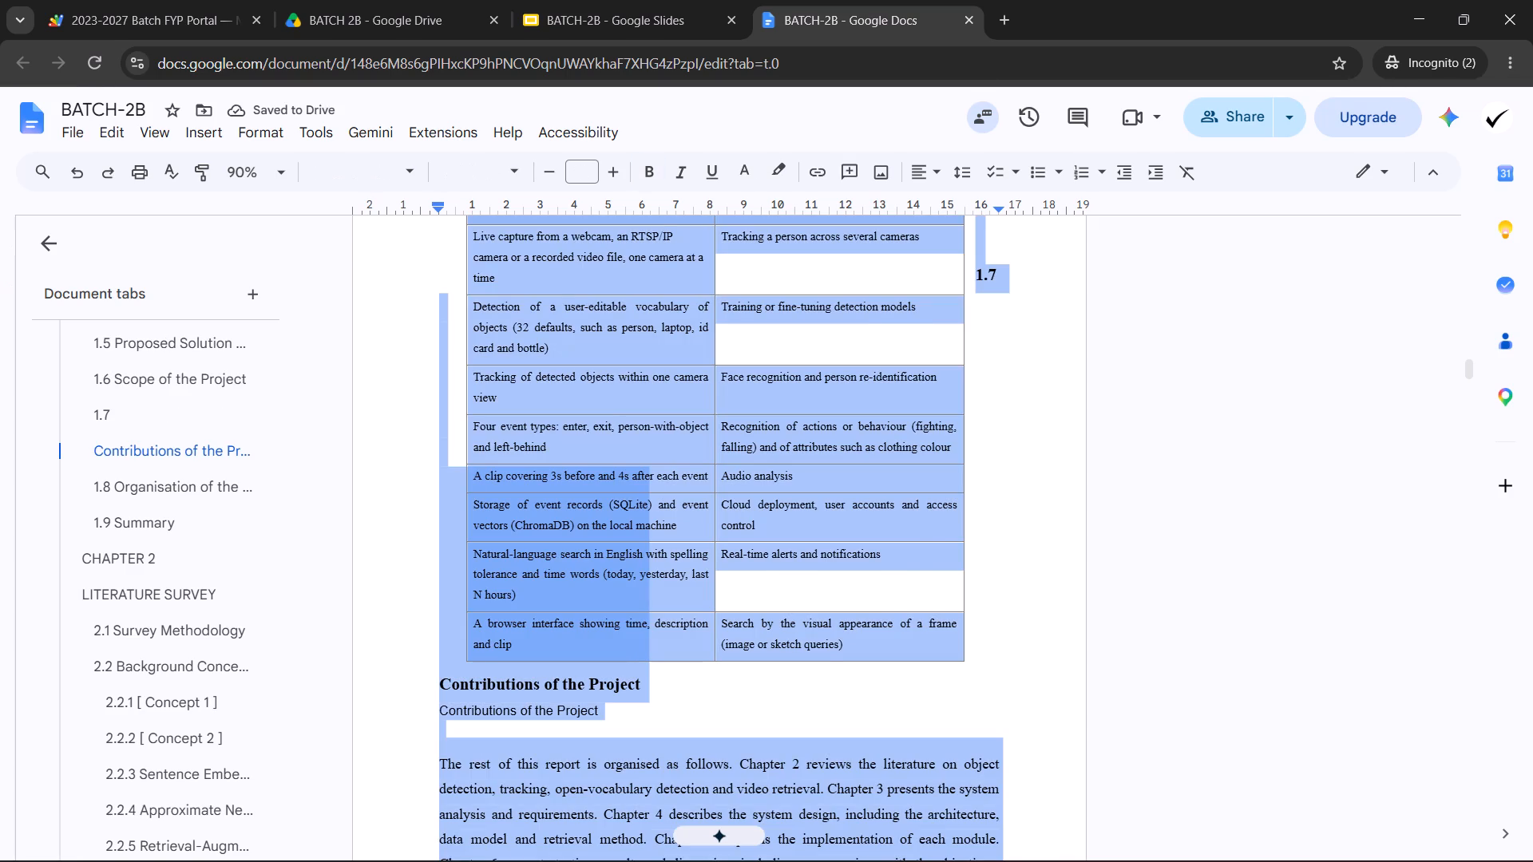
left_click(469, 733)
scroll(480, 702, "down", 3)
key("ctrl+z")
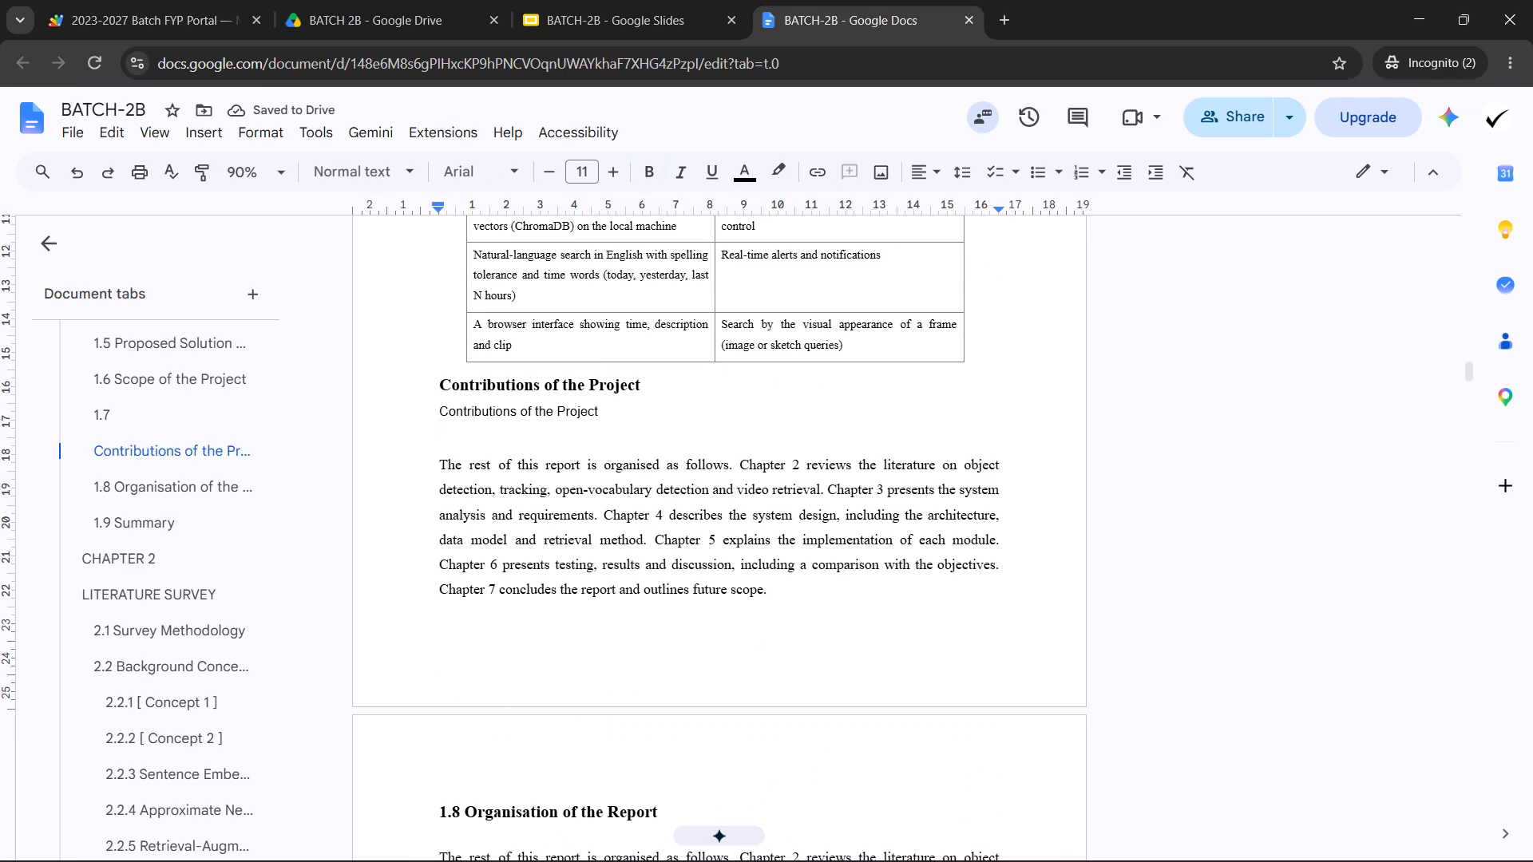
key("ctrl+z")
key("ctrl+z")
key("ctrl+z")
key("ctrl+z")
key("ctrl+z")
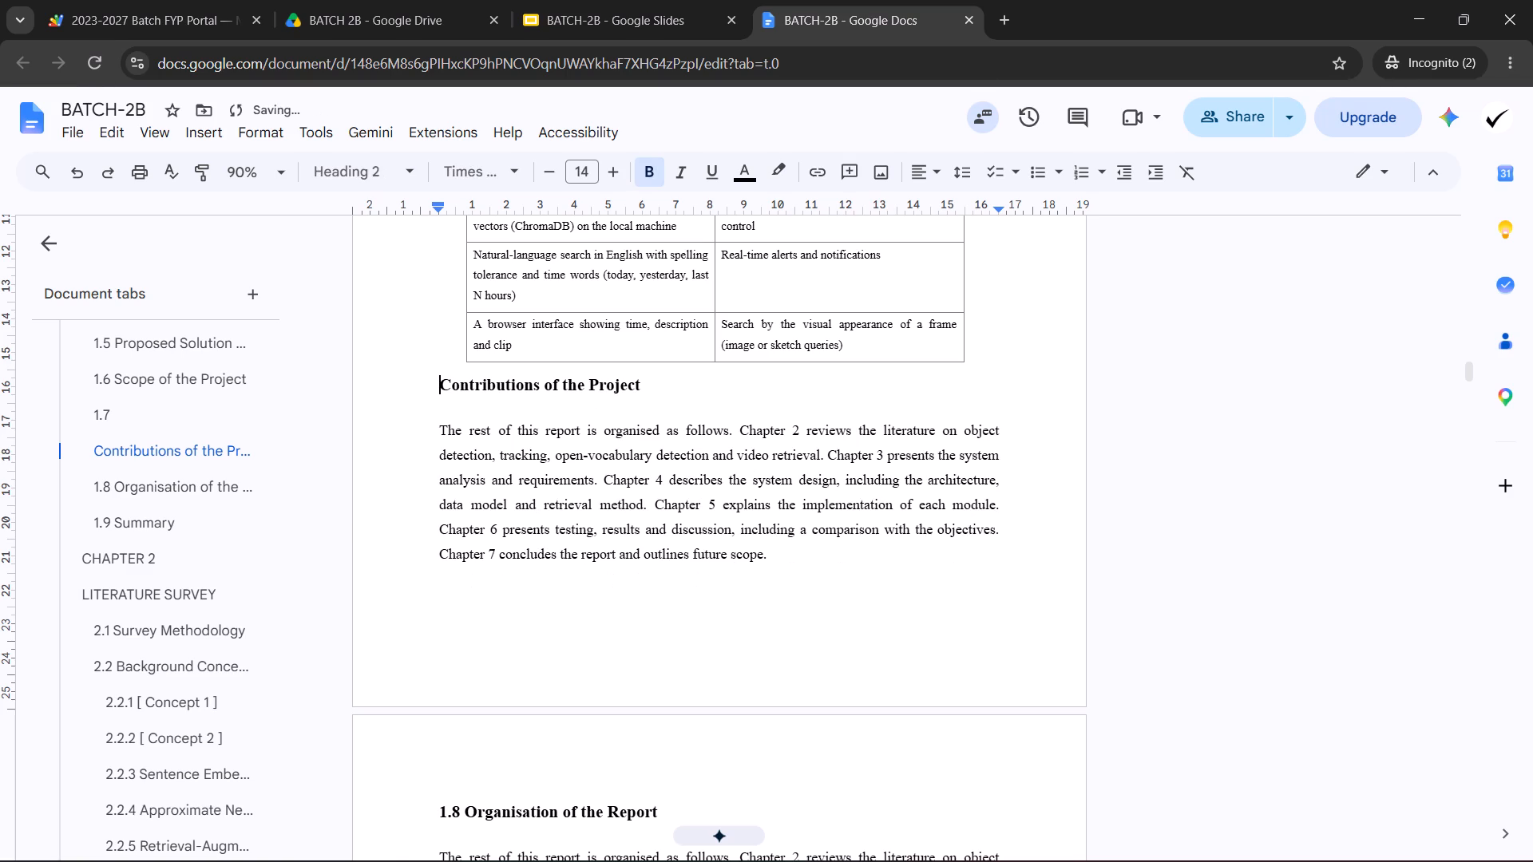
key("ctrl+z")
key("ctrl+z")
key("ctrl+z")
key("ctrl+z")
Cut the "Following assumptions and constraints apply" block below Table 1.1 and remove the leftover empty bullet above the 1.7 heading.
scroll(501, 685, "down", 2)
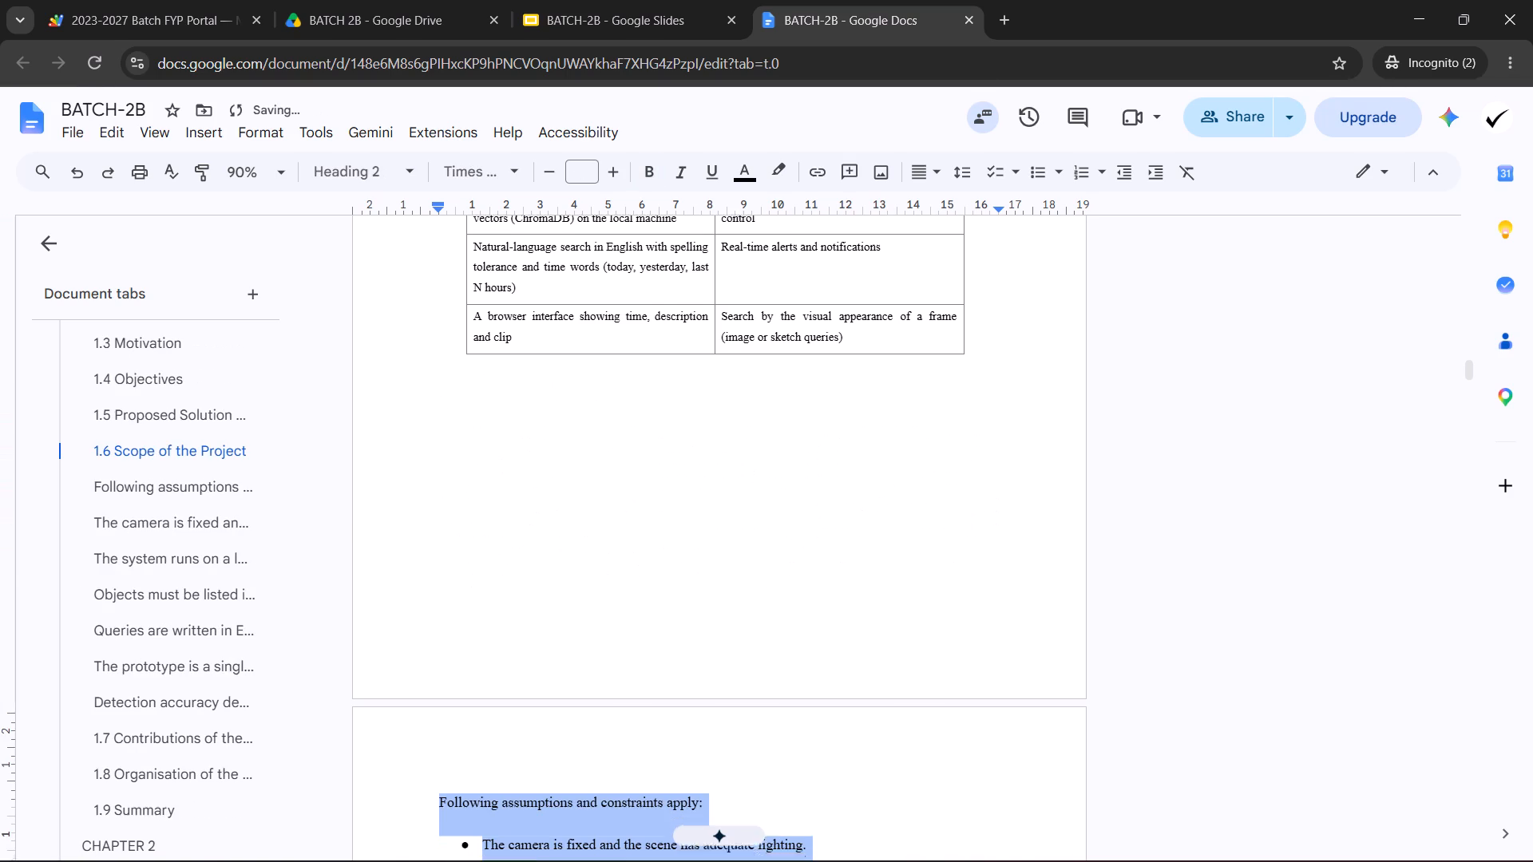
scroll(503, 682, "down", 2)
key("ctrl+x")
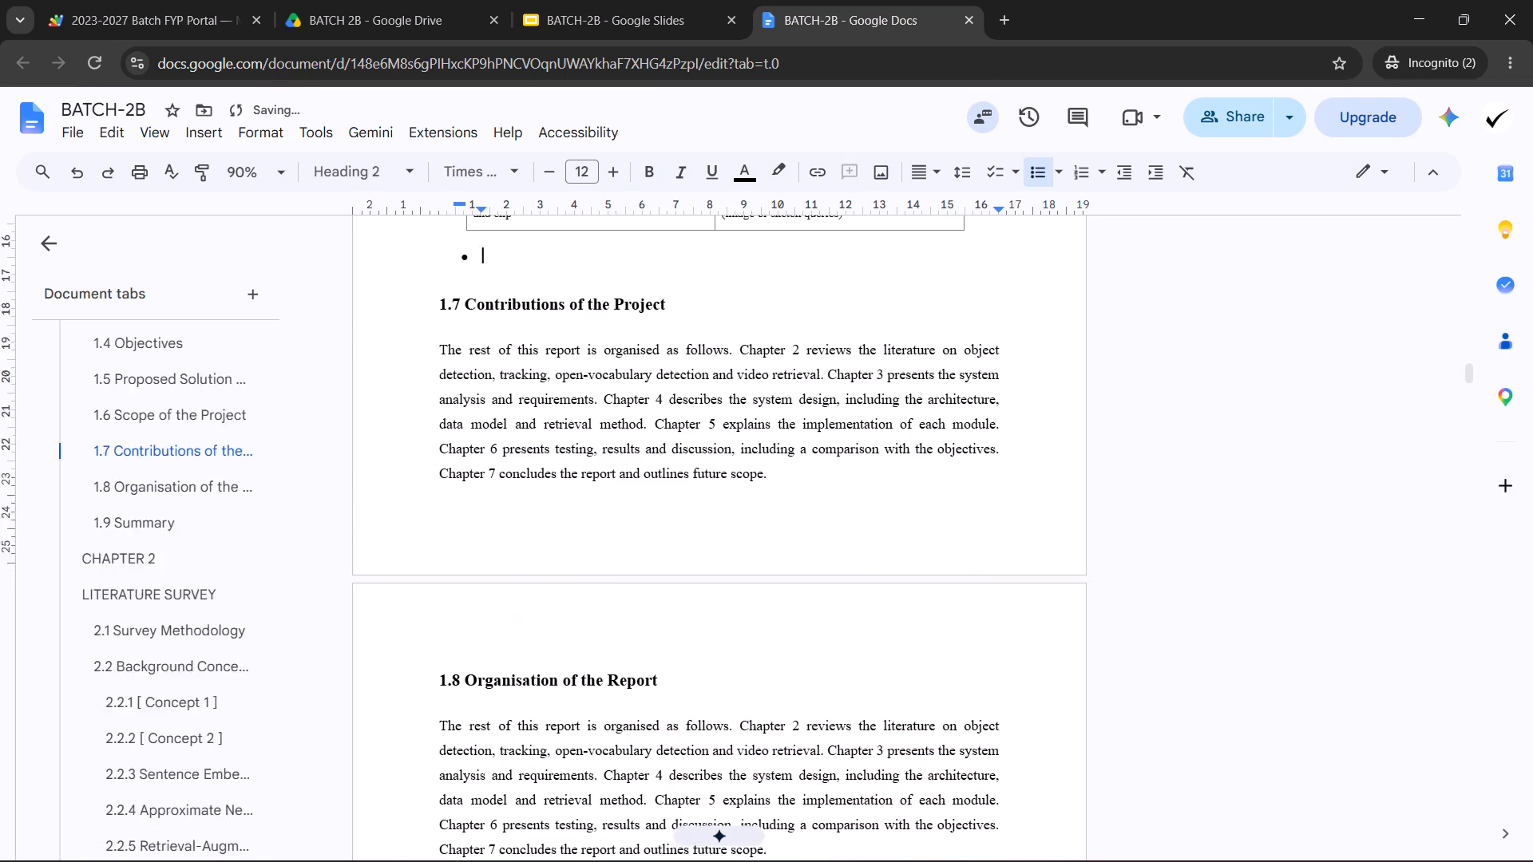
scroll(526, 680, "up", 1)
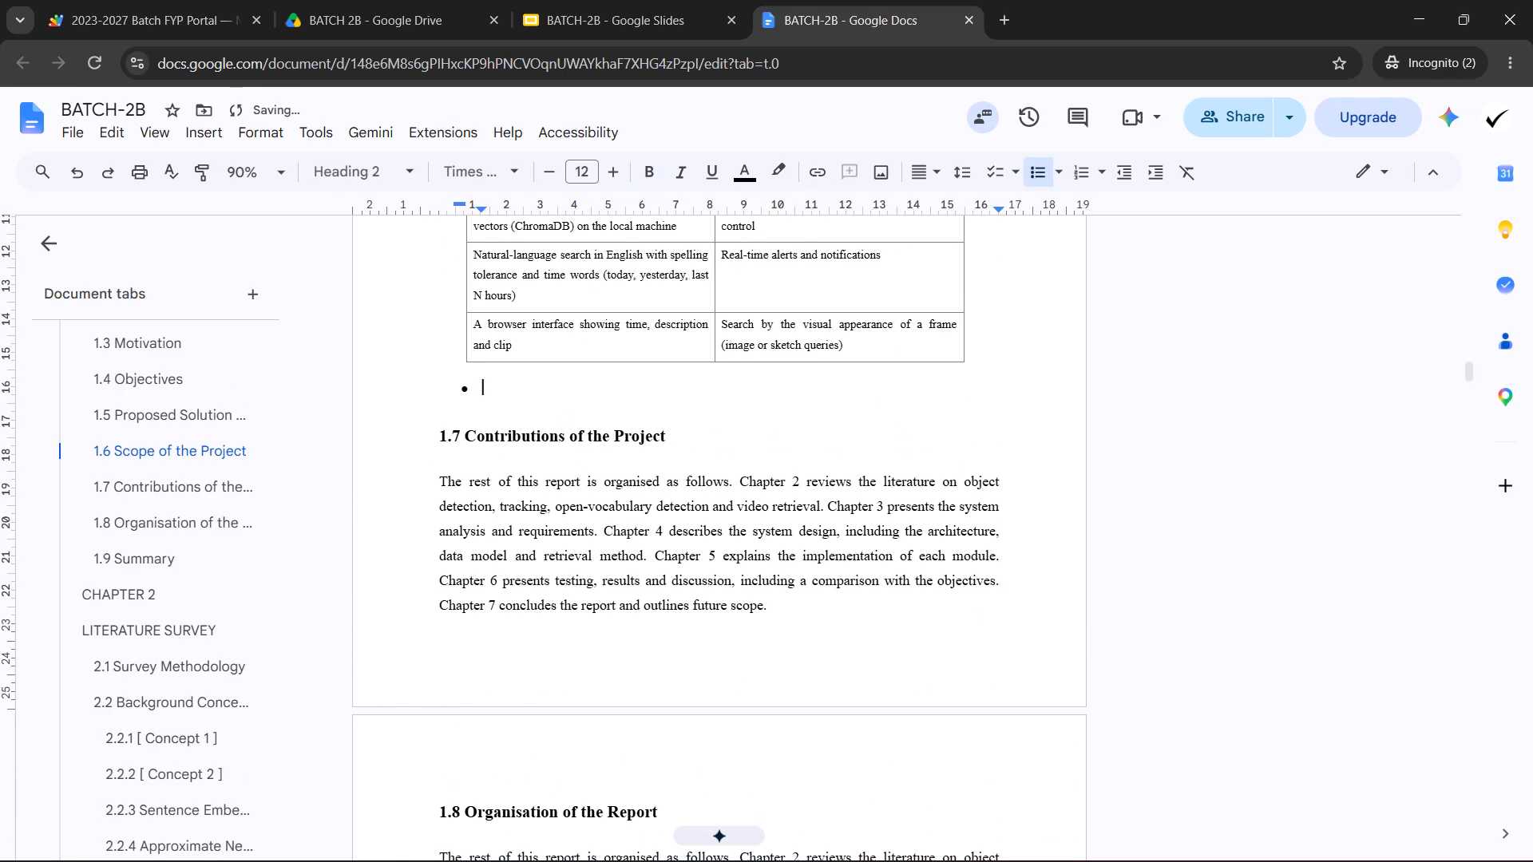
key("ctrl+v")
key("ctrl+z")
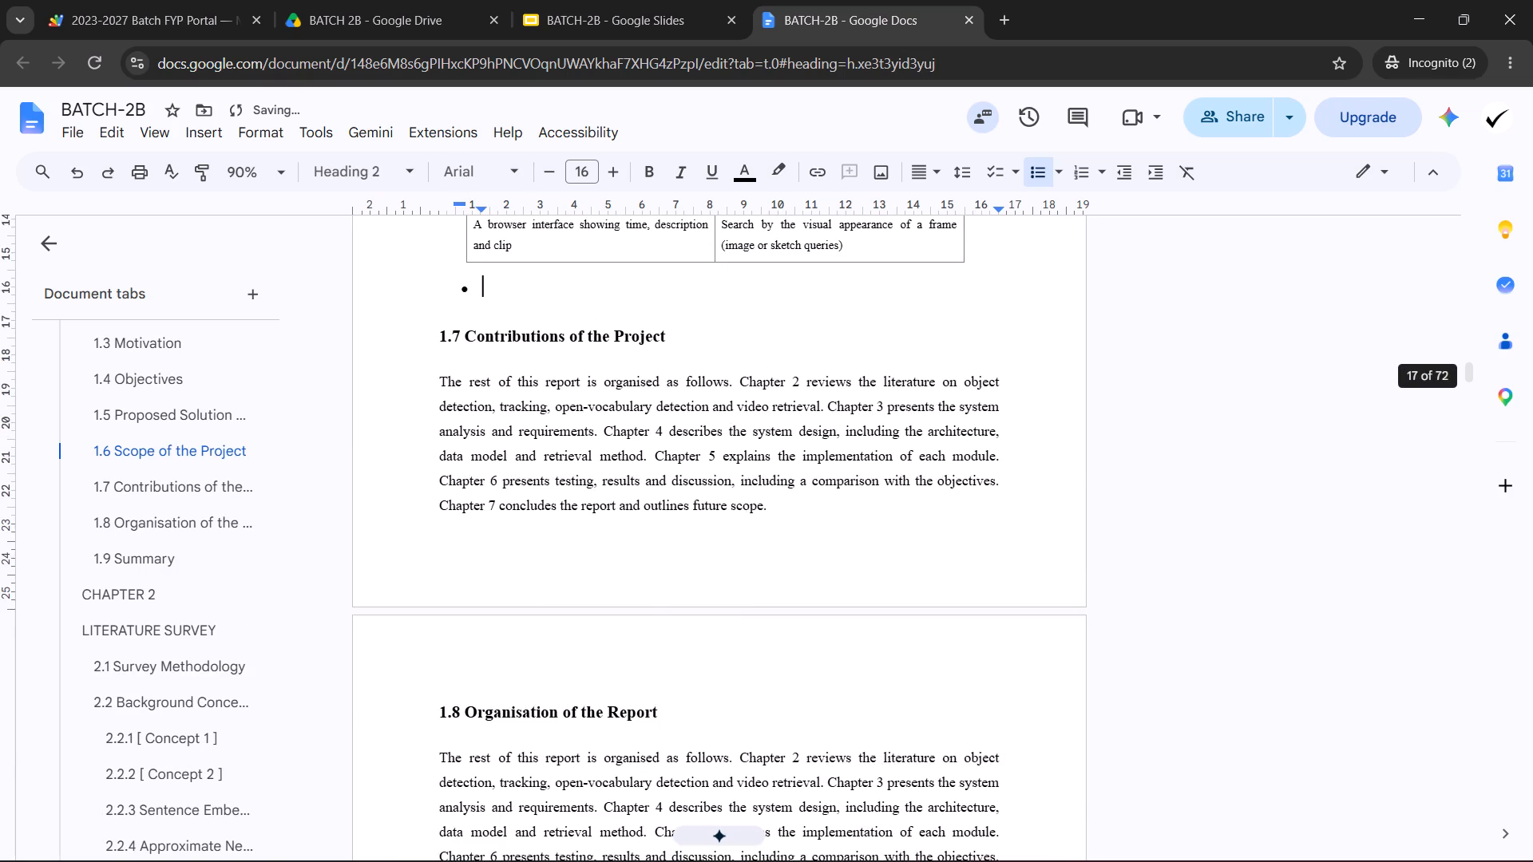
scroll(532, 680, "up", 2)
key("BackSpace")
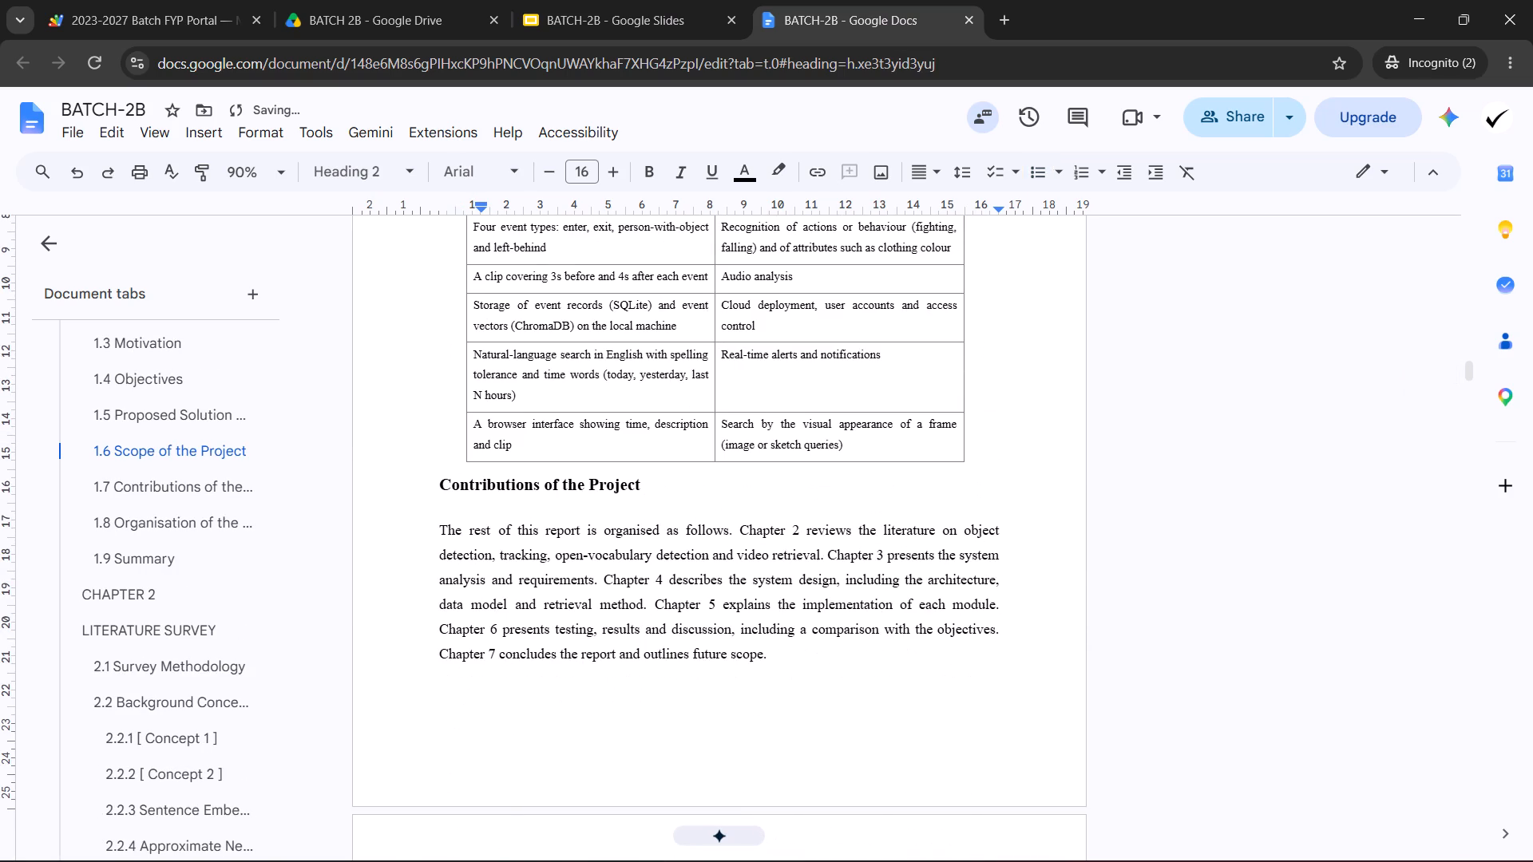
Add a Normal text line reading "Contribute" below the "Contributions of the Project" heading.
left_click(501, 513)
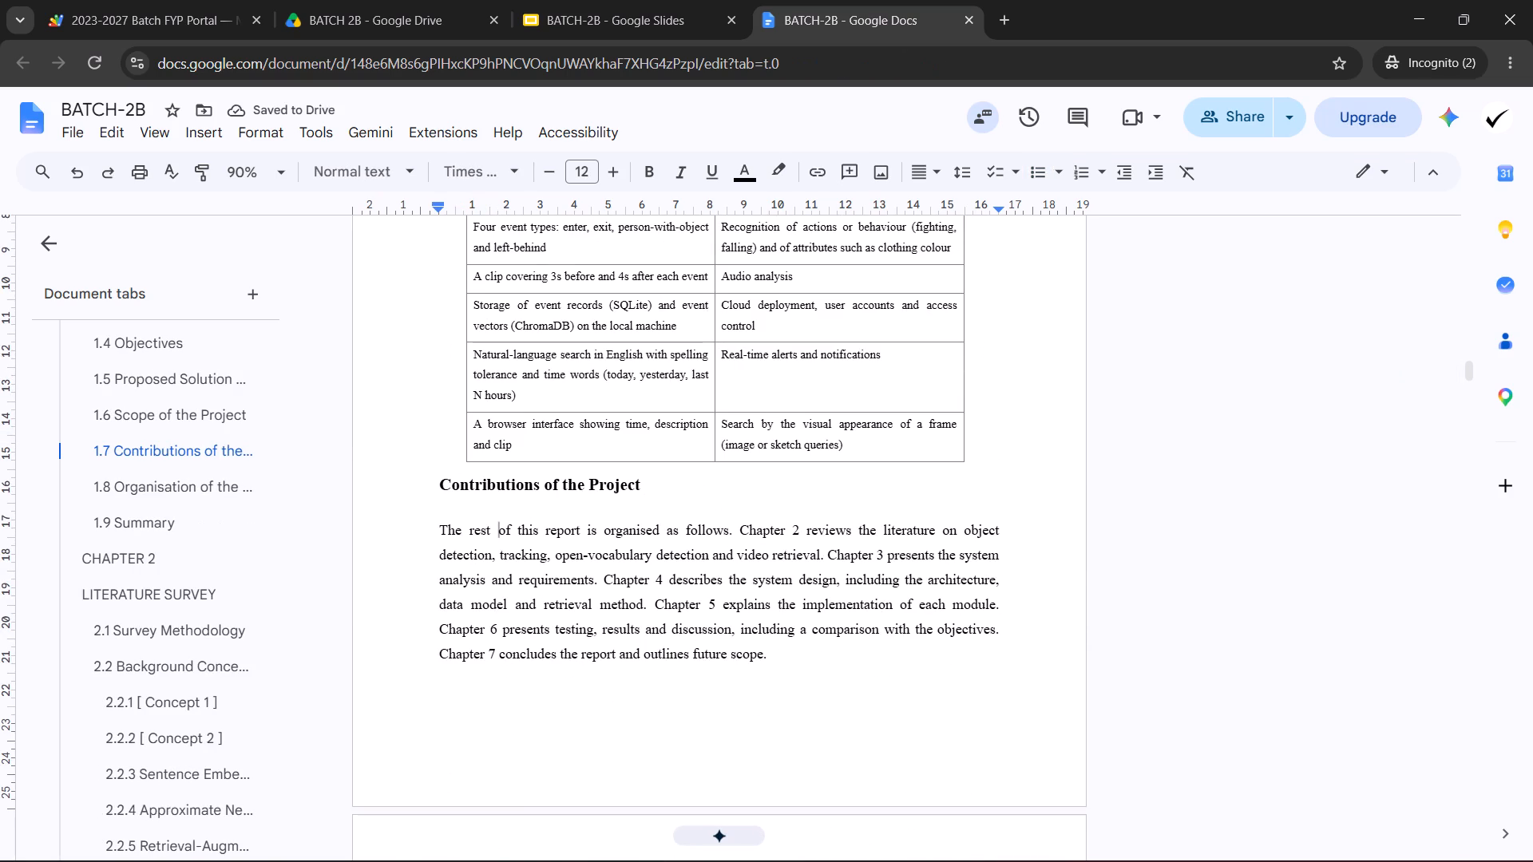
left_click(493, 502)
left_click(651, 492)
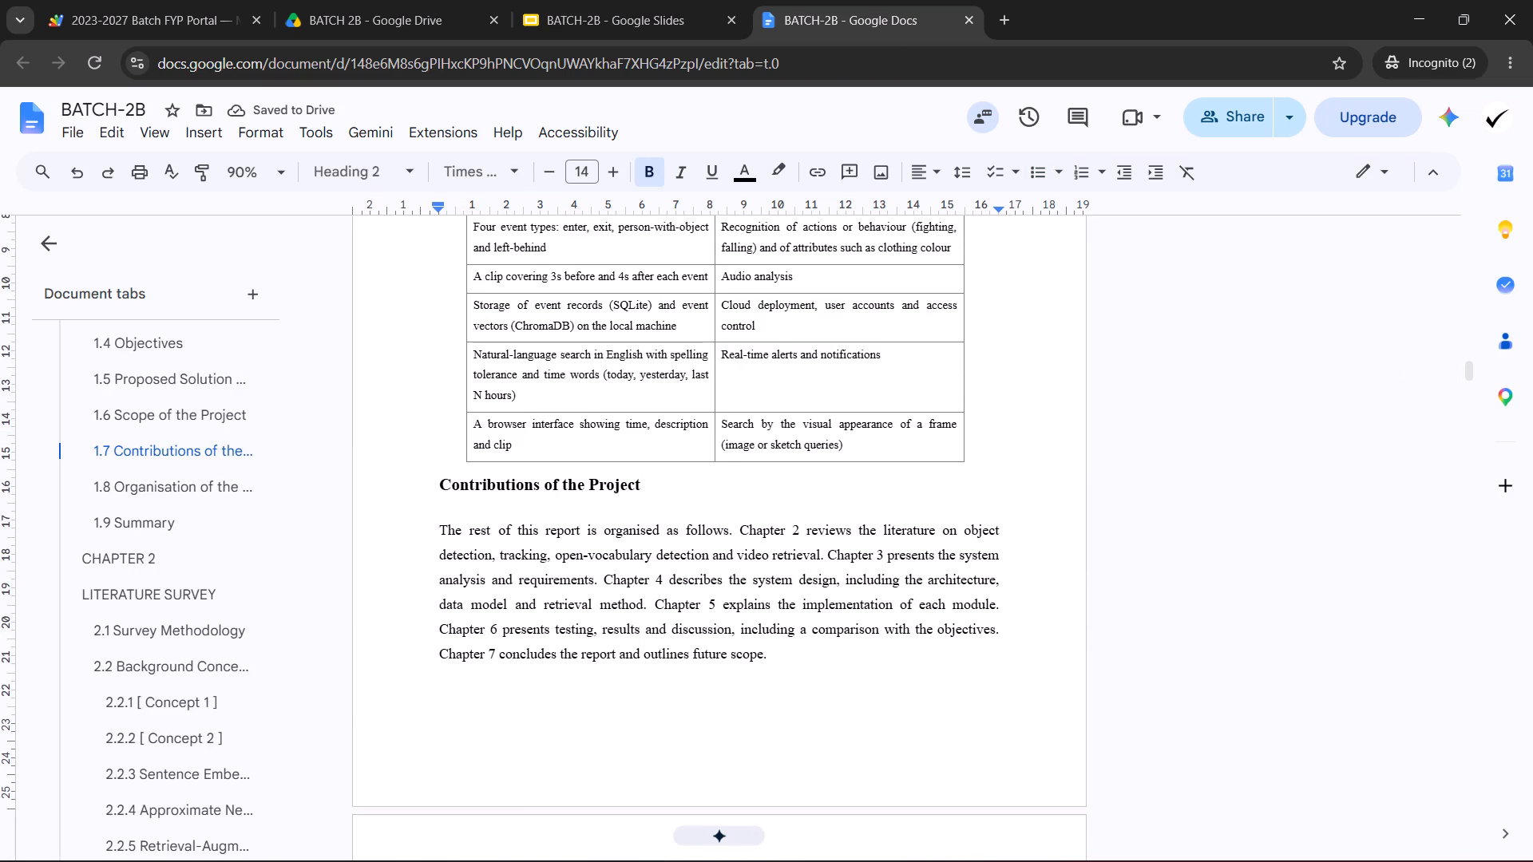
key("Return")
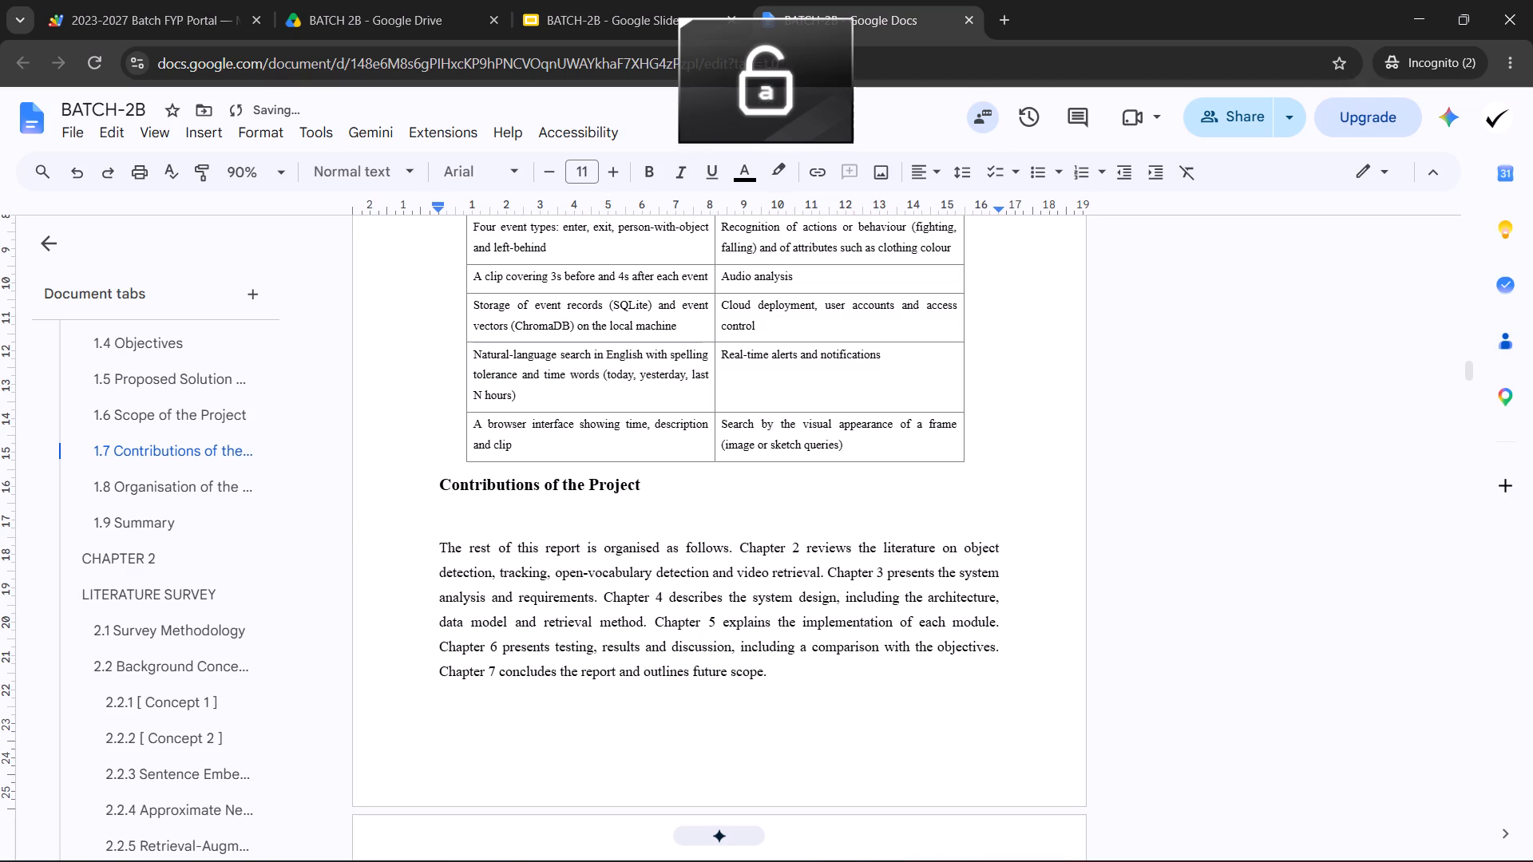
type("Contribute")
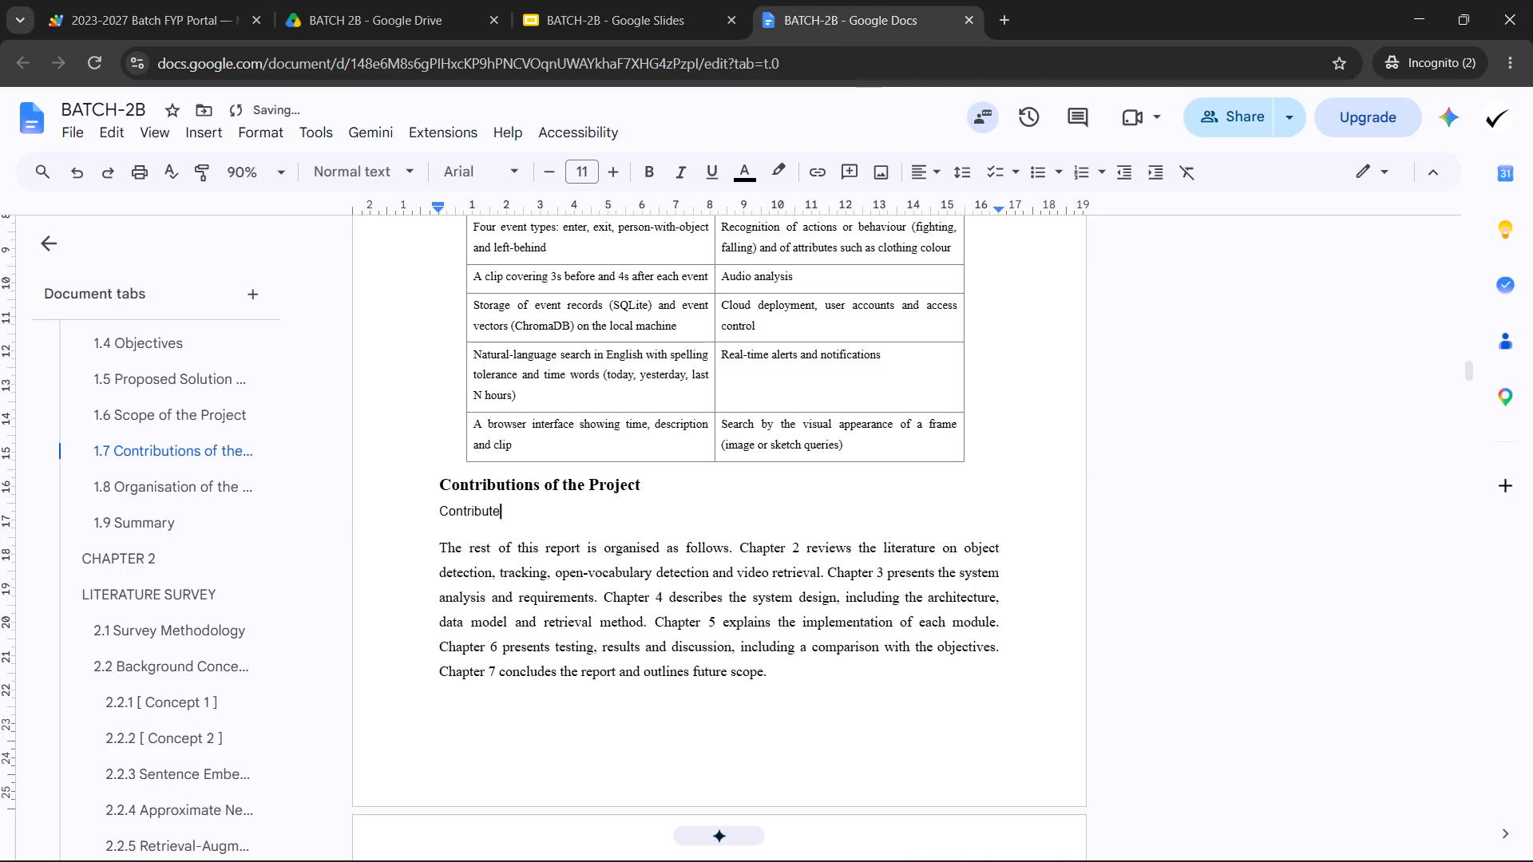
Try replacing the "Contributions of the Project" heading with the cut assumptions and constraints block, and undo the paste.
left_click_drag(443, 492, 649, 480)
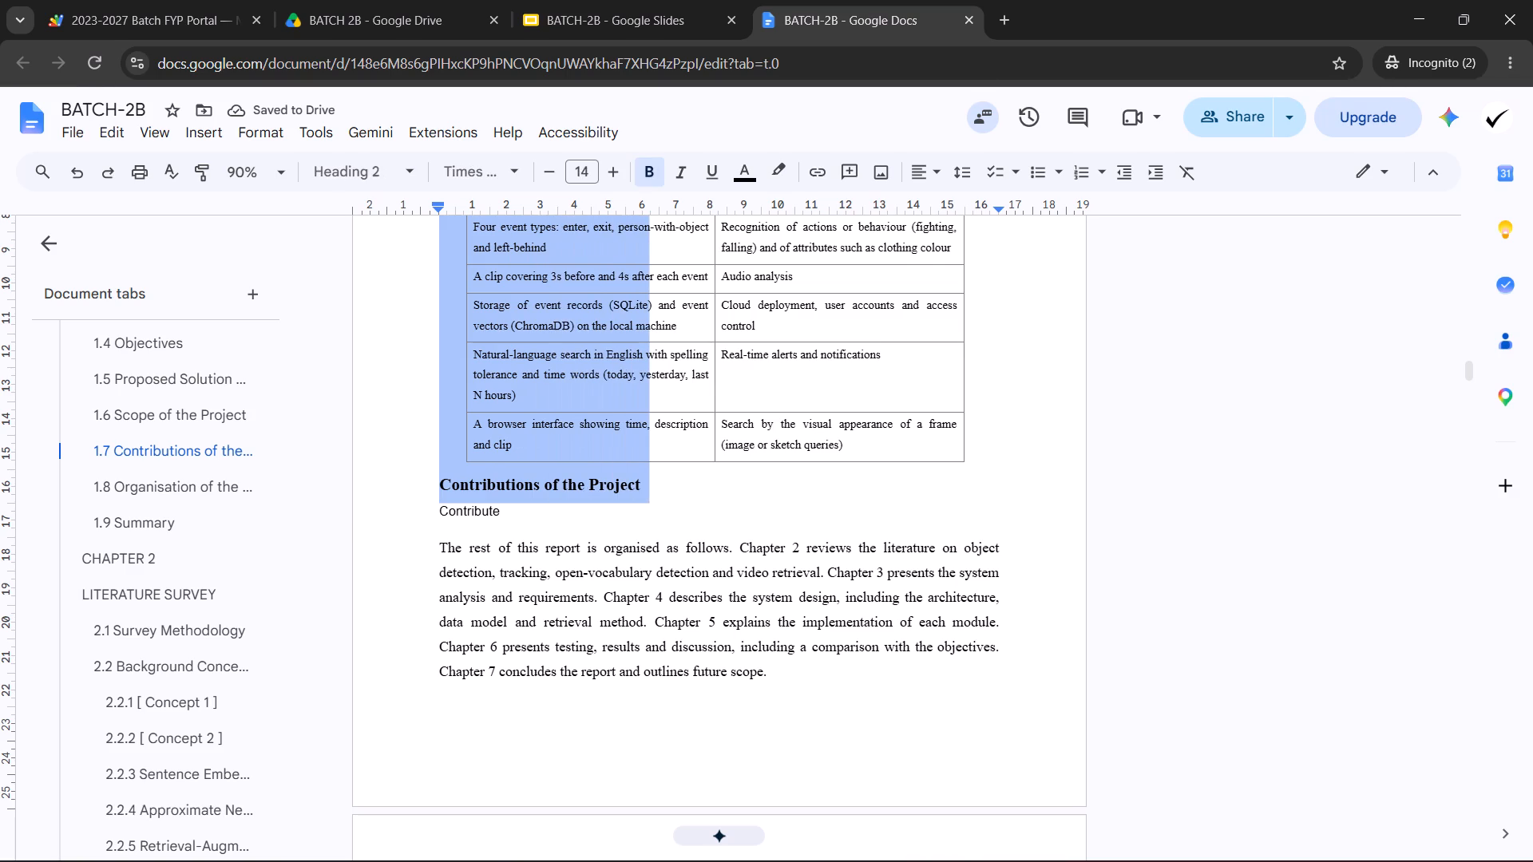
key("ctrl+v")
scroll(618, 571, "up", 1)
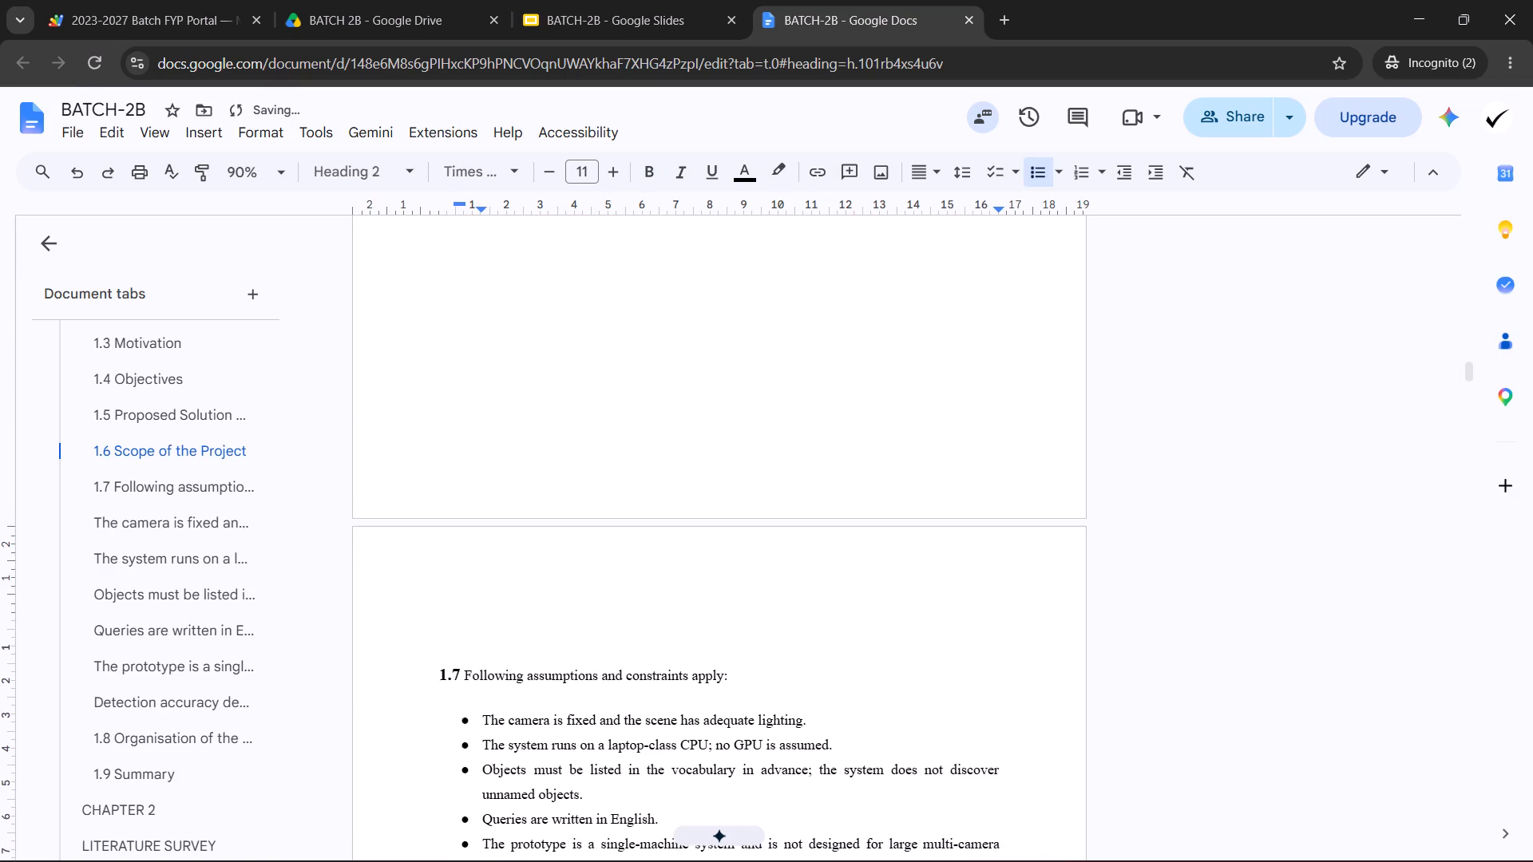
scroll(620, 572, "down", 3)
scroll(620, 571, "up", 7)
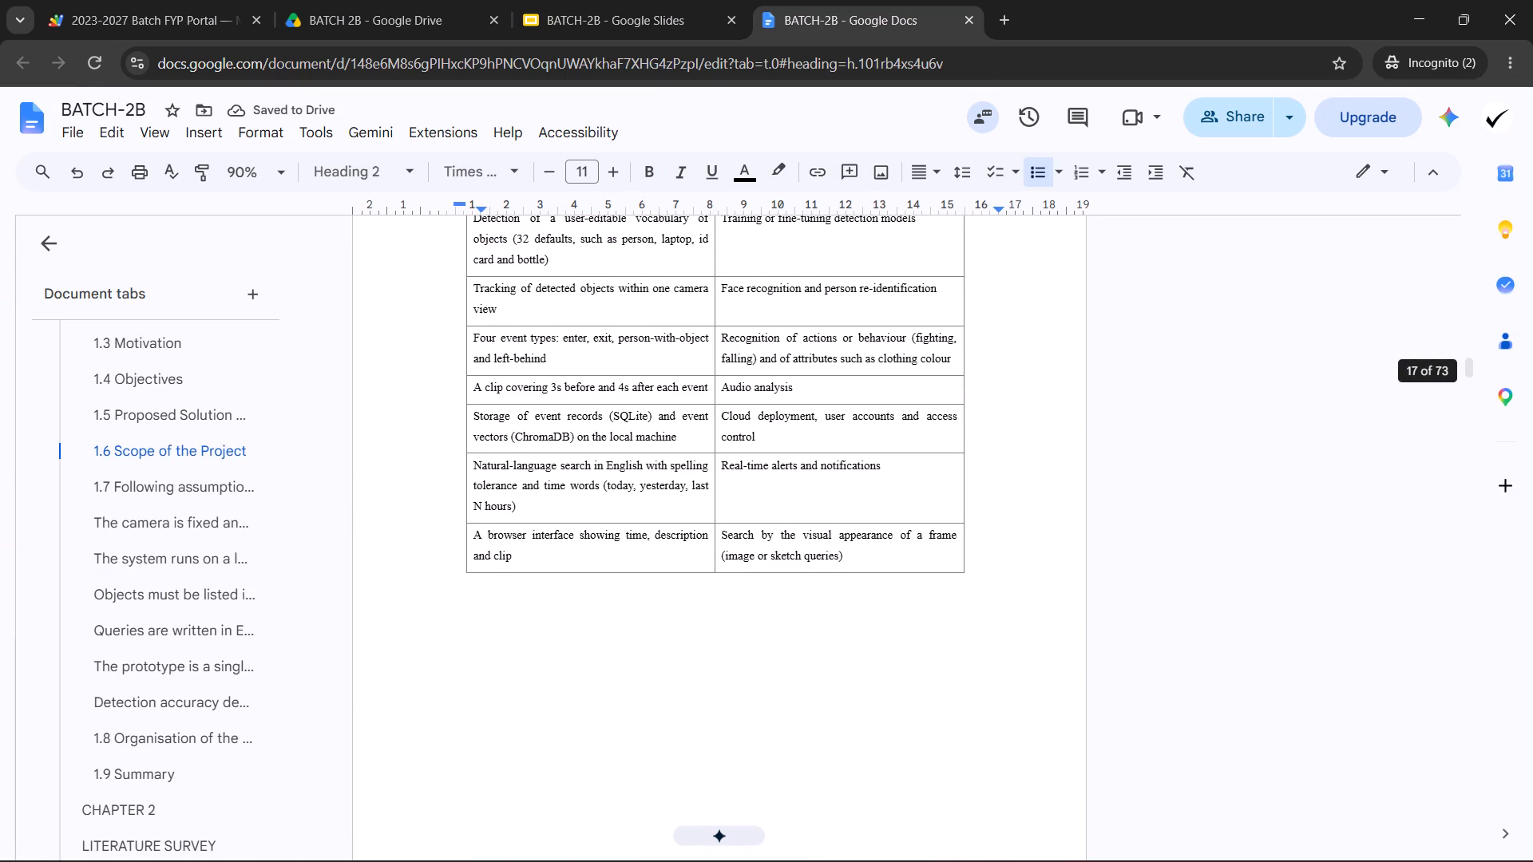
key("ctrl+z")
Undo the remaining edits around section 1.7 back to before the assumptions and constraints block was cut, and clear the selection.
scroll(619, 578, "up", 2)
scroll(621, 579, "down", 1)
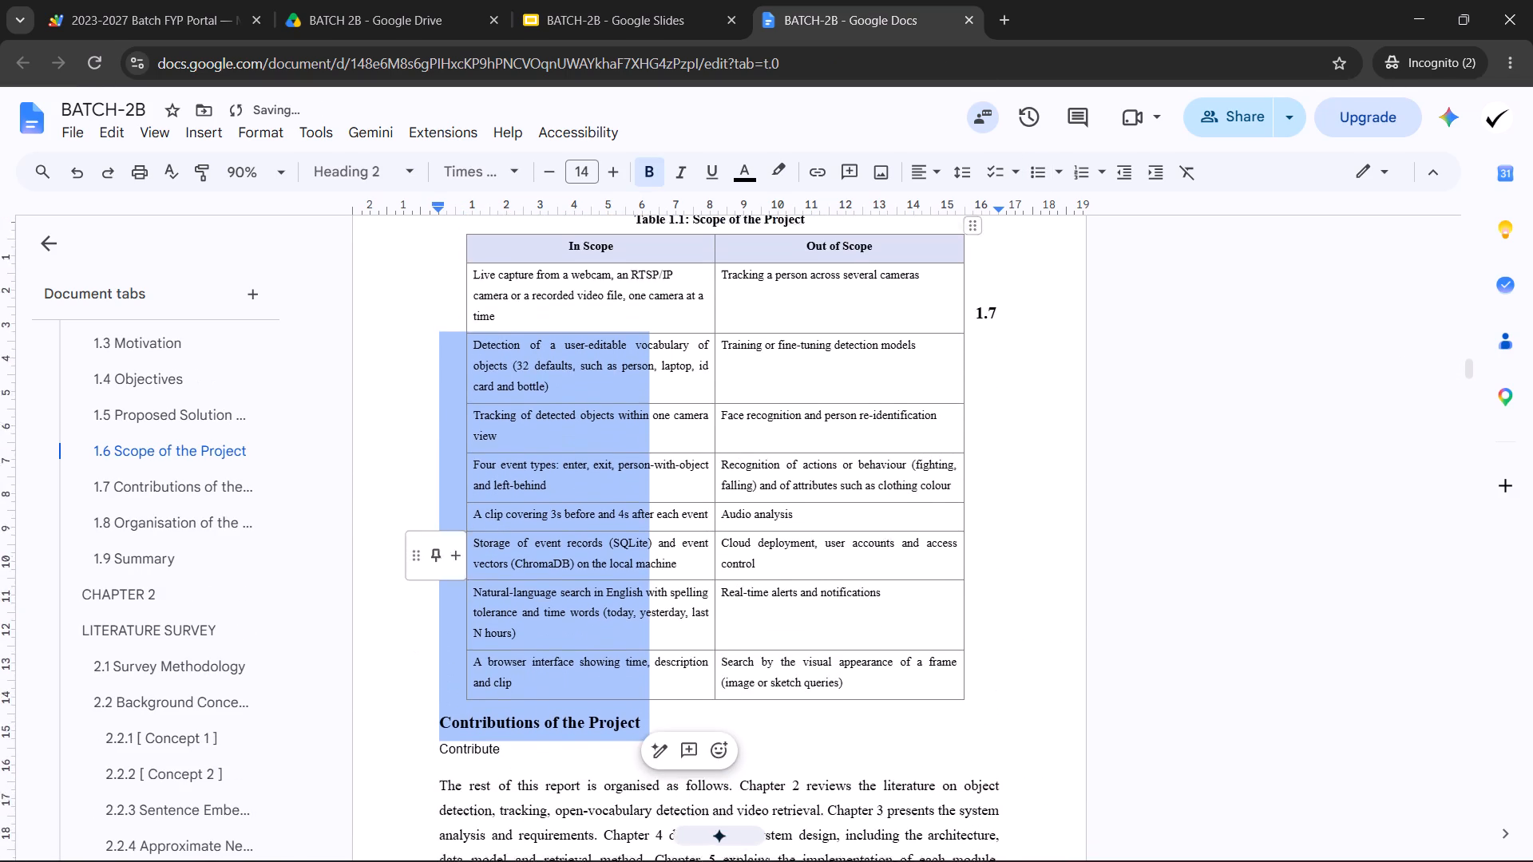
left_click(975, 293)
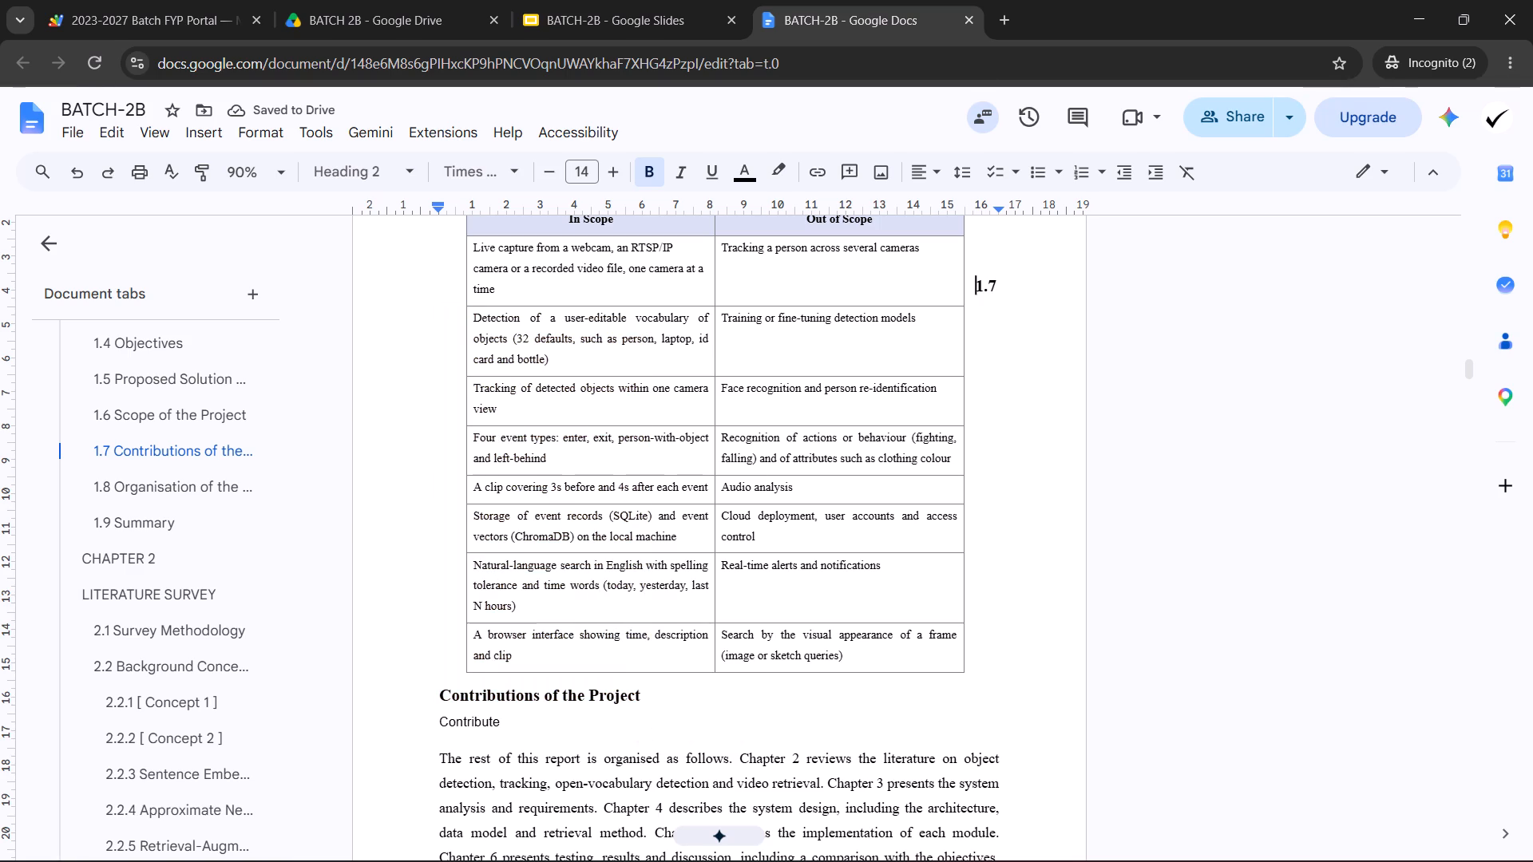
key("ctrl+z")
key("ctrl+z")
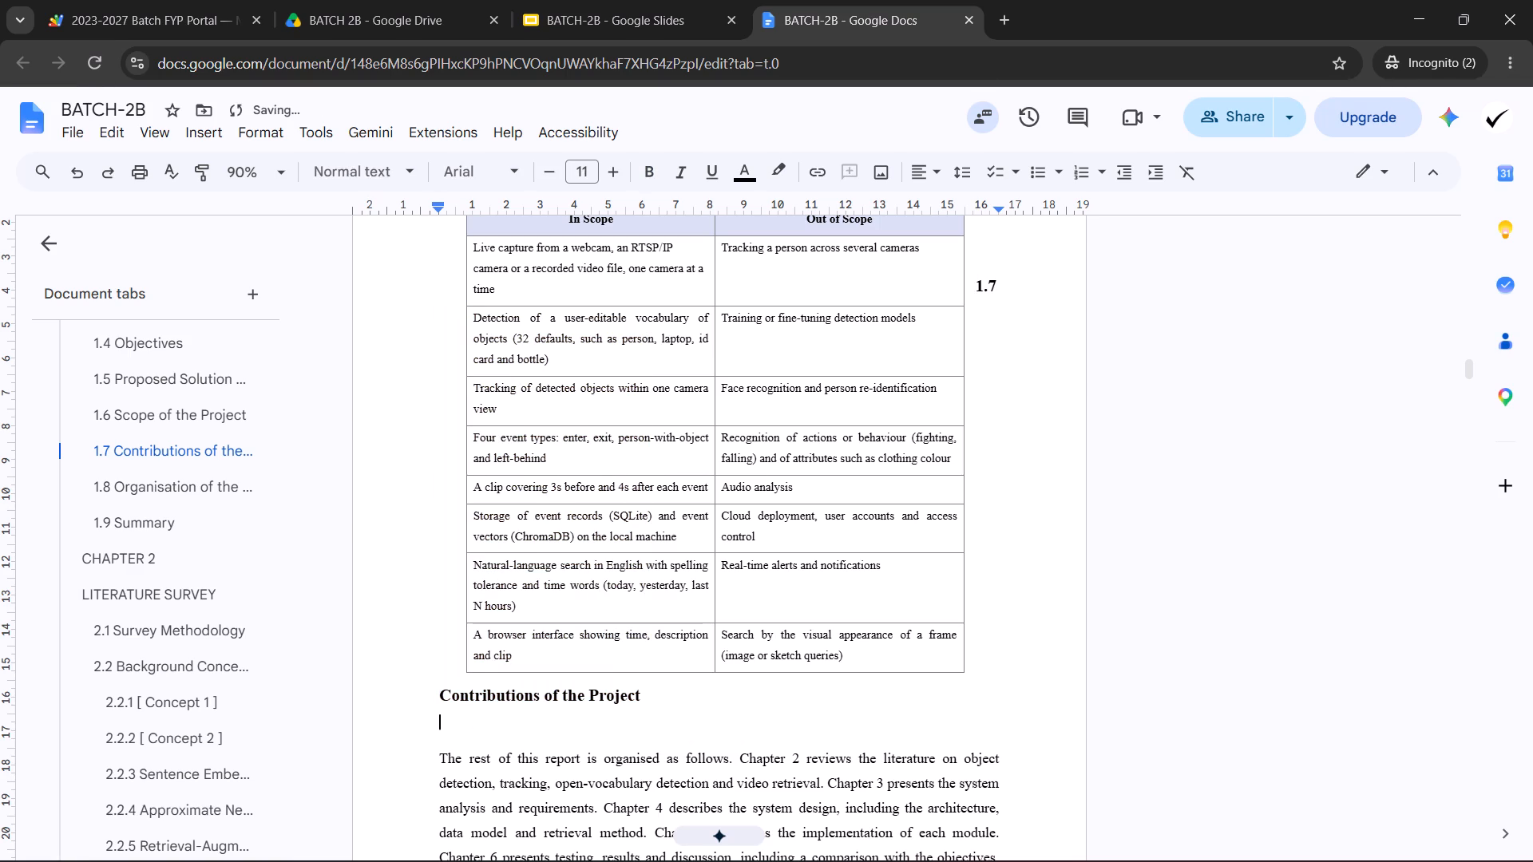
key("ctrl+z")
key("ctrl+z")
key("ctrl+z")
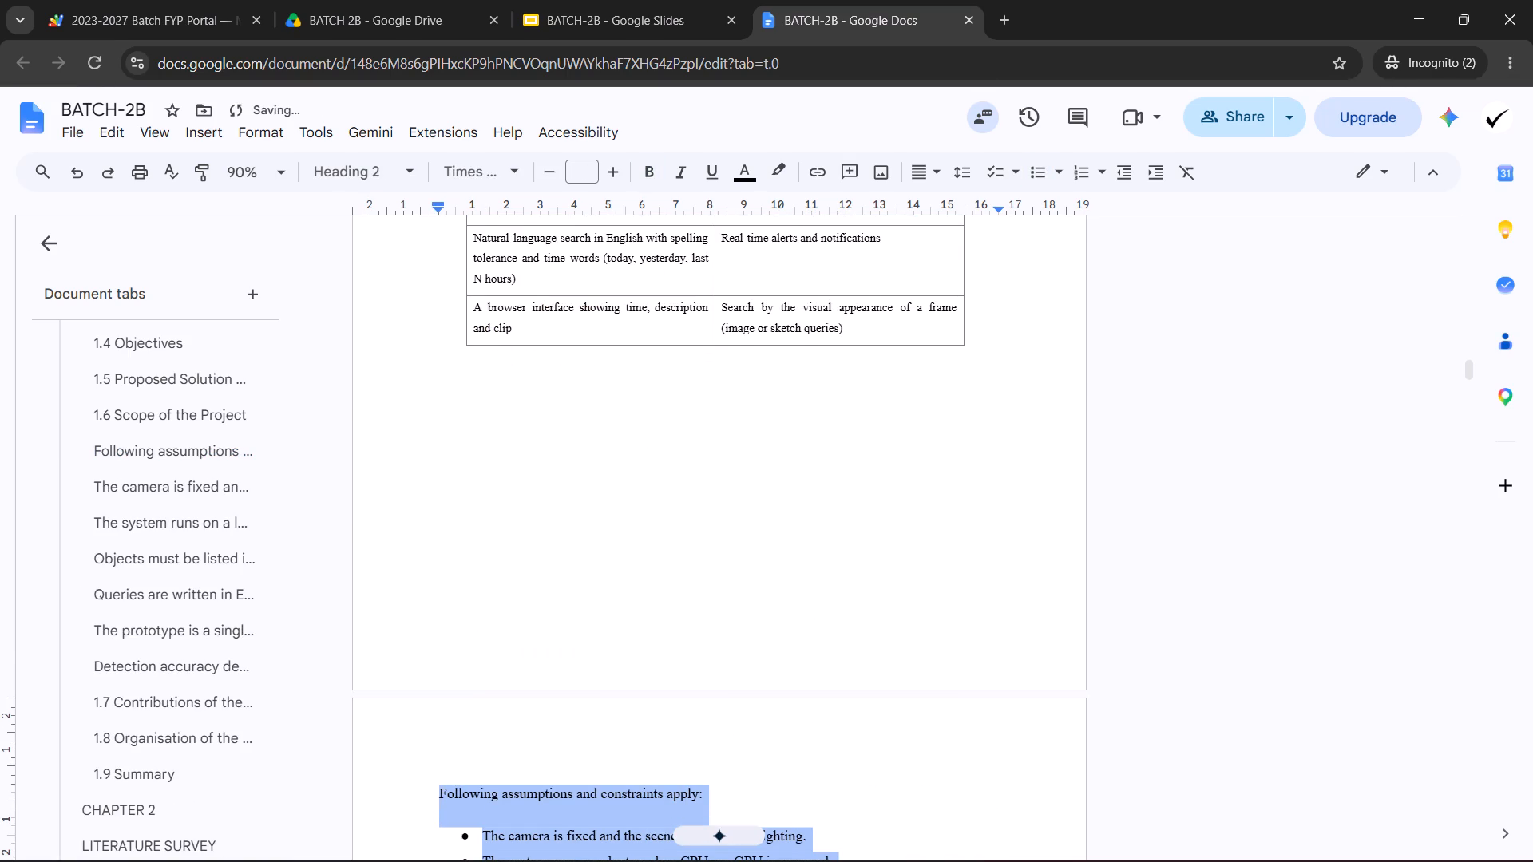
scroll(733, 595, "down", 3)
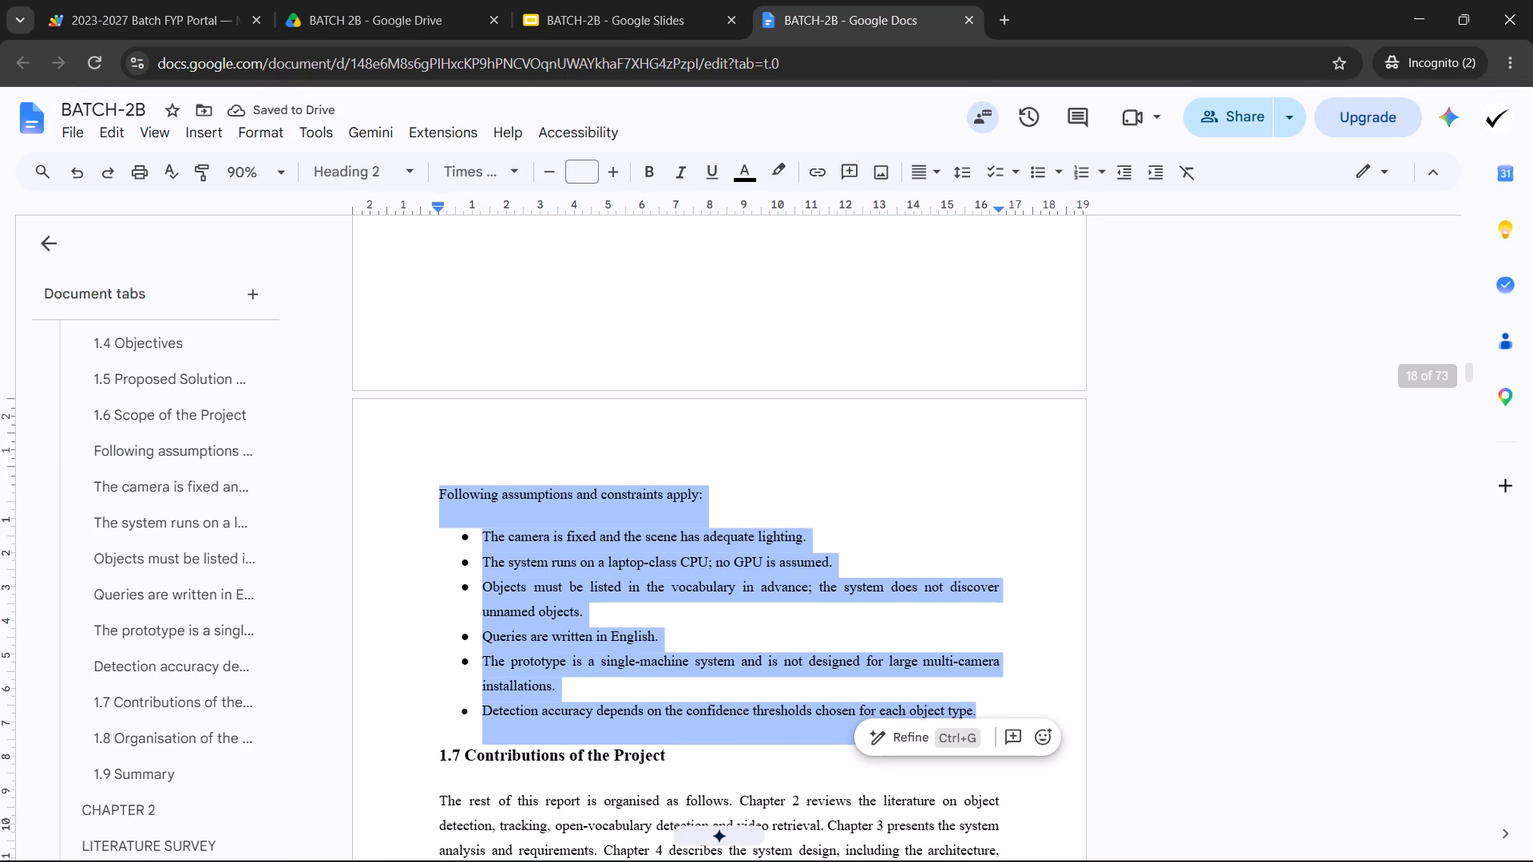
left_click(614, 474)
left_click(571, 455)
Delete the blank lines above the "1.6 Scope of the Project" heading to pull it onto the preceding page.
scroll(525, 653, "down", 3)
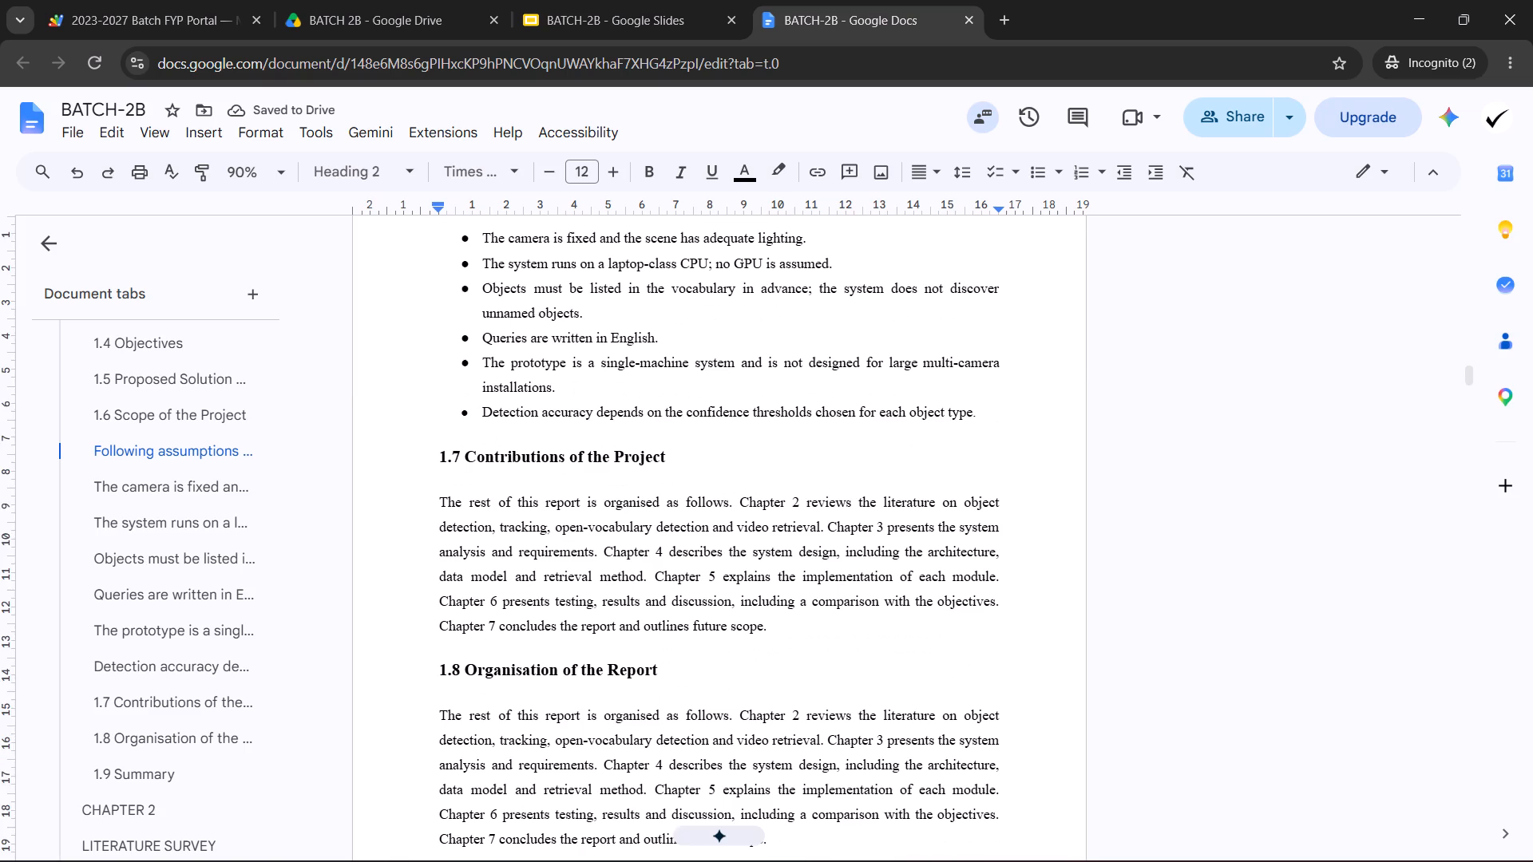
scroll(553, 677, "up", 11)
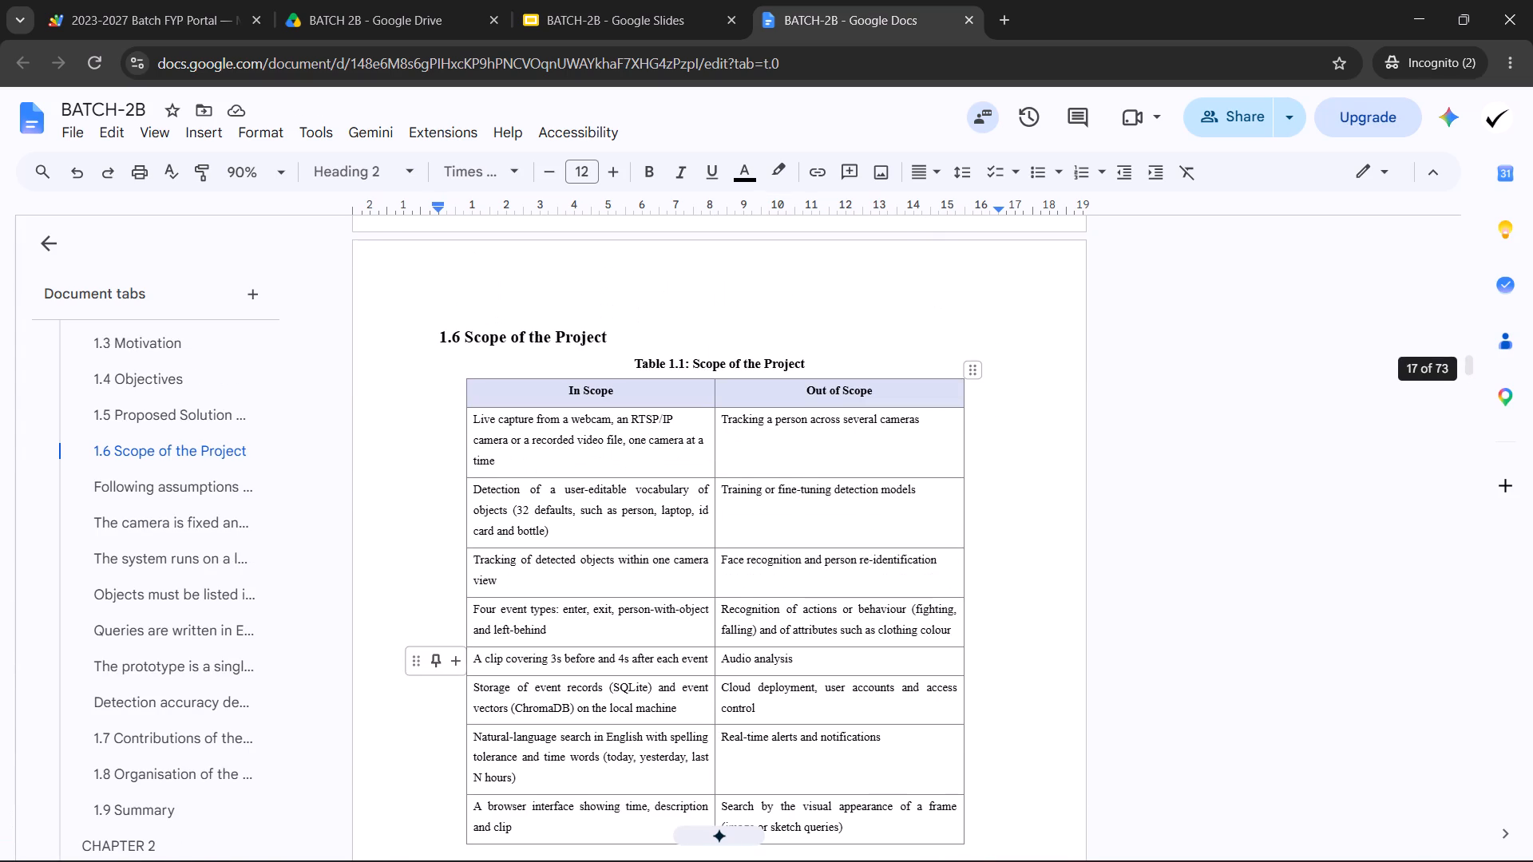
left_click(436, 337)
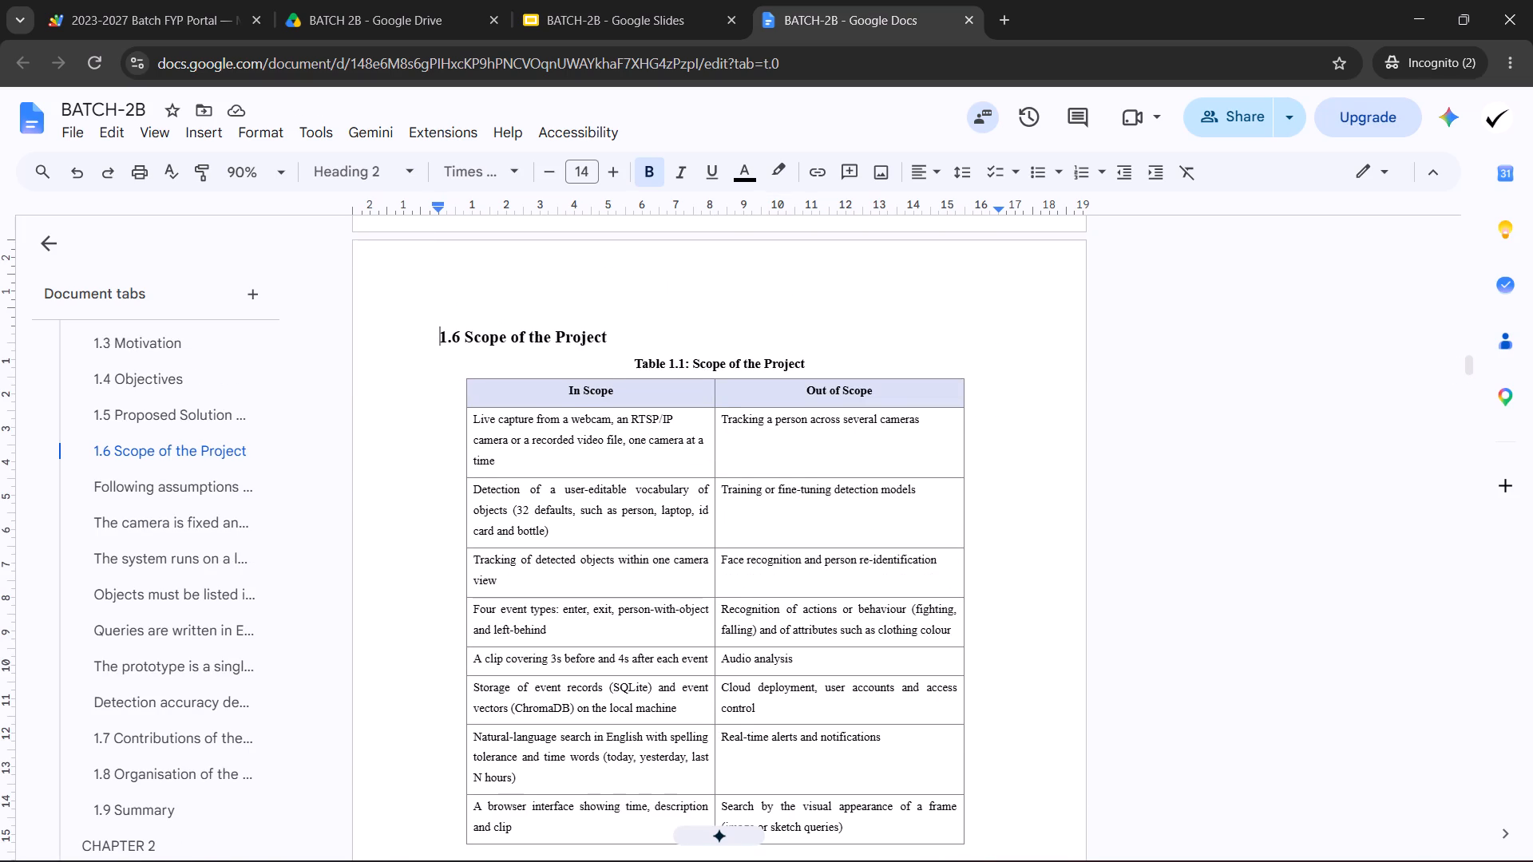
key("Return")
key("BackSpace")
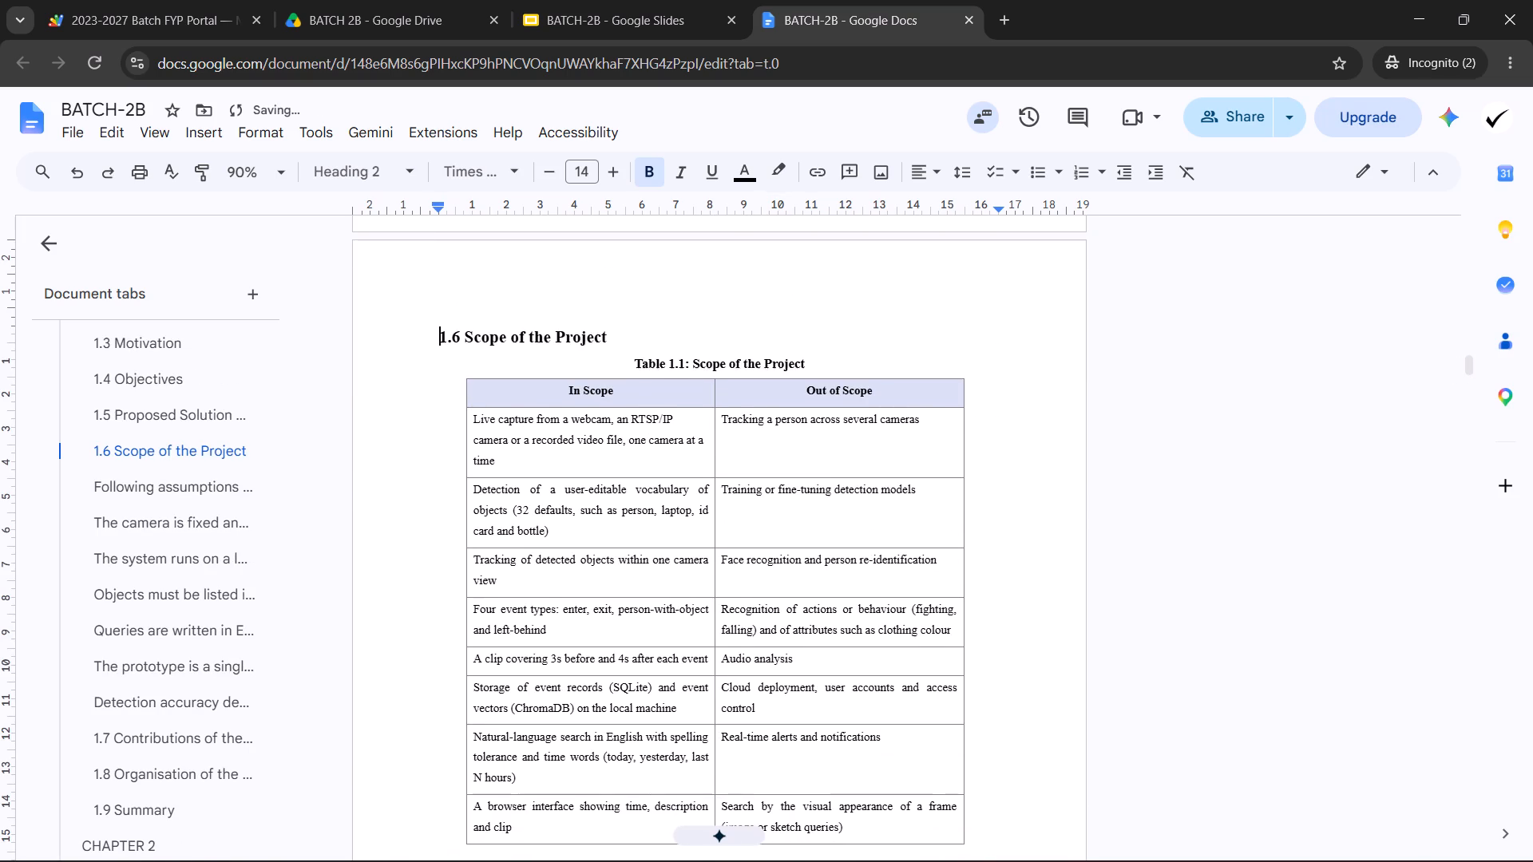
key("BackSpace")
key("BackSpace")
key("BackSpace")
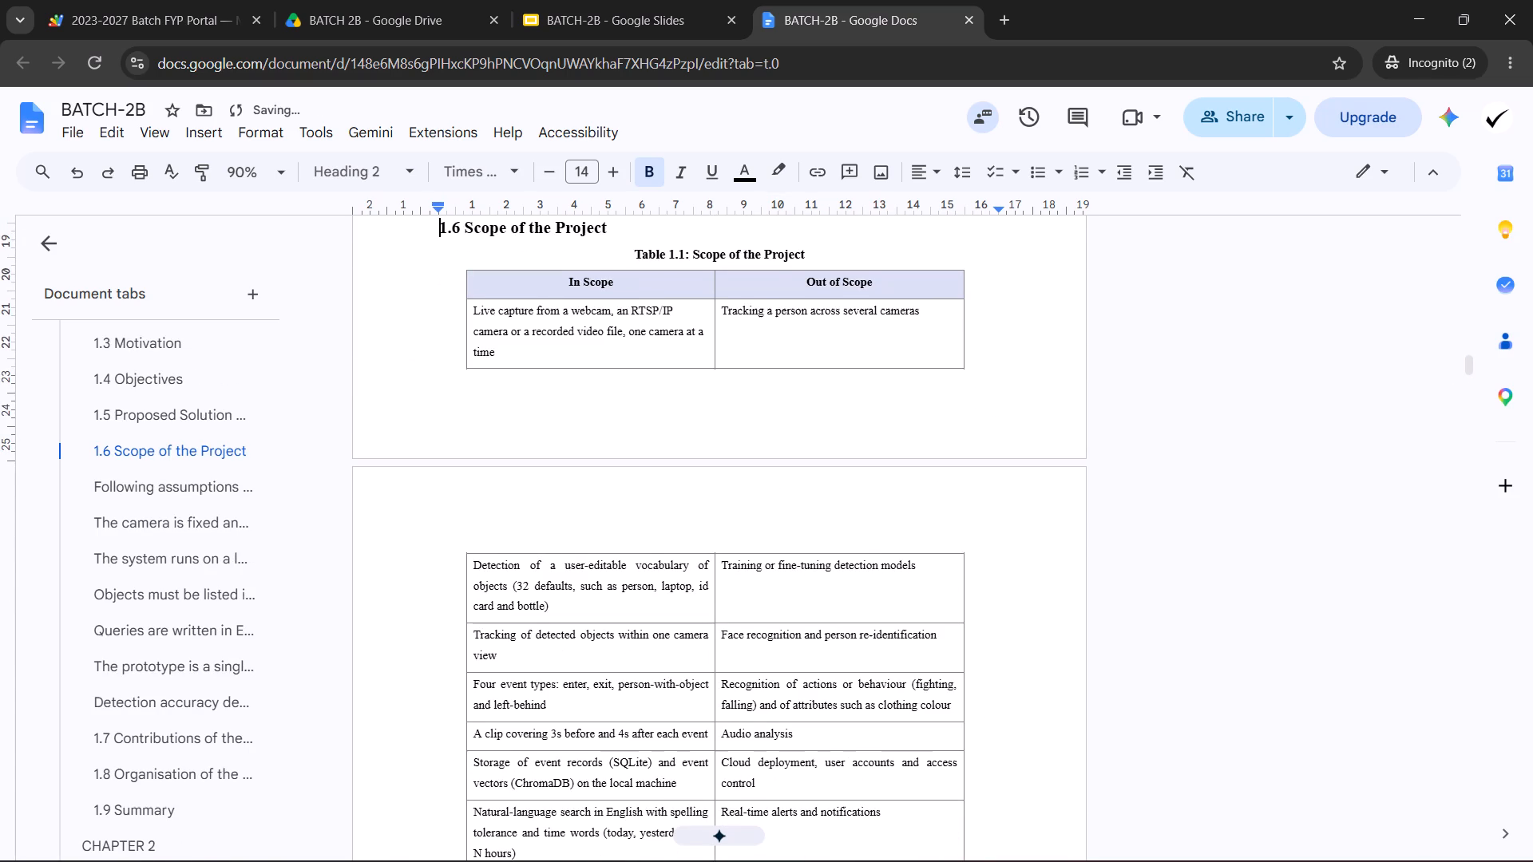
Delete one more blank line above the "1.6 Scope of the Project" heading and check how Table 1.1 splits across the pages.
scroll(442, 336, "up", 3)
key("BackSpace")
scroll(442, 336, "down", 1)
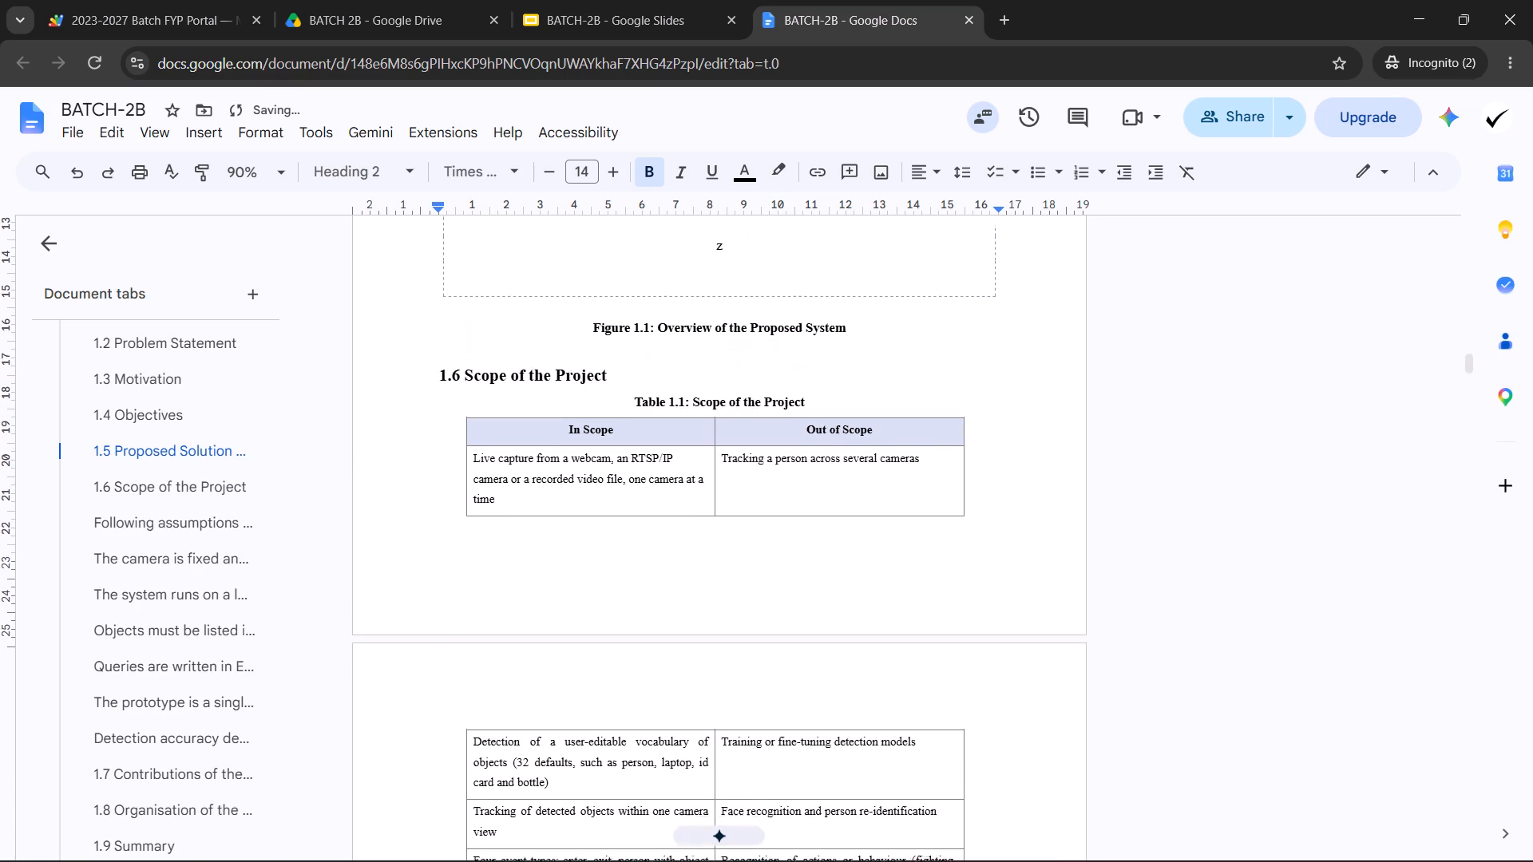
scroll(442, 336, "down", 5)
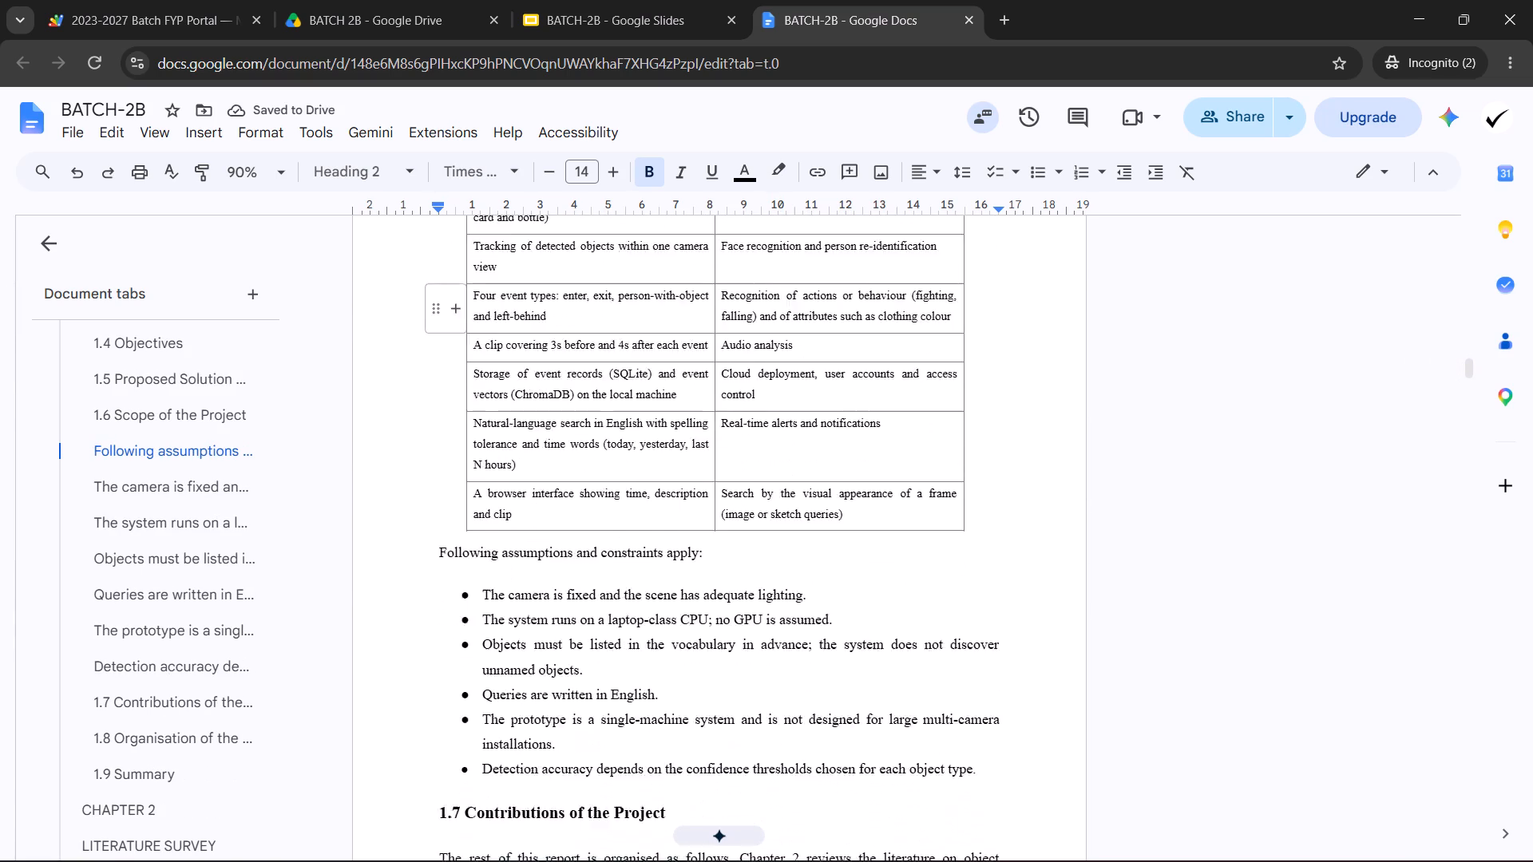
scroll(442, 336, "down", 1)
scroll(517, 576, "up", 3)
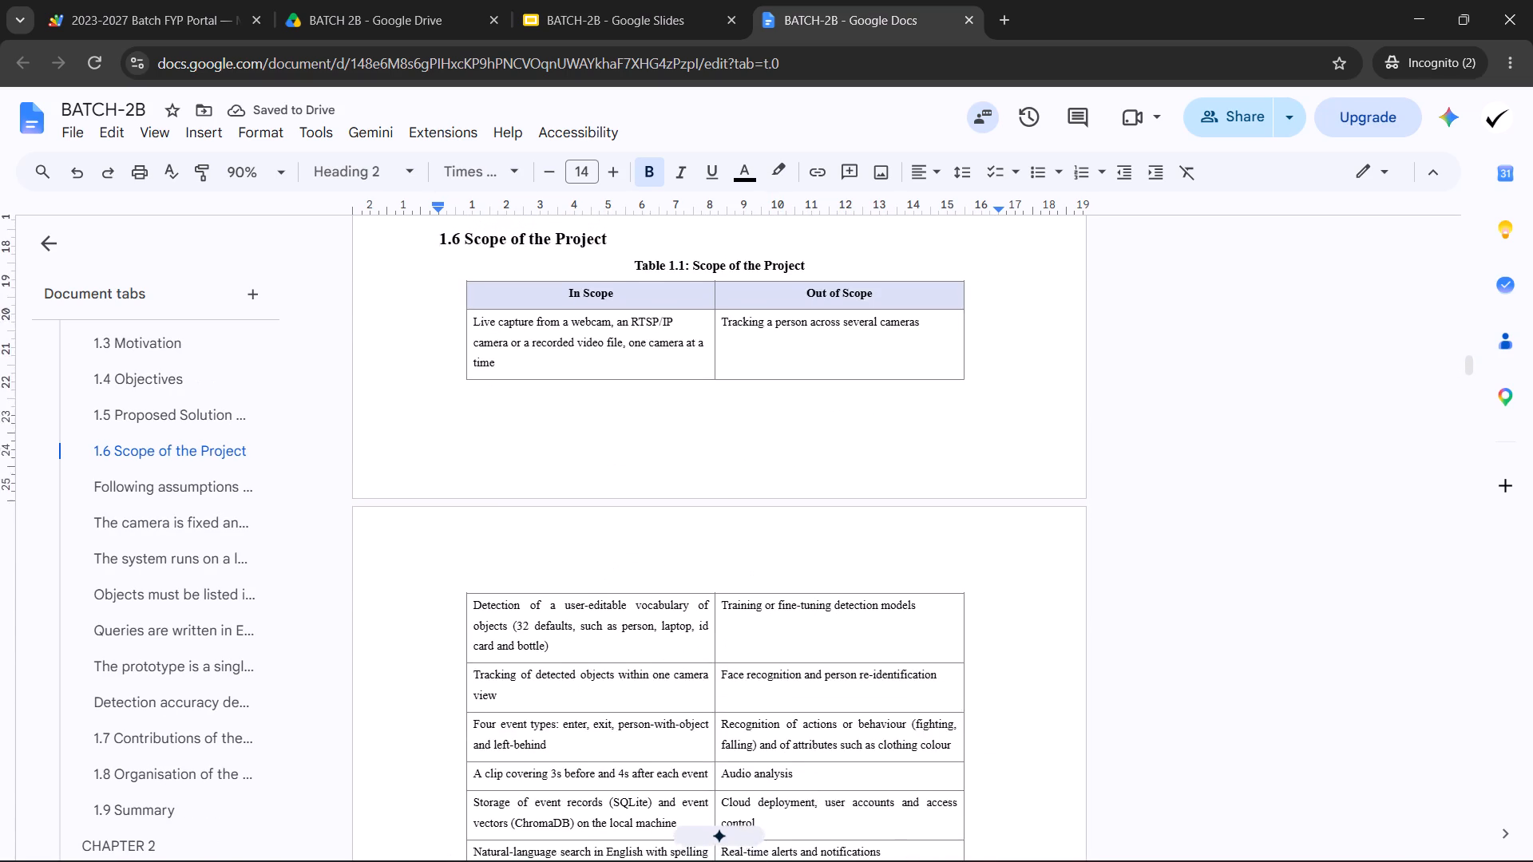
Insert blank lines above the "1.6 Scope of the Project" heading so it and all of Table 1.1 start on the next page.
key("Return")
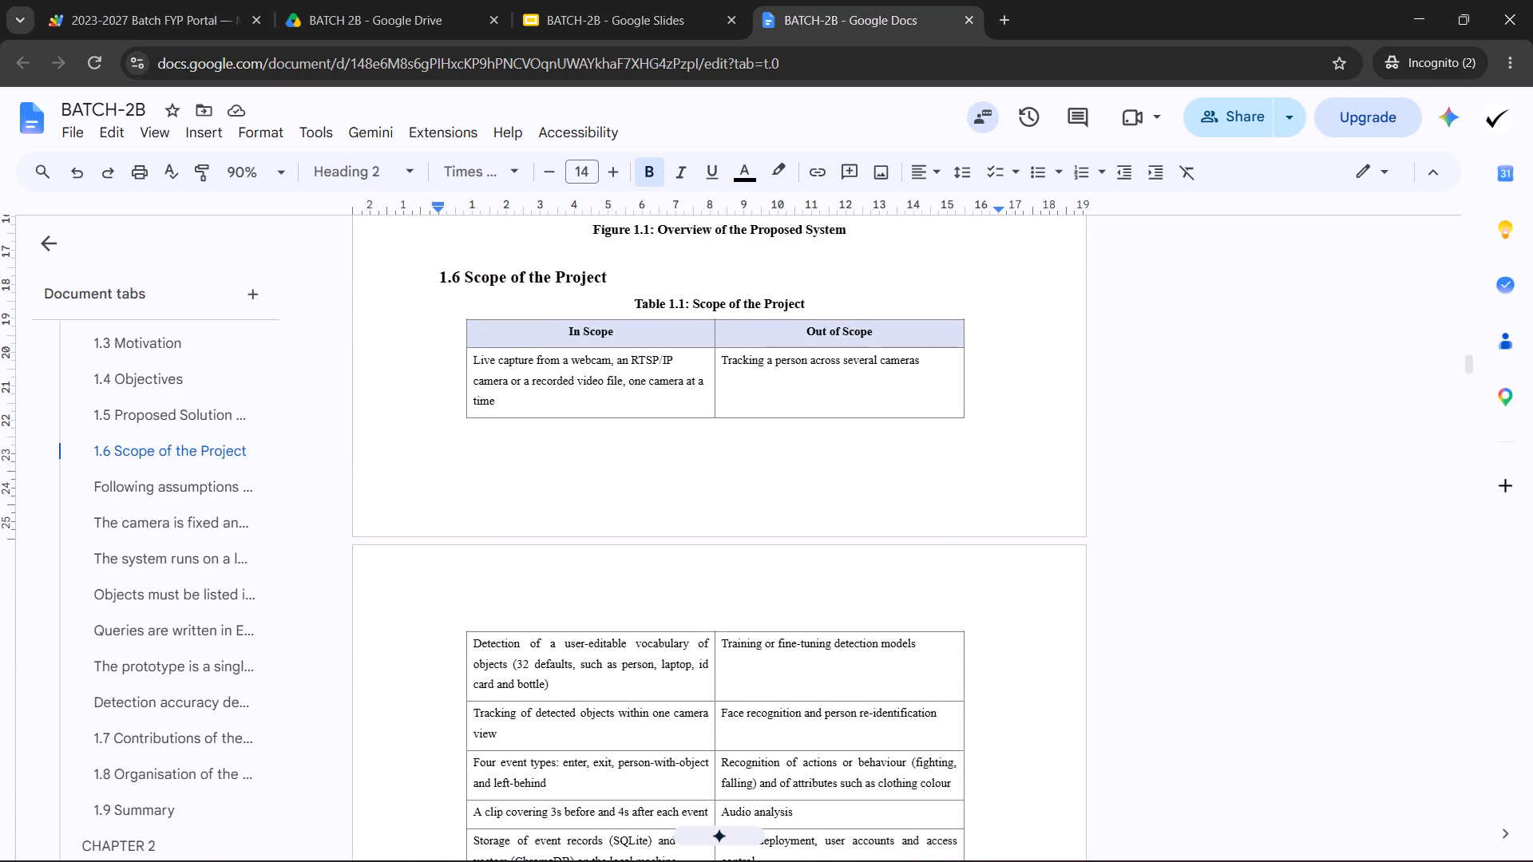
key("Return")
key("Return")
key("Return")
scroll(429, 318, "down", 3)
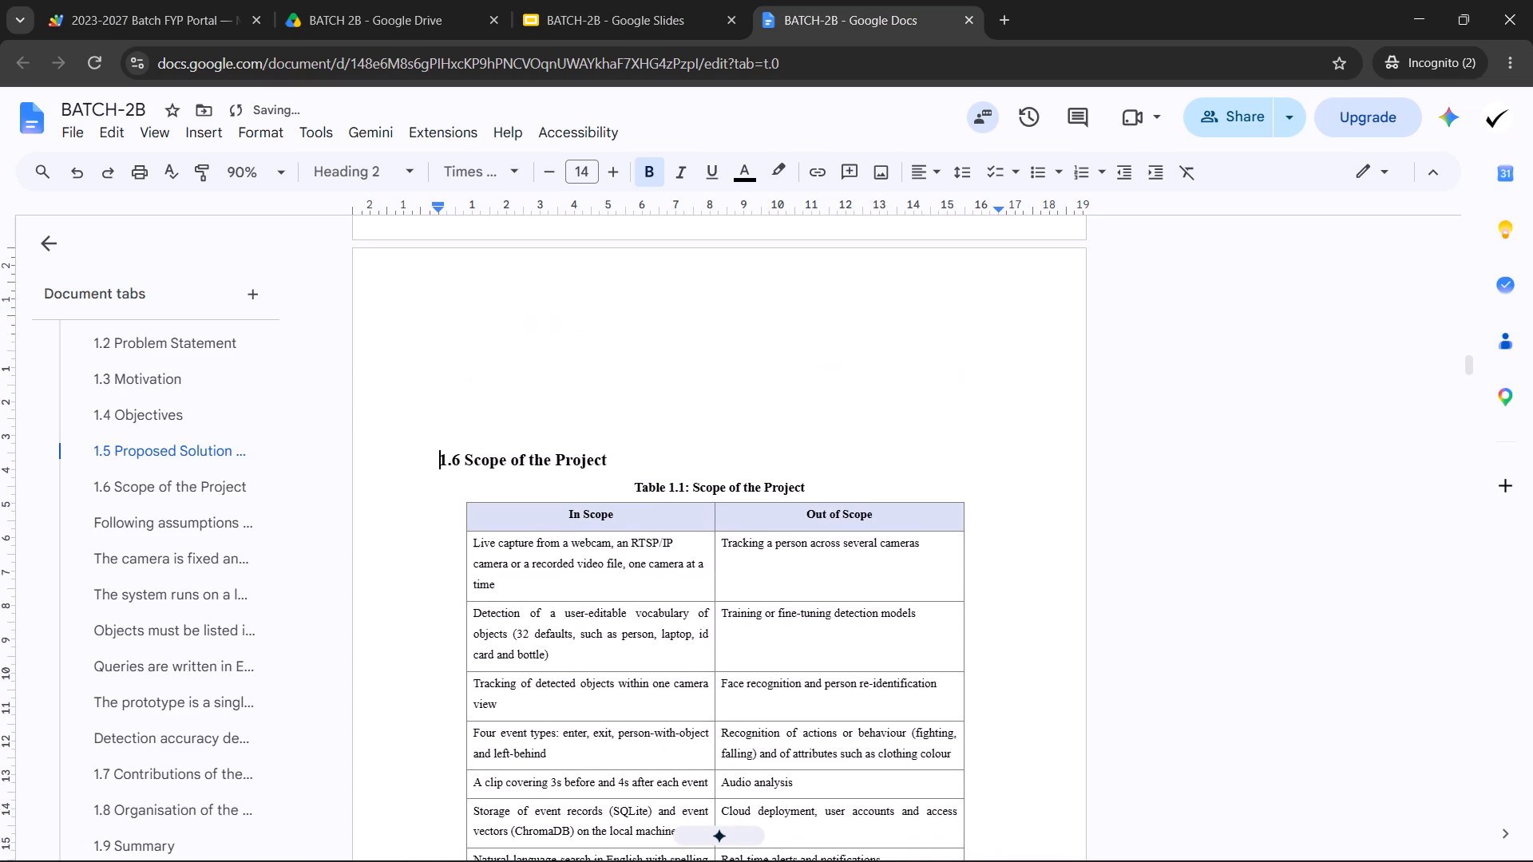
key("BackSpace")
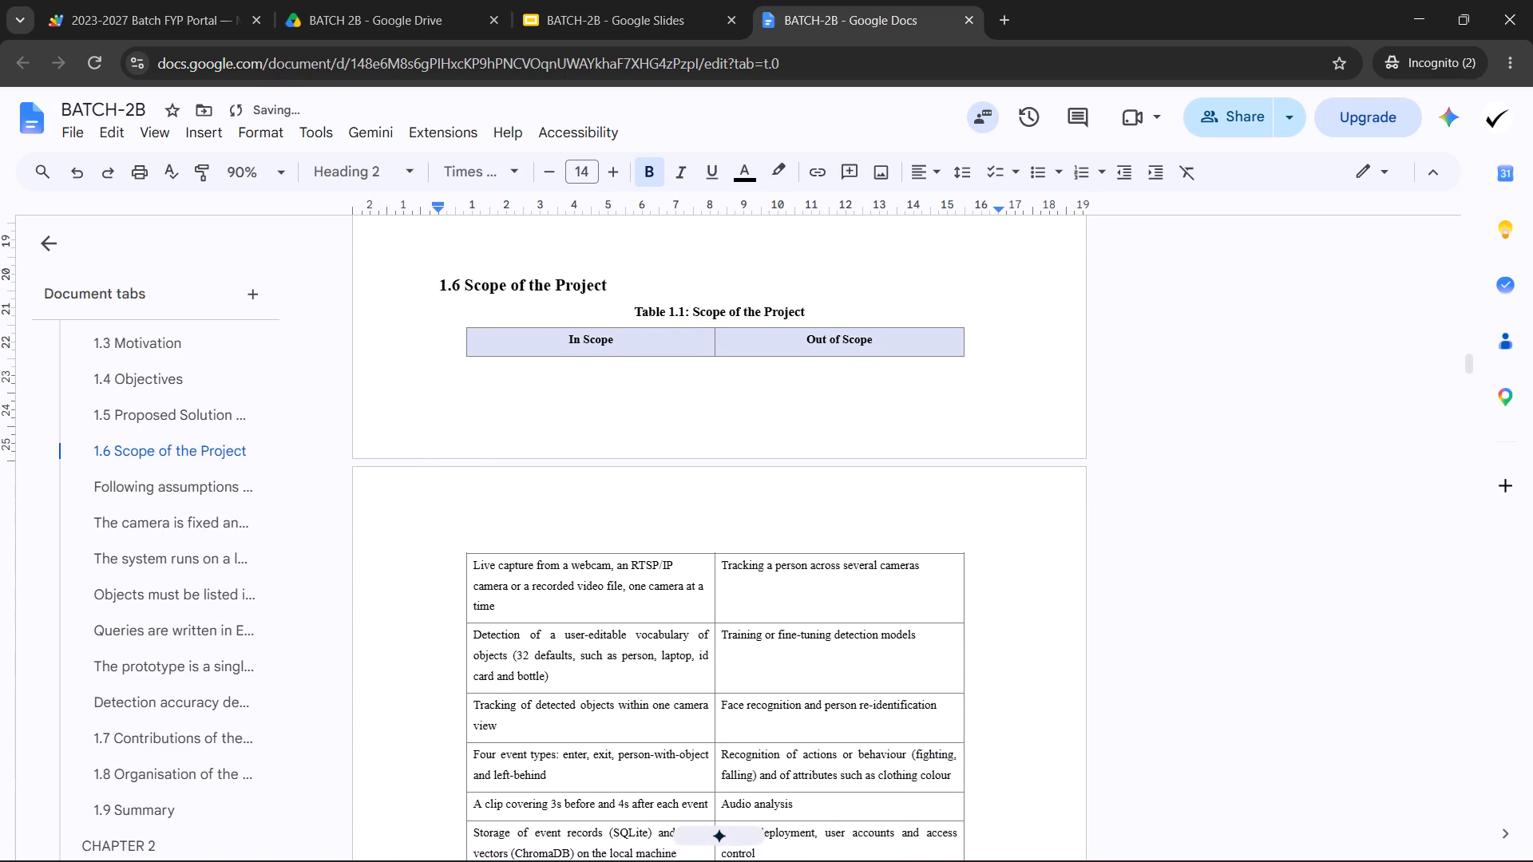
key("Return")
key("Up")
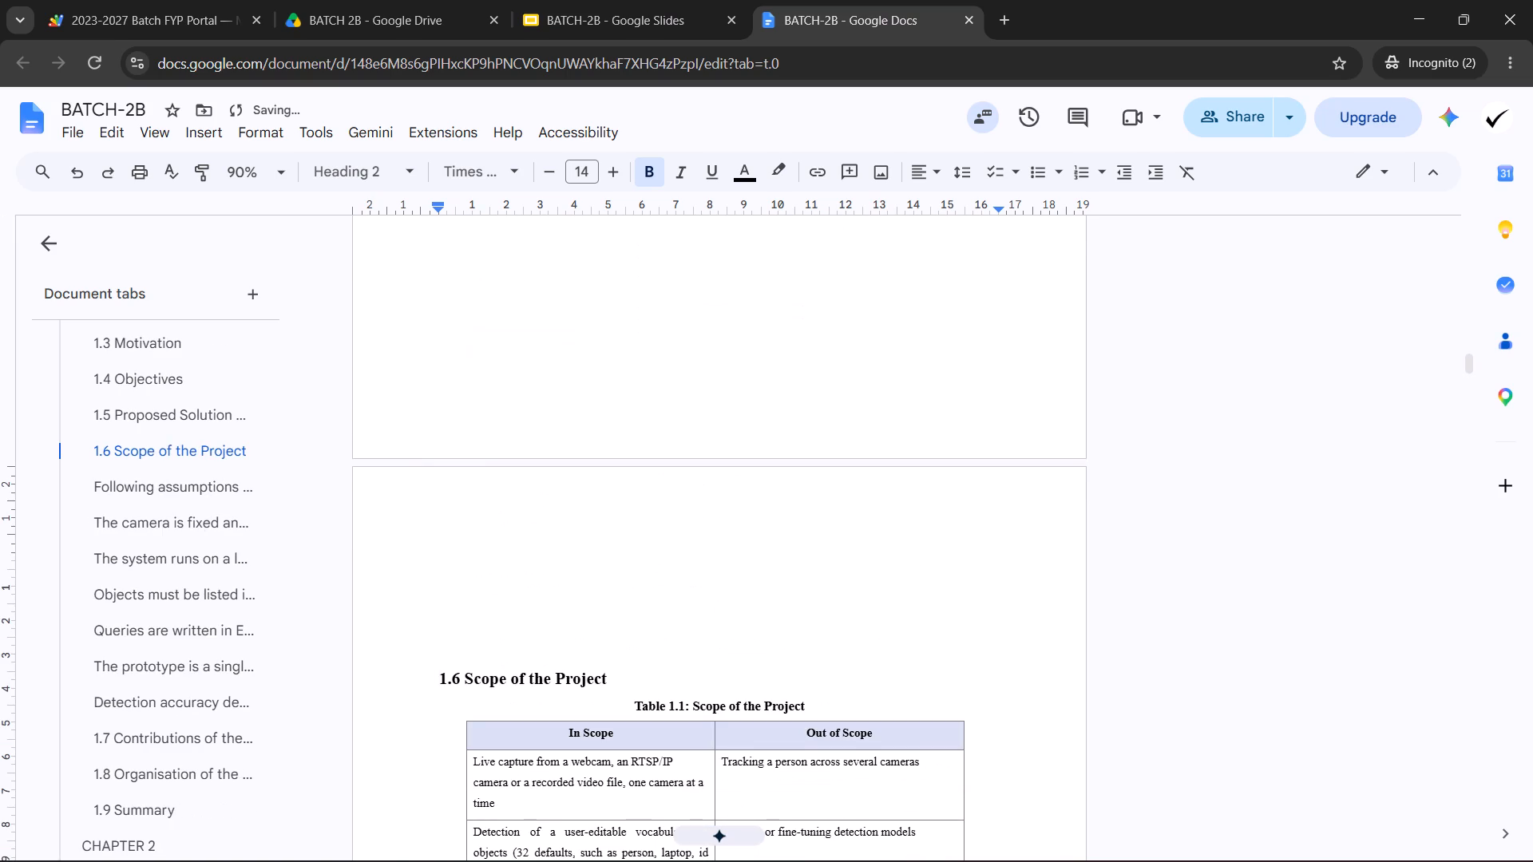
key("BackSpace")
key("Return")
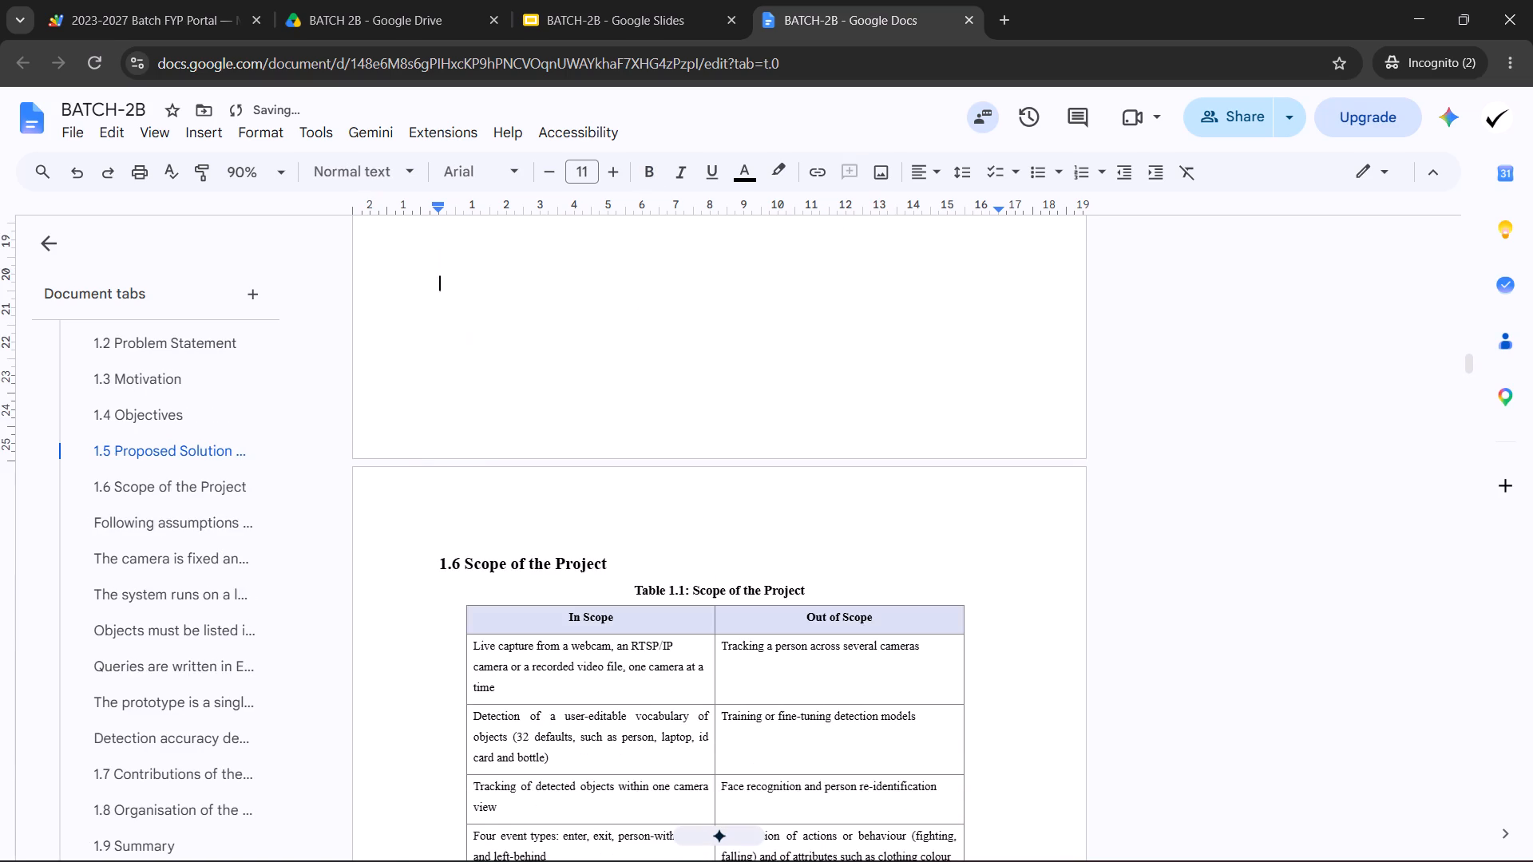
scroll(507, 430, "down", 3)
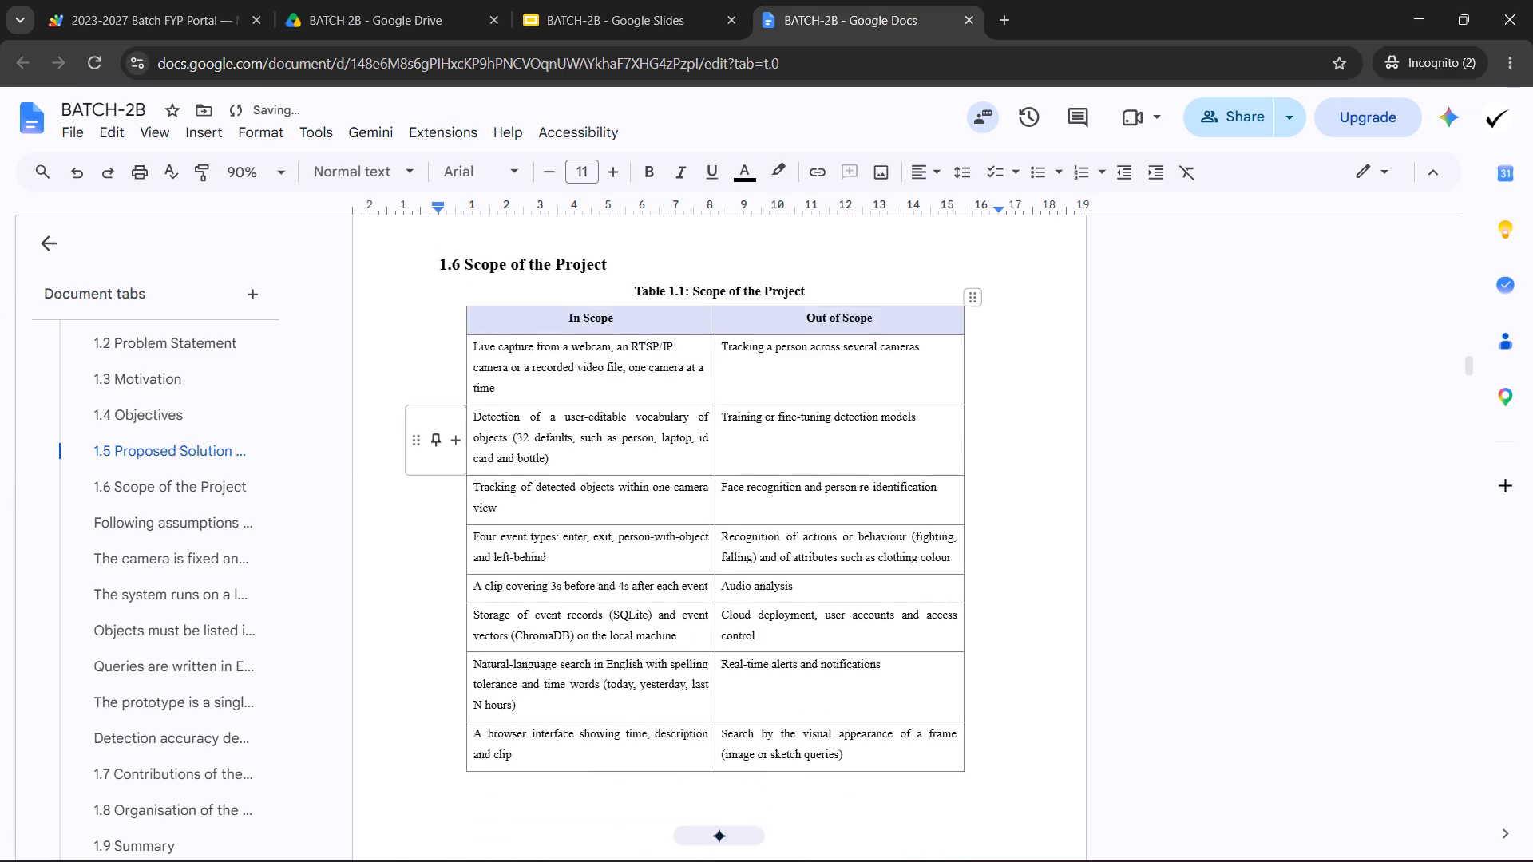
scroll(509, 432, "down", 5)
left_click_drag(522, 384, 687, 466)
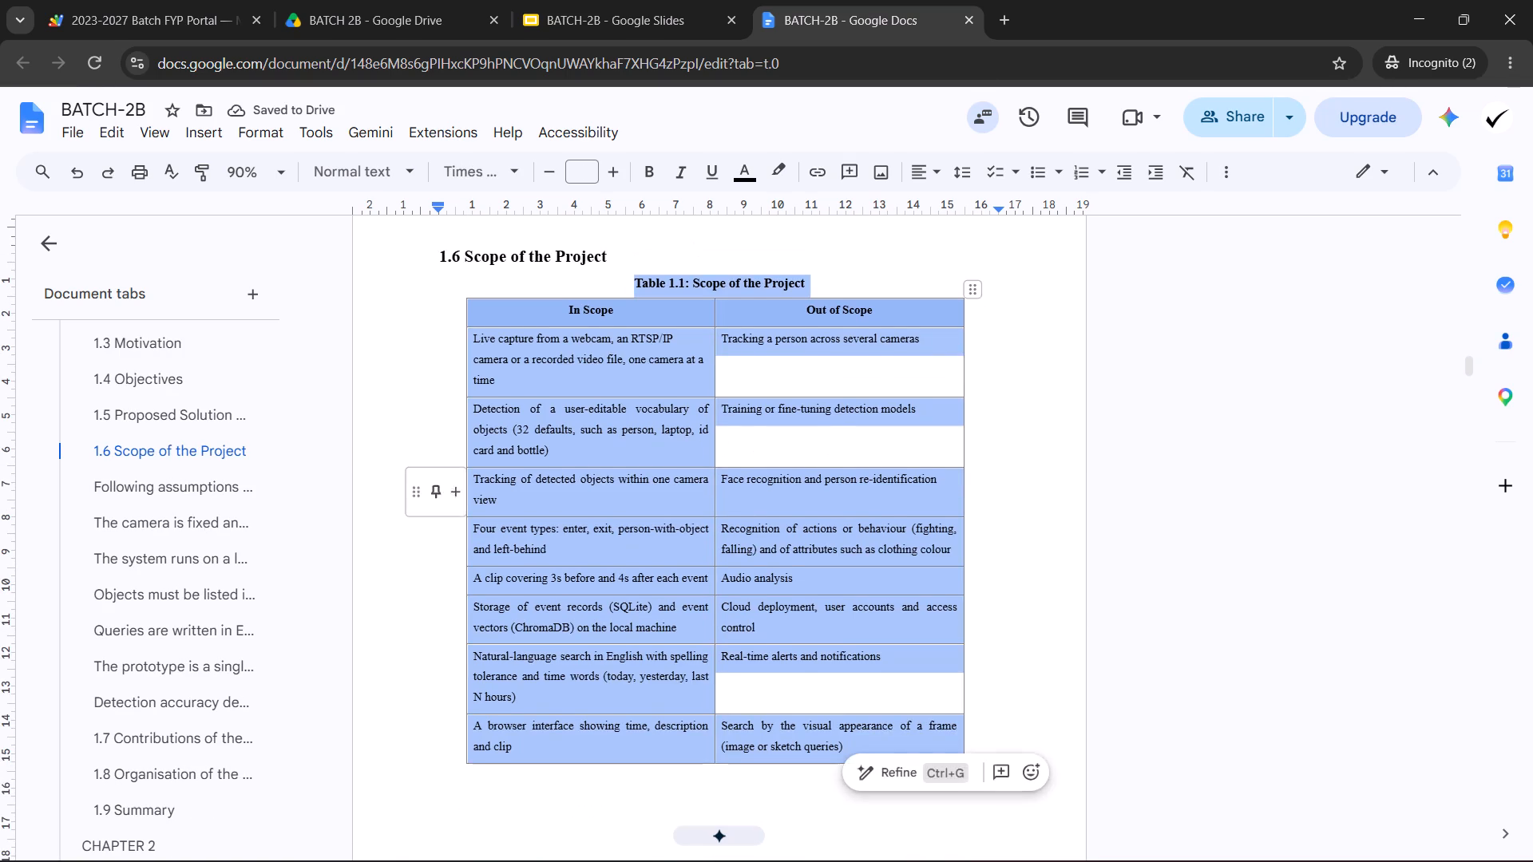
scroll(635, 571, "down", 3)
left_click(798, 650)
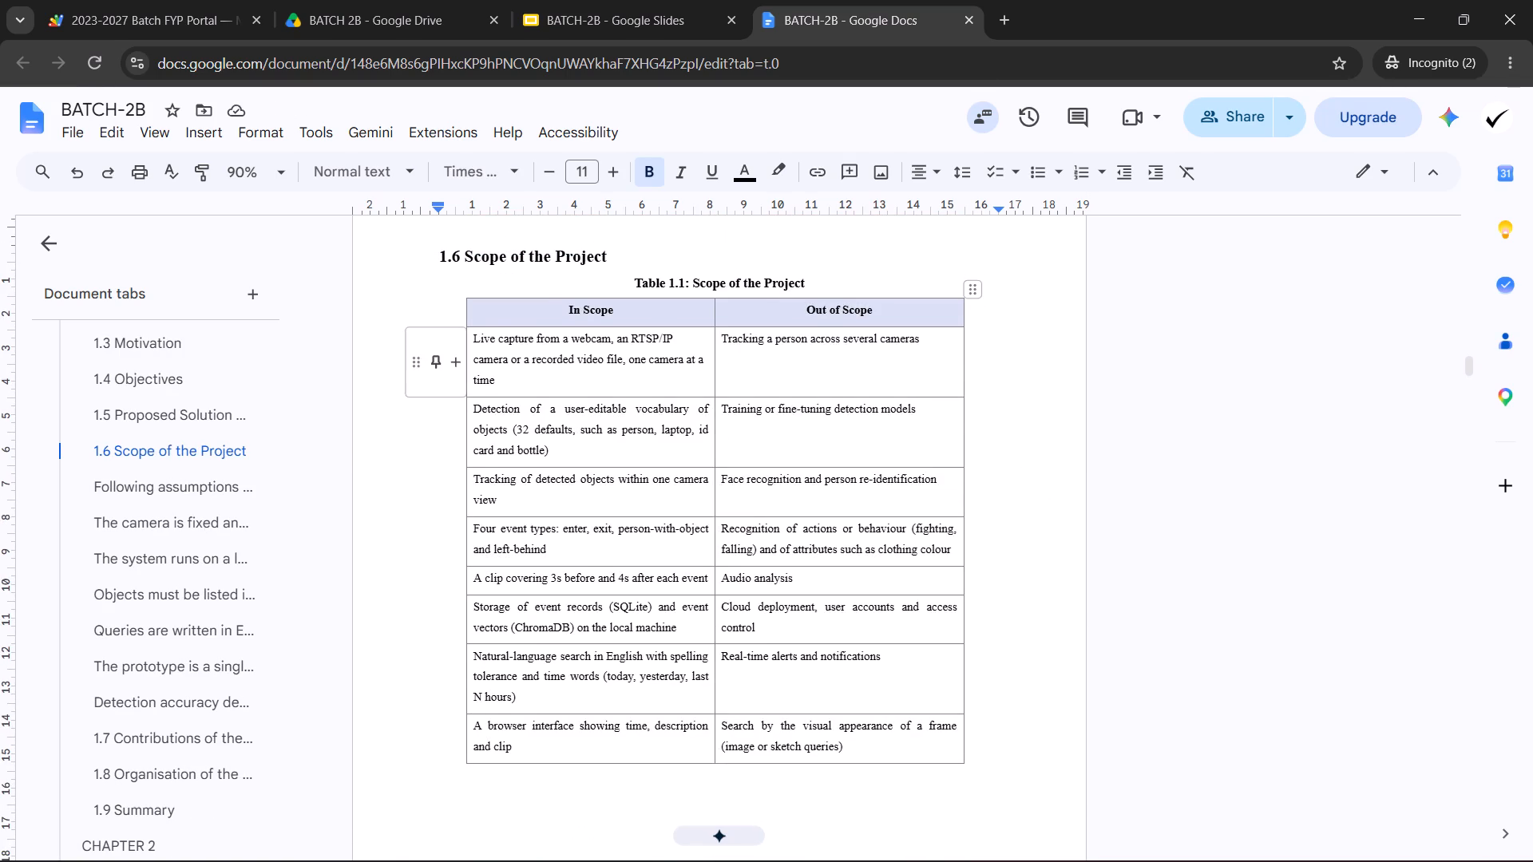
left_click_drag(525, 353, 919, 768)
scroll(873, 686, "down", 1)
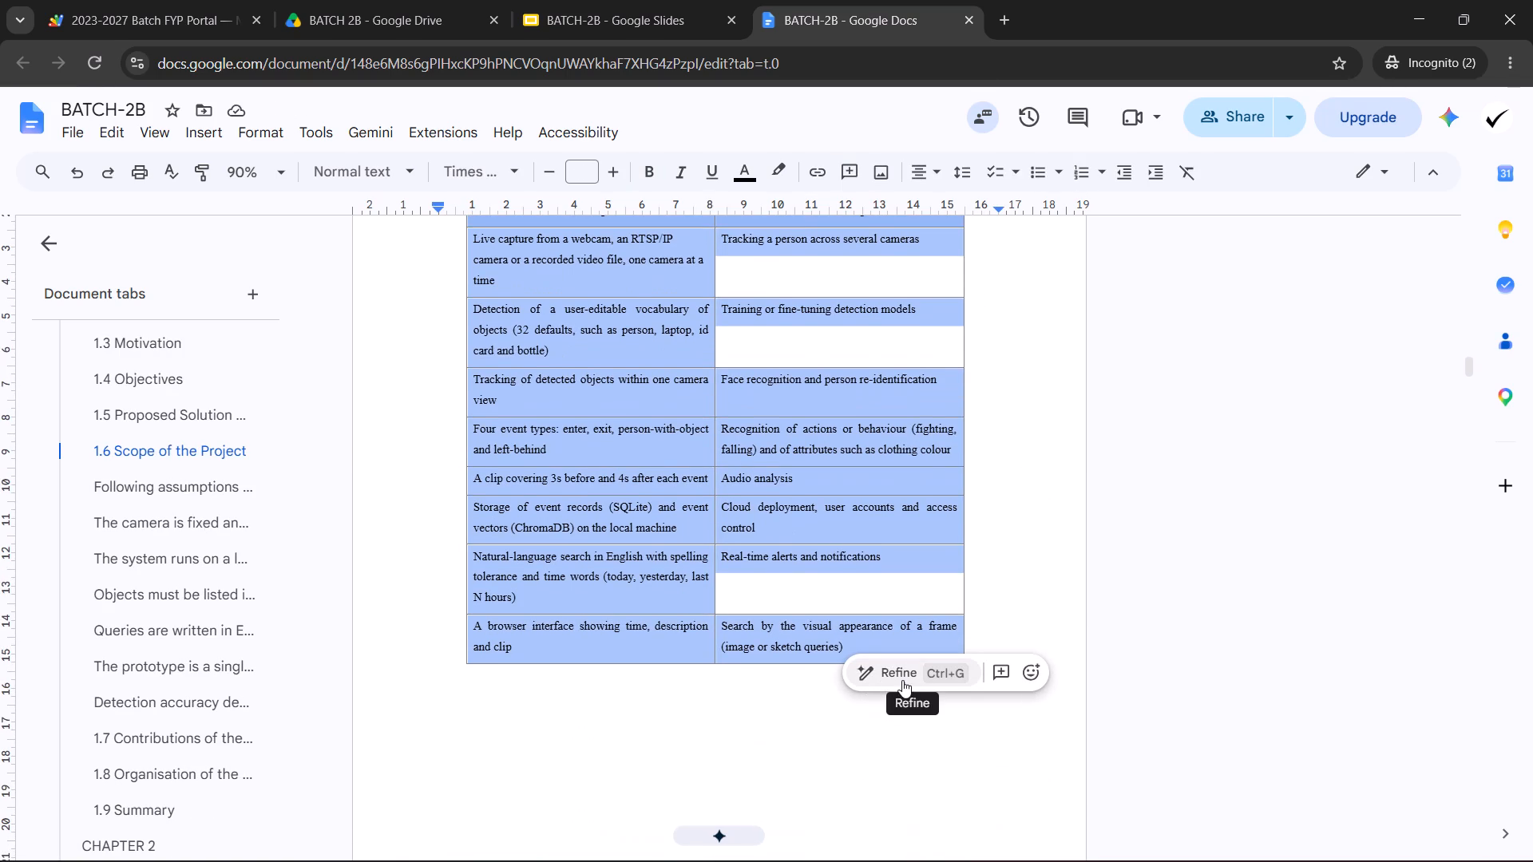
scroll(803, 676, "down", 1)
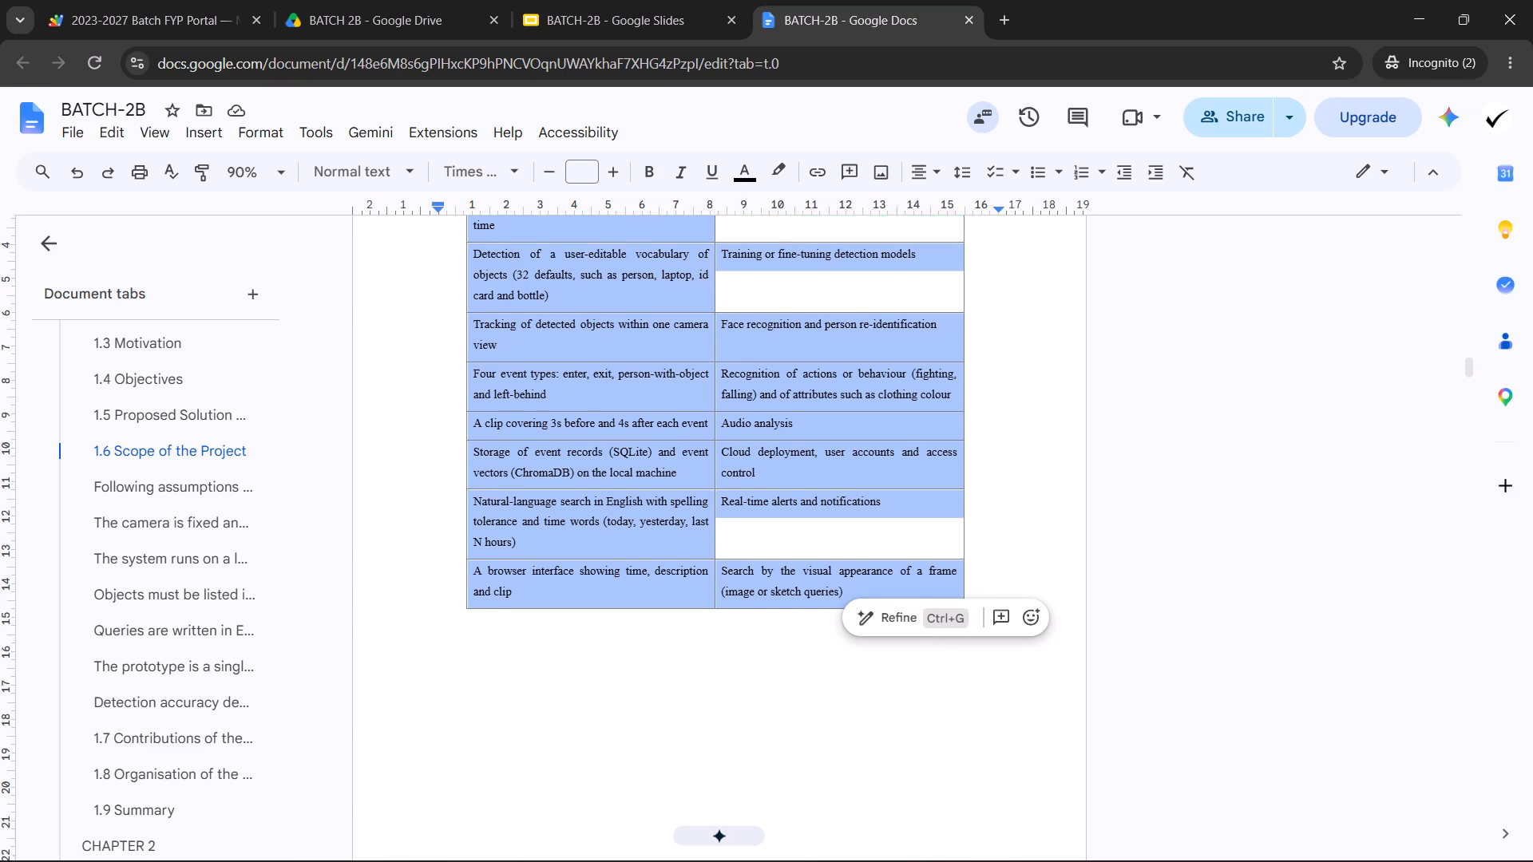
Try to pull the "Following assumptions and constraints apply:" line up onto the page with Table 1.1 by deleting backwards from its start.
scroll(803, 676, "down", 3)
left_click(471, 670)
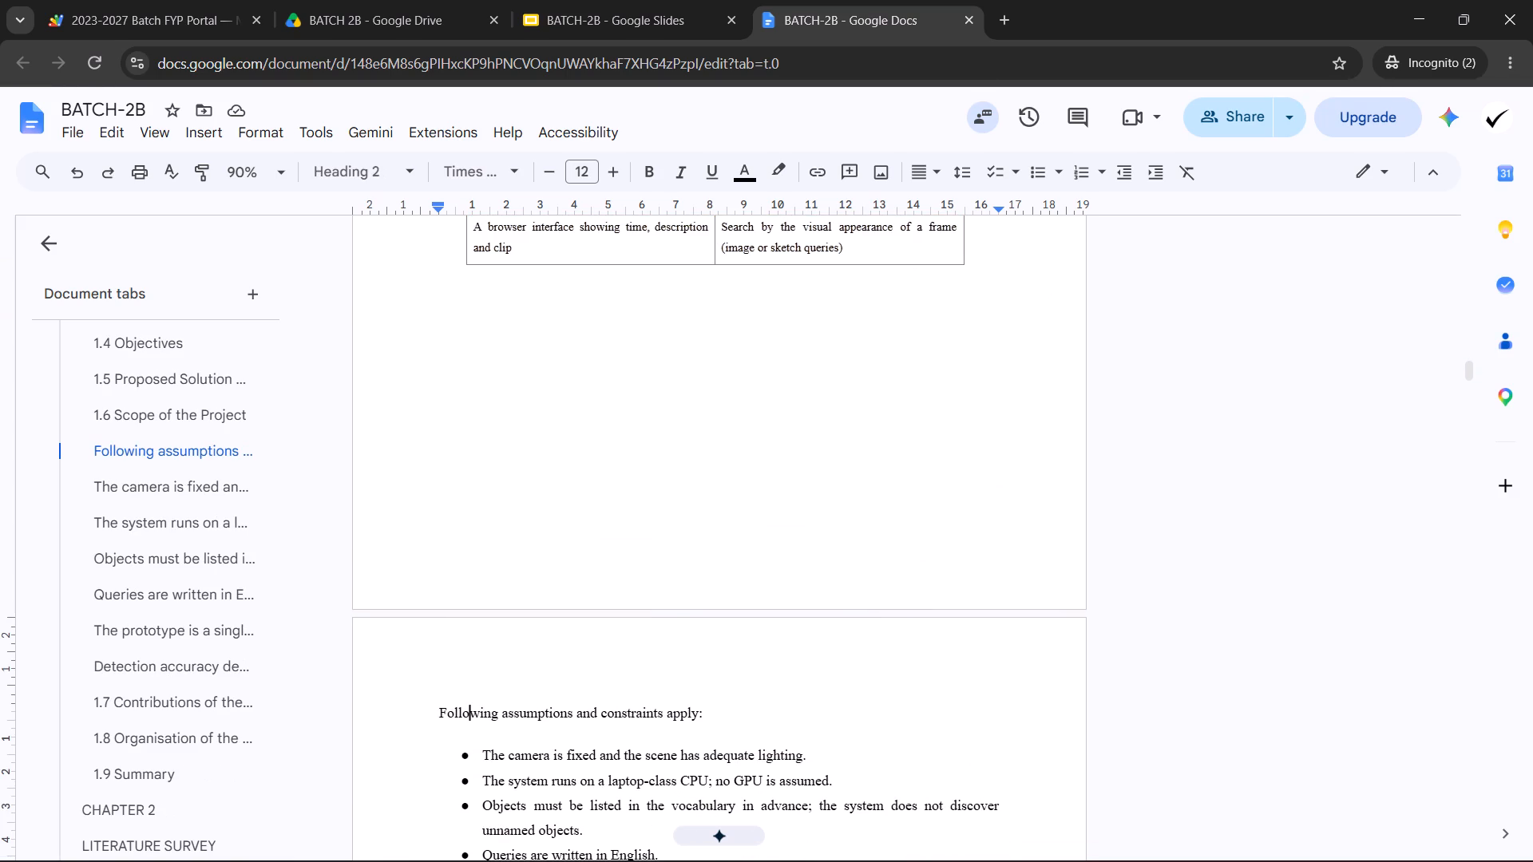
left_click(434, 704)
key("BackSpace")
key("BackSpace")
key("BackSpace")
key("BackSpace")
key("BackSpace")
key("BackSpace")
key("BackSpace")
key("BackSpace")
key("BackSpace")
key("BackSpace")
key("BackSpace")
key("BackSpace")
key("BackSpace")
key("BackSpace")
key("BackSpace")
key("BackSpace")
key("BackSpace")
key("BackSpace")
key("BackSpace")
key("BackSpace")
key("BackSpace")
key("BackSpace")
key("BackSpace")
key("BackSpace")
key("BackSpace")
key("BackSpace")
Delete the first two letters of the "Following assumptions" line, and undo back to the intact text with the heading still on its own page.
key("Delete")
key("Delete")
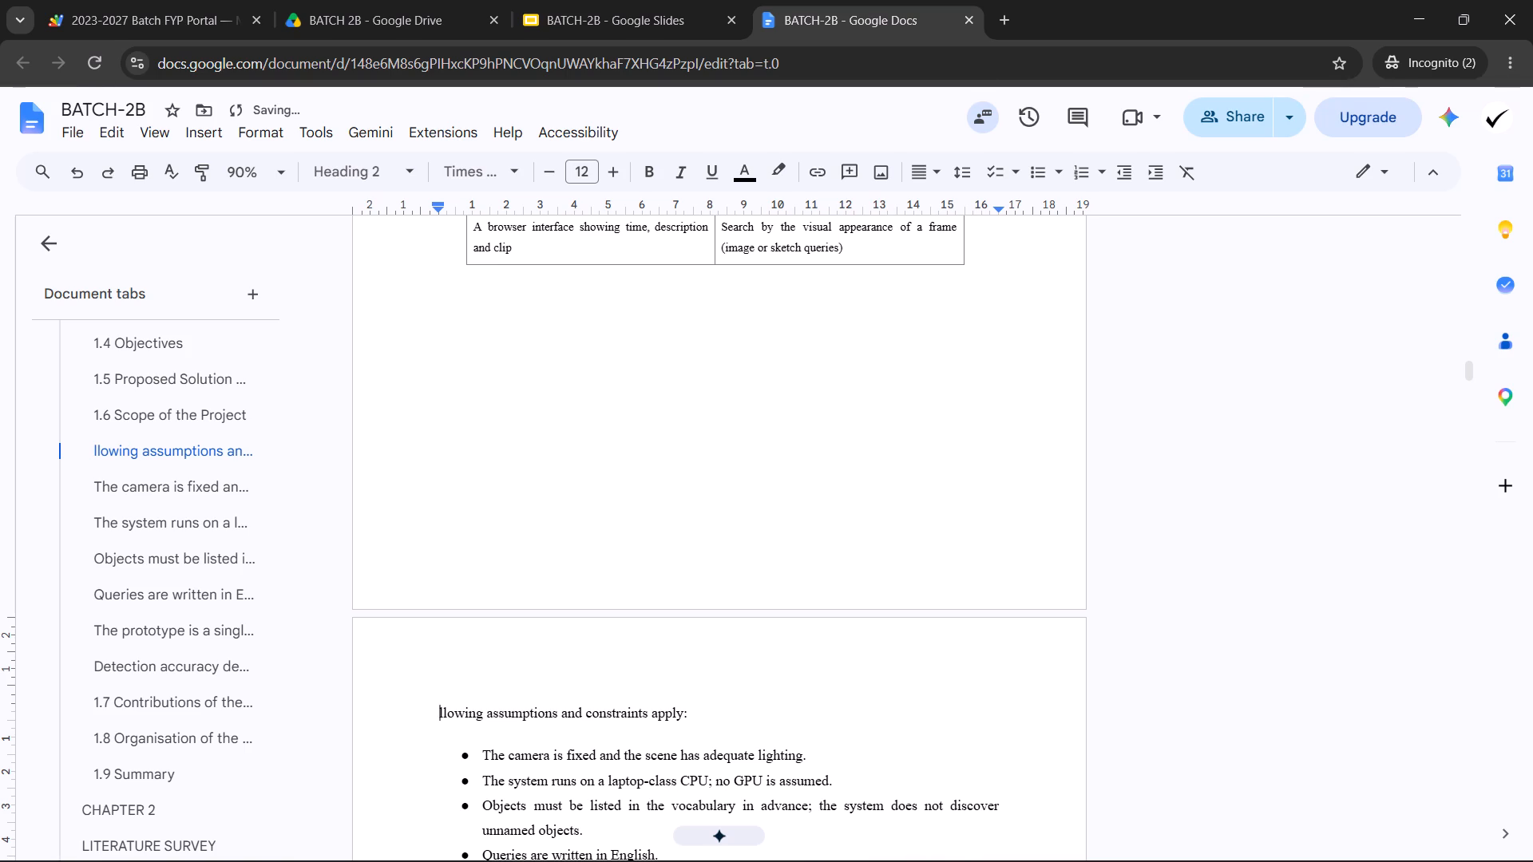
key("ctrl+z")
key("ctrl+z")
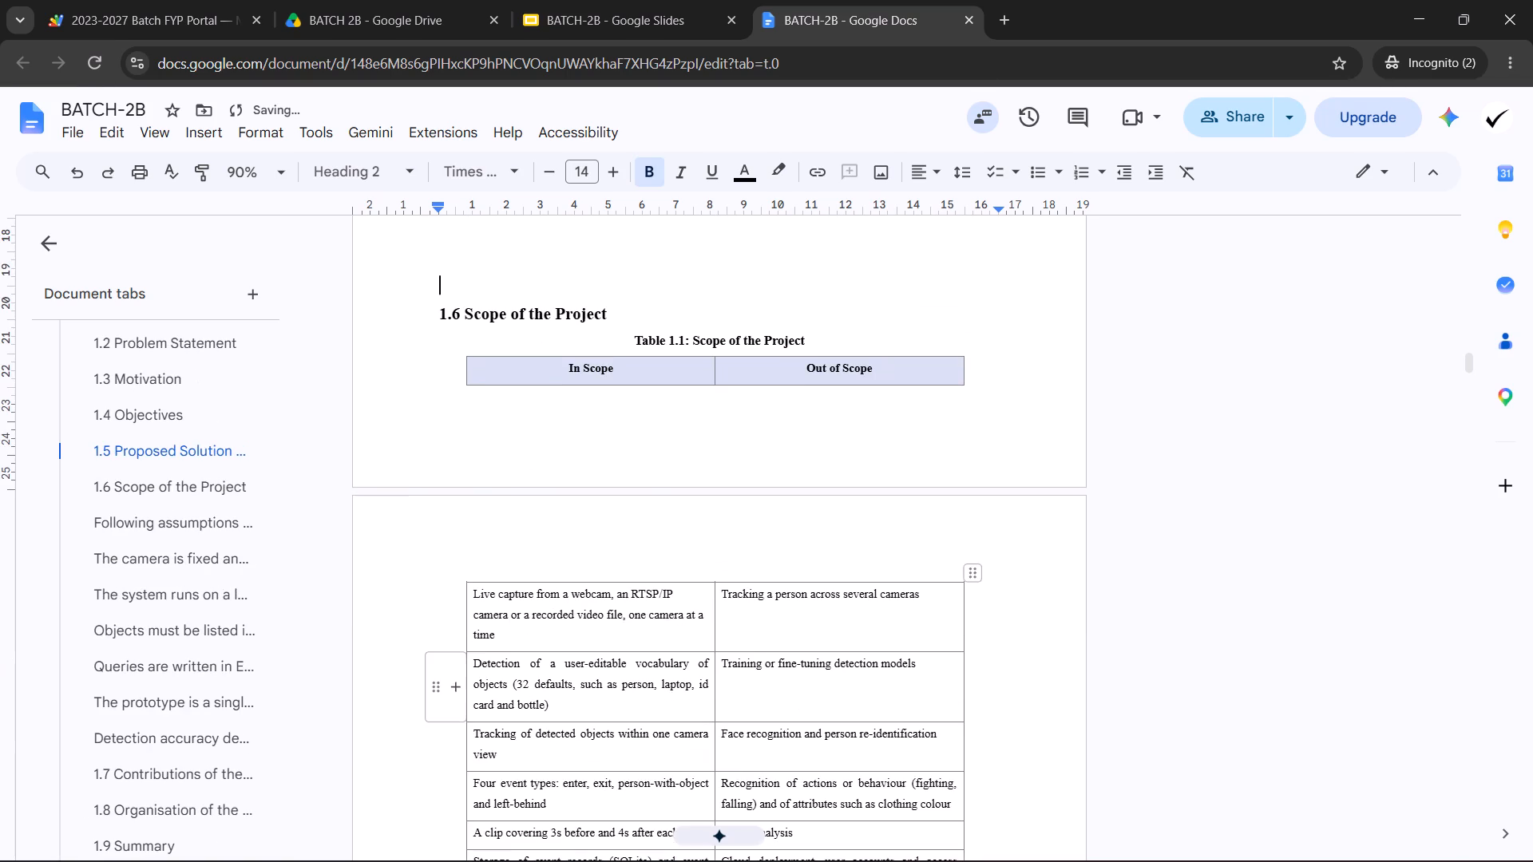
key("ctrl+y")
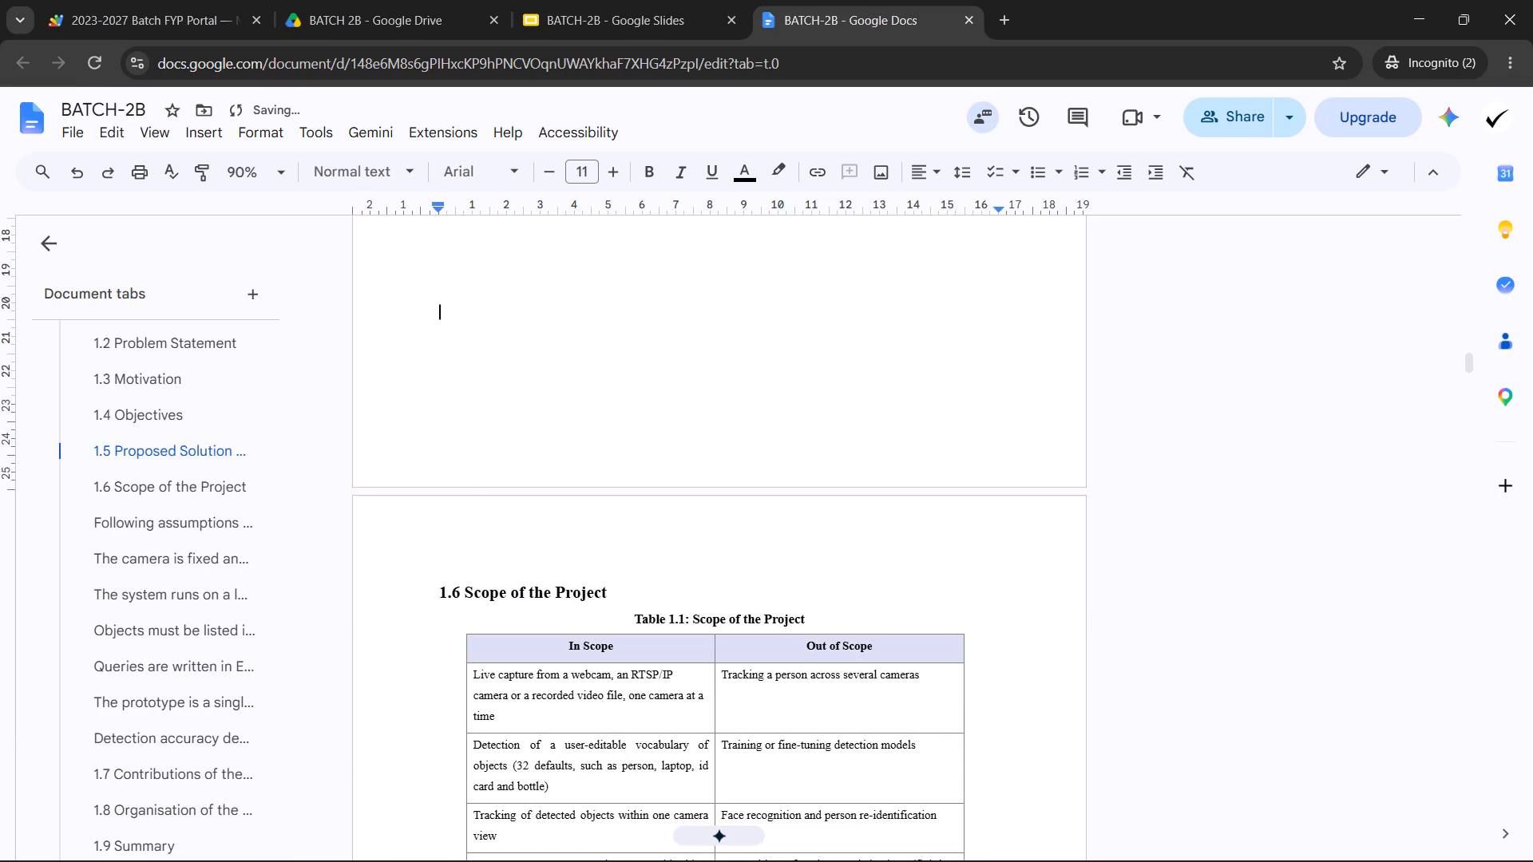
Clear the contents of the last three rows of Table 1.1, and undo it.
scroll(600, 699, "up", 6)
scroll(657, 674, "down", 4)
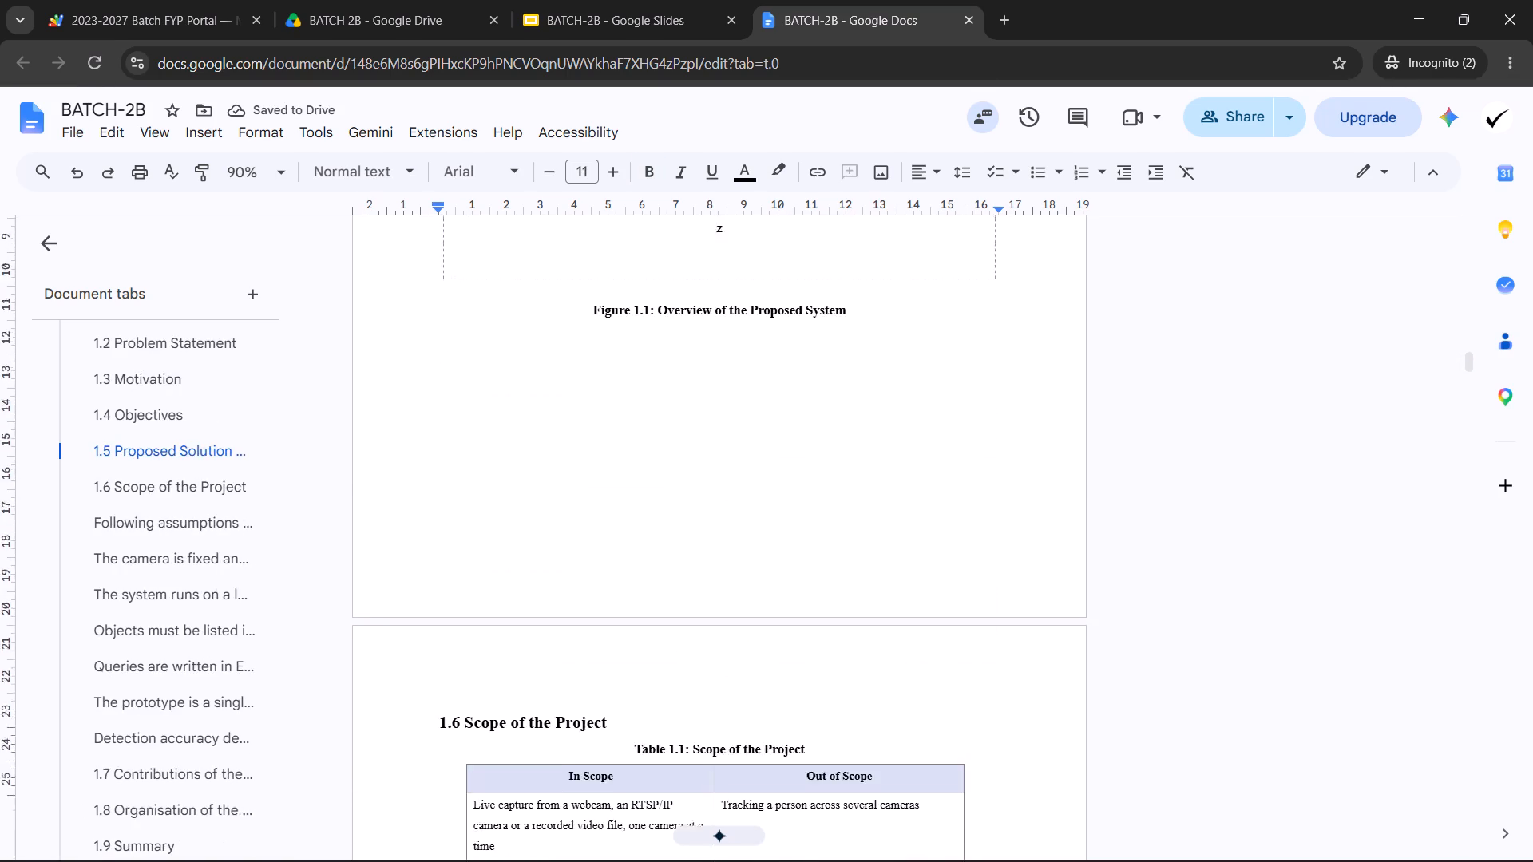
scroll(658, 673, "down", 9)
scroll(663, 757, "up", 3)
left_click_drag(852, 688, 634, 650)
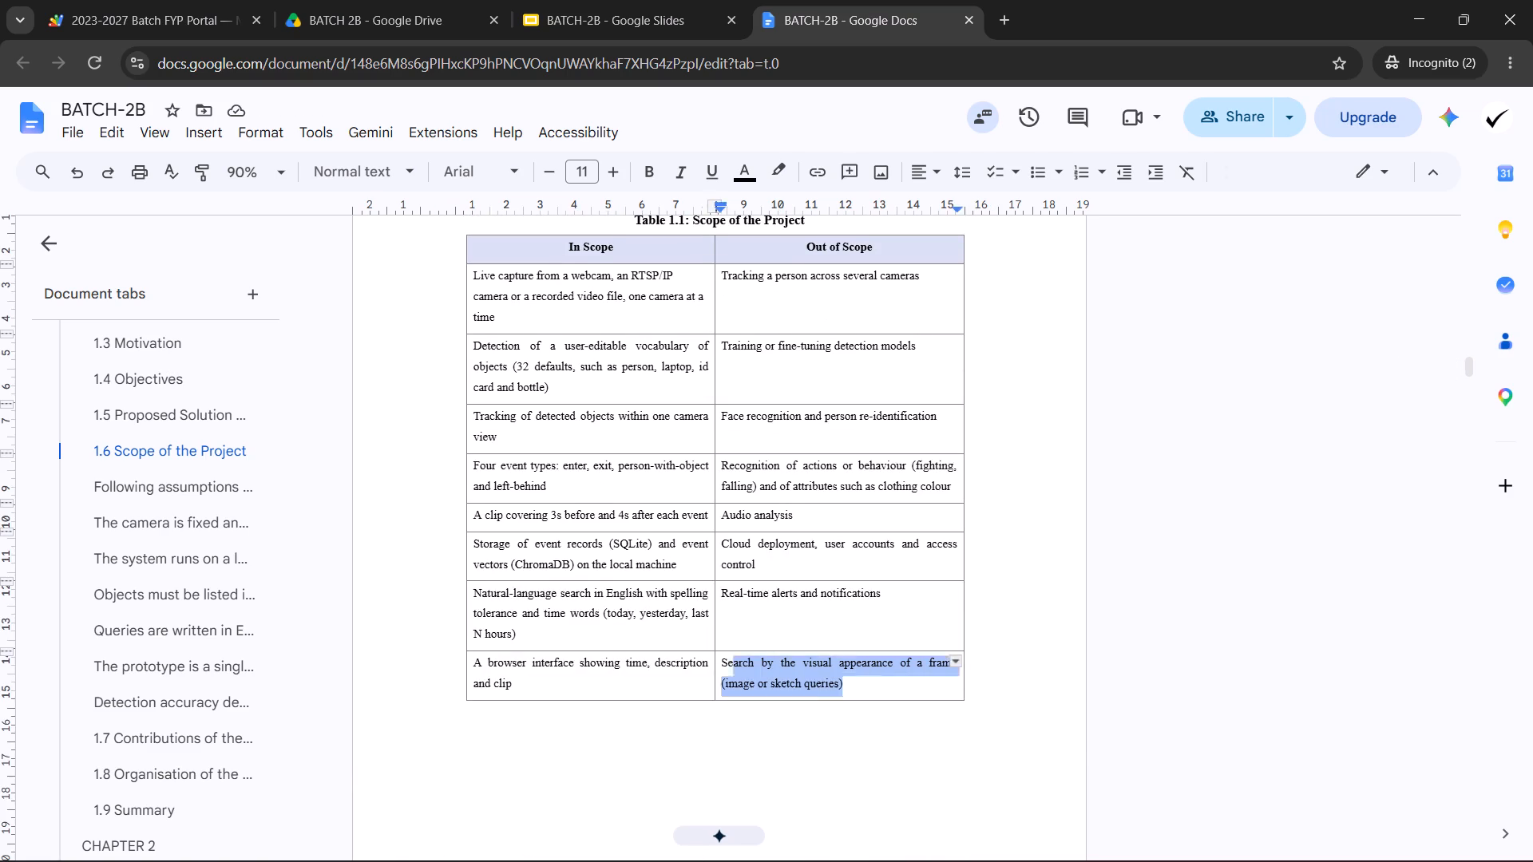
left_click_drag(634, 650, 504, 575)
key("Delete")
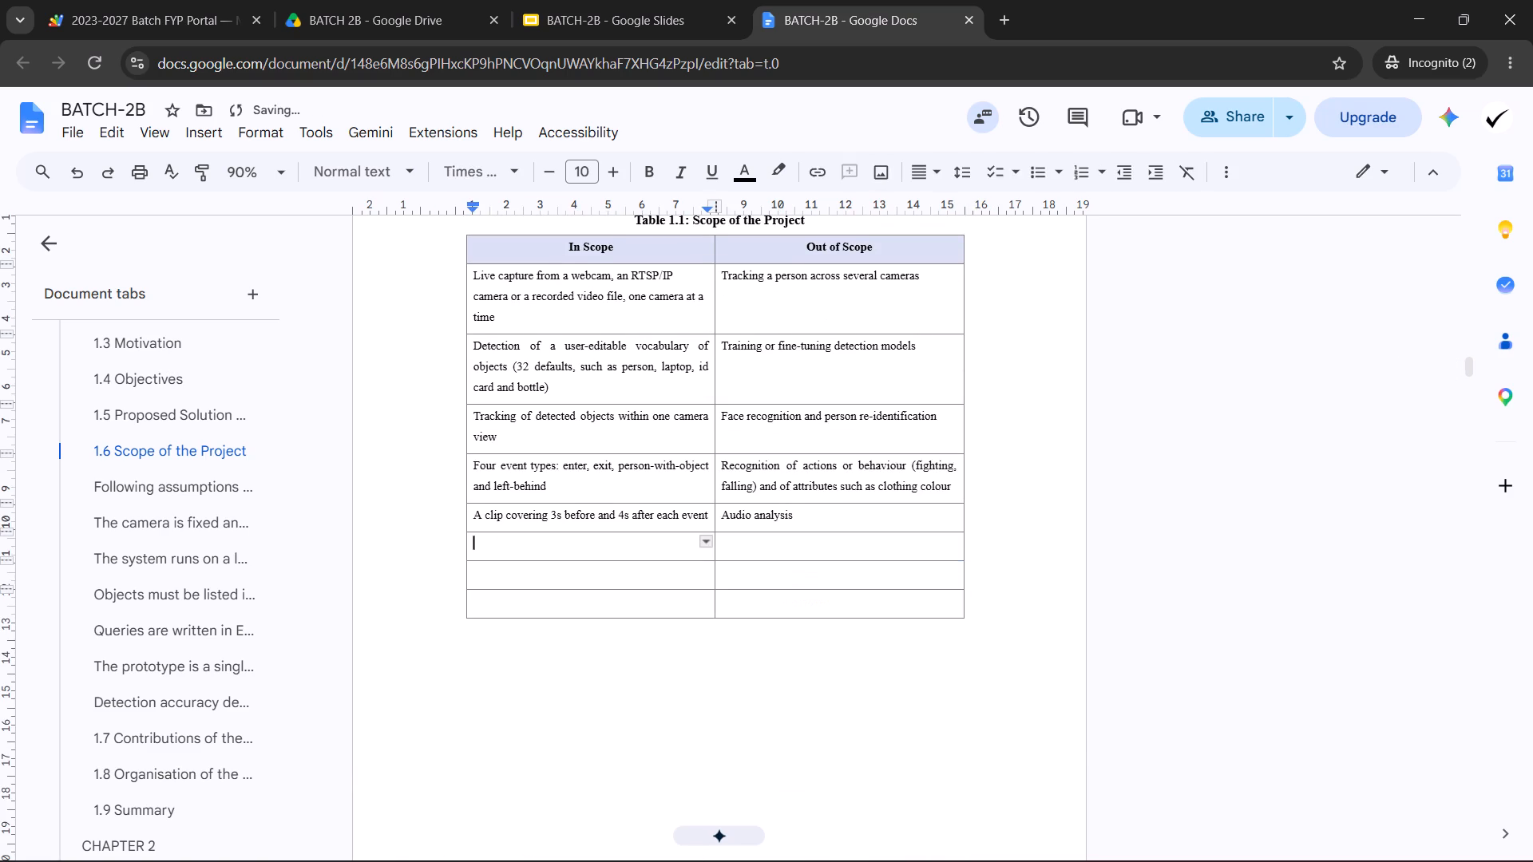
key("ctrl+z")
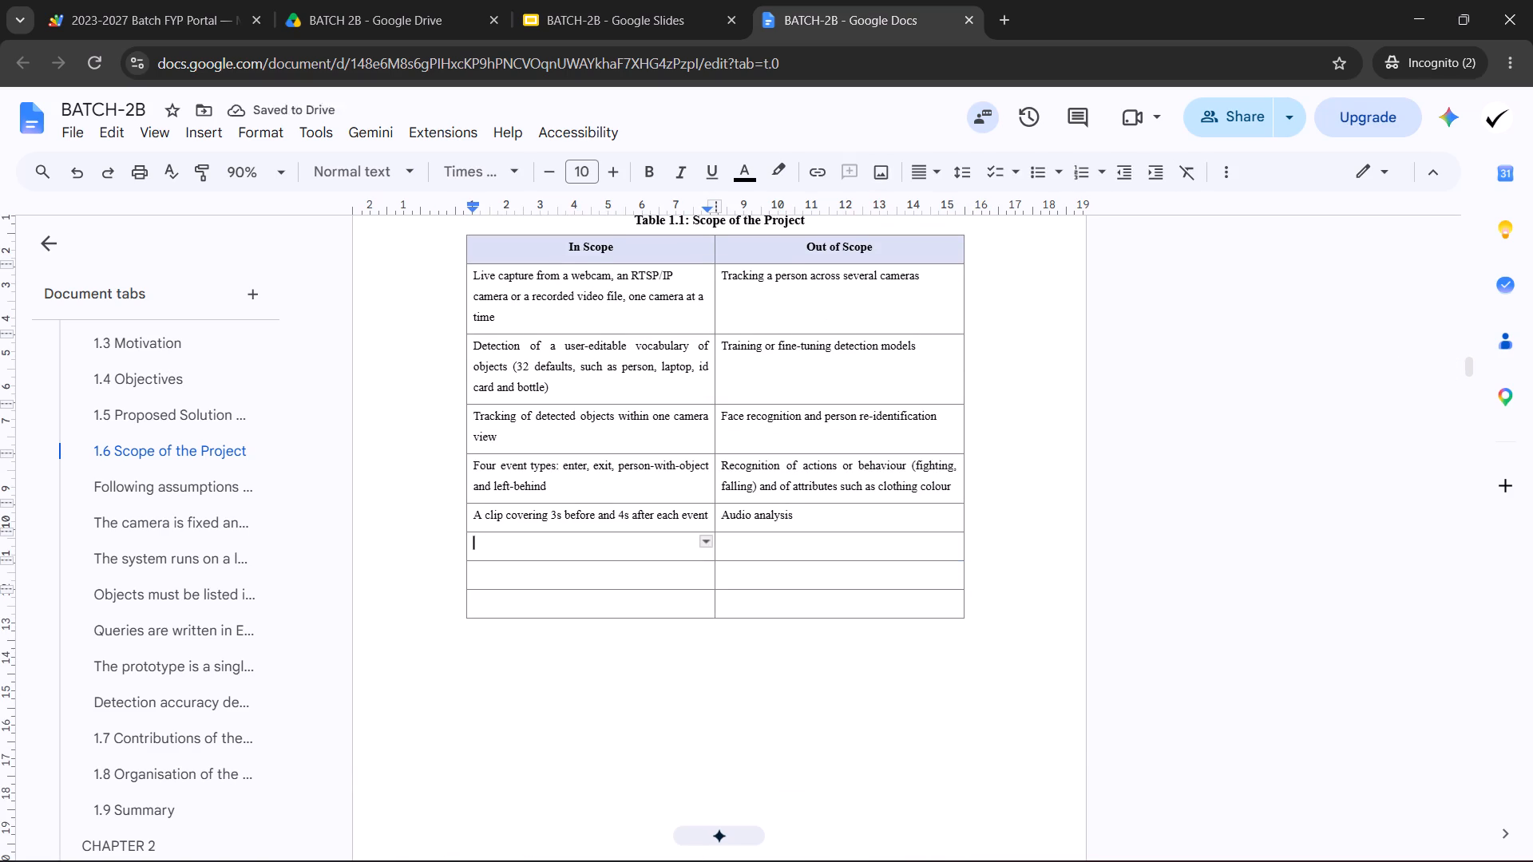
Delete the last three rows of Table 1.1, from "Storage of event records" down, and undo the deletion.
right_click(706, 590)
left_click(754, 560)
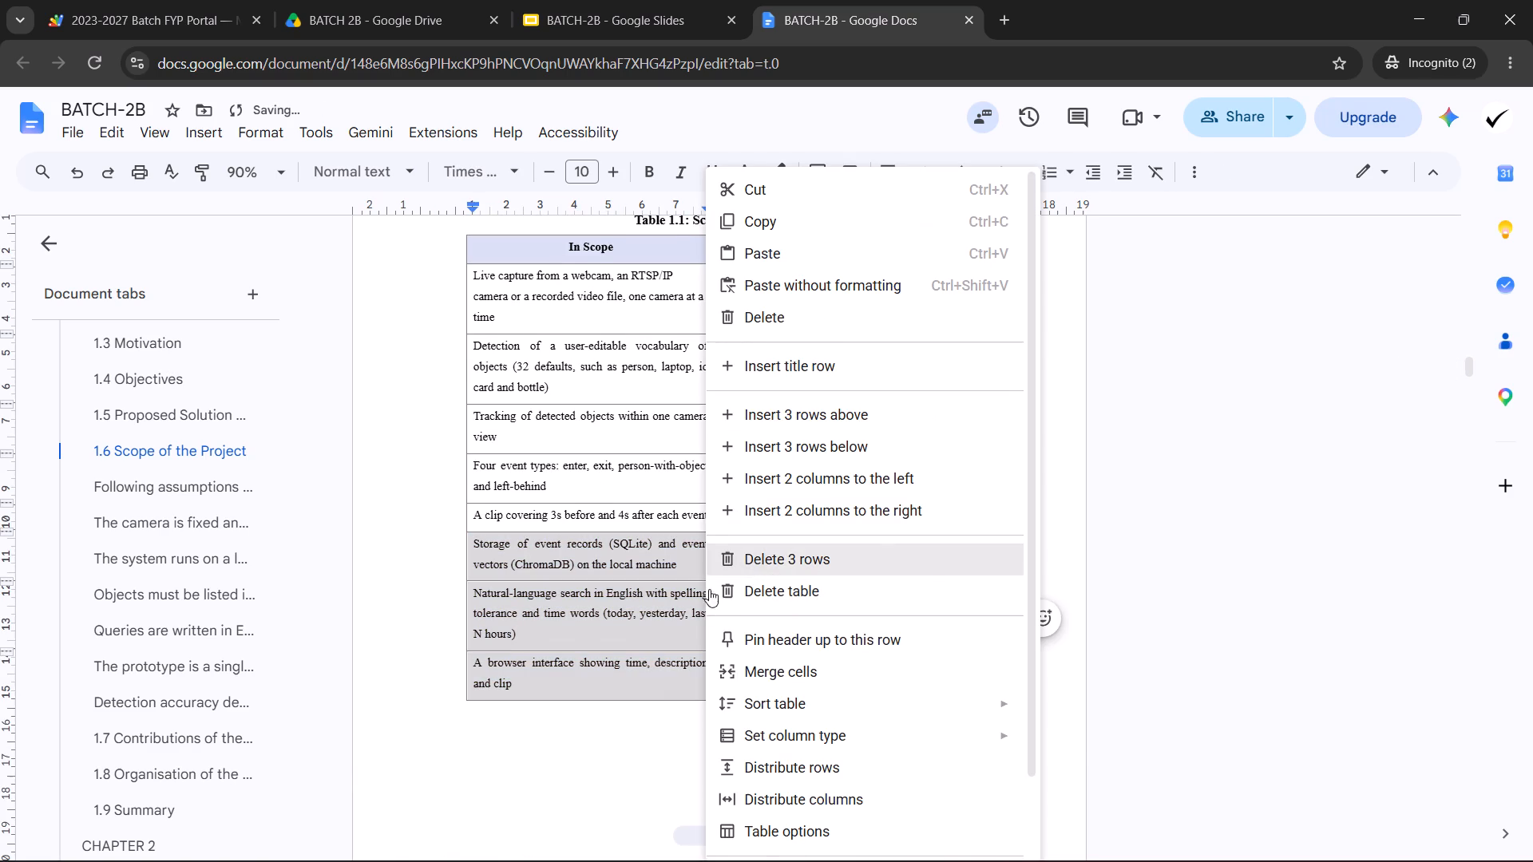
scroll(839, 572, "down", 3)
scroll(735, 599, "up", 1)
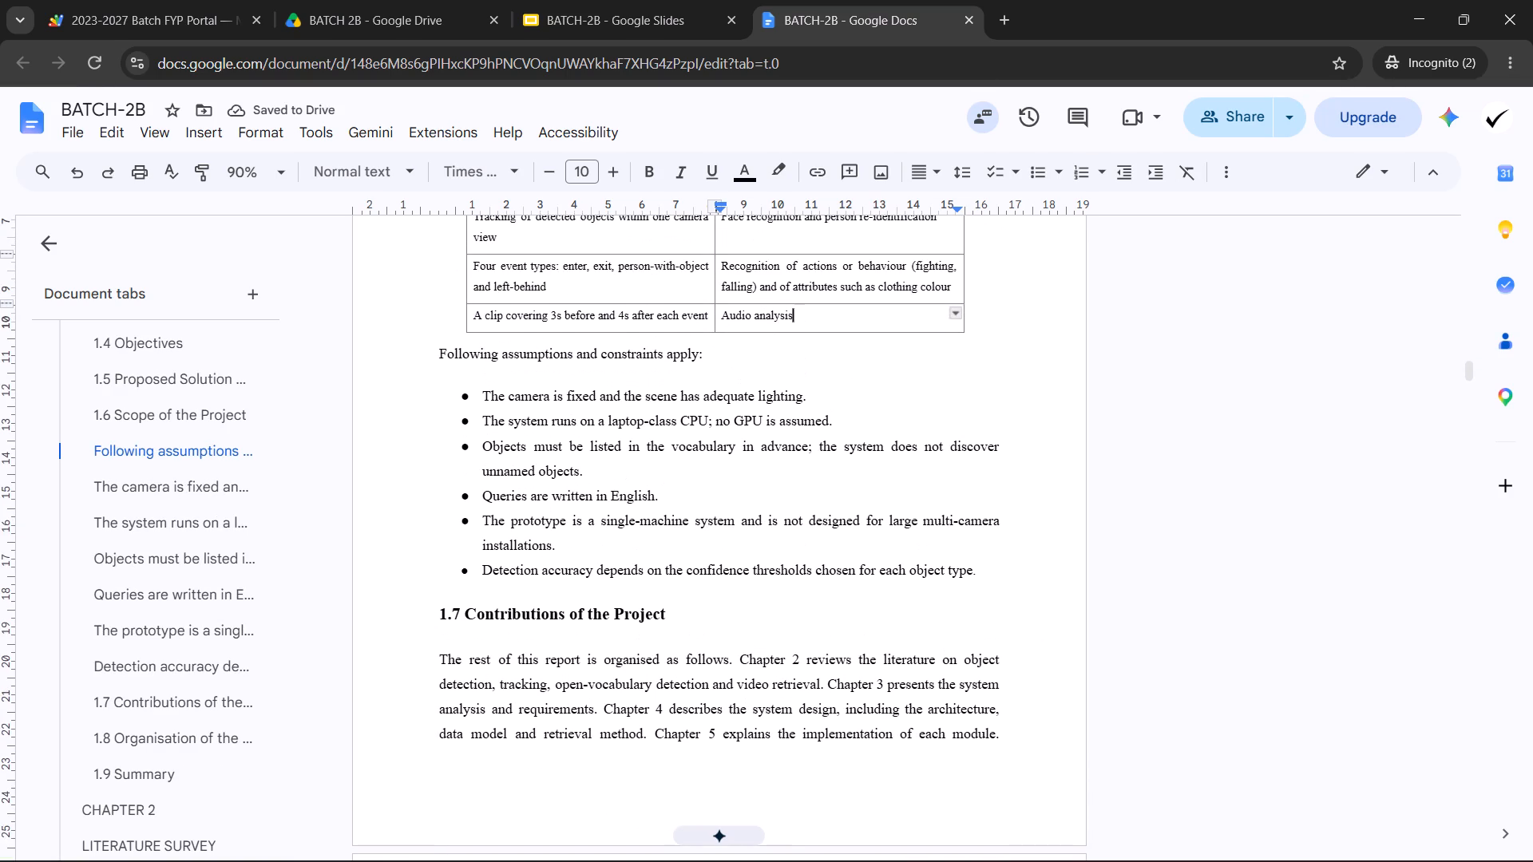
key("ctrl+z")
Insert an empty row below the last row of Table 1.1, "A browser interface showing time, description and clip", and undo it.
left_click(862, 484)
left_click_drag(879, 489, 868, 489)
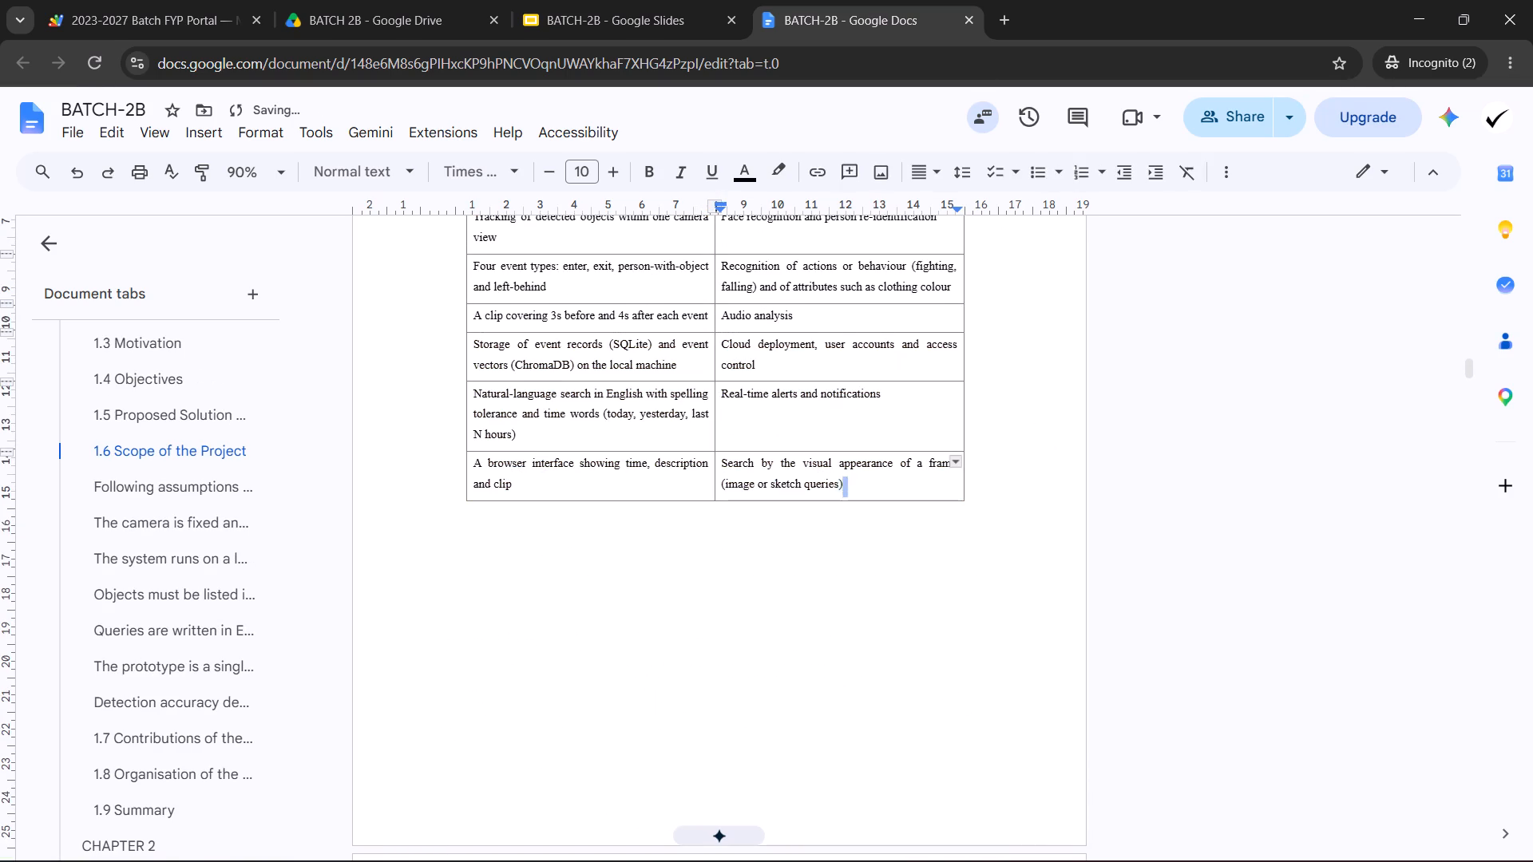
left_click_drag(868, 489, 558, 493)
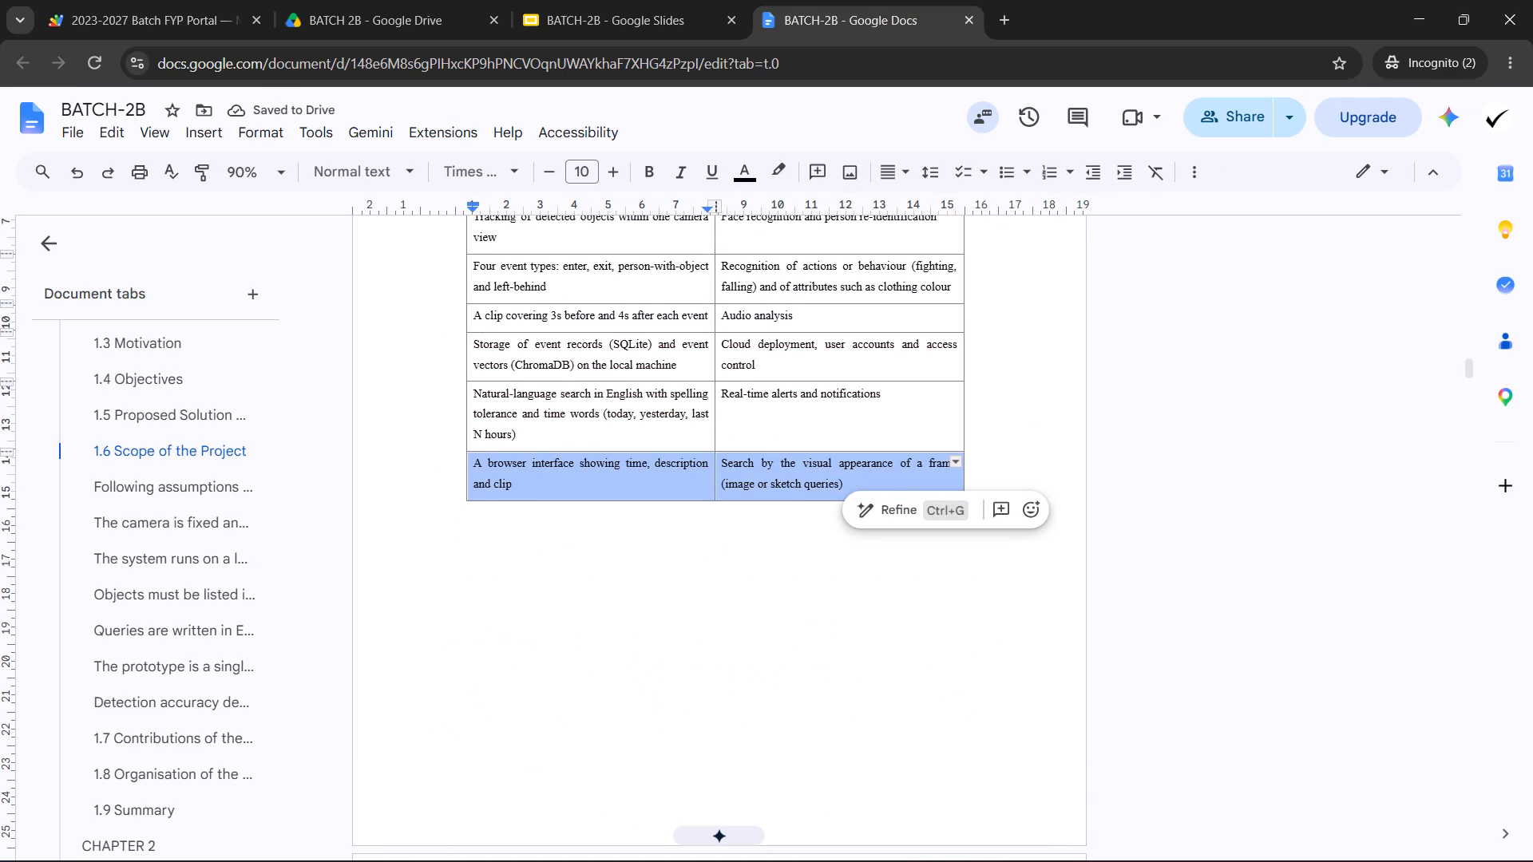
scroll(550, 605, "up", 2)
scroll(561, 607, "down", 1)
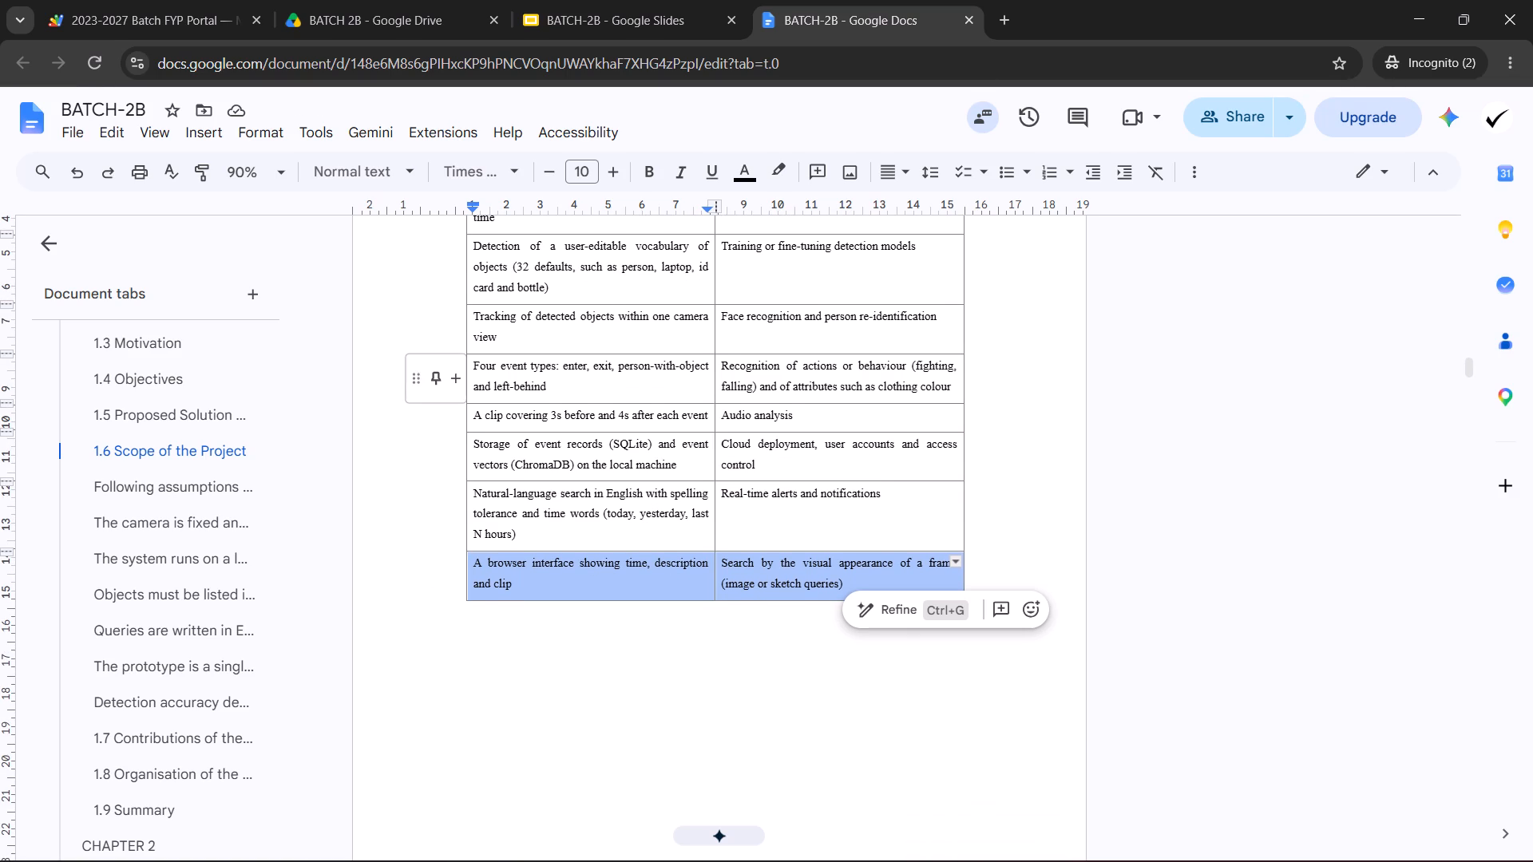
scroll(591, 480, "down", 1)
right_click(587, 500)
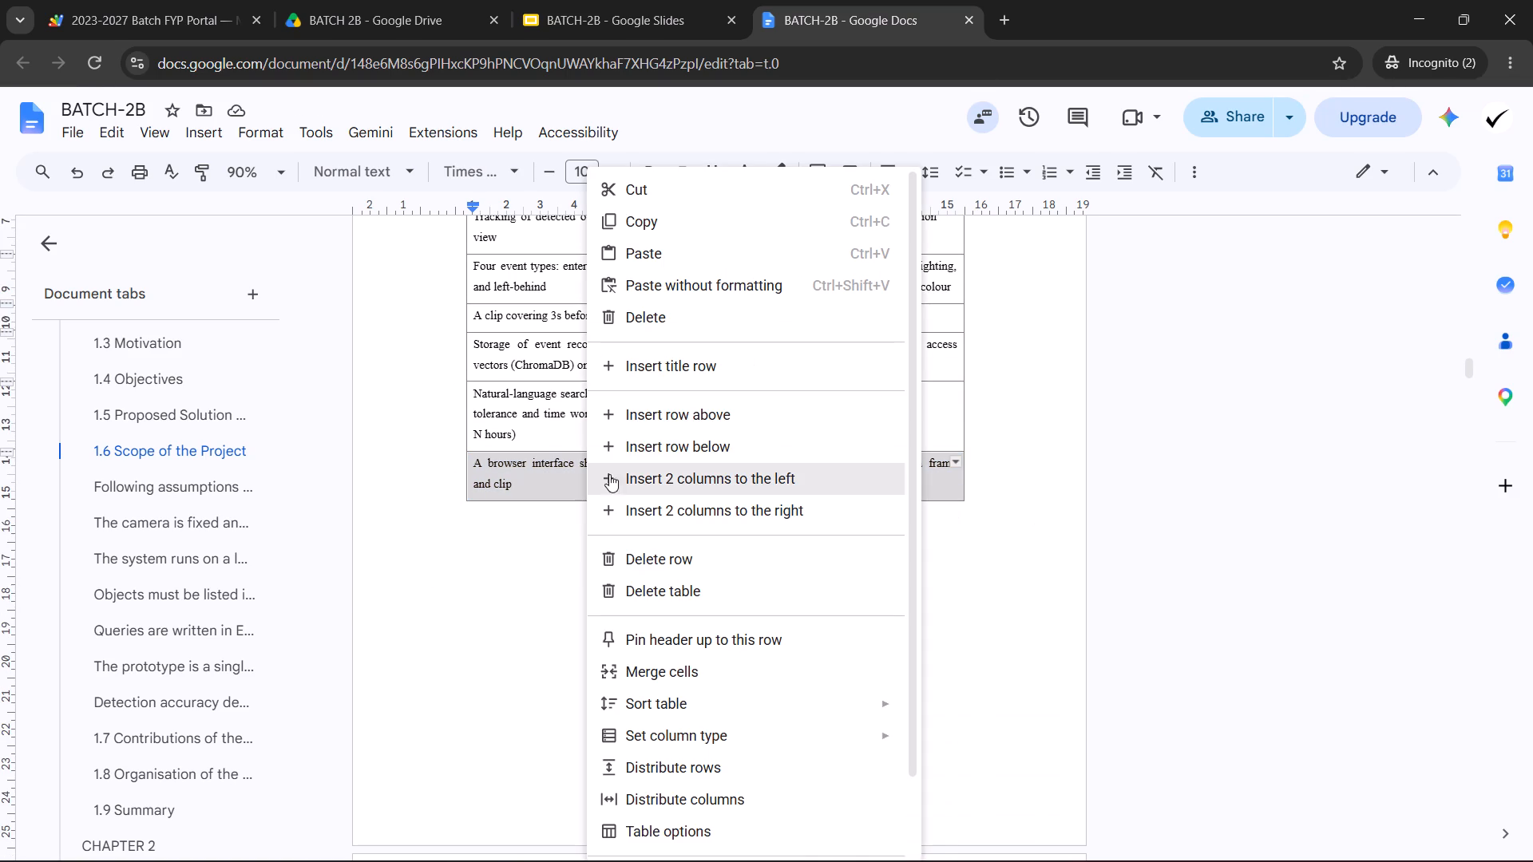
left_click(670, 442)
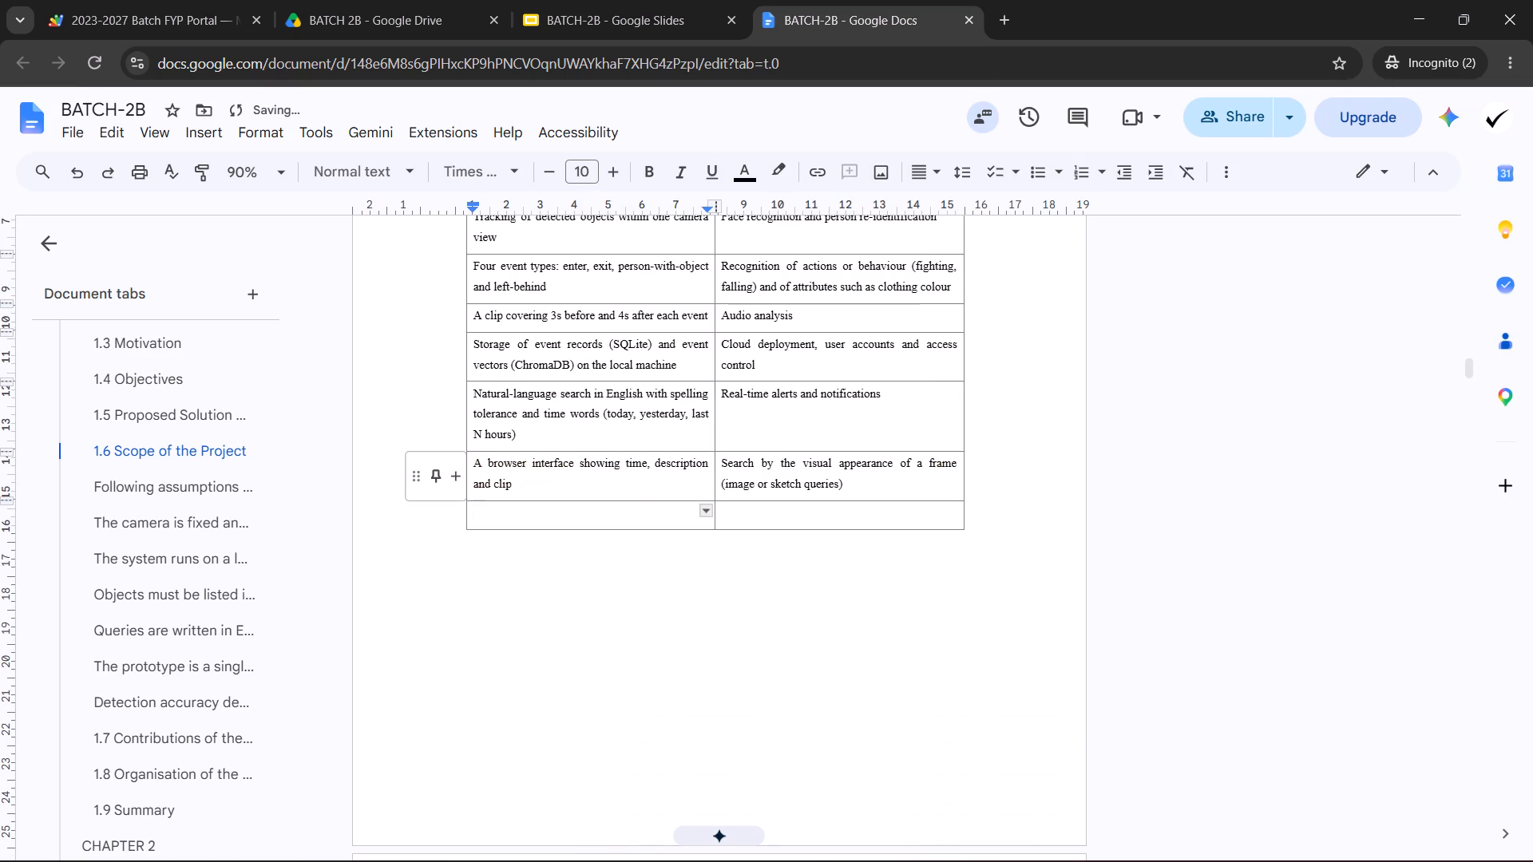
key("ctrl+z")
Delete the last two rows of Table 1.1, starting with "A browser interface", followed by "Natural-language search in English".
right_click(616, 470)
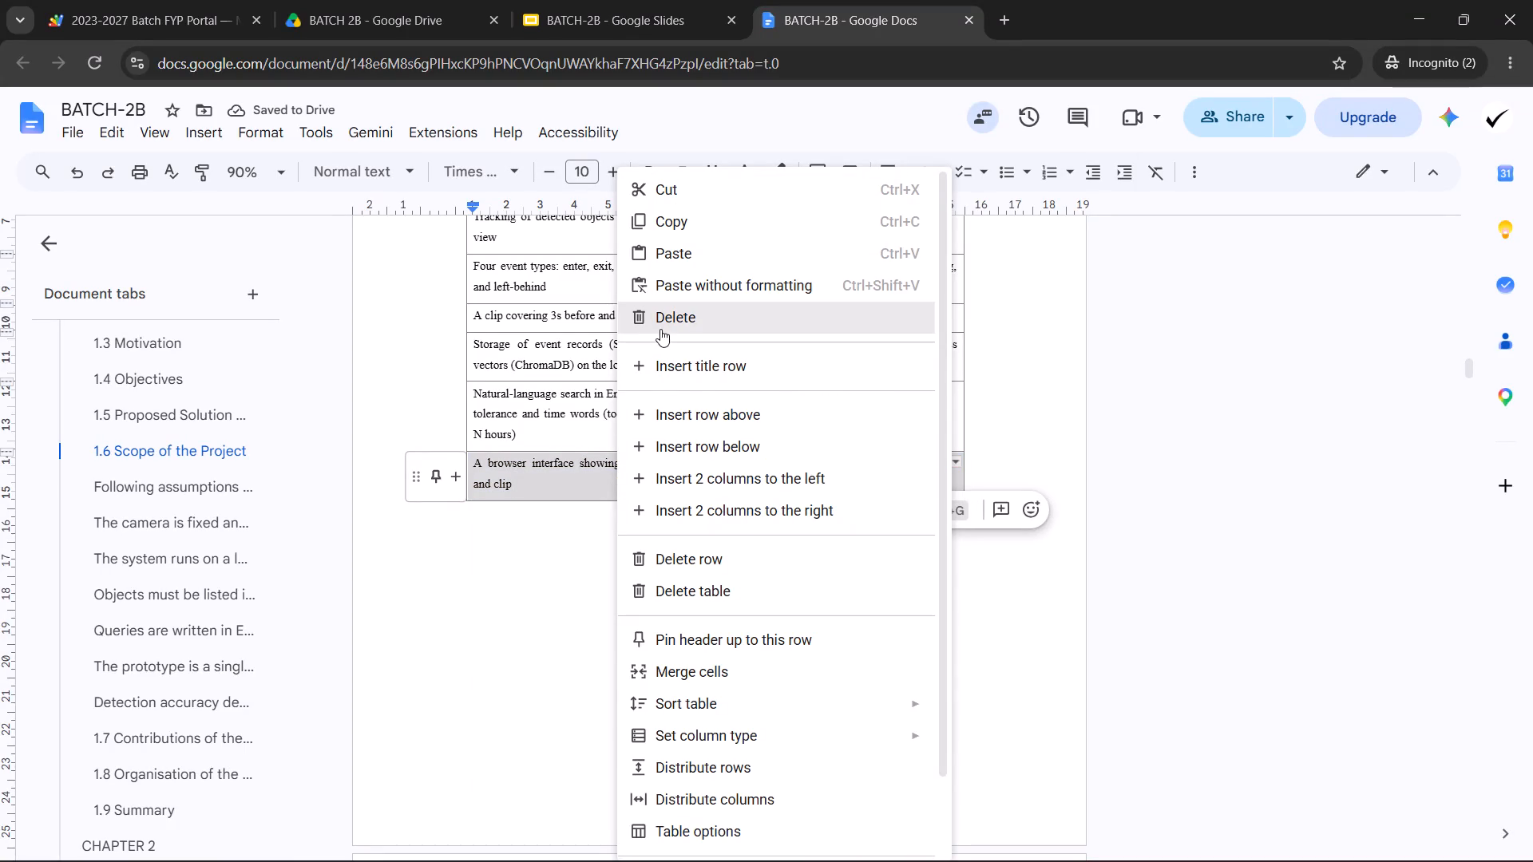
left_click(691, 552)
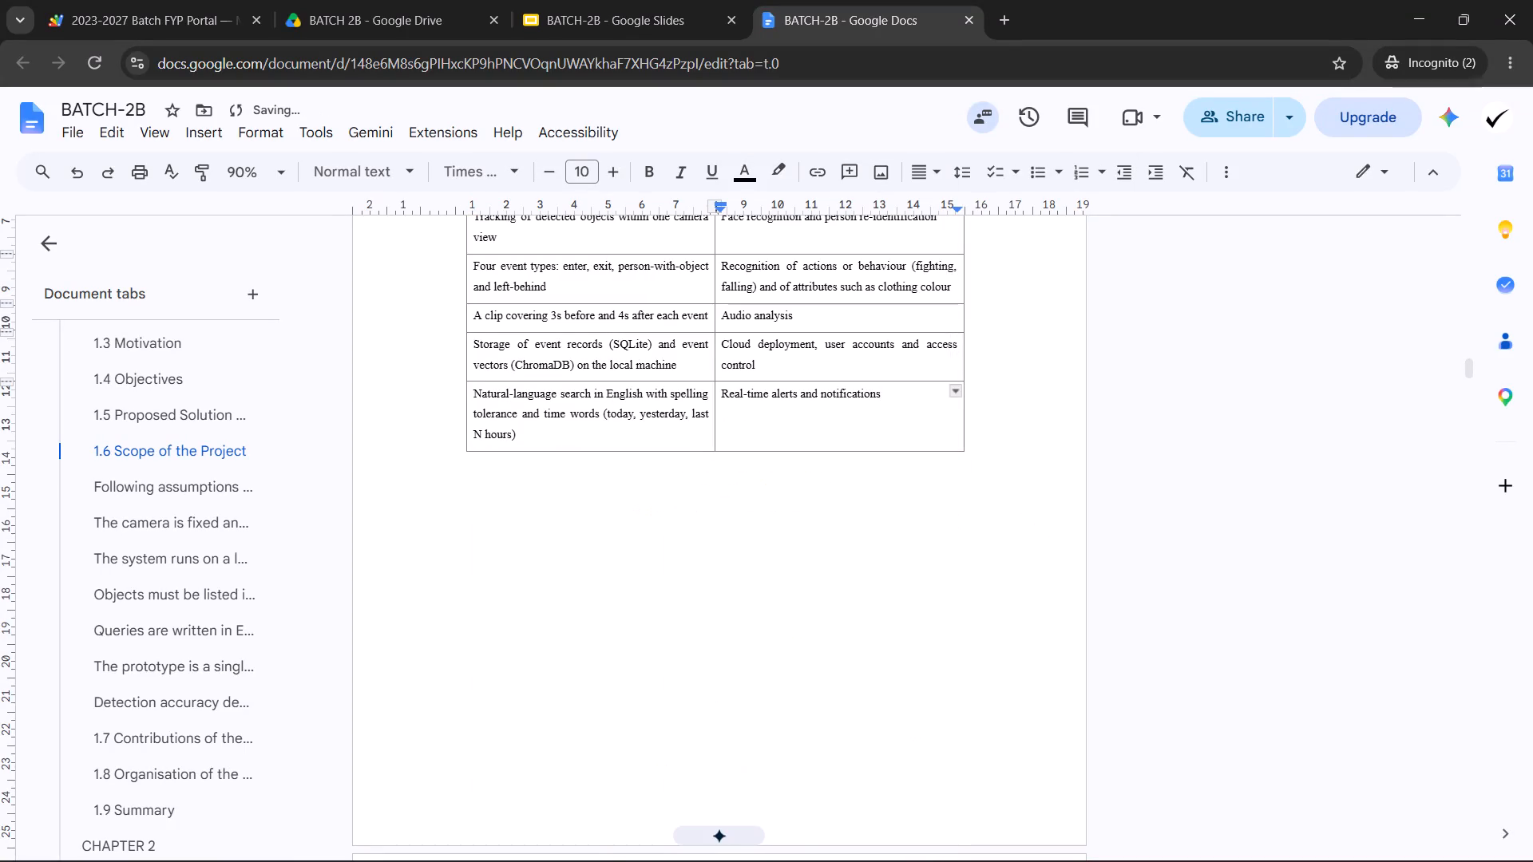
left_click_drag(801, 433, 595, 425)
right_click(597, 424)
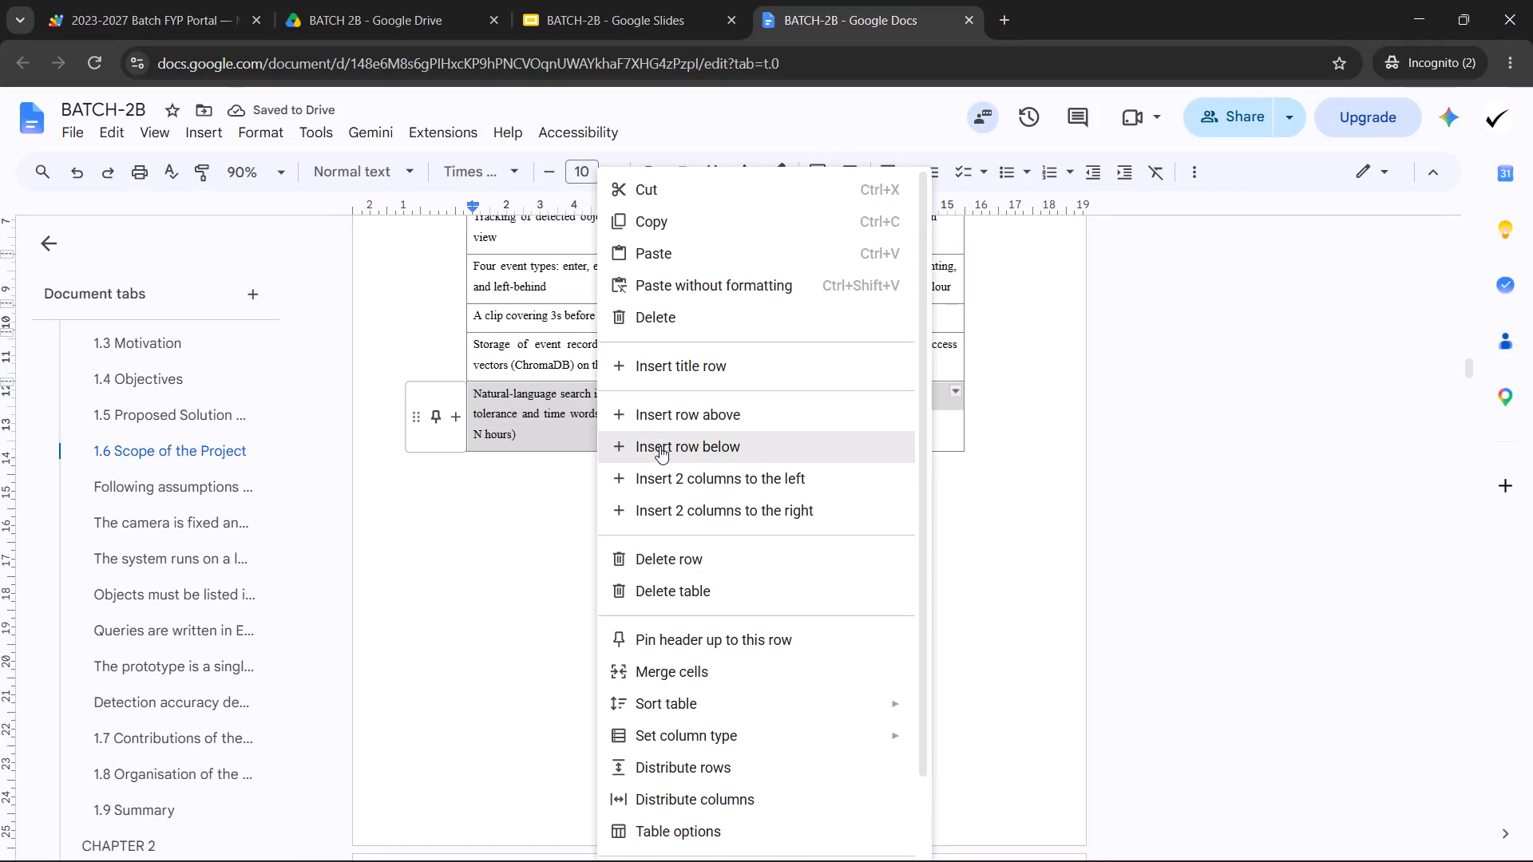
left_click(674, 555)
scroll(732, 475, "down", 3)
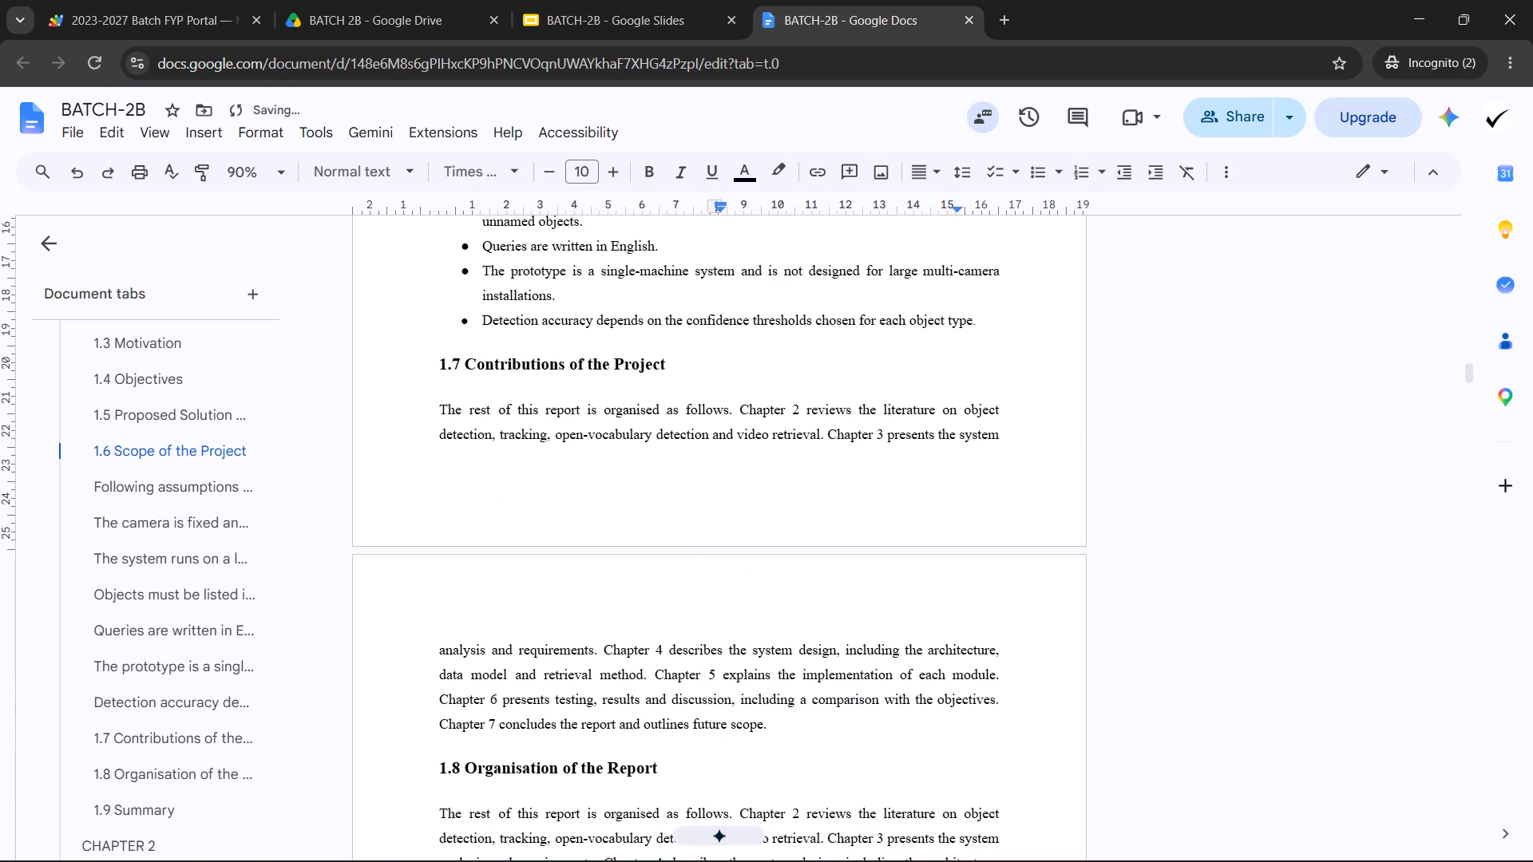
scroll(714, 481, "down", 6)
scroll(703, 572, "up", 6)
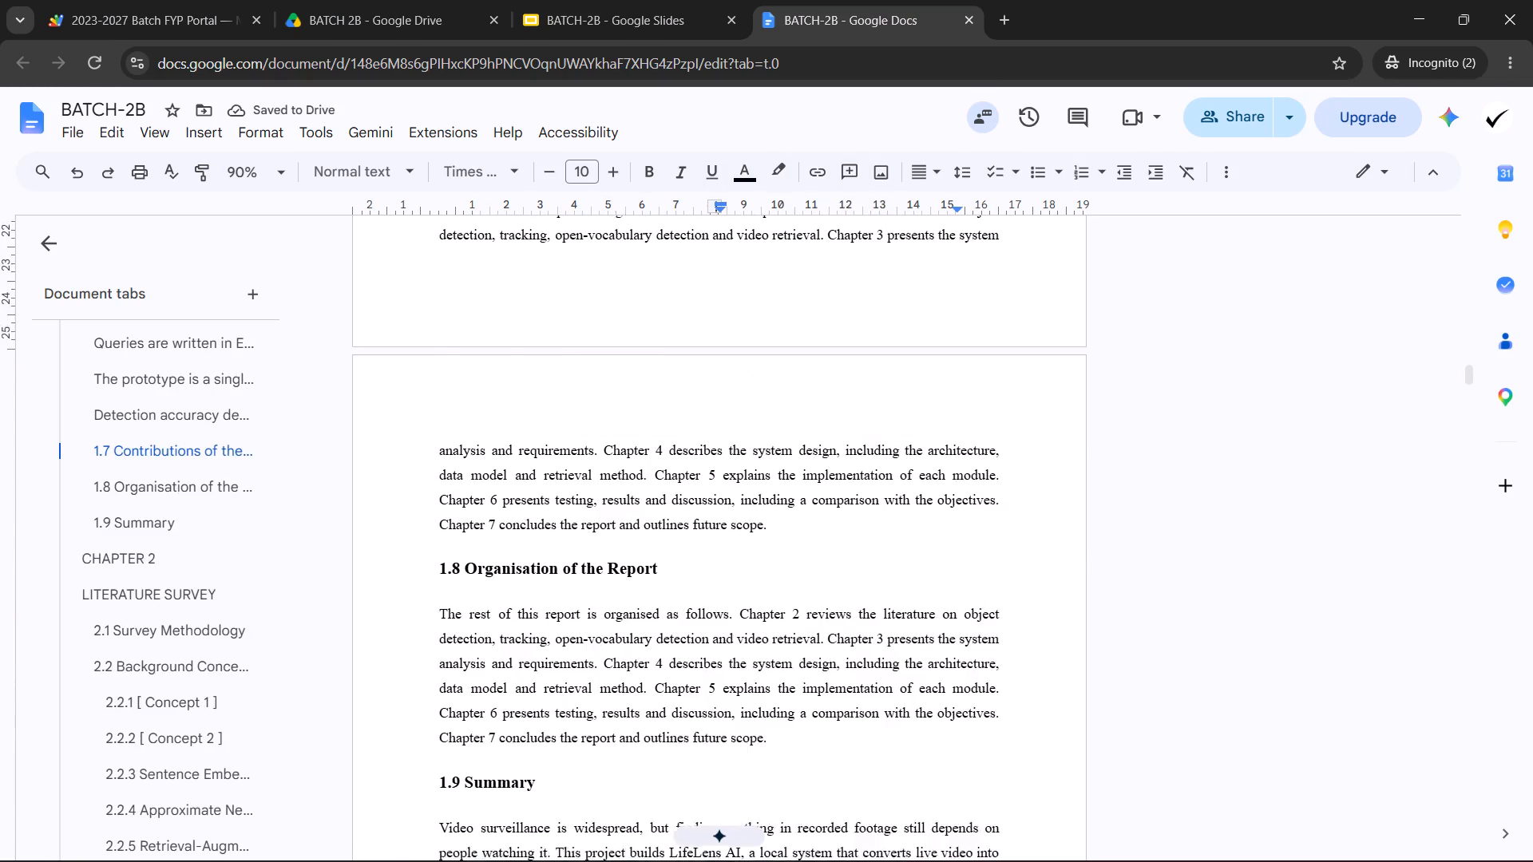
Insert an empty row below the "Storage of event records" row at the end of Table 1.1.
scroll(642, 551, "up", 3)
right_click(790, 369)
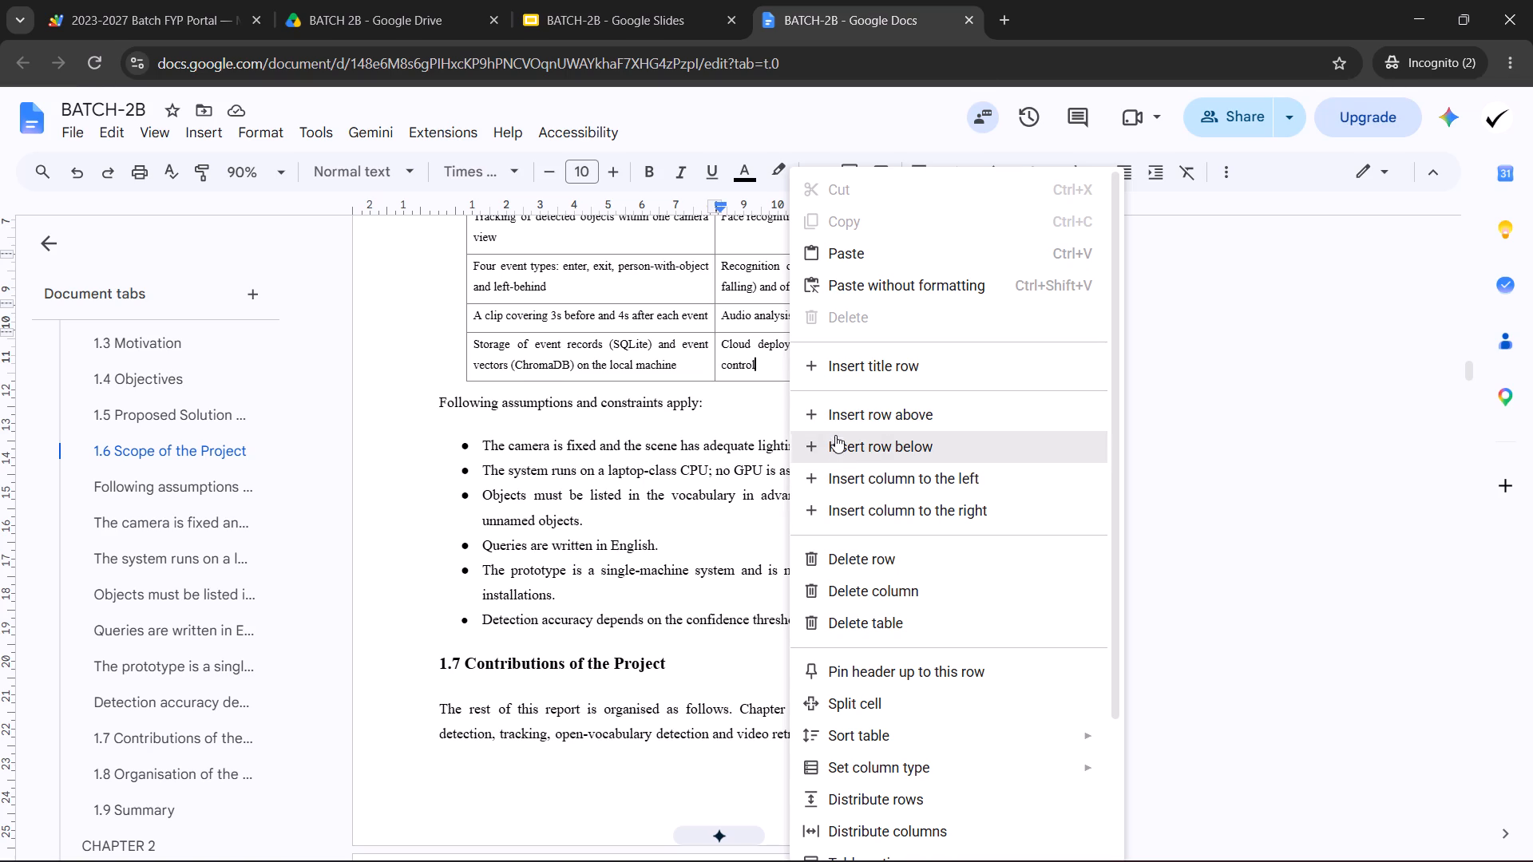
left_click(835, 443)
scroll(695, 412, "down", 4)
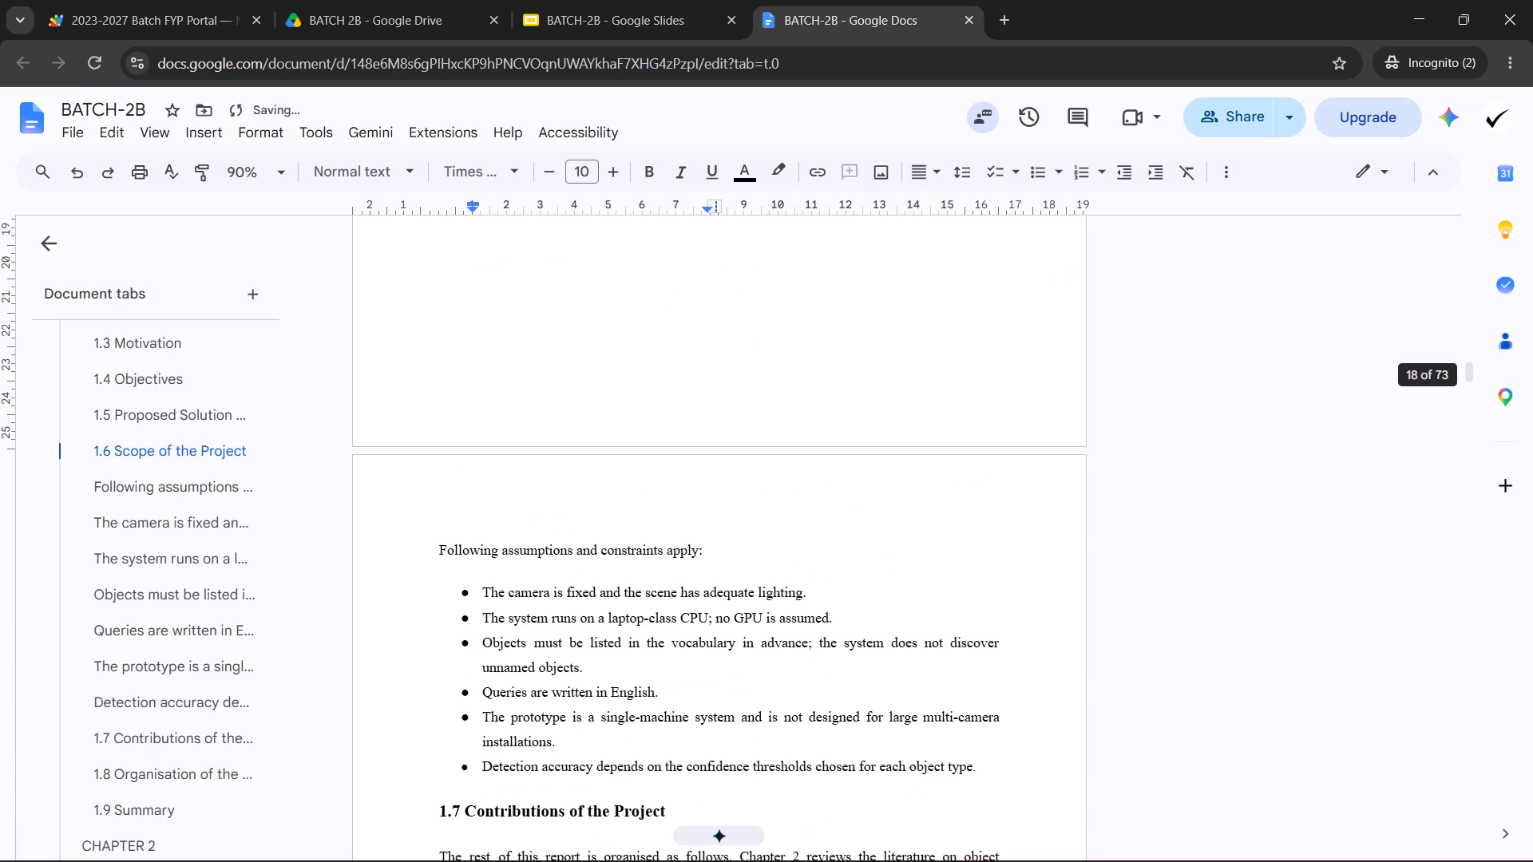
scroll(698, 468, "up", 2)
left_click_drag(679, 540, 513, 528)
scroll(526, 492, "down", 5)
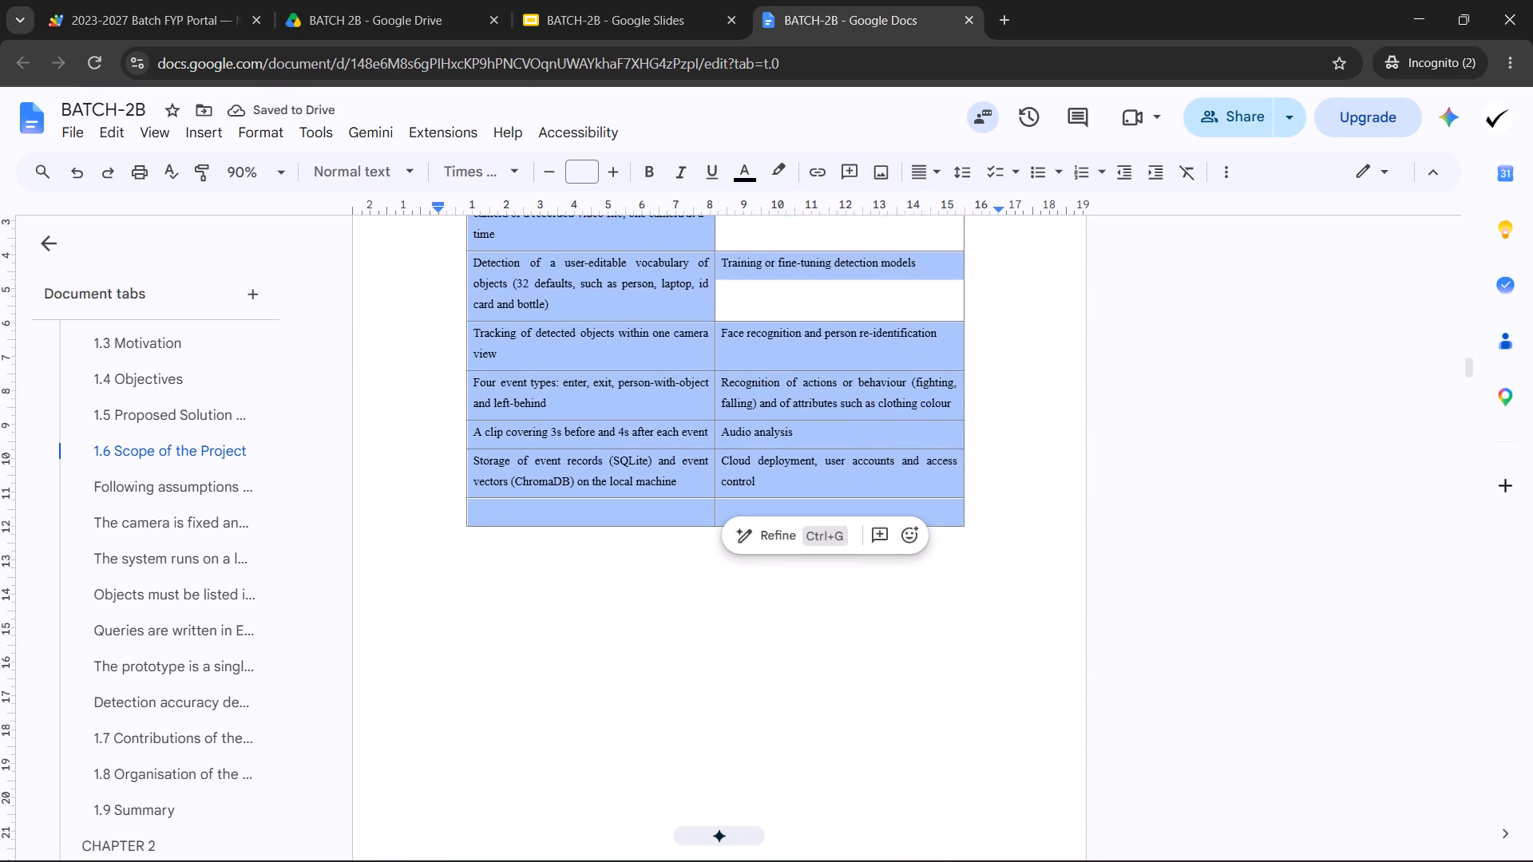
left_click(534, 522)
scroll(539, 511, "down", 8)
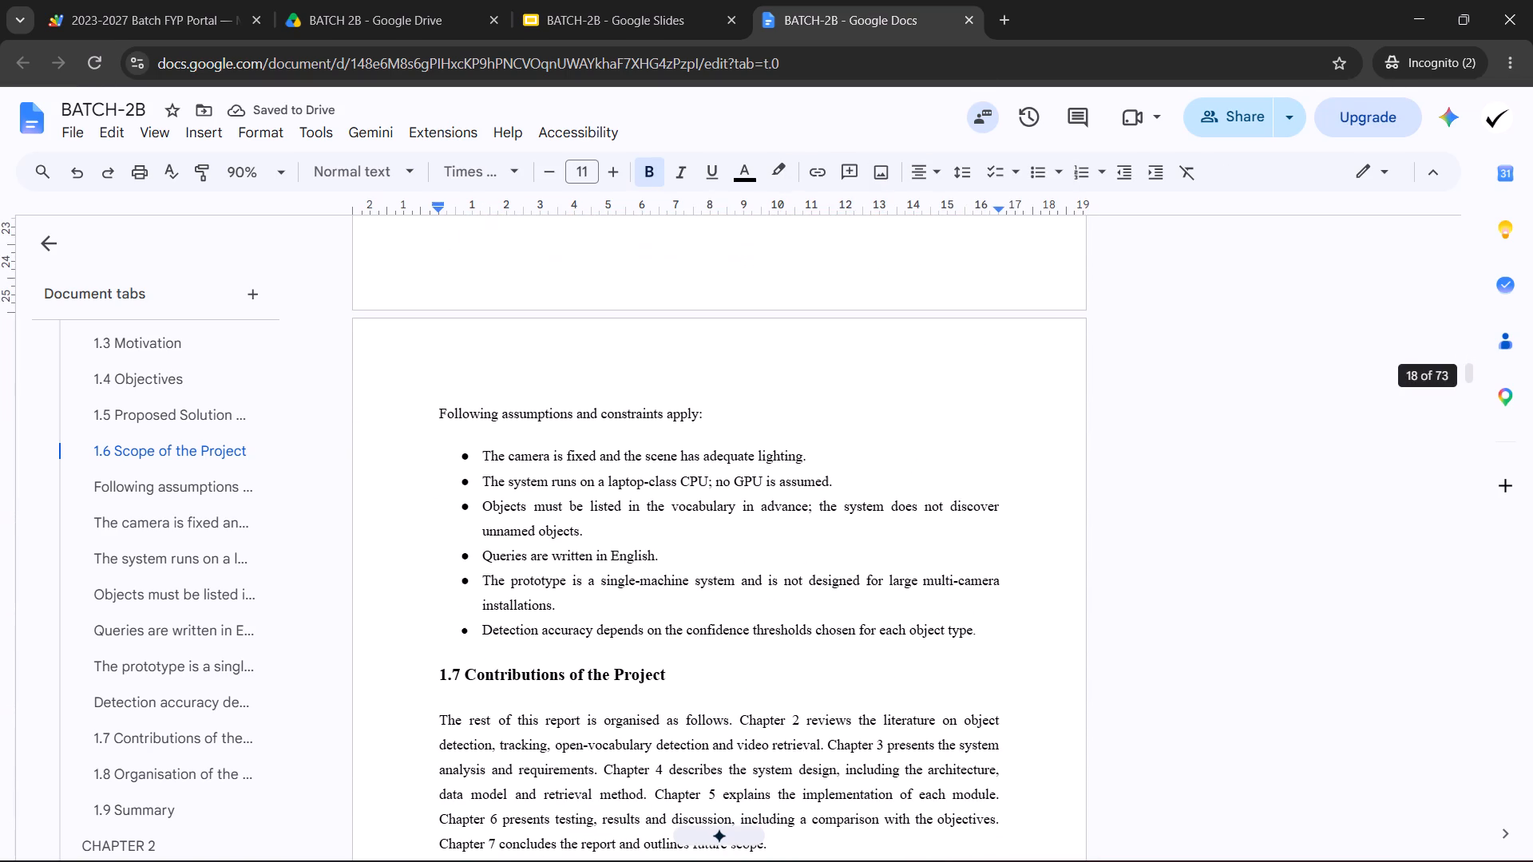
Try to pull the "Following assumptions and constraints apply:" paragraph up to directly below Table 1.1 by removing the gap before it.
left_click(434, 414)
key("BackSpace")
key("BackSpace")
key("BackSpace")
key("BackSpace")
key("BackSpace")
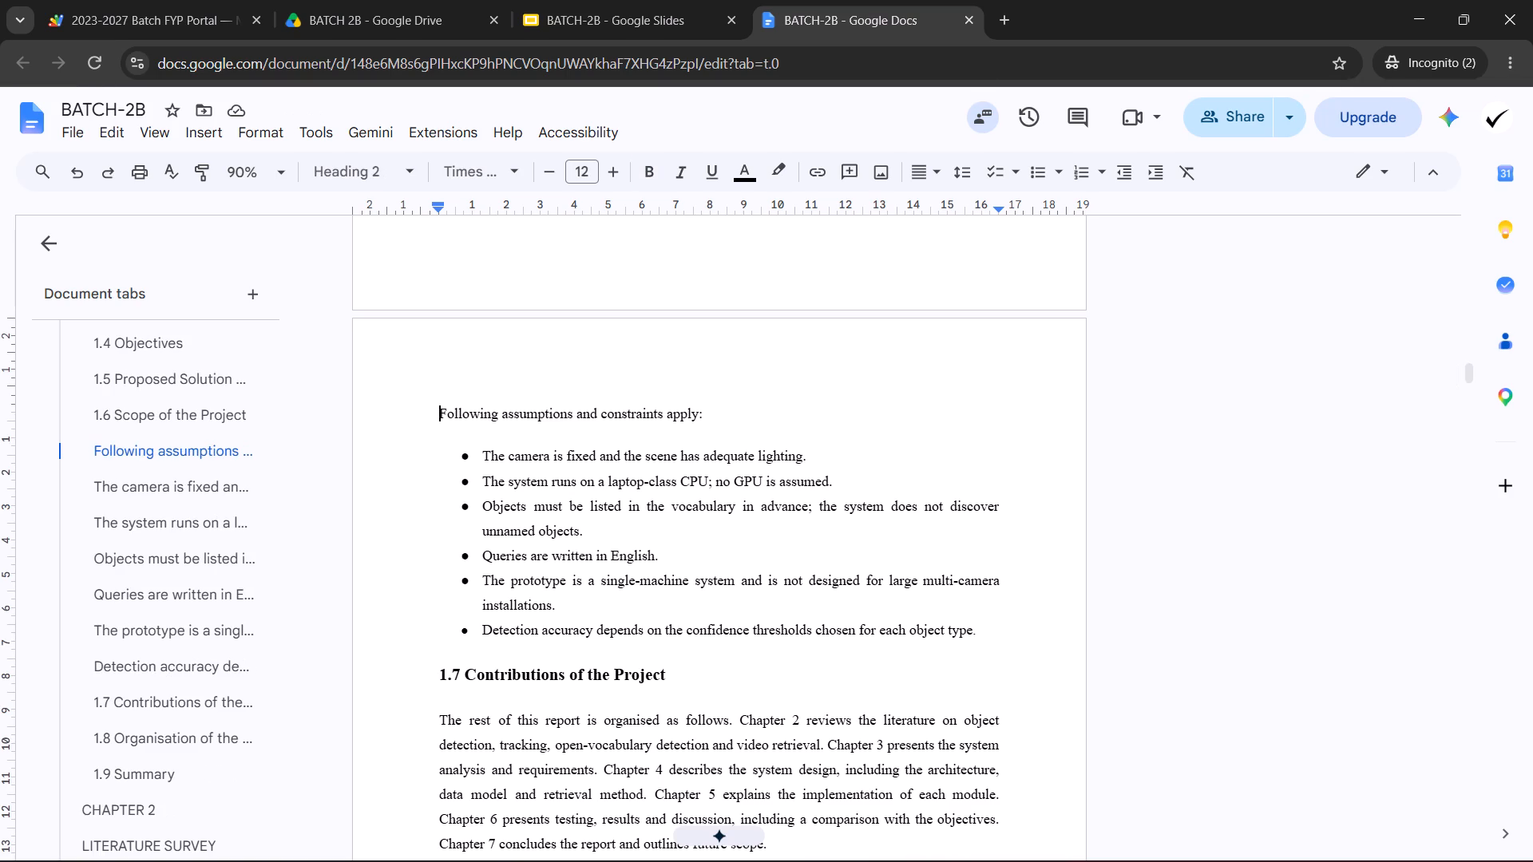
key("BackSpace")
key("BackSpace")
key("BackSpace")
Undo the empty row insertion and the deletions of the "Natural-language search" and "A browser interface" rows in Table 1.1.
scroll(434, 414, "up", 3)
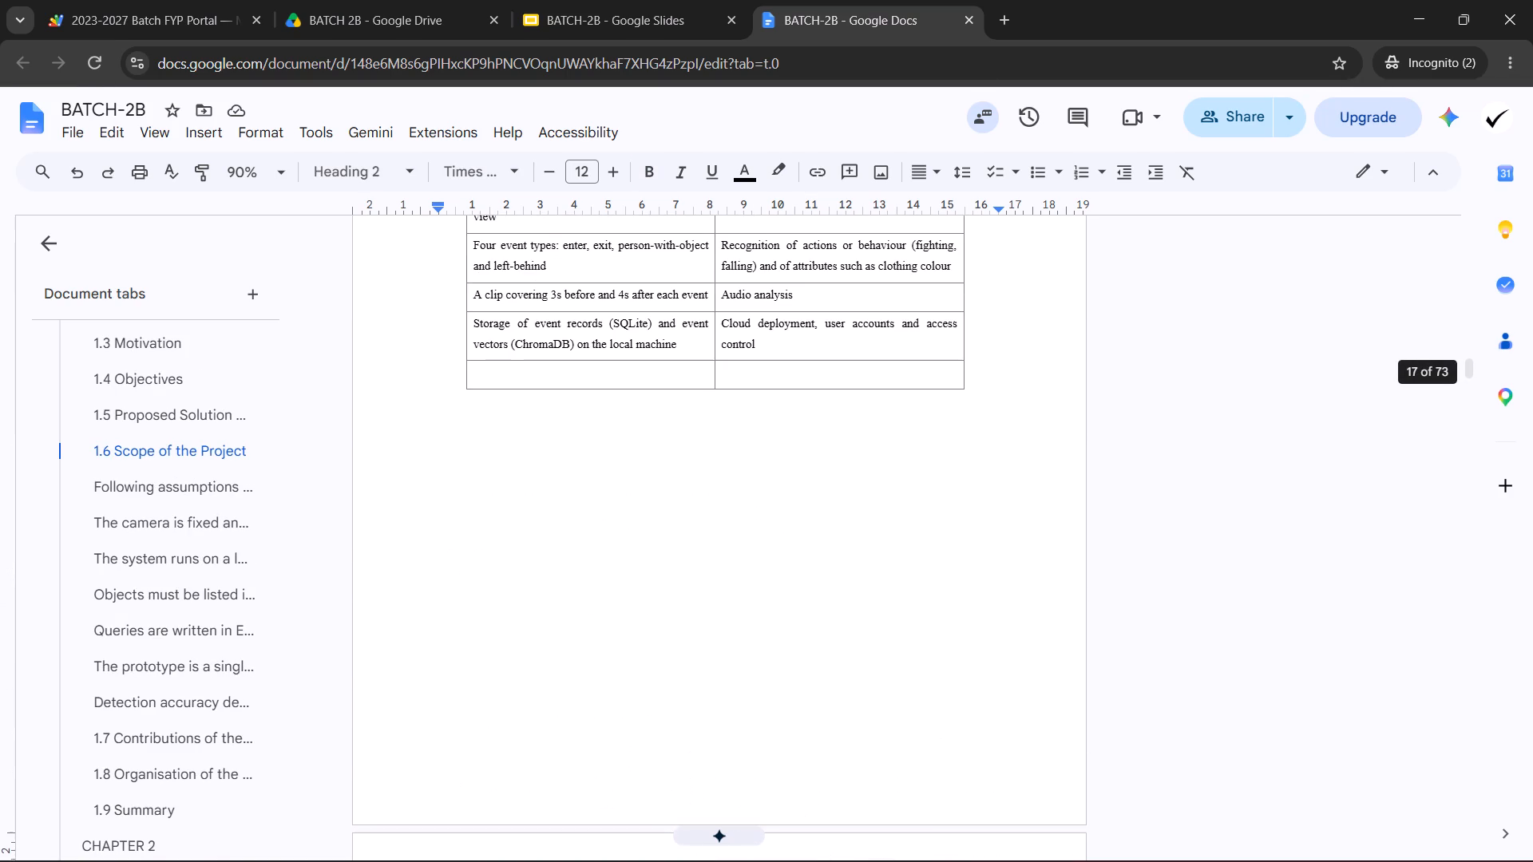
scroll(434, 414, "up", 1)
key("ctrl+z")
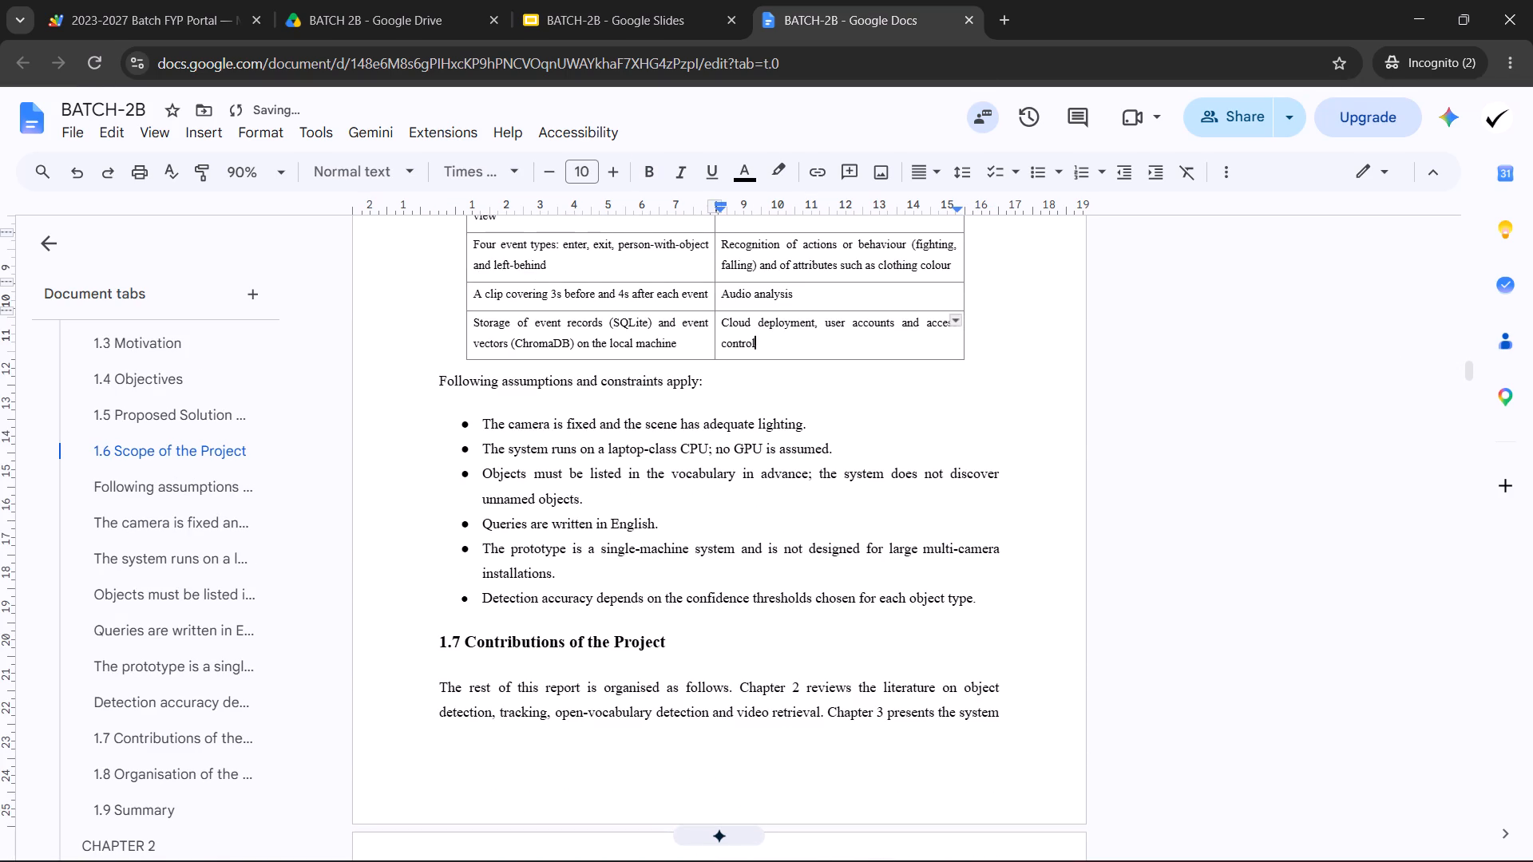
key("ctrl+z")
key("ctrl+z")
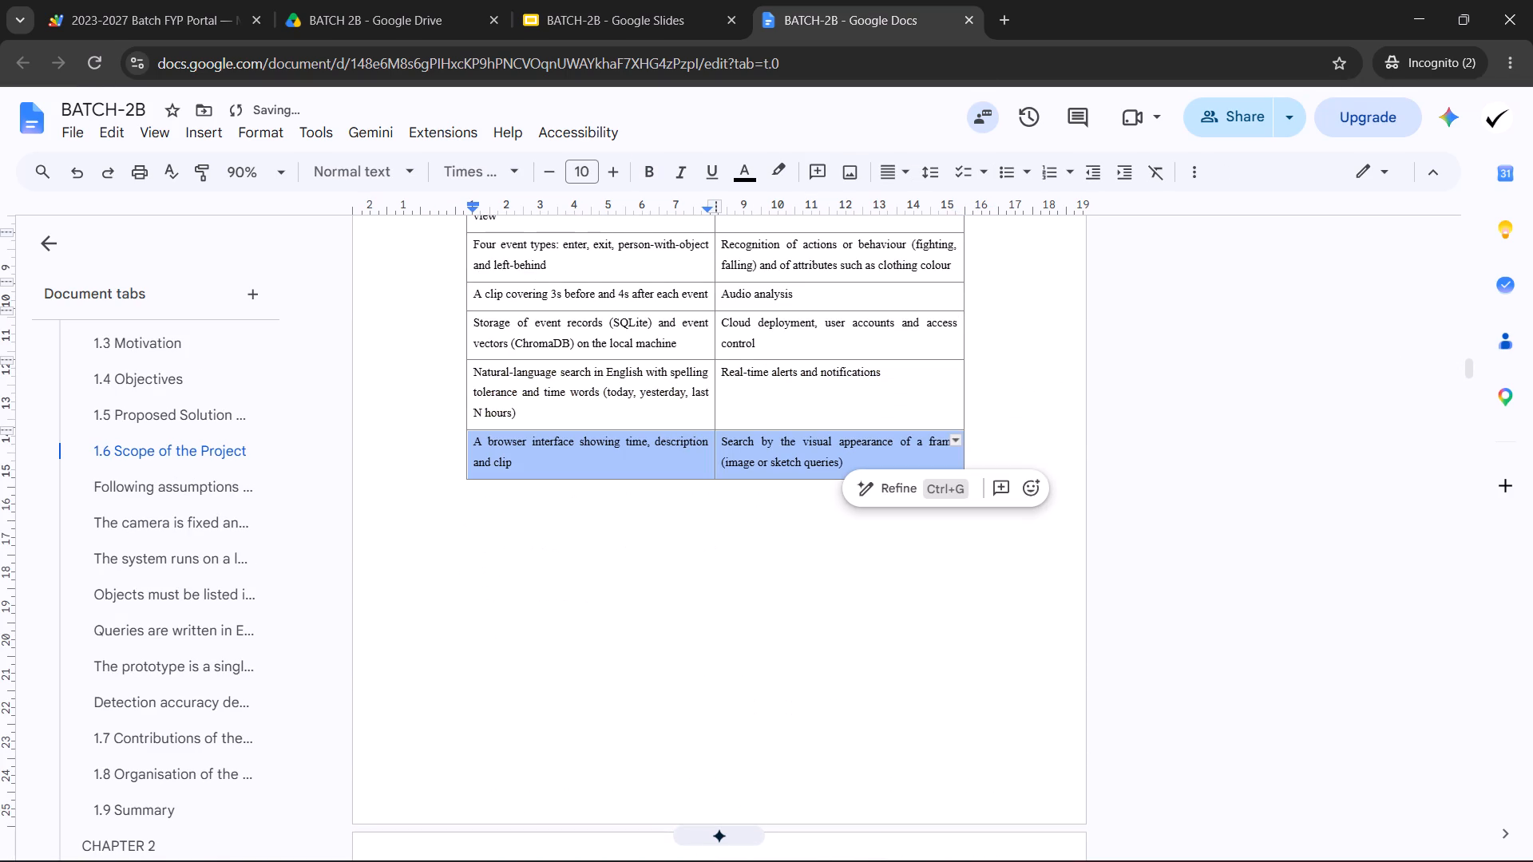
scroll(529, 589, "up", 2)
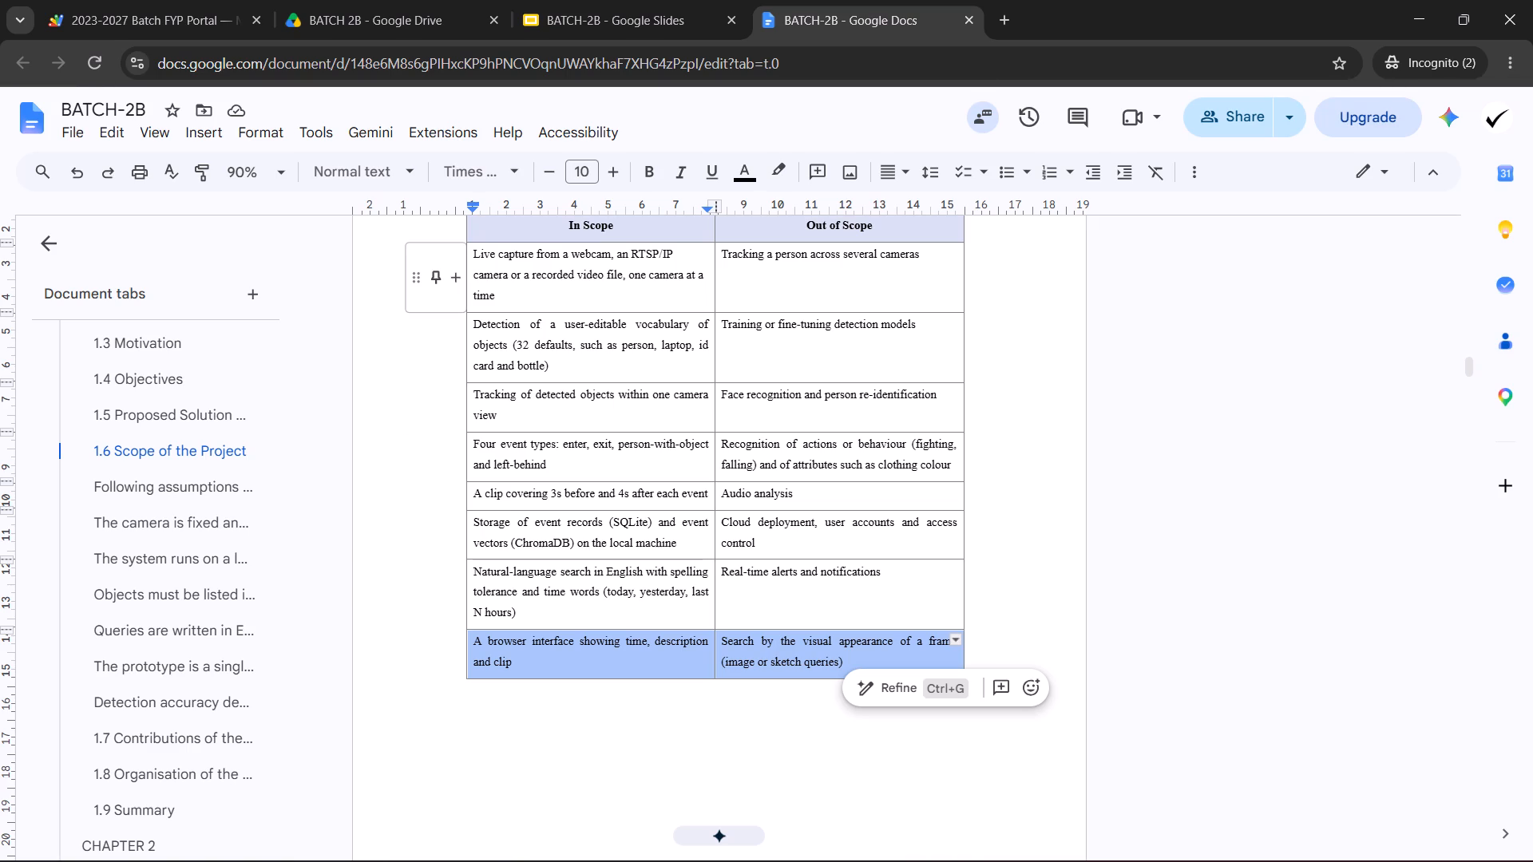
Switch to Google Slides to view the Scope & Boundaries slide, and return to the BATCH-2B report in Google Docs.
left_click(145, 0)
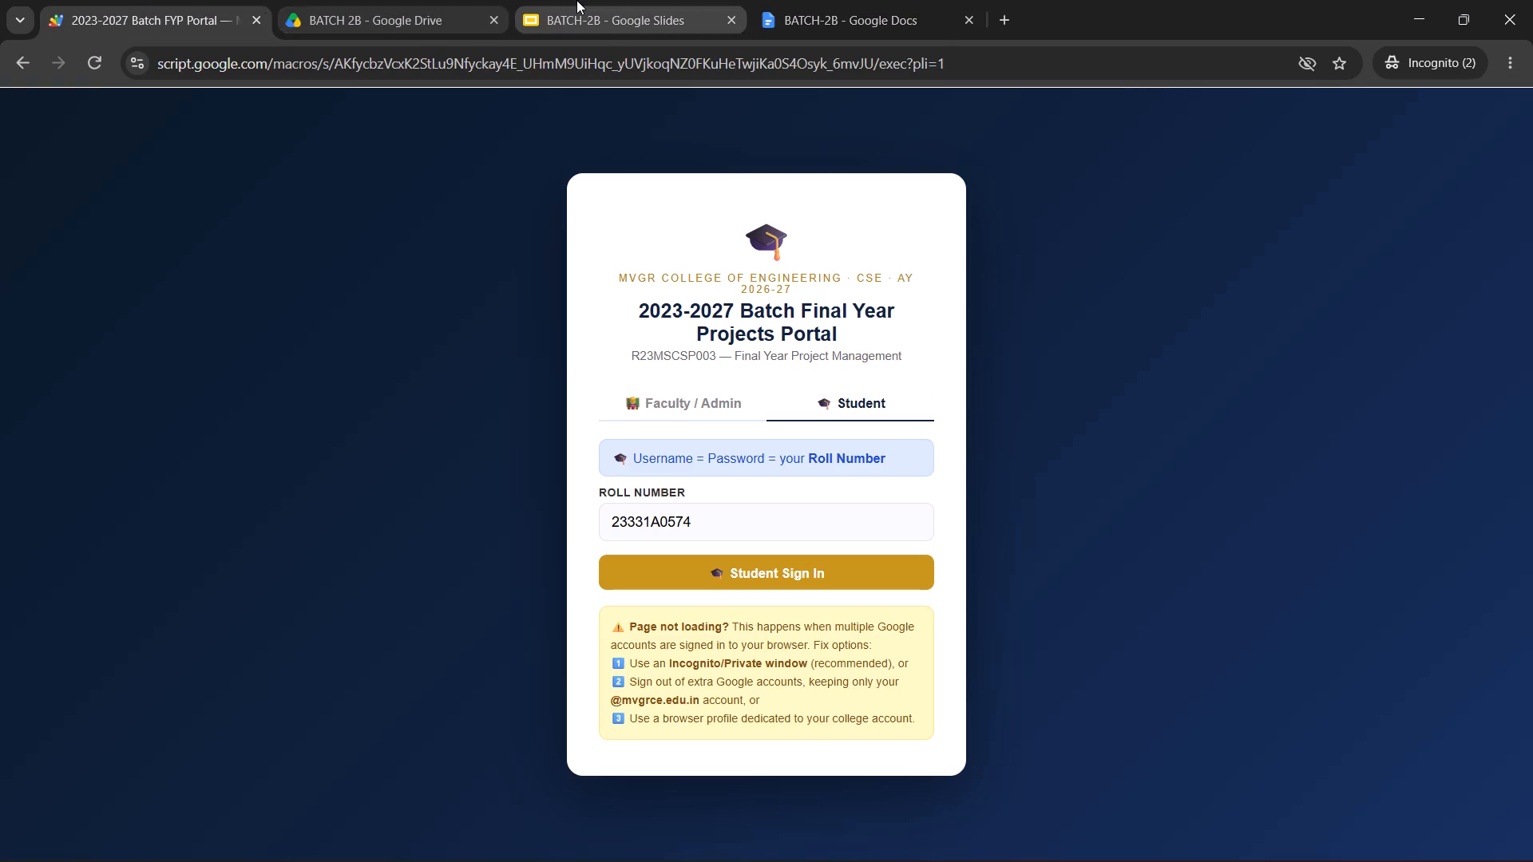
left_click(576, 0)
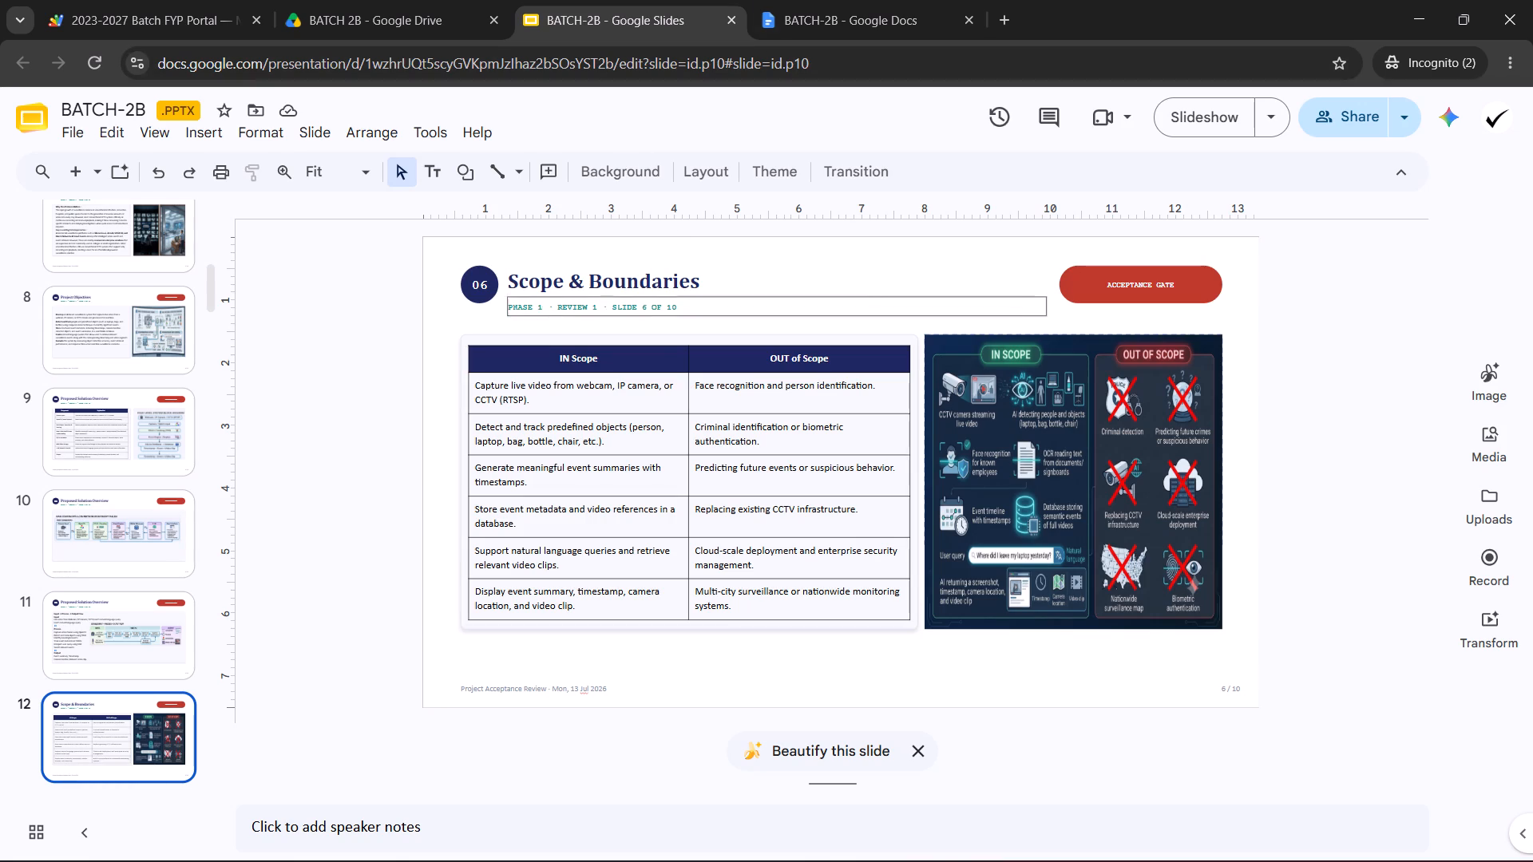
left_click(838, 0)
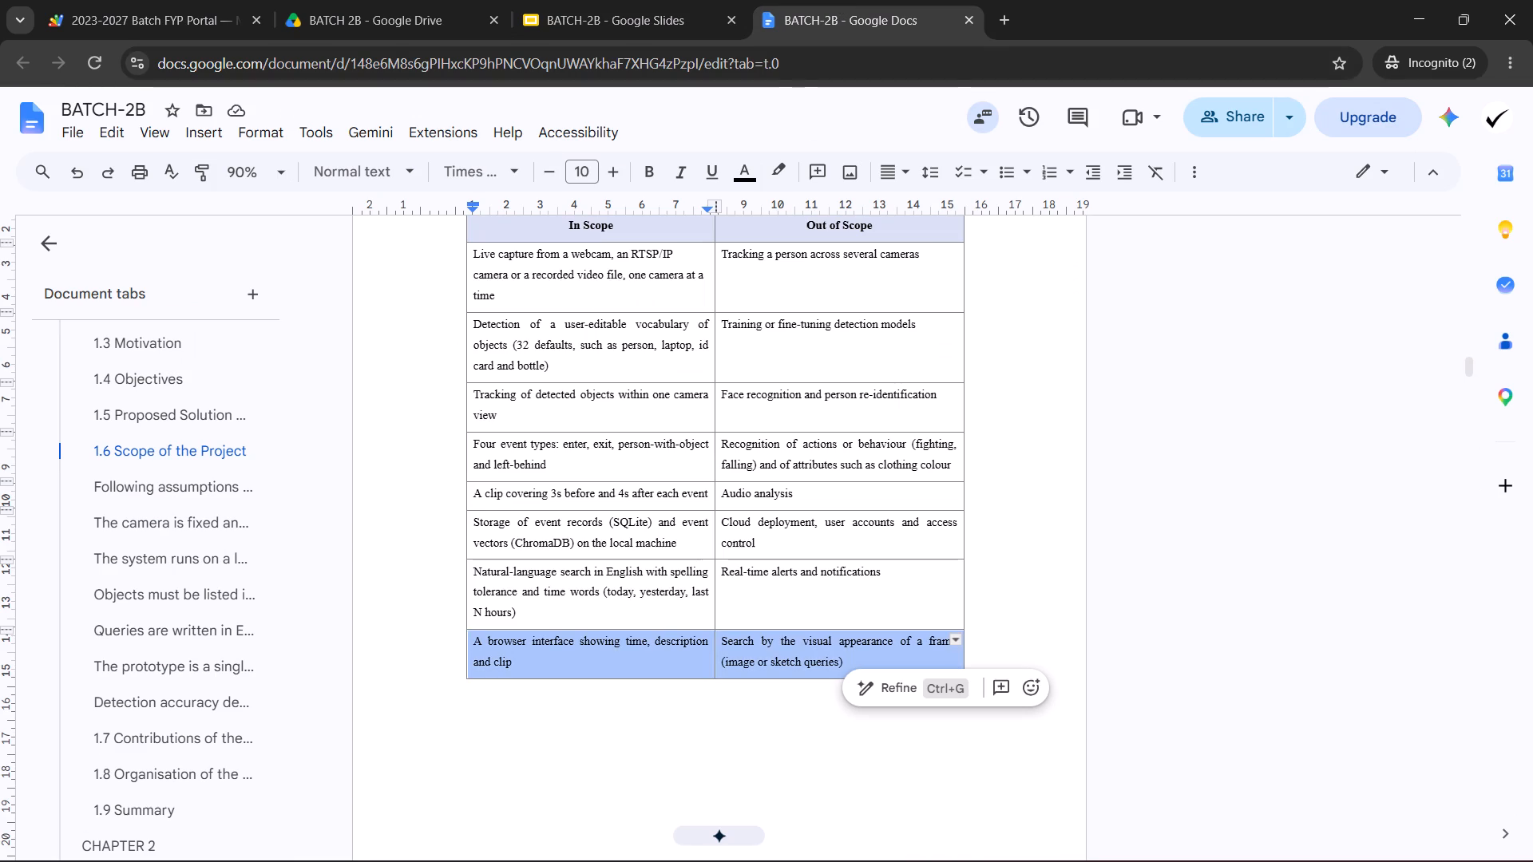
Copy the contents of all rows below the header row in Table 1.1, from "Live capture from a webcam" through "A browser interface".
left_click_drag(541, 267, 588, 288)
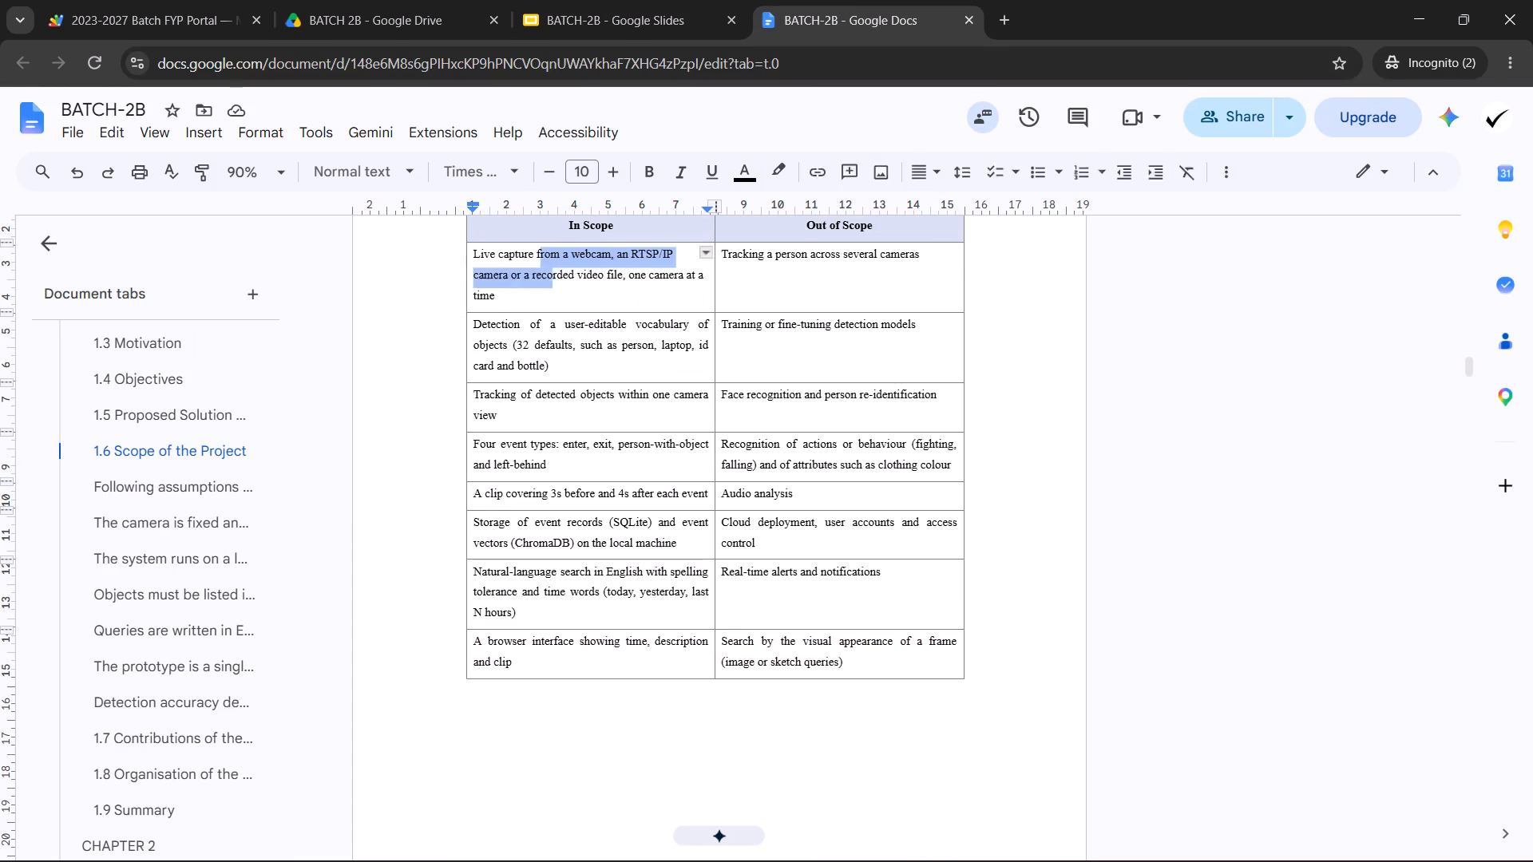
left_click_drag(588, 288, 807, 642)
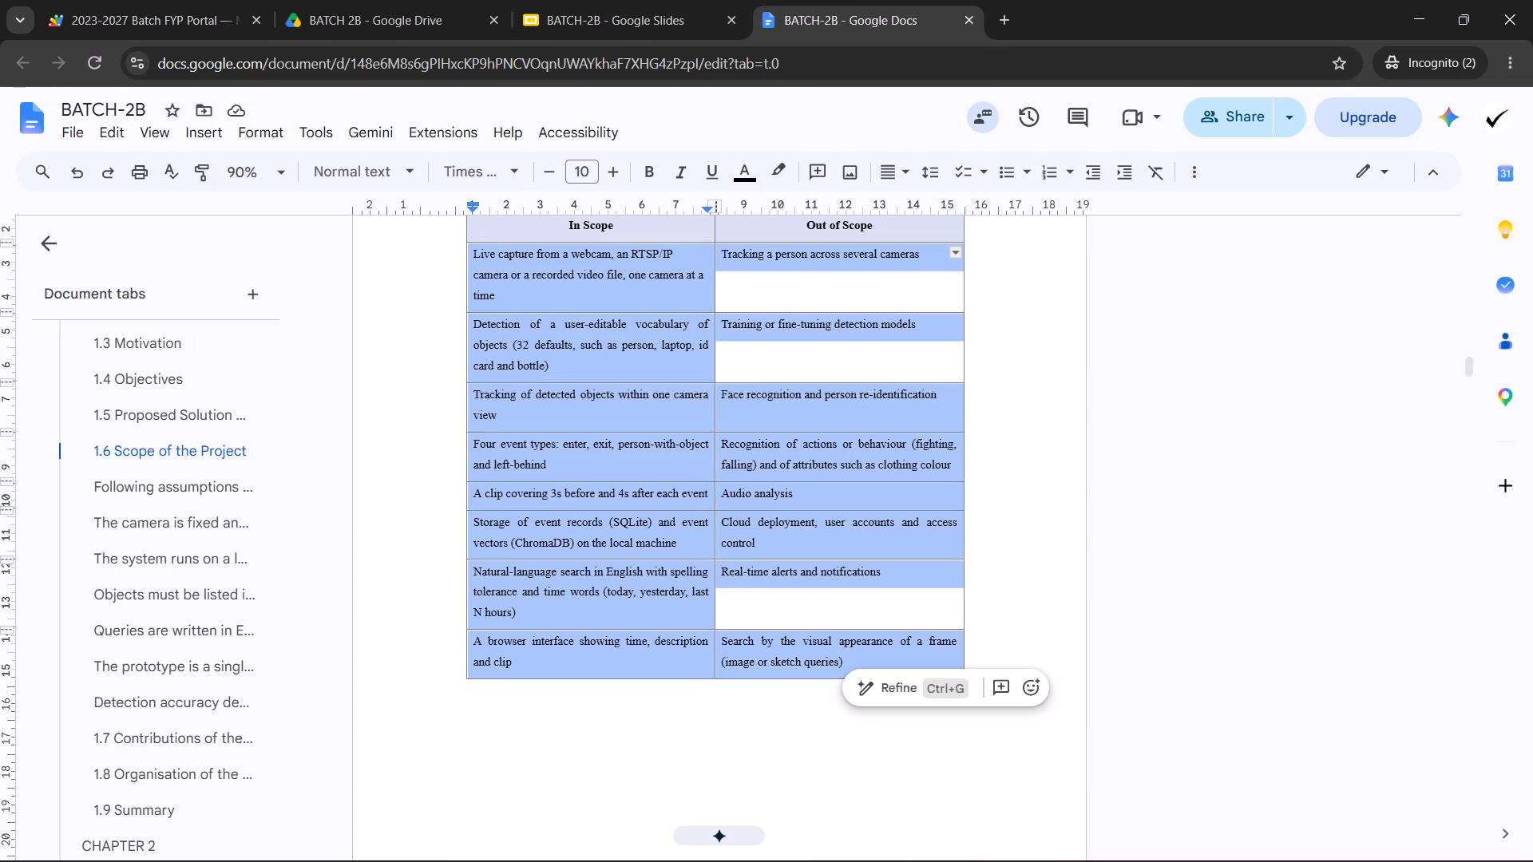
key("ctrl+c")
left_click(1197, 404)
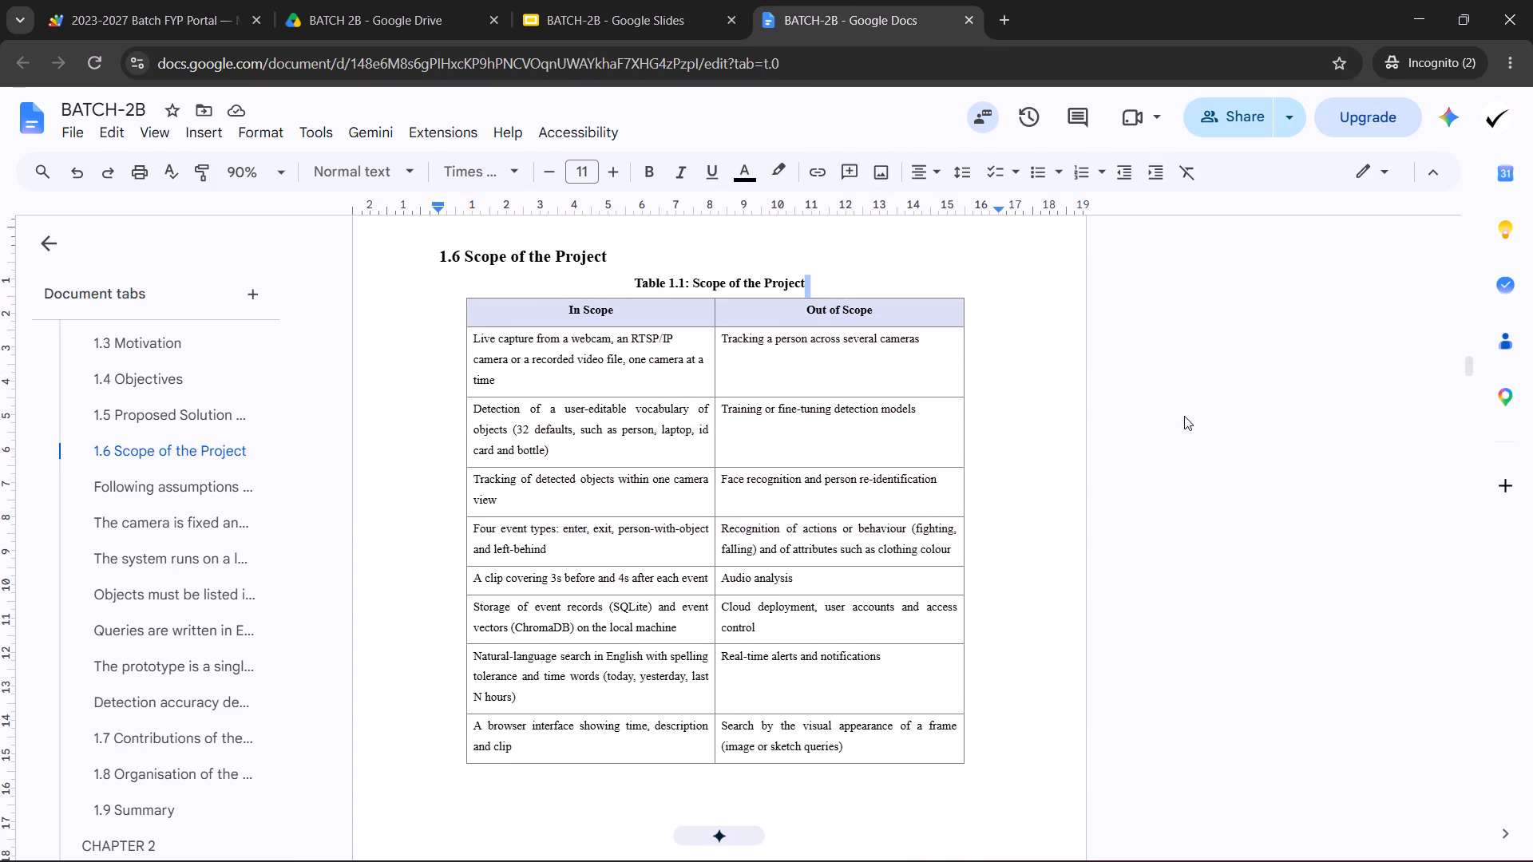
Examine the space between Table 1.1 and the "Following assumptions and constraints apply:" paragraph.
left_click(1099, 369)
scroll(1128, 352, "down", 6)
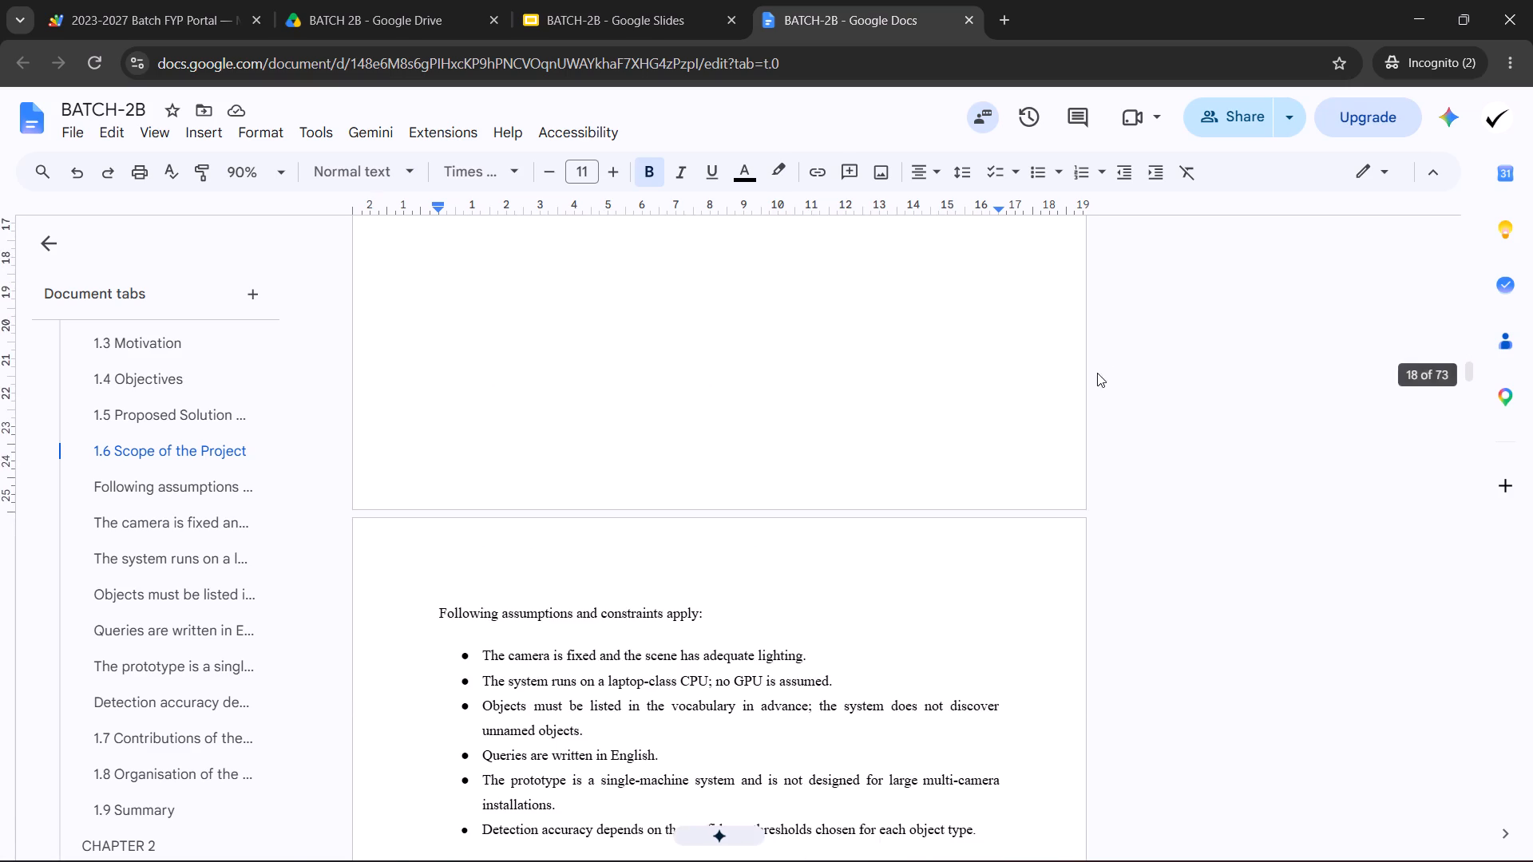
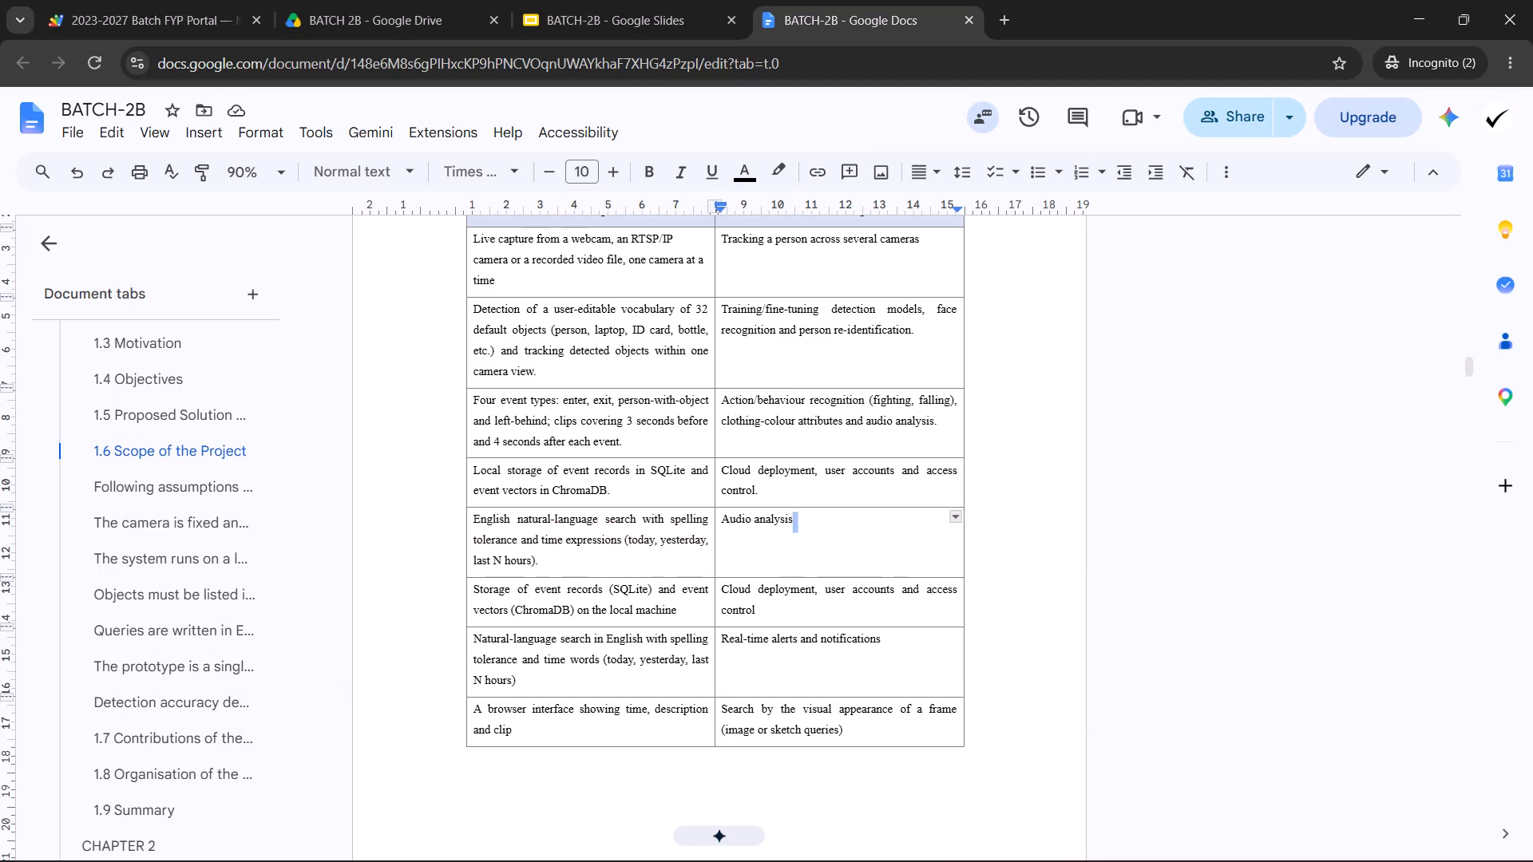
key("ctrl+v")
left_click(786, 552)
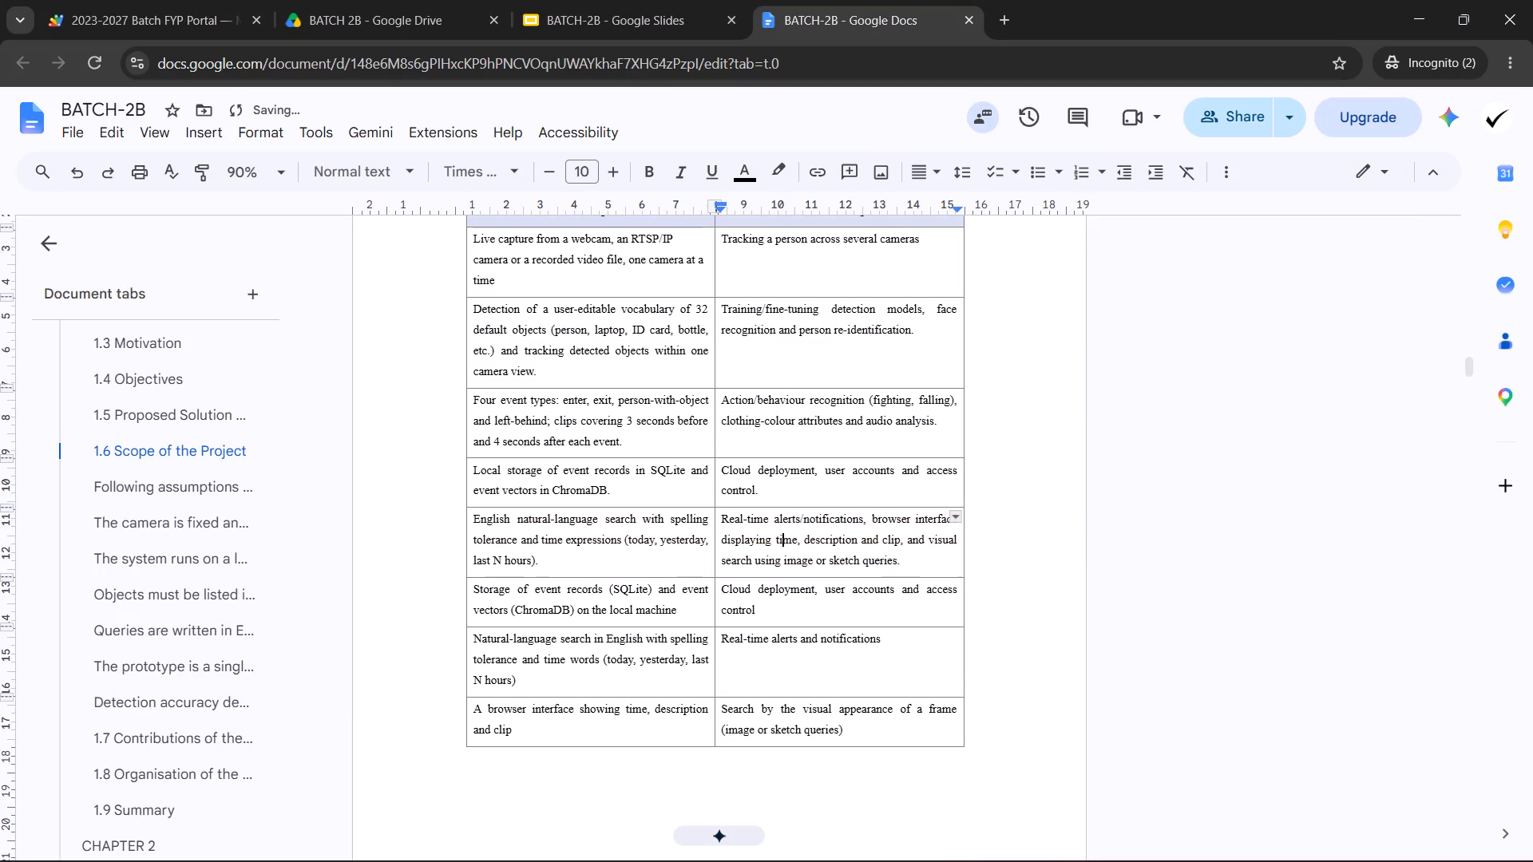
Delete the last three rows of Table 1.1, from "Storage of event records (SQLite)" through "A browser interface showing time, description and clip".
left_click_drag(516, 592, 797, 696)
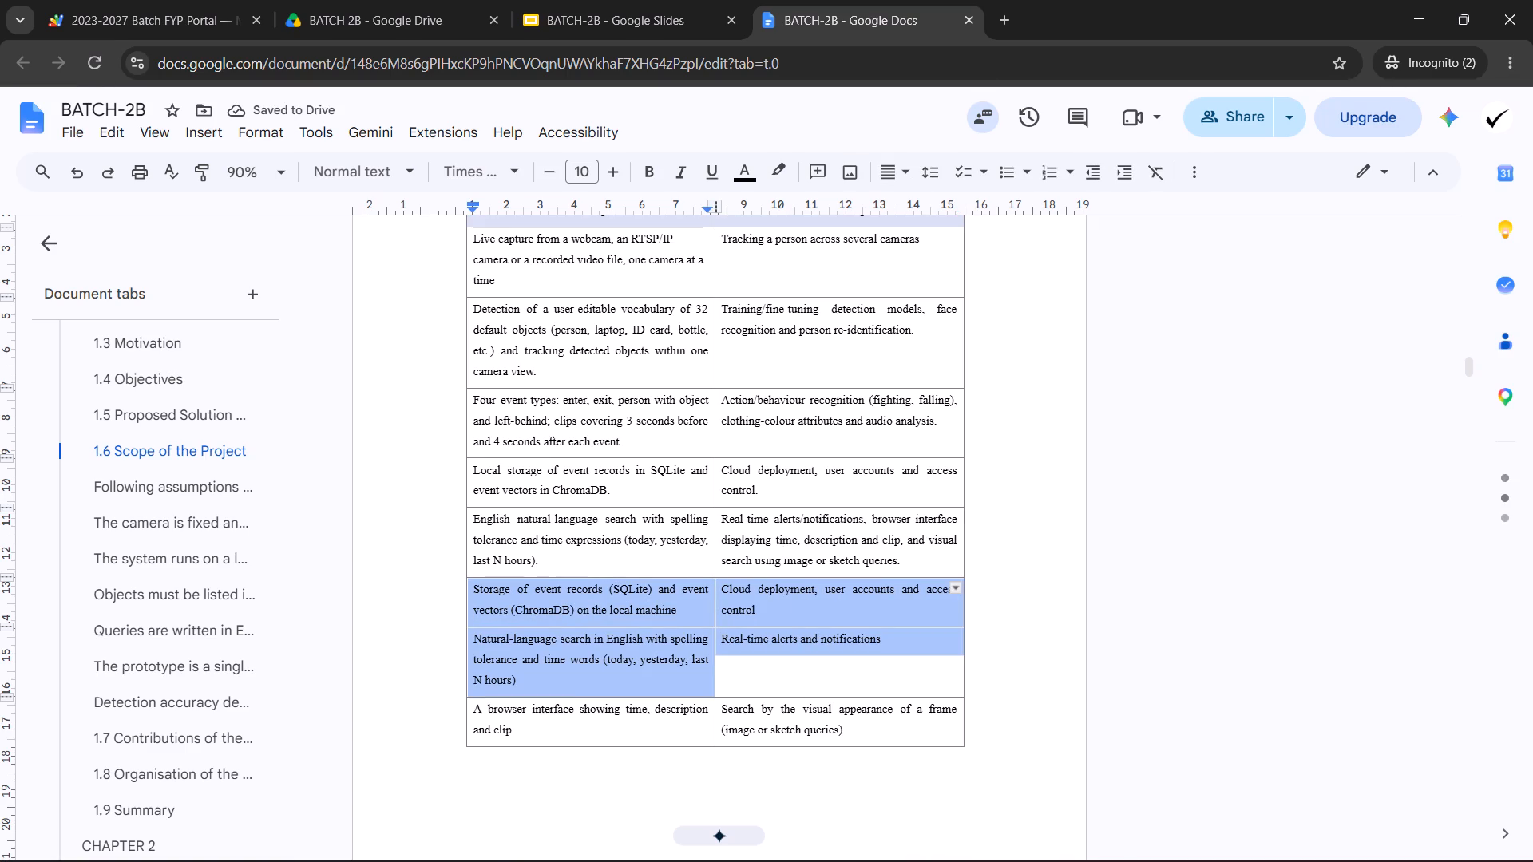
left_click_drag(797, 696, 800, 707)
right_click(774, 676)
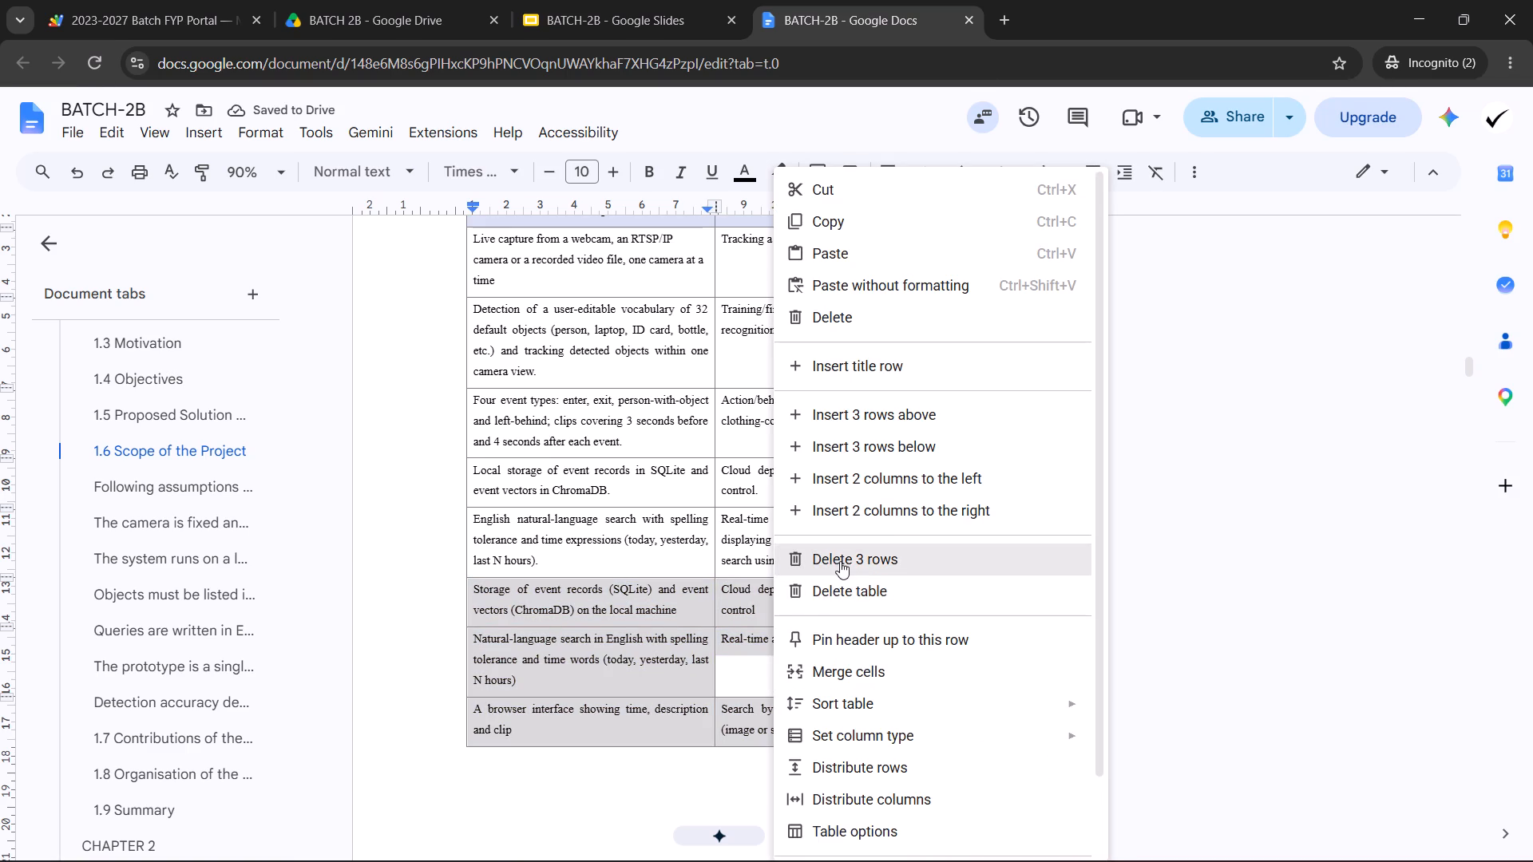
left_click(840, 561)
scroll(774, 552, "down", 3)
scroll(769, 560, "up", 3)
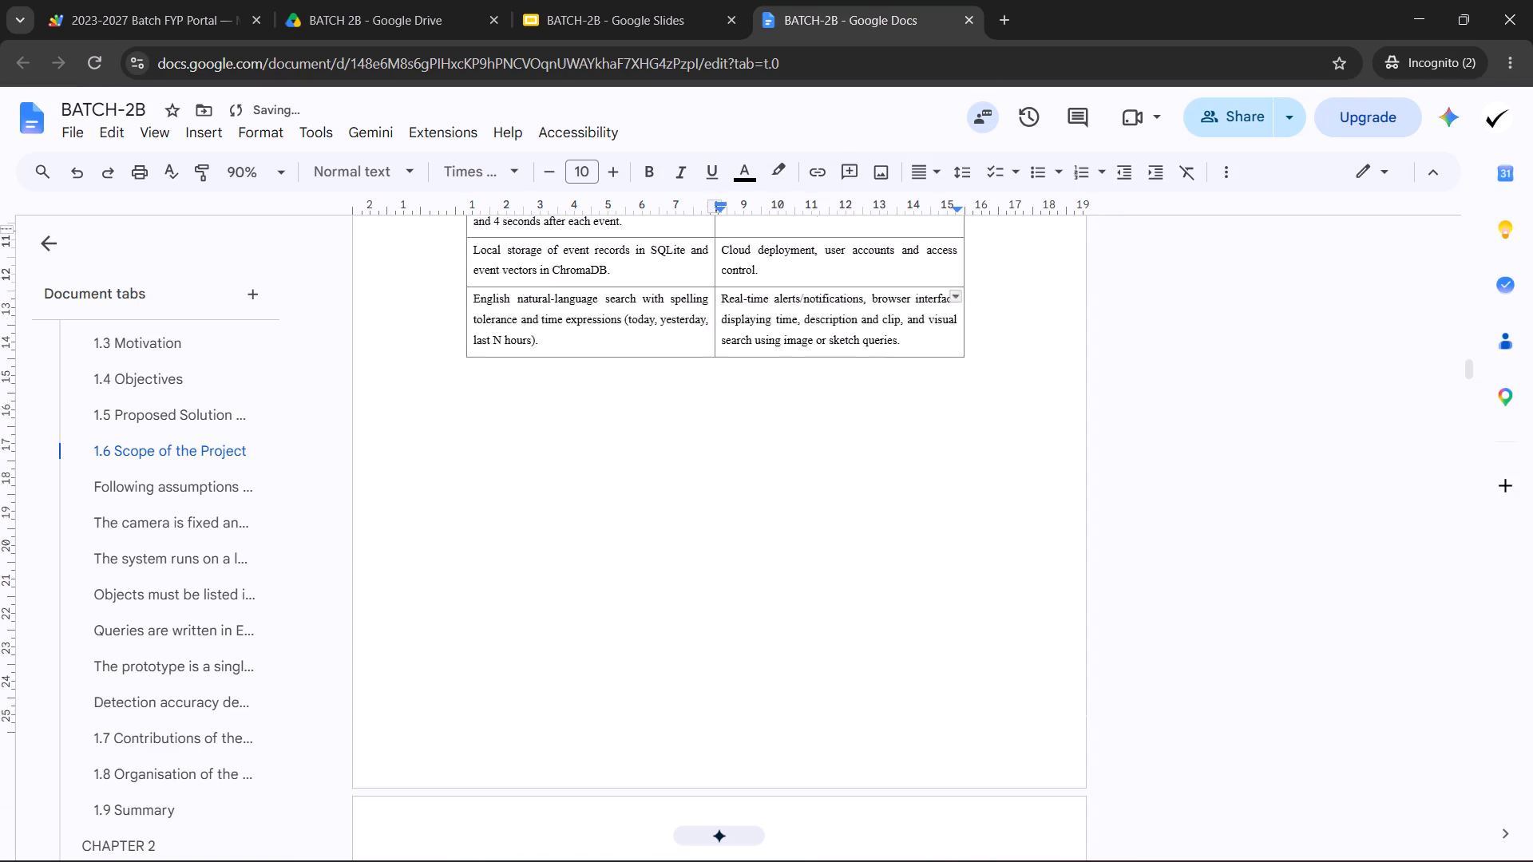
Undo the row deletions and ChatGPT text replacements in Table 1.1, keeping section 1.6 at the start of a new page.
scroll(846, 573, "up", 3)
scroll(919, 544, "down", 3)
scroll(1142, 578, "up", 1)
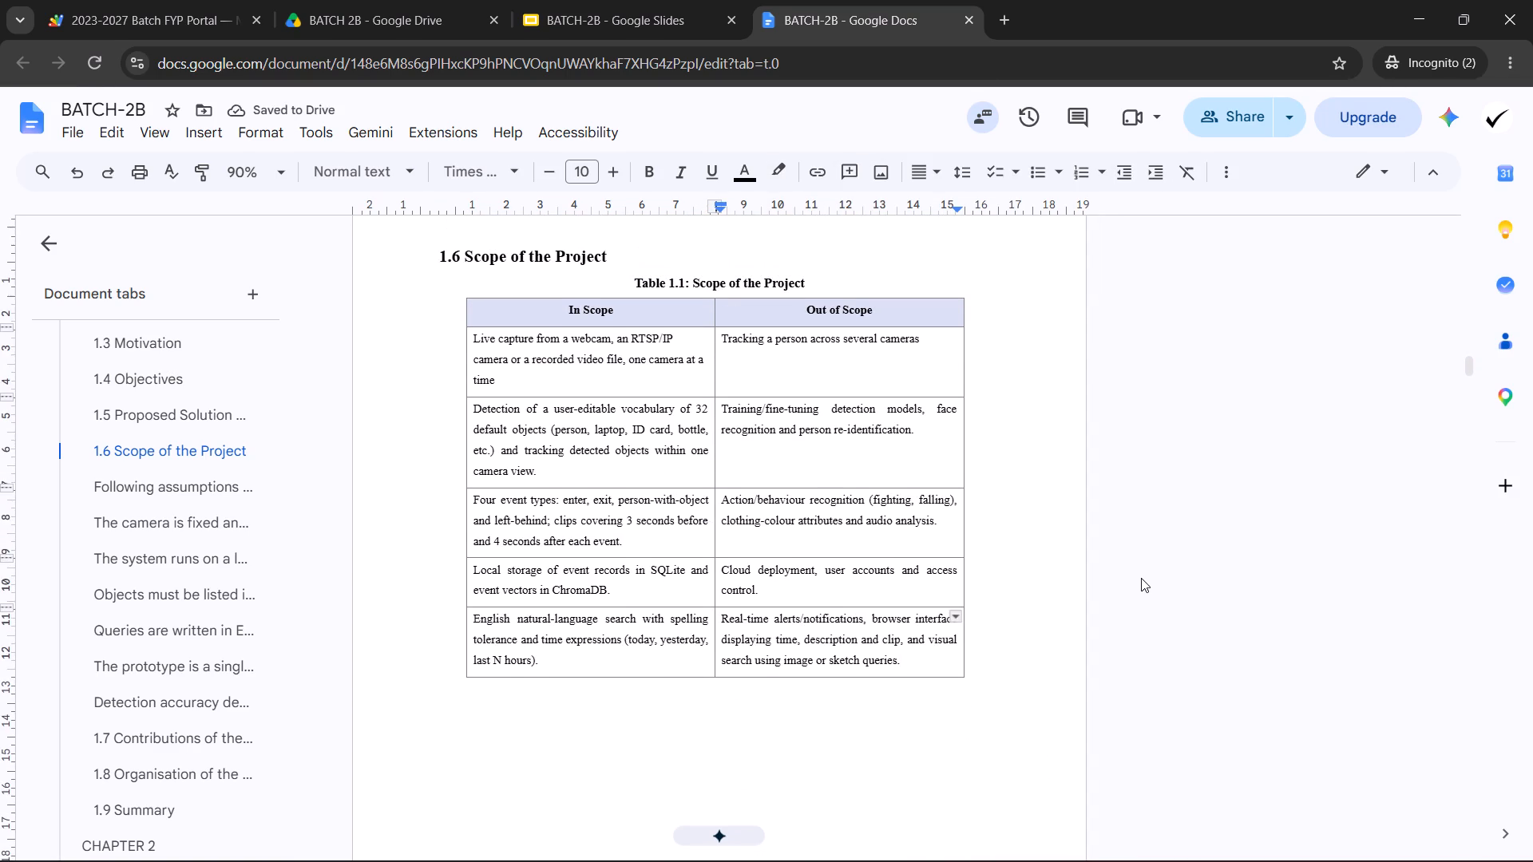
key("ctrl+z")
key("ctrl+z")
key("ctrl+z")
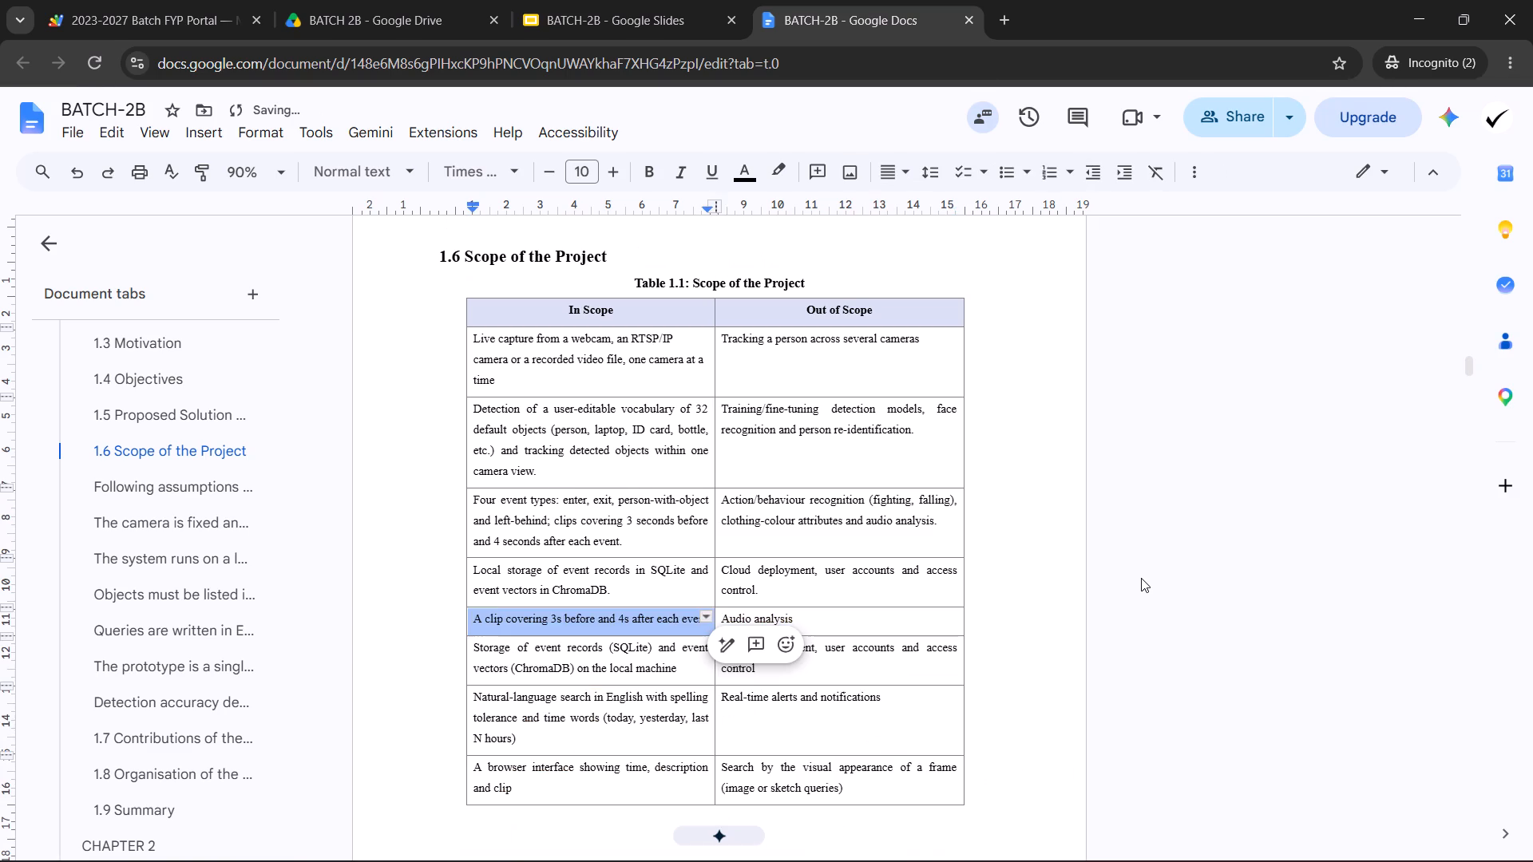
key("ctrl+z")
key("ctrl+z")
key("ctrl+z")
key("ctrl+z")
key("ctrl+z")
key("ctrl+z")
key("ctrl+z")
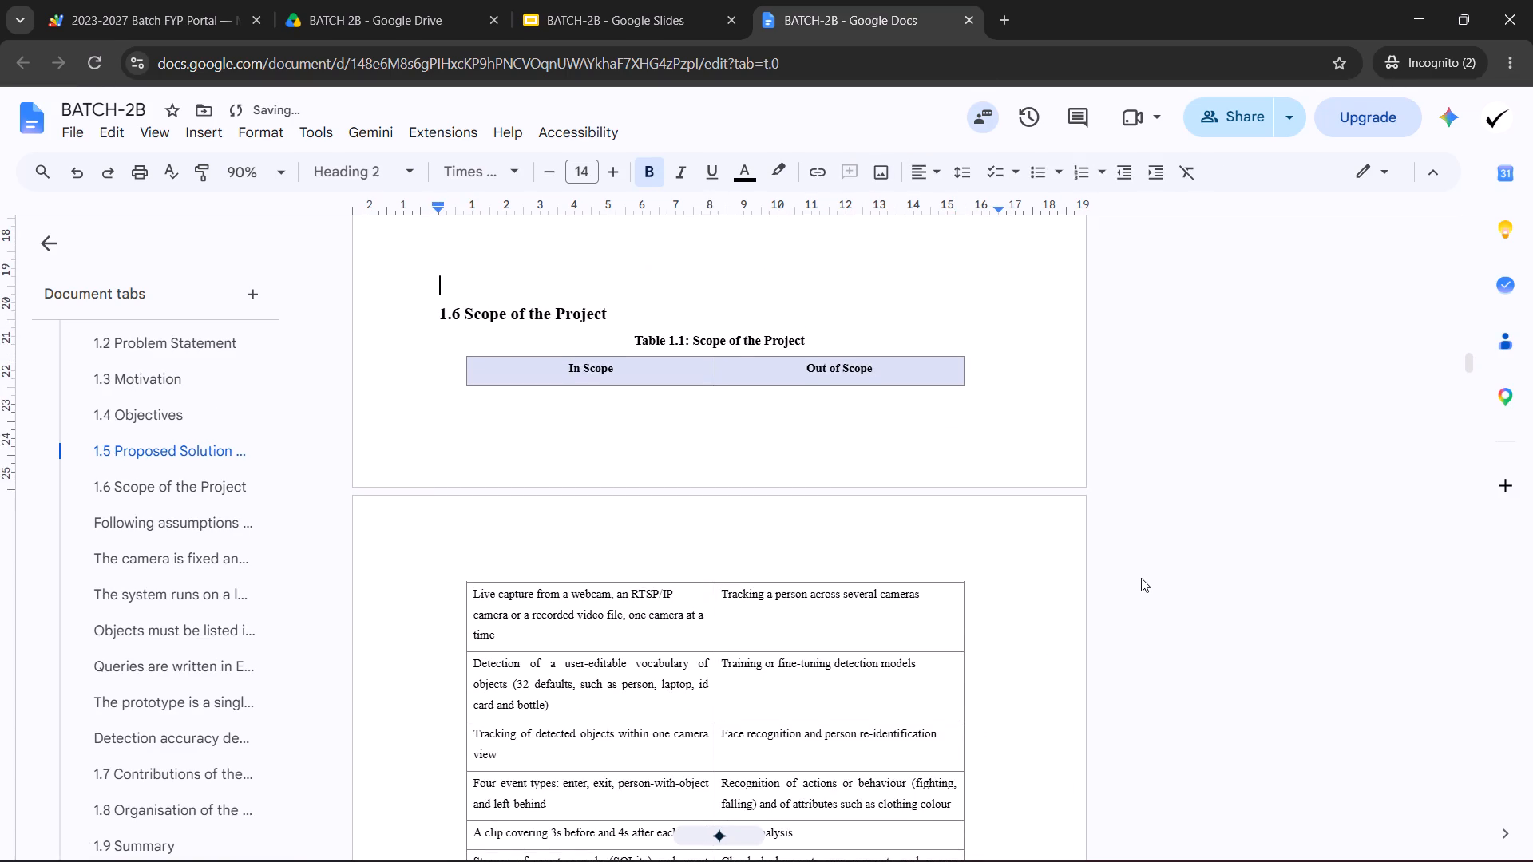
key("ctrl+y")
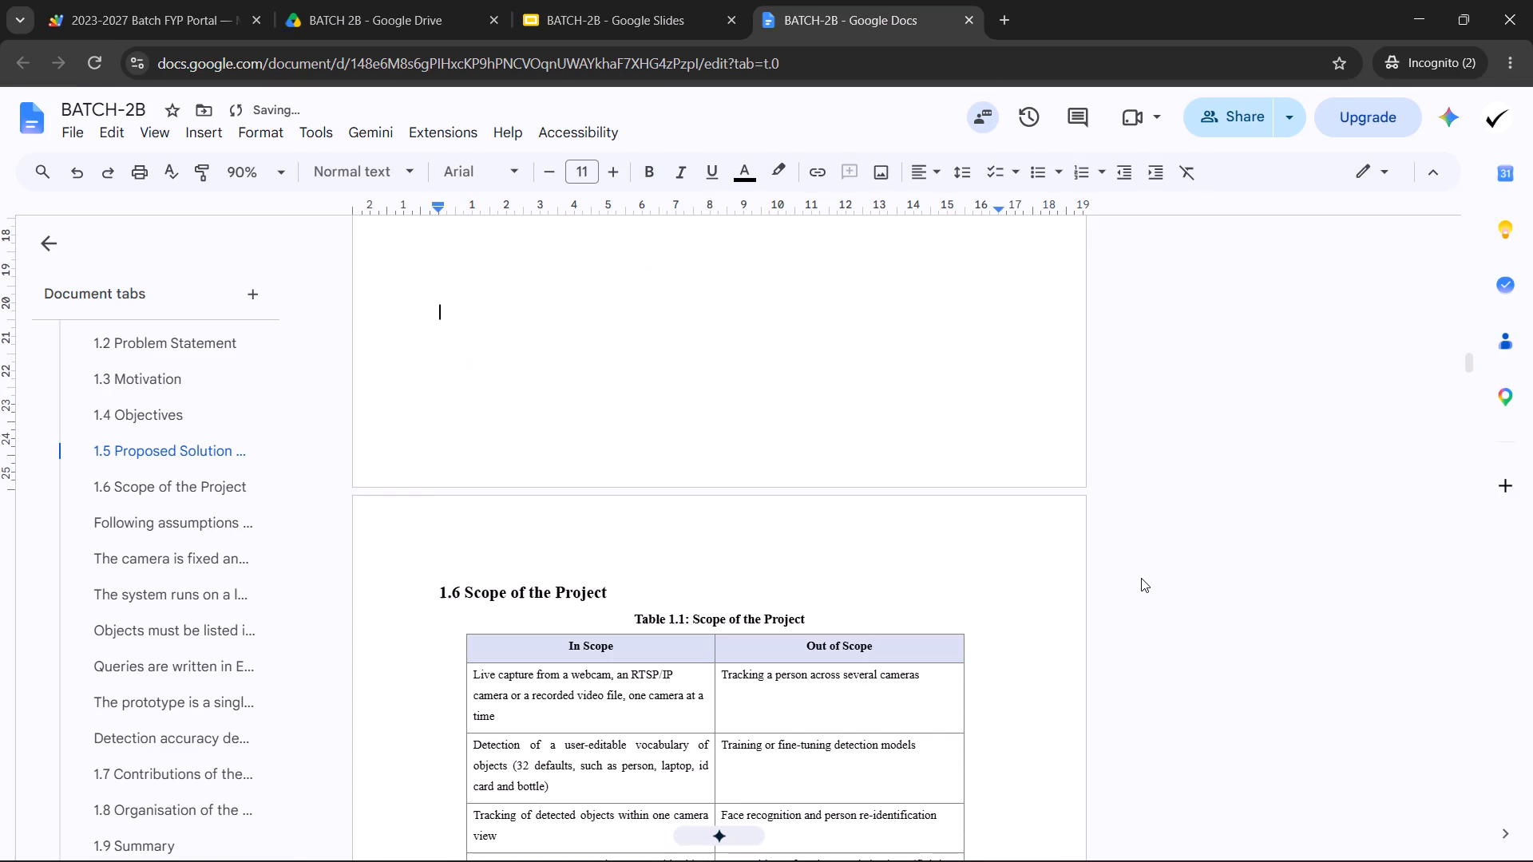
Reread the table formatting rules in section 2.8 of README_Thesis_and_PPT_Guide.pdf.
scroll(1148, 582, "up", 3)
scroll(1124, 585, "down", 3)
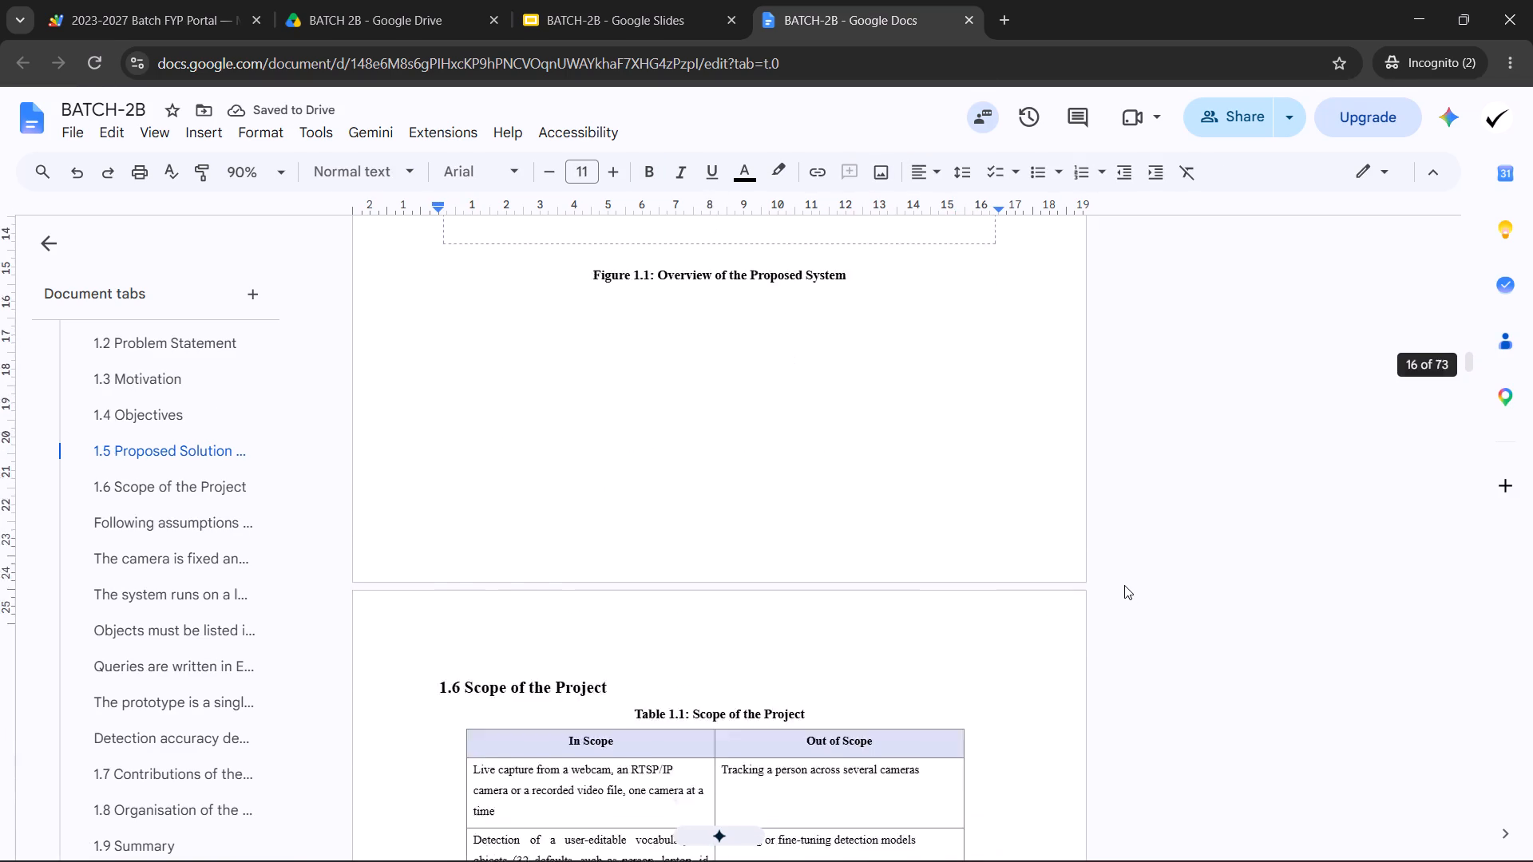
left_click(410, 0)
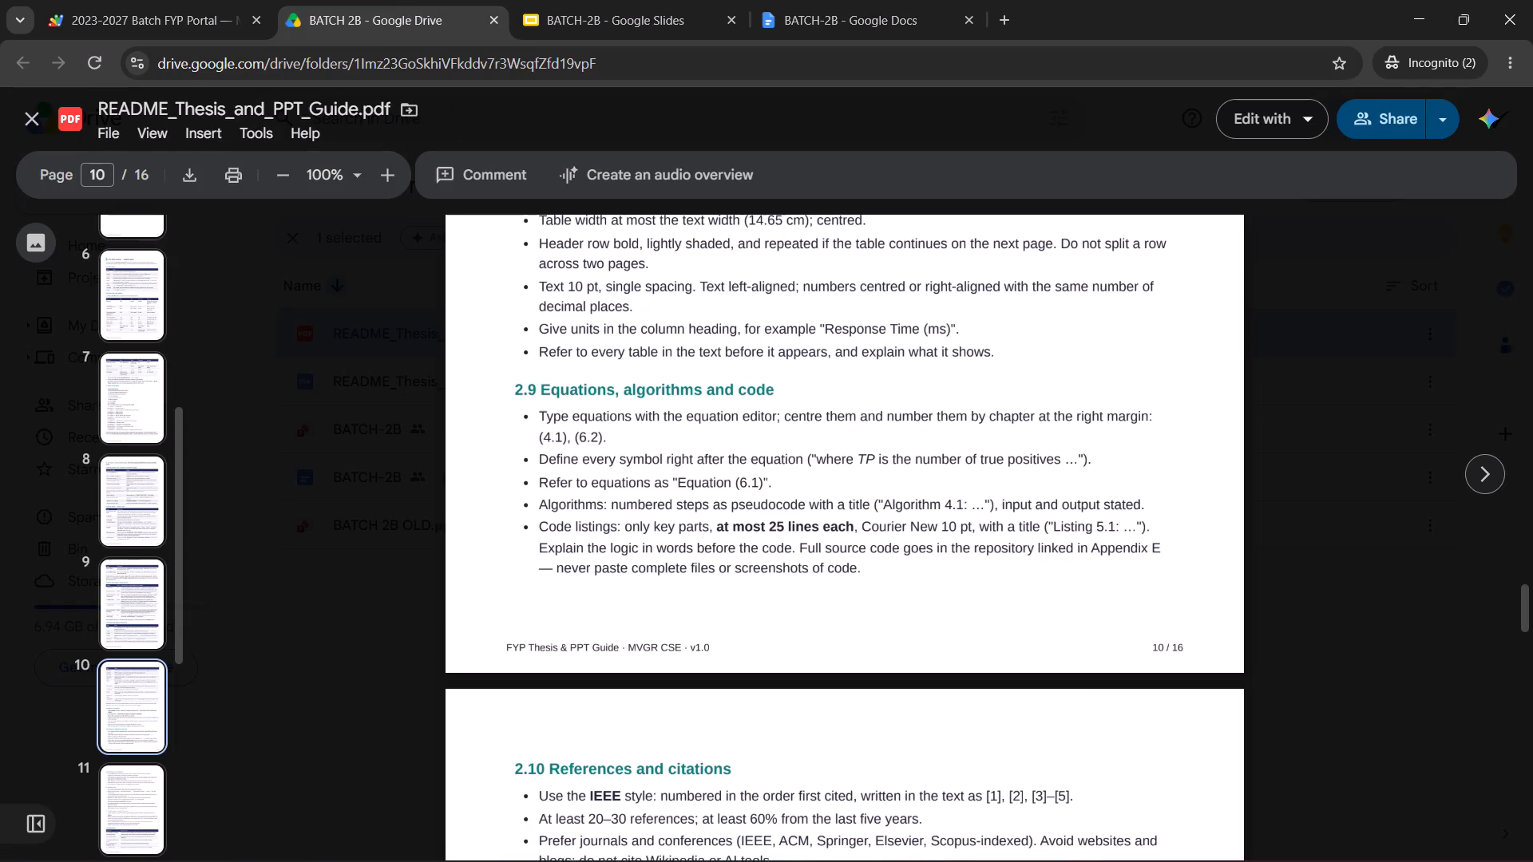
scroll(735, 525, "up", 2)
scroll(736, 526, "down", 1)
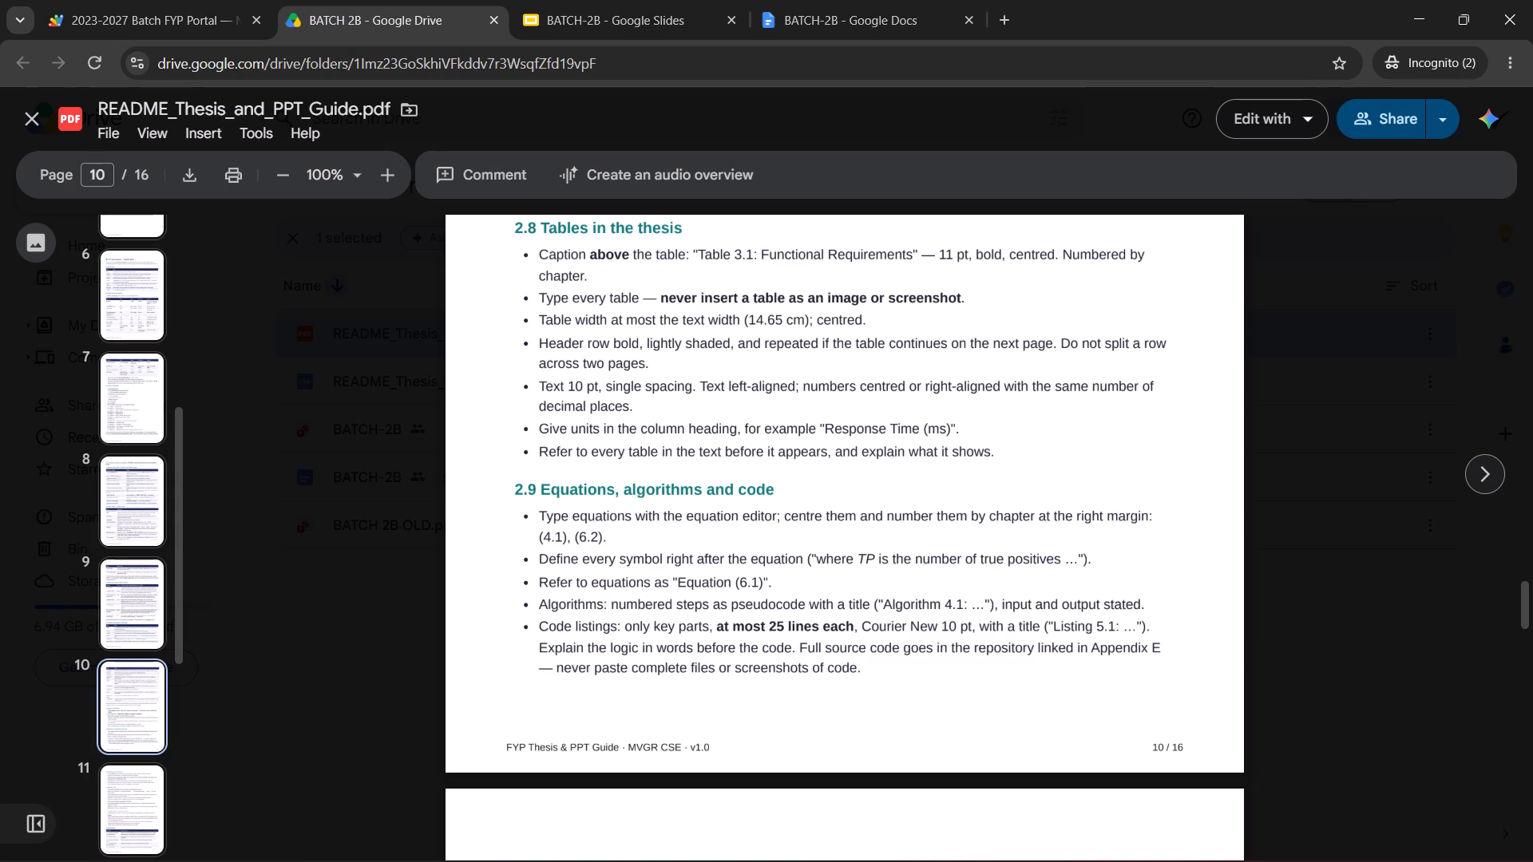
left_click(662, 1)
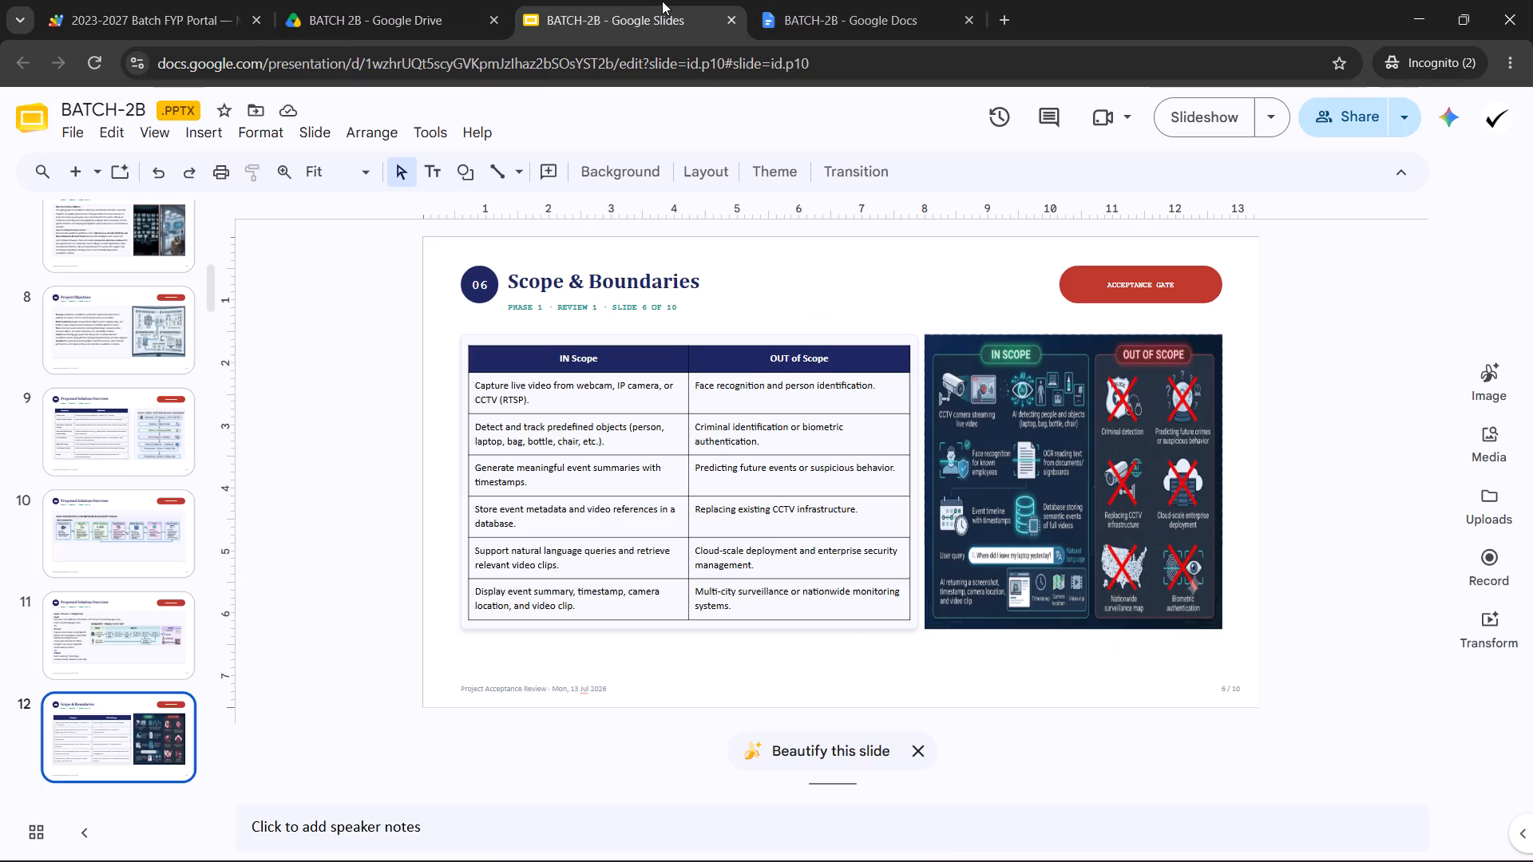
left_click(799, 0)
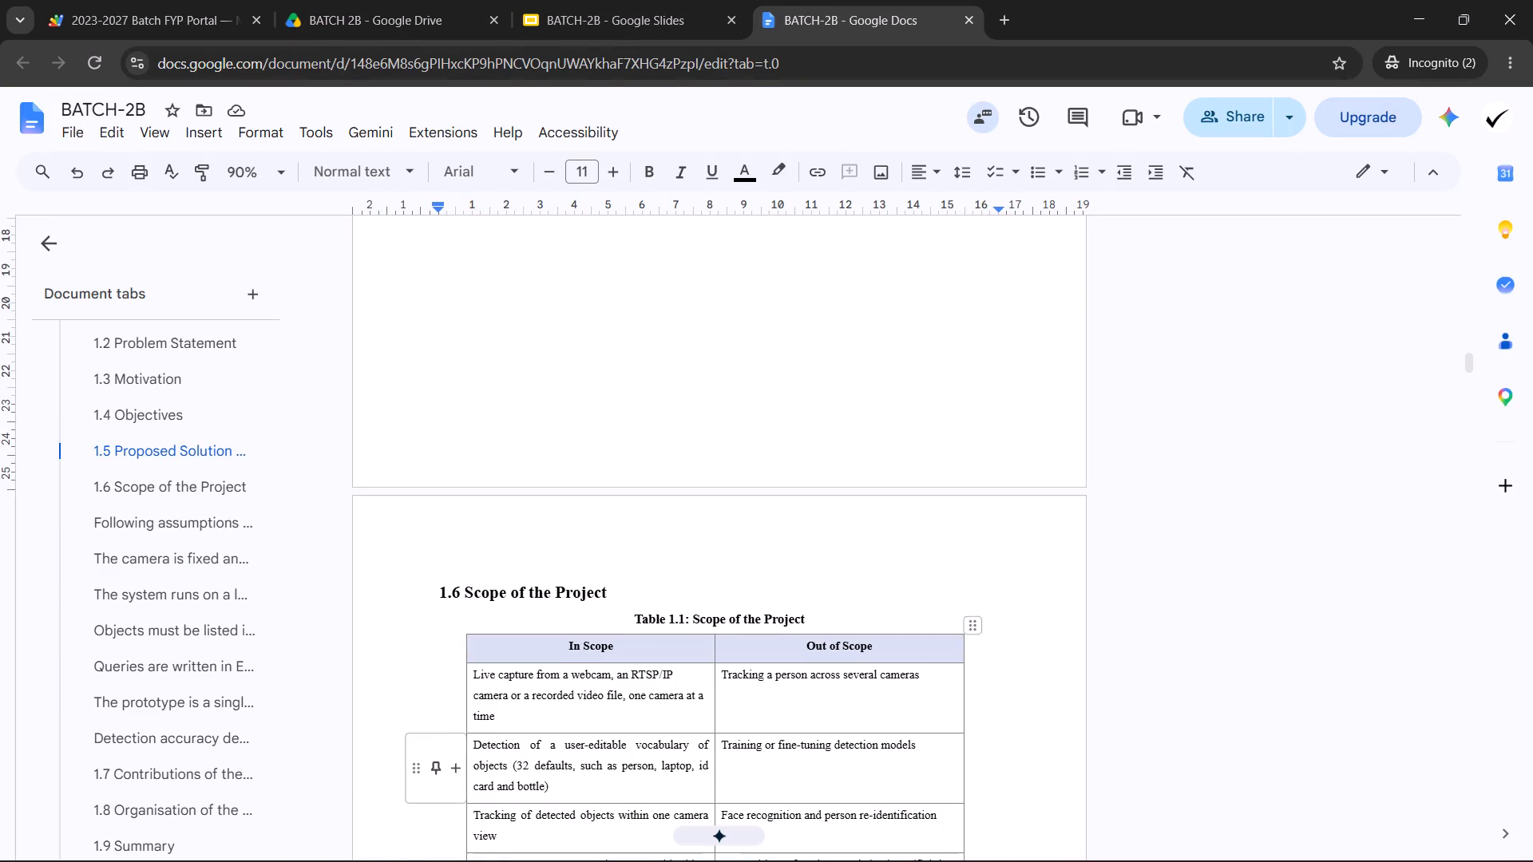
scroll(477, 757, "up", 3)
scroll(604, 758, "up", 15)
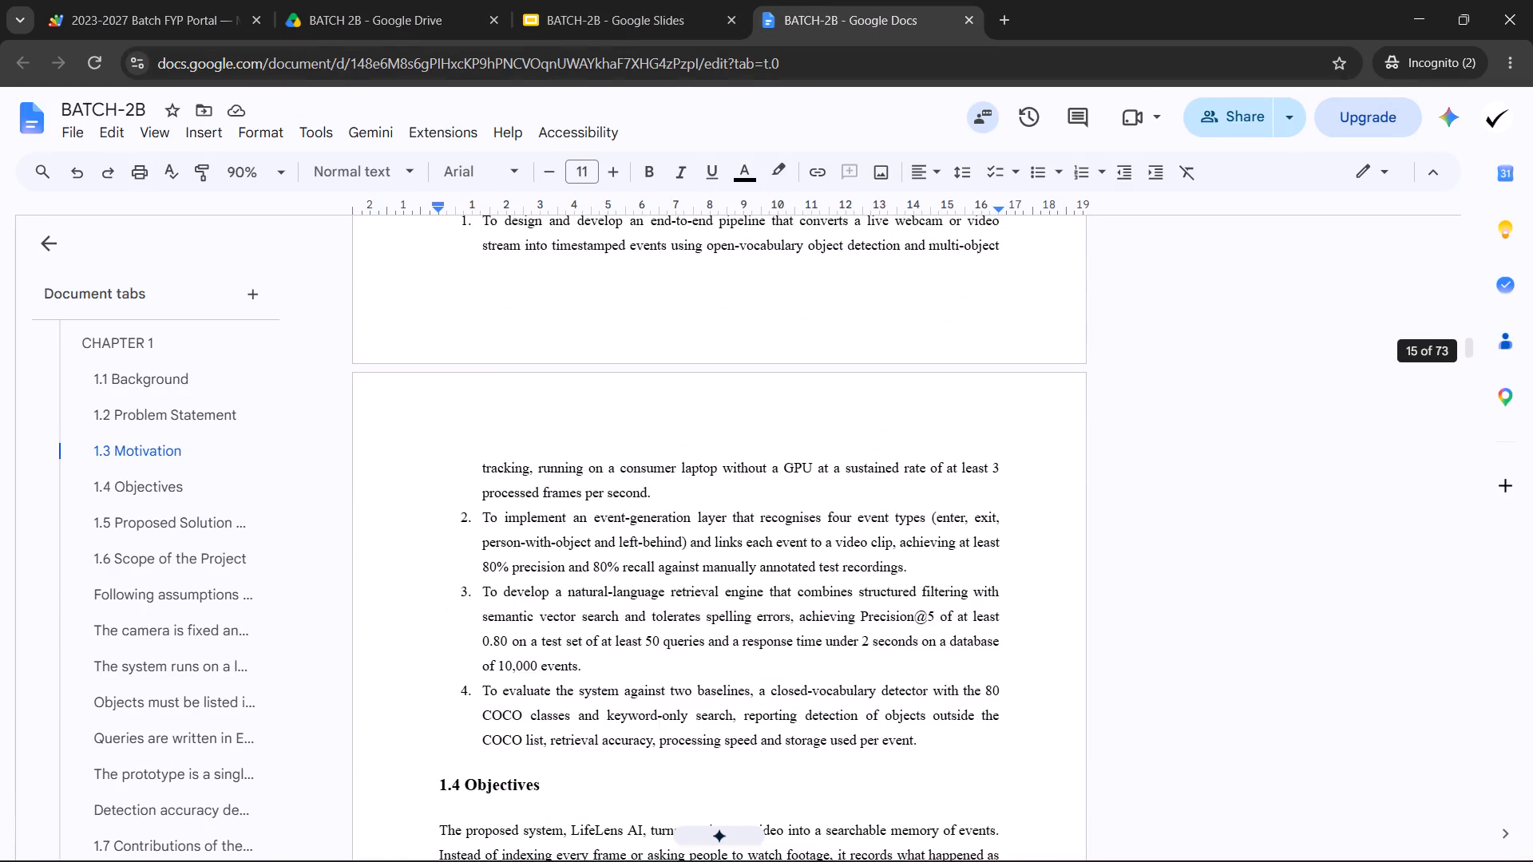
scroll(600, 748, "up", 3)
scroll(678, 753, "up", 4)
scroll(601, 738, "up", 2)
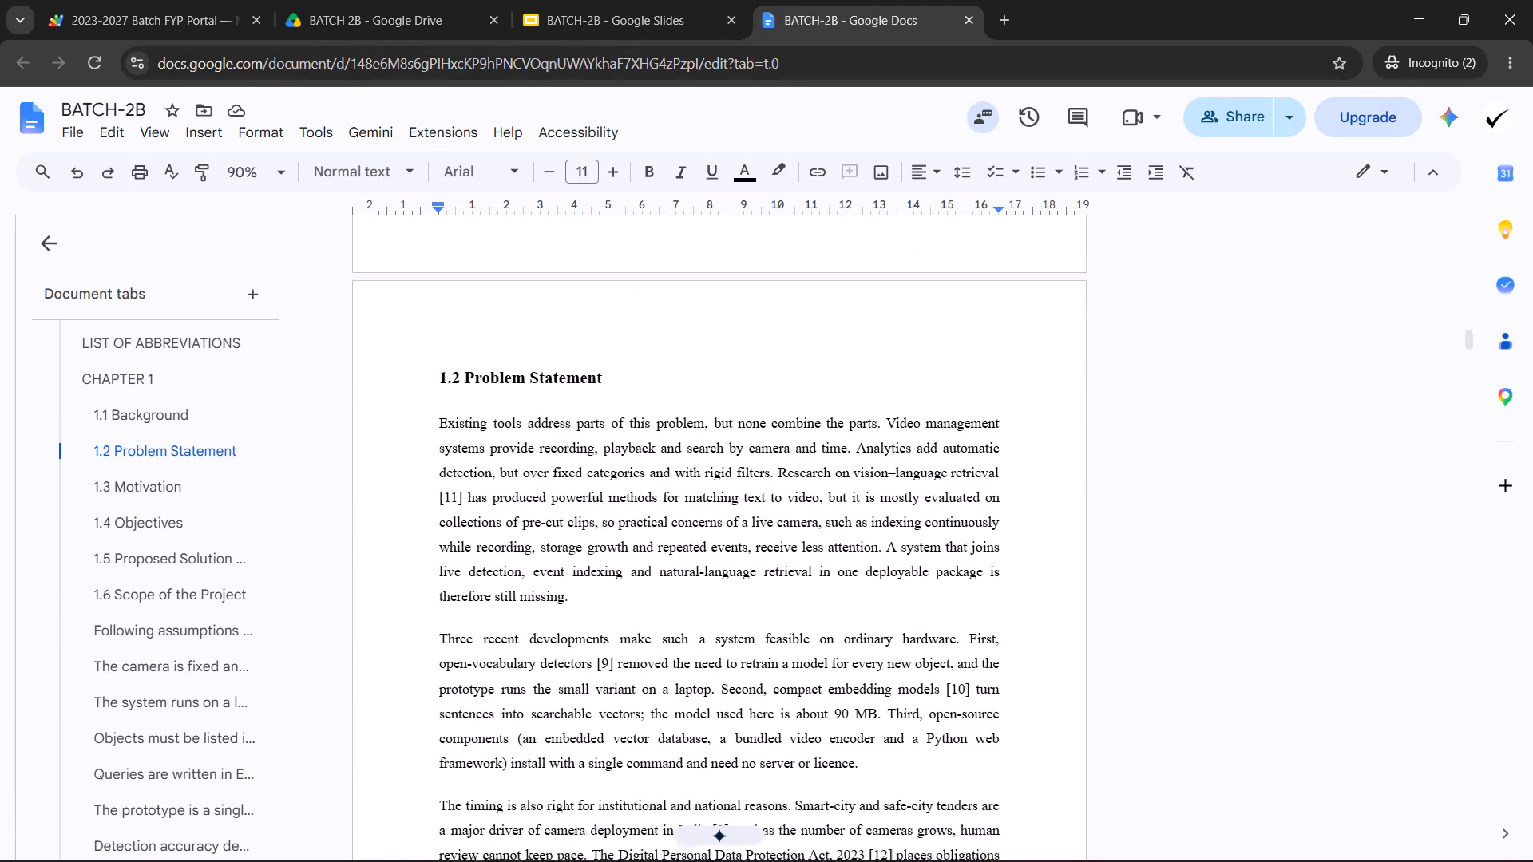
scroll(601, 738, "up", 7)
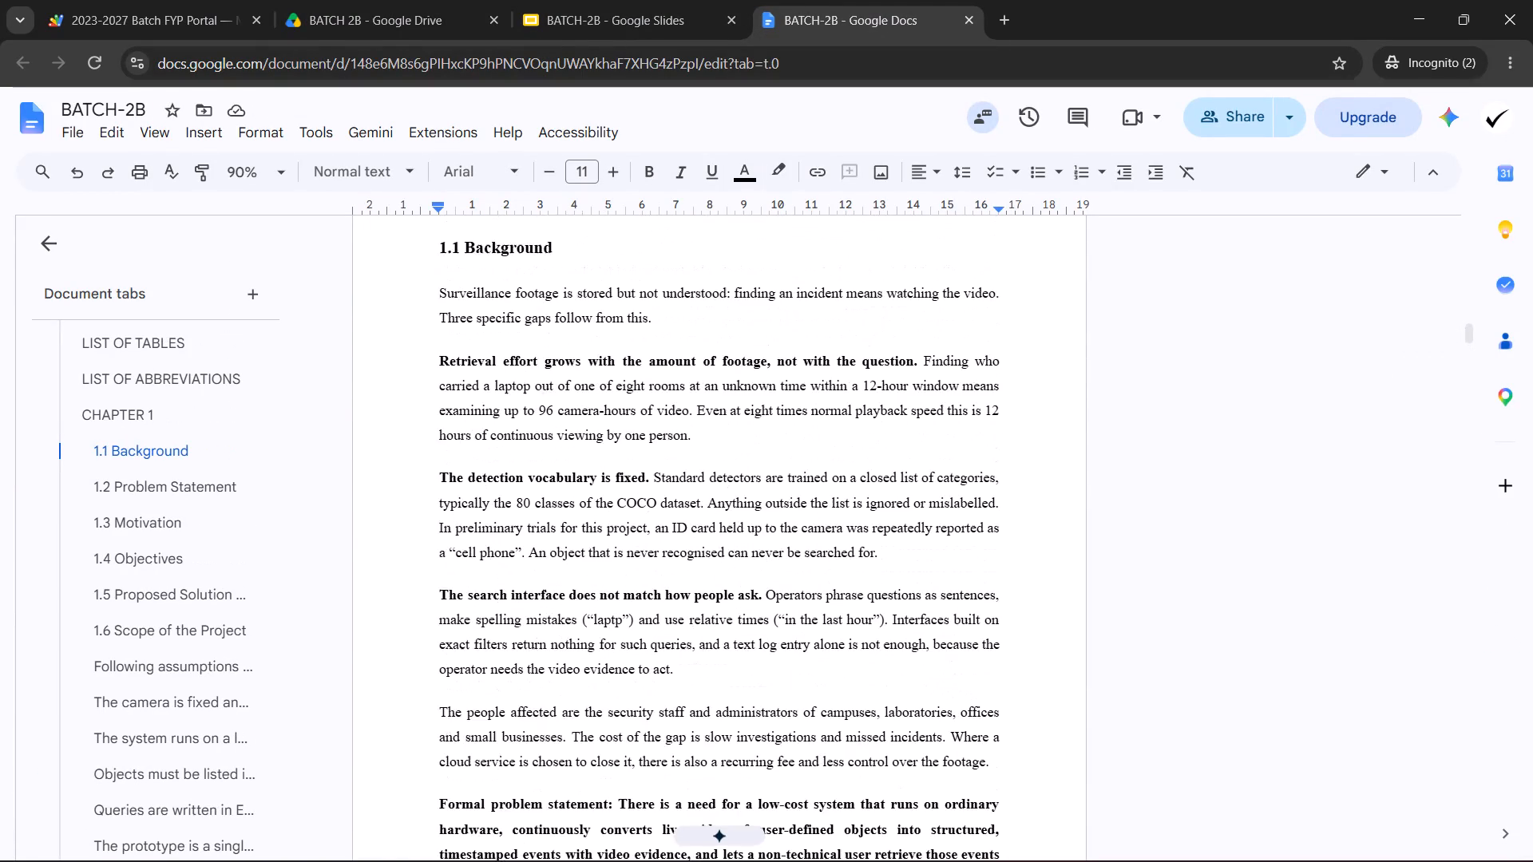
scroll(599, 749, "up", 2)
scroll(593, 745, "down", 7)
scroll(588, 760, "up", 6)
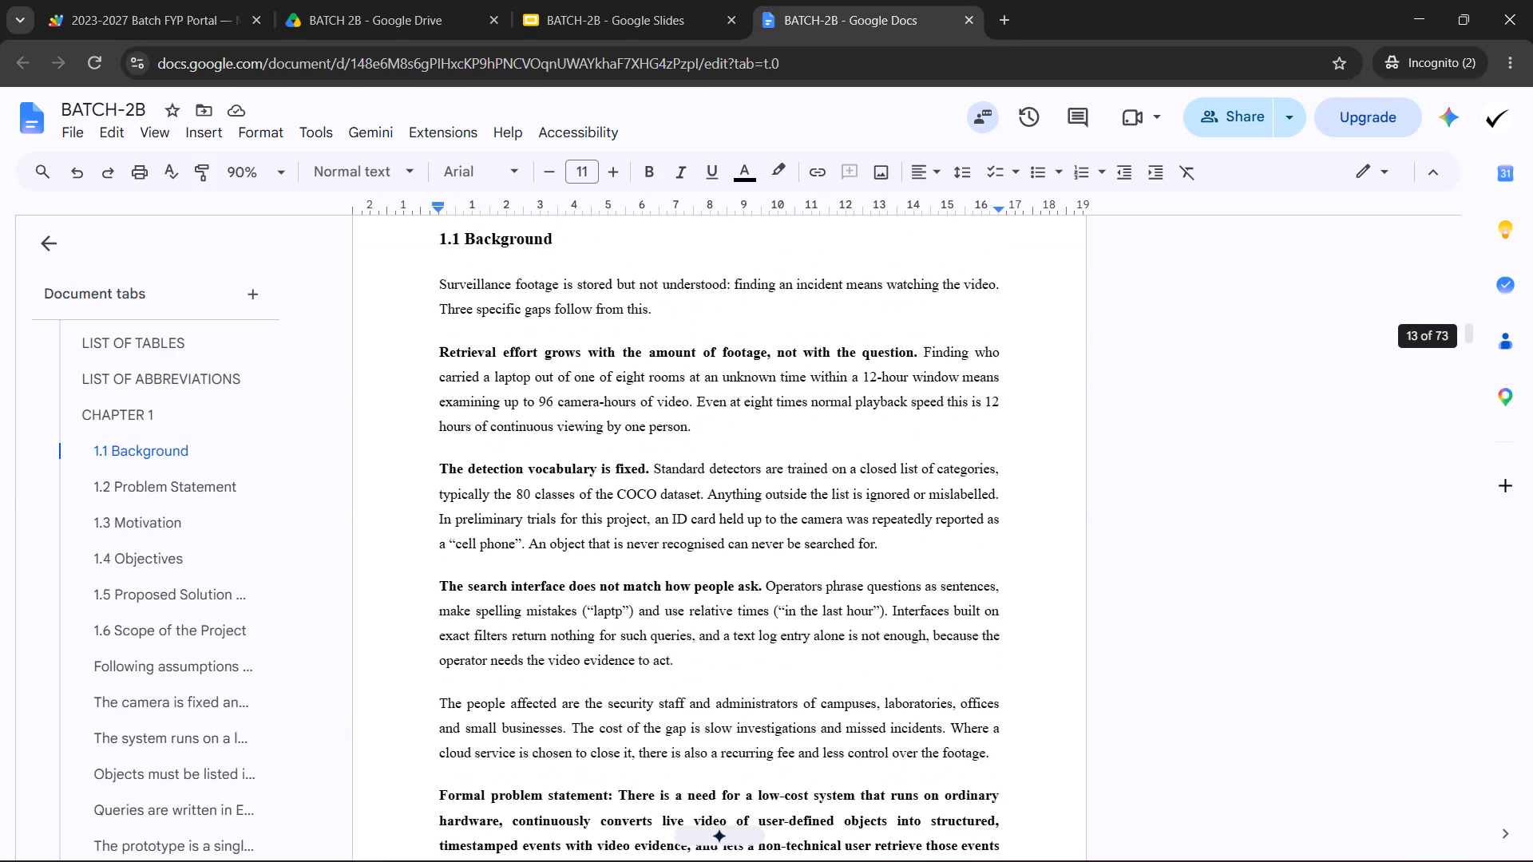
scroll(592, 757, "up", 15)
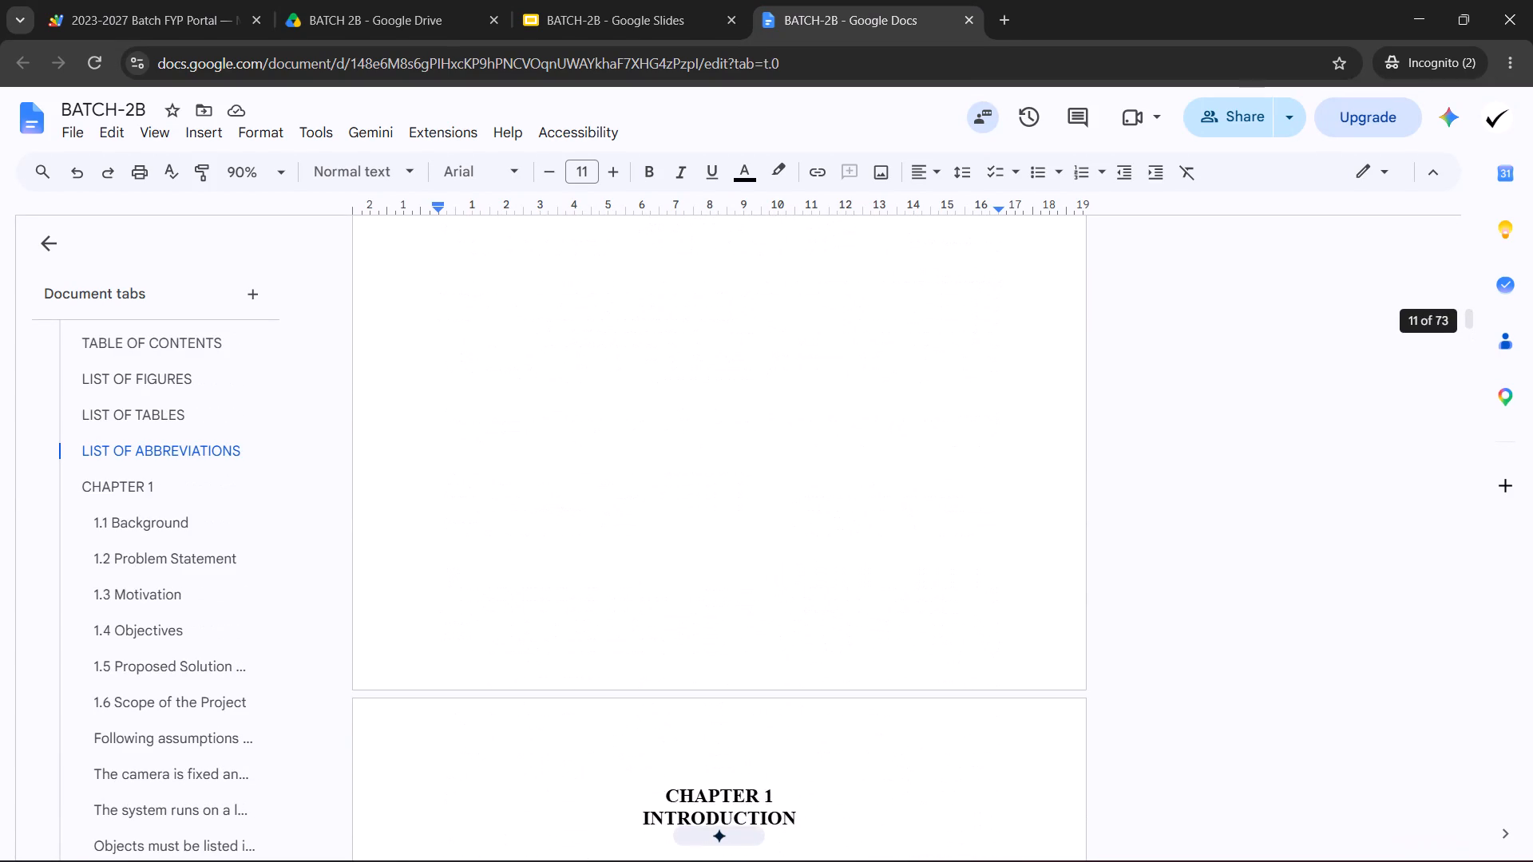
scroll(588, 748, "up", 20)
scroll(588, 748, "up", 7)
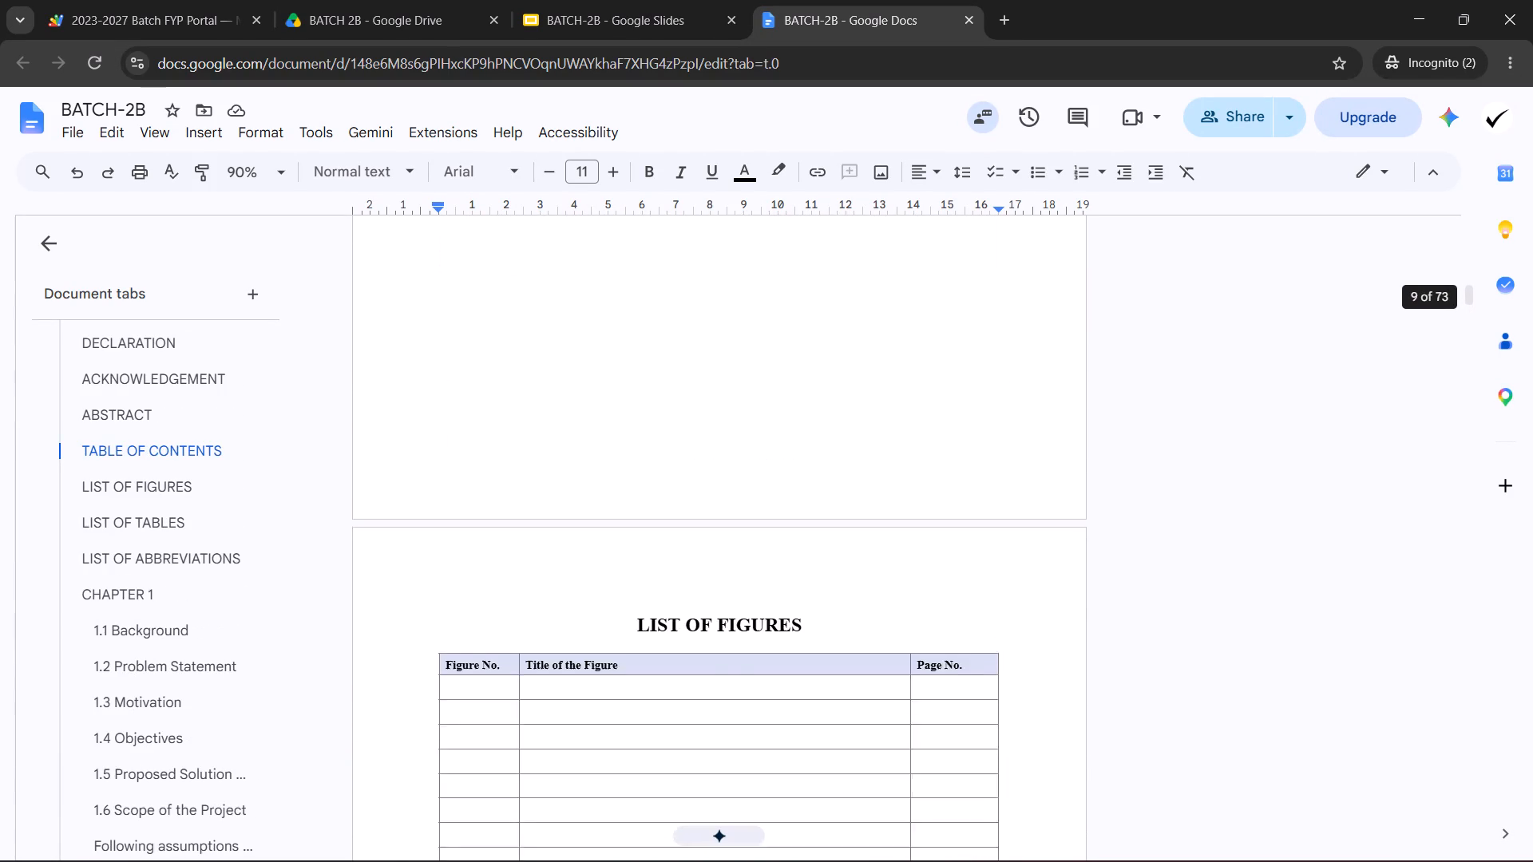
scroll(594, 739, "up", 20)
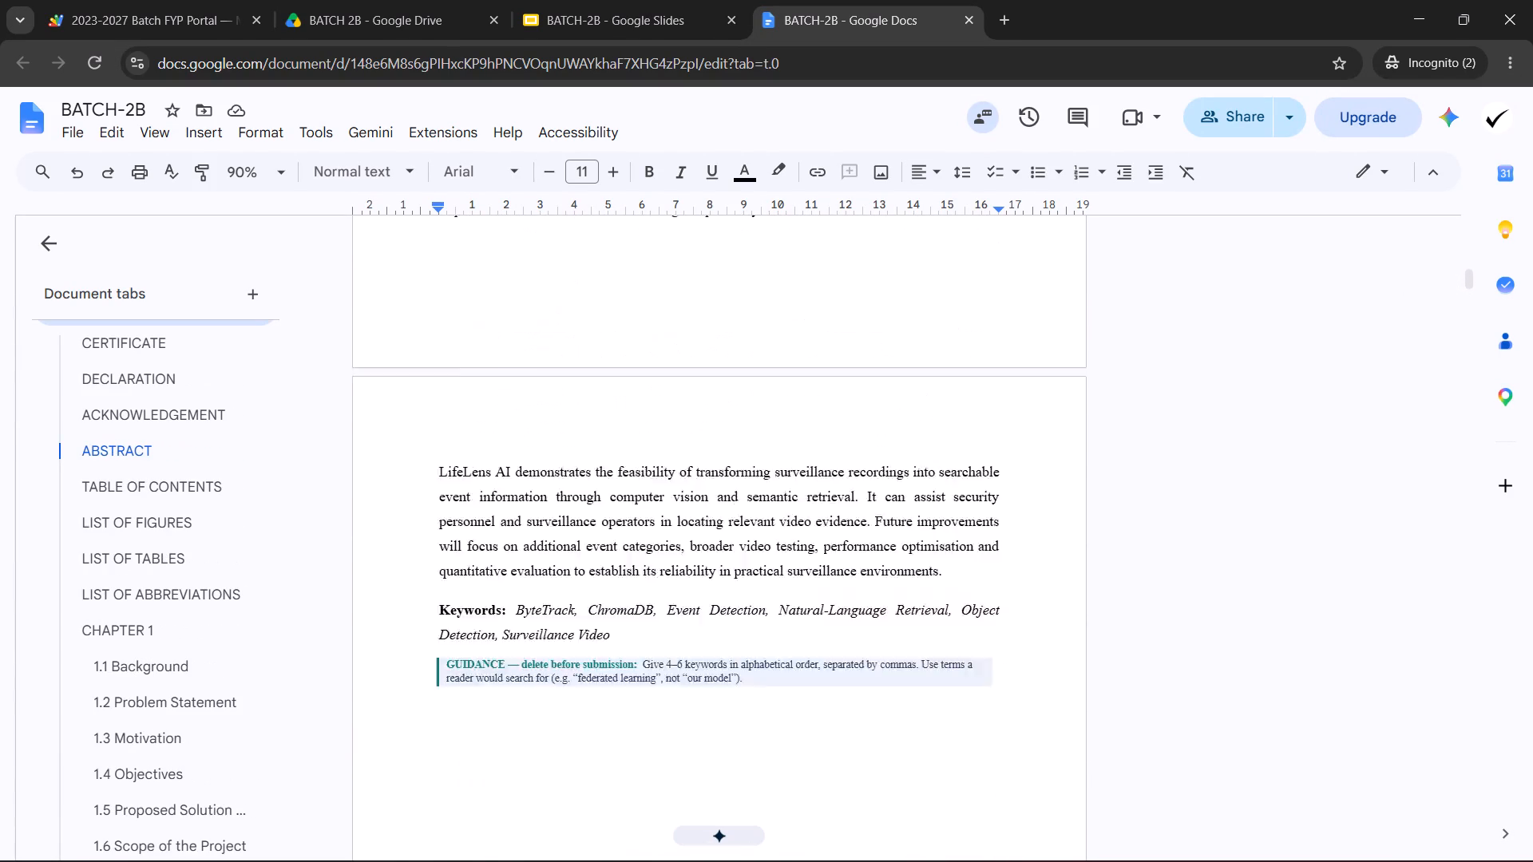
scroll(569, 761, "up", 7)
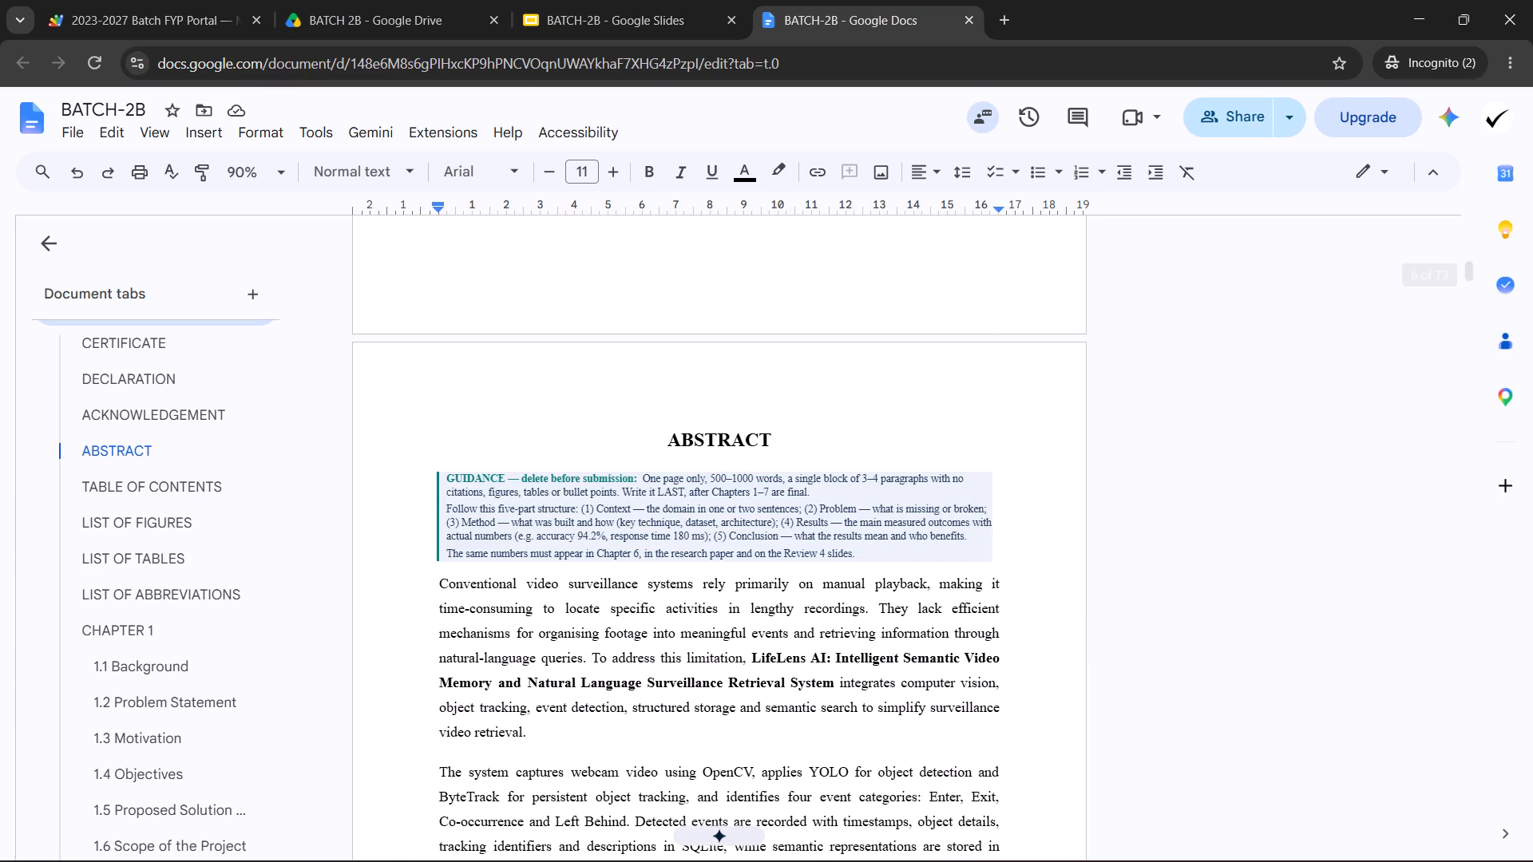
scroll(751, 643, "down", 10)
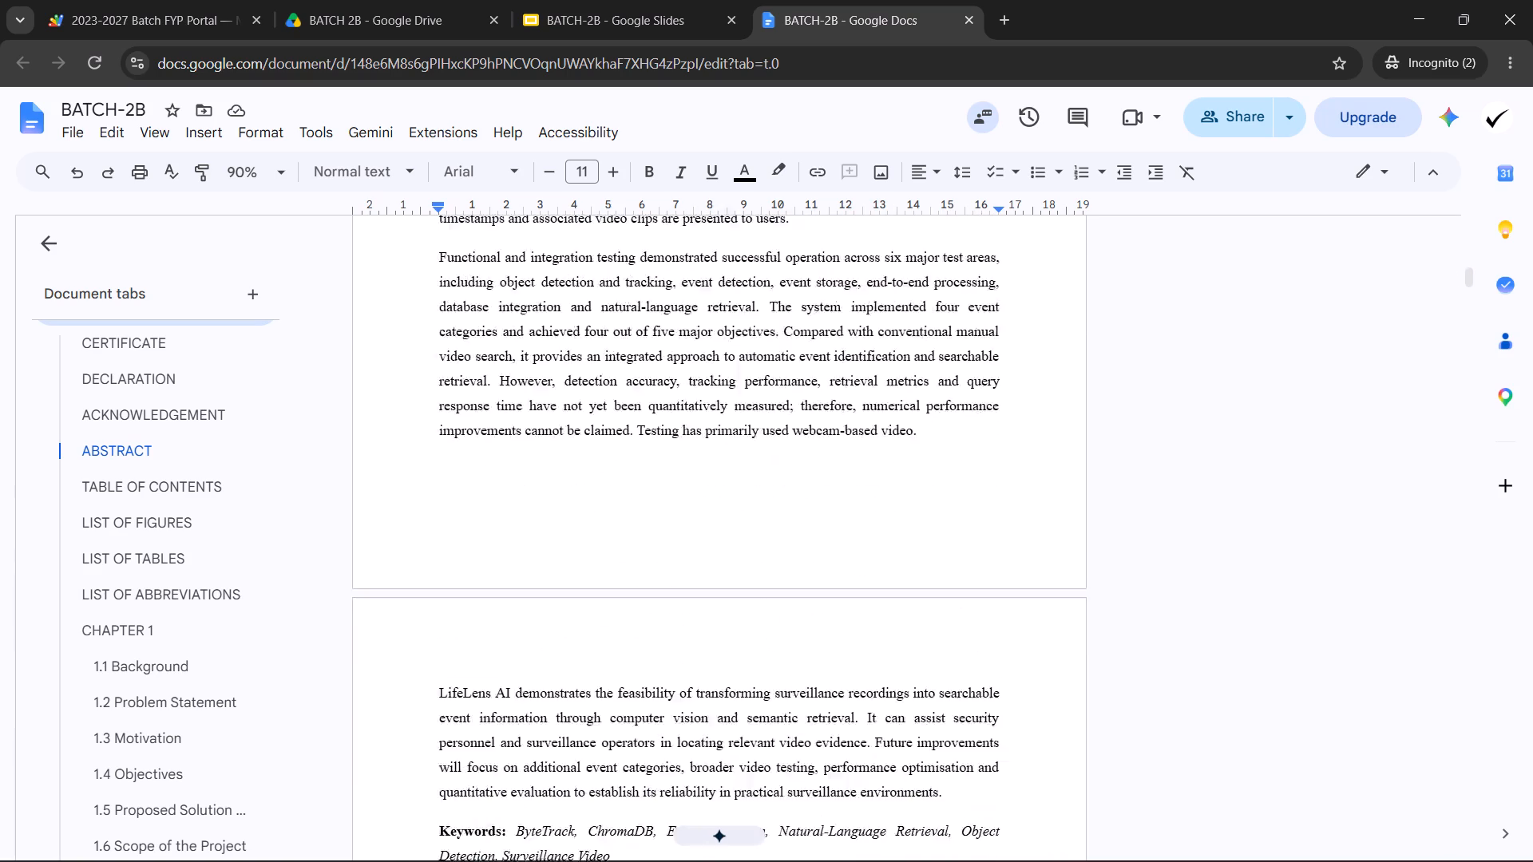
scroll(712, 623, "down", 20)
scroll(712, 623, "down", 20)
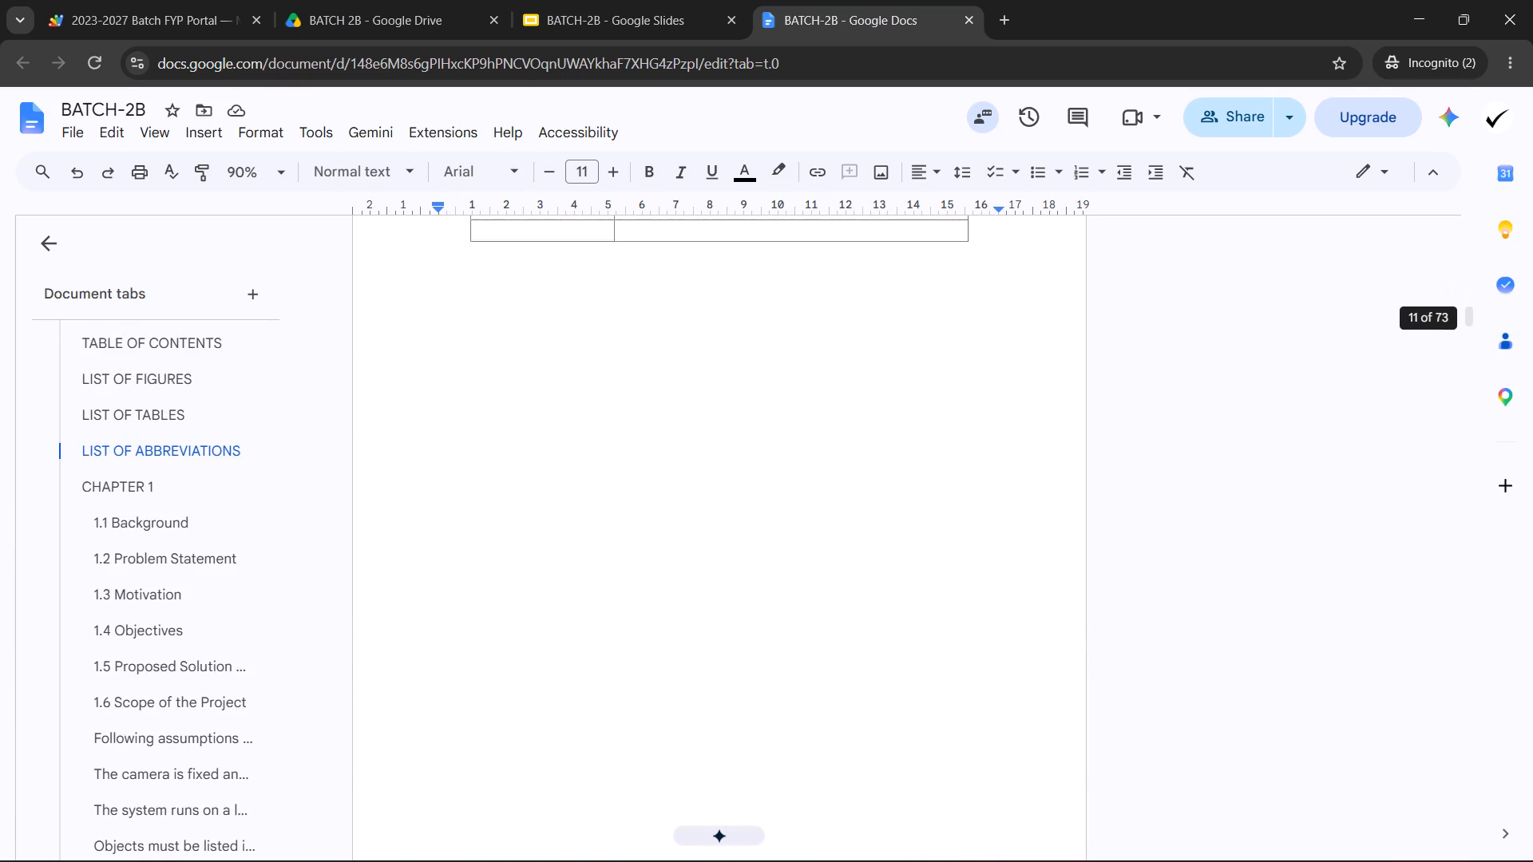
scroll(700, 613, "down", 20)
scroll(700, 613, "down", 8)
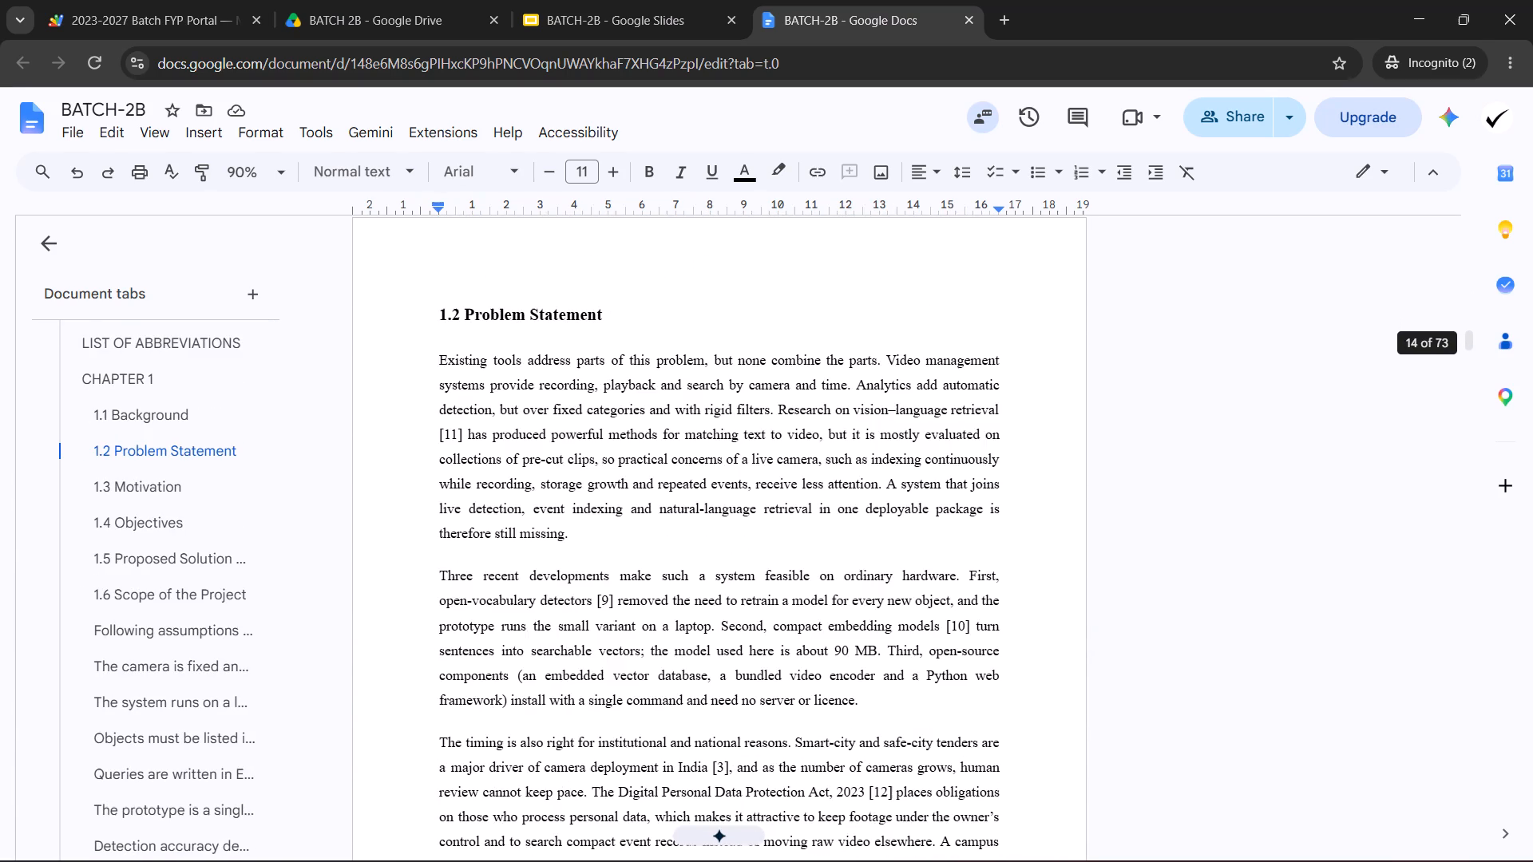
scroll(680, 625, "down", 9)
scroll(661, 639, "down", 16)
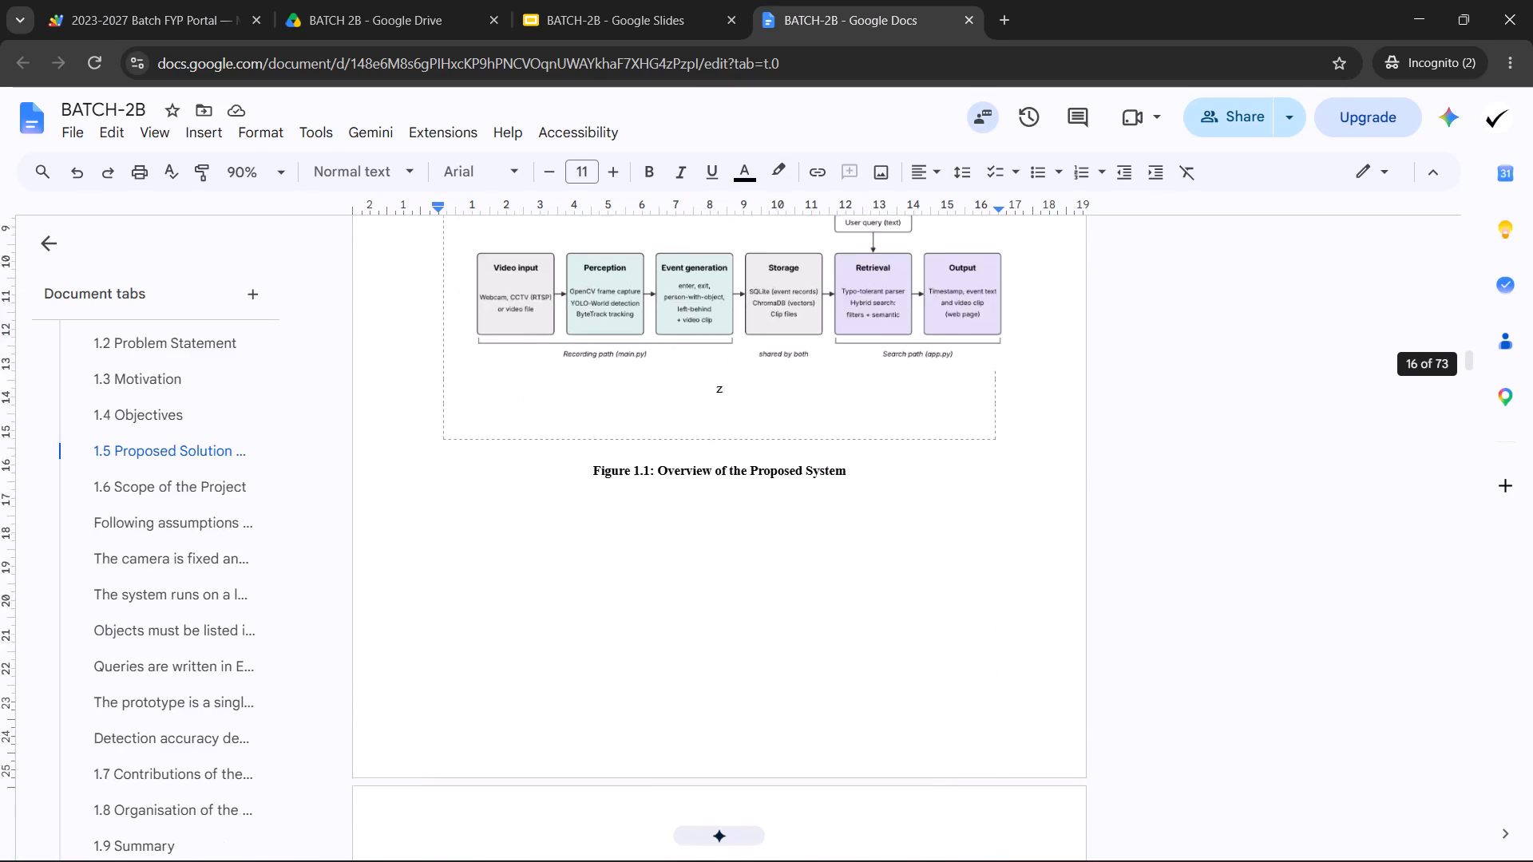
scroll(661, 649, "down", 6)
scroll(661, 657, "up", 7)
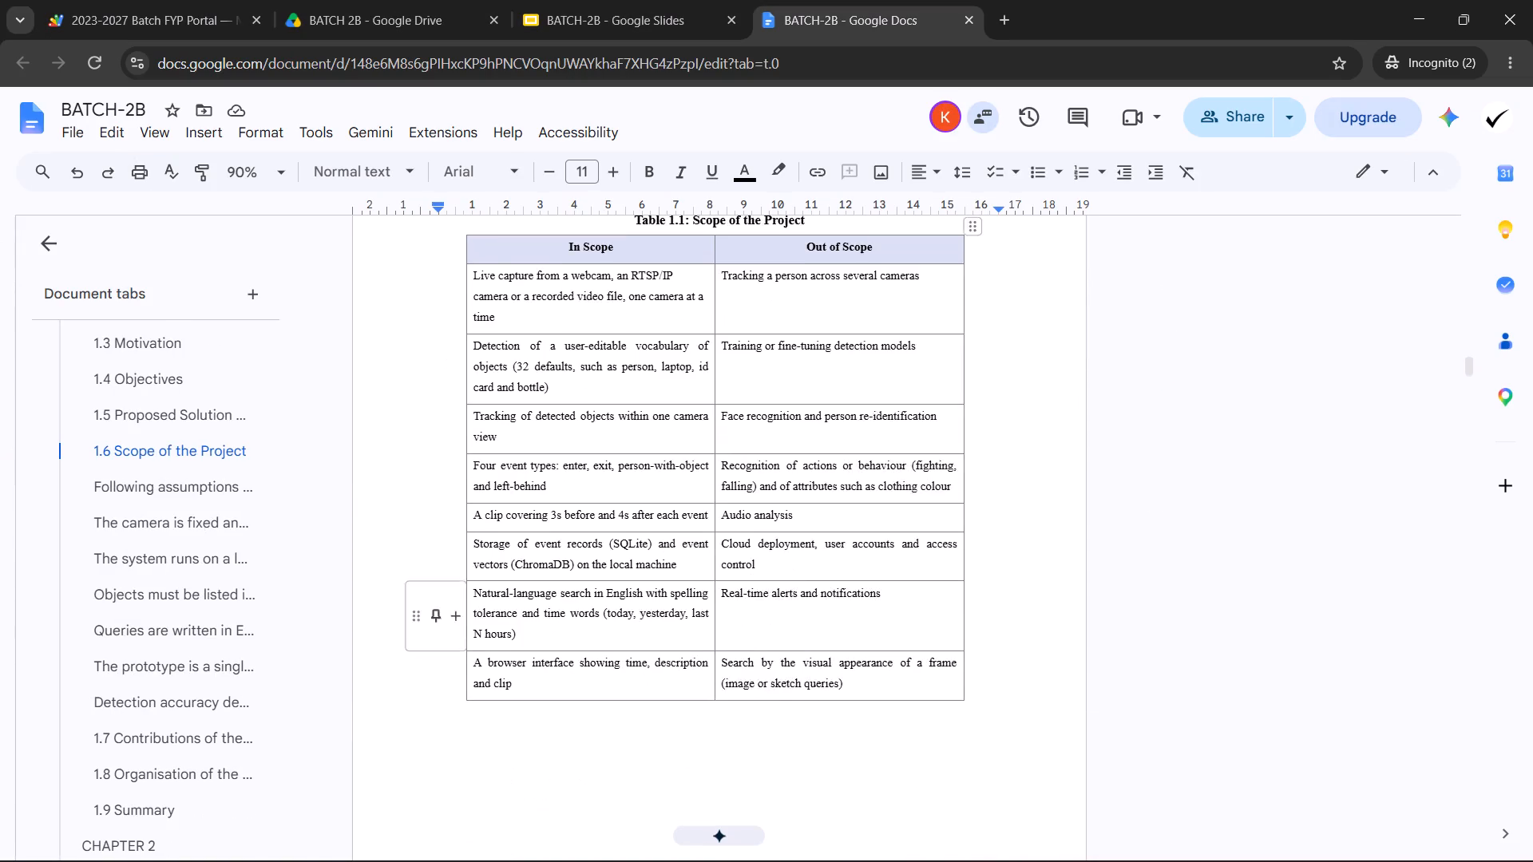
scroll(659, 625, "up", 4)
key("ctrl+z")
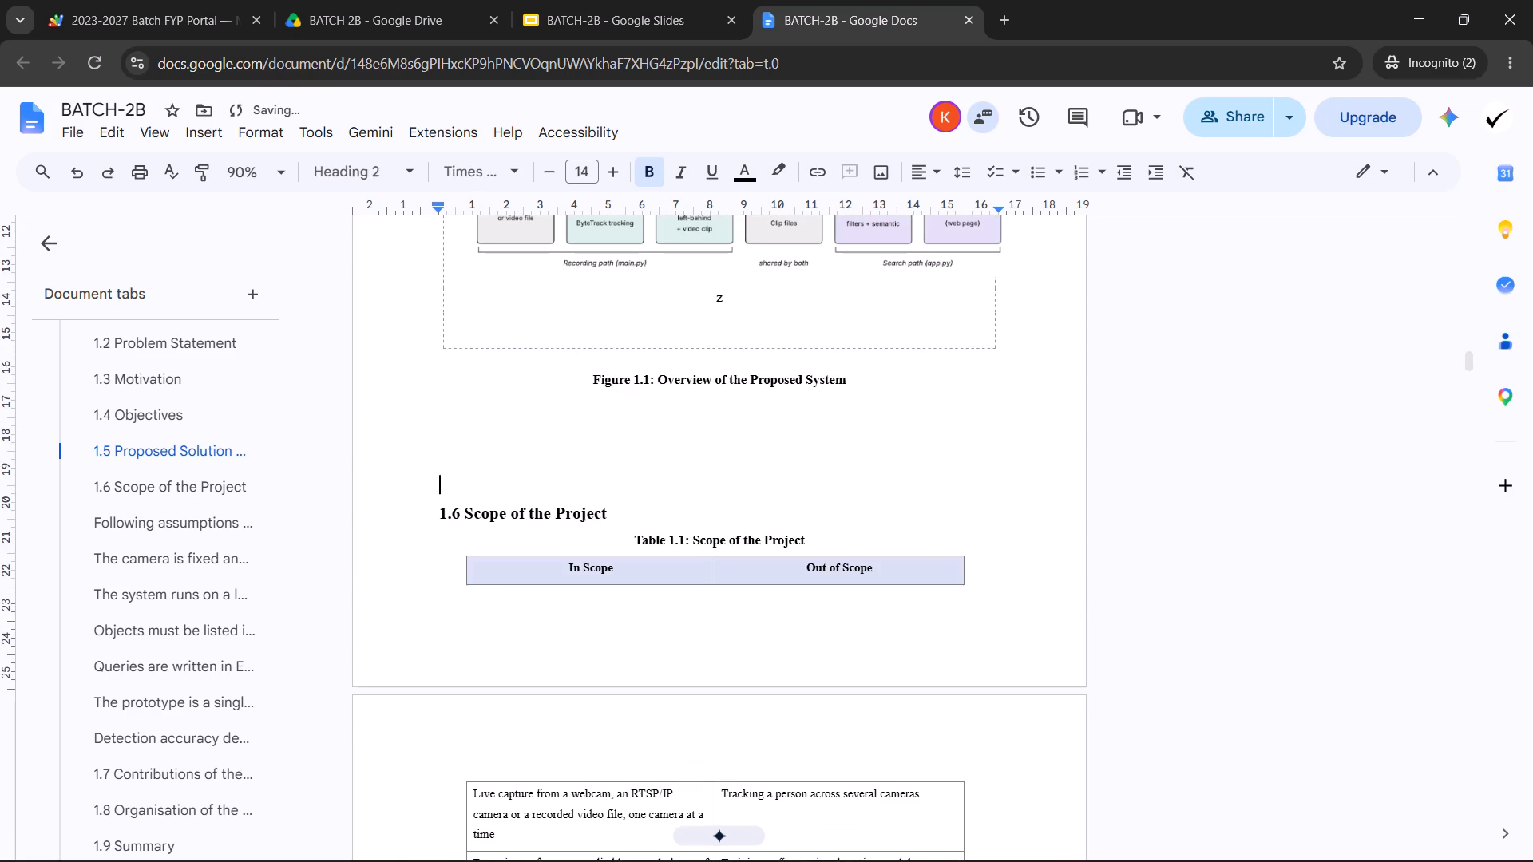
key("ctrl+z")
key("ctrl+z")
key("ctrl+z")
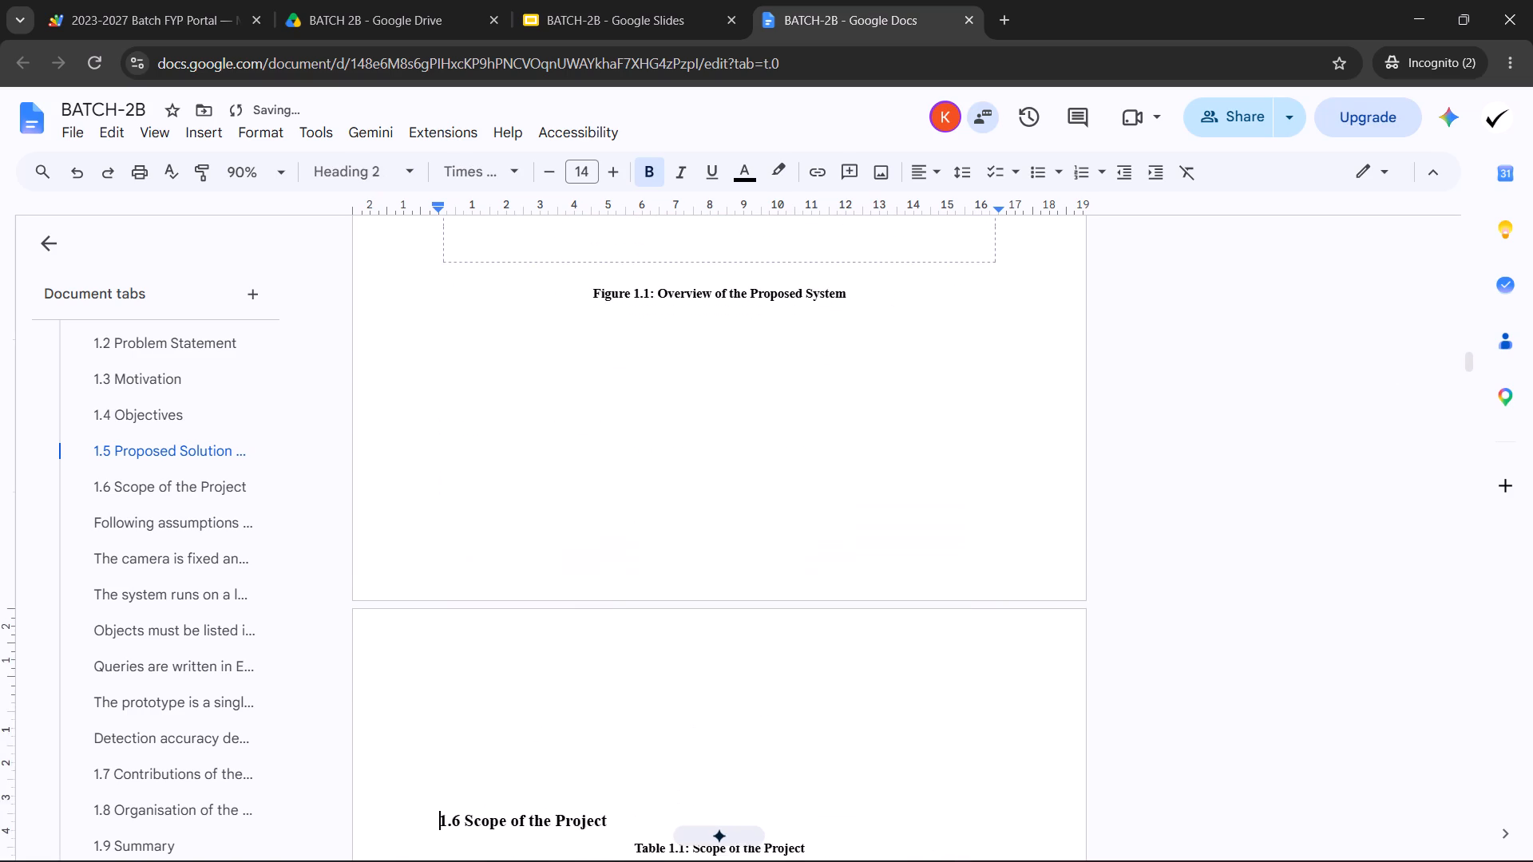
key("ctrl+z")
key("ctrl+z")
key("ctrl+z")
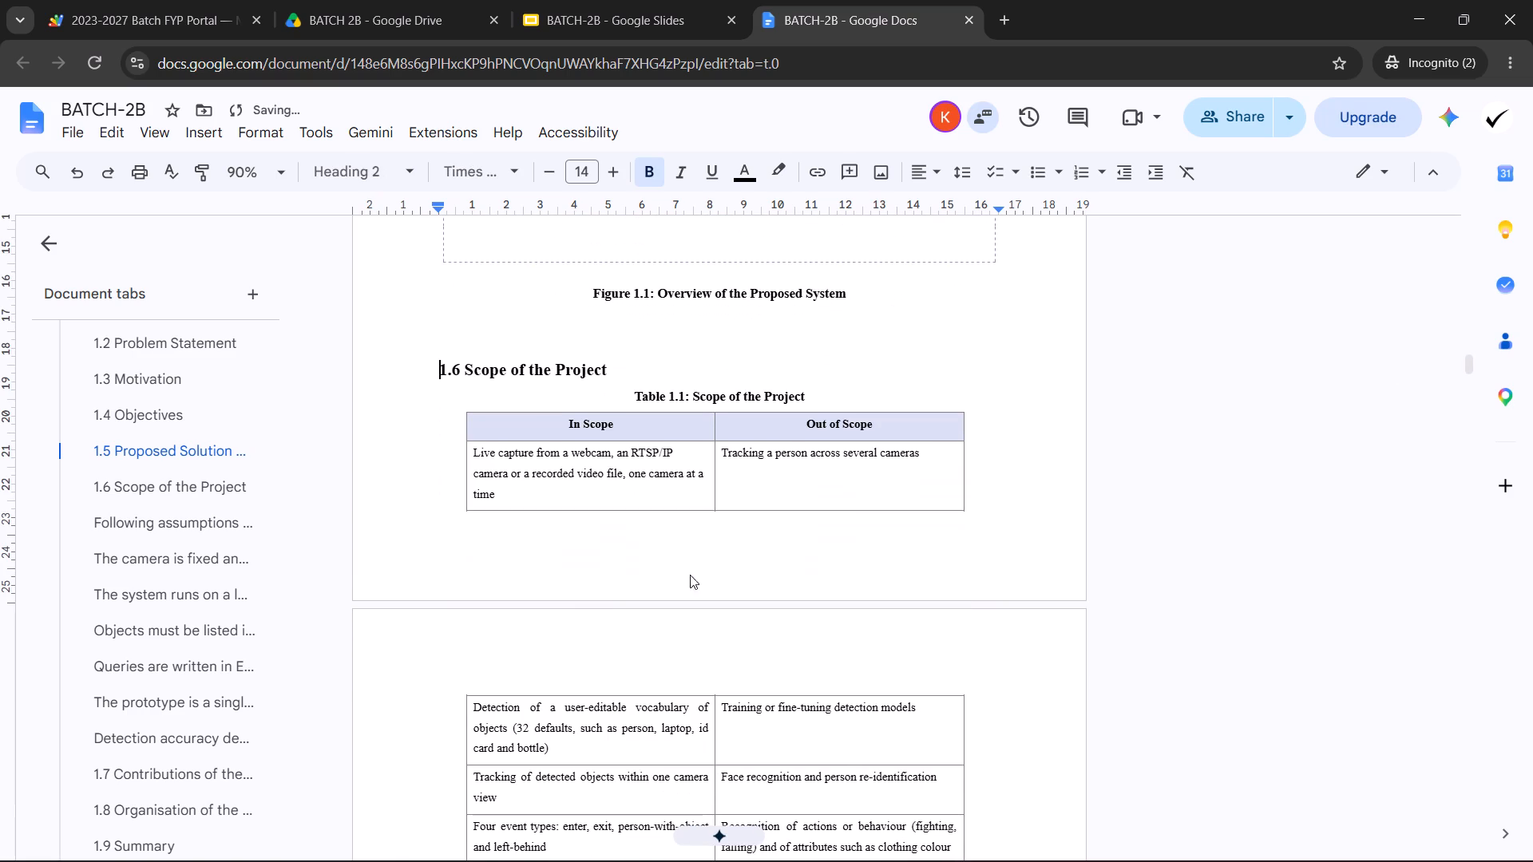
key("ctrl+z")
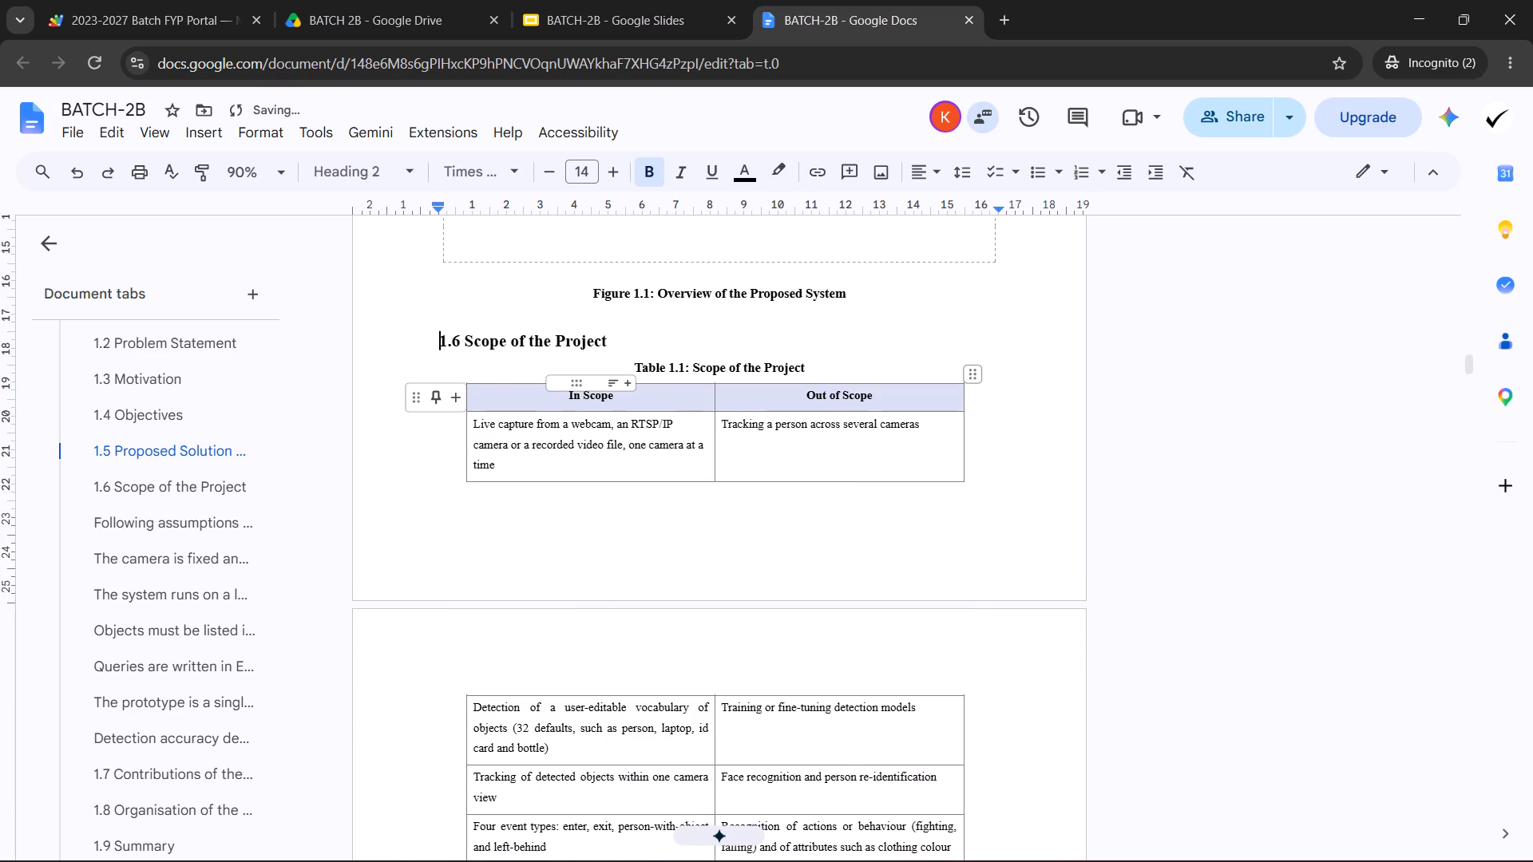
Insert an empty row above Table 1.1's "Detection of a user-editable vocabulary" row and add one blank line before heading 1.6.
left_click(570, 722)
right_click(571, 718)
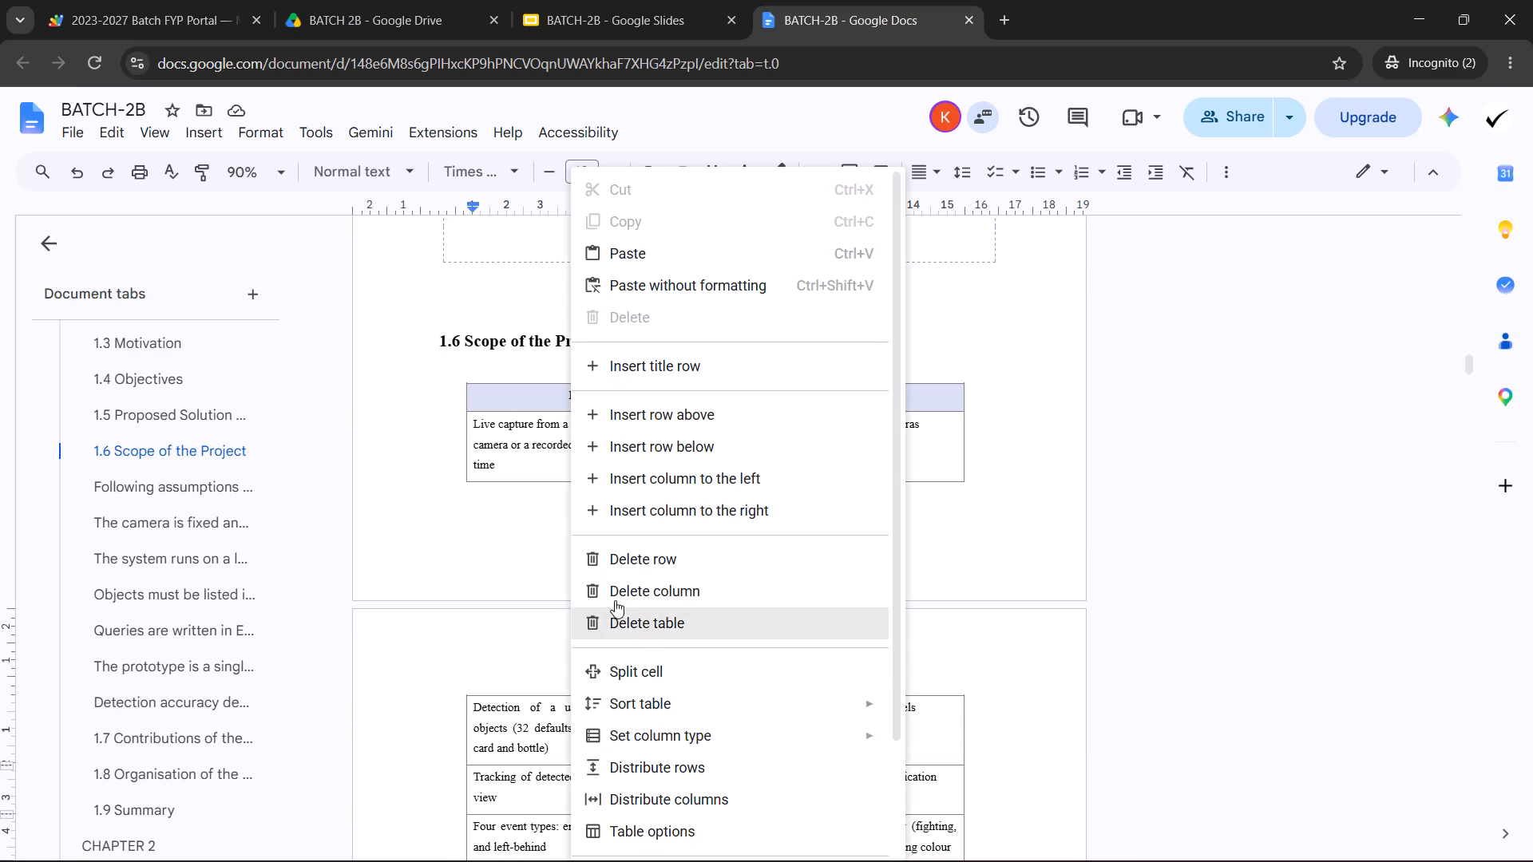
left_click(660, 424)
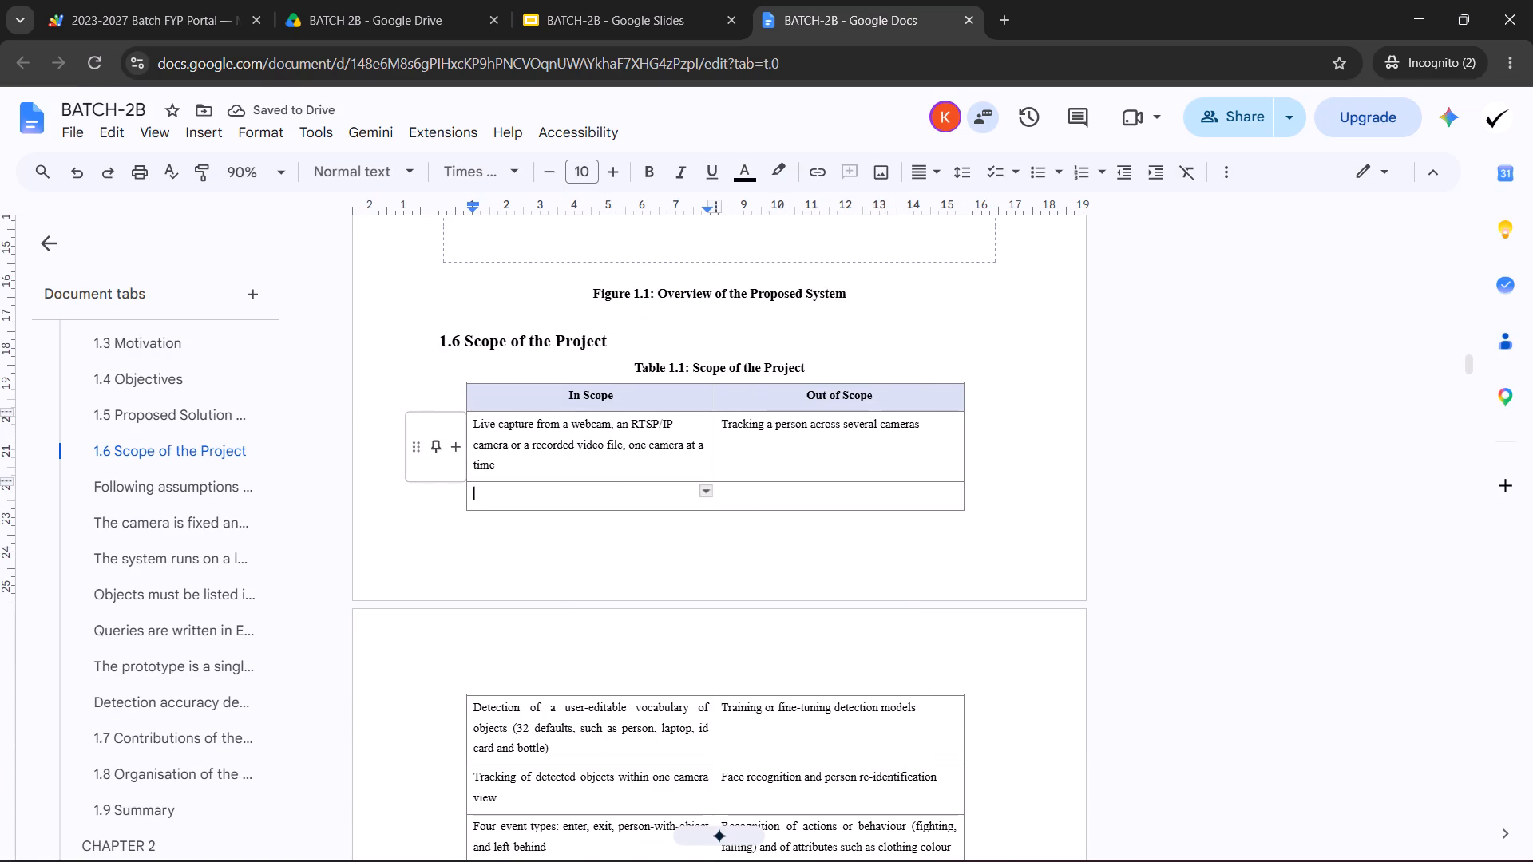
left_click(438, 343)
key("Return")
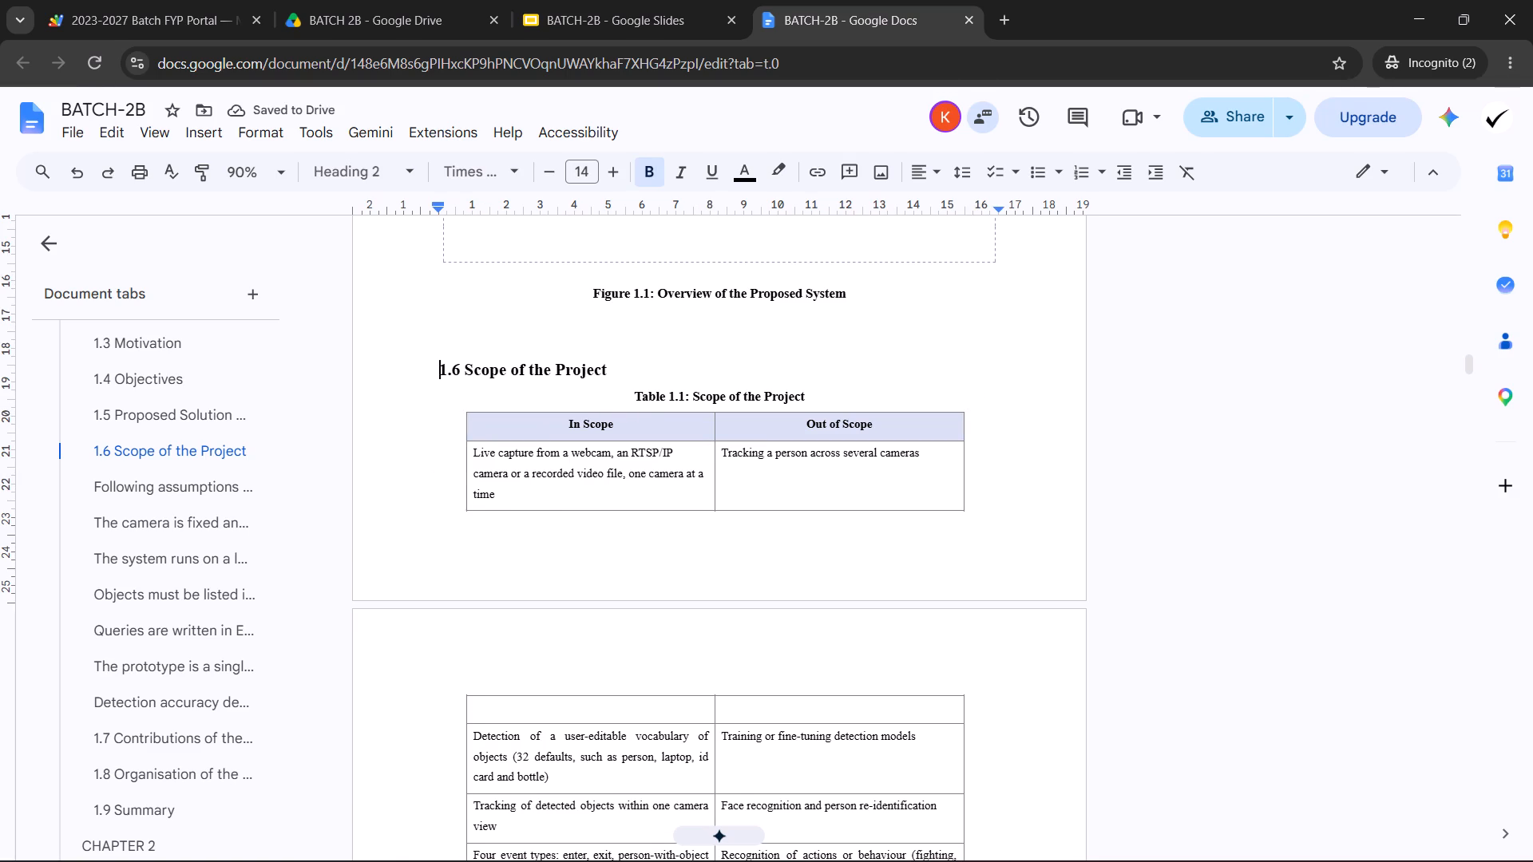
Copy Table 1.1's "In Scope / Out of Scope" header row into the empty row at the top of the next page.
left_click_drag(489, 428, 800, 436)
key("ctrl+c")
left_click_drag(538, 711, 561, 716)
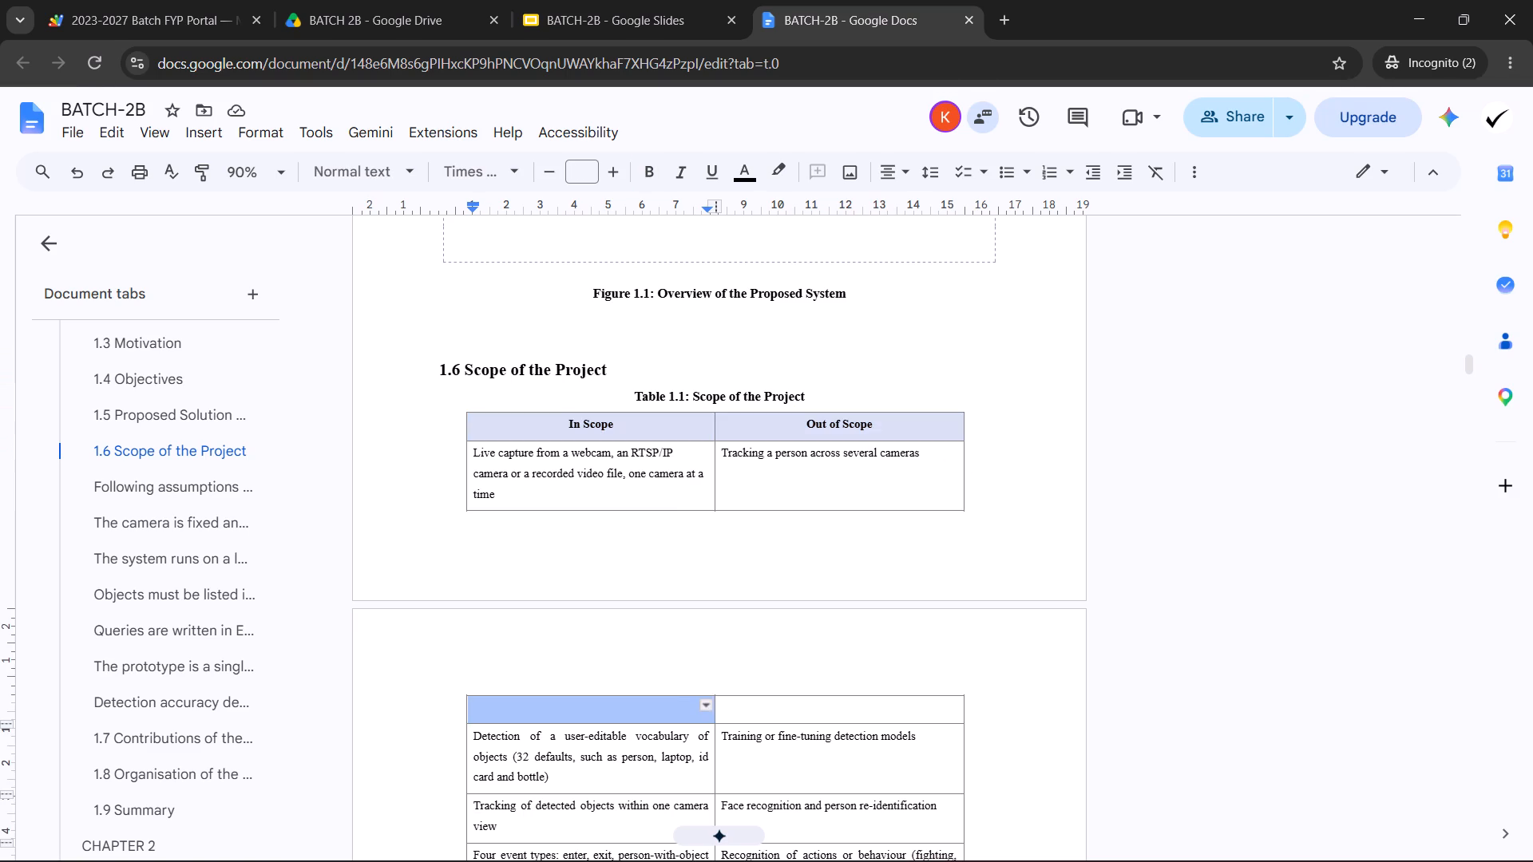
left_click_drag(561, 716, 822, 722)
key("ctrl+v")
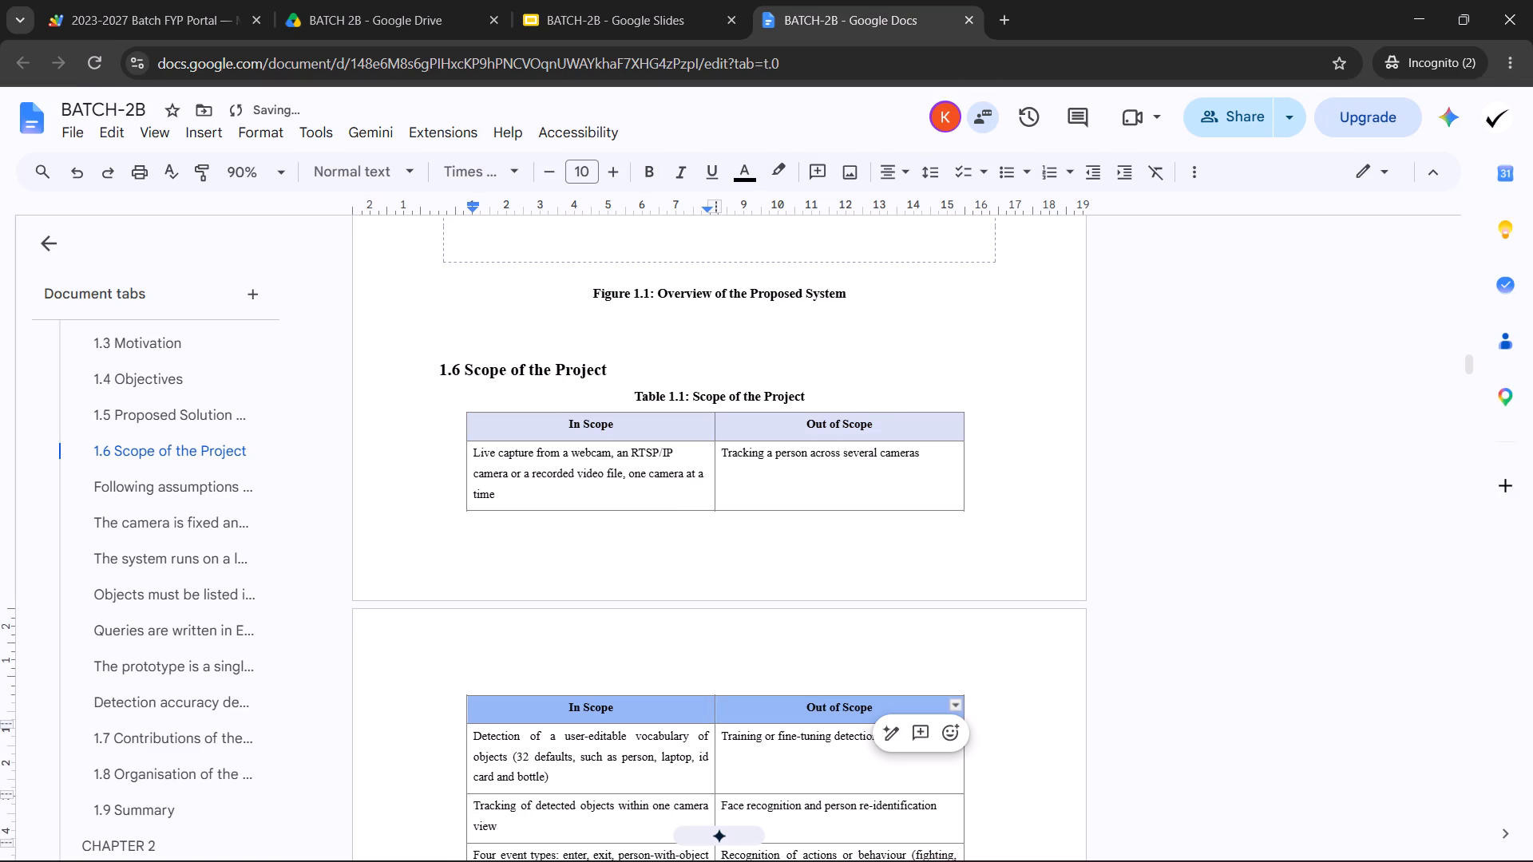
left_click(727, 748)
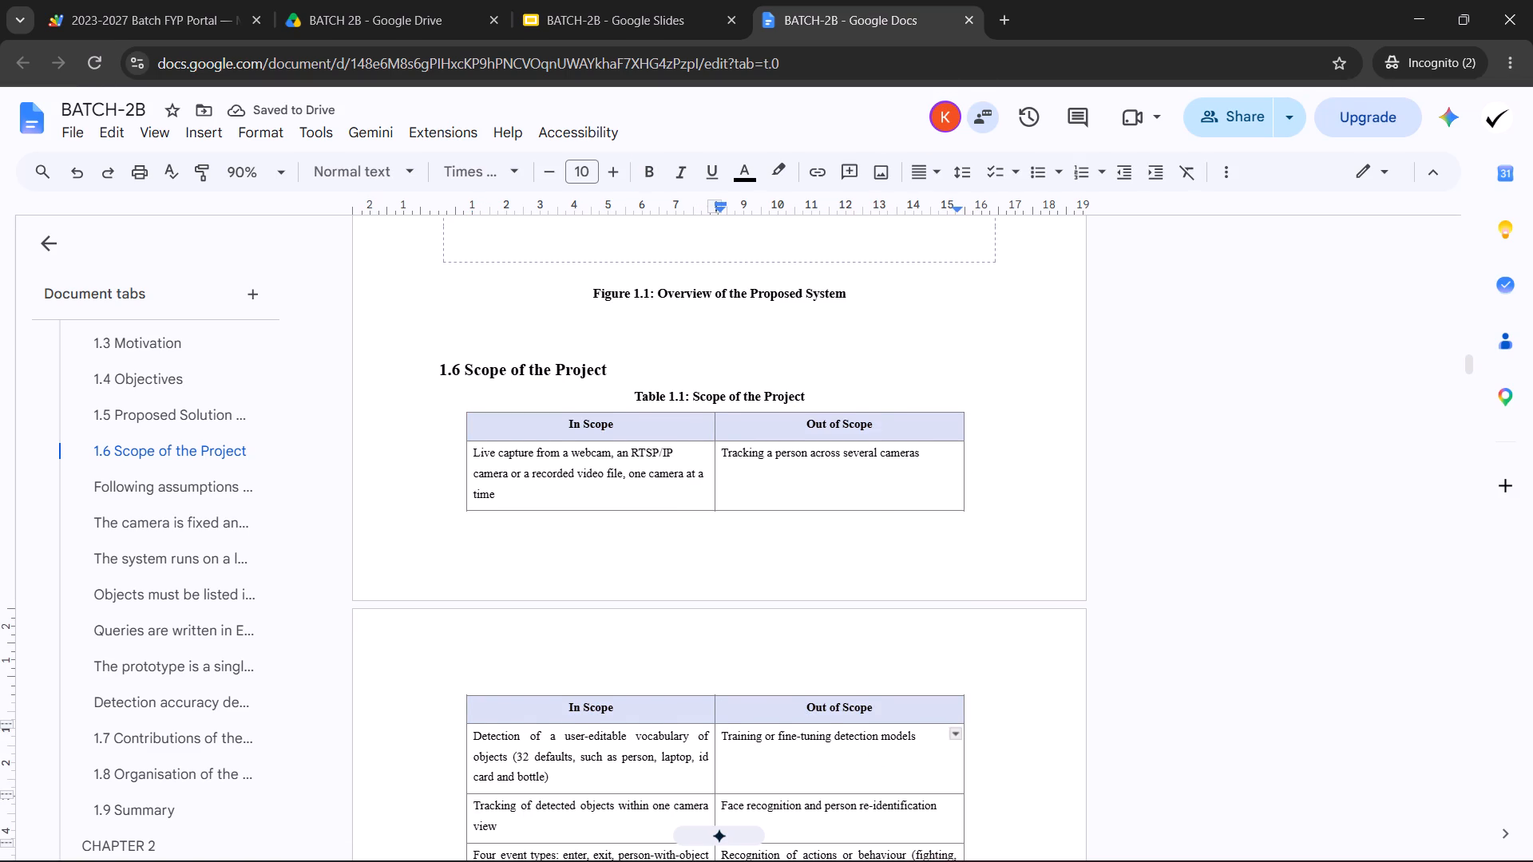
Review the report from the continued Table 1.1 through Chapter 1's end and on to section 2.2.5 in Chapter 2.
scroll(809, 665, "down", 2)
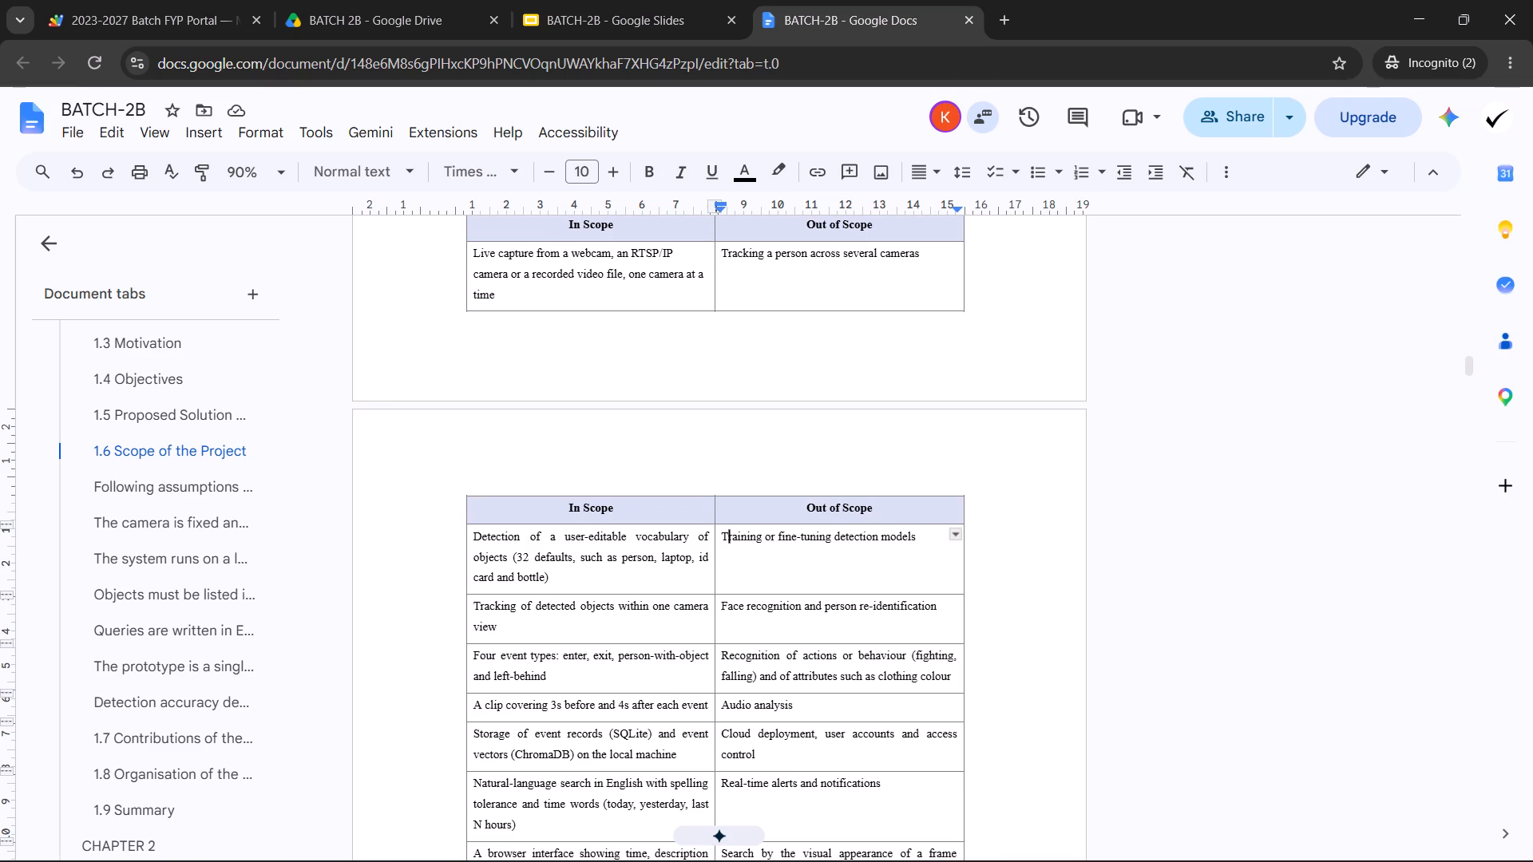
scroll(922, 555, "down", 12)
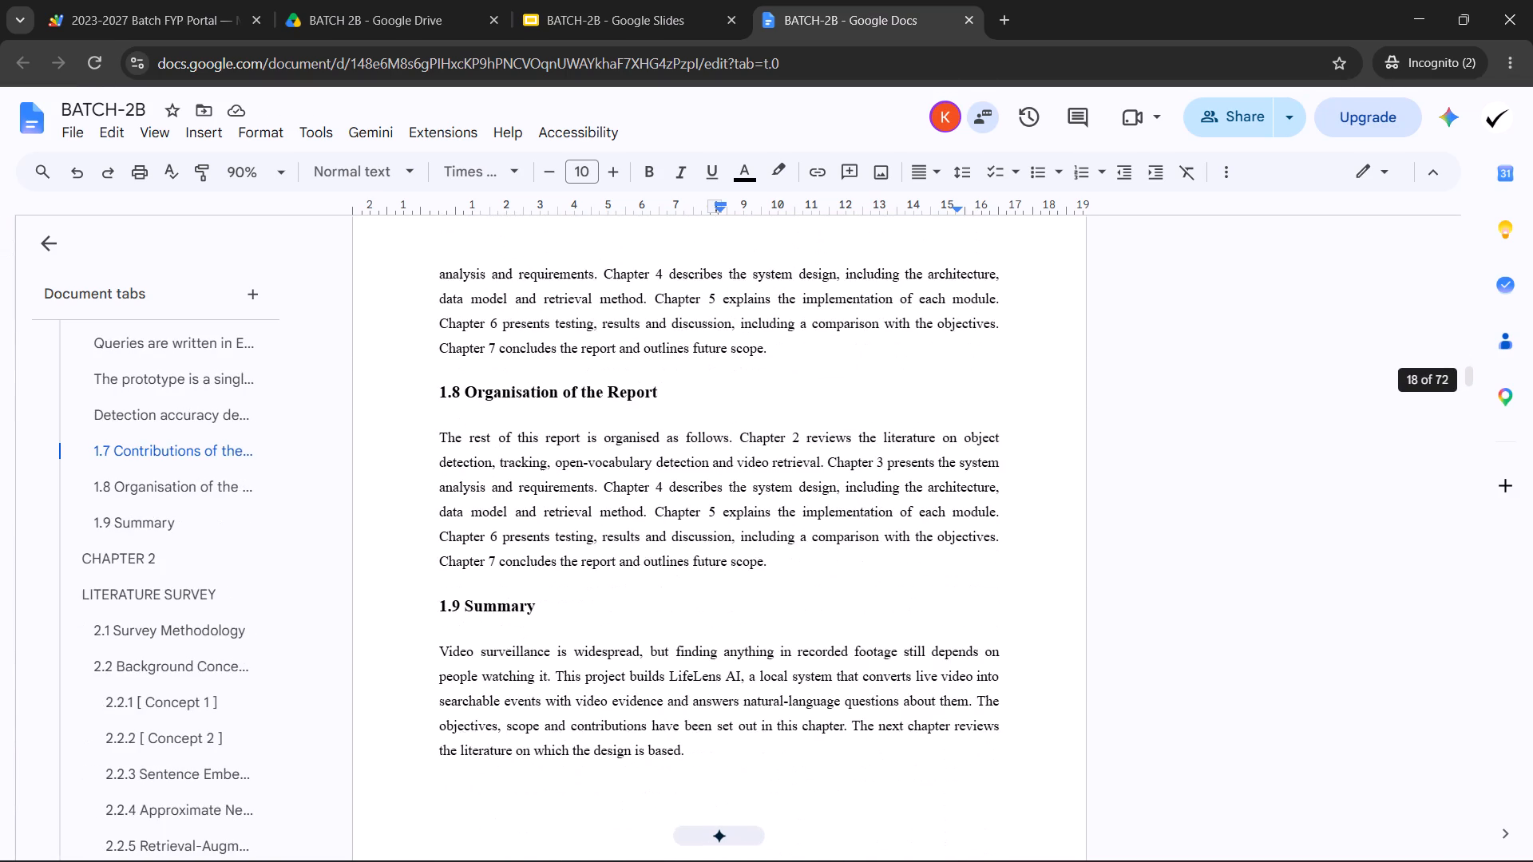
scroll(883, 544, "down", 12)
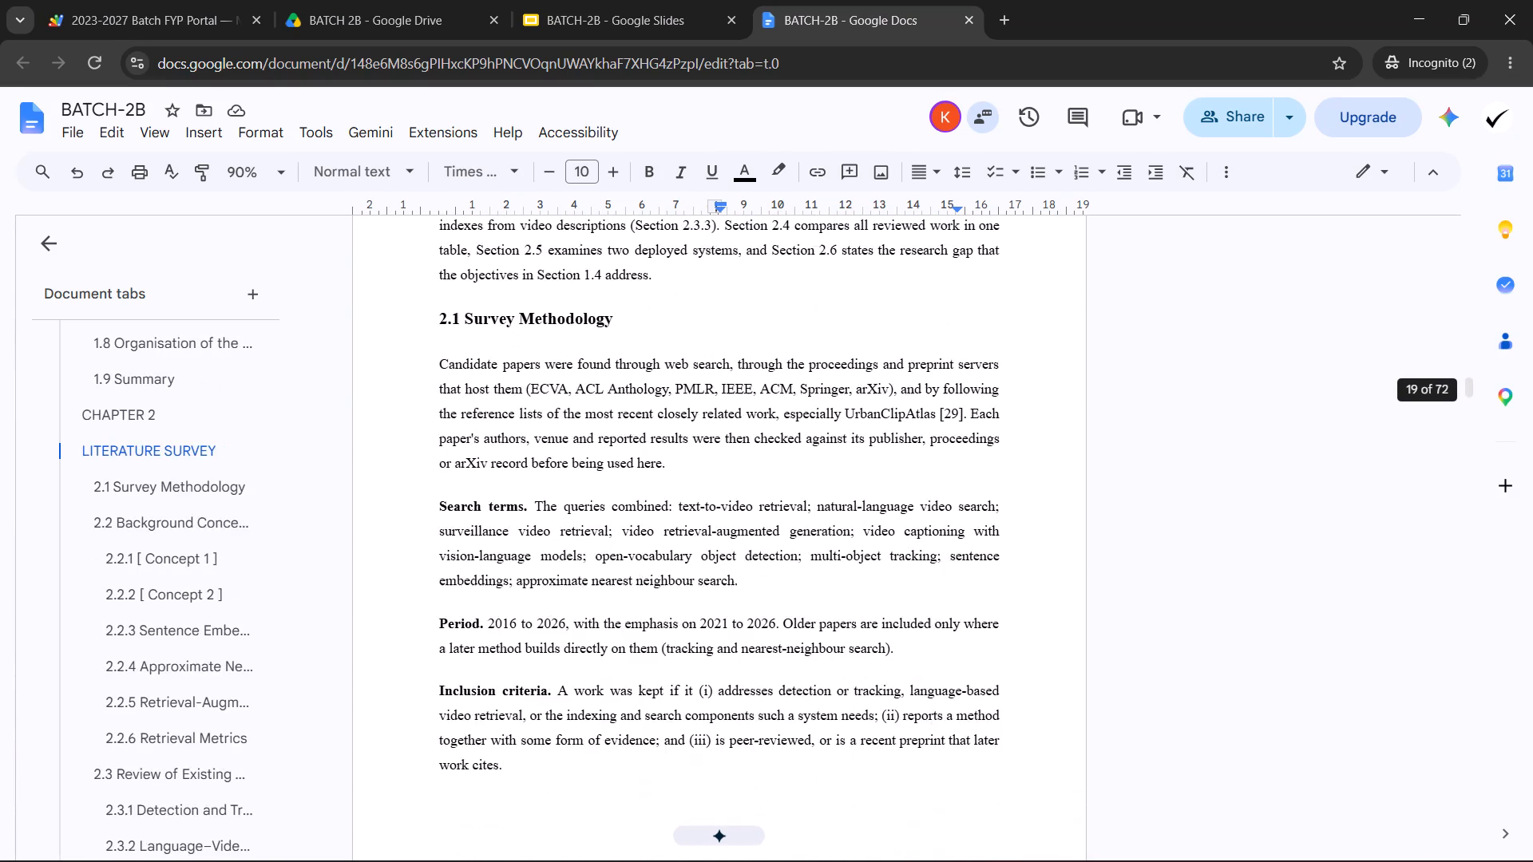
scroll(877, 558, "down", 7)
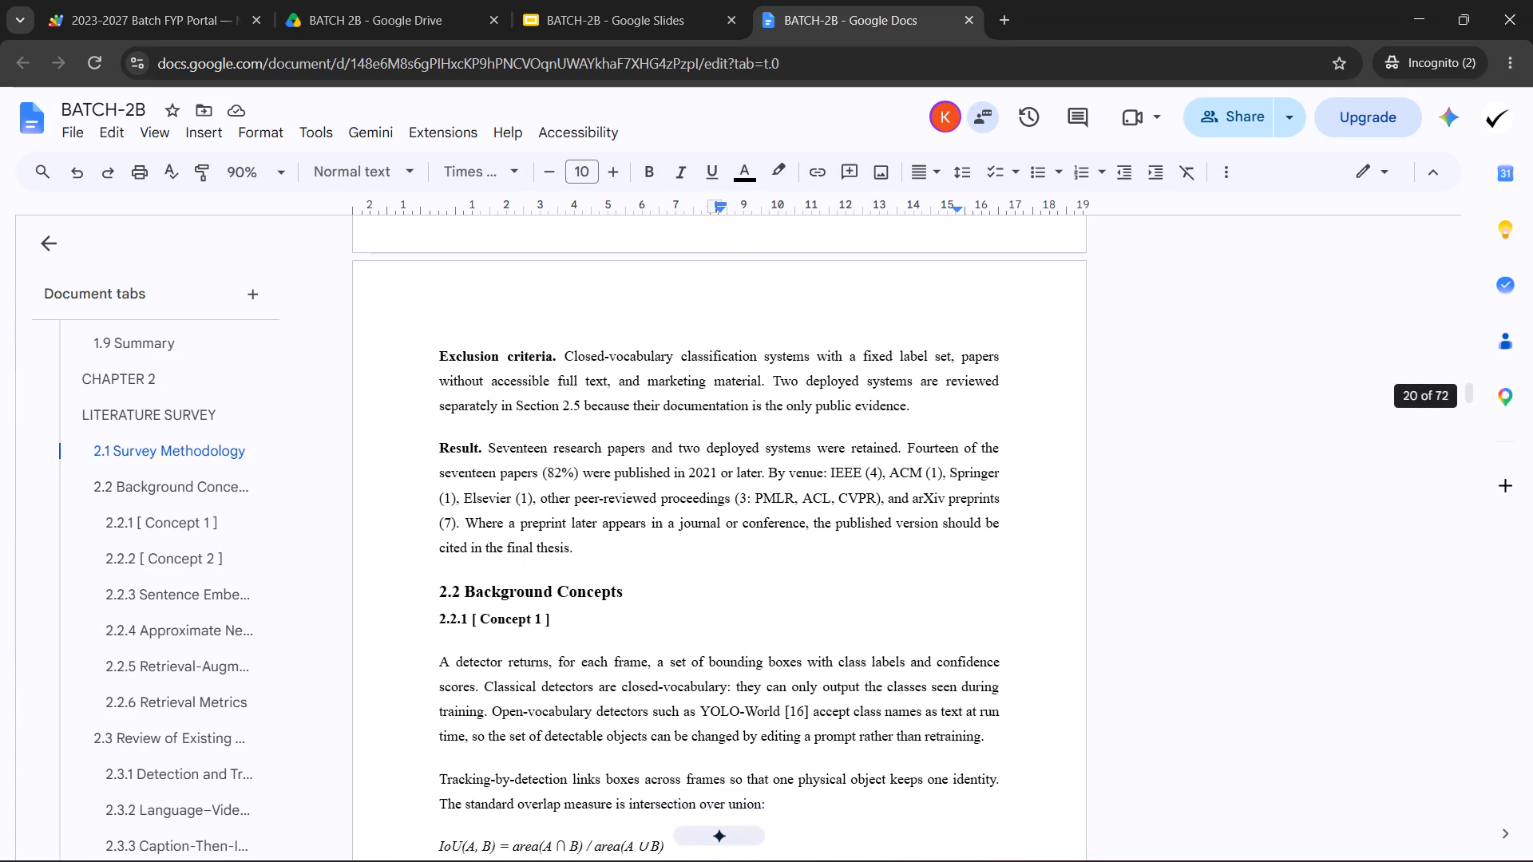
scroll(840, 563, "down", 2)
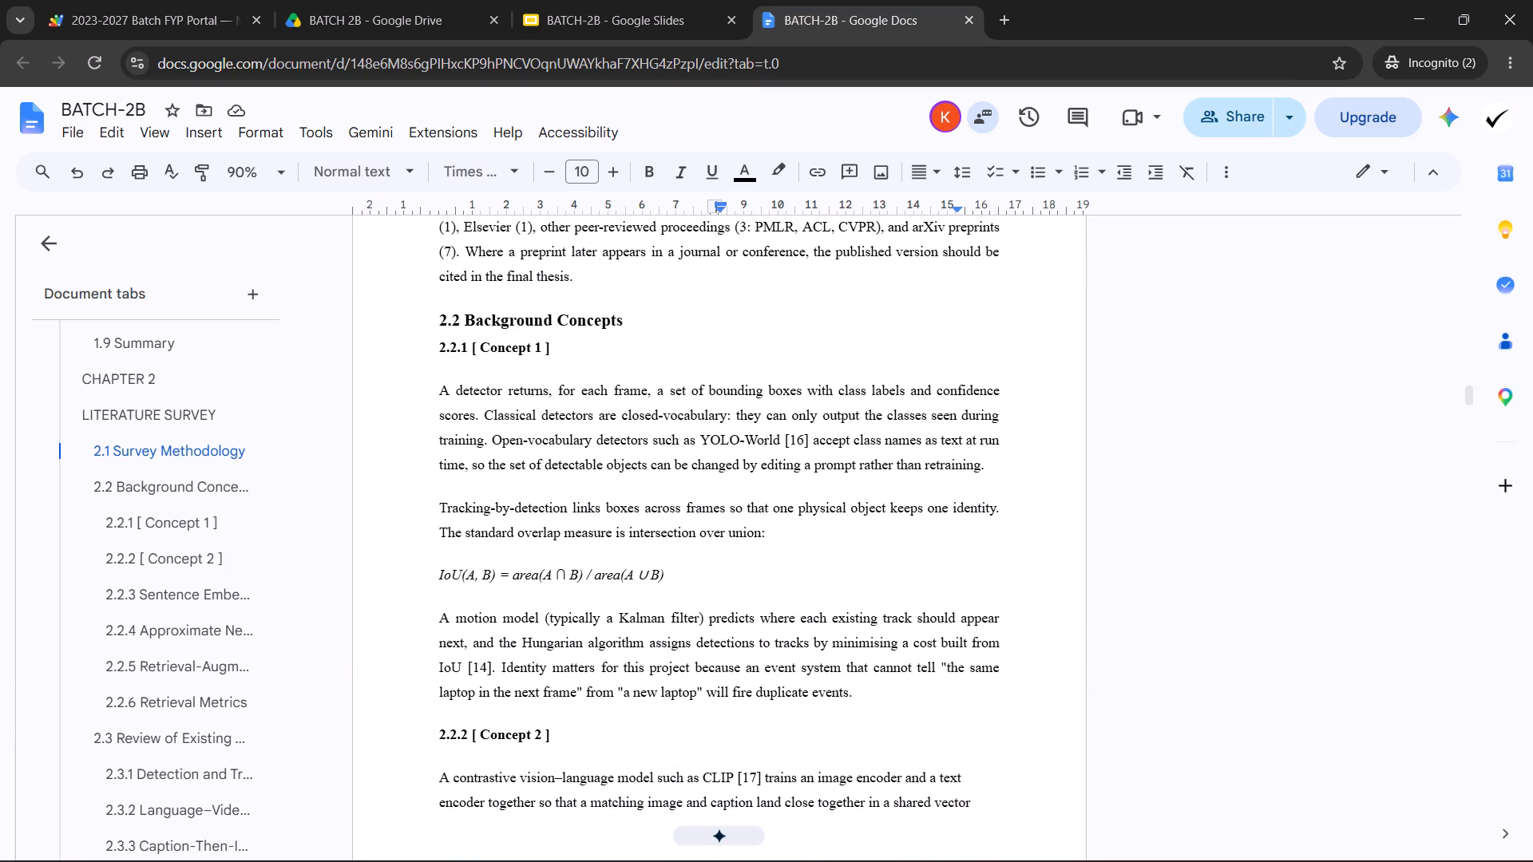
left_click(627, 440)
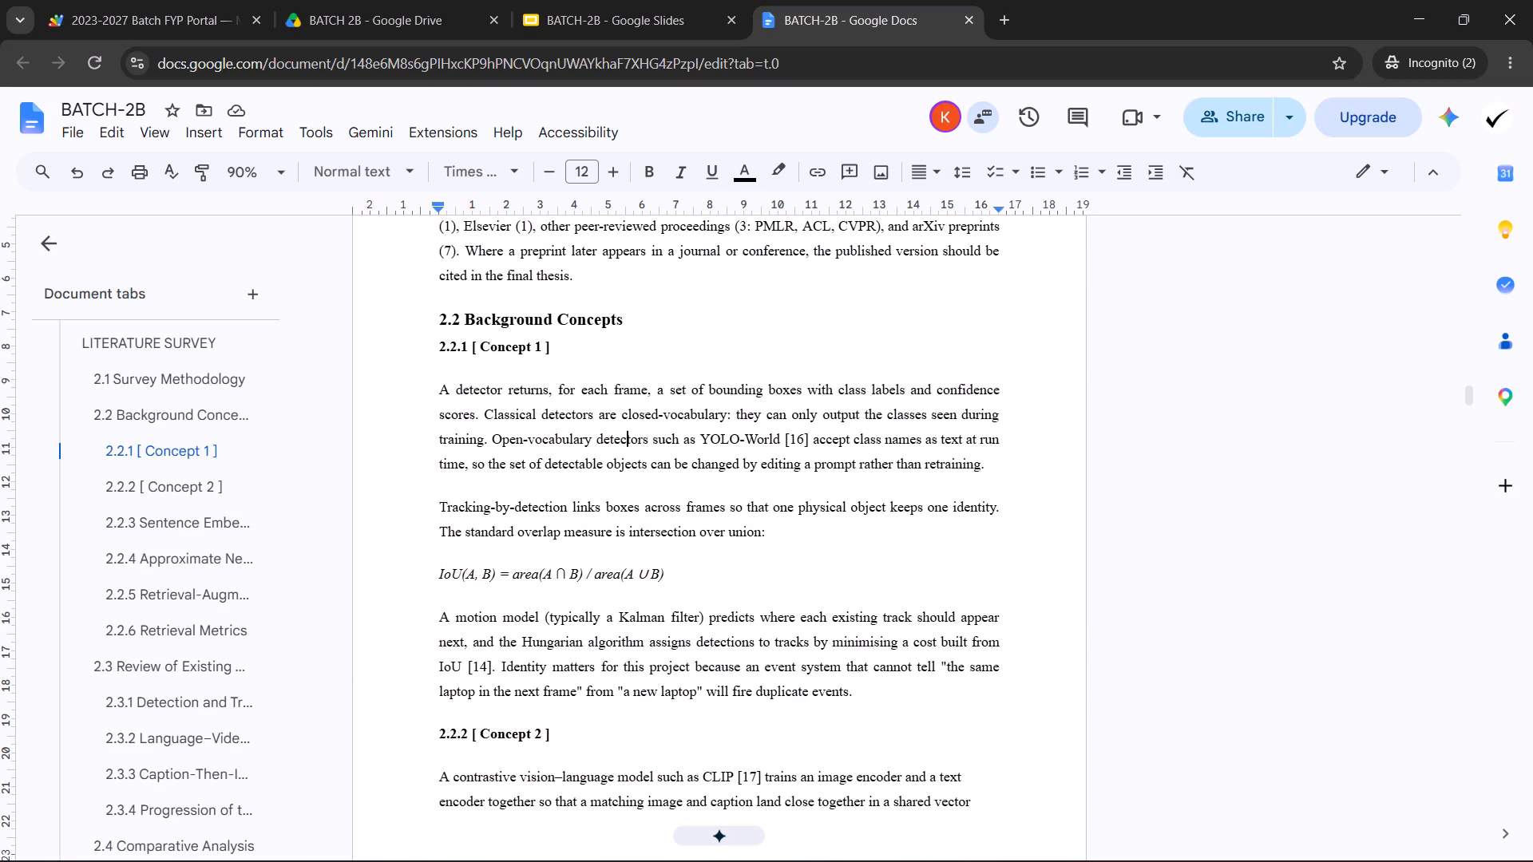
scroll(438, 318, "down", 2)
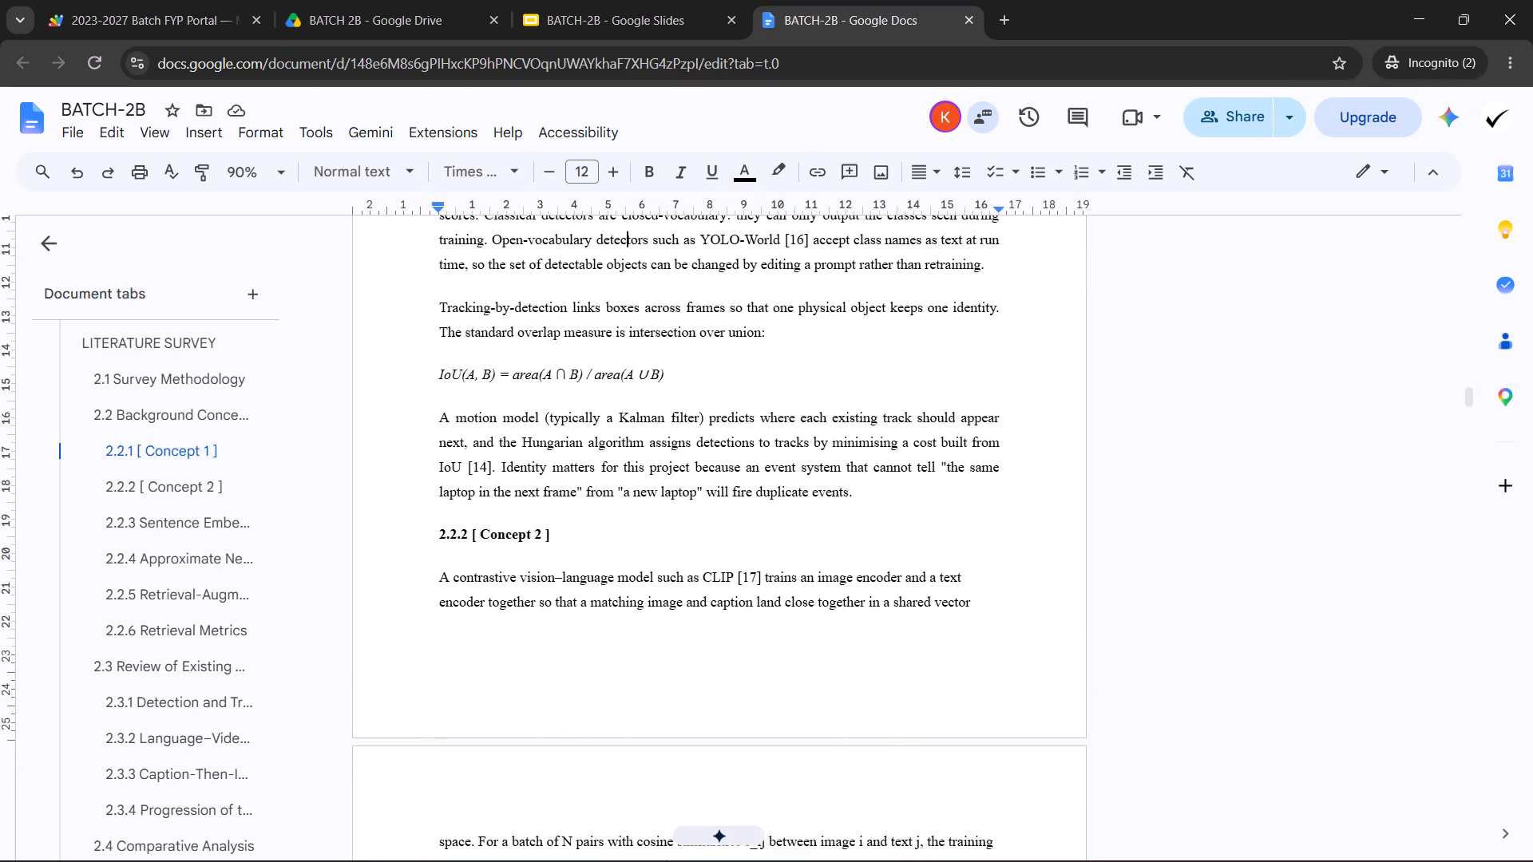
scroll(596, 349, "down", 9)
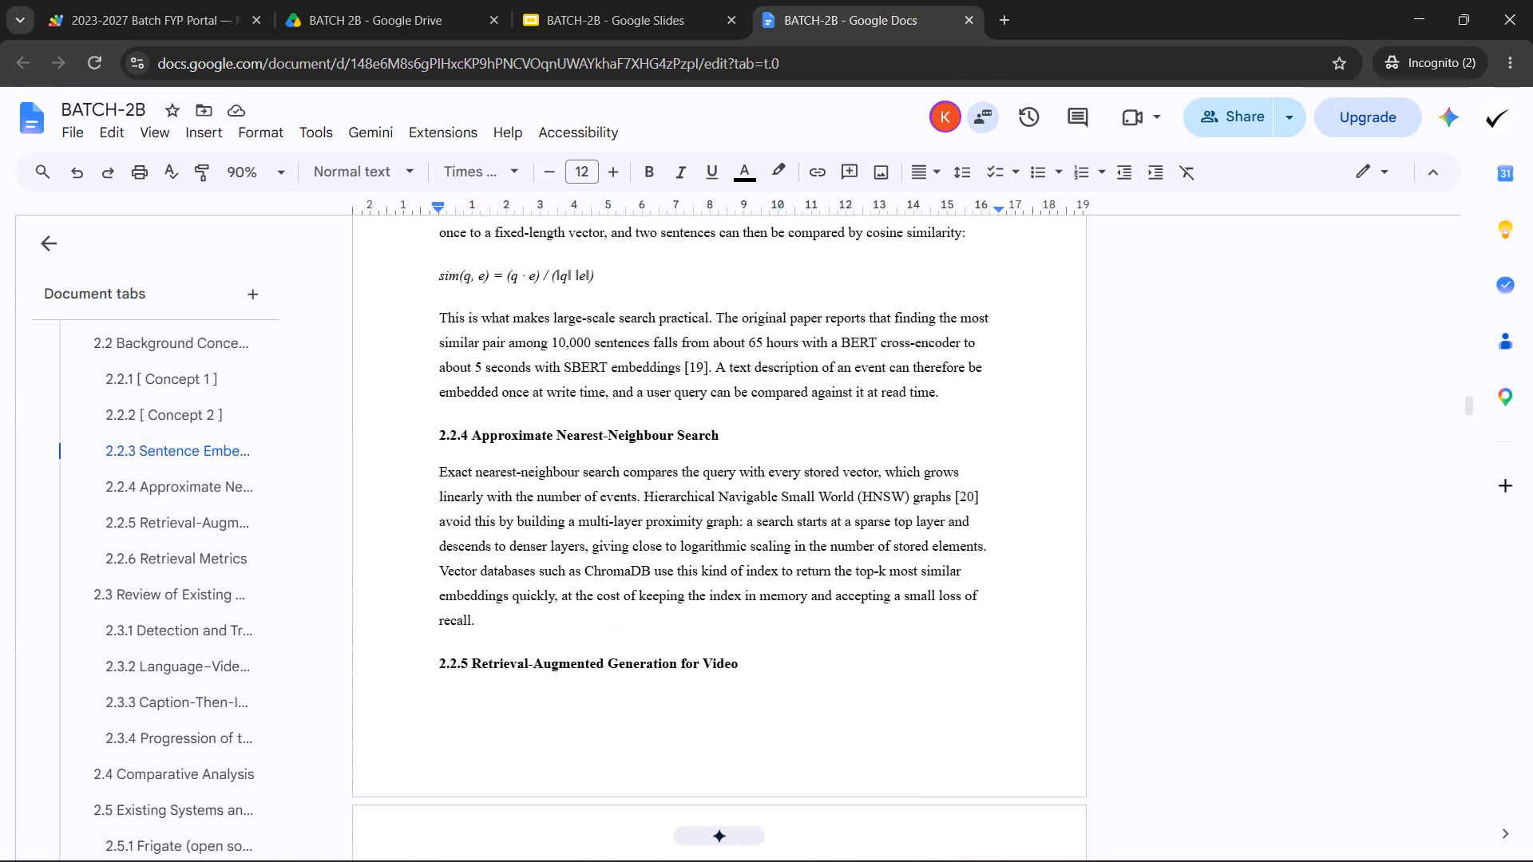
Copy the whole of section 2.2 Background Concepts, from its heading through 2.2.6 Retrieval Metrics.
scroll(589, 361, "up", 7)
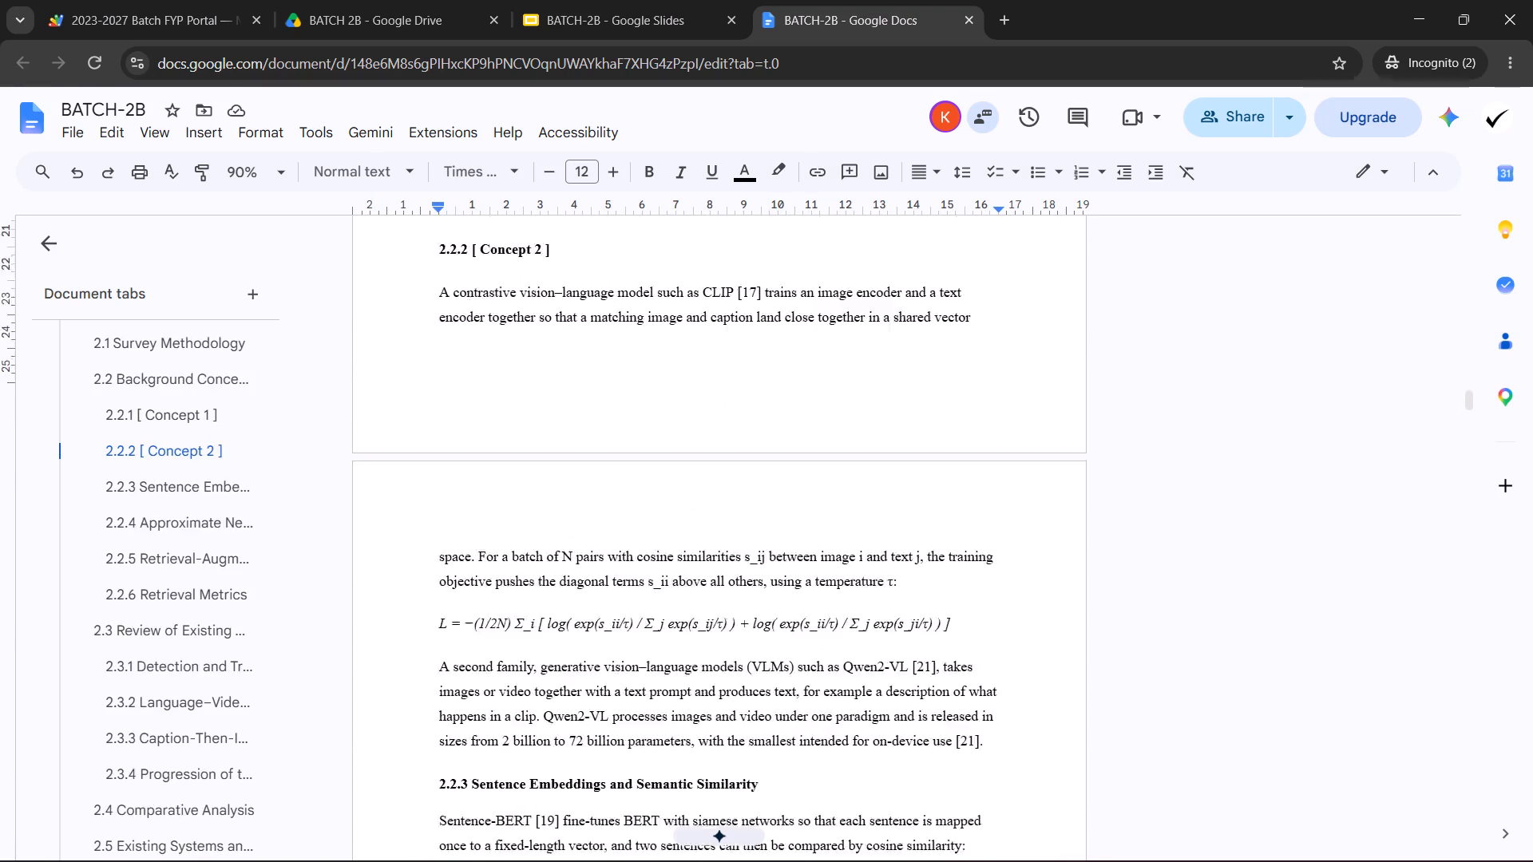
scroll(600, 385, "up", 4)
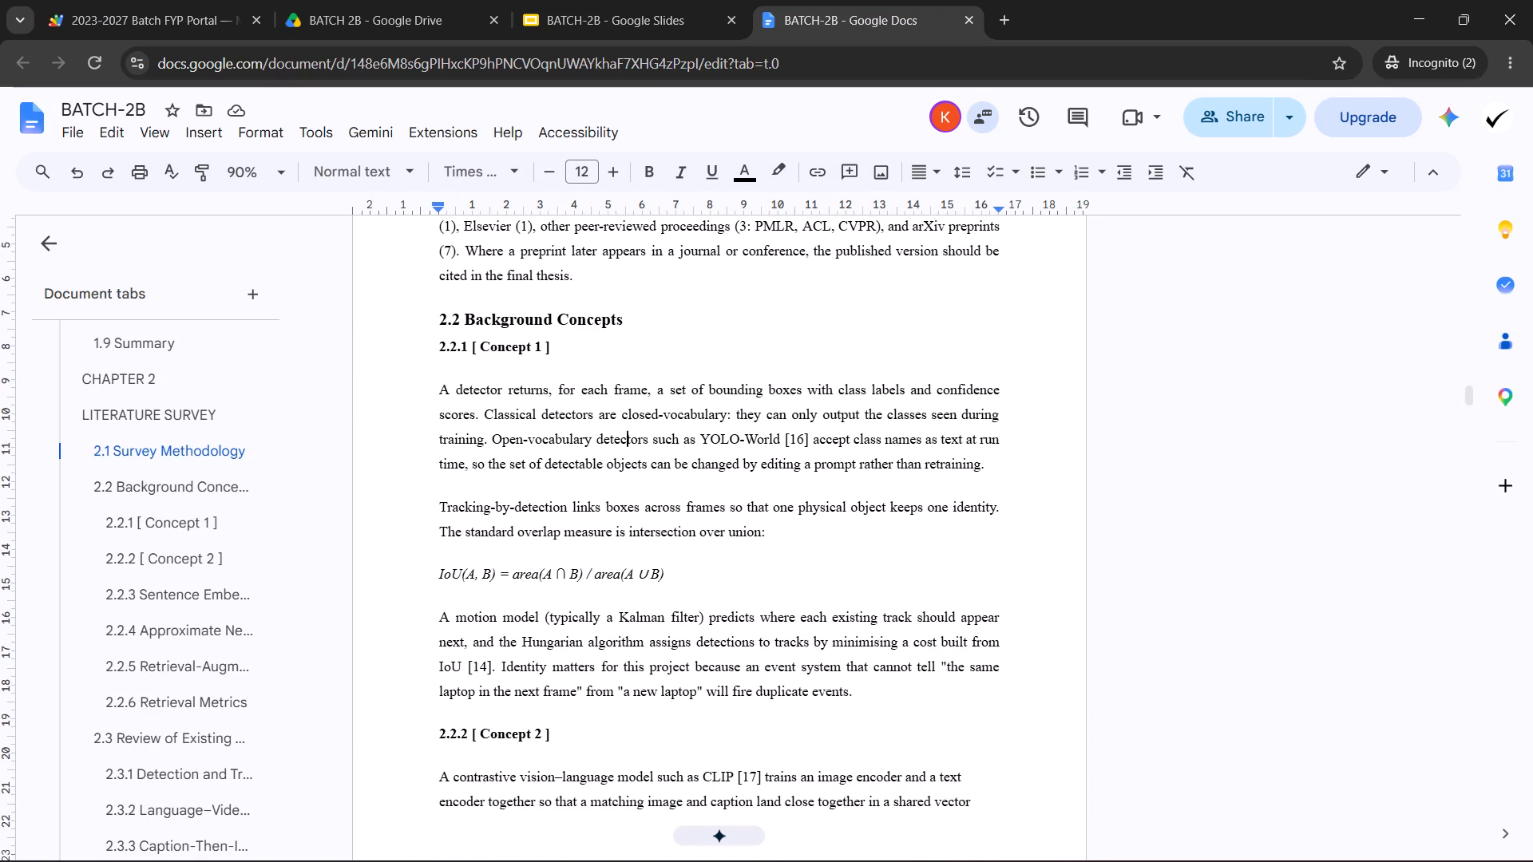
left_click_drag(442, 322, 545, 401)
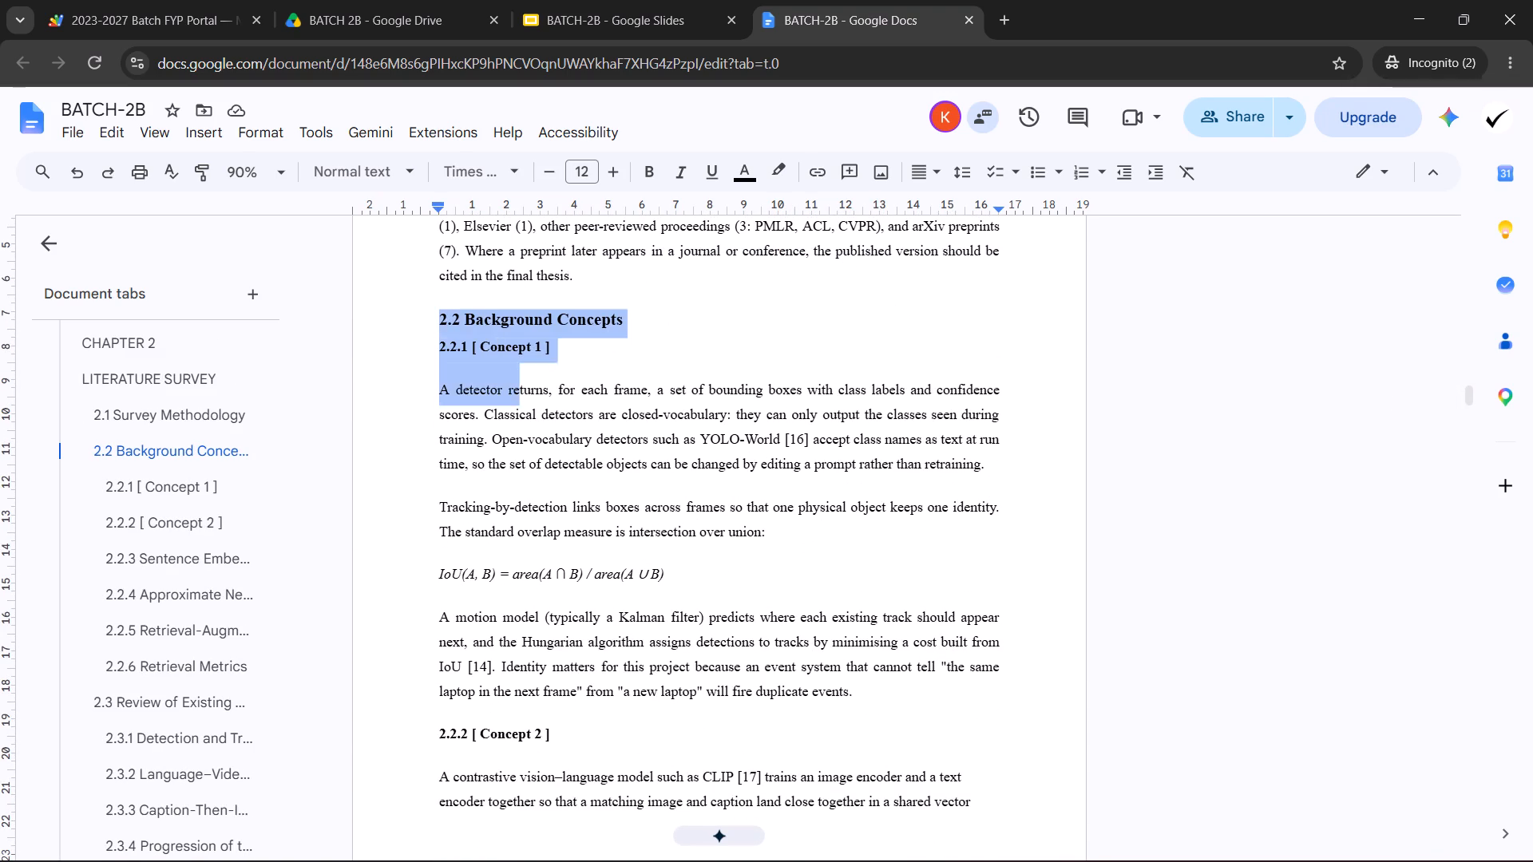
left_click_drag(545, 401, 608, 525)
scroll(608, 525, "down", 11)
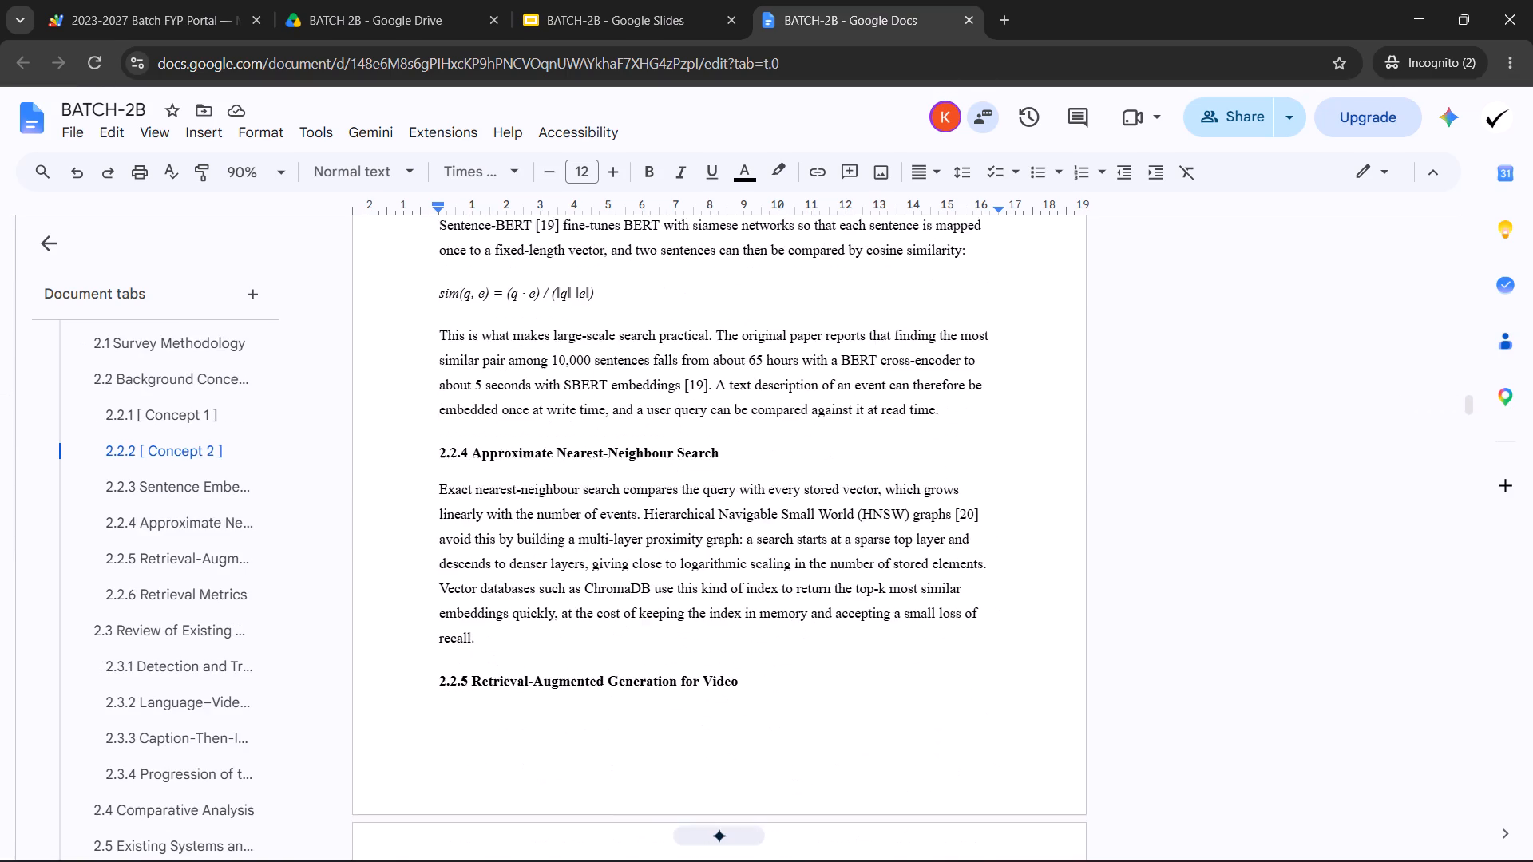
left_click_drag(608, 525, 710, 425)
scroll(608, 525, "down", 8)
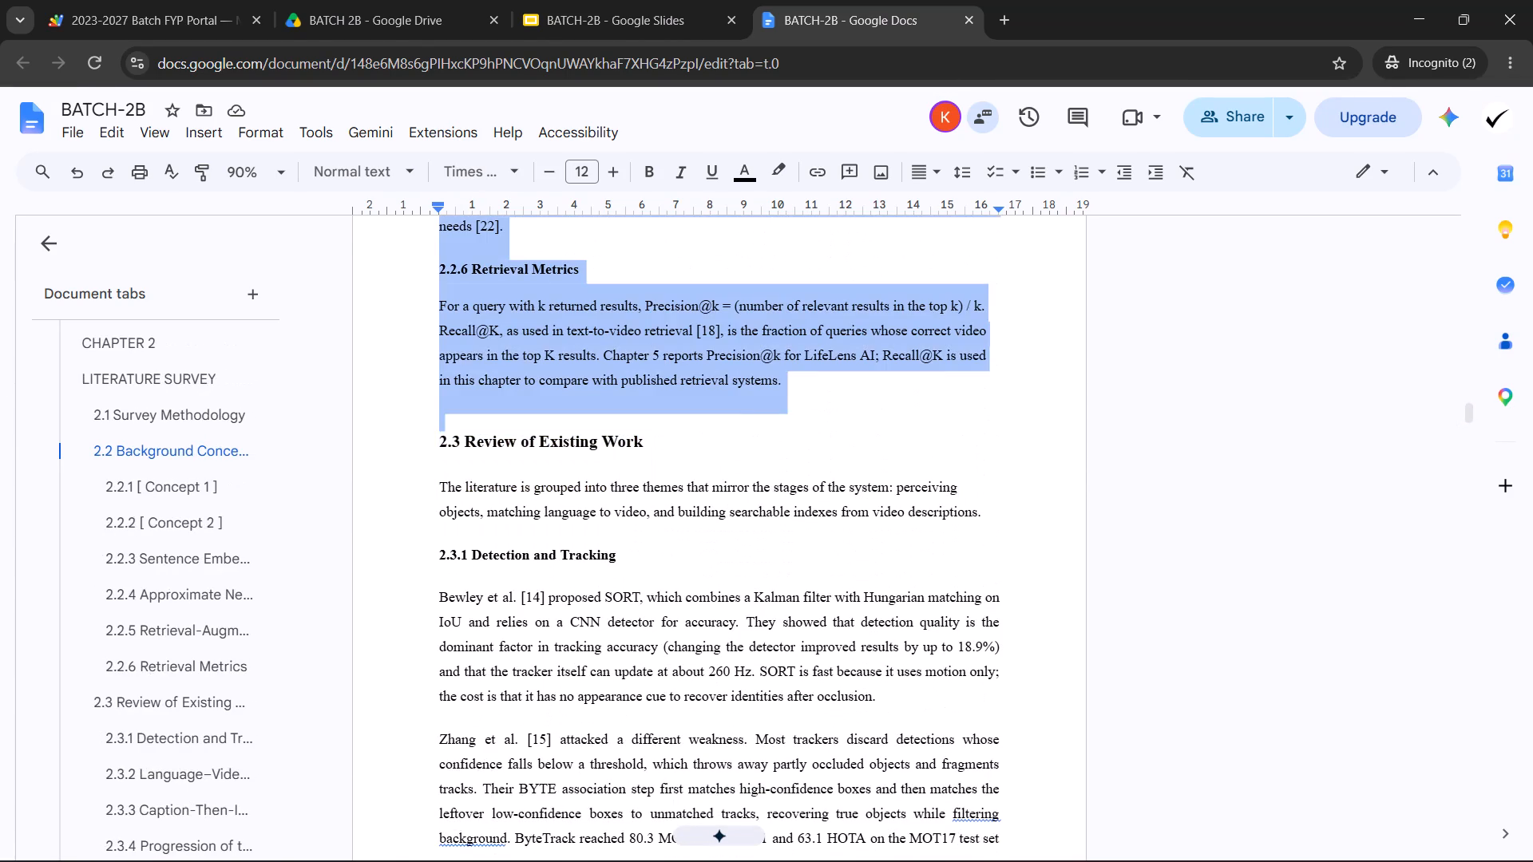
left_click_drag(710, 425, 817, 386)
key("ctrl+c")
left_click(765, 366)
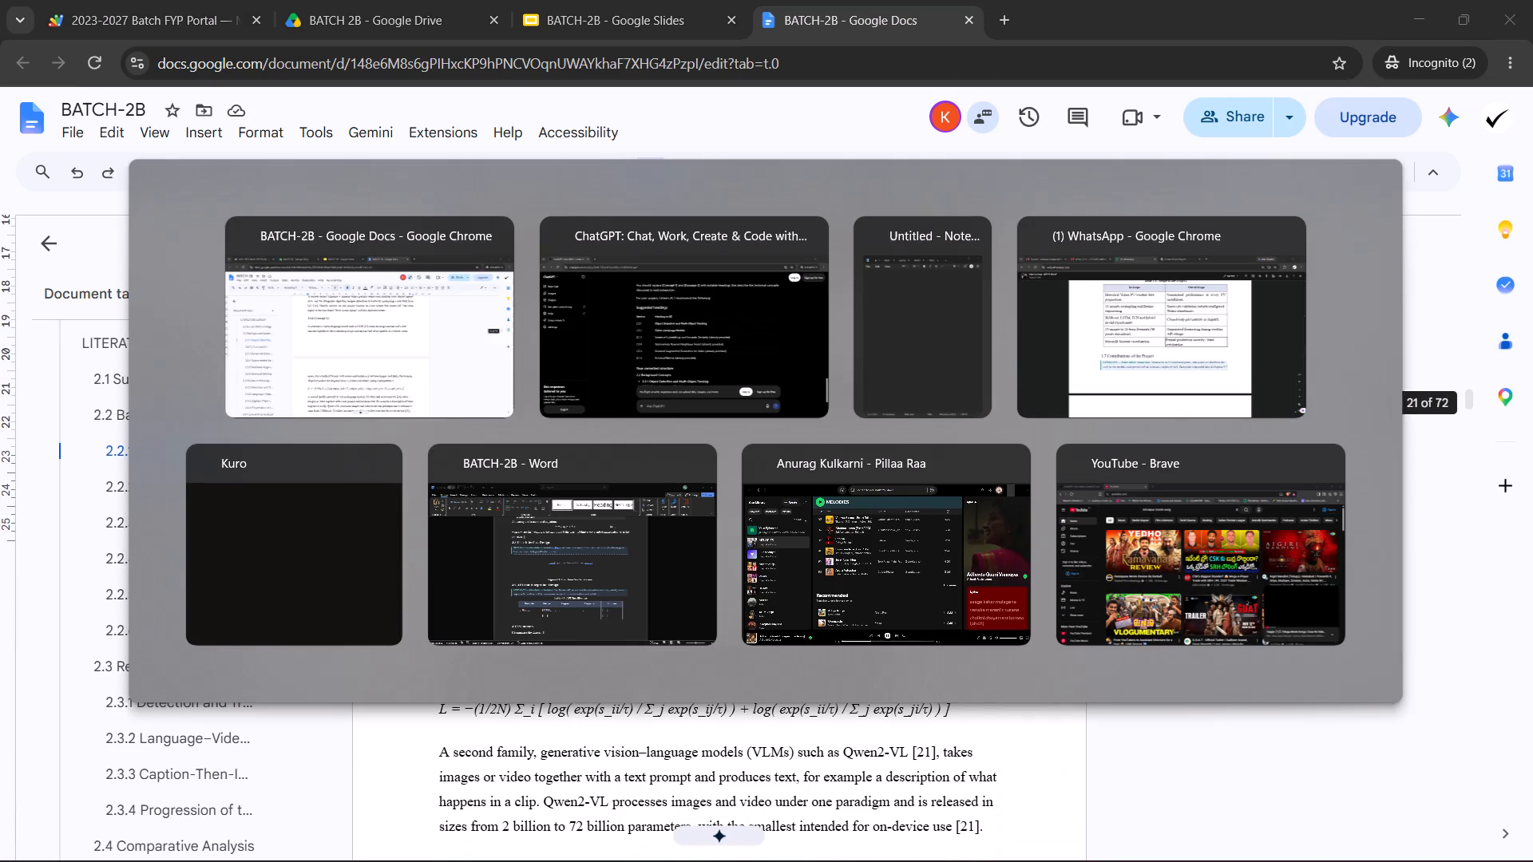
key("ctrl+v")
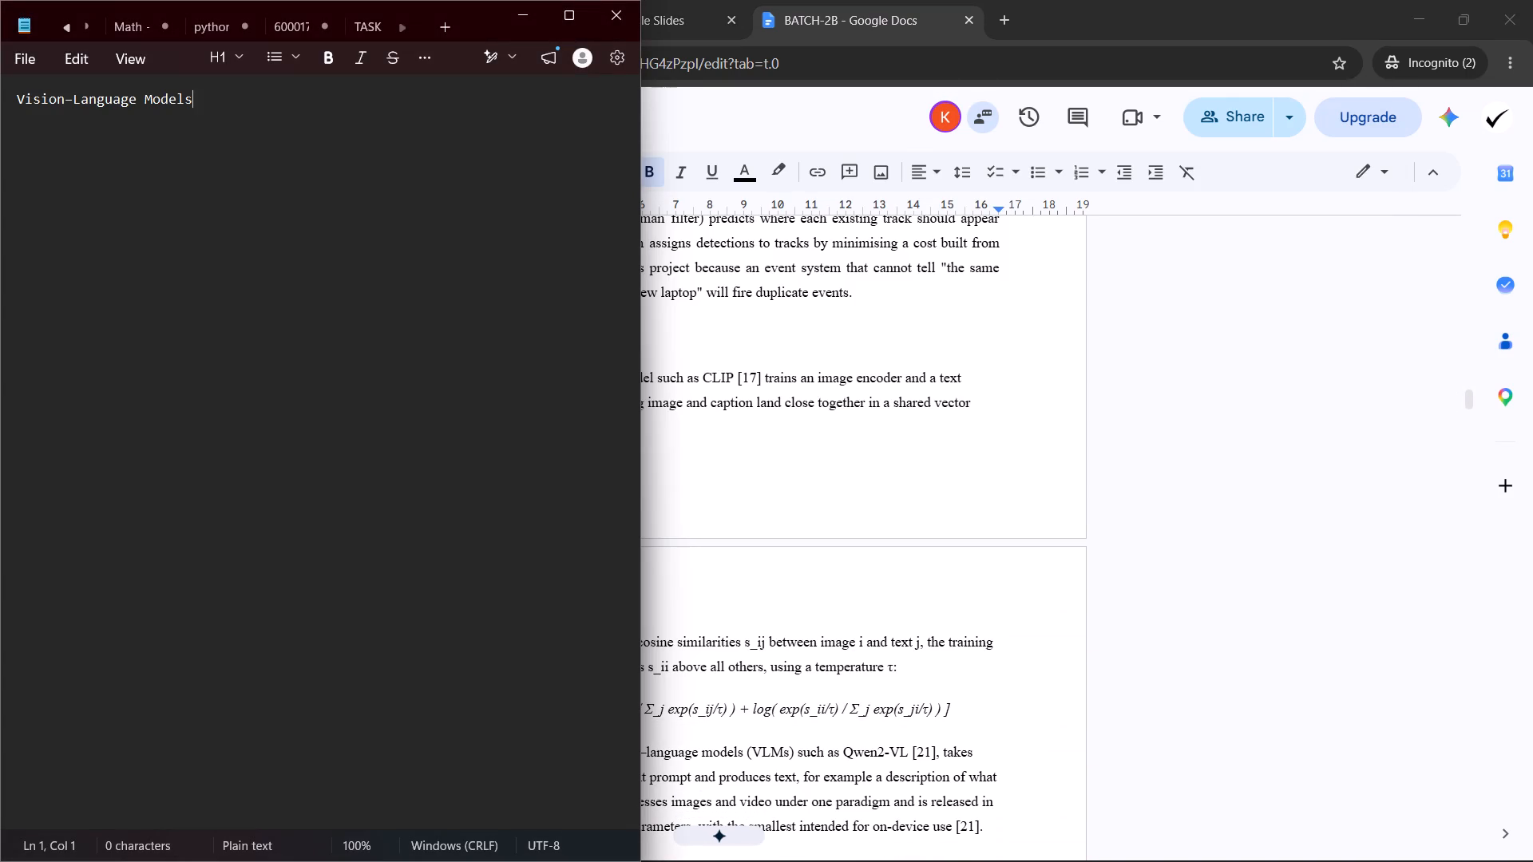
key("ctrl+a")
key("ctrl+x")
left_click(779, 480)
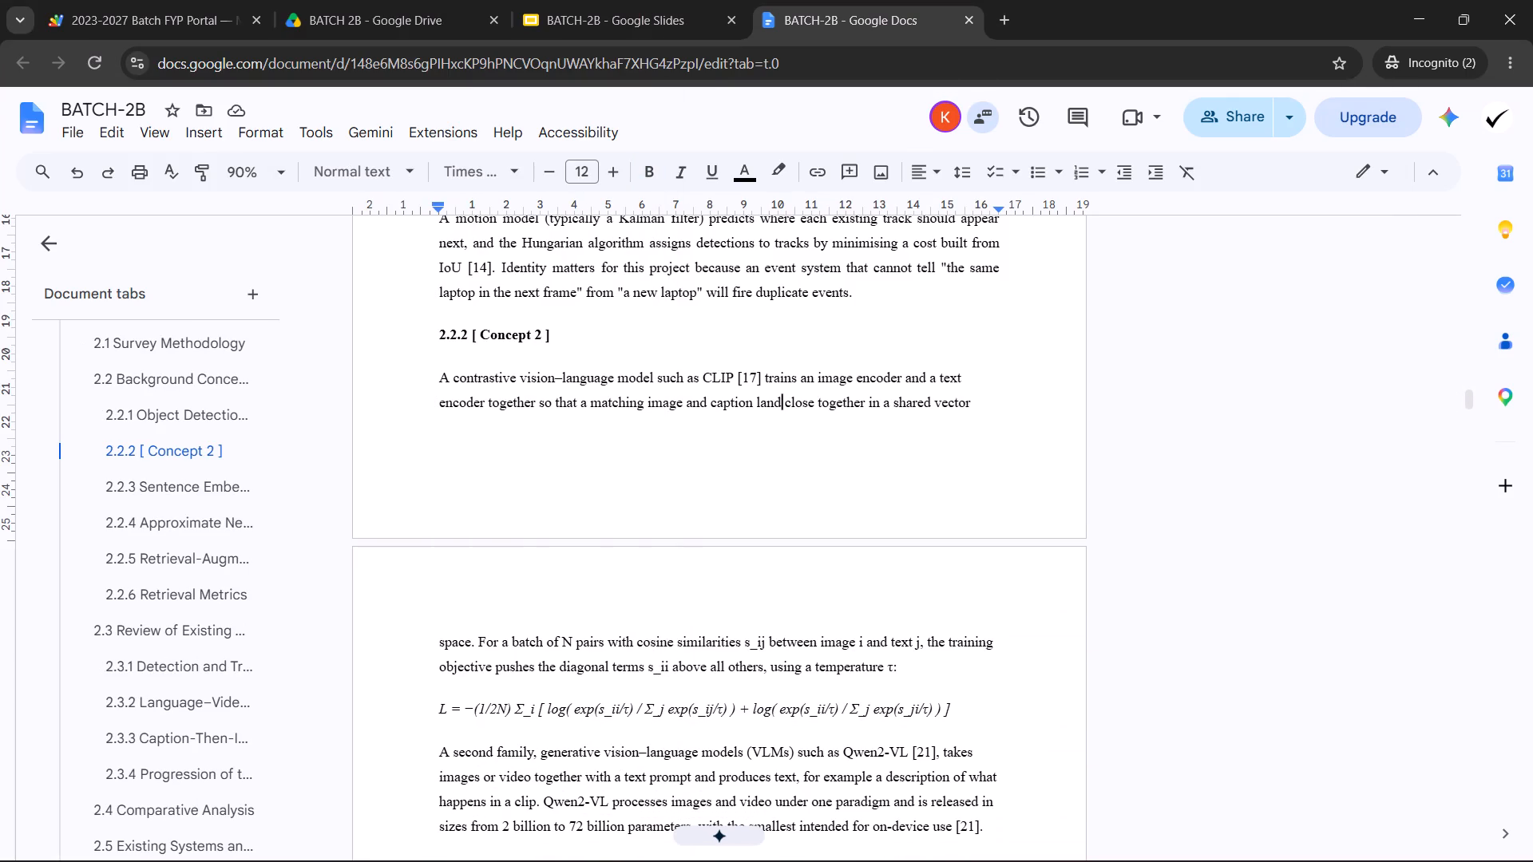
left_click_drag(557, 334, 473, 340)
key("ctrl+v")
Delete the empty line between the 2.2.6 Retrieval Metrics paragraph and the heading 2.3 Review of Existing Work.
scroll(529, 321, "down", 5)
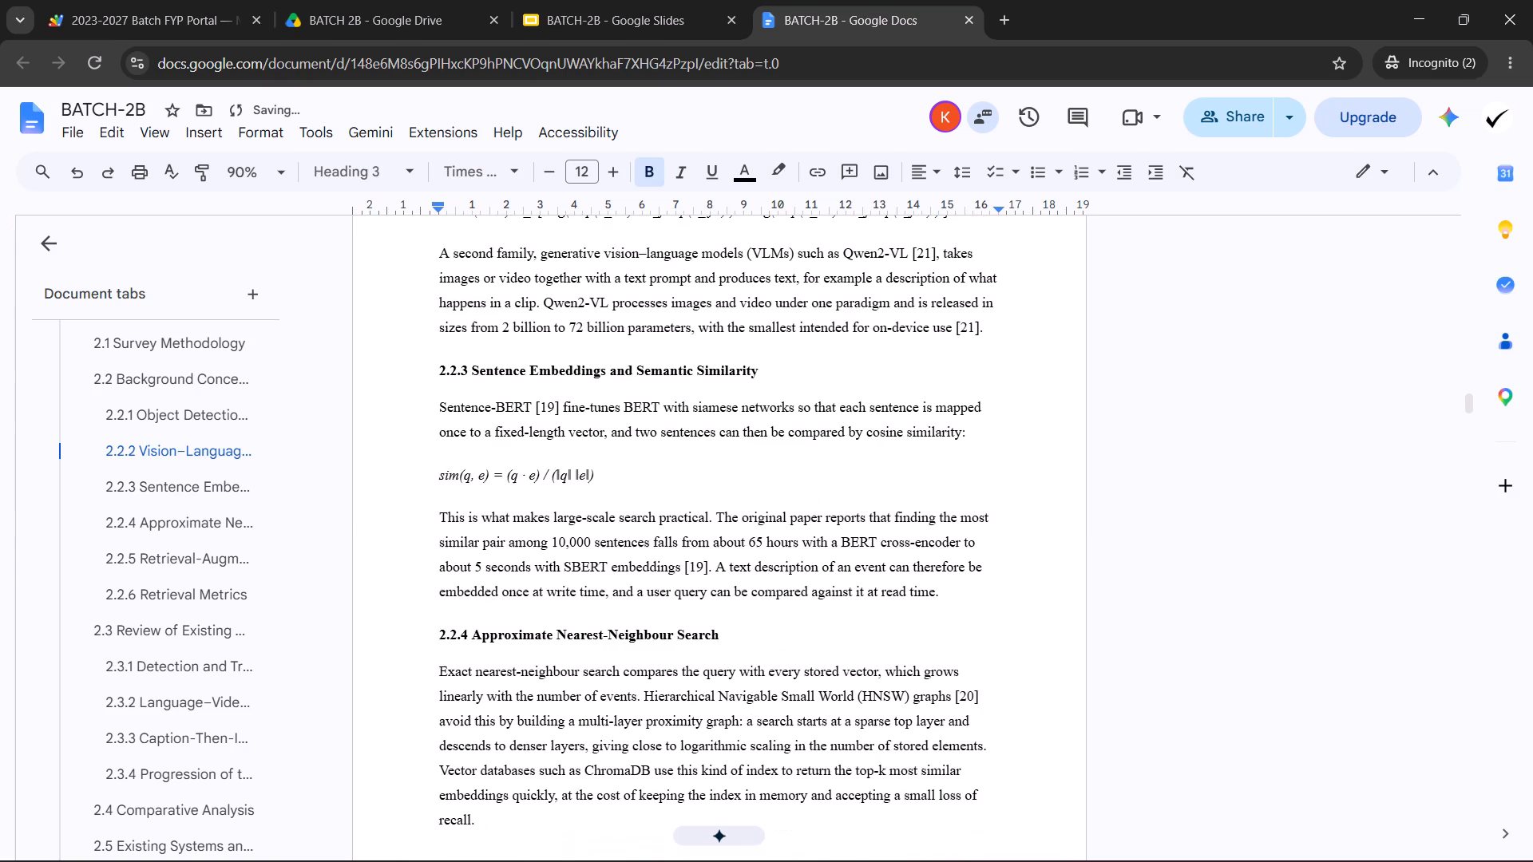
scroll(541, 357, "down", 4)
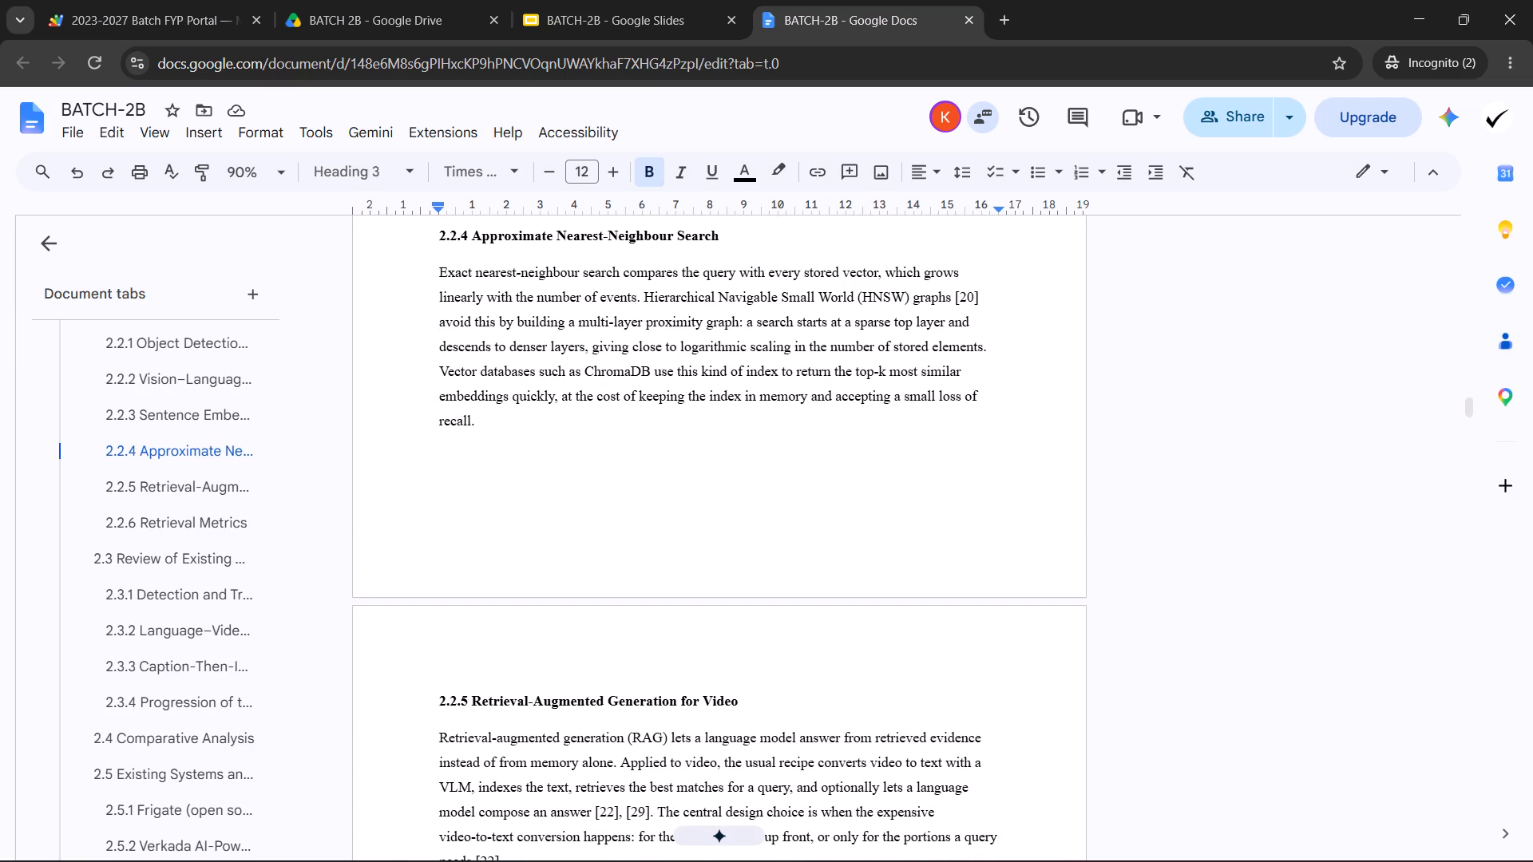
left_click(179, 488)
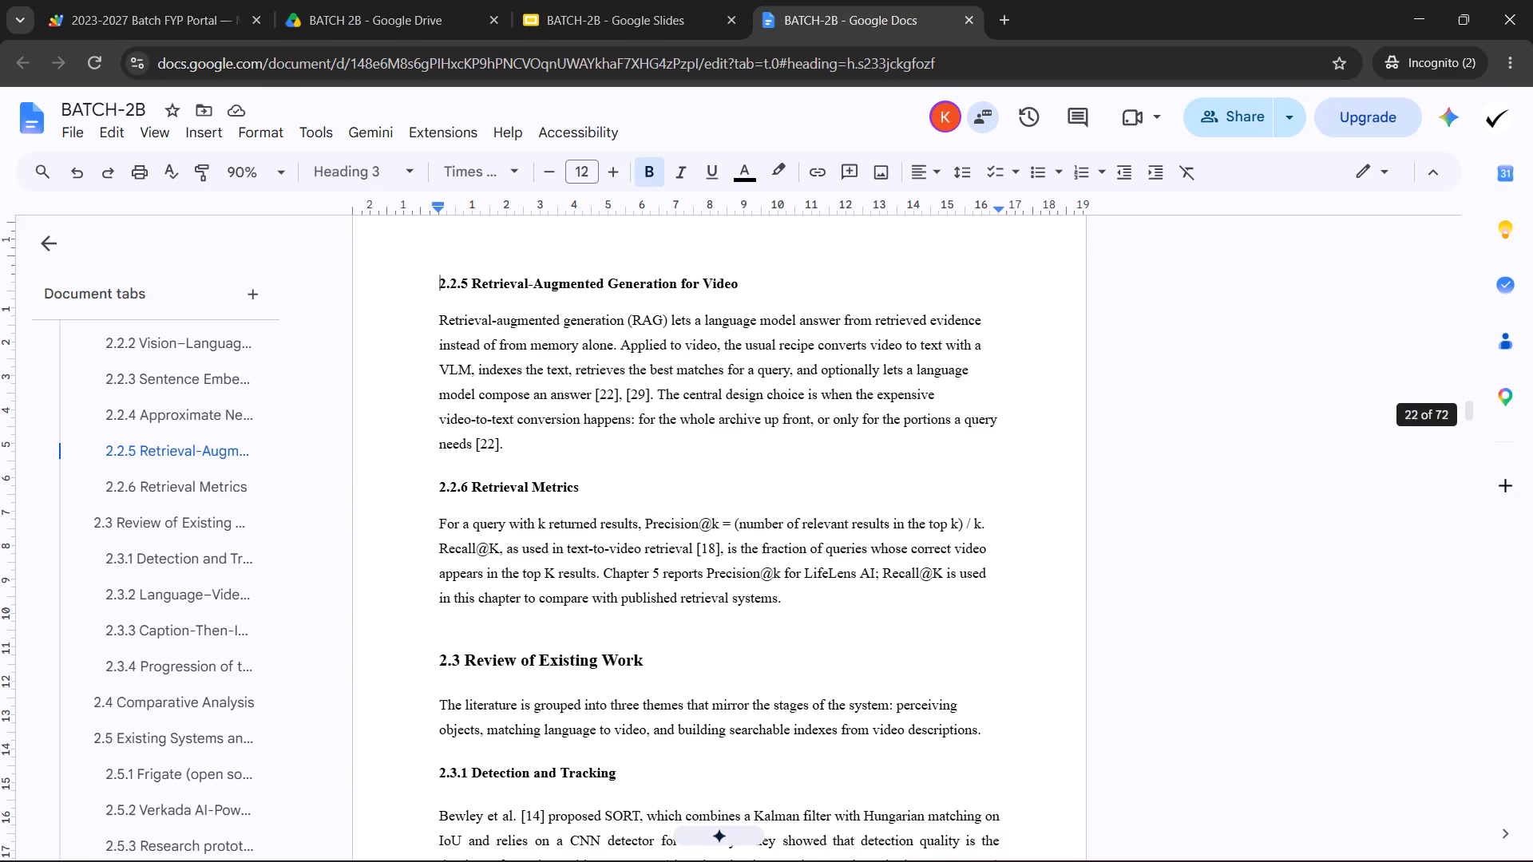
scroll(596, 501, "down", 1)
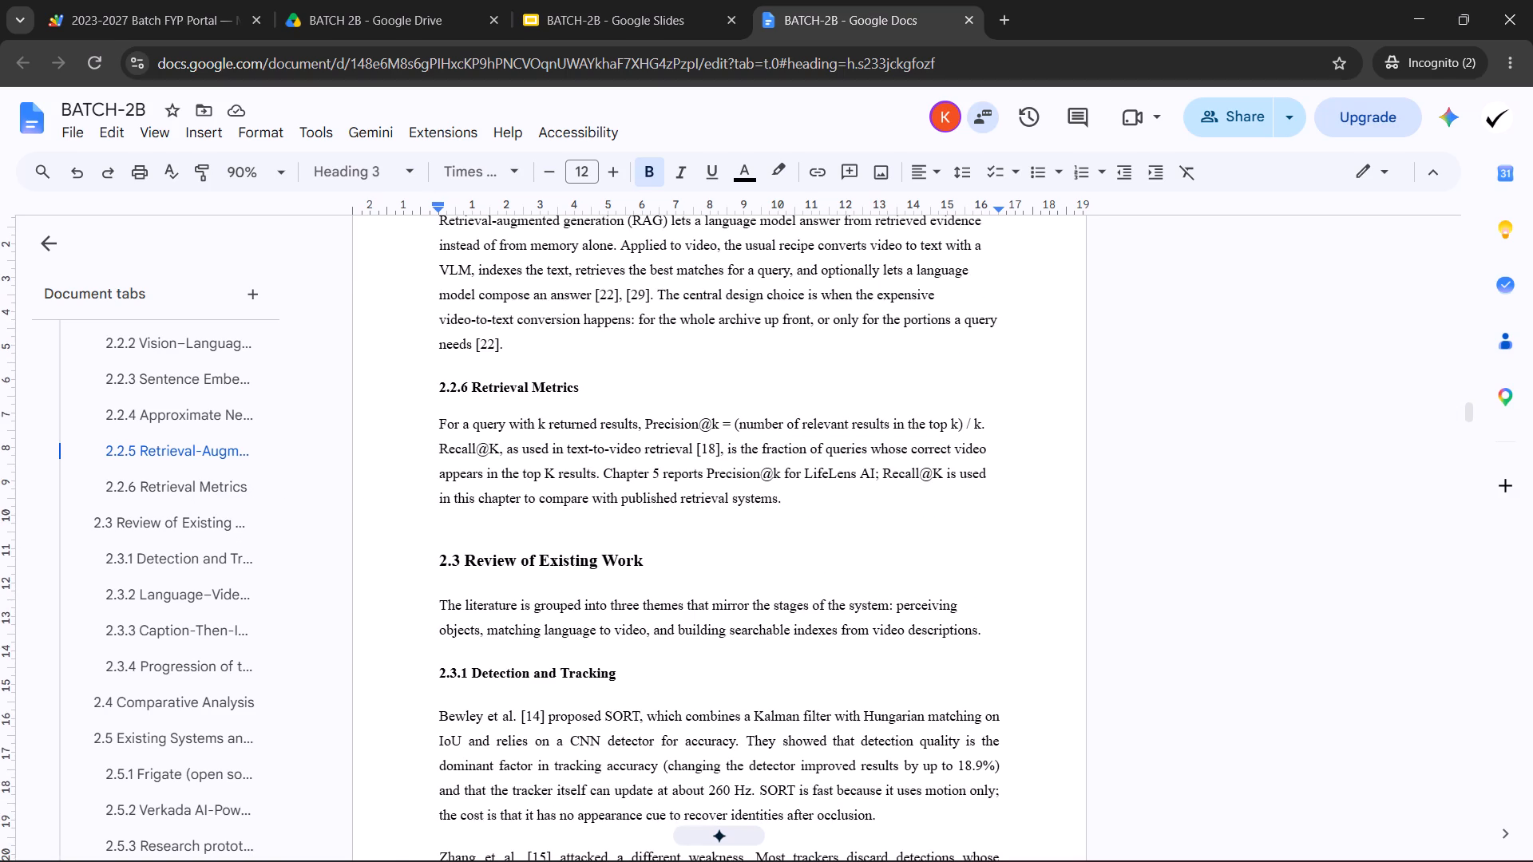
scroll(584, 503, "down", 1)
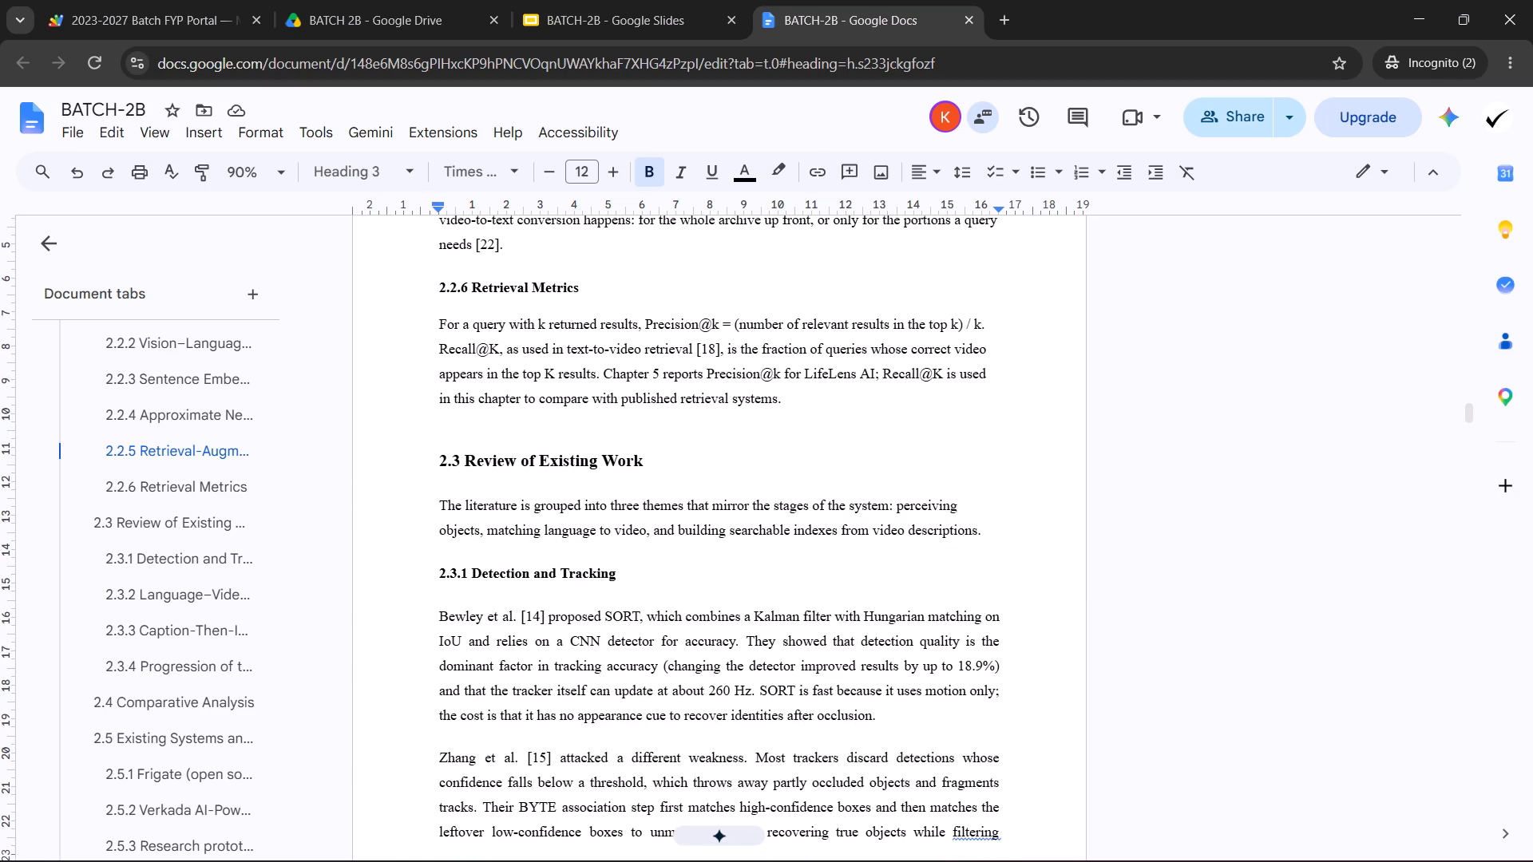
left_click(545, 440)
key("BackSpace")
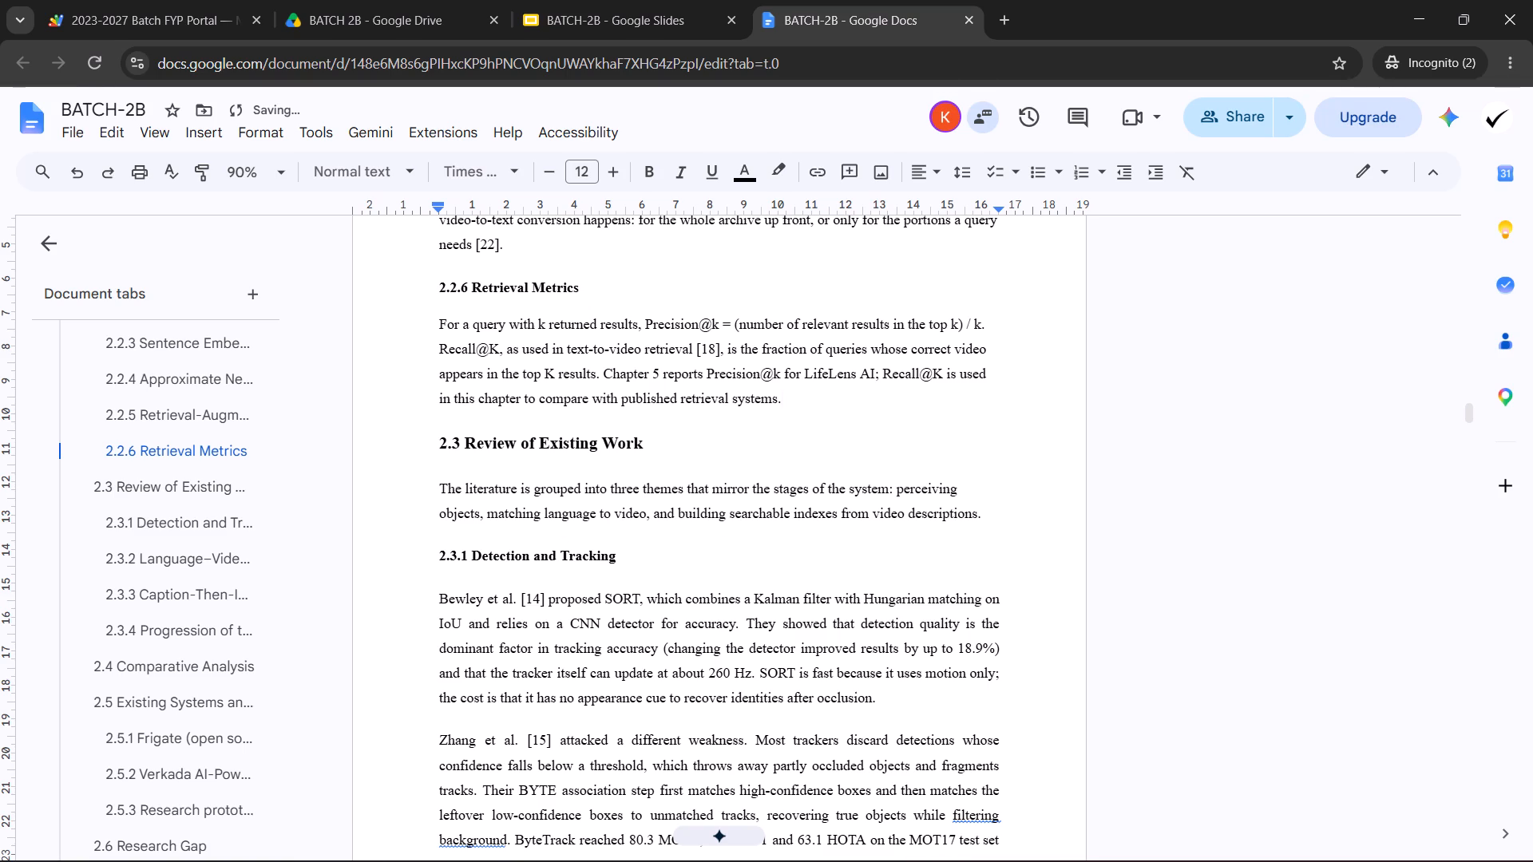
Delete the empty line between the 2.3.4 Progression of the Field paragraph and the heading 2.4 Comparative Analysis.
left_click(475, 276)
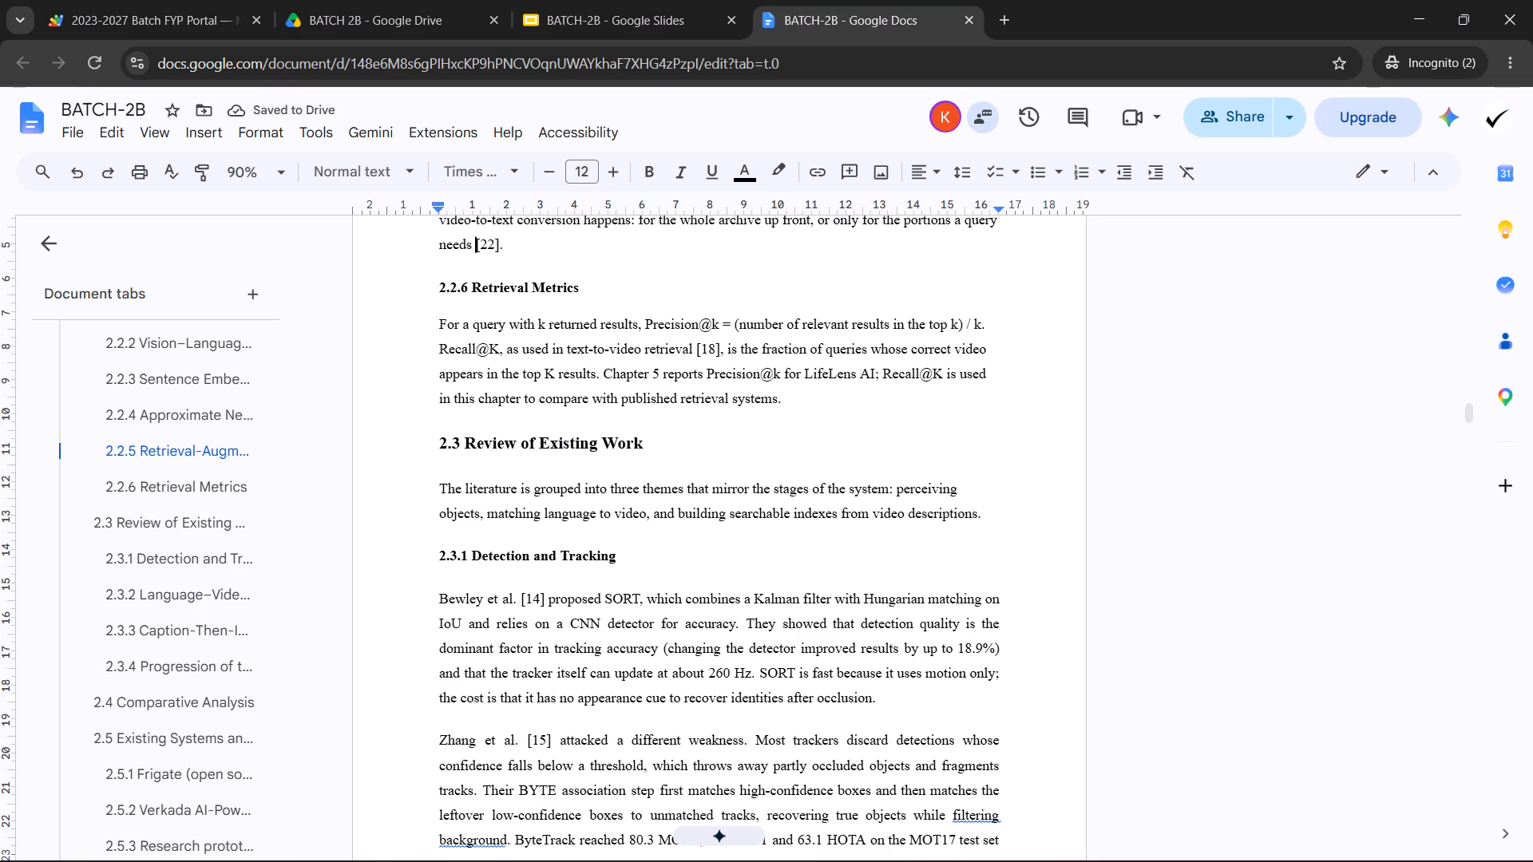
scroll(679, 444, "down", 8)
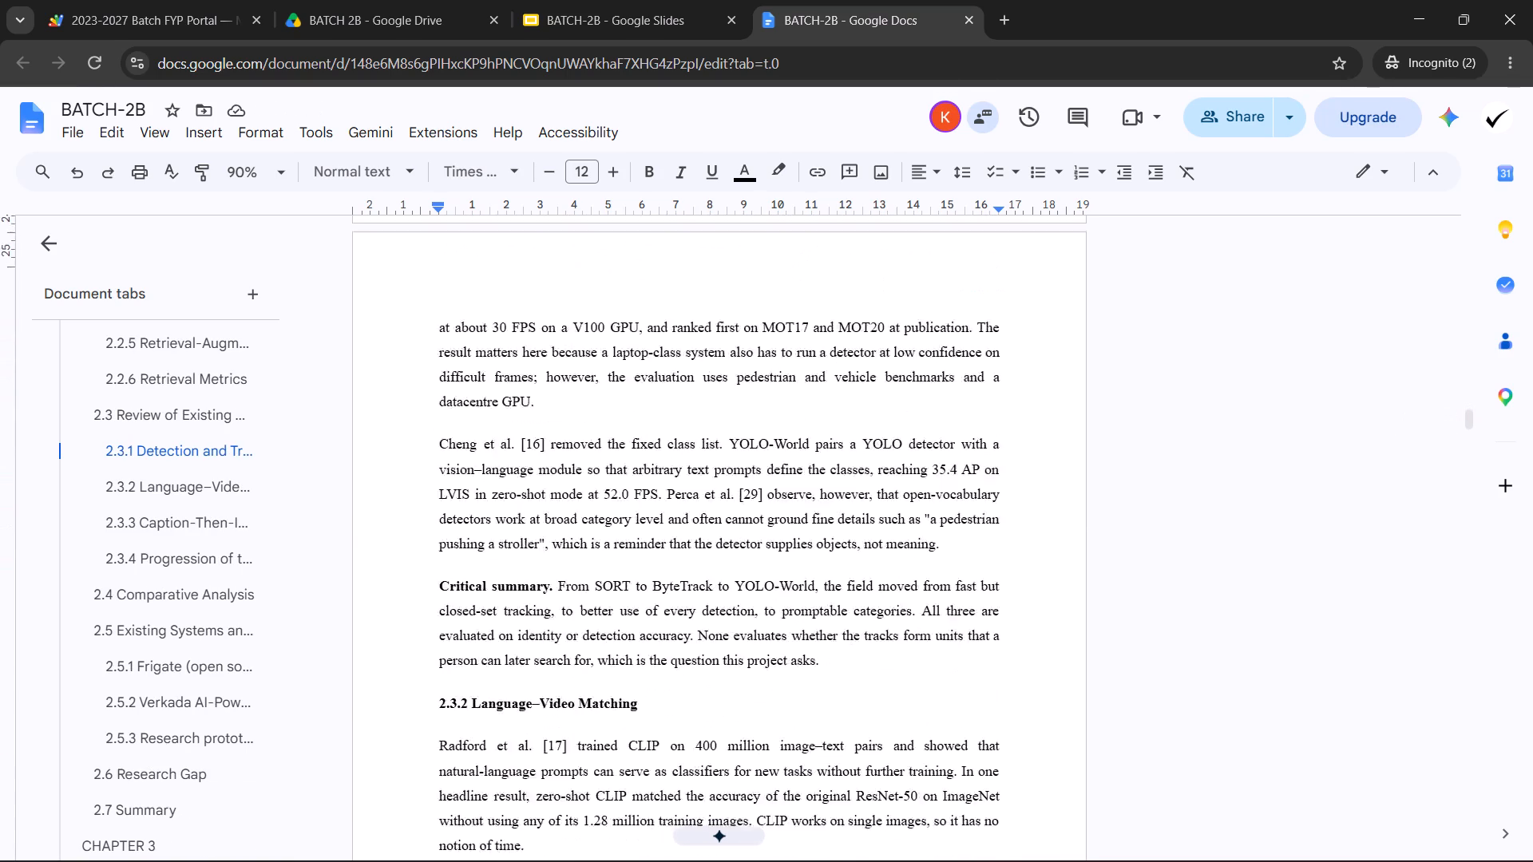
scroll(667, 458, "down", 8)
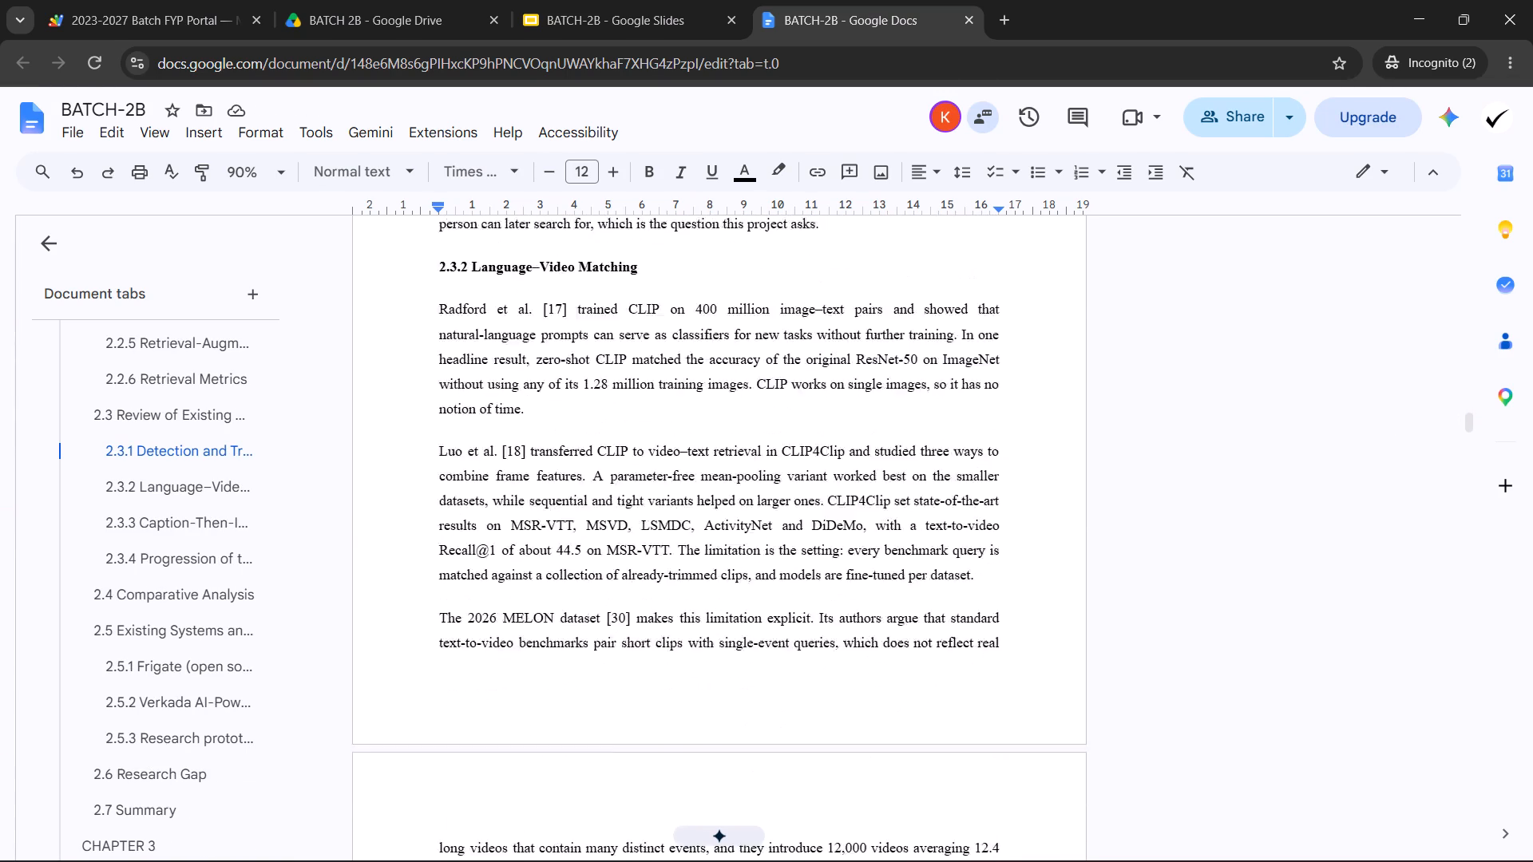
scroll(661, 459, "down", 5)
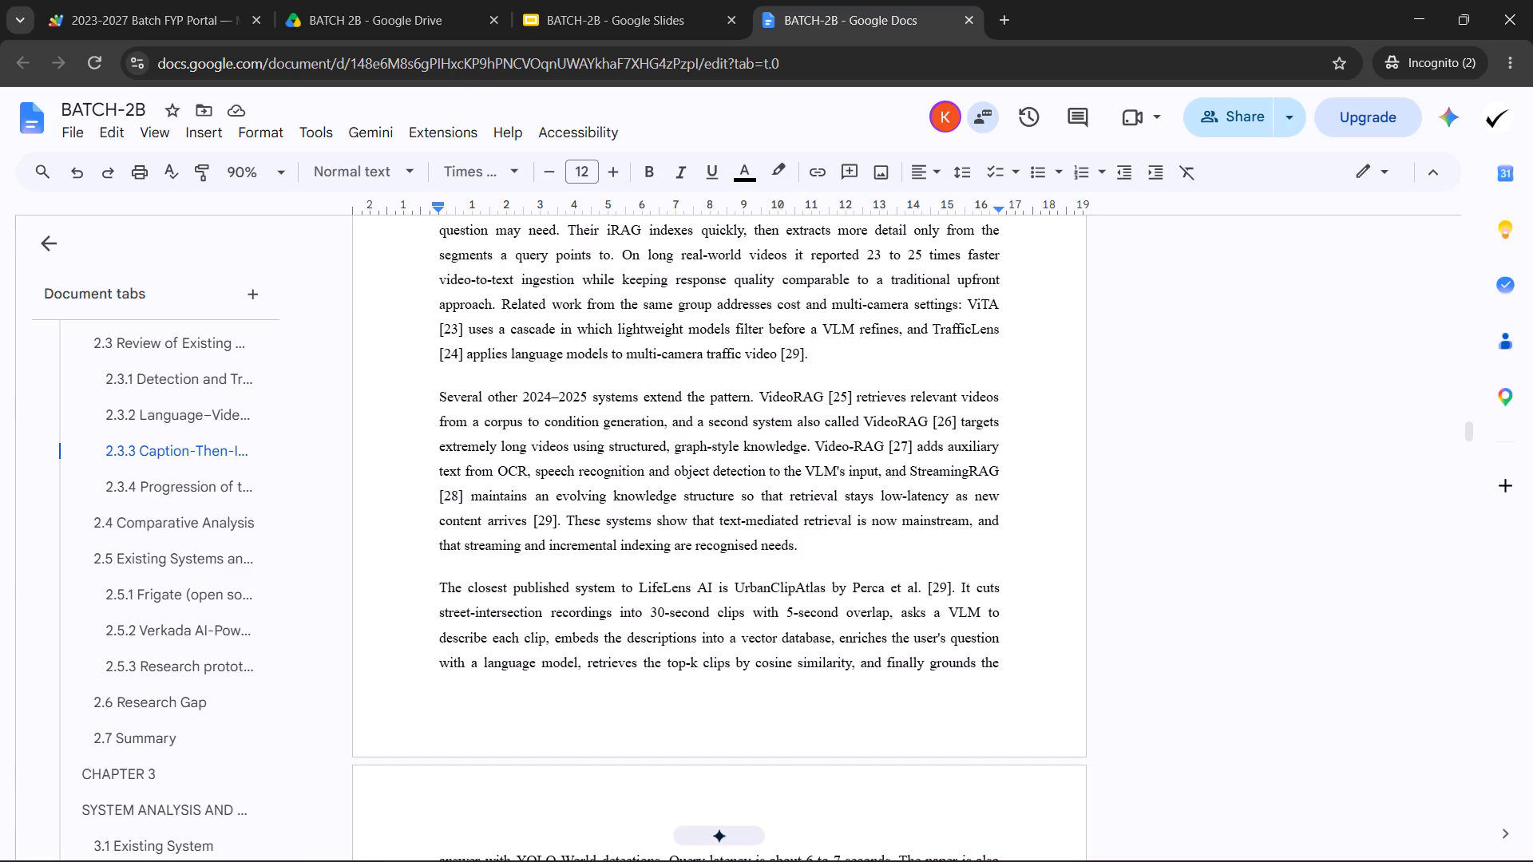
scroll(661, 459, "down", 9)
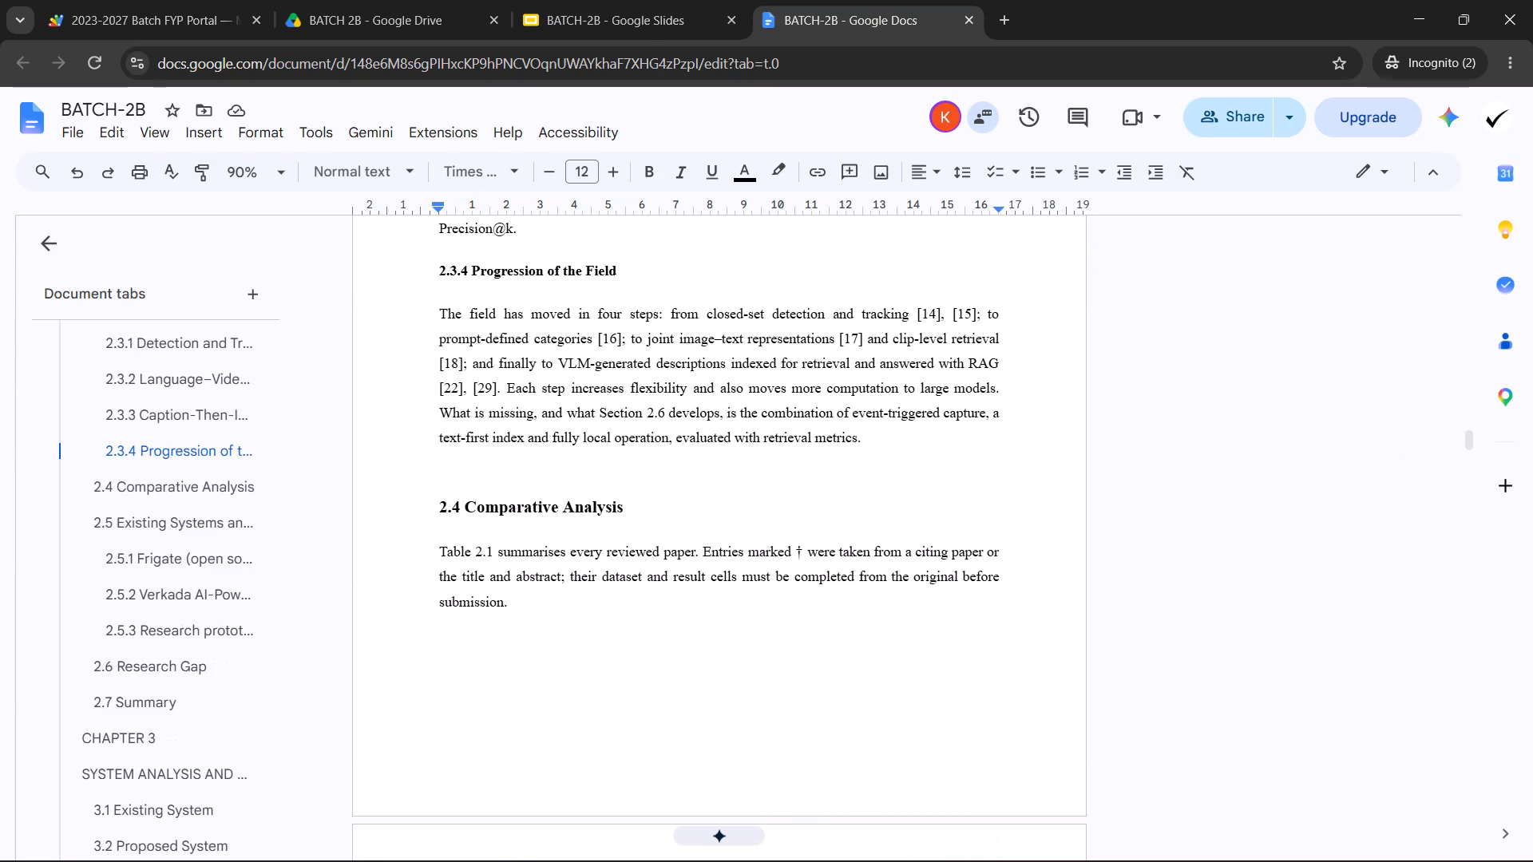
left_click(493, 487)
key("BackSpace")
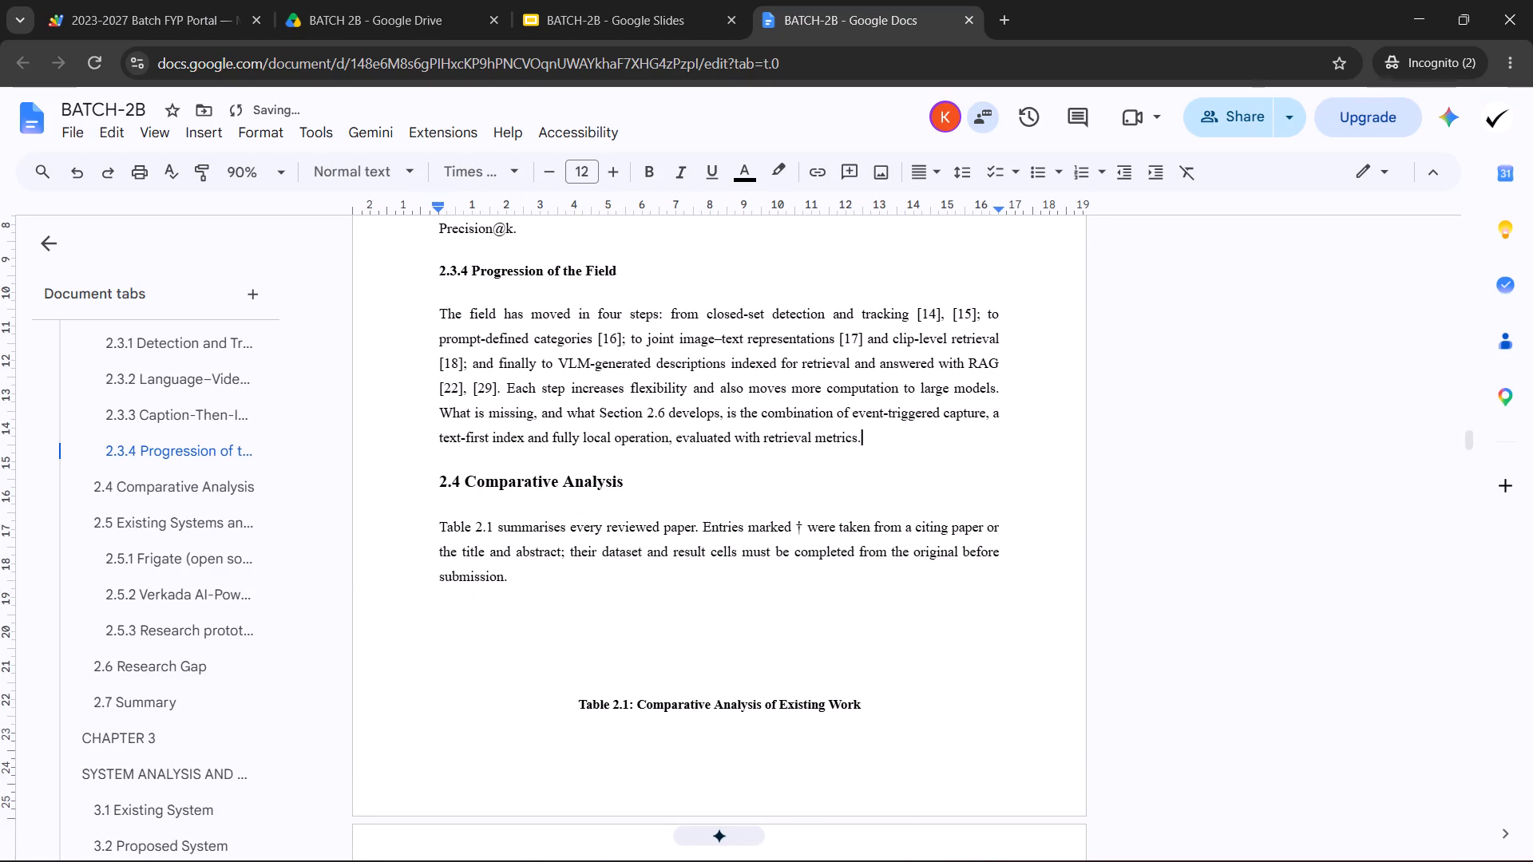
Insert an empty line before the Table 2.1 caption so it moves onto the page with its table.
scroll(414, 538, "down", 1)
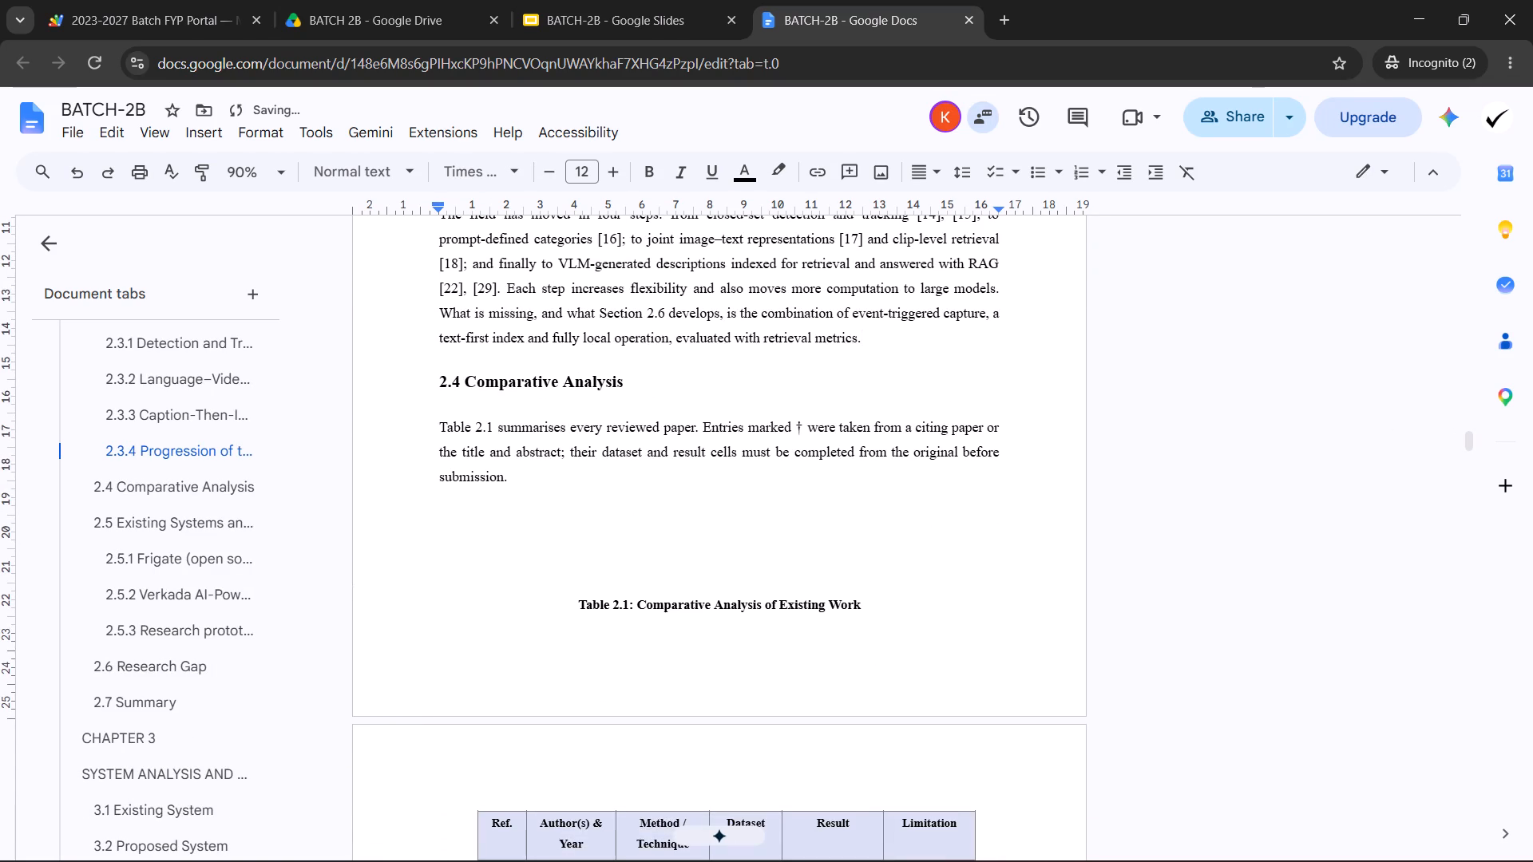
scroll(576, 532, "up", 1)
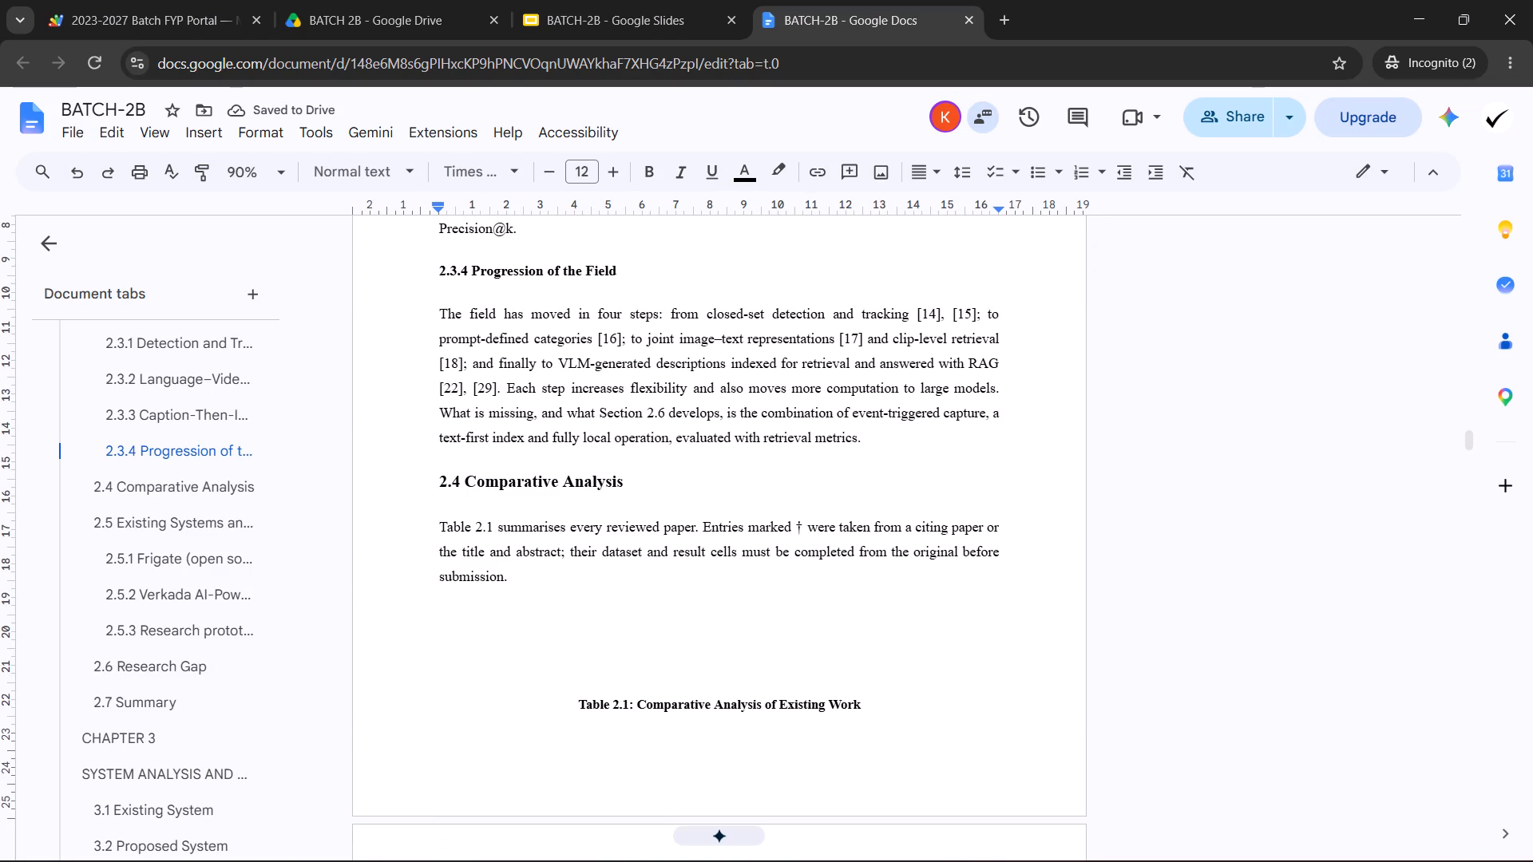
scroll(660, 436, "down", 2)
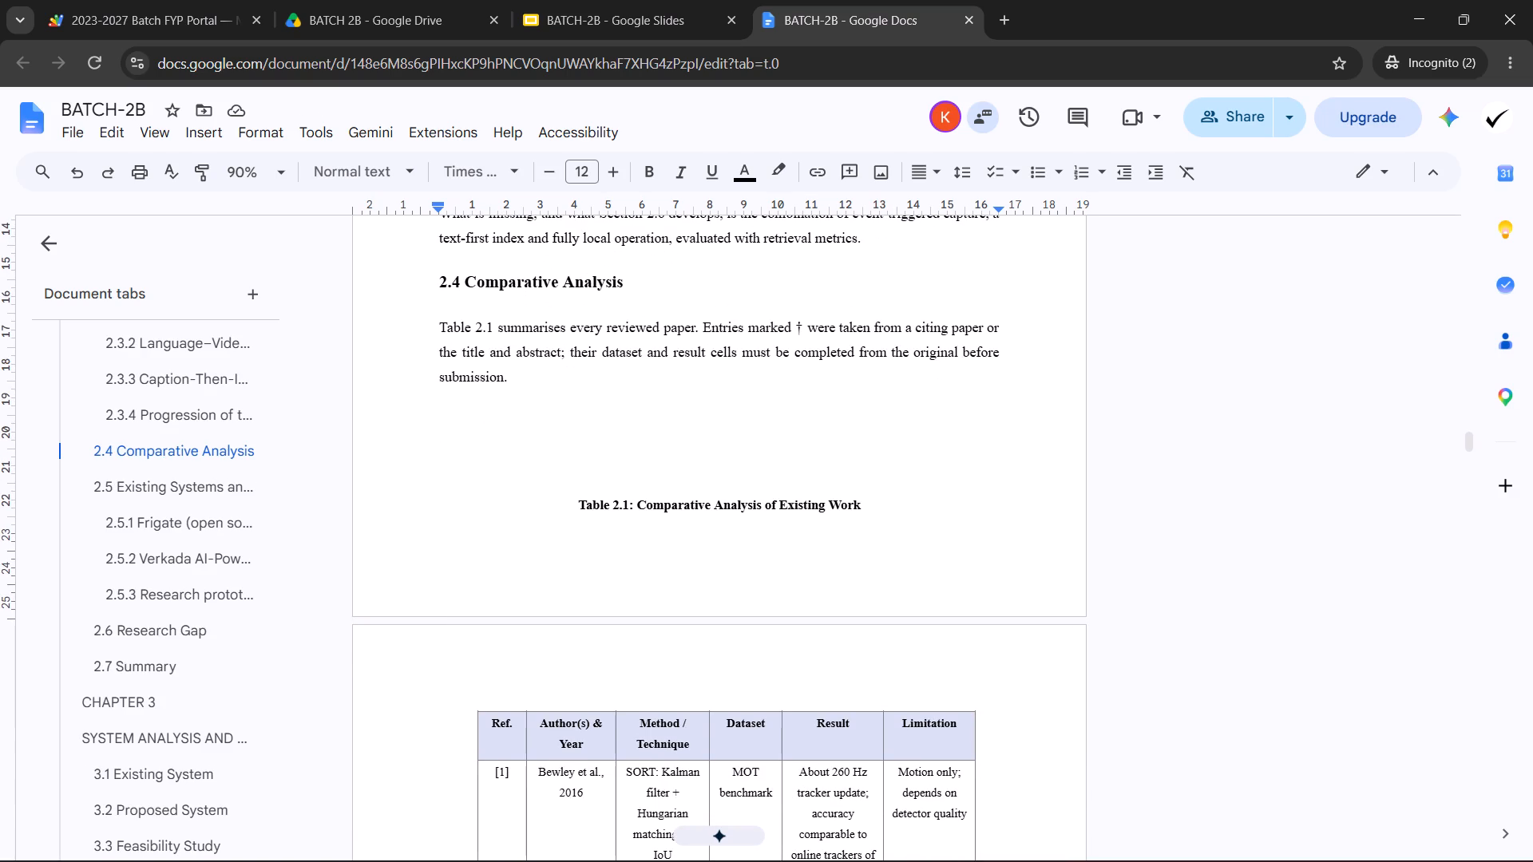
left_click(580, 506)
key("Return")
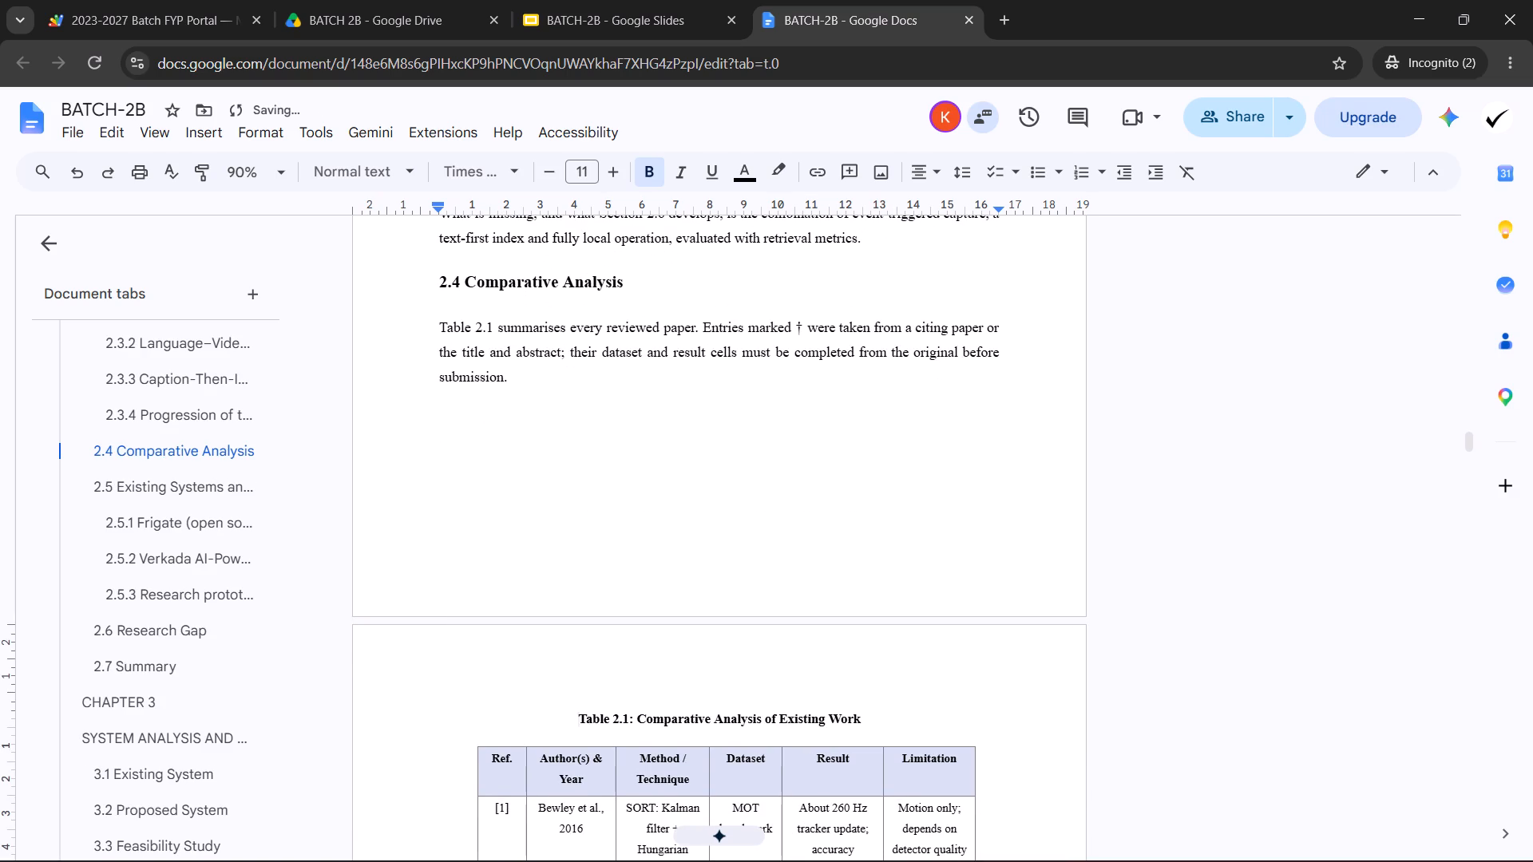
Look through Table 2.1 down to heading 2.5 to examine how its rows split across pages.
scroll(596, 415, "down", 11)
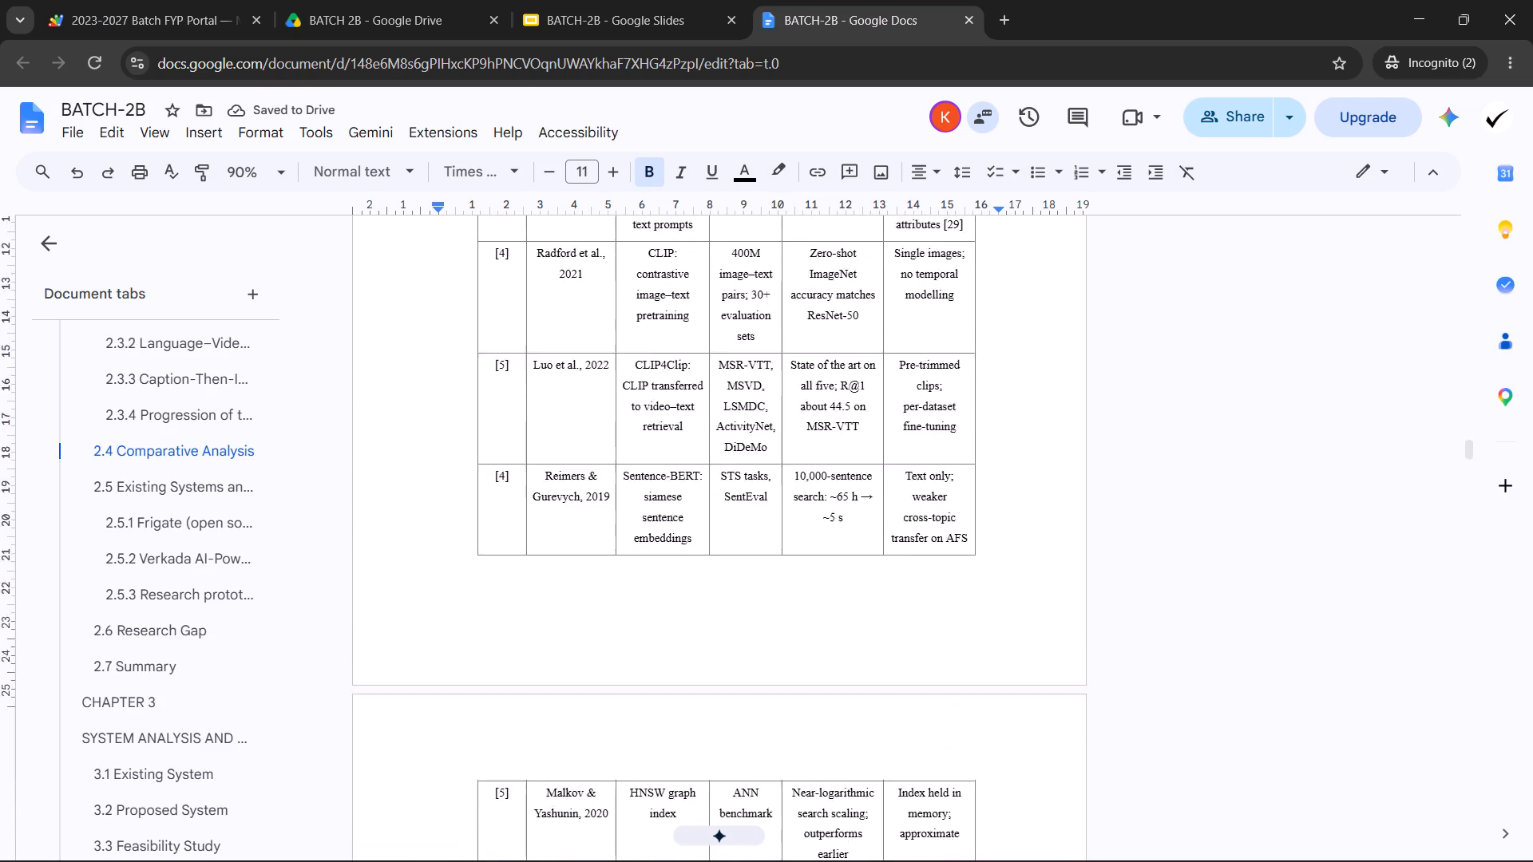
scroll(627, 615, "down", 8)
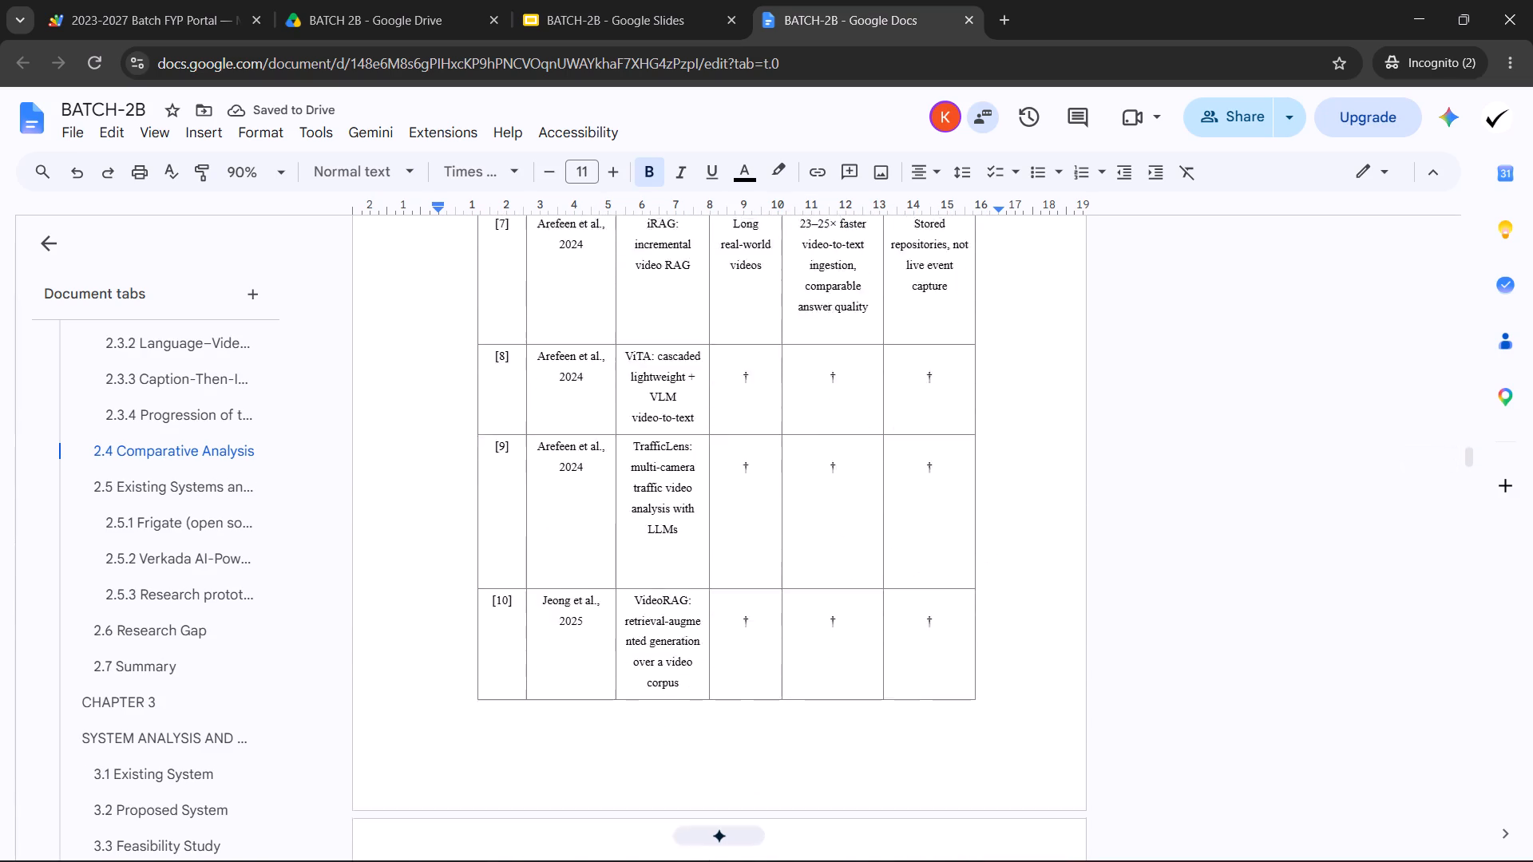
scroll(623, 654, "down", 7)
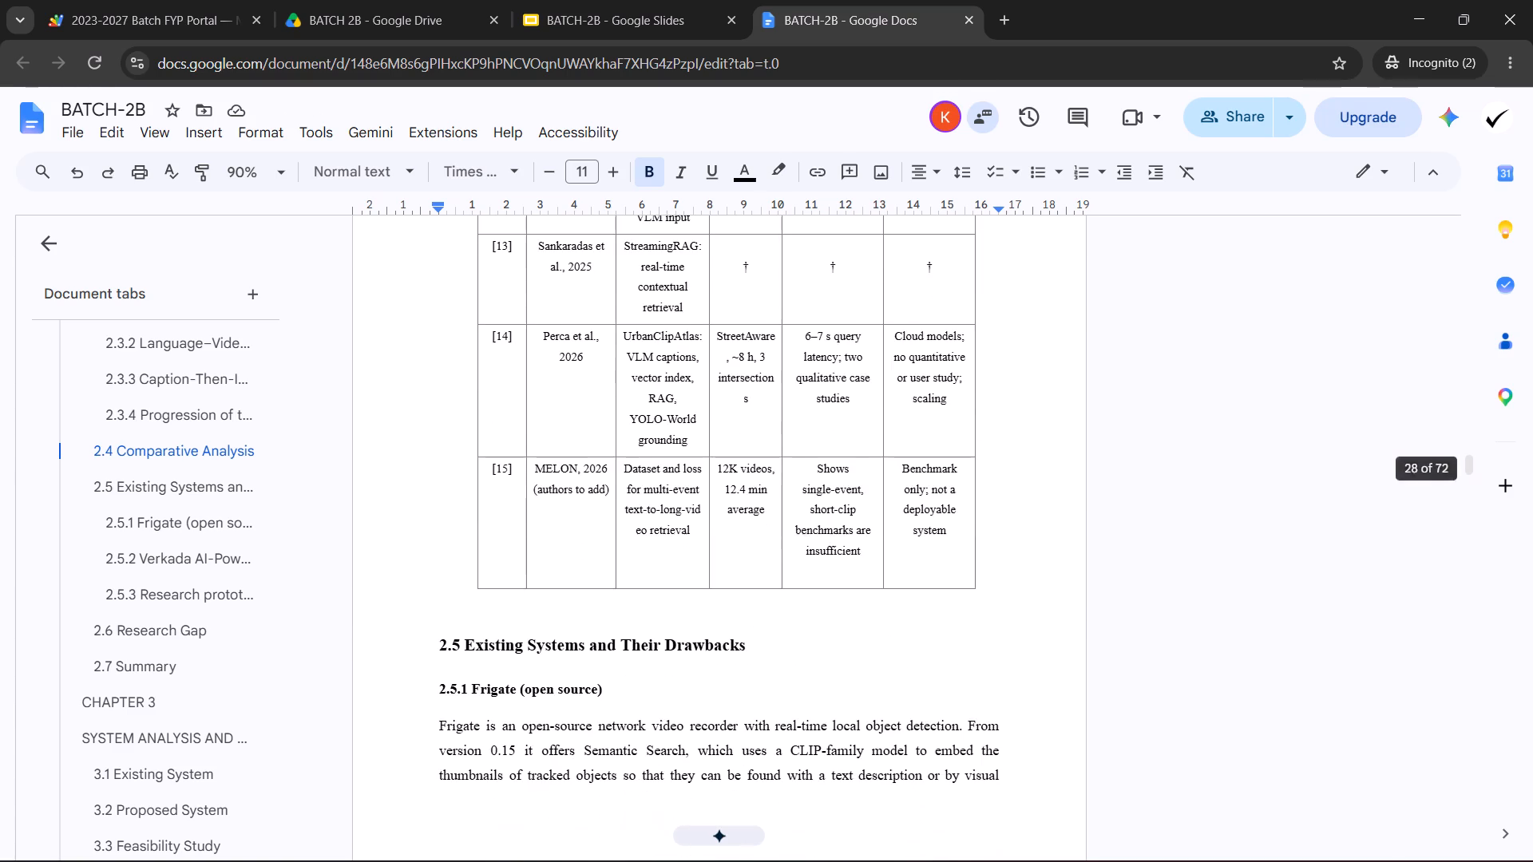
scroll(624, 650, "up", 16)
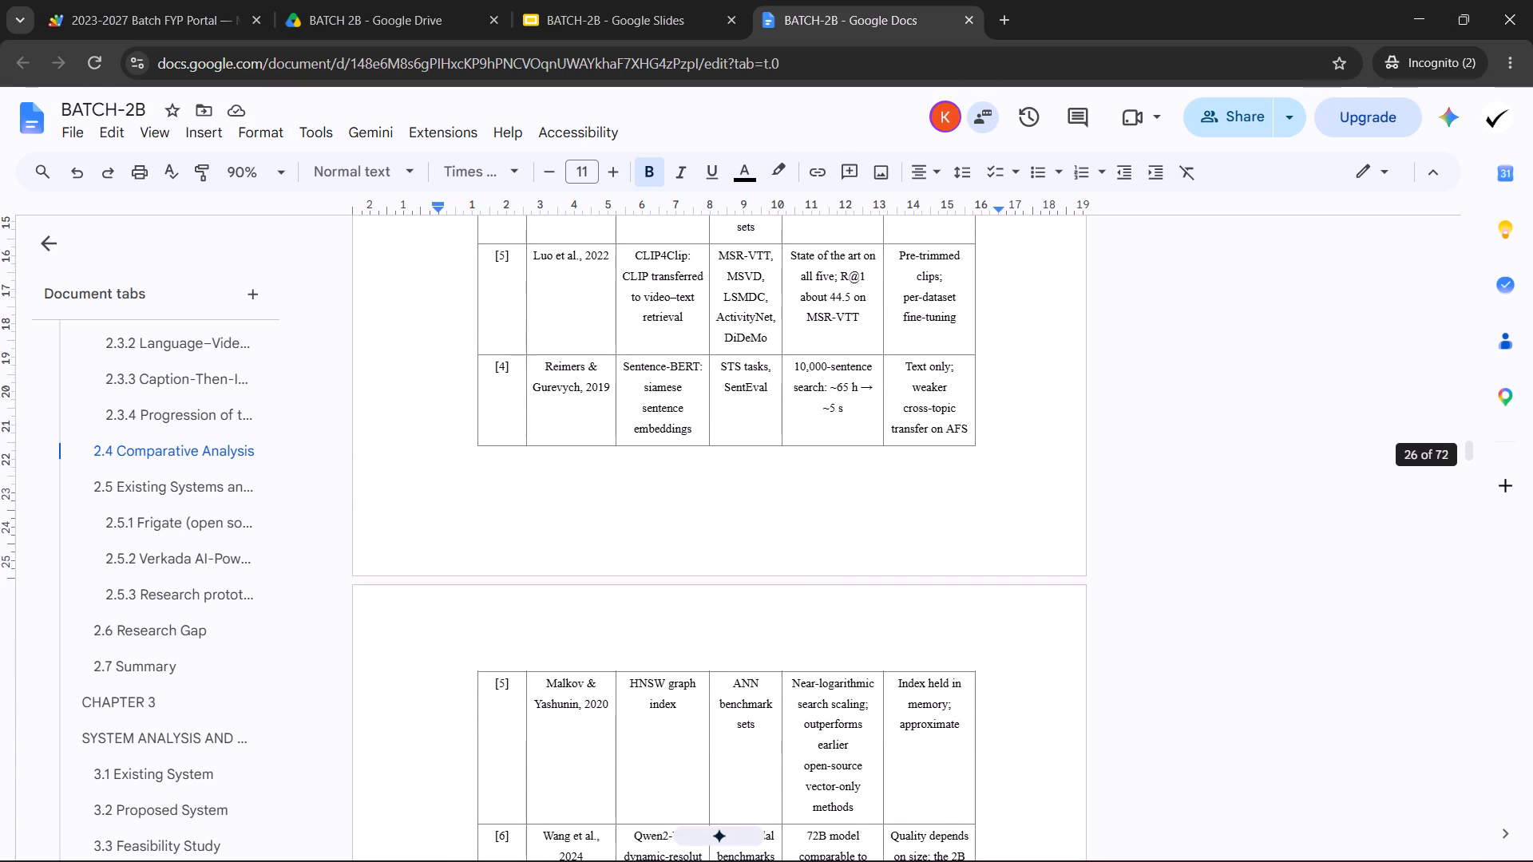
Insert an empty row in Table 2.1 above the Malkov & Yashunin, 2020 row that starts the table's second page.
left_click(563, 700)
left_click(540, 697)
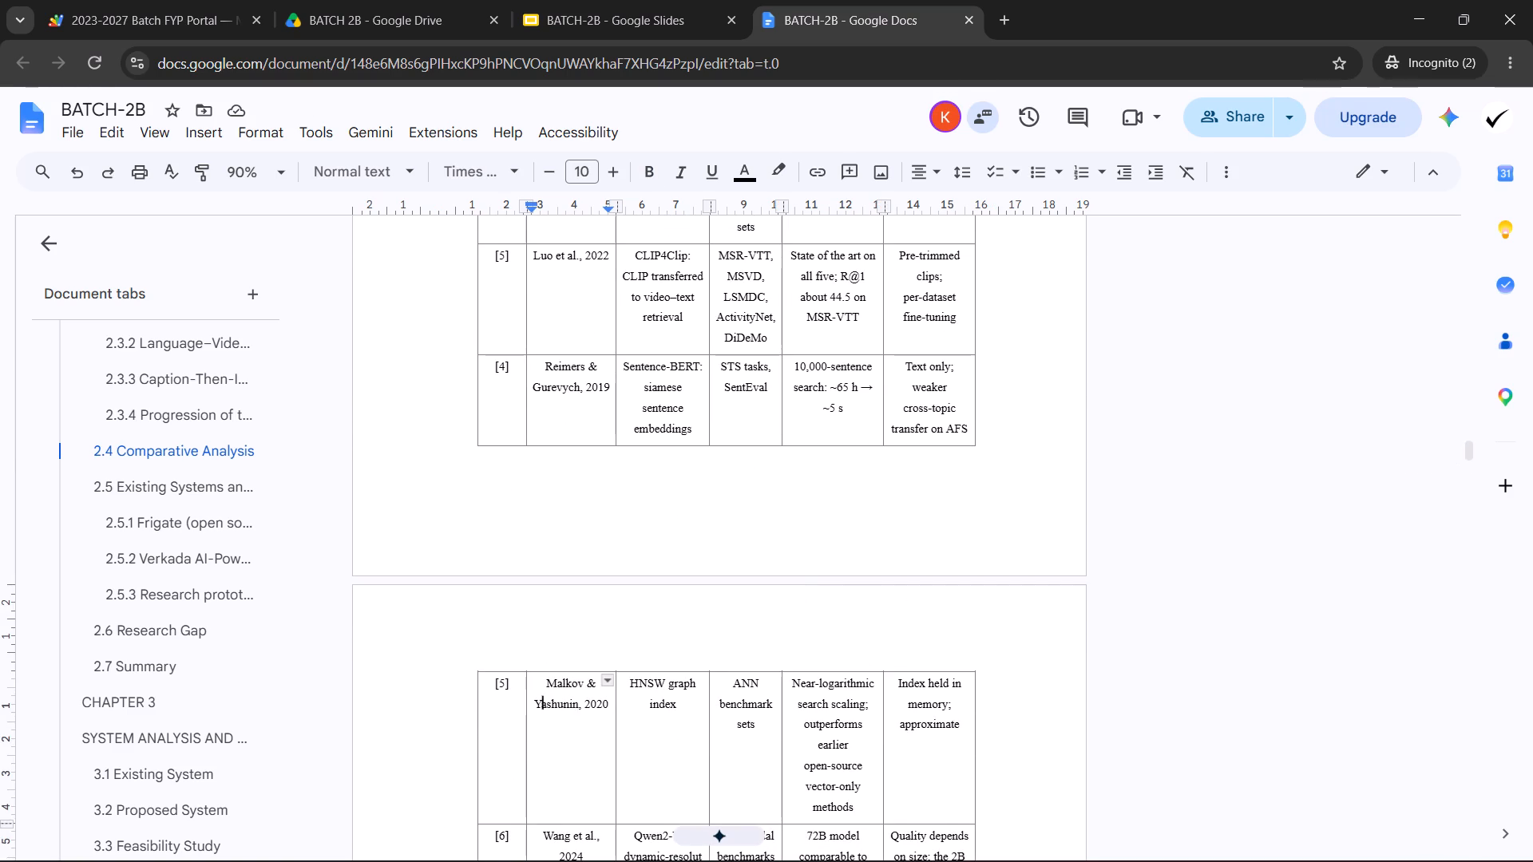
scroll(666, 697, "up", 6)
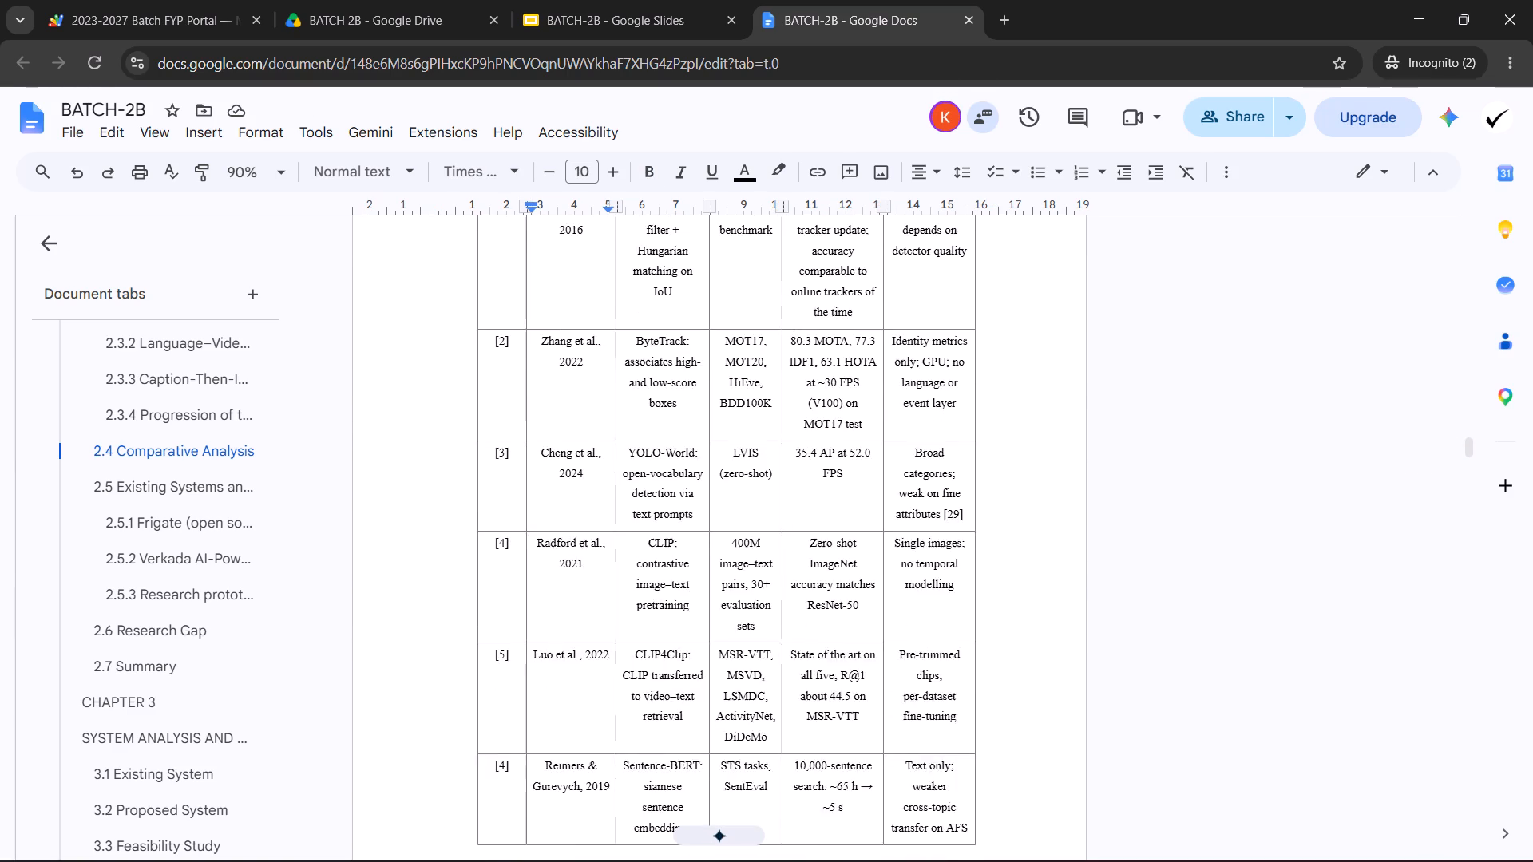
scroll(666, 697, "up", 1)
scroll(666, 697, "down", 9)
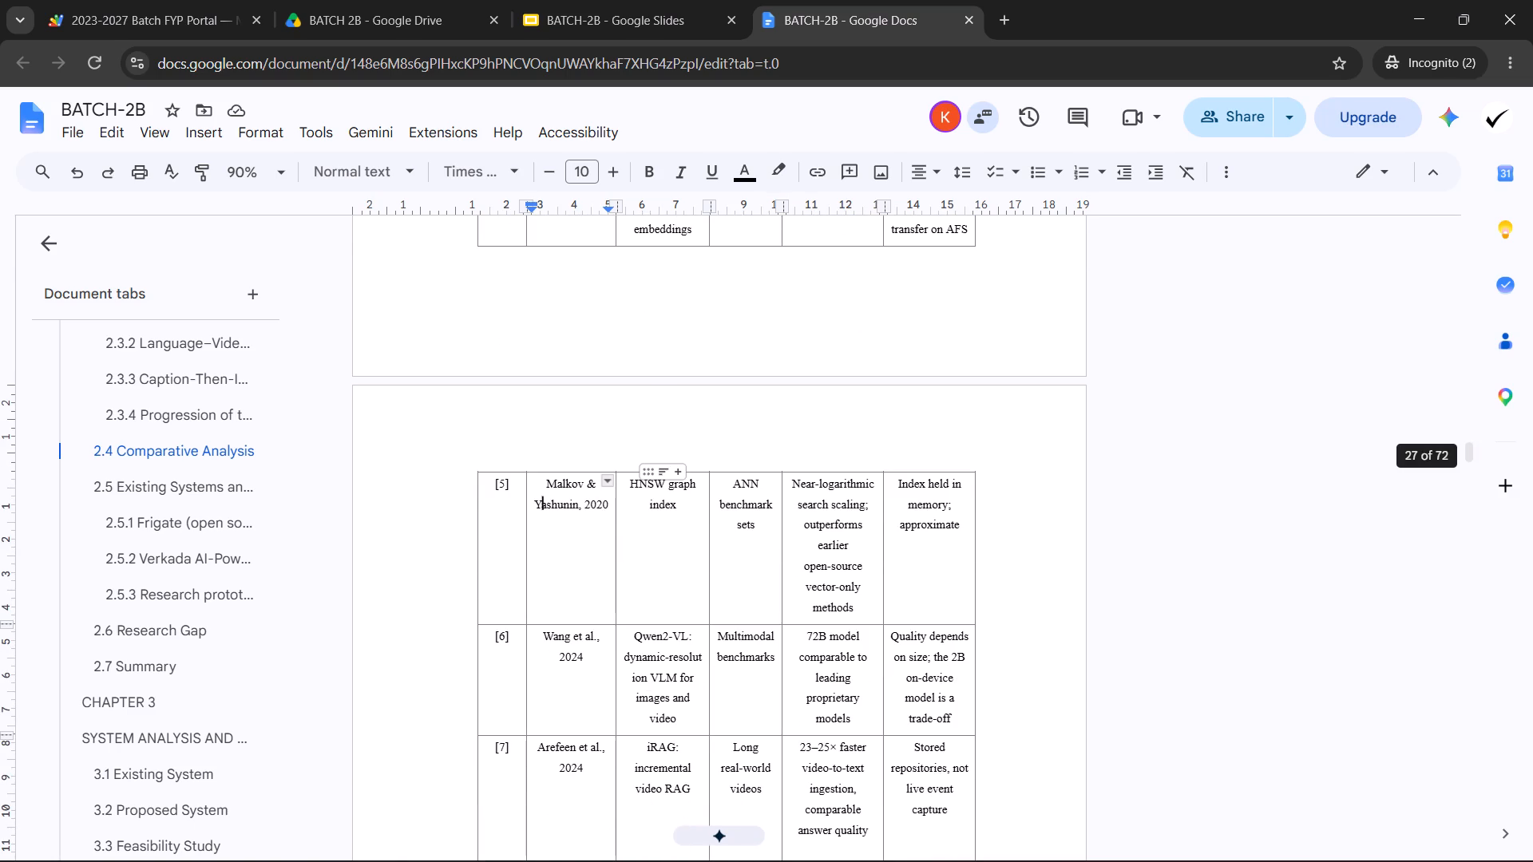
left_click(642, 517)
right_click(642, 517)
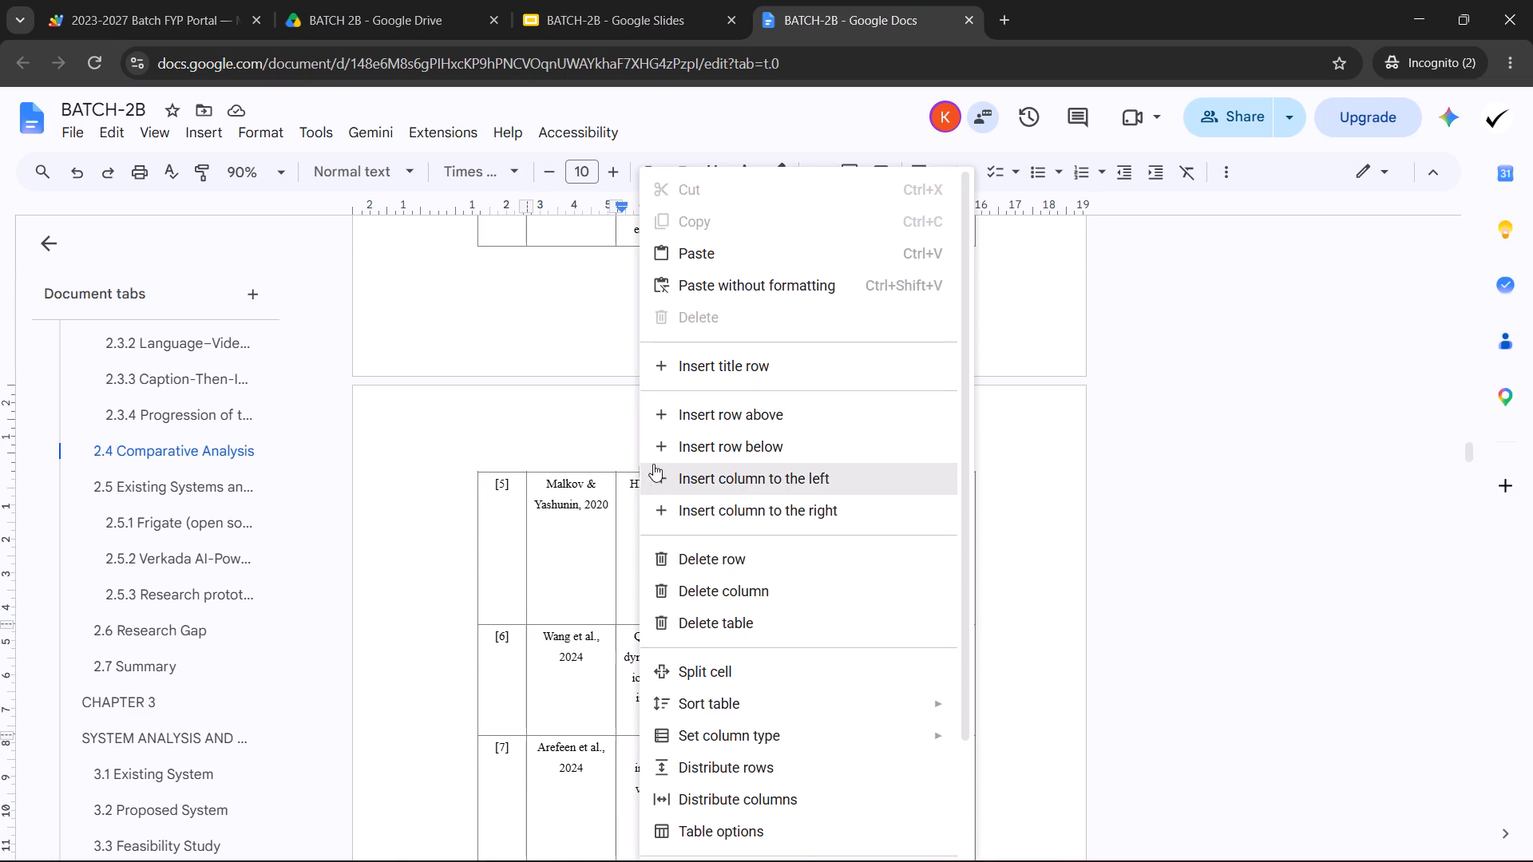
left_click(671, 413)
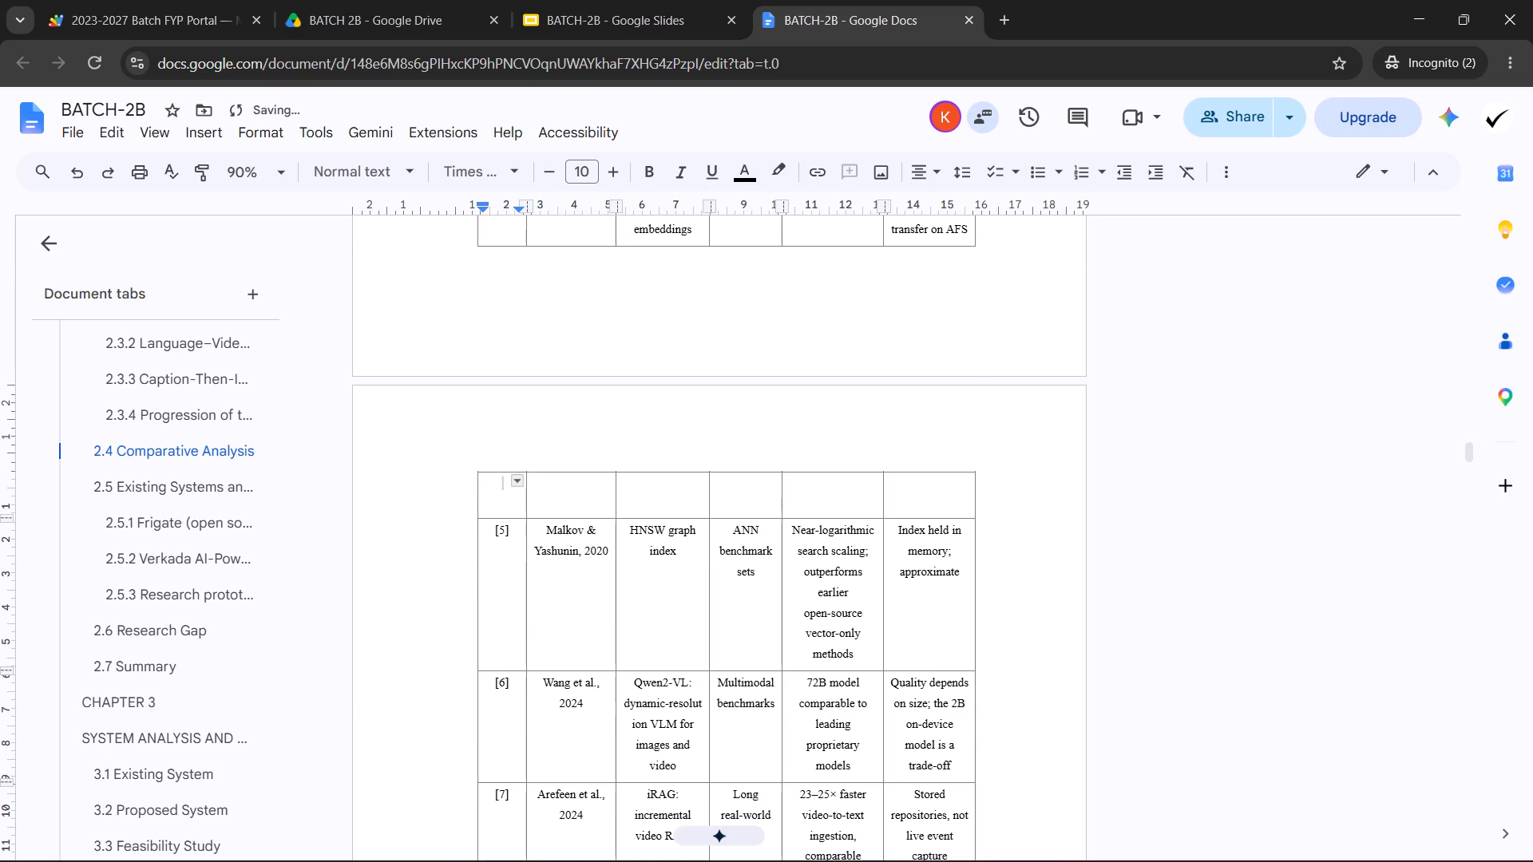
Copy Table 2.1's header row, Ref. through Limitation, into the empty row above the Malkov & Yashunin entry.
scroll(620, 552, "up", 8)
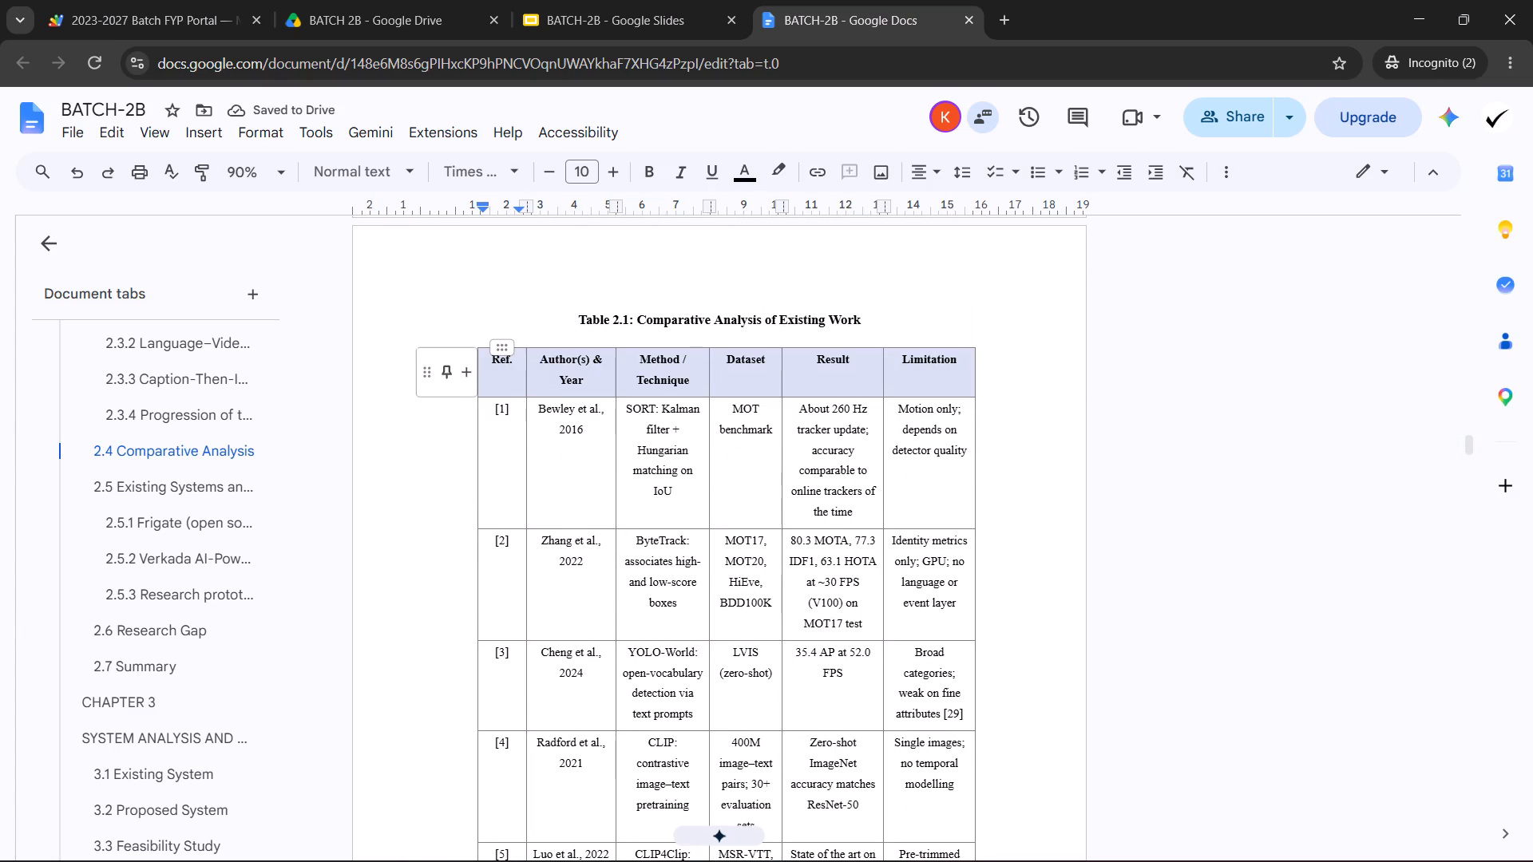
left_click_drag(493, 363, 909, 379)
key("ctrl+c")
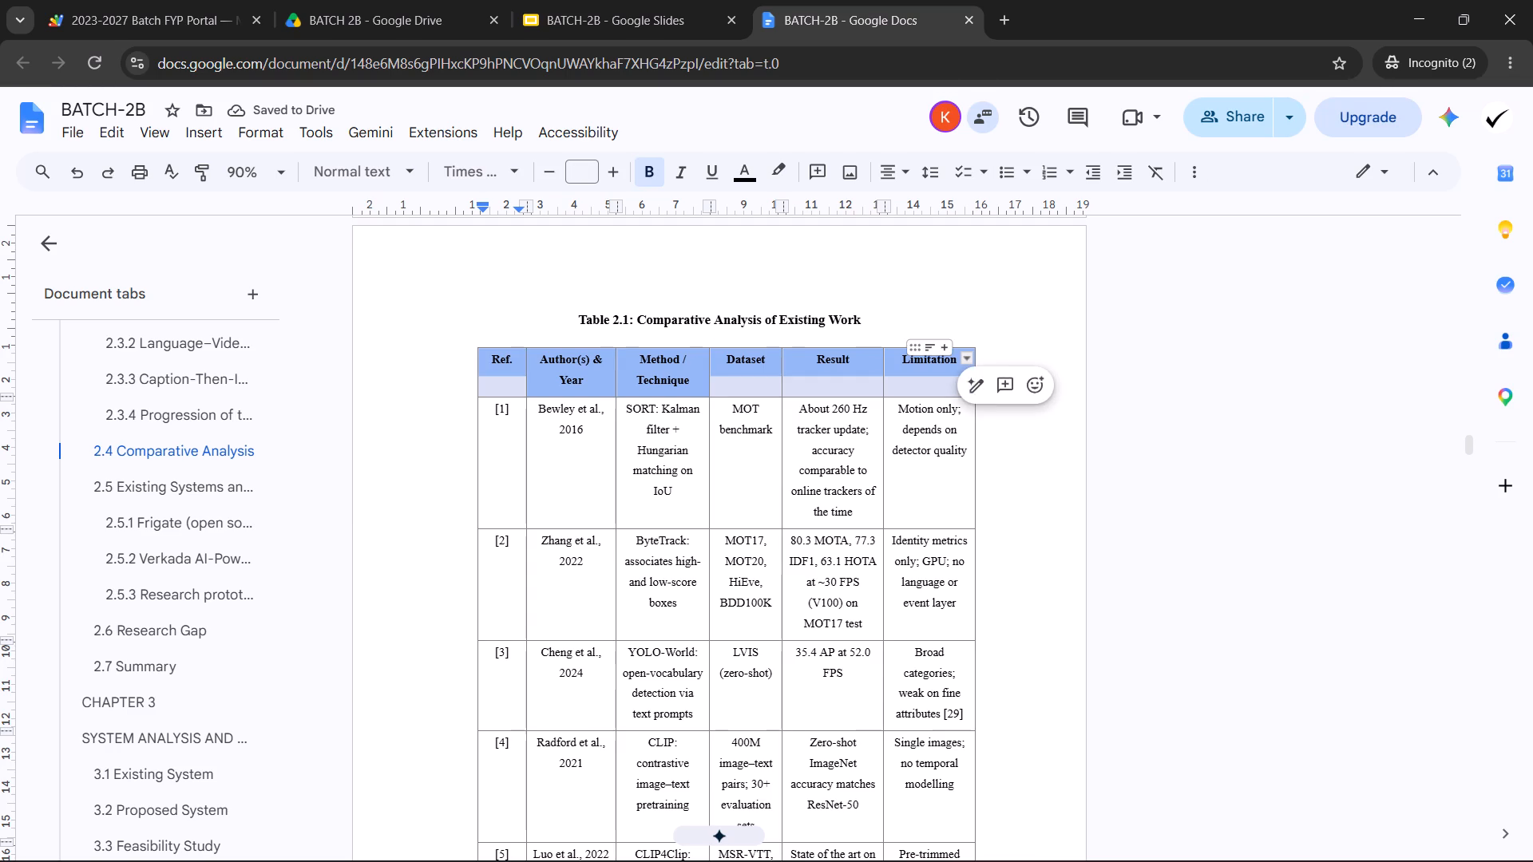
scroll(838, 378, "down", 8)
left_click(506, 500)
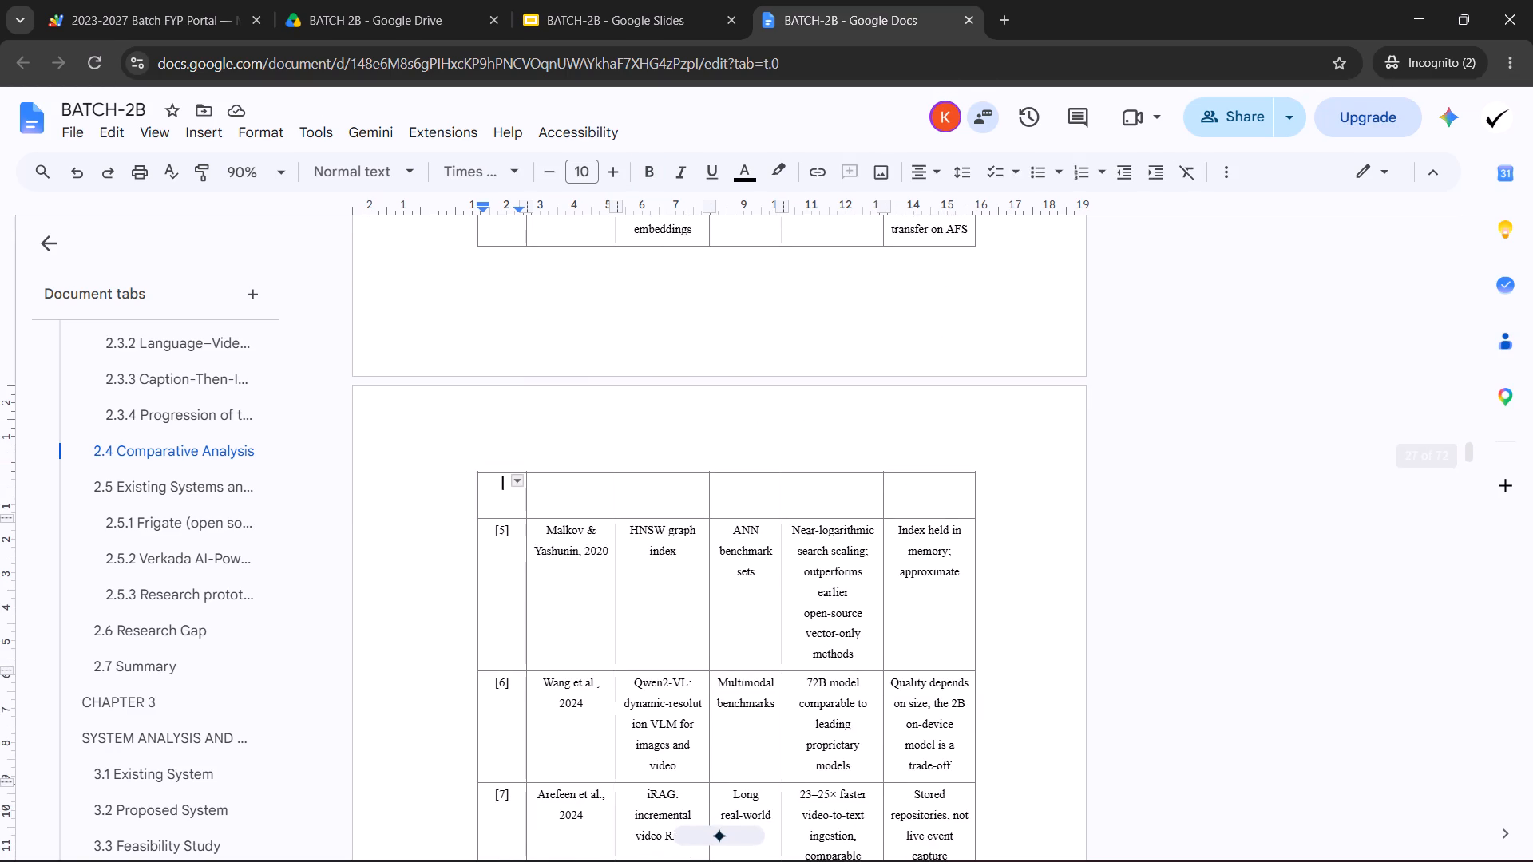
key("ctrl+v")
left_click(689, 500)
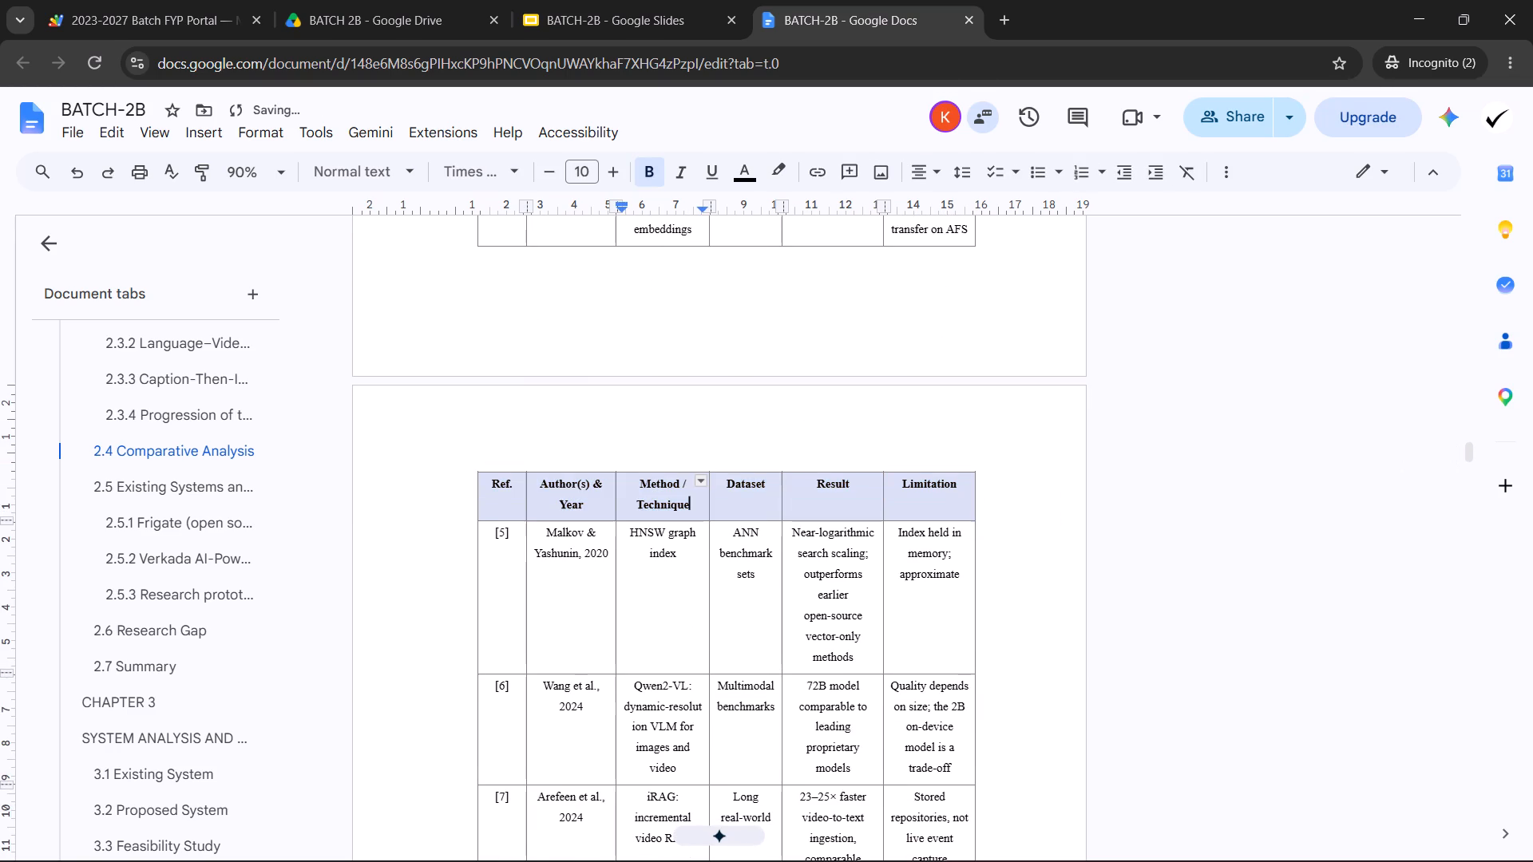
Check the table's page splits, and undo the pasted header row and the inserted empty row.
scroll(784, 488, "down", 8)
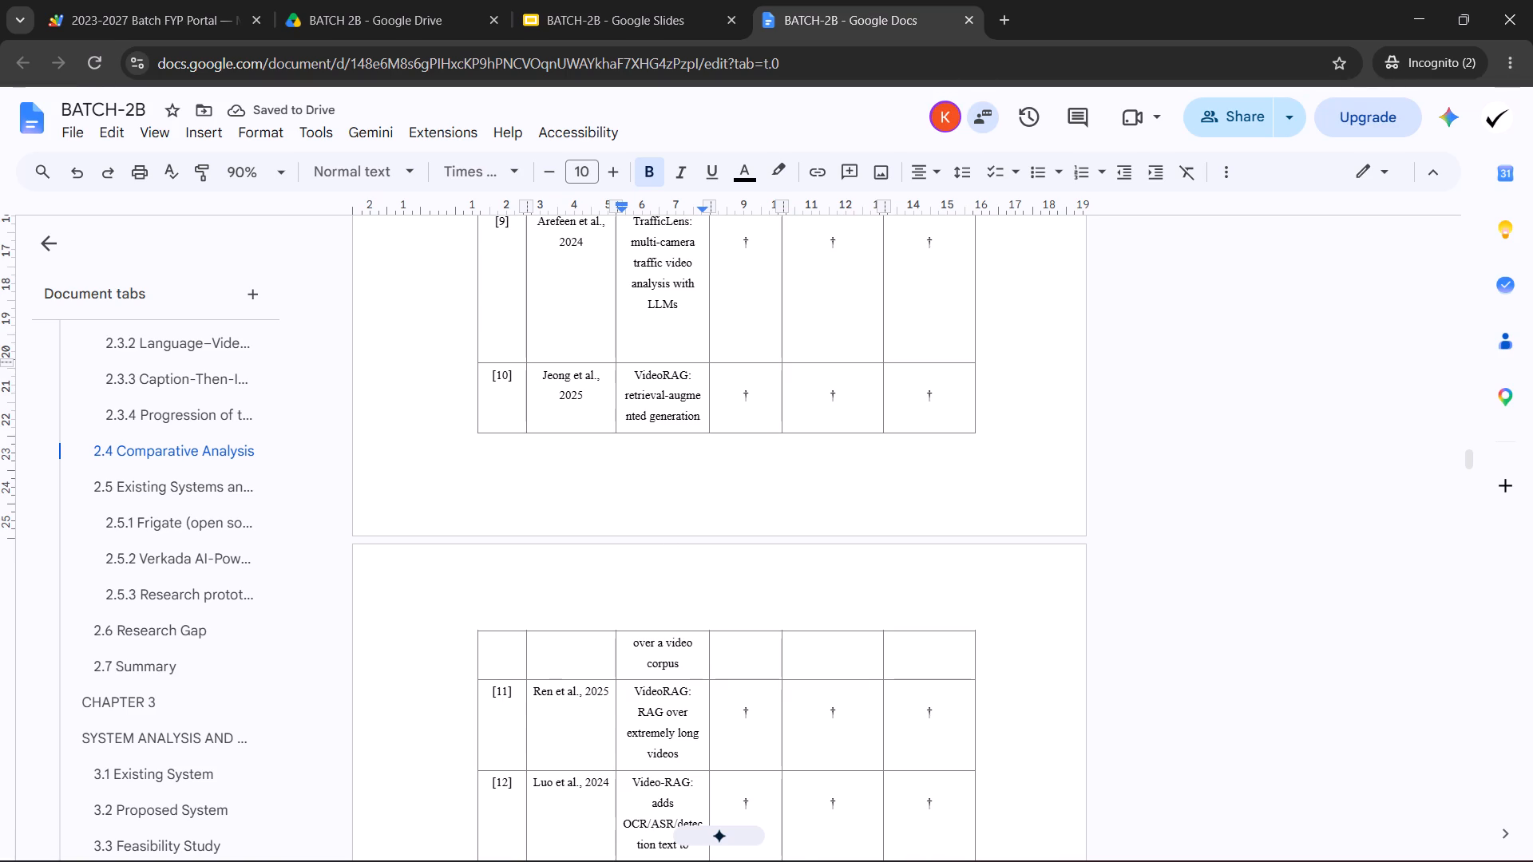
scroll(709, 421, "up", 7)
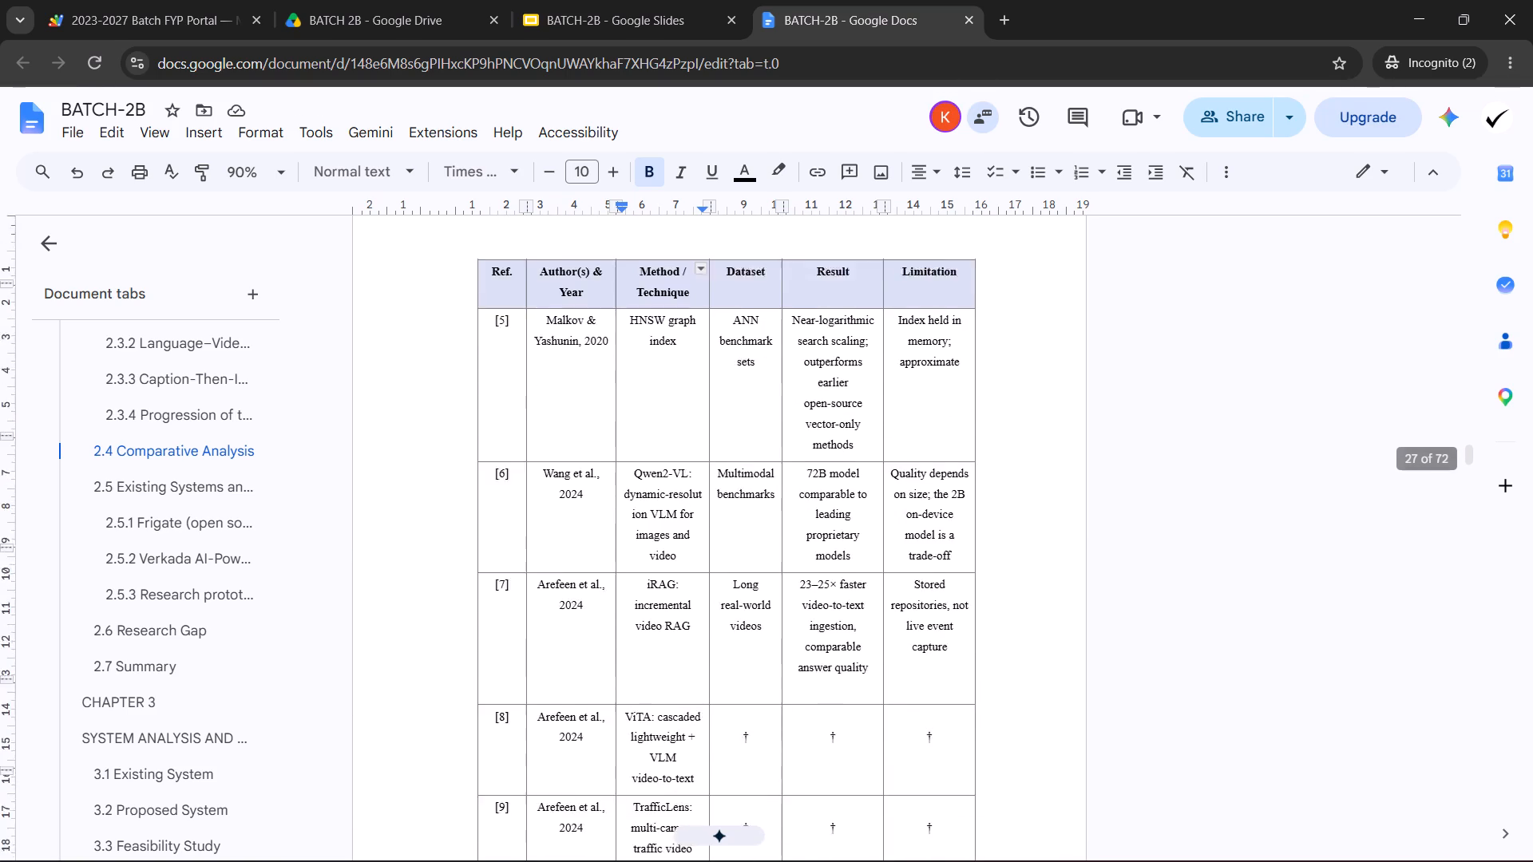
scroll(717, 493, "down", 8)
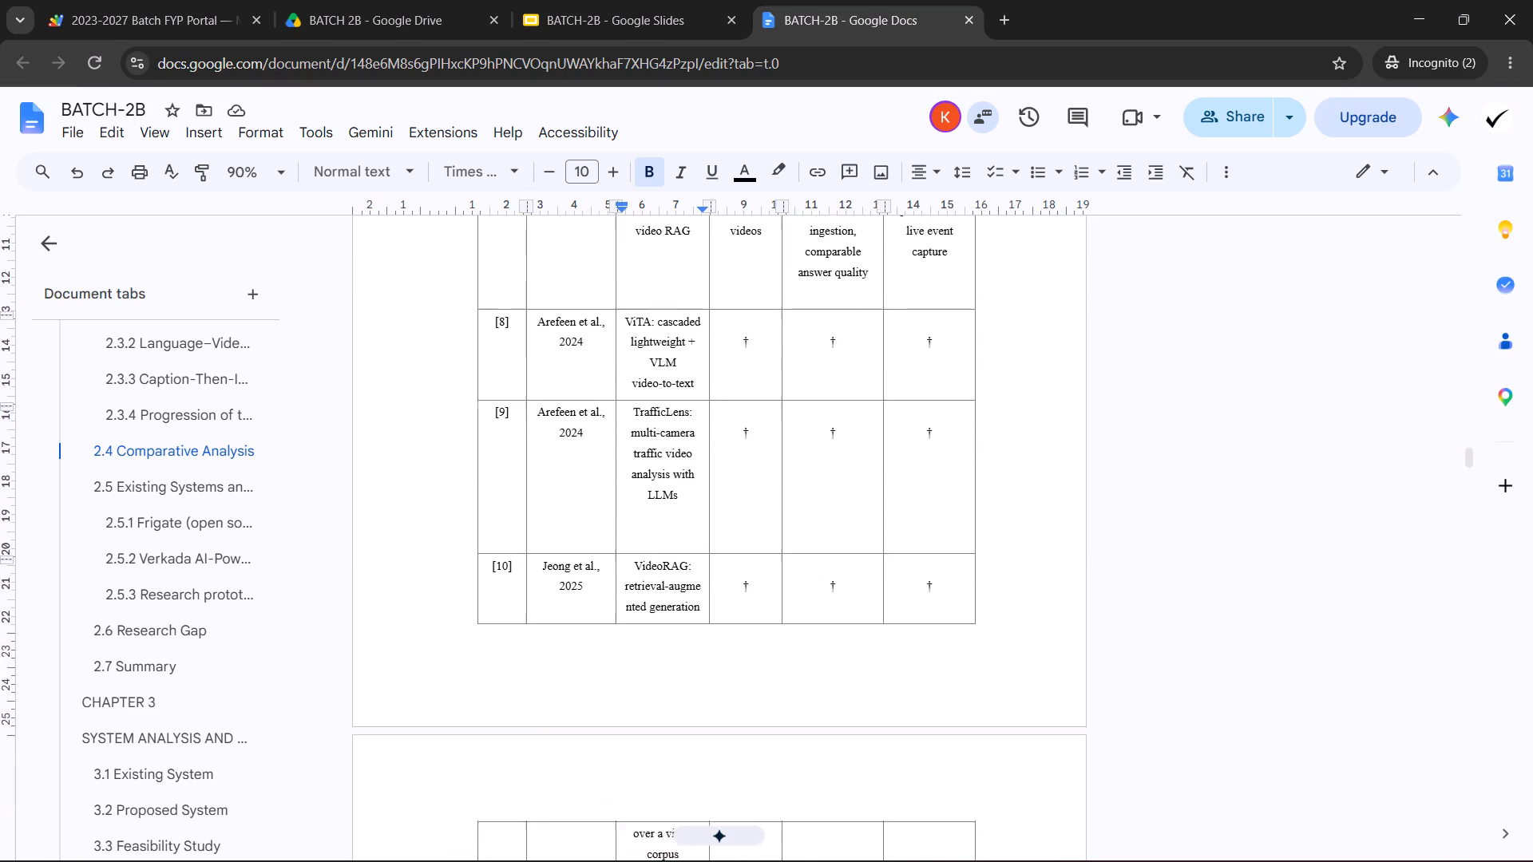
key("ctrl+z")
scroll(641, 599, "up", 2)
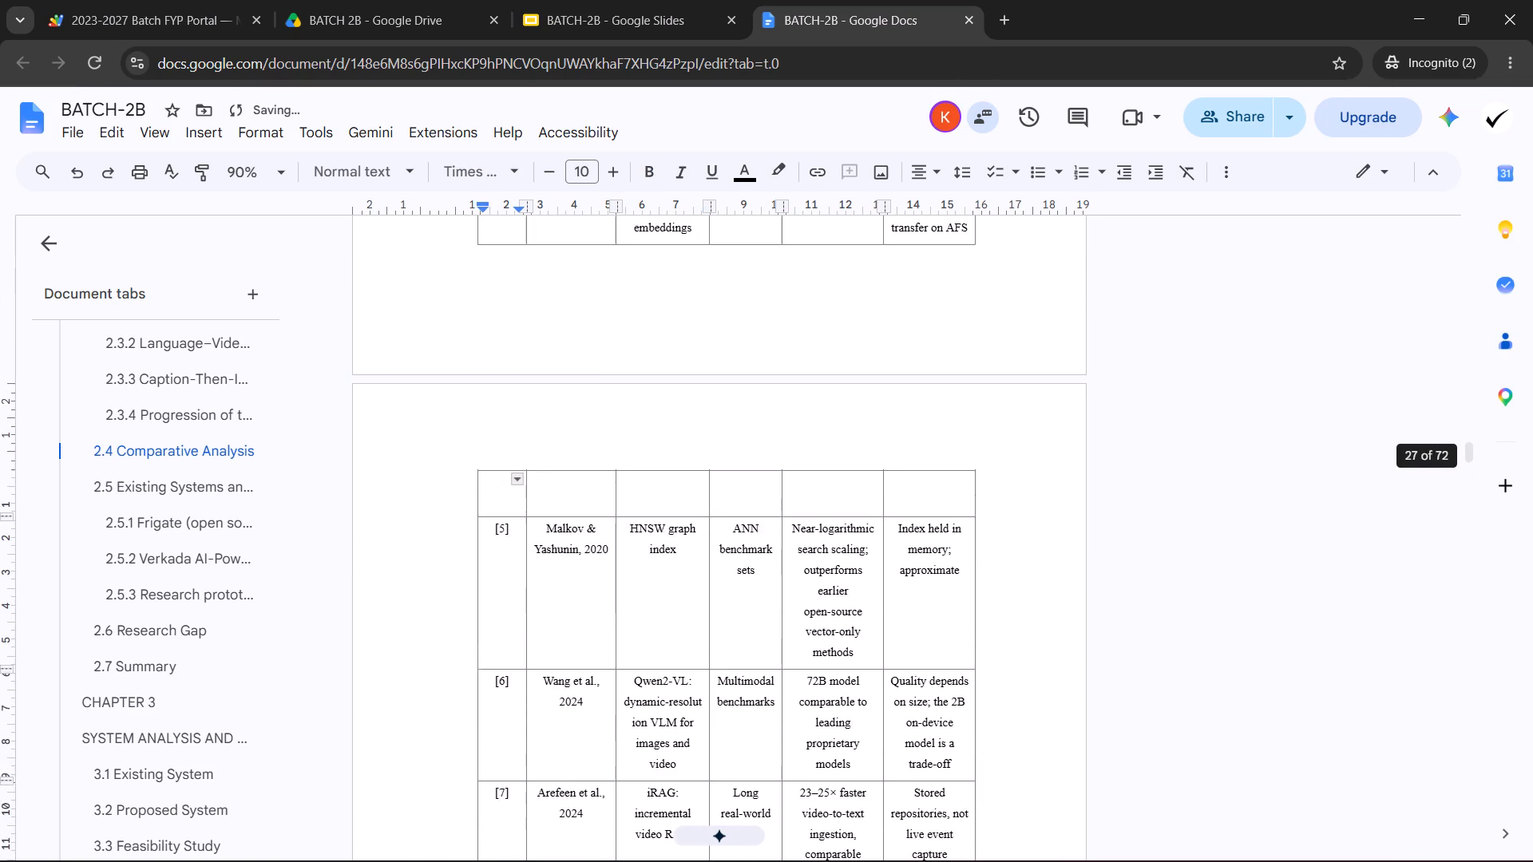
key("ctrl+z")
Select all of Table 2.1, from the Ref. header row through the MELON, 2026 row [15].
scroll(635, 607, "up", 8)
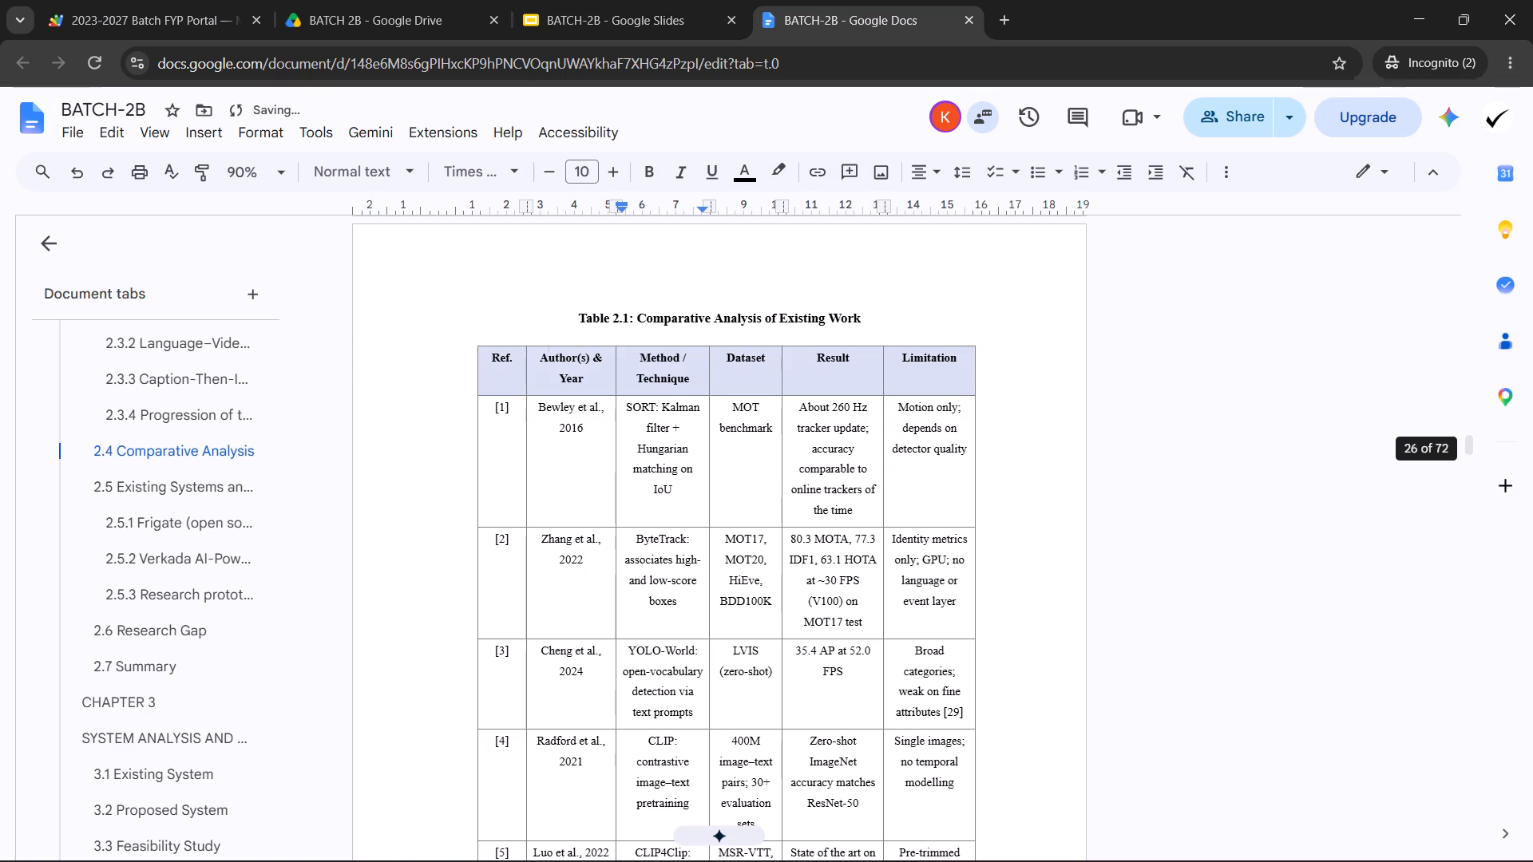
left_click_drag(495, 370, 824, 614)
scroll(743, 630, "down", 3)
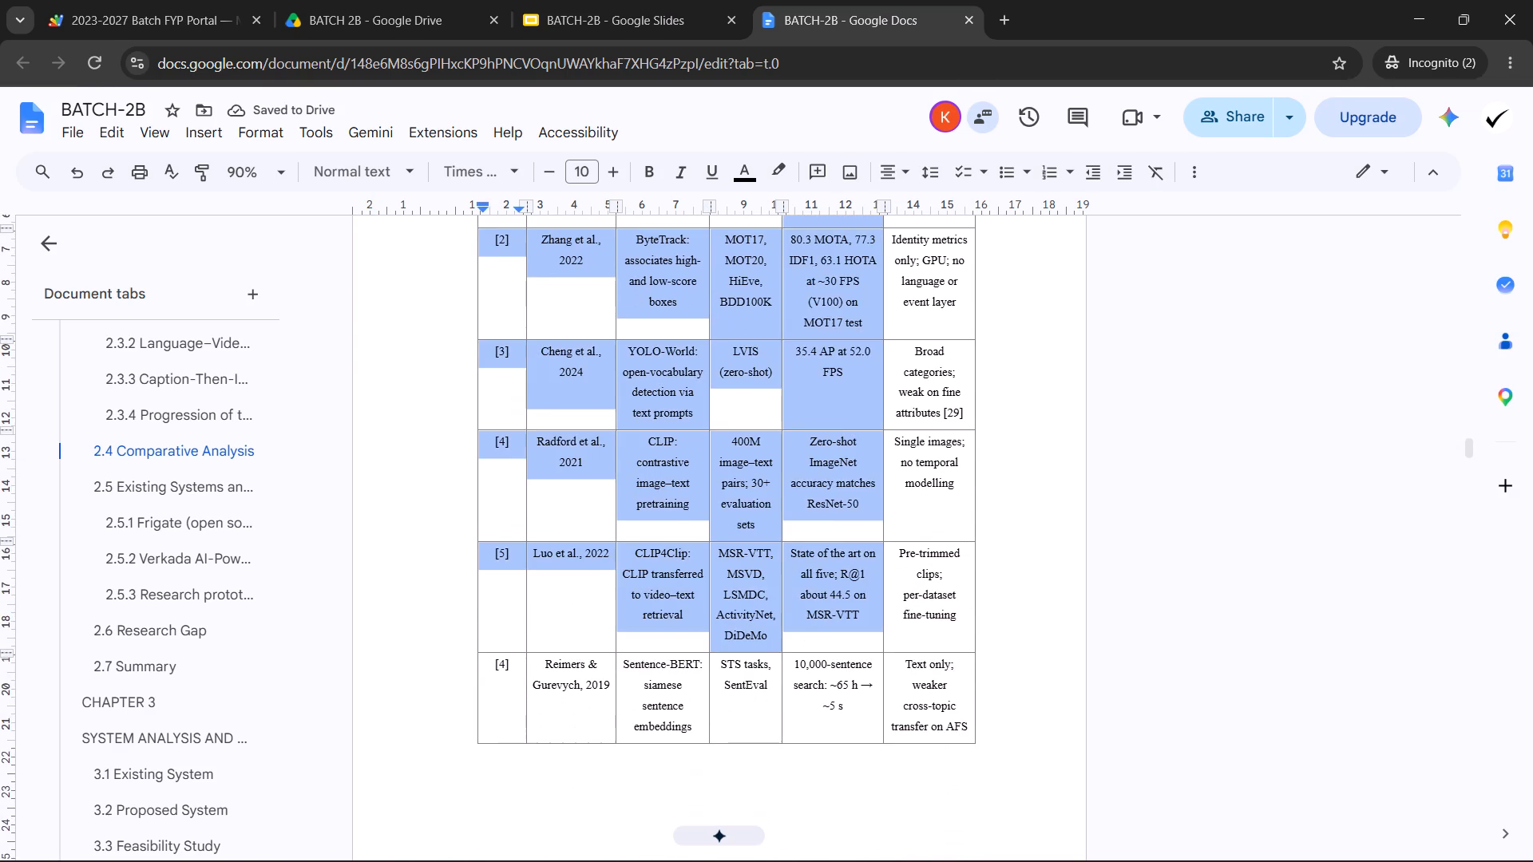
left_click_drag(824, 614, 846, 607)
scroll(830, 614, "down", 9)
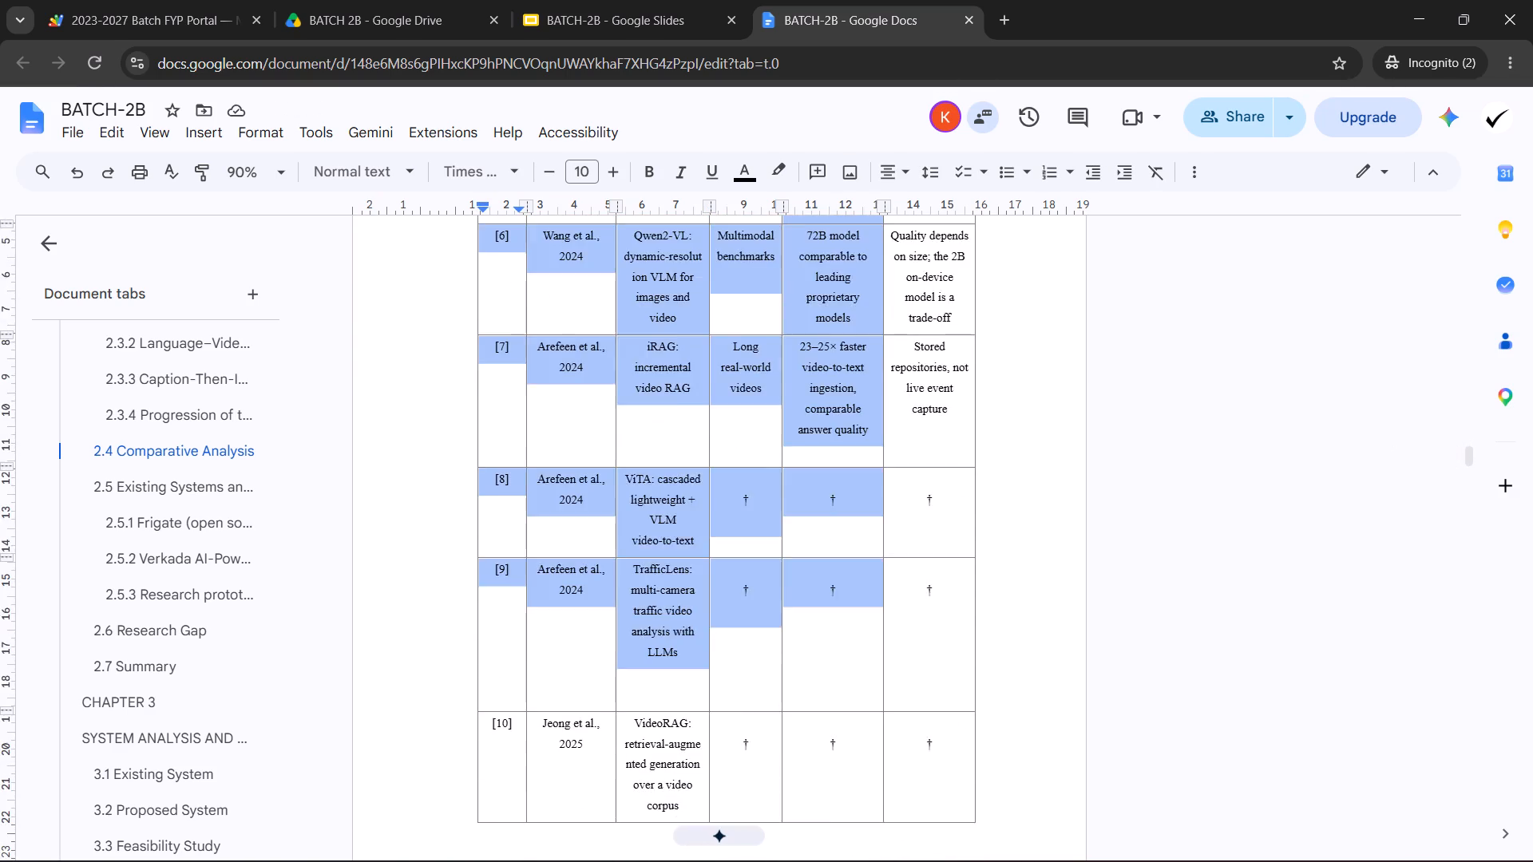
left_click_drag(846, 607, 896, 579)
scroll(846, 607, "down", 10)
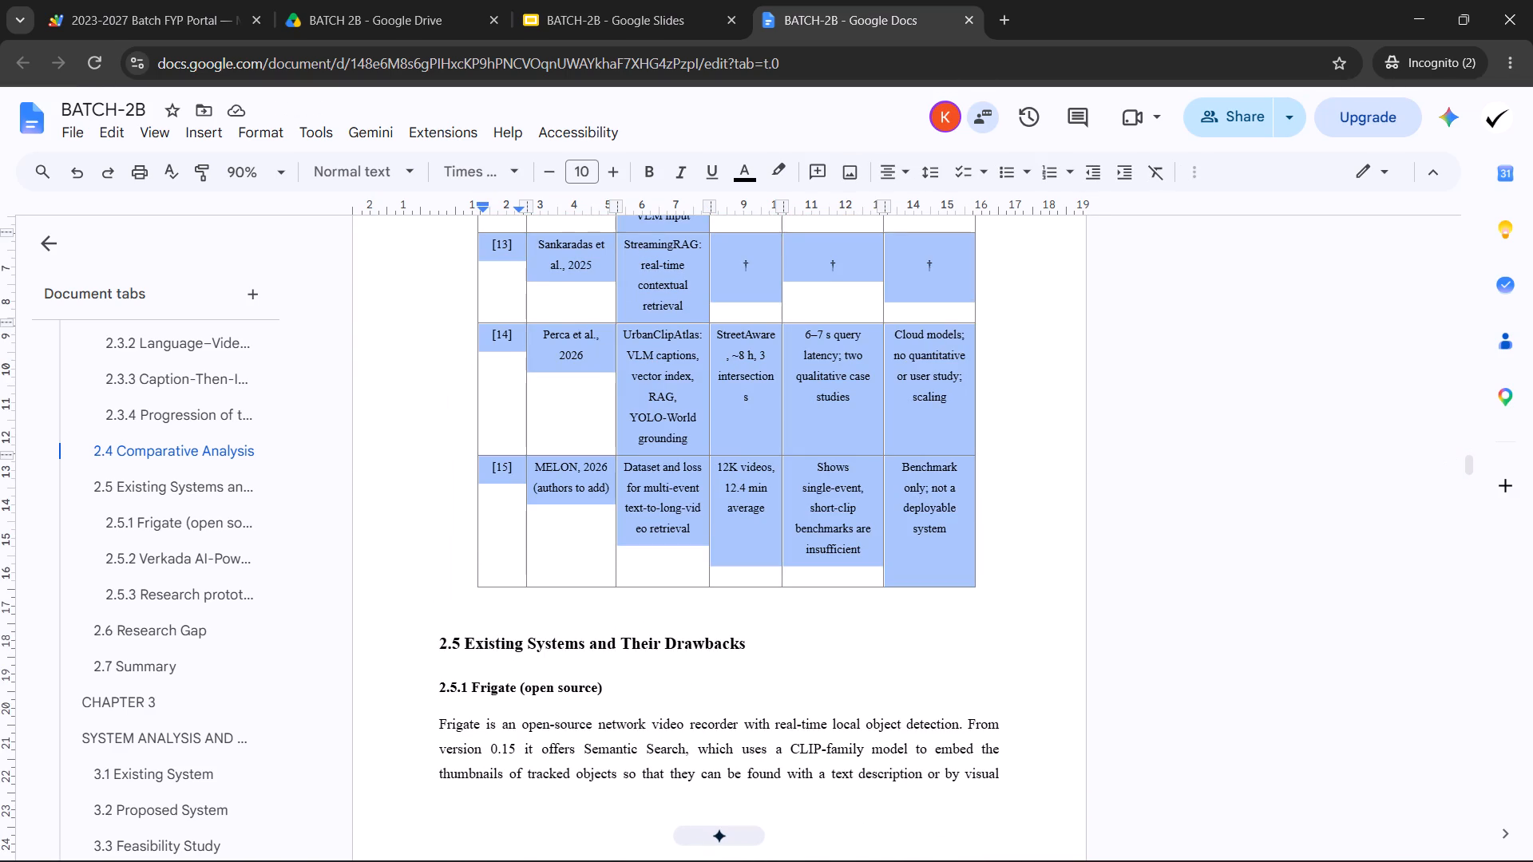
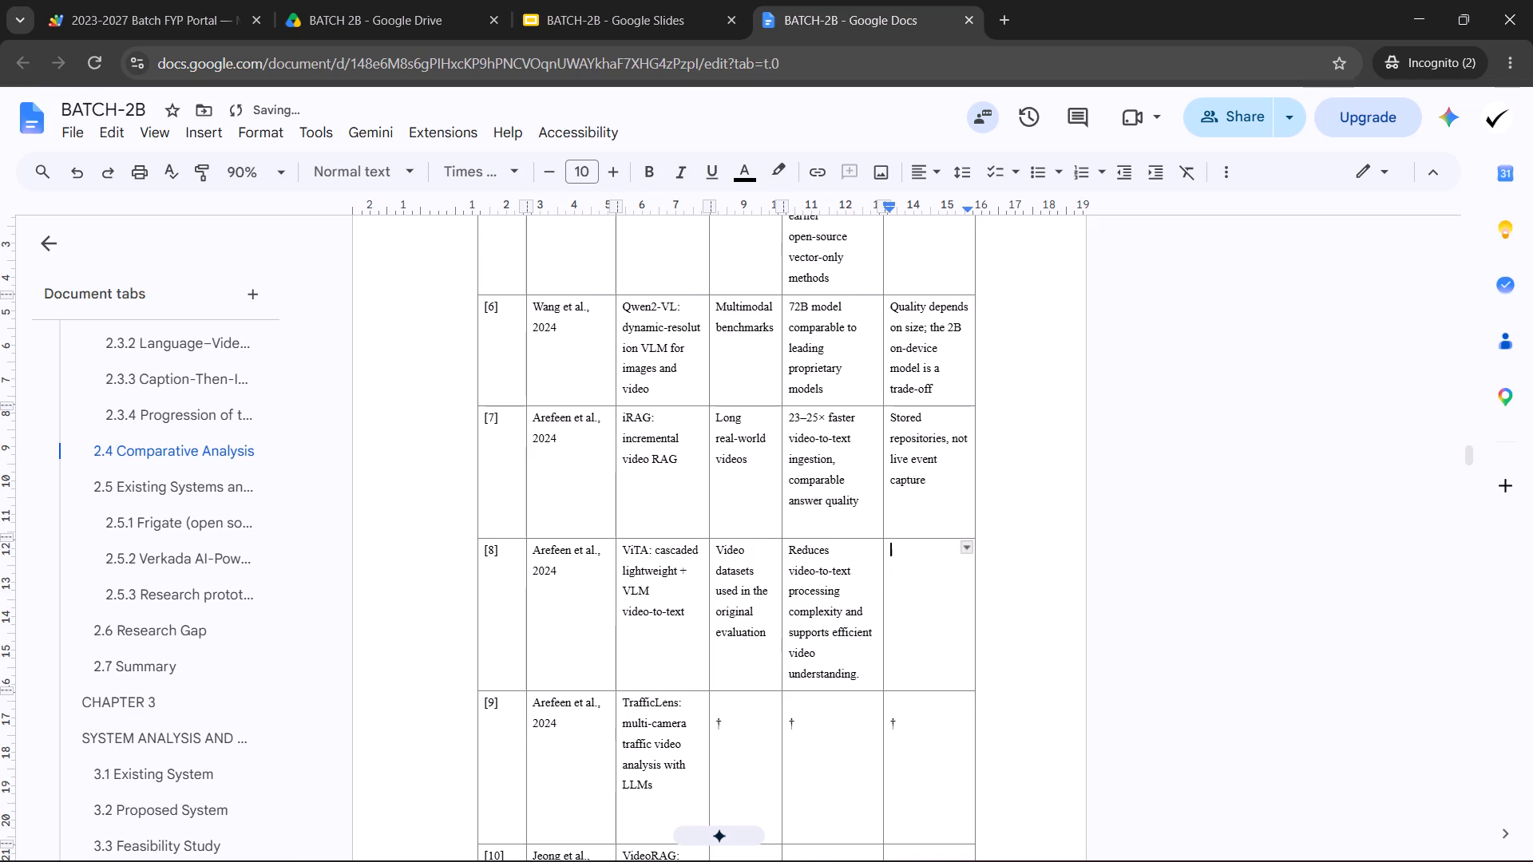
key("ctrl+v")
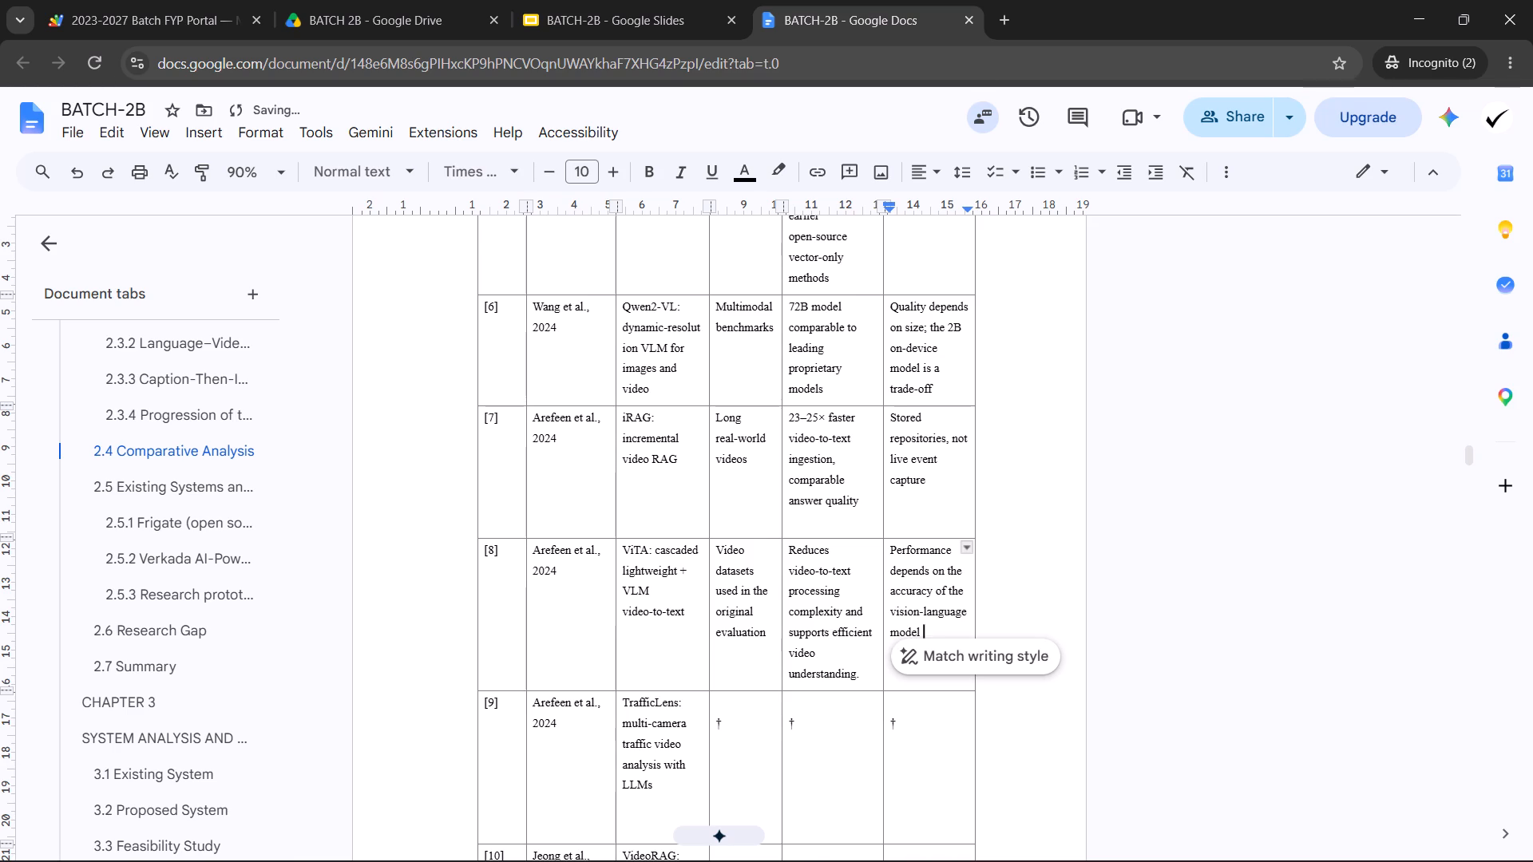
Widen the Ref. column of Table 2.1 slightly by moving the table's left border outward.
scroll(642, 619, "up", 3)
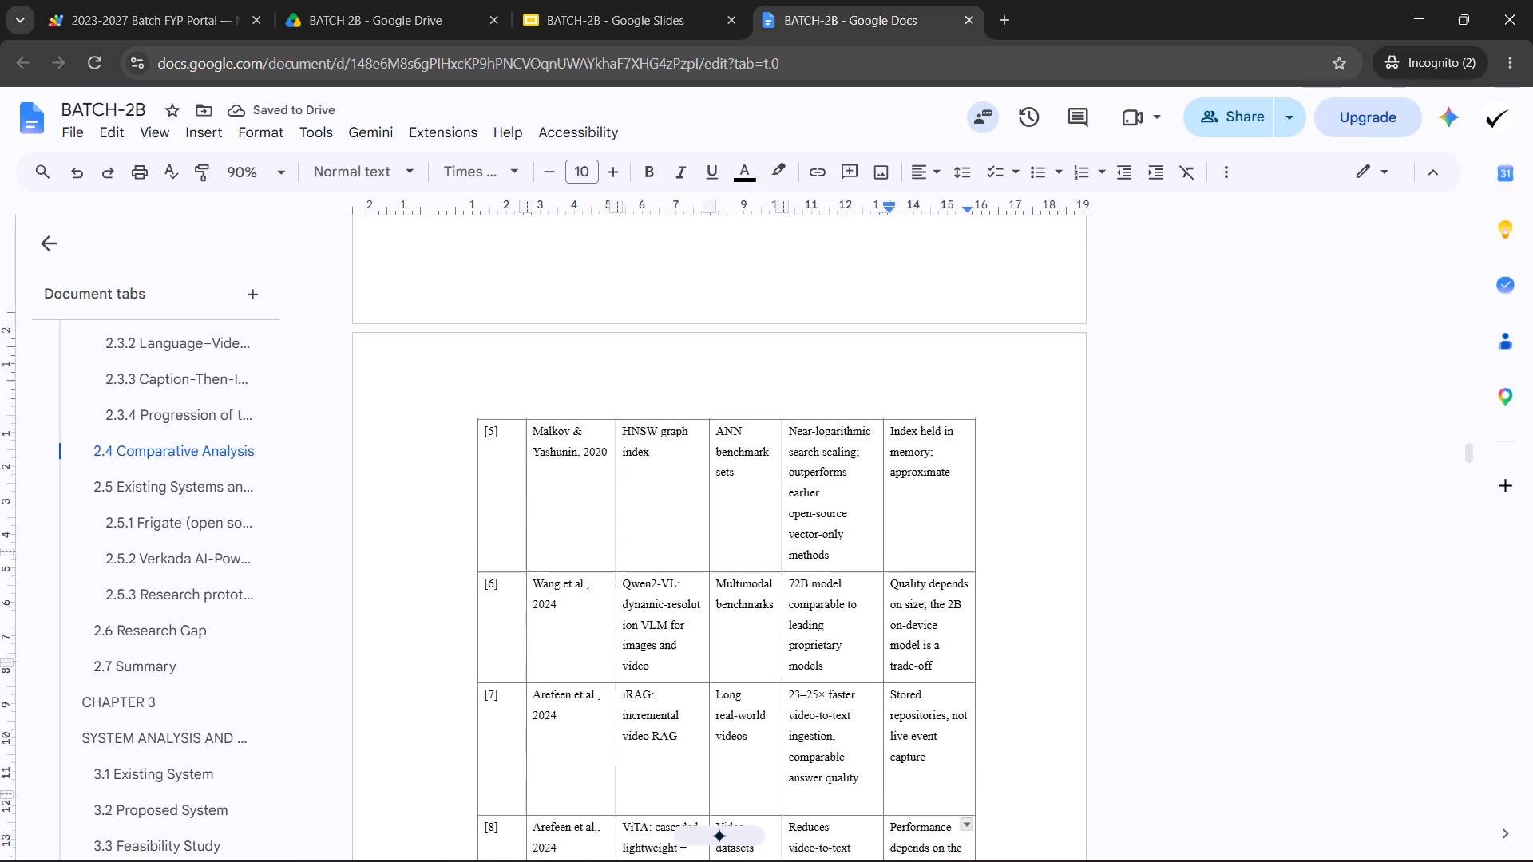
scroll(641, 619, "up", 10)
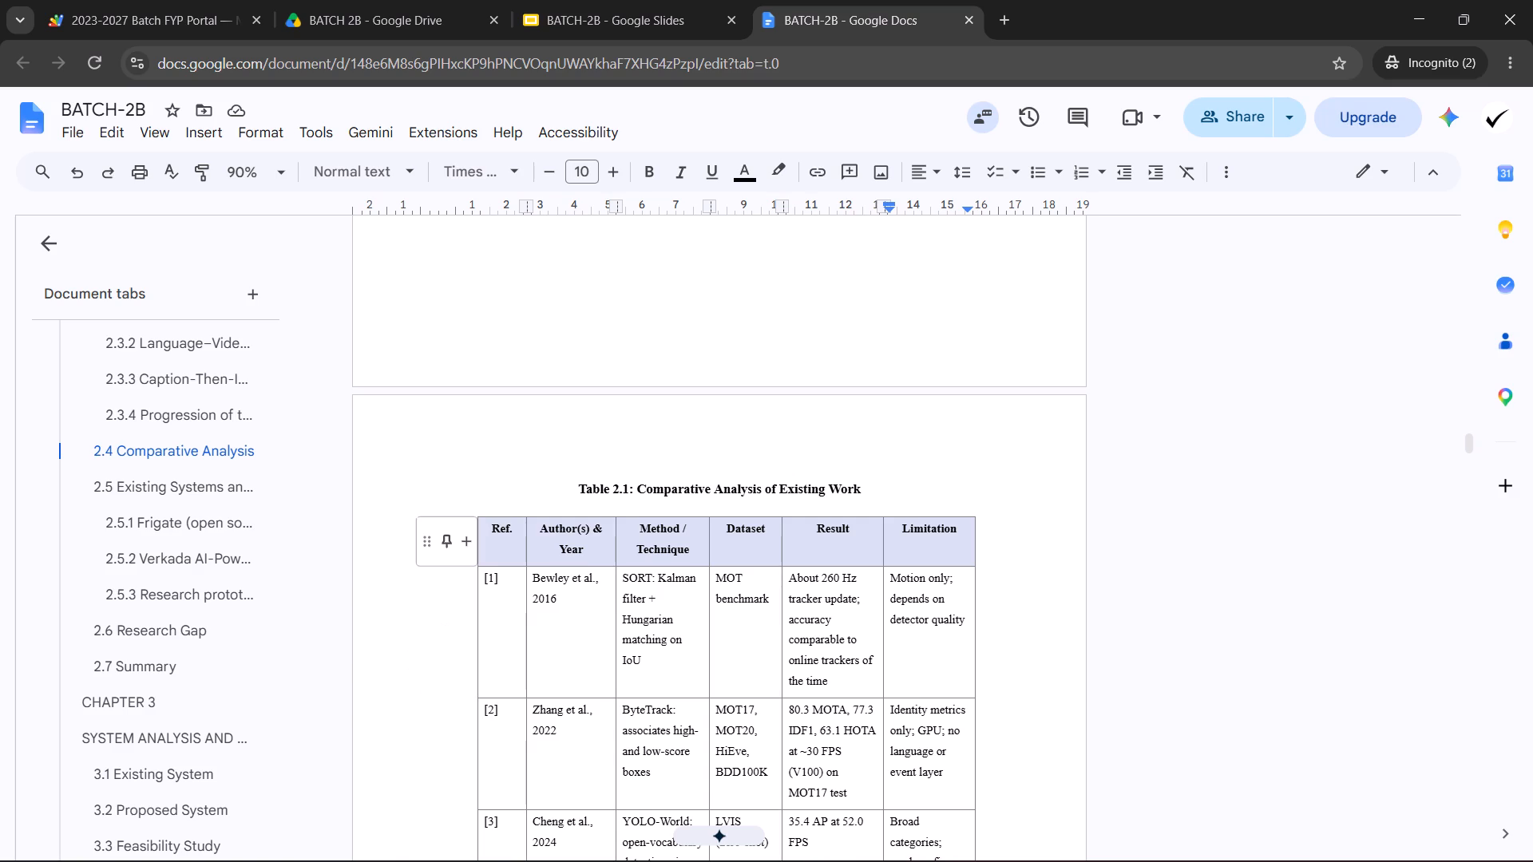
scroll(487, 525, "up", 4)
scroll(491, 532, "down", 4)
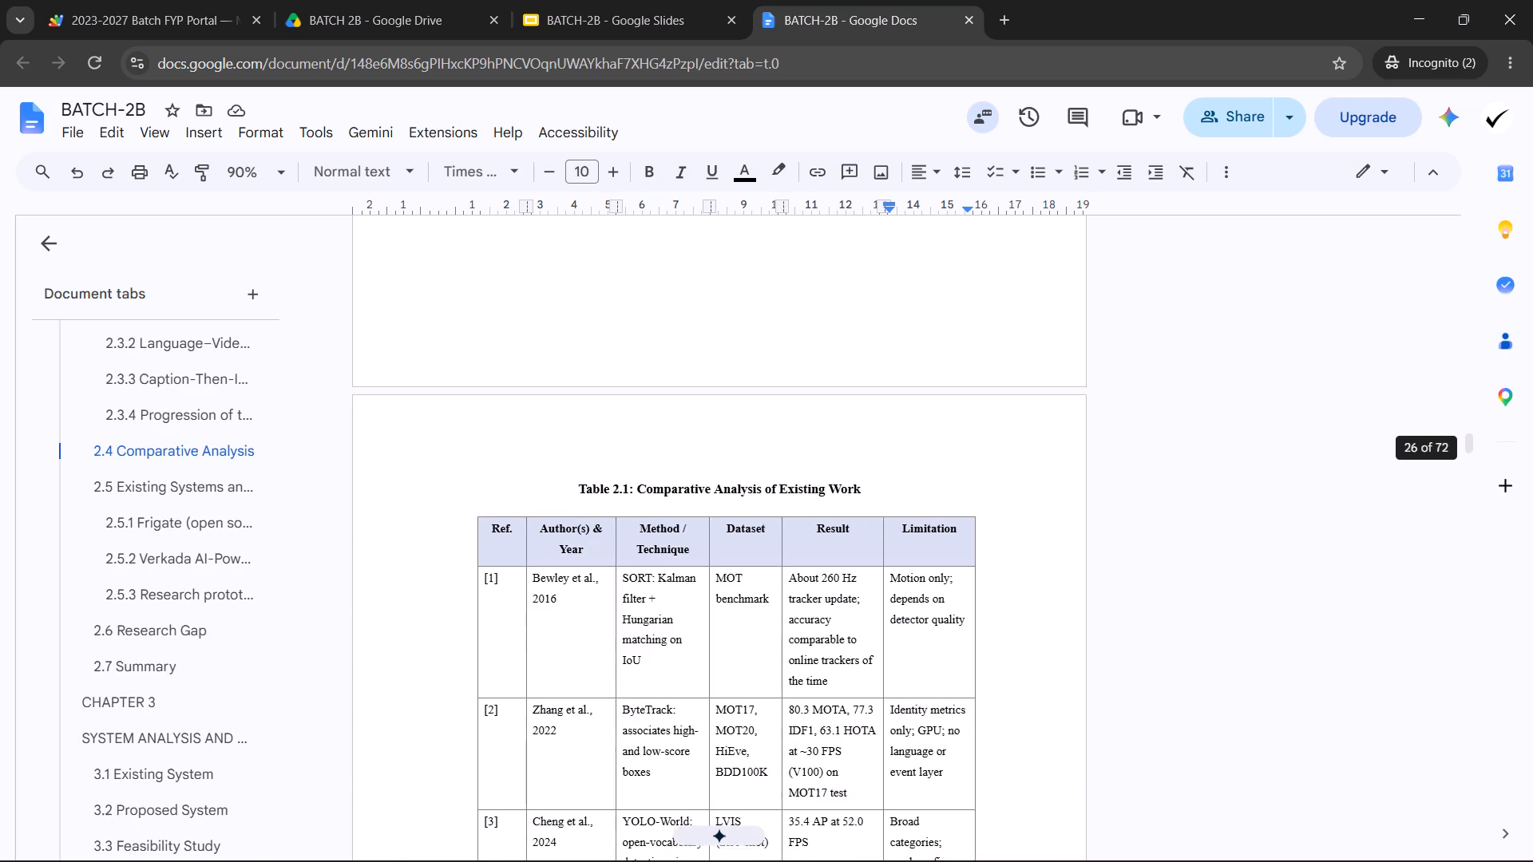
scroll(489, 535, "down", 1)
left_click(479, 428)
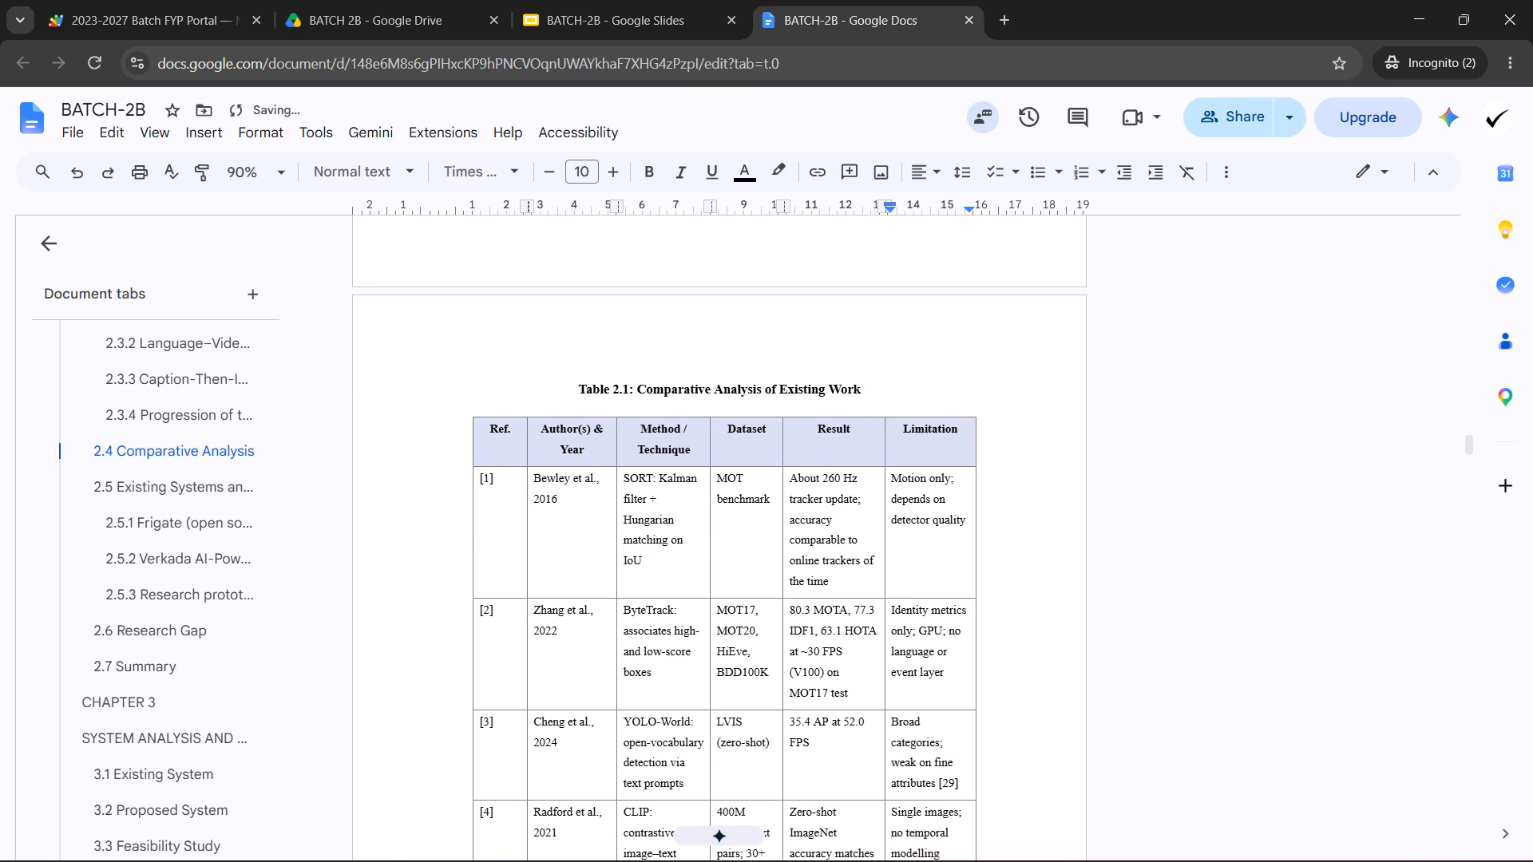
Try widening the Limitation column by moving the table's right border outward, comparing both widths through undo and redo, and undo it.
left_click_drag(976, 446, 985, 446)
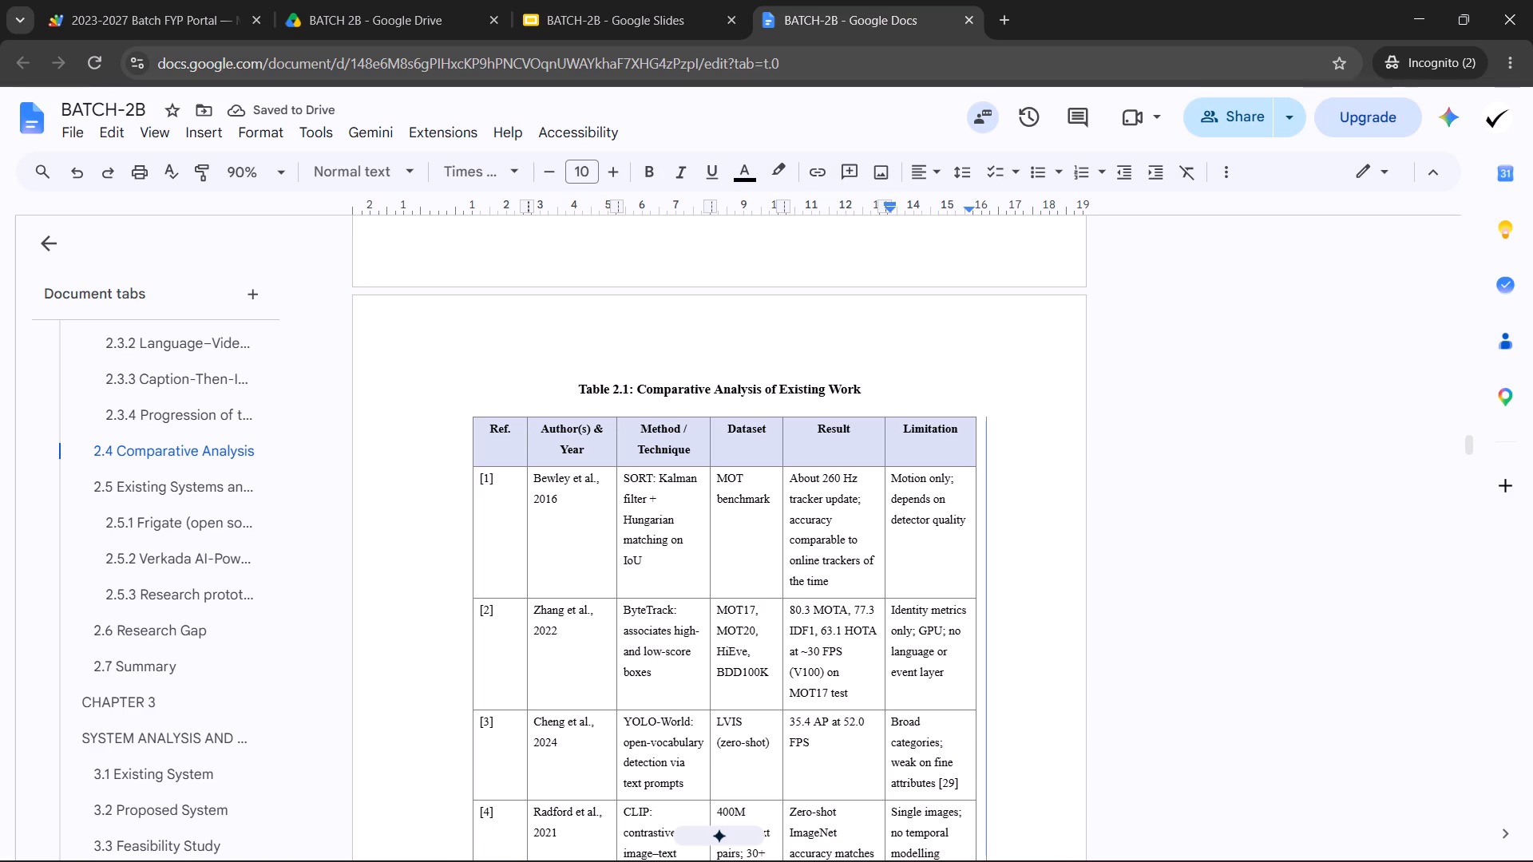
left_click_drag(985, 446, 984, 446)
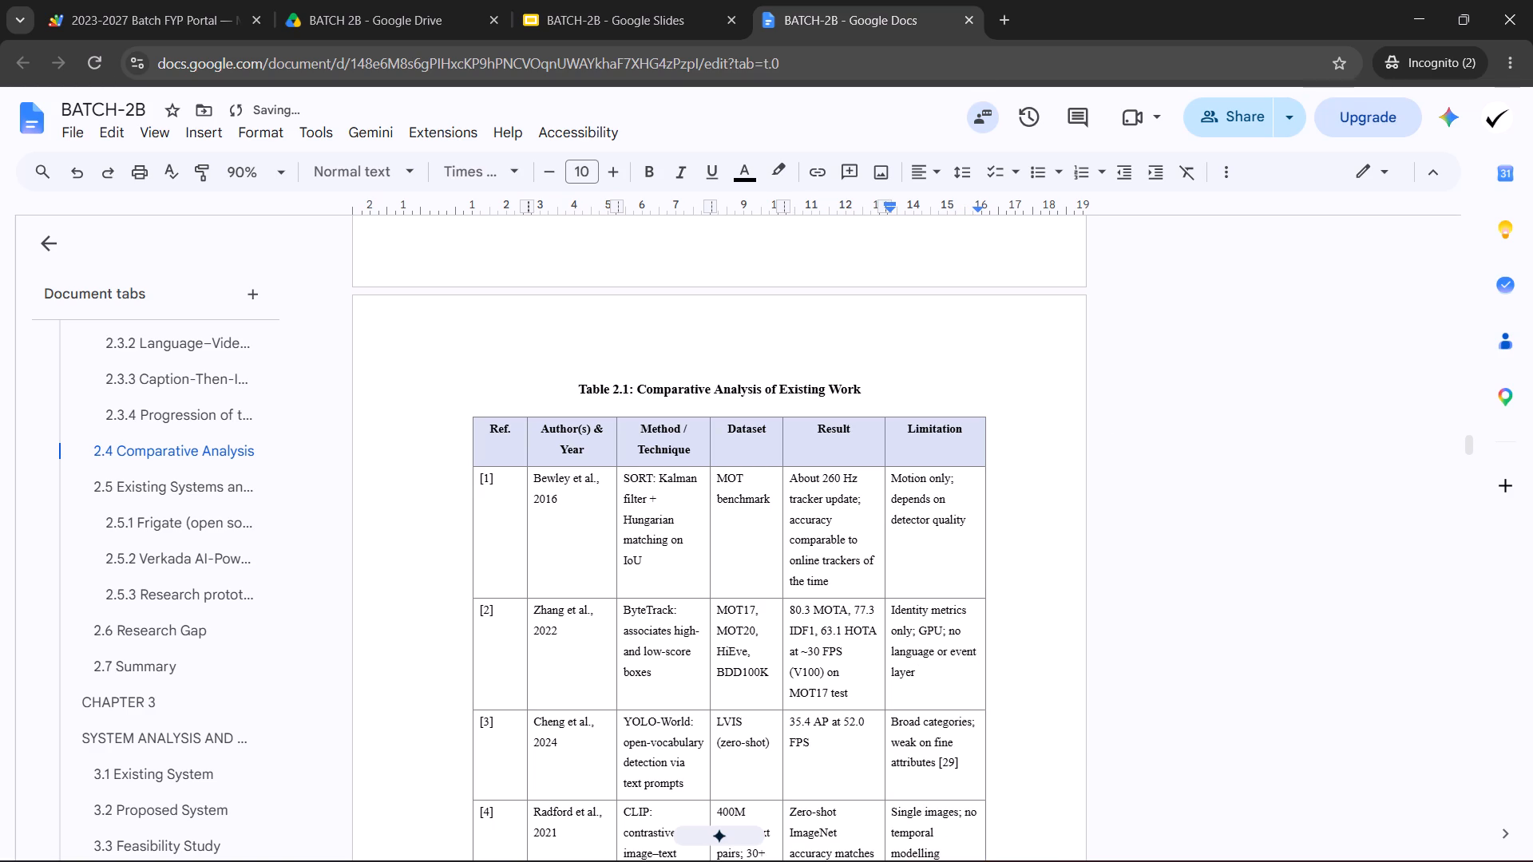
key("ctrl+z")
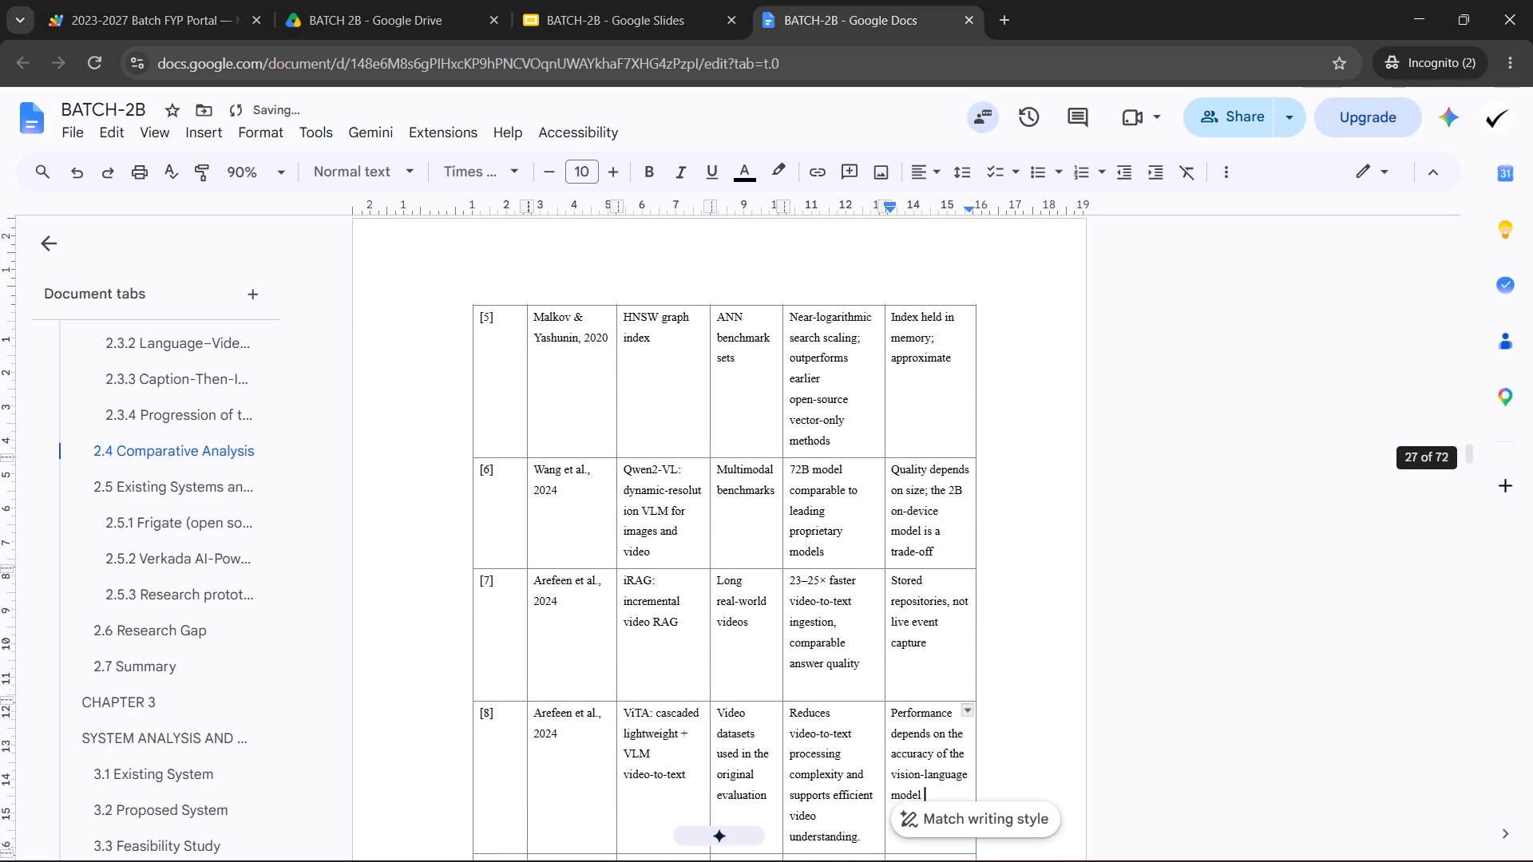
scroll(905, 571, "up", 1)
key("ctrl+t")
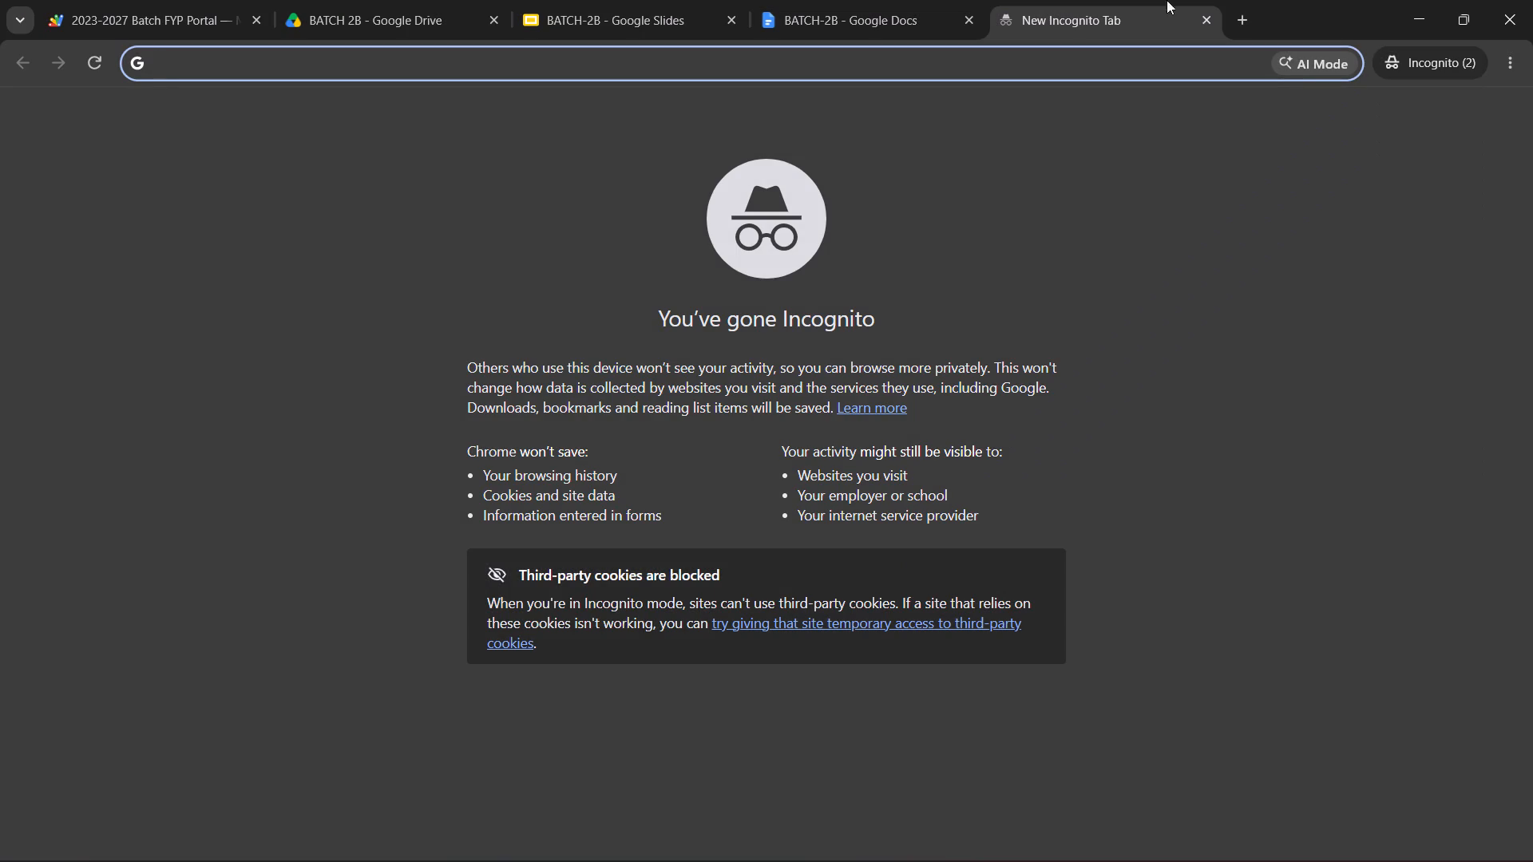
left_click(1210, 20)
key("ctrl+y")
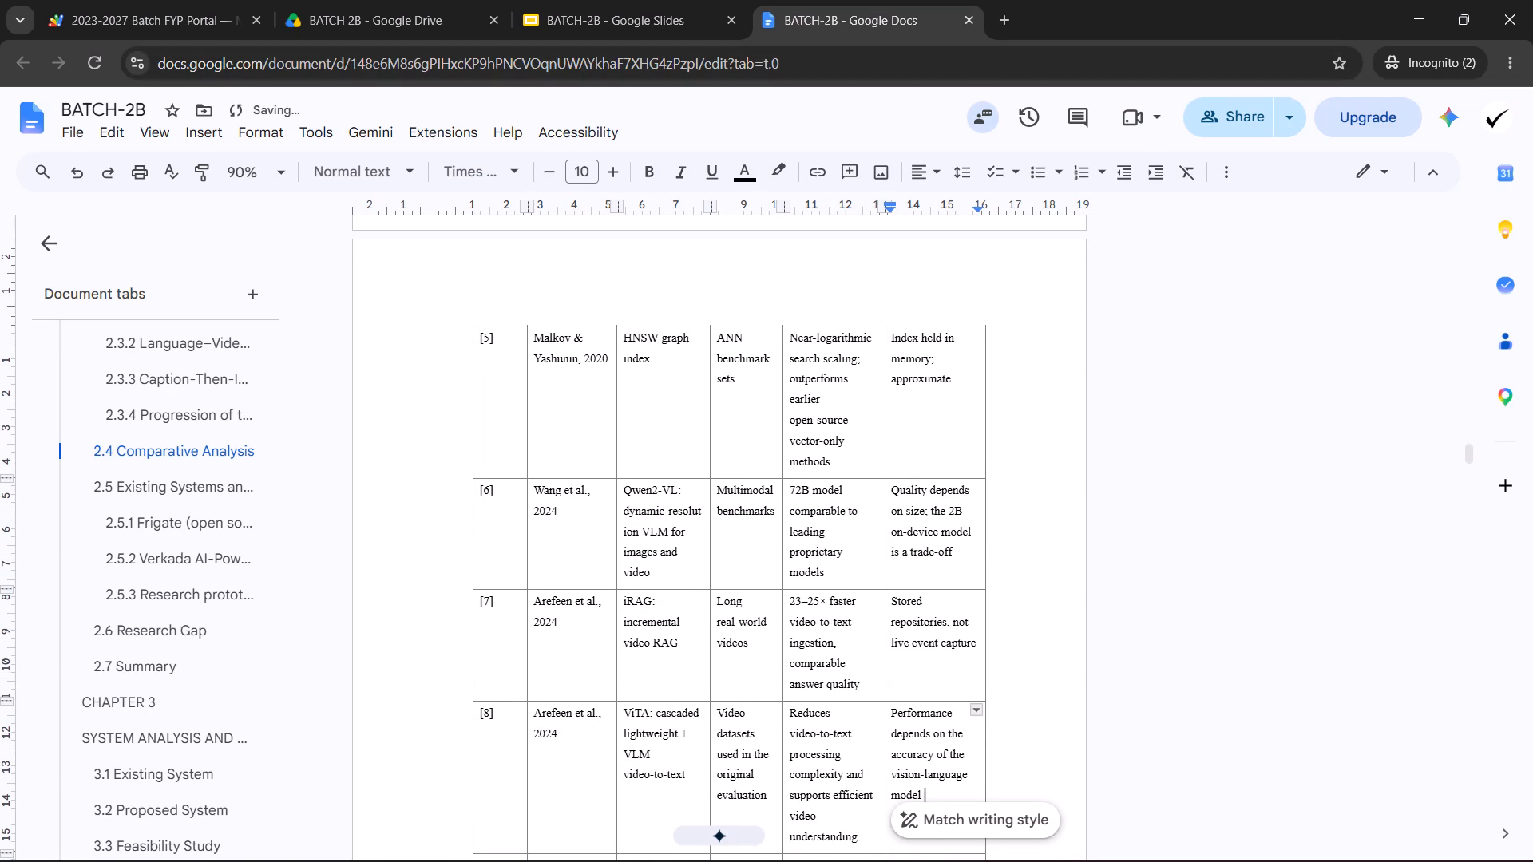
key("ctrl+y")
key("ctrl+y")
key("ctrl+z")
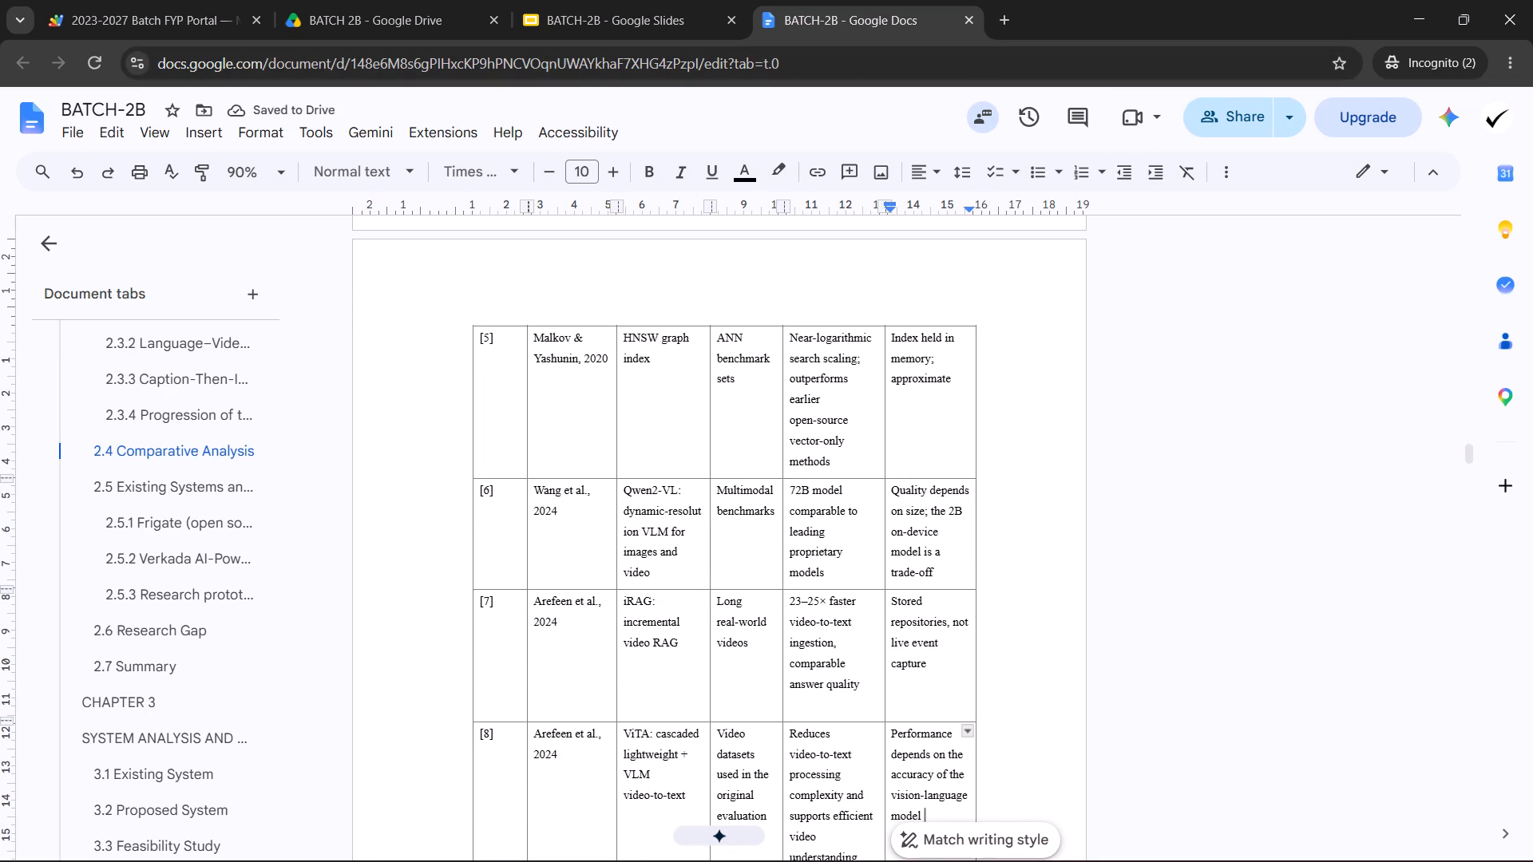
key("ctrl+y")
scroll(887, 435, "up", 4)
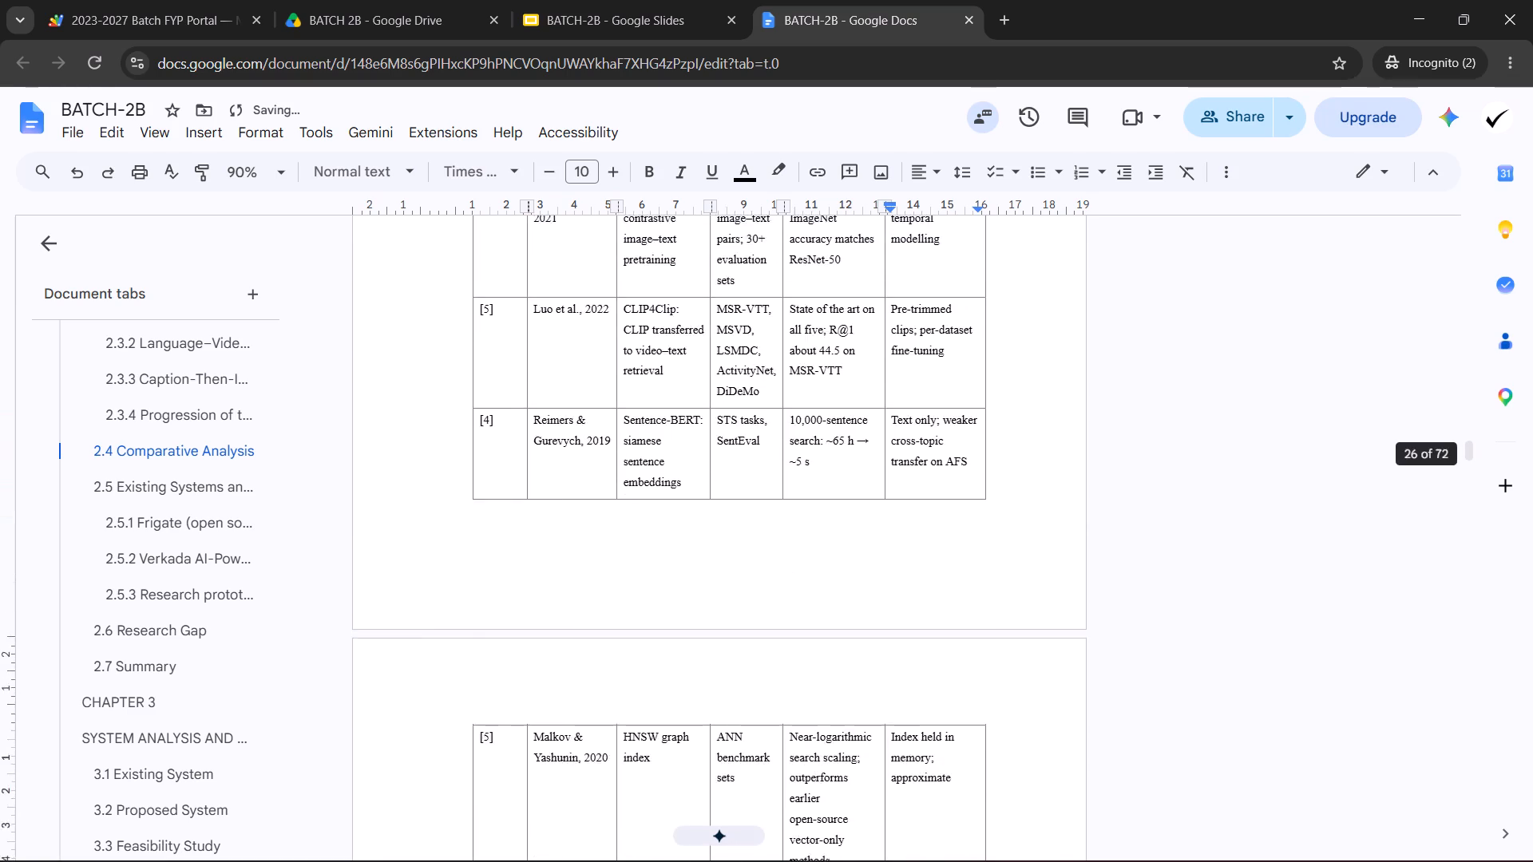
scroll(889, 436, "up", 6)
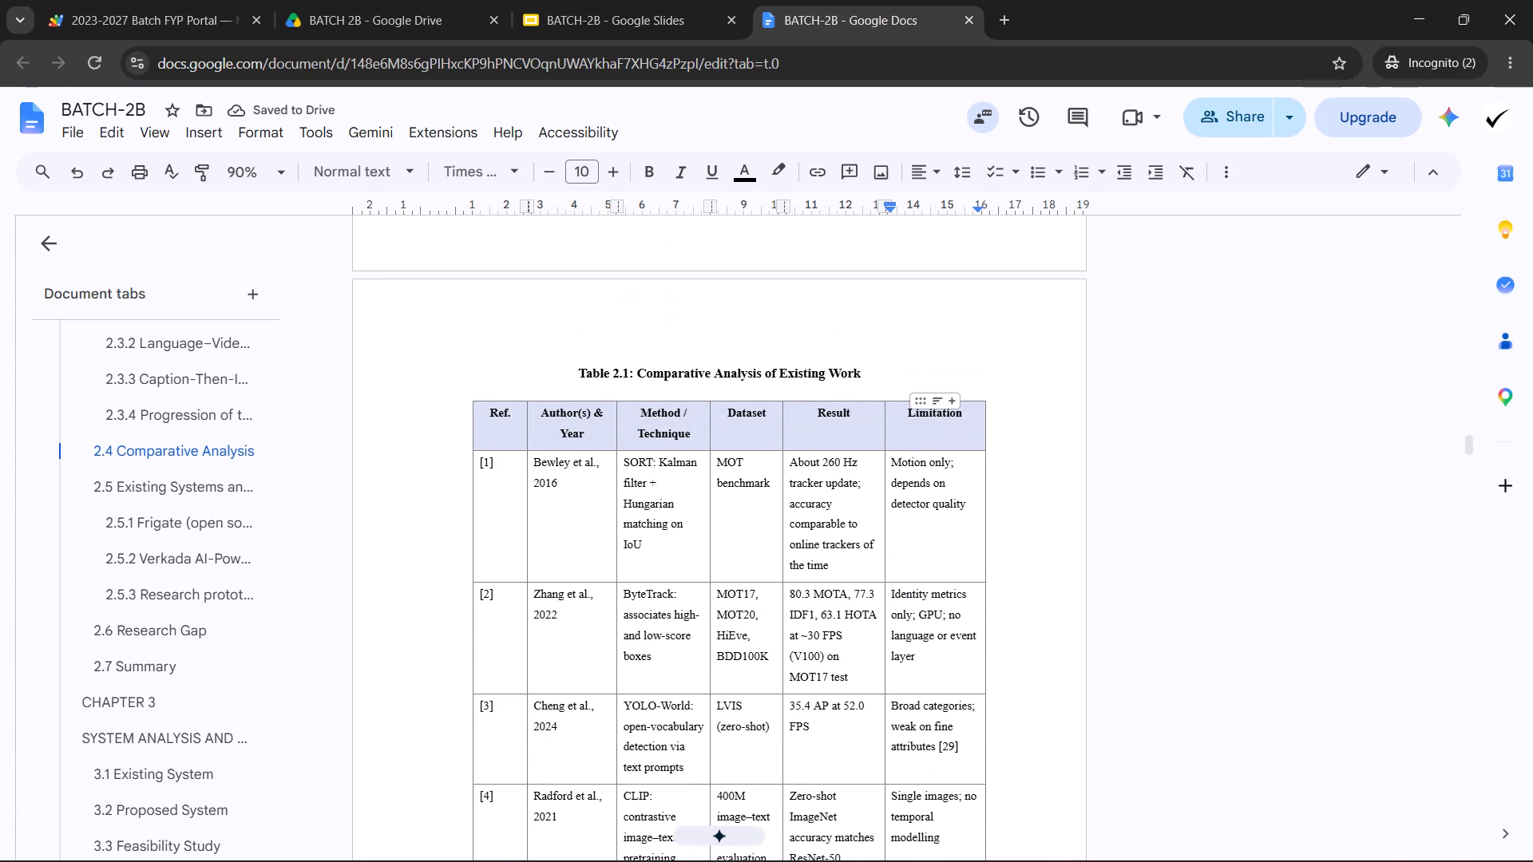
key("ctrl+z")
Widen Table 2.1 on both sides by moving the outer borders of the Ref. and Limitation columns slightly outward.
scroll(926, 438, "up", 10)
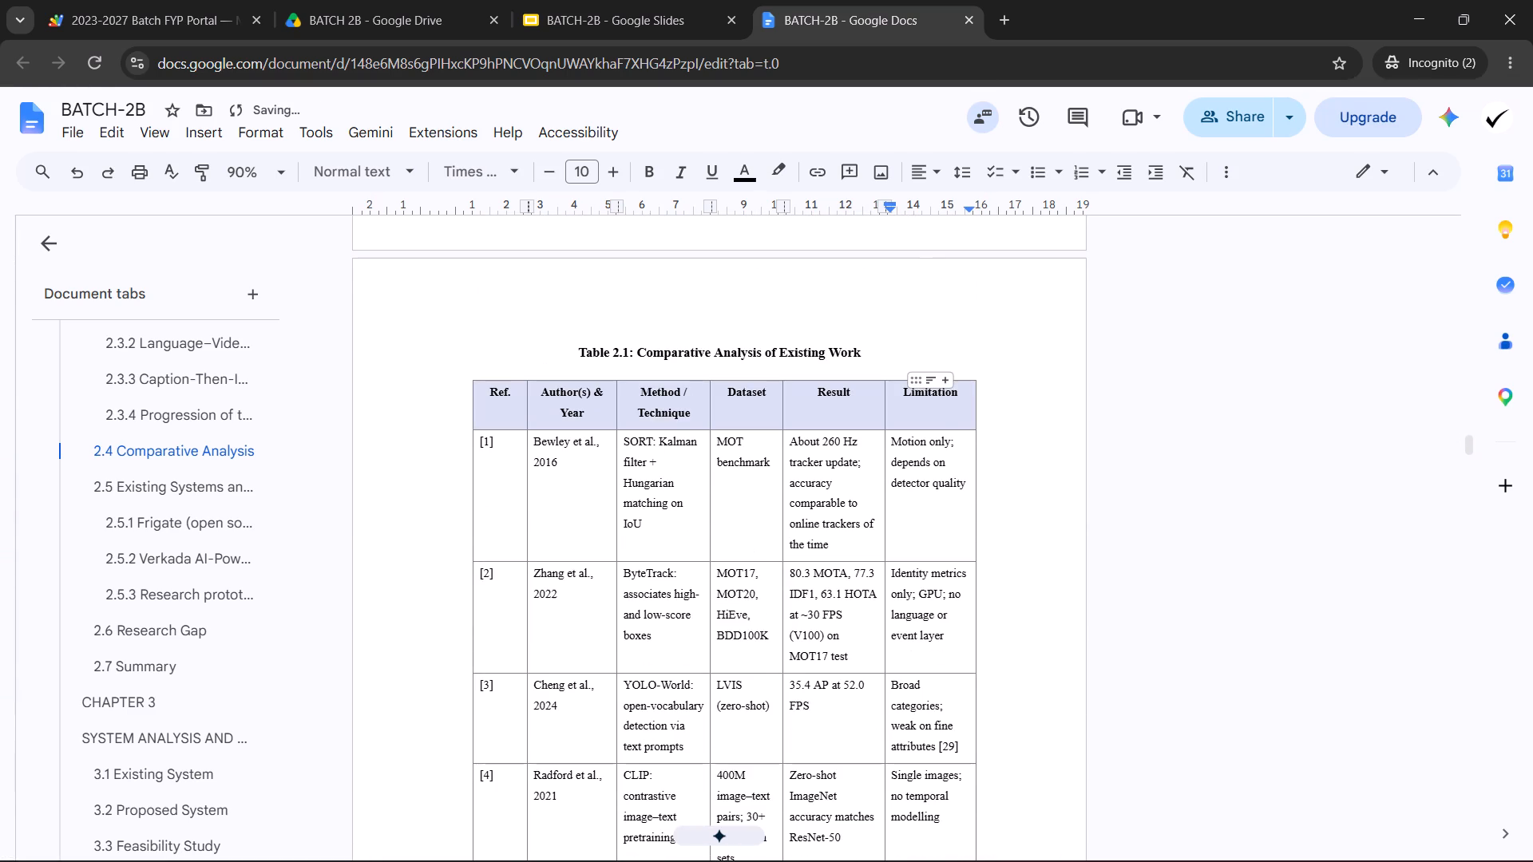
left_click(974, 407)
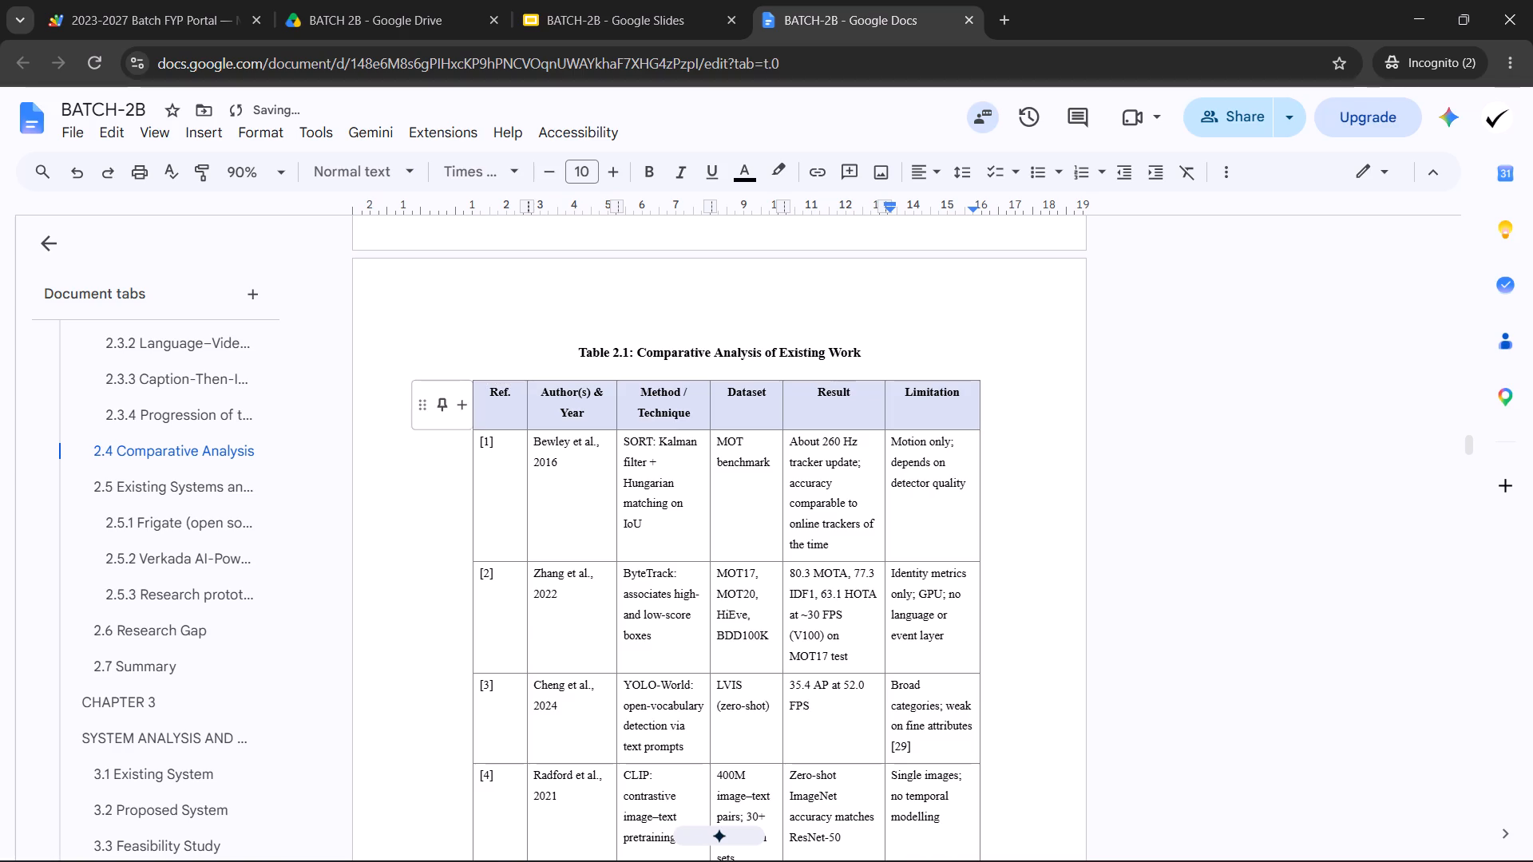
left_click_drag(474, 404, 470, 405)
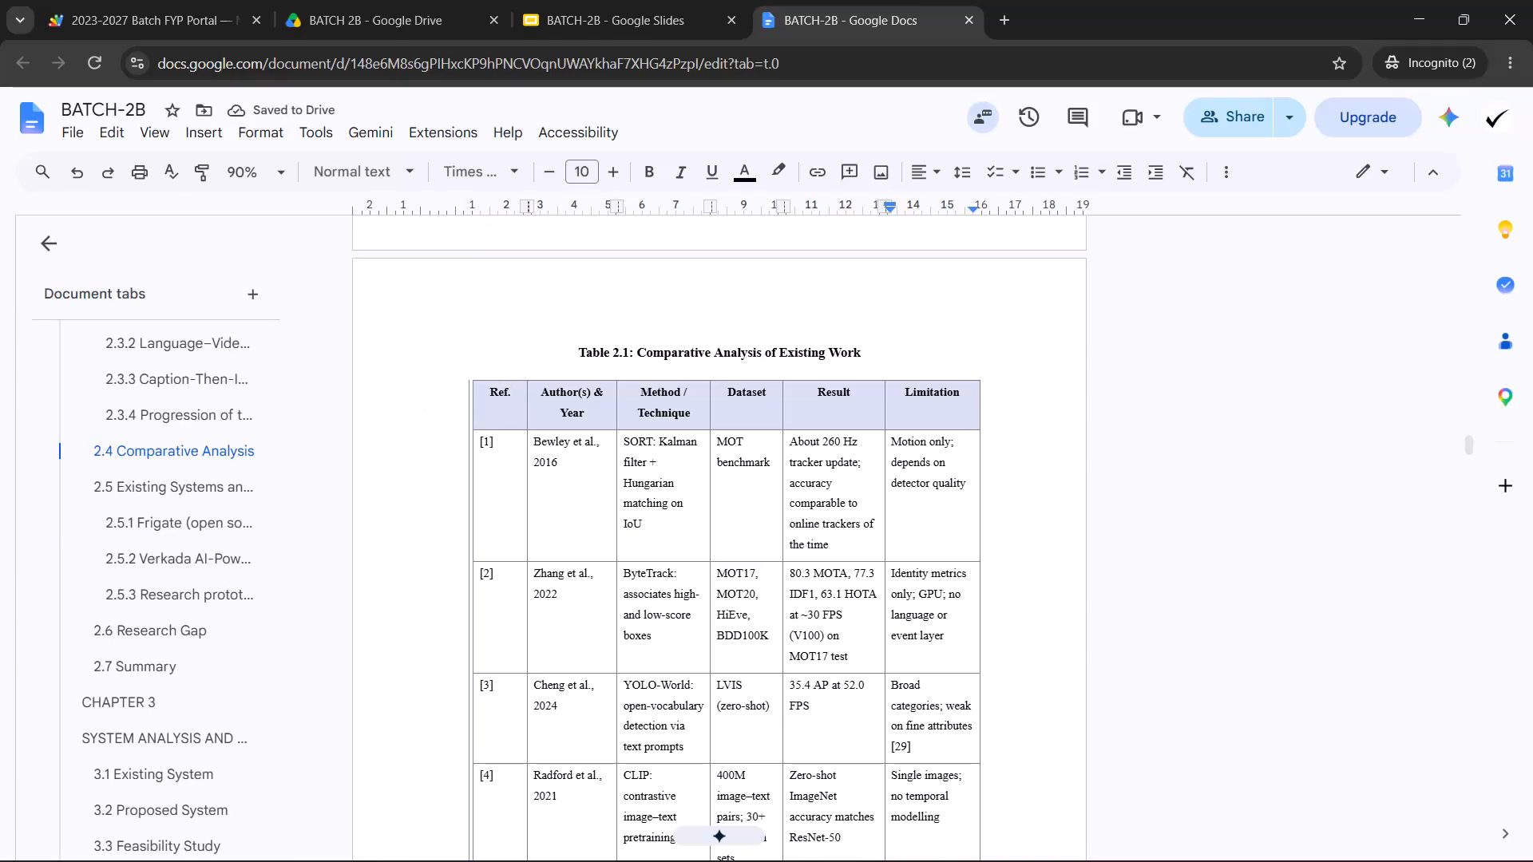
left_click_drag(470, 405, 466, 405)
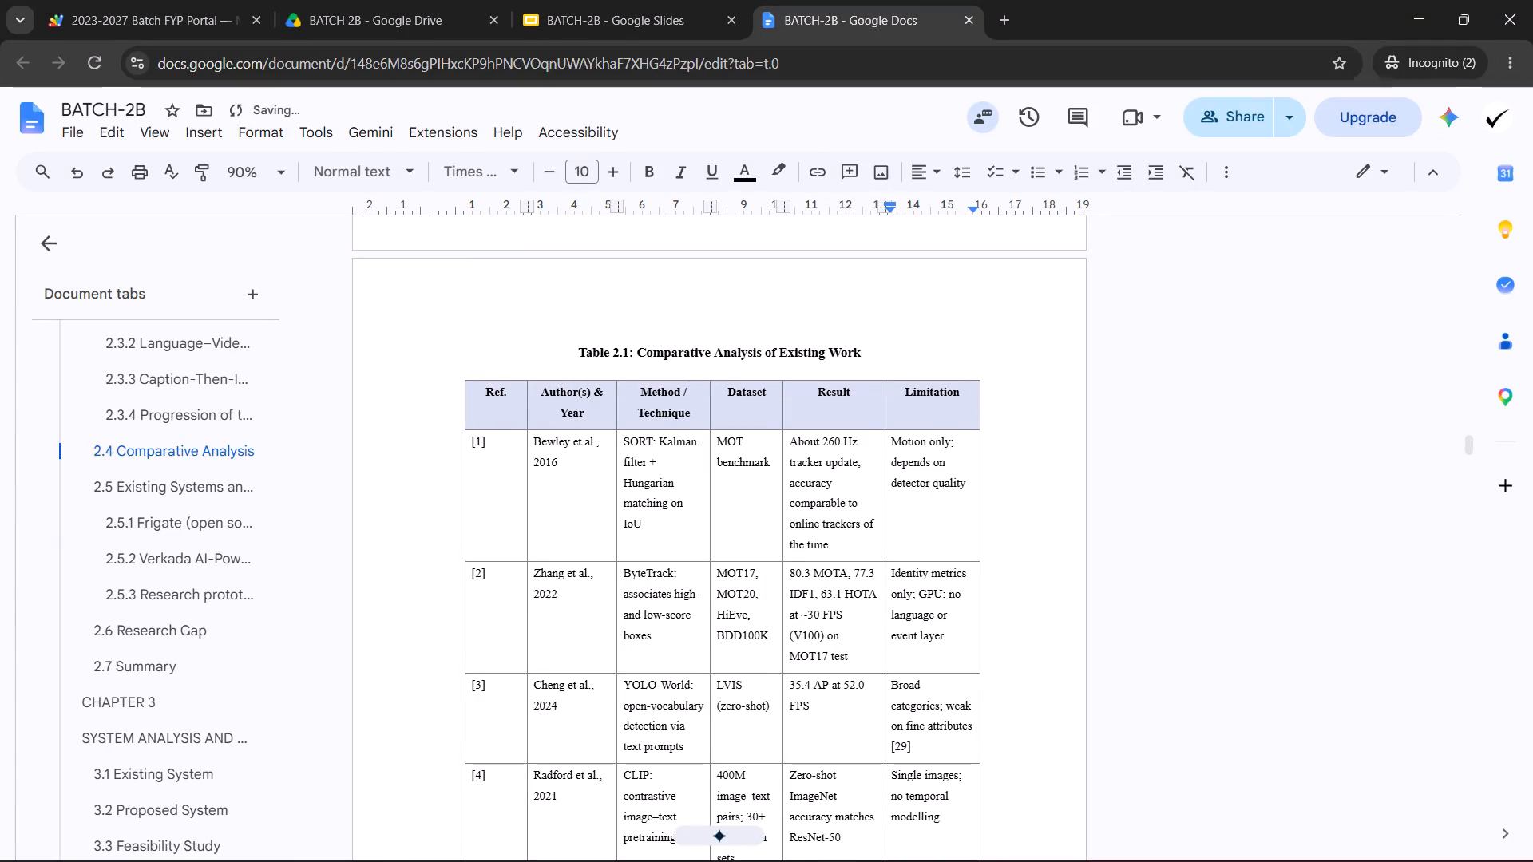
left_click(980, 411)
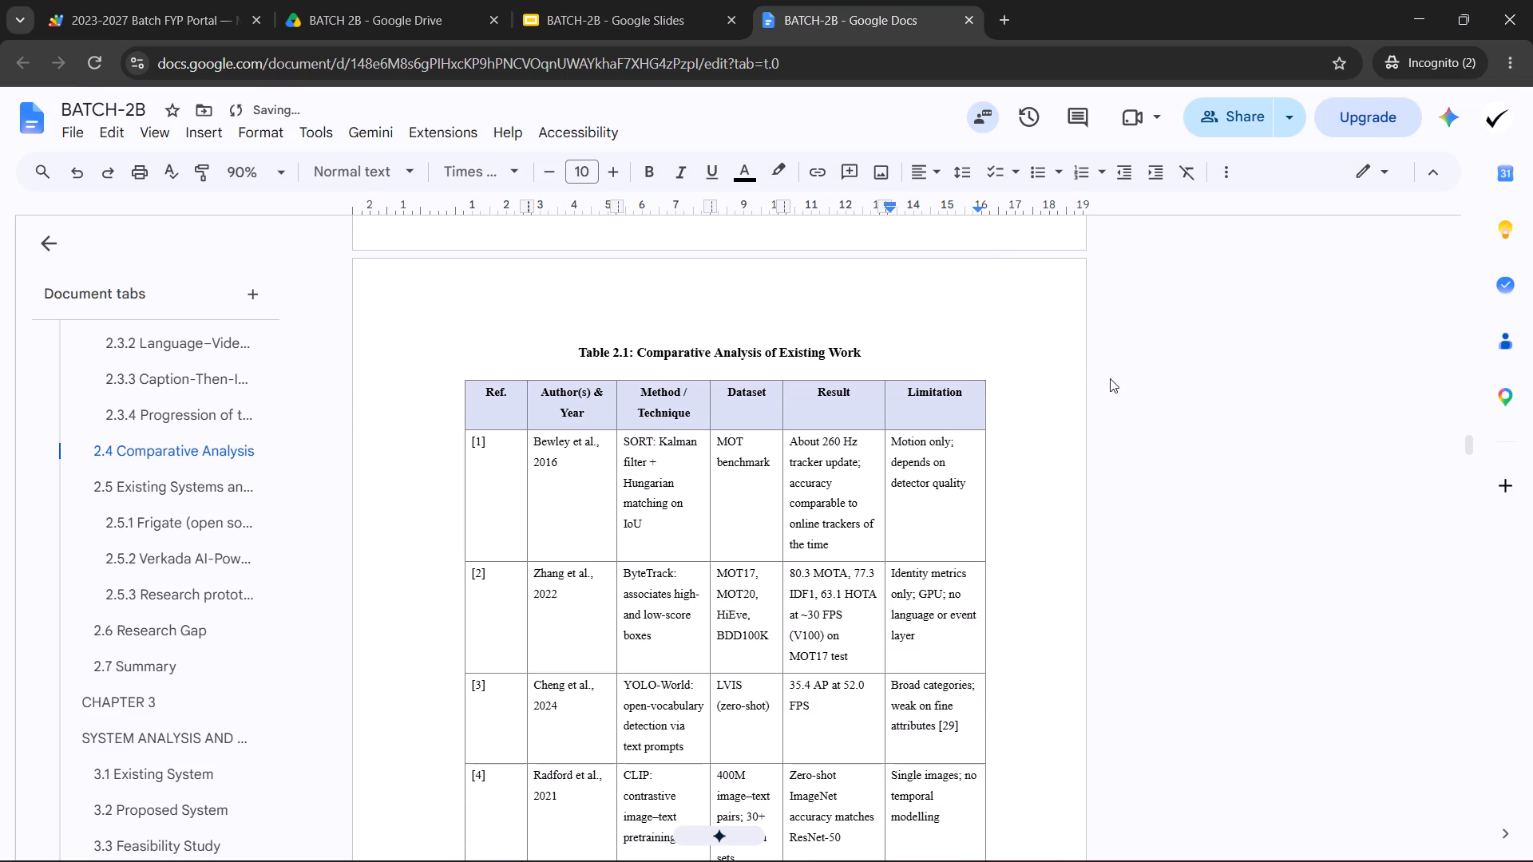
Clear the † placeholder and its blank line from row [9]'s Dataset cell in Table 2.1.
scroll(1110, 378, "down", 8)
scroll(1033, 591, "down", 5)
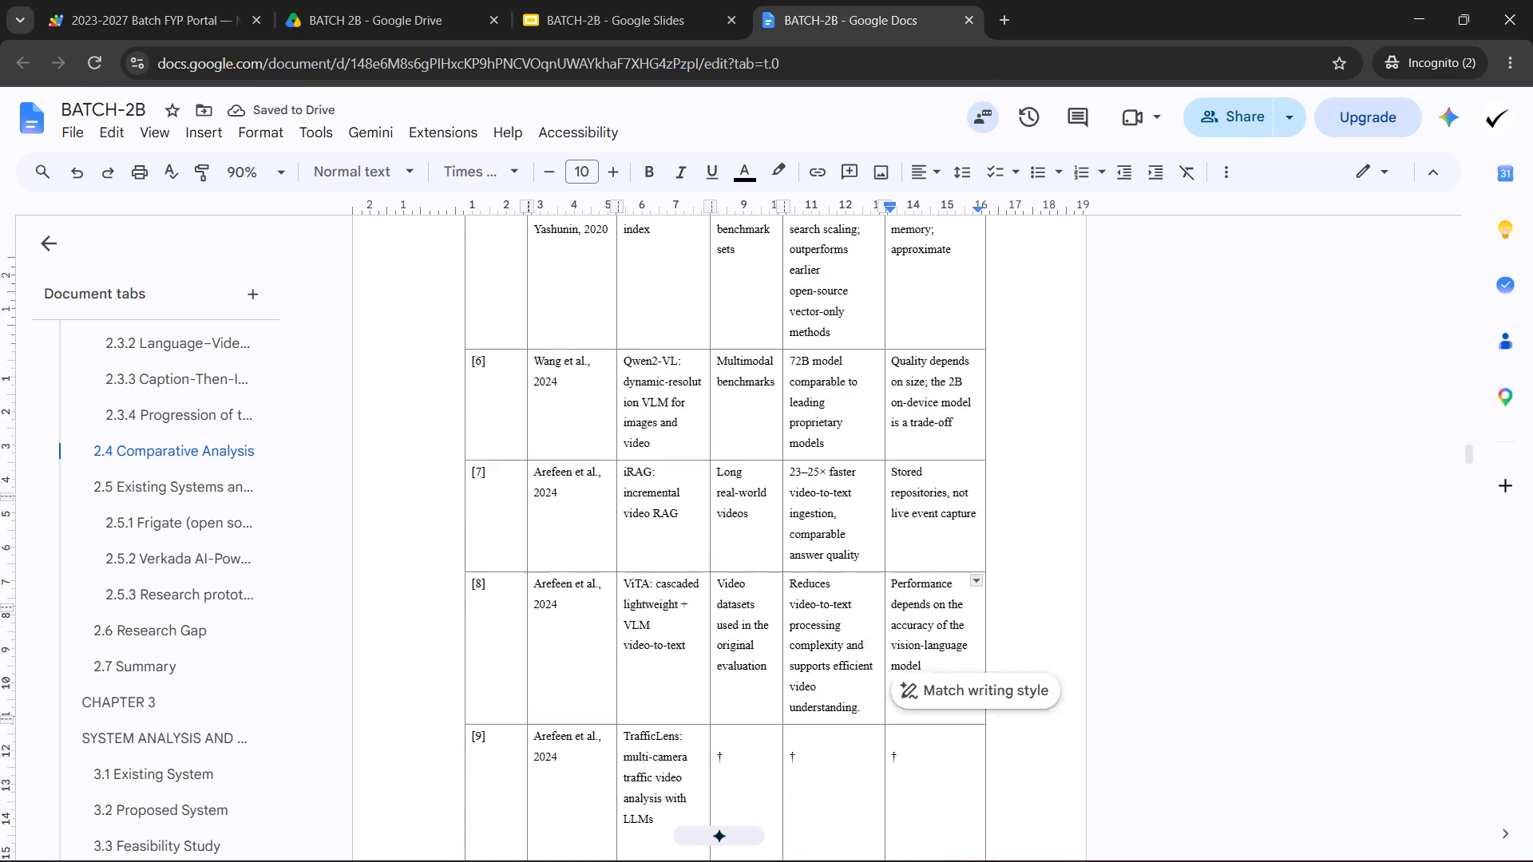
scroll(1036, 655, "up", 1)
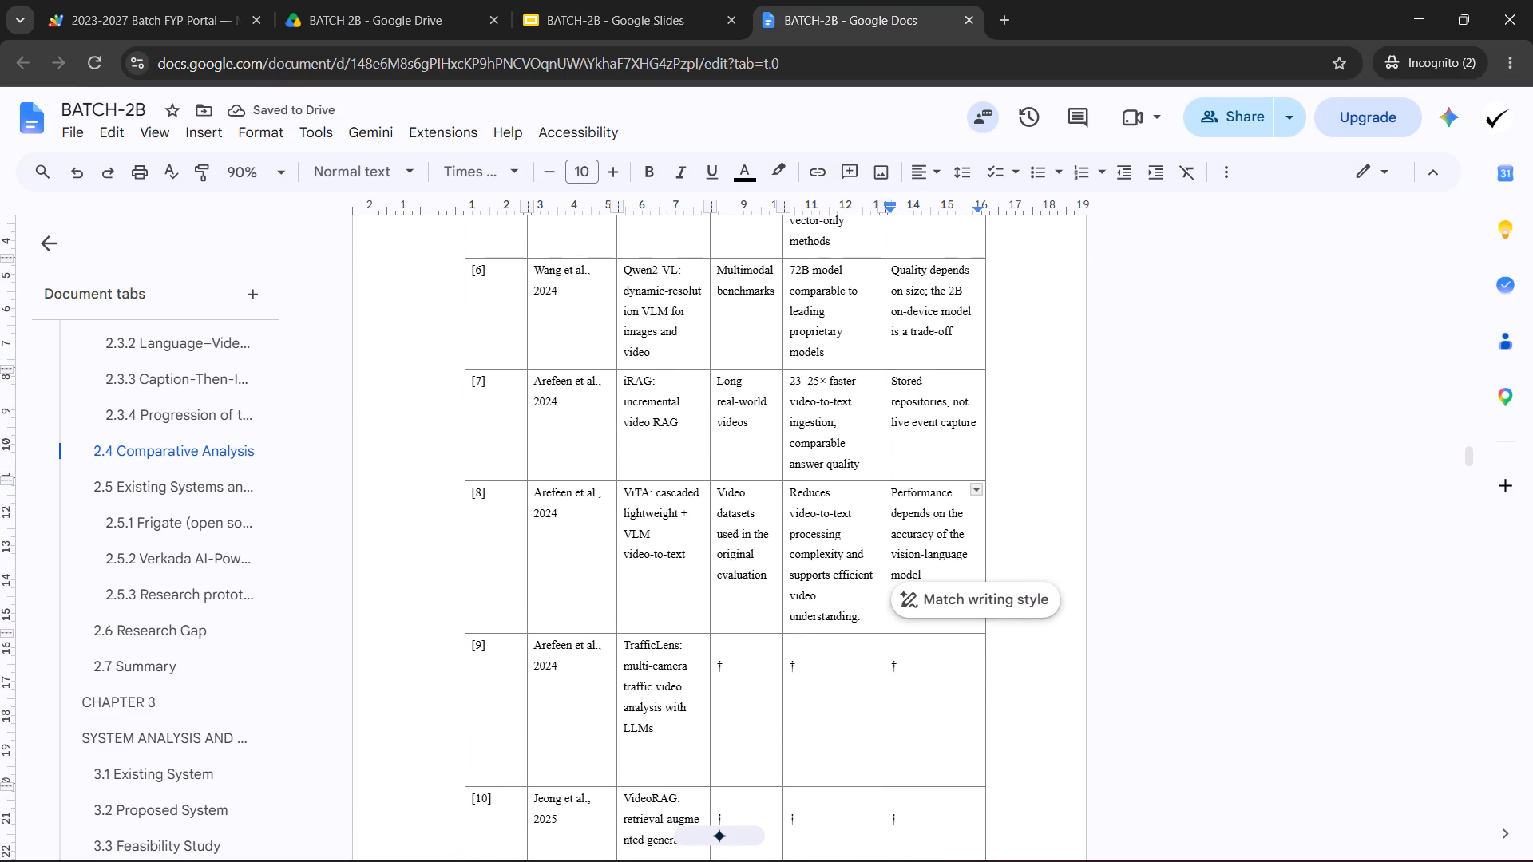
left_click(842, 609)
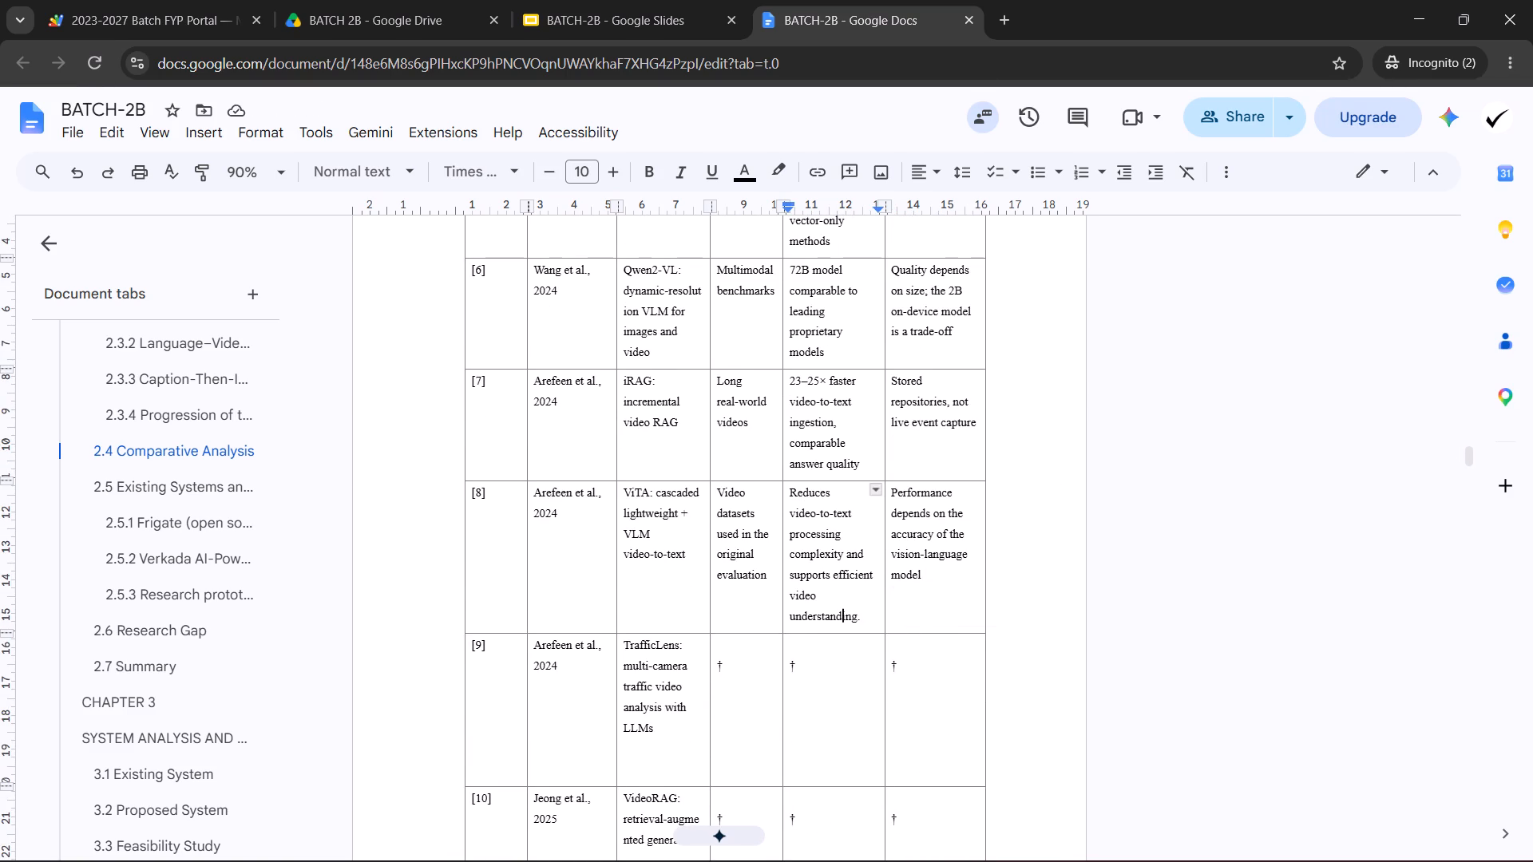
scroll(856, 642, "down", 2)
left_click(732, 468)
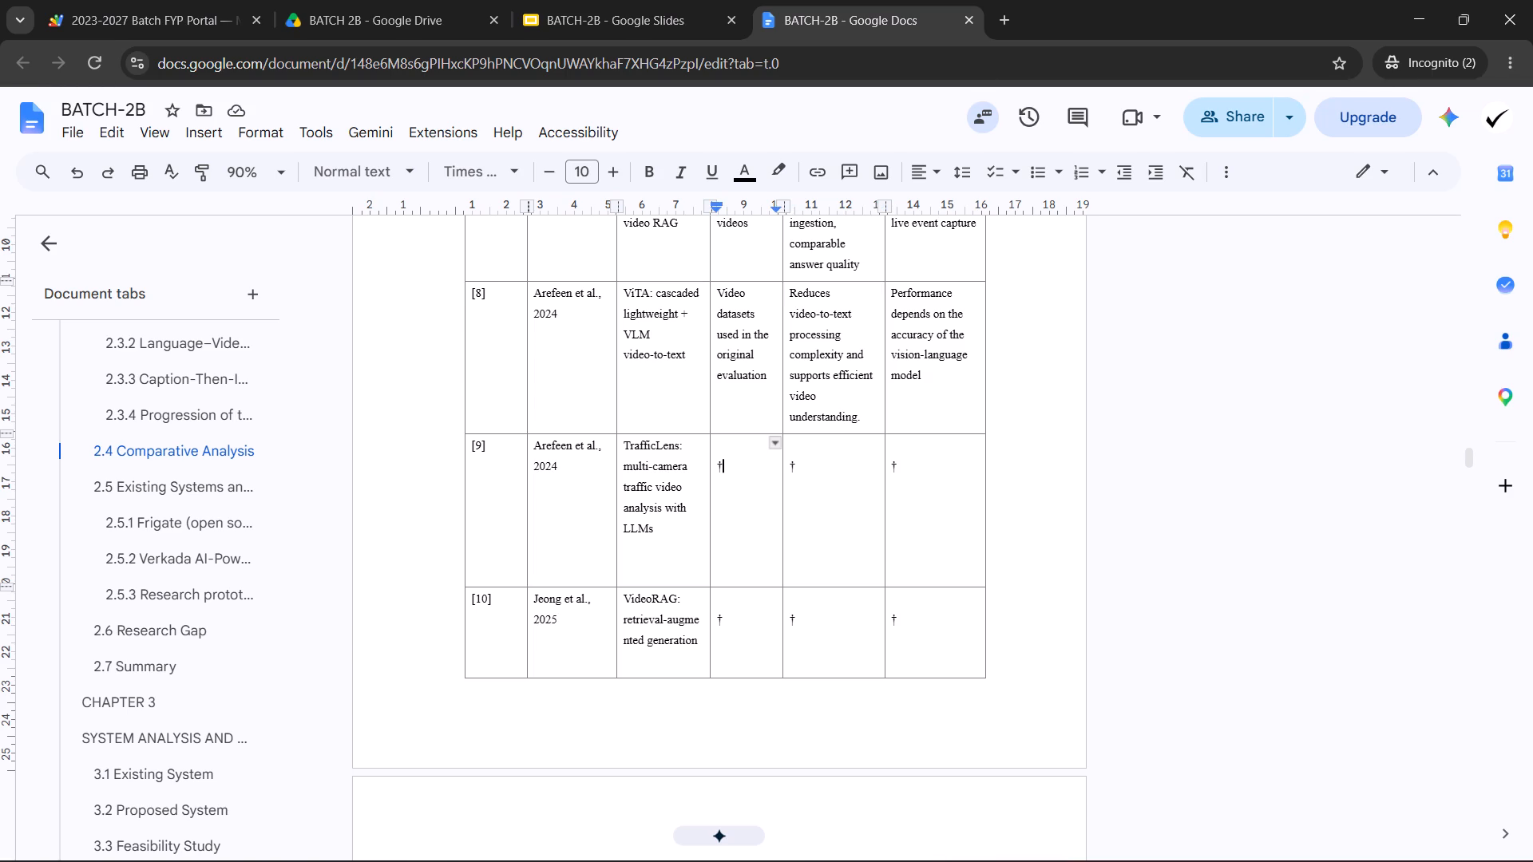
key("BackSpace")
key("BackSpace")
Widen the Method / Technique column slightly by moving its border with the Author(s) & Year column toward the authors.
scroll(749, 600, "up", 3)
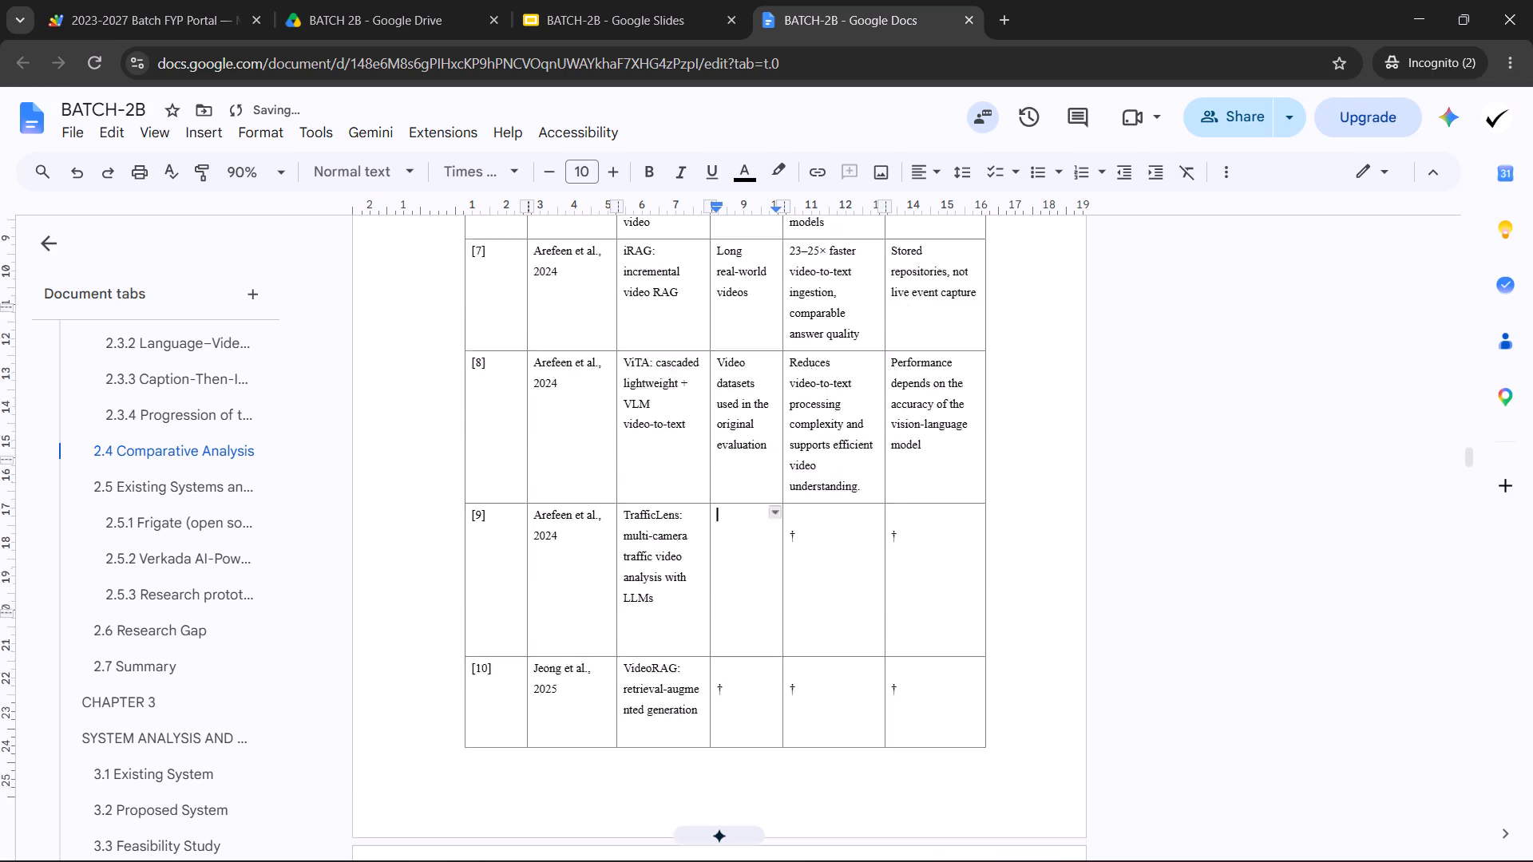
scroll(747, 607, "up", 8)
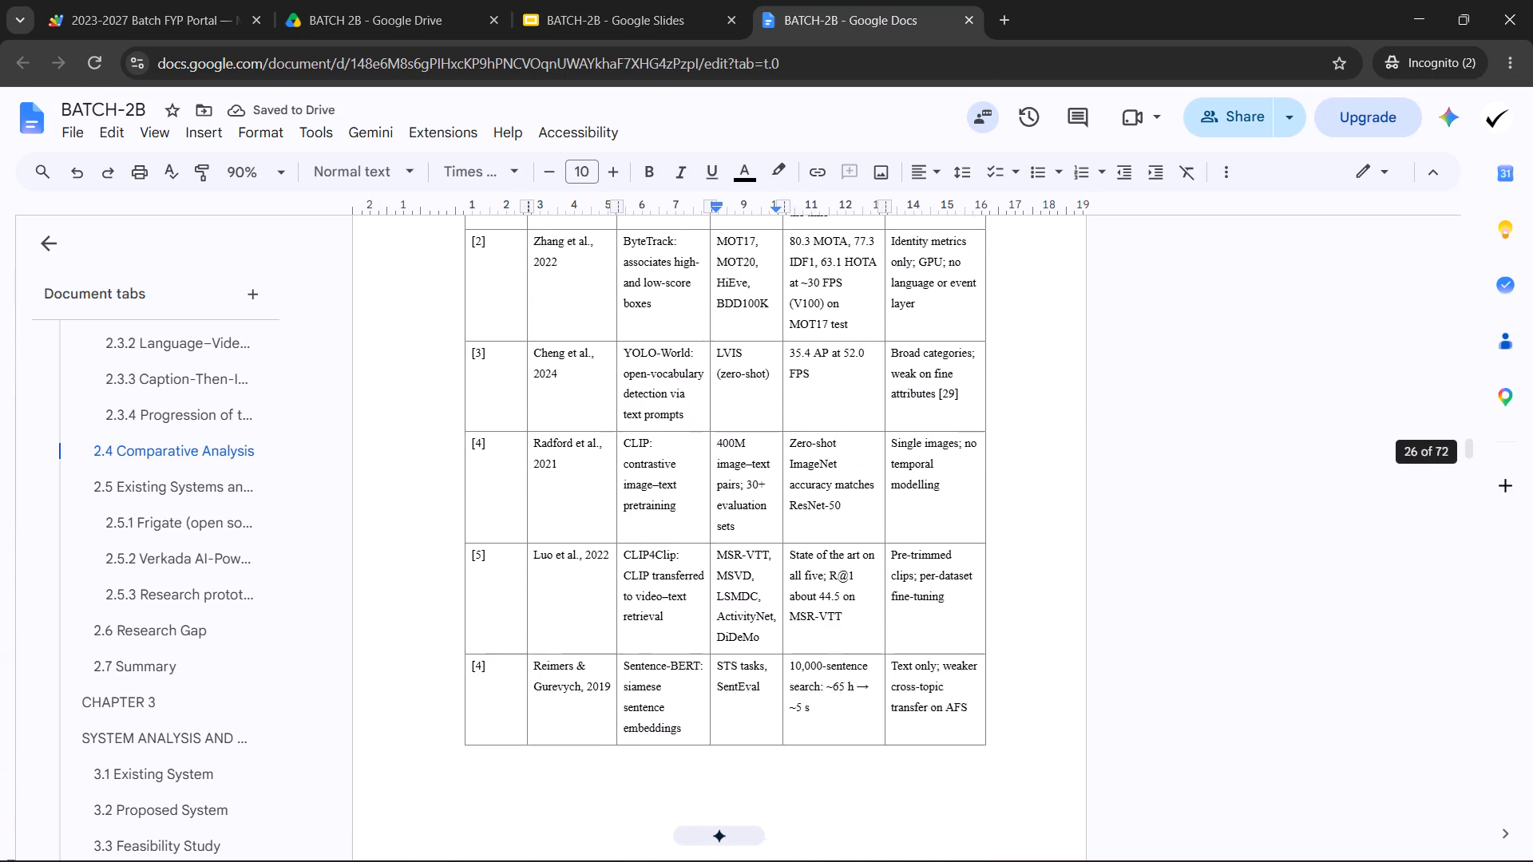
scroll(731, 607, "up", 2)
scroll(732, 608, "down", 2)
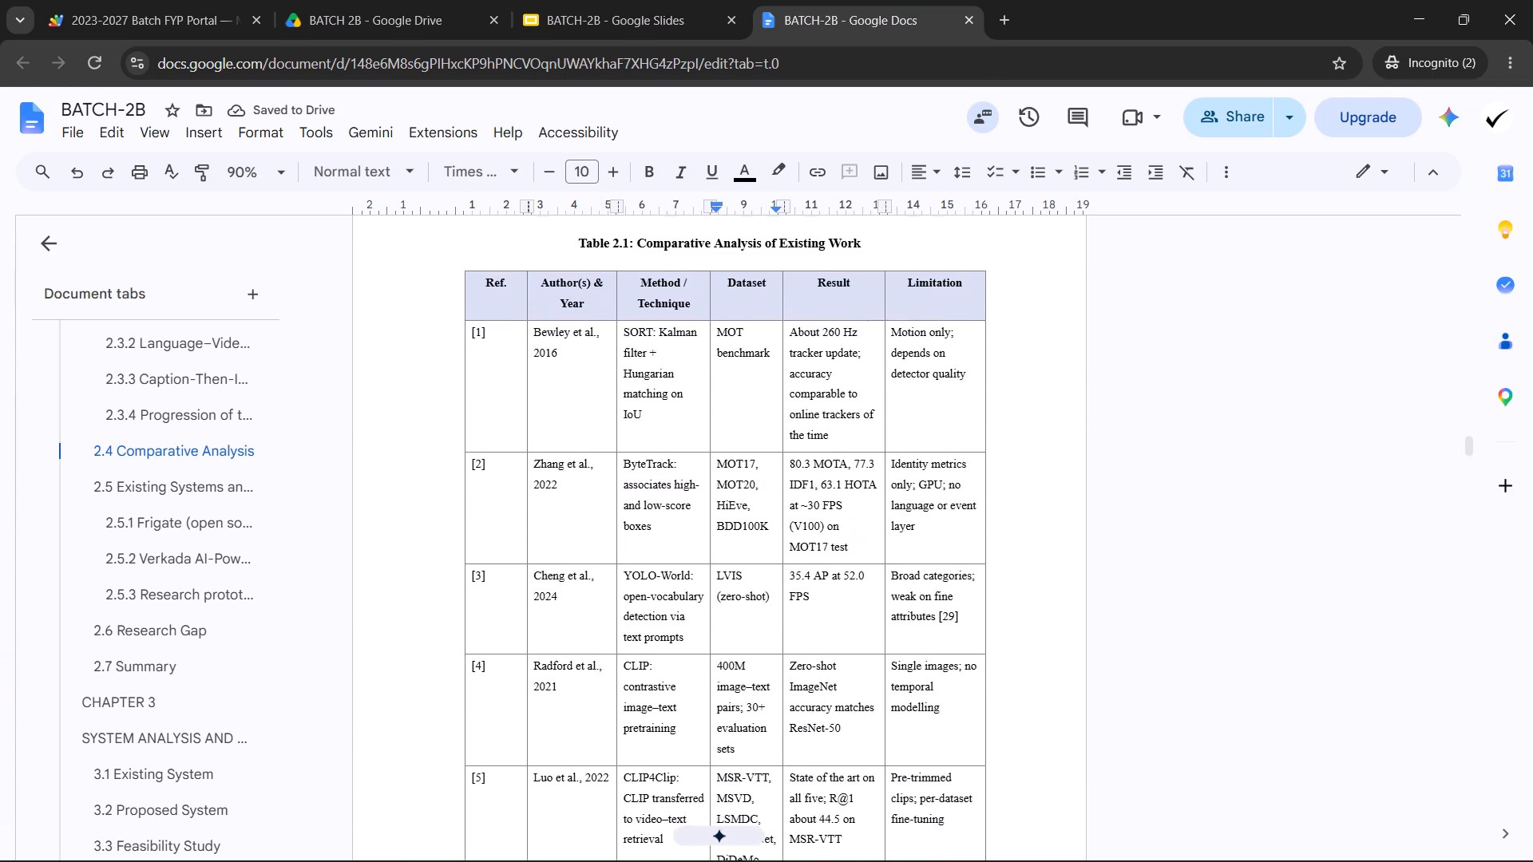
scroll(735, 610, "down", 10)
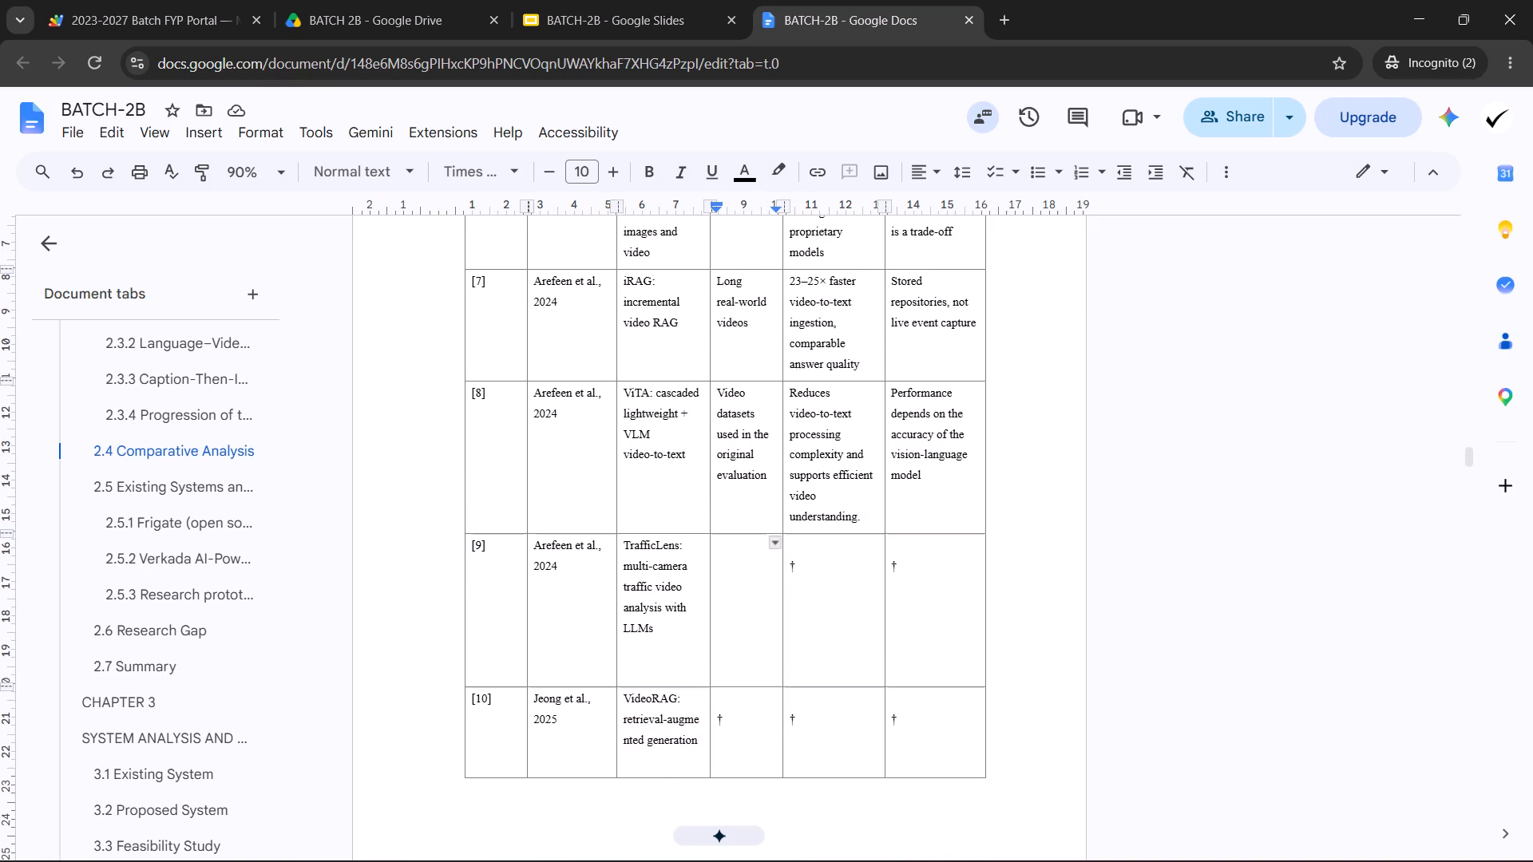
left_click_drag(619, 443, 612, 443)
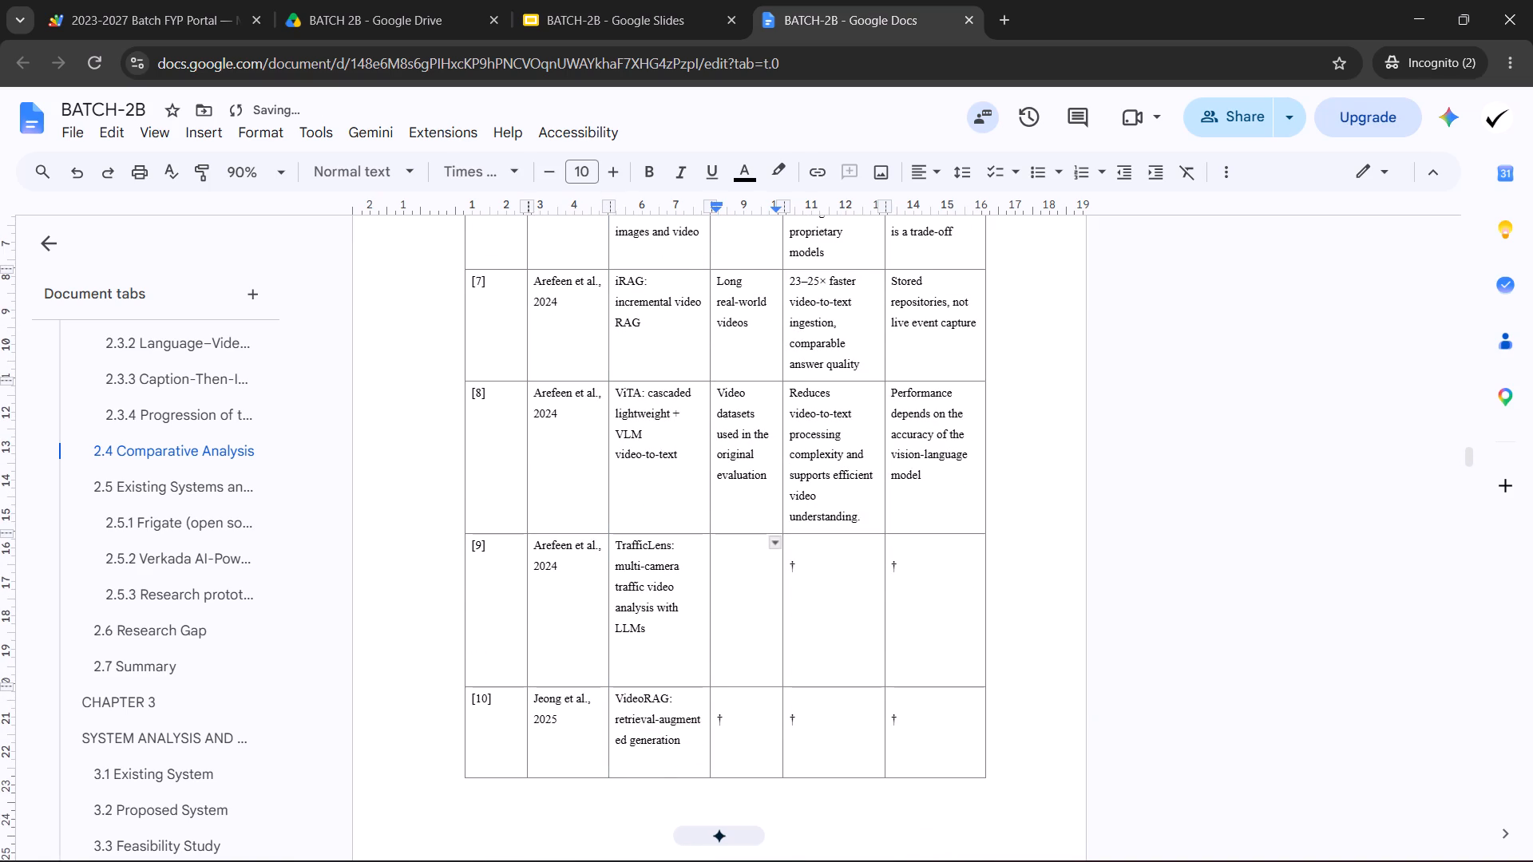
Widen Table 2.1's Result column by shifting both Dataset column borders slightly toward Method / Technique, comparing the layouts through undo and redo.
left_click_drag(709, 442, 698, 444)
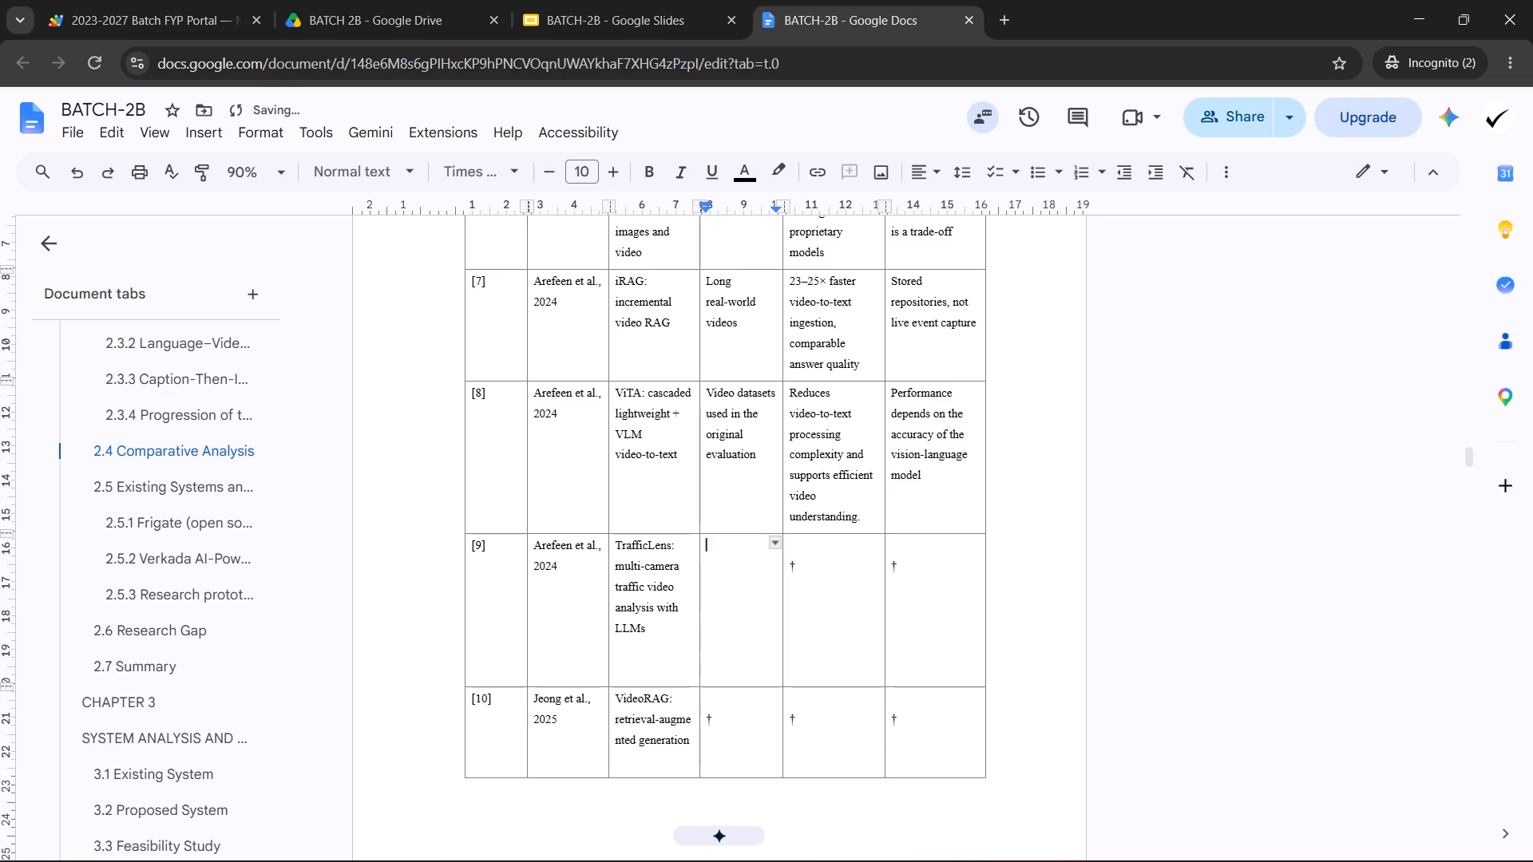
left_click_drag(783, 445, 775, 445)
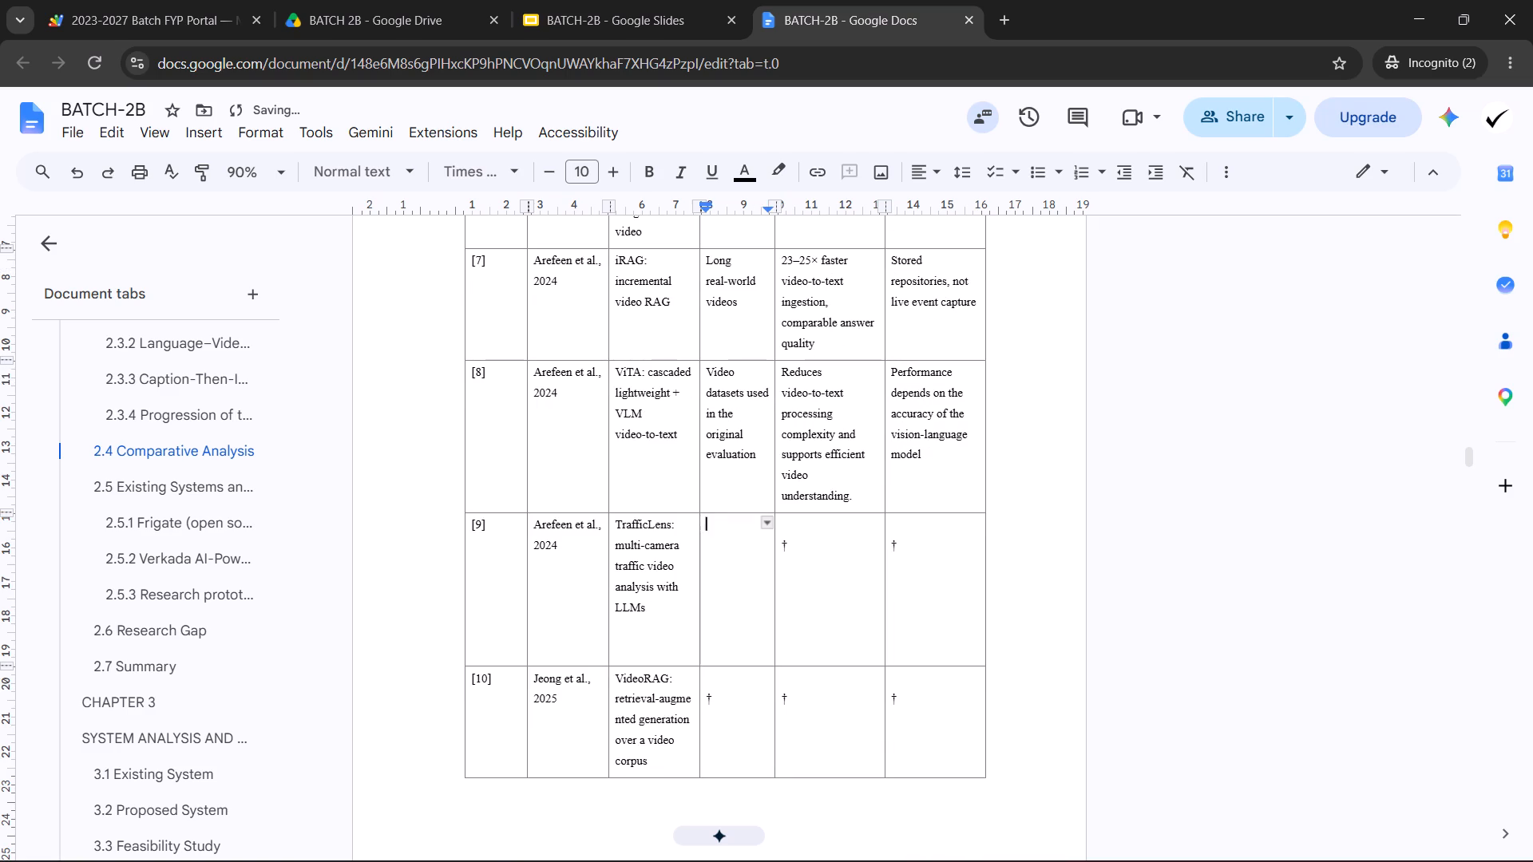
key("ctrl+z")
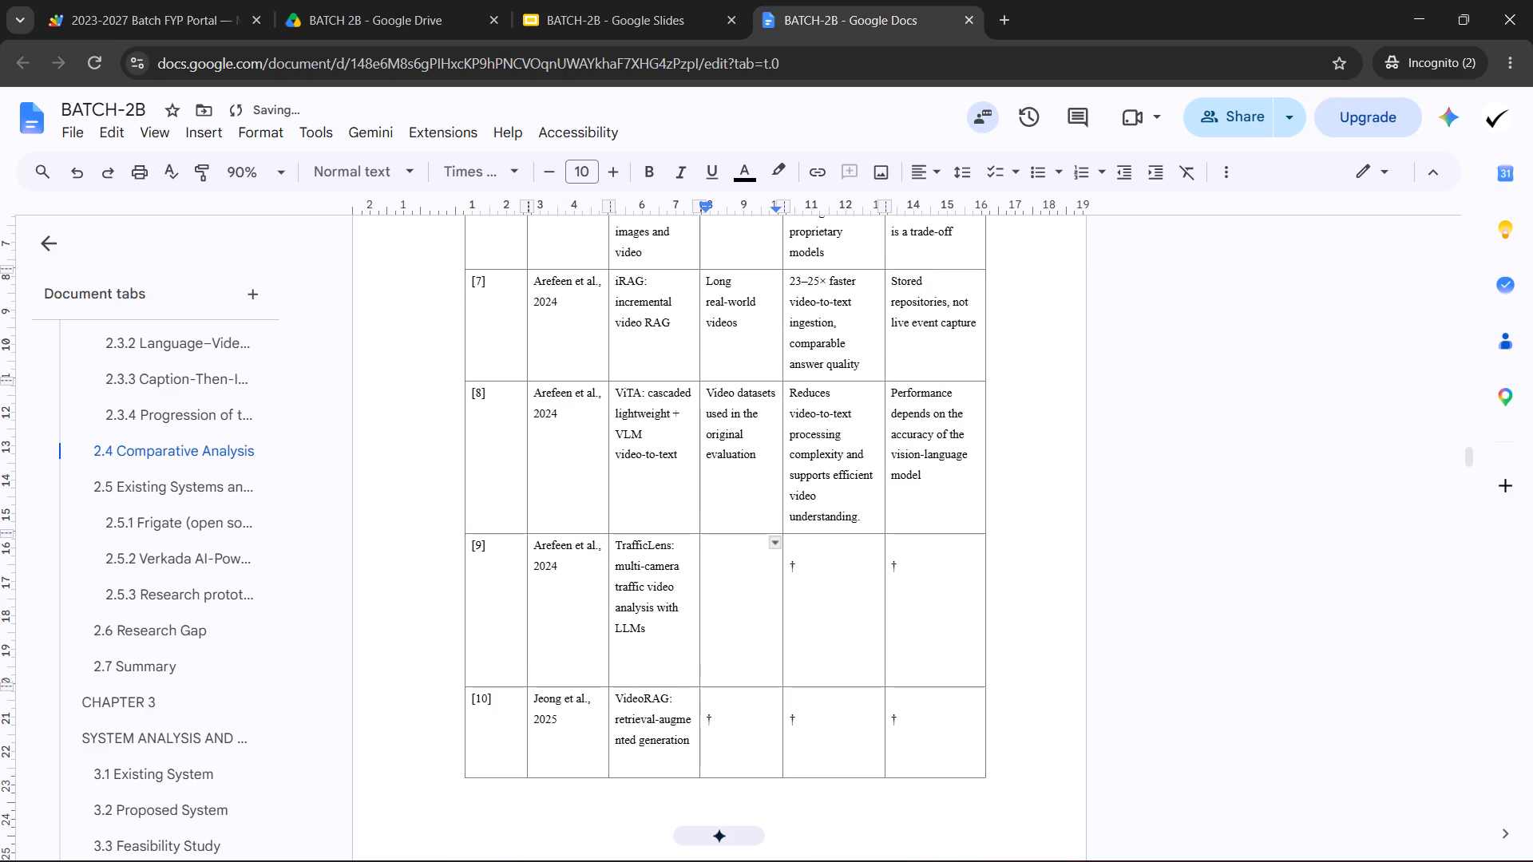
key("ctrl+y")
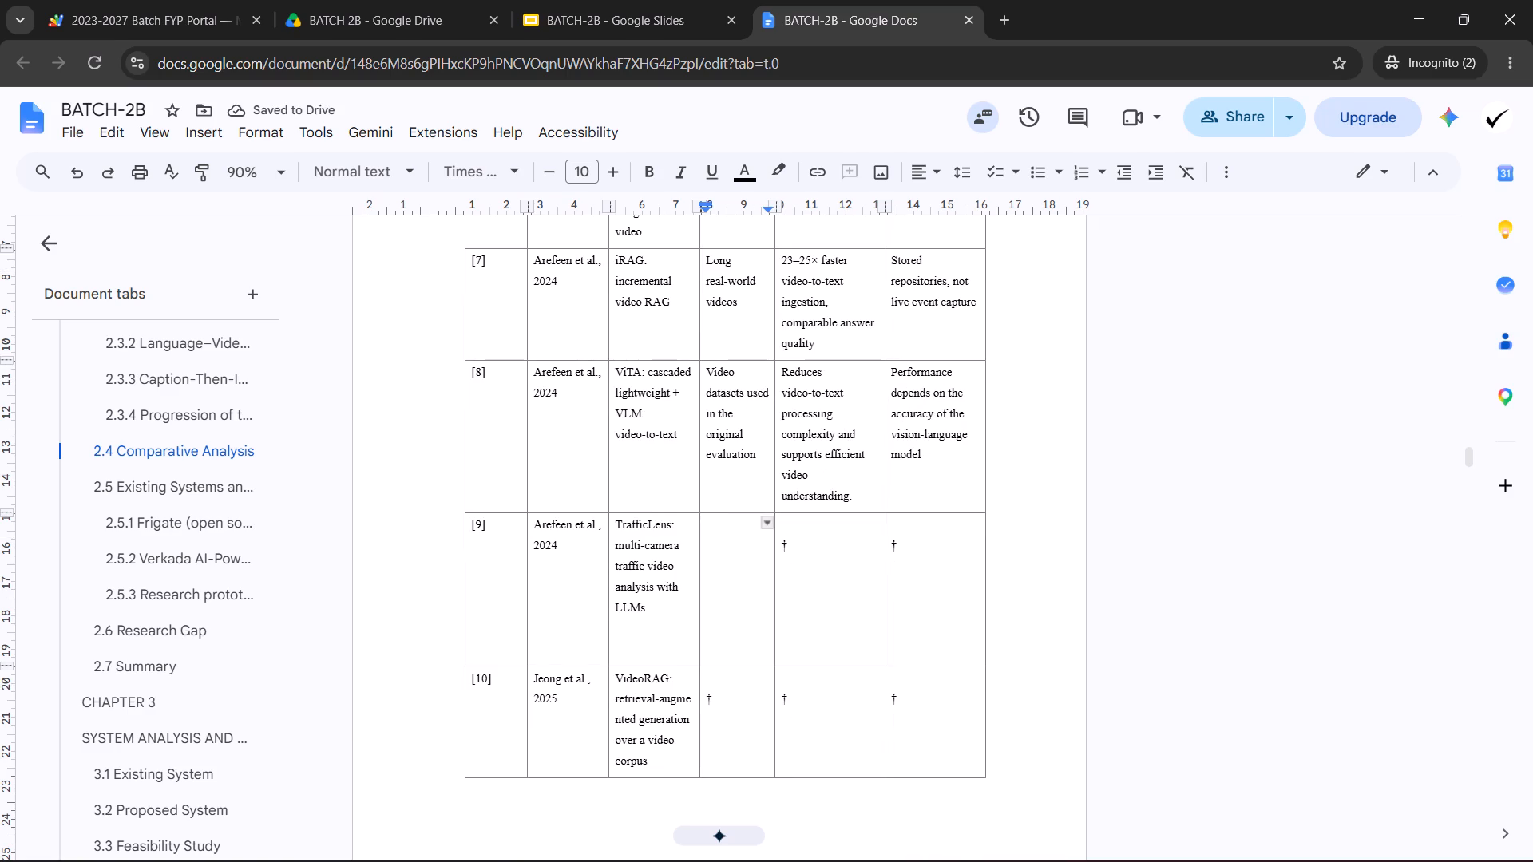
scroll(850, 612, "up", 2)
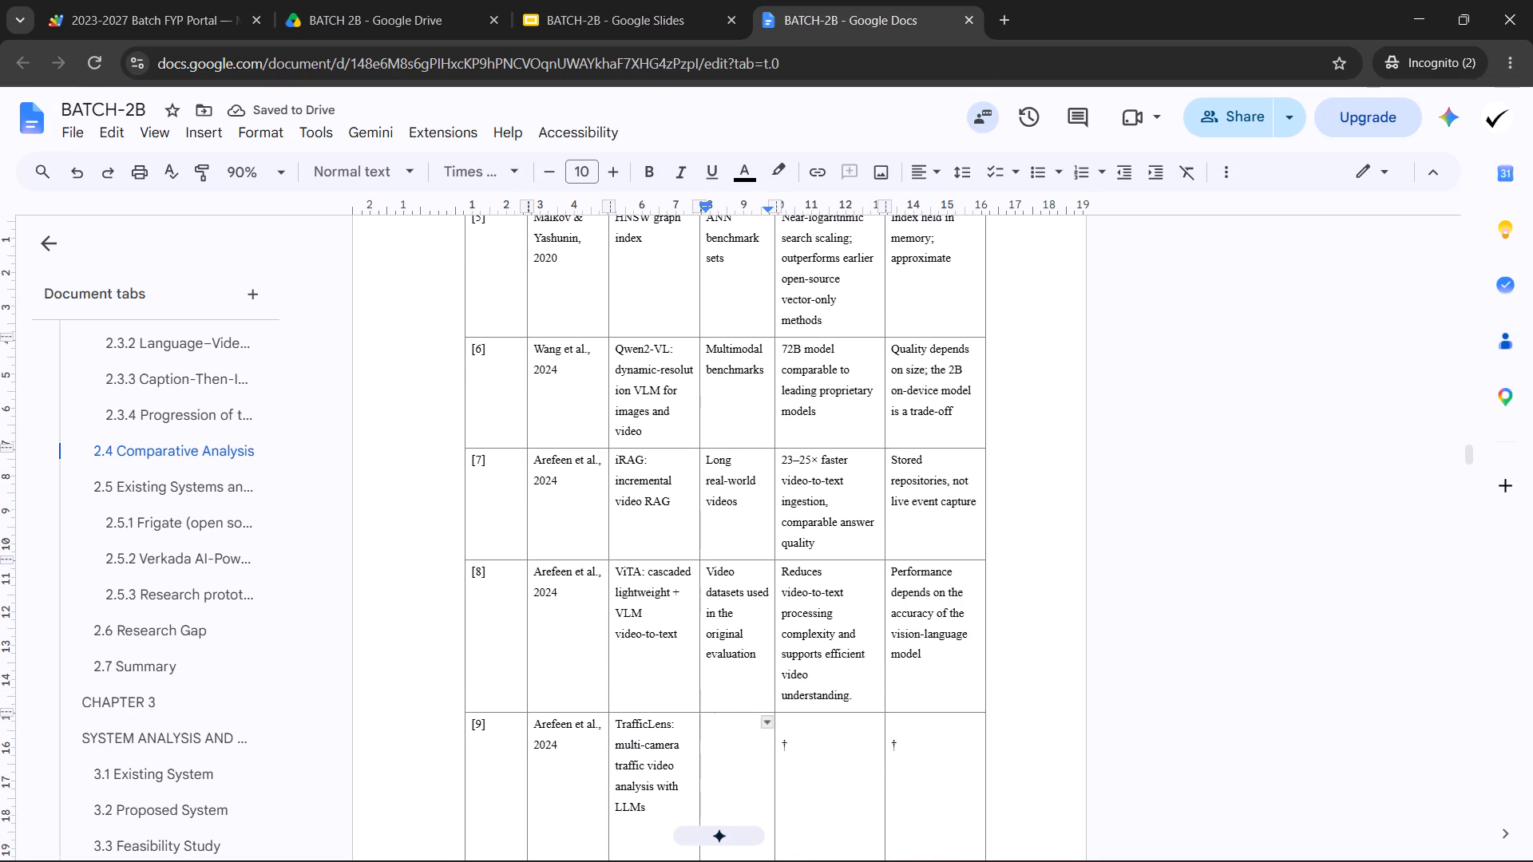
key("ctrl+z")
key("ctrl+z")
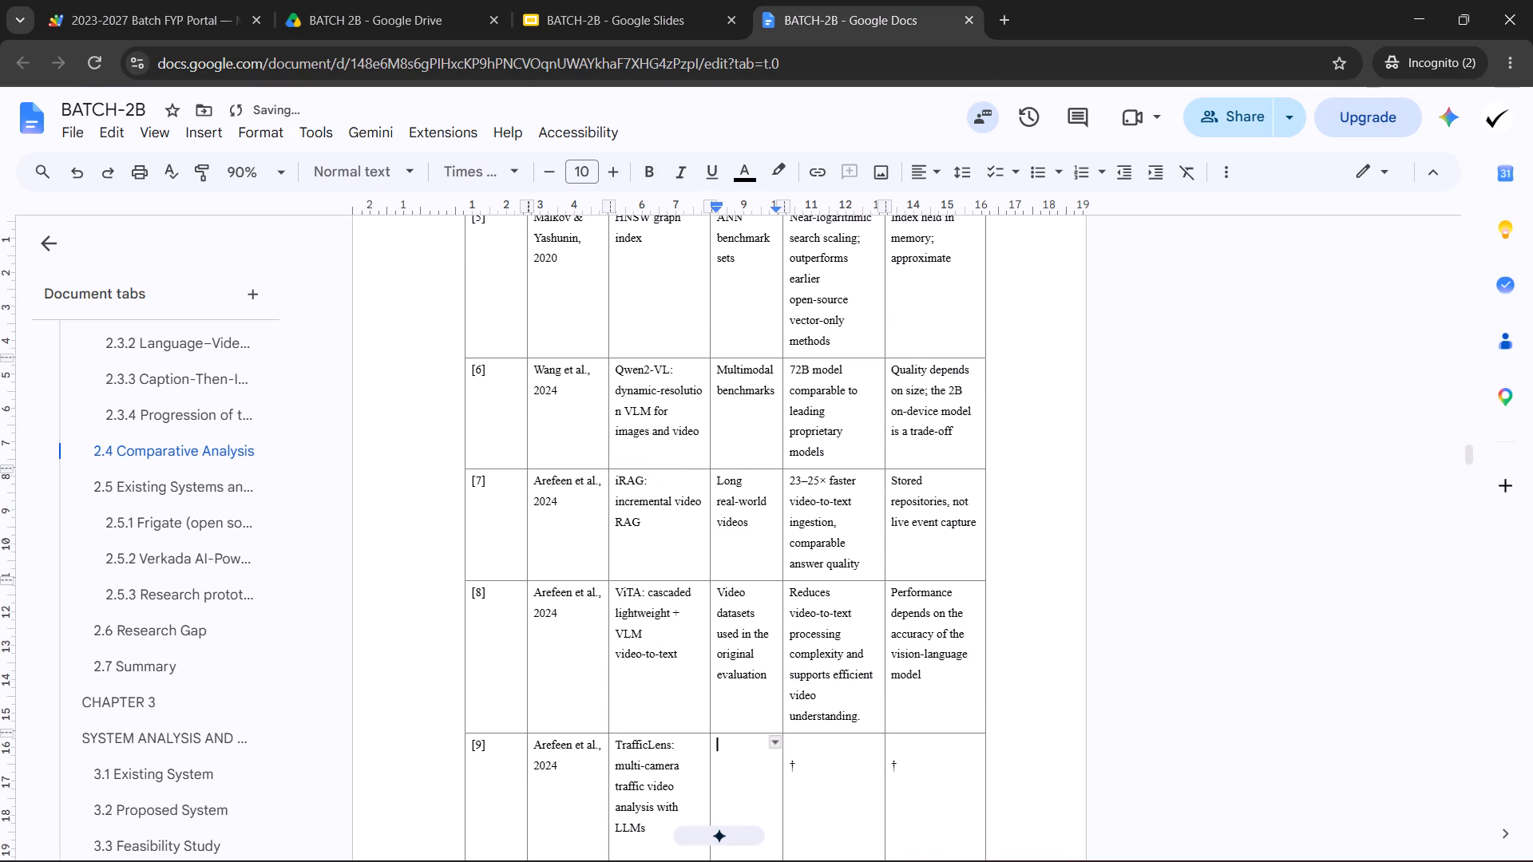
key("ctrl+y")
key("ctrl+y")
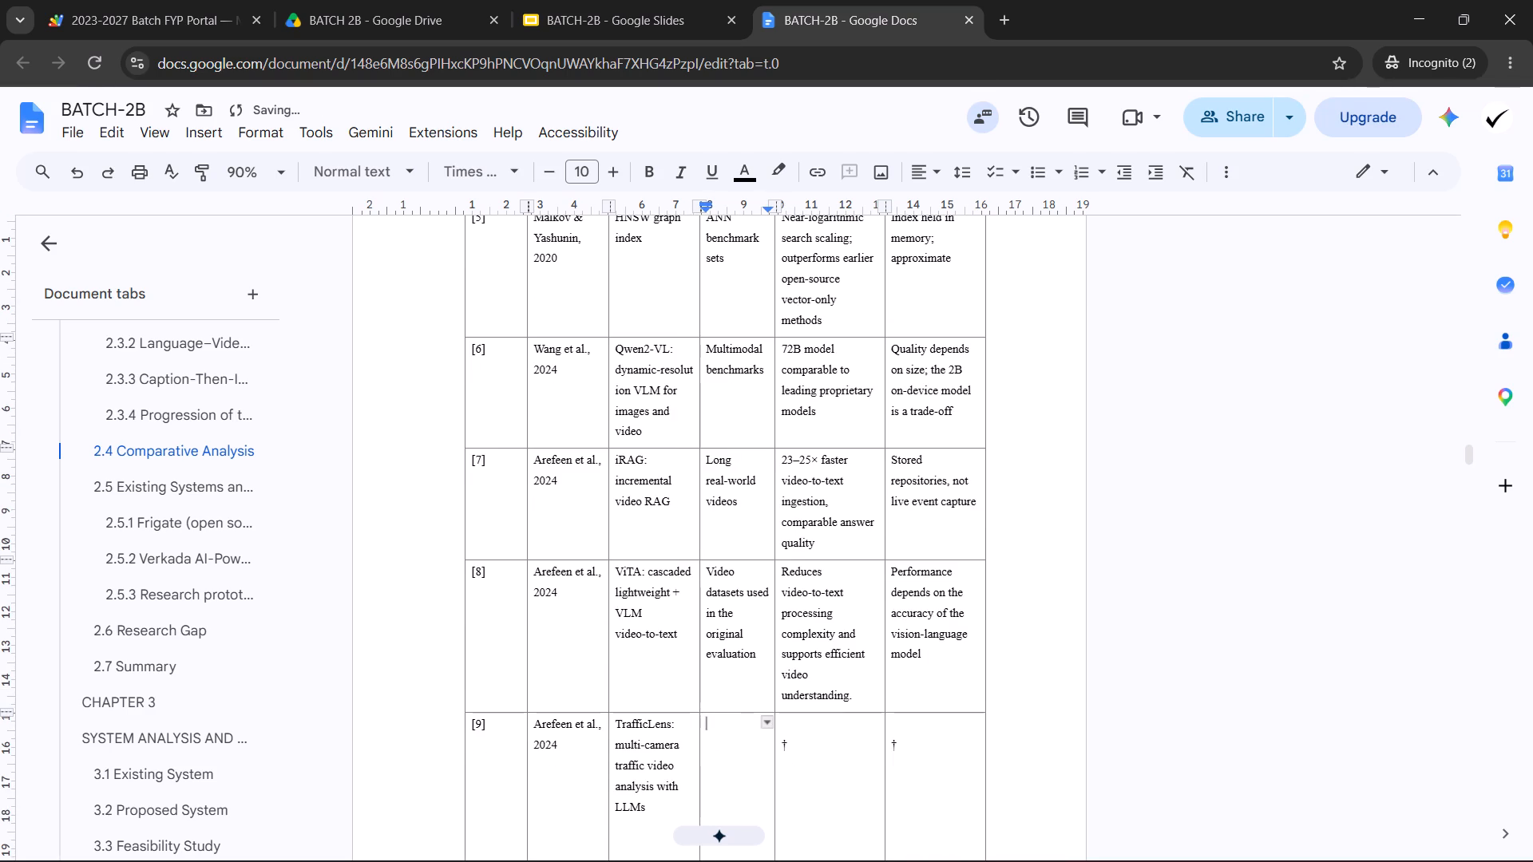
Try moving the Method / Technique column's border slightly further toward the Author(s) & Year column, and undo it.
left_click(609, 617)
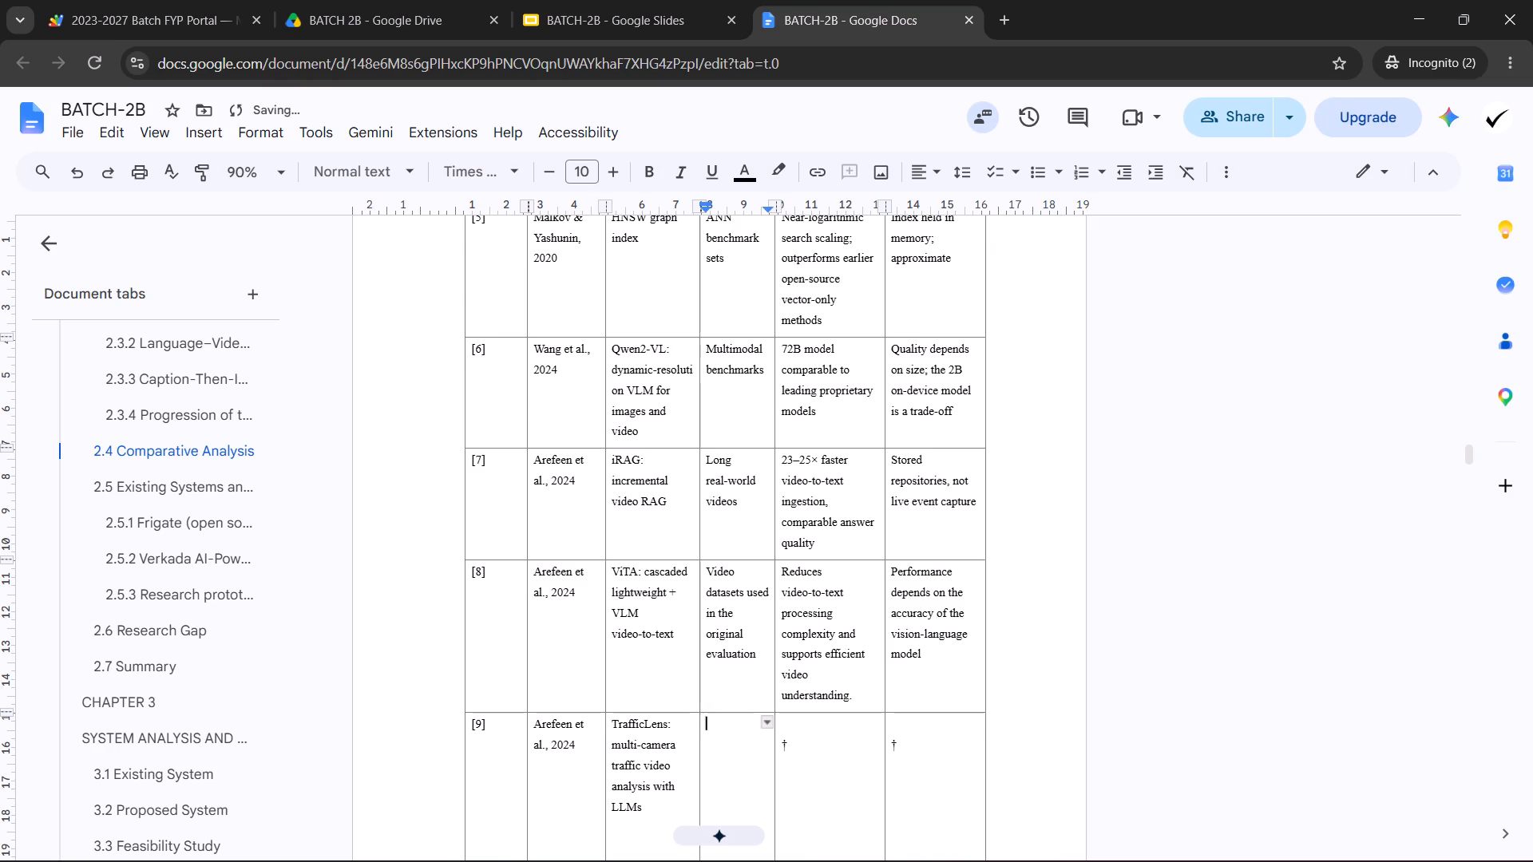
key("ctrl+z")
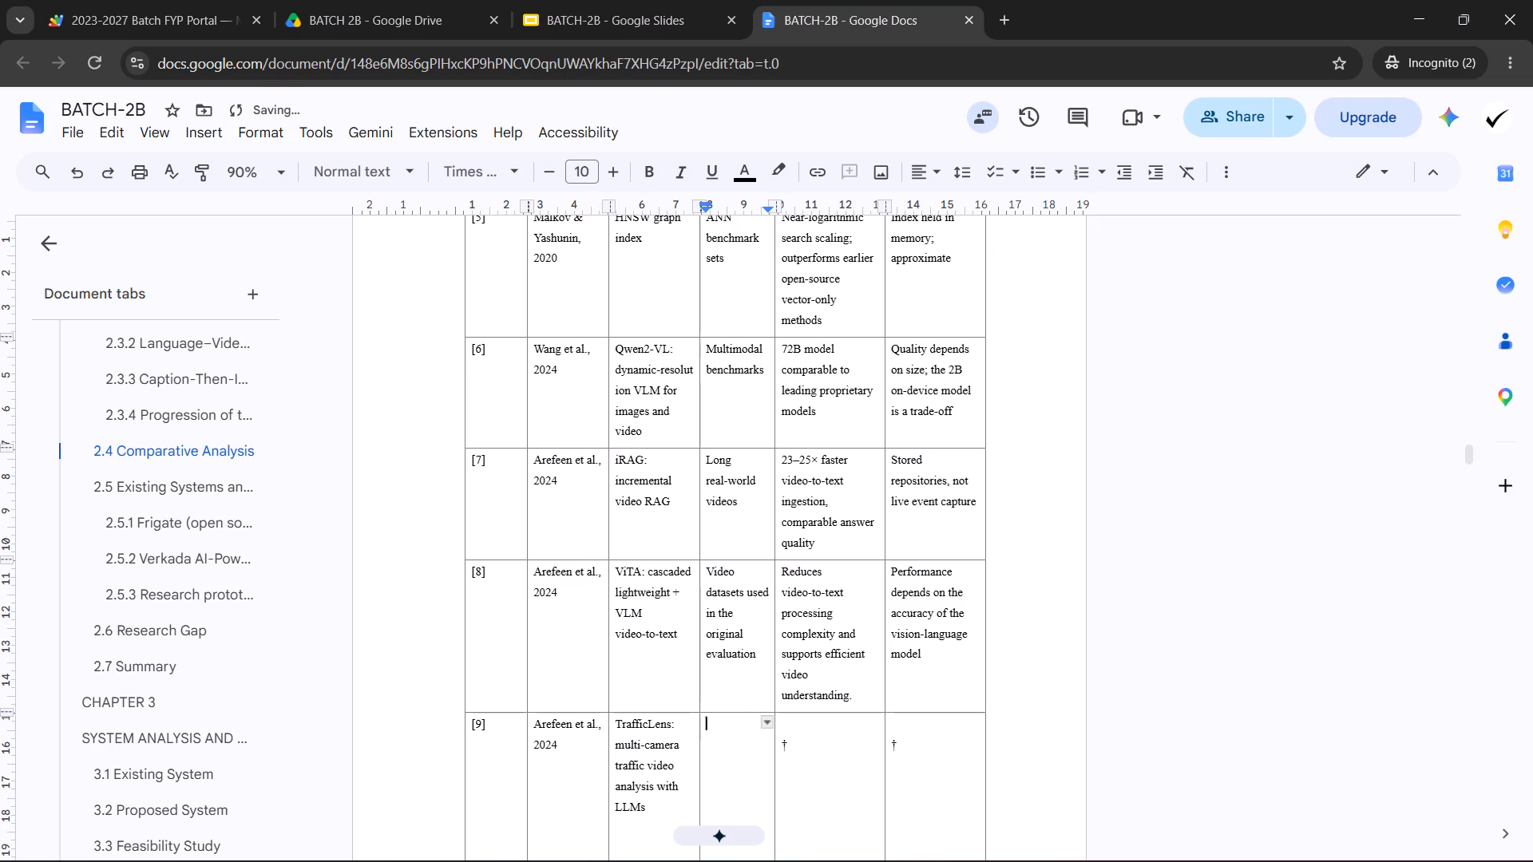
Shift both Dataset column borders slightly further toward Method / Technique to widen the Result column again, checking the second move through undo and redo.
scroll(650, 634, "up", 1)
scroll(650, 638, "down", 1)
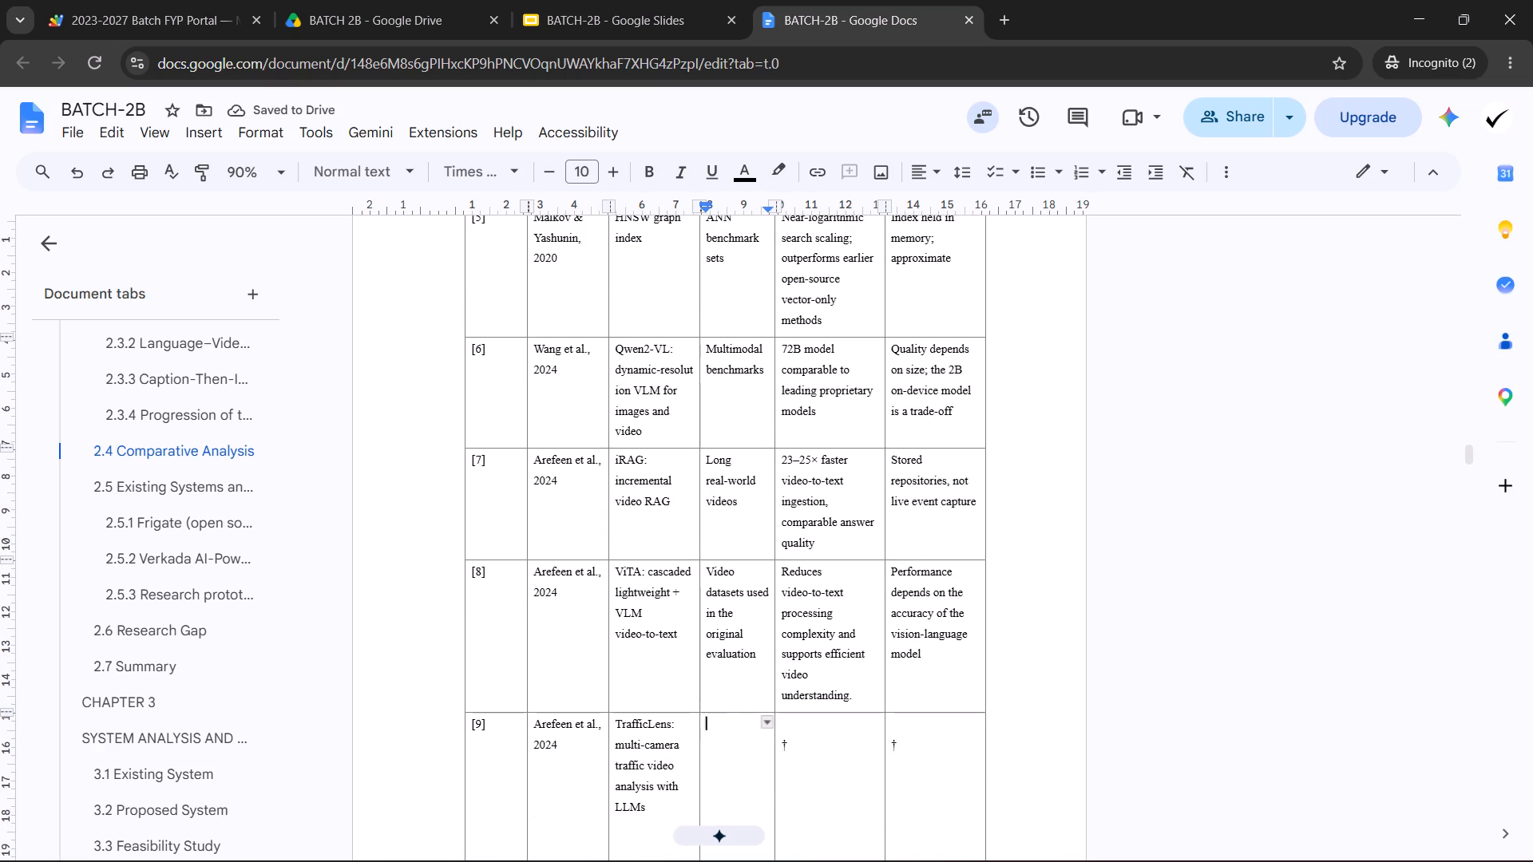
left_click(700, 609)
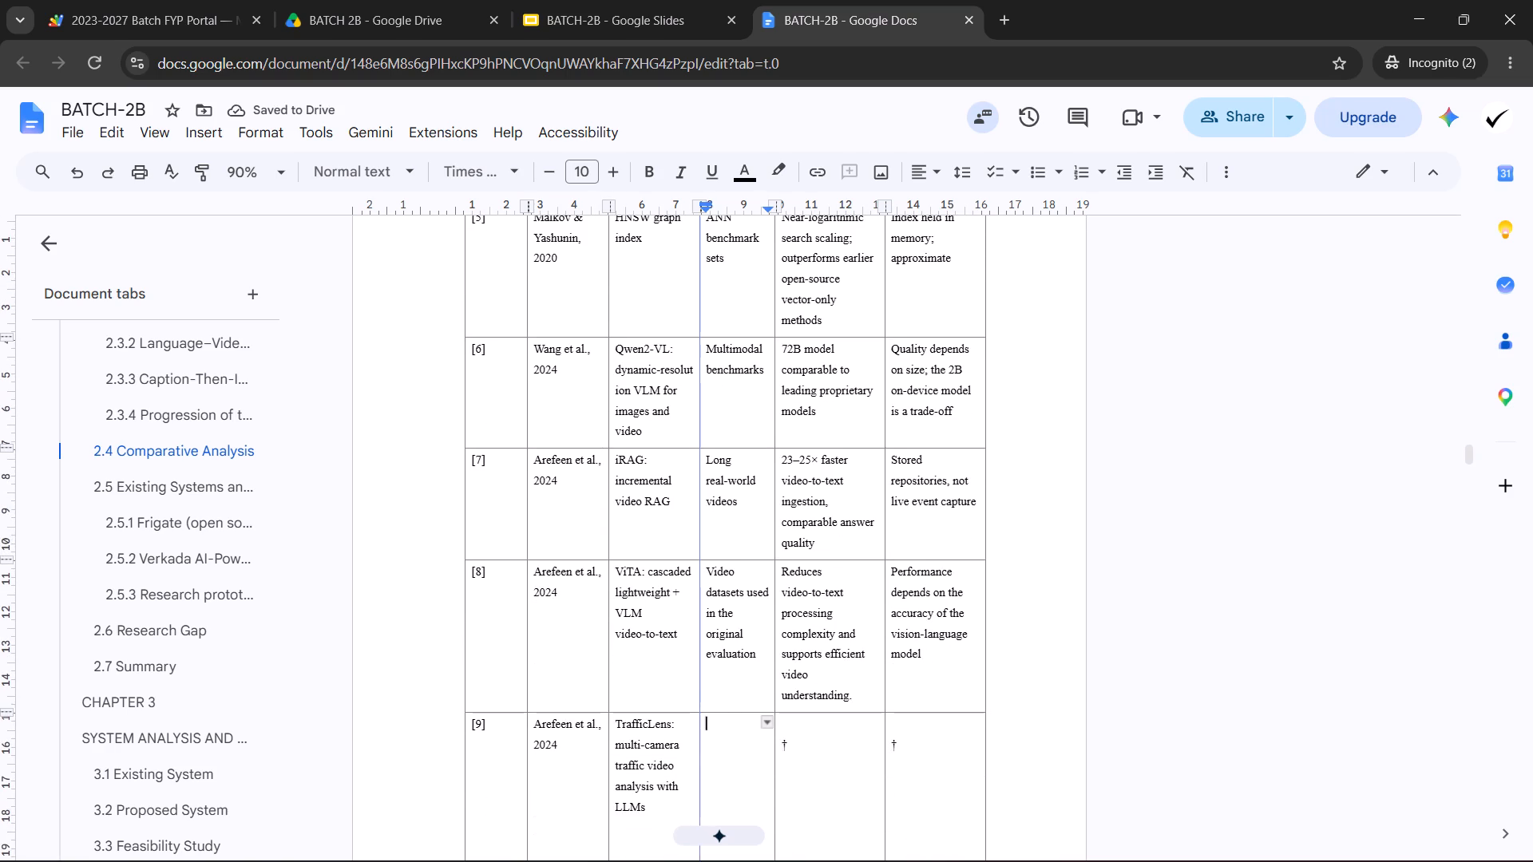
left_click(774, 616)
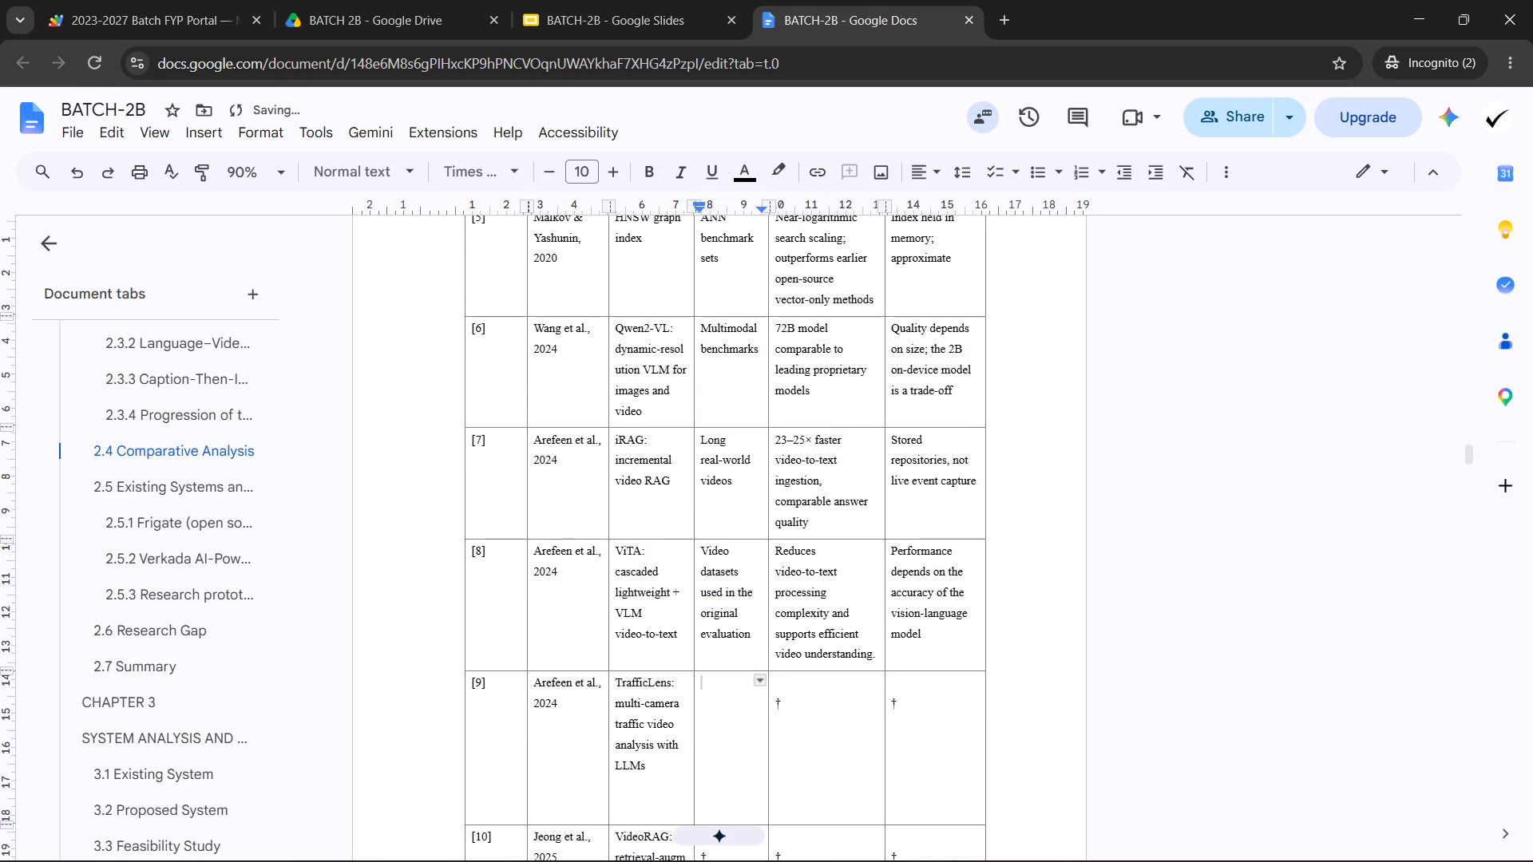
scroll(757, 614, "down", 2)
key("ctrl+z")
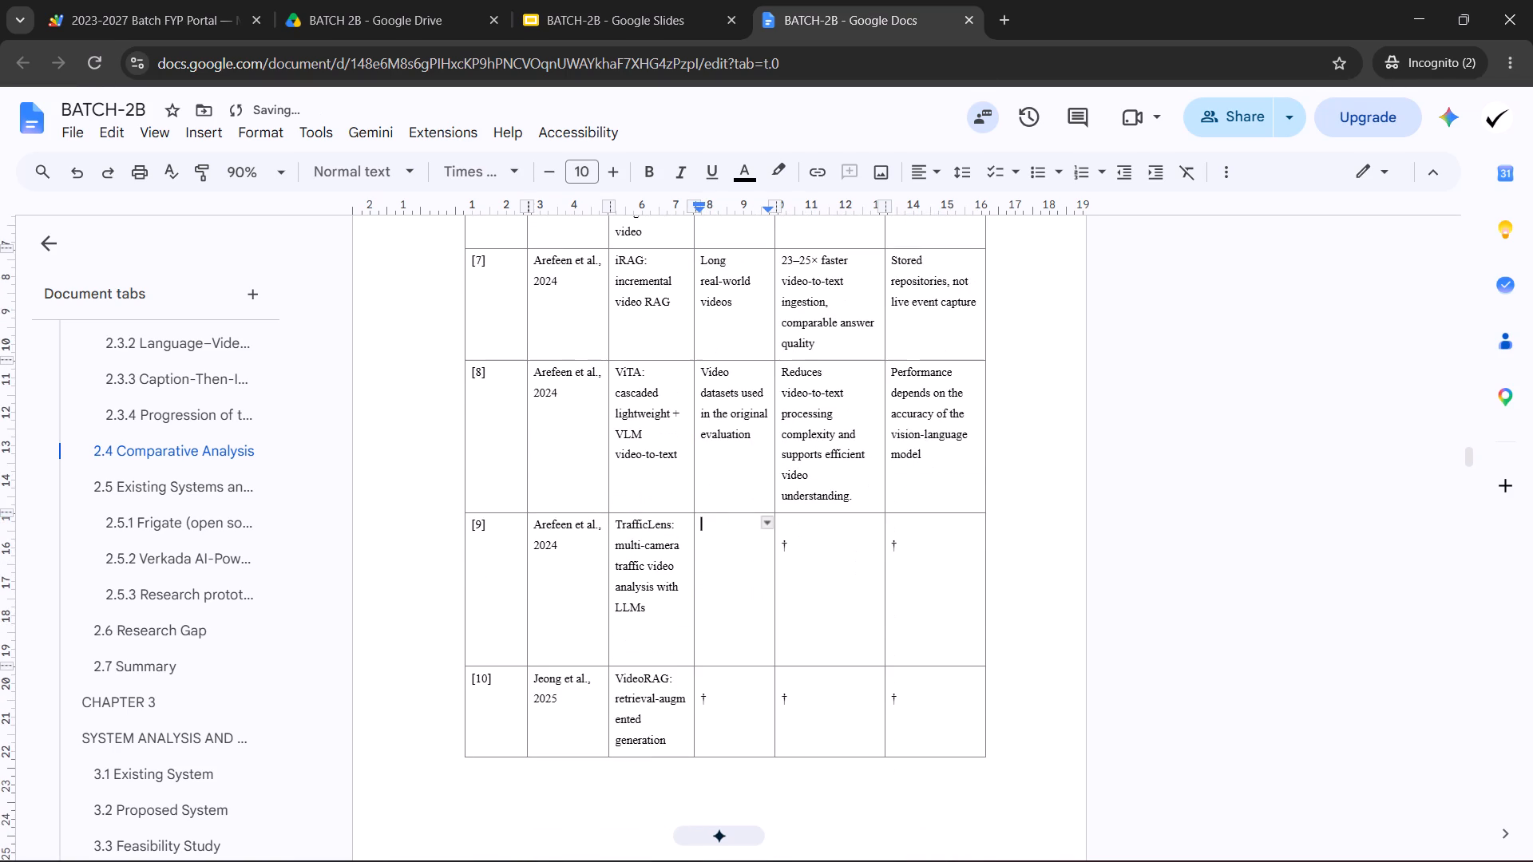
key("ctrl+y")
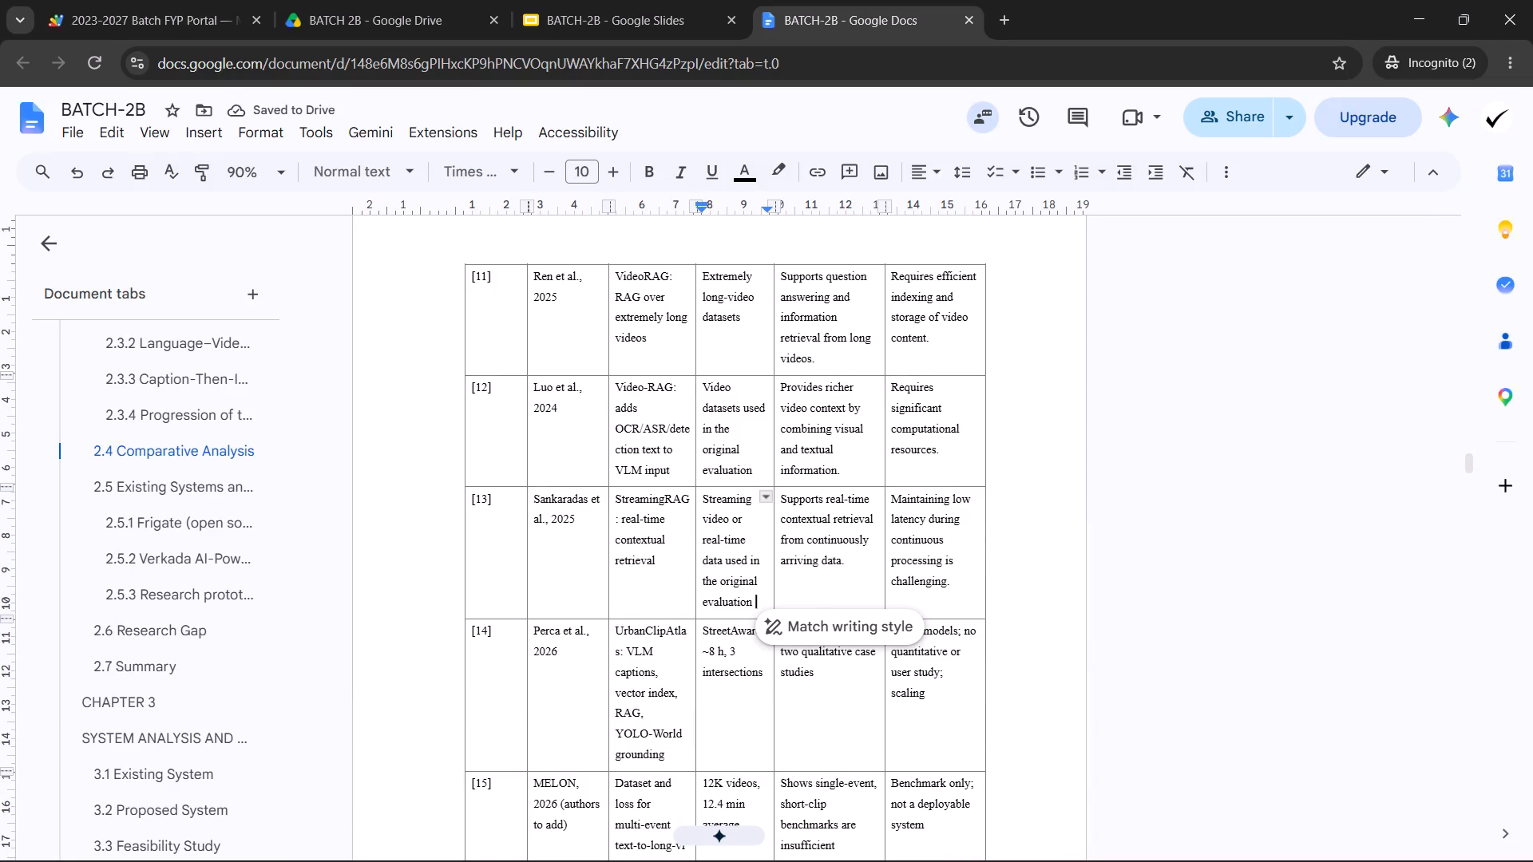
left_click(774, 539)
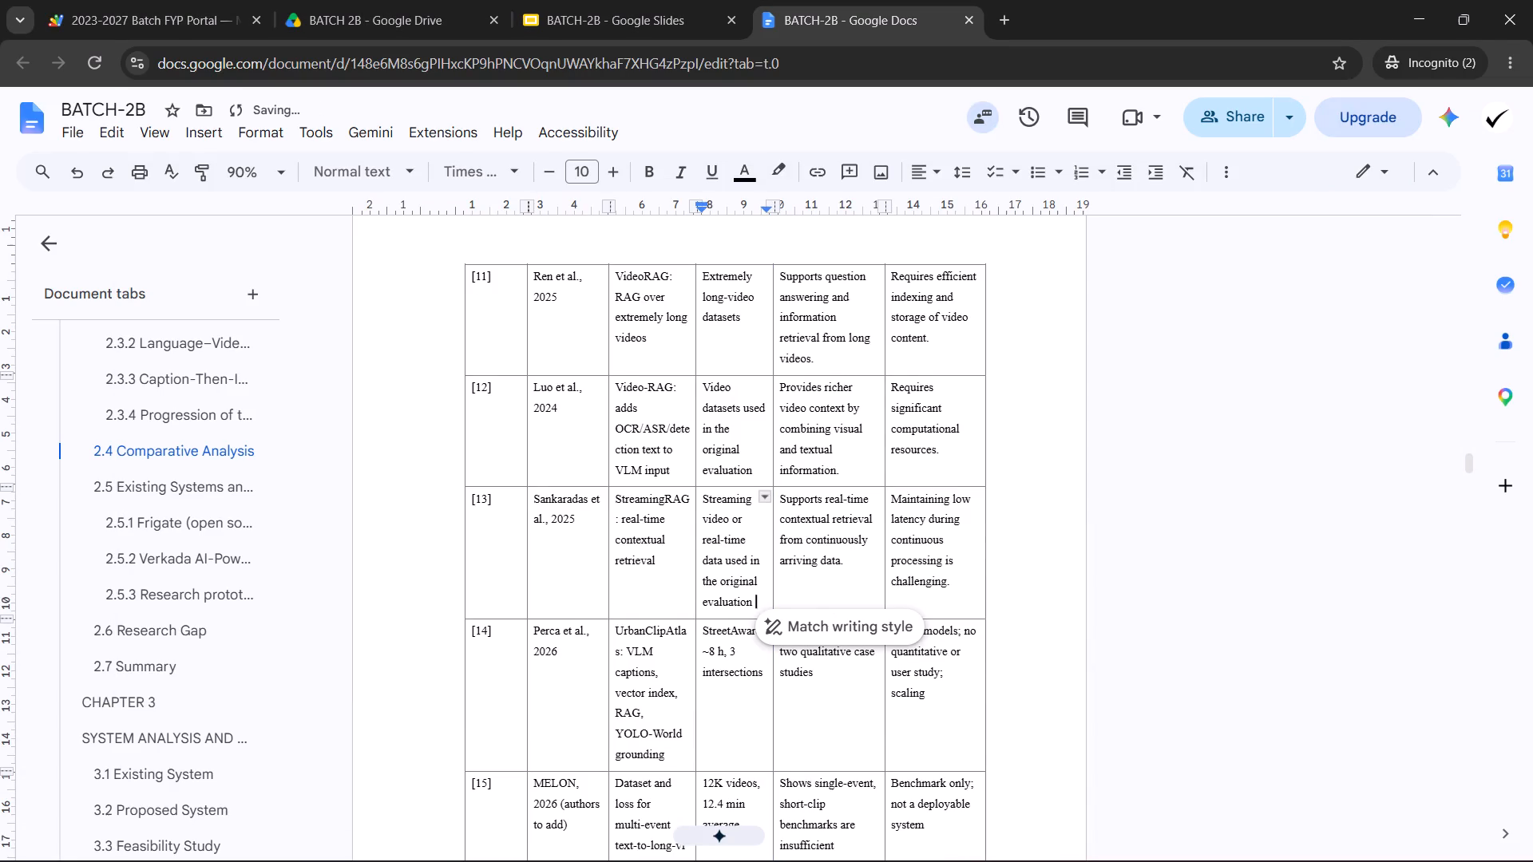
Review Table 2.1 from row [15] back to its header, checking the reference numbering and that every cell is filled.
scroll(753, 571, "down", 3)
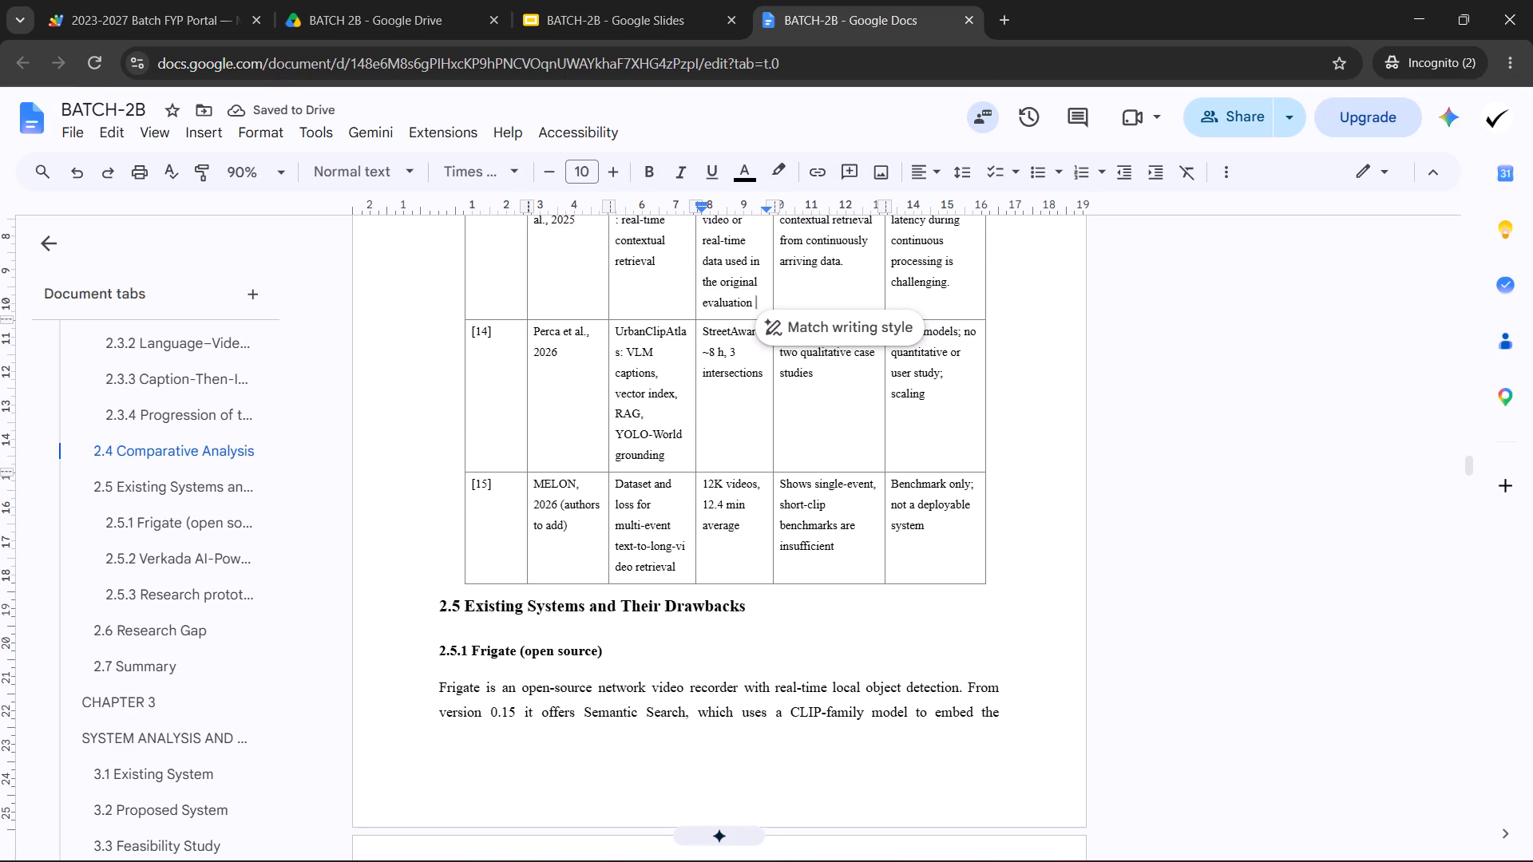
scroll(743, 670, "up", 6)
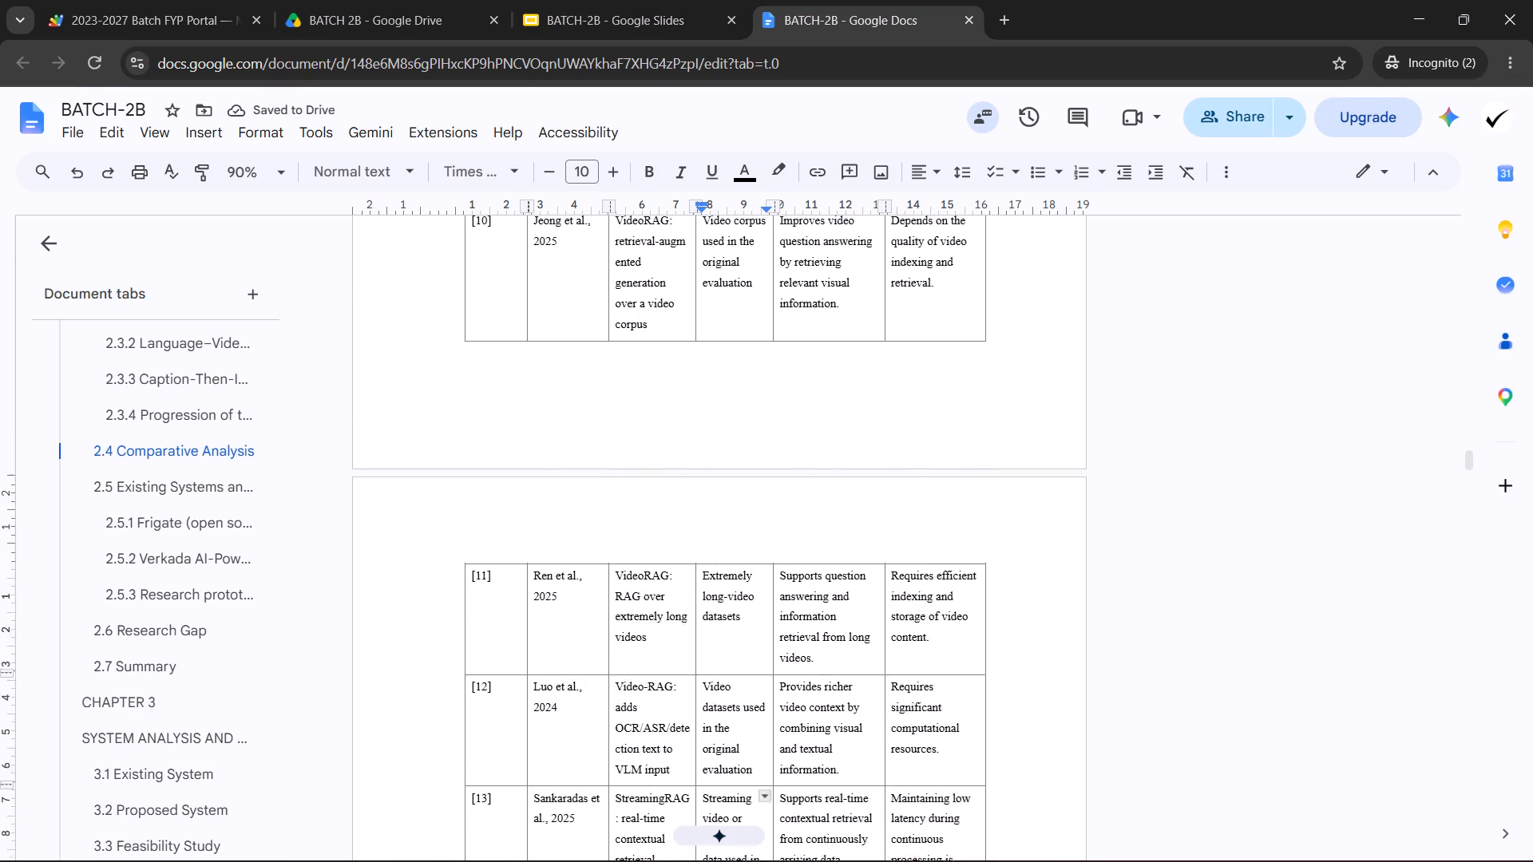
scroll(745, 670, "up", 14)
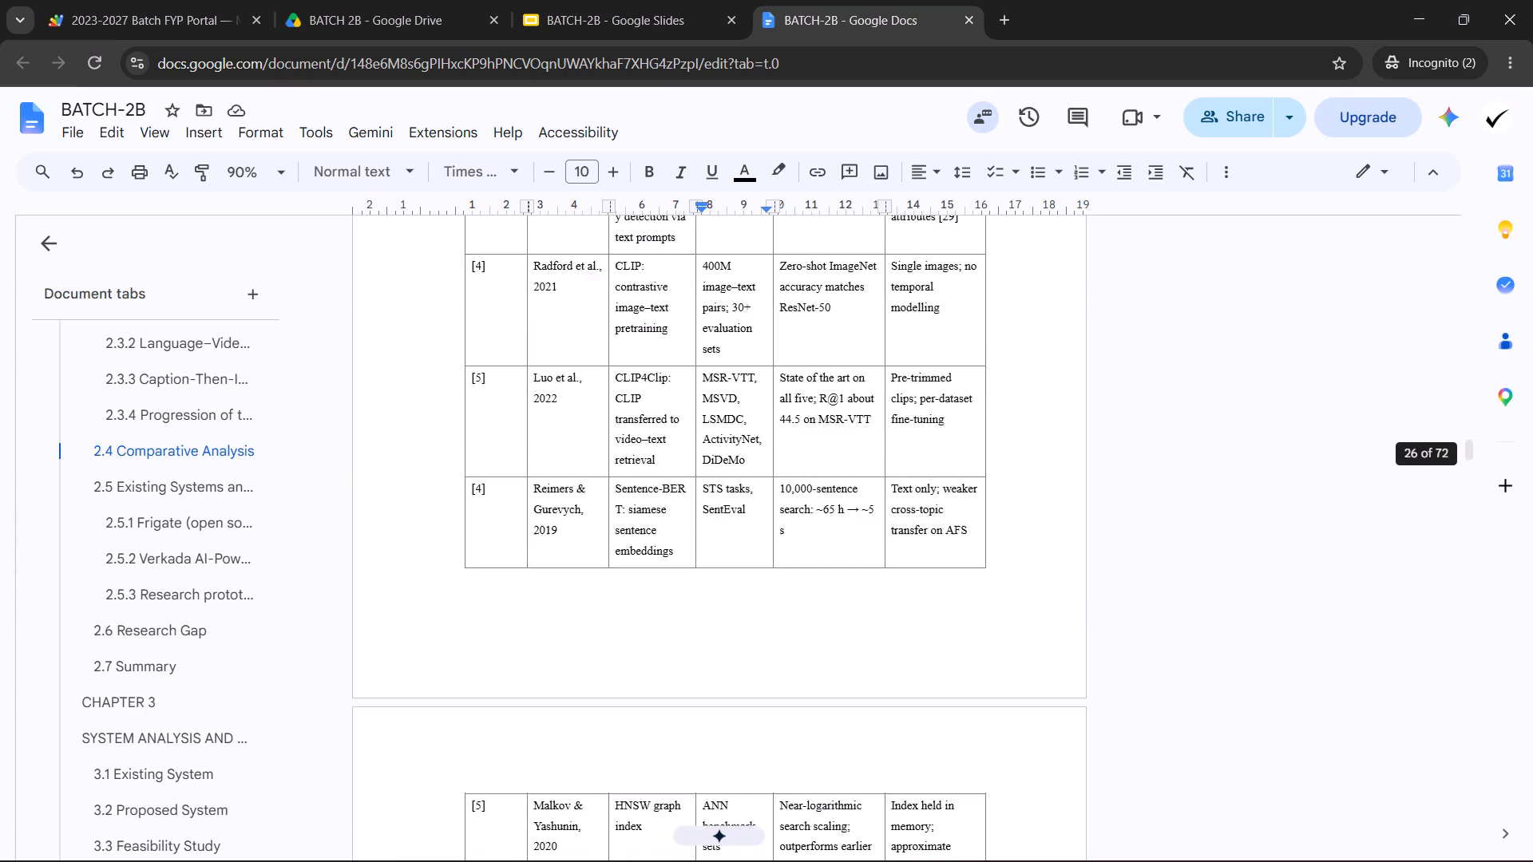
scroll(735, 626, "up", 2)
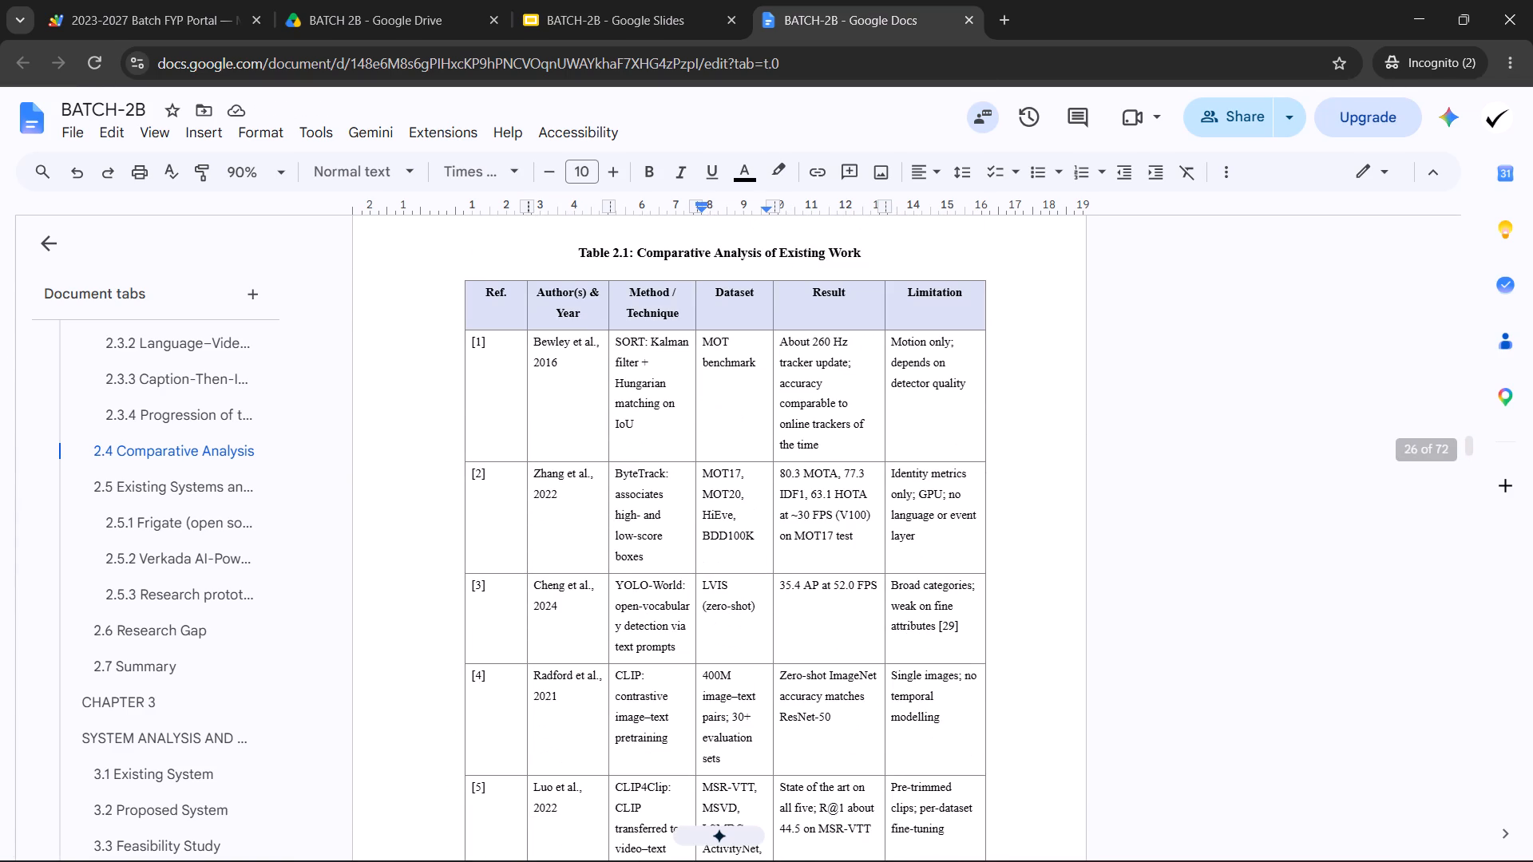
scroll(734, 619, "down", 4)
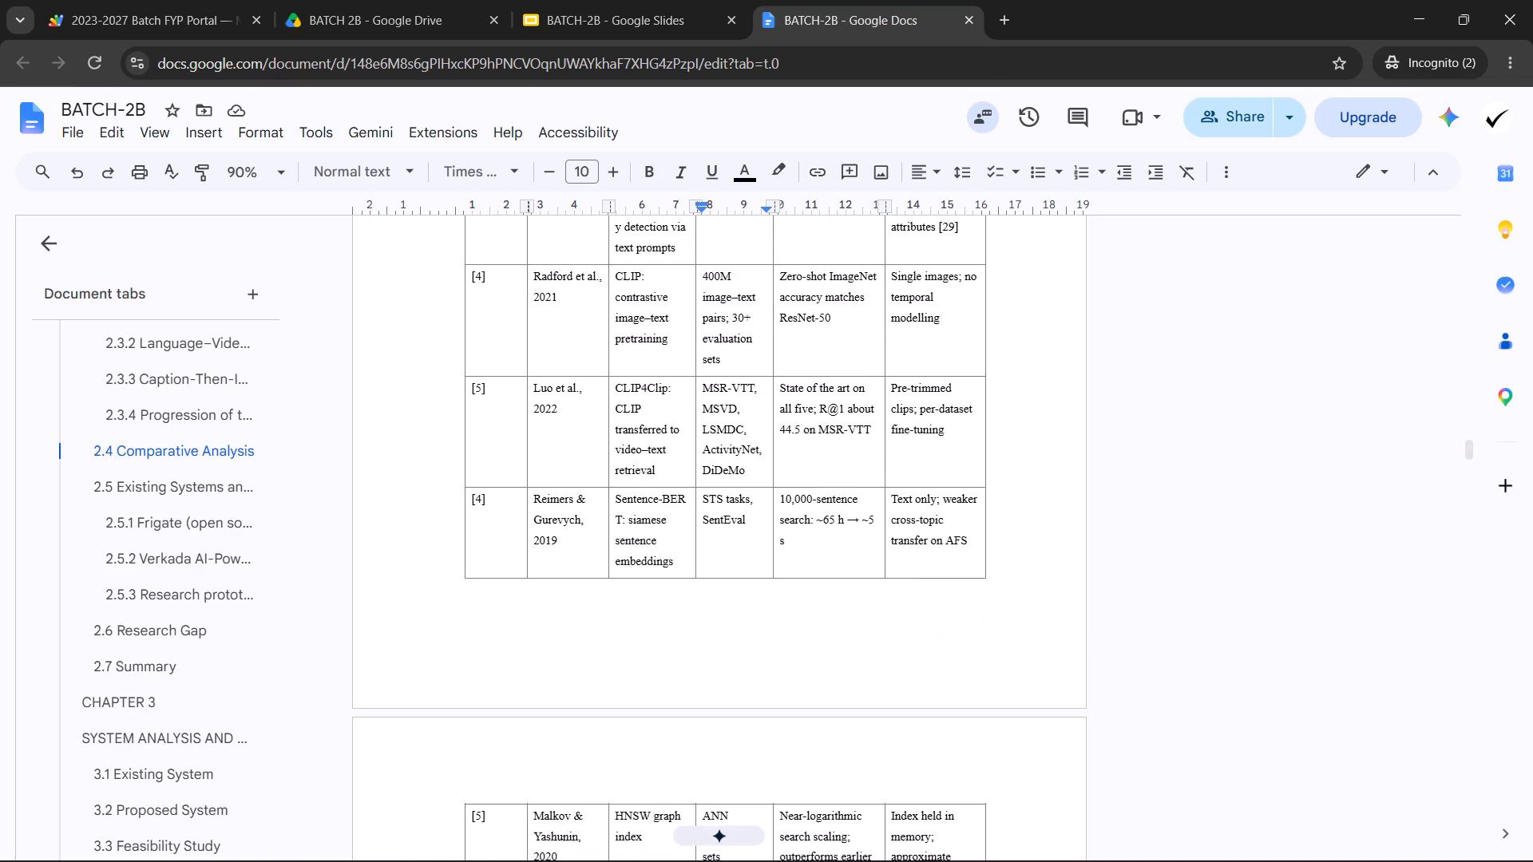
scroll(729, 623, "up", 1)
scroll(731, 625, "down", 1)
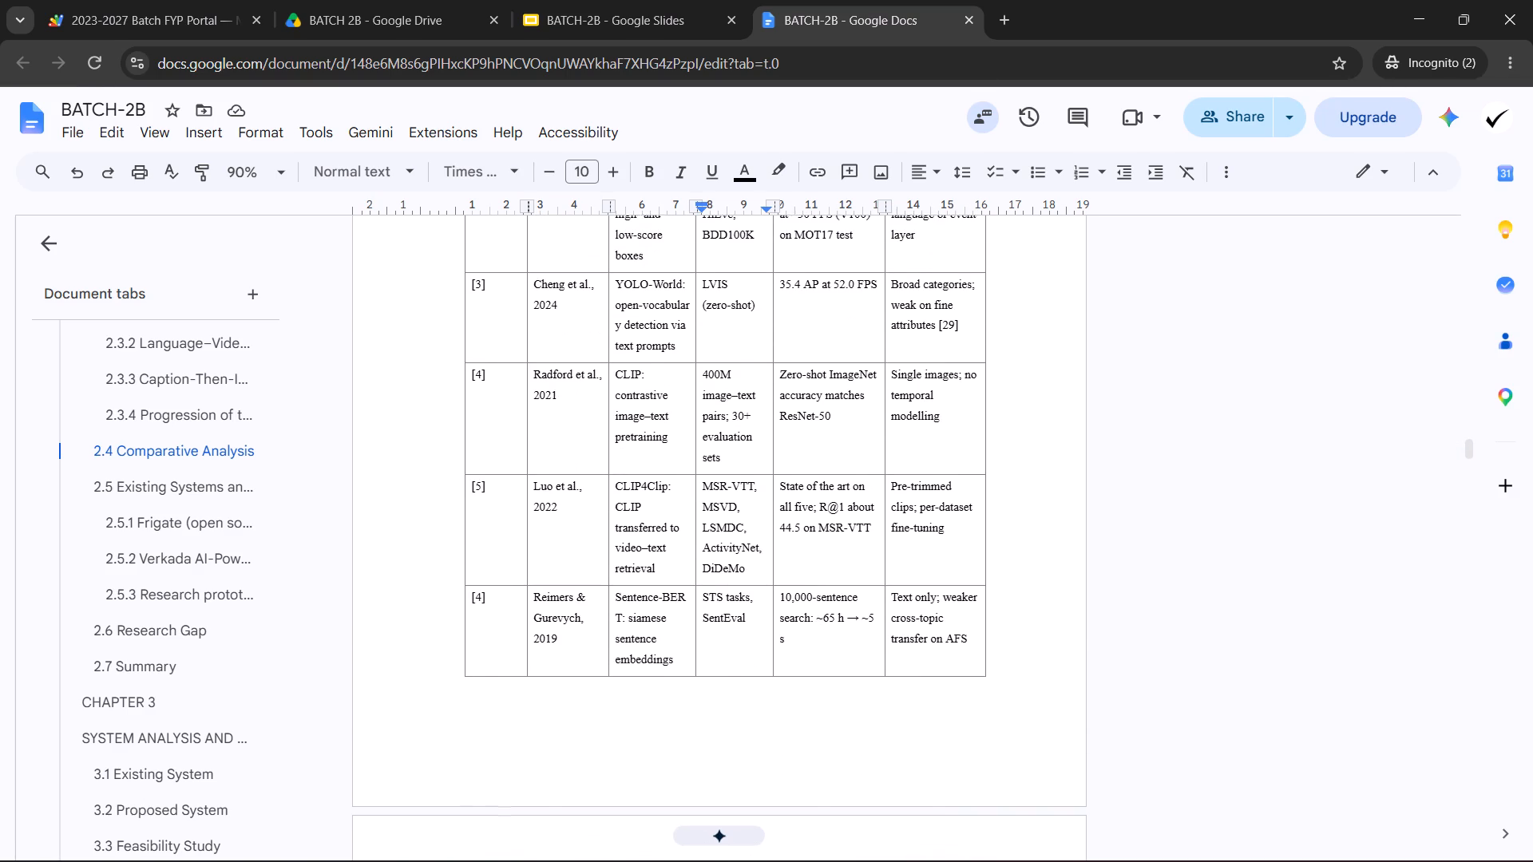
scroll(731, 625, "down", 3)
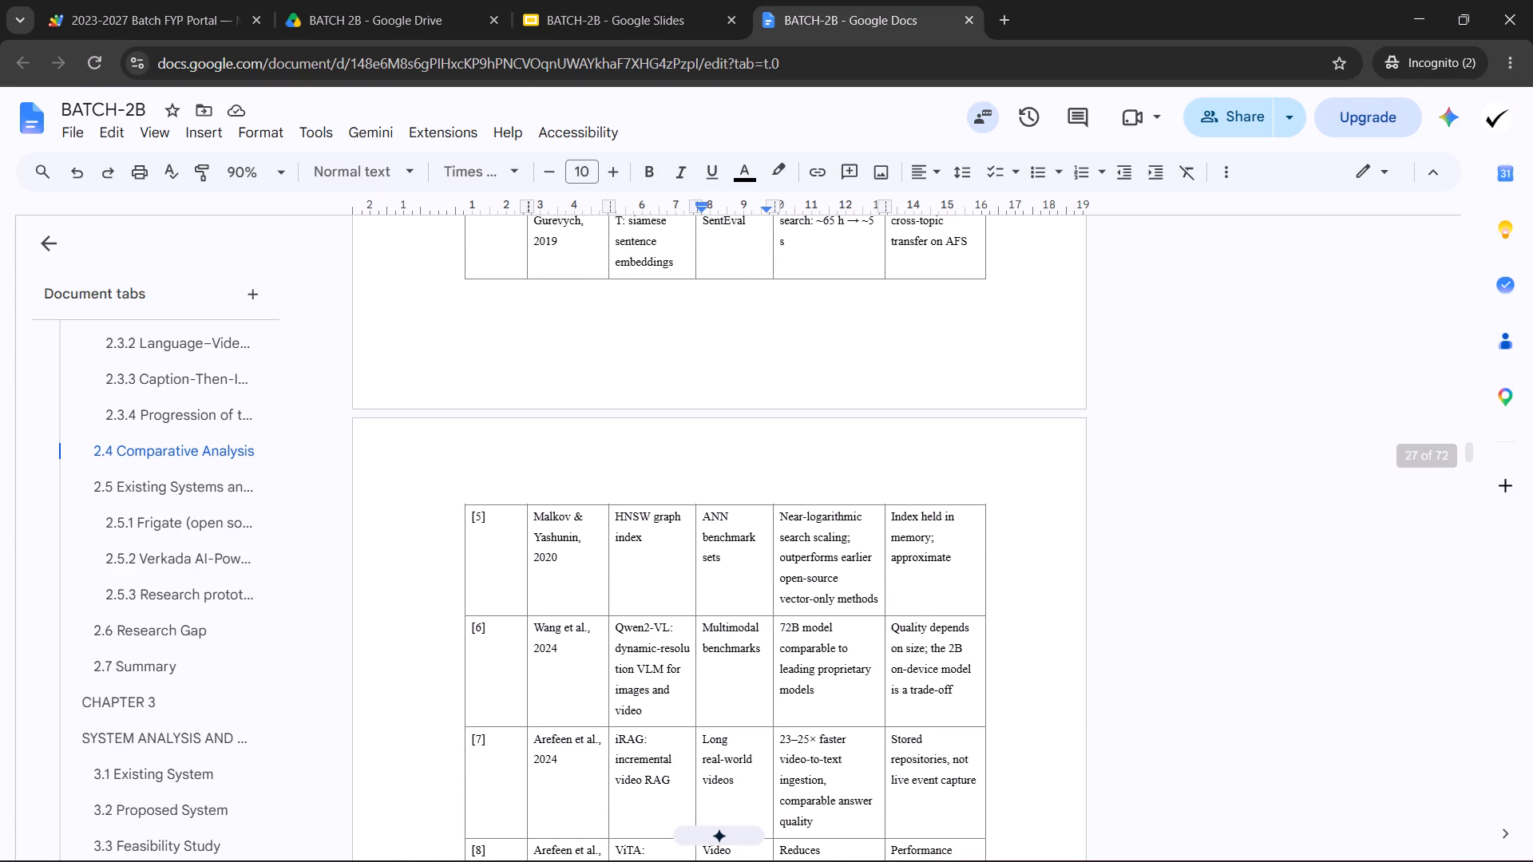
scroll(704, 652, "up", 13)
scroll(748, 670, "down", 8)
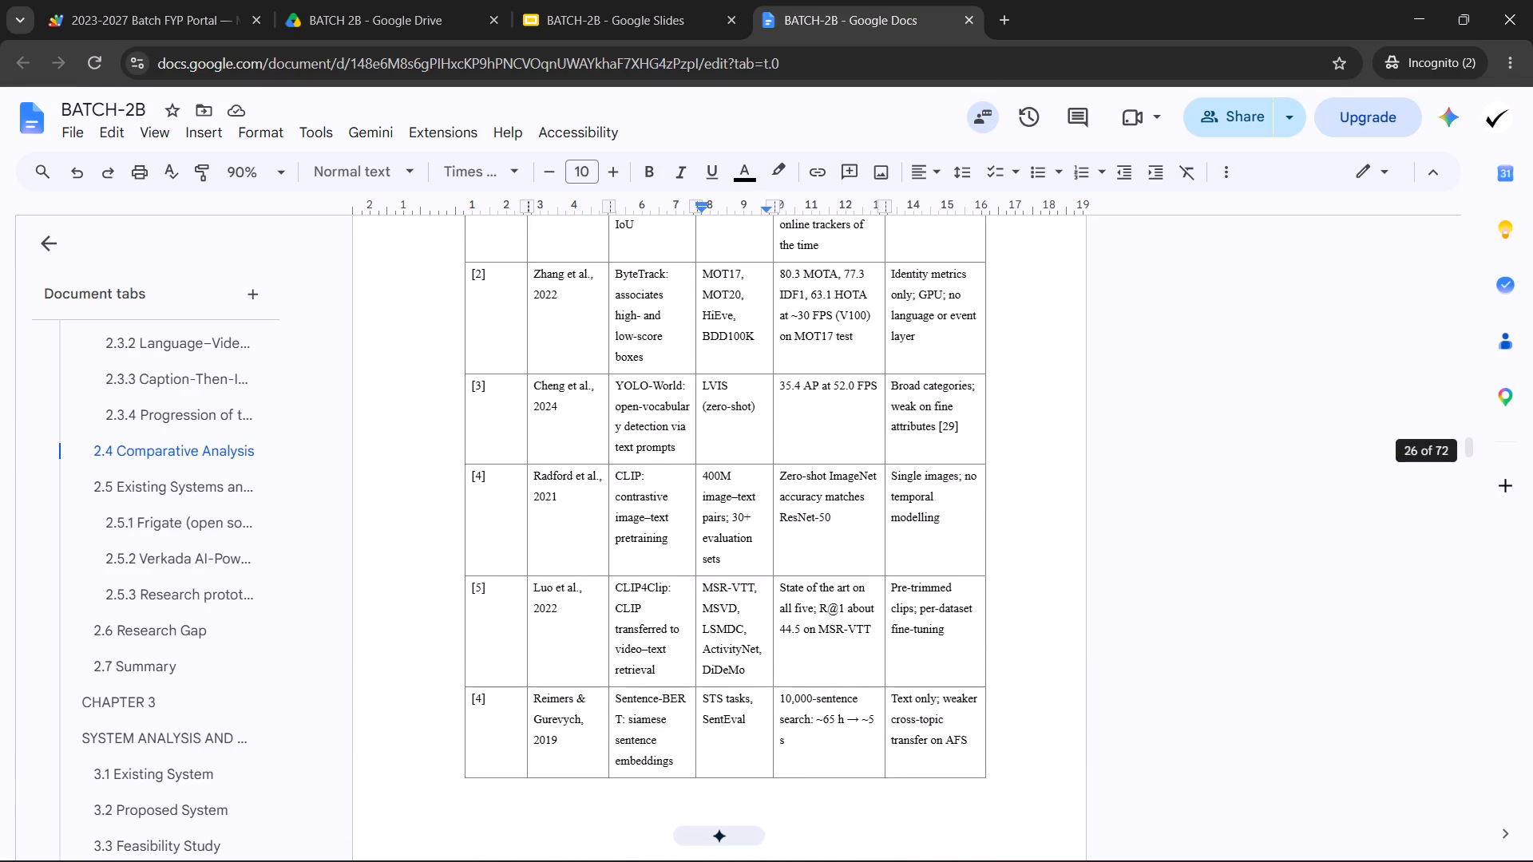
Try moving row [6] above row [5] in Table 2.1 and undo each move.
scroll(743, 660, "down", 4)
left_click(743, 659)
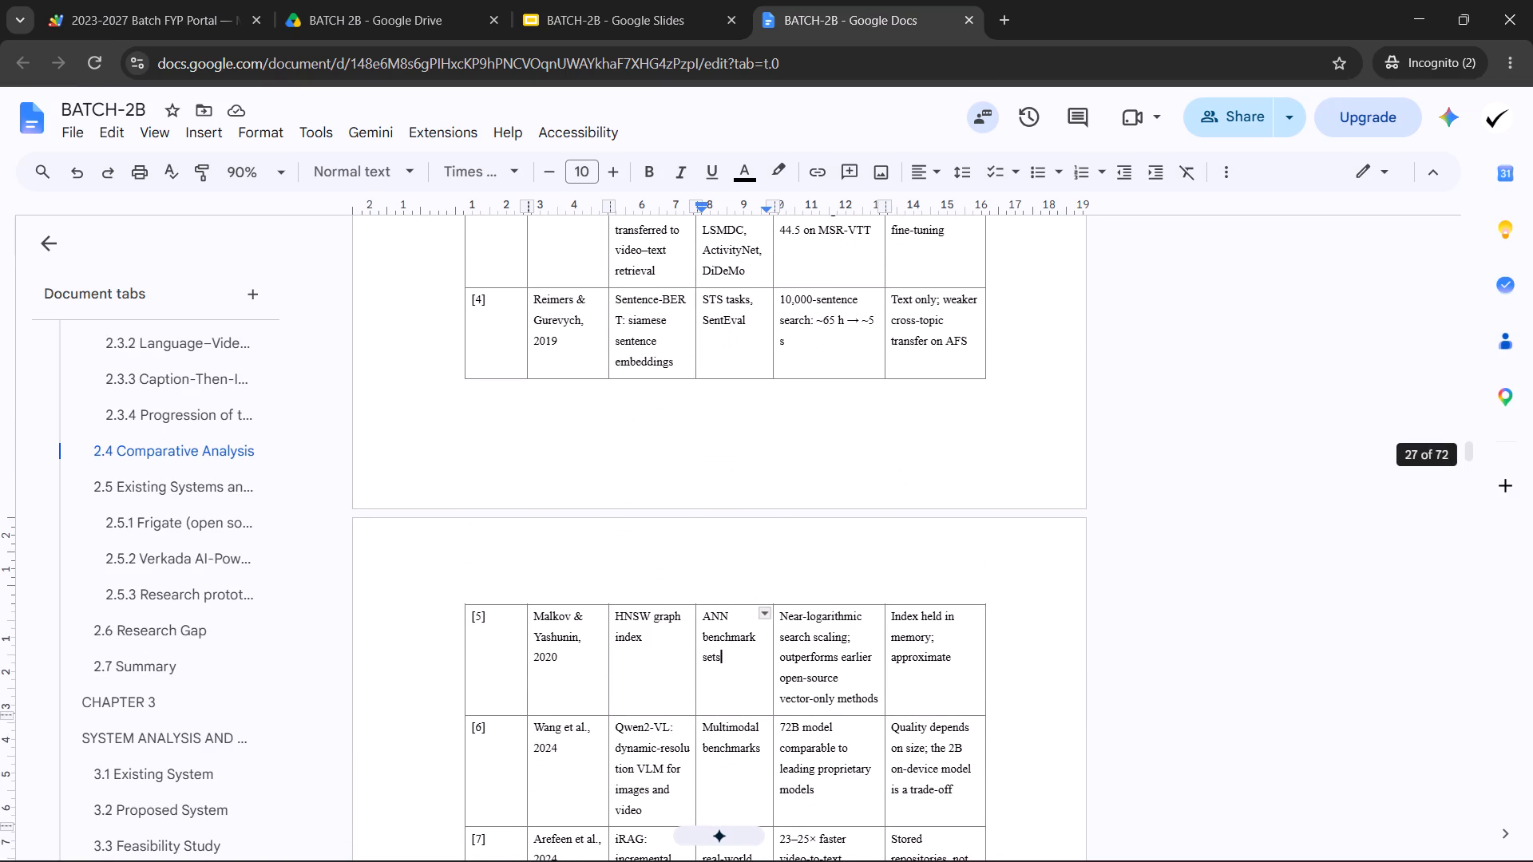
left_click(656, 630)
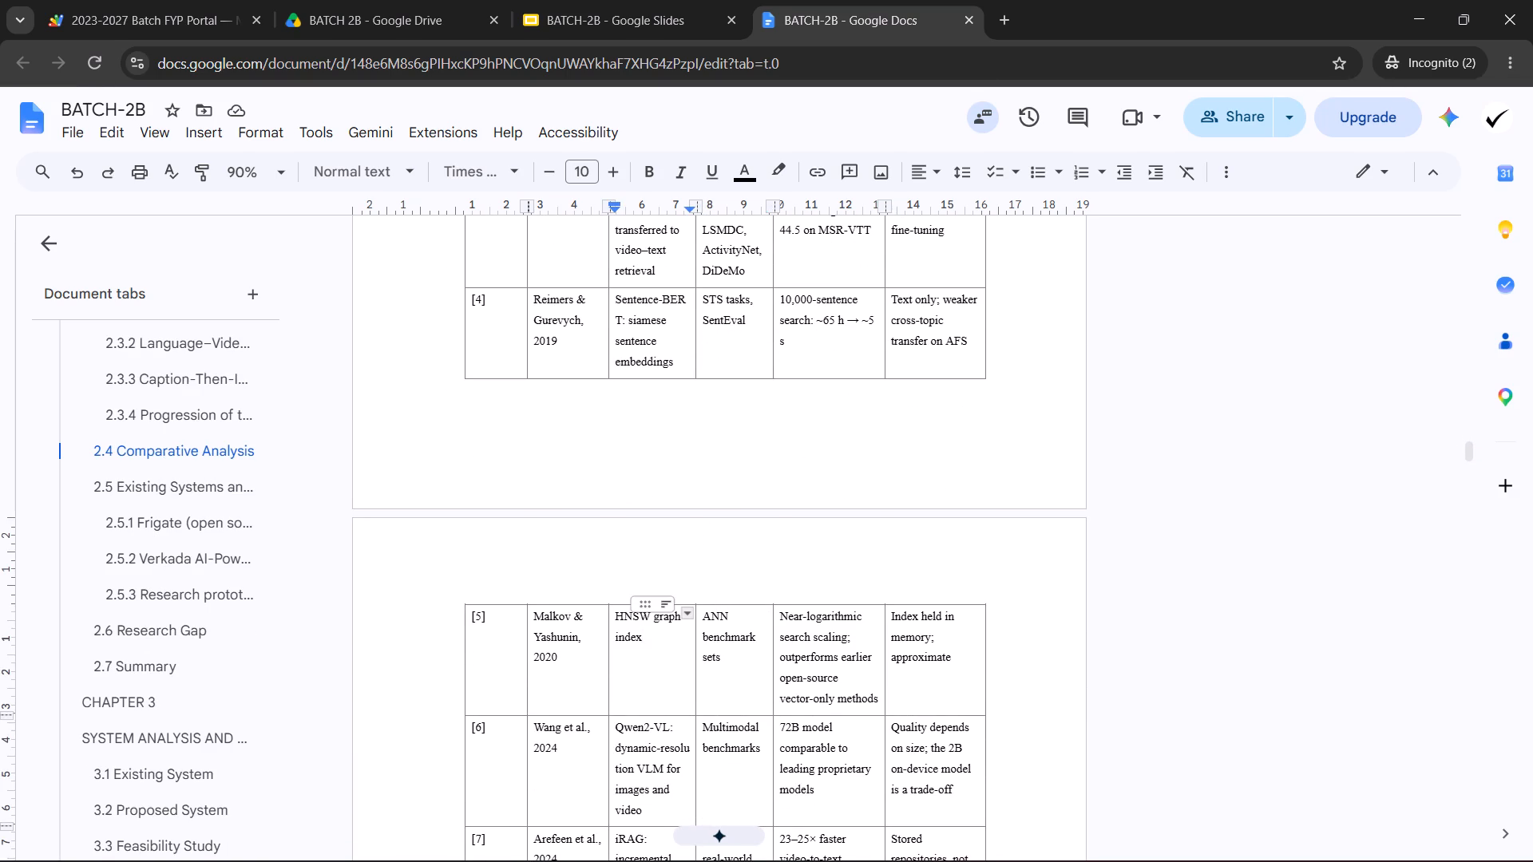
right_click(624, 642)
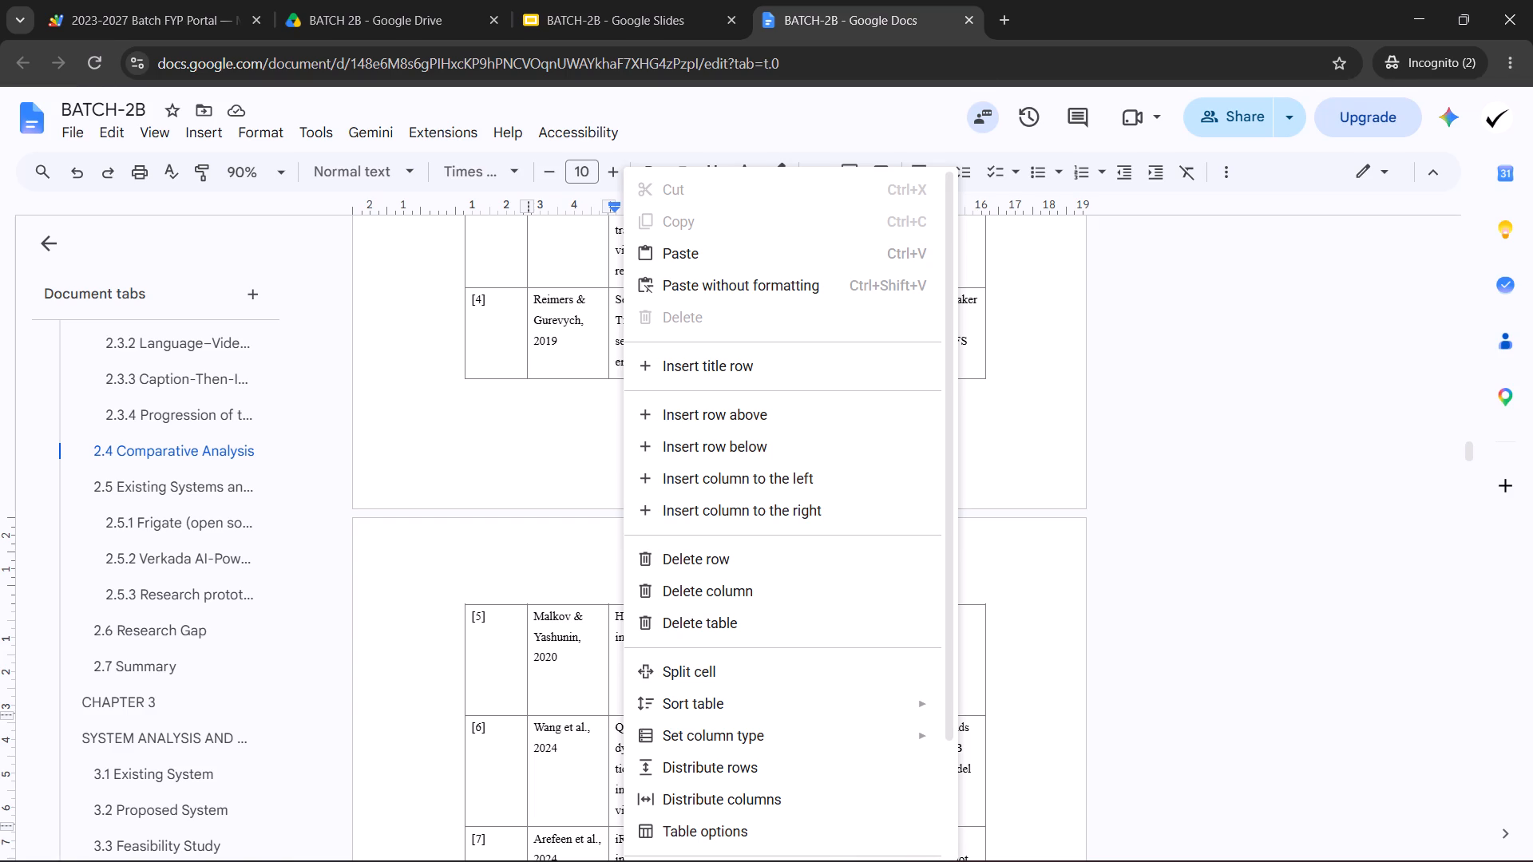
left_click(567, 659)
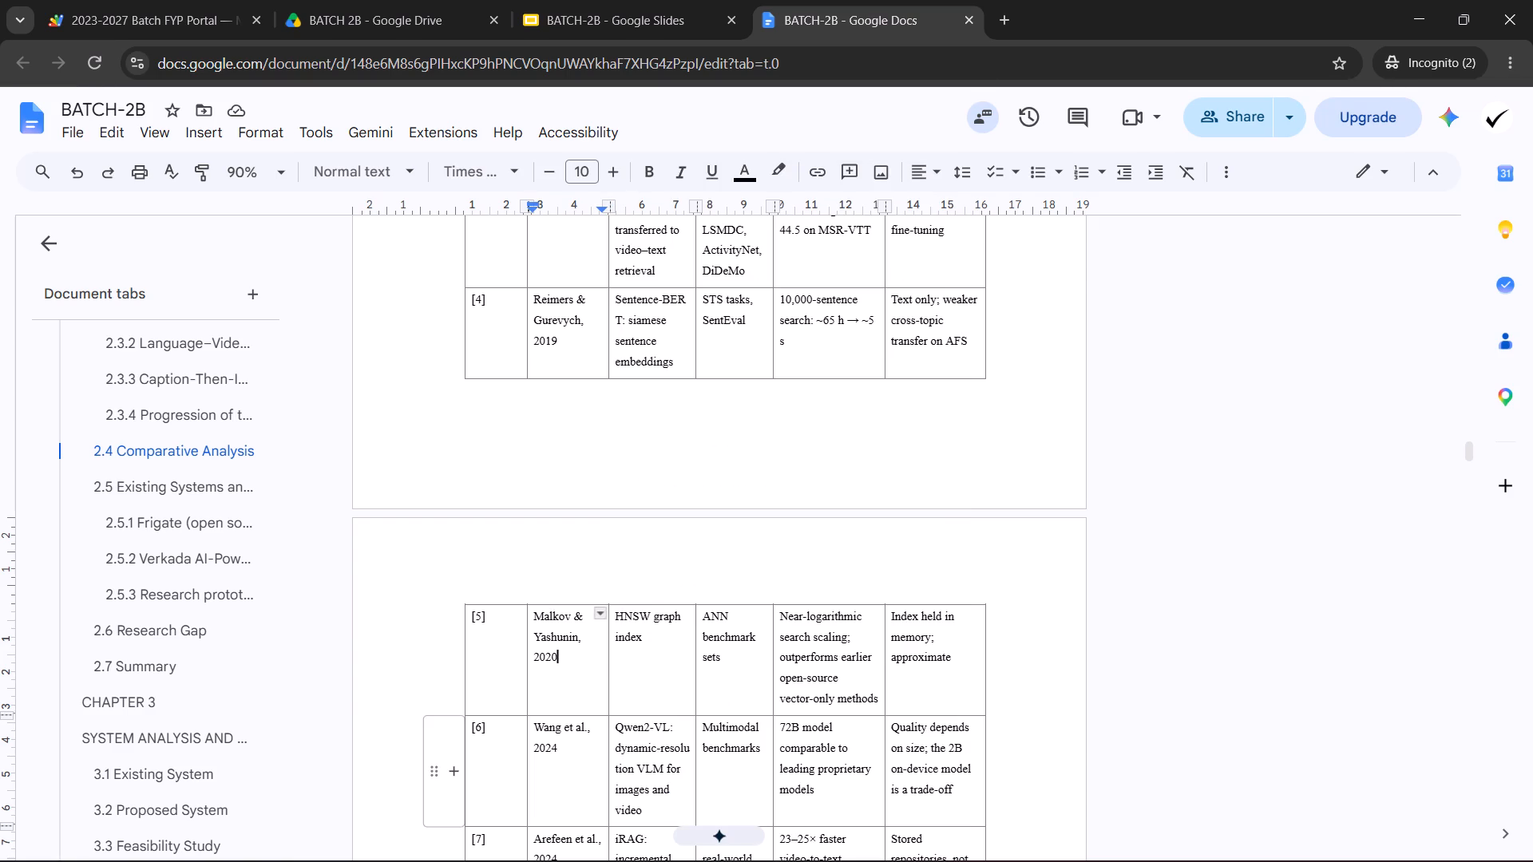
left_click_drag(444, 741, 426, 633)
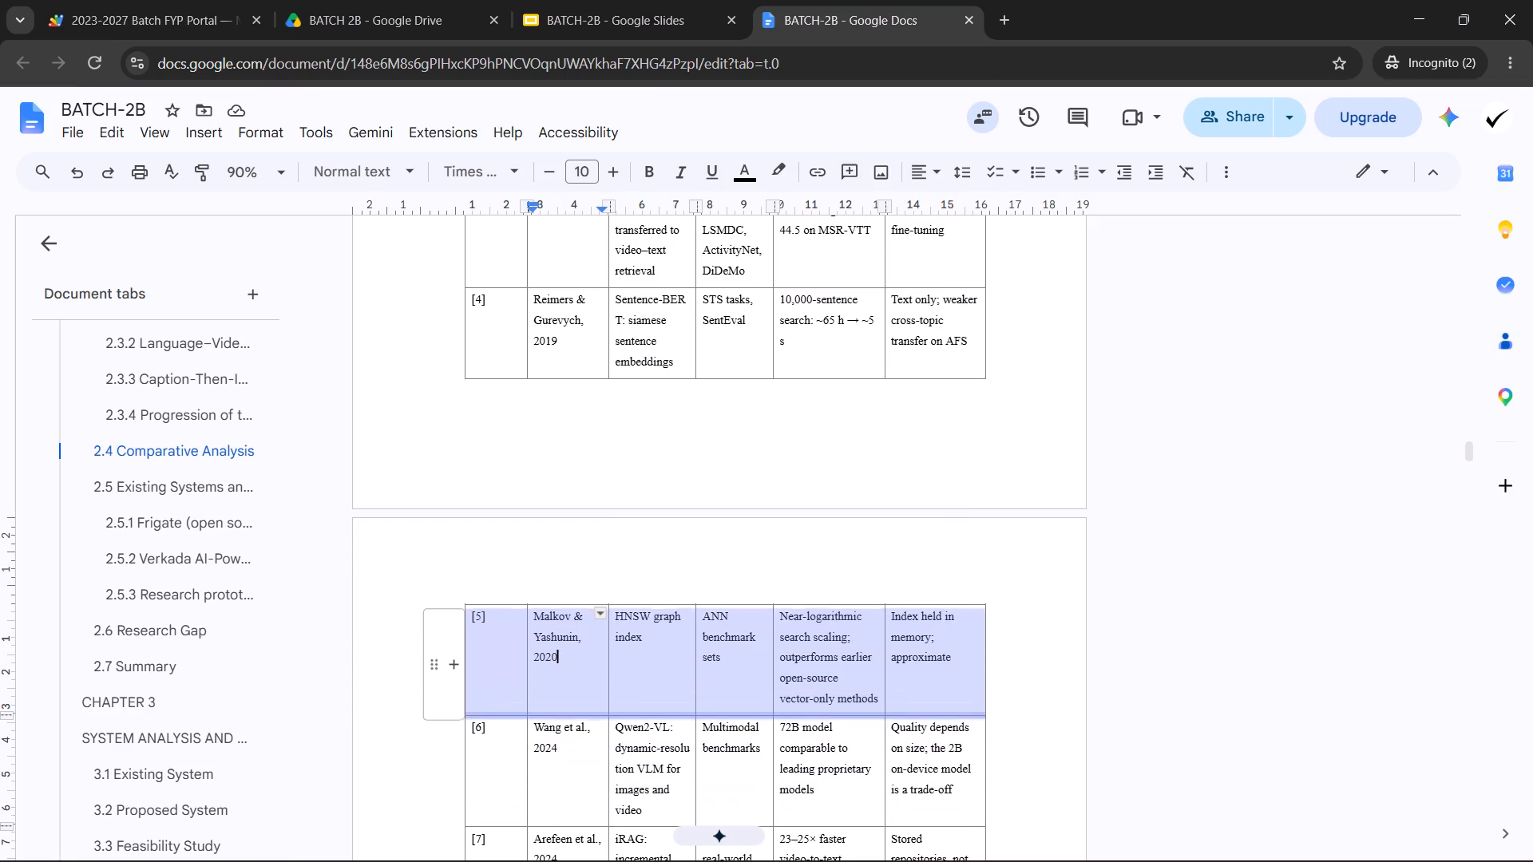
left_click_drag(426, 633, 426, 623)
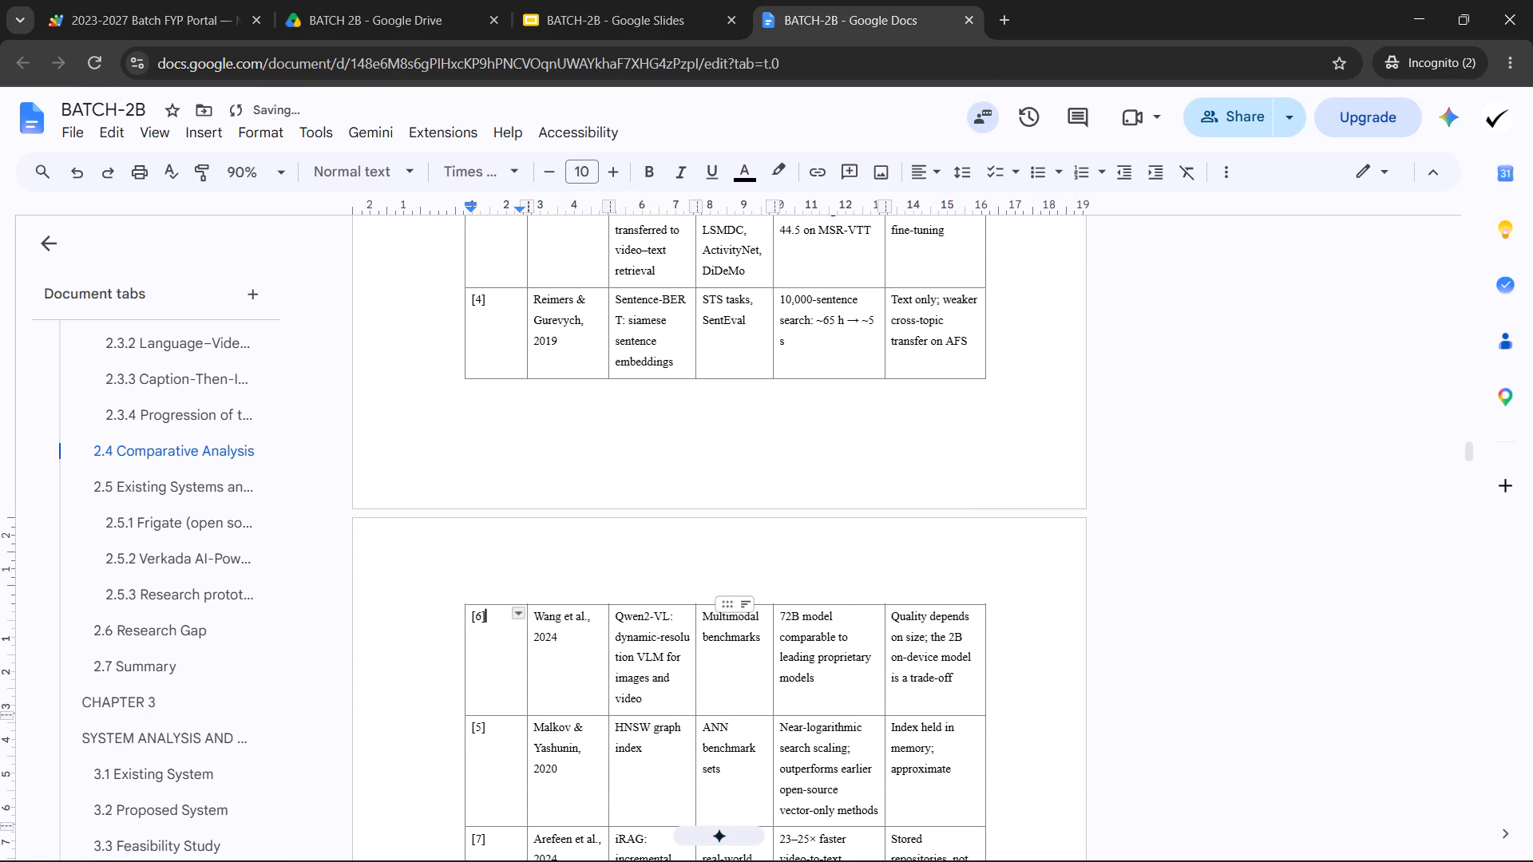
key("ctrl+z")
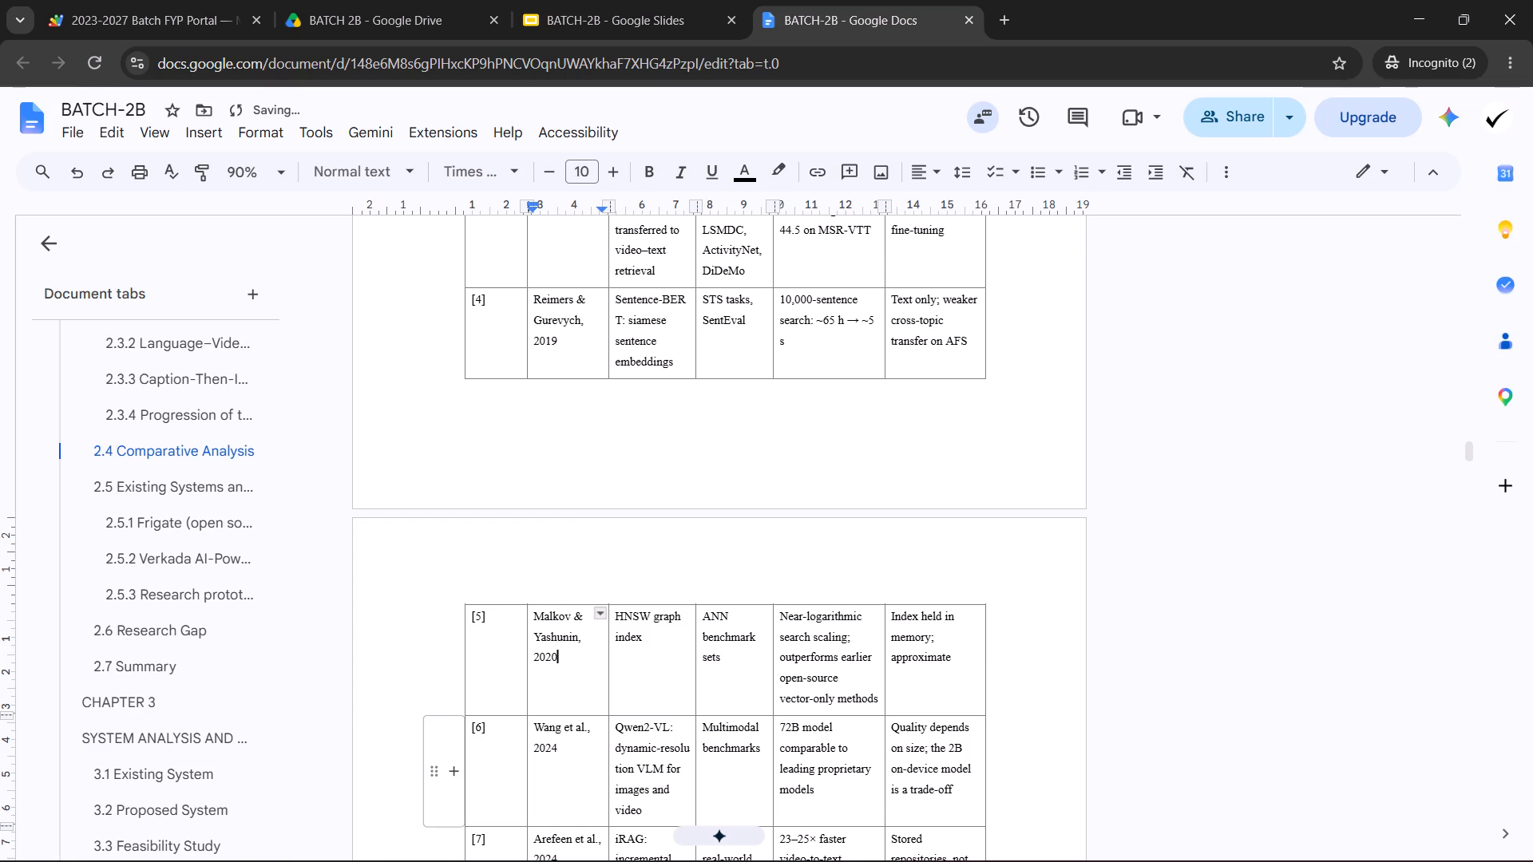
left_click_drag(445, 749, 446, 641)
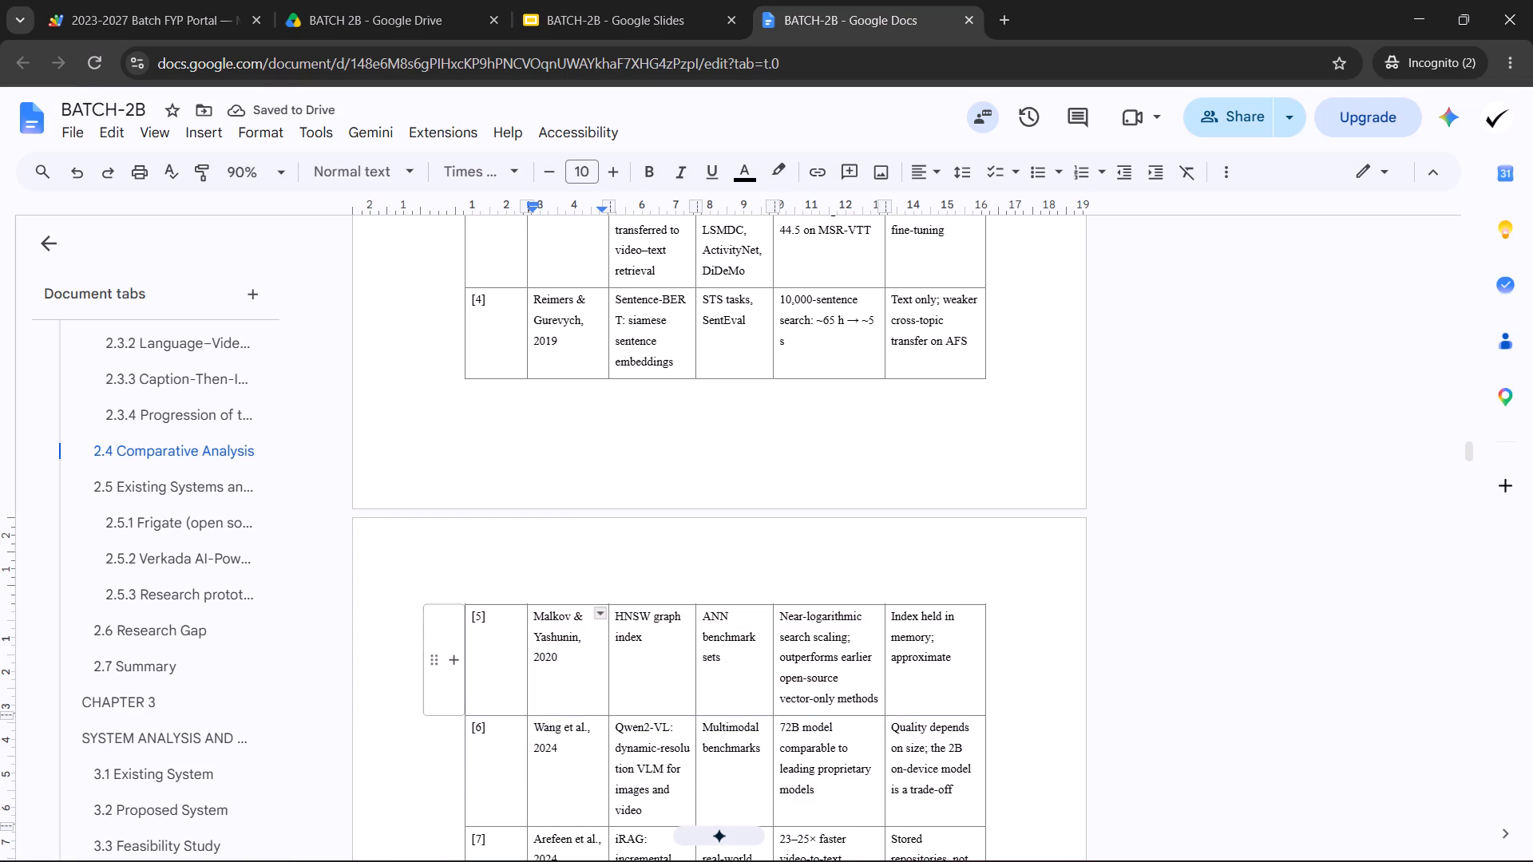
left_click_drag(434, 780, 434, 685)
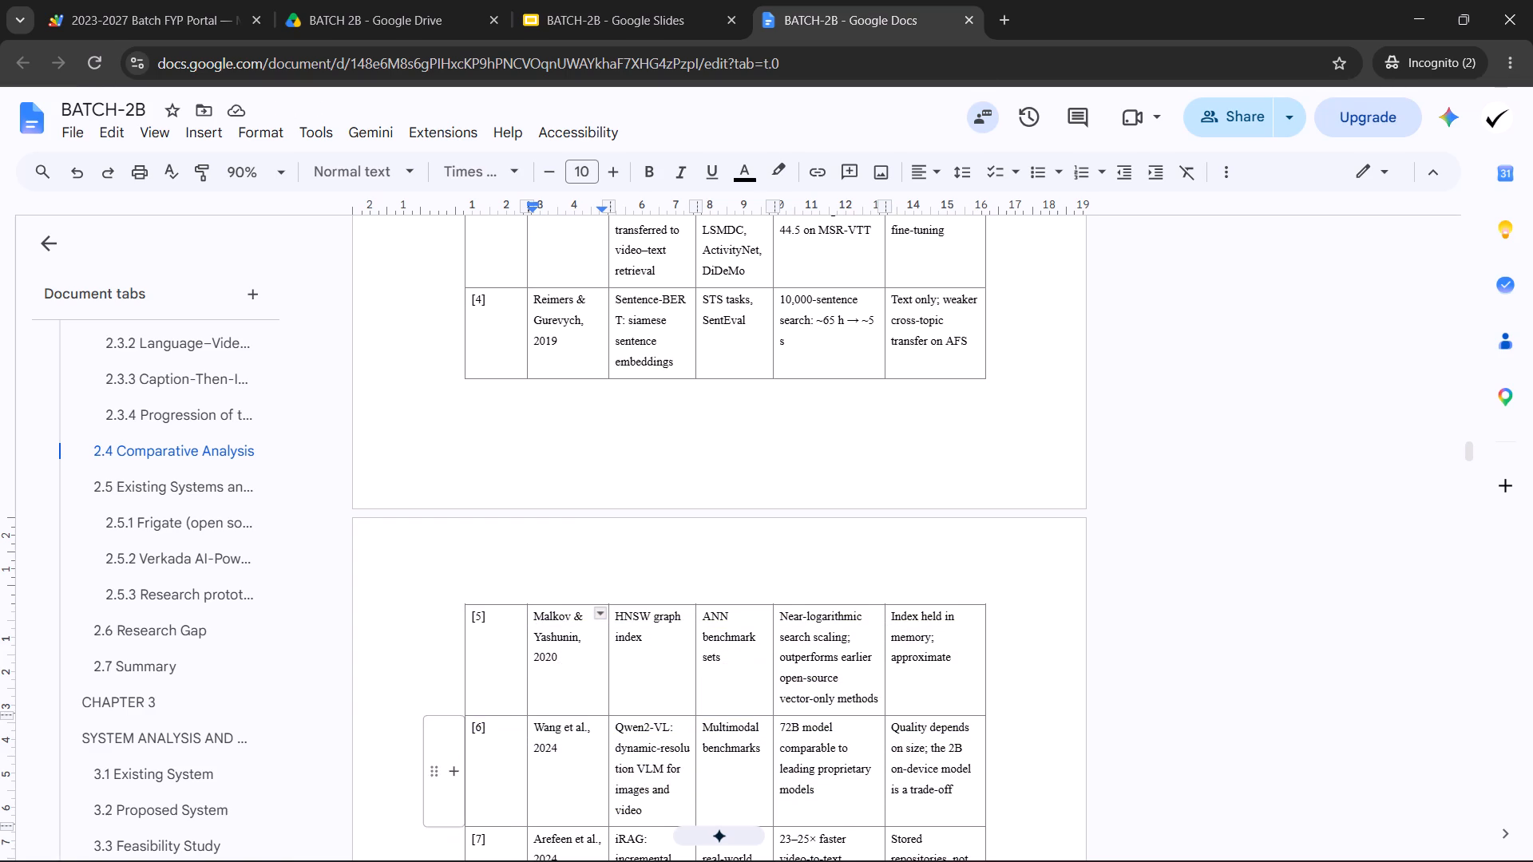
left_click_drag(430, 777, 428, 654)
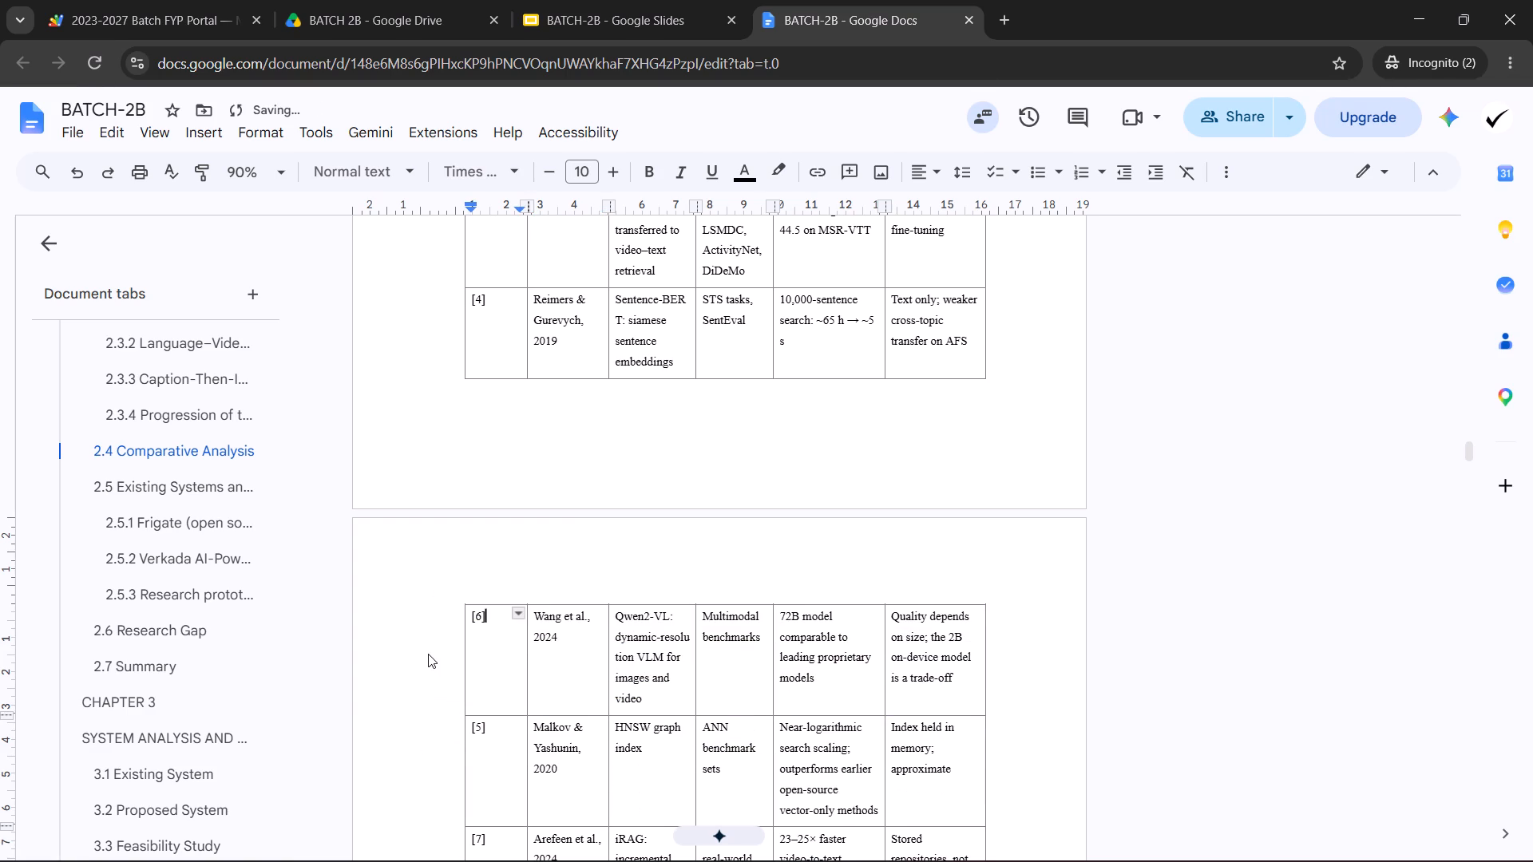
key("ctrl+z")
Insert a row above row [5] in Table 2.1 and fill it with a copy of the table's header row.
left_click(642, 658)
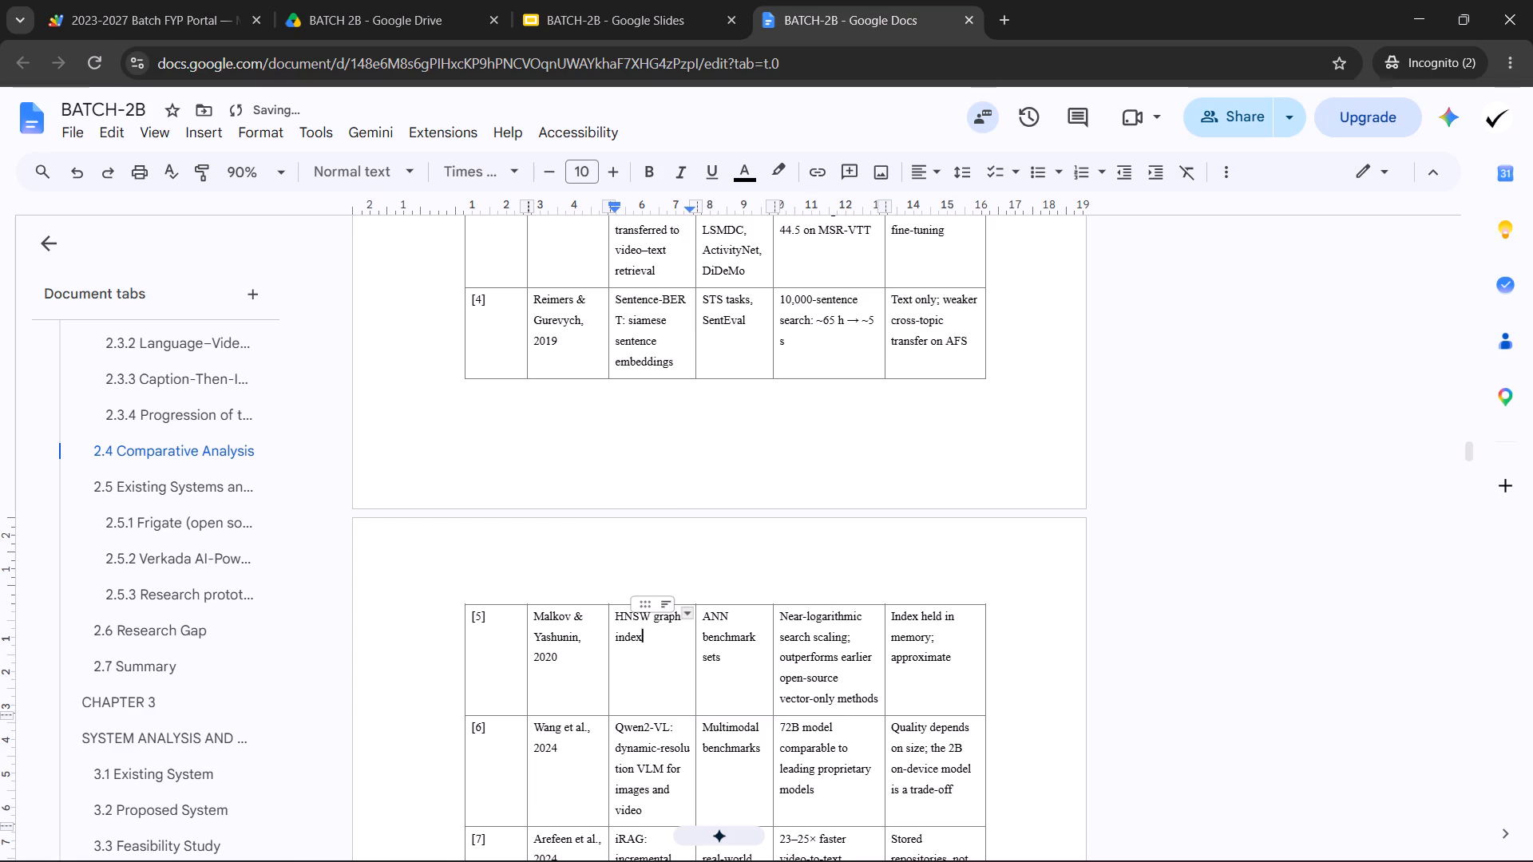
right_click(642, 658)
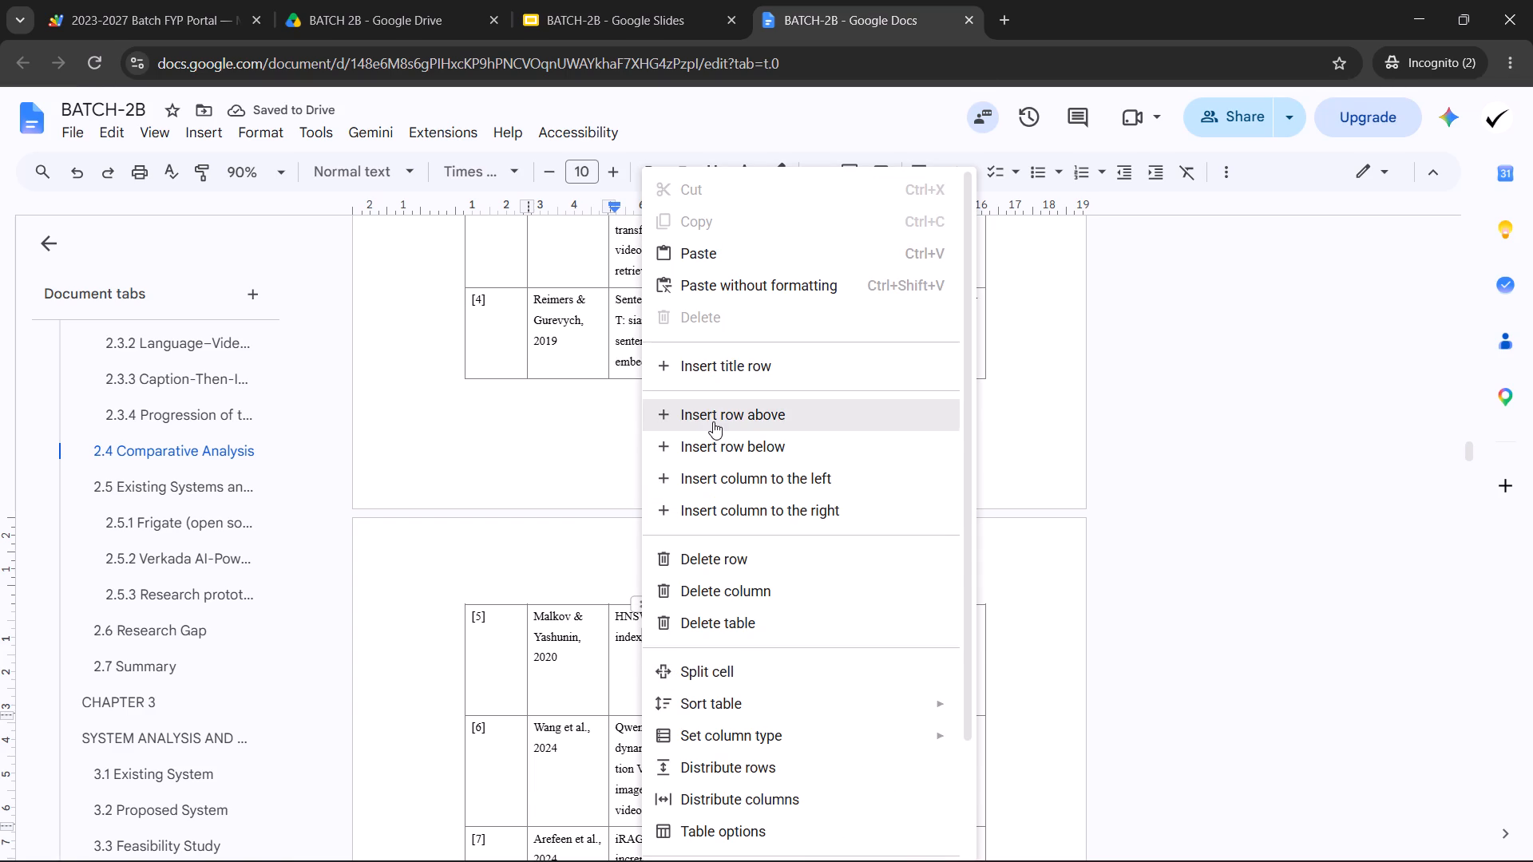
left_click(713, 421)
scroll(662, 582, "up", 12)
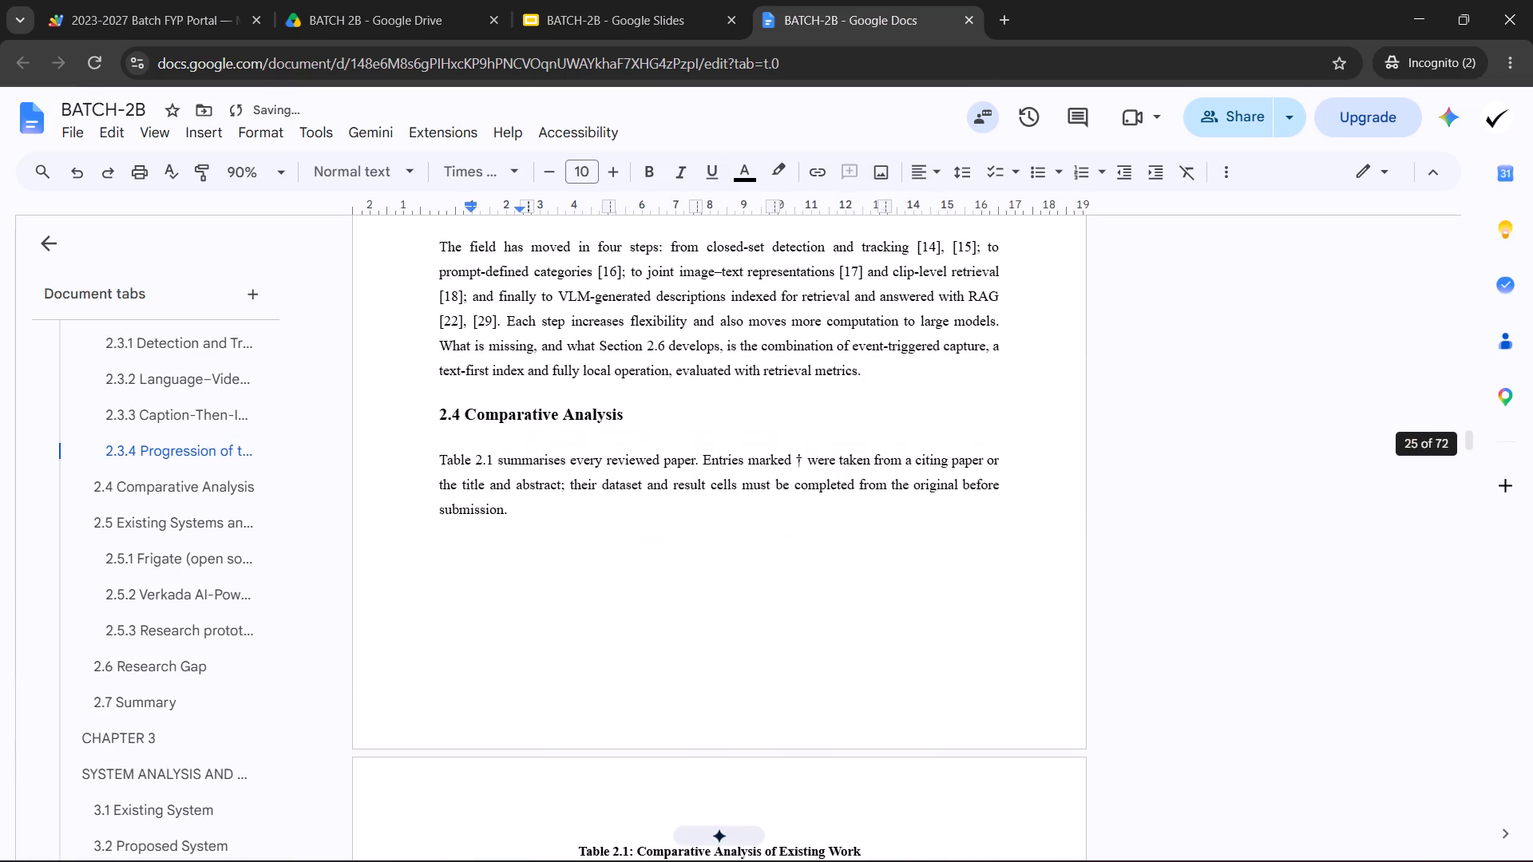
scroll(635, 583, "down", 3)
left_click_drag(481, 593, 573, 609)
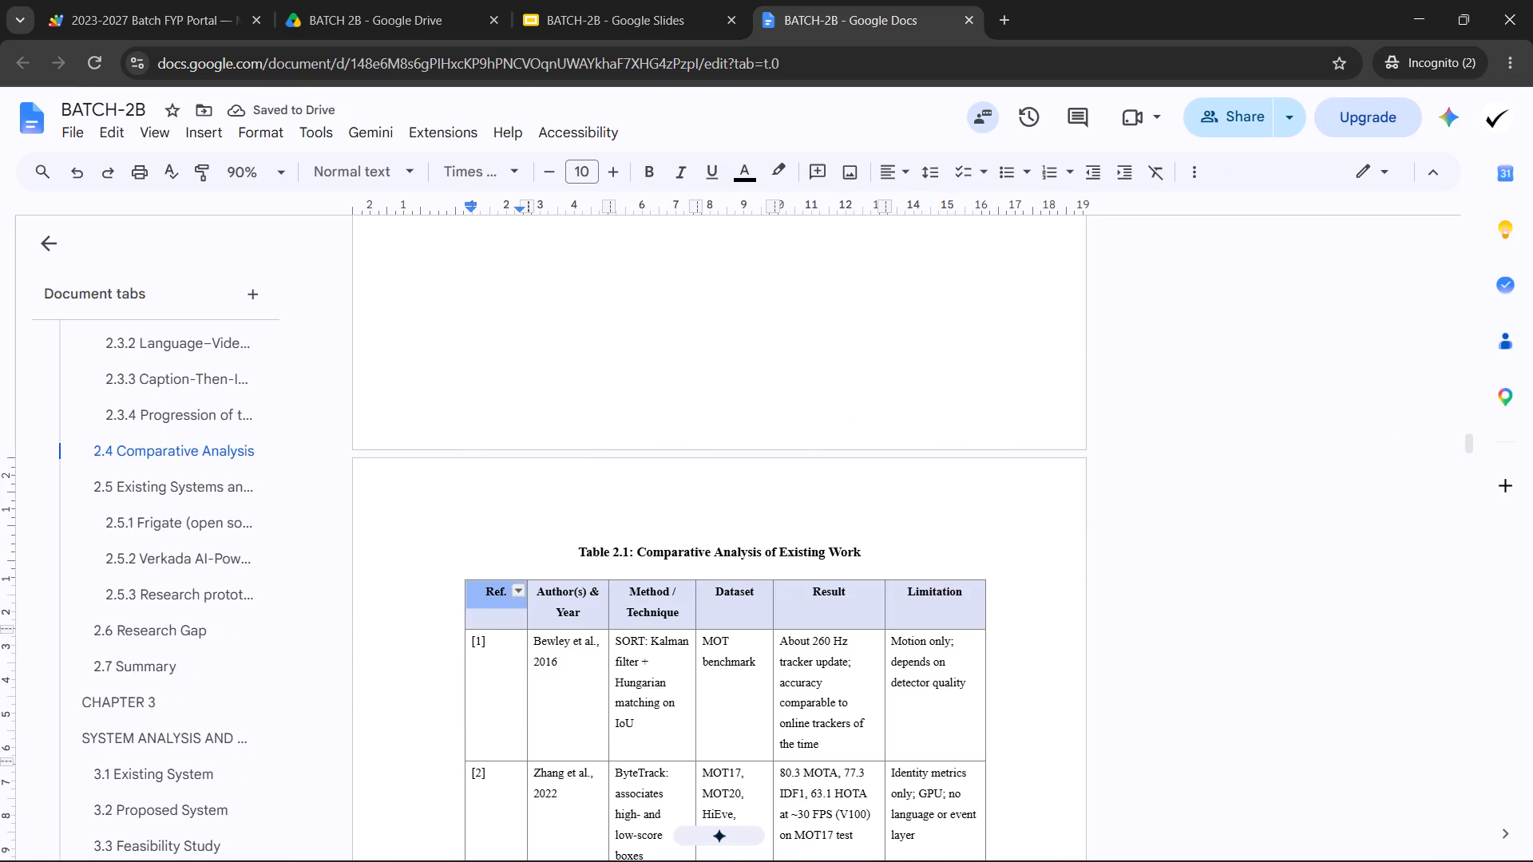
left_click_drag(573, 609, 925, 605)
key("ctrl+c")
scroll(800, 570, "down", 4)
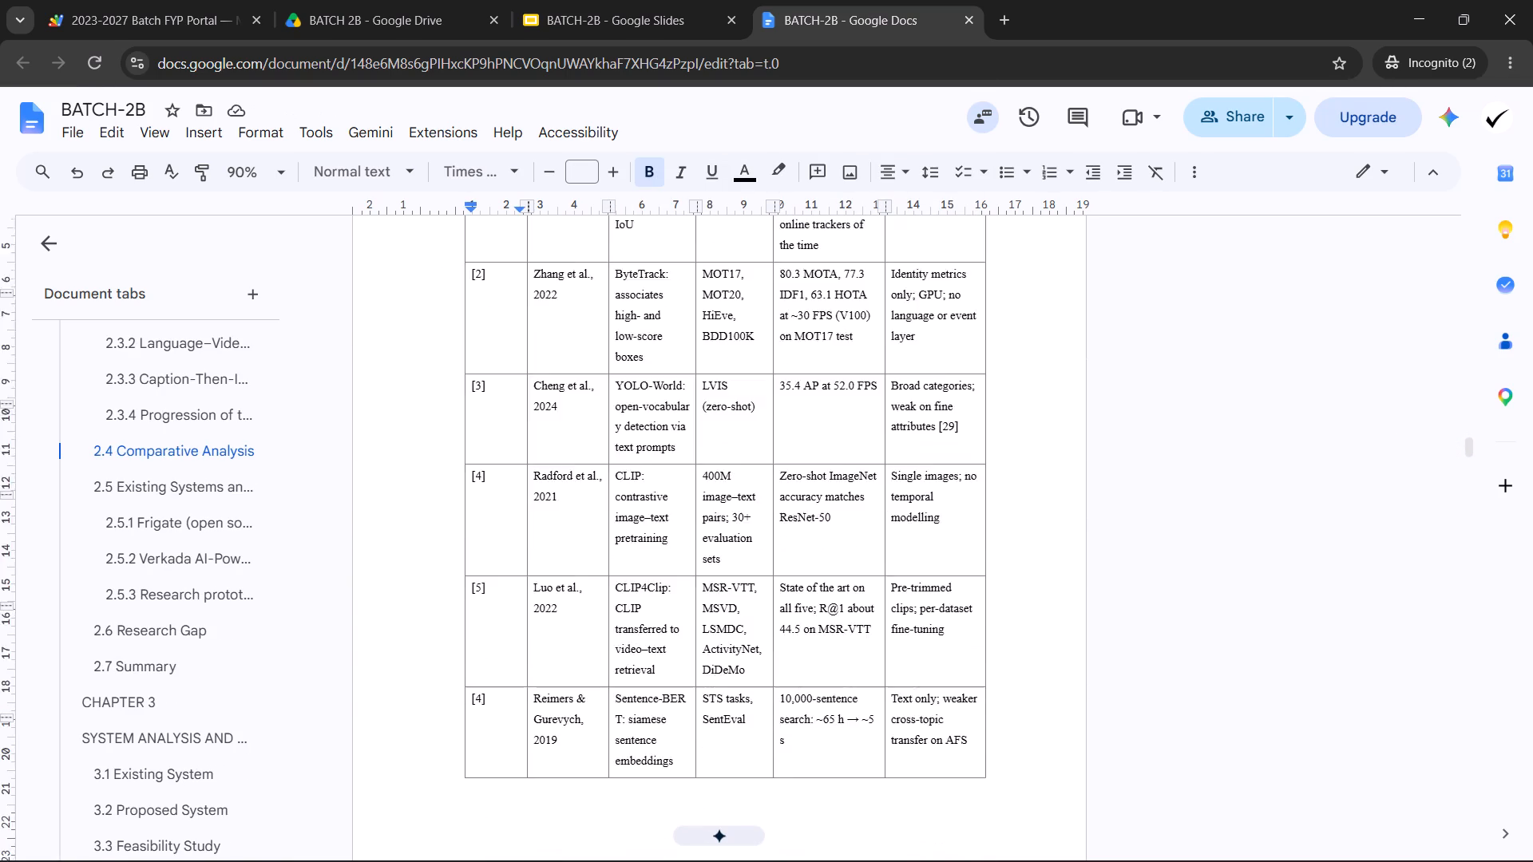
scroll(790, 567, "down", 6)
left_click(513, 533)
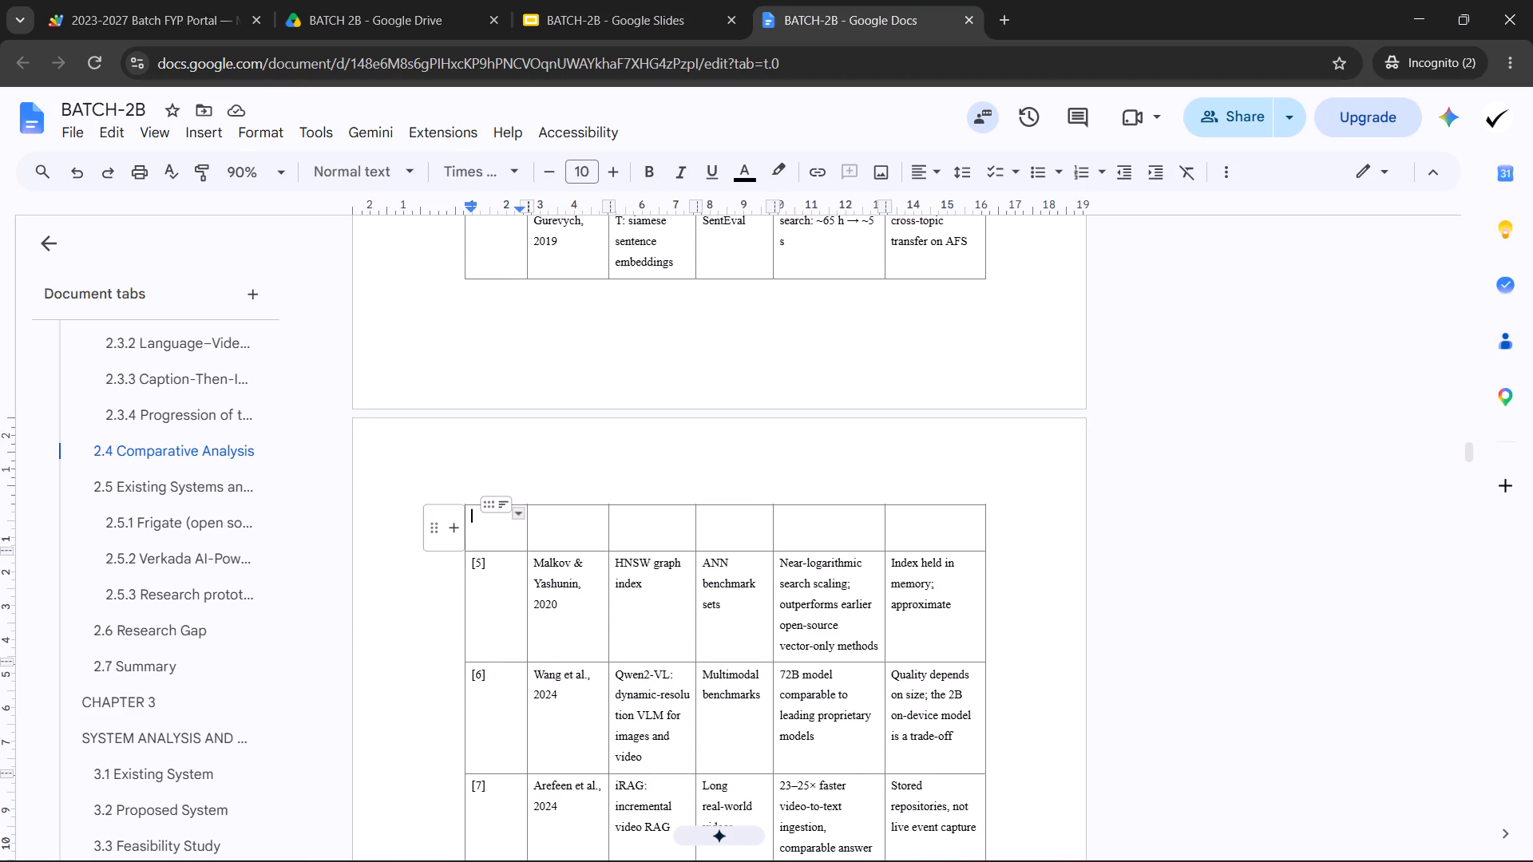
key("ctrl+v")
left_click(755, 547)
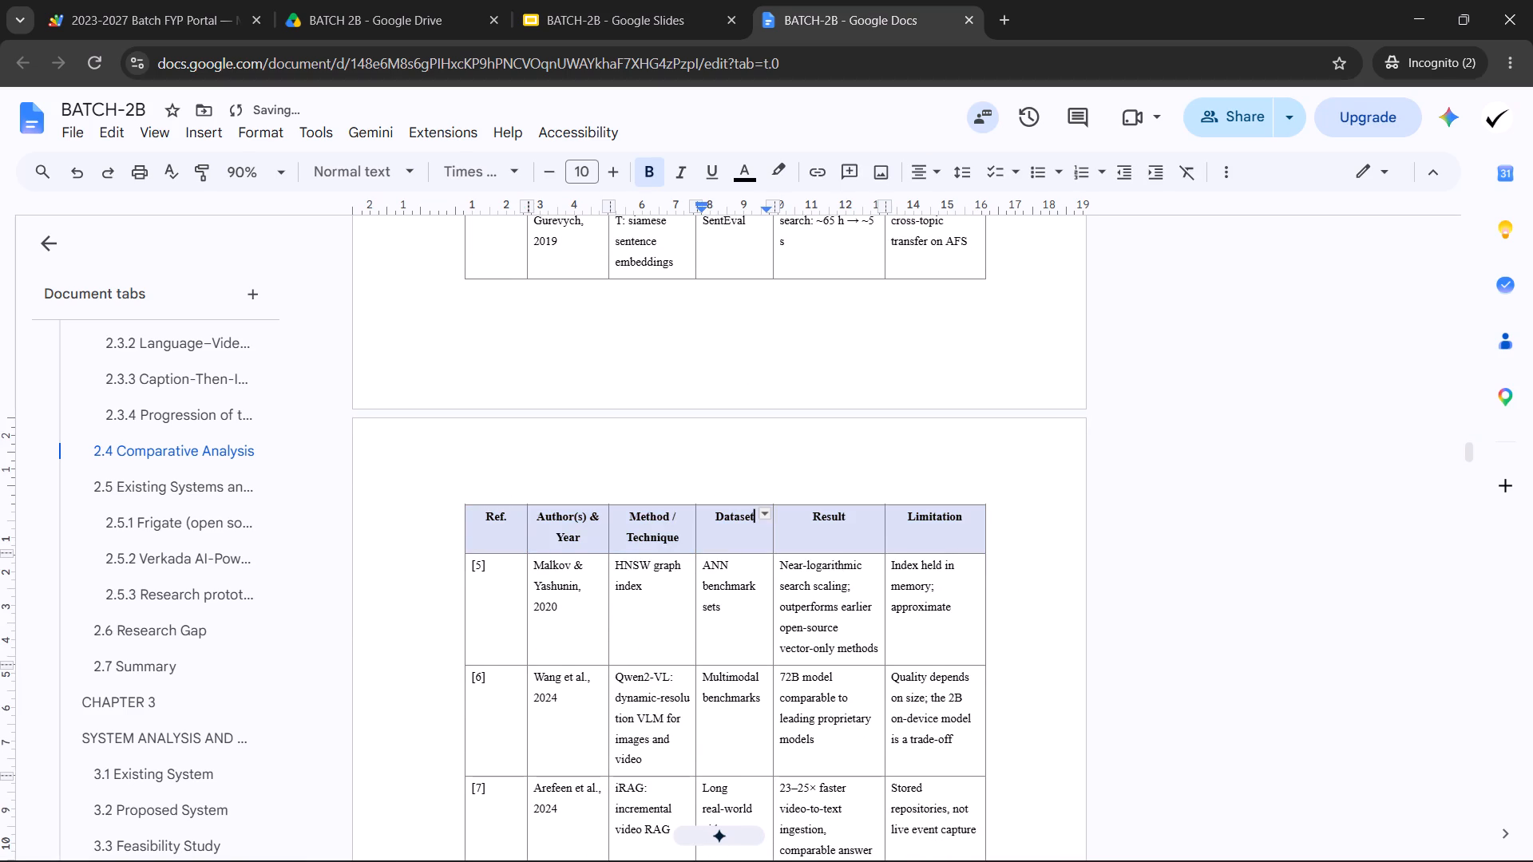
Widen Table 2.1's Method / Technique column slightly at its border with Dataset so row [10] fits on one page.
scroll(784, 551, "down", 2)
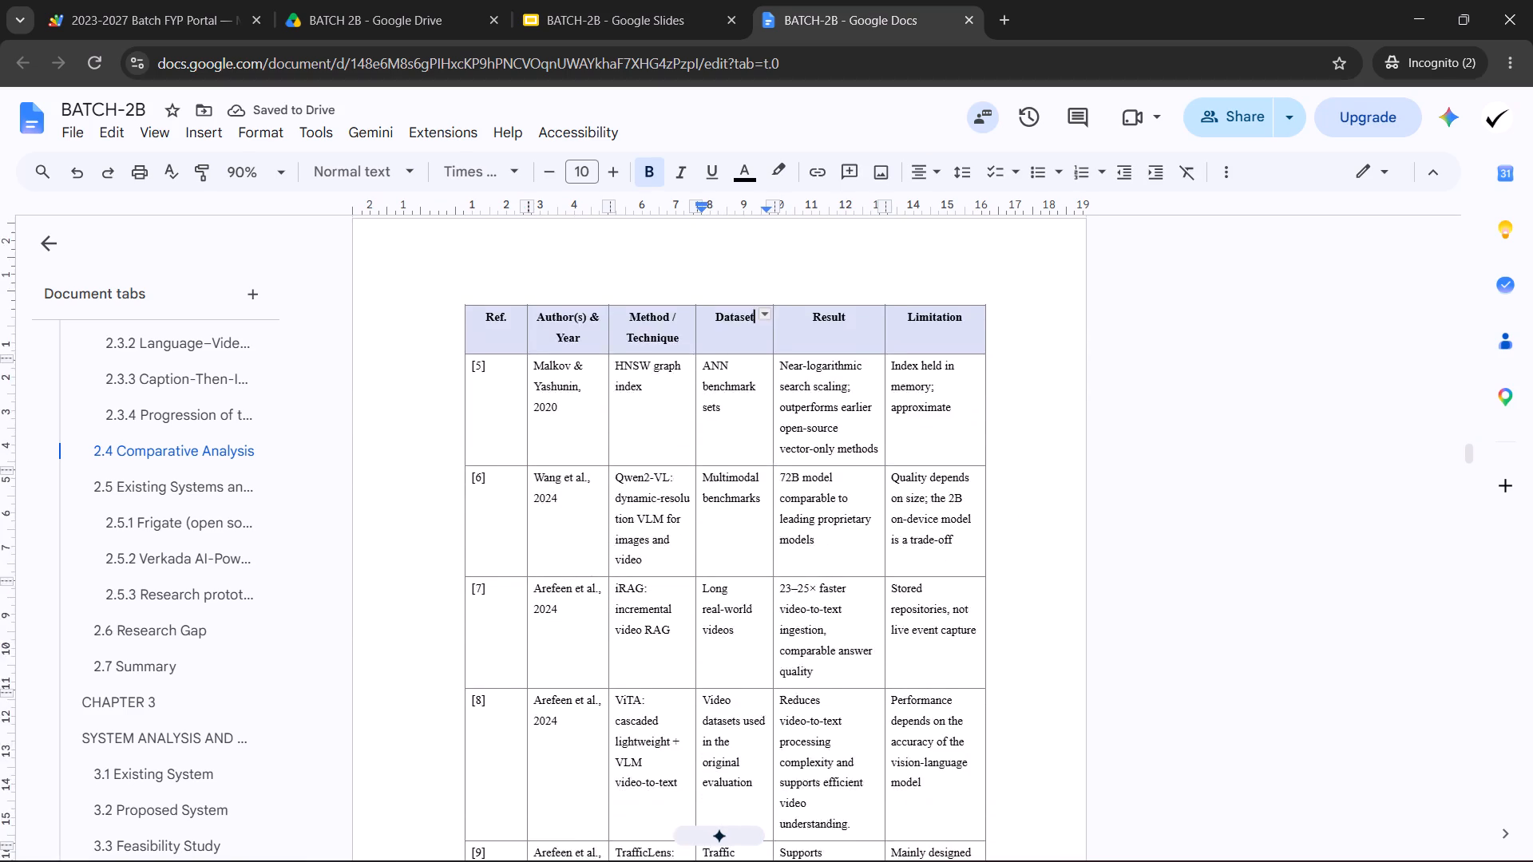
scroll(784, 551, "down", 9)
scroll(743, 557, "up", 6)
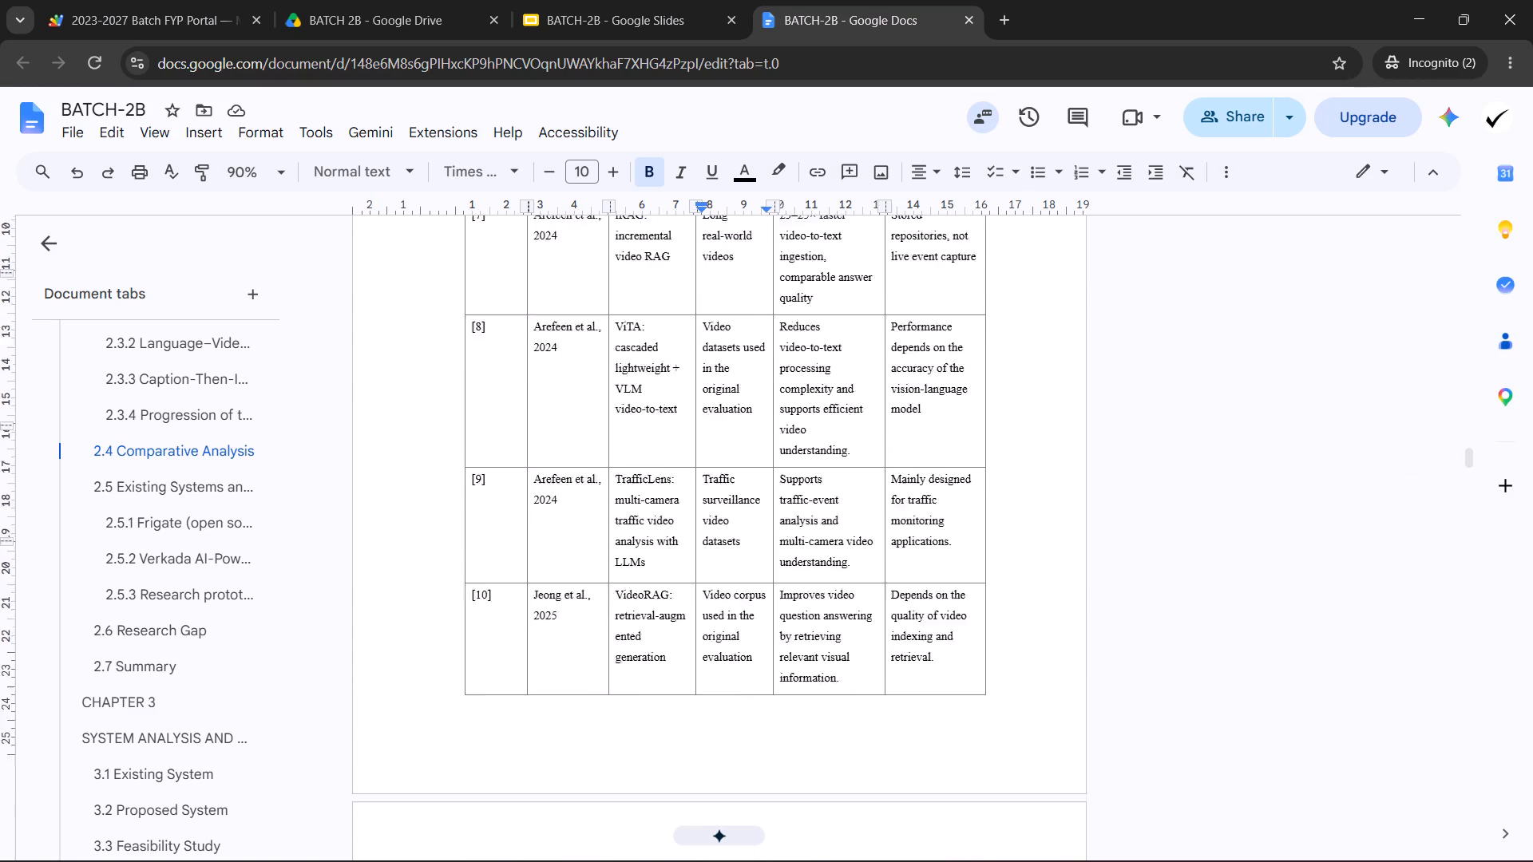
scroll(743, 559, "up", 3)
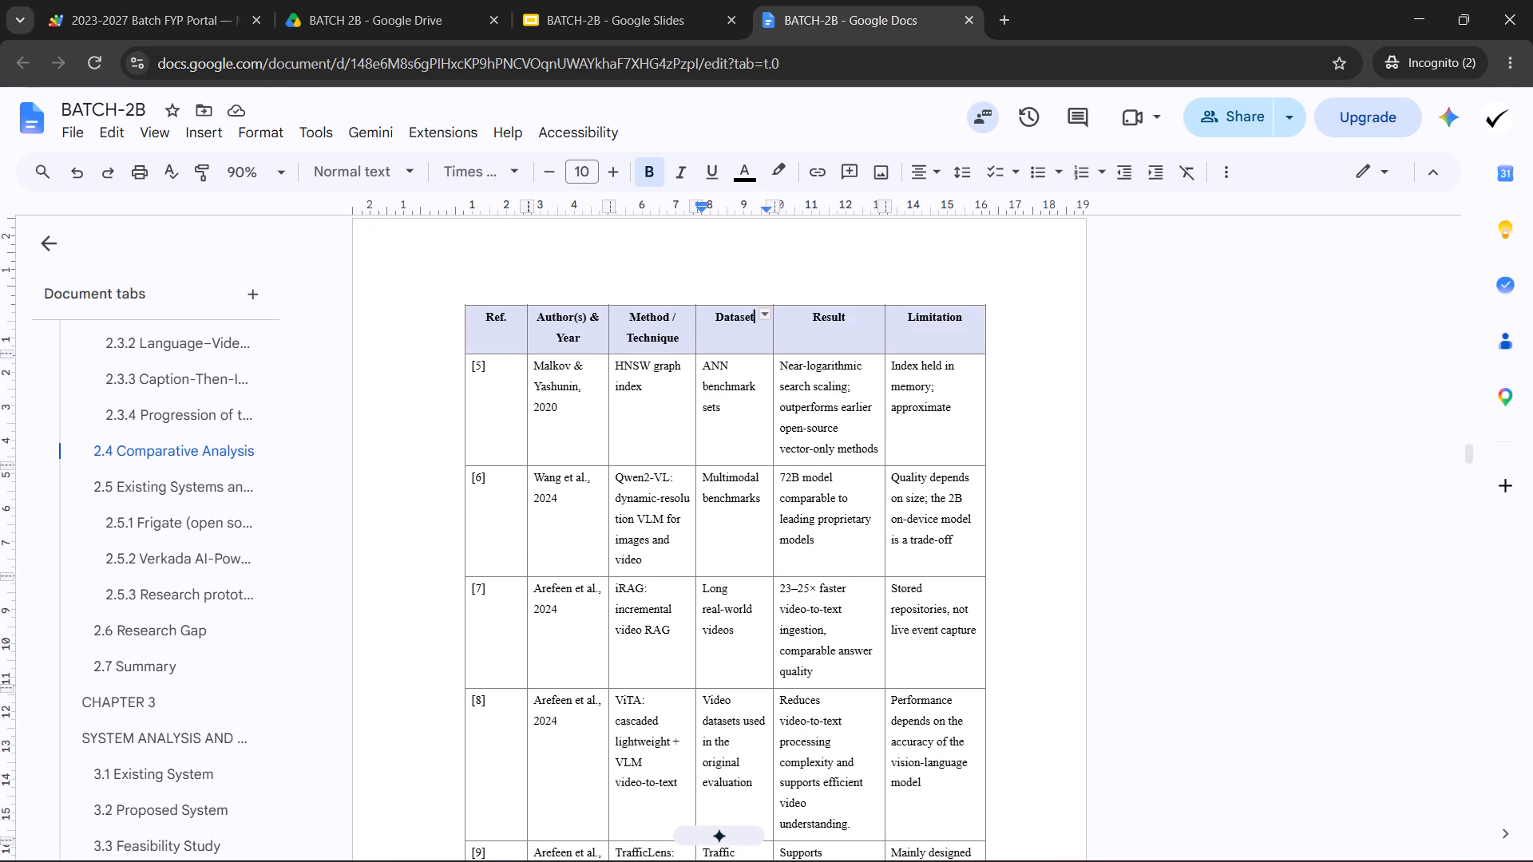
left_click(697, 534)
Insert a row above row [11] in Table 2.1 and paste the copied header row into it.
scroll(705, 534, "down", 6)
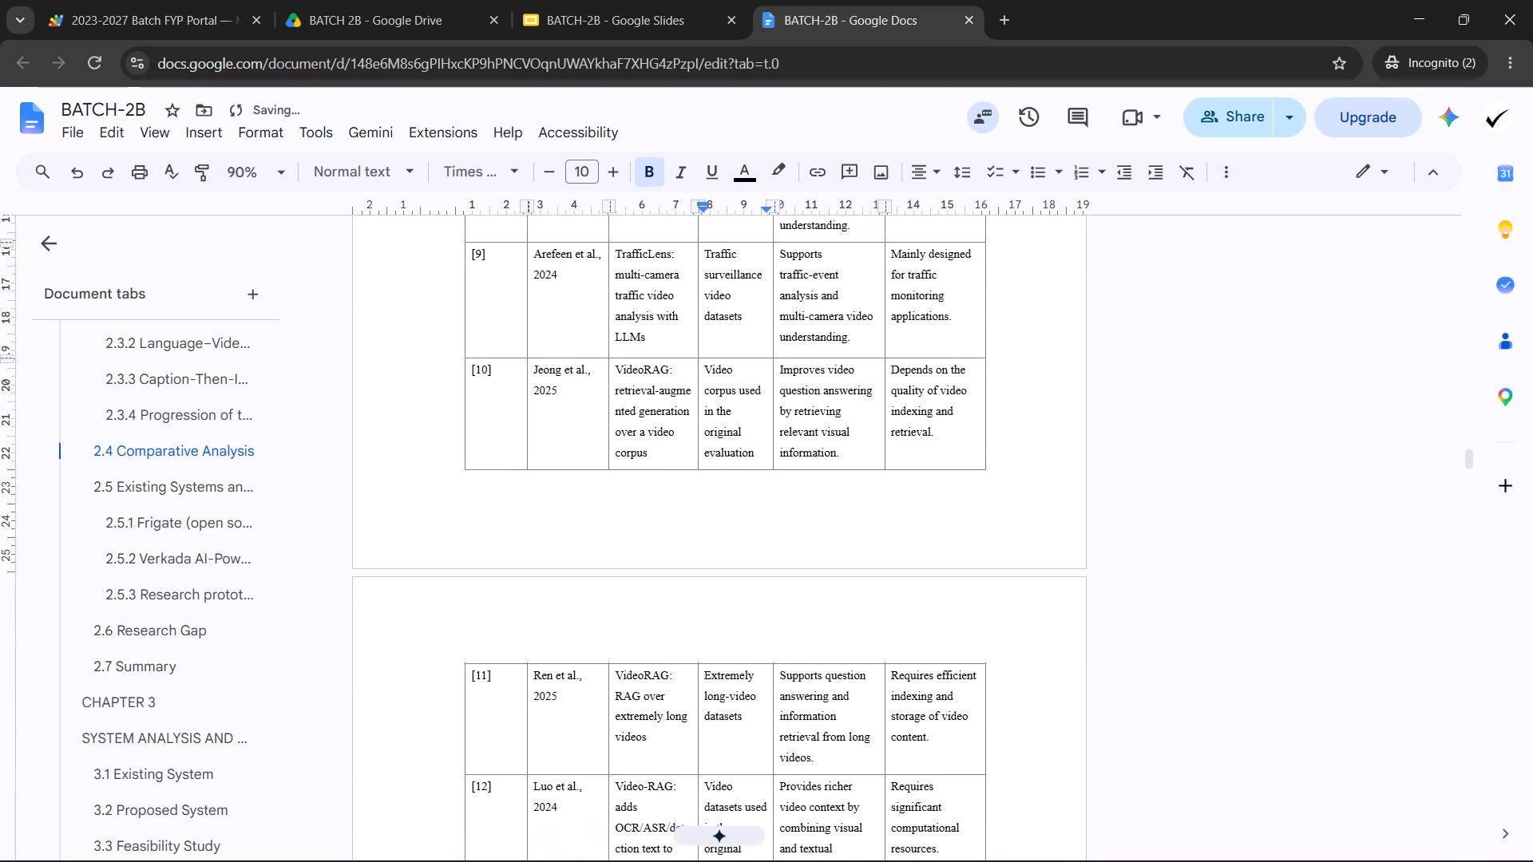
left_click(586, 706)
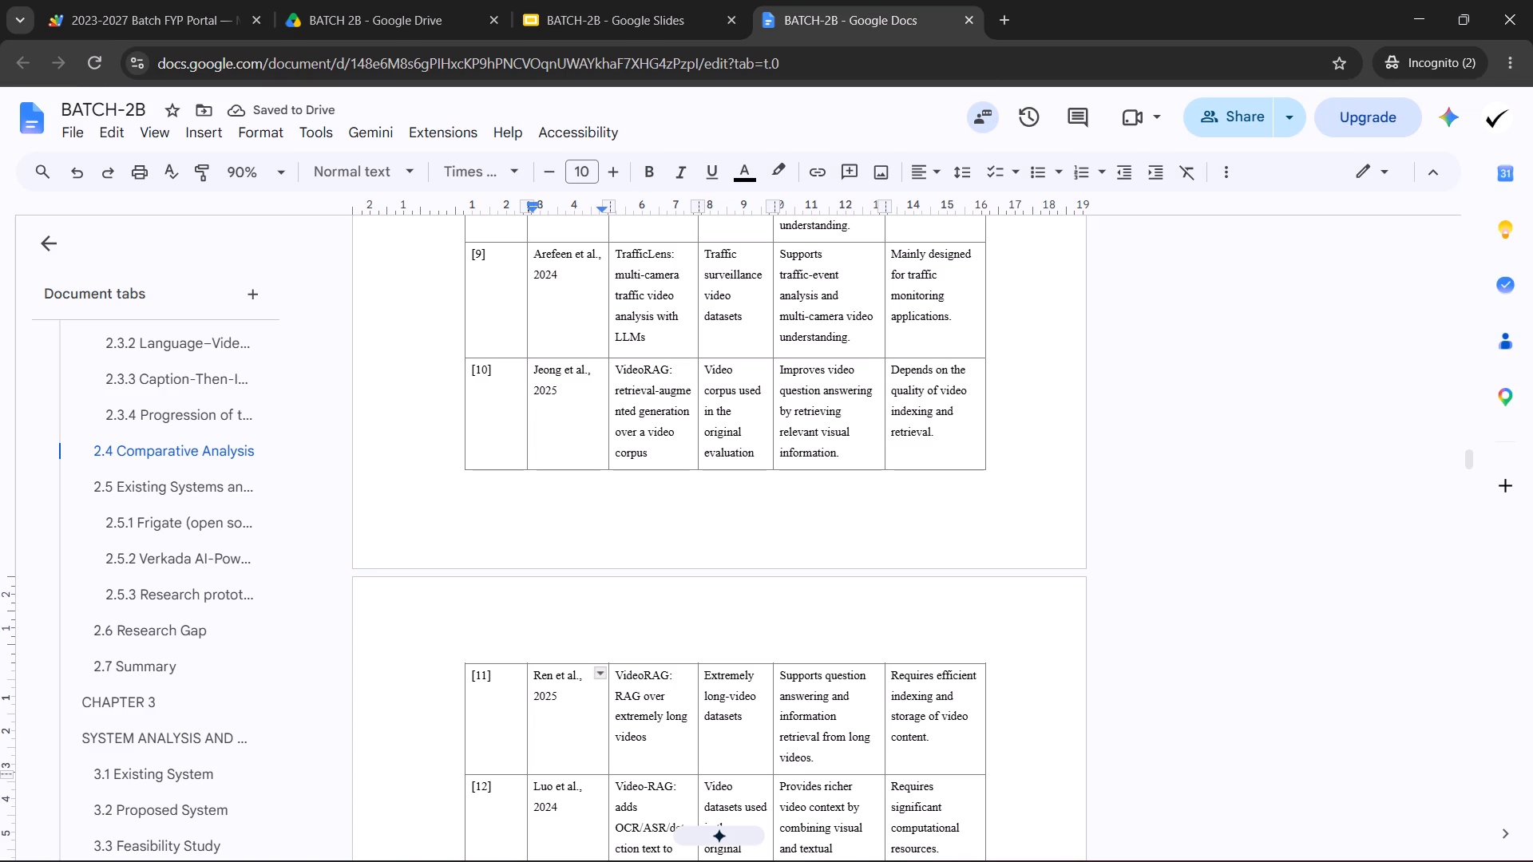
right_click(564, 702)
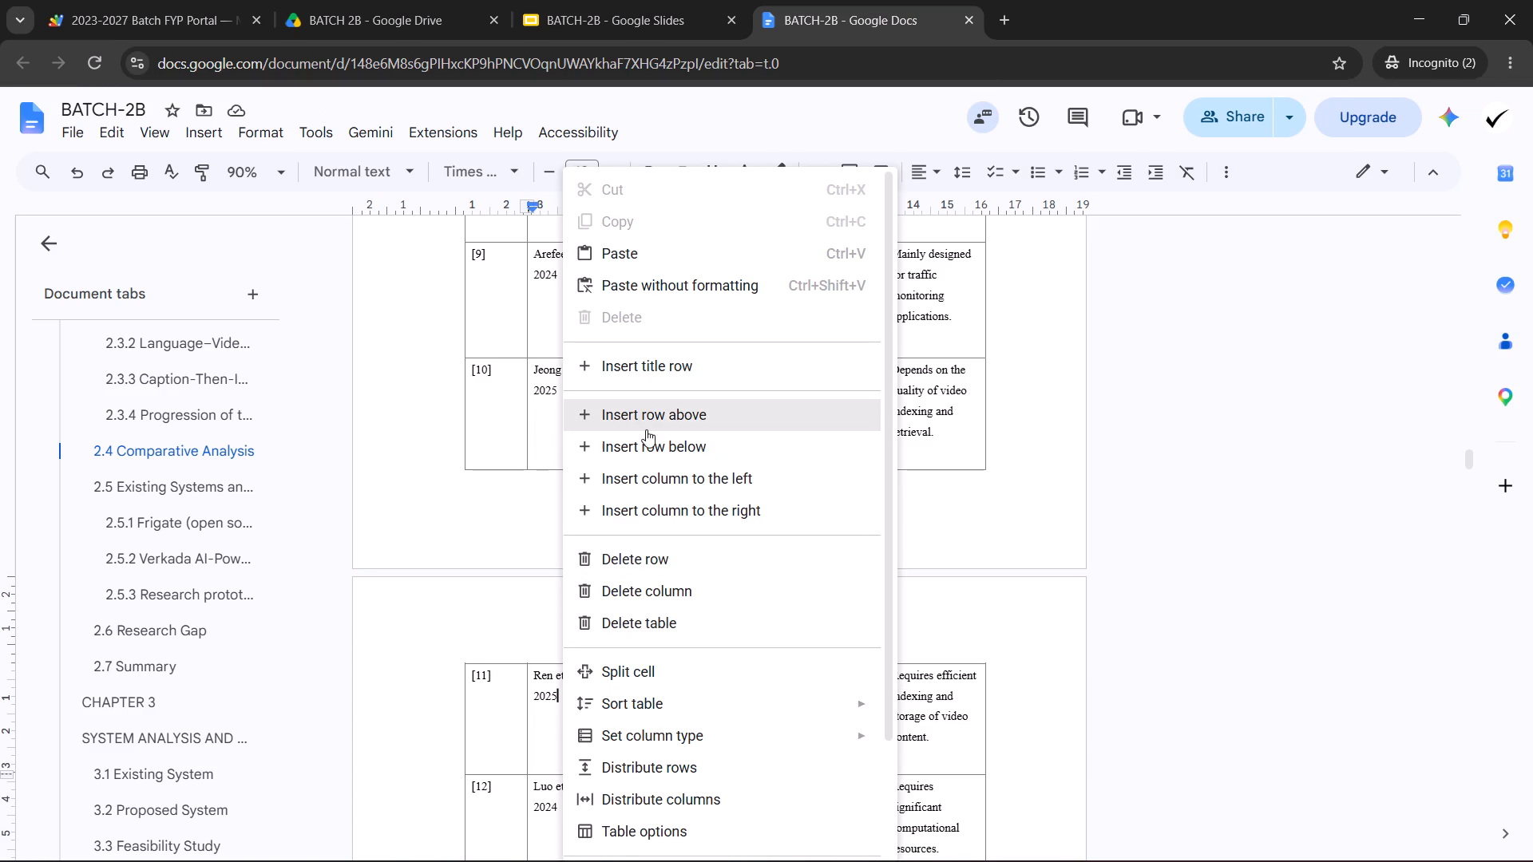
left_click(647, 427)
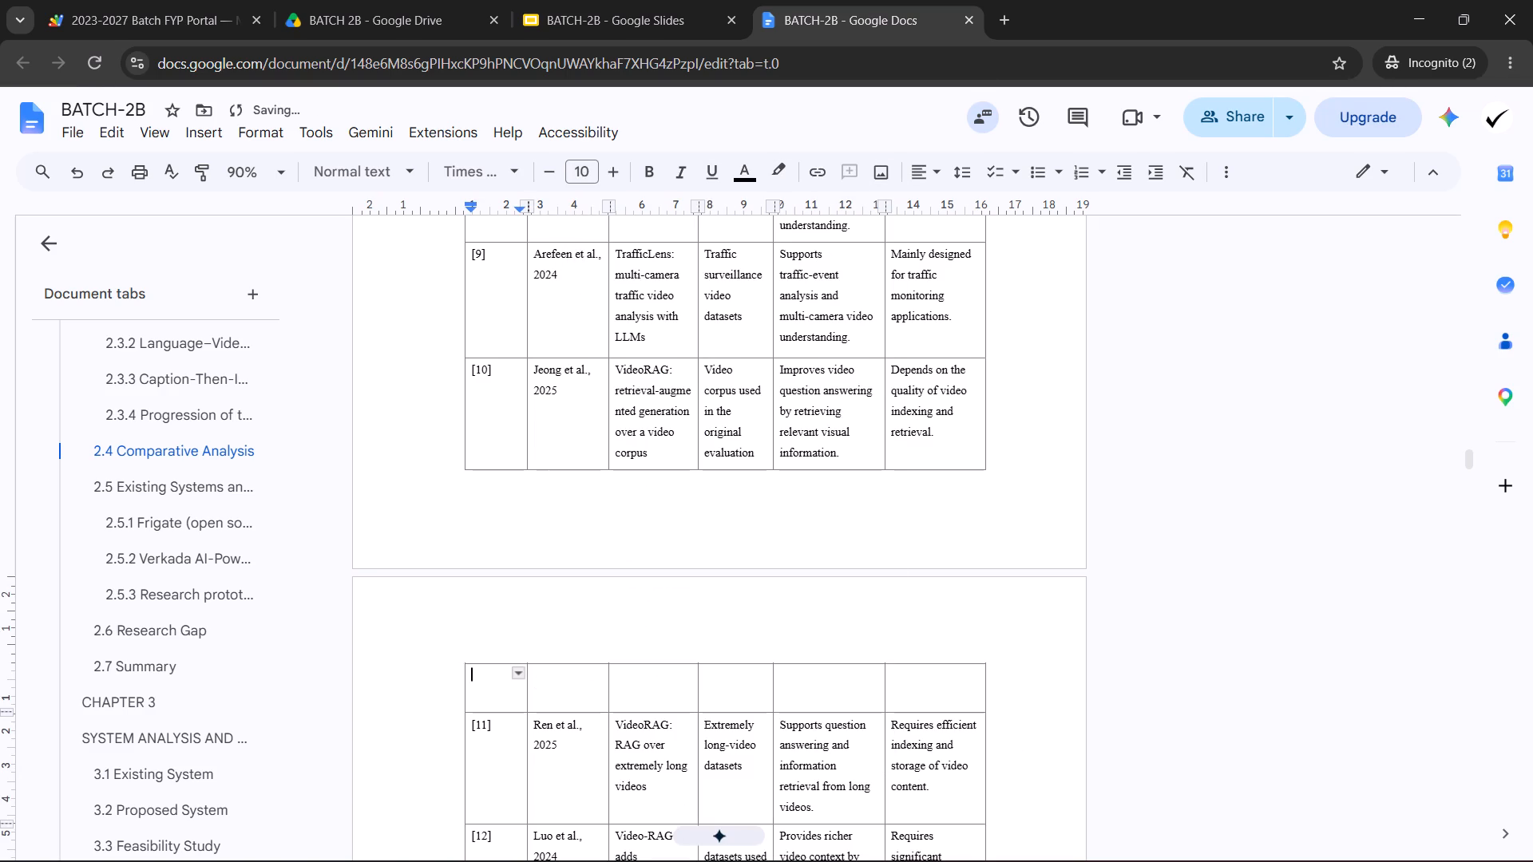
key("ctrl+v")
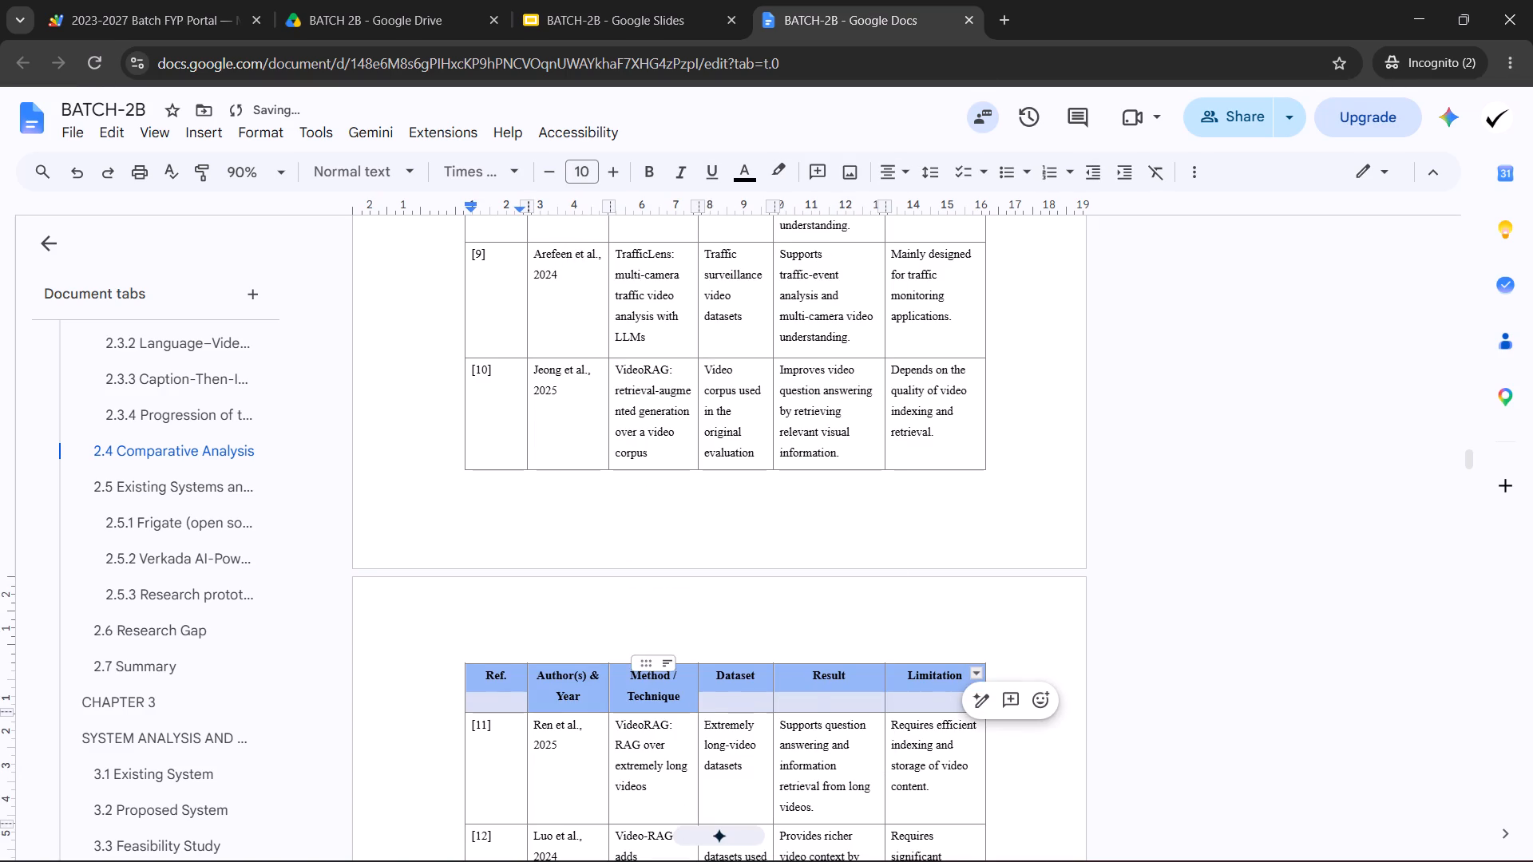
left_click(679, 696)
Review Table 2.1 across its pages, checking the repeated header rows, page breaks and reference numbering.
scroll(671, 658, "down", 2)
scroll(652, 693, "up", 4)
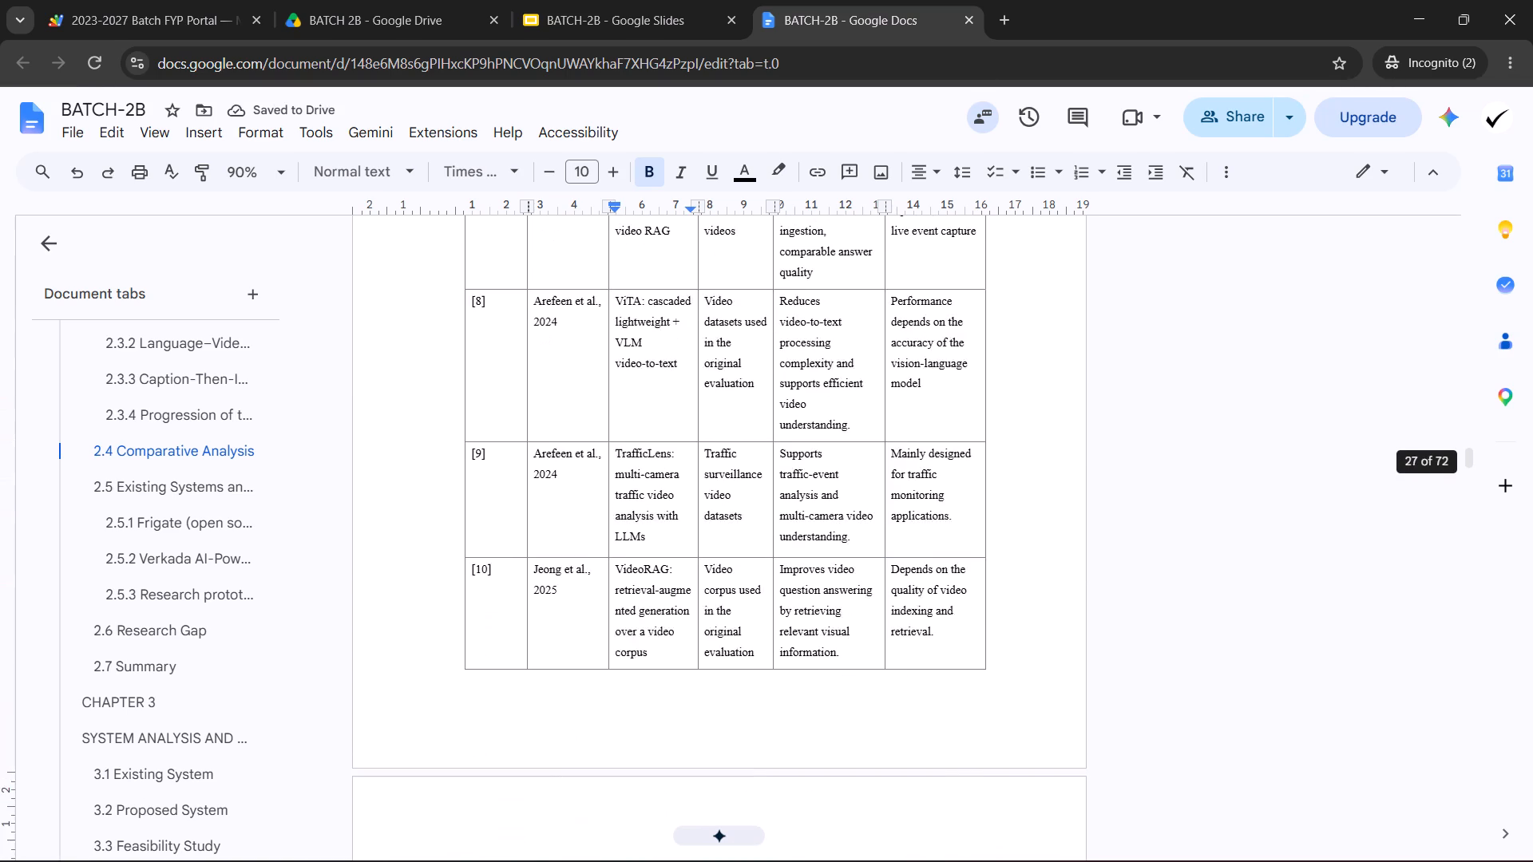
scroll(650, 699, "up", 12)
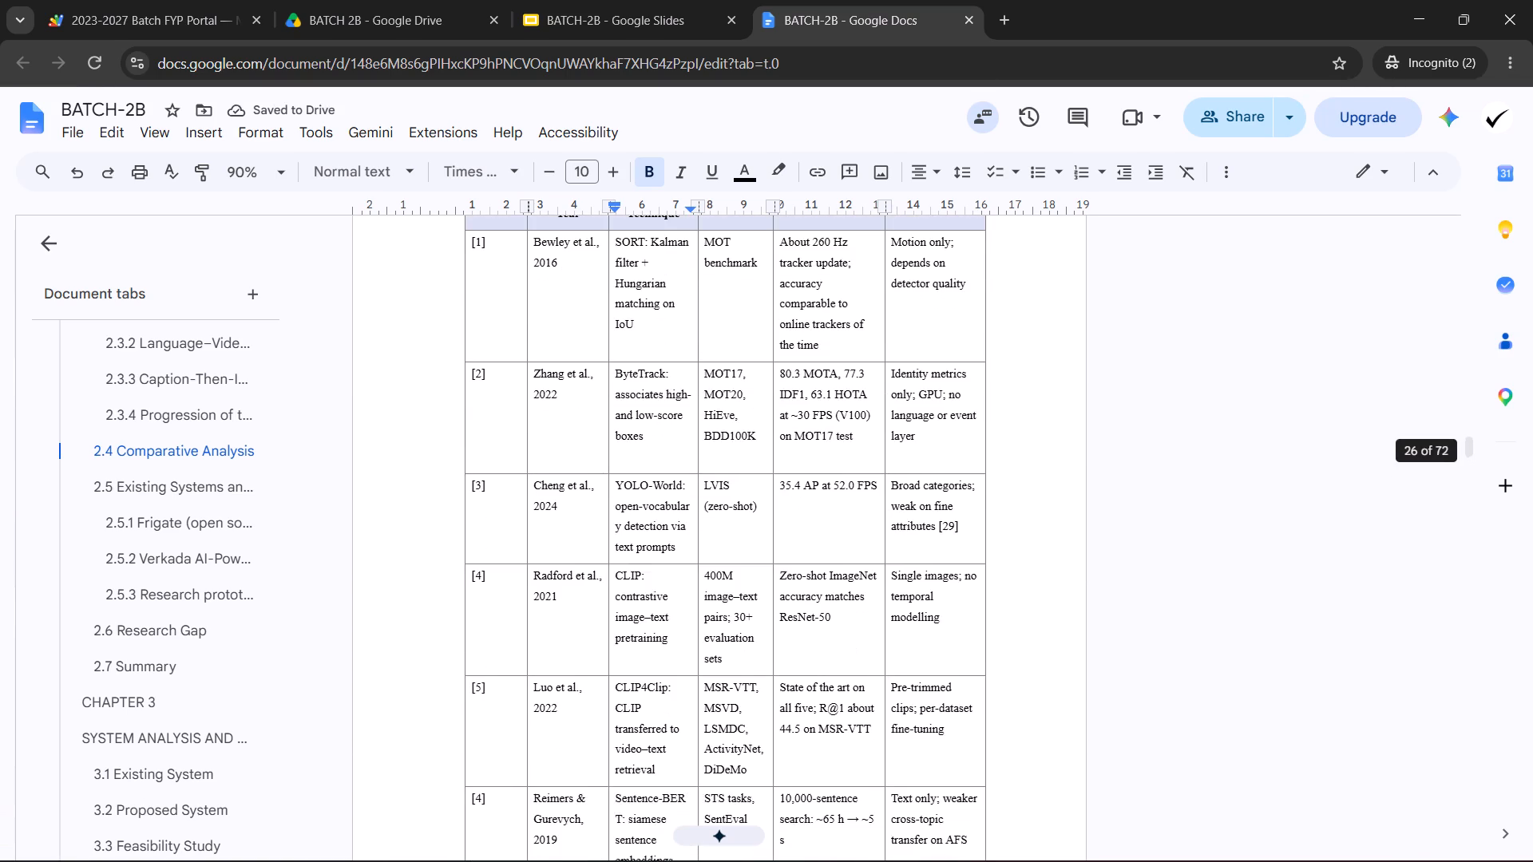
scroll(648, 709, "up", 1)
scroll(648, 709, "down", 5)
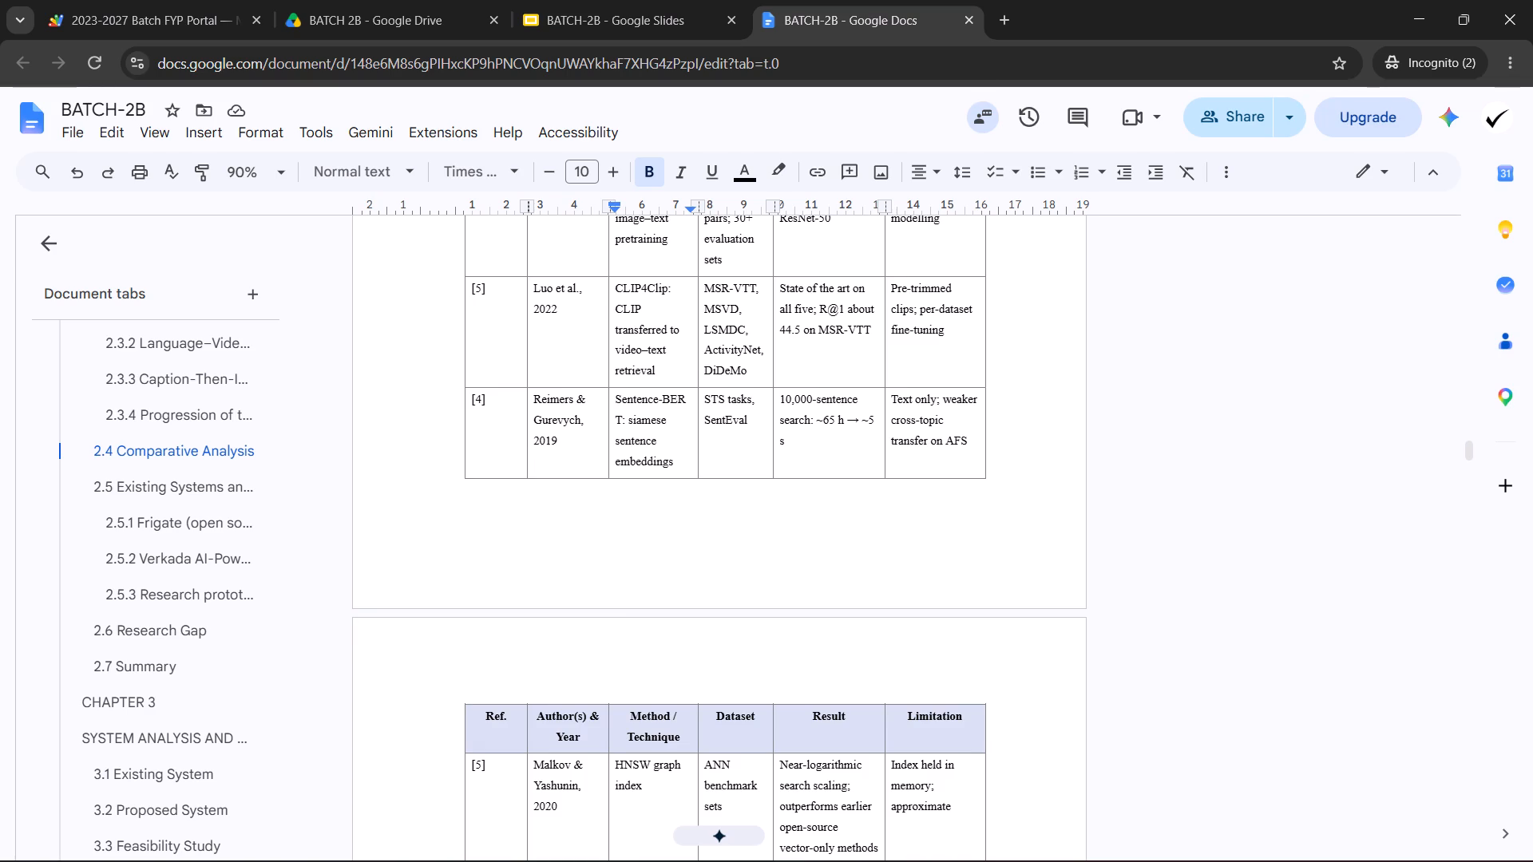
scroll(604, 650, "down", 10)
scroll(585, 694, "up", 4)
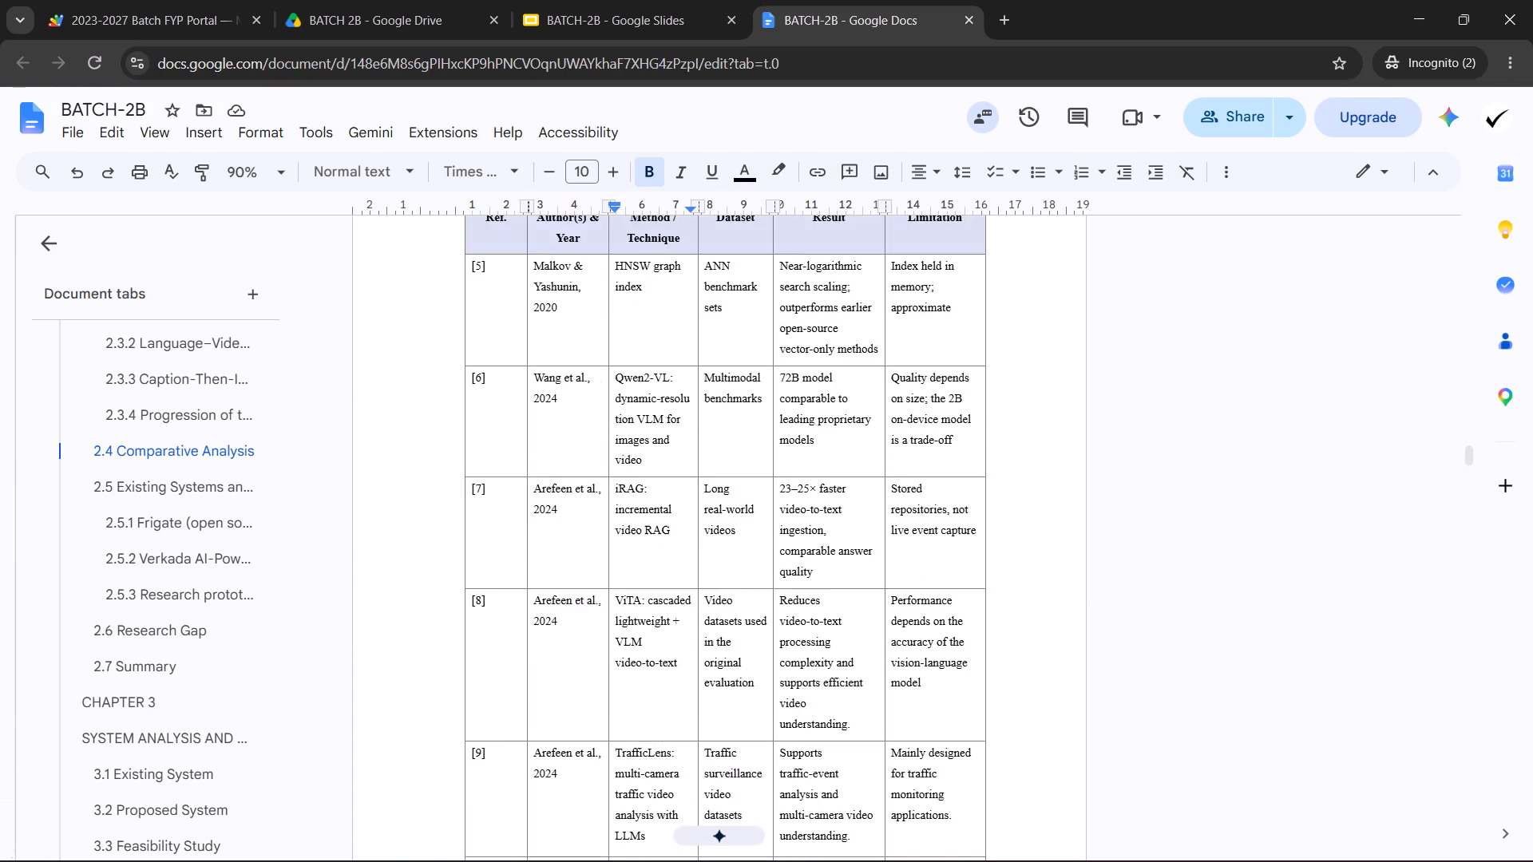
scroll(578, 707, "up", 10)
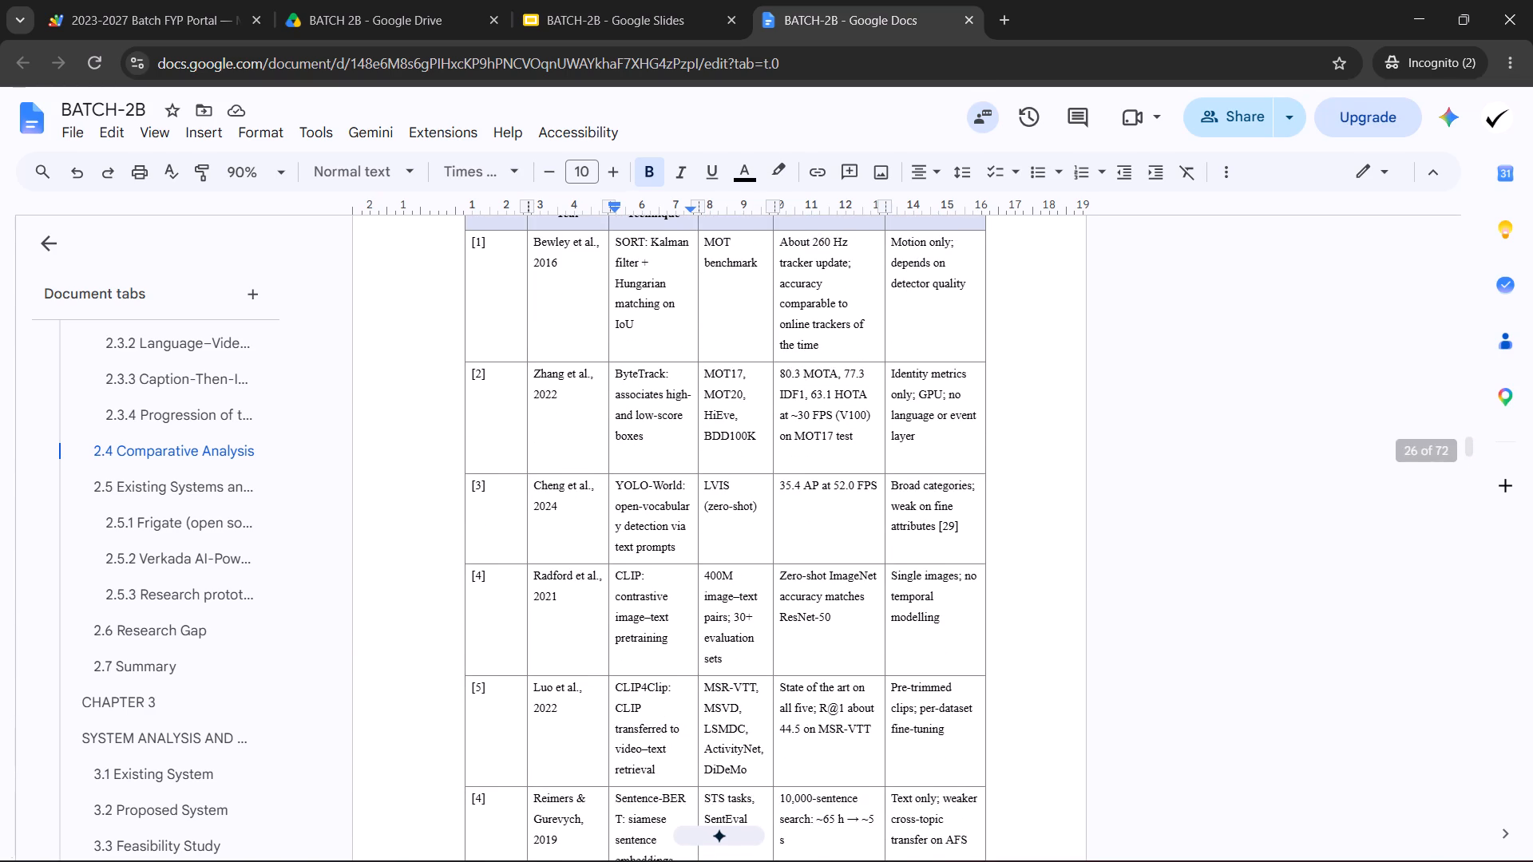
scroll(589, 626, "down", 1)
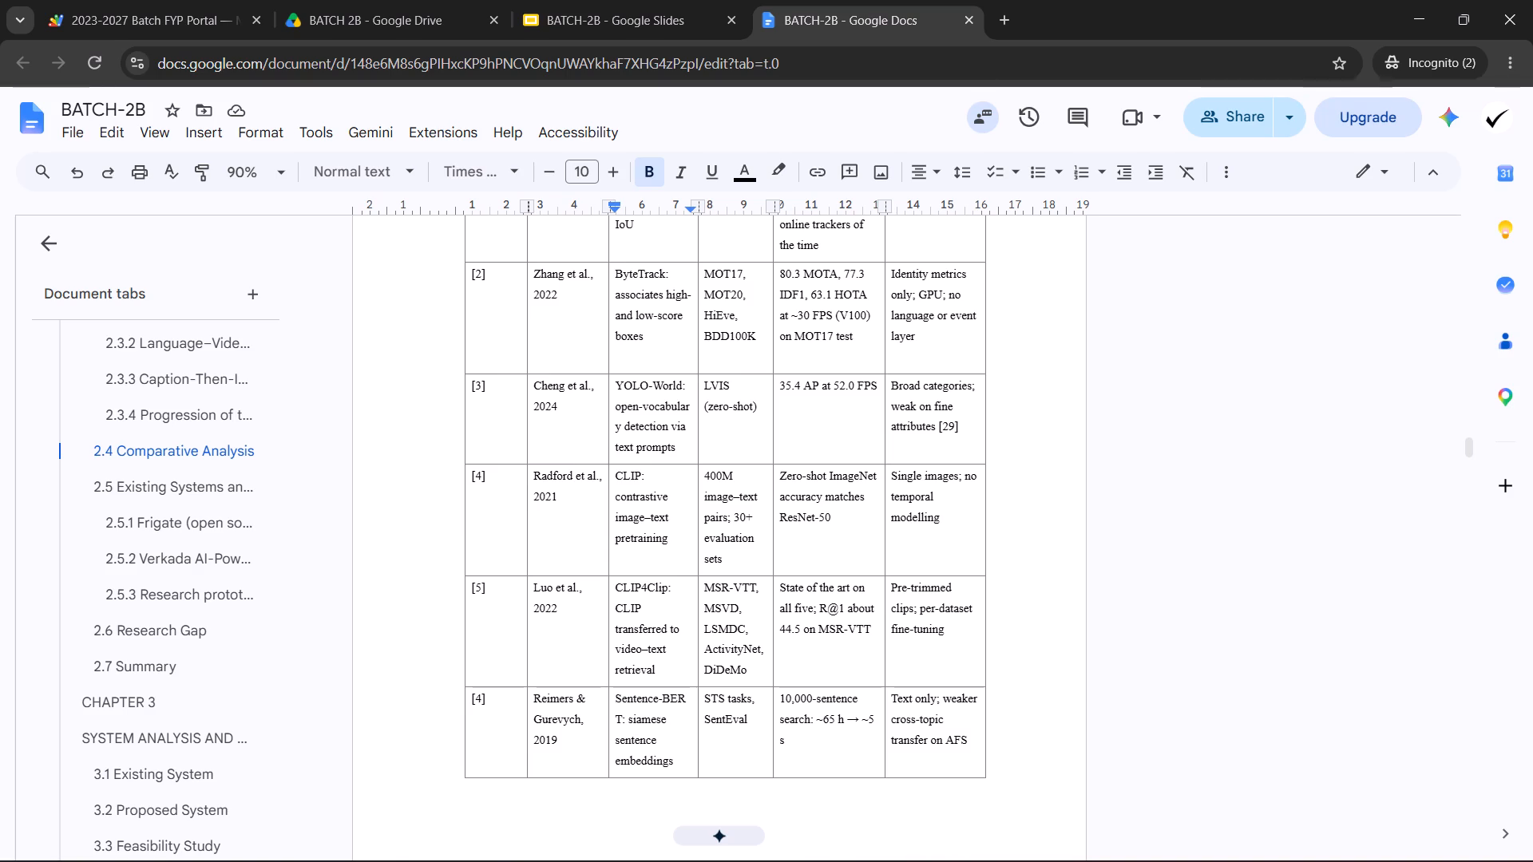
scroll(580, 628, "down", 1)
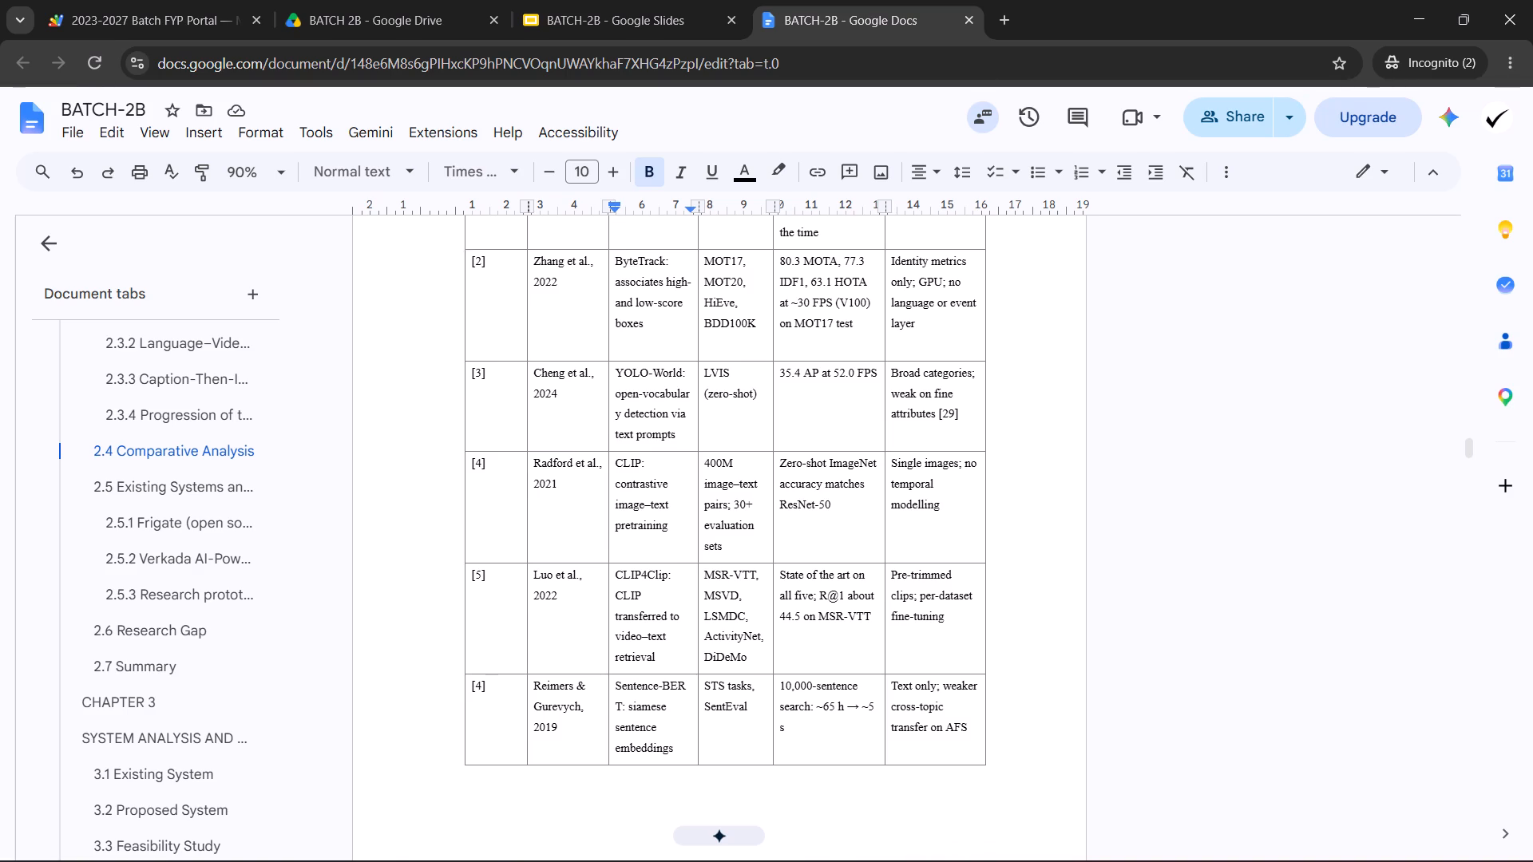
scroll(580, 628, "down", 5)
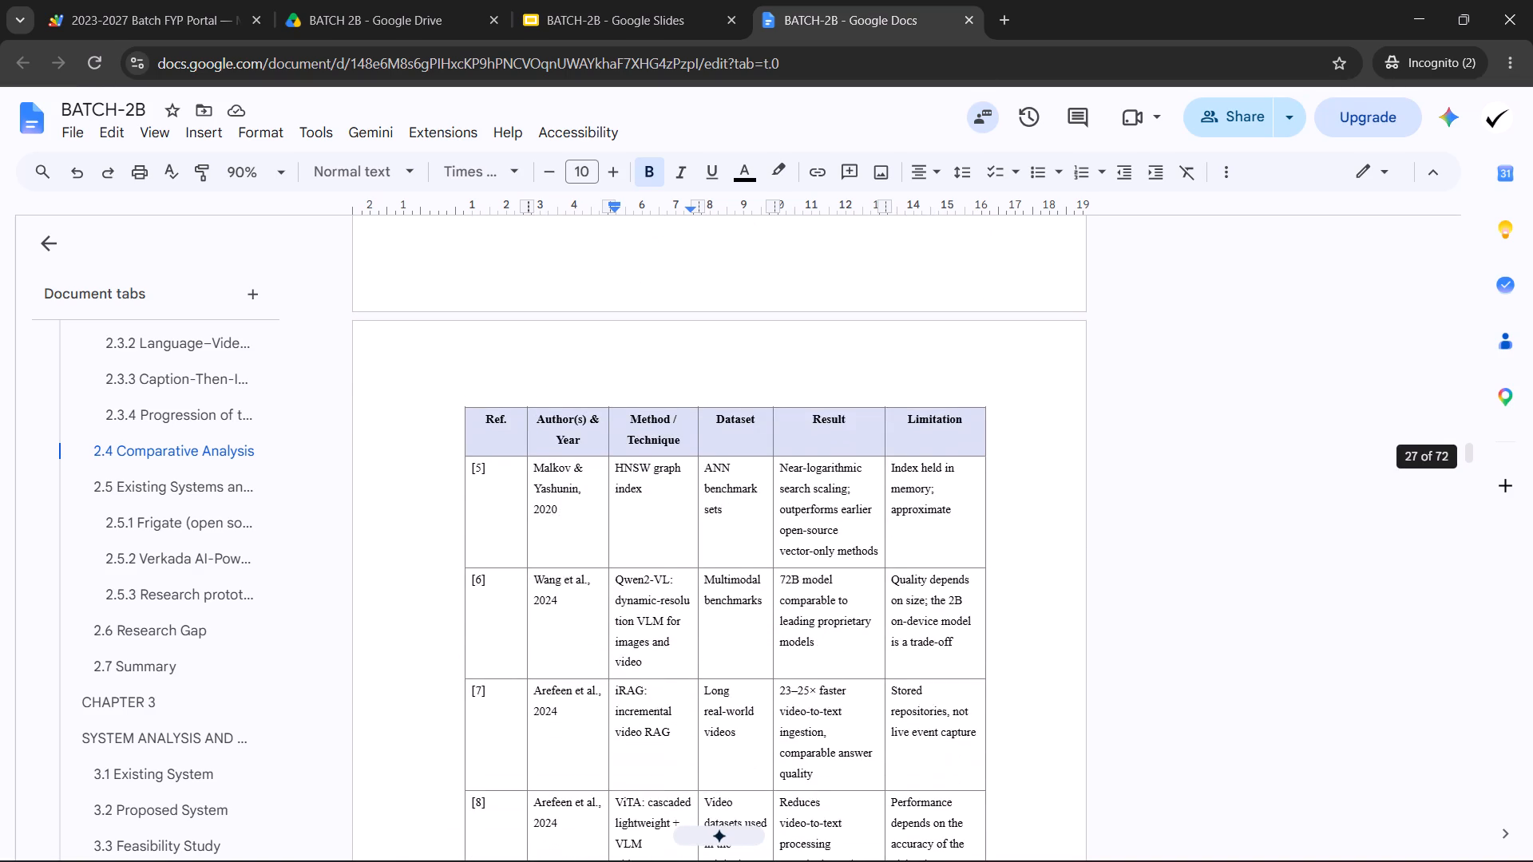
scroll(580, 628, "down", 6)
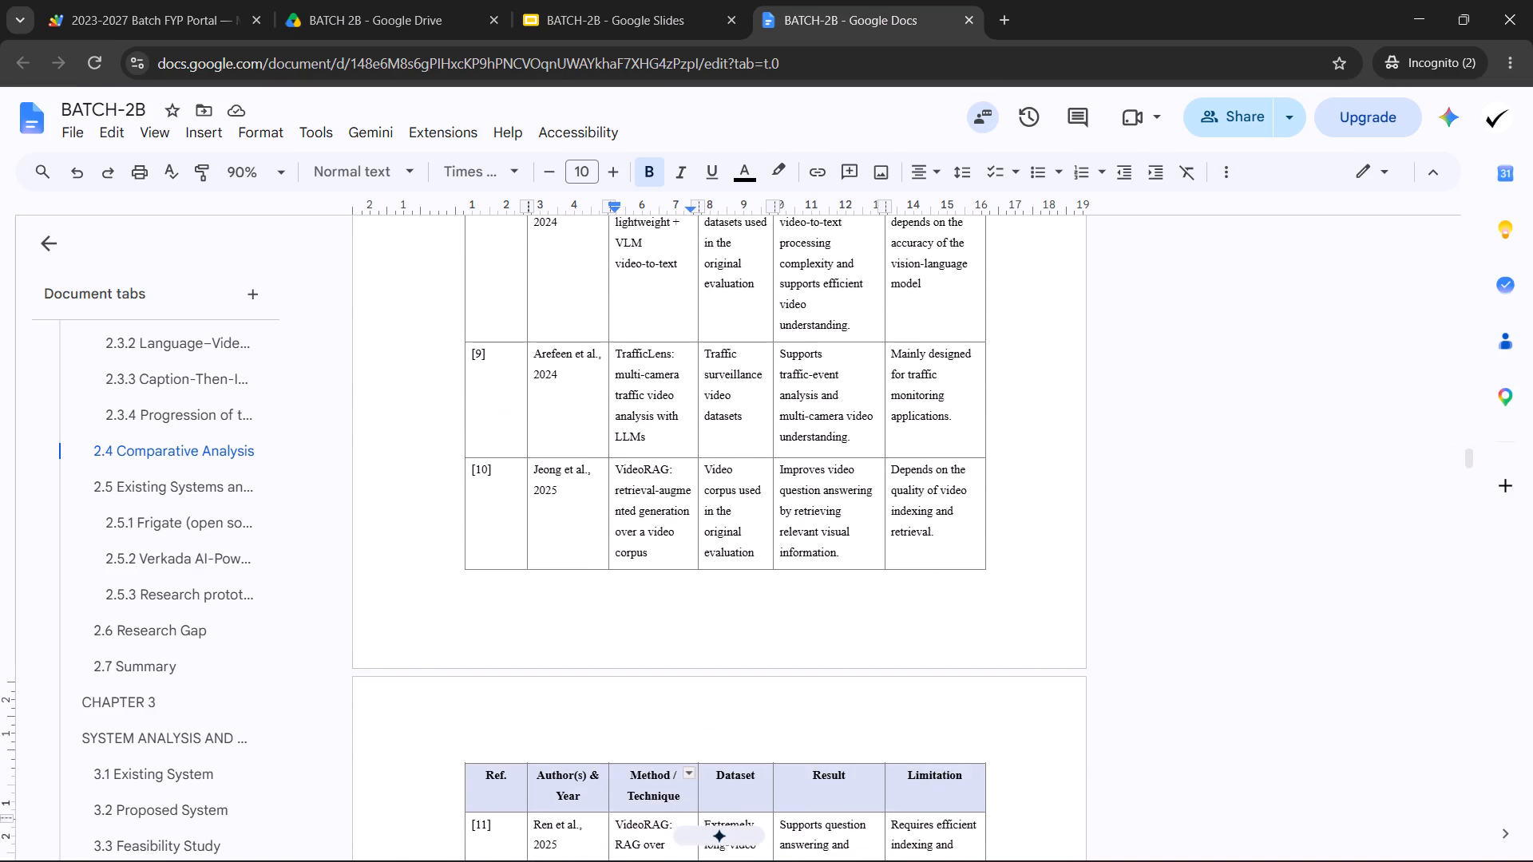
scroll(580, 628, "up", 2)
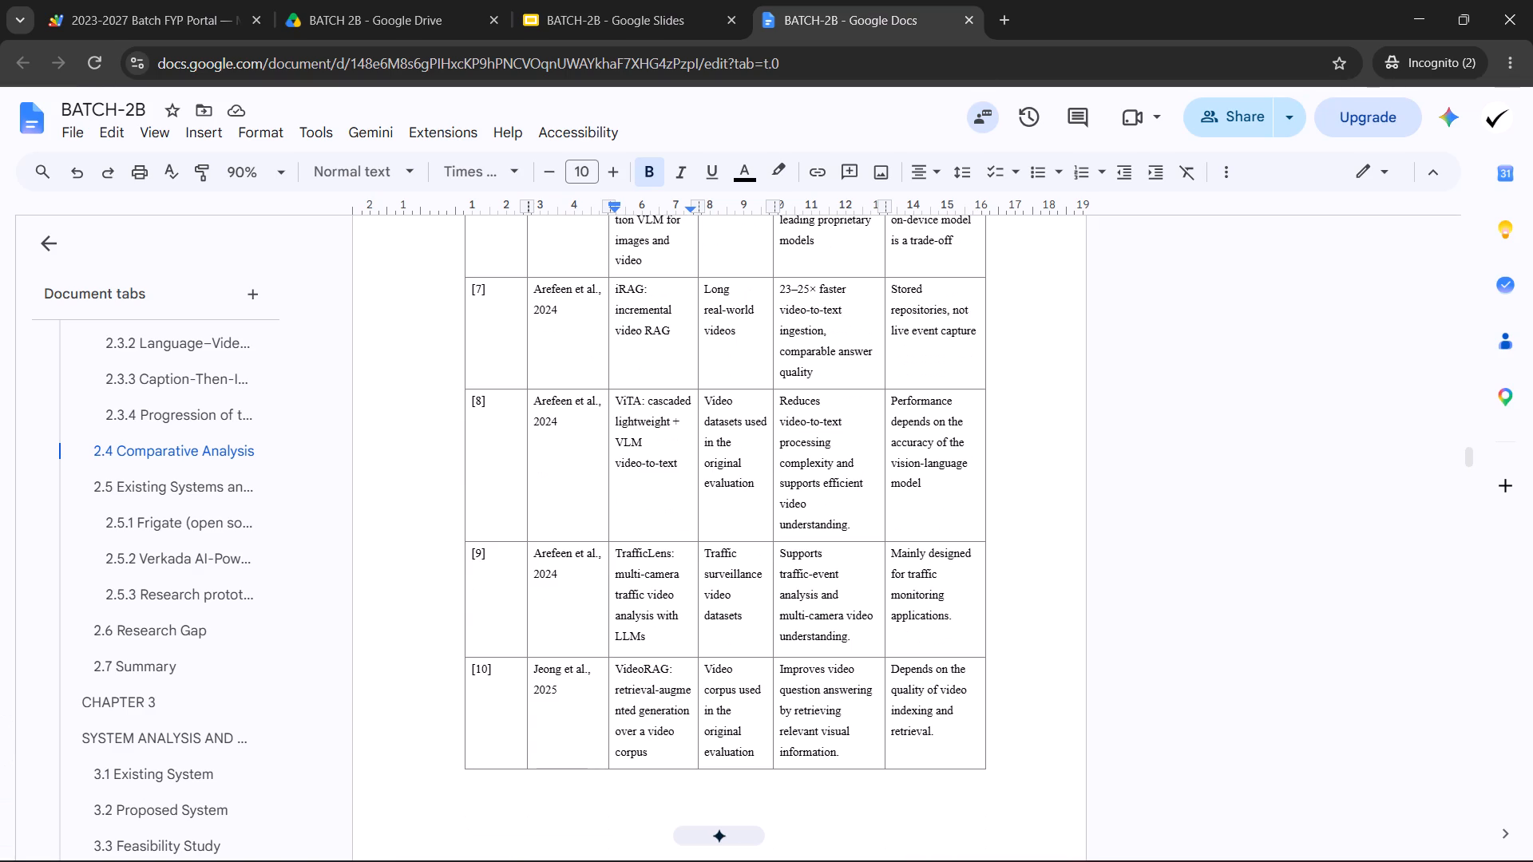
scroll(575, 640, "up", 15)
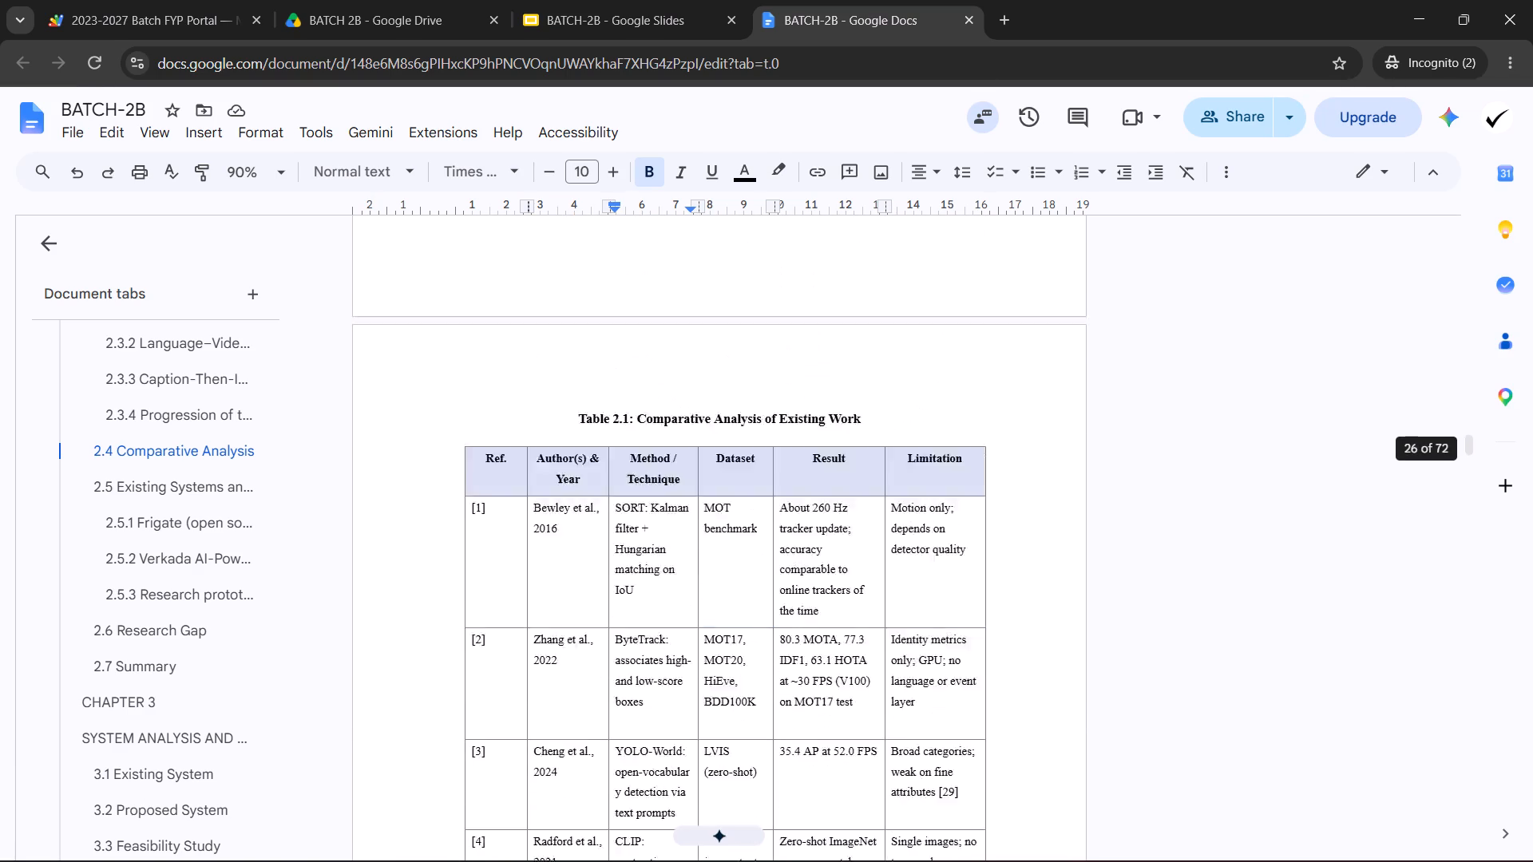
scroll(541, 647, "down", 1)
left_click_drag(481, 500, 858, 673)
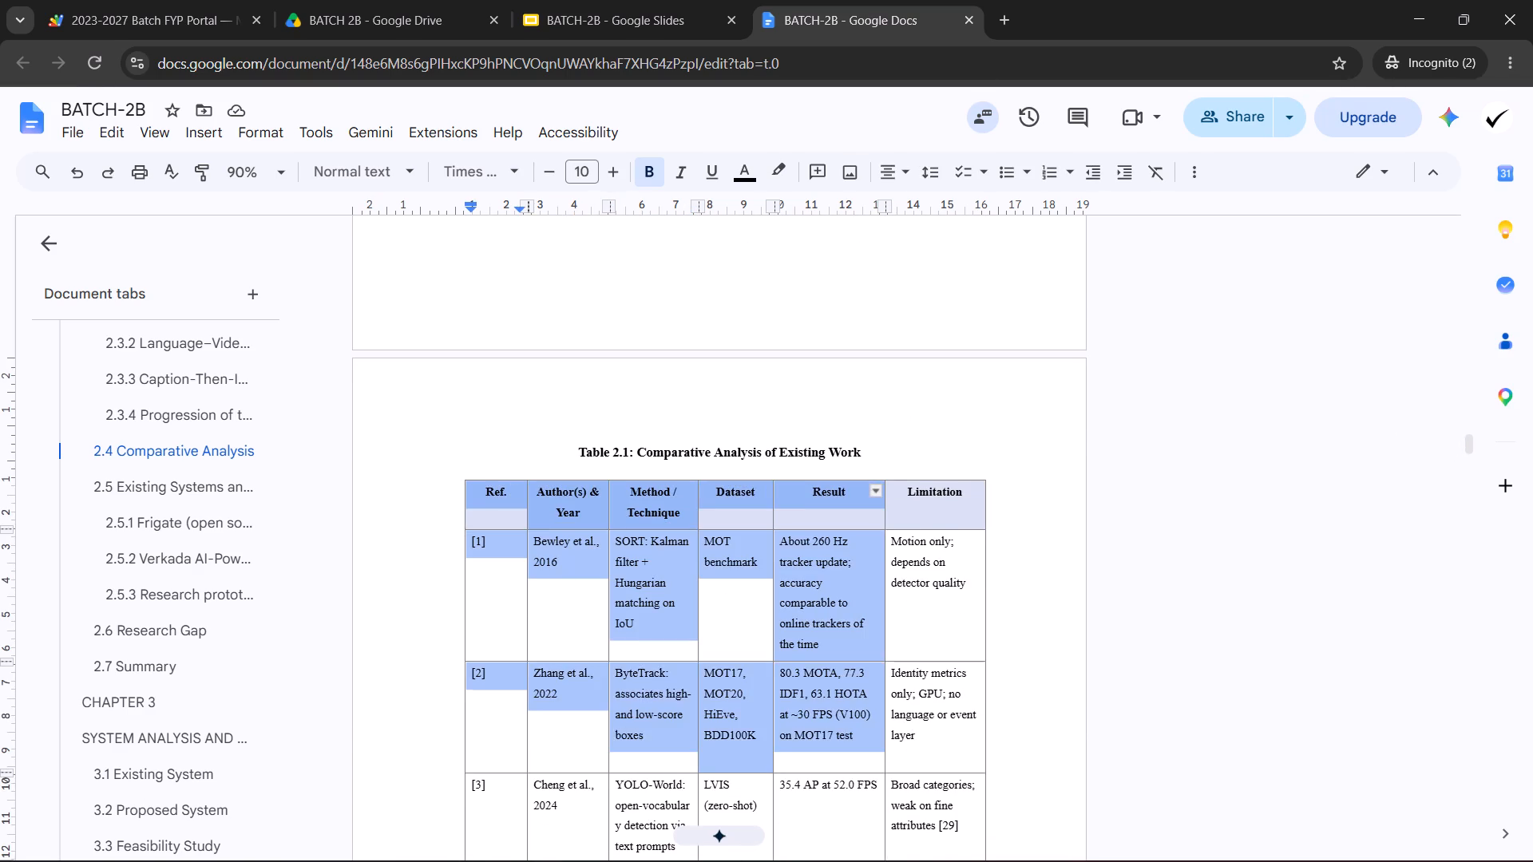
left_click_drag(858, 673, 925, 659)
scroll(861, 674, "down", 5)
scroll(929, 658, "down", 9)
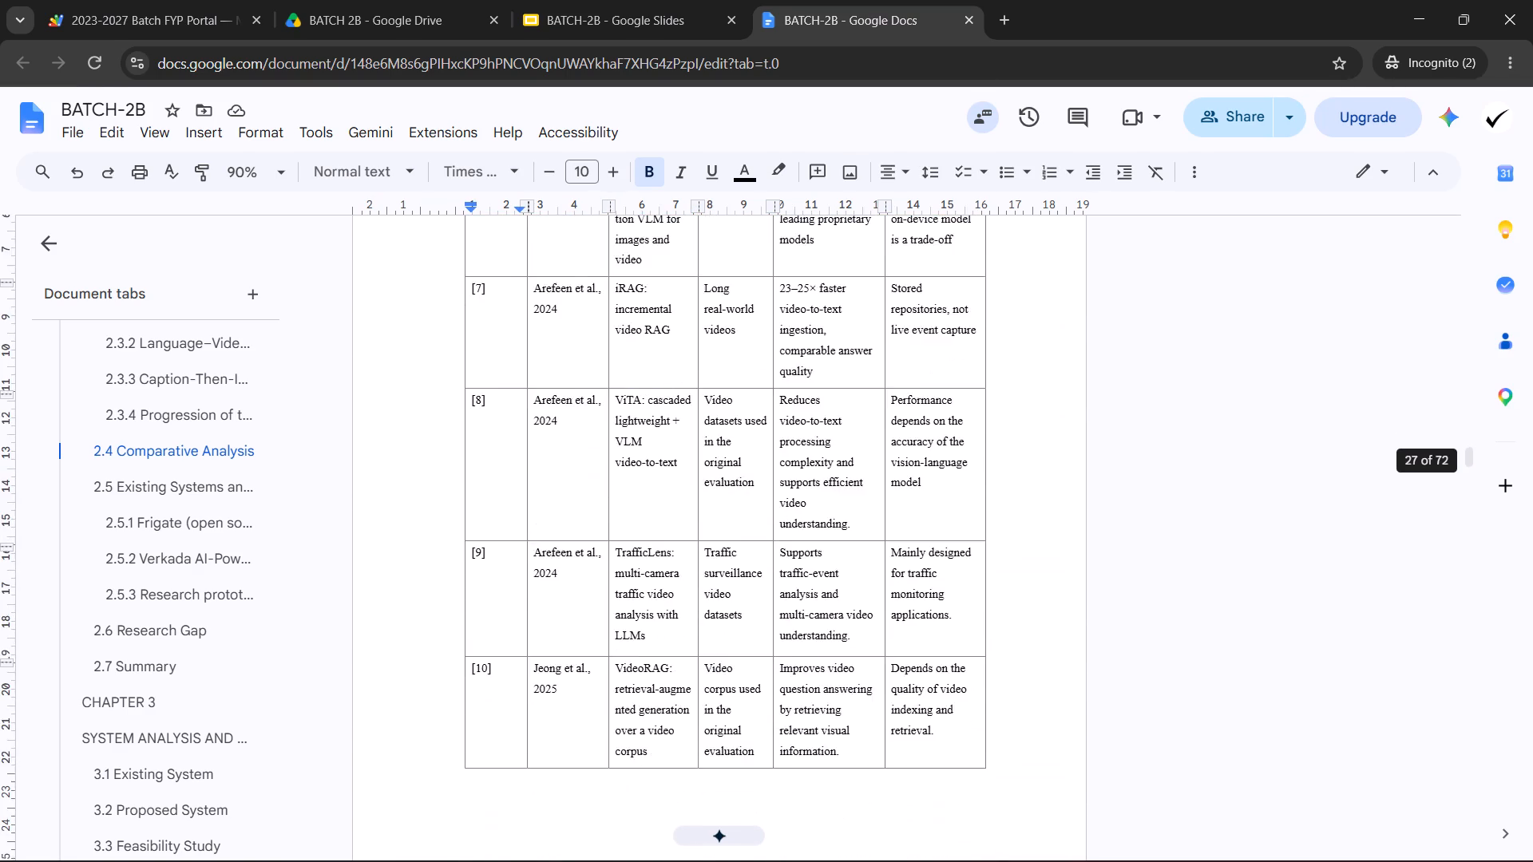
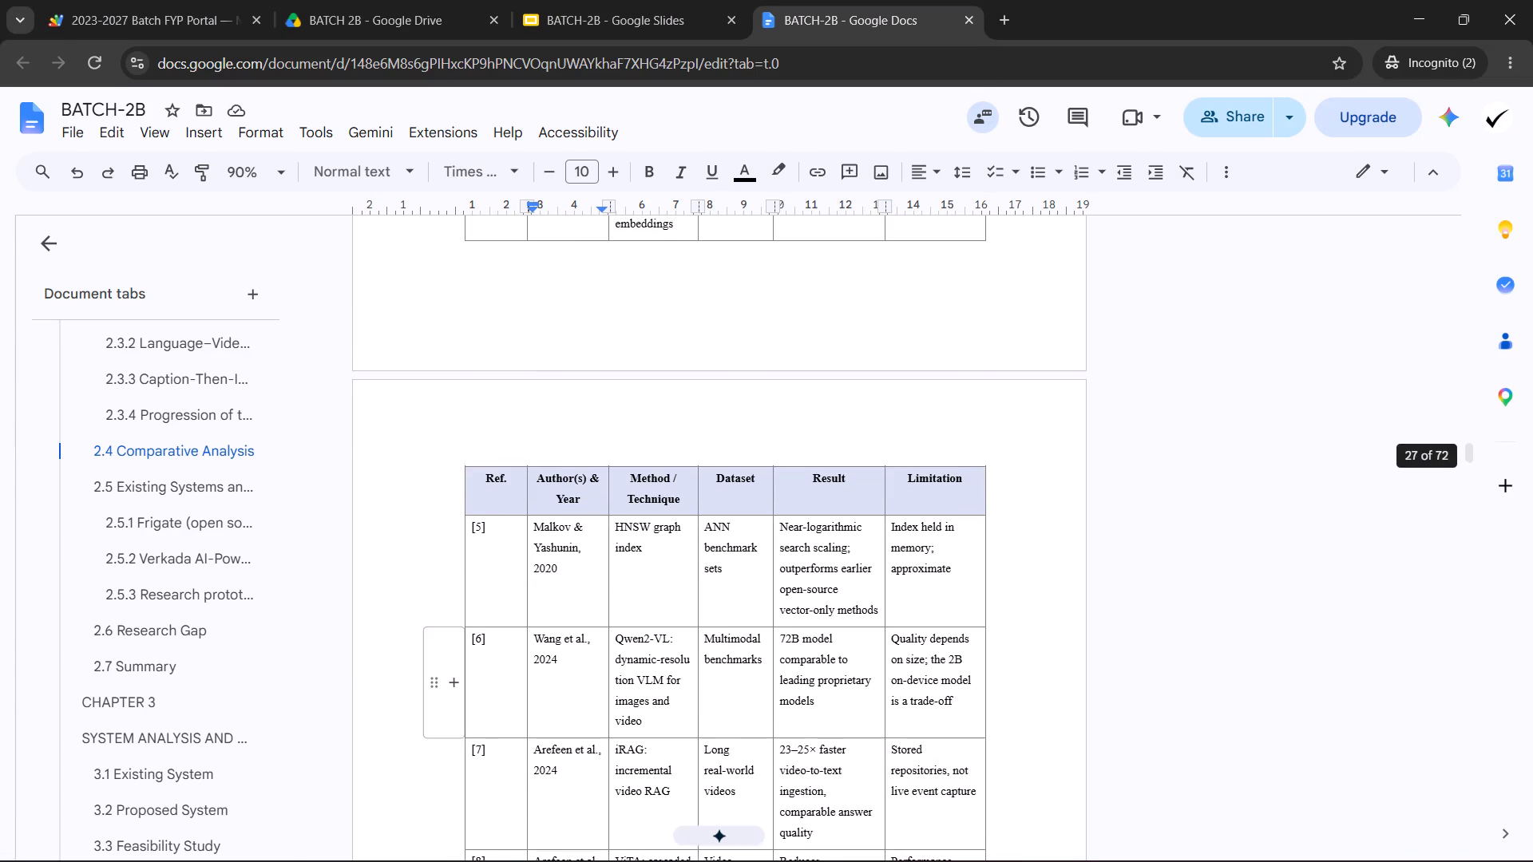
scroll(417, 480, "up", 3)
scroll(477, 441, "up", 1)
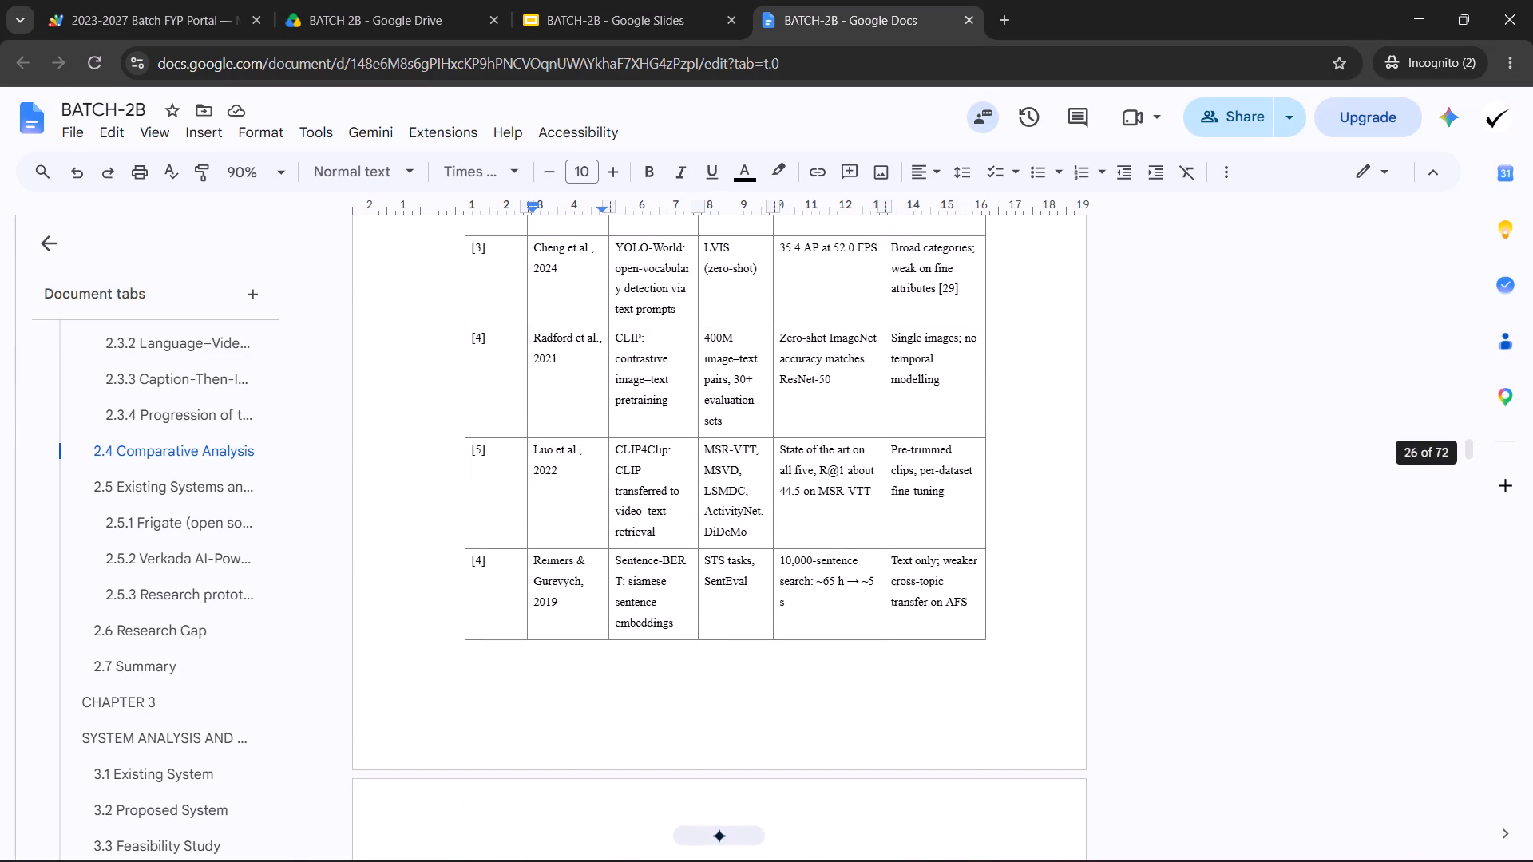
left_click(483, 453)
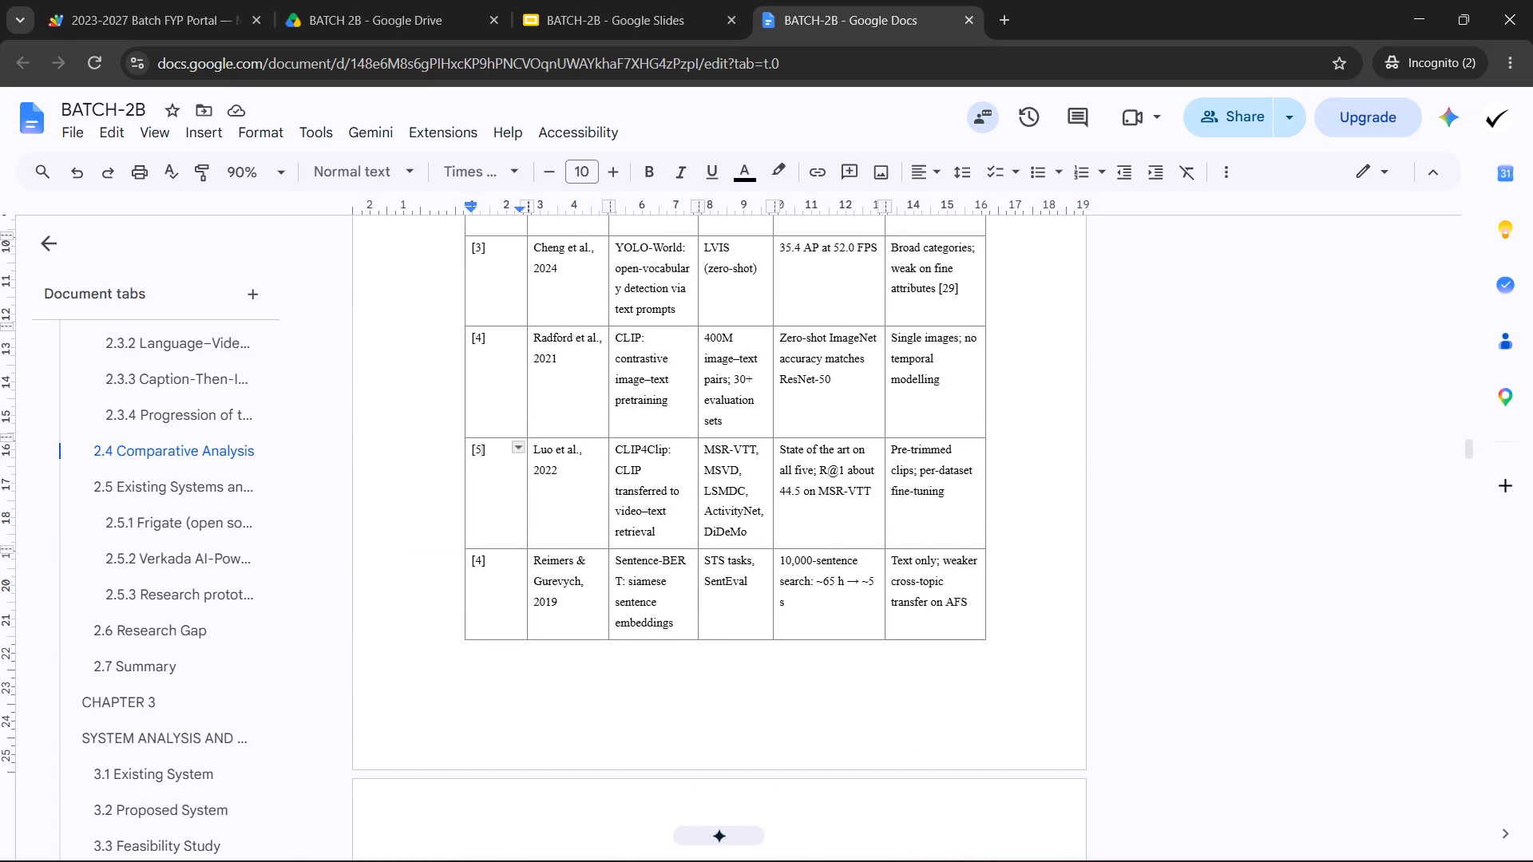
key("BackSpace")
key("6")
key("Down")
key("BackSpace")
key("7")
Renumber the HNSW row as [8], the Qwen2-VL row as [9] and the iRAG row as [10].
key("Down")
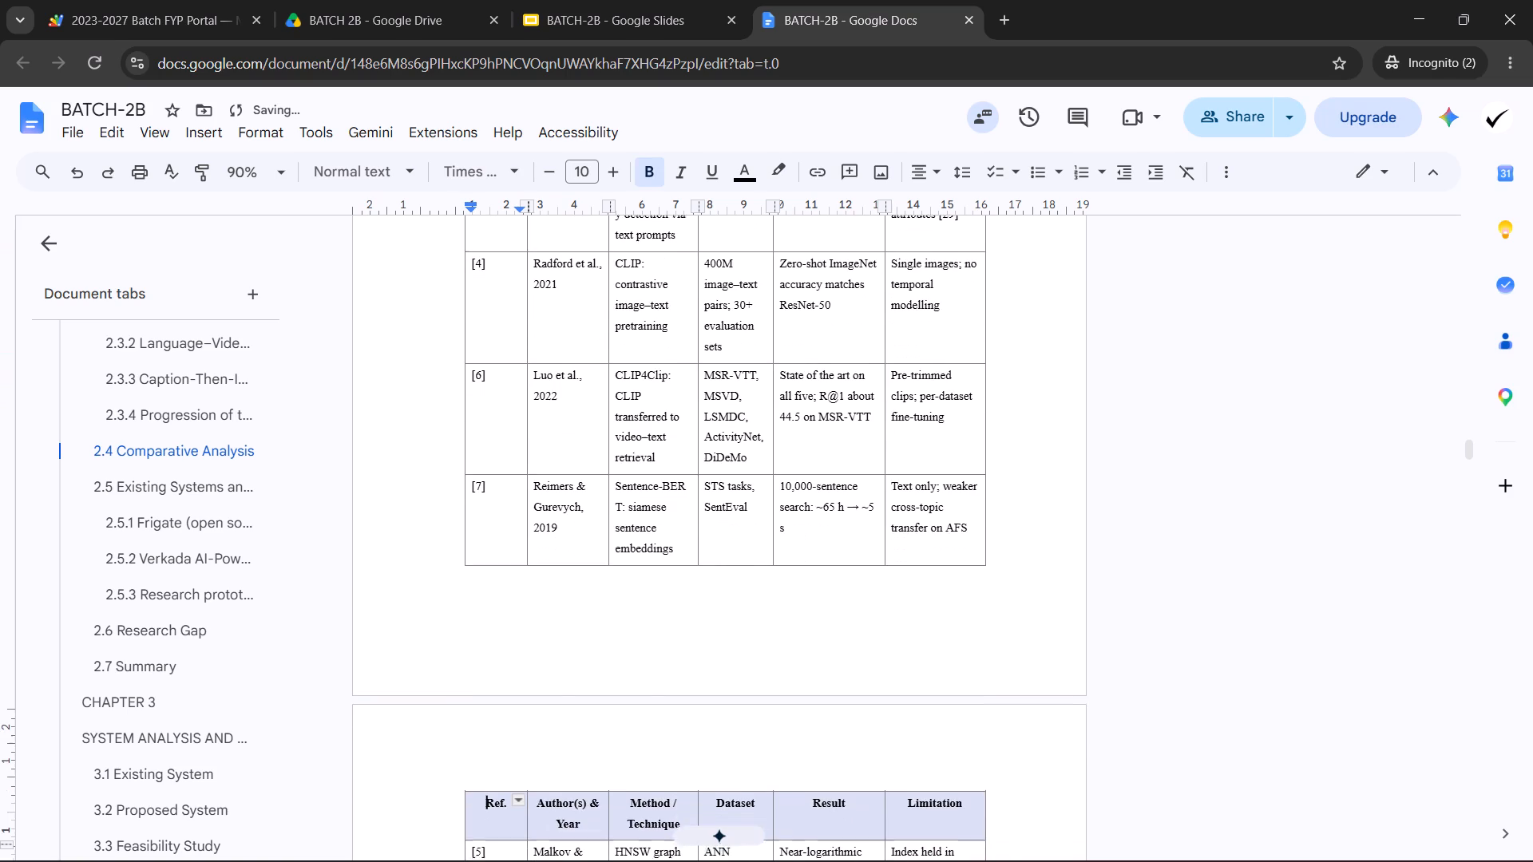
key("Down")
key("BackSpace")
key("8")
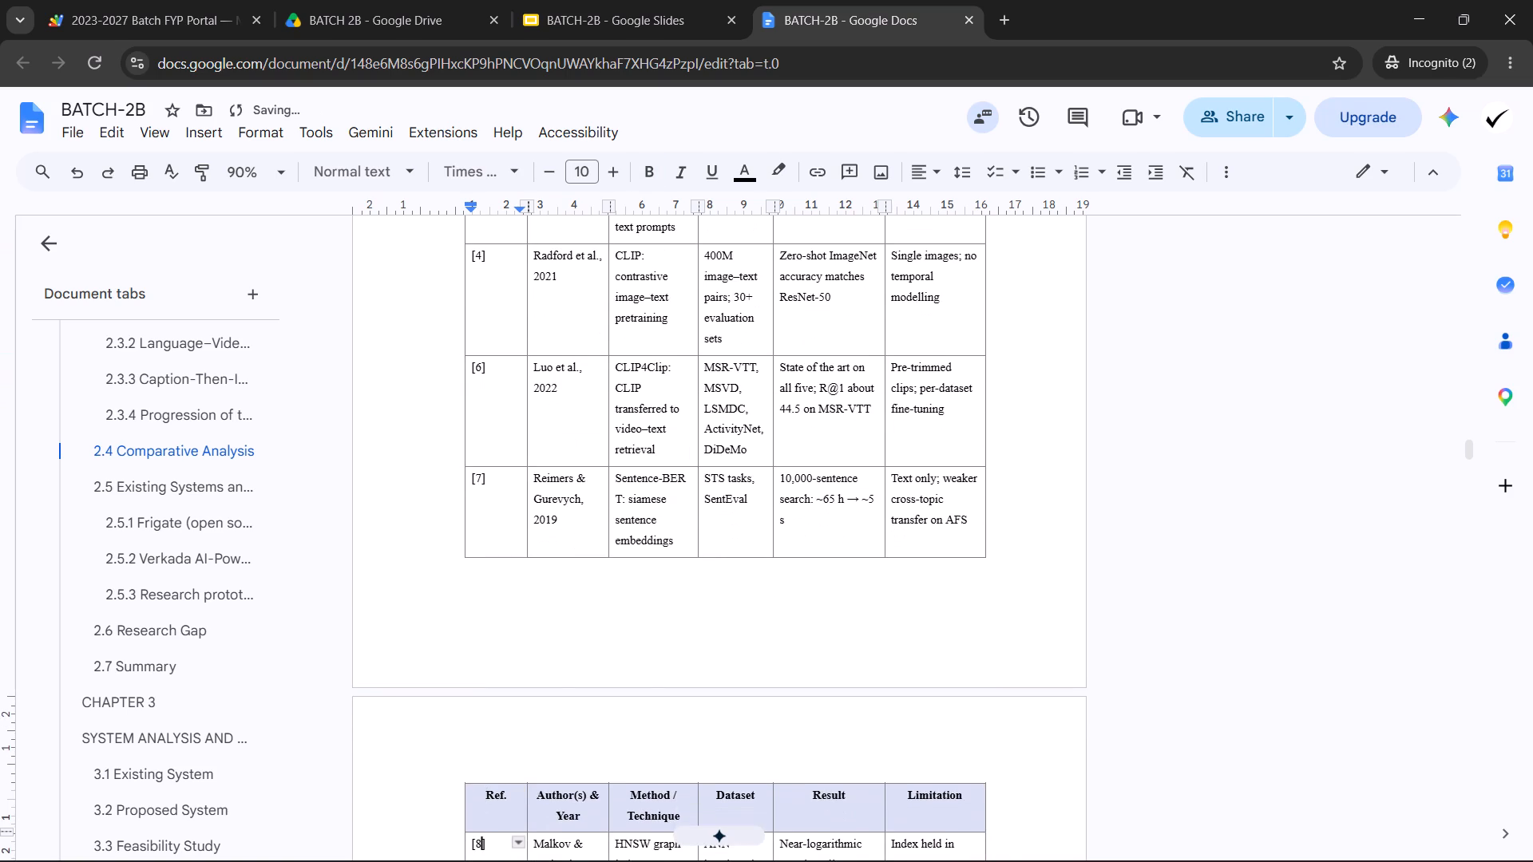
key("Down")
key("BackSpace")
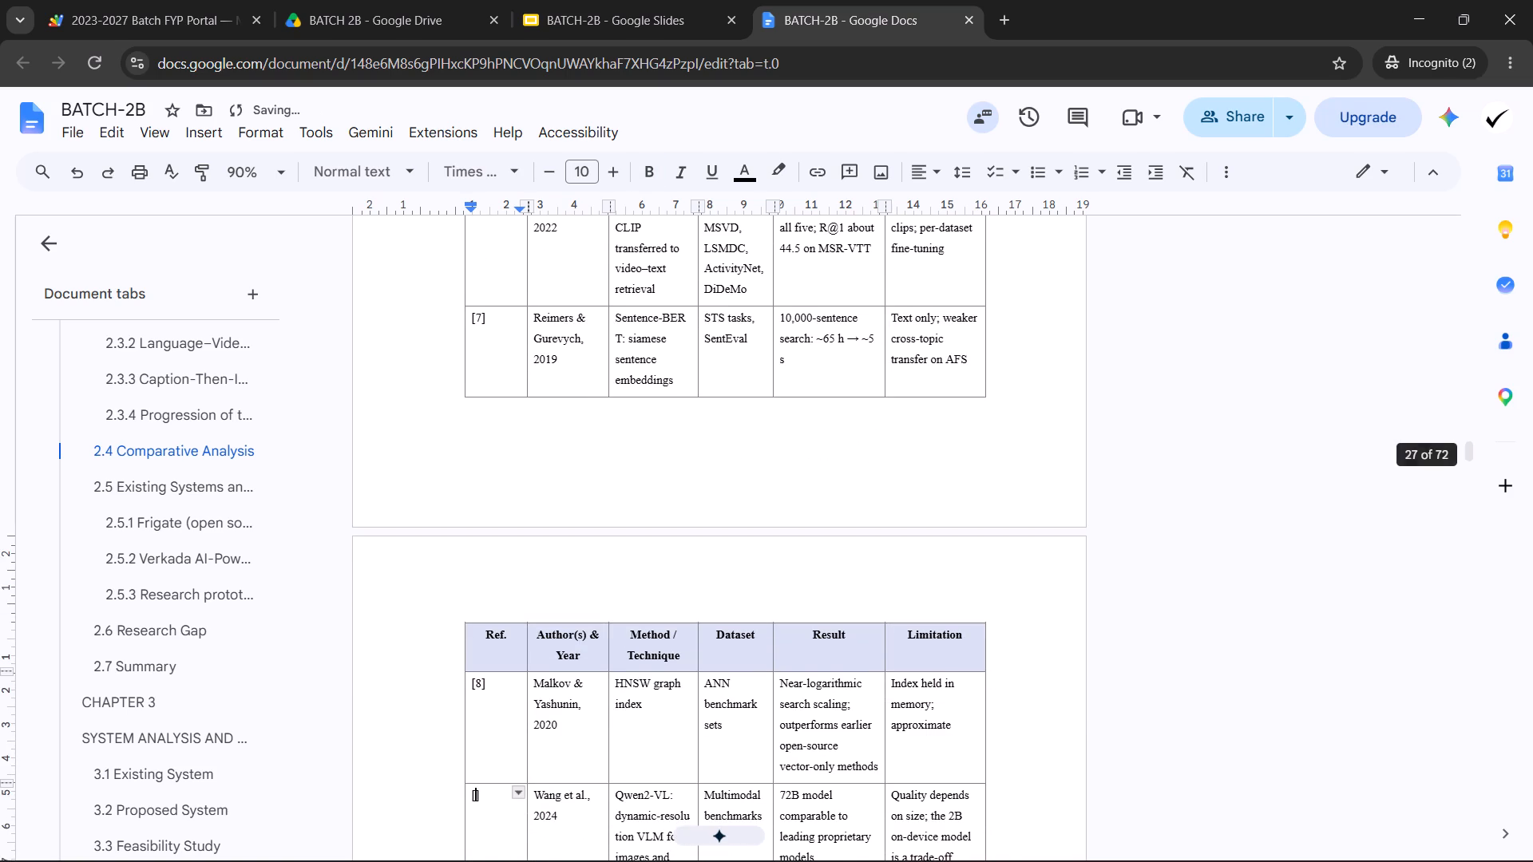
key("9")
key("Down")
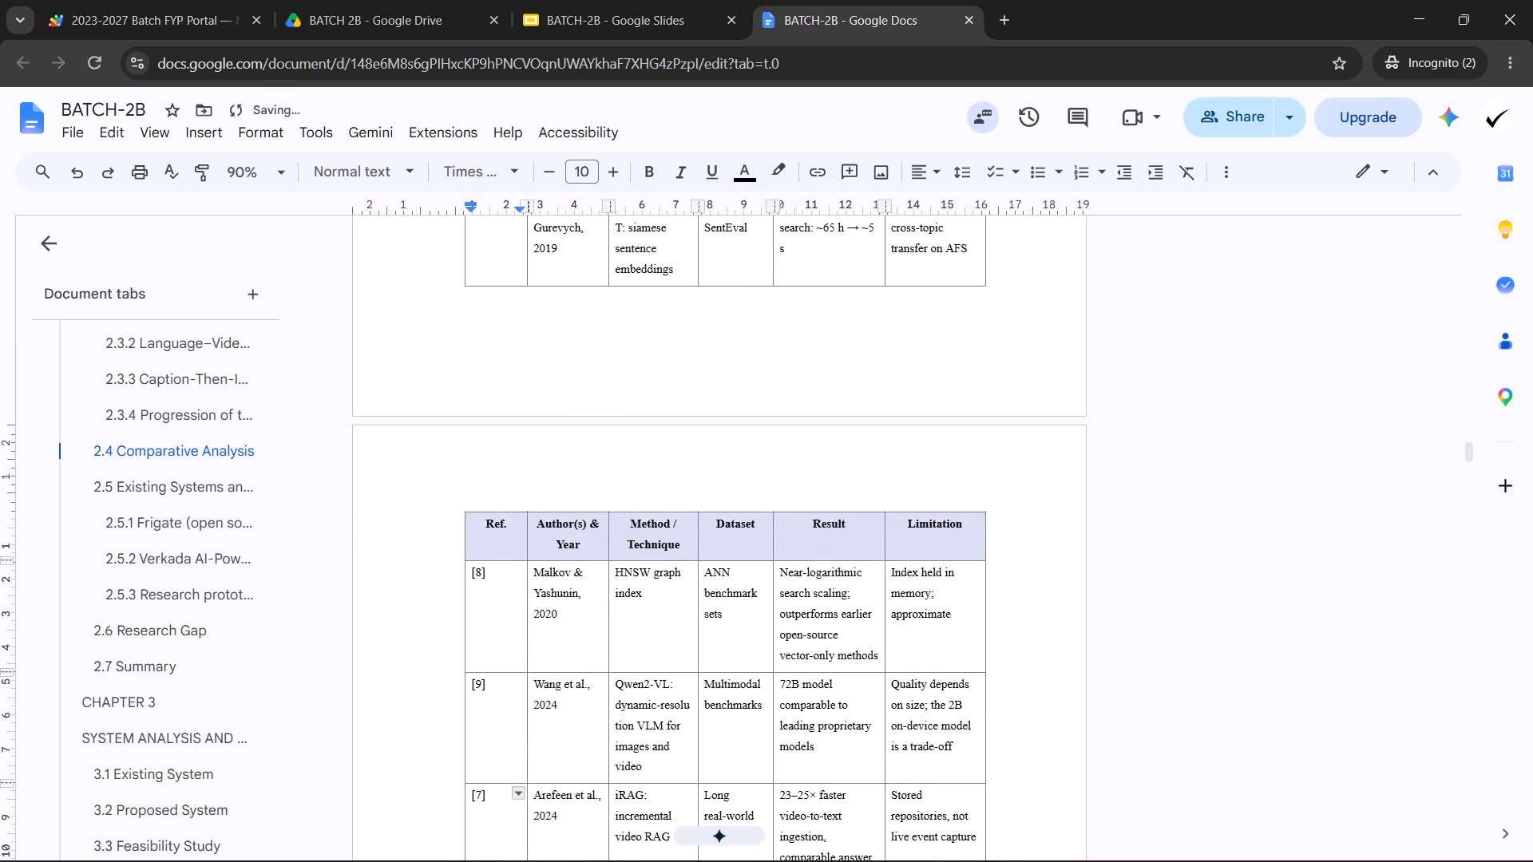
key("BackSpace")
type("10")
Renumber the ViTA row as [11] and the TrafficLens row as [12], keeping the closing brackets.
key("Down")
key("BackSpace")
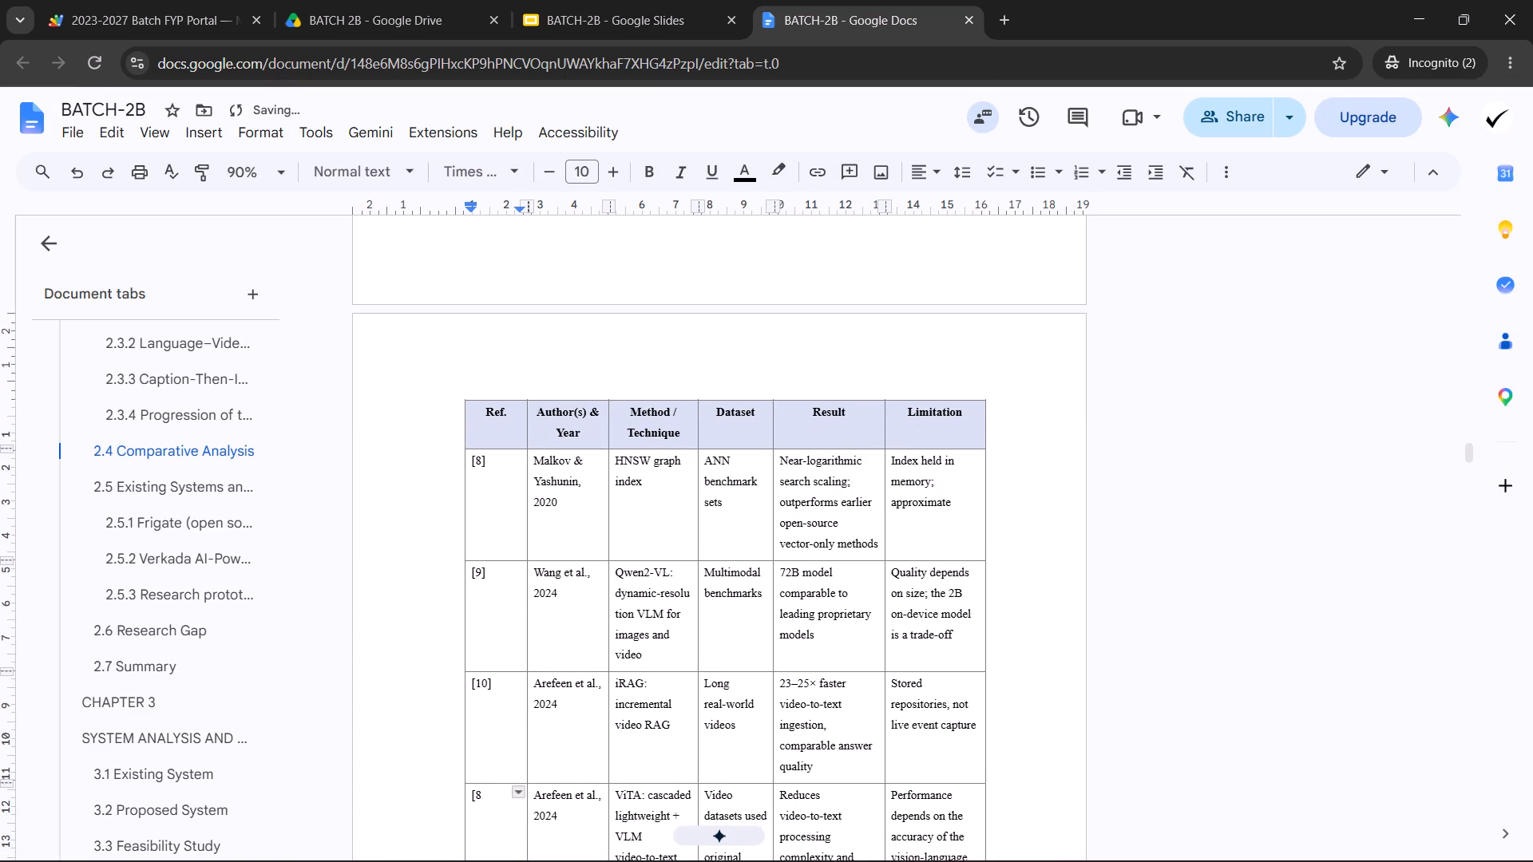
key("BackSpace")
type("11")
key("ctrl+z")
key("ctrl+z")
key("Left")
key("BackSpace")
type("11")
key("Down")
key("Left")
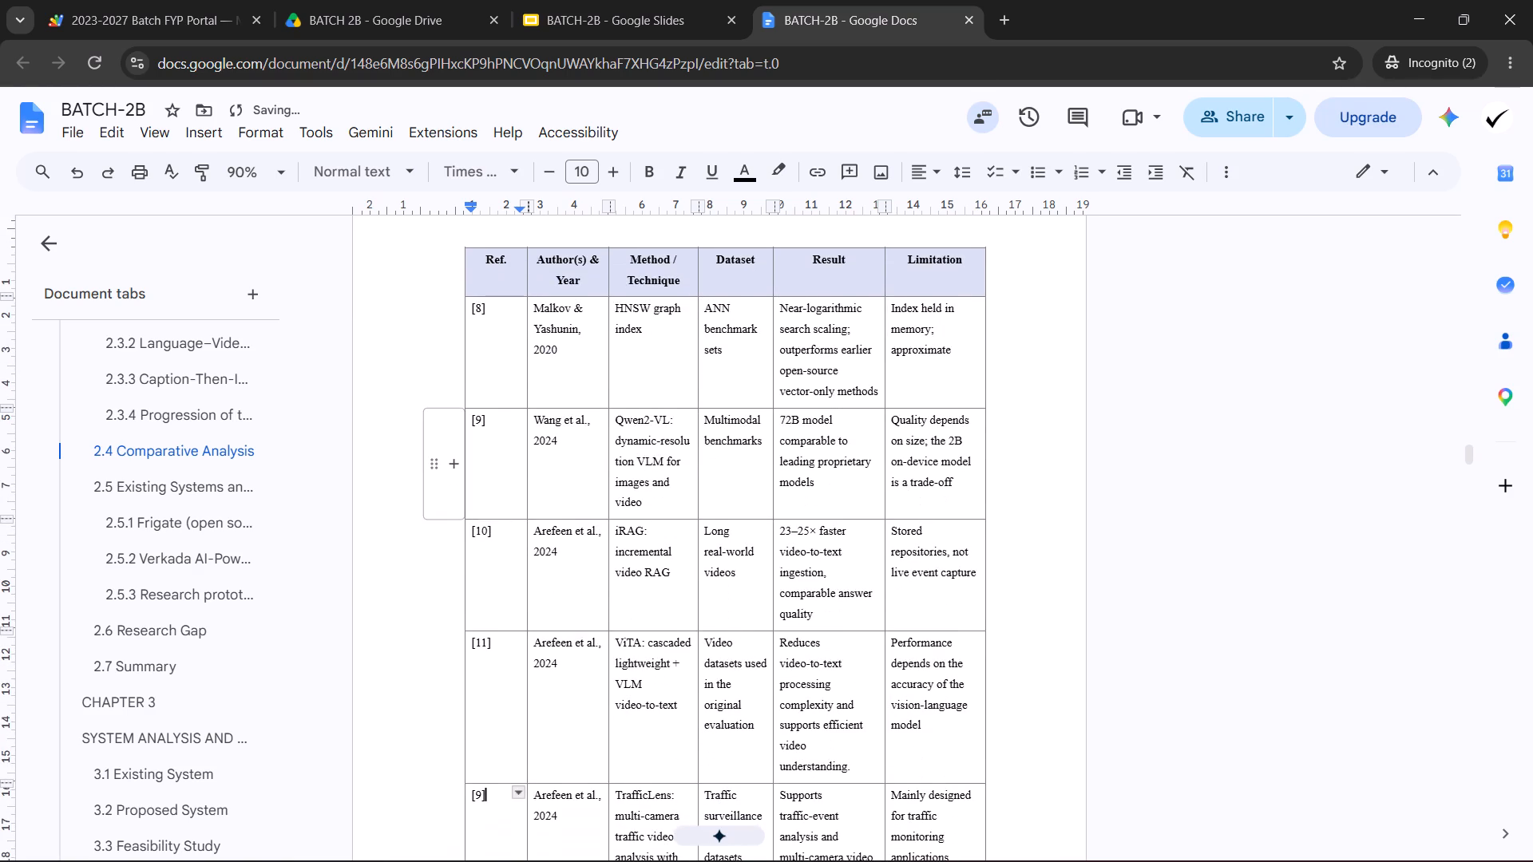
key("BackSpace")
type("12")
Renumber the video-corpus VideoRAG row as [13], the extremely-long-video VideoRAG row as [14] and the Video-RAG row as [15].
key("Down")
key("BackSpace")
key("3")
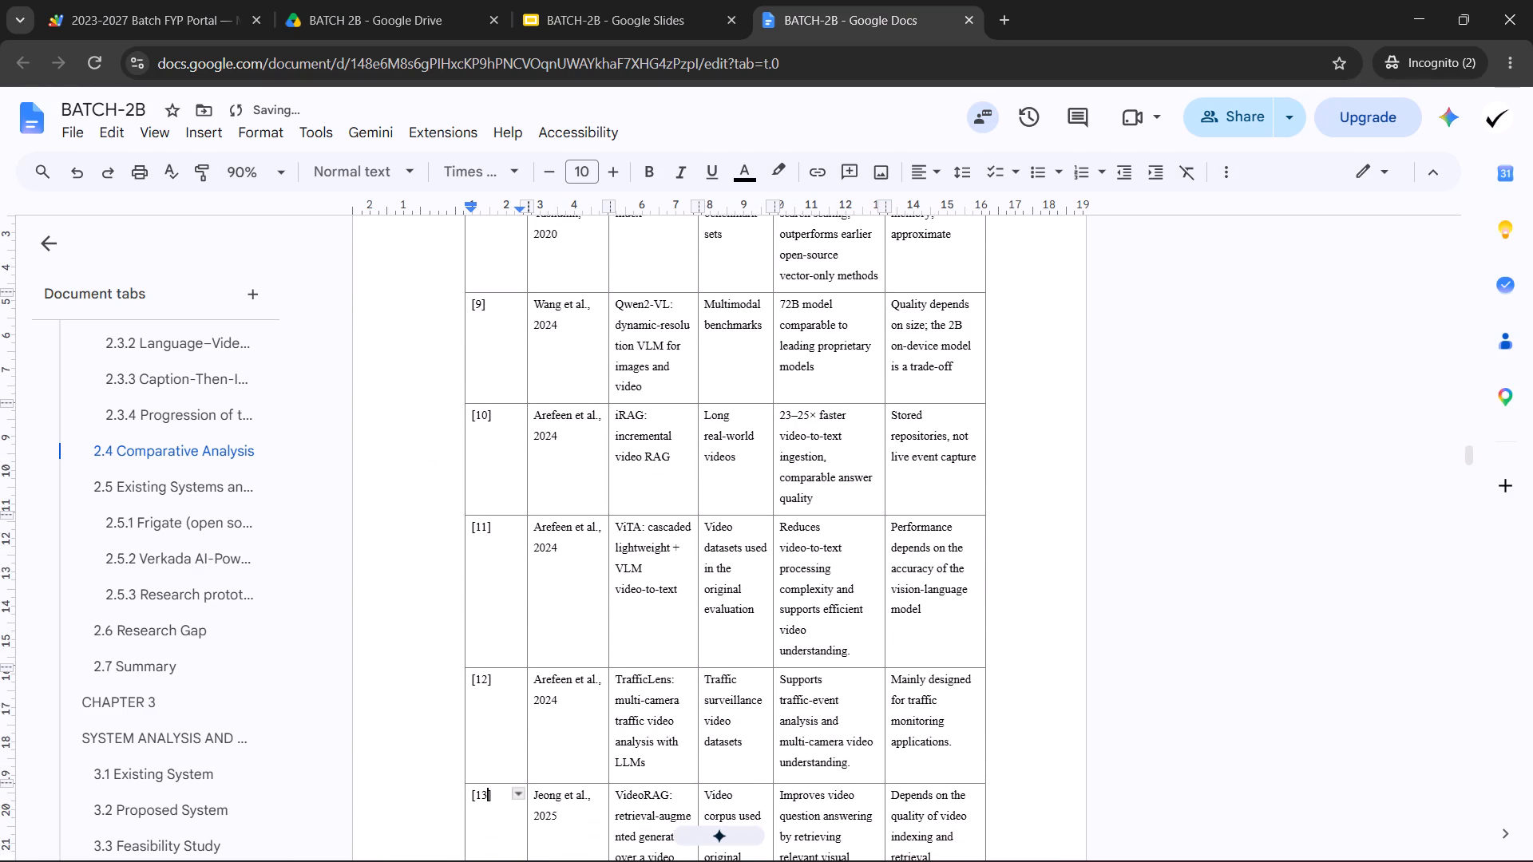
key("Down")
key("Down")
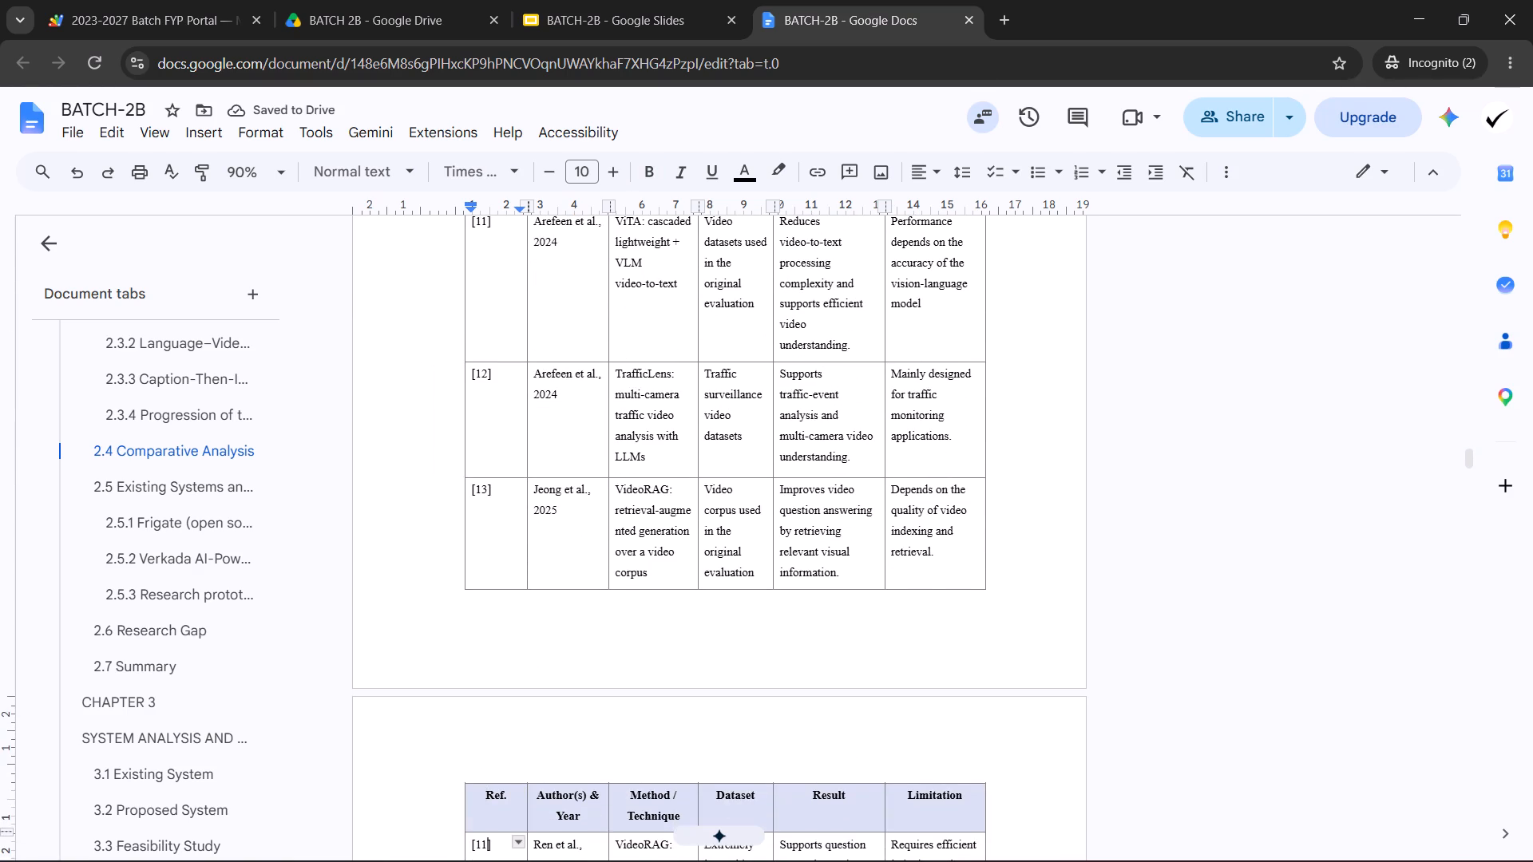
key("BackSpace")
key("4")
key("Down")
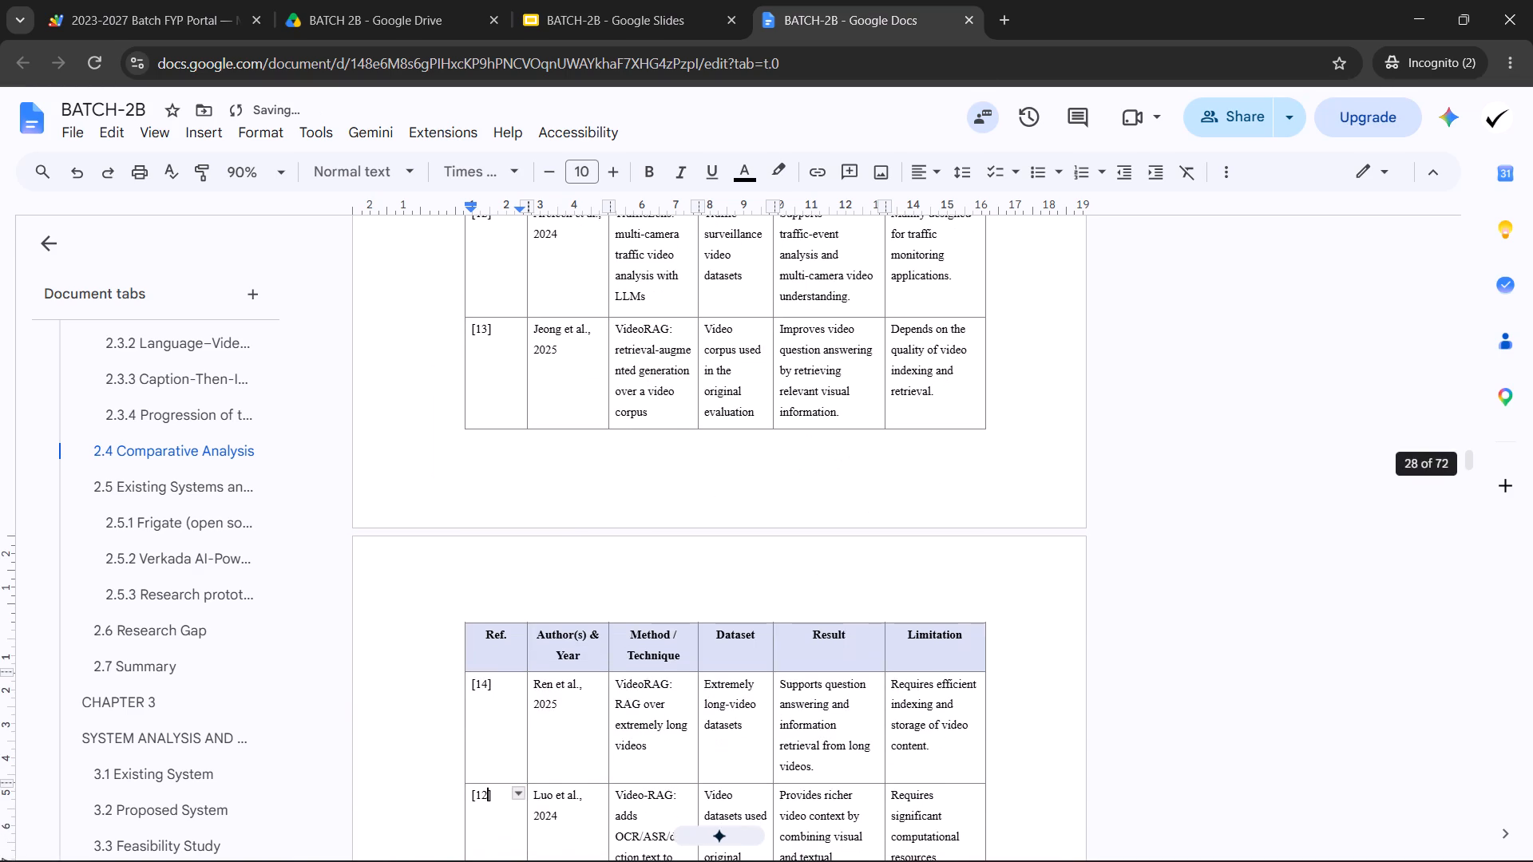
key("BackSpace")
key("5")
Renumber the StreamingRAG row as [16], the UrbanClipAtlas row as [17] and the MELON row as [18].
key("Down")
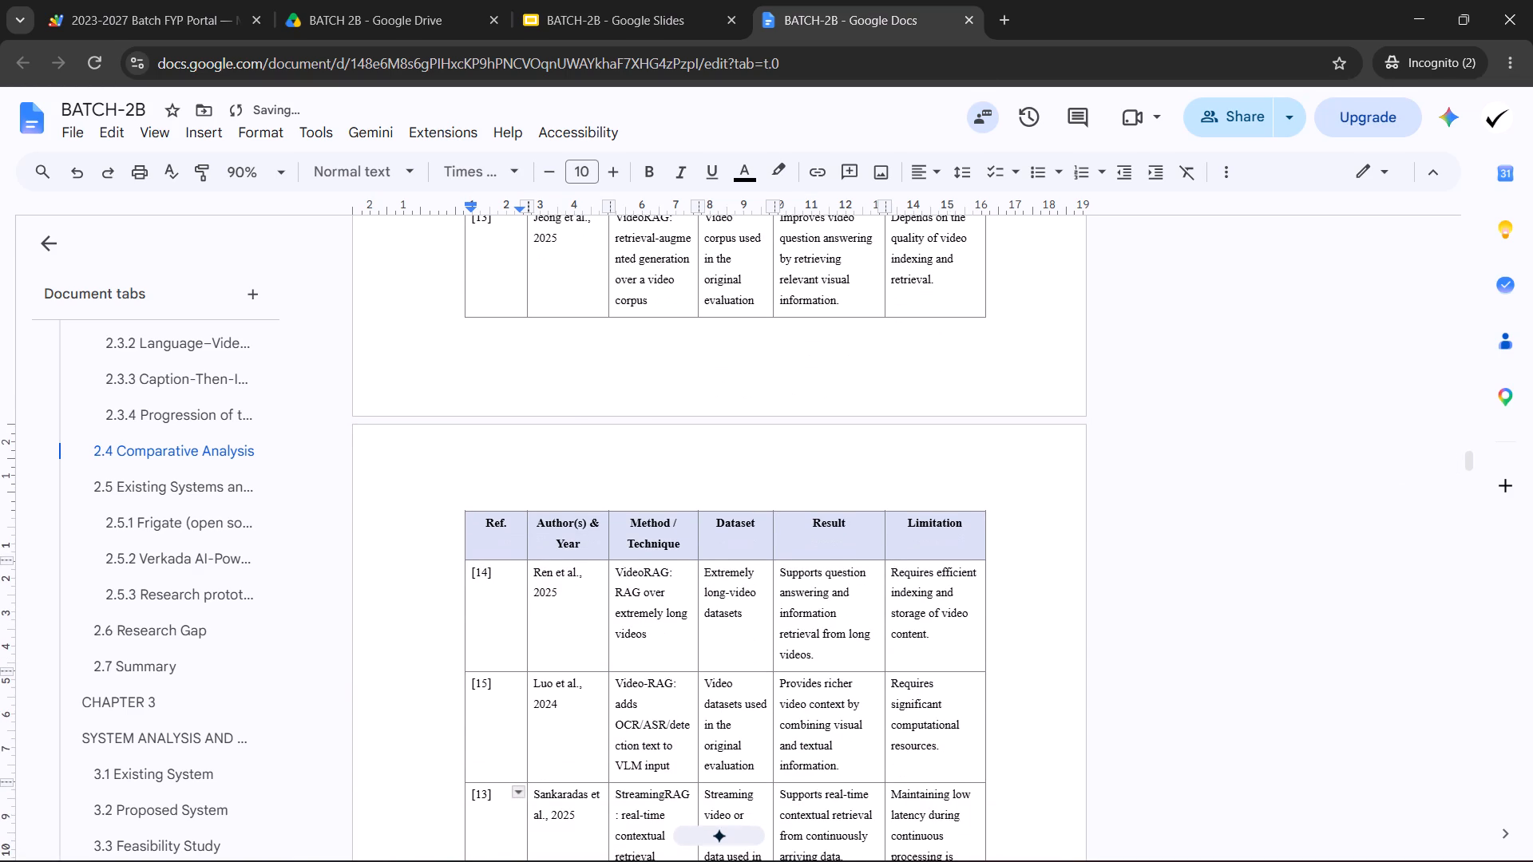
key("BackSpace")
key("6")
key("Down")
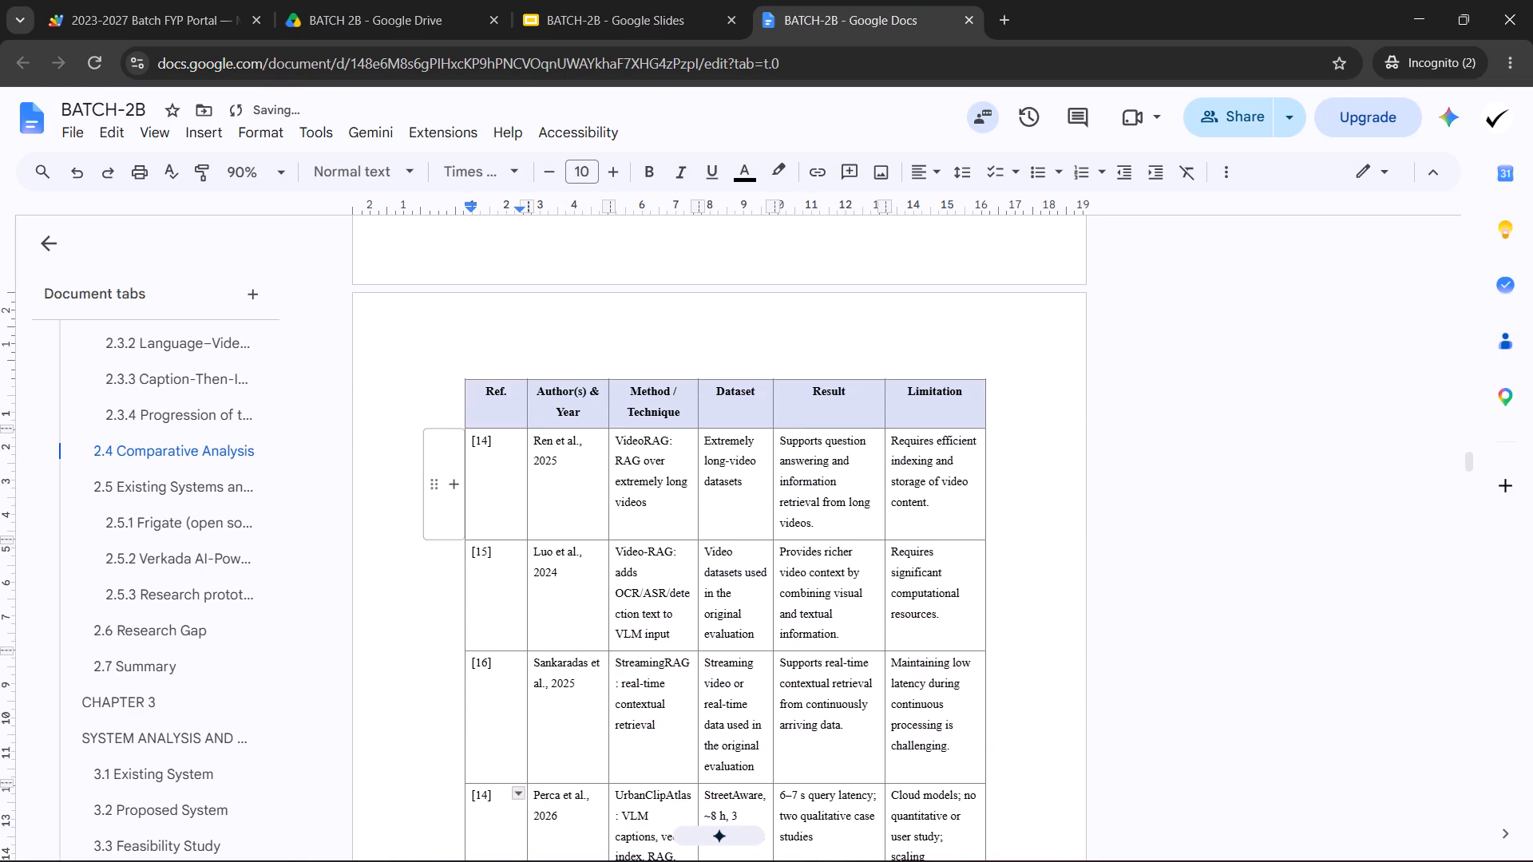
key("BackSpace")
key("7")
key("Down")
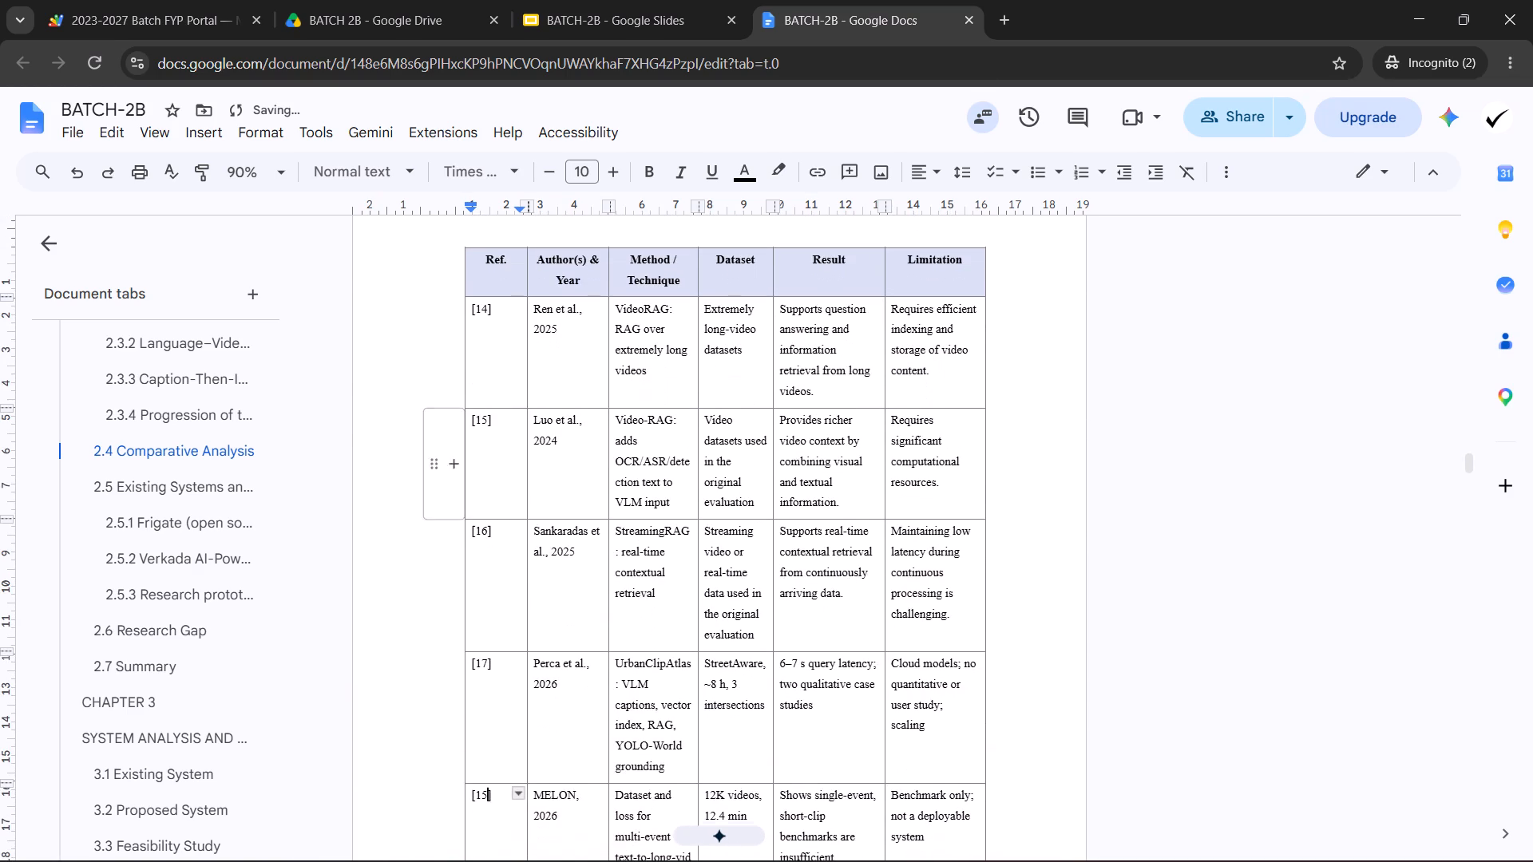
key("BackSpace")
key("8")
key("Down")
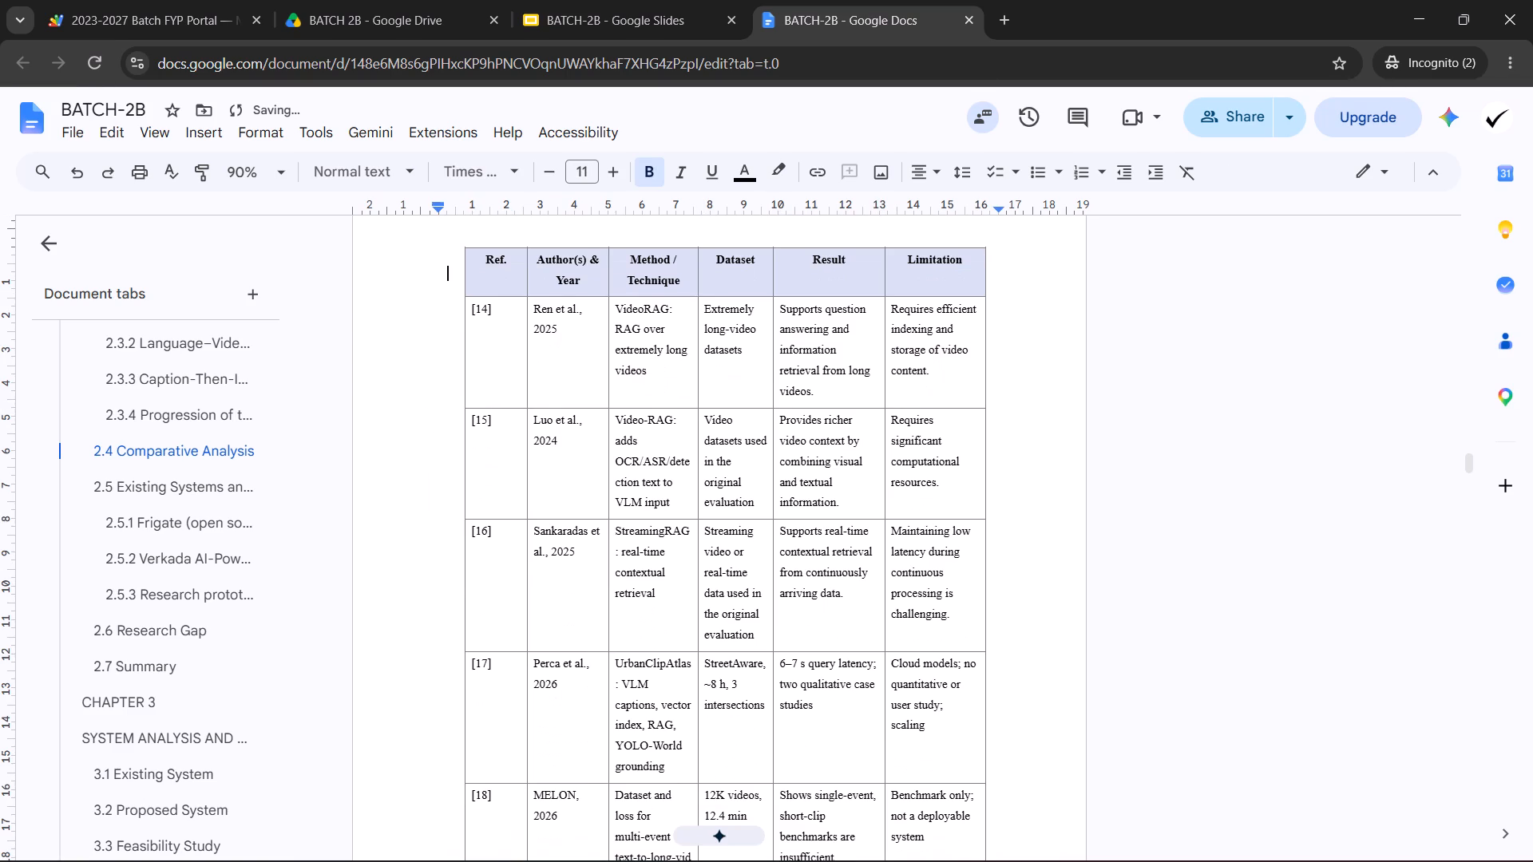
Check the renumbered references in Table 2.1 from the last row back to the first.
scroll(489, 661, "down", 3)
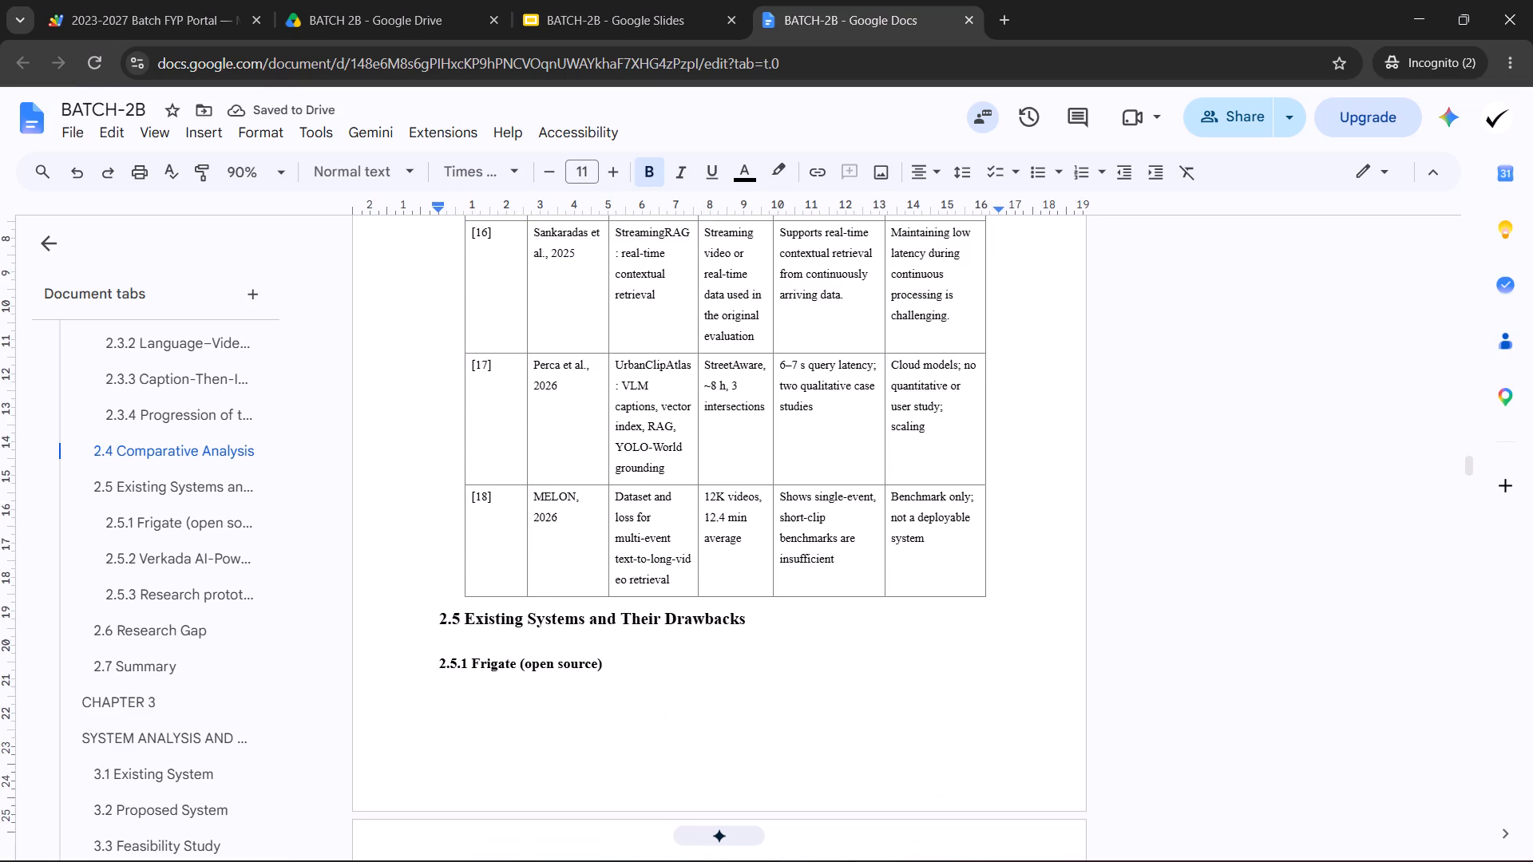
scroll(472, 678, "up", 19)
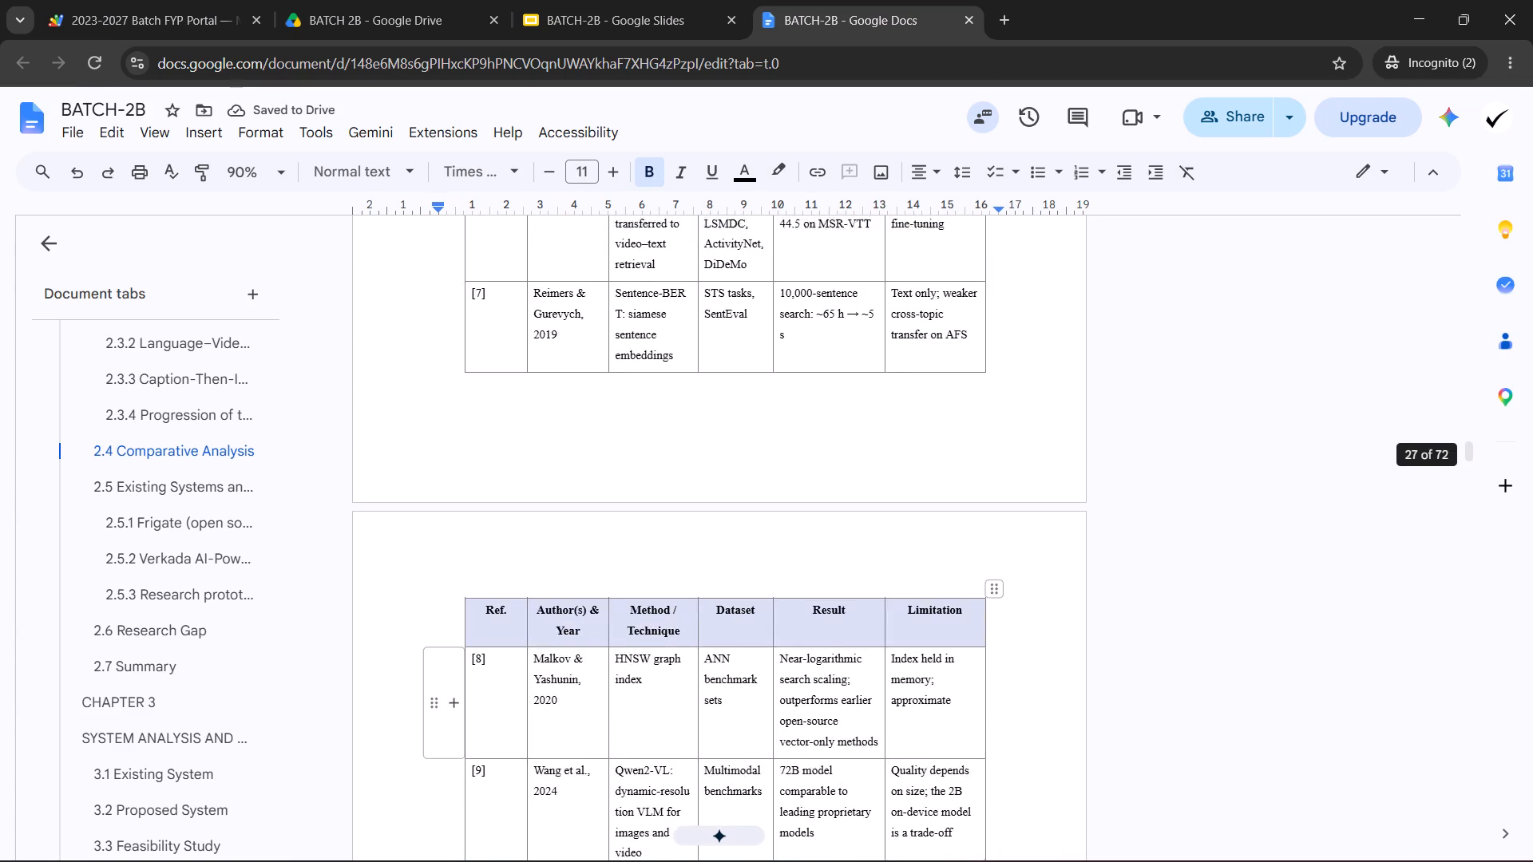
scroll(446, 640, "up", 3)
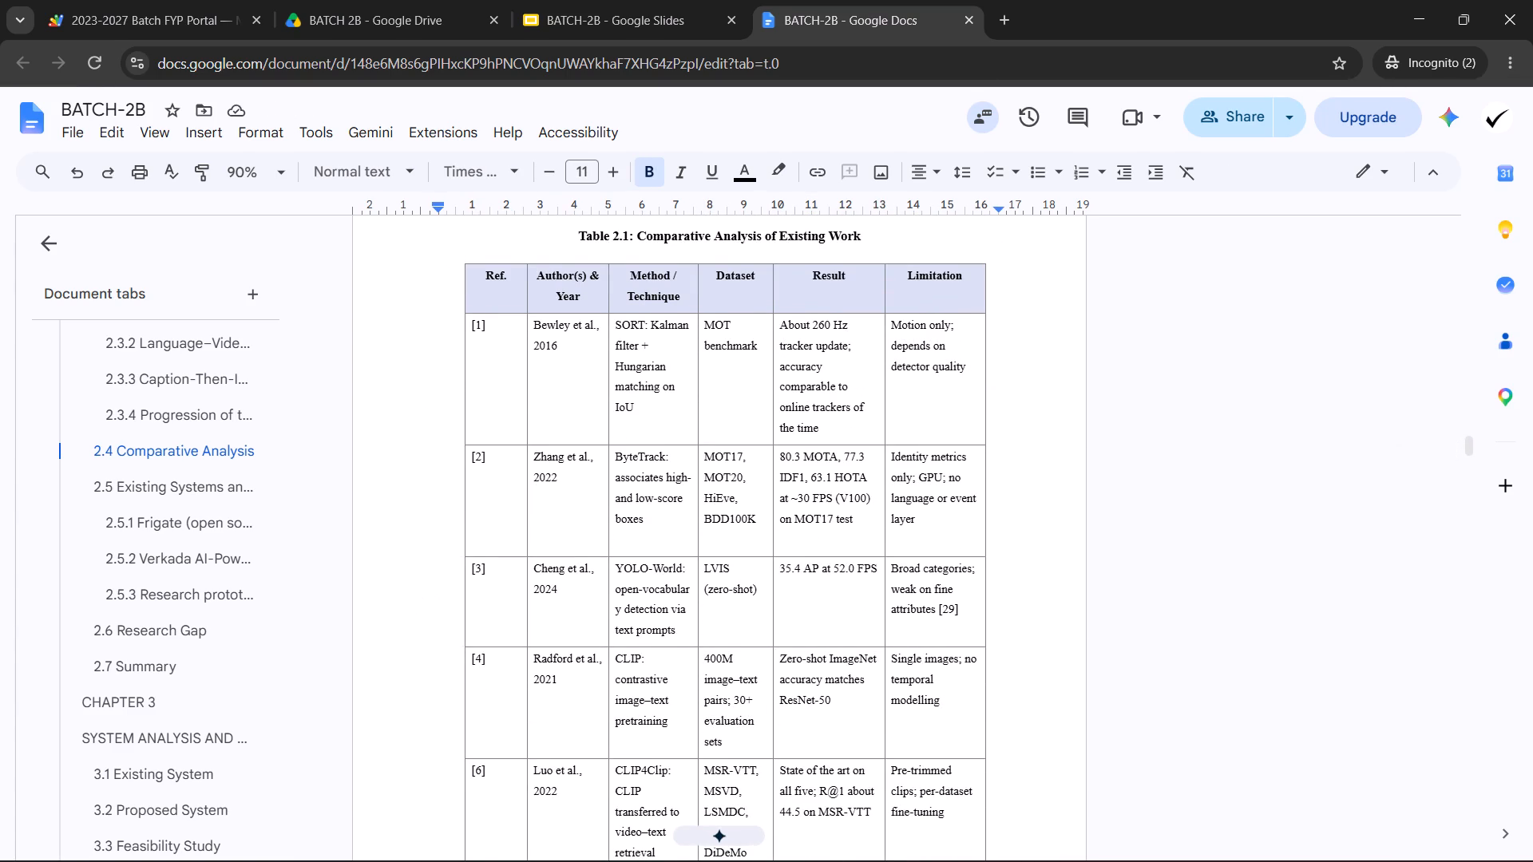
Renumber the CLIP4Clip row in Table 2.1 as [5], the Sentence-BERT row as [6] and the HNSW row as [7].
scroll(366, 575, "down", 3)
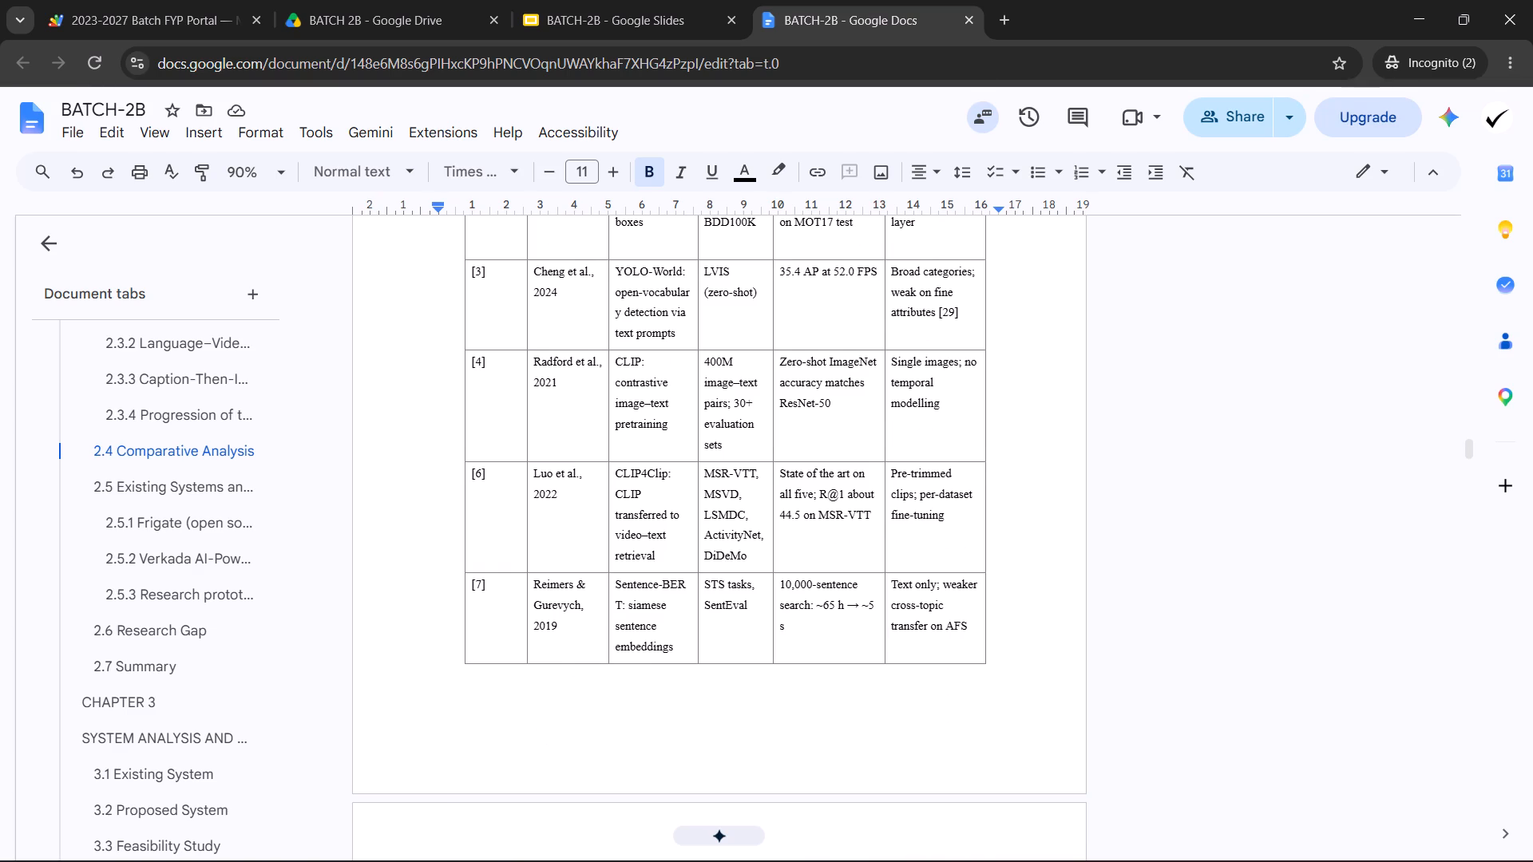
left_click(481, 479)
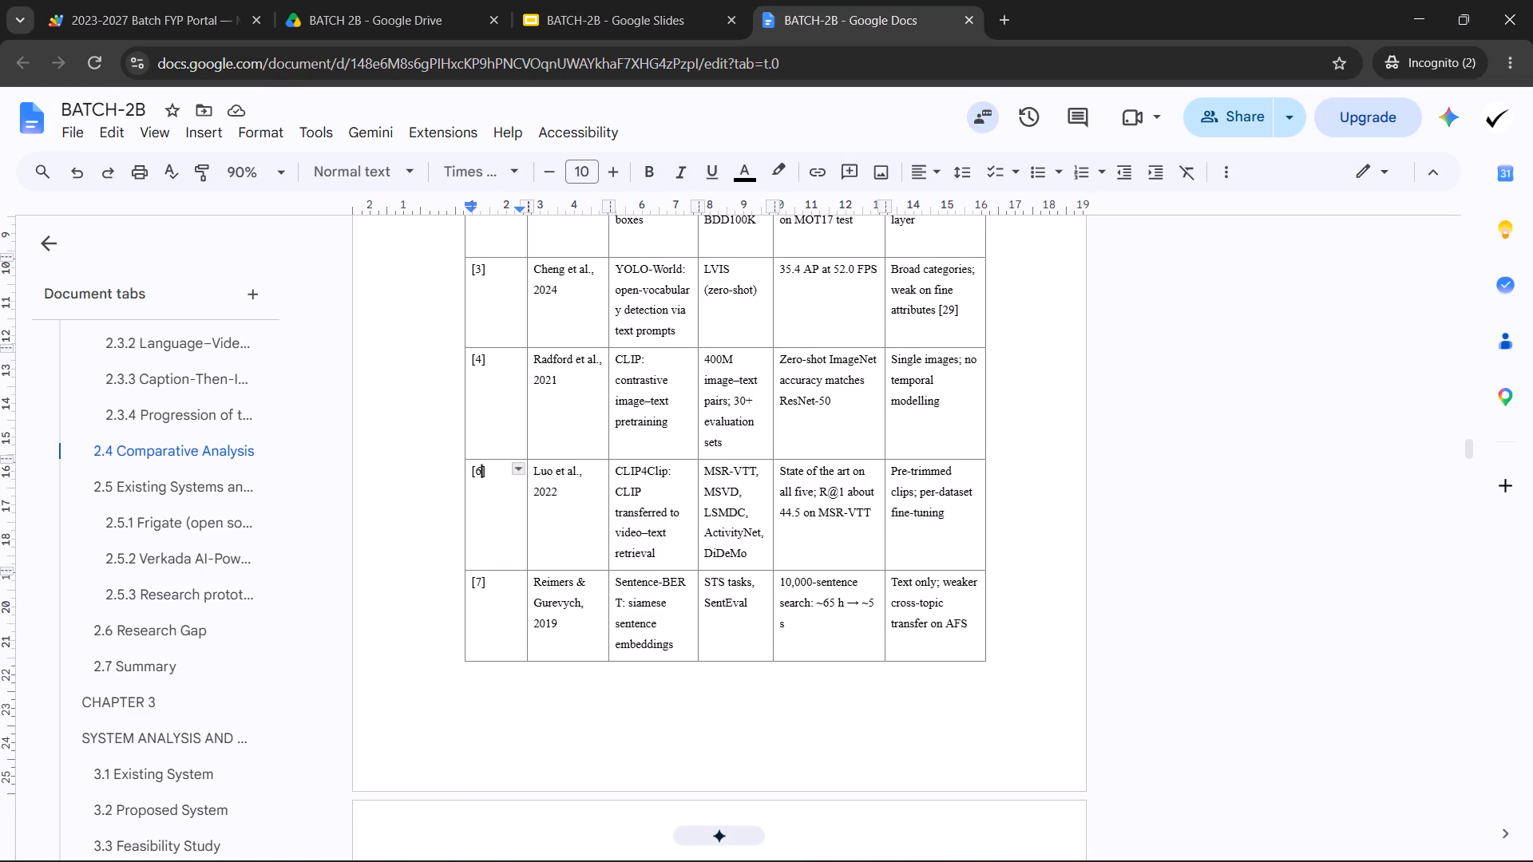
key("BackSpace")
key("5")
key("Down")
key("BackSpace")
key("6")
key("Down")
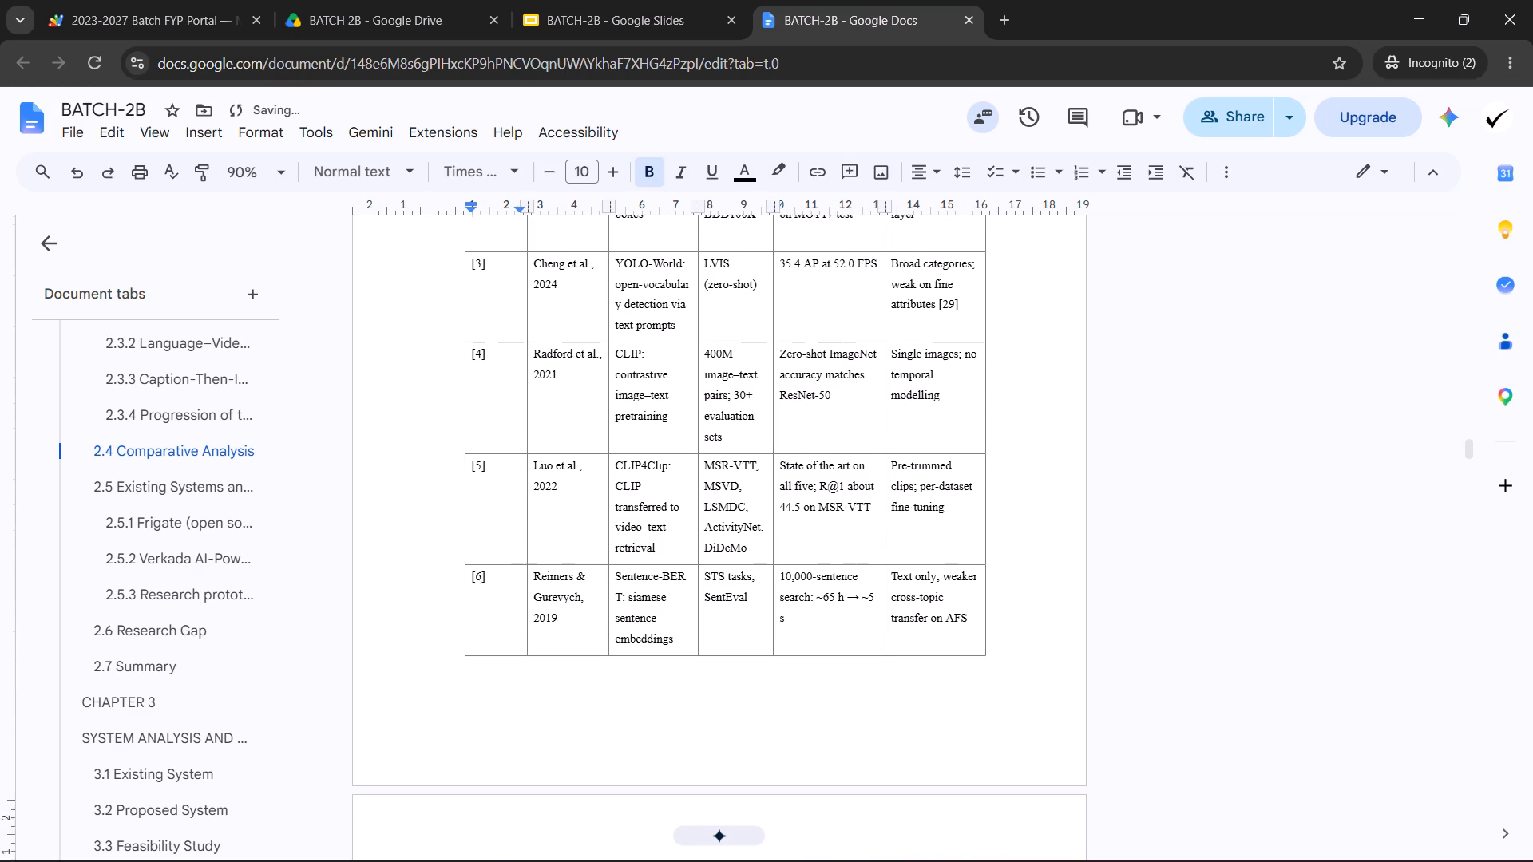
key("Down")
key("BackSpace")
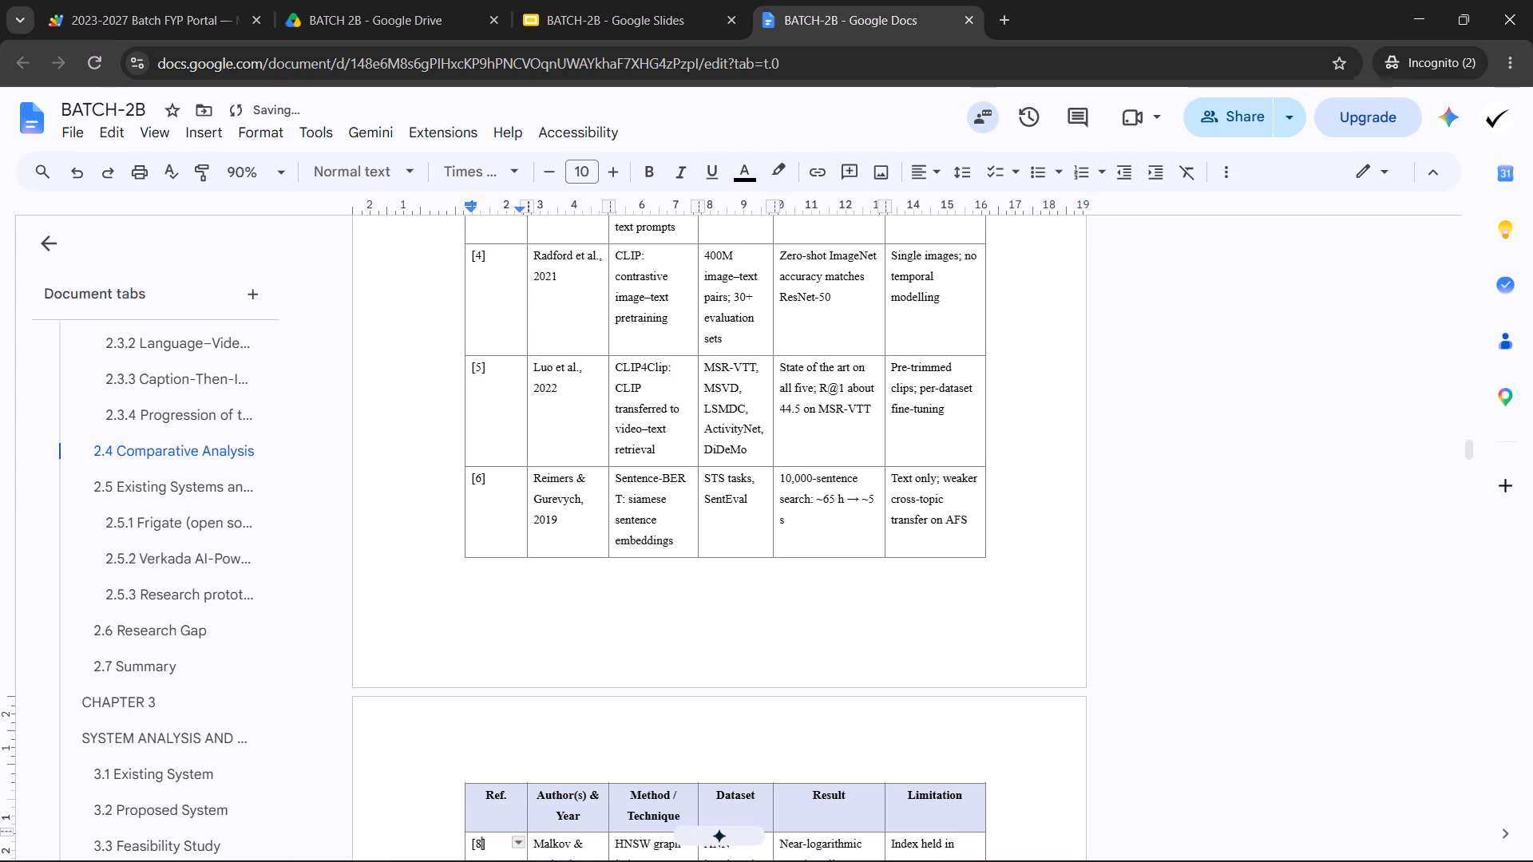
key("7")
Renumber the Qwen2-VL row as [8], the iRAG row as [9] and the ViTA row as [10].
key("Down")
key("BackSpace")
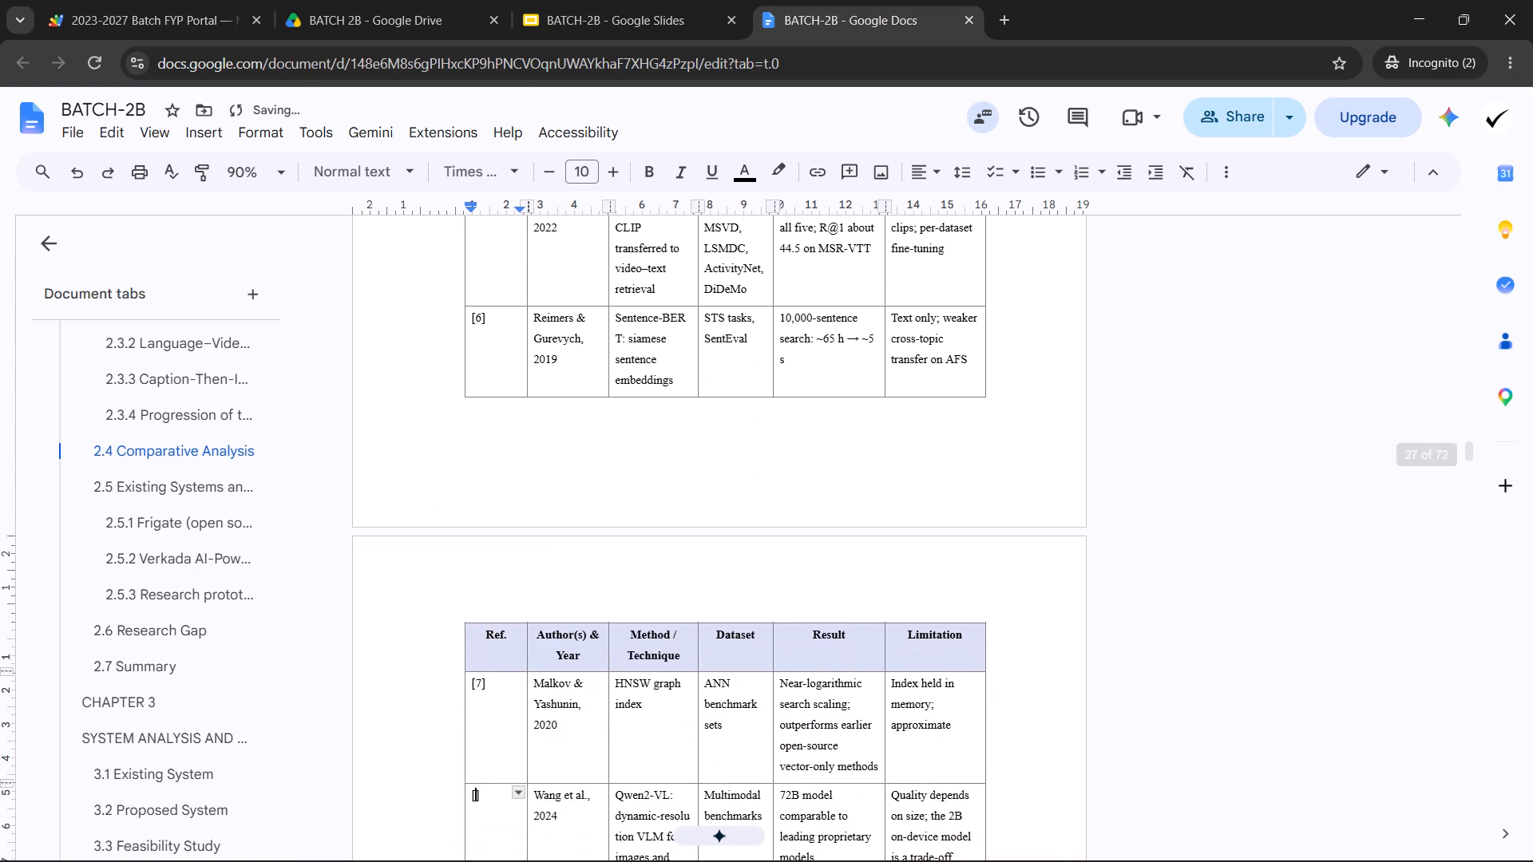
key("8")
key("Down")
key("BackSpace")
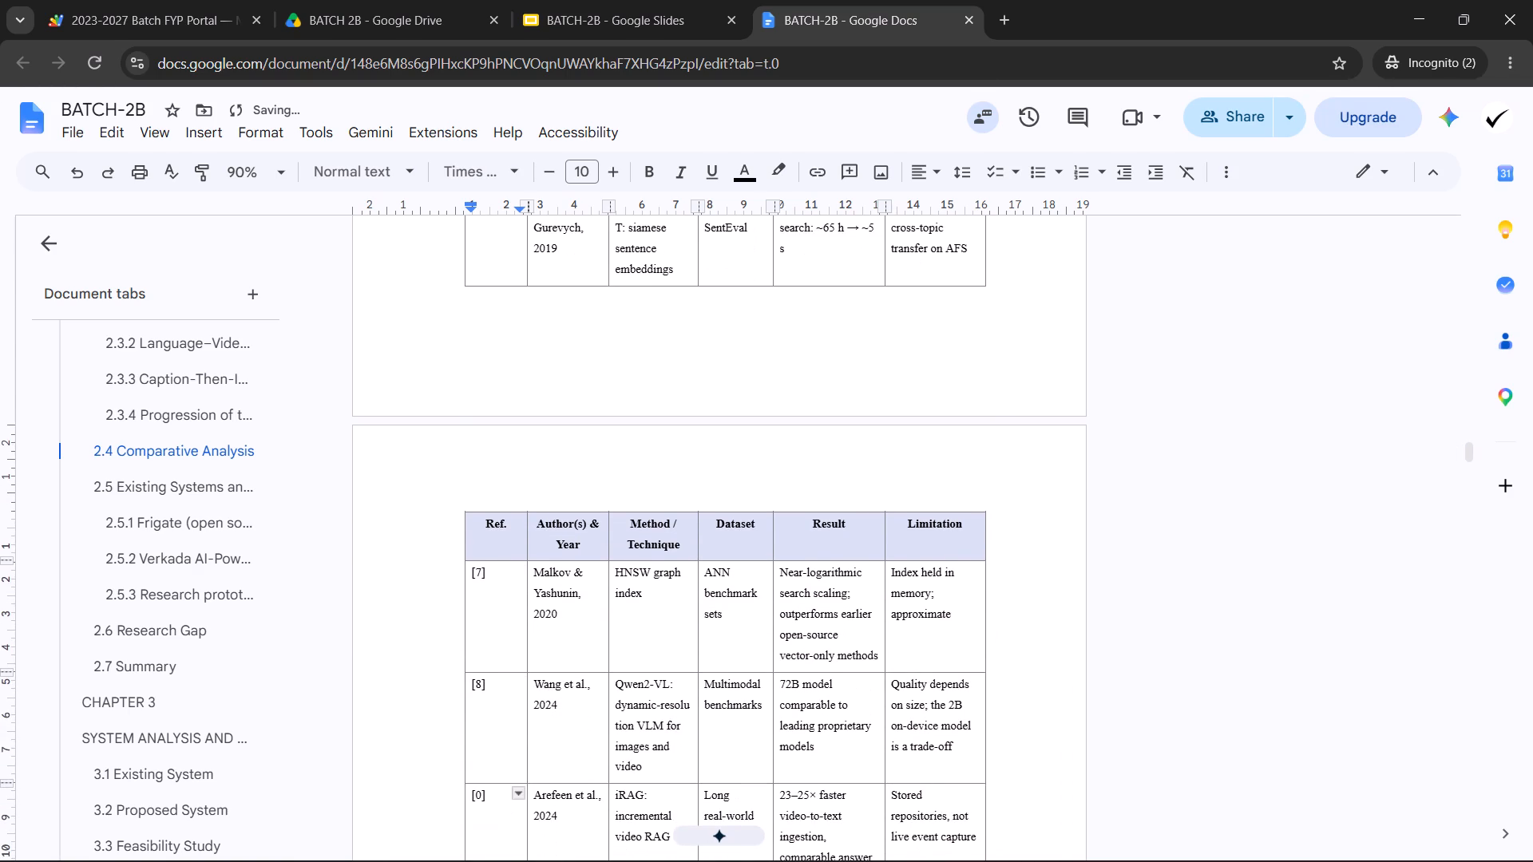
key("Right")
key("BackSpace")
key("9")
key("Down")
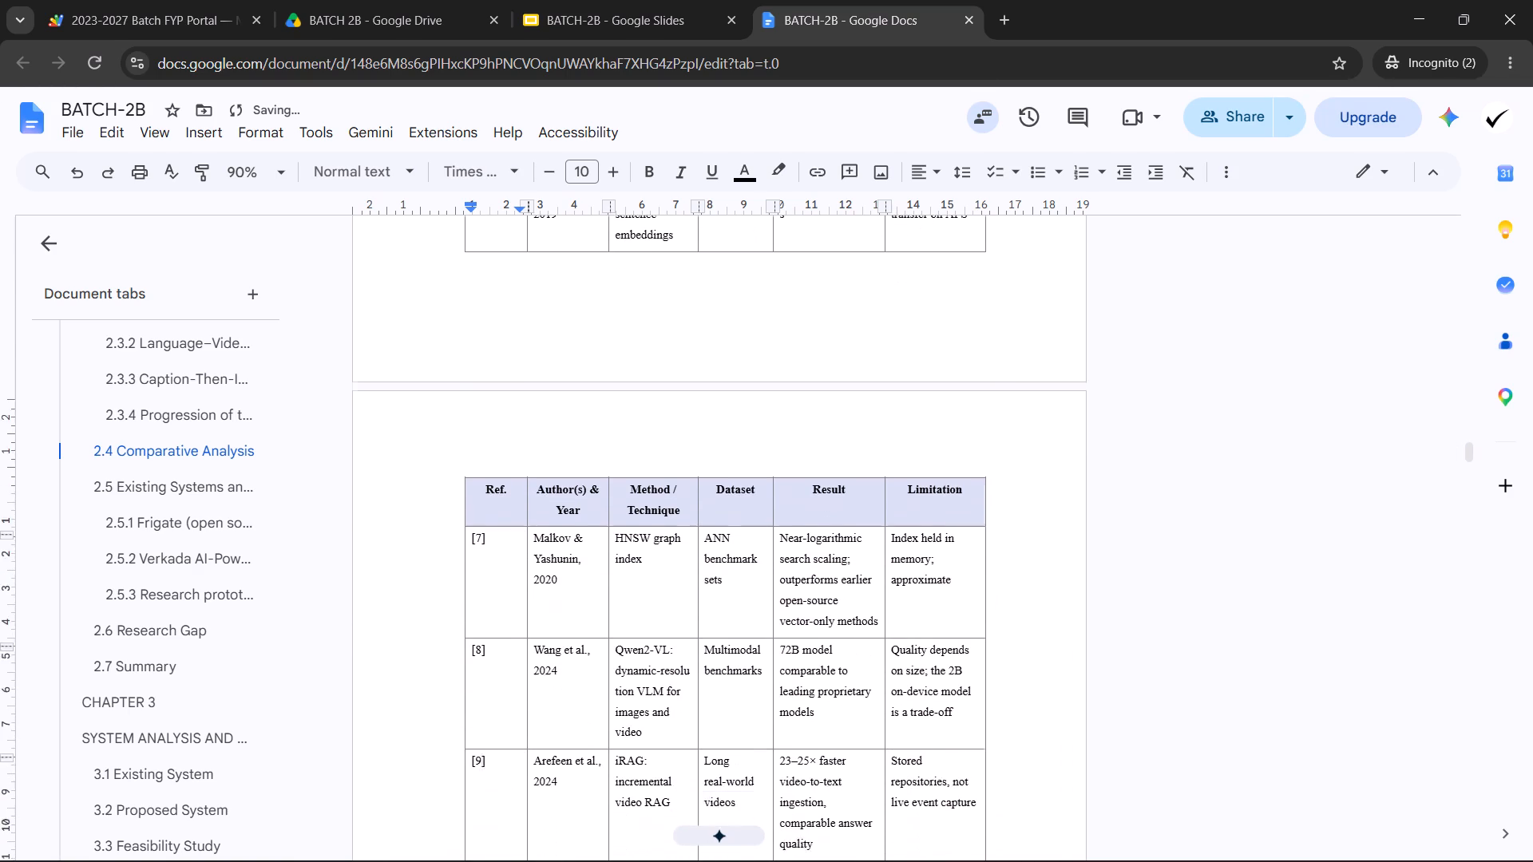
key("Right")
key("BackSpace")
key("0")
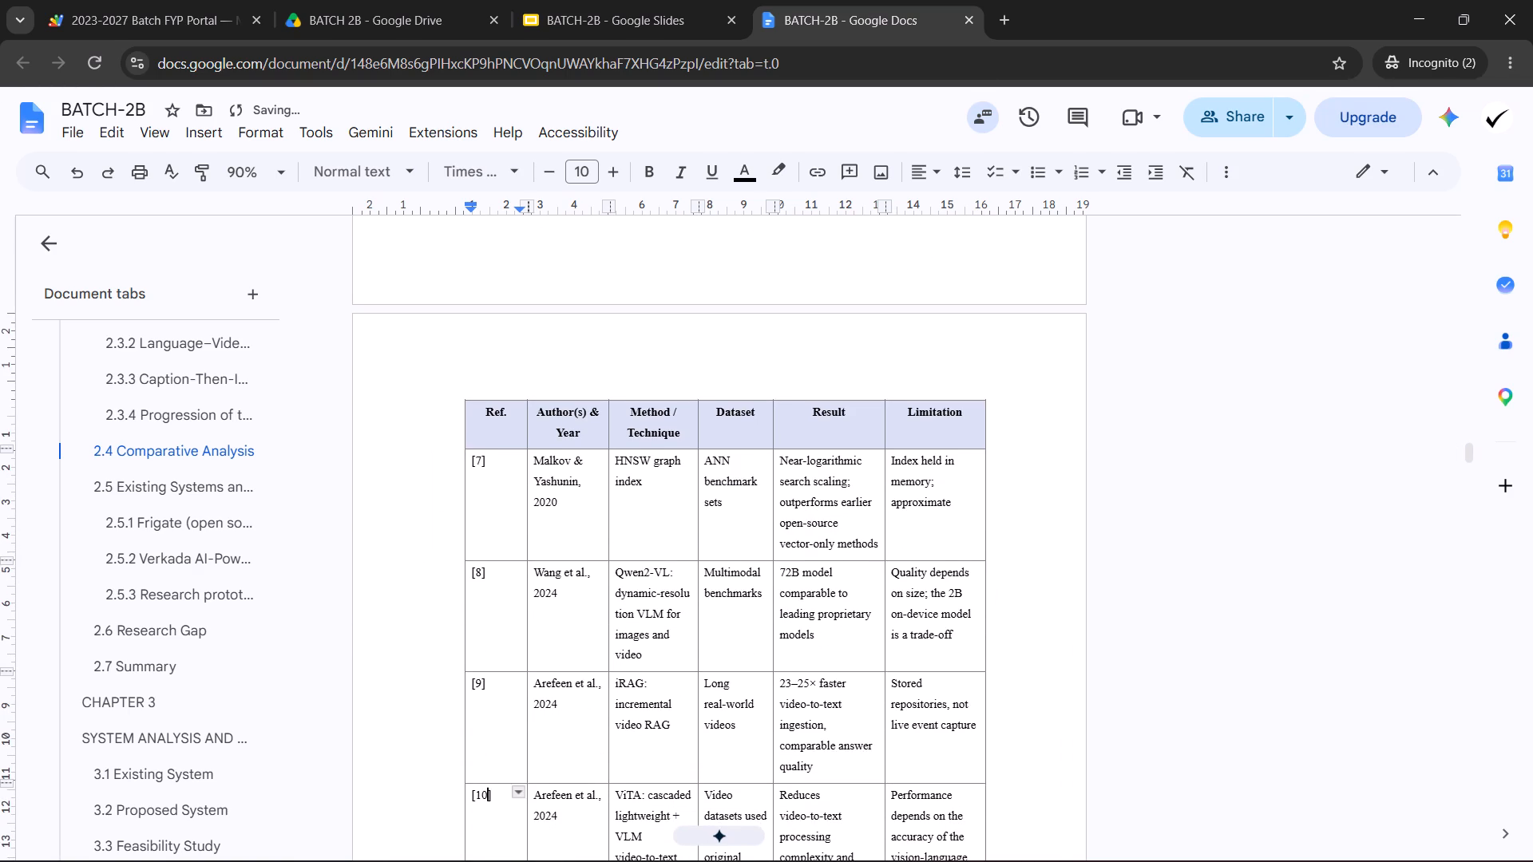
Renumber the TrafficLens row as [11], the video-corpus VideoRAG row as [12] and the extremely-long-video VideoRAG row as [13].
key("Down")
key("BackSpace")
key("1")
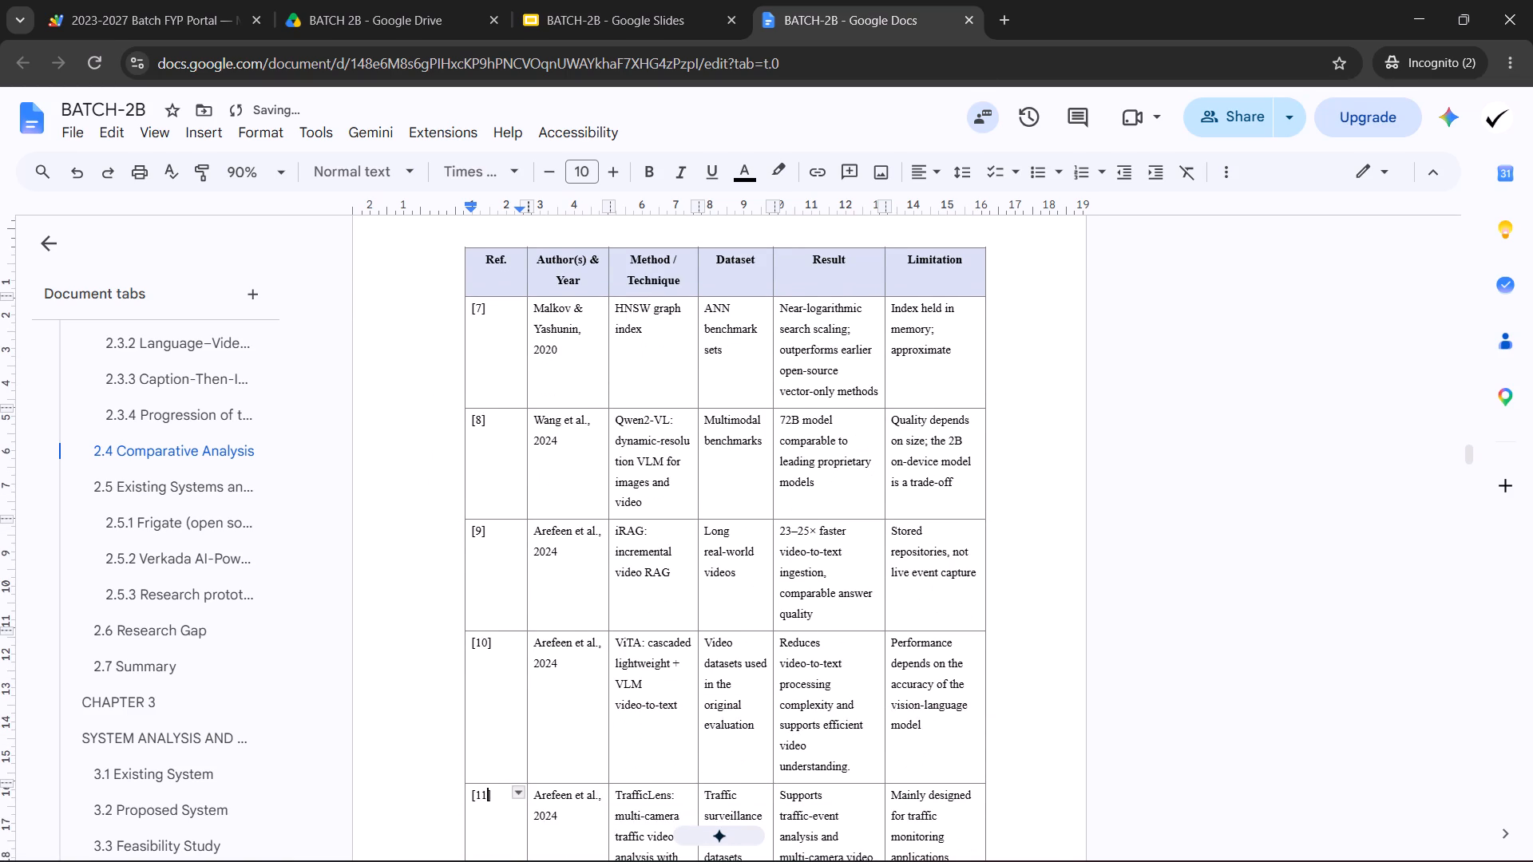
key("Down")
key("BackSpace")
key("2")
key("Down")
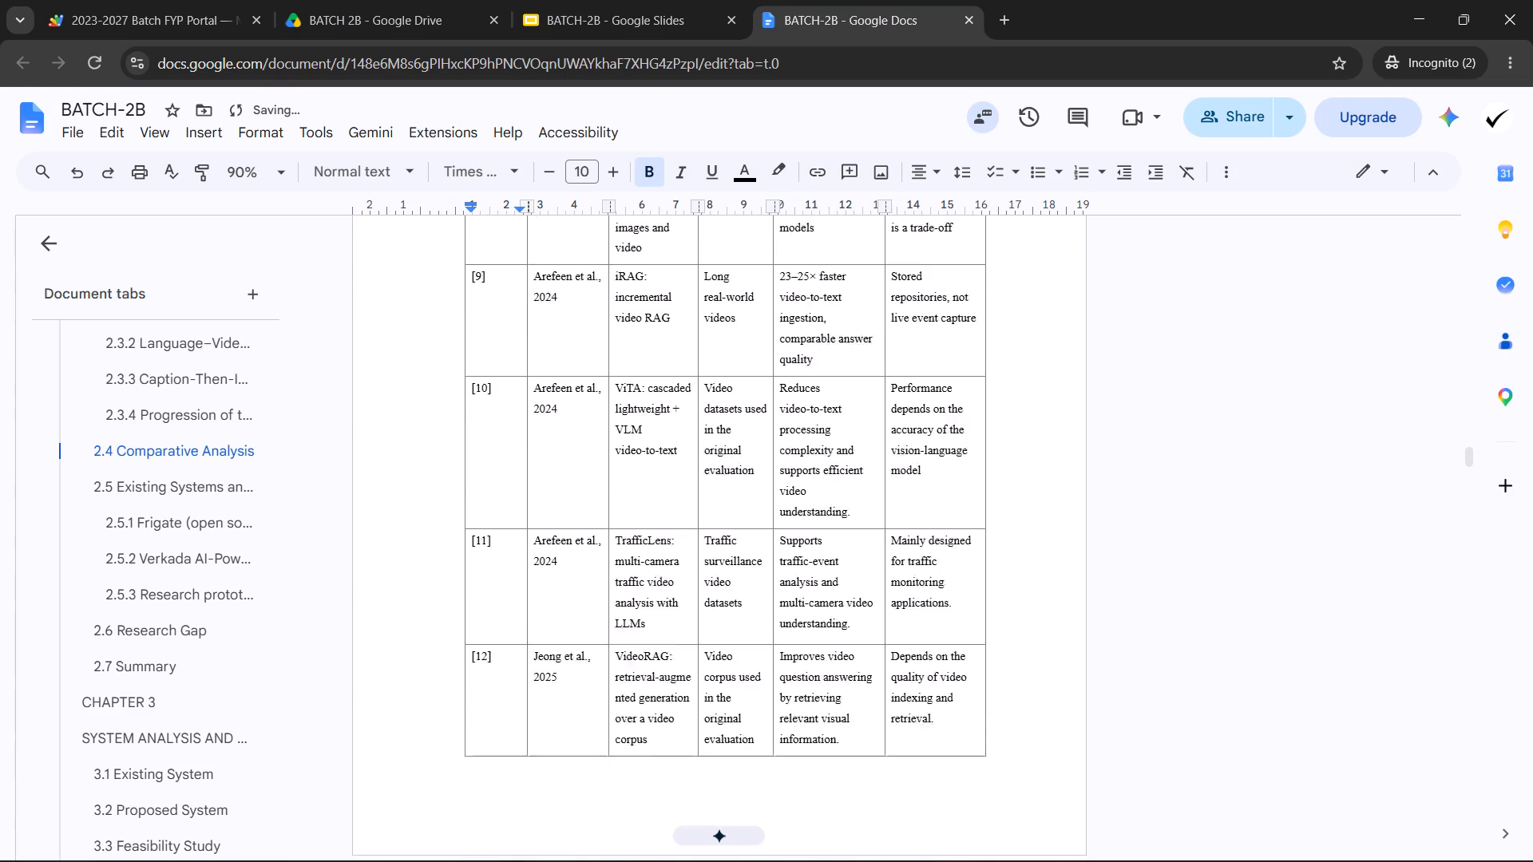
key("Down")
key("BackSpace")
key("3")
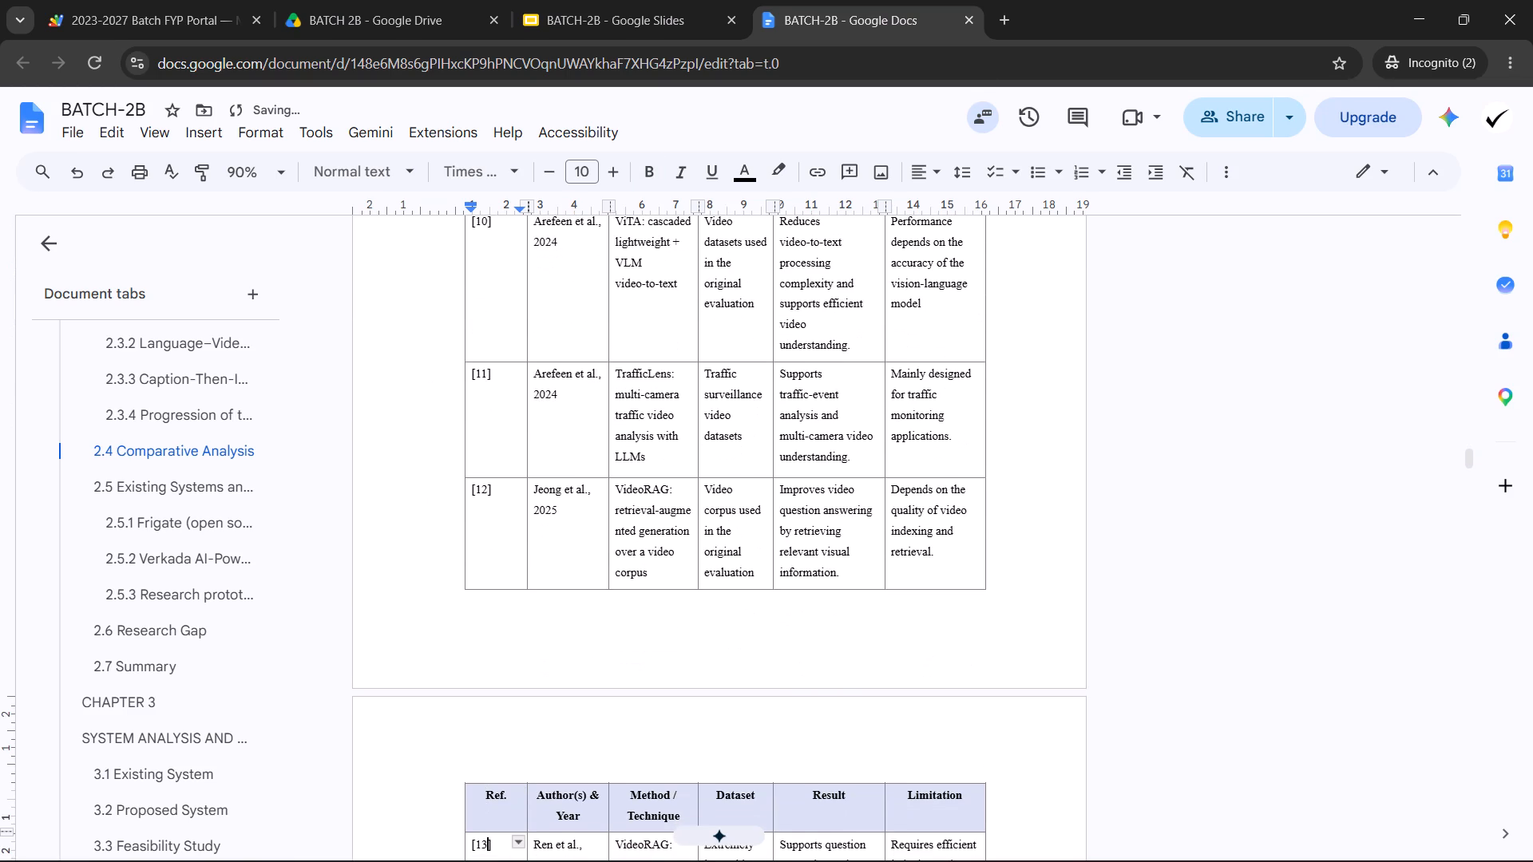
Renumber the Video-RAG row as [14], StreamingRAG as [15], UrbanClipAtlas as [16] and MELON as [17].
key("Down")
key("BackSpace")
key("4")
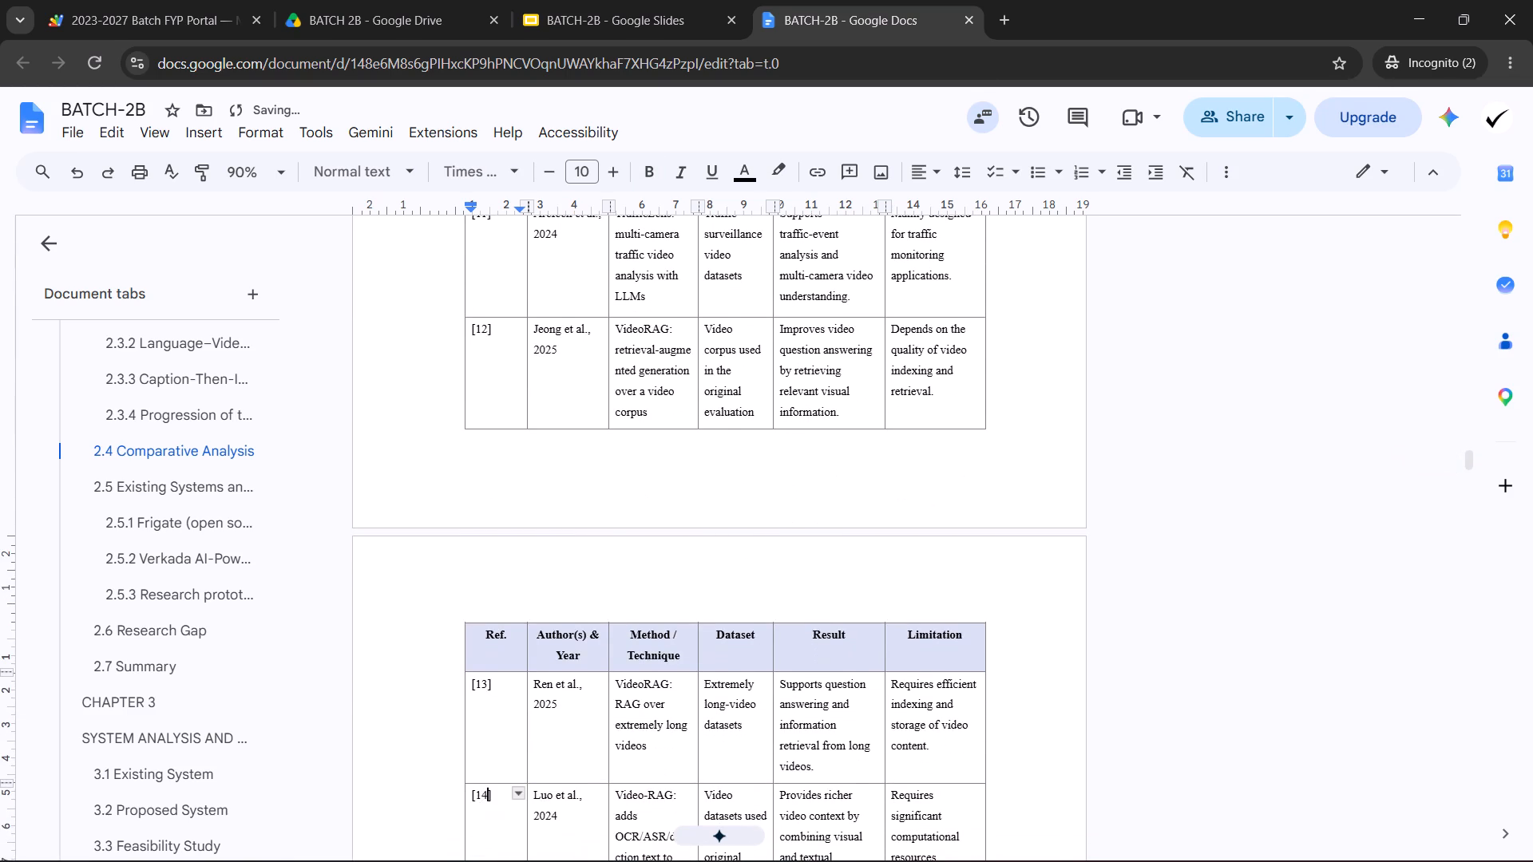
key("Down")
key("BackSpace")
key("5")
key("Down")
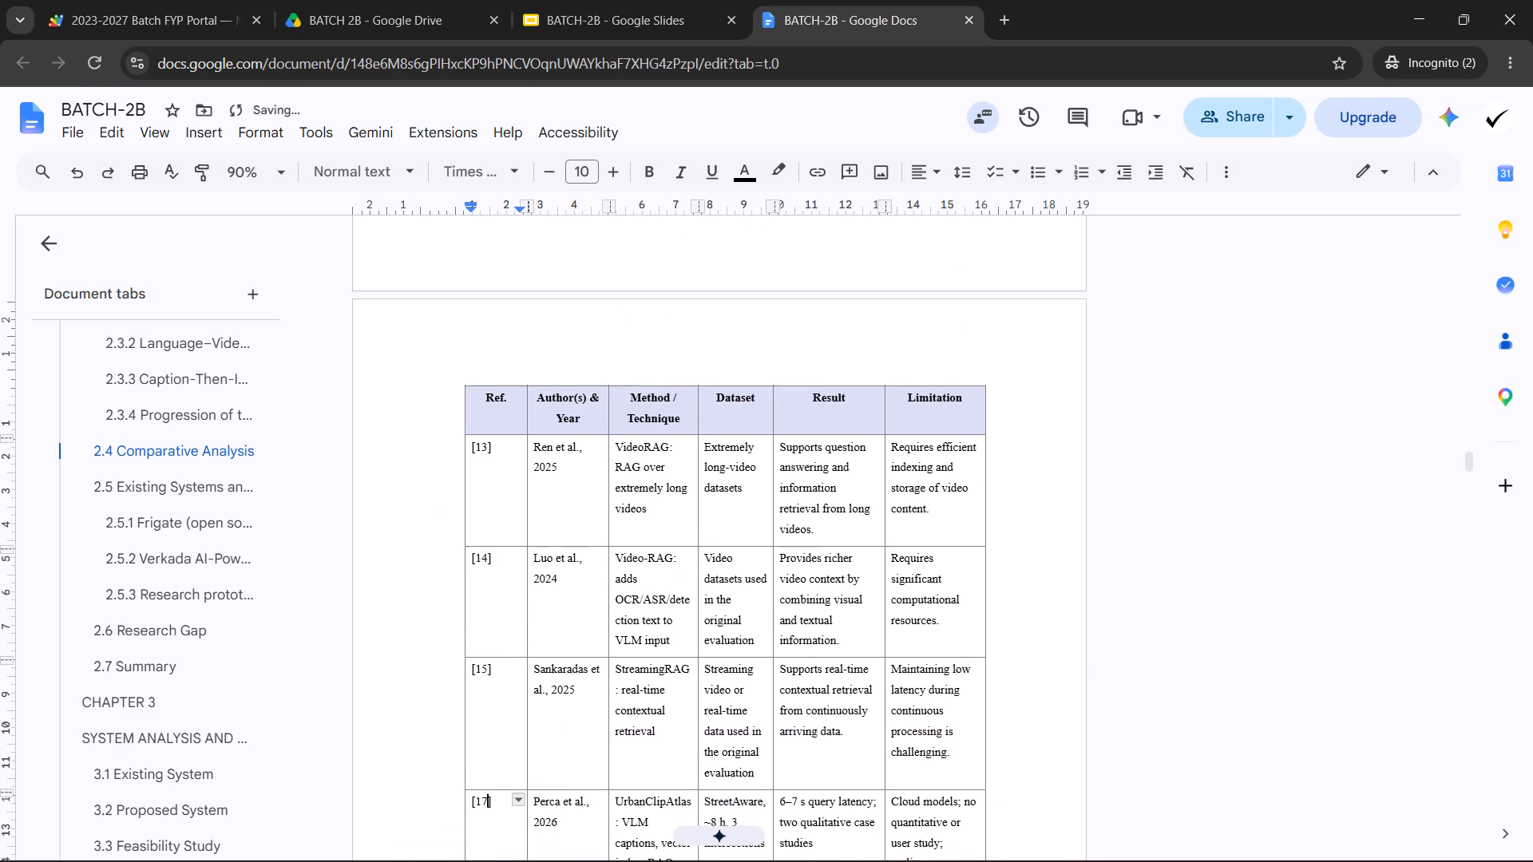
key("BackSpace")
key("6")
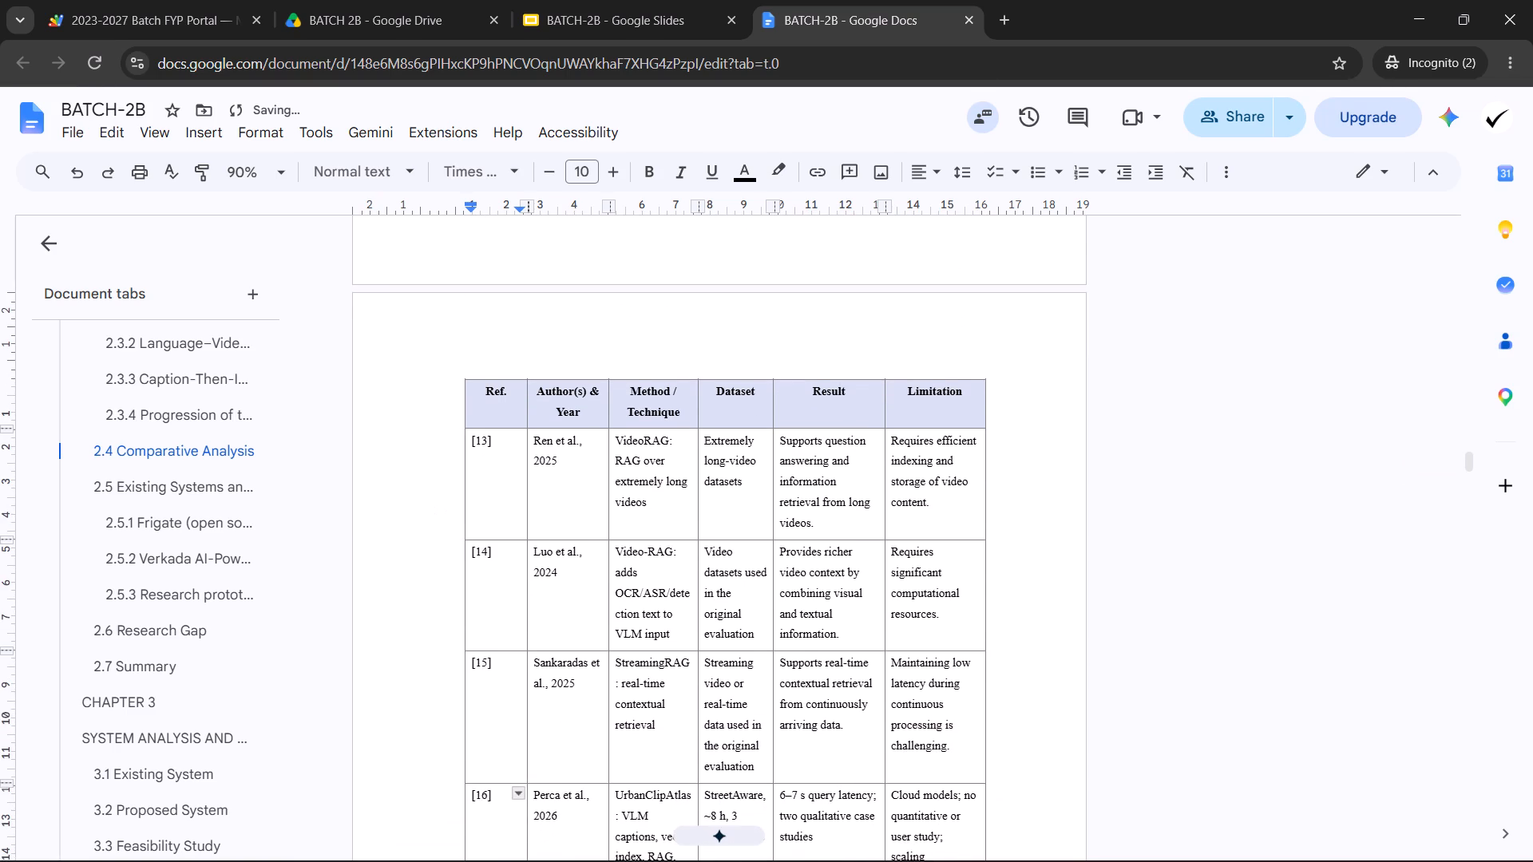
key("Down")
key("BackSpace")
key("7")
key("Down")
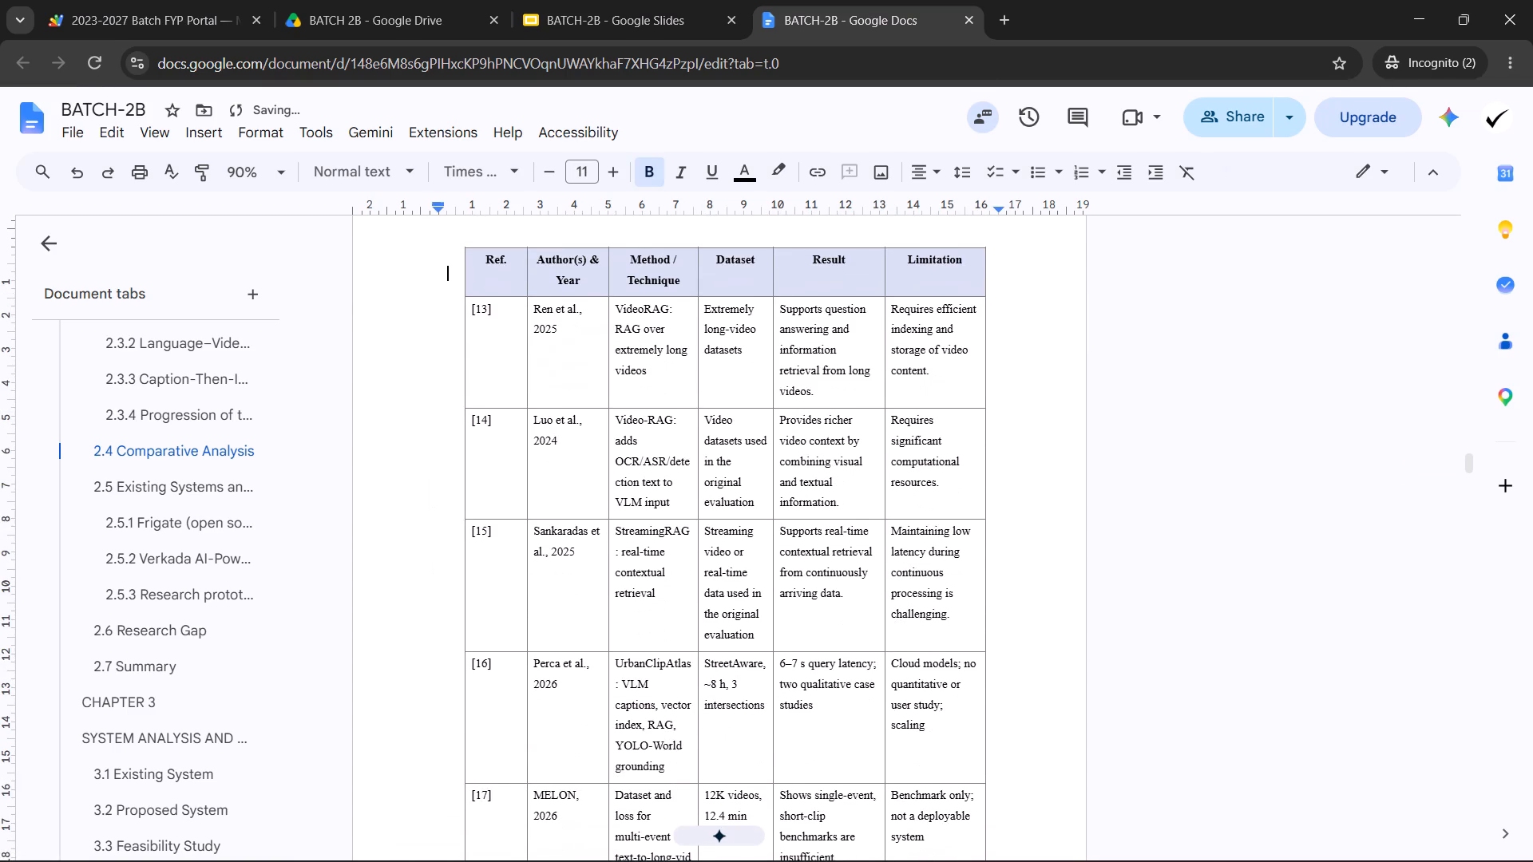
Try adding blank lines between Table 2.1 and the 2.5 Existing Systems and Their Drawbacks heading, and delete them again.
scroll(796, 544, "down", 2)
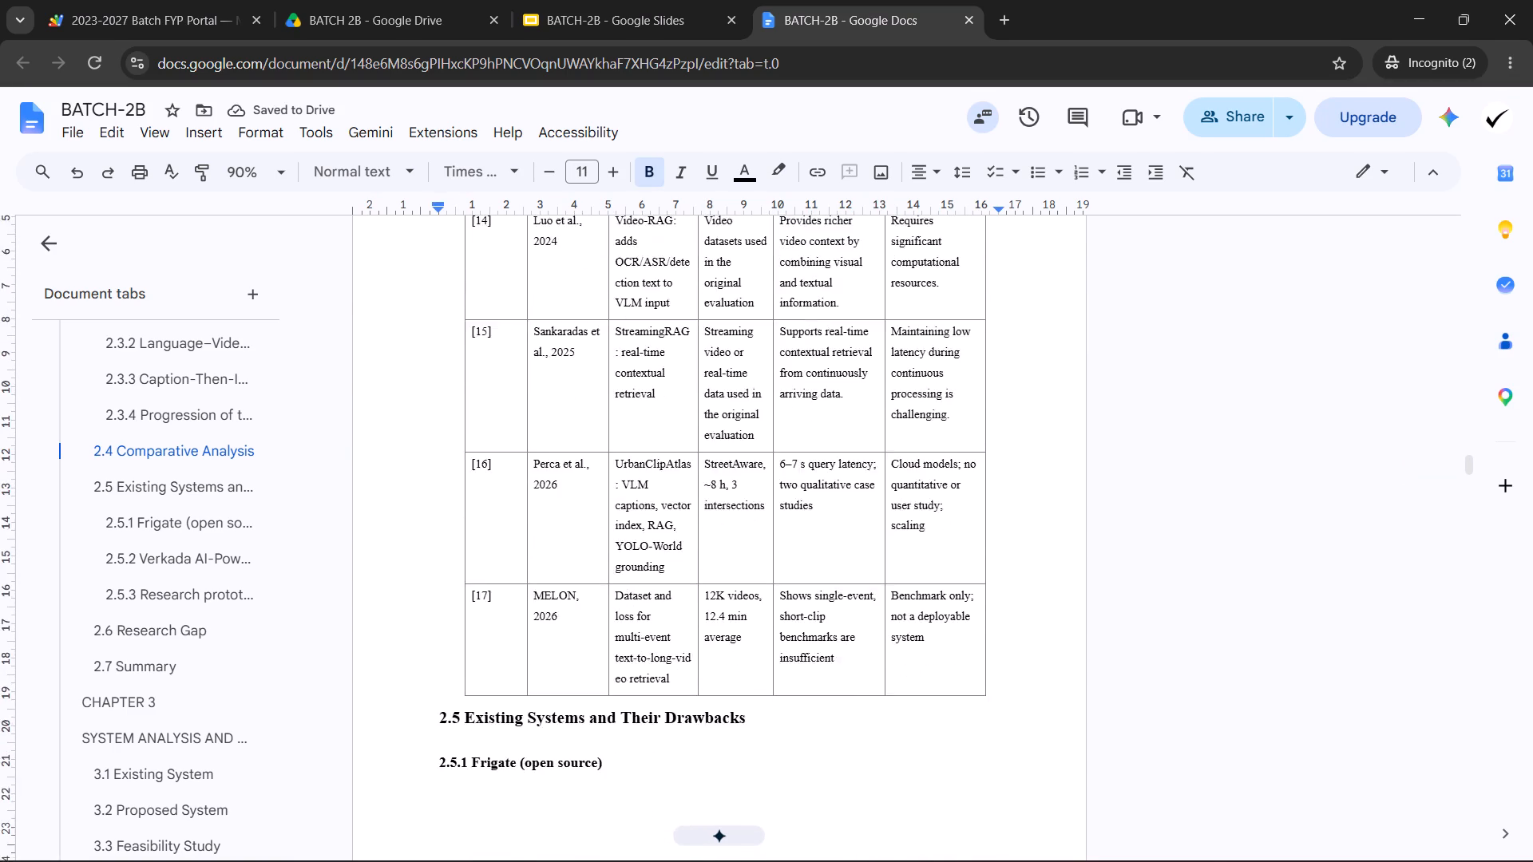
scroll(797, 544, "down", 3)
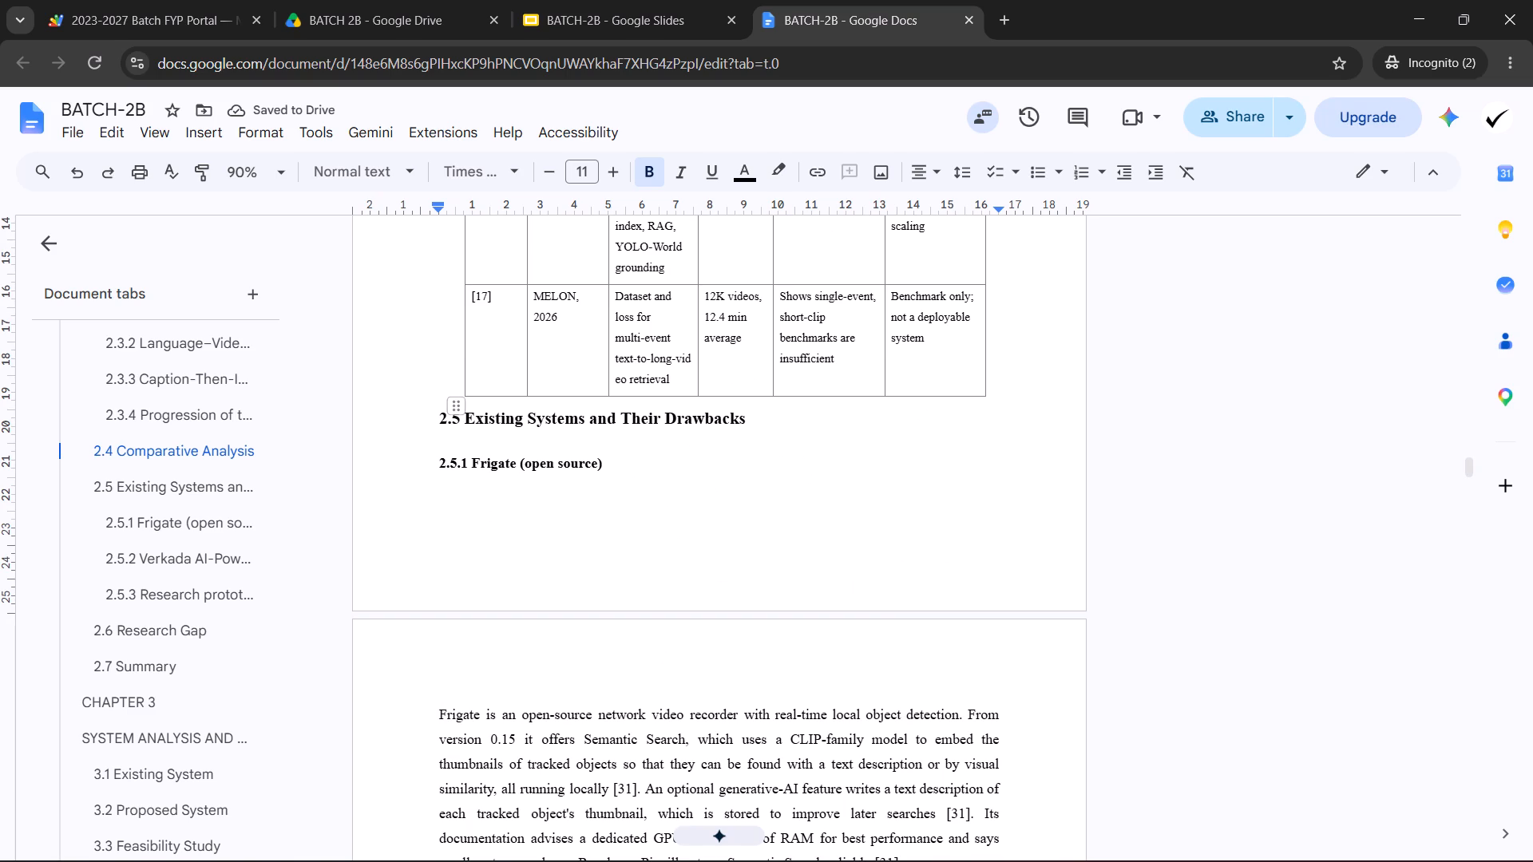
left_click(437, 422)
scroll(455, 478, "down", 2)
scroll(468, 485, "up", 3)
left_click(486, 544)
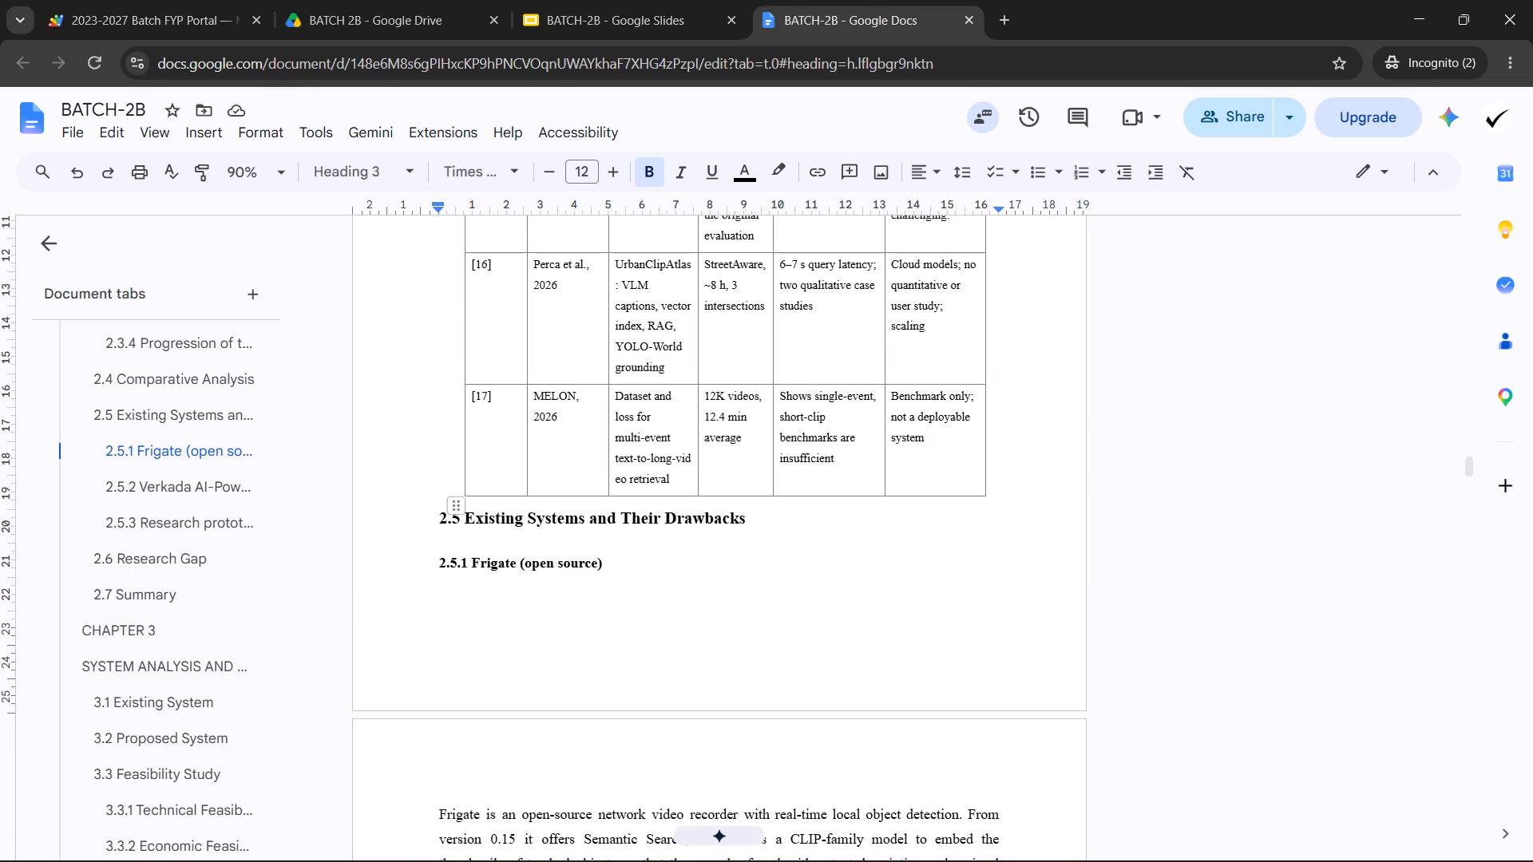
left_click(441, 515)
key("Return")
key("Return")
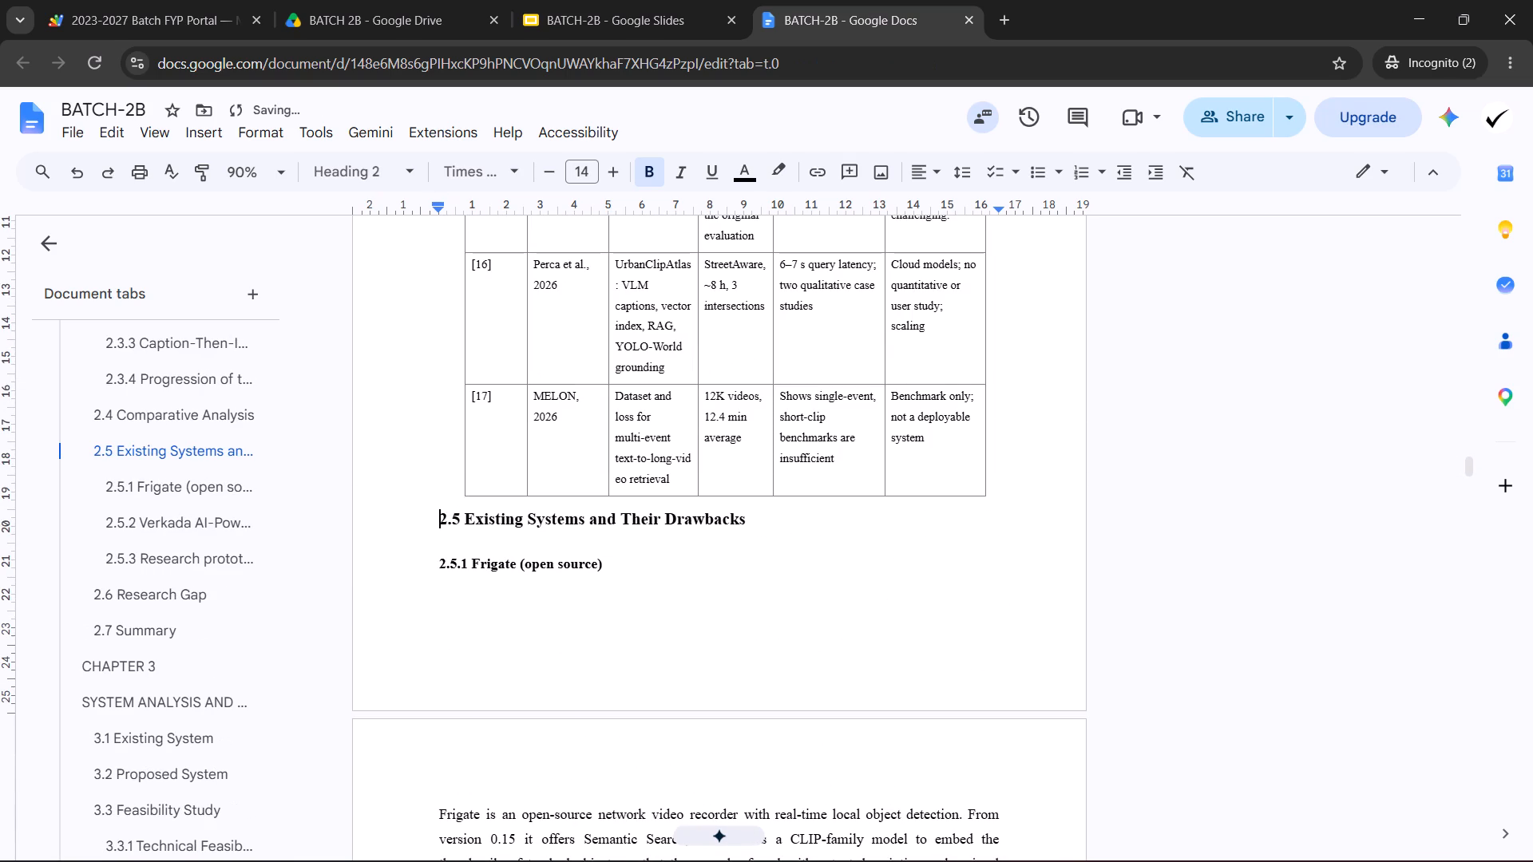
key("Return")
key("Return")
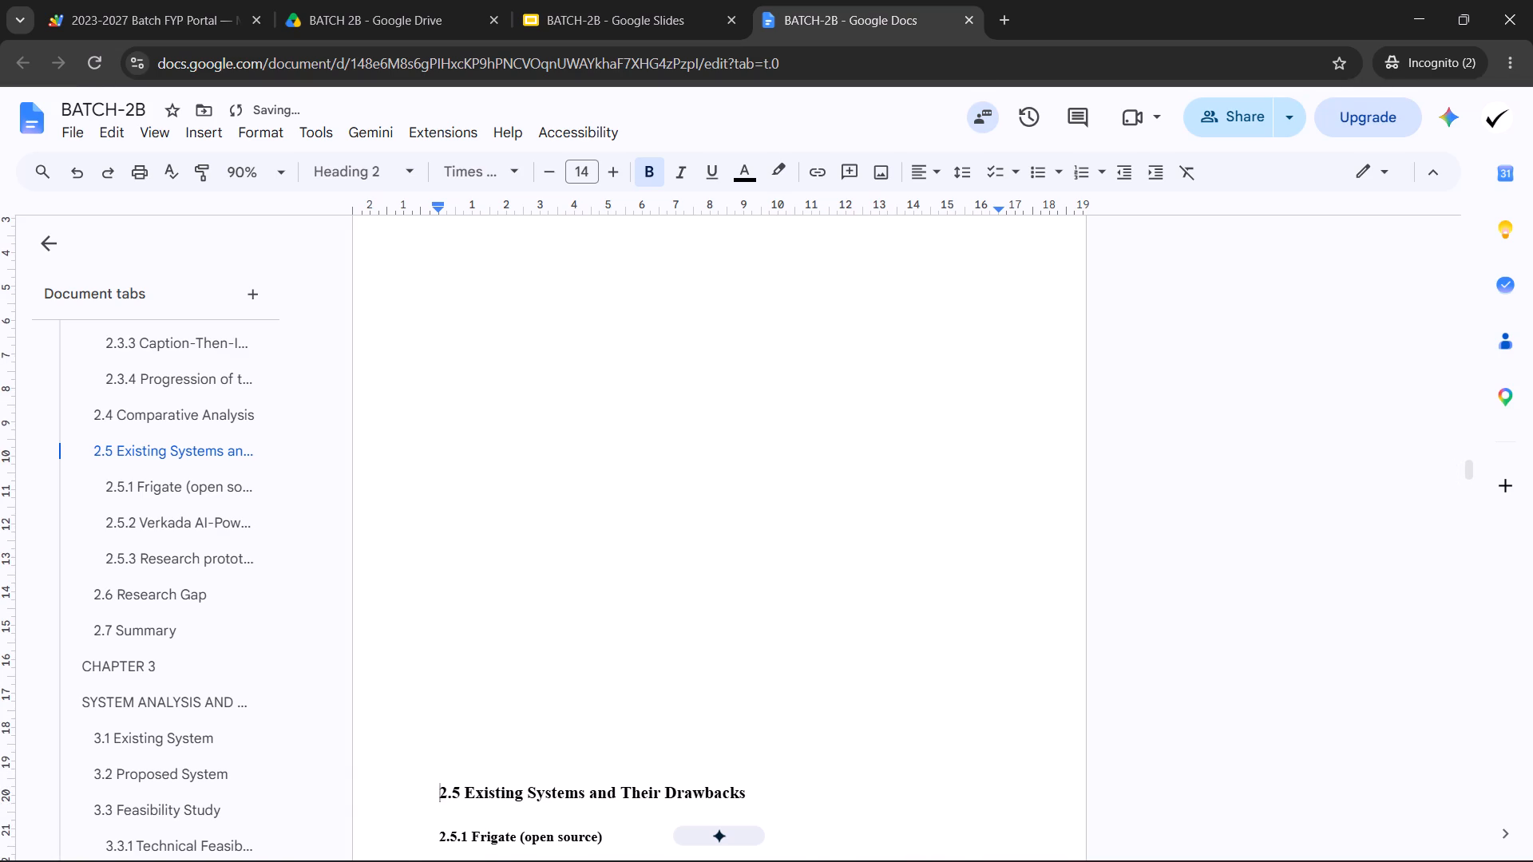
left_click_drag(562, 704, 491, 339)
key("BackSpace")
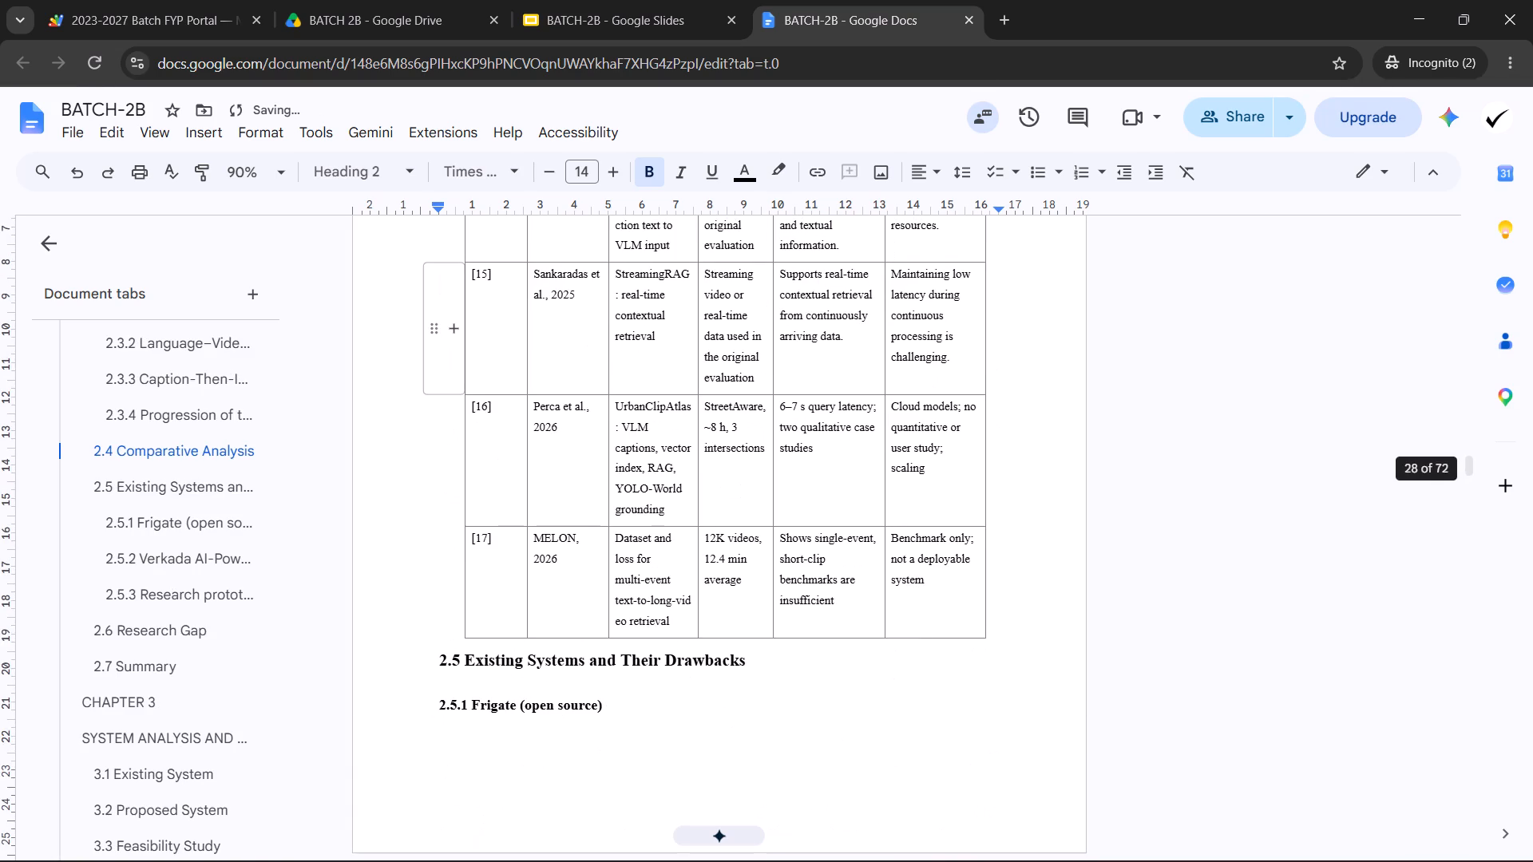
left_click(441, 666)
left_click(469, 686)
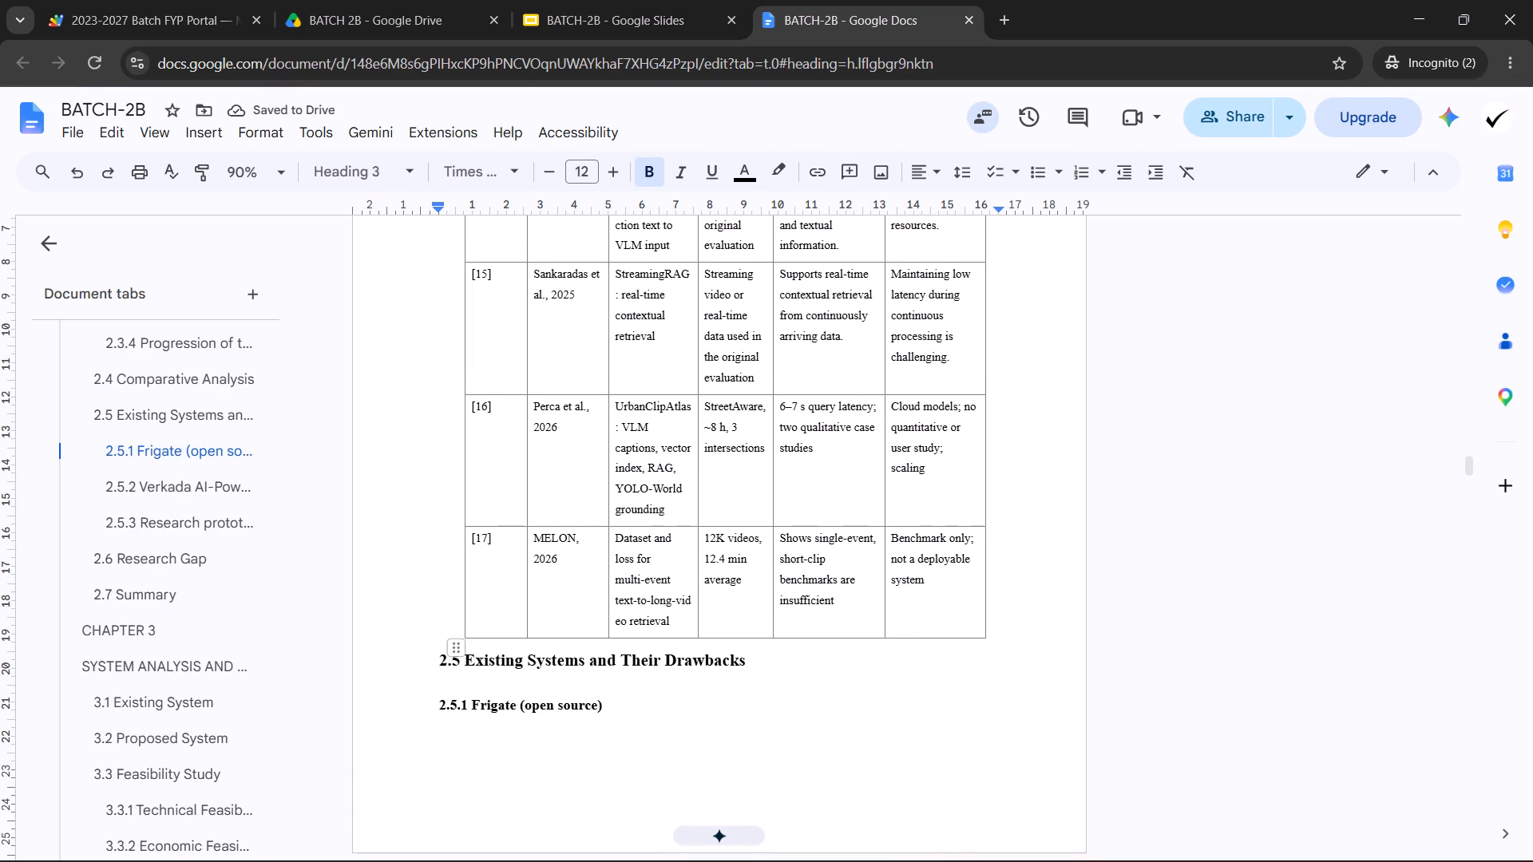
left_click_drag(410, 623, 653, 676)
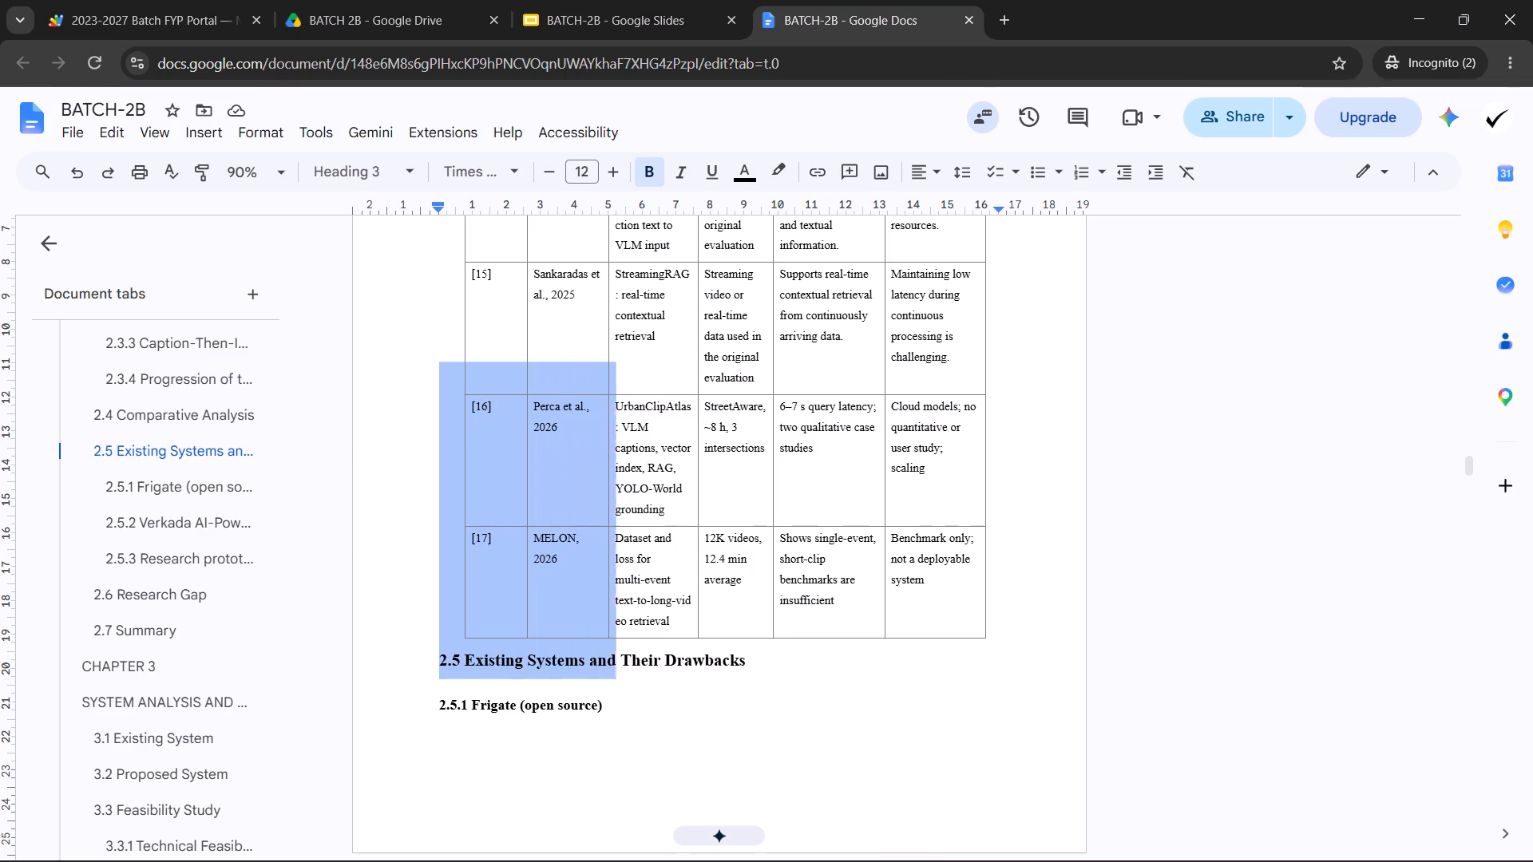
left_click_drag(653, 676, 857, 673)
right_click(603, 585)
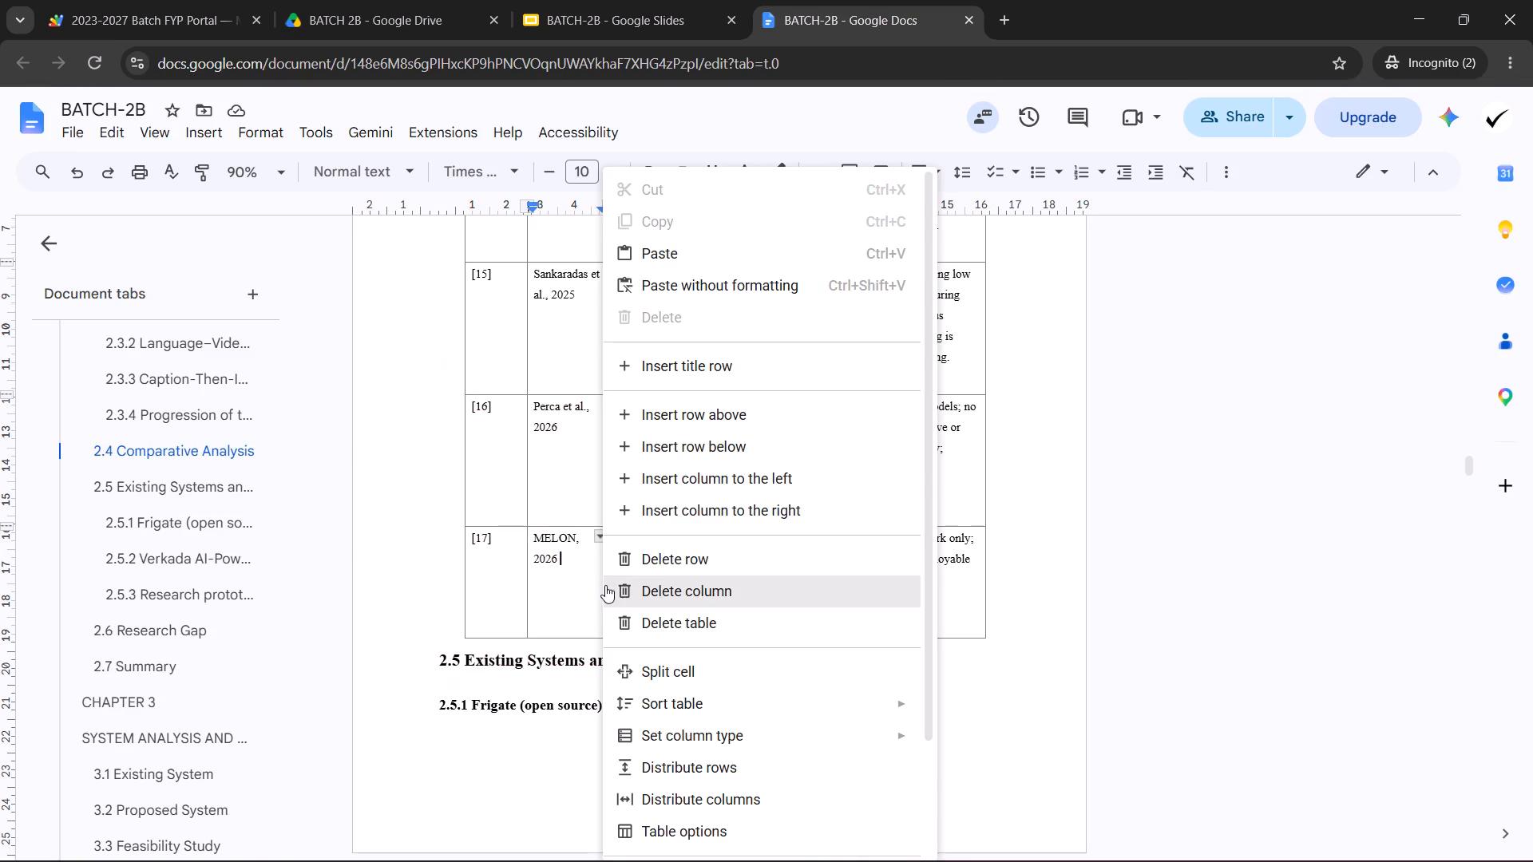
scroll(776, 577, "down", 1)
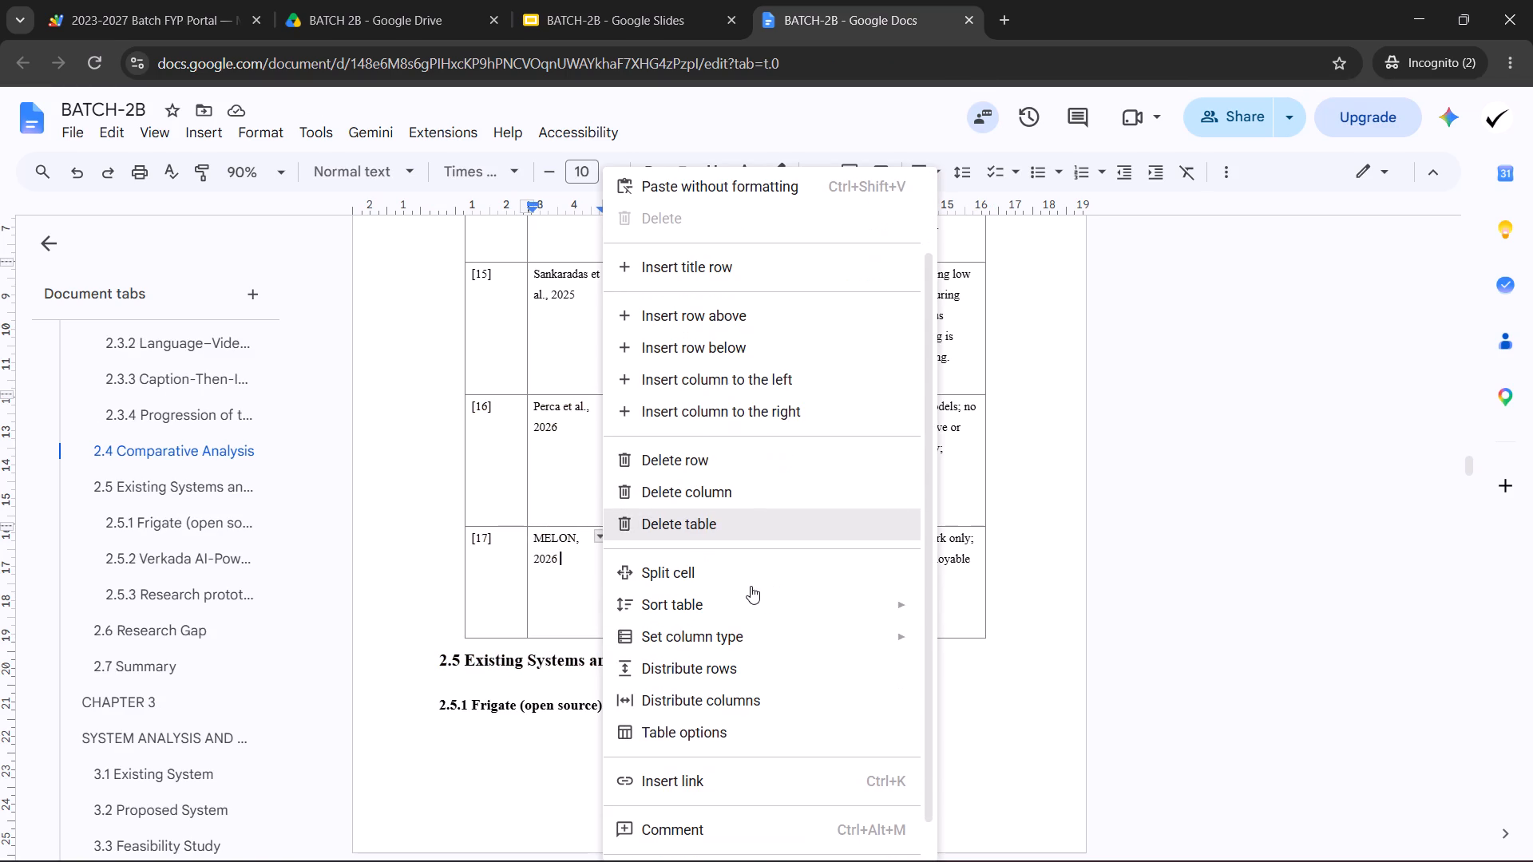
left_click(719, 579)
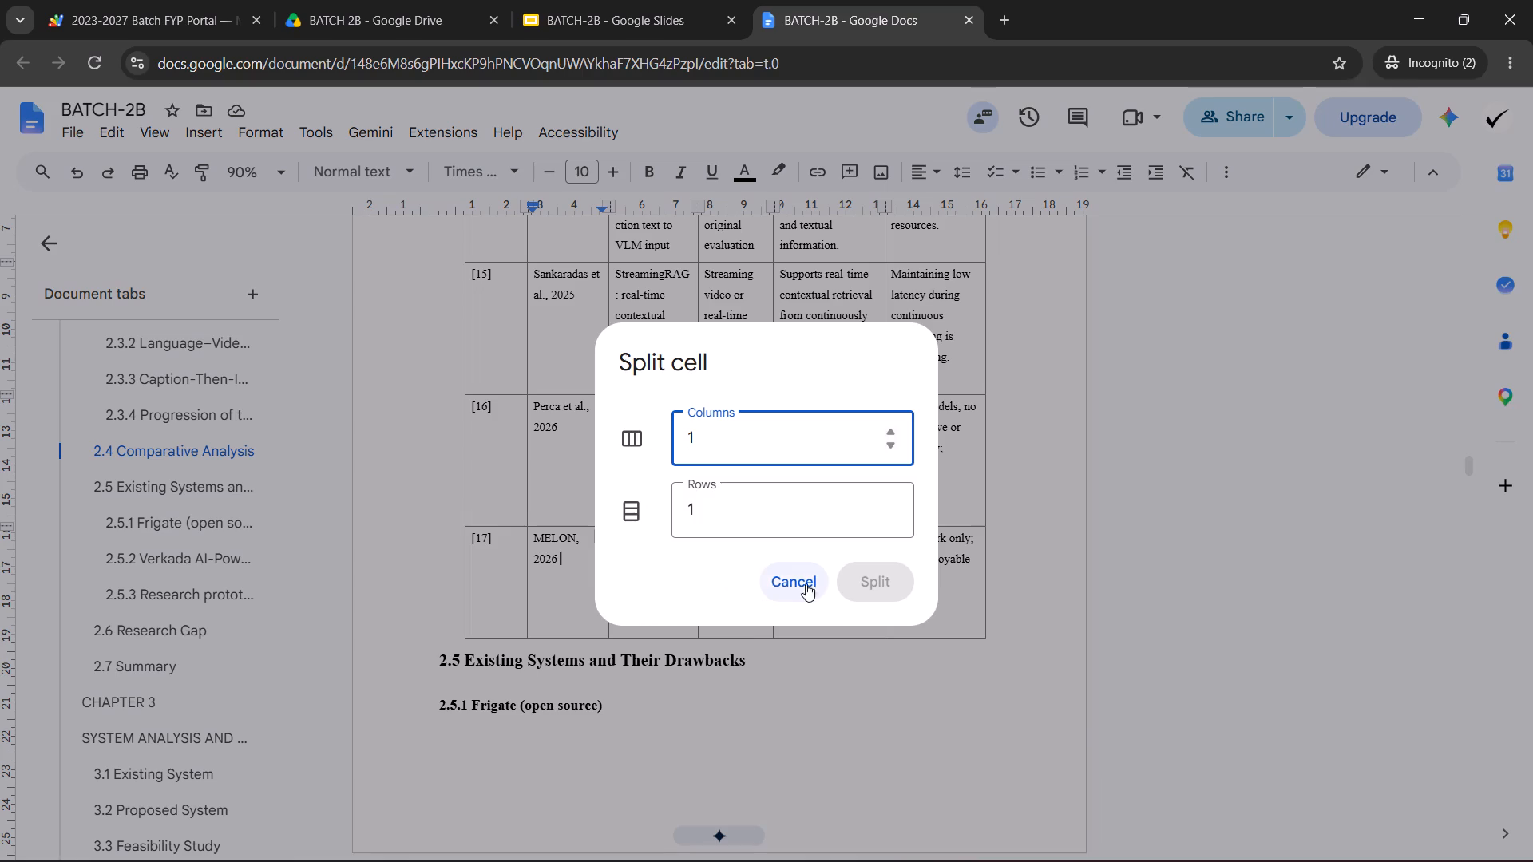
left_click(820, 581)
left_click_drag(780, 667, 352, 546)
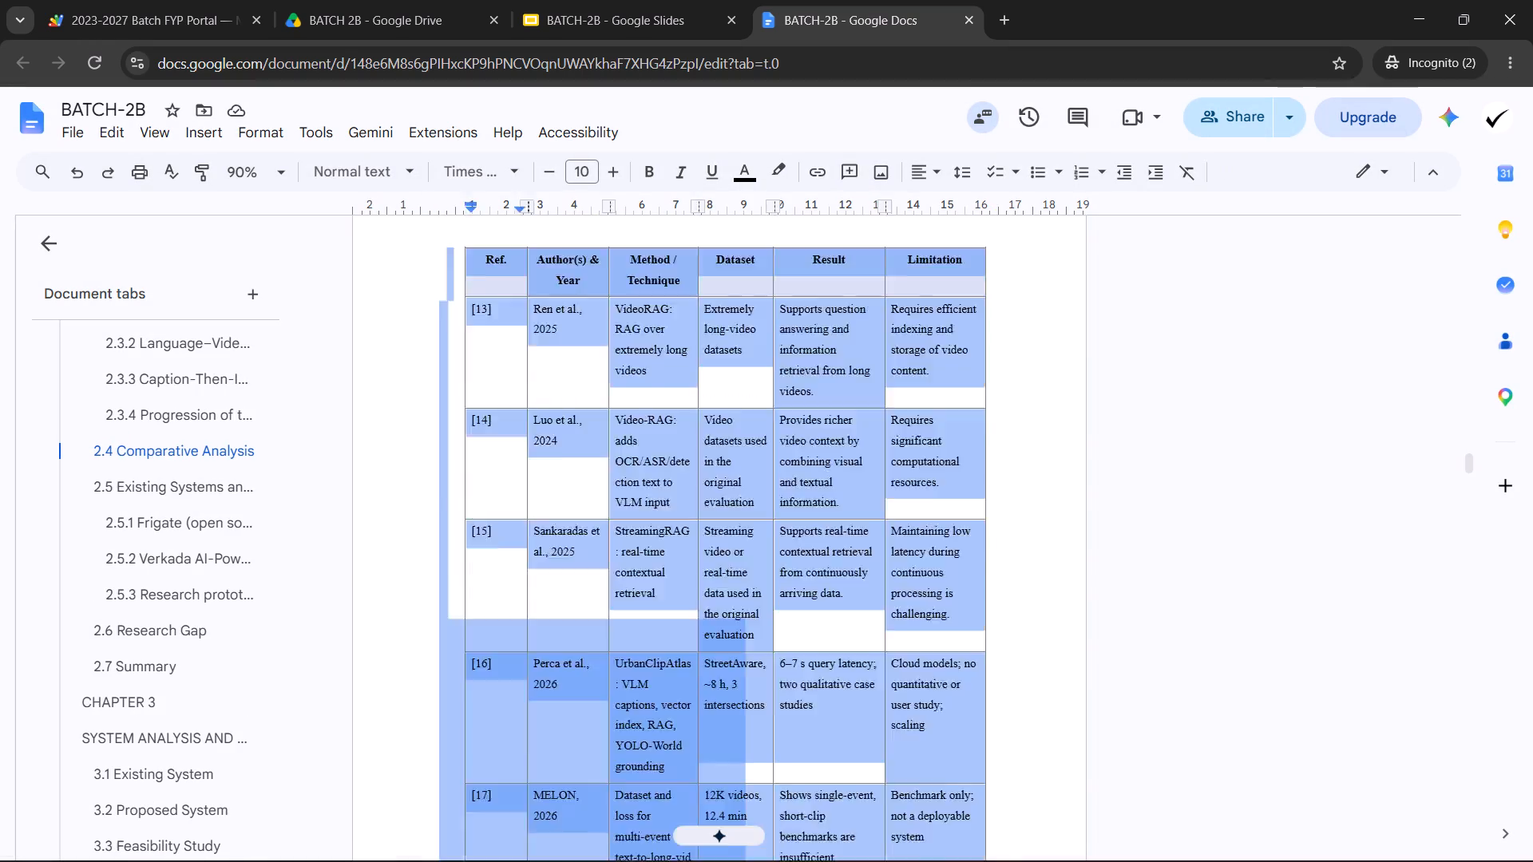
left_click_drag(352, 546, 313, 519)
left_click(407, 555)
Review the reference numbers and layout of Table 2.1 across its pages, continuing through section 2.5.1 Frigate.
scroll(545, 540, "down", 4)
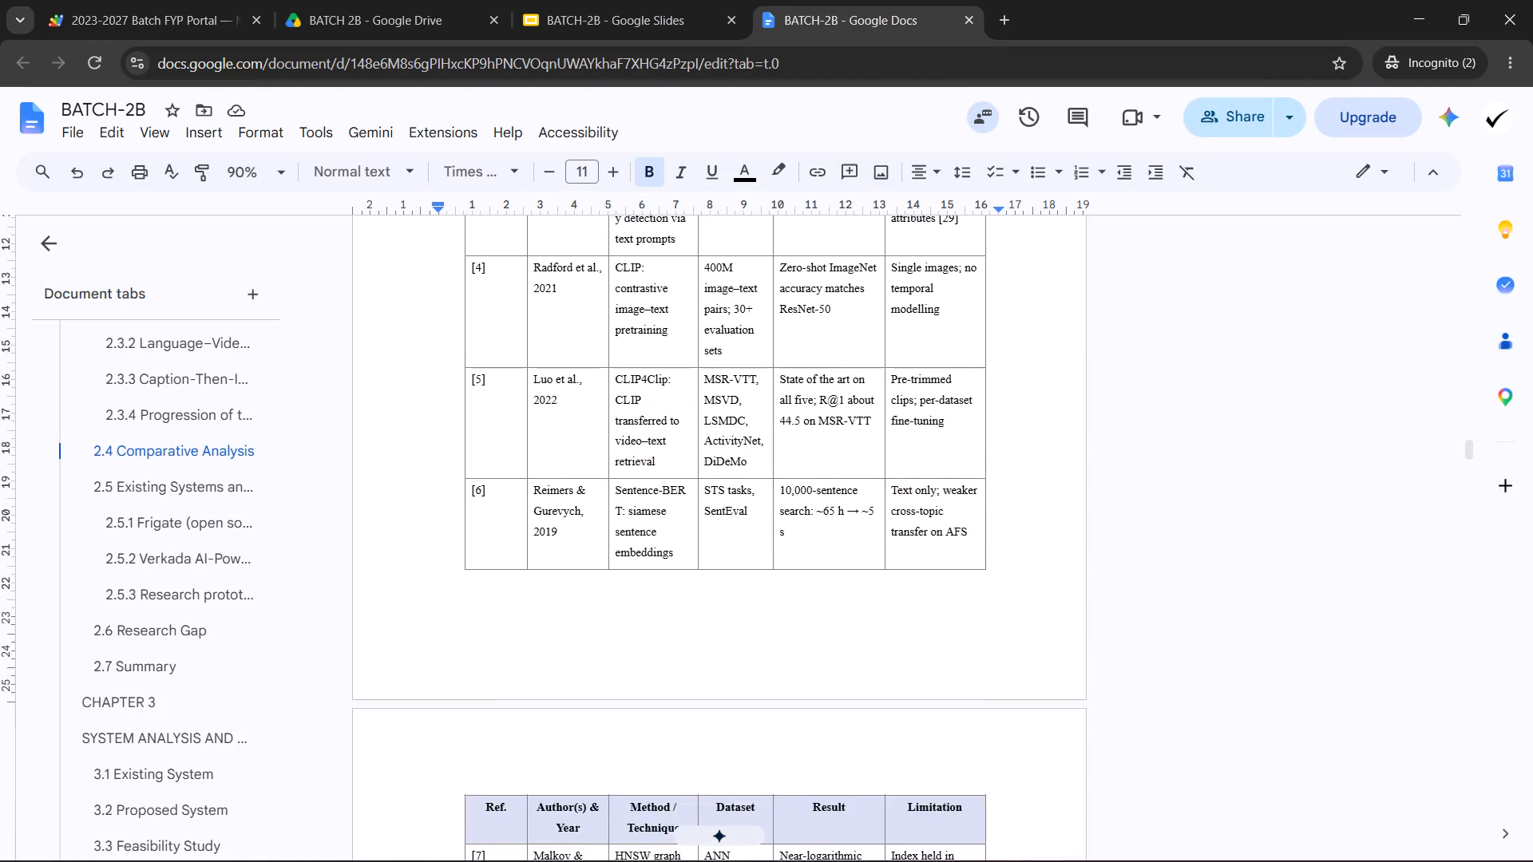
scroll(549, 541, "down", 15)
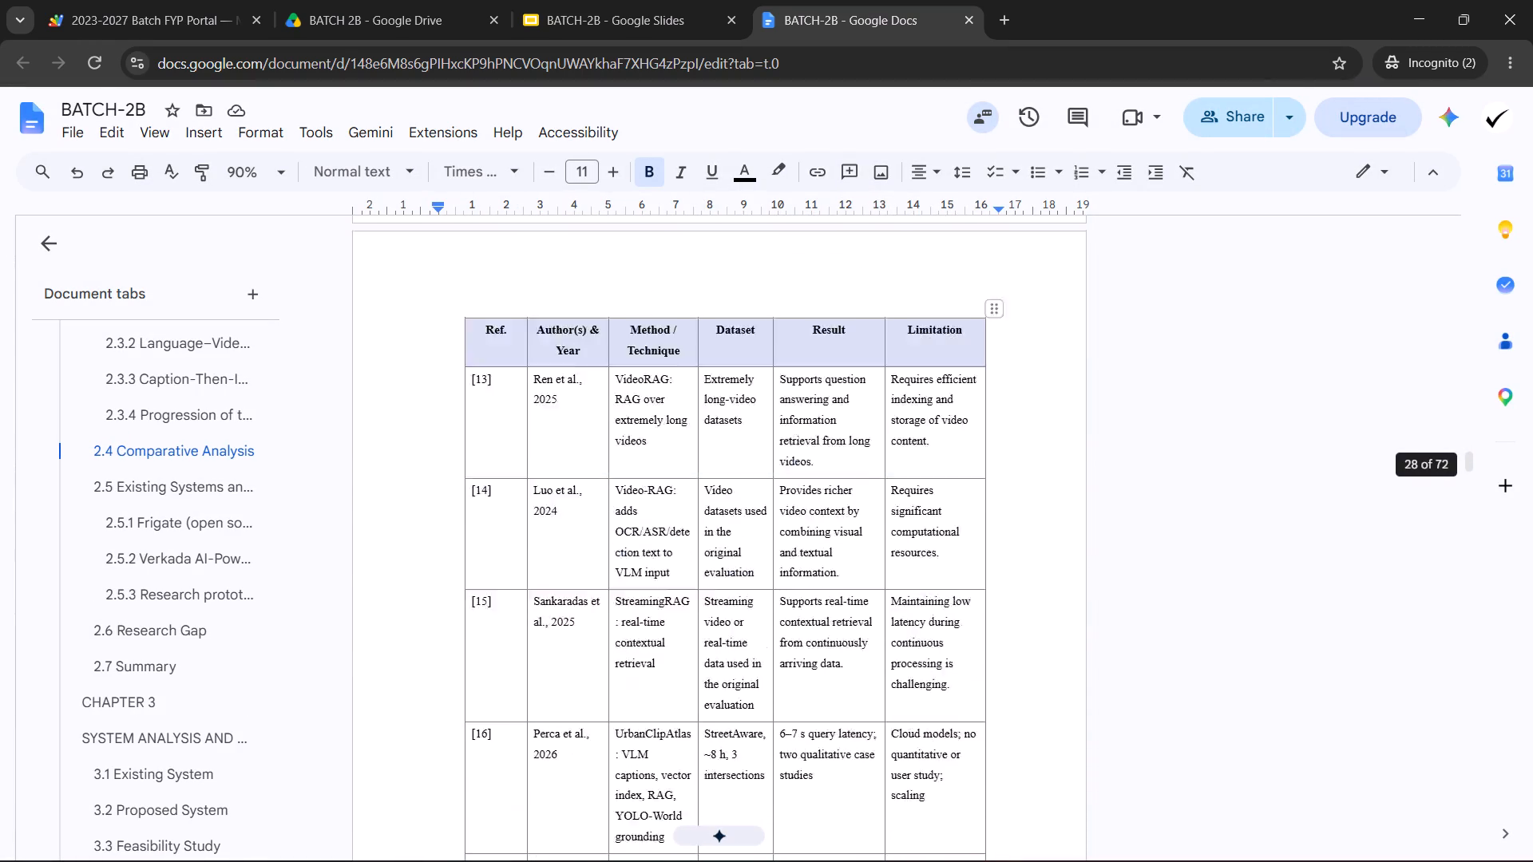
scroll(590, 564, "down", 3)
scroll(605, 690, "up", 5)
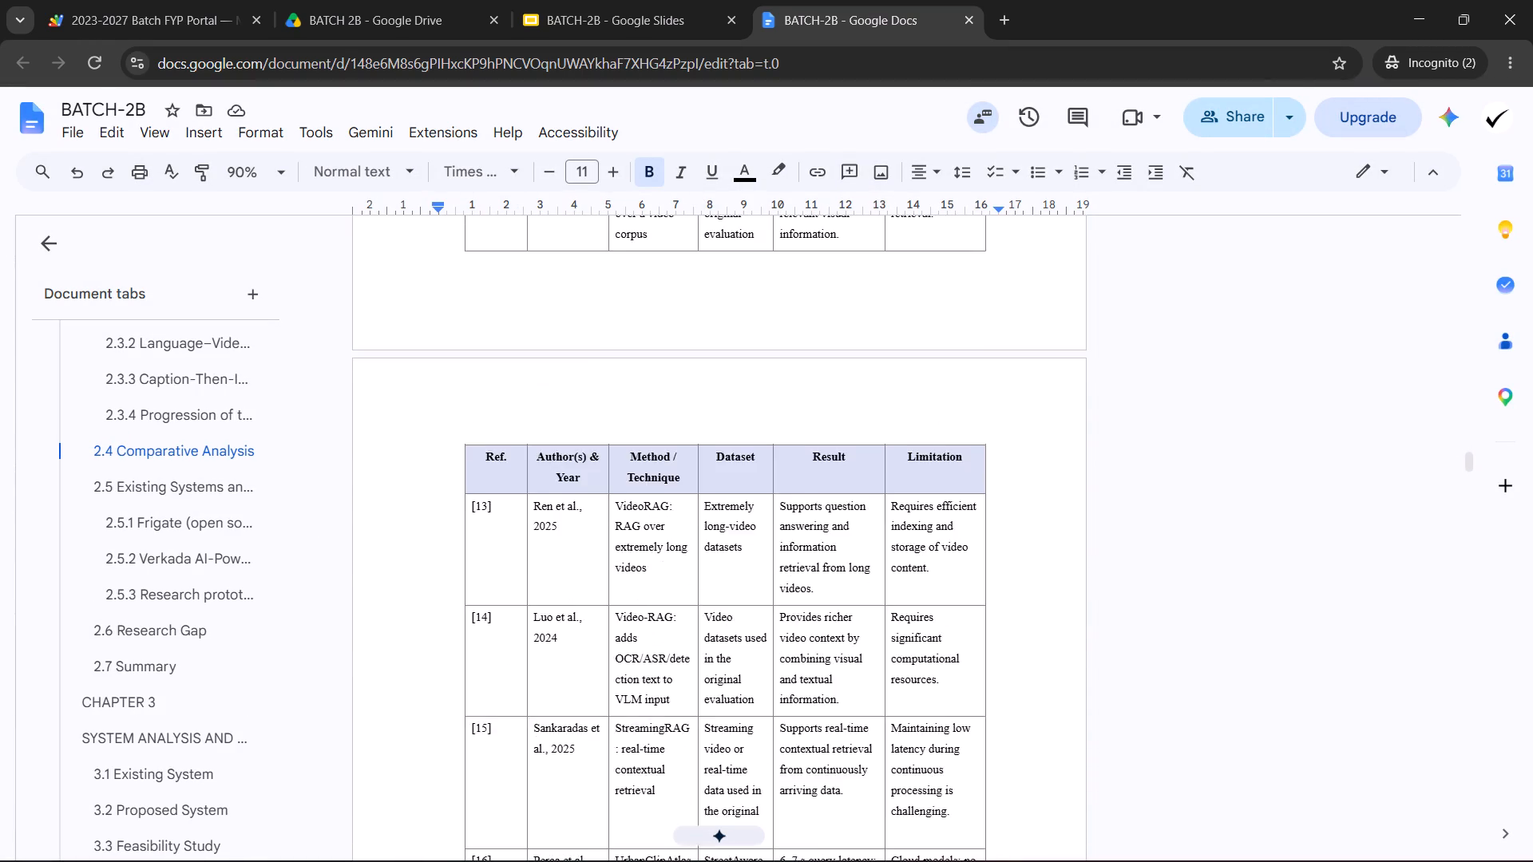
scroll(608, 689, "up", 4)
scroll(709, 658, "up", 6)
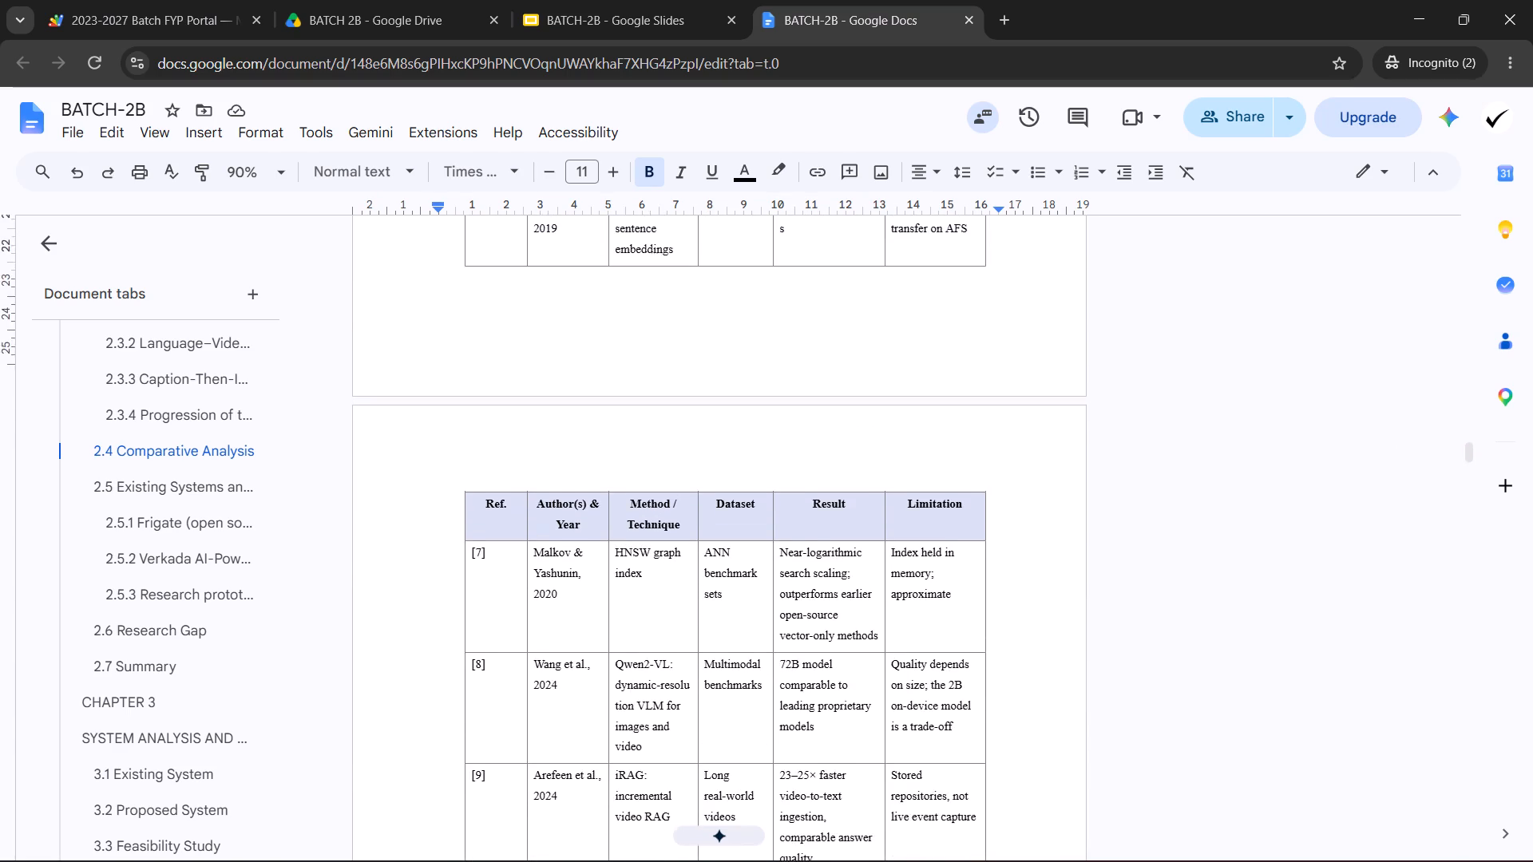
scroll(707, 654, "down", 1)
scroll(683, 648, "up", 4)
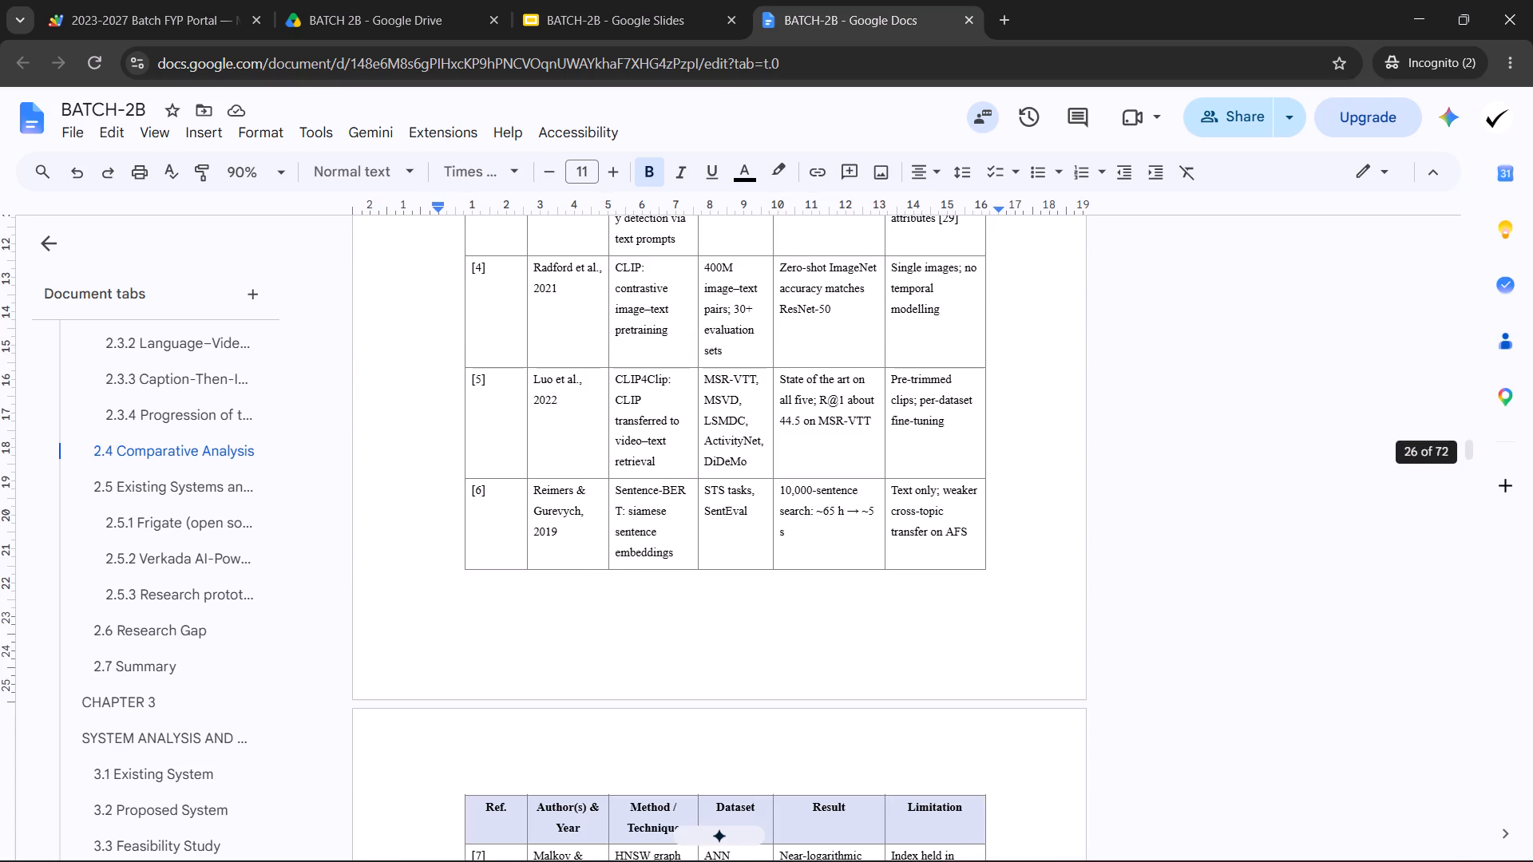
scroll(679, 647, "up", 4)
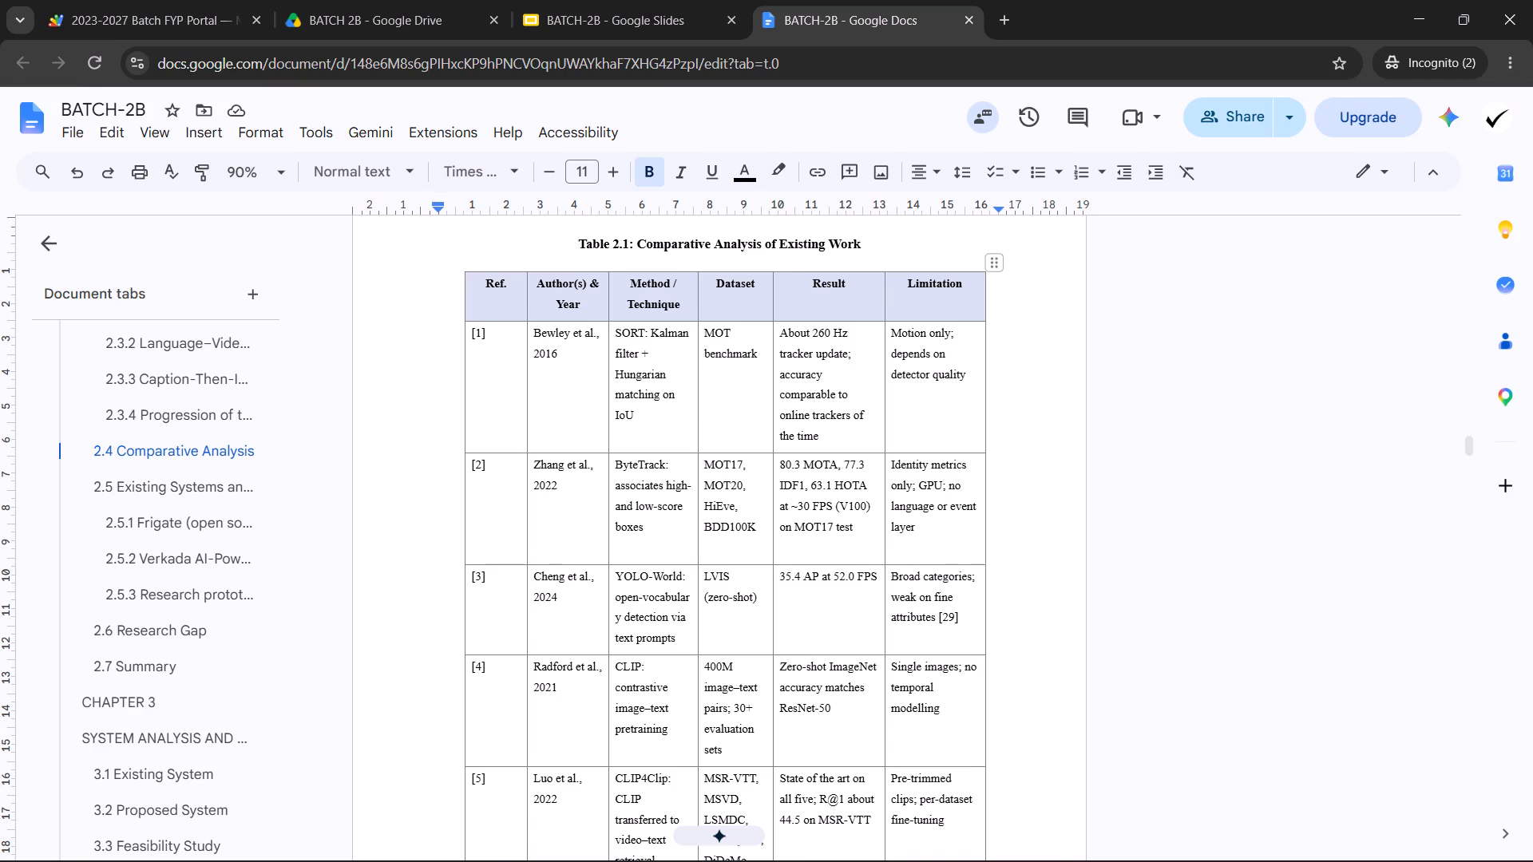
scroll(668, 571, "down", 18)
scroll(643, 581, "down", 8)
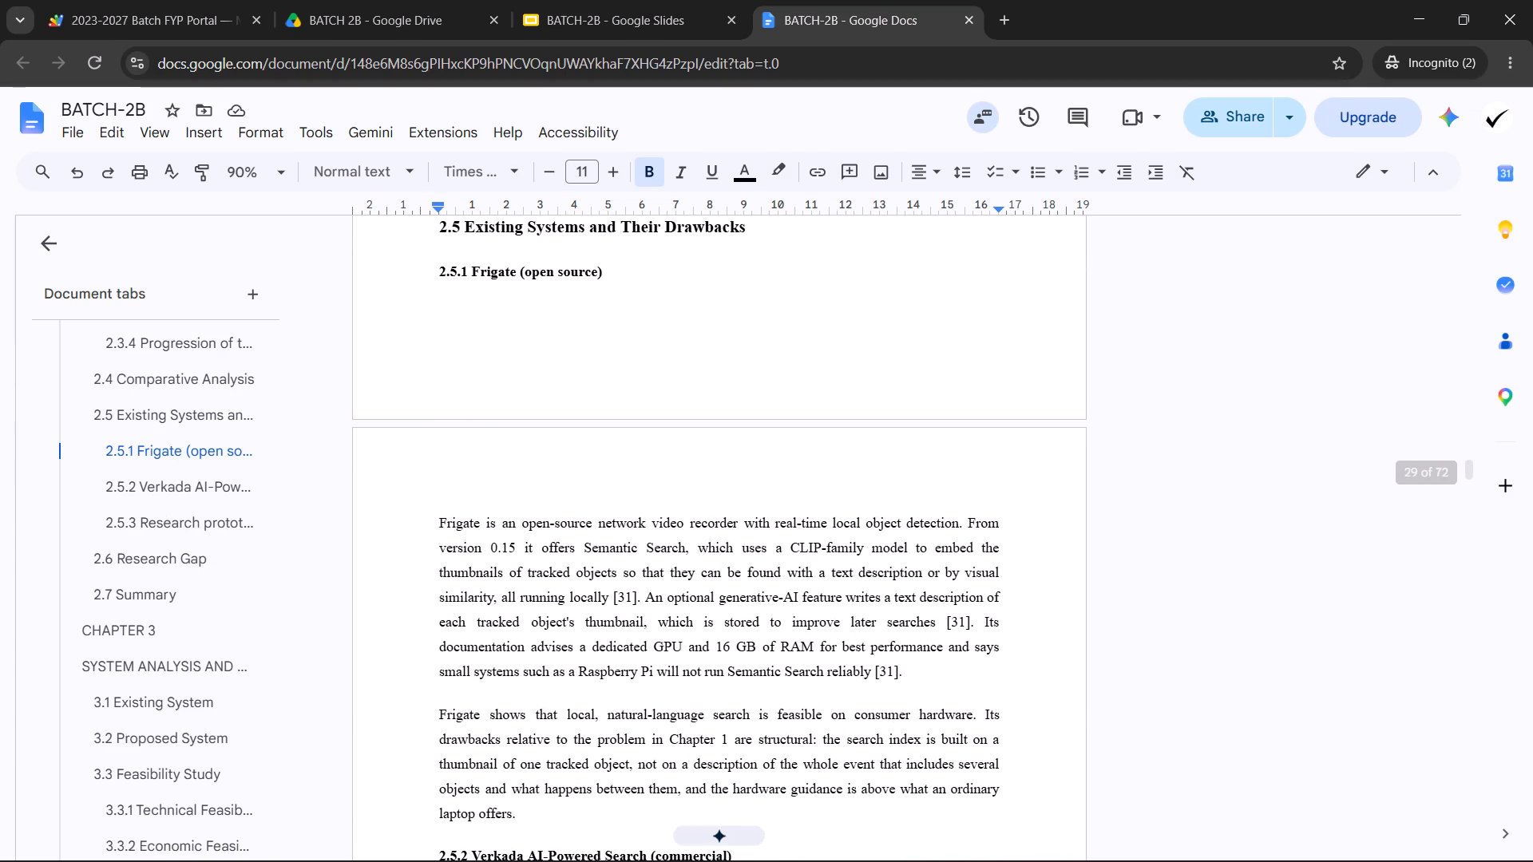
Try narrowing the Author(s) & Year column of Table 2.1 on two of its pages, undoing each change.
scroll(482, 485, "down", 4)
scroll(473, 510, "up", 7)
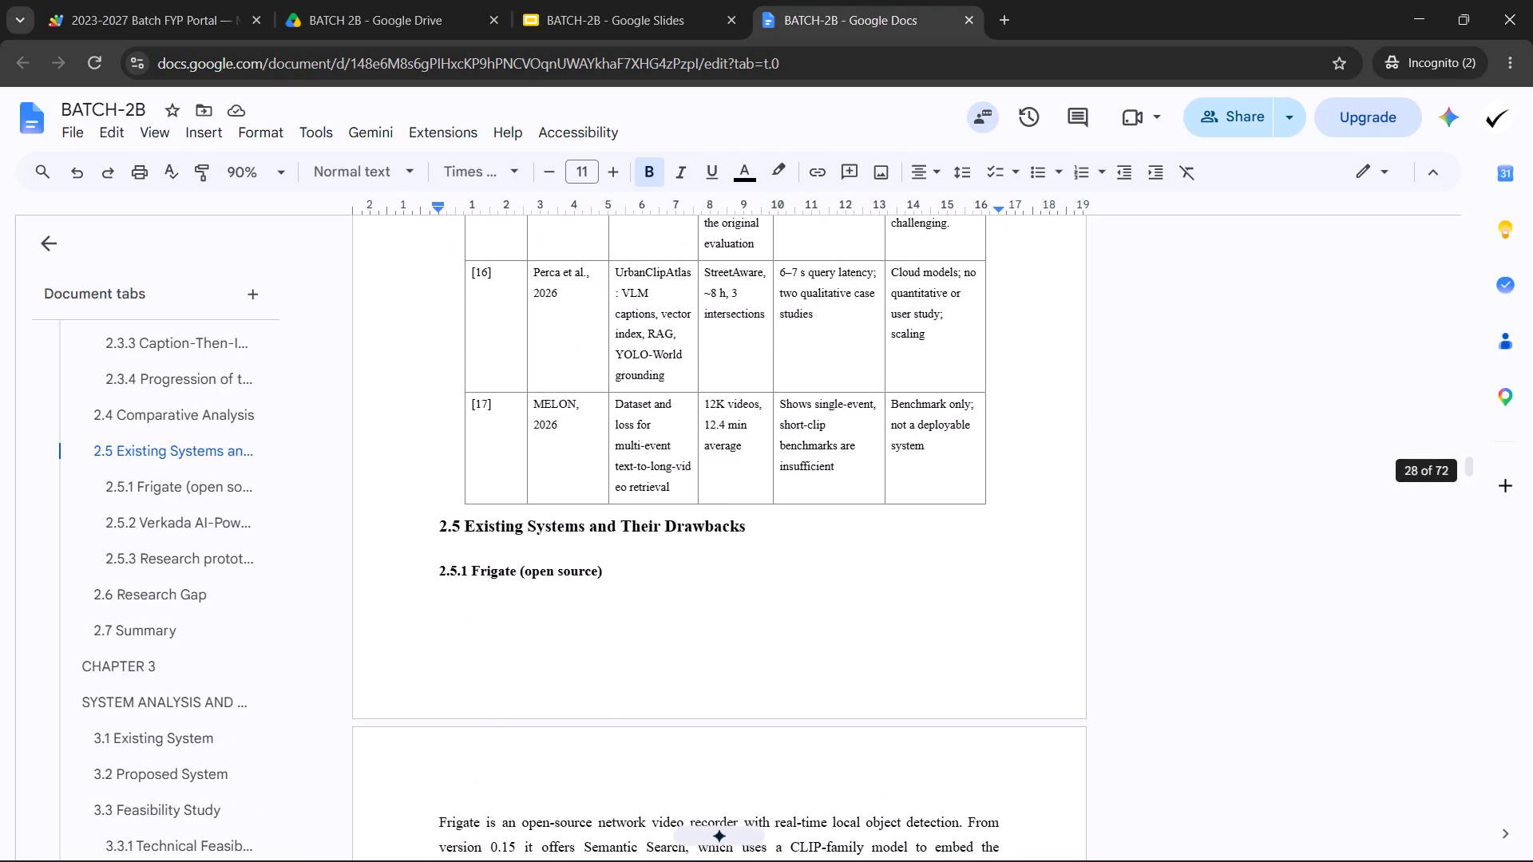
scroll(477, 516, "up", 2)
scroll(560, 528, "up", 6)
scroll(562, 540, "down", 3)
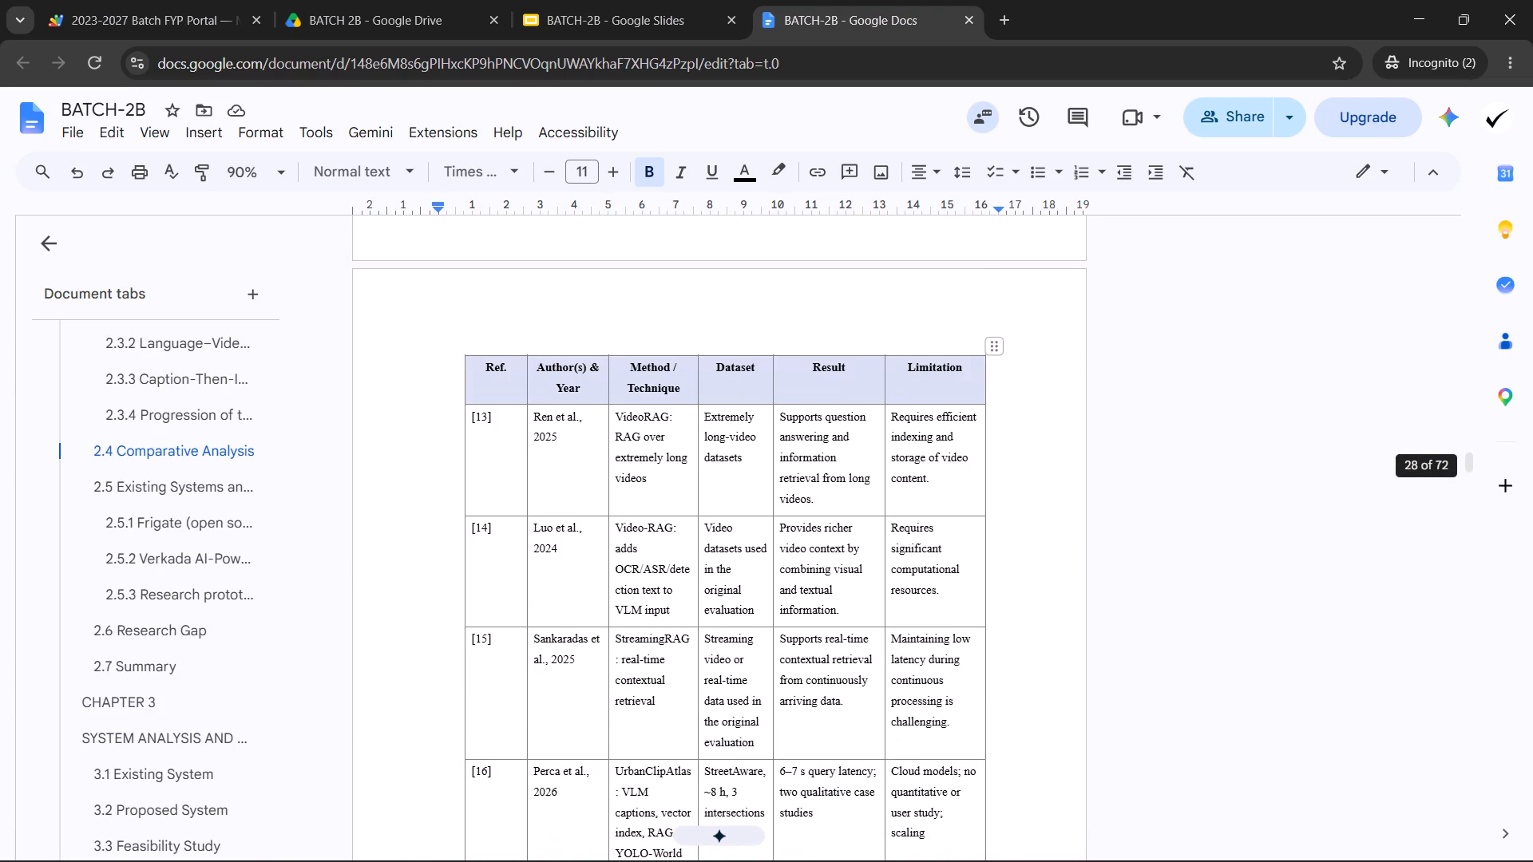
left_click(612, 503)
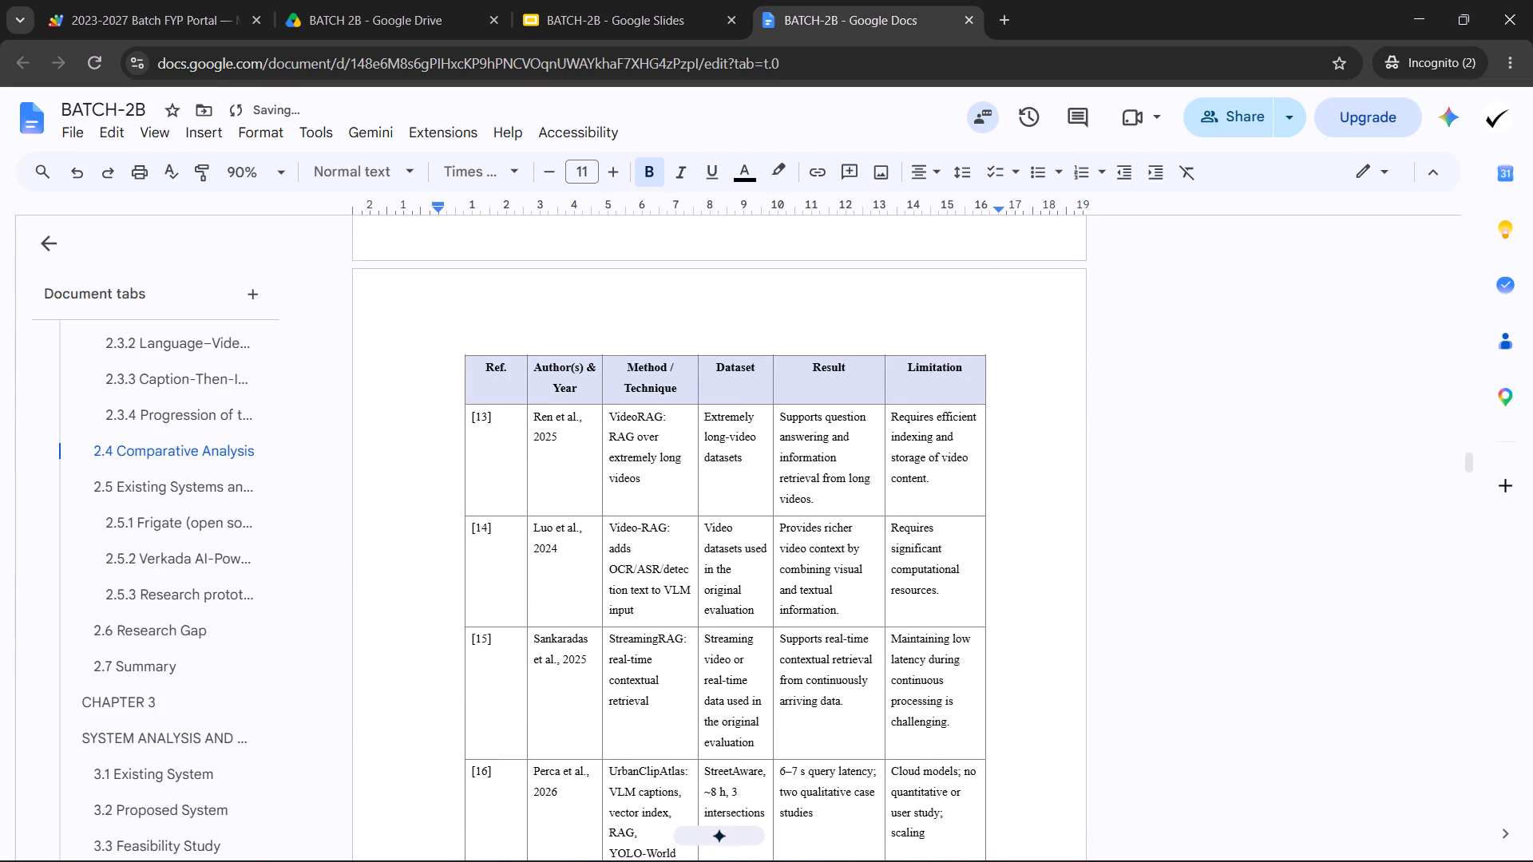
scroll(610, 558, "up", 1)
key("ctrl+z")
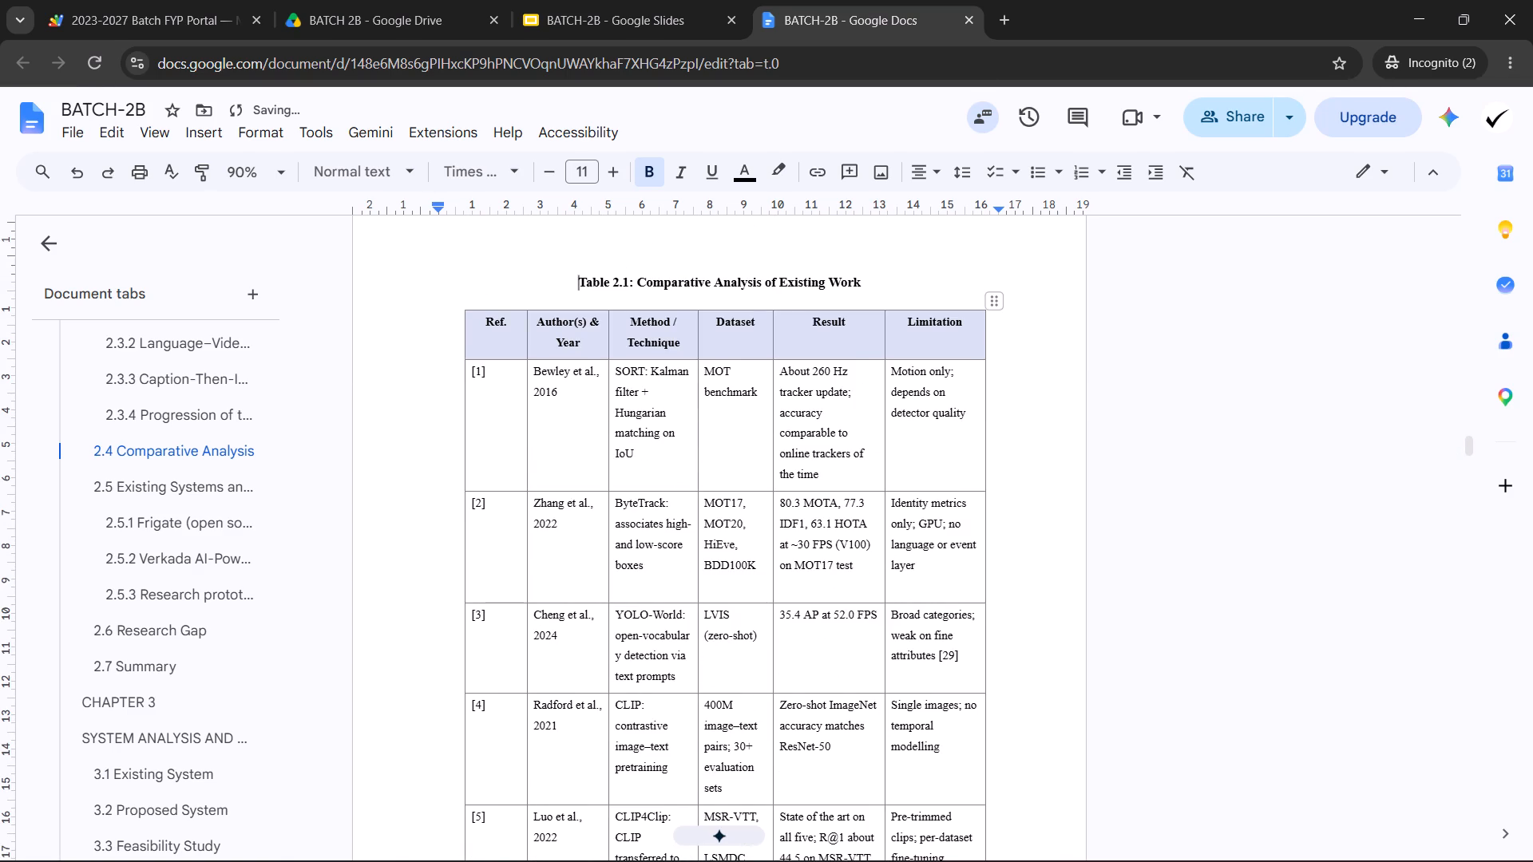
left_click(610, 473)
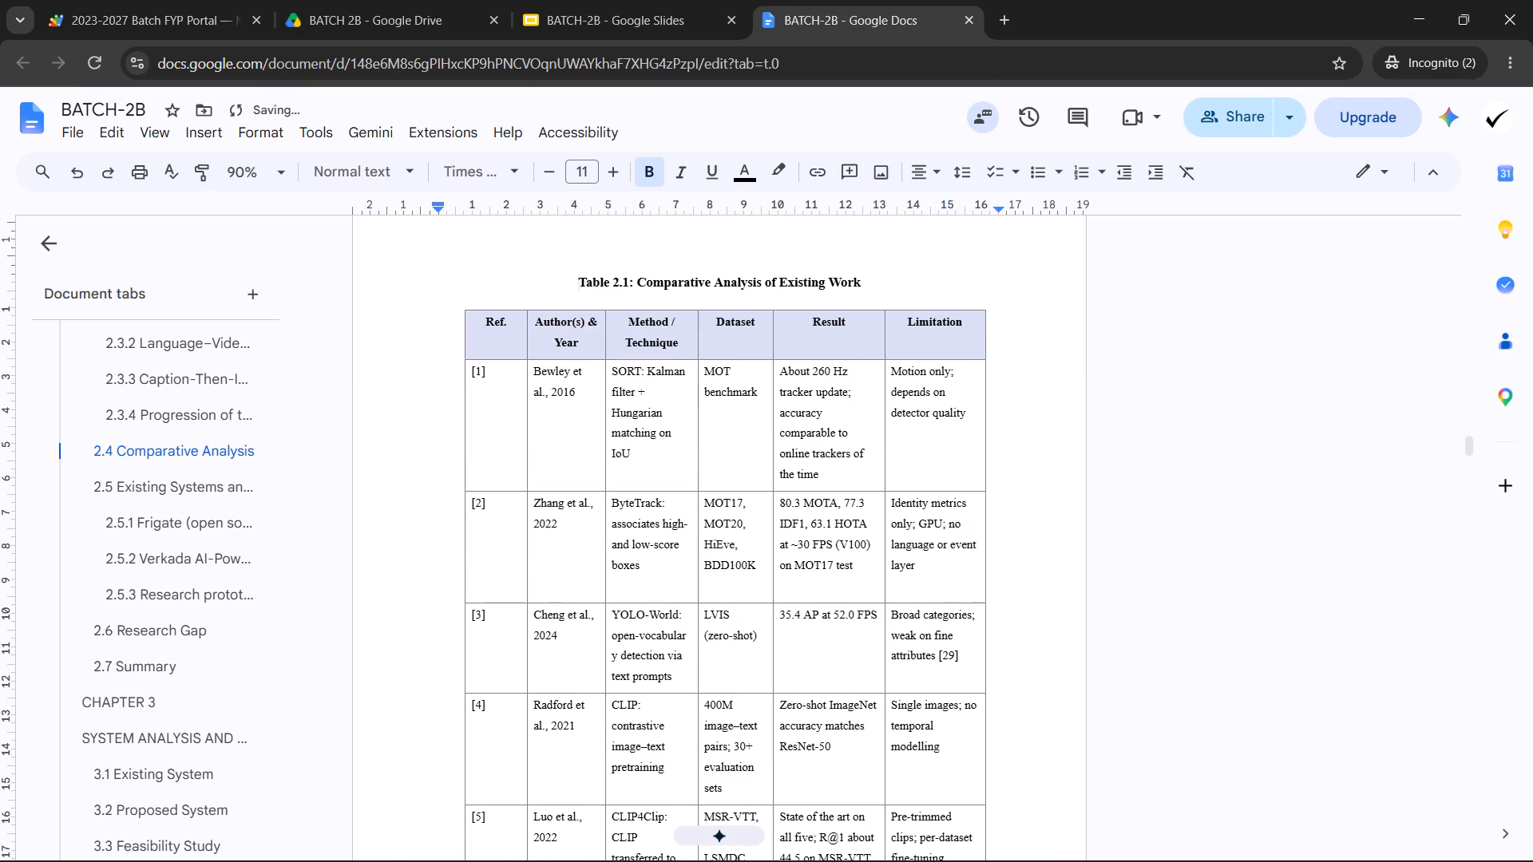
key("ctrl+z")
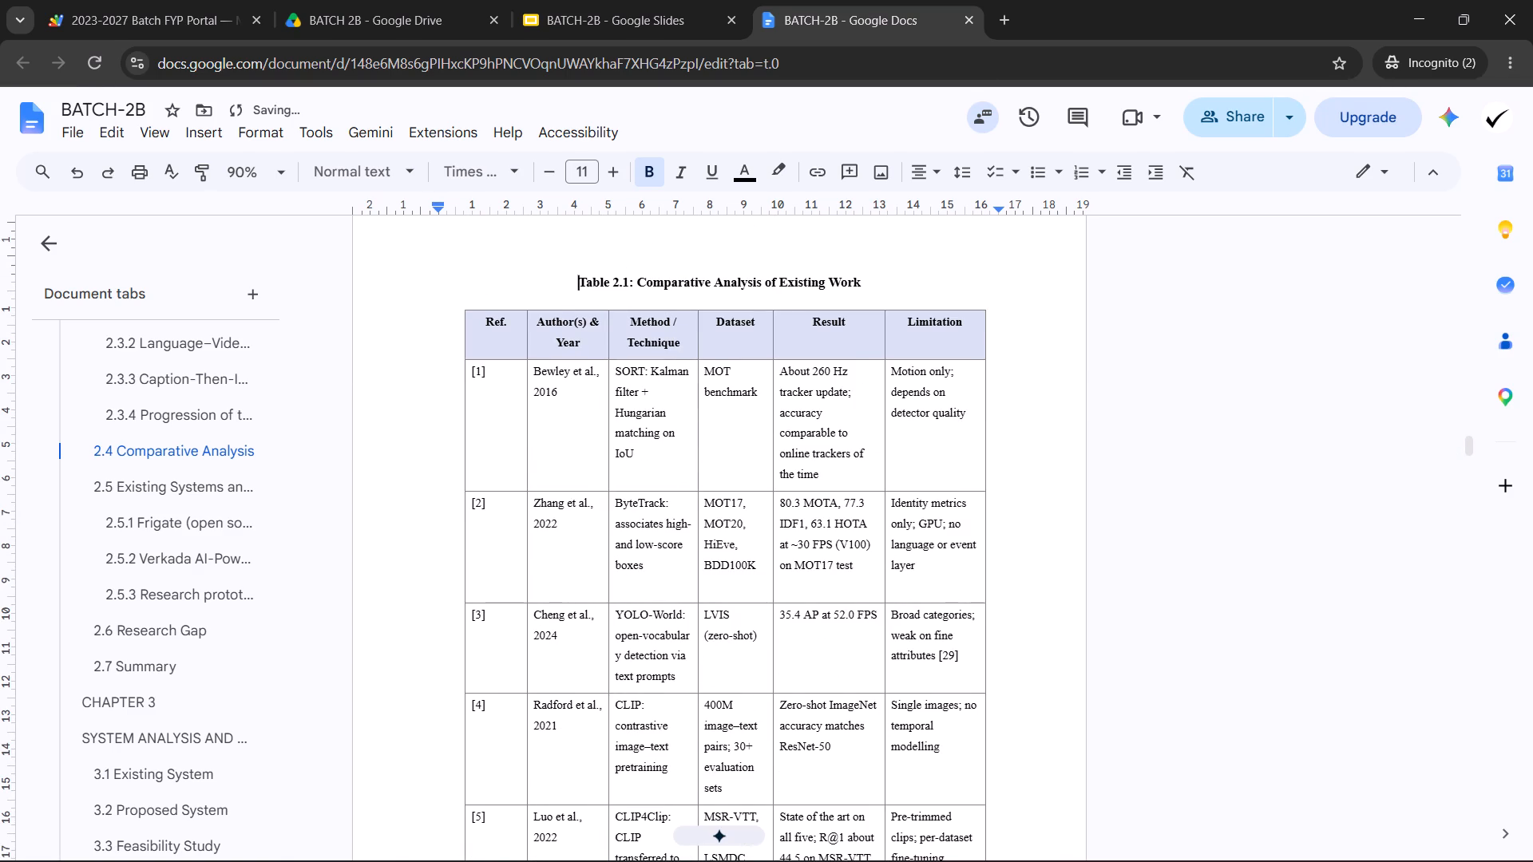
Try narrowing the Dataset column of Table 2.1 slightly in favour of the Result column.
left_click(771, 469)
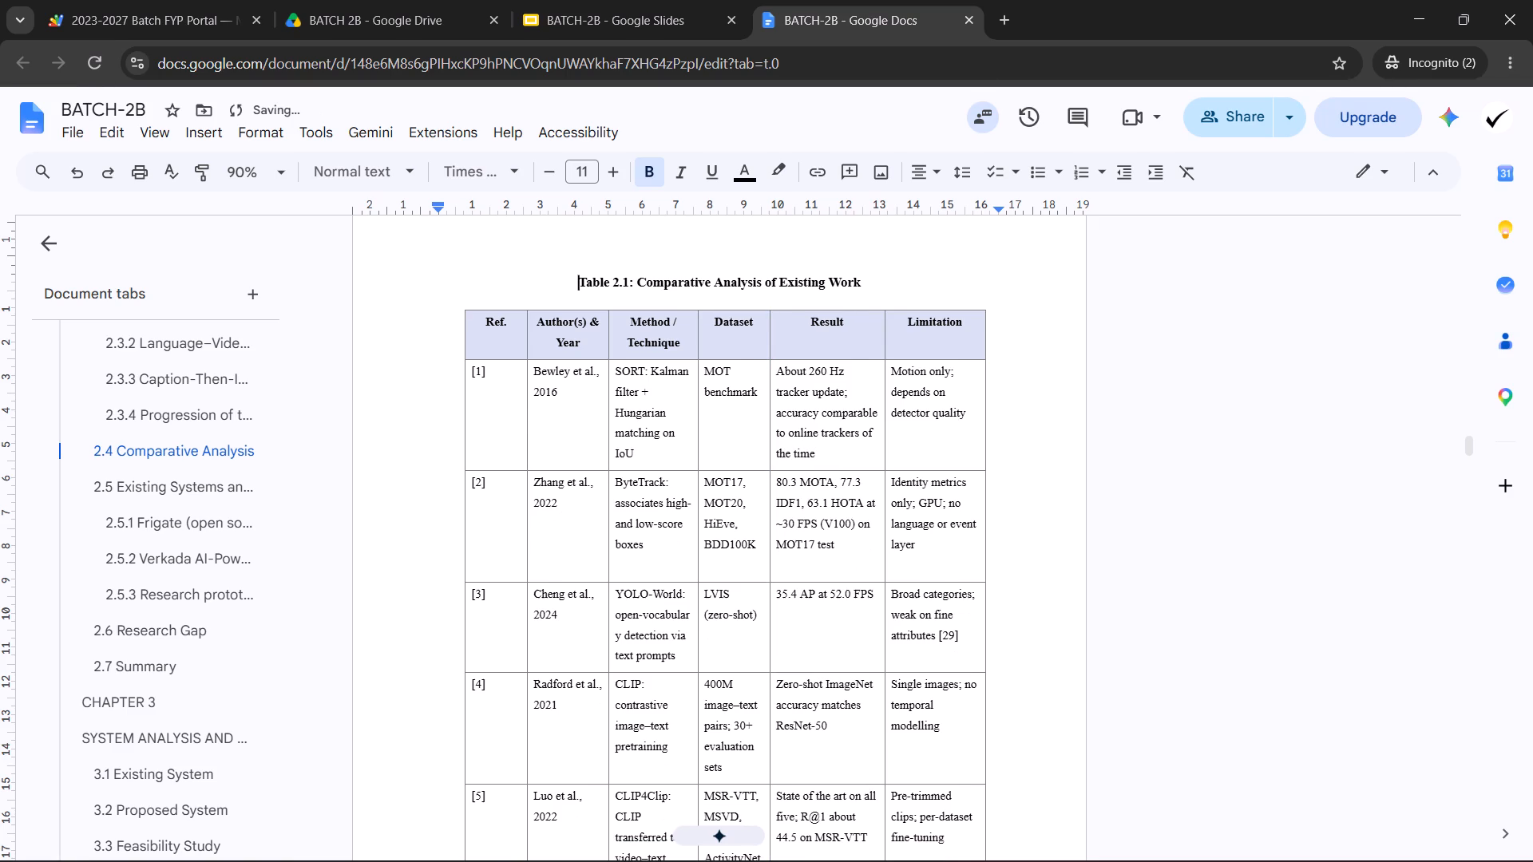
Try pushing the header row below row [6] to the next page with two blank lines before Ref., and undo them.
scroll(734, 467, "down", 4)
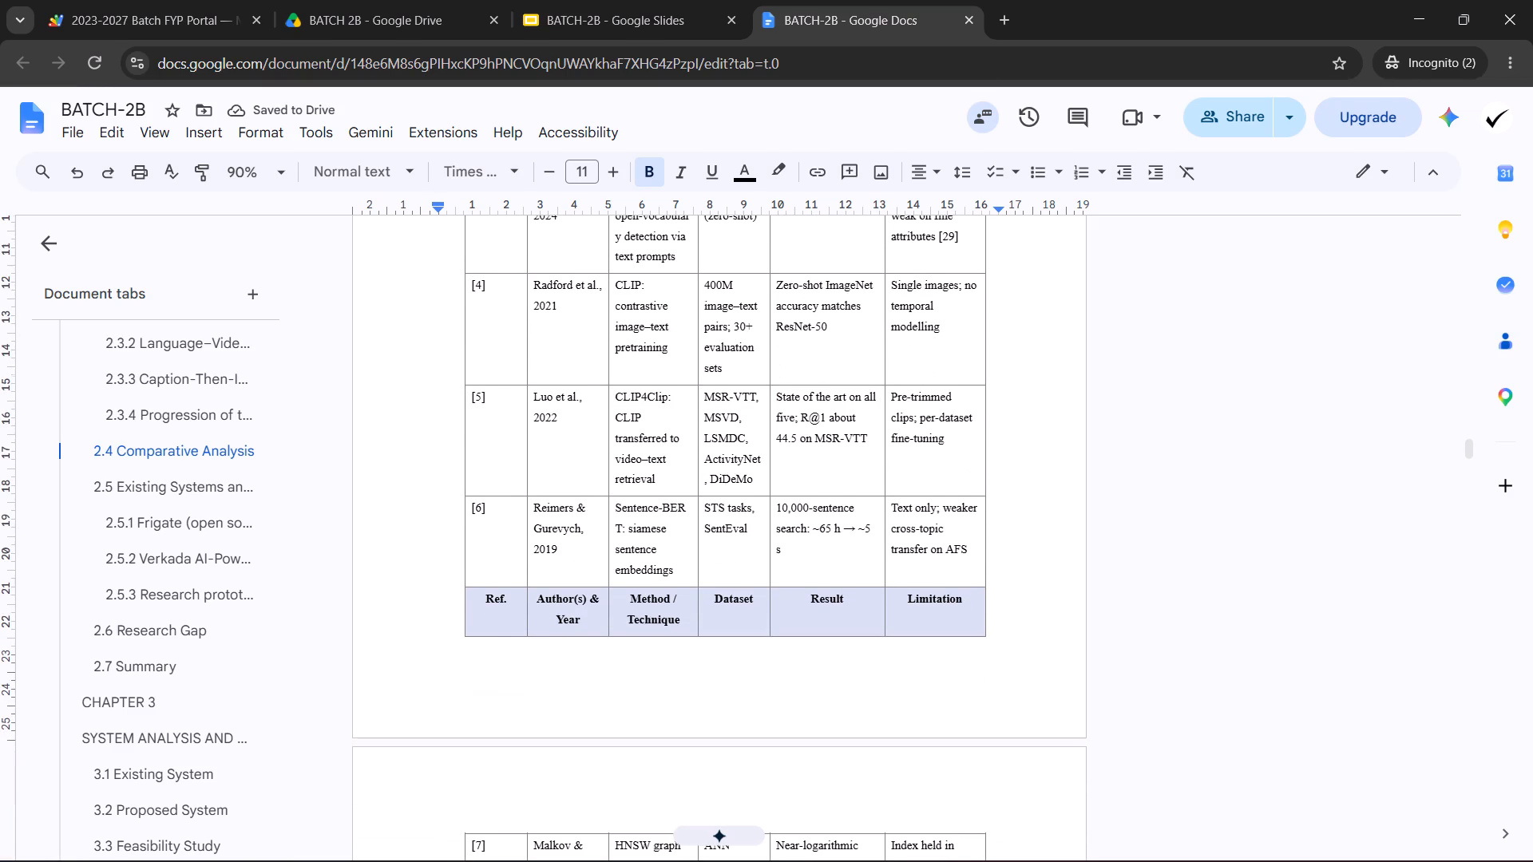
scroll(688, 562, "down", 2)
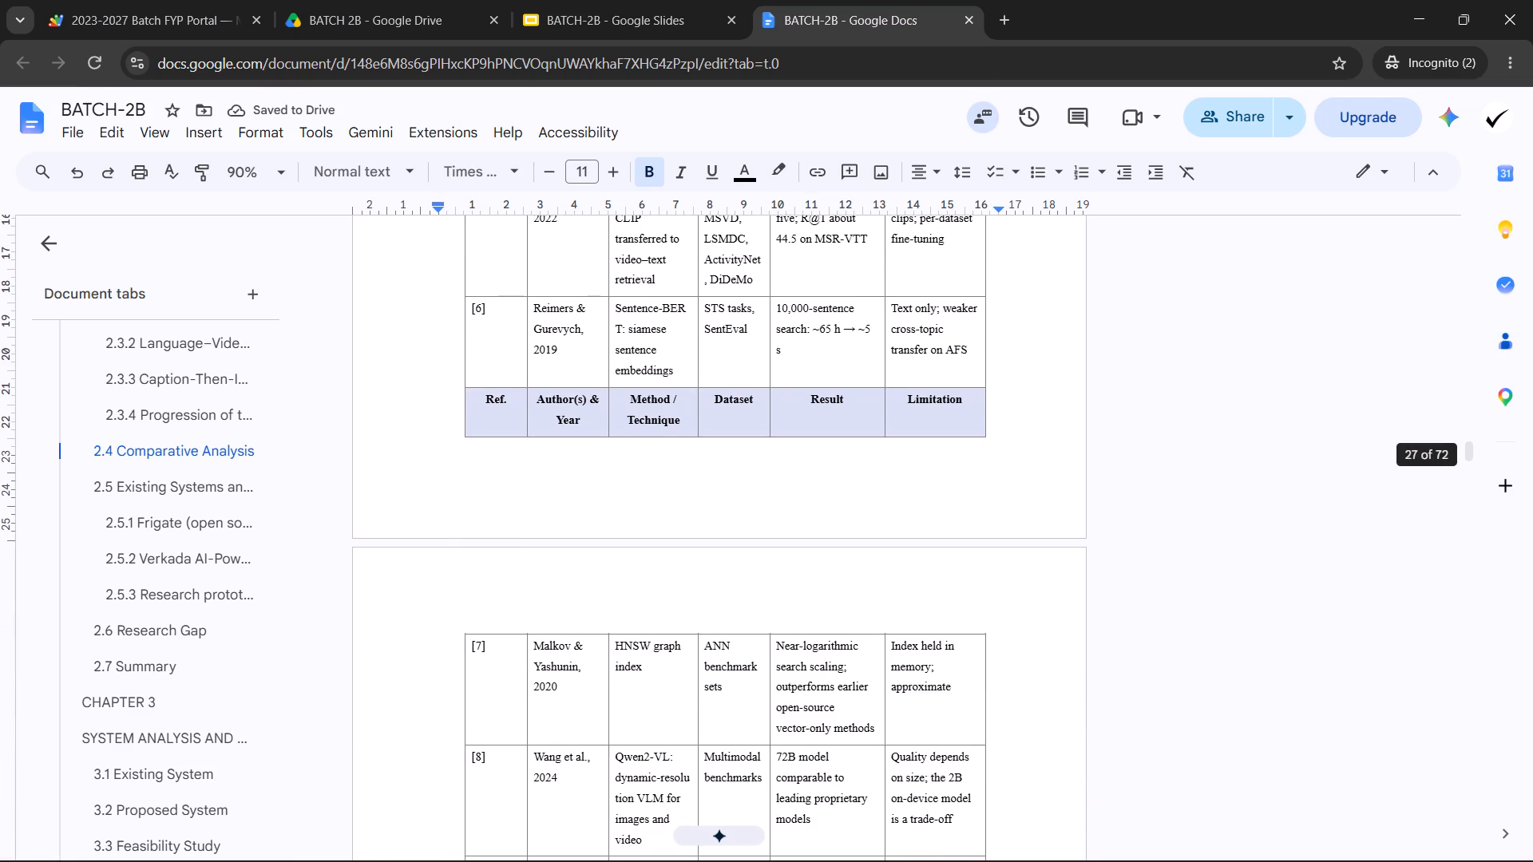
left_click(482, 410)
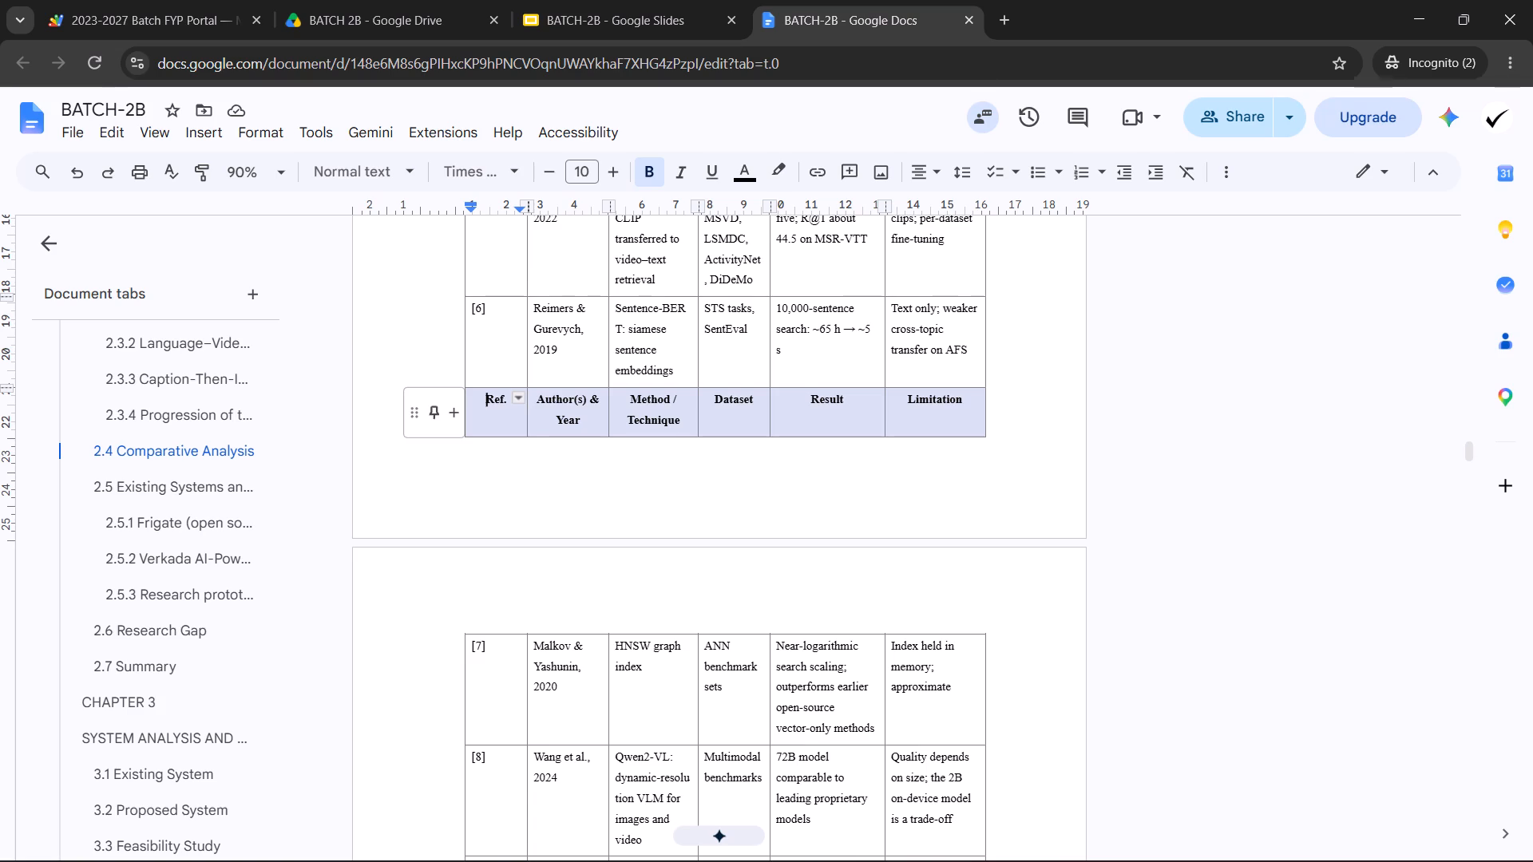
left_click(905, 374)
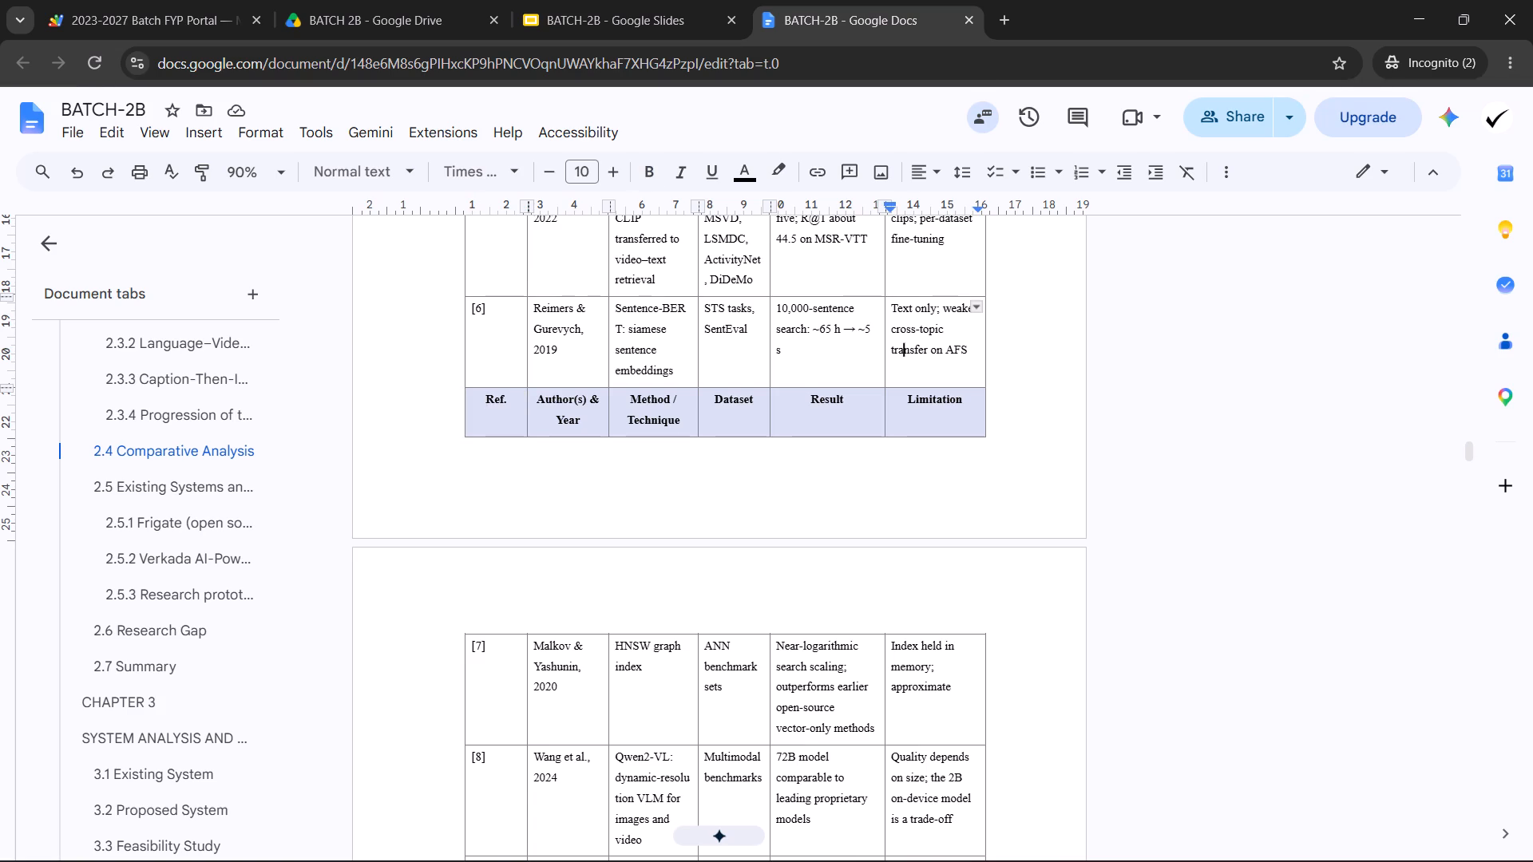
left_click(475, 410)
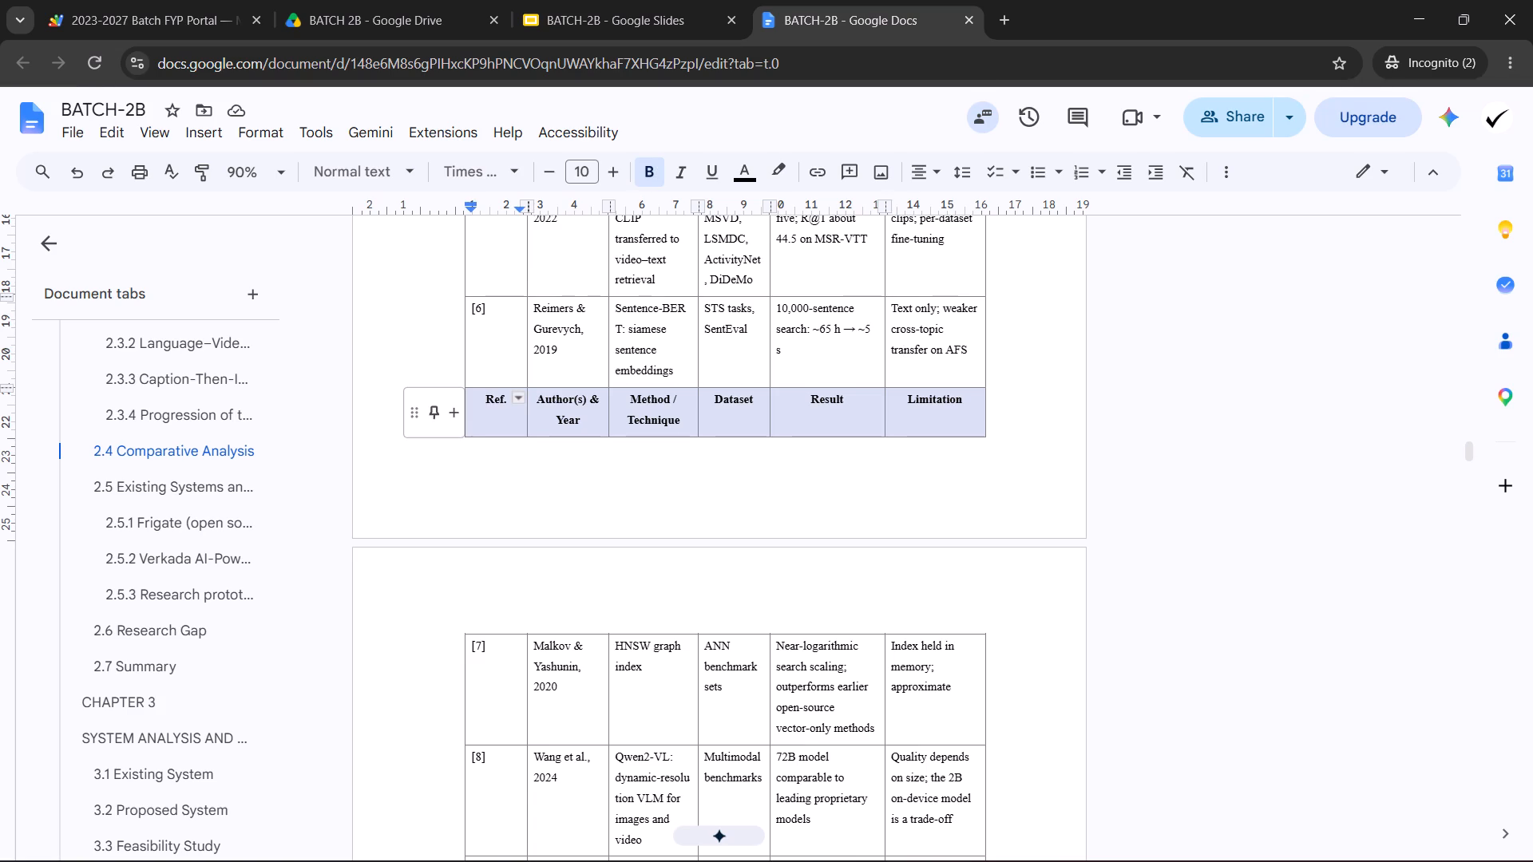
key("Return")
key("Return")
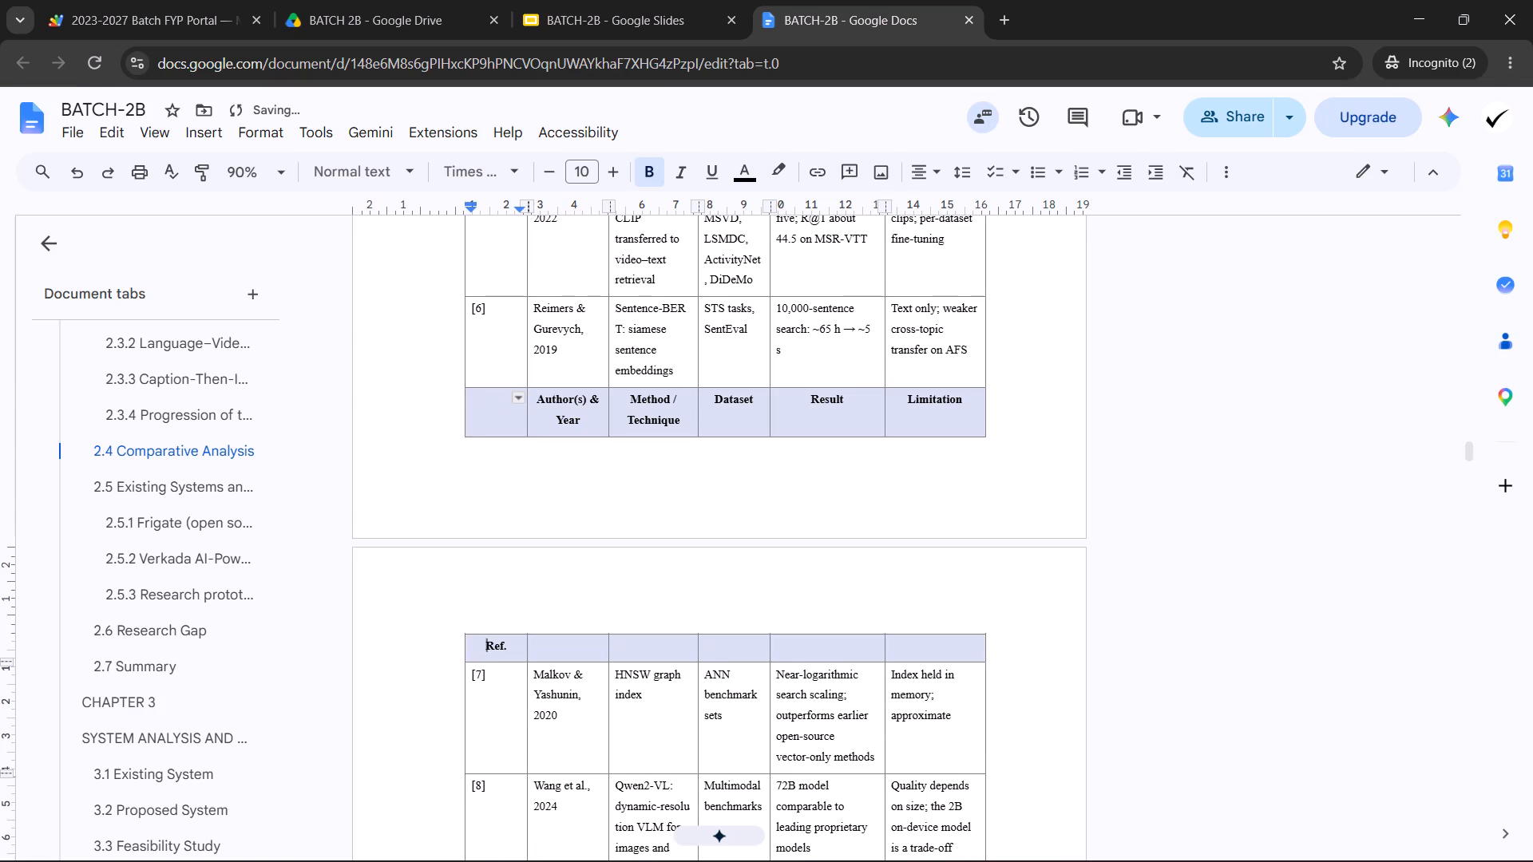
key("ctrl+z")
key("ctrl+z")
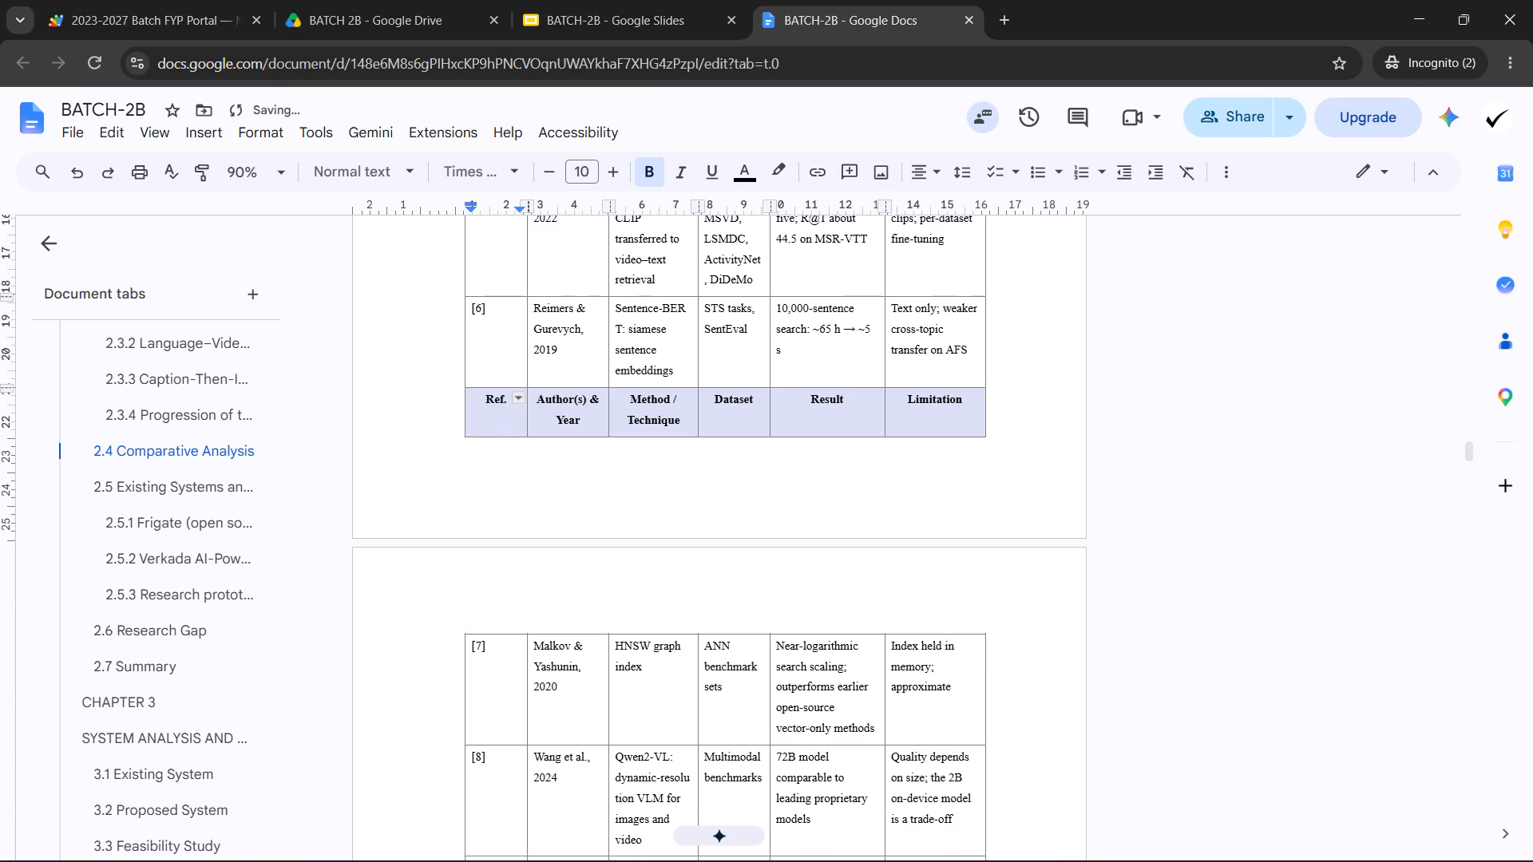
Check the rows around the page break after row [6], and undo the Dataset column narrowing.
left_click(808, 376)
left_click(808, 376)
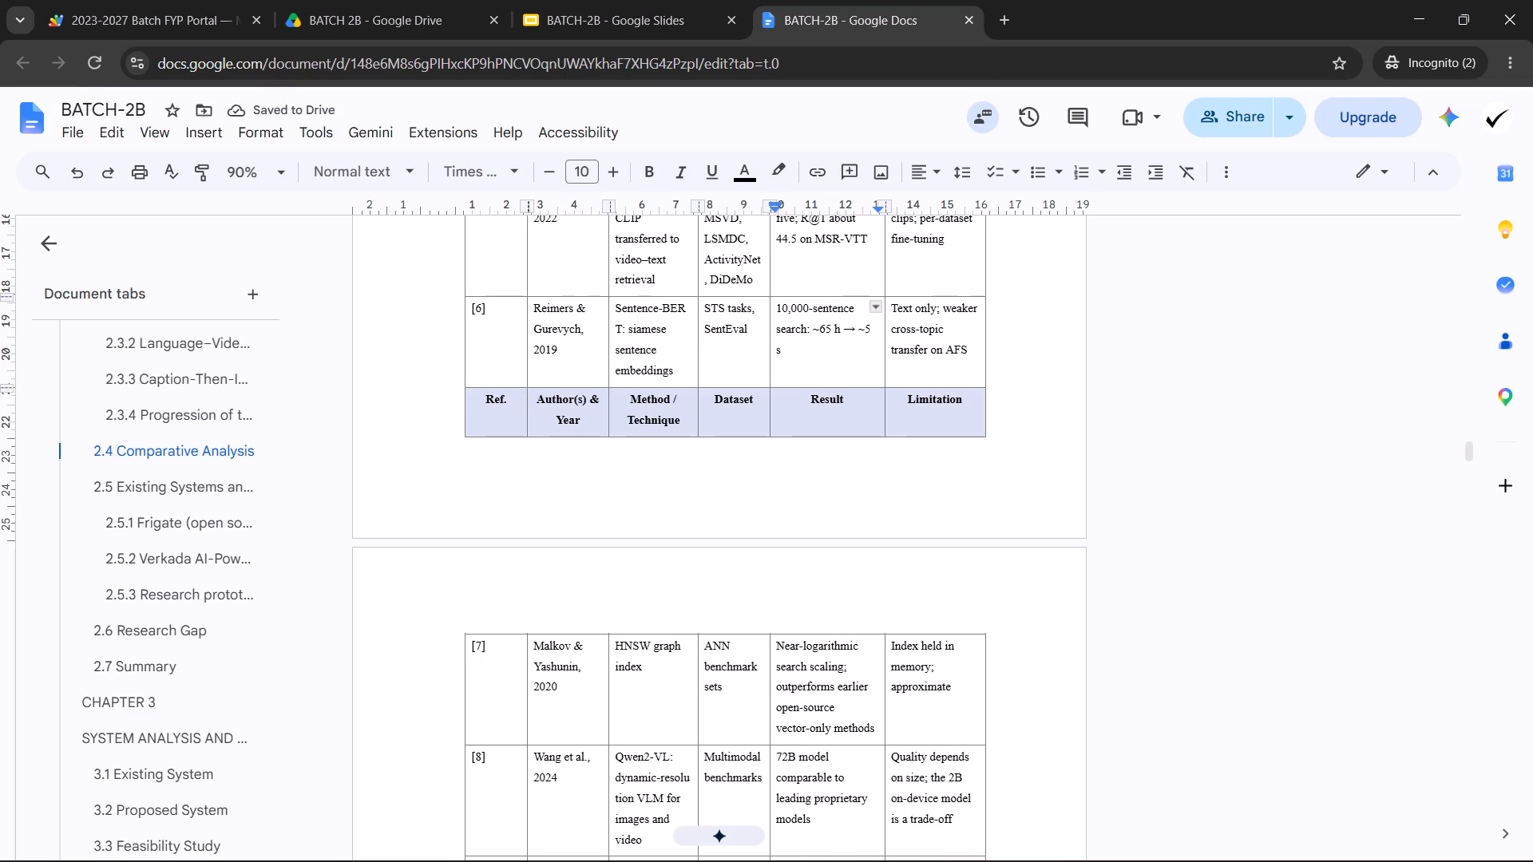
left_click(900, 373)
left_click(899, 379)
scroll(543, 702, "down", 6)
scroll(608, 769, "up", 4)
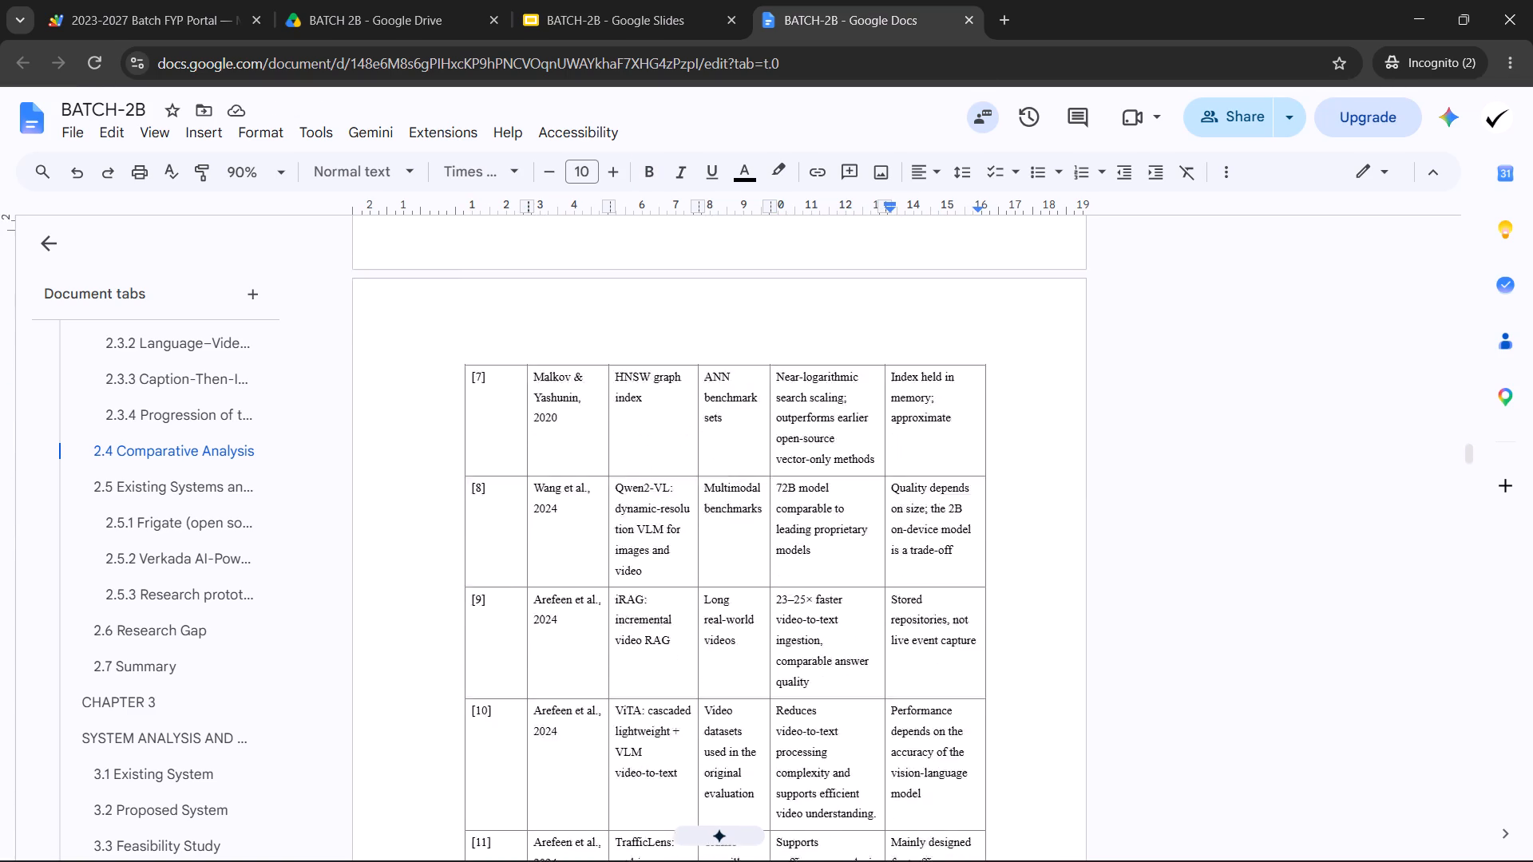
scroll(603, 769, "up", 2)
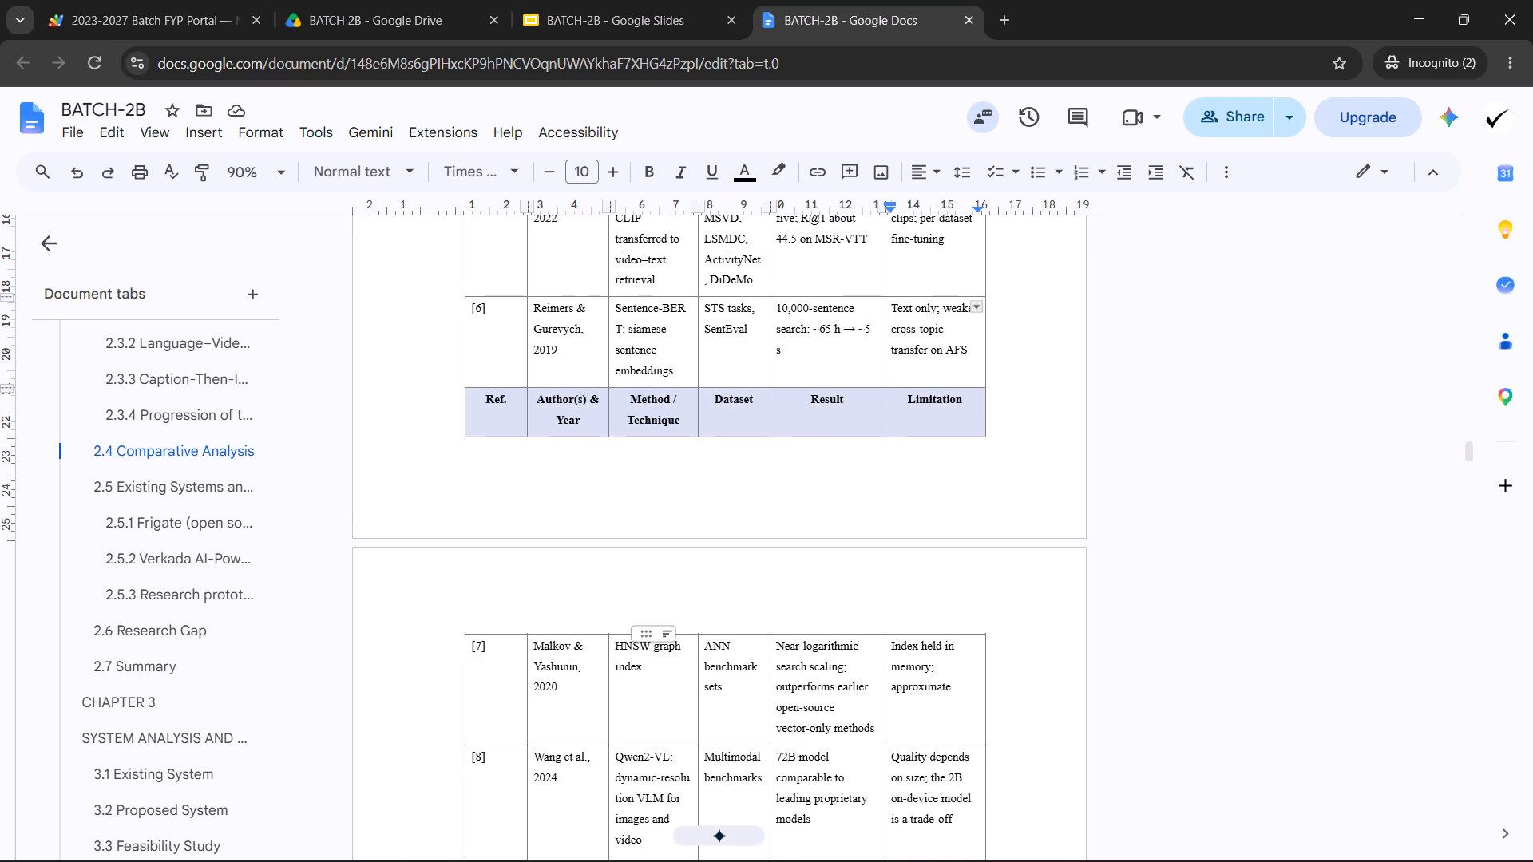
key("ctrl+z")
Review the page layout and spacing from Table 2.1 through sections 2.5, 2.6 and 2.7 into the opening of Chapter 3.
scroll(605, 714, "down", 3)
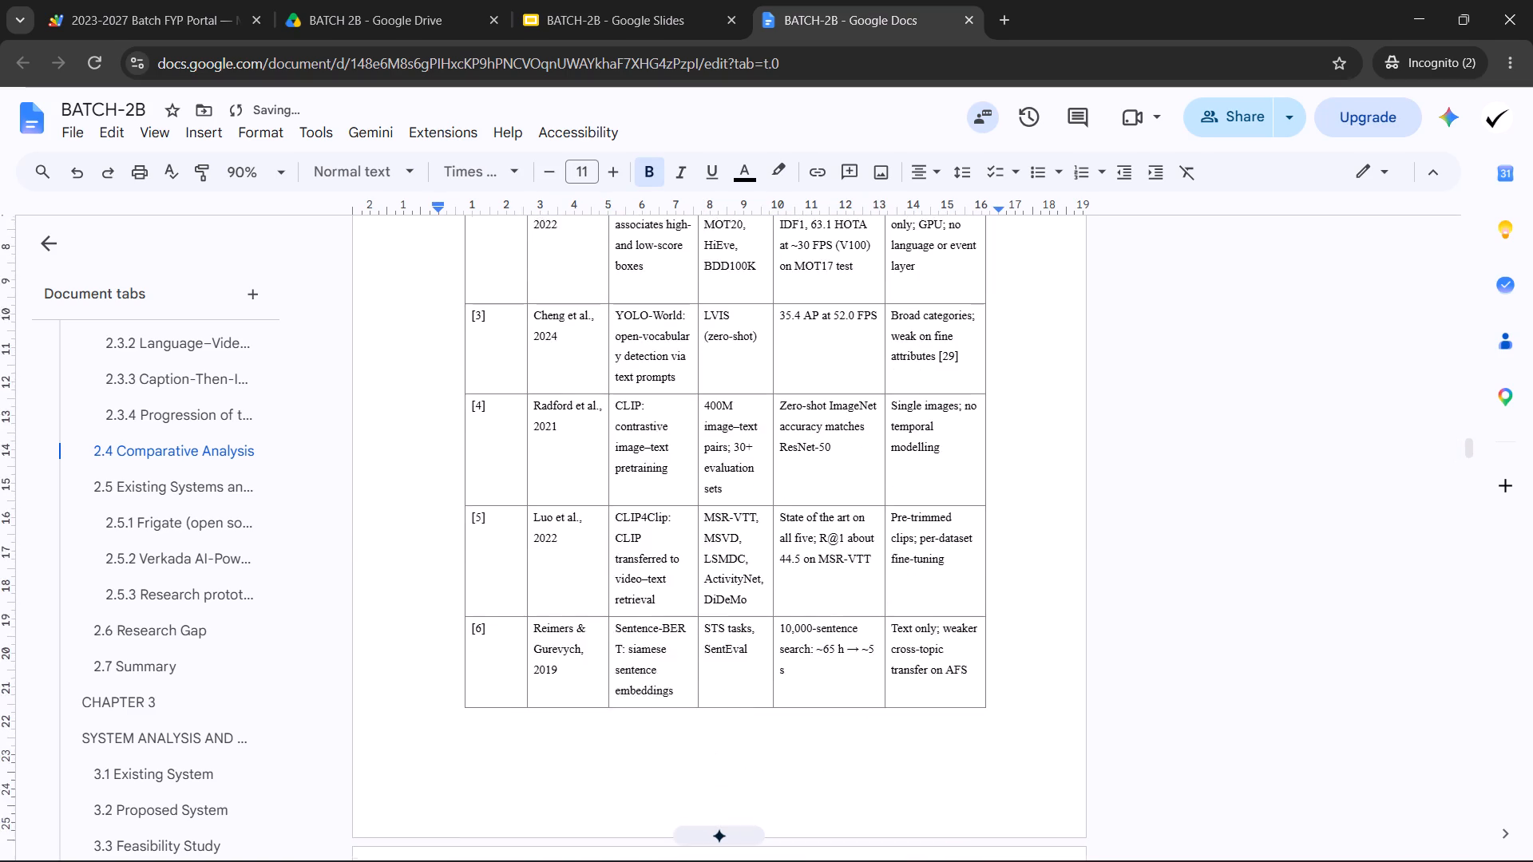
scroll(601, 712, "down", 20)
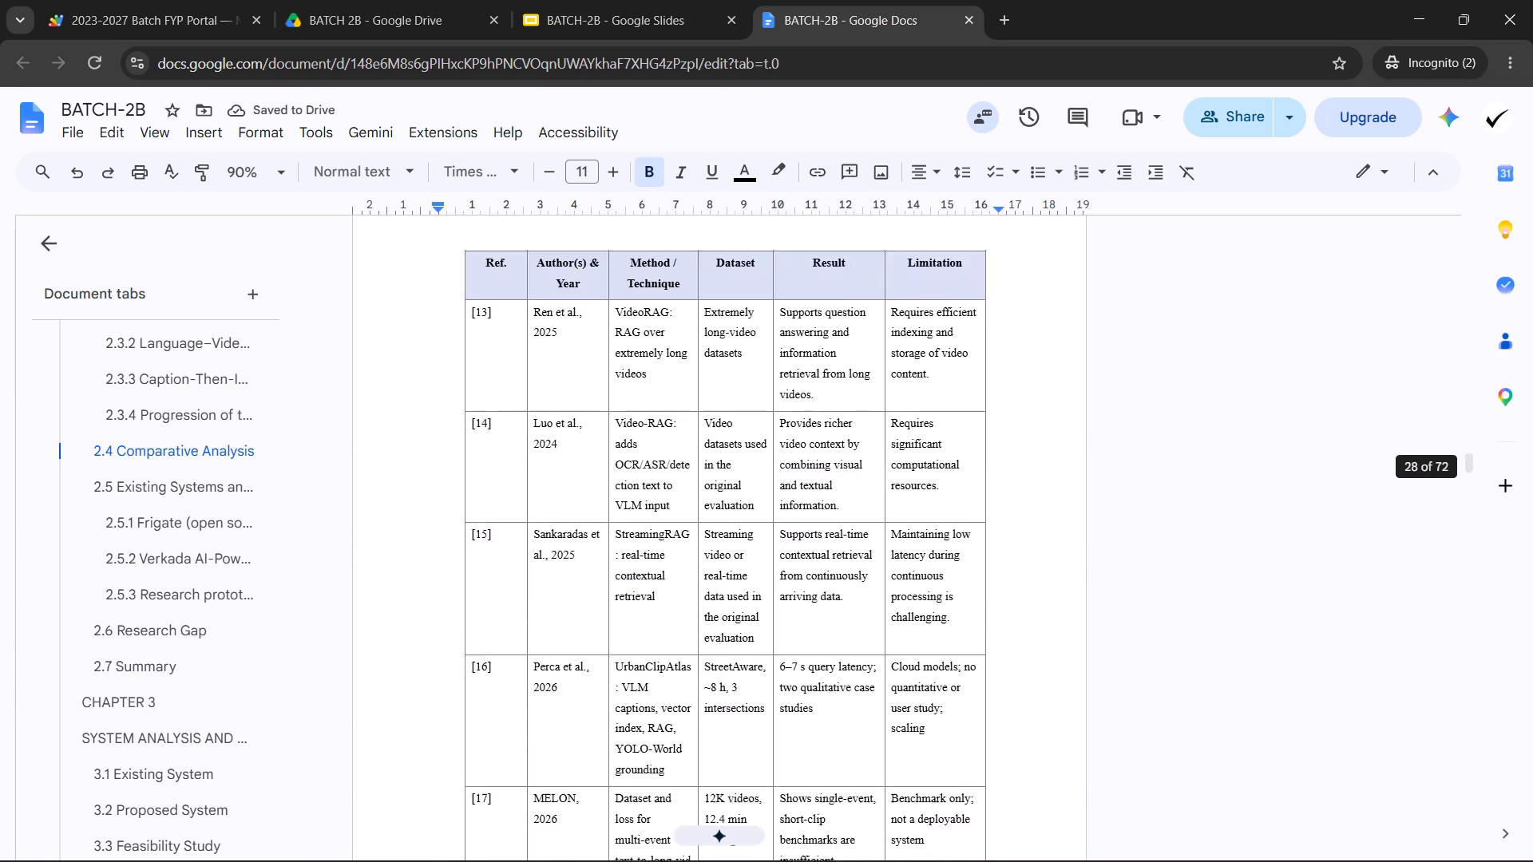
scroll(562, 690, "down", 2)
scroll(593, 631, "down", 8)
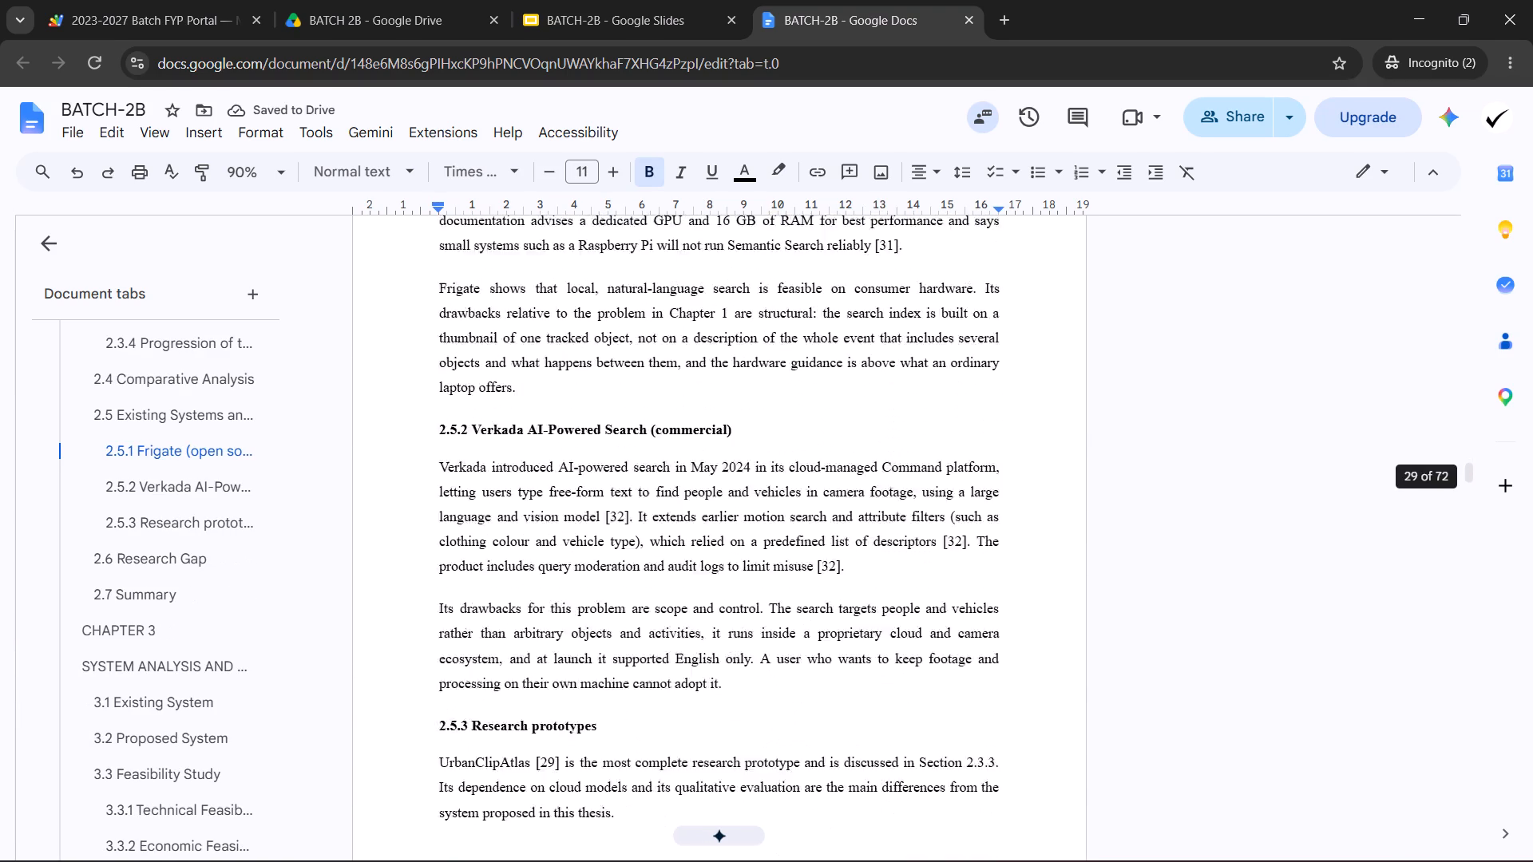
scroll(592, 631, "down", 5)
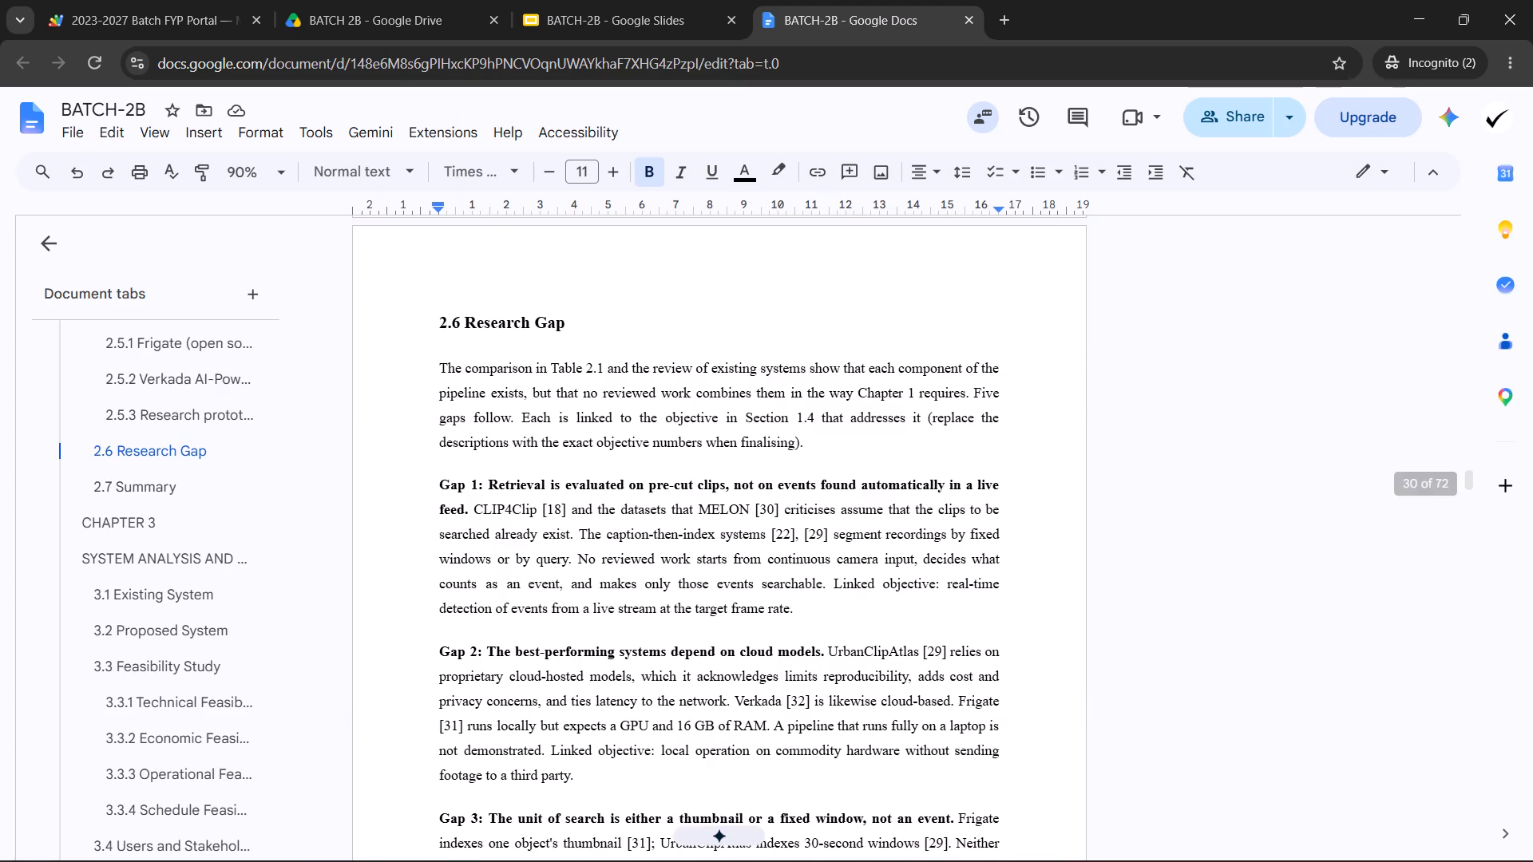
scroll(544, 554, "up", 1)
left_click(485, 397)
scroll(452, 450, "down", 3)
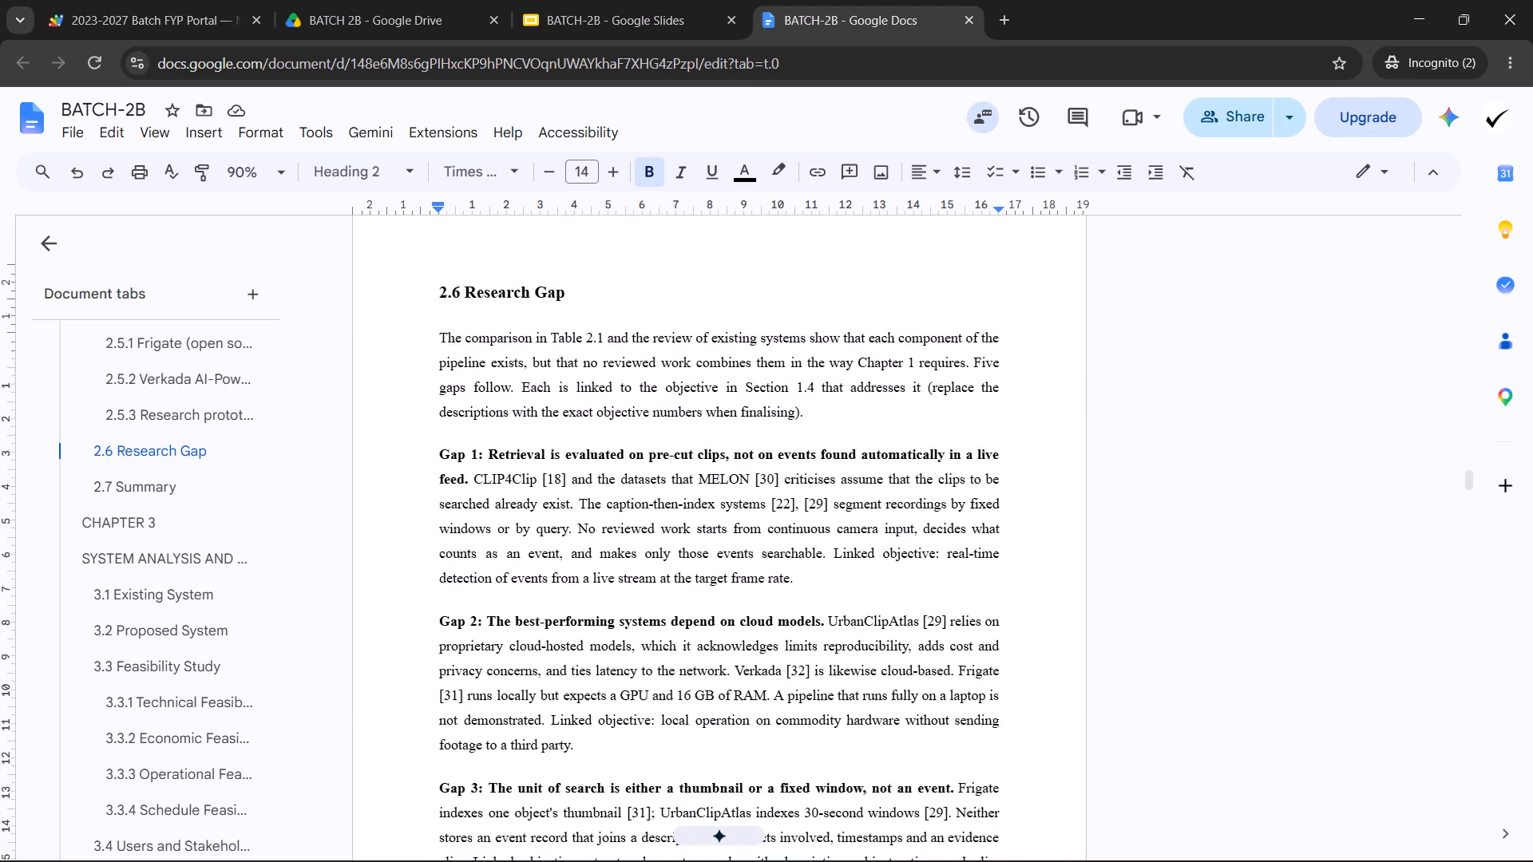
scroll(475, 467, "down", 11)
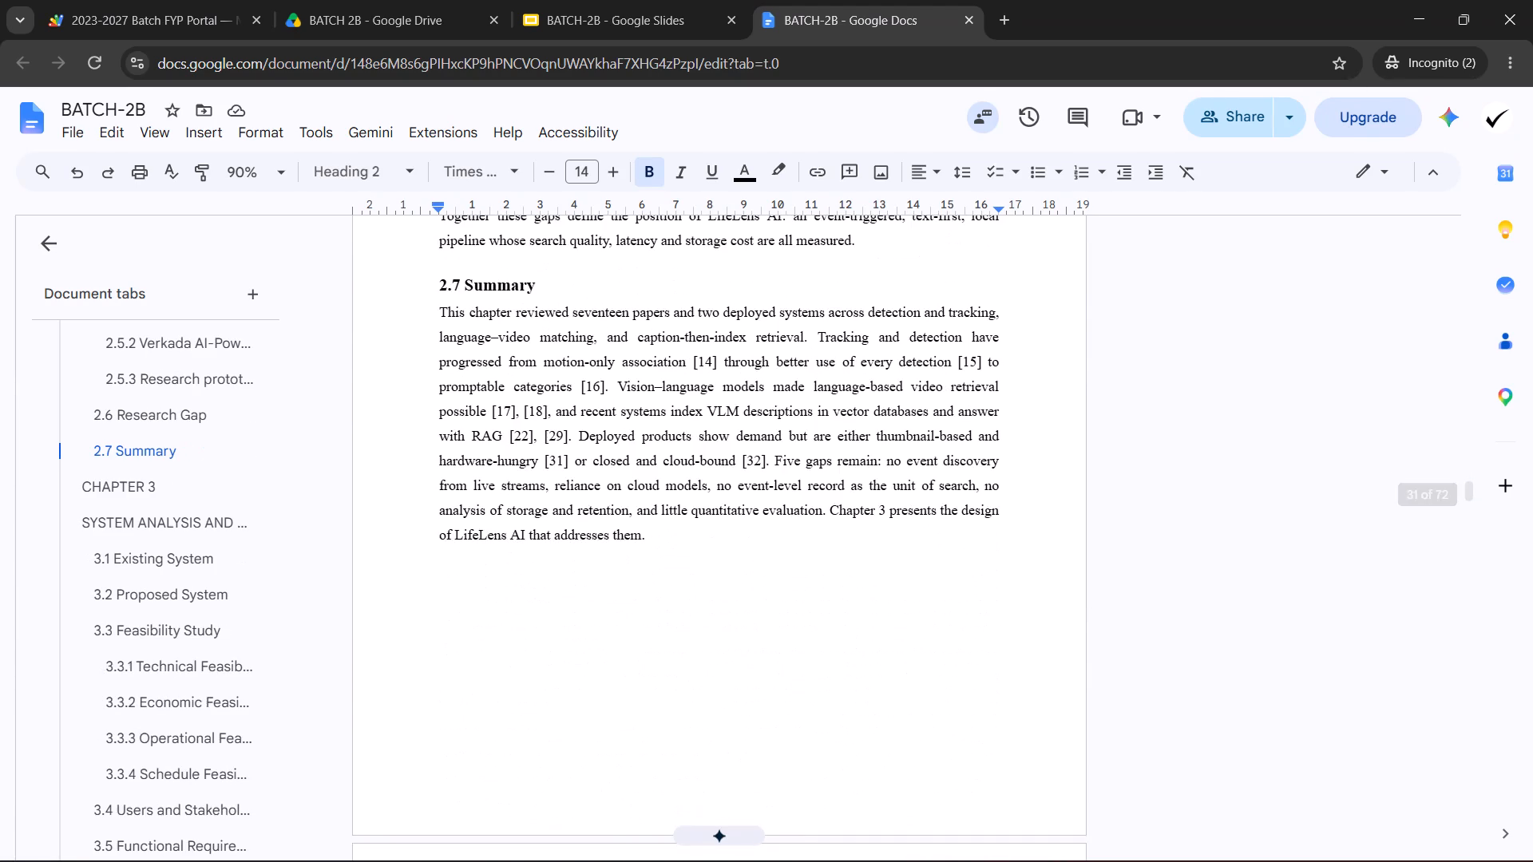
scroll(497, 496, "down", 5)
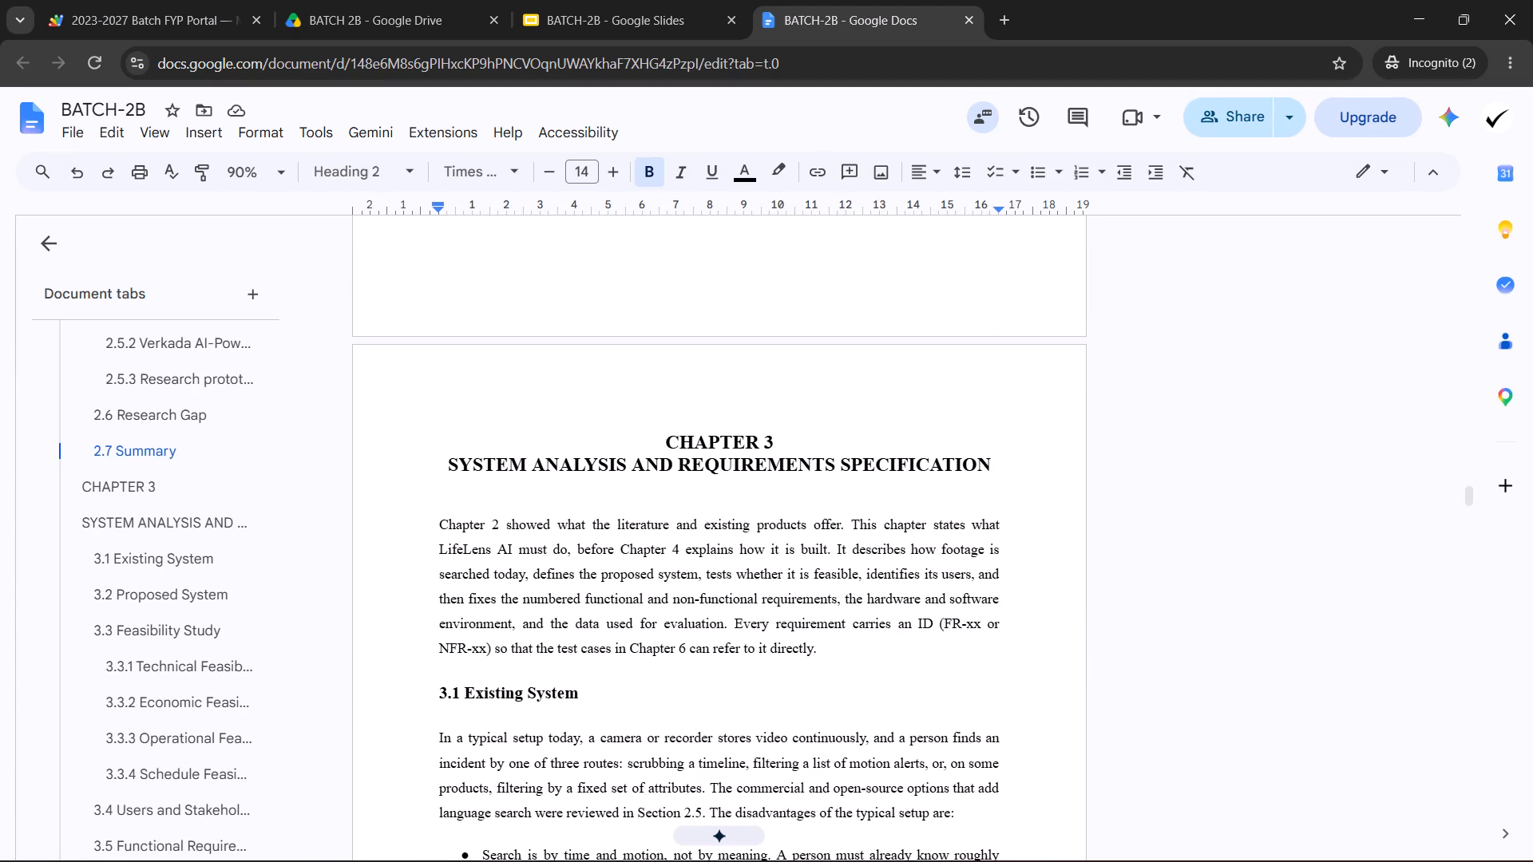
left_click(513, 494)
scroll(501, 504, "down", 3)
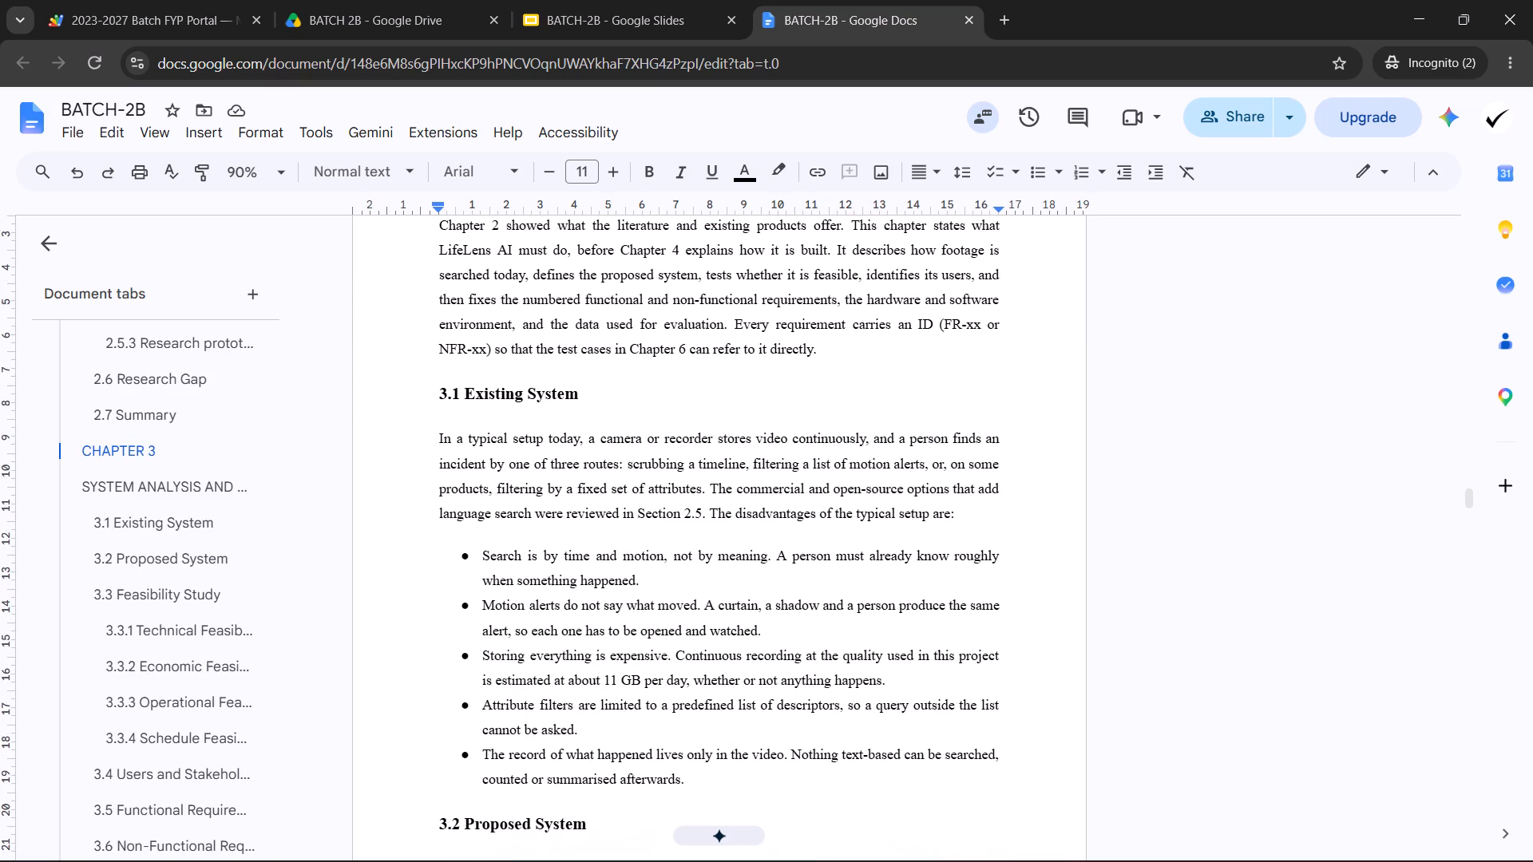
Insert a blank line between the Chapter 2 LITERATURE SURVEY heading and its first paragraph.
scroll(514, 579, "up", 2)
scroll(561, 709, "up", 16)
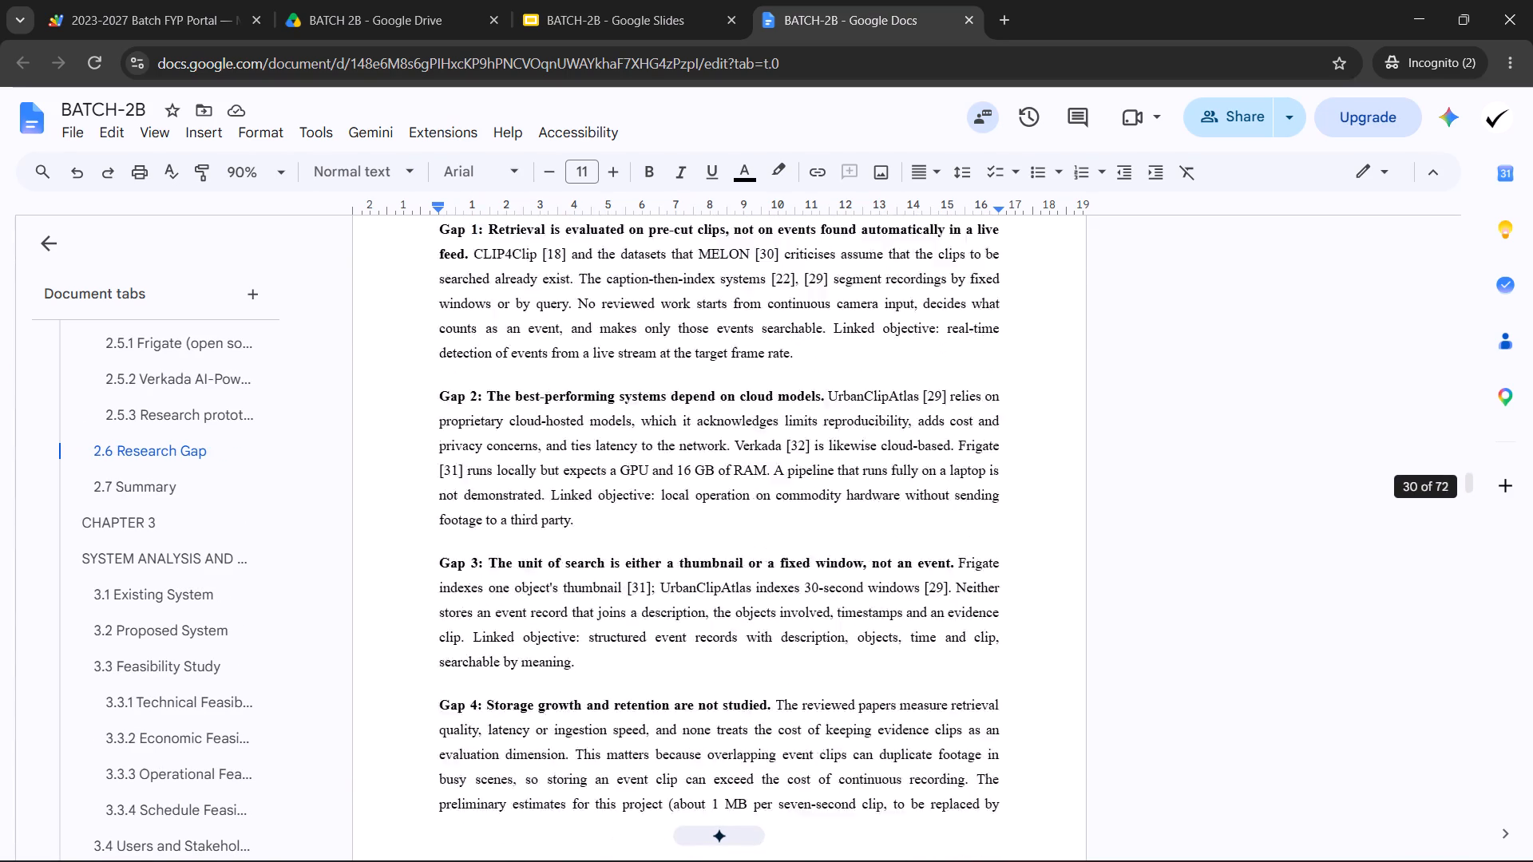
scroll(647, 763, "up", 20)
scroll(647, 763, "up", 12)
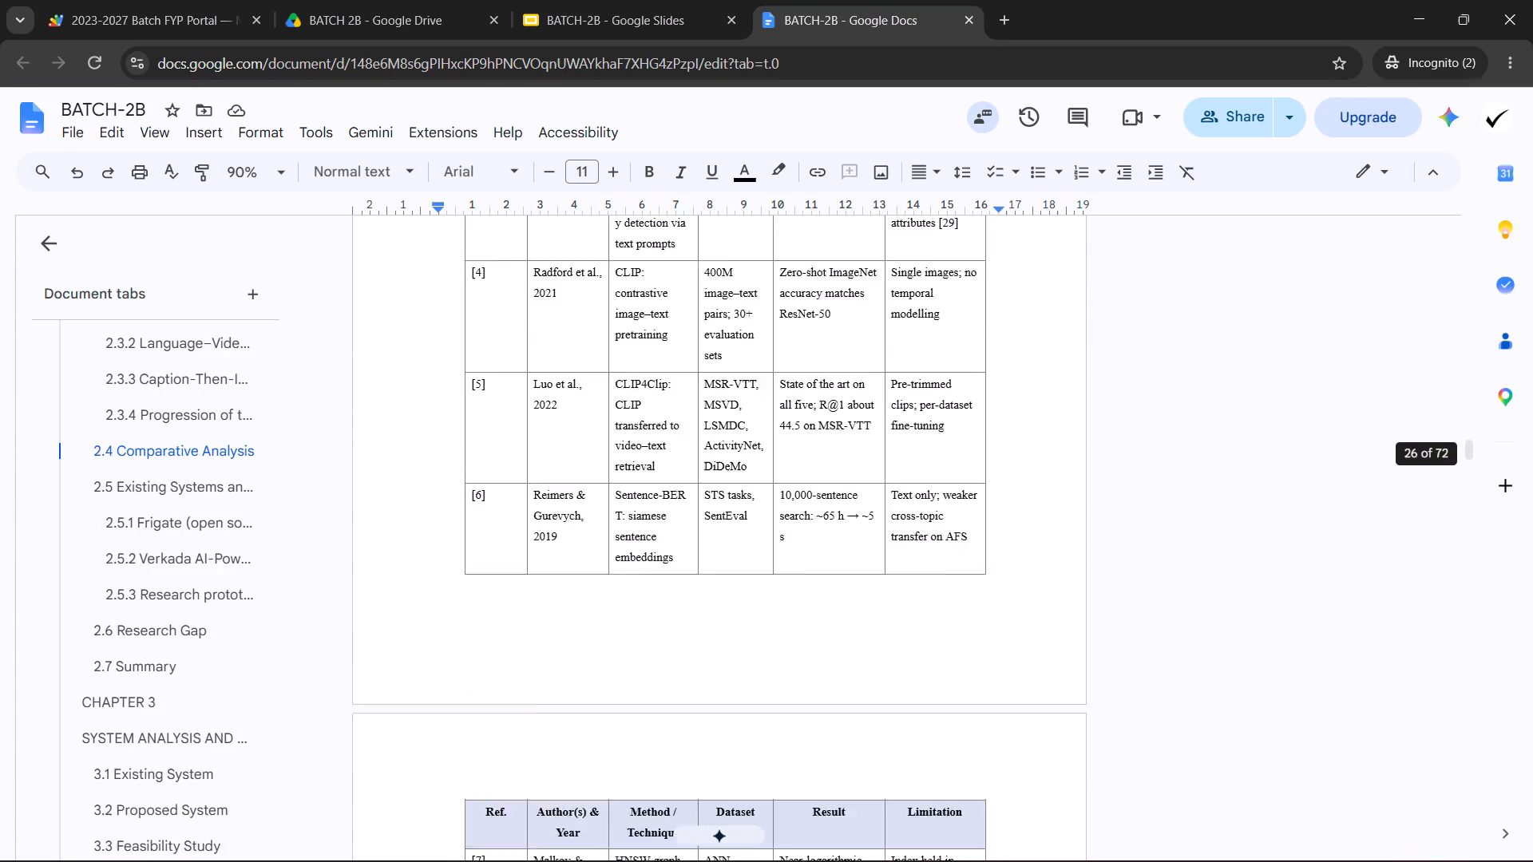
scroll(698, 748, "up", 20)
scroll(698, 748, "up", 11)
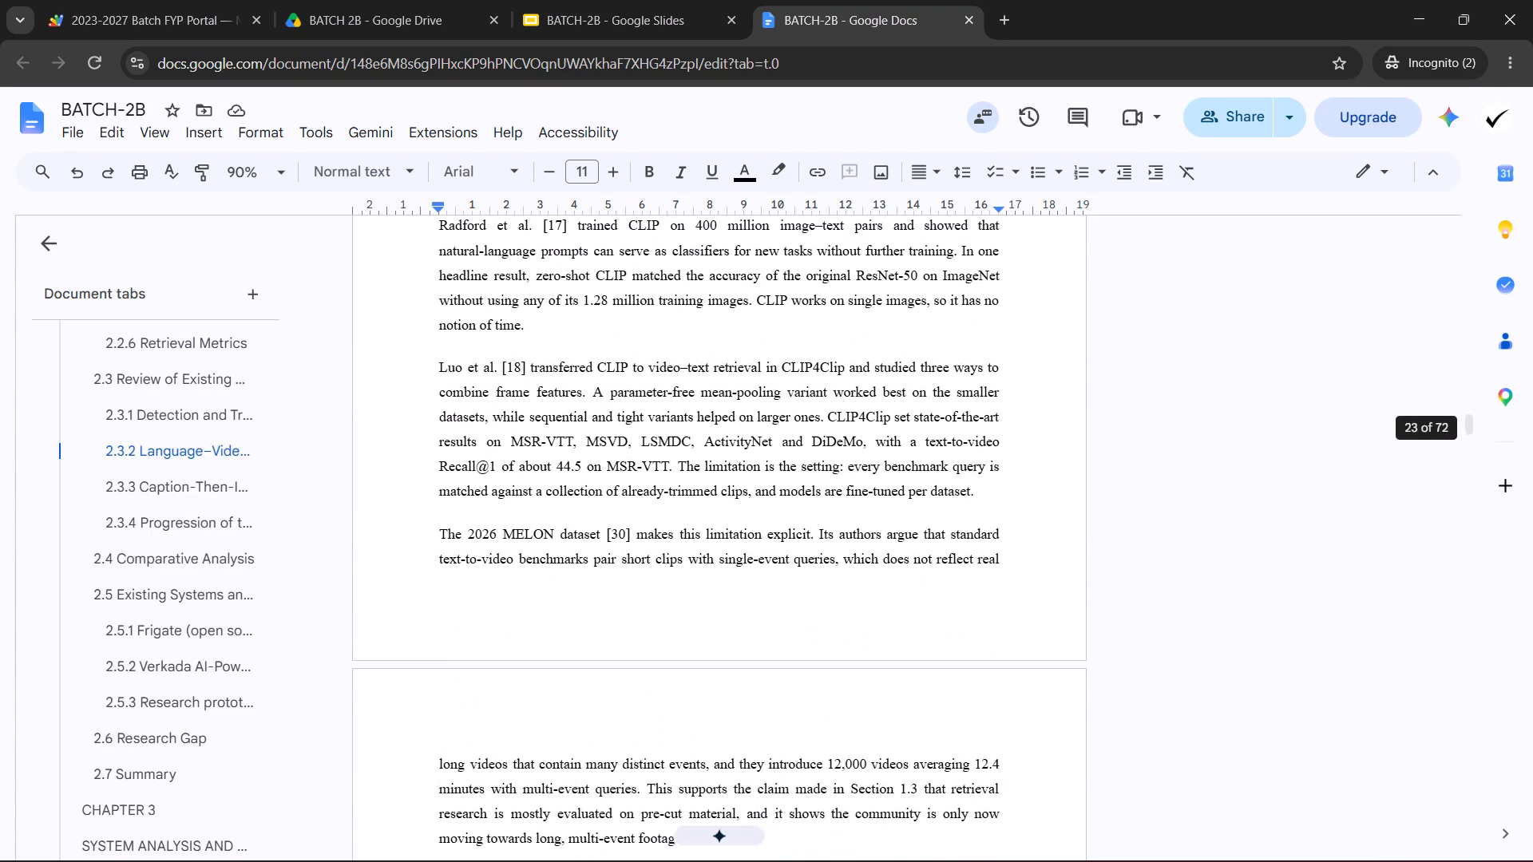
scroll(687, 744, "up", 19)
scroll(689, 739, "up", 2)
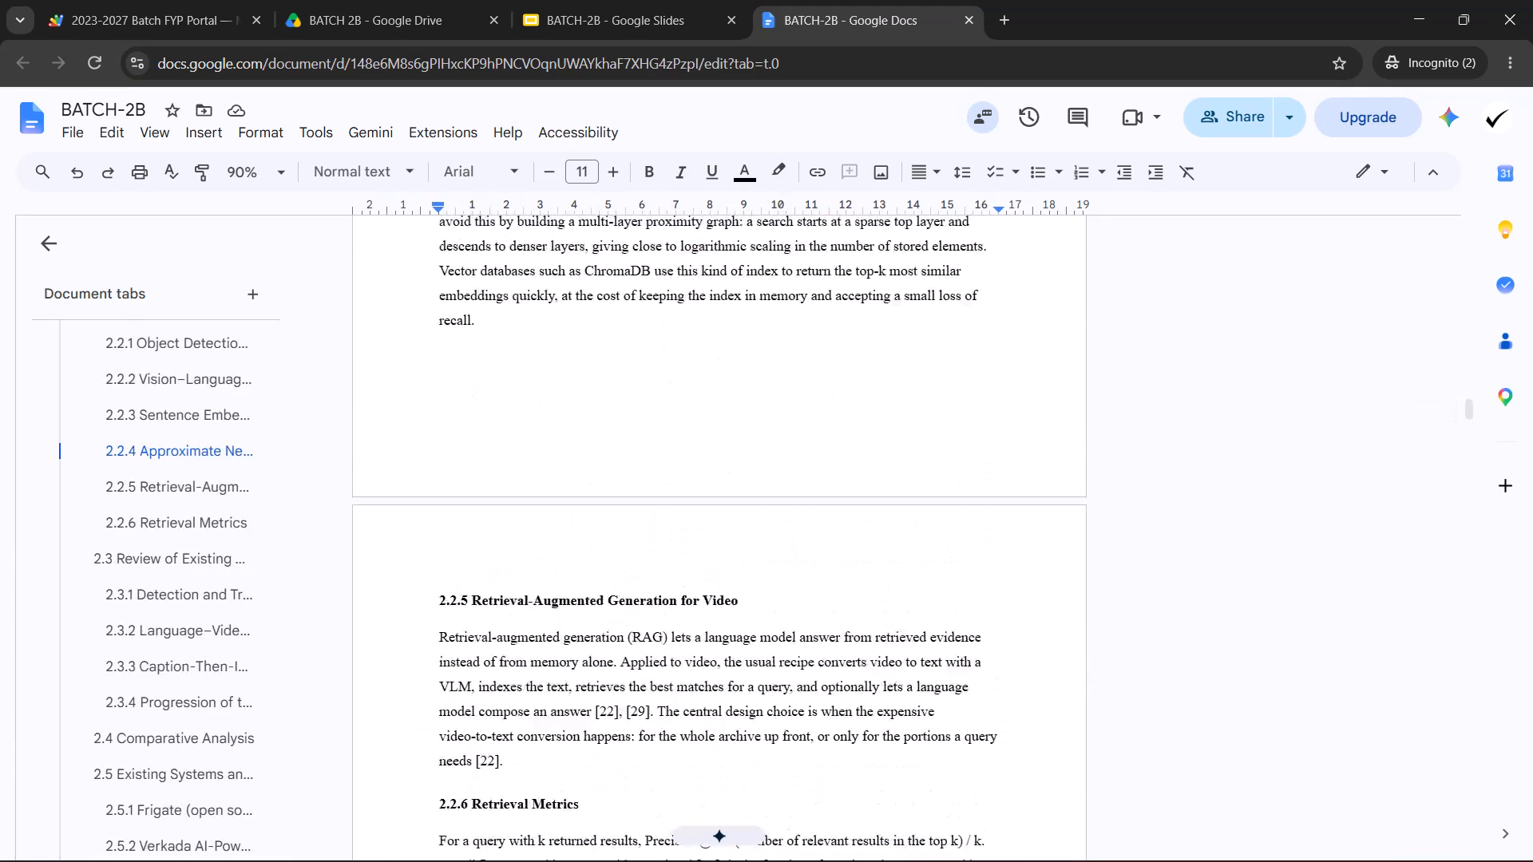
scroll(689, 739, "up", 20)
scroll(689, 739, "up", 8)
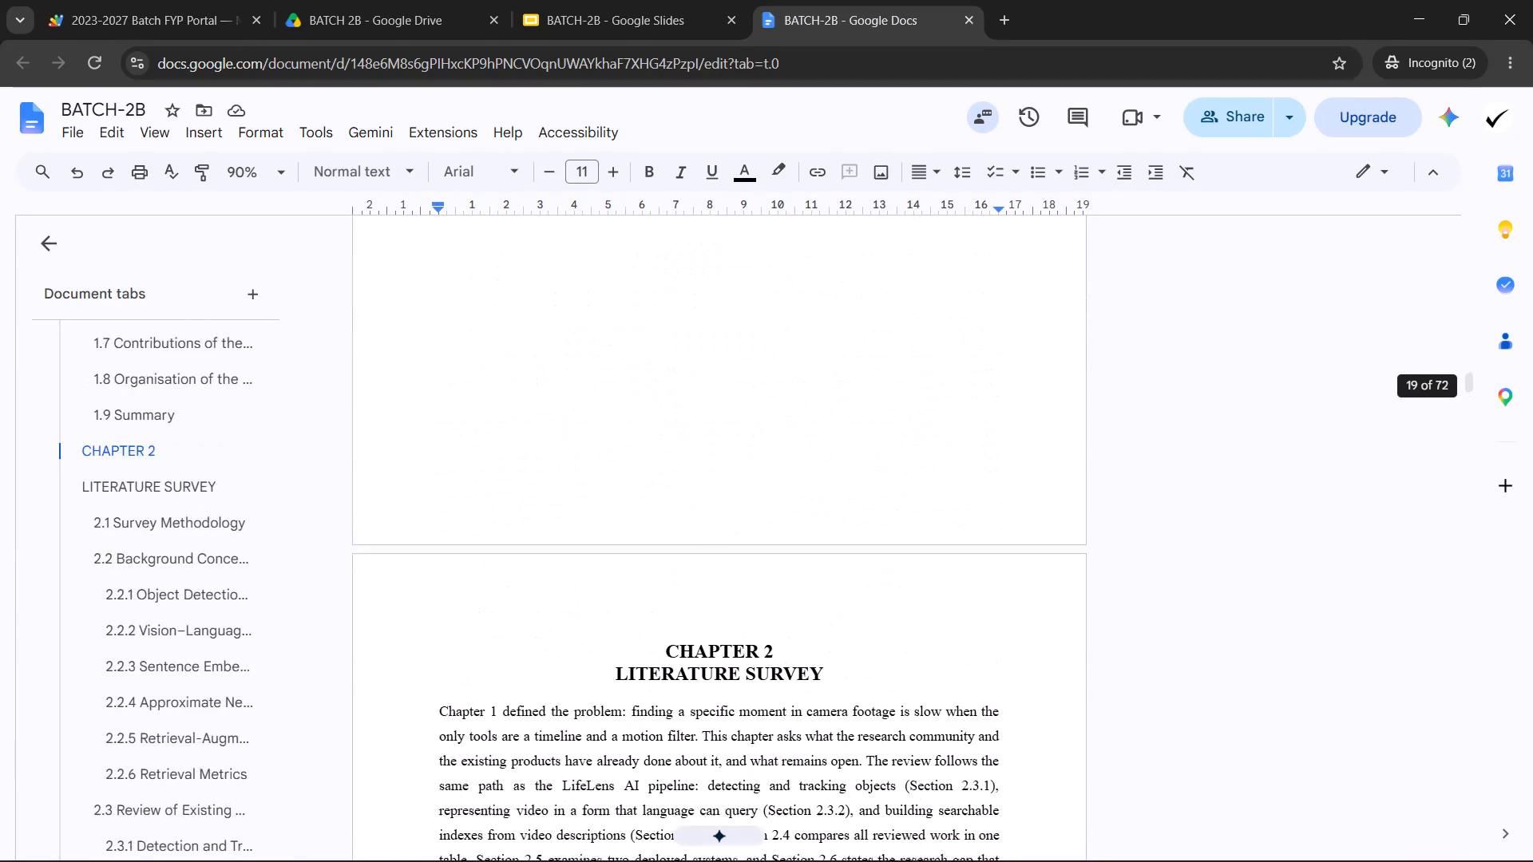
left_click(850, 700)
left_click(848, 711)
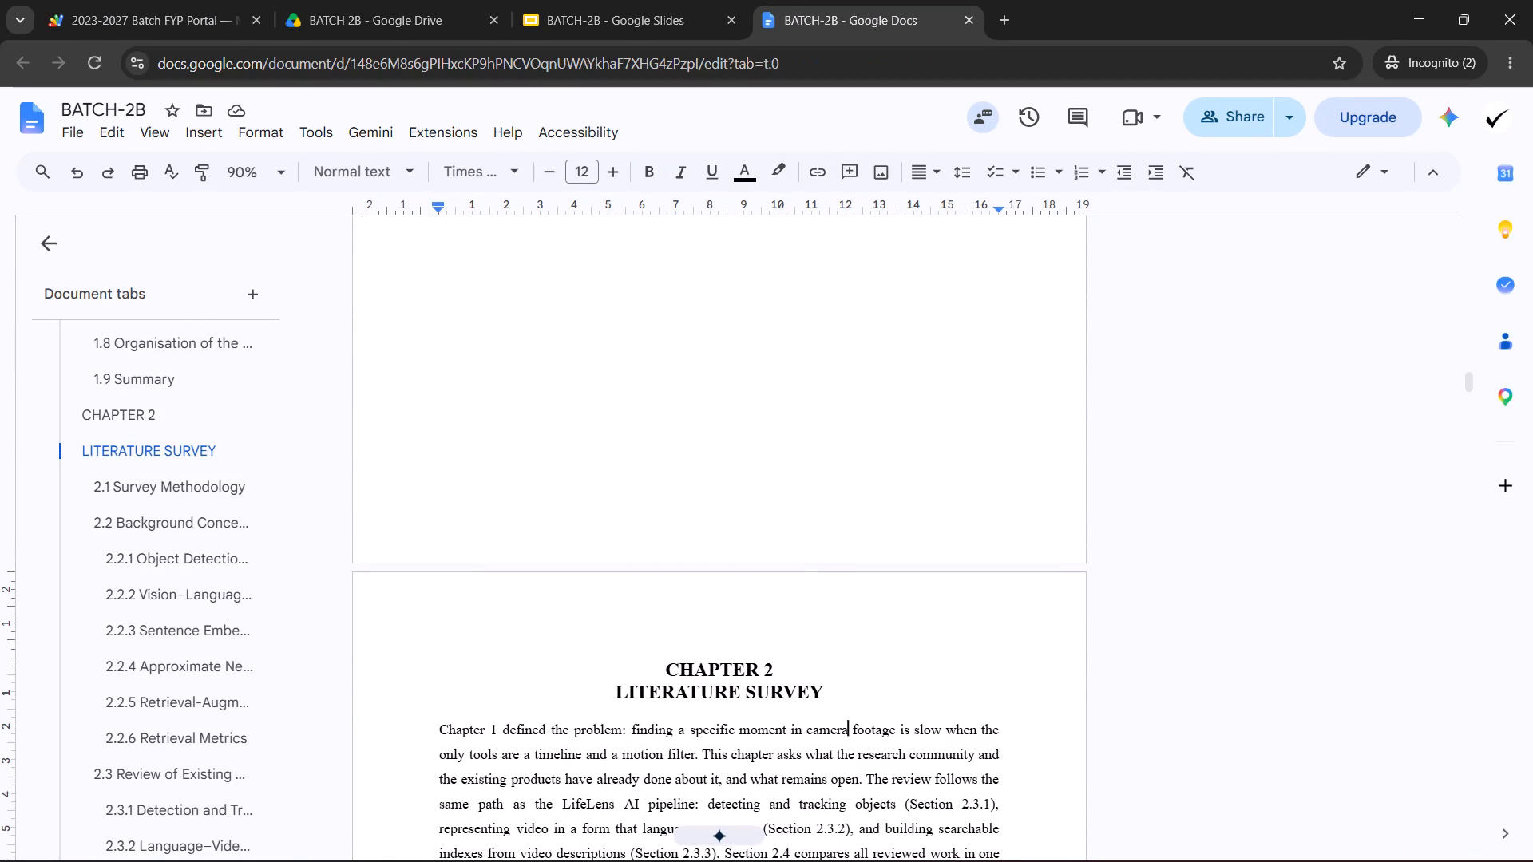
left_click(842, 695)
key("Return")
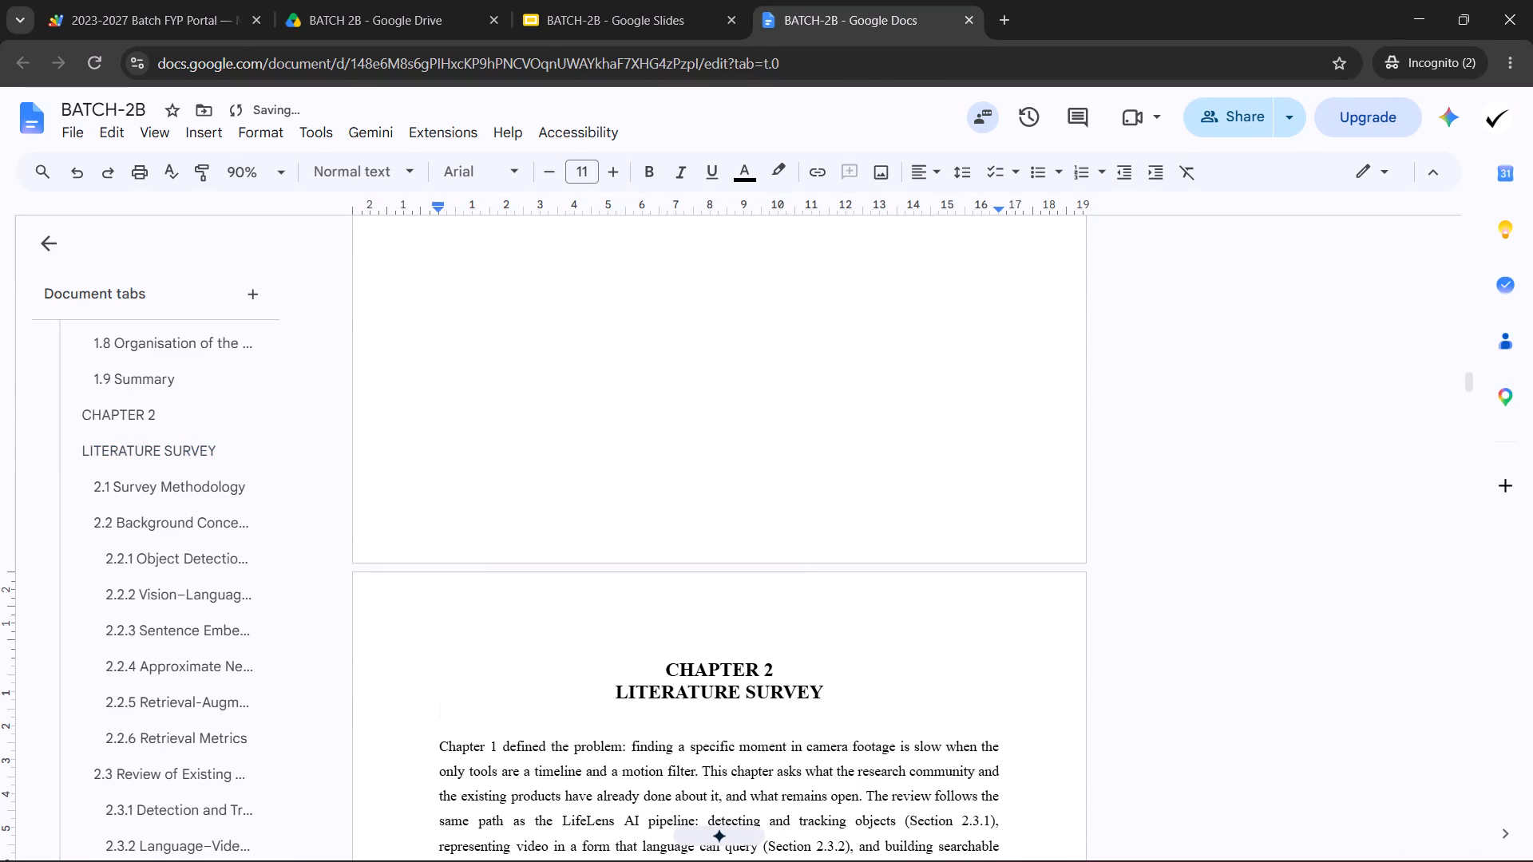
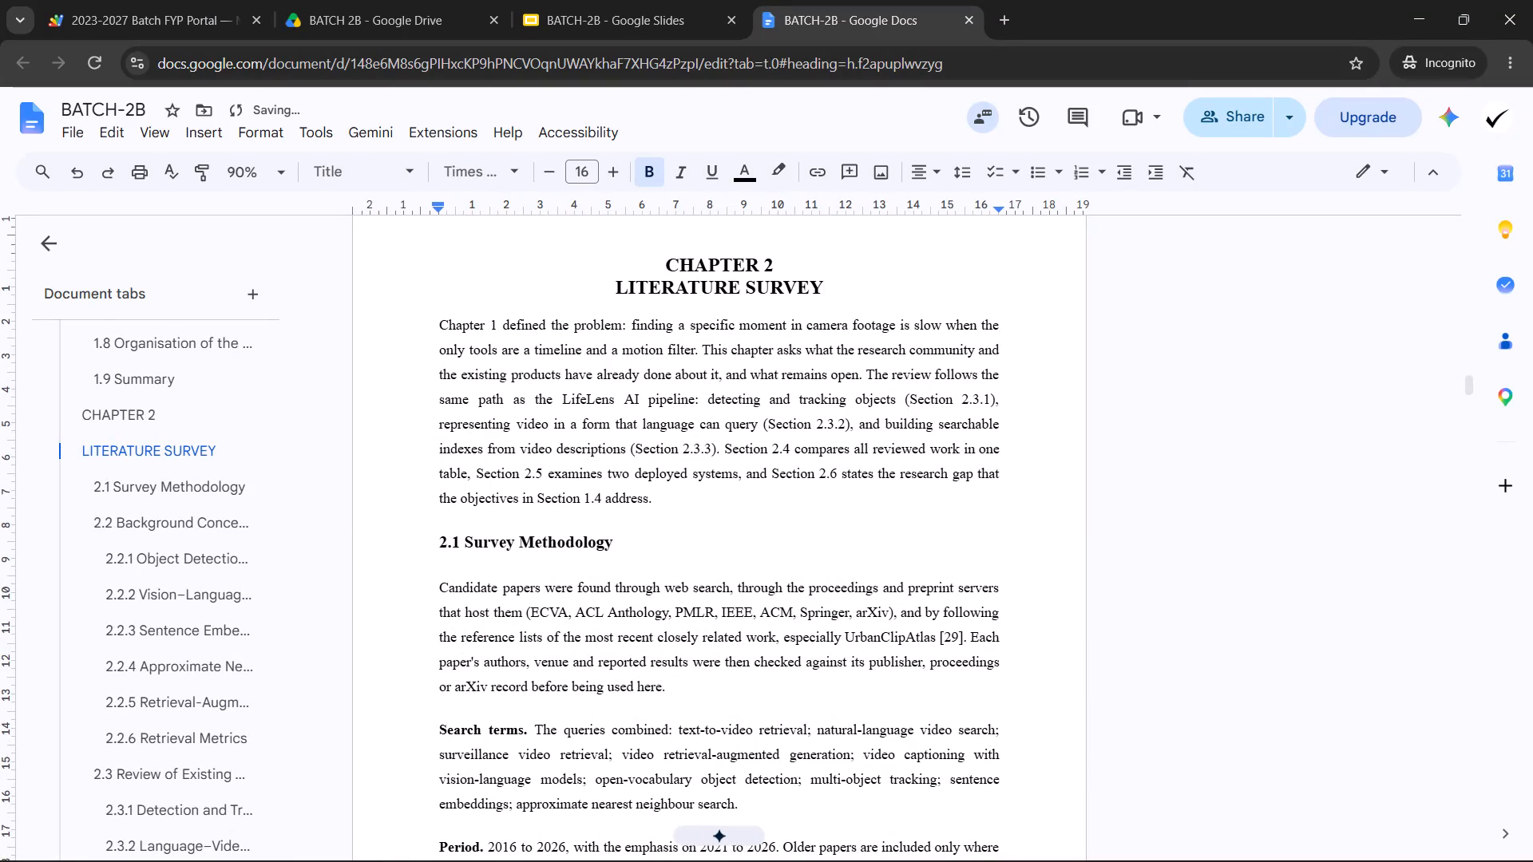
Delete the blank line between the Chapter 1 INTRODUCTION heading and its first paragraph.
scroll(940, 498, "up", 6)
left_click_drag(1469, 386, 1444, 331)
left_click(783, 301)
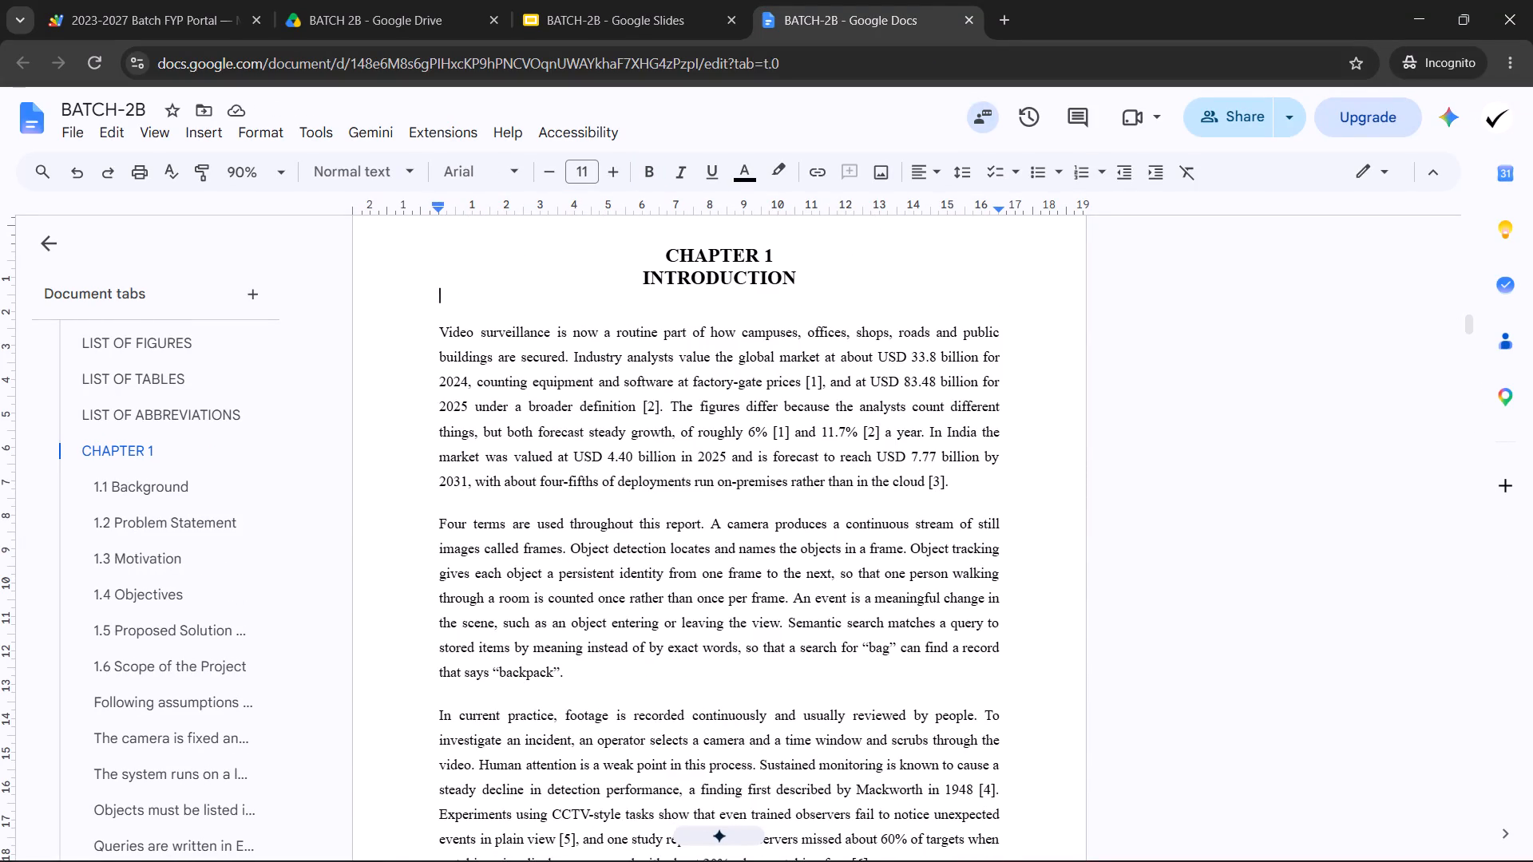
key("BackSpace")
scroll(910, 648, "up", 2)
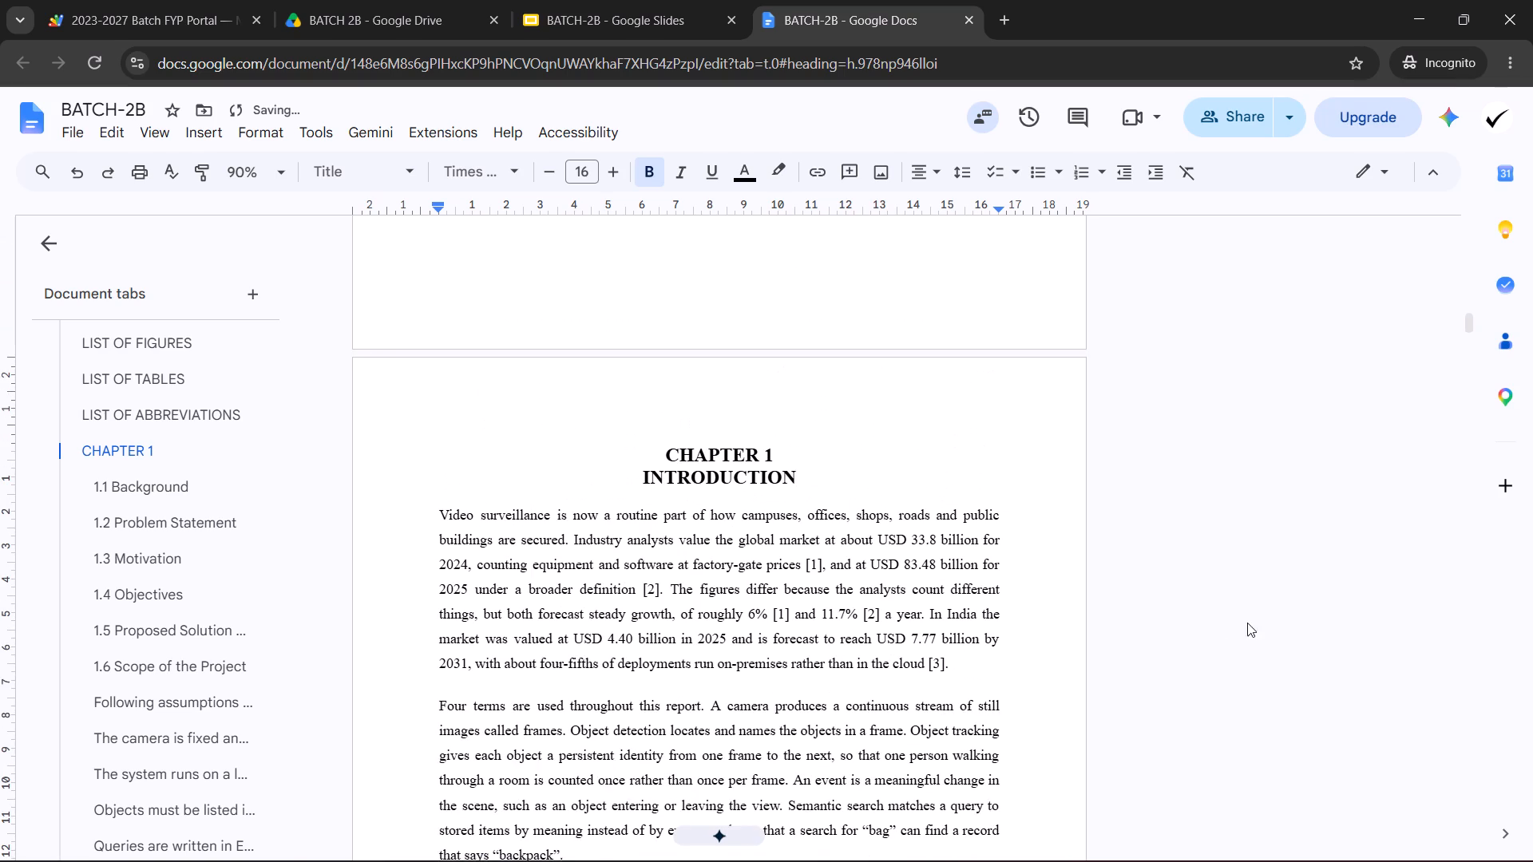
Review the page layout and spacing from section 1.1 through Table 1.1 and the Chapter 2 sections to Table 2.1.
left_click_drag(1466, 319, 1467, 336)
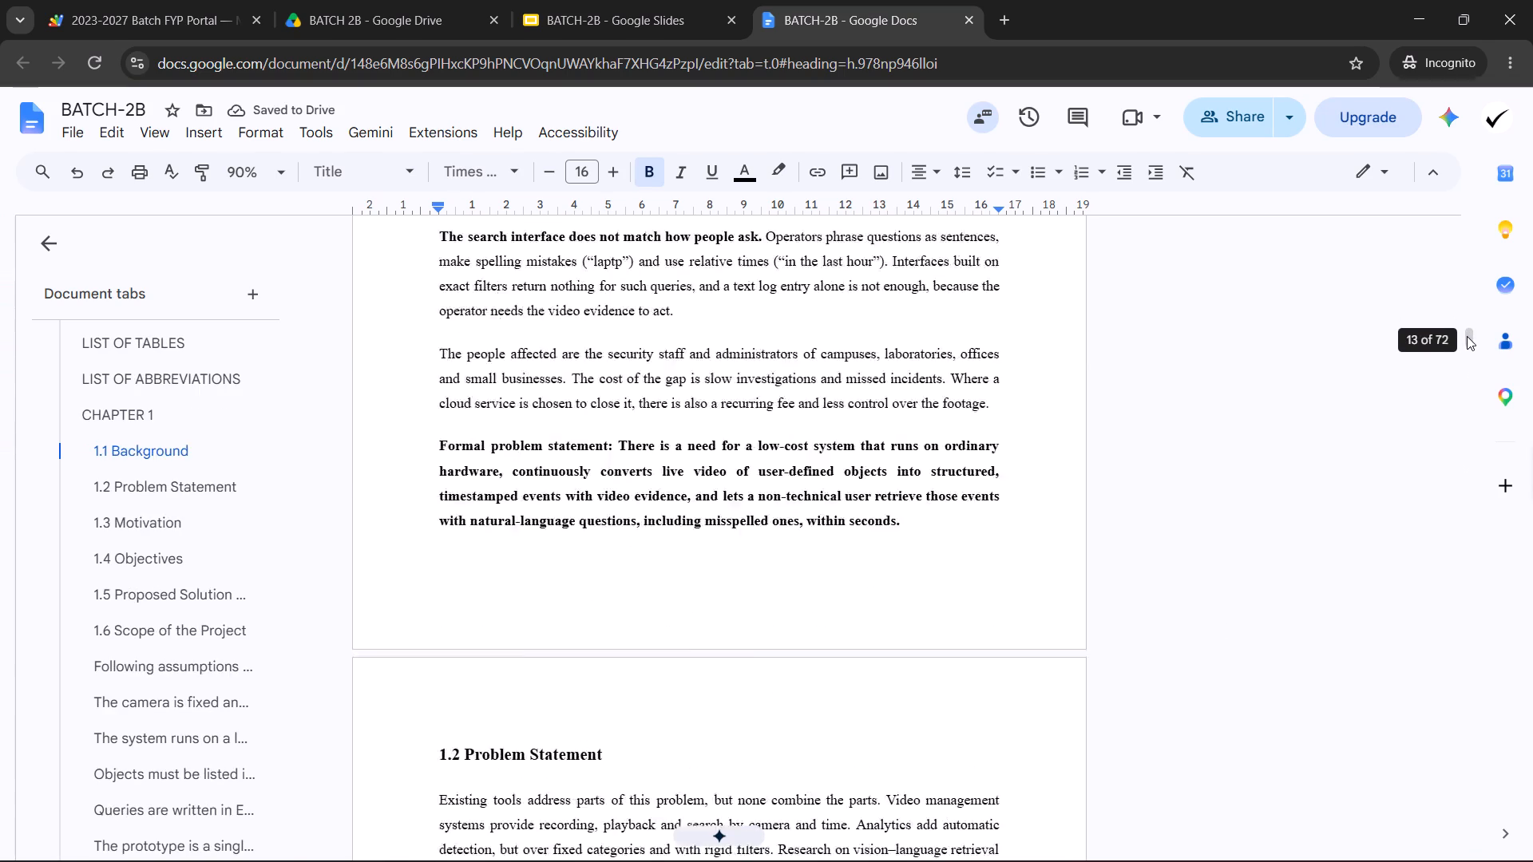
left_click_drag(1467, 336, 1469, 373)
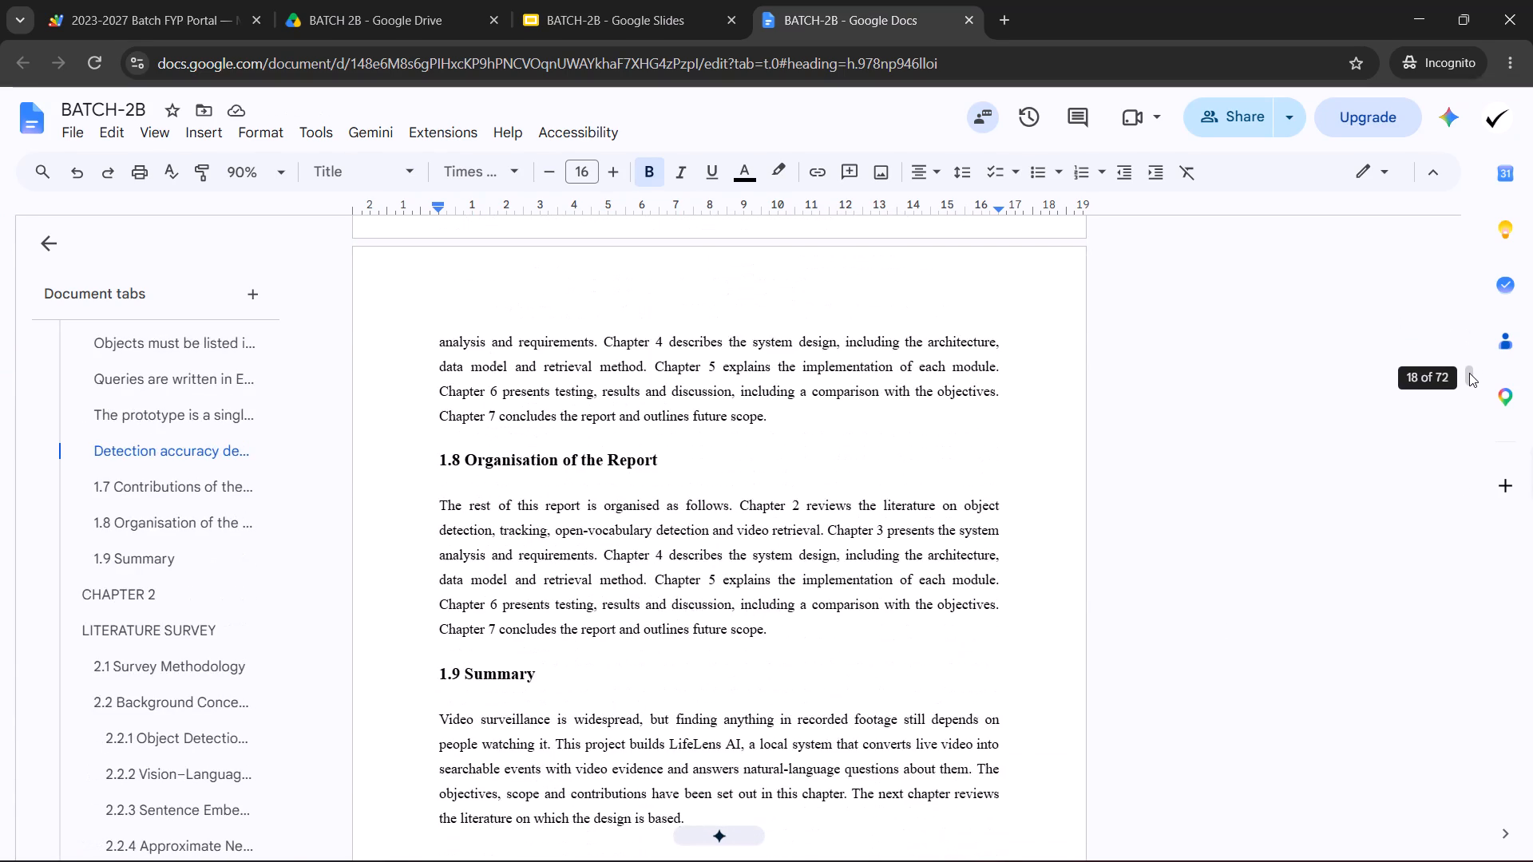
left_click_drag(1469, 373, 1466, 362)
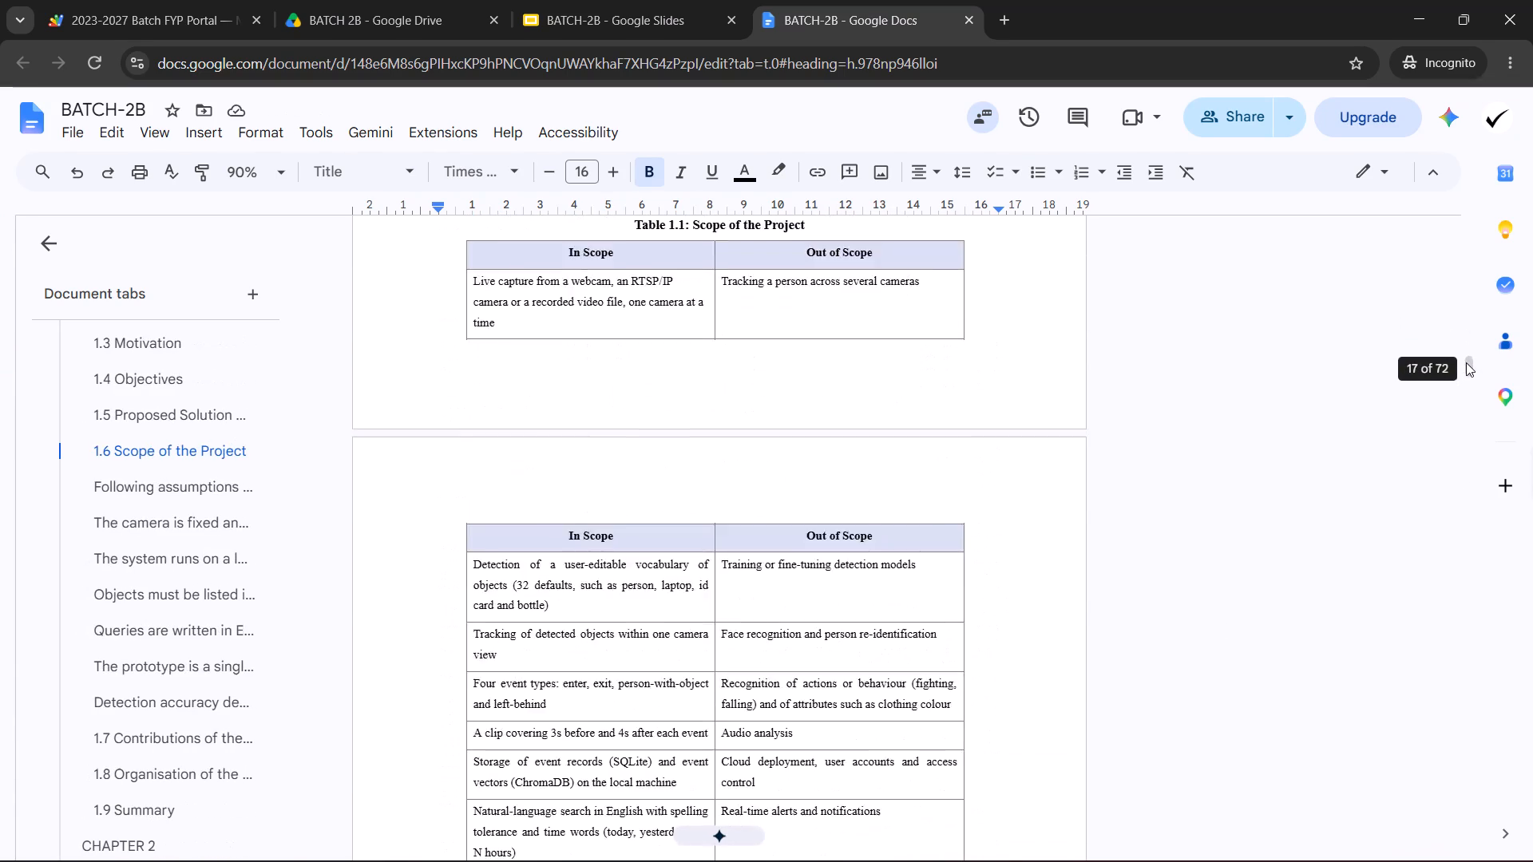
left_click_drag(1466, 362, 1465, 360)
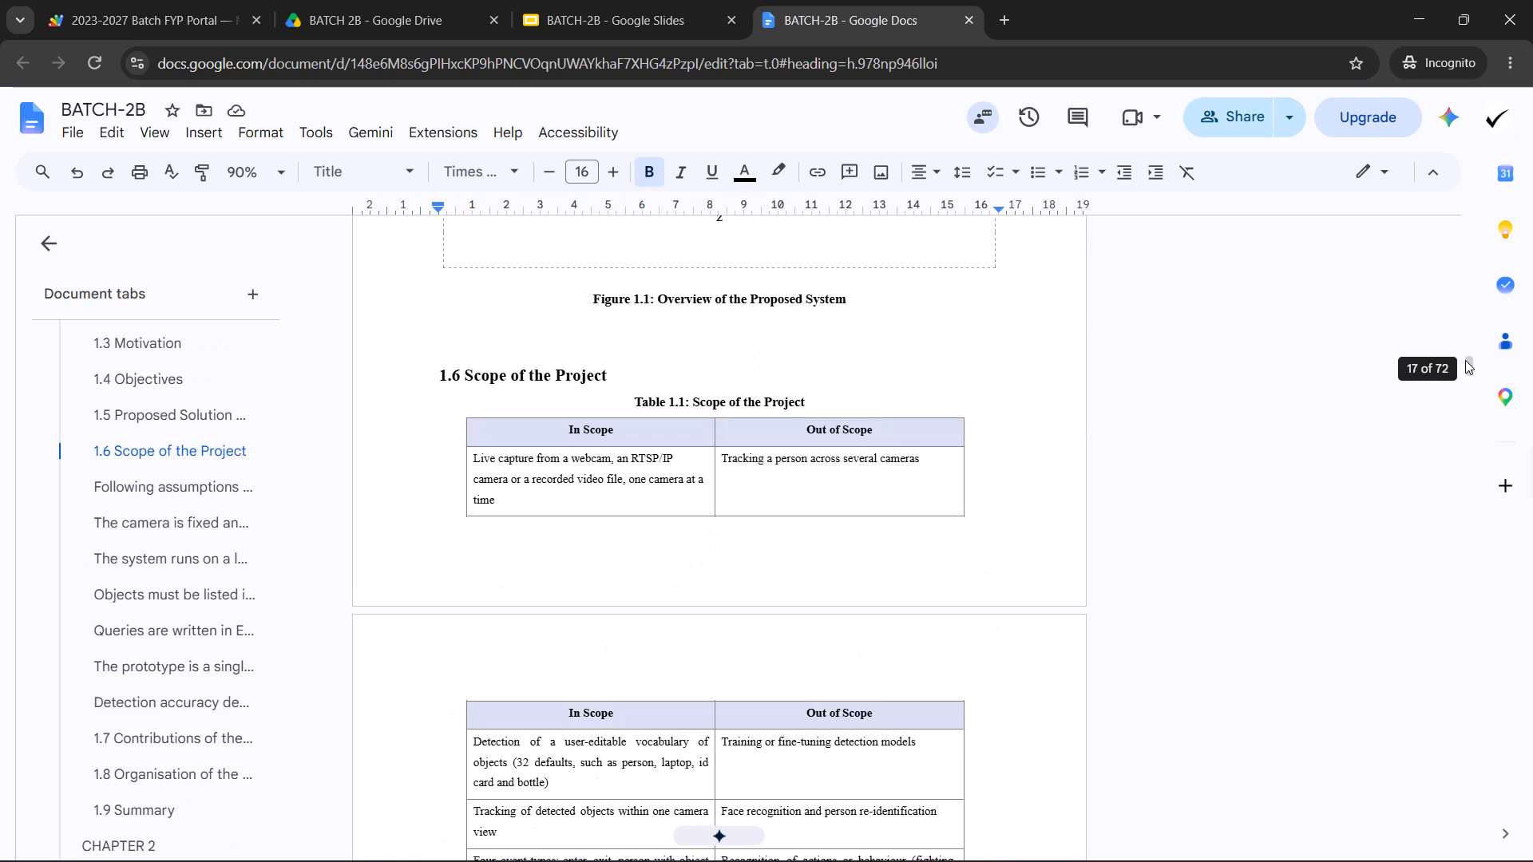
left_click_drag(1465, 360, 1467, 372)
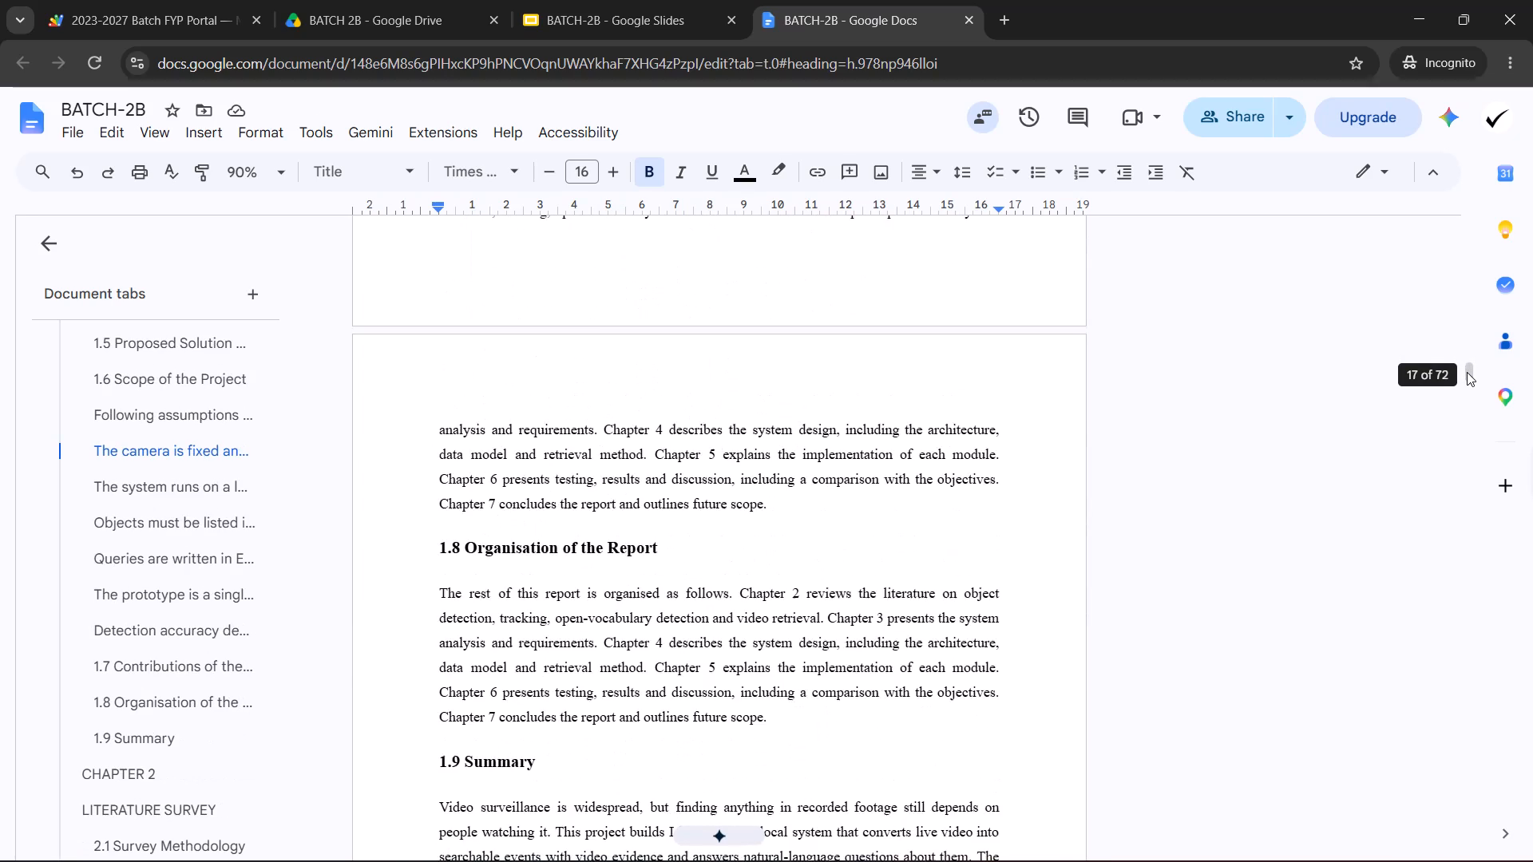
left_click_drag(1467, 372, 1468, 386)
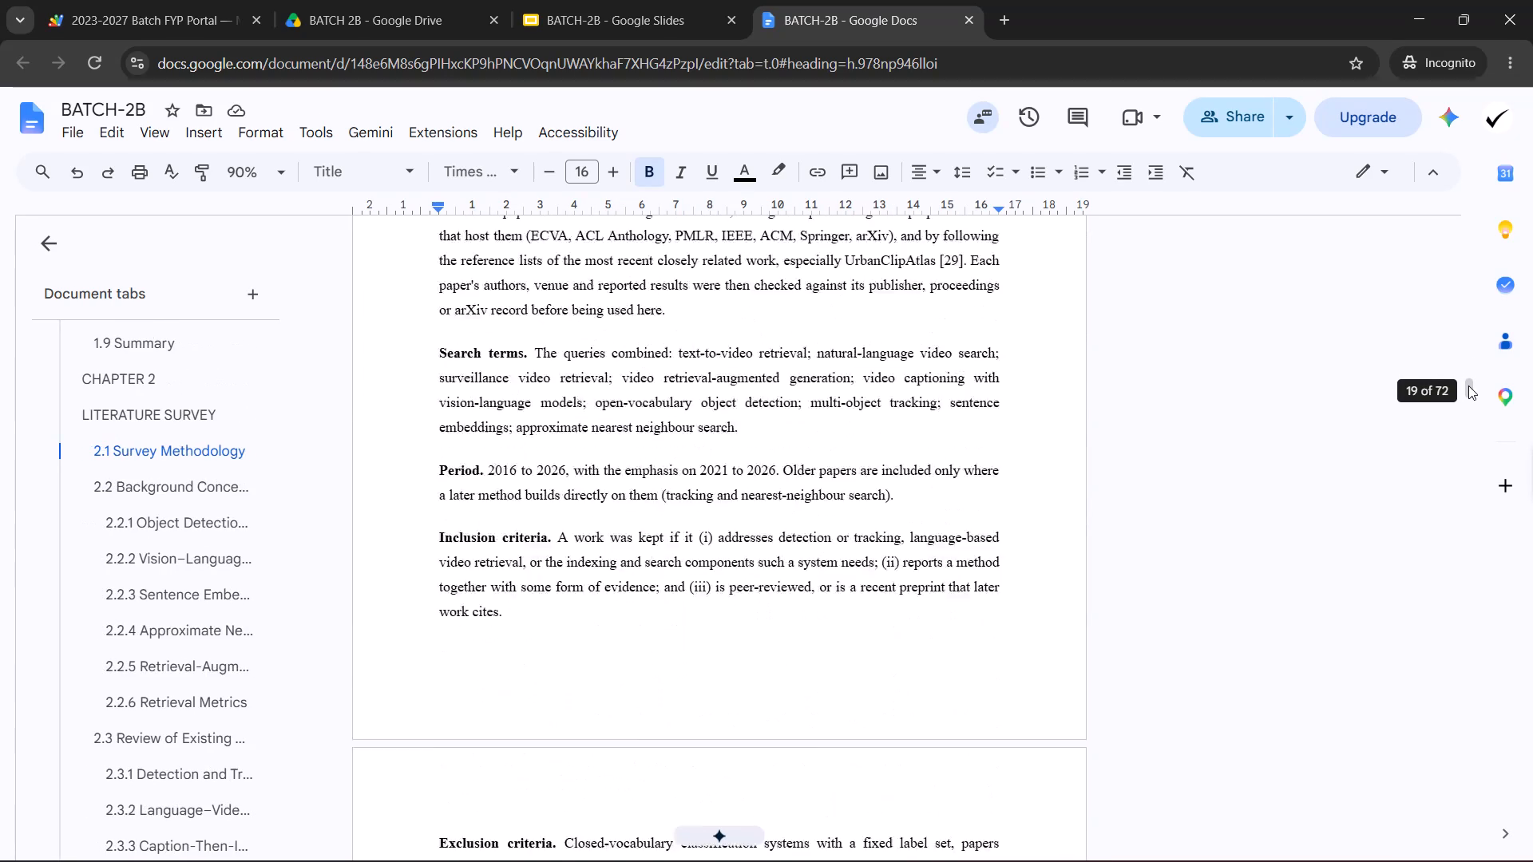
left_click_drag(1468, 386, 1472, 404)
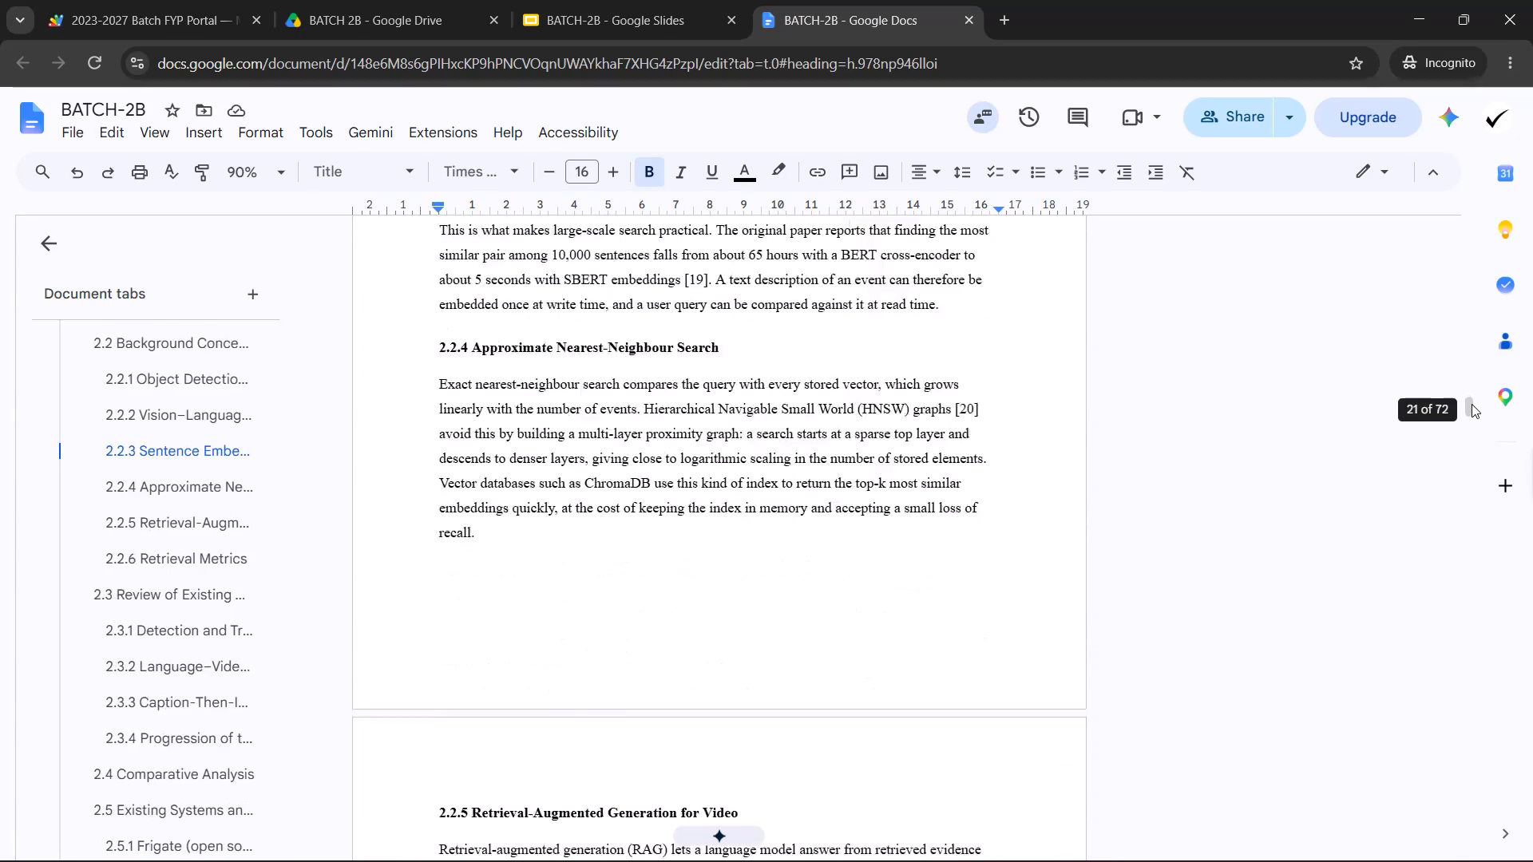
left_click_drag(1472, 404, 1473, 415)
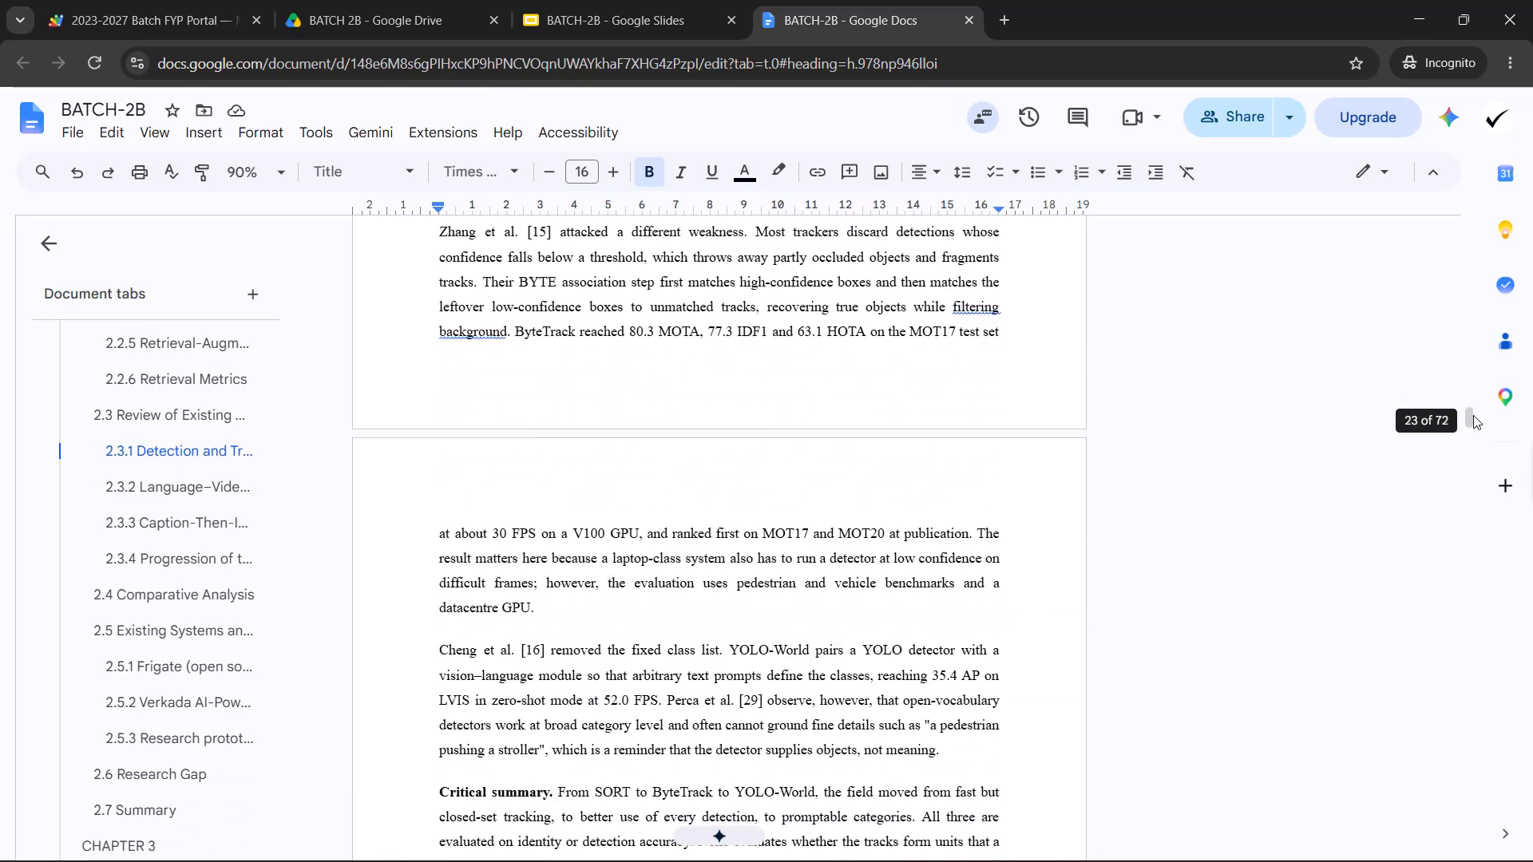
left_click_drag(1473, 415, 1474, 425)
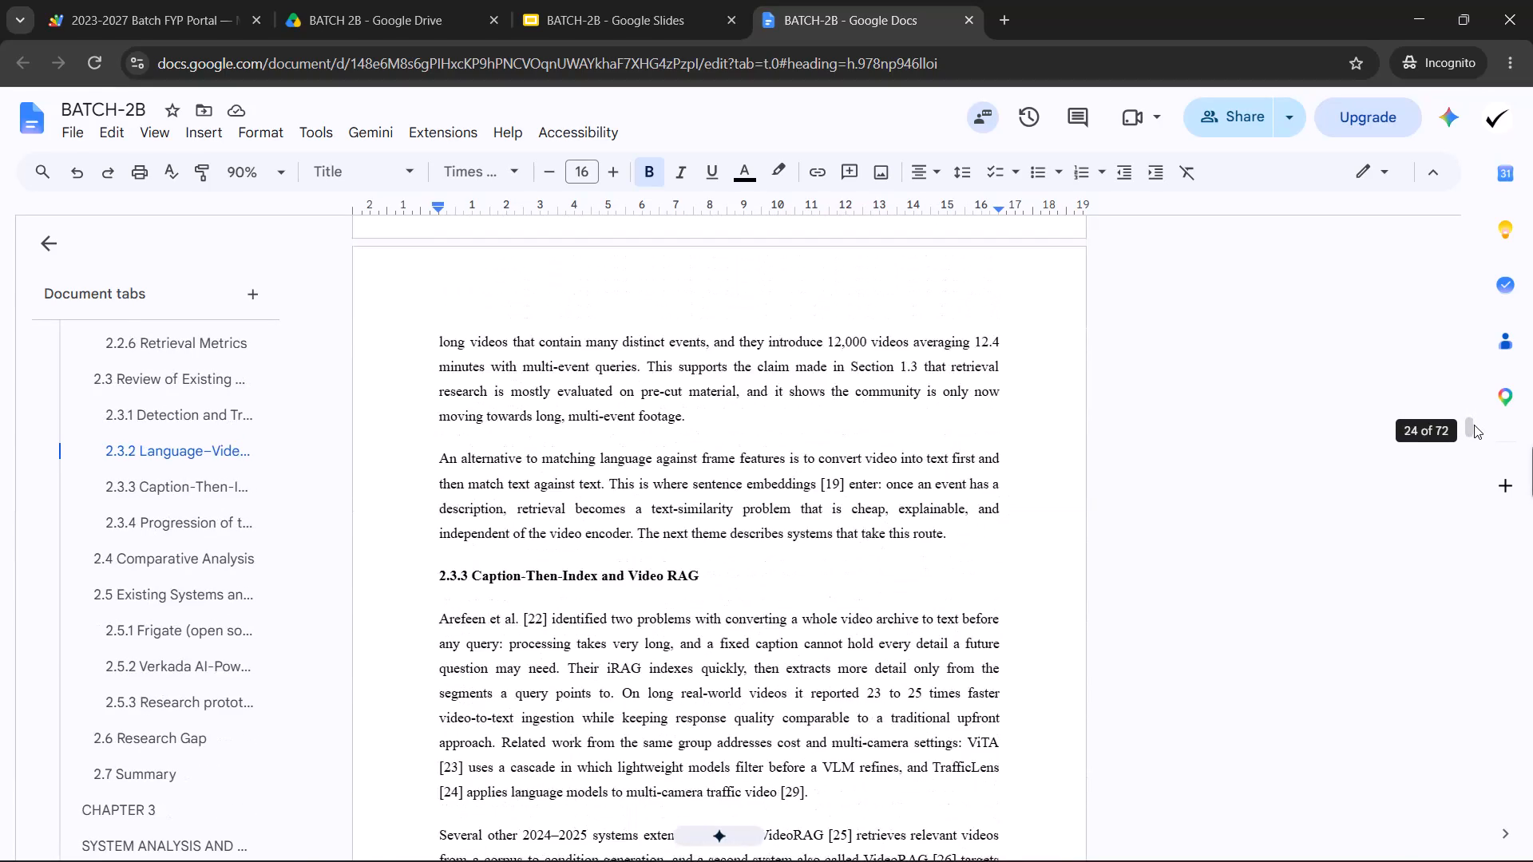
left_click_drag(1474, 425, 1476, 437)
scroll(823, 509, "down", 6)
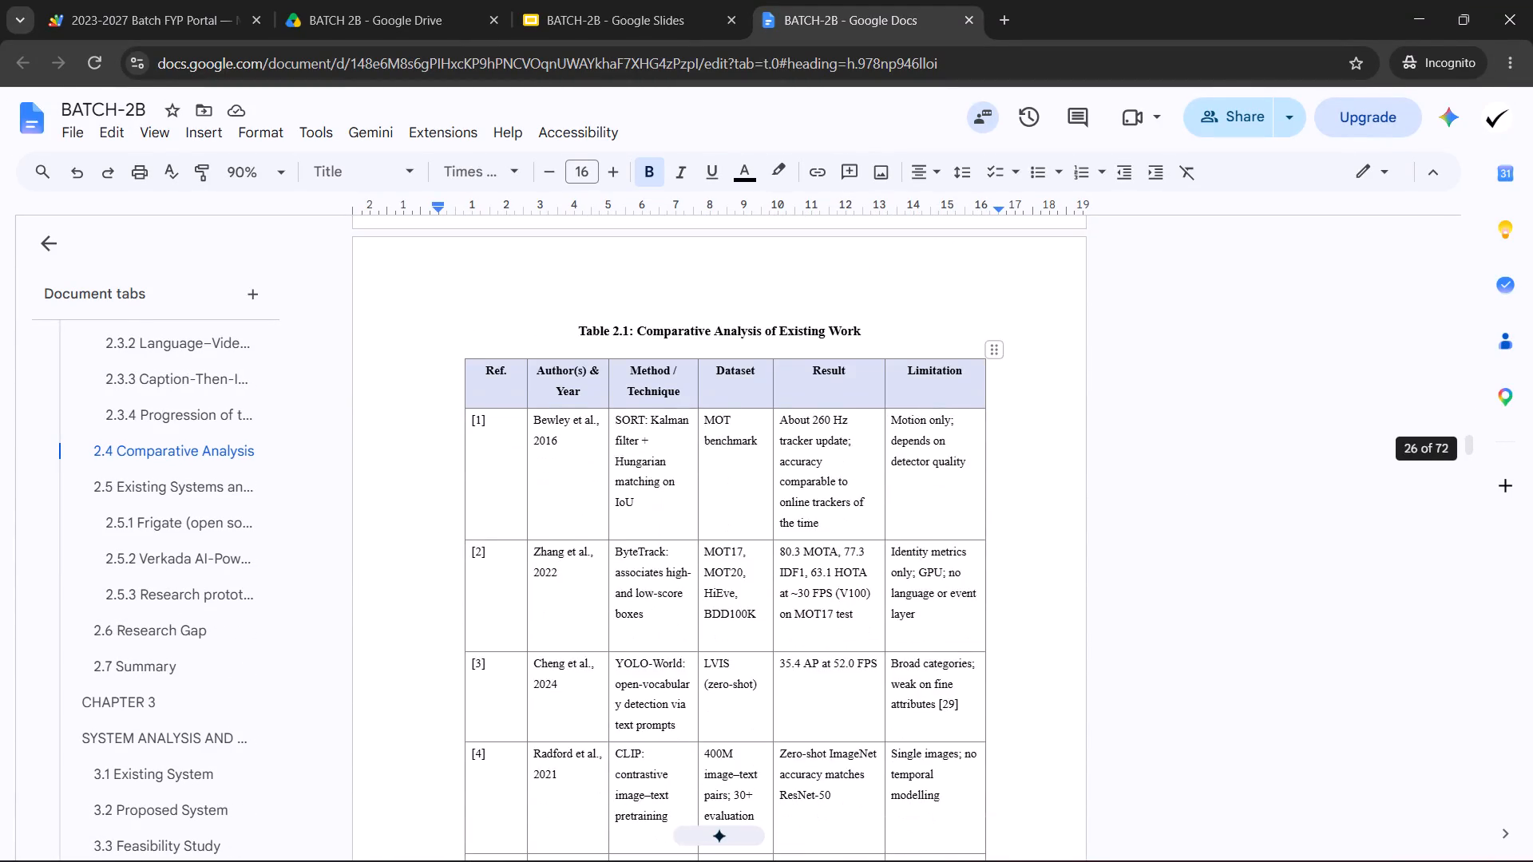
Remove the blank line between the Chapter 3 SYSTEM ANALYSIS AND REQUIREMENTS SPECIFICATION heading and its first paragraph.
scroll(726, 545, "down", 13)
scroll(628, 572, "down", 9)
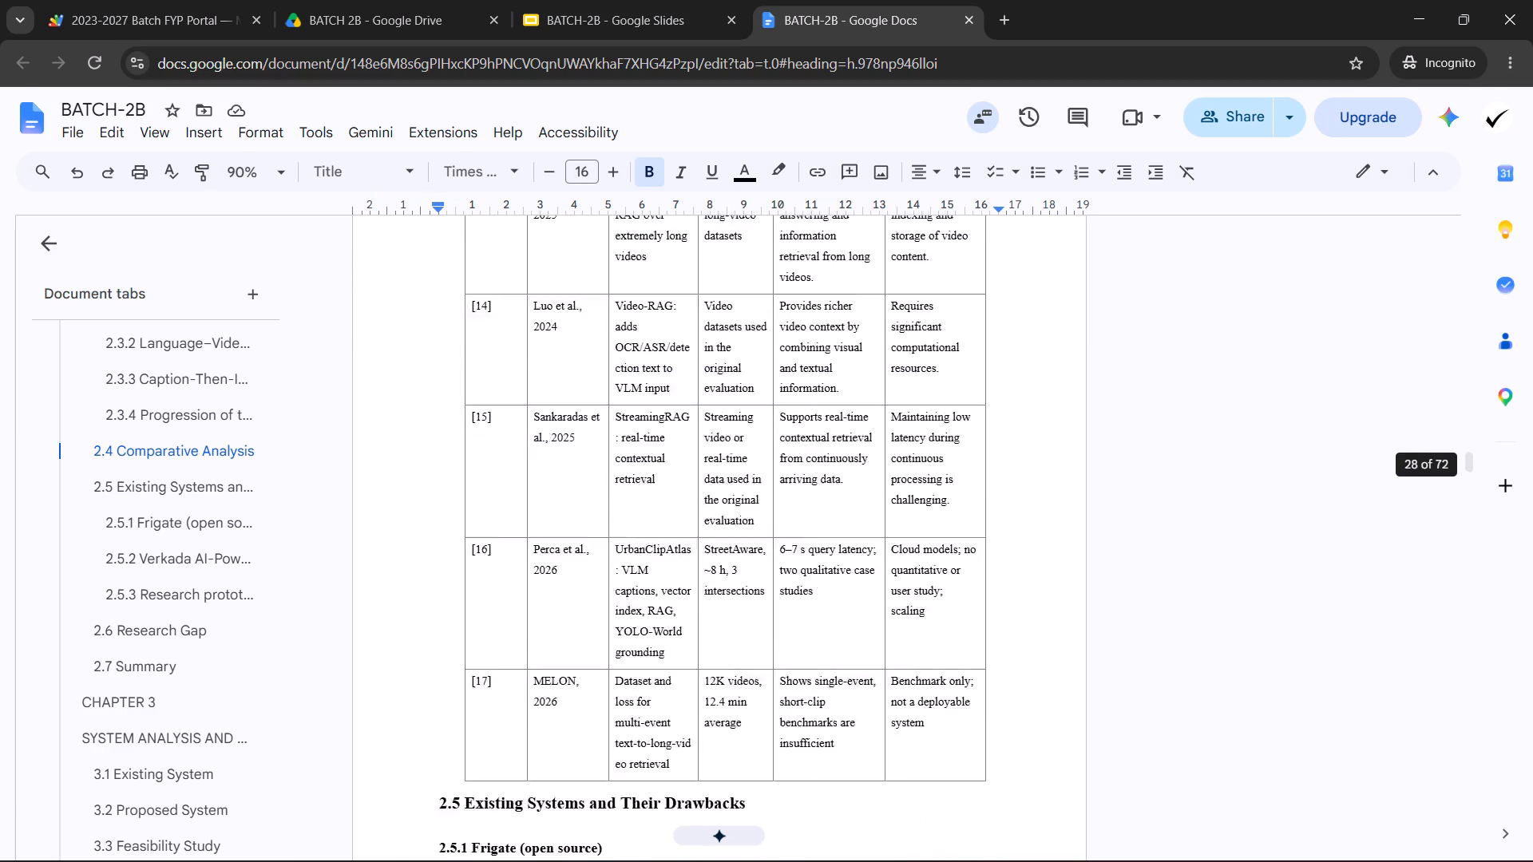
scroll(652, 538, "down", 5)
scroll(646, 543, "up", 3)
scroll(640, 545, "down", 14)
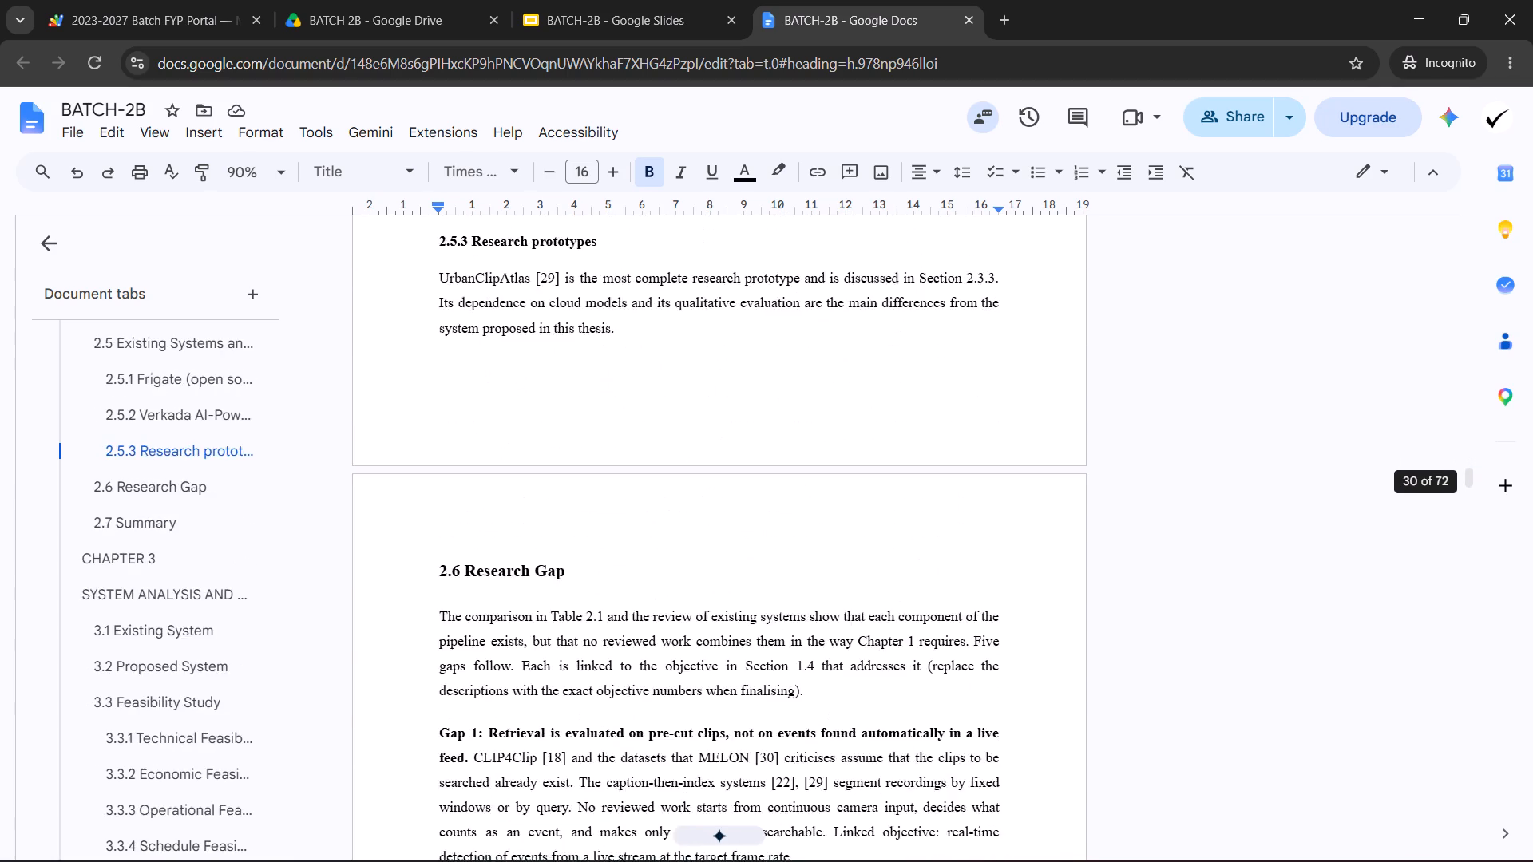
scroll(634, 540, "down", 18)
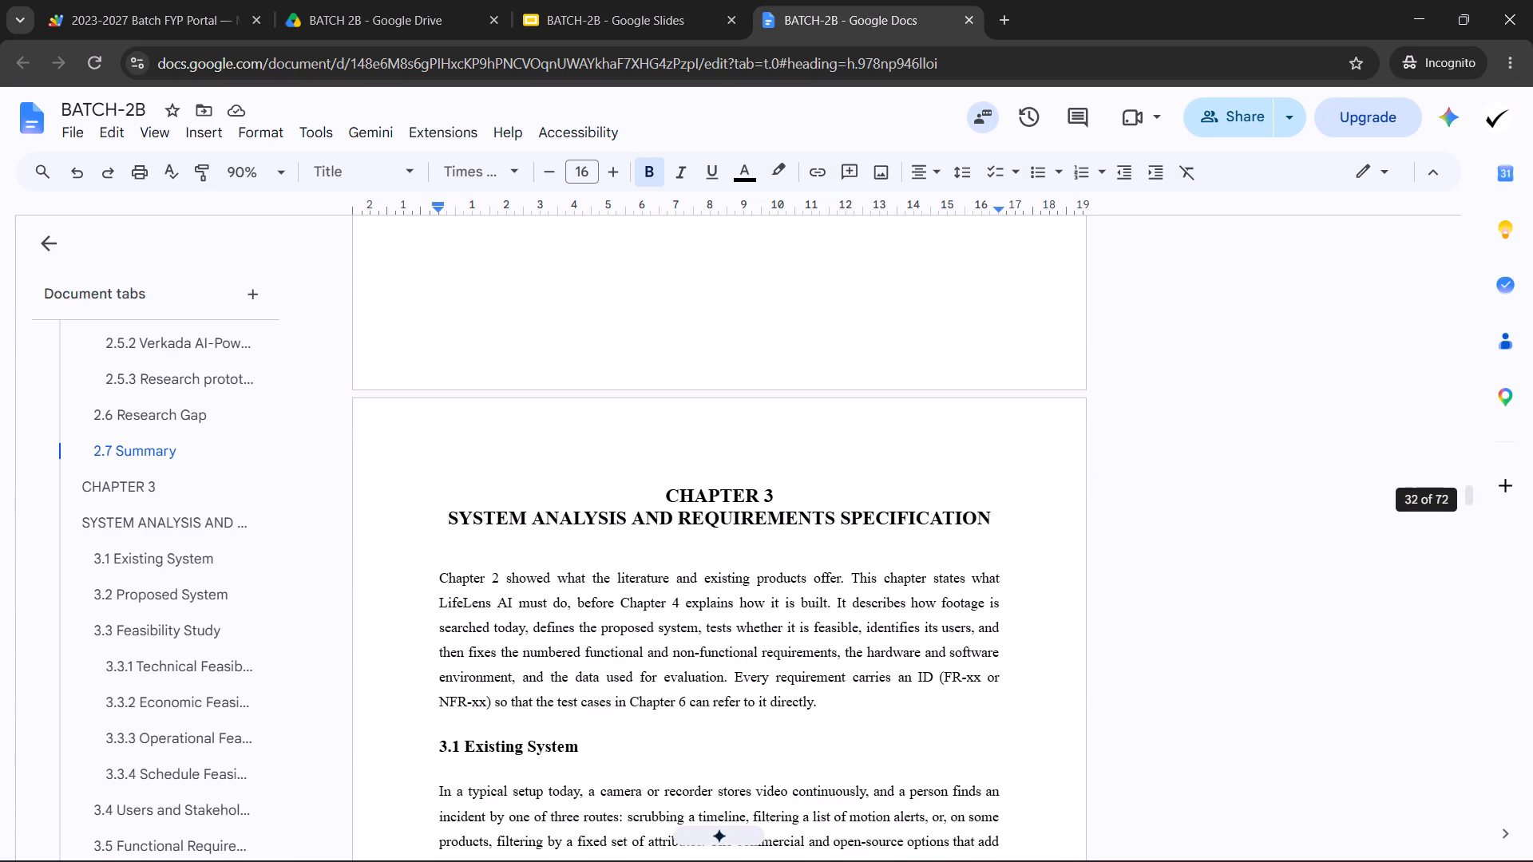
left_click(584, 539)
left_click(578, 540)
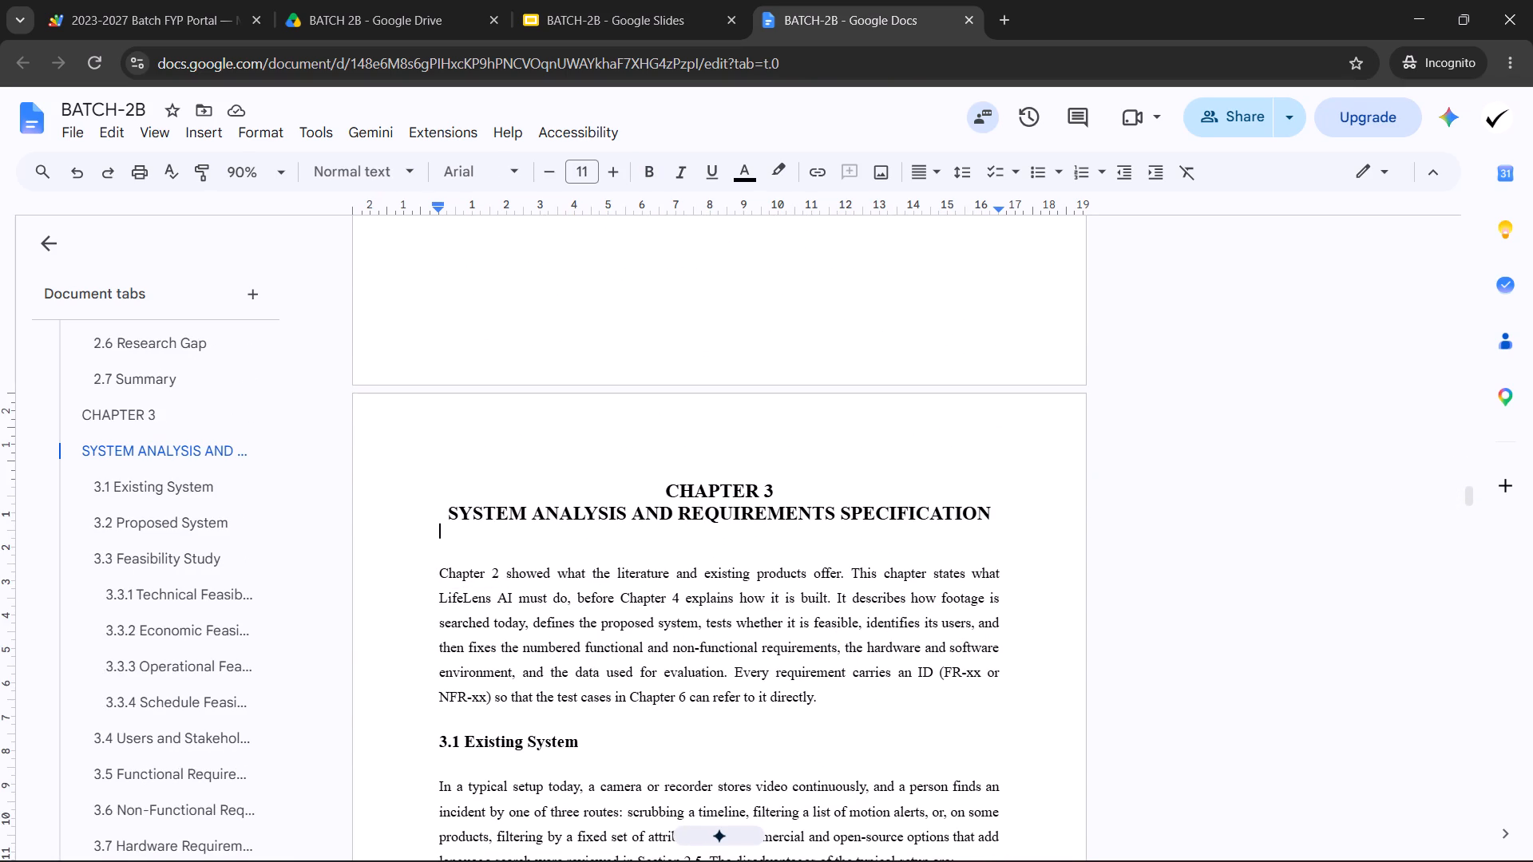
key("BackSpace")
Review the page layout and spacing of Chapter 3 from section 3.1 Existing System through 3.3.4 Schedule Feasibility.
scroll(923, 524, "down", 2)
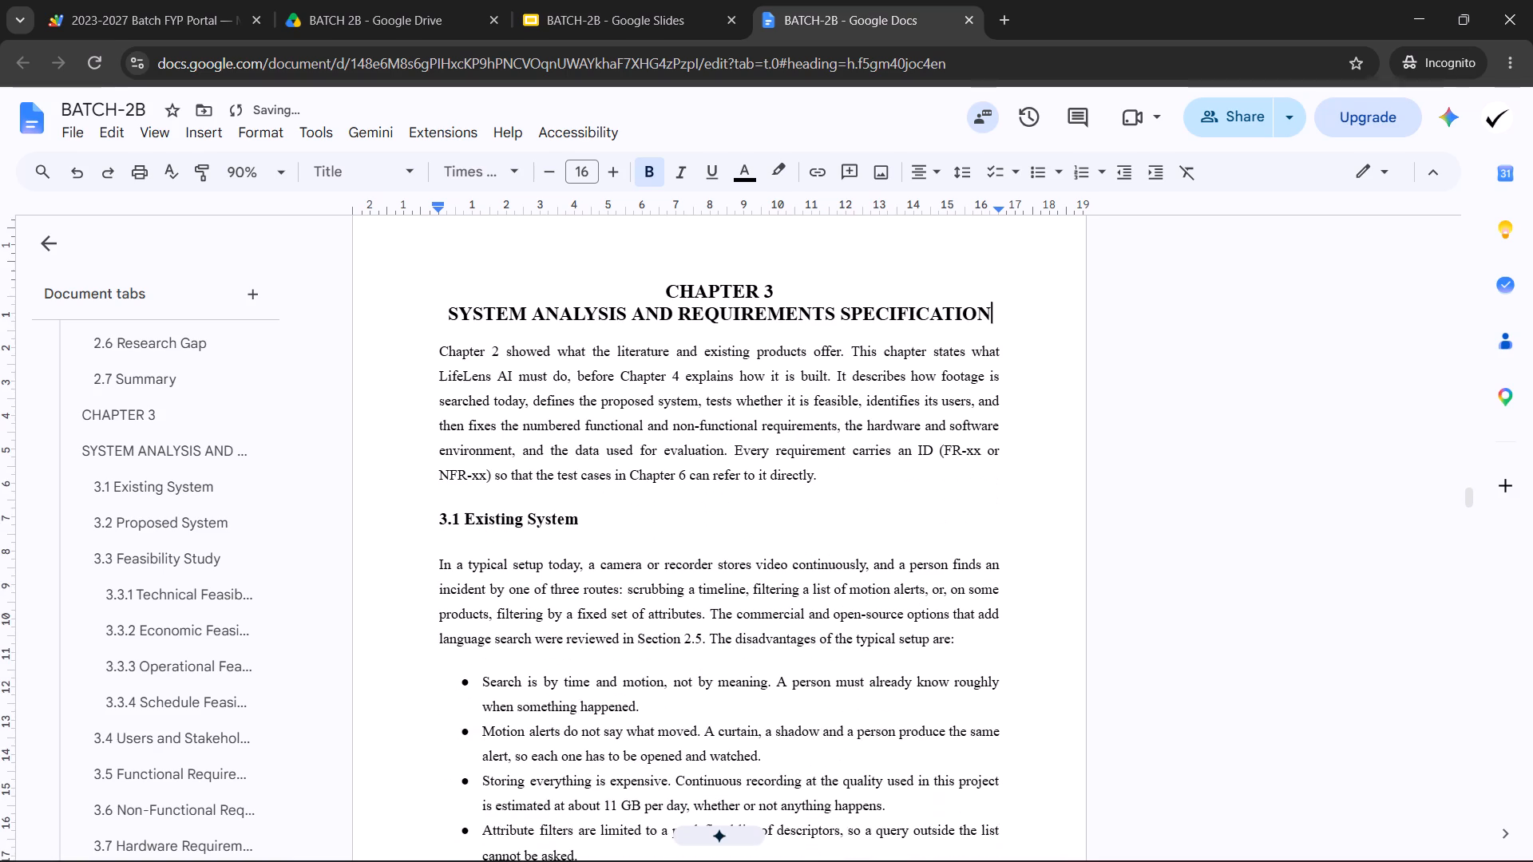
scroll(878, 521, "down", 3)
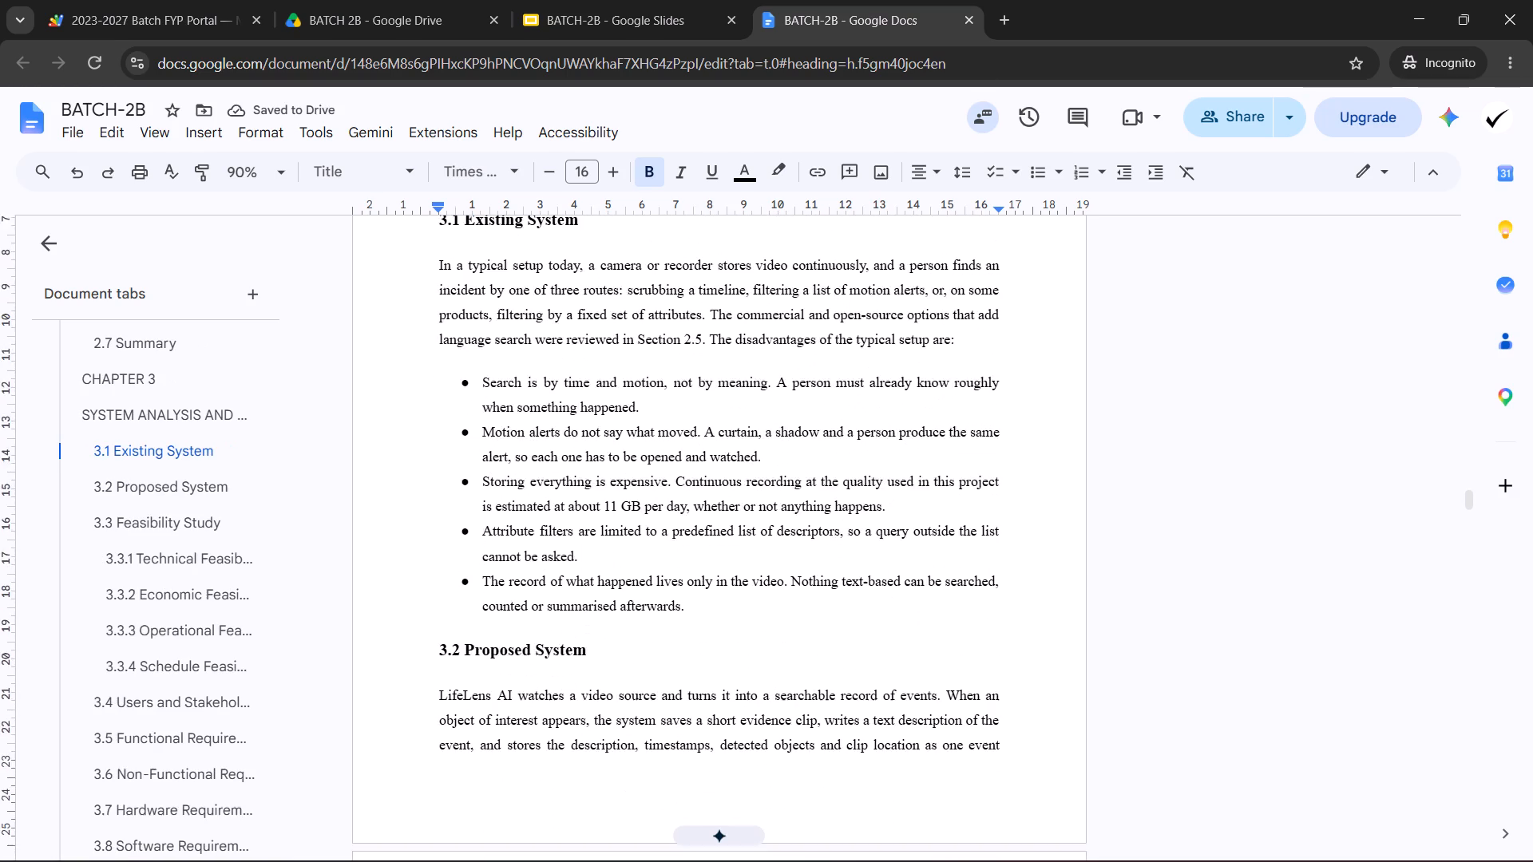
scroll(869, 523, "down", 8)
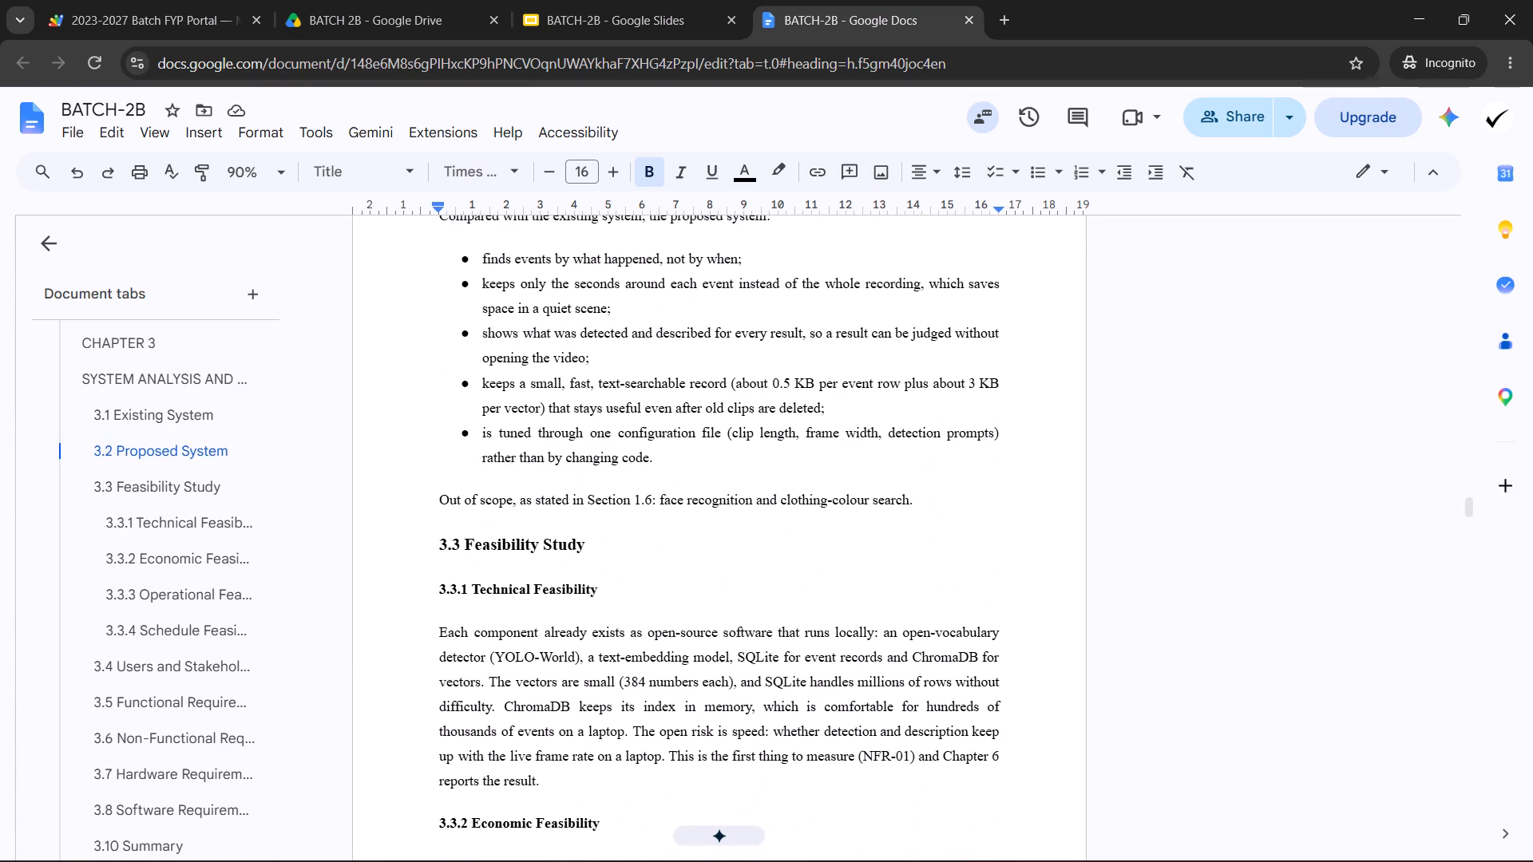
scroll(843, 532, "down", 5)
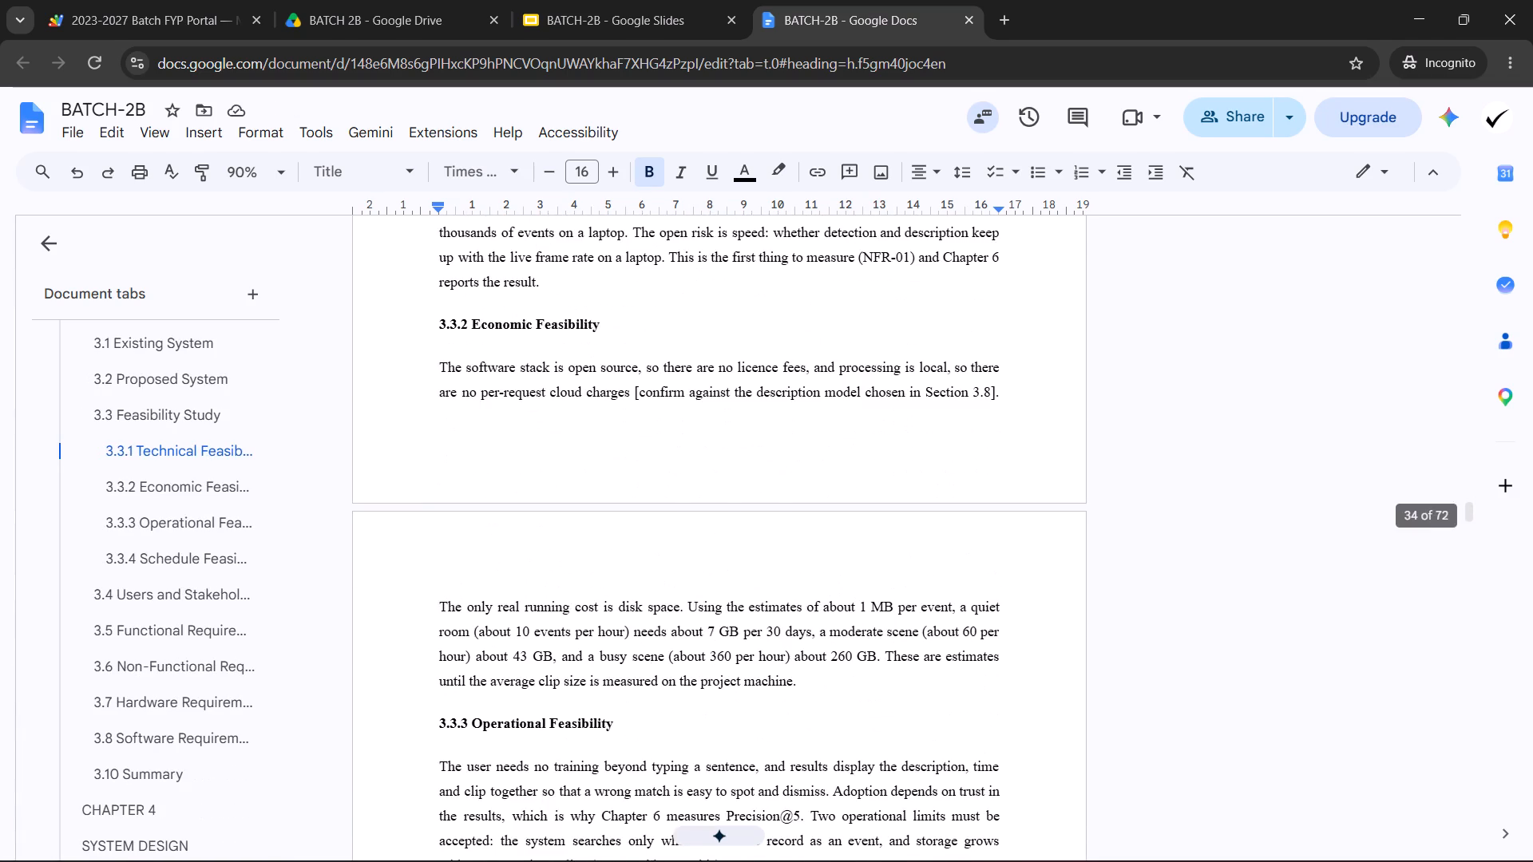
scroll(842, 532, "down", 7)
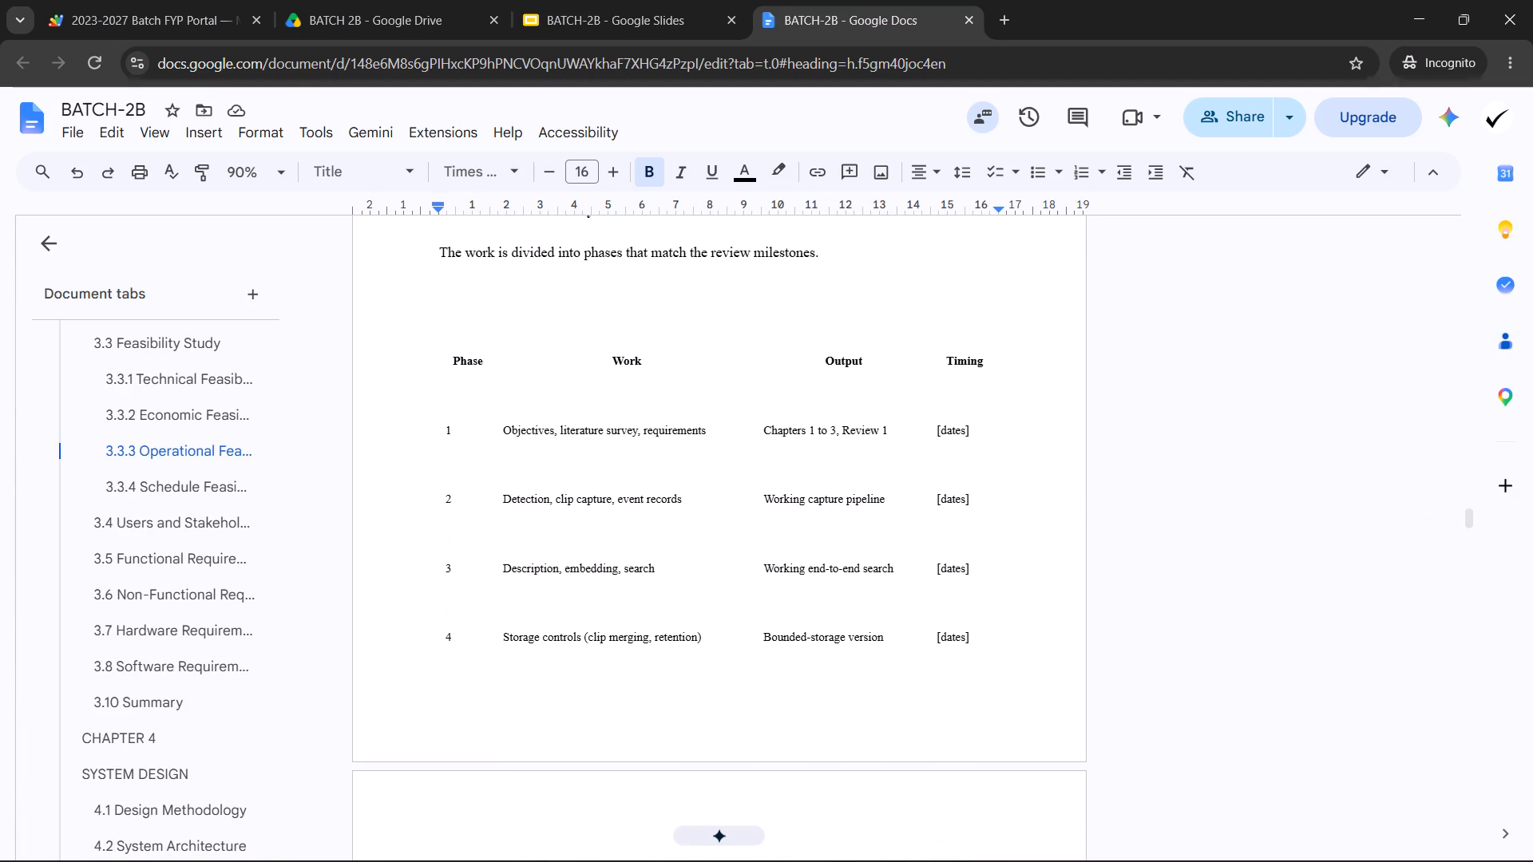
Examine the tables in sections 3.3.4, 3.4 and 3.5, comparing their formatting and how they fall across page breaks.
scroll(647, 674, "up", 1)
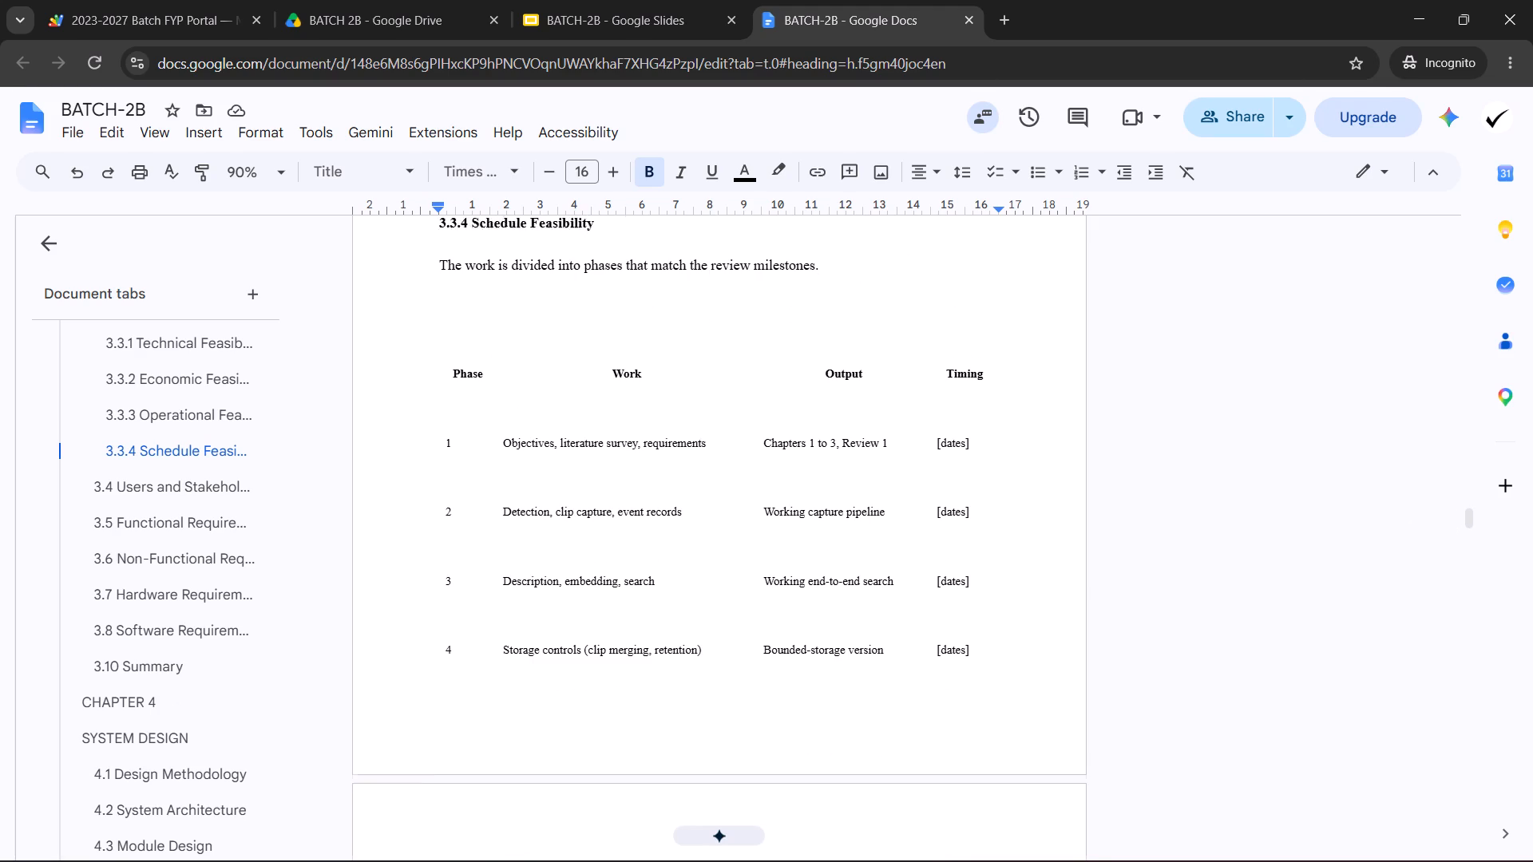
scroll(656, 661, "down", 6)
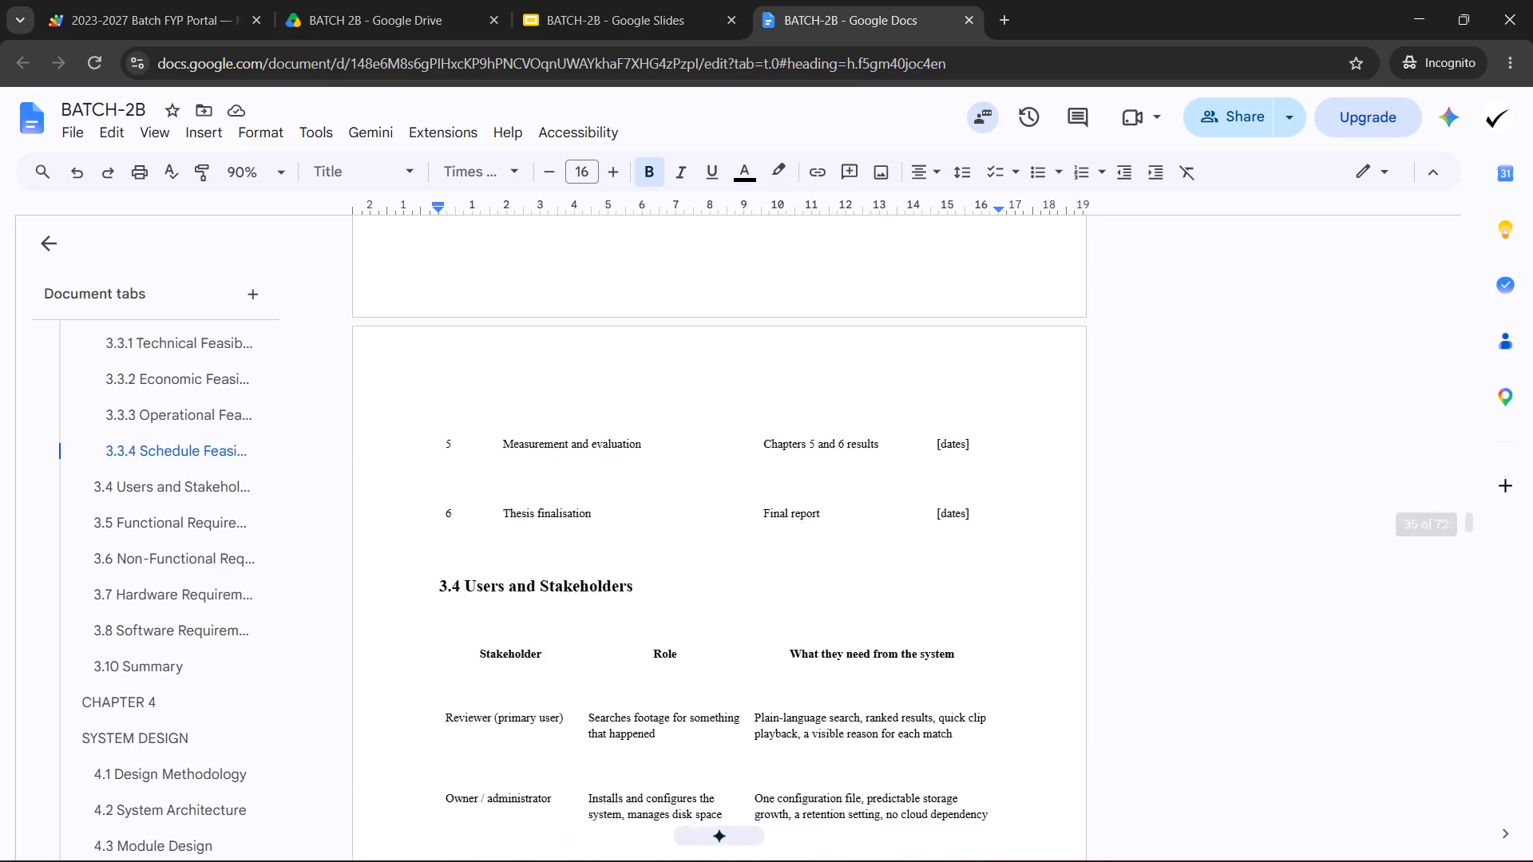
scroll(640, 661, "up", 6)
scroll(636, 661, "down", 5)
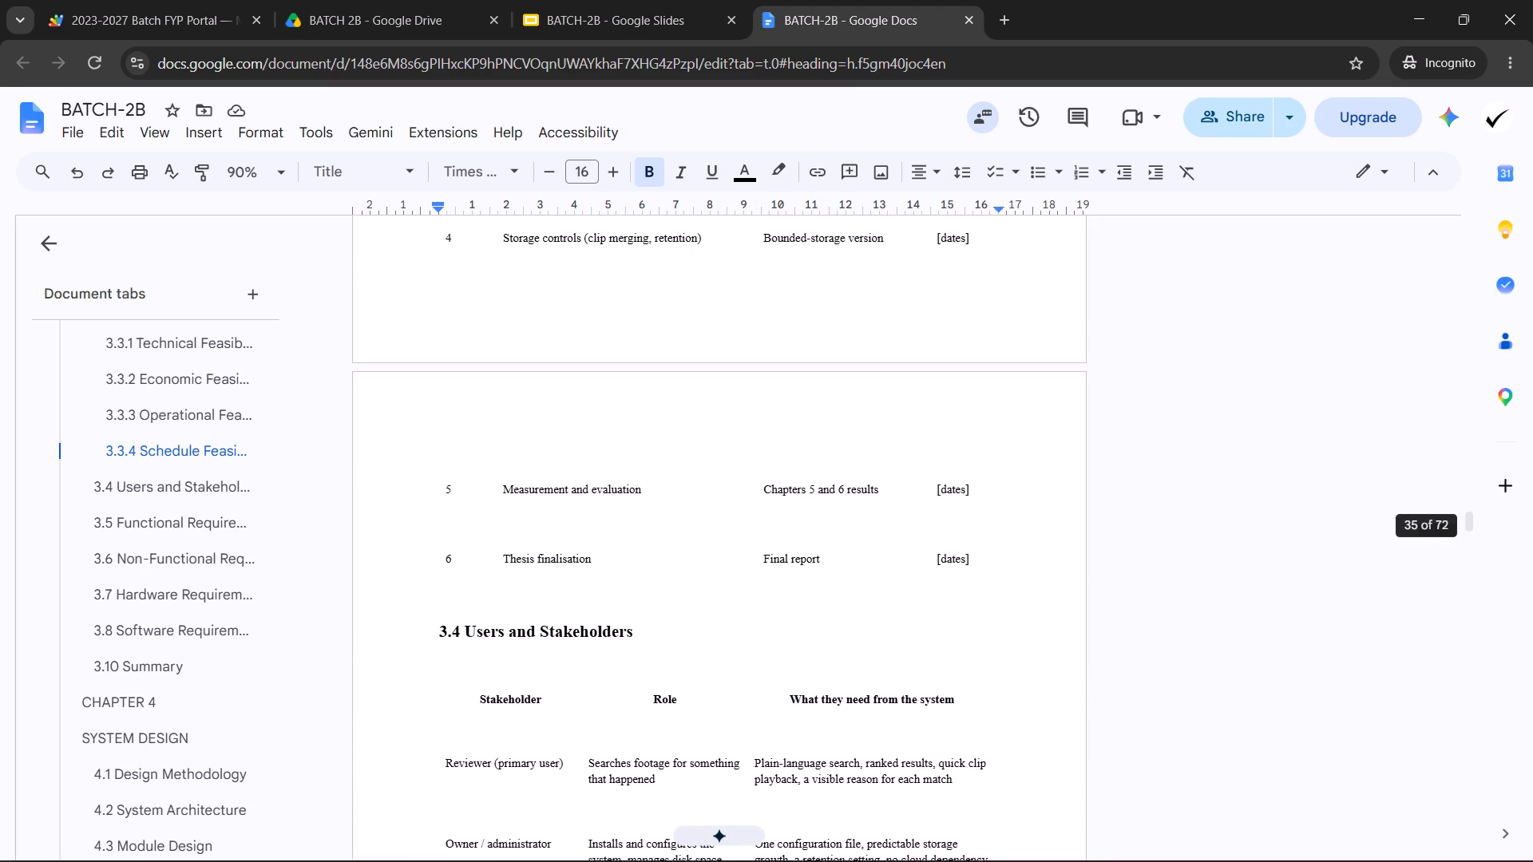
scroll(634, 658, "down", 5)
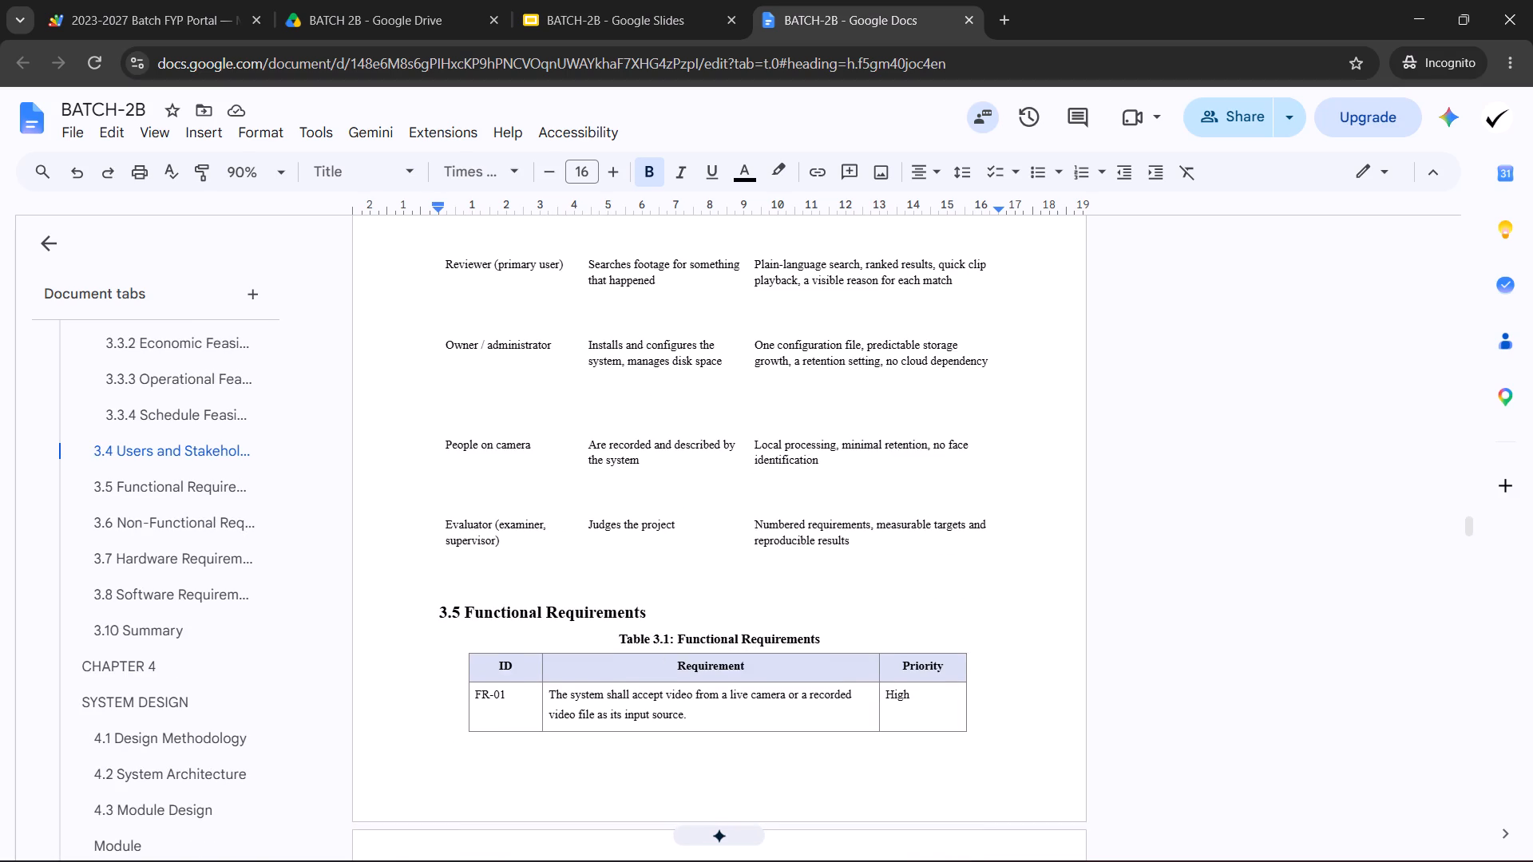
scroll(759, 562, "down", 5)
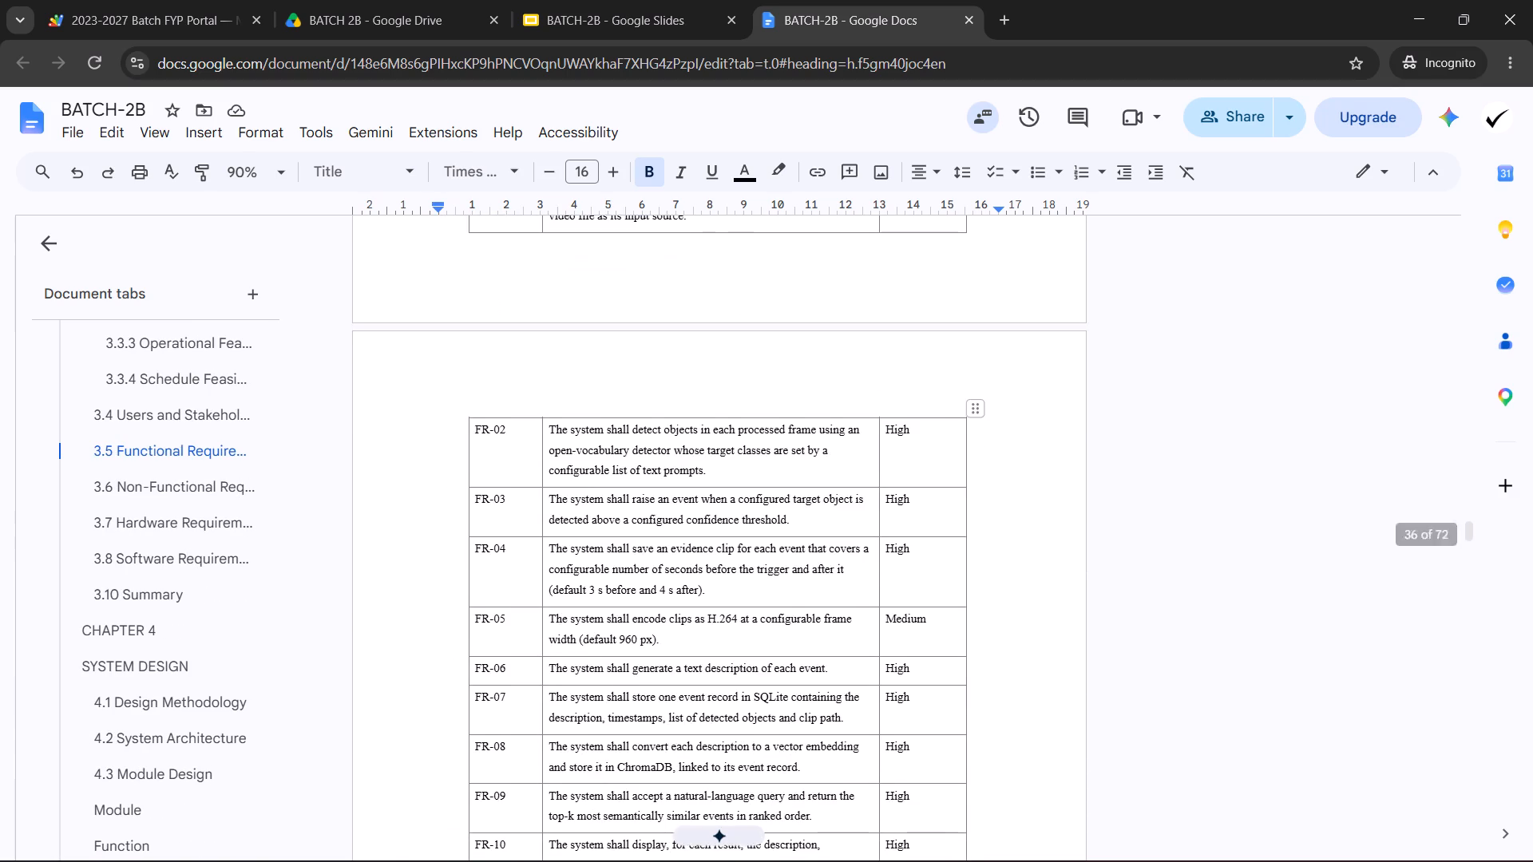
scroll(663, 640, "up", 2)
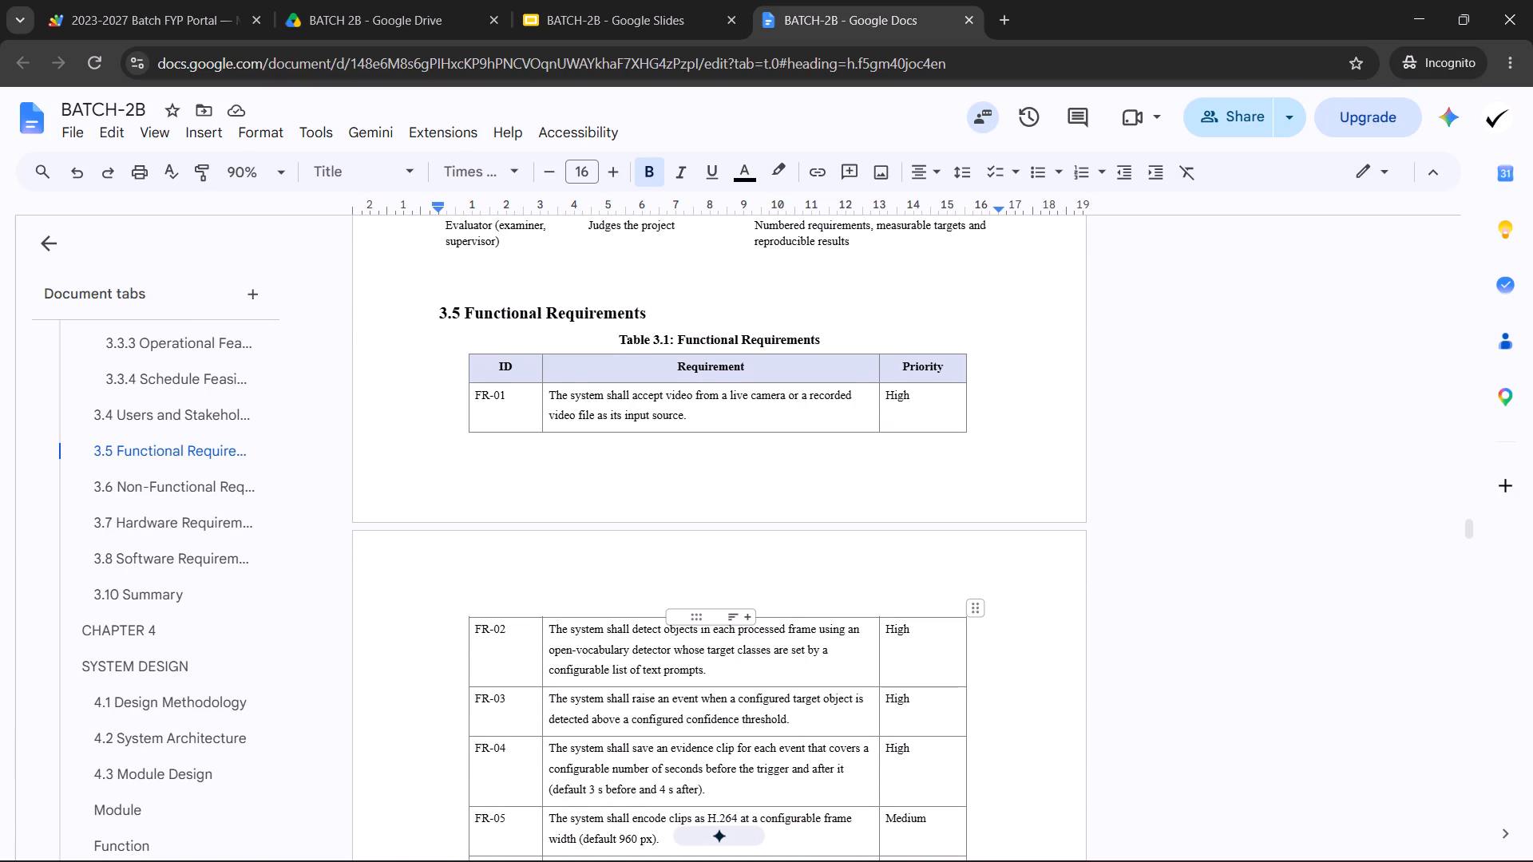
scroll(520, 705, "up", 1)
scroll(568, 564, "up", 2)
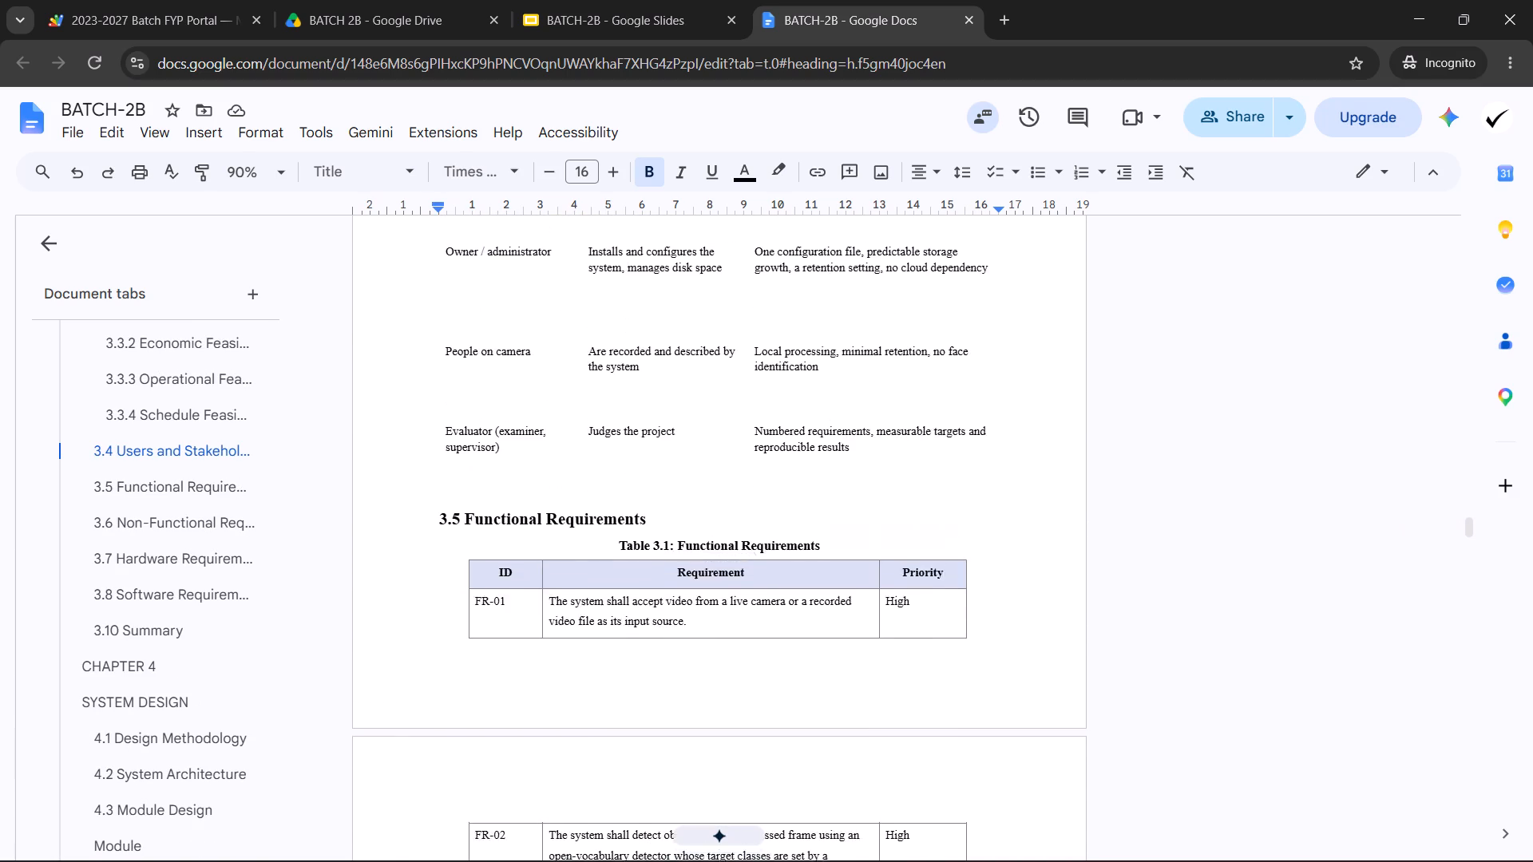
scroll(561, 621, "up", 2)
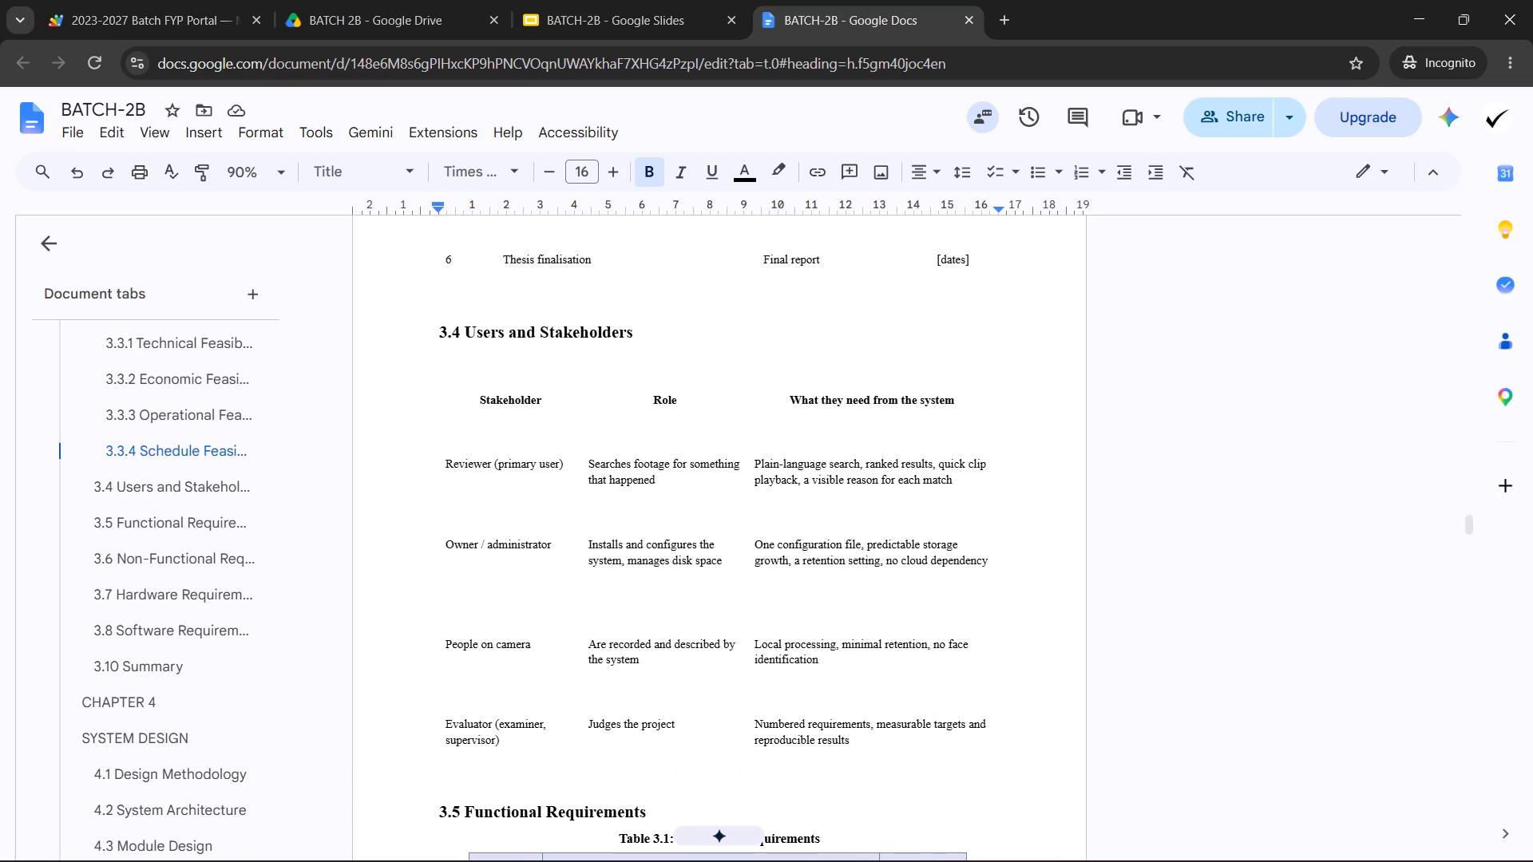
scroll(576, 653, "up", 1)
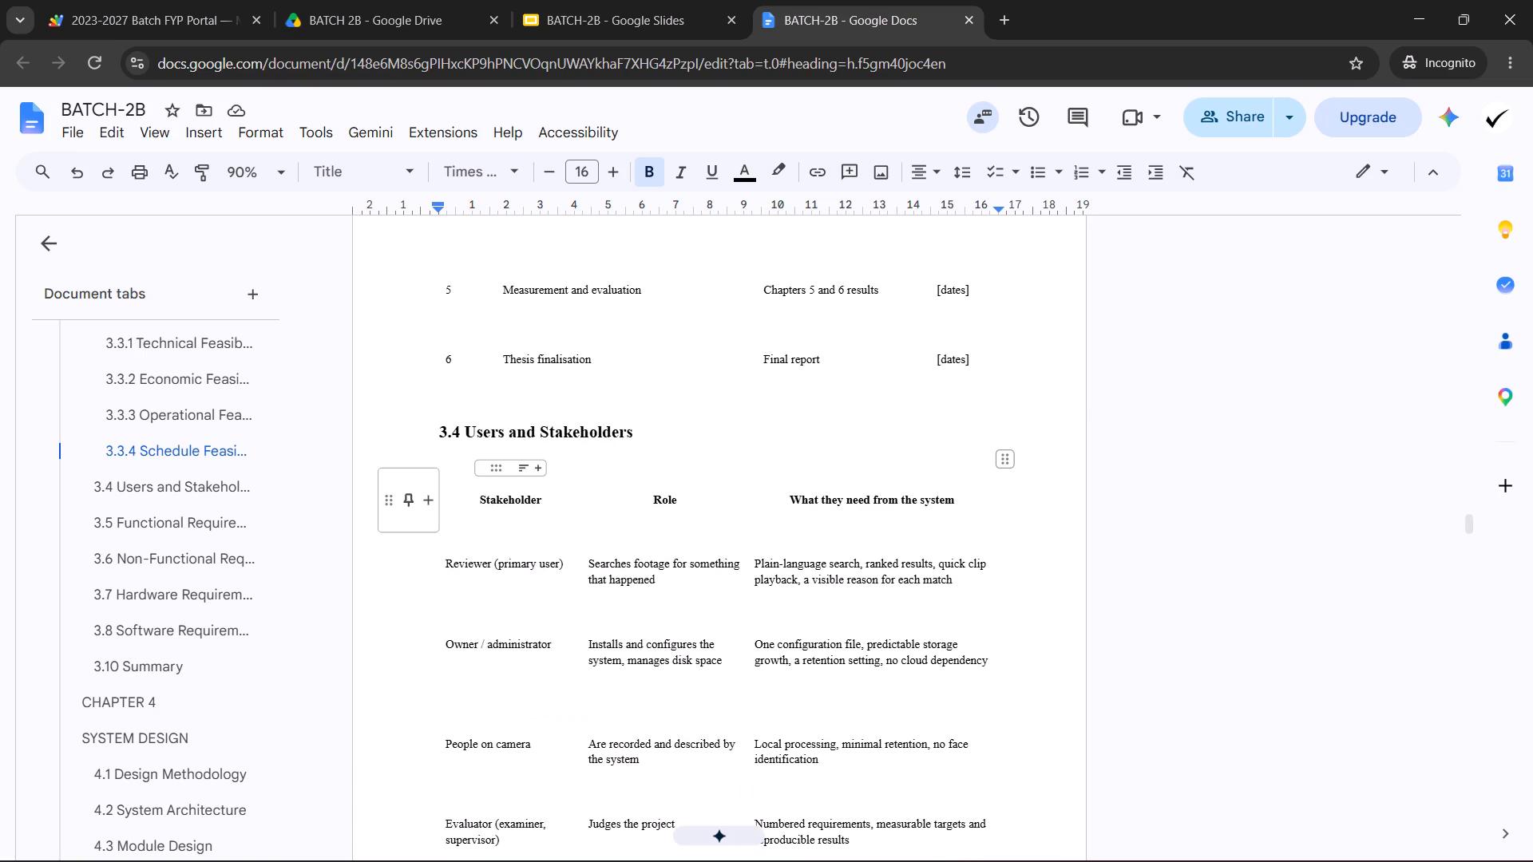
scroll(746, 567, "down", 5)
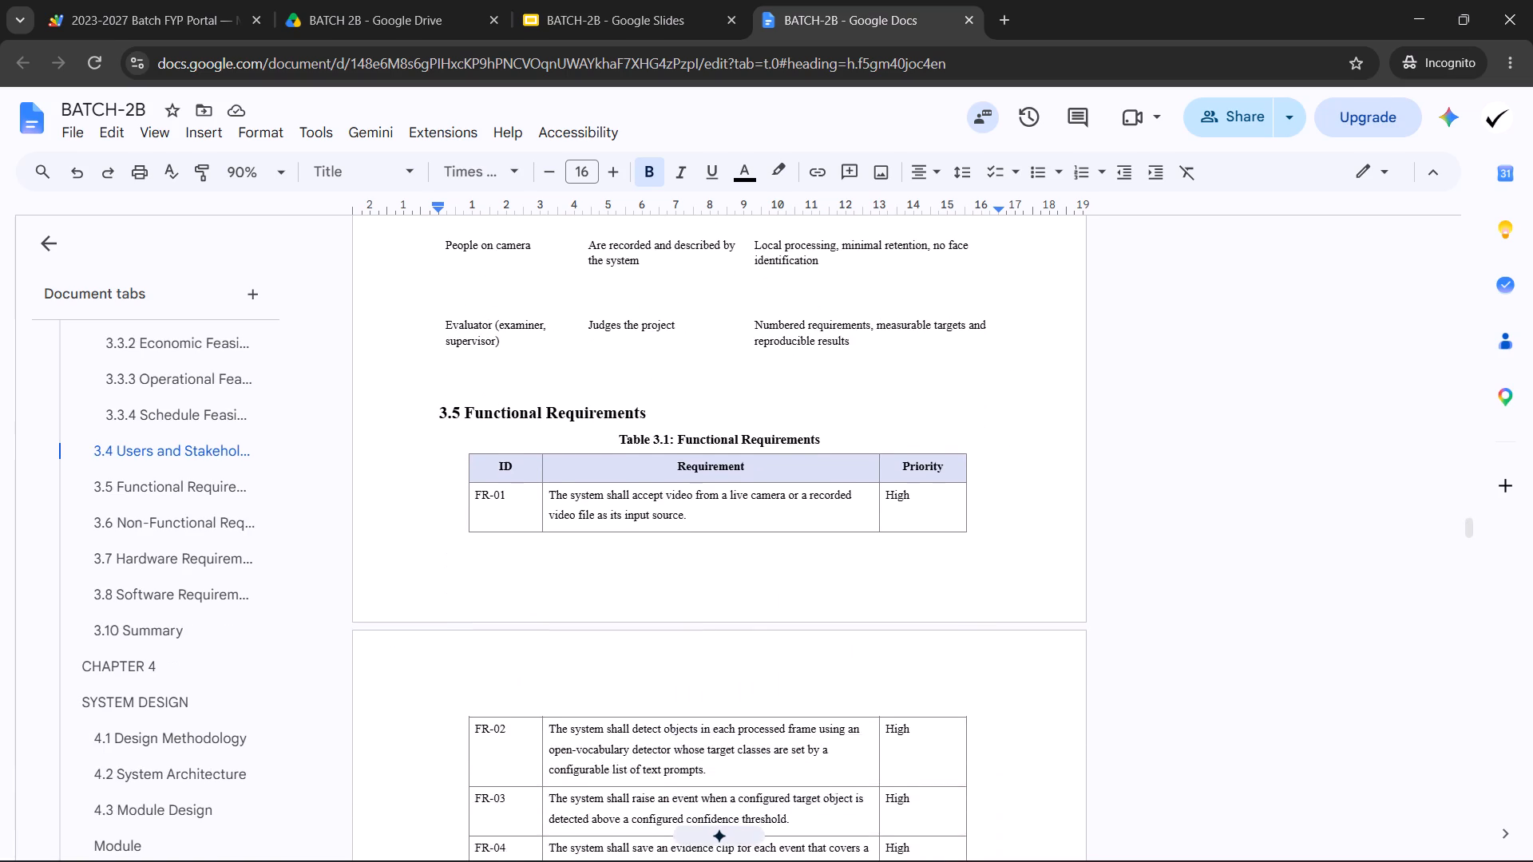
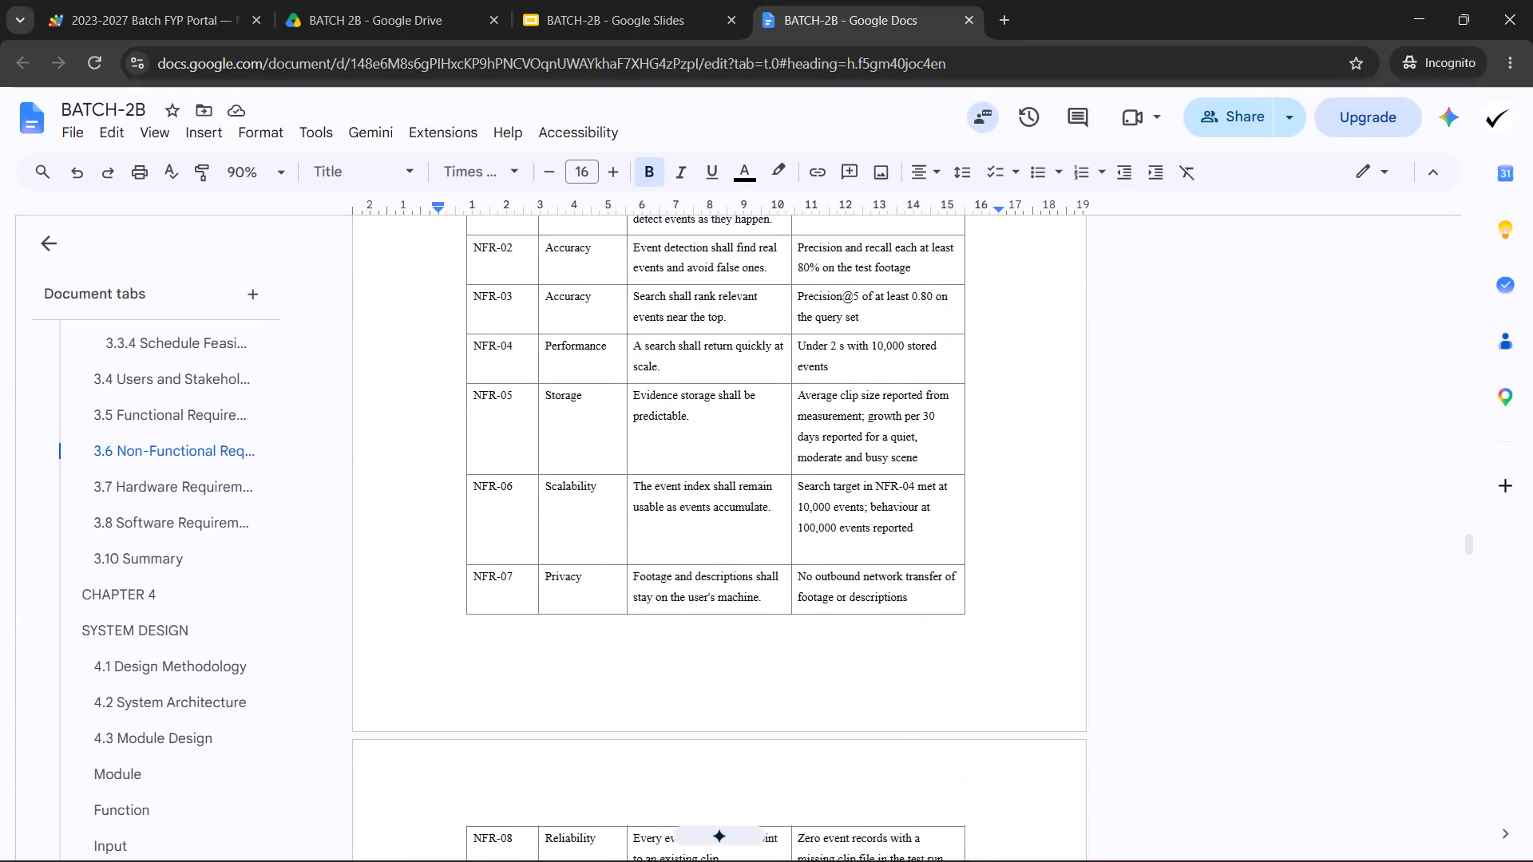
Review the page layout and tables from section 3.6 Non-Functional Requirements through 3.10 Summary.
scroll(1069, 521, "down", 10)
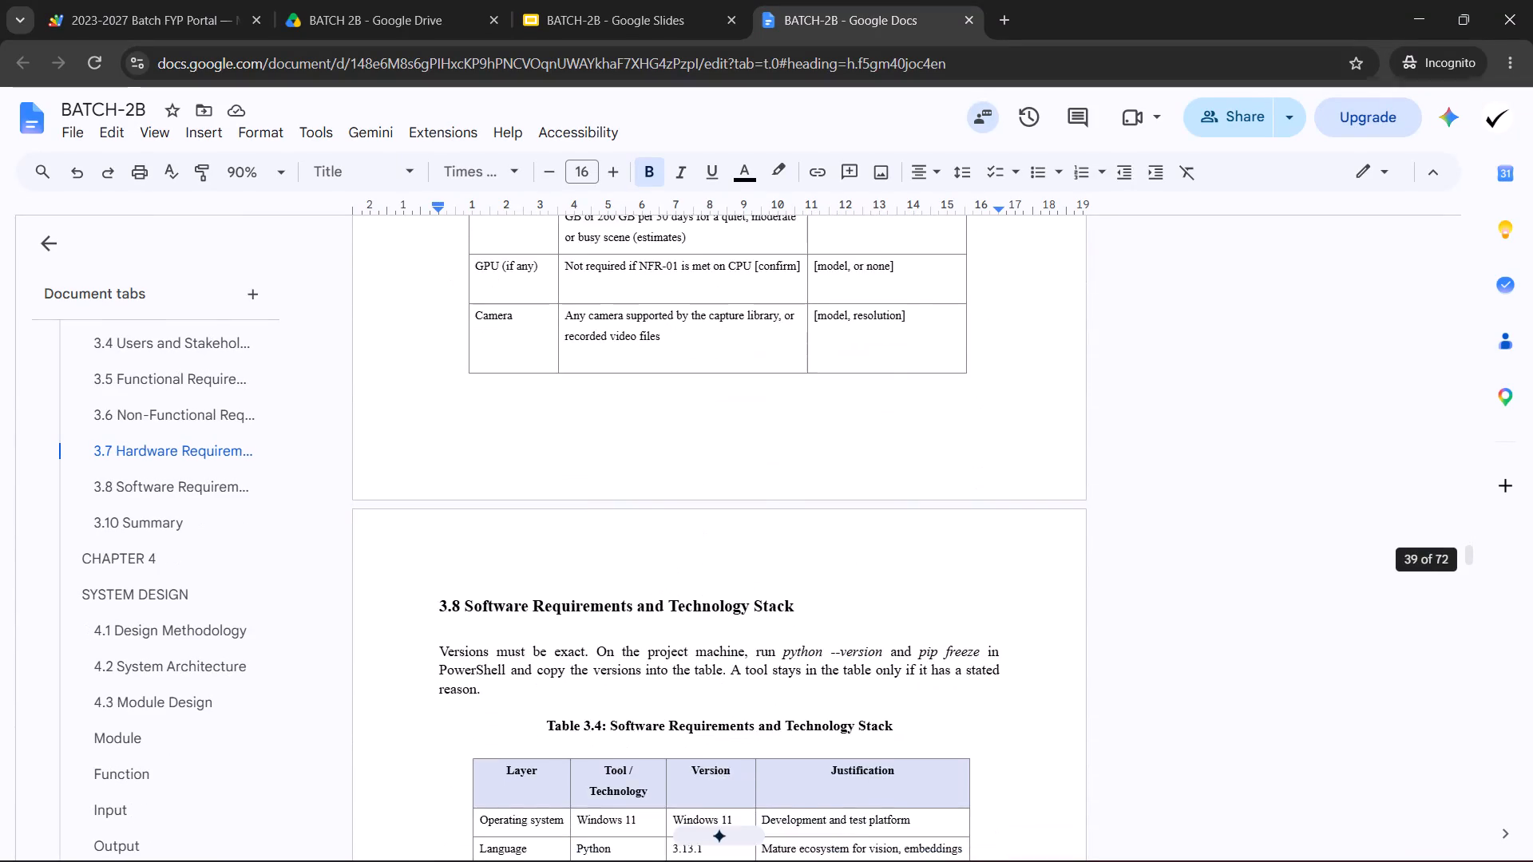
scroll(1068, 520, "down", 12)
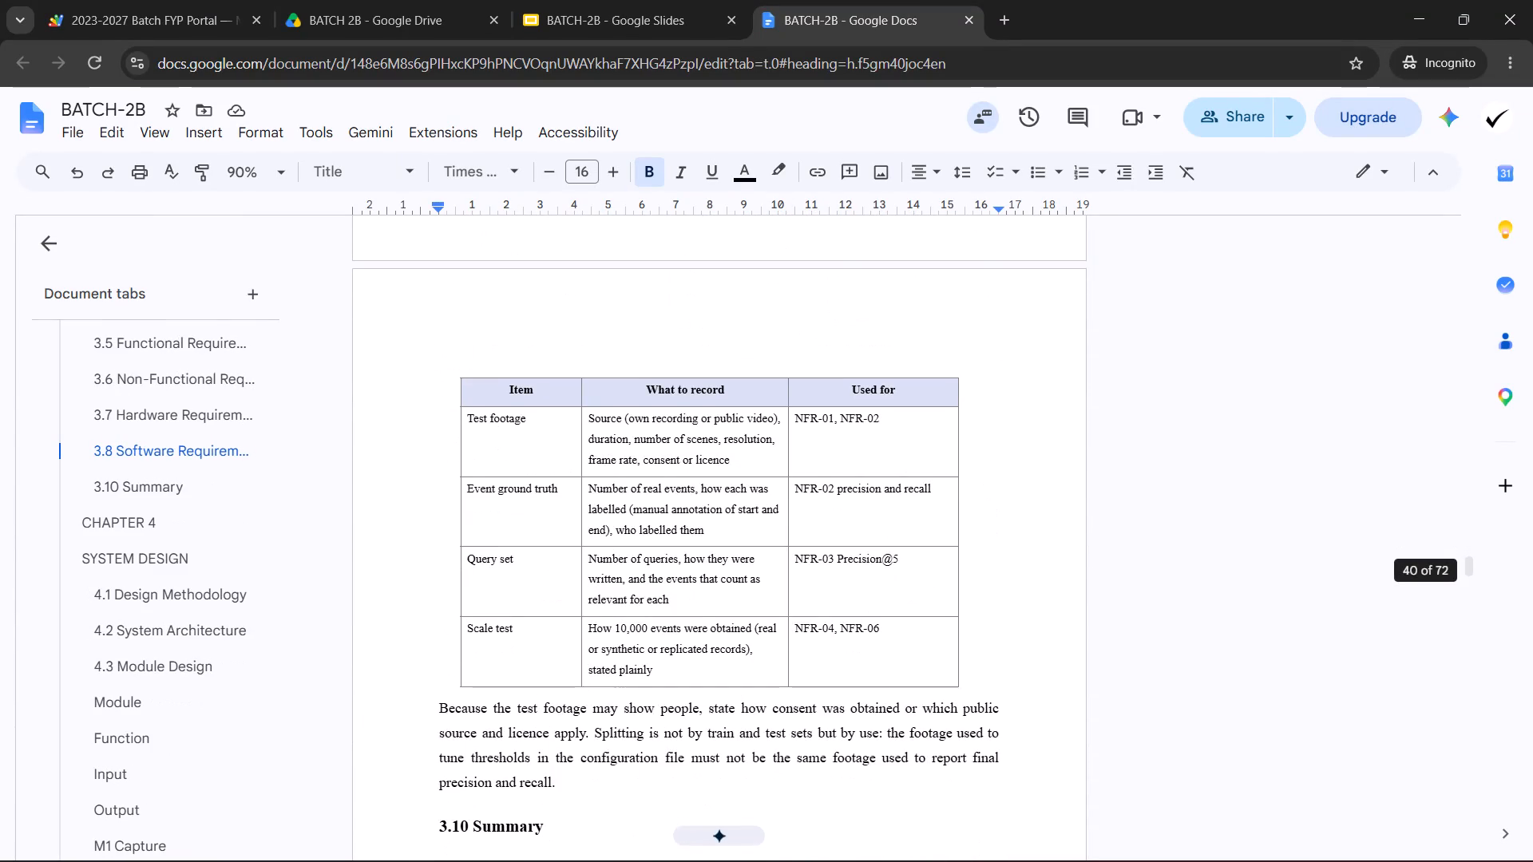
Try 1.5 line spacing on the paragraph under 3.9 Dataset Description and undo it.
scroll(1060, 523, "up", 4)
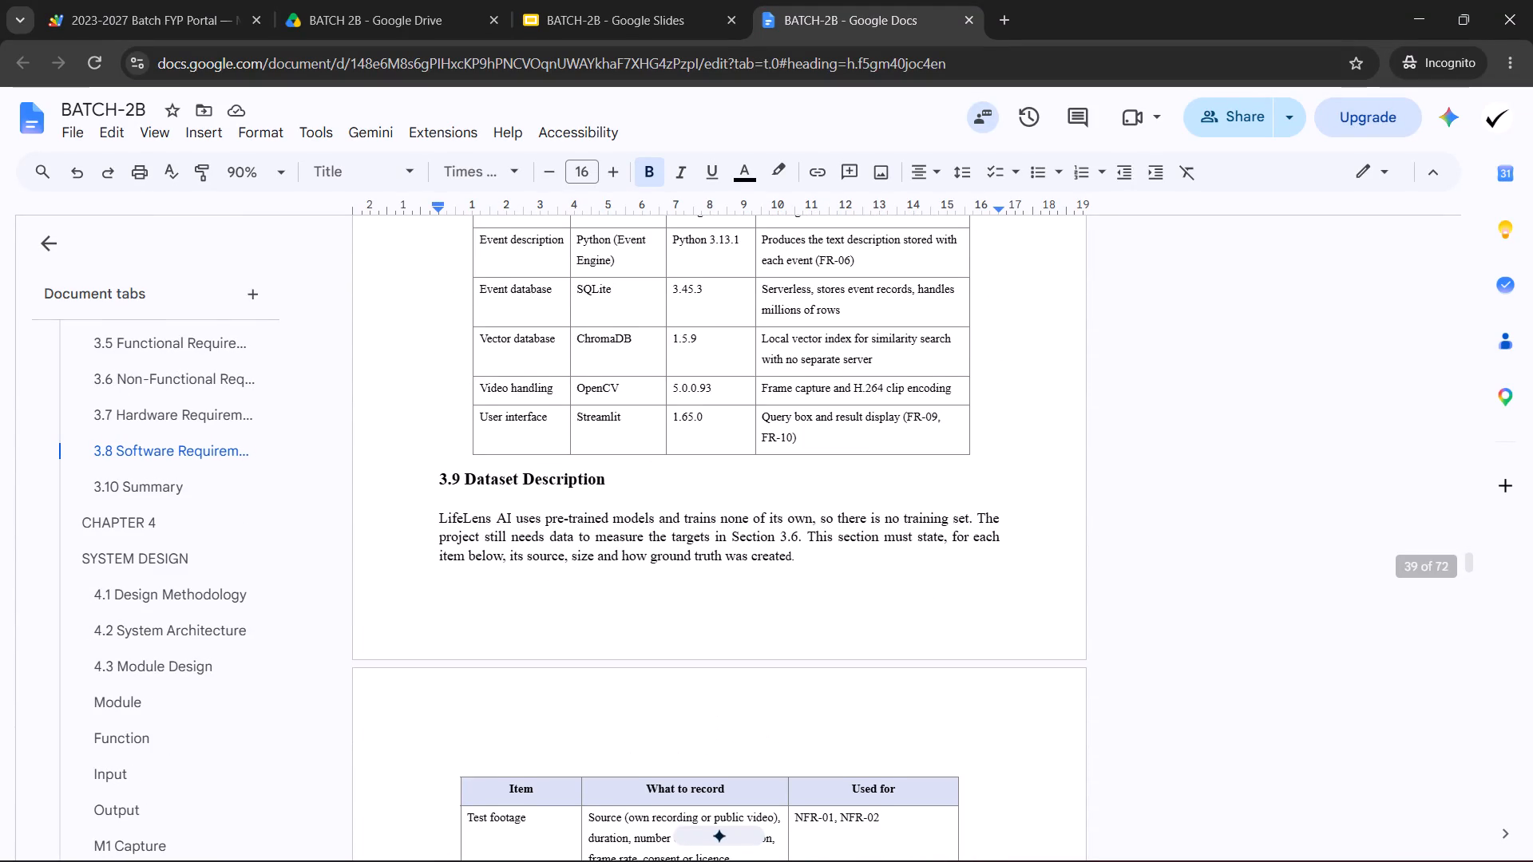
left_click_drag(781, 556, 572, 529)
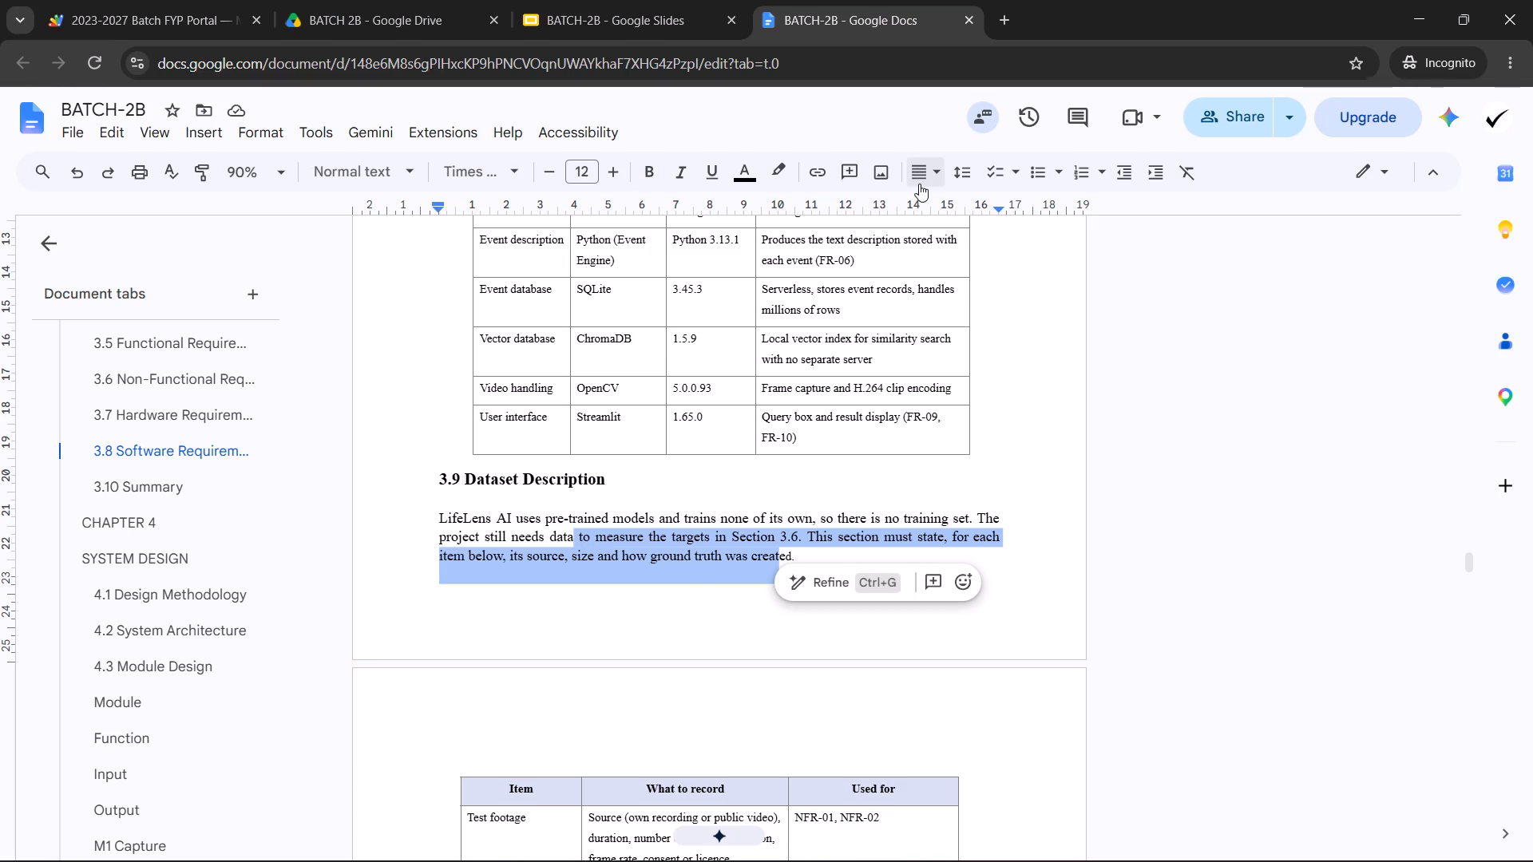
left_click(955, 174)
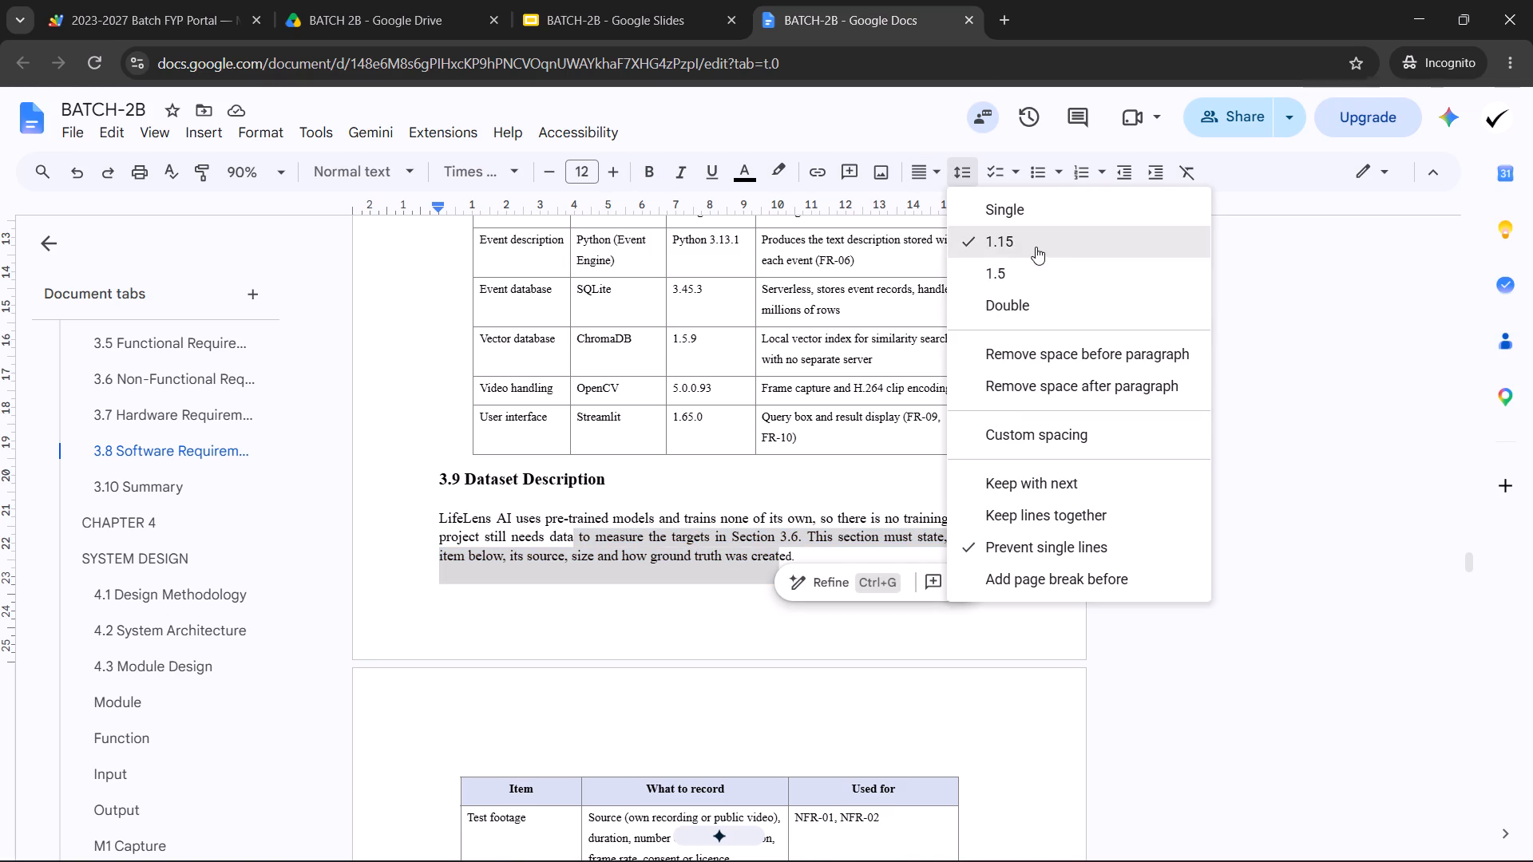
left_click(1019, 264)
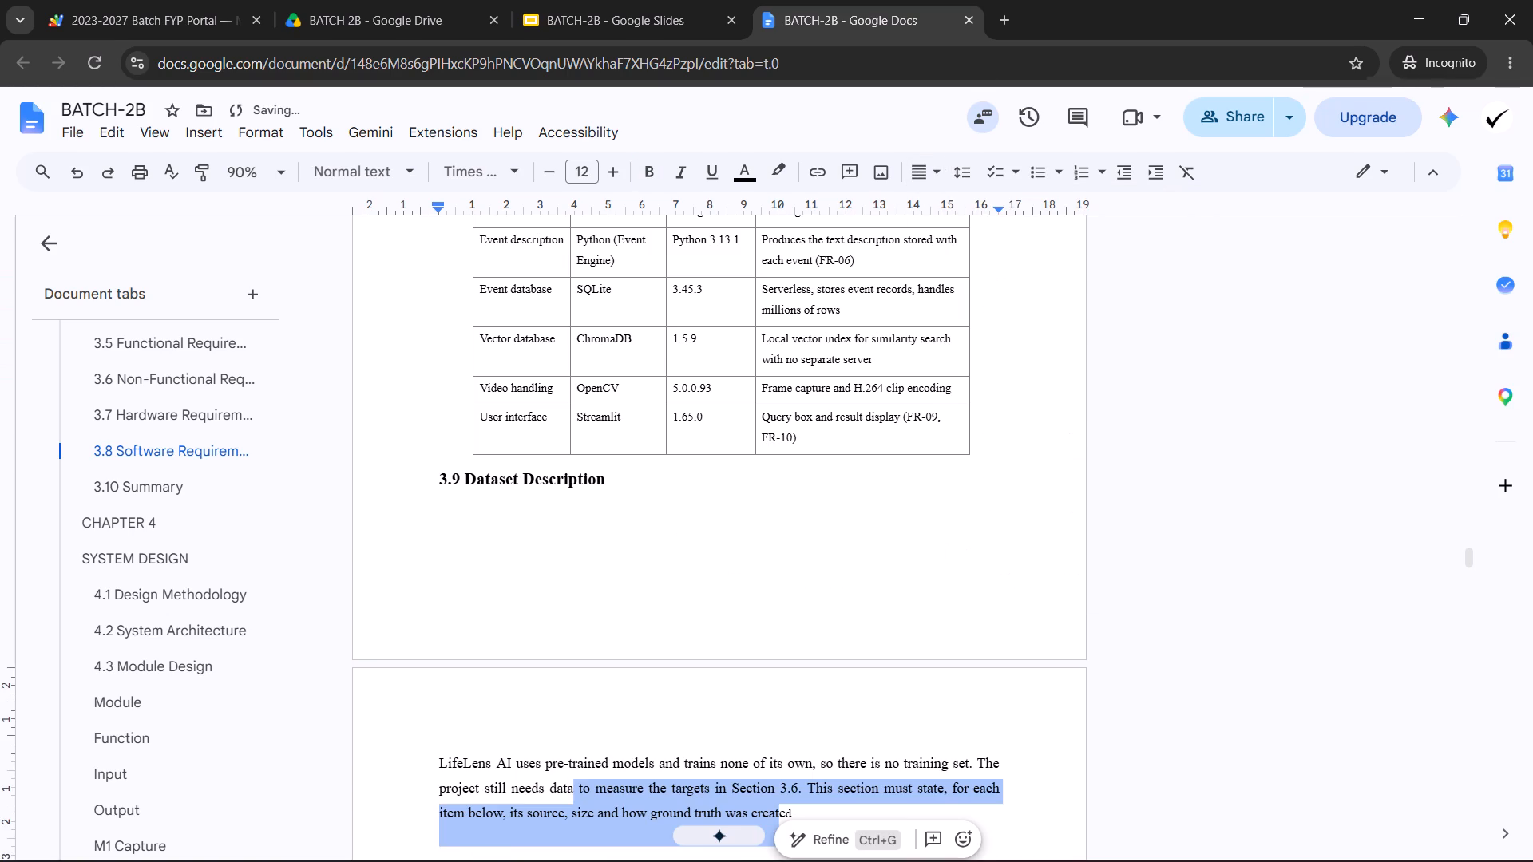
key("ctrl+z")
Set the line spacing of the paragraph under 3.9 Dataset Description to 1.5.
left_click(523, 529)
left_click_drag(464, 505, 804, 556)
left_click(659, 540)
left_click_drag(518, 512, 782, 557)
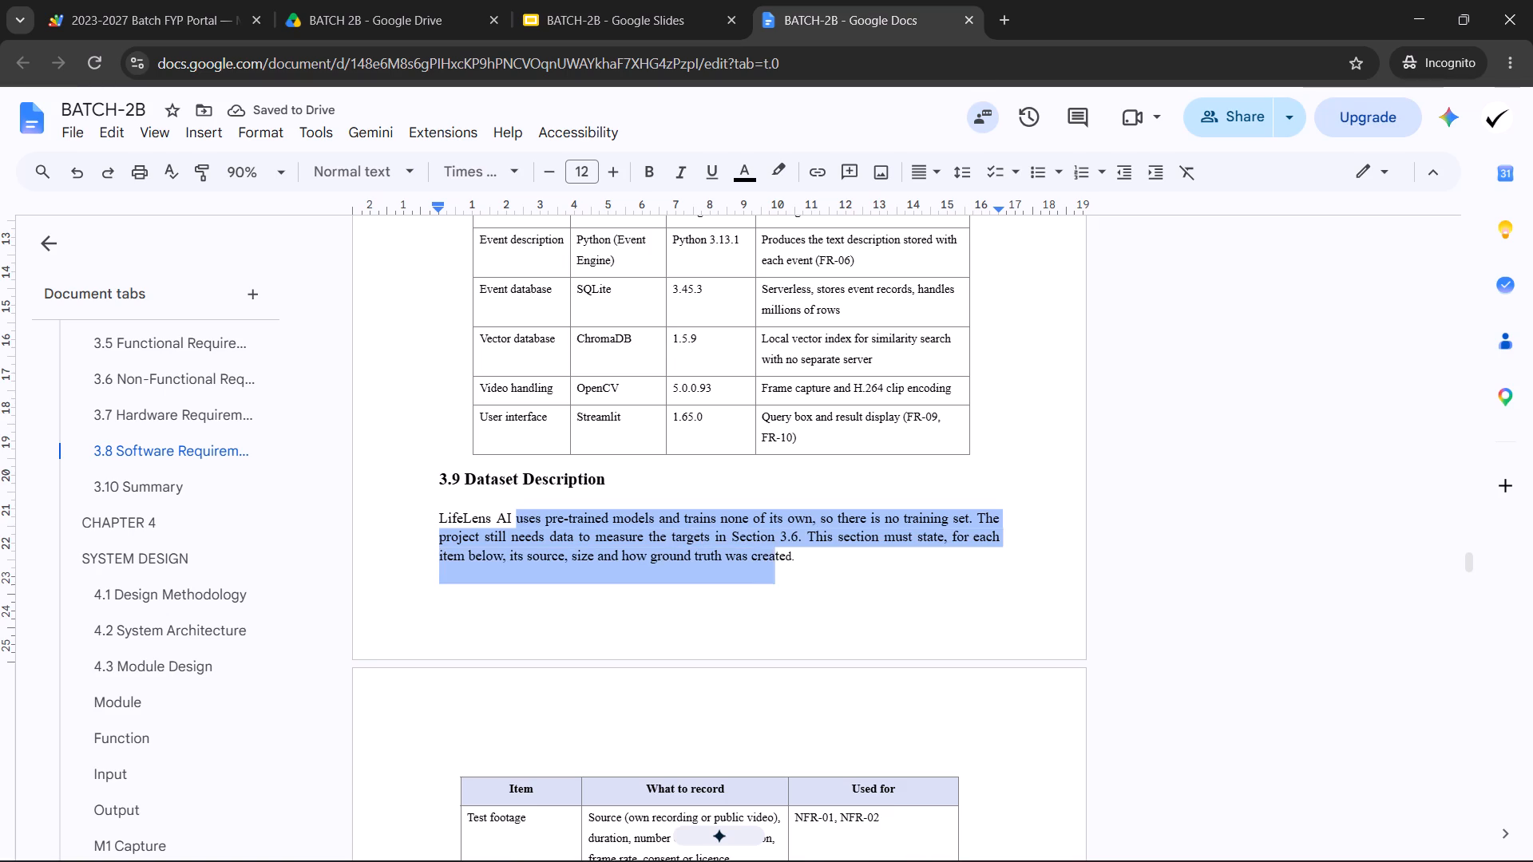
left_click_drag(782, 557, 785, 558)
left_click(961, 172)
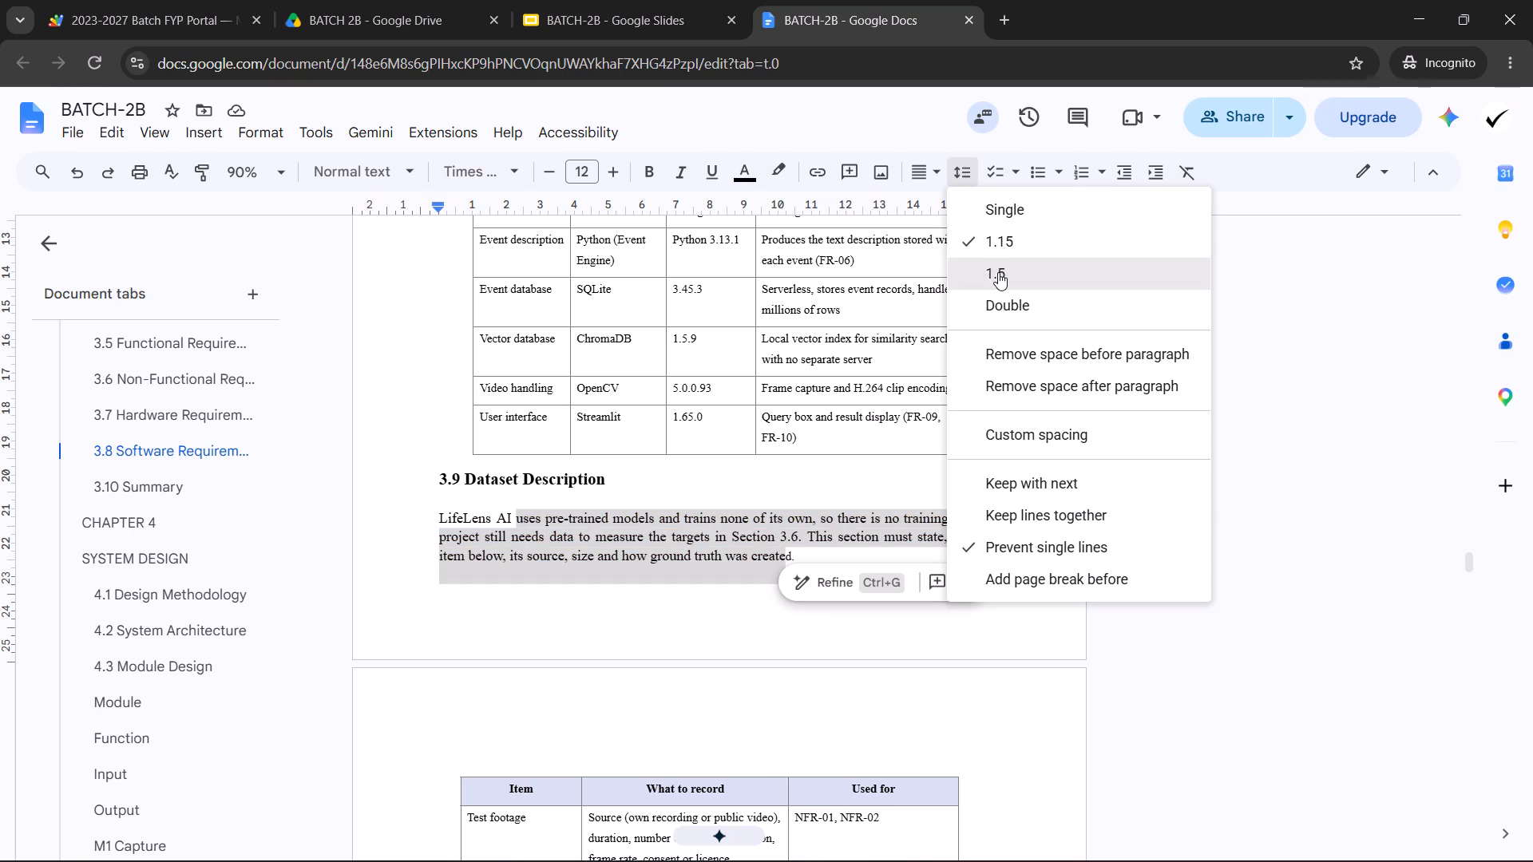
left_click(998, 272)
Widen Table 3.4 Software Requirements and Technology Stack slightly by moving its outer left and right borders outward.
scroll(586, 604, "down", 6)
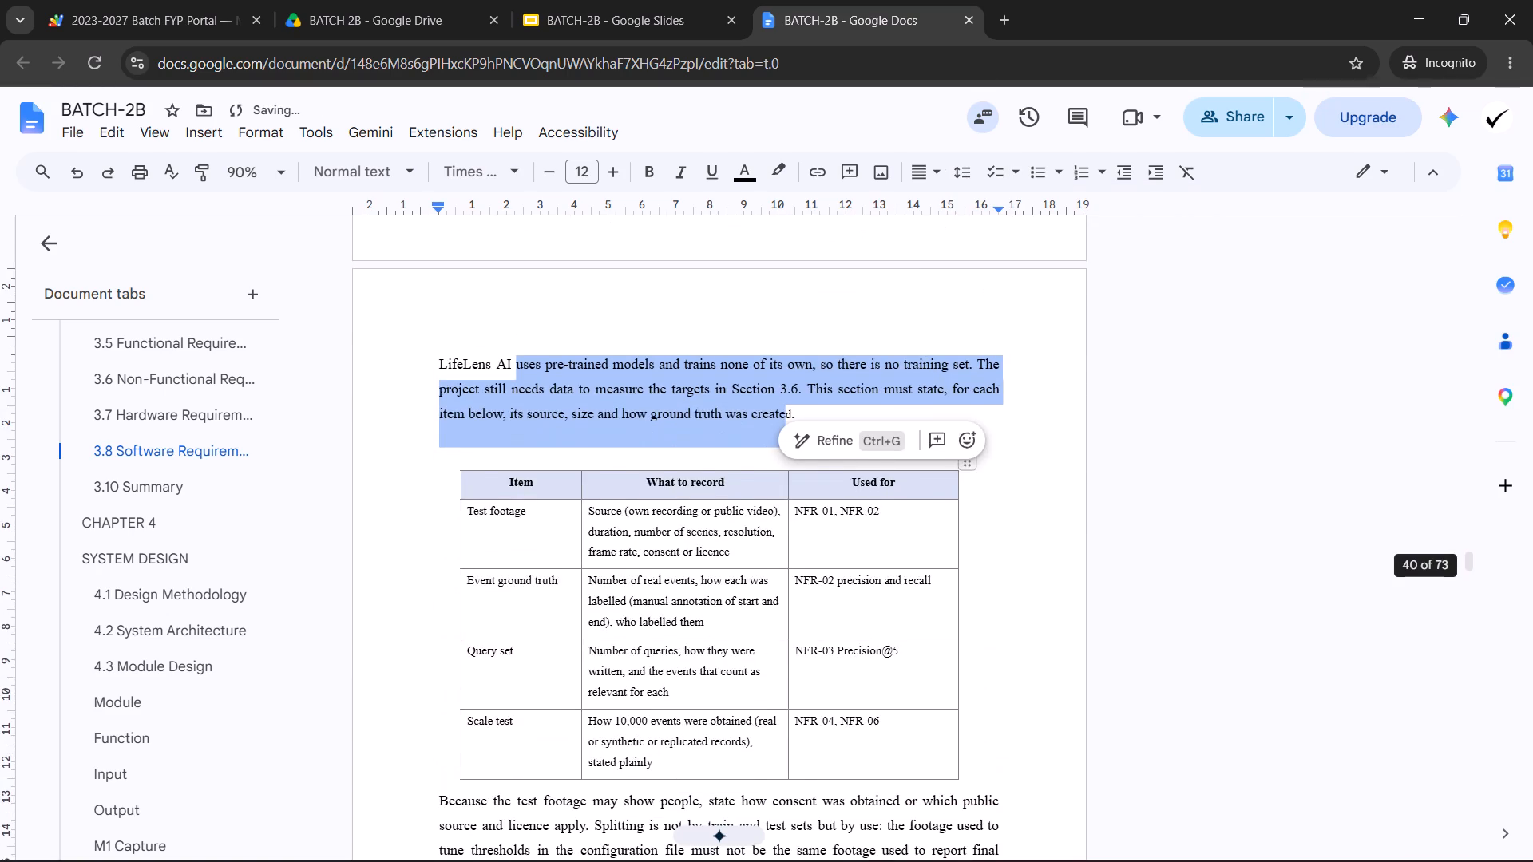
scroll(529, 656, "up", 11)
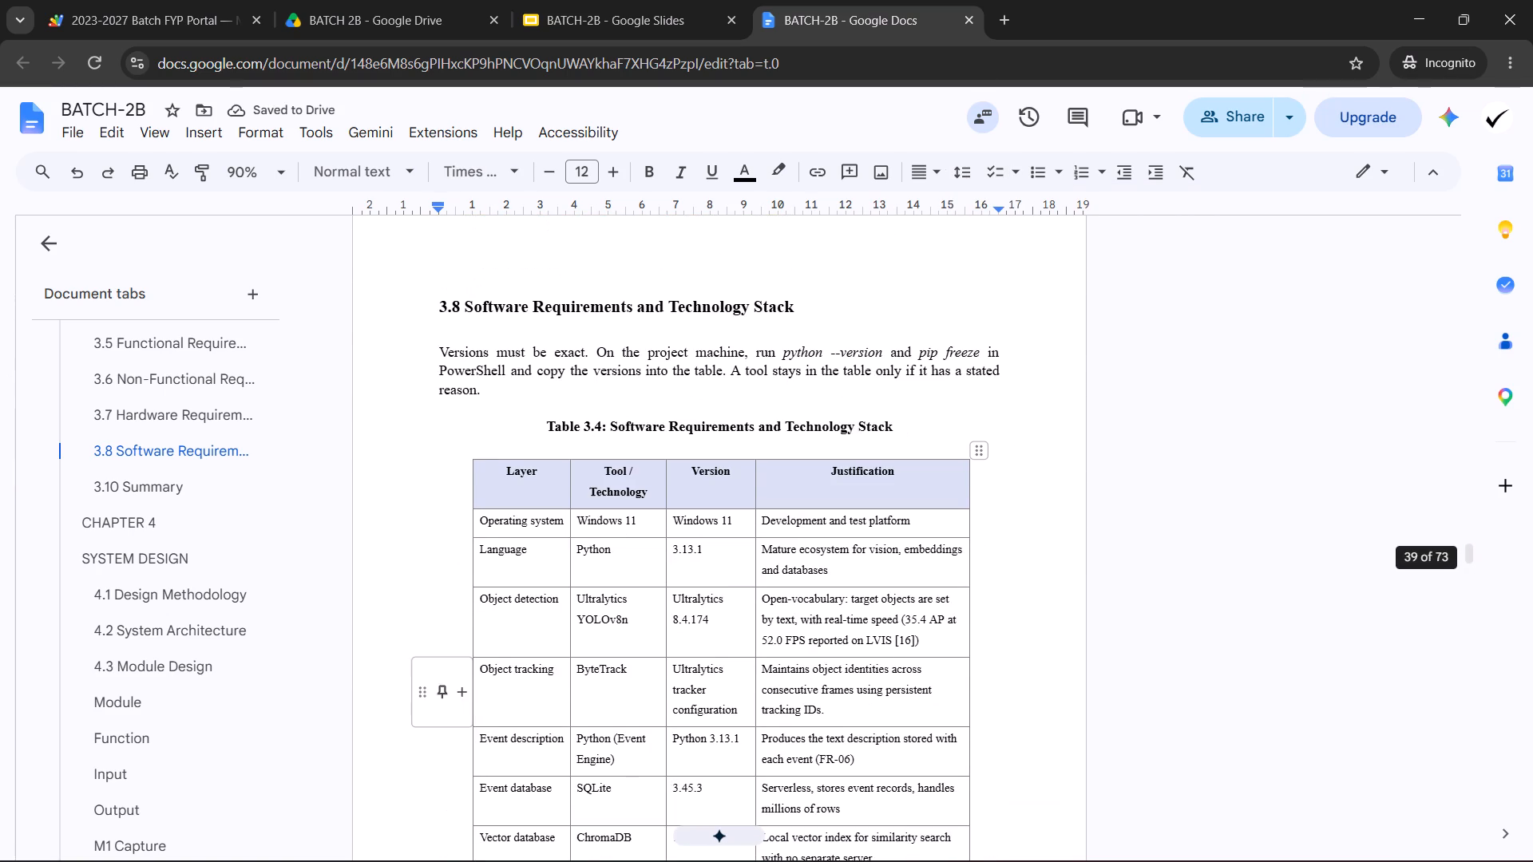
scroll(557, 407, "down", 2)
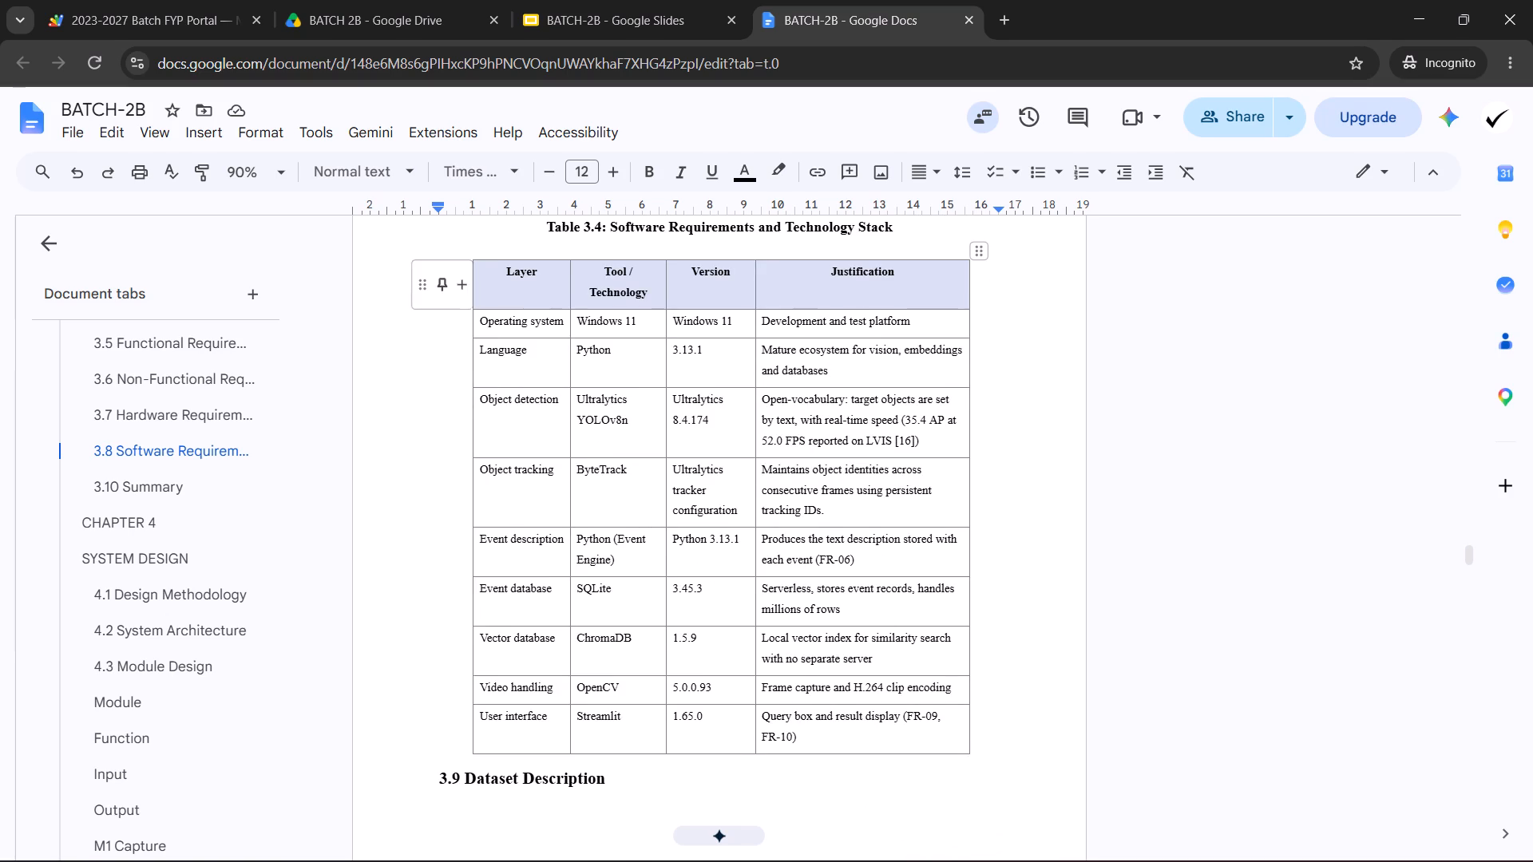
left_click(477, 275)
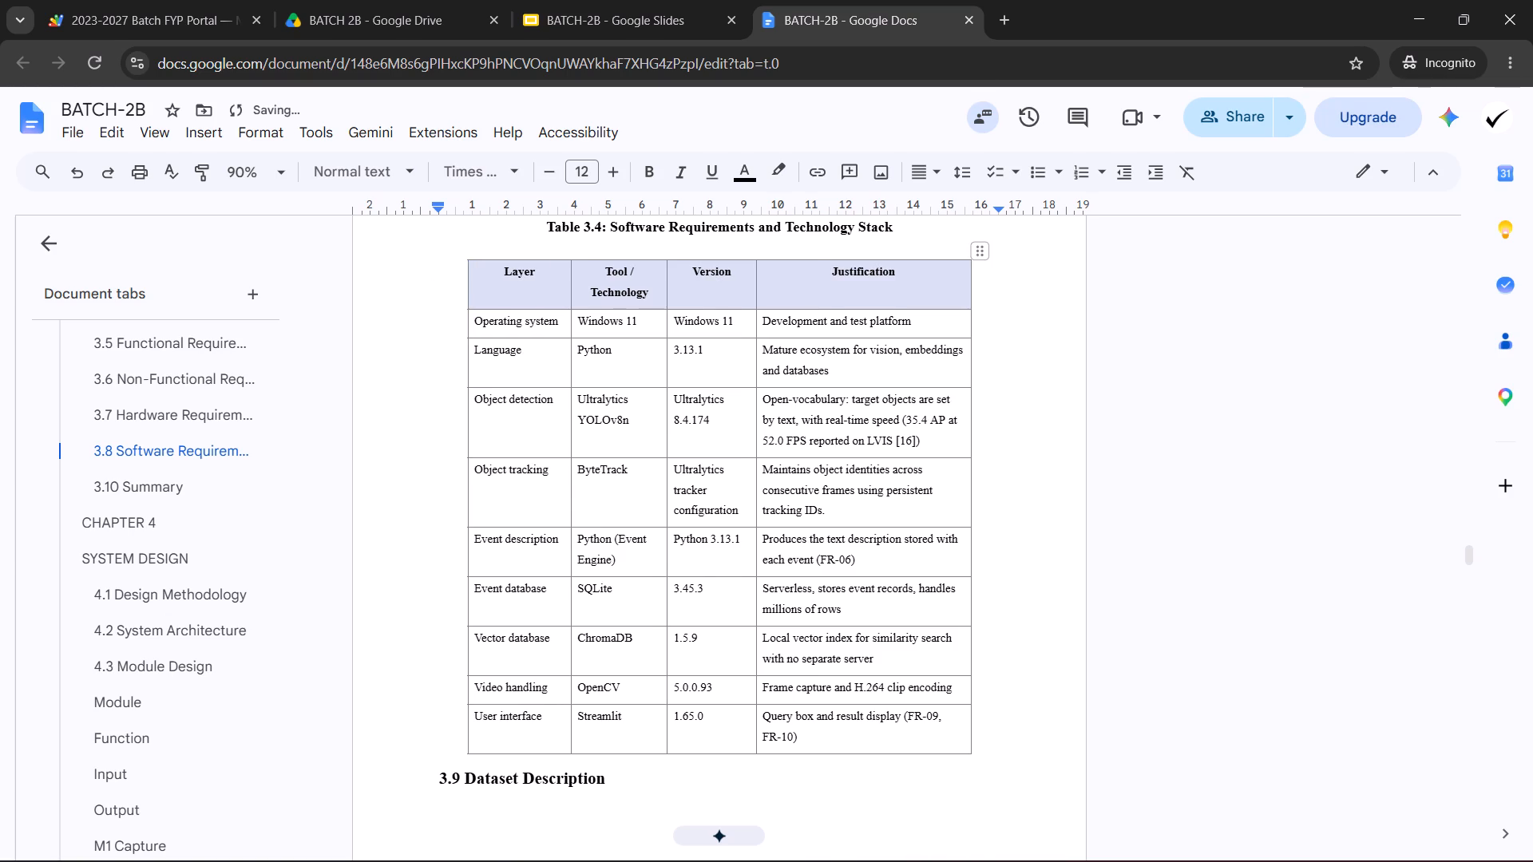
left_click(969, 355)
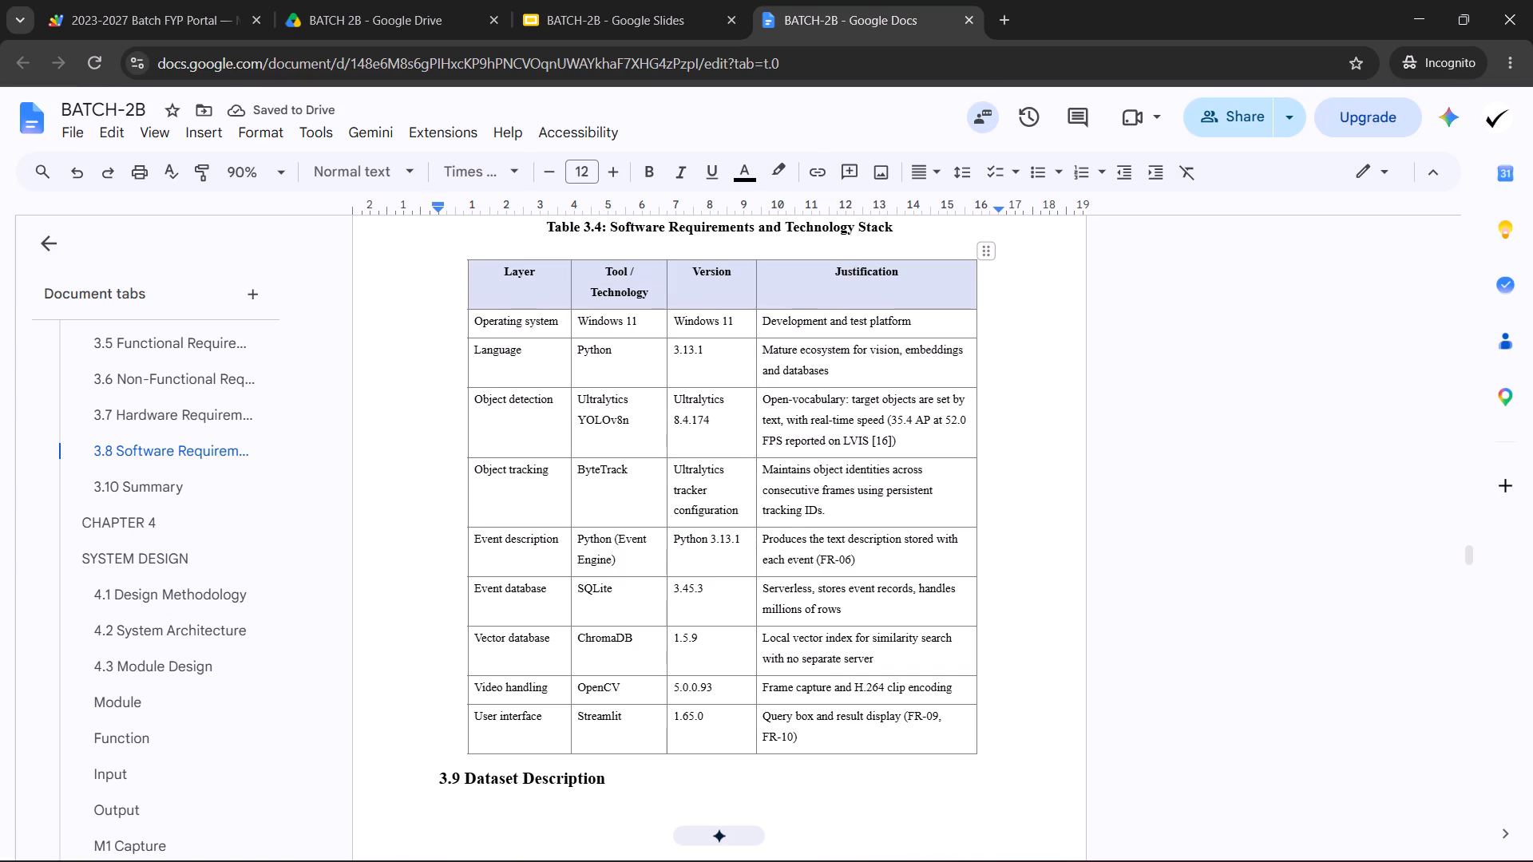
left_click(470, 299)
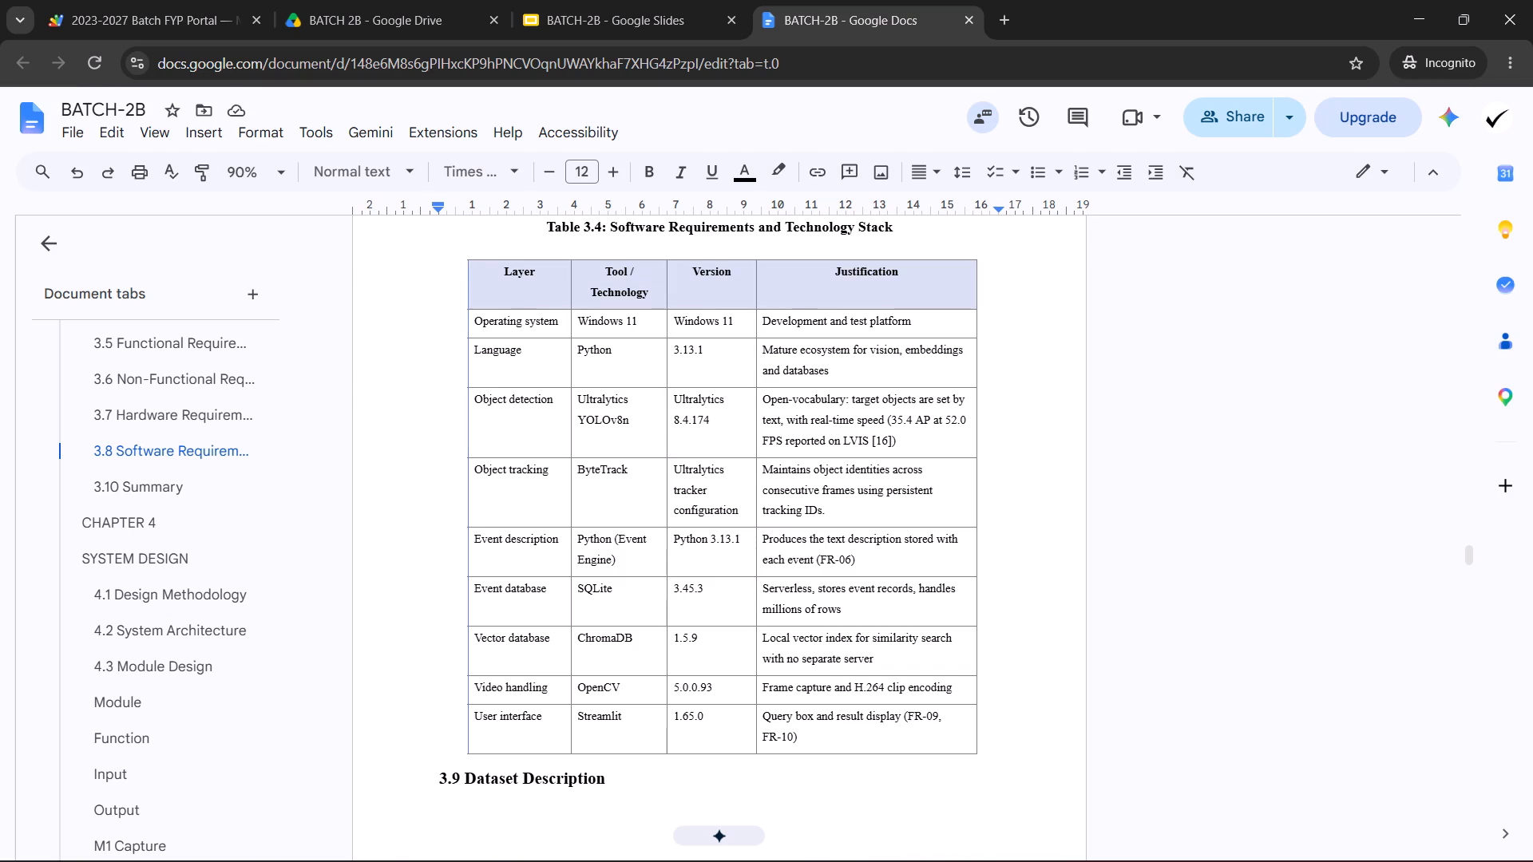
left_click(974, 330)
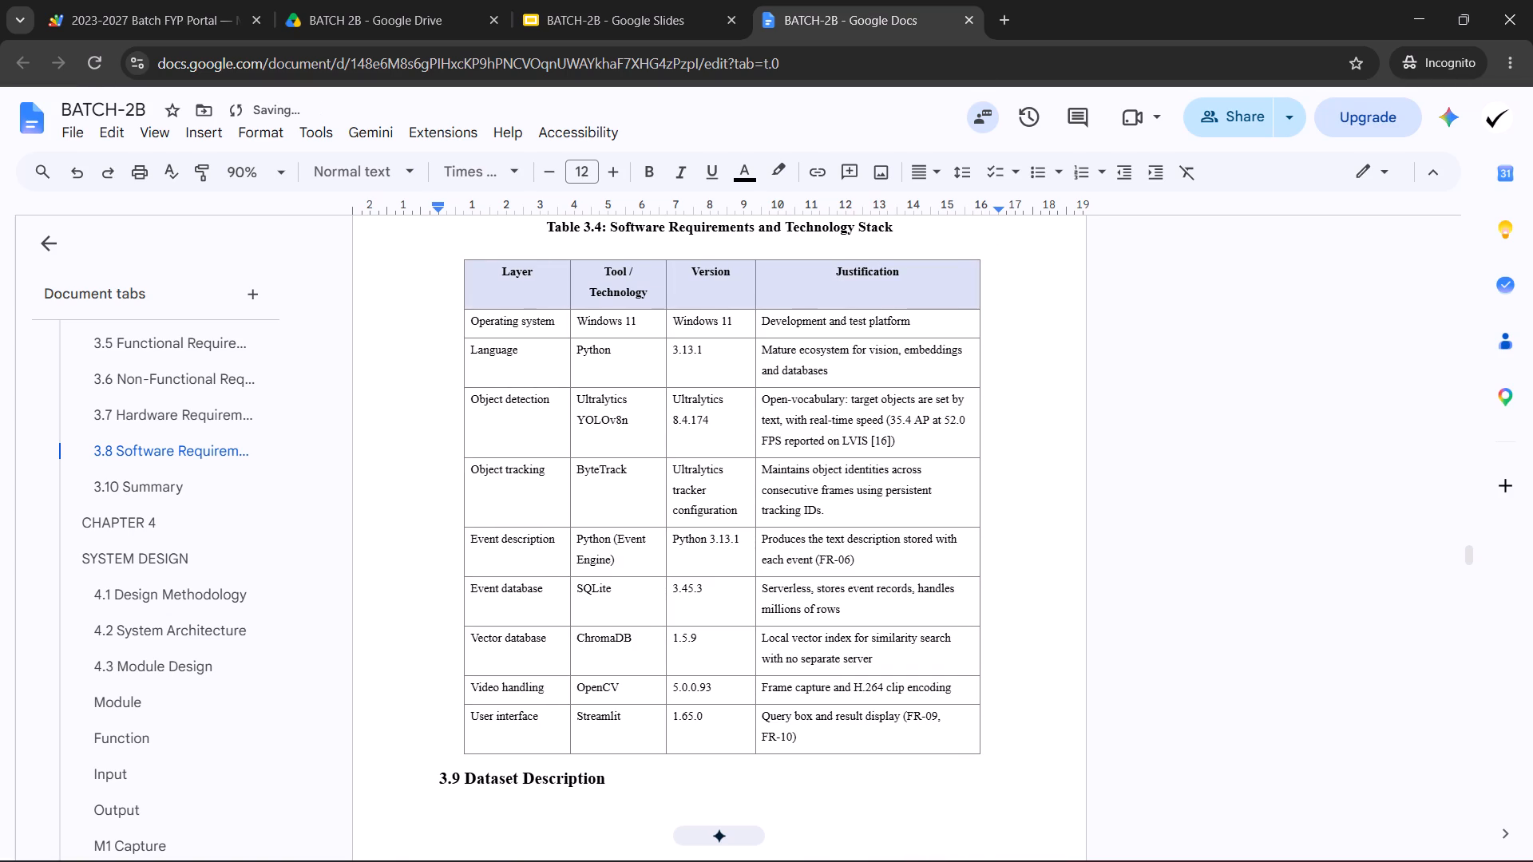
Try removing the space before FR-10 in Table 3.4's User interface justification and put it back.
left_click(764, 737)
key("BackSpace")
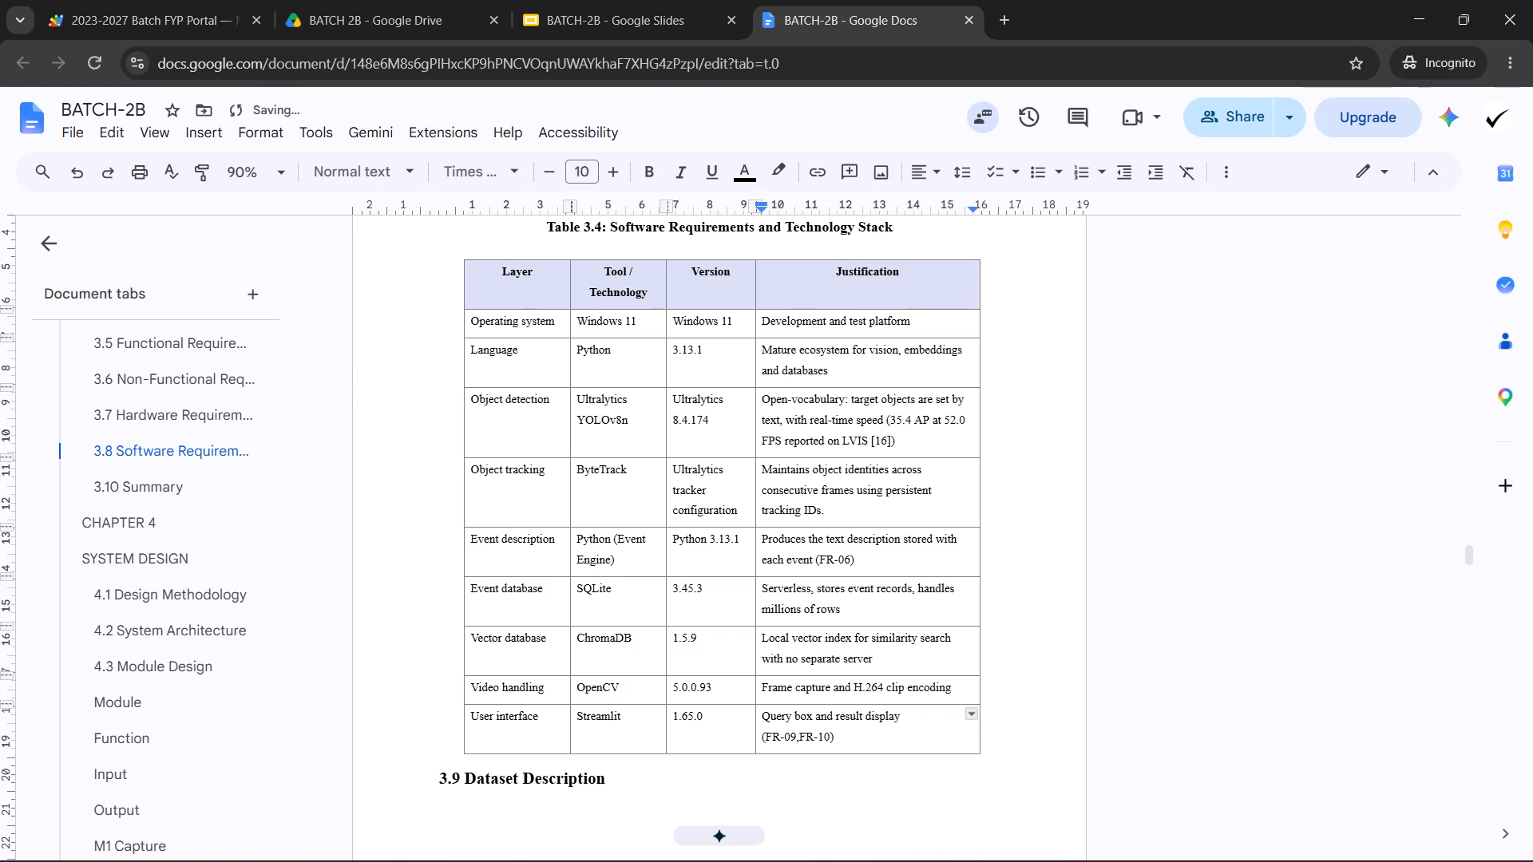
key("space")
Widen Table 3.4 further on both sides until the User interface row's justification fits on one line.
left_click(467, 295)
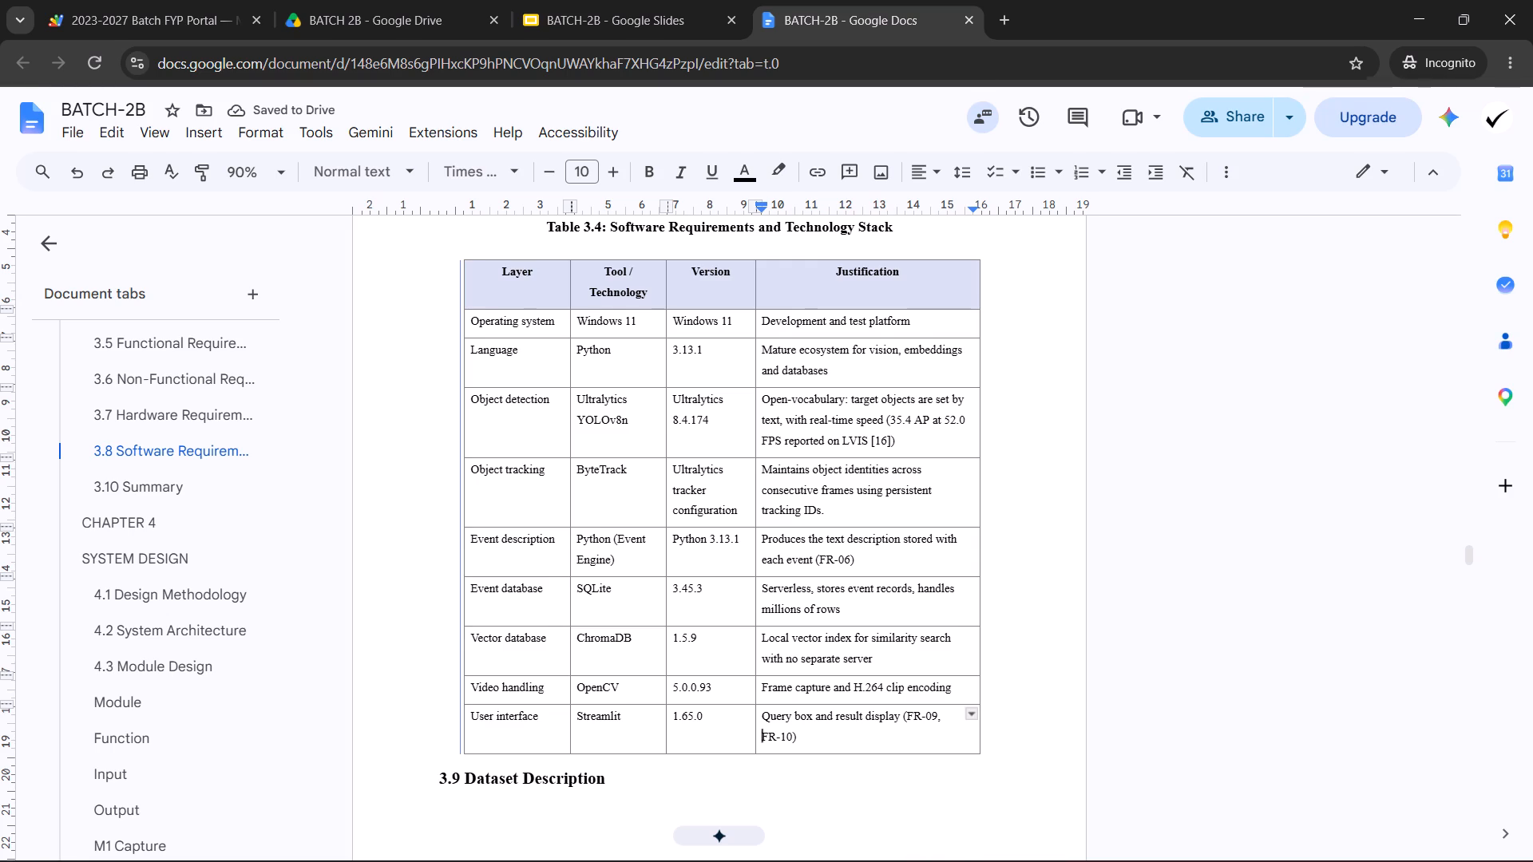
left_click_drag(978, 299, 979, 299)
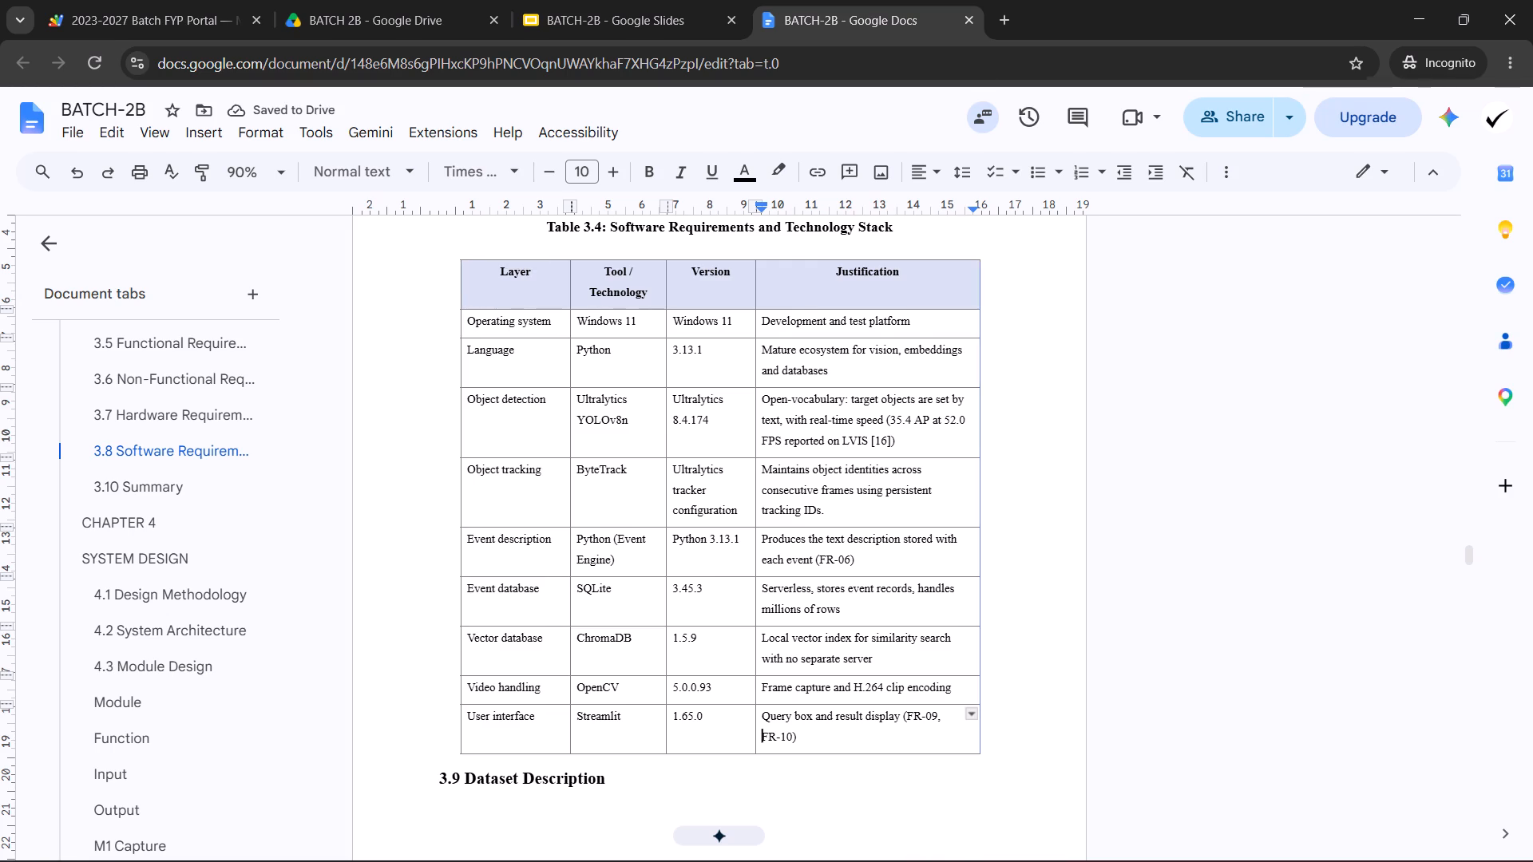
left_click_drag(979, 299, 984, 299)
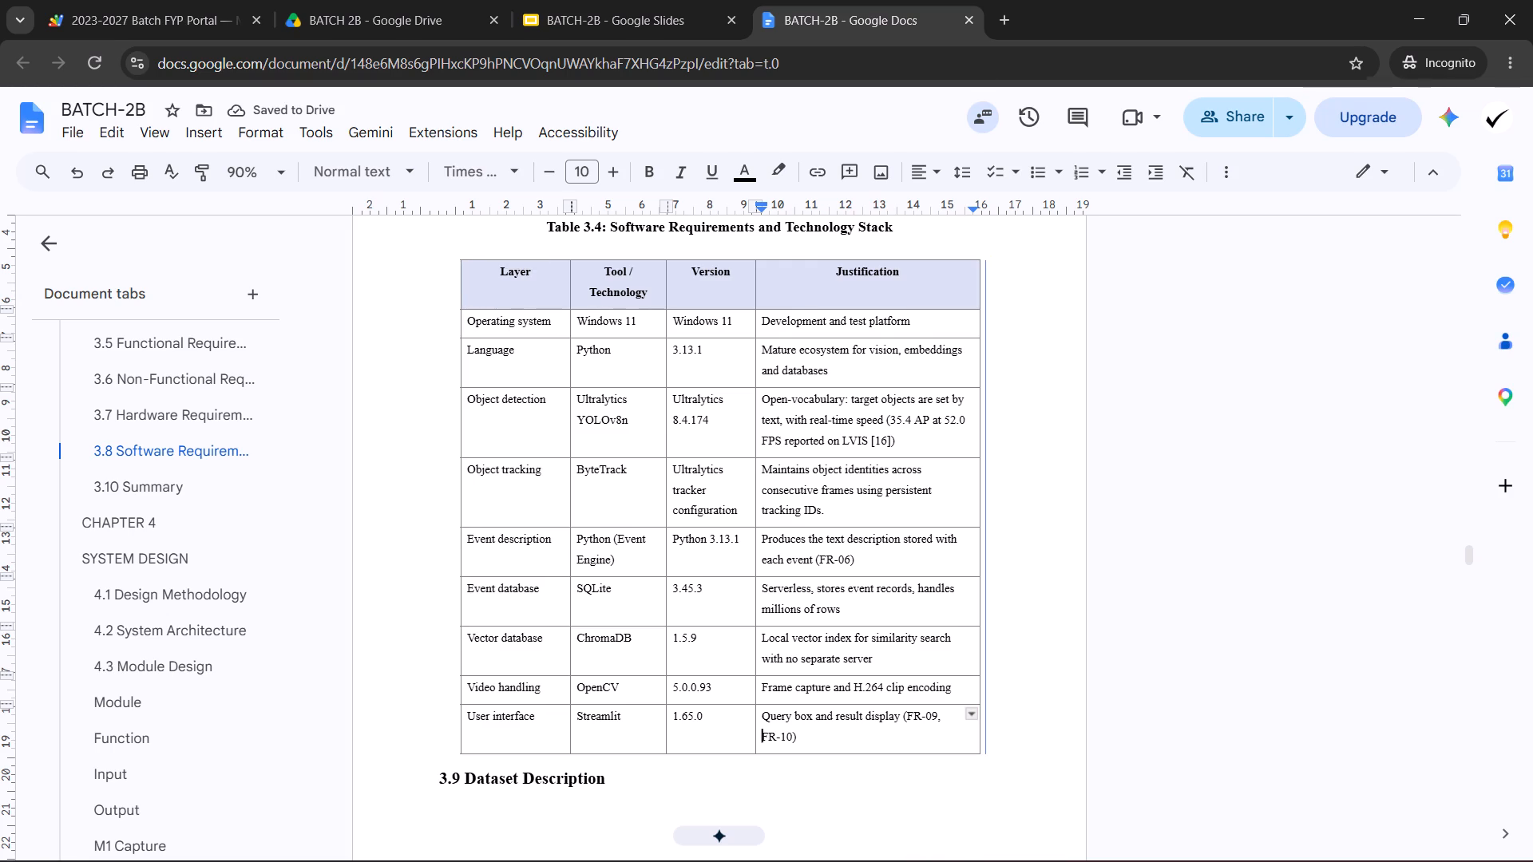
left_click_drag(984, 299, 985, 299)
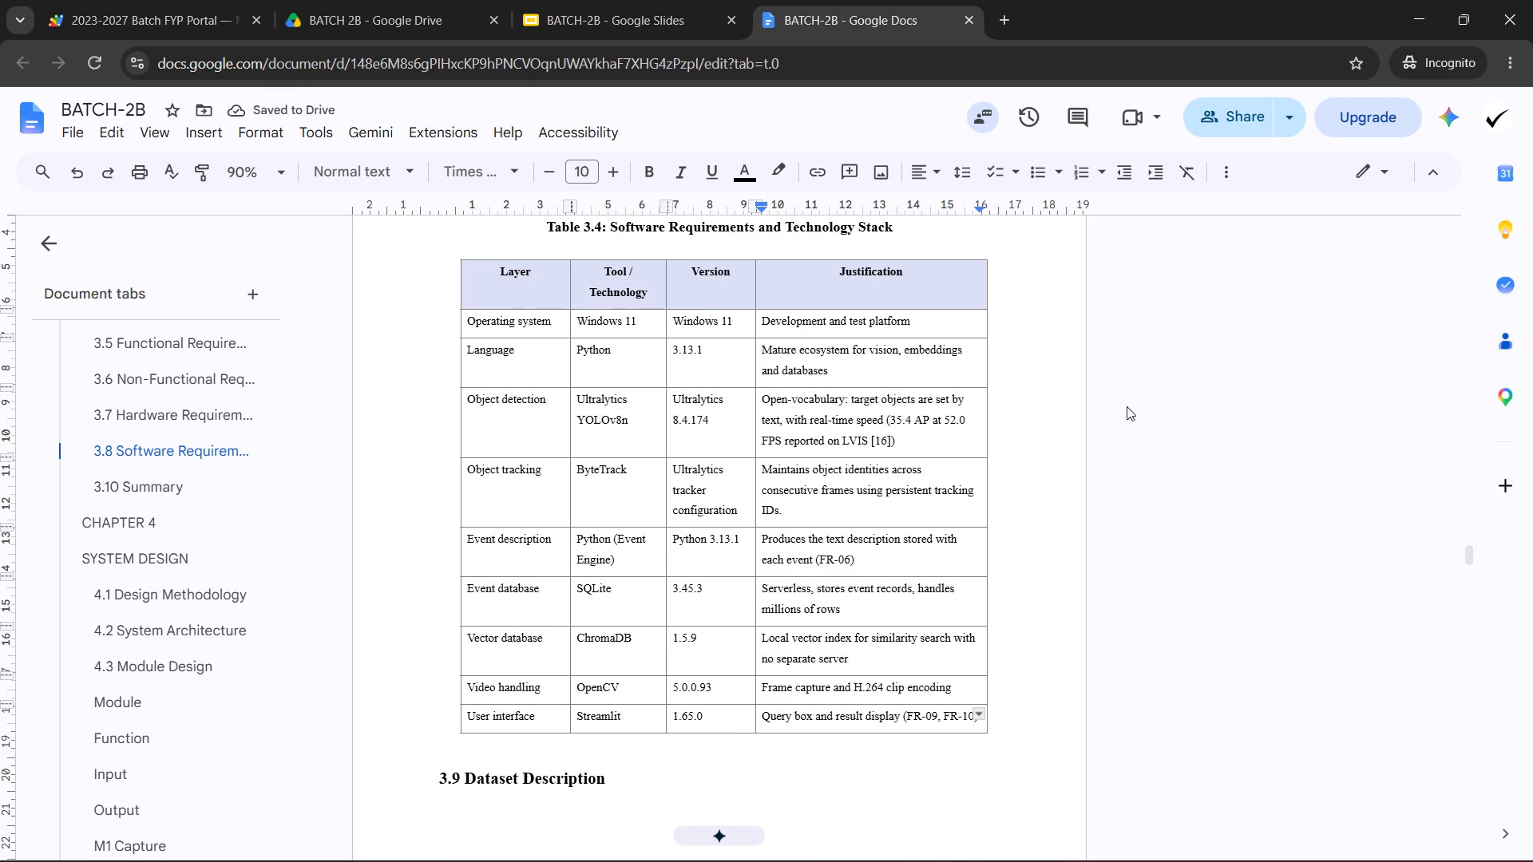
key("ctrl+z")
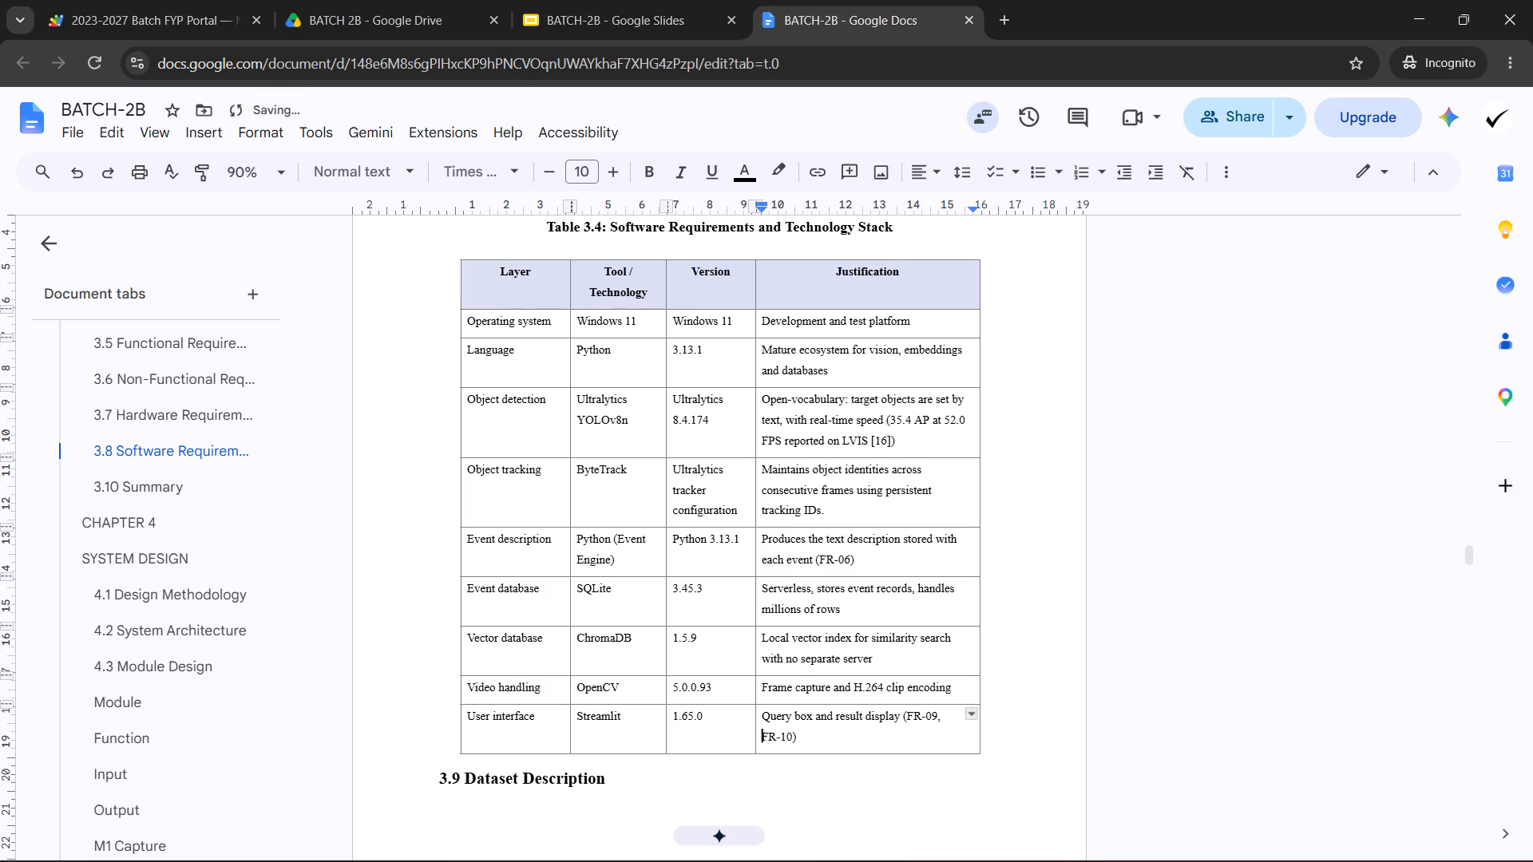
left_click(982, 334)
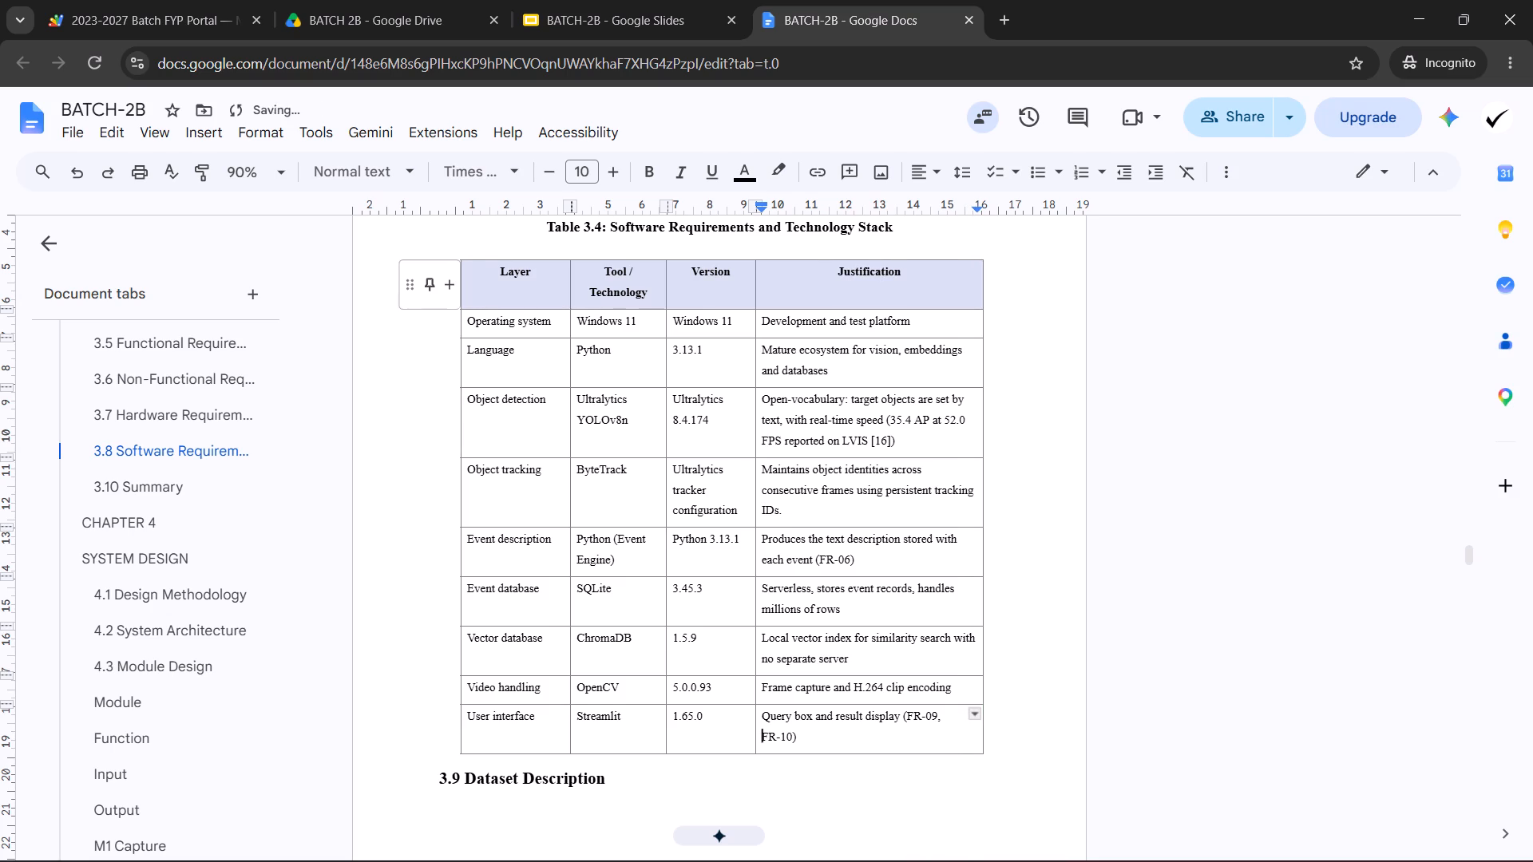
left_click(463, 299)
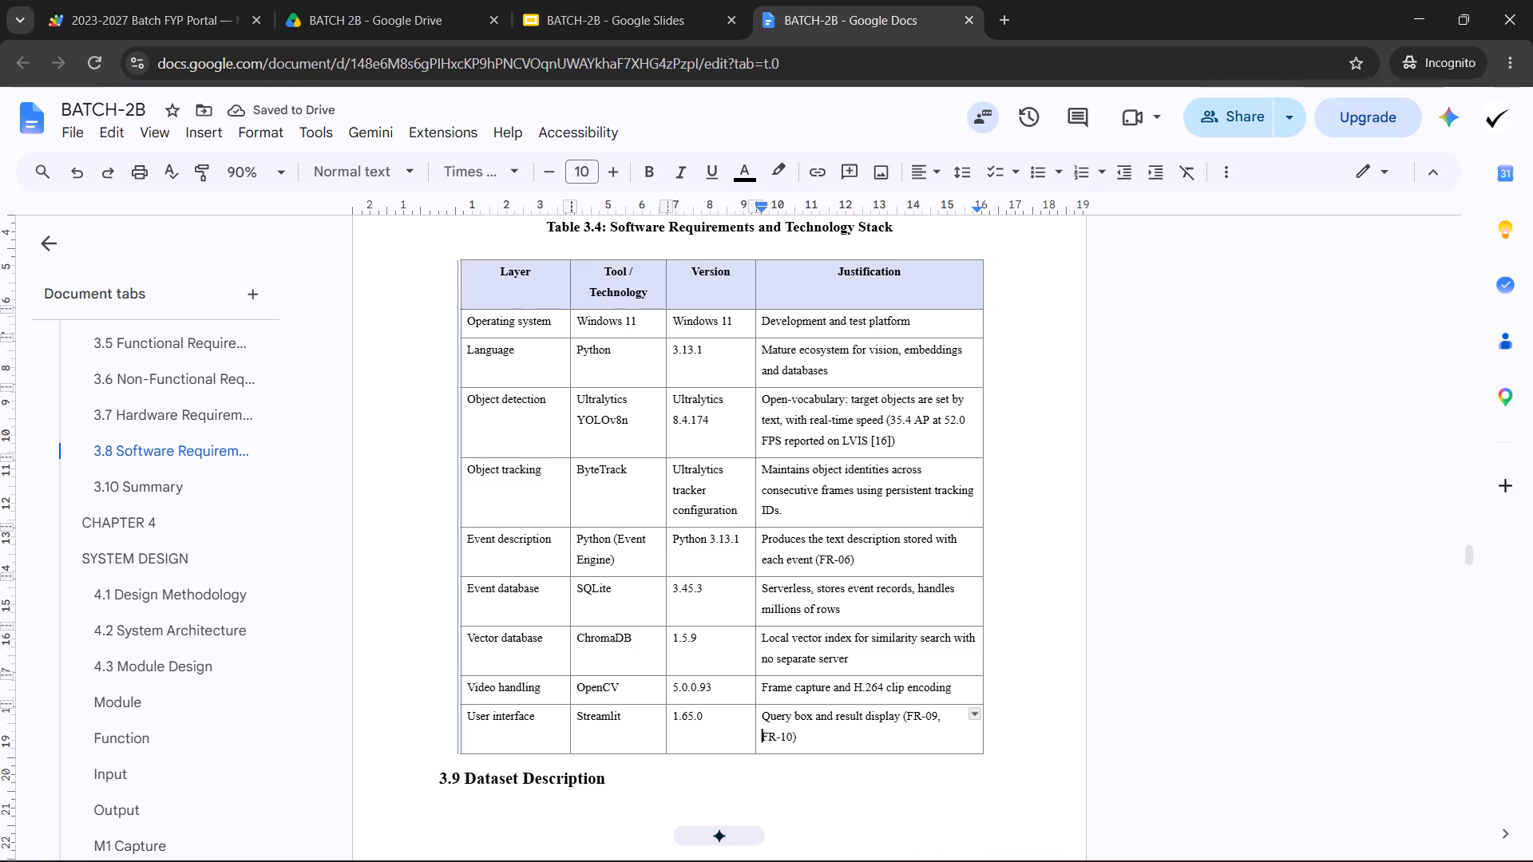
left_click(983, 295)
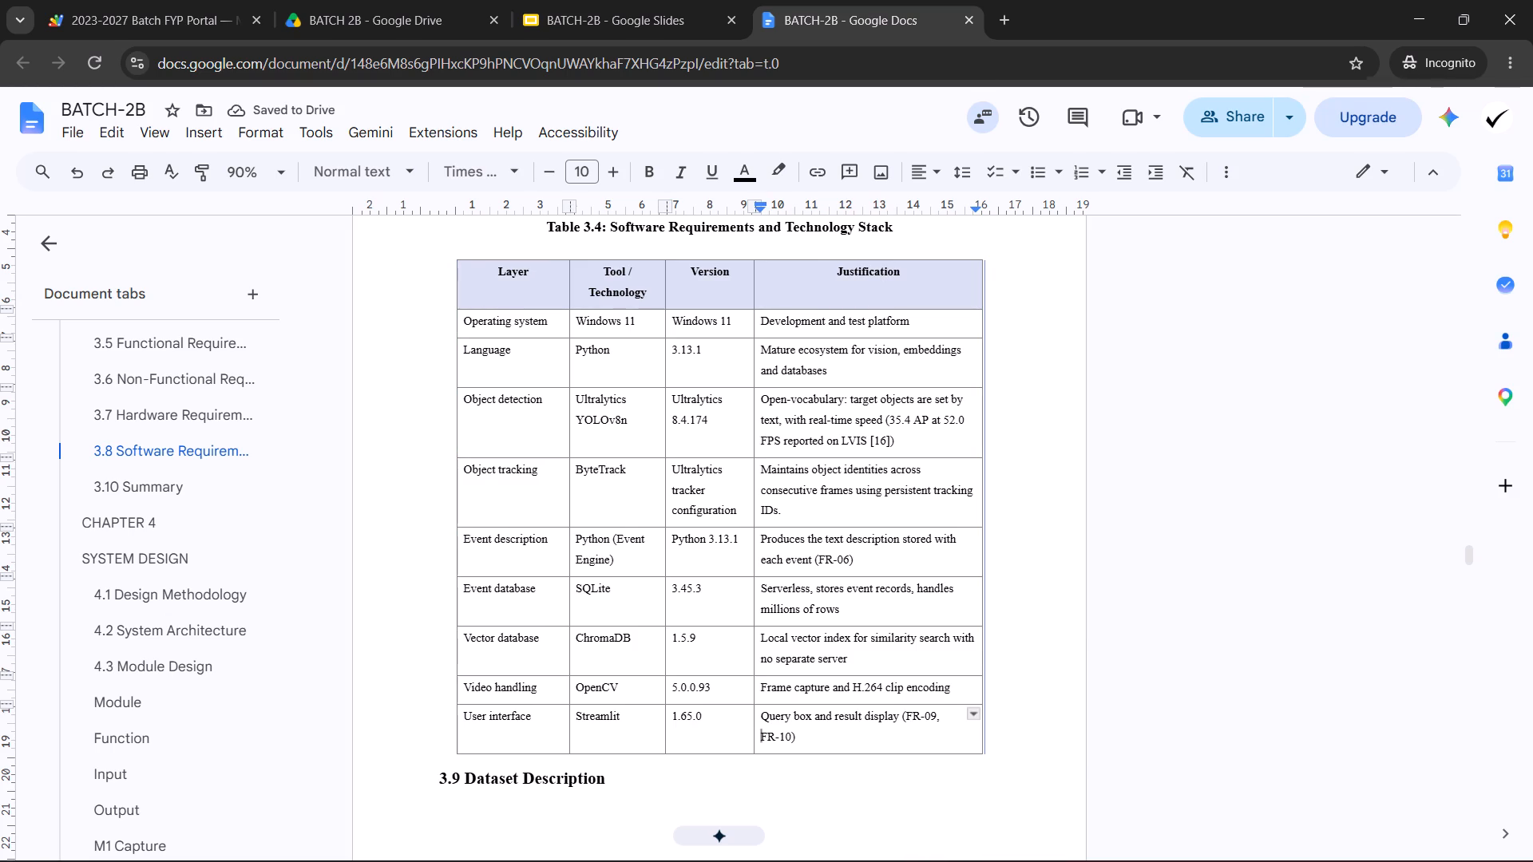
left_click(1159, 538)
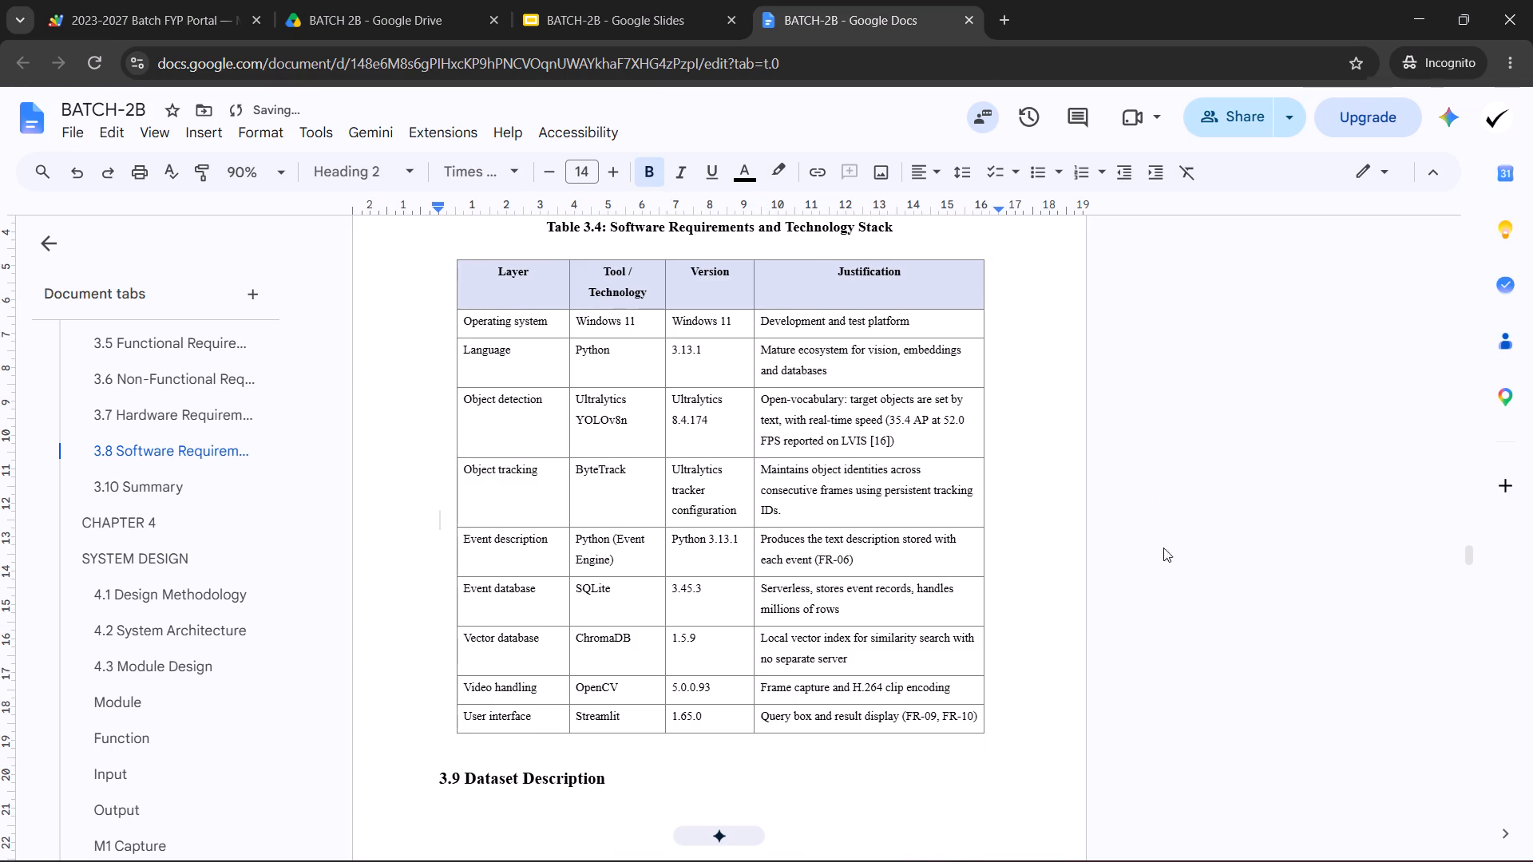
Select all the cells of Table 3.3 Hardware Requirements, from the Component header through the Camera row.
scroll(1208, 686, "up", 5)
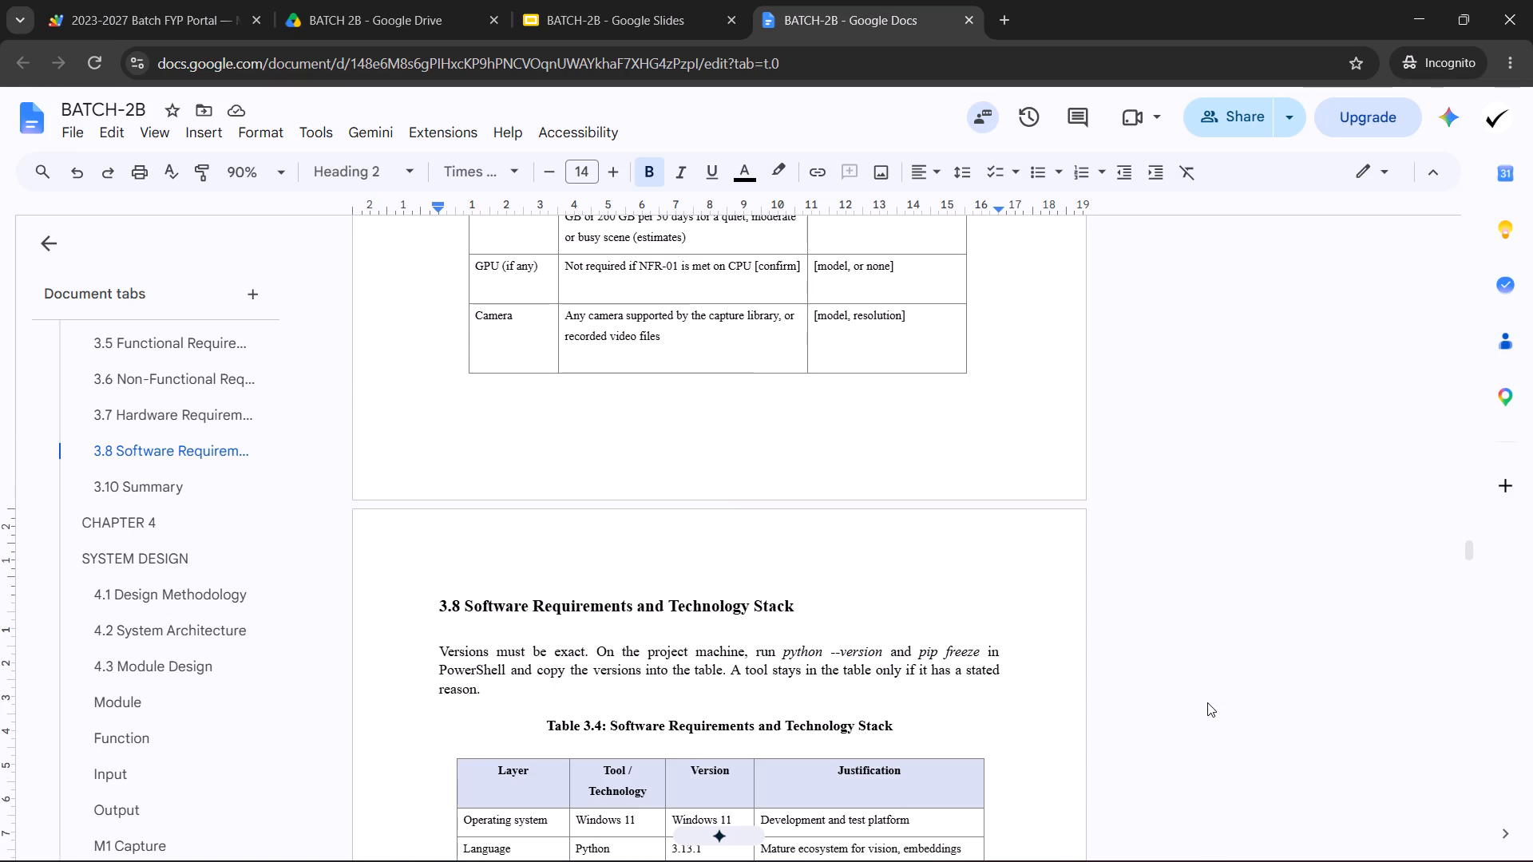
scroll(1207, 702, "up", 3)
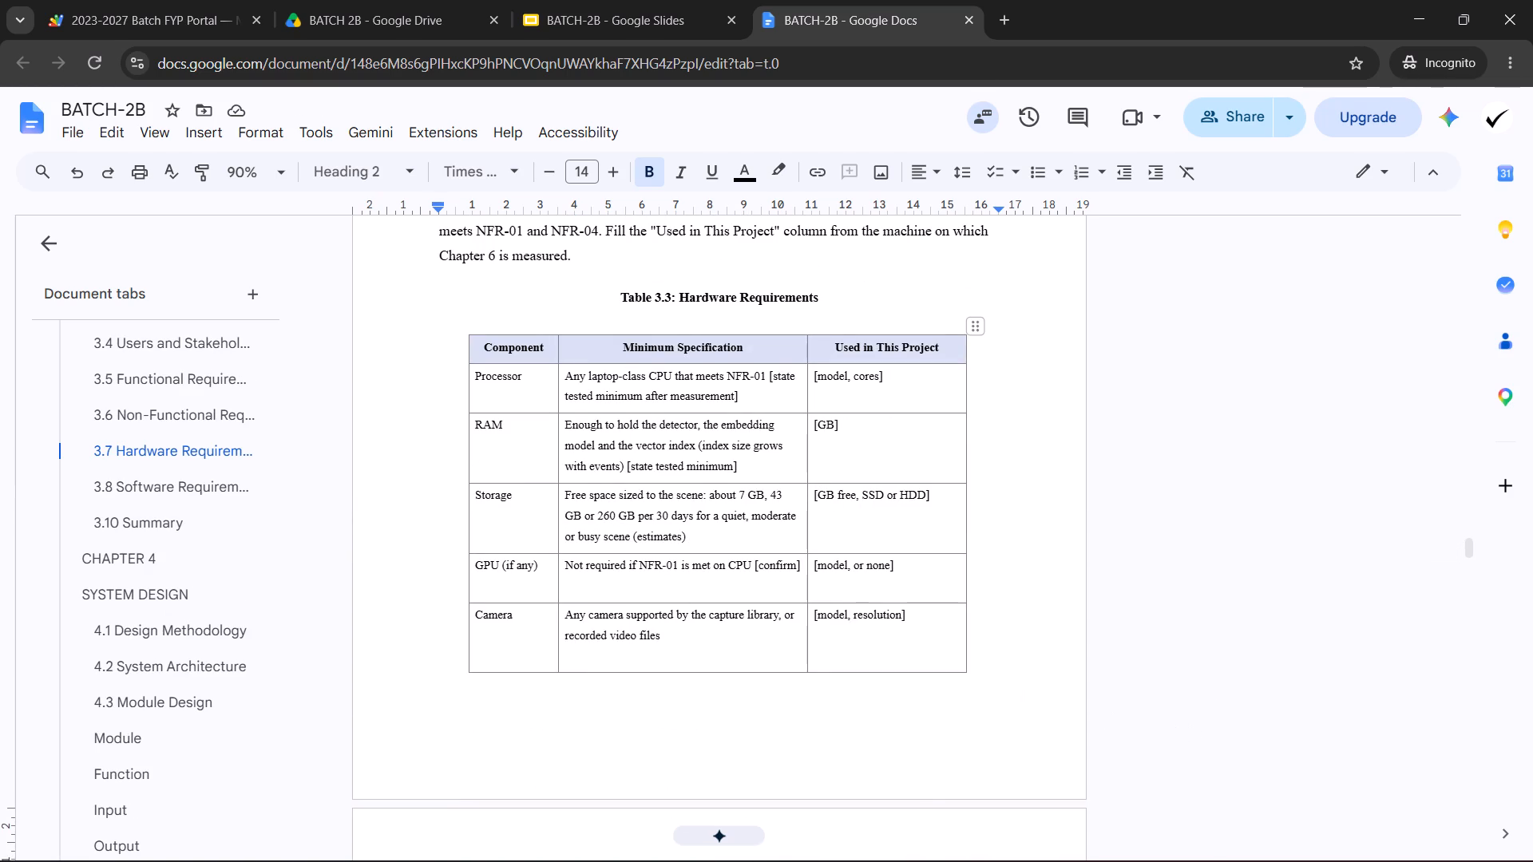
left_click_drag(482, 349, 901, 615)
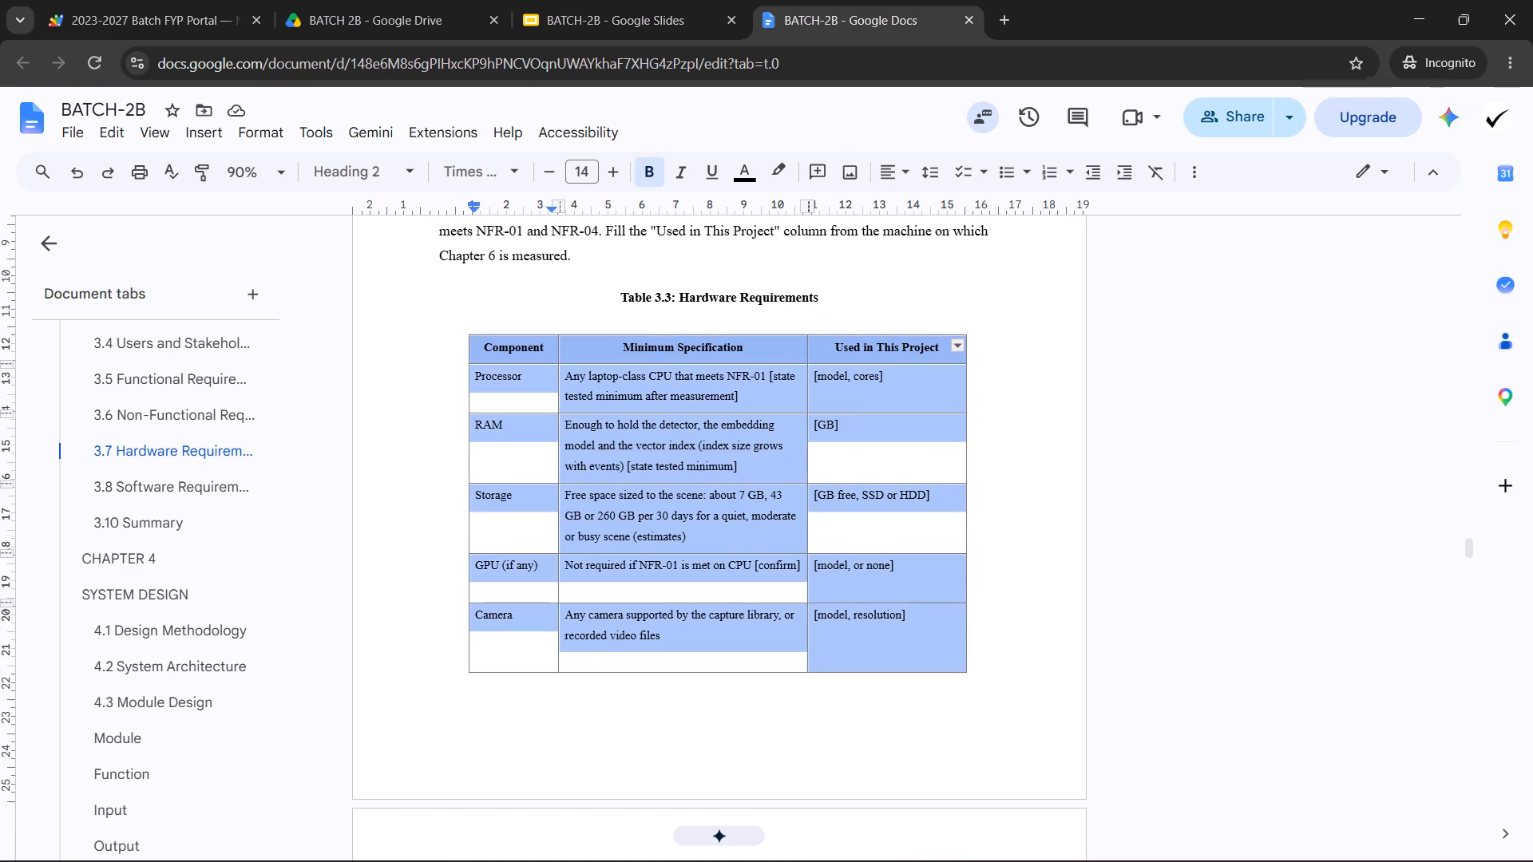
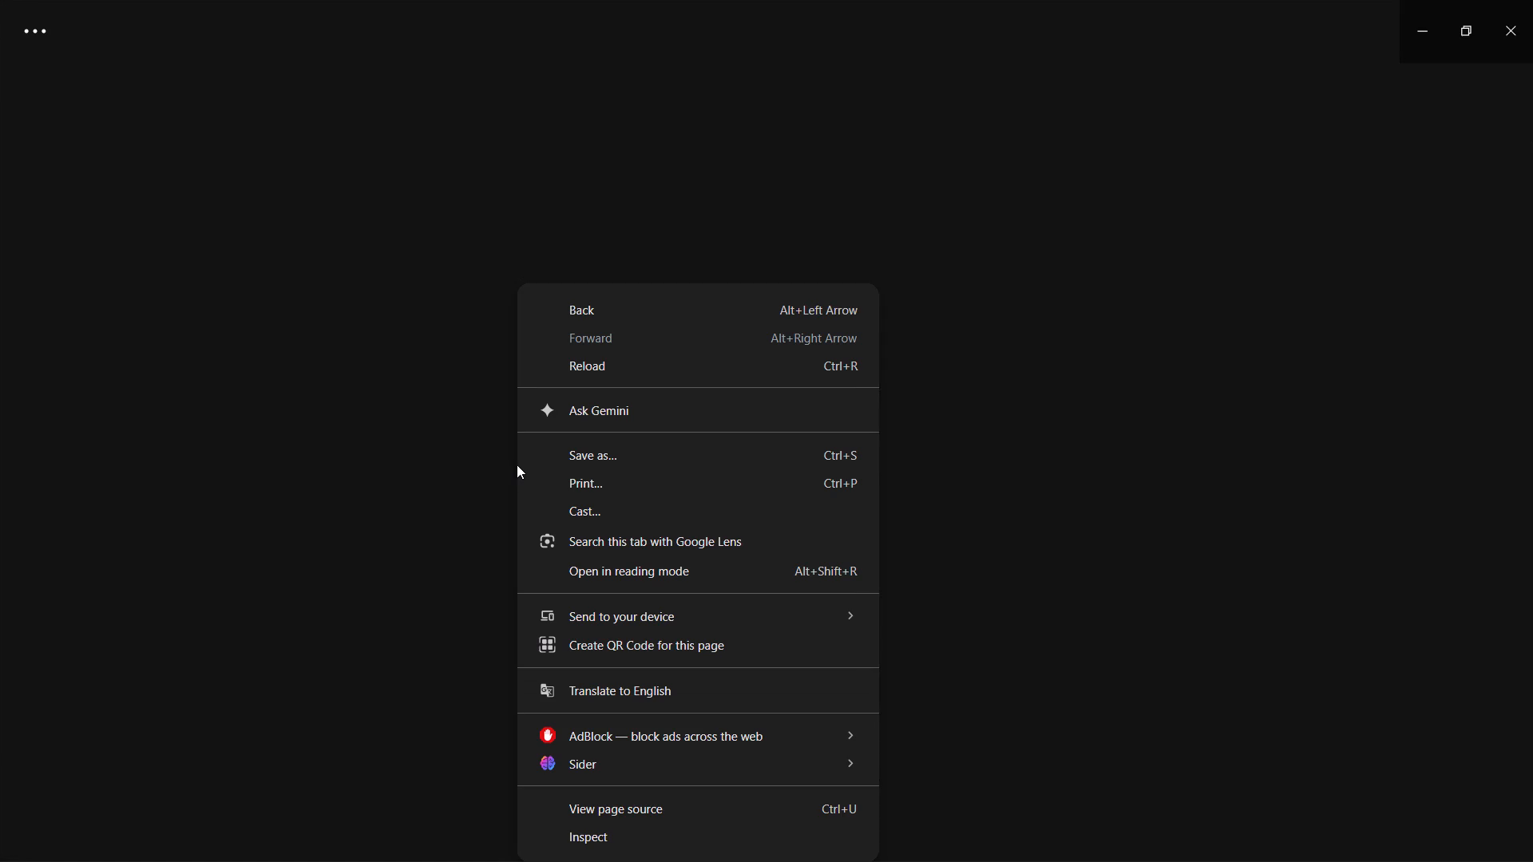
Switch to Spotify, search for "english" and open the TOP ENGLISH SONGS OF ALL TIME playlist.
left_click(608, 43)
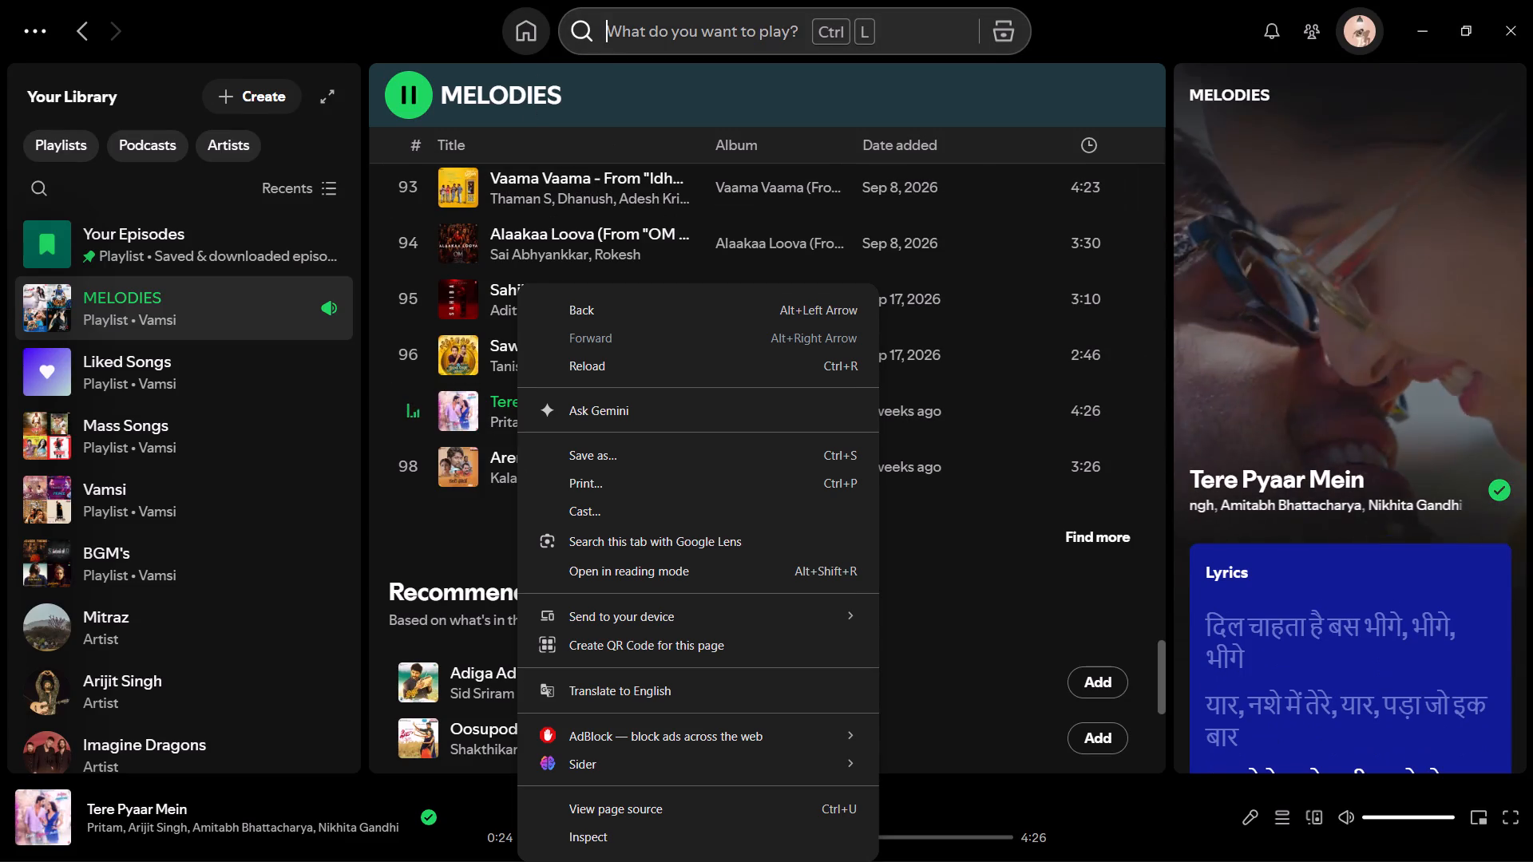
left_click(608, 43)
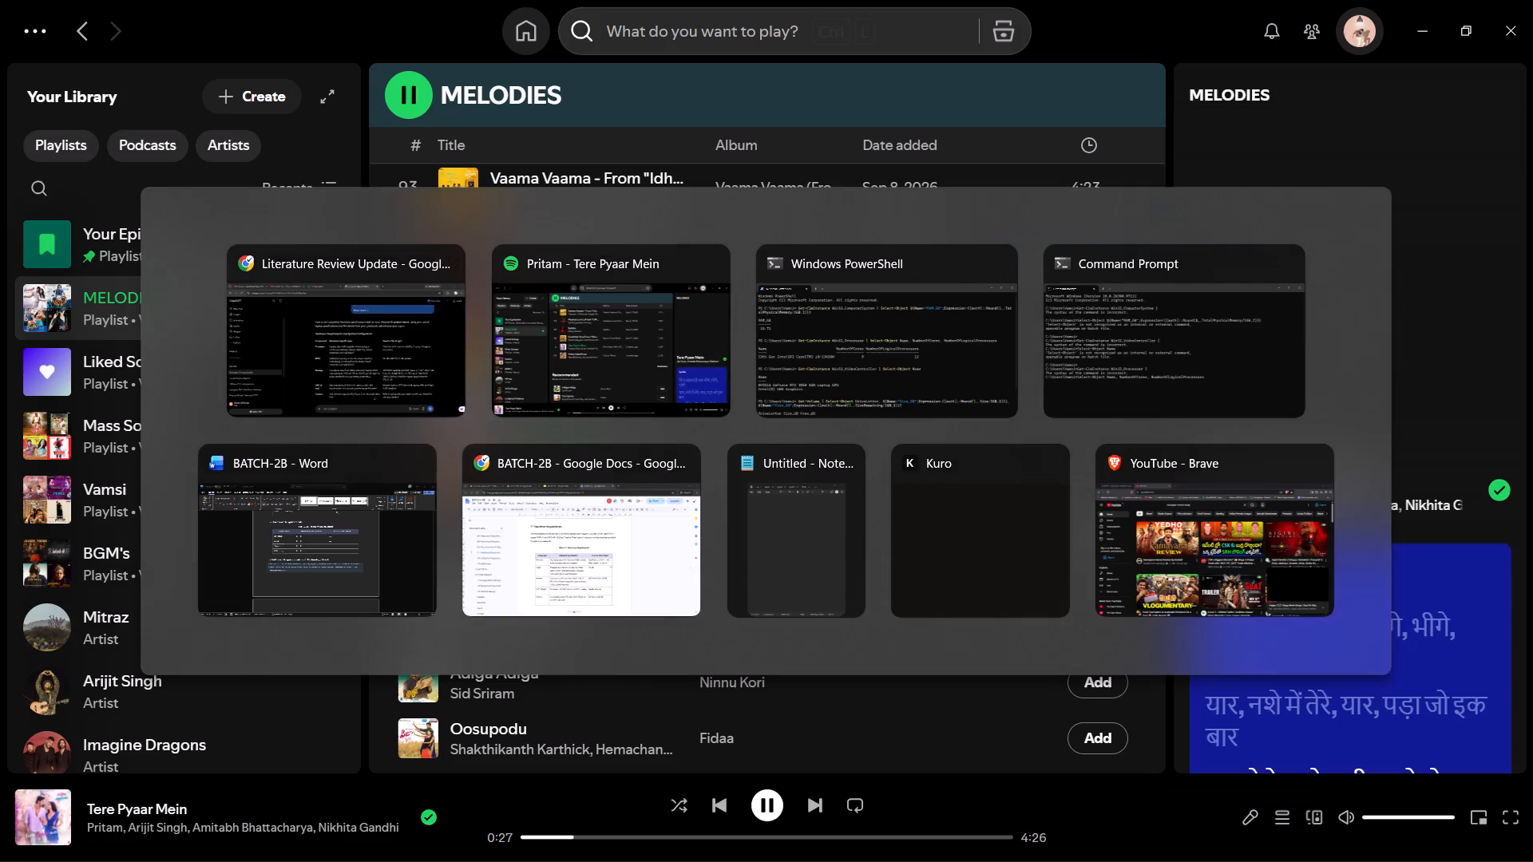
left_click(668, 24)
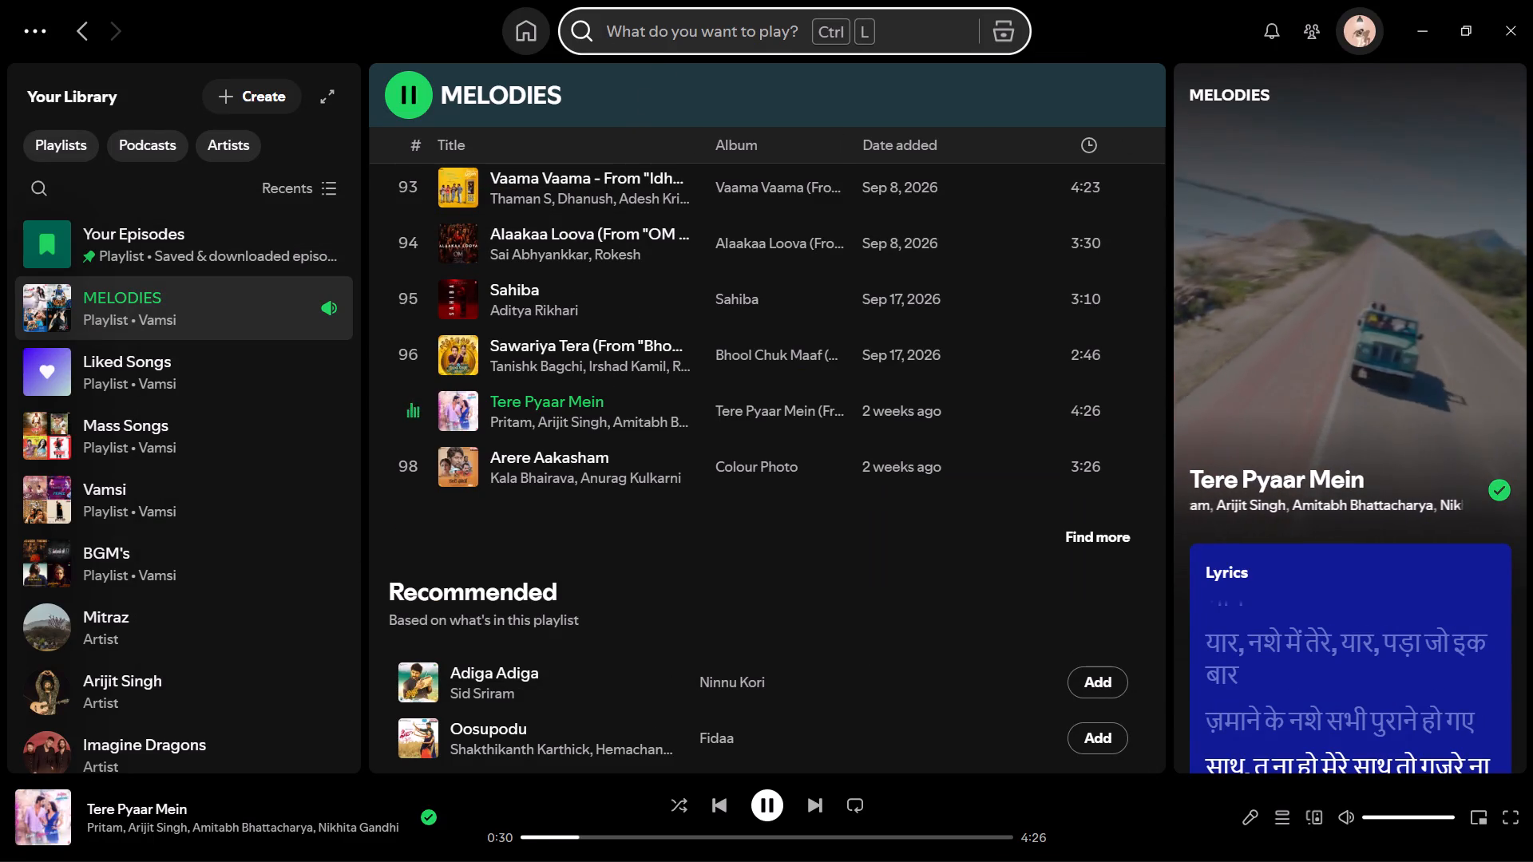
type("english")
key("space")
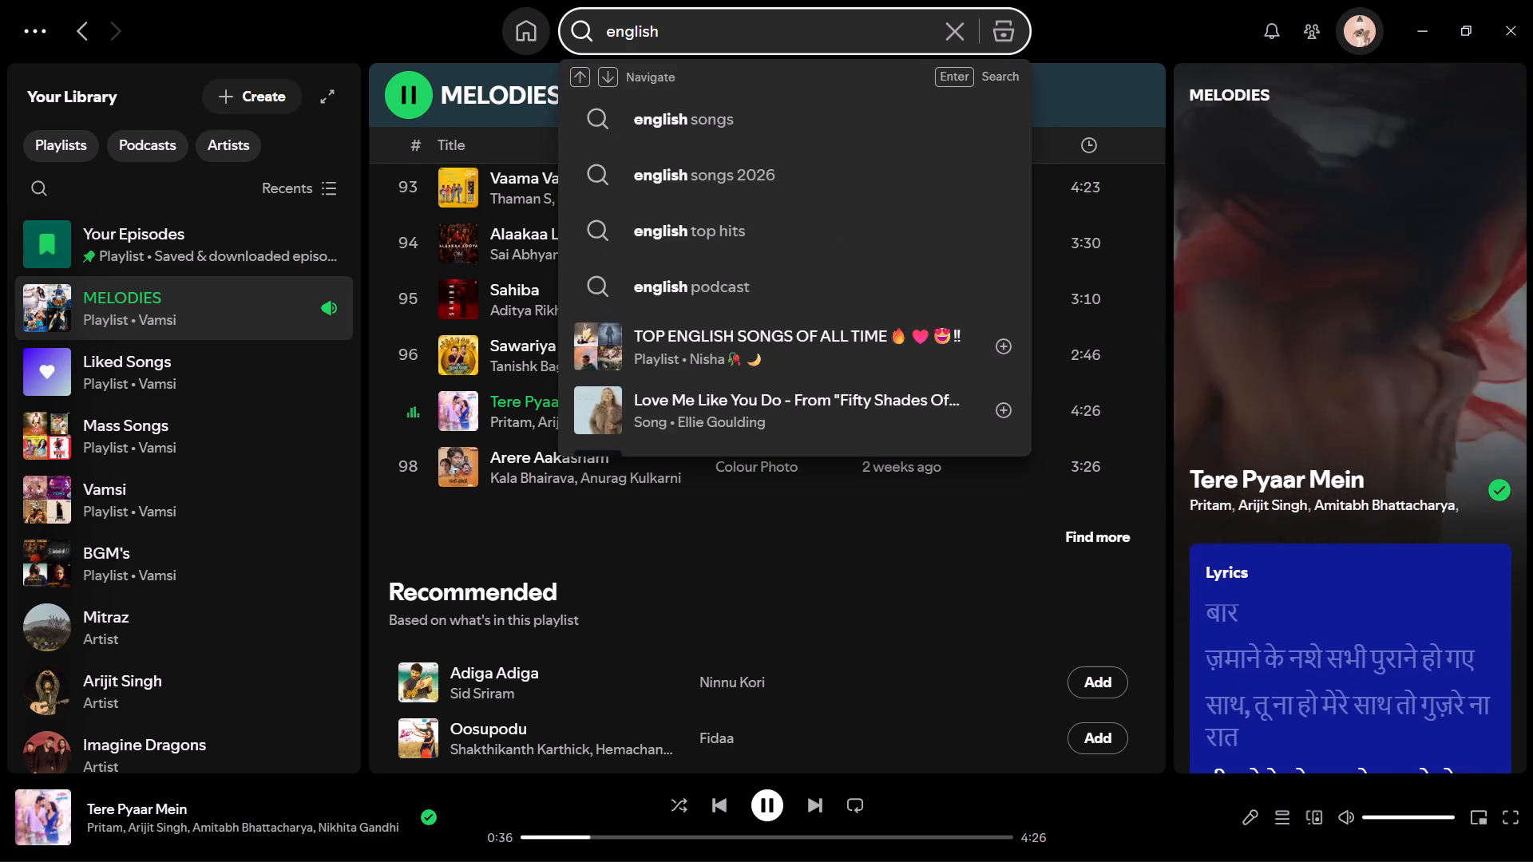
left_click(736, 338)
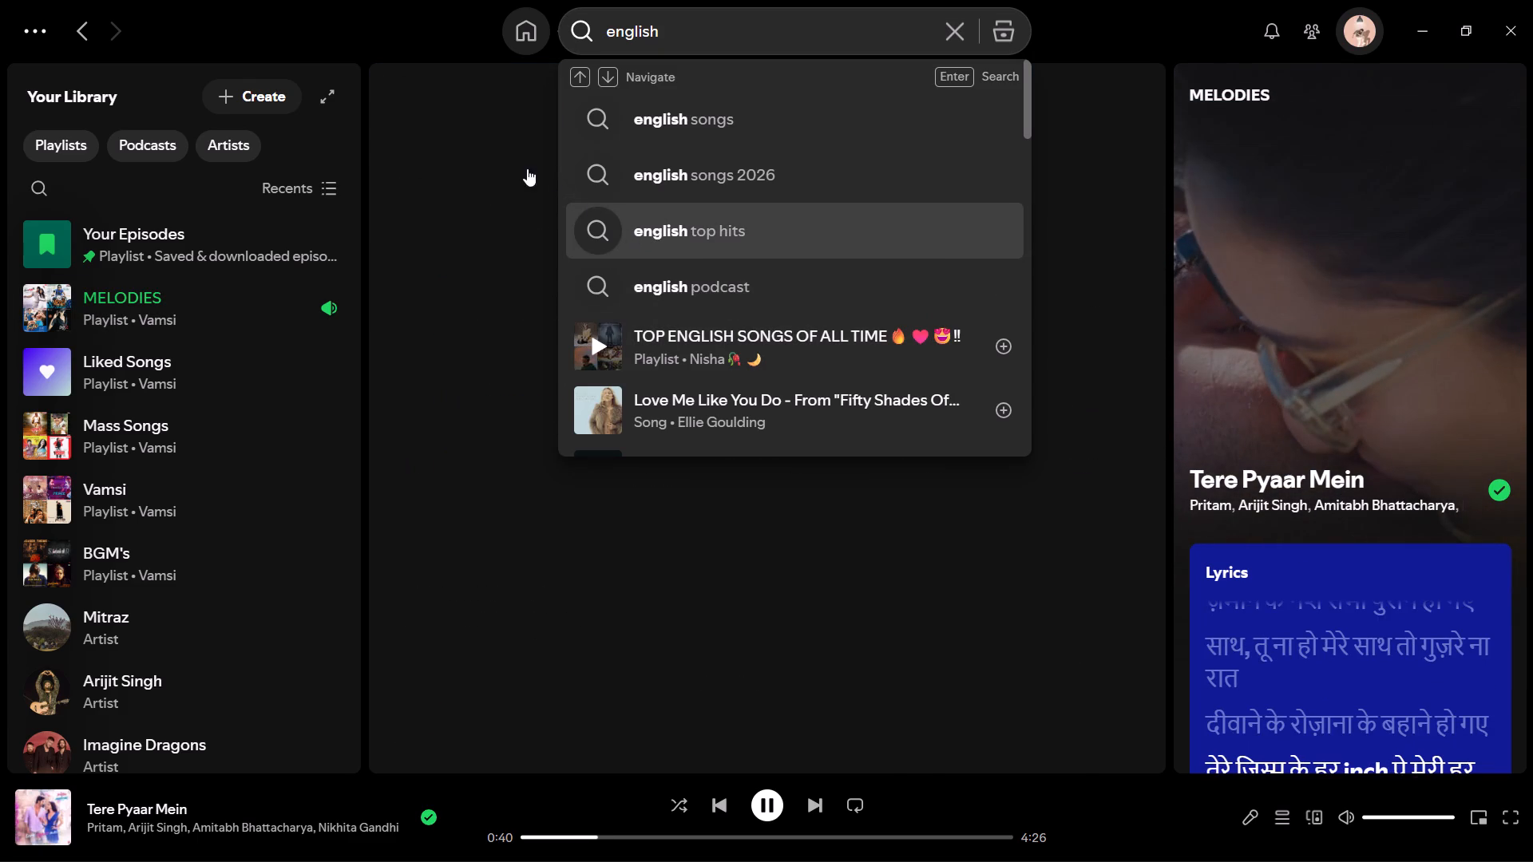
Browse the track list of the TOP ENGLISH SONGS OF ALL TIME playlist for songs to play.
scroll(508, 242, "down", 2)
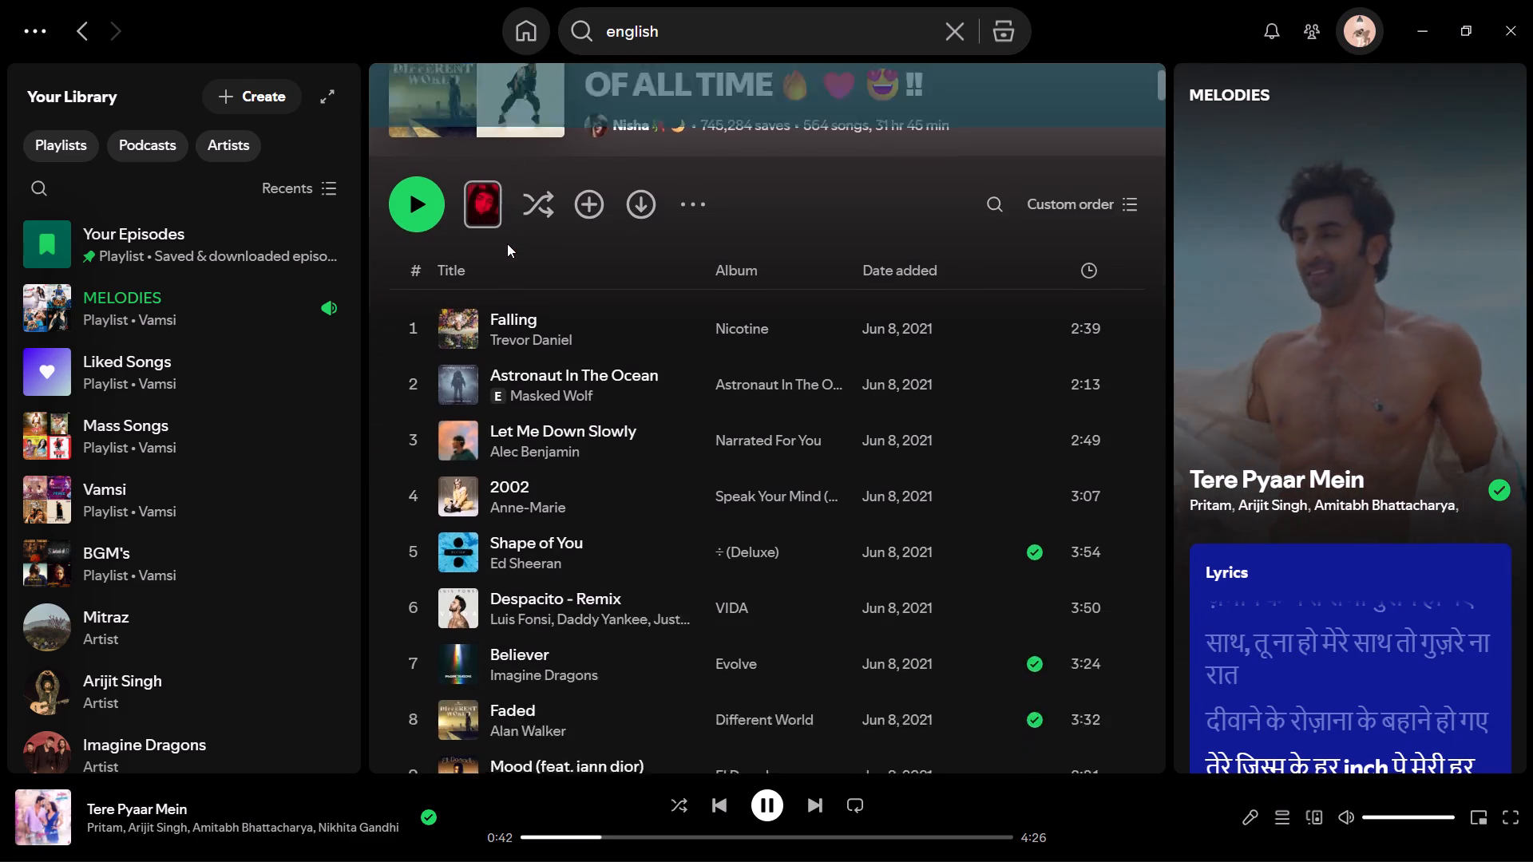
scroll(505, 247, "down", 2)
scroll(397, 259, "down", 1)
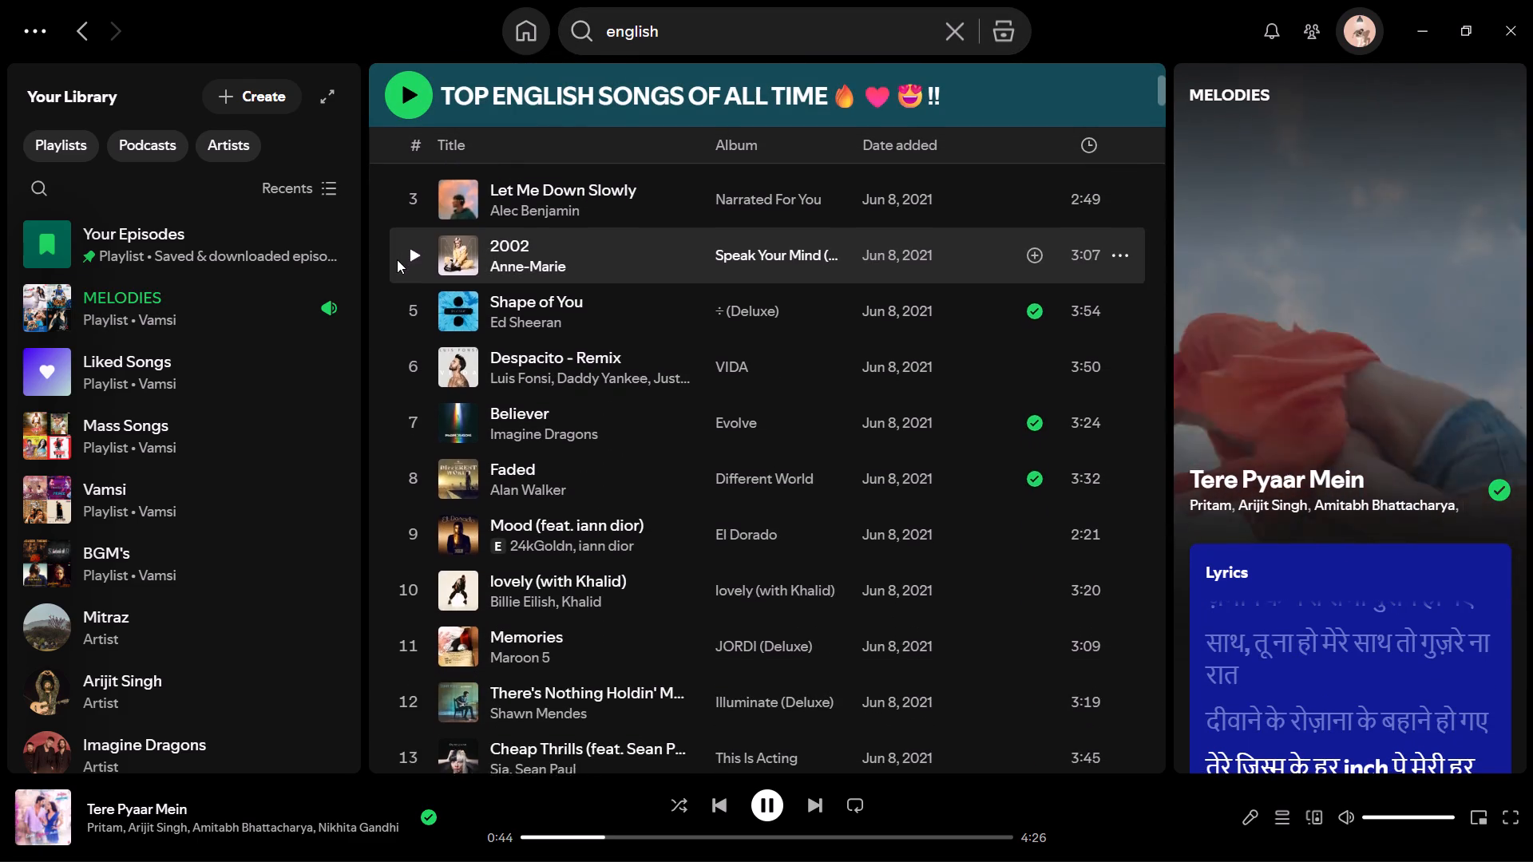
scroll(393, 258, "down", 5)
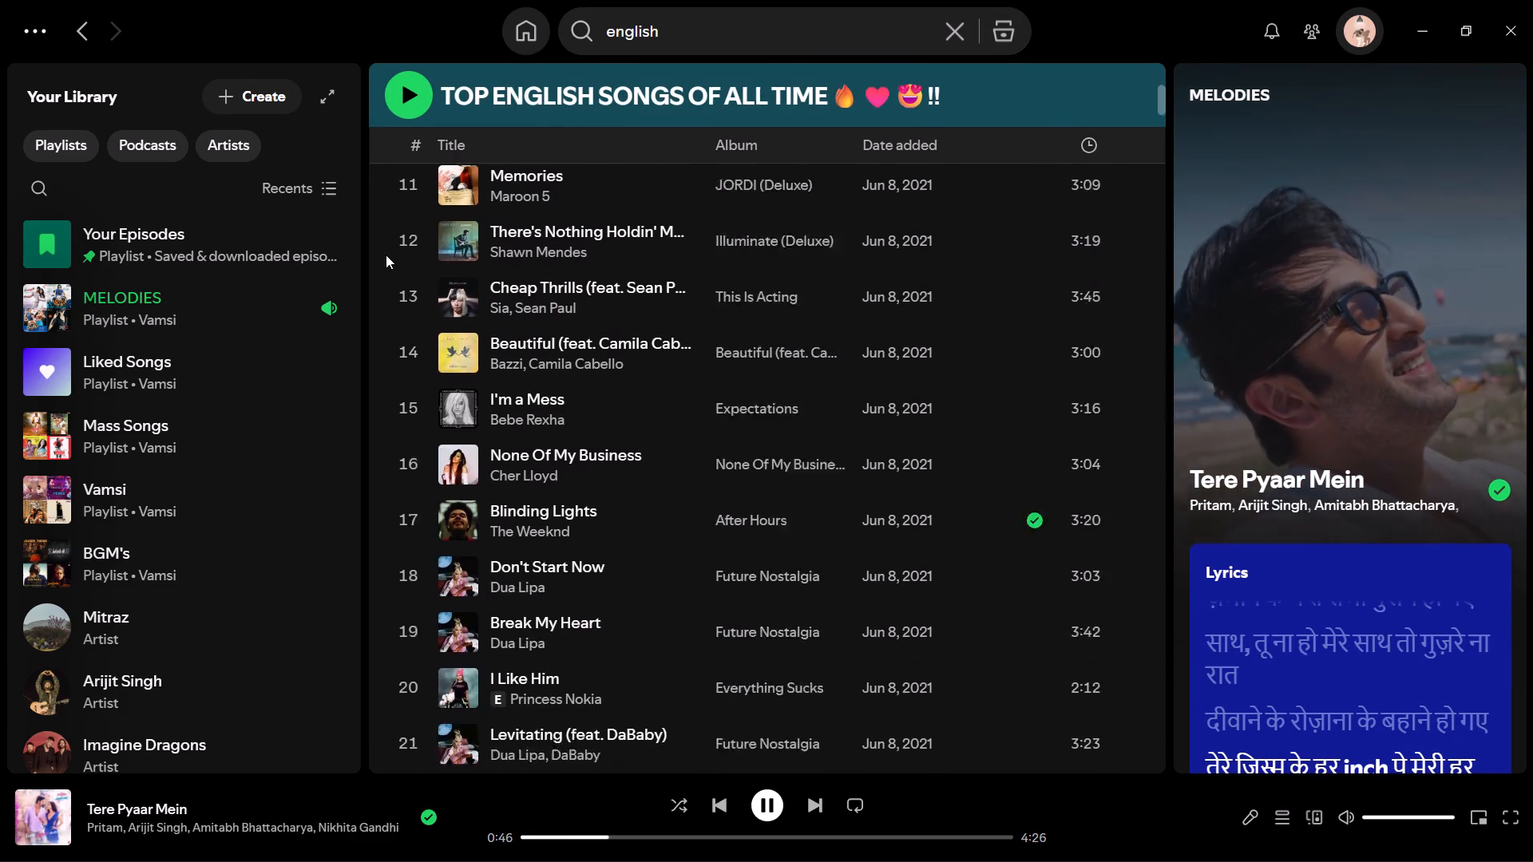
scroll(386, 255, "down", 2)
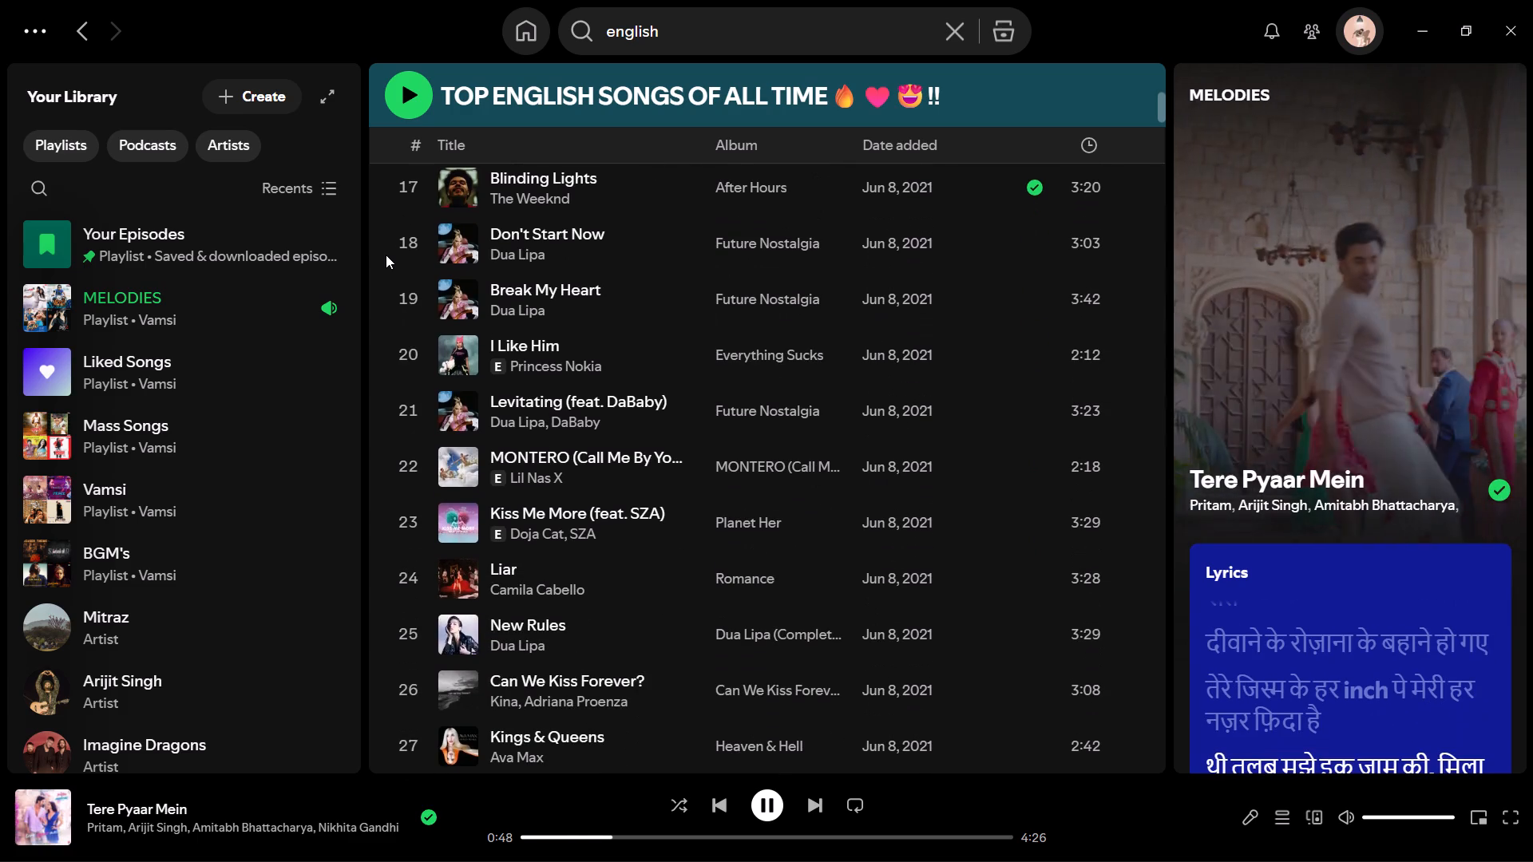
scroll(381, 346, "down", 2)
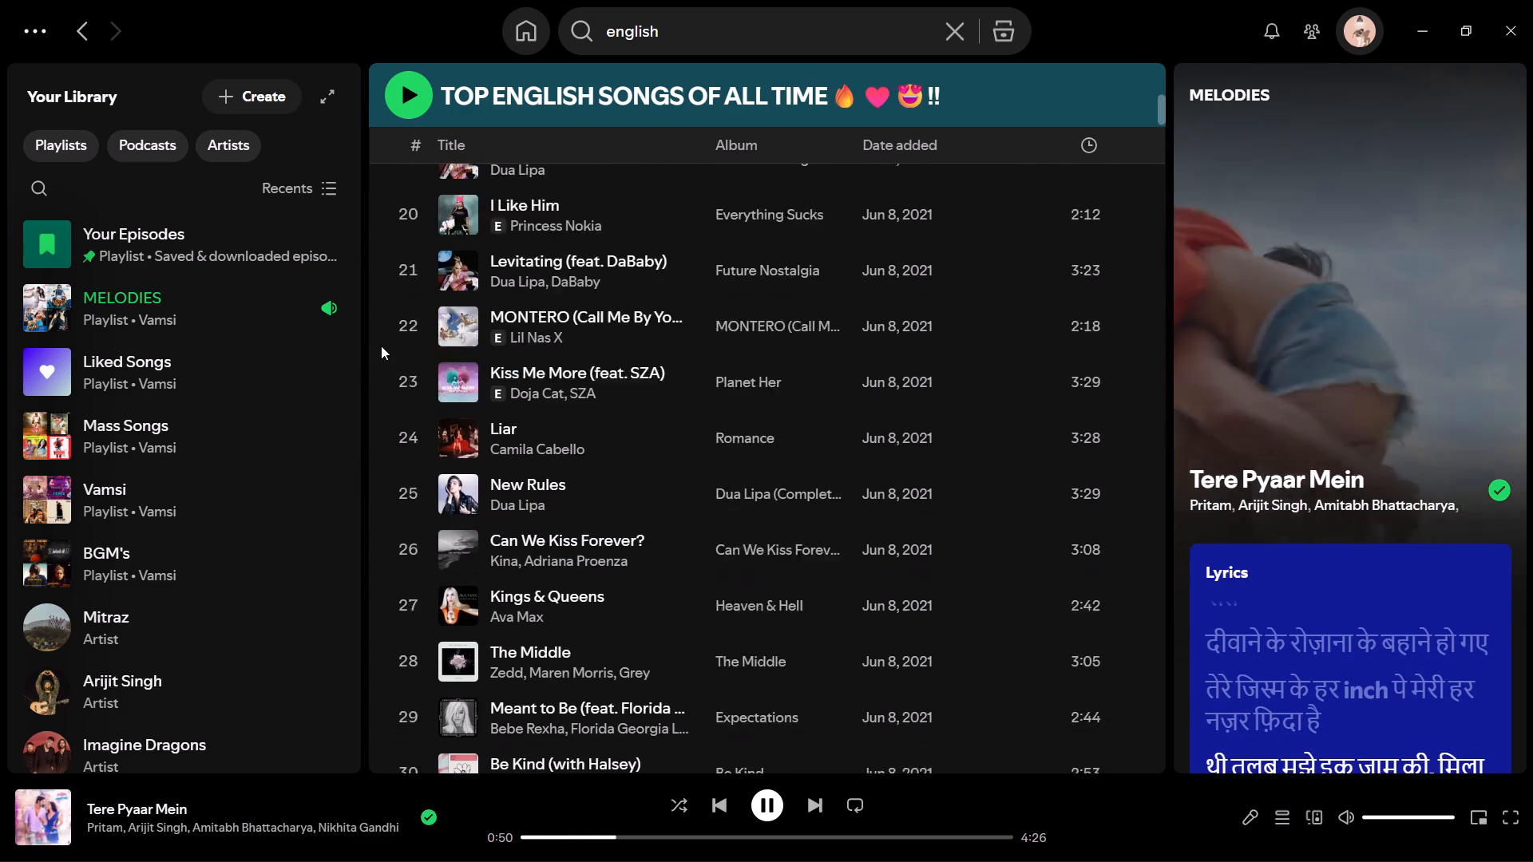
scroll(381, 347, "down", 5)
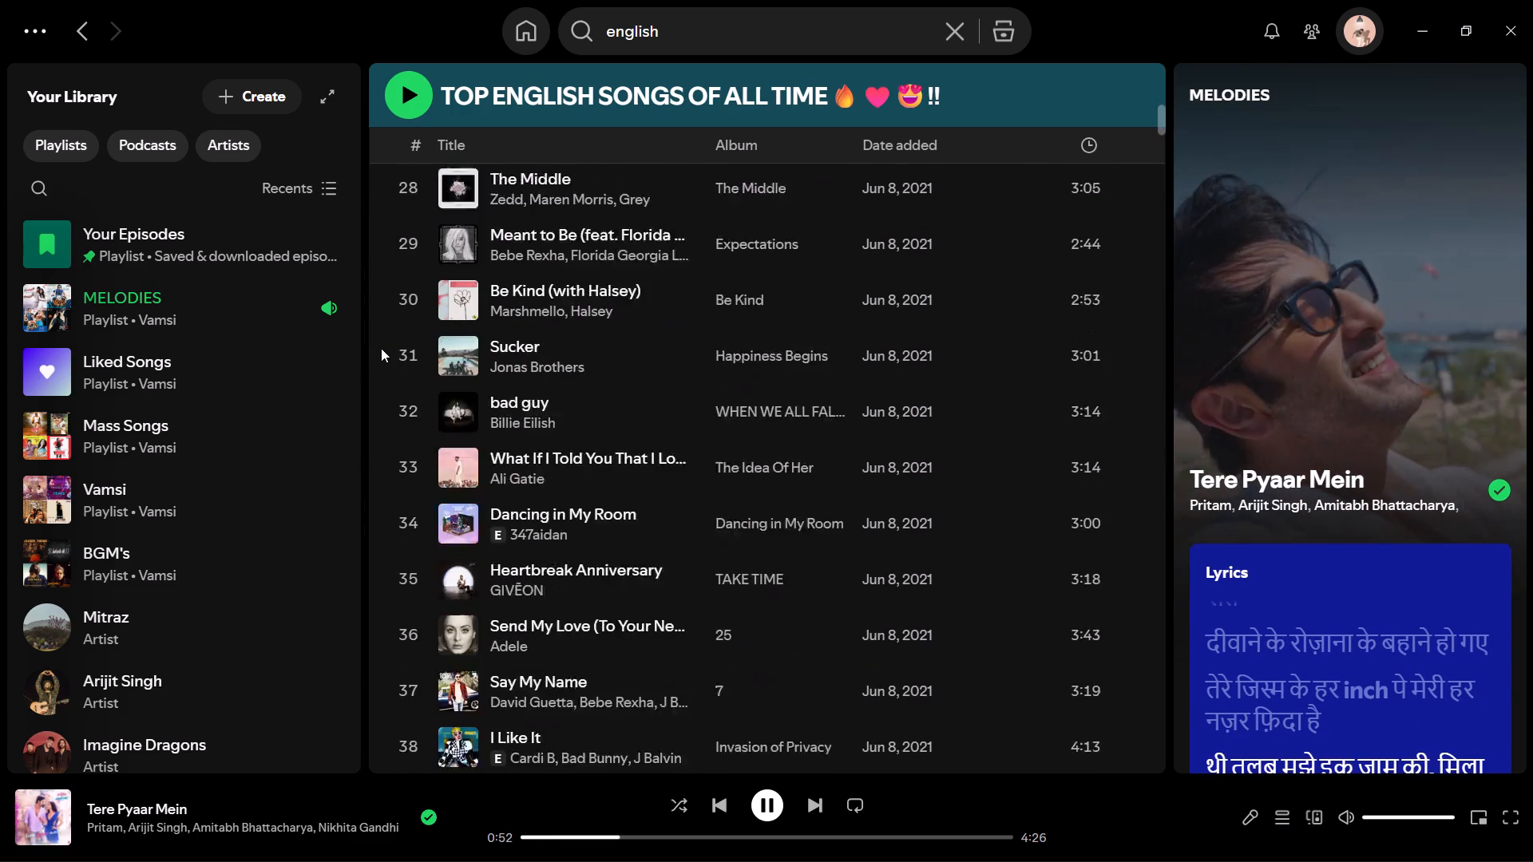
scroll(381, 348, "down", 3)
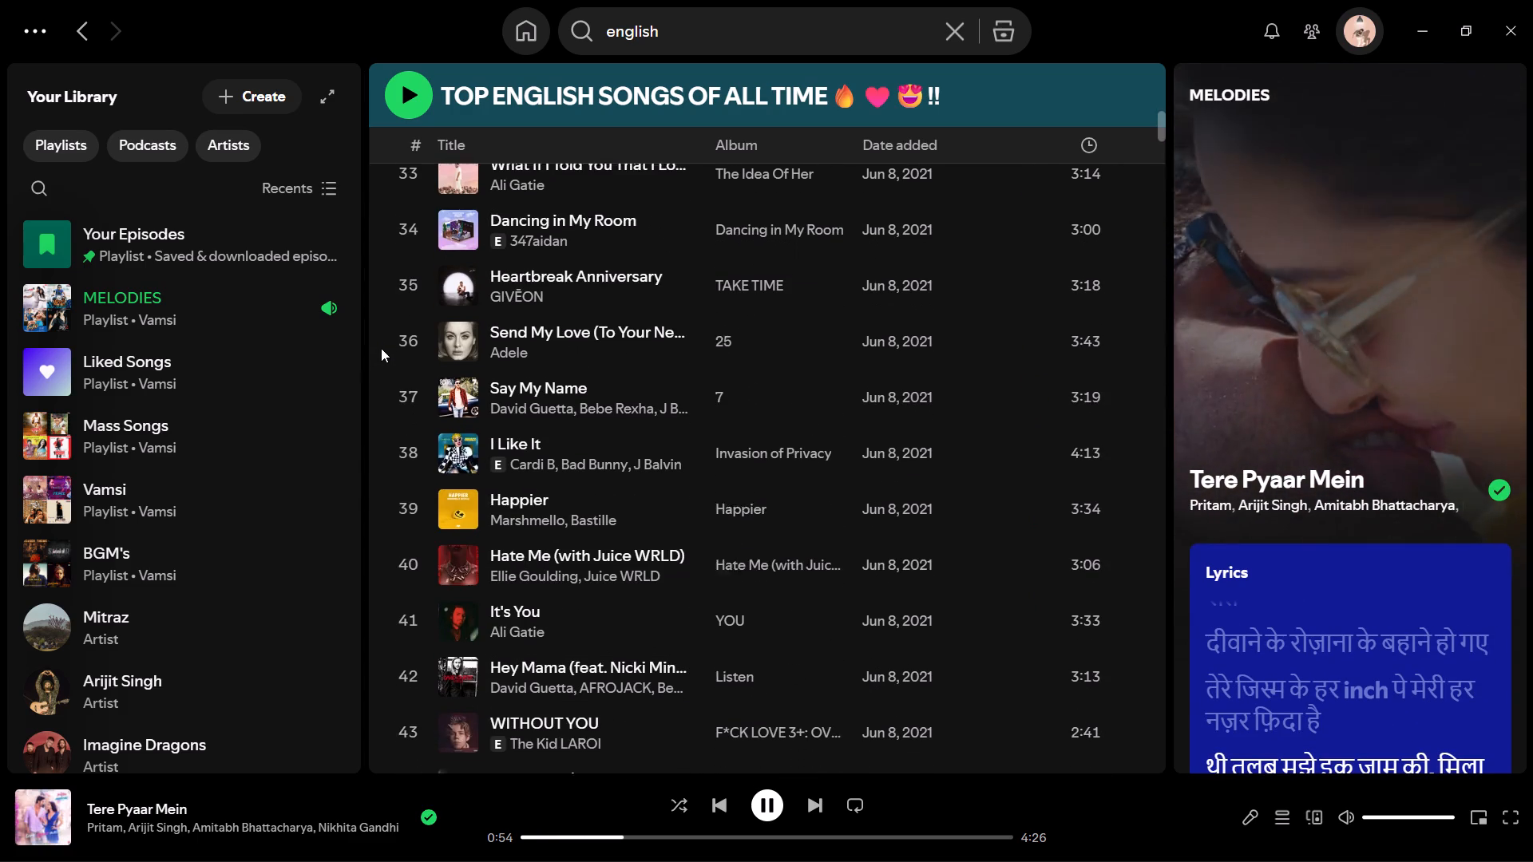
scroll(381, 348, "down", 3)
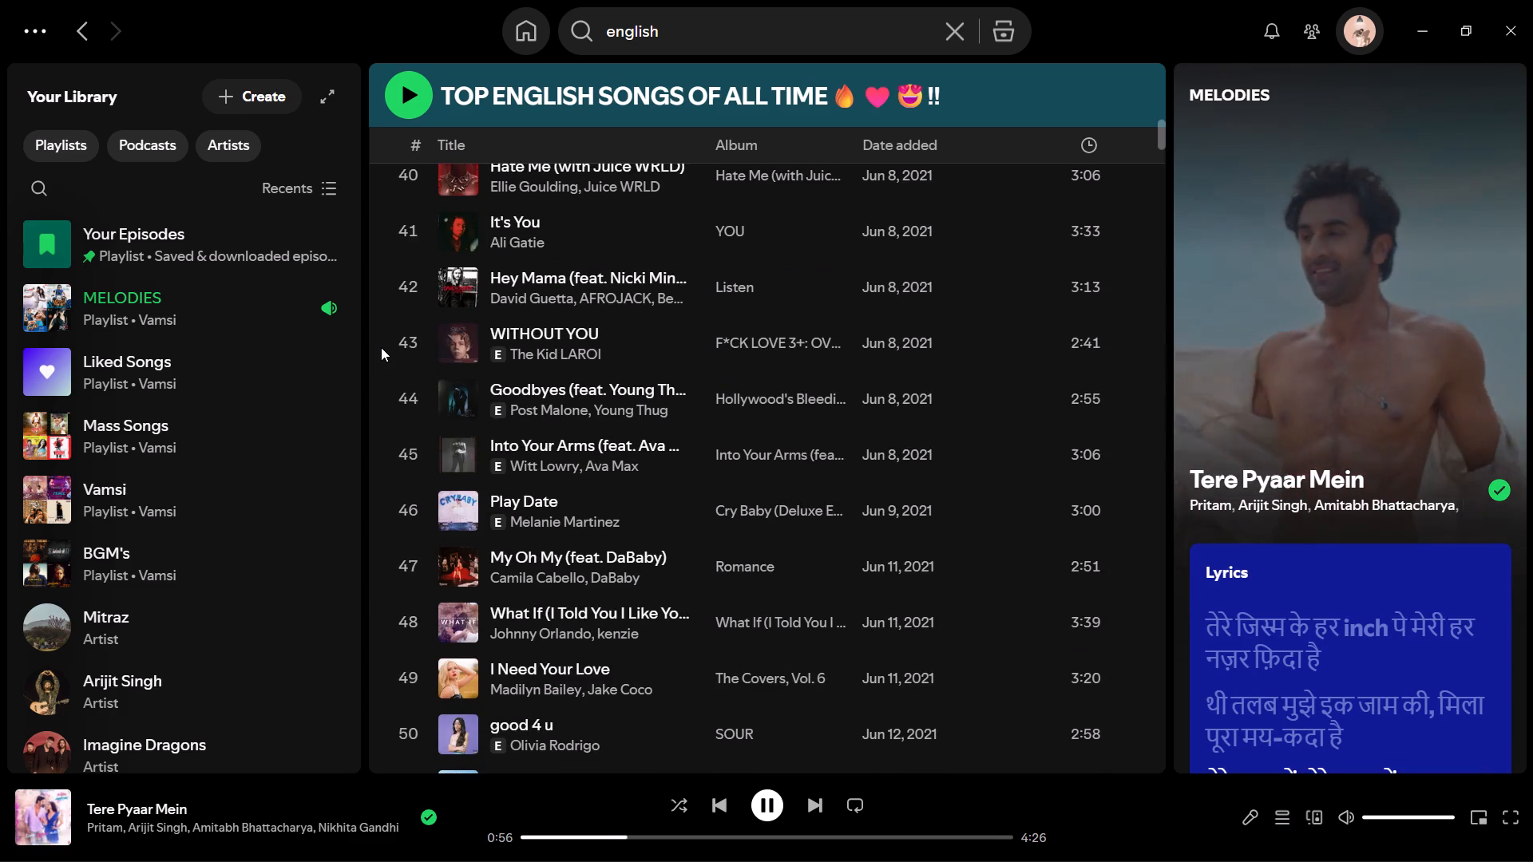
scroll(381, 347, "down", 4)
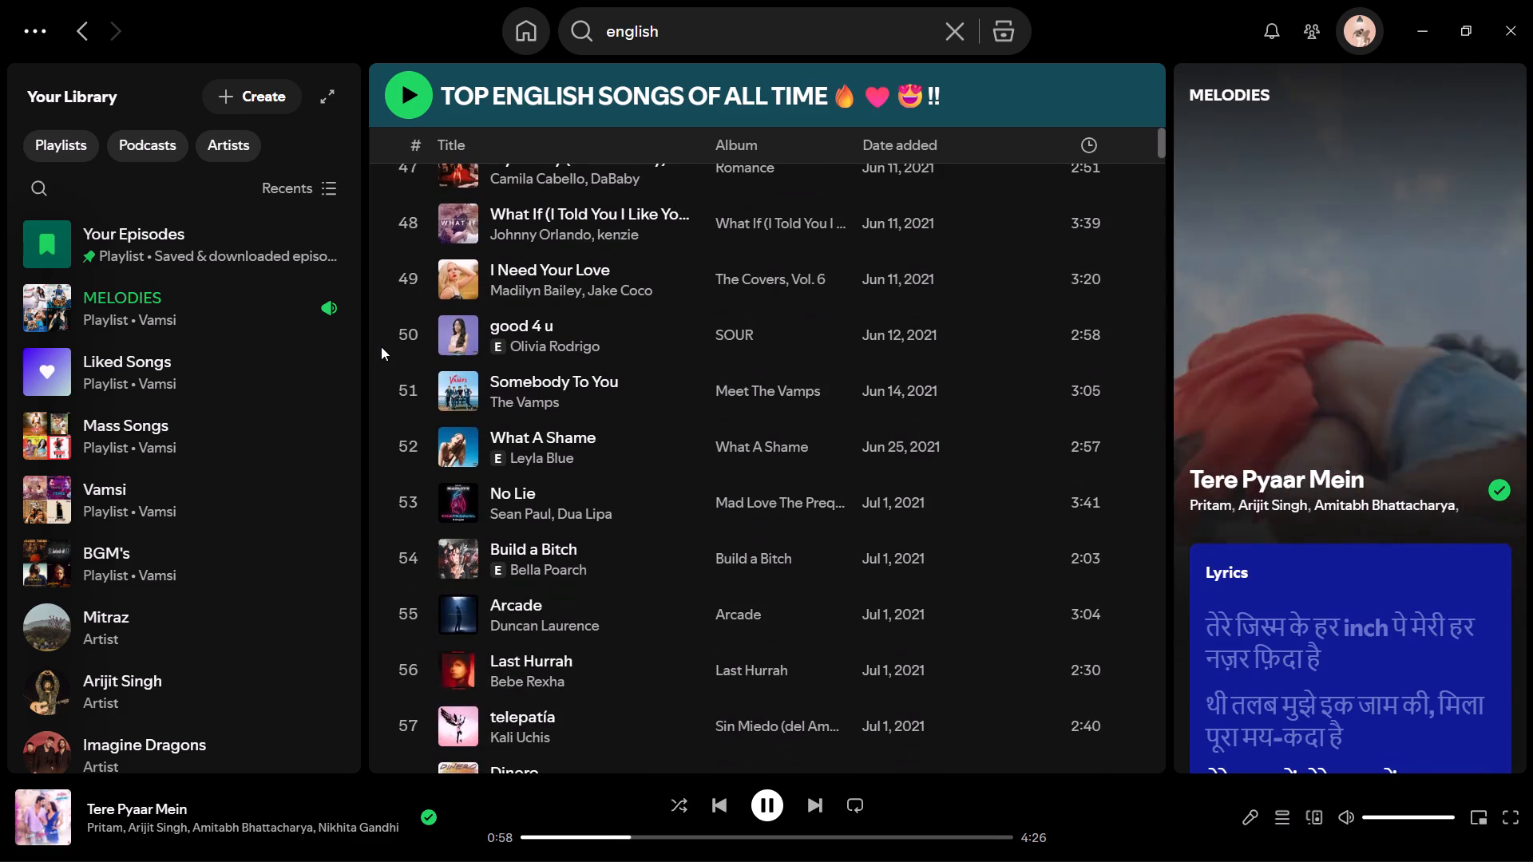
scroll(392, 366, "down", 3)
scroll(900, 441, "up", 5)
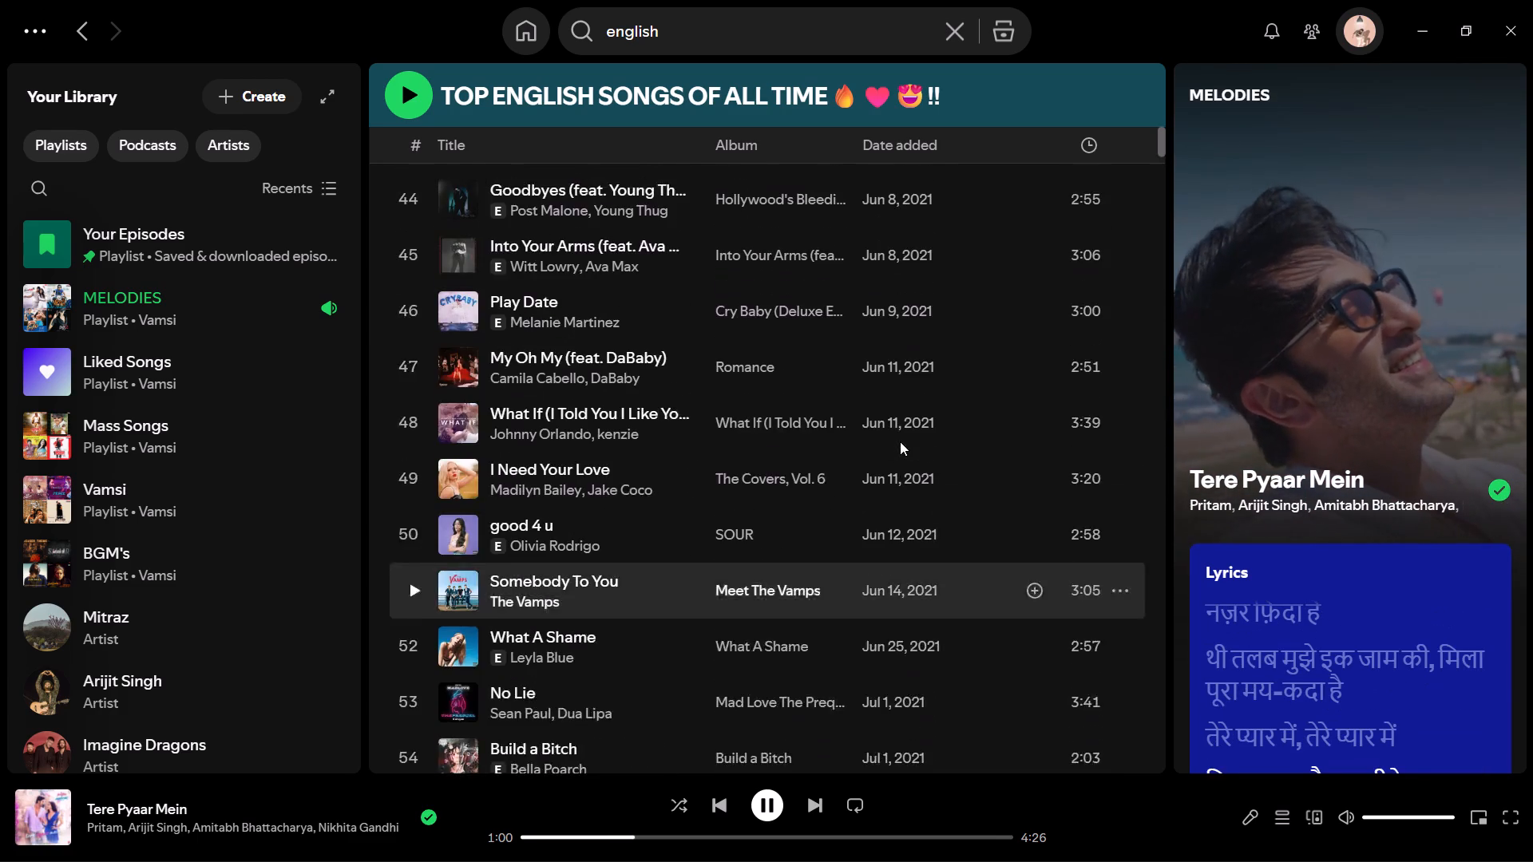
scroll(900, 441, "up", 6)
scroll(804, 433, "up", 8)
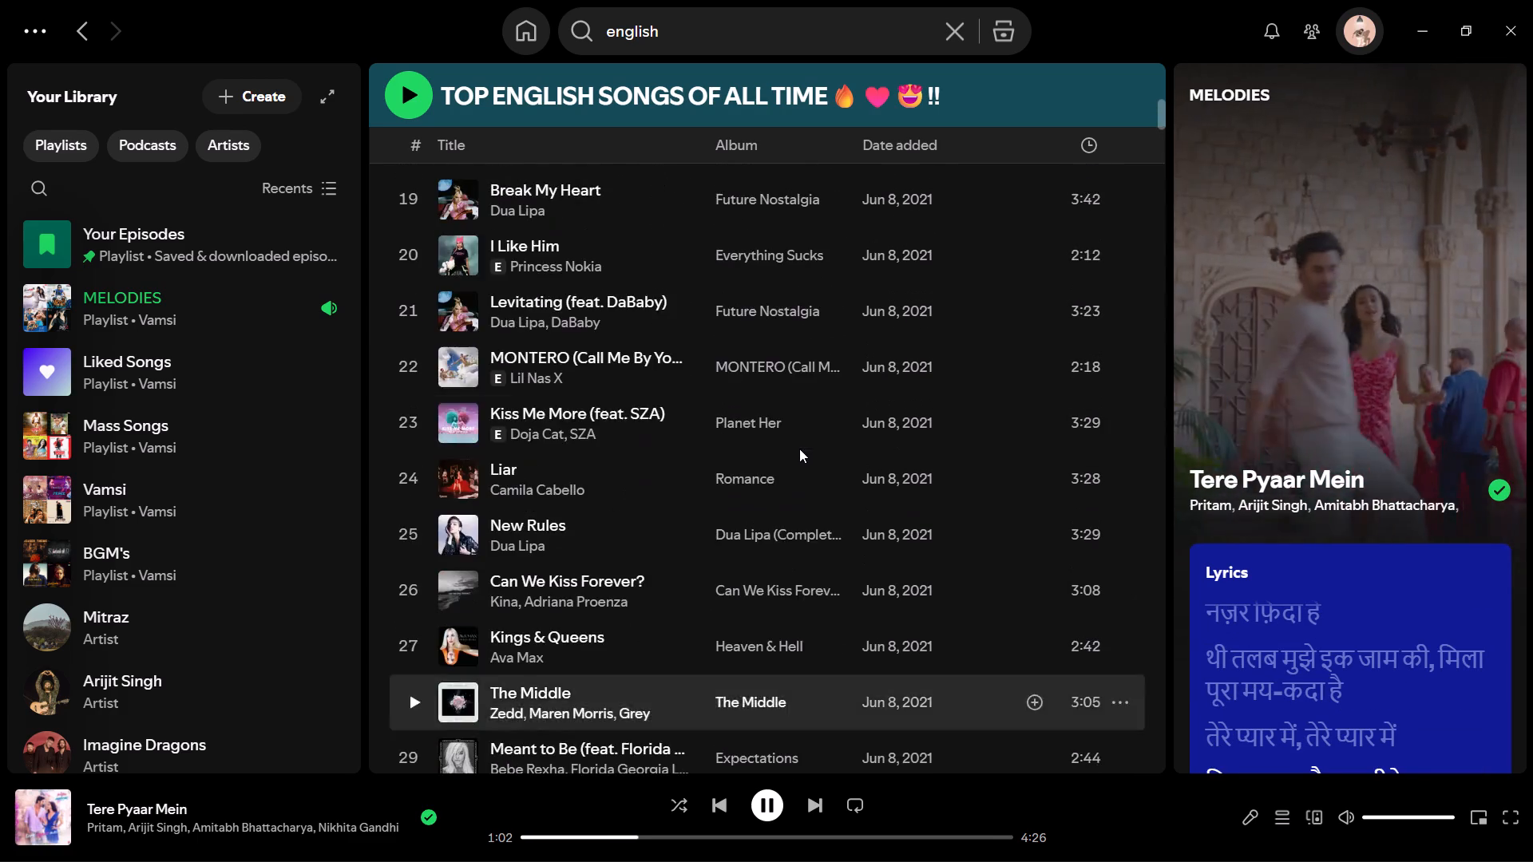
scroll(799, 449, "up", 8)
scroll(770, 452, "down", 5)
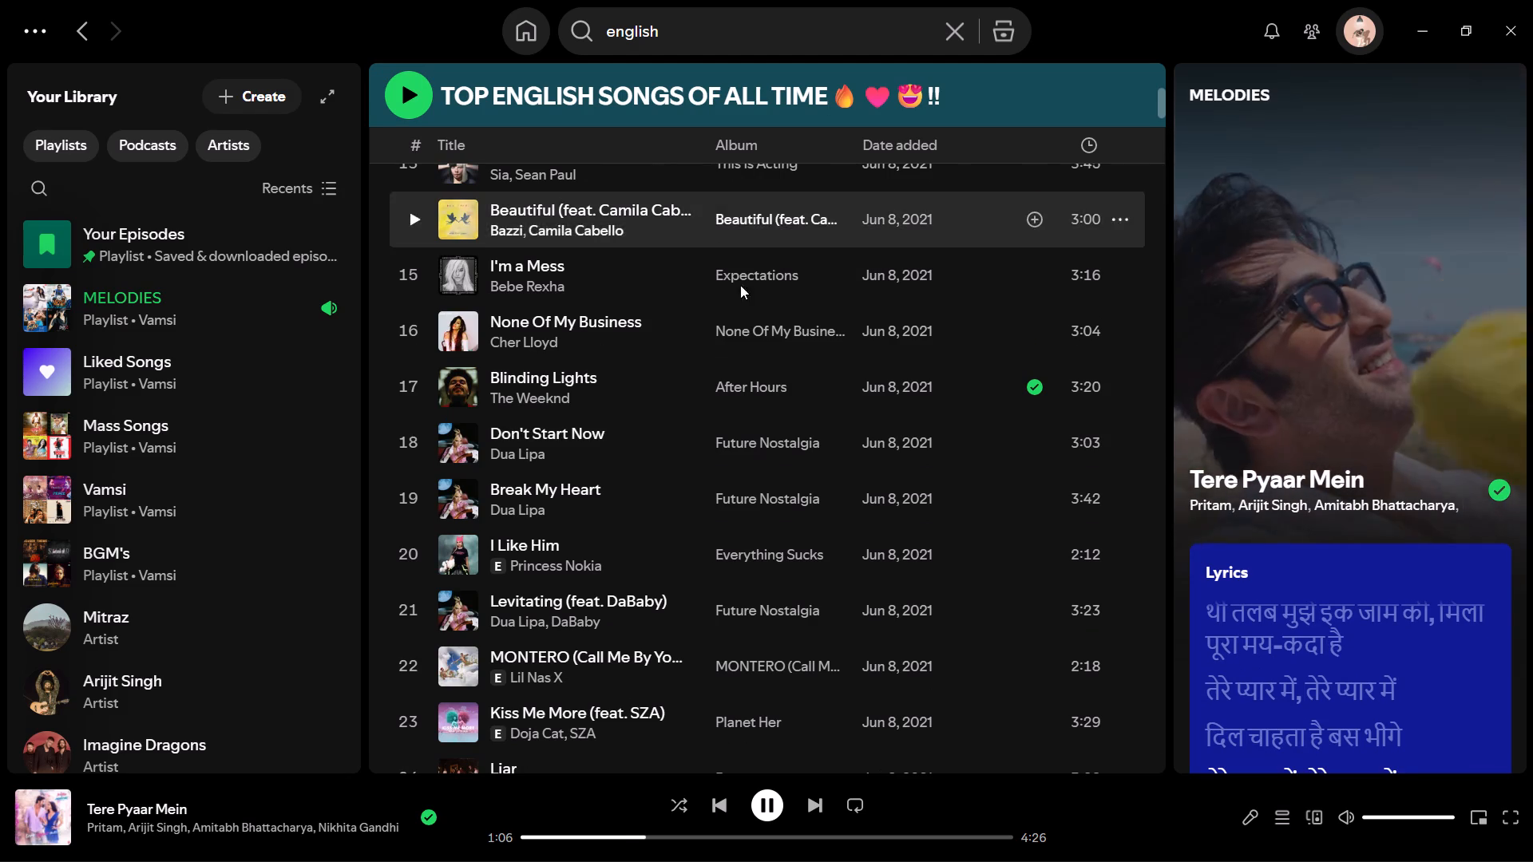
scroll(727, 324, "up", 10)
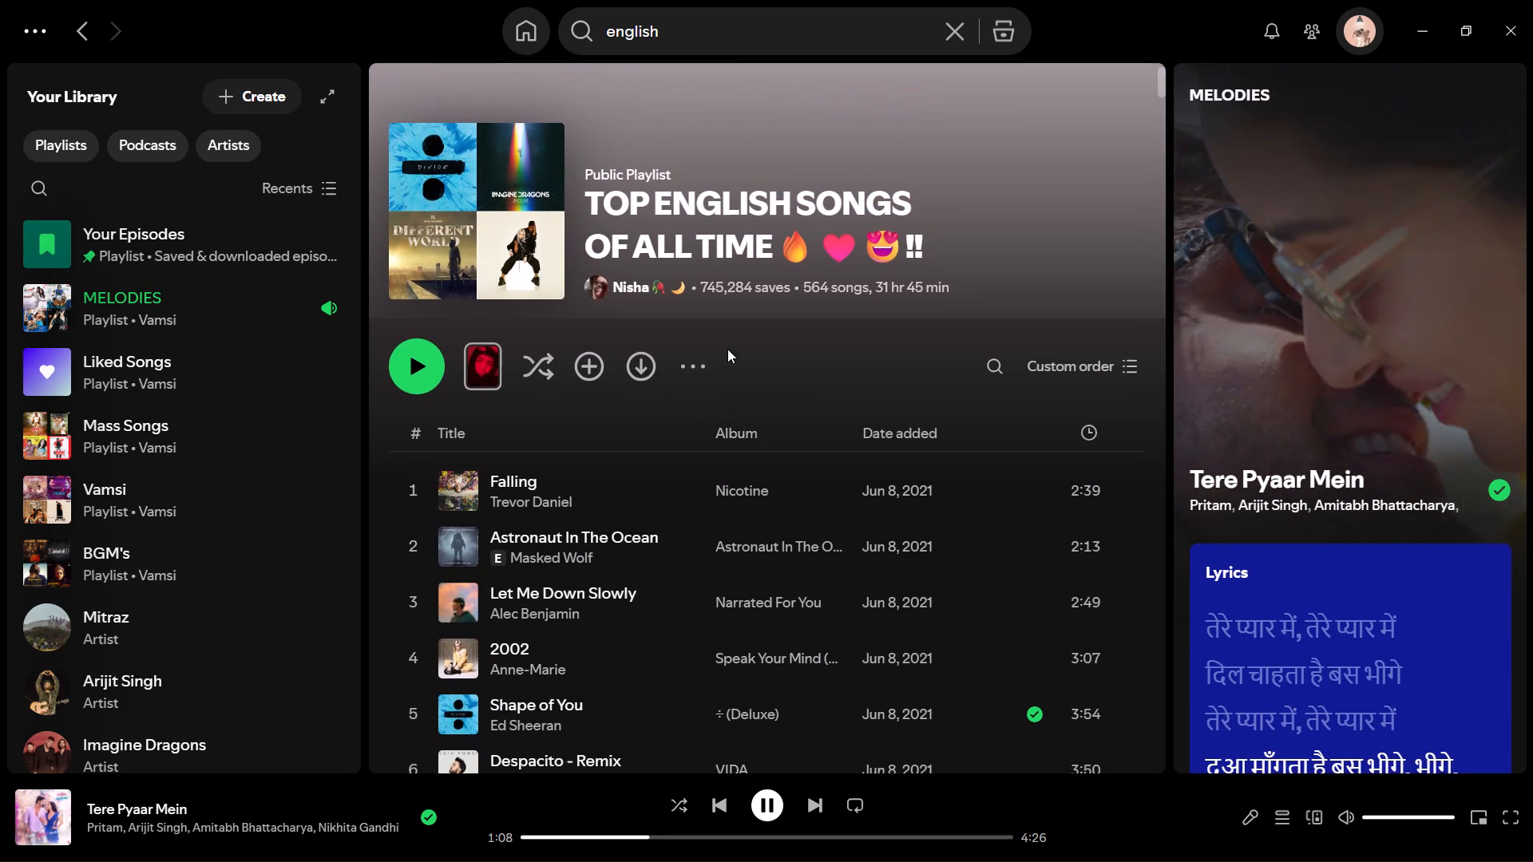
scroll(719, 416, "down", 1)
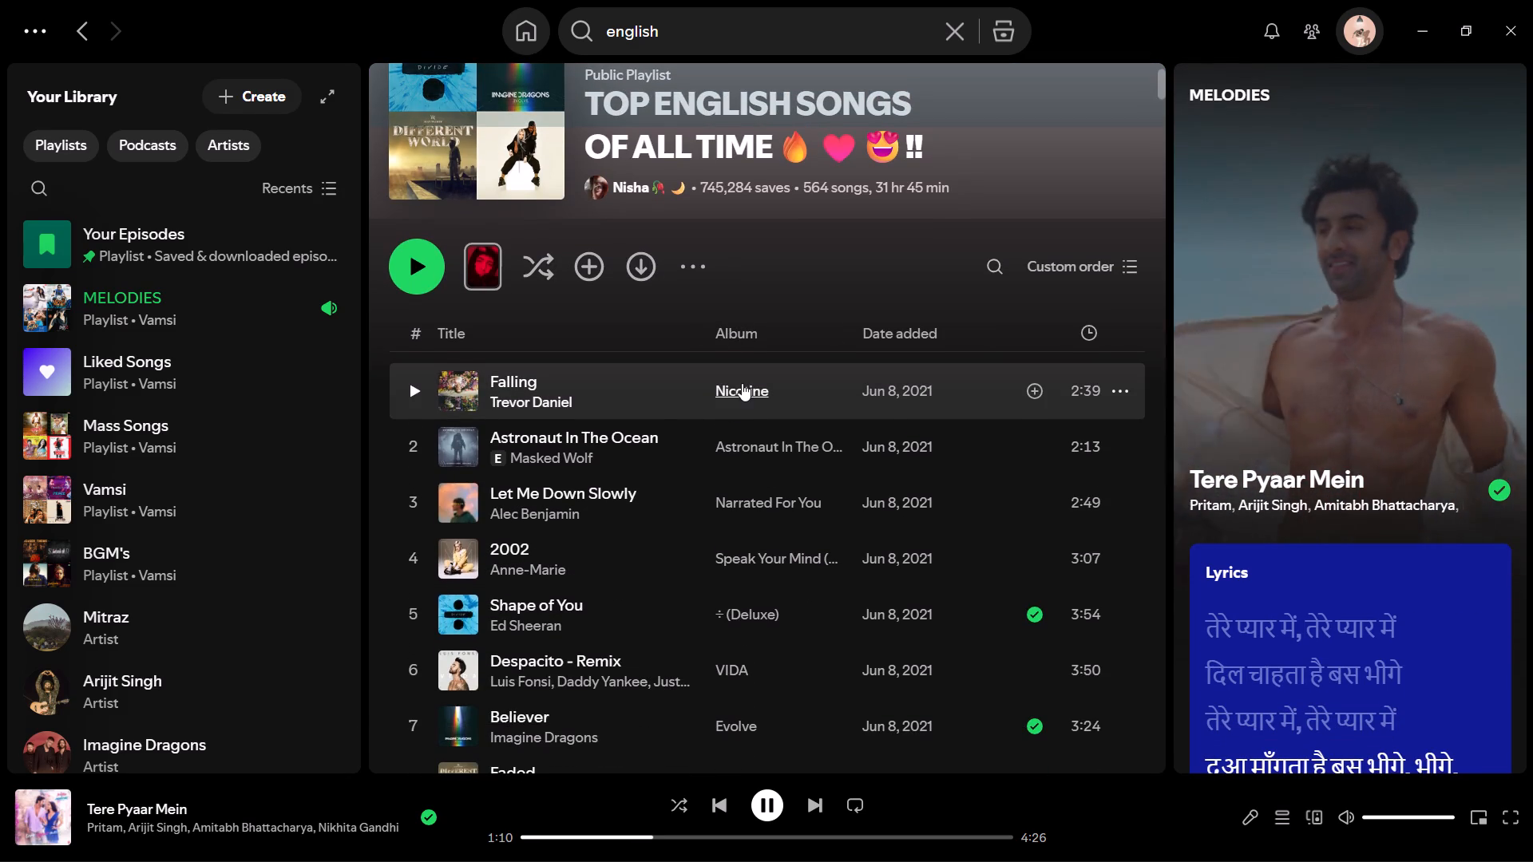
scroll(742, 383, "down", 1)
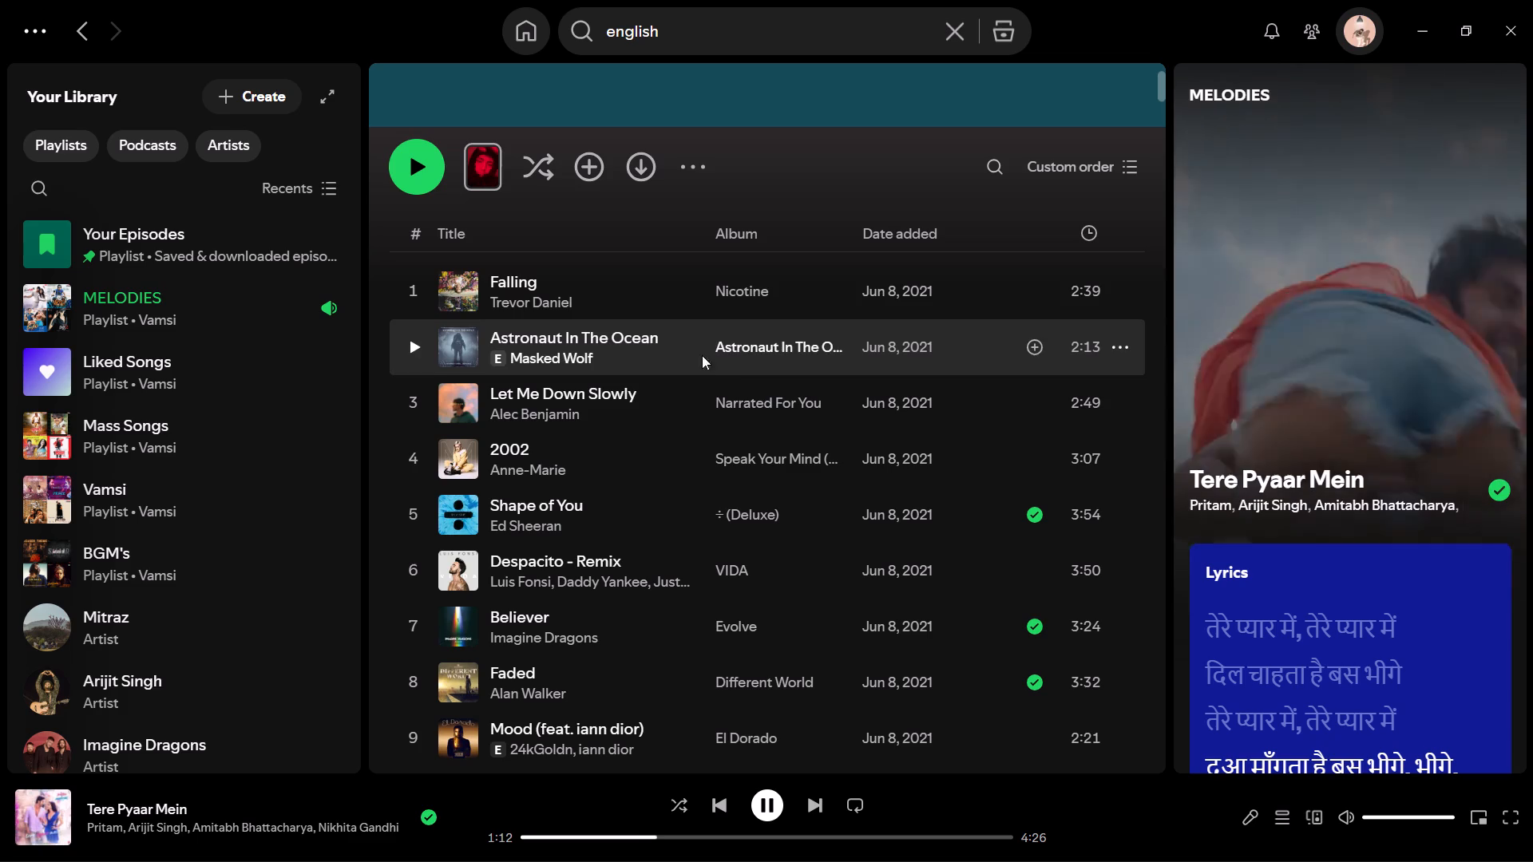
Search for "as it" and add the song As It Was by Harry Styles to the queue.
left_click_drag(667, 30, 594, 22)
double_click(624, 26)
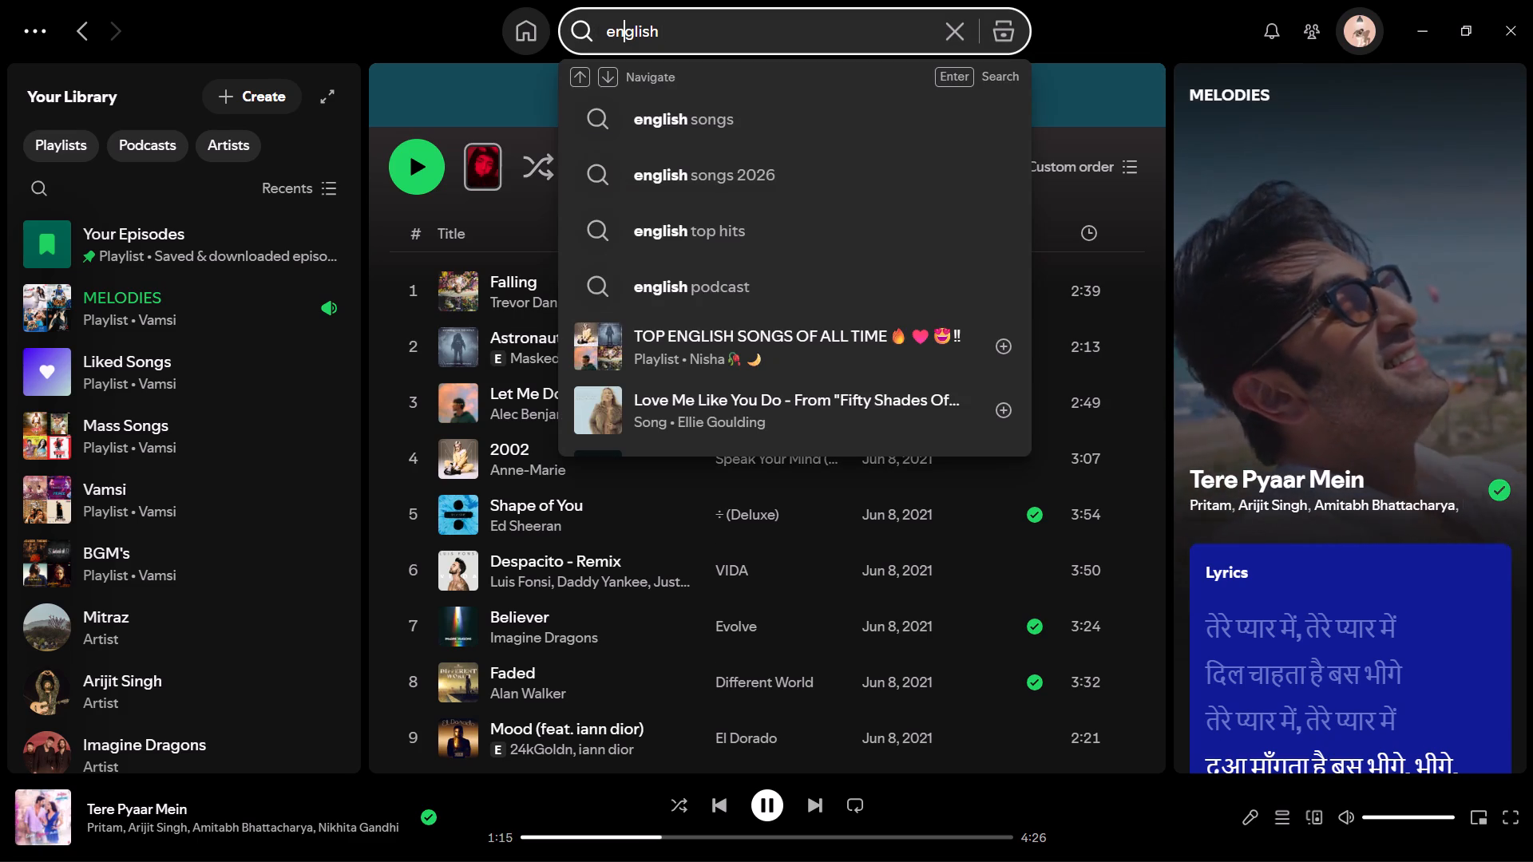
type("as")
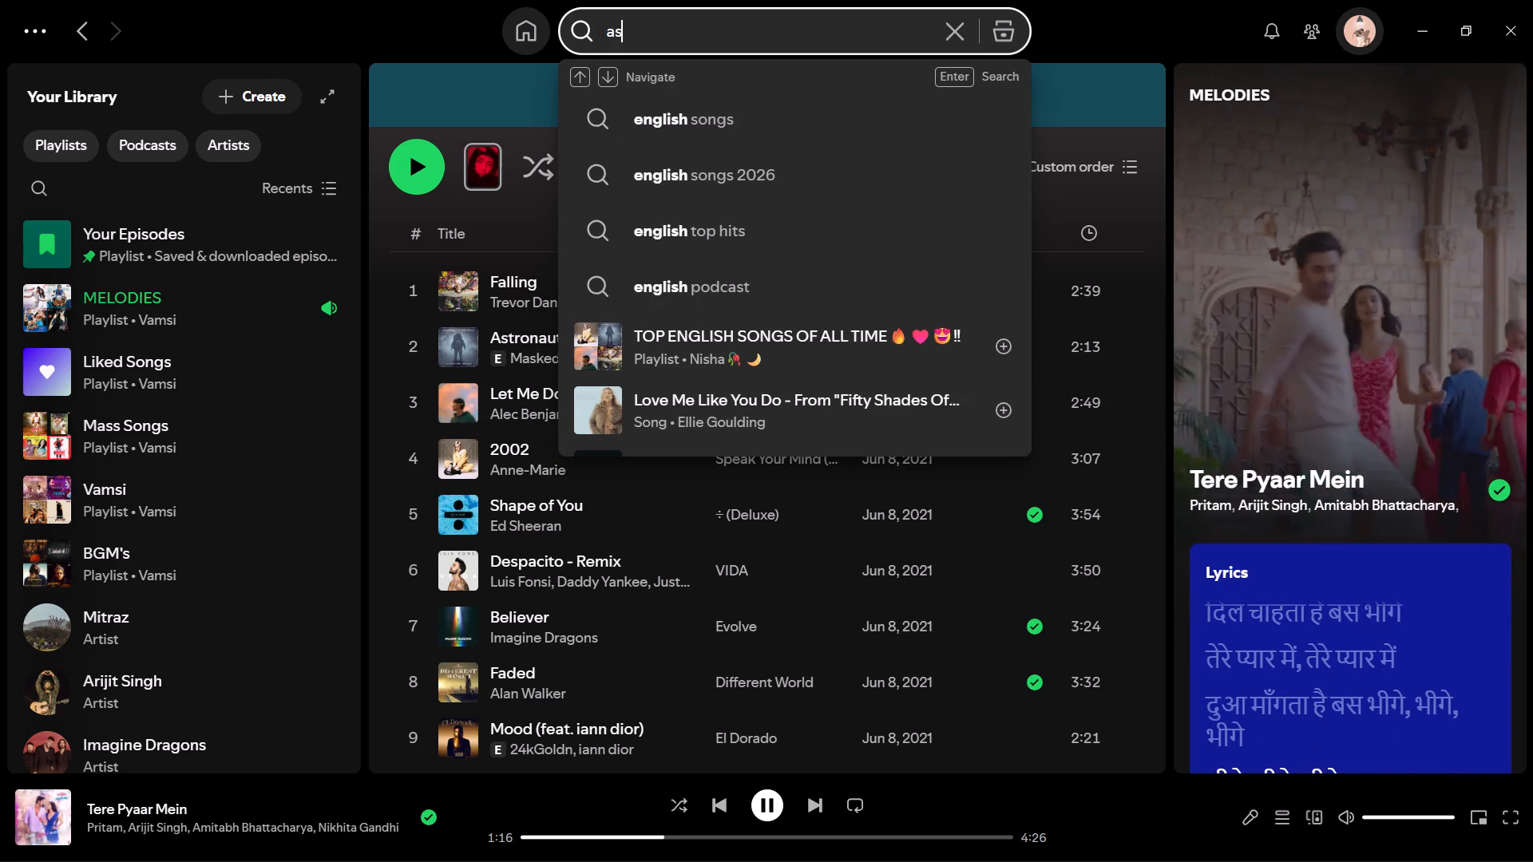
key("space")
type("it")
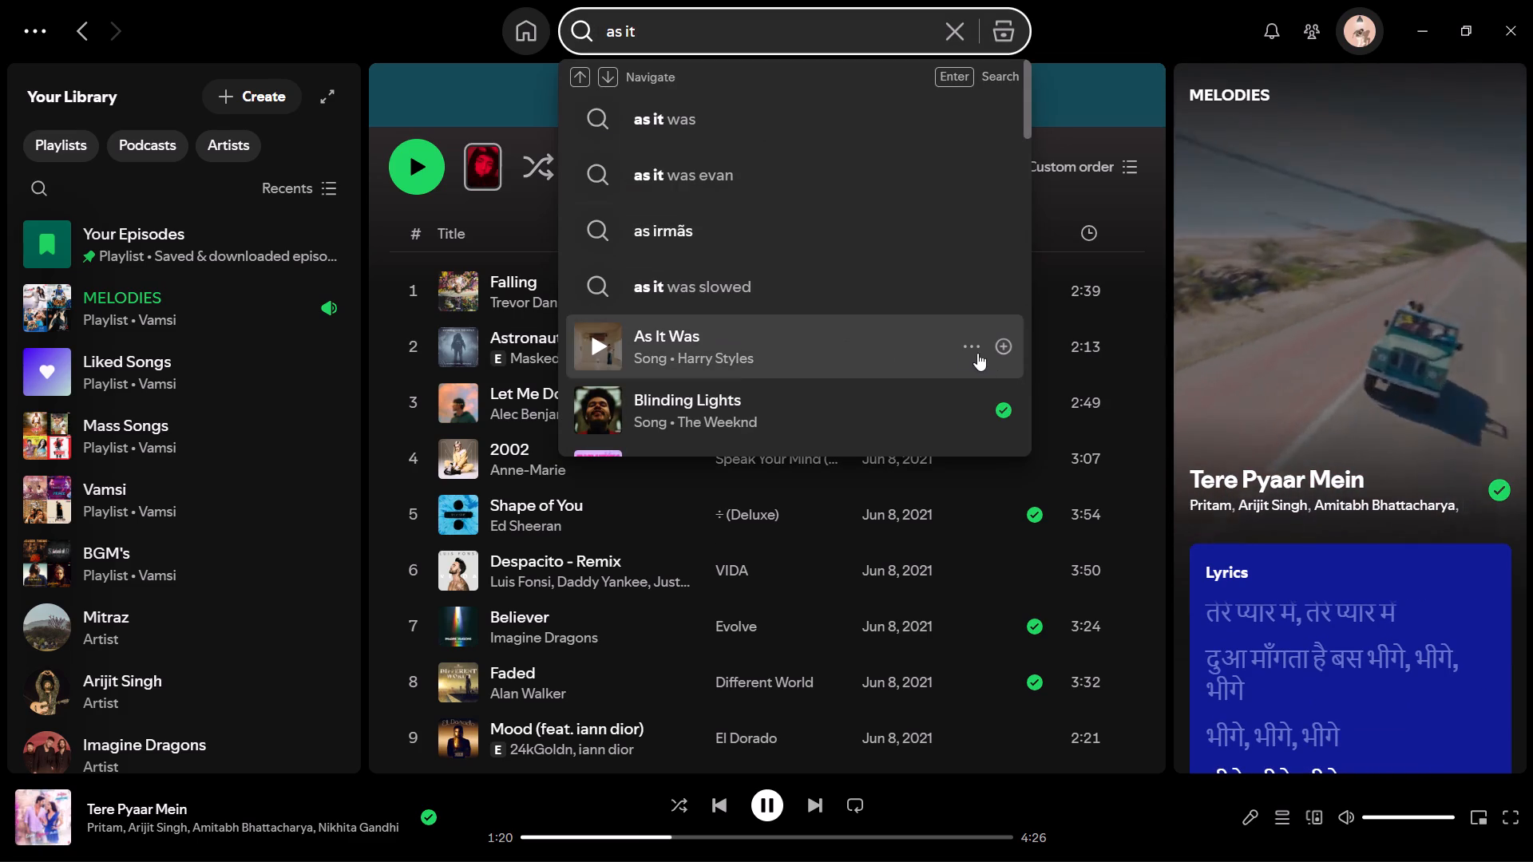
left_click(968, 345)
left_click(1041, 474)
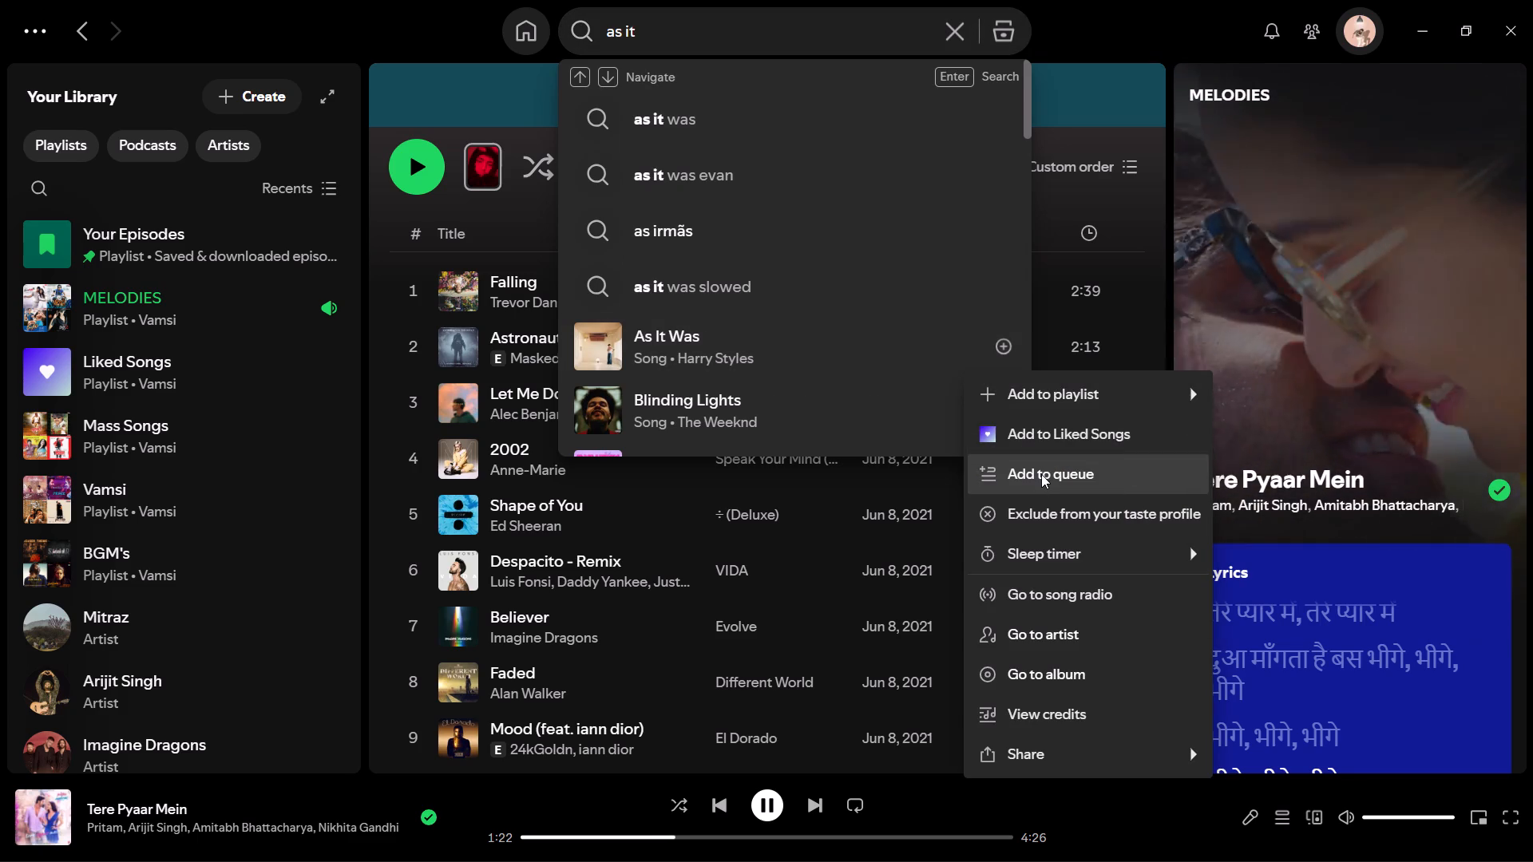
Search for "end" and add the song End of Beginning by Djo to the queue.
left_click(957, 35)
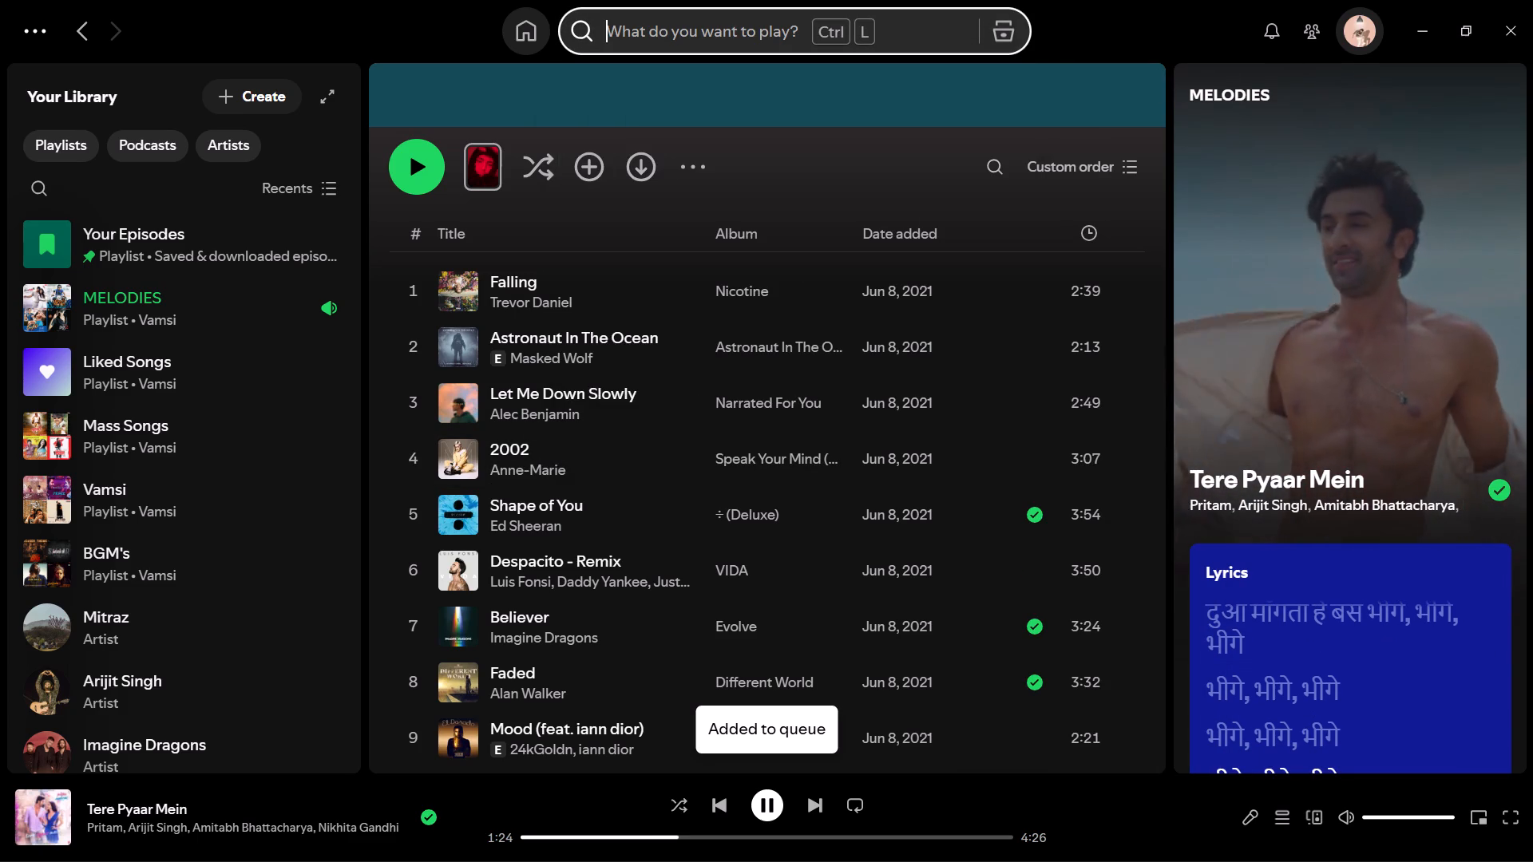
left_click(786, 36)
left_click(738, 32)
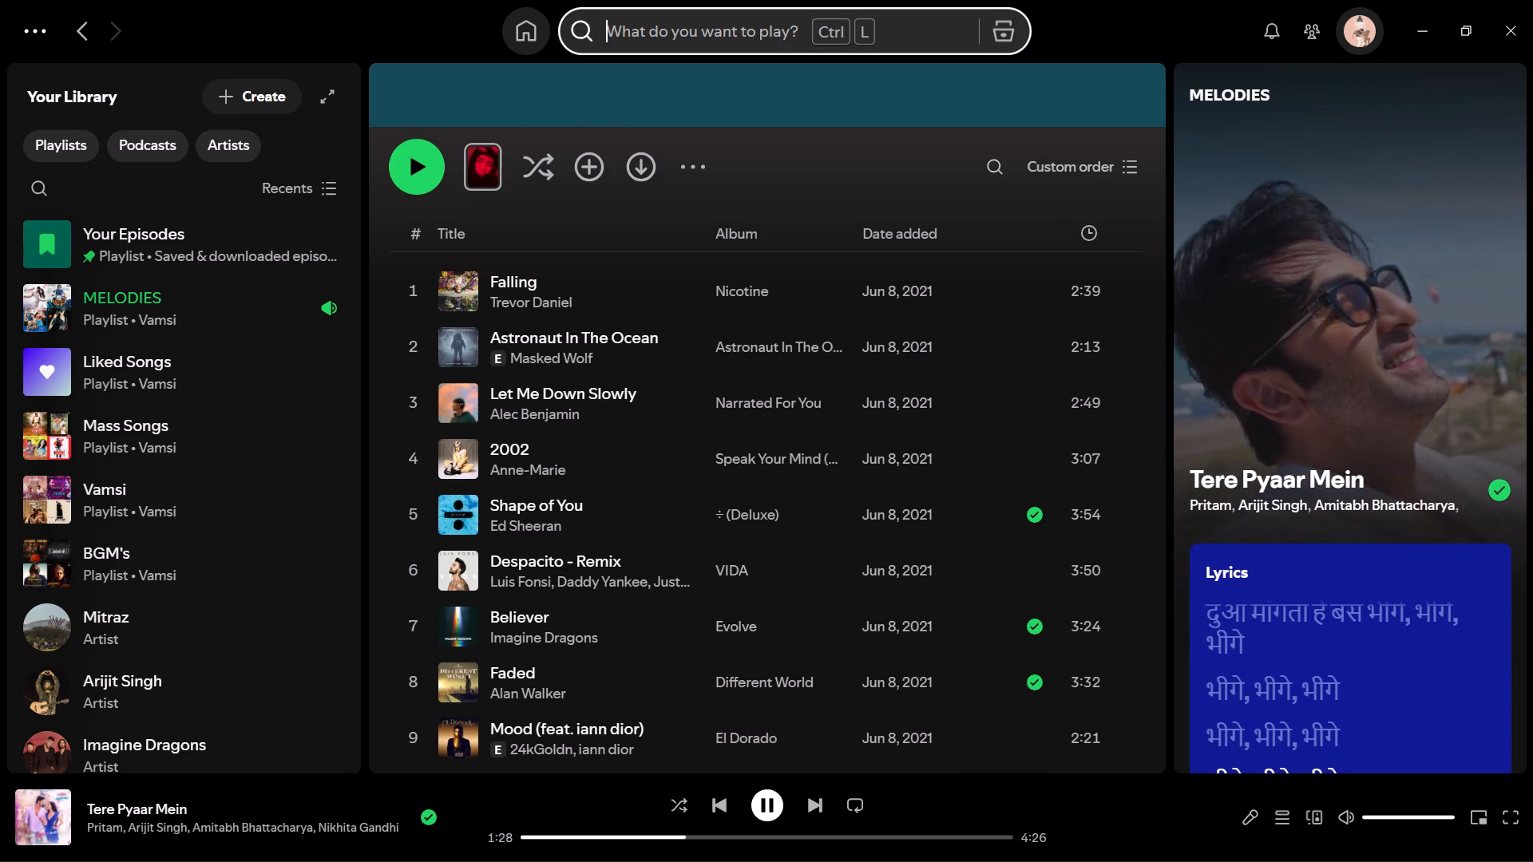
type("end")
key("space")
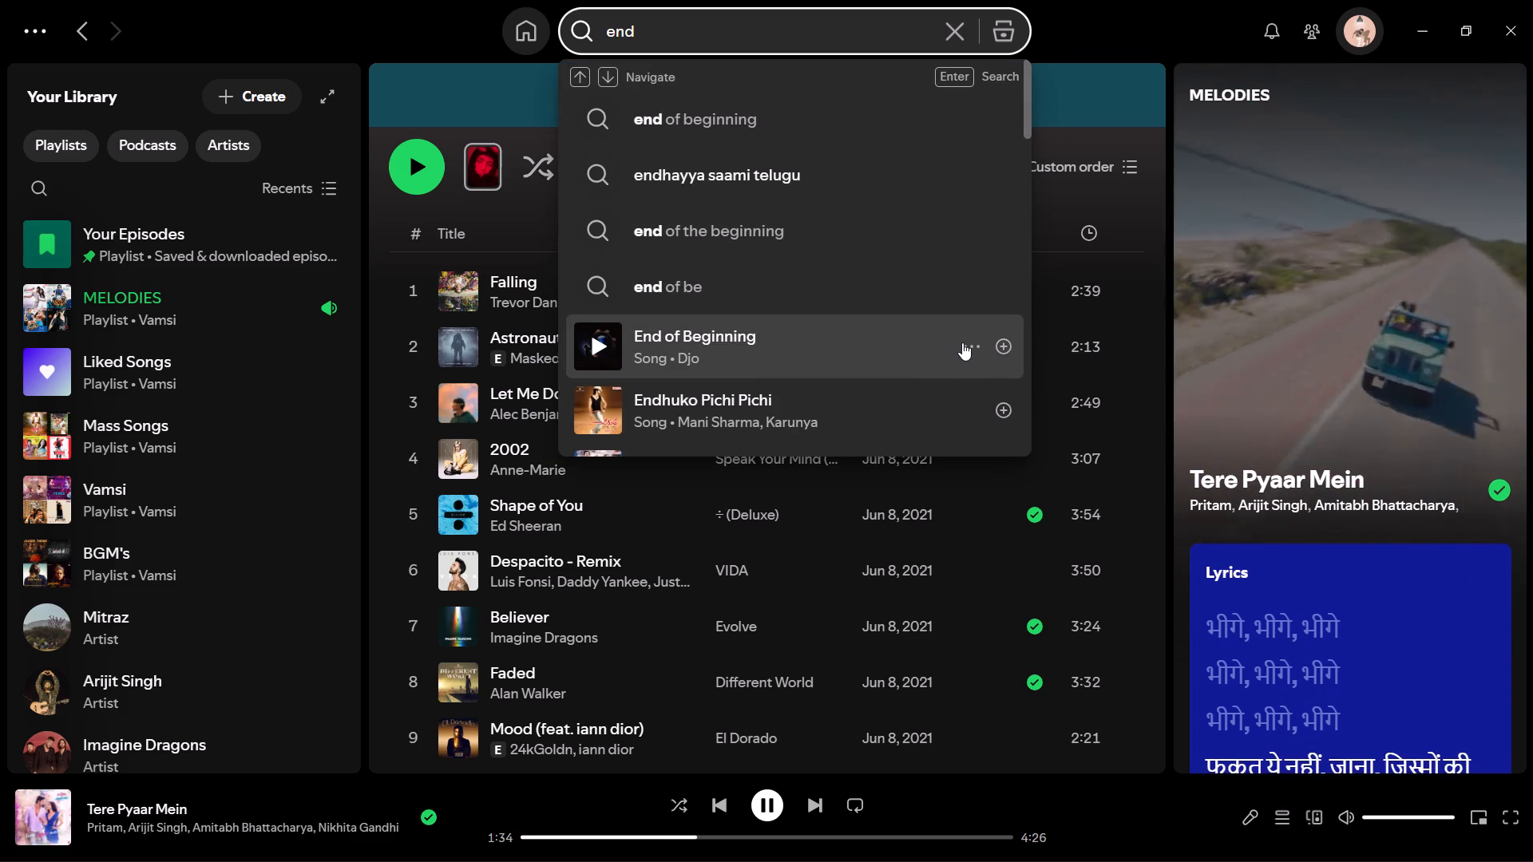
left_click(962, 342)
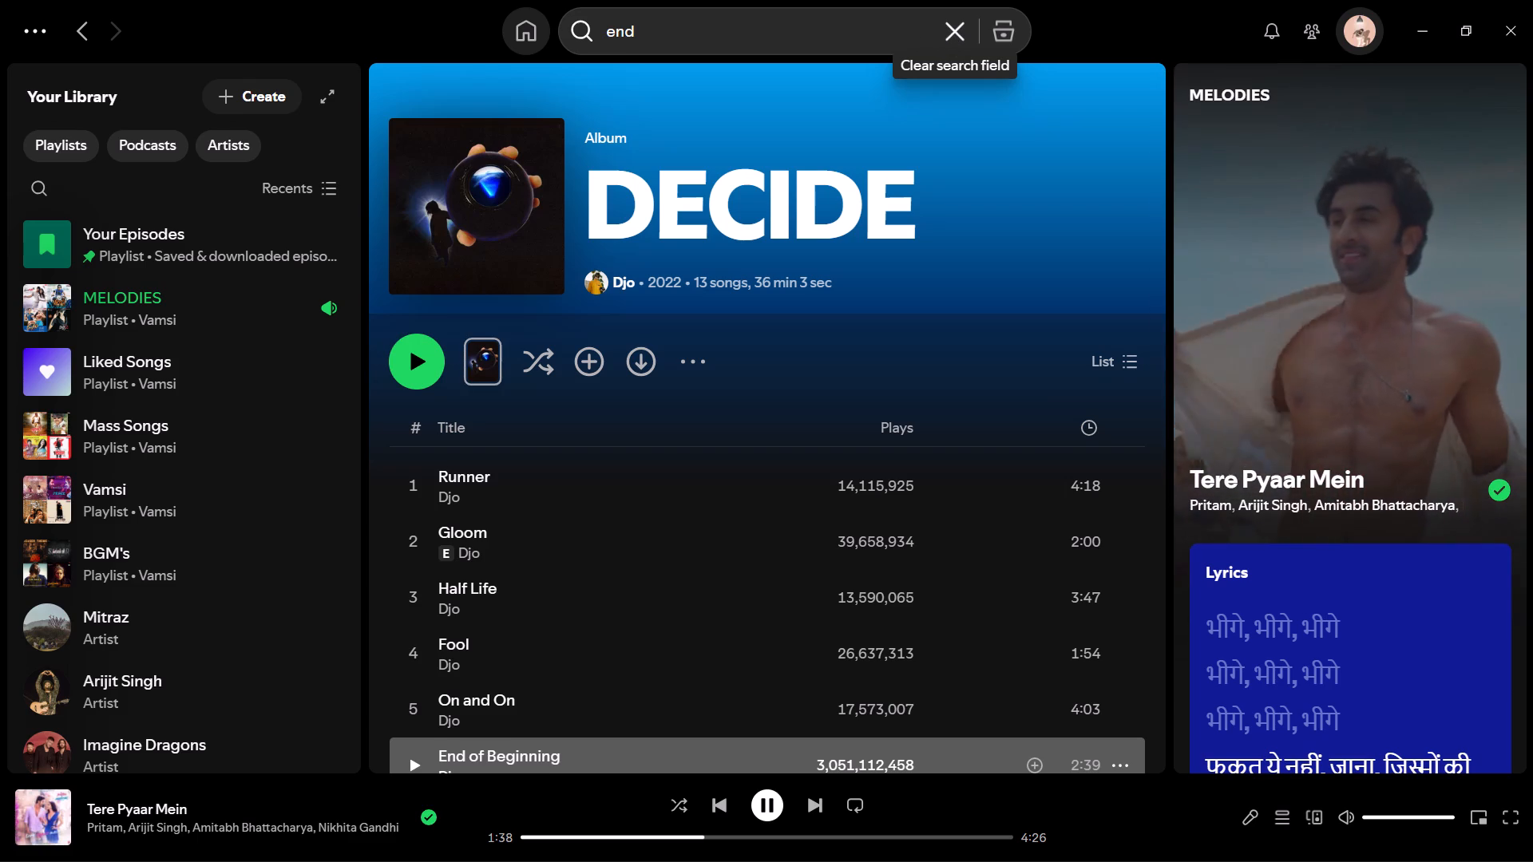
left_click(841, 38)
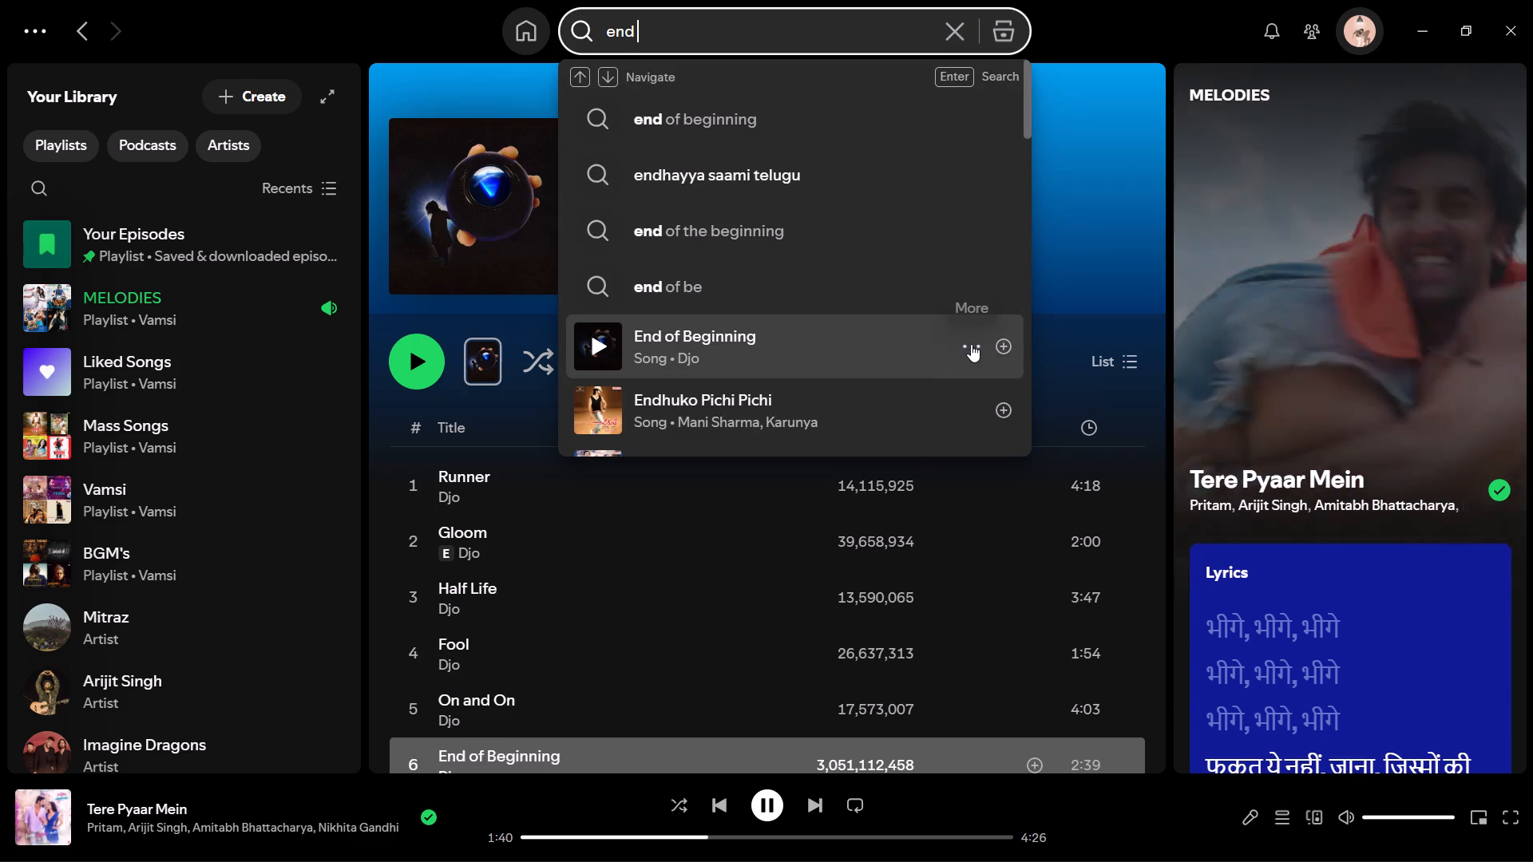
left_click(972, 343)
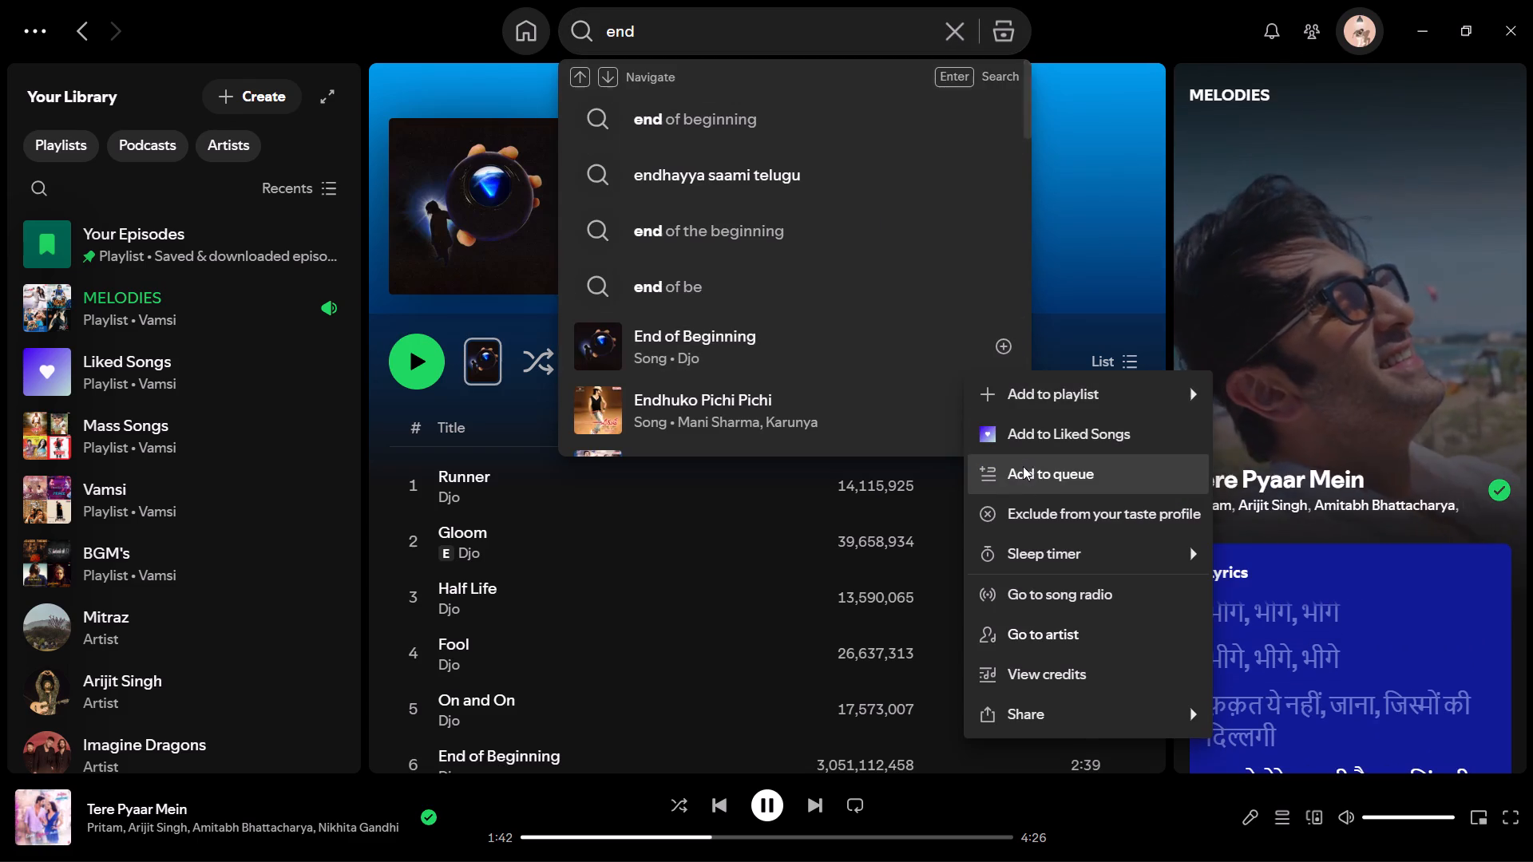
left_click(1024, 469)
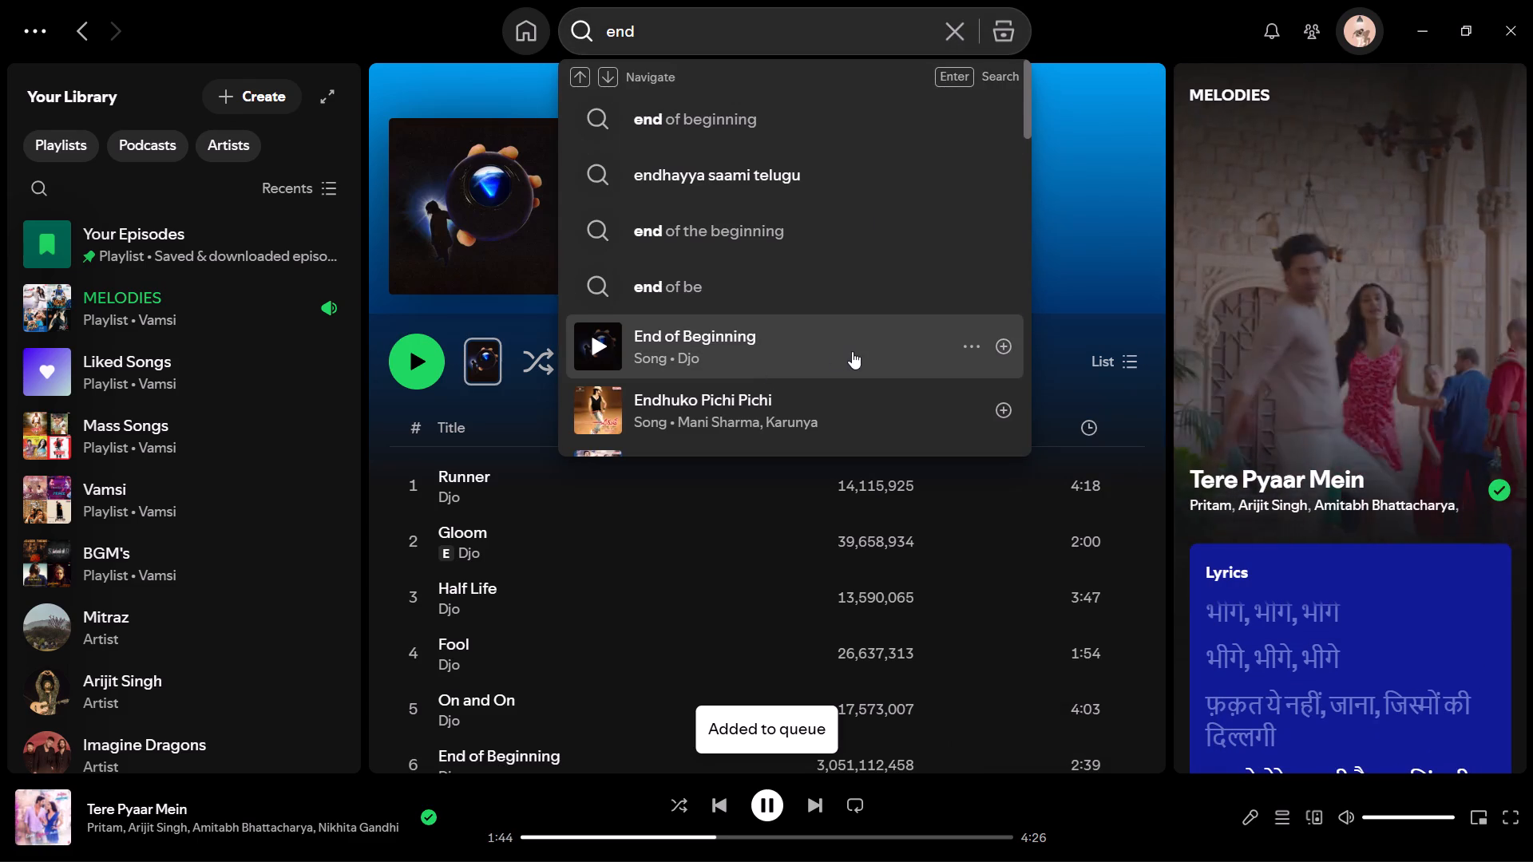
left_click(851, 351)
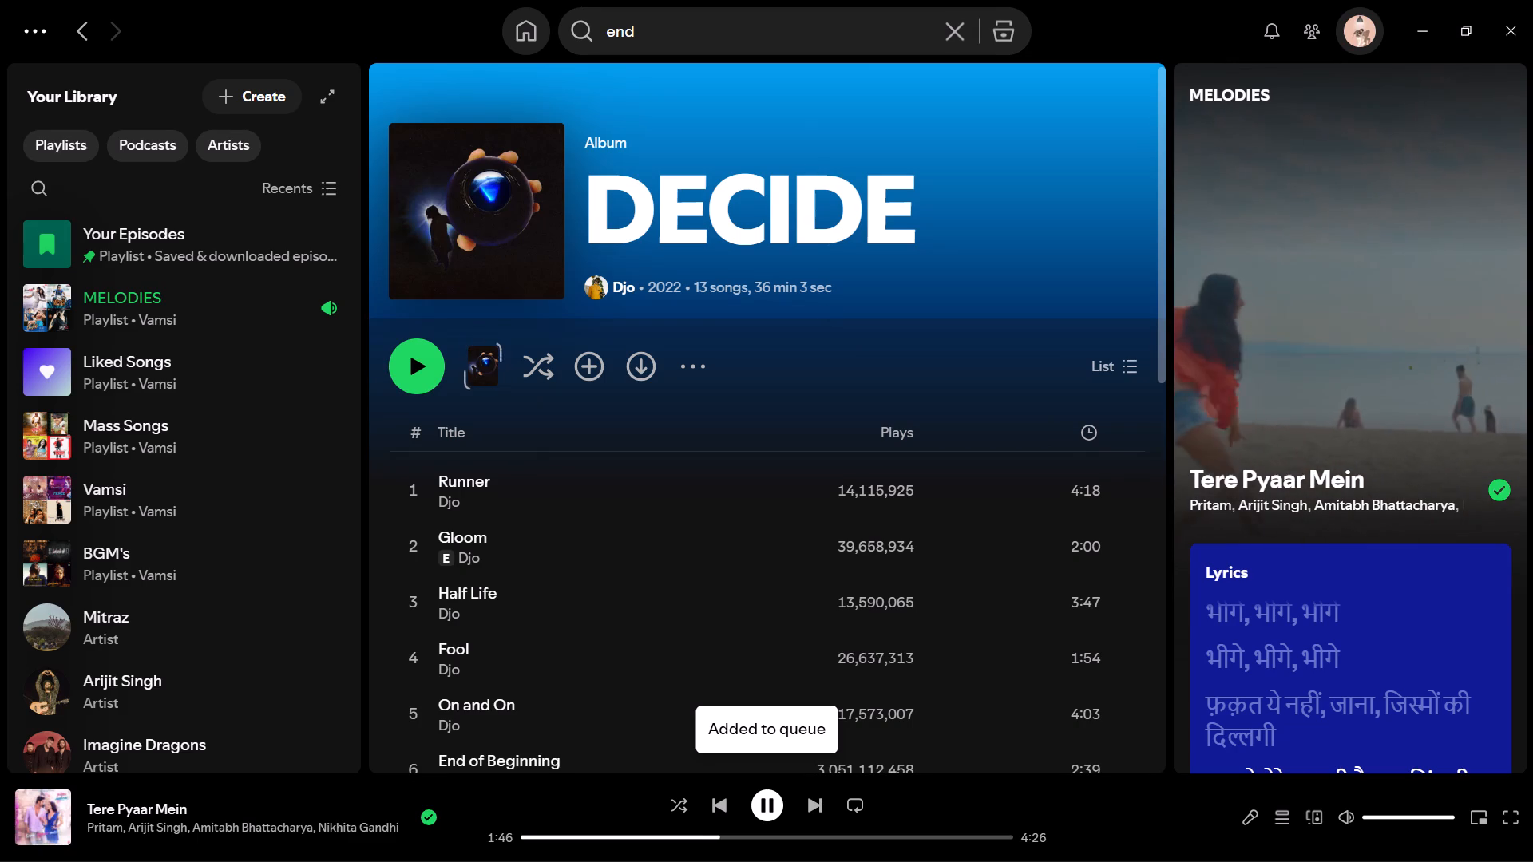
Return to the MELODIES playlist and clear the search text.
left_click(252, 300)
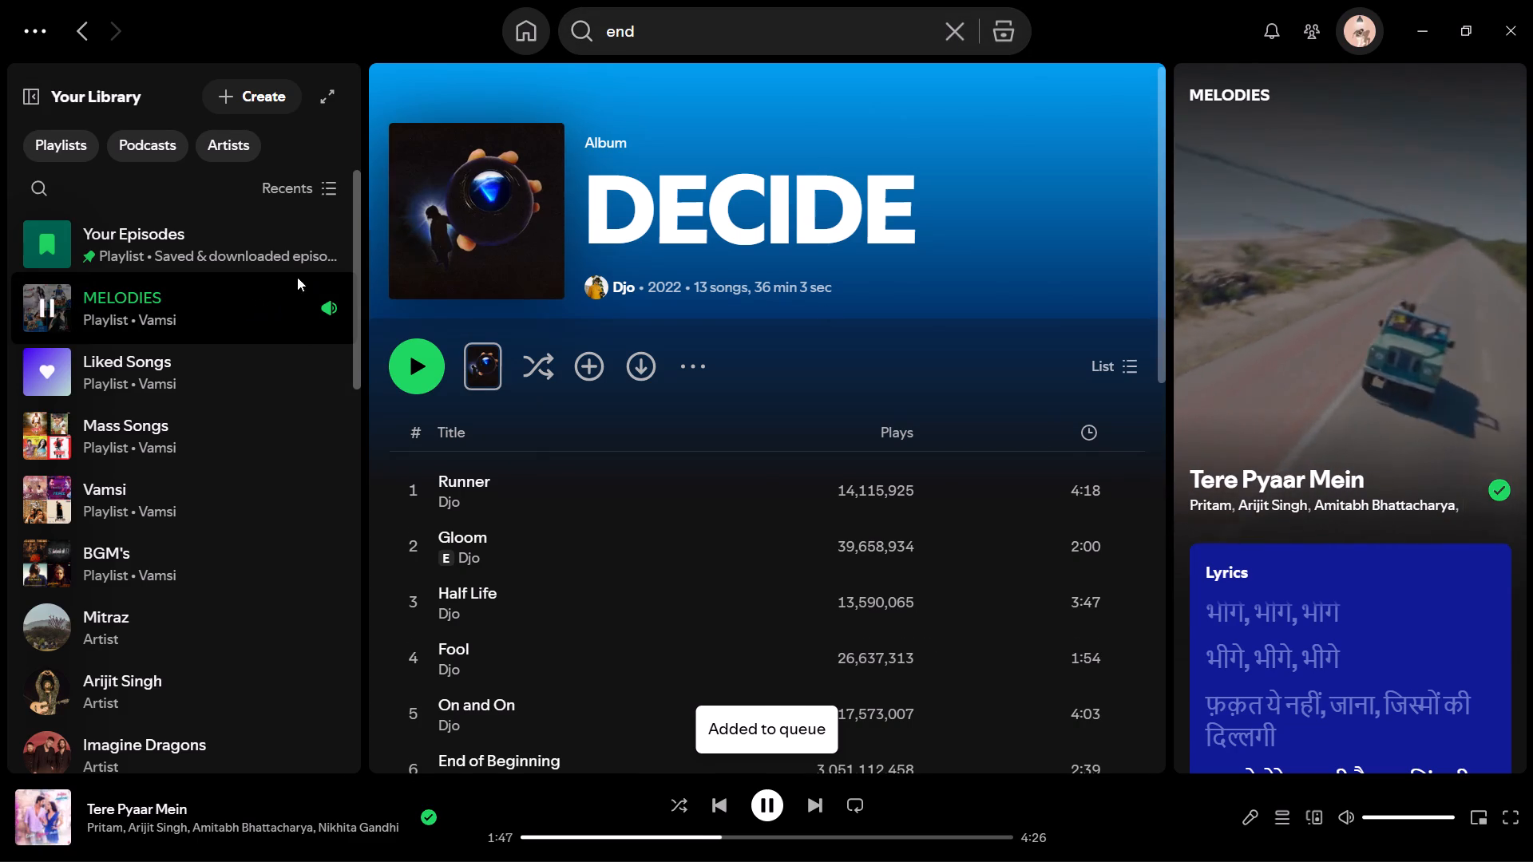
left_click(131, 296)
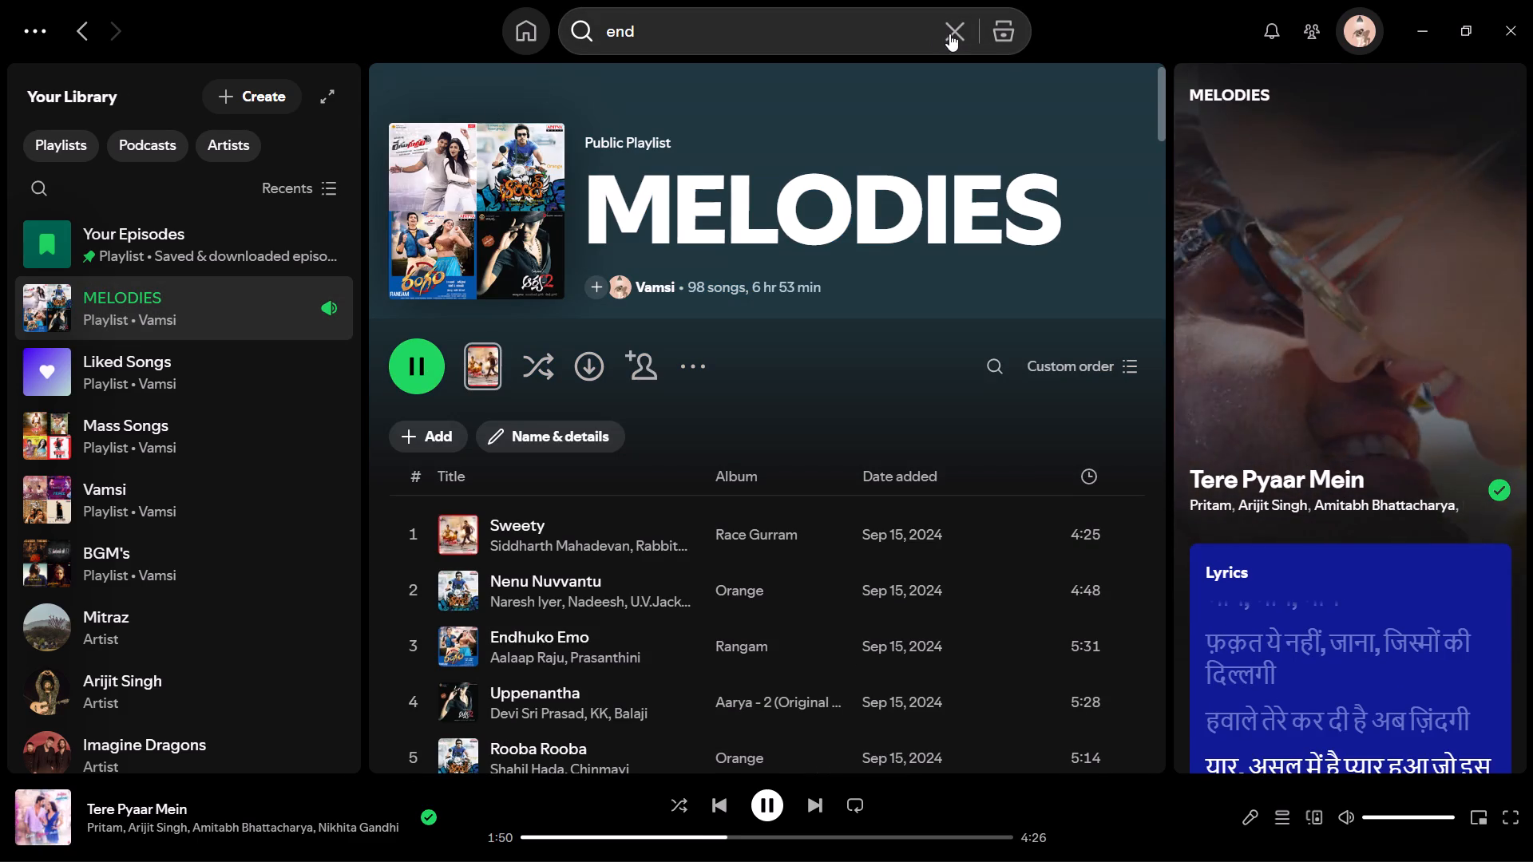
left_click(955, 34)
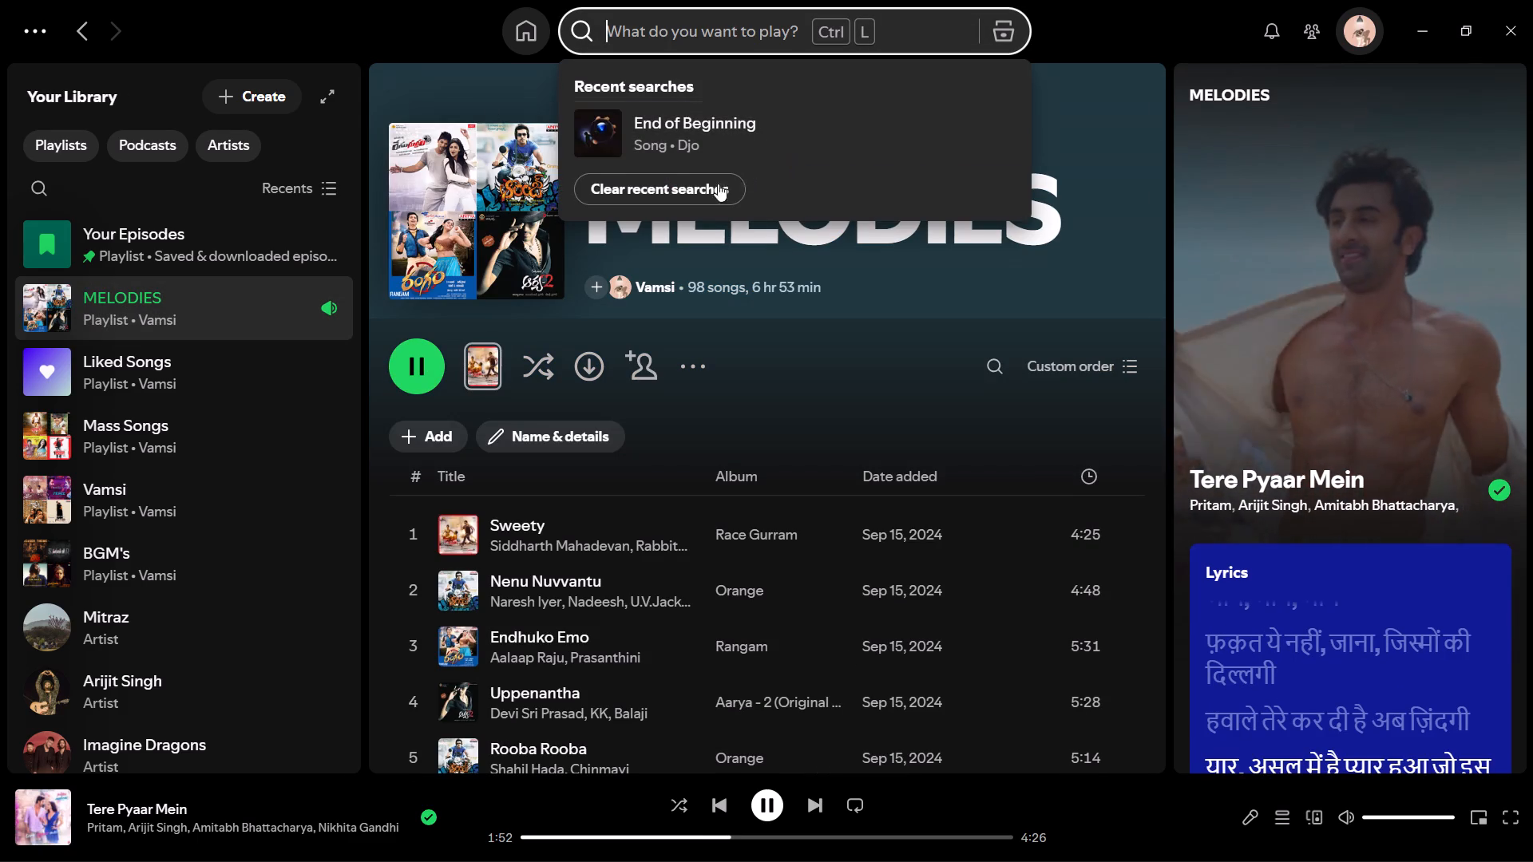
Clear the recent search history and close the search suggestions.
left_click(704, 184)
left_click(881, 458)
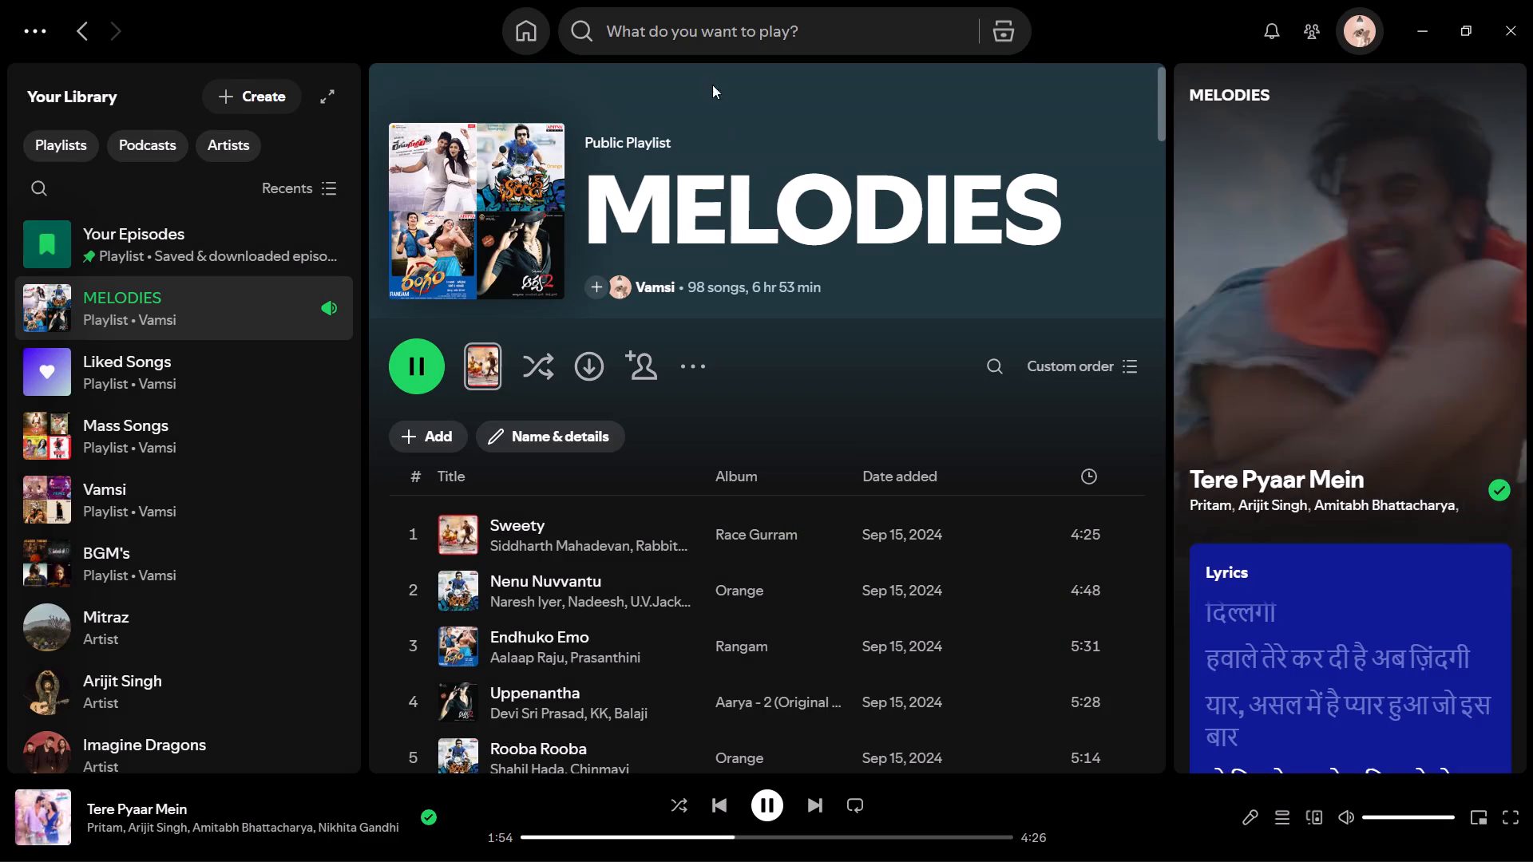
Search for "levi" and add the song Levitating by Dua Lipa to the queue.
left_click(697, 38)
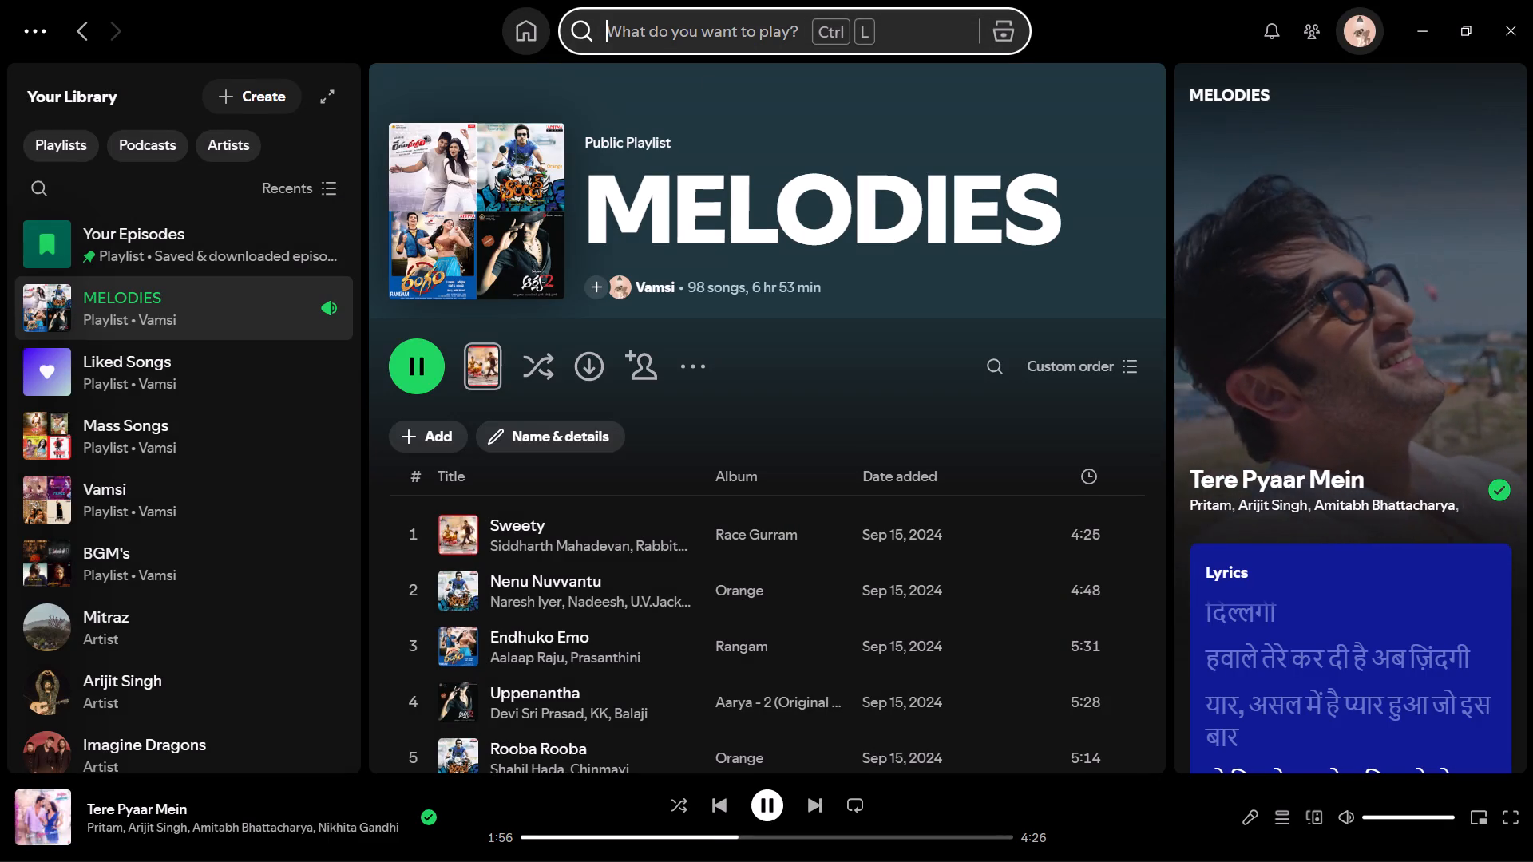
type("levi")
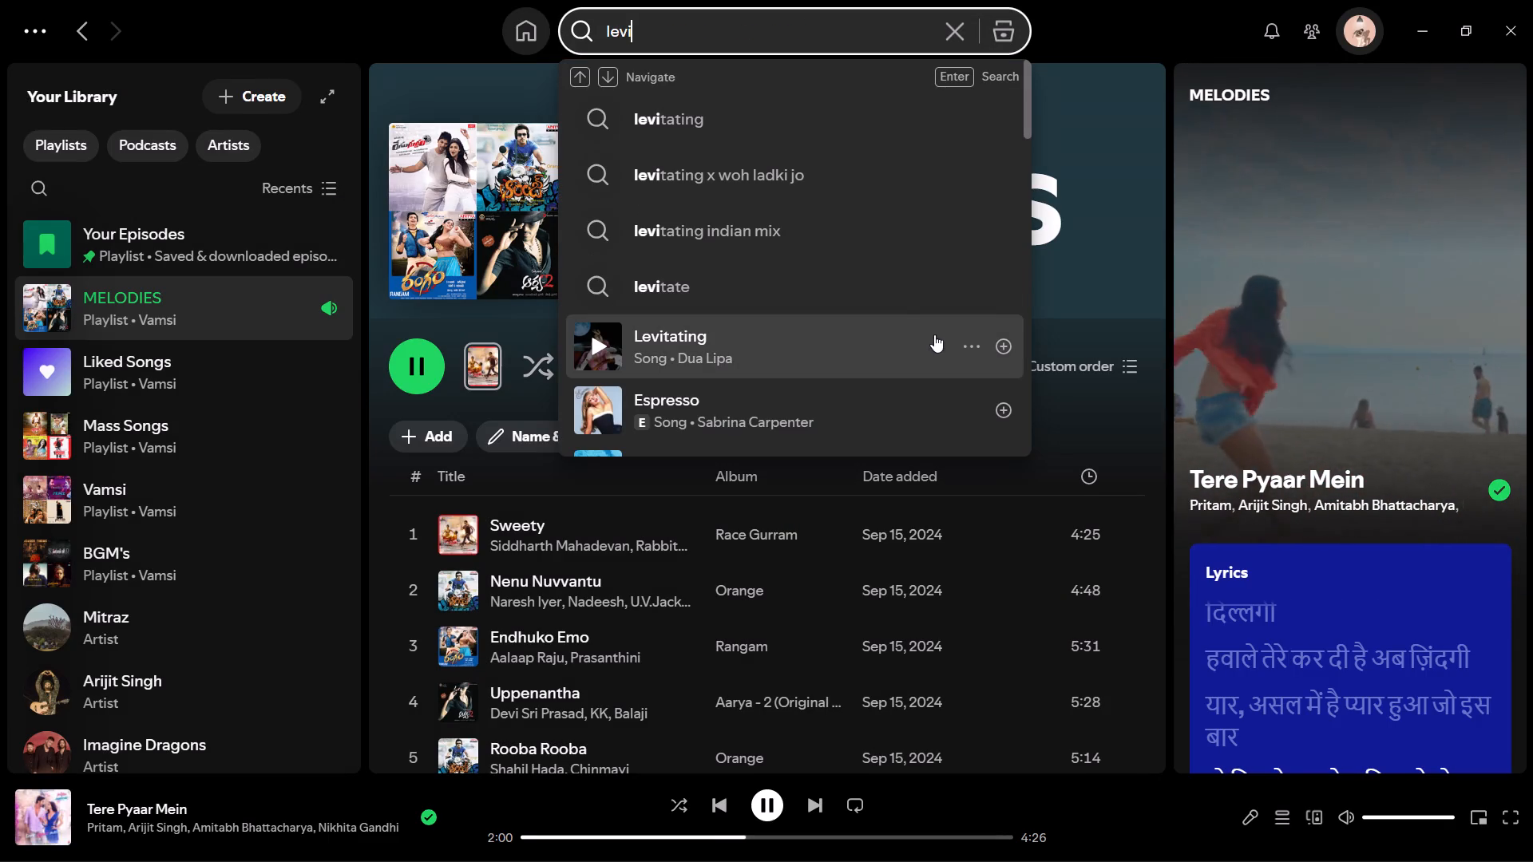
left_click(962, 340)
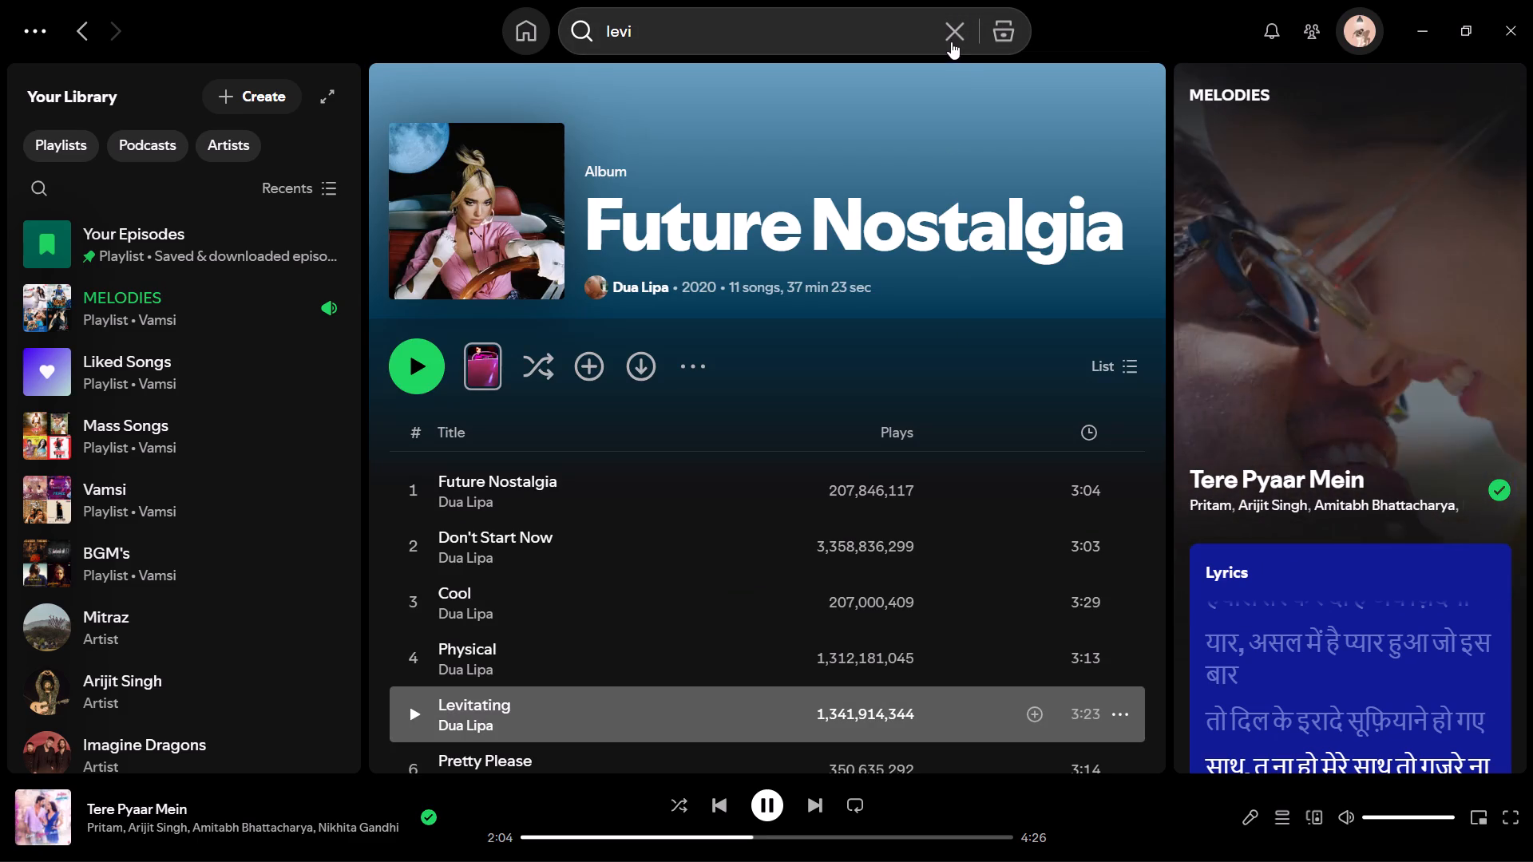
left_click(883, 37)
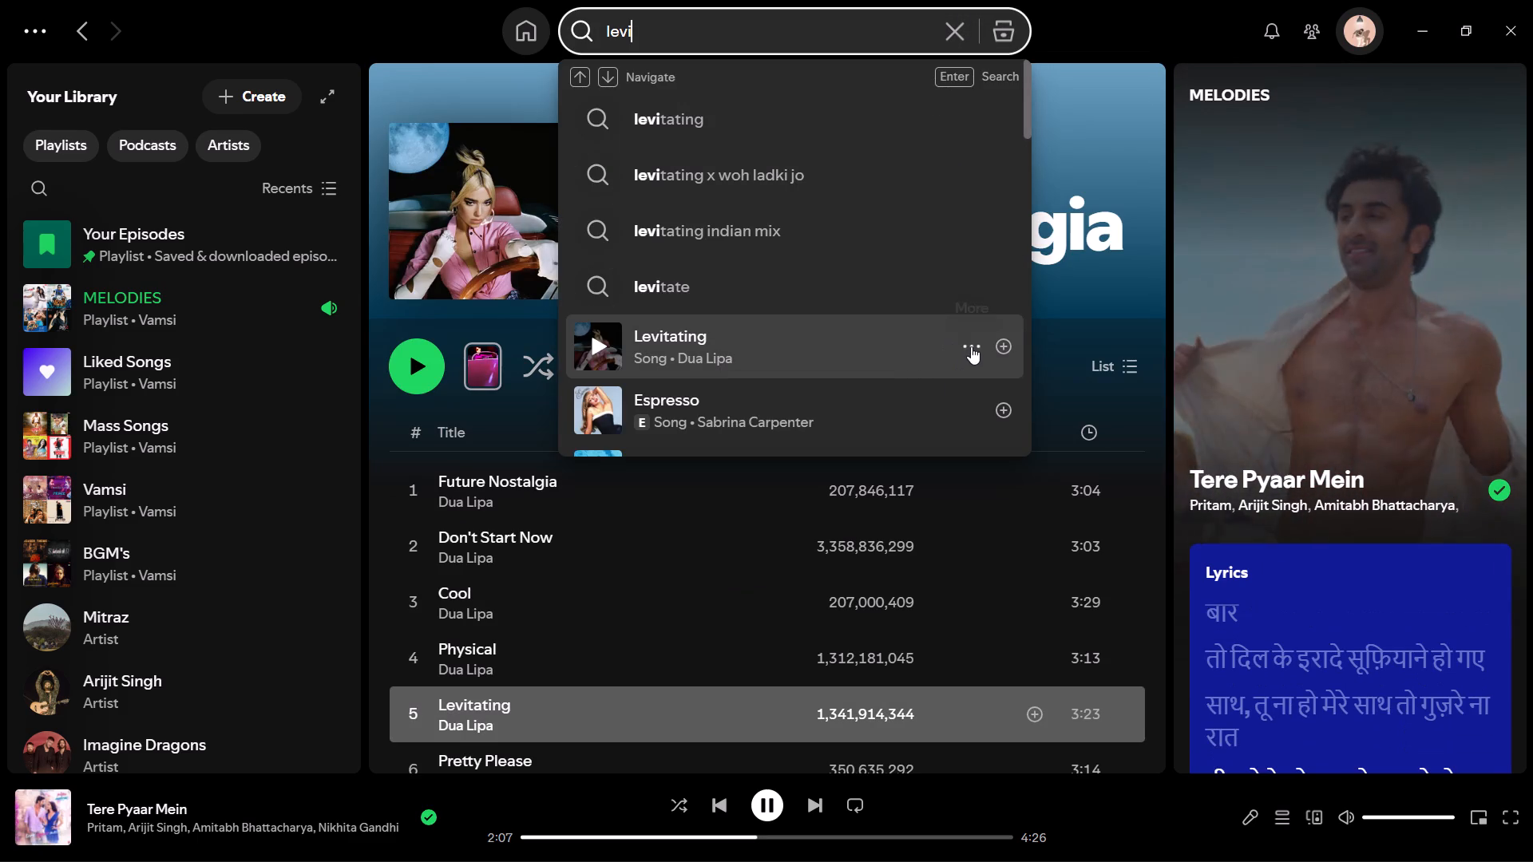
left_click(971, 346)
left_click(1027, 472)
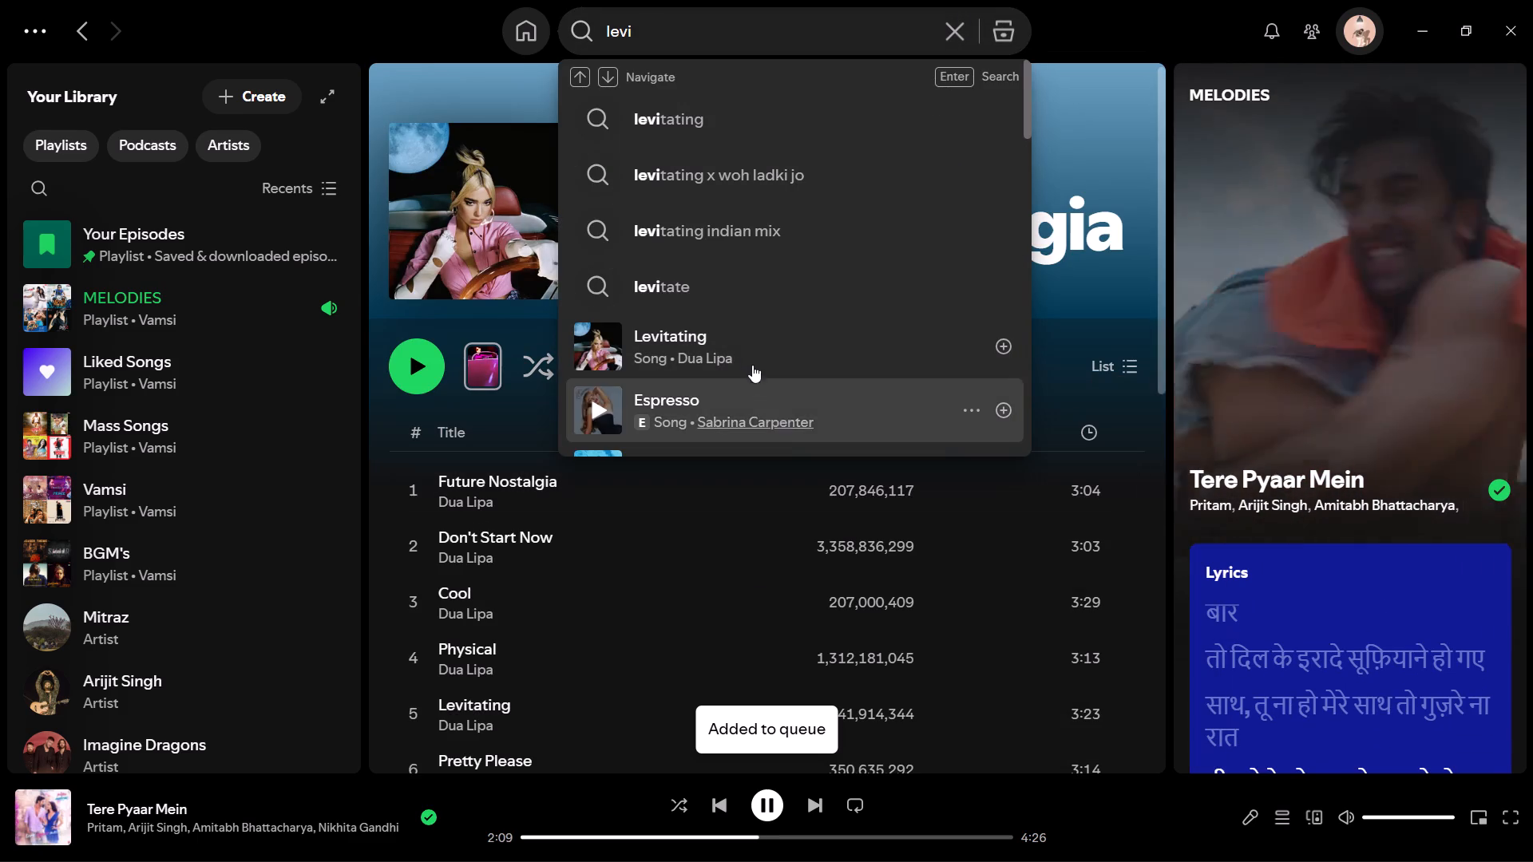
left_click(751, 340)
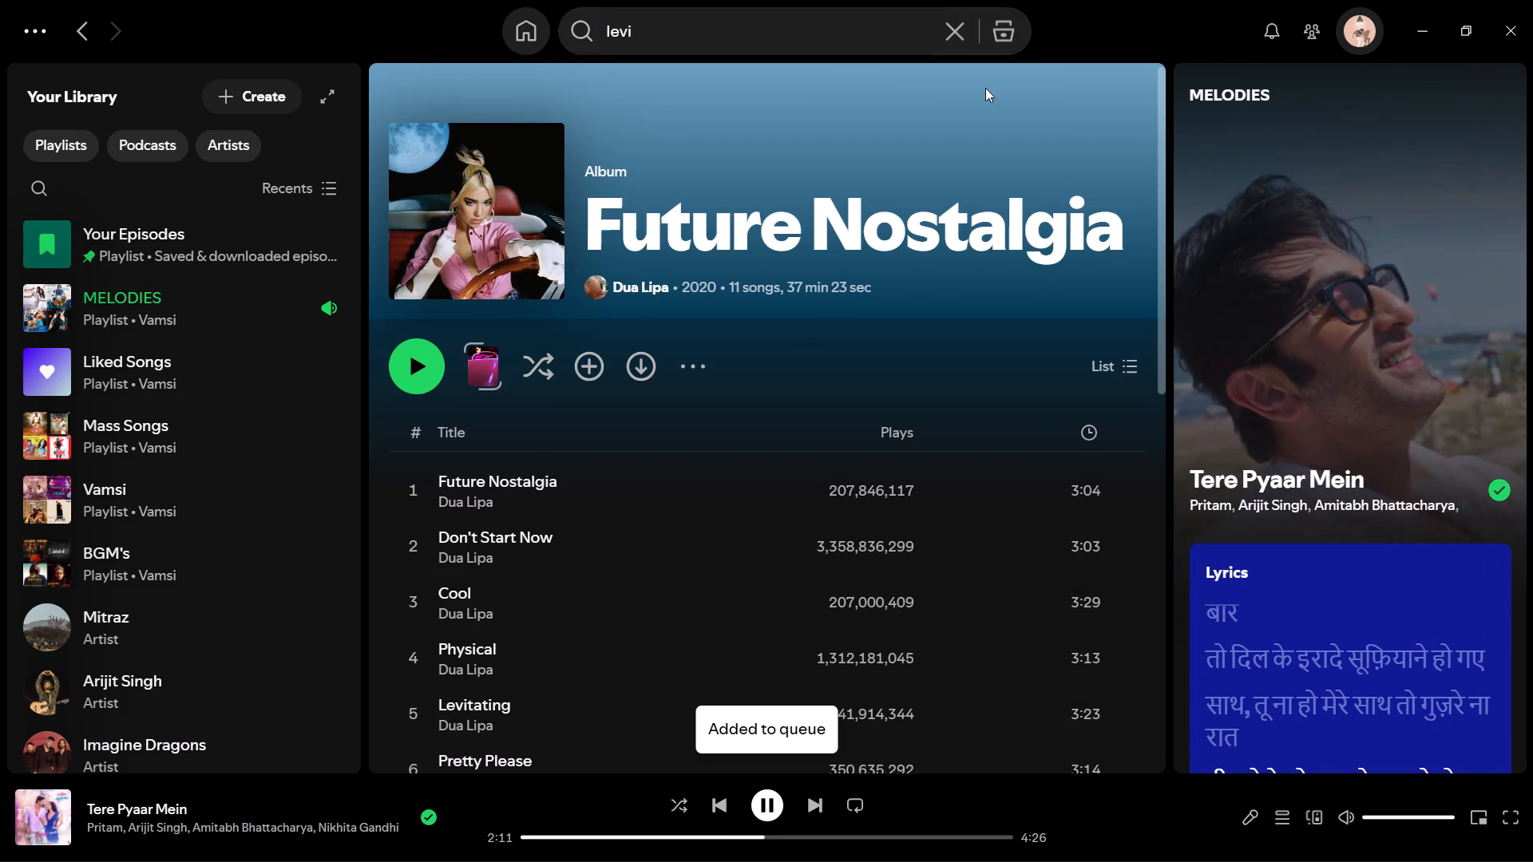
Clear the search text and the recent searches, and return to the MELODIES playlist.
left_click(953, 34)
left_click(686, 176)
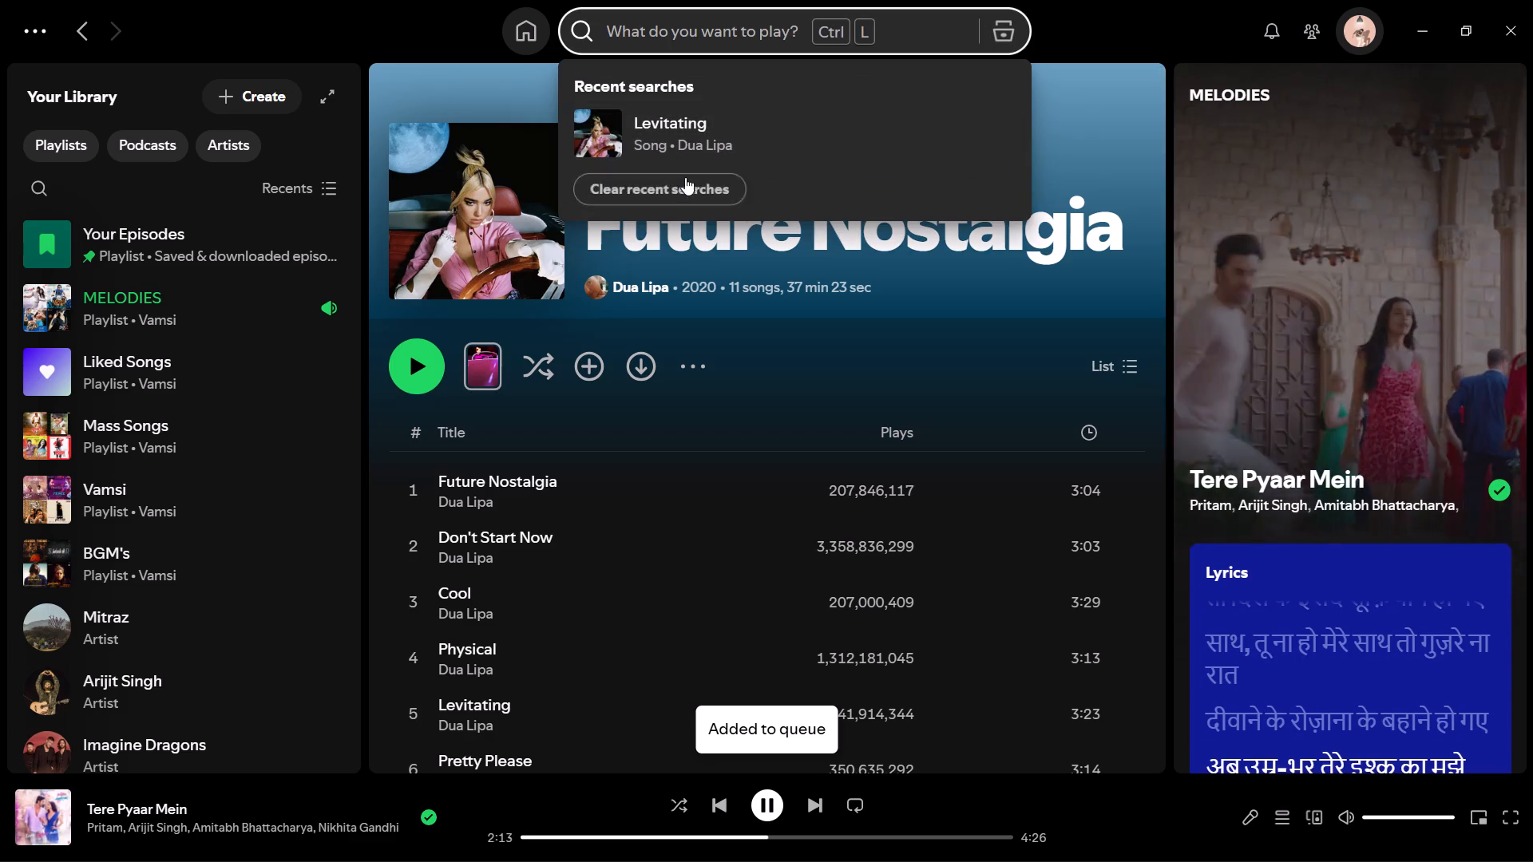
left_click(878, 474)
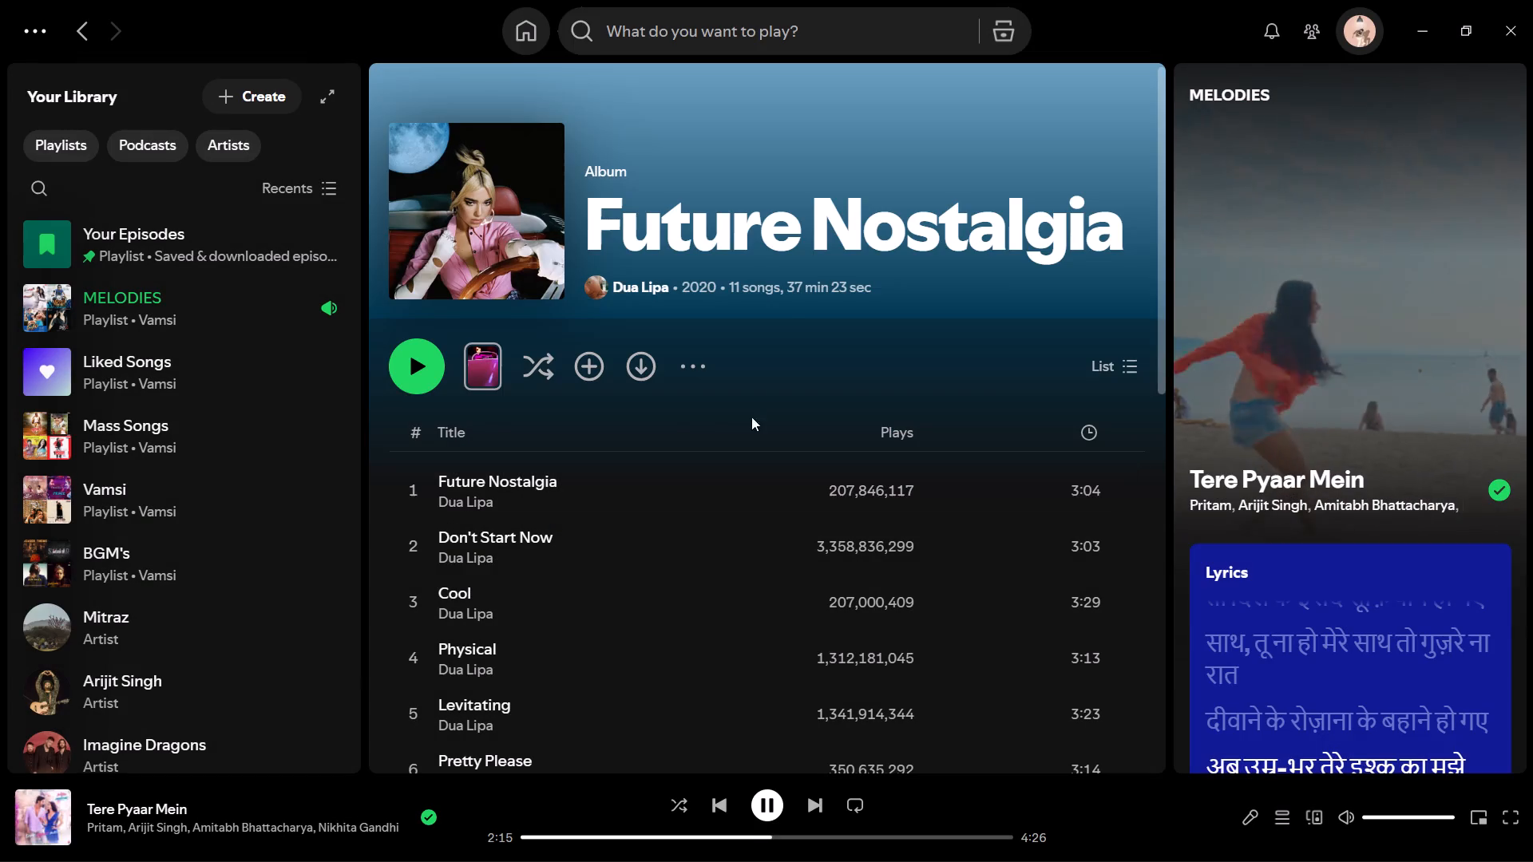
left_click(188, 298)
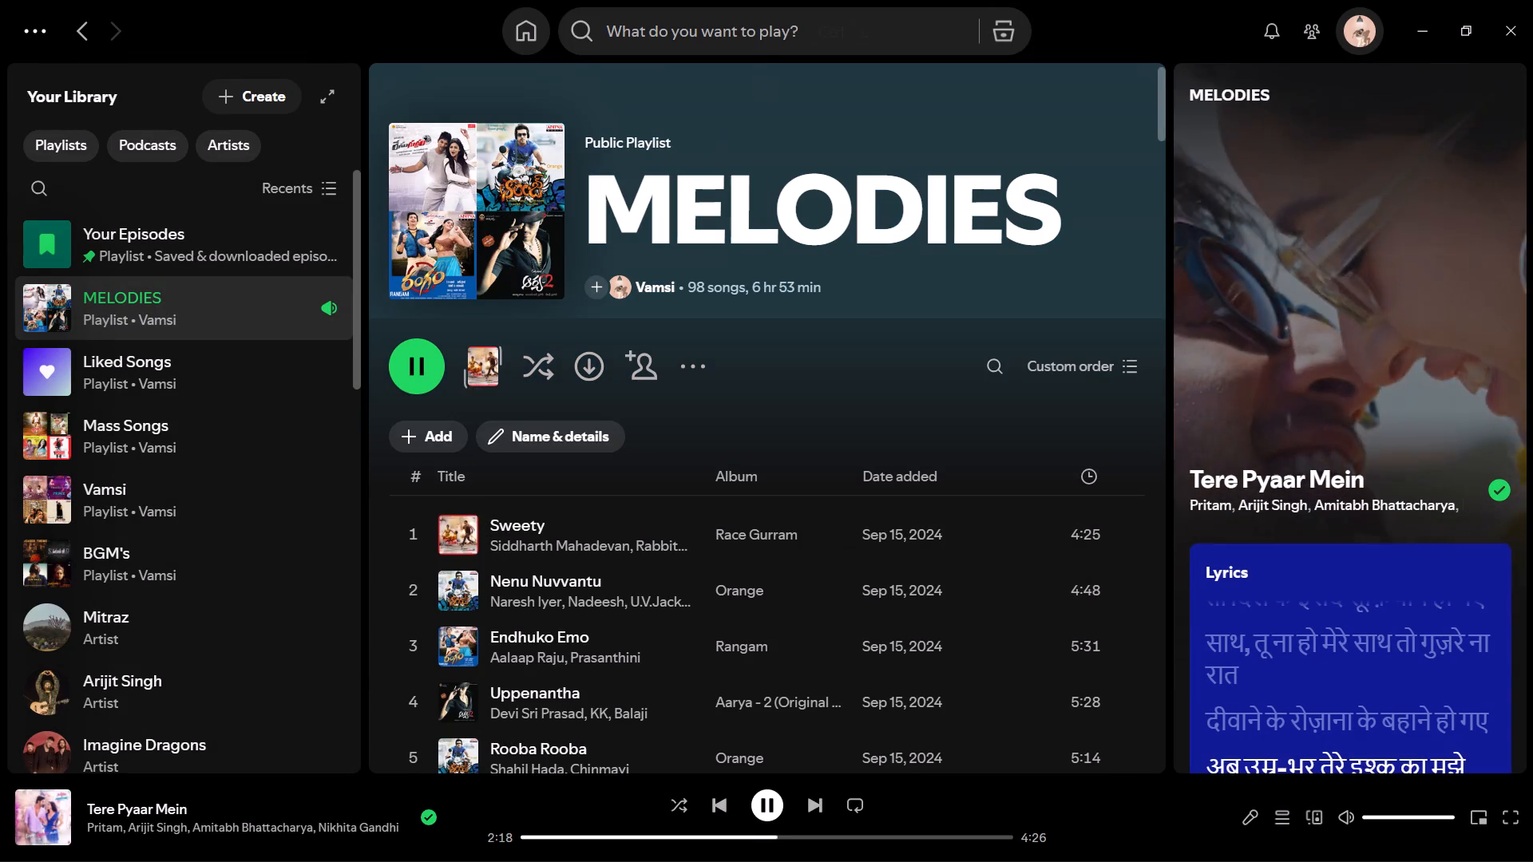
Search for "i t" and add the song I Thought I Saw Your Face Today by She & Him to the queue.
left_click(754, 31)
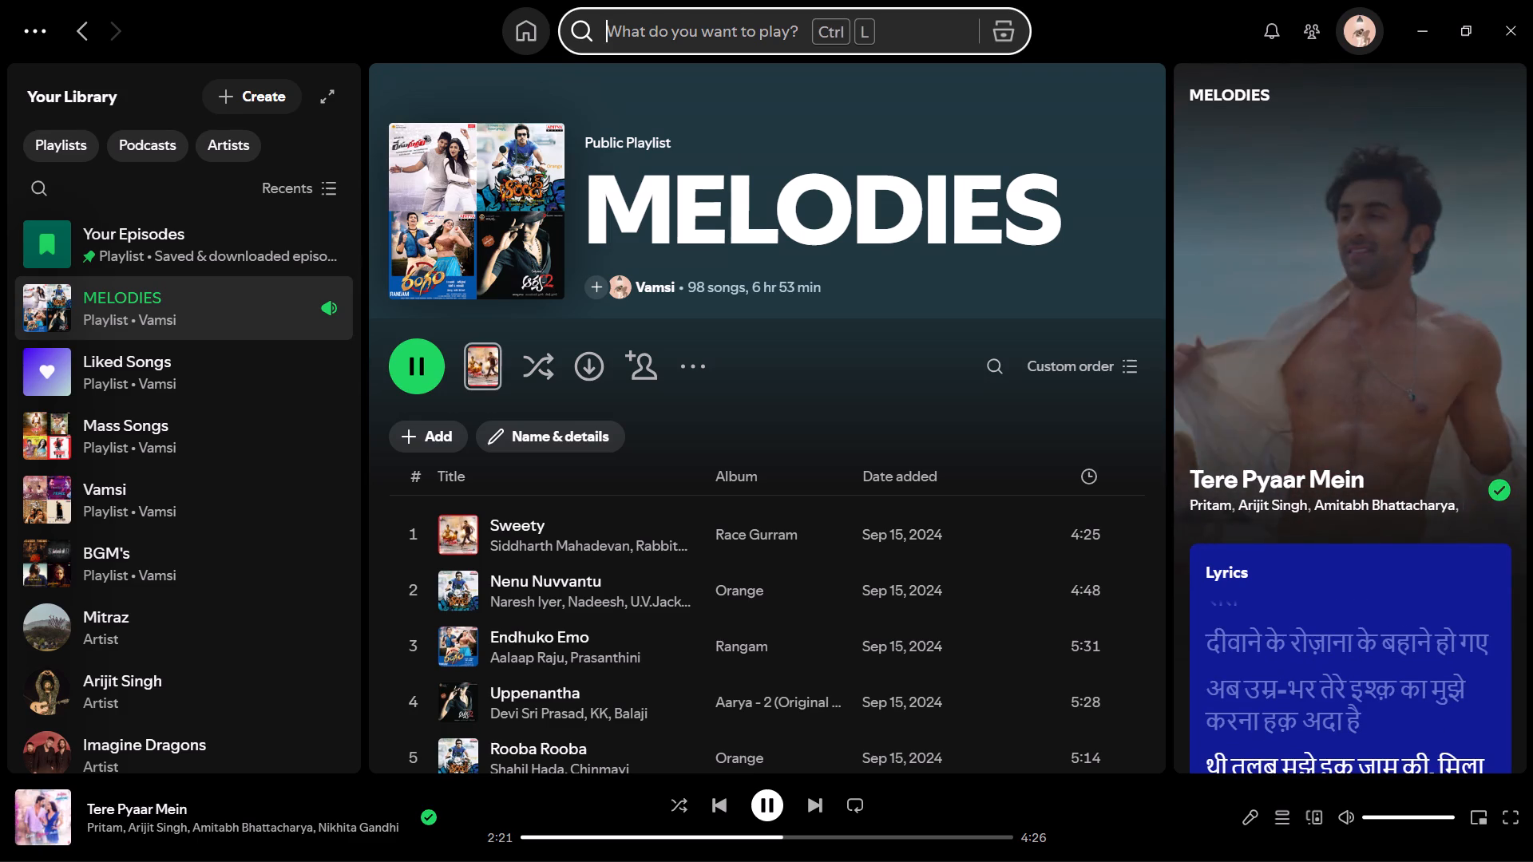
left_click(697, 34)
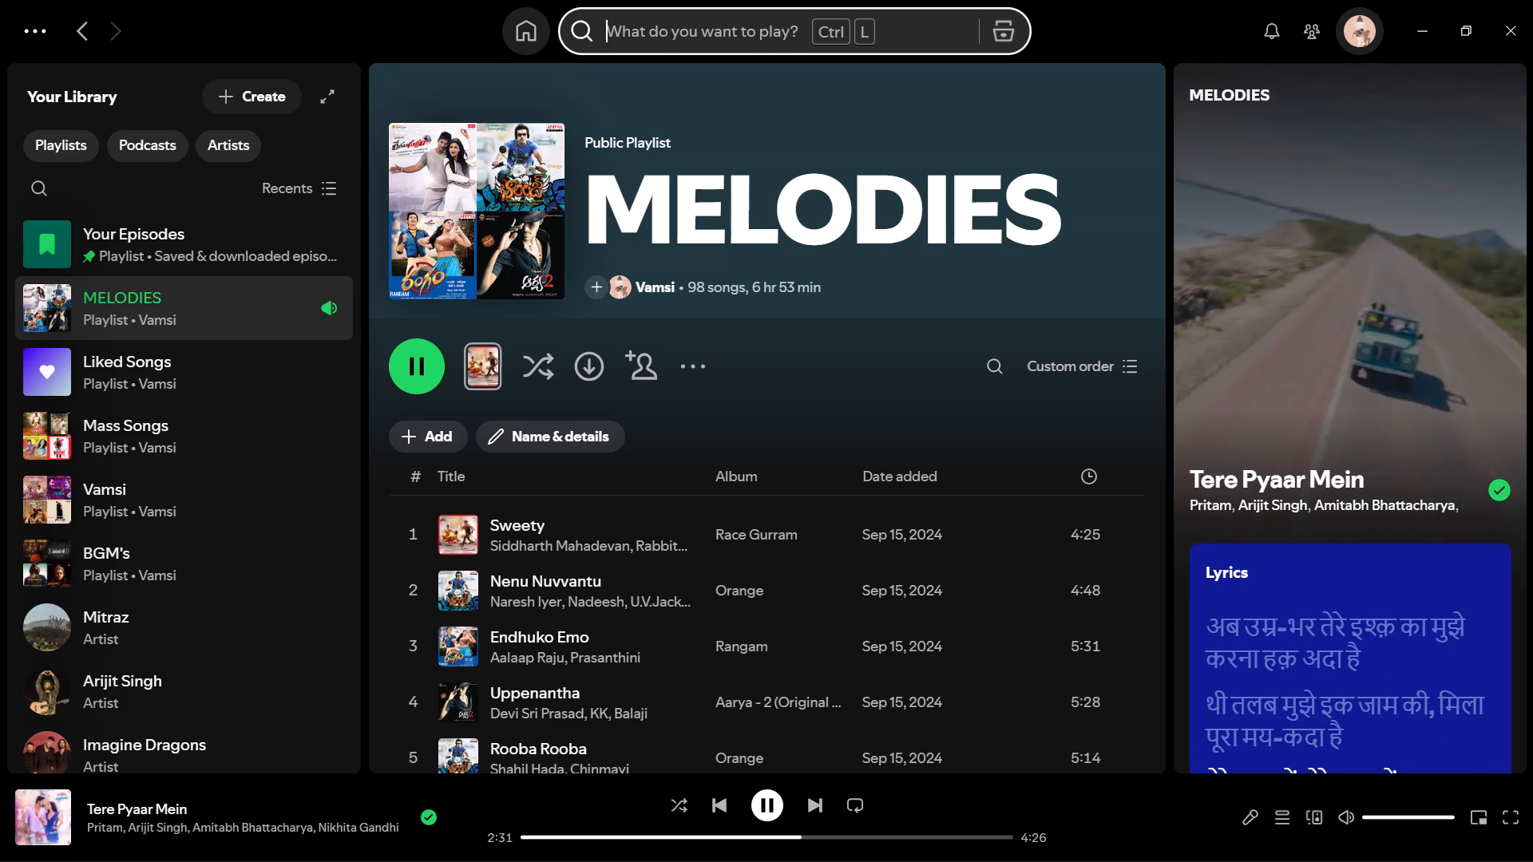
type("i thiou")
key("BackSpace")
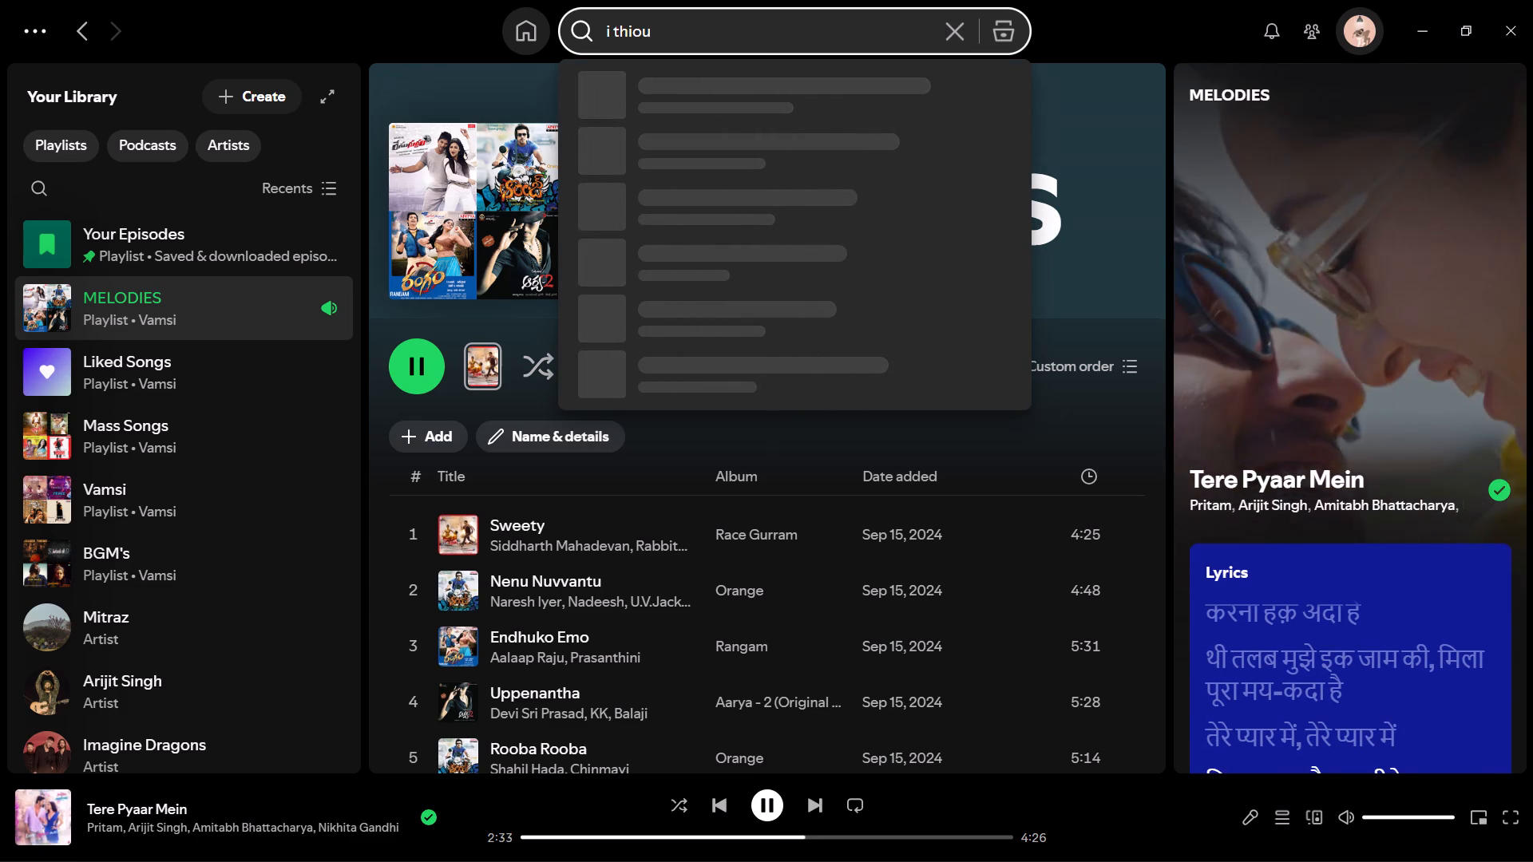
key("BackSpace")
key("BackSpace")
key("BackSpace")
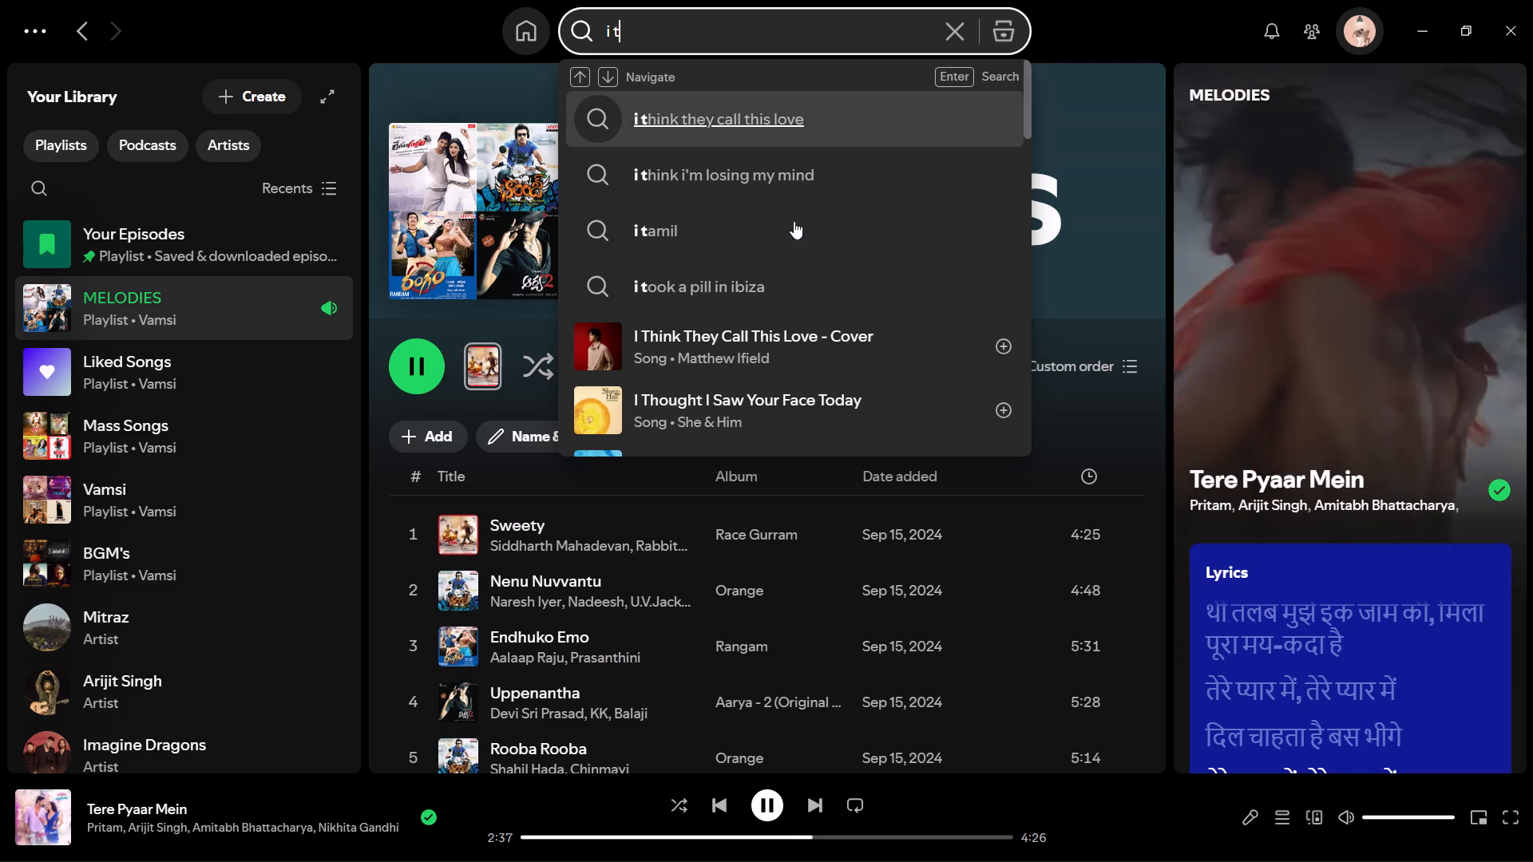
left_click(972, 406)
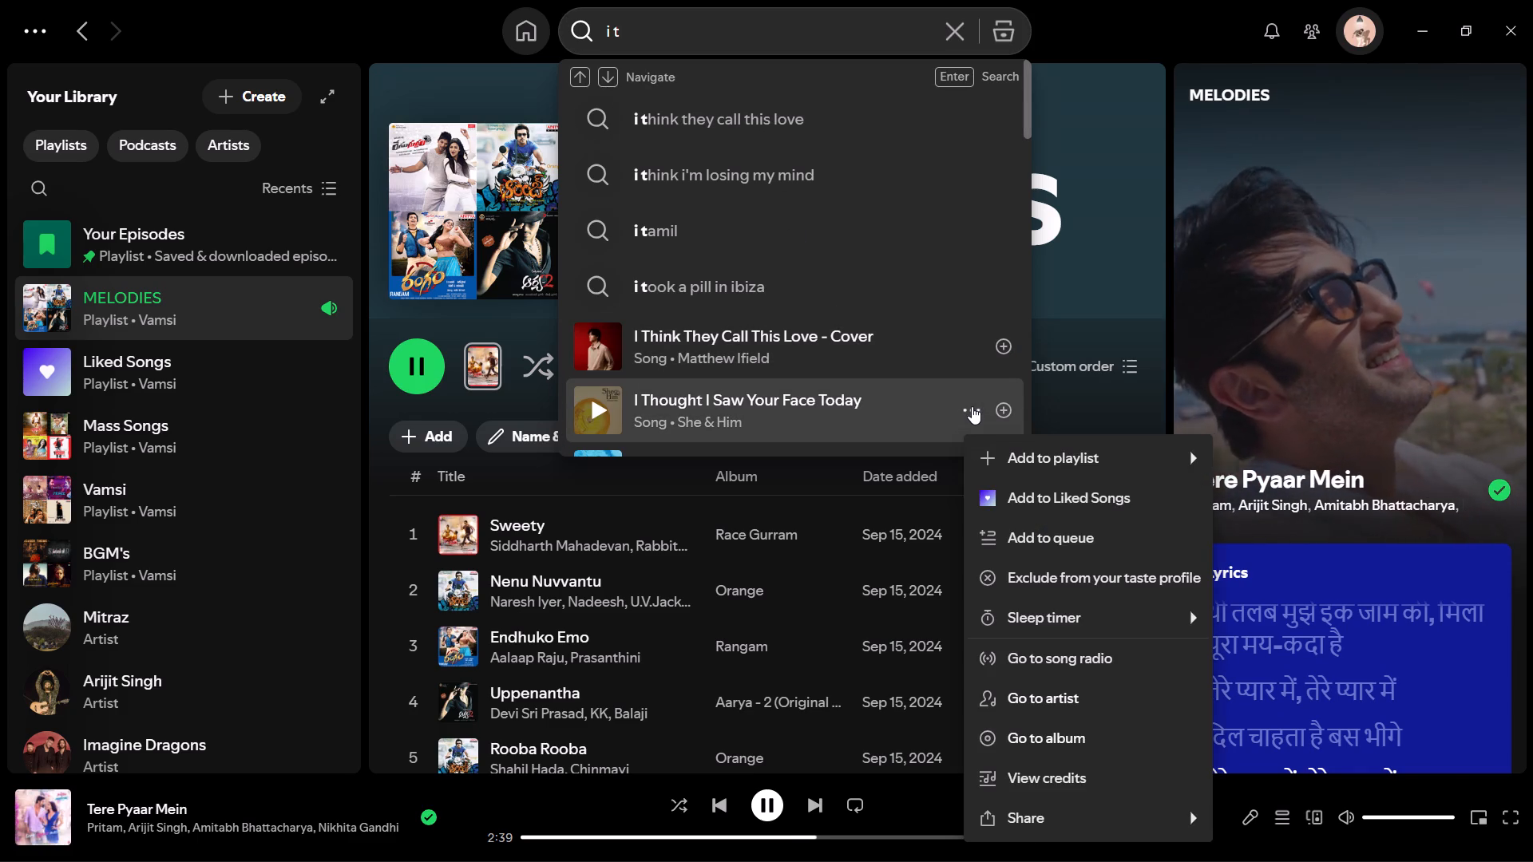
left_click(1036, 528)
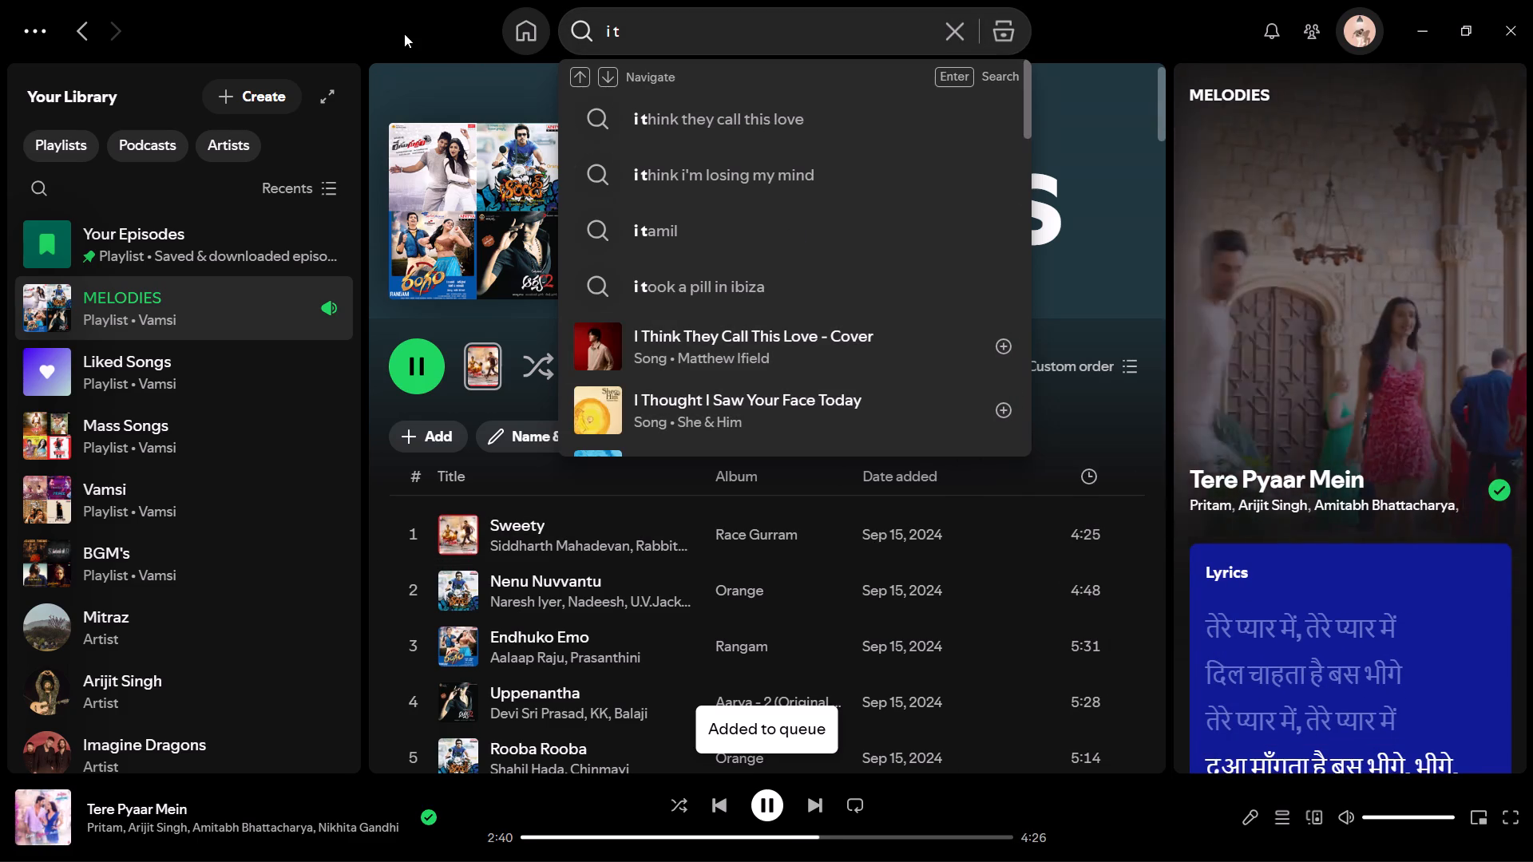
left_click(404, 34)
Check the songs lined up in the play queue, then close the queue view.
left_click(1288, 812)
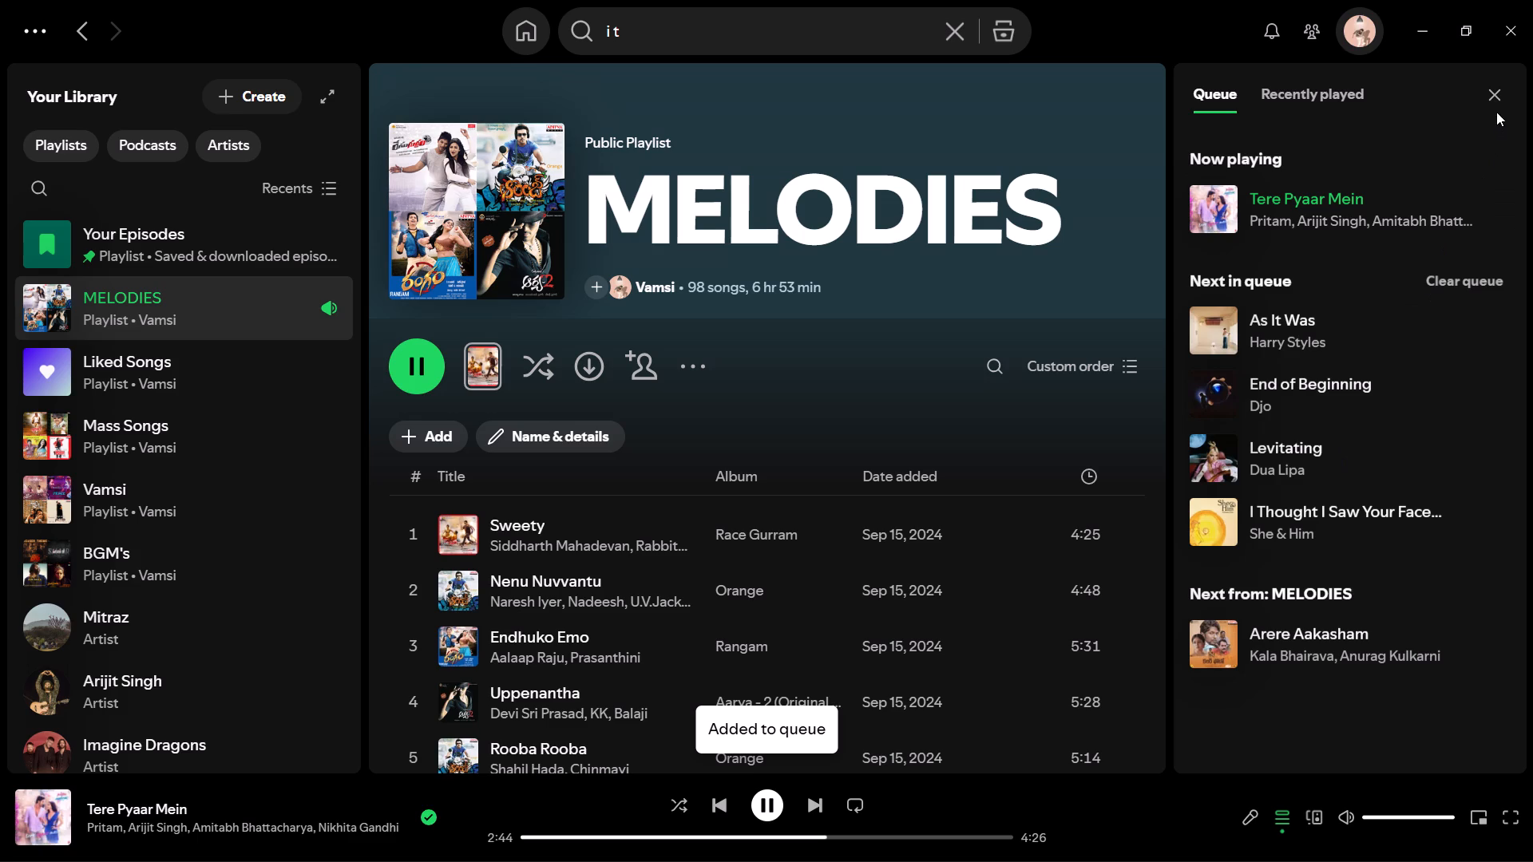
left_click(1497, 97)
Add the song Ninne Tholi Prema Lo by Armaan Malik from the MELODIES playlist to the queue.
scroll(723, 532, "down", 2)
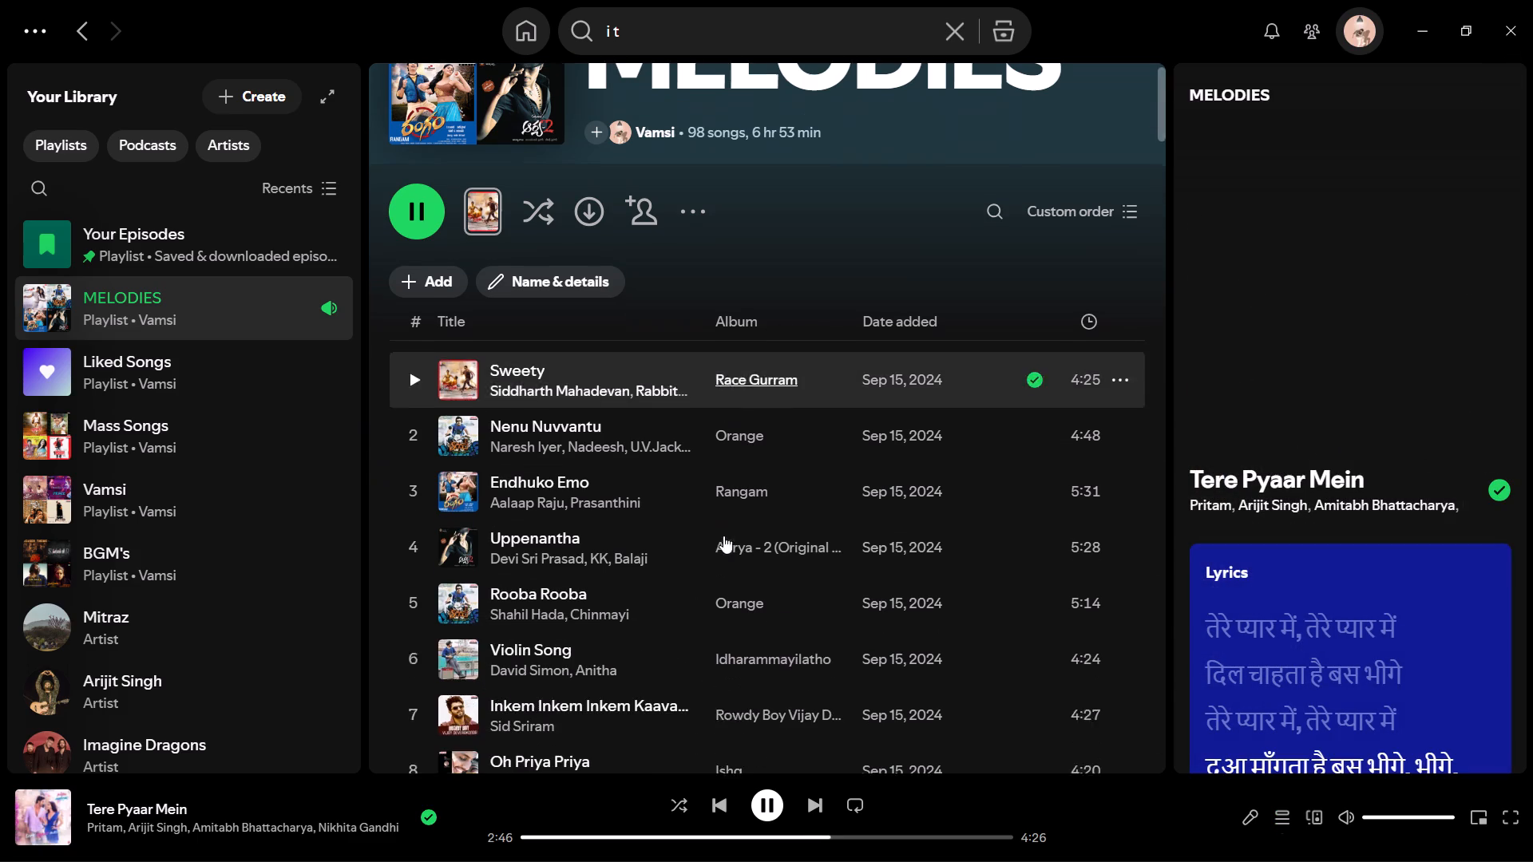
scroll(723, 536, "down", 8)
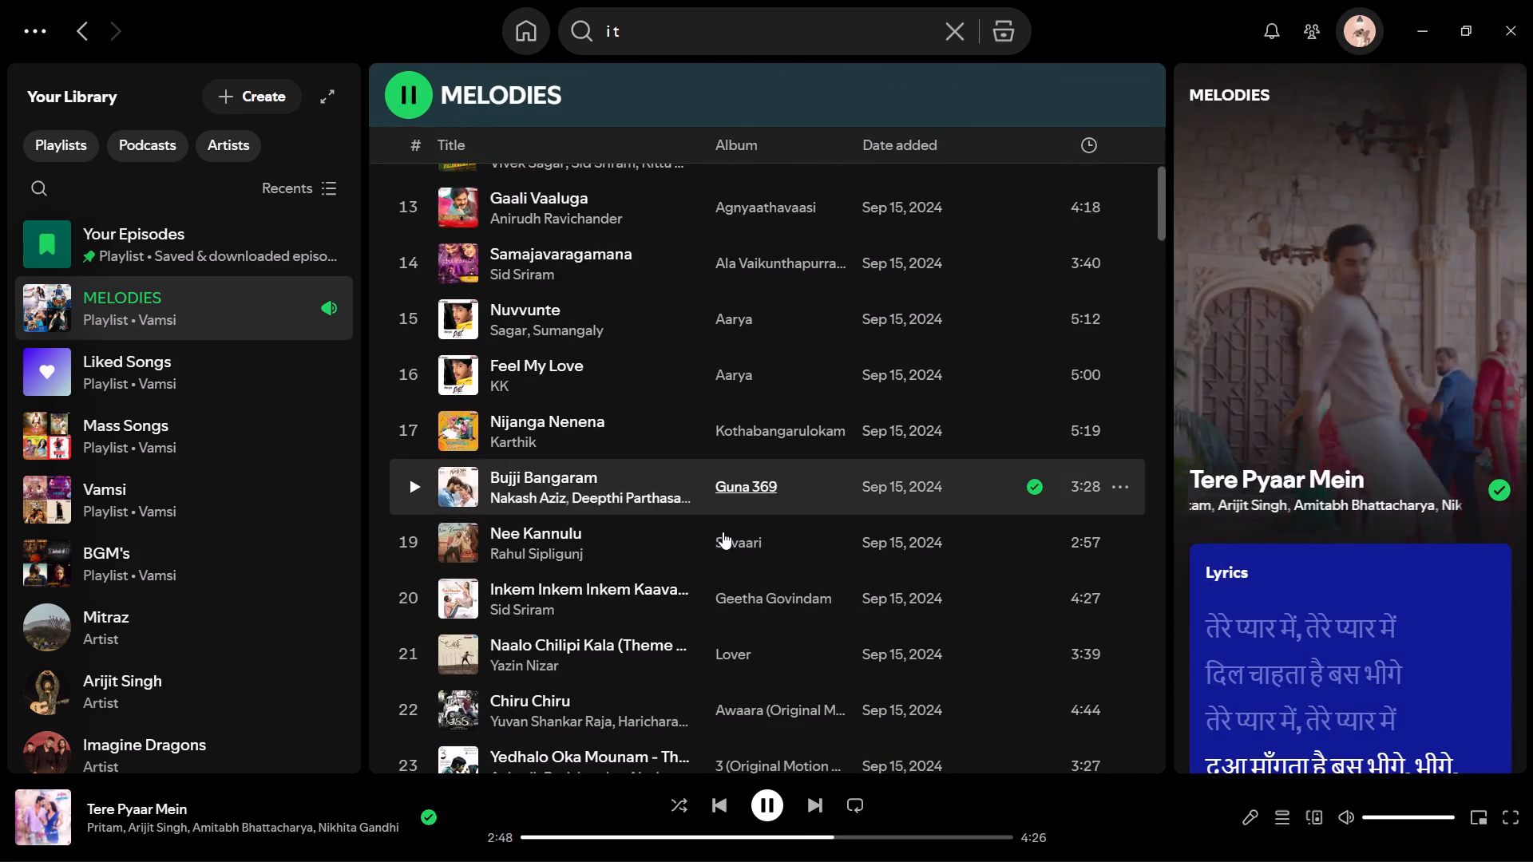
scroll(723, 528, "down", 8)
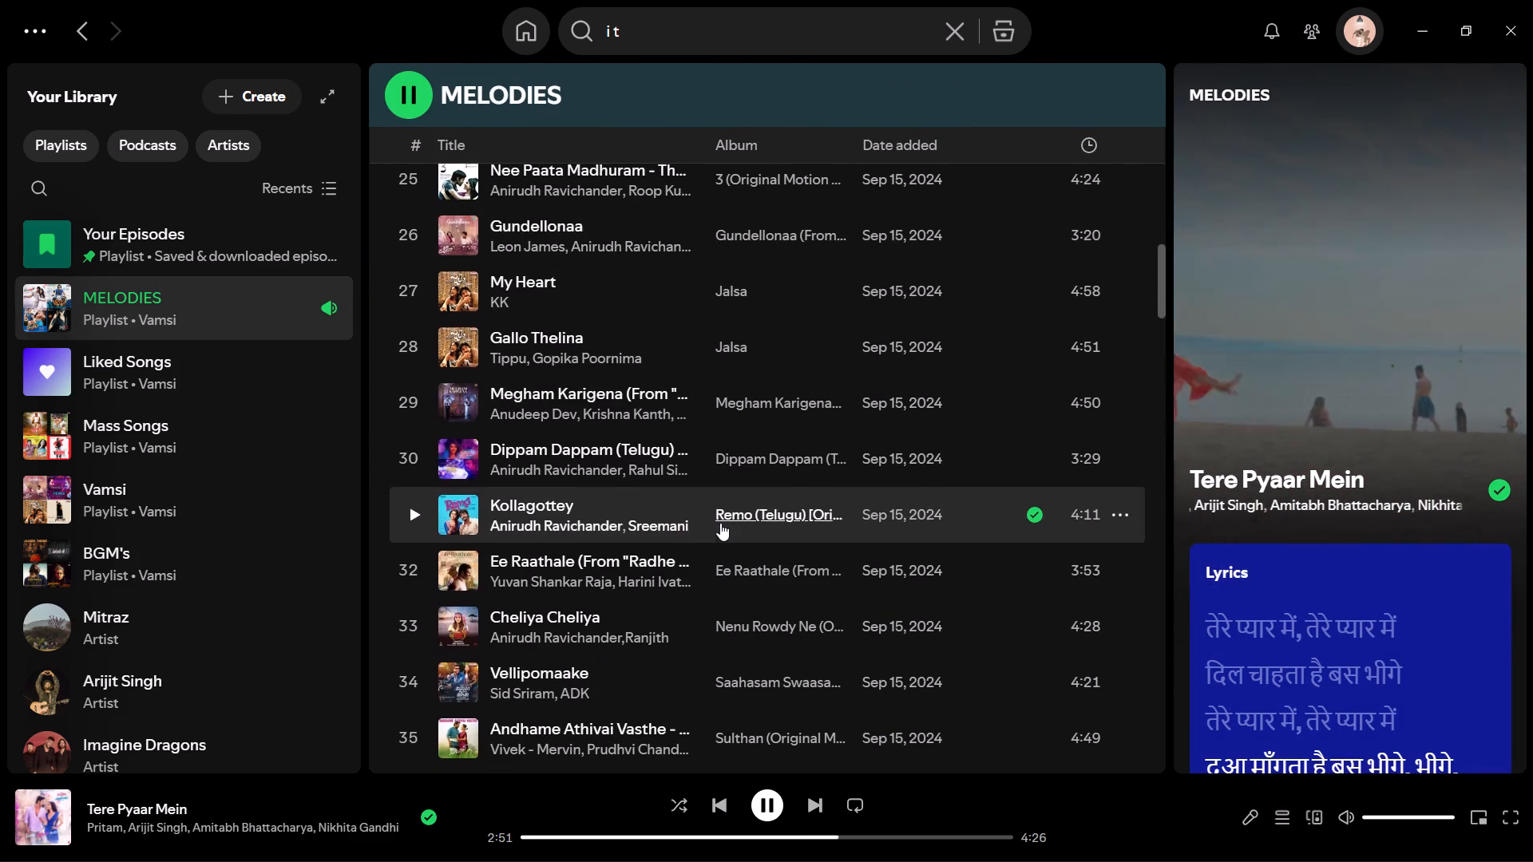
scroll(720, 523, "down", 3)
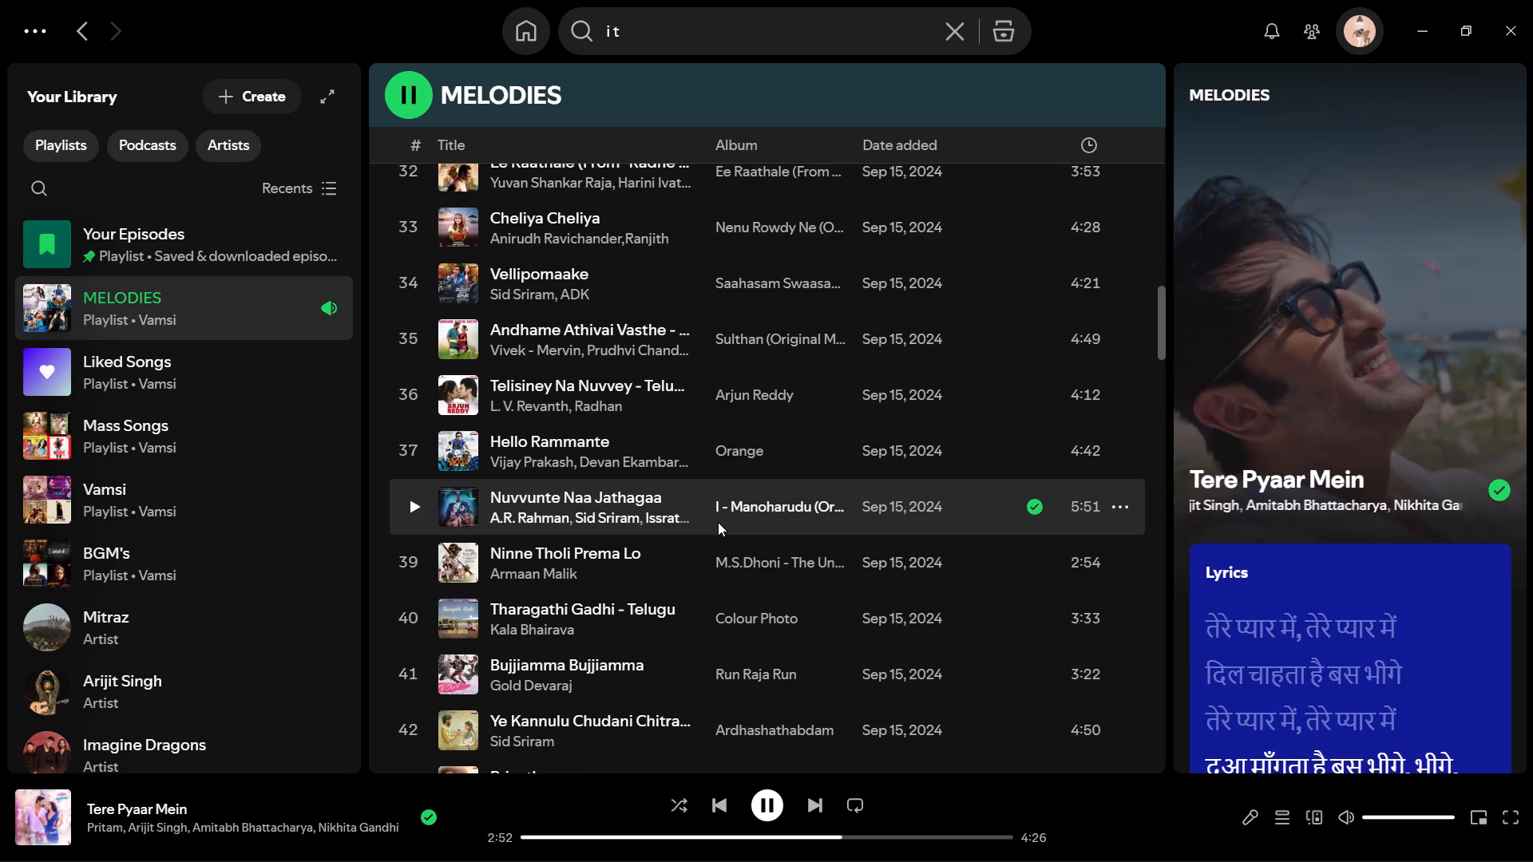
scroll(718, 522, "down", 2)
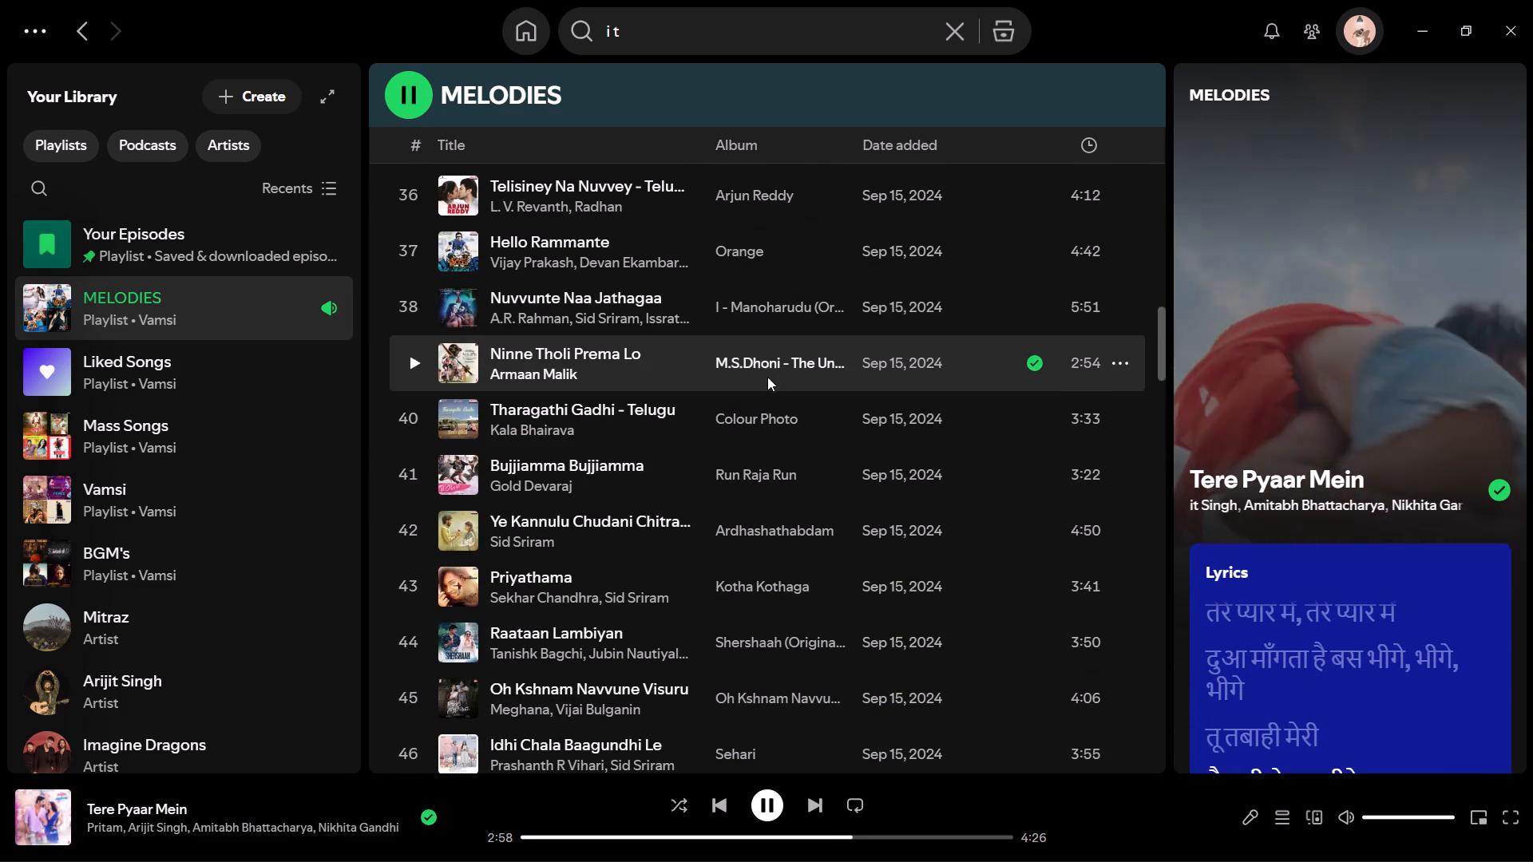
left_click(1119, 362)
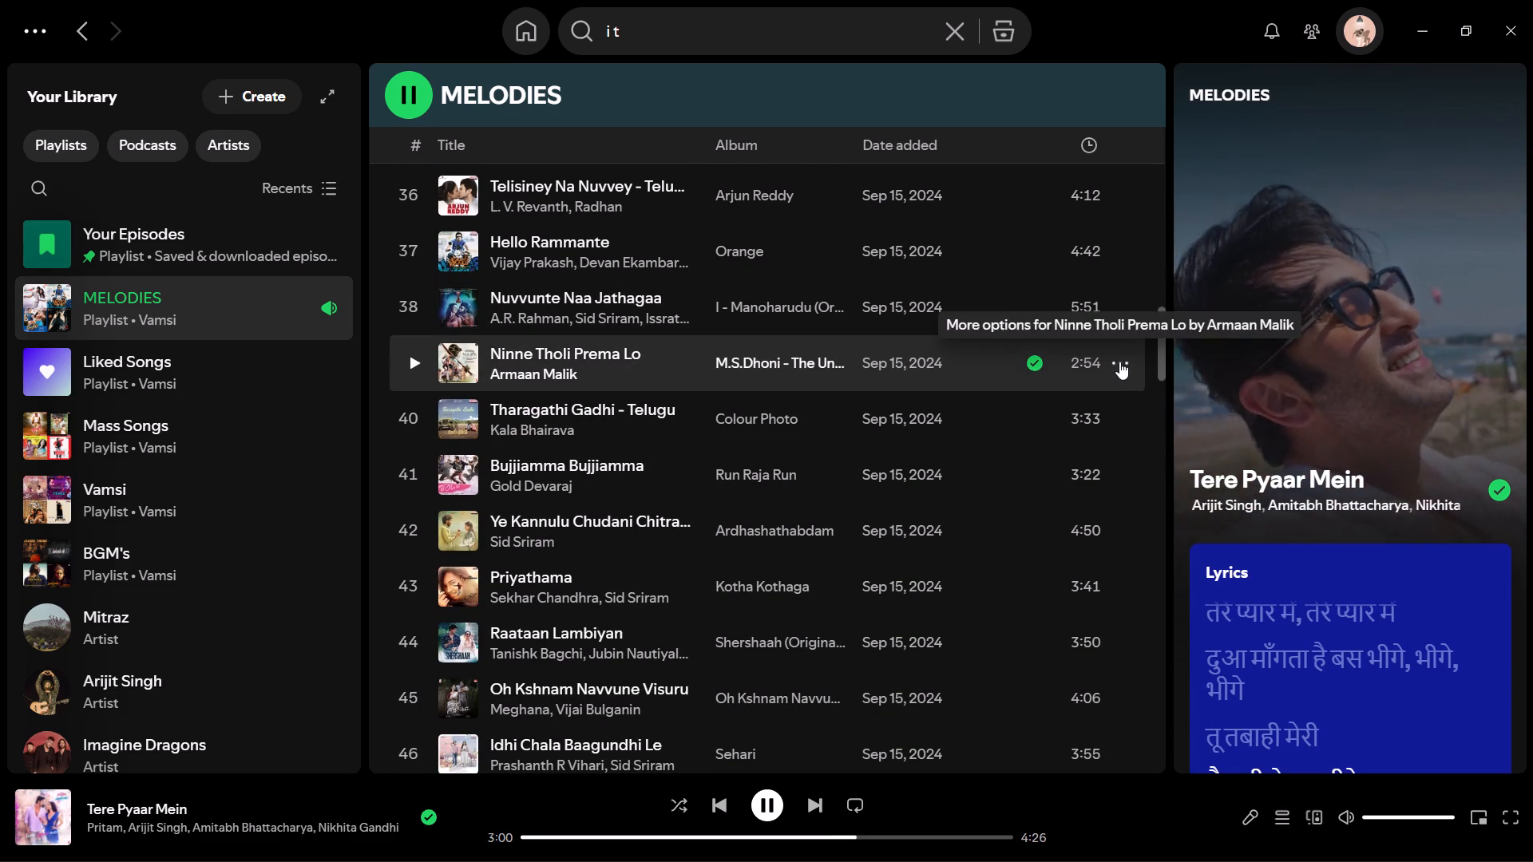
left_click(1203, 537)
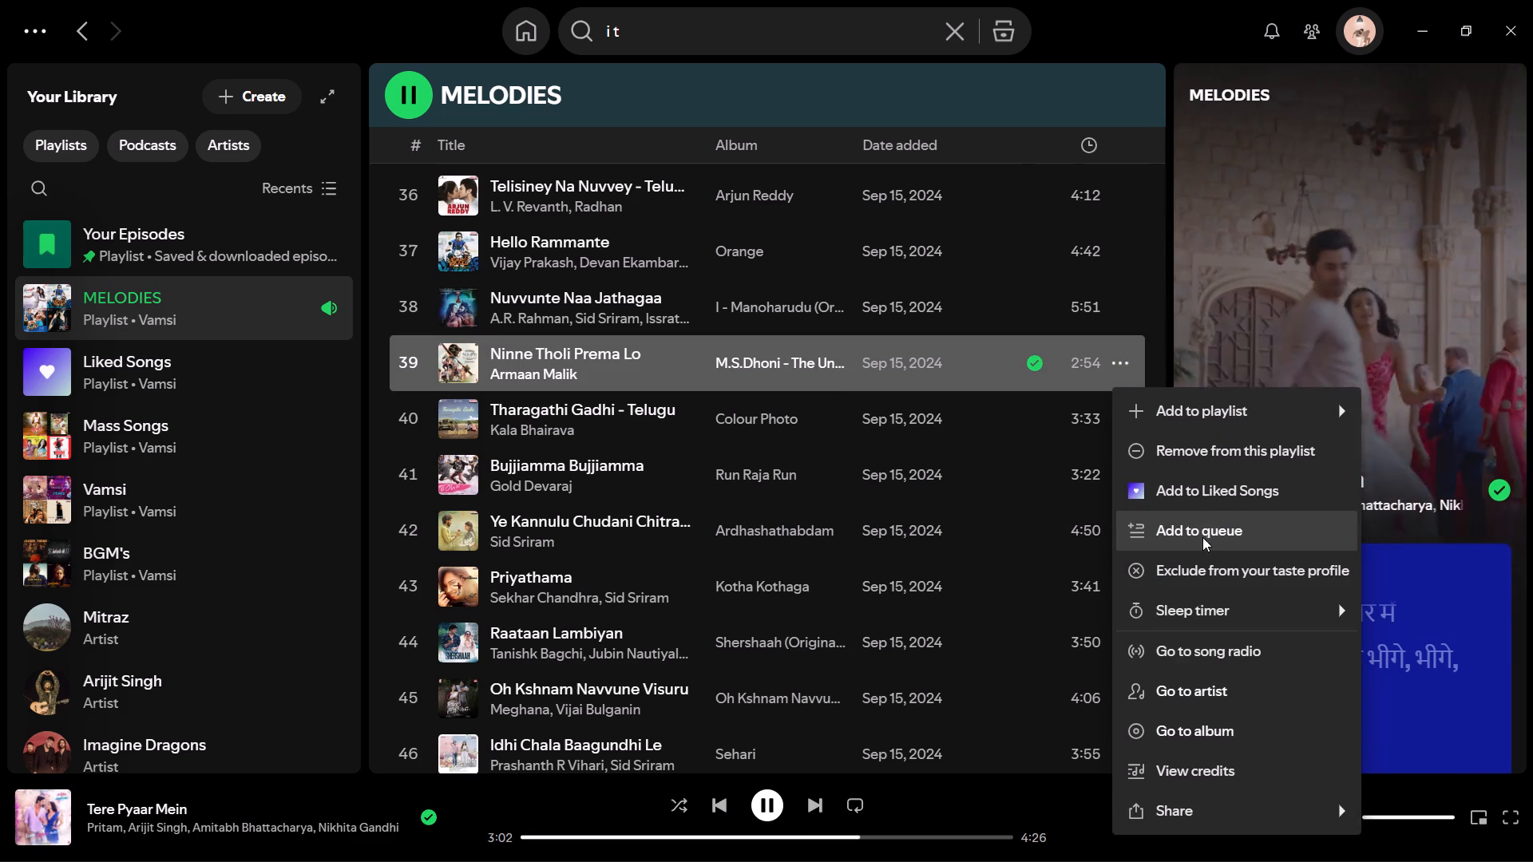
Add track 52 of the MELODIES playlist, Adhento Gaani Vunnapaat... by Anirudh Ravichander, to the queue.
scroll(865, 419, "down", 3)
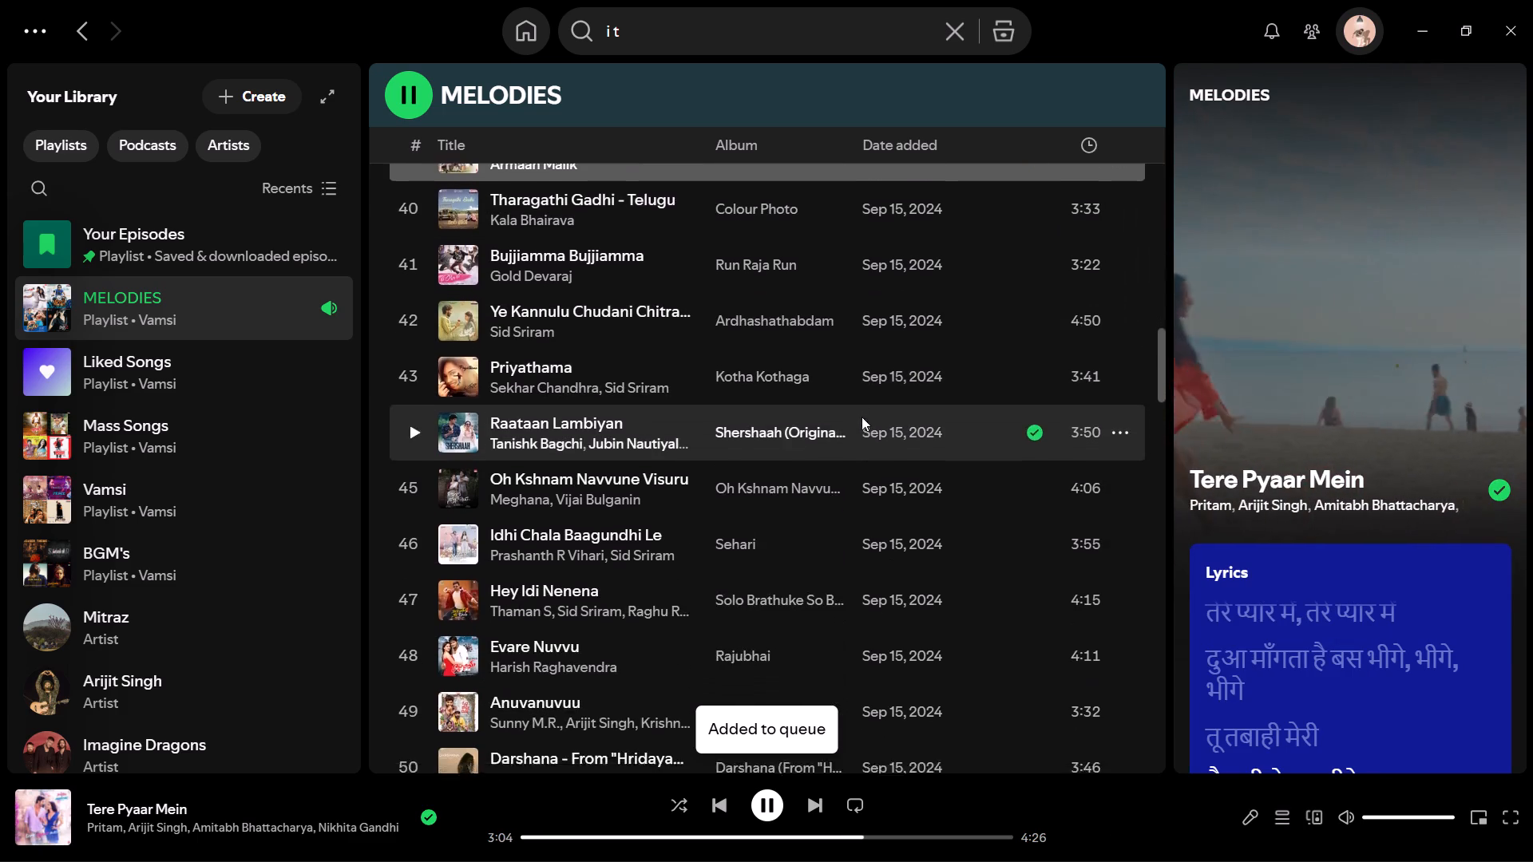
scroll(862, 417, "down", 3)
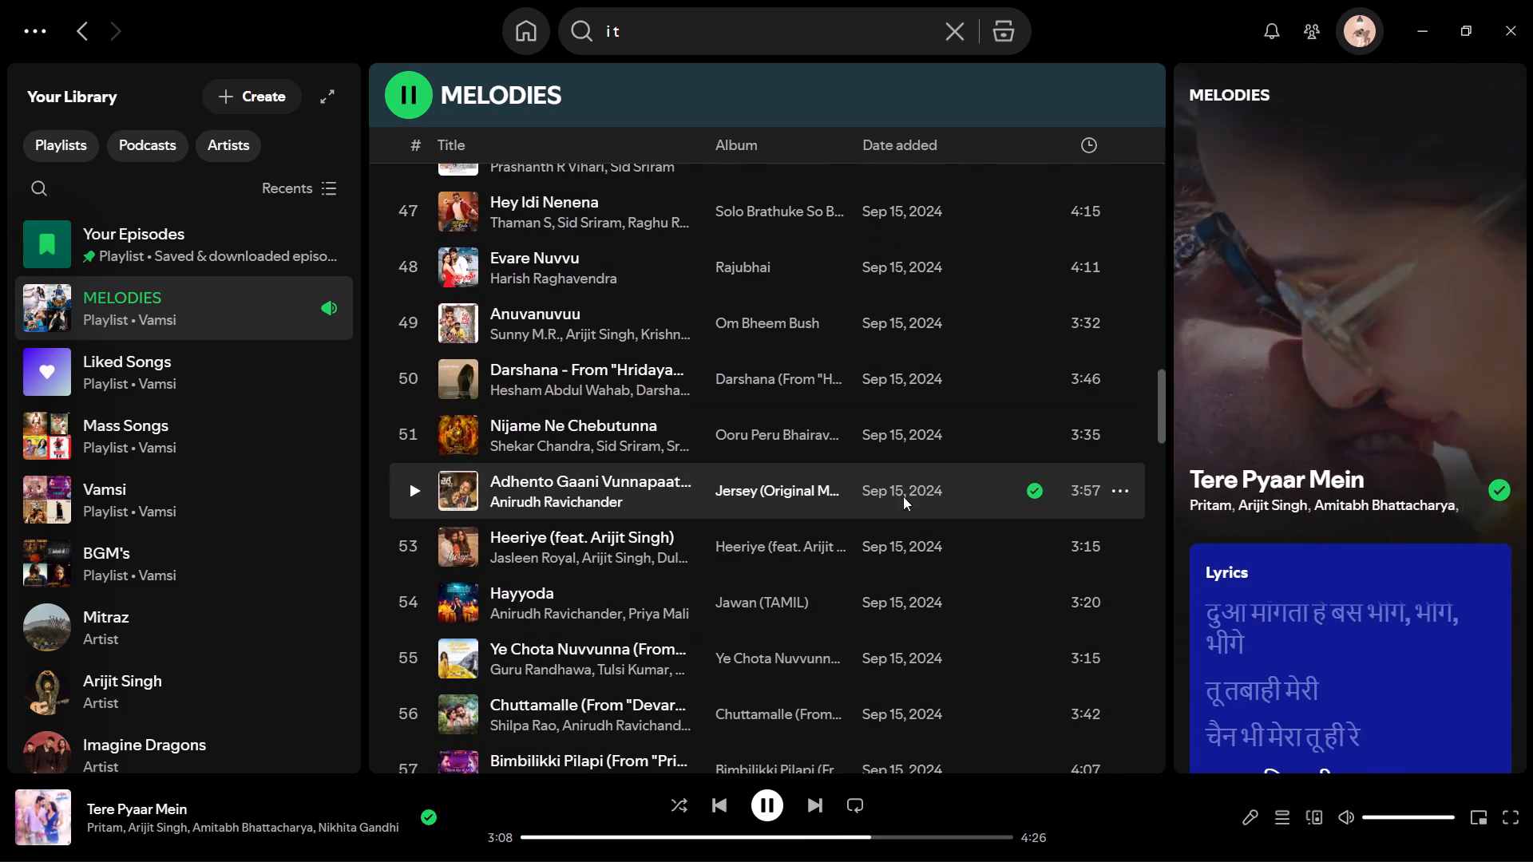
left_click(1122, 488)
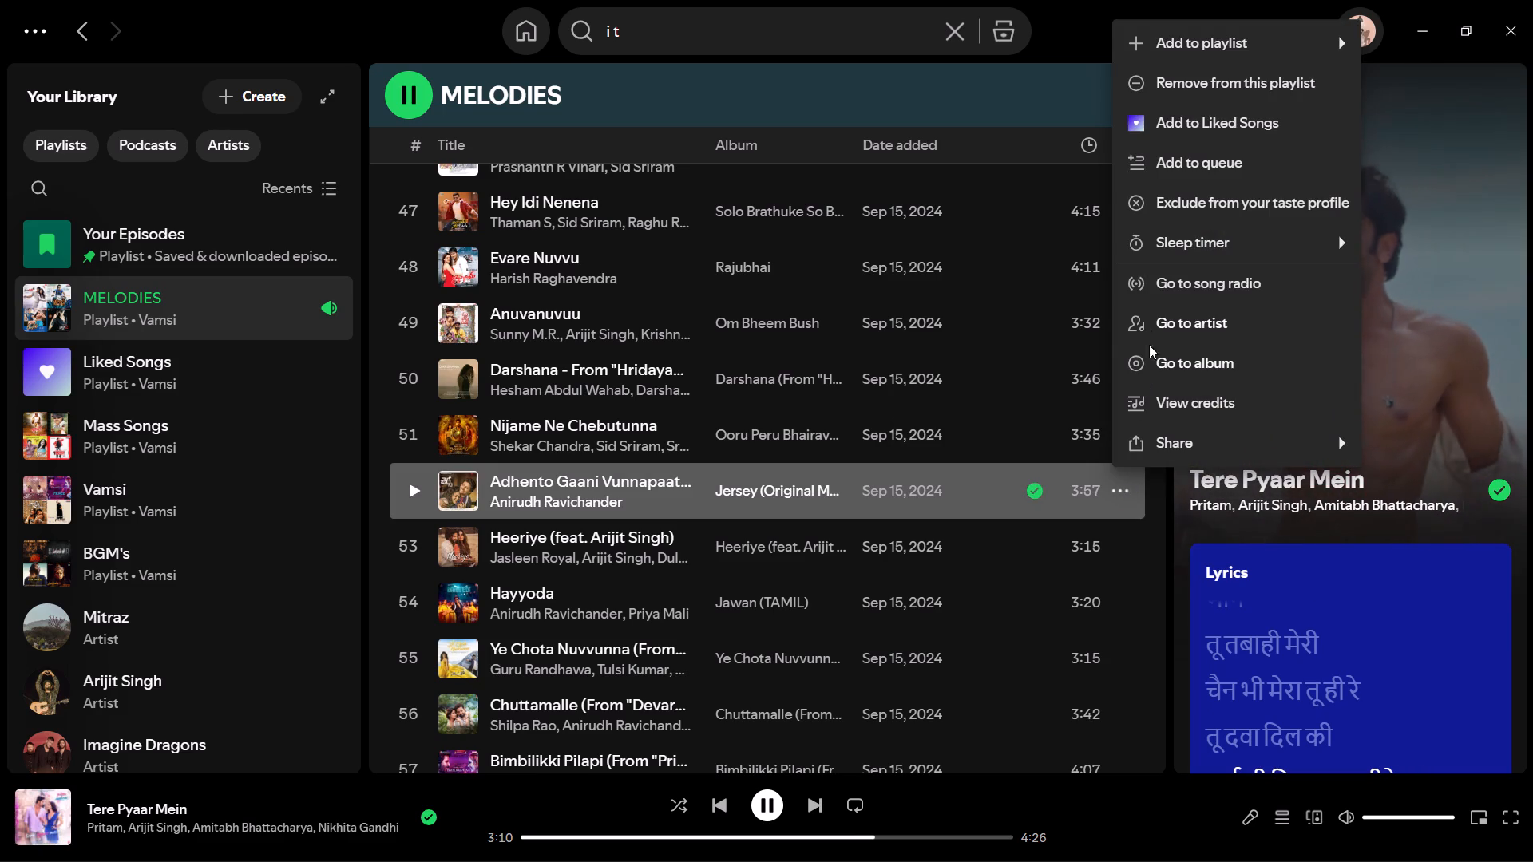
left_click(1179, 159)
Browse the rest of the MELODIES playlist, from track 53 onward, for more songs to queue.
scroll(799, 422, "down", 2)
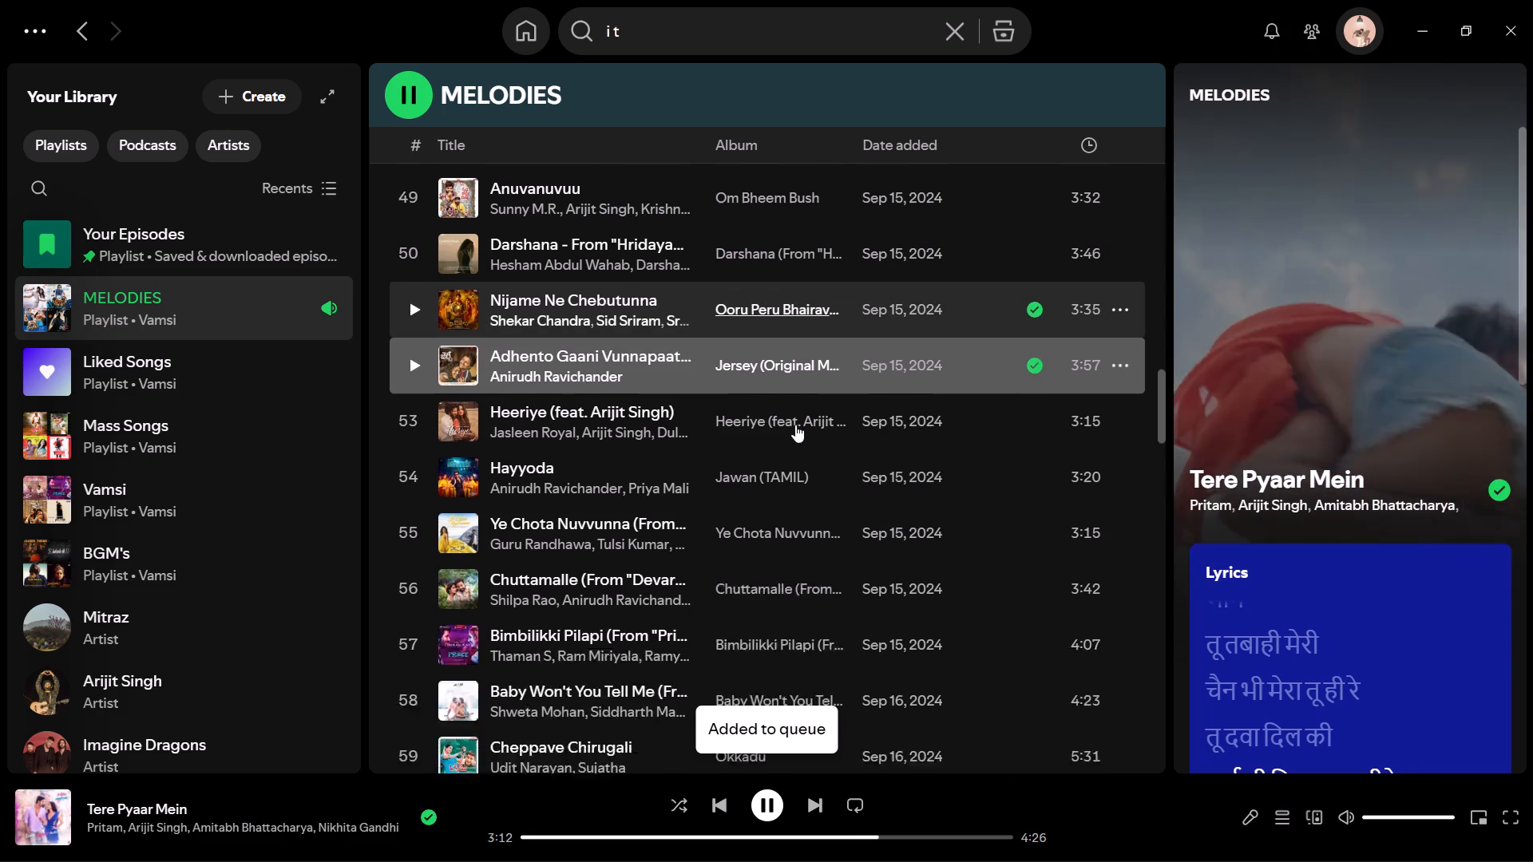
scroll(793, 427, "down", 2)
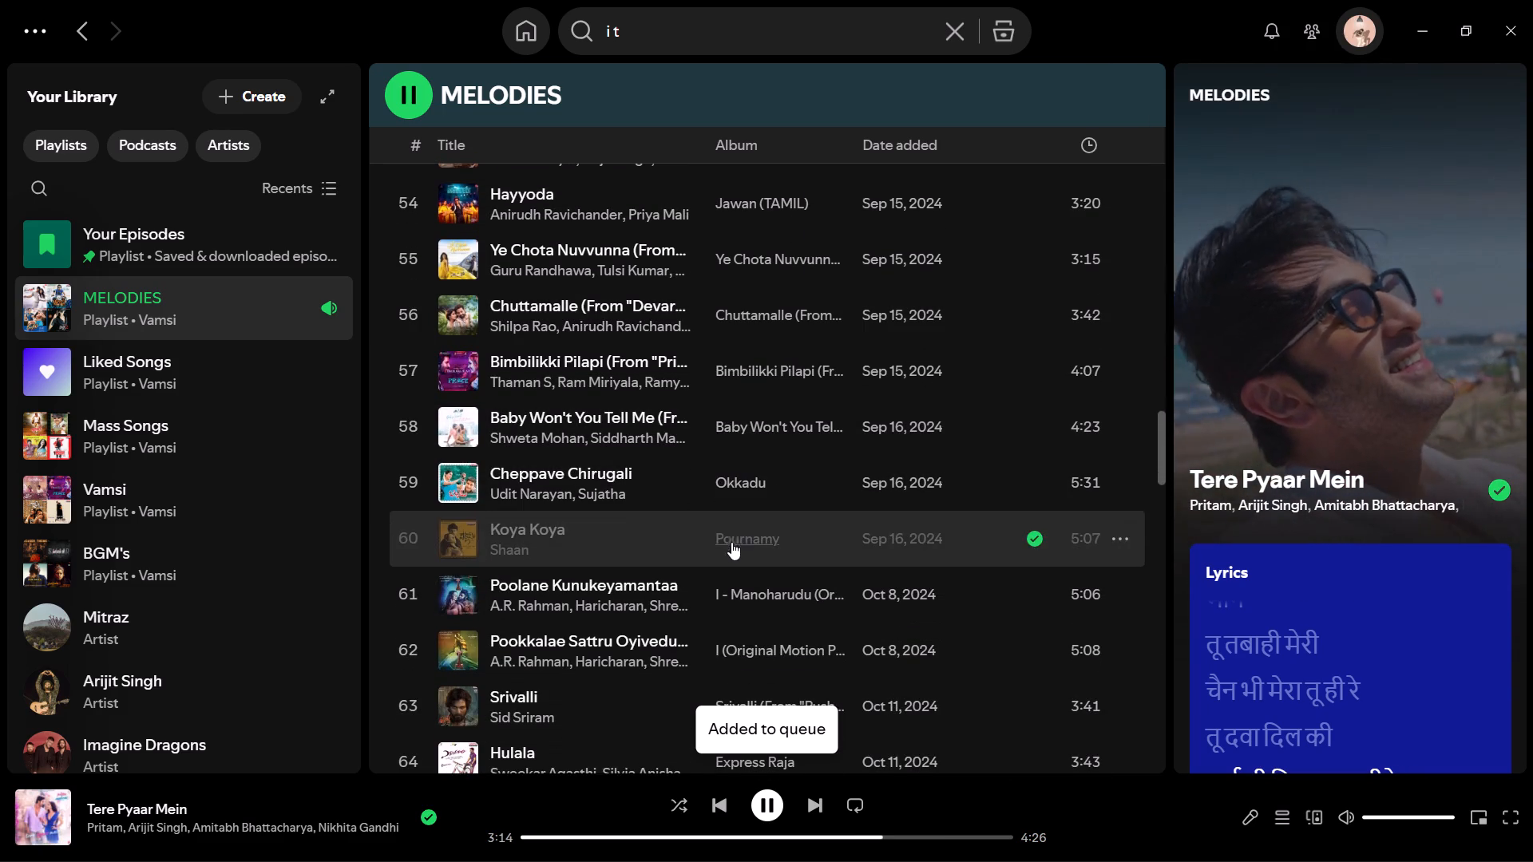
scroll(653, 508, "down", 1)
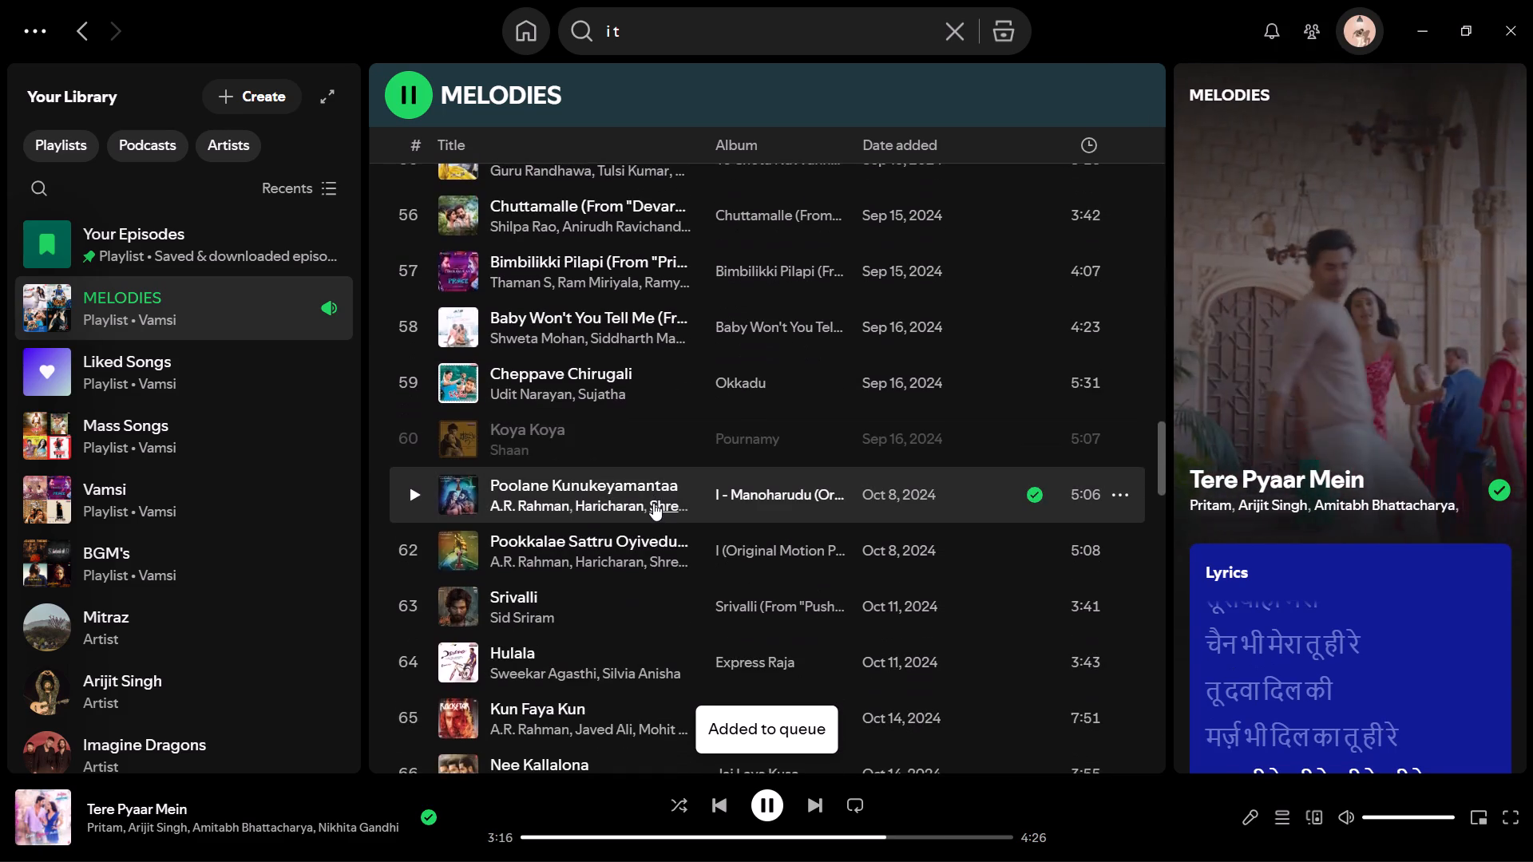
scroll(653, 503, "down", 1)
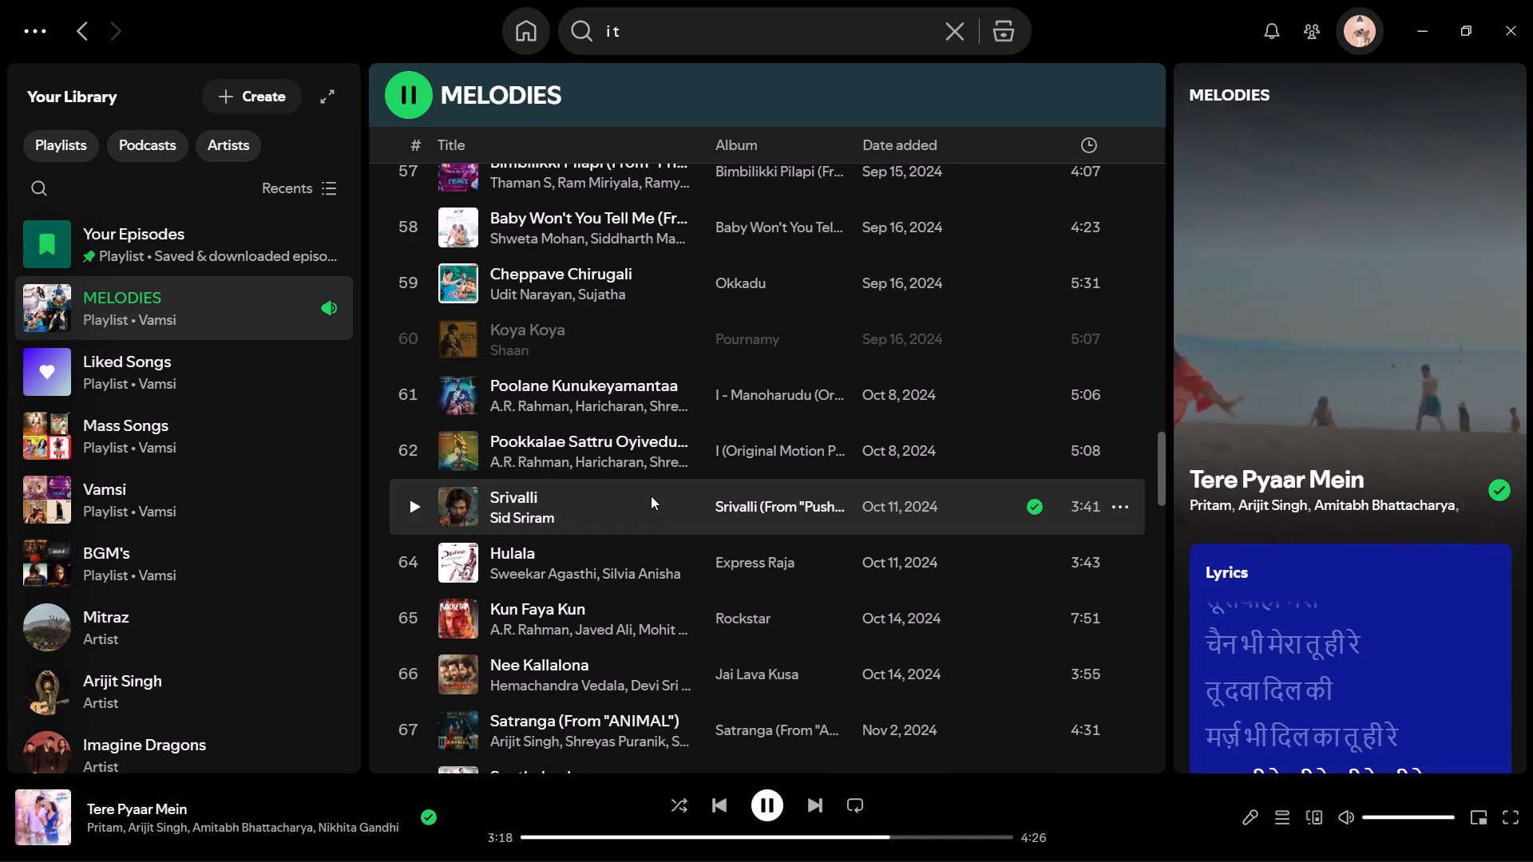
scroll(644, 487, "down", 2)
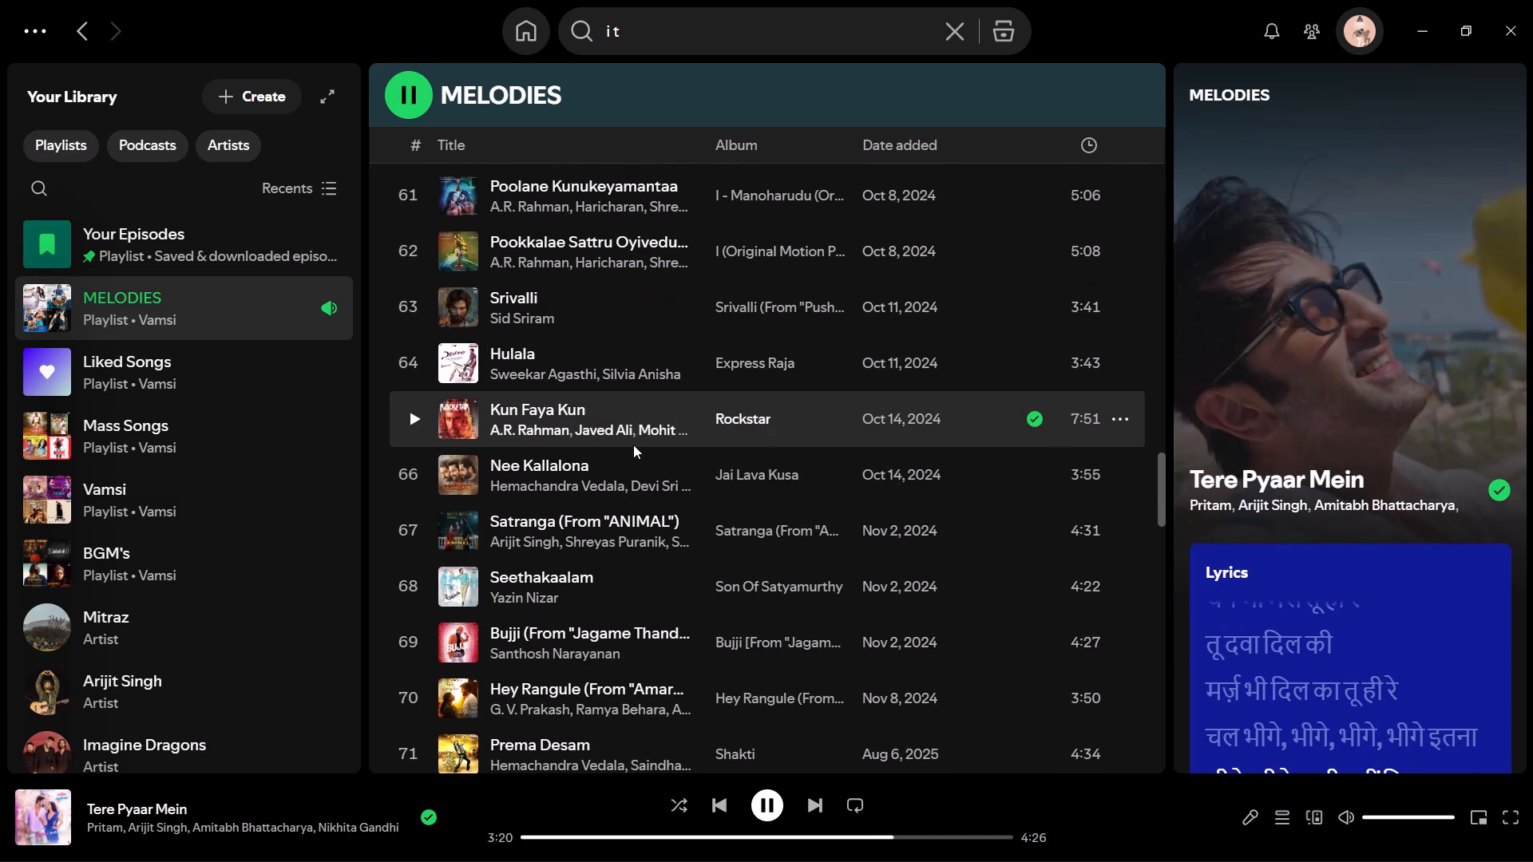
scroll(633, 445, "down", 1)
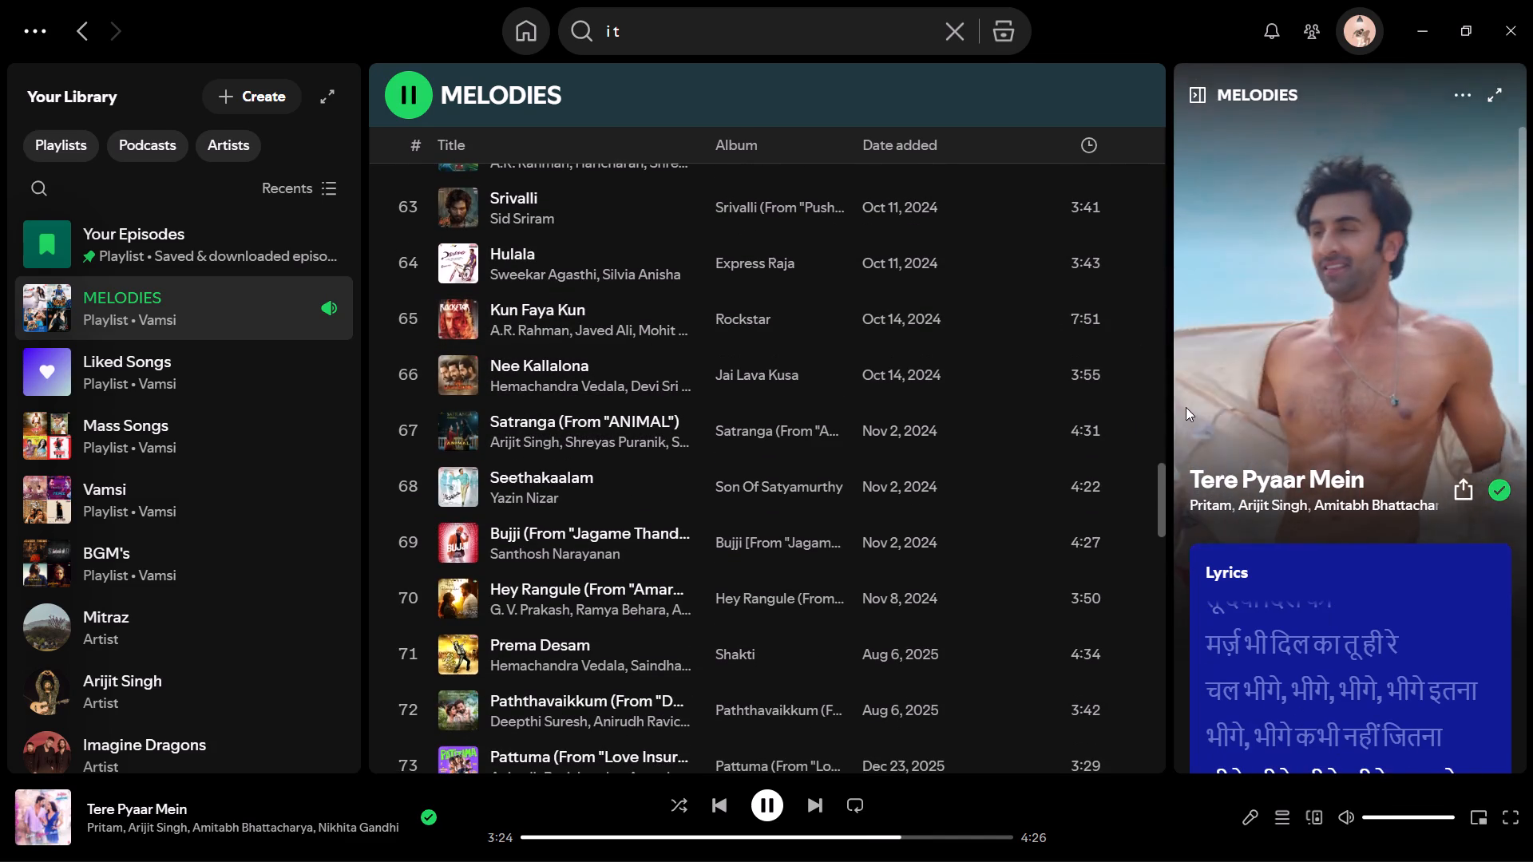
scroll(570, 421, "down", 2)
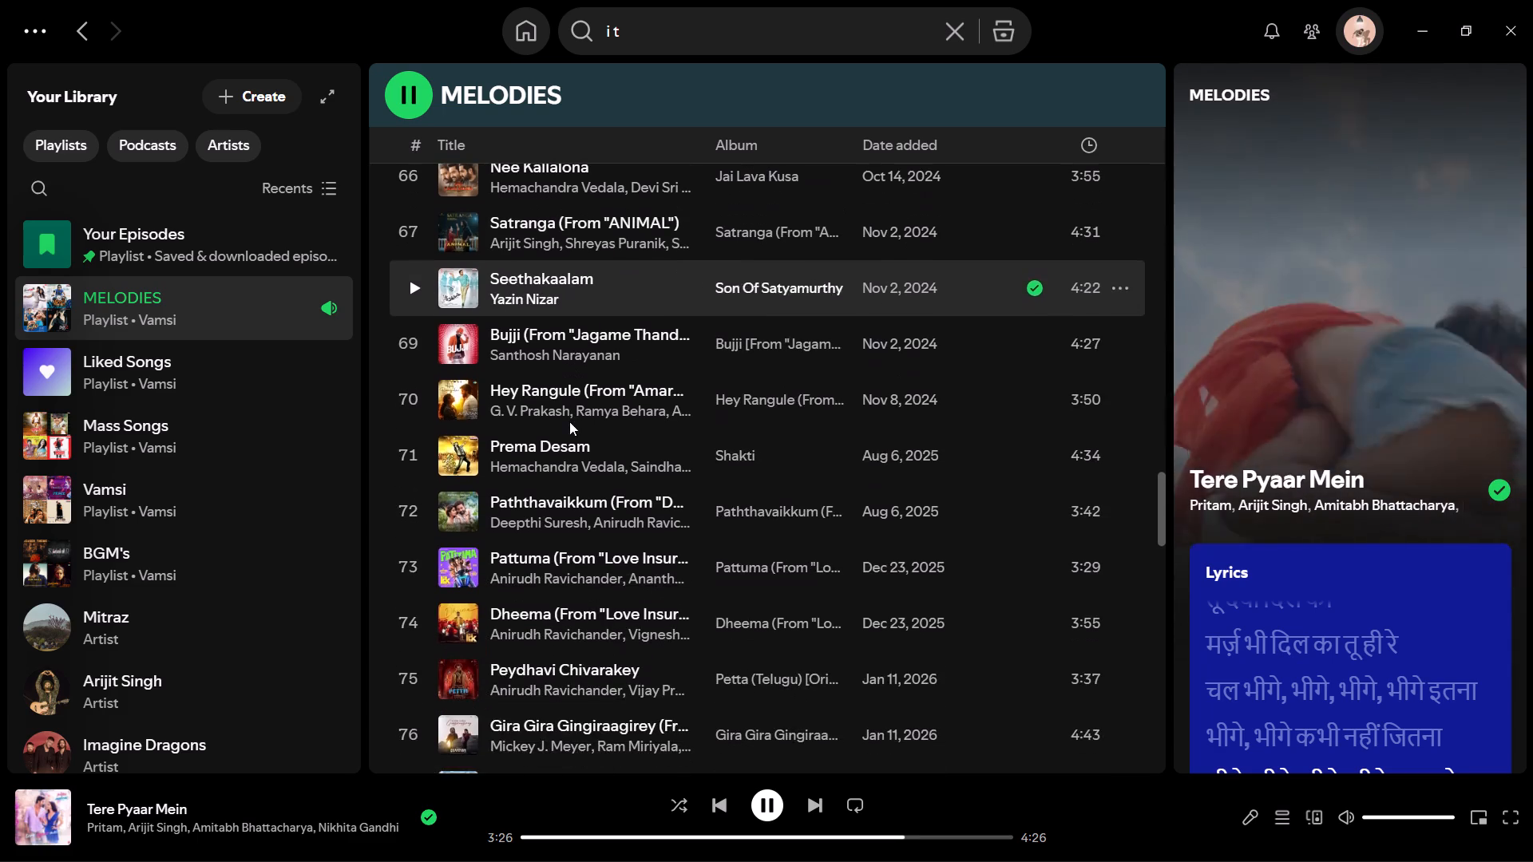
scroll(568, 421, "down", 2)
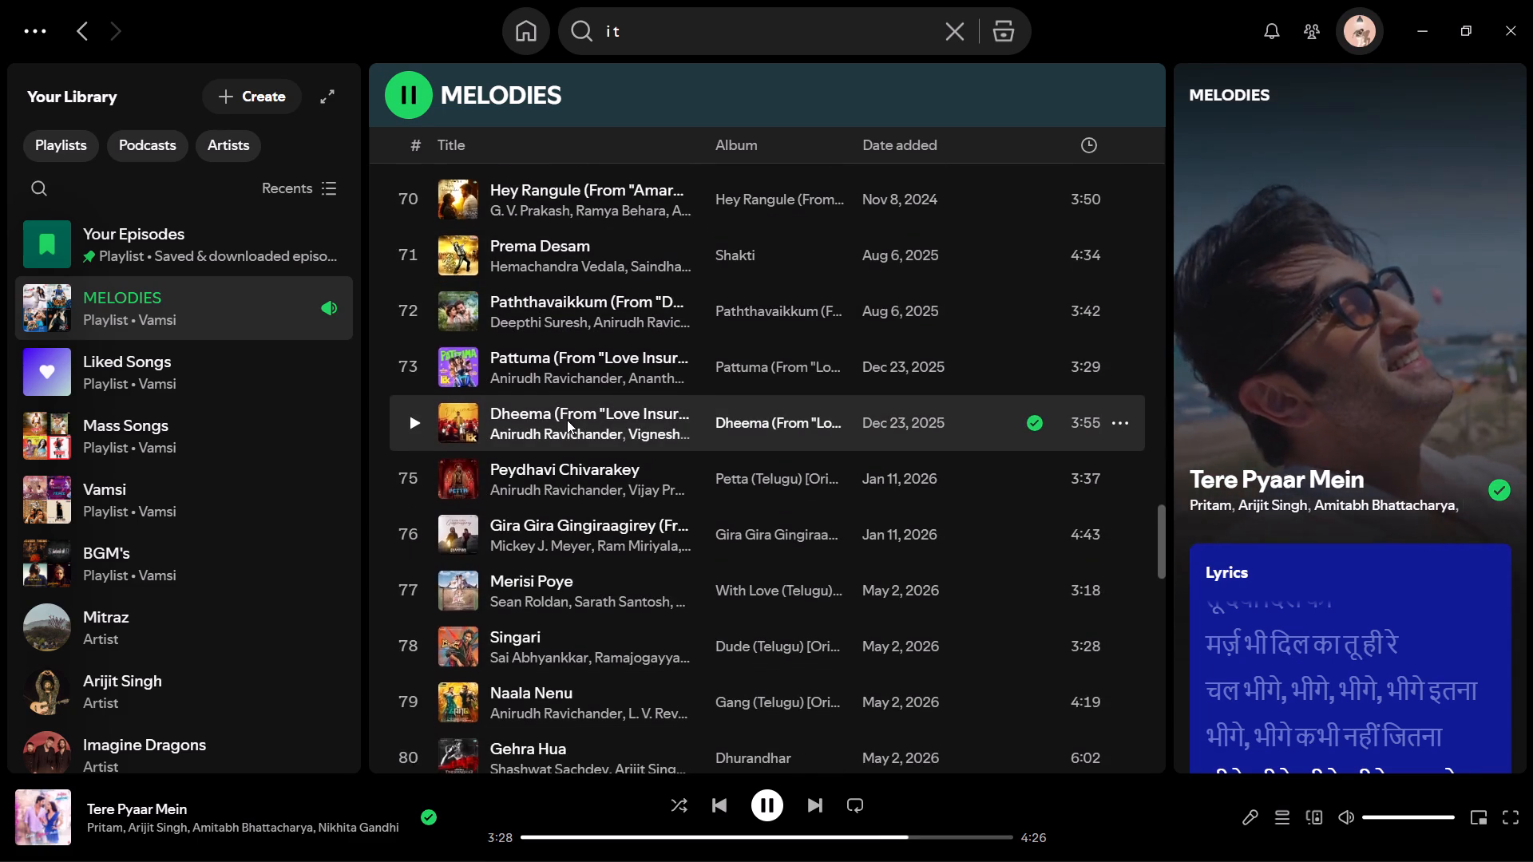
scroll(567, 420, "down", 2)
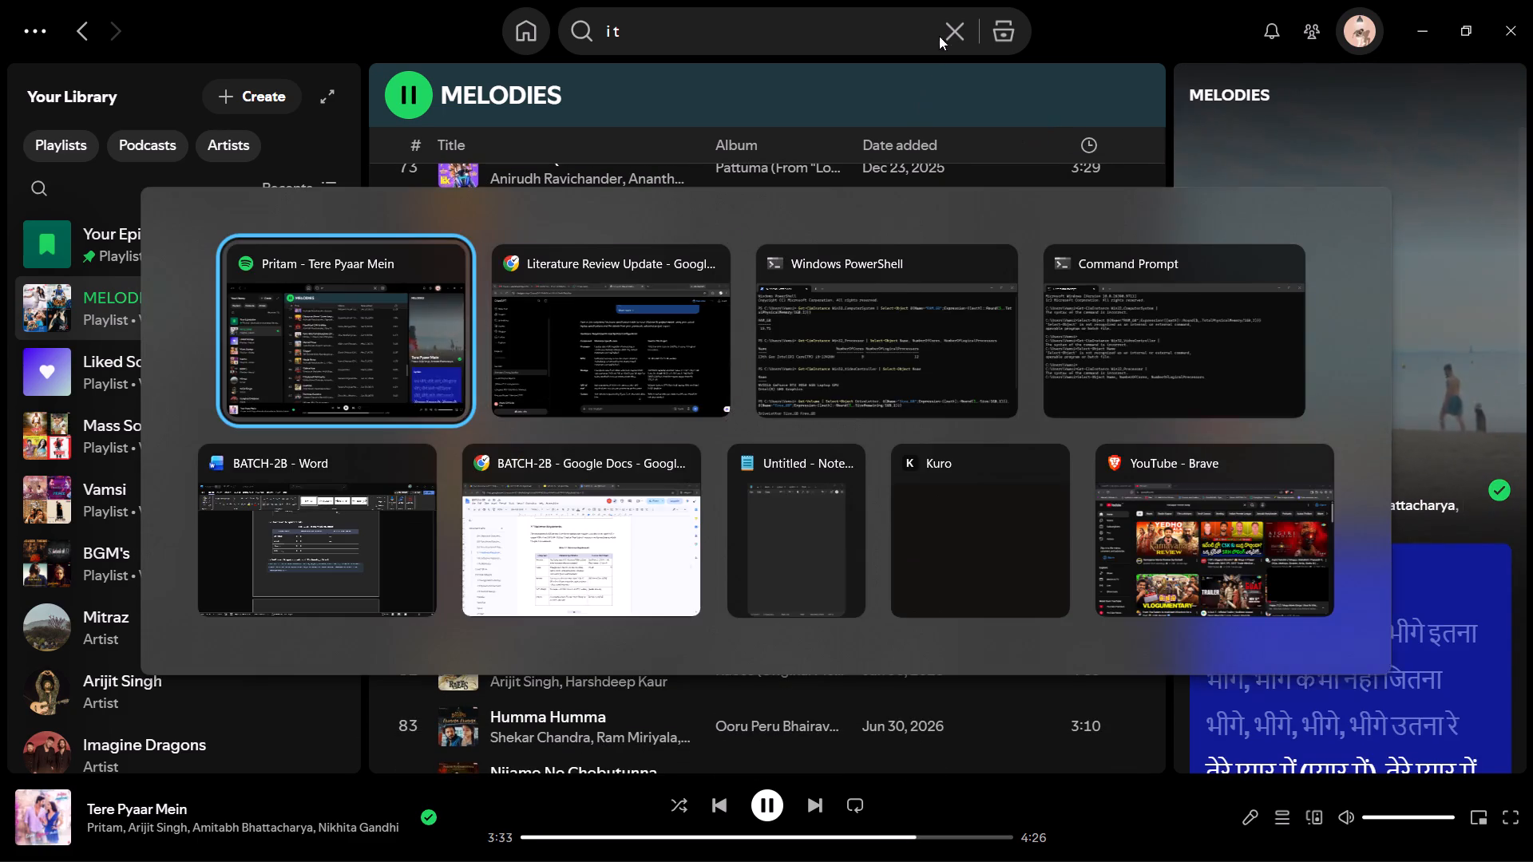
Clear the "i t" search text and leave the search field empty.
left_click(955, 30)
left_click(930, 30)
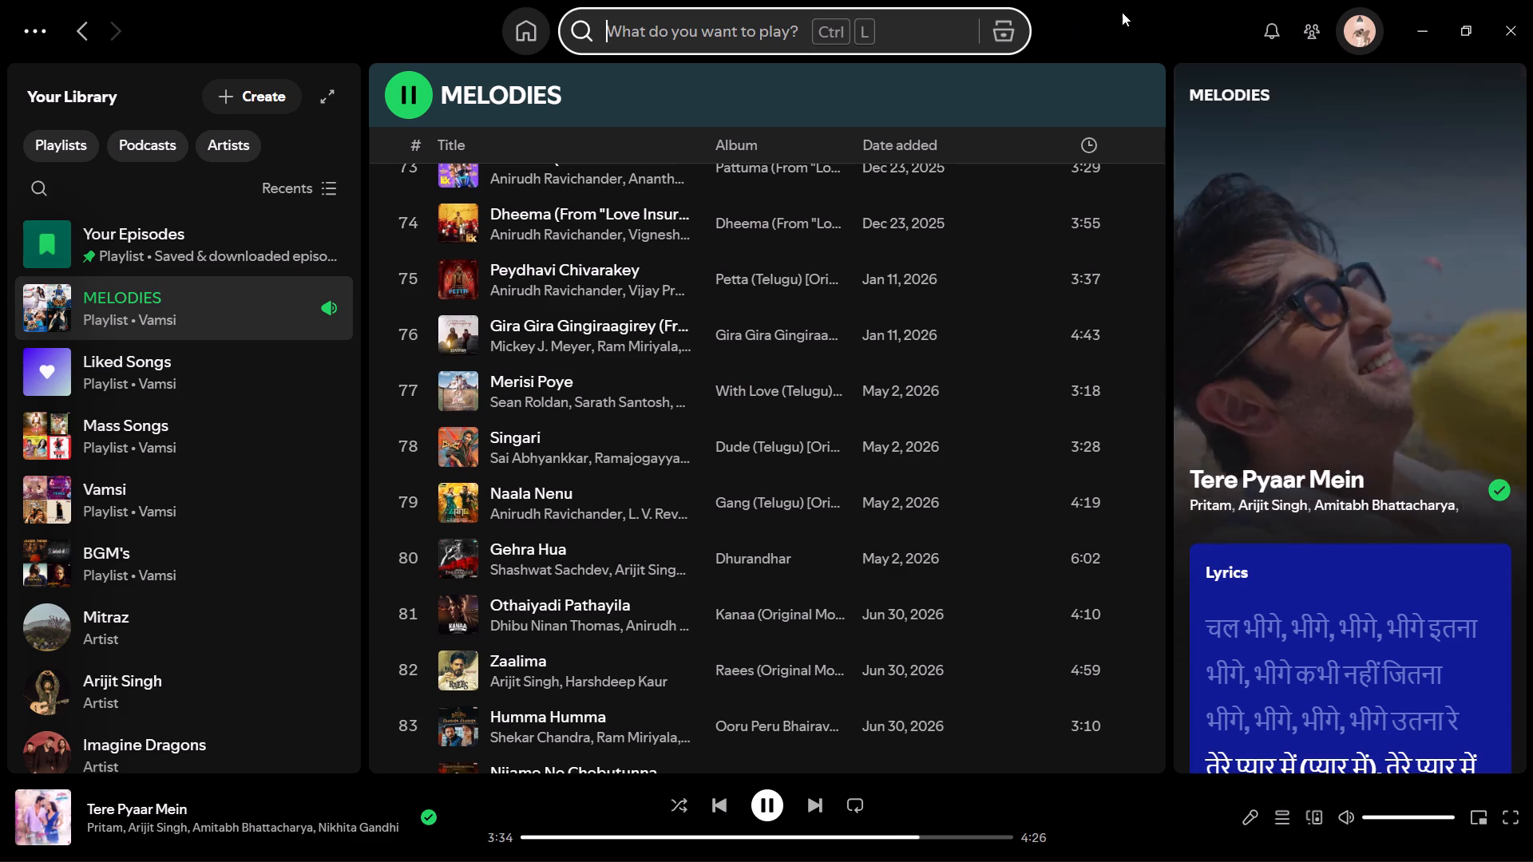
left_click(1135, 11)
left_click(1119, 25)
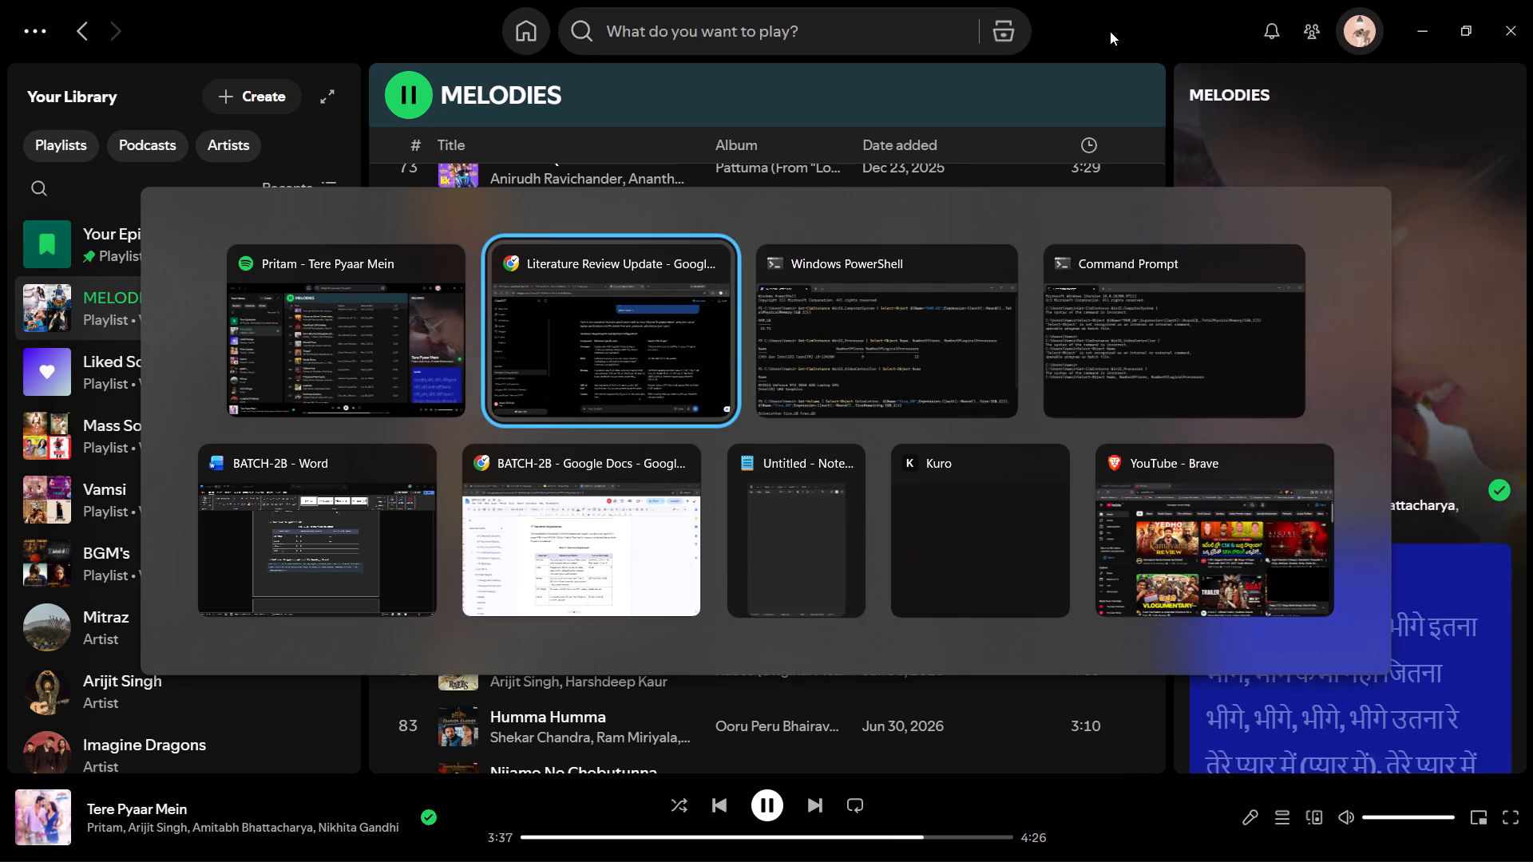
Switch to the ChatGPT conversation in Chrome and copy "16 GB RAM" from its hardware specification table.
scroll(850, 389, "down", 1)
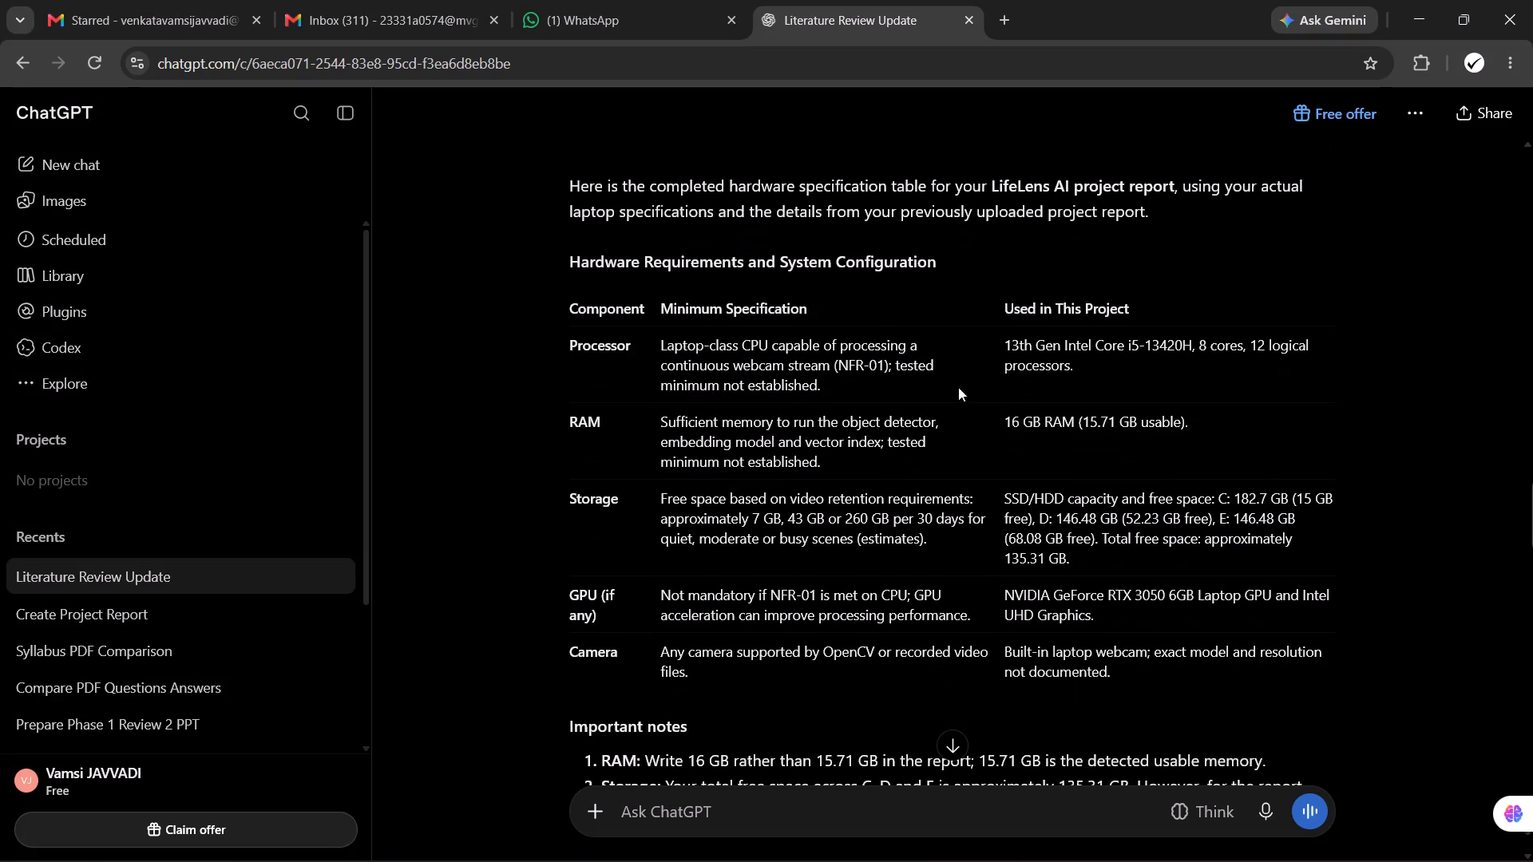
left_click_drag(1001, 384, 1073, 393)
key("ctrl+c")
left_click(972, 382)
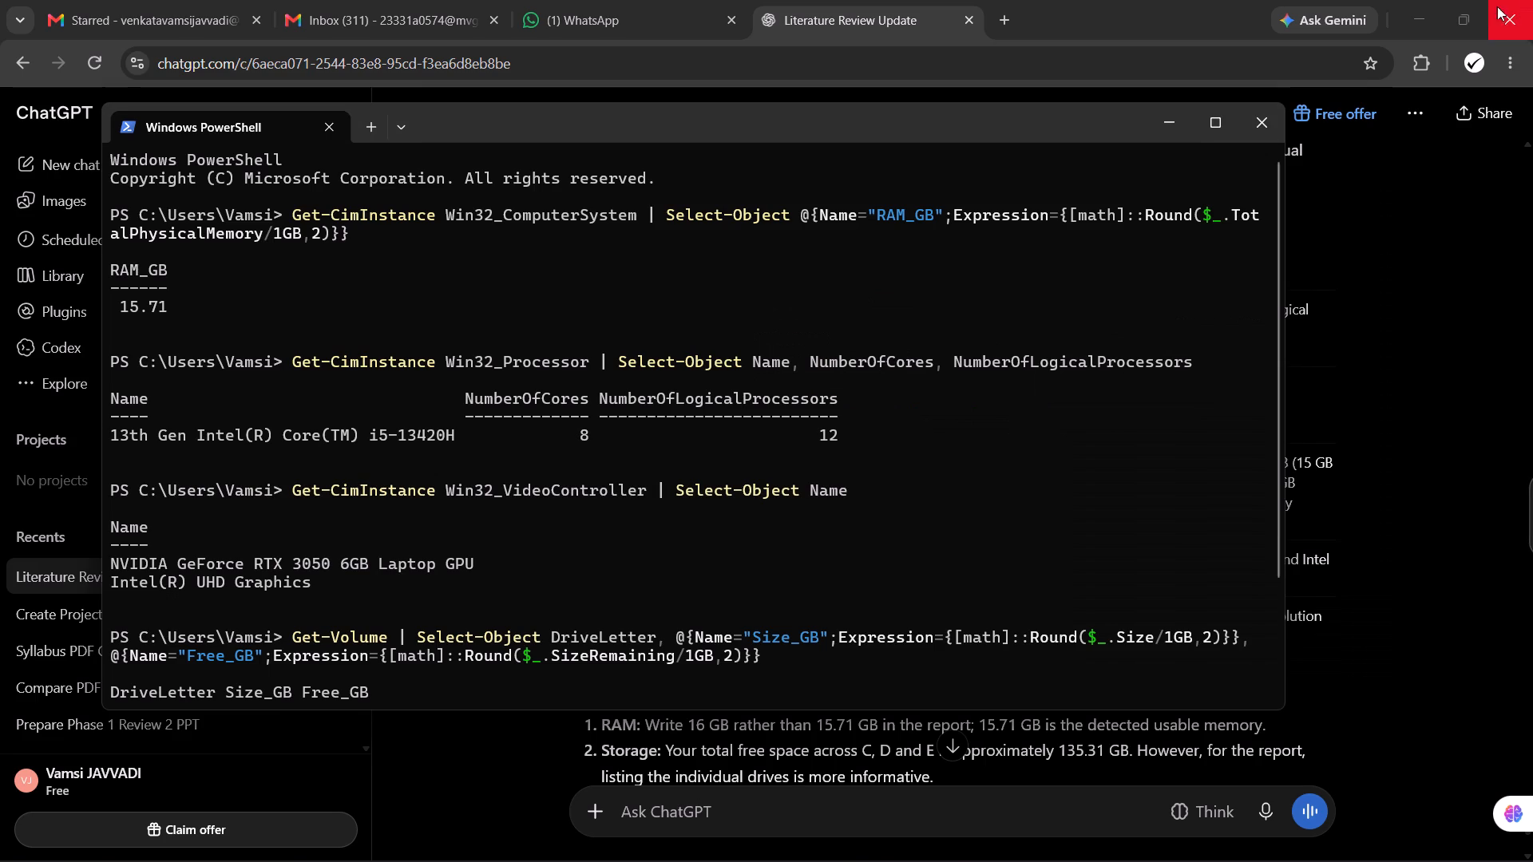
Close the Windows PowerShell and Command Prompt windows.
left_click(1256, 114)
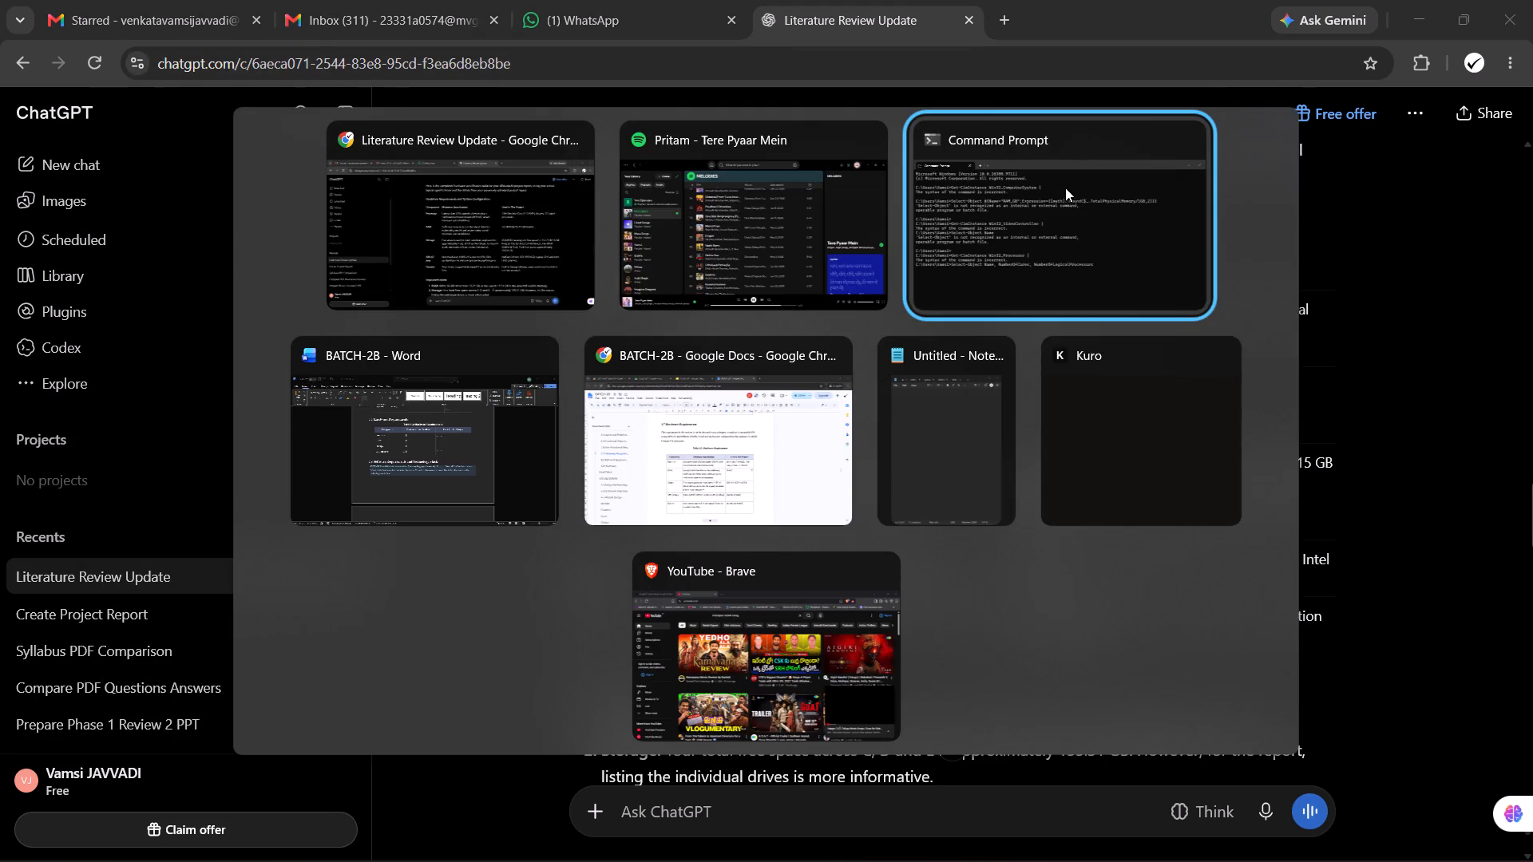
left_click(1174, 50)
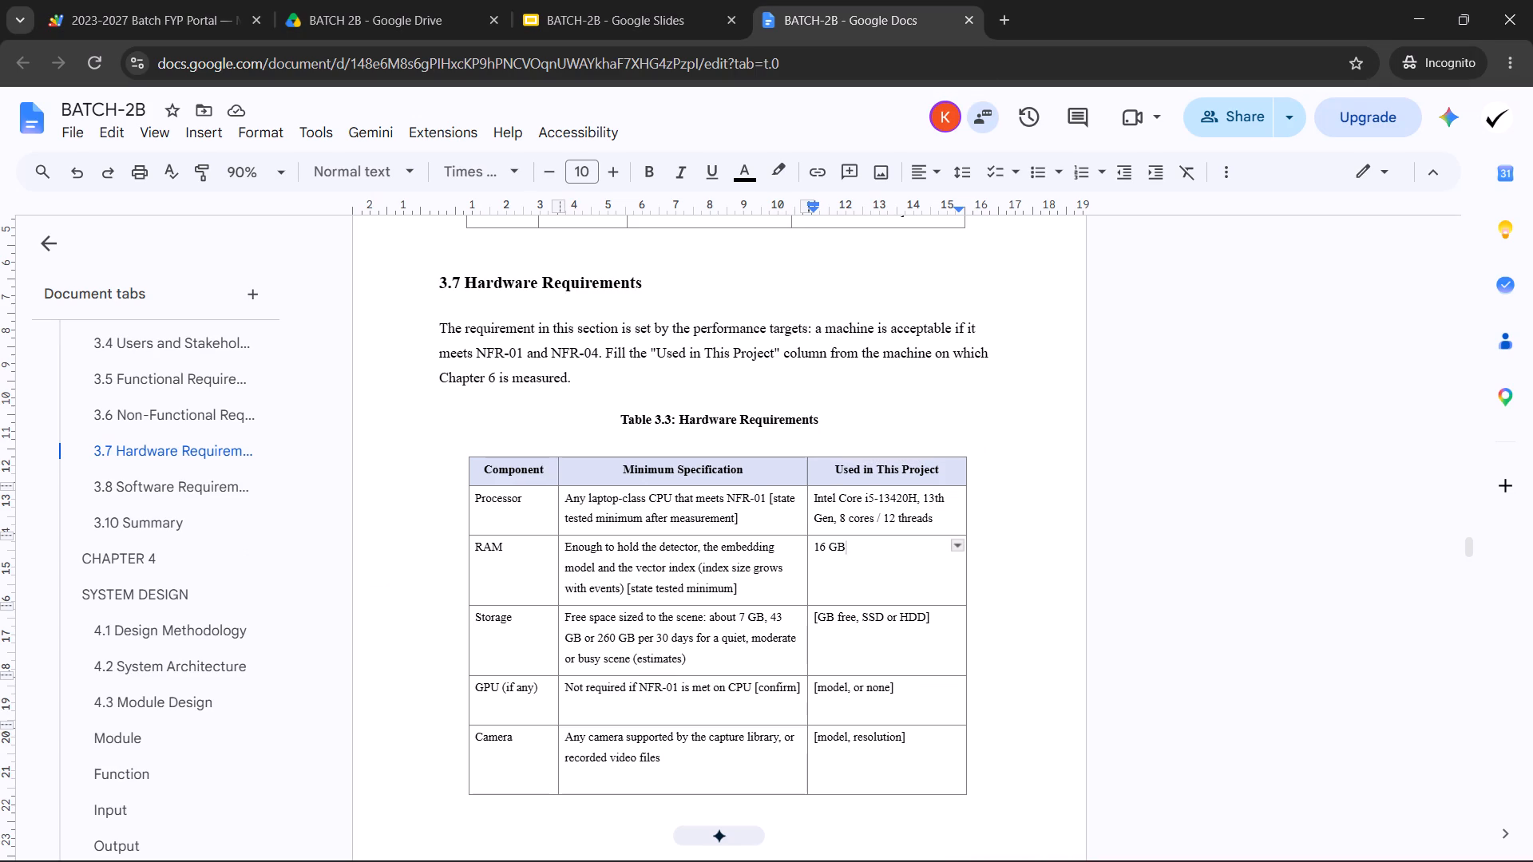
In the BATCH-2B Google Doc, replace the RAM row's "Used in This Project" entry in Table 3.3 with "16 GB RAM".
left_click_drag(859, 550, 821, 549)
left_click(821, 549)
left_click_drag(815, 546, 861, 550)
key("ctrl+v")
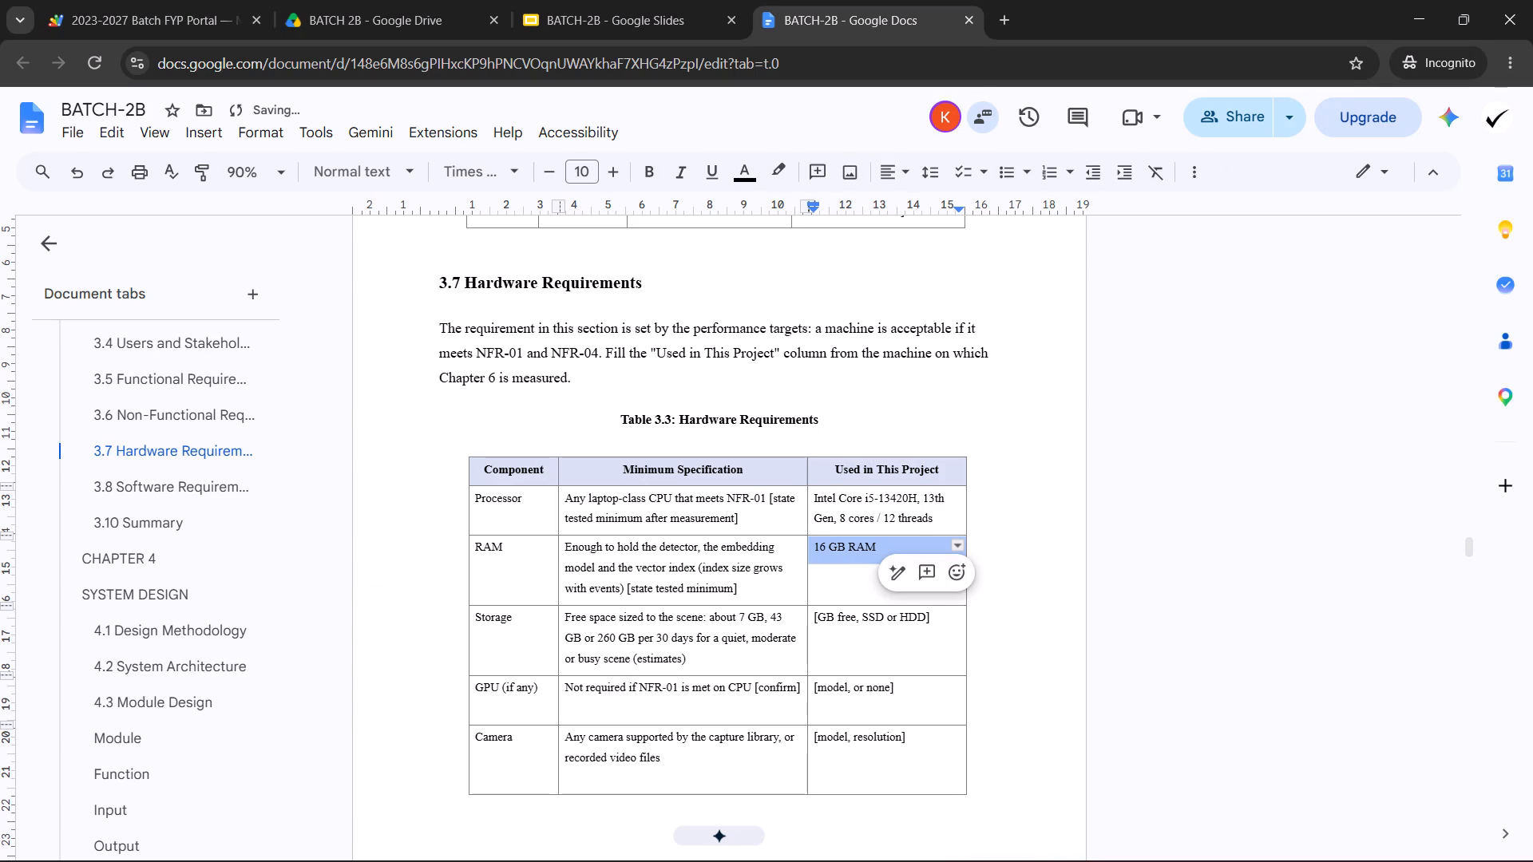
left_click(850, 561)
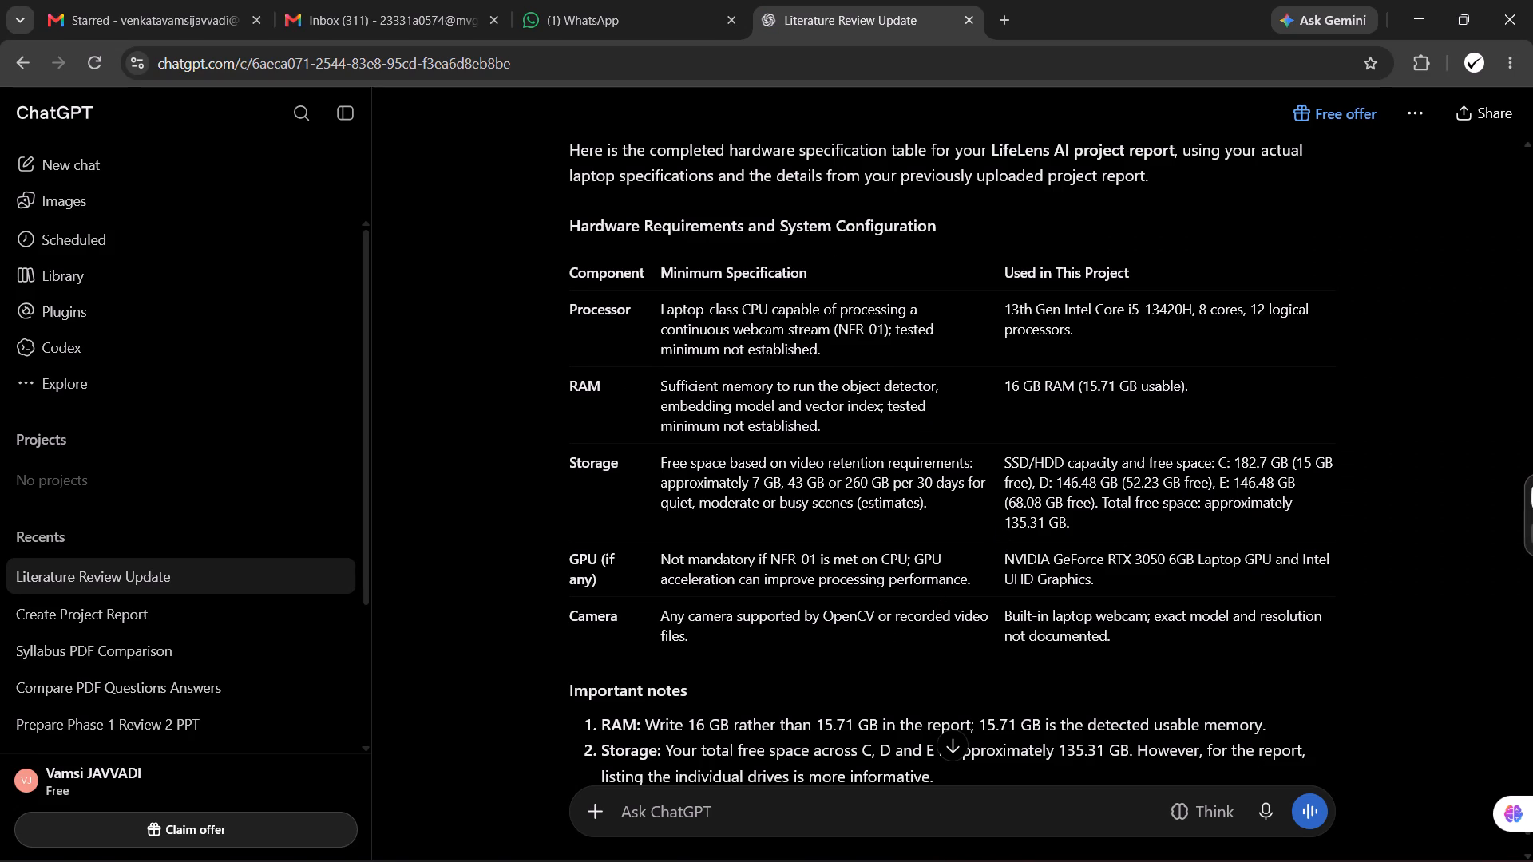
Copy "Total free space: approximately 135.31 GB." from the ChatGPT table over the Storage placeholder in Table 3.3's "Used in This Project" column.
left_click_drag(1206, 505, 1204, 533)
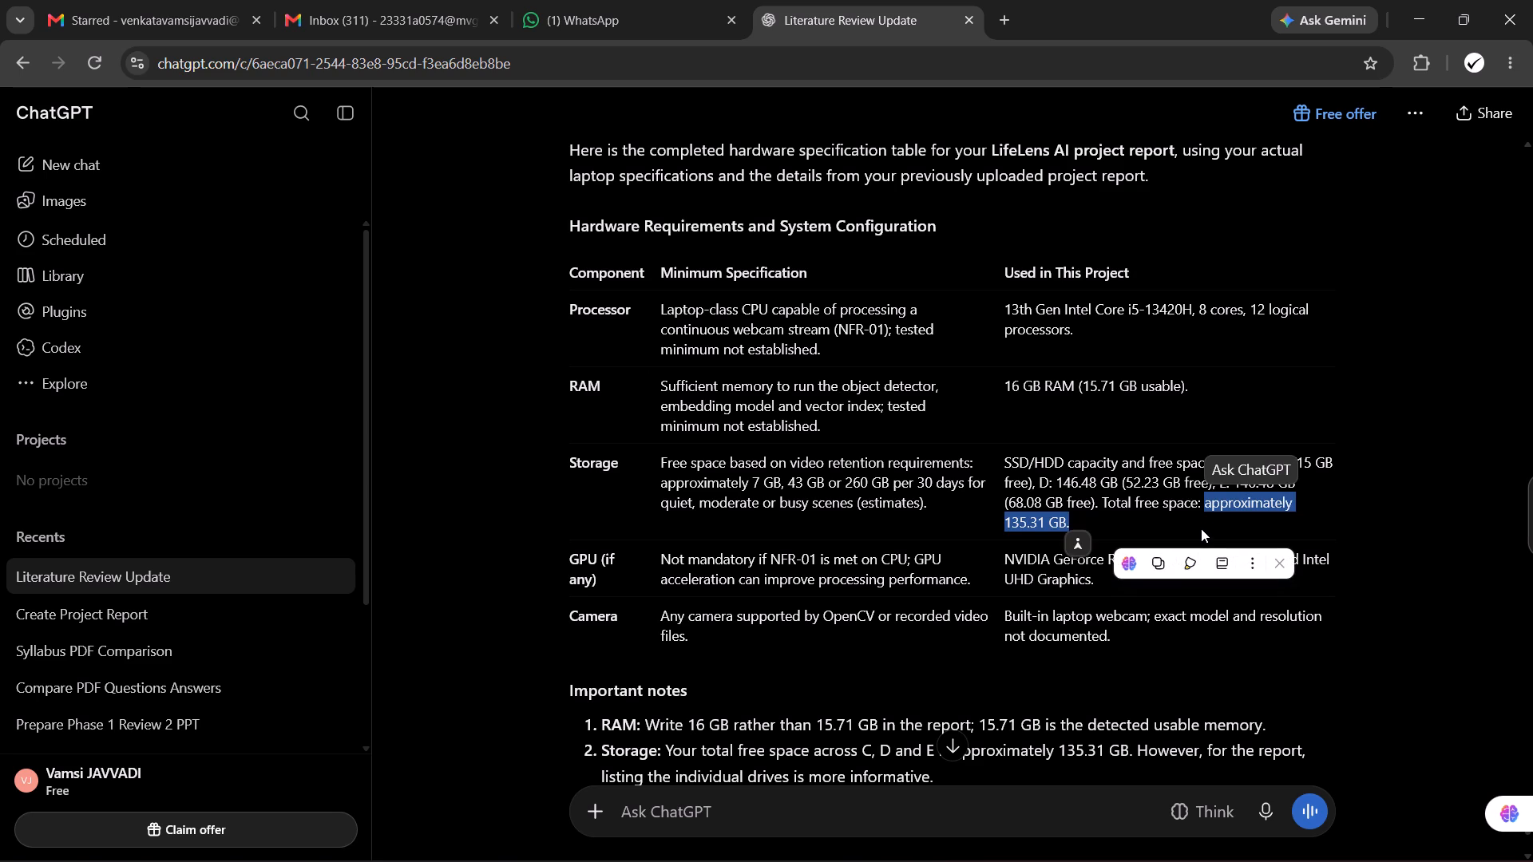
left_click(1149, 519)
left_click_drag(1100, 501, 1102, 525)
key("ctrl+c")
left_click(1106, 520)
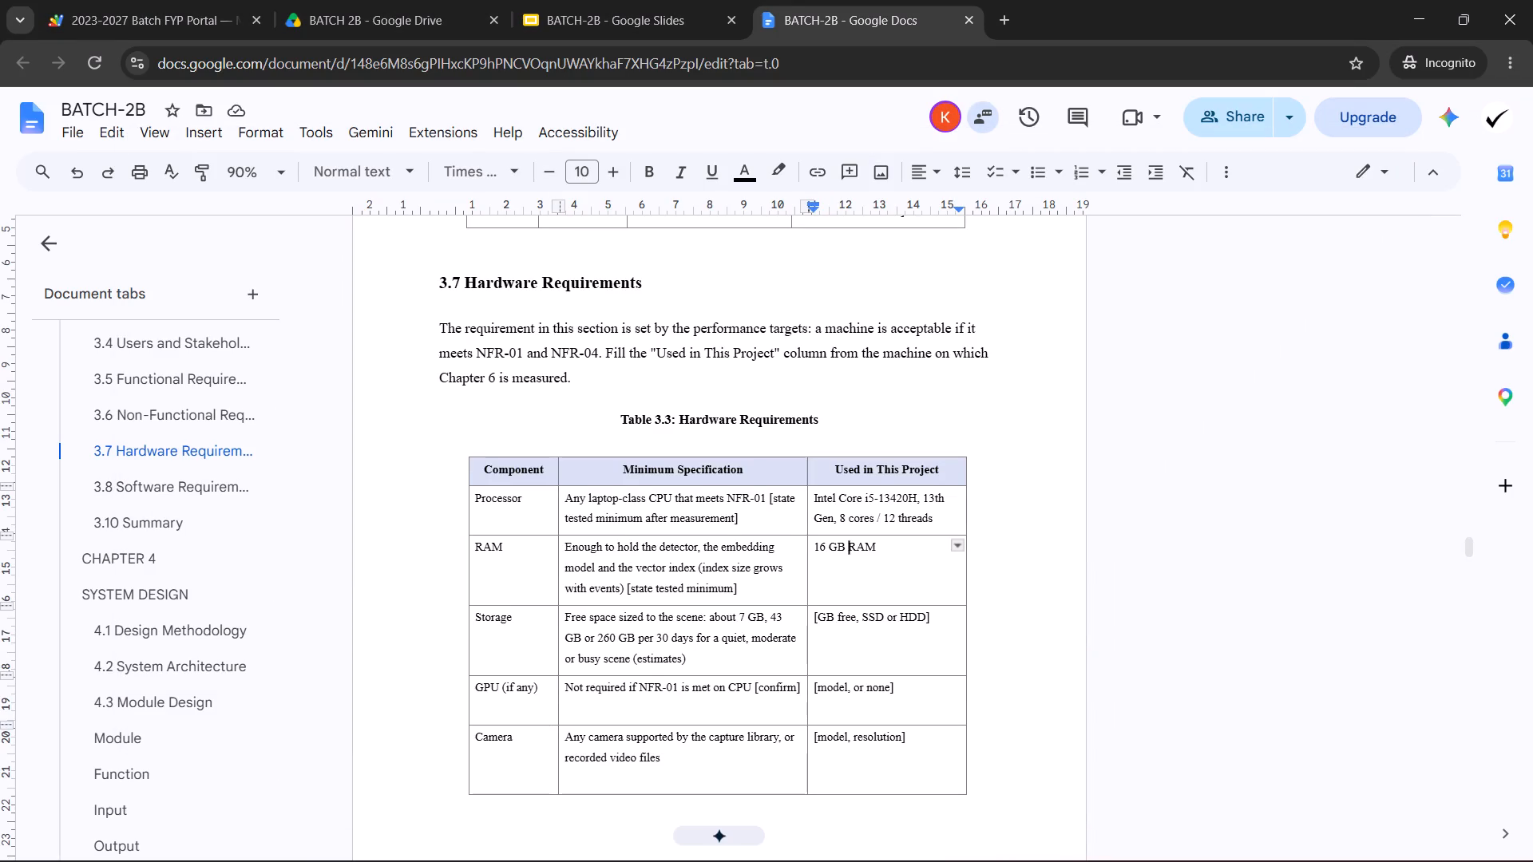
left_click_drag(937, 620, 813, 612)
key("ctrl+v")
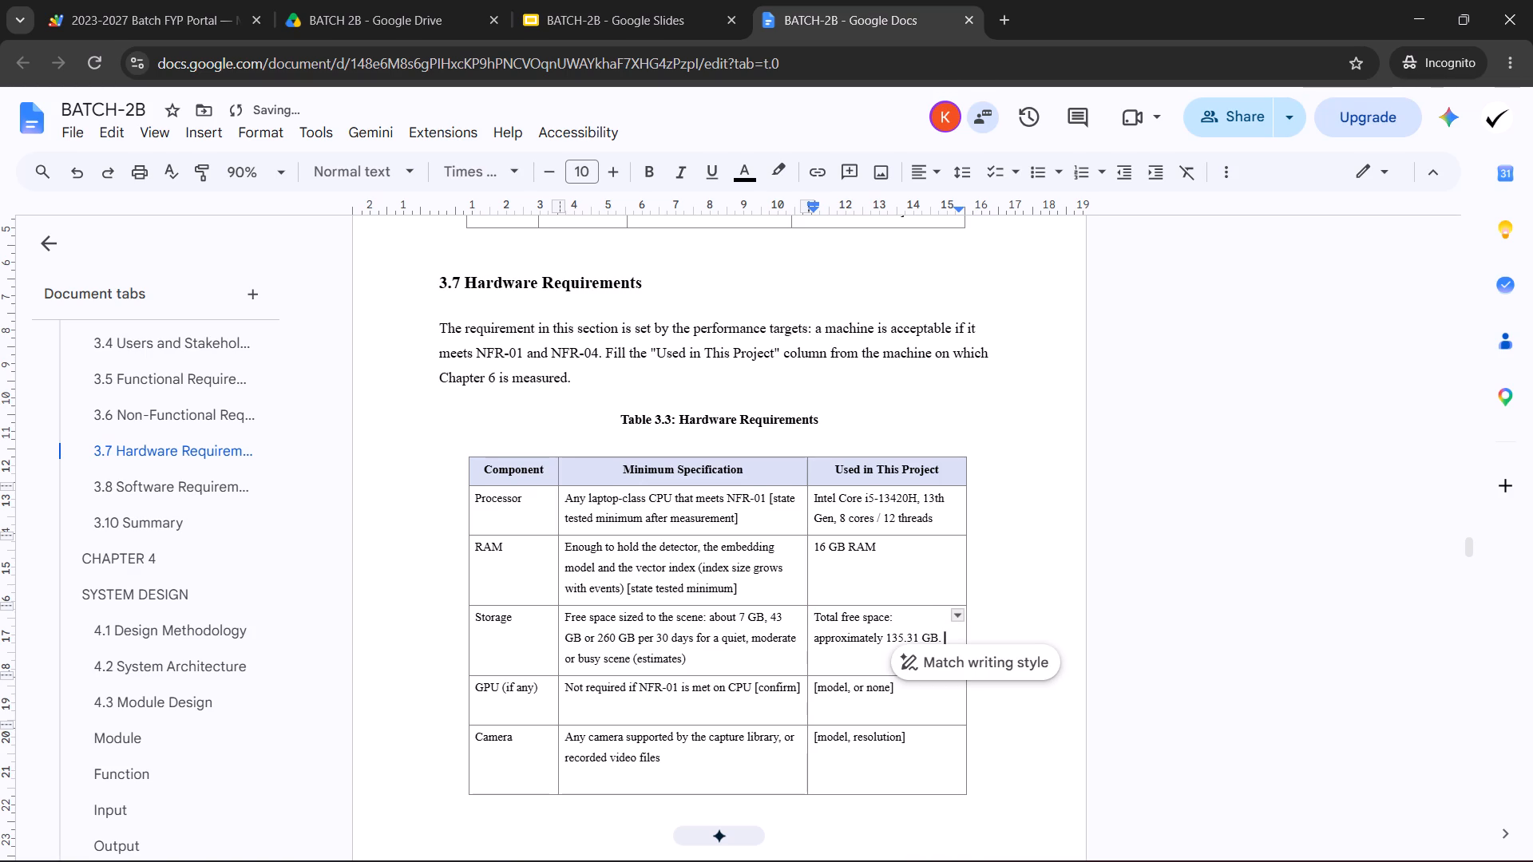
Change the total free space in the Storage row of Table 3.3 to approximately 210 GB.
left_click(901, 635)
left_click(918, 636)
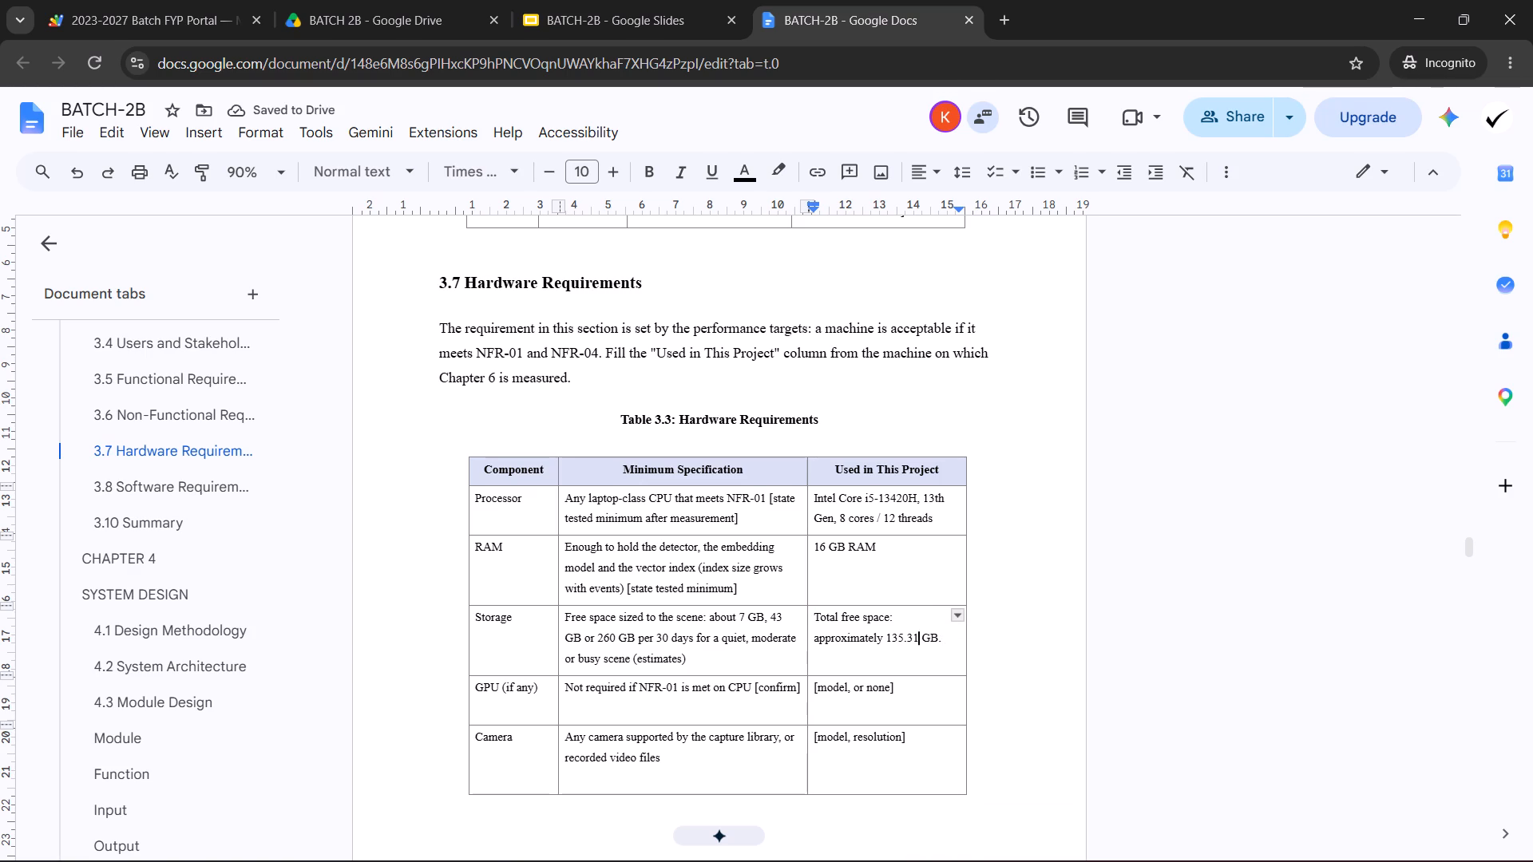
key("BackSpace")
key("BackSpace")
key("BackSpace")
key("BackSpace")
key("BackSpace")
key("BackSpace")
key("2")
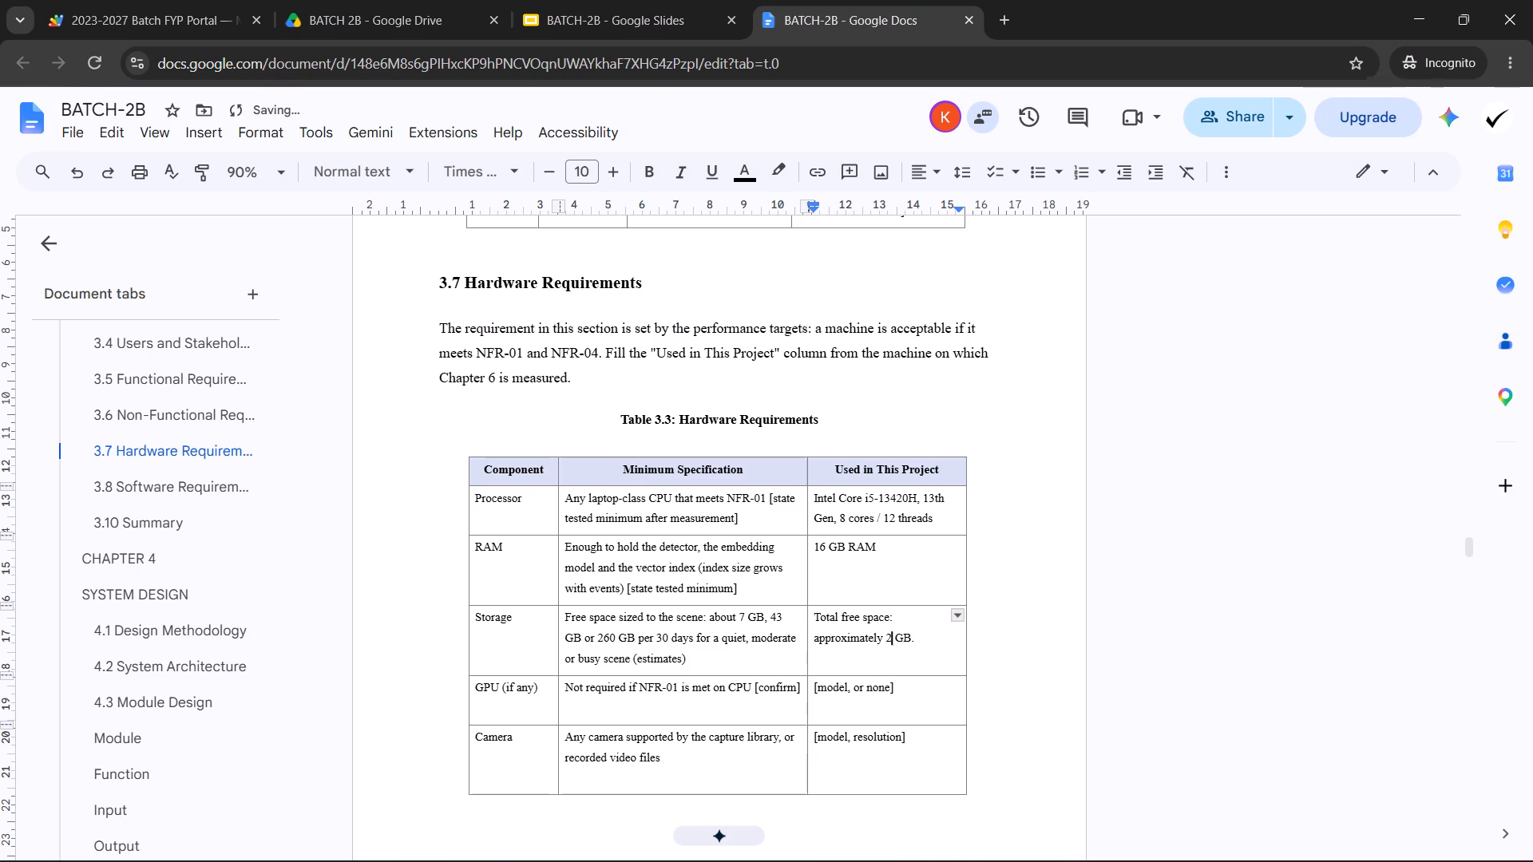
type("10")
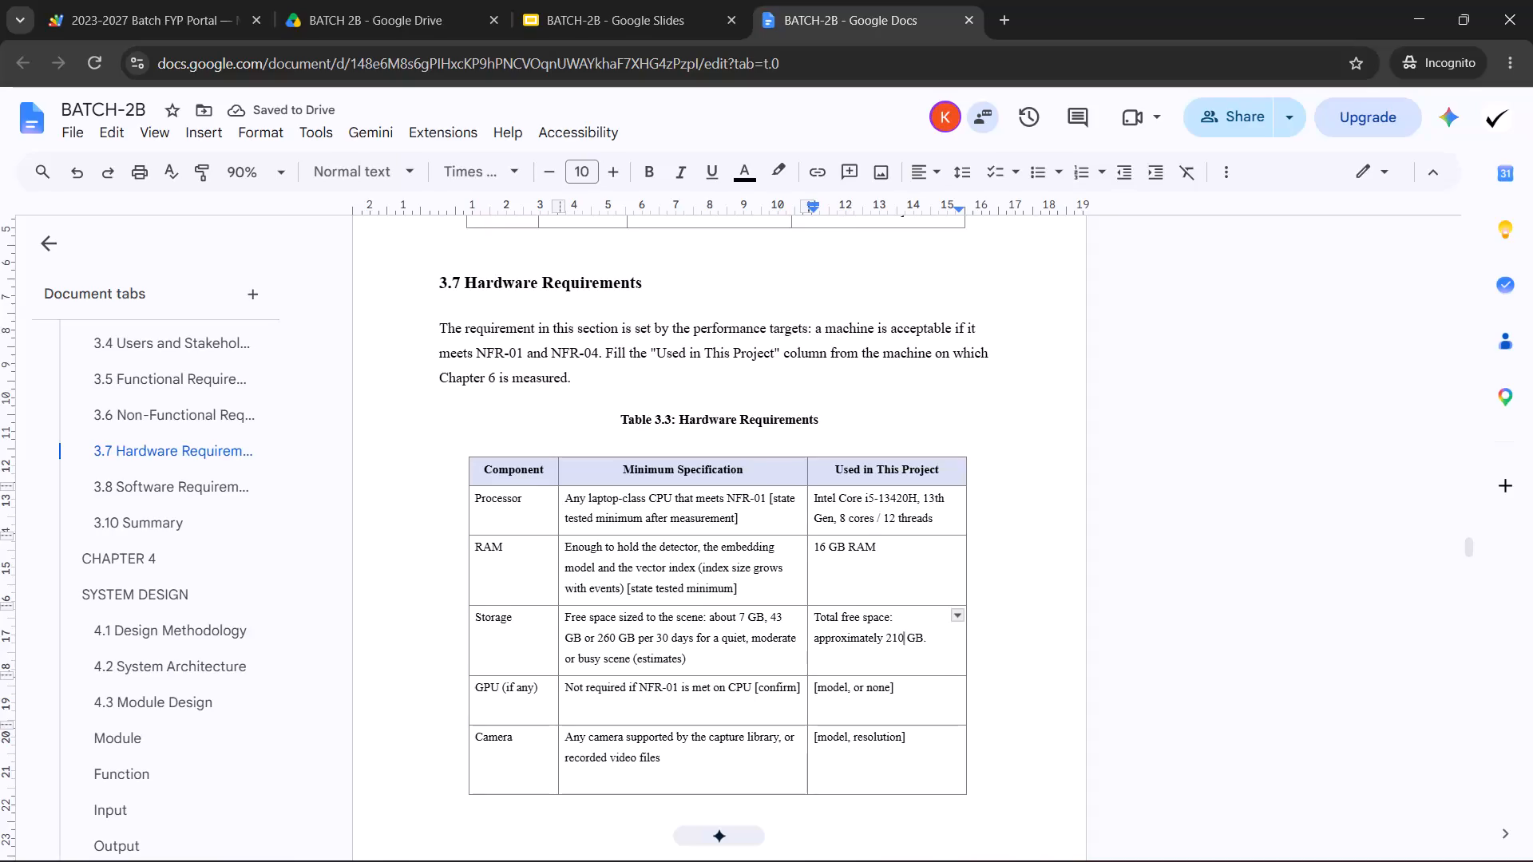
Check the free space on the C, D and E drives in File Explorer, and close the window.
key("super+e")
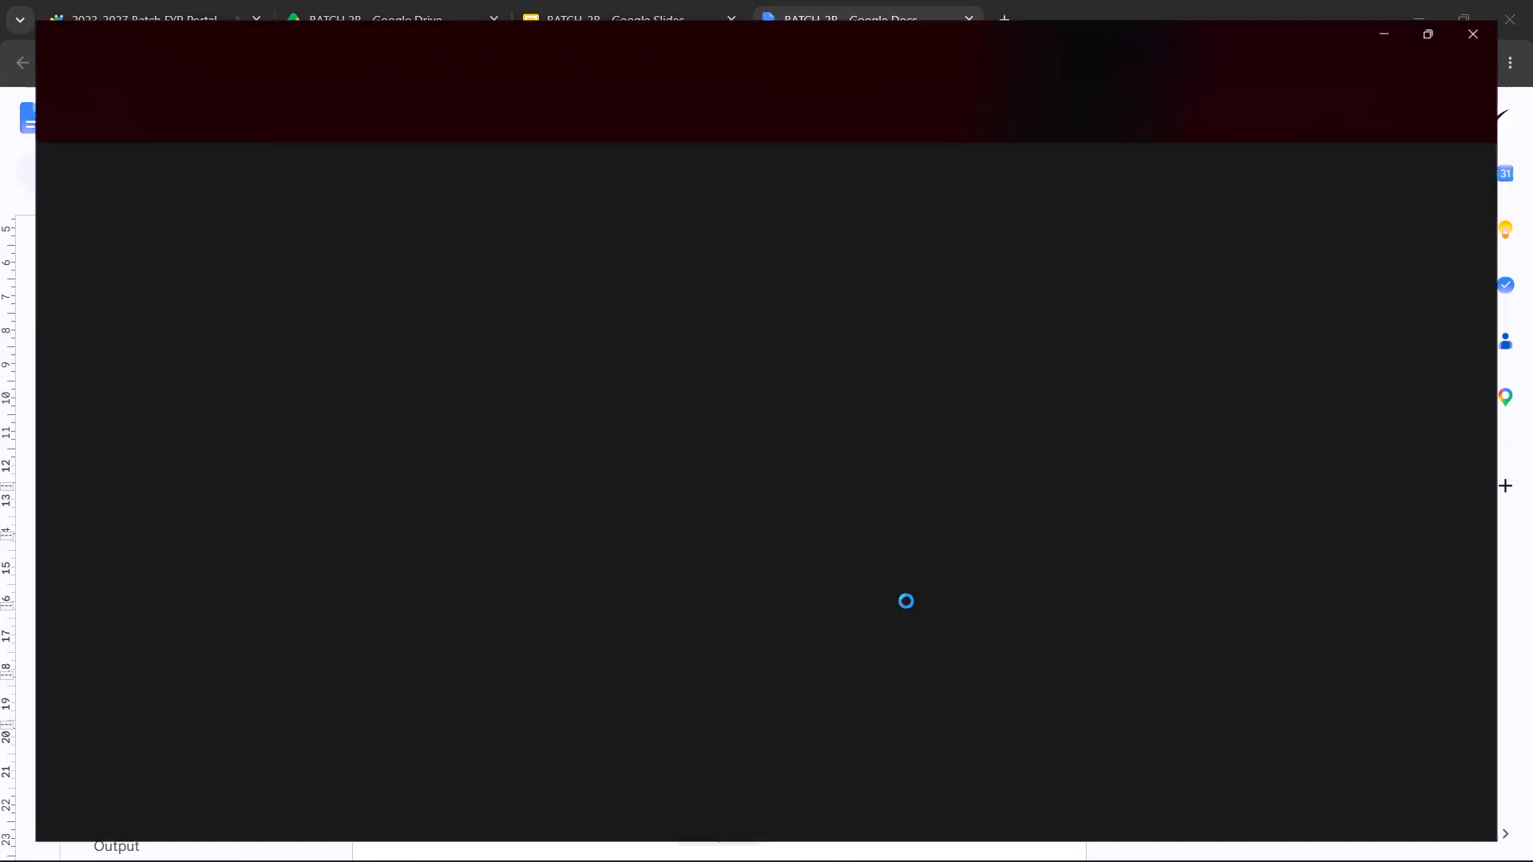
left_click(65, 467)
left_click(69, 475)
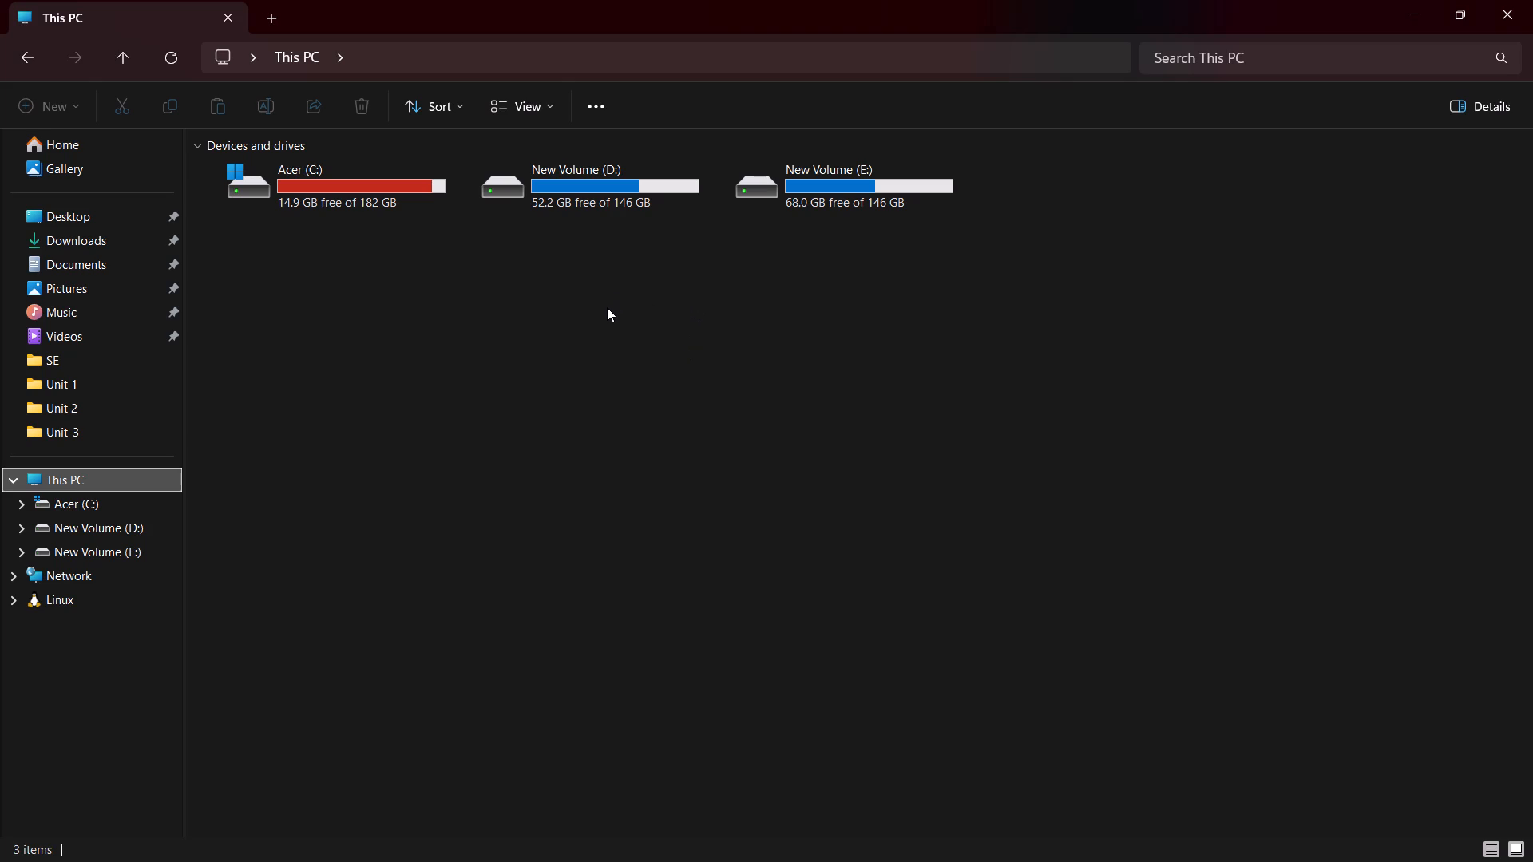
left_click(1522, 0)
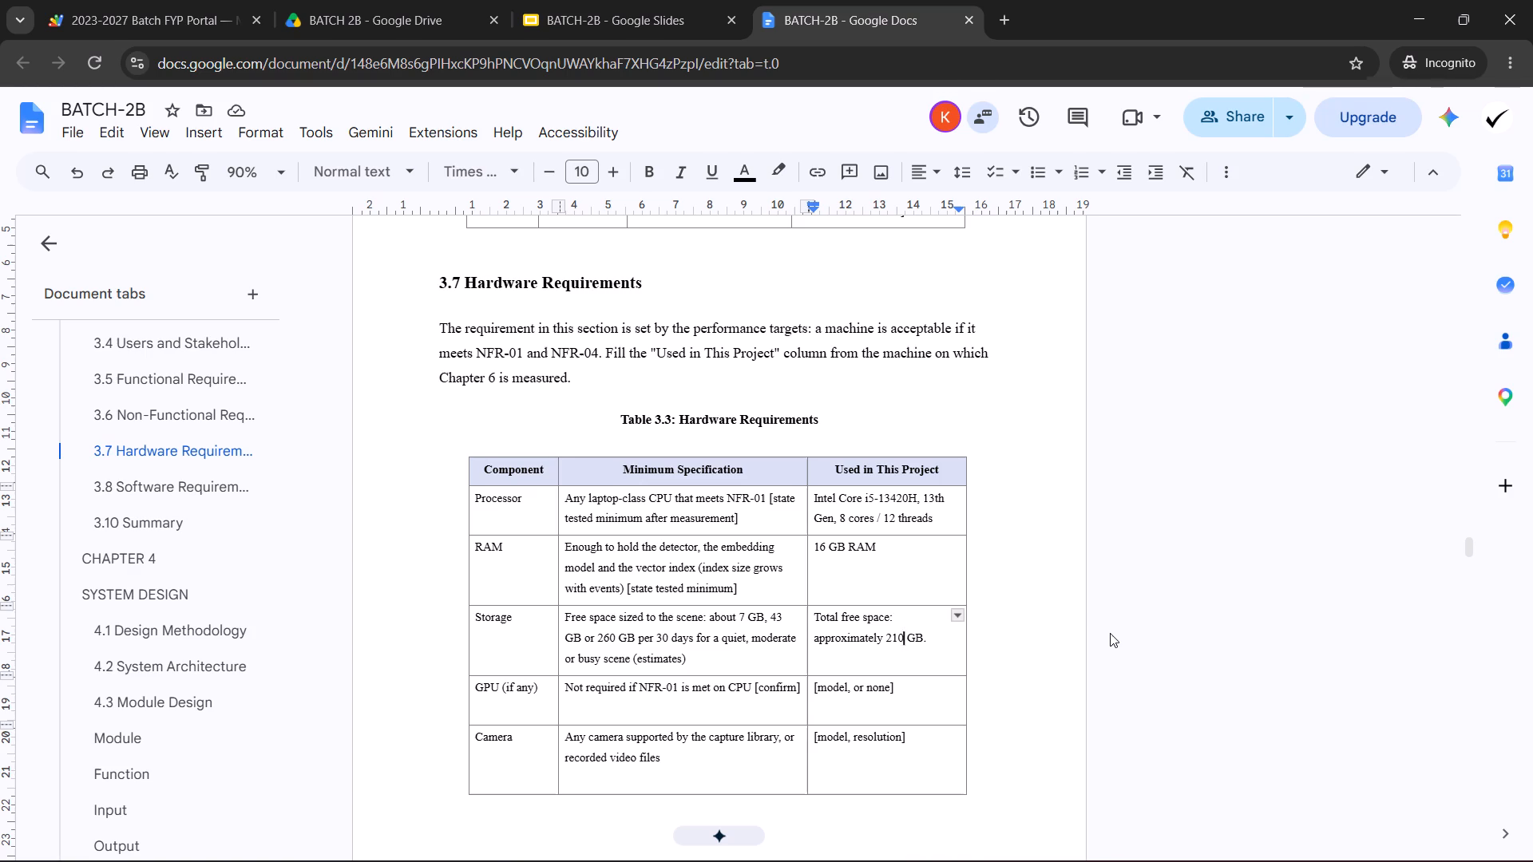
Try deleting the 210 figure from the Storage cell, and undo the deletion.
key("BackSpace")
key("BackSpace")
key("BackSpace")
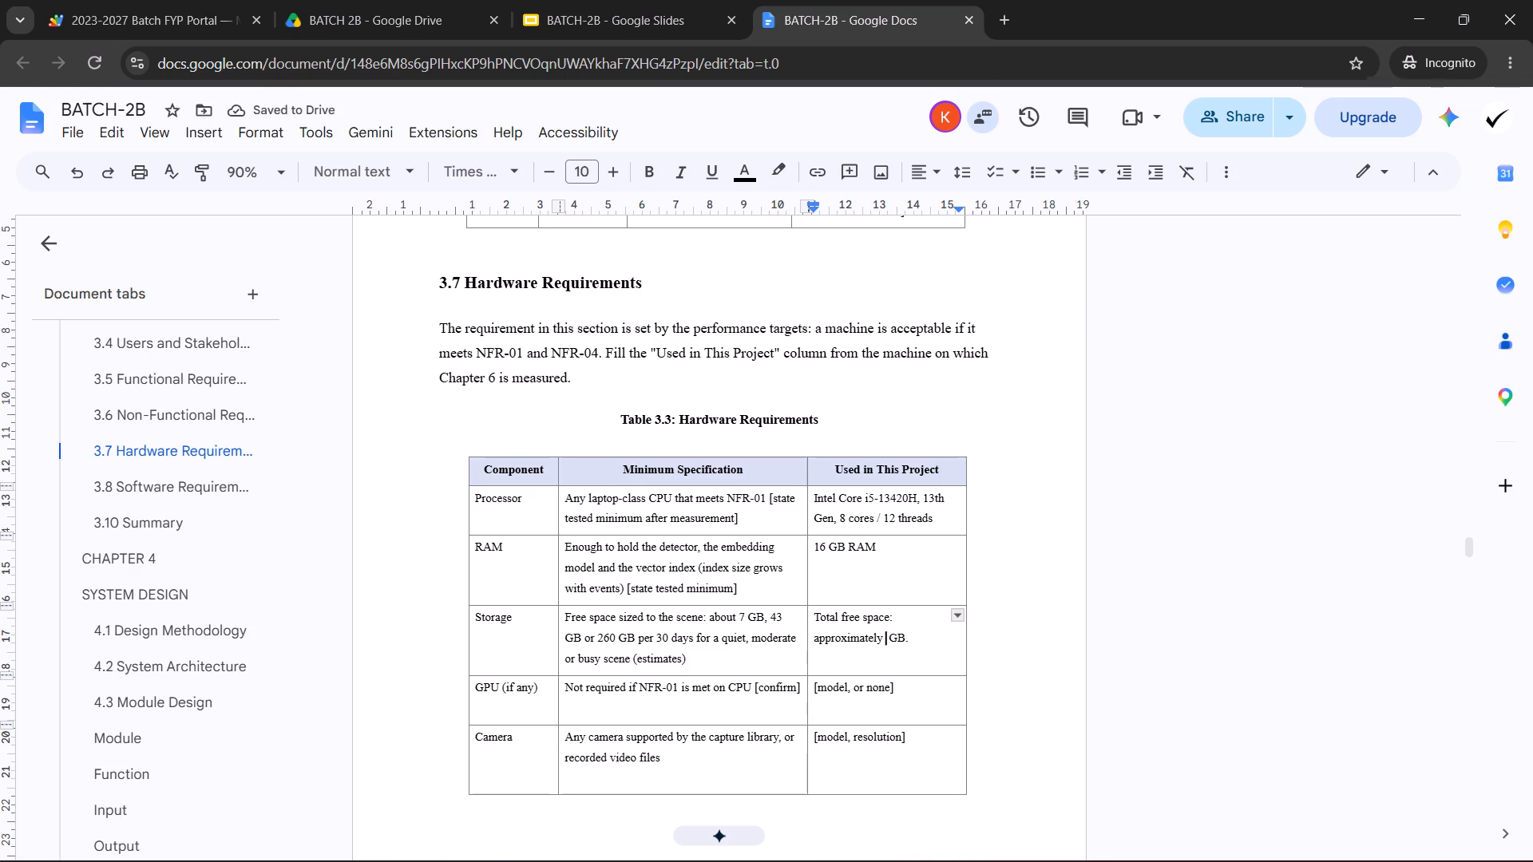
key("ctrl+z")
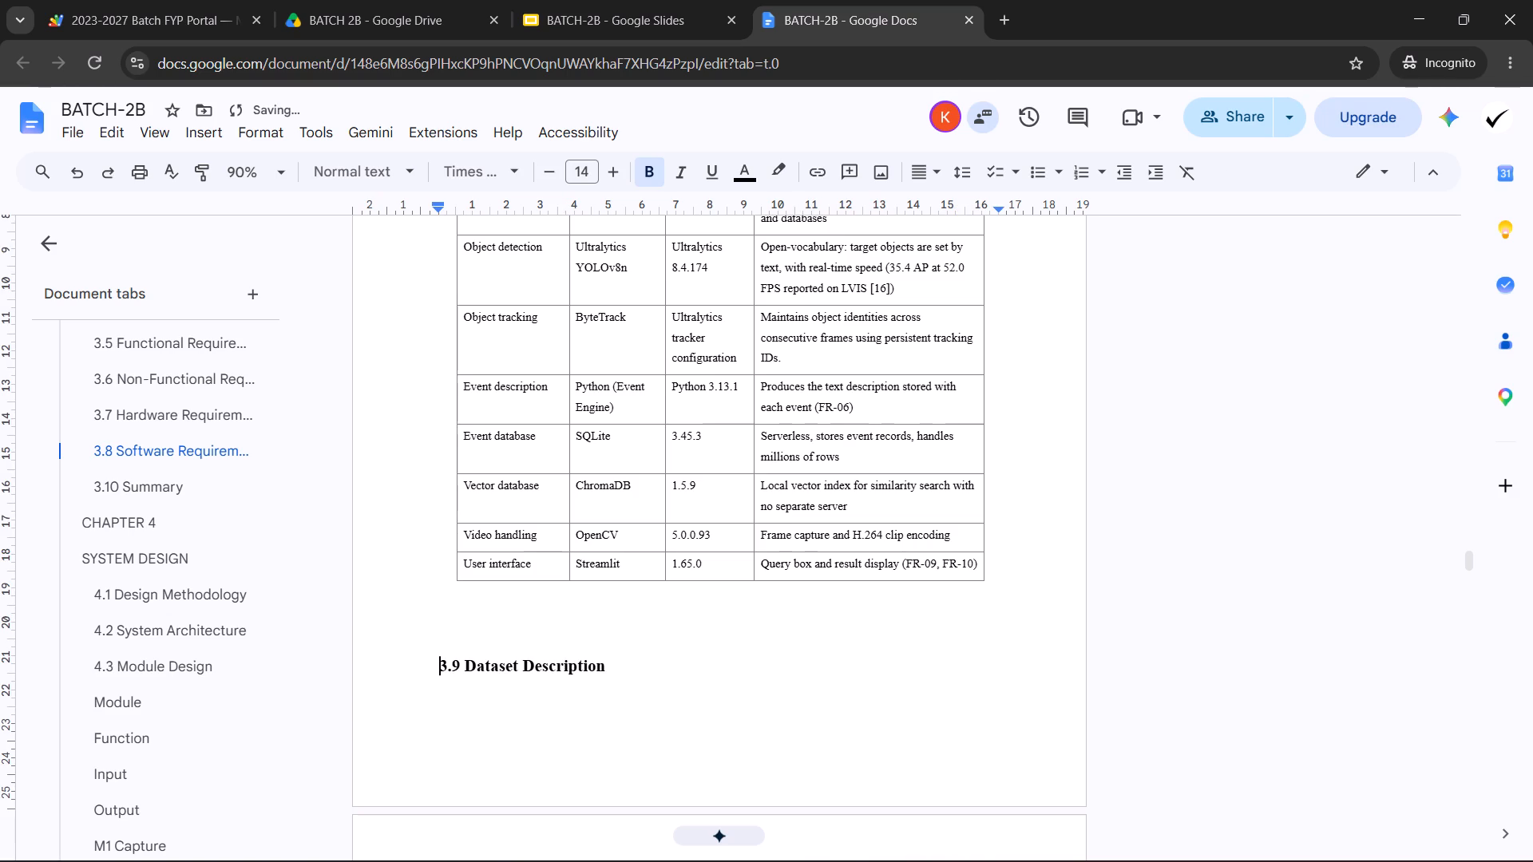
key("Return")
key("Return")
Check the page layout from Table 3.4 through Section 3.9 to the end of the 3.10 Summary.
scroll(529, 519, "down", 3)
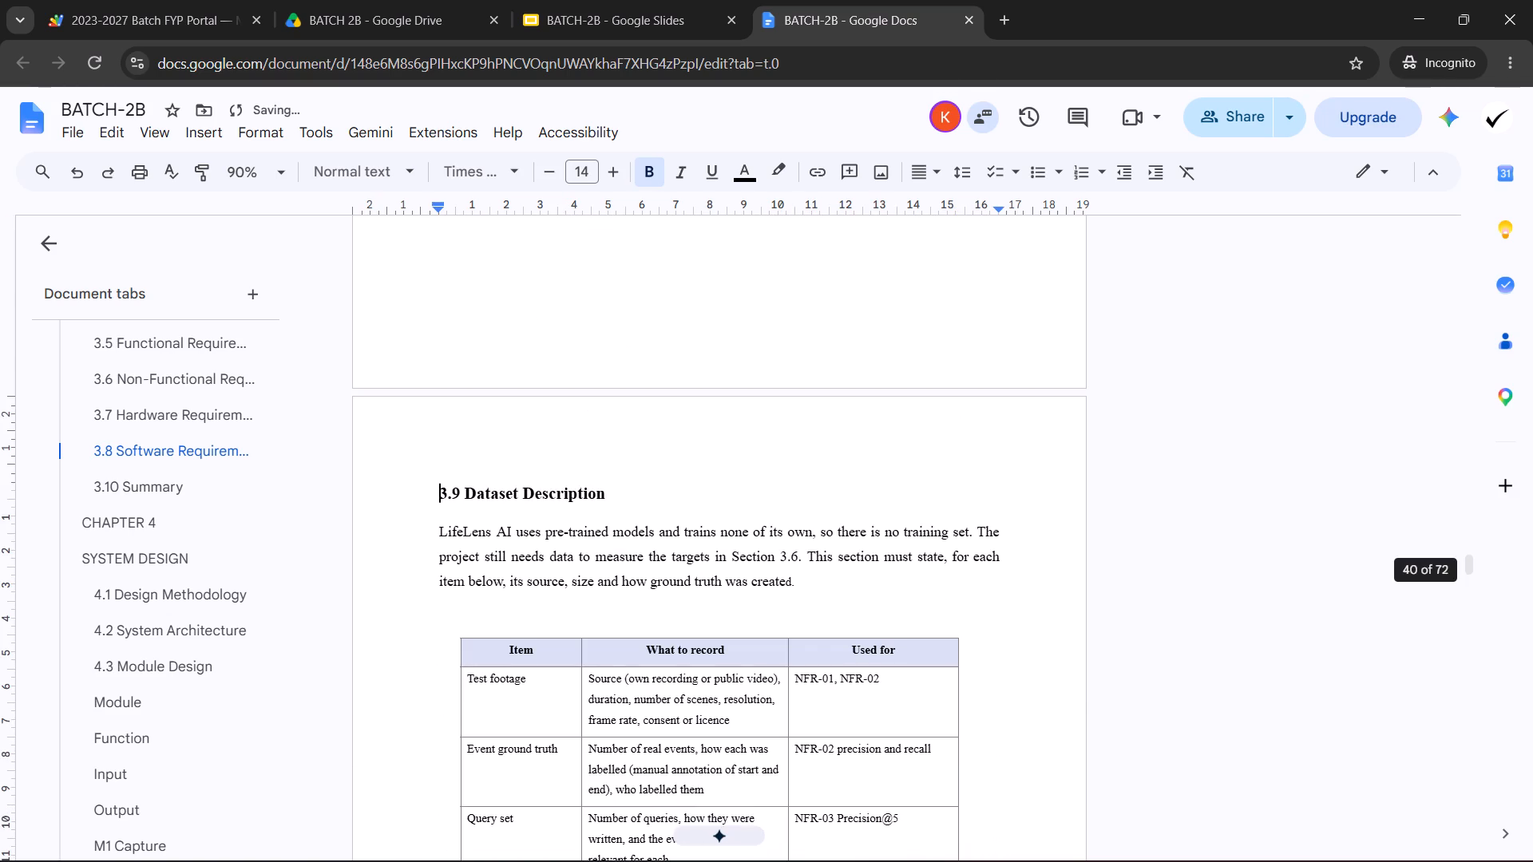
scroll(525, 512, "down", 2)
scroll(603, 459, "up", 10)
scroll(669, 486, "down", 4)
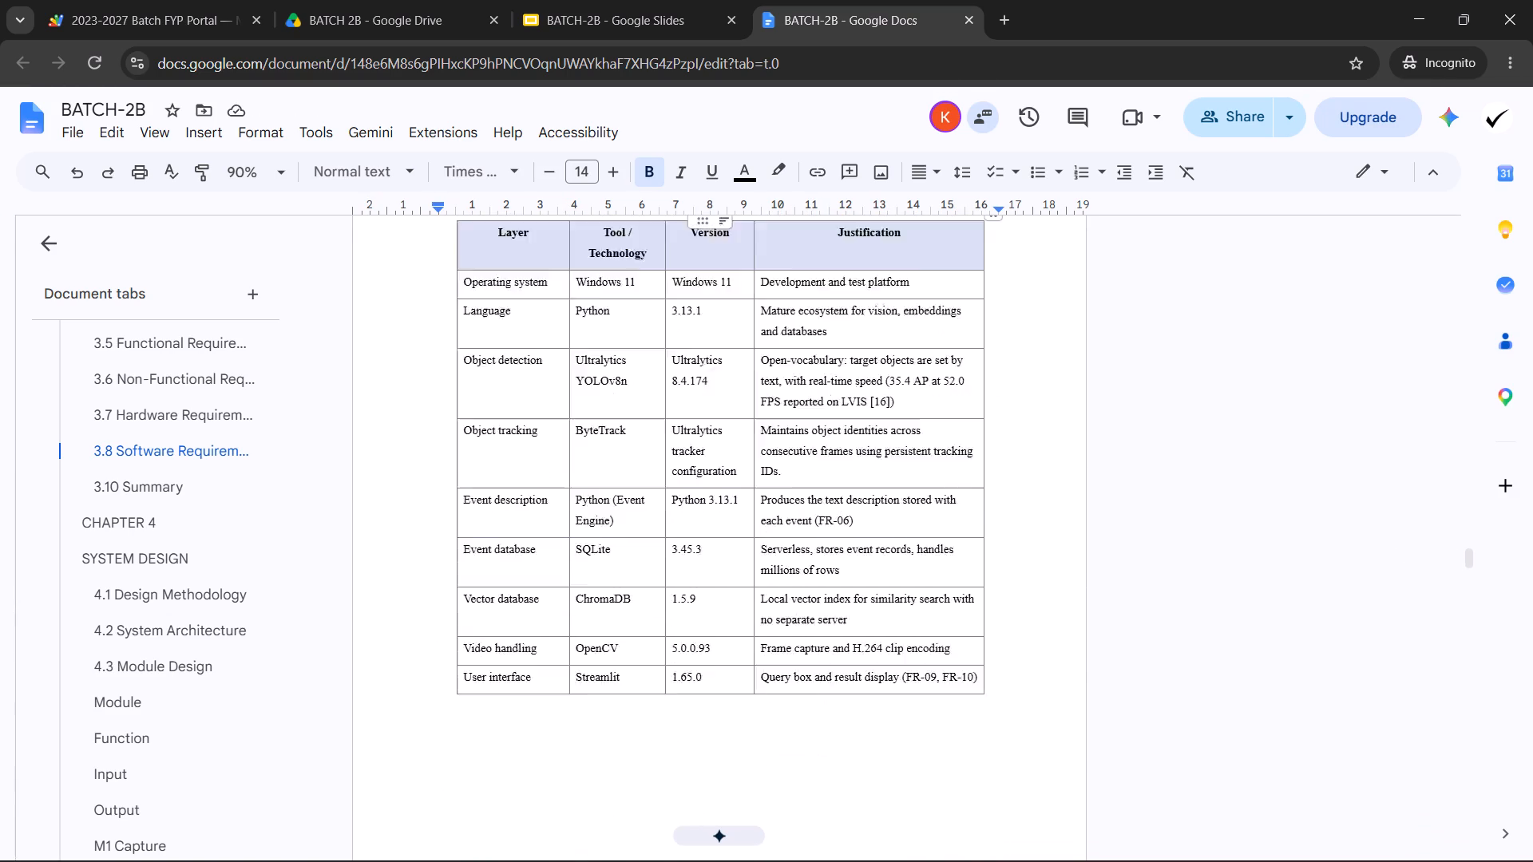
scroll(670, 475, "down", 8)
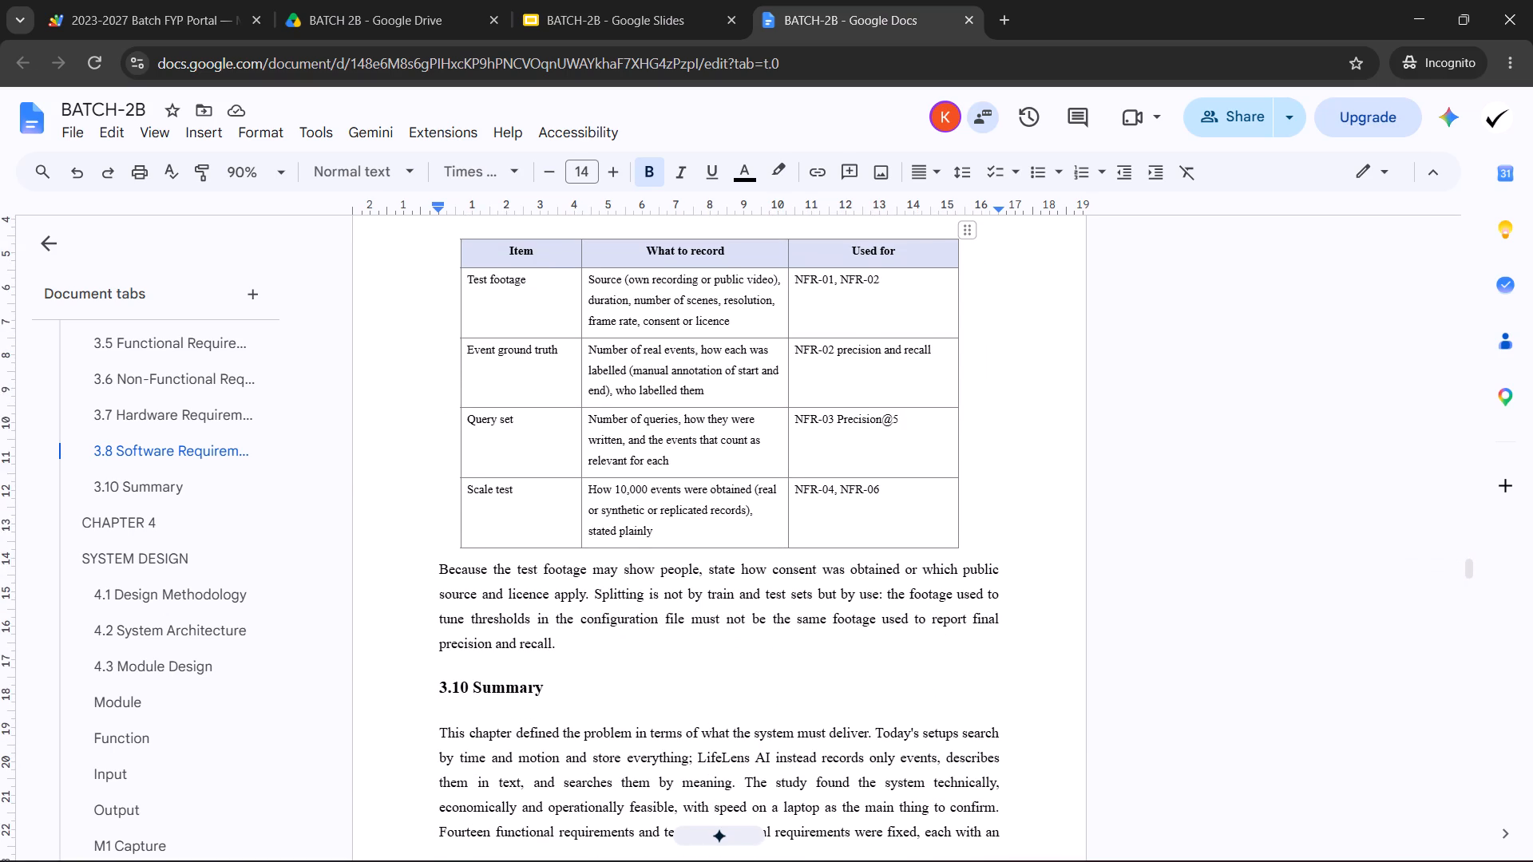
scroll(675, 437, "down", 7)
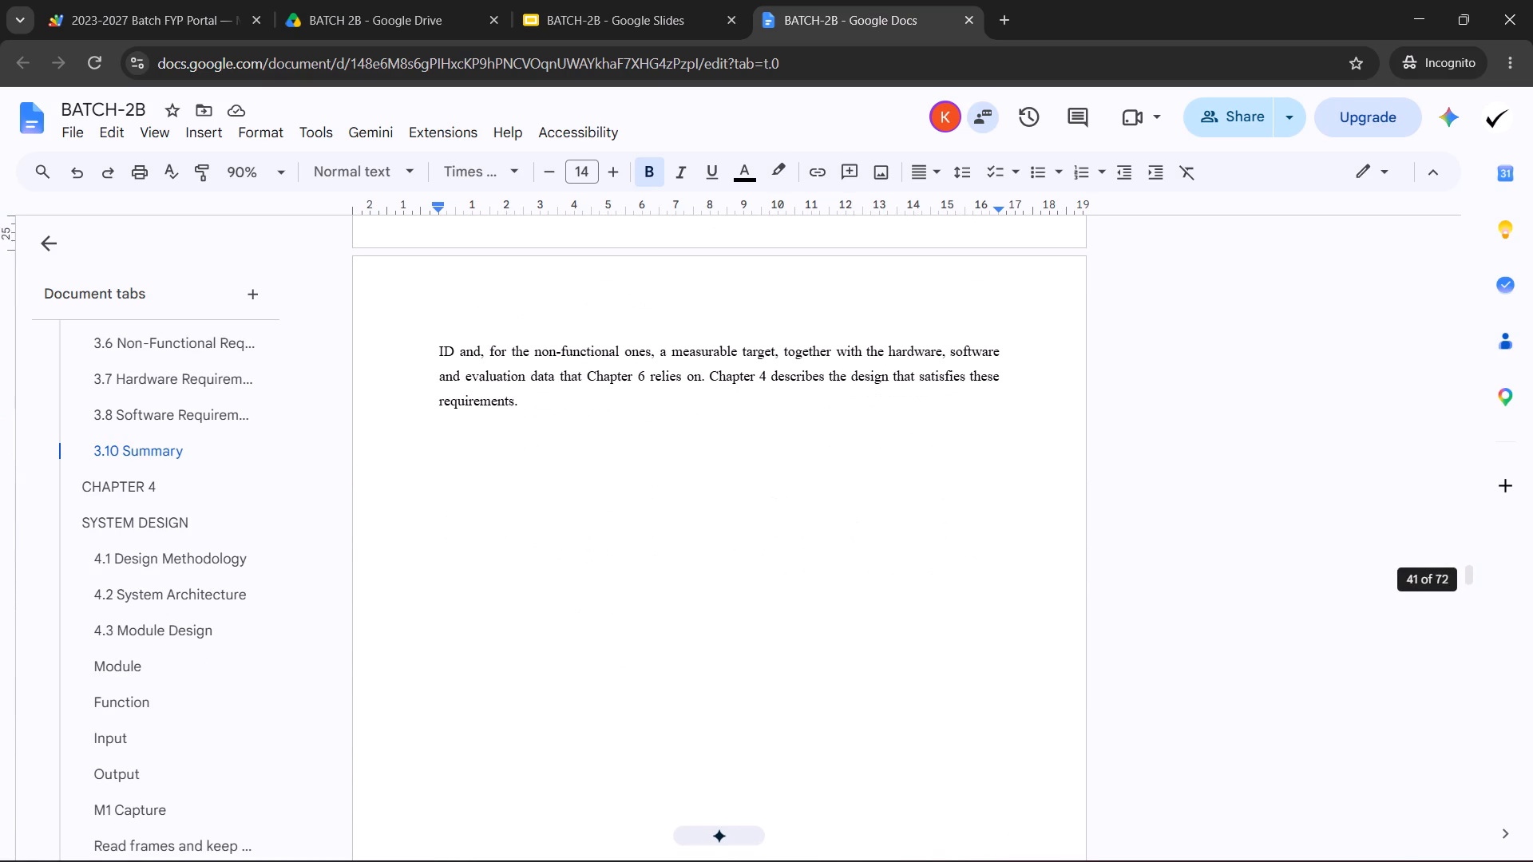
scroll(586, 453, "down", 7)
scroll(583, 514, "up", 11)
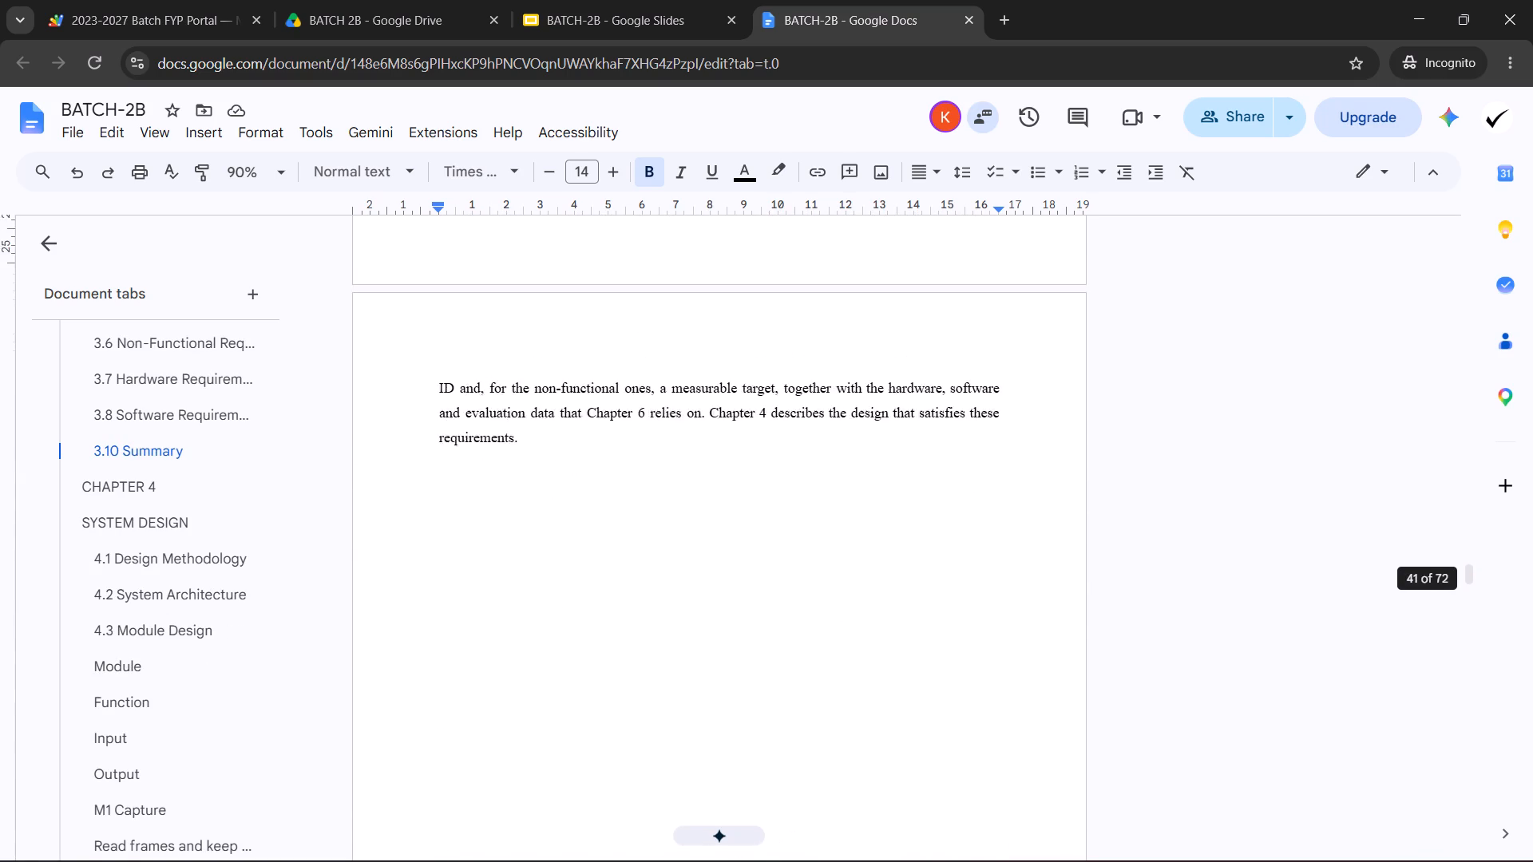
scroll(580, 512, "up", 7)
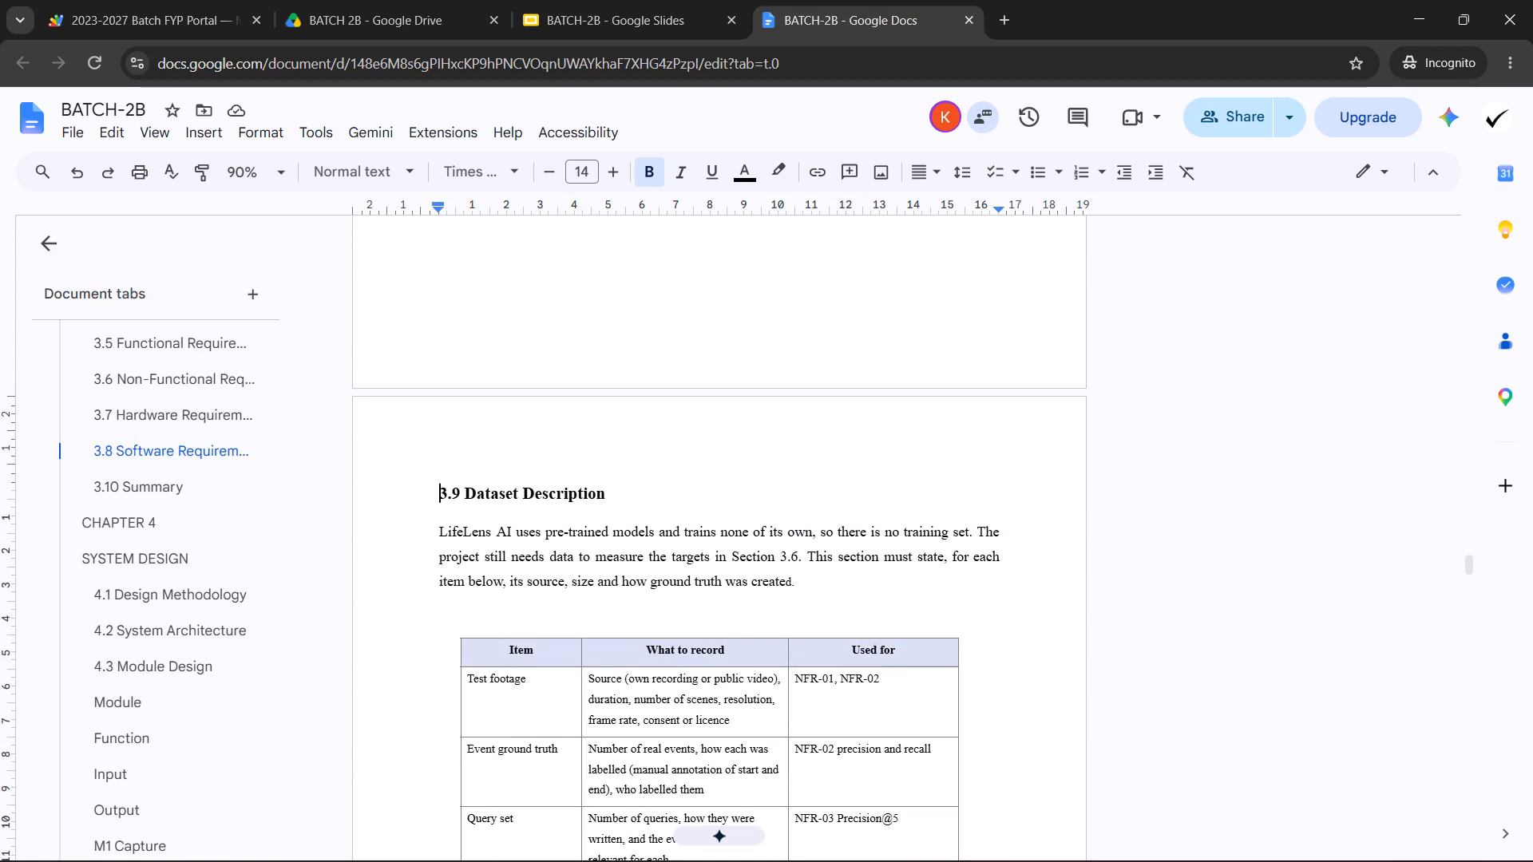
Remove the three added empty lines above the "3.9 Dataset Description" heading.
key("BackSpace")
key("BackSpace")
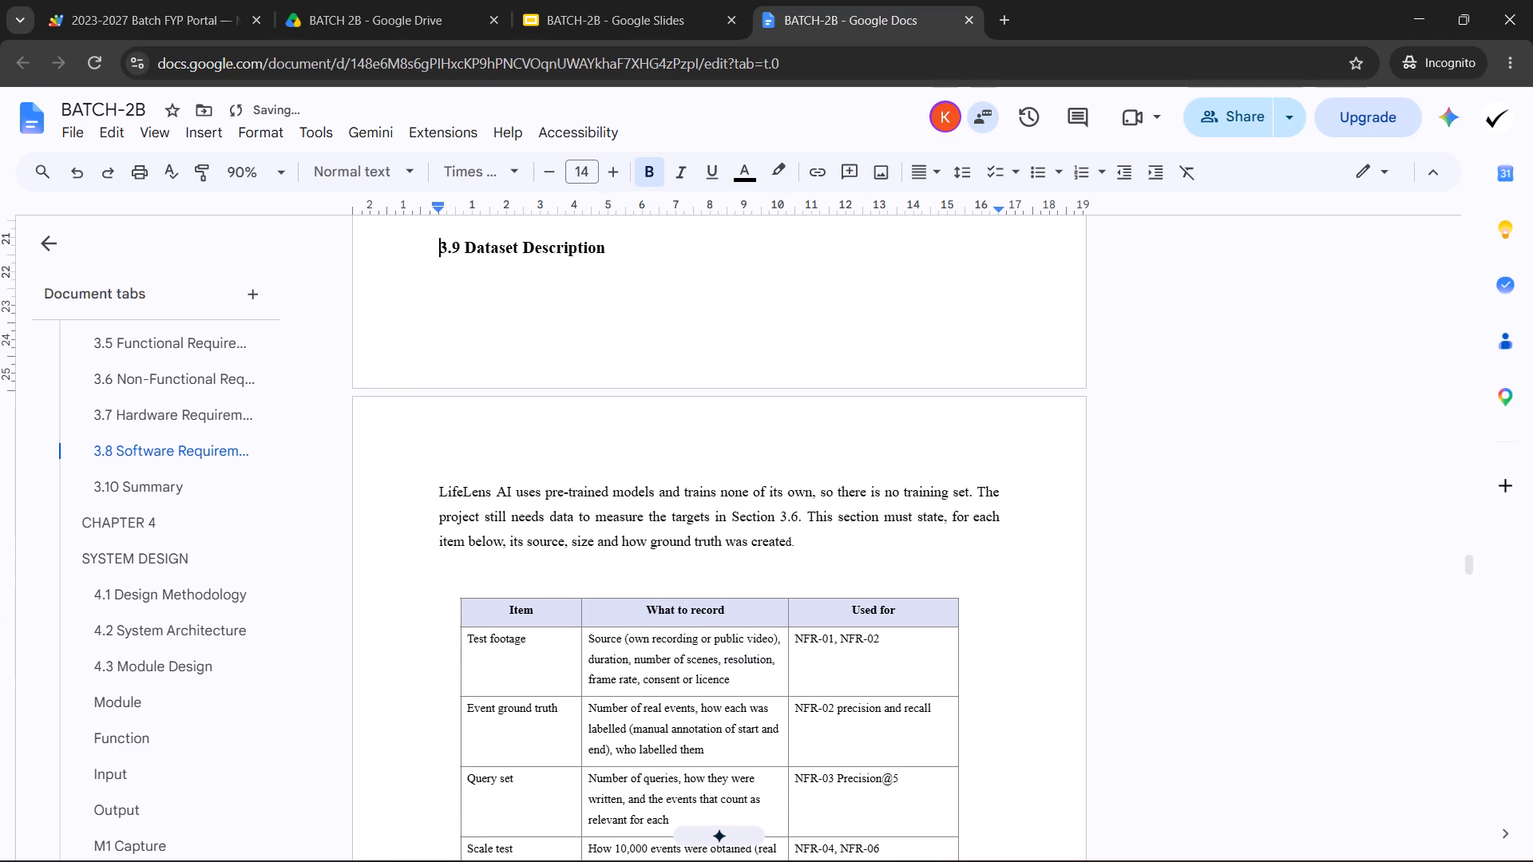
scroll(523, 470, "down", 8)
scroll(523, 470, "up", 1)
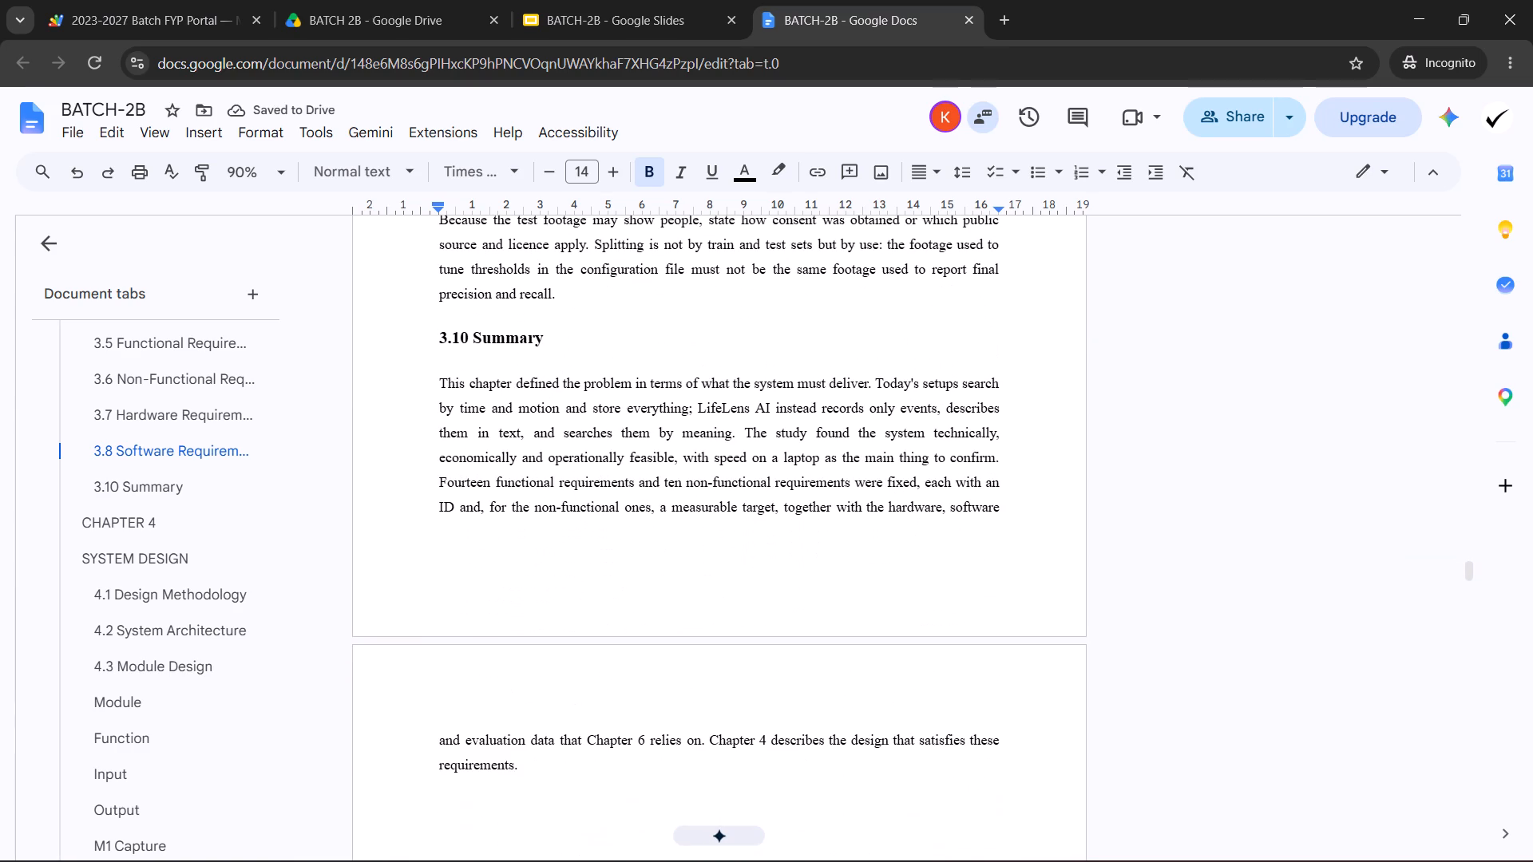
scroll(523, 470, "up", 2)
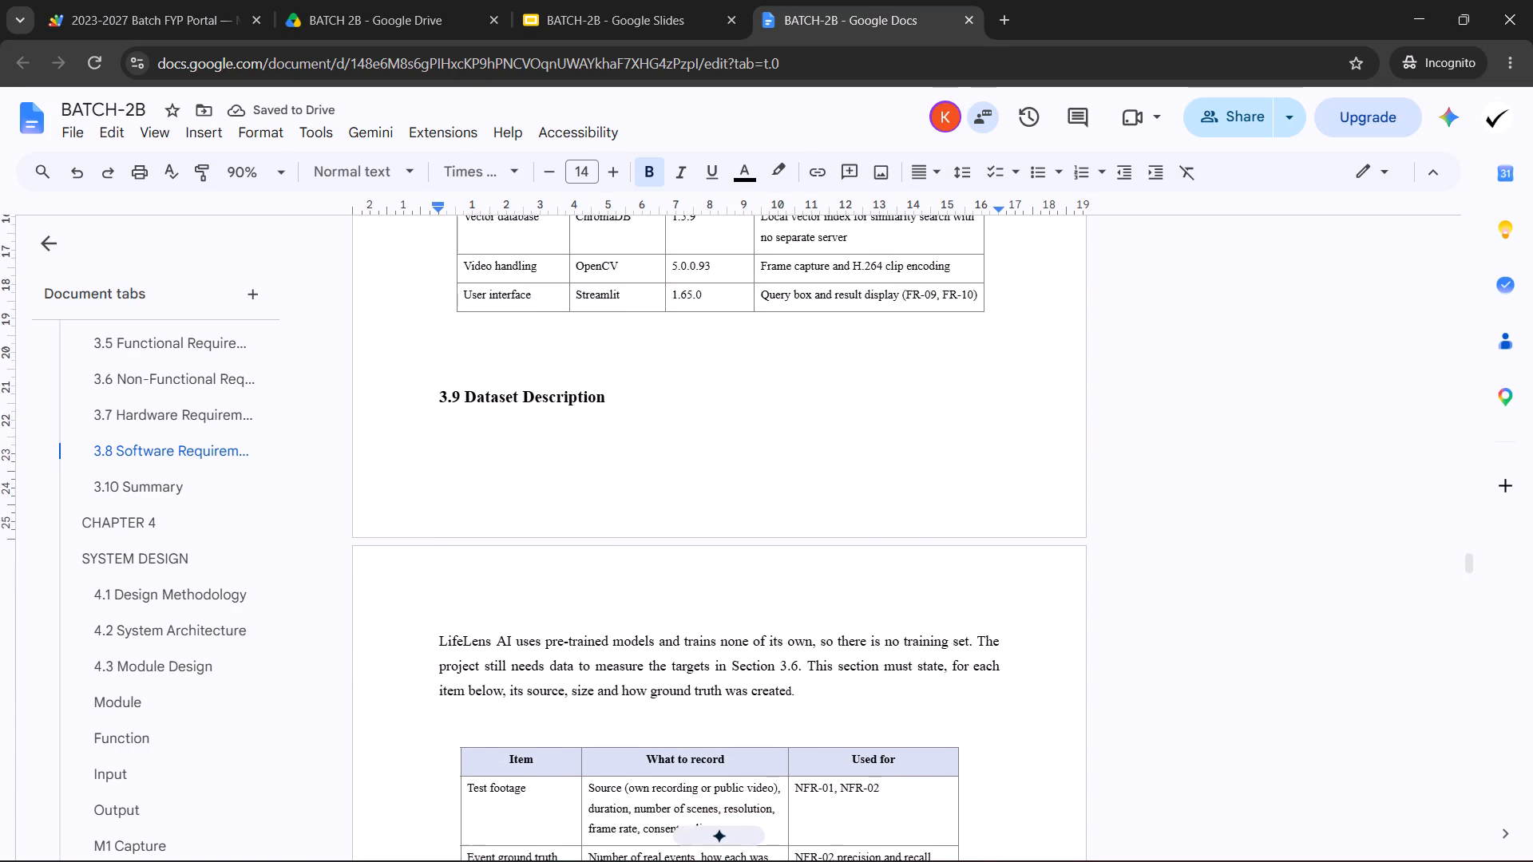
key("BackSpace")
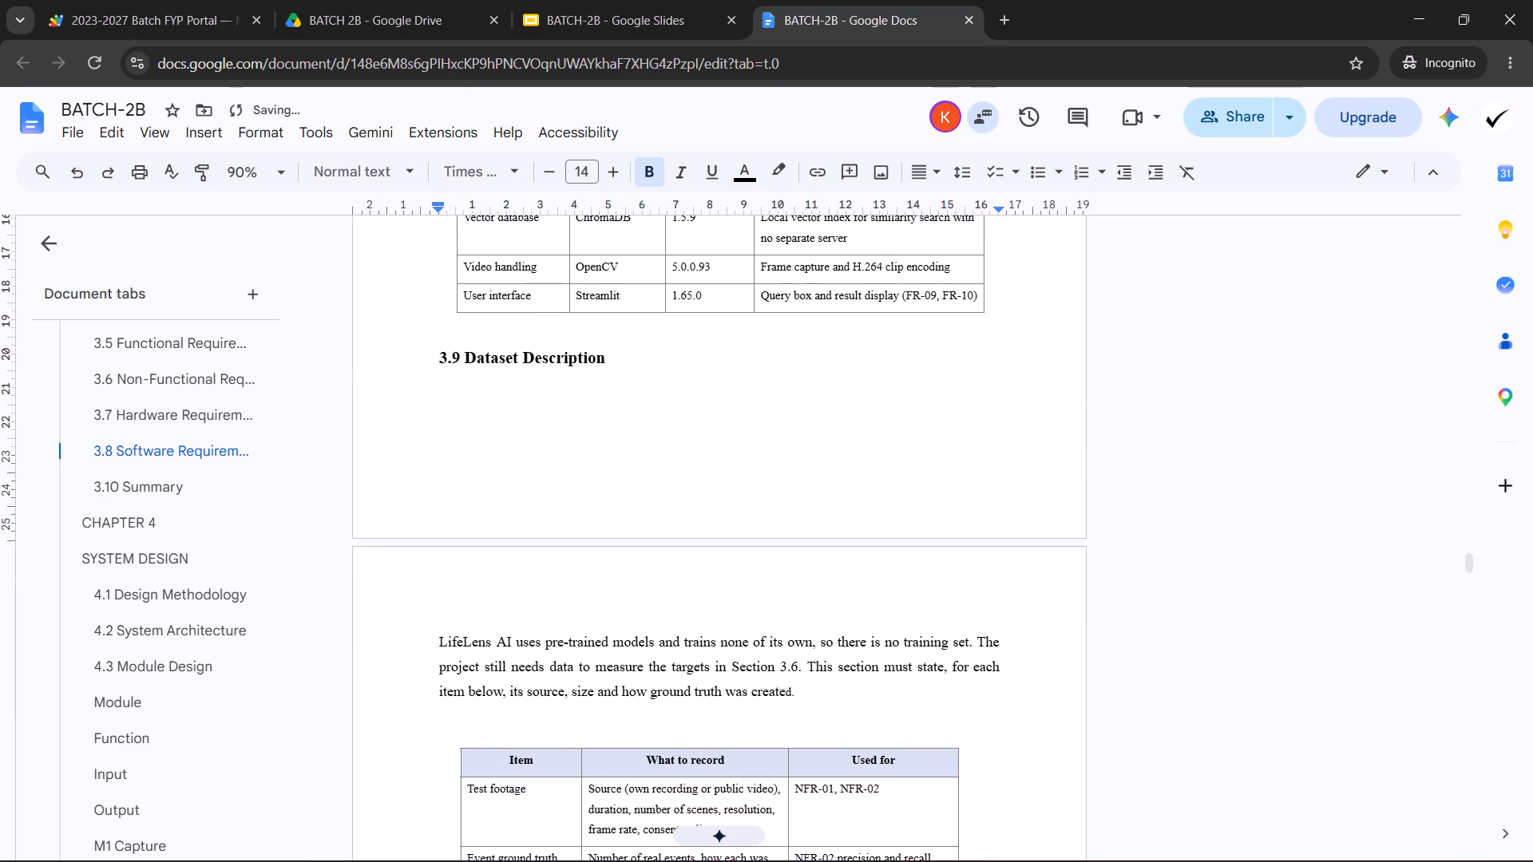
Pull the "LifeLens AI uses pre-trained models" paragraph onto the same page as its 3.9 heading, as a separate paragraph directly beneath it.
left_click(443, 635)
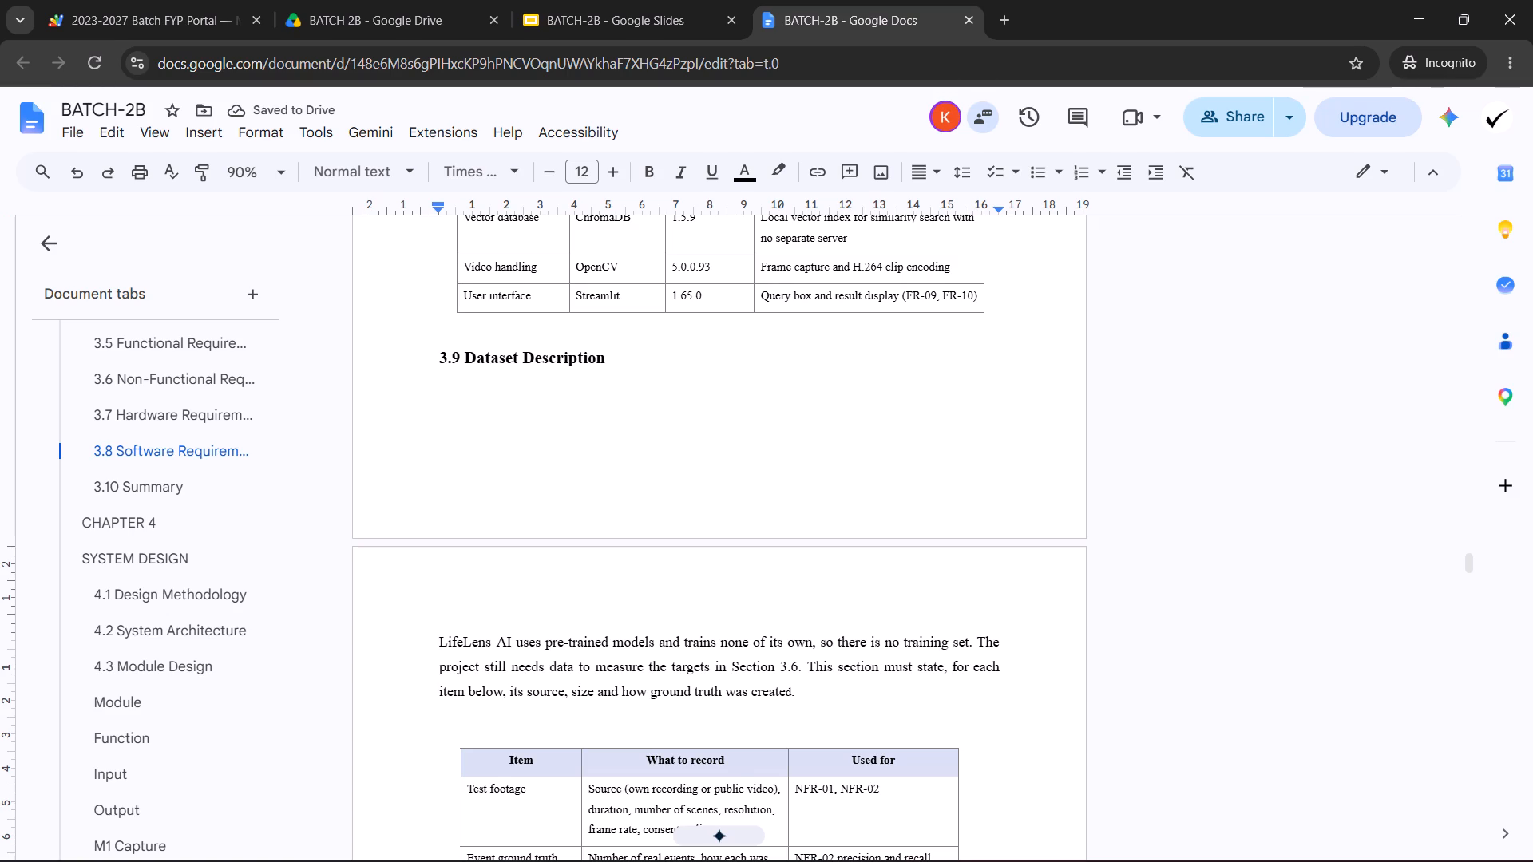
key("BackSpace")
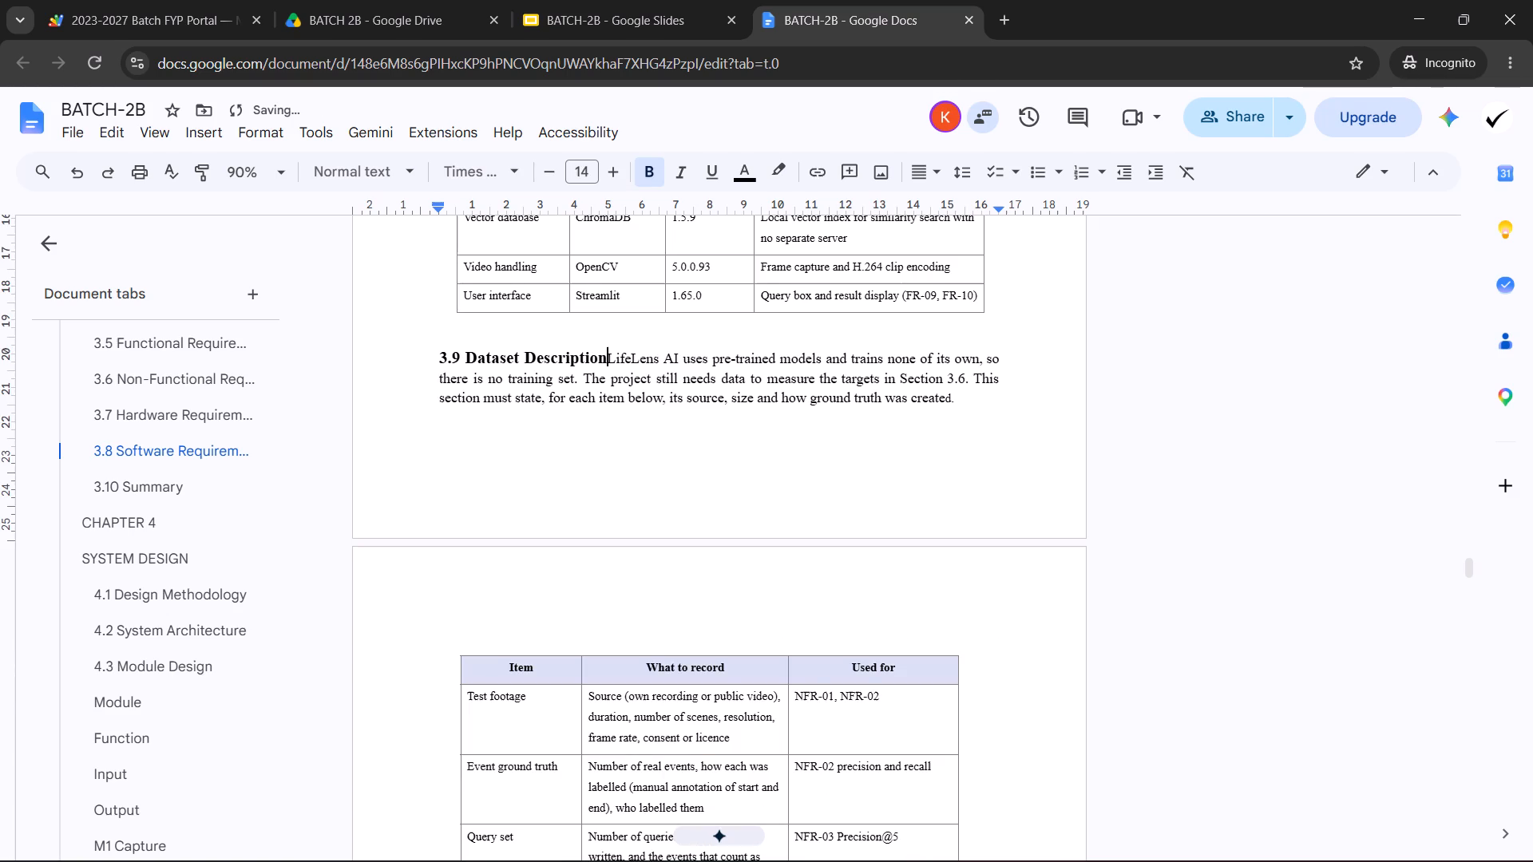
key("shift+colon")
key("space")
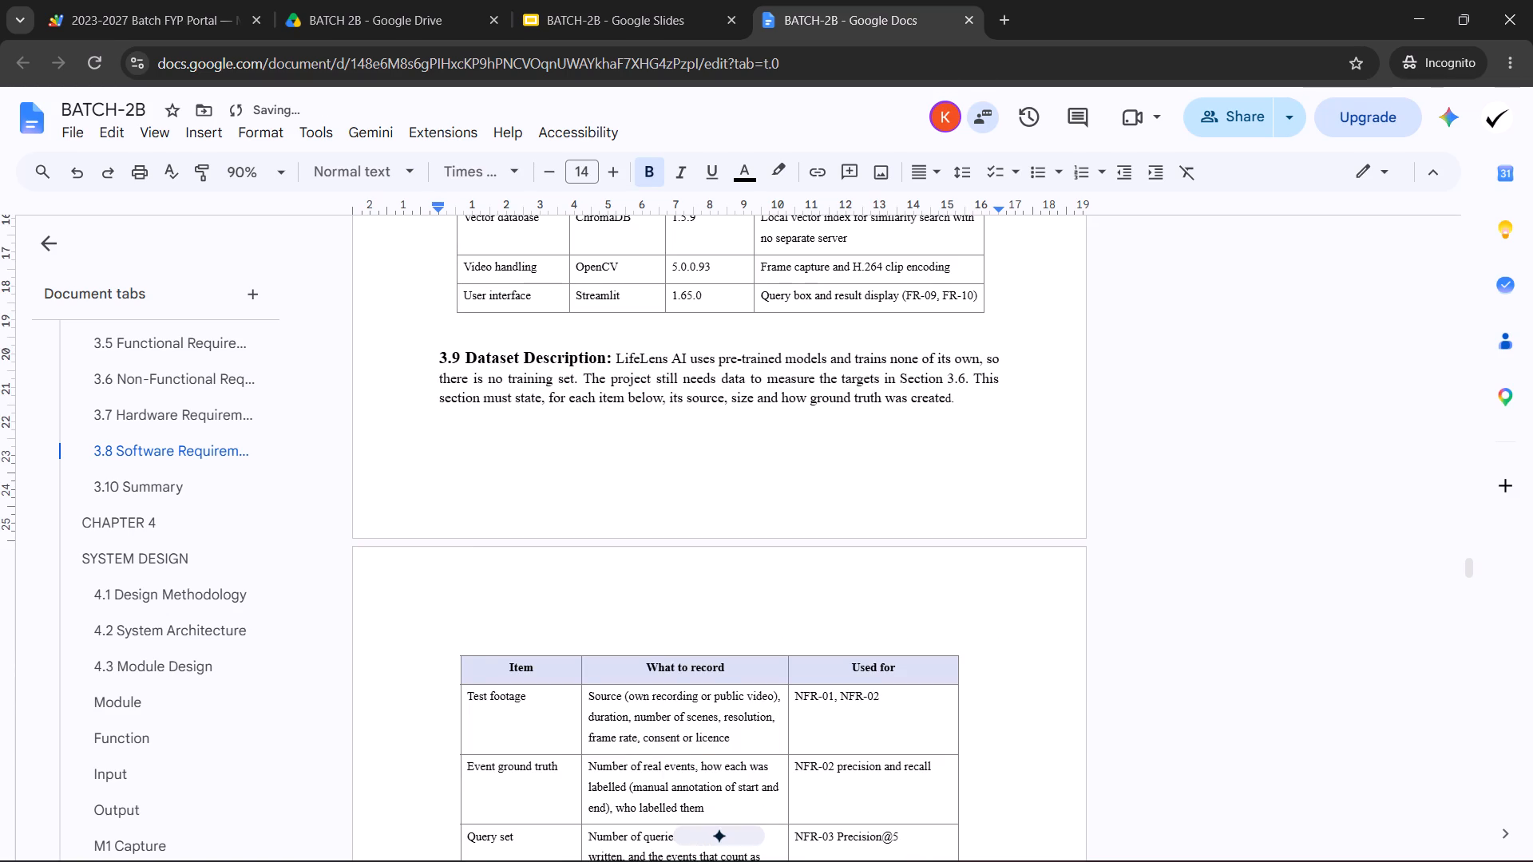
key("BackSpace")
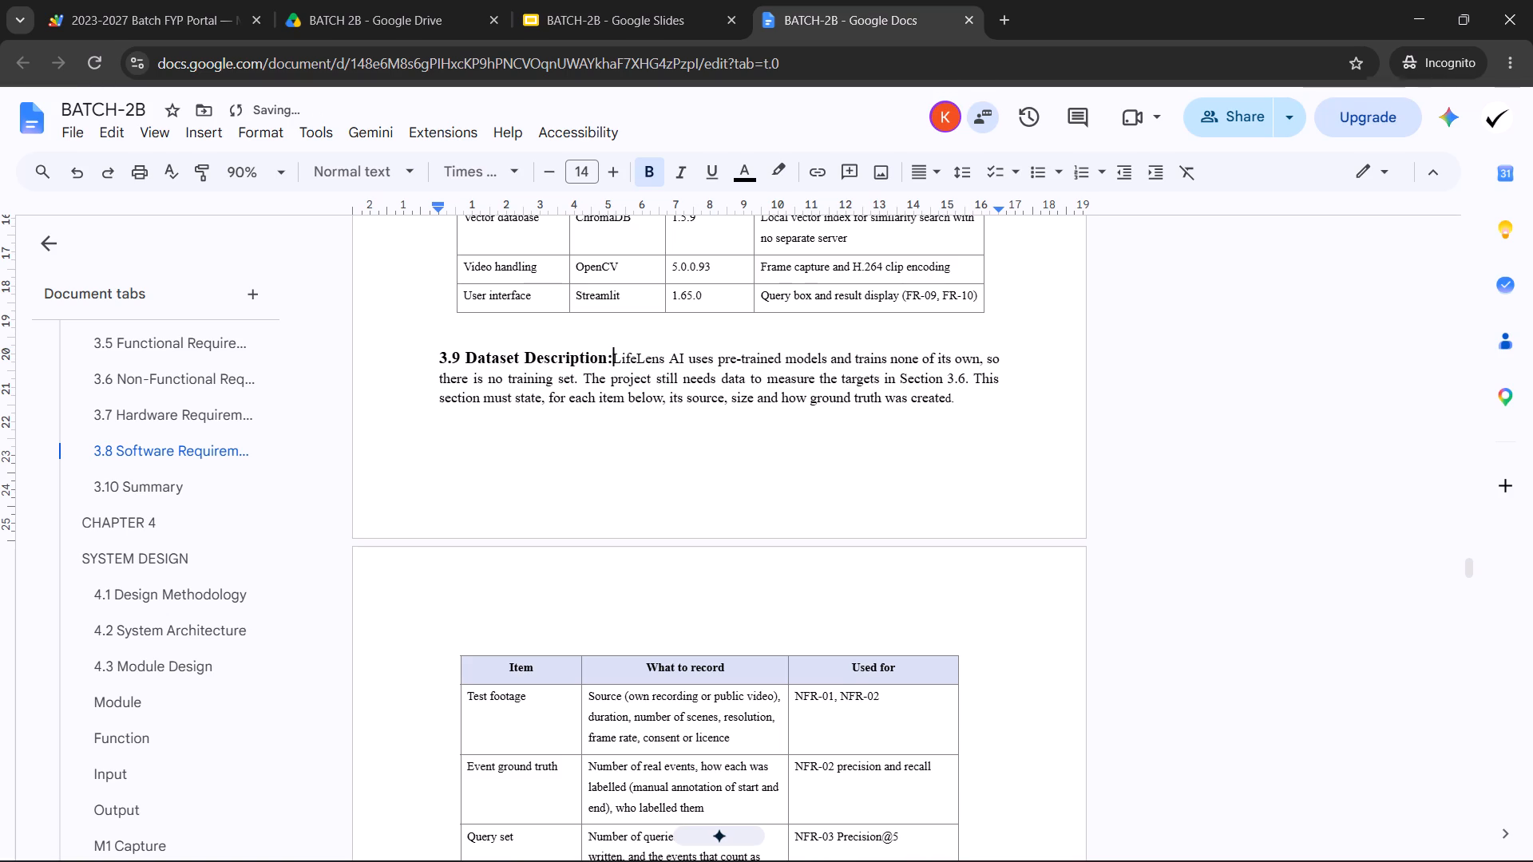
key("BackSpace")
key("space")
key("Return")
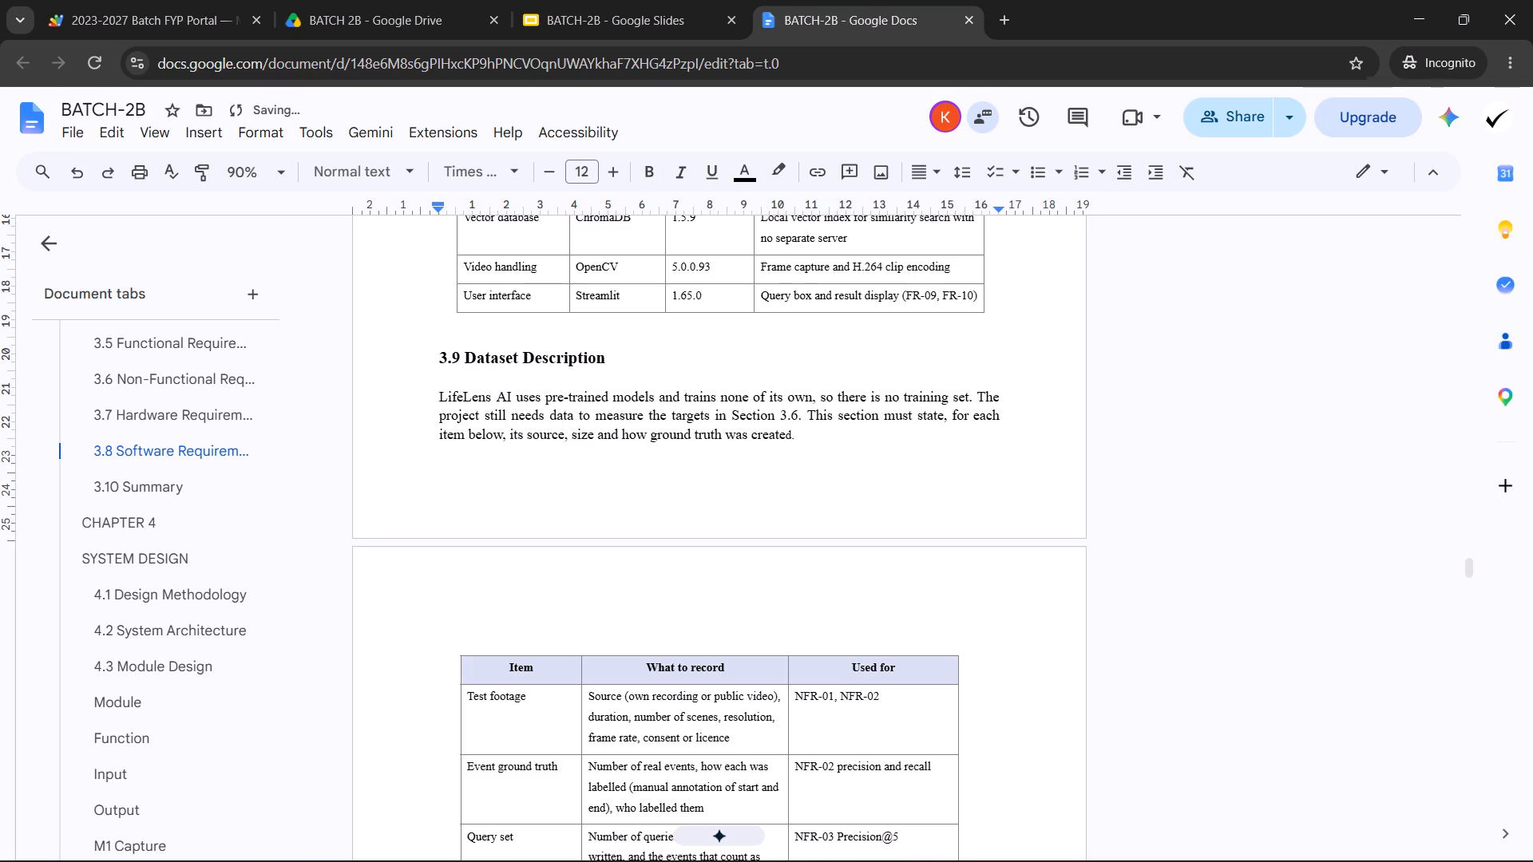
Set the line spacing of the paragraph under "3.9 Dataset Description" to 1.5.
left_click_drag(805, 435, 400, 393)
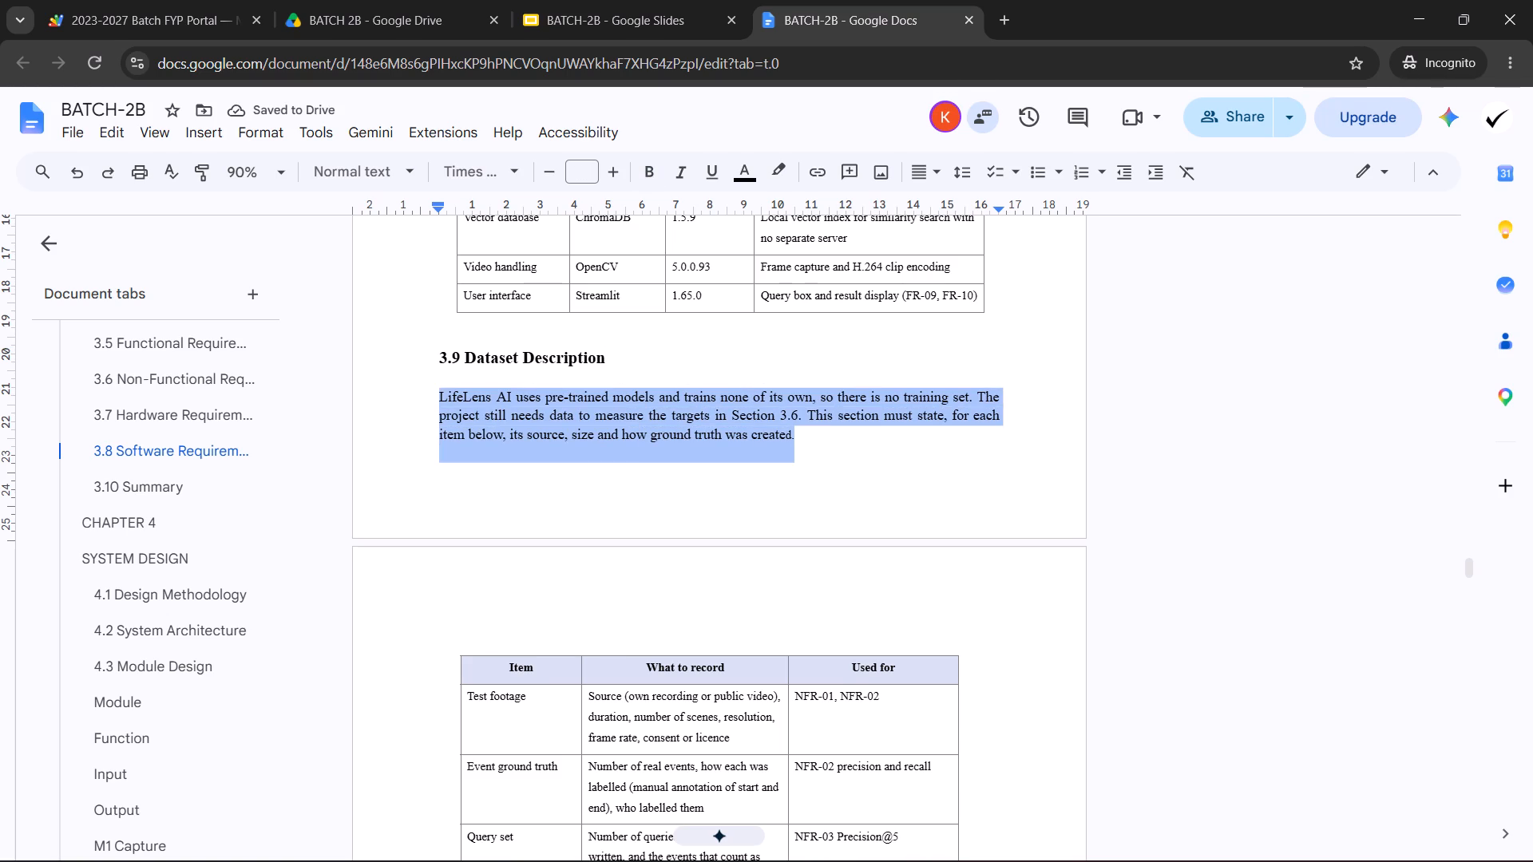
left_click(971, 173)
left_click(1000, 275)
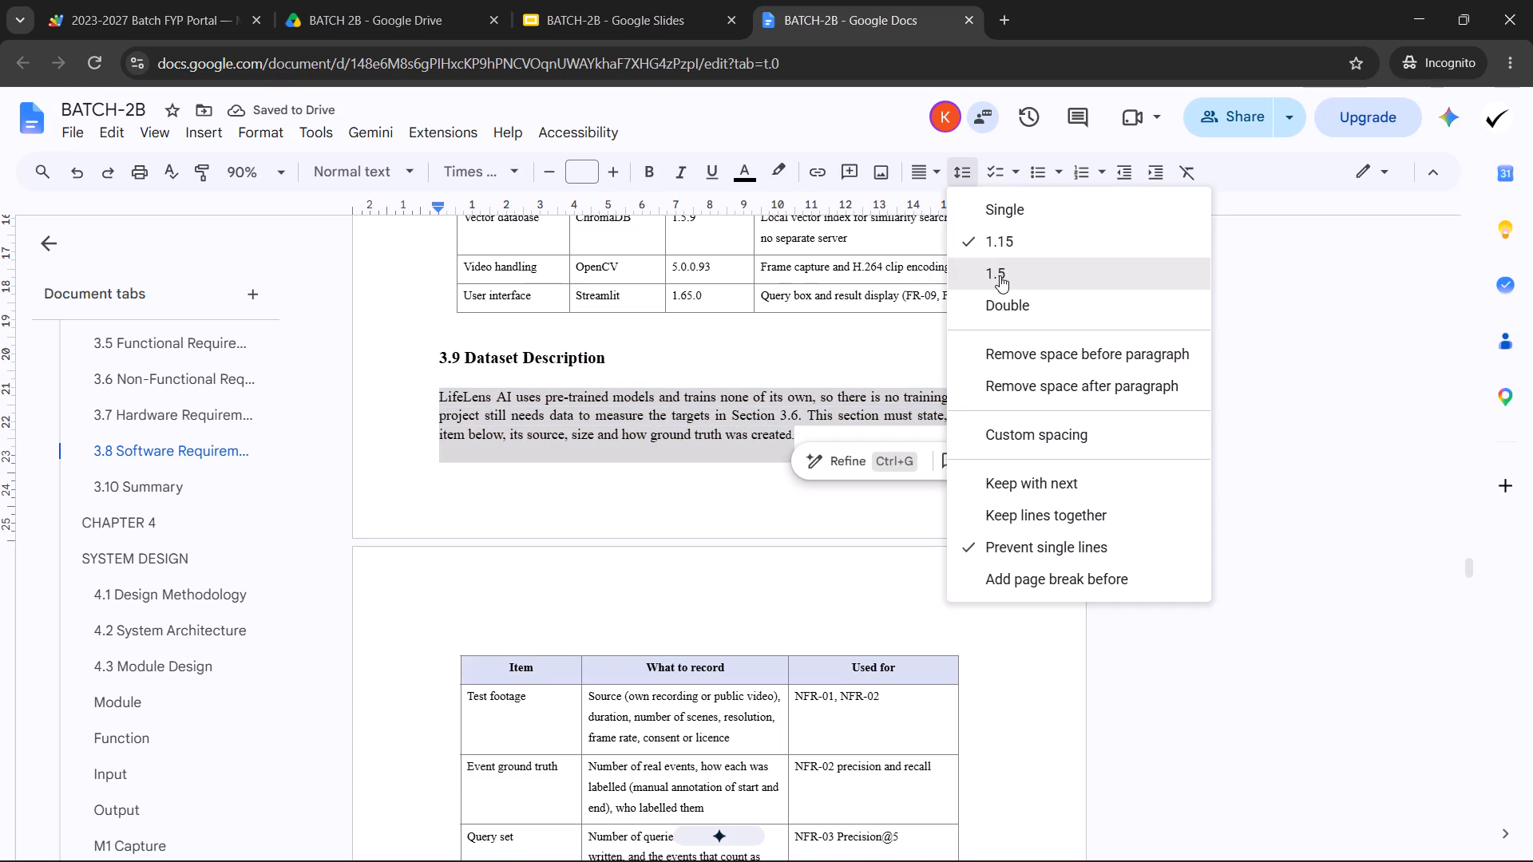
Move the words "LifeLens AI uses pre-trained models and trains" onto a new line directly beneath the "3.9 Dataset Description" heading.
left_click(606, 639)
left_click_drag(718, 640, 696, 640)
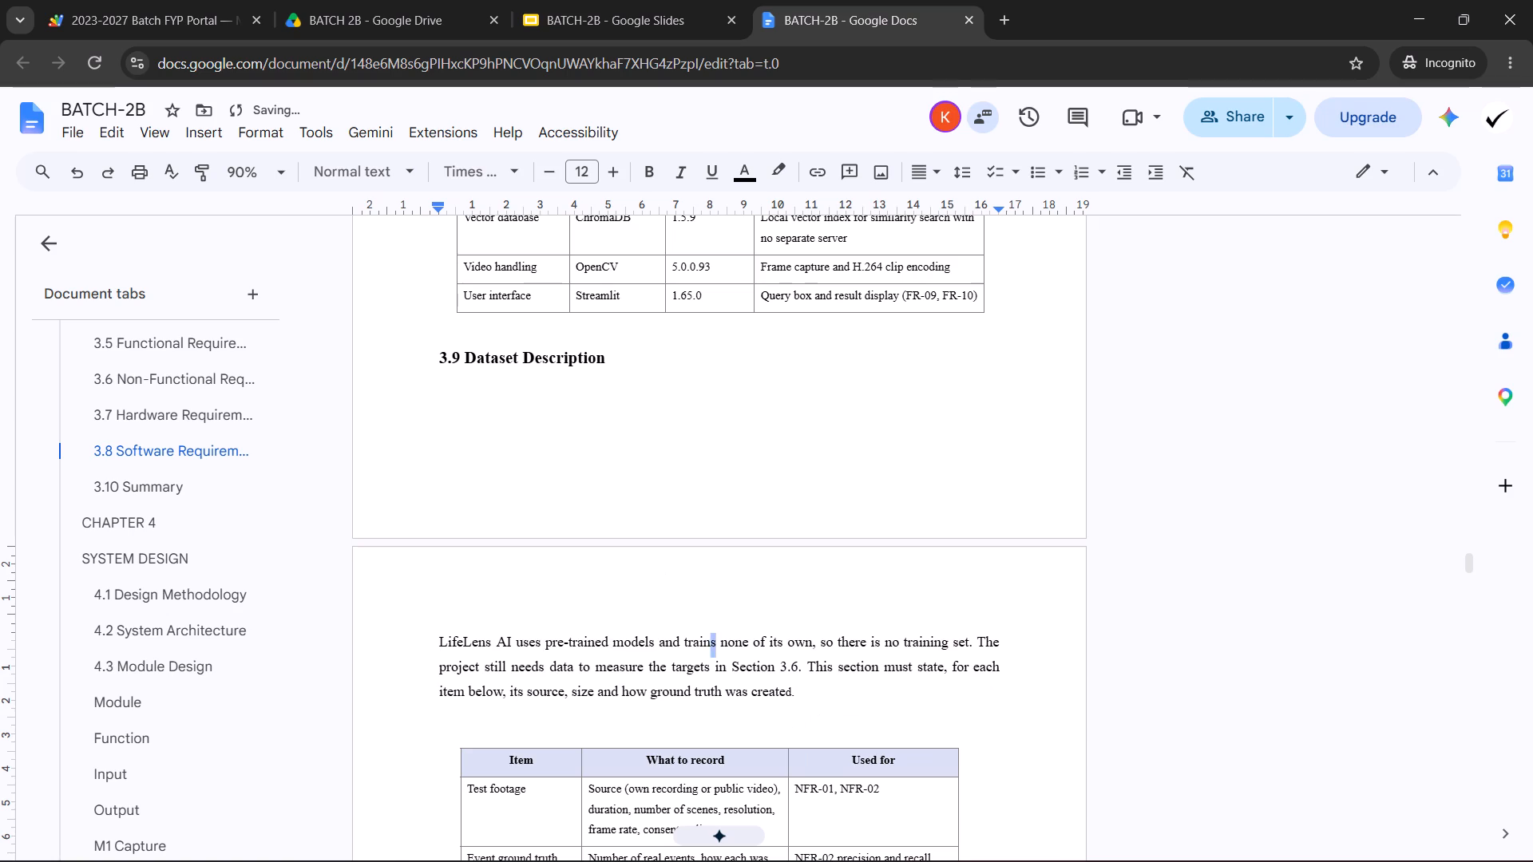
left_click_drag(696, 640, 438, 635)
key("ctrl+x")
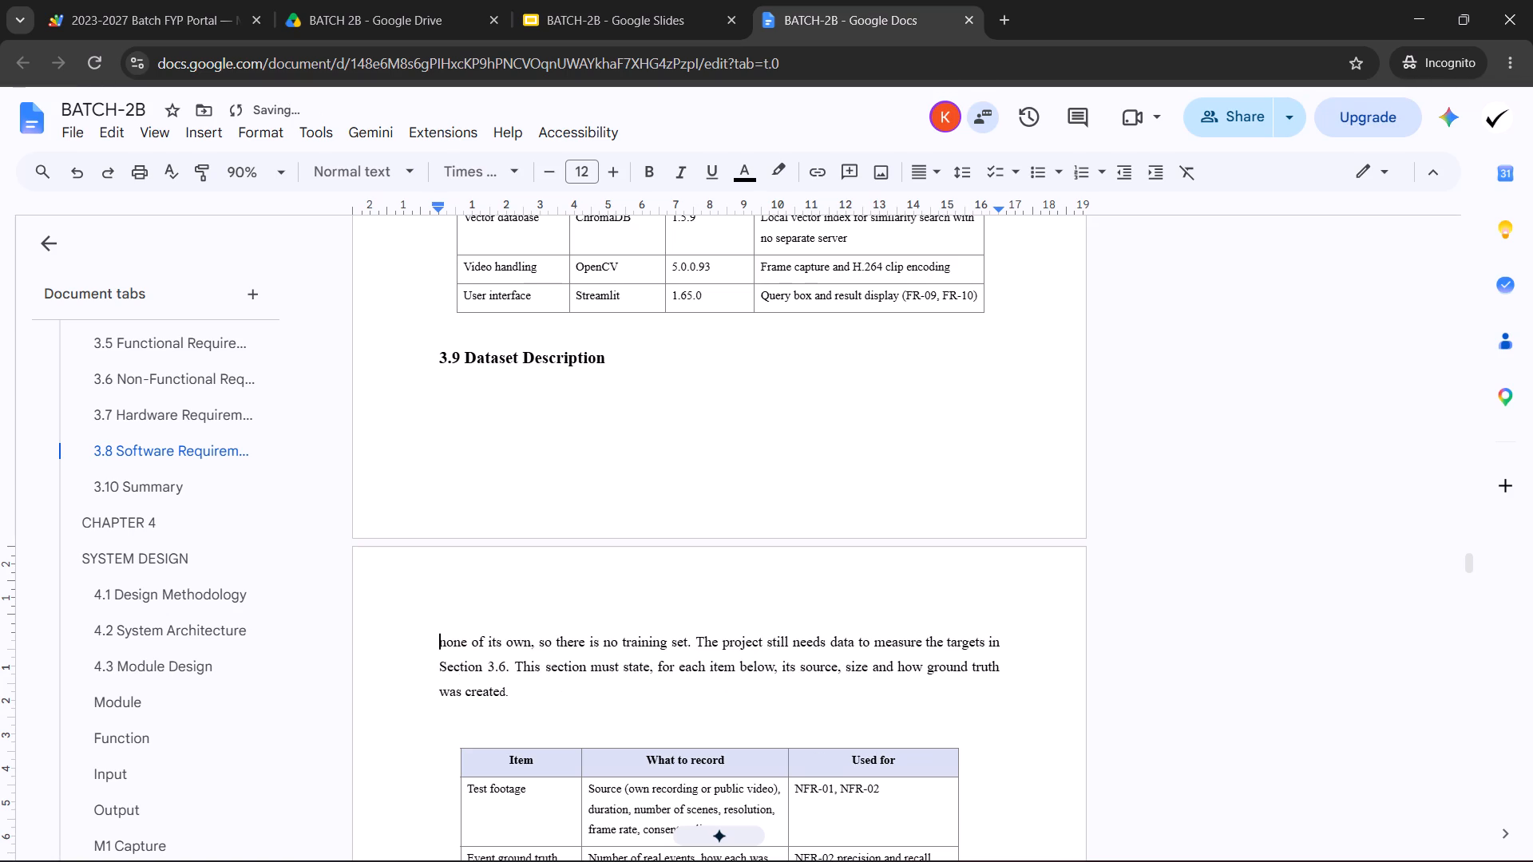
left_click(478, 398)
left_click(479, 418)
left_click(618, 372)
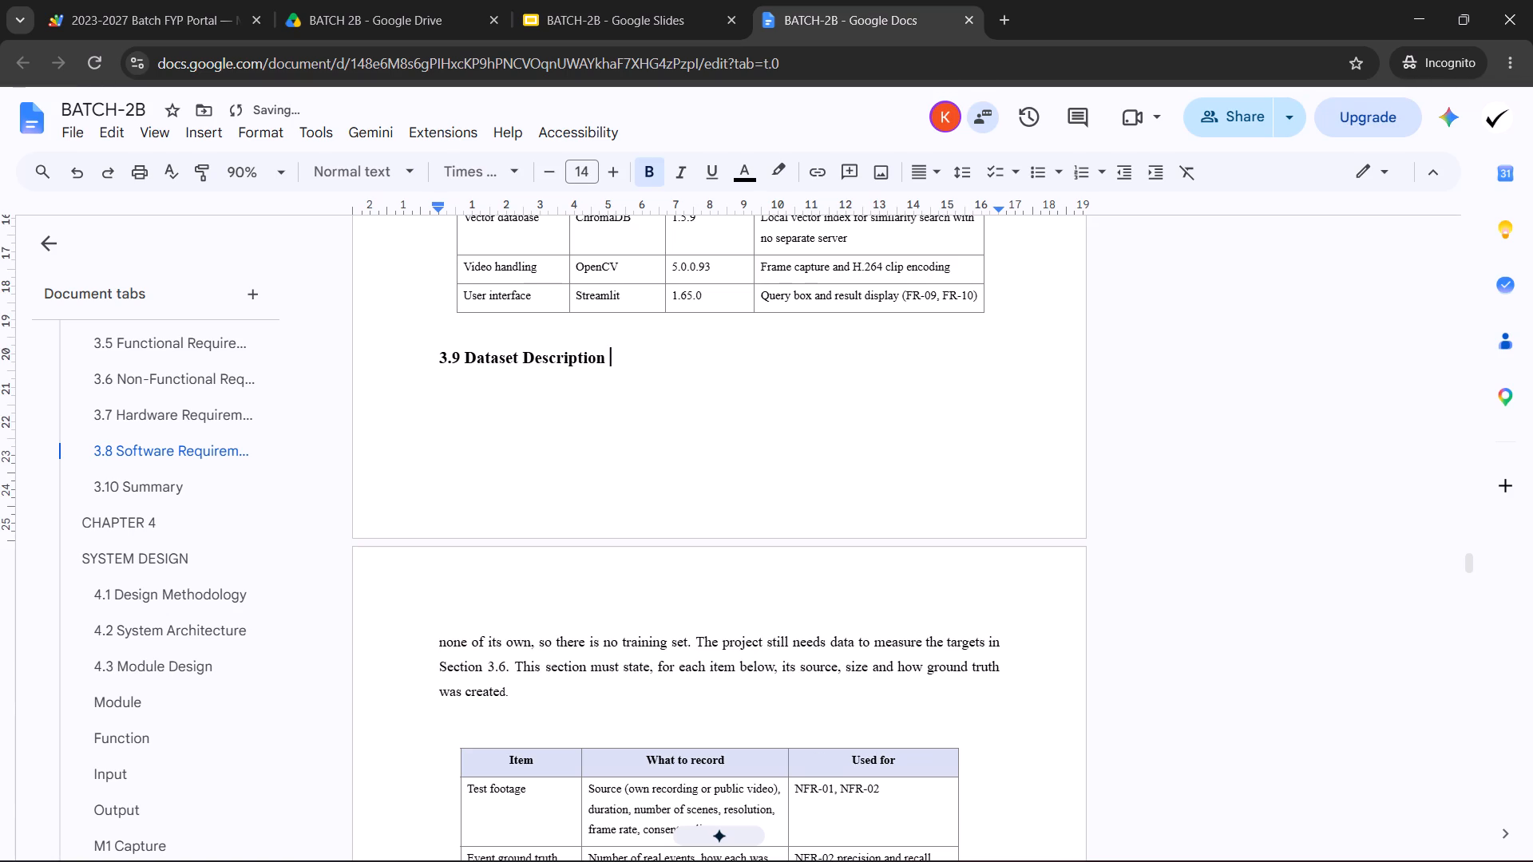
key("Return")
key("ctrl+v")
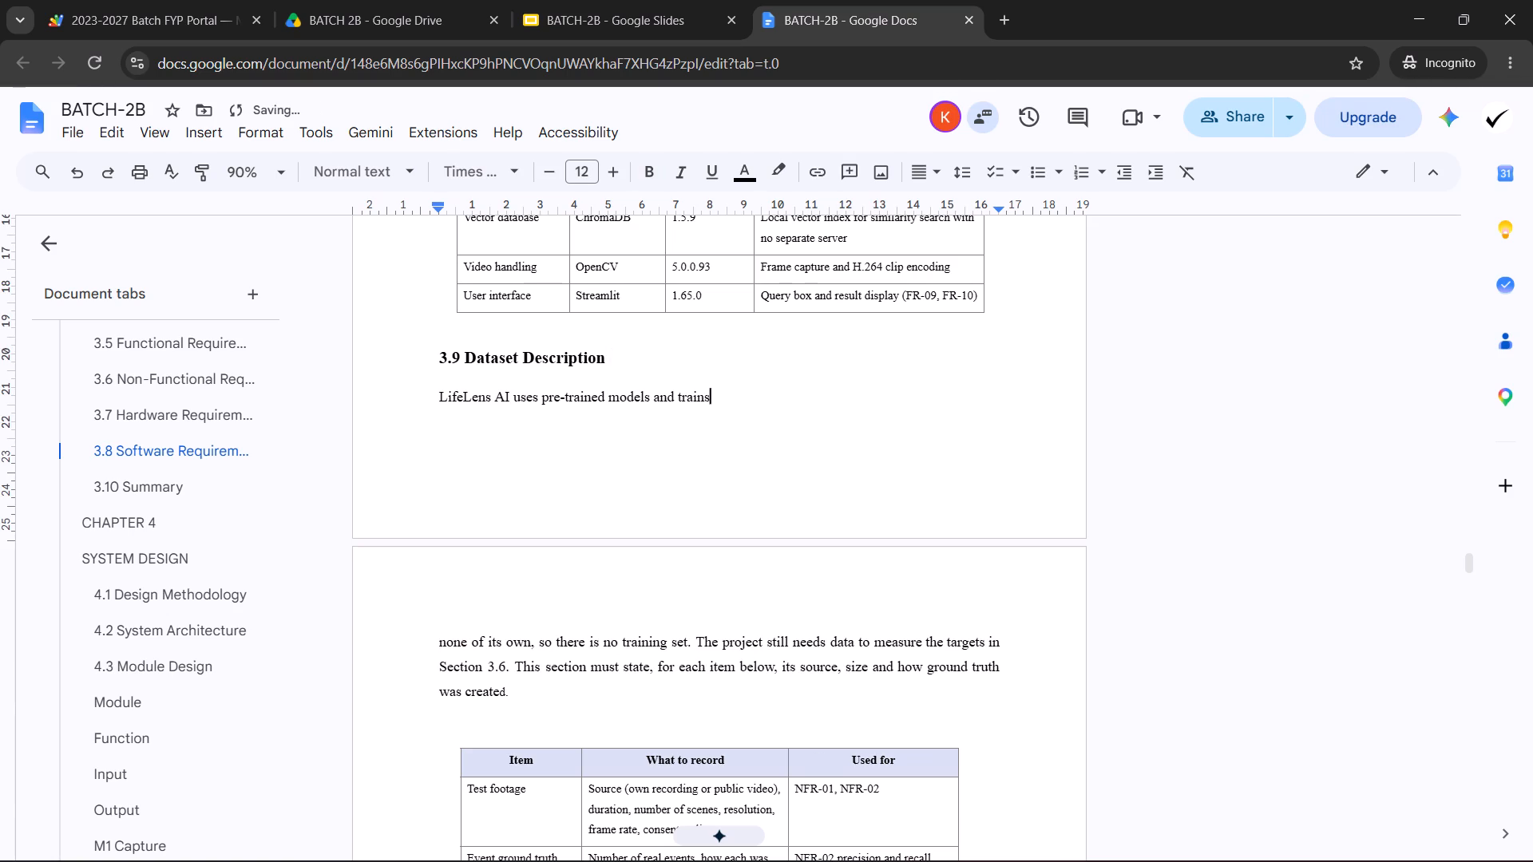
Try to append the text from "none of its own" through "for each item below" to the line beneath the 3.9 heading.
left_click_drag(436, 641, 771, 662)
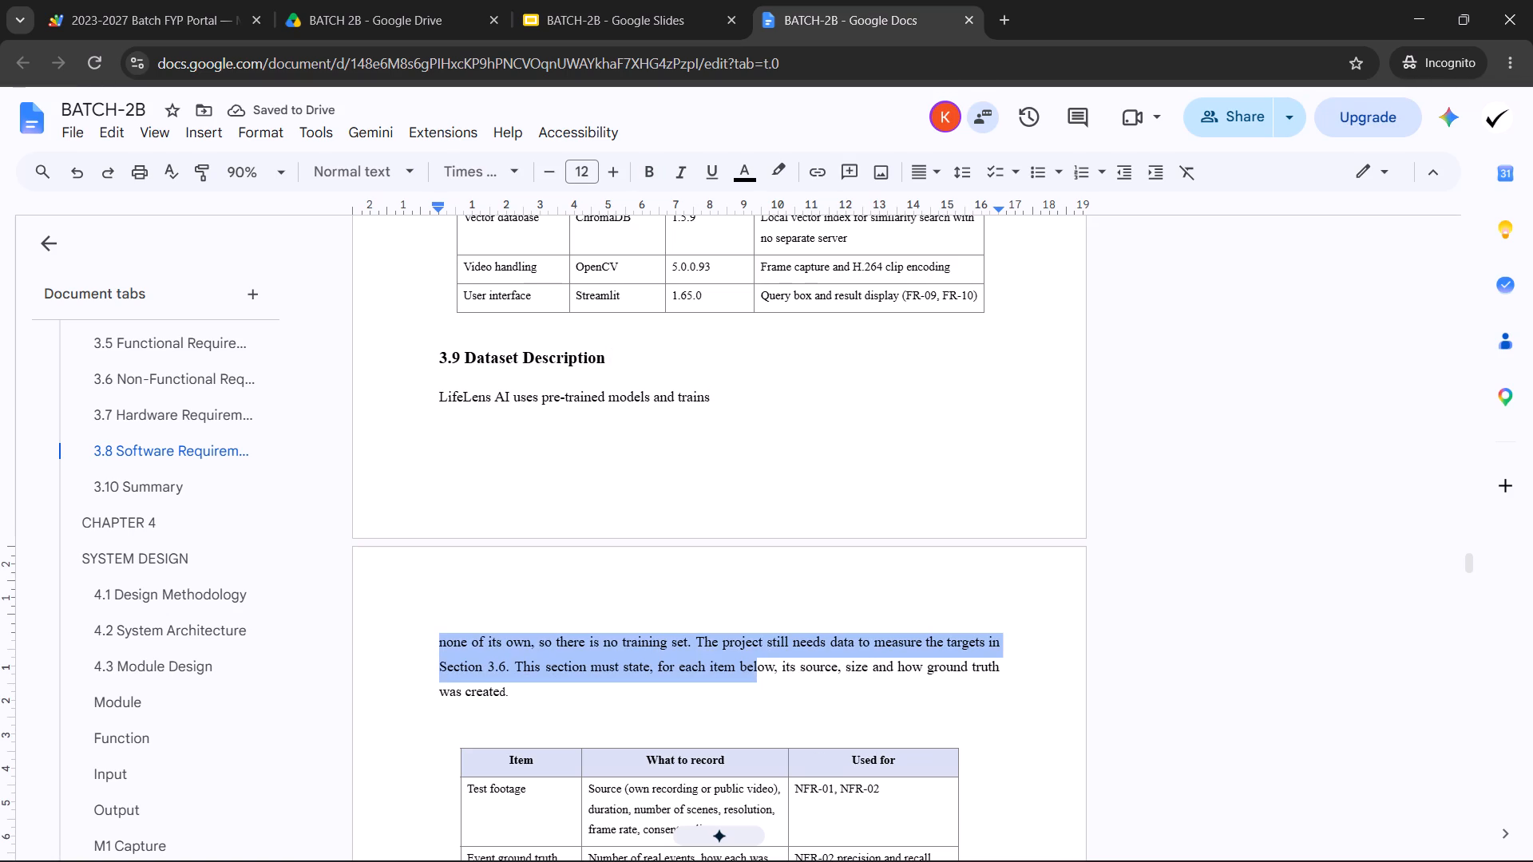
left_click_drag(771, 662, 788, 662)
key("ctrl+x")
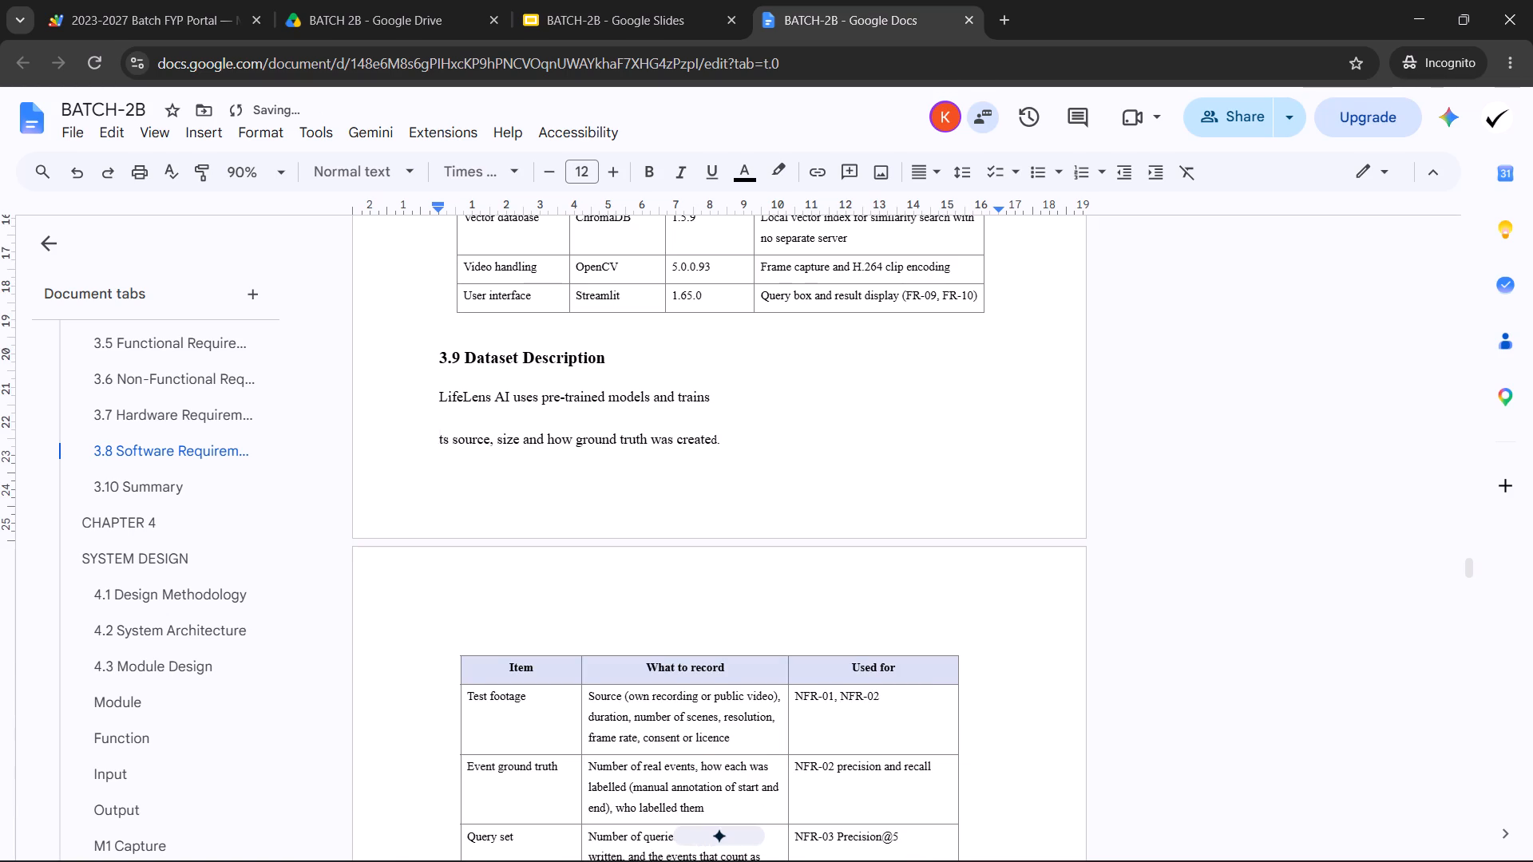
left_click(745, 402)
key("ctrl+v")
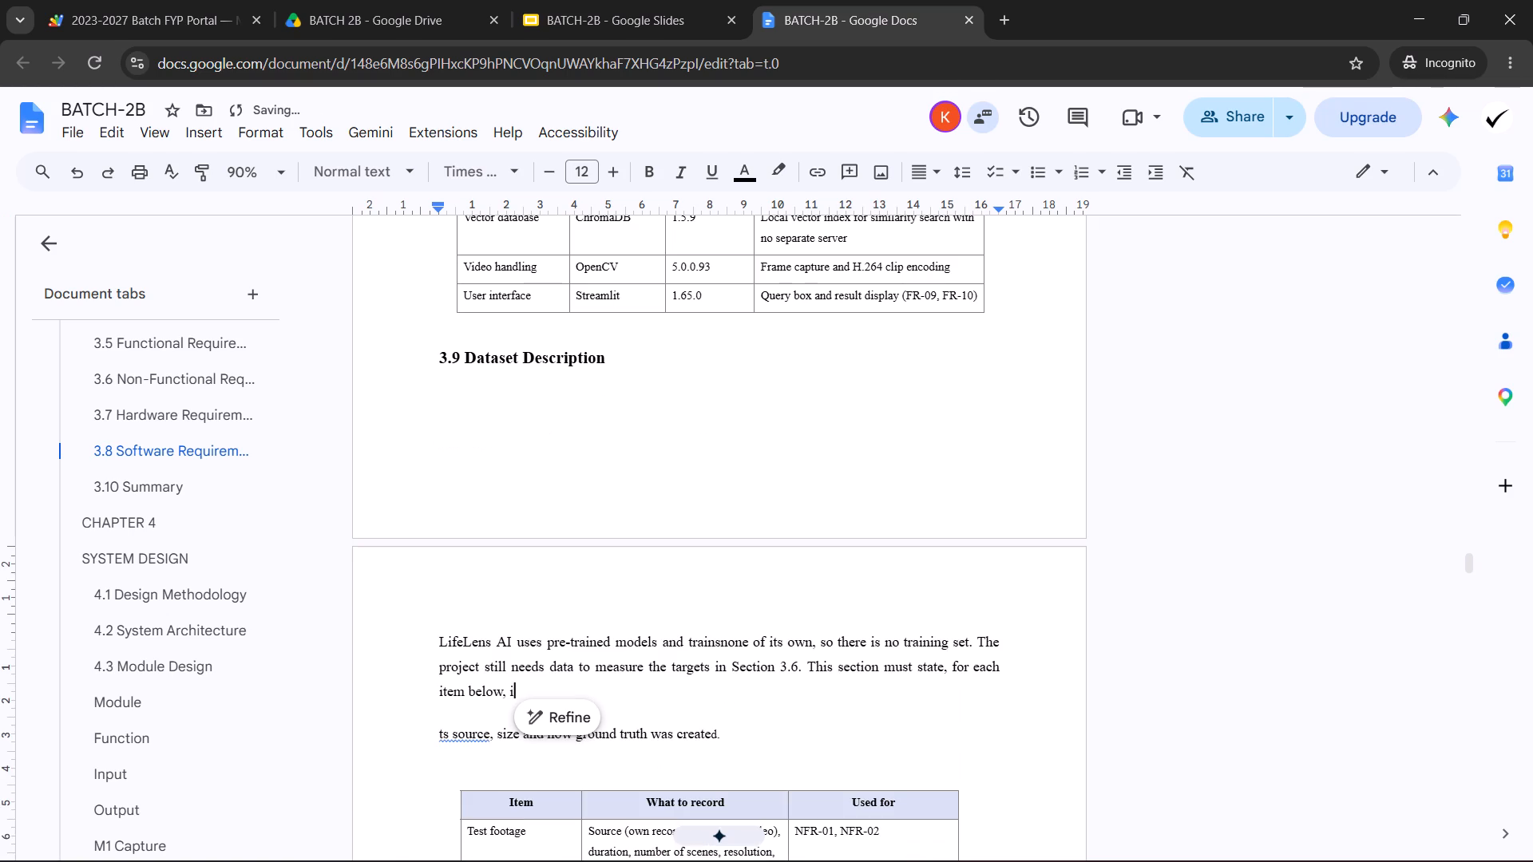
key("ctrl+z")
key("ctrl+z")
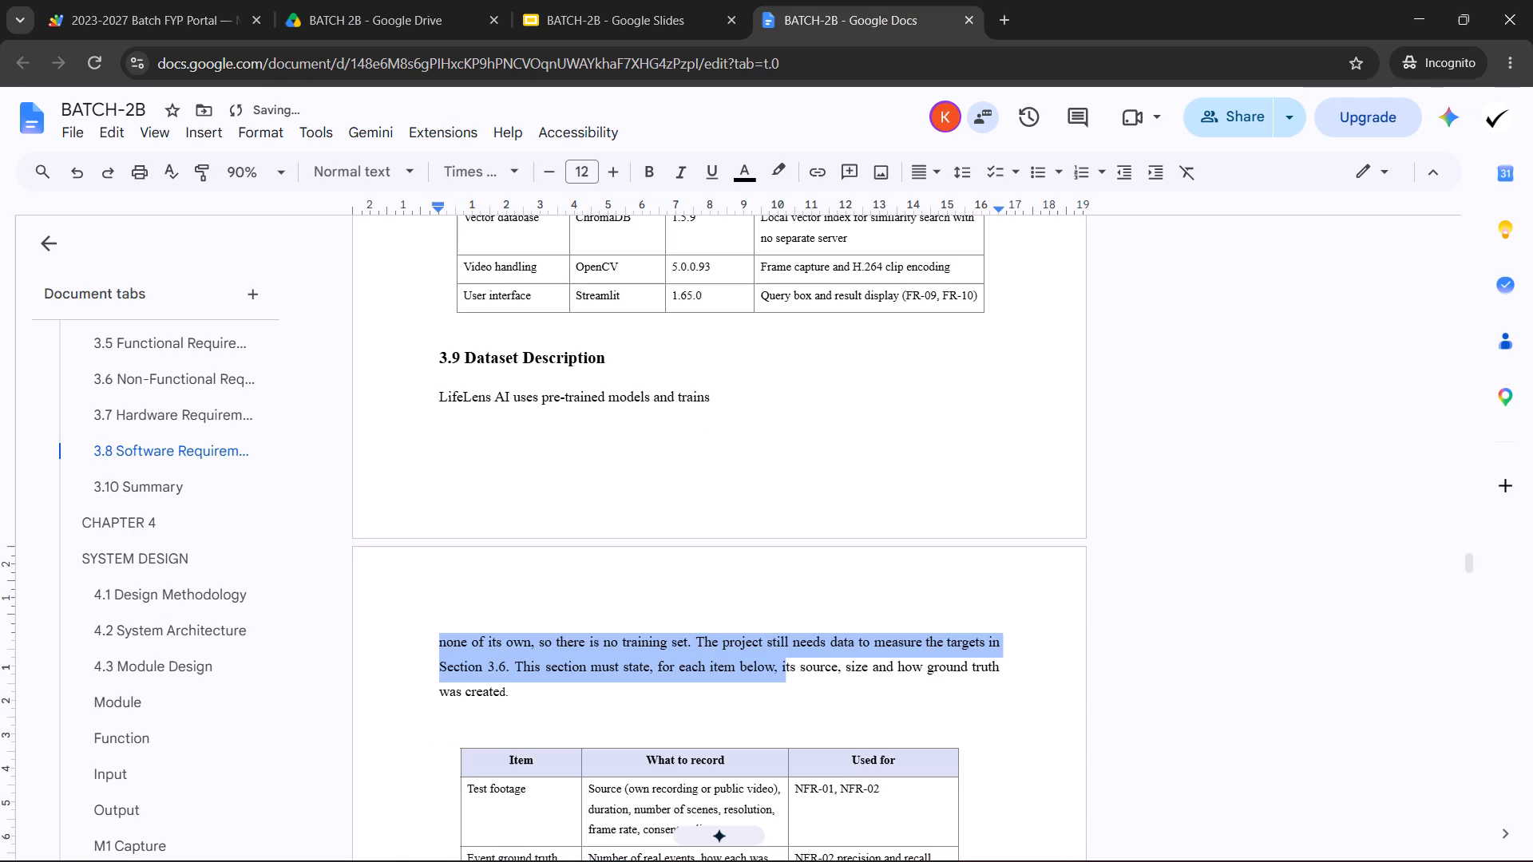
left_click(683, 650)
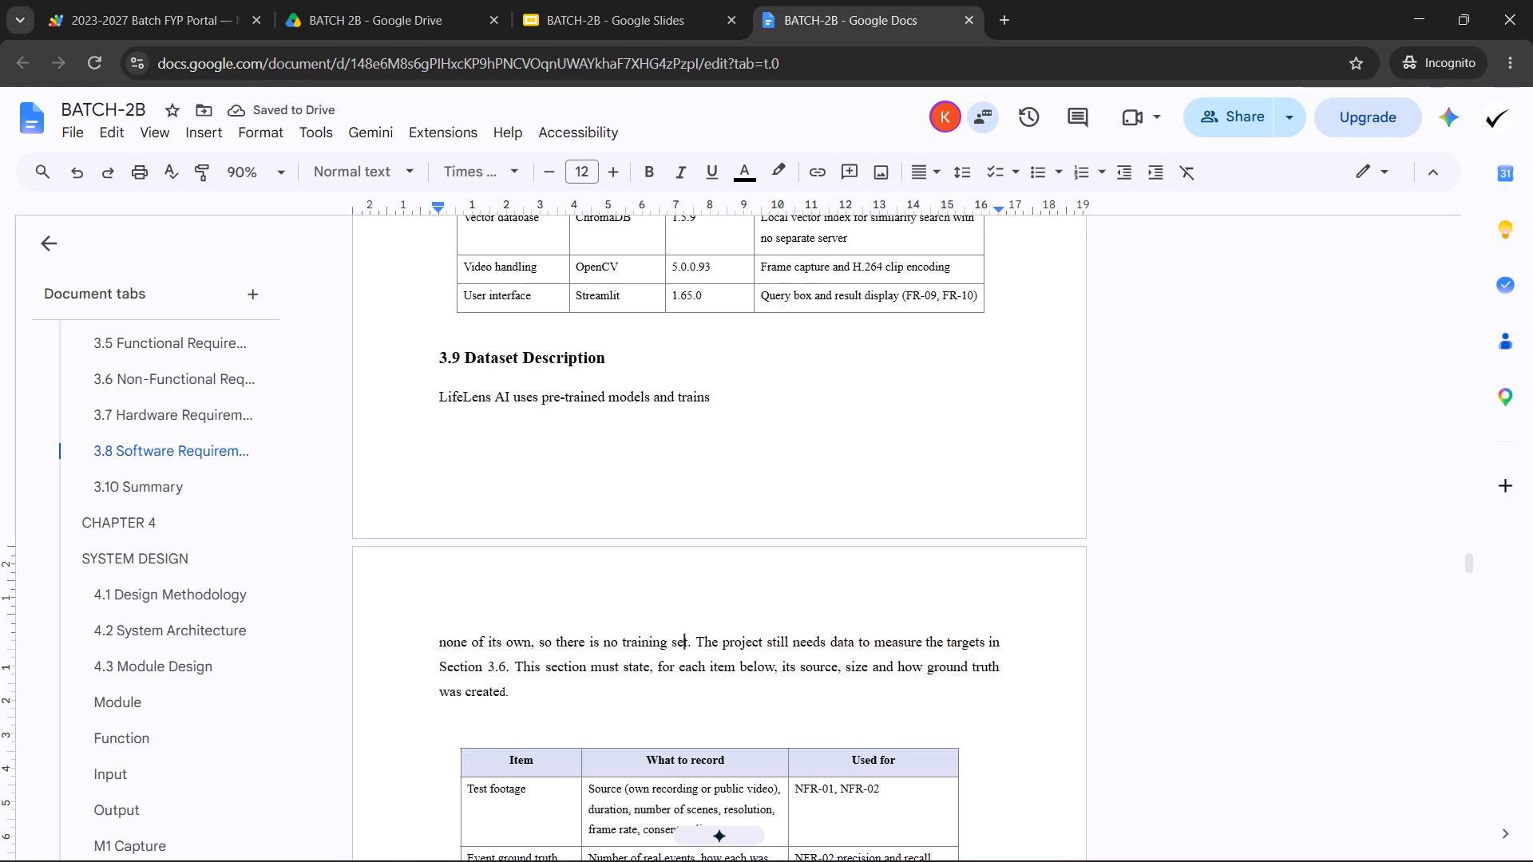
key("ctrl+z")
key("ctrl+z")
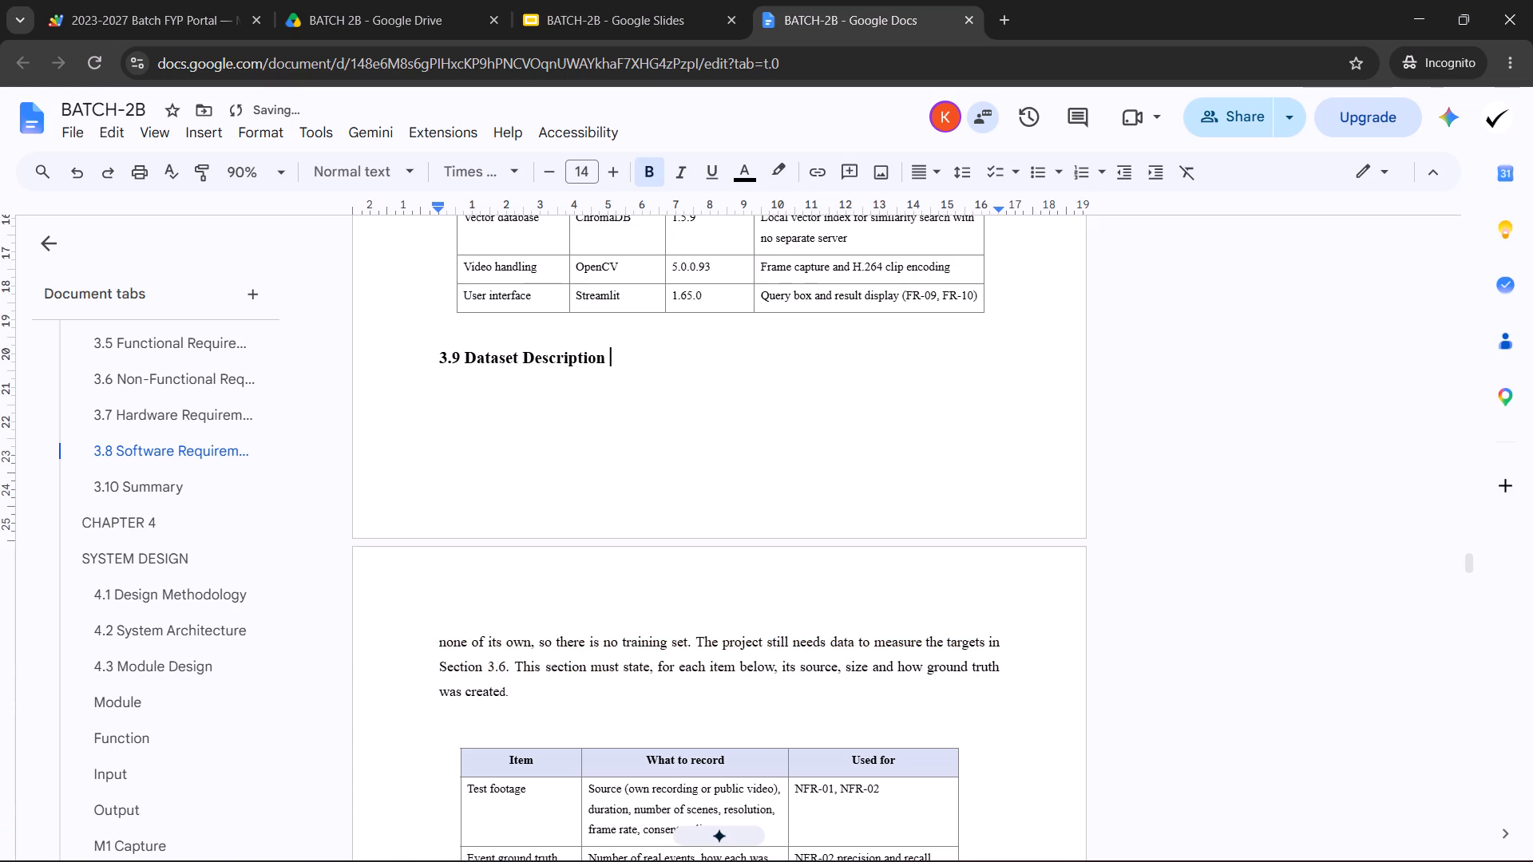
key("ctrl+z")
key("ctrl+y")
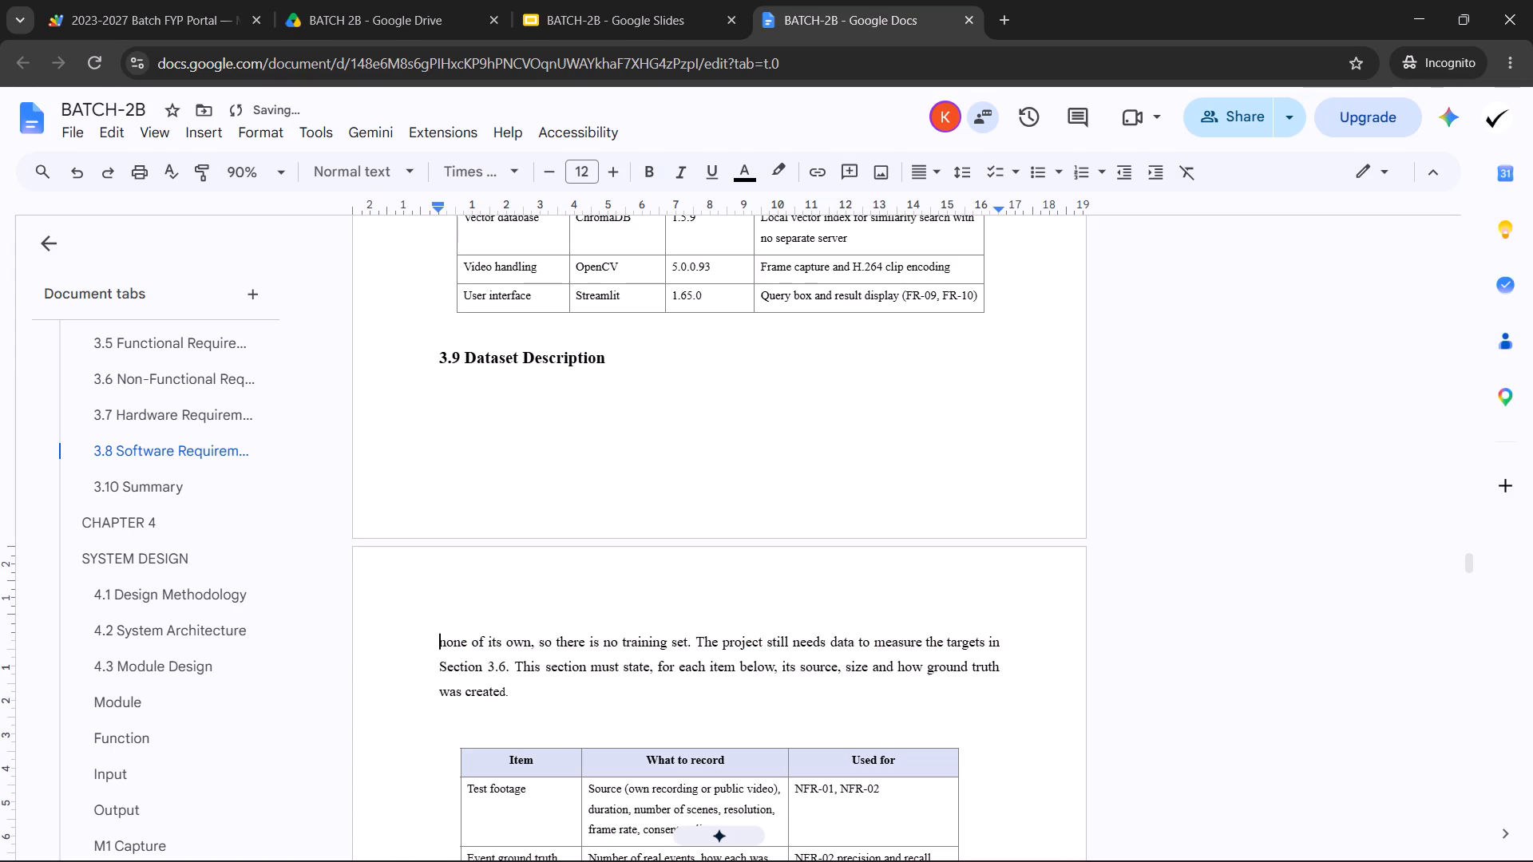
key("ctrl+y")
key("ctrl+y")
Move "none of its own, so there is no training set." to the end of the line beneath the 3.9 heading, after a space.
key("space")
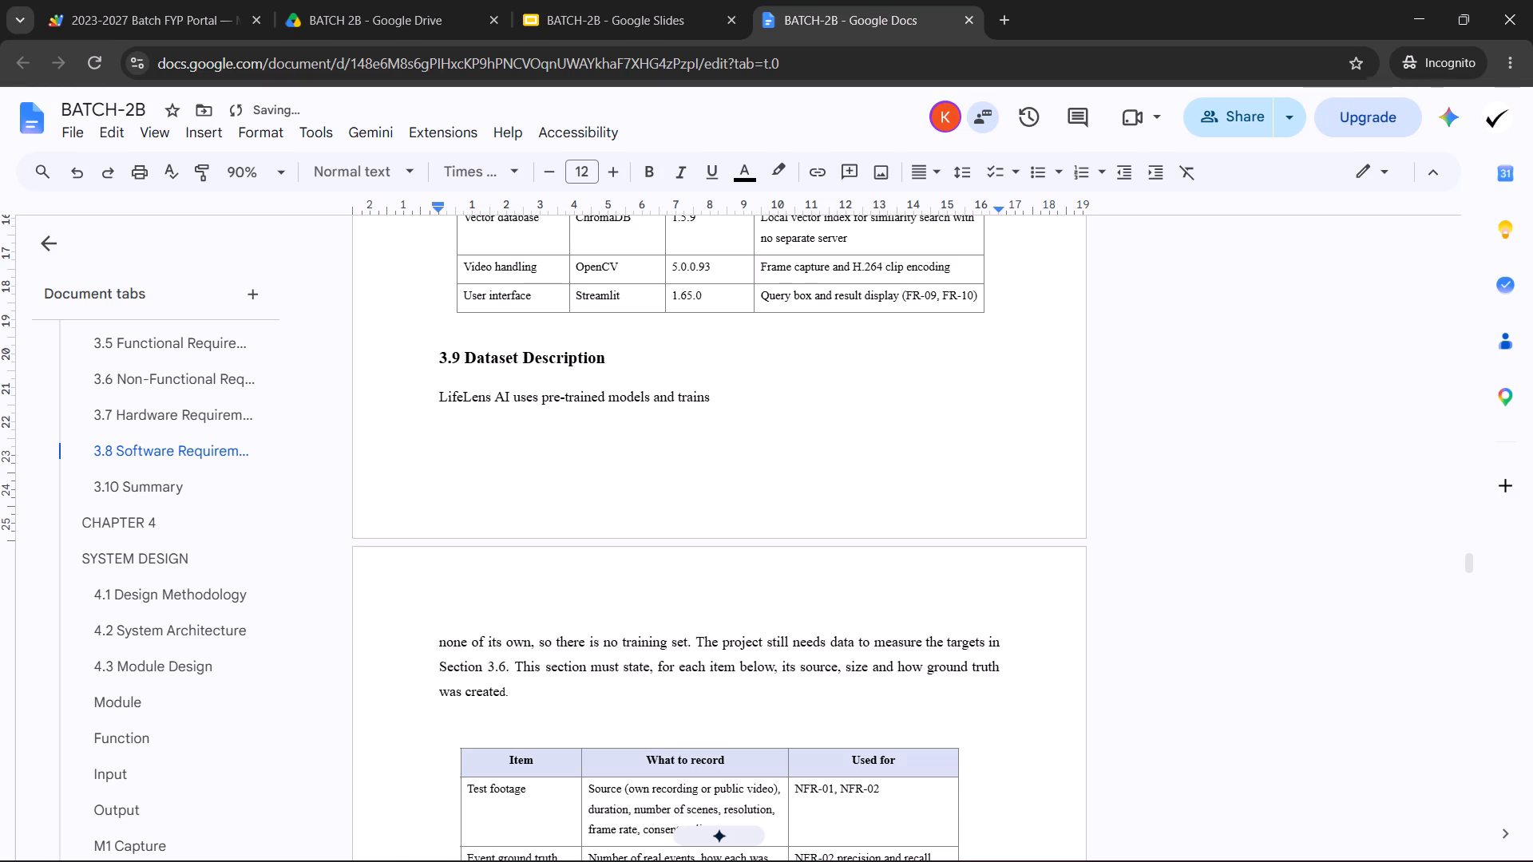
left_click_drag(691, 641, 428, 645)
key("ctrl+x")
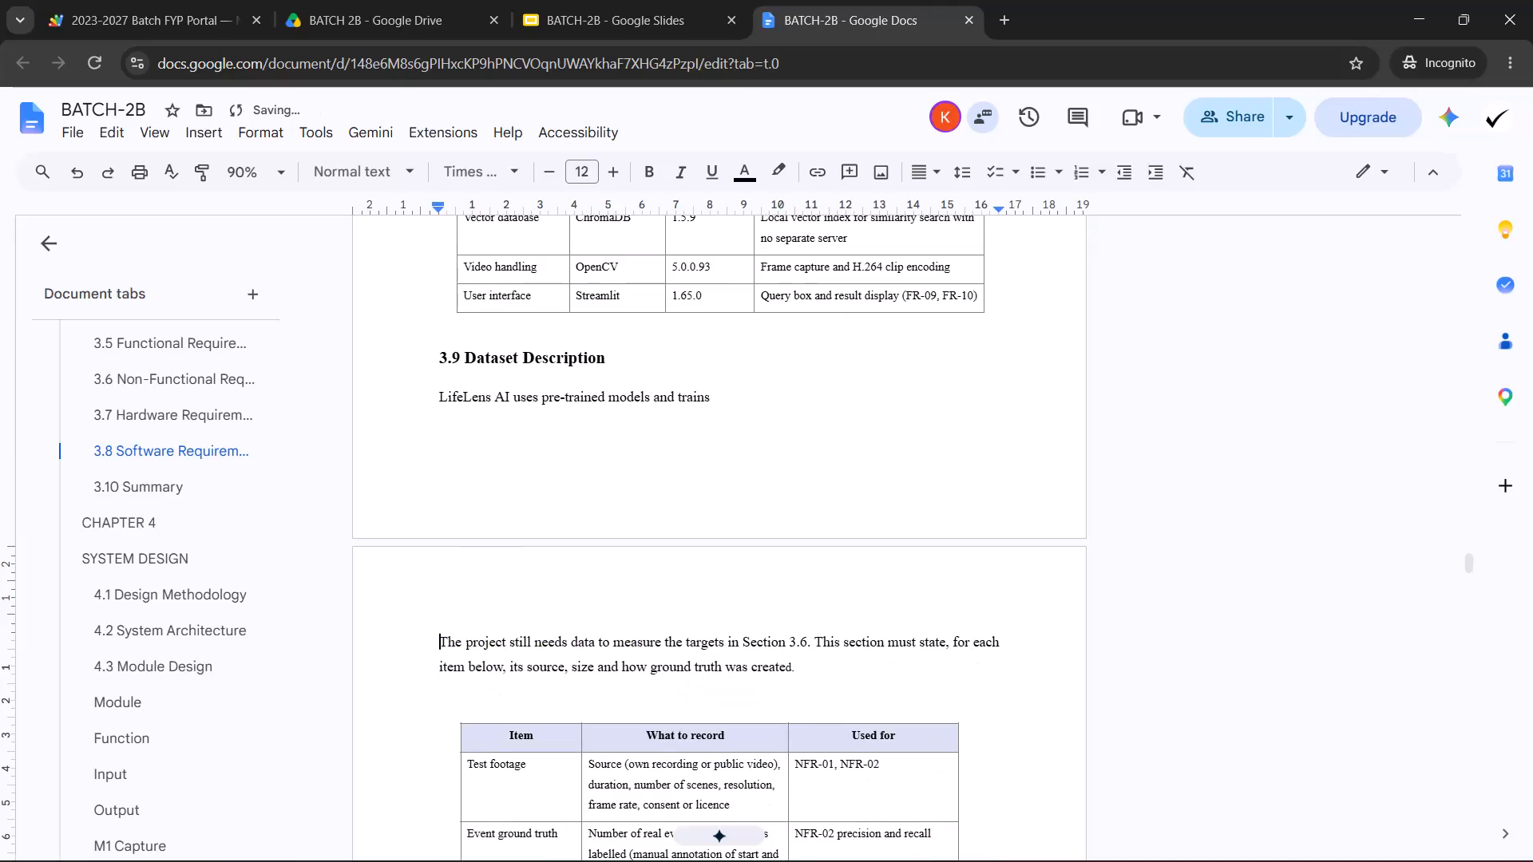
left_click(770, 397)
key("ctrl+v")
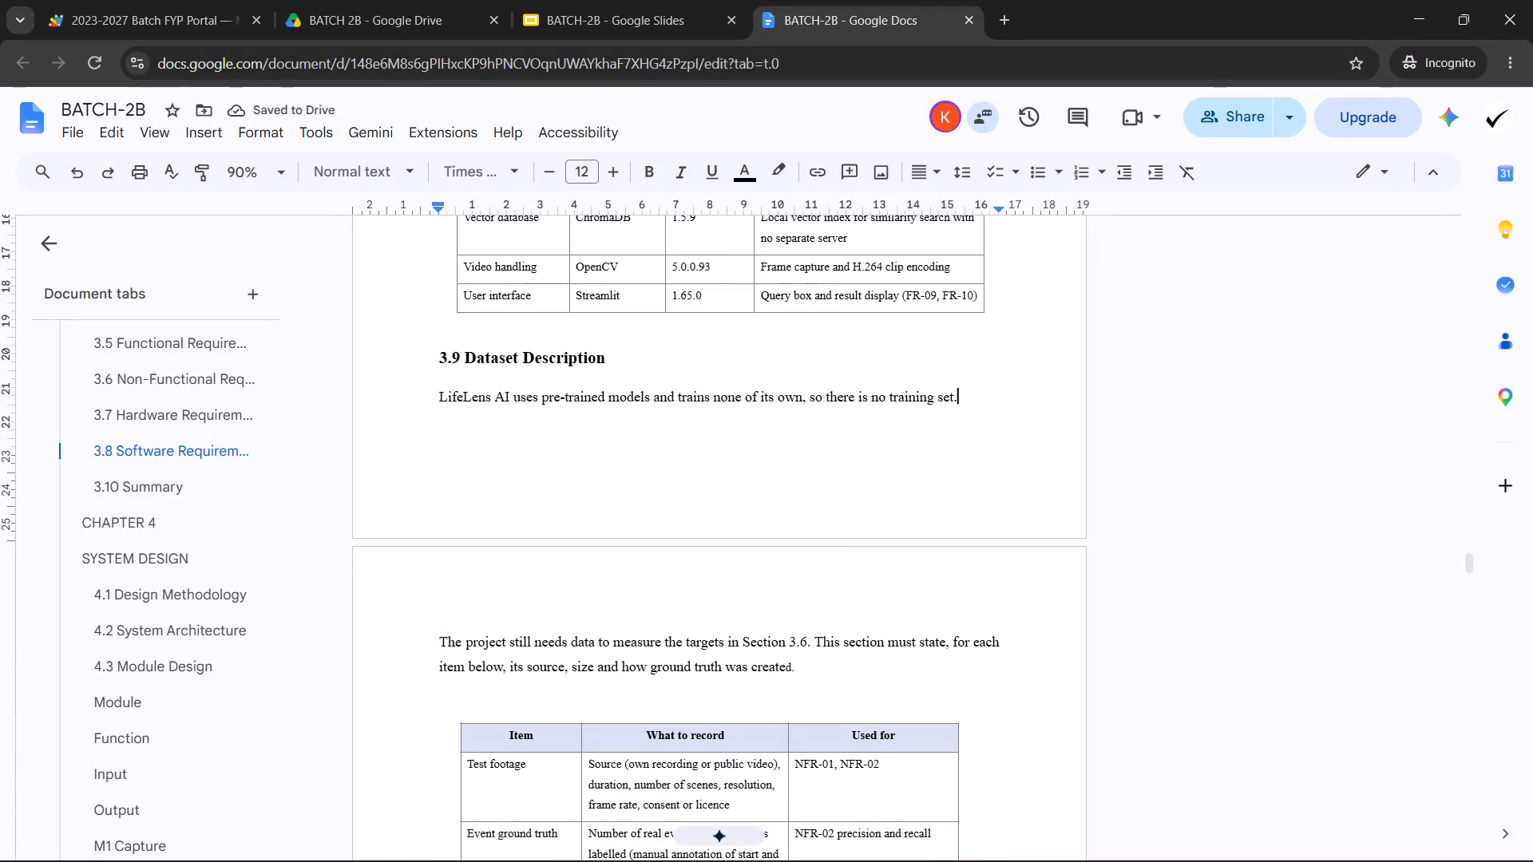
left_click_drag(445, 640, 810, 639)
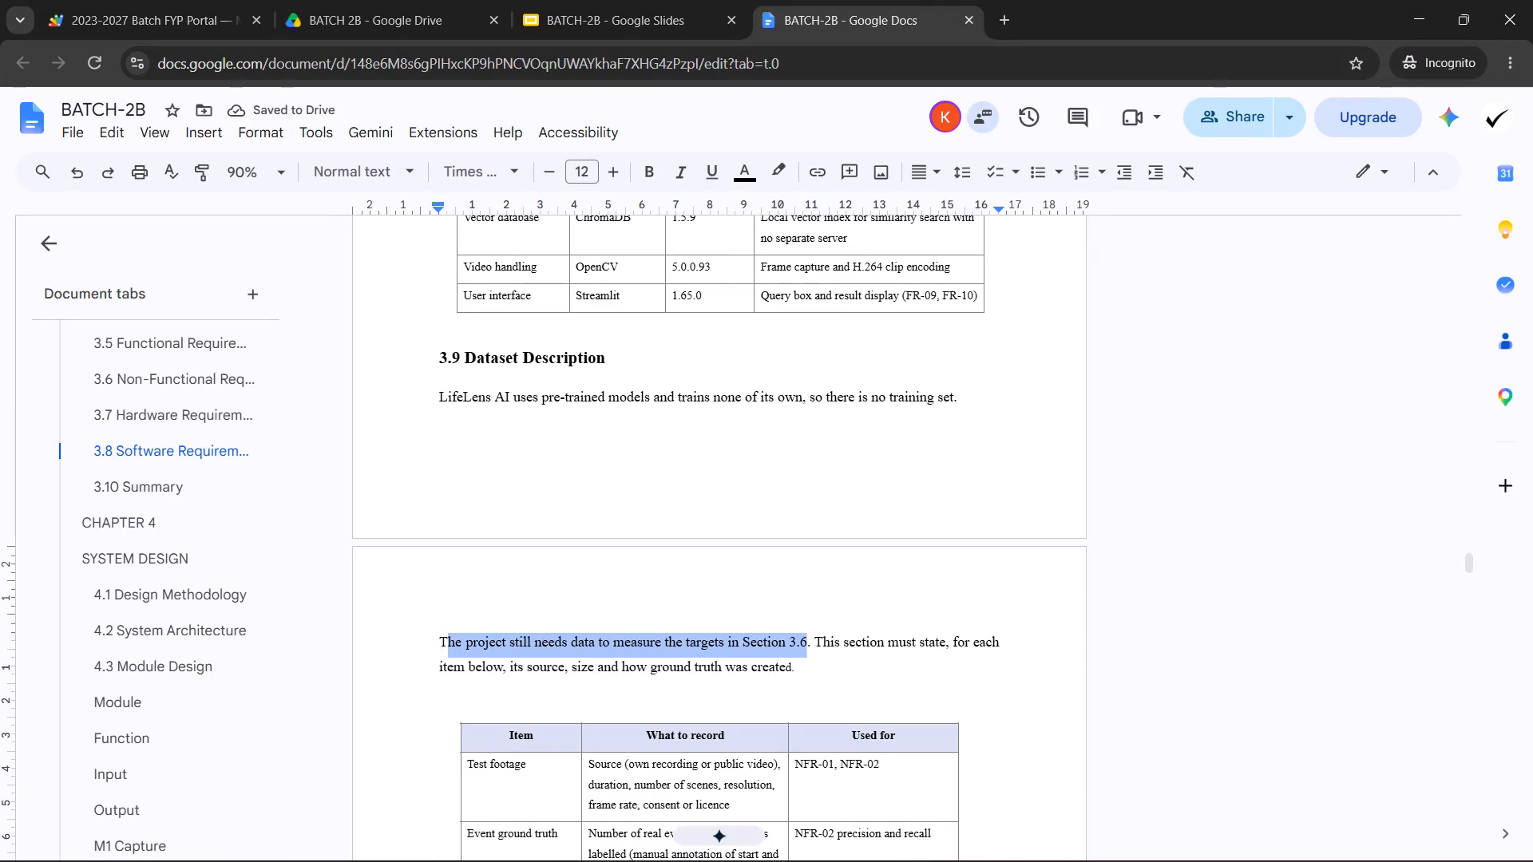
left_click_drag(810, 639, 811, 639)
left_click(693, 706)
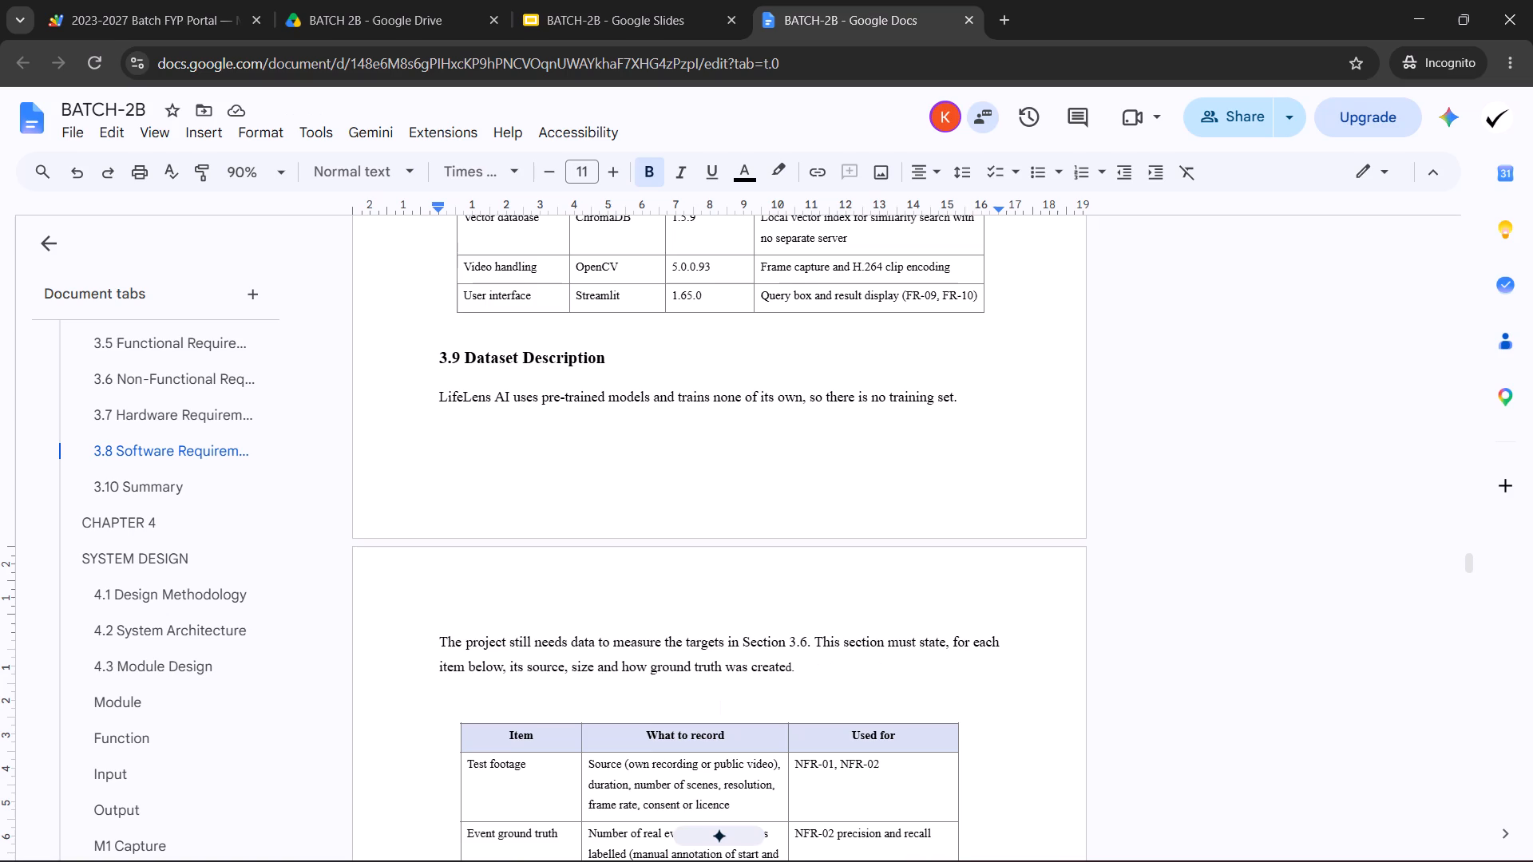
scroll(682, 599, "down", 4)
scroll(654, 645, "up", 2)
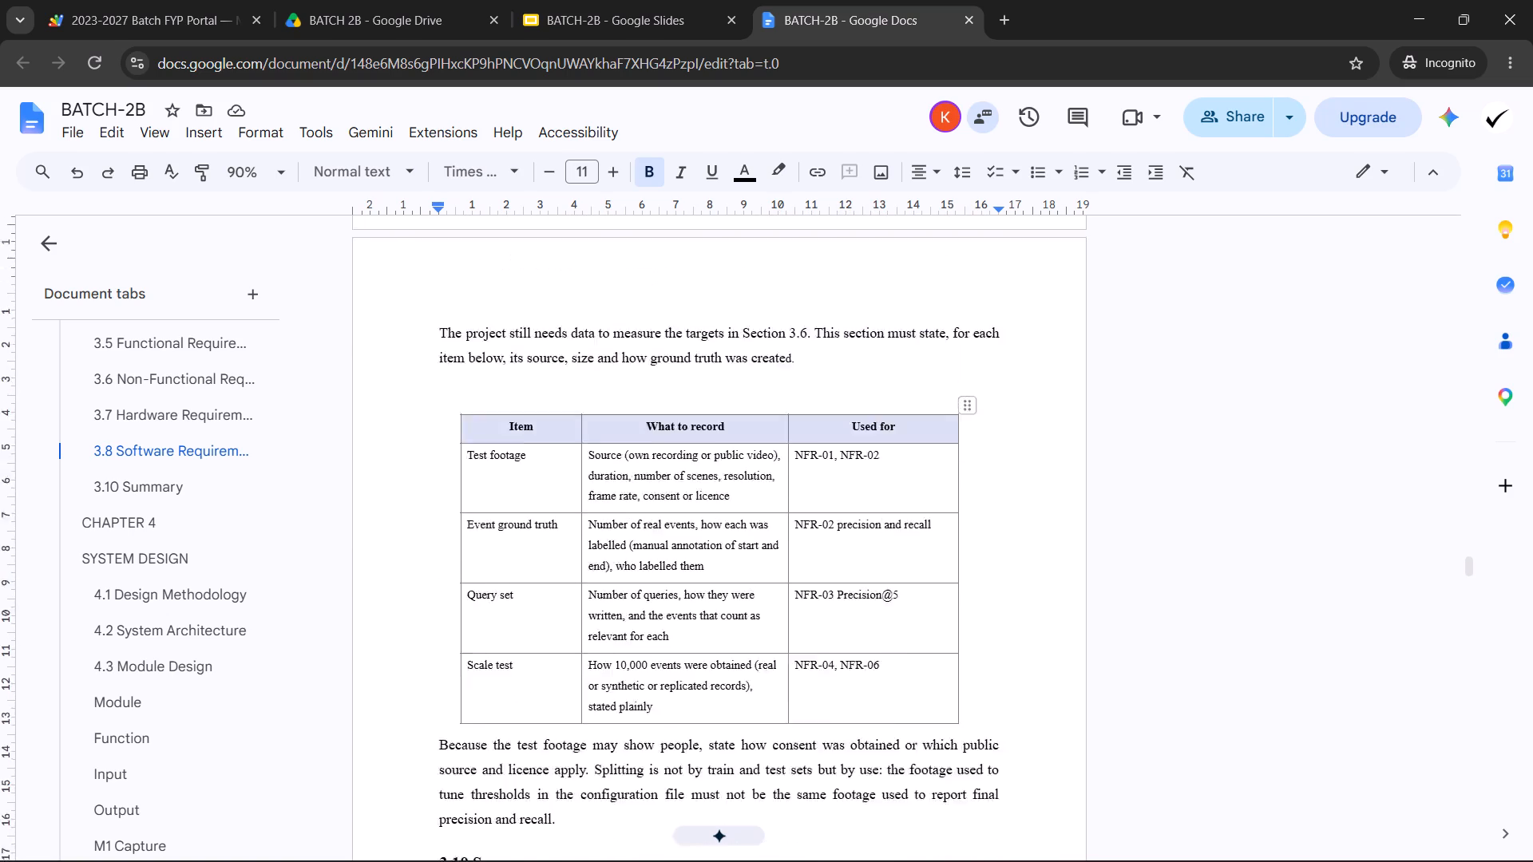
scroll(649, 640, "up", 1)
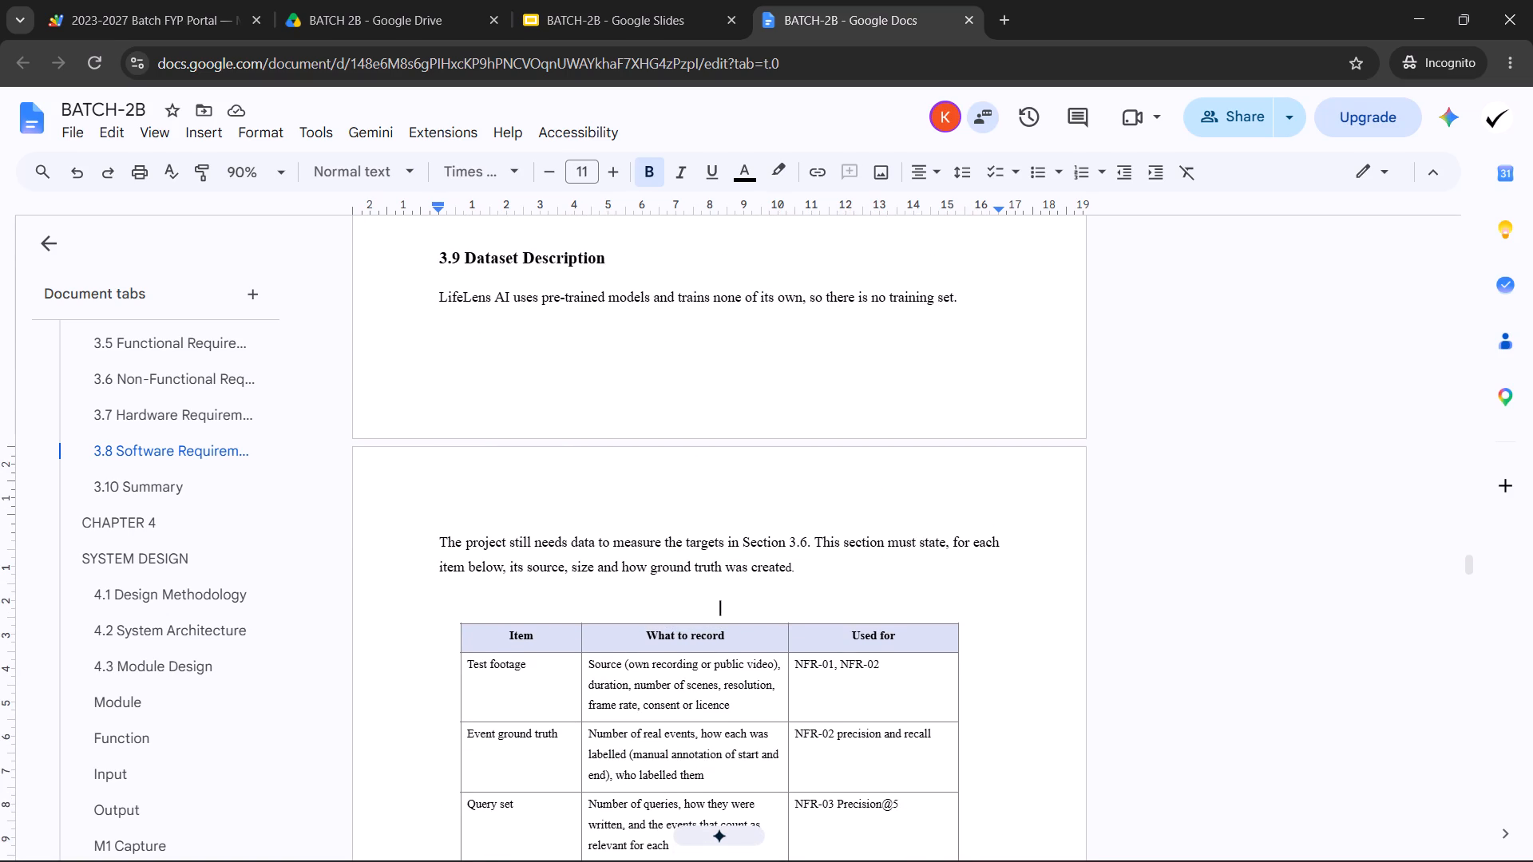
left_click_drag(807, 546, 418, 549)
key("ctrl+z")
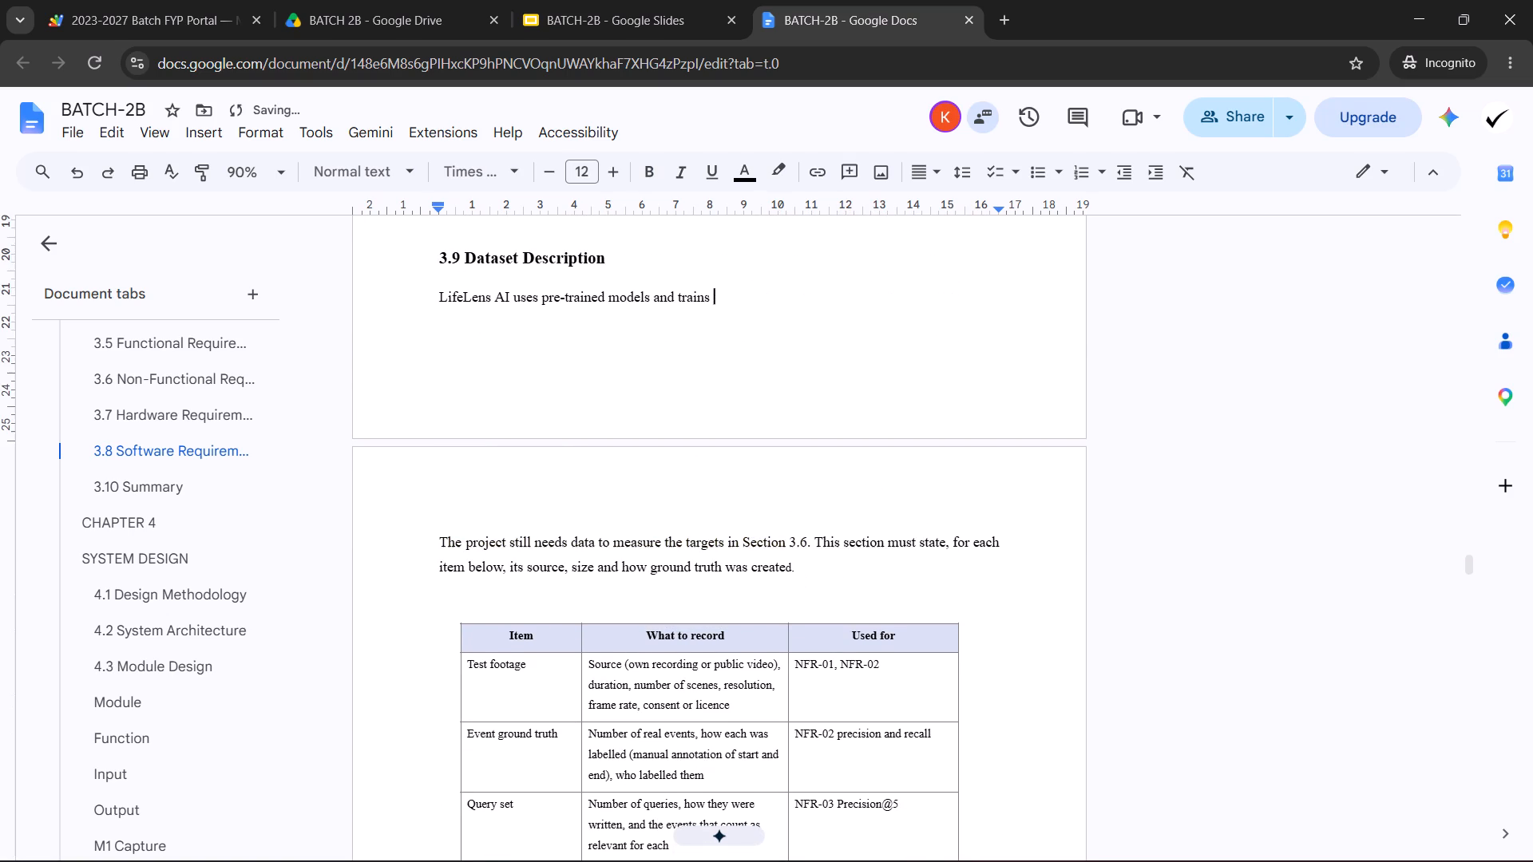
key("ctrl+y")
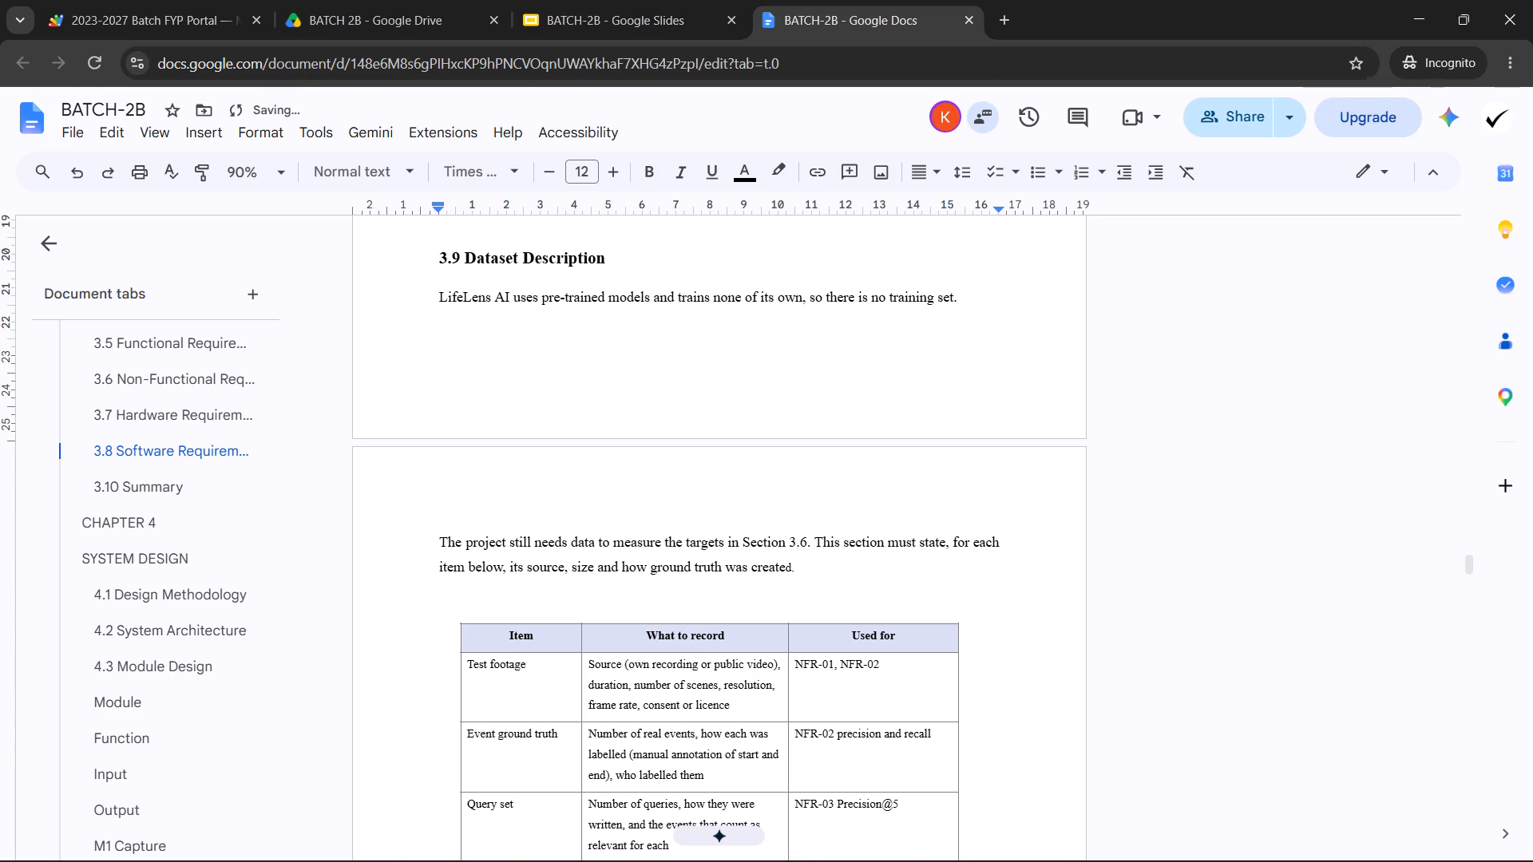
Move "The project still needs data to measure the targets in Section 3.6." after "no training set." beneath the 3.9 heading, separated by a space.
left_click_drag(810, 543, 435, 547)
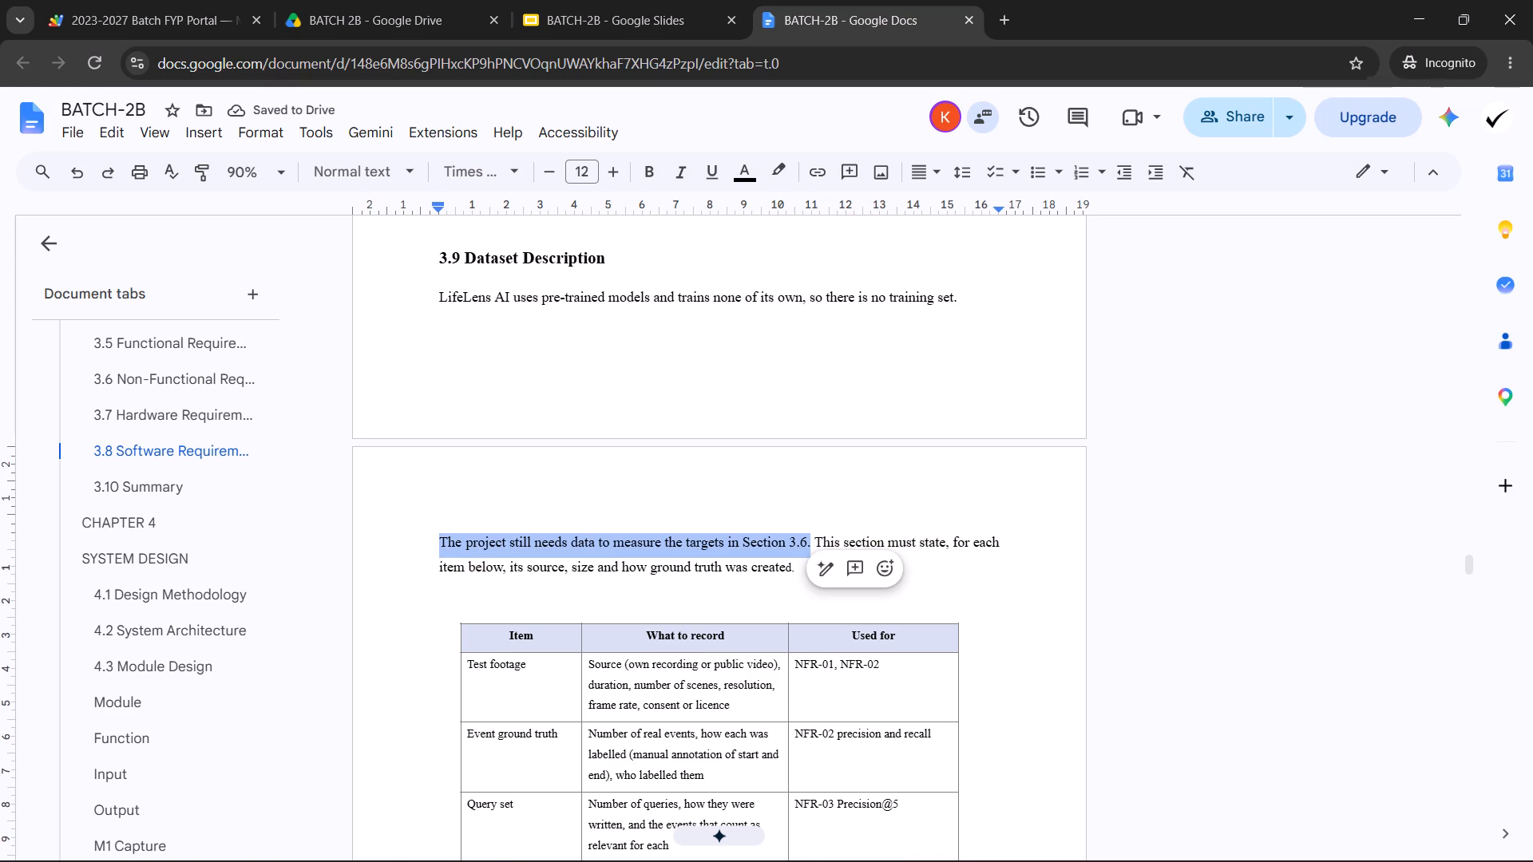
key("ctrl+x")
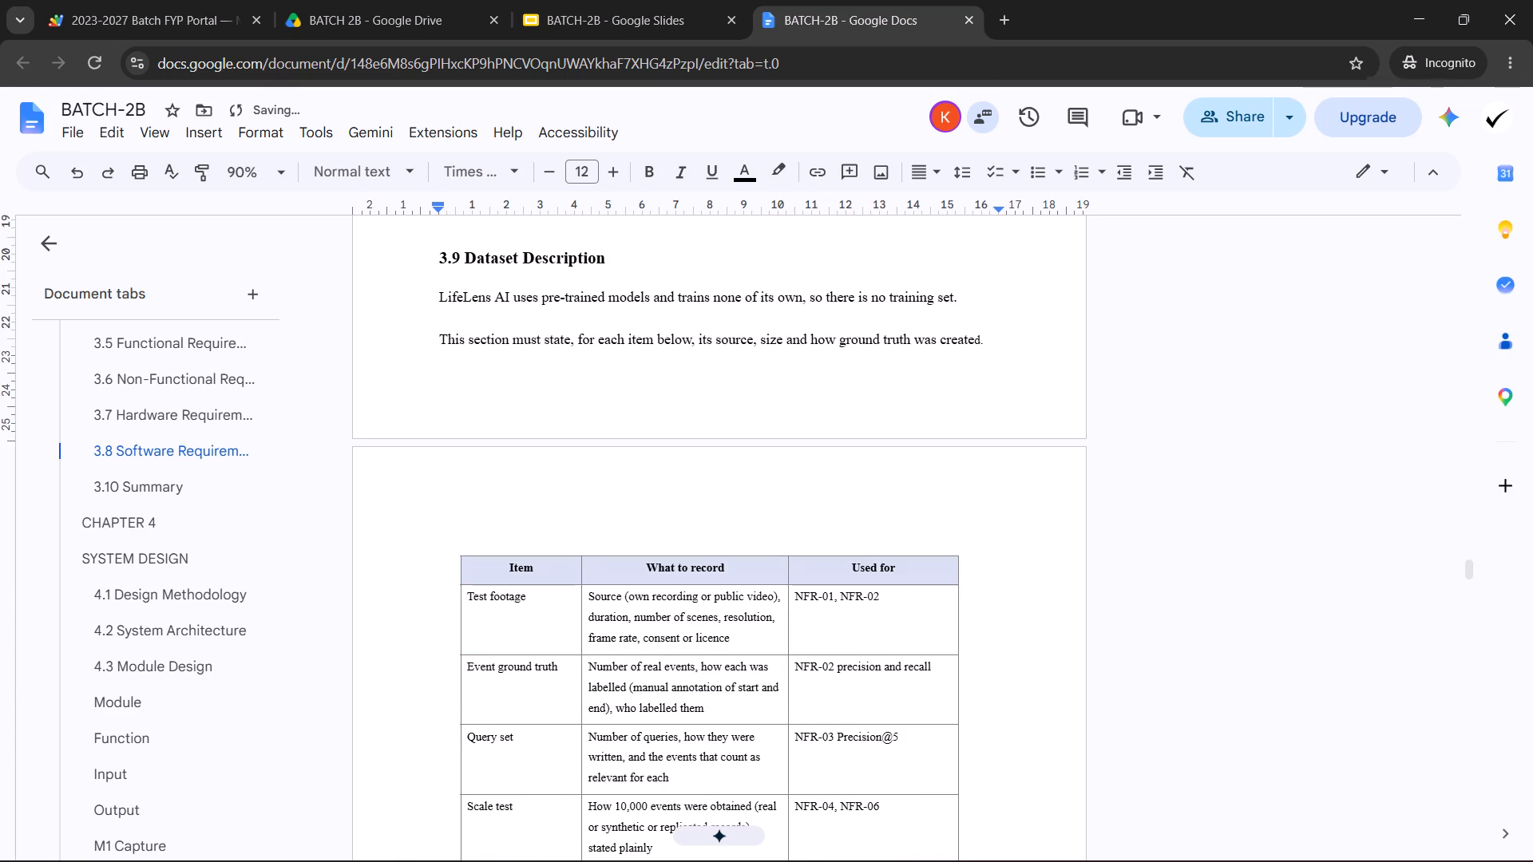
left_click(949, 322)
left_click(974, 308)
key("space")
key("ctrl+v")
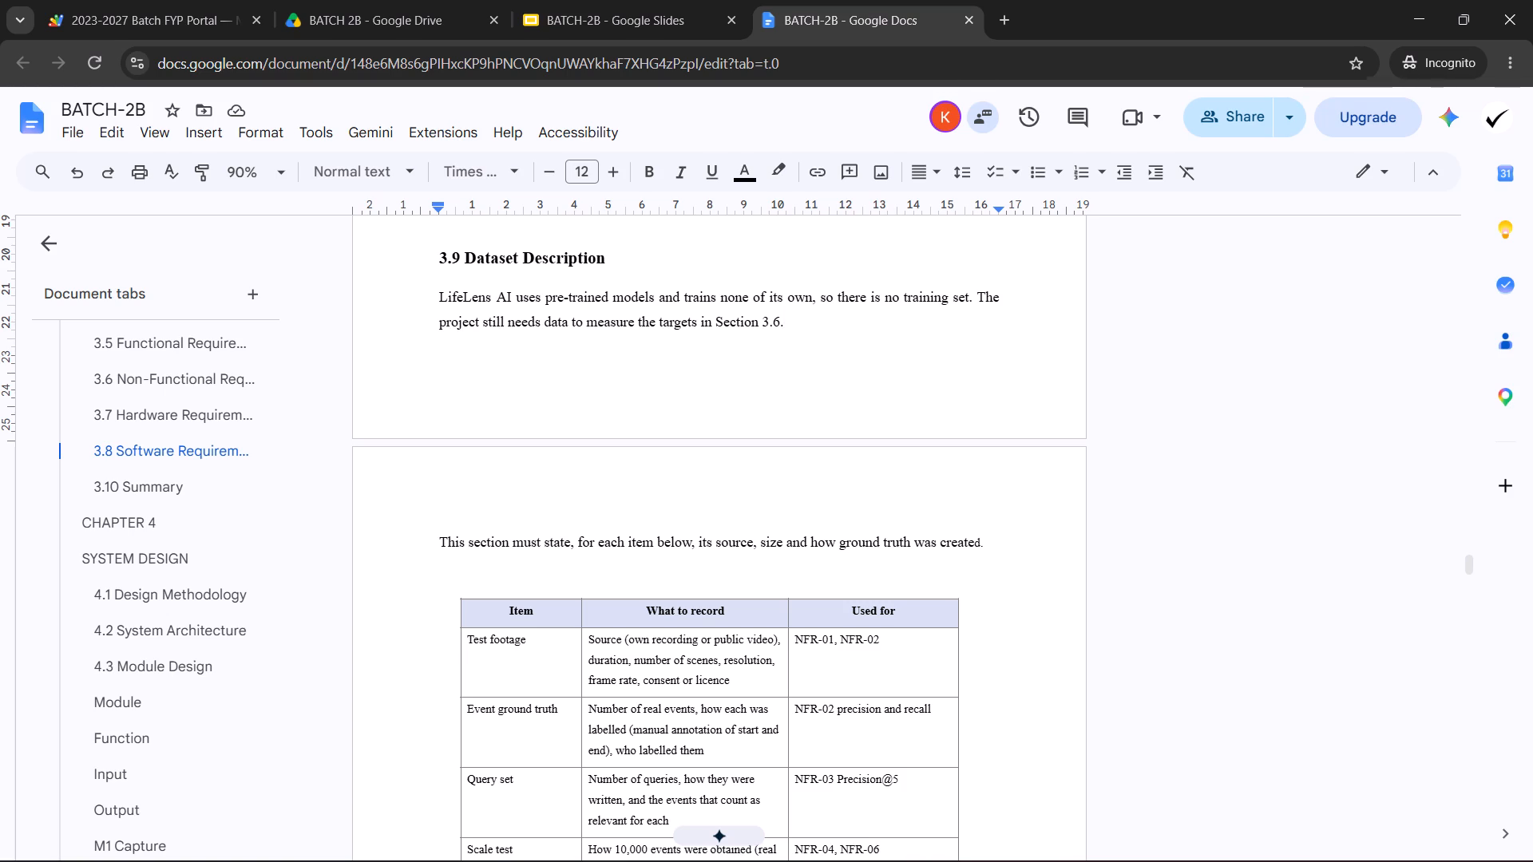
Check the page layout of Section 3.9, from the end of the software table through the dataset table to the 3.10 Summary.
scroll(327, 675, "down", 2)
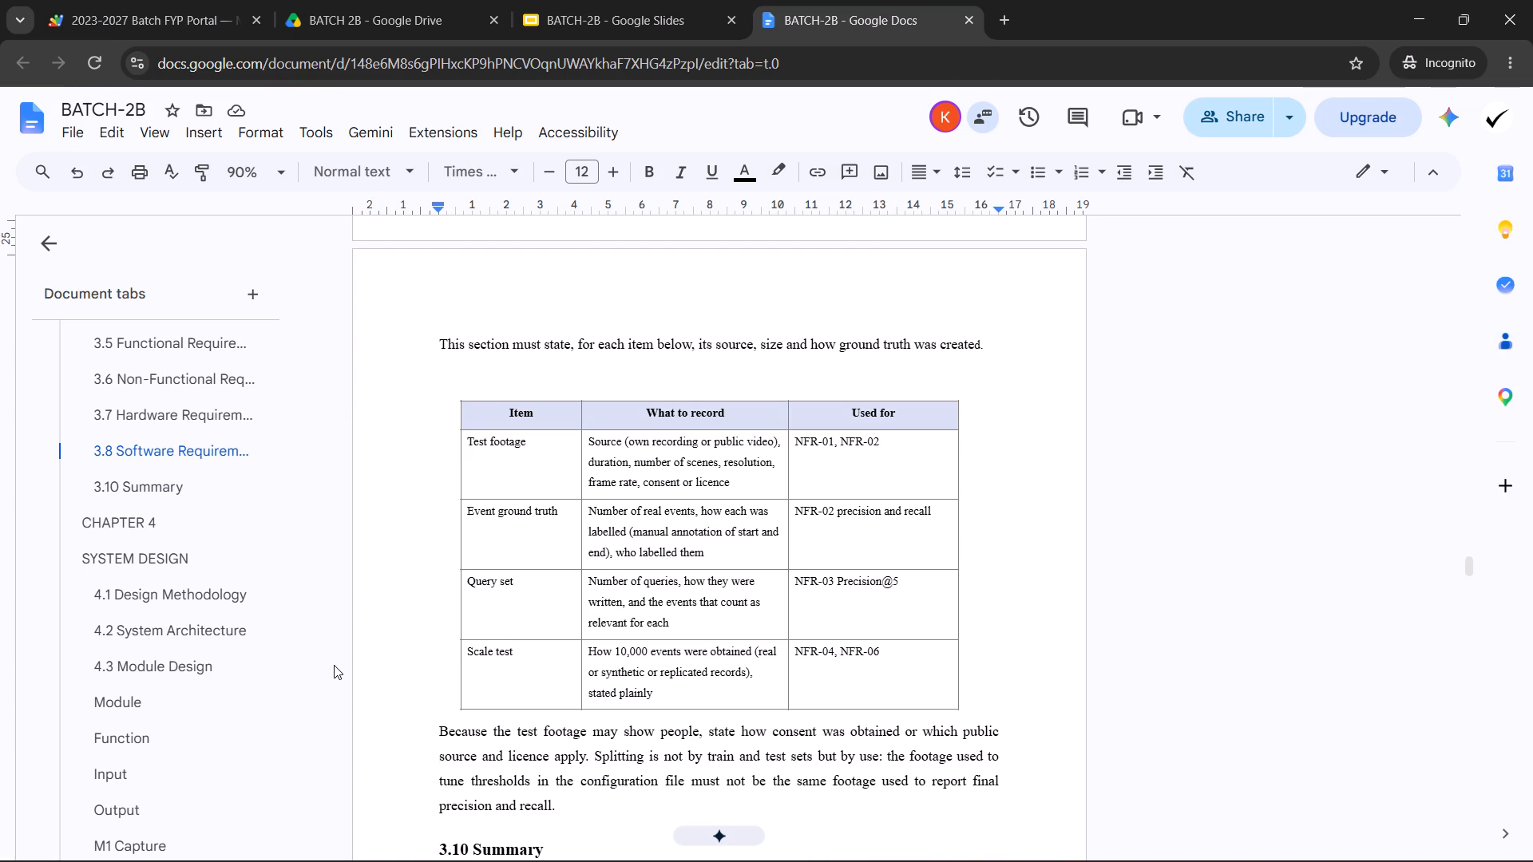
scroll(334, 665, "up", 1)
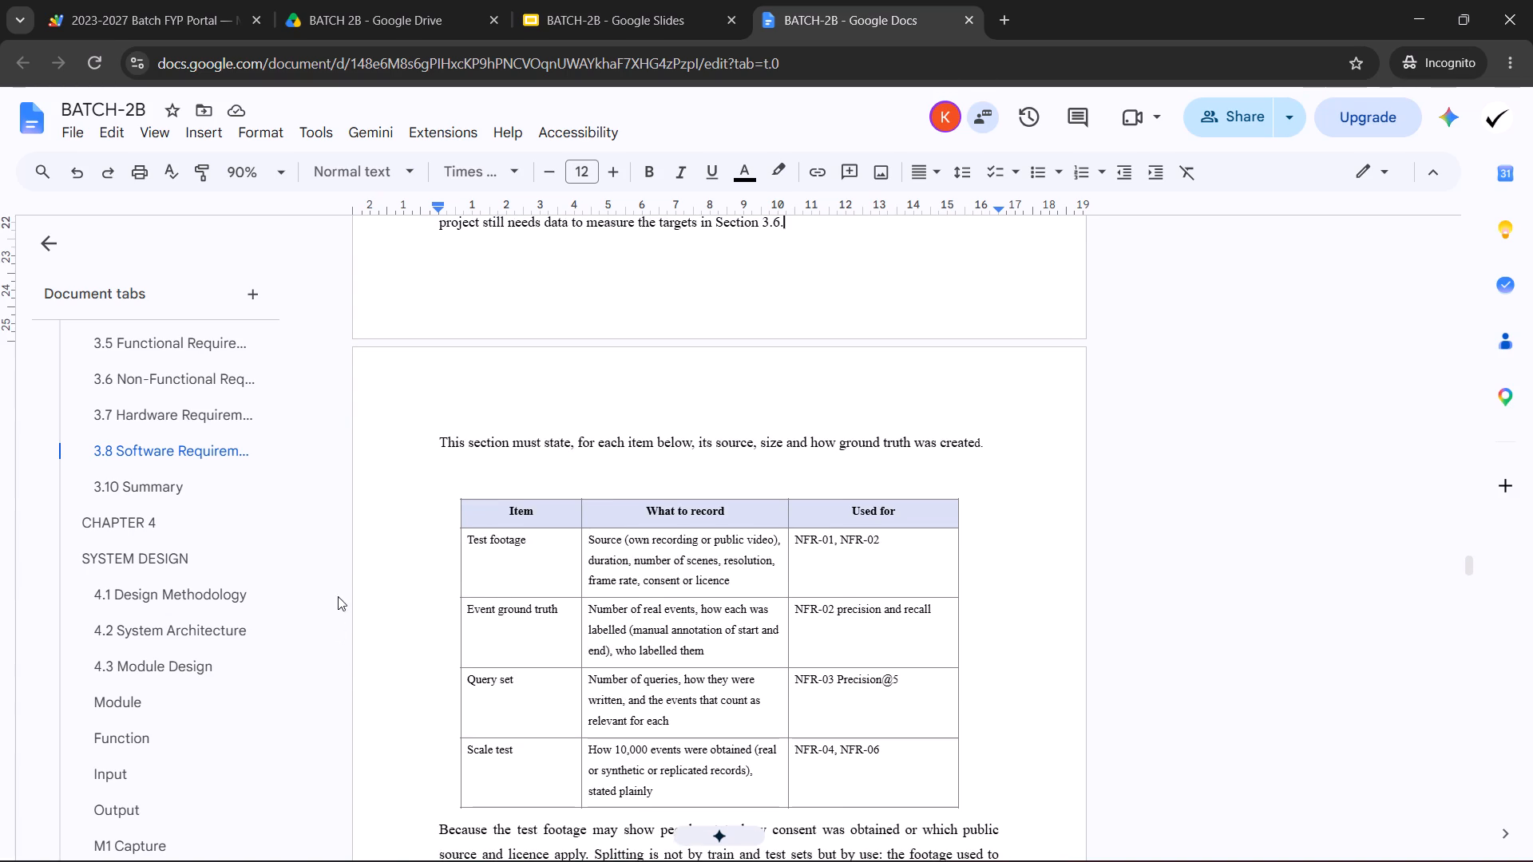
scroll(331, 579, "up", 2)
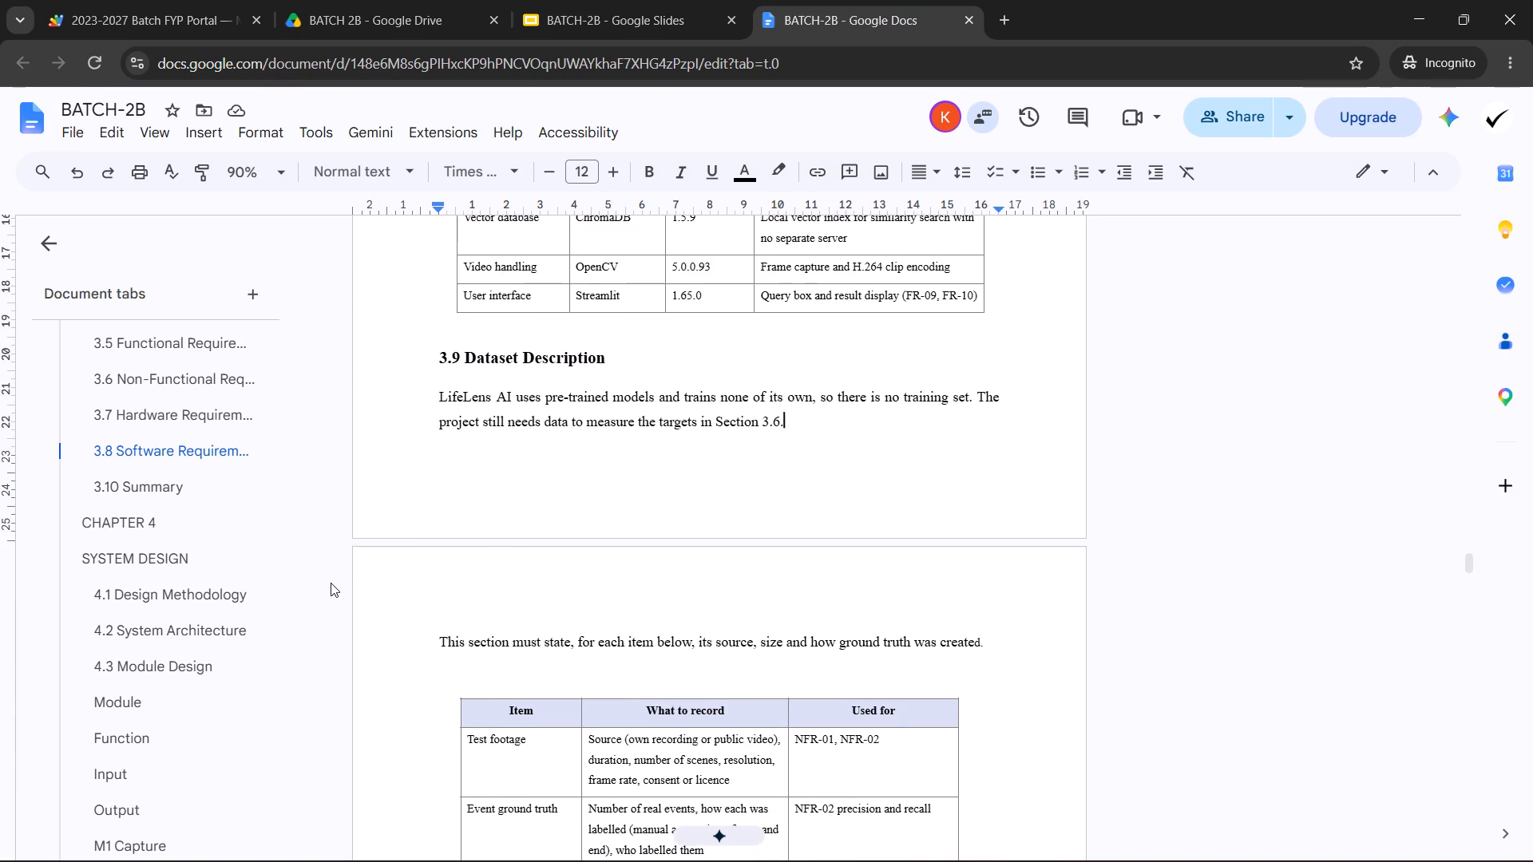
scroll(331, 583, "up", 4)
scroll(331, 580, "down", 4)
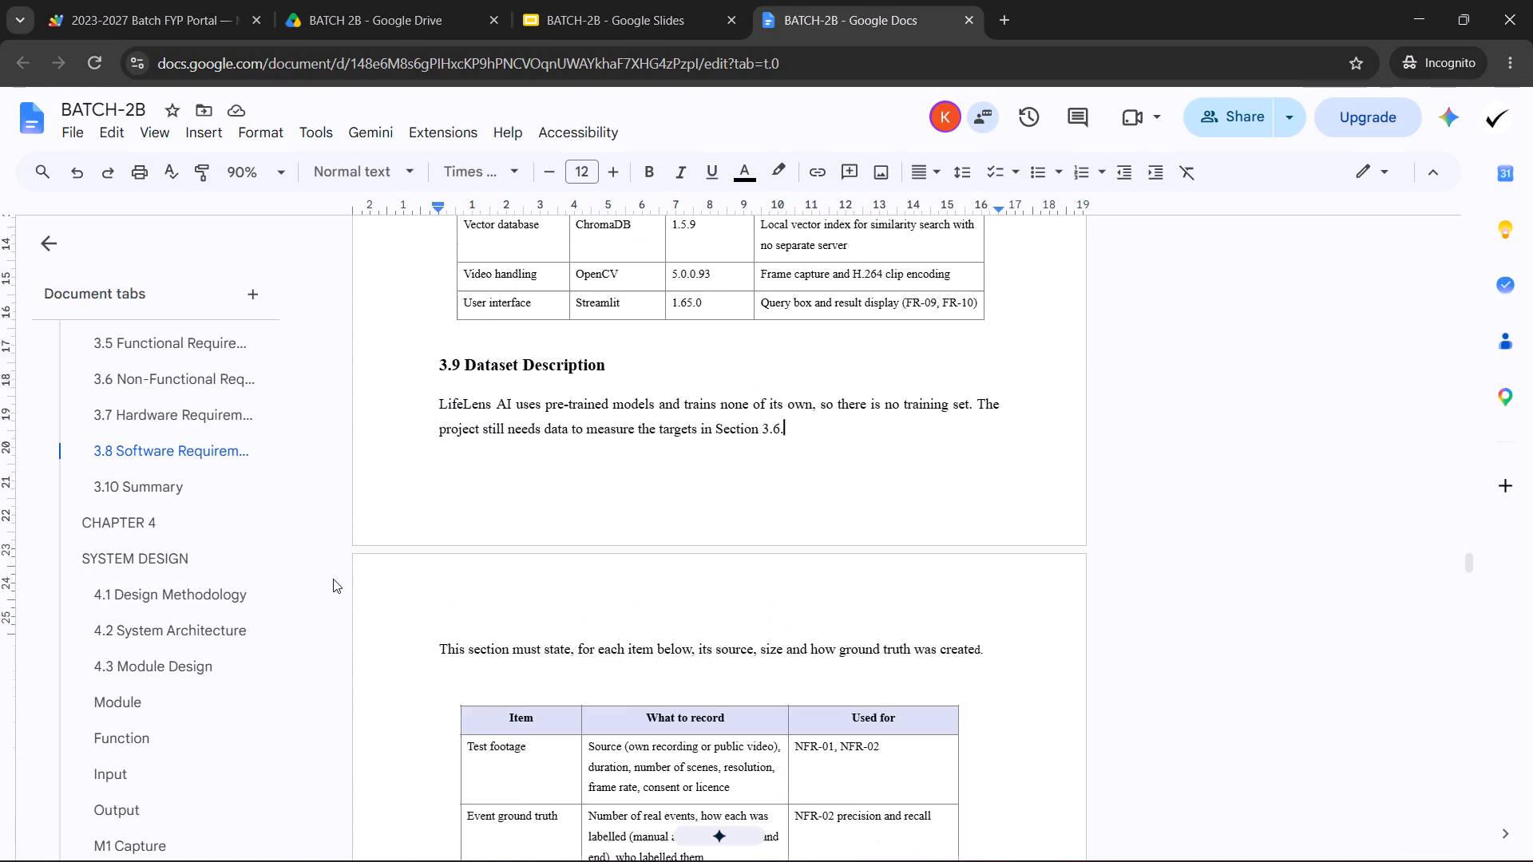
scroll(333, 577, "down", 2)
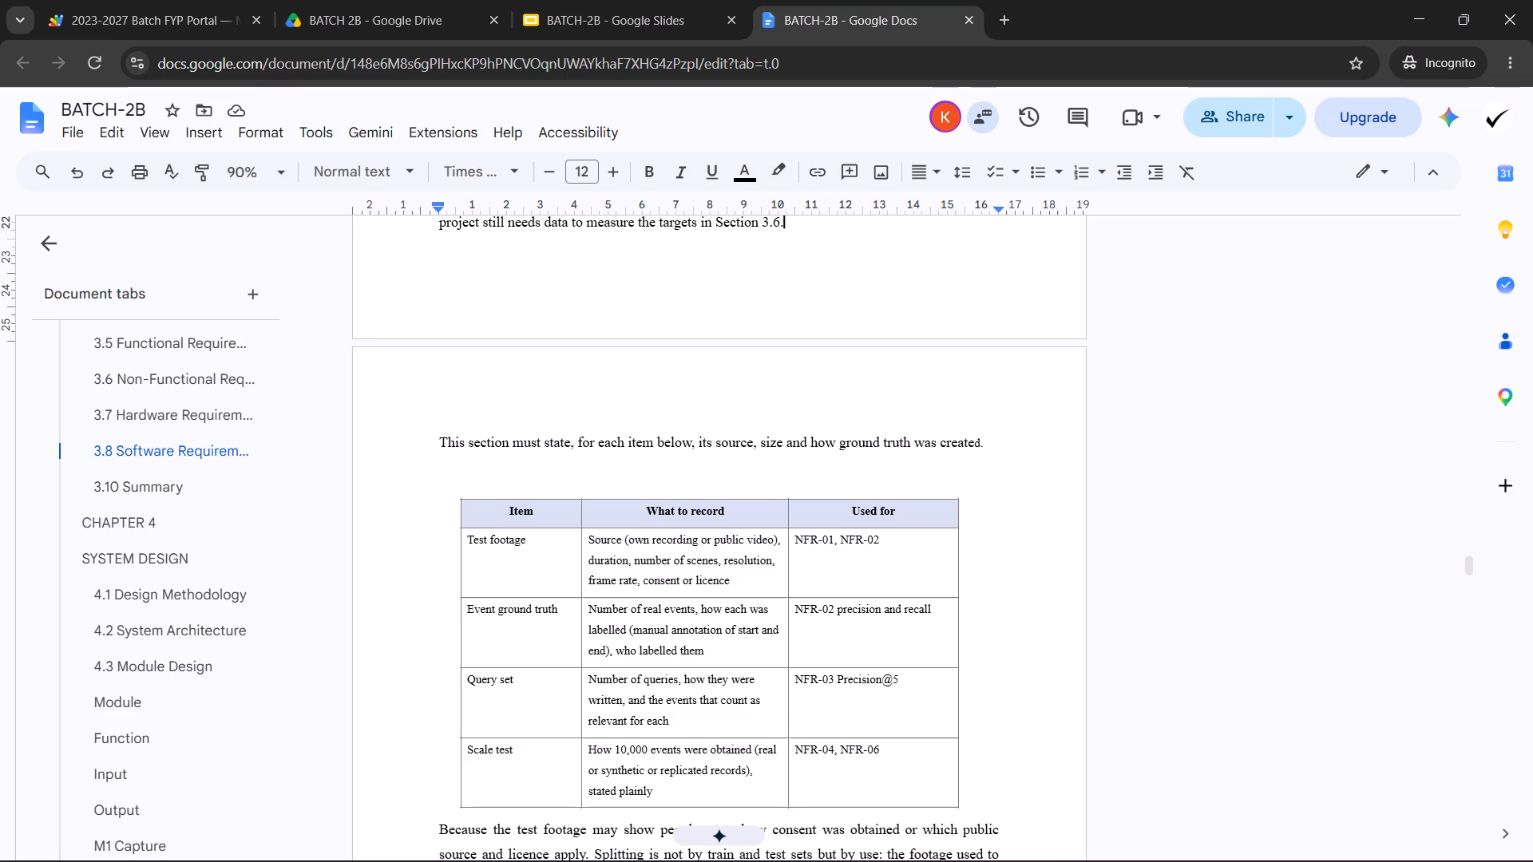
scroll(727, 557, "down", 3)
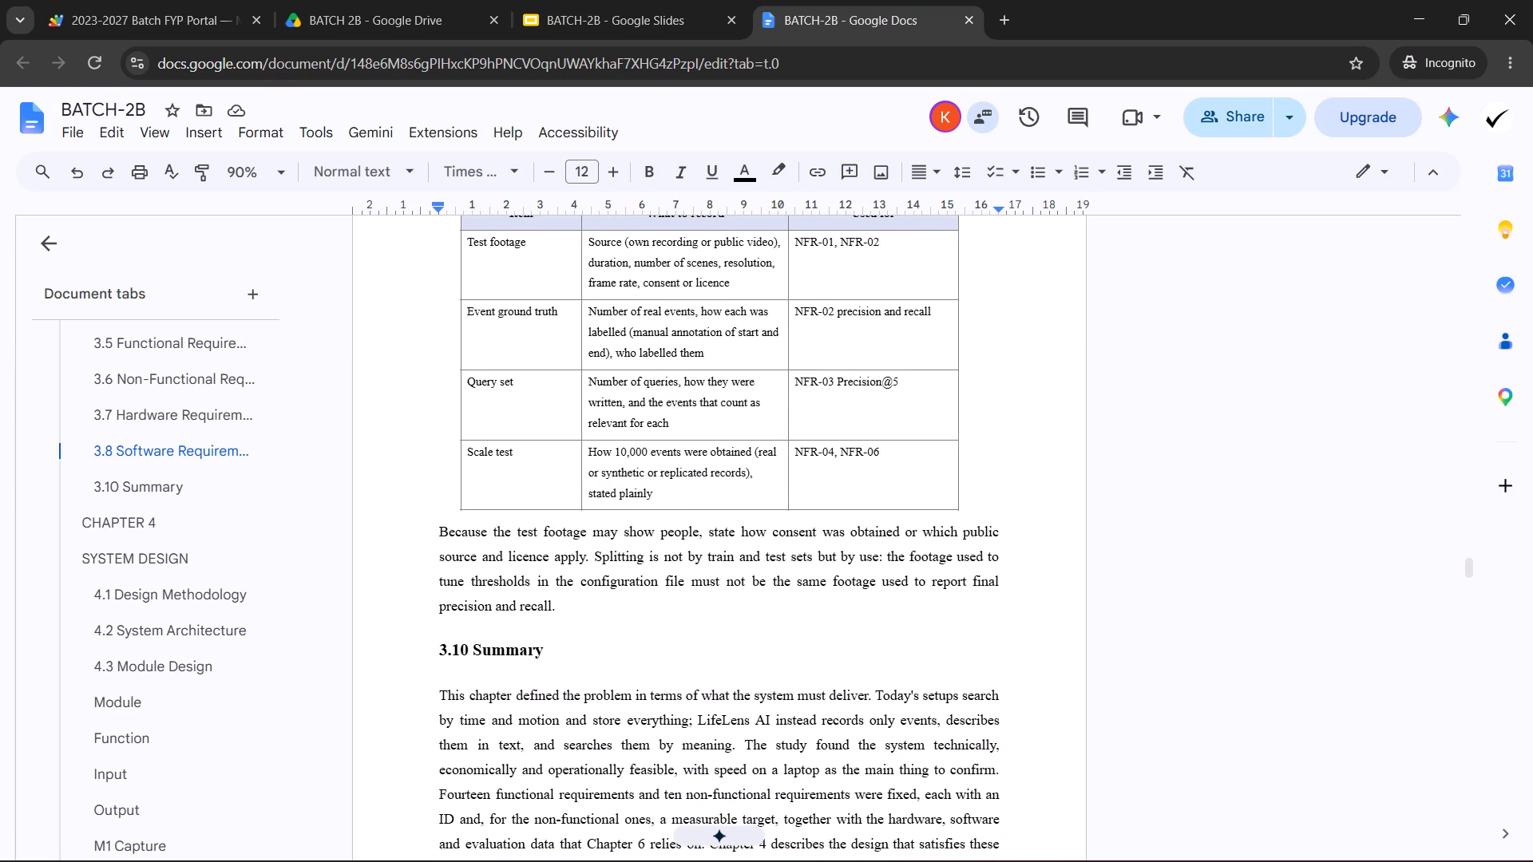
scroll(426, 622, "up", 1)
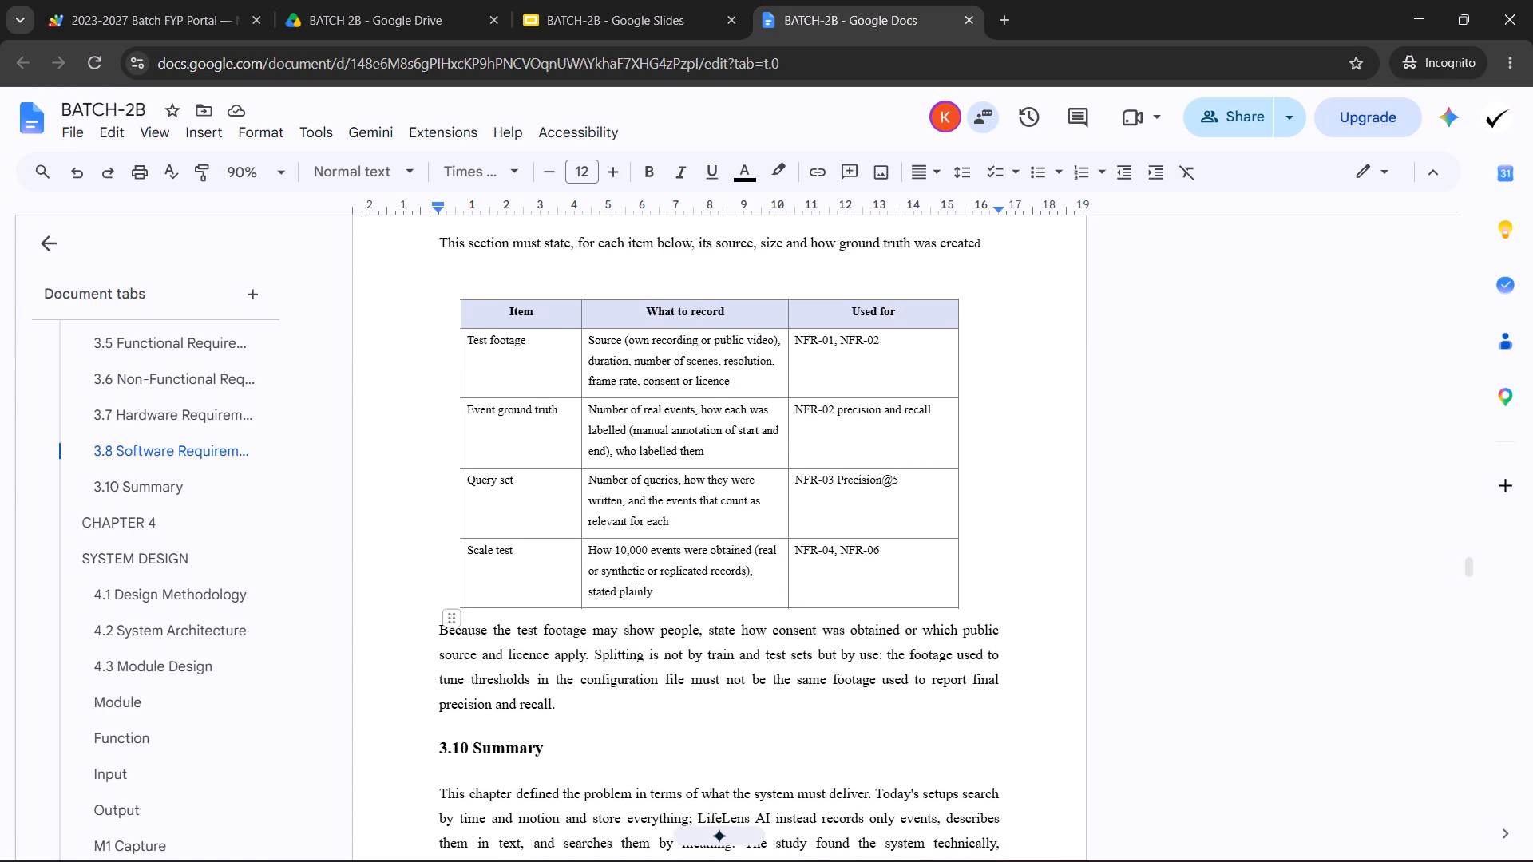
scroll(426, 622, "up", 2)
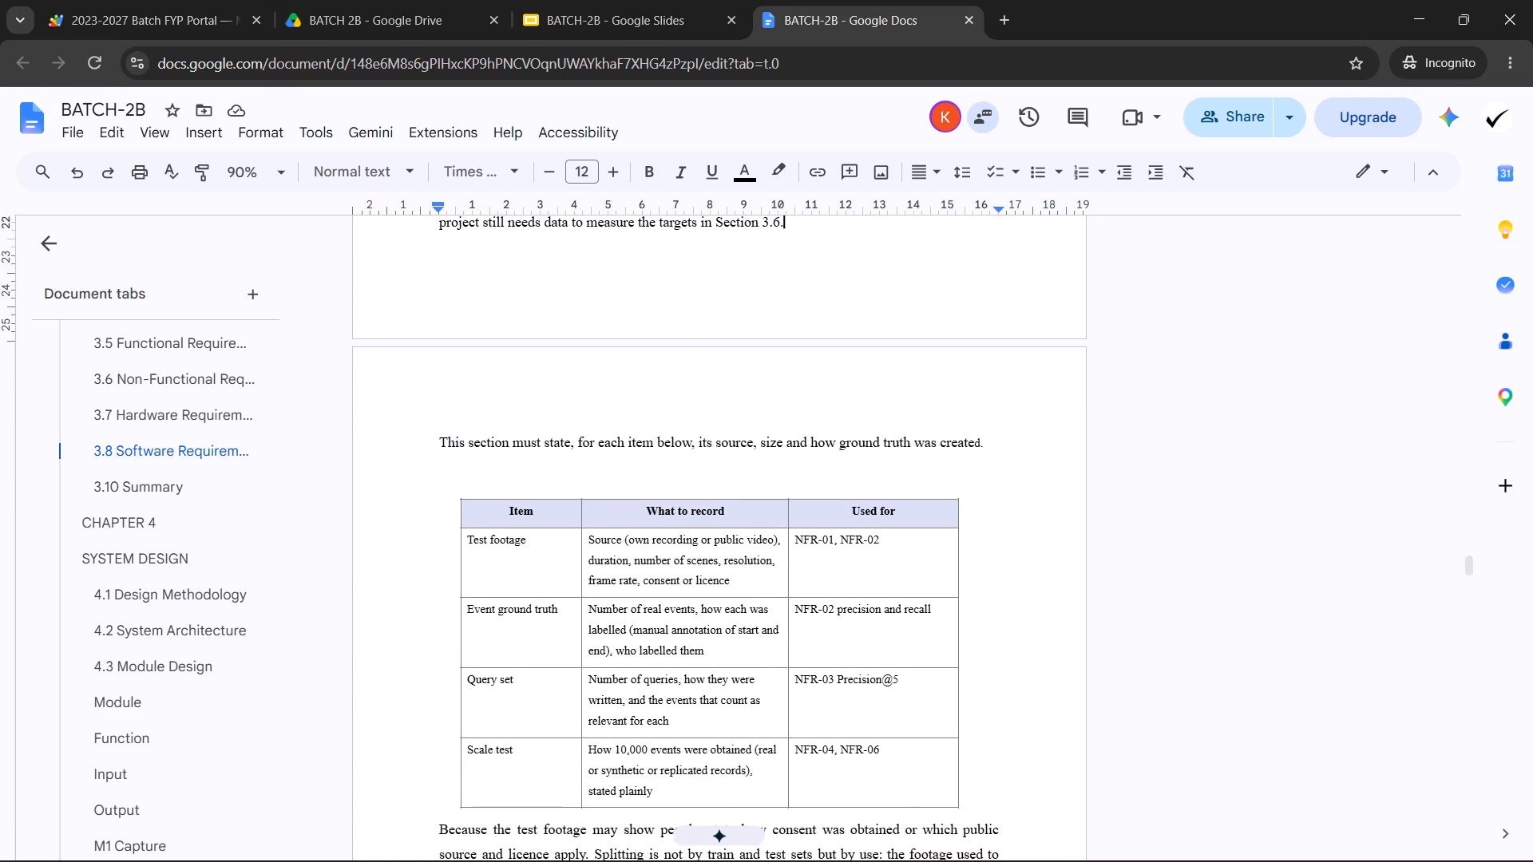
Switch to the Word template and examine Sections 3.8 to 3.10, including how Section 3.9 Dataset Description is laid out.
left_click(644, 492)
left_click(539, 476)
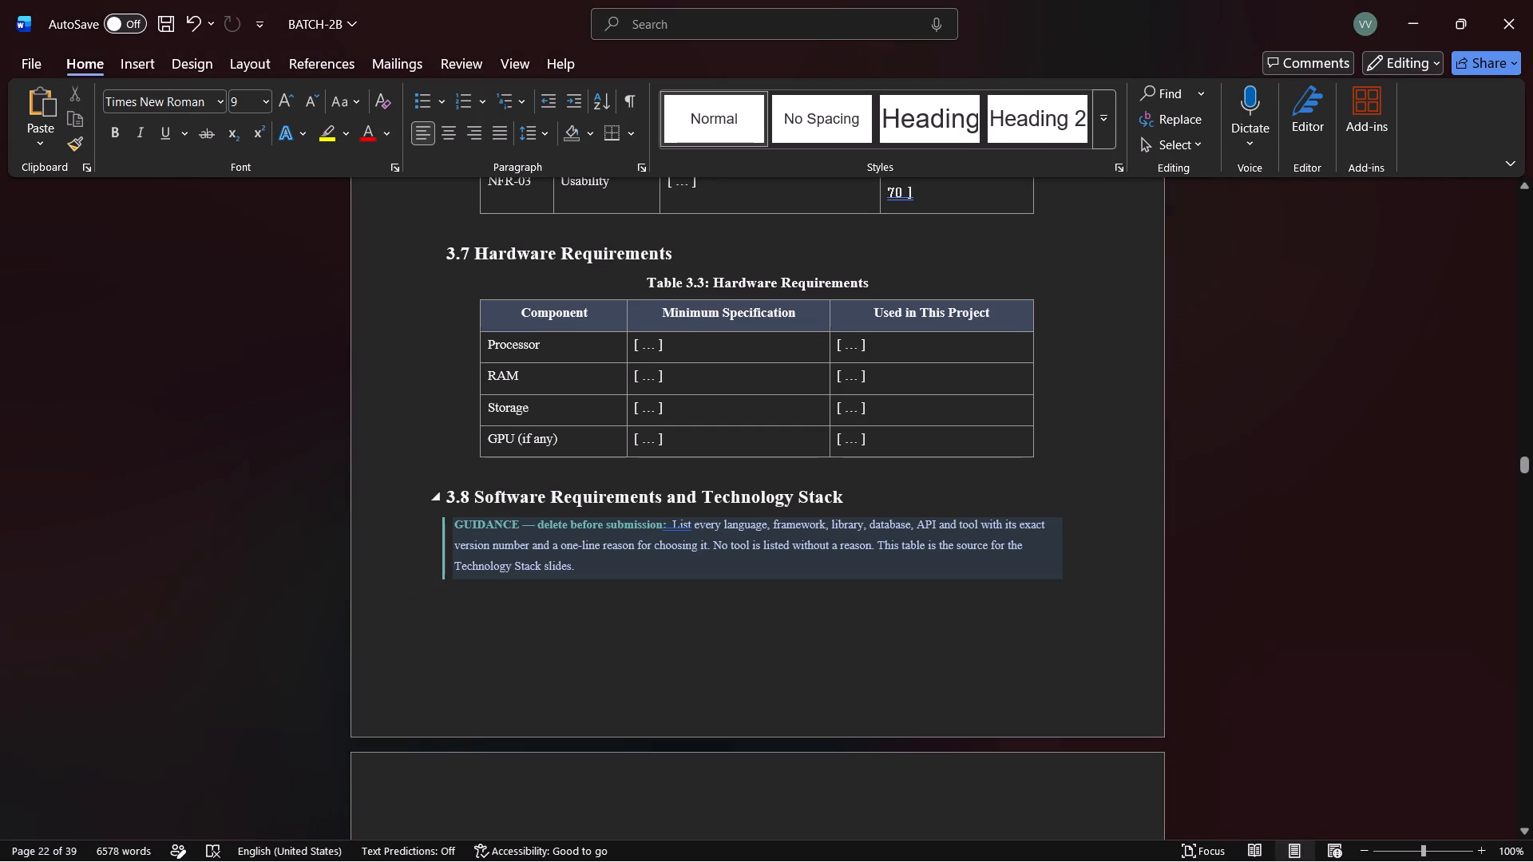
scroll(601, 496, "up", 1)
scroll(601, 496, "down", 12)
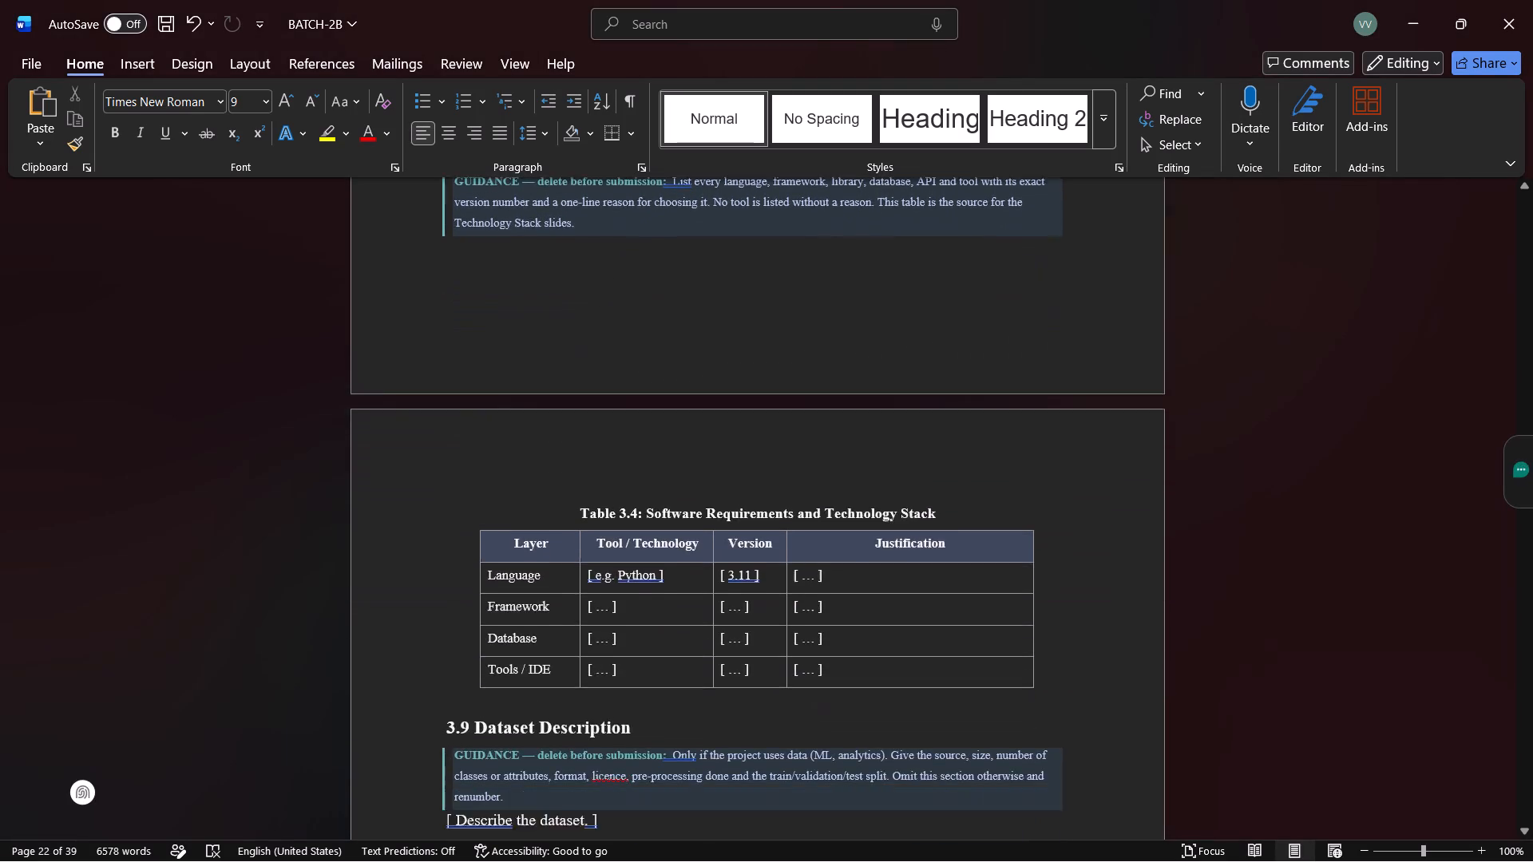
scroll(601, 498, "down", 19)
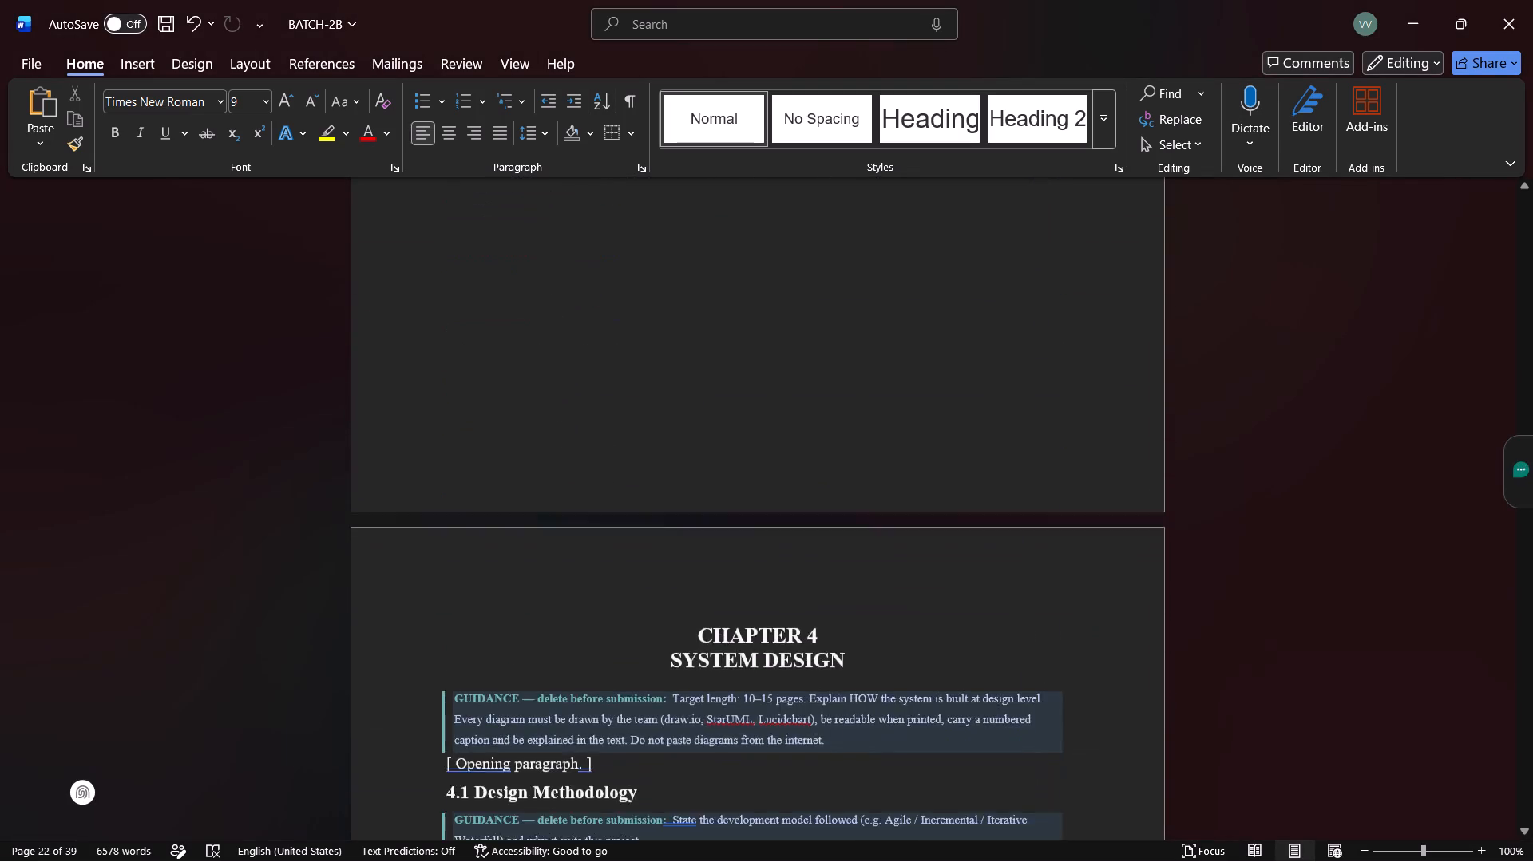
scroll(588, 496, "up", 18)
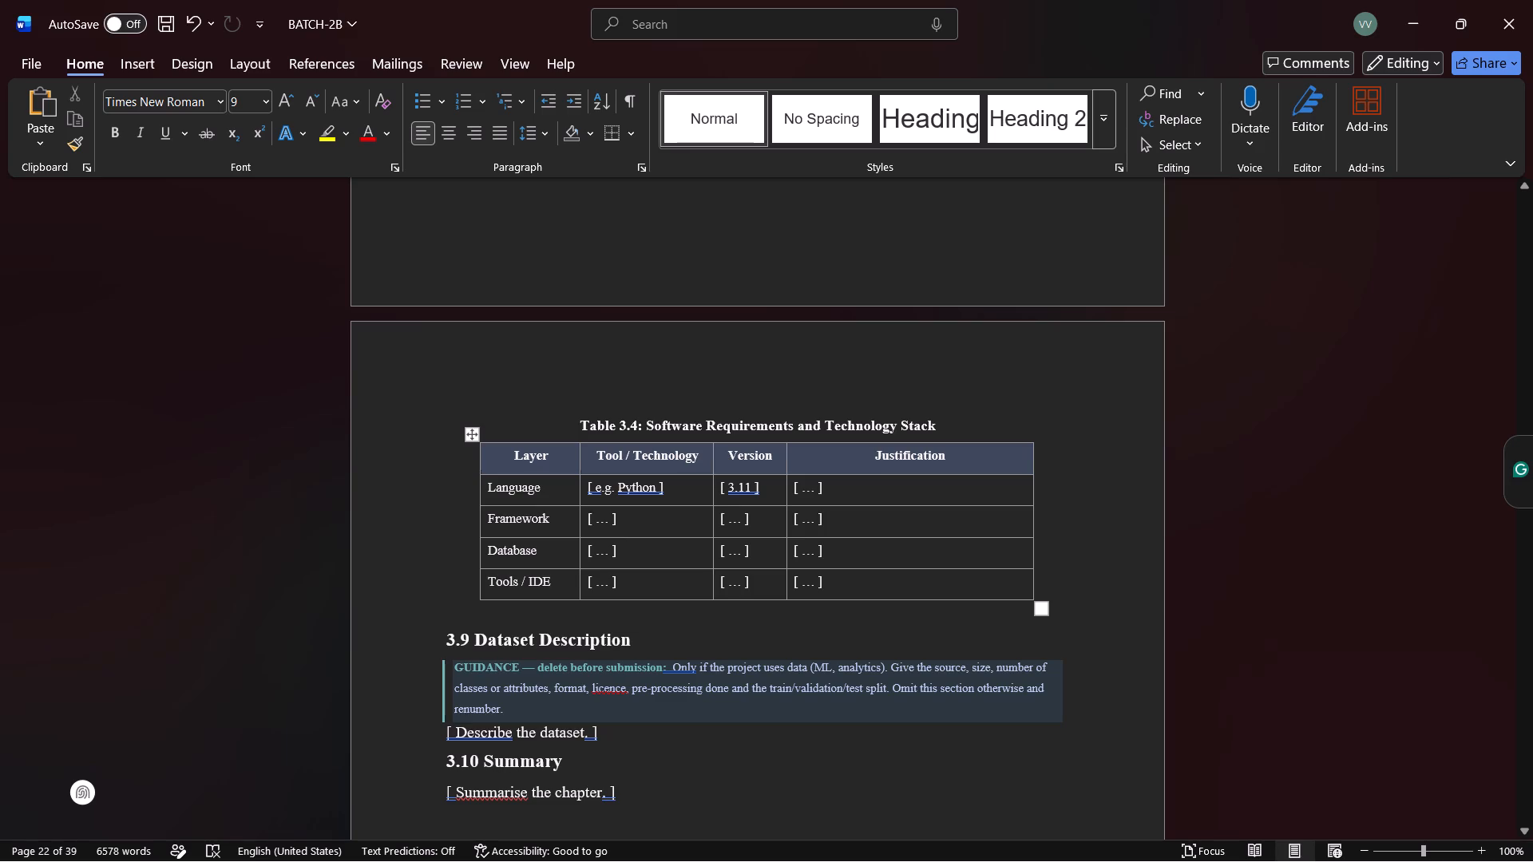
Back in Google Docs, delete the sentence from "This section must state" through "how ground truth was created." above the dataset table.
scroll(490, 491, "up", 3)
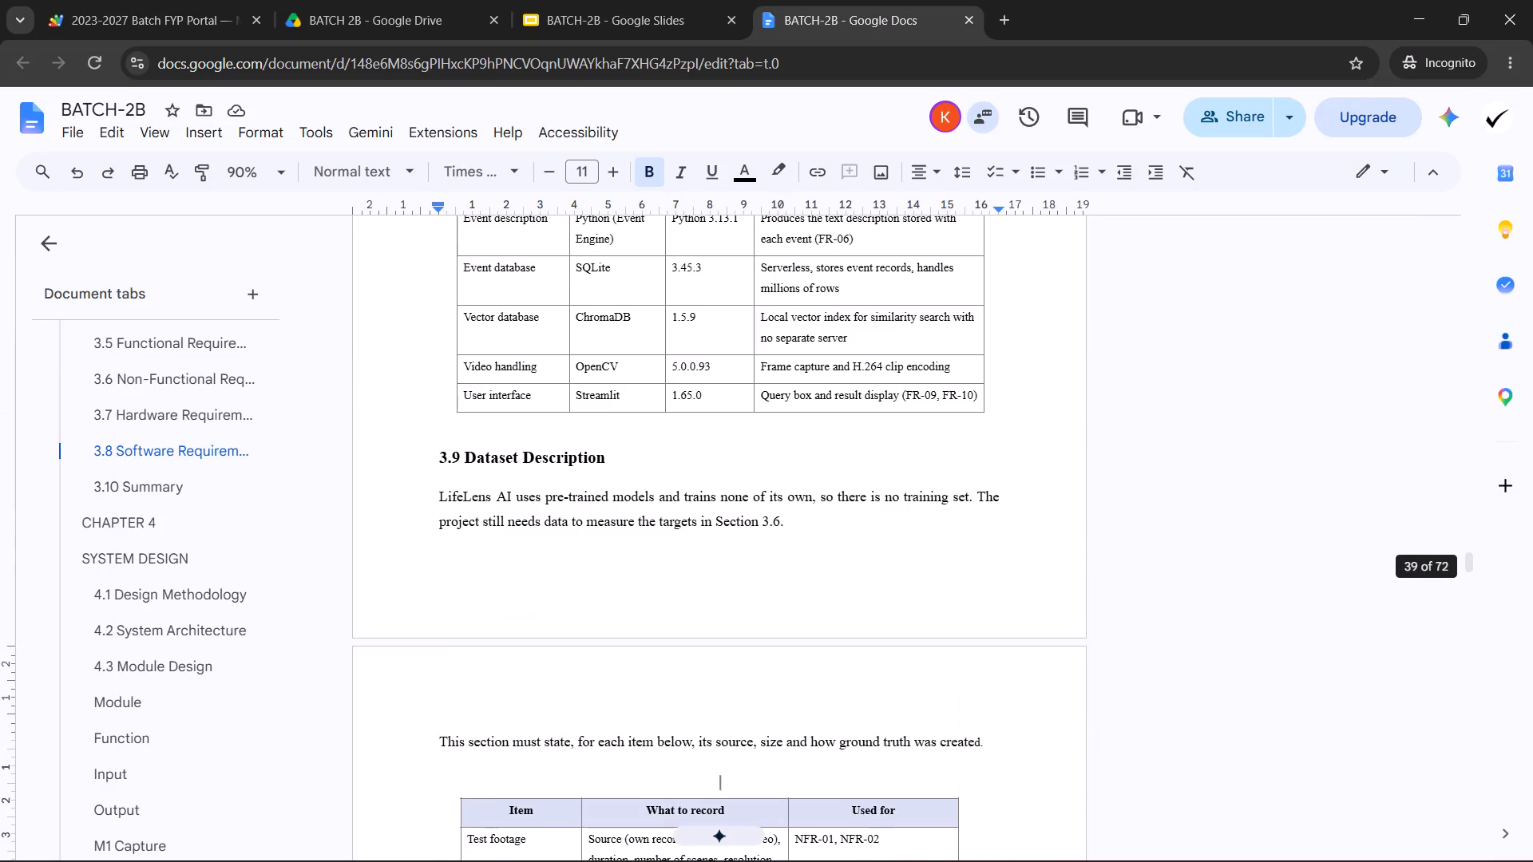
scroll(490, 491, "down", 5)
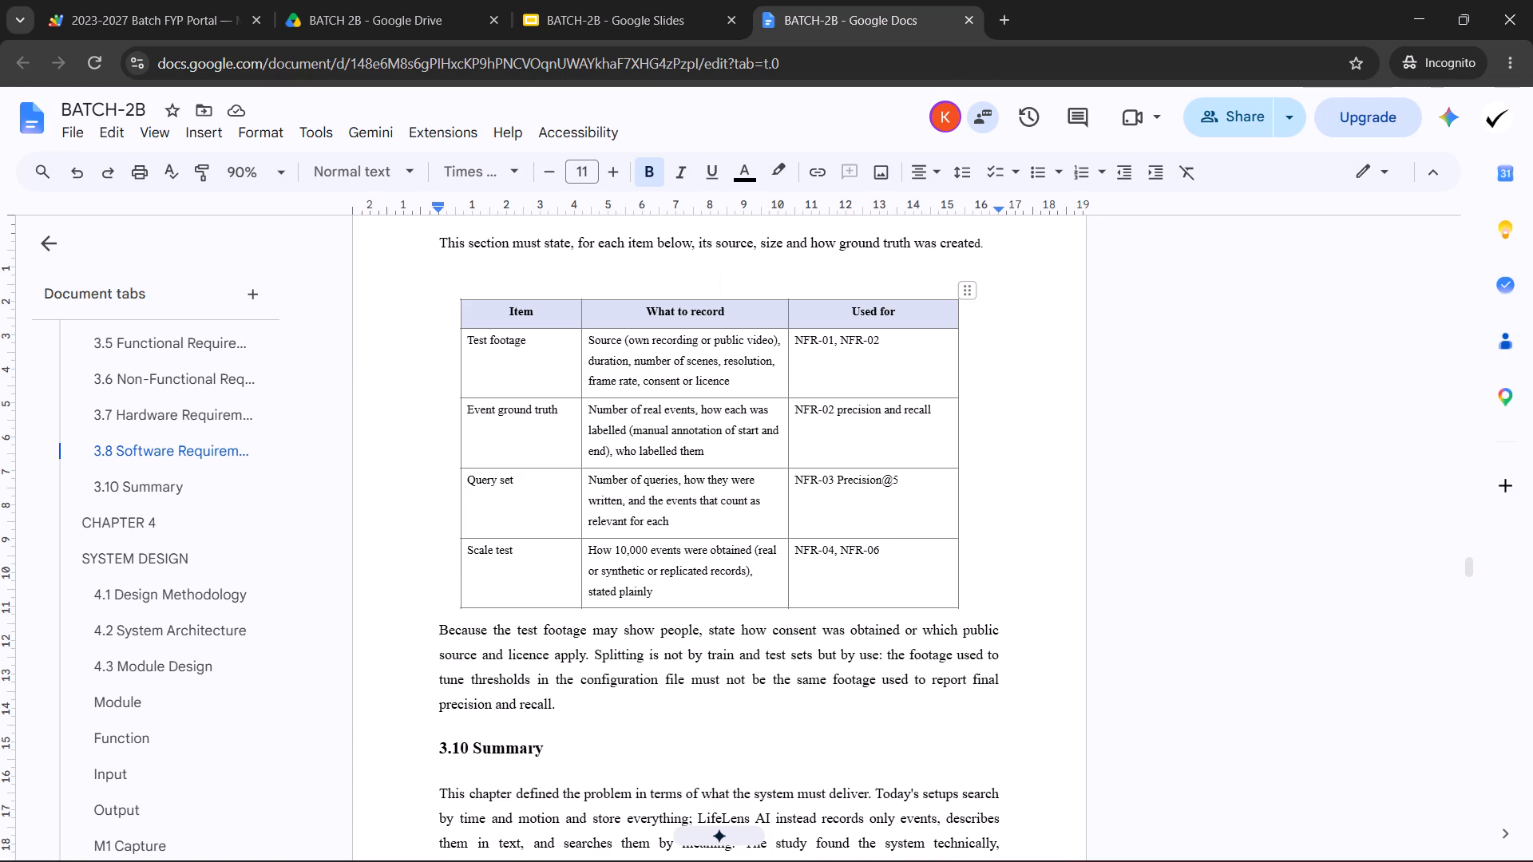
scroll(575, 517, "up", 2)
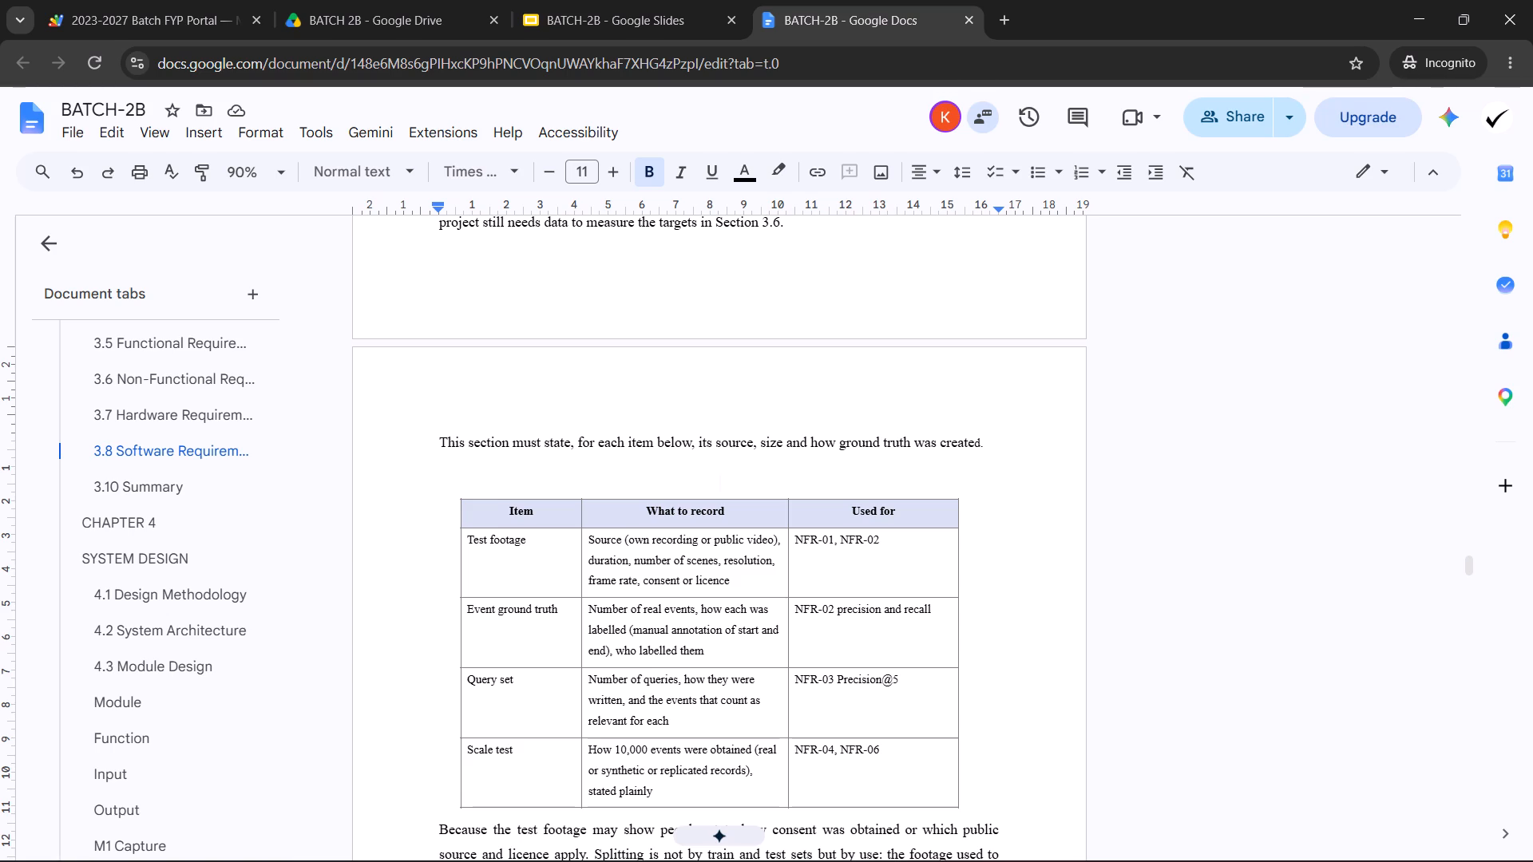
scroll(755, 473, "up", 3)
scroll(750, 473, "down", 2)
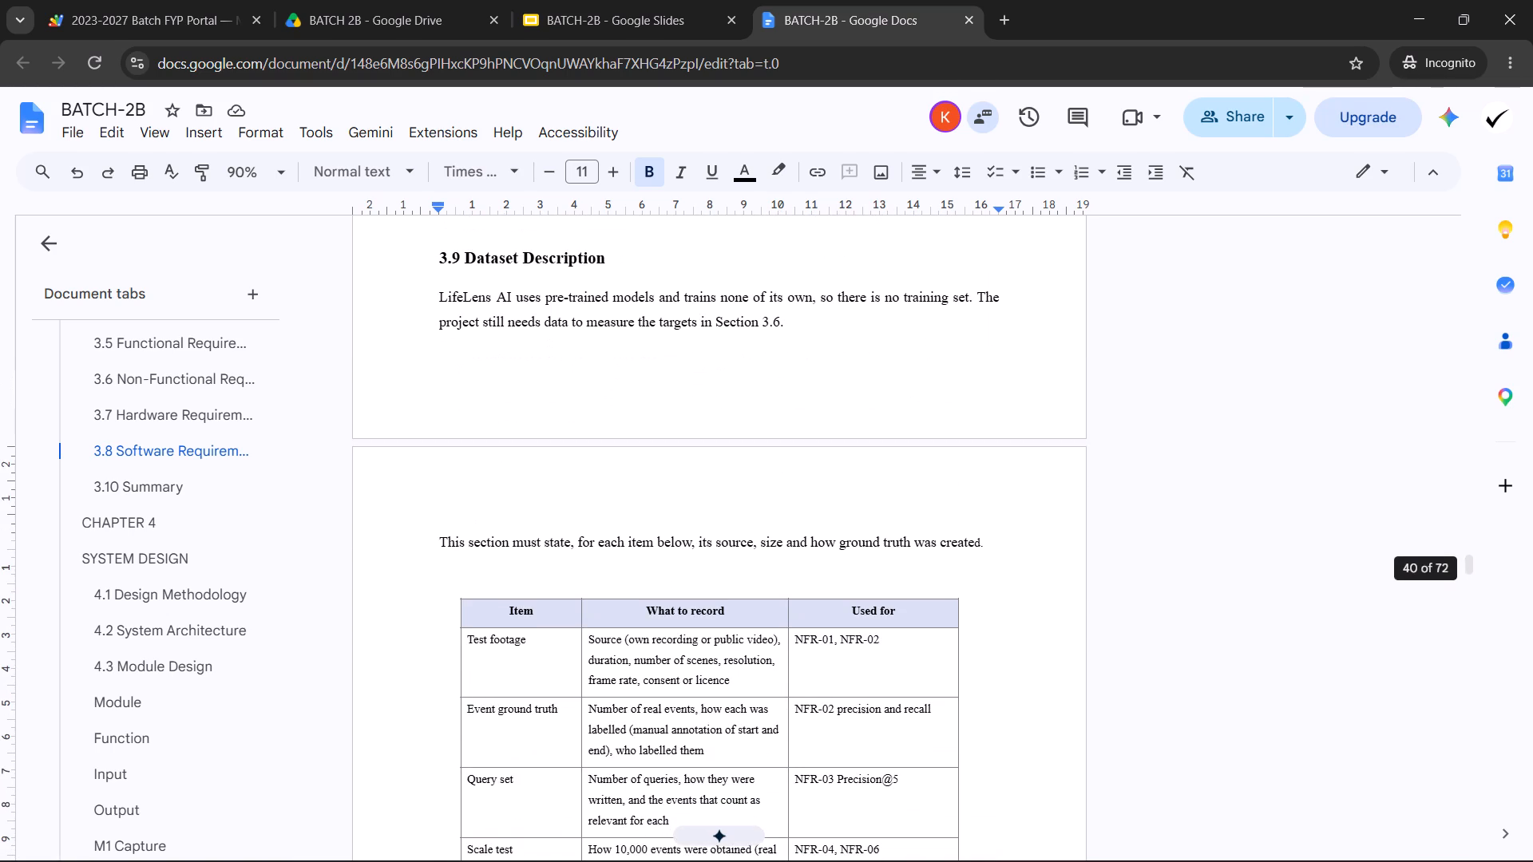
scroll(750, 473, "down", 1)
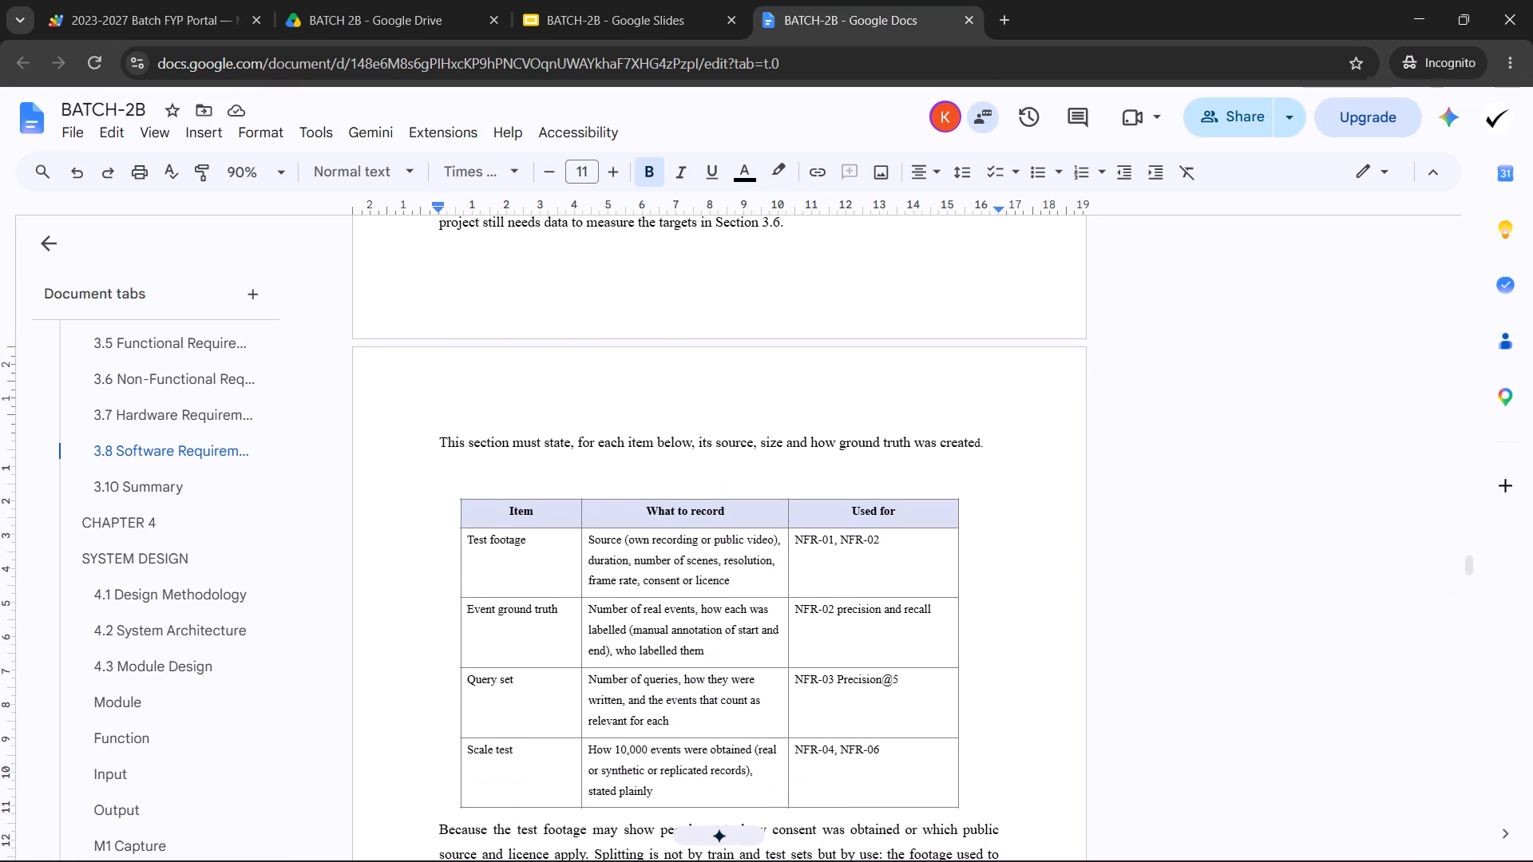
scroll(750, 473, "up", 1)
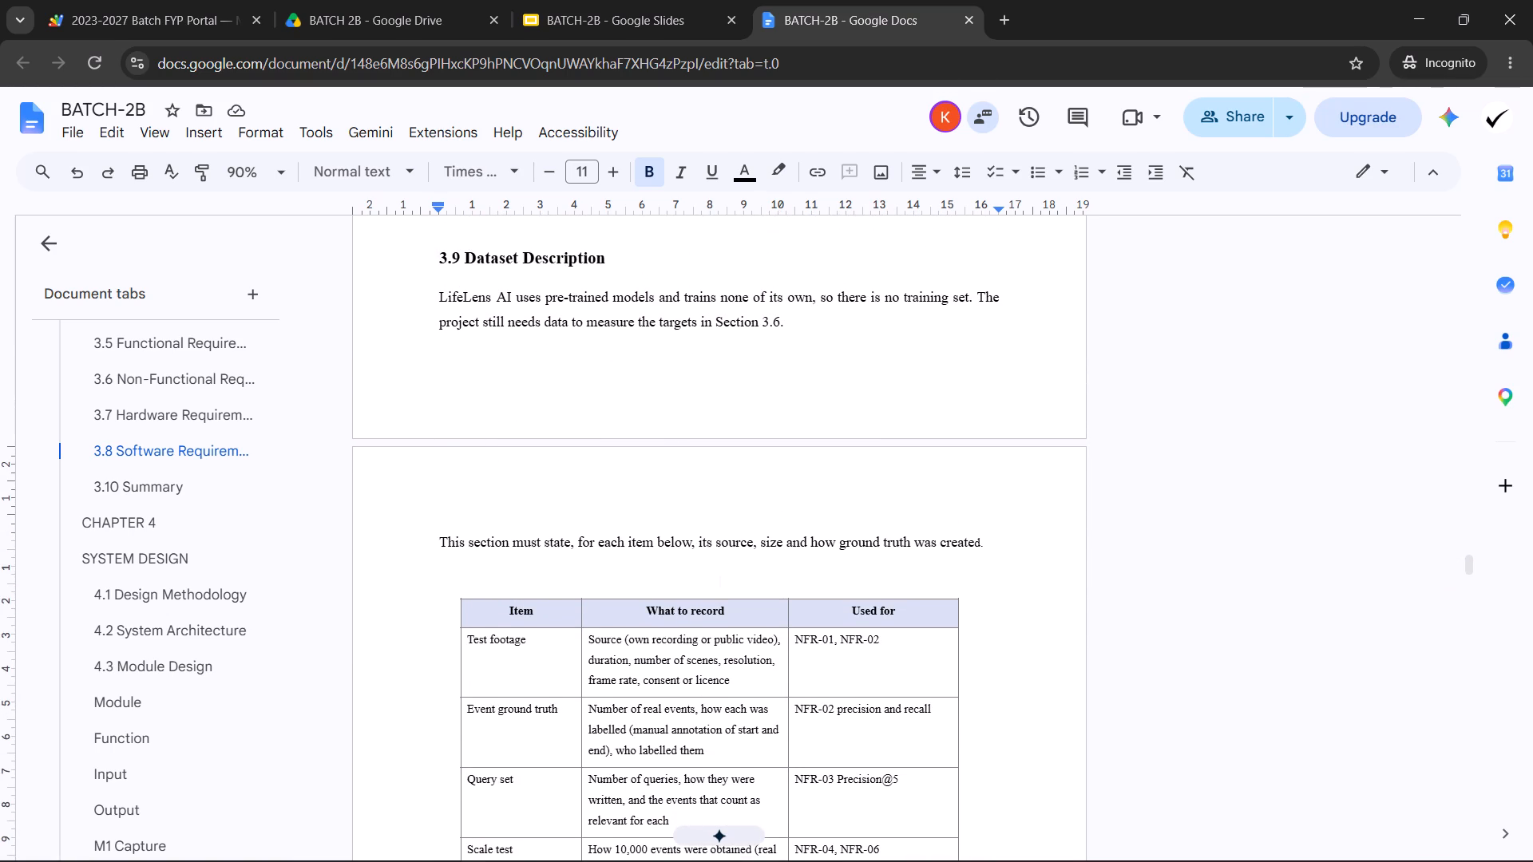
key("BackSpace")
key("BackSpace")
key("BackSpace")
key("BackSpace")
key("BackSpace")
key("BackSpace")
key("BackSpace")
key("BackSpace")
key("BackSpace")
key("BackSpace")
key("BackSpace")
key("BackSpace")
key("BackSpace")
key("BackSpace")
key("BackSpace")
key("BackSpace")
key("BackSpace")
key("BackSpace")
key("BackSpace")
key("BackSpace")
key("BackSpace")
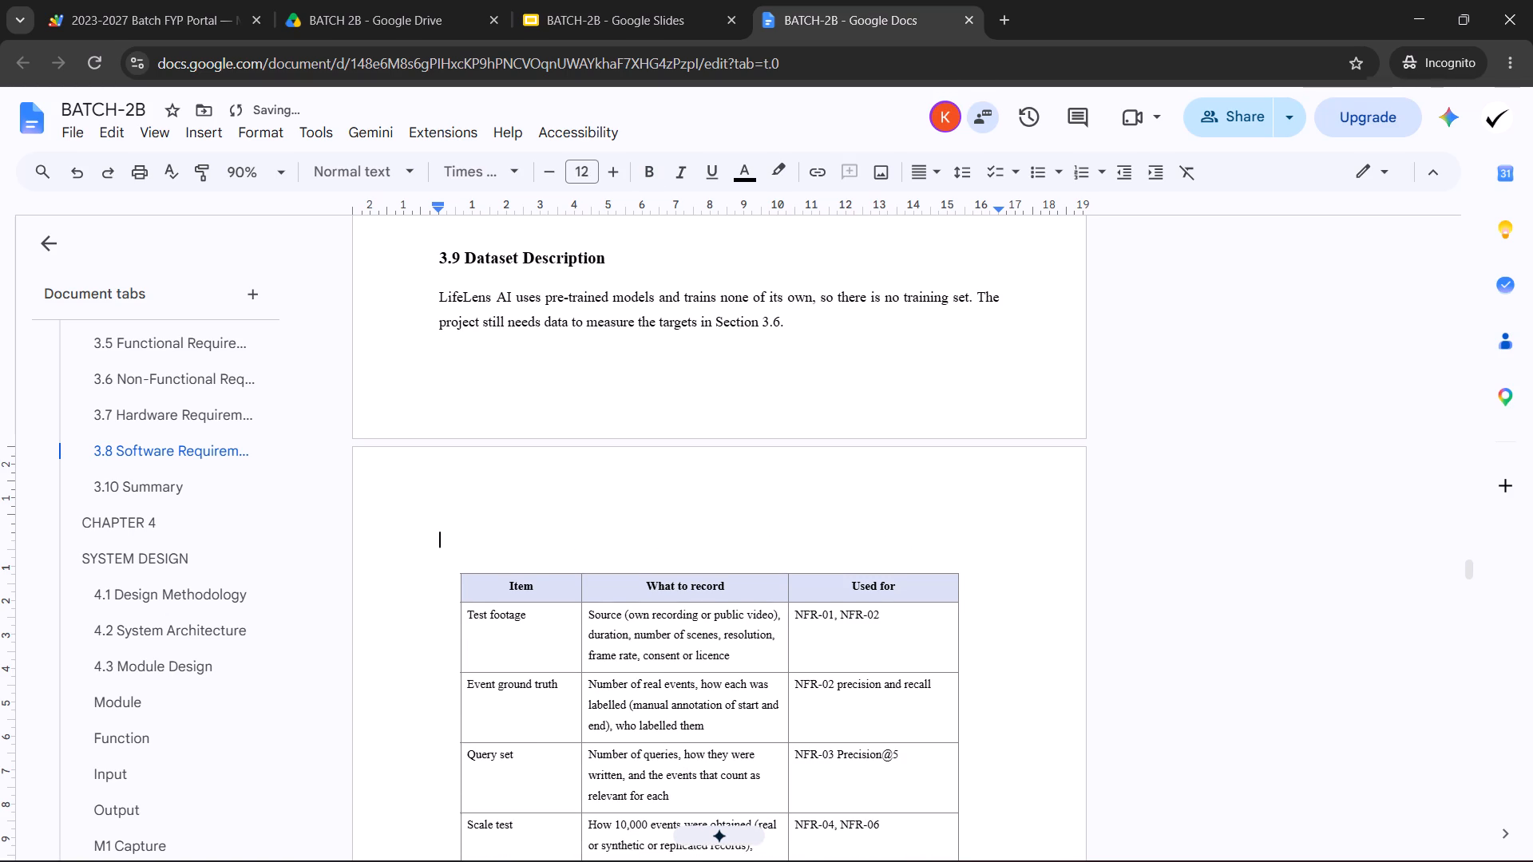
scroll(760, 475, "down", 10)
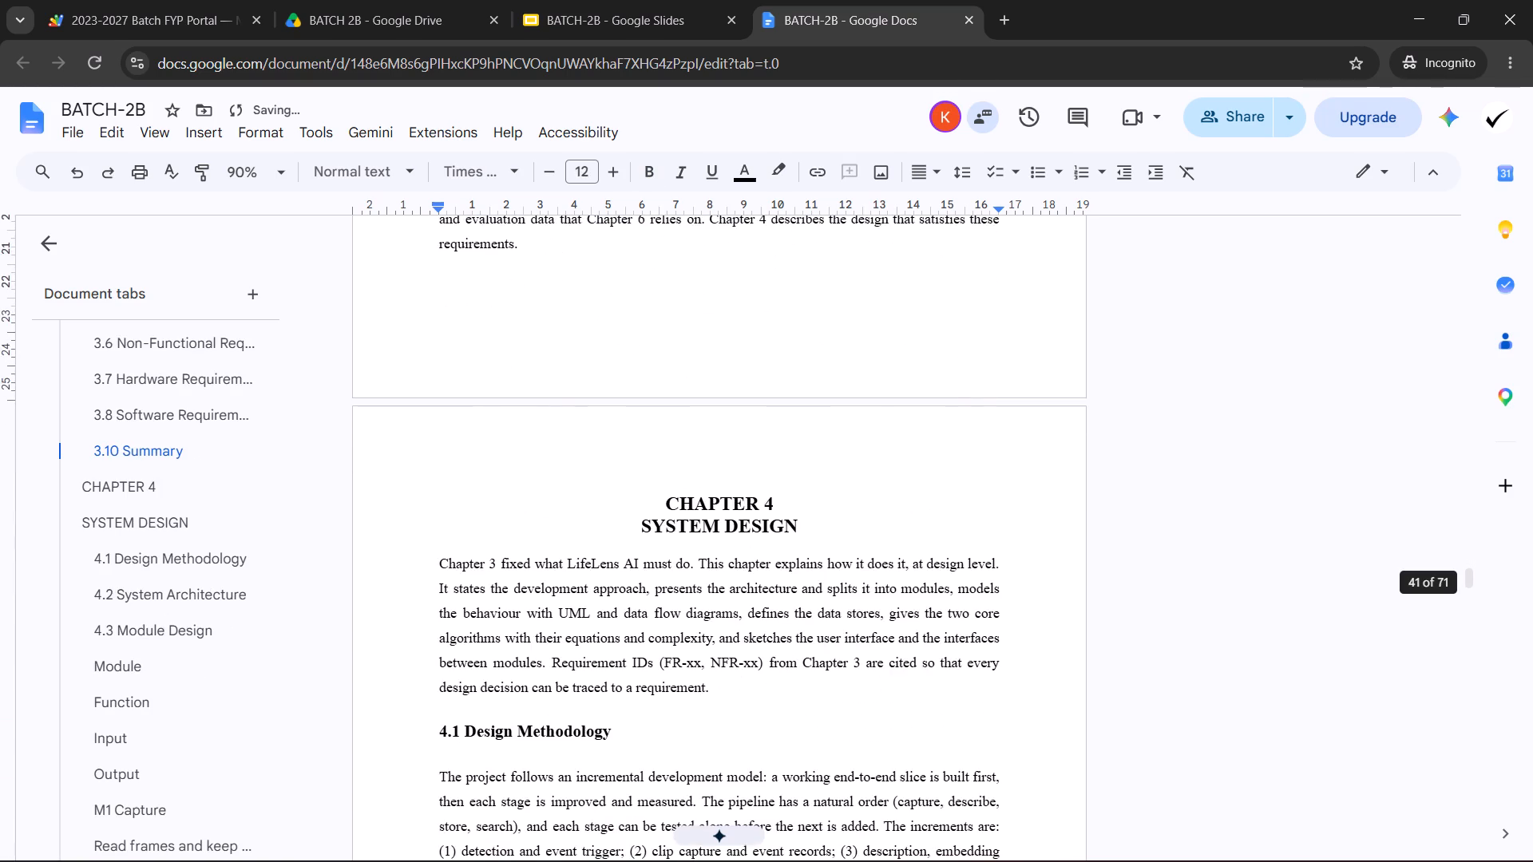
scroll(695, 553, "up", 3)
scroll(409, 590, "up", 5)
scroll(657, 556, "up", 2)
scroll(603, 537, "down", 9)
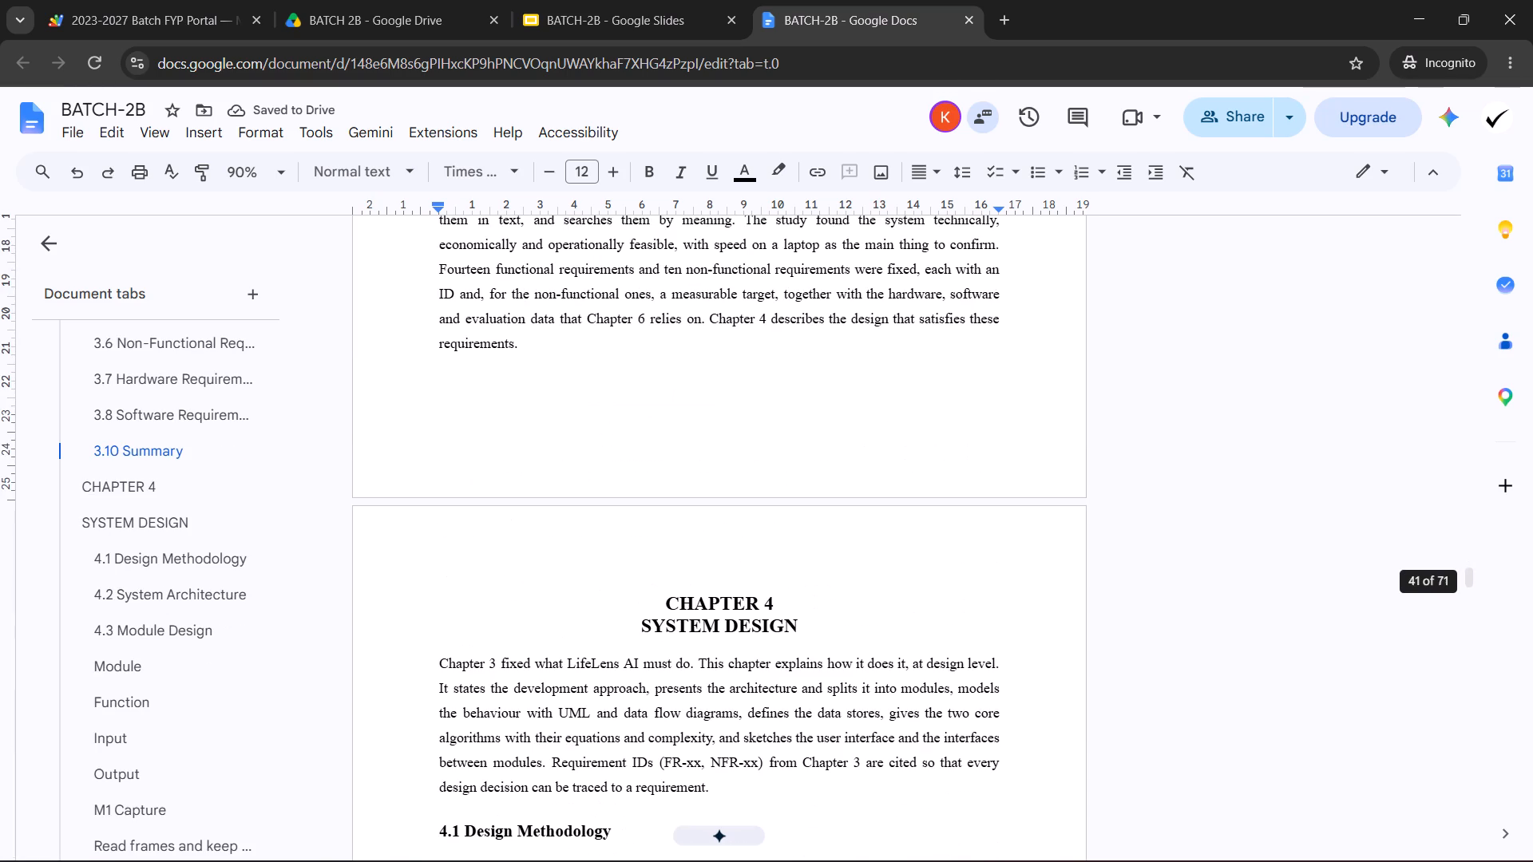
scroll(564, 595, "up", 8)
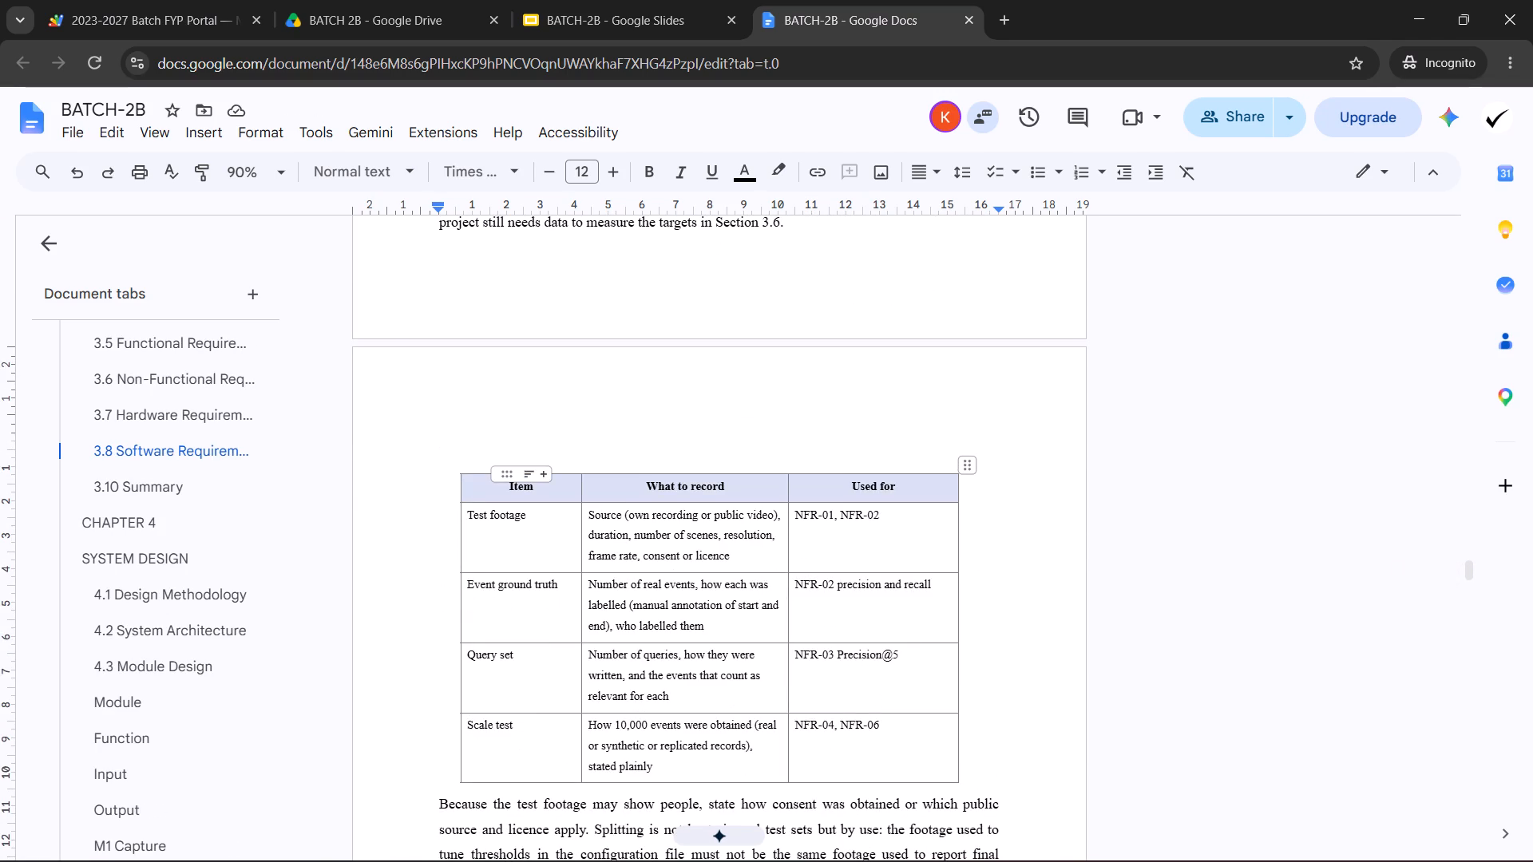
left_click_drag(481, 493, 857, 723)
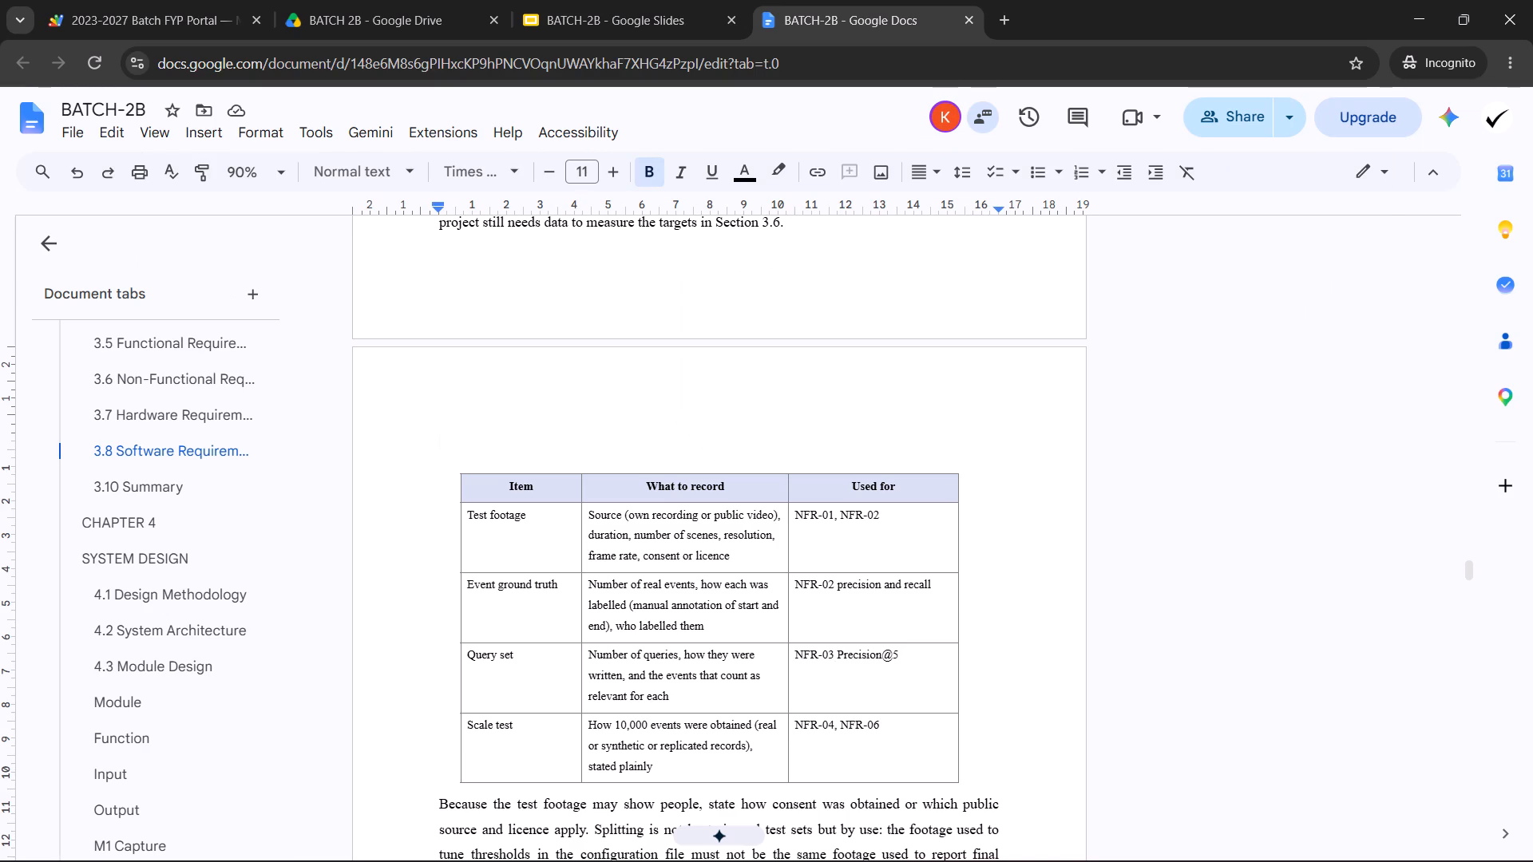
scroll(706, 443, "up", 7)
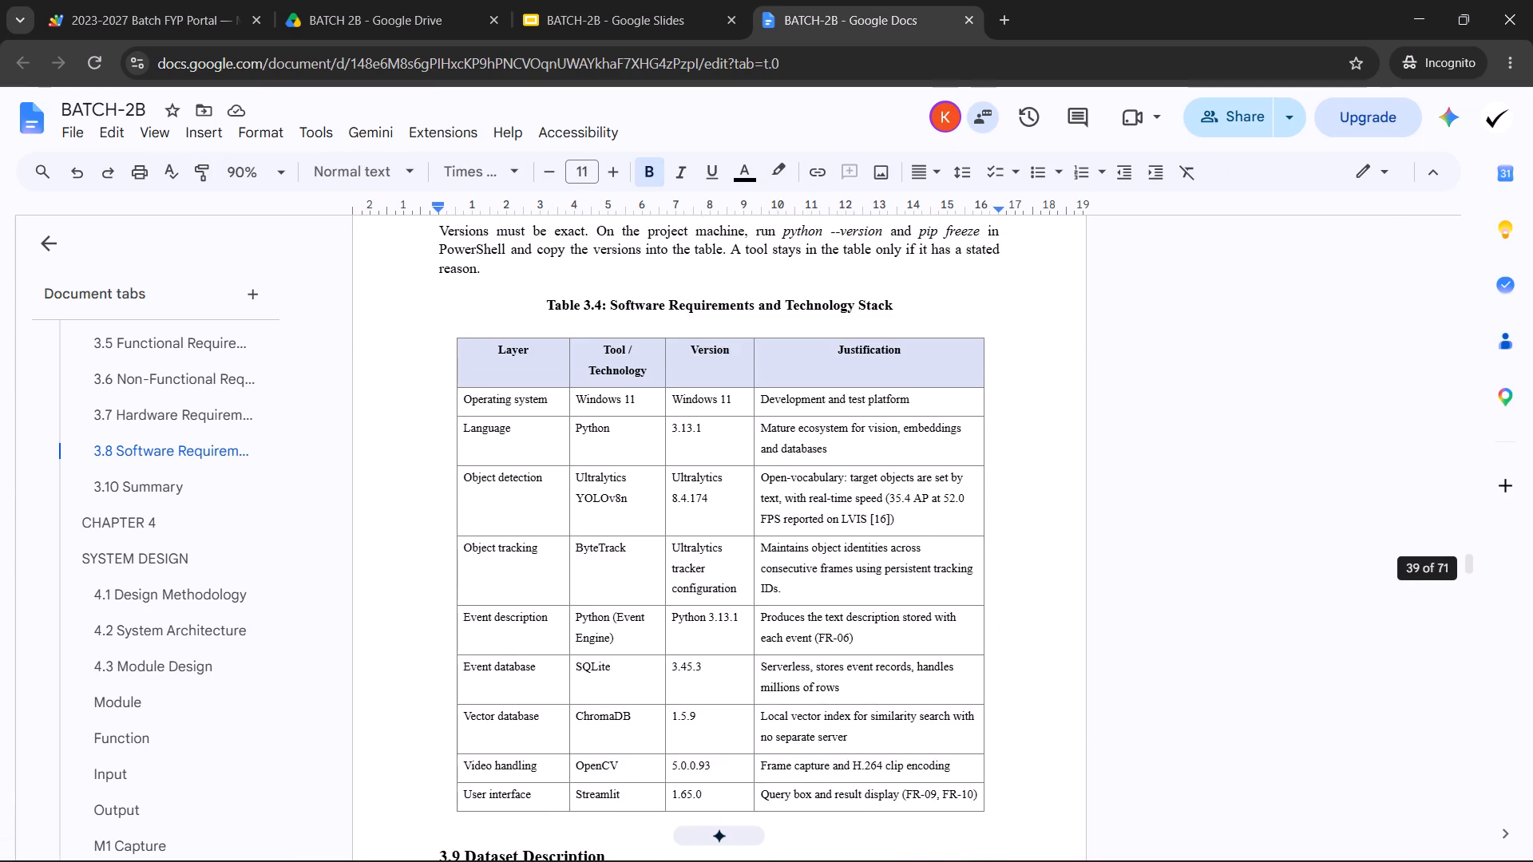
scroll(684, 478, "down", 6)
type("Tab")
type("le")
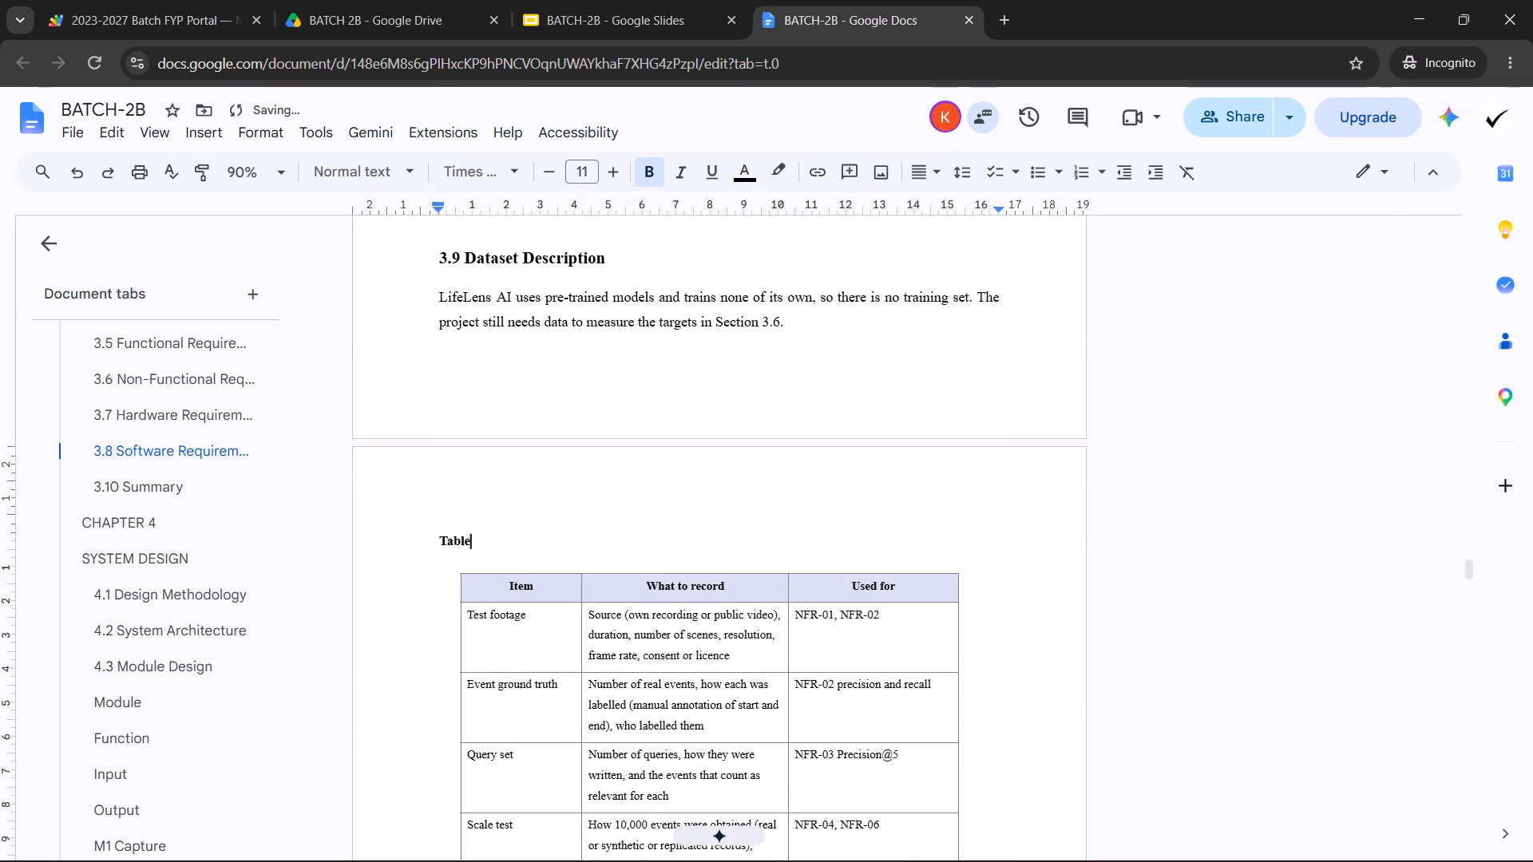
key("space")
type(":")
scroll(739, 380, "up", 4)
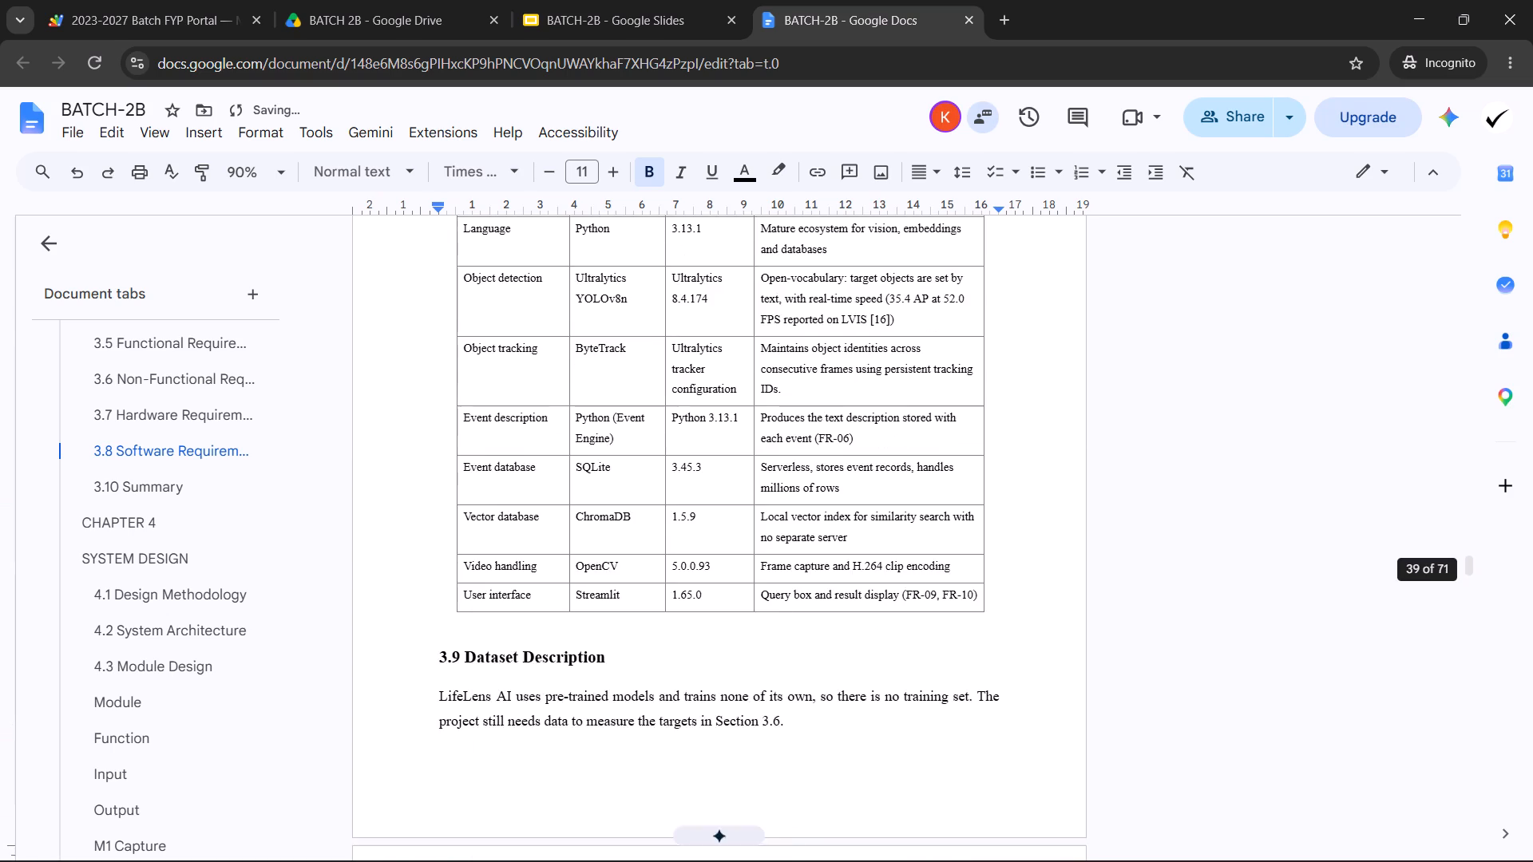
scroll(722, 417, "up", 2)
scroll(722, 417, "down", 6)
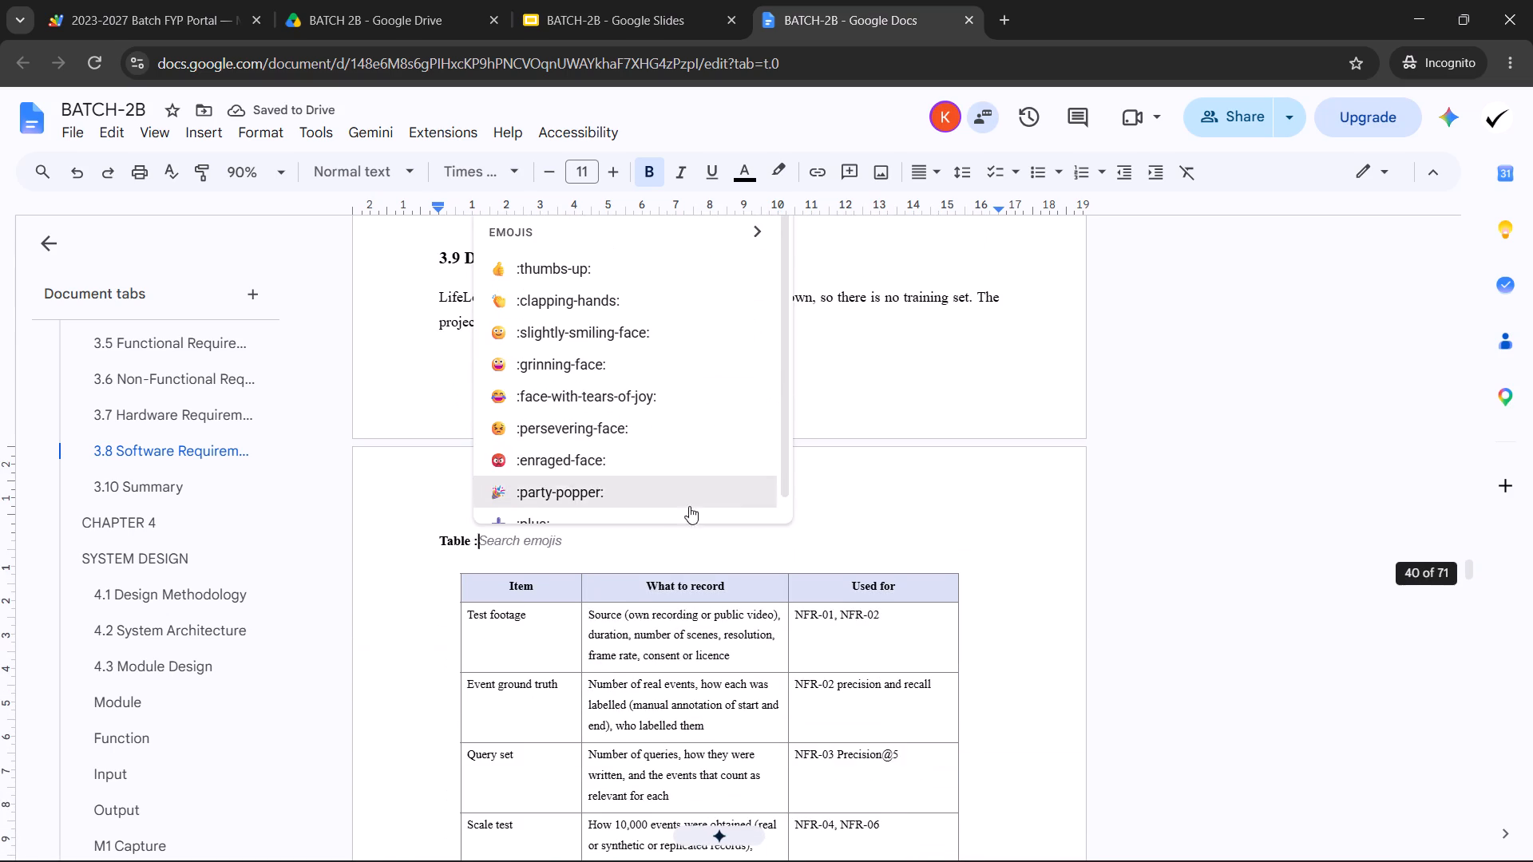
key("BackSpace")
key("3")
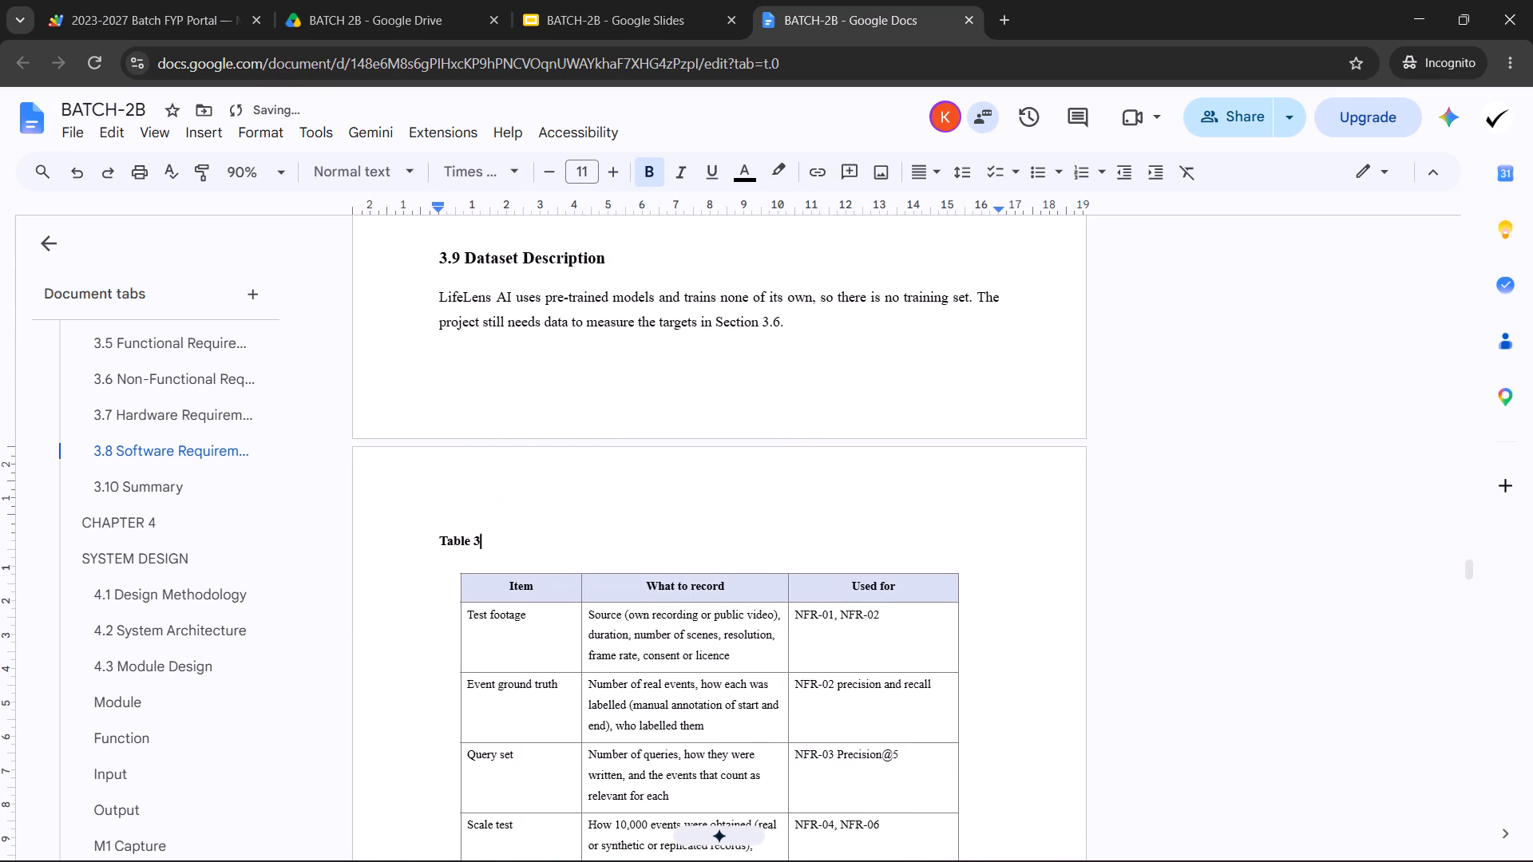
type(".5")
type(":")
key("space")
key("ctrl+v")
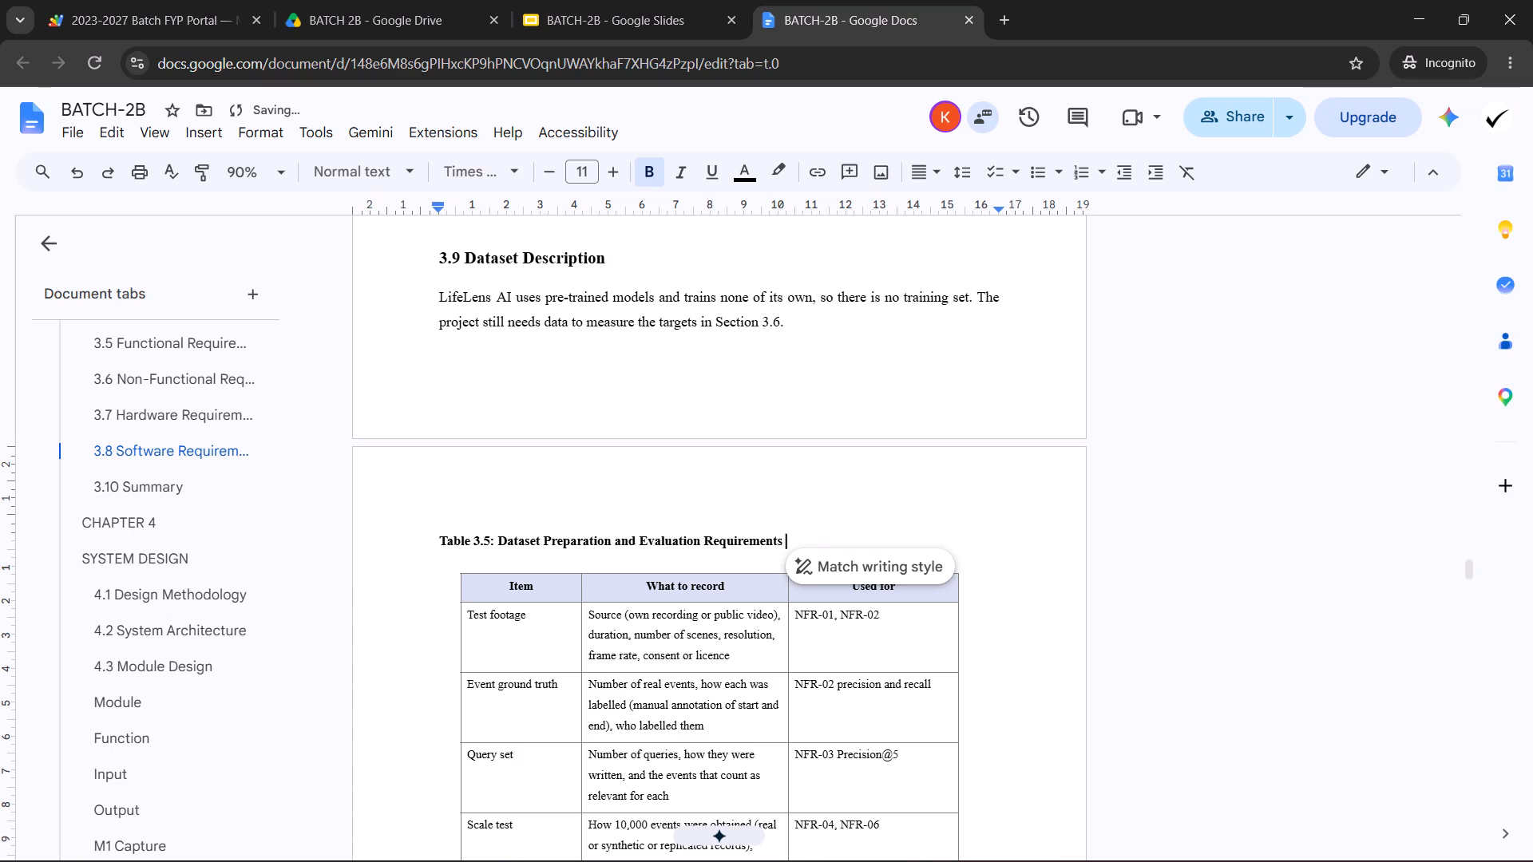
Centre the Table 3.5 caption above the dataset table, like the Table 3.4 caption.
scroll(678, 495, "up", 7)
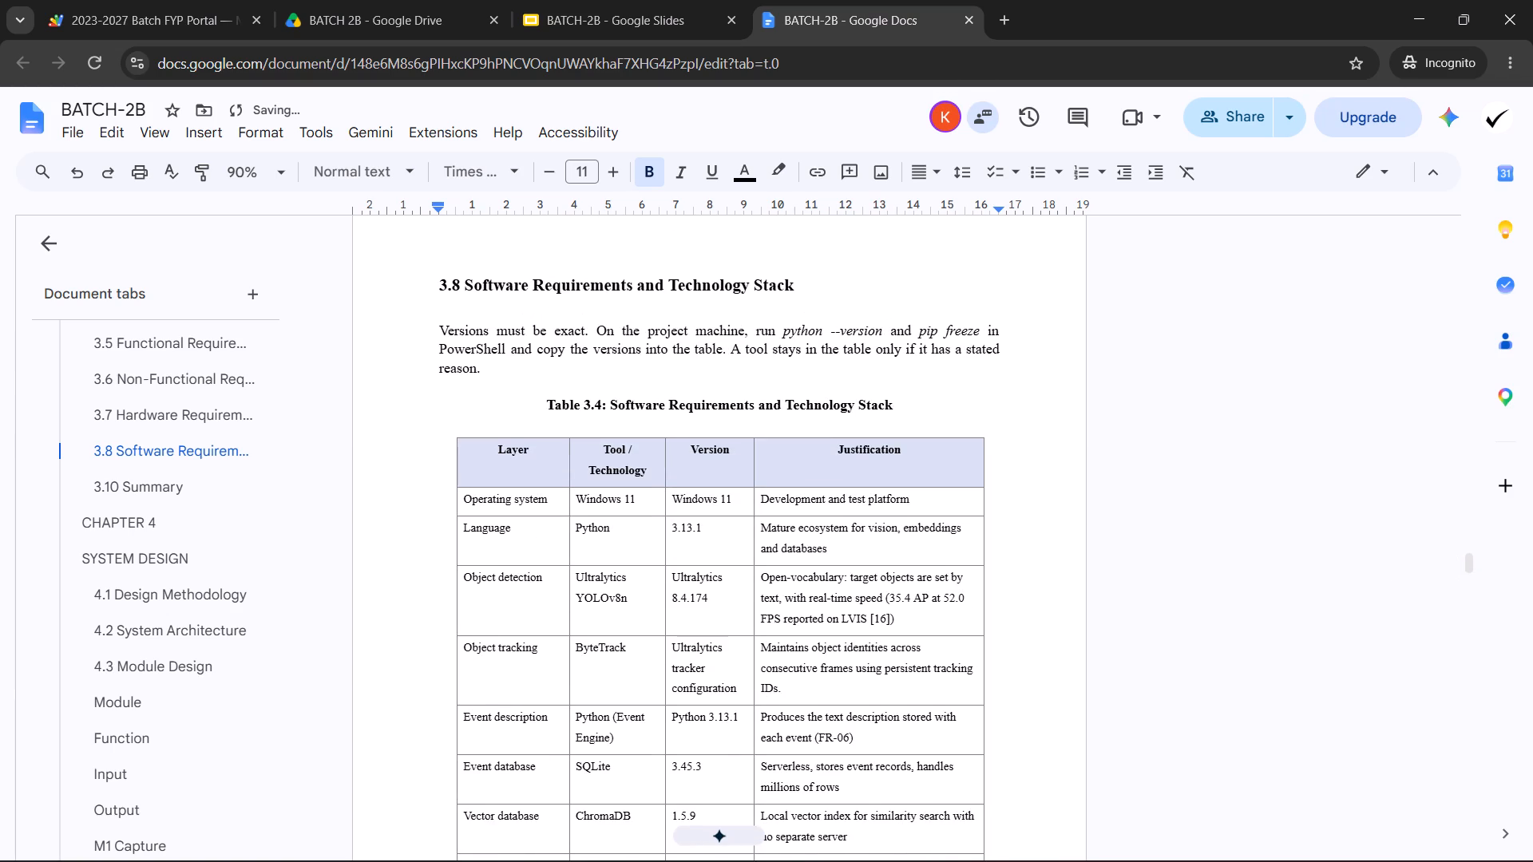
scroll(668, 491, "down", 7)
triple_click(699, 538)
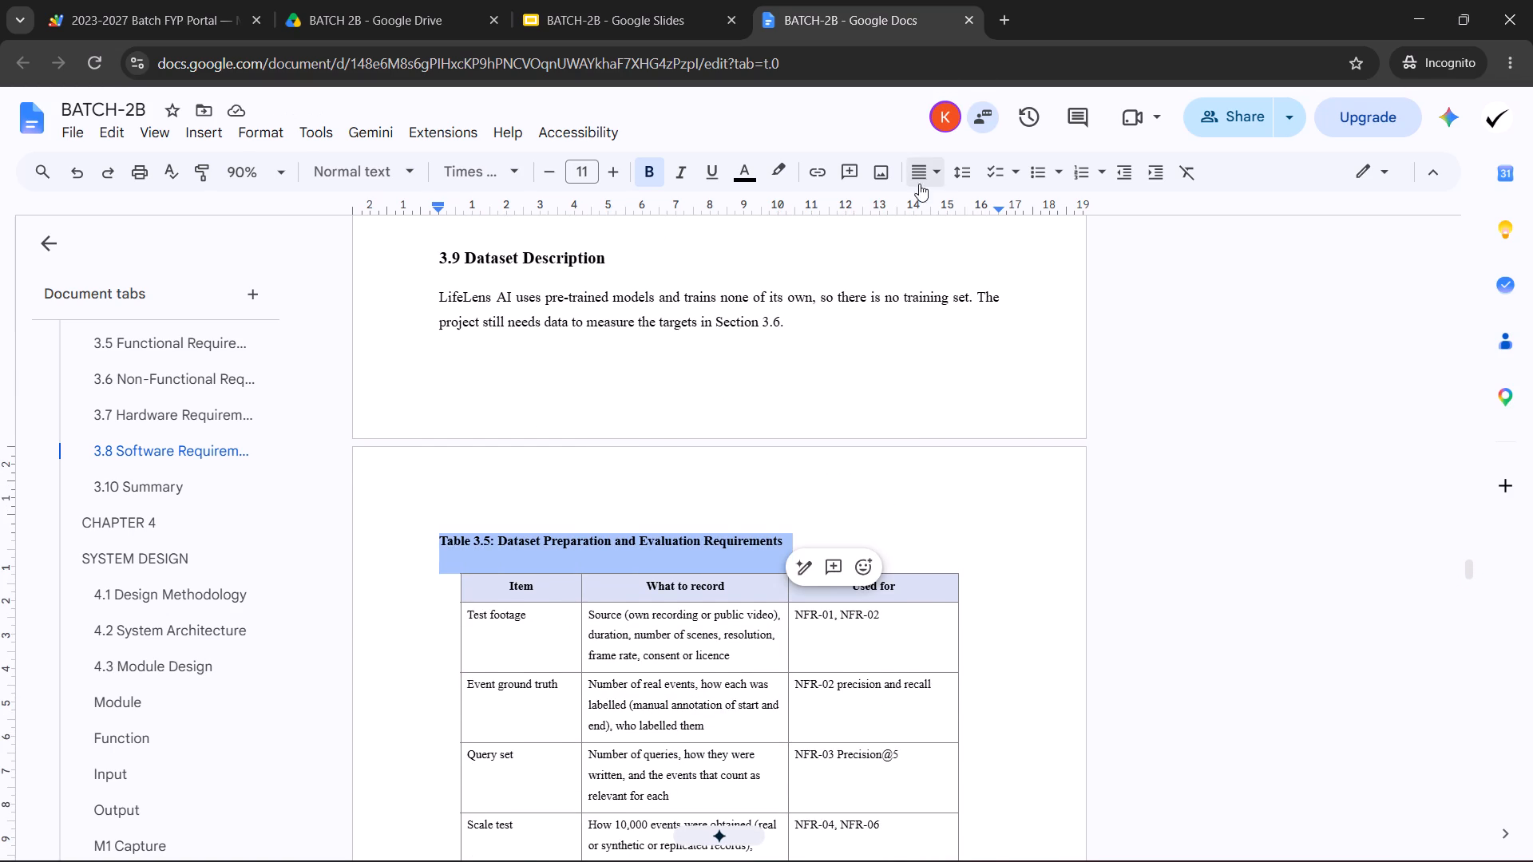
left_click(941, 173)
left_click(964, 208)
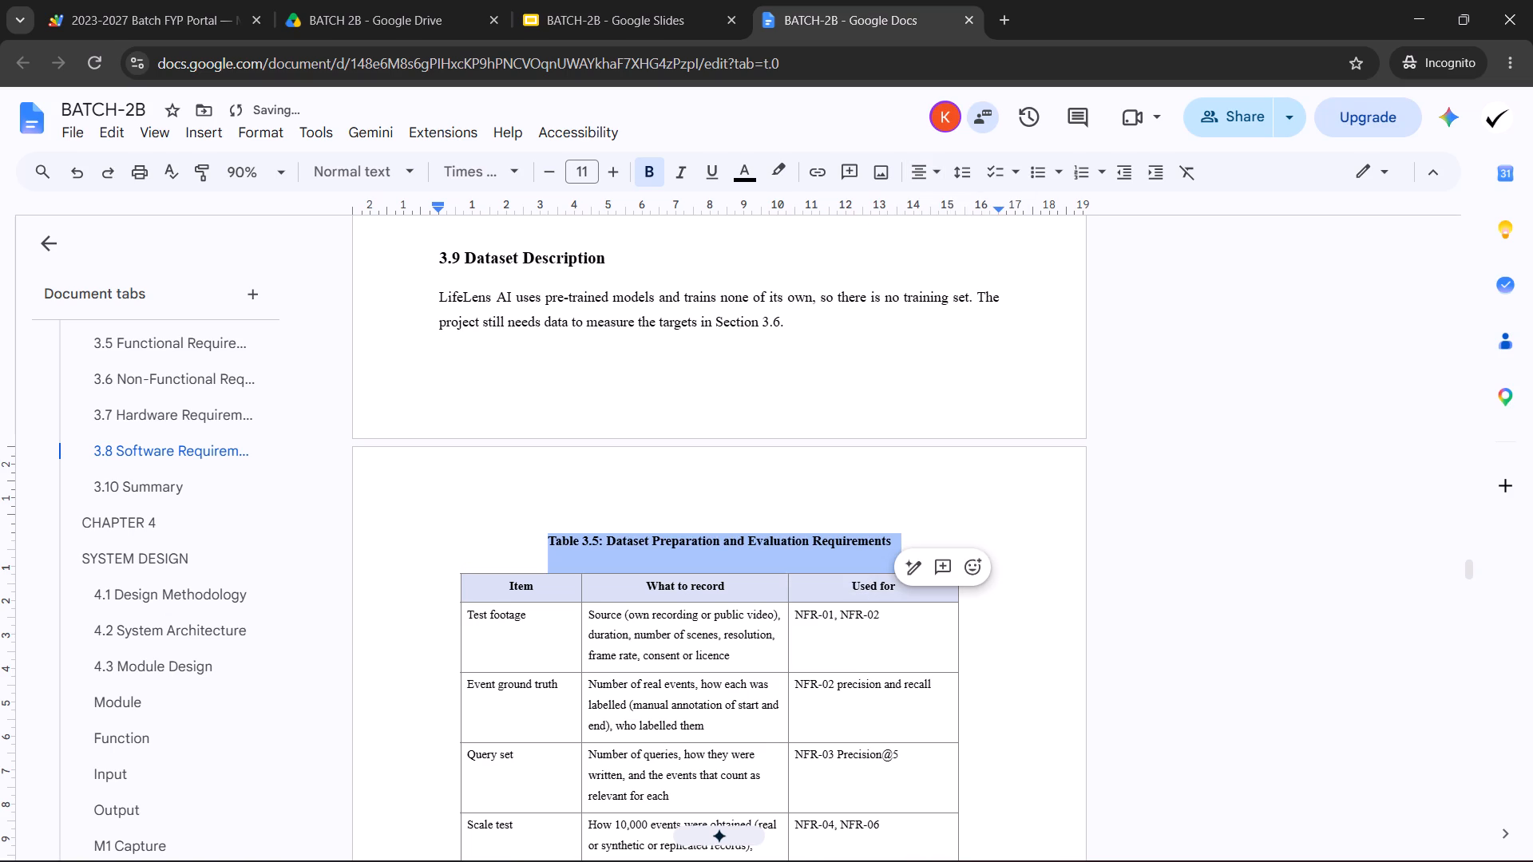
left_click(853, 540)
Check the page layout from the Table 3.5 caption through the dataset table to the 3.10 Summary.
scroll(916, 493, "down", 3)
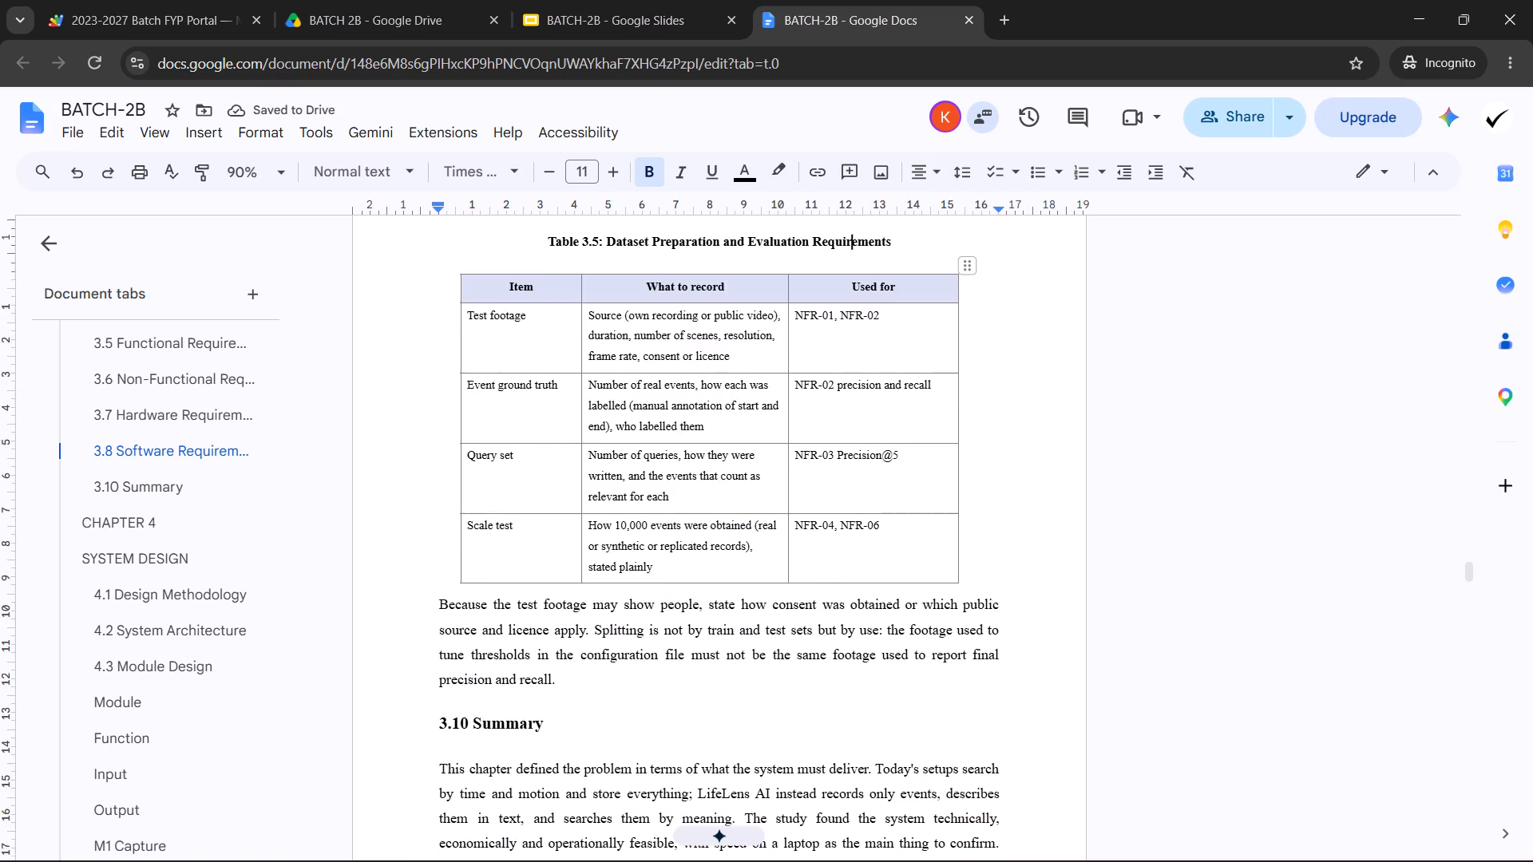
scroll(884, 487, "up", 1)
scroll(881, 487, "down", 1)
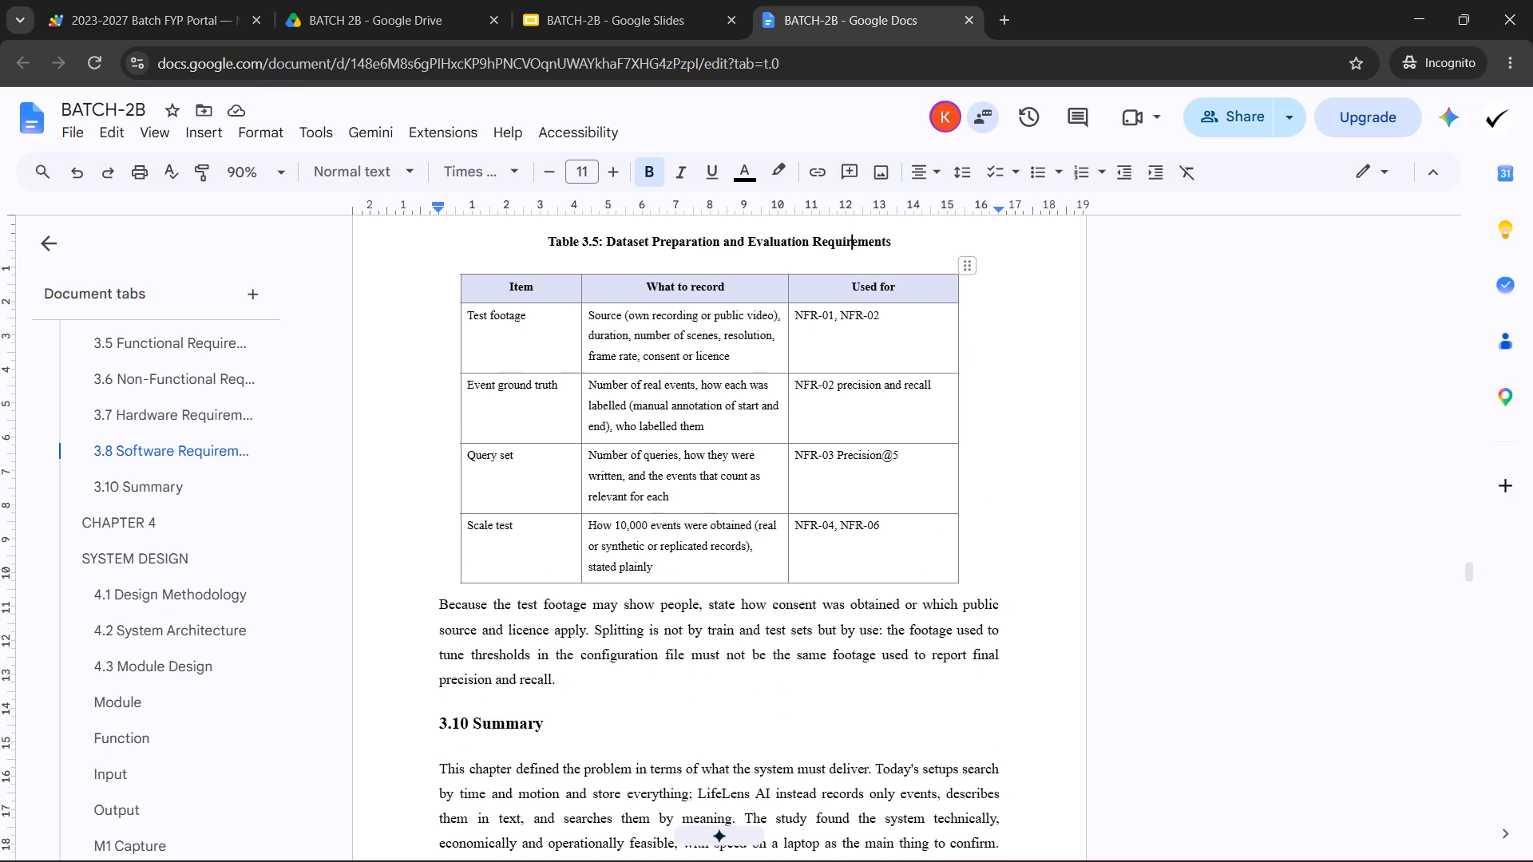
scroll(879, 486, "down", 2)
scroll(731, 515, "down", 1)
scroll(675, 561, "up", 3)
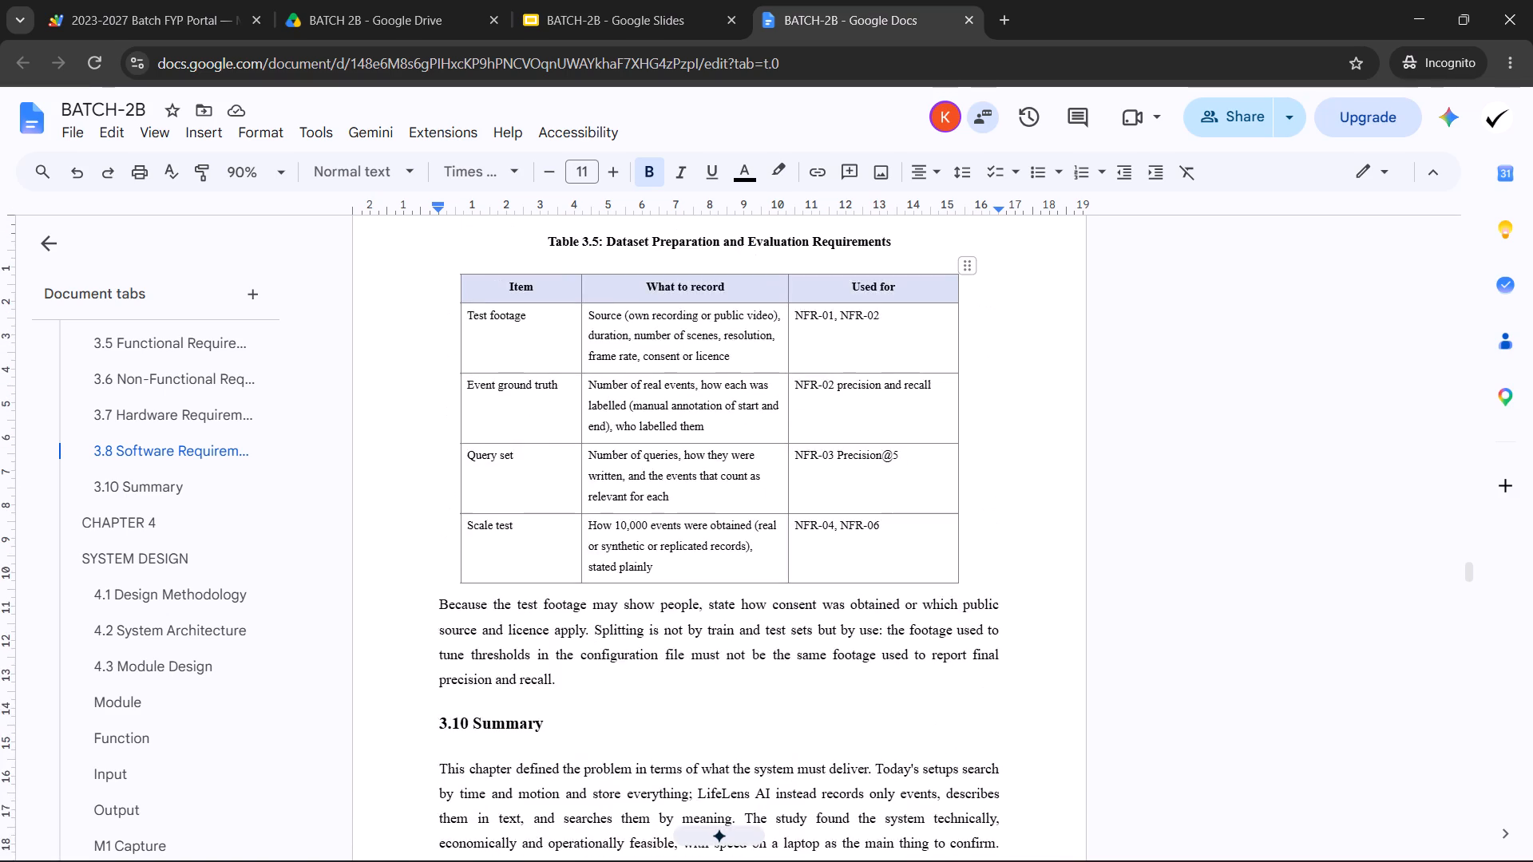
scroll(684, 564, "down", 3)
scroll(684, 572, "up", 6)
scroll(684, 572, "down", 3)
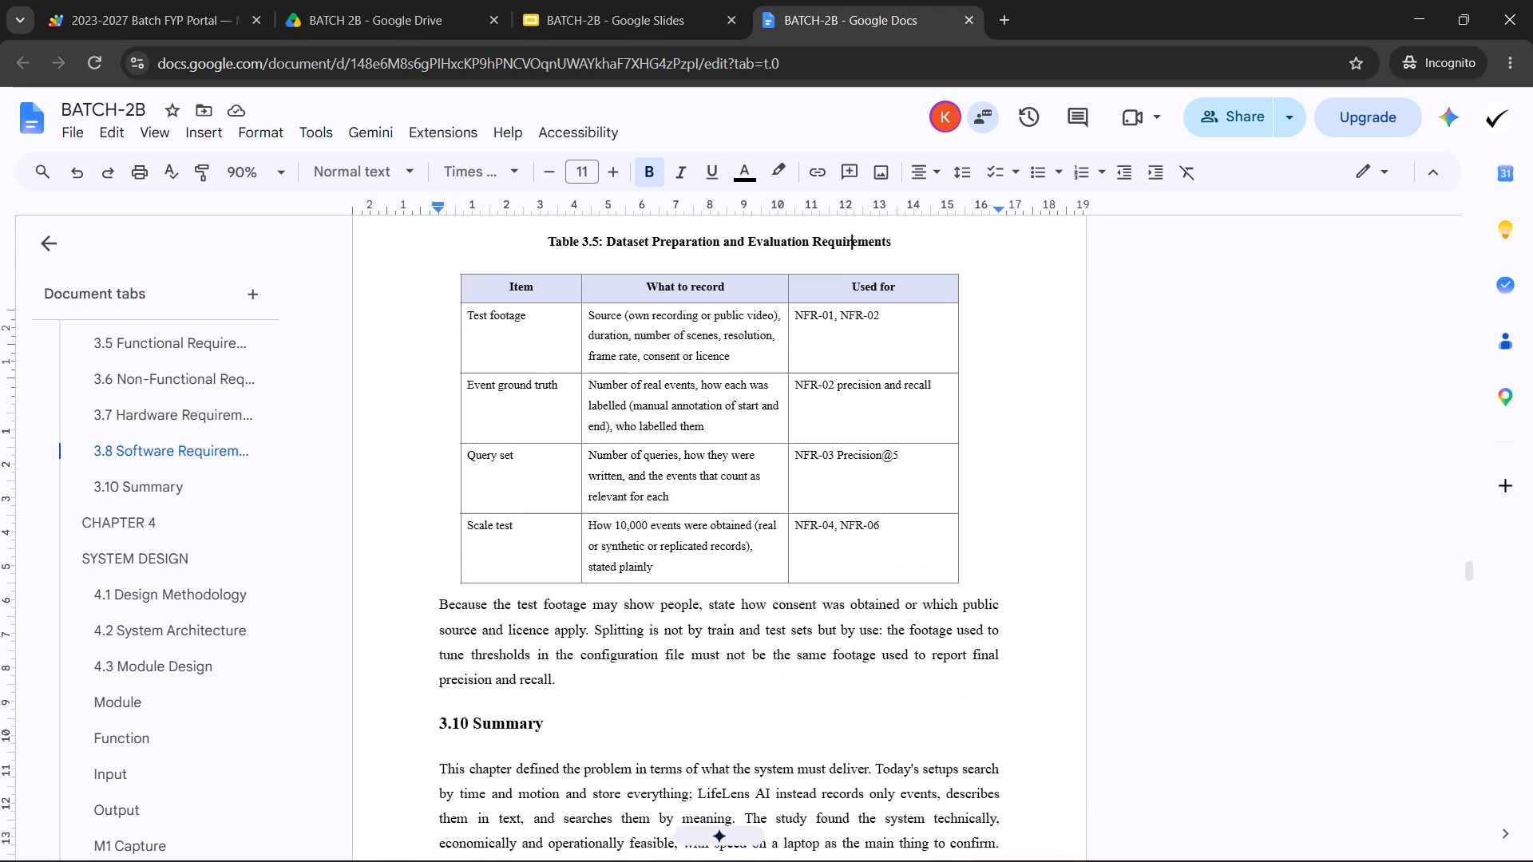
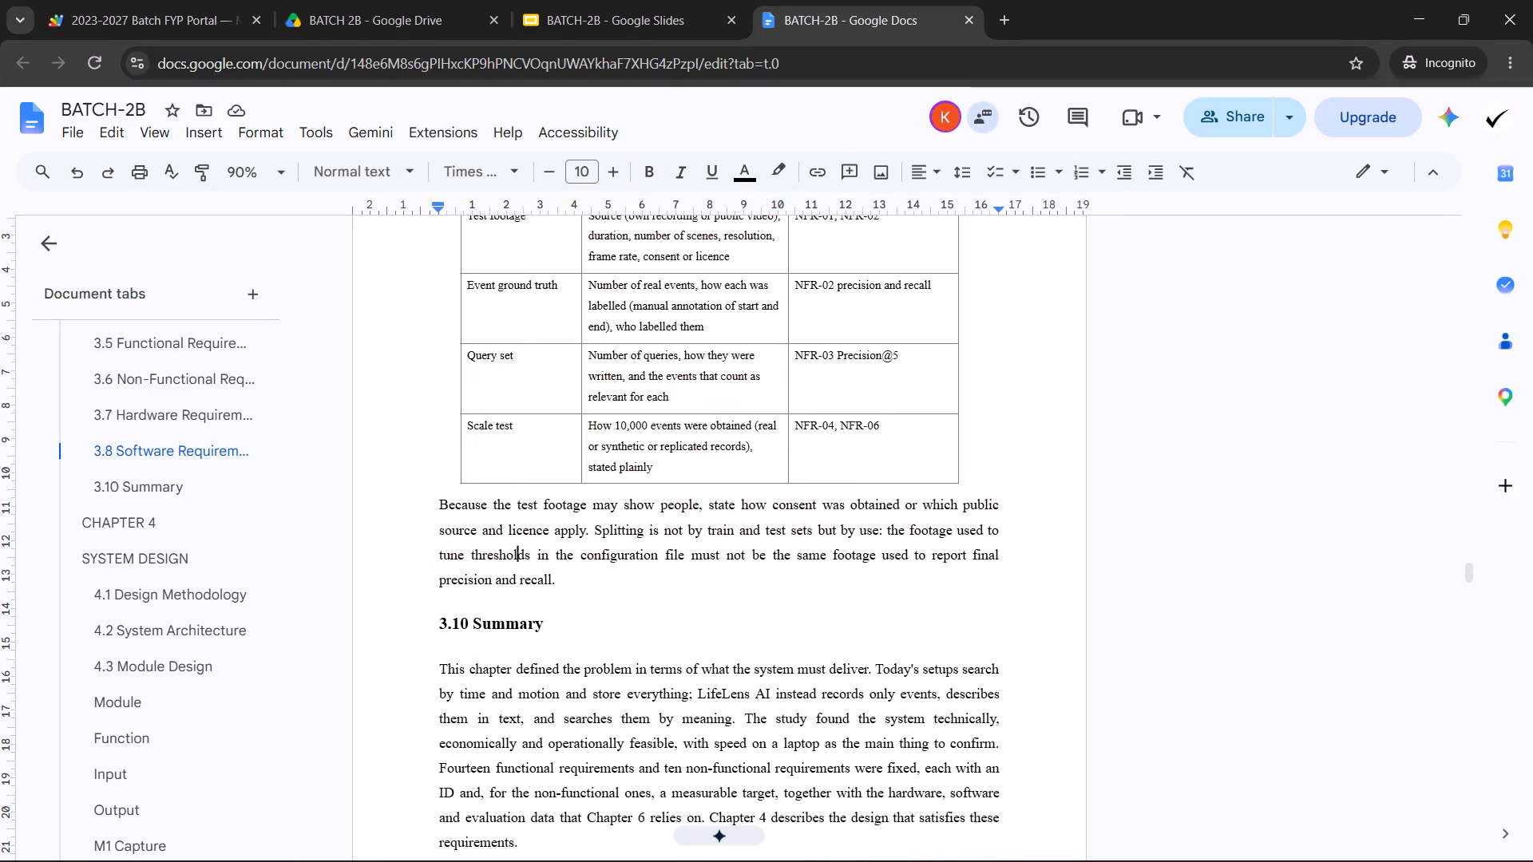
Review Chapter 4's pages from 4.2 System Architecture through the 4.4.1 use case diagram for layout problems.
scroll(531, 571, "down", 13)
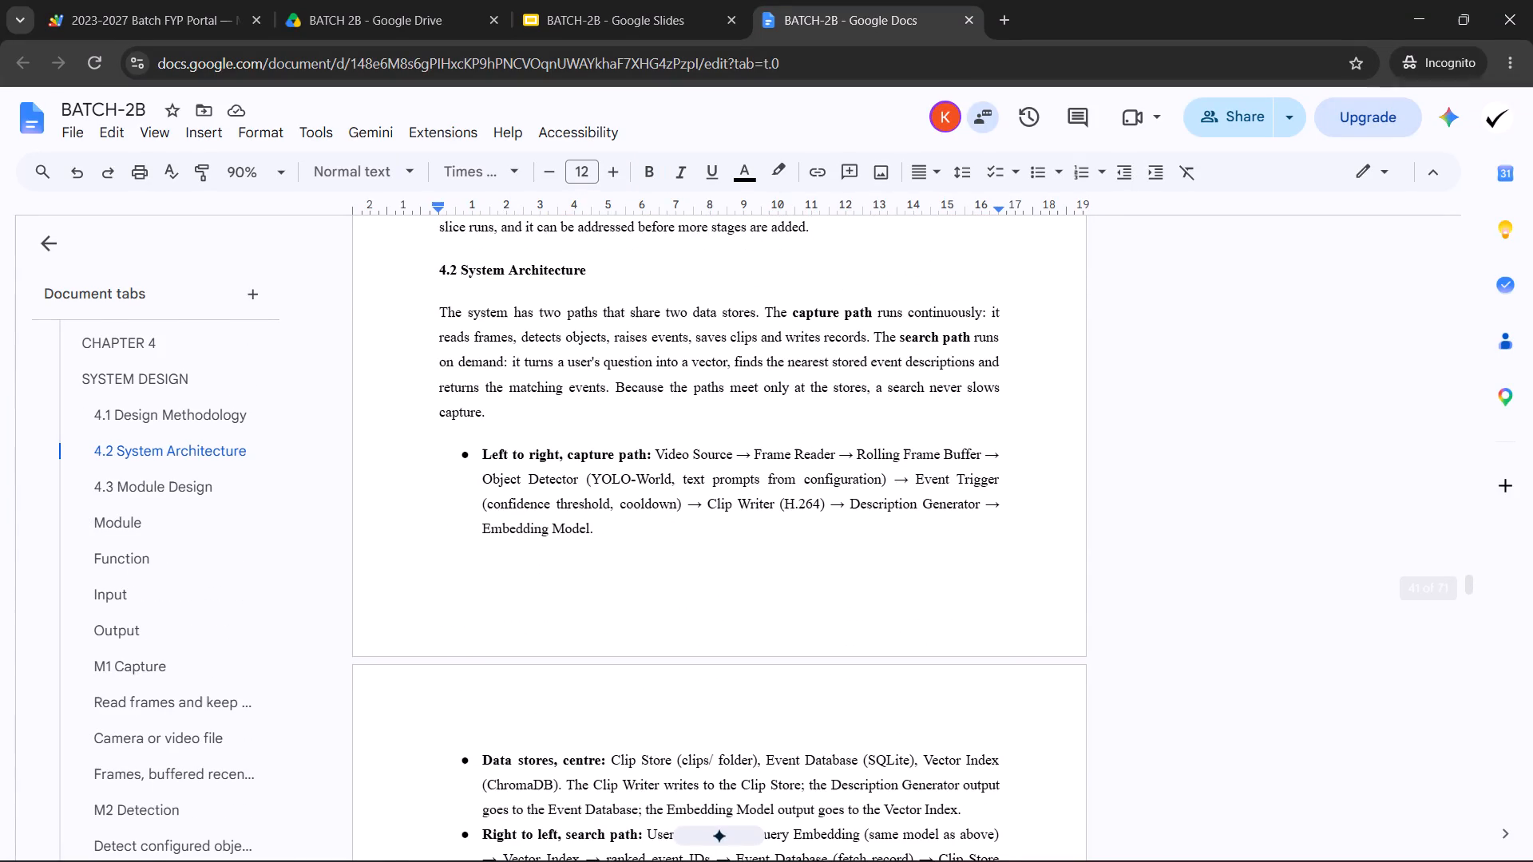
scroll(551, 560, "down", 4)
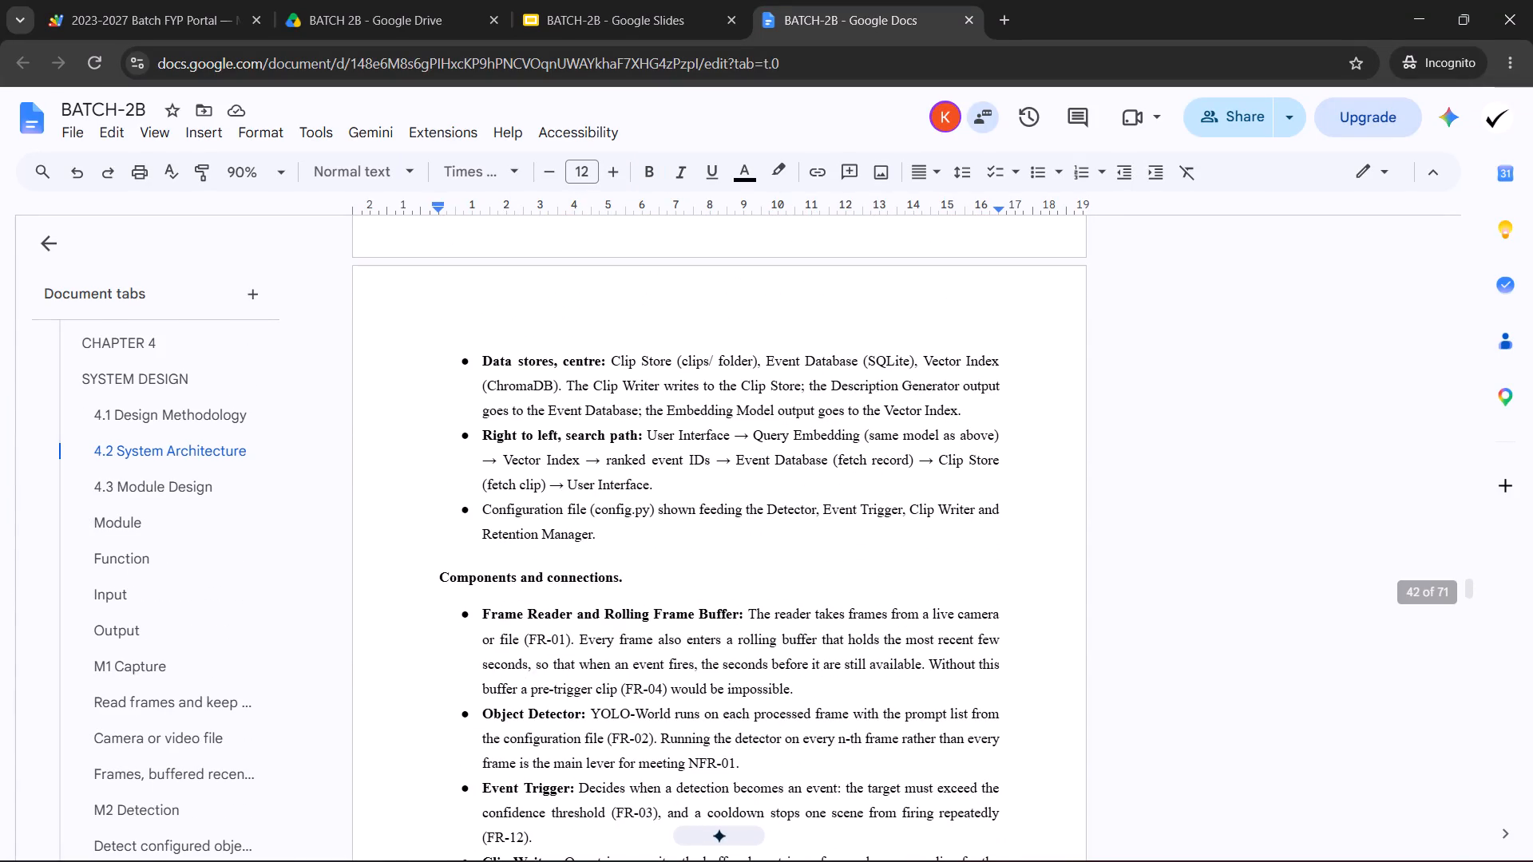
scroll(590, 559, "down", 4)
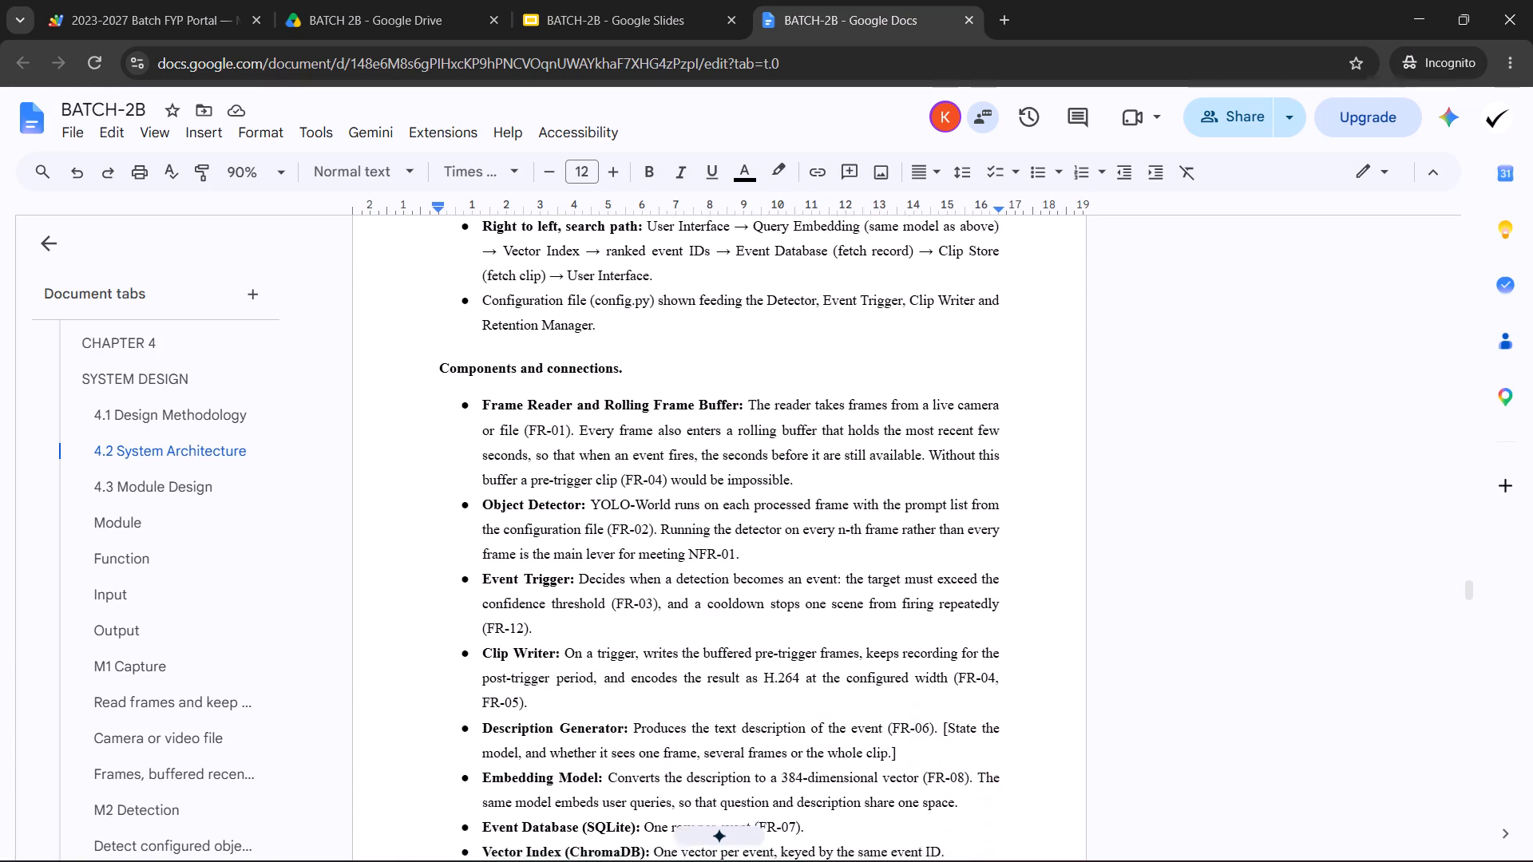
scroll(589, 560, "down", 5)
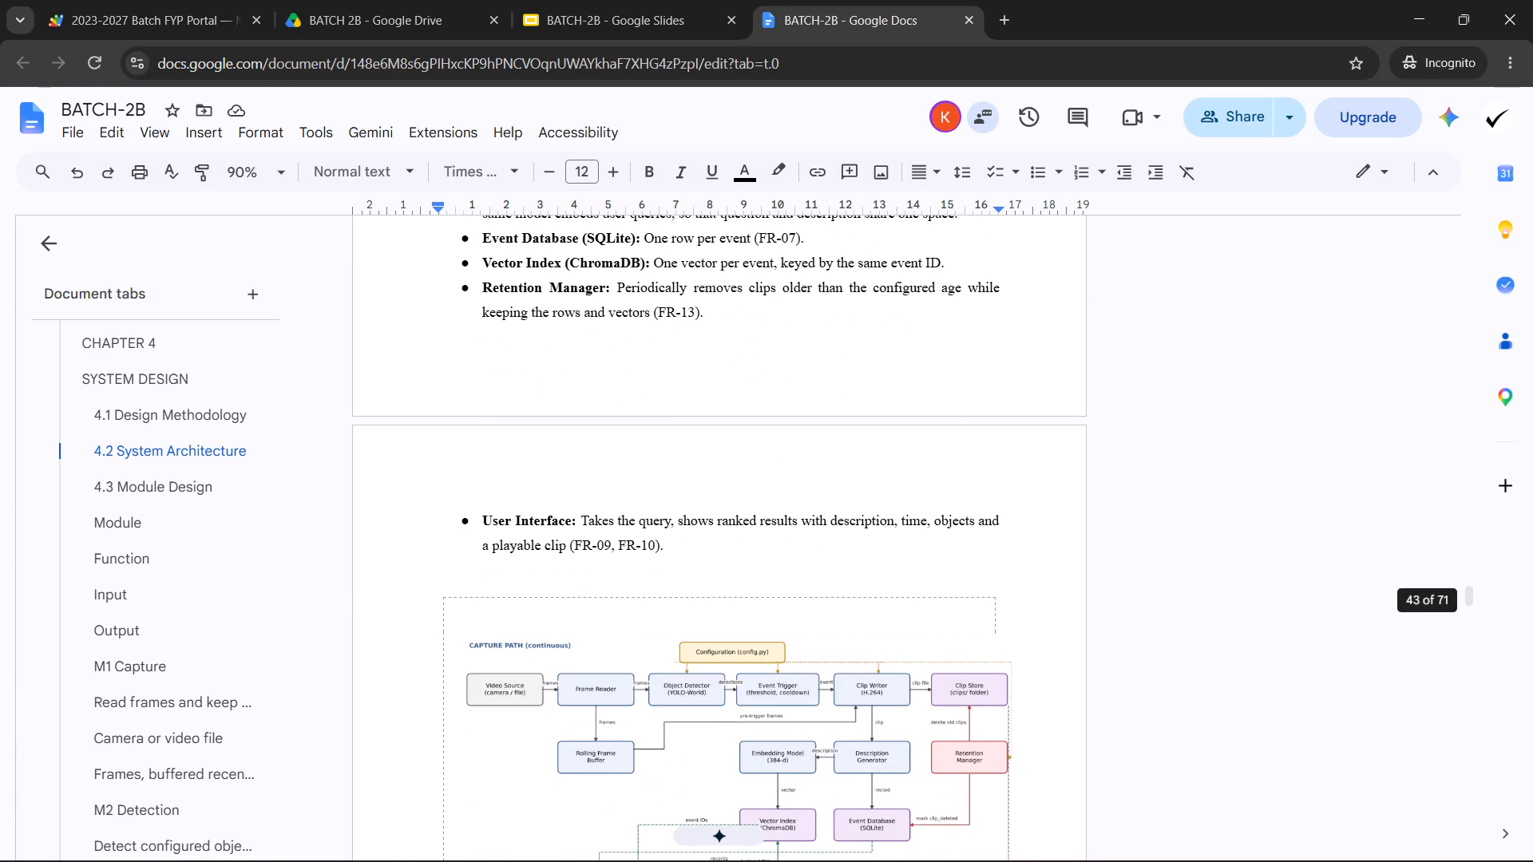
scroll(582, 579, "down", 4)
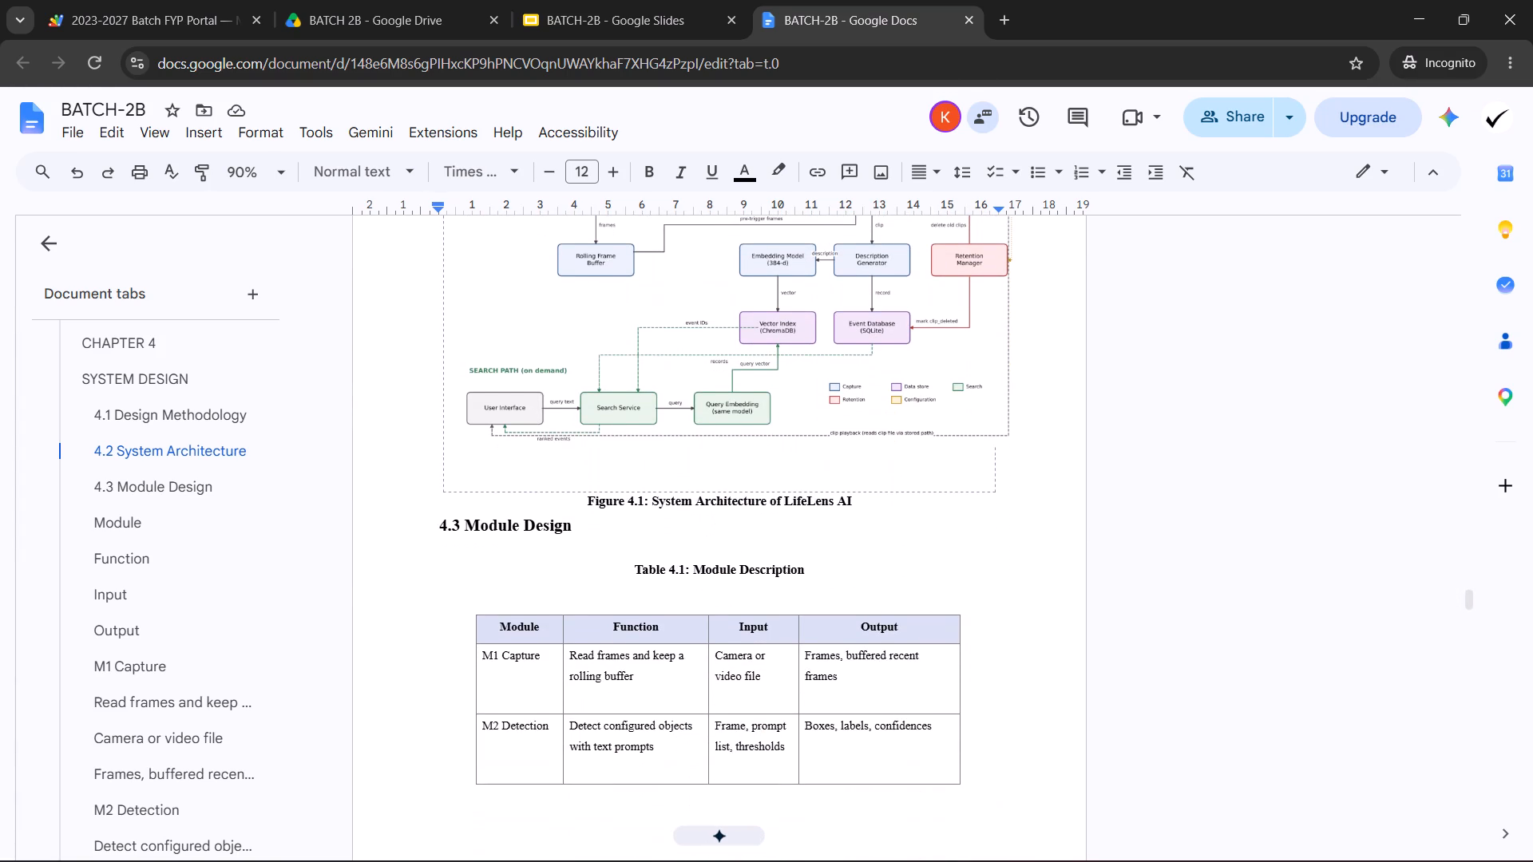
scroll(583, 576, "down", 2)
scroll(576, 618, "up", 1)
scroll(574, 619, "down", 5)
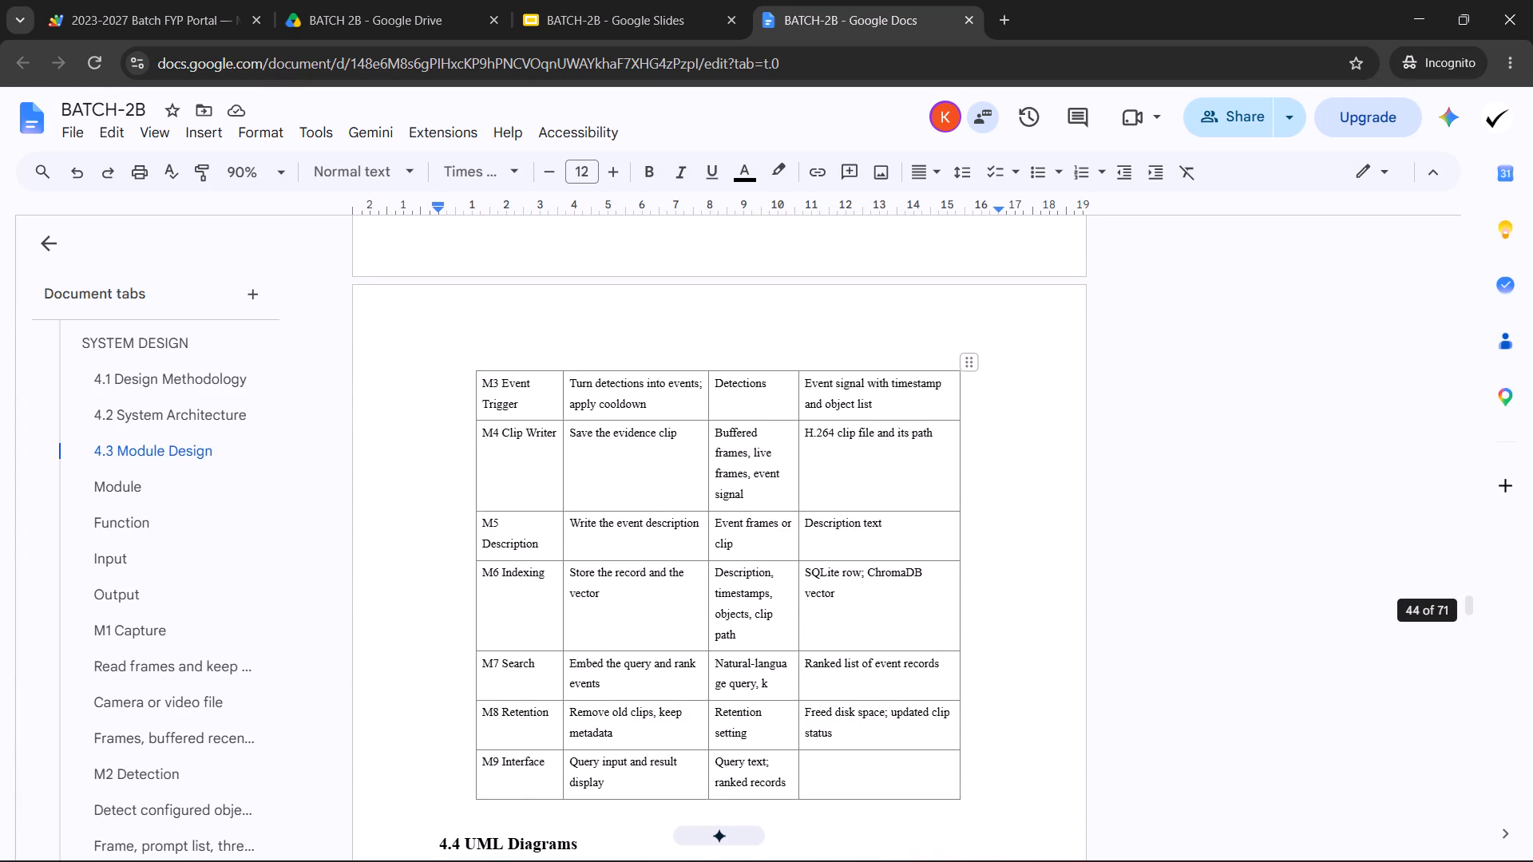
scroll(578, 630, "down", 2)
scroll(581, 631, "up", 4)
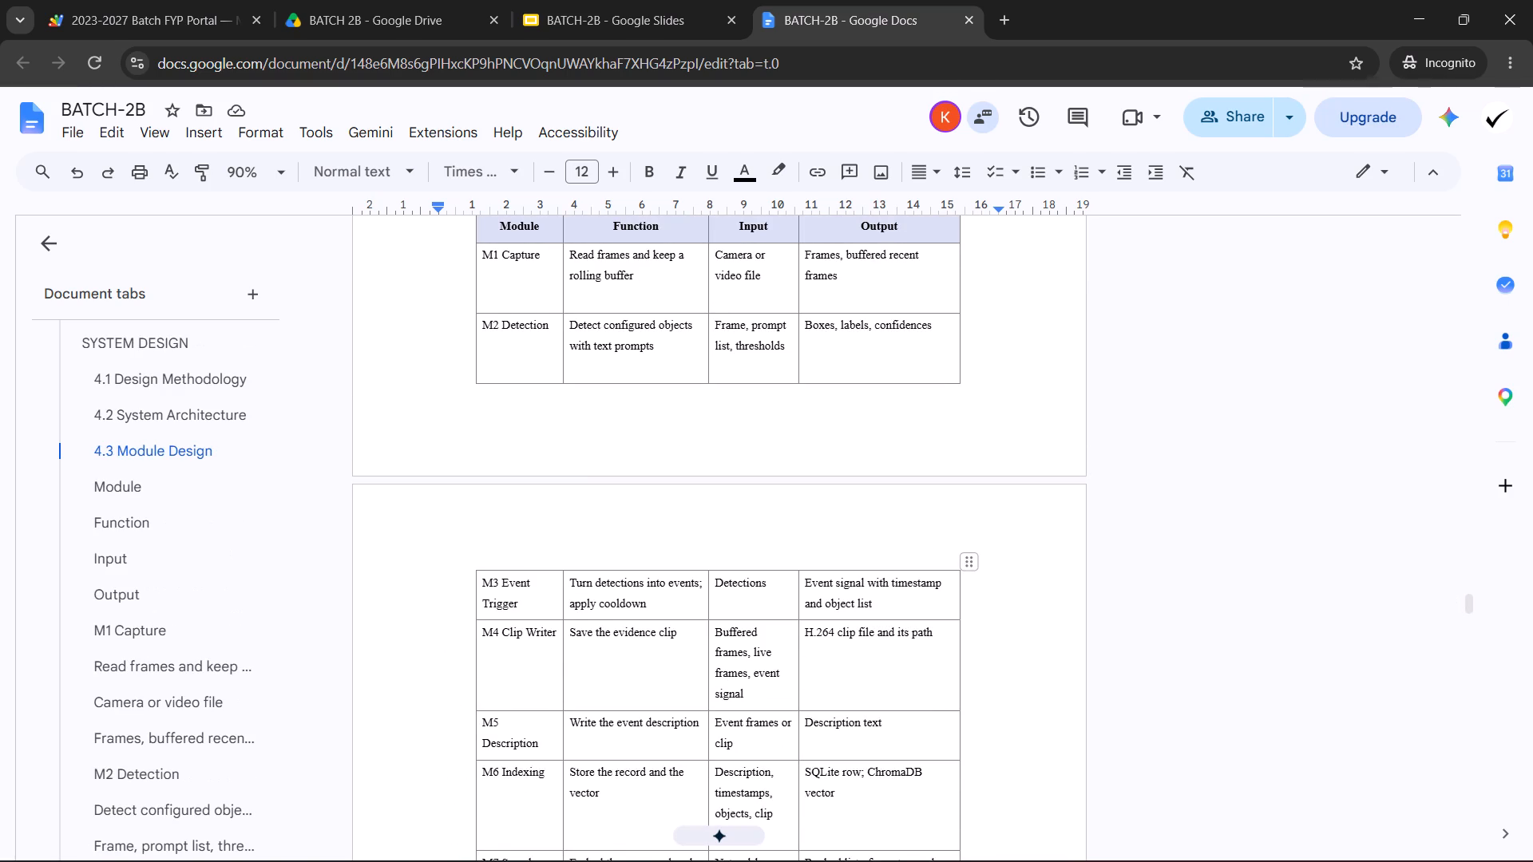
scroll(582, 640, "down", 8)
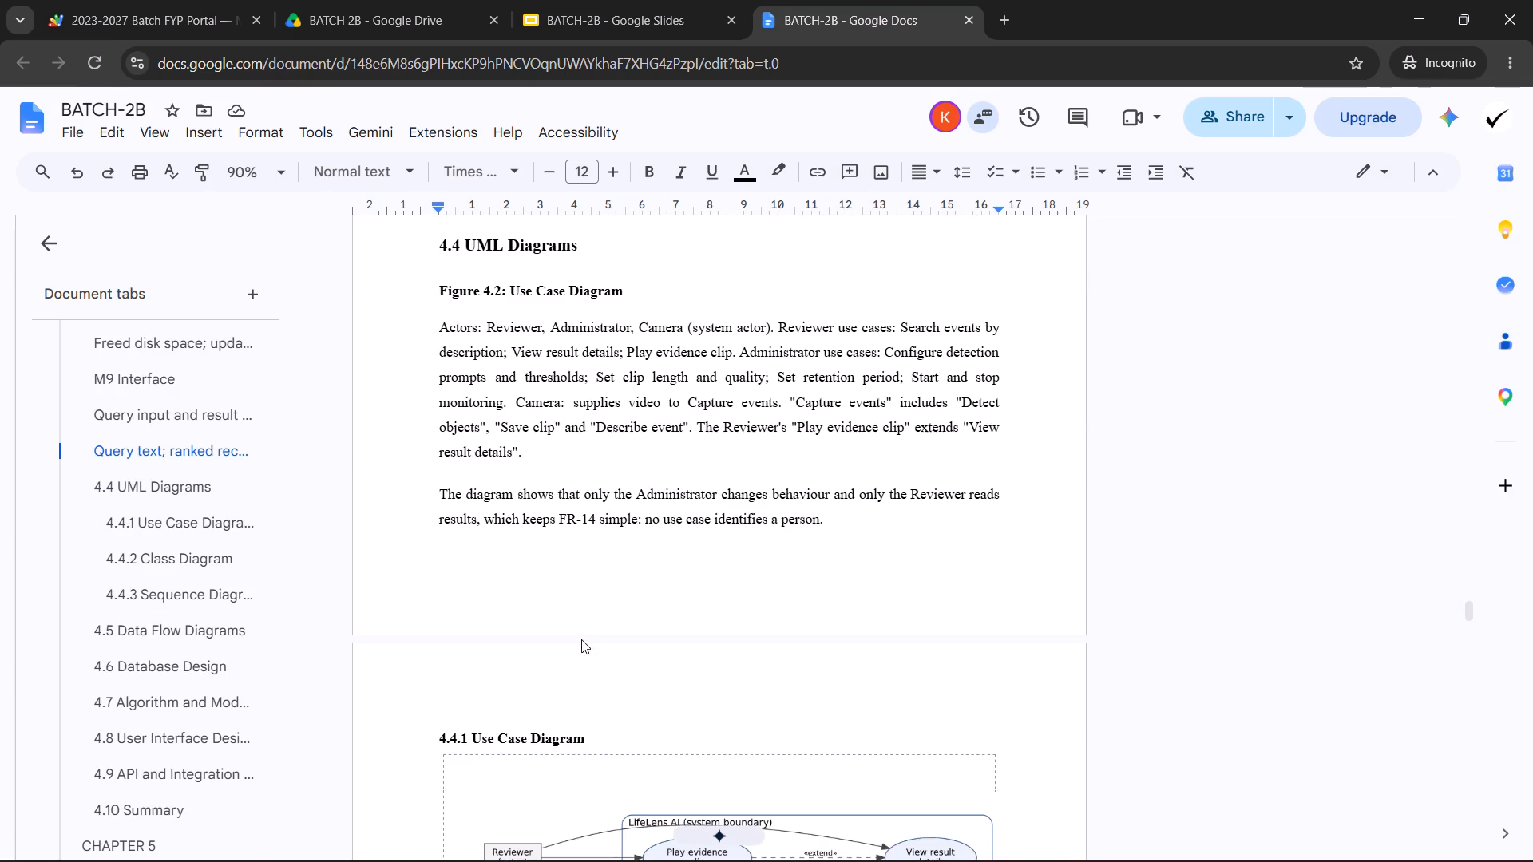
scroll(574, 653, "down", 3)
scroll(548, 723, "down", 4)
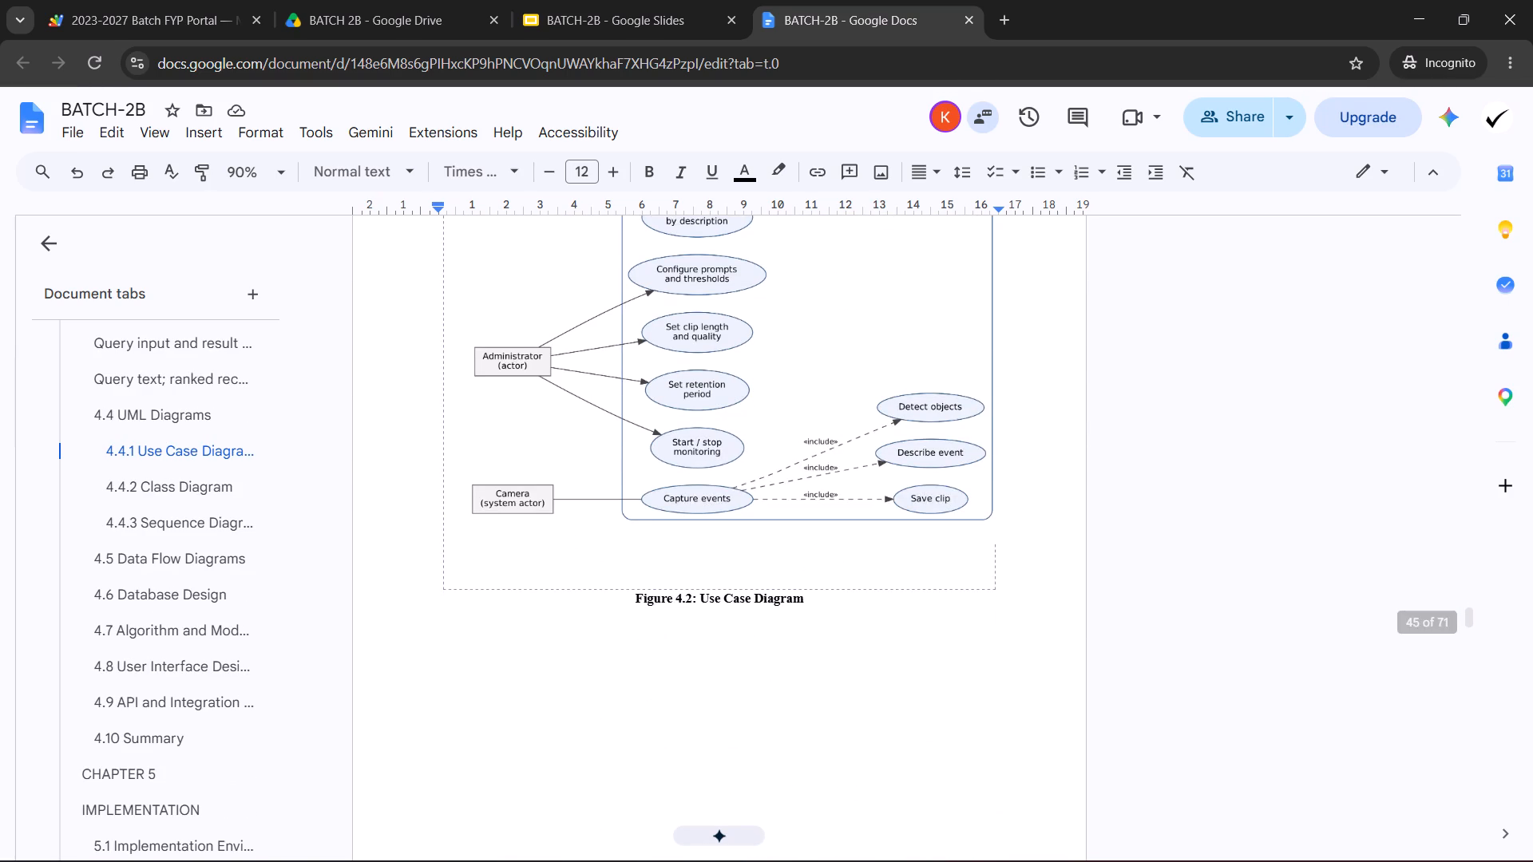
scroll(546, 724, "down", 4)
scroll(546, 724, "up", 14)
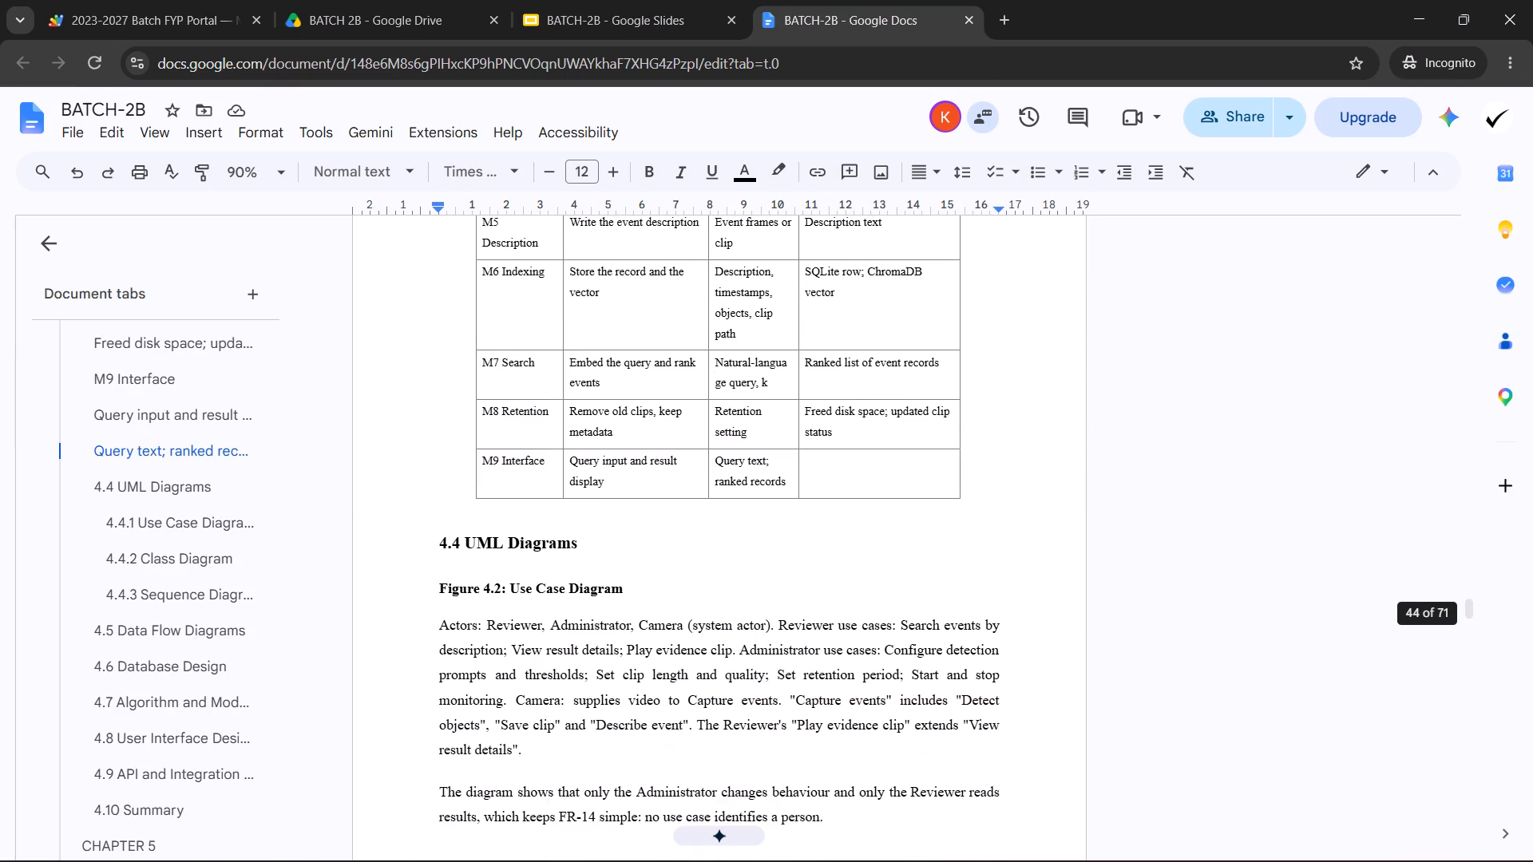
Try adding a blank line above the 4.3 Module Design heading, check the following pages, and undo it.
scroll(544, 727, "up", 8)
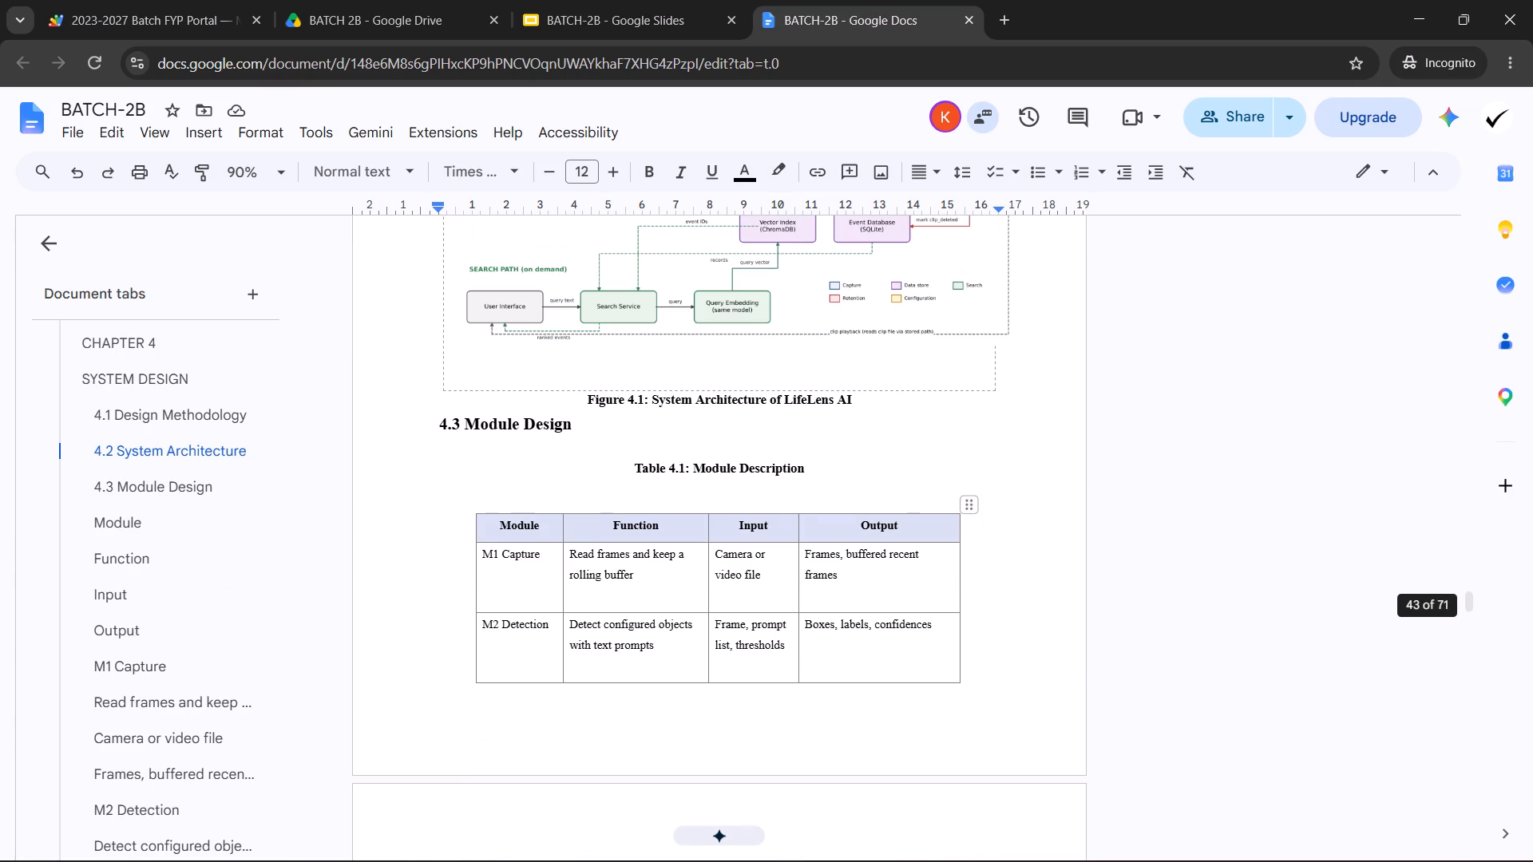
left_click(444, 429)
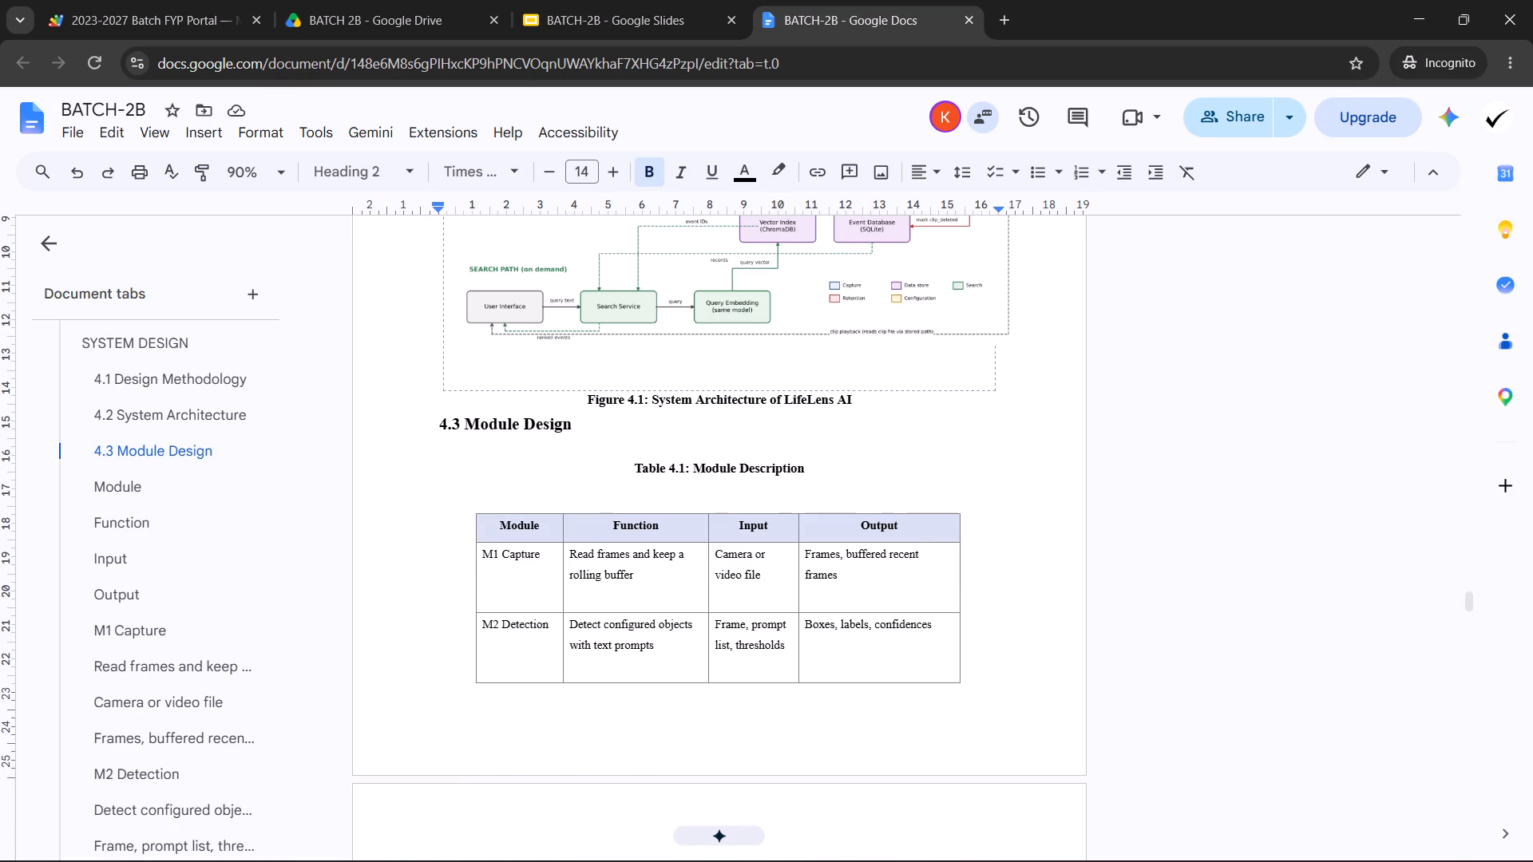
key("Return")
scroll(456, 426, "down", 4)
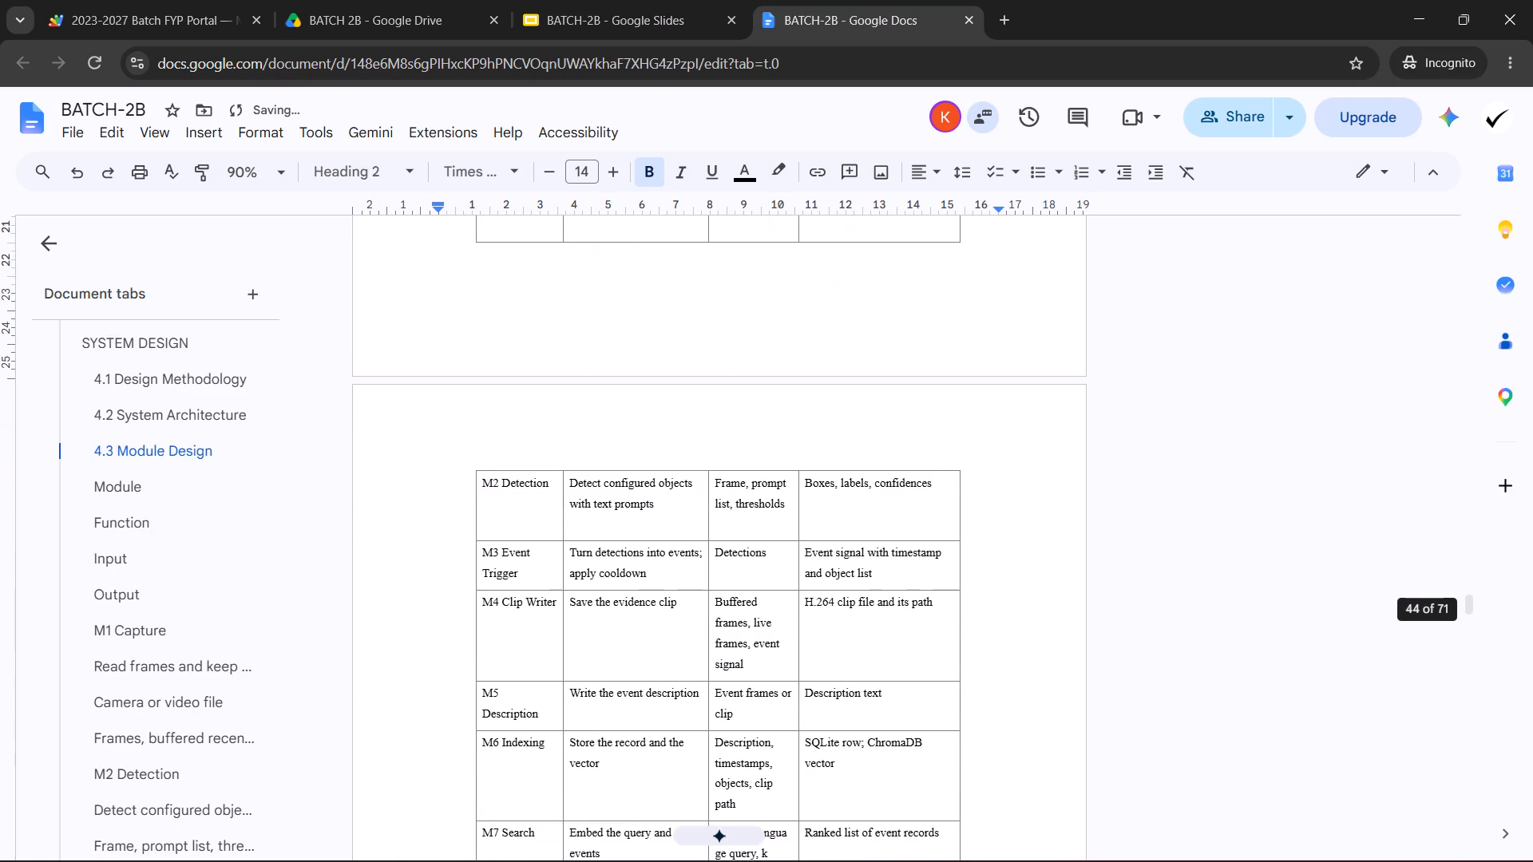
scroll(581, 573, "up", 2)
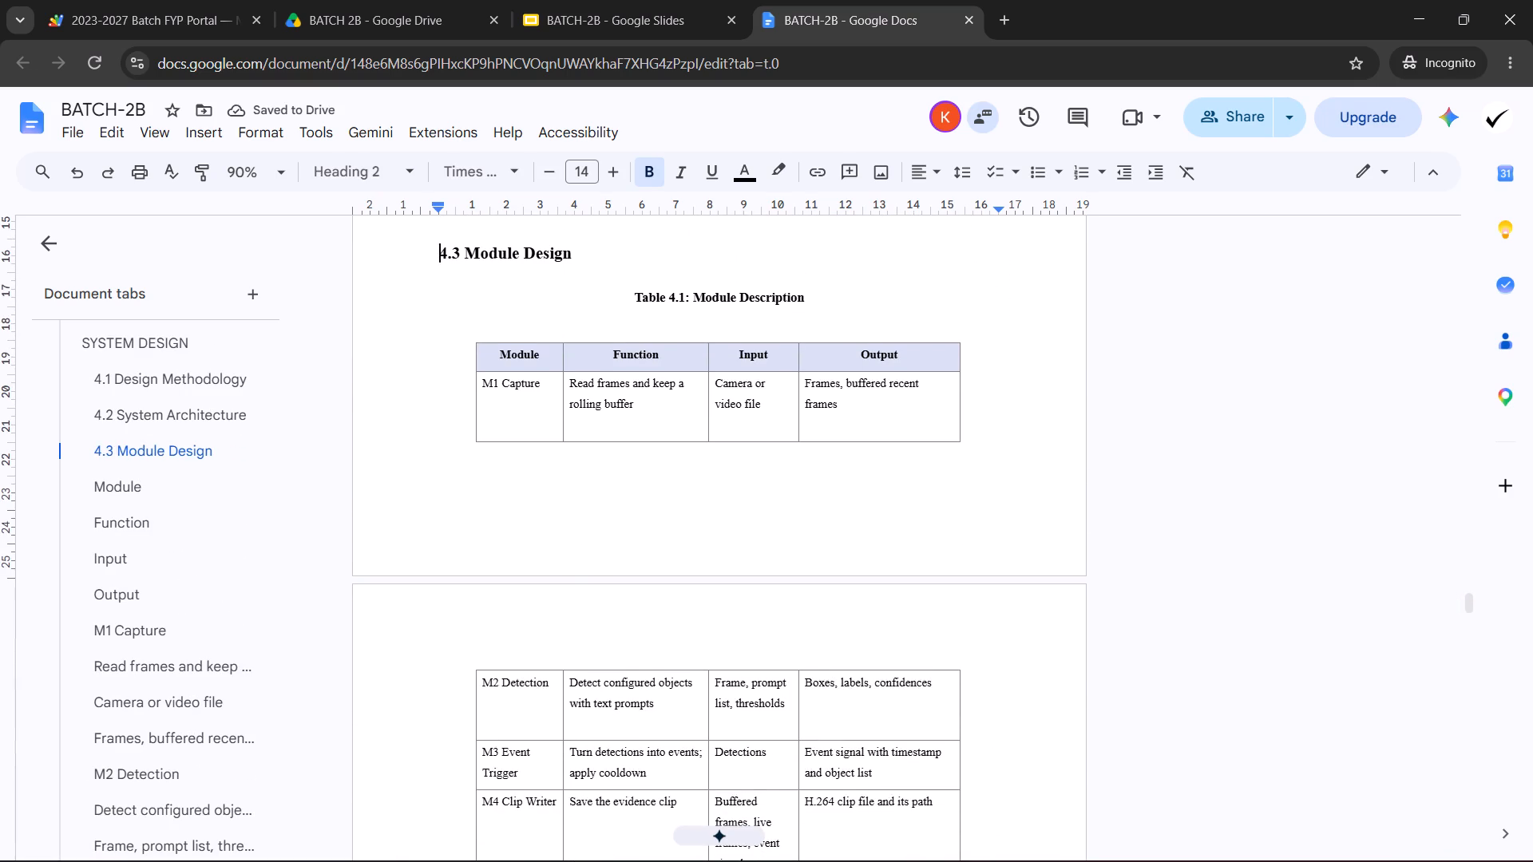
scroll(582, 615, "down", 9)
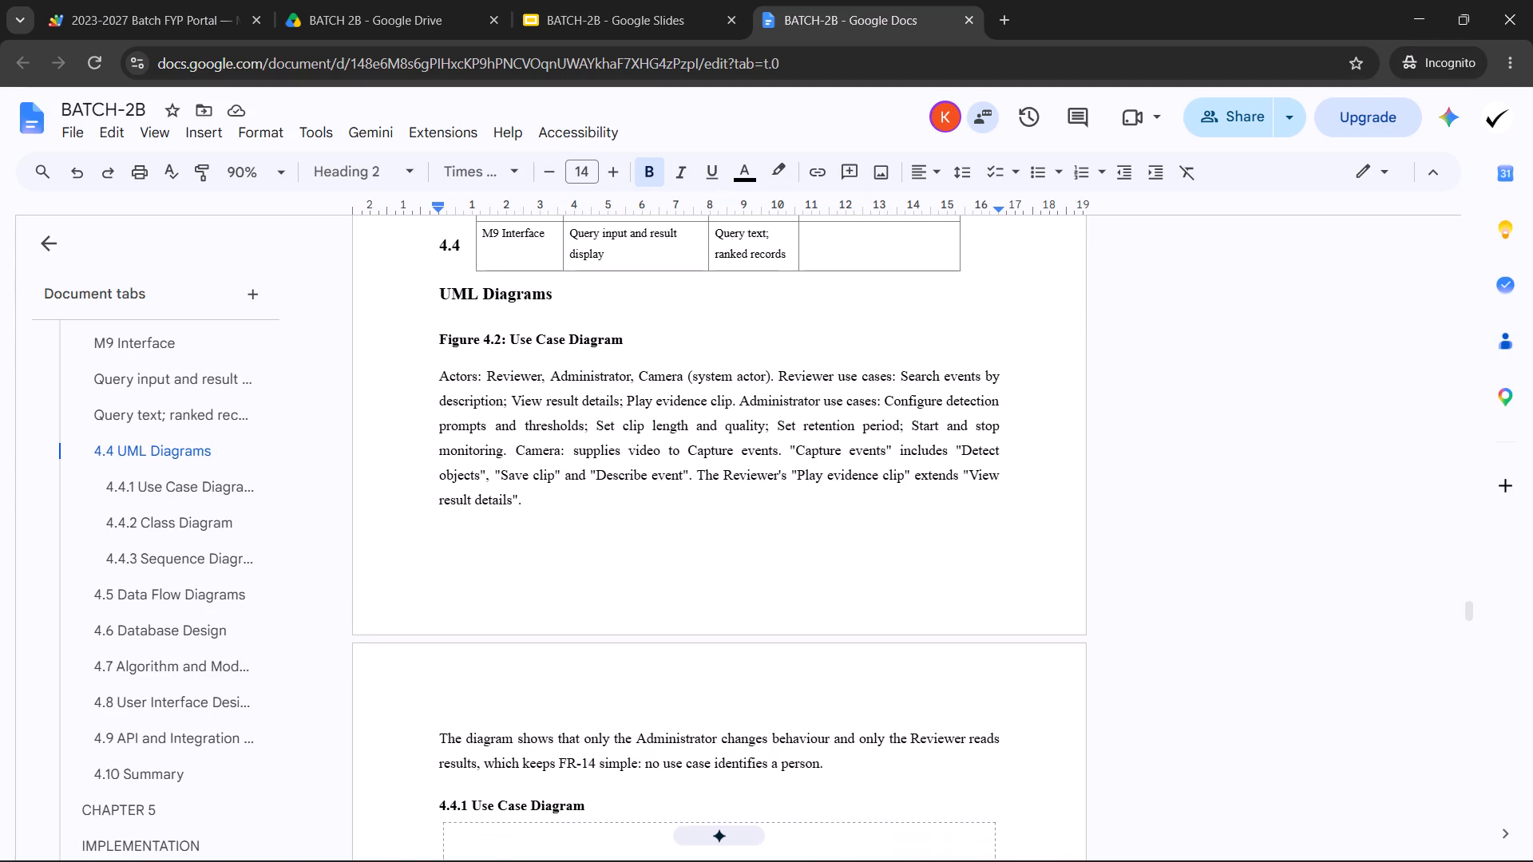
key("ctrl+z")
Delete the empty line between the 4.3 Module Design heading and the Table 4.1 caption.
scroll(590, 608, "down", 6)
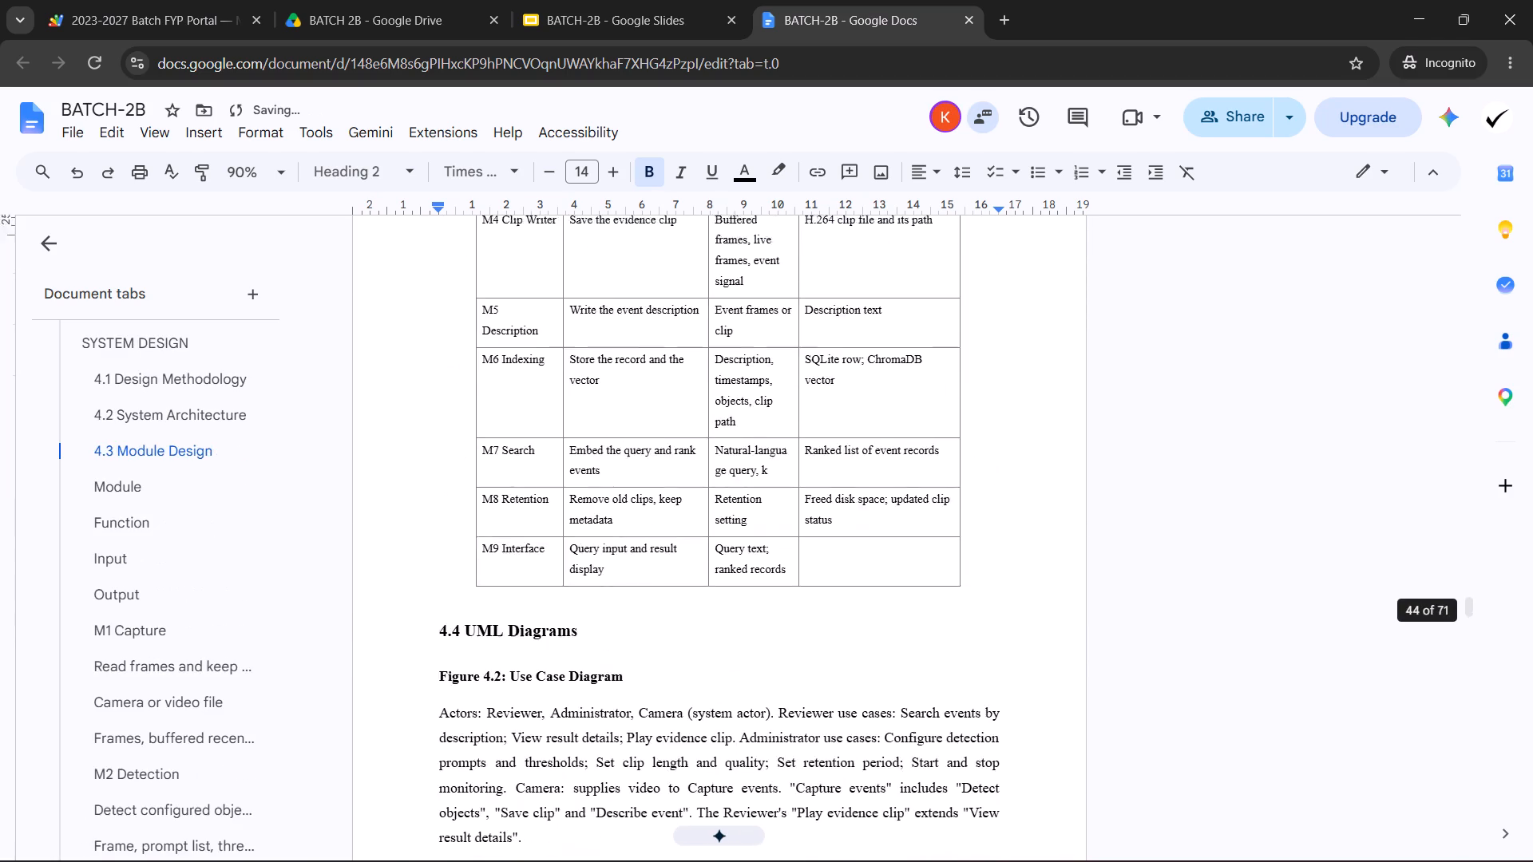
scroll(592, 606, "down", 3)
scroll(596, 631, "up", 7)
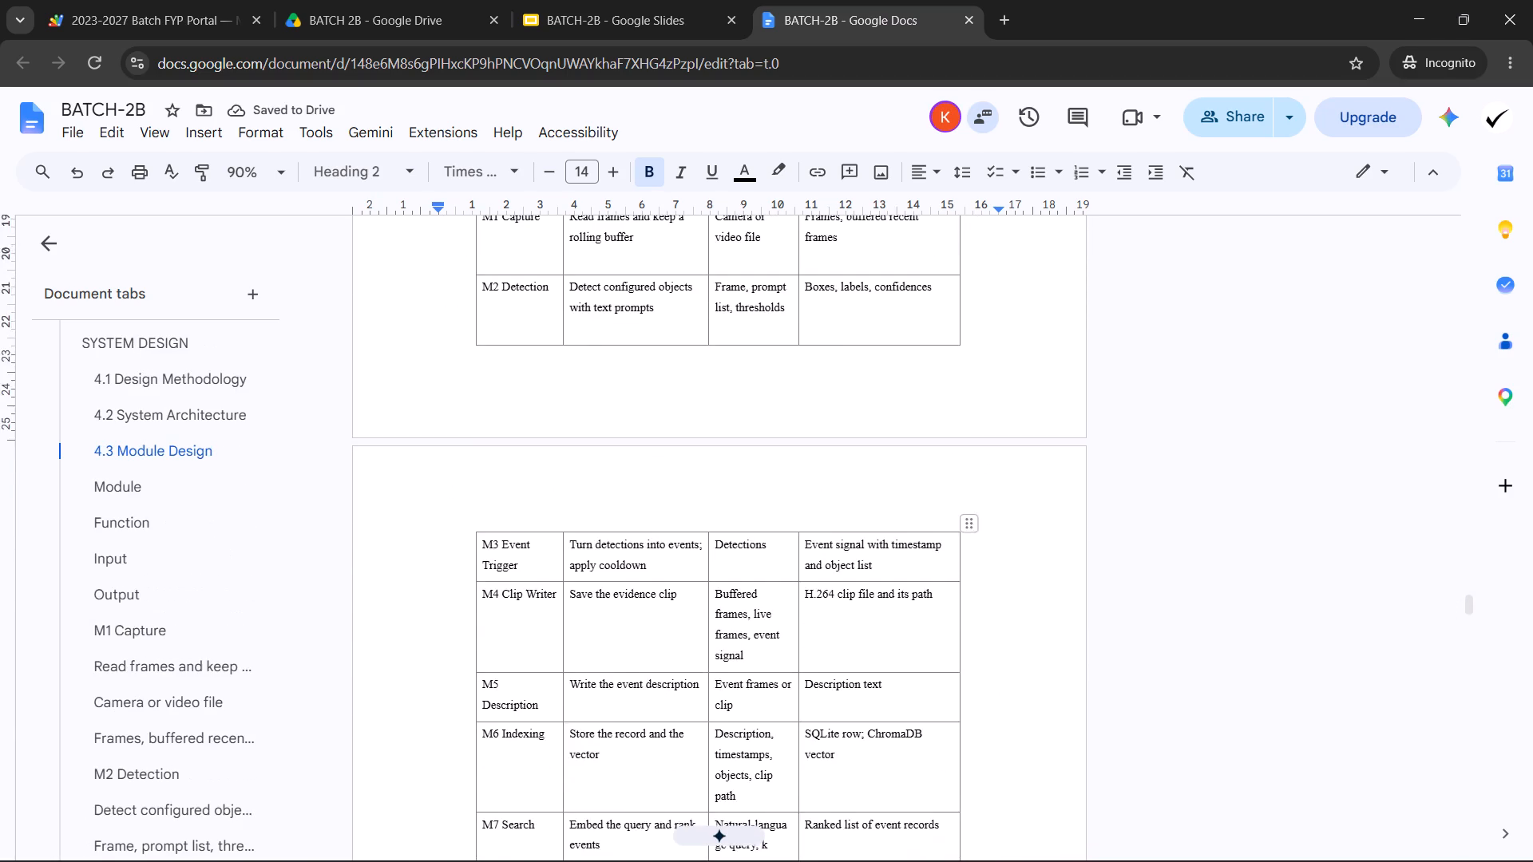
scroll(598, 637, "up", 2)
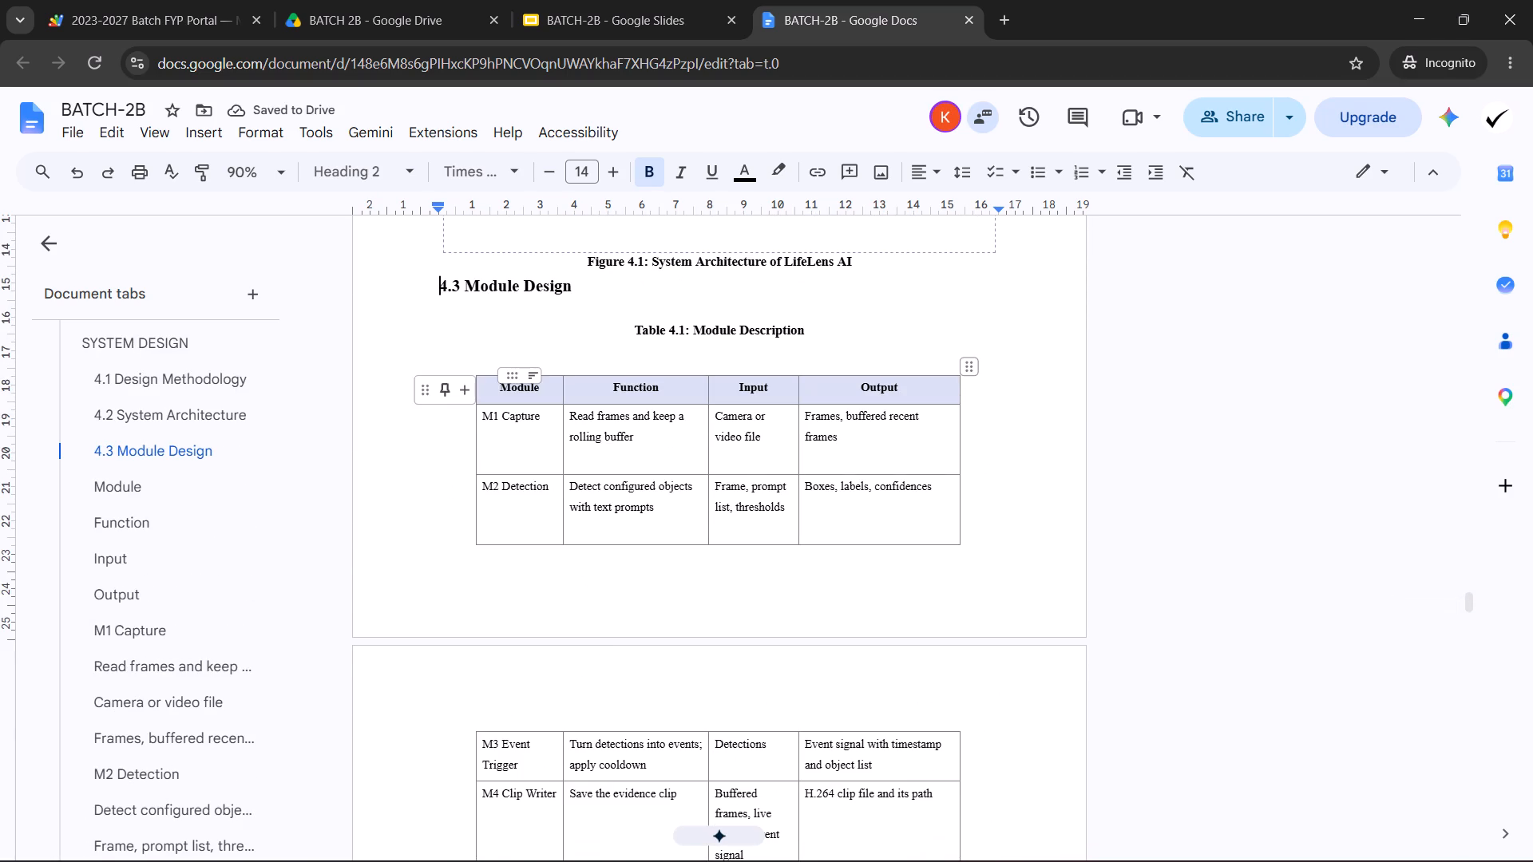
left_click(626, 306)
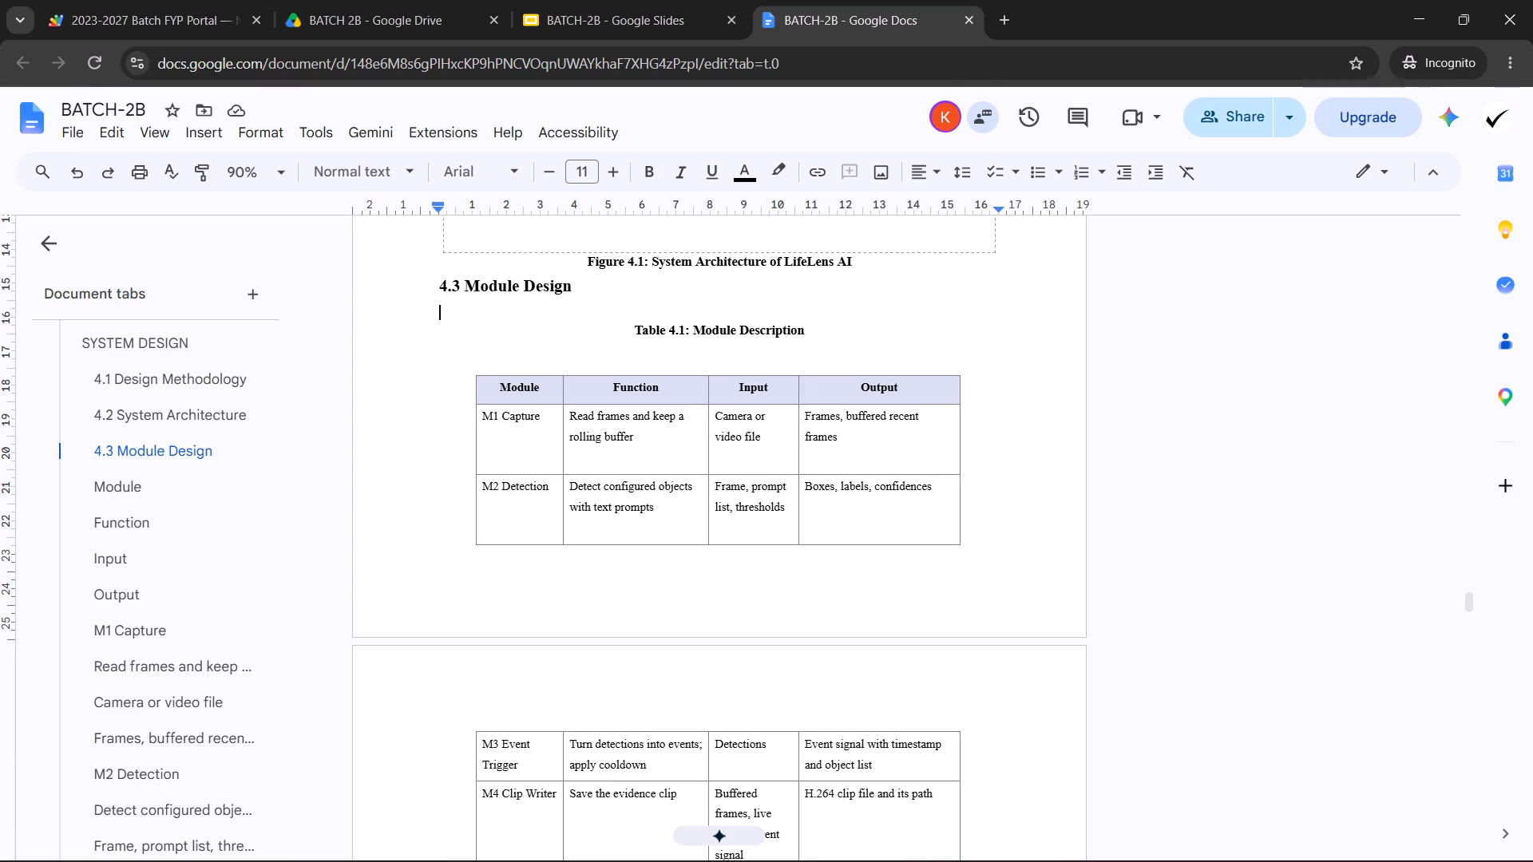
key("BackSpace")
Insert a blank line between the Figure 4.1 caption and the 4.3 Module Design heading.
left_click(435, 294)
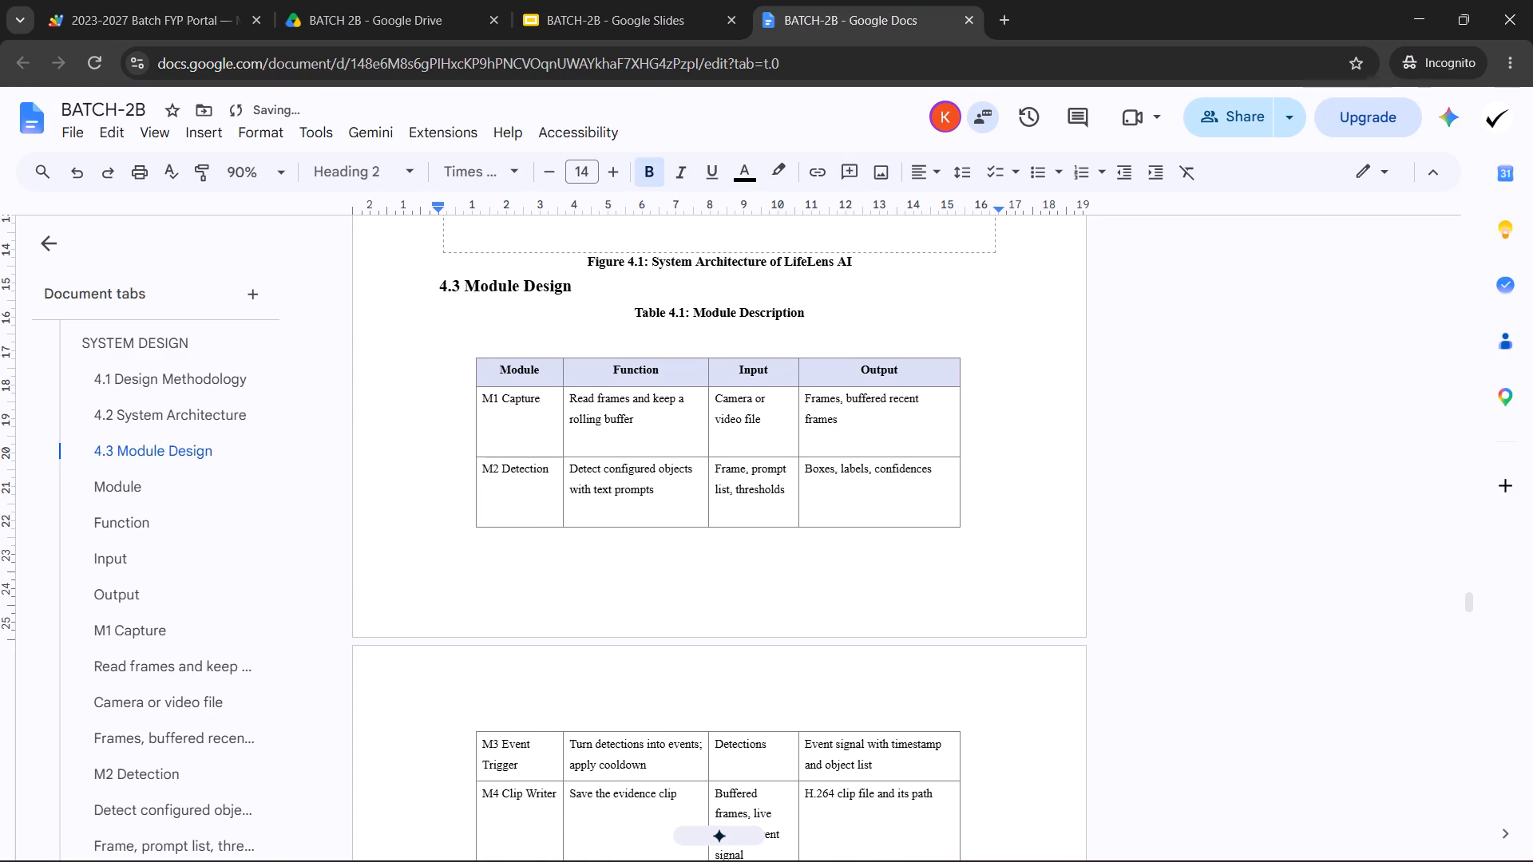
key("Return")
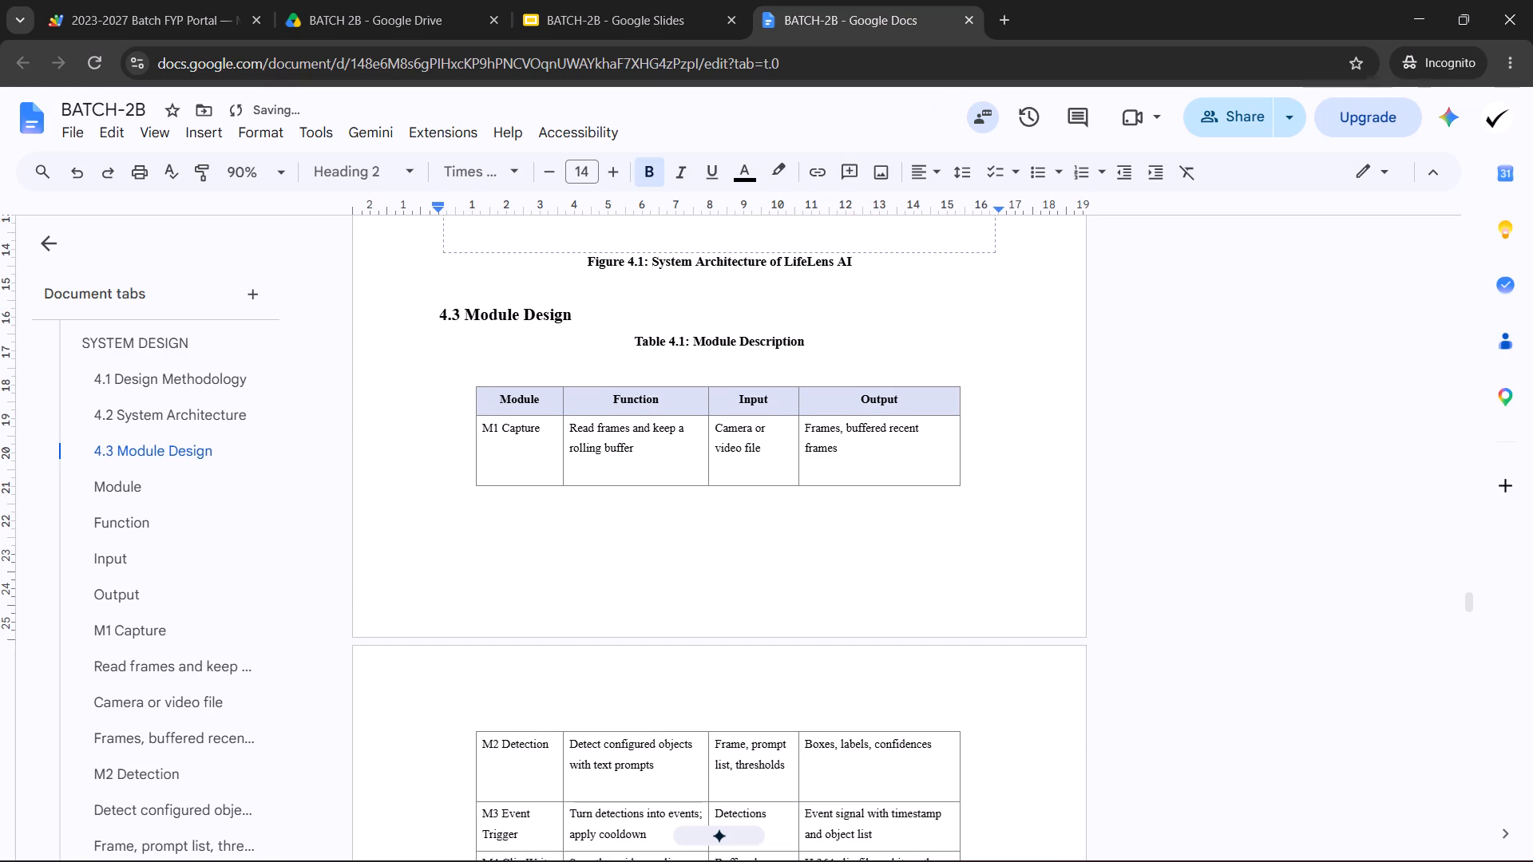
Remove the surplus empty lines from the M1 Capture and M2 Detection rows of Table 4.1 to shorten them.
left_click(838, 474)
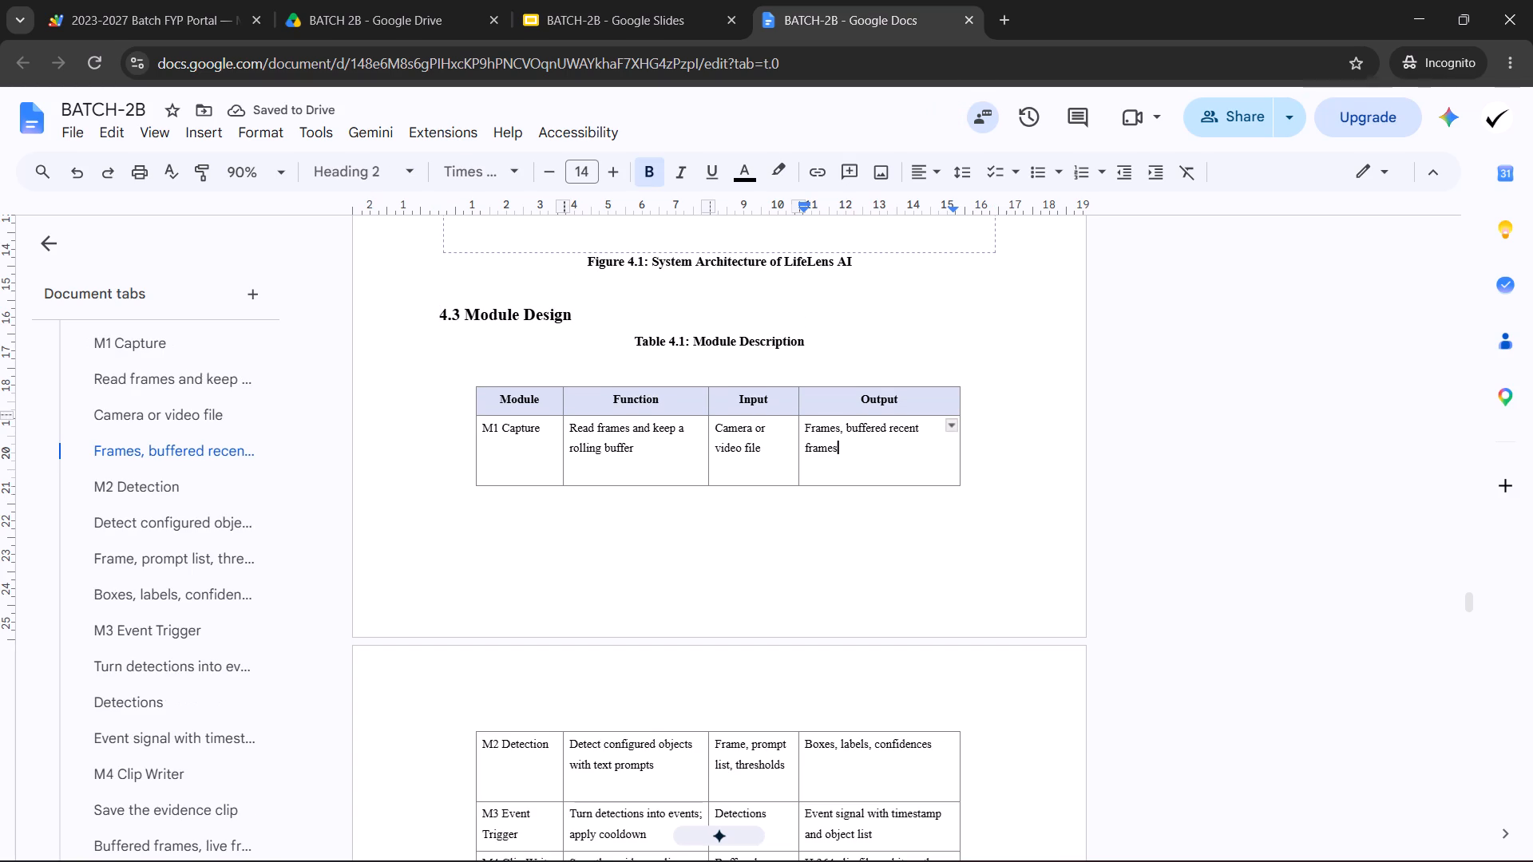
left_click(838, 474)
left_click(765, 472)
left_click(624, 469)
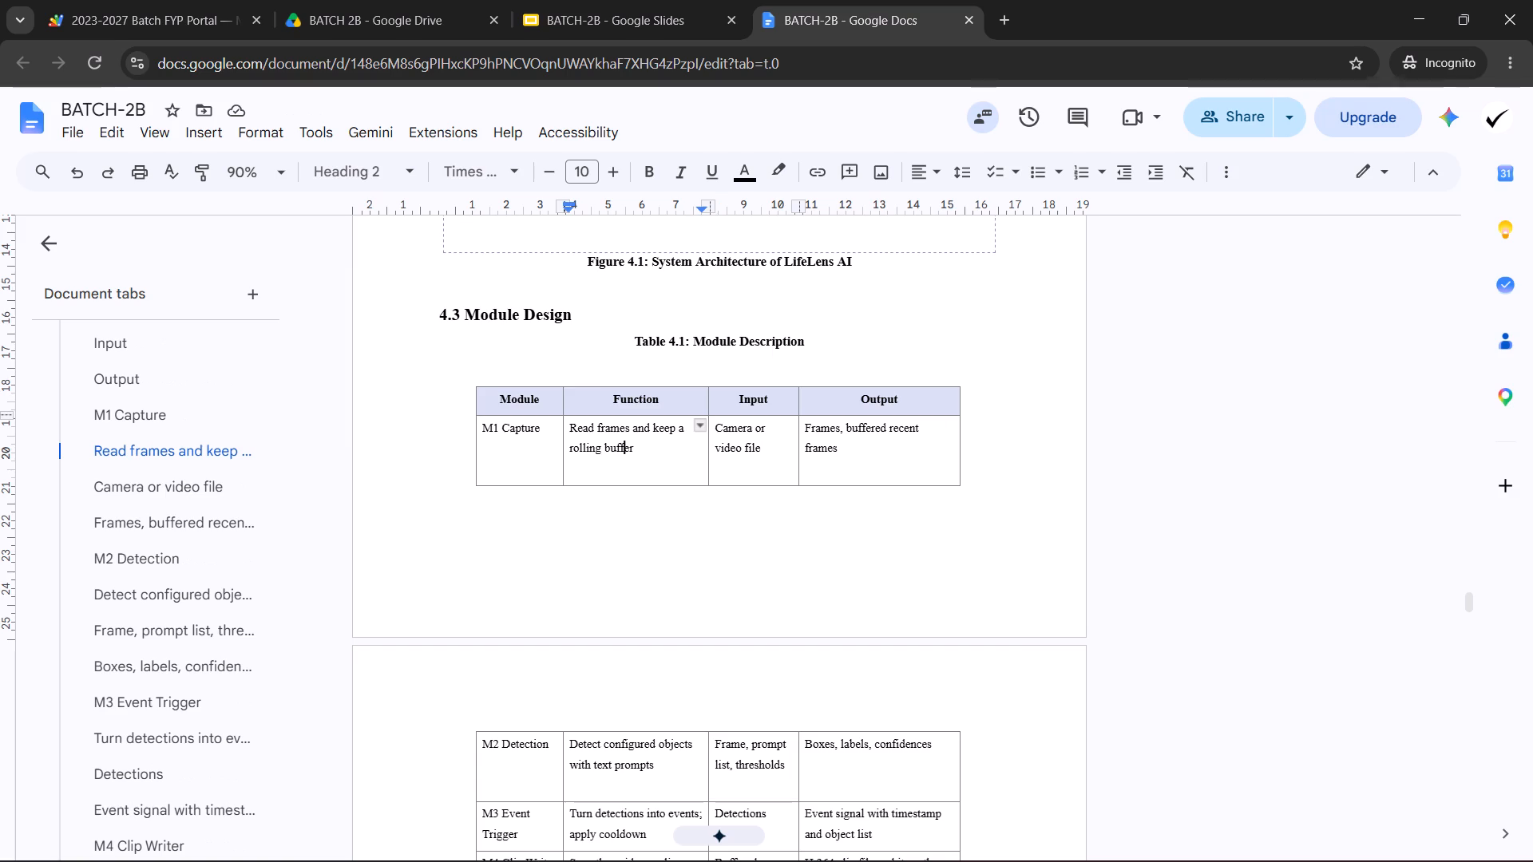
left_click(516, 476)
key("BackSpace")
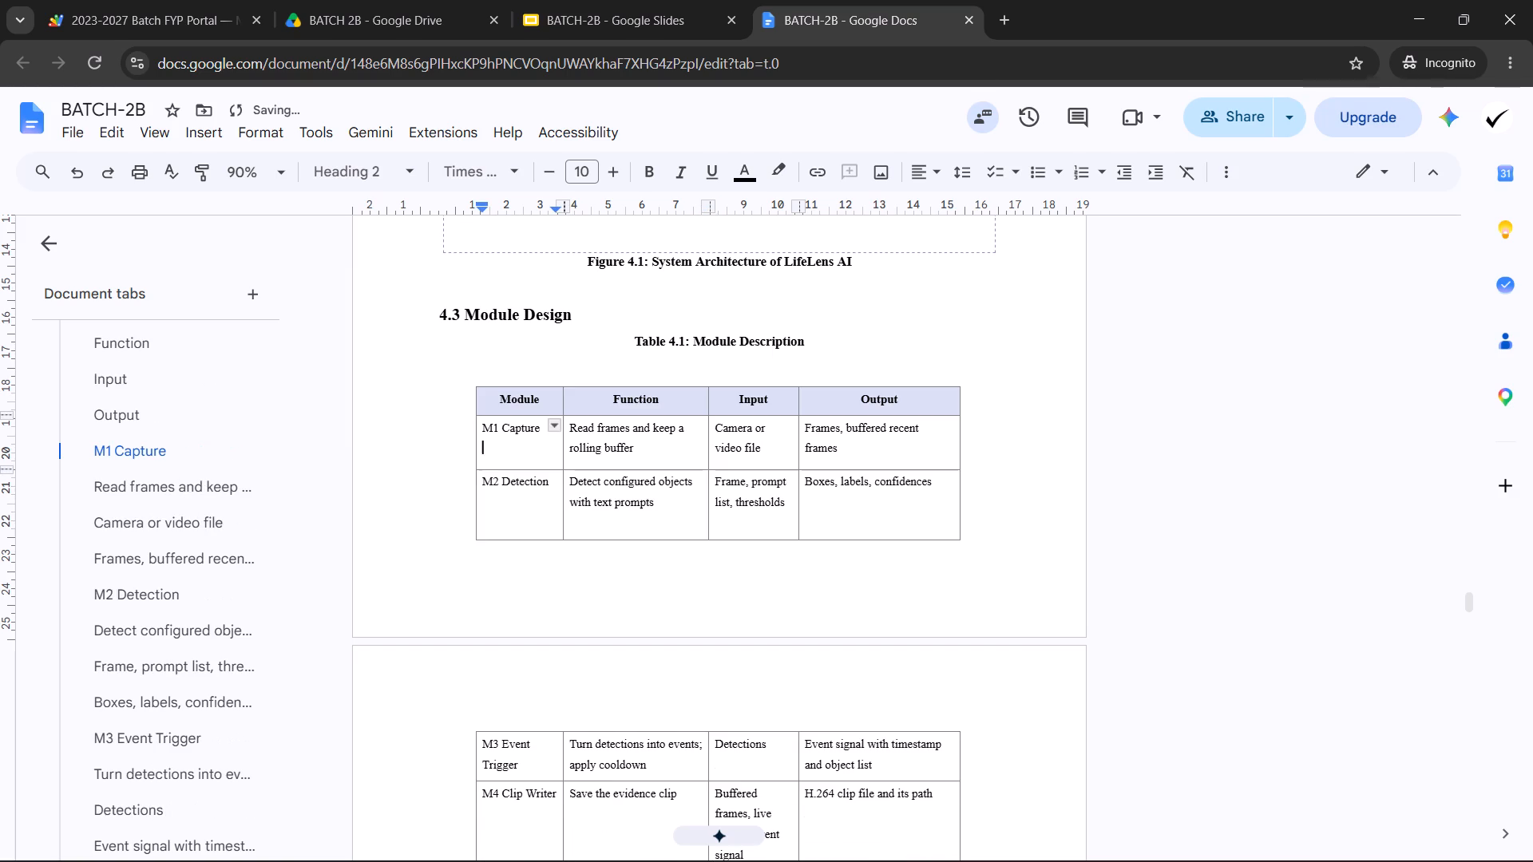
left_click(600, 529)
left_click(834, 522)
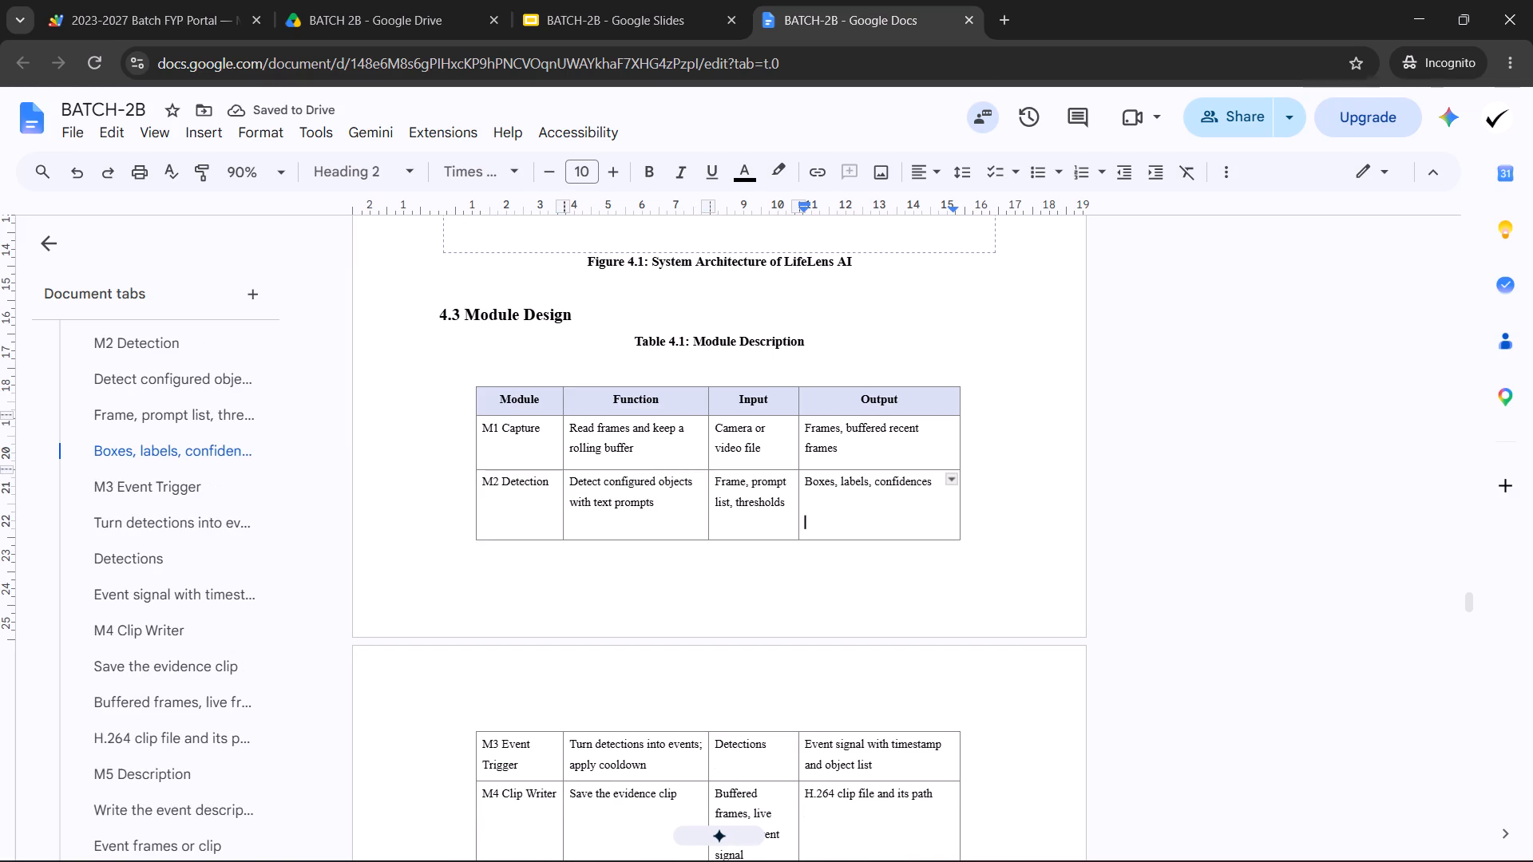
key("BackSpace")
Delete the empty lines below "H.264 clip file and its path" in the M4 Clip Writer row's Output cell.
scroll(755, 536, "down", 2)
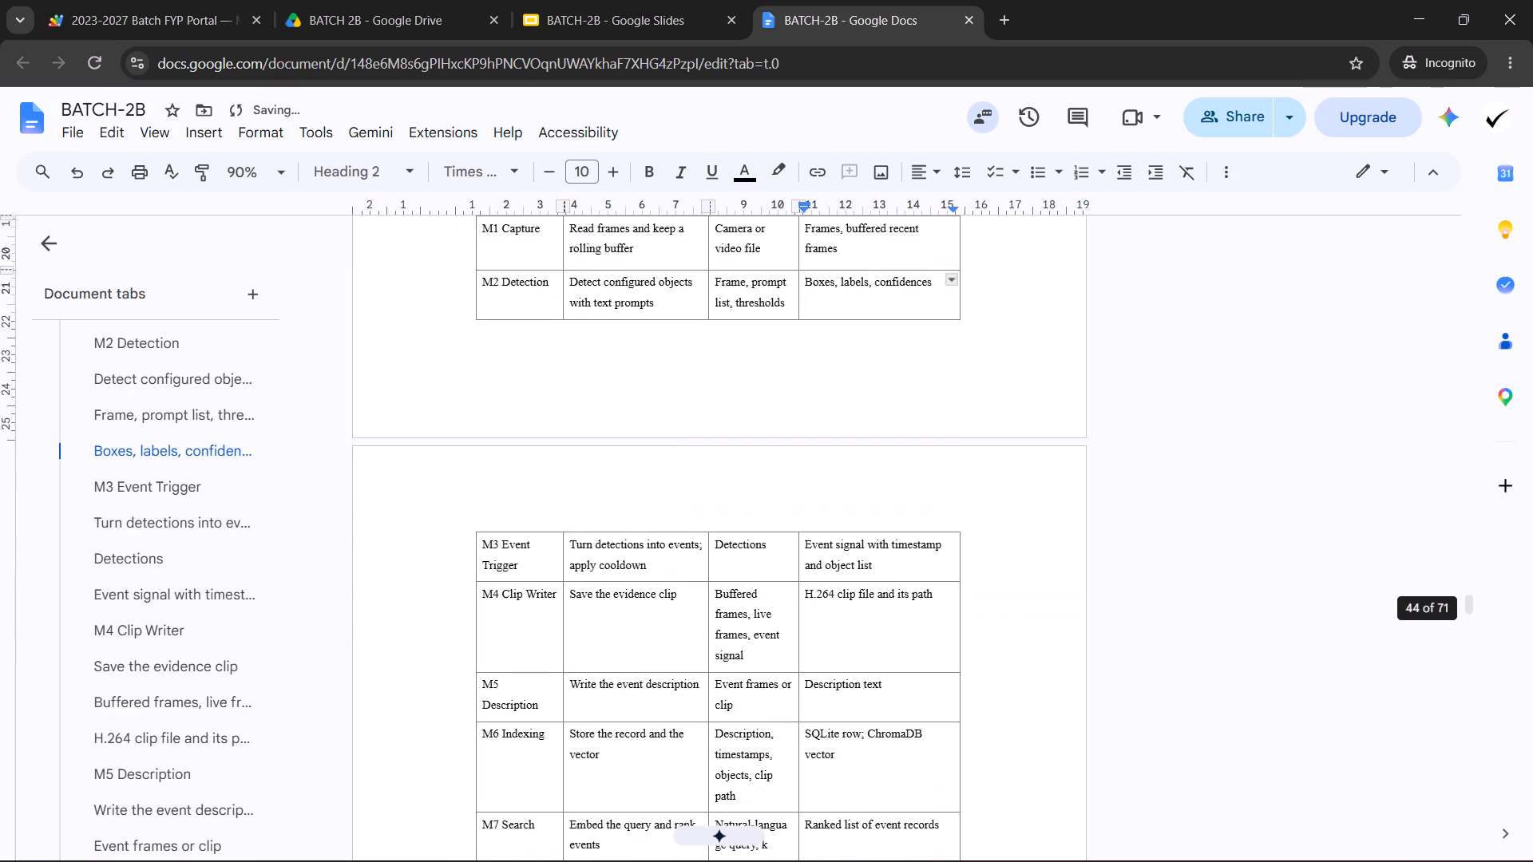
scroll(752, 539, "down", 1)
left_click(830, 559)
key("BackSpace")
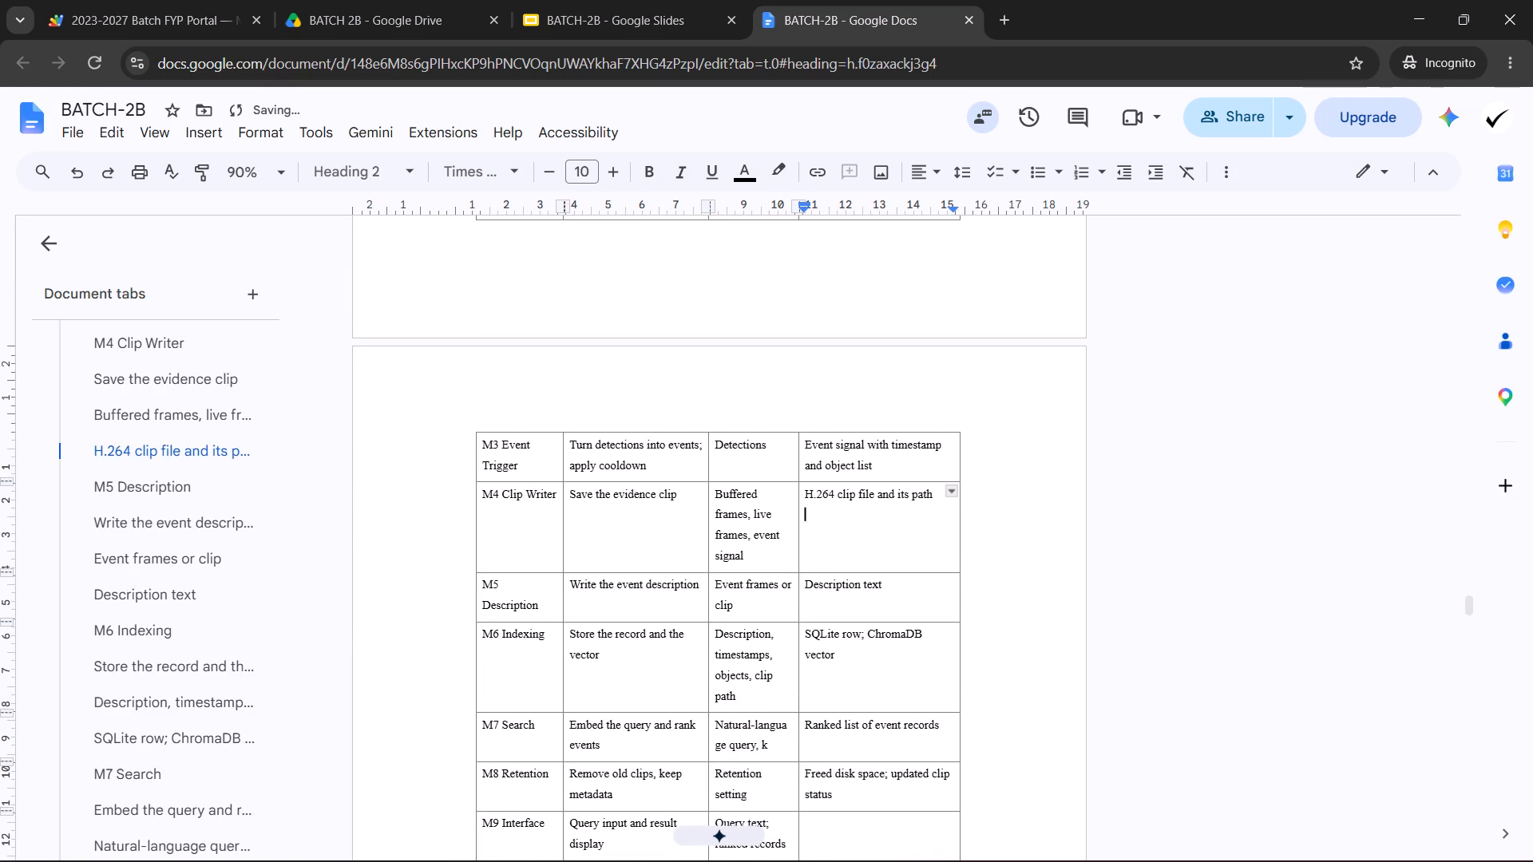
key("BackSpace")
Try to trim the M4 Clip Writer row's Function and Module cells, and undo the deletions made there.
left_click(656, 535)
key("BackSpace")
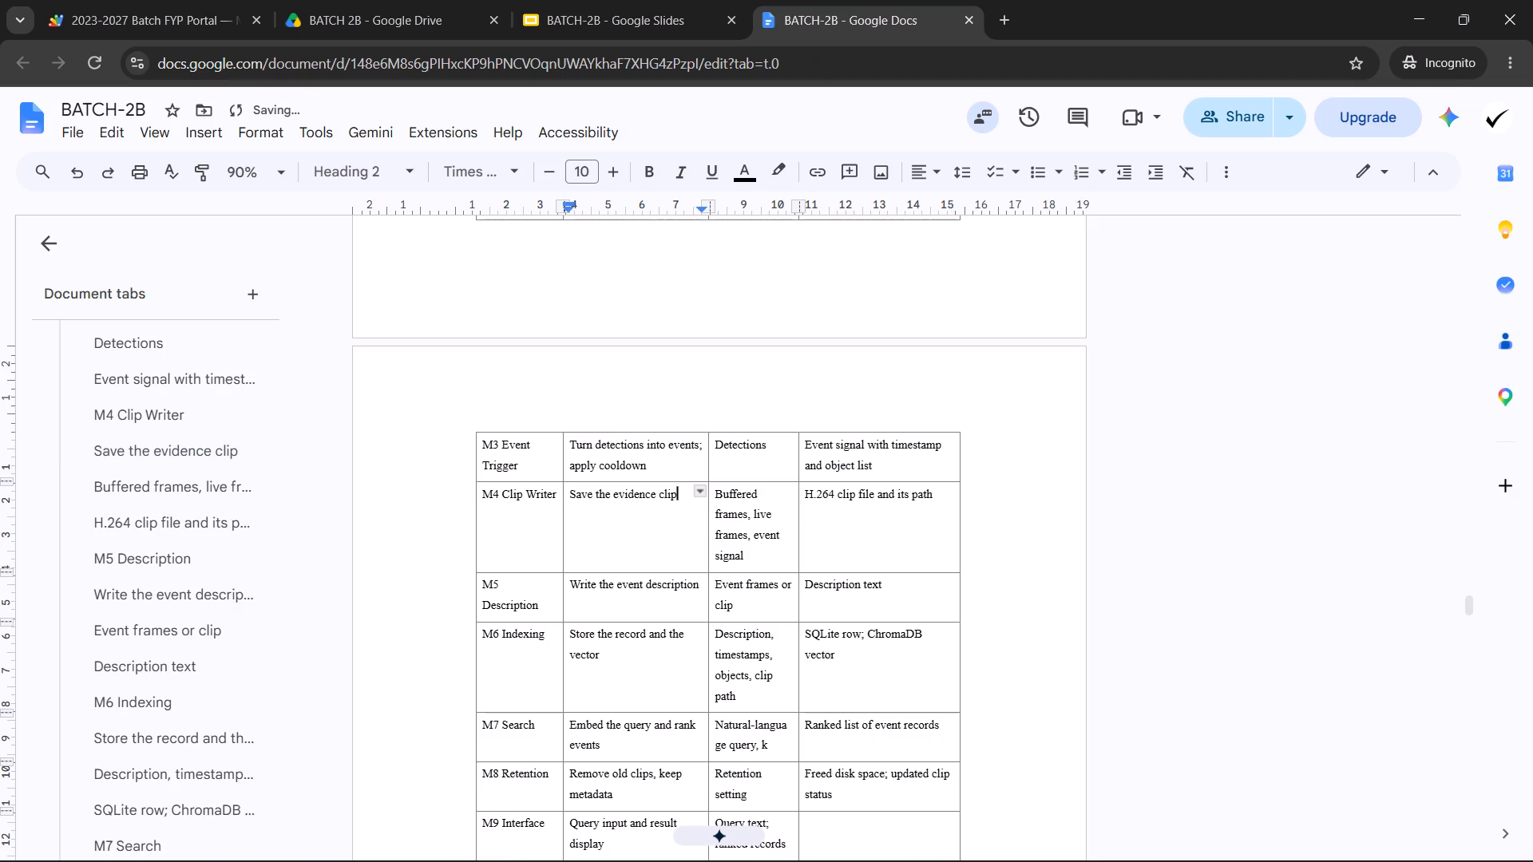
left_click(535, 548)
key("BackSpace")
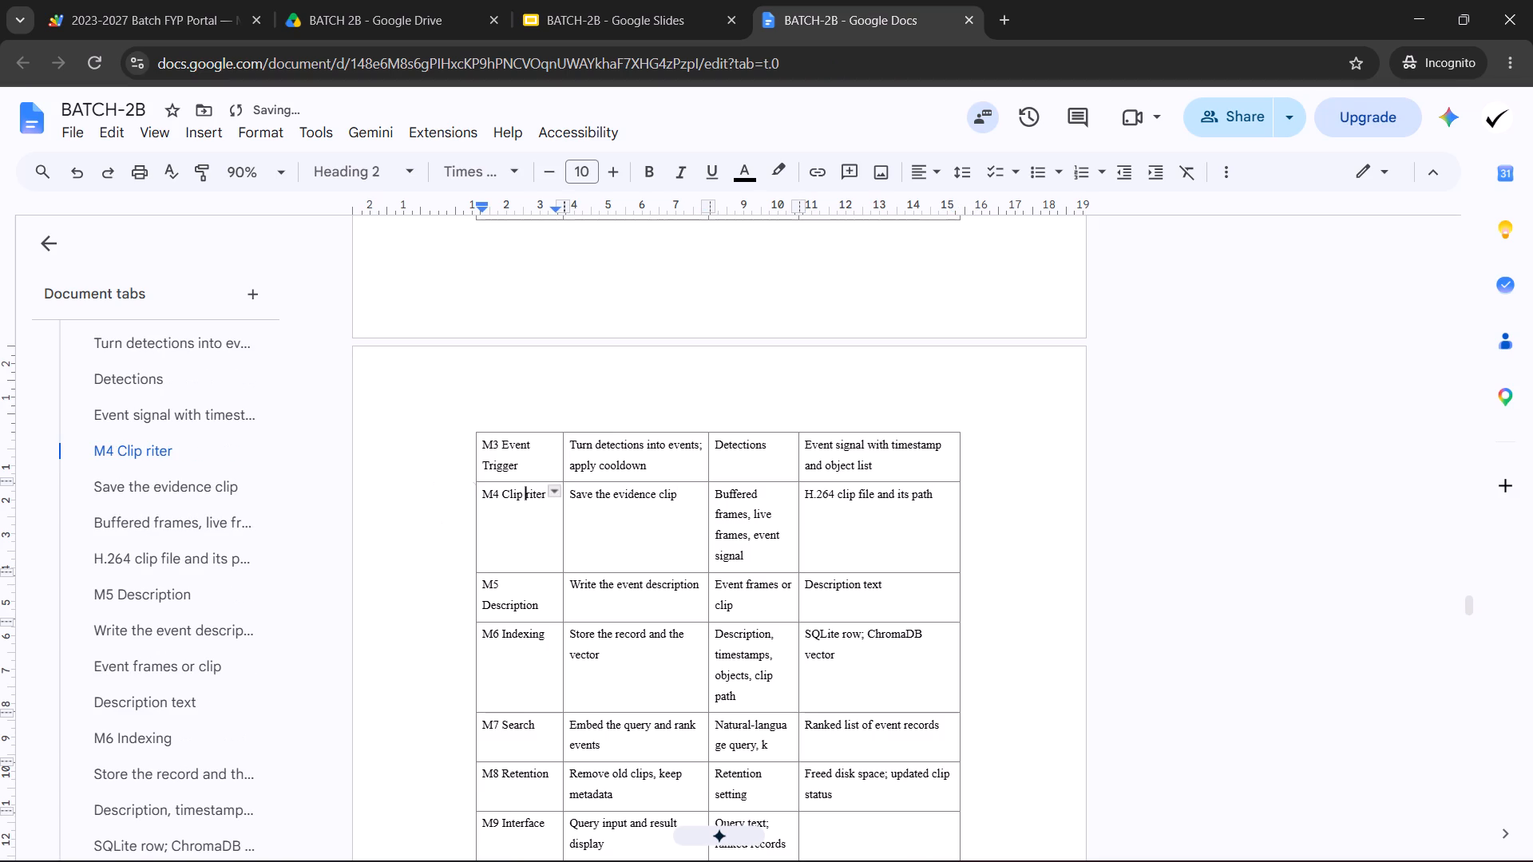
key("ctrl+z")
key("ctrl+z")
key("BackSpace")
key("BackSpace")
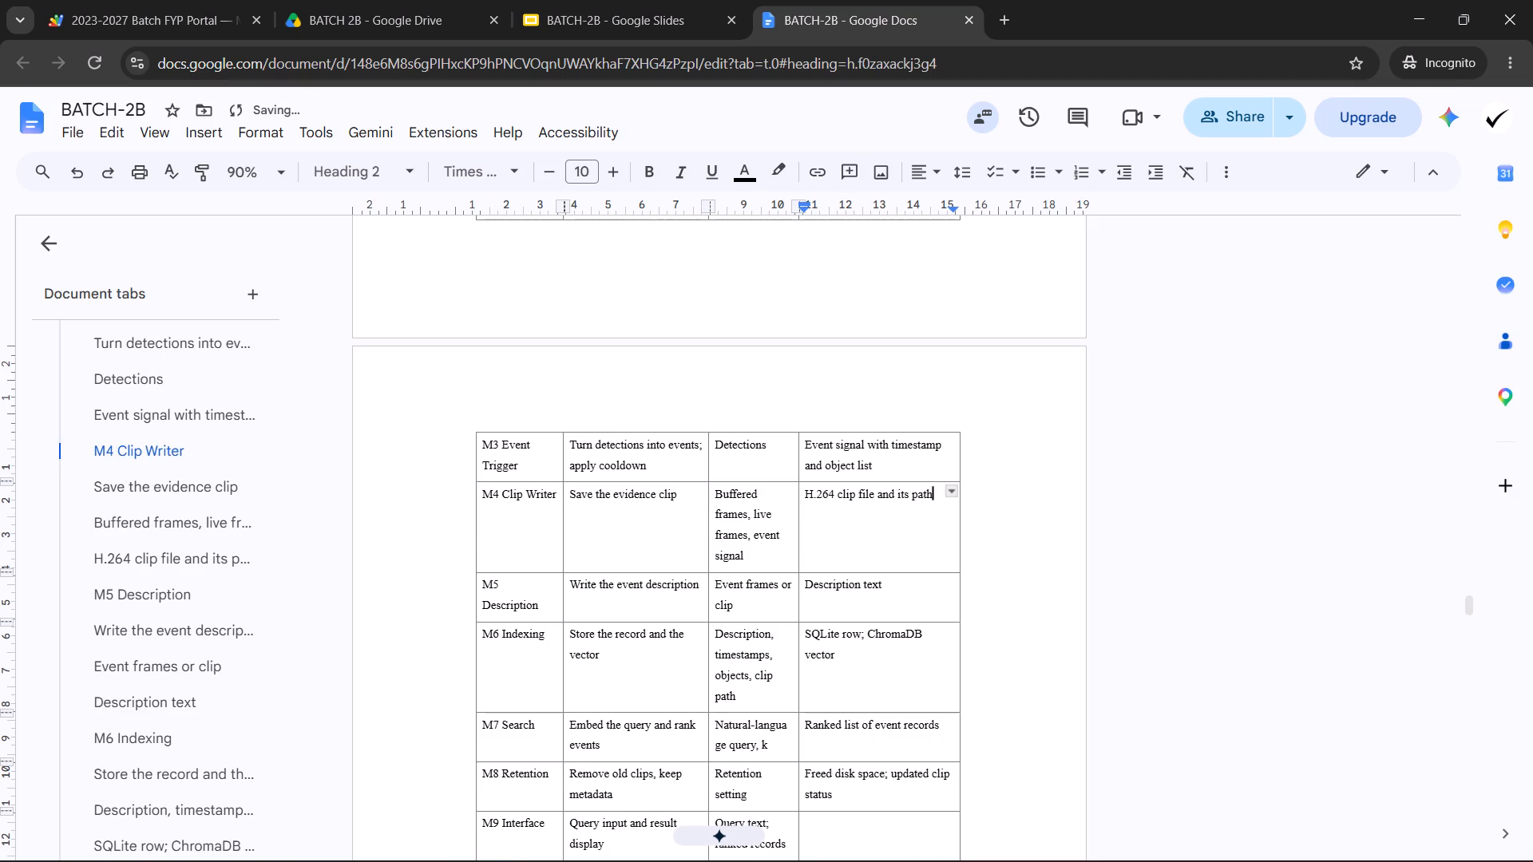
Delete the trailing empty lines in the Output cells of the M5 Description, M7 Search and M9 Interface rows.
scroll(862, 530, "down", 1)
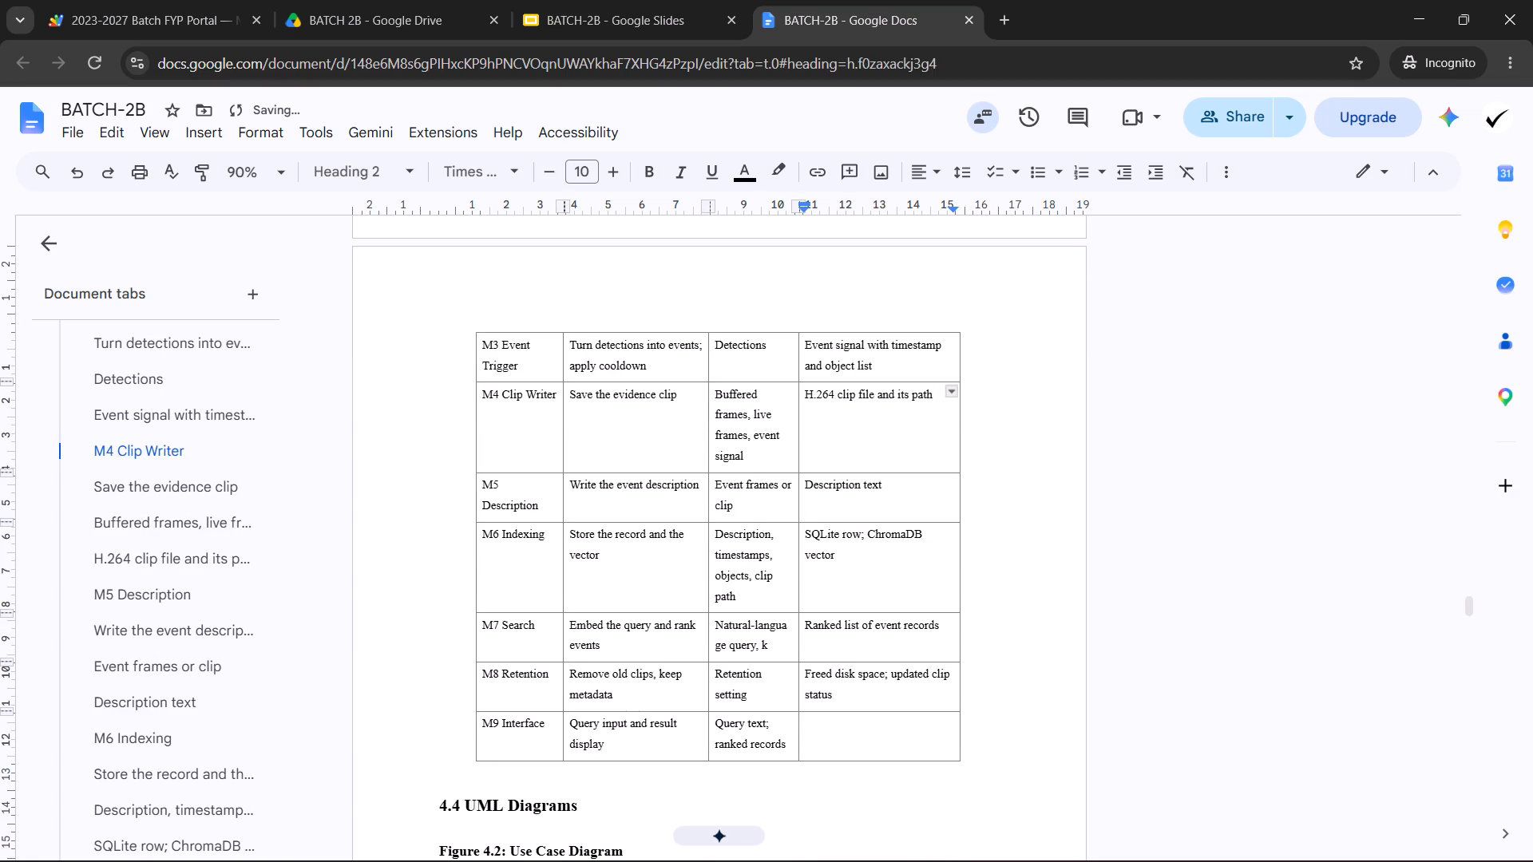
left_click(637, 508)
left_click(942, 507)
key("BackSpace")
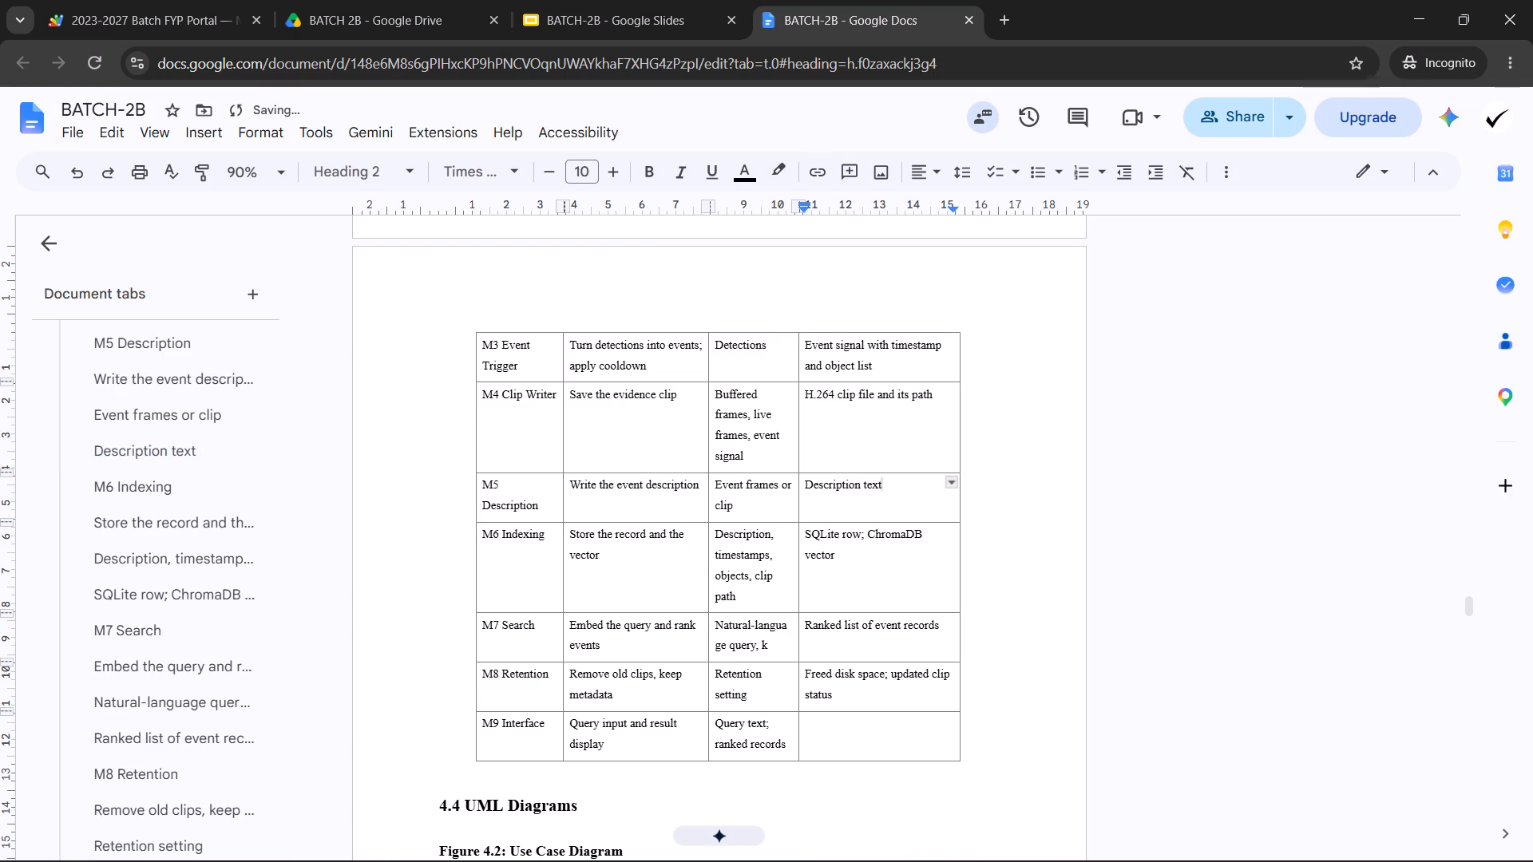
left_click(864, 593)
left_click(622, 599)
left_click(537, 585)
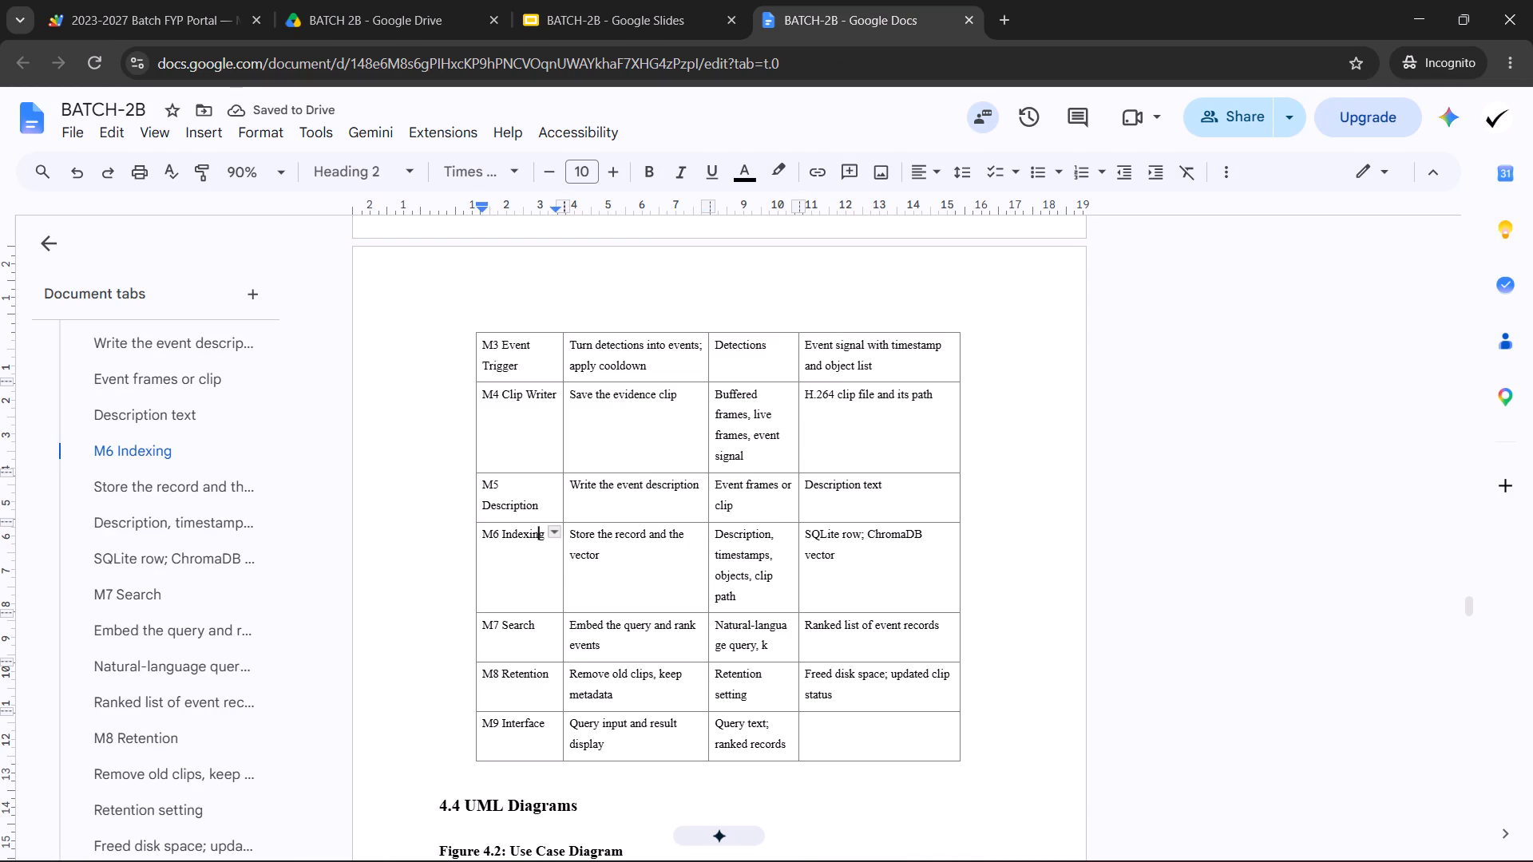
left_click(515, 646)
left_click(537, 692)
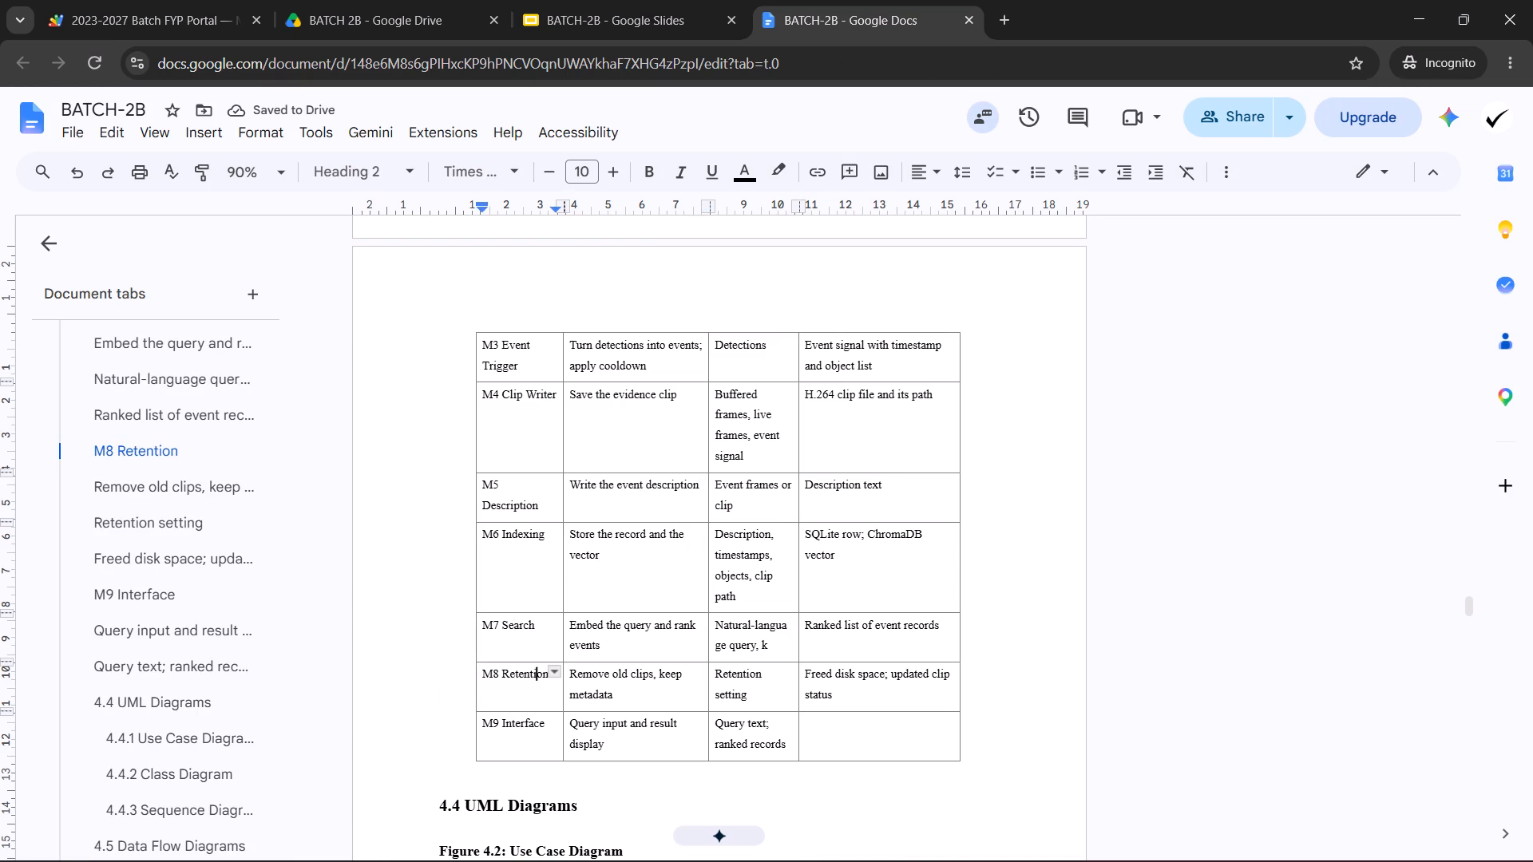
left_click(530, 742)
left_click(652, 707)
left_click(838, 646)
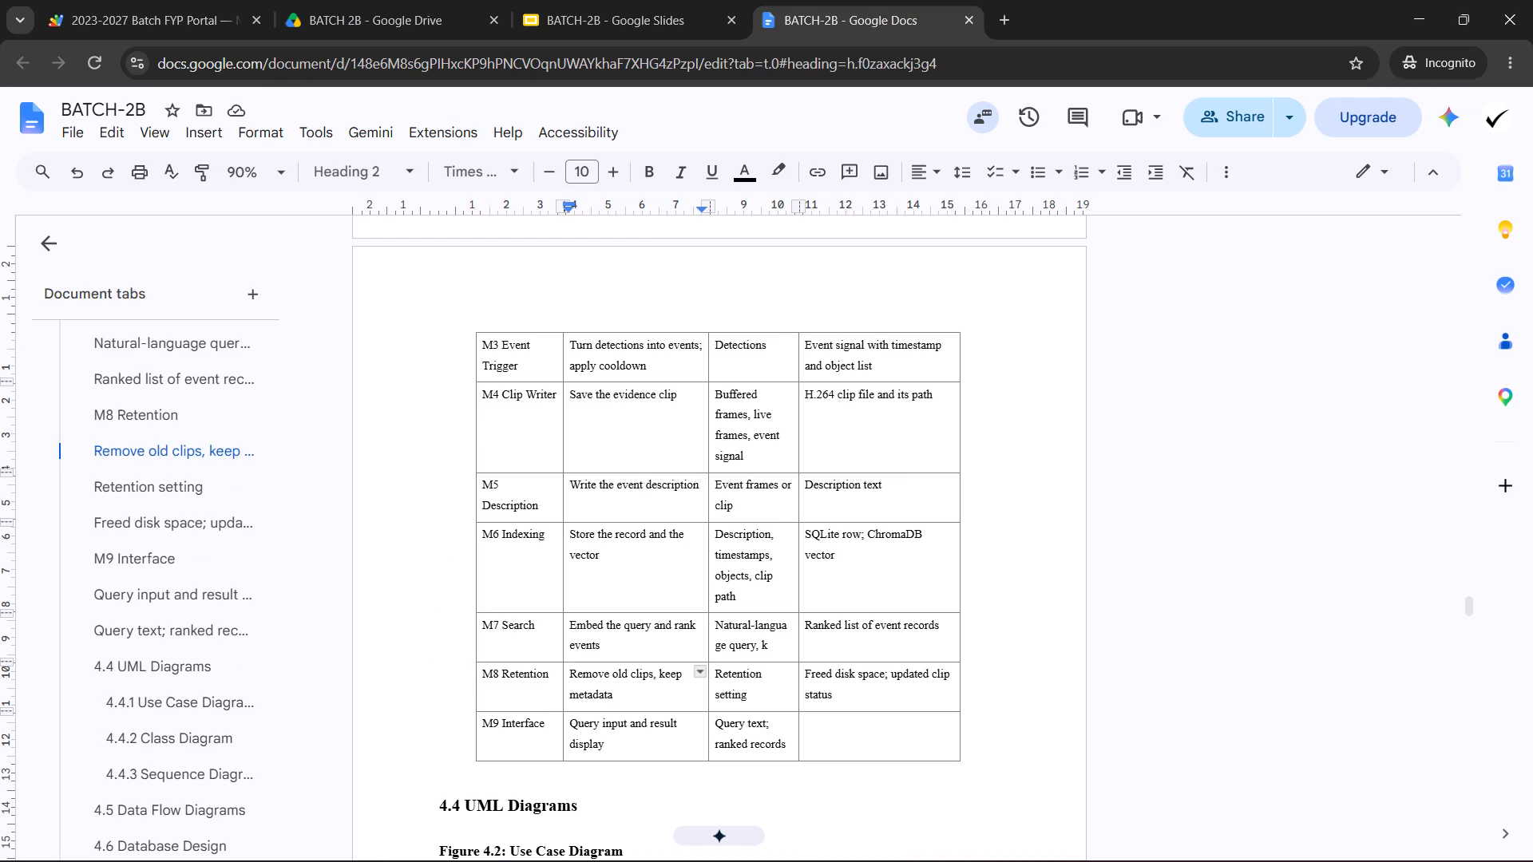
key("BackSpace")
left_click(848, 733)
key("BackSpace")
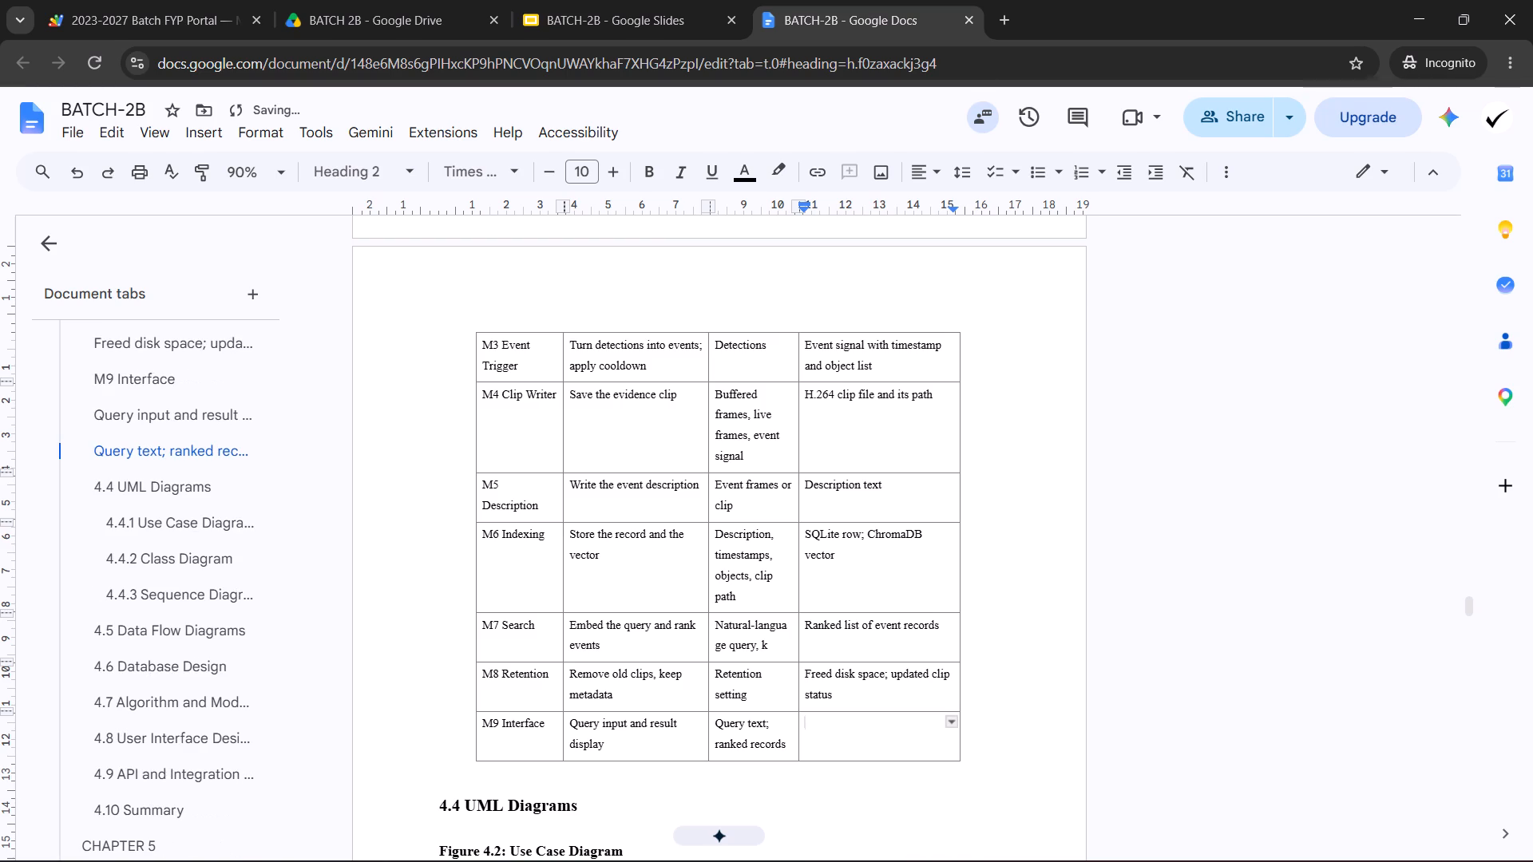
key("BackSpace")
Copy the Table 4.1 module description rows through M9 Interface.
scroll(670, 425, "up", 3)
left_click_drag(487, 313, 999, 635)
scroll(1033, 621, "down", 4)
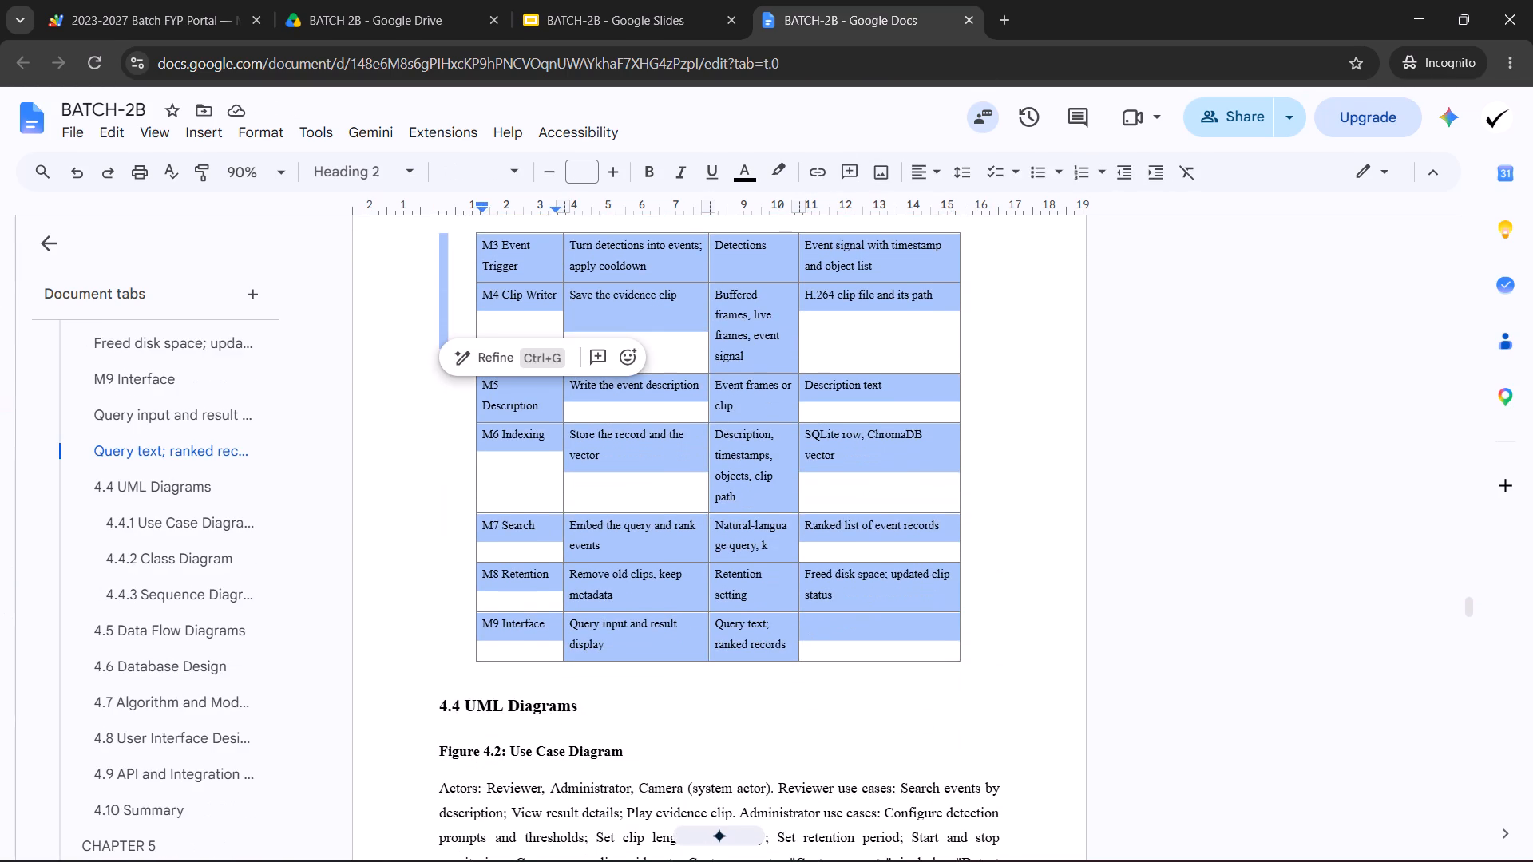
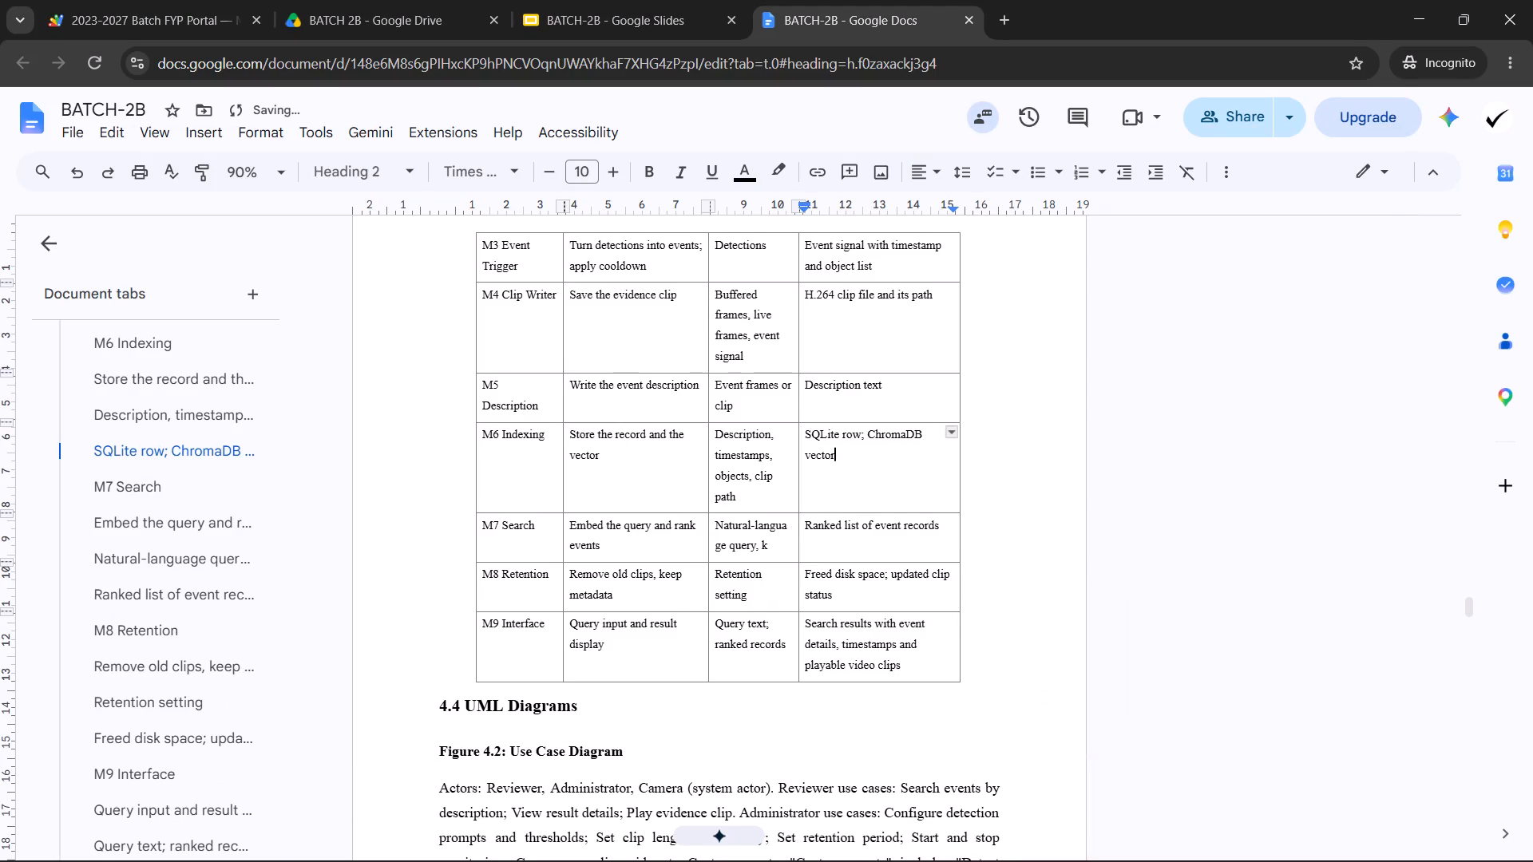
left_click(929, 670)
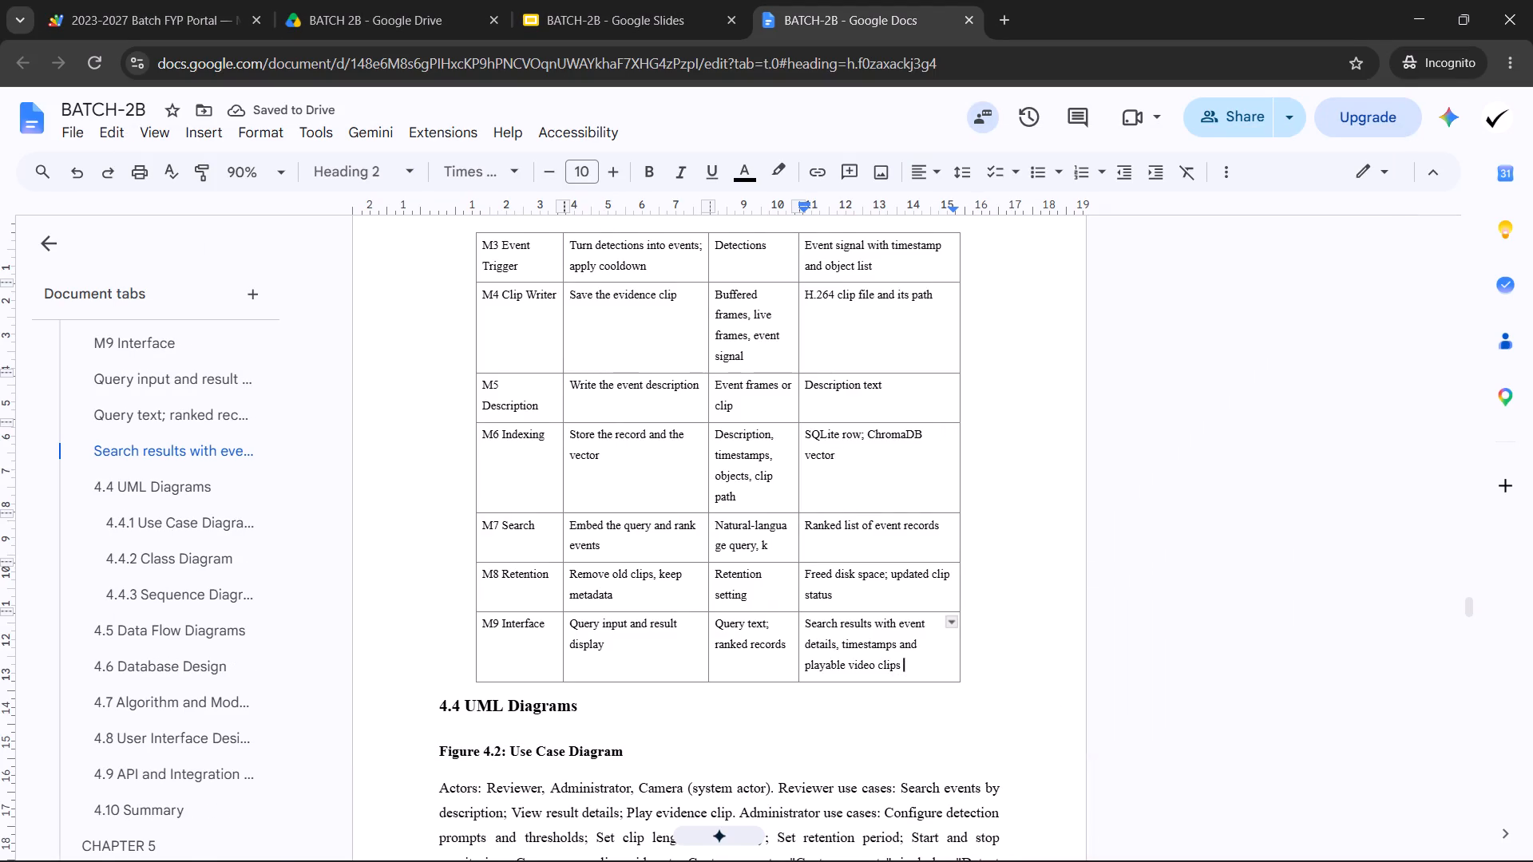
left_click(859, 552)
Delete the empty line between the "Table 4.1: Module Description" caption and its table.
scroll(826, 545, "down", 4)
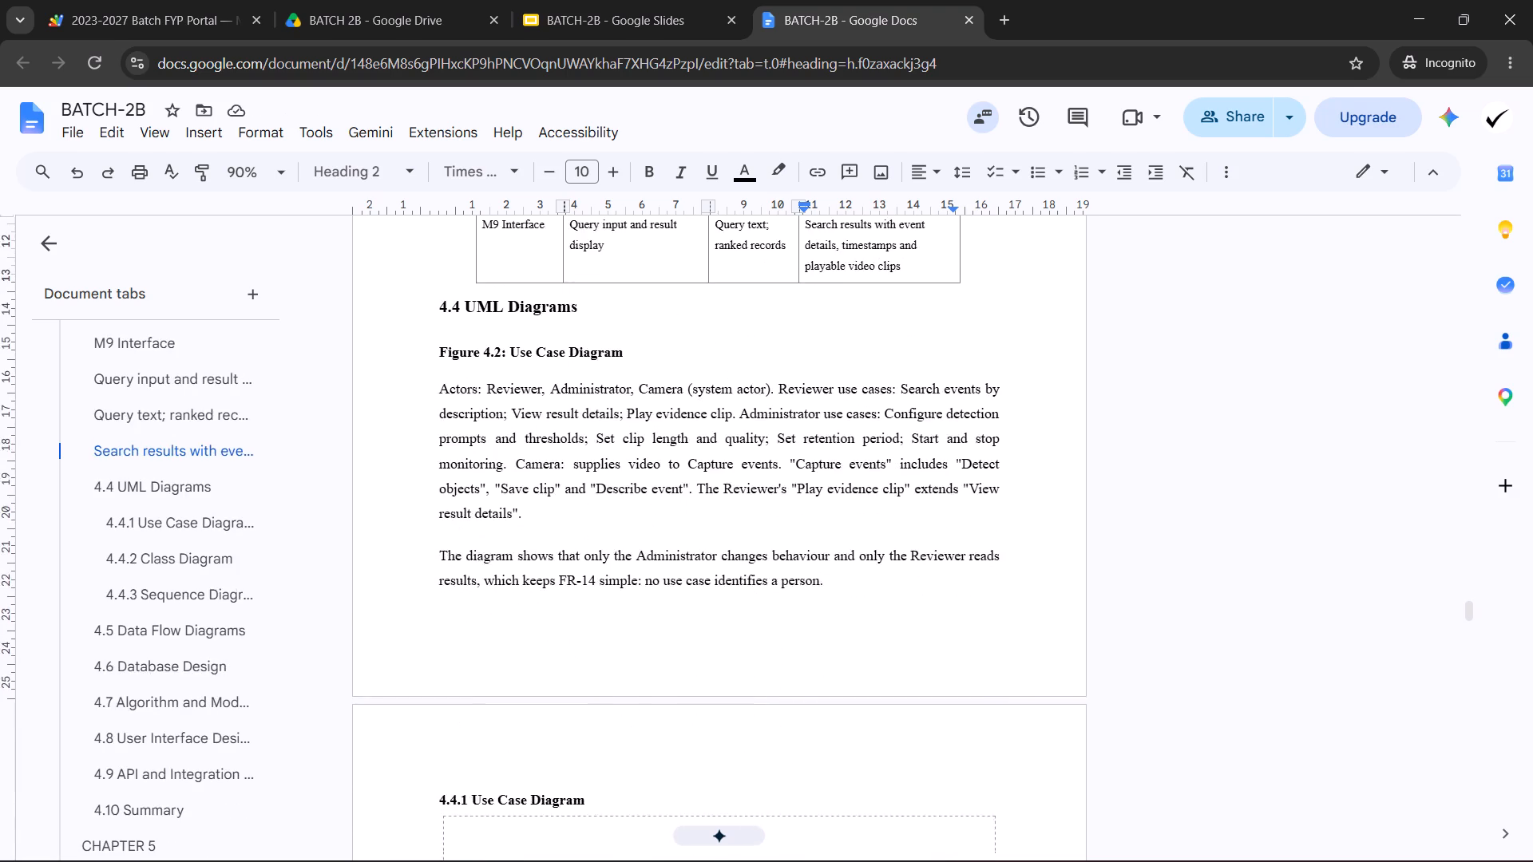
scroll(826, 545, "down", 8)
scroll(769, 669, "down", 4)
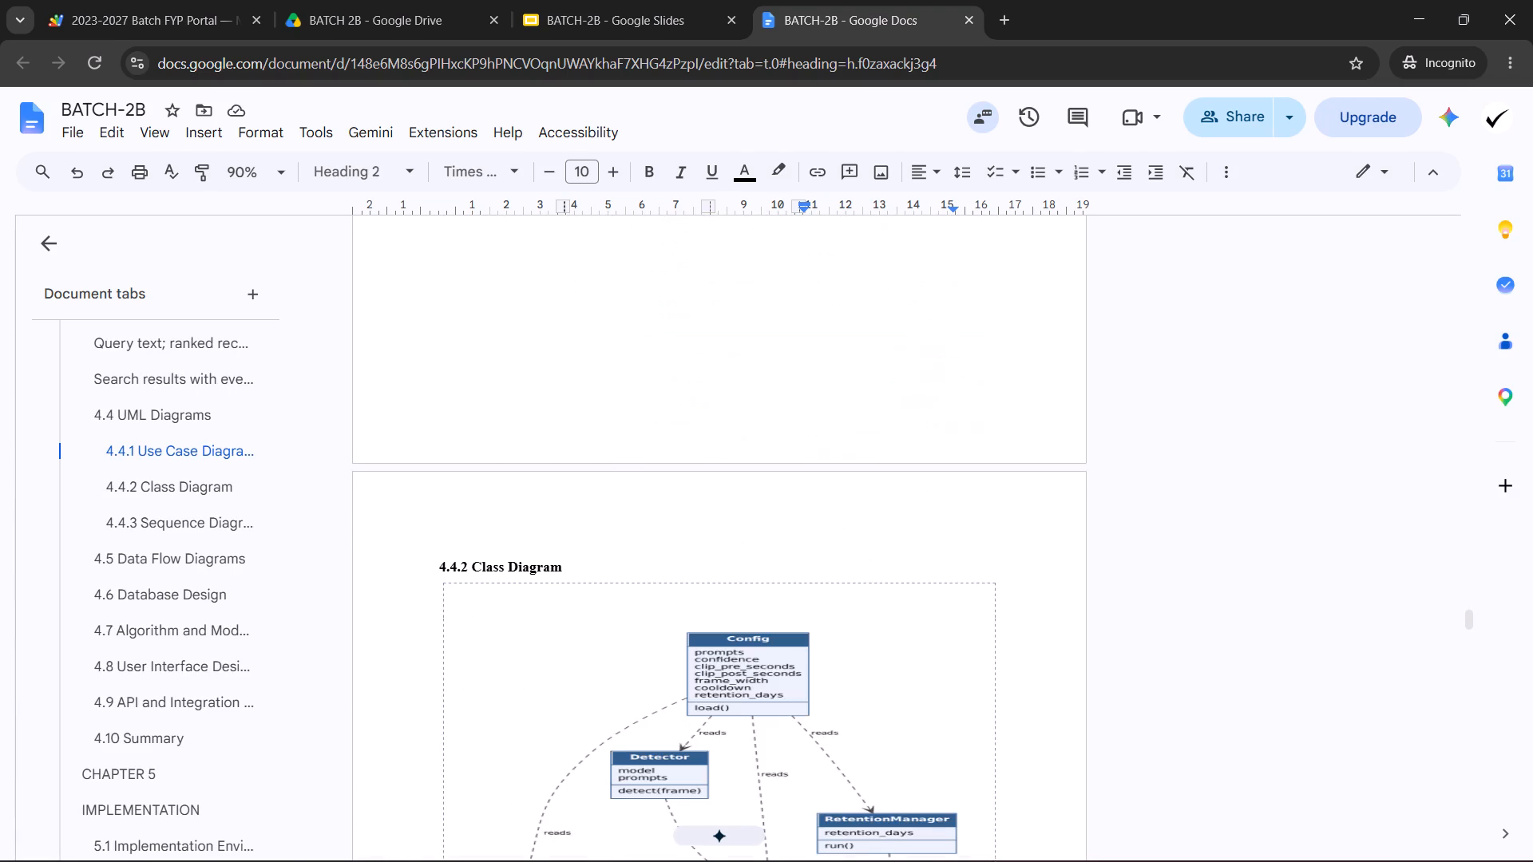
scroll(764, 655, "up", 15)
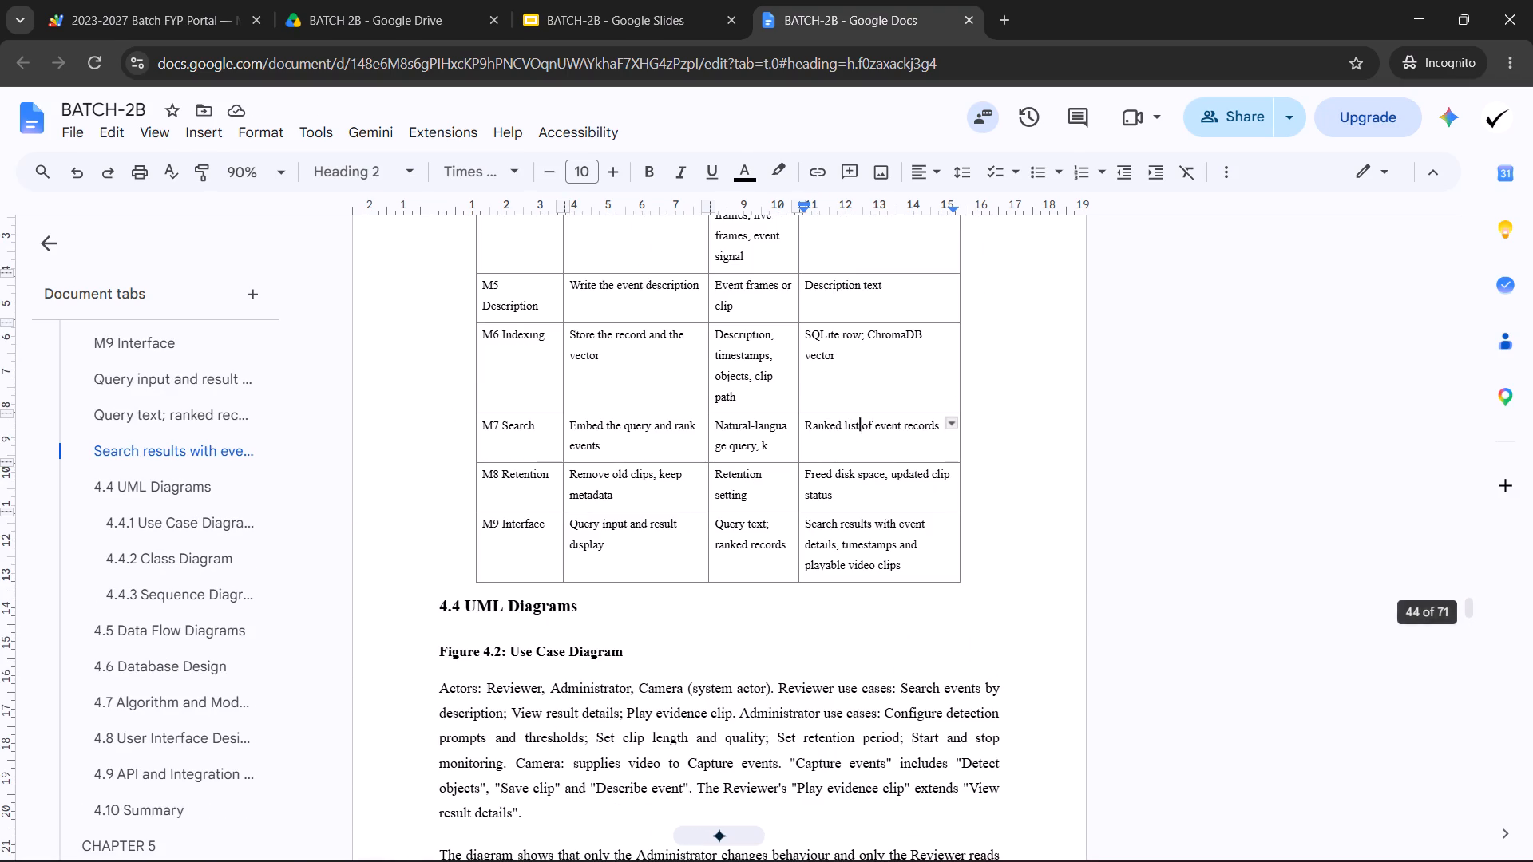
scroll(418, 588, "up", 7)
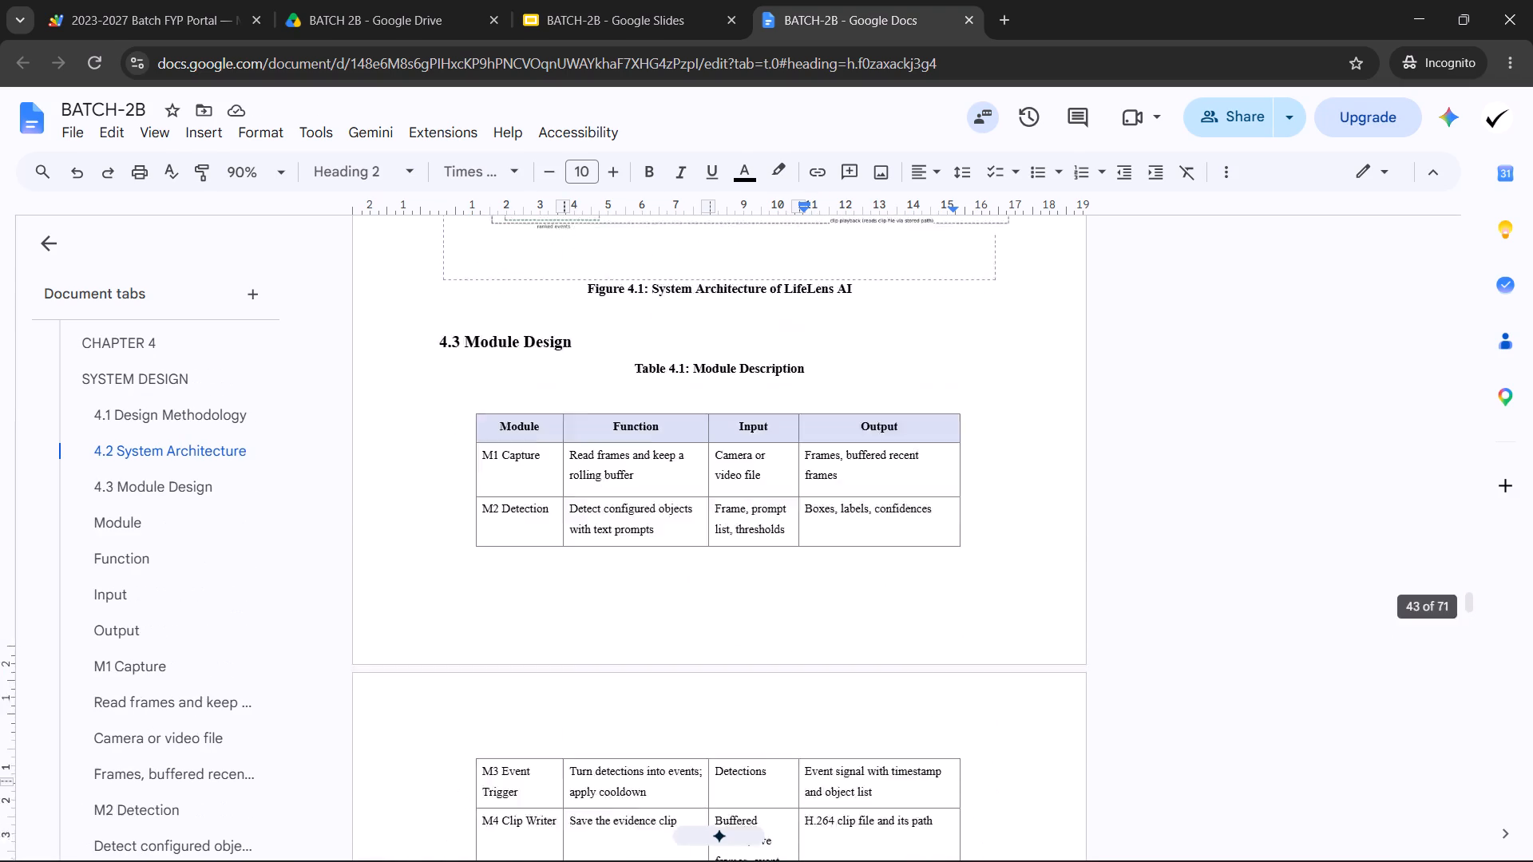
scroll(548, 458, "down", 1)
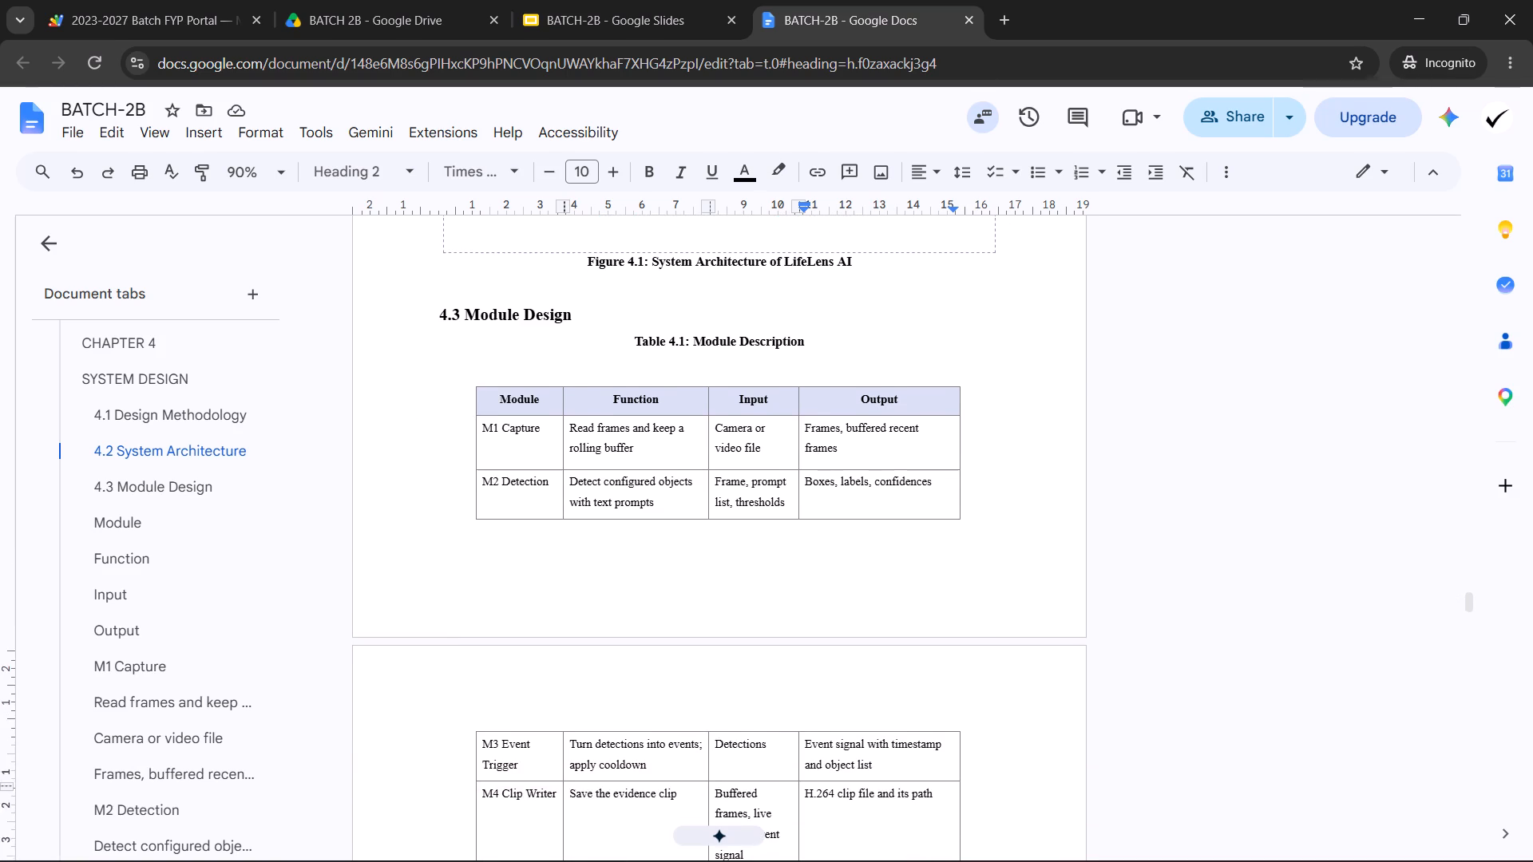
left_click(644, 370)
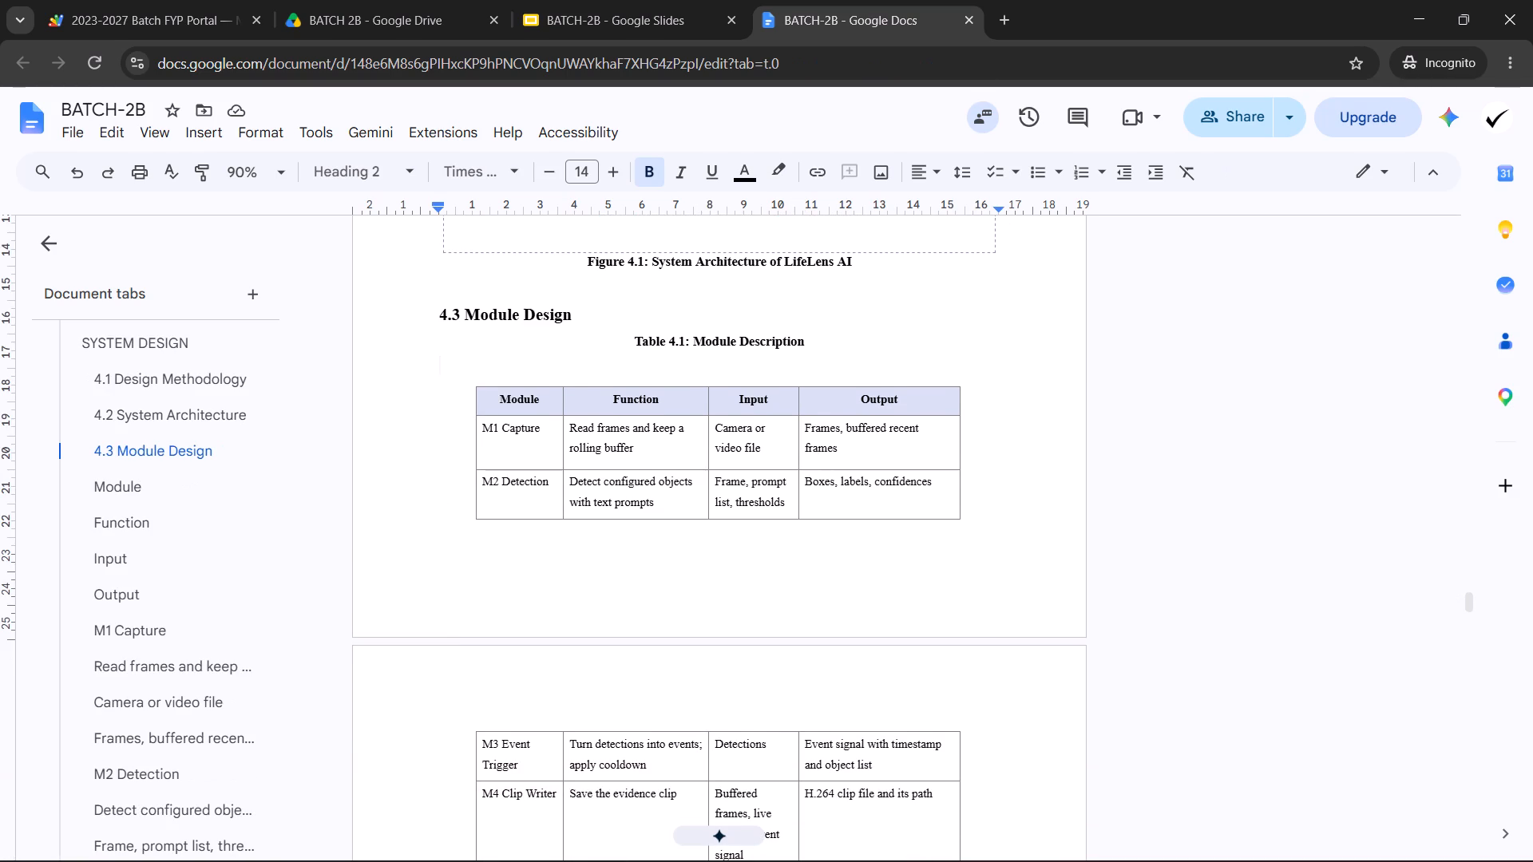
key("BackSpace")
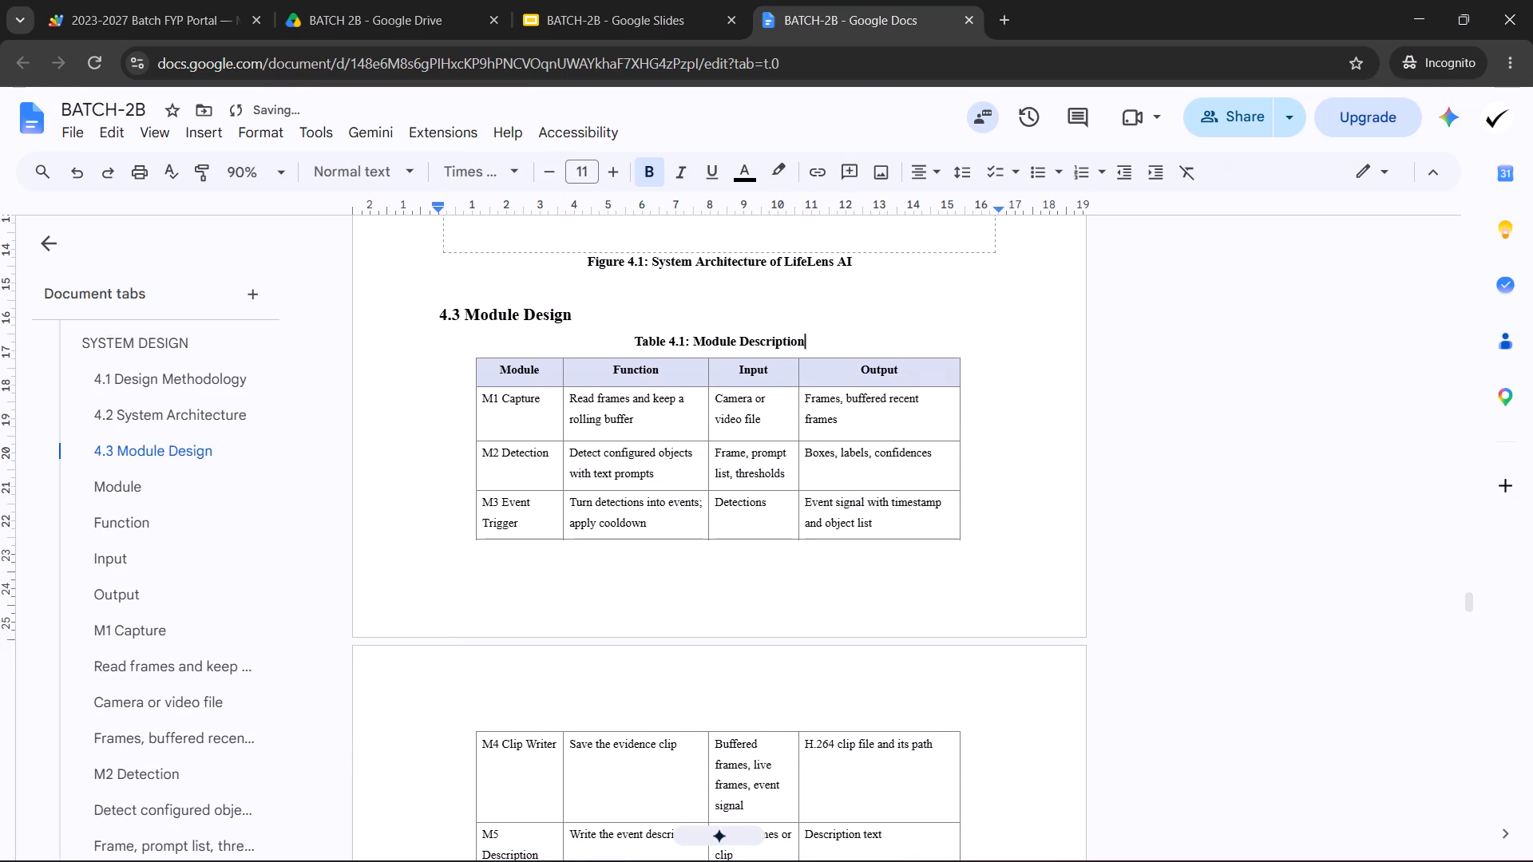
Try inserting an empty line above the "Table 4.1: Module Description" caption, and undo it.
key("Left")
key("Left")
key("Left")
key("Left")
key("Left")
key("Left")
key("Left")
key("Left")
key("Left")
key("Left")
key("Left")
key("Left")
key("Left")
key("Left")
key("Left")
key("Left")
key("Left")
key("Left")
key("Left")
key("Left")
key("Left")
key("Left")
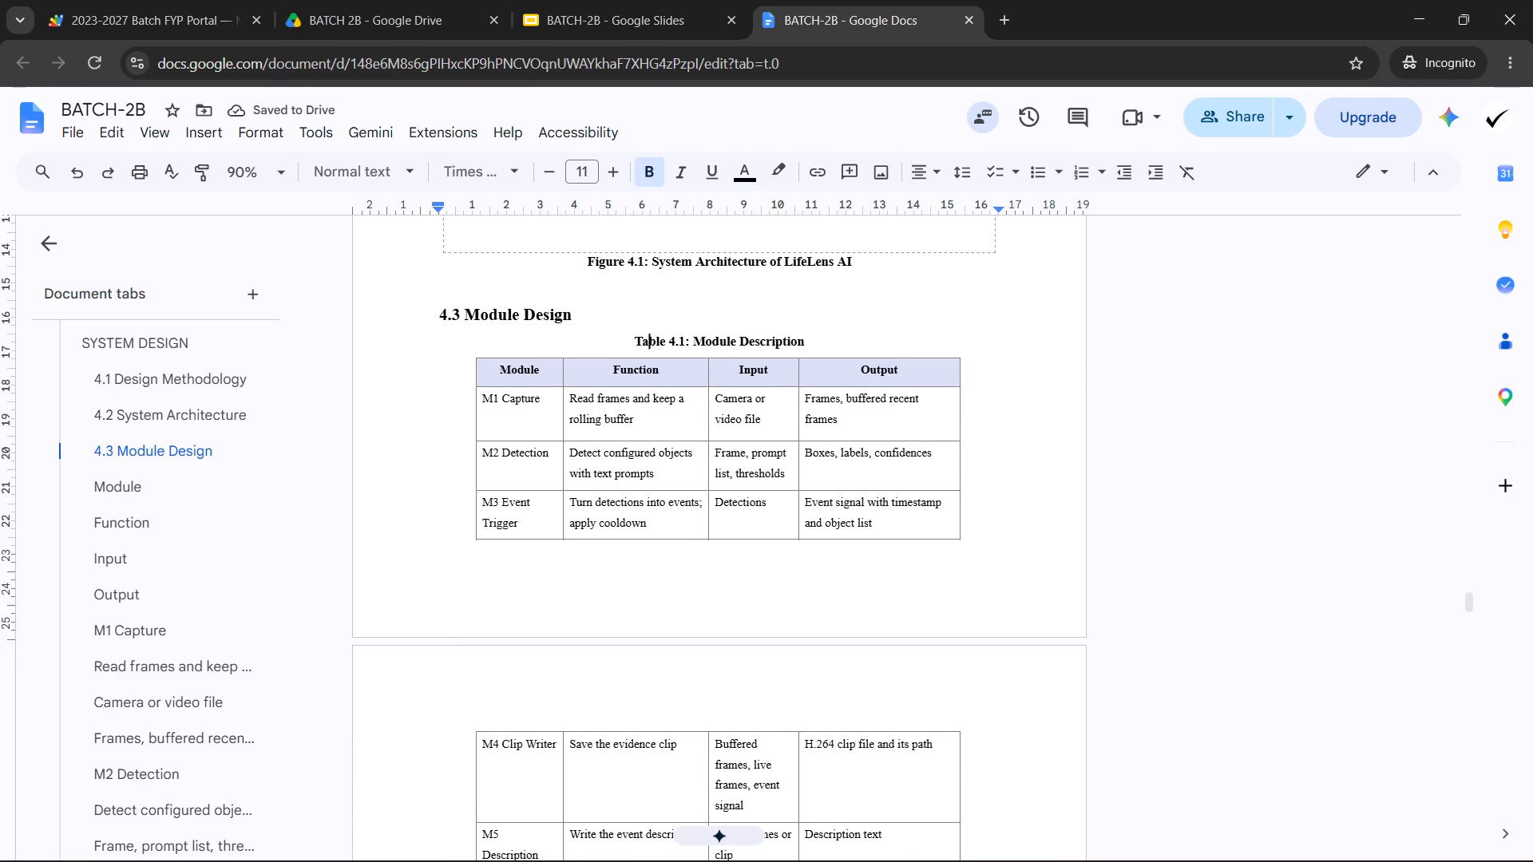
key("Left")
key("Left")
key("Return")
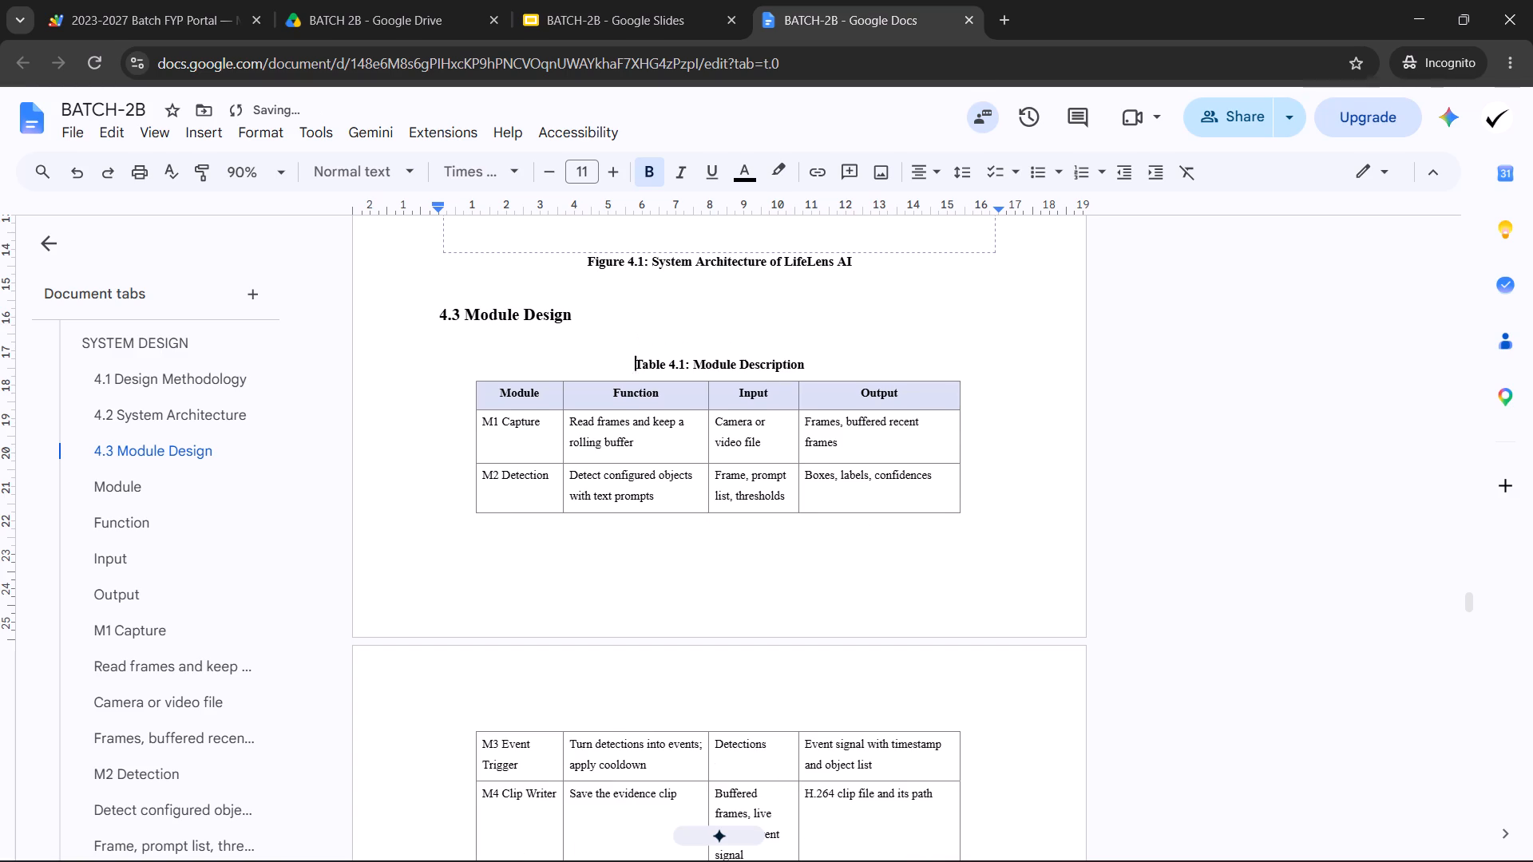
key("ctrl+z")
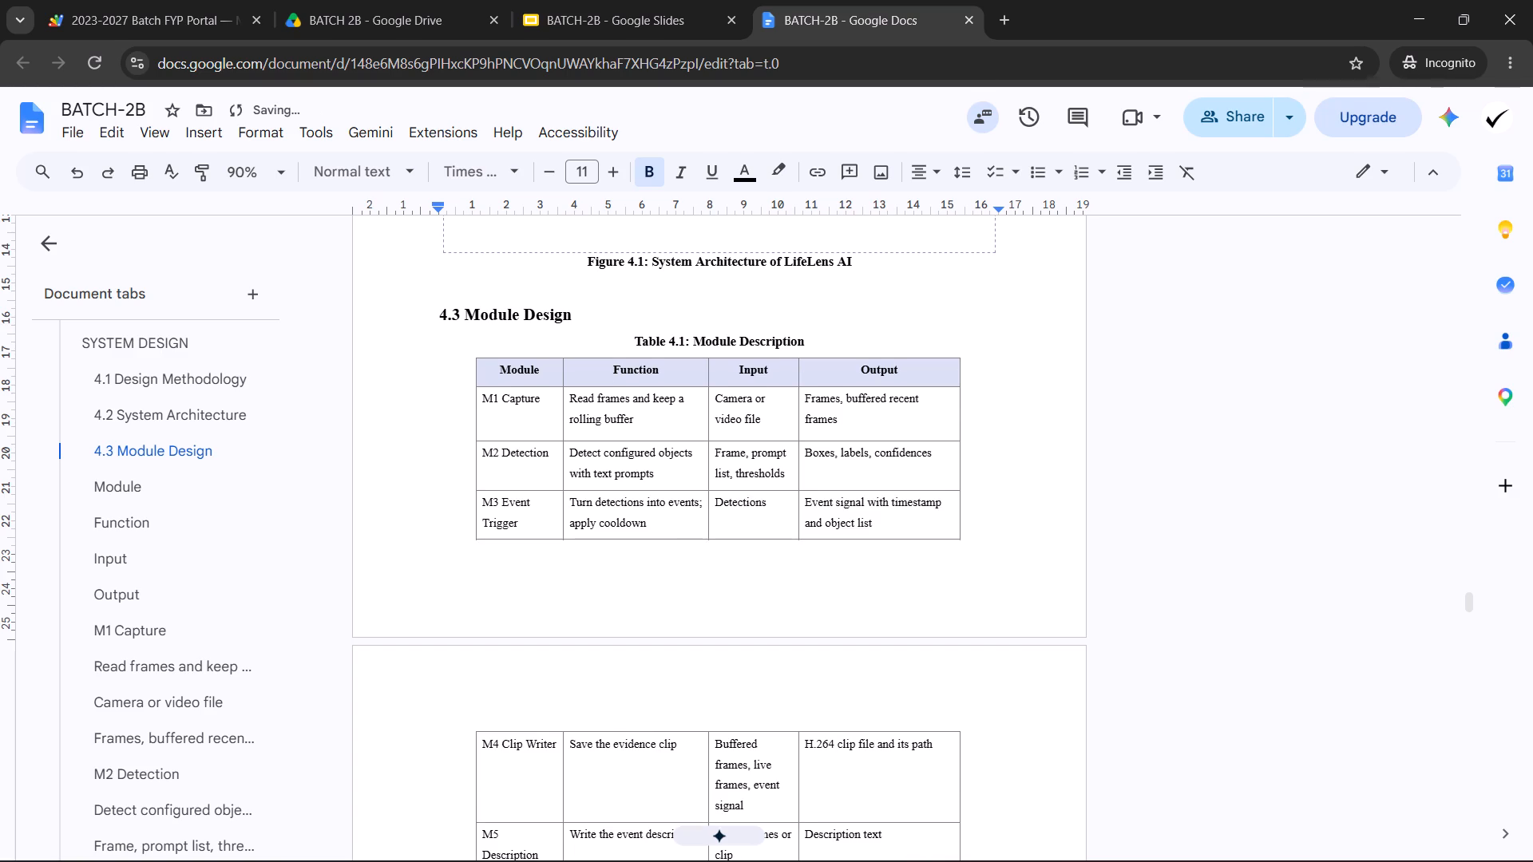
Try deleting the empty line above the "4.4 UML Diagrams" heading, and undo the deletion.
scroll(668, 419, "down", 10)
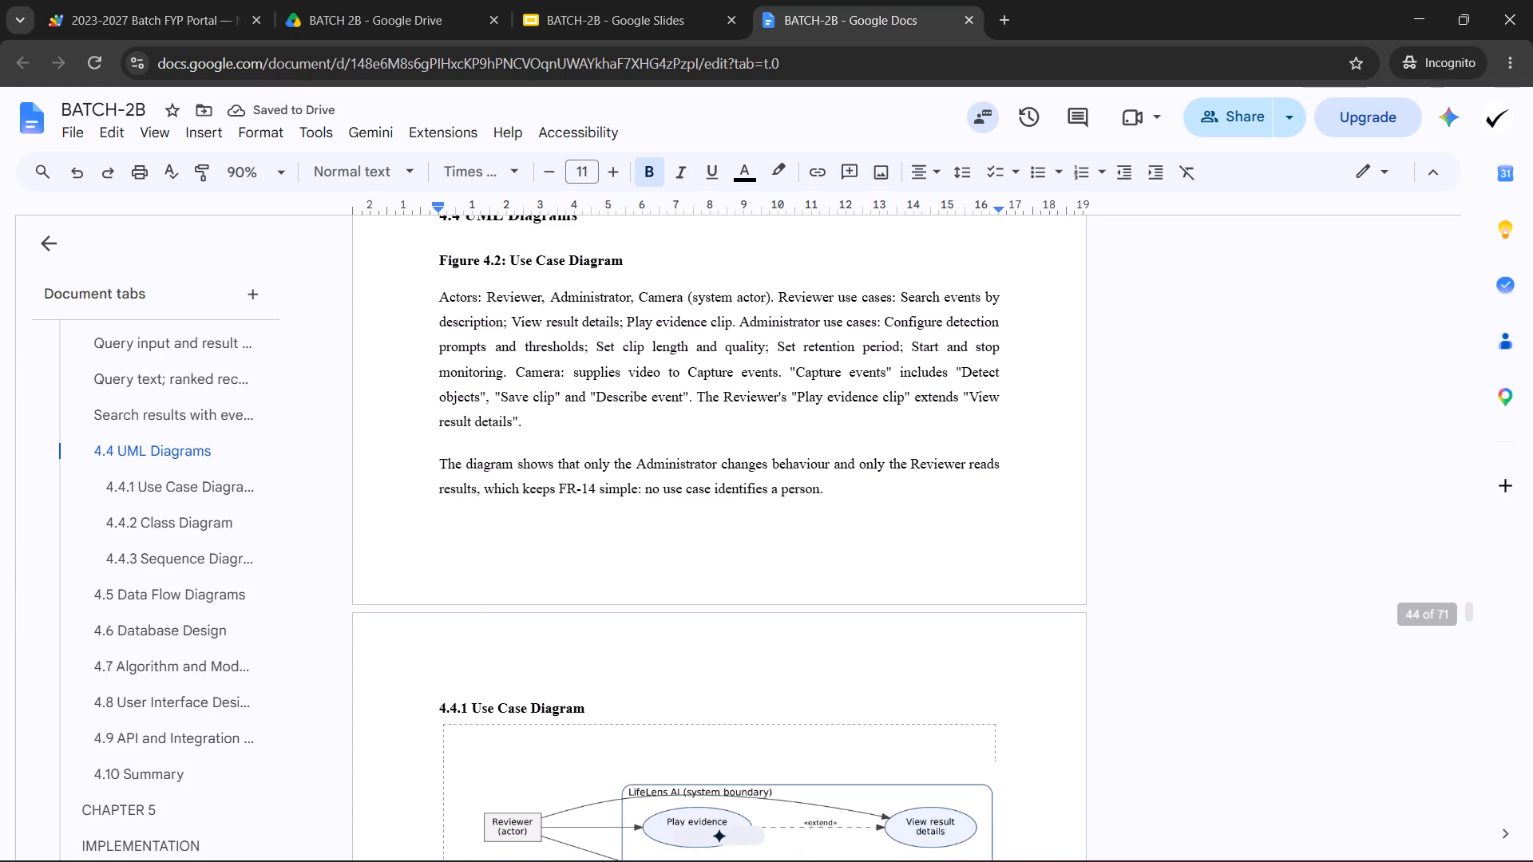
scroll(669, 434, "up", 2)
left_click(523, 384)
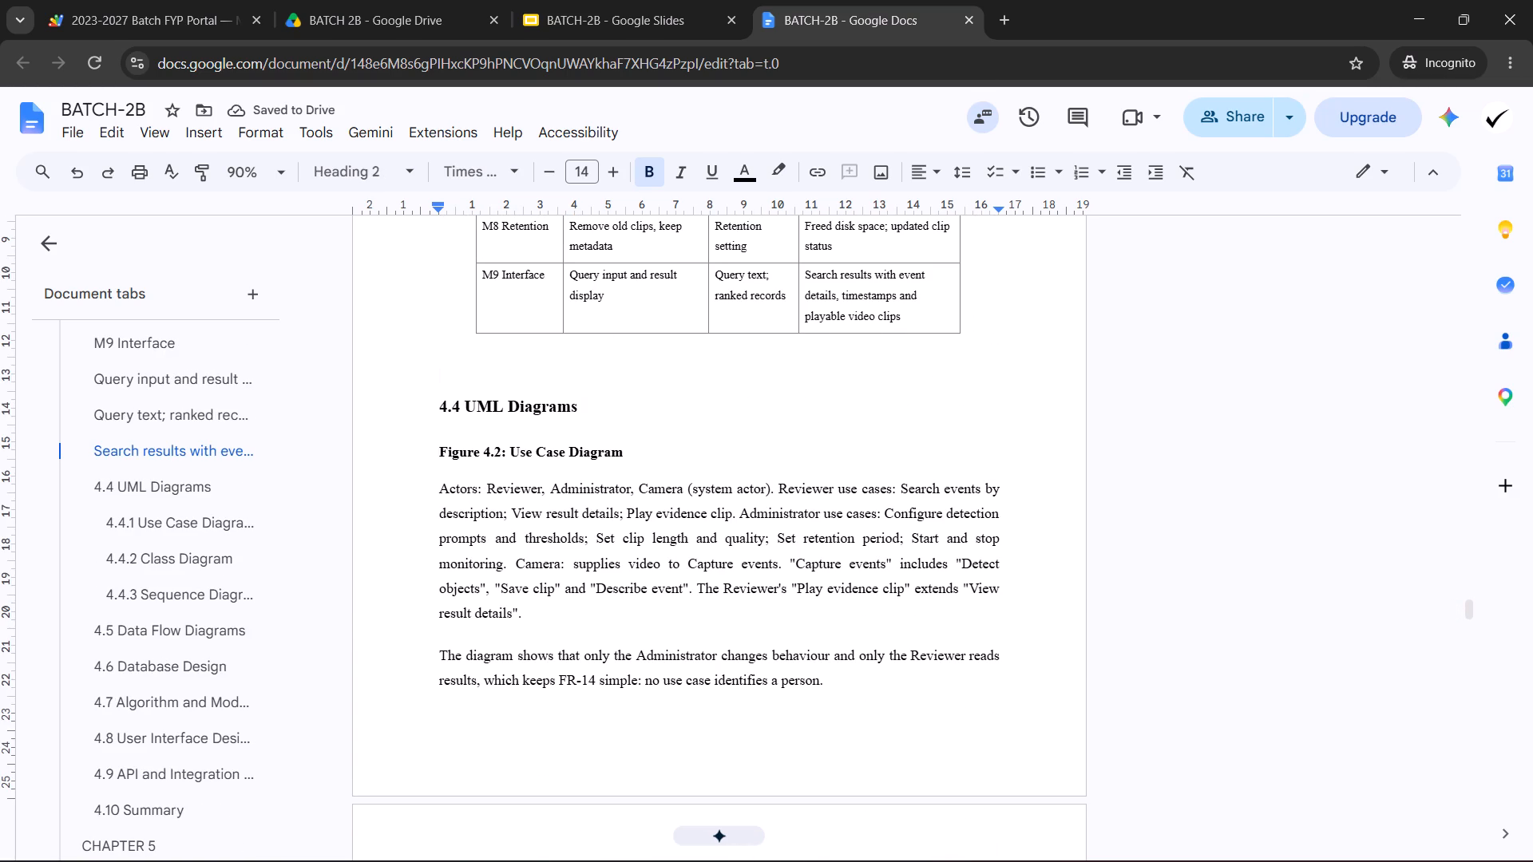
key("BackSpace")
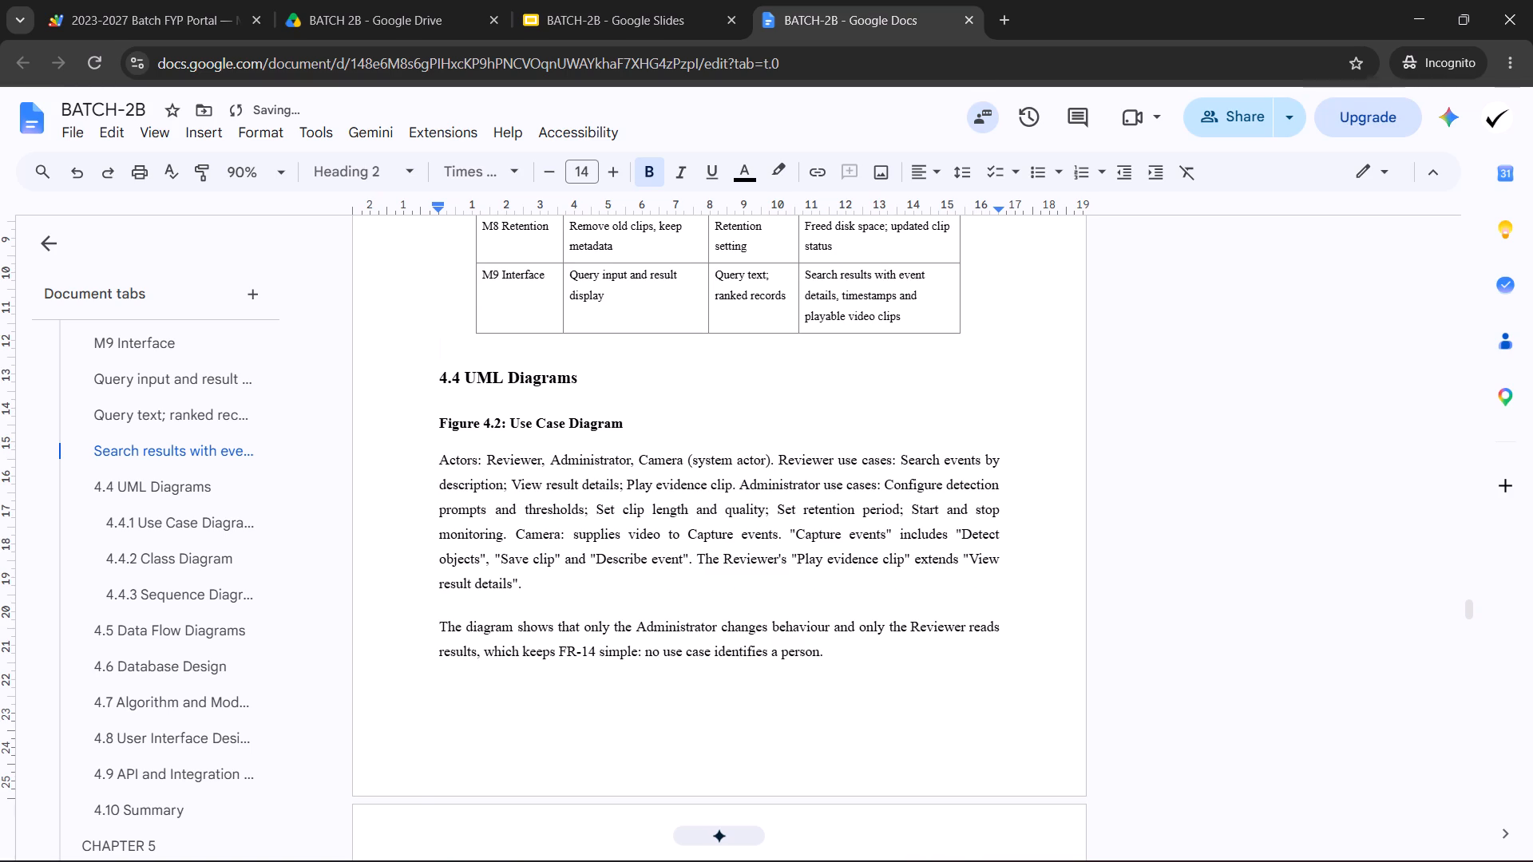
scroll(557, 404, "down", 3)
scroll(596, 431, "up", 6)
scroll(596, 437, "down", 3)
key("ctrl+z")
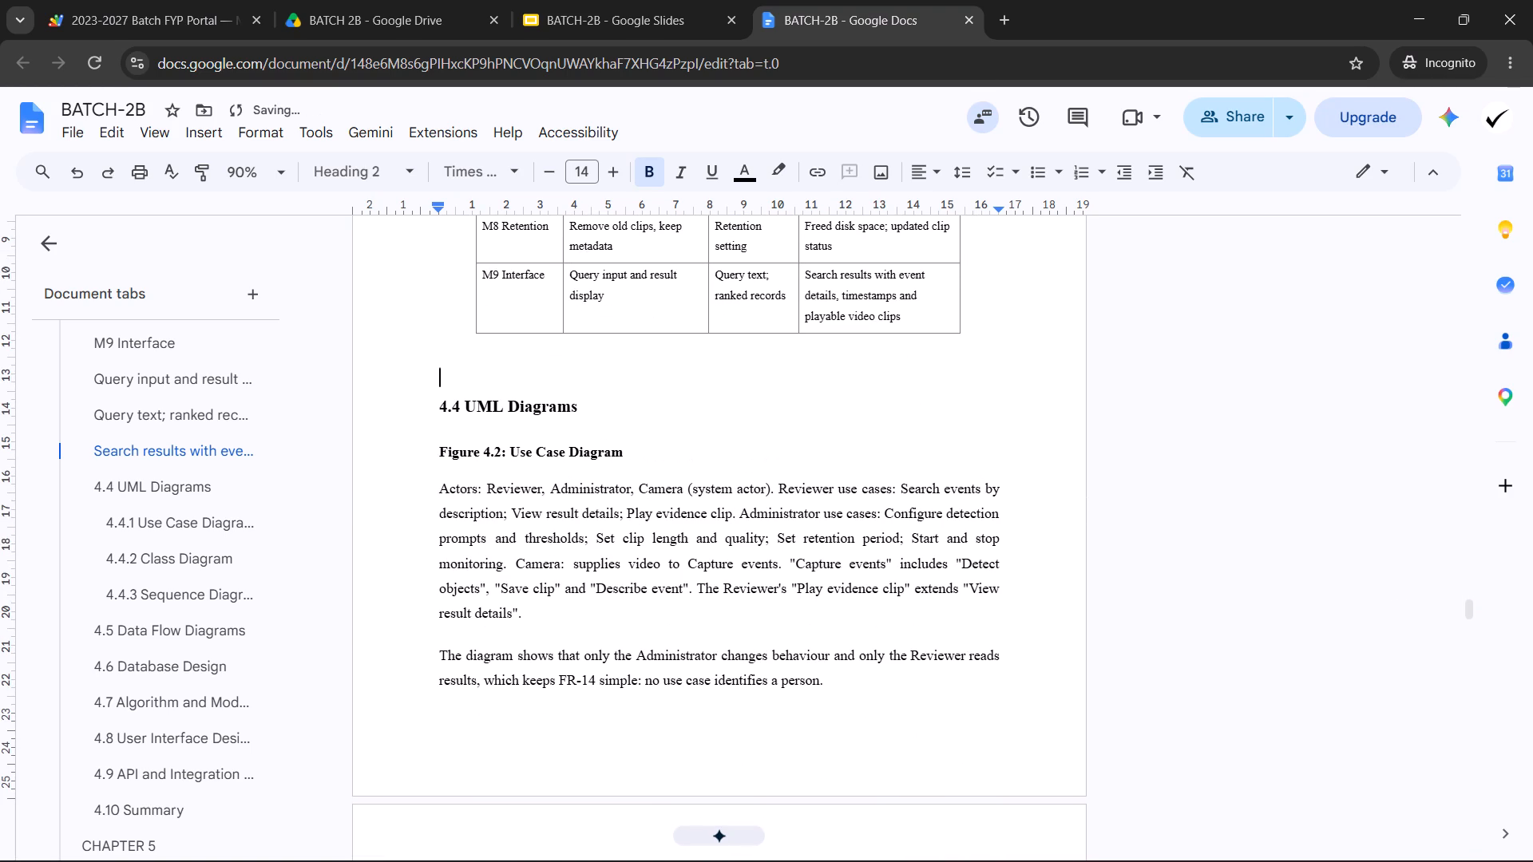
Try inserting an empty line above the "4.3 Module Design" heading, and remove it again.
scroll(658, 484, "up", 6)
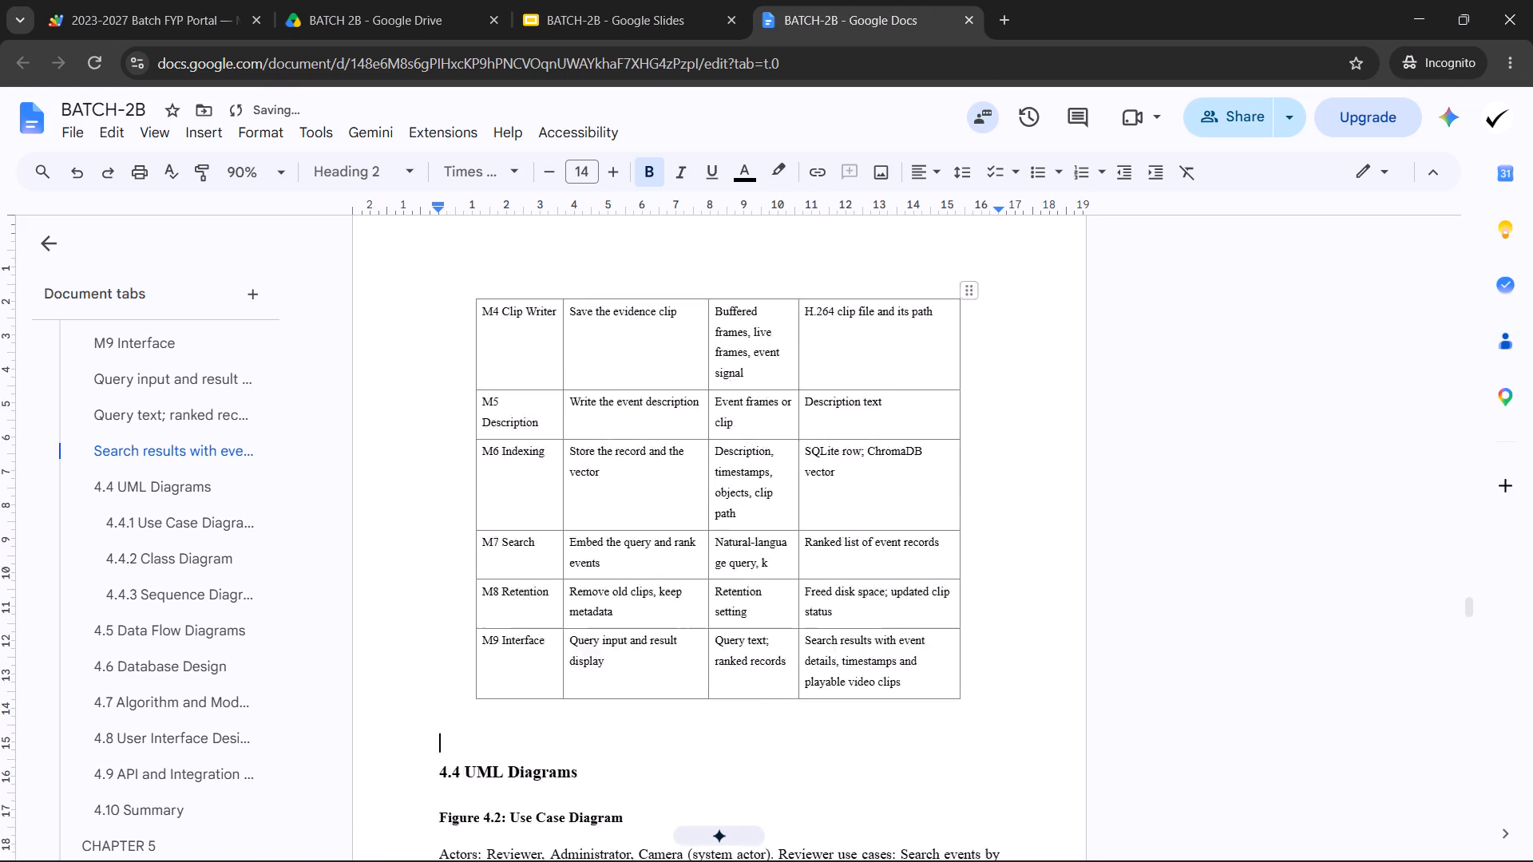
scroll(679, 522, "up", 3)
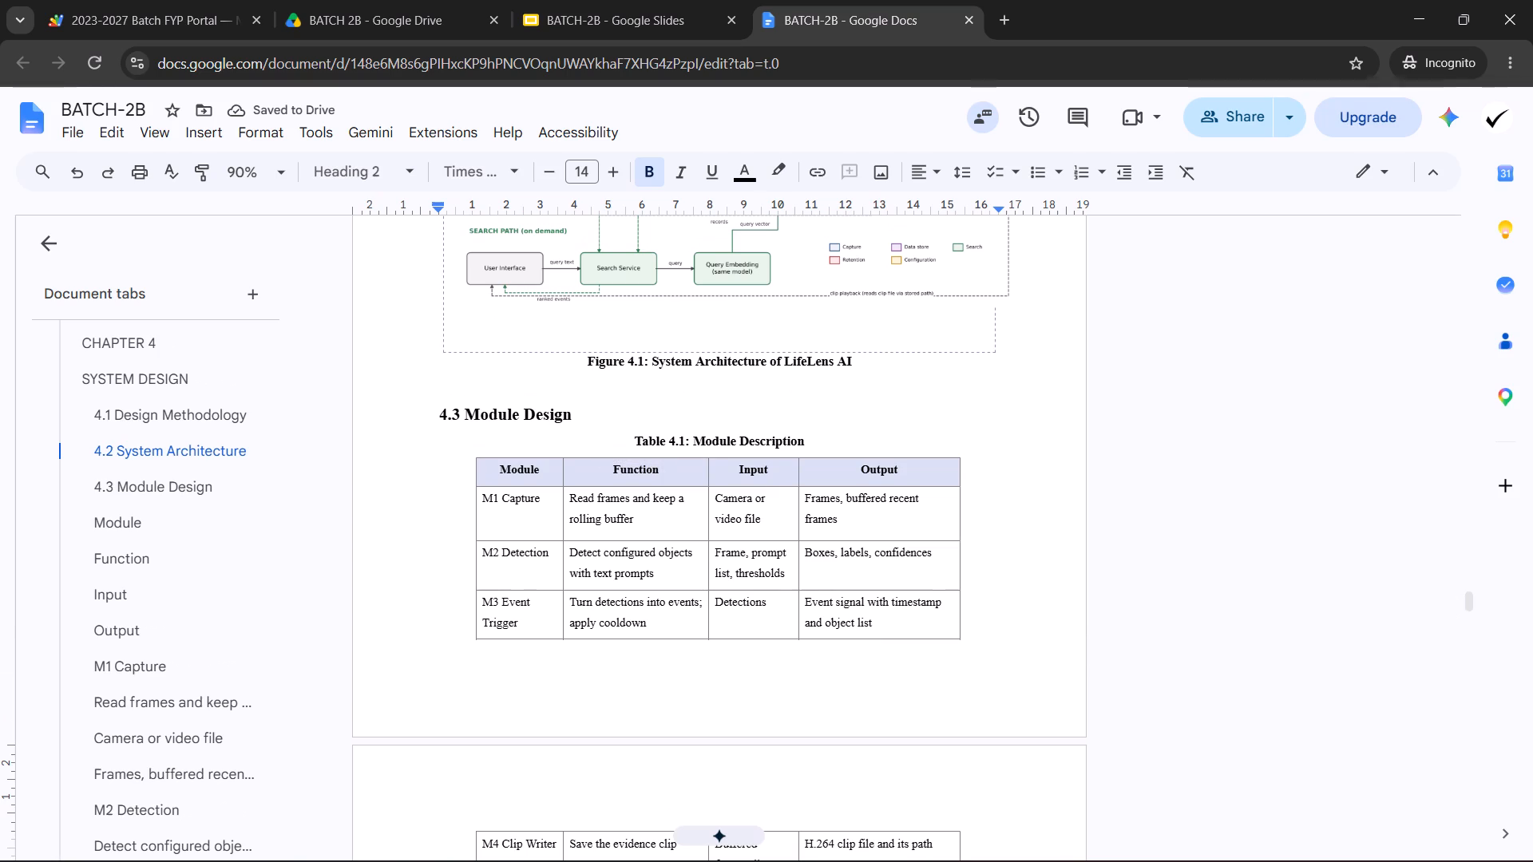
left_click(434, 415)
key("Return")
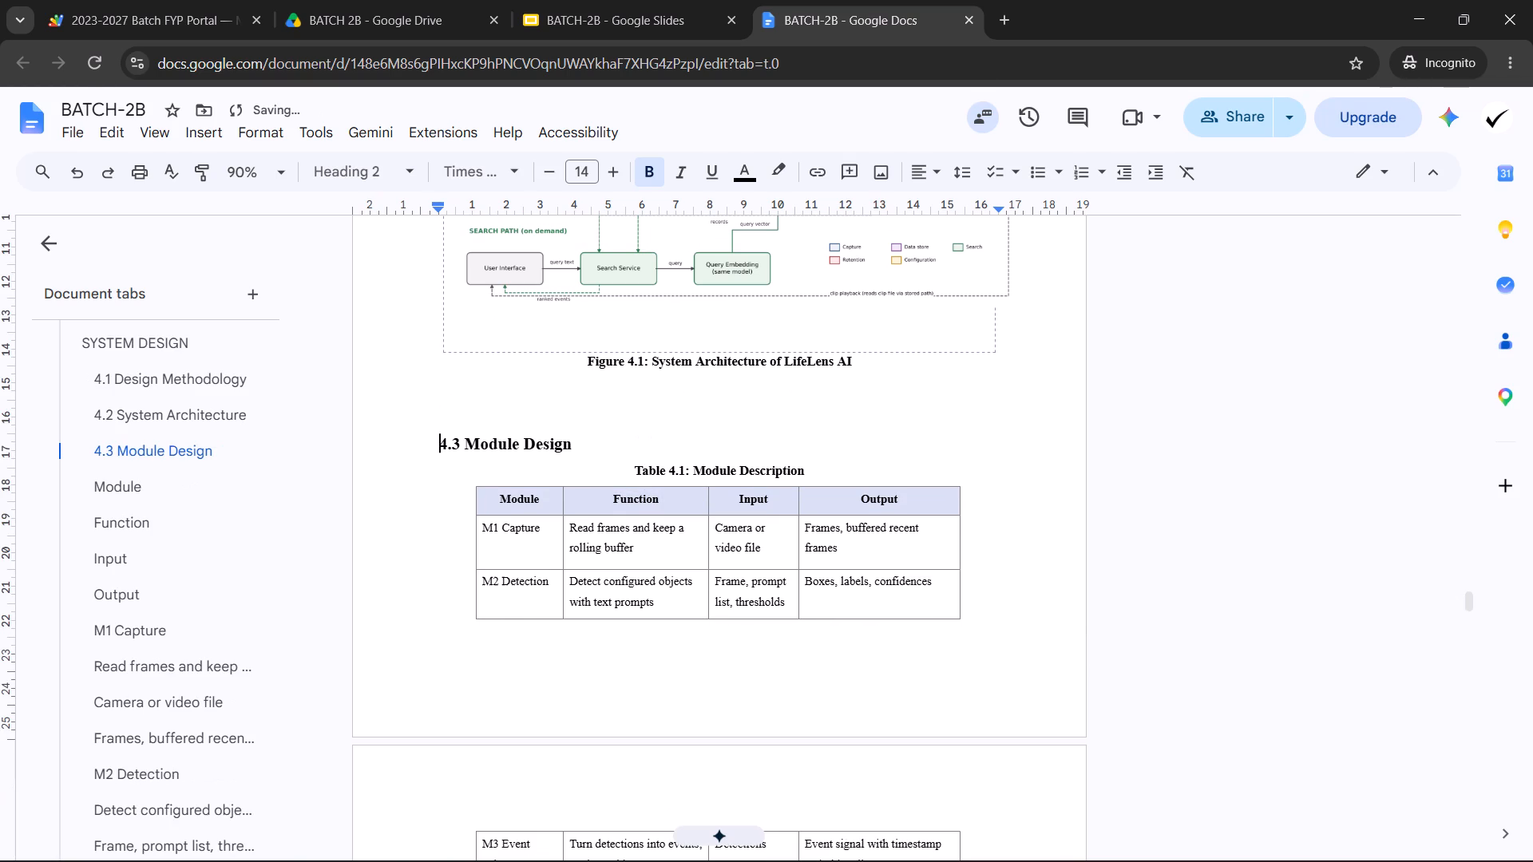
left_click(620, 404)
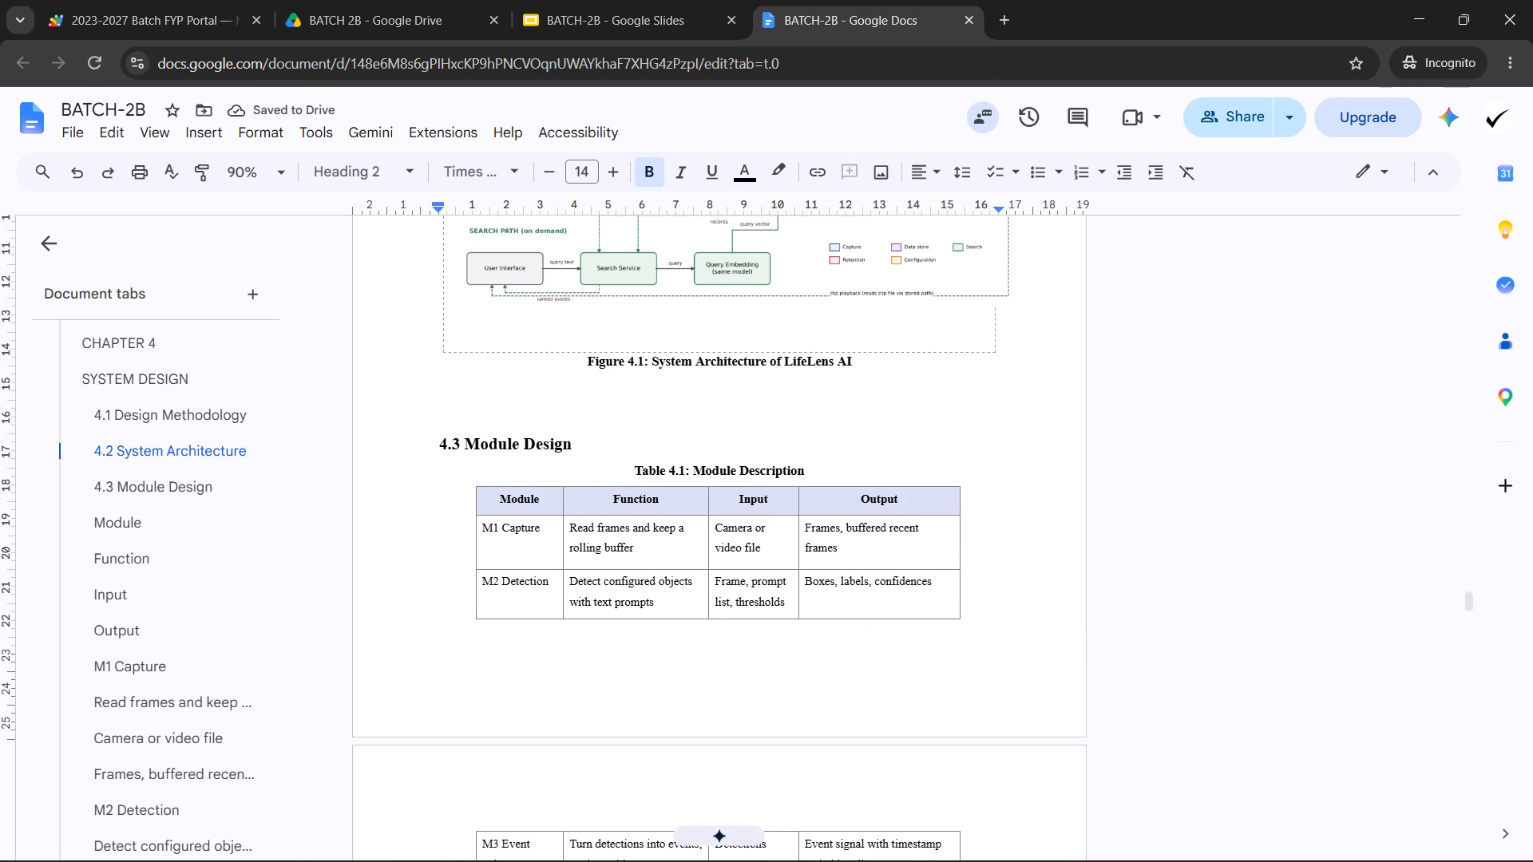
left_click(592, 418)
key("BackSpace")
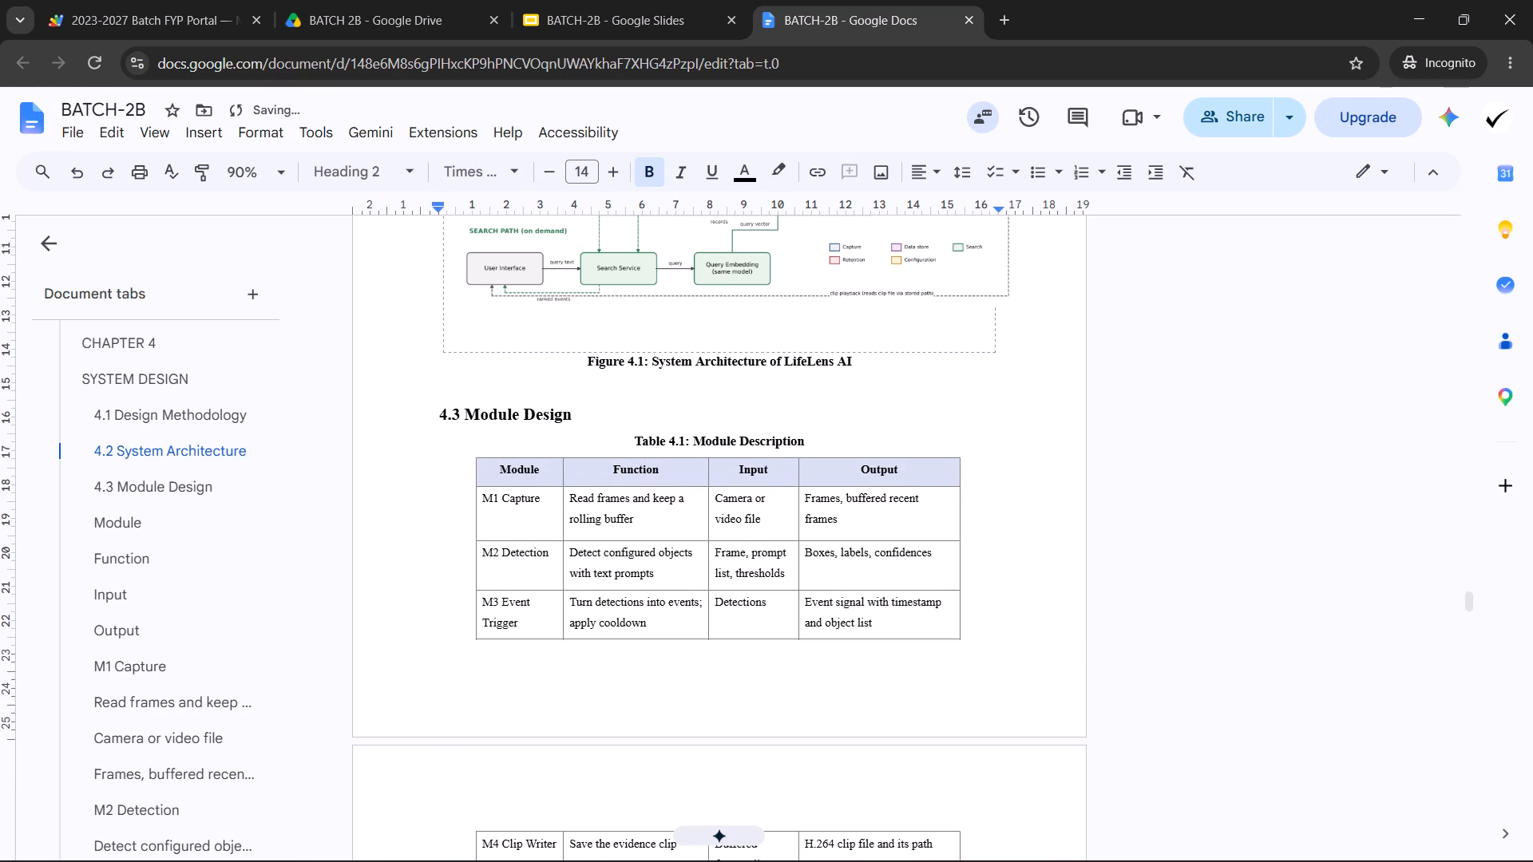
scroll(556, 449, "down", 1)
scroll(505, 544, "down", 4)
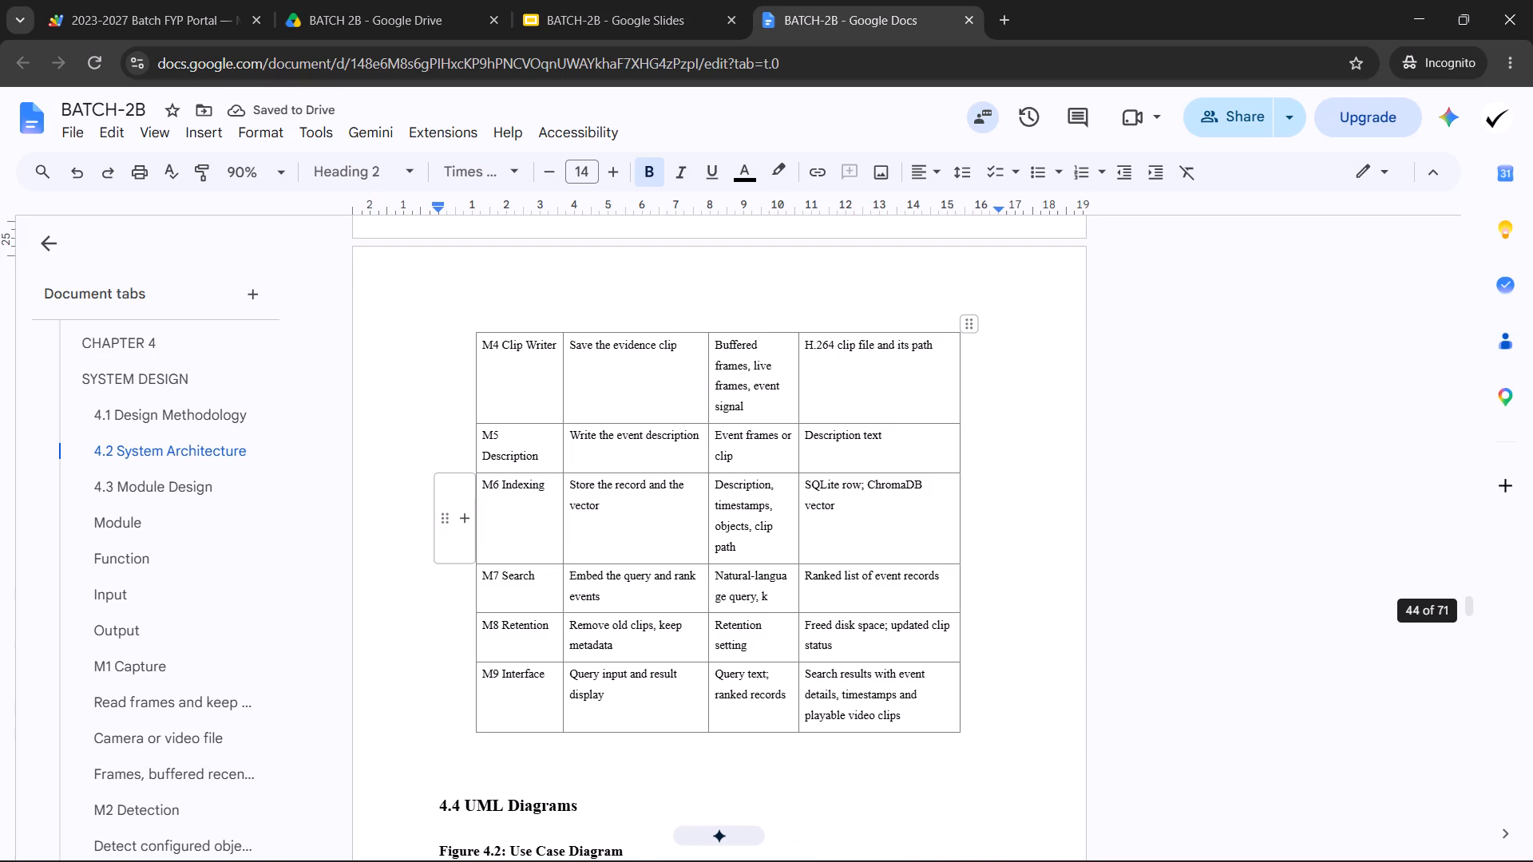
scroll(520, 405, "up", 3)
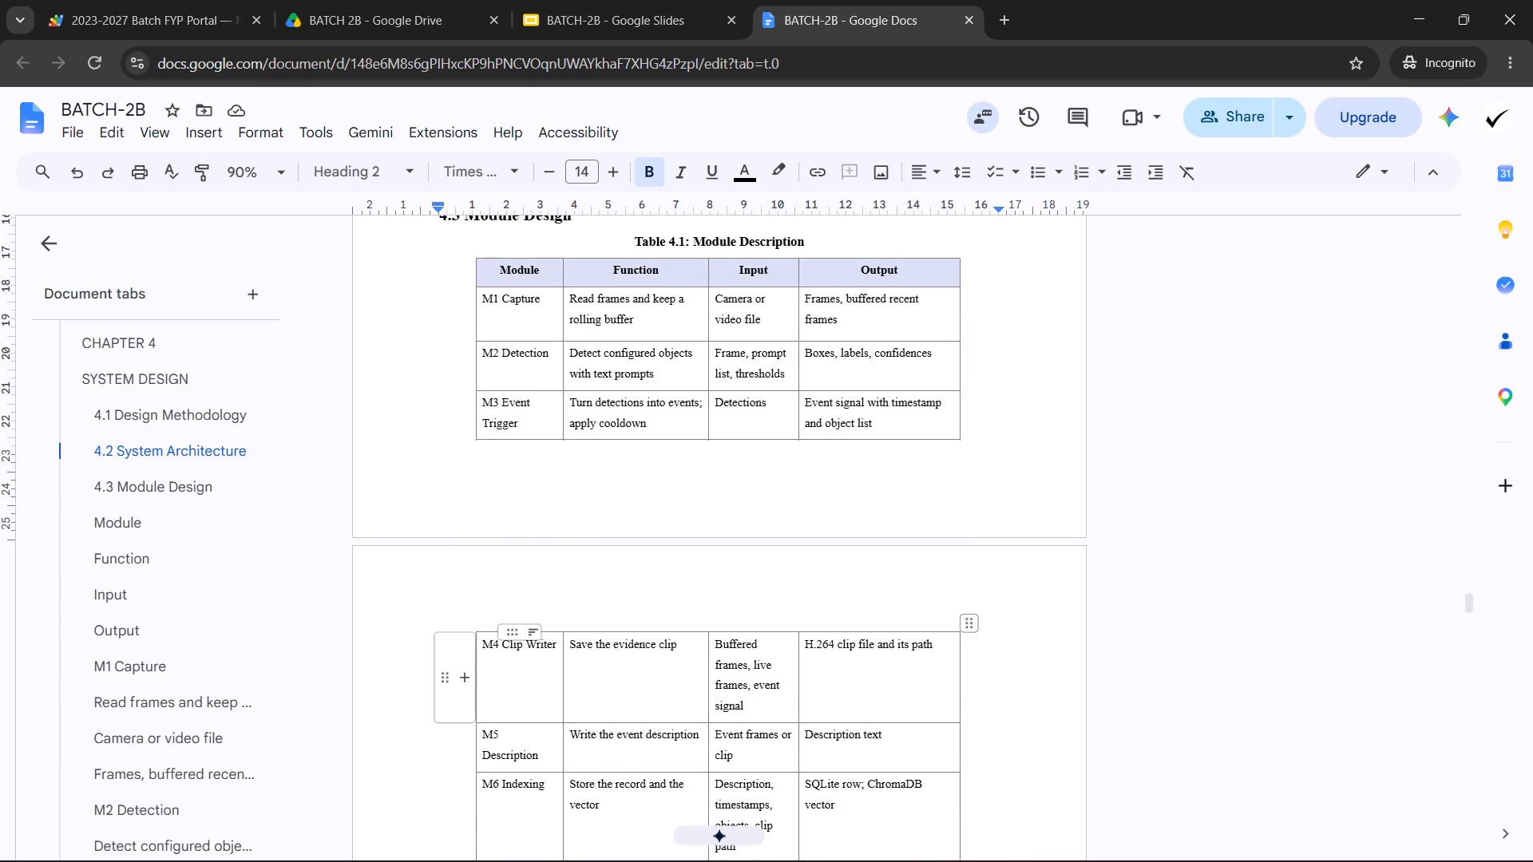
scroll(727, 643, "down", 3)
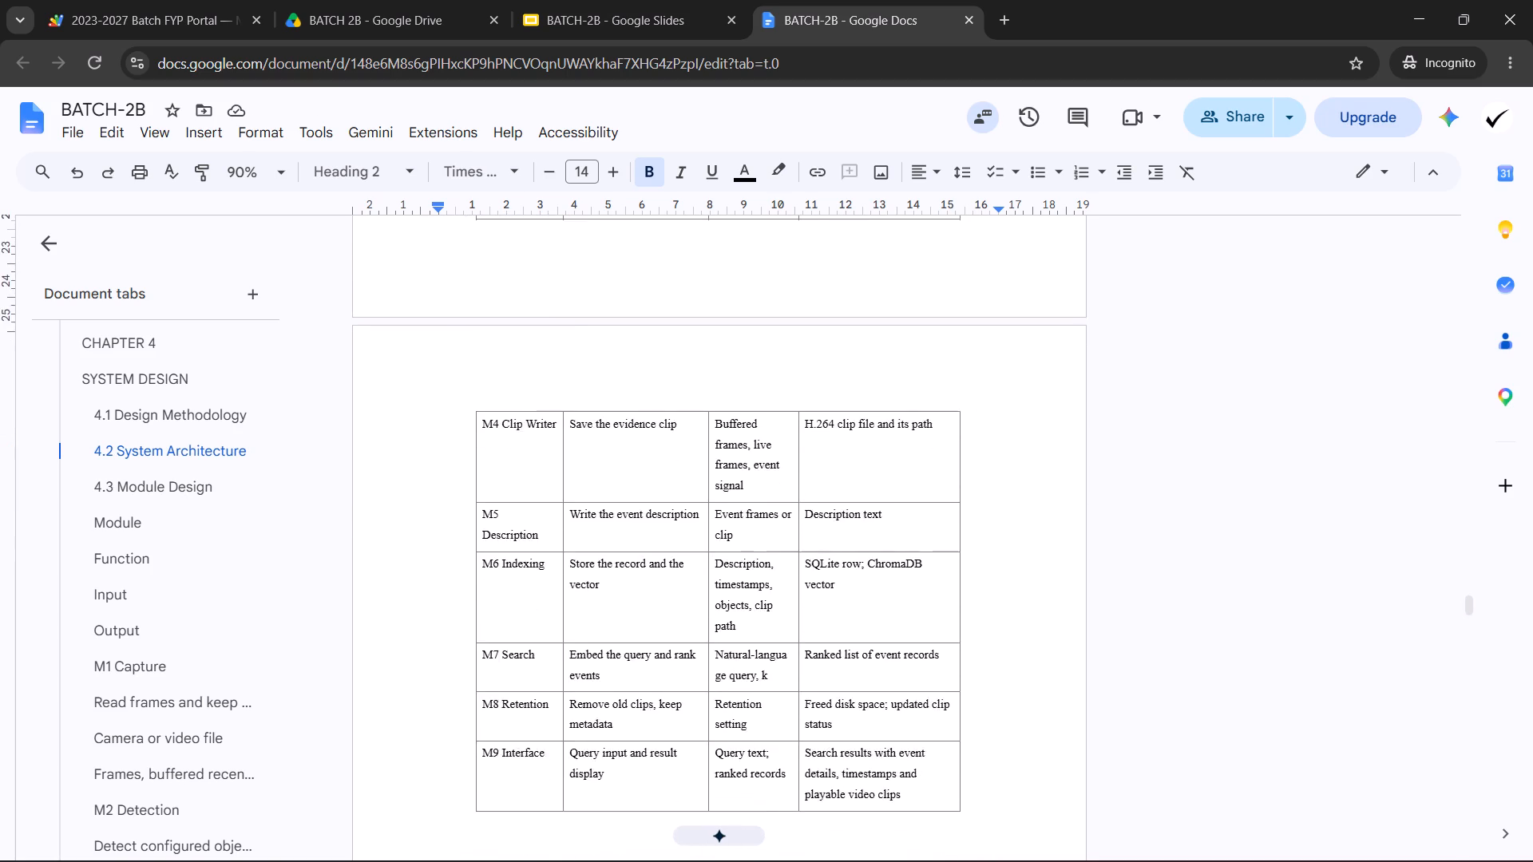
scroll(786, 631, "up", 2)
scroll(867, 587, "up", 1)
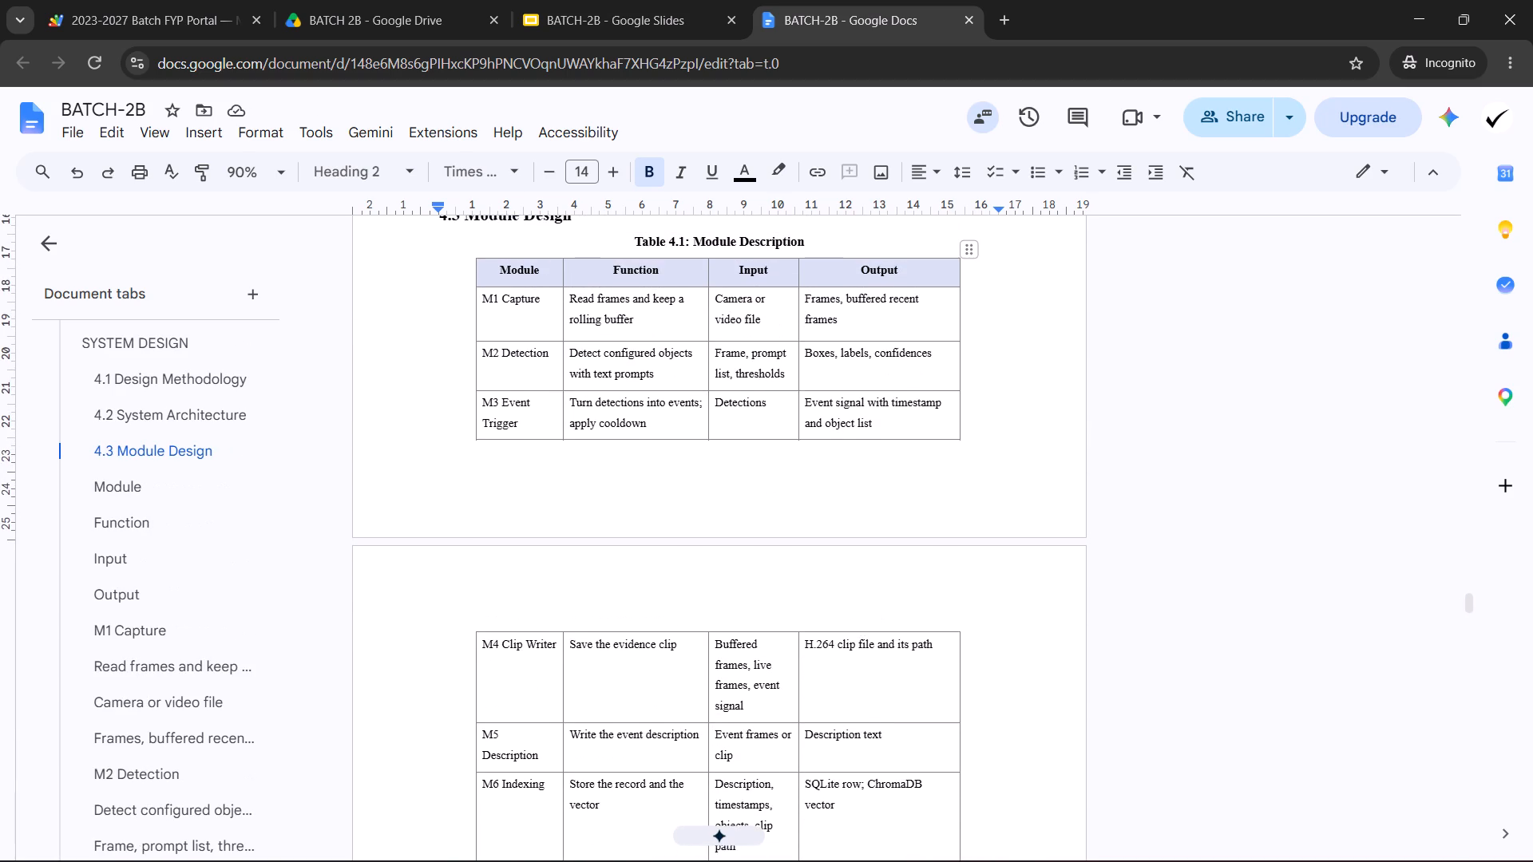
Widen the Input column of Table 4.1 slightly by shifting its border towards the Output column.
left_click_drag(800, 306, 811, 310)
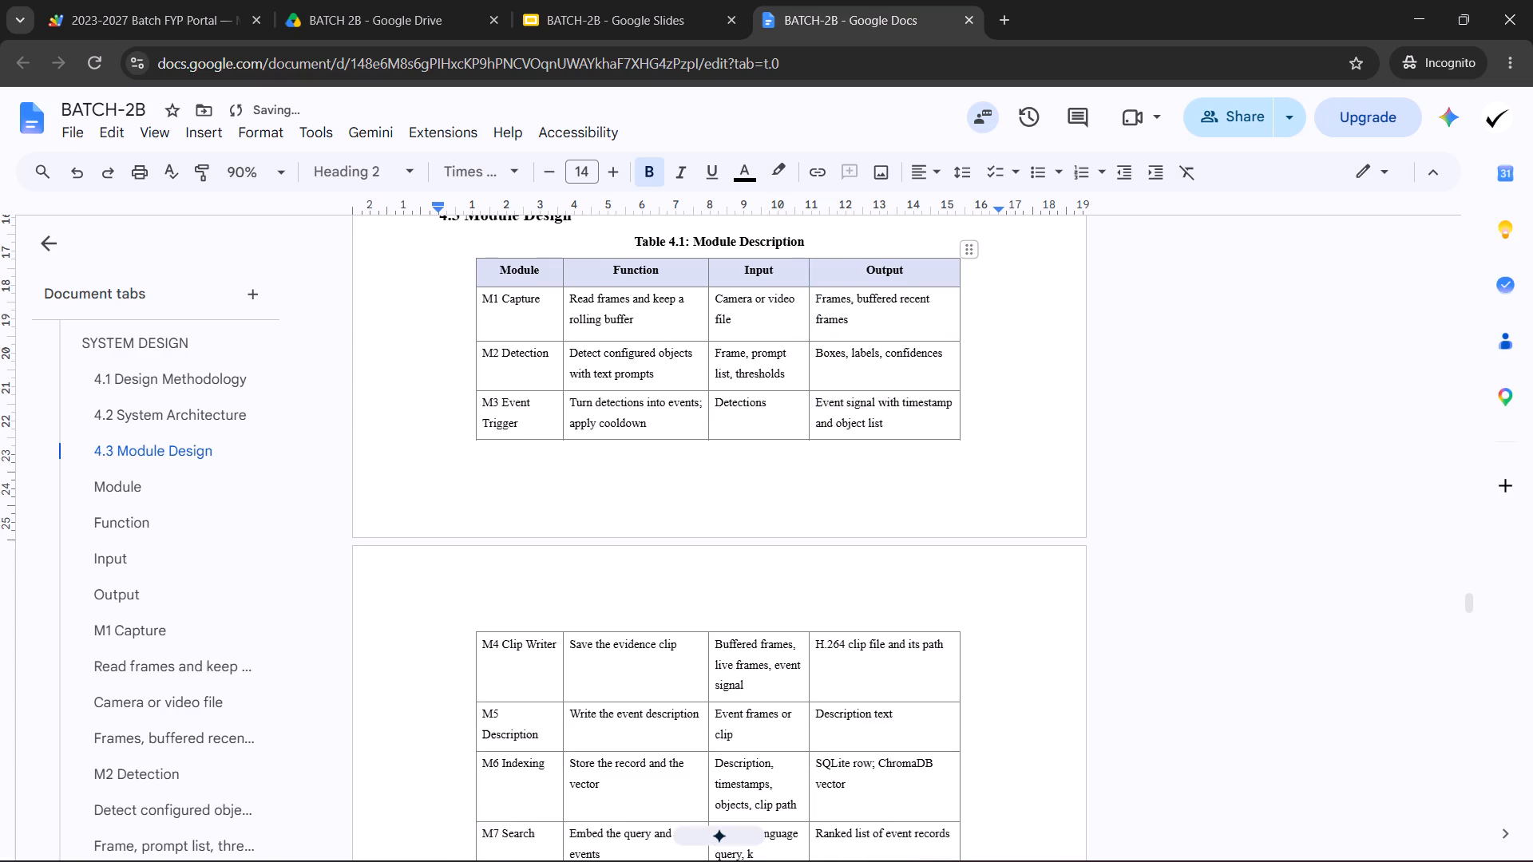
scroll(813, 310, "up", 1)
scroll(799, 469, "down", 4)
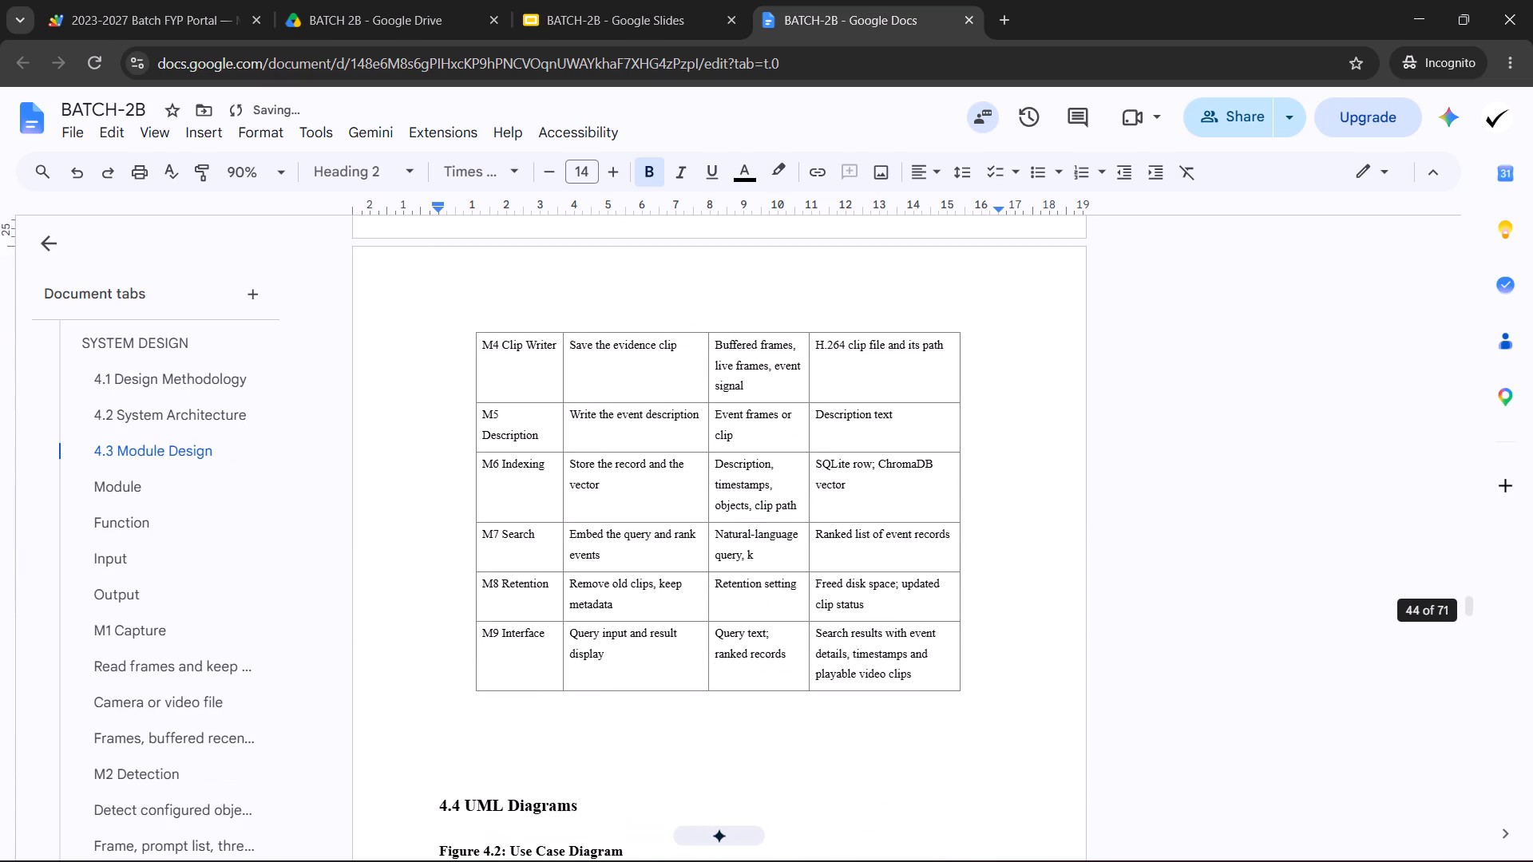
scroll(806, 525, "up", 4)
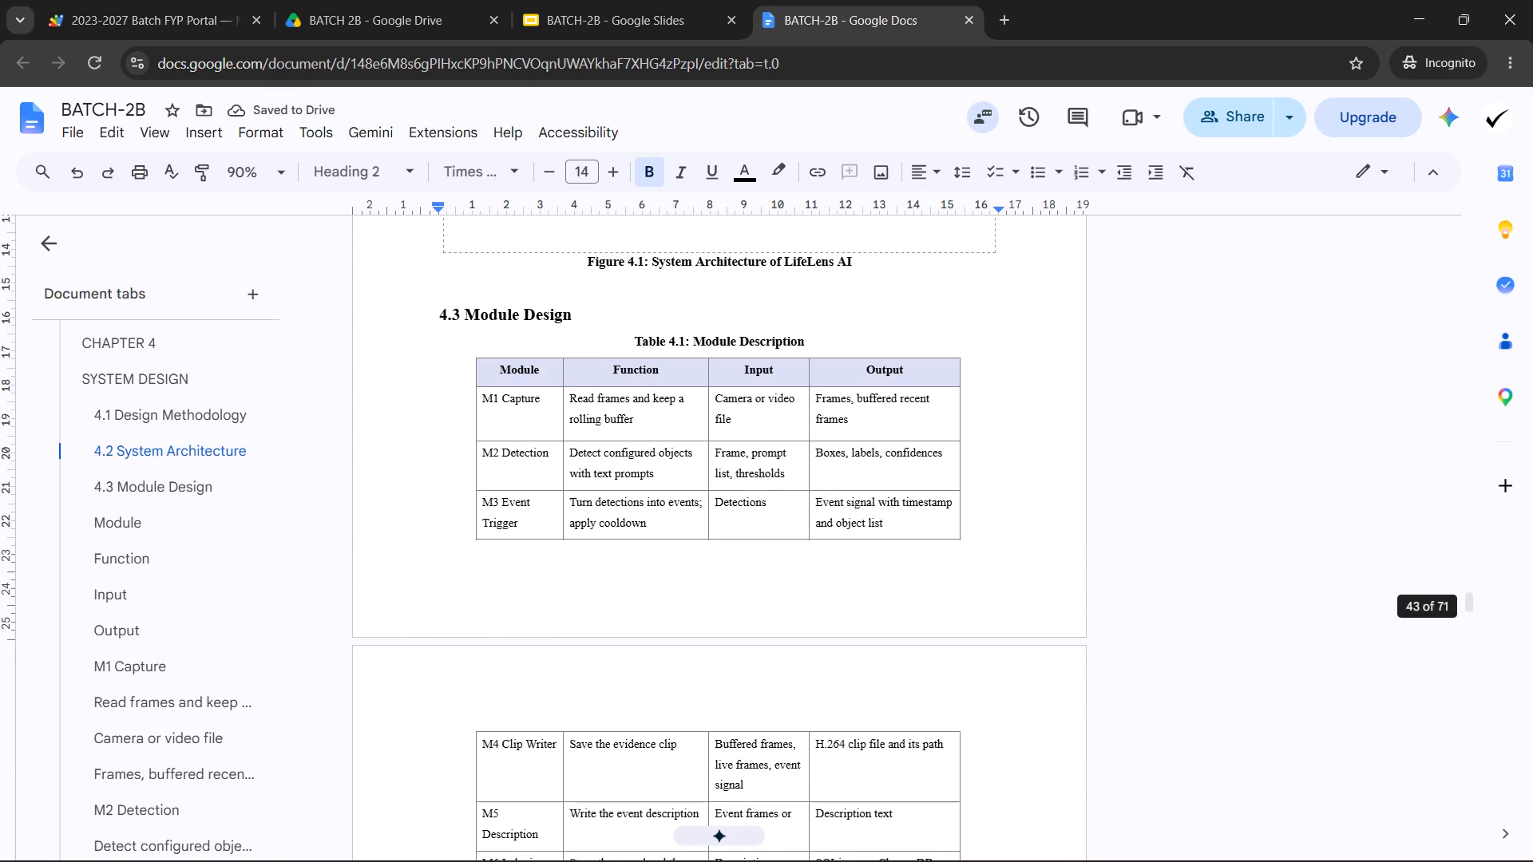
left_click(807, 378)
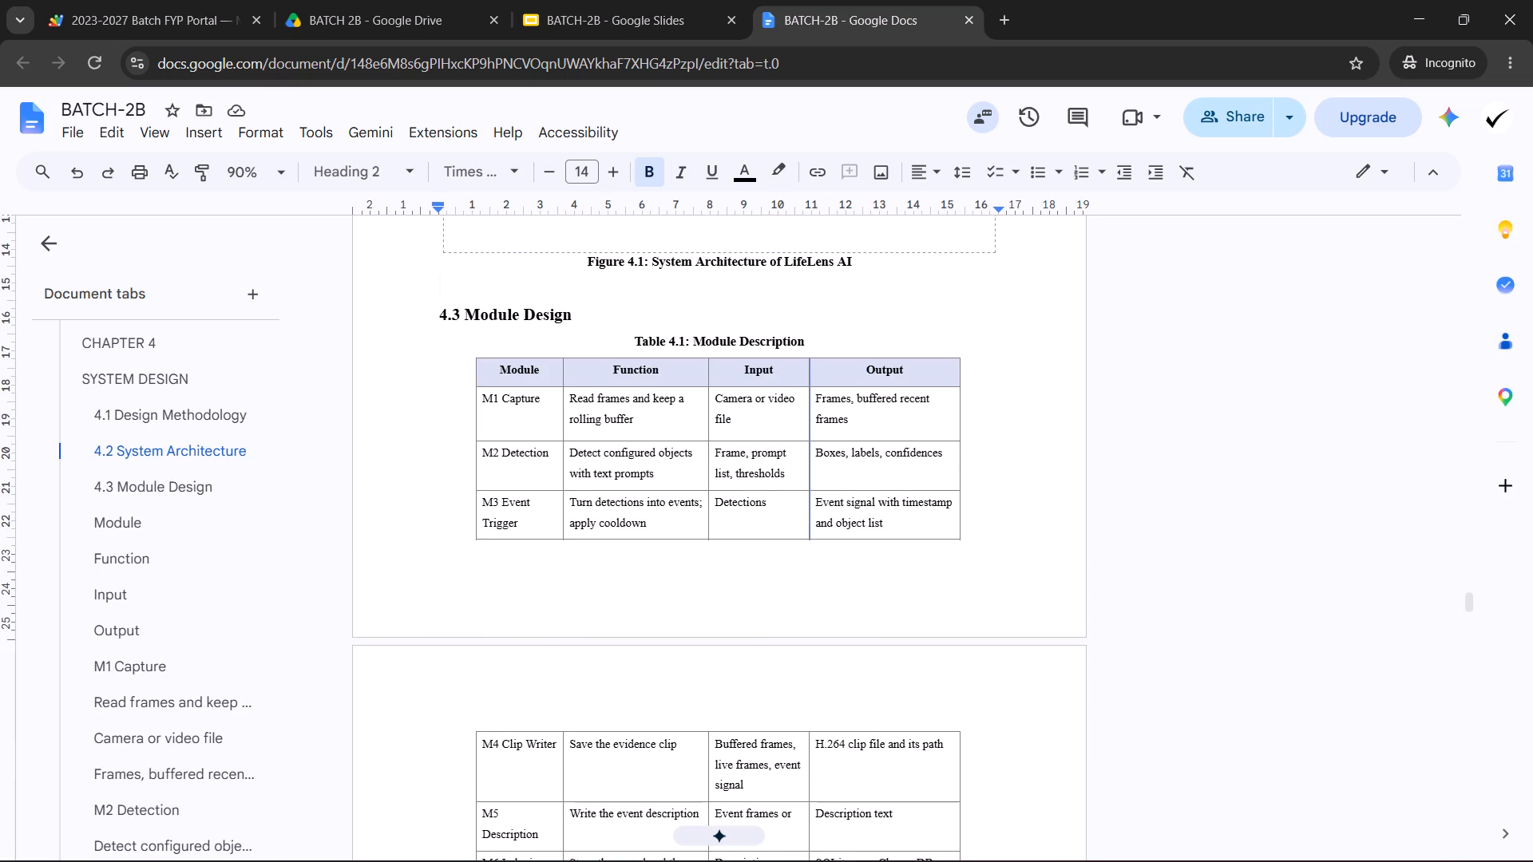
scroll(810, 418, "down", 3)
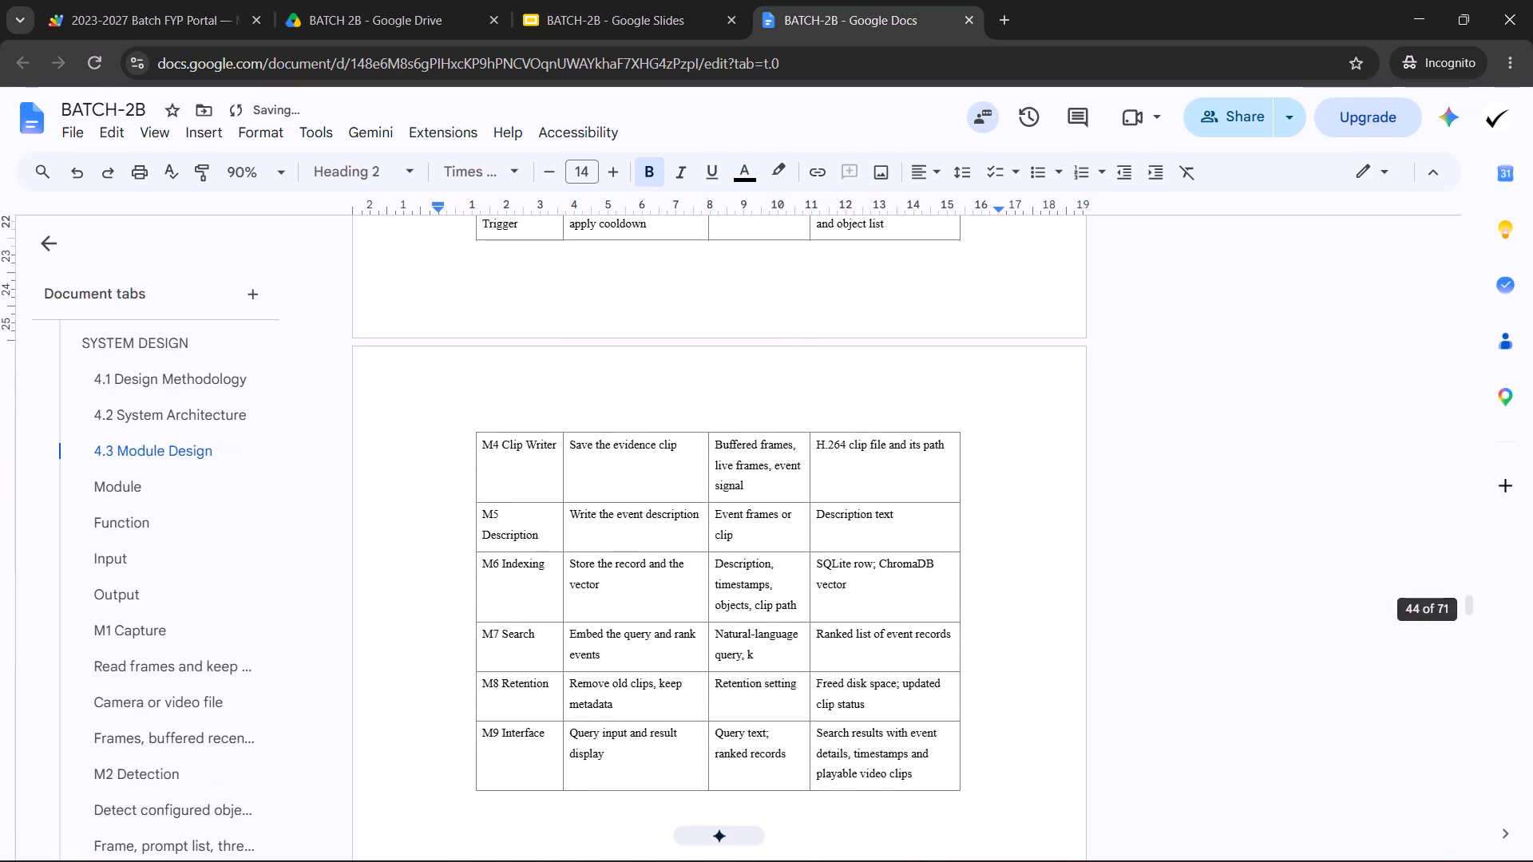
scroll(821, 582, "up", 2)
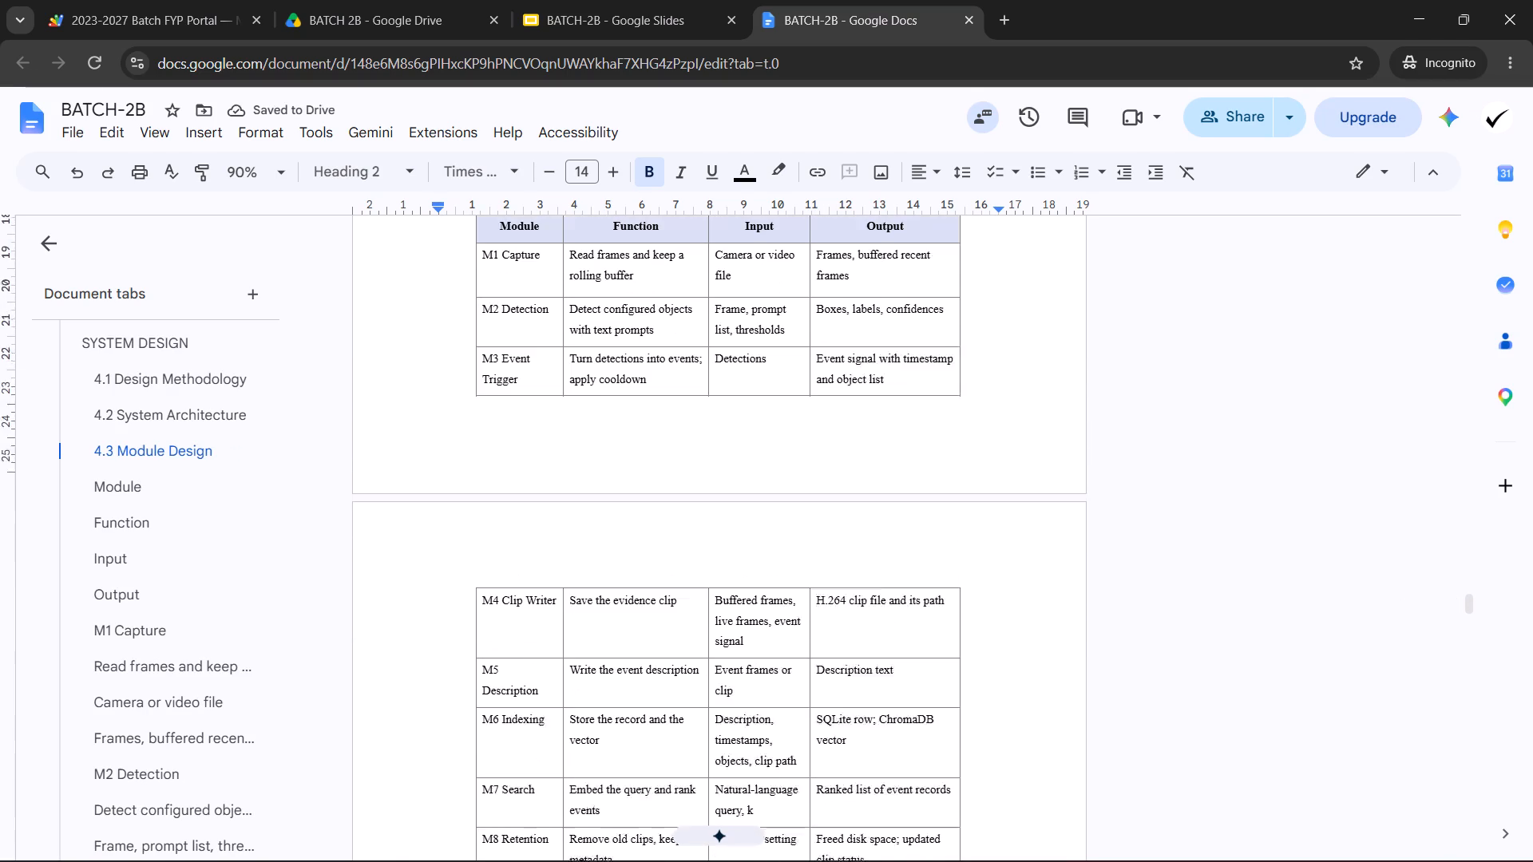
scroll(808, 593, "up", 1)
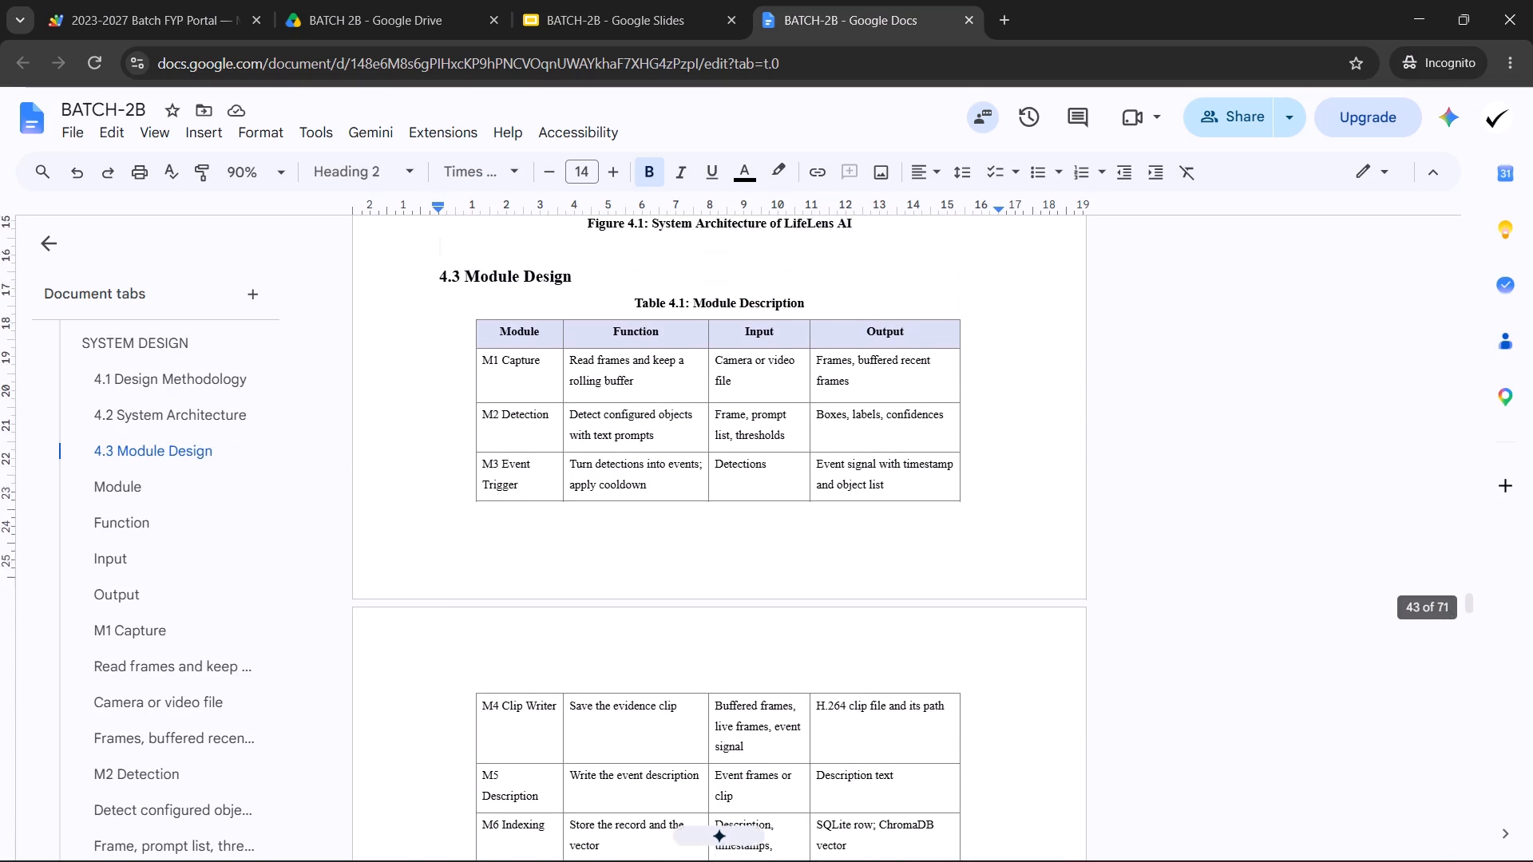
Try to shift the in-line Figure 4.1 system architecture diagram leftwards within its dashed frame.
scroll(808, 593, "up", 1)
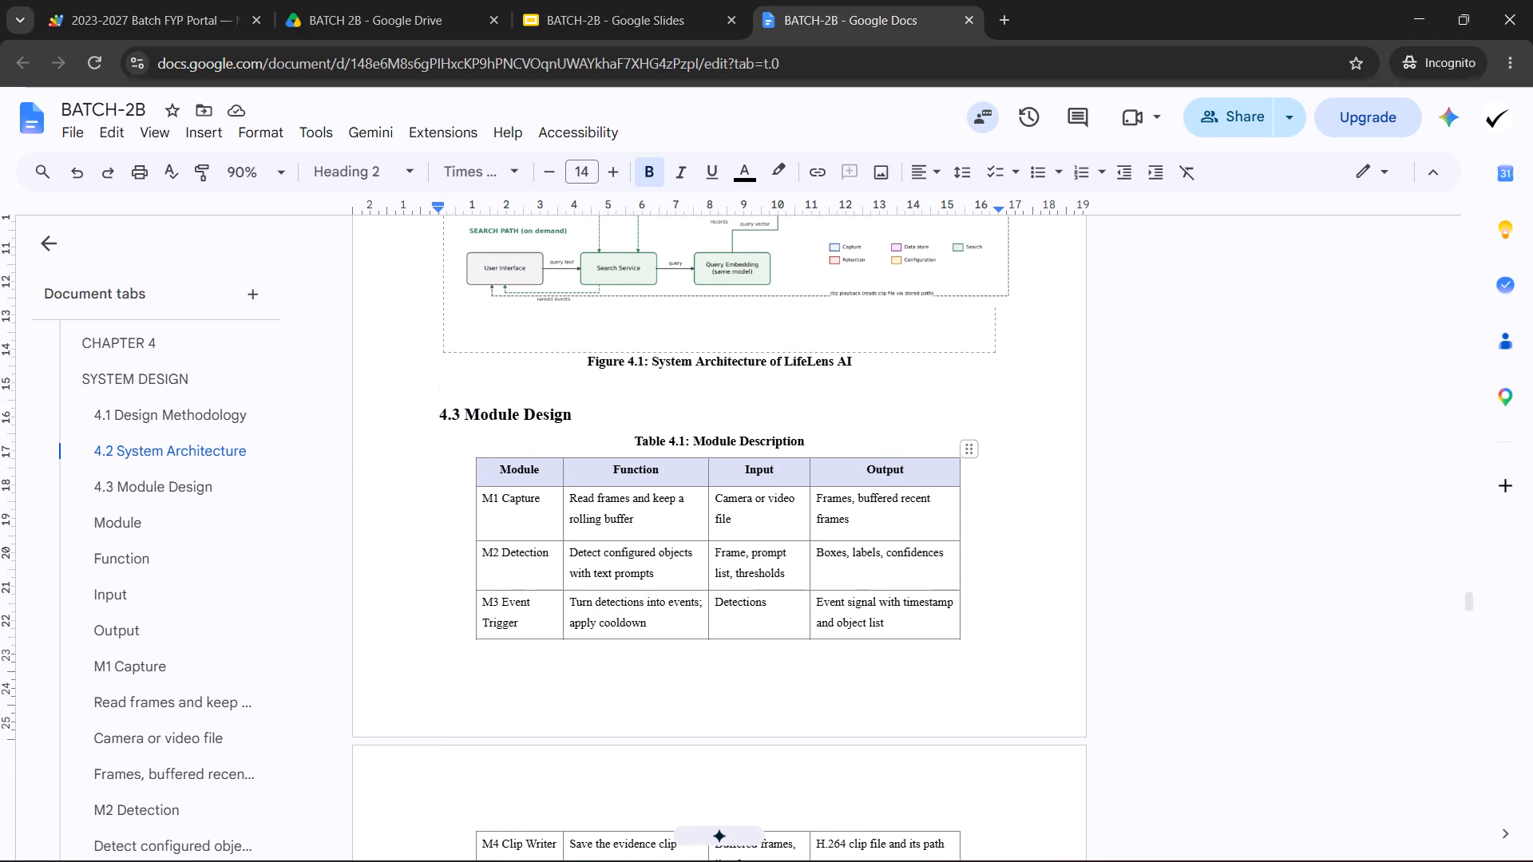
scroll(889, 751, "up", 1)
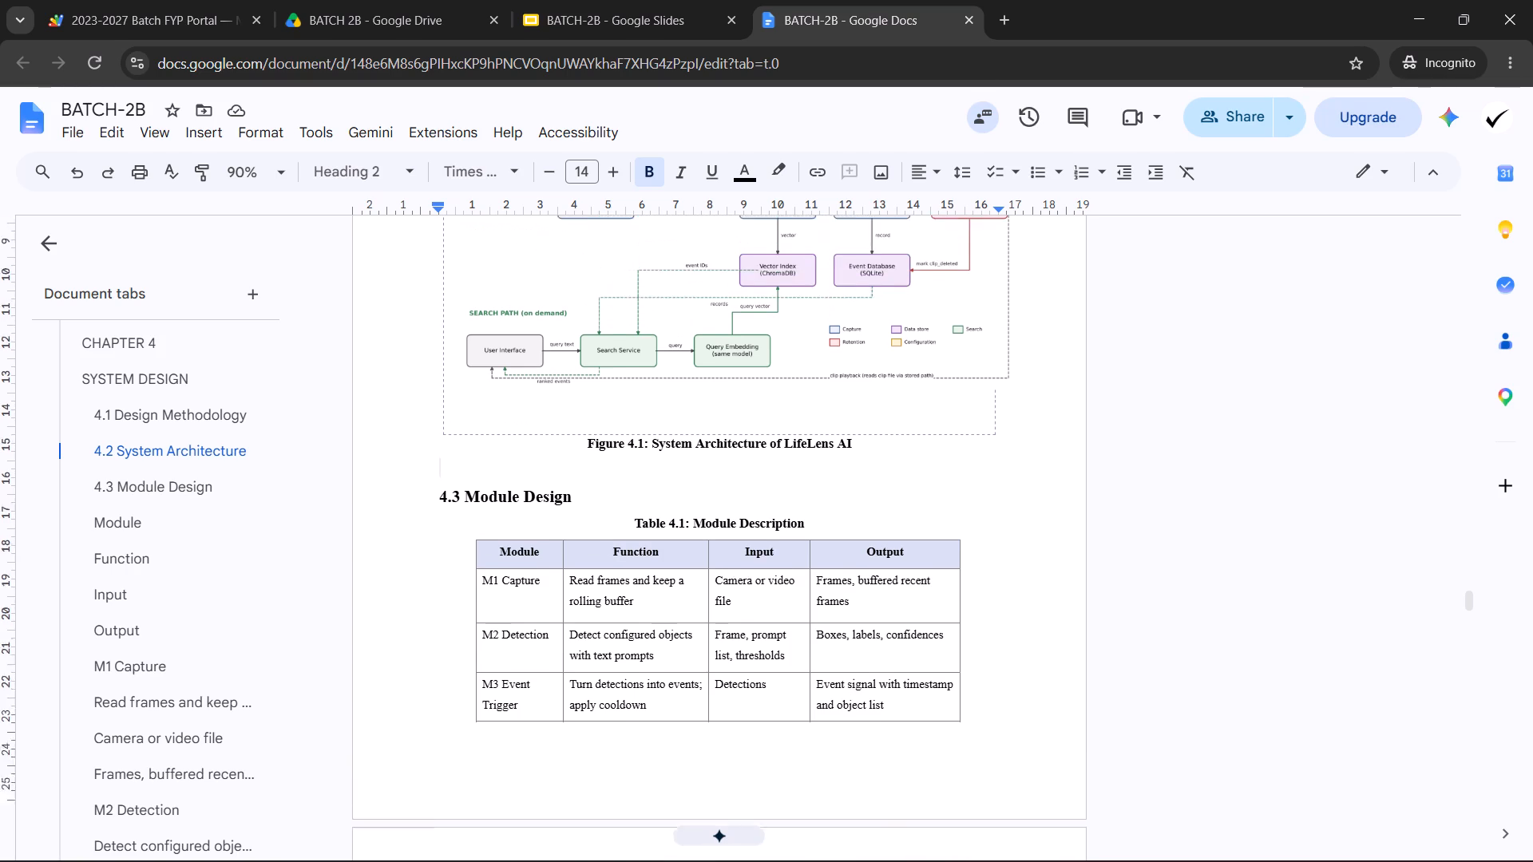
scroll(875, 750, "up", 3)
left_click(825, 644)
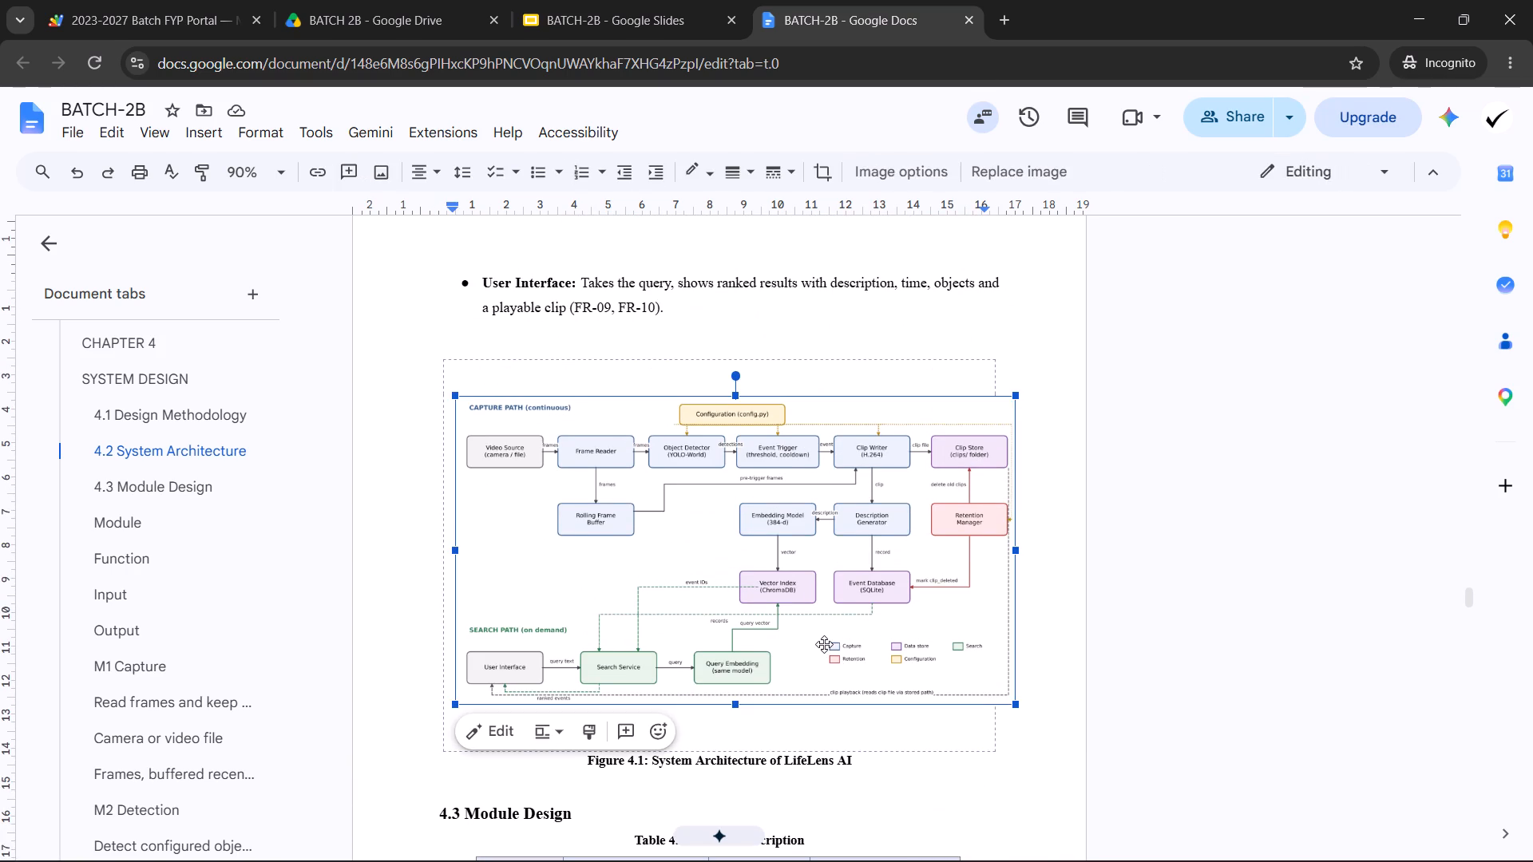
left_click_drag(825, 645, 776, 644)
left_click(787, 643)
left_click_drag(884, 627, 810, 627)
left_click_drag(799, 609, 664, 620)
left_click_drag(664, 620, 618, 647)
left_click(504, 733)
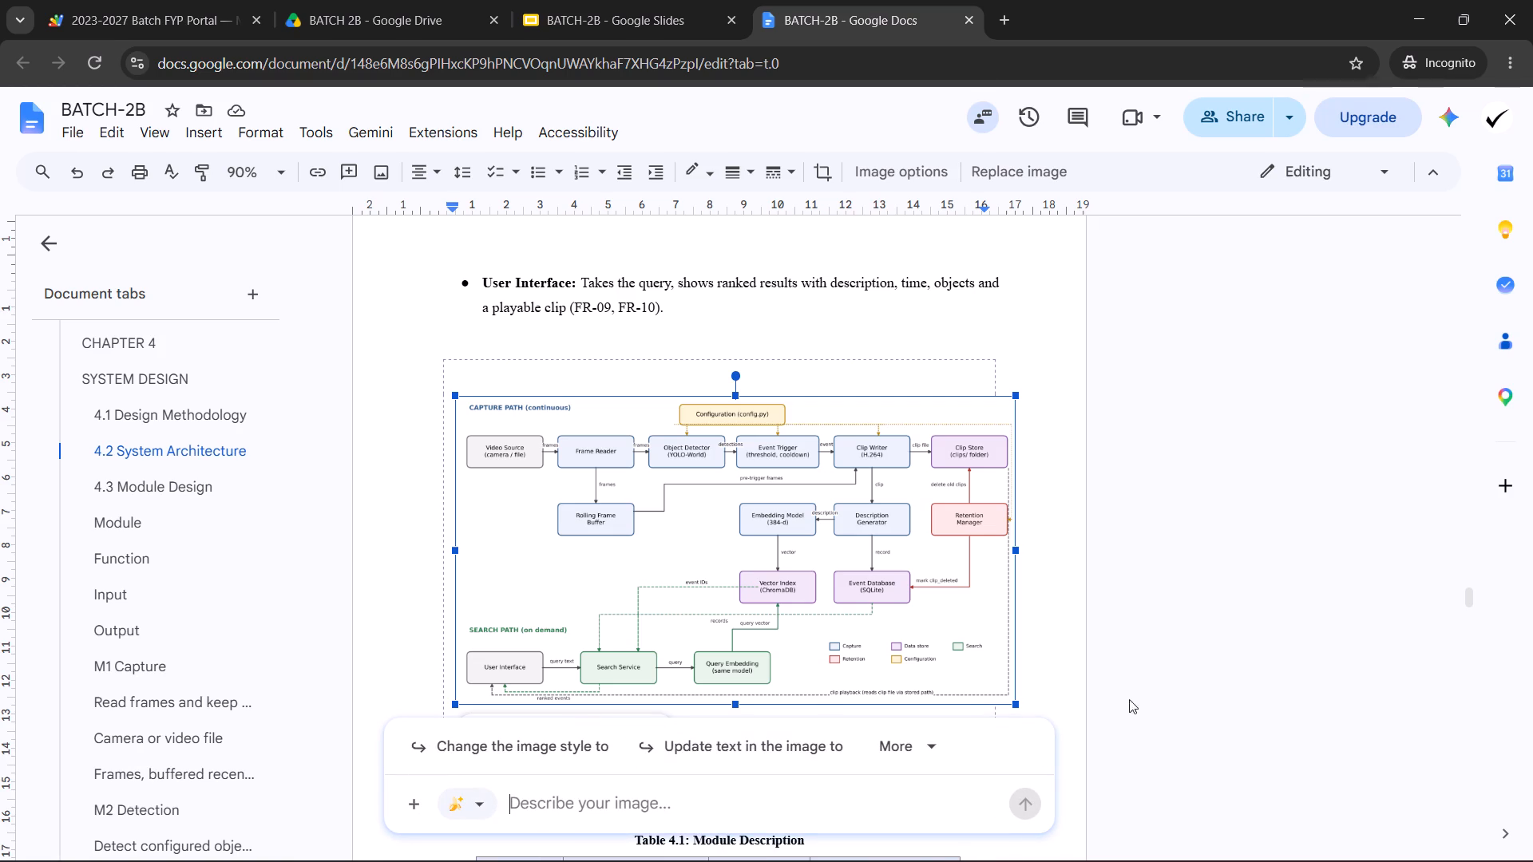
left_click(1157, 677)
Cut the Figure 4.1 diagram, remove an empty line from its dashed frame, and paste the diagram back into the frame.
left_click(889, 625)
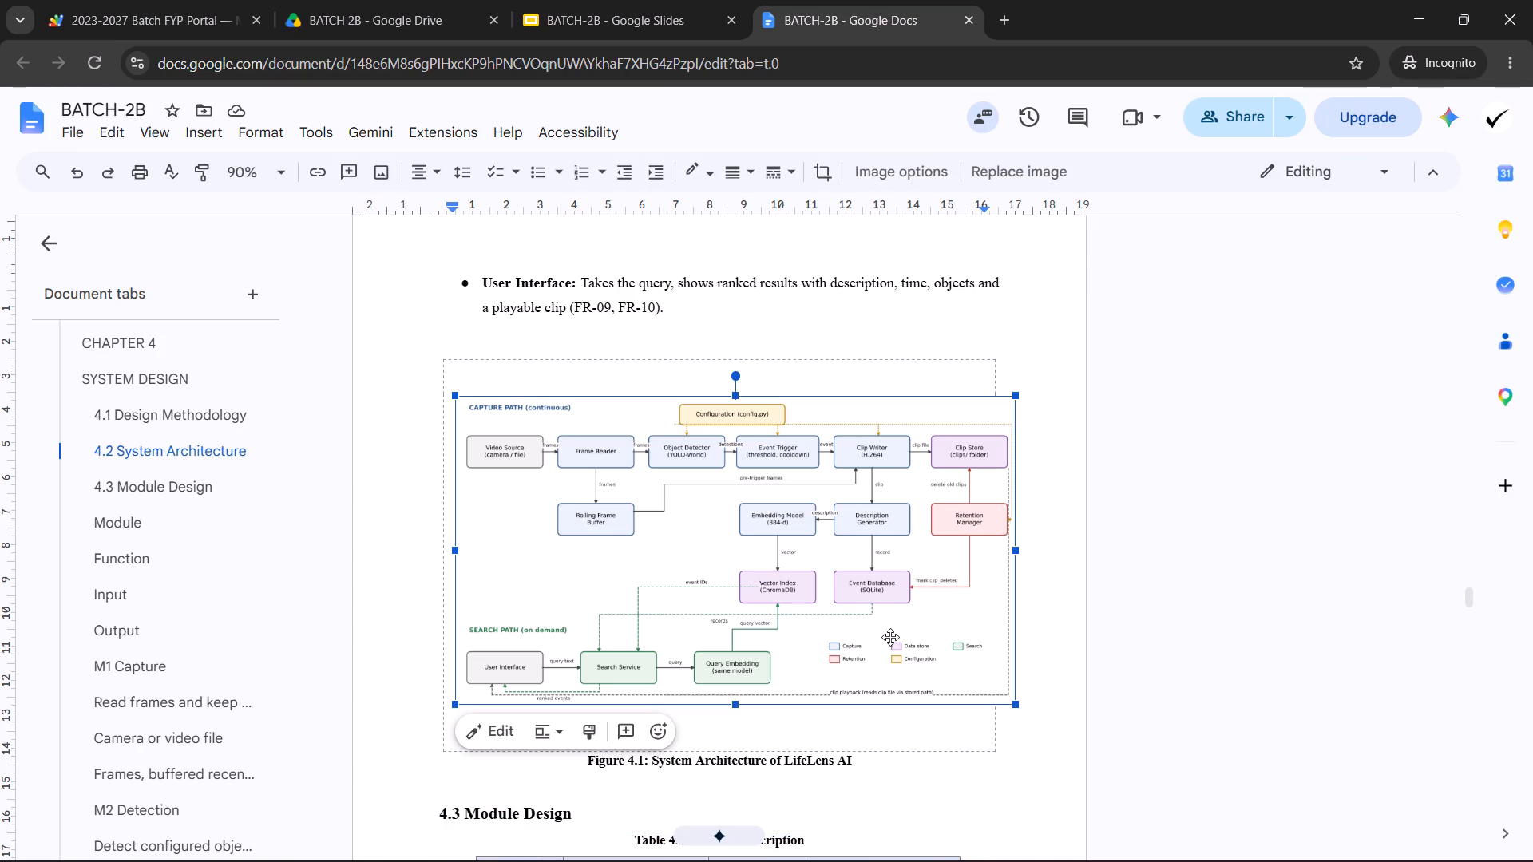
key("ctrl+x")
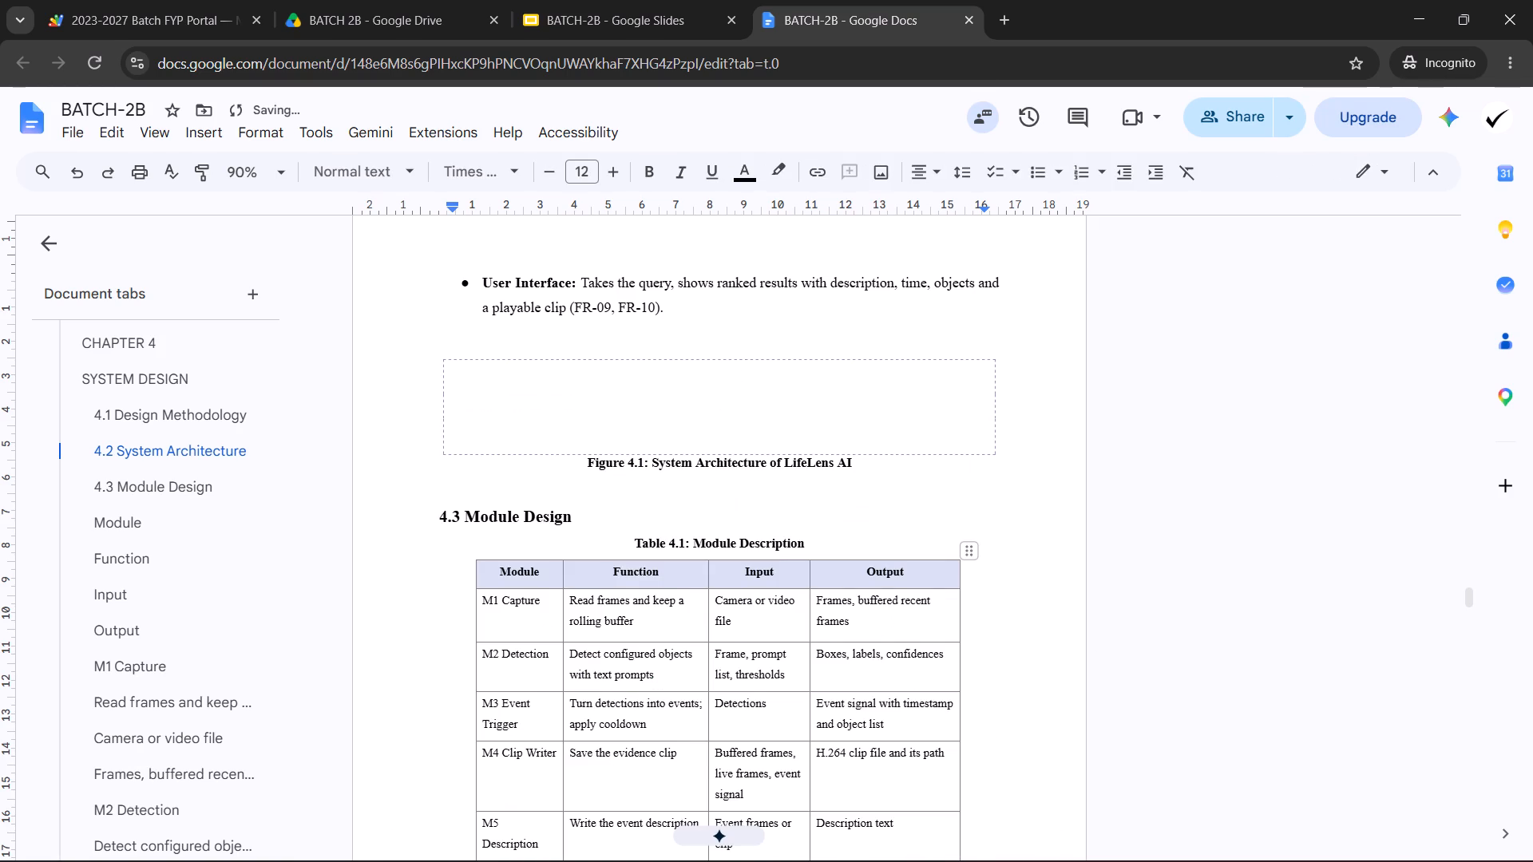
left_click(542, 409)
key("ctrl+v")
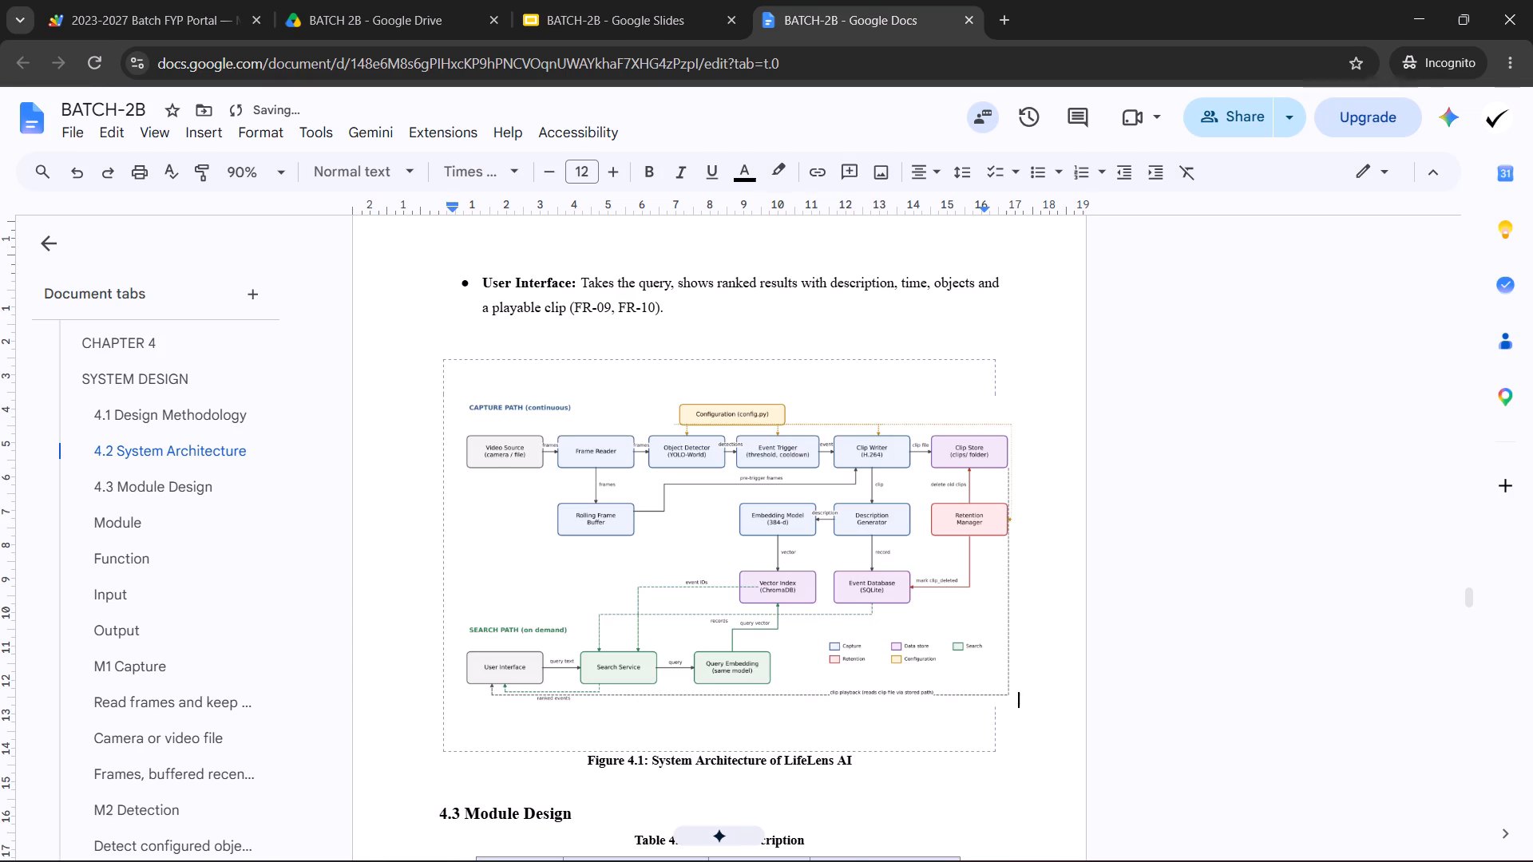
key("ctrl+z")
left_click(1030, 437)
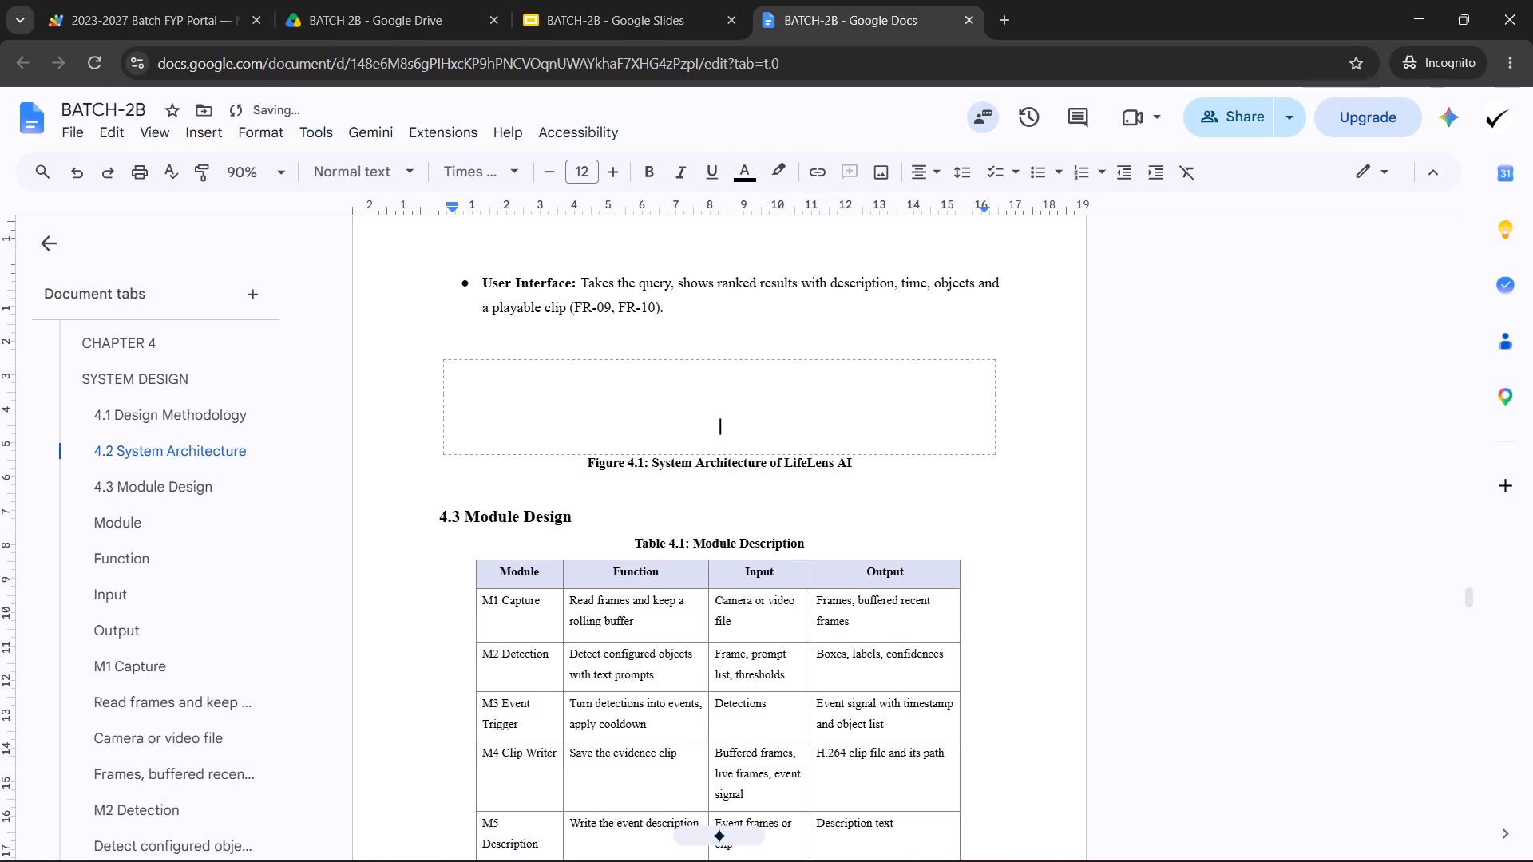
left_click_drag(1013, 402, 683, 386)
left_click(673, 401)
key("BackSpace")
key("BackSpace")
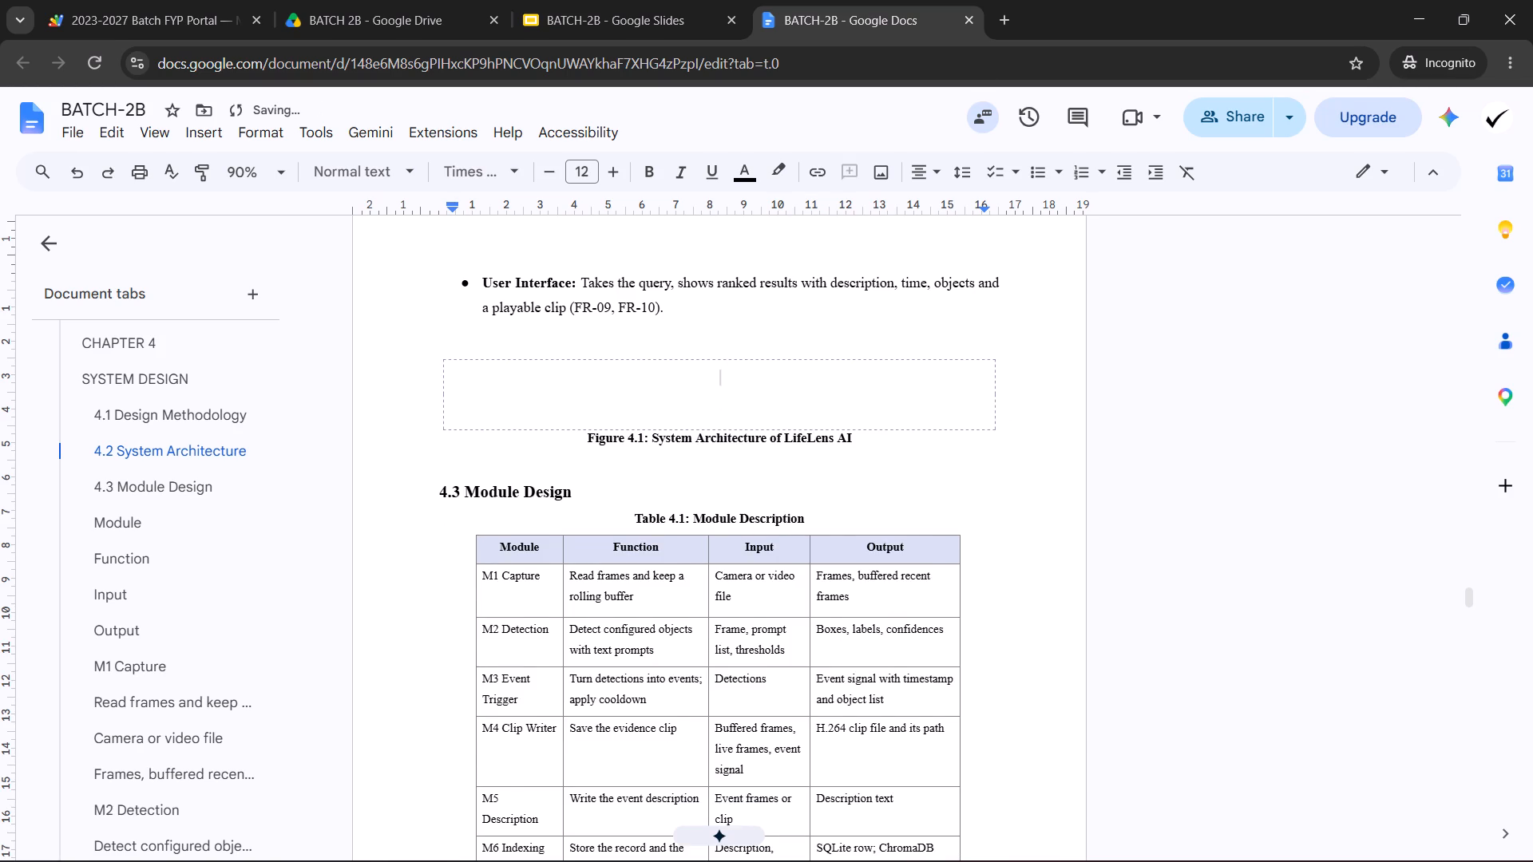
key("ctrl+v")
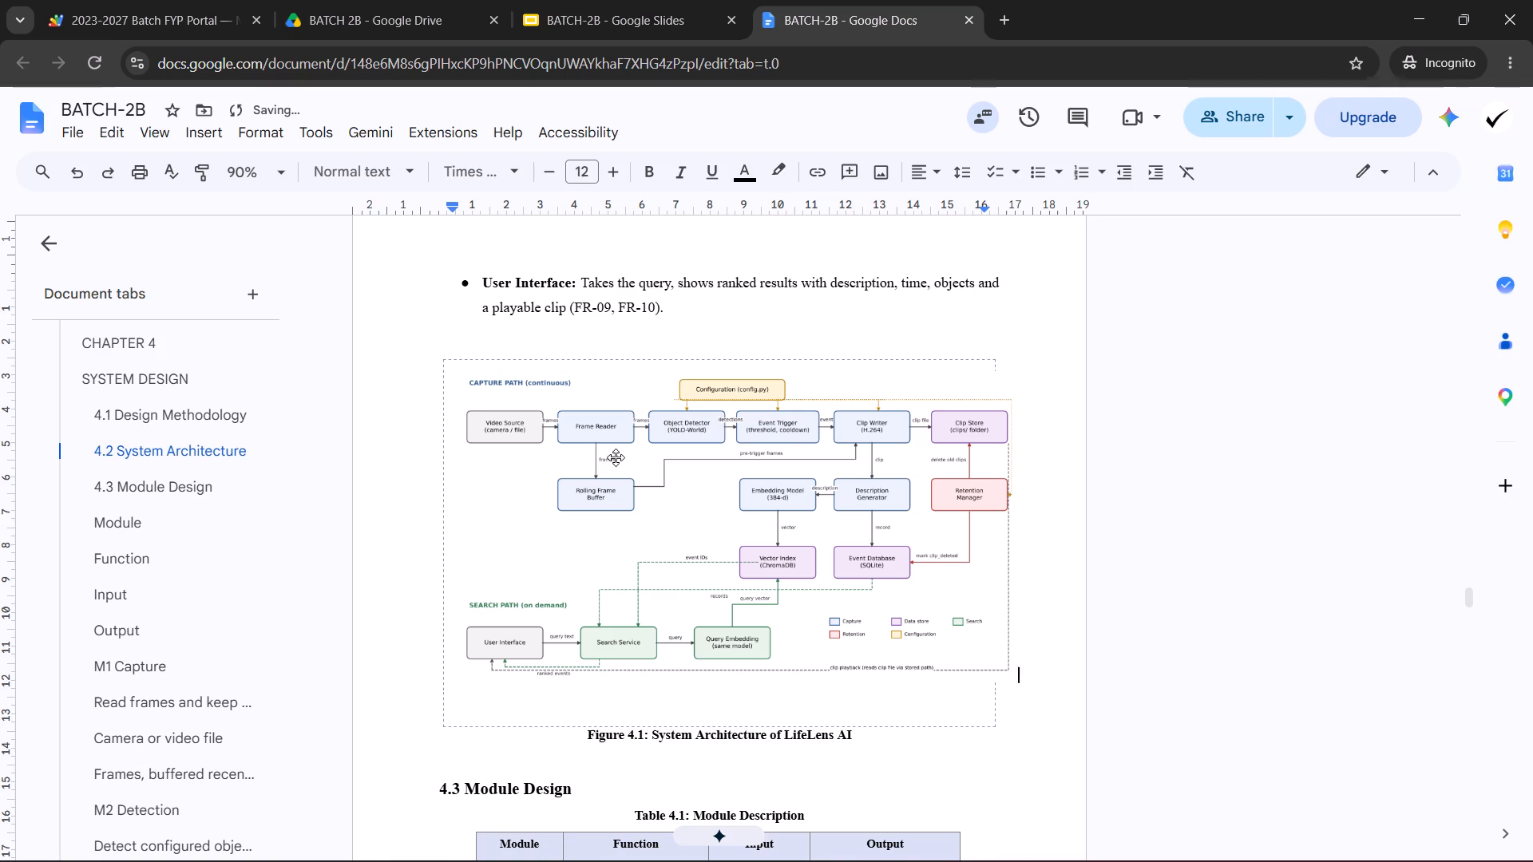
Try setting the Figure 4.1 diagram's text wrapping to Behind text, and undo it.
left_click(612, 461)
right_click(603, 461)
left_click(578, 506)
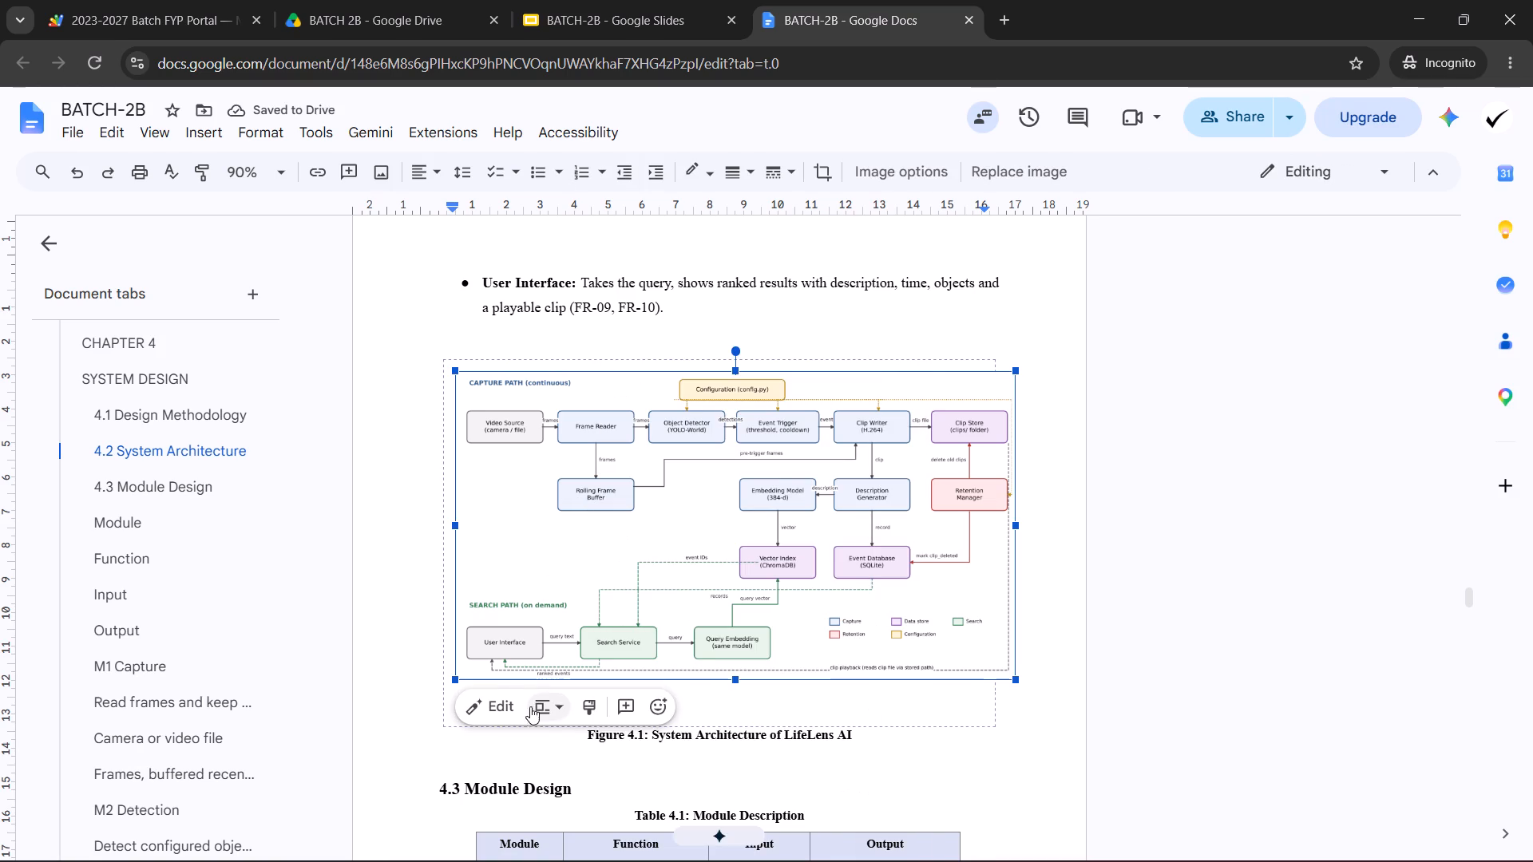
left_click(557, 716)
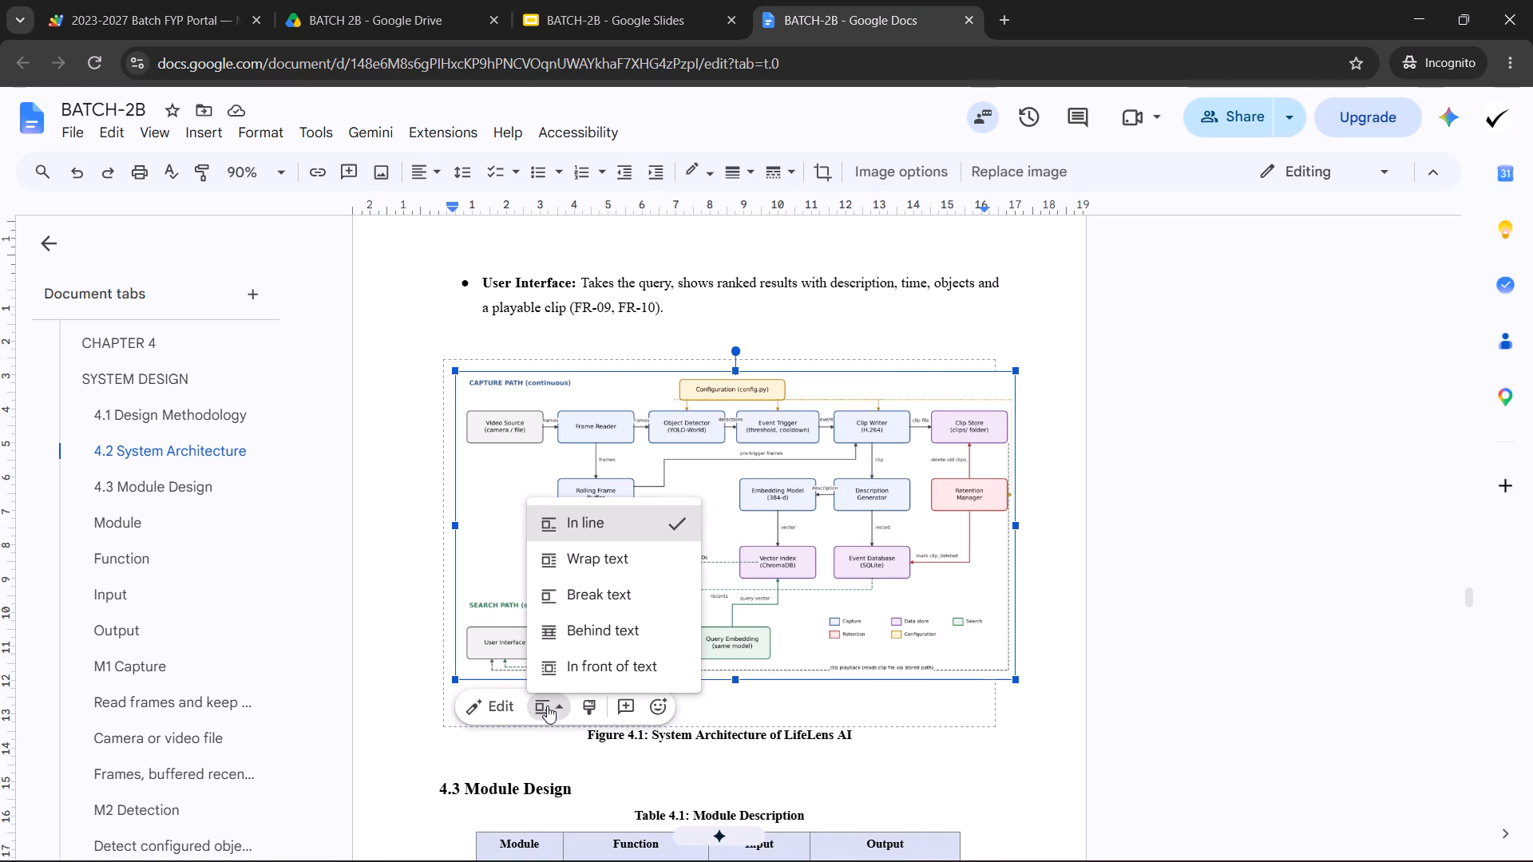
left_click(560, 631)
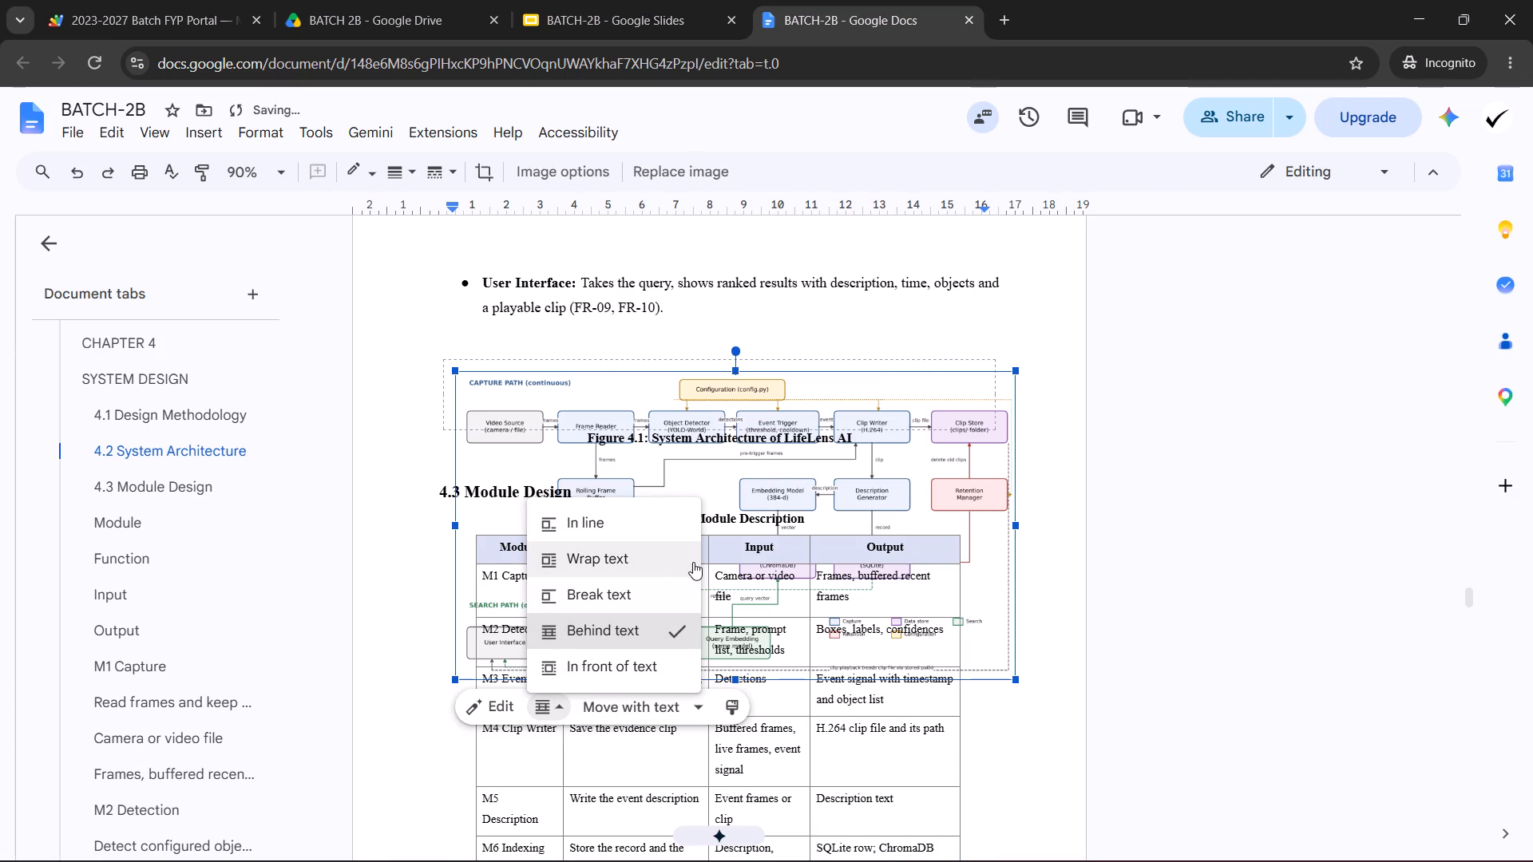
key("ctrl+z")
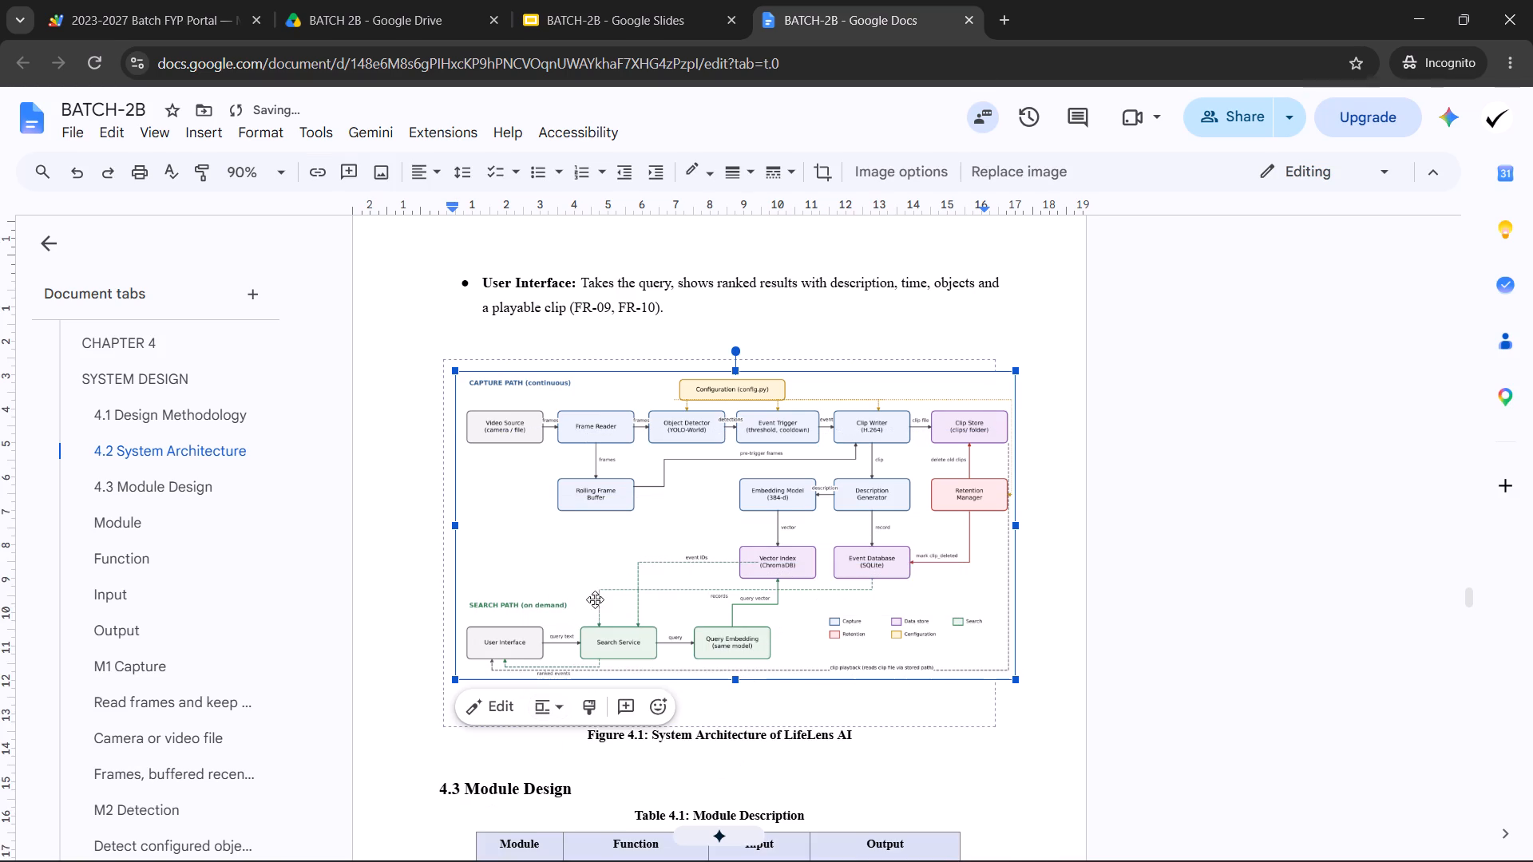
Set the Figure 4.1 diagram's text wrapping to Wrap text.
left_click(540, 713)
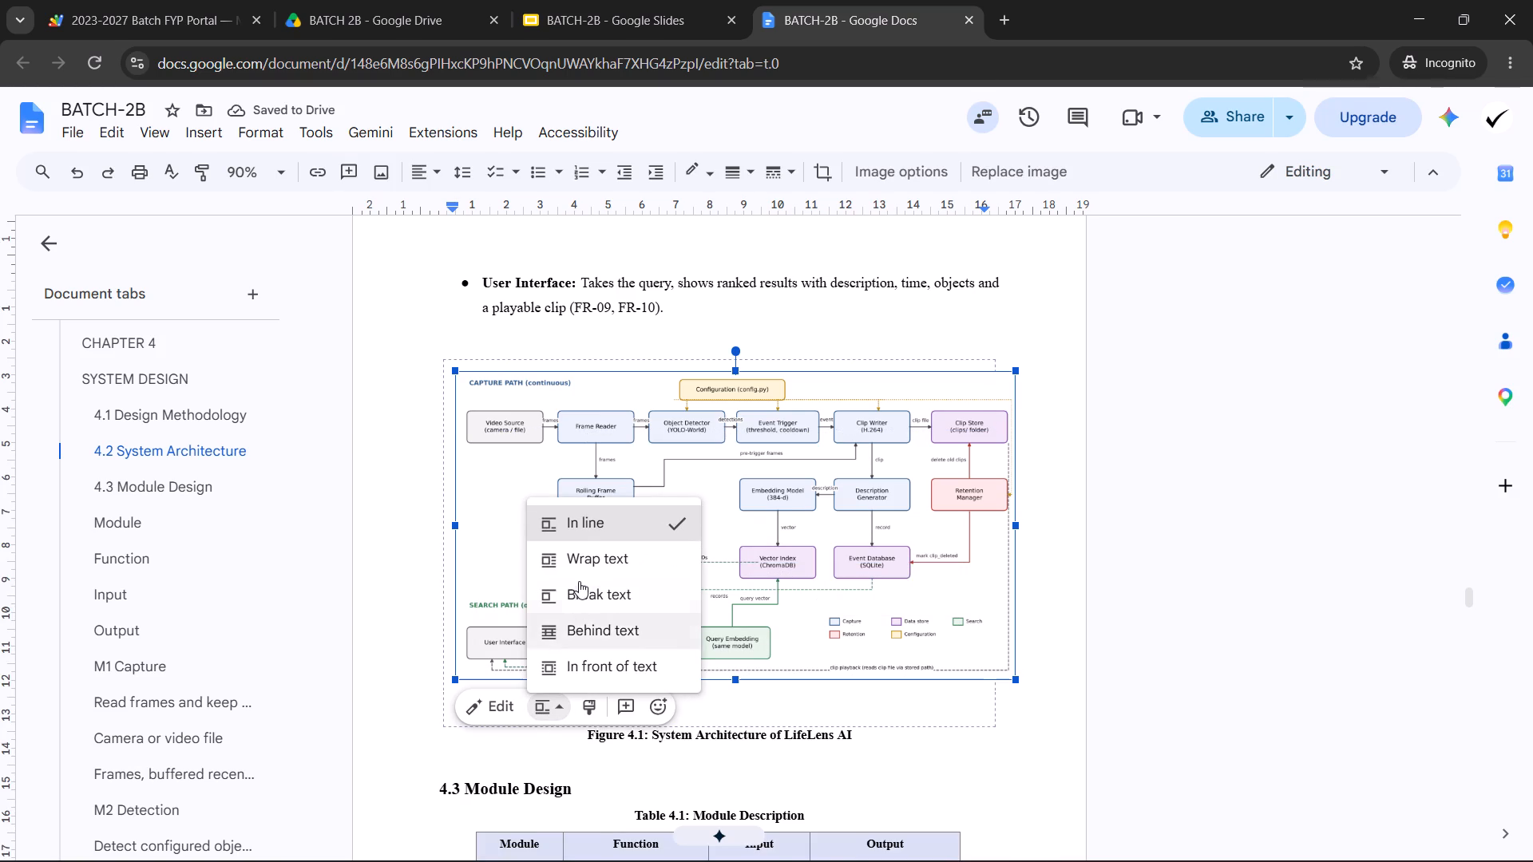
left_click(580, 570)
left_click(818, 540)
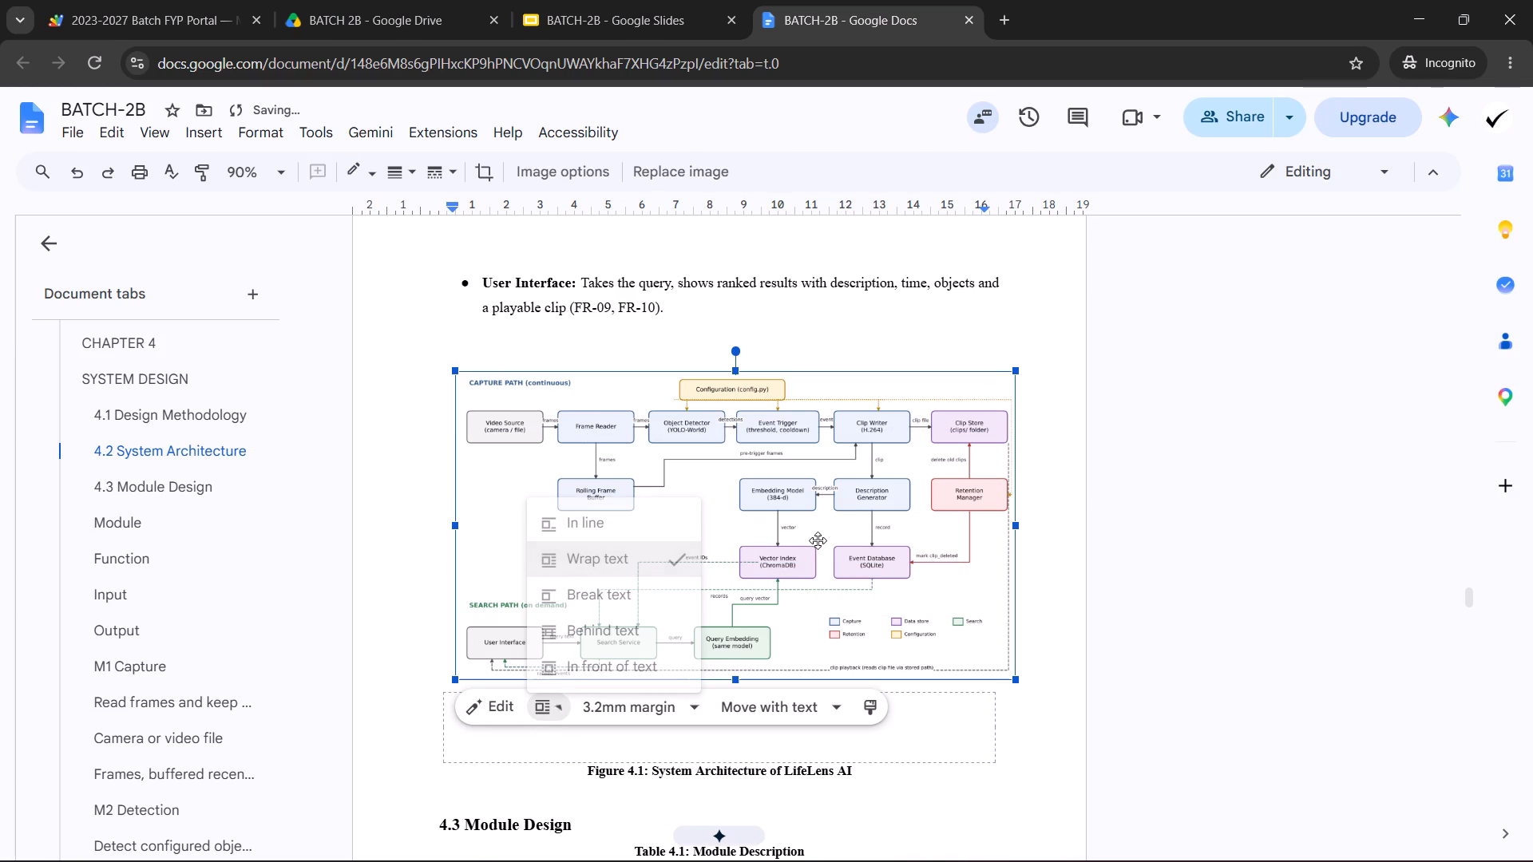
Move the Figure 4.1 diagram slightly left to line up with its frame, and down so the frame surrounds it.
left_click_drag(824, 539, 803, 539)
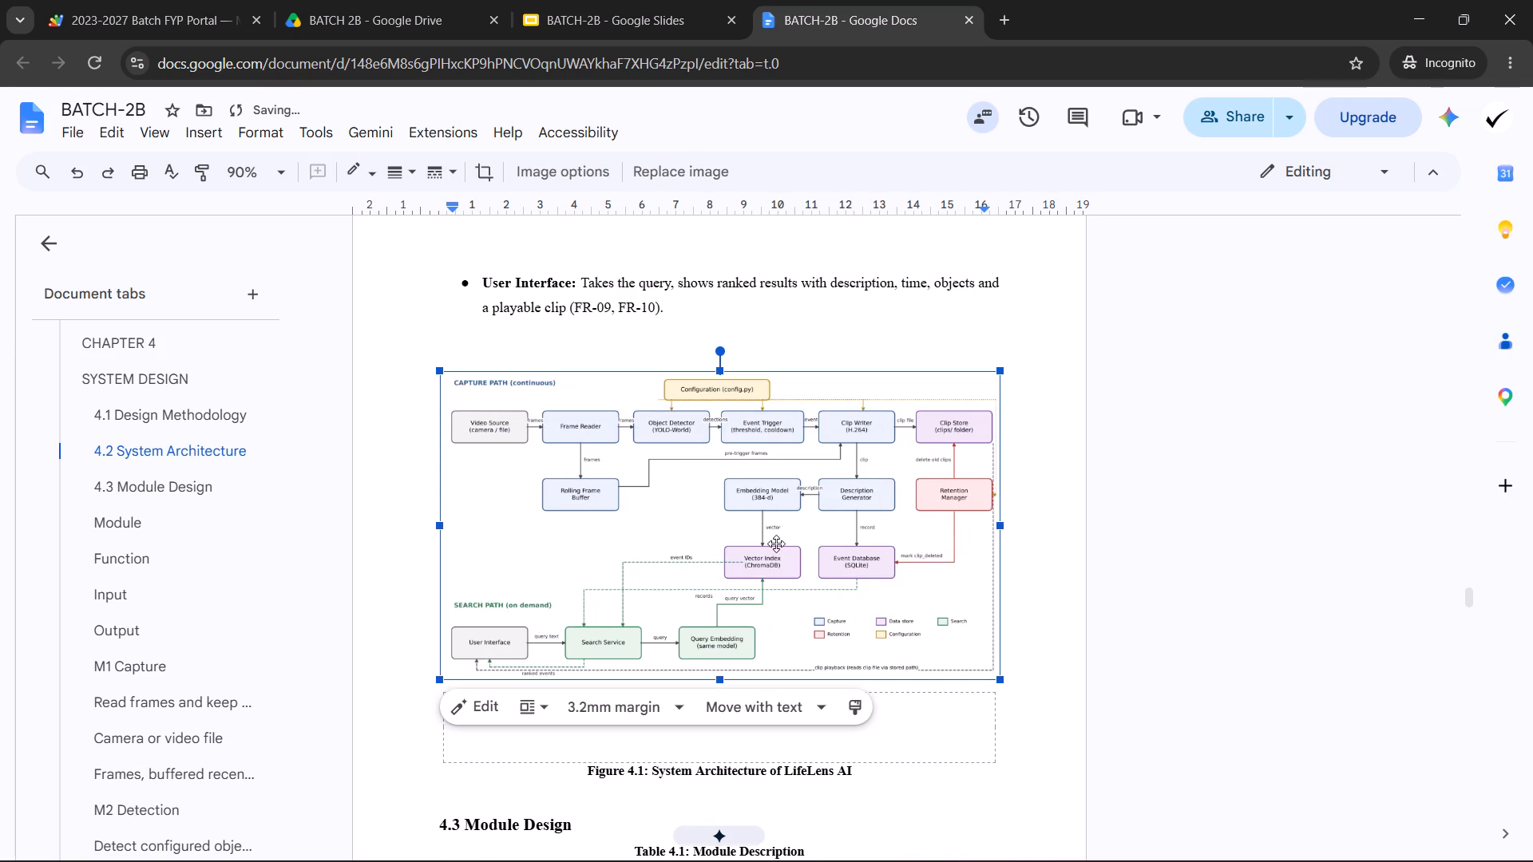
left_click(1035, 491)
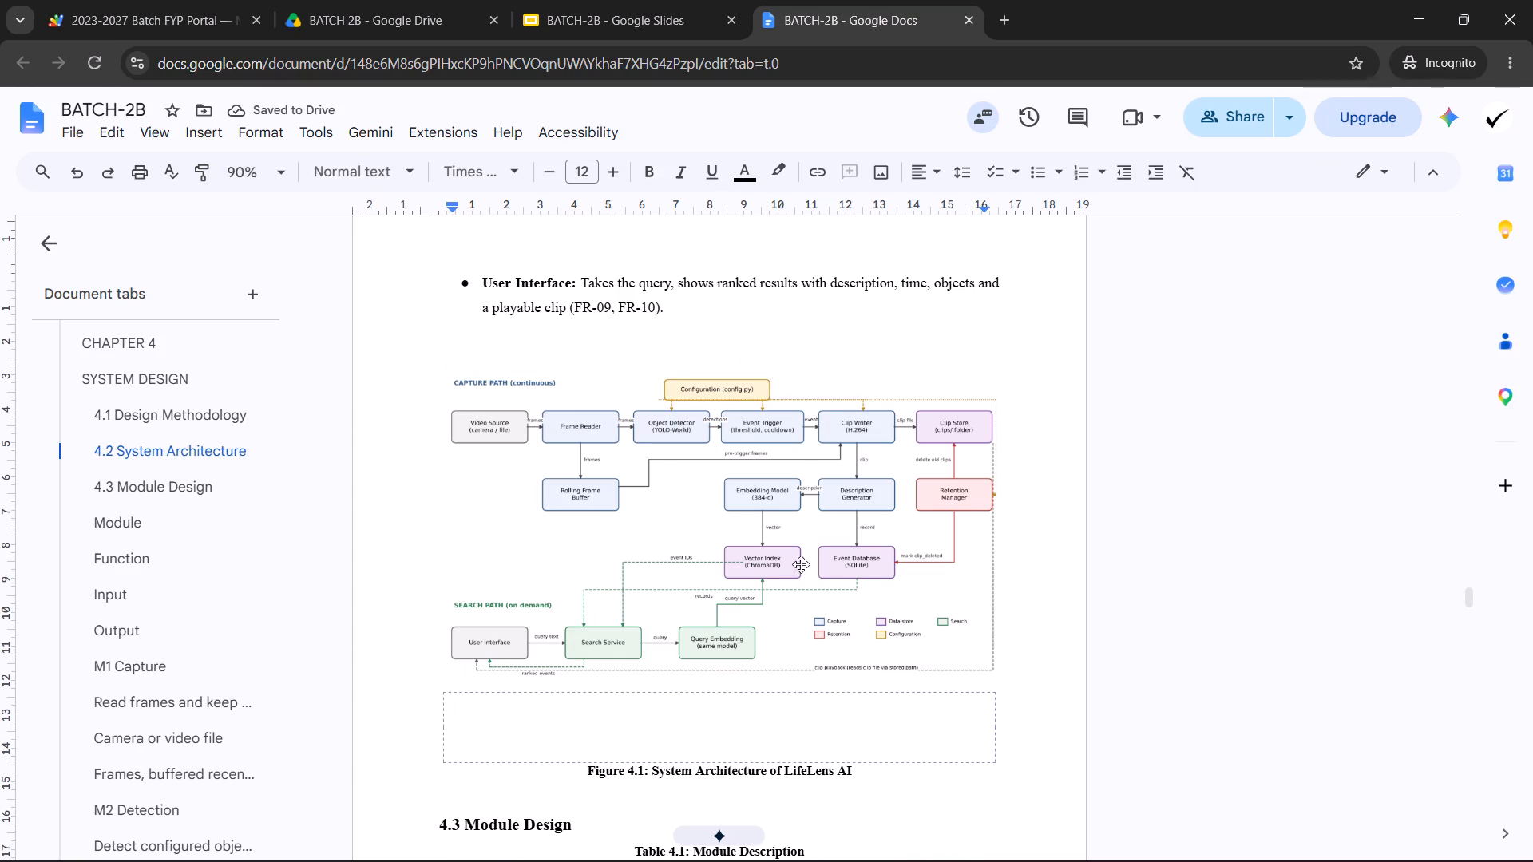
left_click_drag(794, 560, 794, 595)
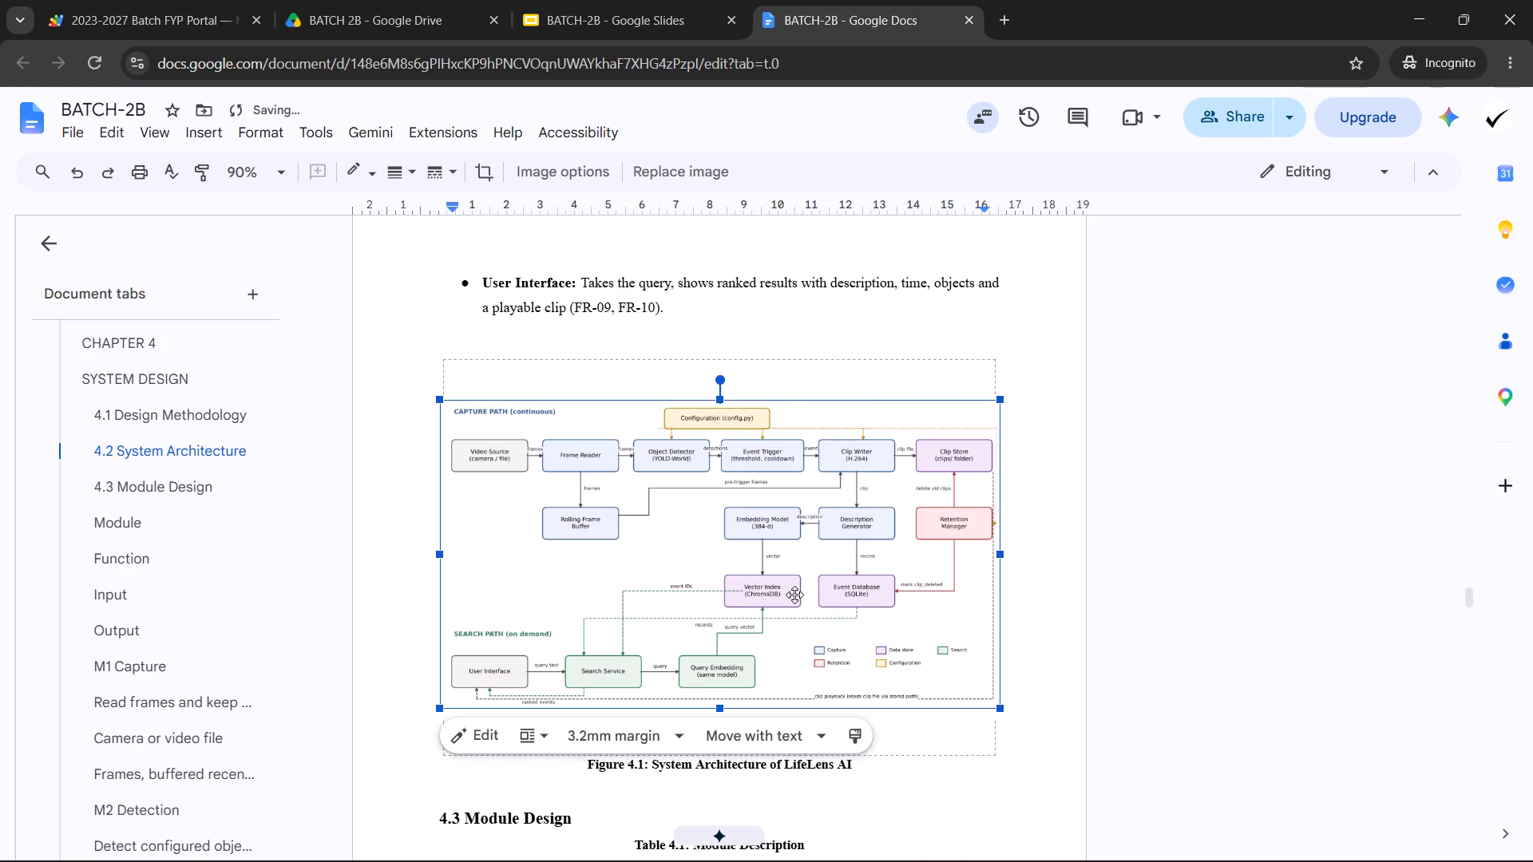
left_click(1135, 649)
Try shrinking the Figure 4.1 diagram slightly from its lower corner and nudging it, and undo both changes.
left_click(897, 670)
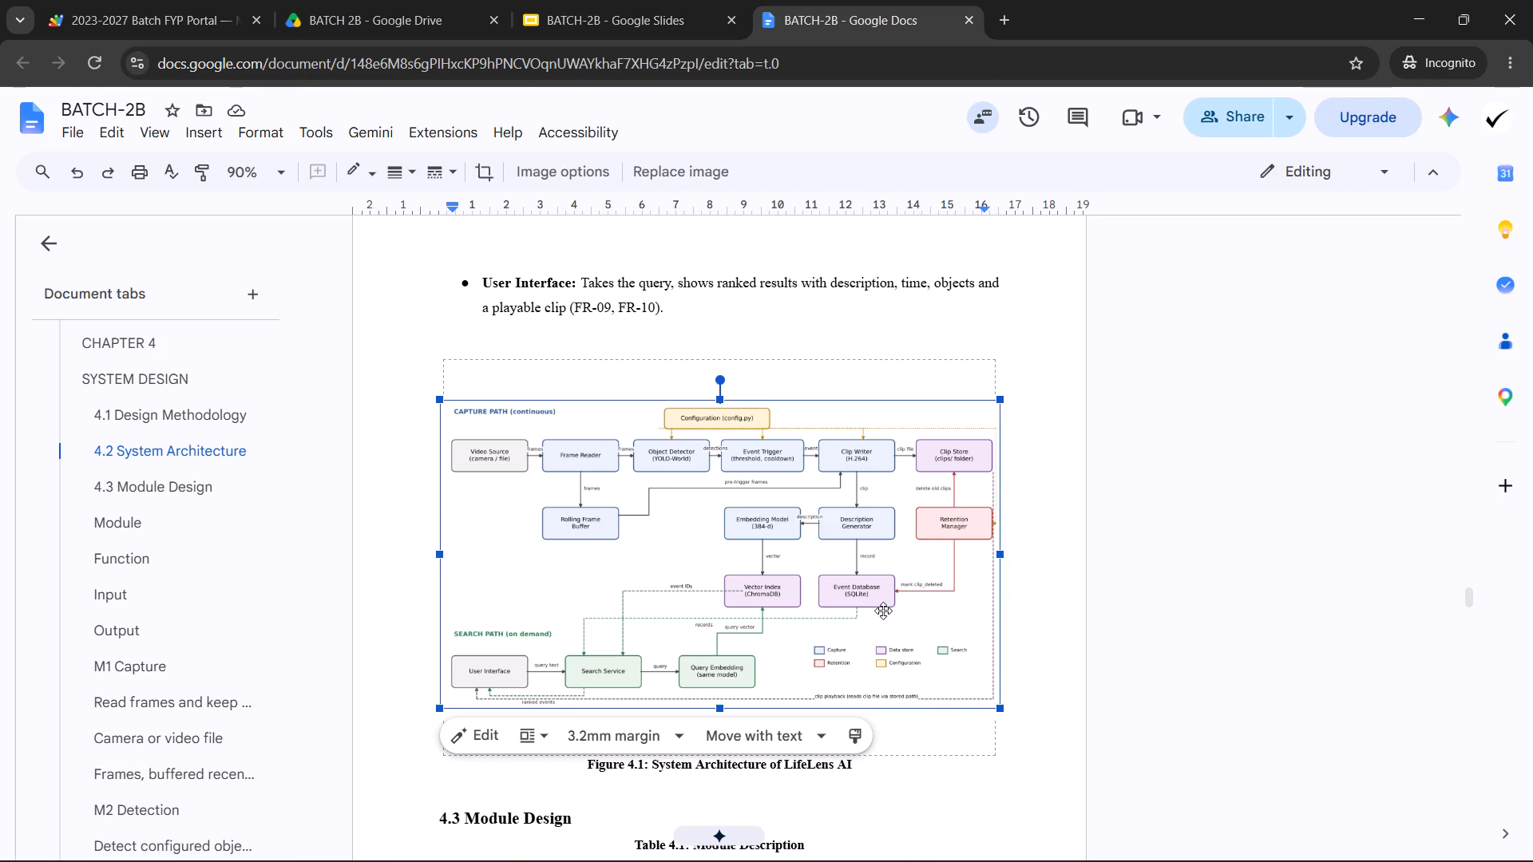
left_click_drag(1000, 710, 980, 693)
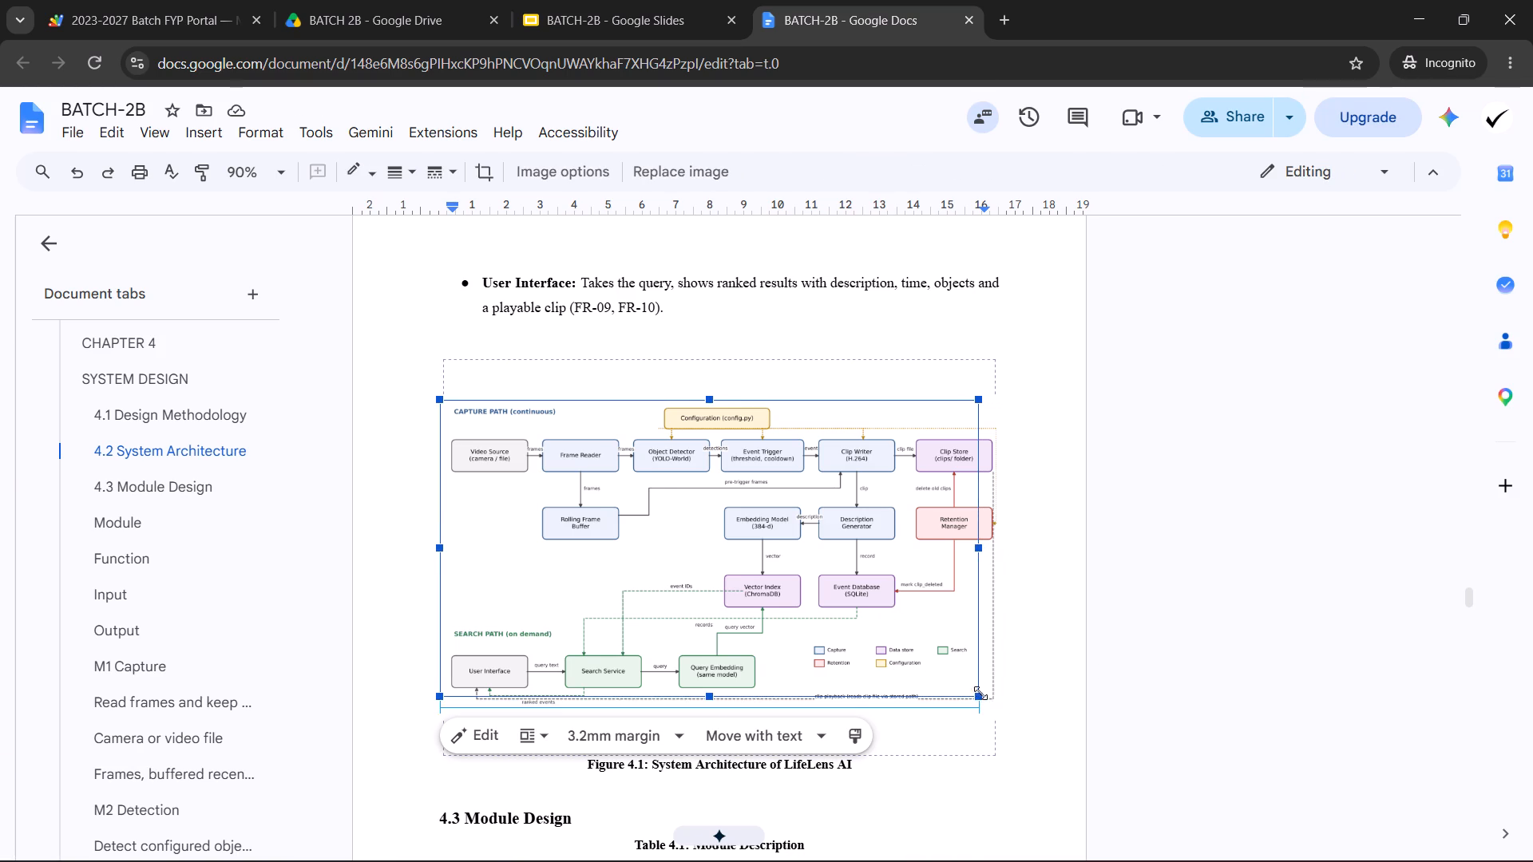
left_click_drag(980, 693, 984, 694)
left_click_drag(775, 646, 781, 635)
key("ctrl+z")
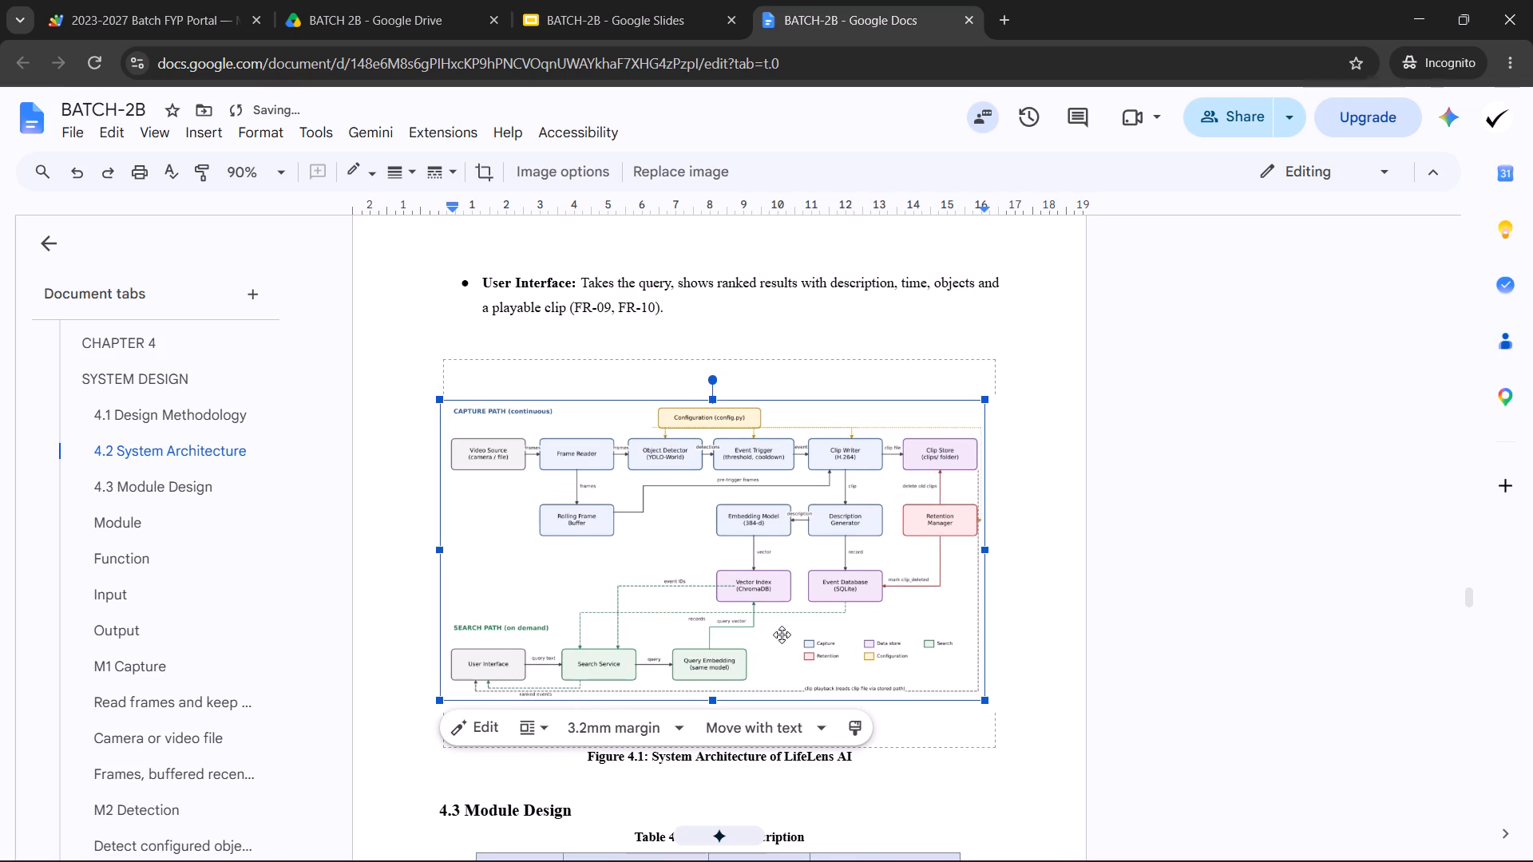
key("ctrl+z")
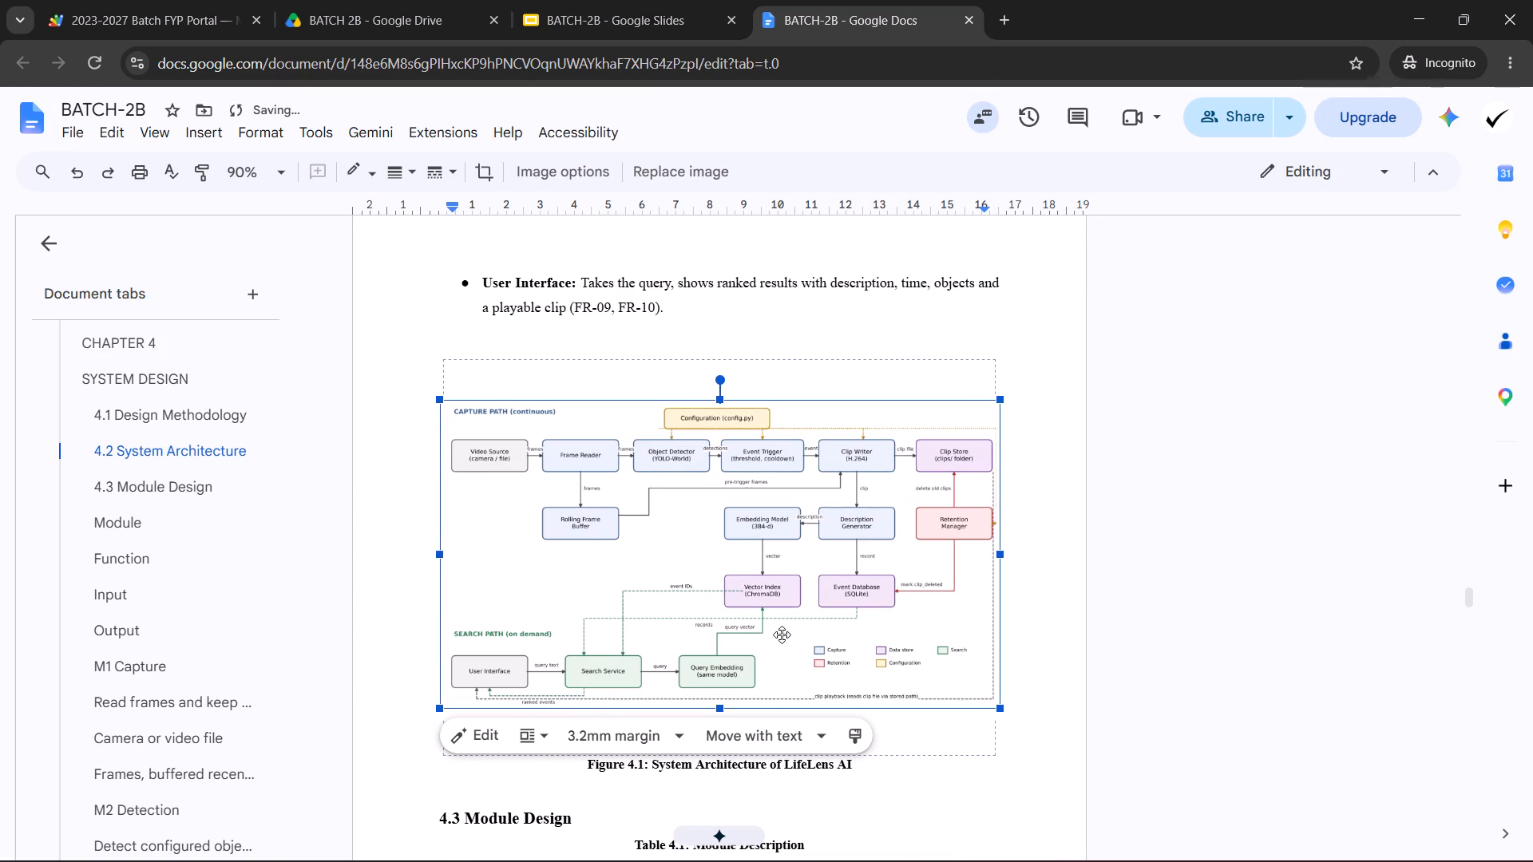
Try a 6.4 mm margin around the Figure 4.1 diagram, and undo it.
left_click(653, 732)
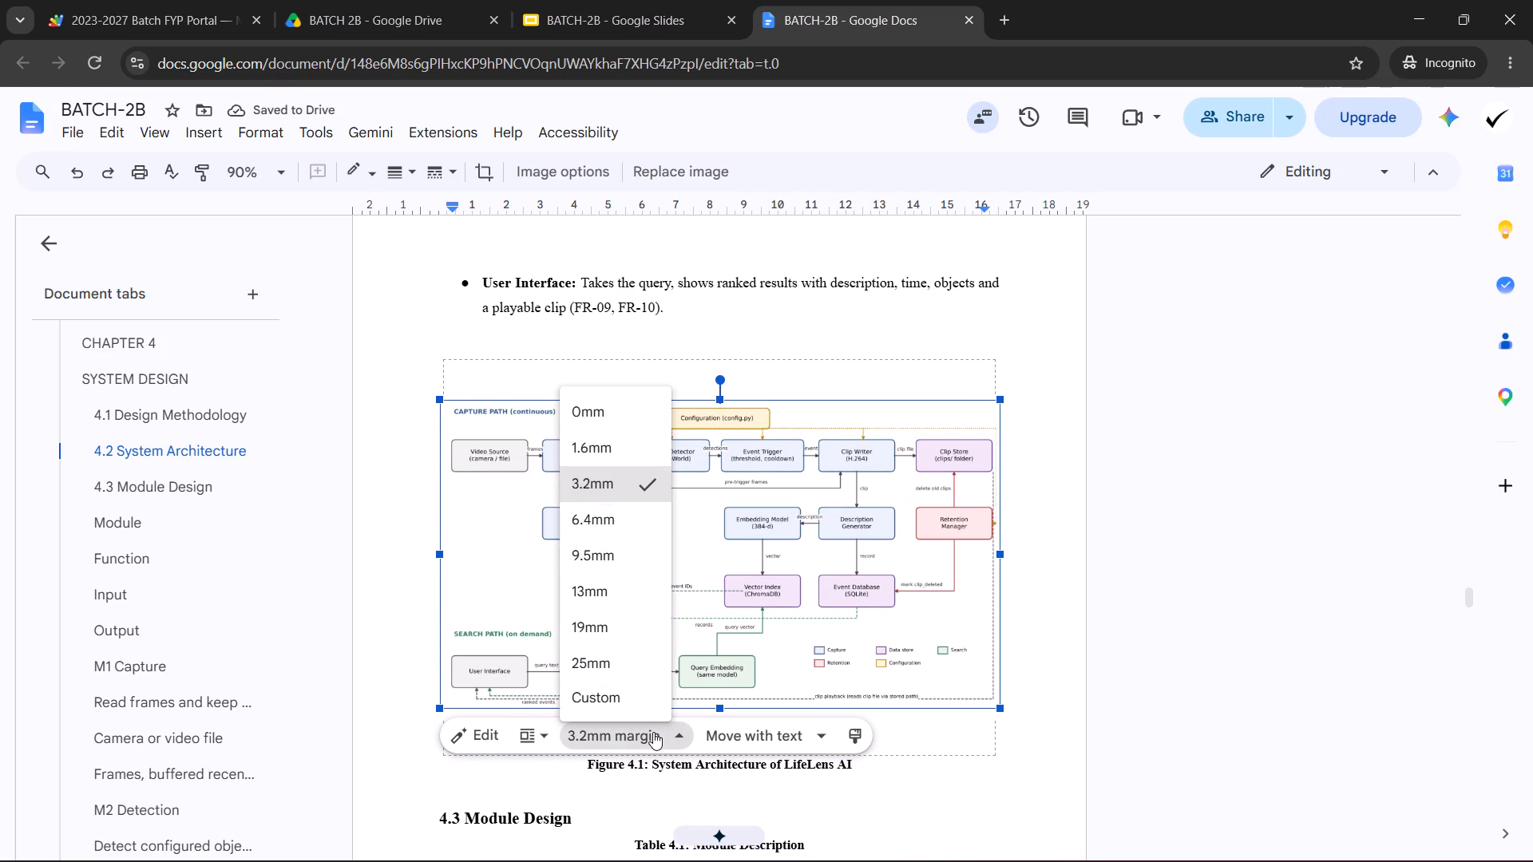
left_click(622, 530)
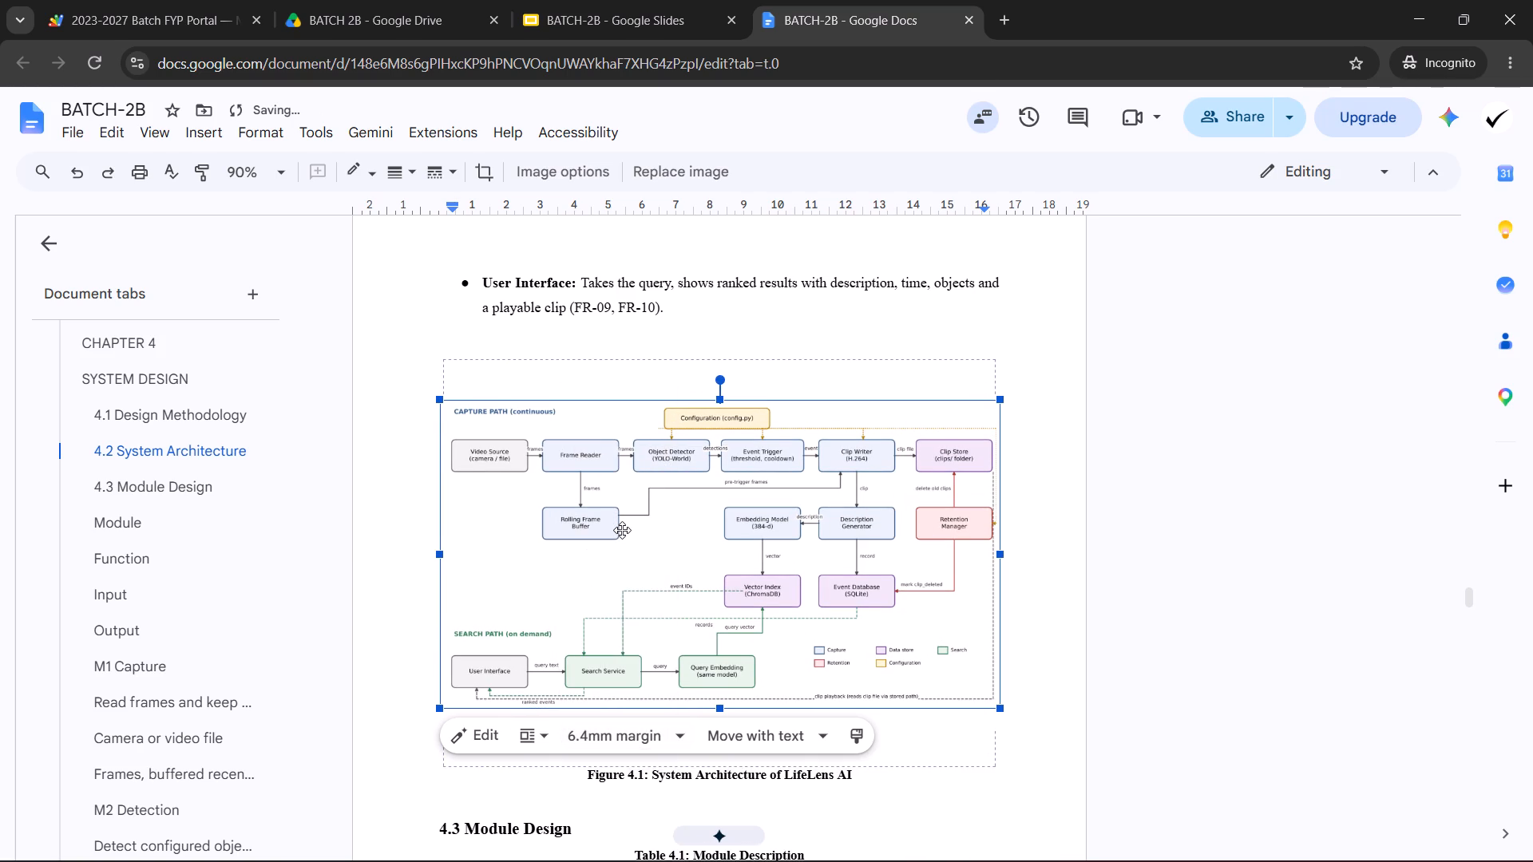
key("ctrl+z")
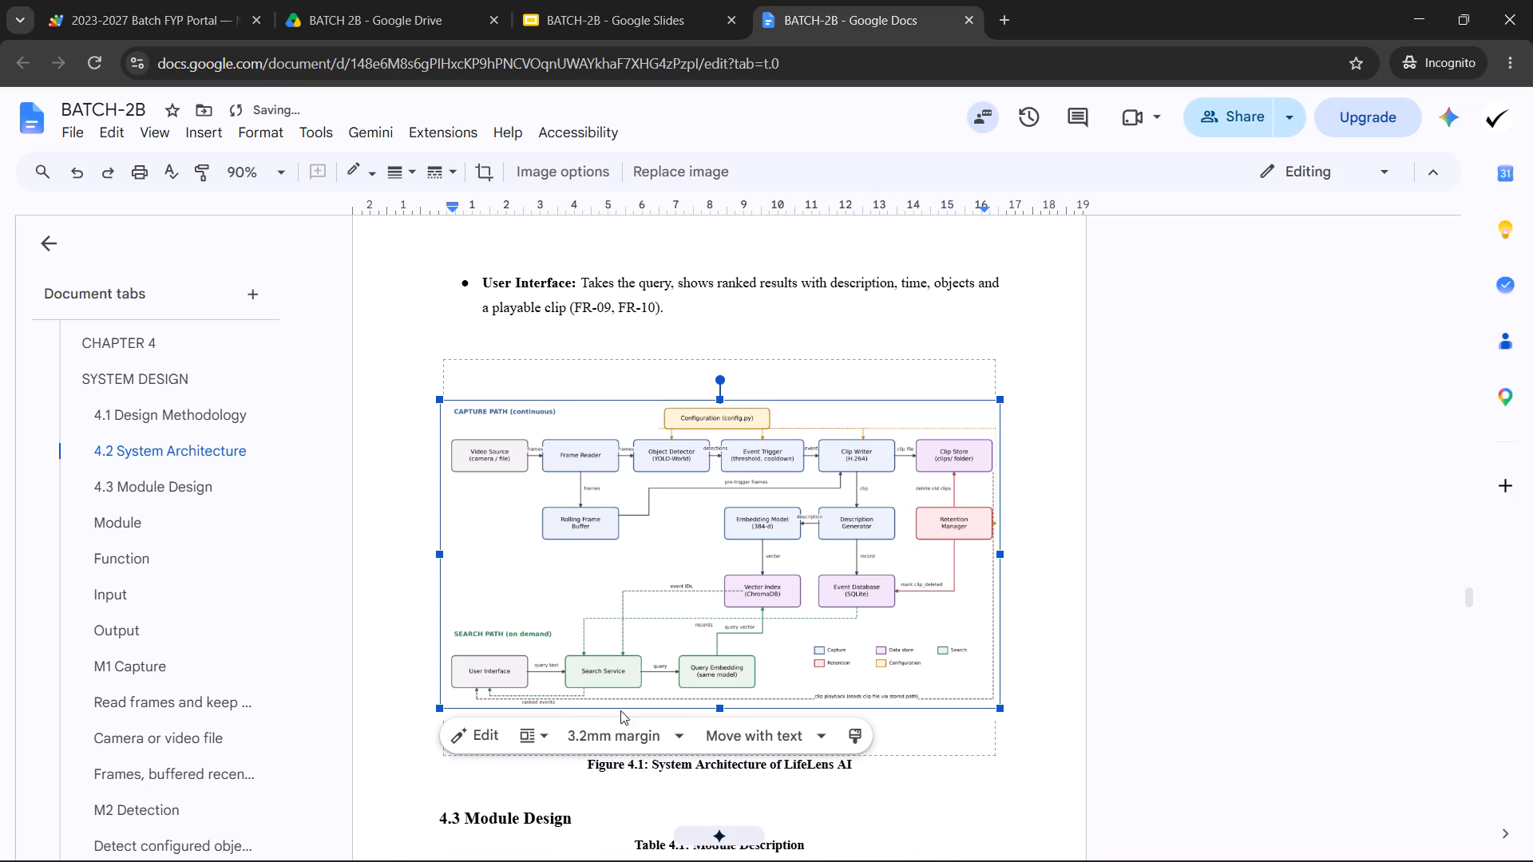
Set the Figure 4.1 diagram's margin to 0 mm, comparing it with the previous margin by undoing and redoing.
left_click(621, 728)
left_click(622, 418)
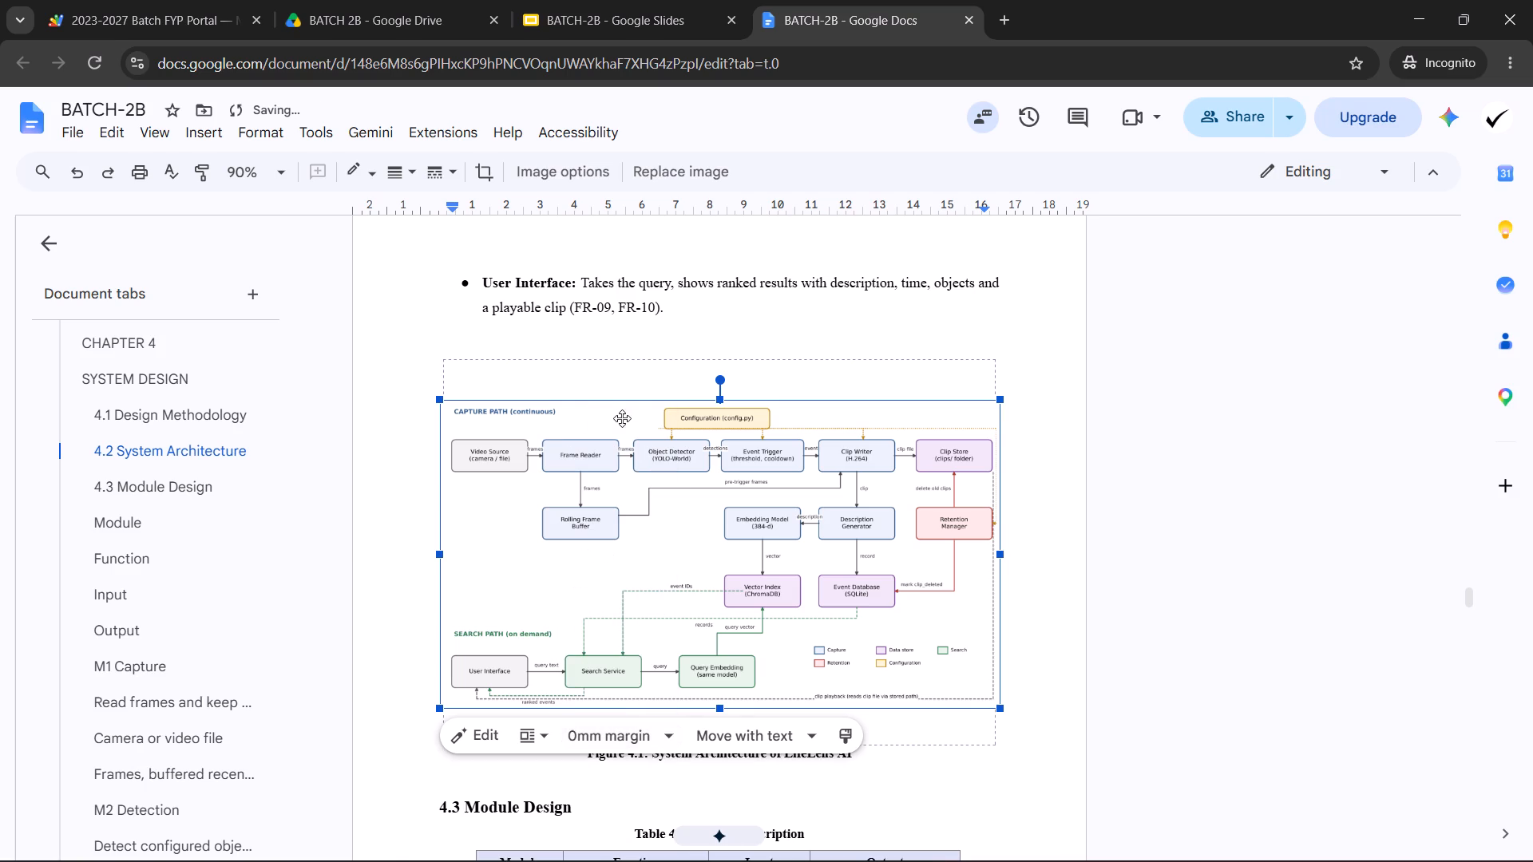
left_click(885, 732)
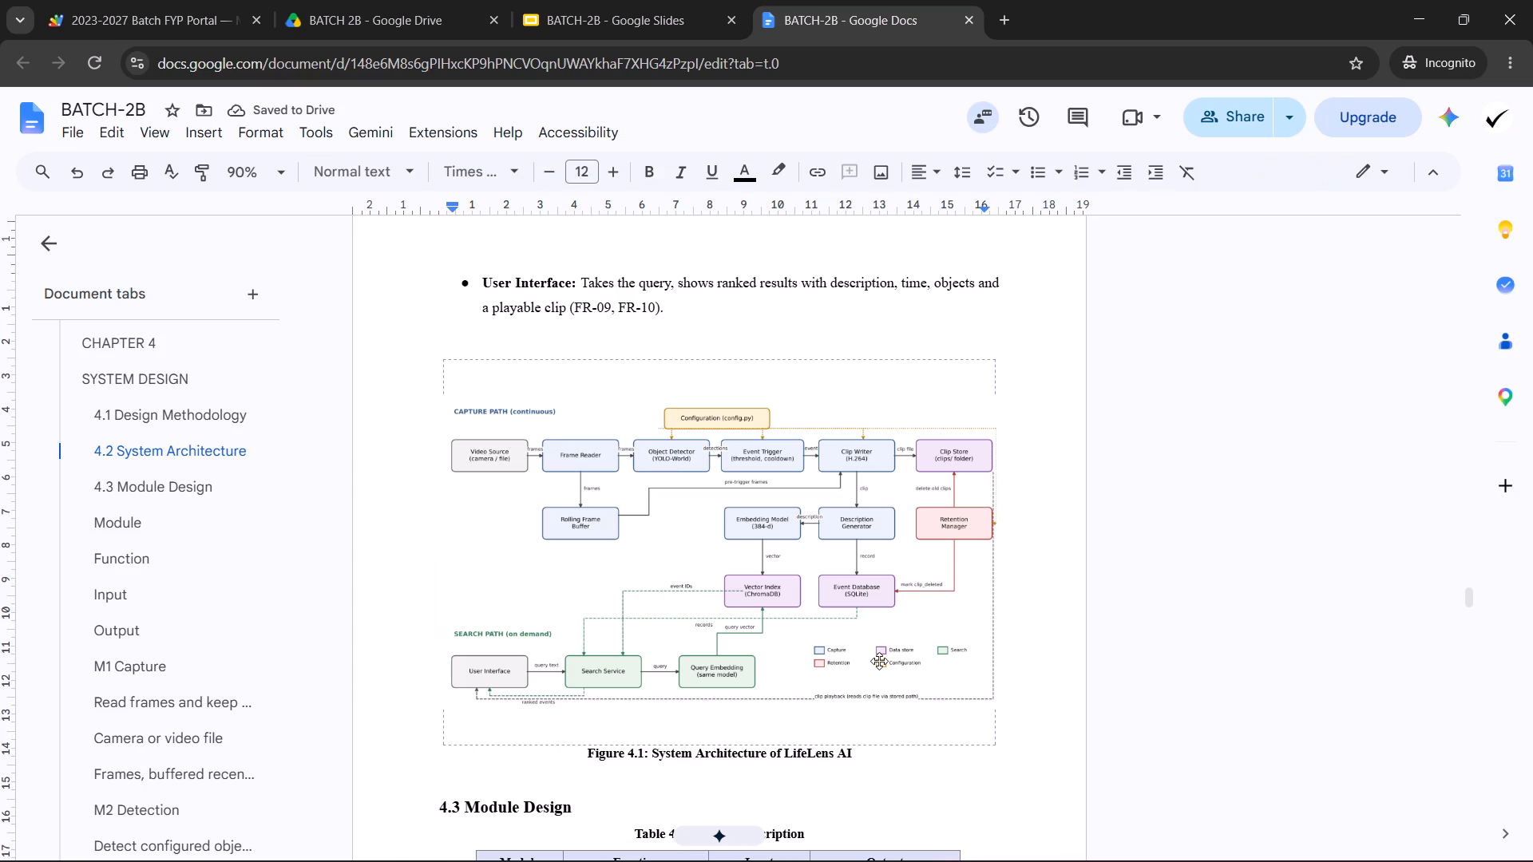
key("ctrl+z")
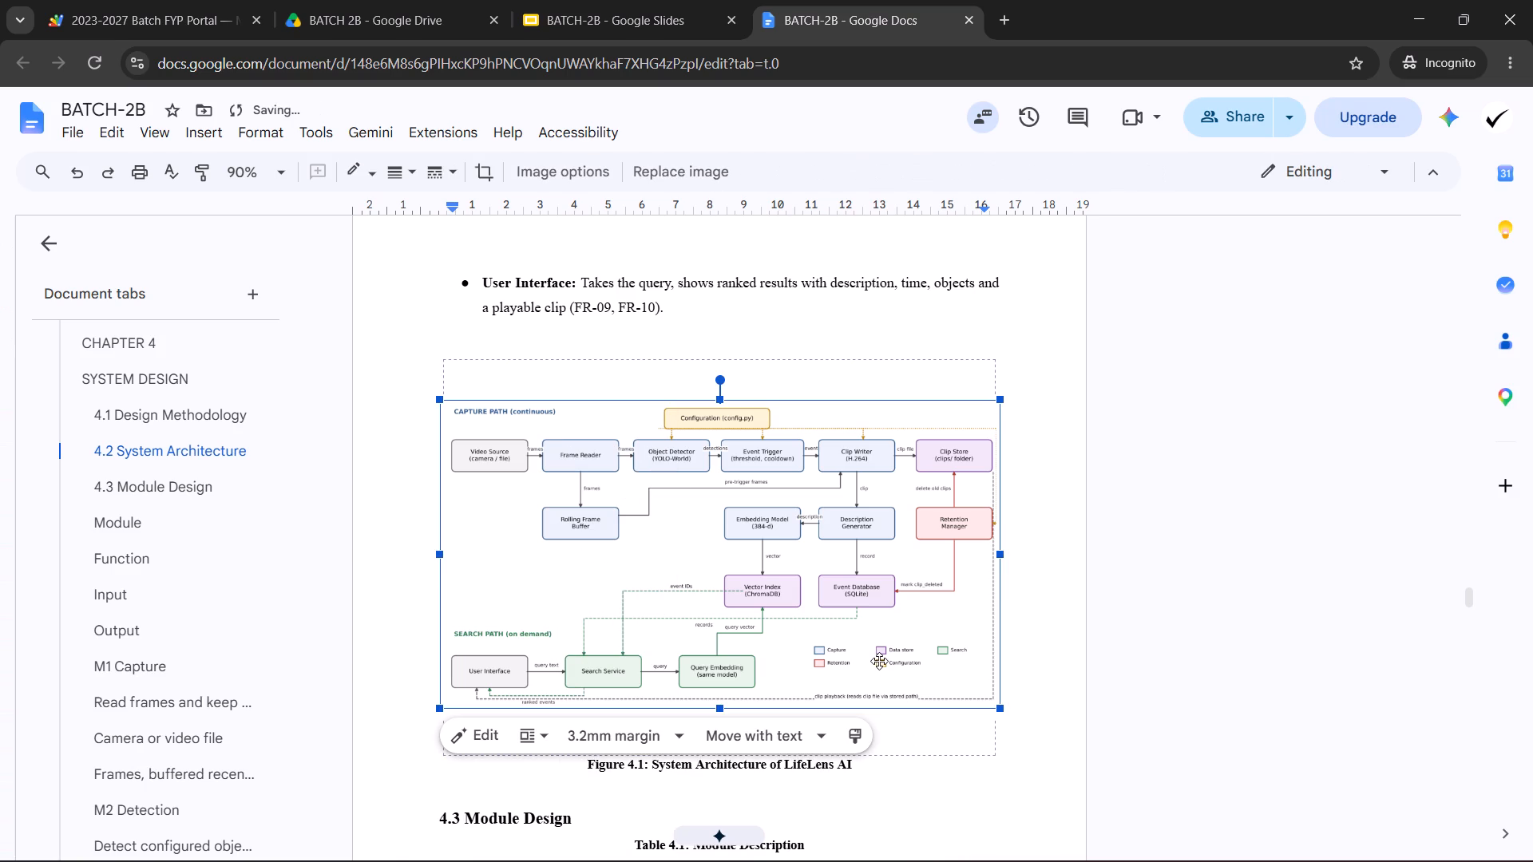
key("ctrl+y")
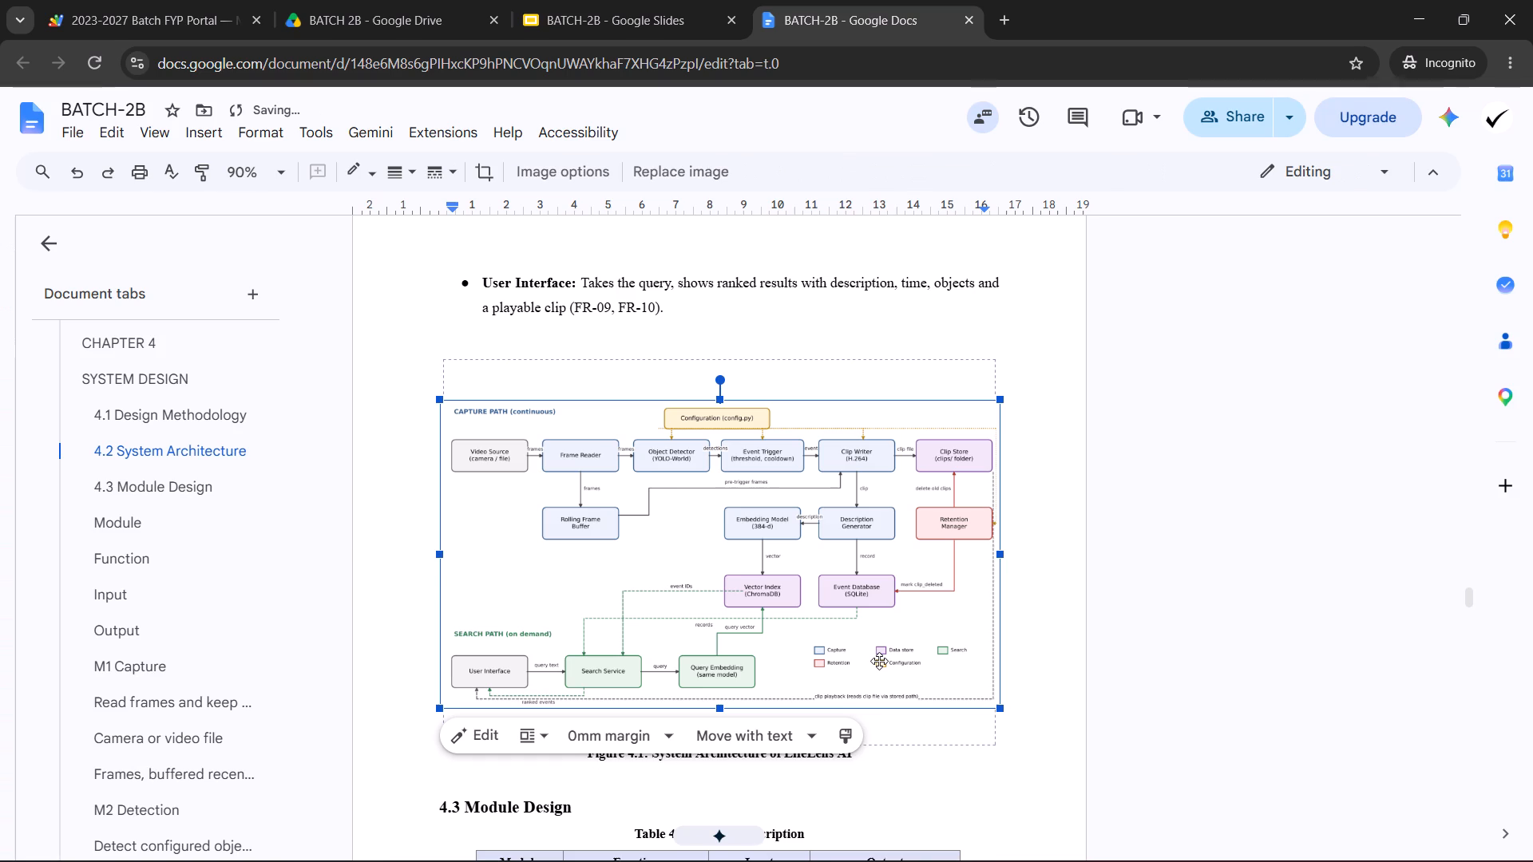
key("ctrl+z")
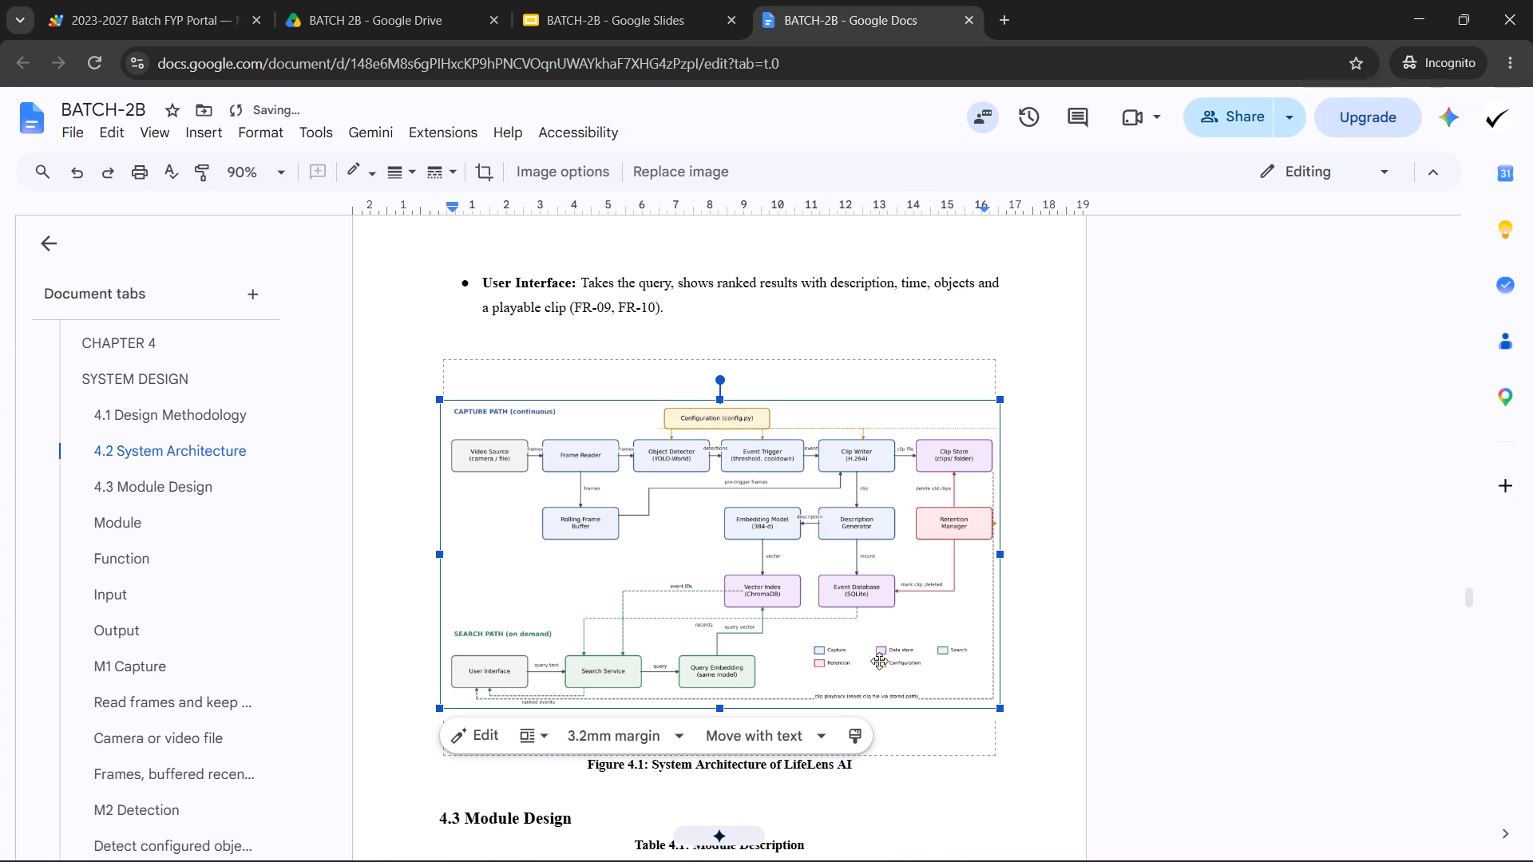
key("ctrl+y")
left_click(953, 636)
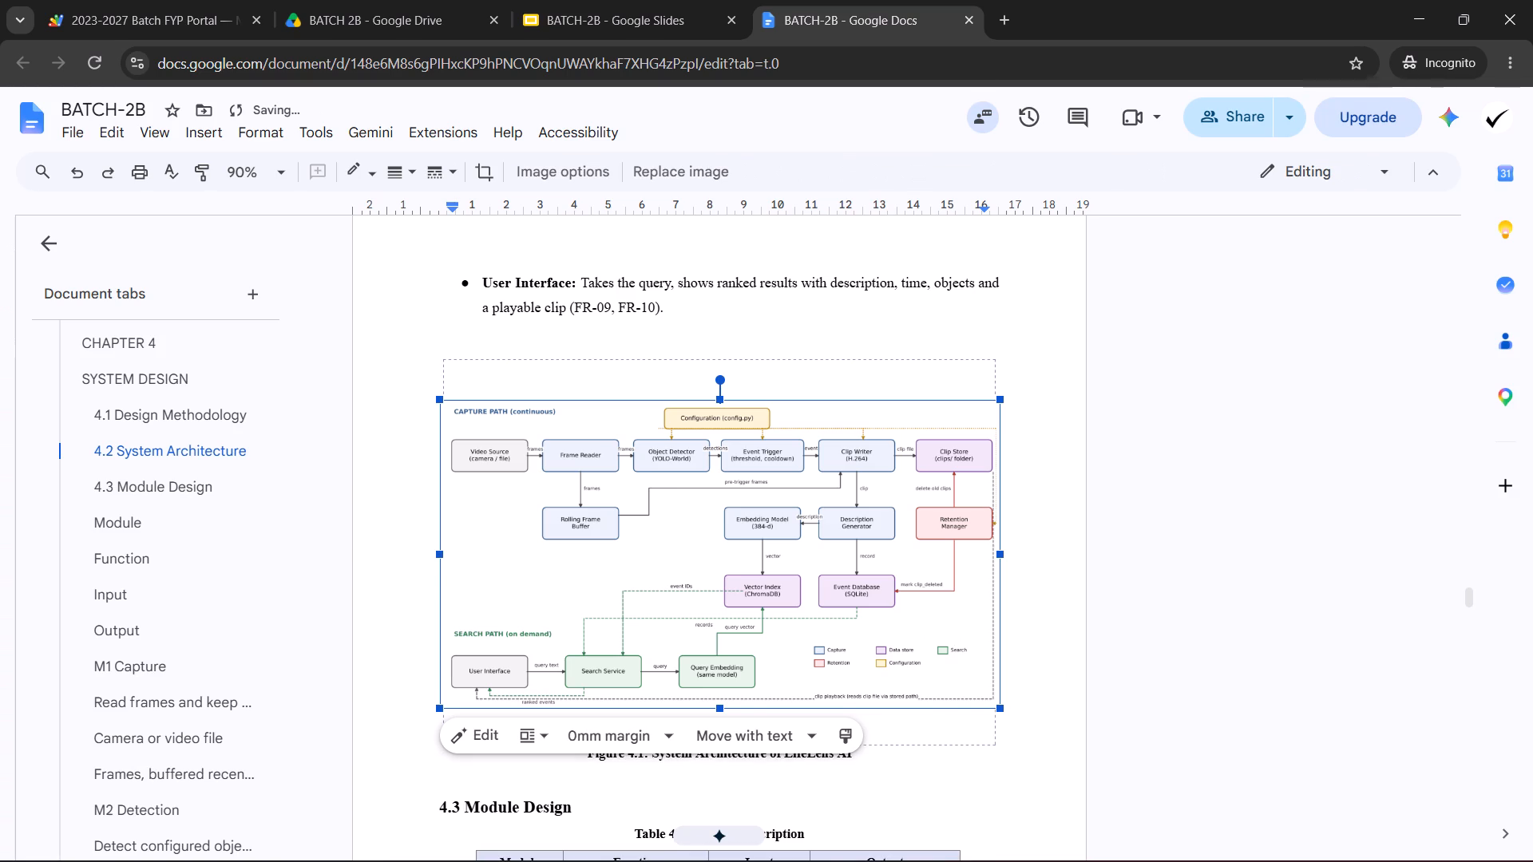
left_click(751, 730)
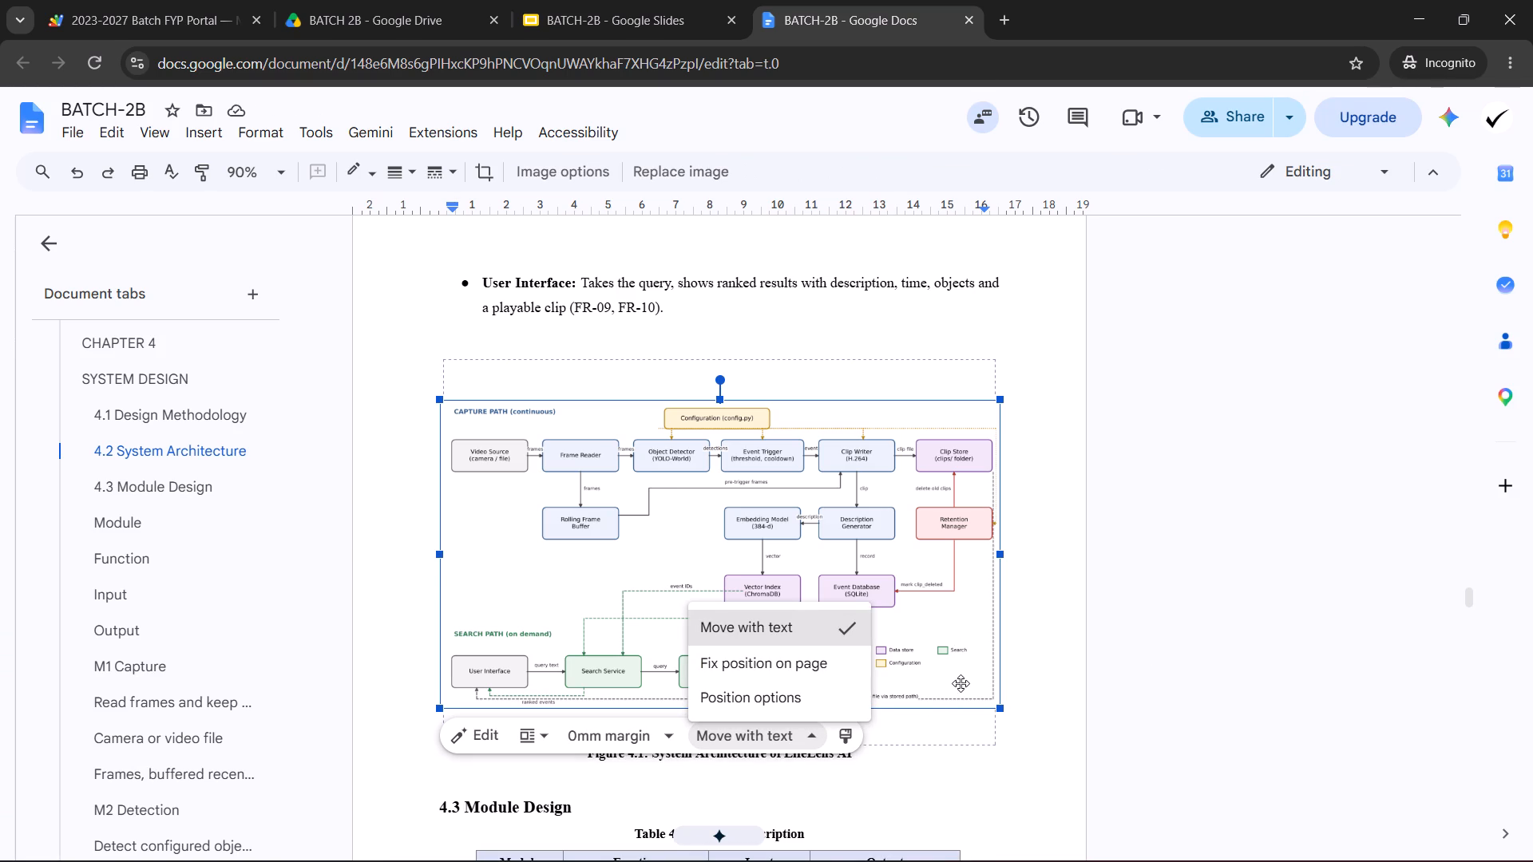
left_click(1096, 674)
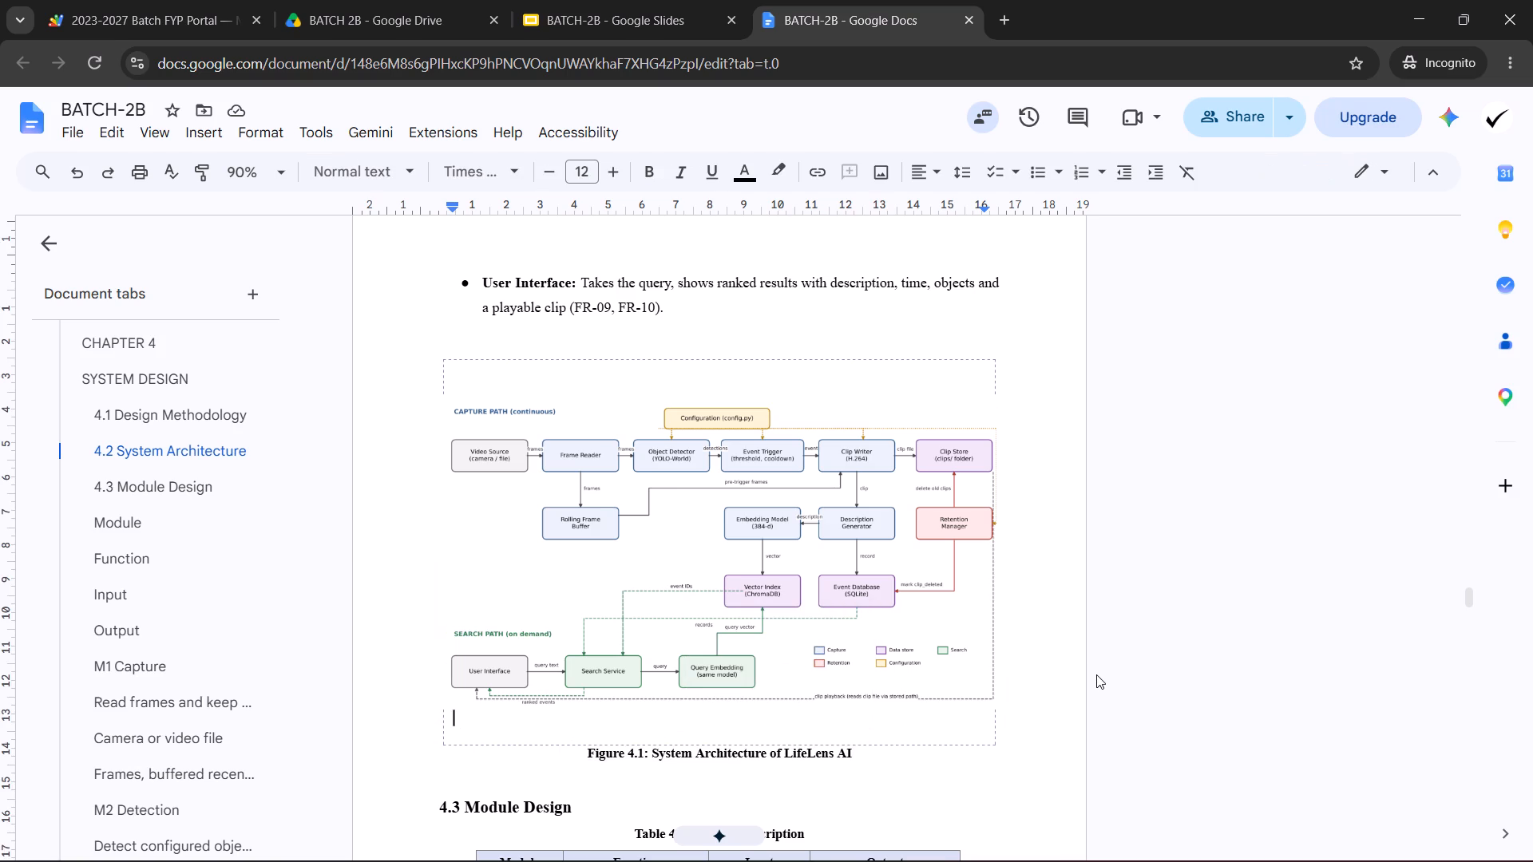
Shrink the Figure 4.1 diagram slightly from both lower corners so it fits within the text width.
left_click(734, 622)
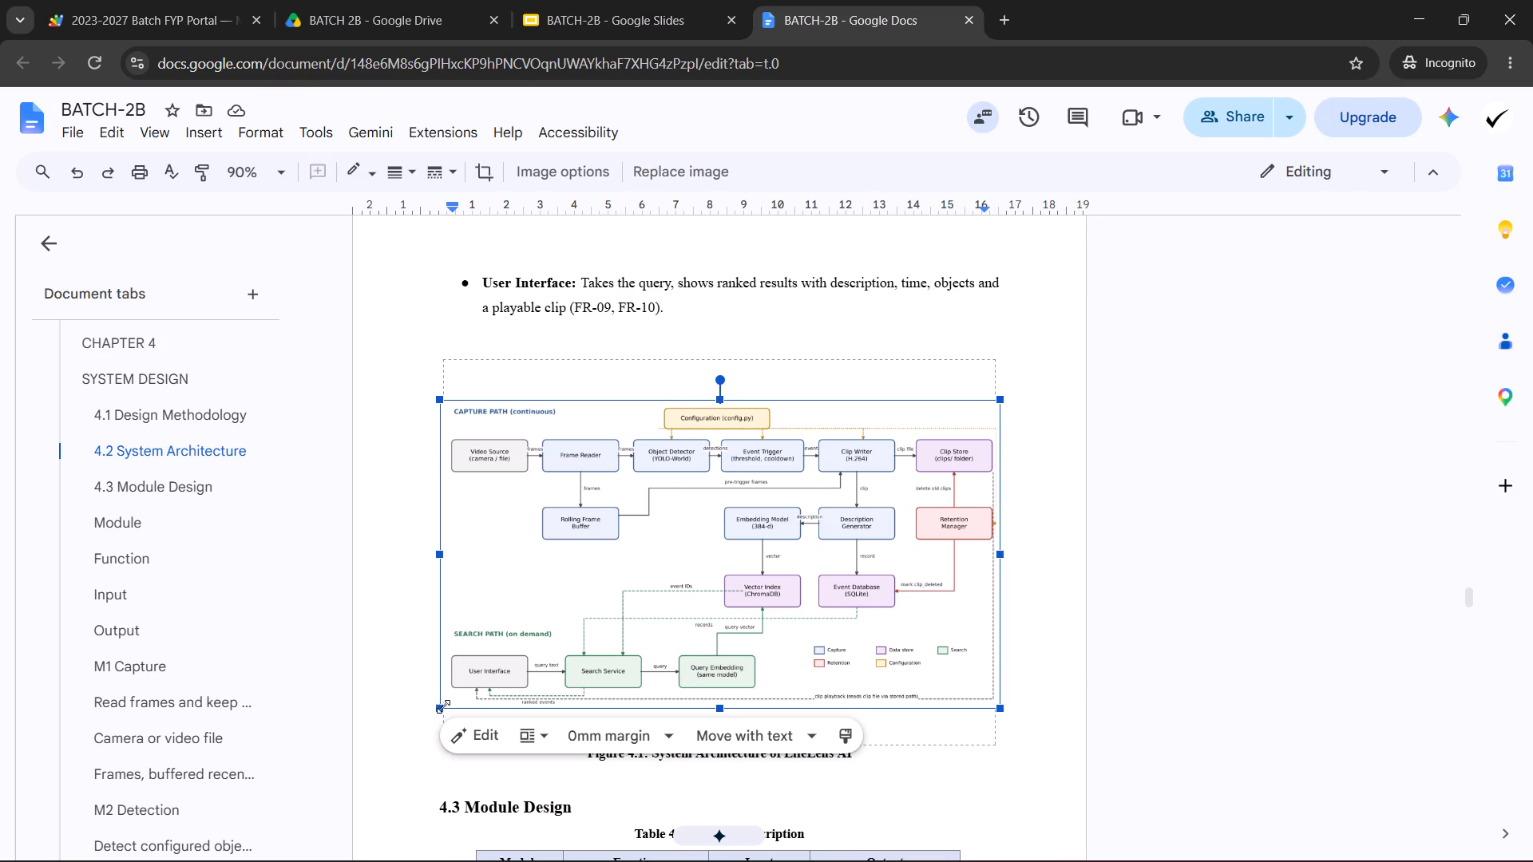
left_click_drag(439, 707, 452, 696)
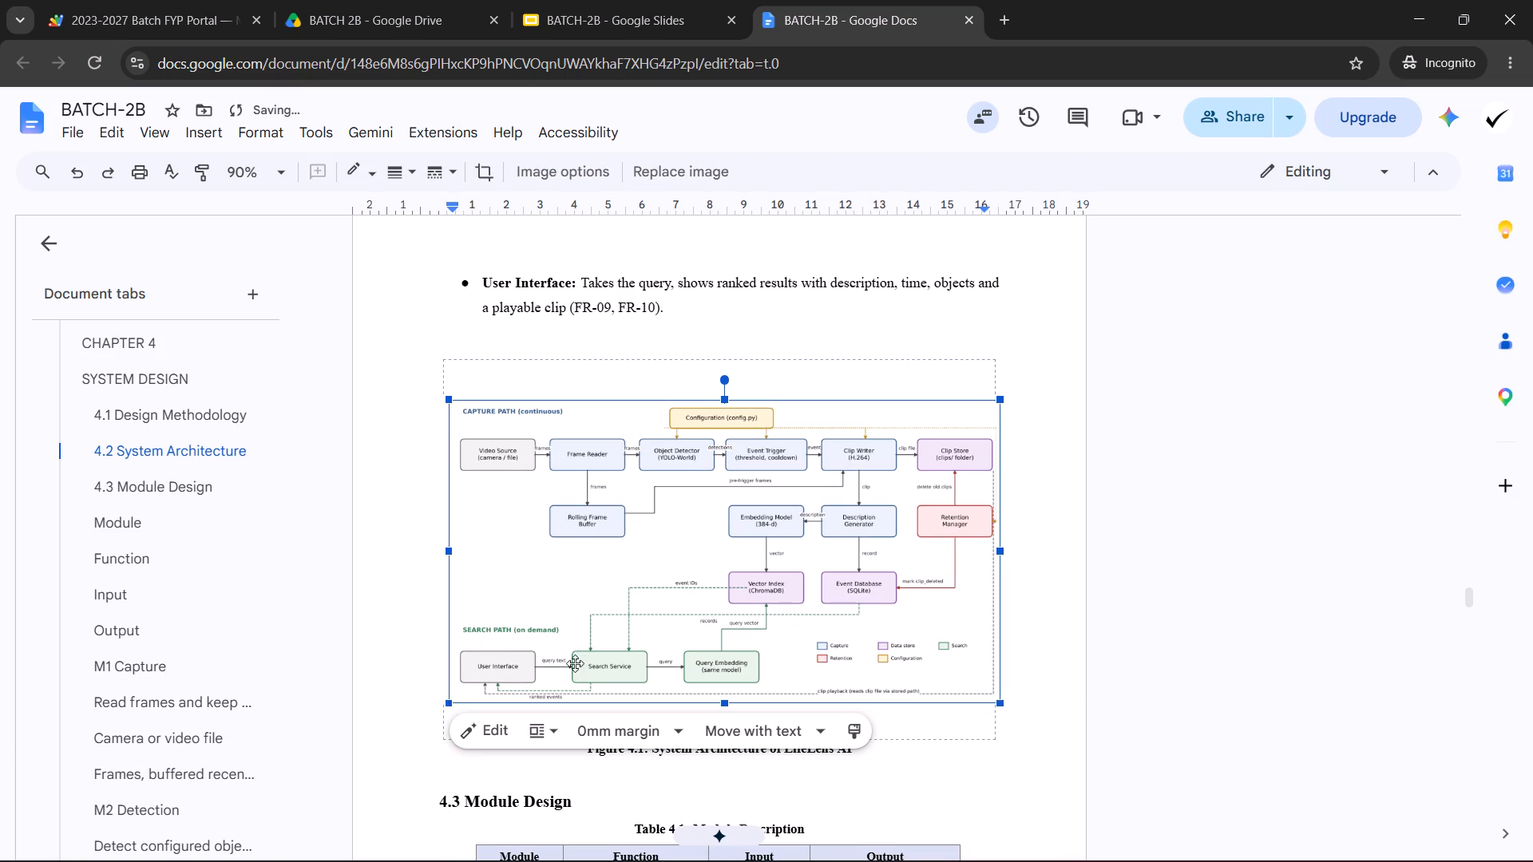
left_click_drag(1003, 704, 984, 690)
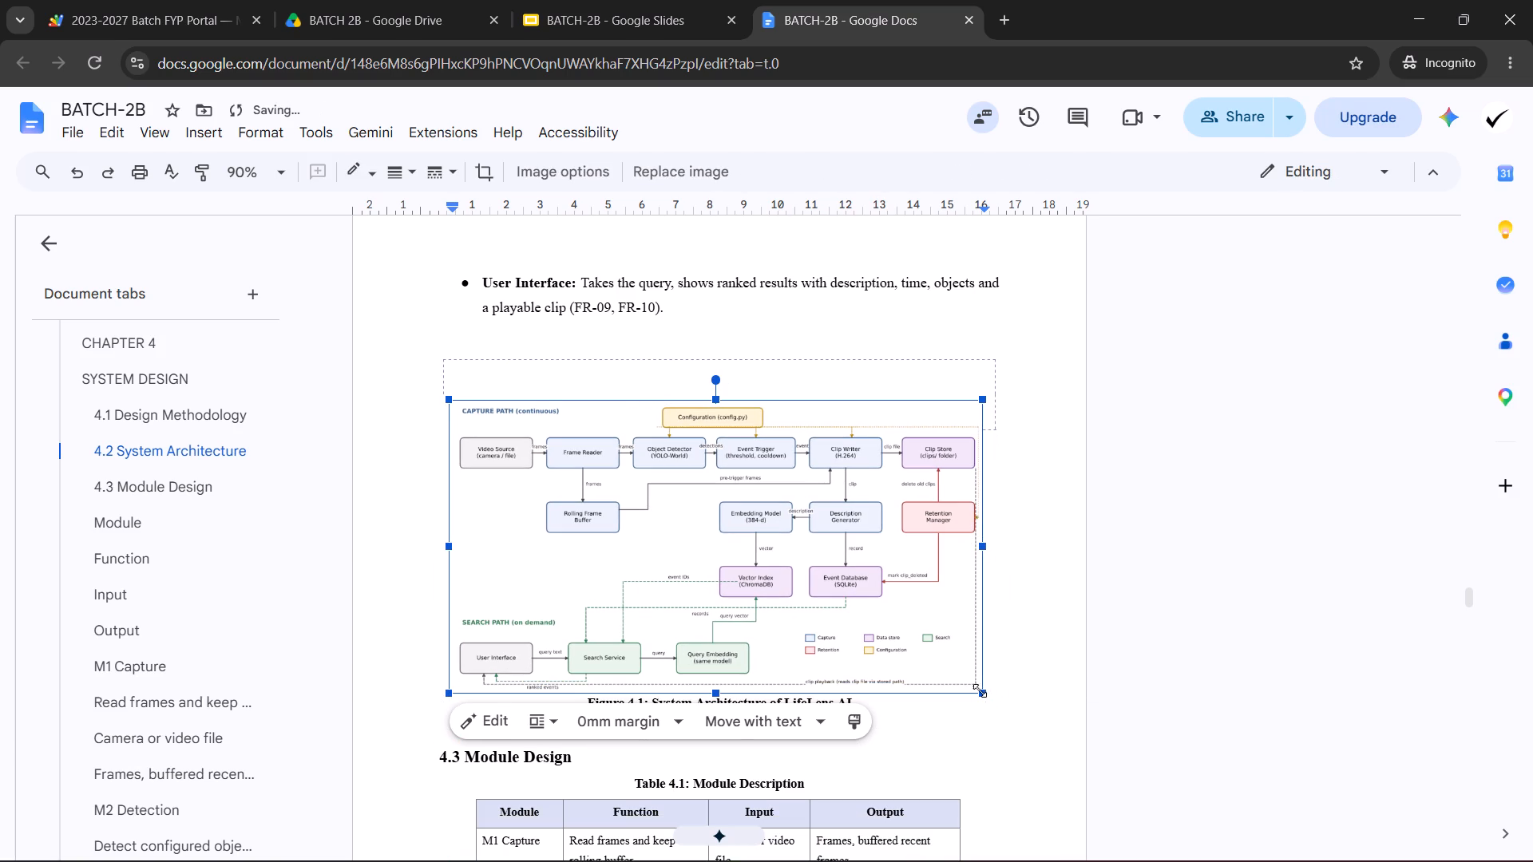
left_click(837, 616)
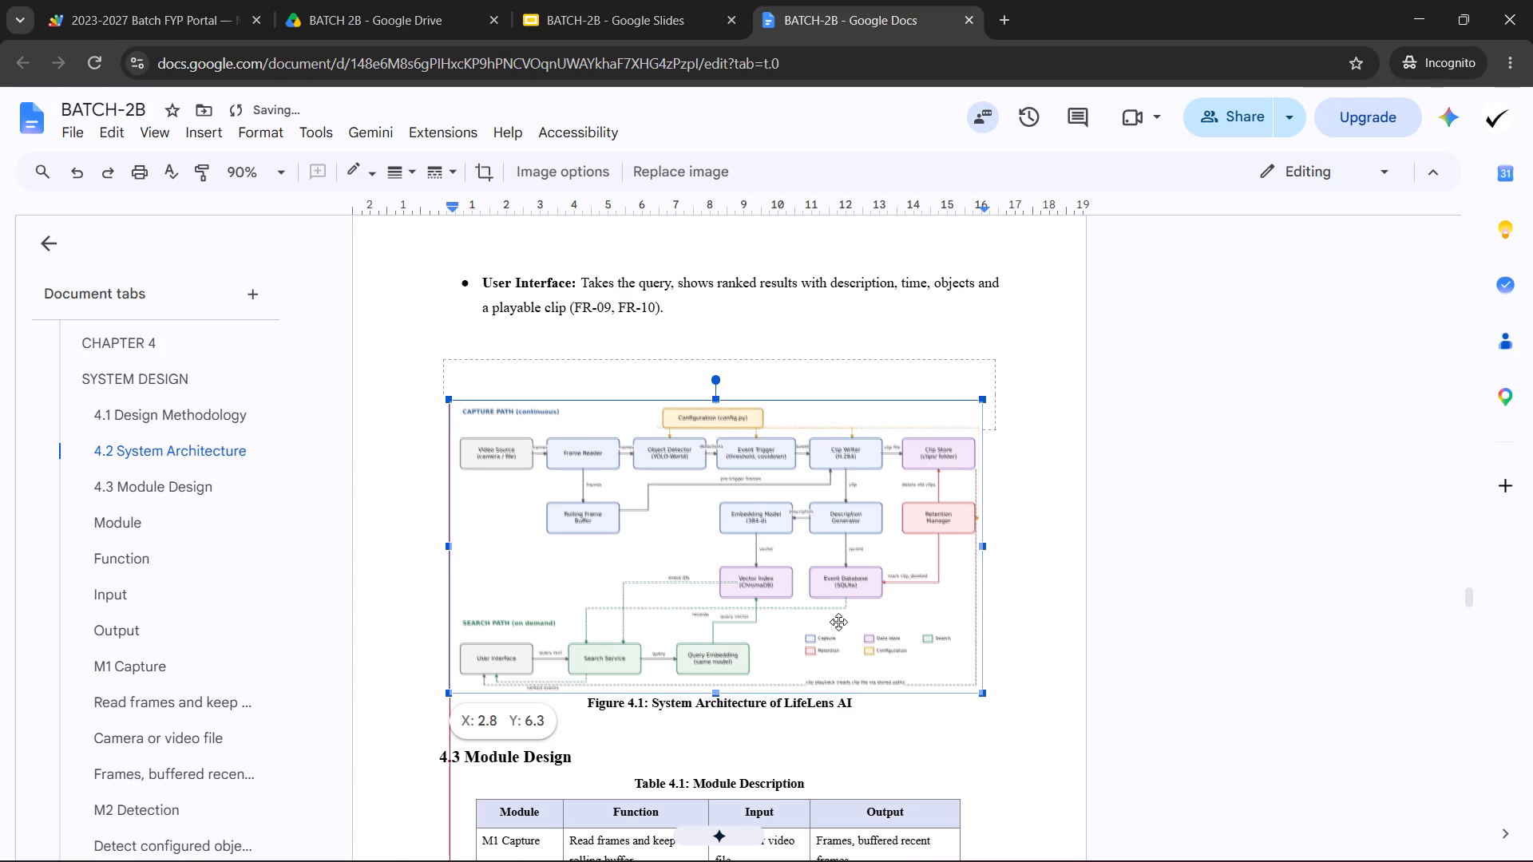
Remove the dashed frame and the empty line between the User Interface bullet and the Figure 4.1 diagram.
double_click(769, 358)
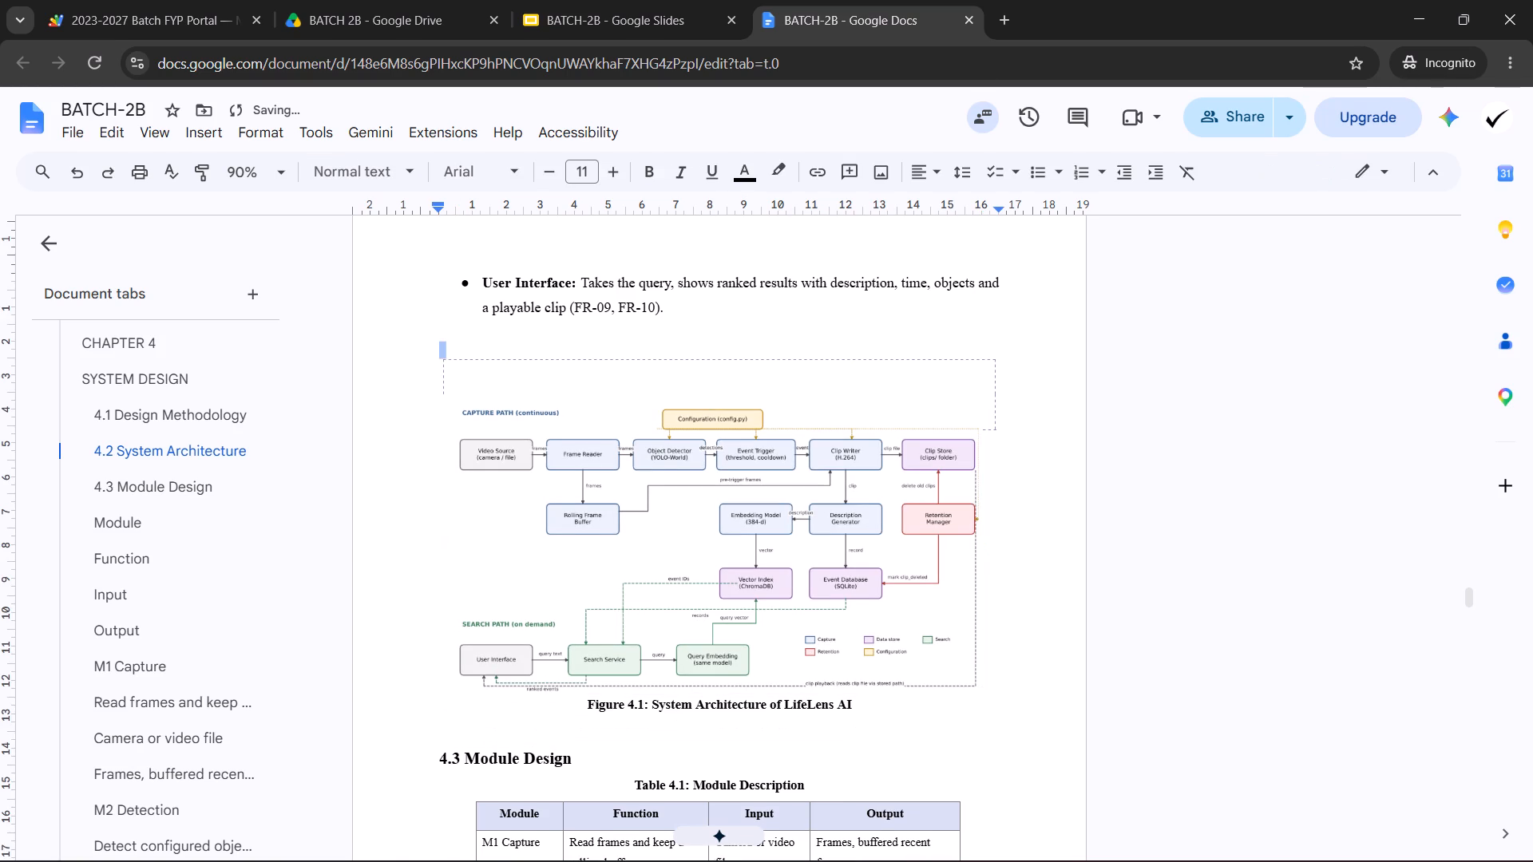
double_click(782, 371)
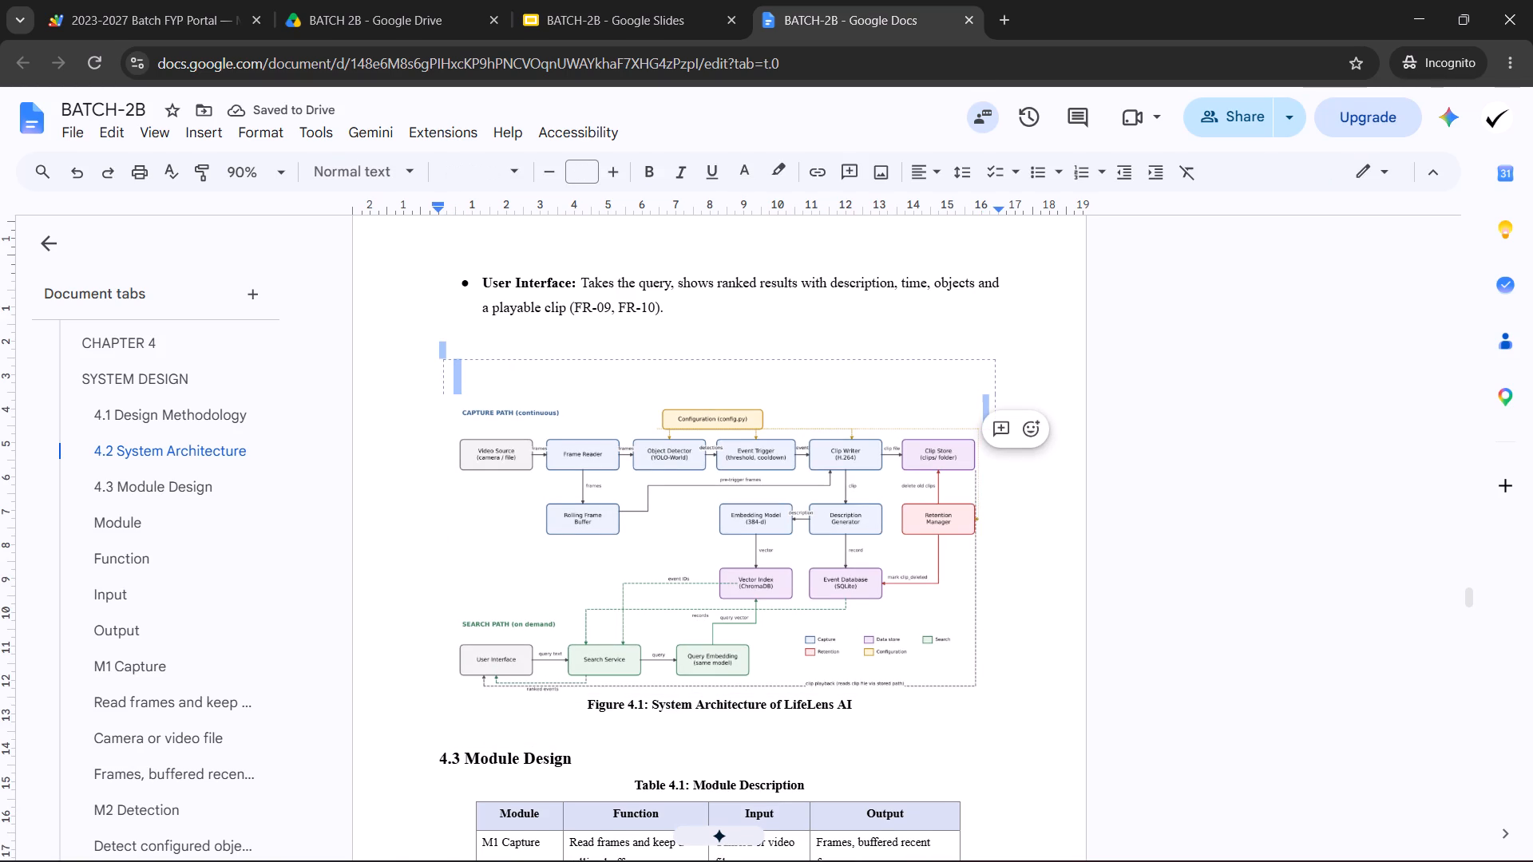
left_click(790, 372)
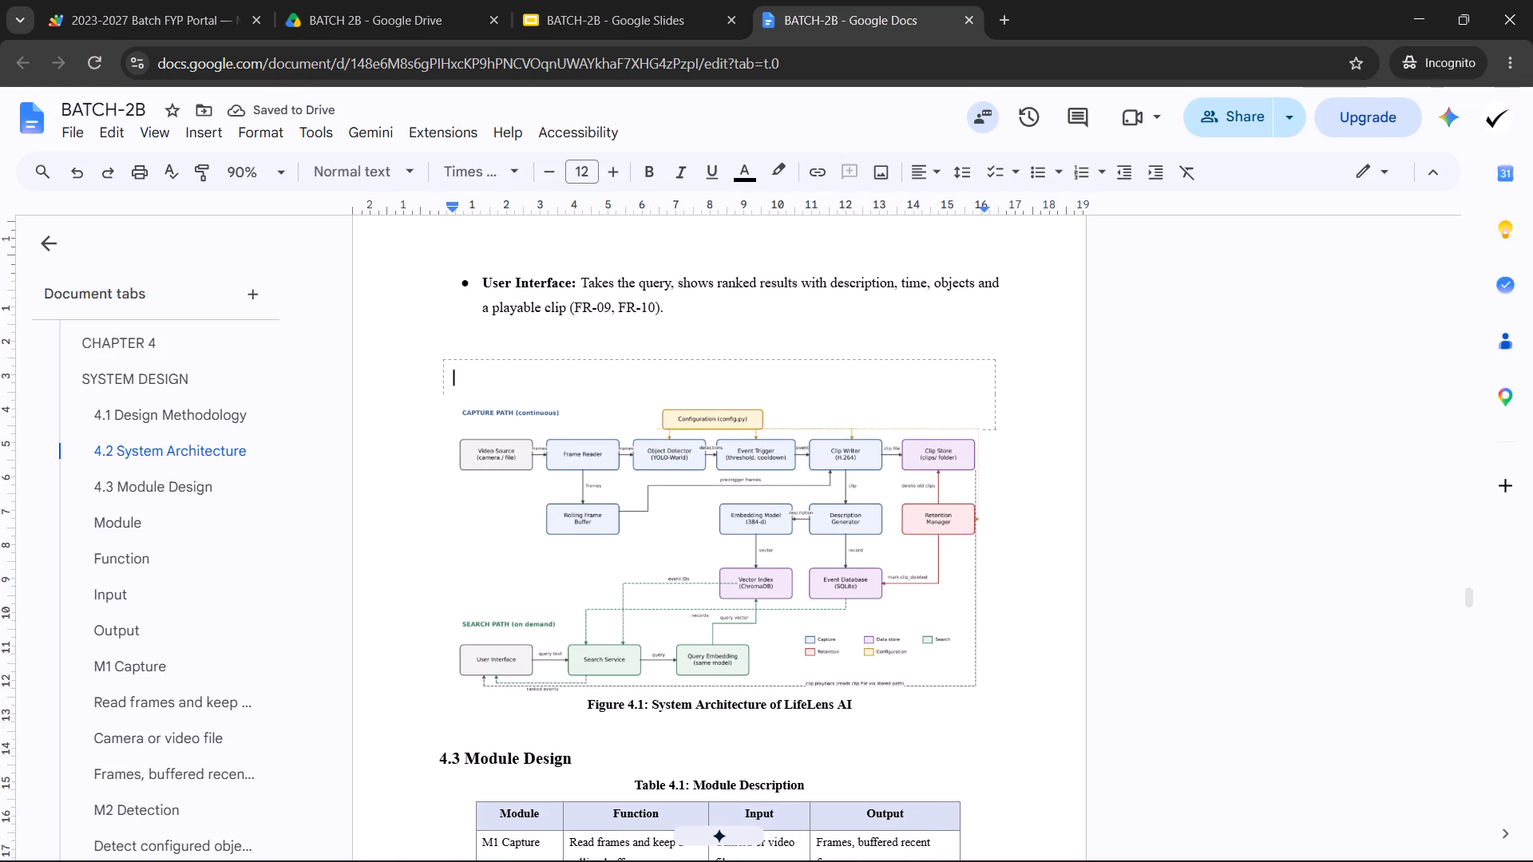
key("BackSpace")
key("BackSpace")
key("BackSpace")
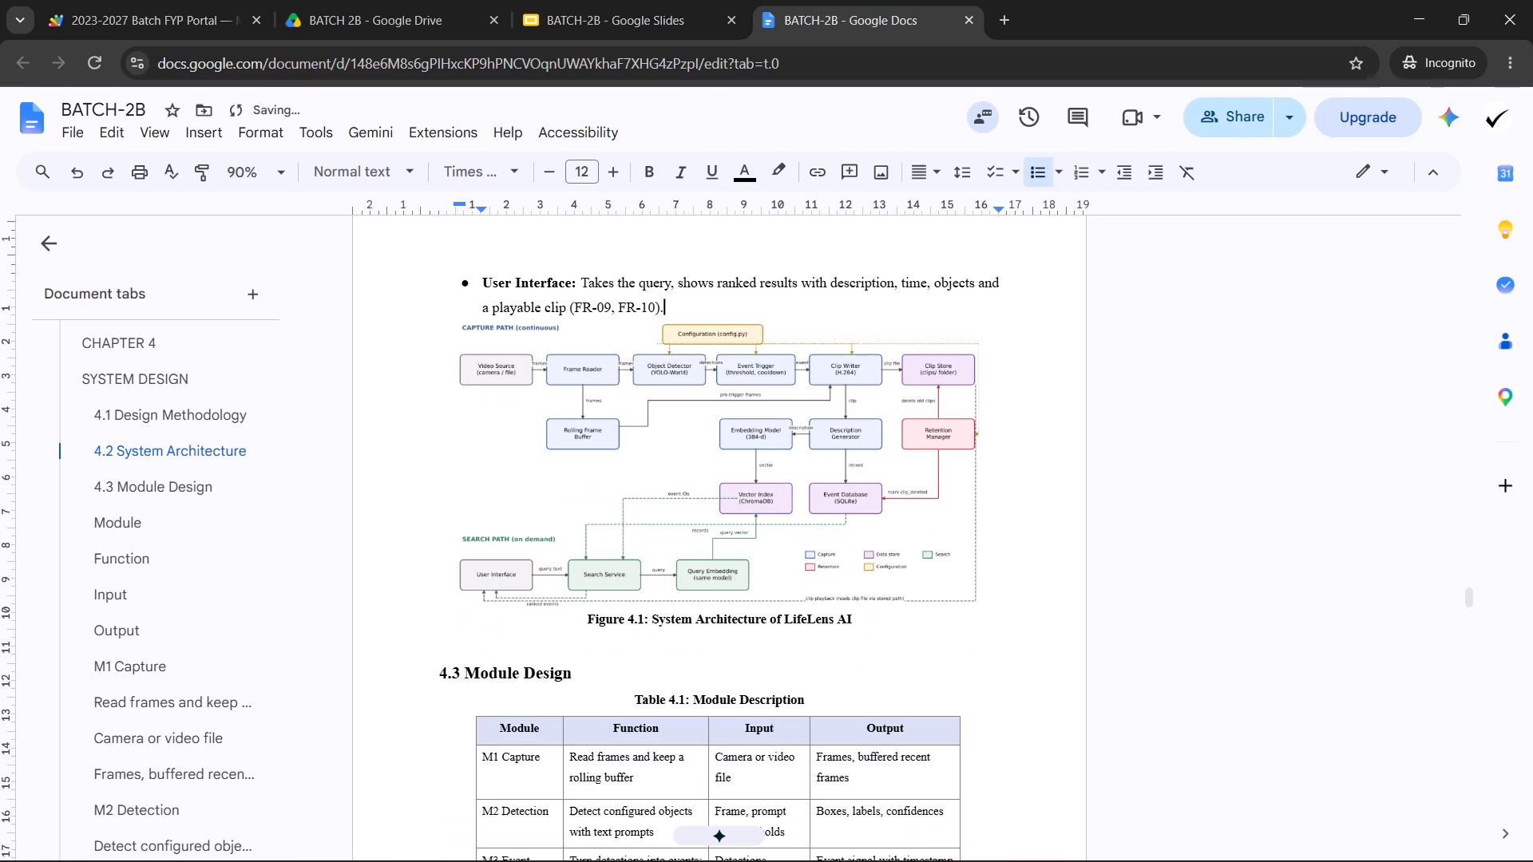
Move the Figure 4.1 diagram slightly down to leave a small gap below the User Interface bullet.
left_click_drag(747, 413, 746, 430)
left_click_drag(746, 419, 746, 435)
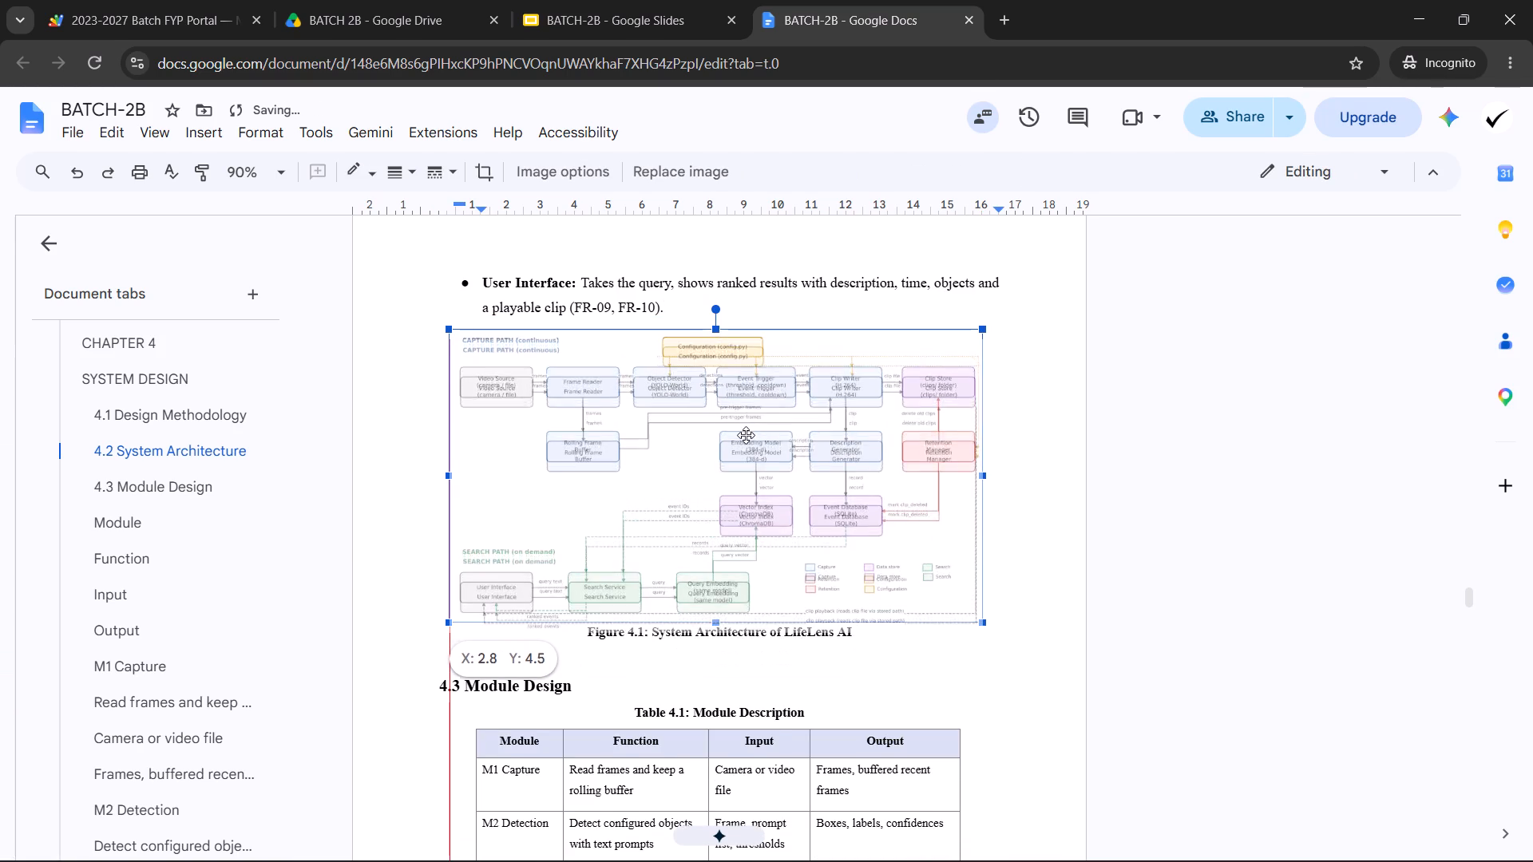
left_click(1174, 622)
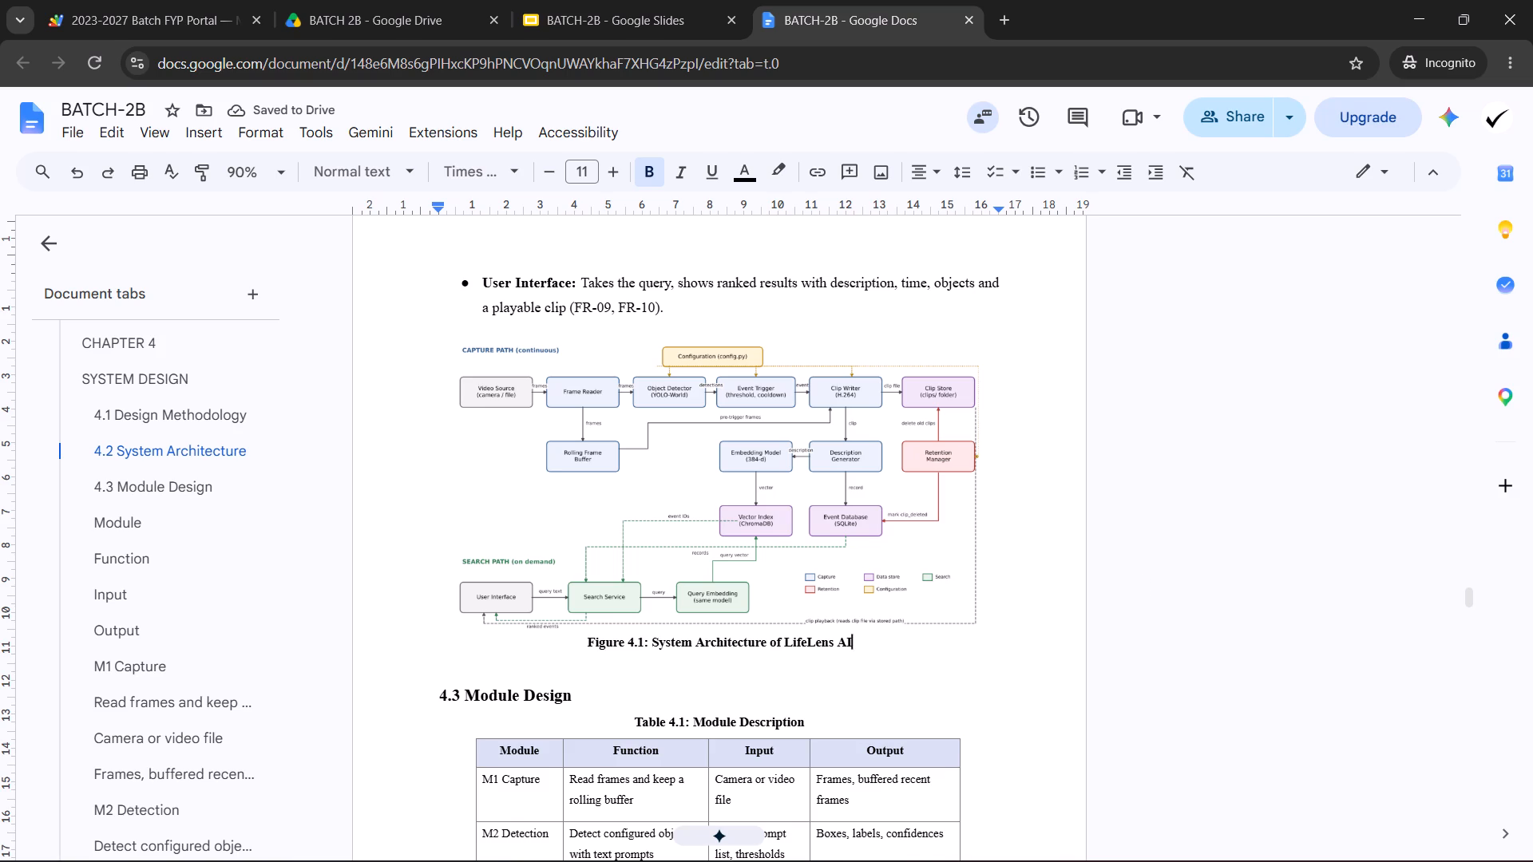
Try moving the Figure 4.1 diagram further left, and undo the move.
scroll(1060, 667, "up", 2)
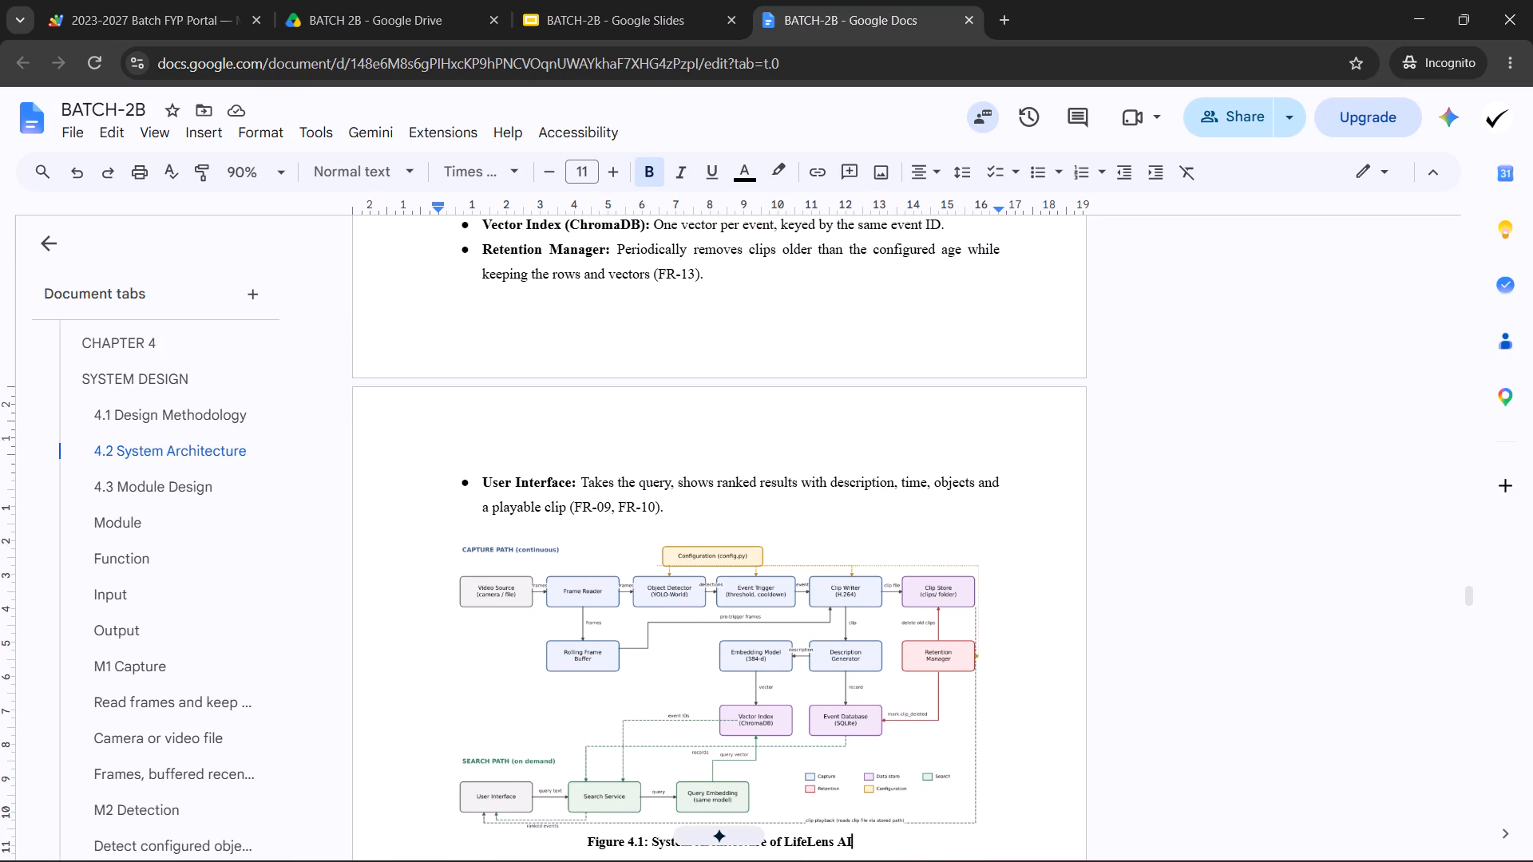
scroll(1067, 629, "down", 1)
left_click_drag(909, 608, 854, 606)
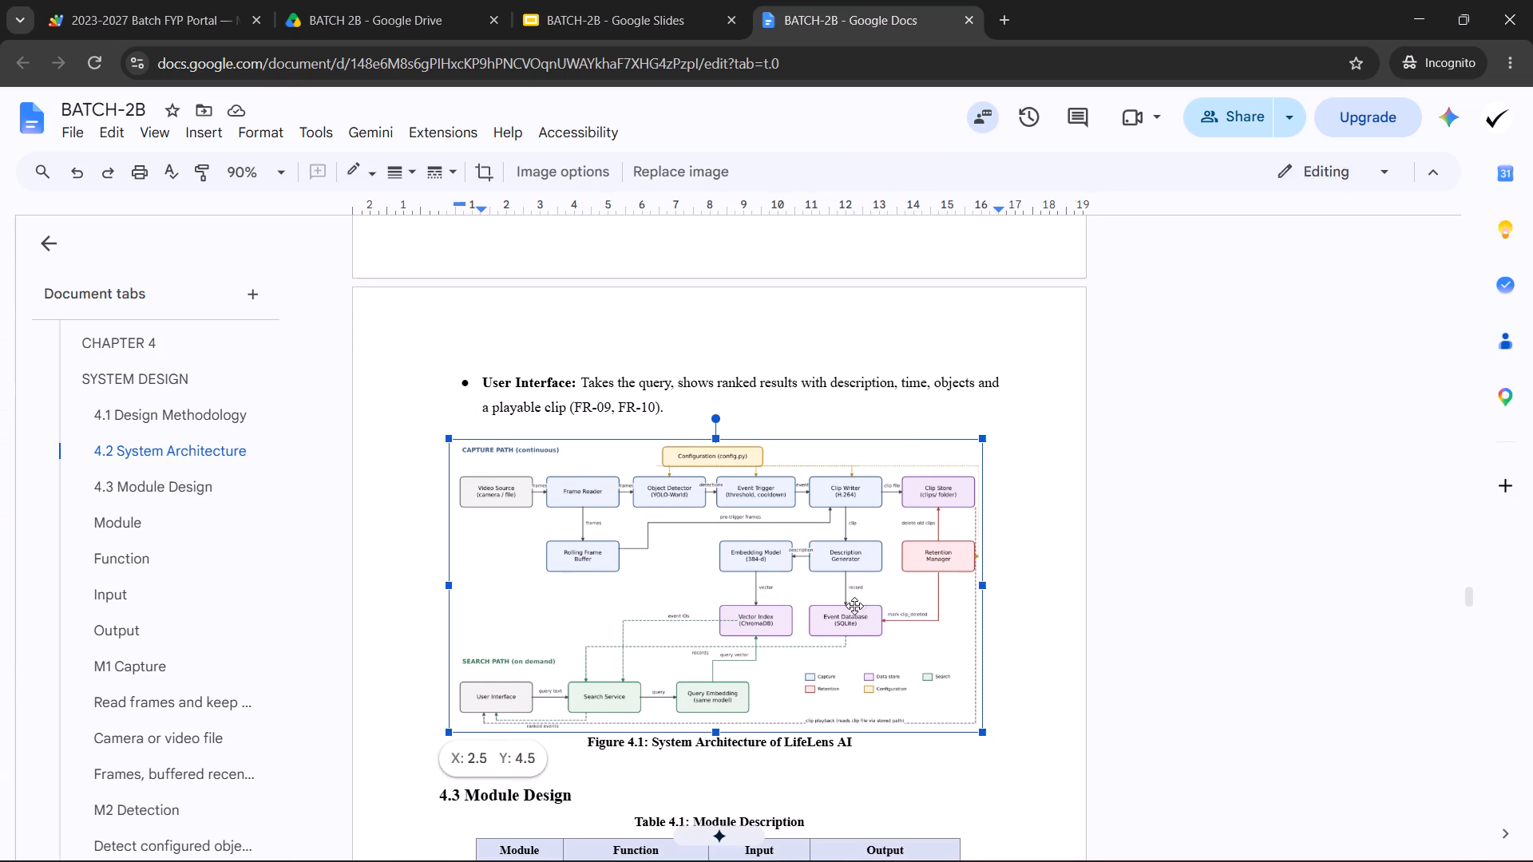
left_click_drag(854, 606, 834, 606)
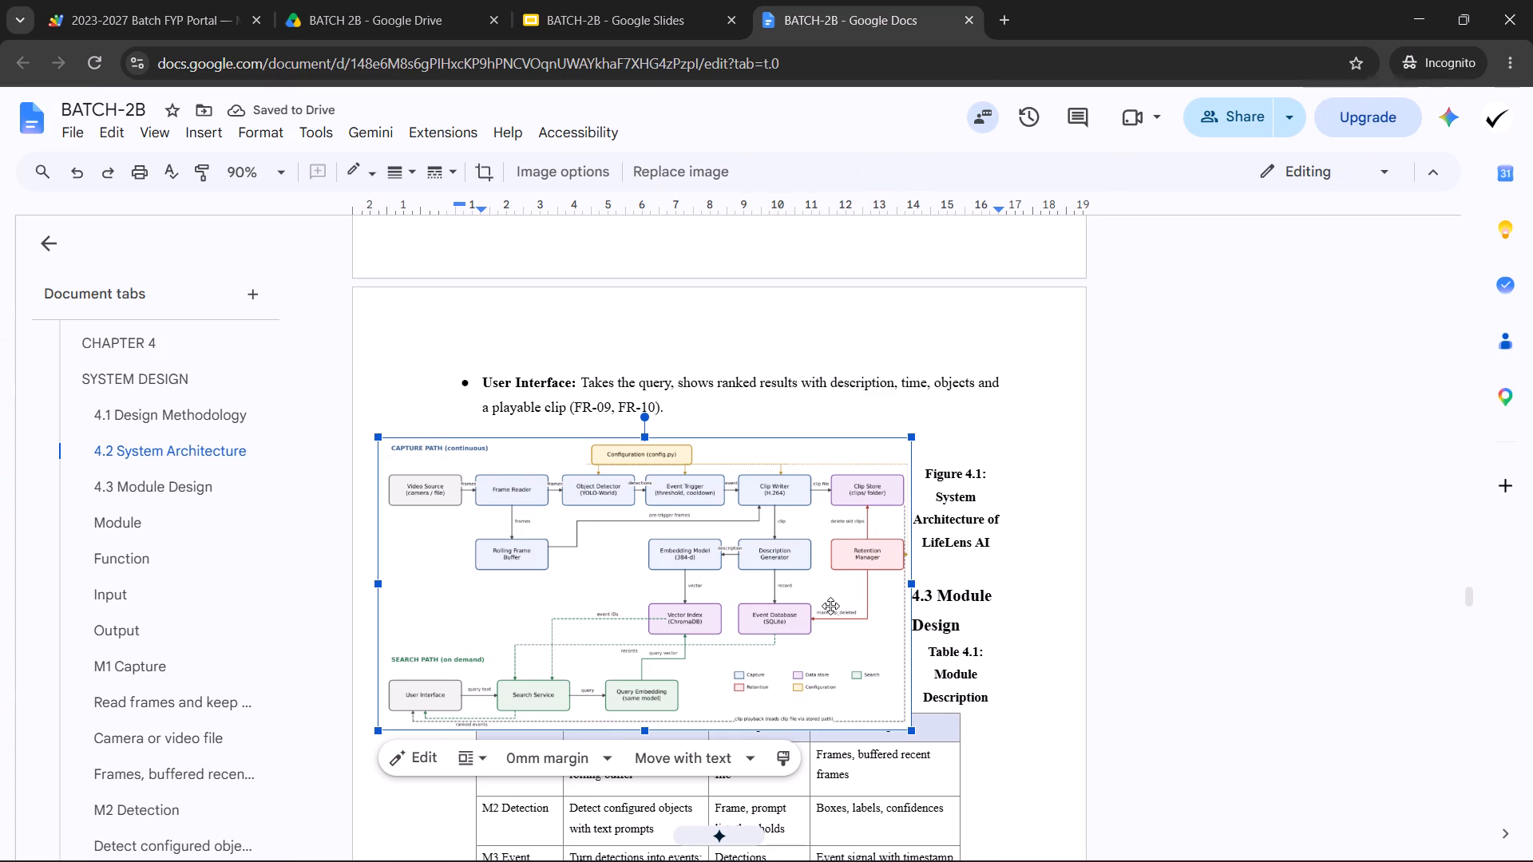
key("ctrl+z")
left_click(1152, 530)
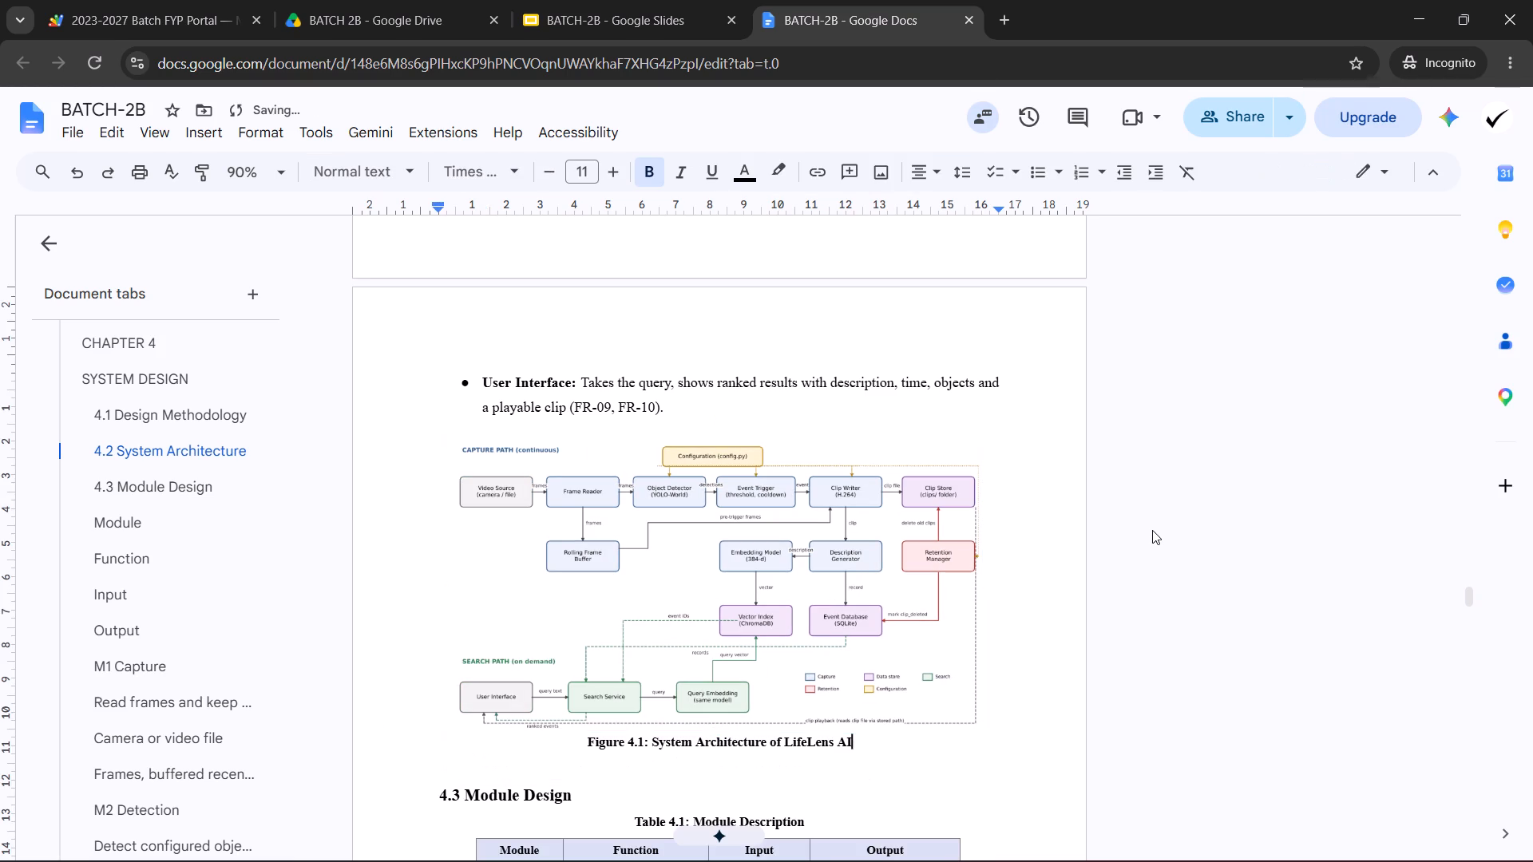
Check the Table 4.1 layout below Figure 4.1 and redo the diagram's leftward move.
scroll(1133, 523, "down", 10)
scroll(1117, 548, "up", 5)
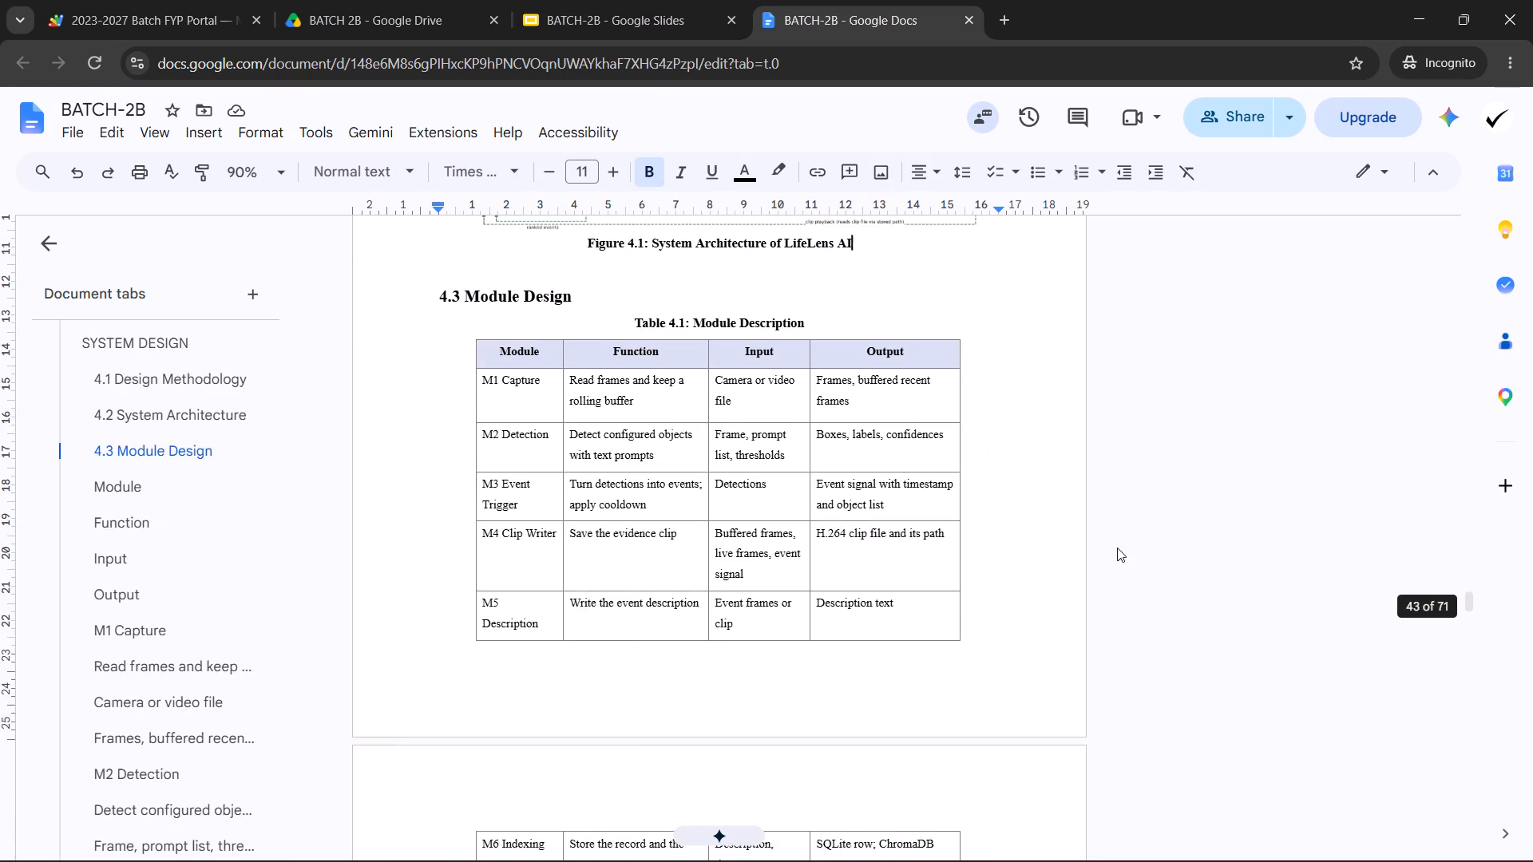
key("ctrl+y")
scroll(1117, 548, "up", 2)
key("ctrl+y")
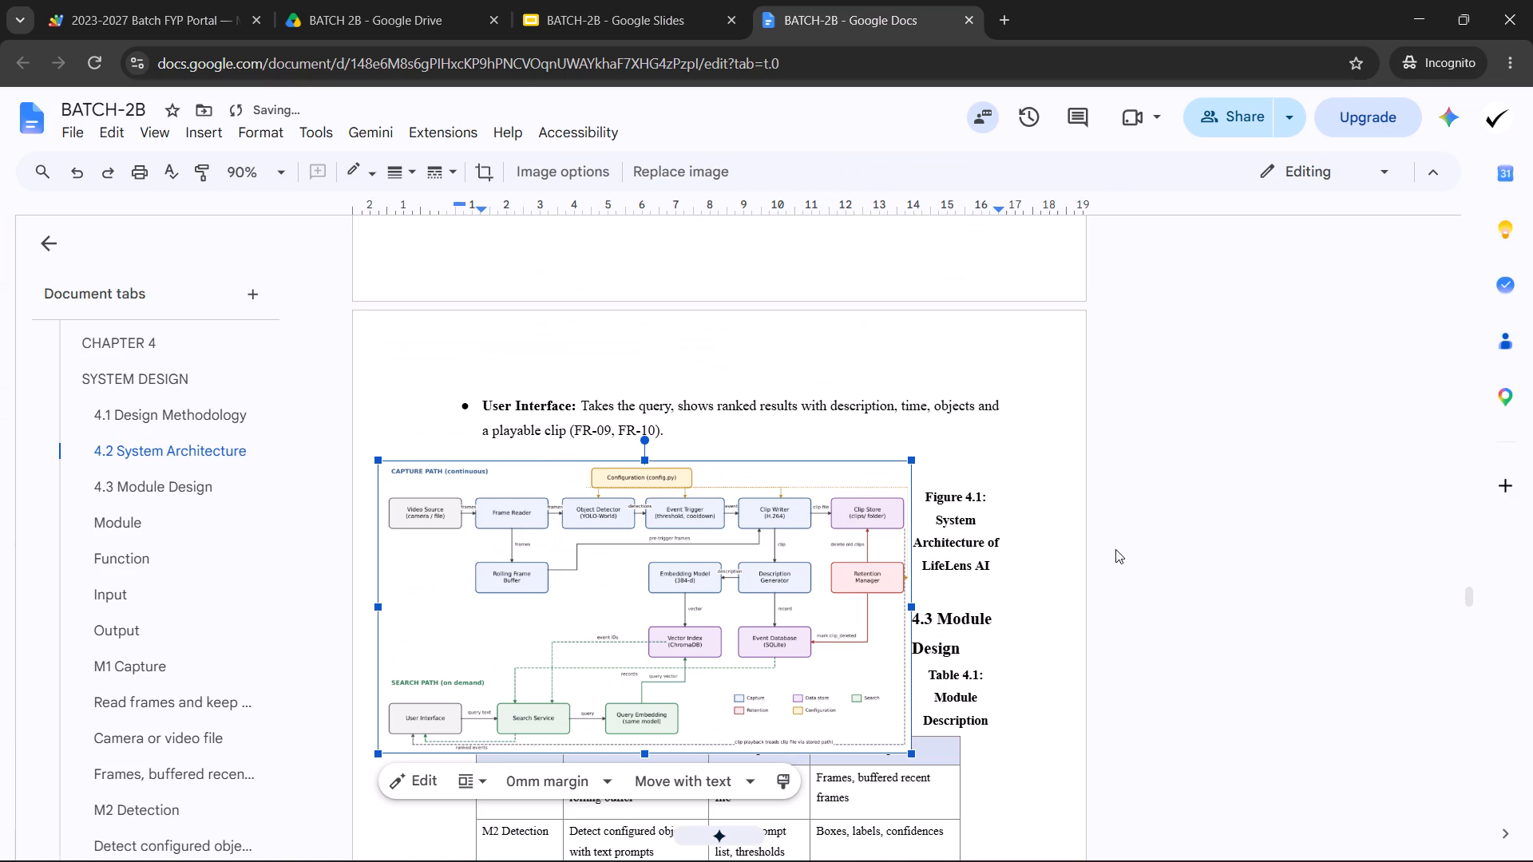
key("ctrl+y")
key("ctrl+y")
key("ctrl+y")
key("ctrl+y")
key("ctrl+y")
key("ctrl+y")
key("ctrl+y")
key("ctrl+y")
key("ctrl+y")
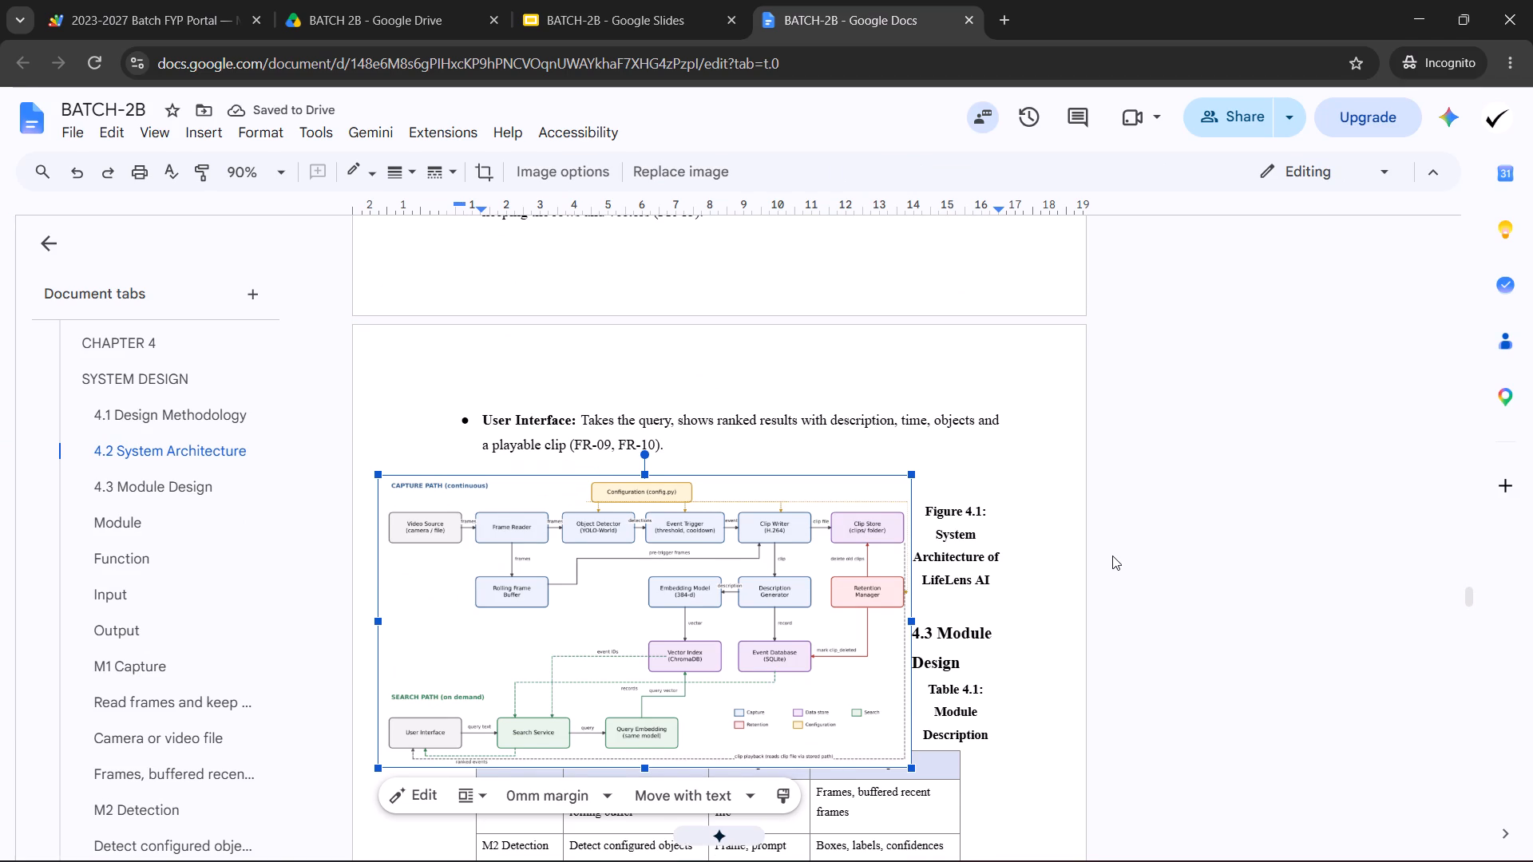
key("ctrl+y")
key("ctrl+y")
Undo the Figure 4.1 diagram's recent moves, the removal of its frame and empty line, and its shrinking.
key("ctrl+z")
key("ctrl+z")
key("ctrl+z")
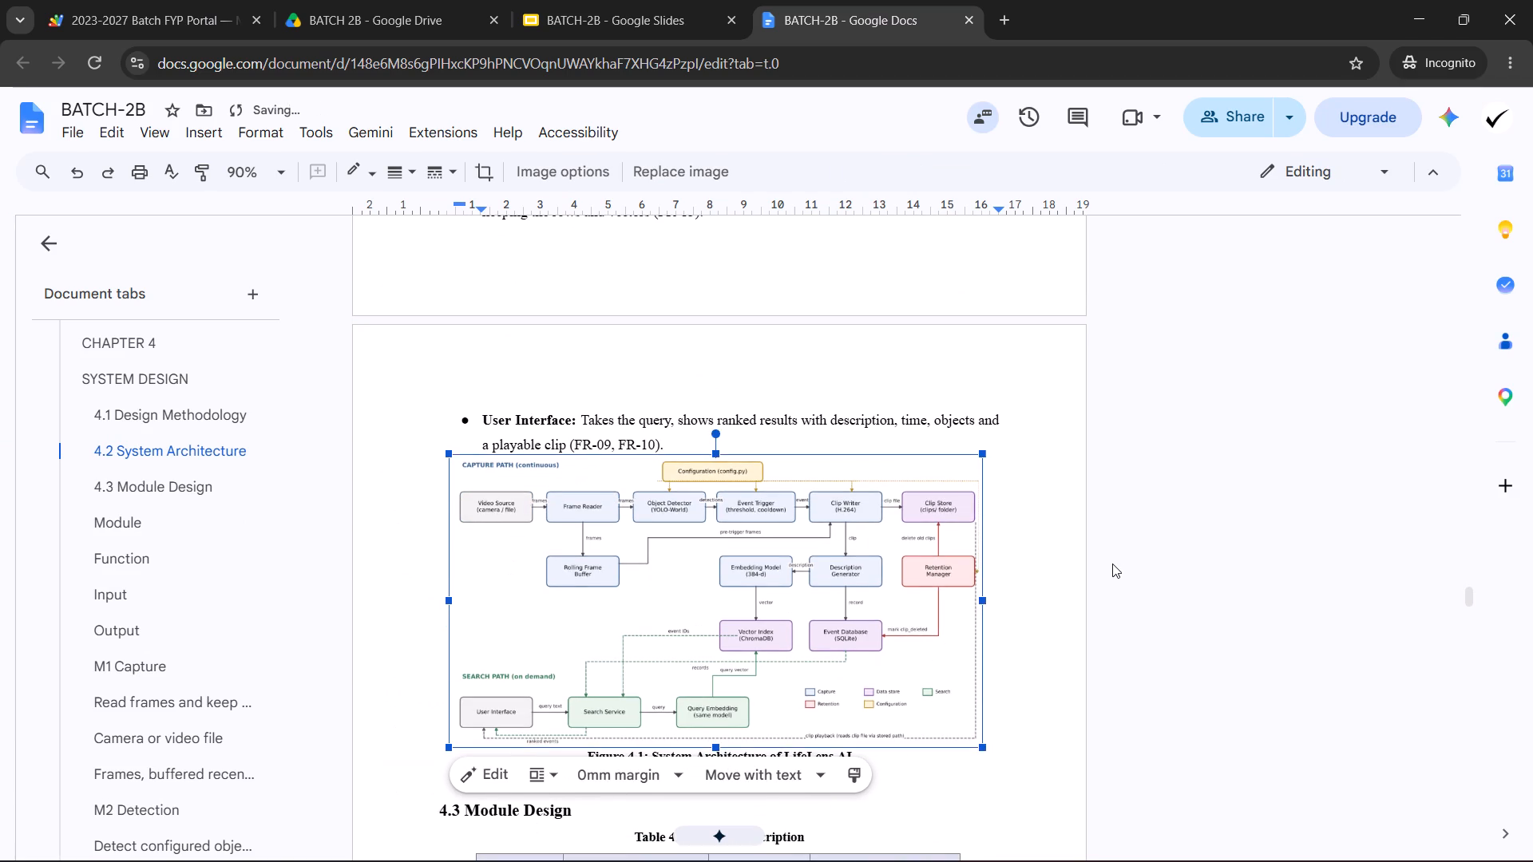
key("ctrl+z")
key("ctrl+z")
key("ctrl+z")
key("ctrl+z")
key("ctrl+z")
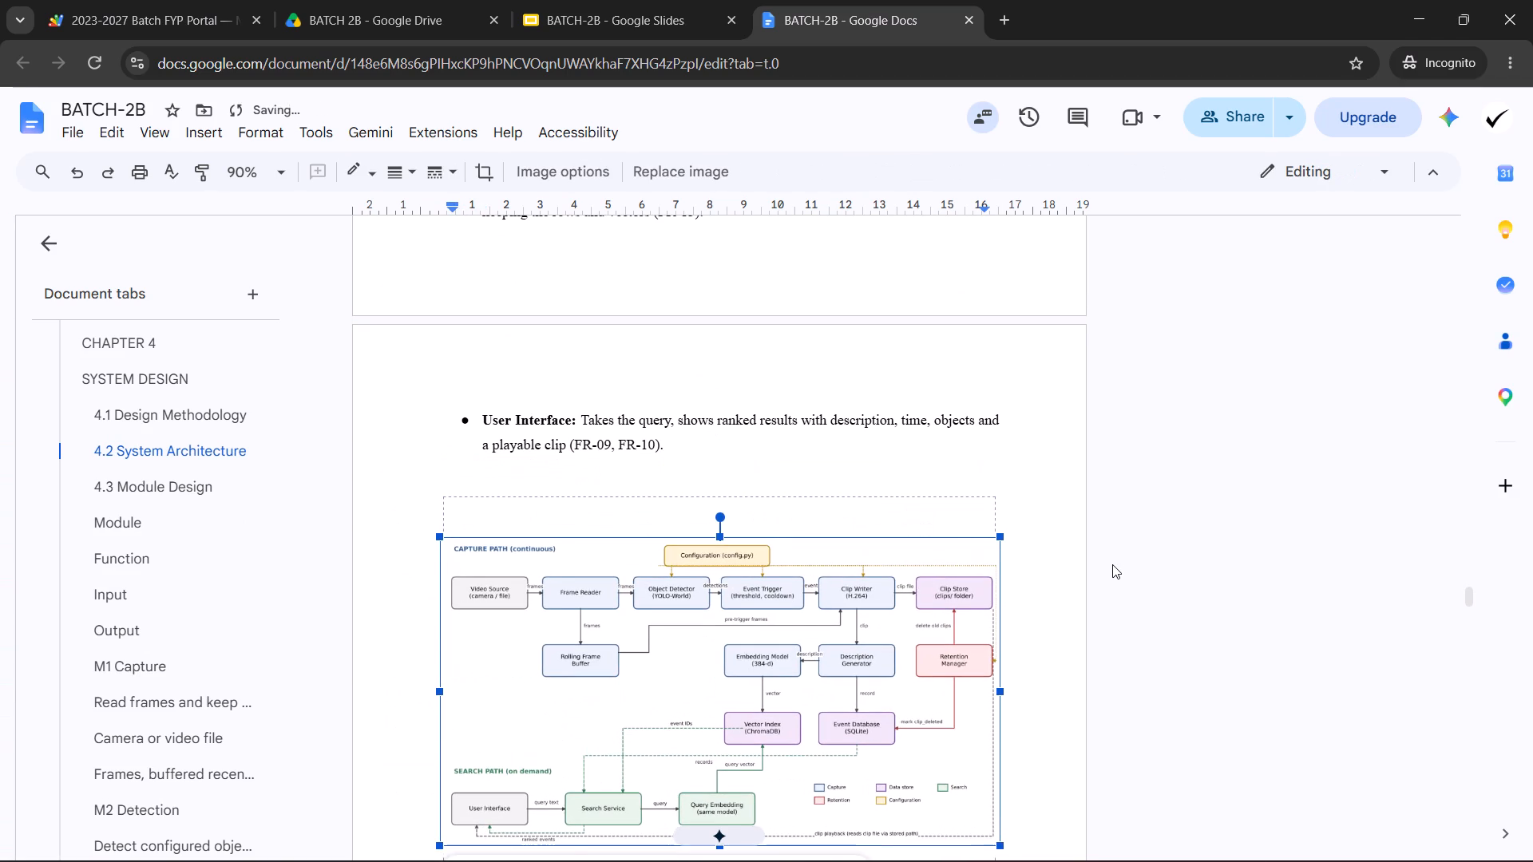
Undo the earlier margin, position, wrapping and deletion changes made to the Figure 4.1 diagram.
key("ctrl+z")
key("ctrl+z")
key("ctrl+z")
key("ctrl+z")
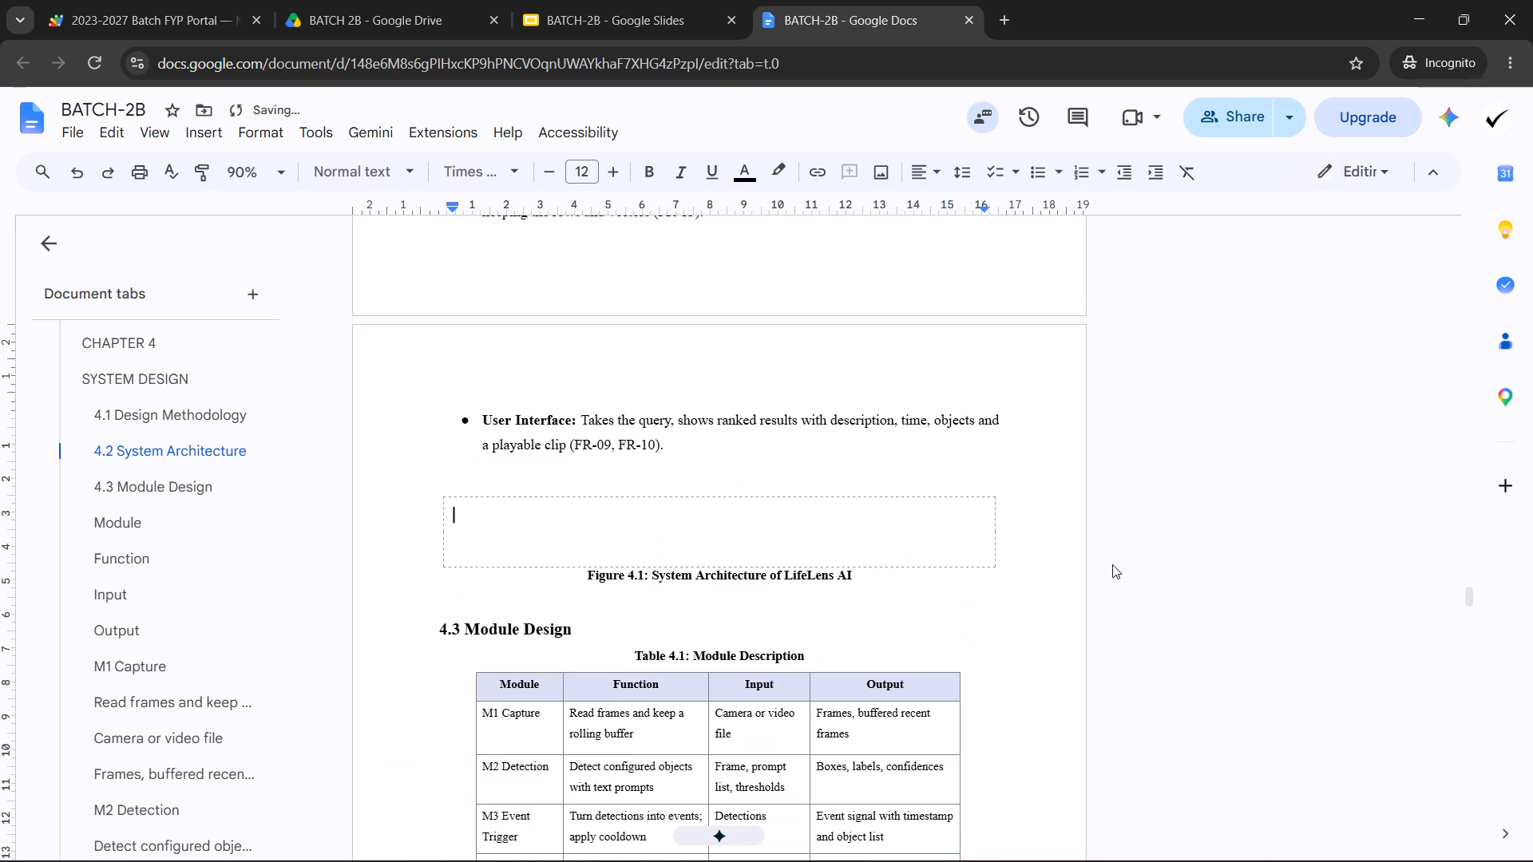
key("ctrl+z")
key("ctrl+z")
key("ctrl+z")
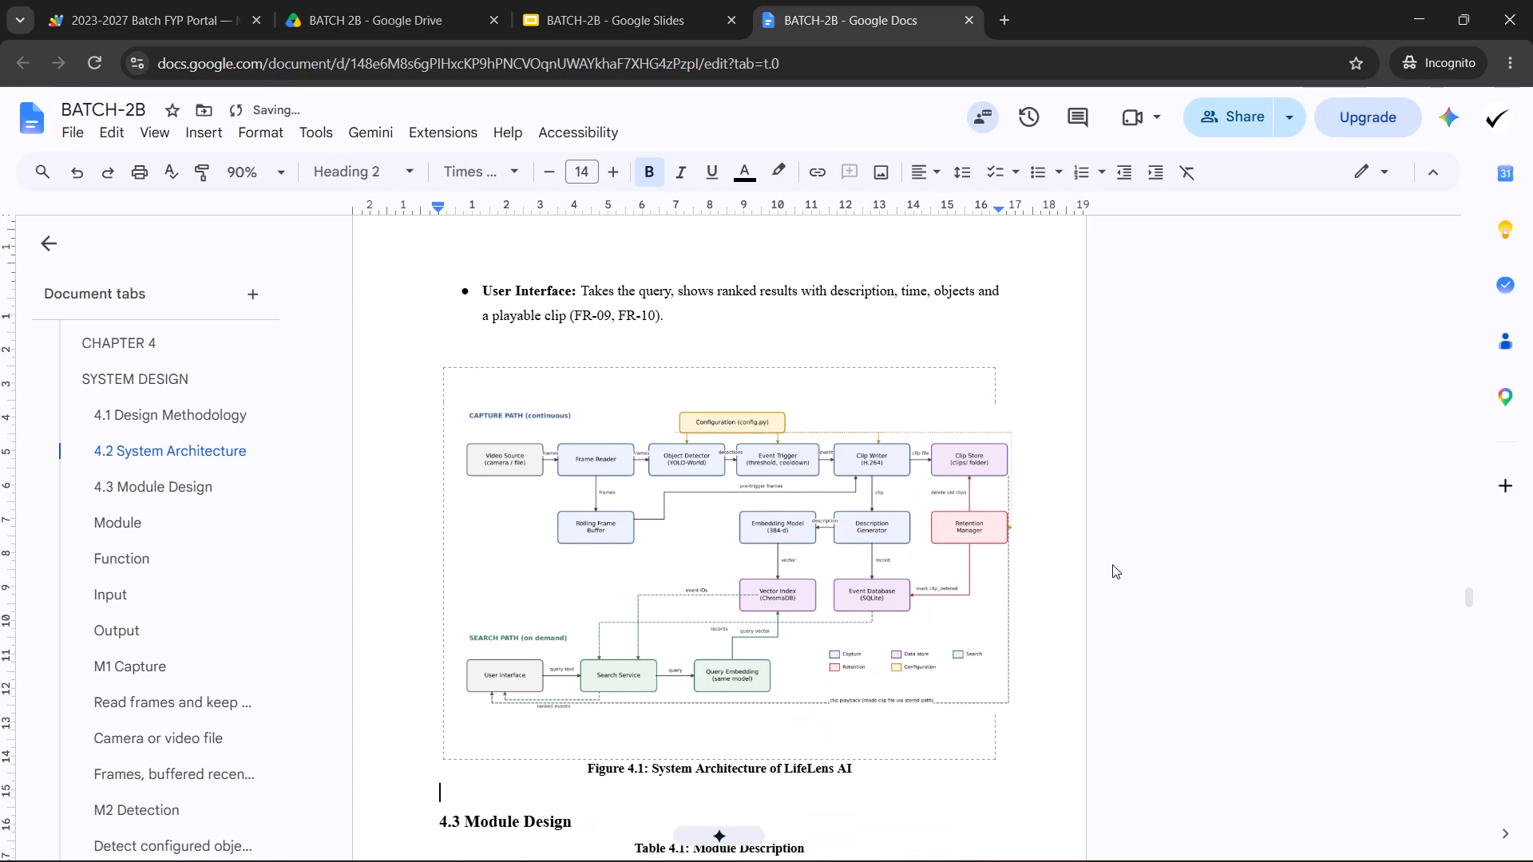
Undo the earlier blank-line and cell edits around Section 4.3 and Table 4.1, and redo the last two undone changes.
key("ctrl+z")
key("ctrl+z")
key("ctrl+z")
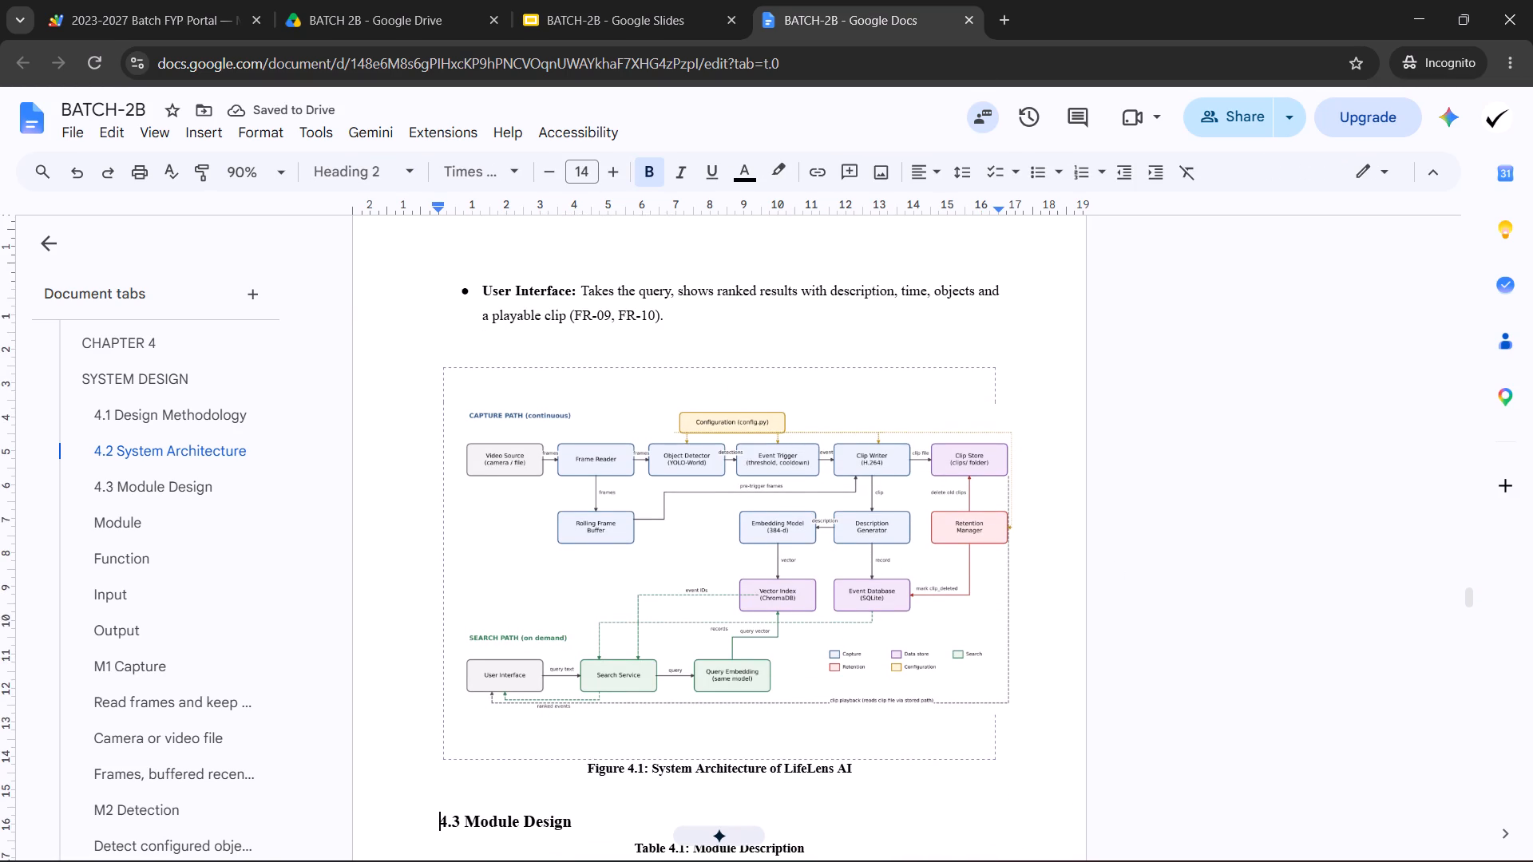
key("ctrl+z")
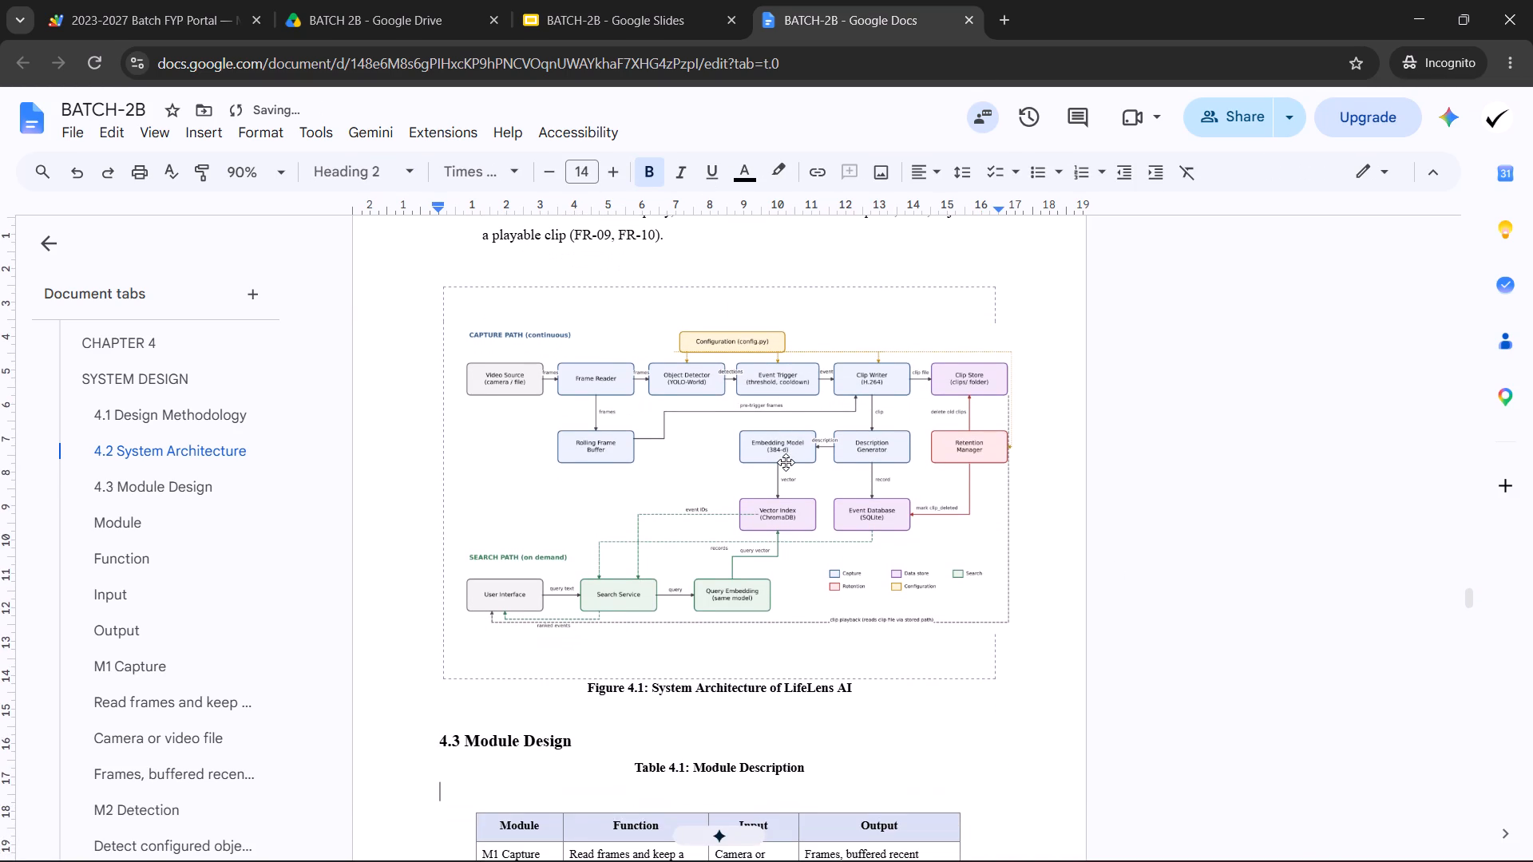
key("ctrl+z")
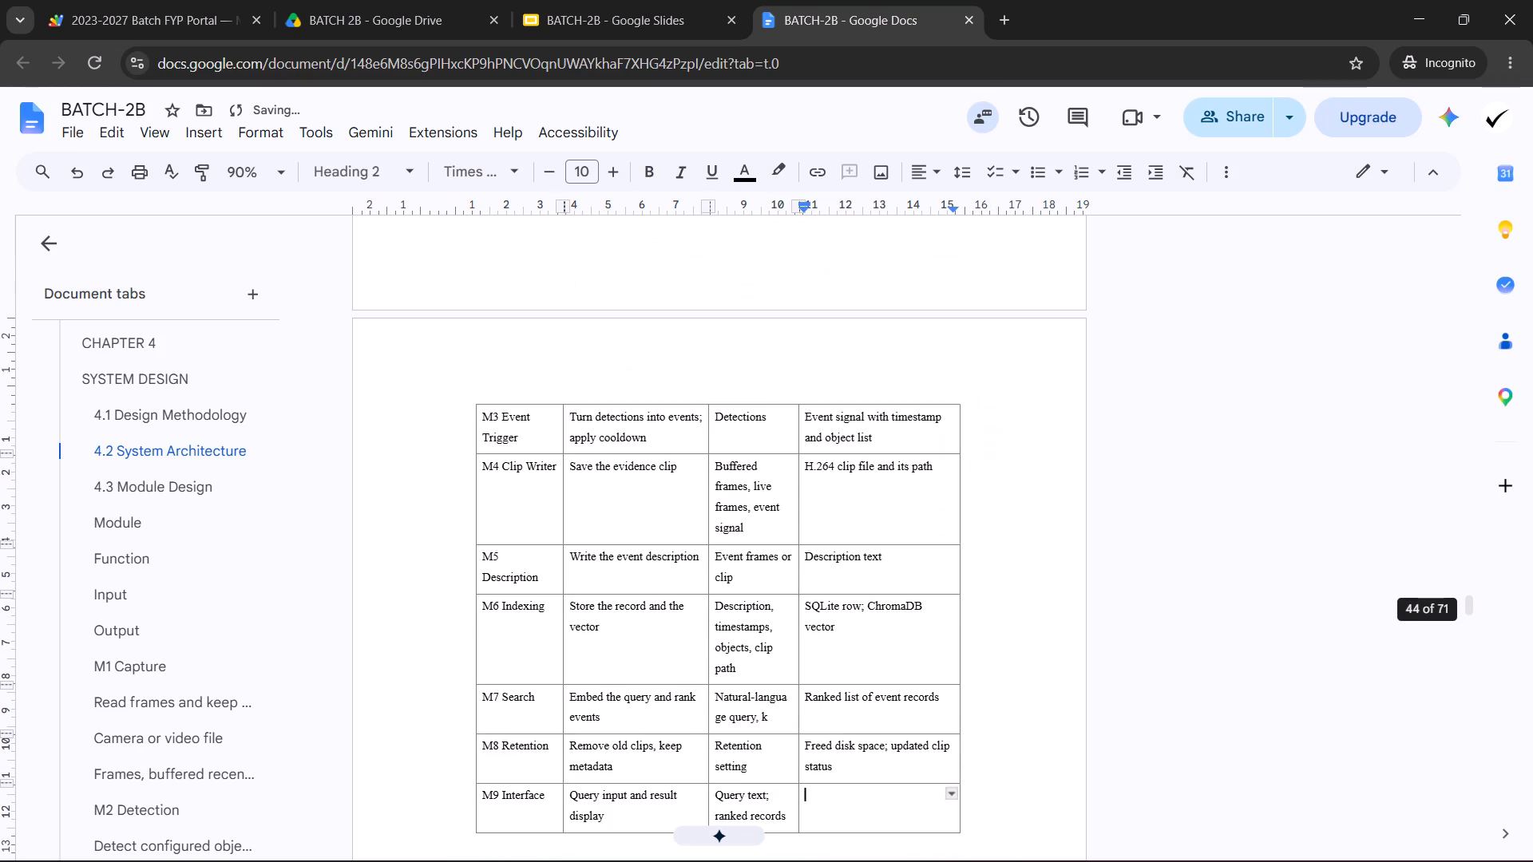
key("ctrl+y")
key("ctrl+y")
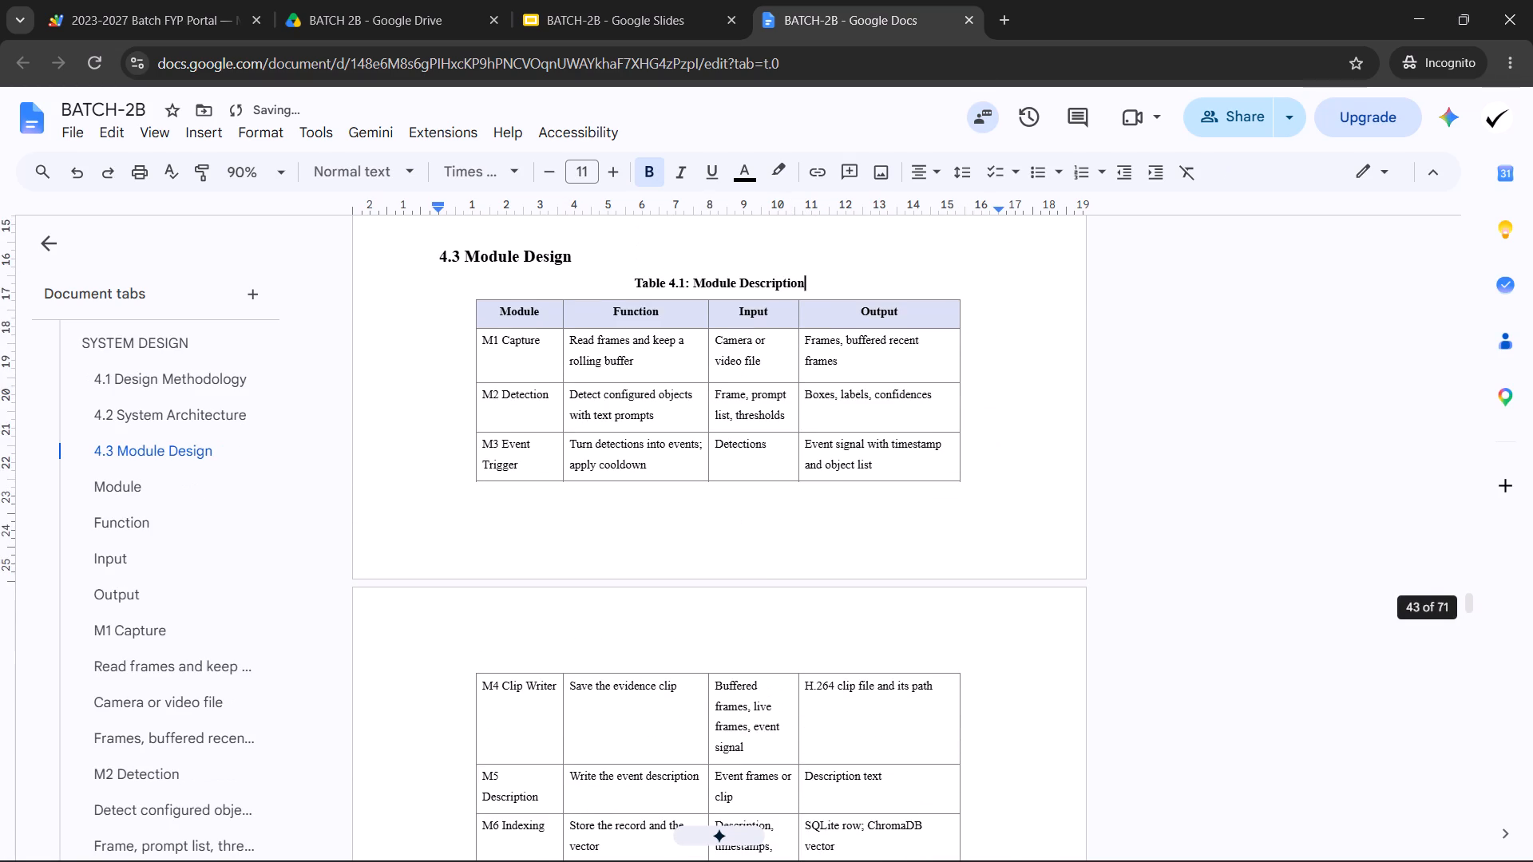
Check the caption spacing of Table 3.5 and add a blank line between the Table 4.1 caption and its table.
scroll(830, 442, "up", 10)
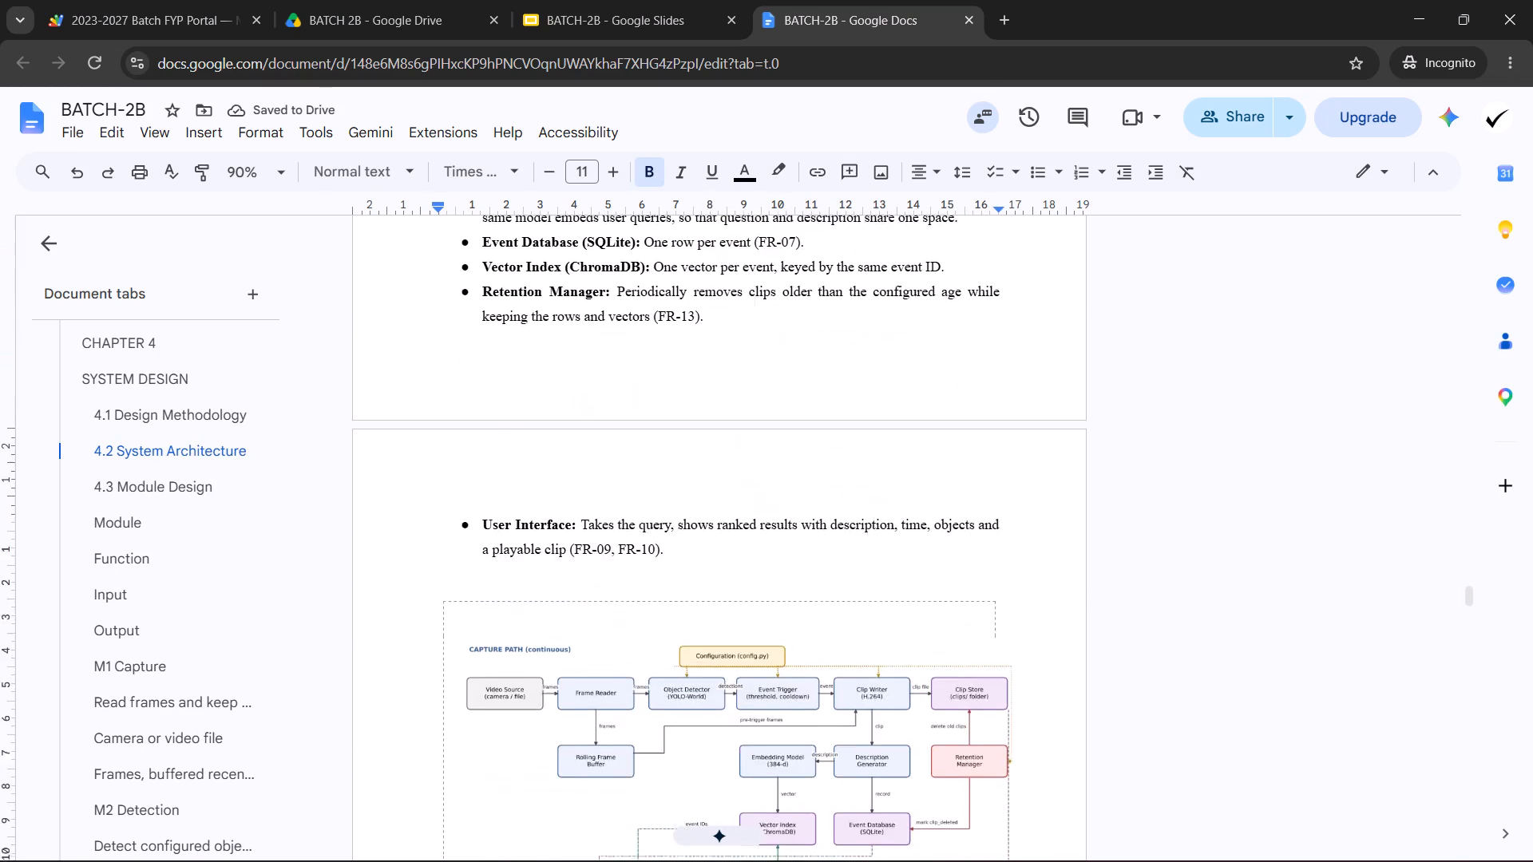
scroll(773, 521, "up", 6)
scroll(841, 465, "up", 15)
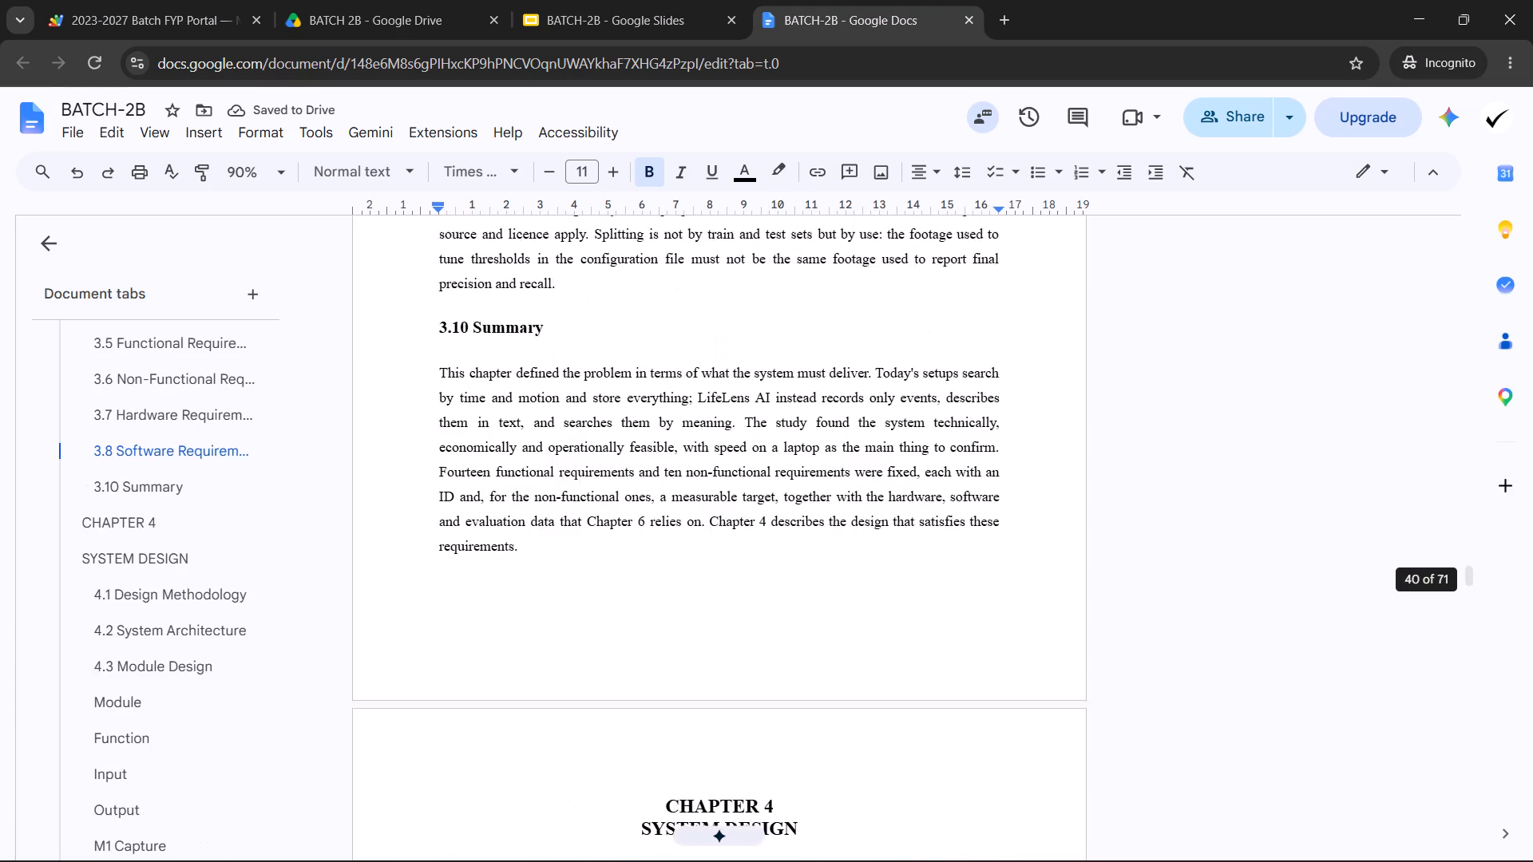
scroll(828, 487, "up", 5)
left_click(806, 463)
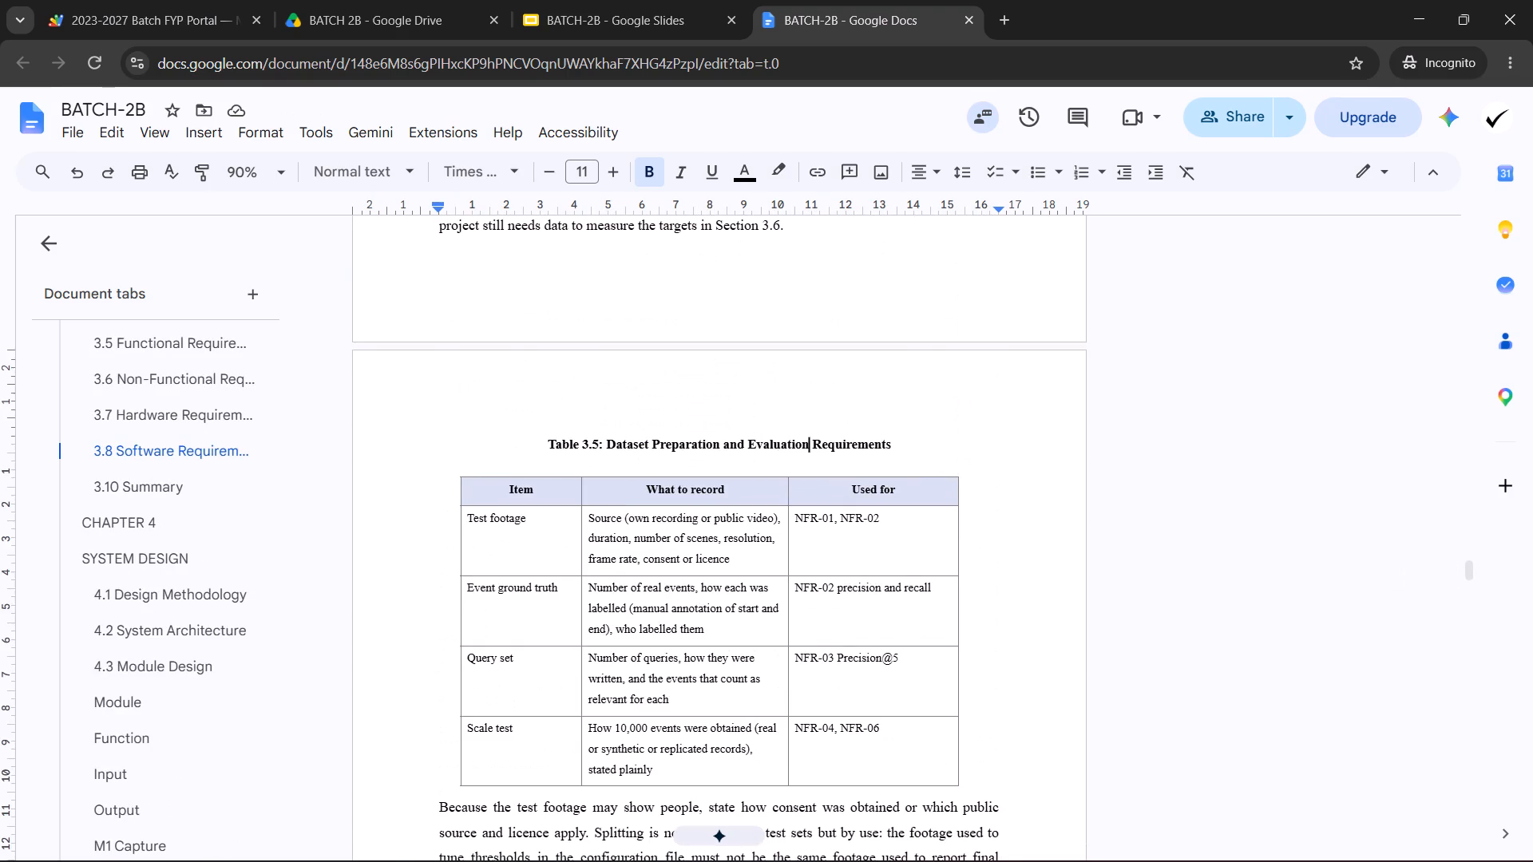
scroll(805, 462, "down", 17)
scroll(805, 457, "down", 12)
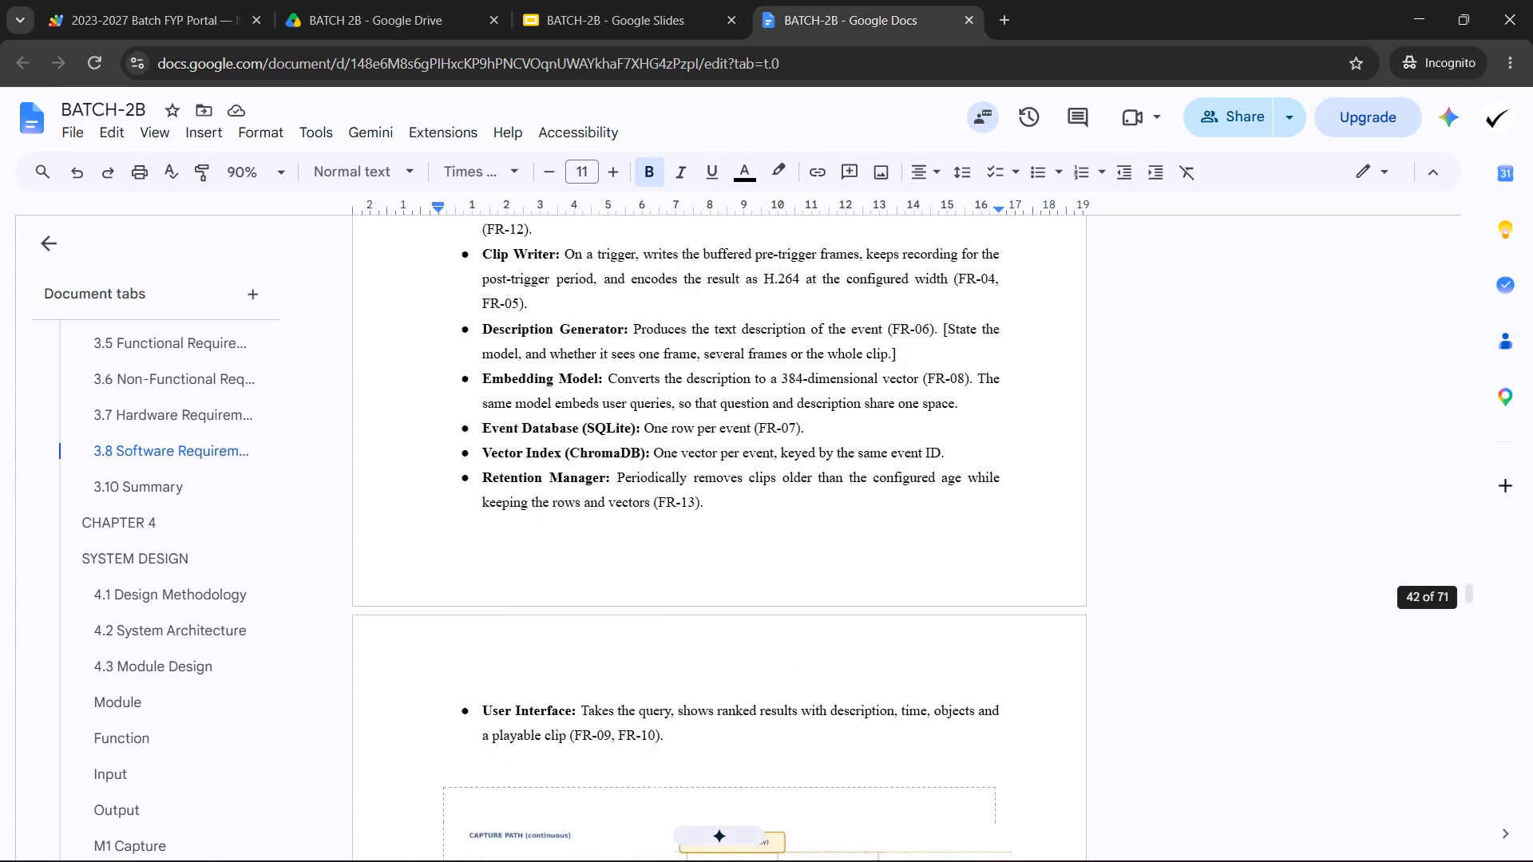
scroll(799, 462, "down", 5)
left_click(820, 476)
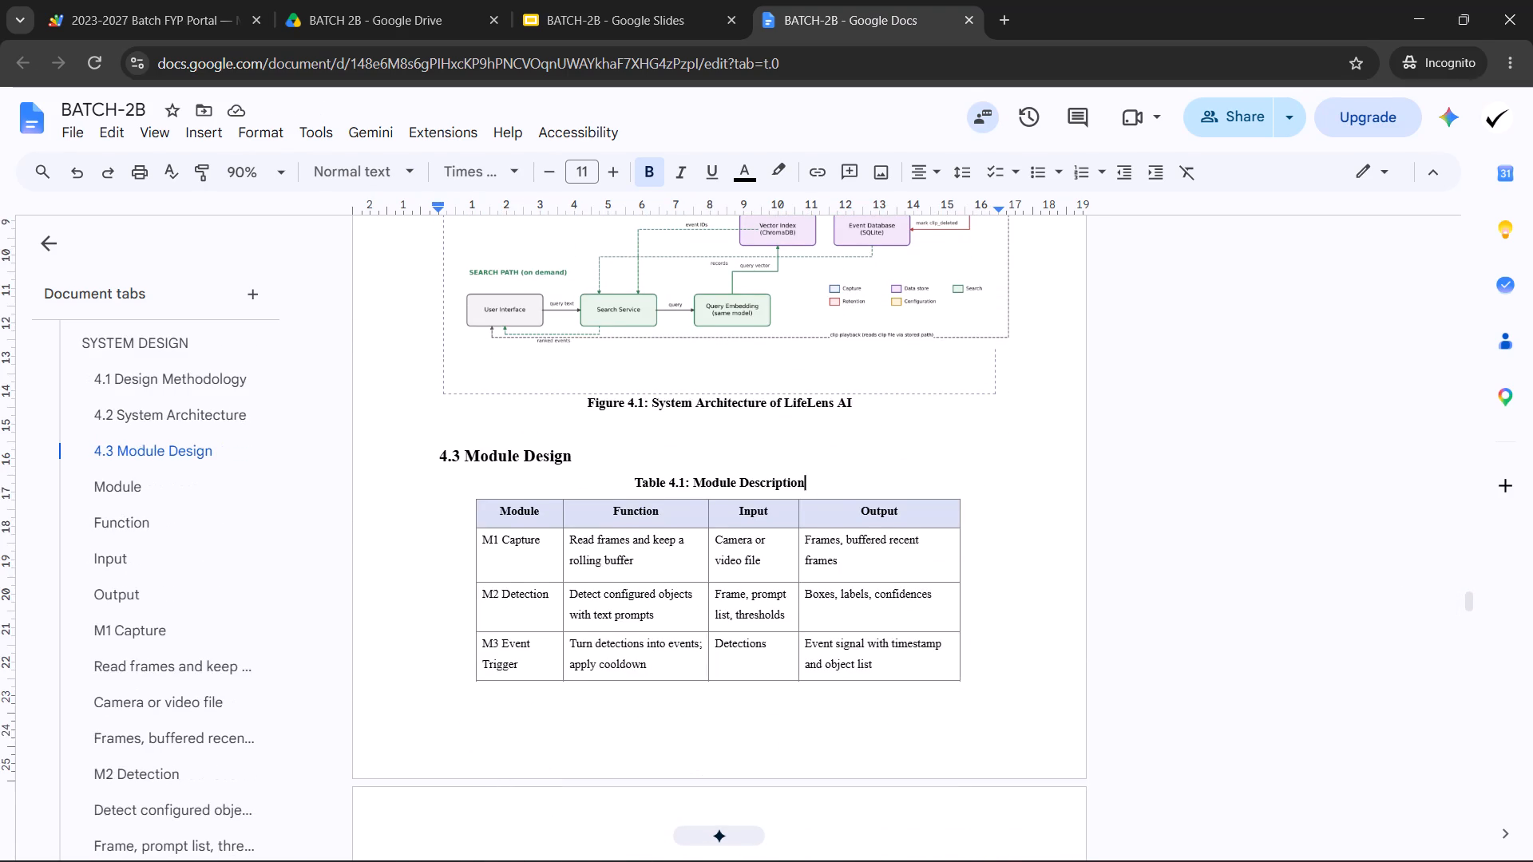
key("Return")
left_click(1103, 477)
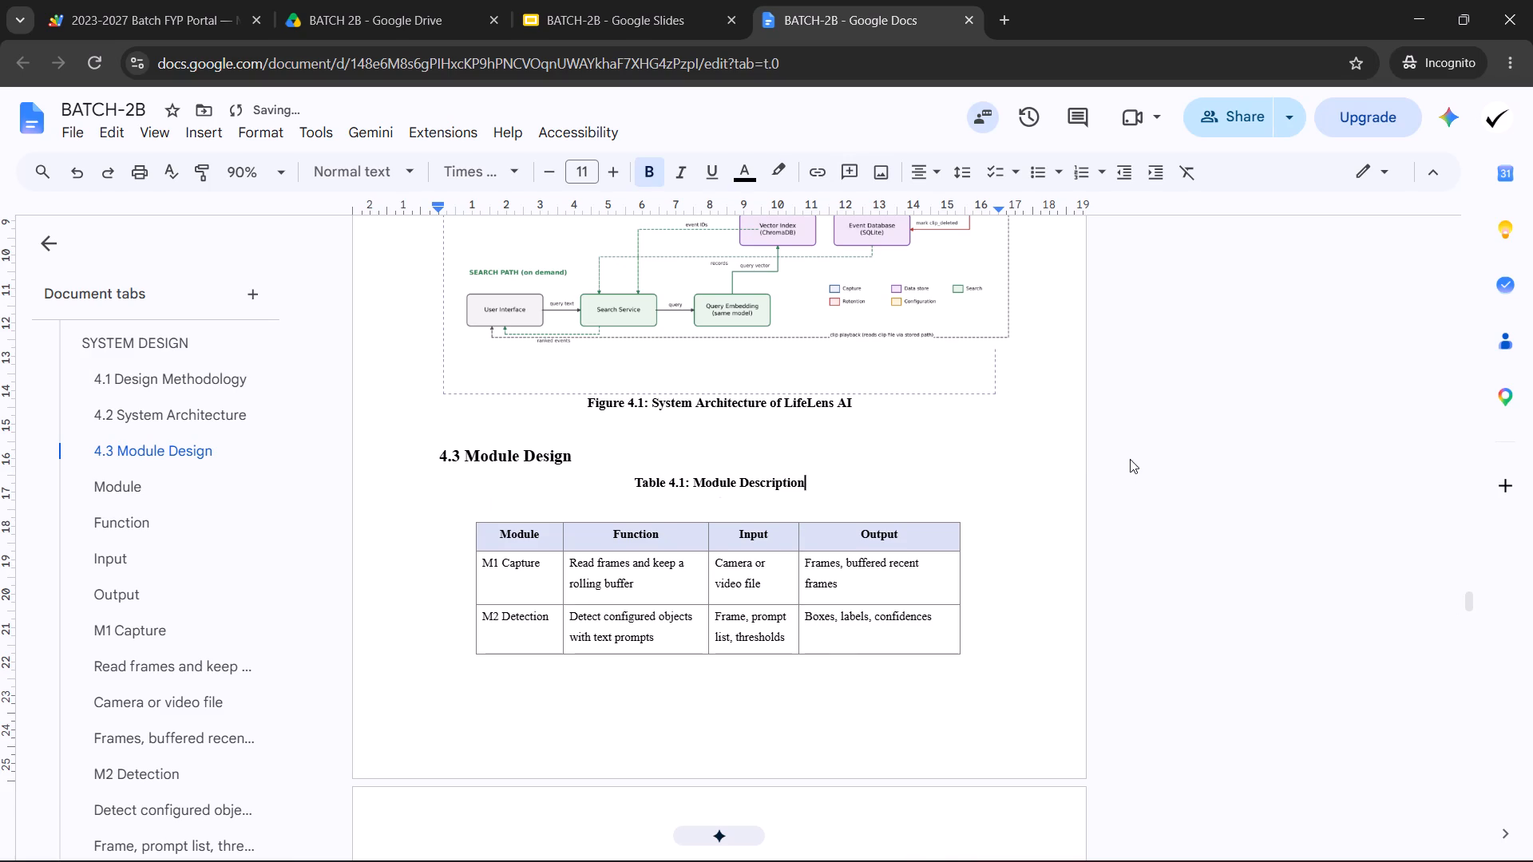
left_click(1135, 396)
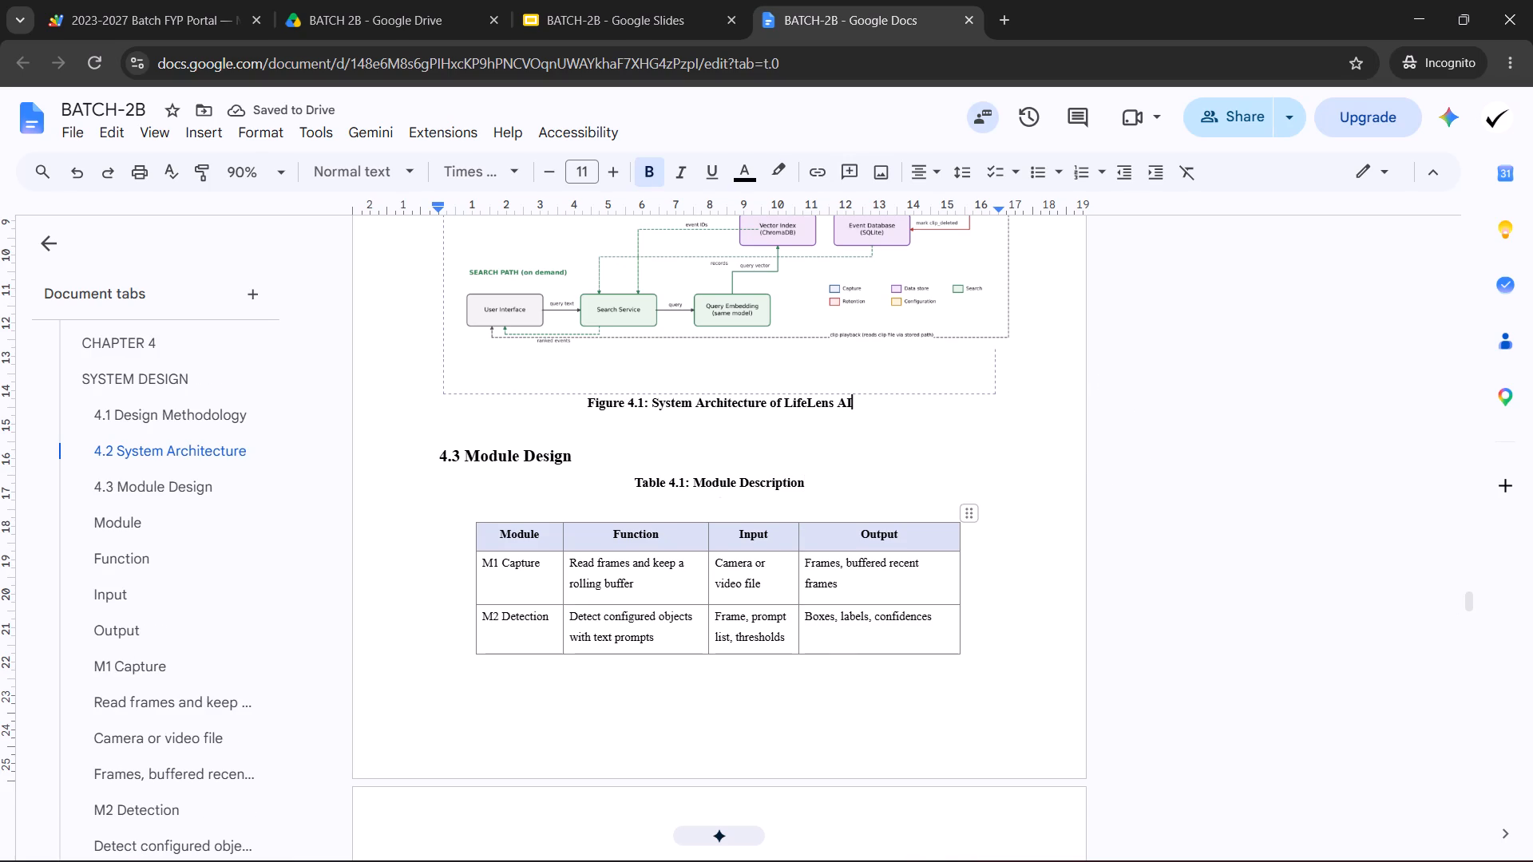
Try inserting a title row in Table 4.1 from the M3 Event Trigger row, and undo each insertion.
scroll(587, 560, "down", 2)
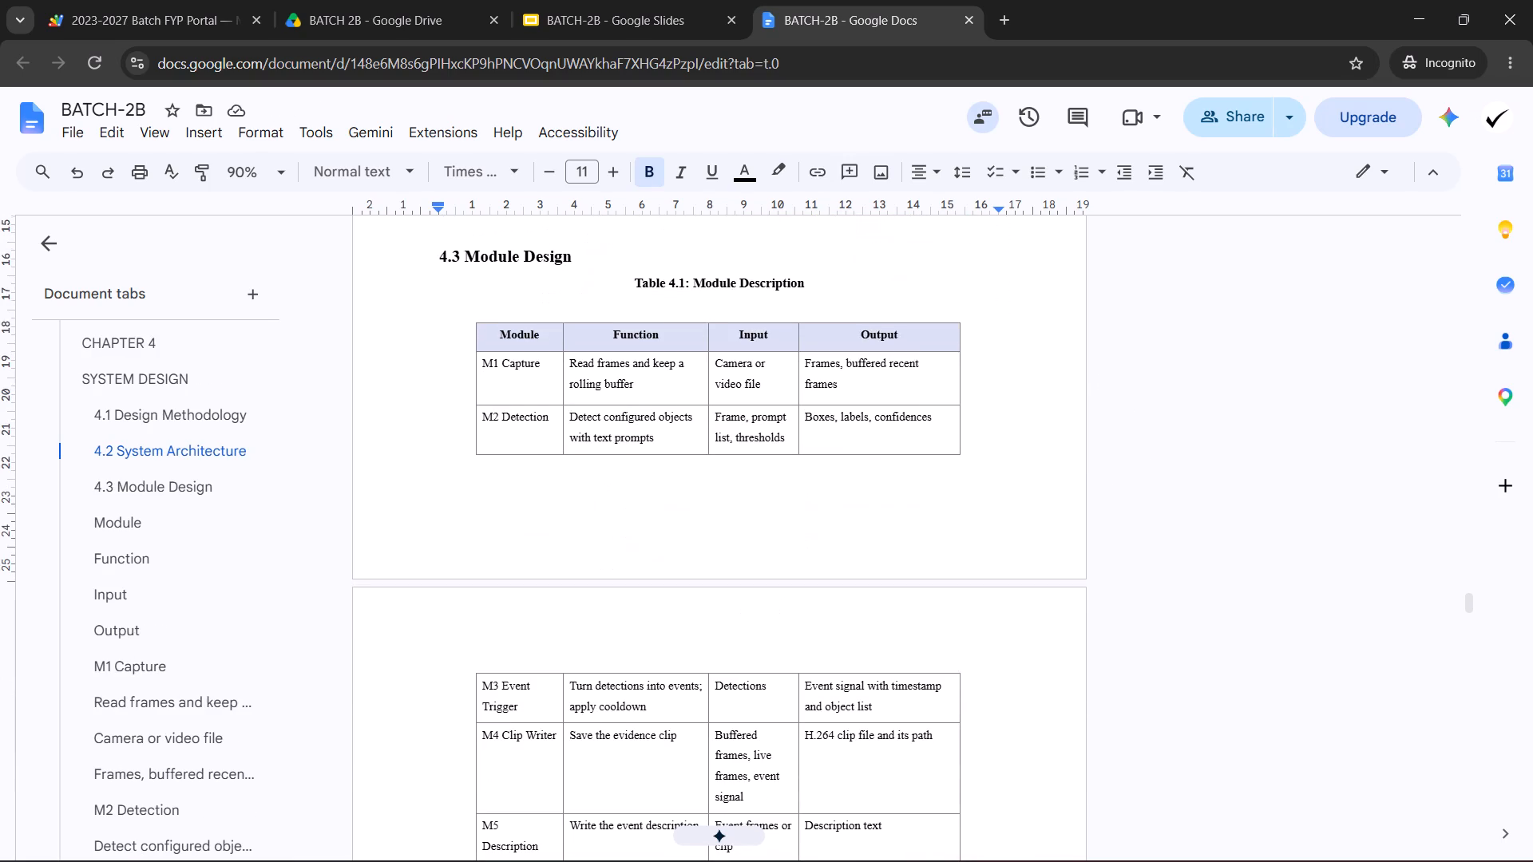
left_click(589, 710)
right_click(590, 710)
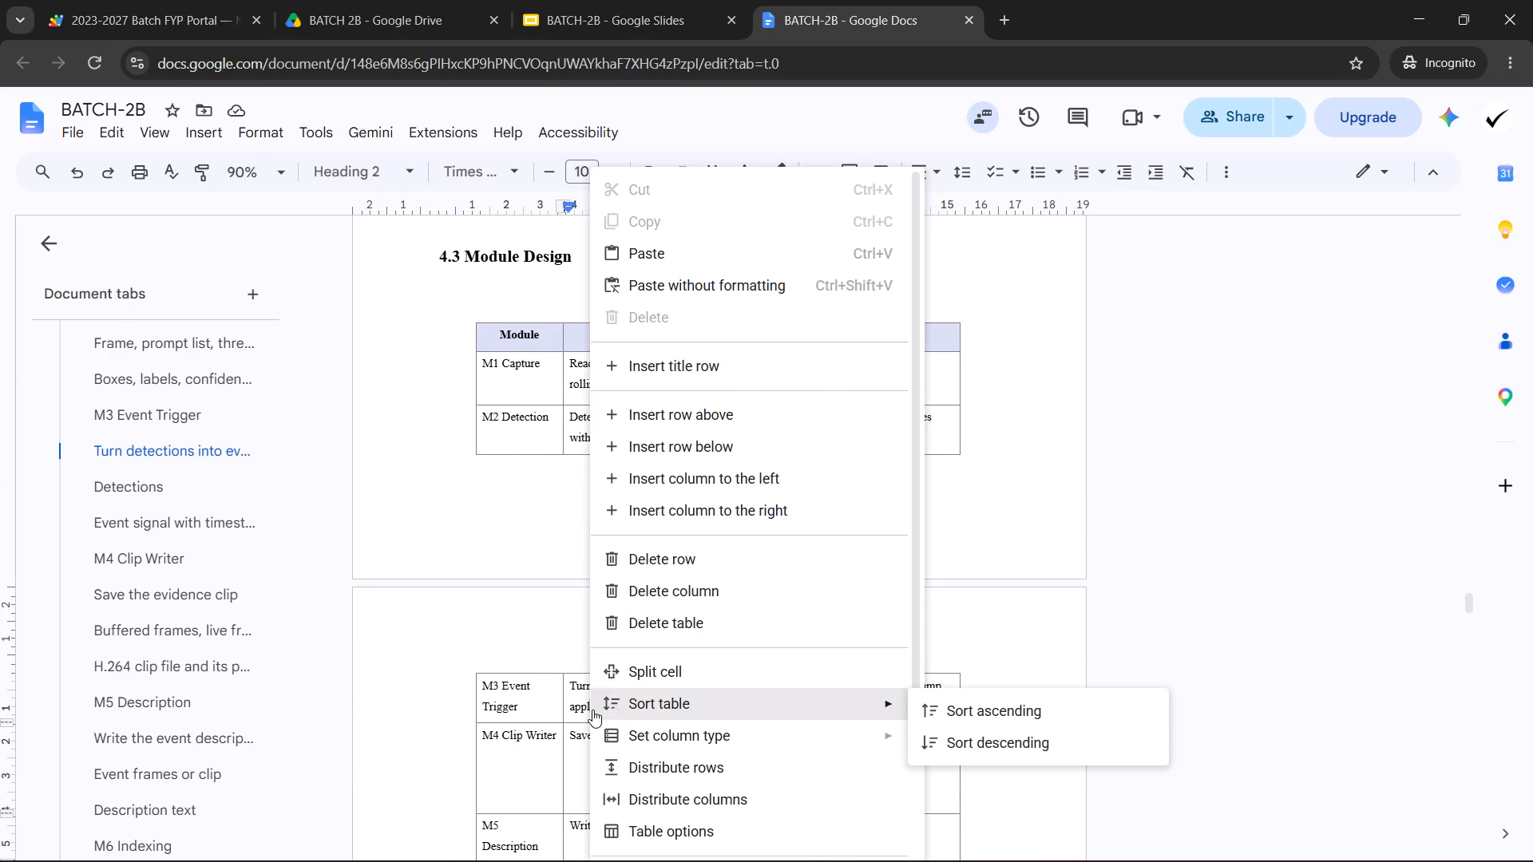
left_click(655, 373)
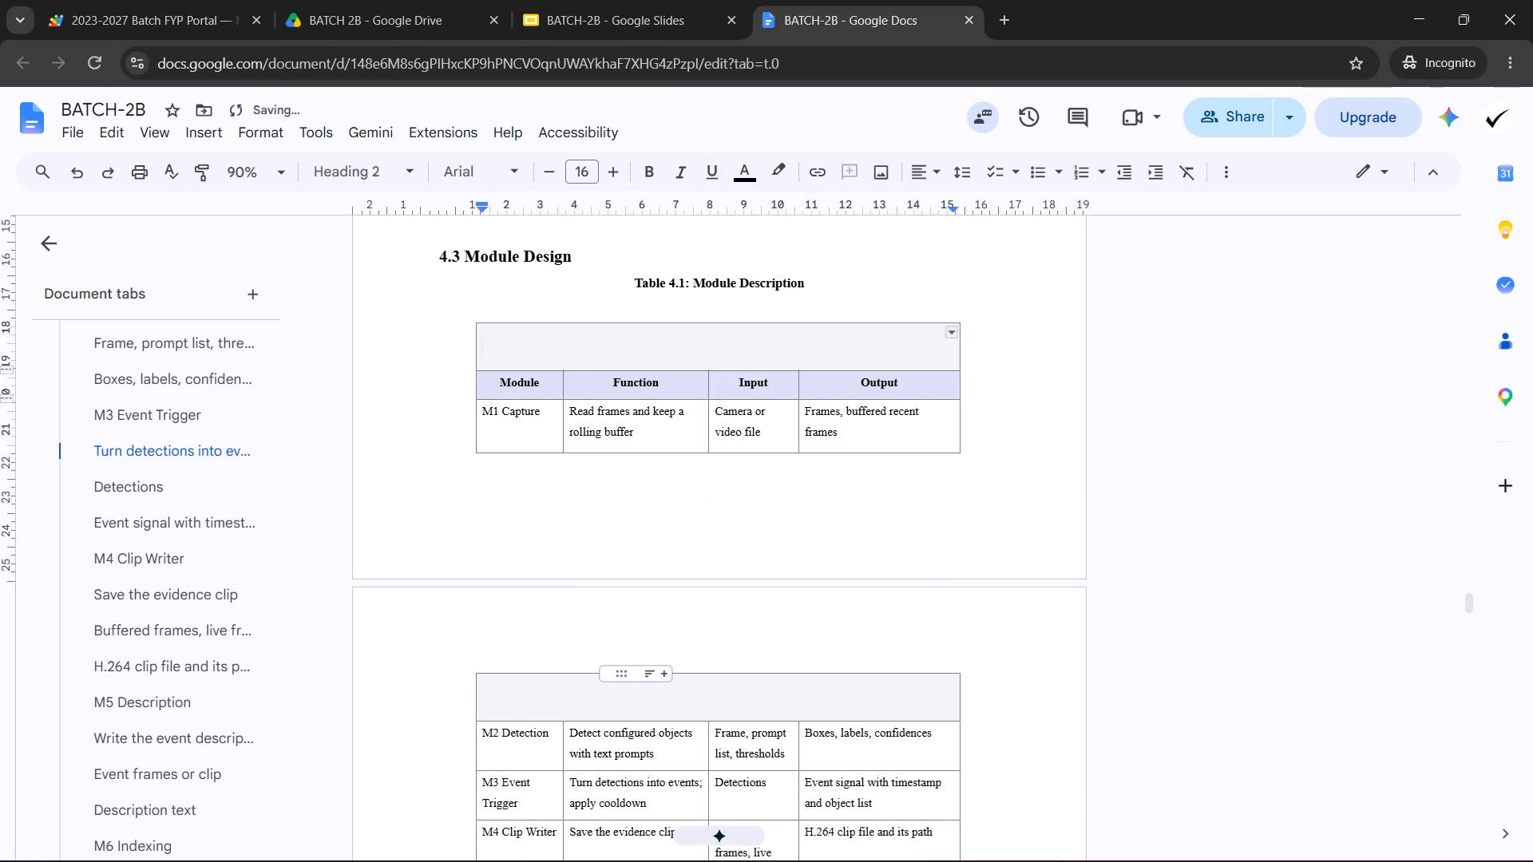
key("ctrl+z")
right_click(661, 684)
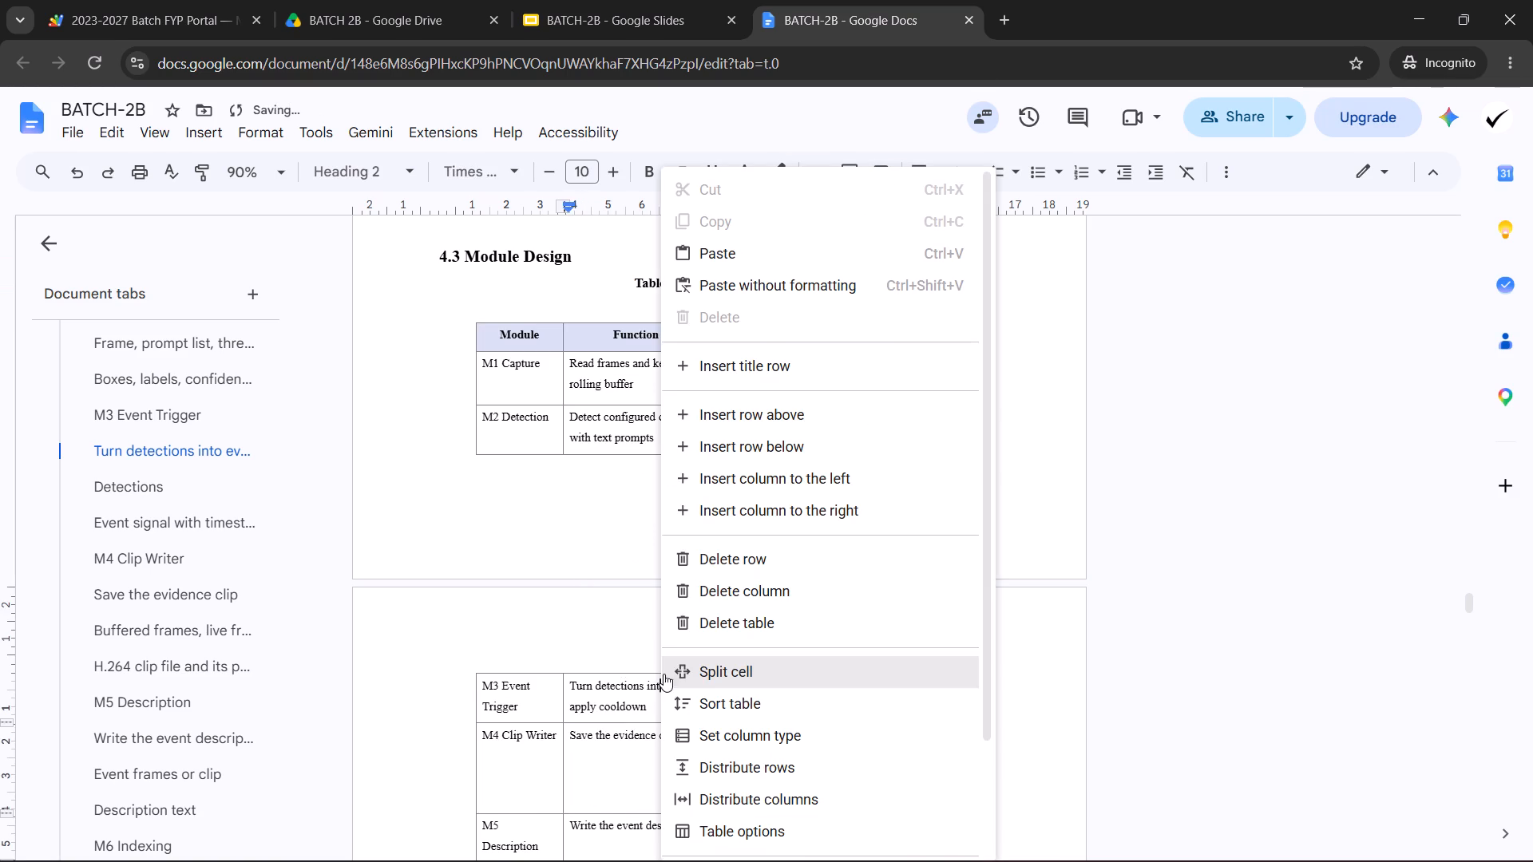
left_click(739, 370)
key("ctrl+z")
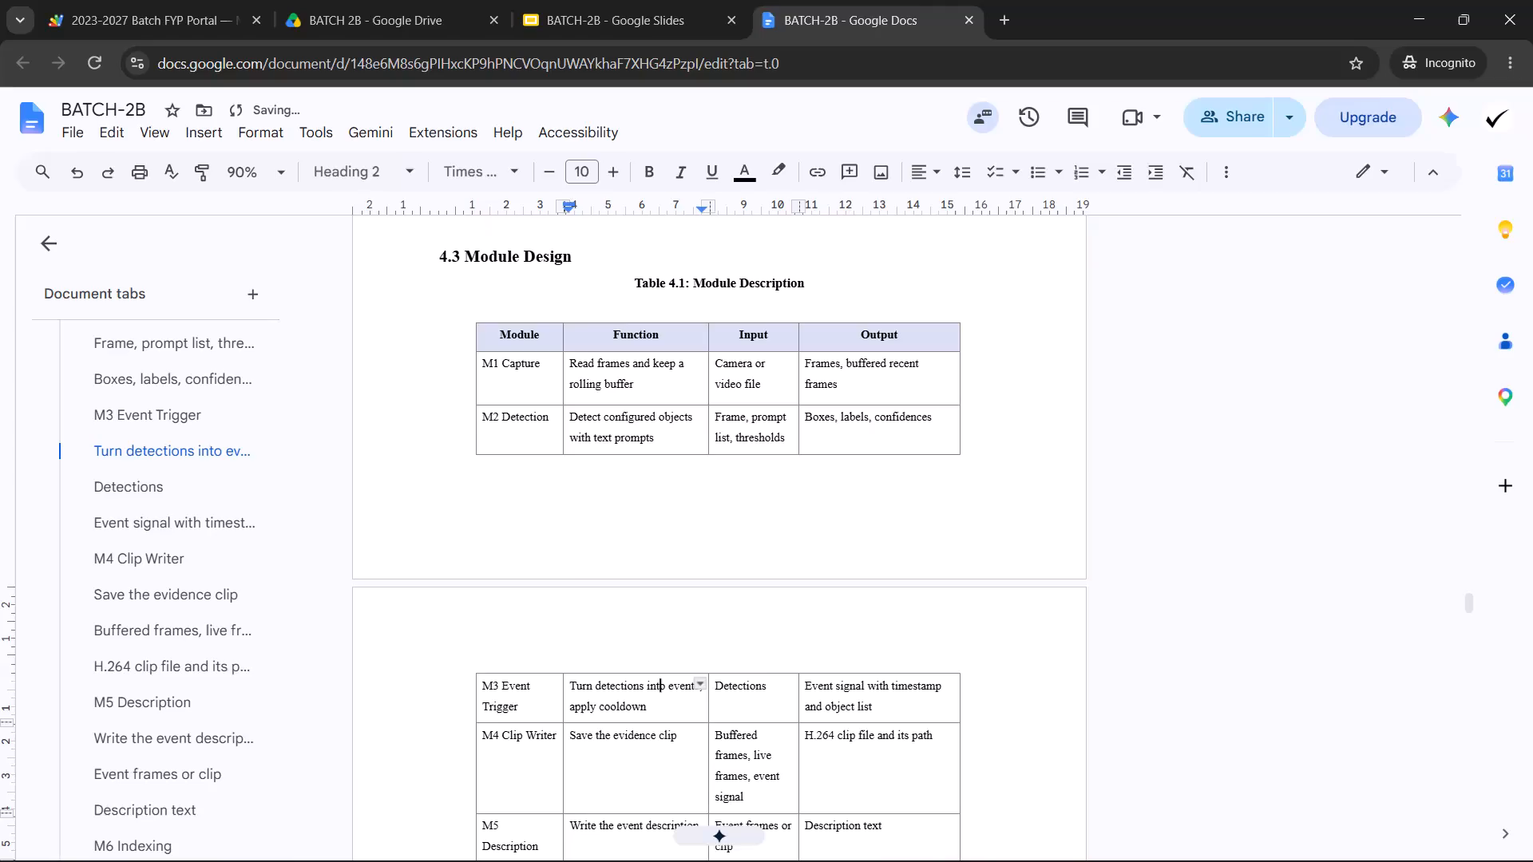
Insert an empty row above the M3 Event Trigger row in Table 4.1, with an extra line in its first cell.
right_click(664, 698)
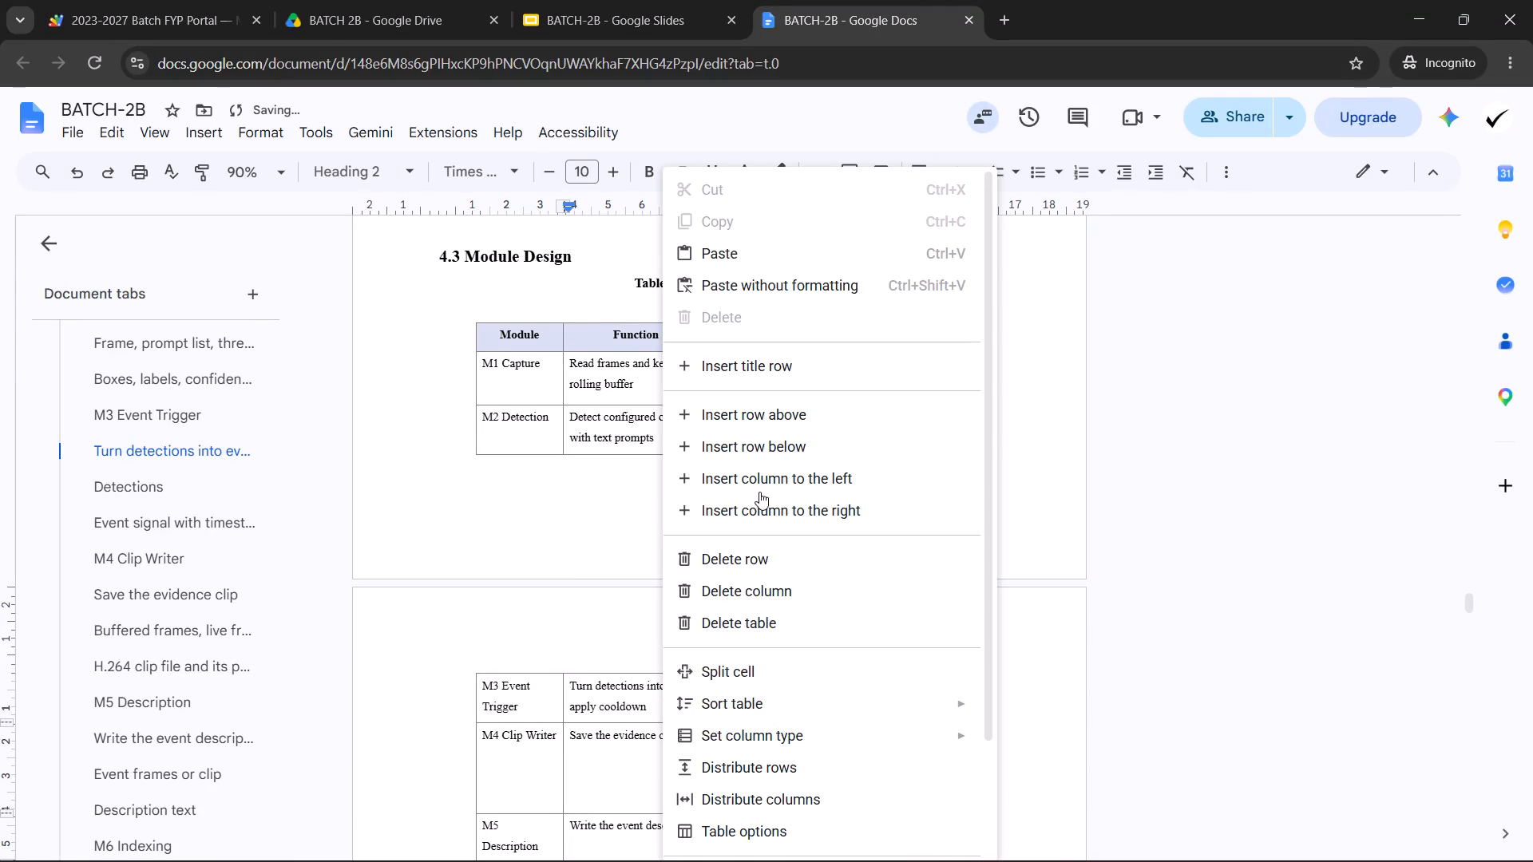
left_click(757, 421)
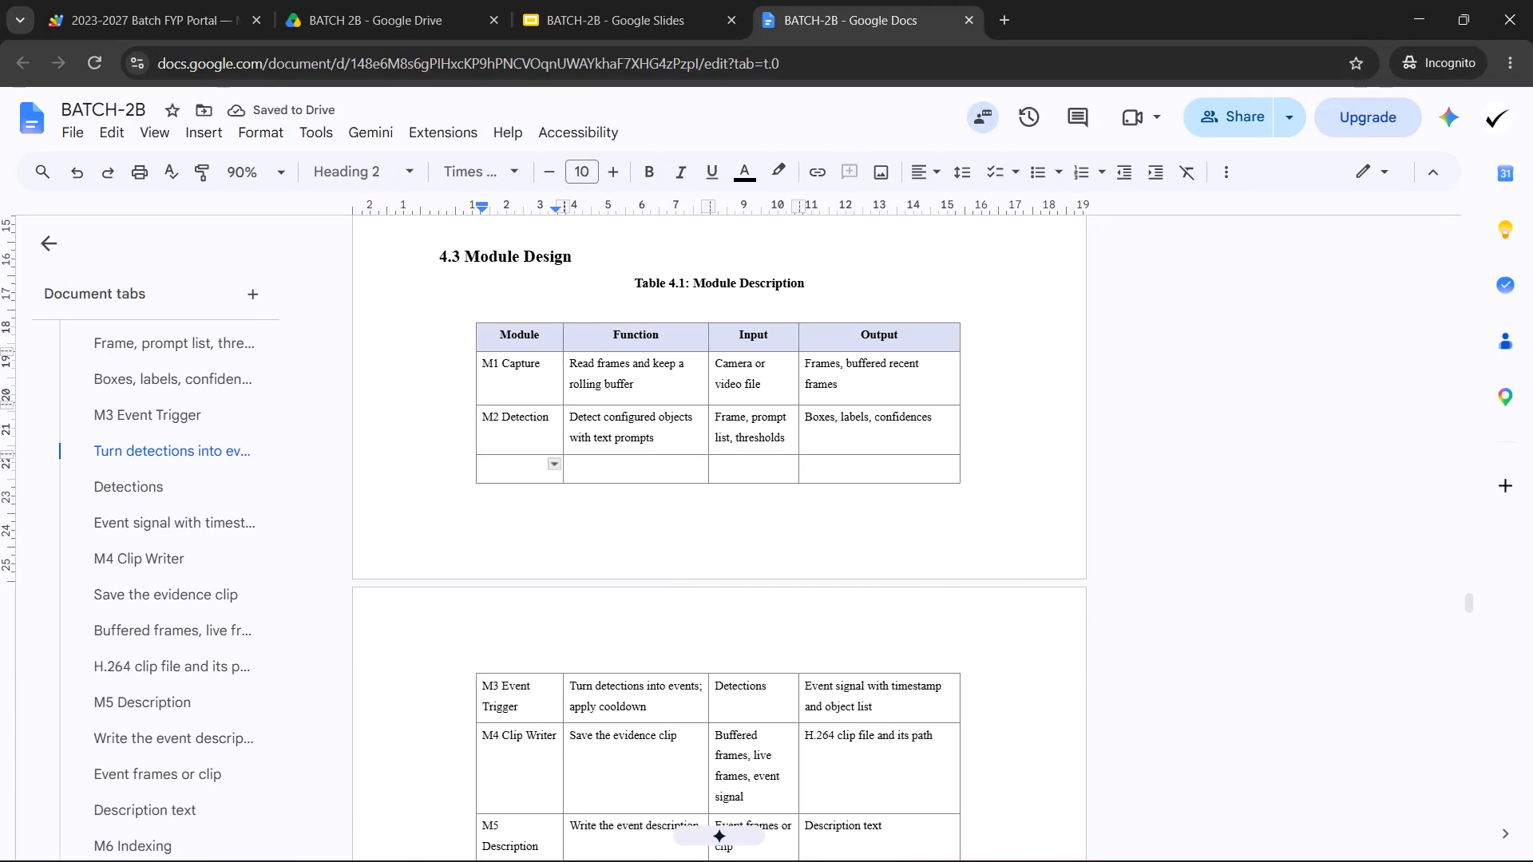
left_click(682, 455)
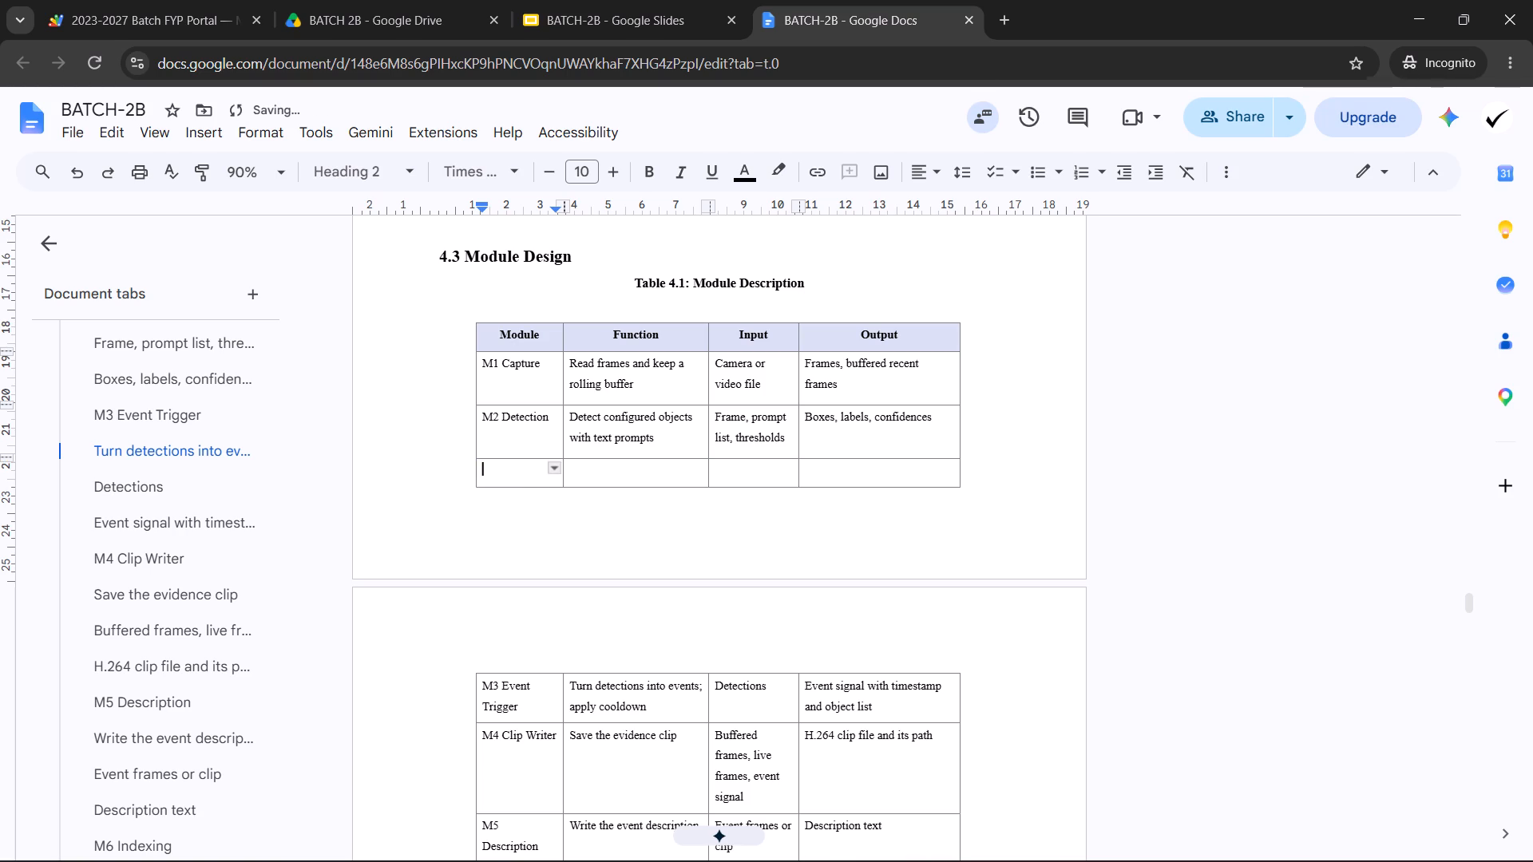
key("ctrl+z")
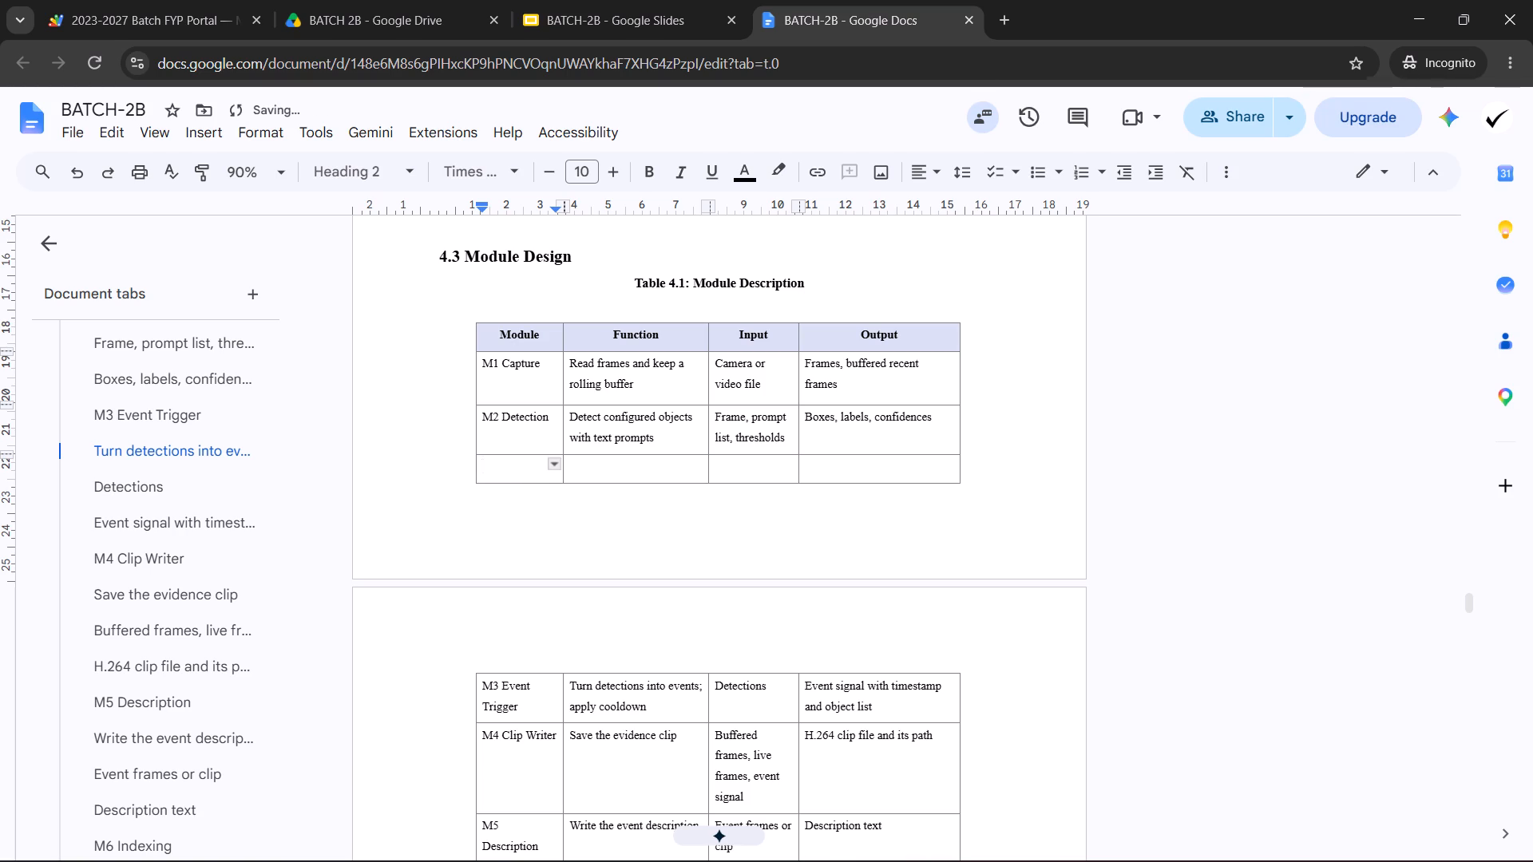
key("Return")
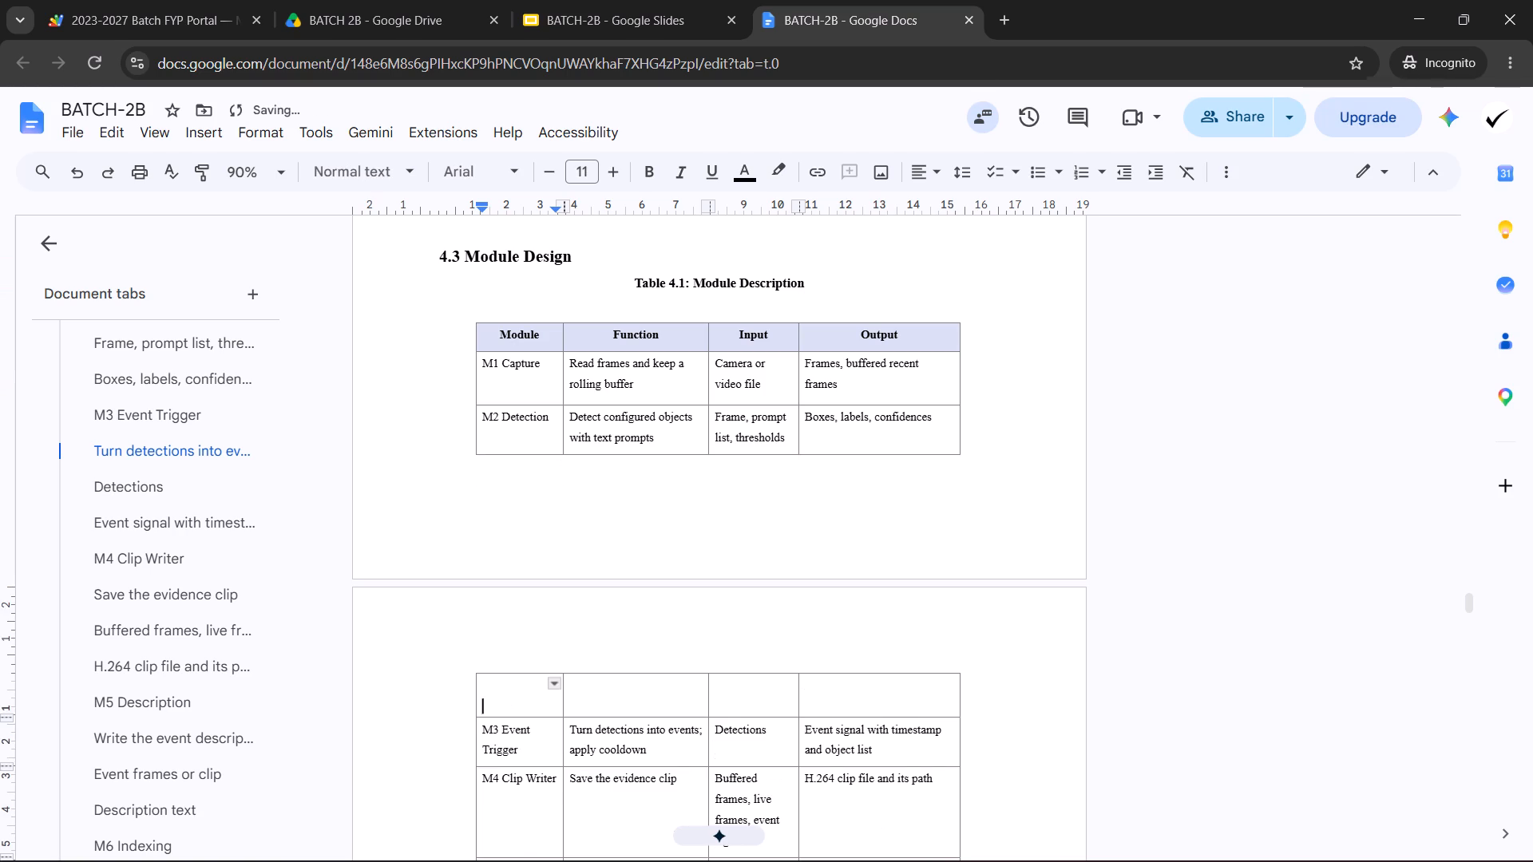
Copy Table 4.1's header row (Module, Function, Input, Output) into the empty row above M3 Event Trigger.
left_click_drag(497, 342, 517, 342)
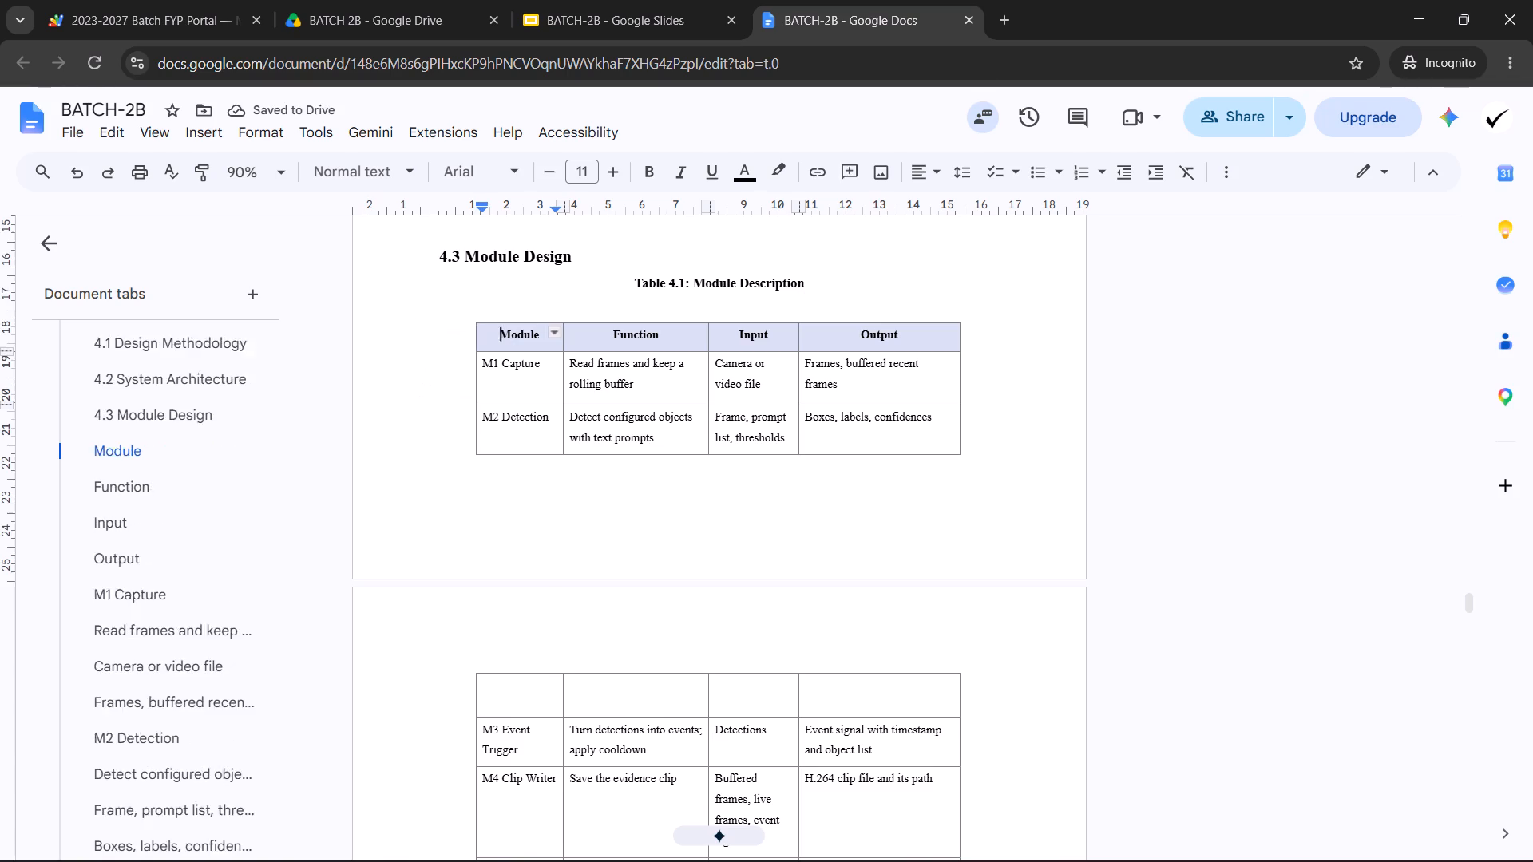
left_click_drag(517, 342, 850, 337)
key("ctrl+c")
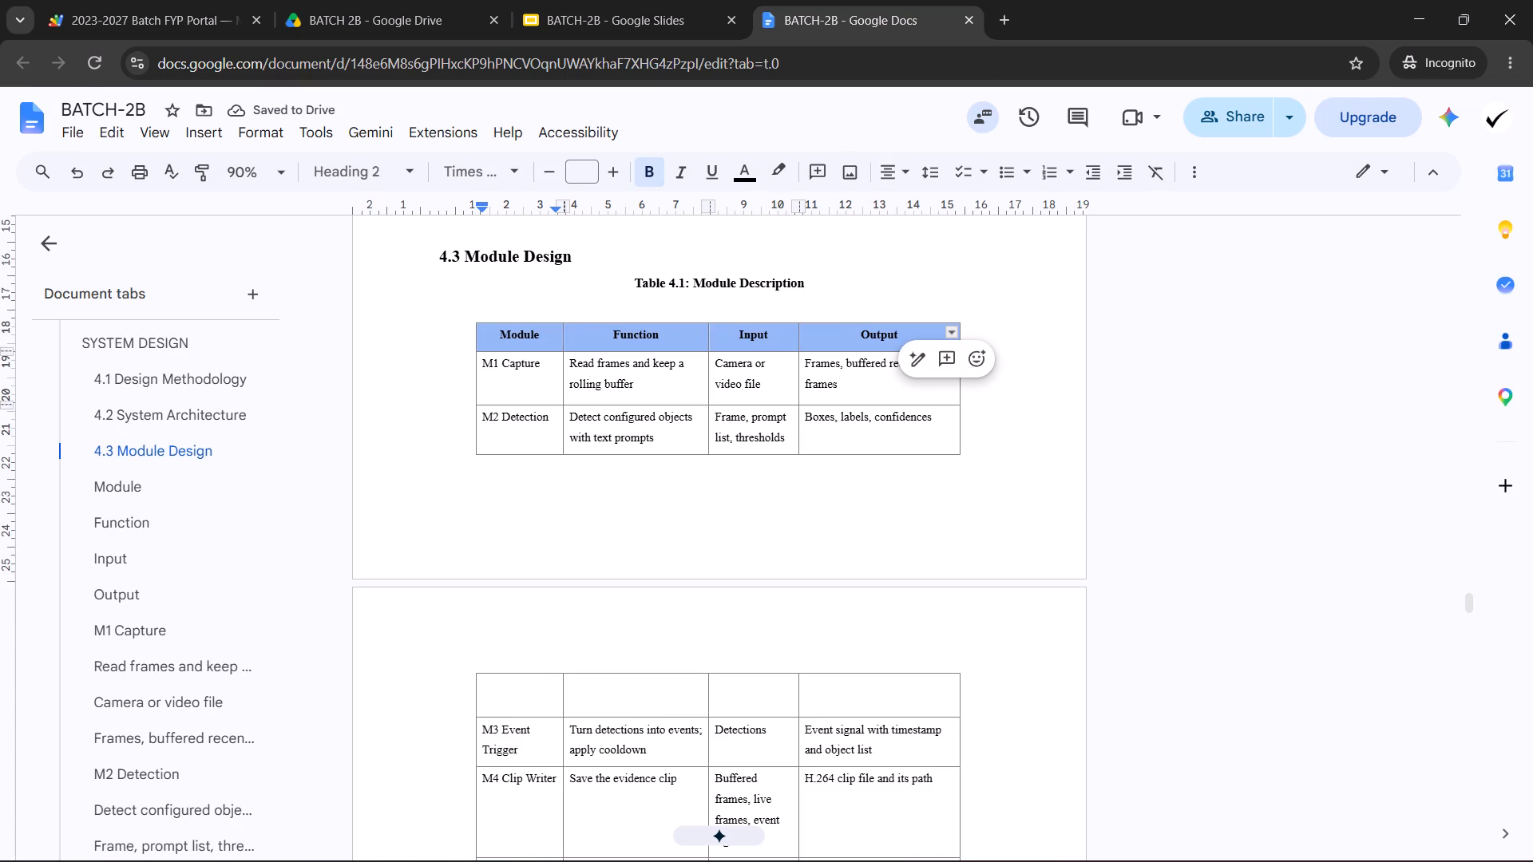
left_click(517, 704)
key("ctrl+v")
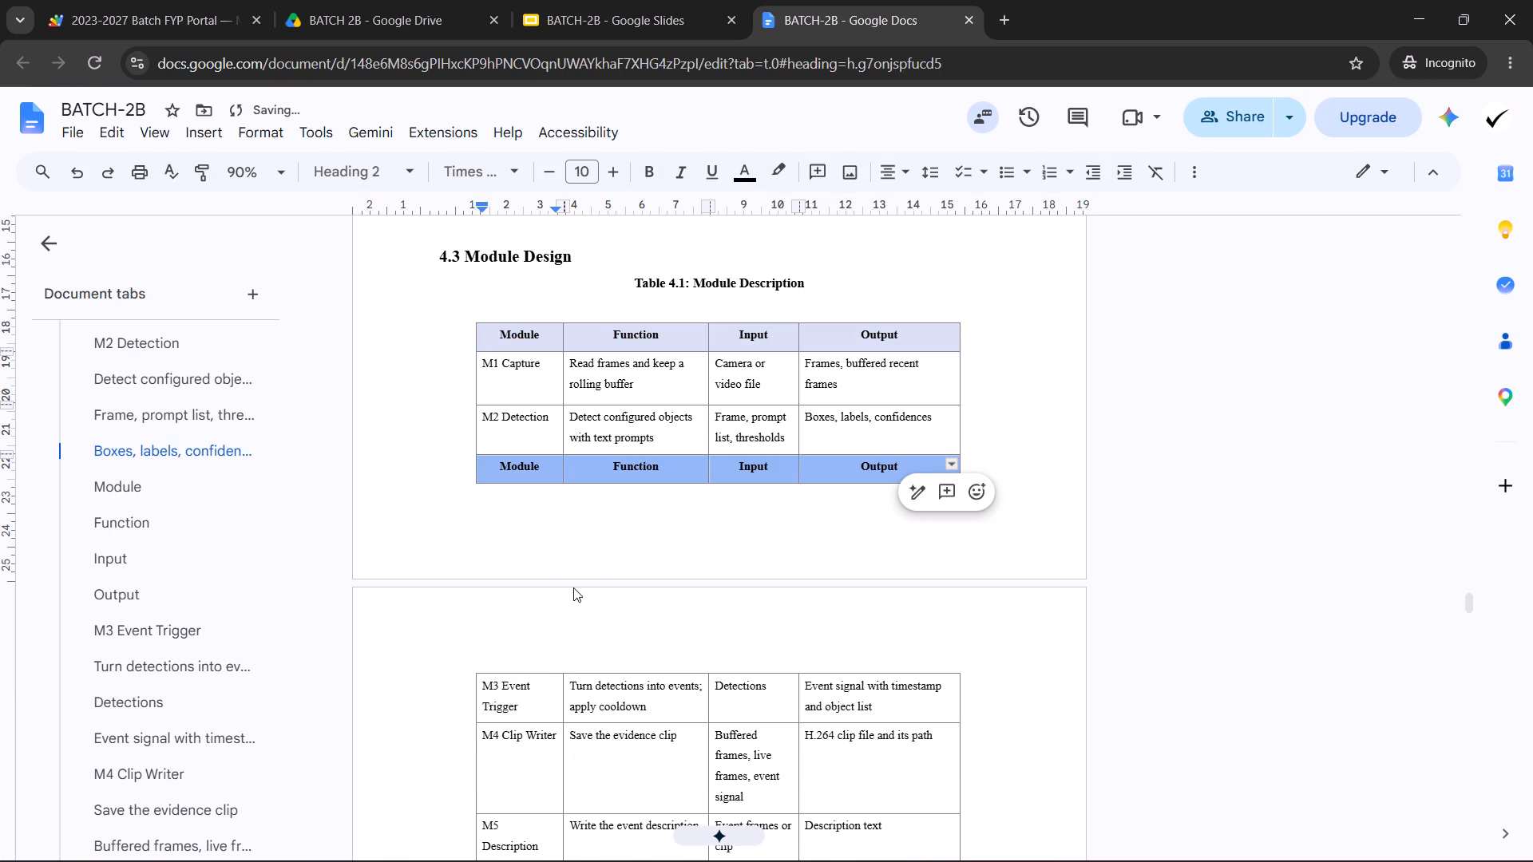
Add a blank line in the M2 Detection row's Output cell to push the repeated header row onto the next page.
left_click(820, 439)
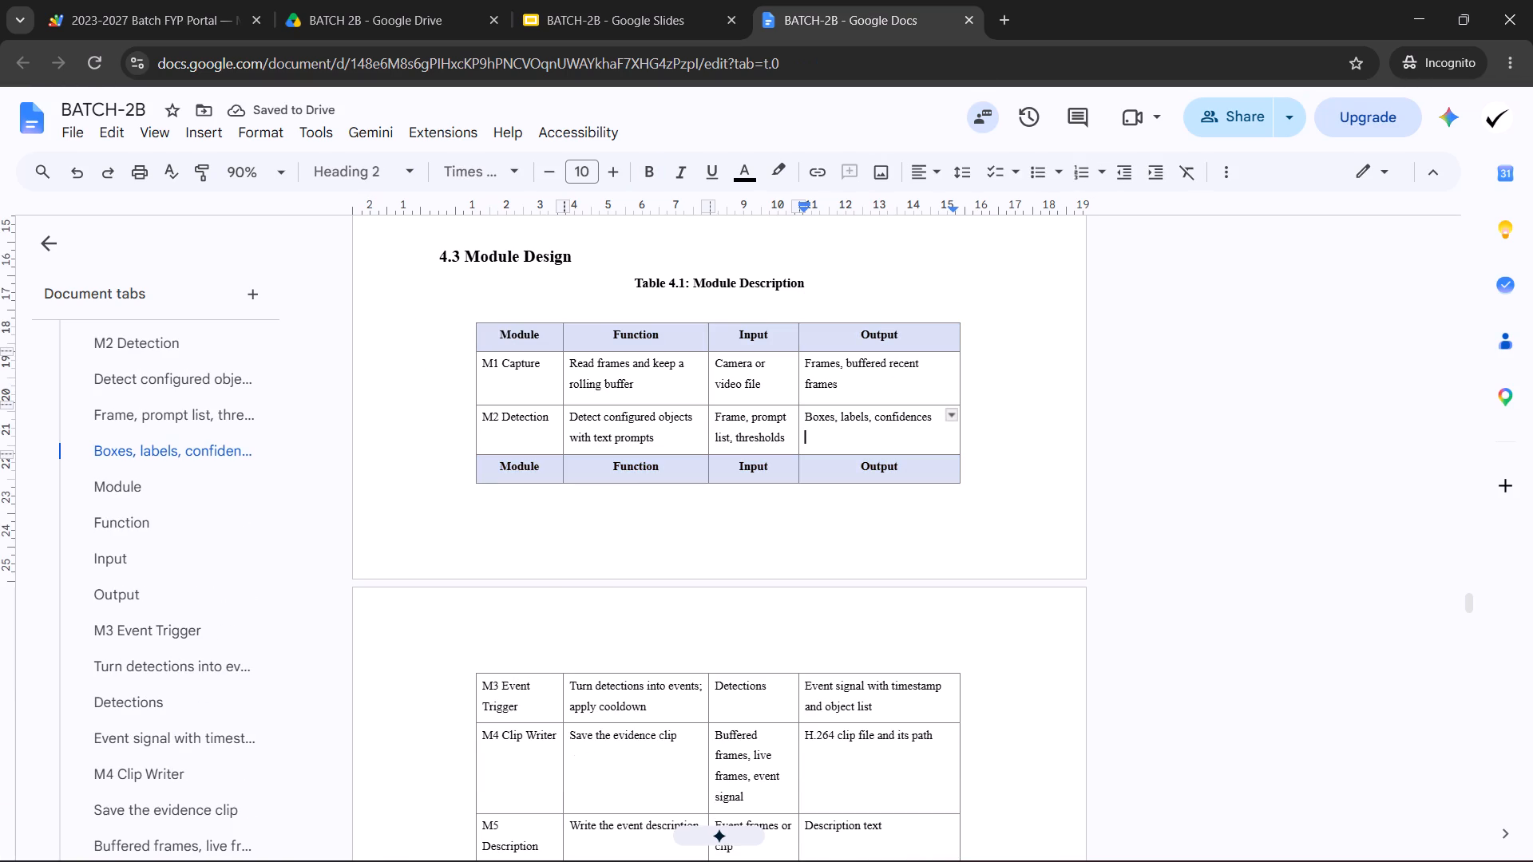
key("Return")
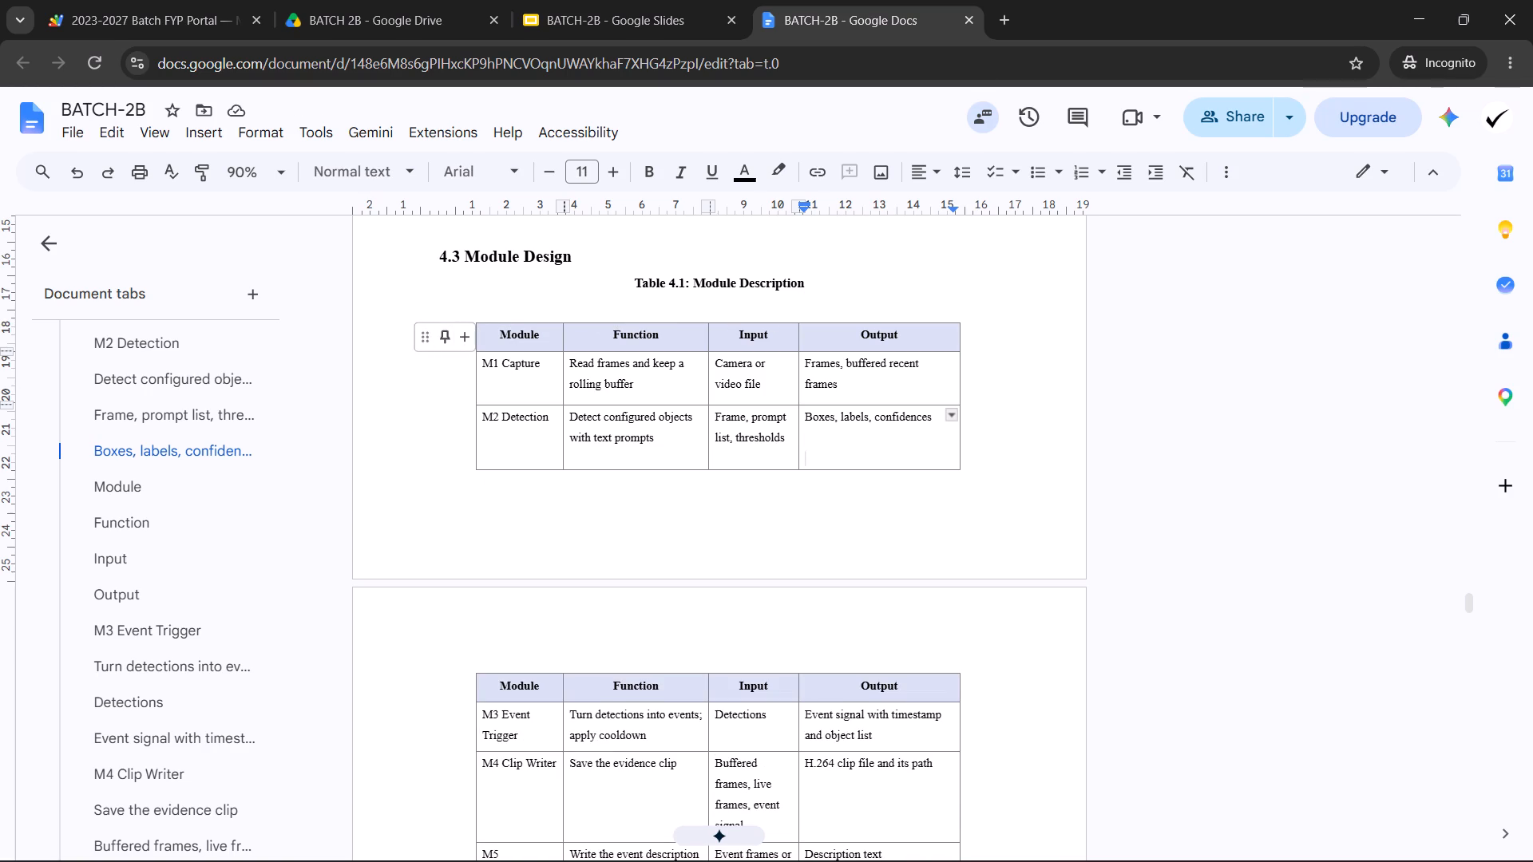
key("ctrl+z")
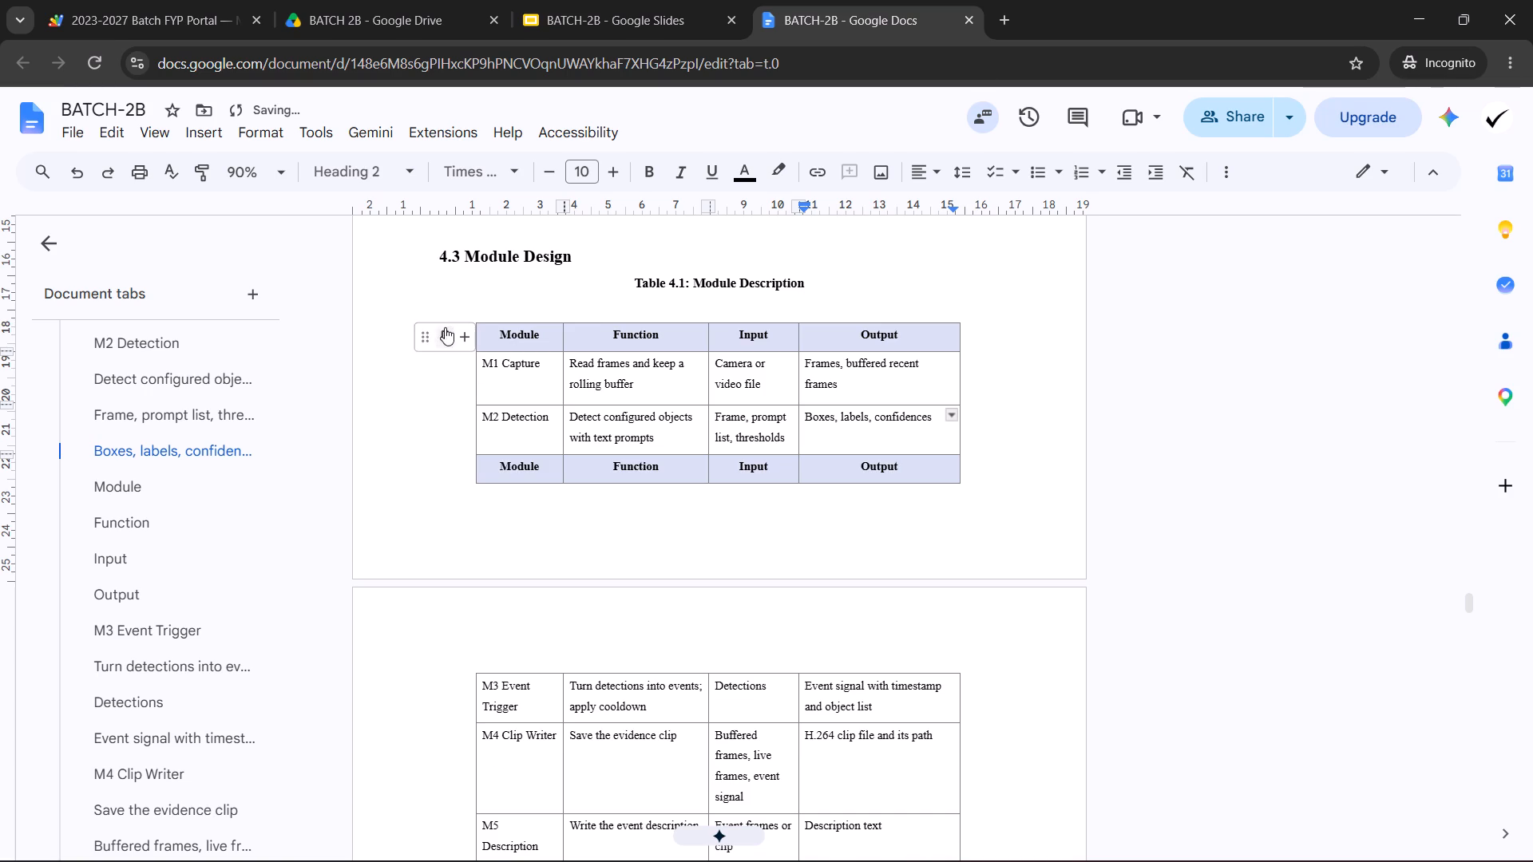
left_click(425, 338)
left_click_drag(425, 338, 419, 354)
key("Return")
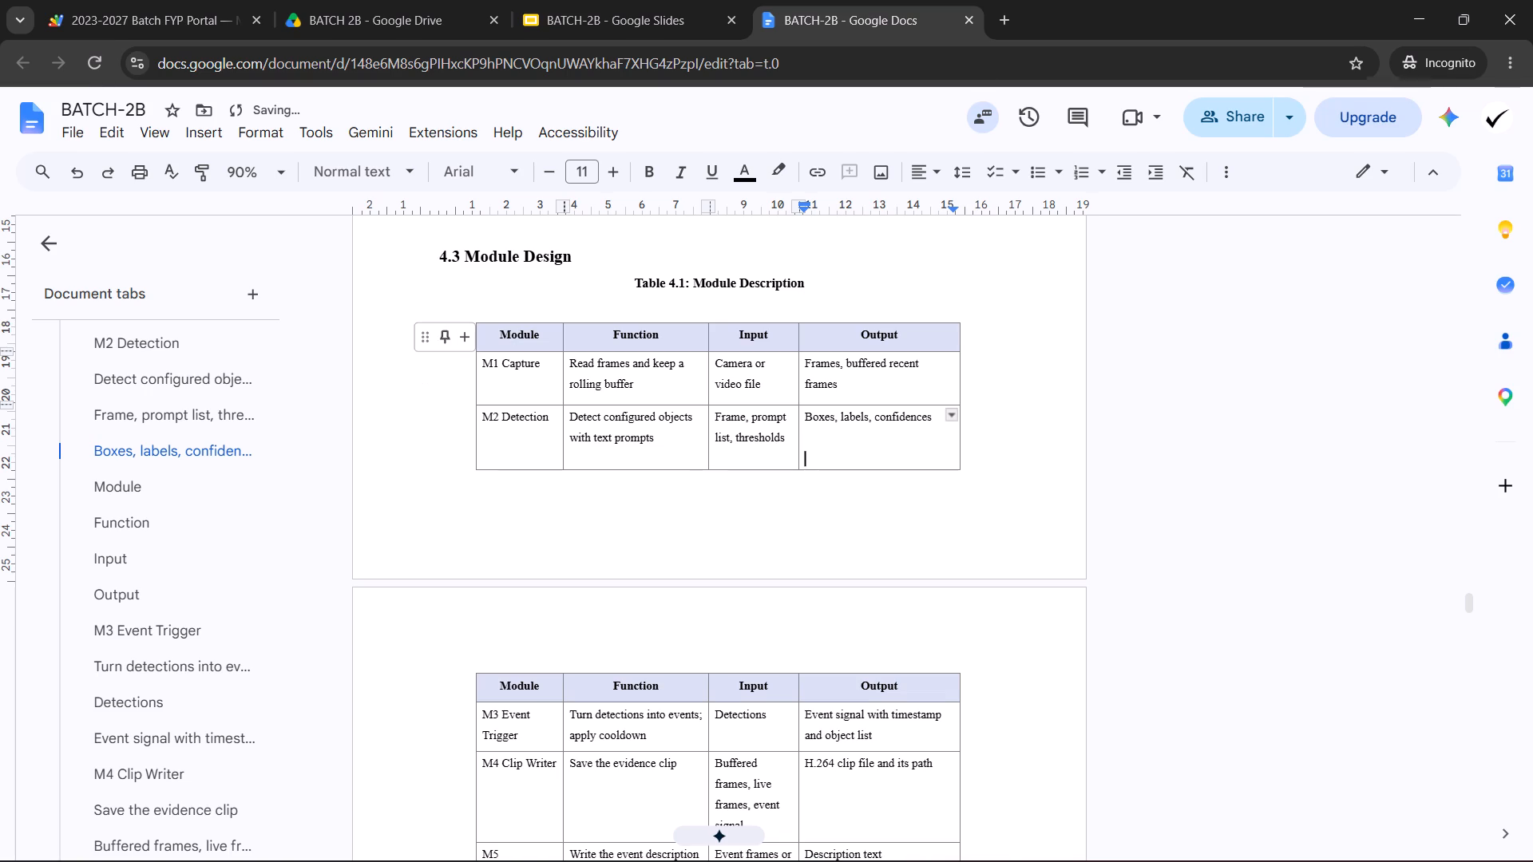
Move Table 4.1 slightly downward below its caption and check the Figure 4.1 page layout above it.
left_click_drag(429, 338, 469, 340)
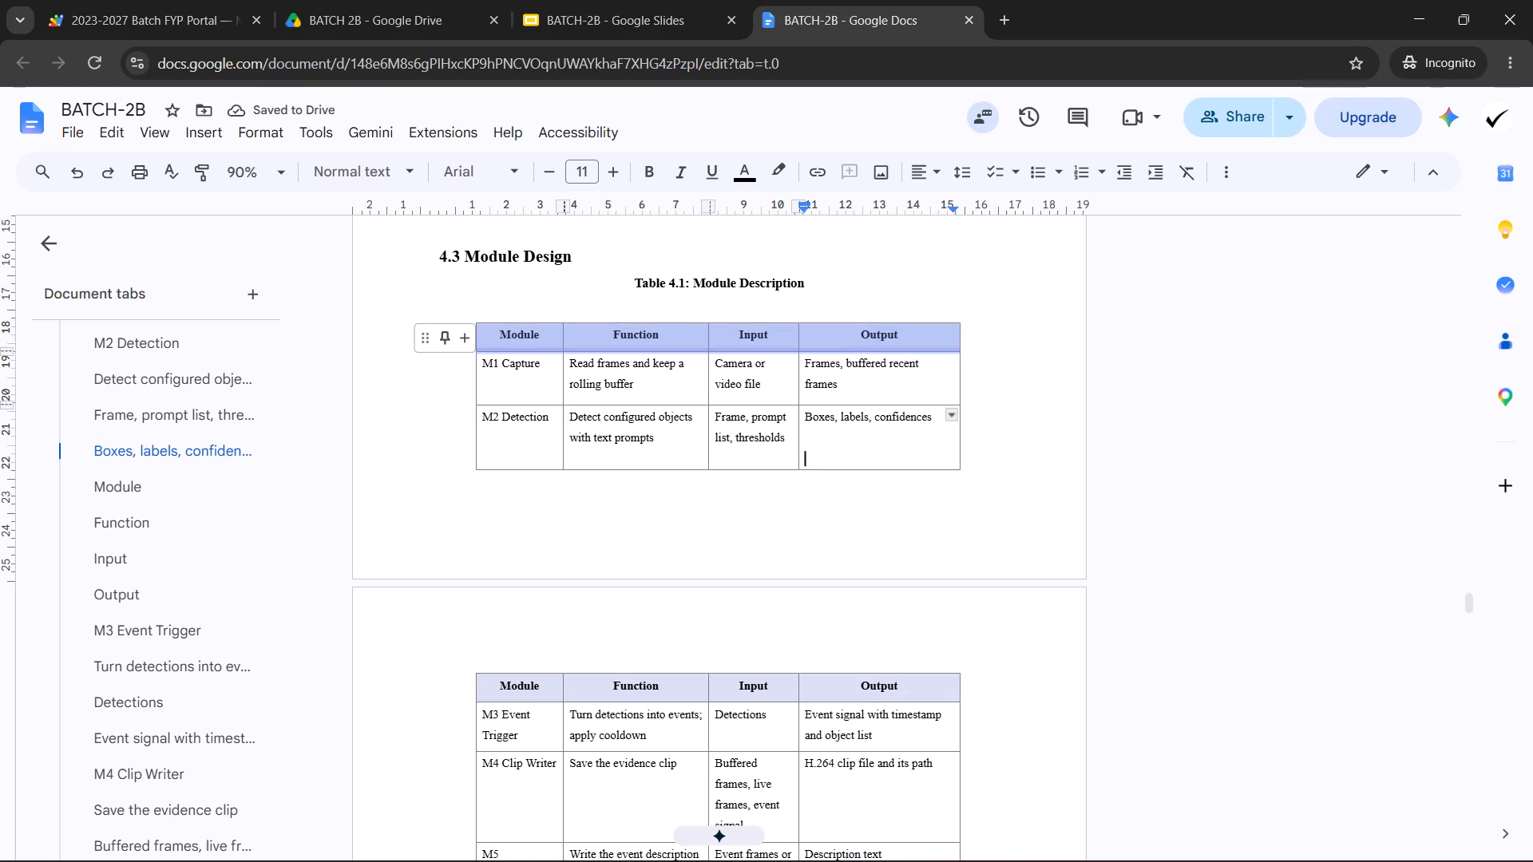
left_click_drag(469, 340, 475, 338)
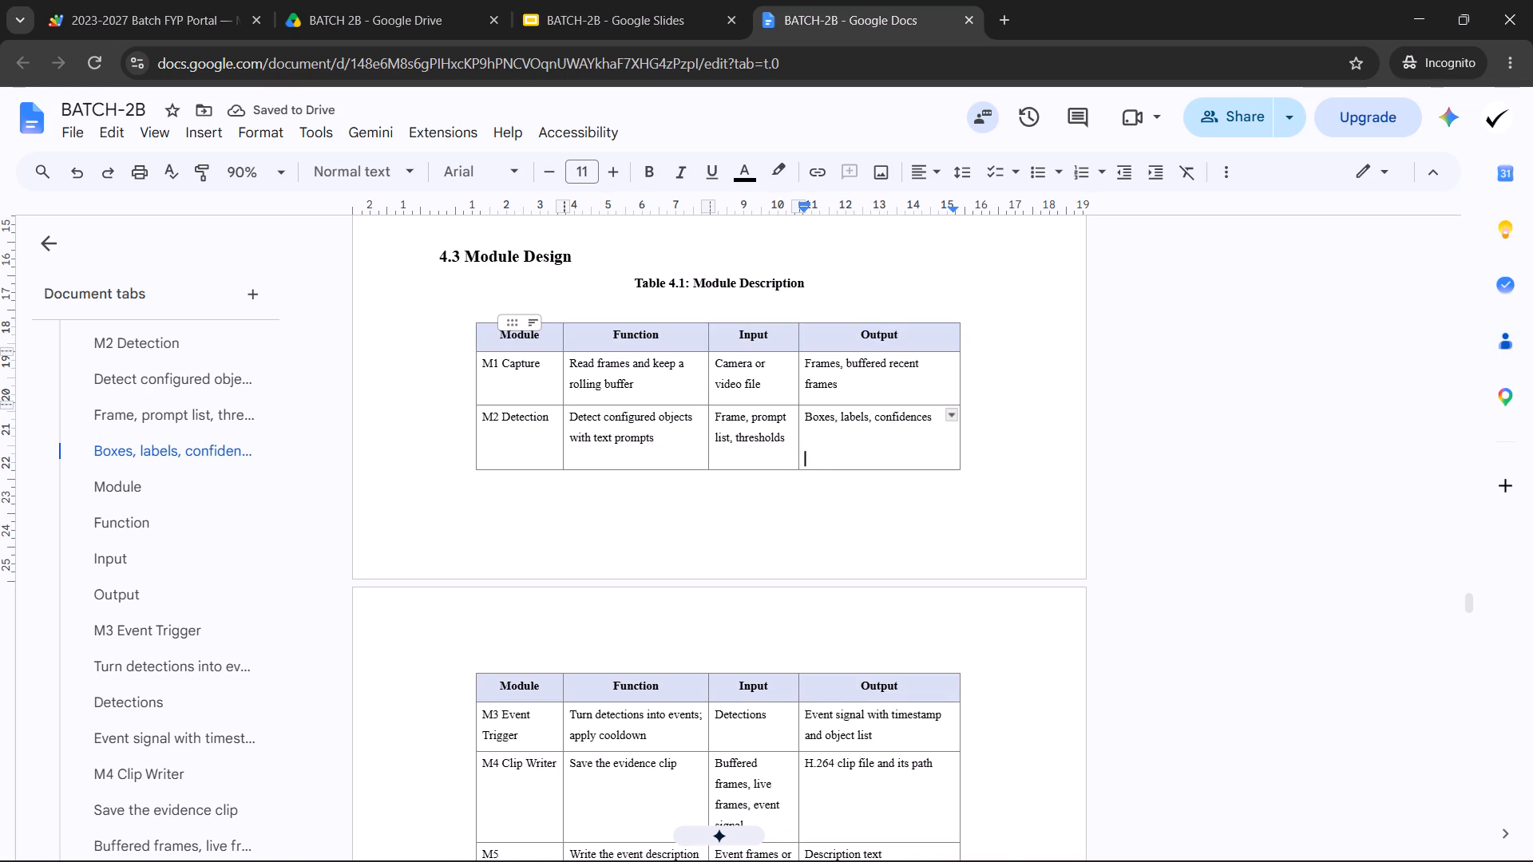
key("ctrl+z")
key("ctrl+y")
left_click(489, 336)
left_click_drag(468, 314, 467, 323)
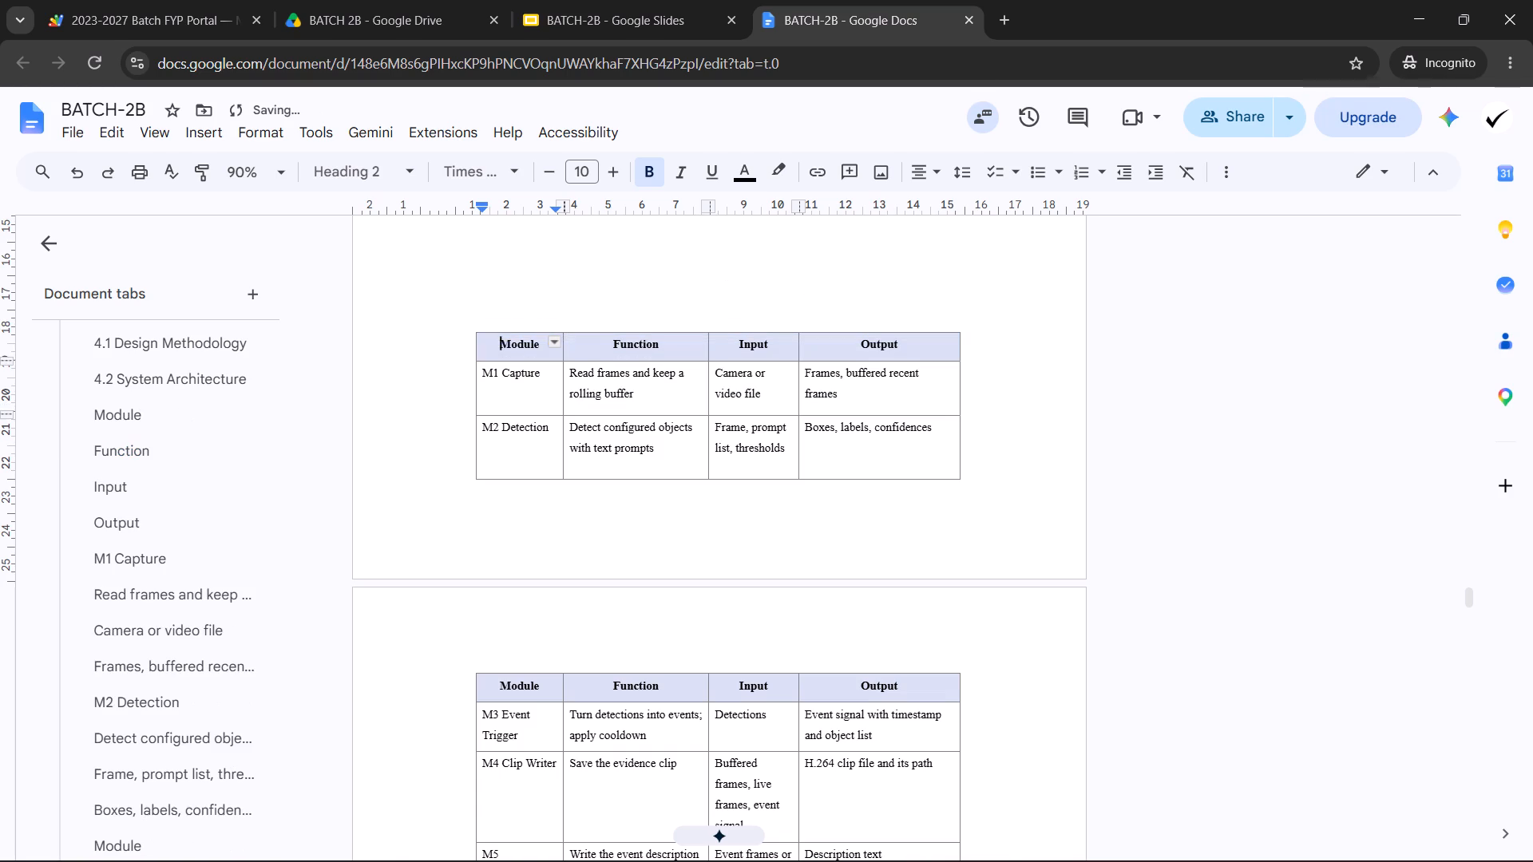
scroll(667, 397, "up", 2)
scroll(732, 433, "up", 4)
scroll(735, 435, "down", 2)
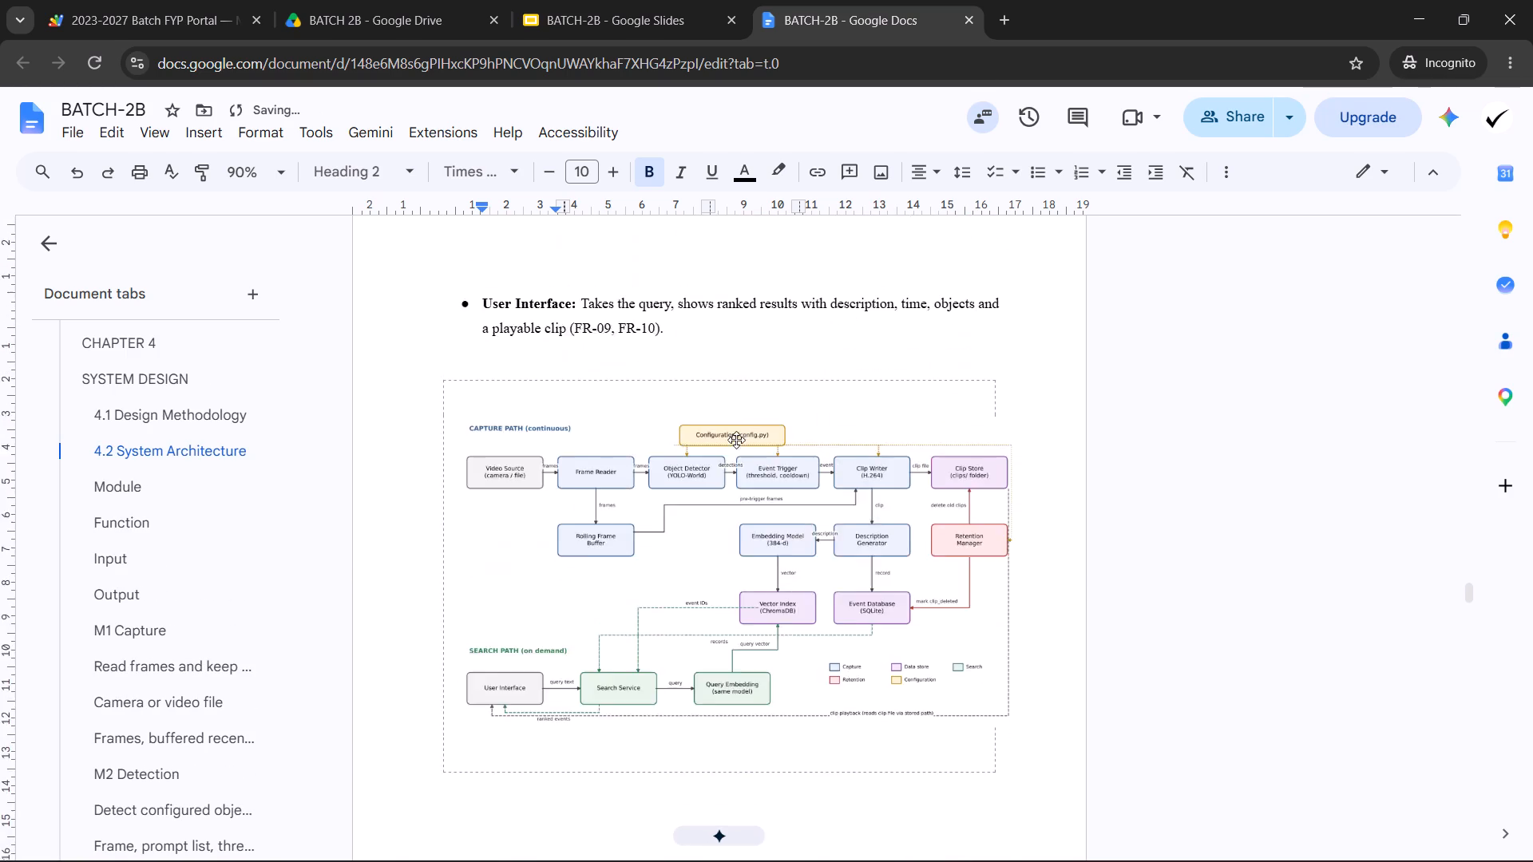
Undo the last downward move of Table 4.1 after checking the page layout around section 4.3.
scroll(736, 440, "down", 16)
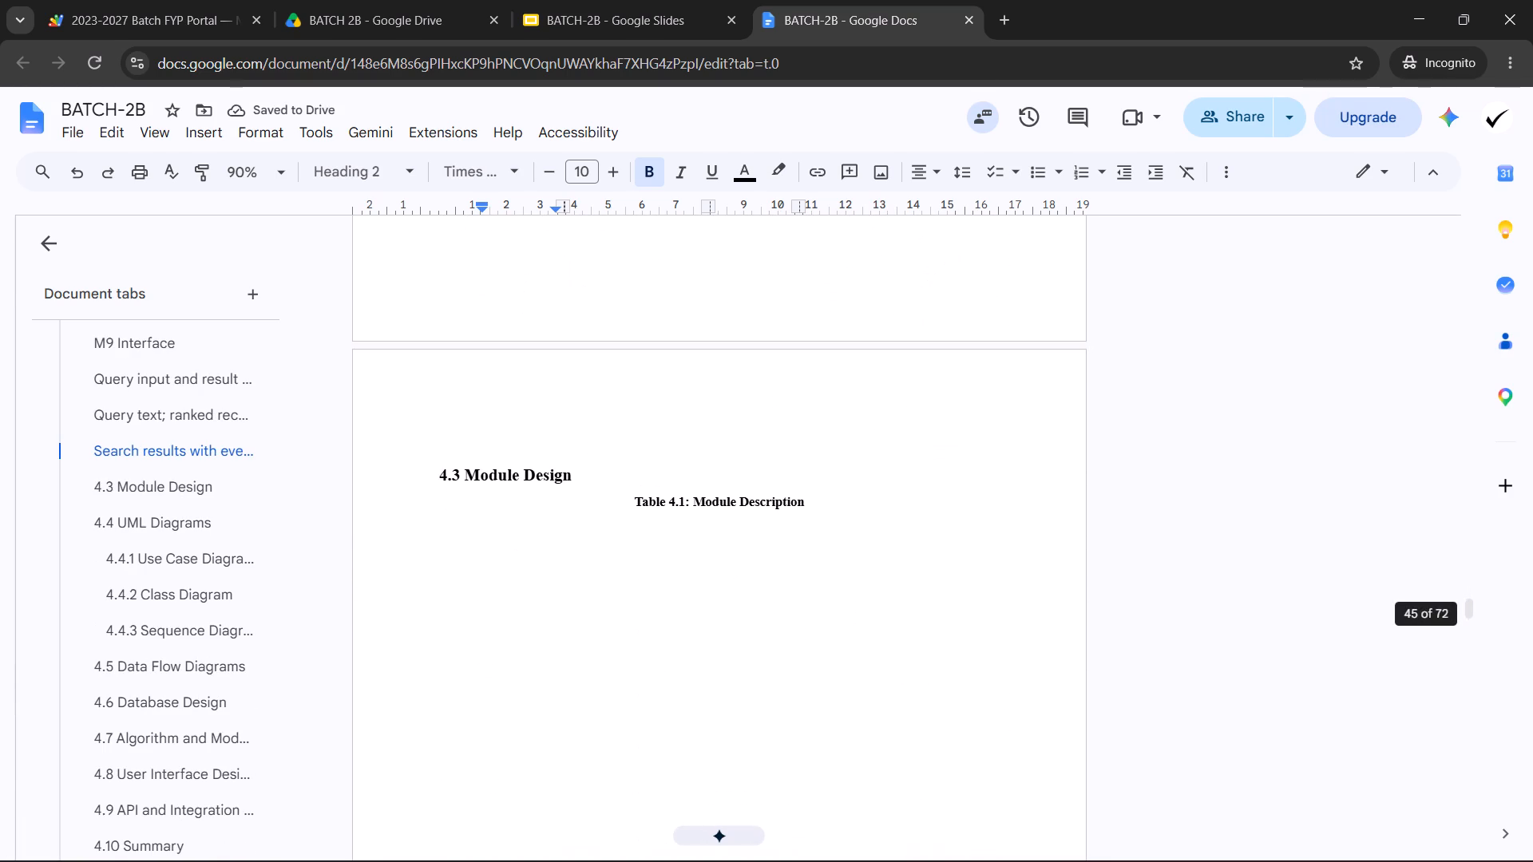
key("ctrl+z")
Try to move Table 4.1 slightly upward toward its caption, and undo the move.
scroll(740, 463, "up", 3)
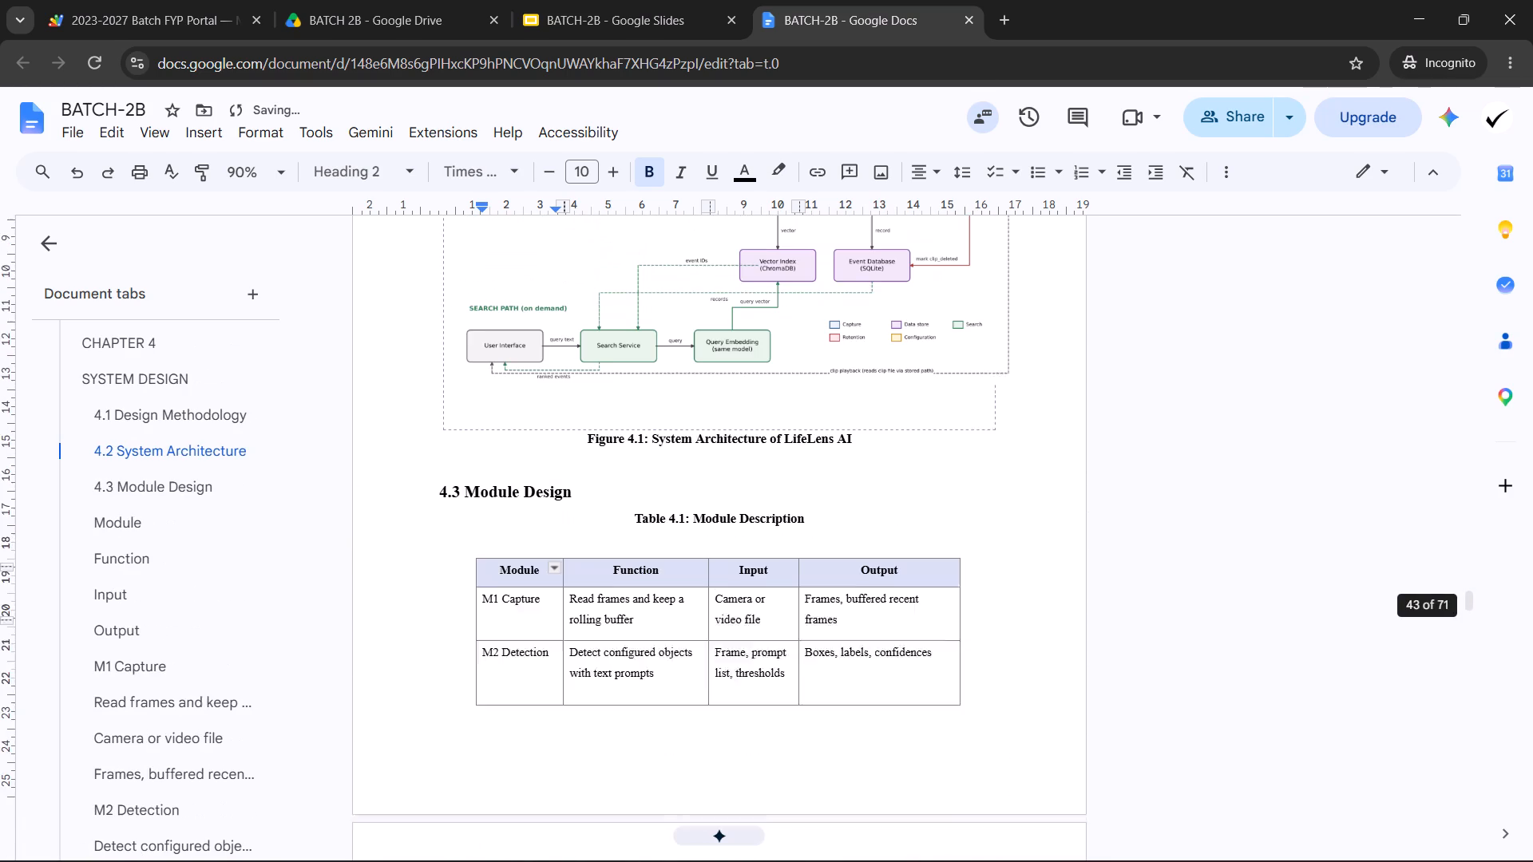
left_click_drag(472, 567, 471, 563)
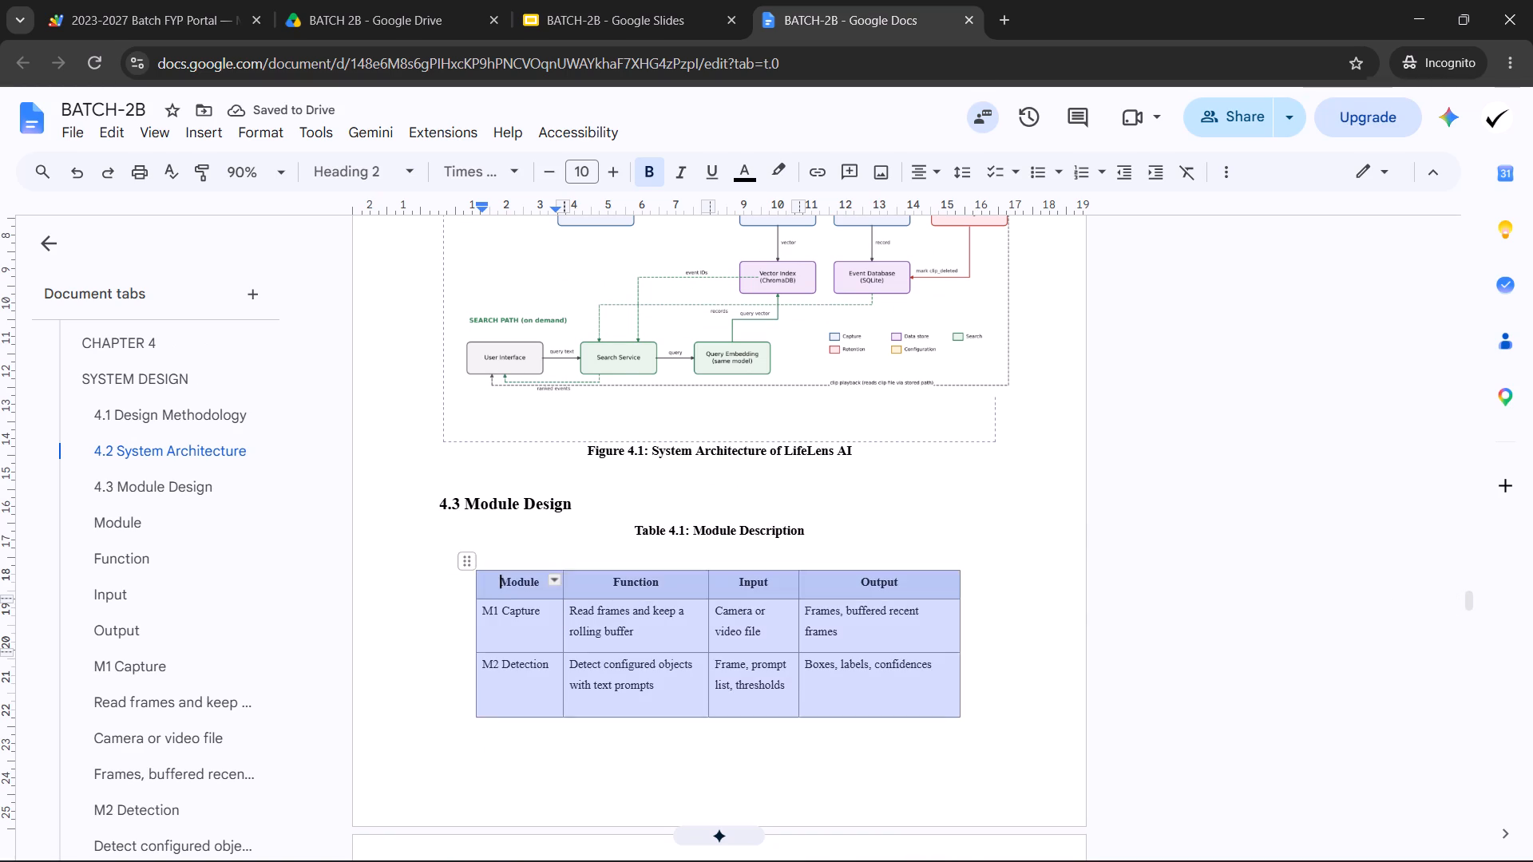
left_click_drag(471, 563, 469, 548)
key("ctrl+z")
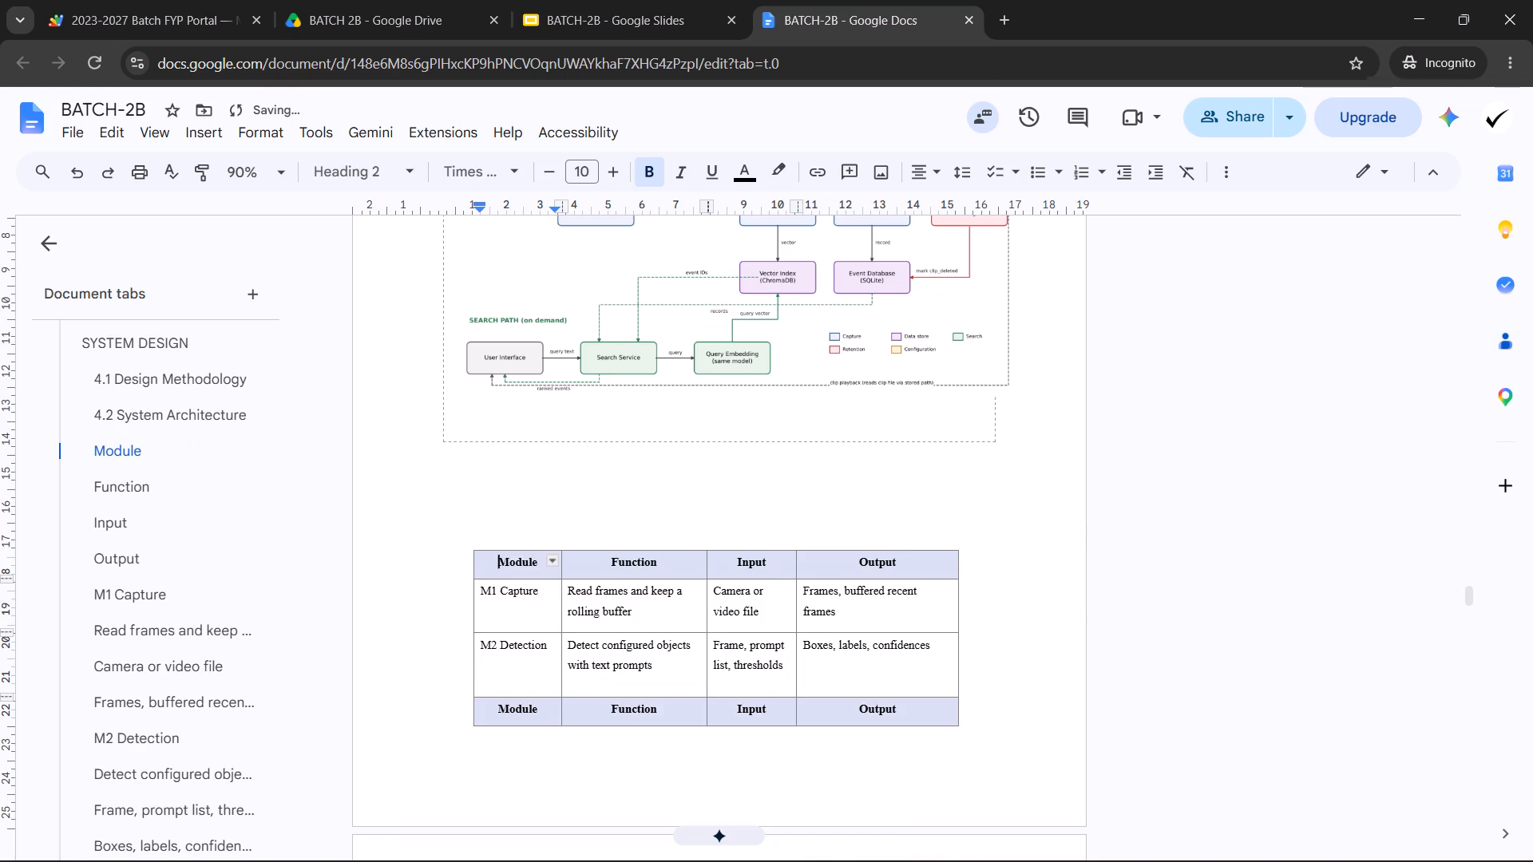
Remove the extra blank line from the M2 Detection row's Output cell in Table 4.1.
scroll(833, 503, "down", 1)
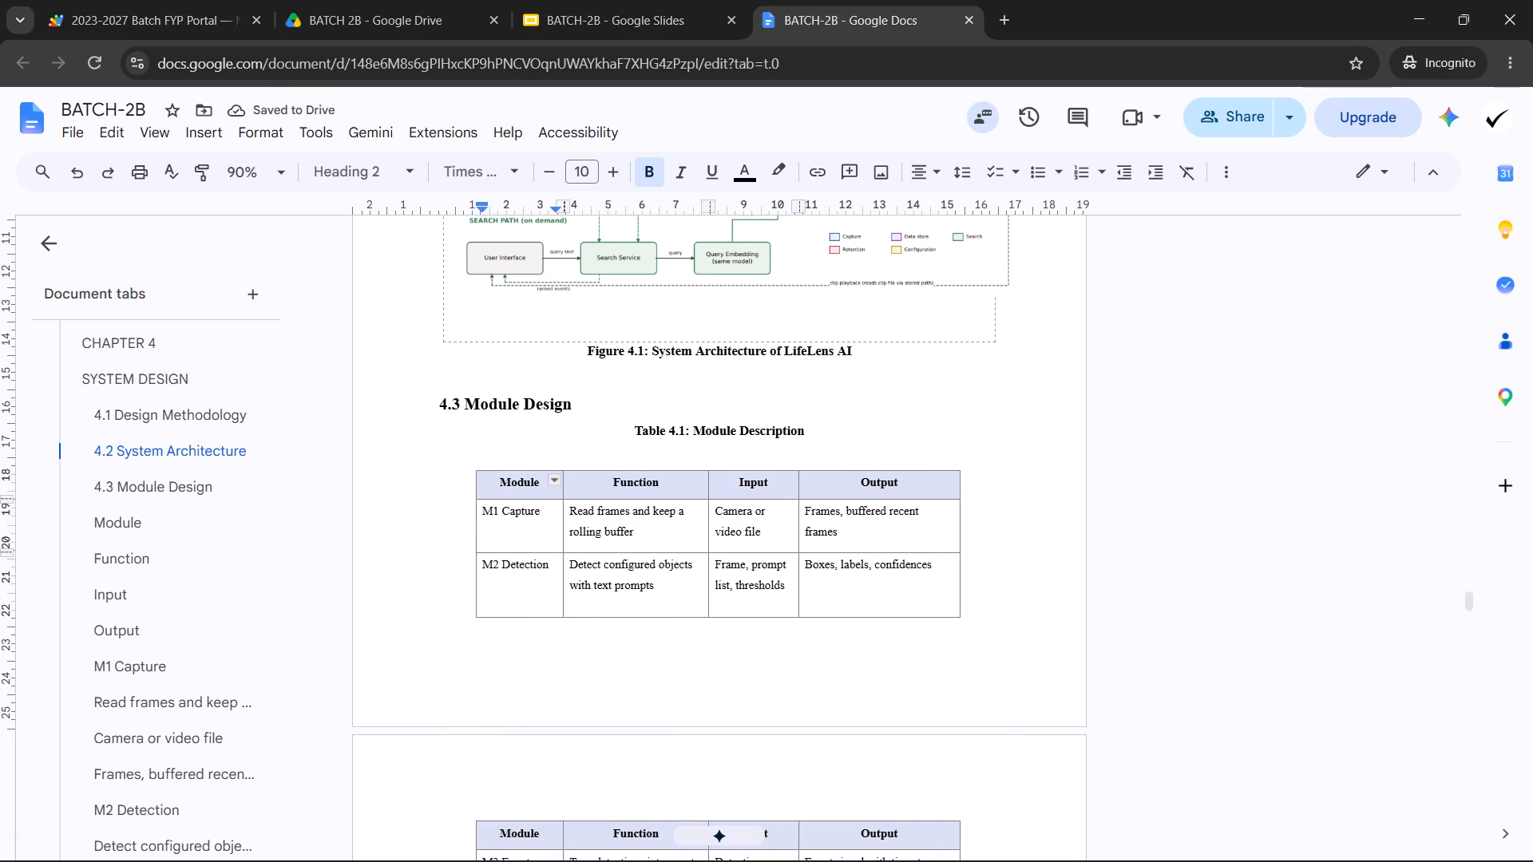
scroll(798, 438, "down", 2)
left_click(821, 408)
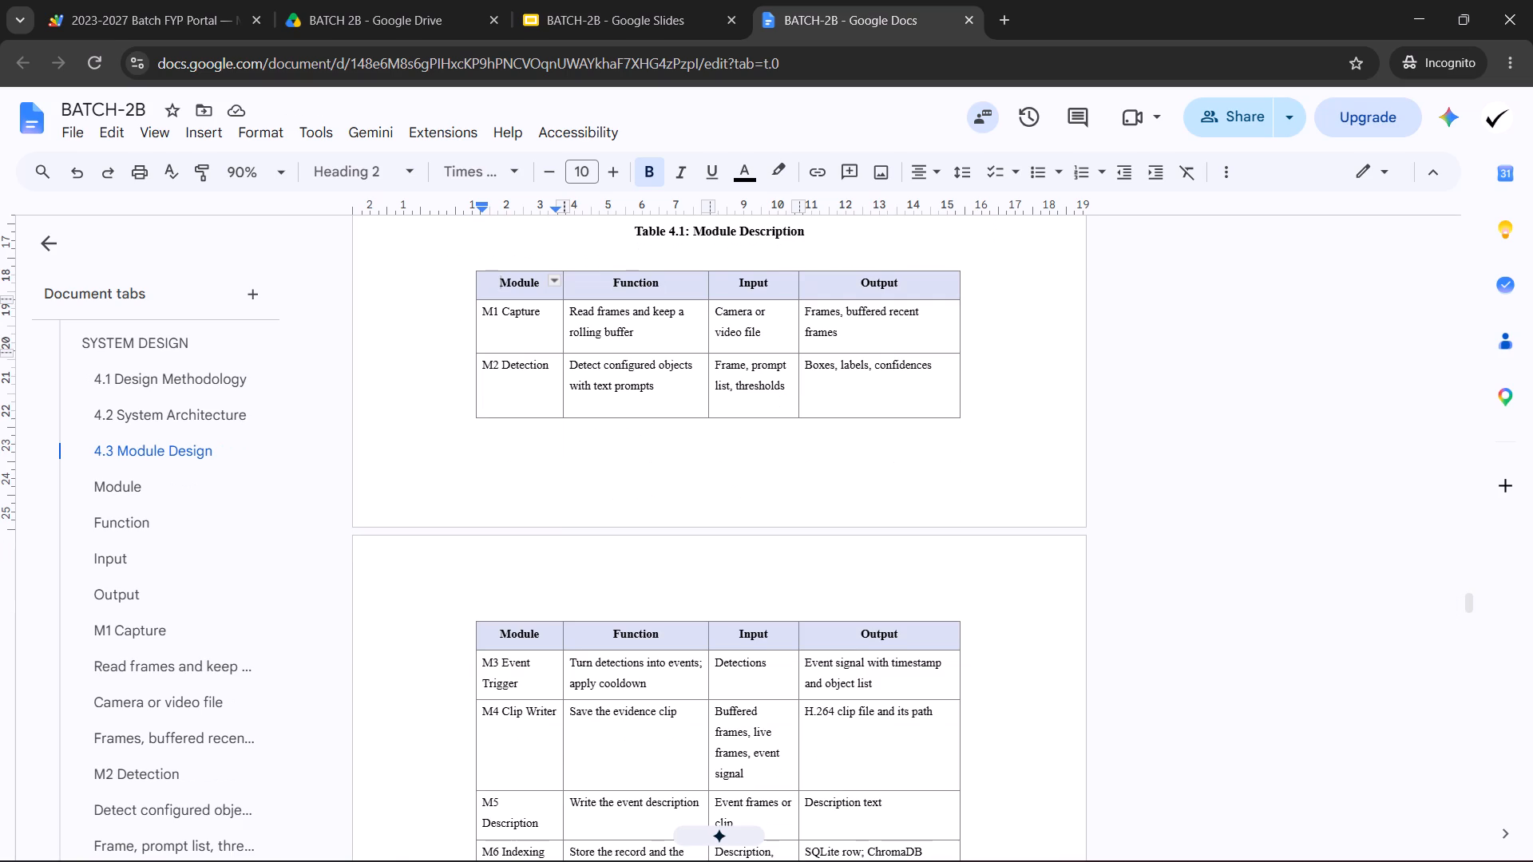
key("BackSpace")
Insert a blank line above the 4.3 Module Design heading to push the repeated header row onto the next page.
scroll(525, 476, "up", 2)
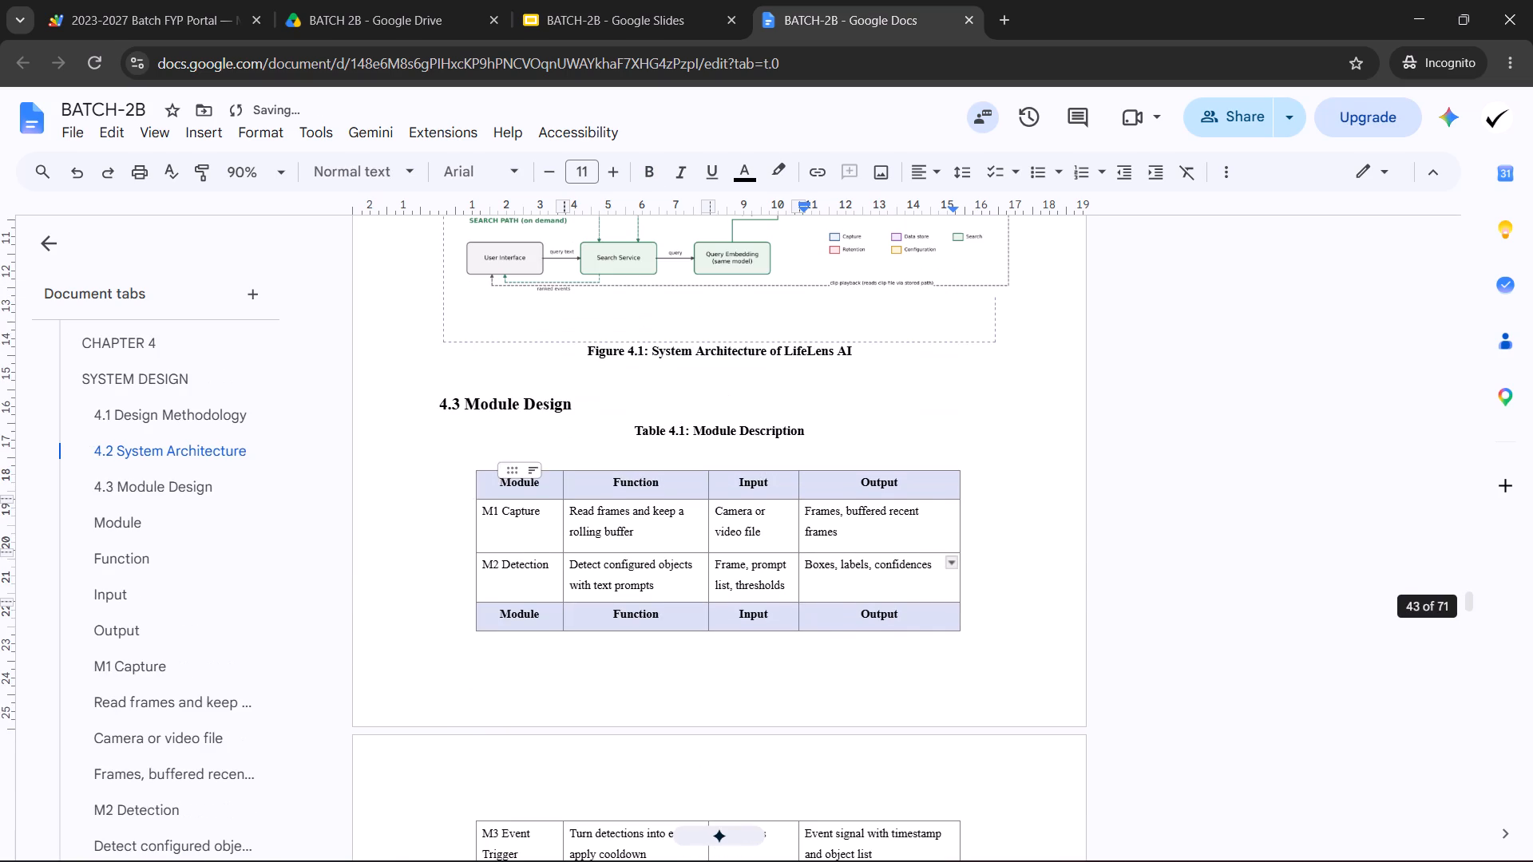
left_click(438, 408)
key("Return")
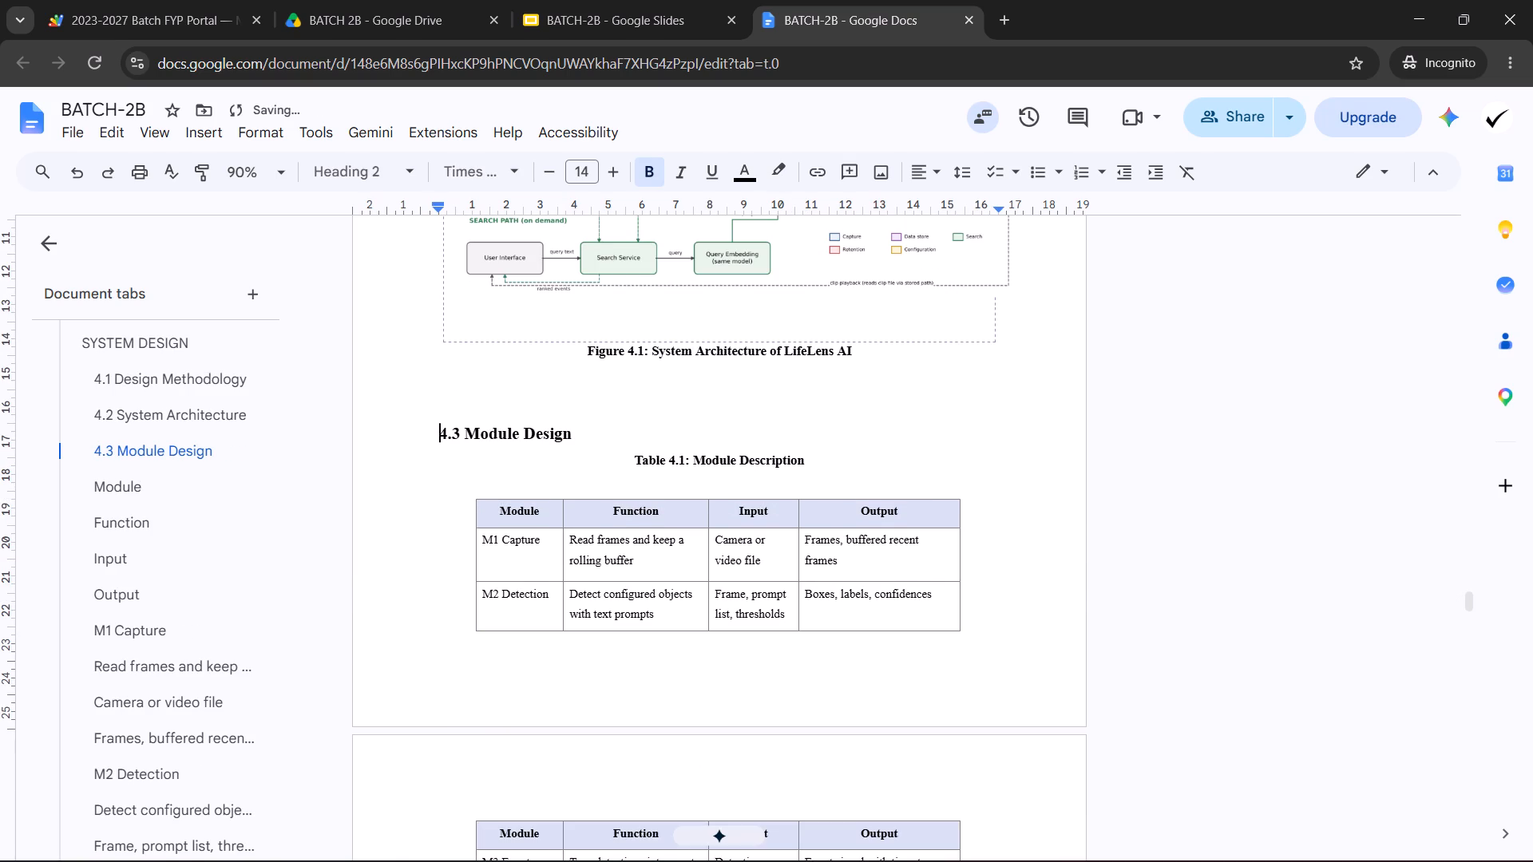
left_click(649, 405)
Widen Table 4.1's Input column slightly so "Natural-language" in the M7 Search row fits on one line.
scroll(671, 363, "down", 1)
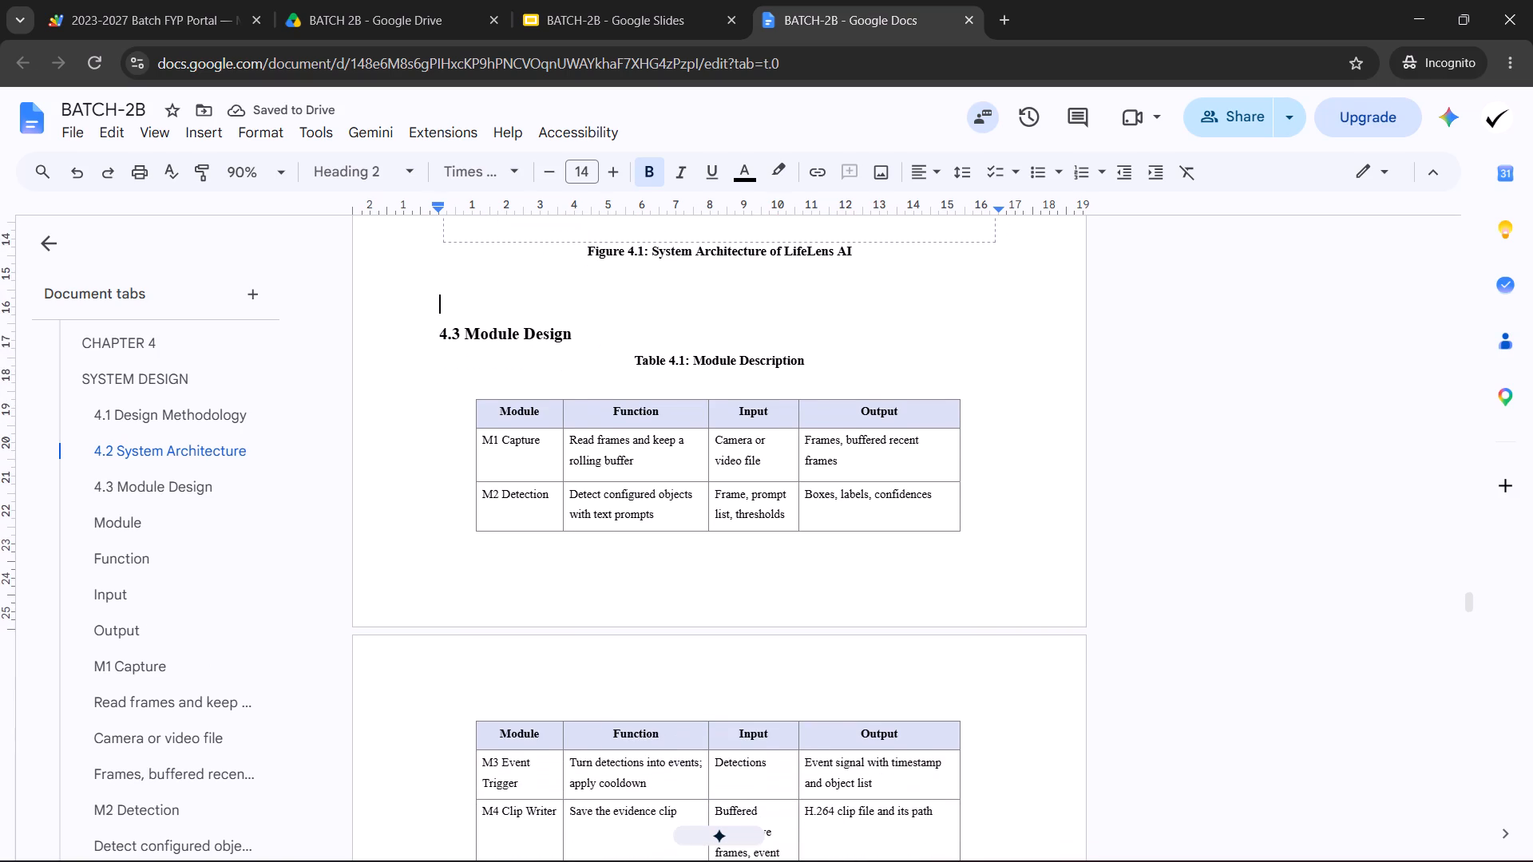
scroll(671, 431, "down", 3)
scroll(671, 431, "up", 2)
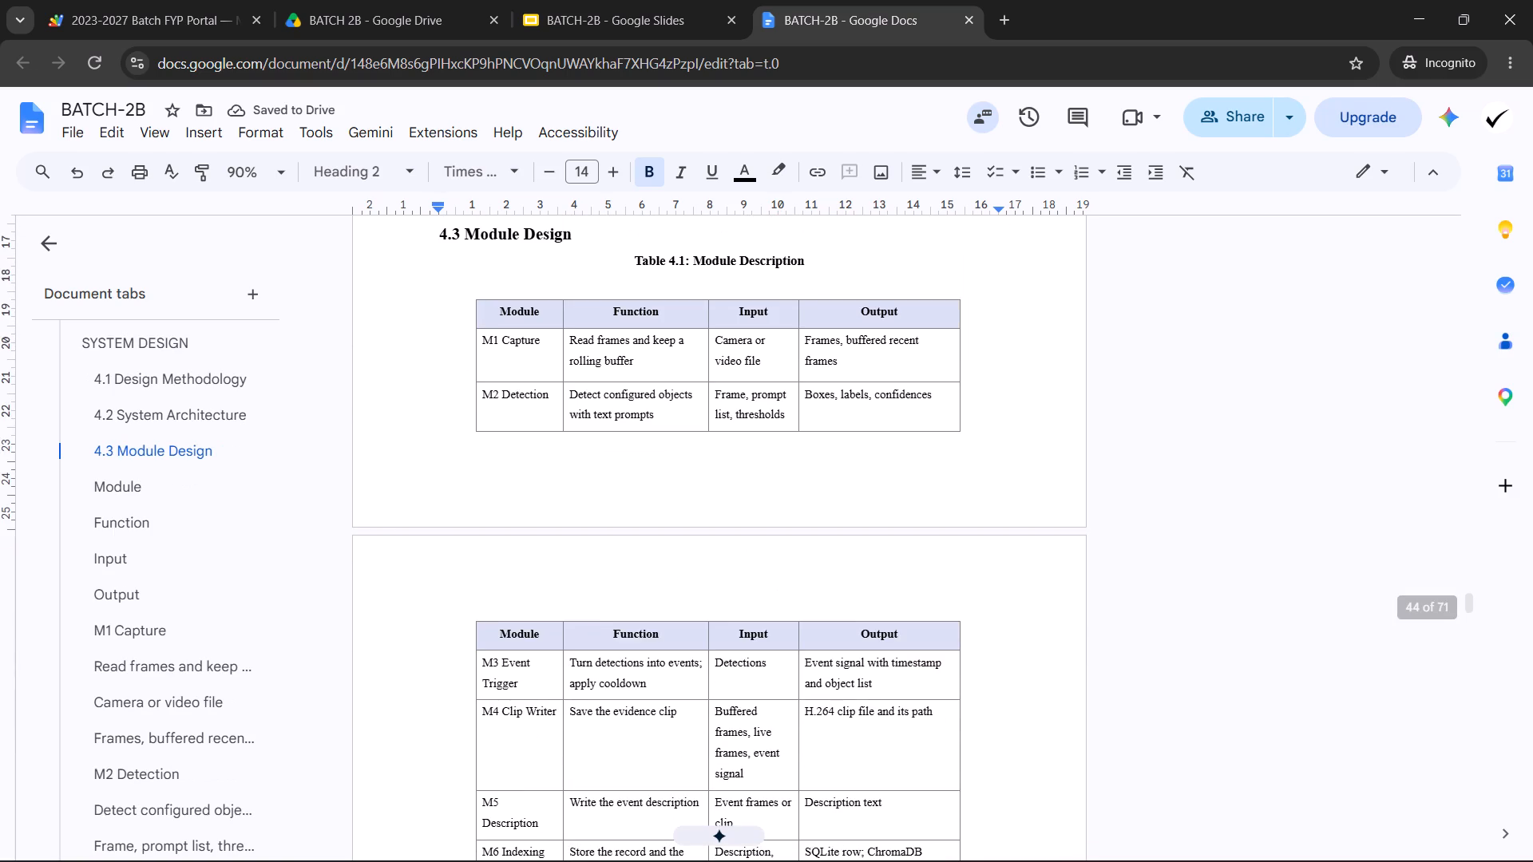
scroll(677, 432, "down", 5)
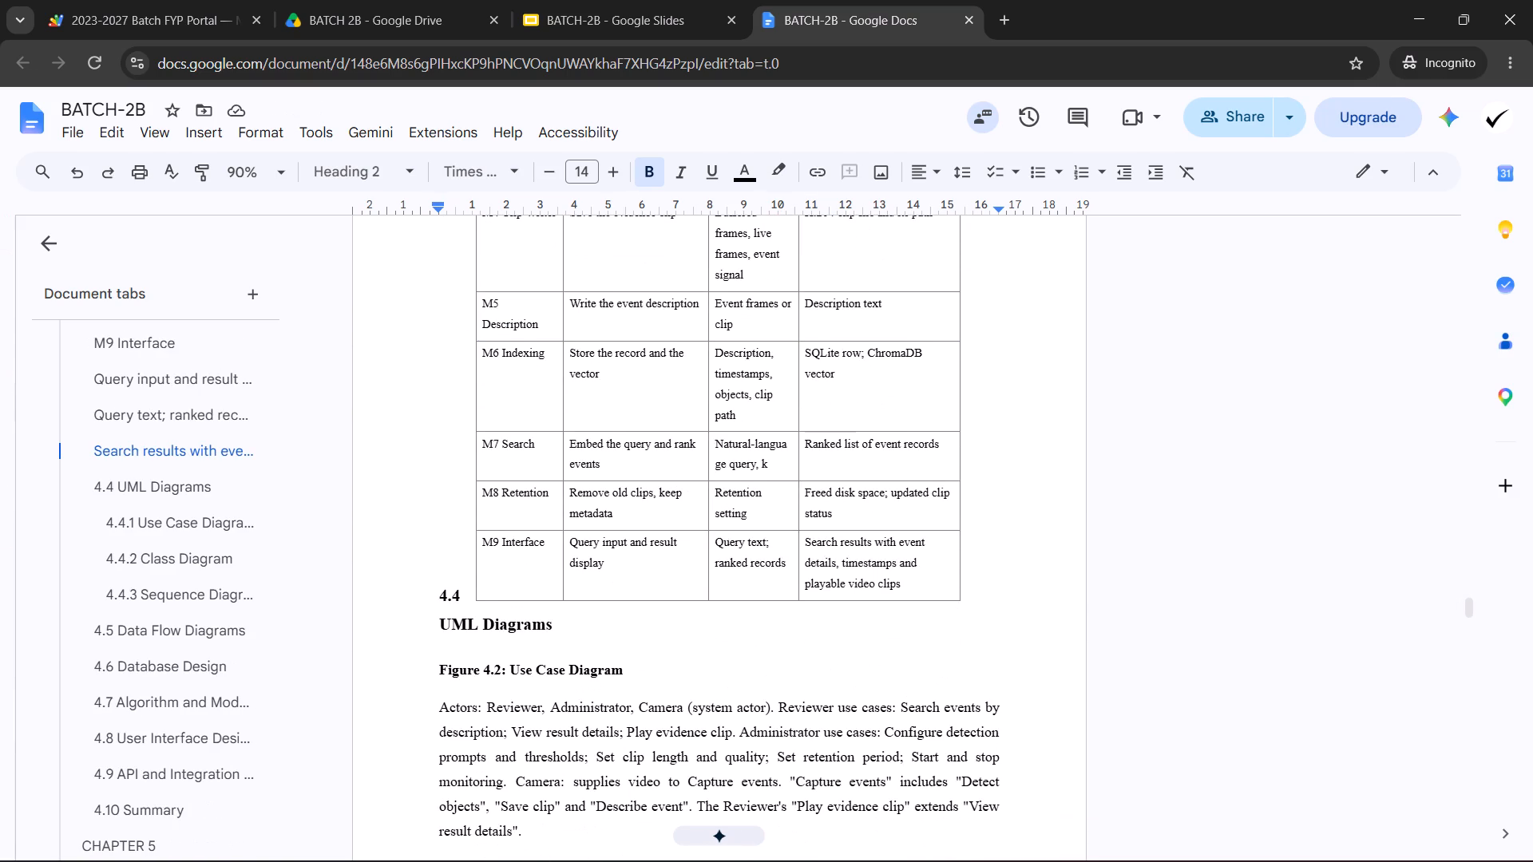
scroll(668, 437, "up", 6)
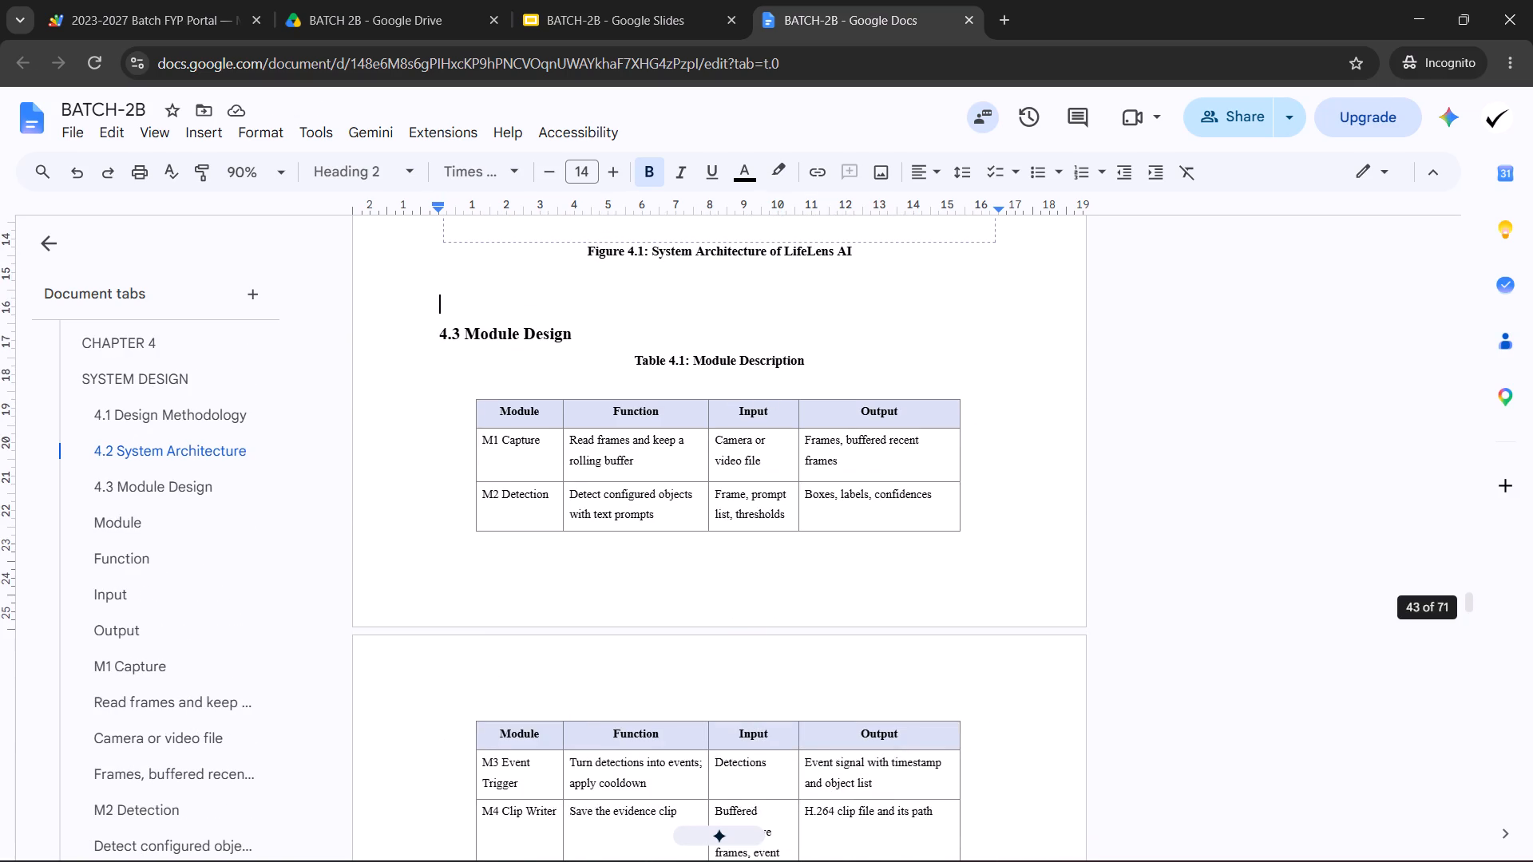
left_click(796, 417)
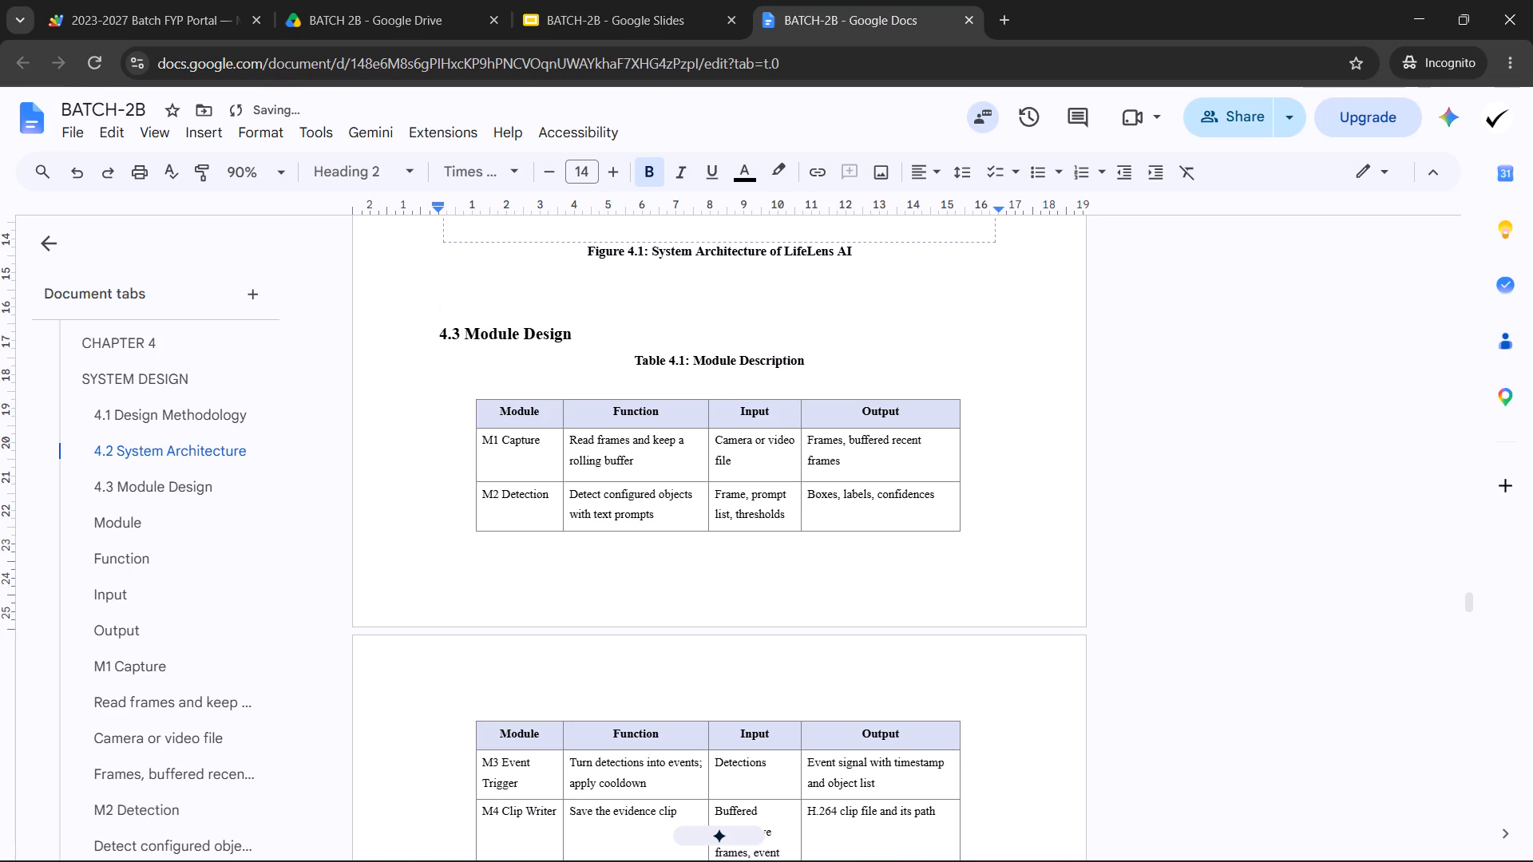
left_click(799, 418)
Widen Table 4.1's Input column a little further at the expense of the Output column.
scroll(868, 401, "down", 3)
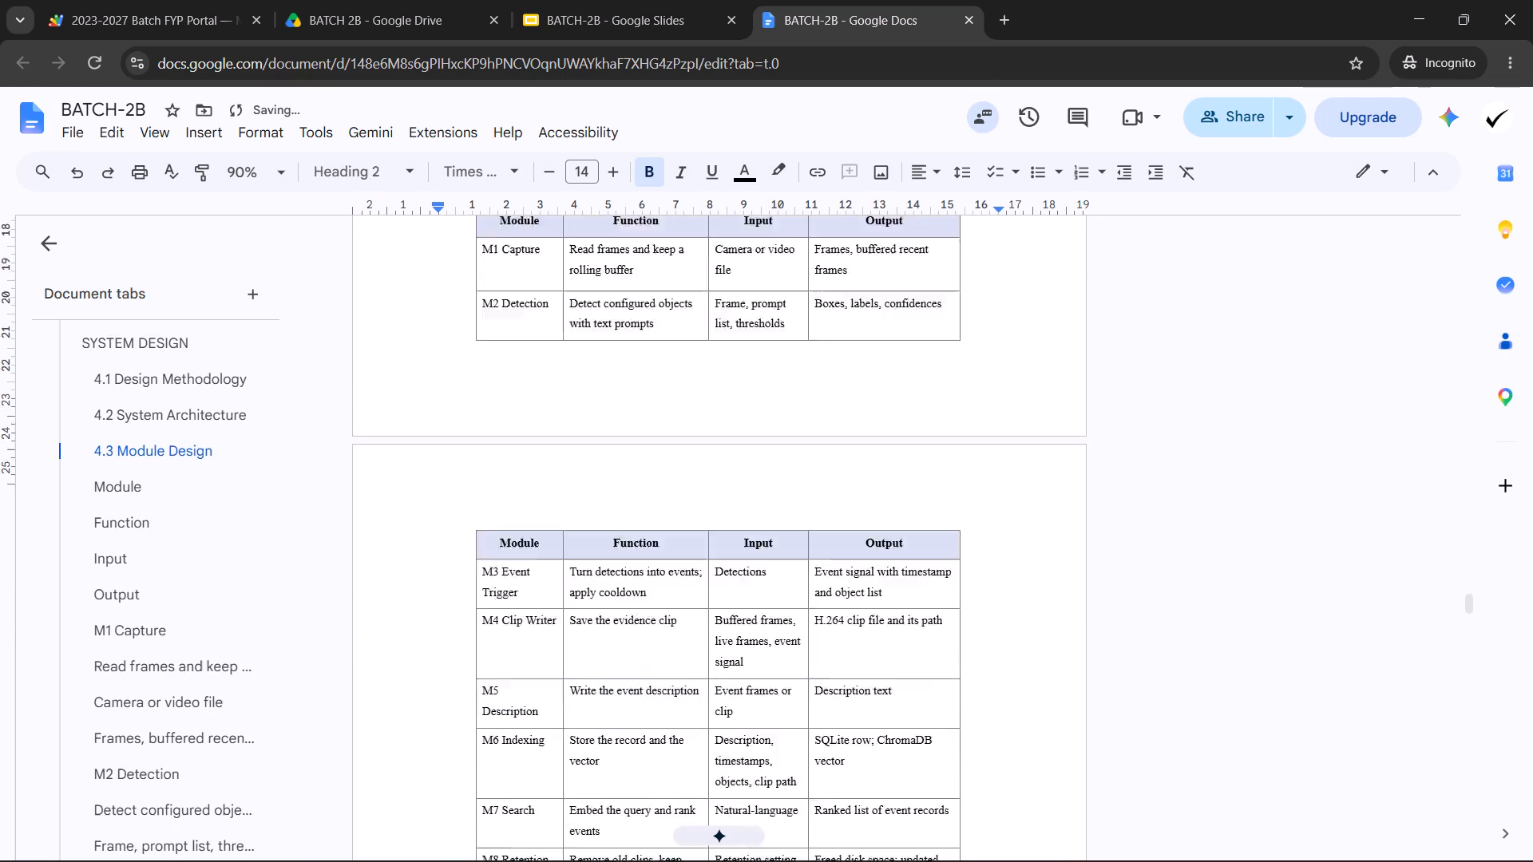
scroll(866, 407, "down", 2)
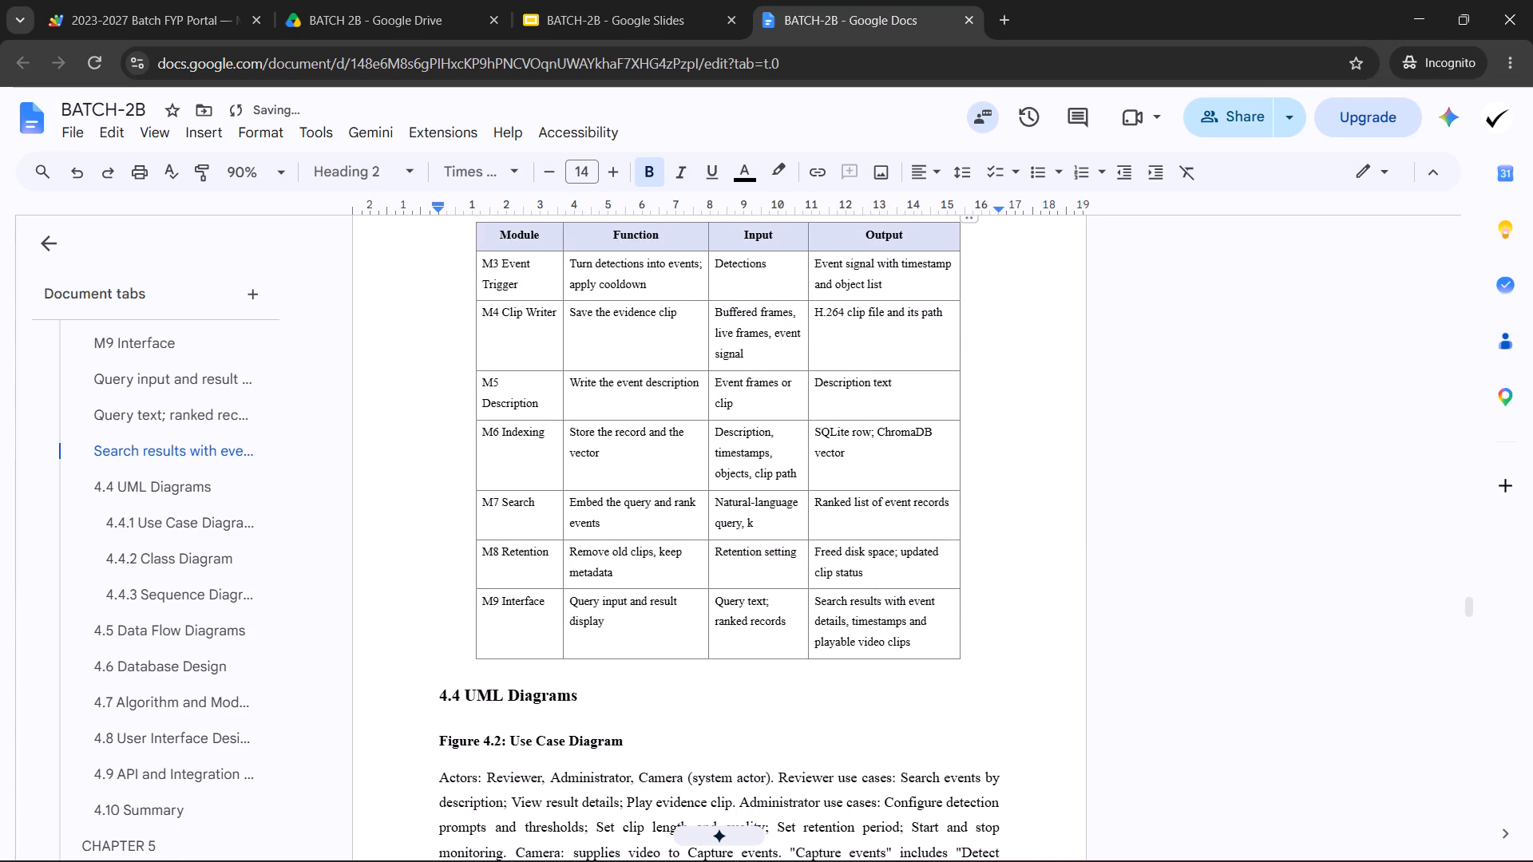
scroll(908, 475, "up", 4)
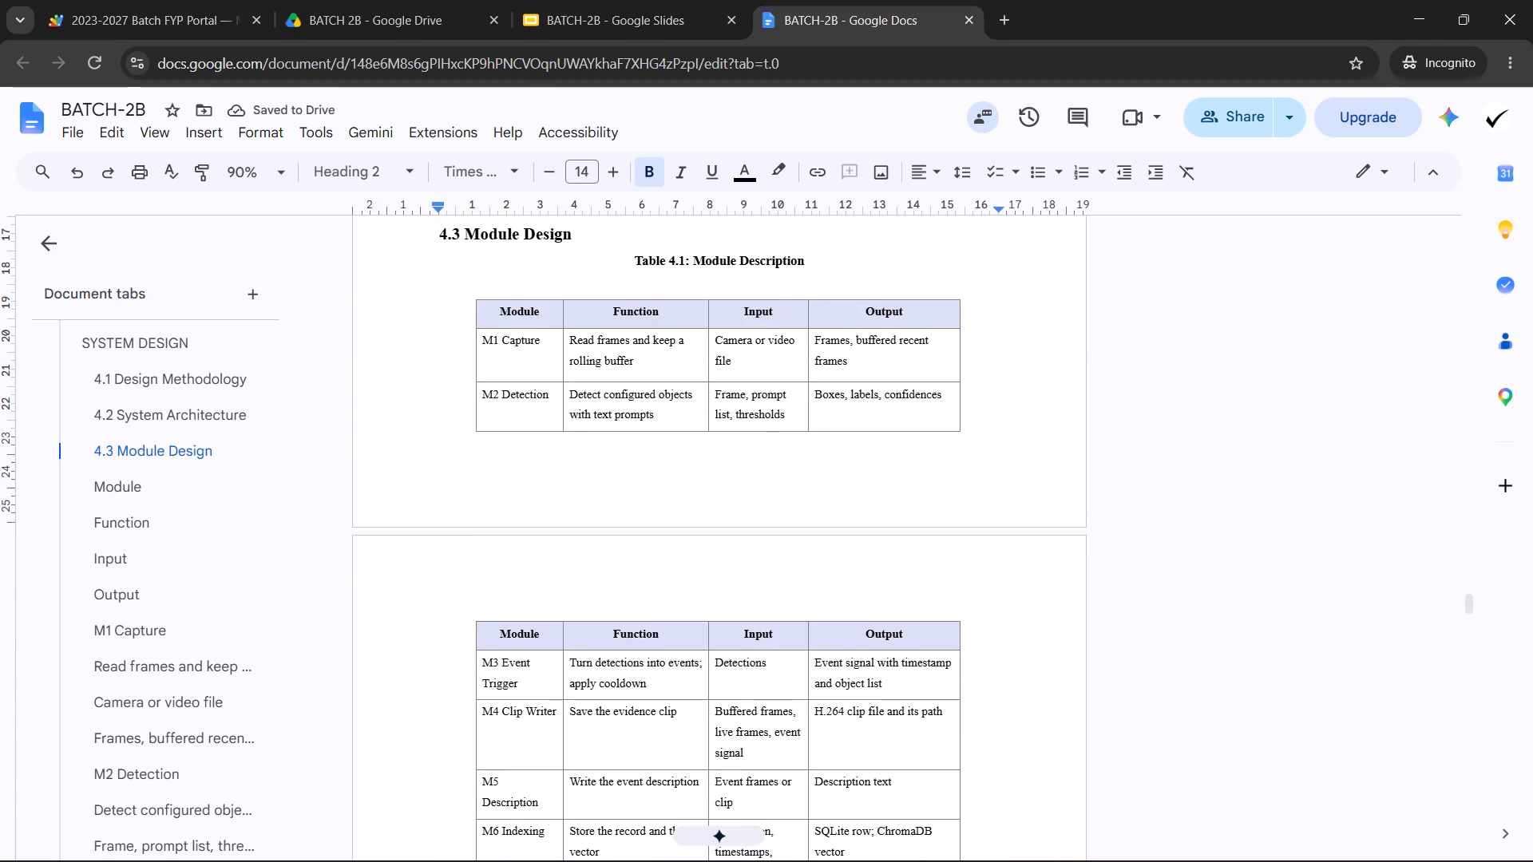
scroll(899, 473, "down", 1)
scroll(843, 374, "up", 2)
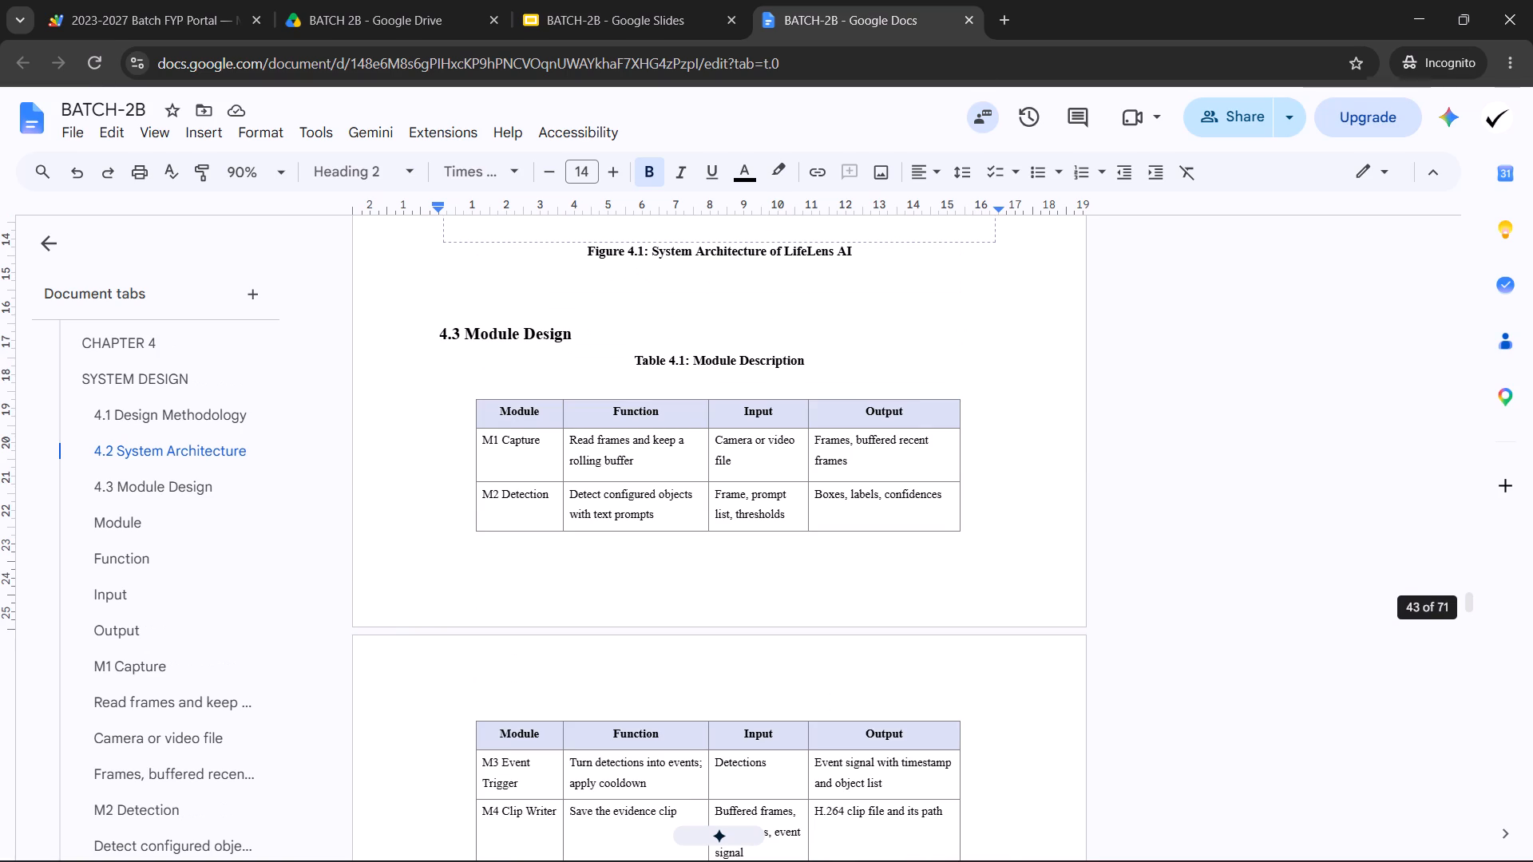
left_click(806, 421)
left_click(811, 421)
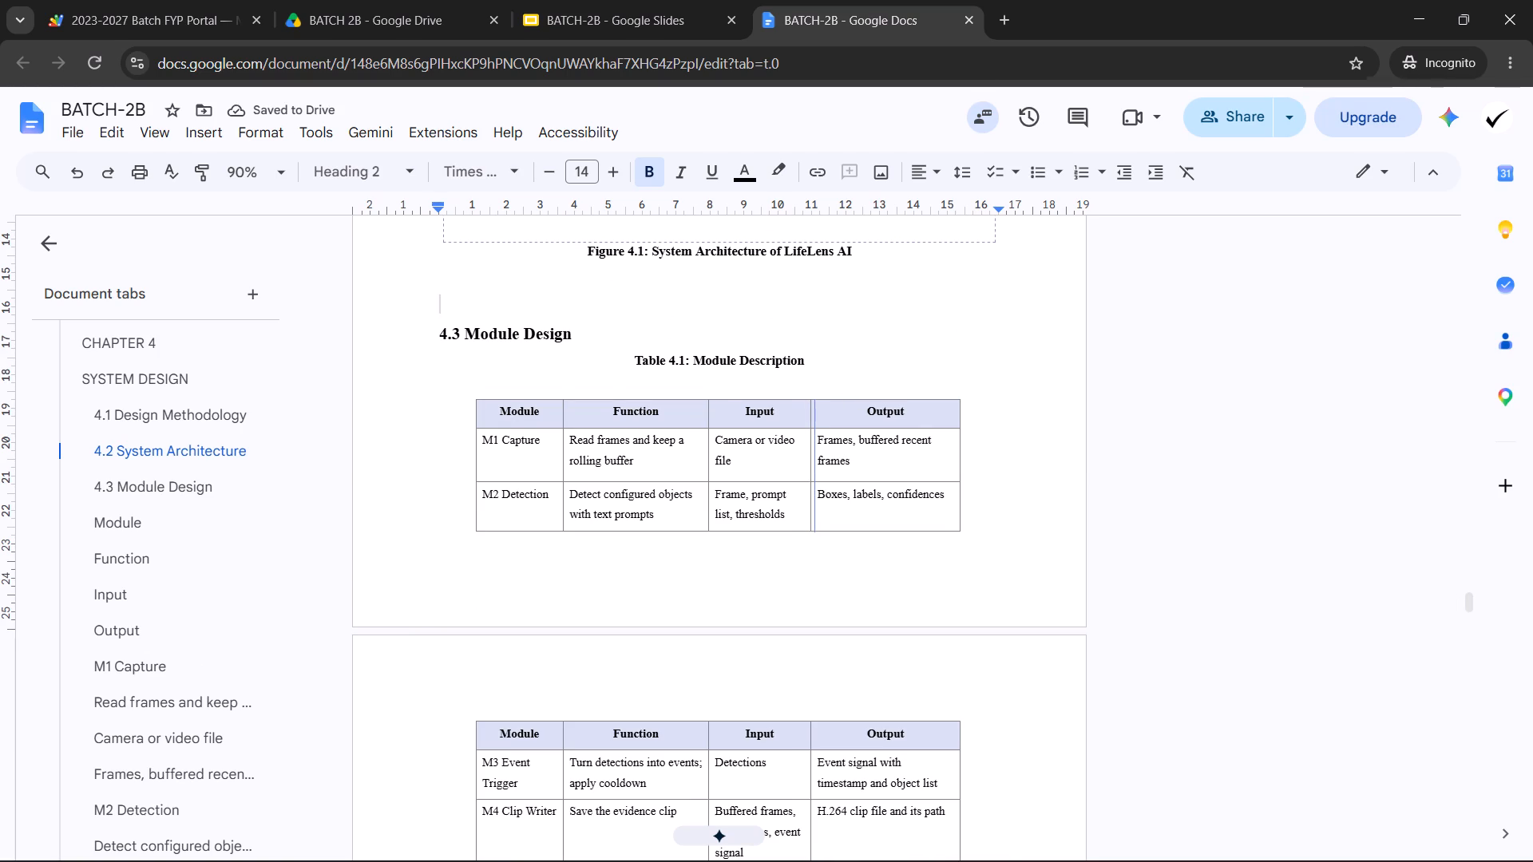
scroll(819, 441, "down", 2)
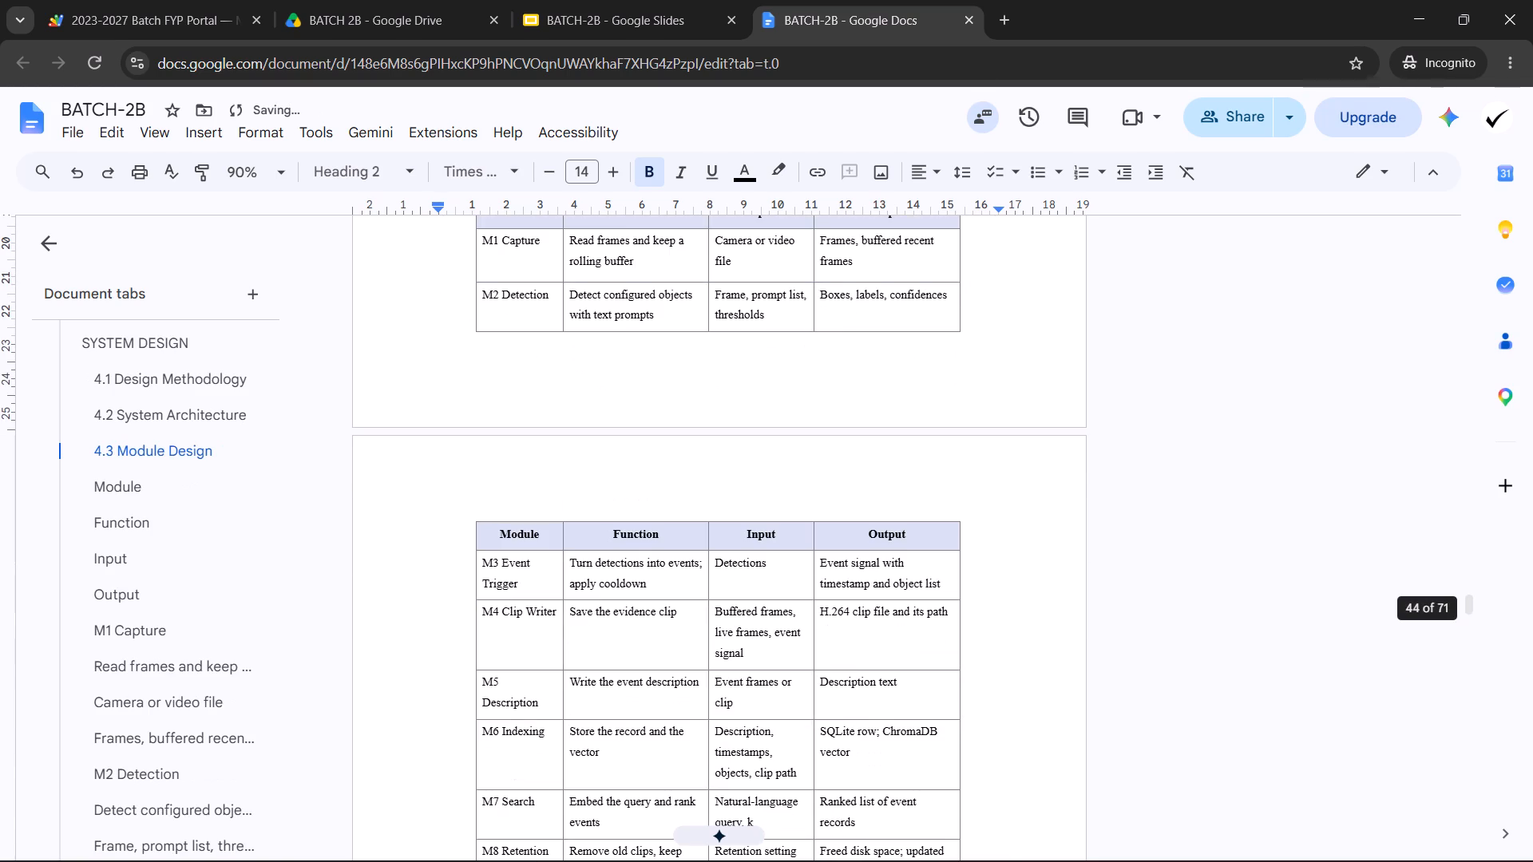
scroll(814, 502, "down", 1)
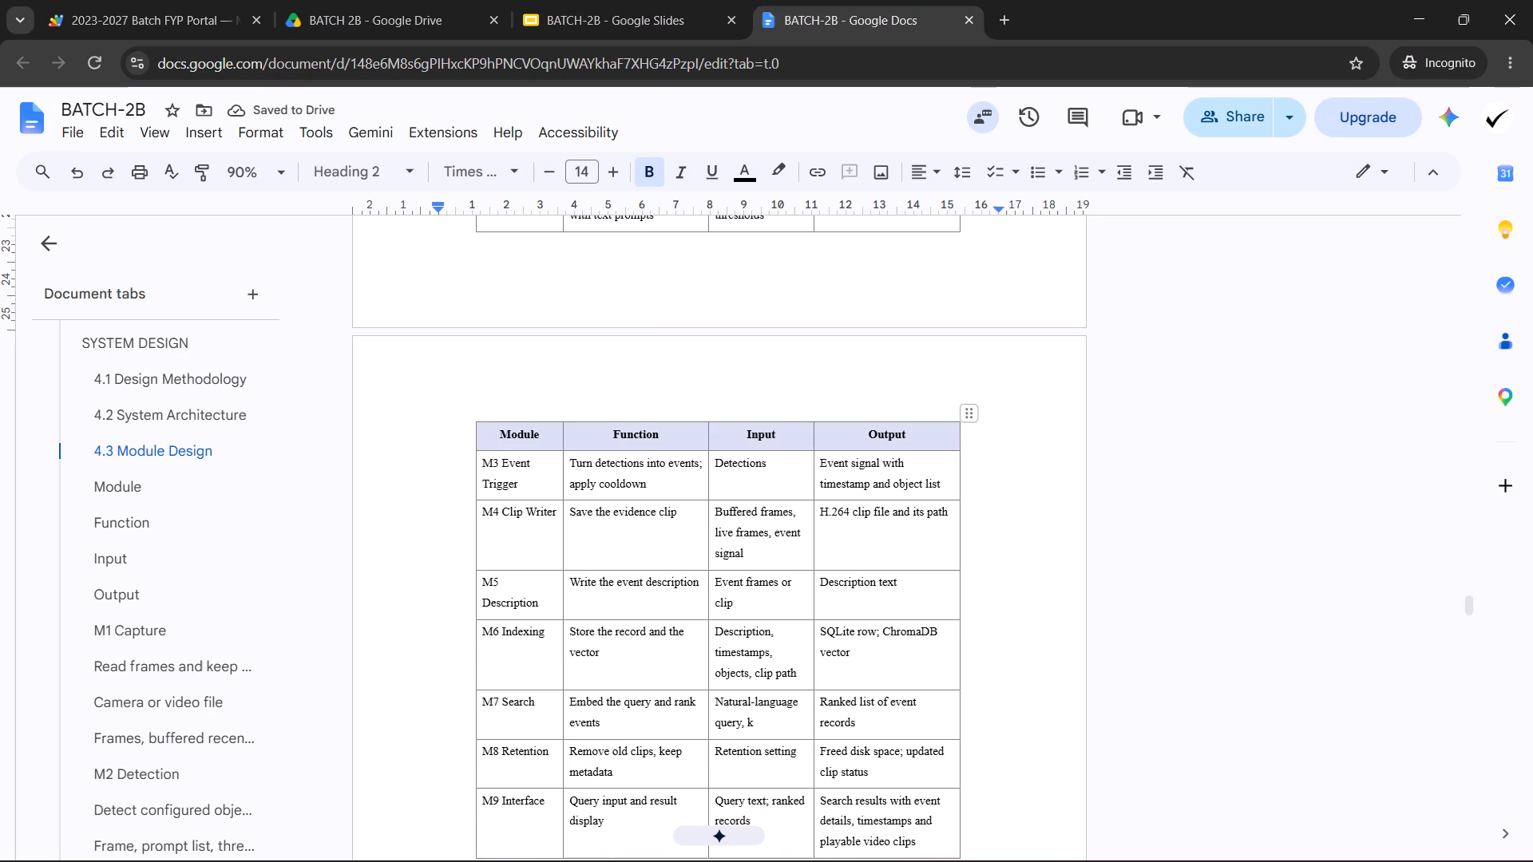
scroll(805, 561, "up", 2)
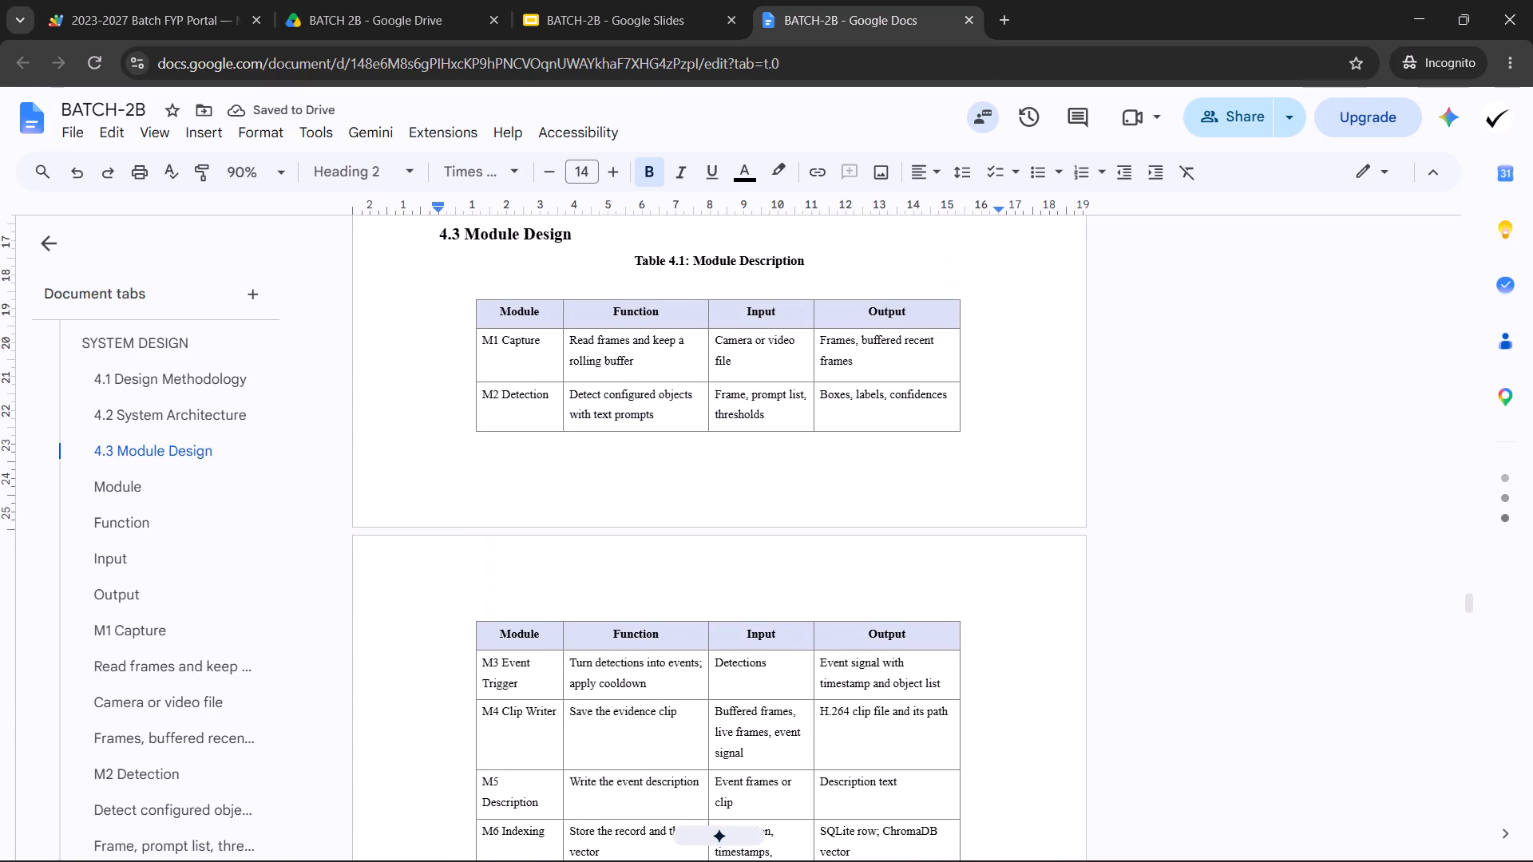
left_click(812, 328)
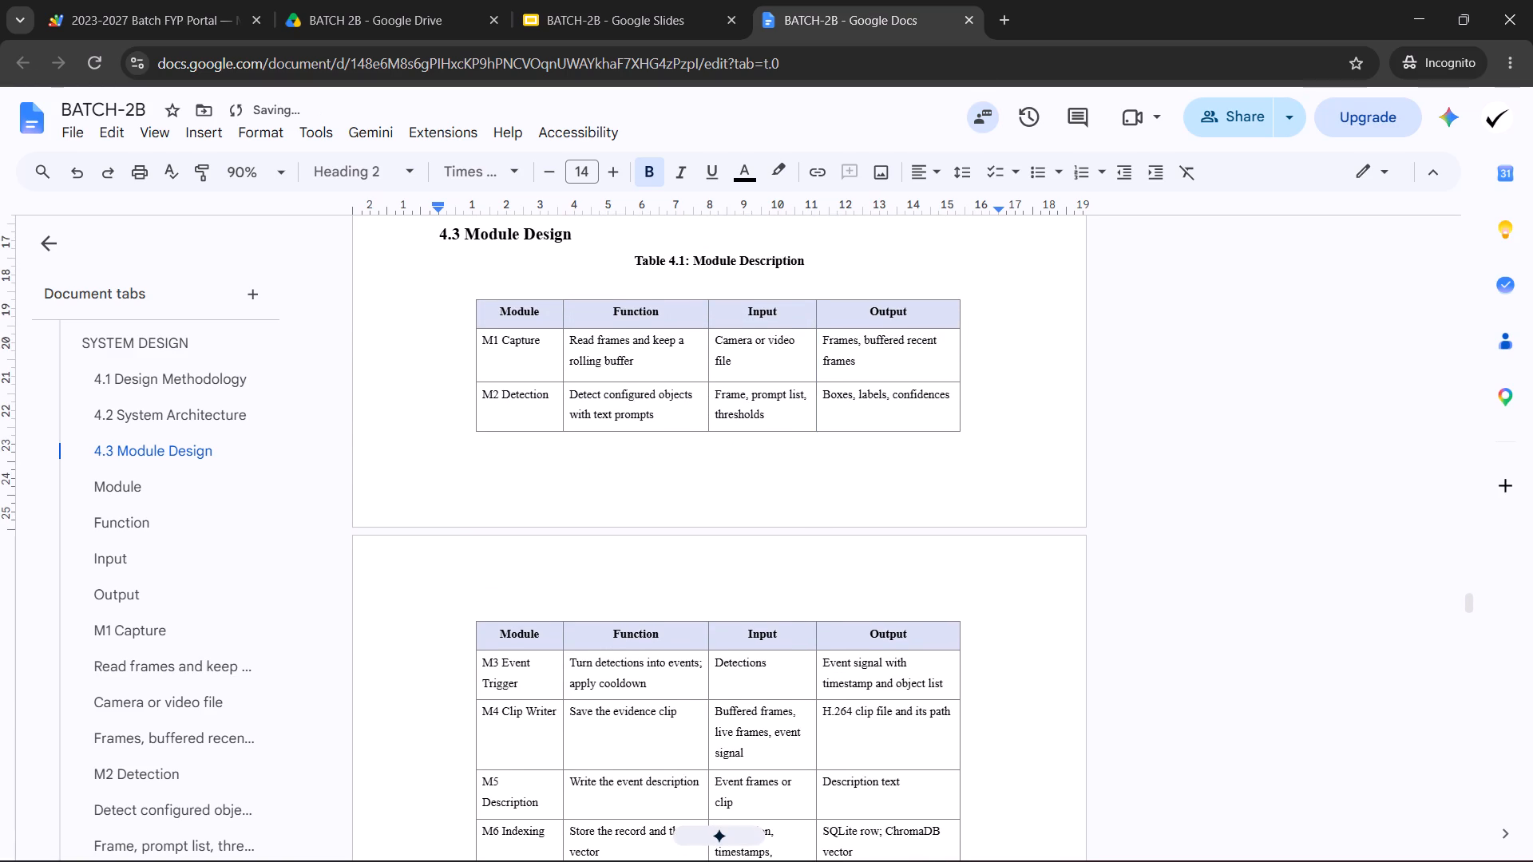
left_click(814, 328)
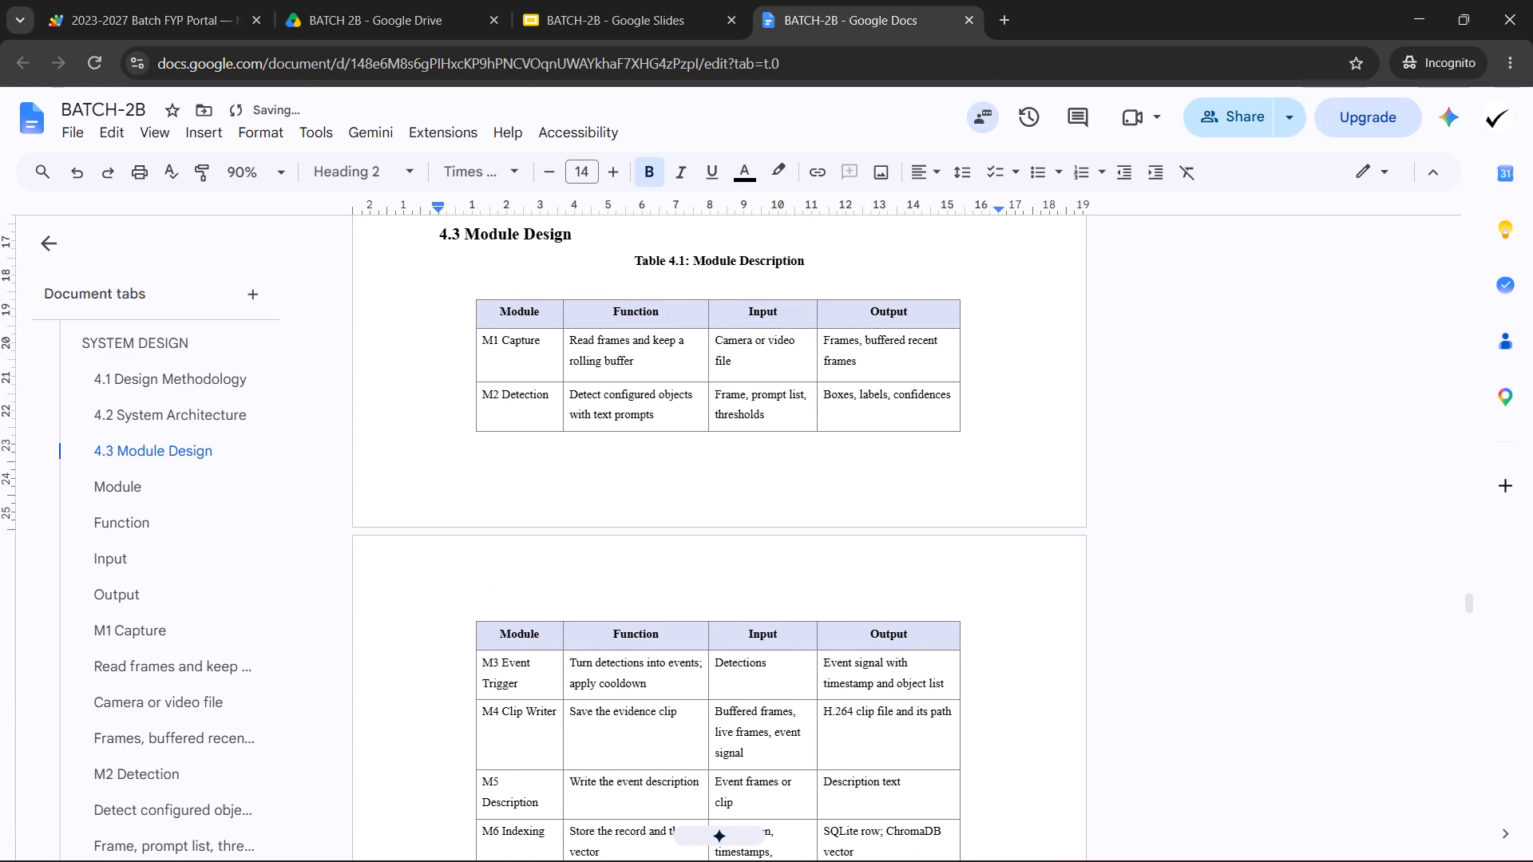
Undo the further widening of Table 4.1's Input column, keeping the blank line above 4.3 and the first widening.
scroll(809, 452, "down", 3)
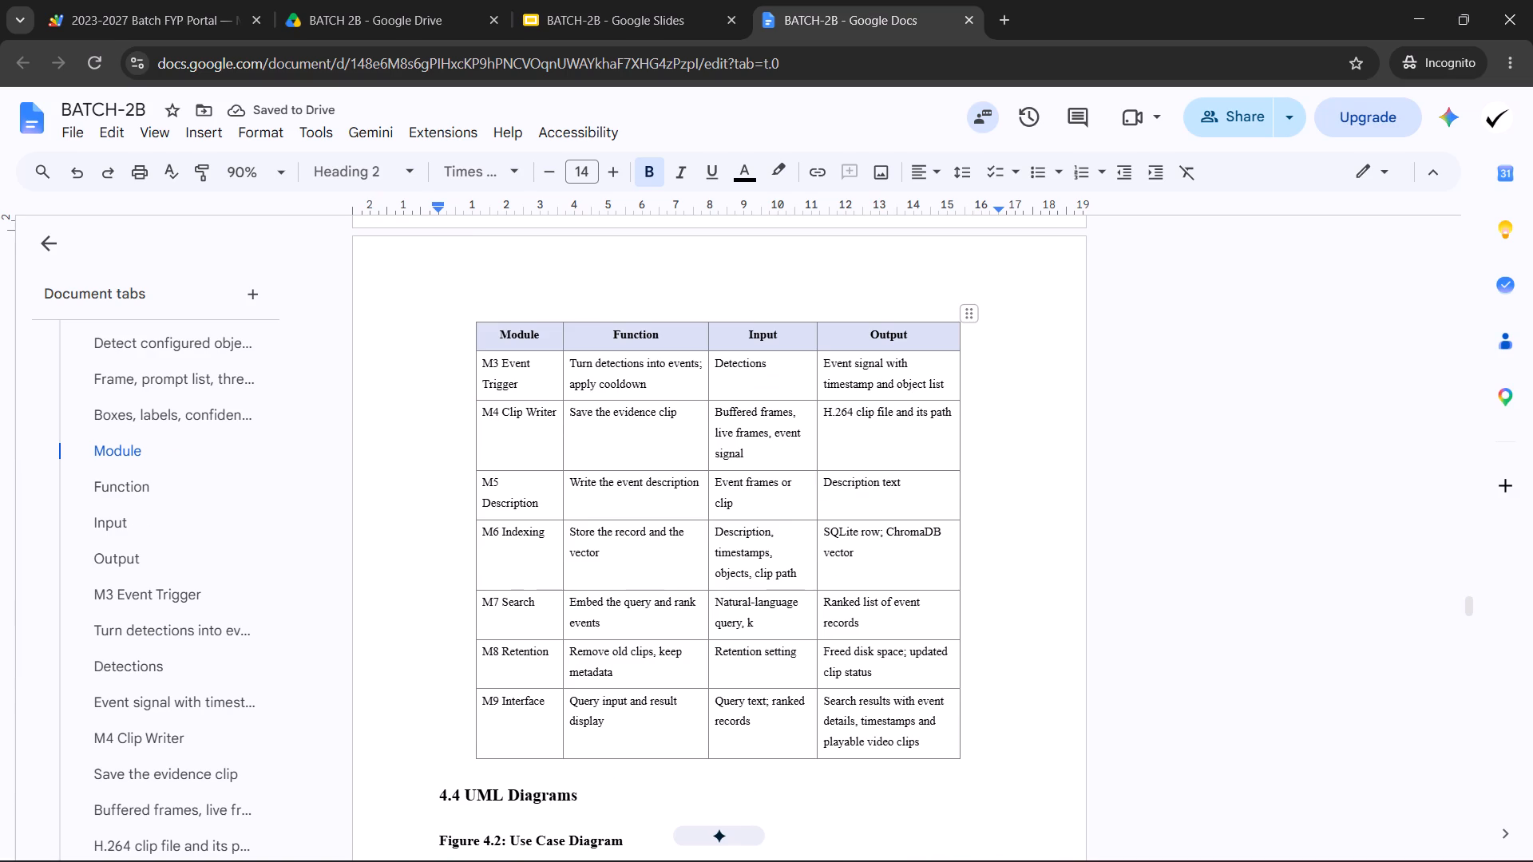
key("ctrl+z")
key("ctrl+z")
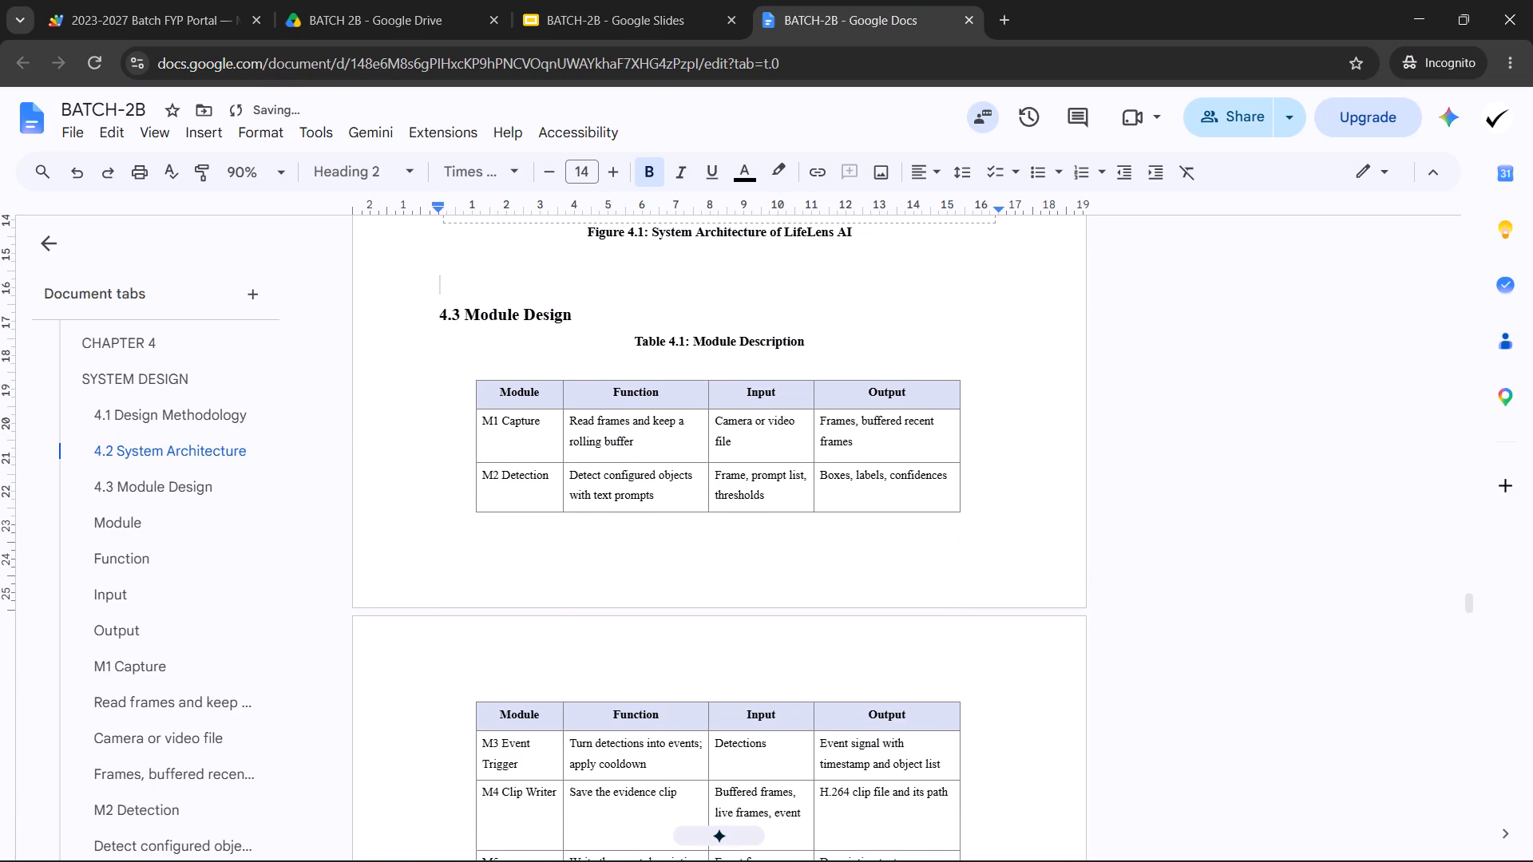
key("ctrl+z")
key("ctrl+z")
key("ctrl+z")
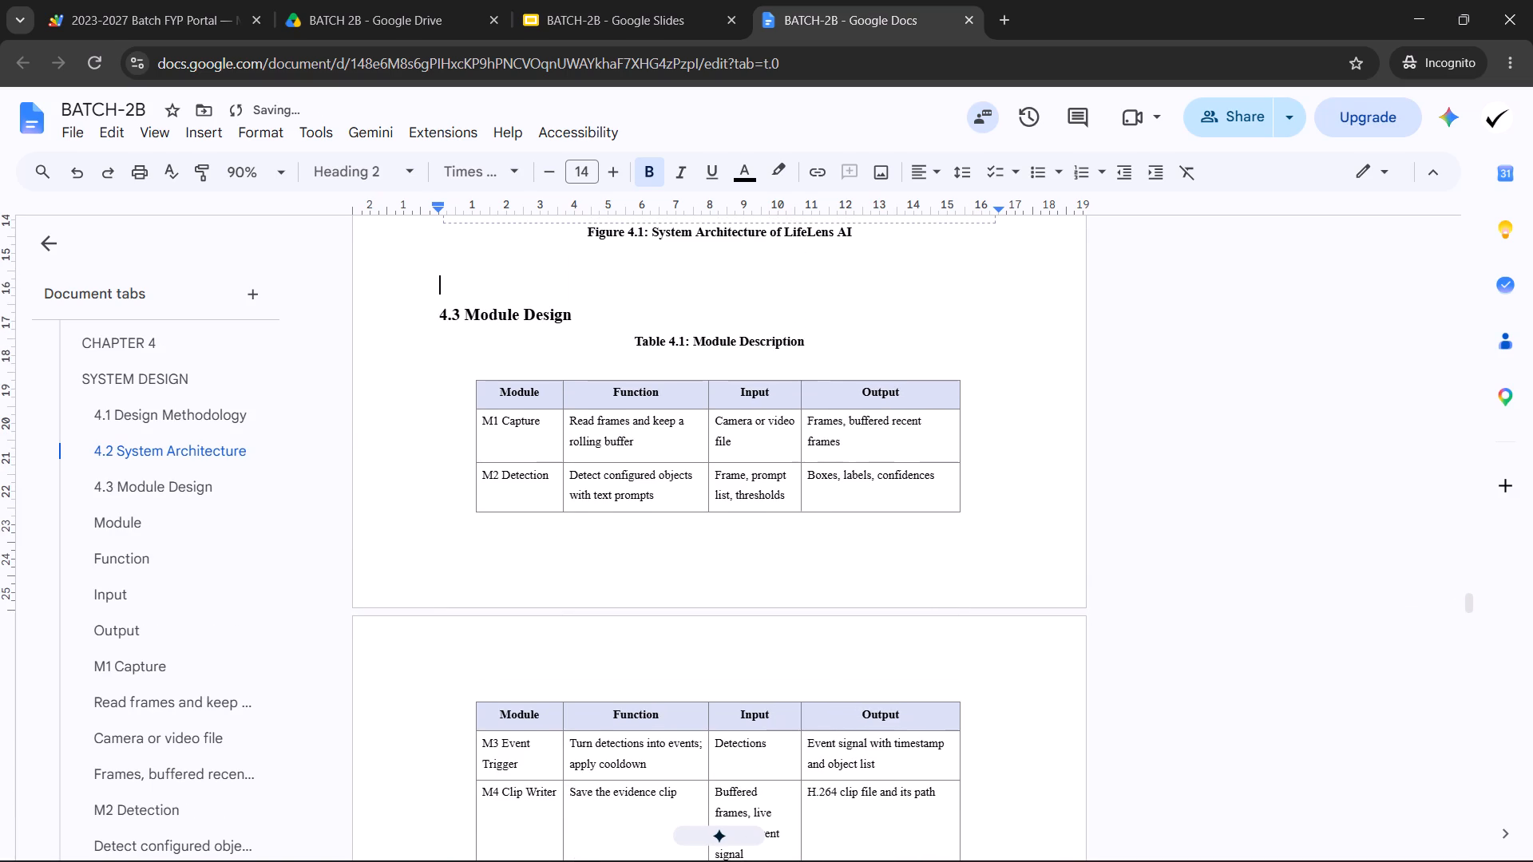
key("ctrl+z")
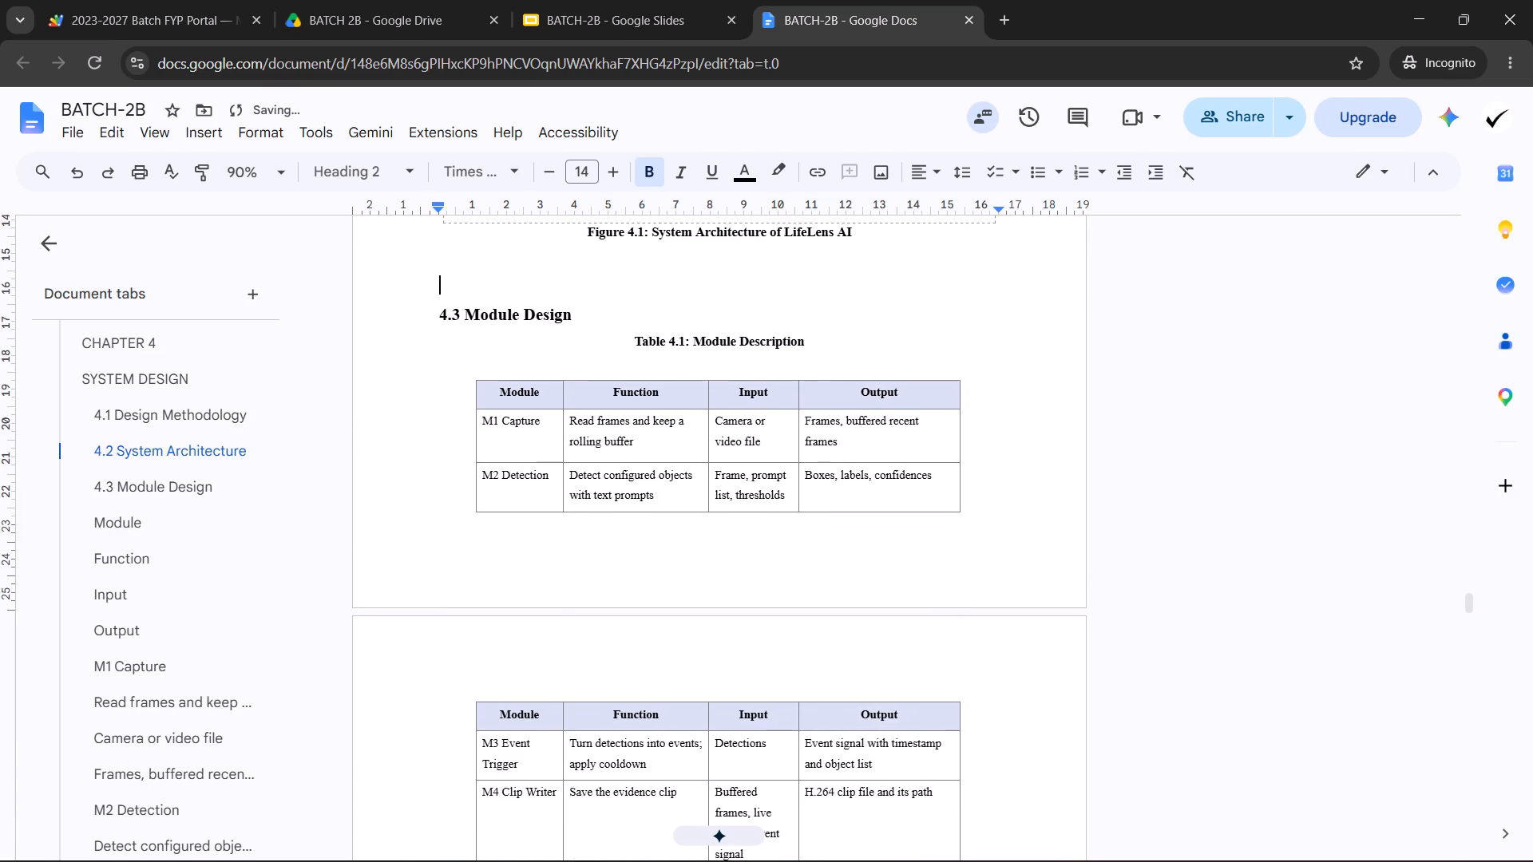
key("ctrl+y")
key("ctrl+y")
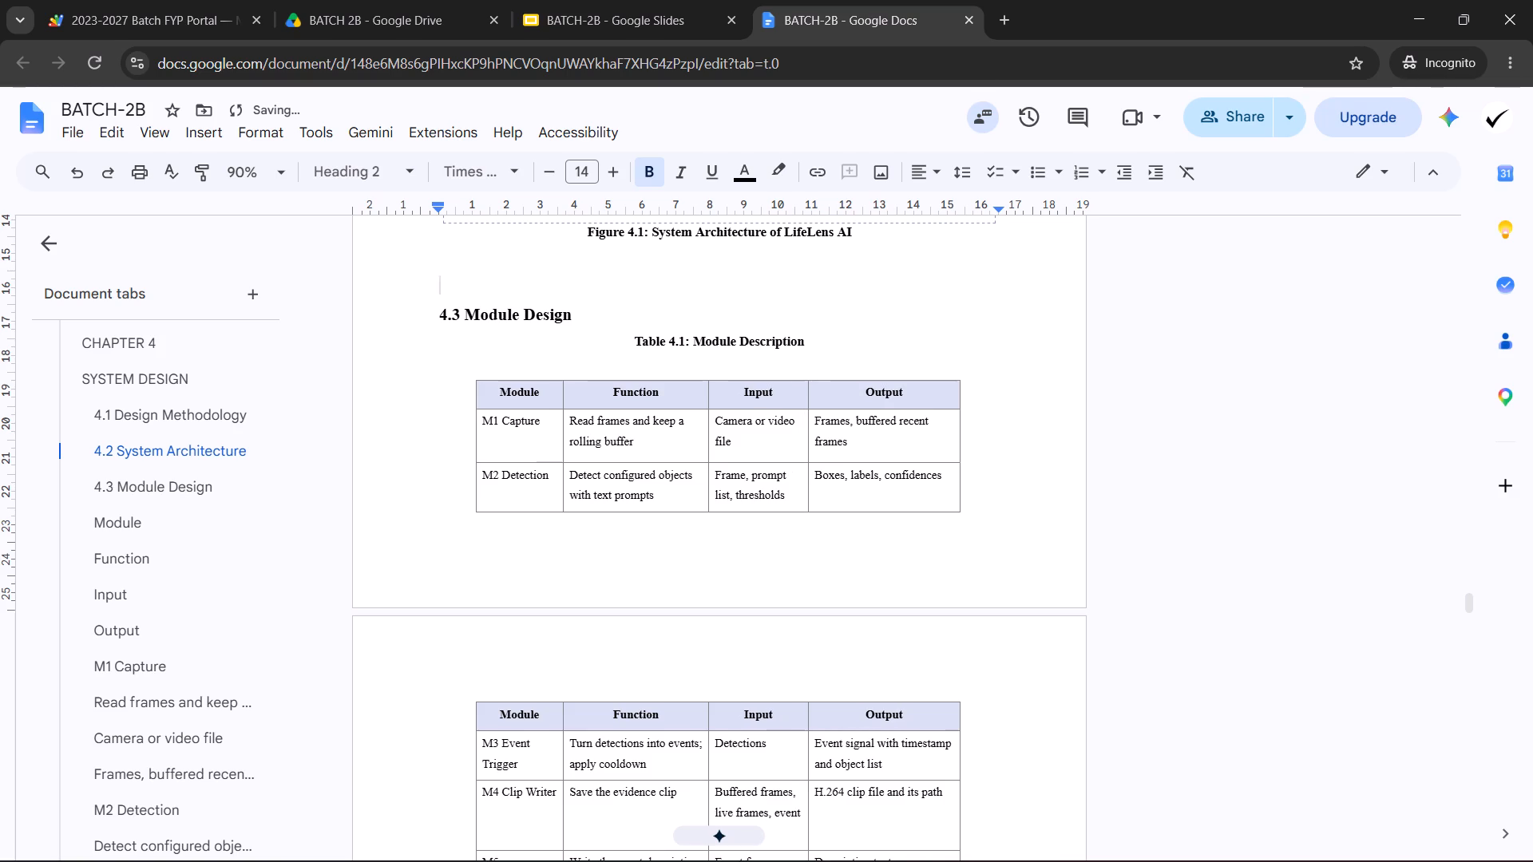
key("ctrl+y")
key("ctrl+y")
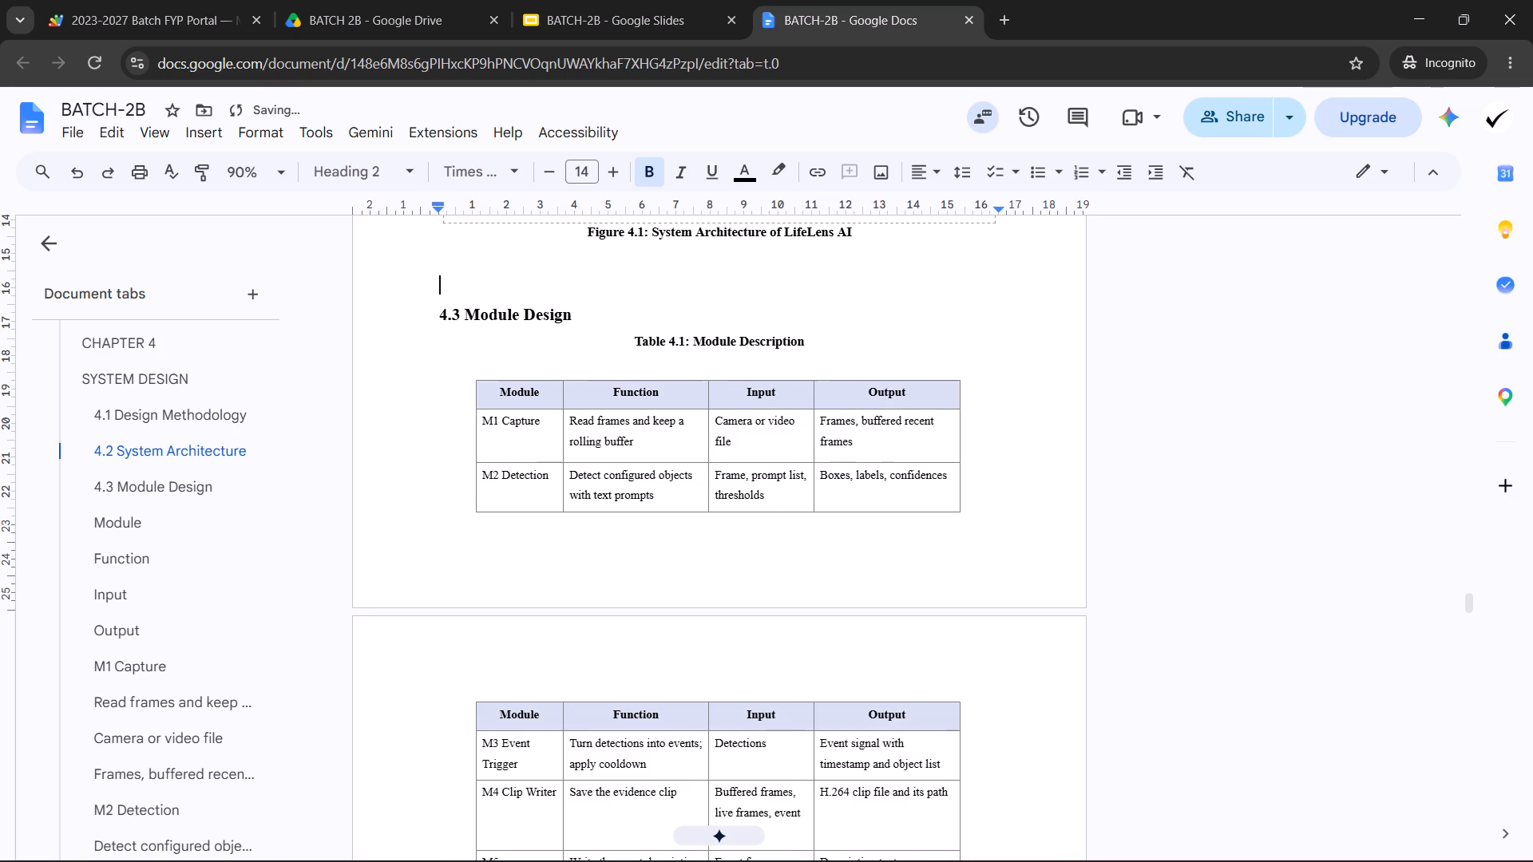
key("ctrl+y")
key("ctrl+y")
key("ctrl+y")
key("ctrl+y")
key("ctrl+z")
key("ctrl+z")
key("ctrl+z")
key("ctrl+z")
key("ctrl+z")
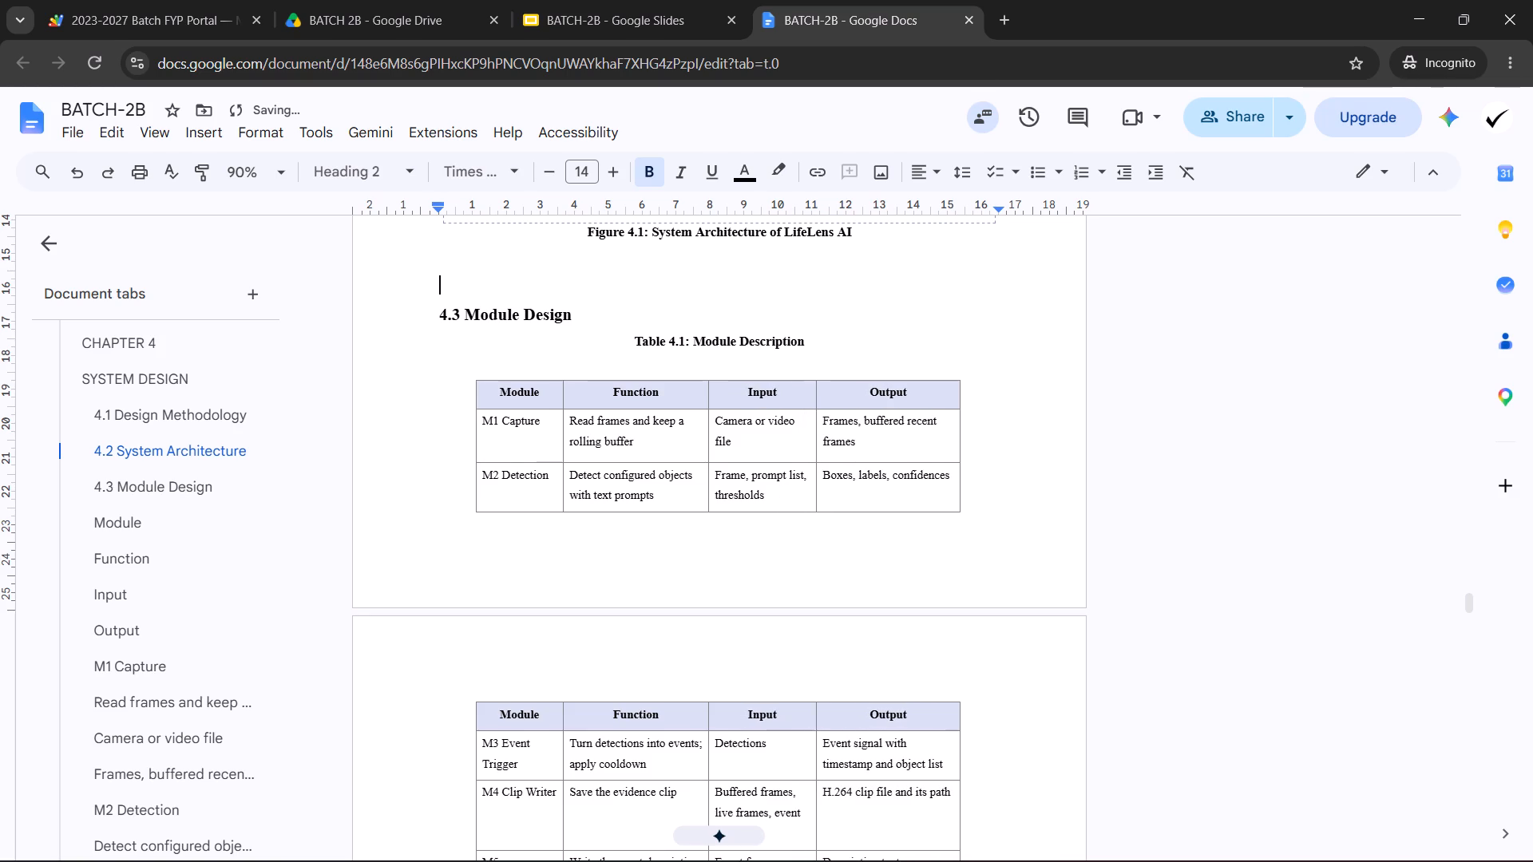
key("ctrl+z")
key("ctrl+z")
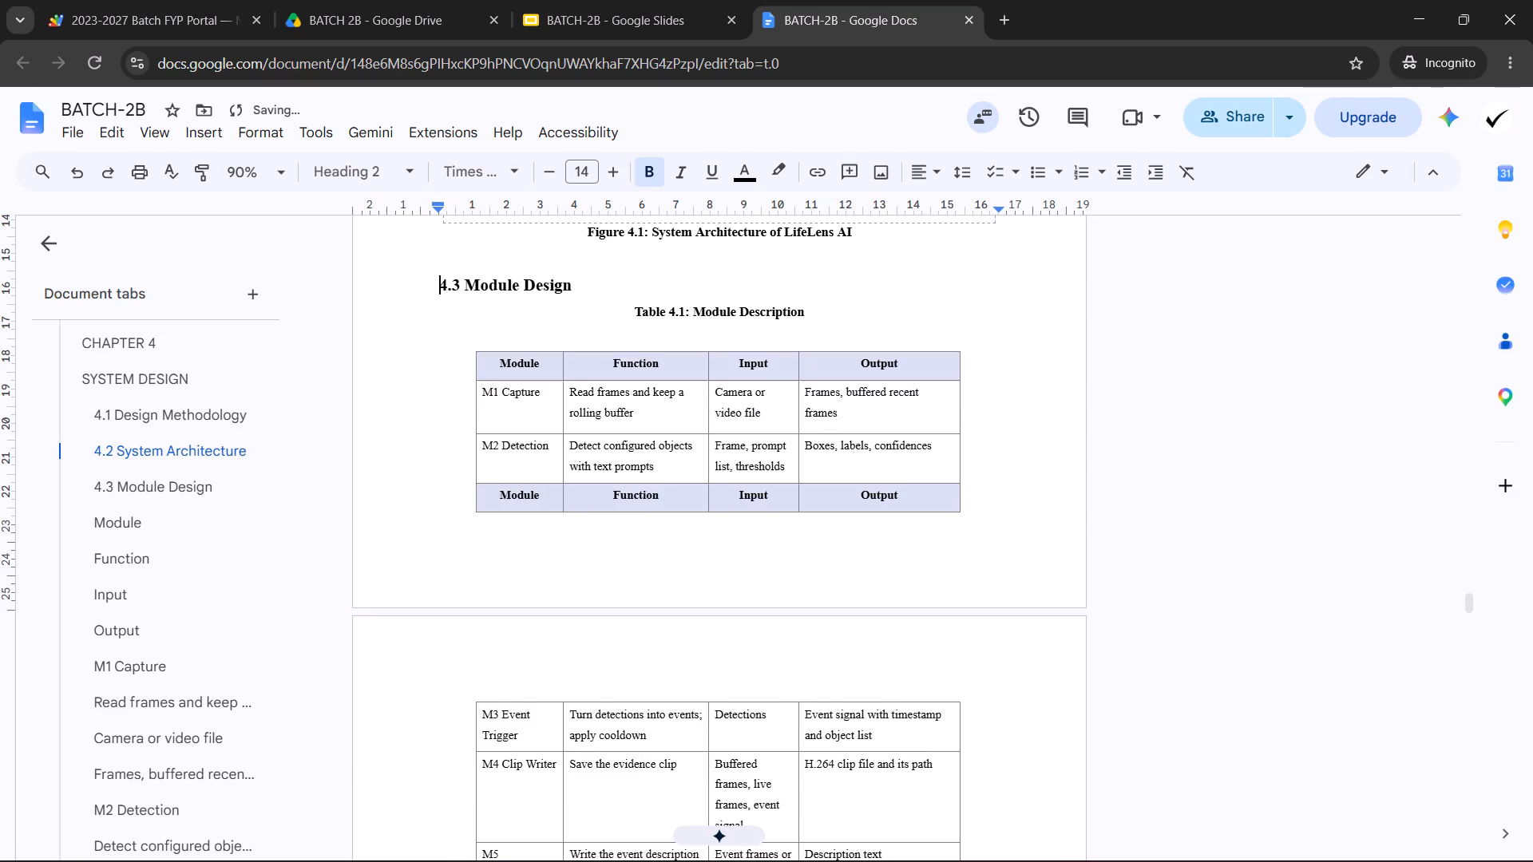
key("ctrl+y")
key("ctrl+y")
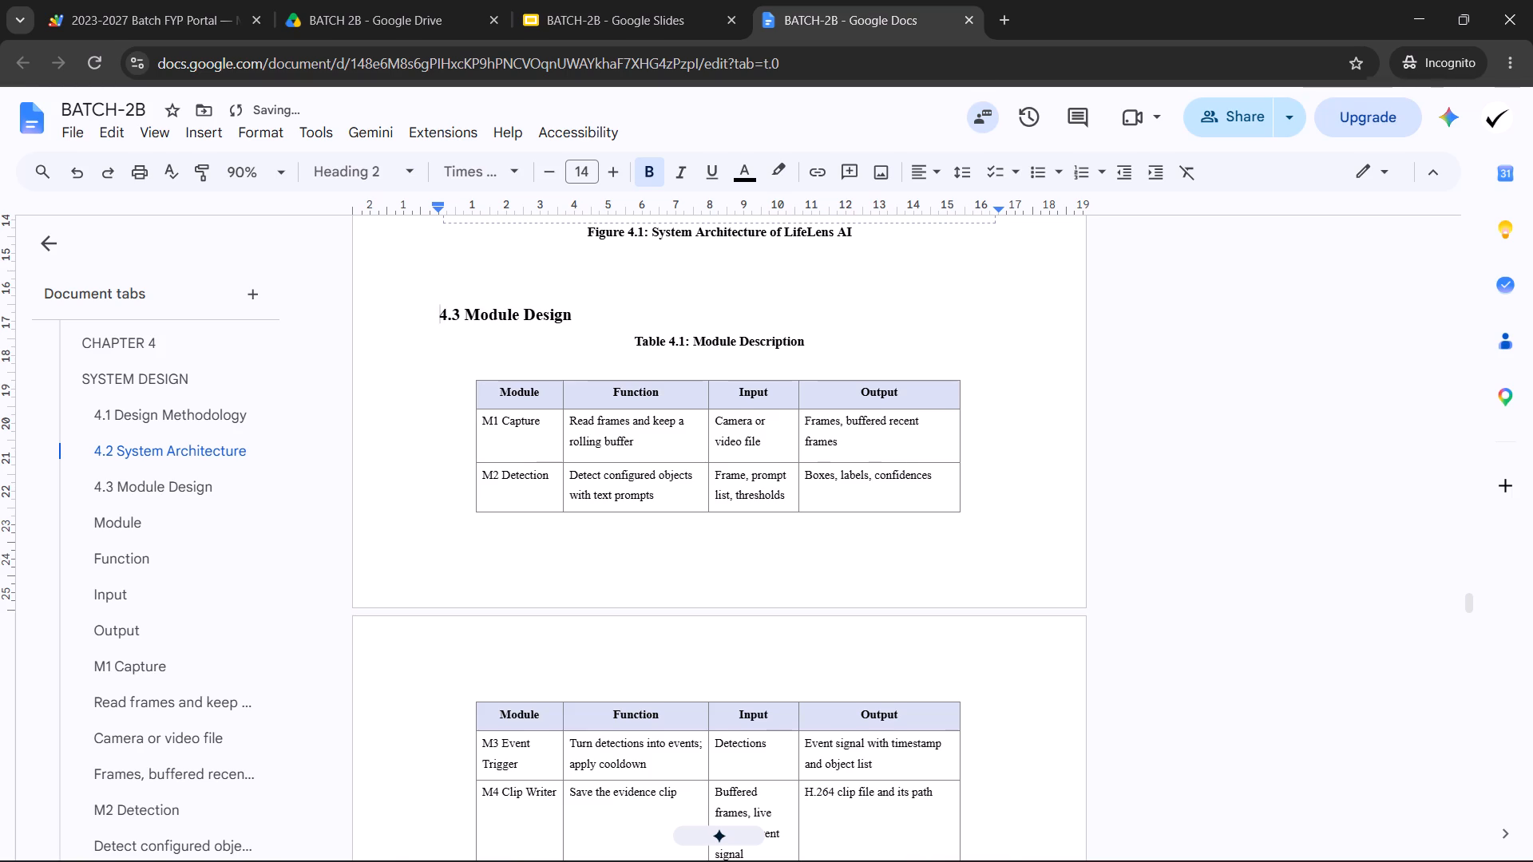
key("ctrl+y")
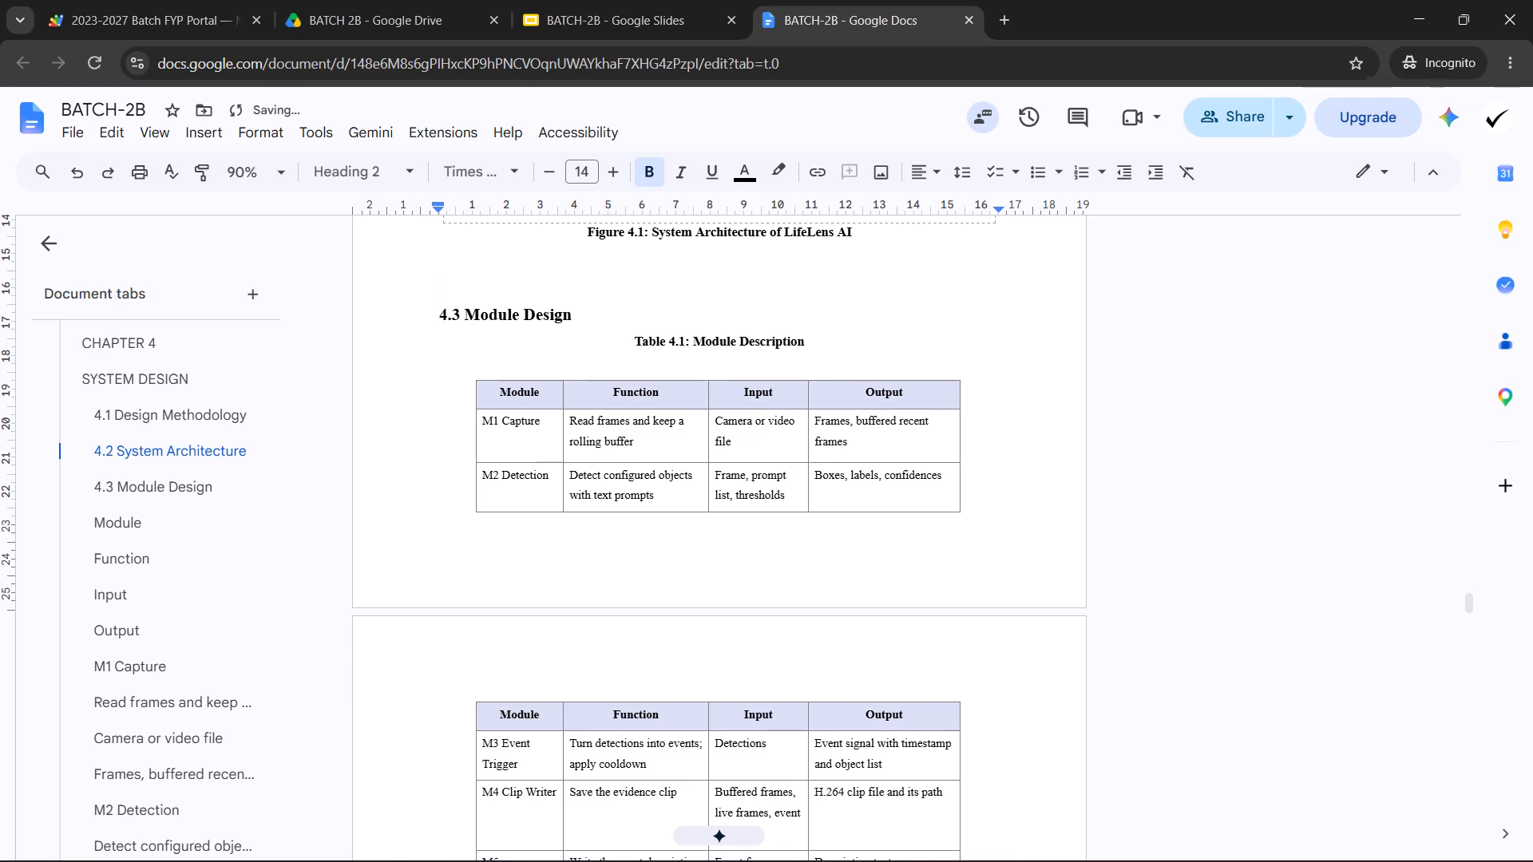
Review the layout of the tables, UML diagrams and data flow diagrams from section 4.3 through 4.6.
scroll(848, 536, "down", 6)
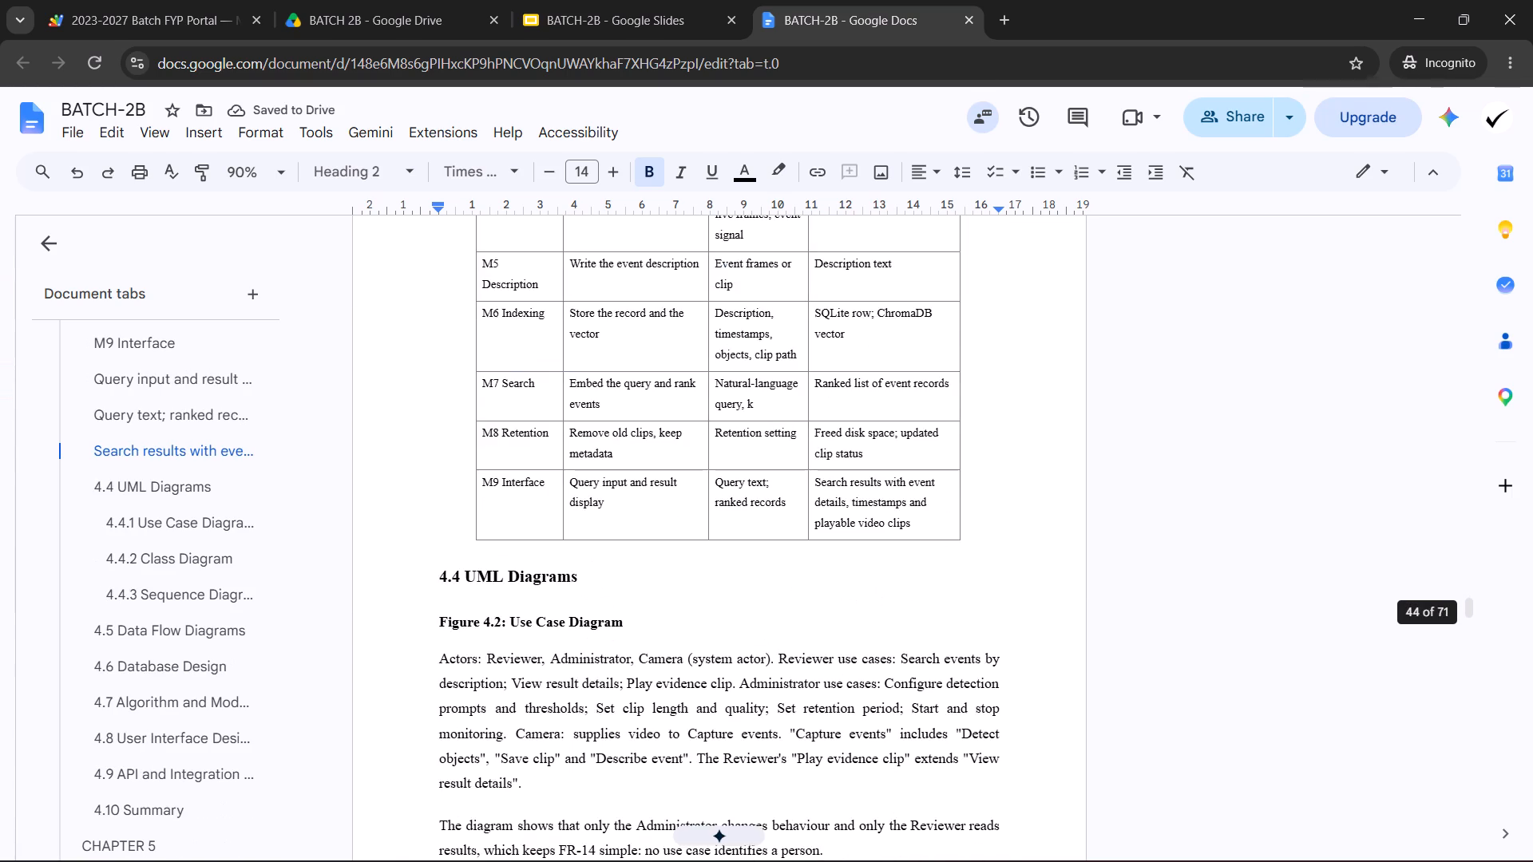
scroll(850, 554, "down", 11)
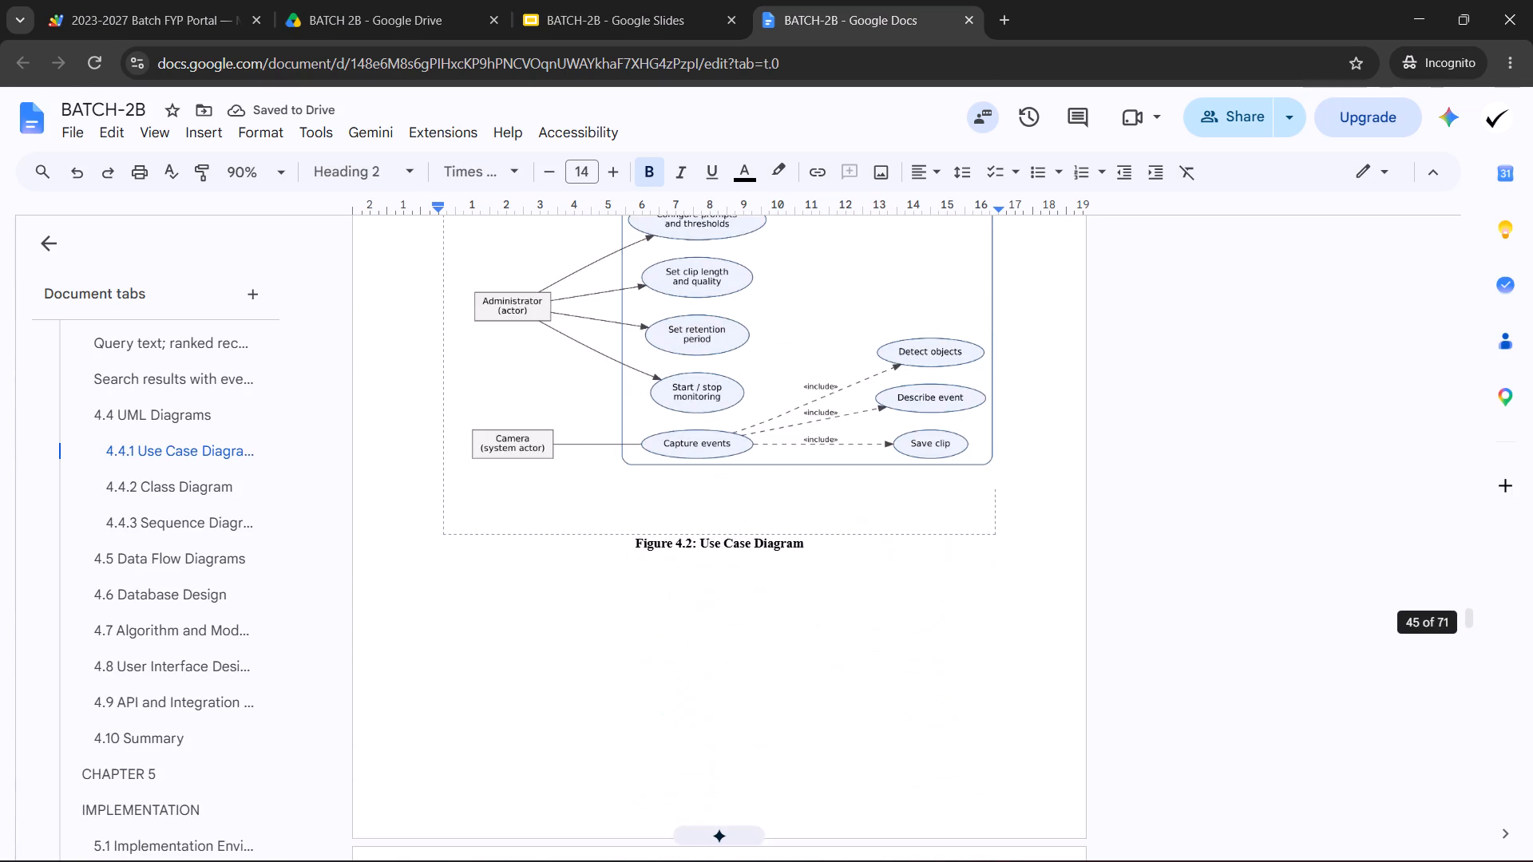
scroll(843, 566, "down", 16)
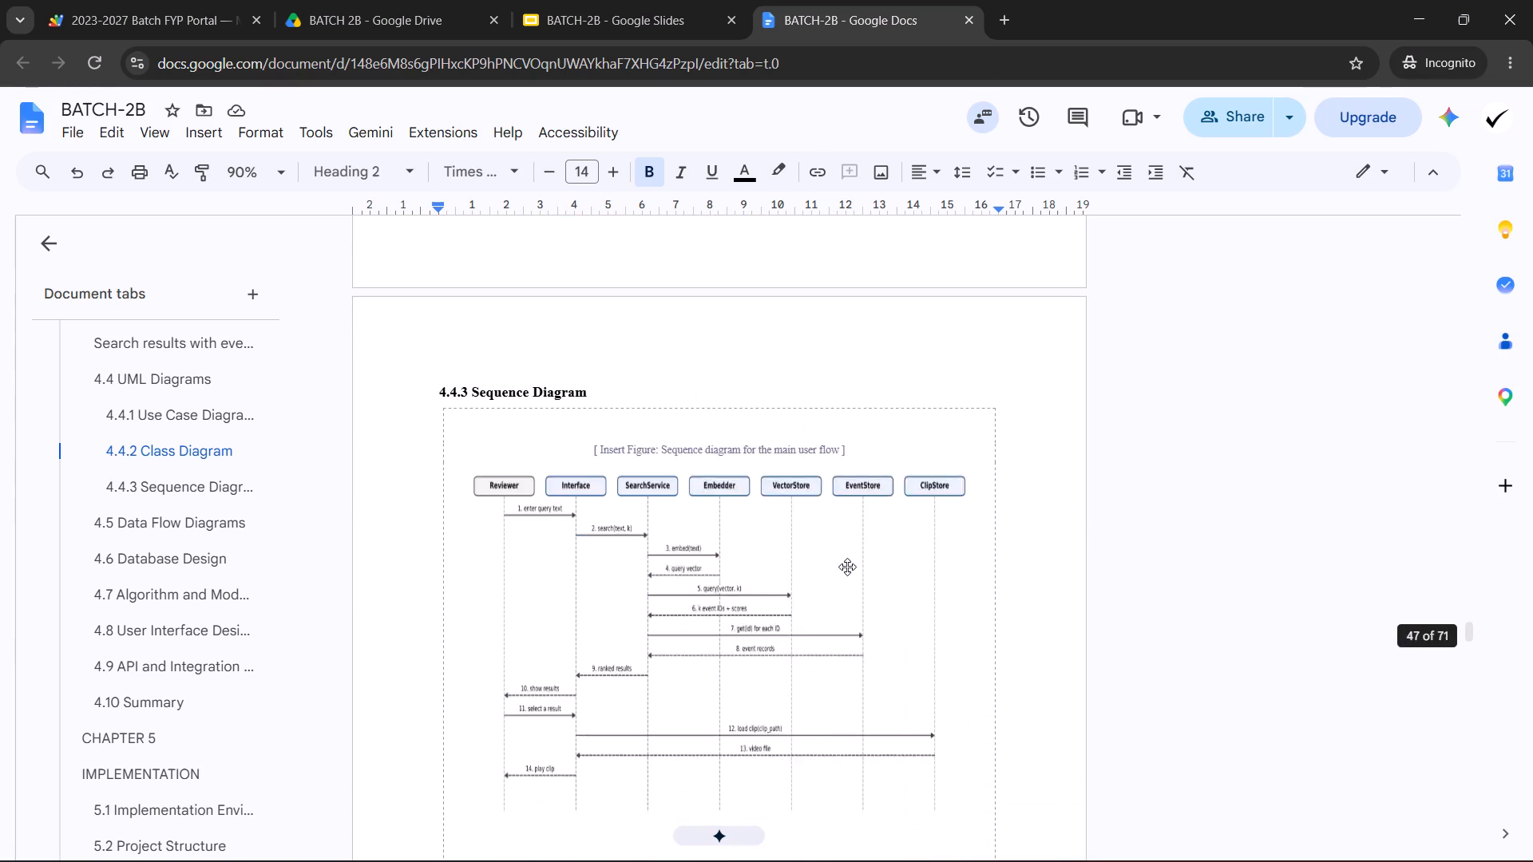
scroll(847, 567, "down", 16)
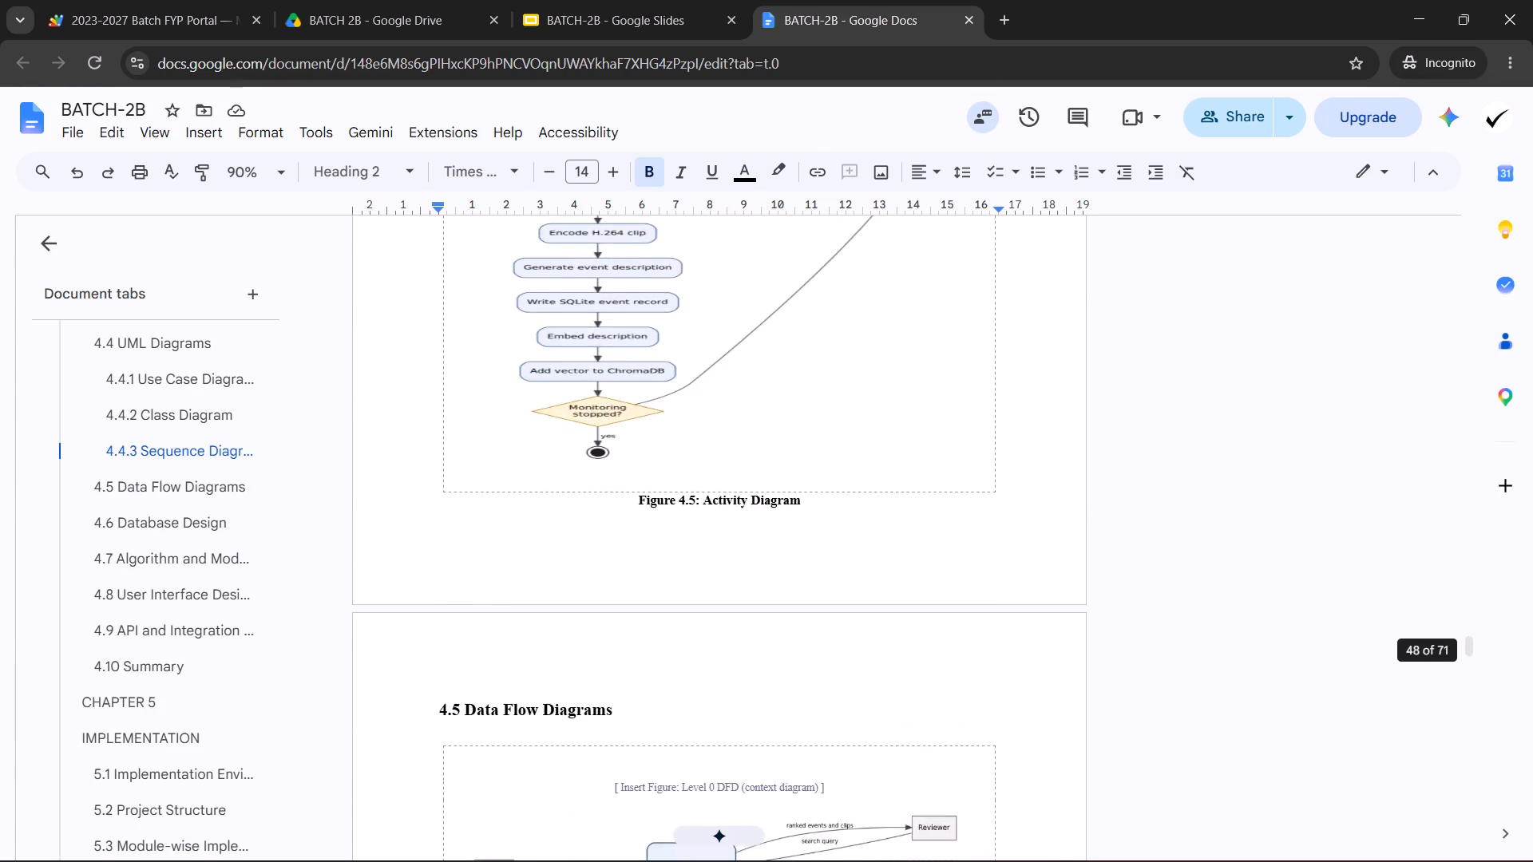
scroll(846, 571, "down", 11)
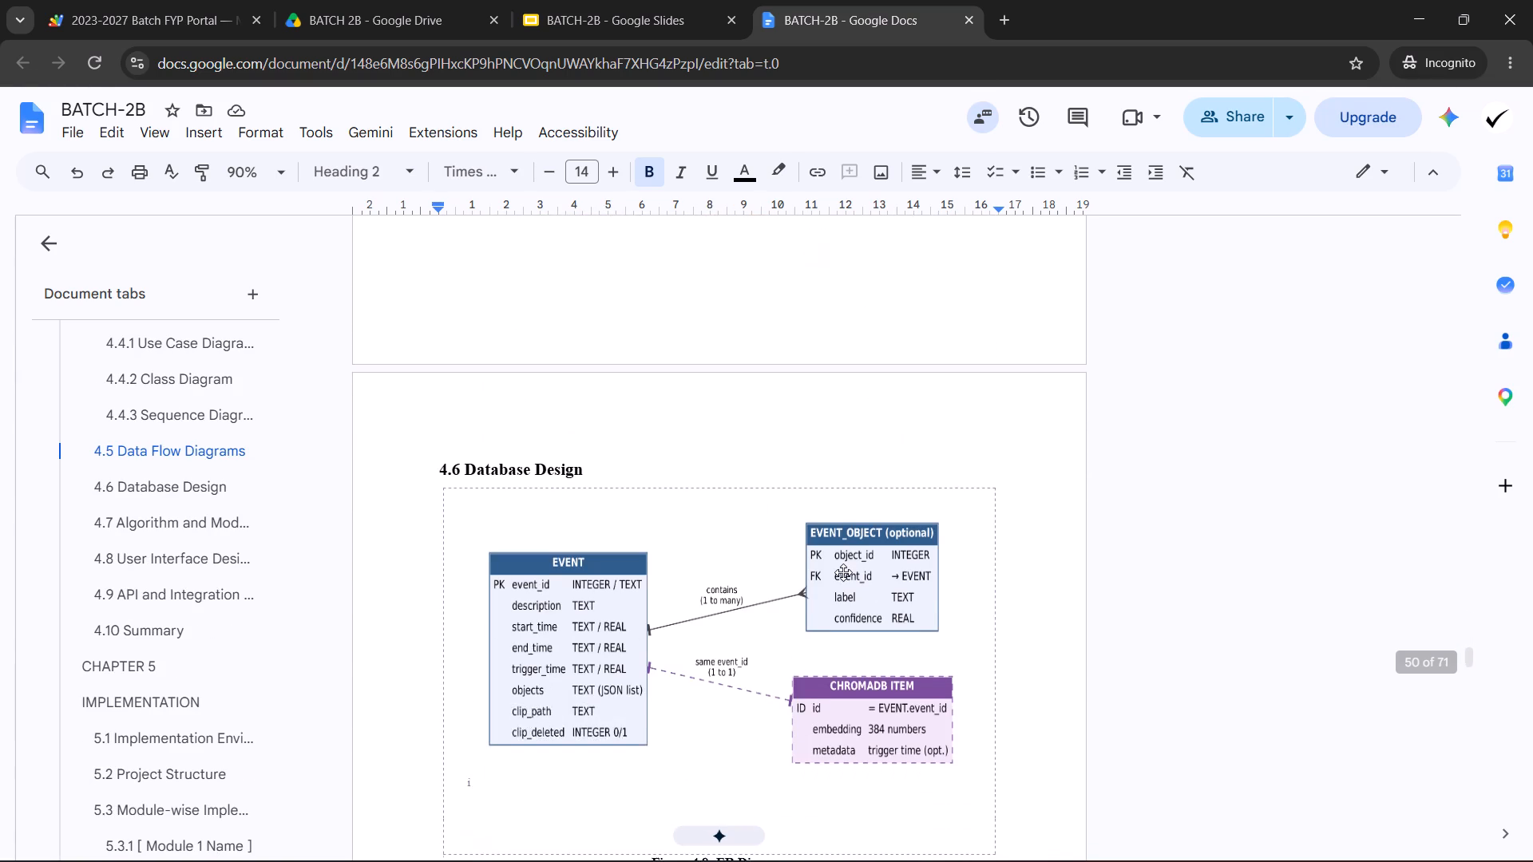
Remove the square brackets and their inner spaces around PRIMARY KEY in Table 4.2's event_id row.
scroll(843, 572, "down", 6)
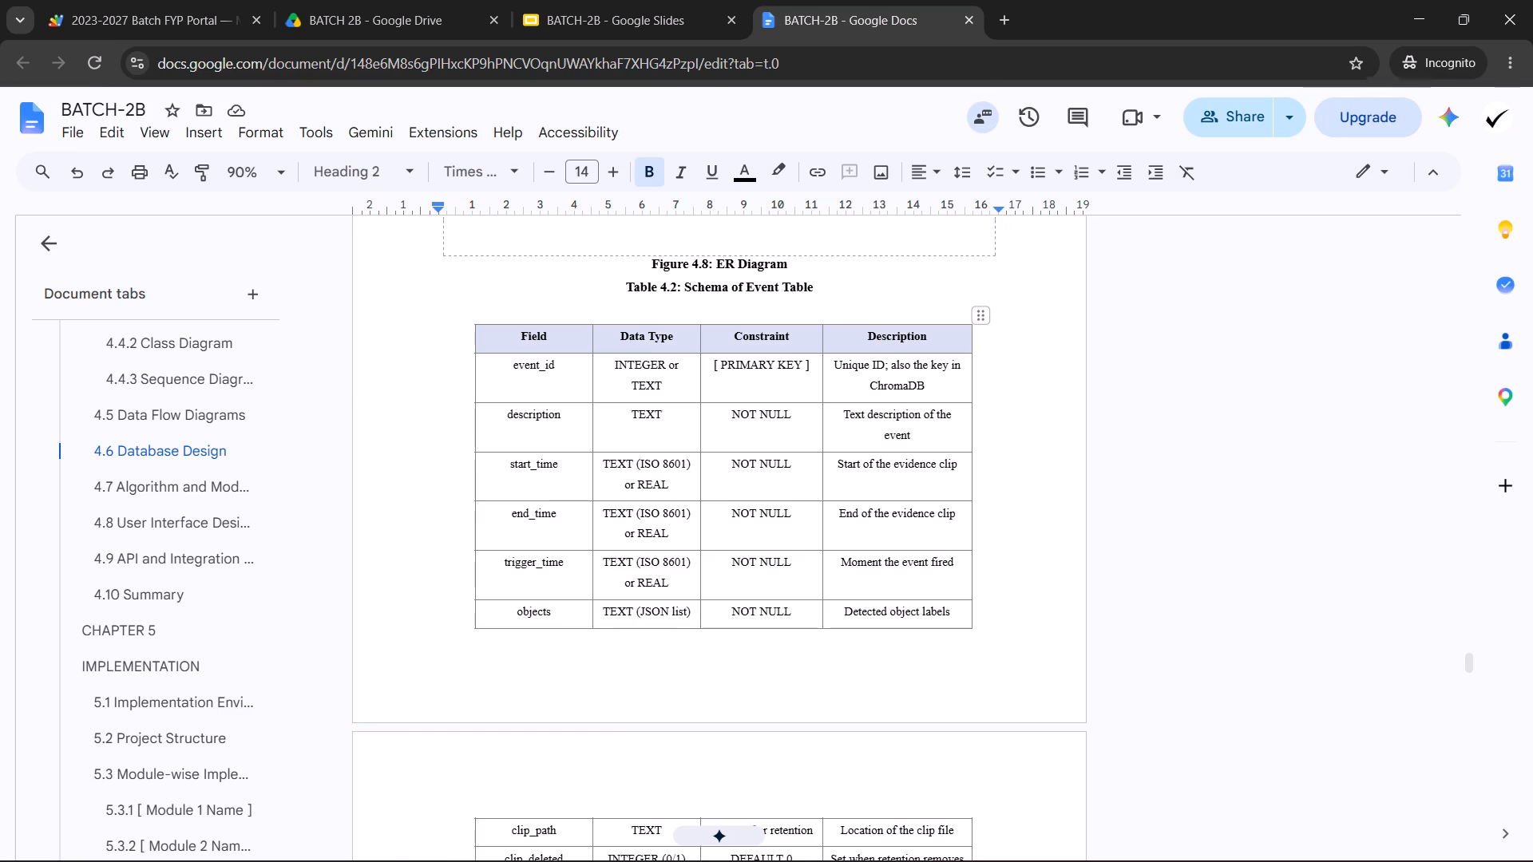
left_click(809, 372)
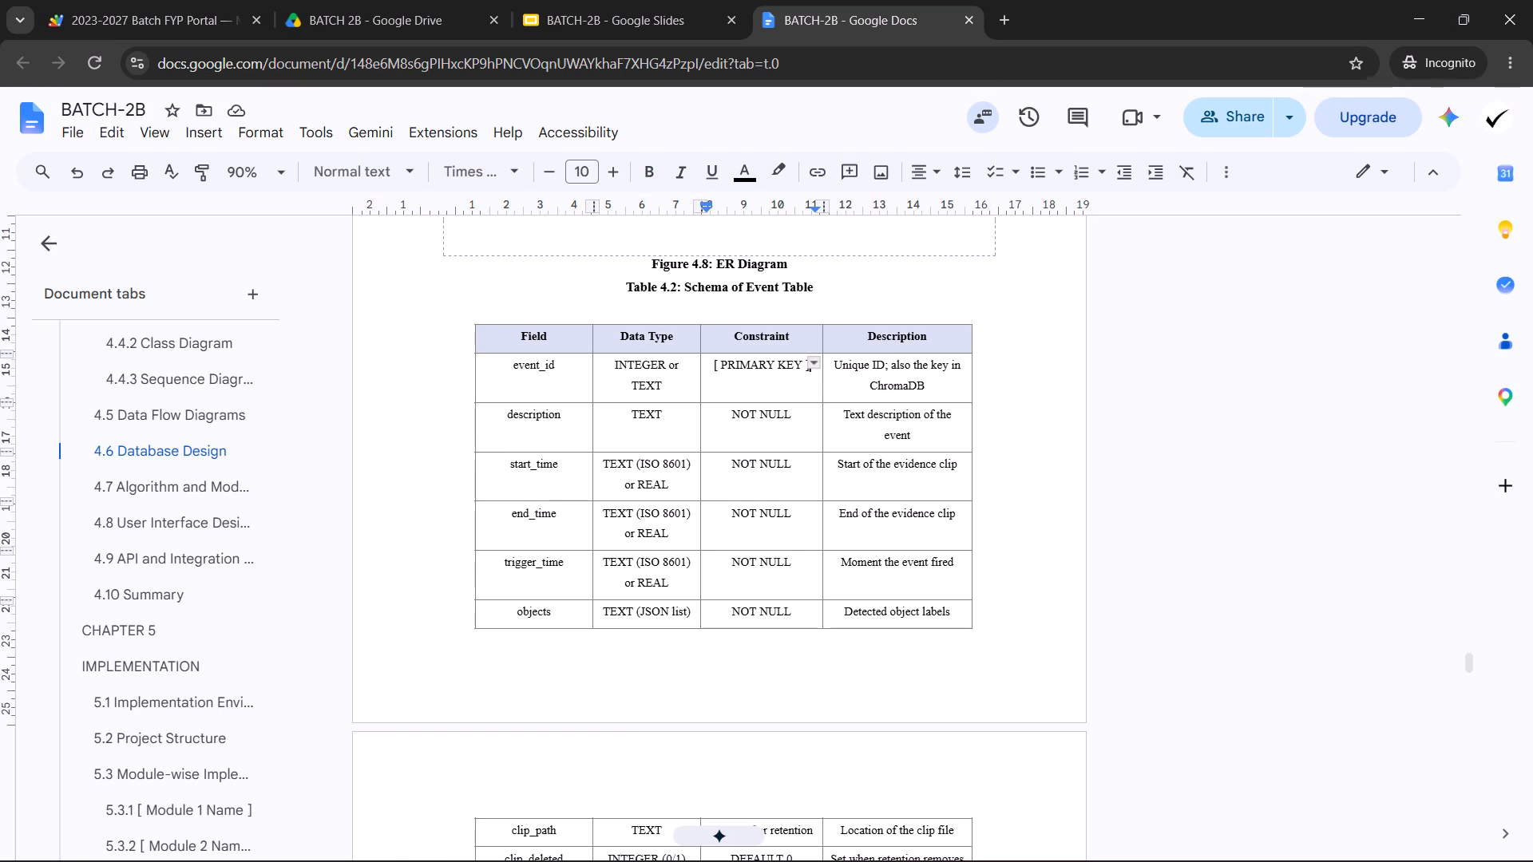
key("BackSpace")
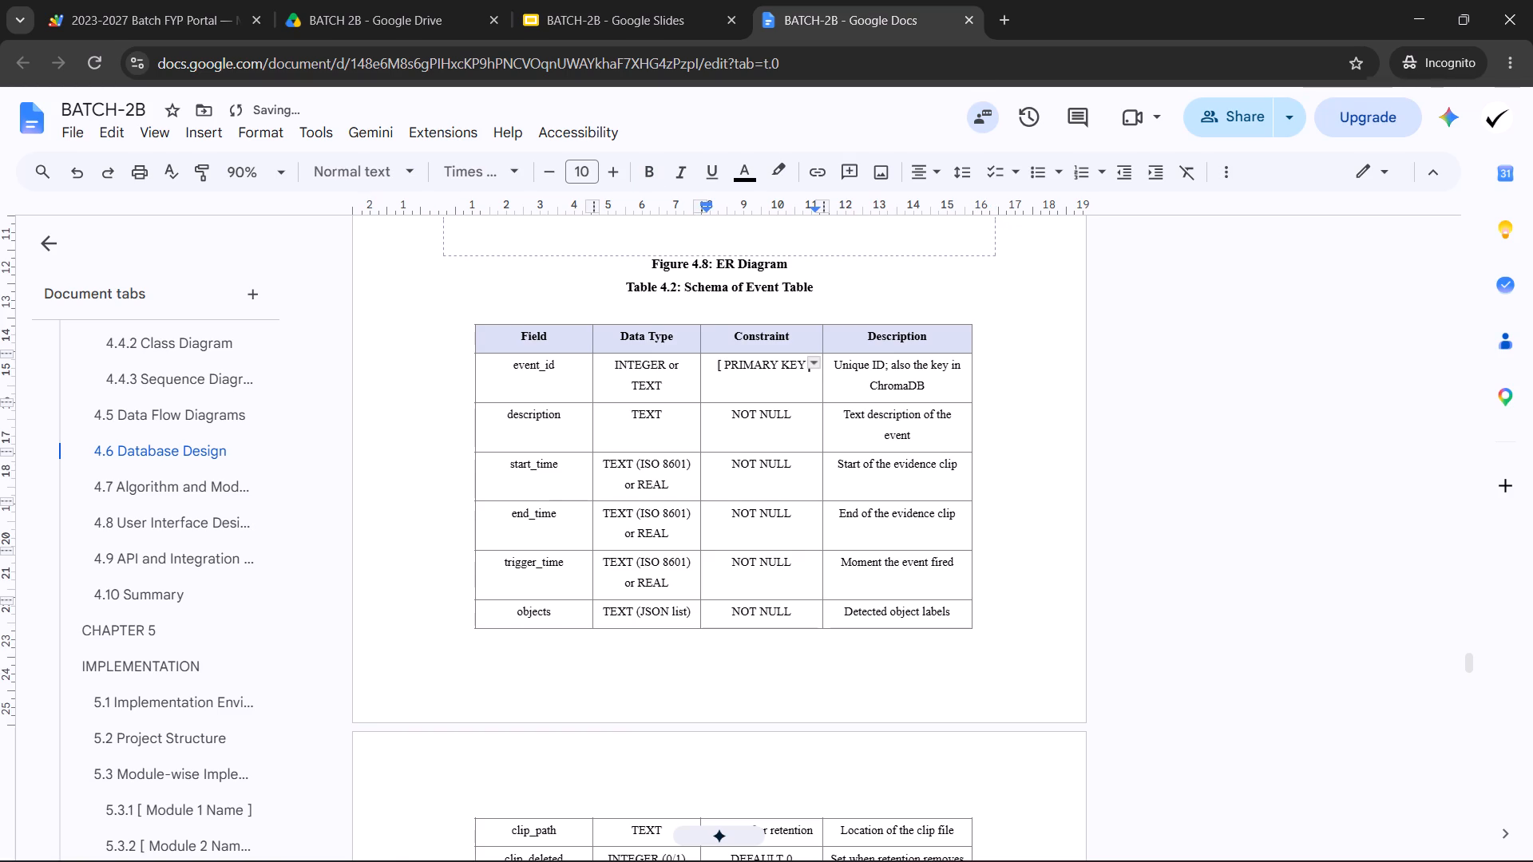
key("Left")
key("Left")
key("Left")
key("Left")
key("Left")
key("Left")
key("Left")
key("Left")
key("Left")
key("Left")
key("Left")
key("Left")
key("BackSpace")
key("BackSpace")
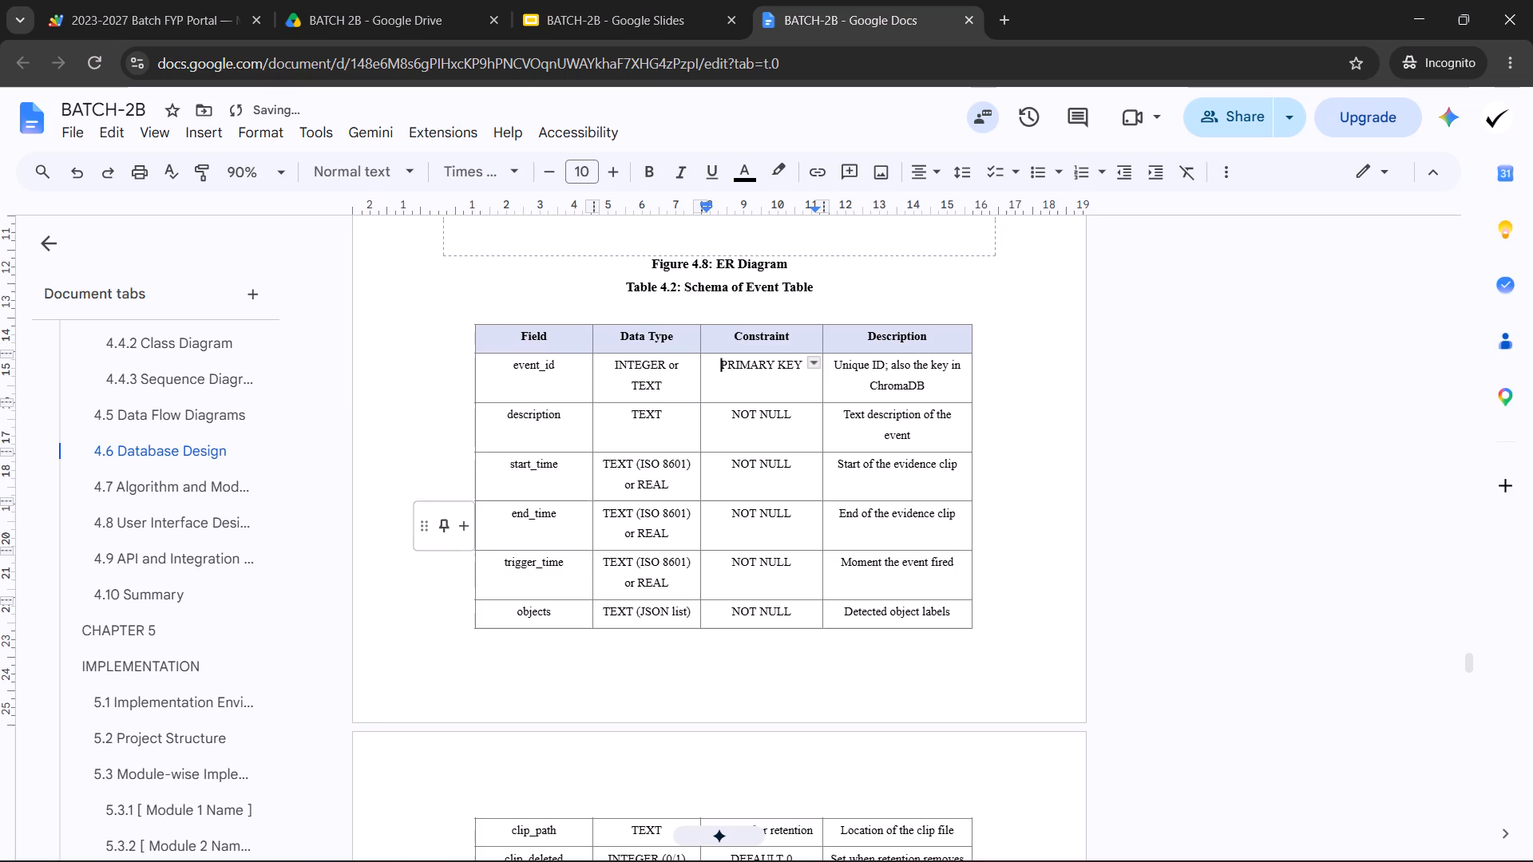
Left-align the text in Table 4.2's body rows from event_id through objects.
left_click_drag(496, 377, 858, 630)
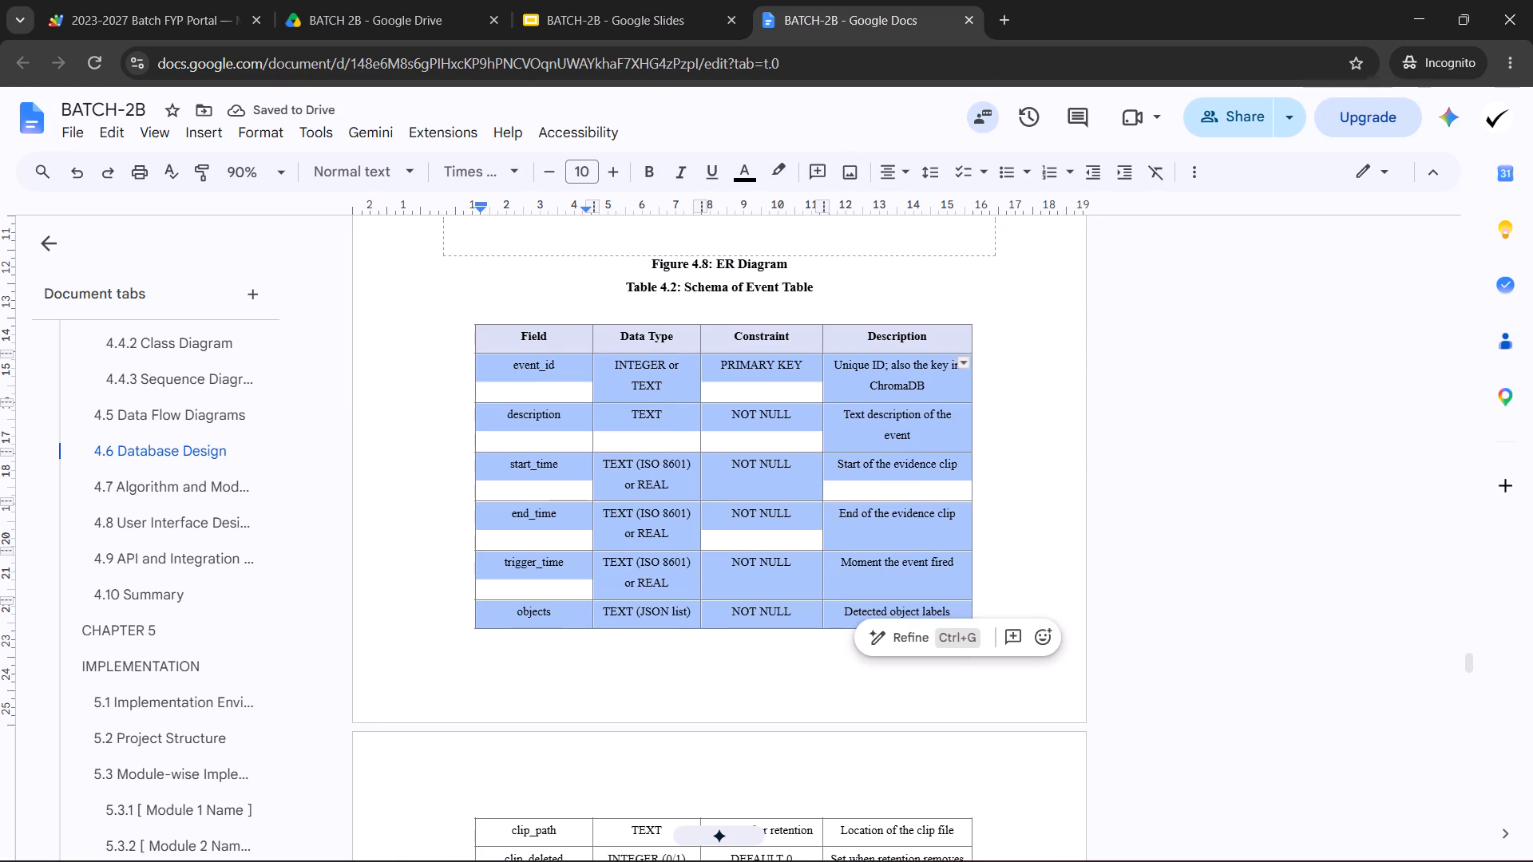
left_click(899, 171)
left_click(897, 213)
left_click(771, 391)
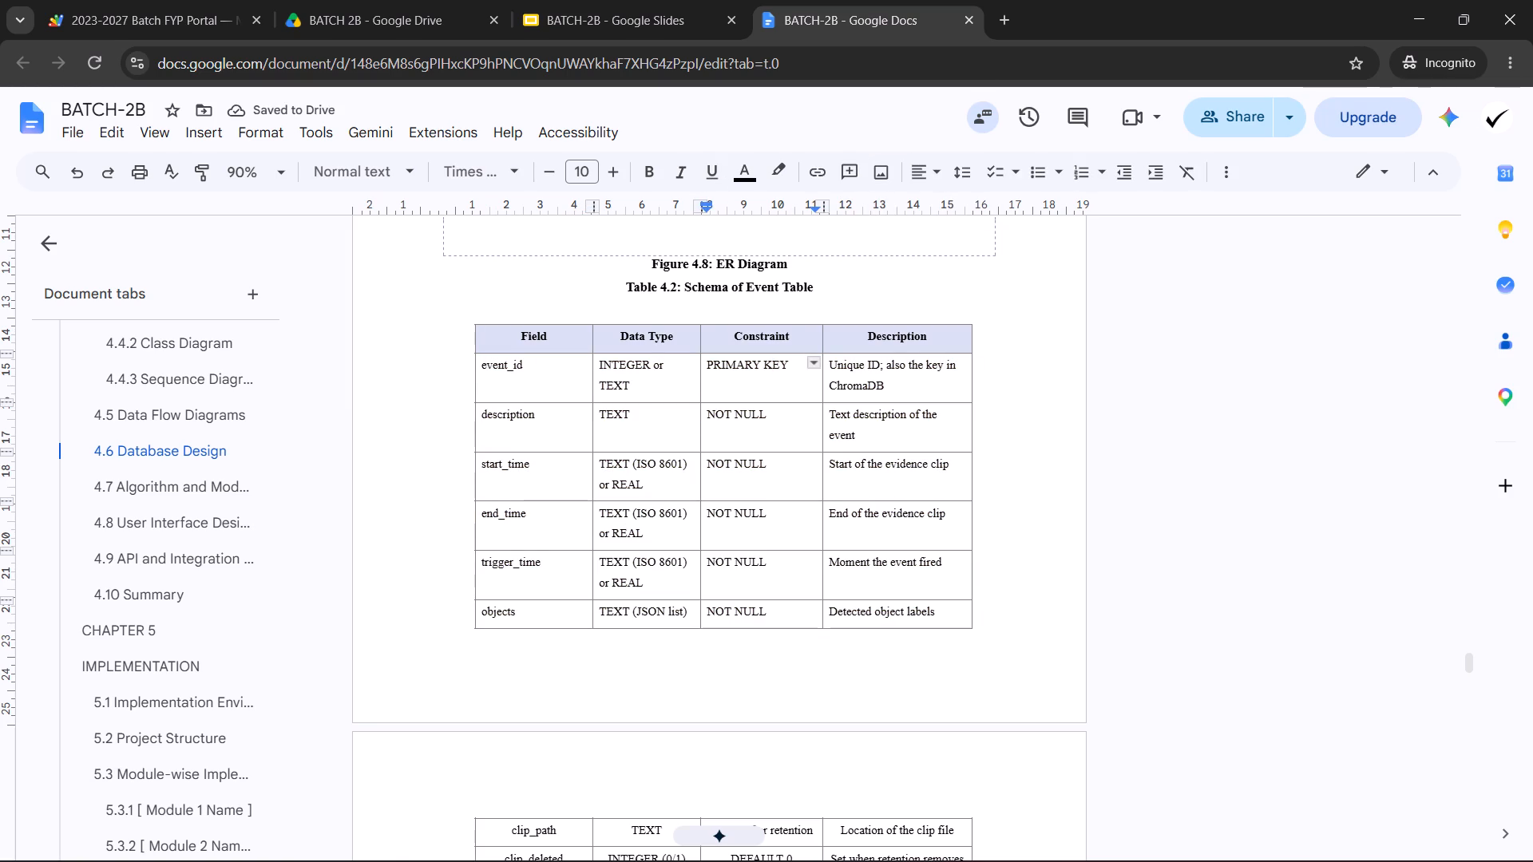
Insert a blank line between the Figure 4.8 ER Diagram caption and the Table 4.2 caption.
scroll(830, 478, "down", 3)
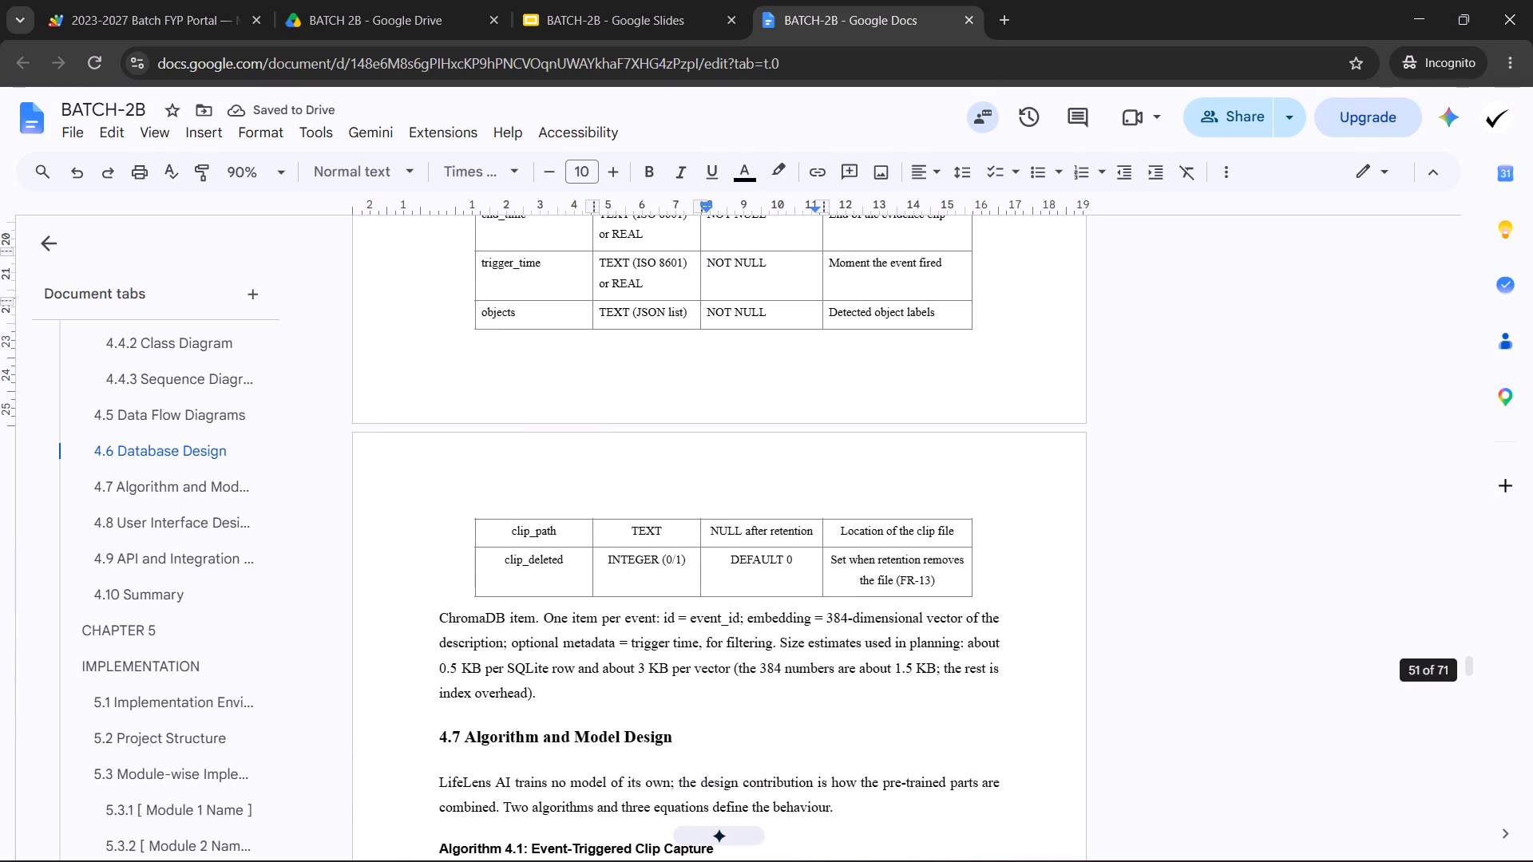
scroll(743, 483, "up", 3)
scroll(739, 476, "down", 1)
scroll(735, 474, "up", 3)
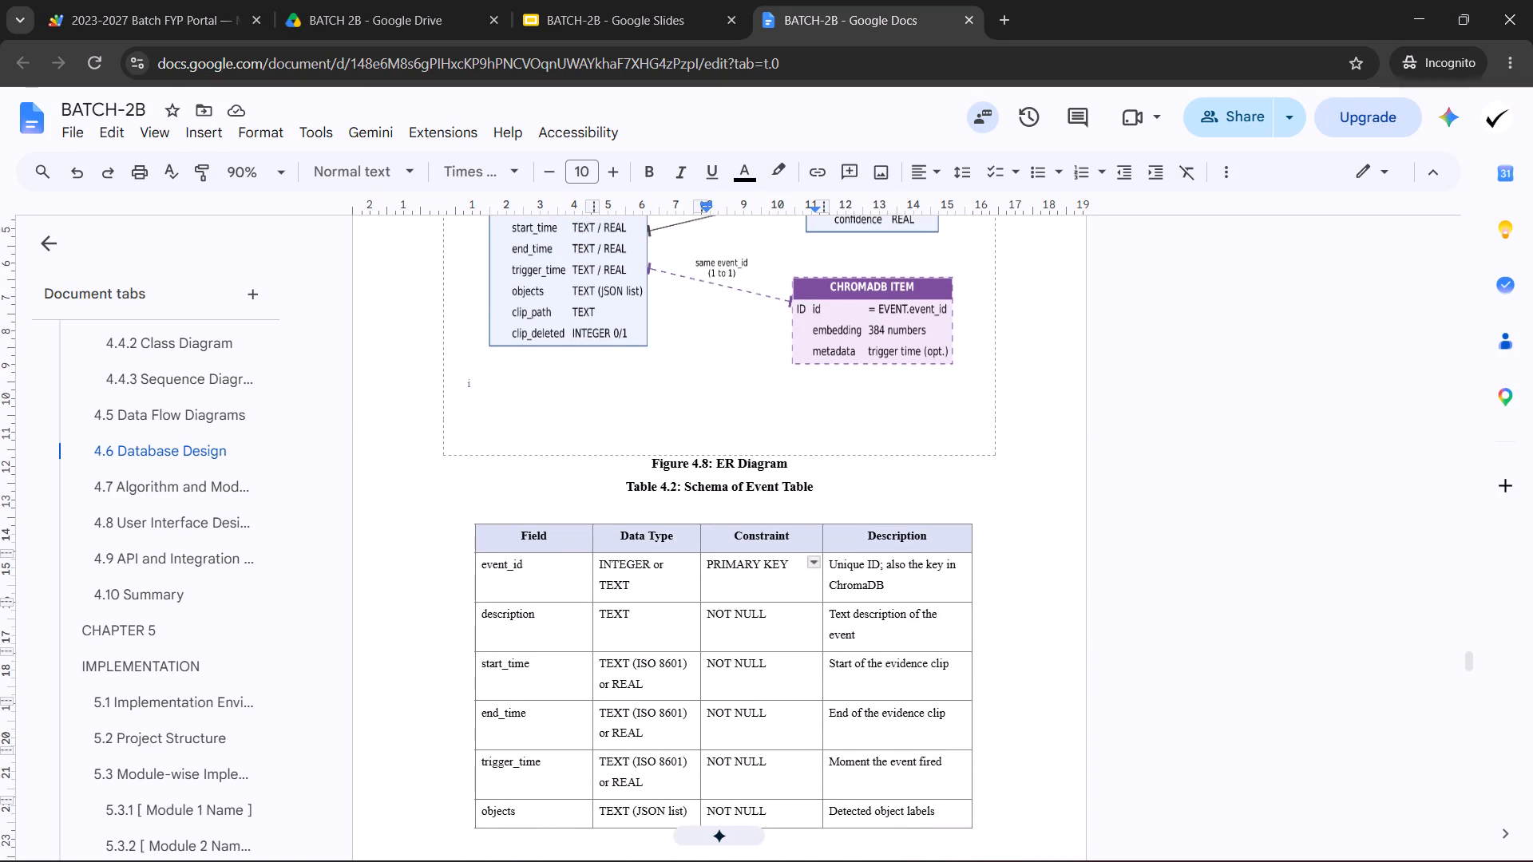
left_click(828, 469)
key("Return")
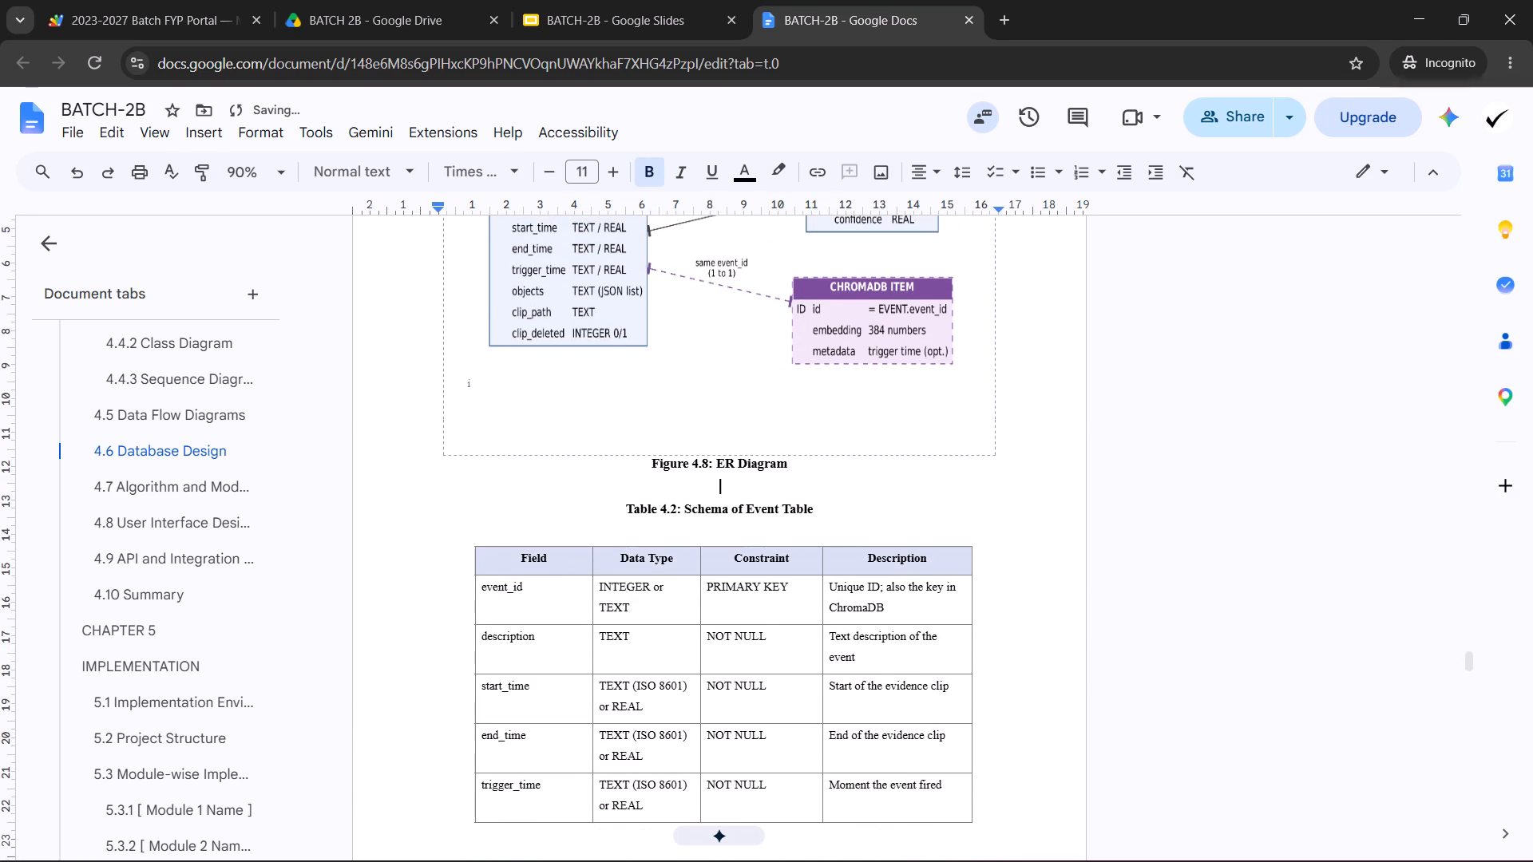
Left-align Table 4.2's rows on the following page, from objects through clip_deleted.
scroll(716, 491, "down", 2)
left_click(675, 491)
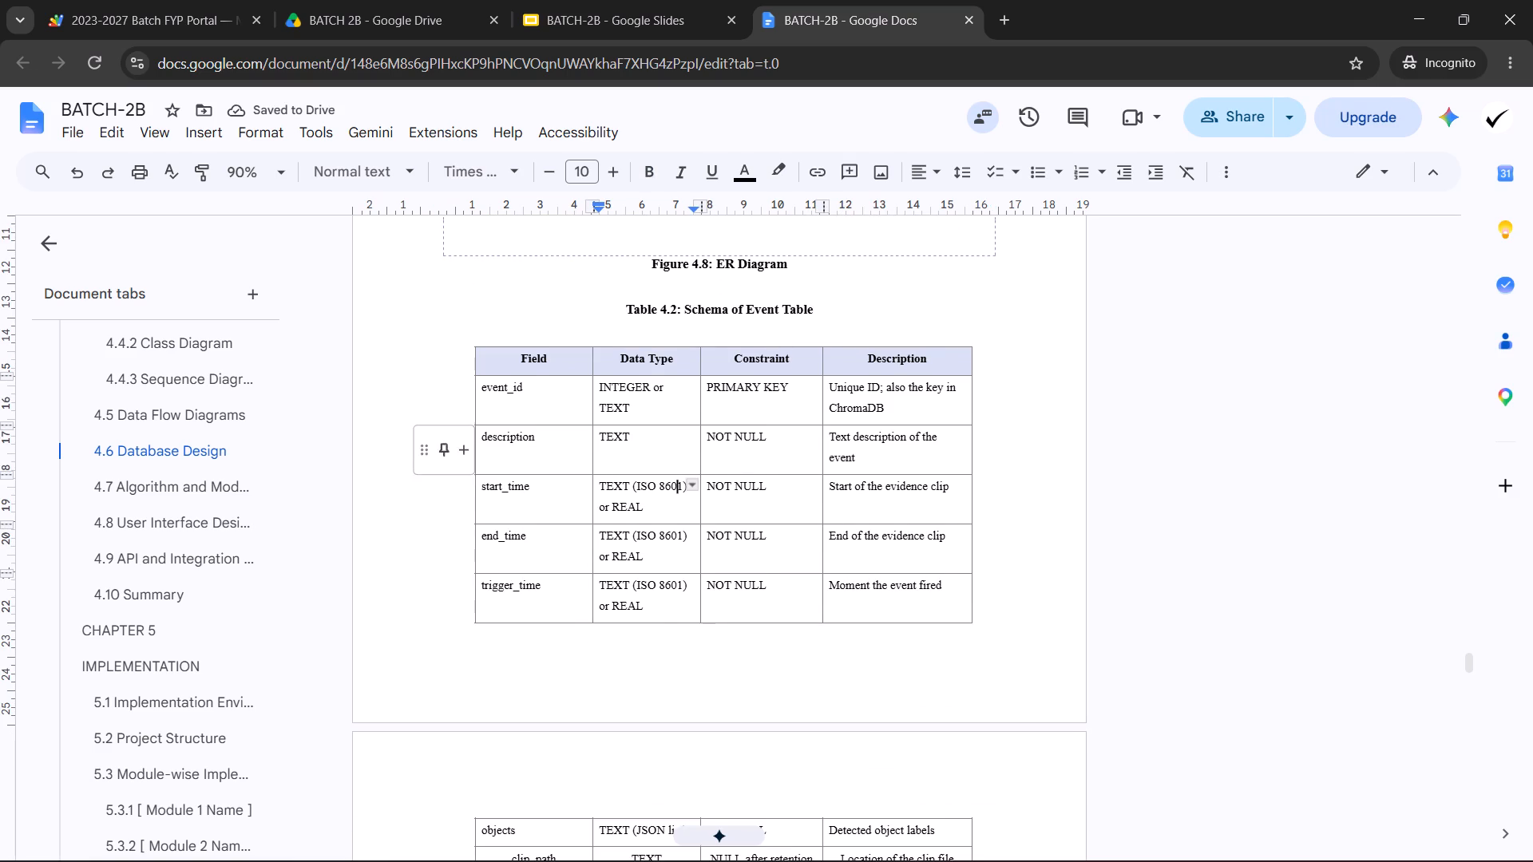
scroll(534, 389, "down", 3)
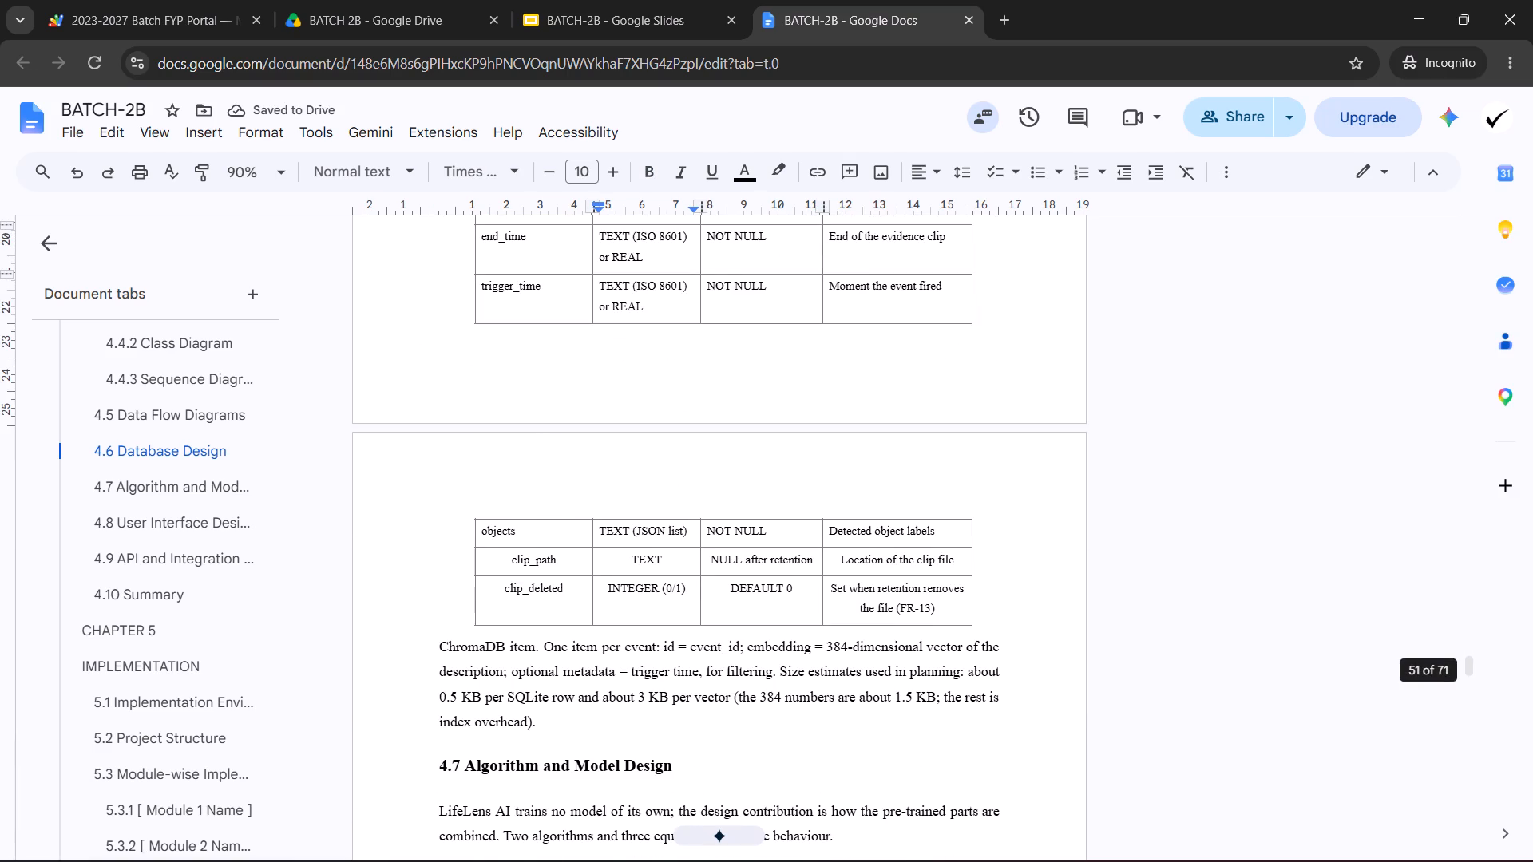
left_click_drag(500, 536, 867, 602)
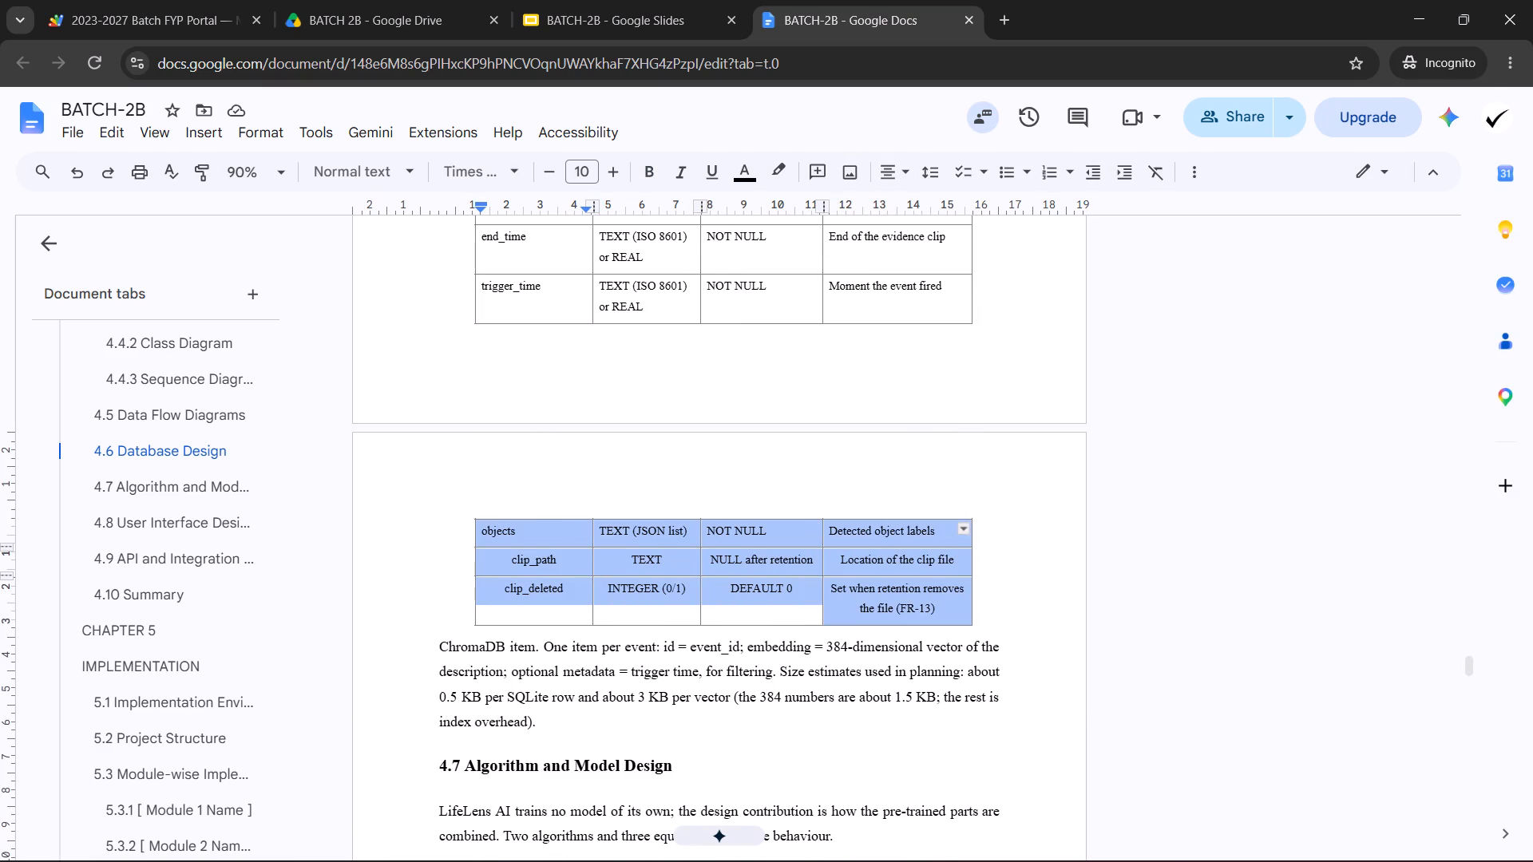
right_click(834, 587)
right_click(770, 567)
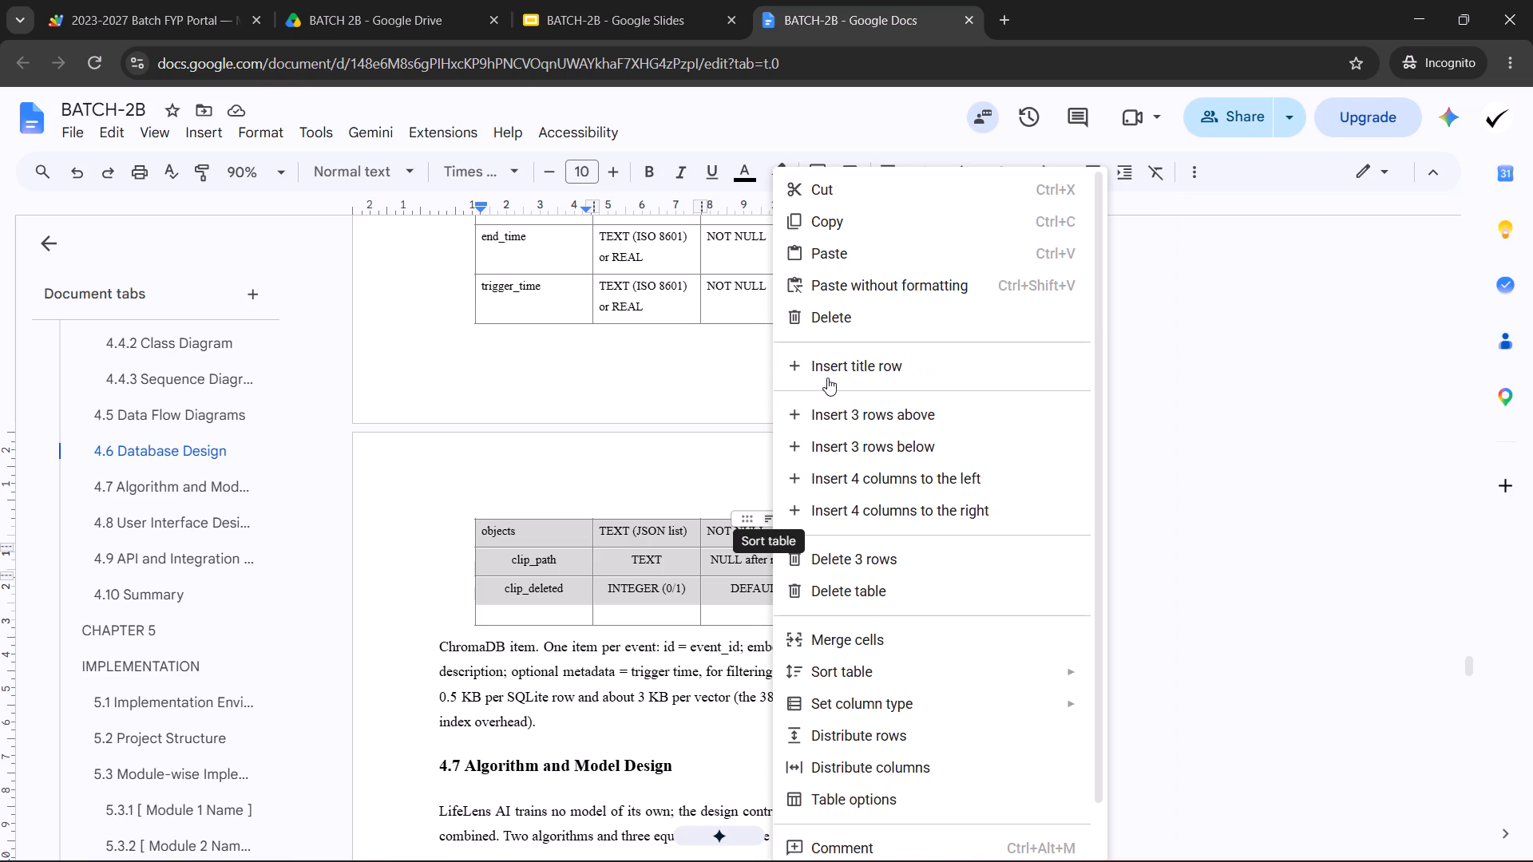
left_click(869, 131)
left_click(894, 175)
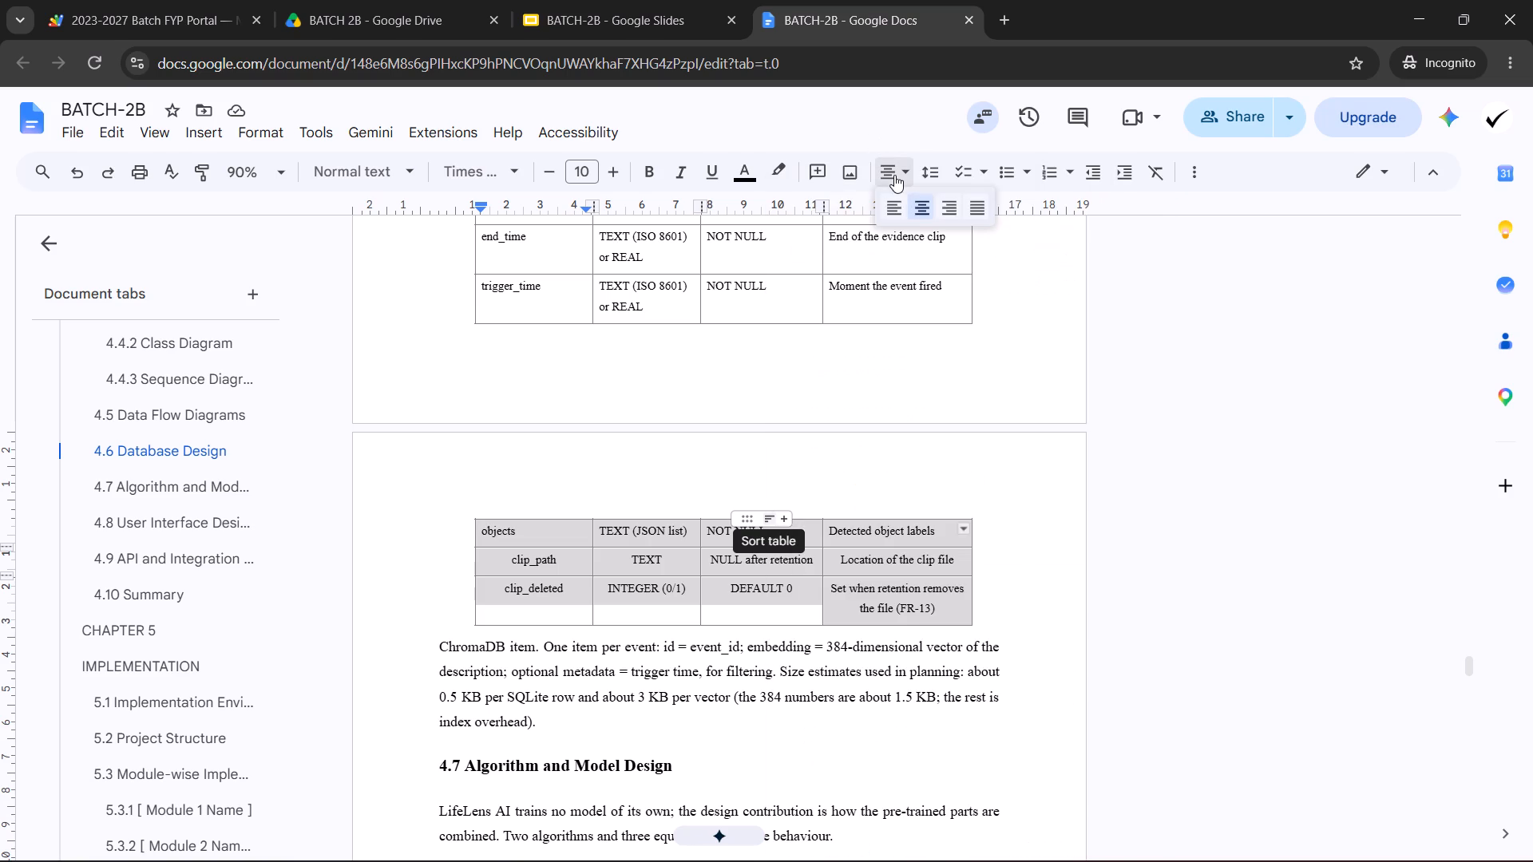
left_click(897, 207)
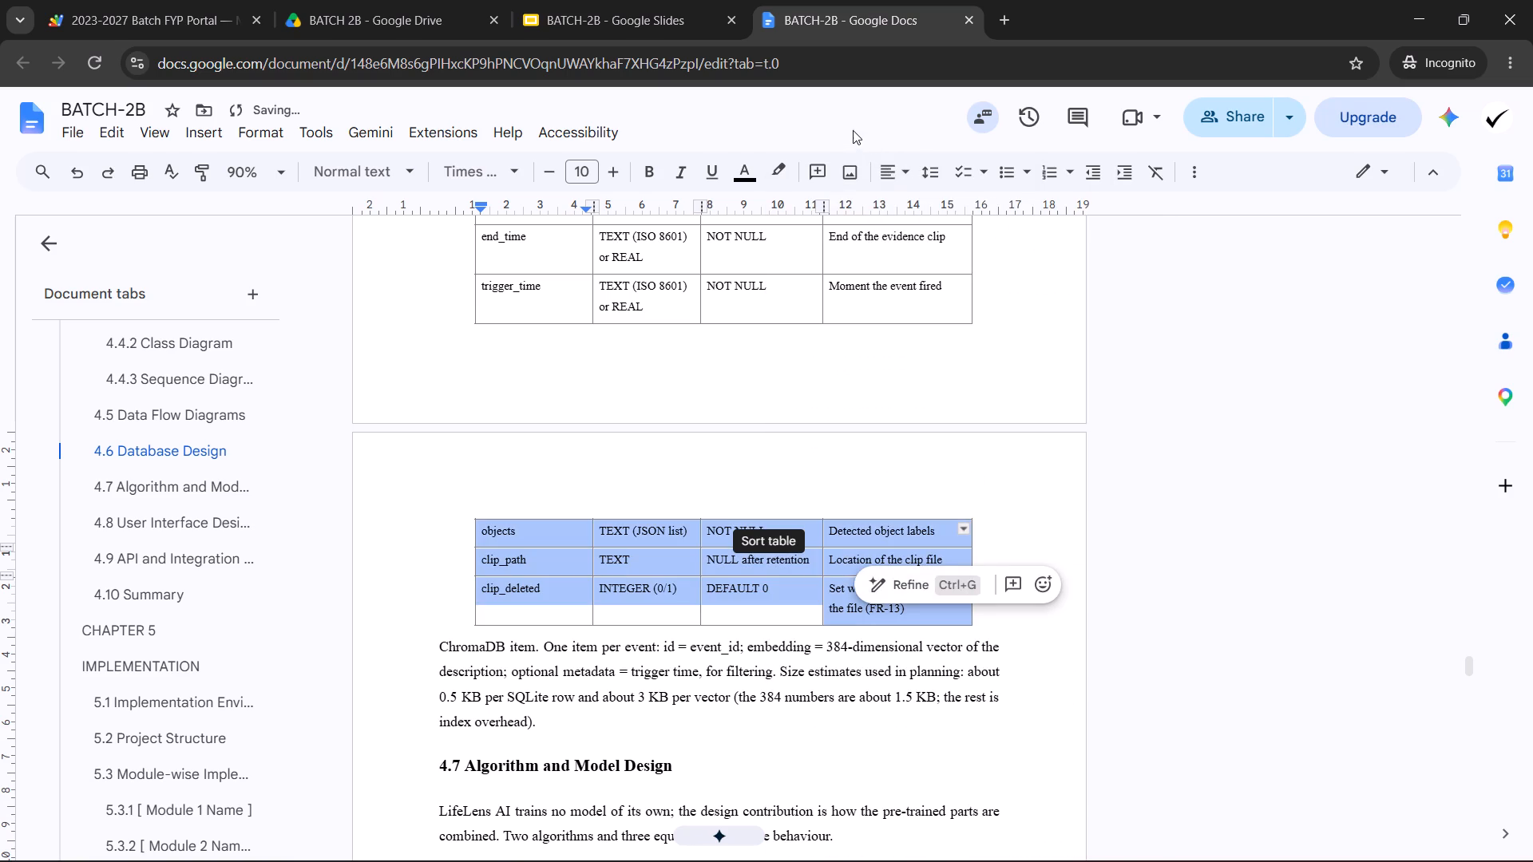
left_click(853, 130)
left_click(759, 603)
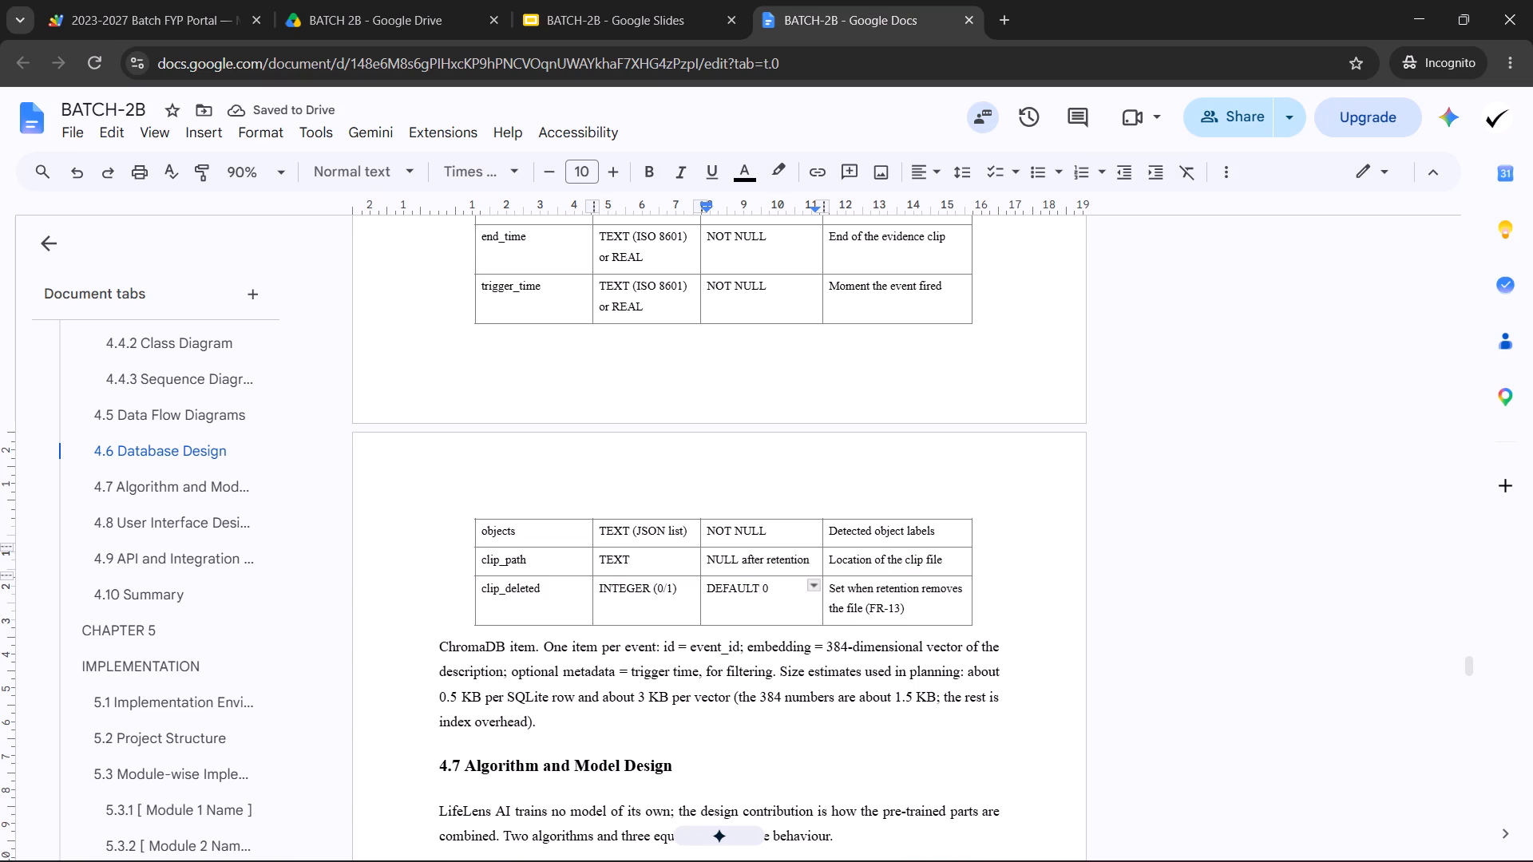
Insert a row above Table 4.2's objects row and fill it with a copy of the Field, Data Type, Constraint and Description header row.
scroll(621, 570, "up", 1)
left_click(544, 636)
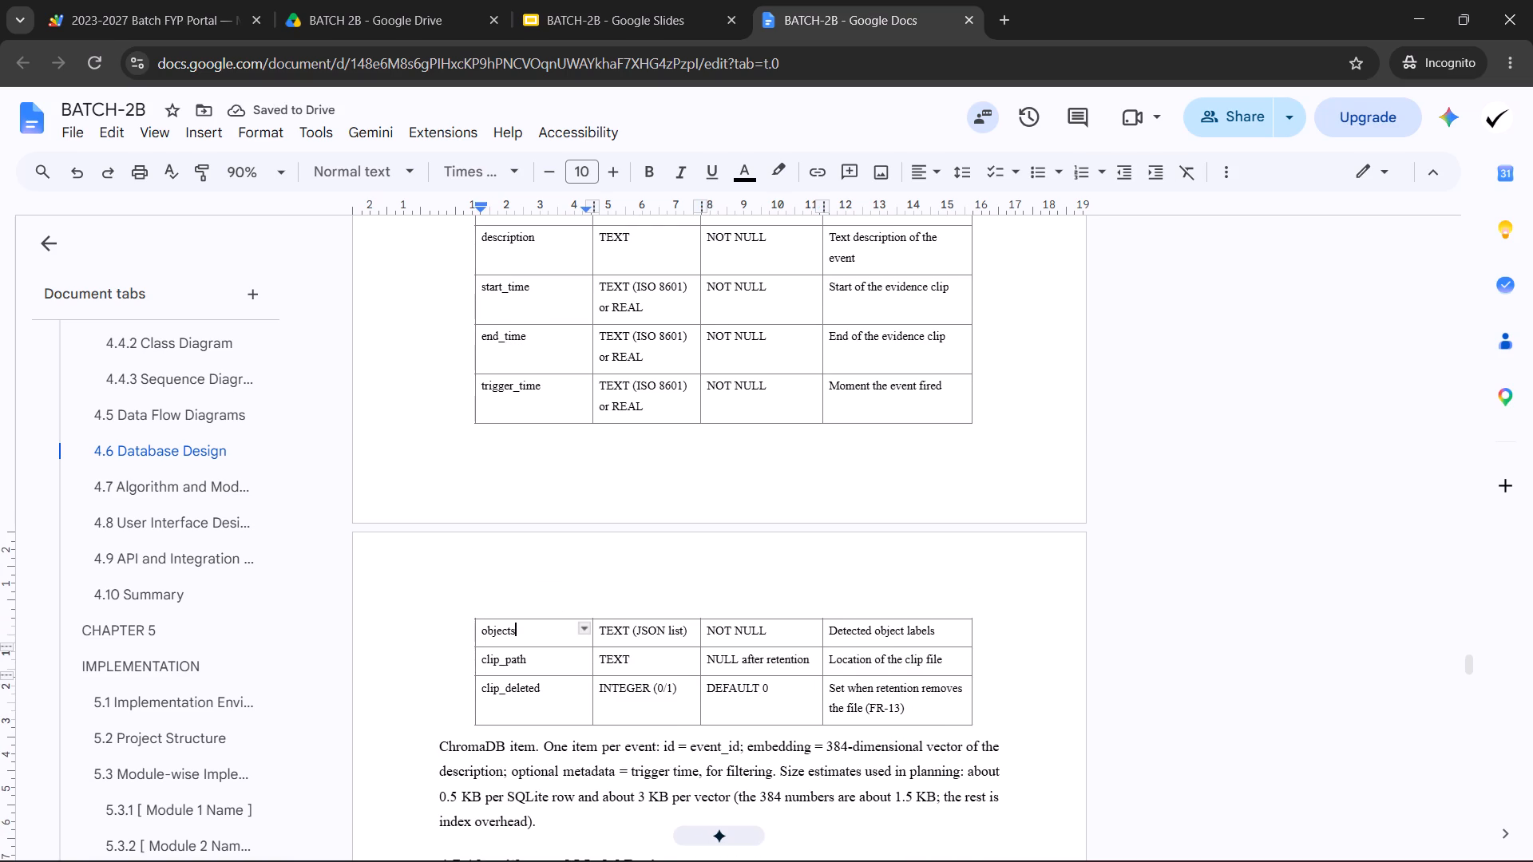
right_click(546, 636)
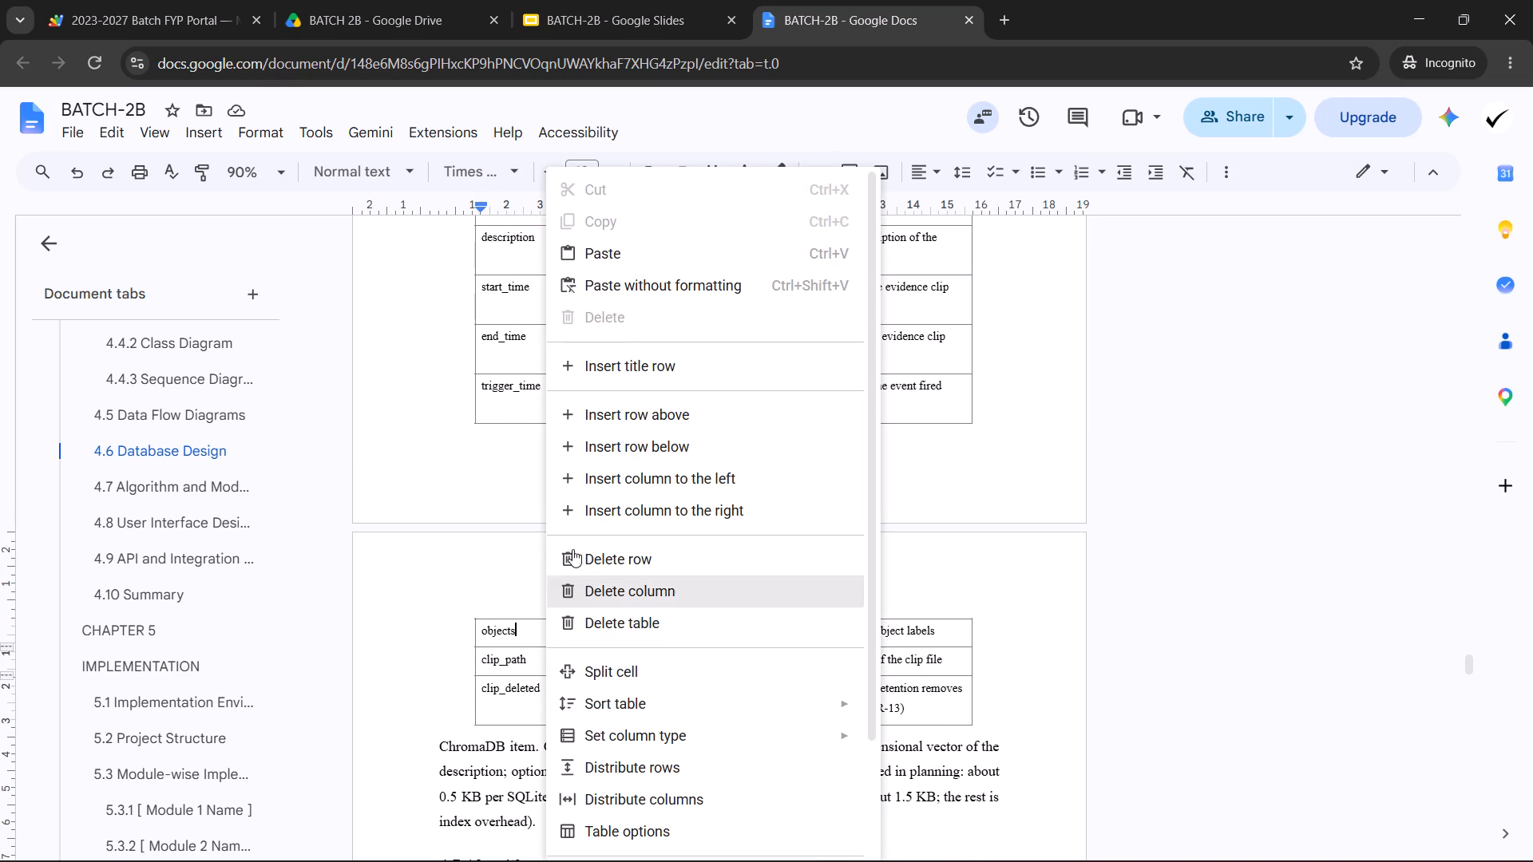
left_click(607, 425)
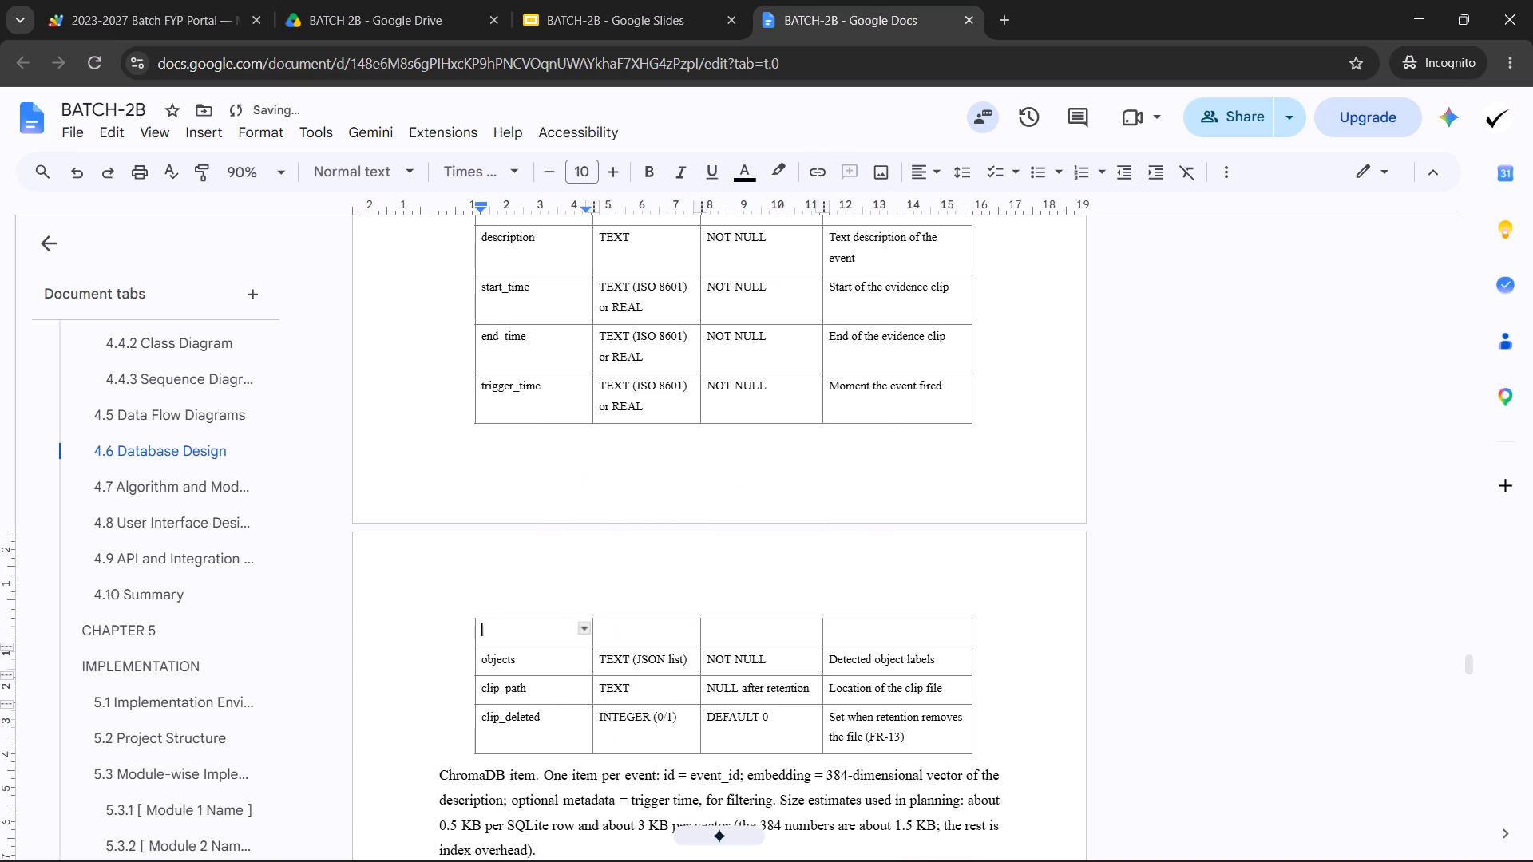
scroll(545, 641, "up", 2)
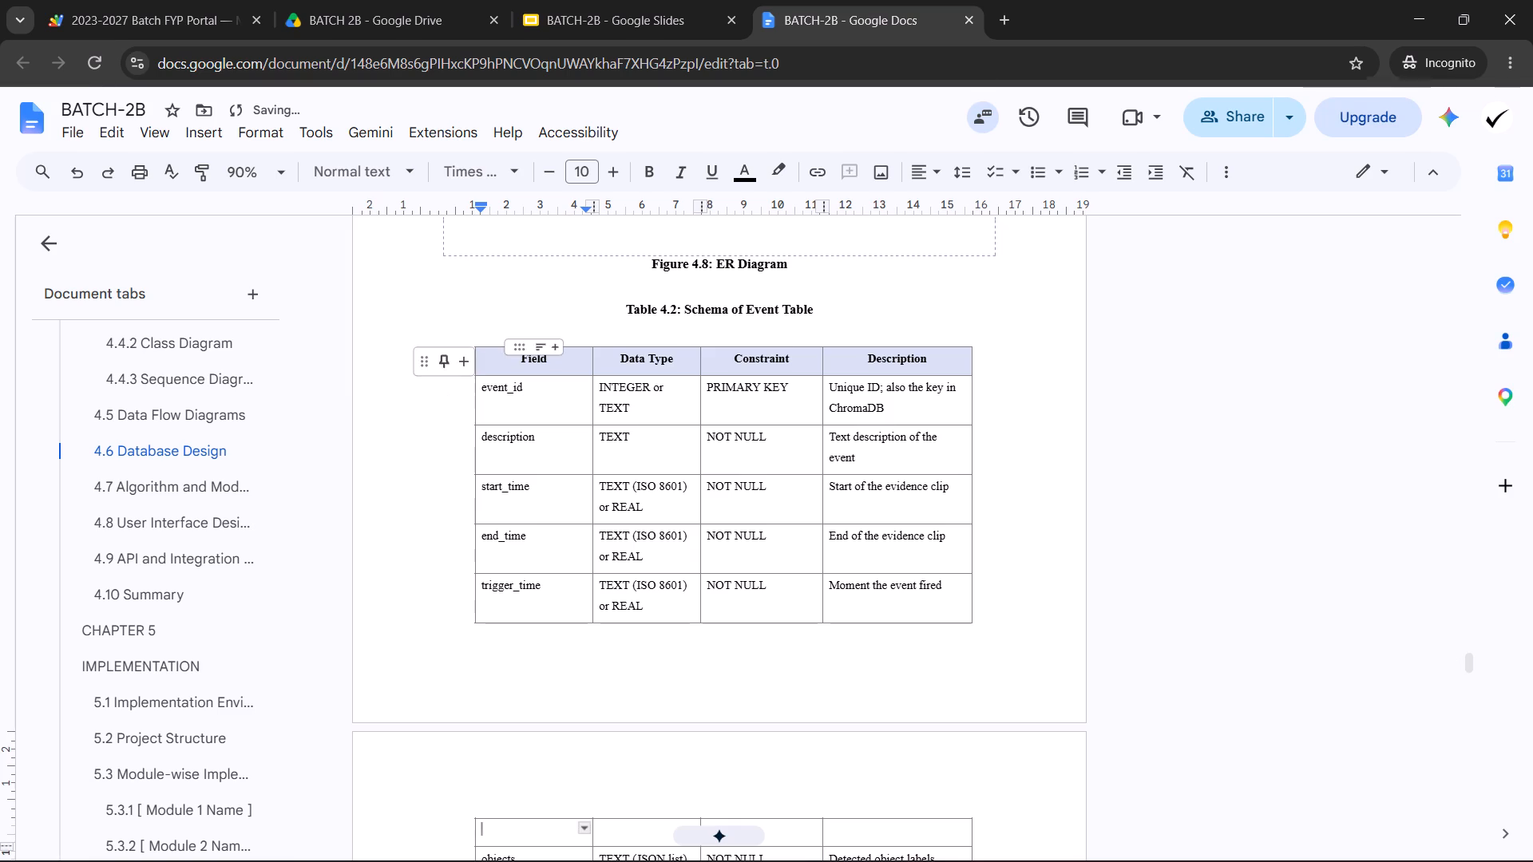
left_click_drag(513, 366, 867, 366)
key("ctrl+c")
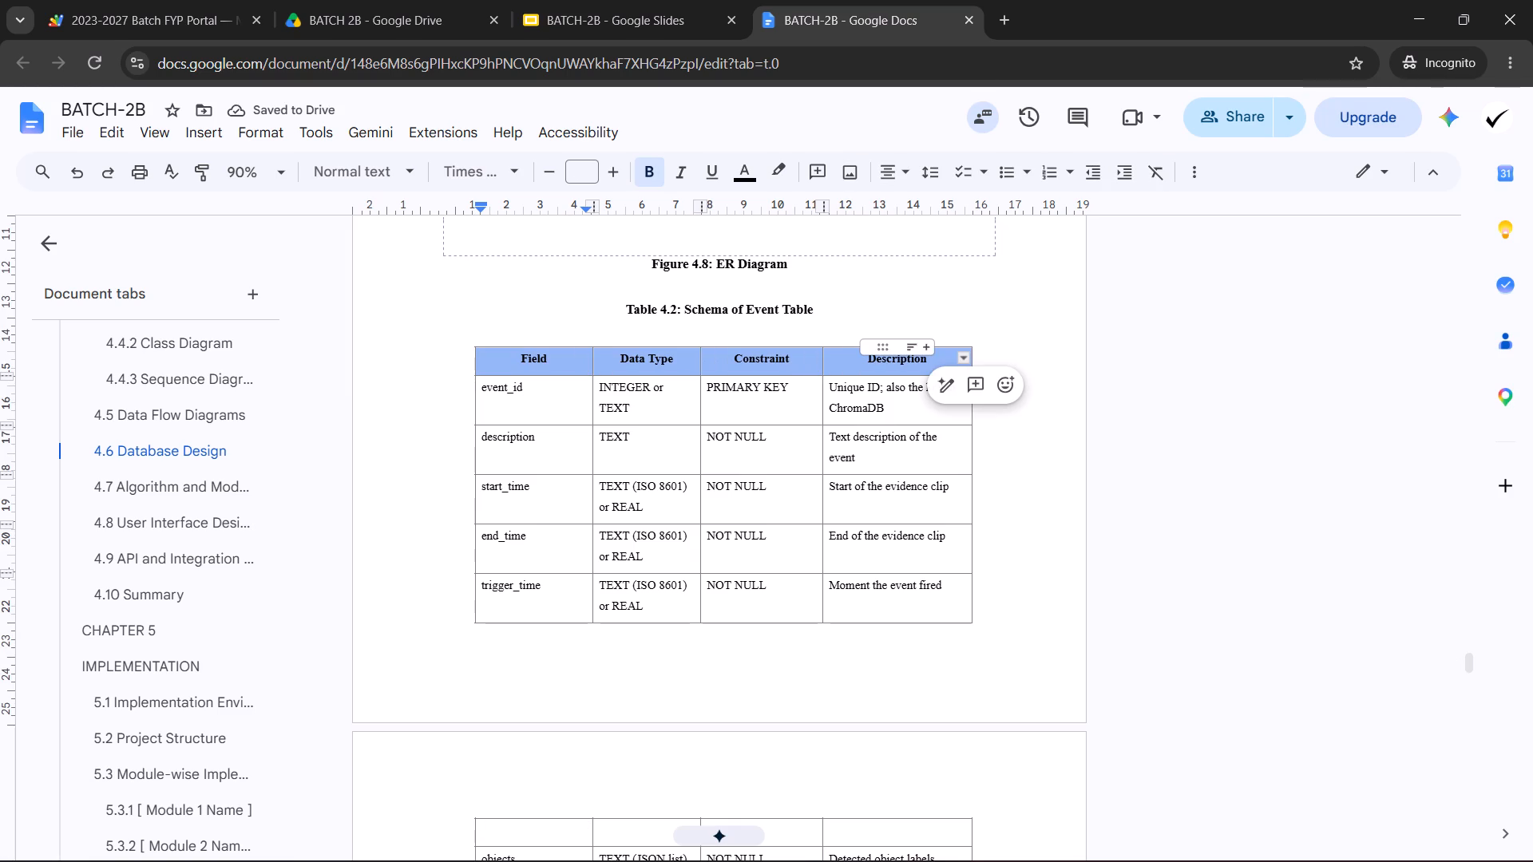
scroll(704, 474, "down", 3)
left_click(548, 530)
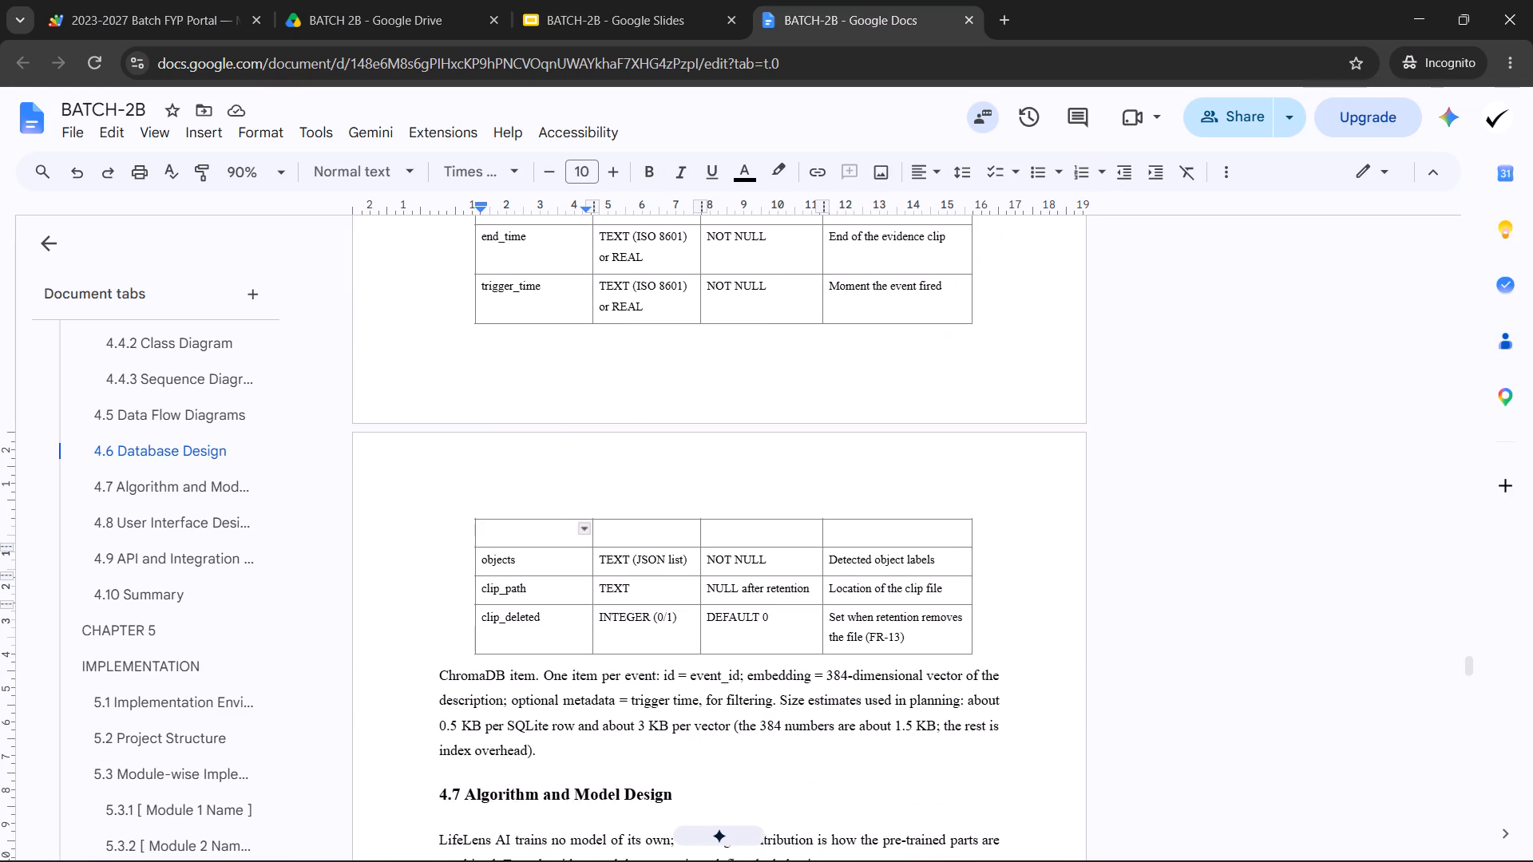
key("ctrl+v")
left_click(545, 563)
scroll(544, 582, "up", 2)
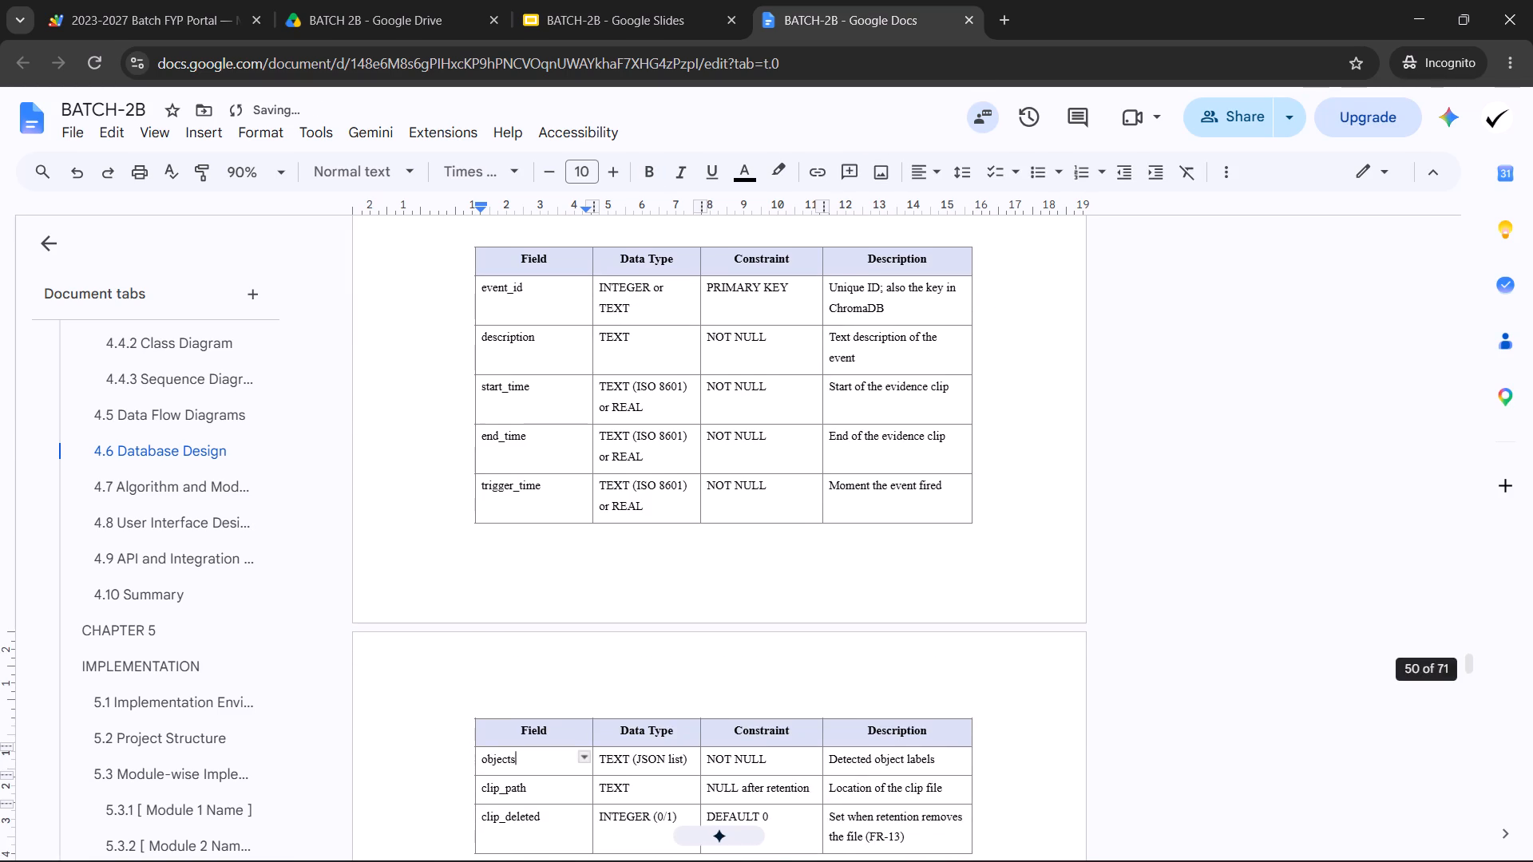
Review section 4.7's algorithms and equations and the page layout around the 4.8 User Interface Design heading.
scroll(544, 587, "down", 5)
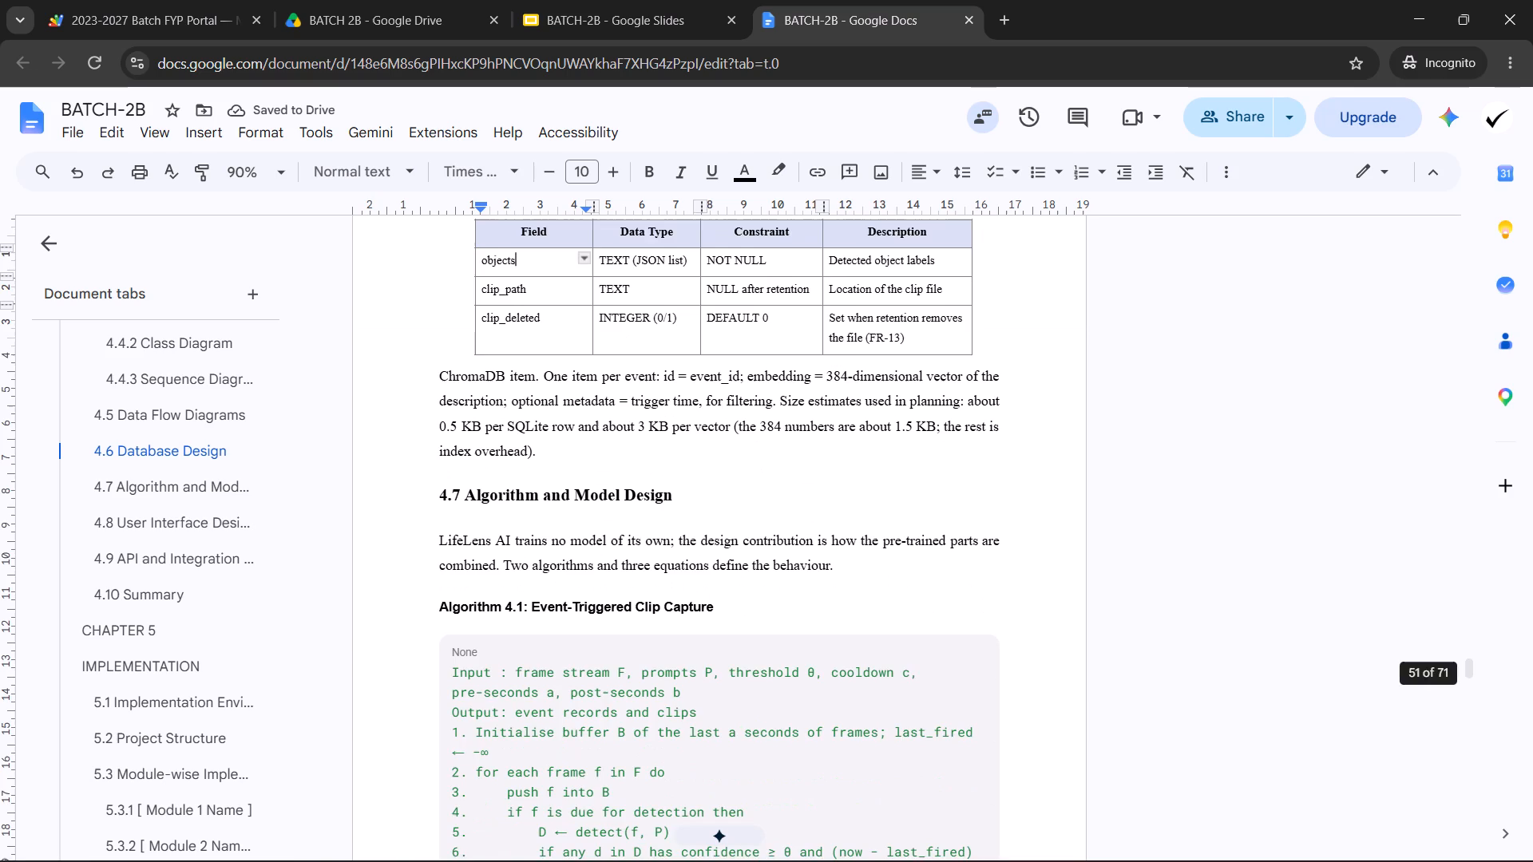
scroll(544, 587, "down", 9)
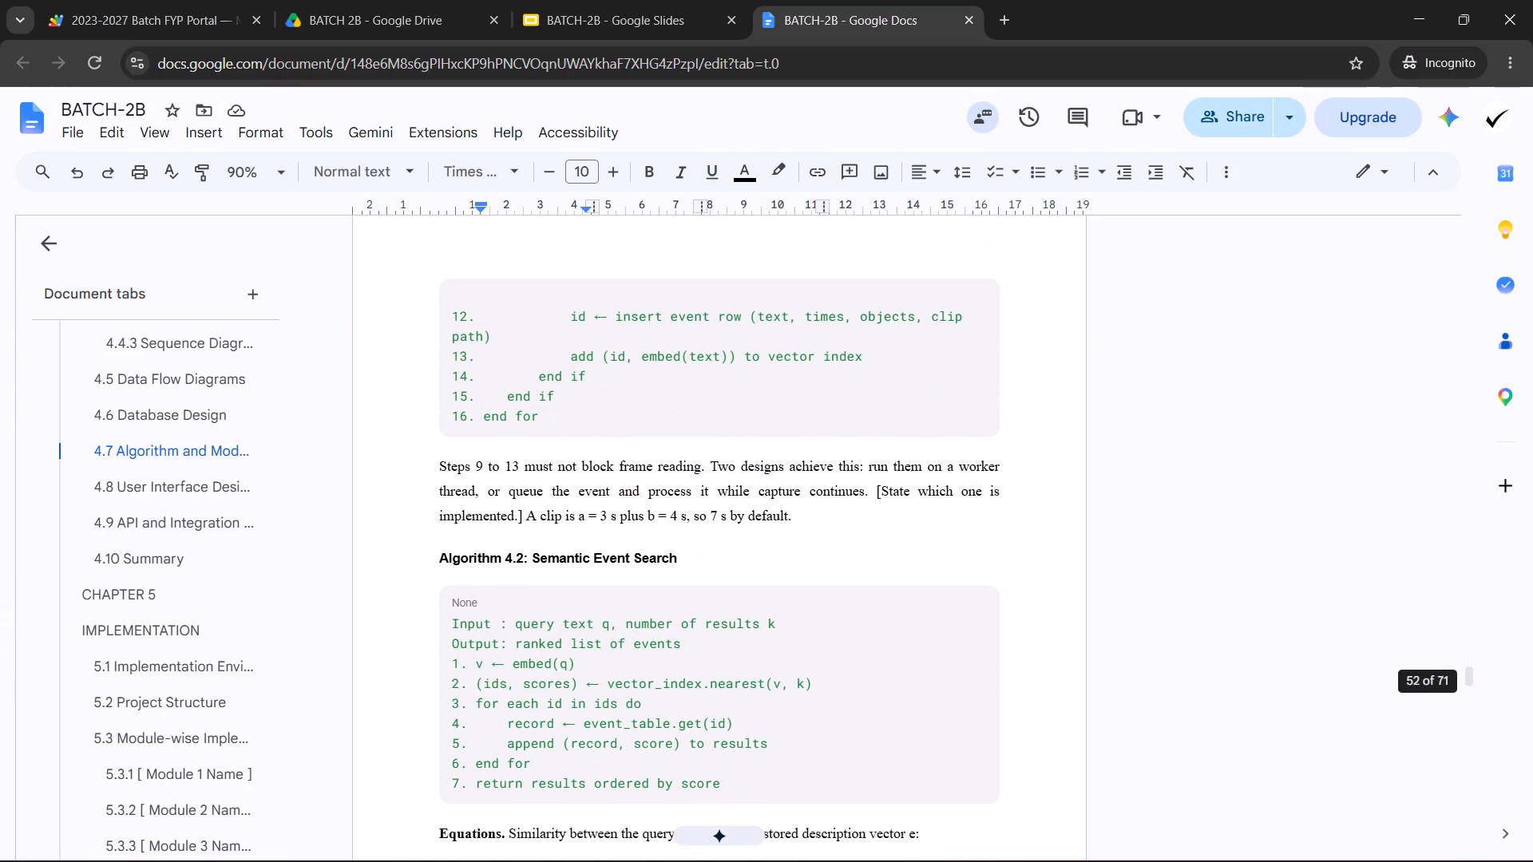
scroll(545, 587, "down", 5)
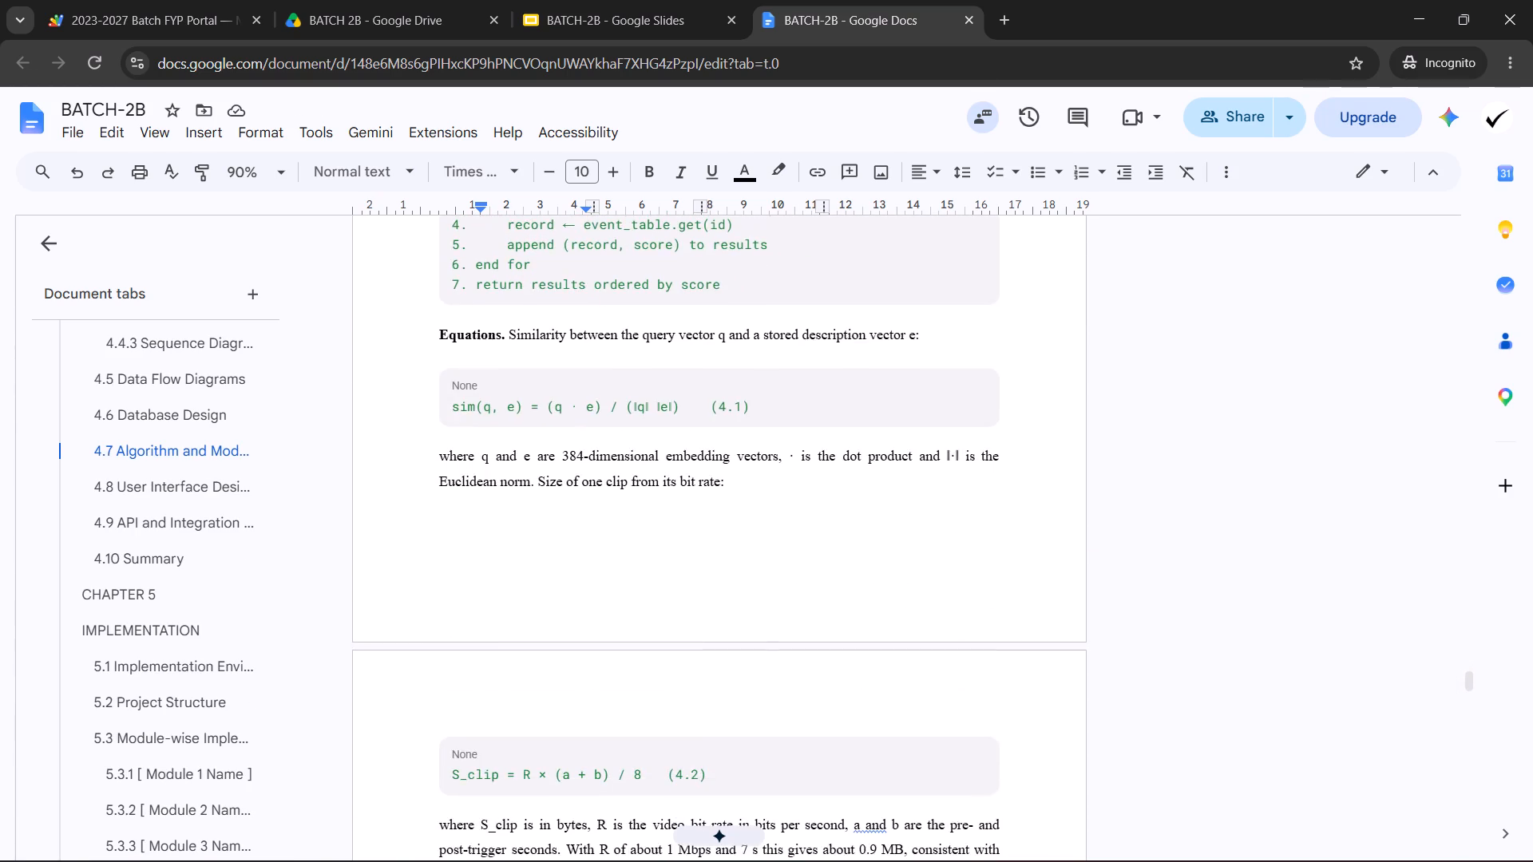
scroll(547, 583, "down", 9)
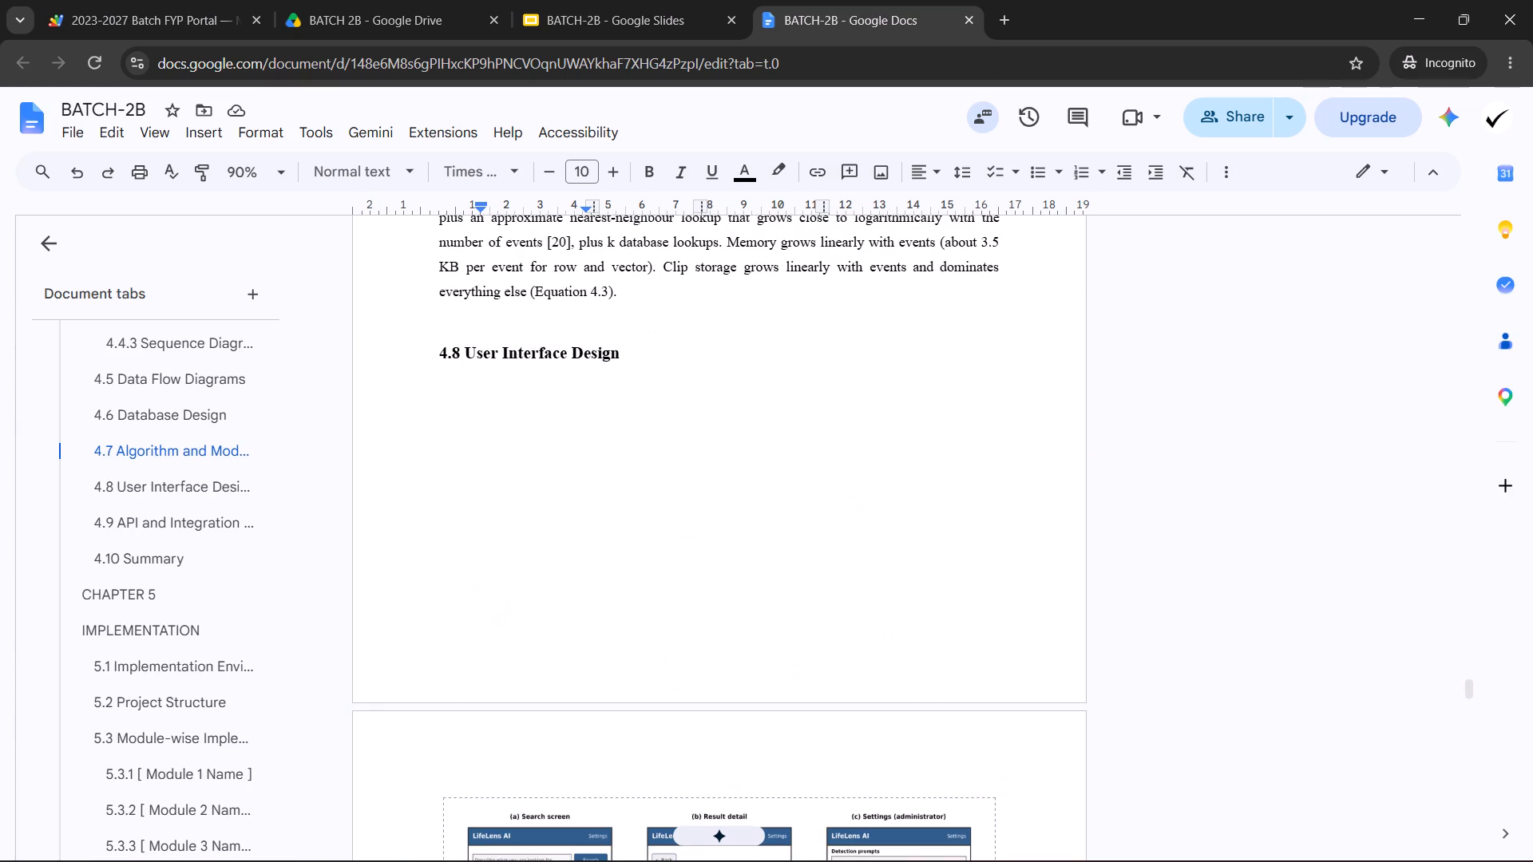
scroll(550, 582, "down", 1)
scroll(543, 582, "up", 3)
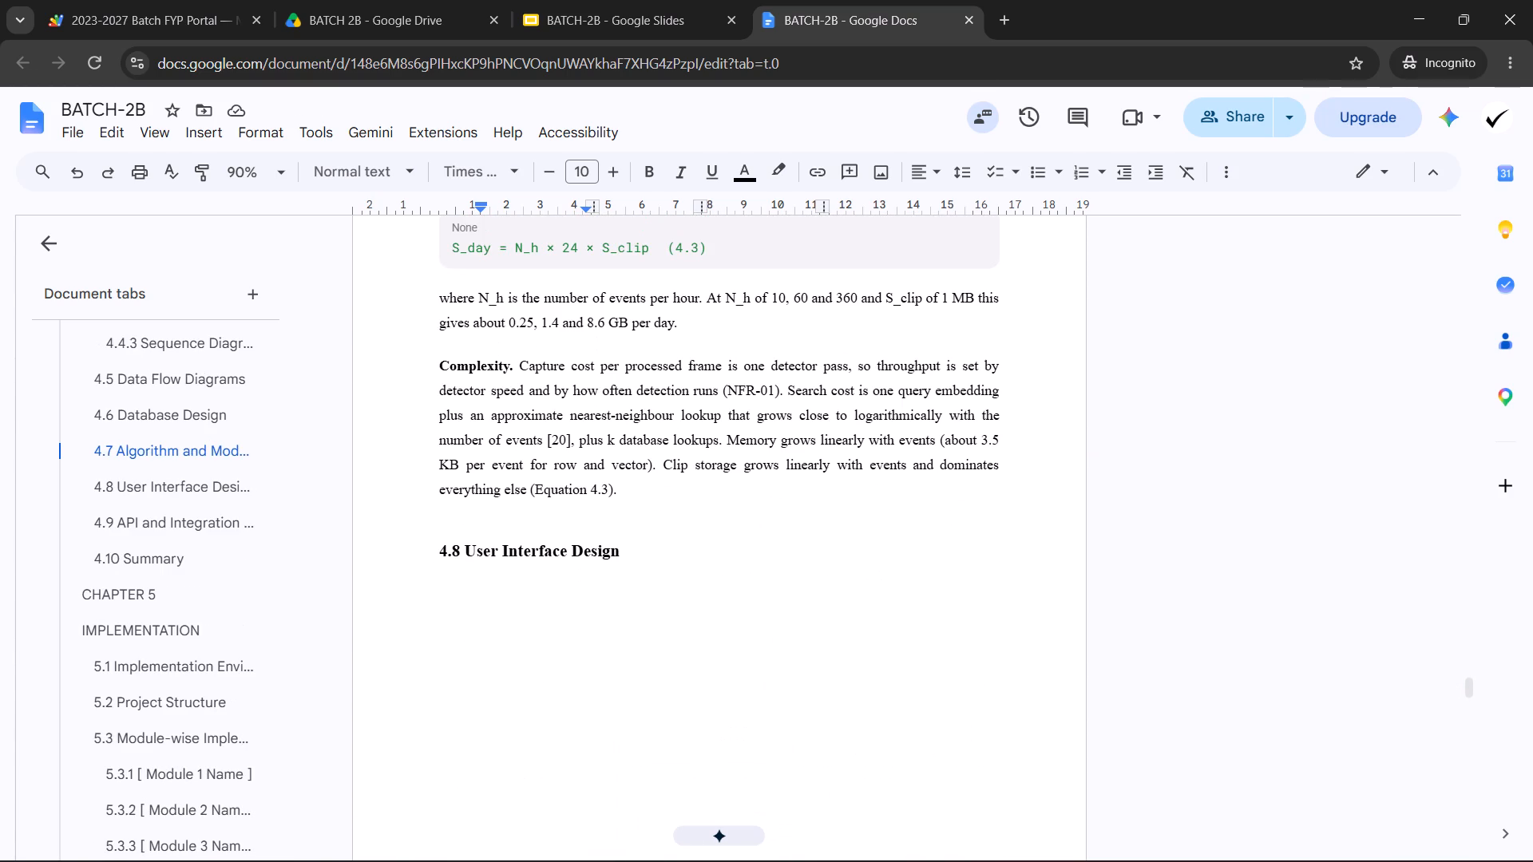
Insert blank lines above the 4.8 User Interface Design heading to push it down towards the end of its page.
left_click(442, 548)
key("Return")
key("Return")
scroll(473, 548, "down", 2)
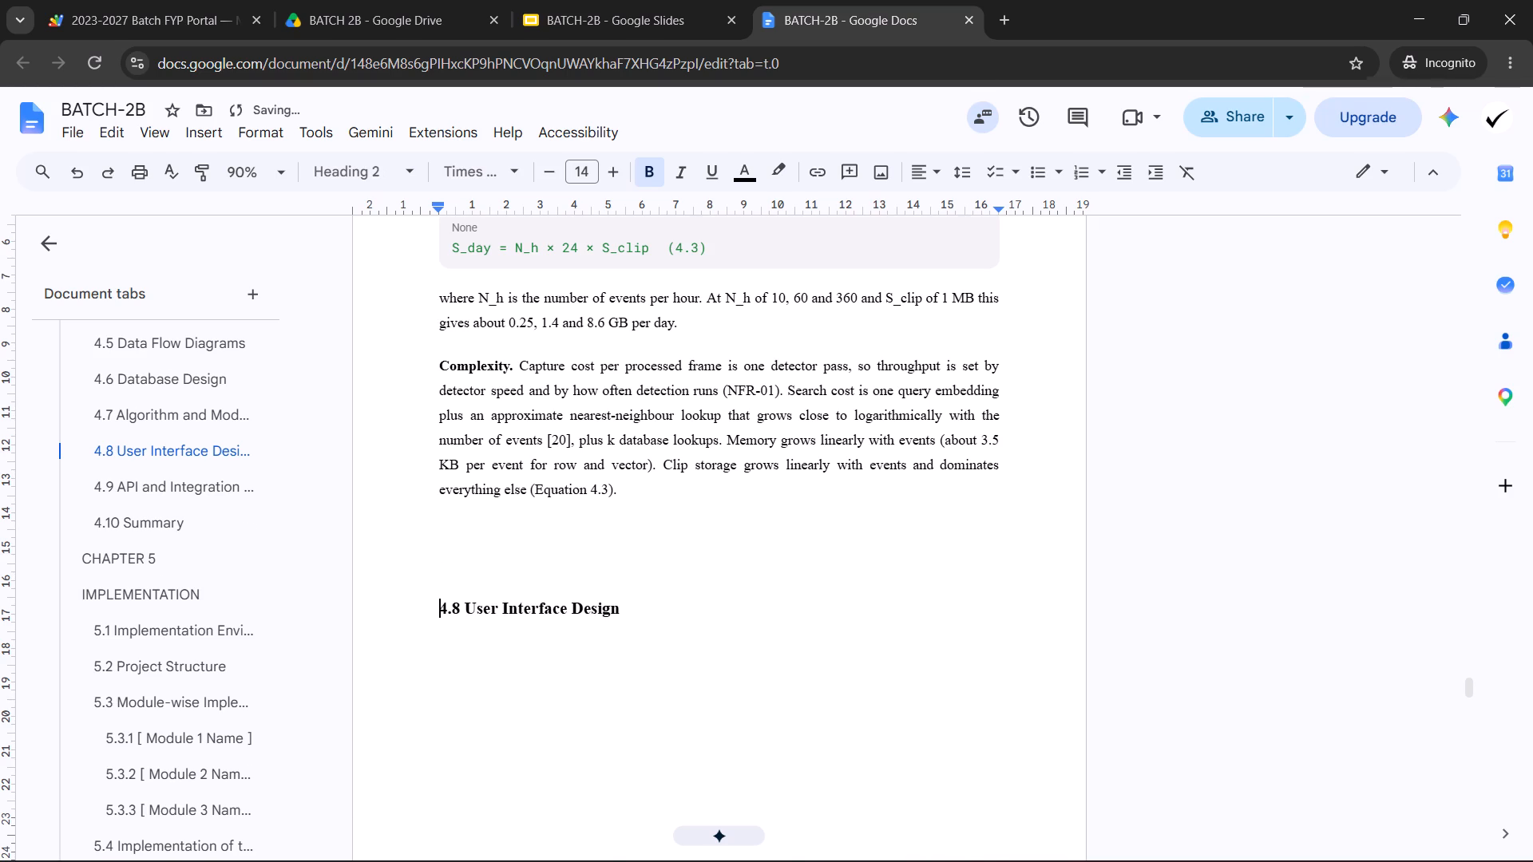
key("Return")
key("Return")
key("Return")
key("Return")
key("Return")
key("Return")
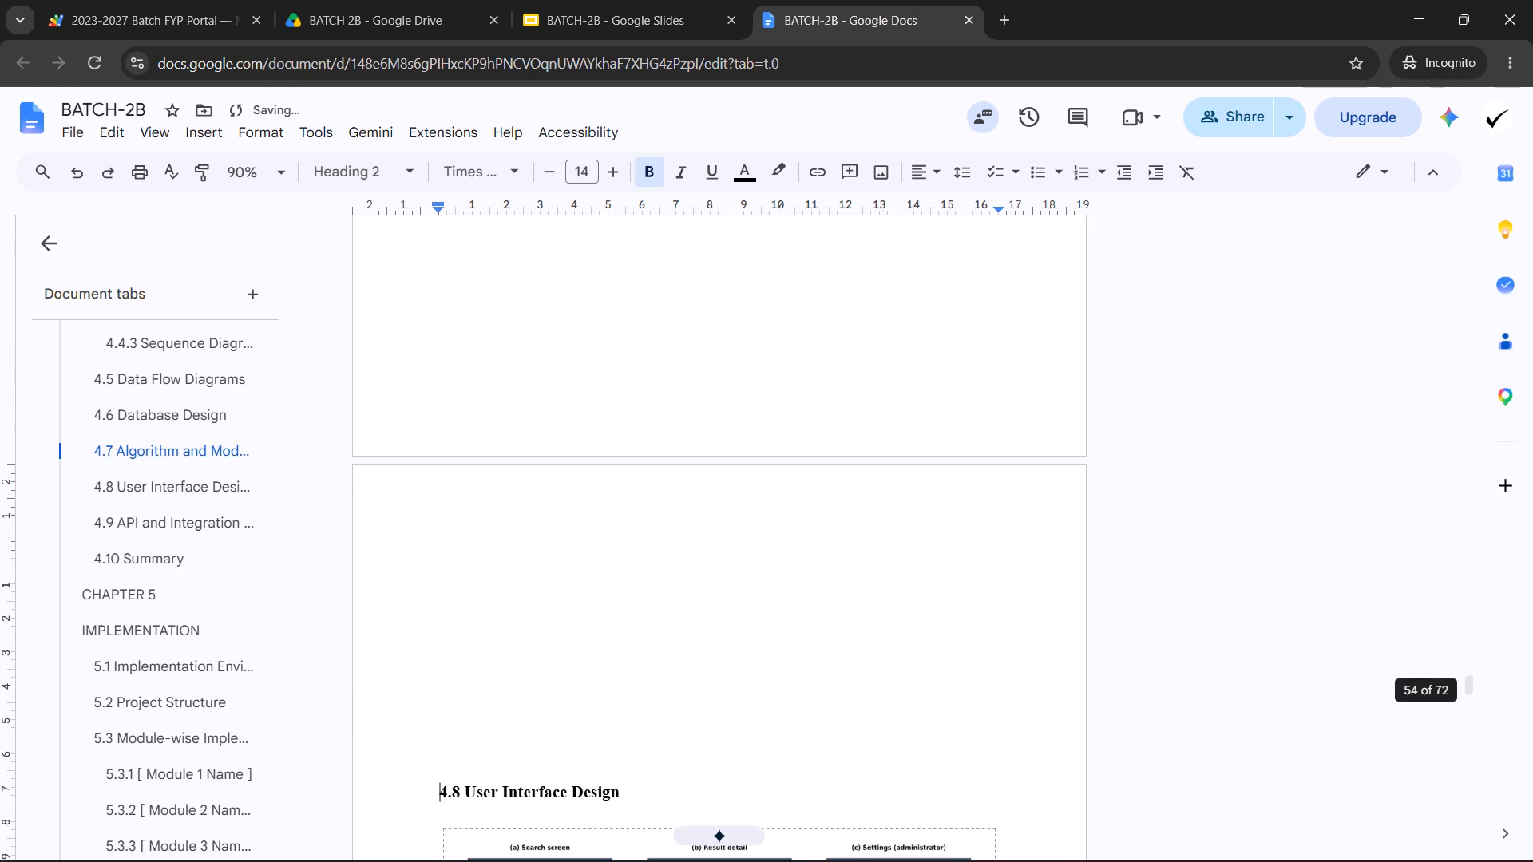
left_click_drag(490, 719, 461, 690)
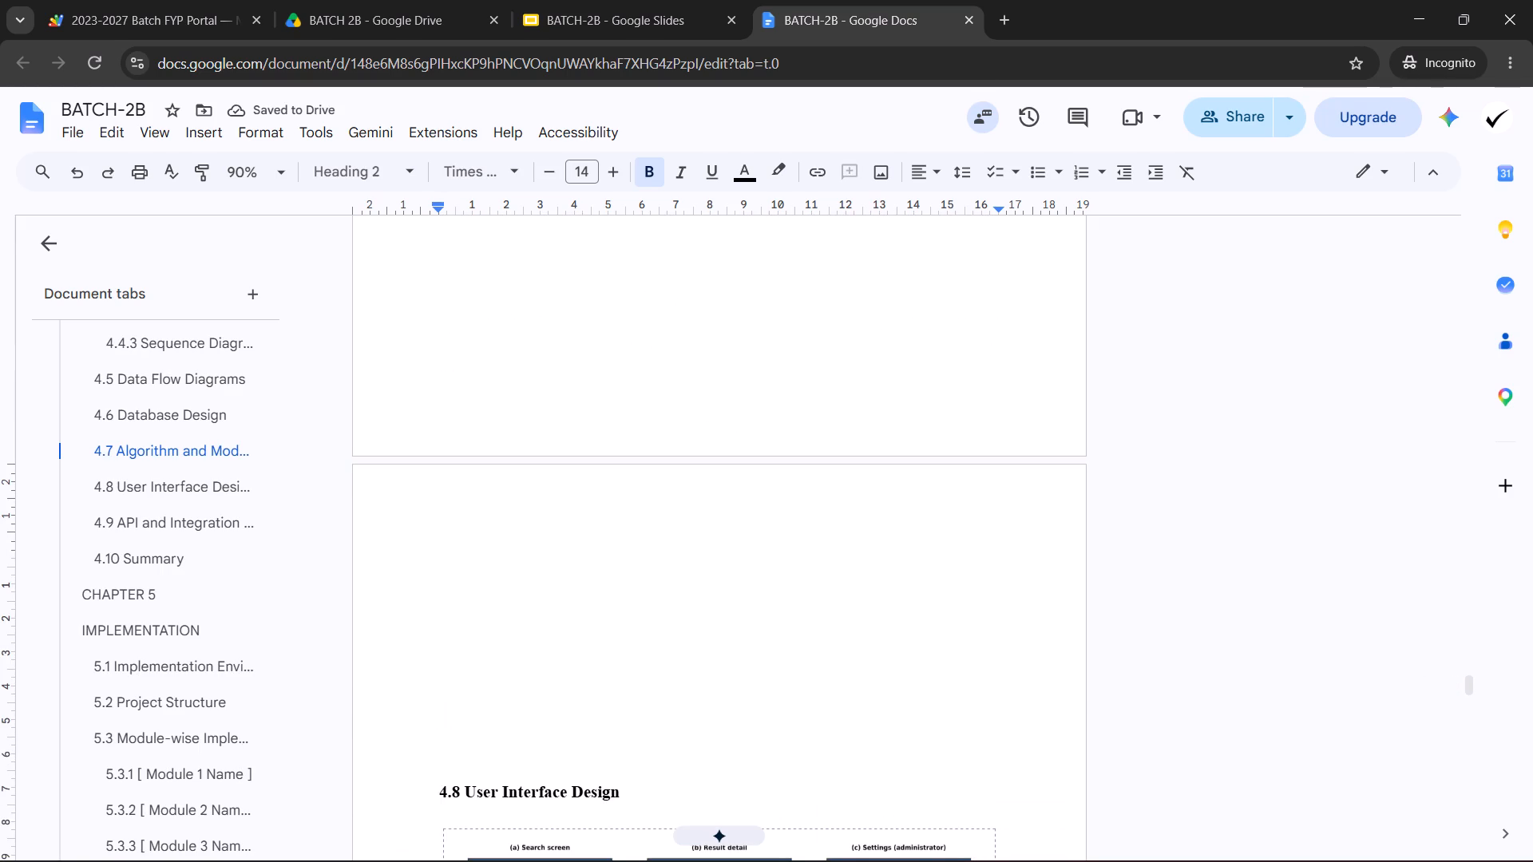
left_click(457, 772)
key("BackSpace")
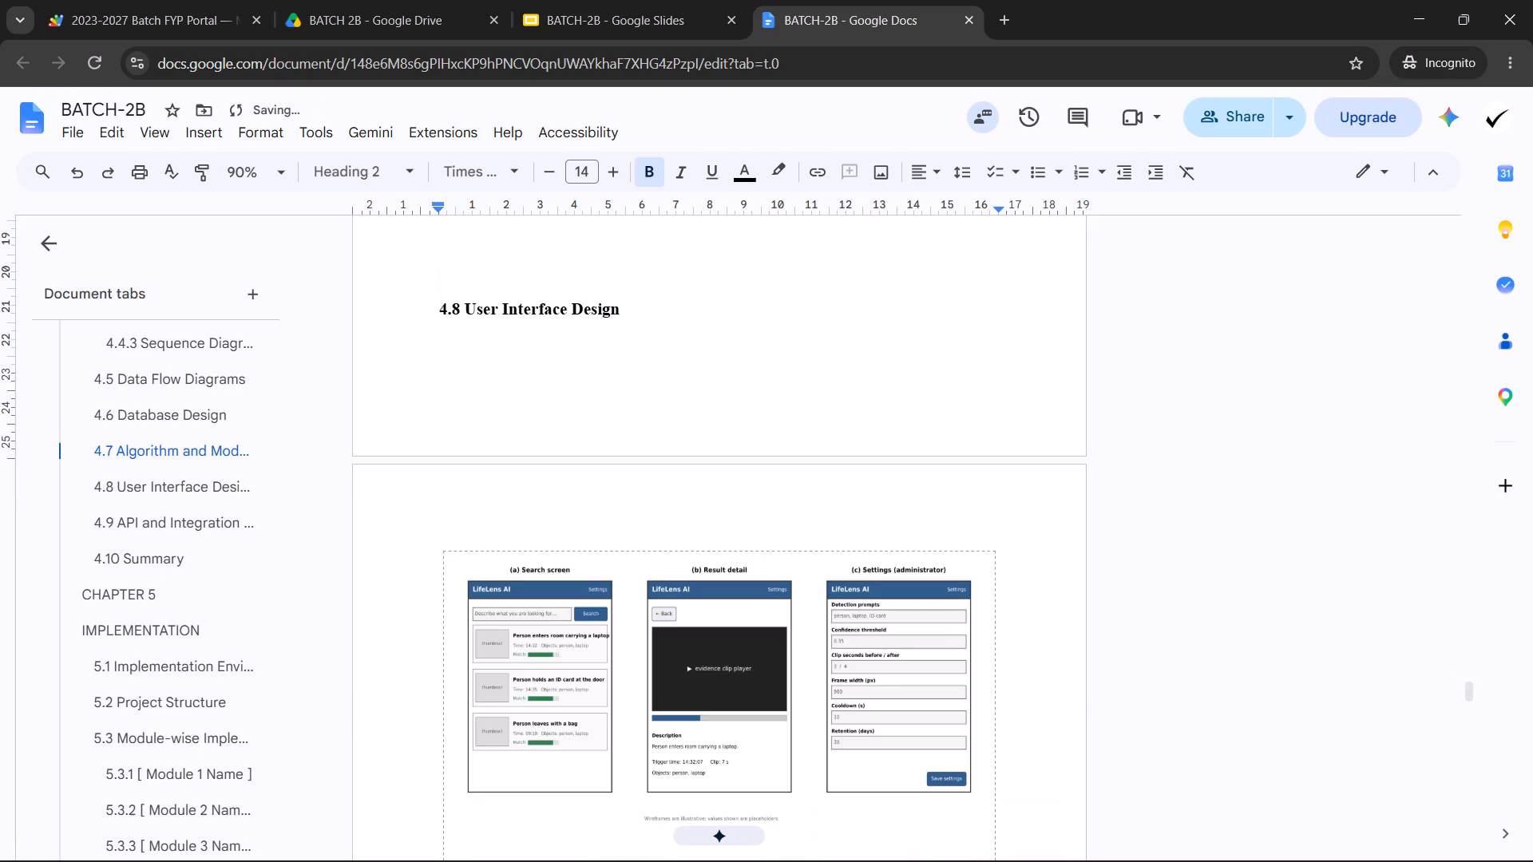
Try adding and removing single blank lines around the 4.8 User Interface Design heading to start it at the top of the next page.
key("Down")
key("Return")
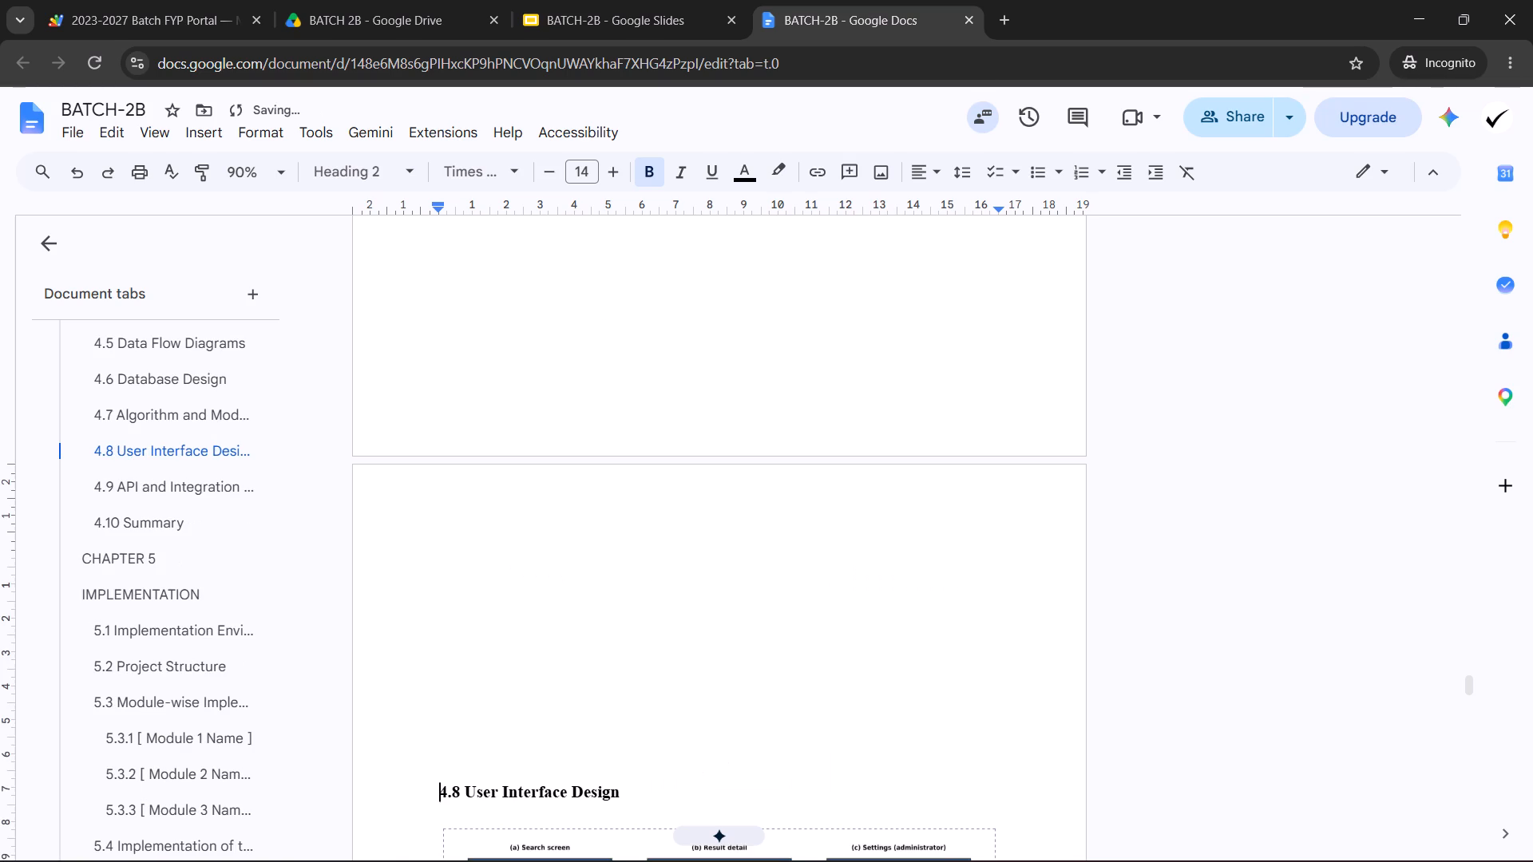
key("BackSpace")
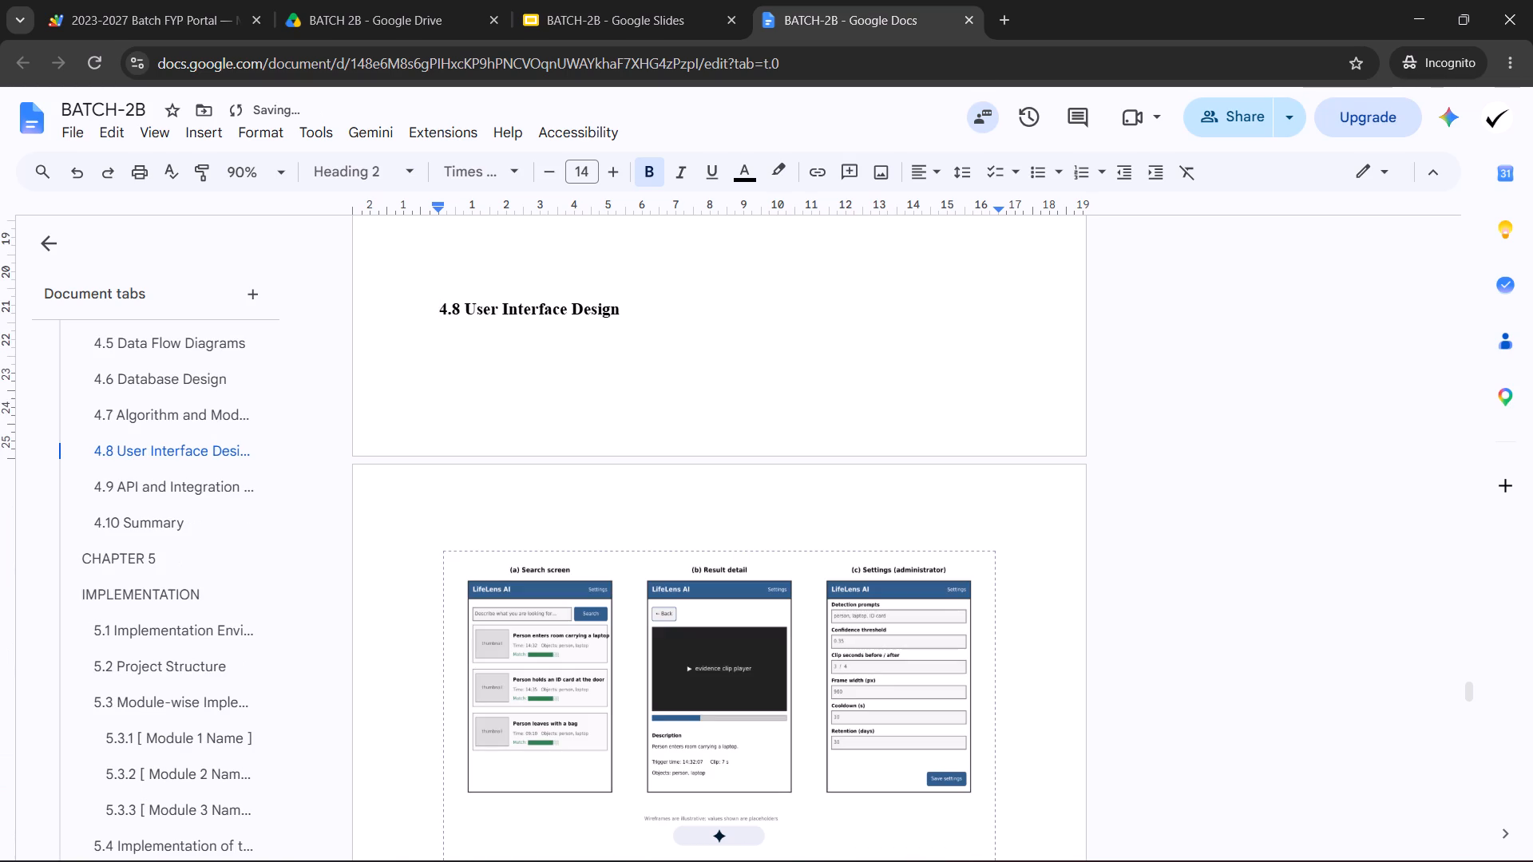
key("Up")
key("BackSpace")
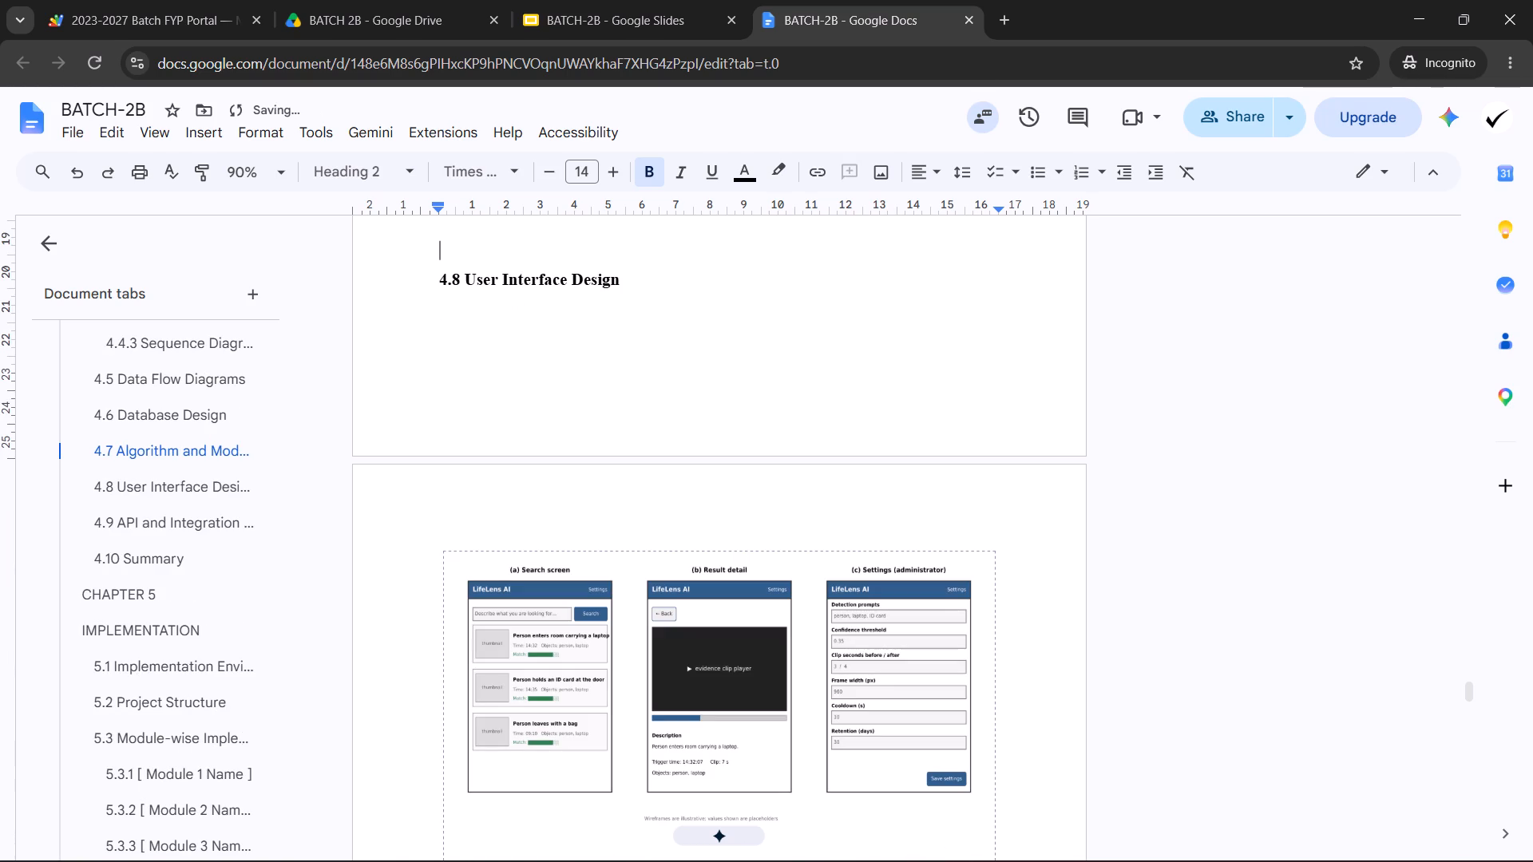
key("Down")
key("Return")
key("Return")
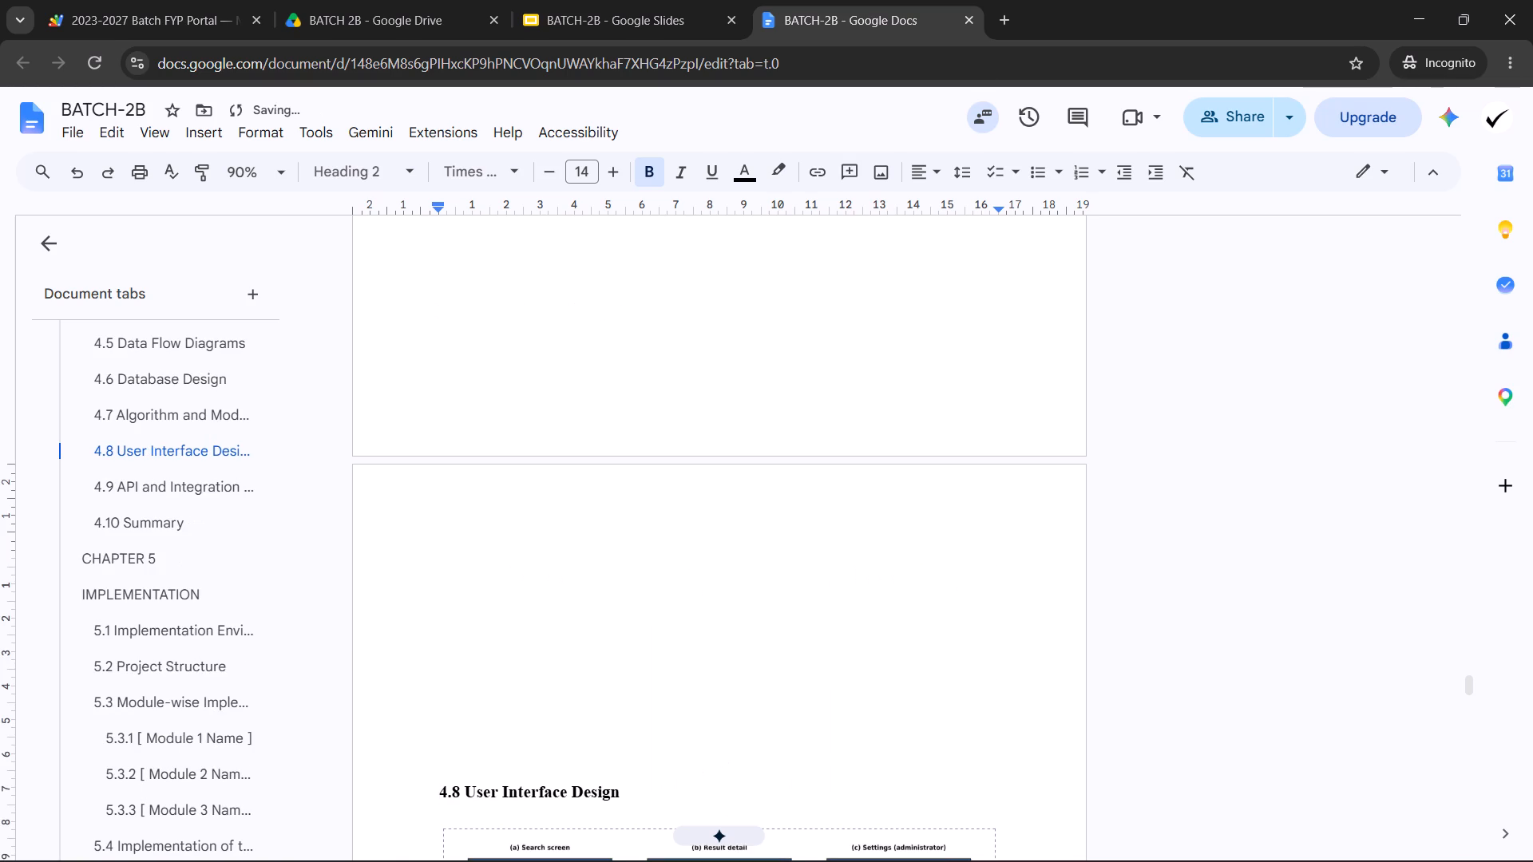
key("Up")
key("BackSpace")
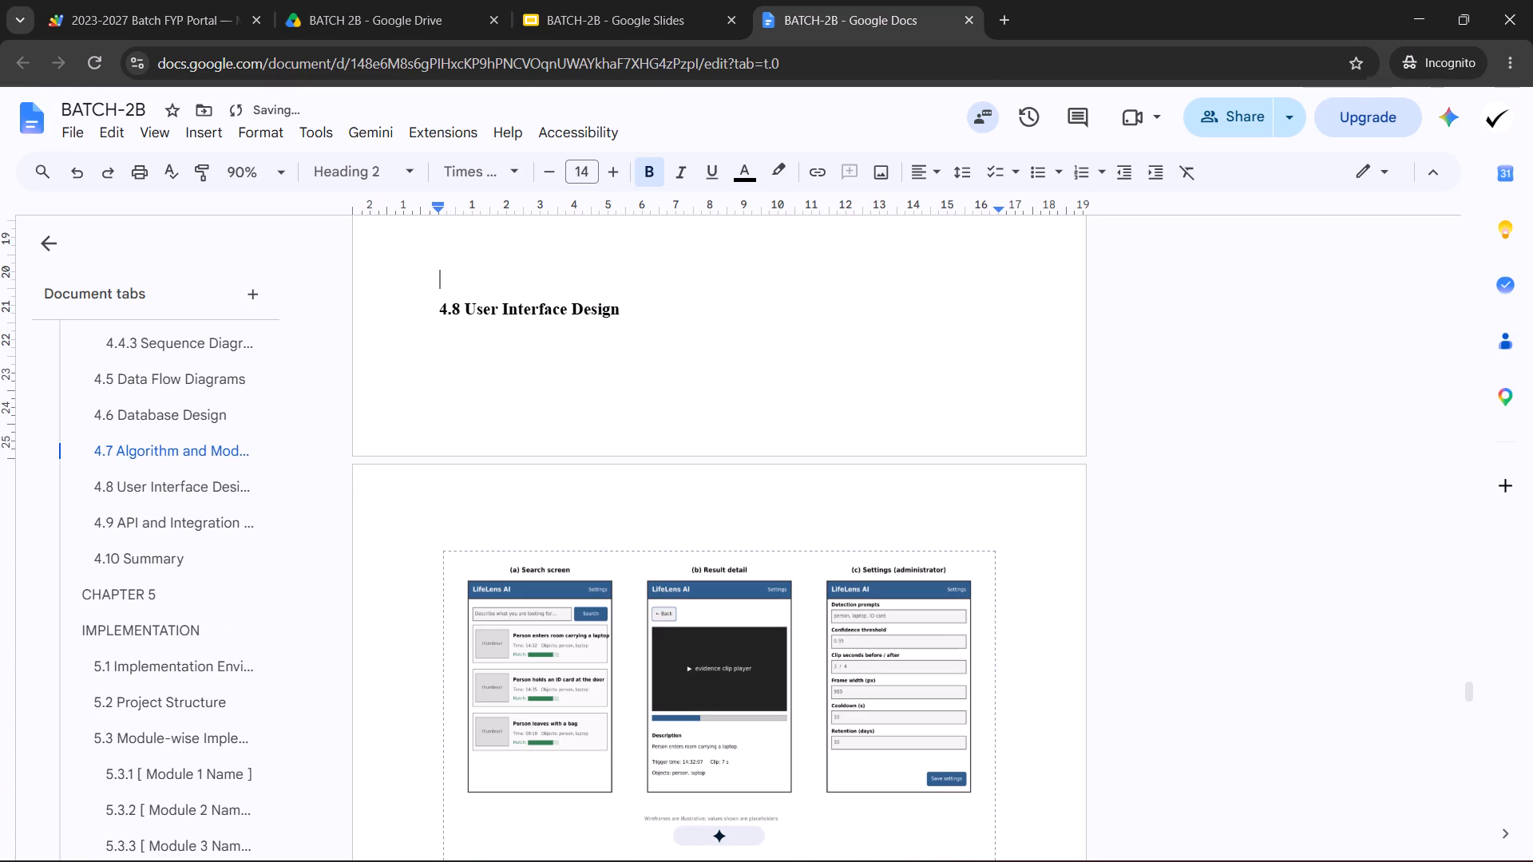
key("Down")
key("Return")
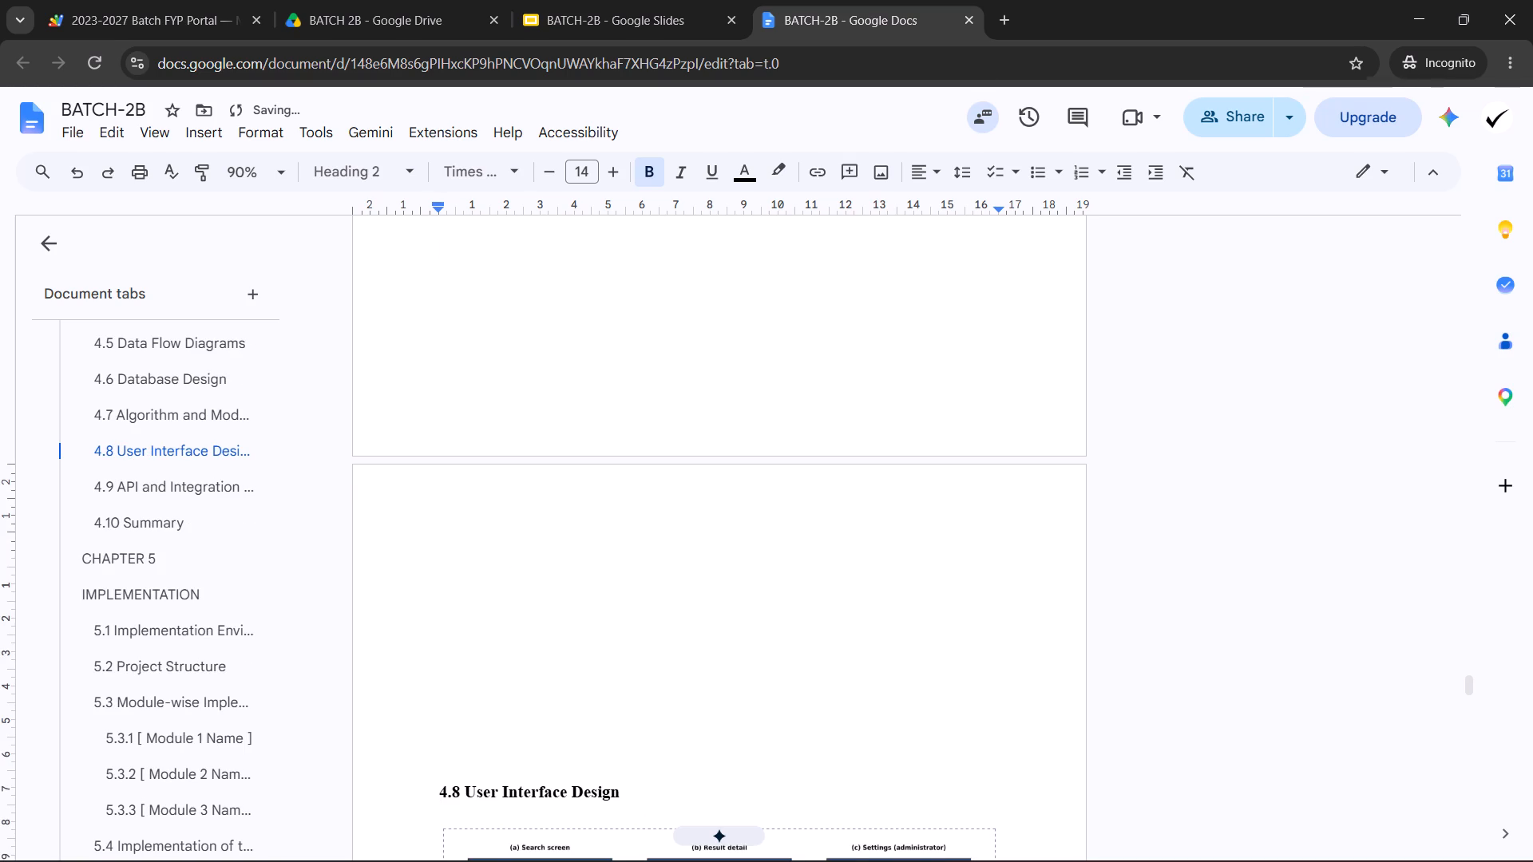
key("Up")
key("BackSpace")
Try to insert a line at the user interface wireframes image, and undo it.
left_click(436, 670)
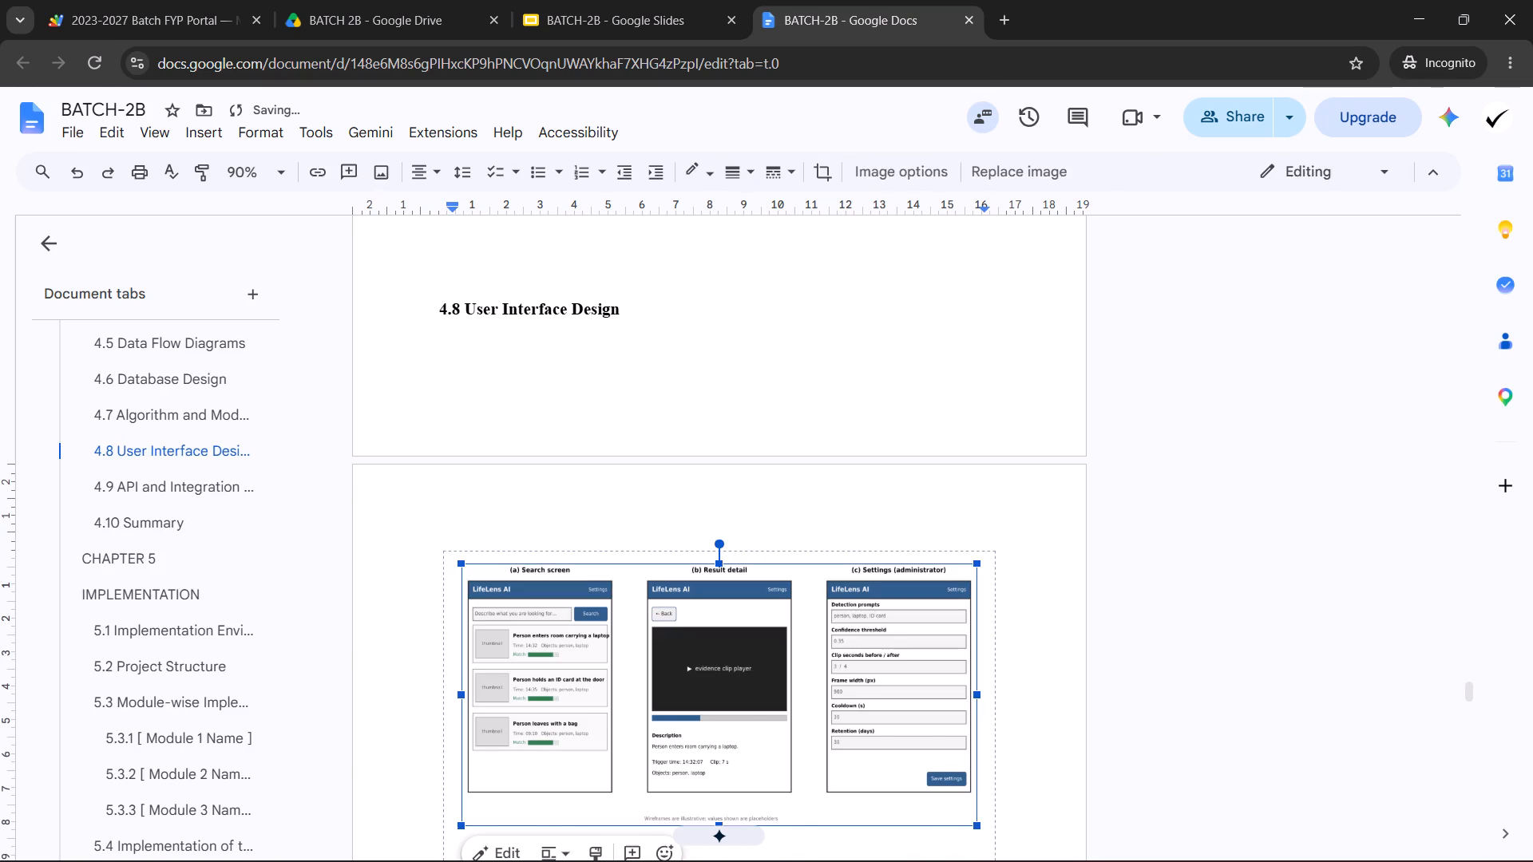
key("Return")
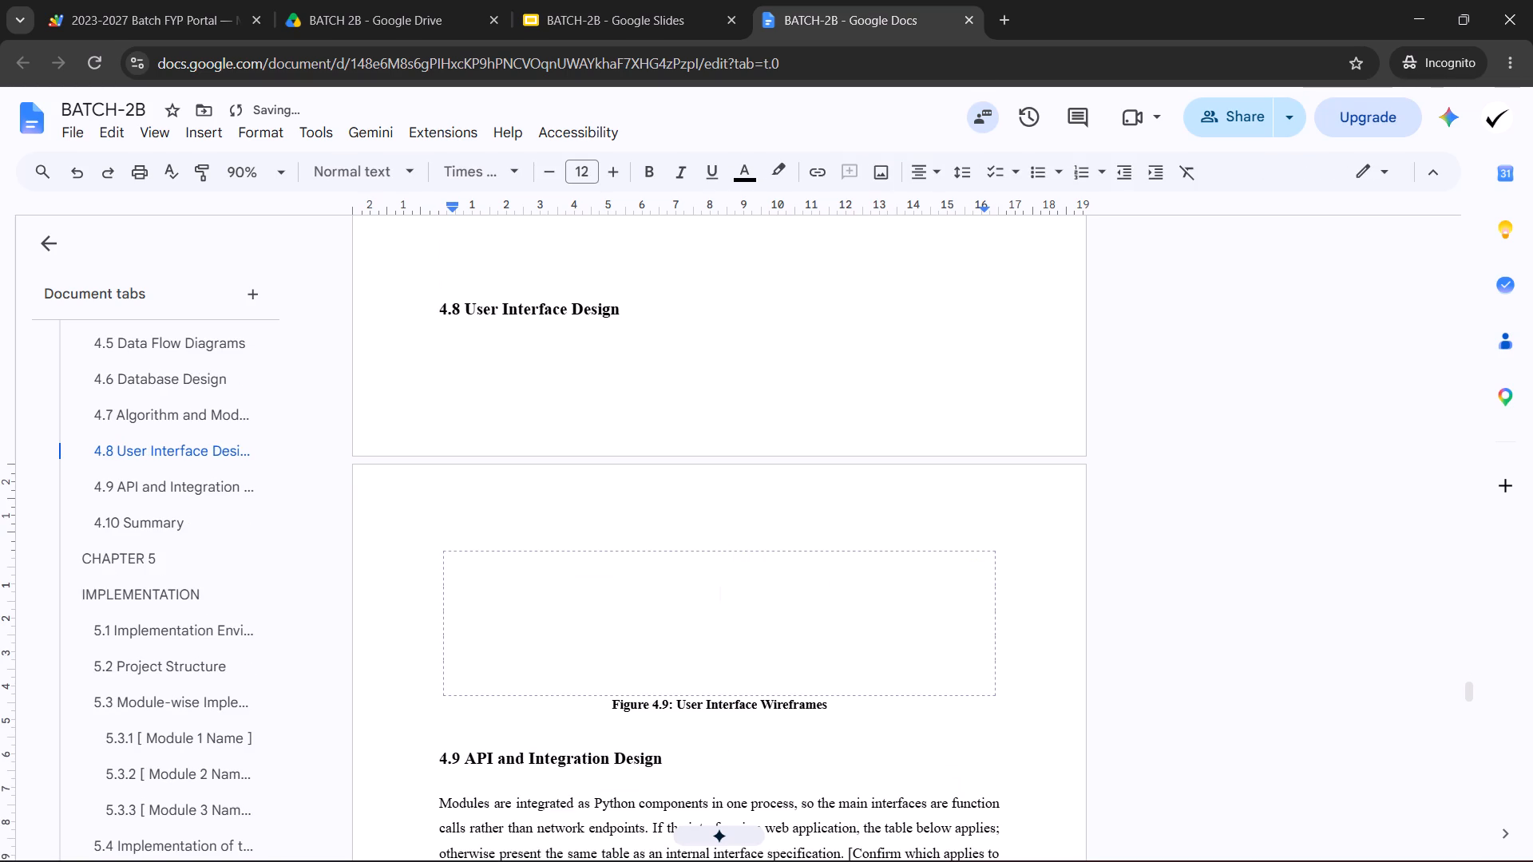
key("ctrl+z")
Adjust the blank lines before the 4.8 User Interface Design heading so it starts the next page, directly above the wireframes figure.
key("Up")
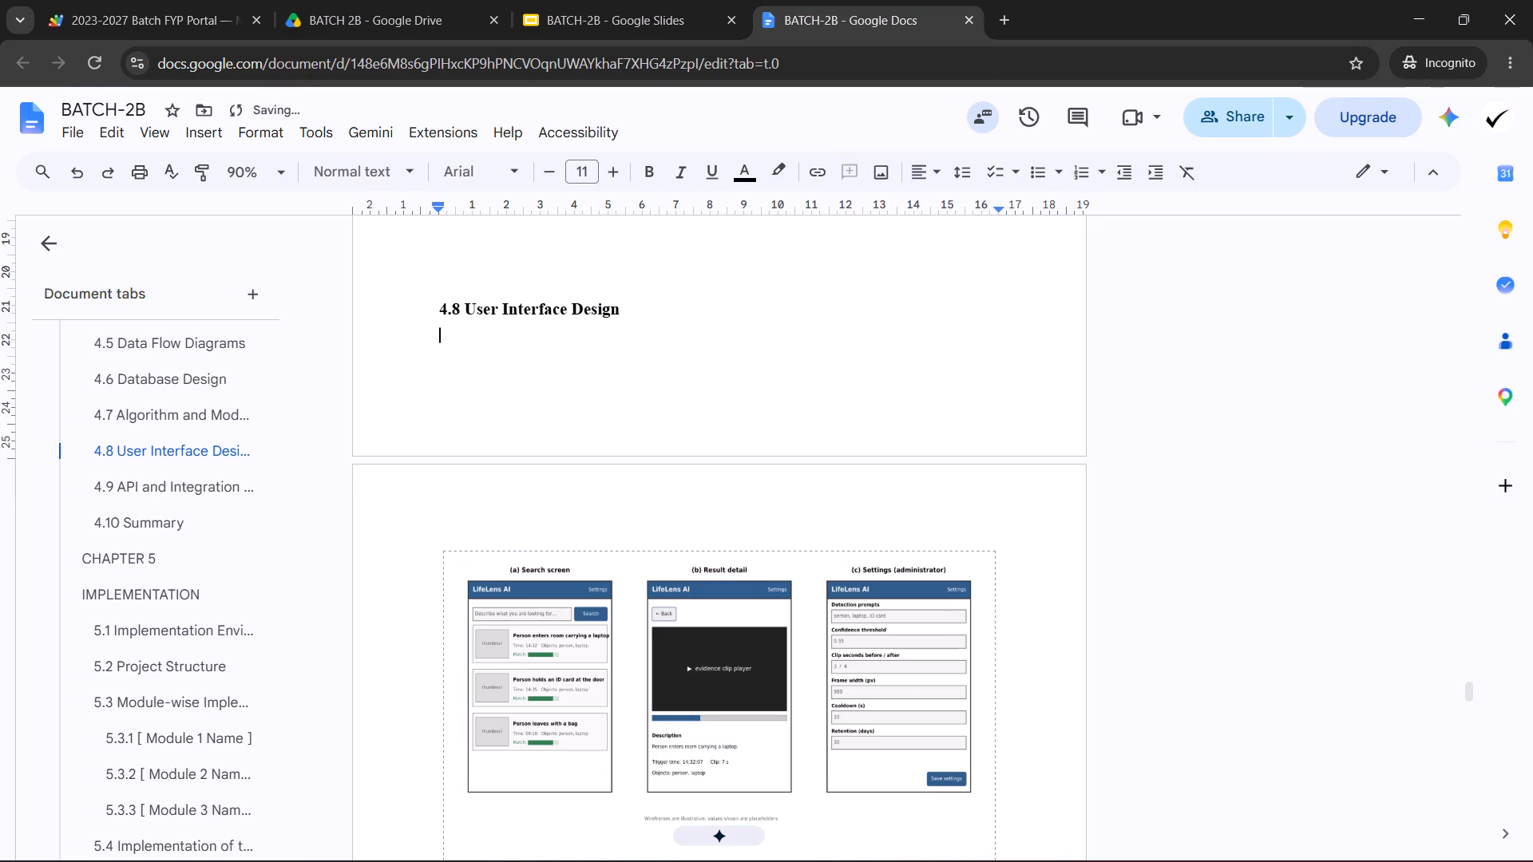
key("Up")
key("Left")
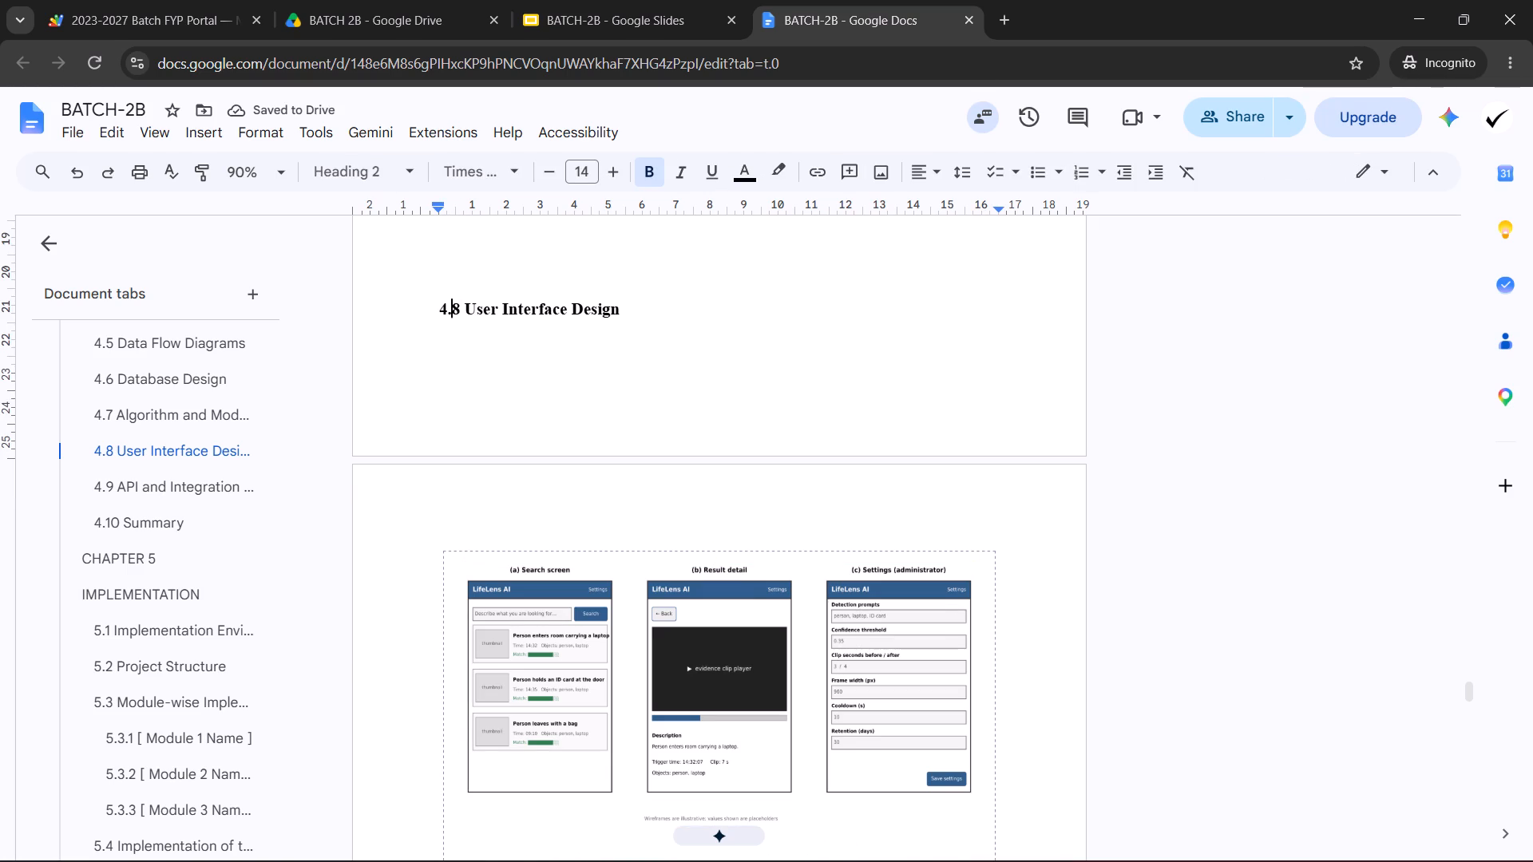
key("Left")
key("Left")
key("Return")
key("Up")
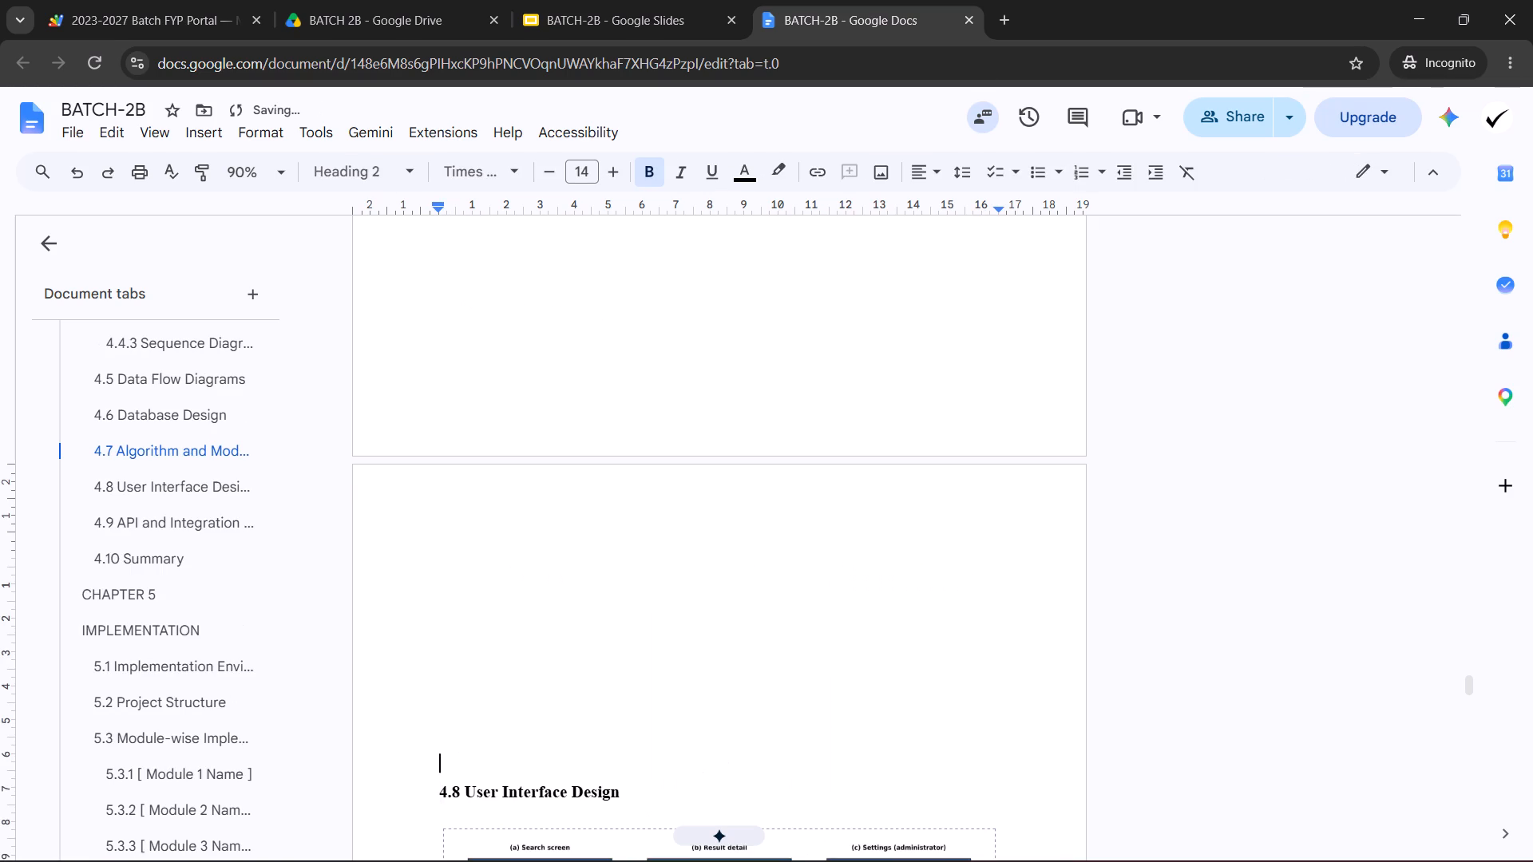
key("BackSpace")
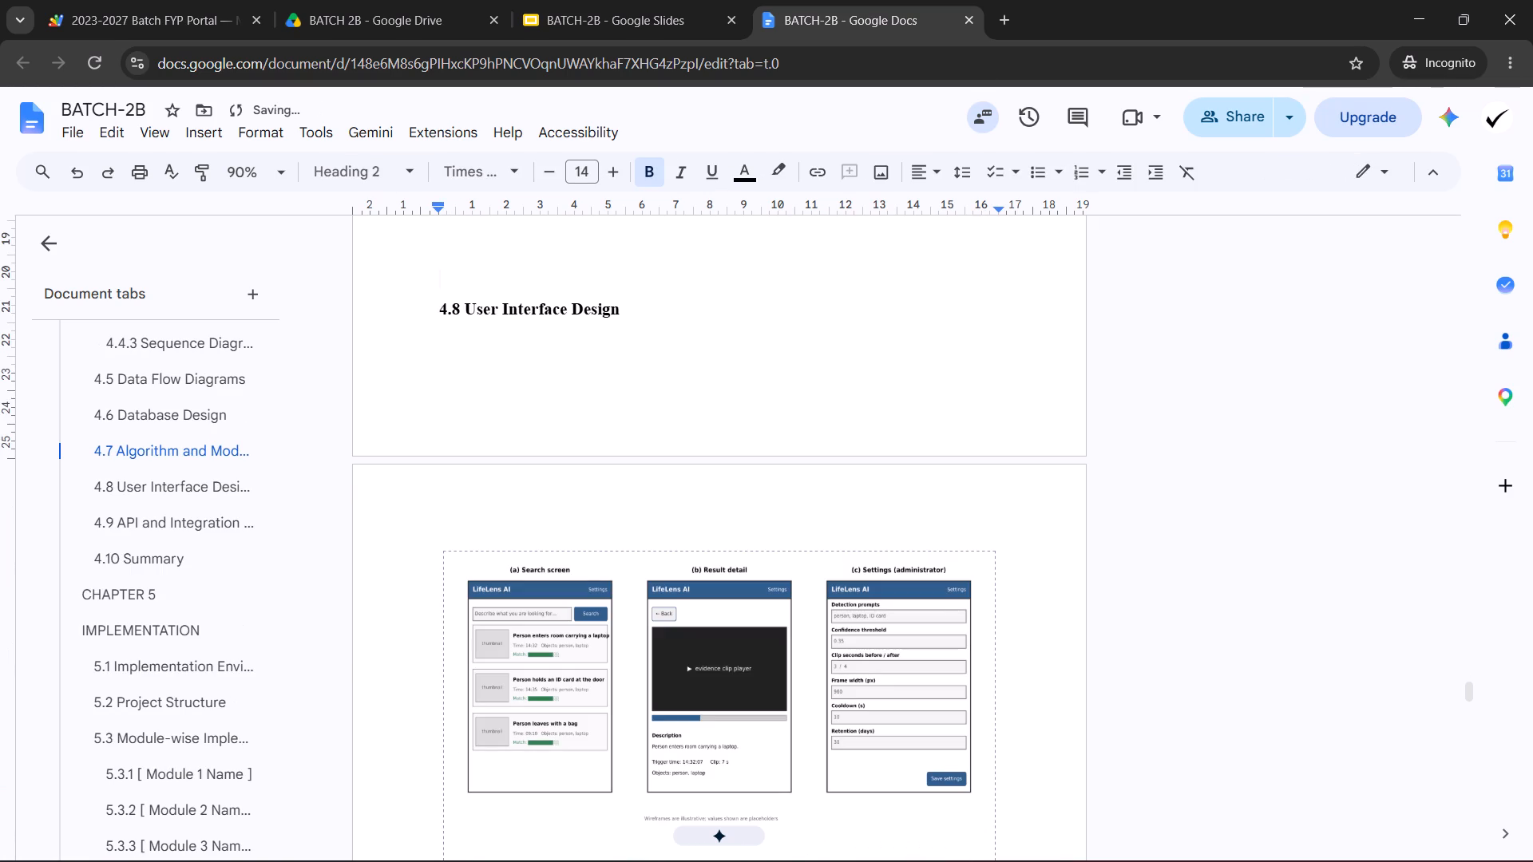
key("Return")
key("Return")
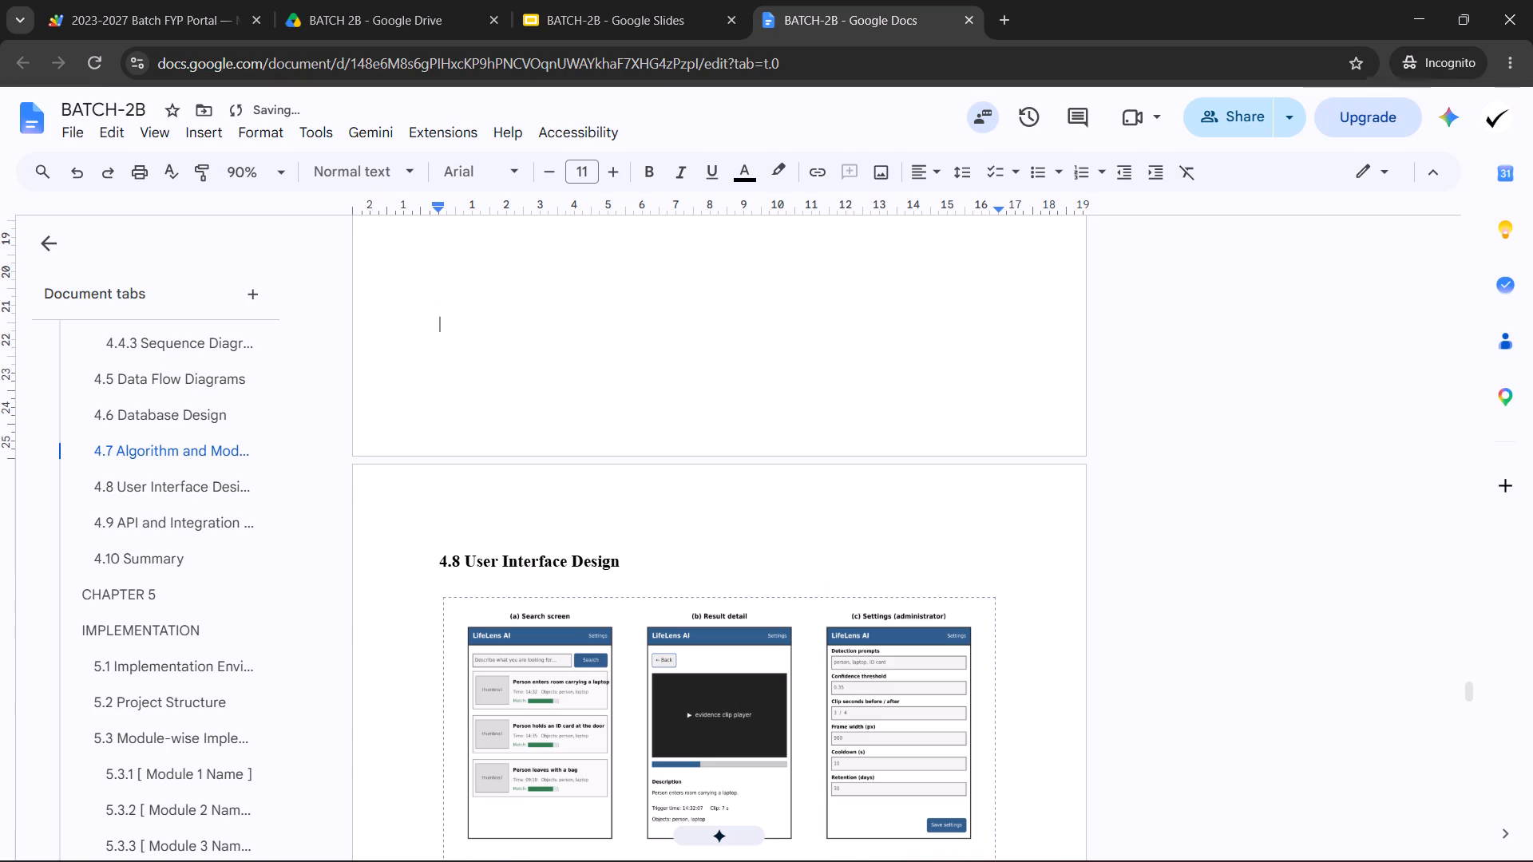
scroll(470, 642, "up", 4)
scroll(485, 631, "down", 4)
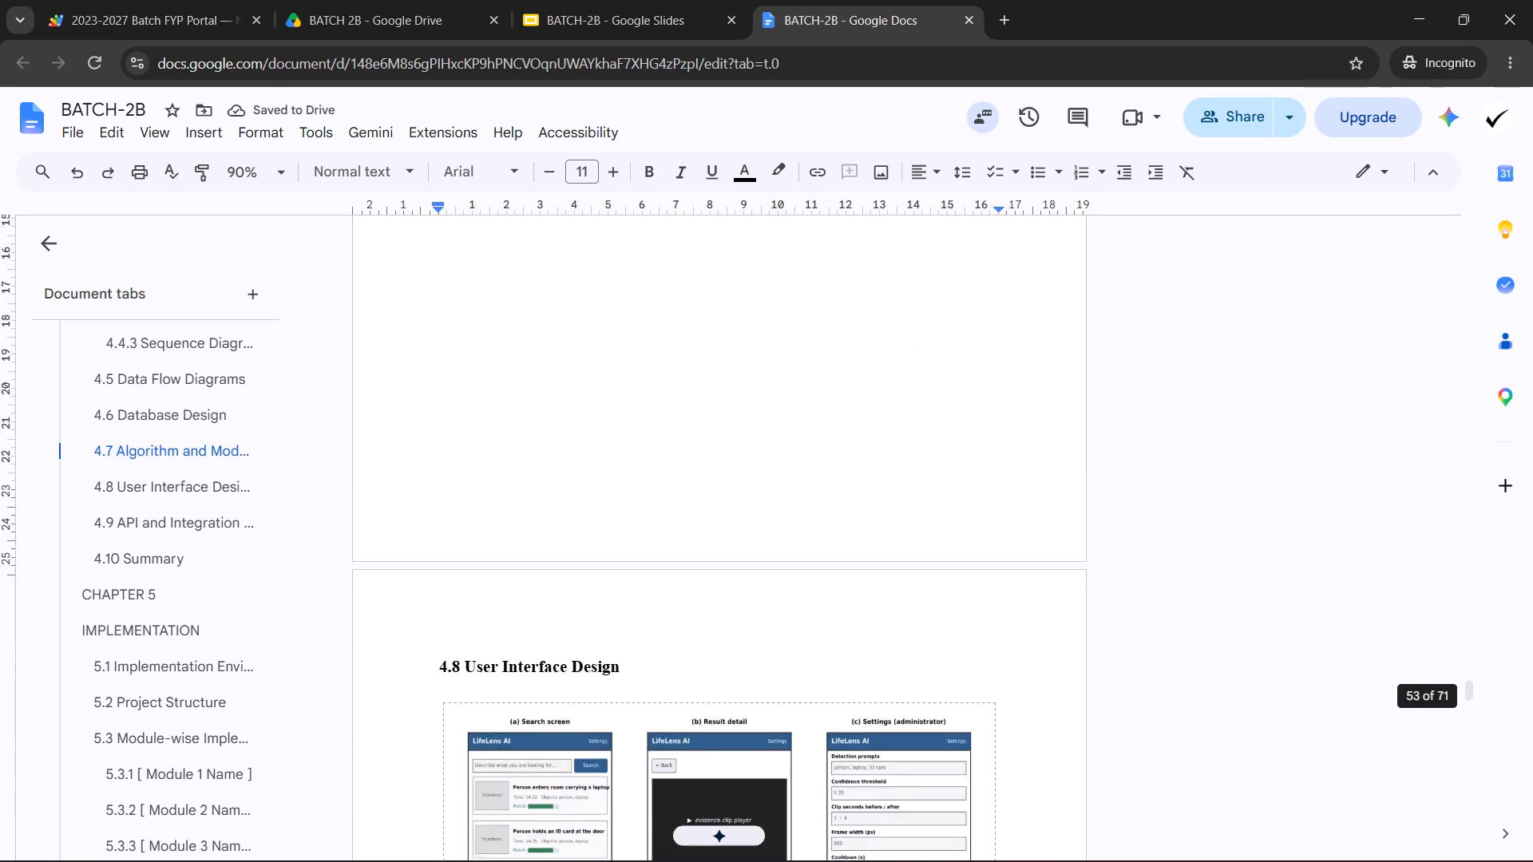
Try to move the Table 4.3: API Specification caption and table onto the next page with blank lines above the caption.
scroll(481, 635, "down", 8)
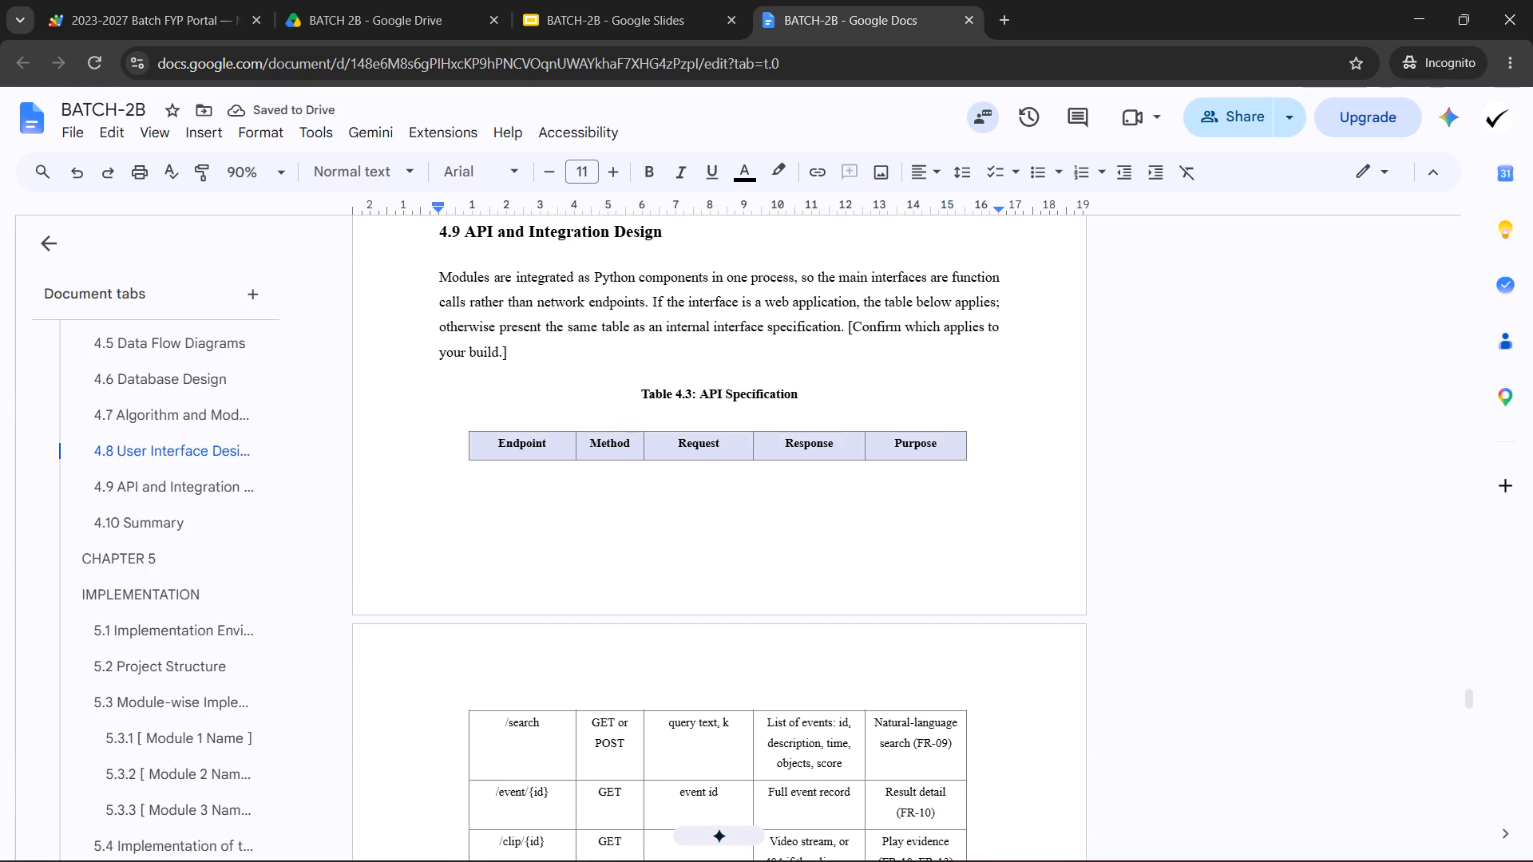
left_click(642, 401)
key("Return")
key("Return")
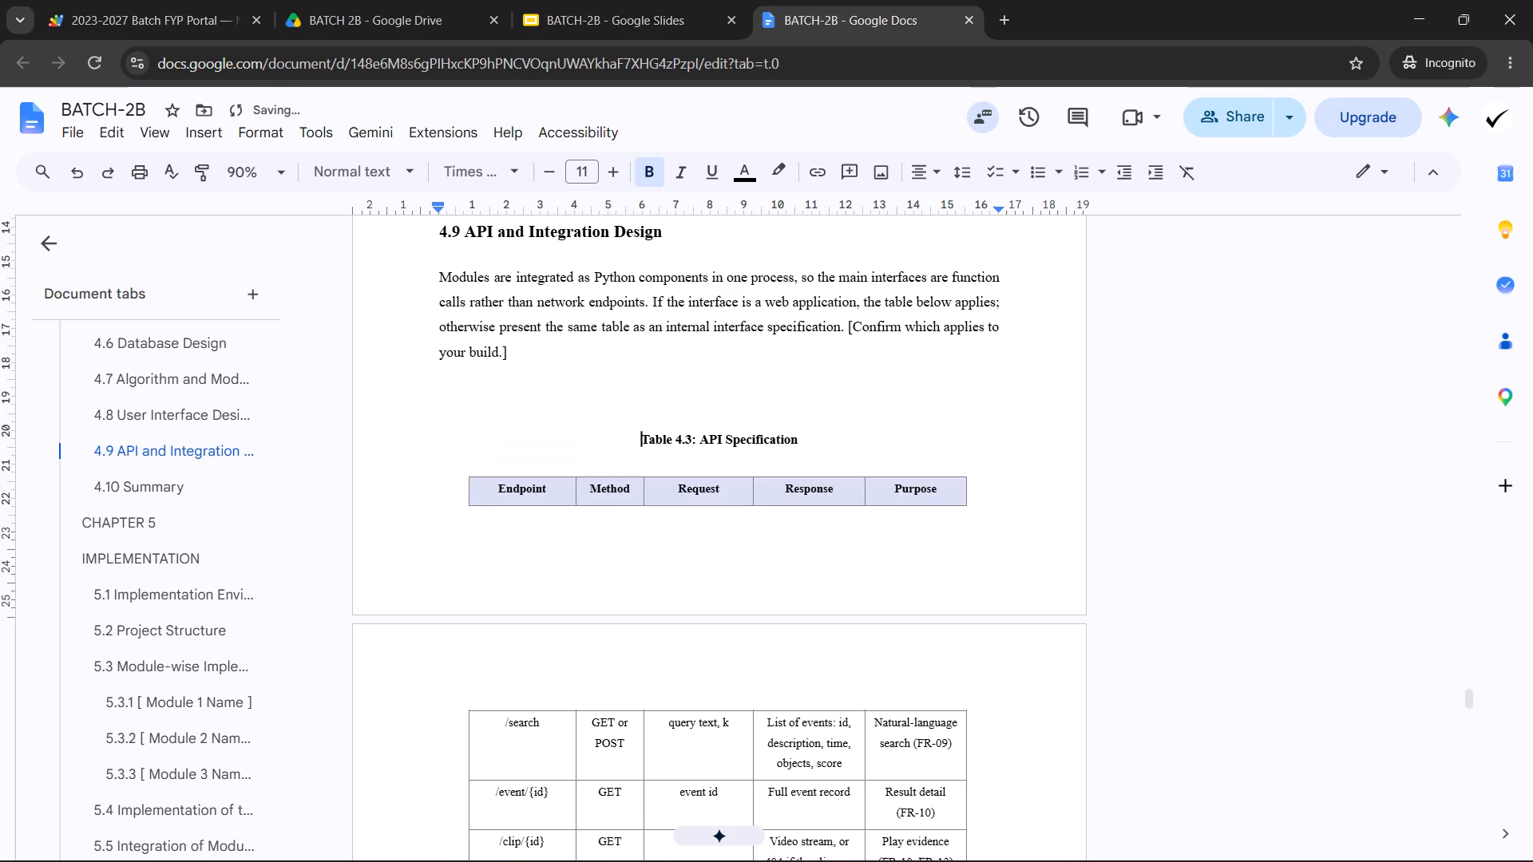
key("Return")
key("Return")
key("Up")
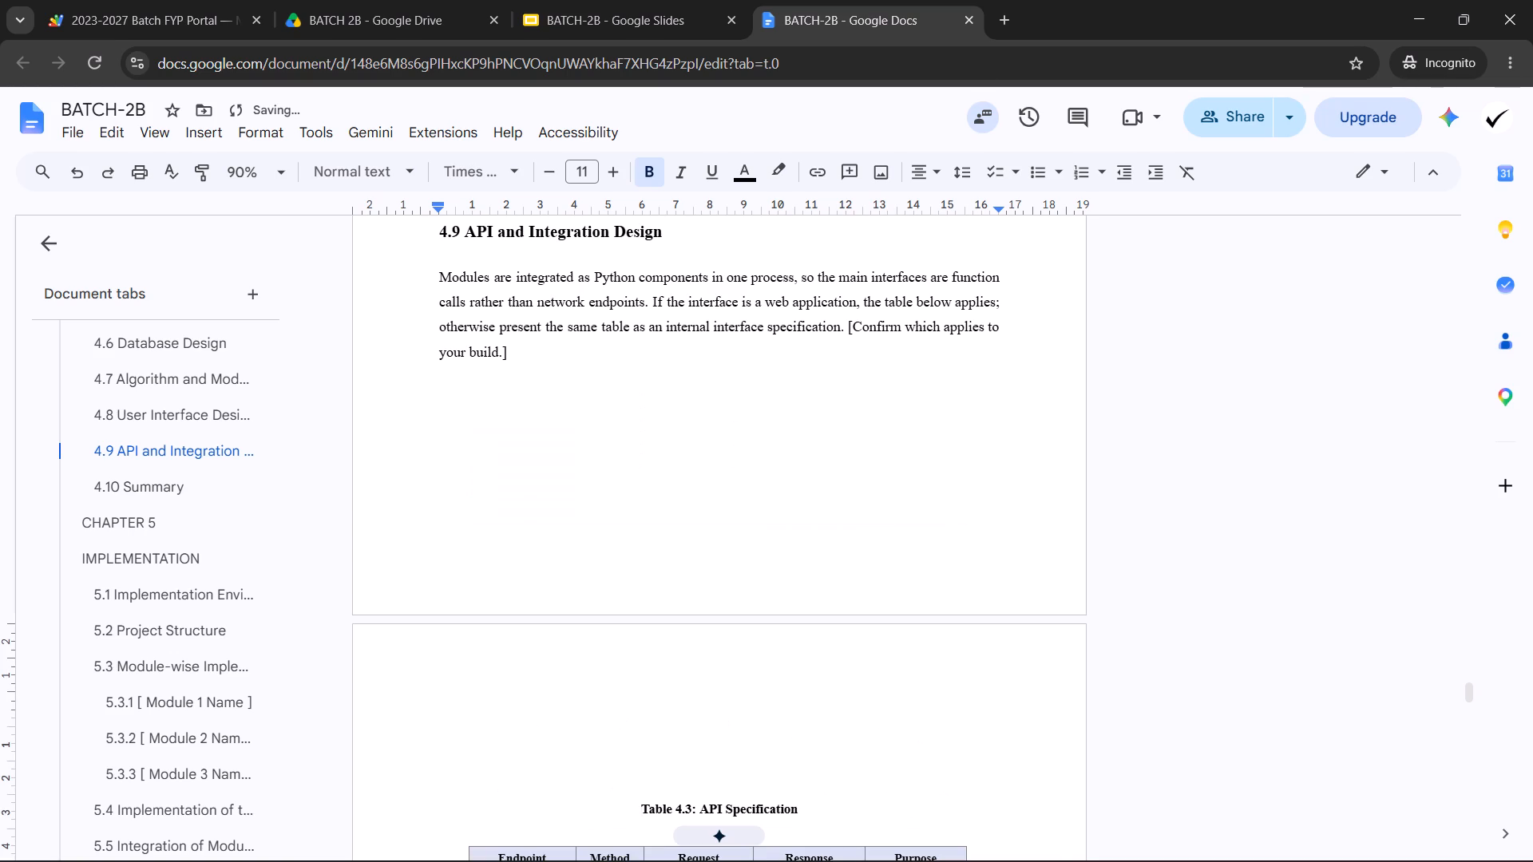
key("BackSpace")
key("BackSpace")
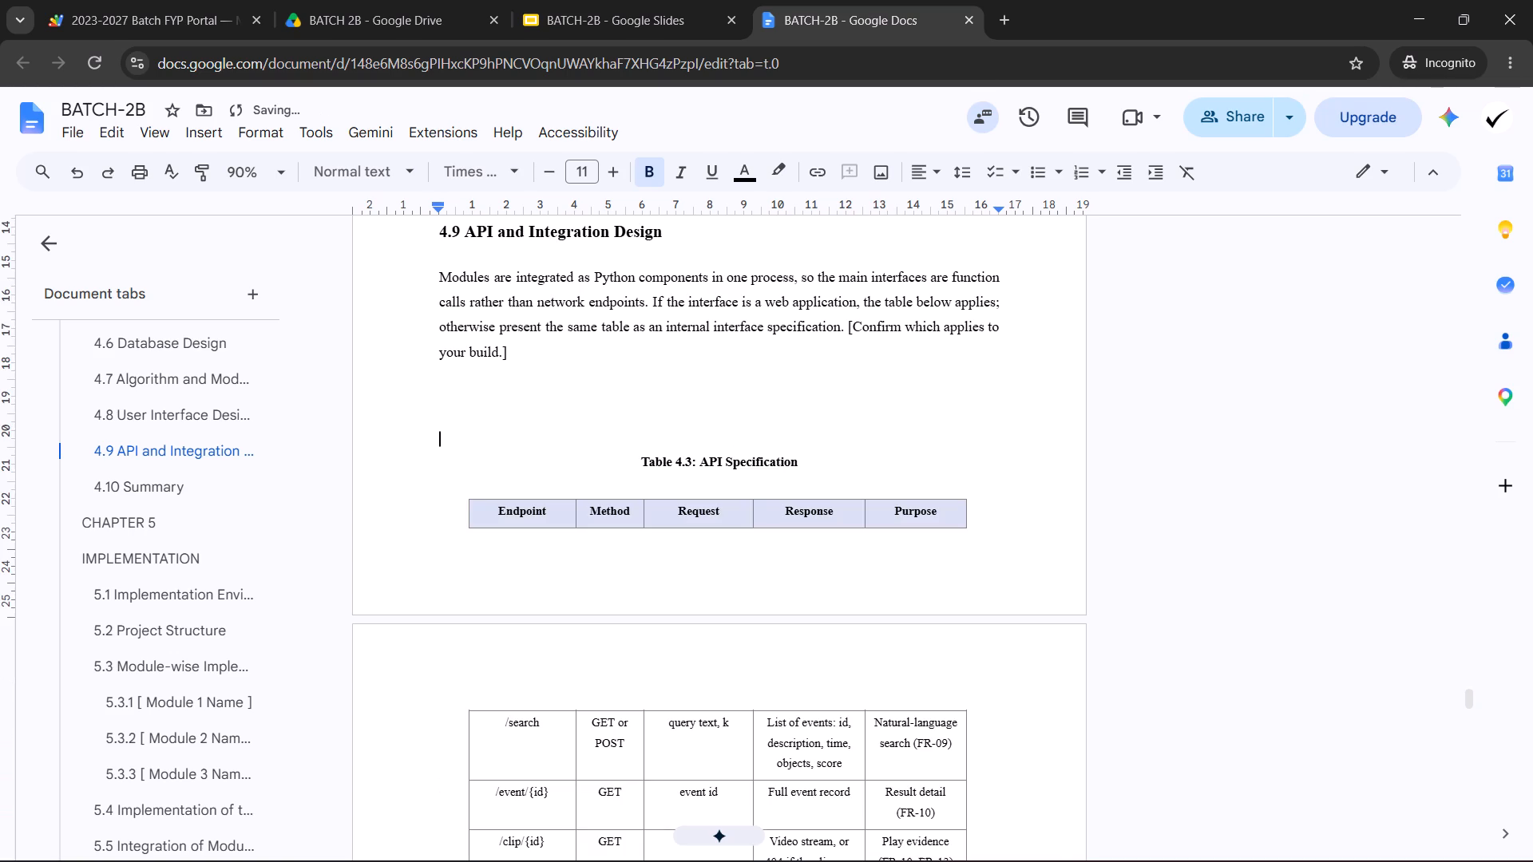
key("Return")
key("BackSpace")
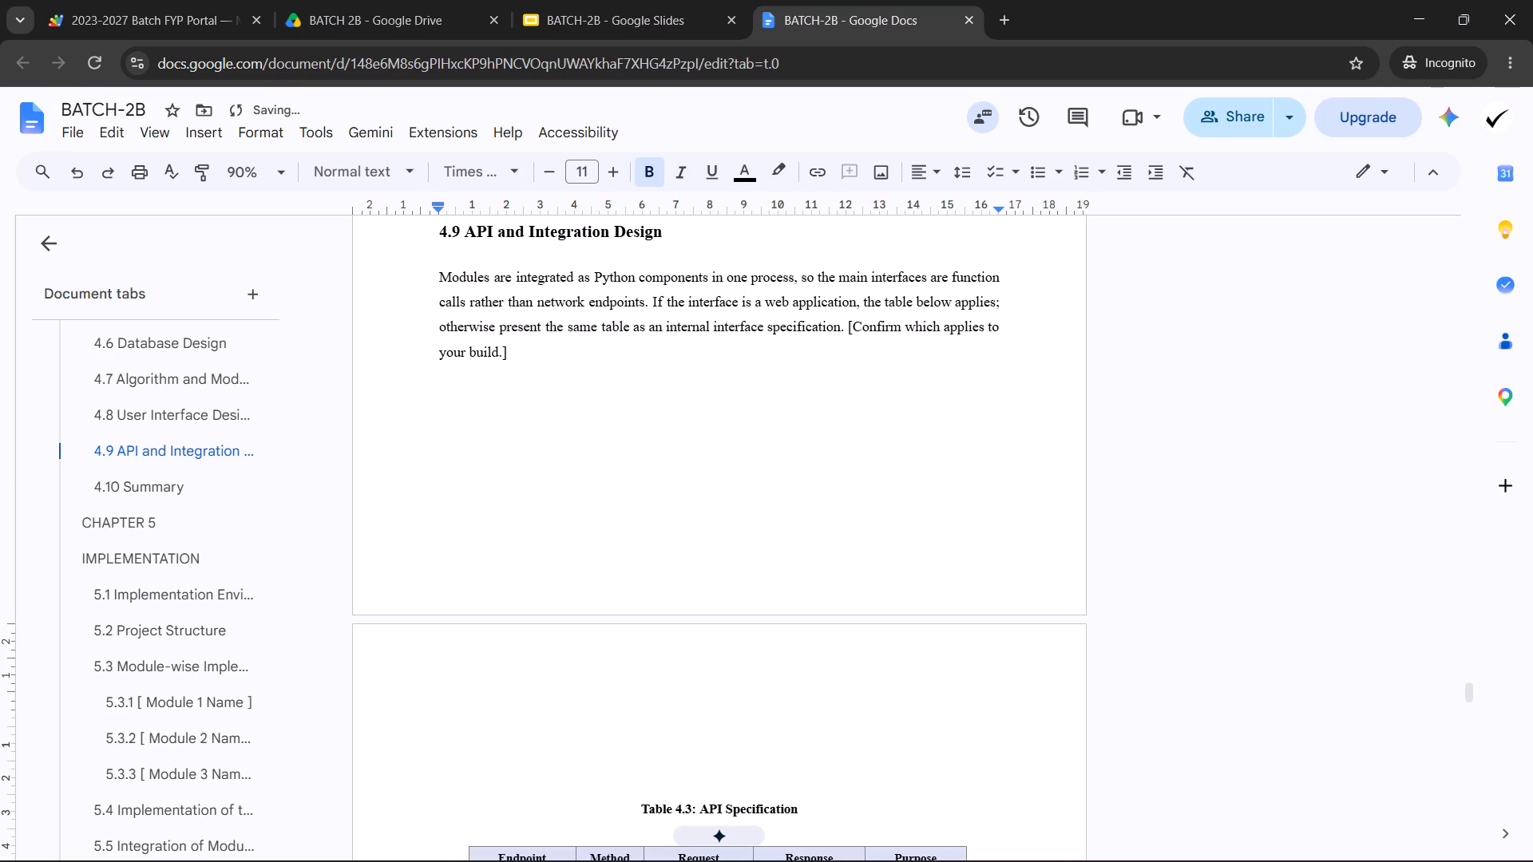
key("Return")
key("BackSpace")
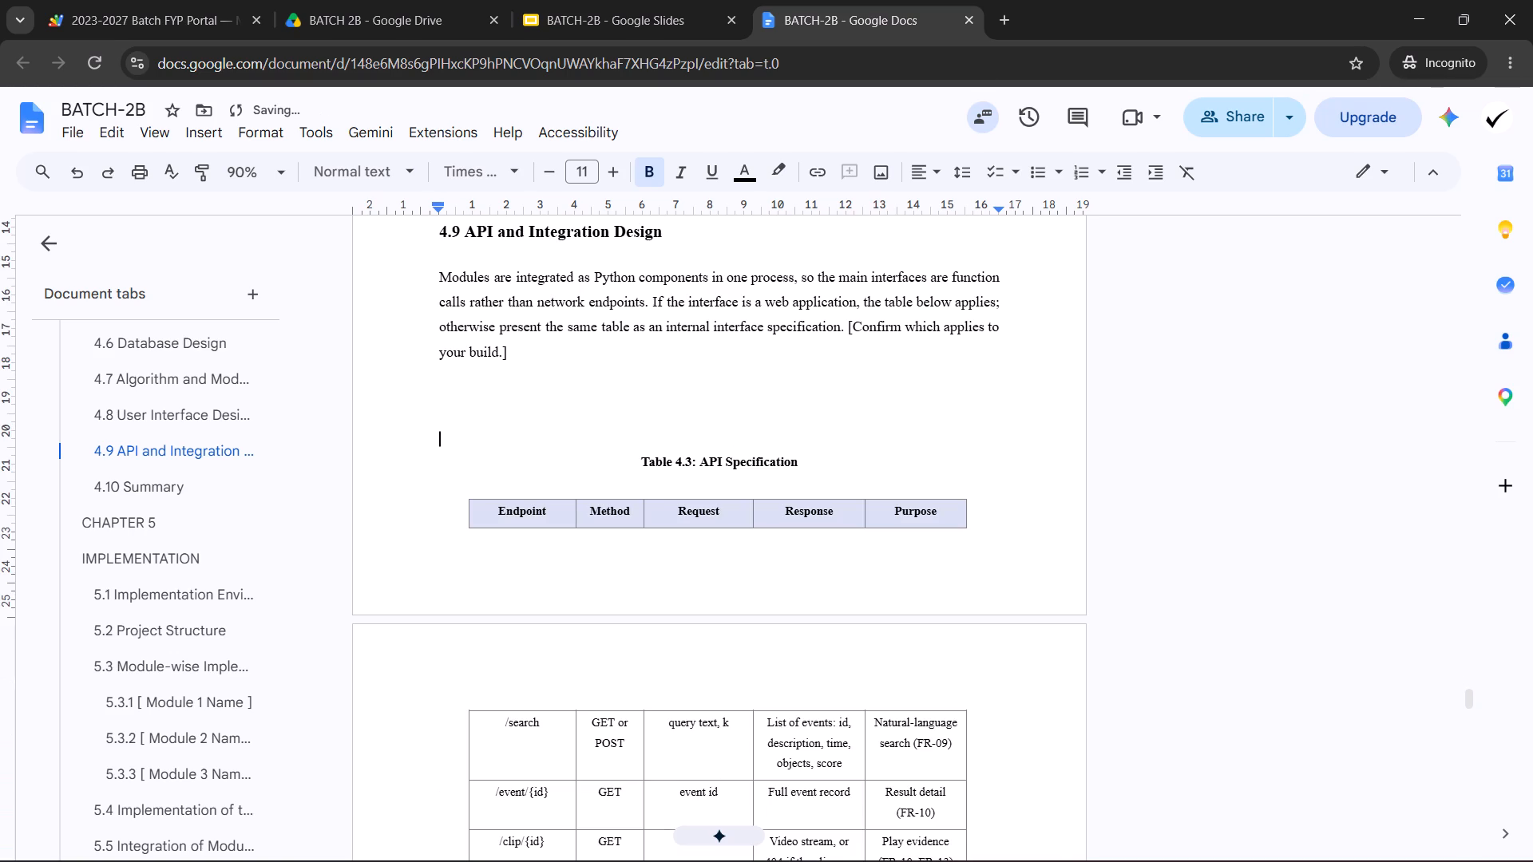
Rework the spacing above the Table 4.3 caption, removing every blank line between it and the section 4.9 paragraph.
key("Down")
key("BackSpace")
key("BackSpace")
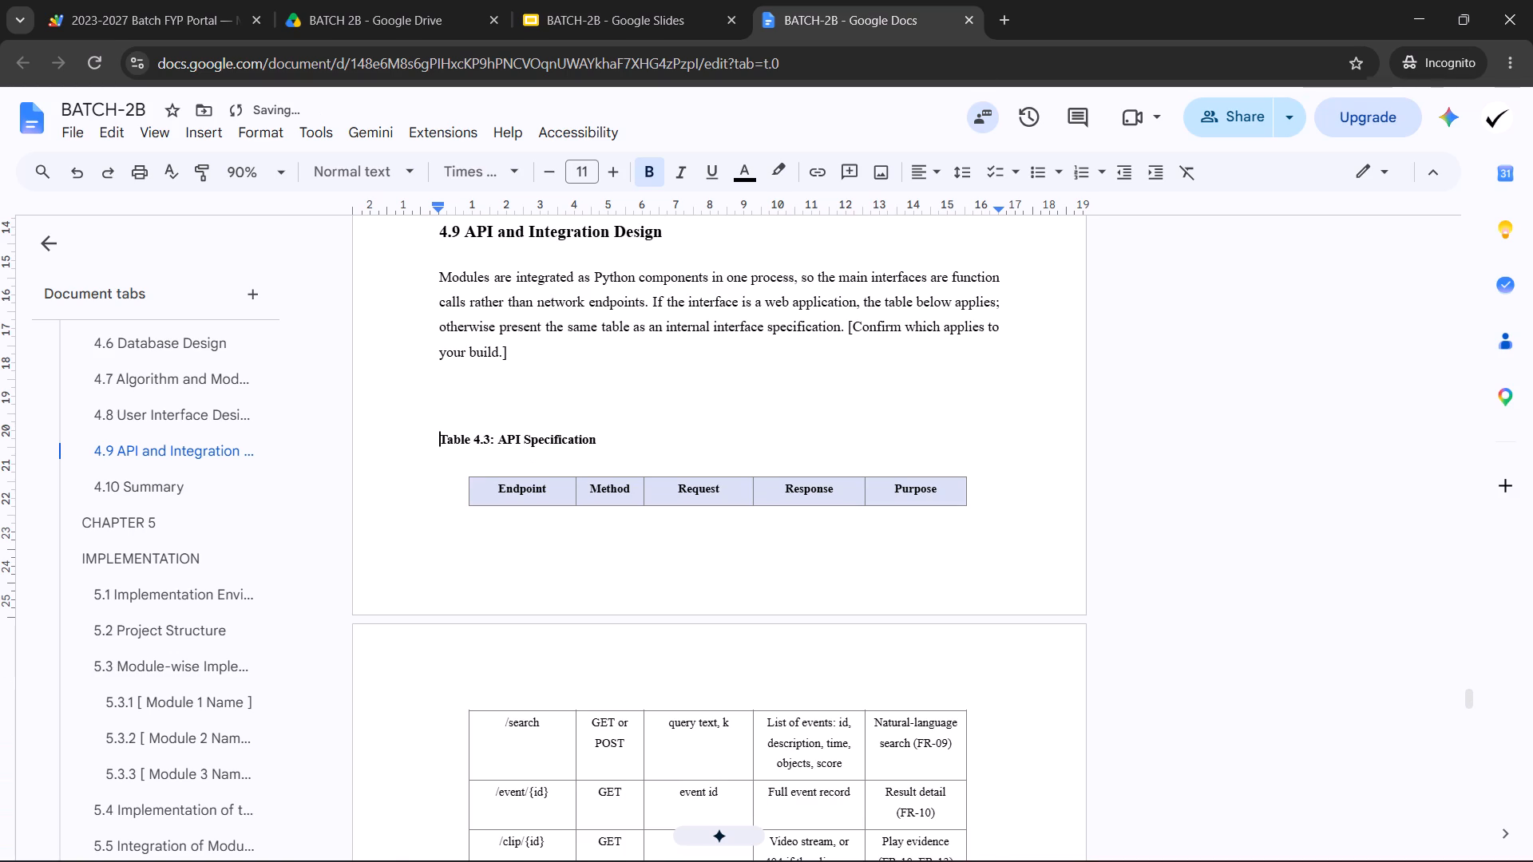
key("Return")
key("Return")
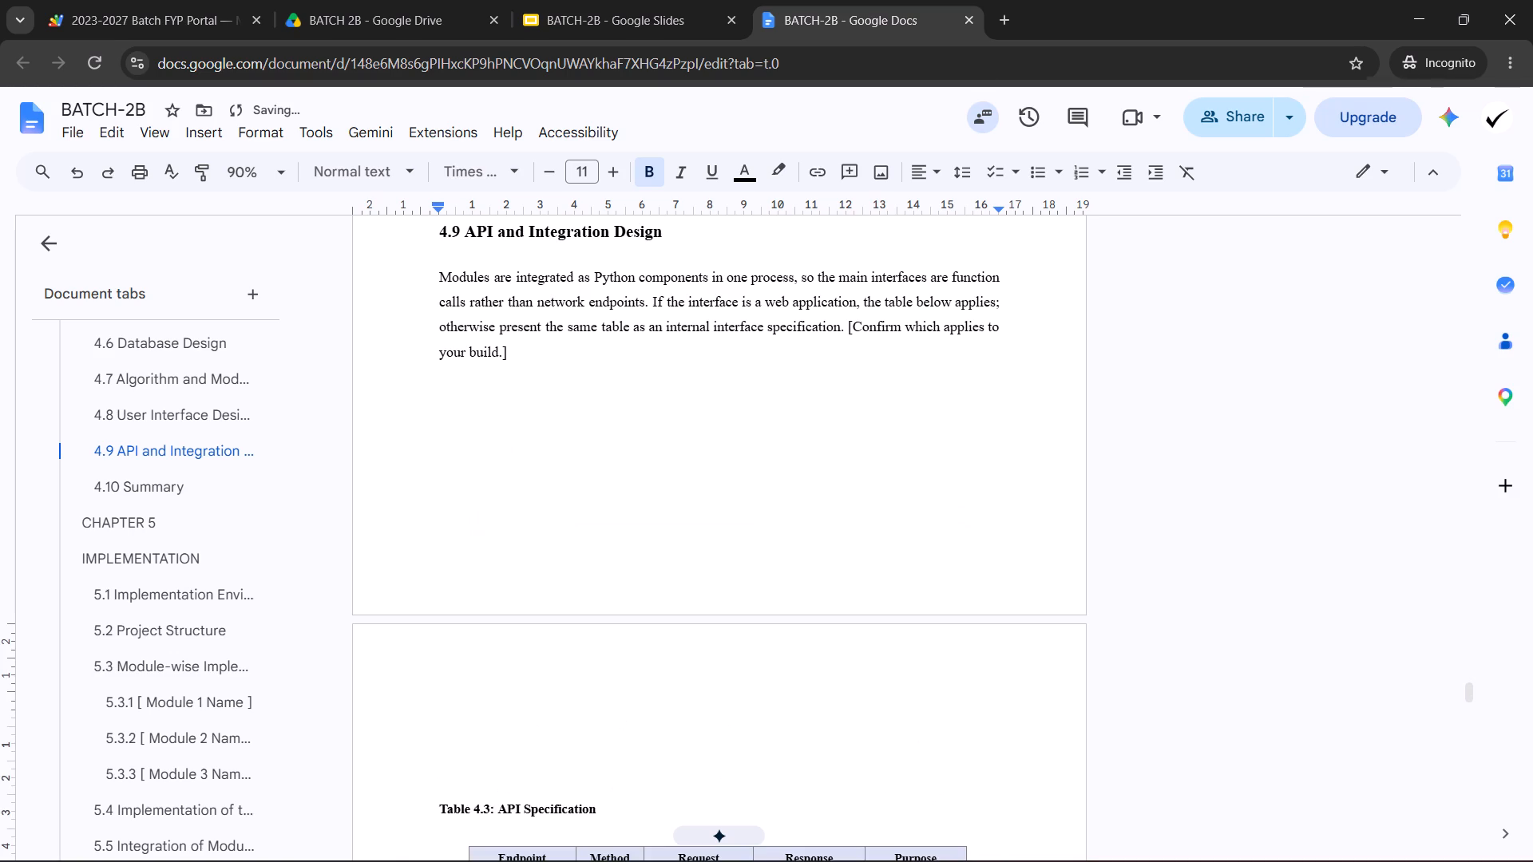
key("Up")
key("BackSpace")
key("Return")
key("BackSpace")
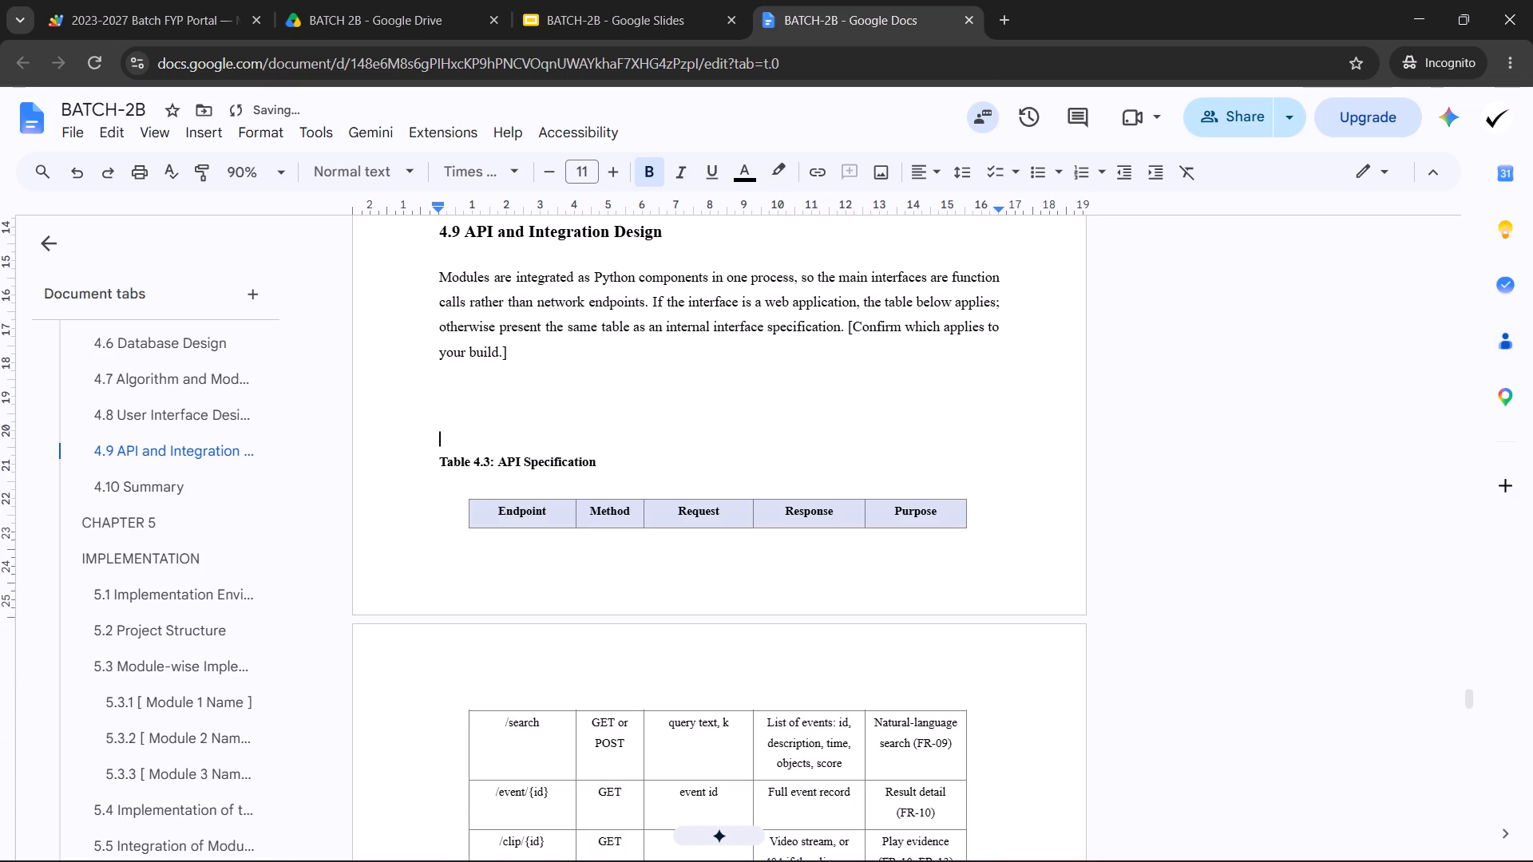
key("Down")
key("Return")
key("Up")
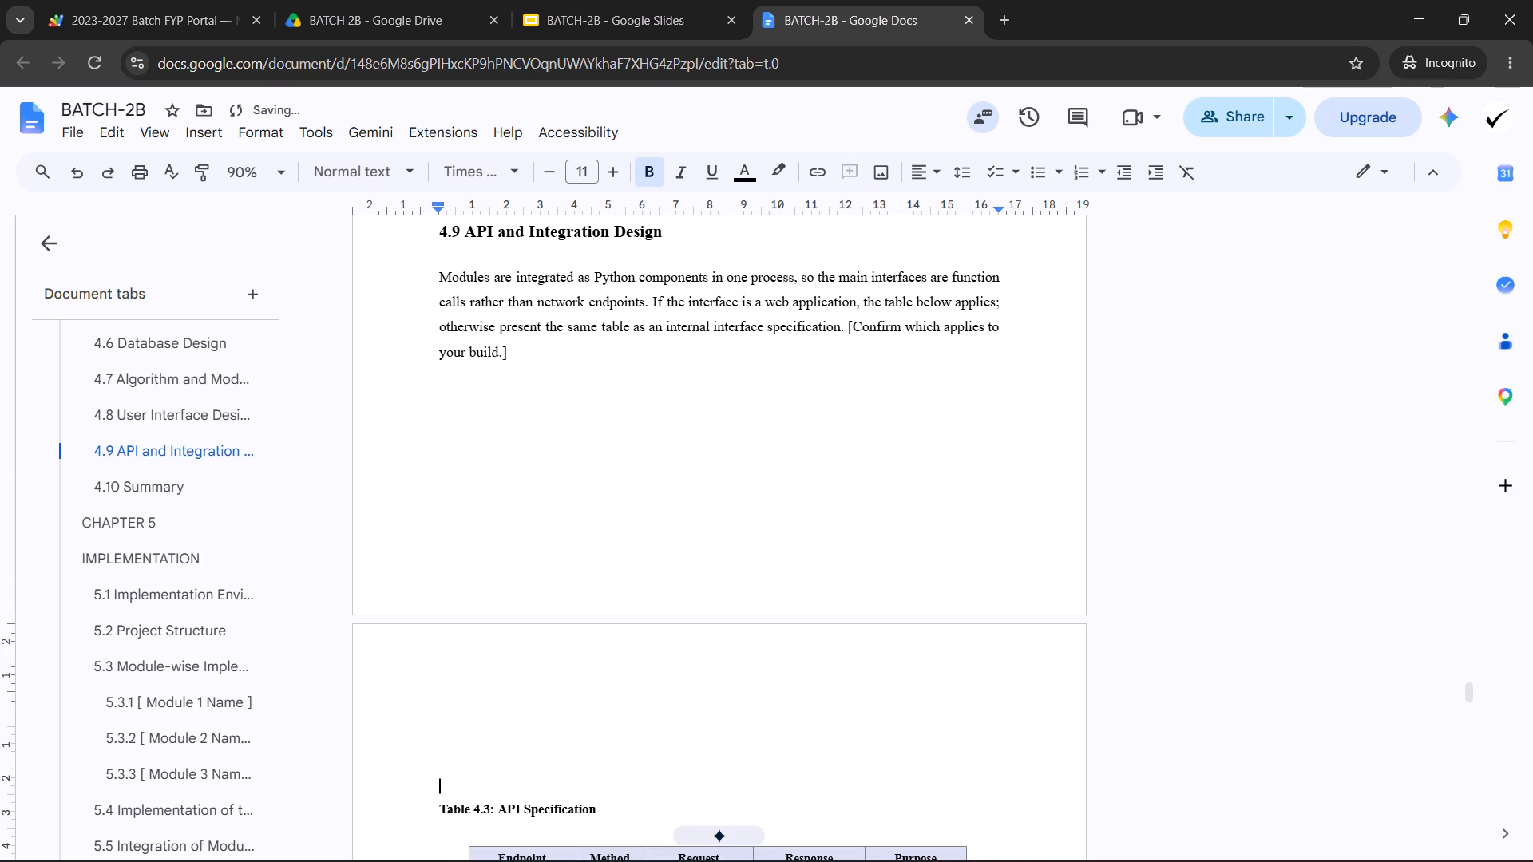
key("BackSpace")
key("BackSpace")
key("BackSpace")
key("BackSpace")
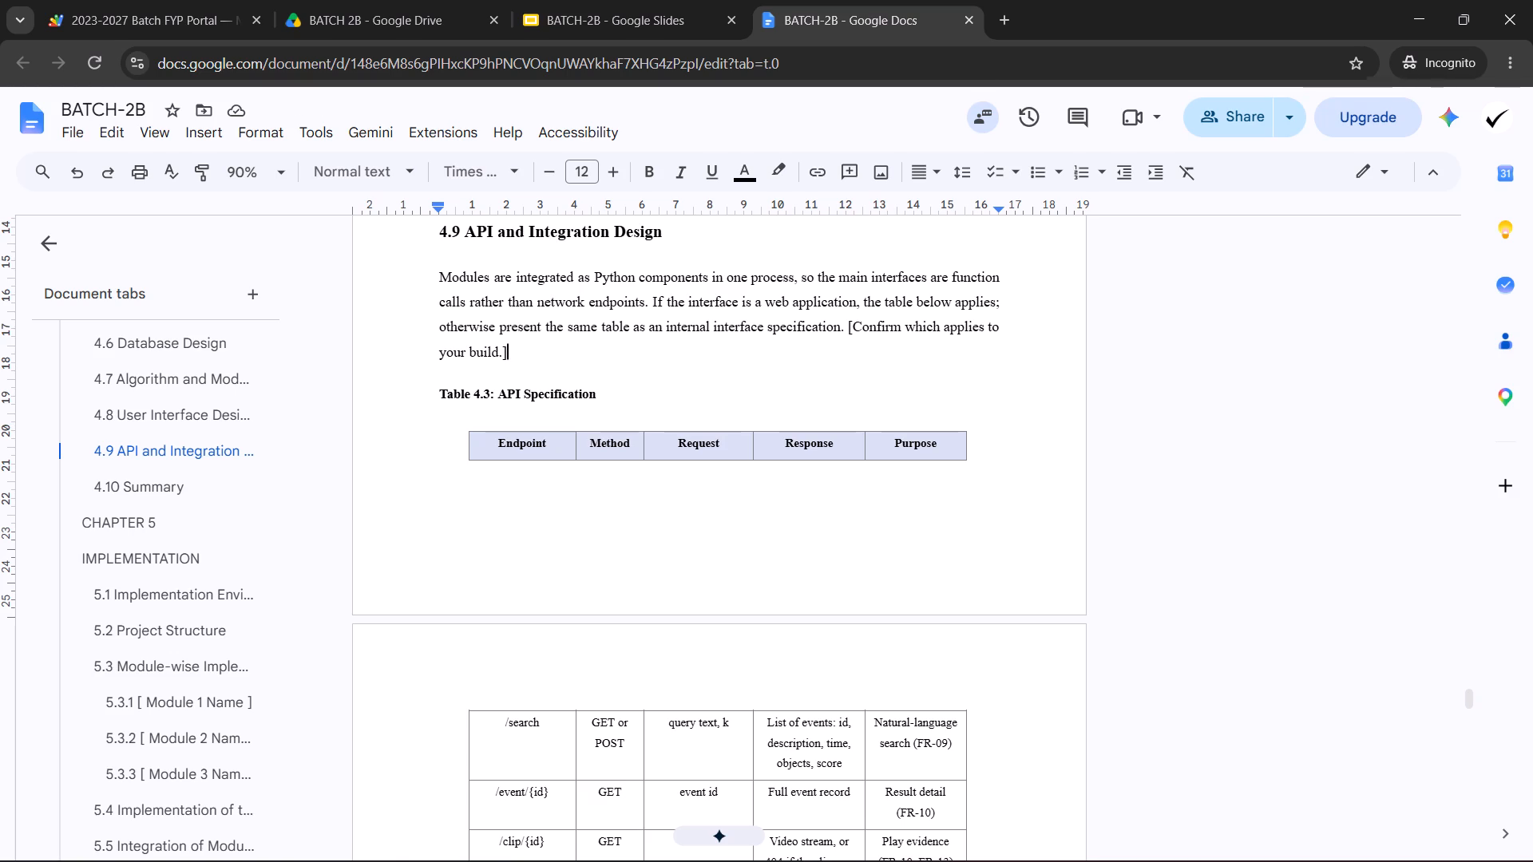
Delete the bracketed note "[Confirm which applies to your build.]" from the end of the 4.9 API and Integration Design paragraph.
key("Left")
key("Right")
key("BackSpace")
key("BackSpace")
key("BackSpace")
key("BackSpace")
key("BackSpace")
key("BackSpace")
key("BackSpace")
key("BackSpace")
key("BackSpace")
key("BackSpace")
key("BackSpace")
key("BackSpace")
key("BackSpace")
key("BackSpace")
key("BackSpace")
key("BackSpace")
key("BackSpace")
key("BackSpace")
key("BackSpace")
key("BackSpace")
key("BackSpace")
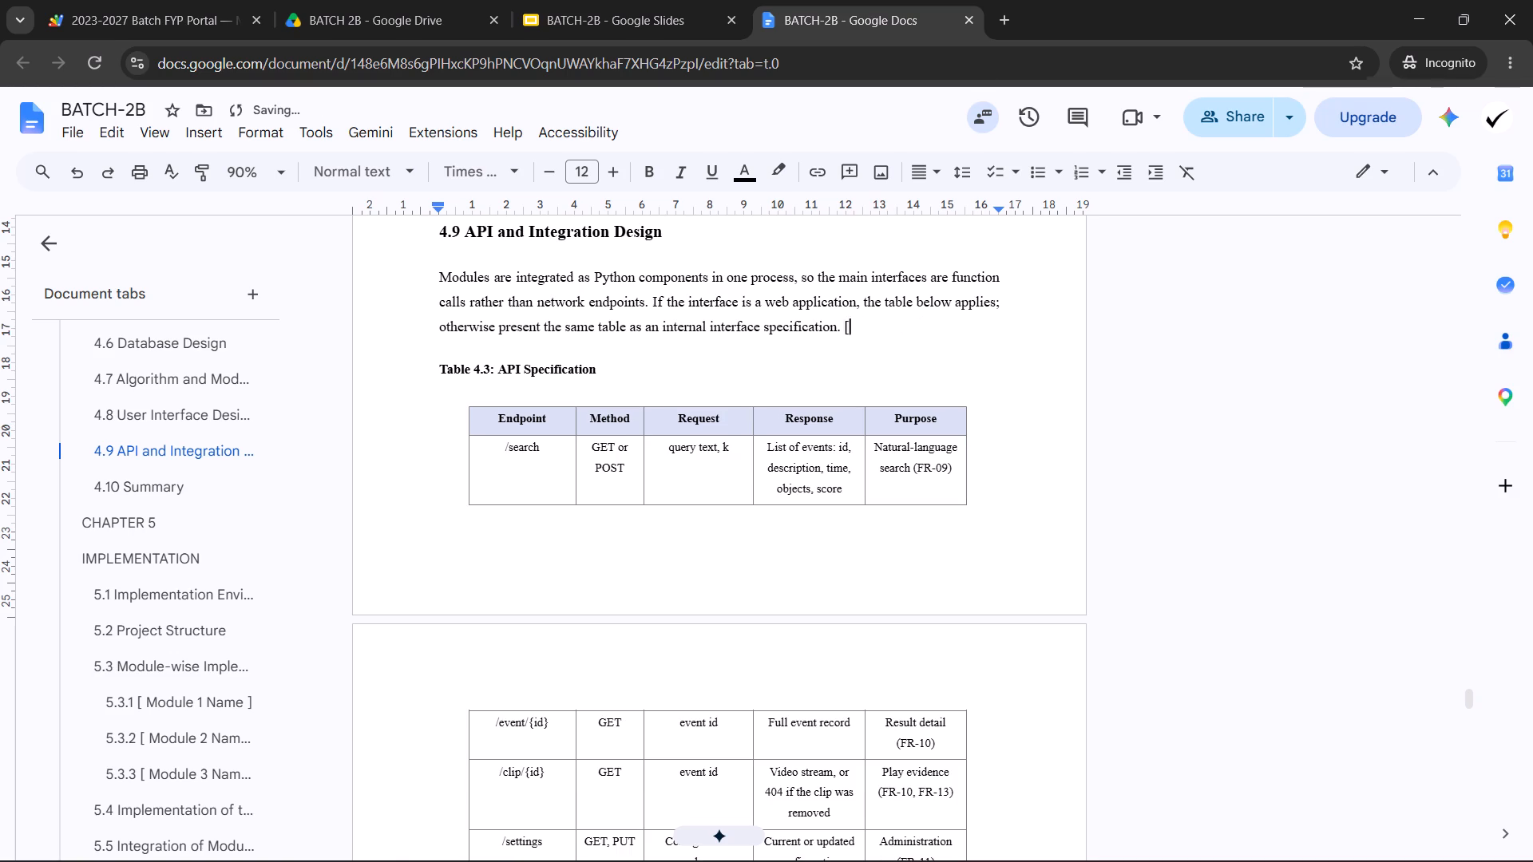
key("BackSpace")
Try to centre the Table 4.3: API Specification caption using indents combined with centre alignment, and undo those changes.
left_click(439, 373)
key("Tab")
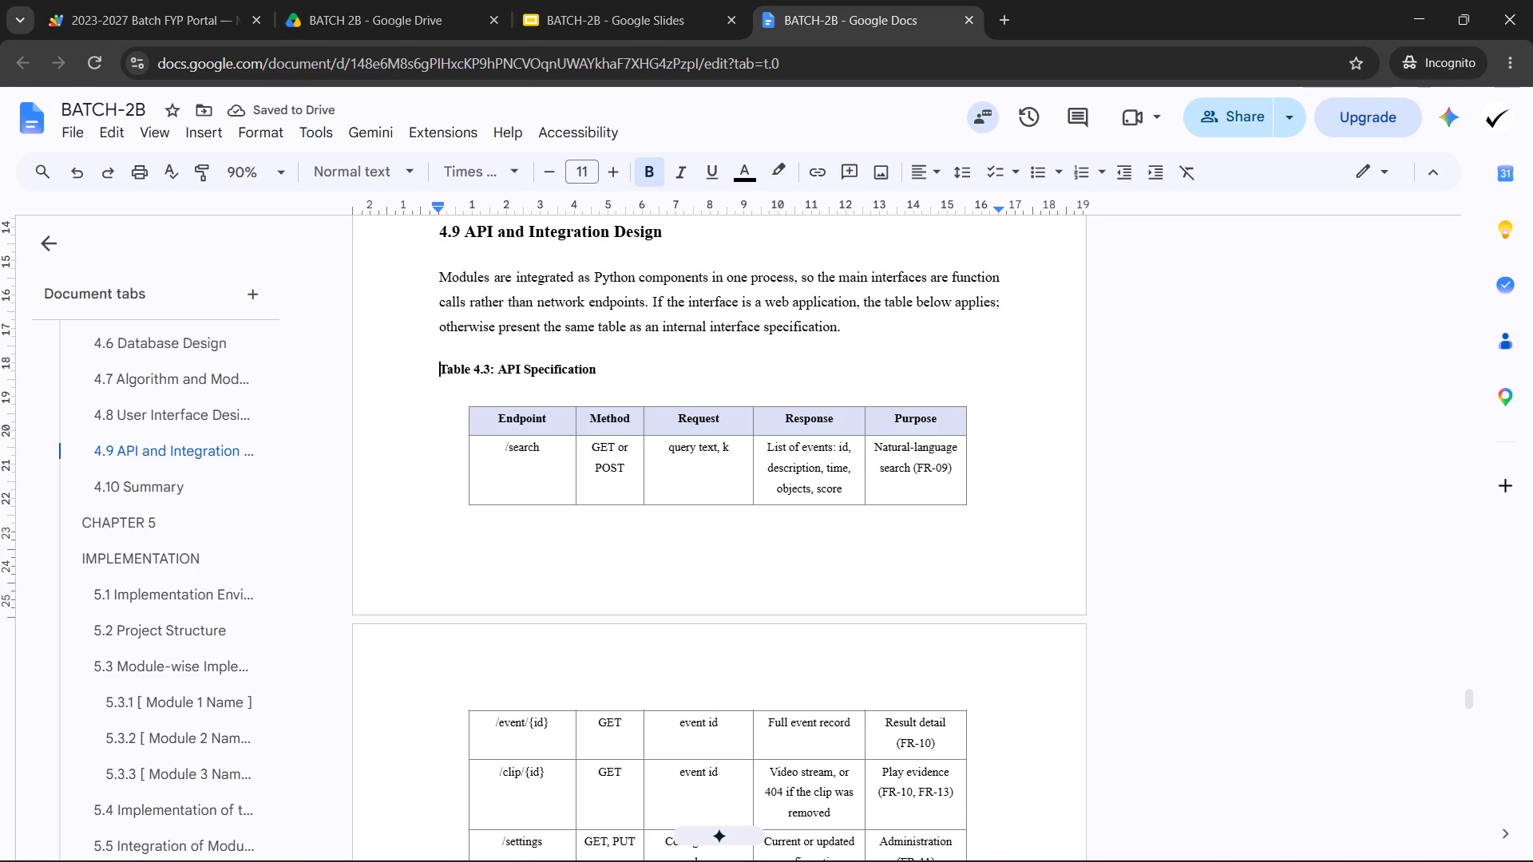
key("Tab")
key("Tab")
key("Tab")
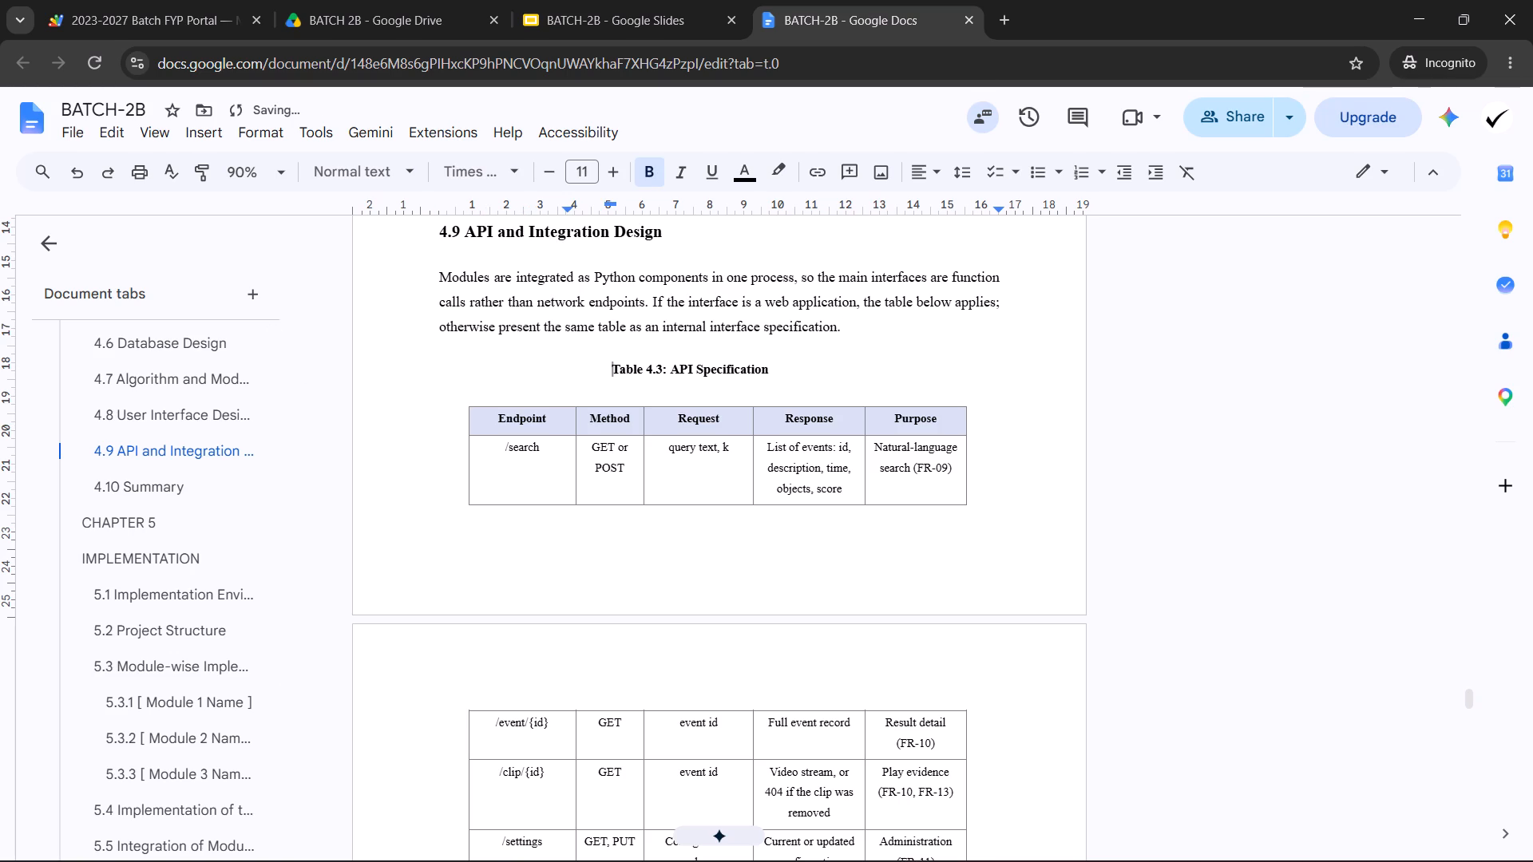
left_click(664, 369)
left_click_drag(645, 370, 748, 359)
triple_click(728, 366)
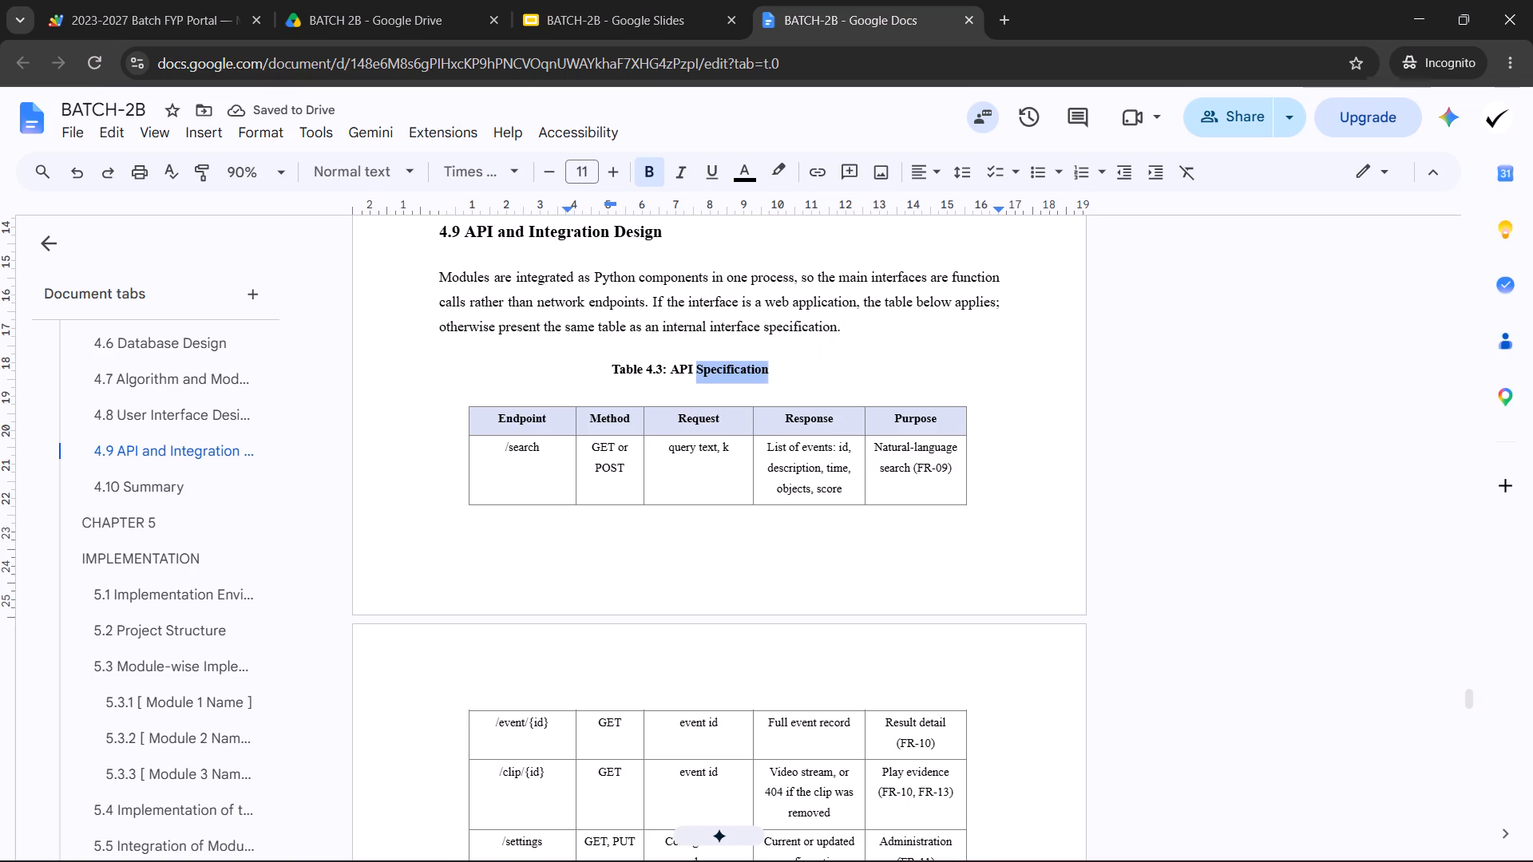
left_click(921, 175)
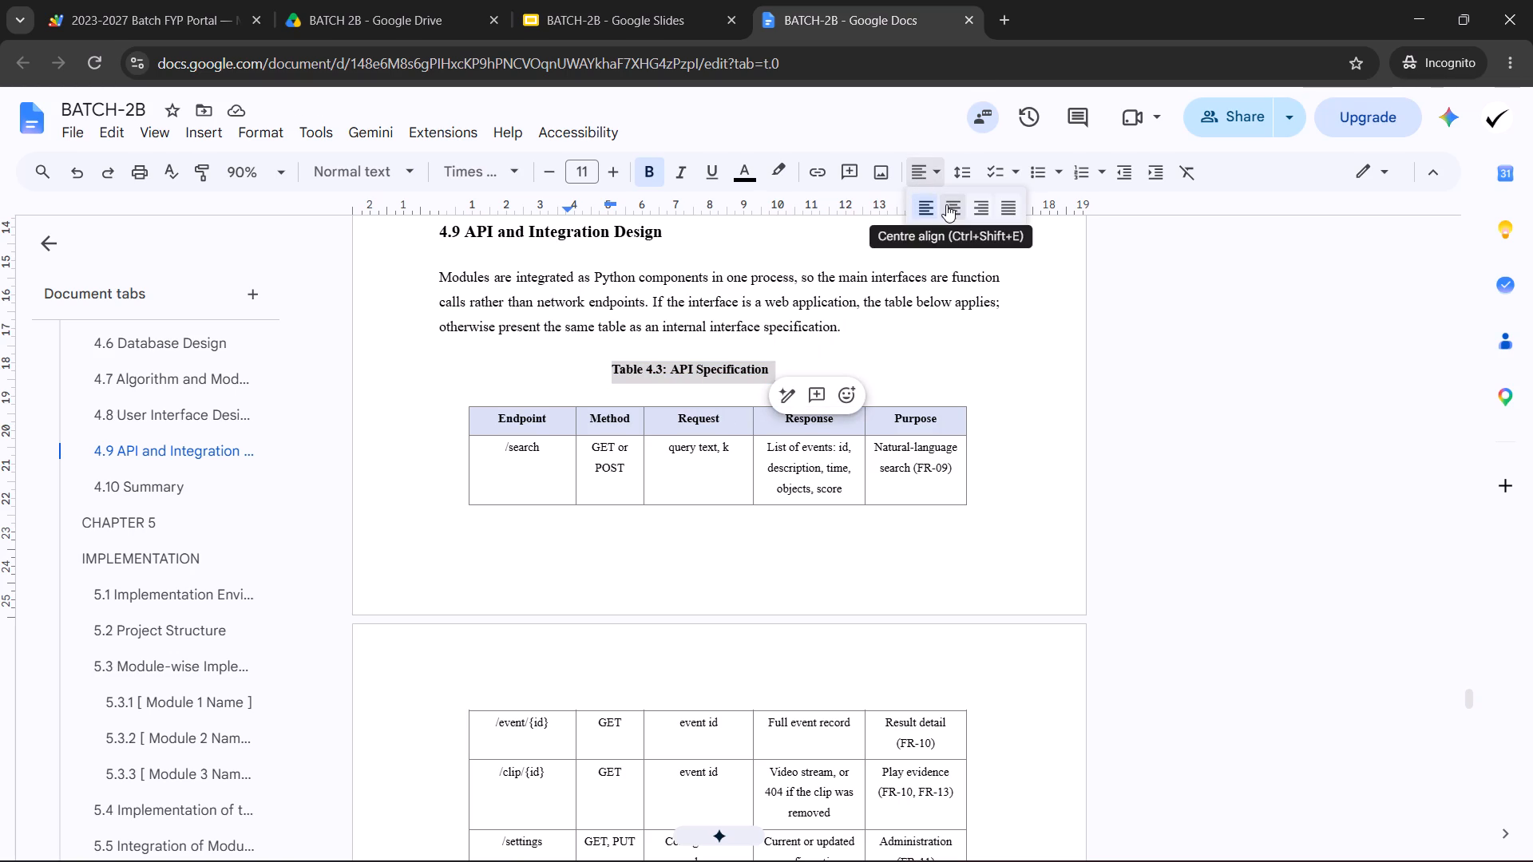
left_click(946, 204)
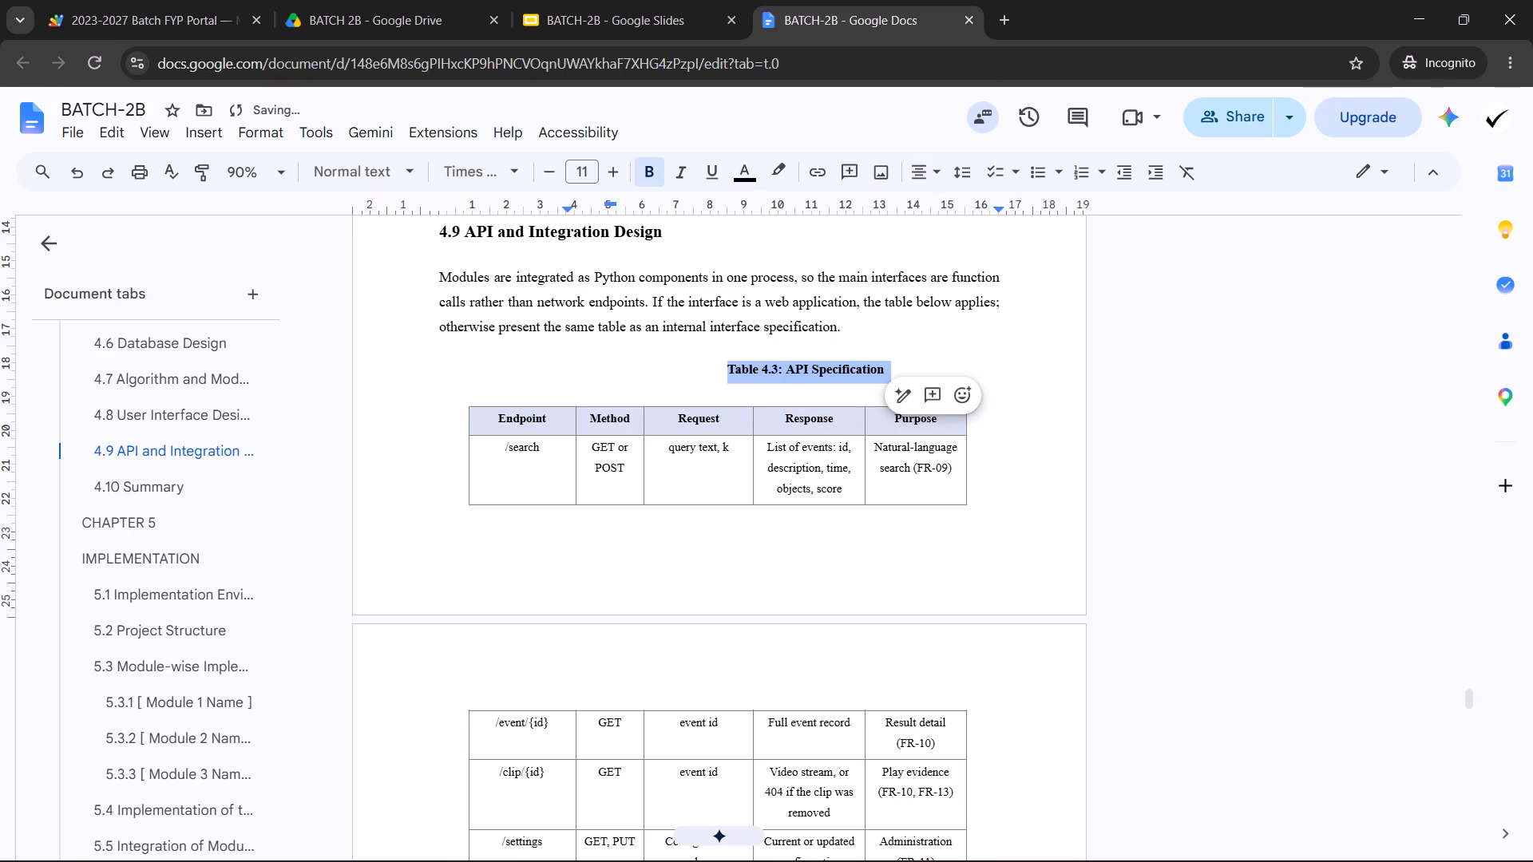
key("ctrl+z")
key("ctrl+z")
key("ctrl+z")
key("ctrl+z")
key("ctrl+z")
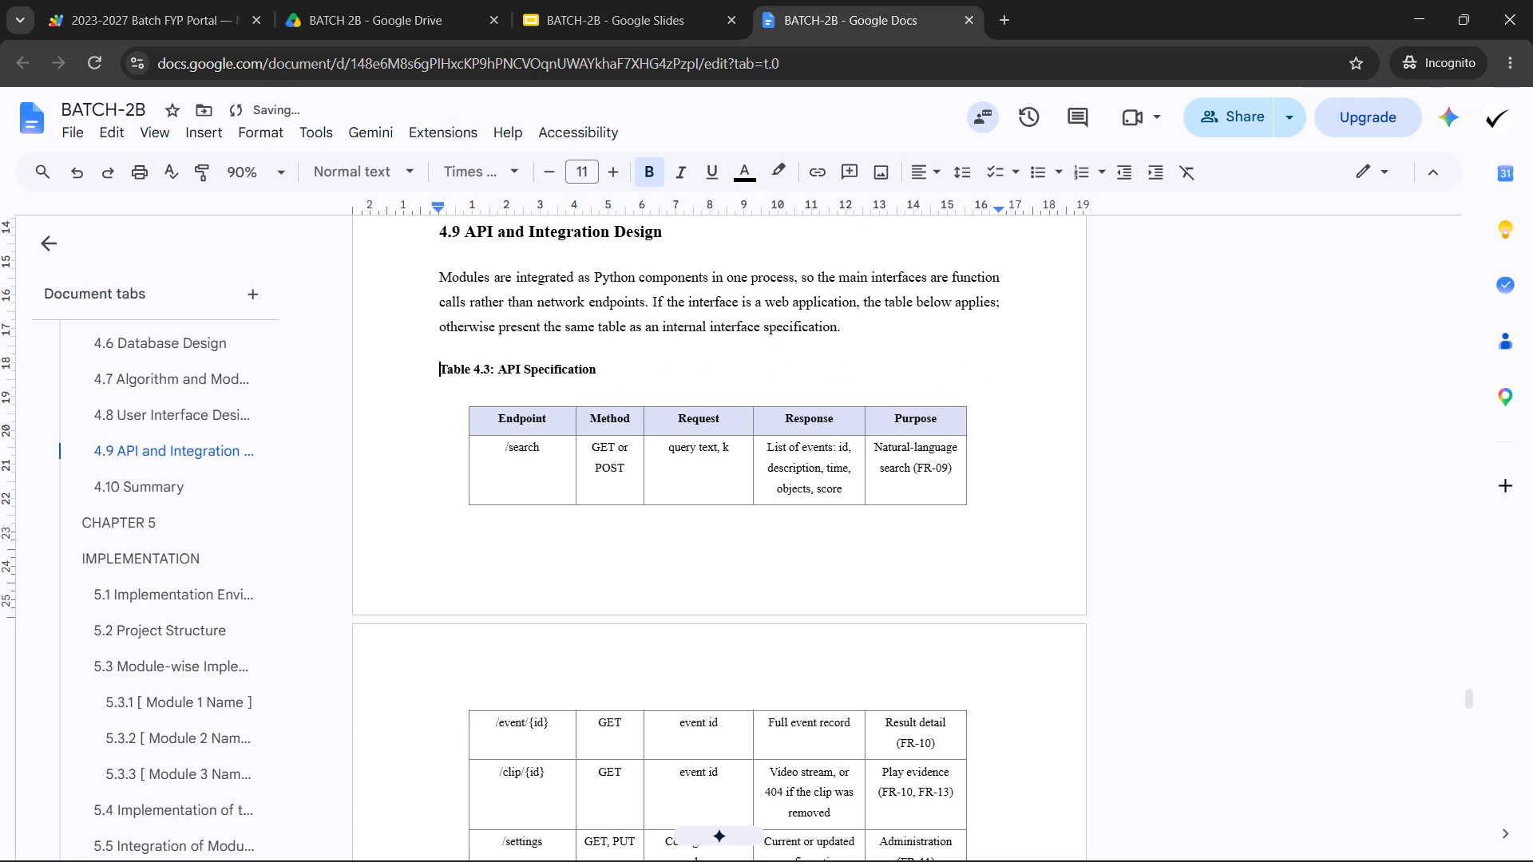
Centre-align the Table 4.3: API Specification caption above its table.
triple_click(501, 366)
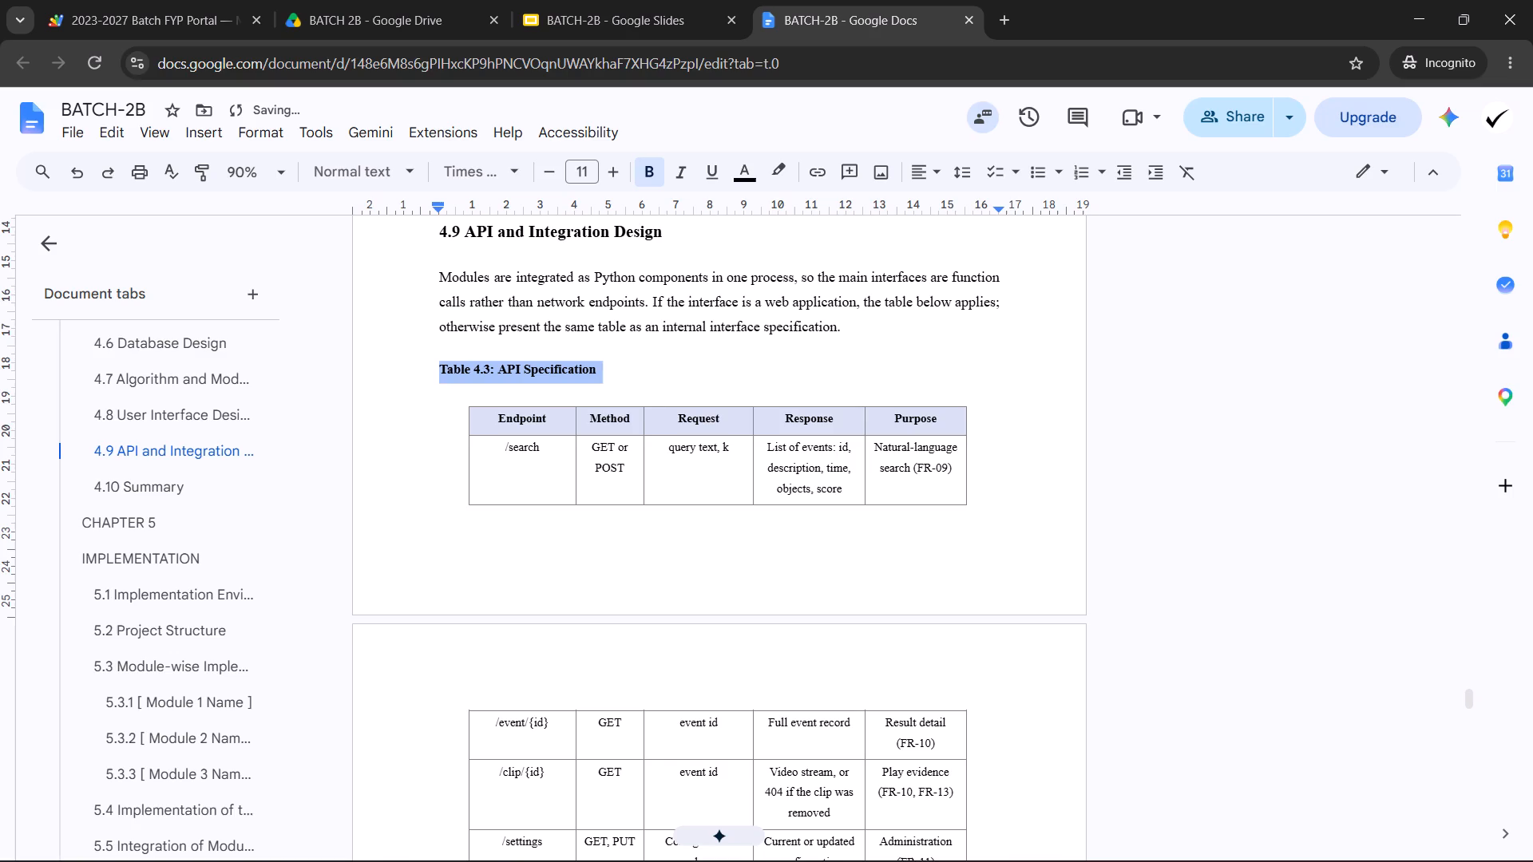
left_click(913, 180)
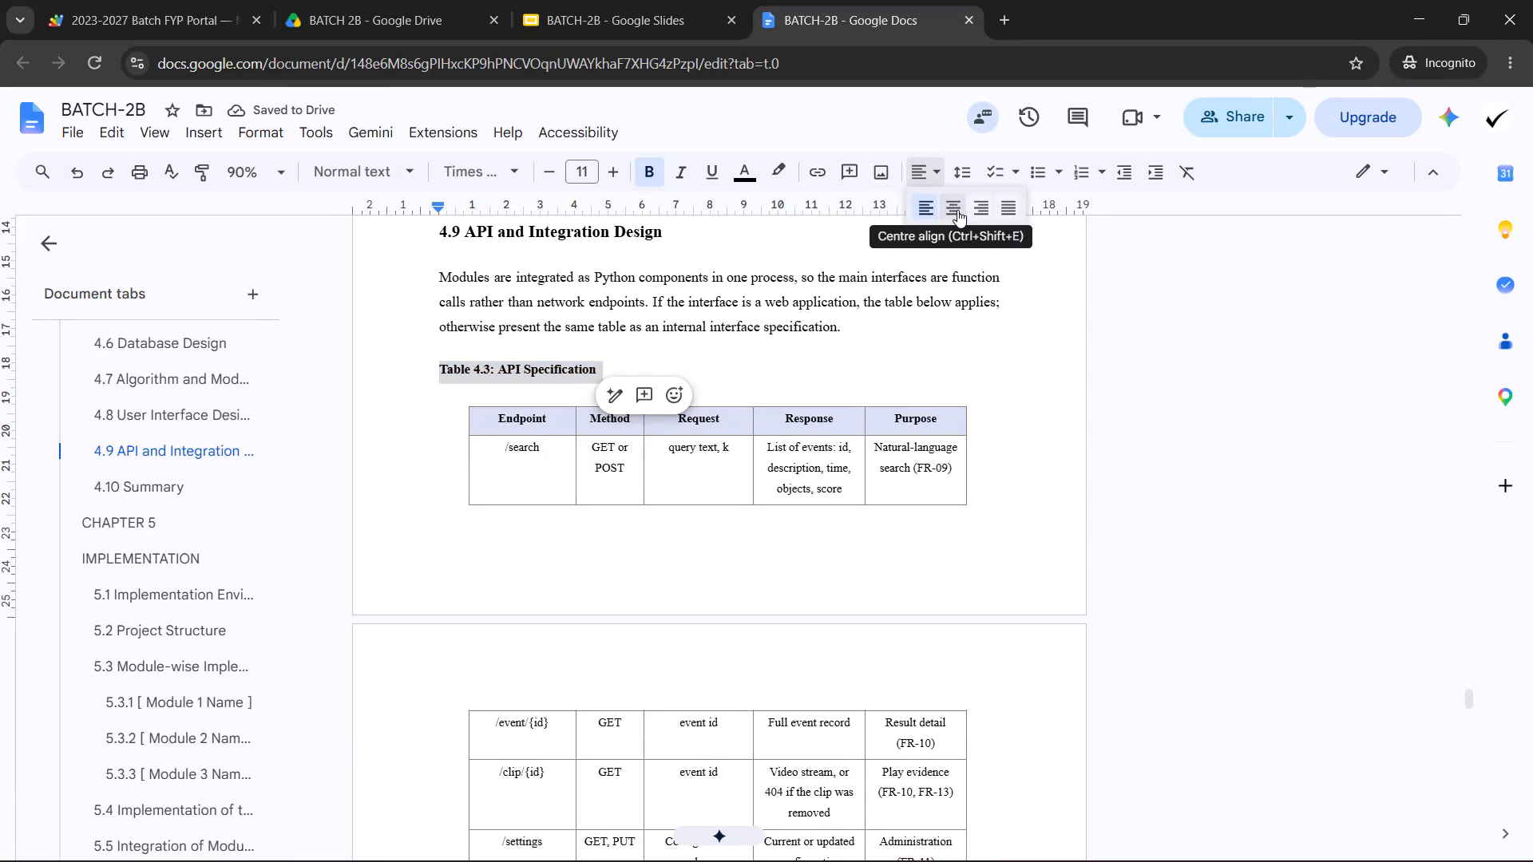
left_click(957, 210)
left_click(767, 358)
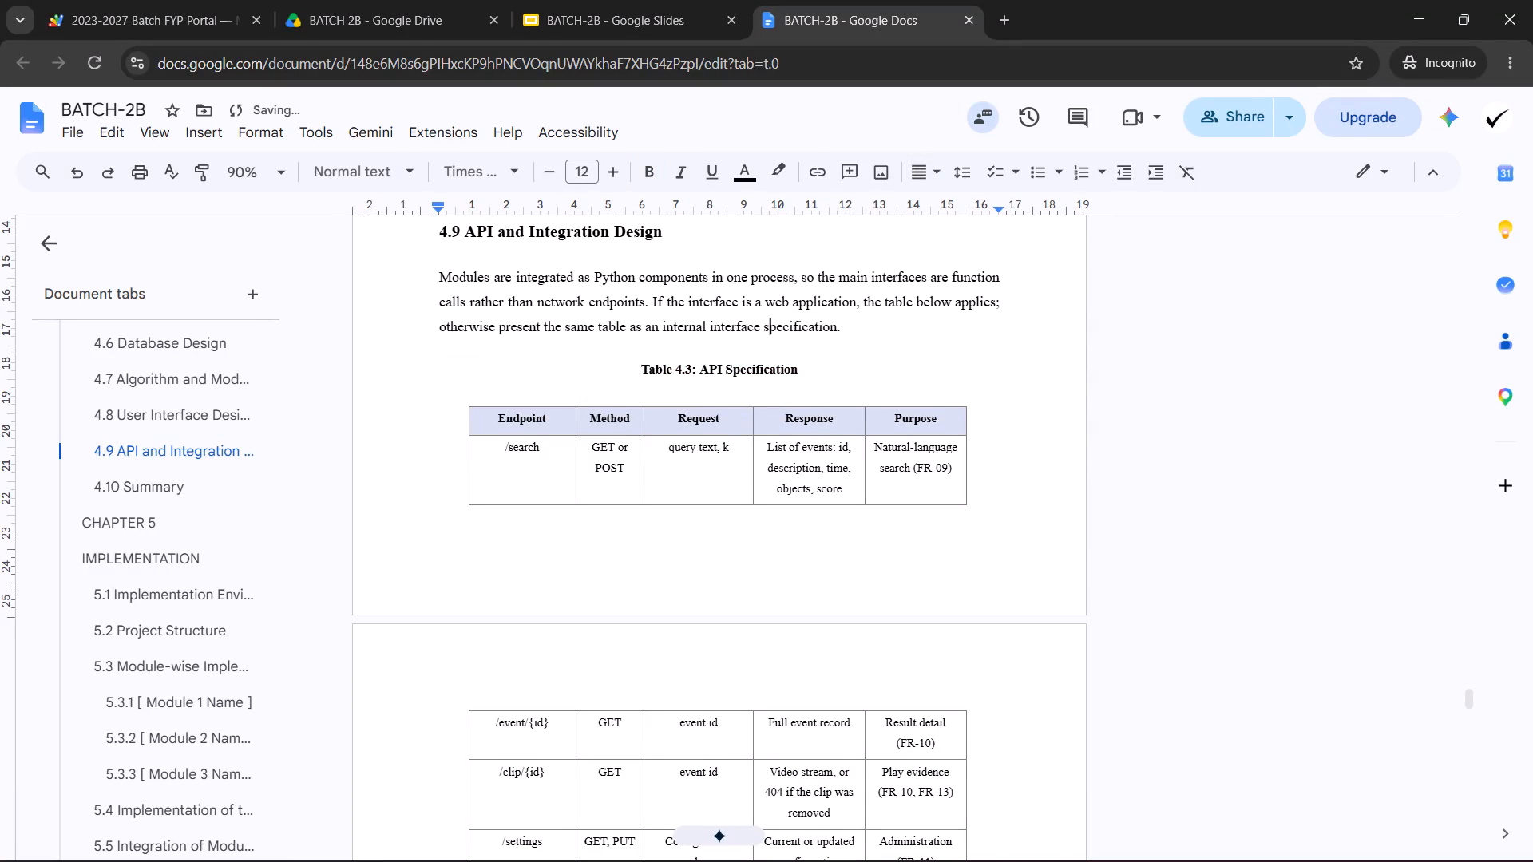
Delete the extra blank lines between the last 4.9 paragraph and the 4.10 Summary heading.
scroll(746, 342, "down", 3)
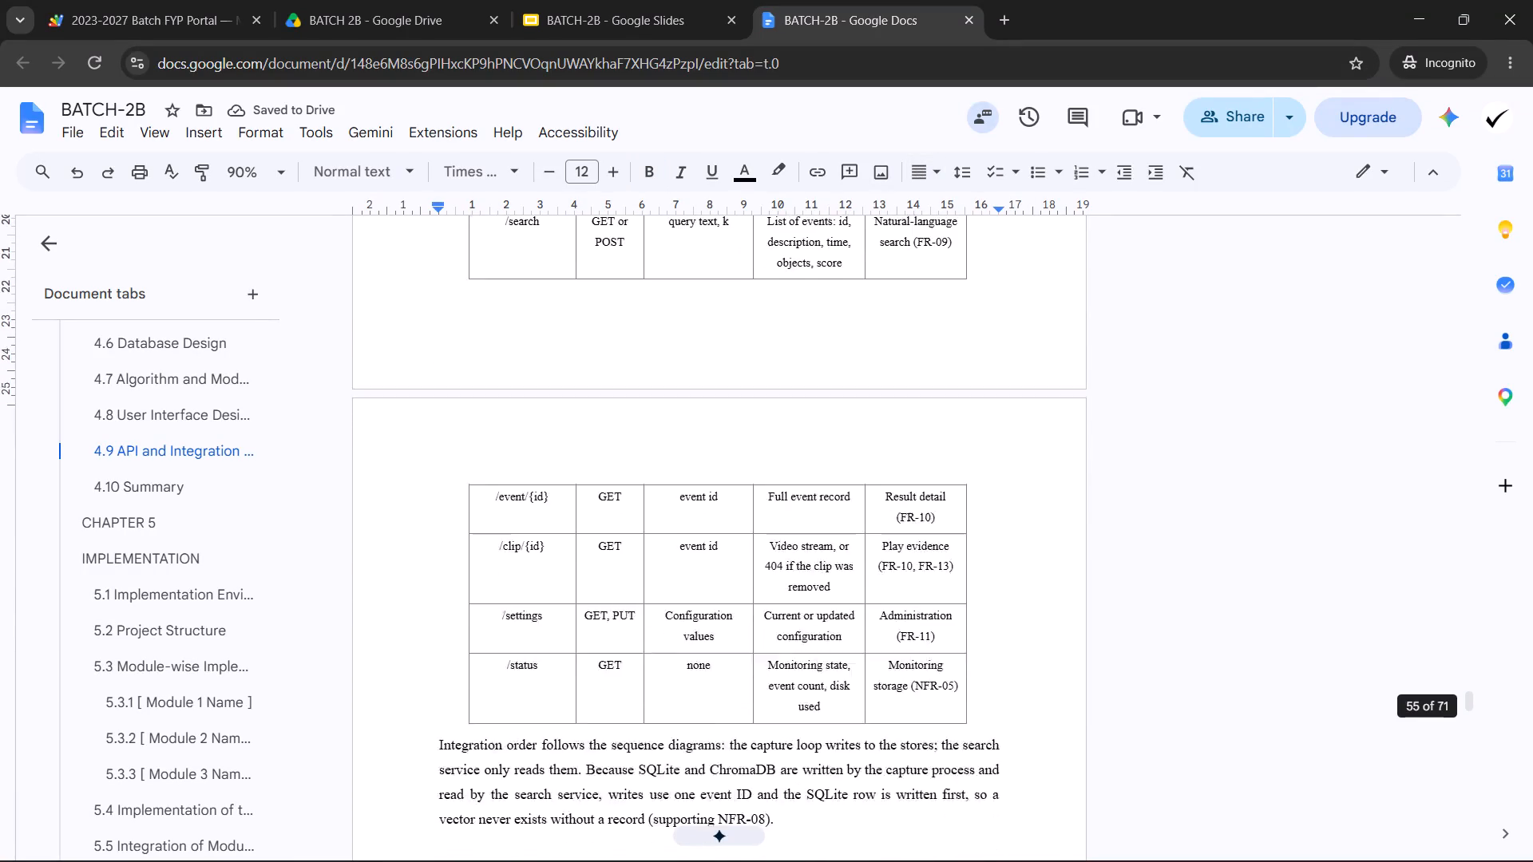
scroll(690, 374, "down", 2)
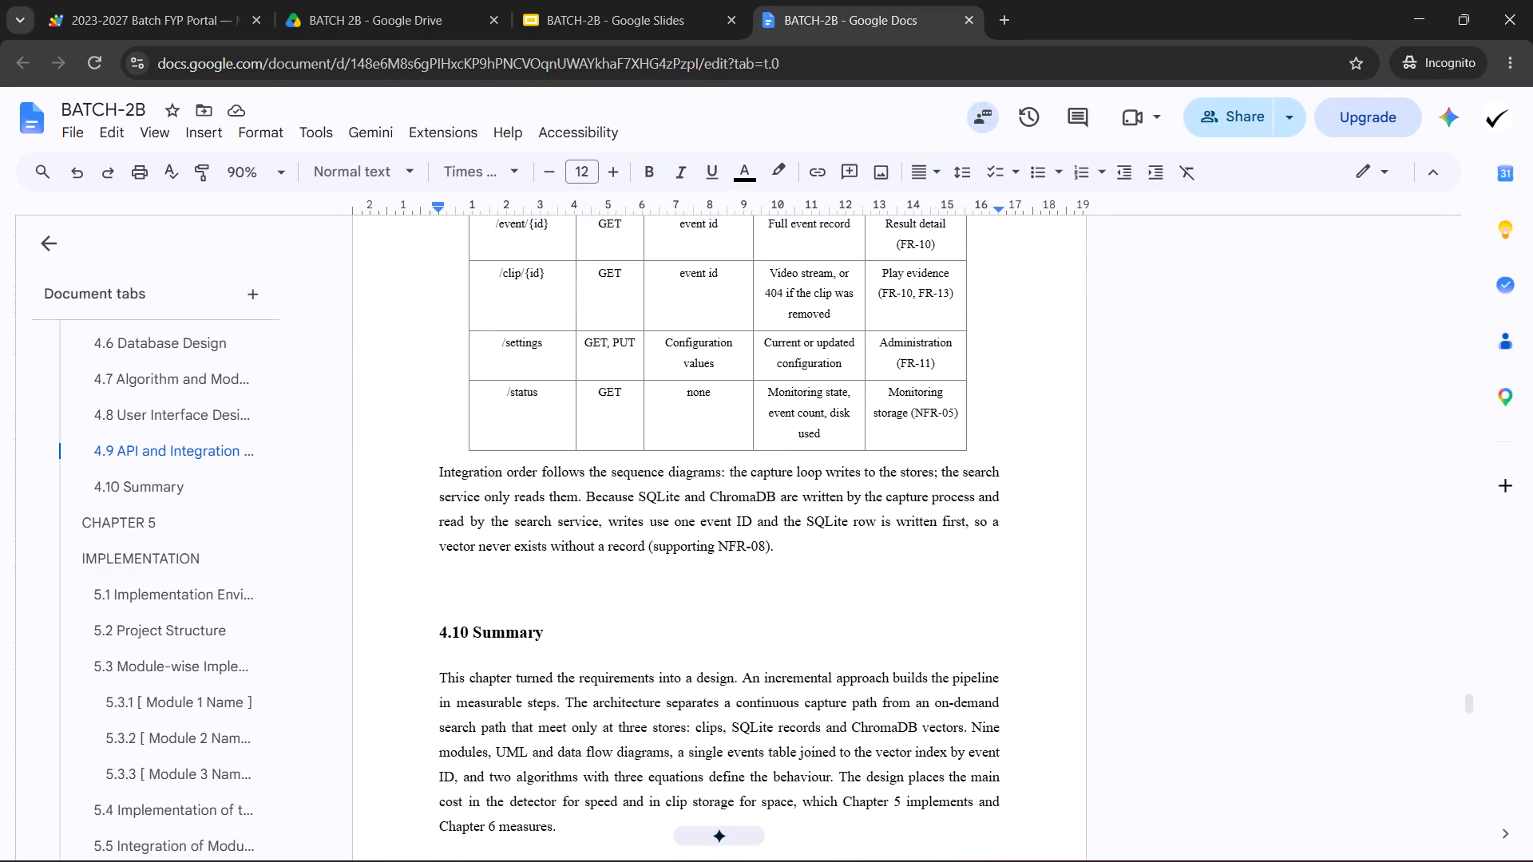
left_click(471, 611)
key("BackSpace")
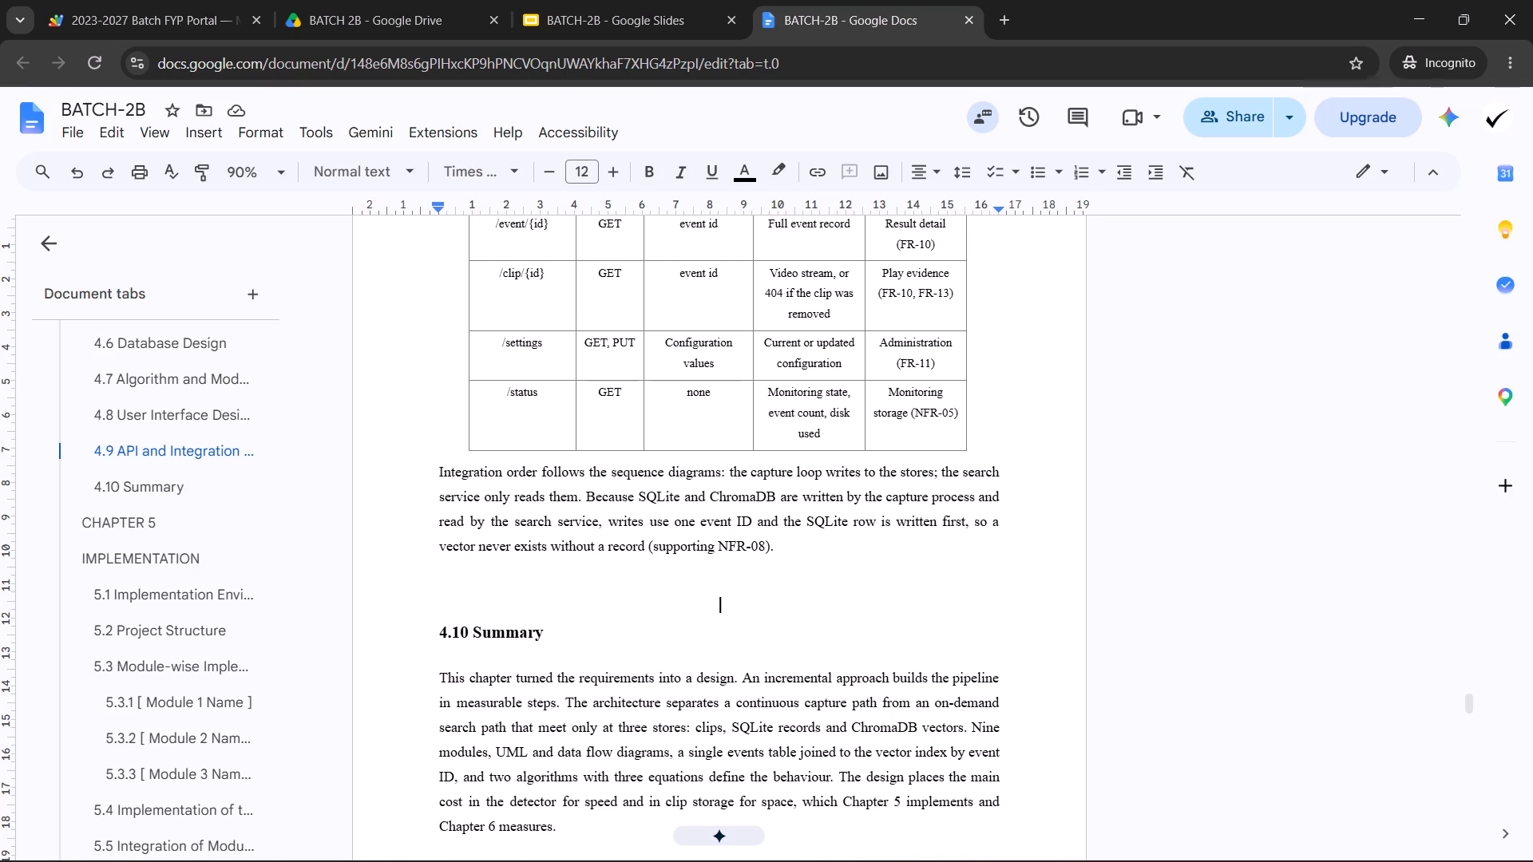
key("BackSpace")
key("BackSpace")
scroll(461, 582, "down", 2)
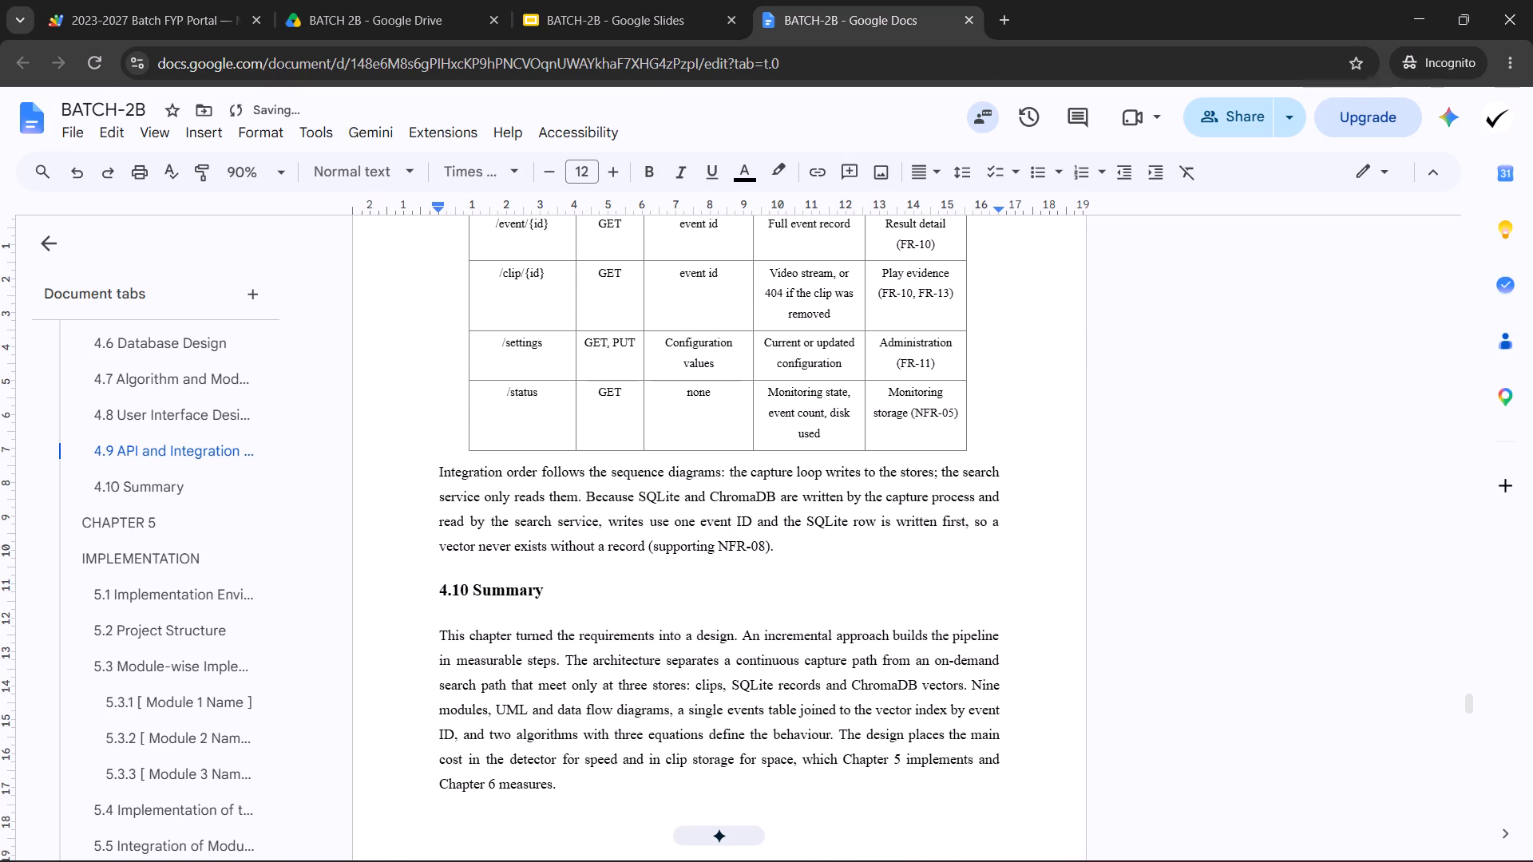
scroll(461, 582, "down", 2)
scroll(476, 586, "up", 5)
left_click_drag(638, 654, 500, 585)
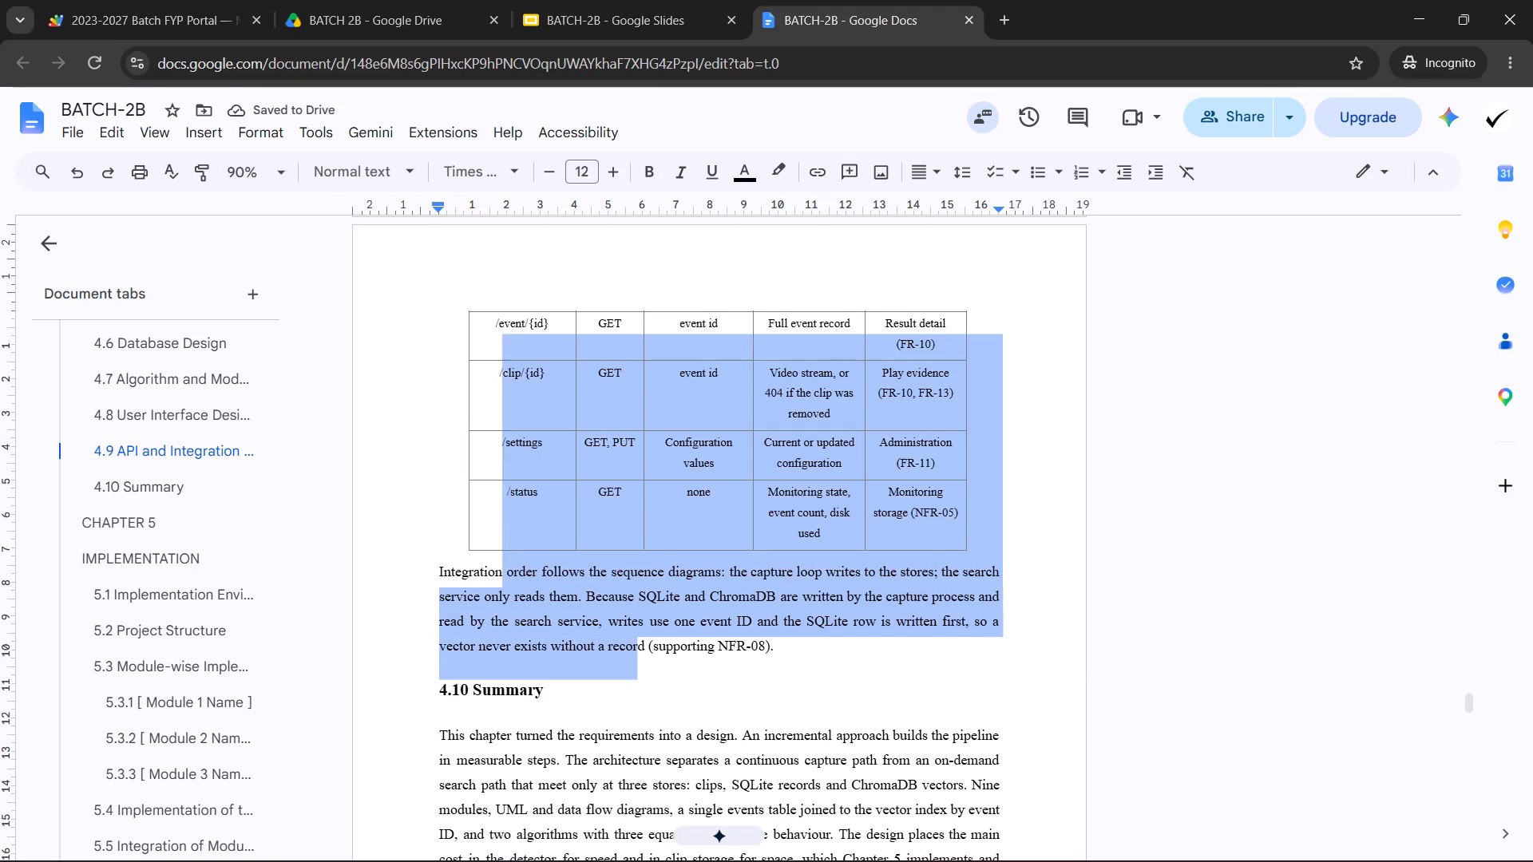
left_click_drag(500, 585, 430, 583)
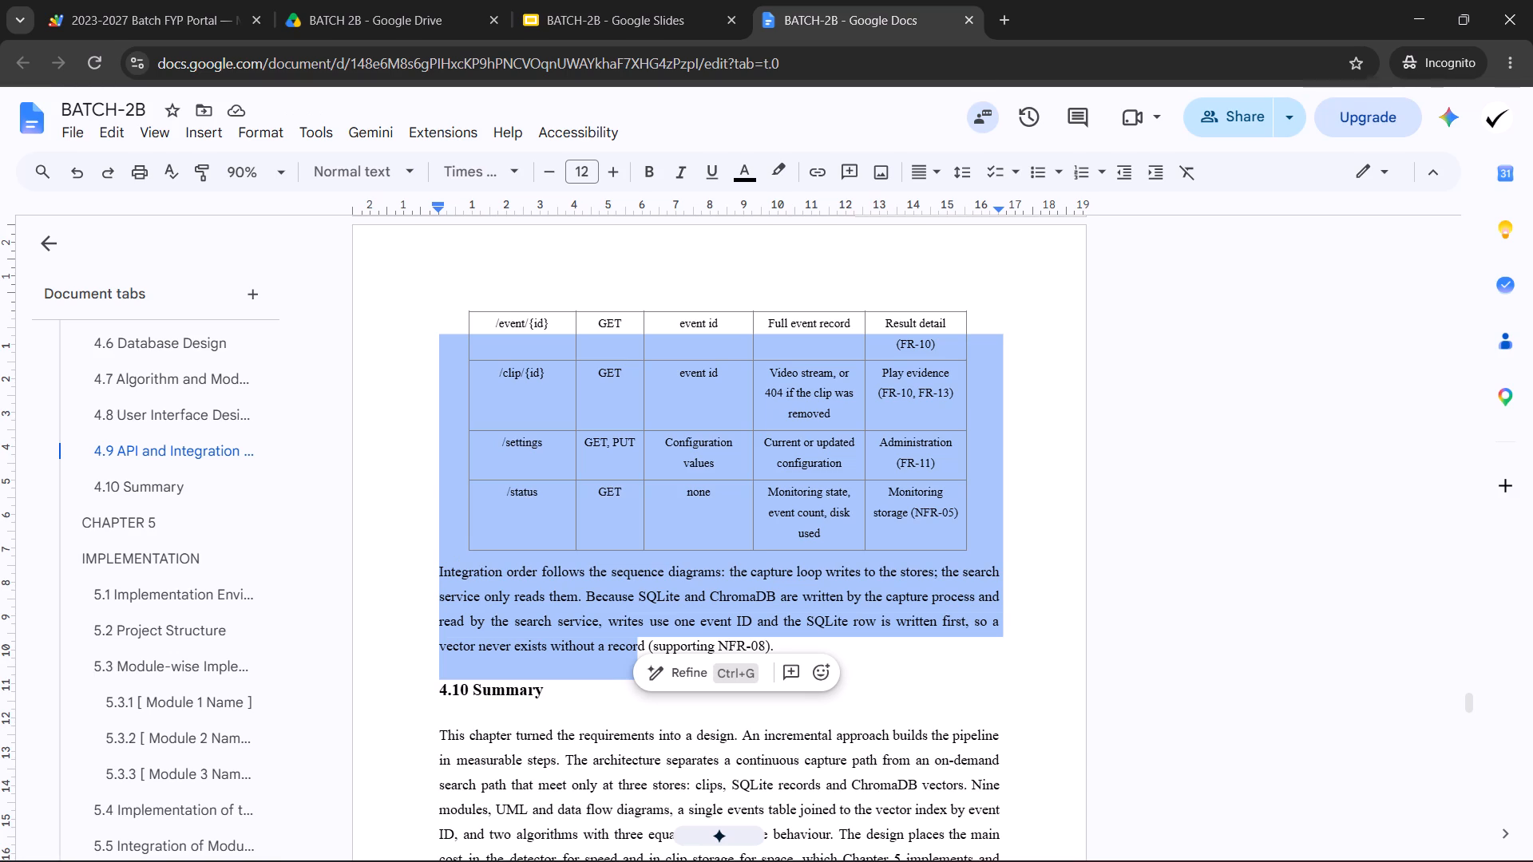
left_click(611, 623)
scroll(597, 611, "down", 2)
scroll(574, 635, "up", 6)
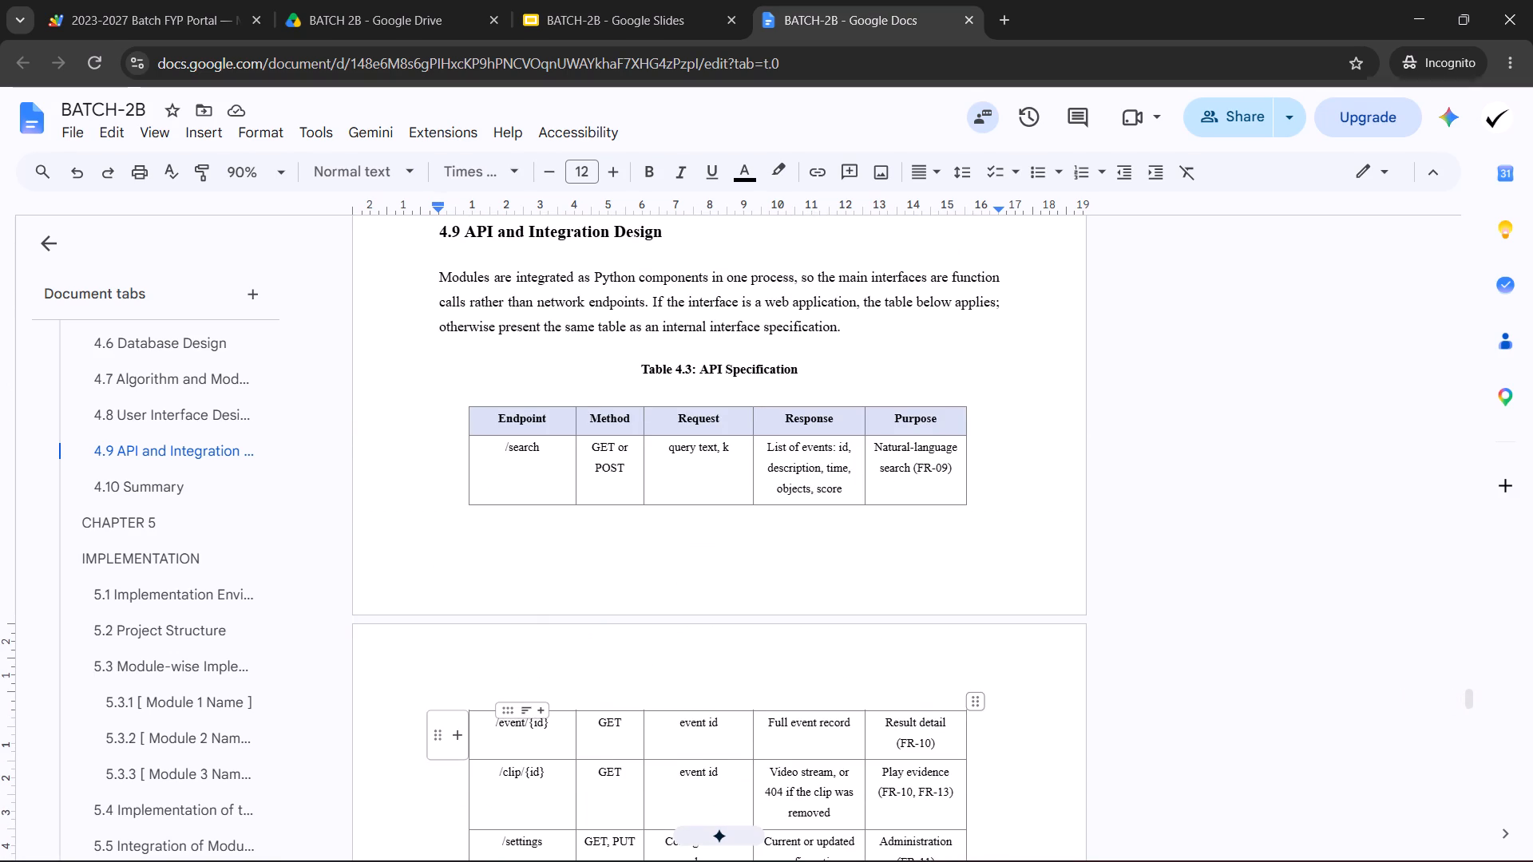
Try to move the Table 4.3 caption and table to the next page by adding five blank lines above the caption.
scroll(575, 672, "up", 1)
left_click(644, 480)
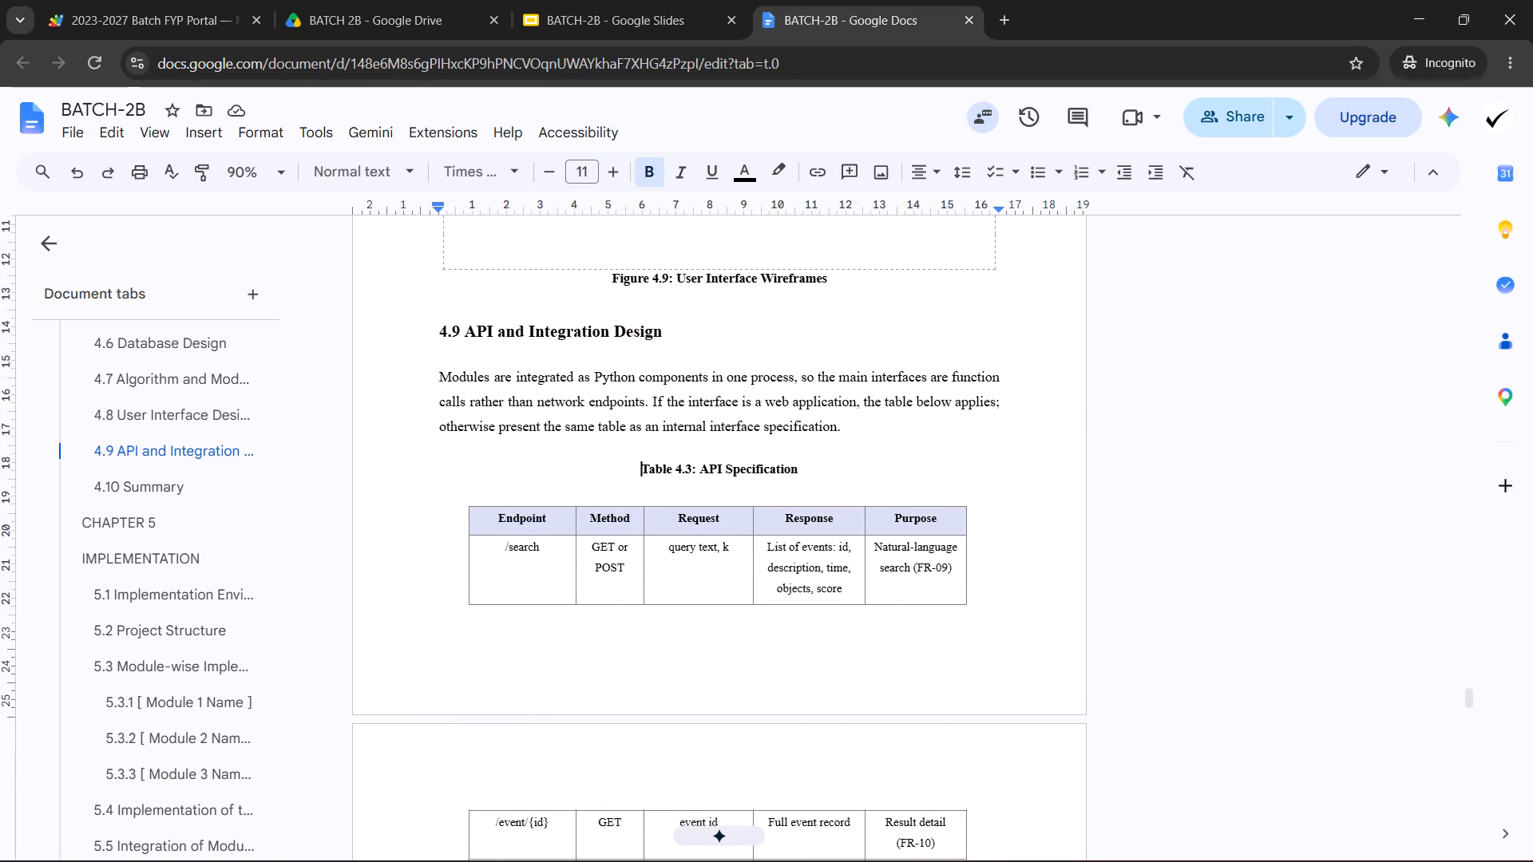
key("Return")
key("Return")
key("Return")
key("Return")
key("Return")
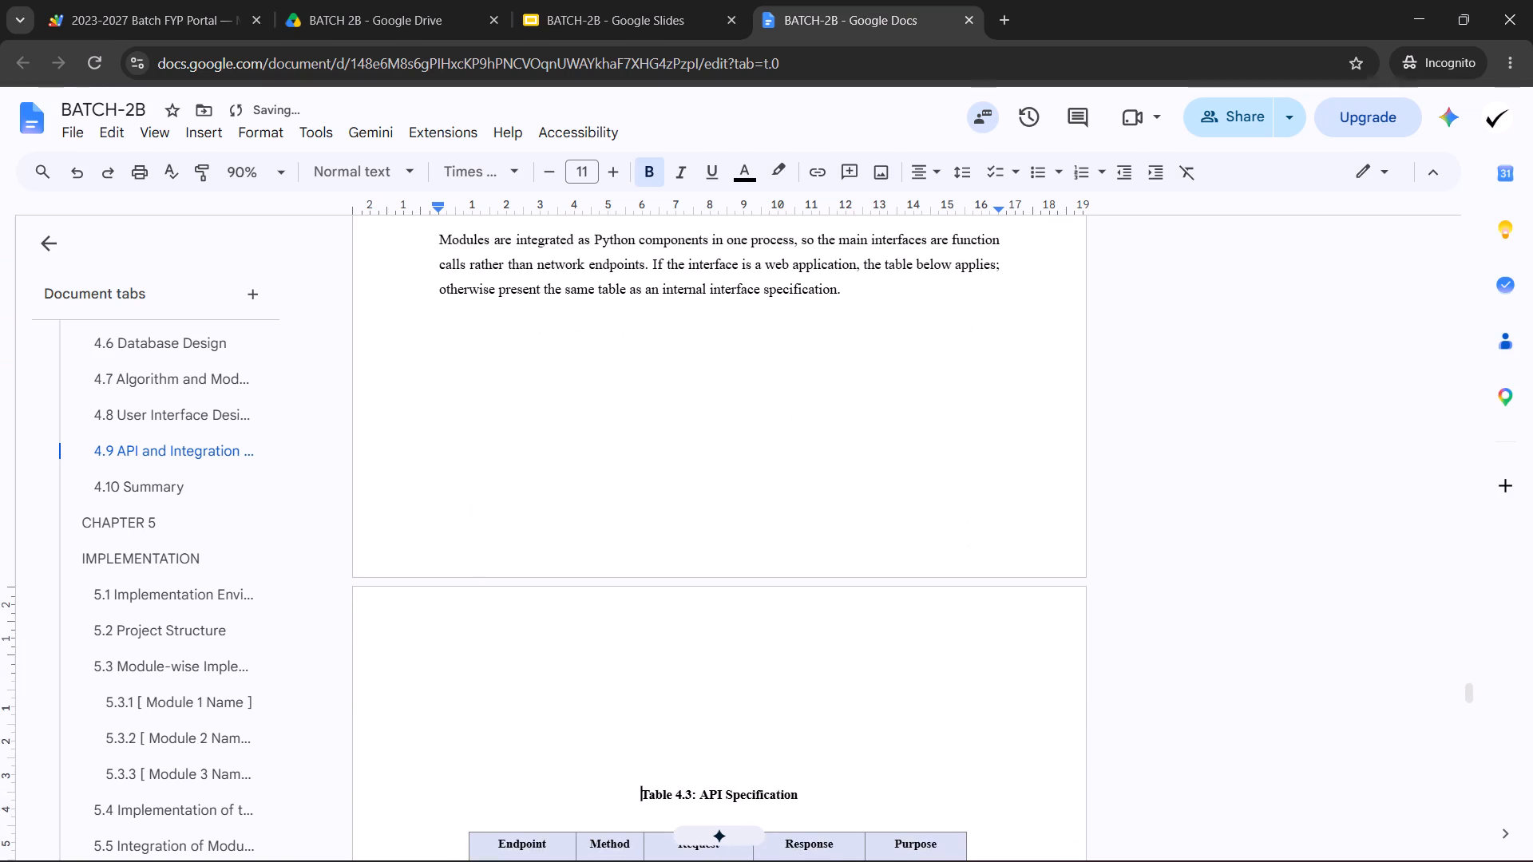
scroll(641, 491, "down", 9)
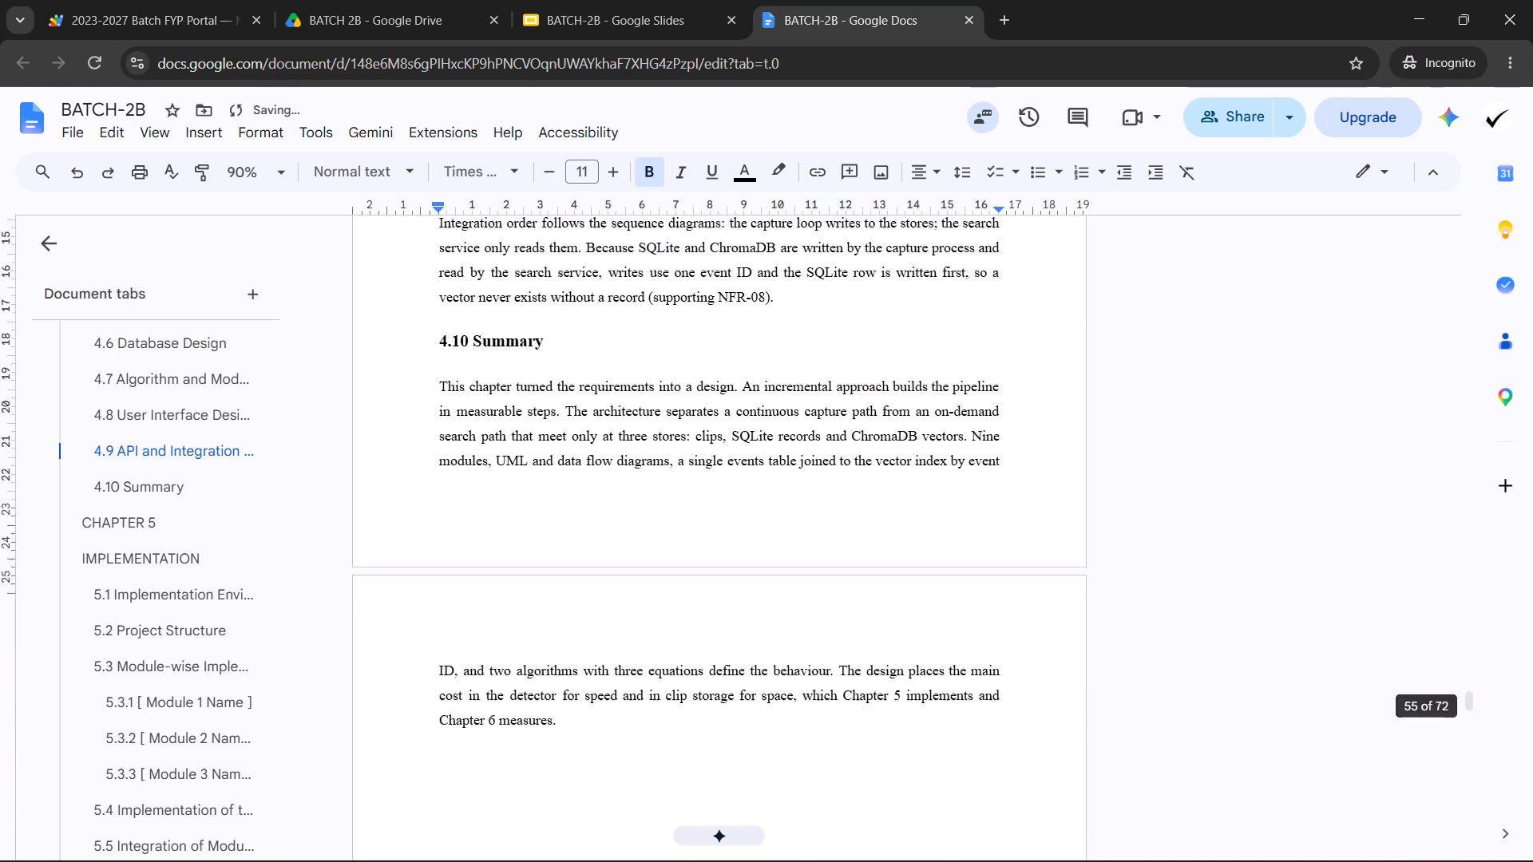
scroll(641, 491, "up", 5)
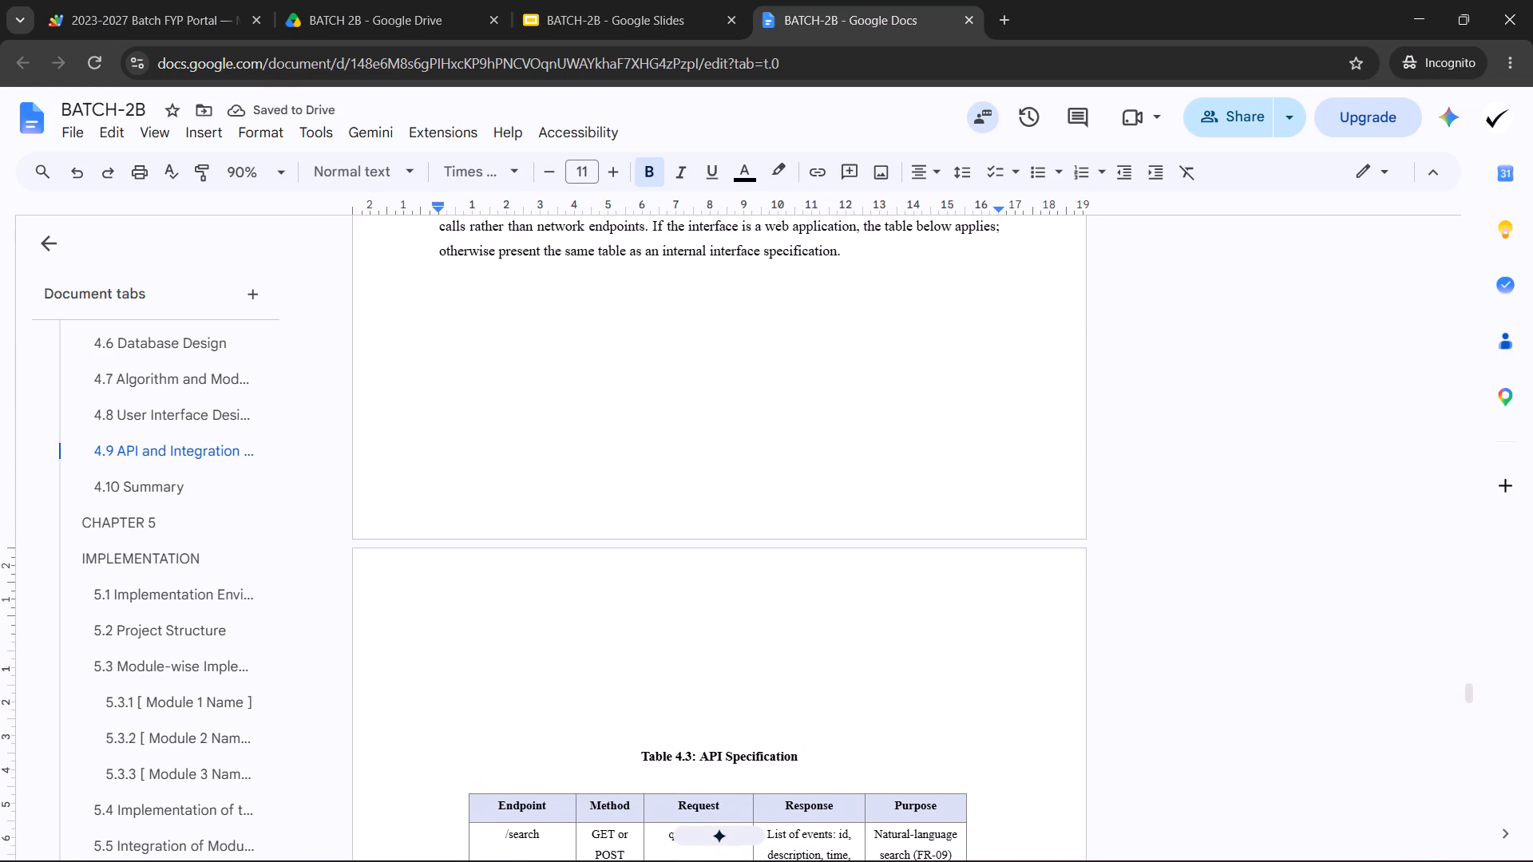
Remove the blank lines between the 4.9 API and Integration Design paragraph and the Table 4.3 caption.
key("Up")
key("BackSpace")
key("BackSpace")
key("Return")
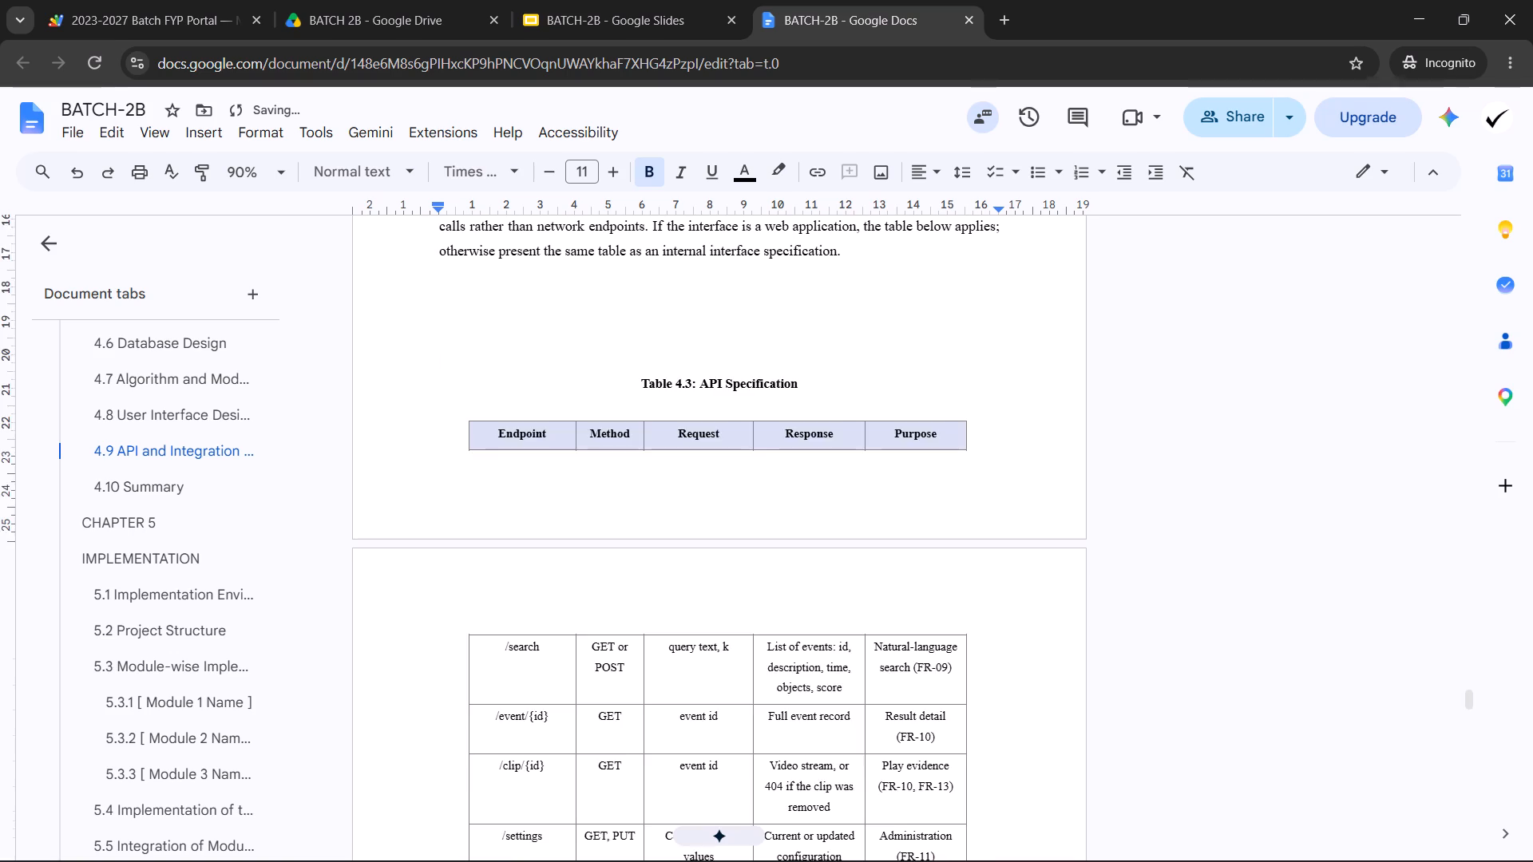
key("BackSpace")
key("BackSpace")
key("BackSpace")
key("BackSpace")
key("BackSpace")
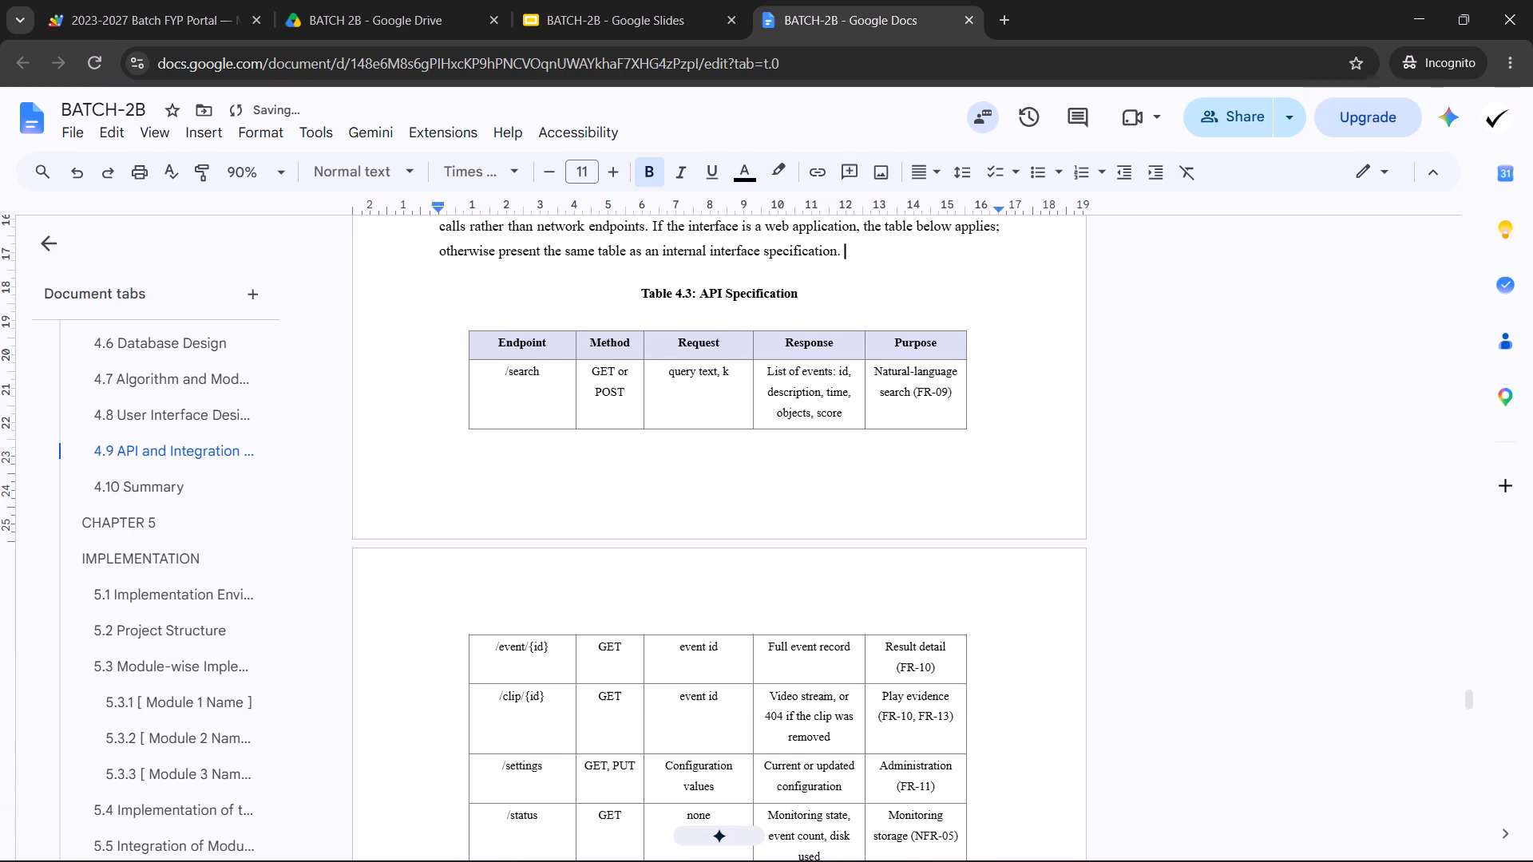
Add three blank lines after the 4.9 paragraph so the Table 4.3 caption and whole table start on the next page.
key("Return")
key("Return")
key("Return")
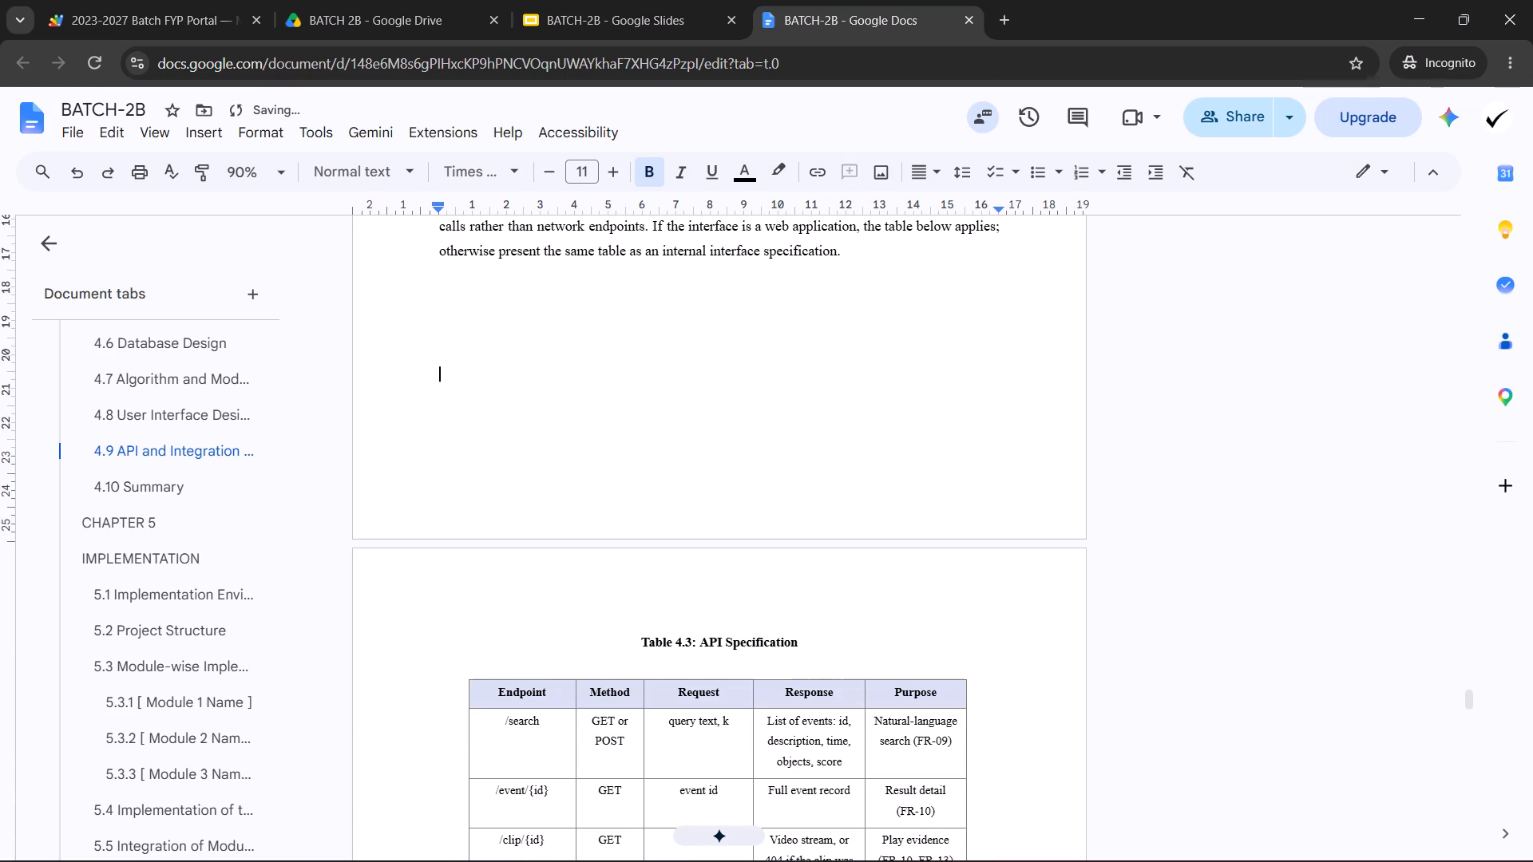
left_click(697, 623)
left_click(680, 605)
scroll(666, 597, "down", 9)
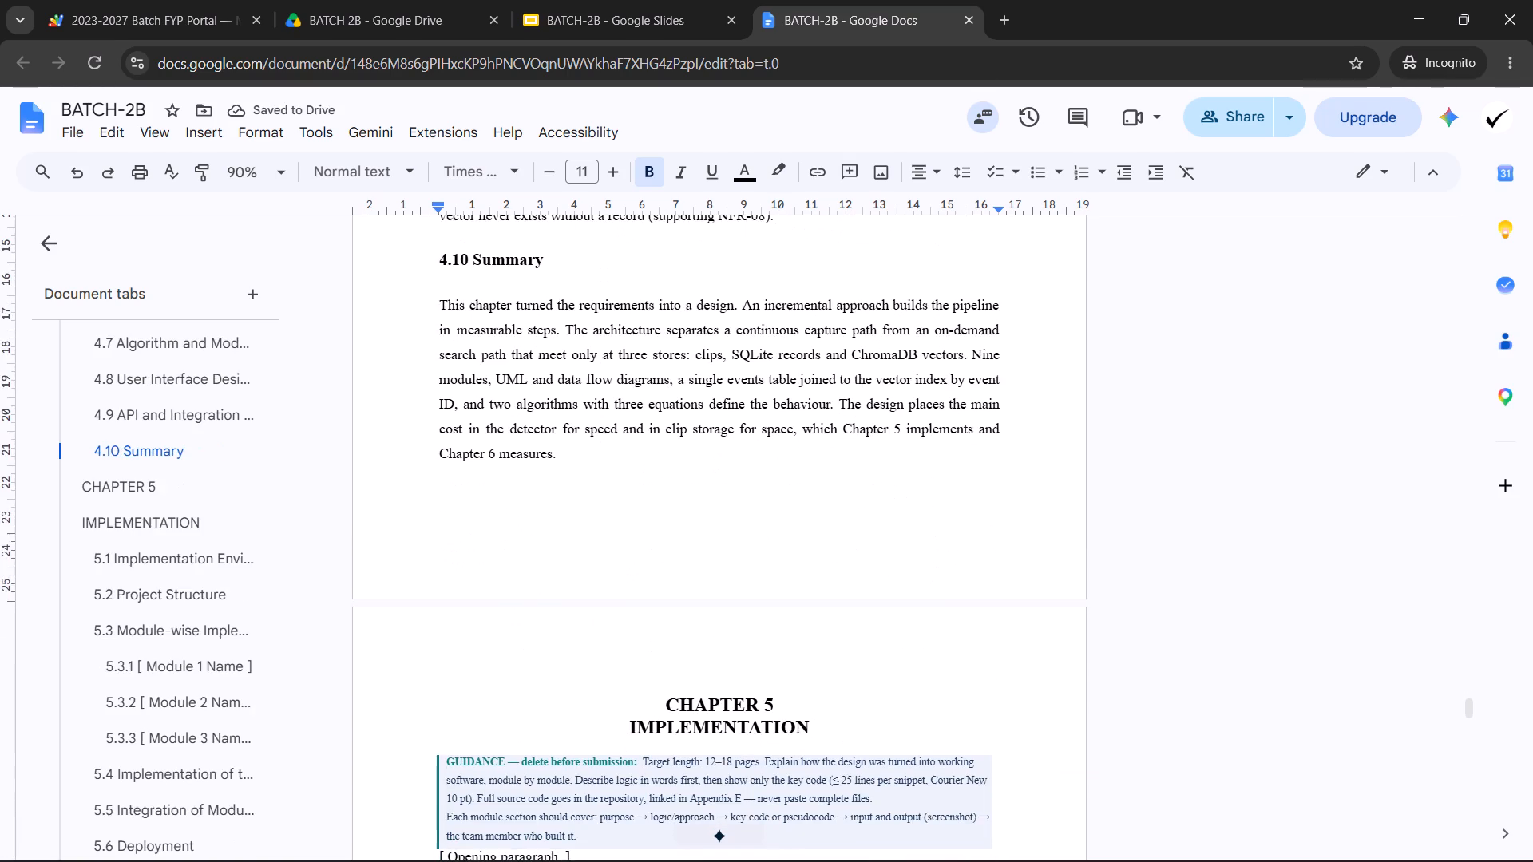
scroll(639, 601, "up", 7)
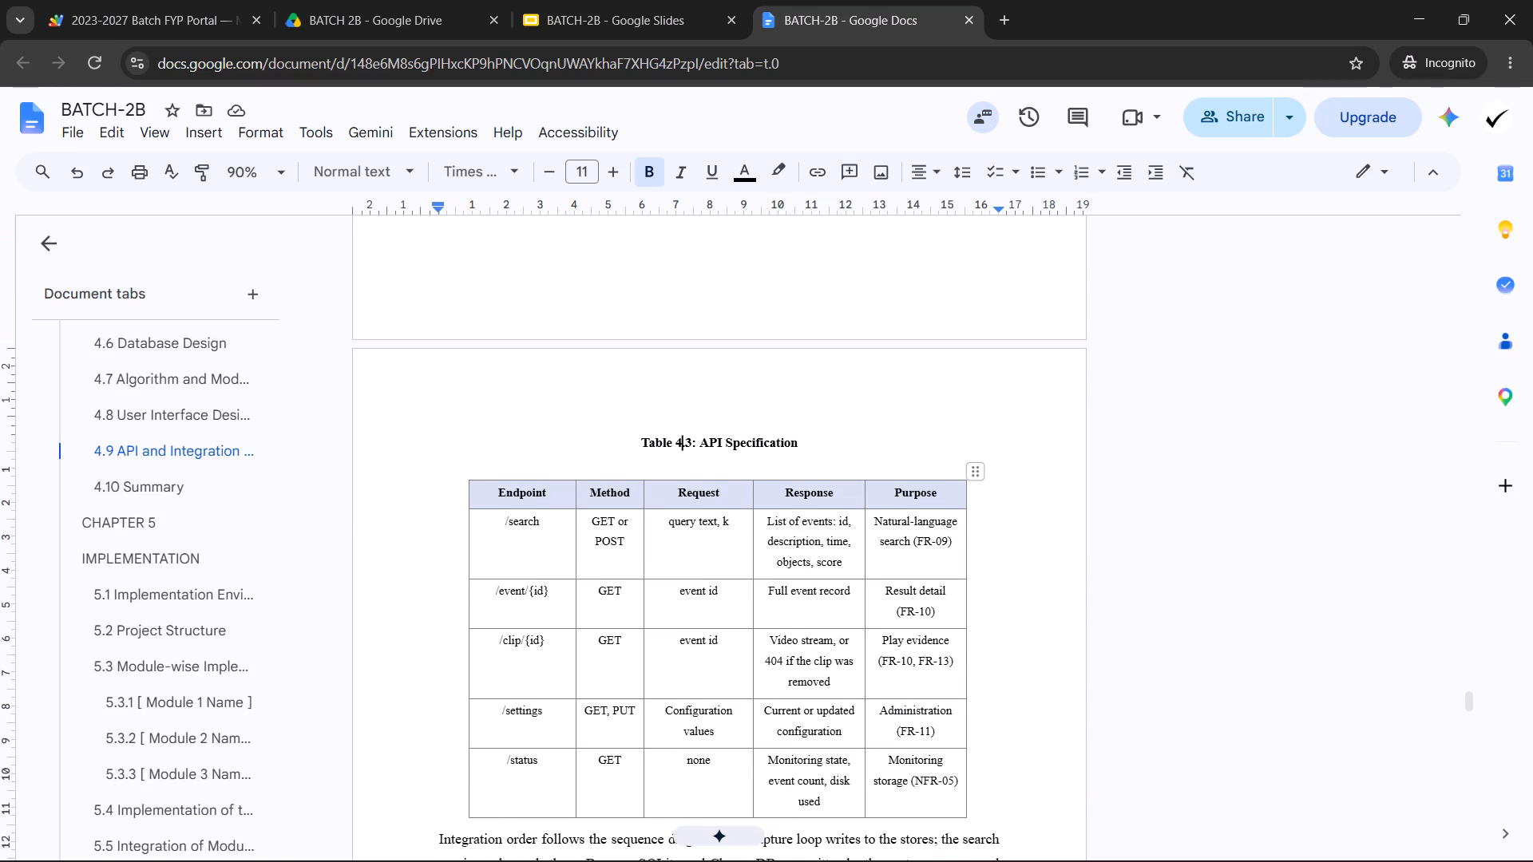
scroll(639, 520, "up", 4)
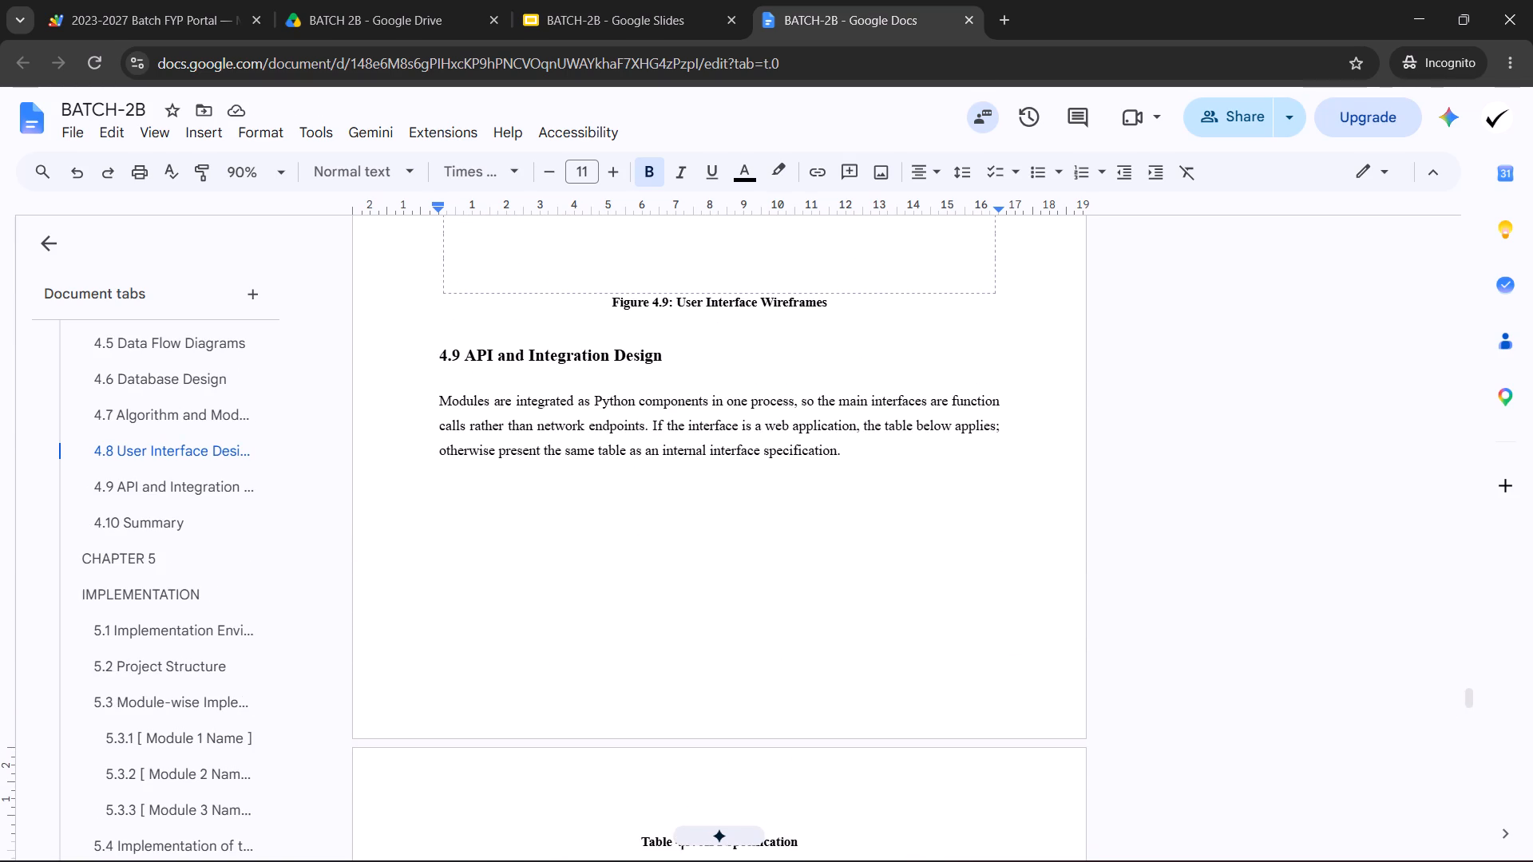
Insert one blank line between the Figure 4.9 caption and the 4.9 API and Integration Design heading.
scroll(613, 562, "up", 5)
scroll(588, 583, "down", 4)
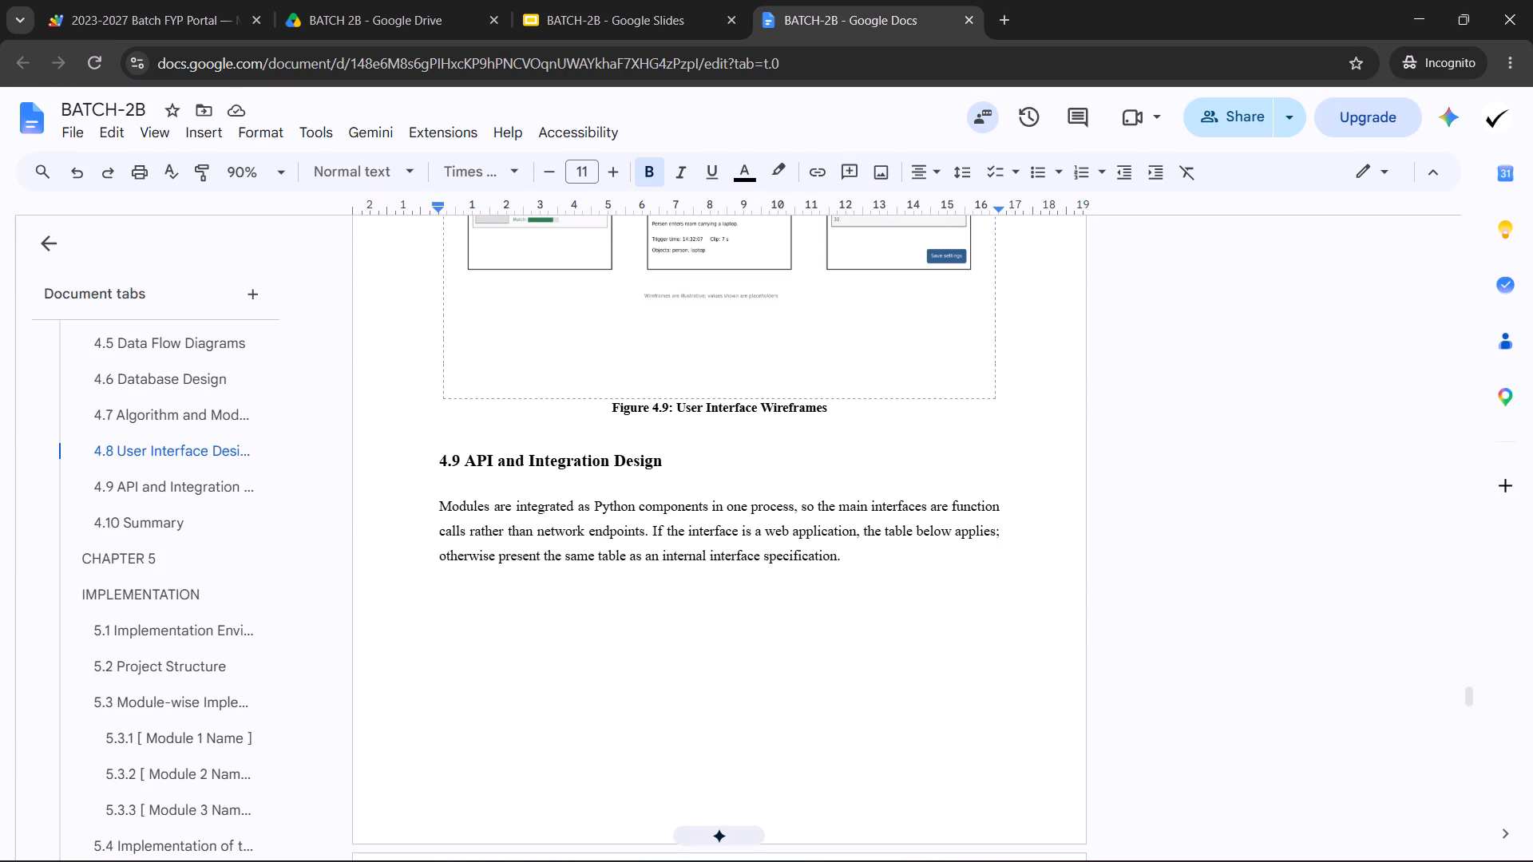
left_click(436, 458)
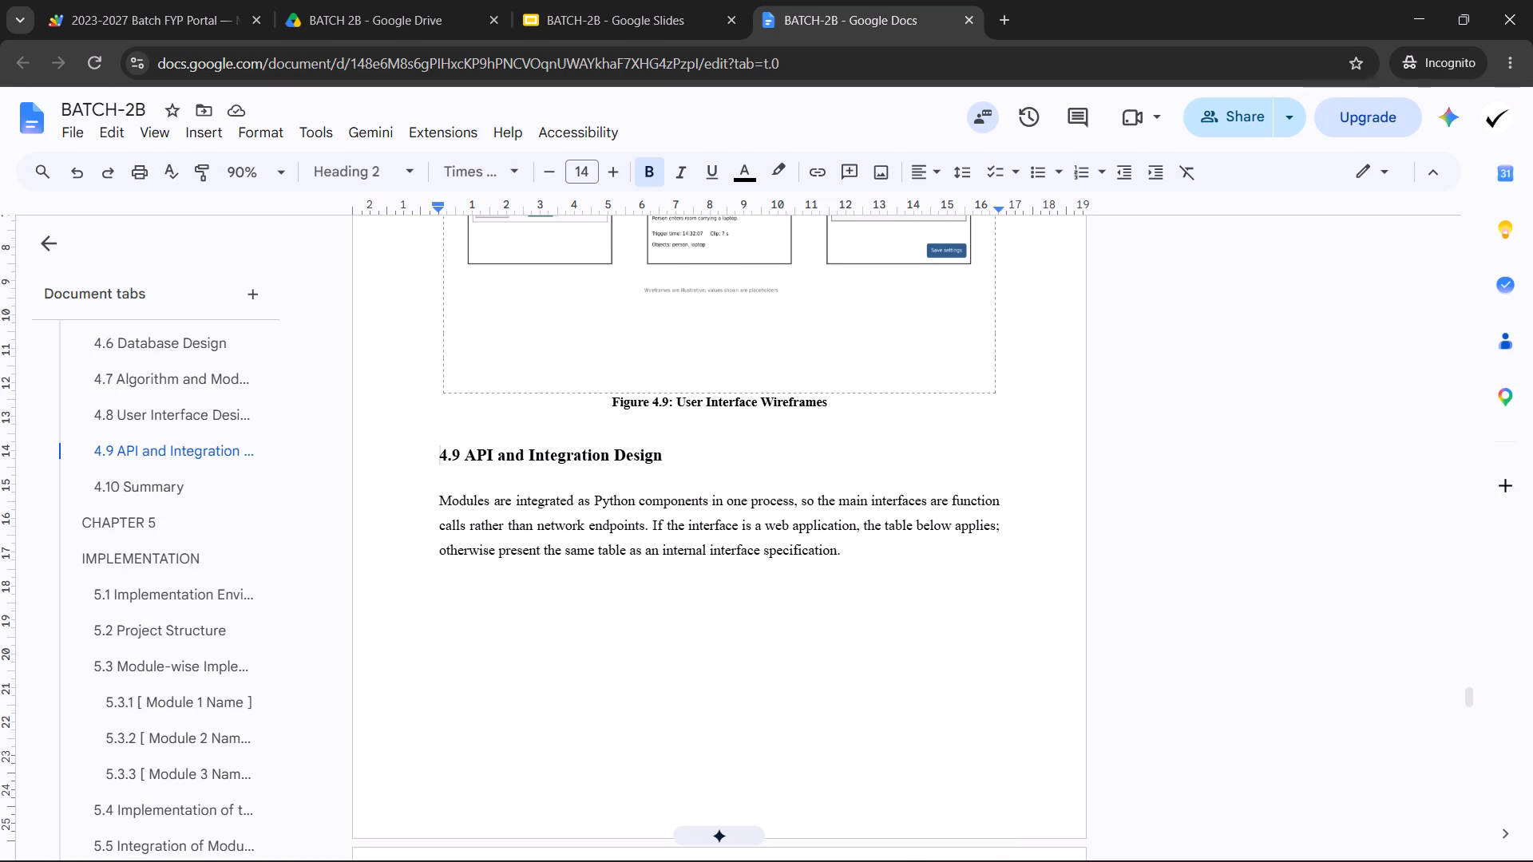
key("Return")
left_click(622, 521)
scroll(628, 502, "down", 3)
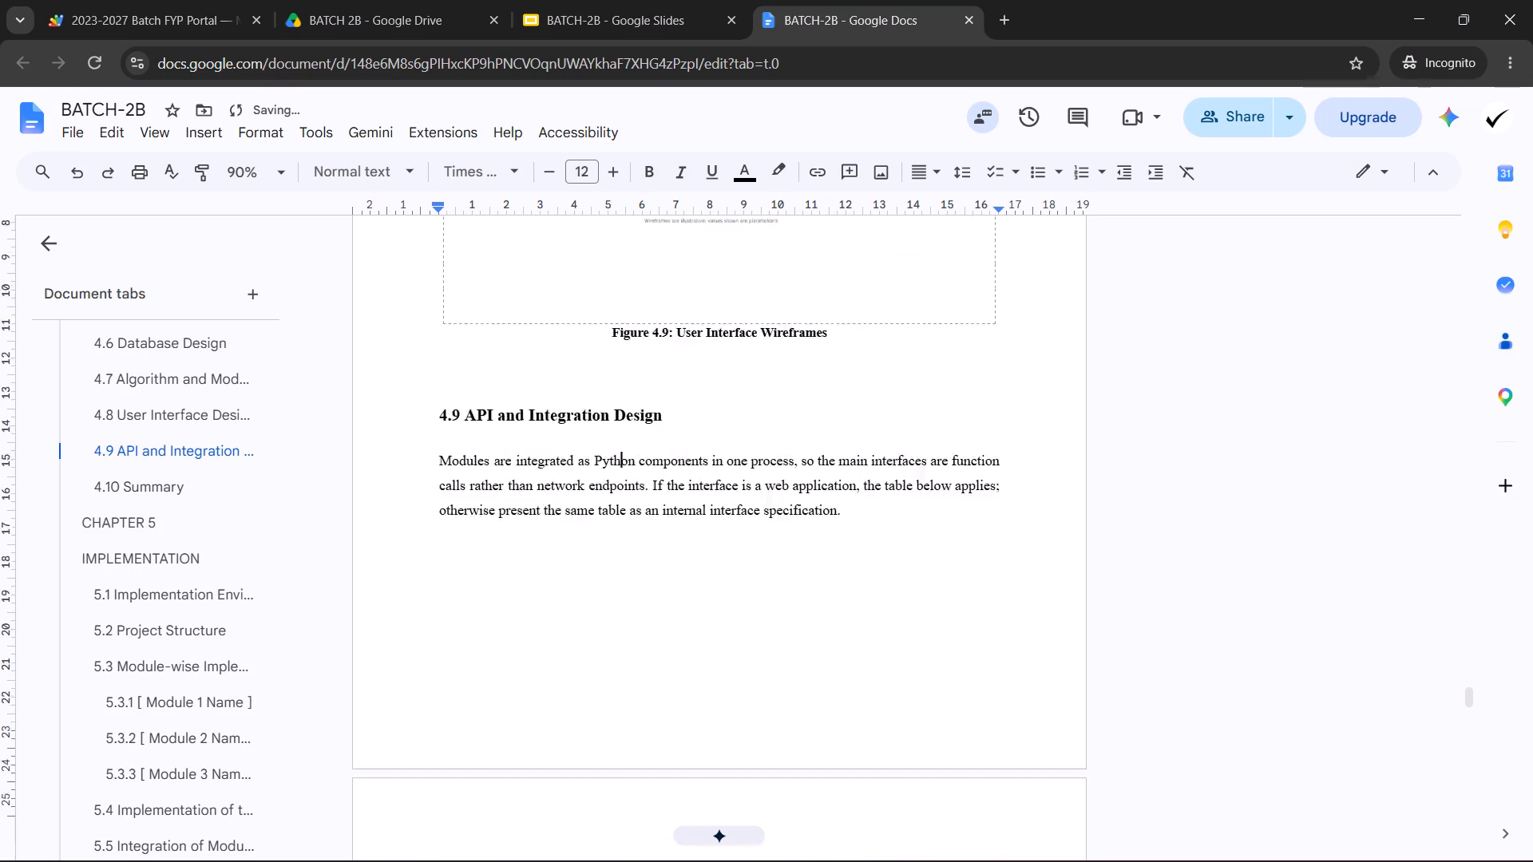
Left-align the text in all body cells of Table 4.3: API Specification, leaving the header row centred.
scroll(628, 499, "down", 2)
scroll(872, 370, "down", 4)
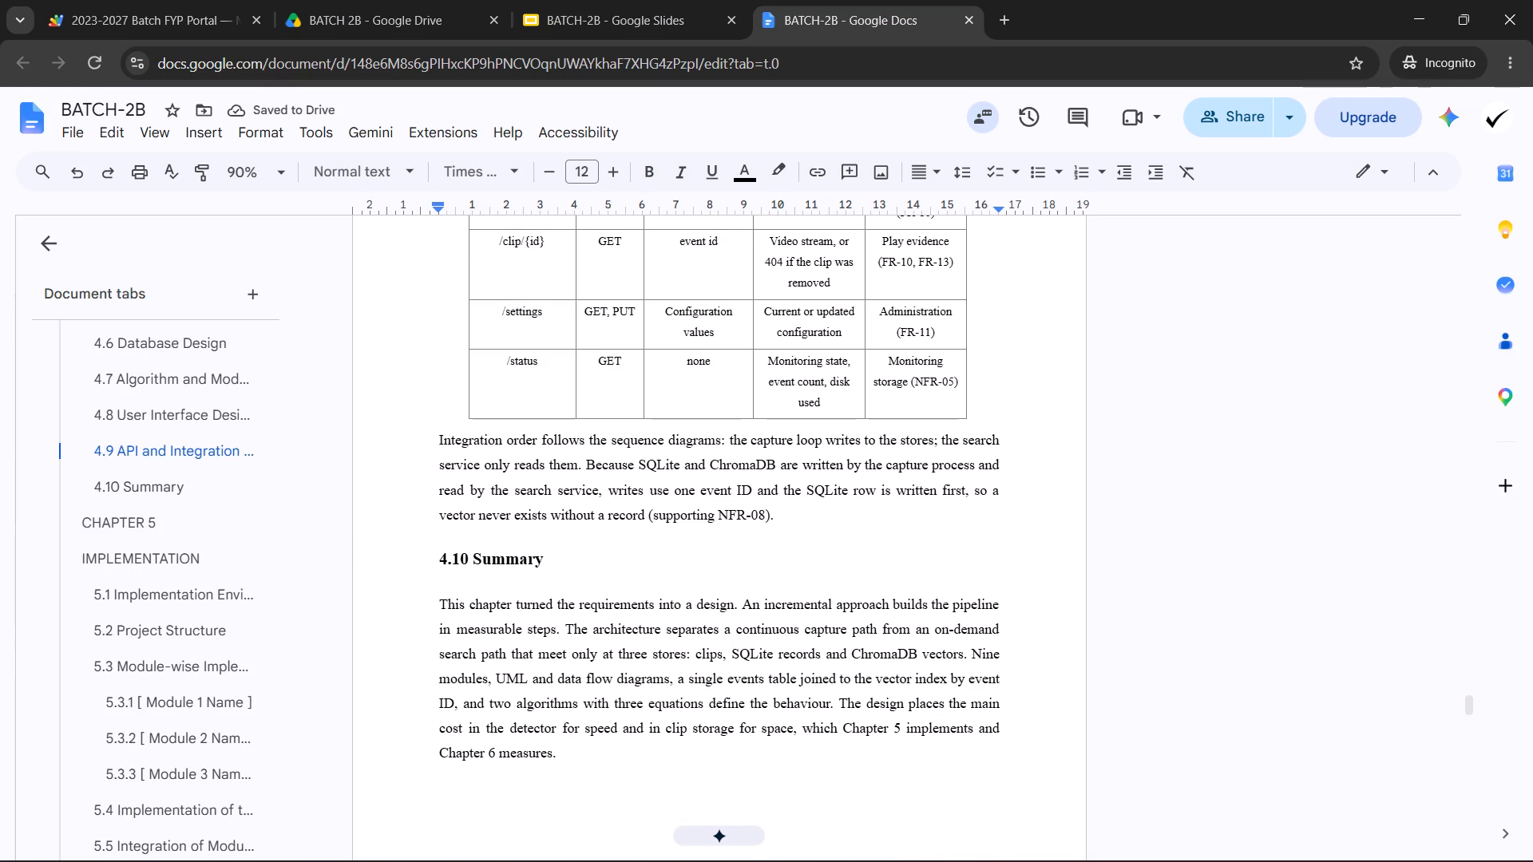
scroll(850, 469, "up", 2)
left_click_drag(492, 327, 819, 497)
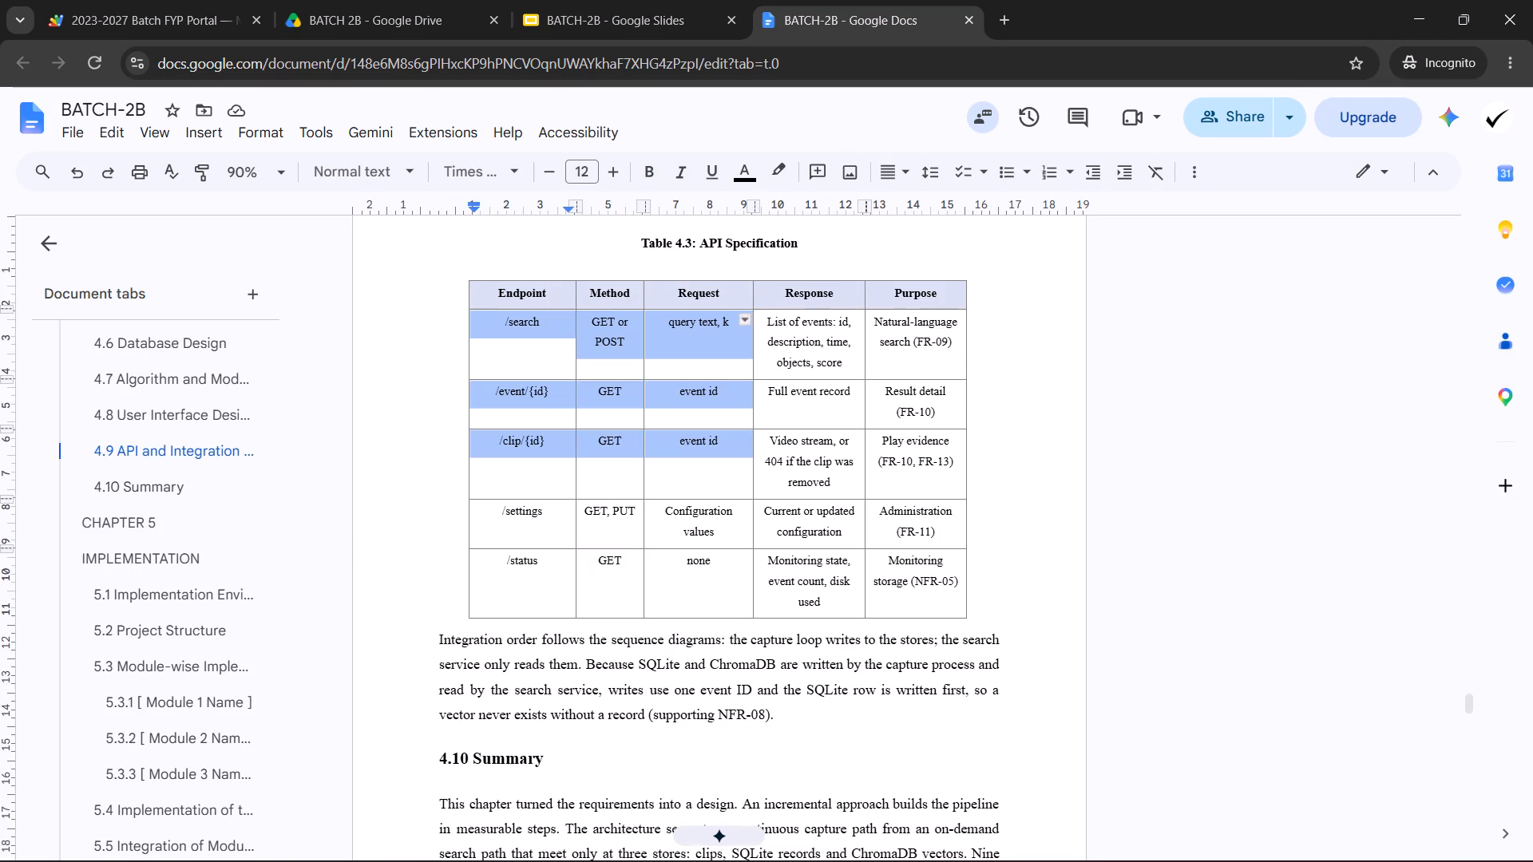
left_click_drag(819, 497, 910, 558)
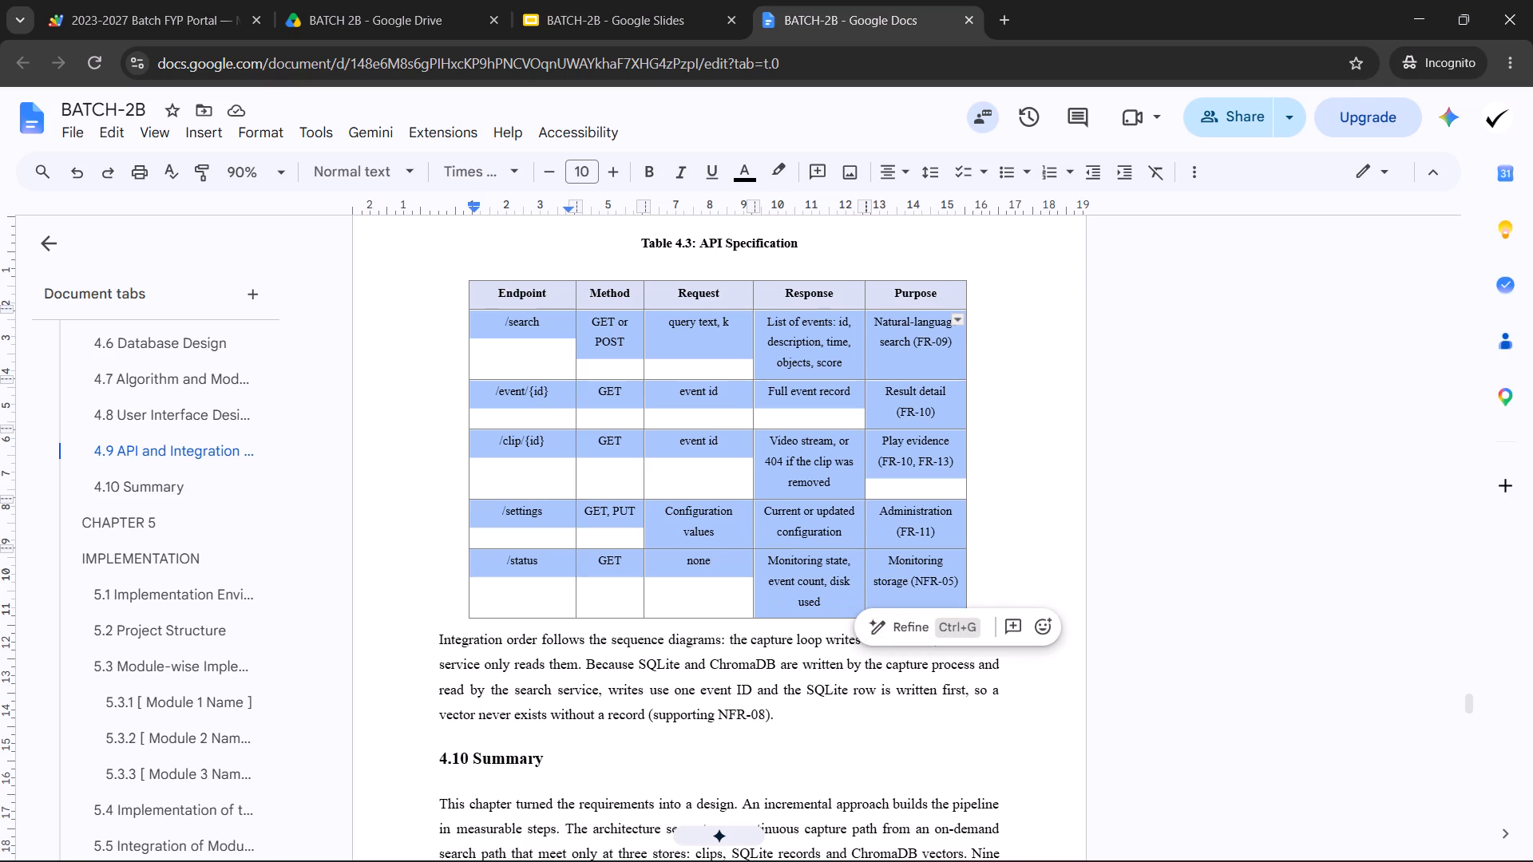
left_click(890, 164)
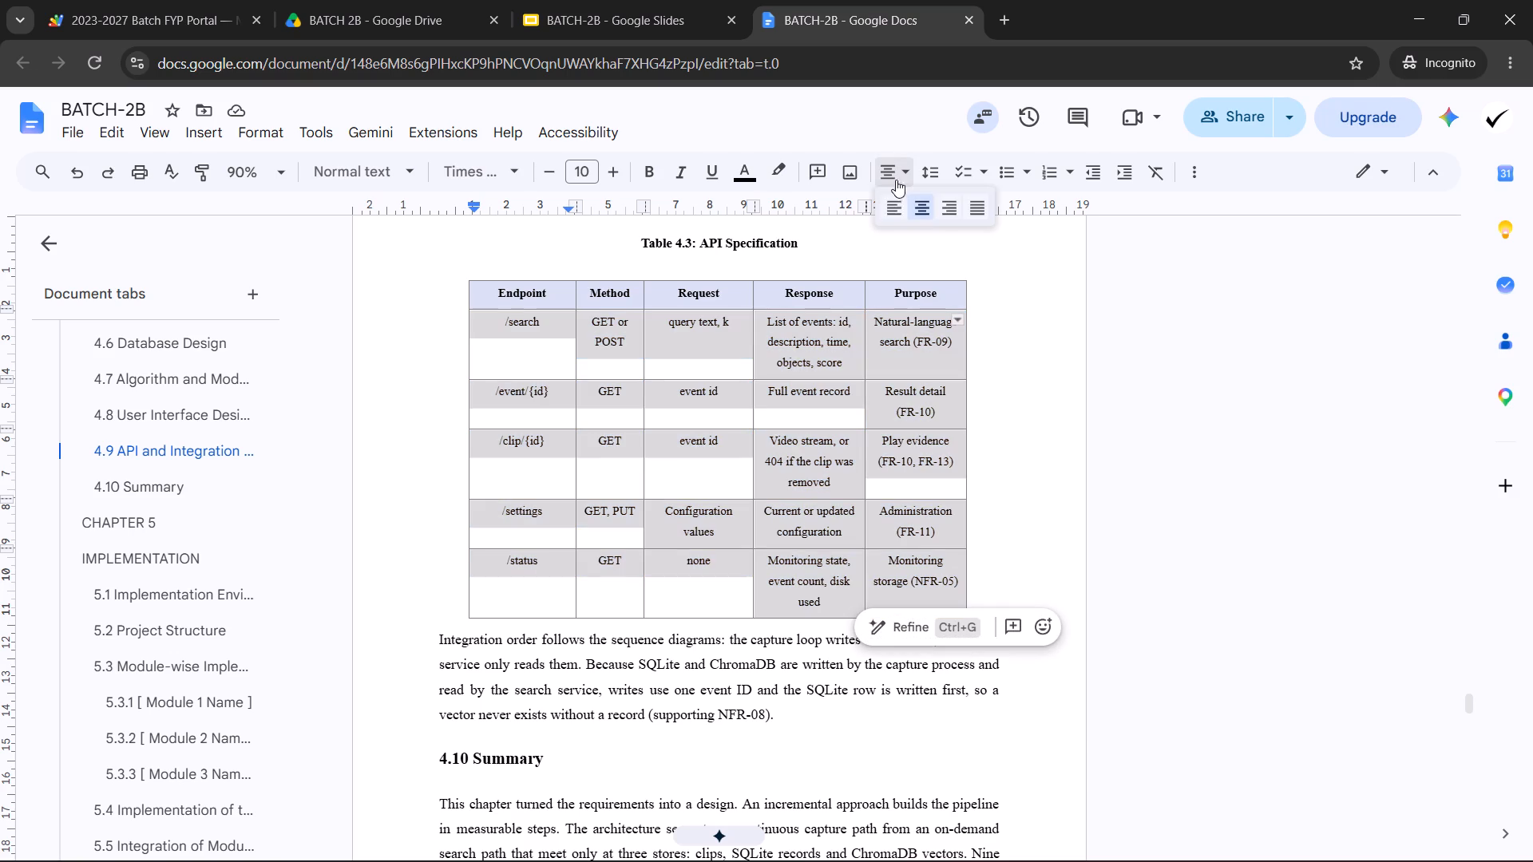
left_click(901, 215)
left_click(810, 406)
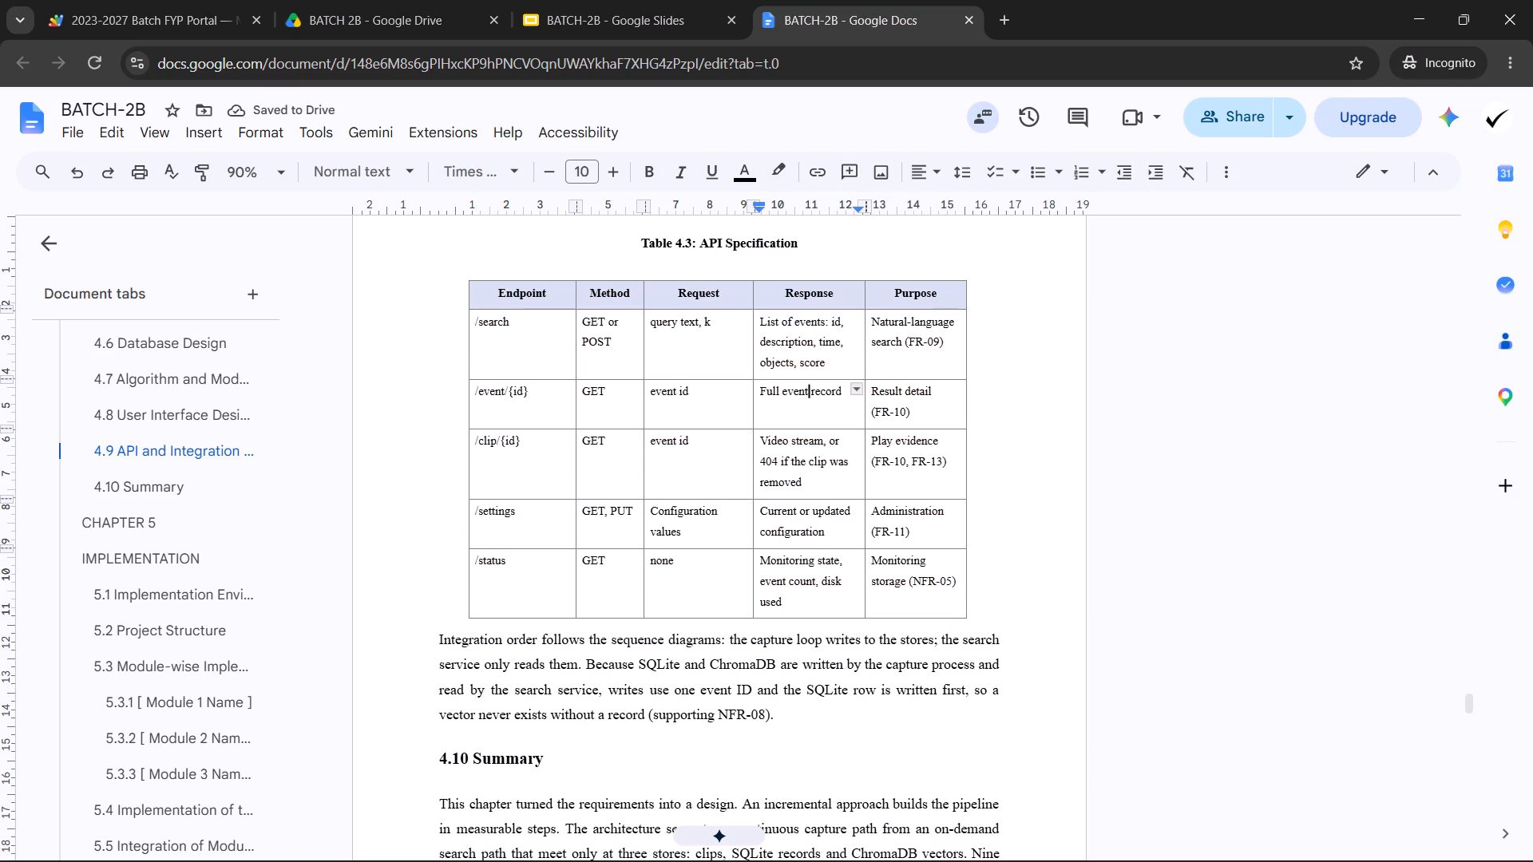
Widen the Response column of Table 4.3 slightly and delete the empty line in the /status row's Purpose cell.
left_click_drag(755, 411, 747, 412)
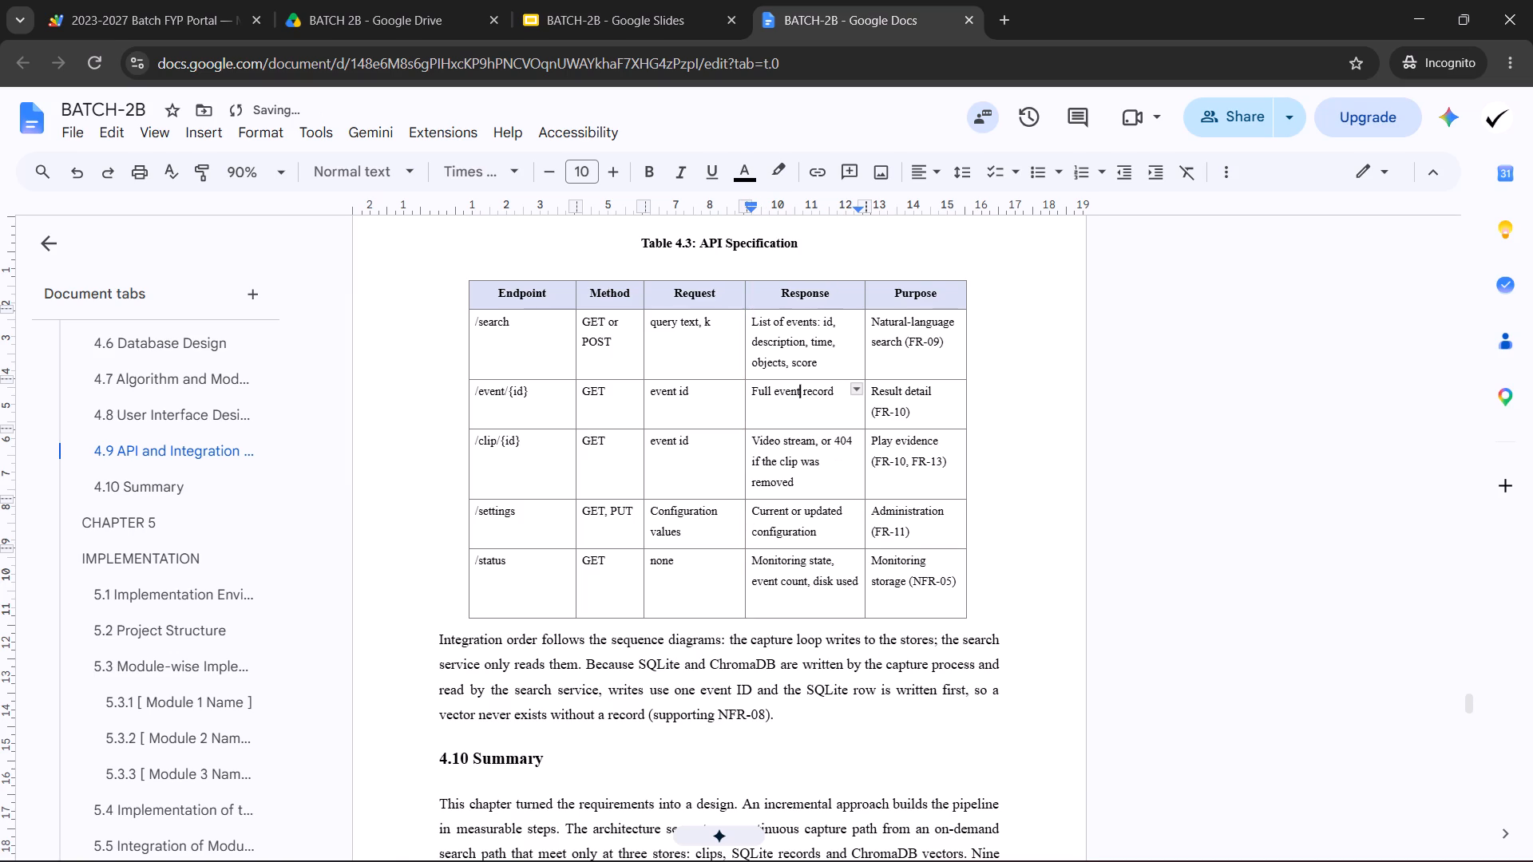
left_click(782, 607)
left_click(887, 610)
key("BackSpace")
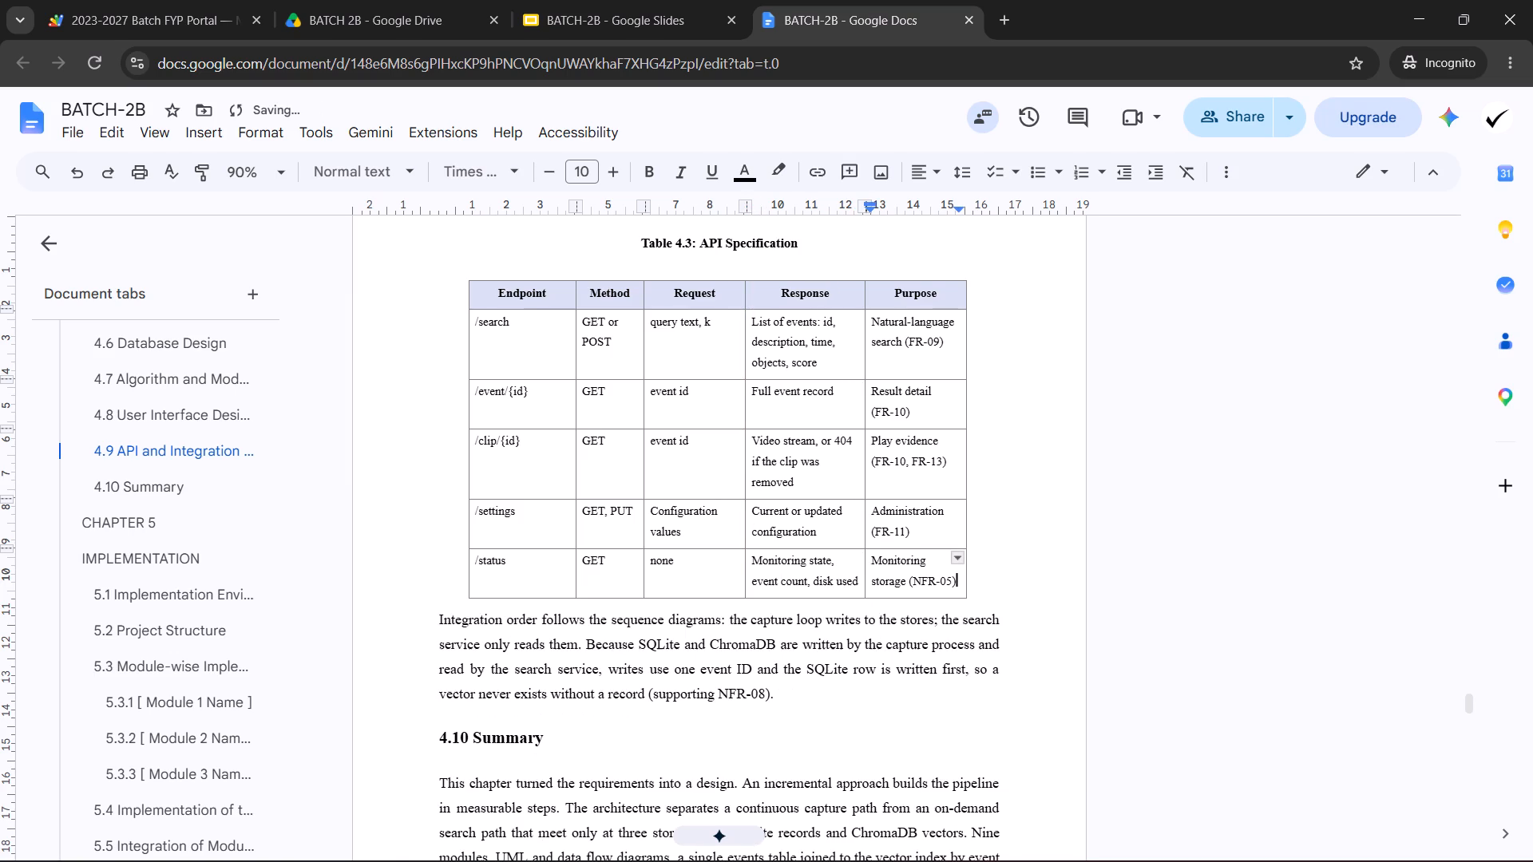
left_click(747, 410)
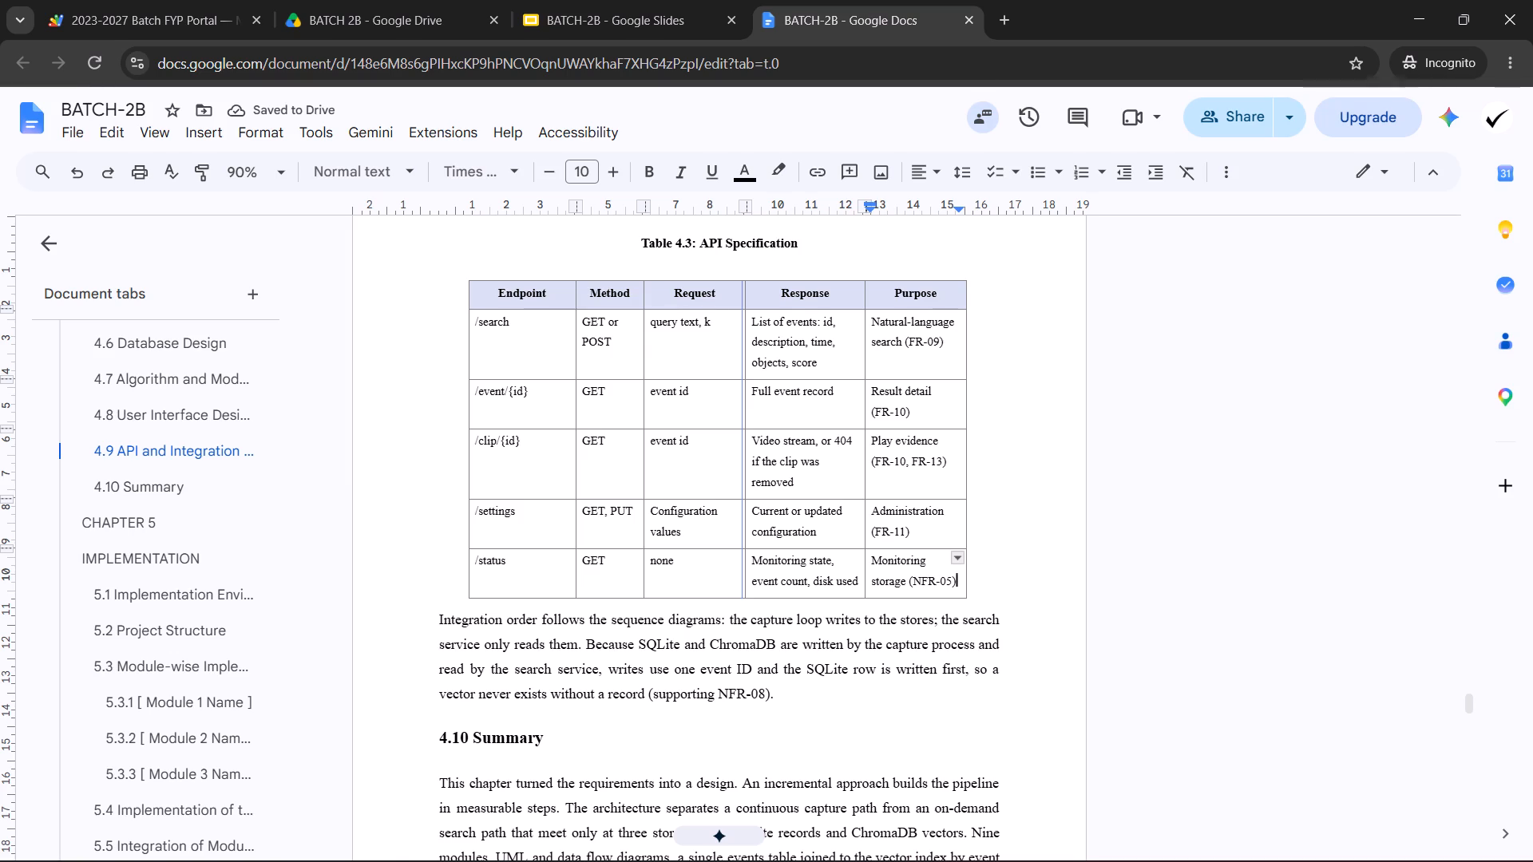
Examine the layout of the 4.10 Summary, the Chapter 5 opening page and the pages before section 4.8.
scroll(818, 468, "down", 6)
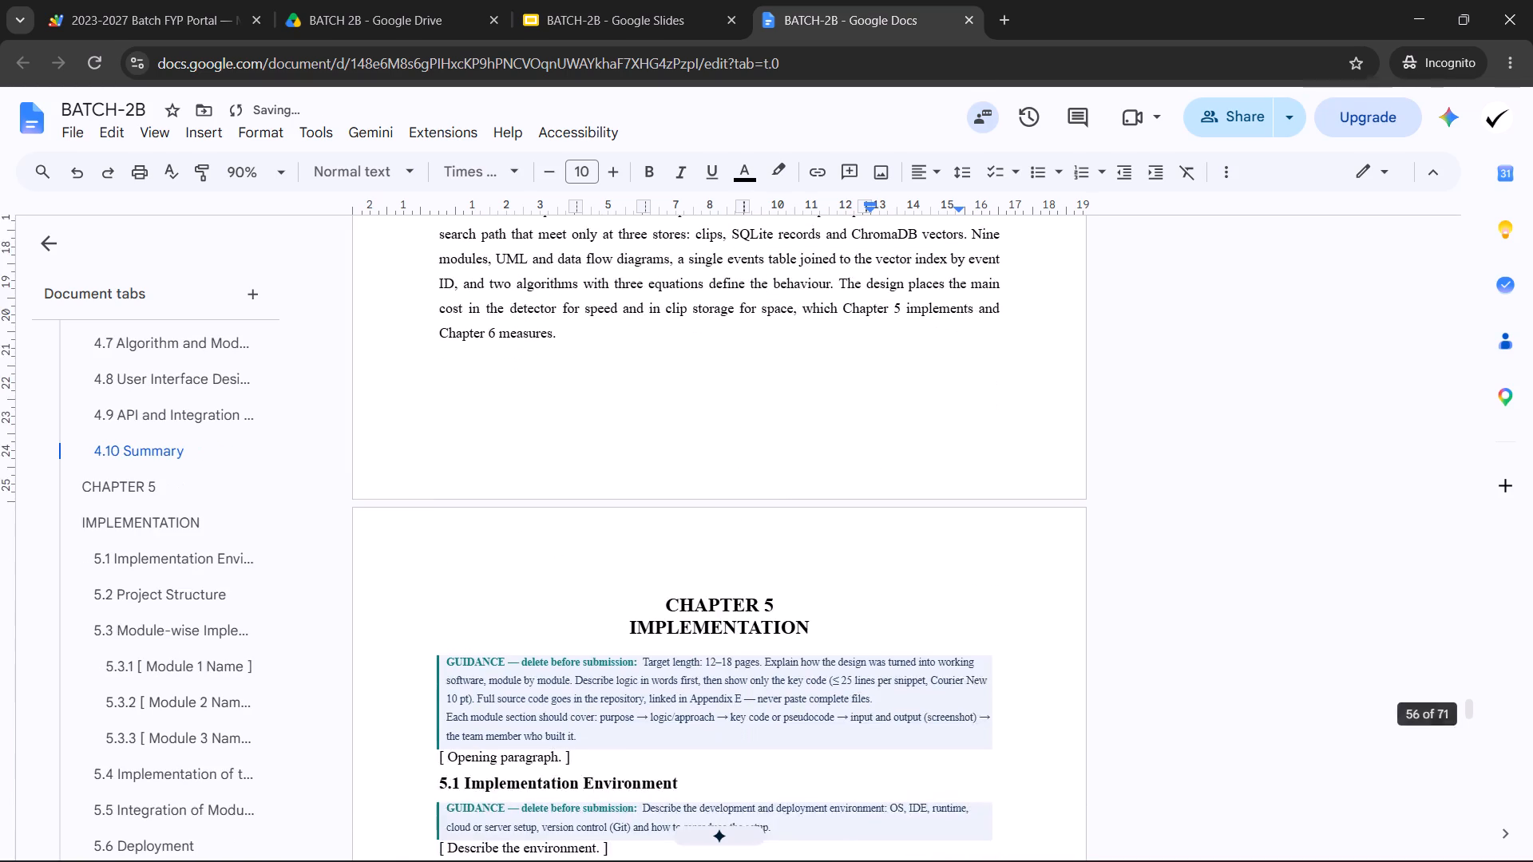
scroll(816, 473, "down", 3)
scroll(809, 546, "up", 2)
scroll(703, 706, "up", 2)
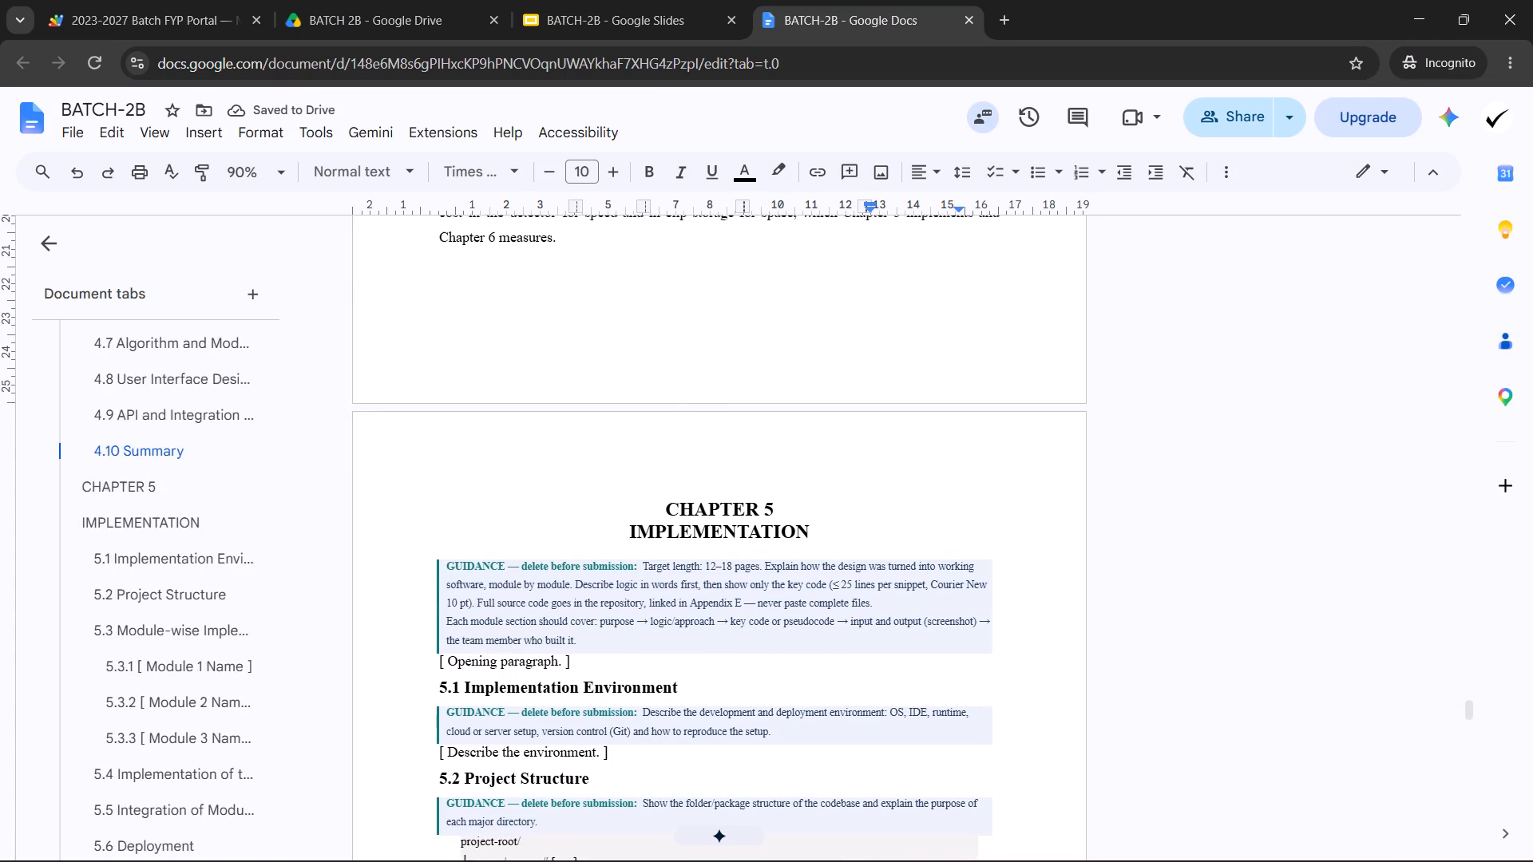
scroll(703, 706, "up", 20)
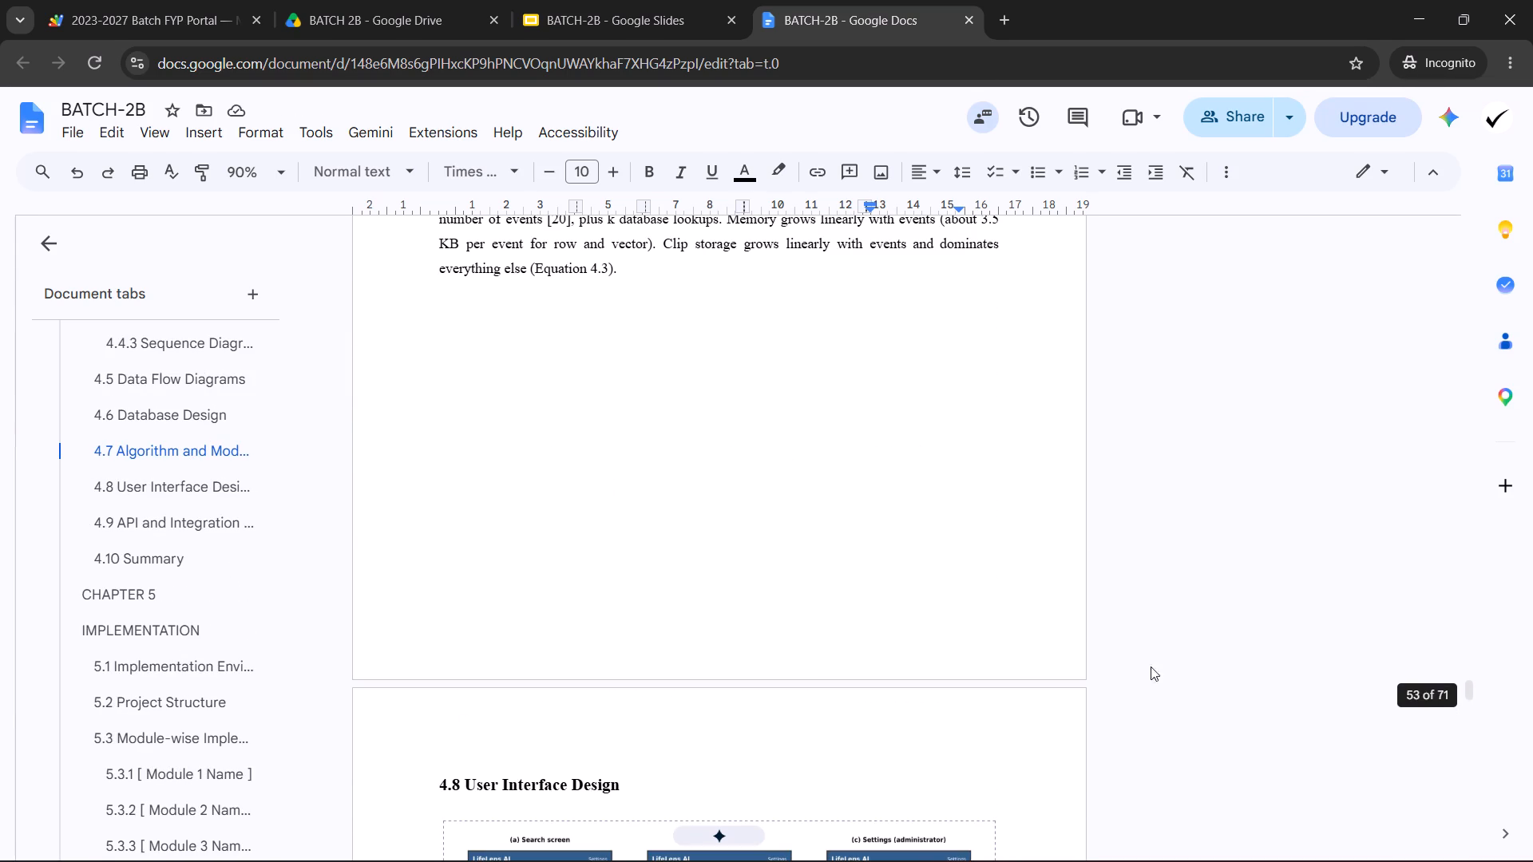
Return to the start of the report and review the title page, Certificate and Declaration for remaining issues.
left_click_drag(1468, 695, 1468, 283)
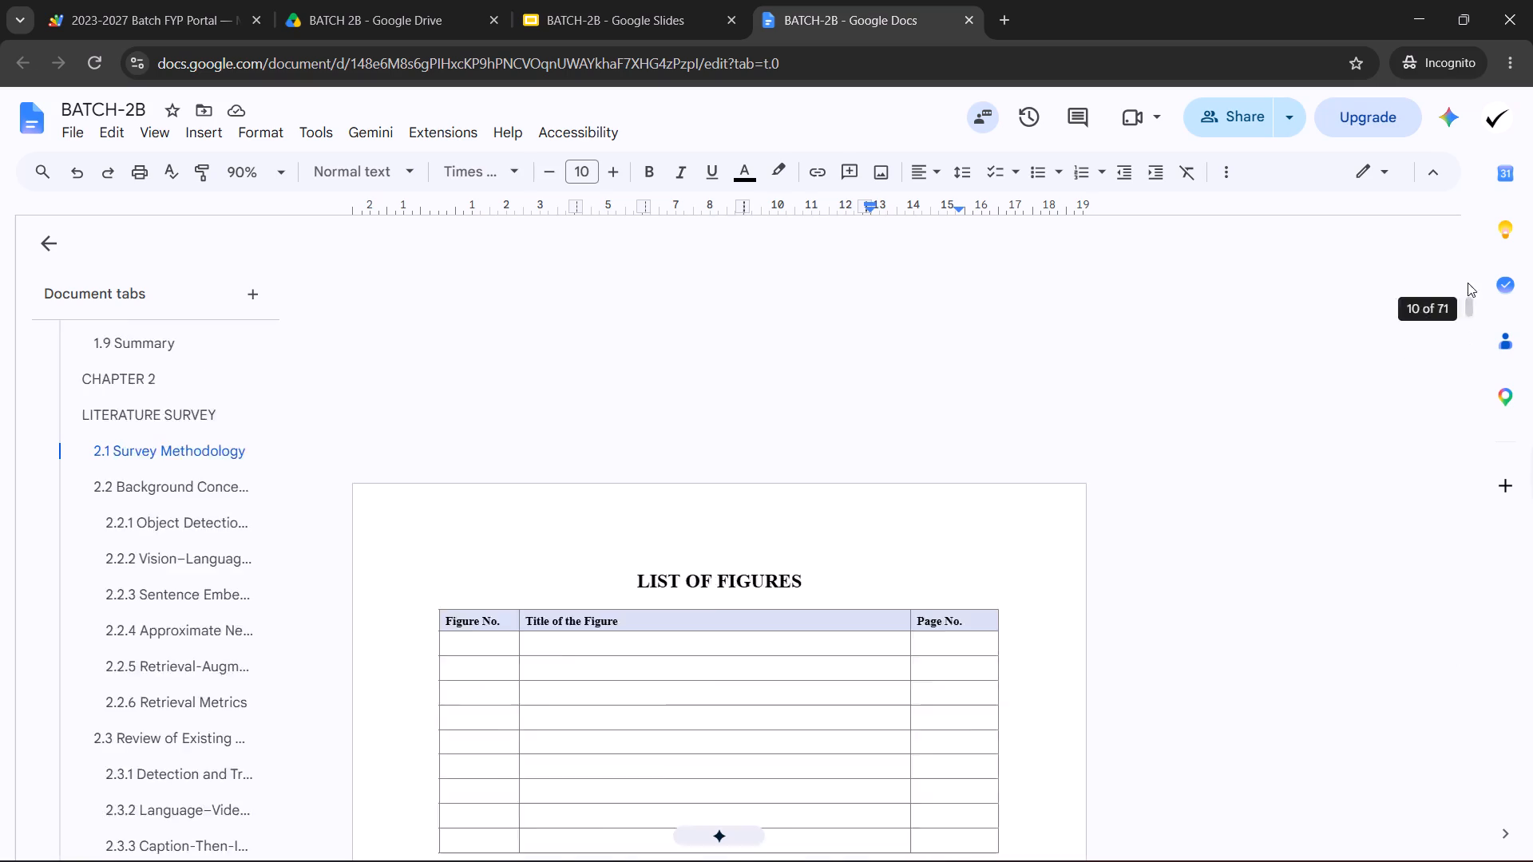
left_click_drag(1468, 283, 1464, 215)
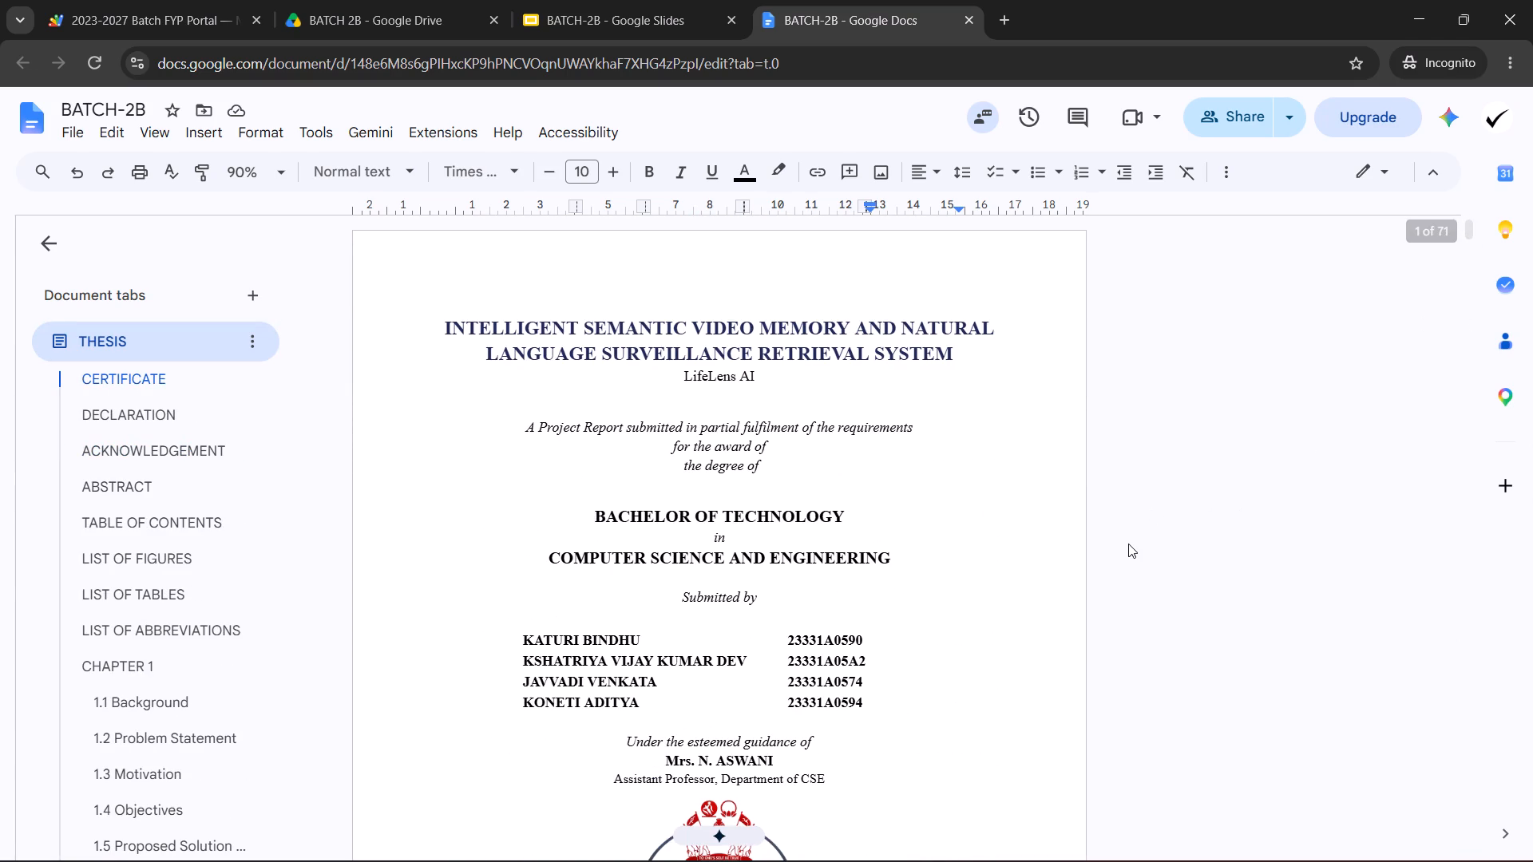
scroll(1128, 544, "down", 11)
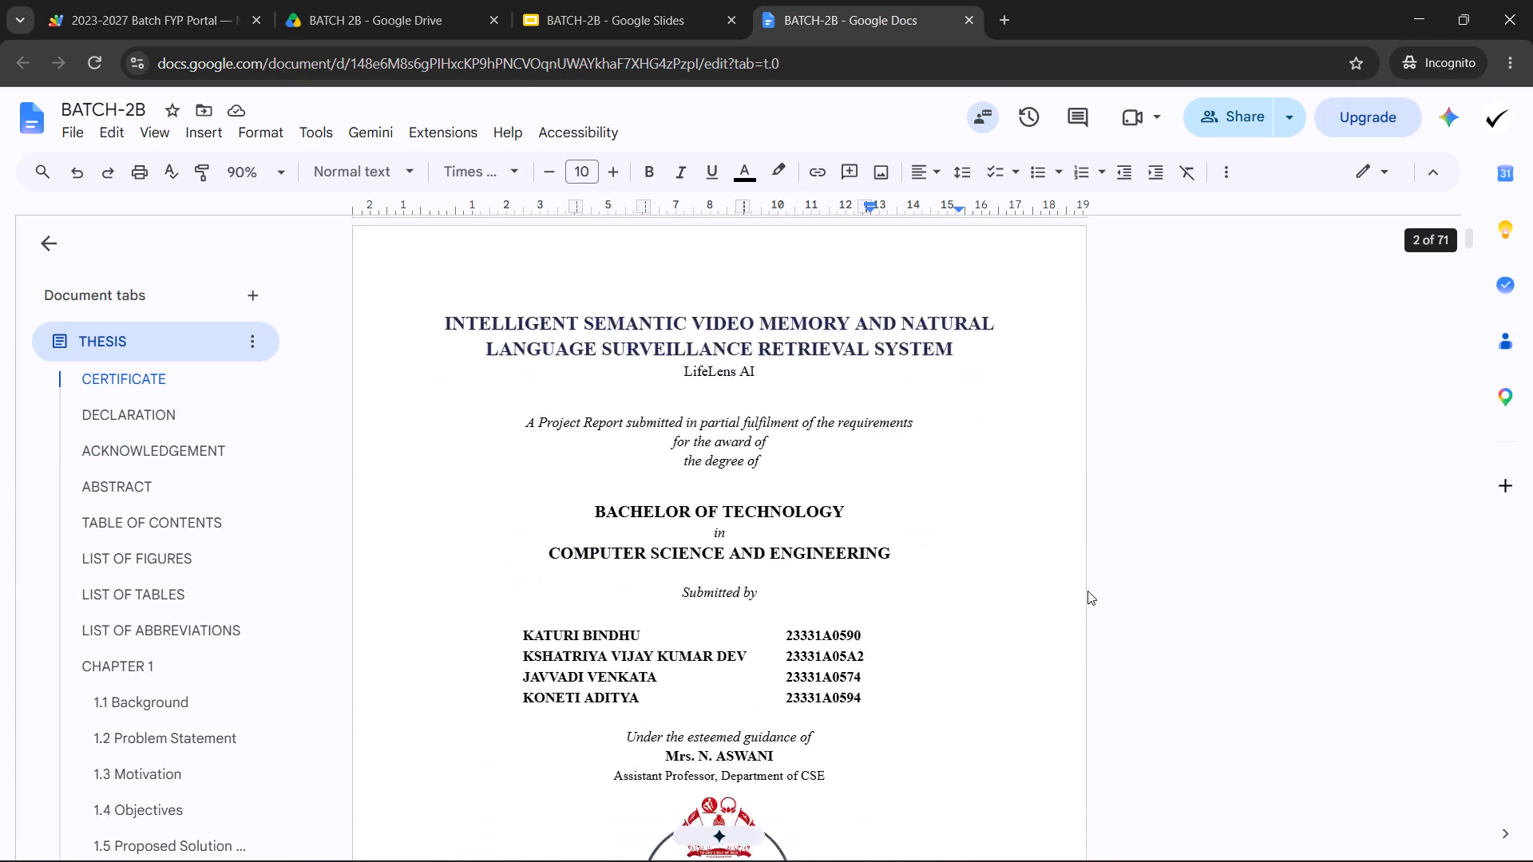
scroll(973, 663, "down", 2)
scroll(1042, 638, "down", 4)
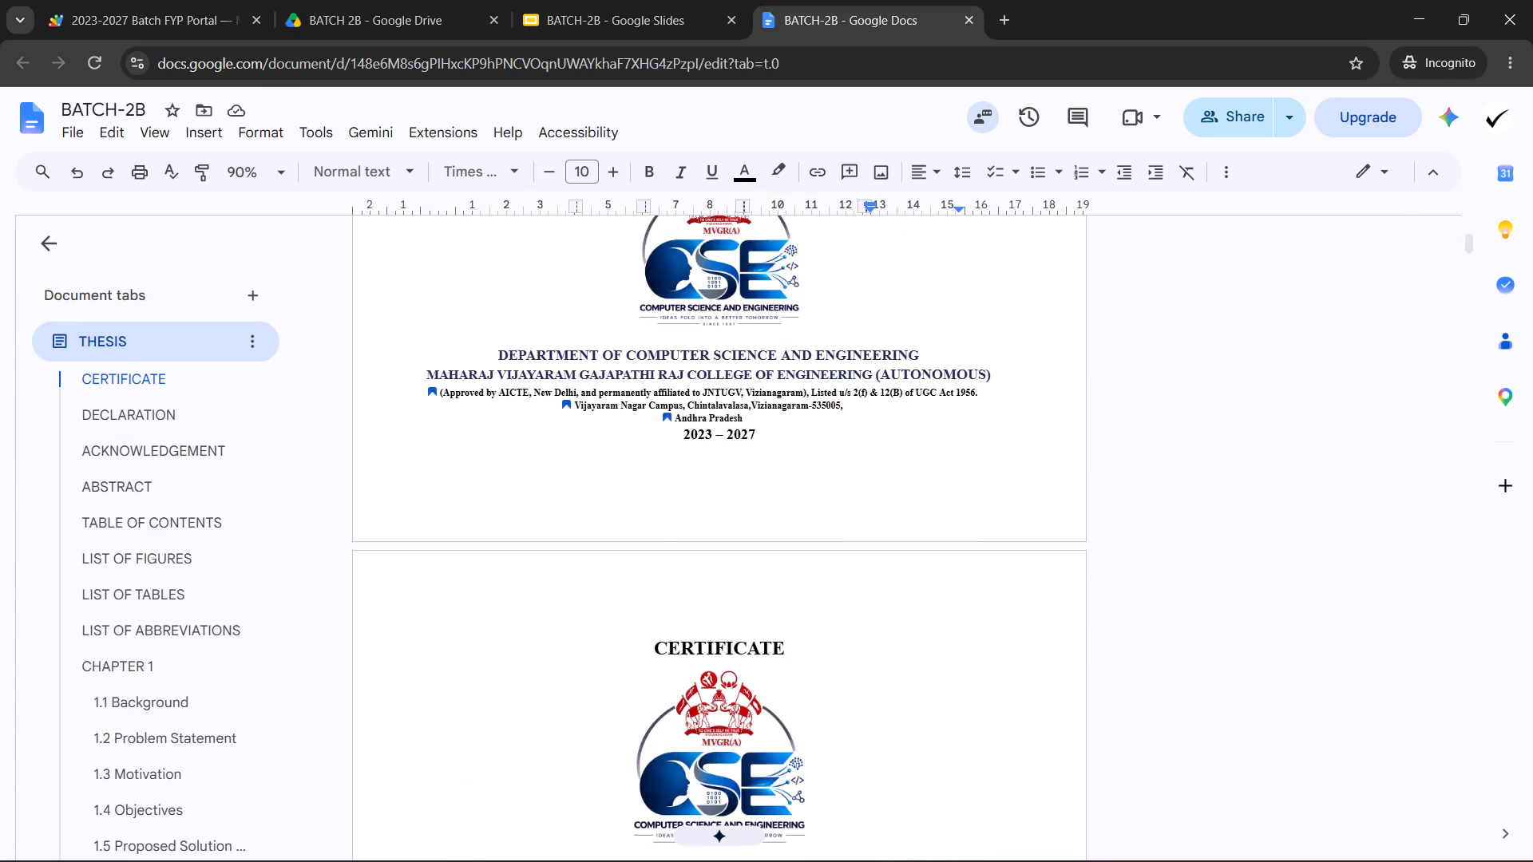
scroll(1043, 638, "down", 9)
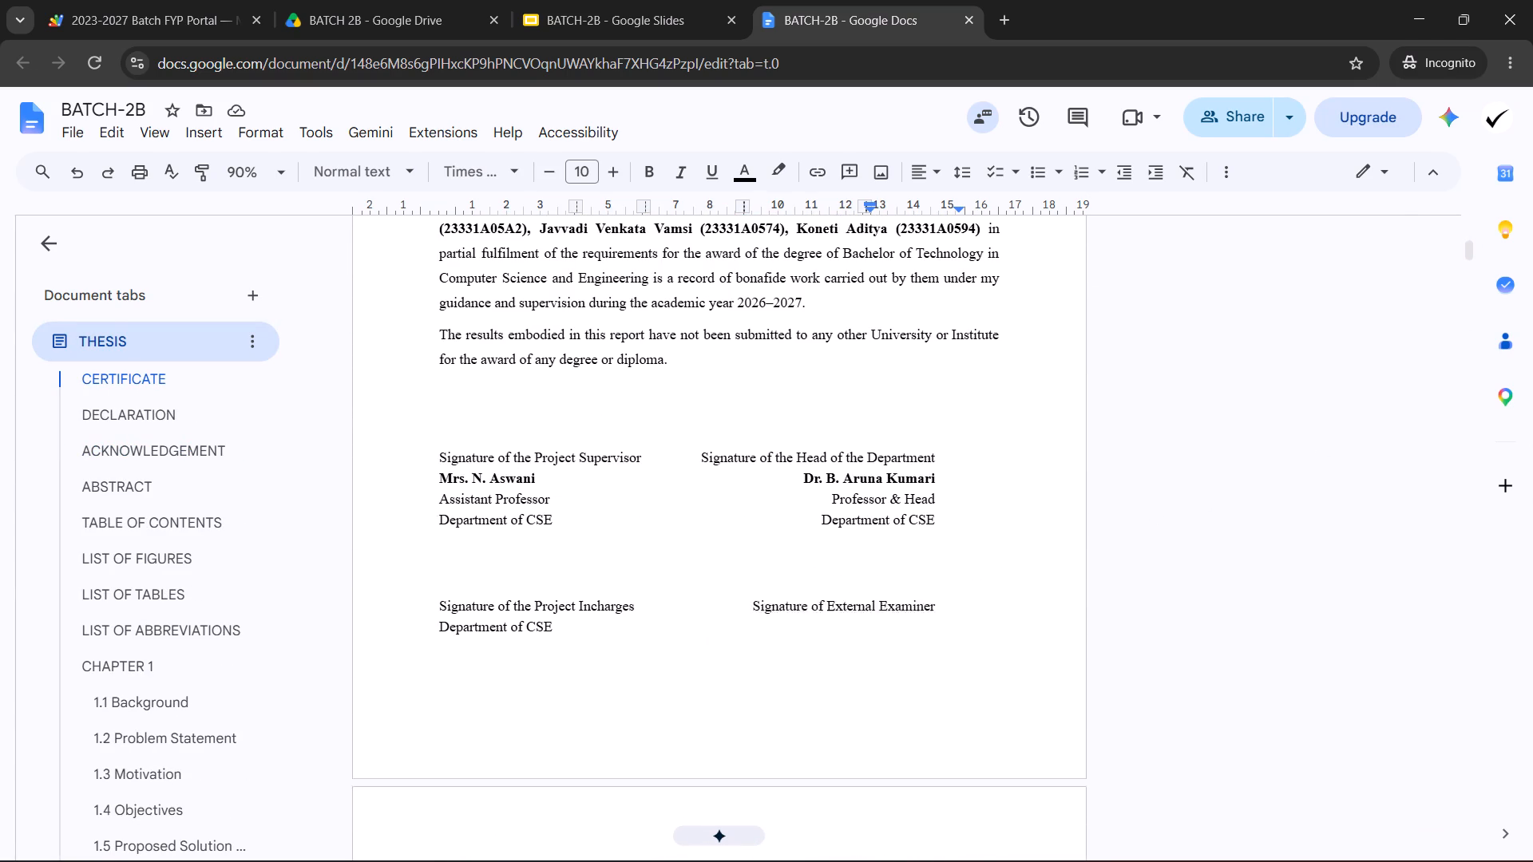
scroll(1068, 615, "down", 6)
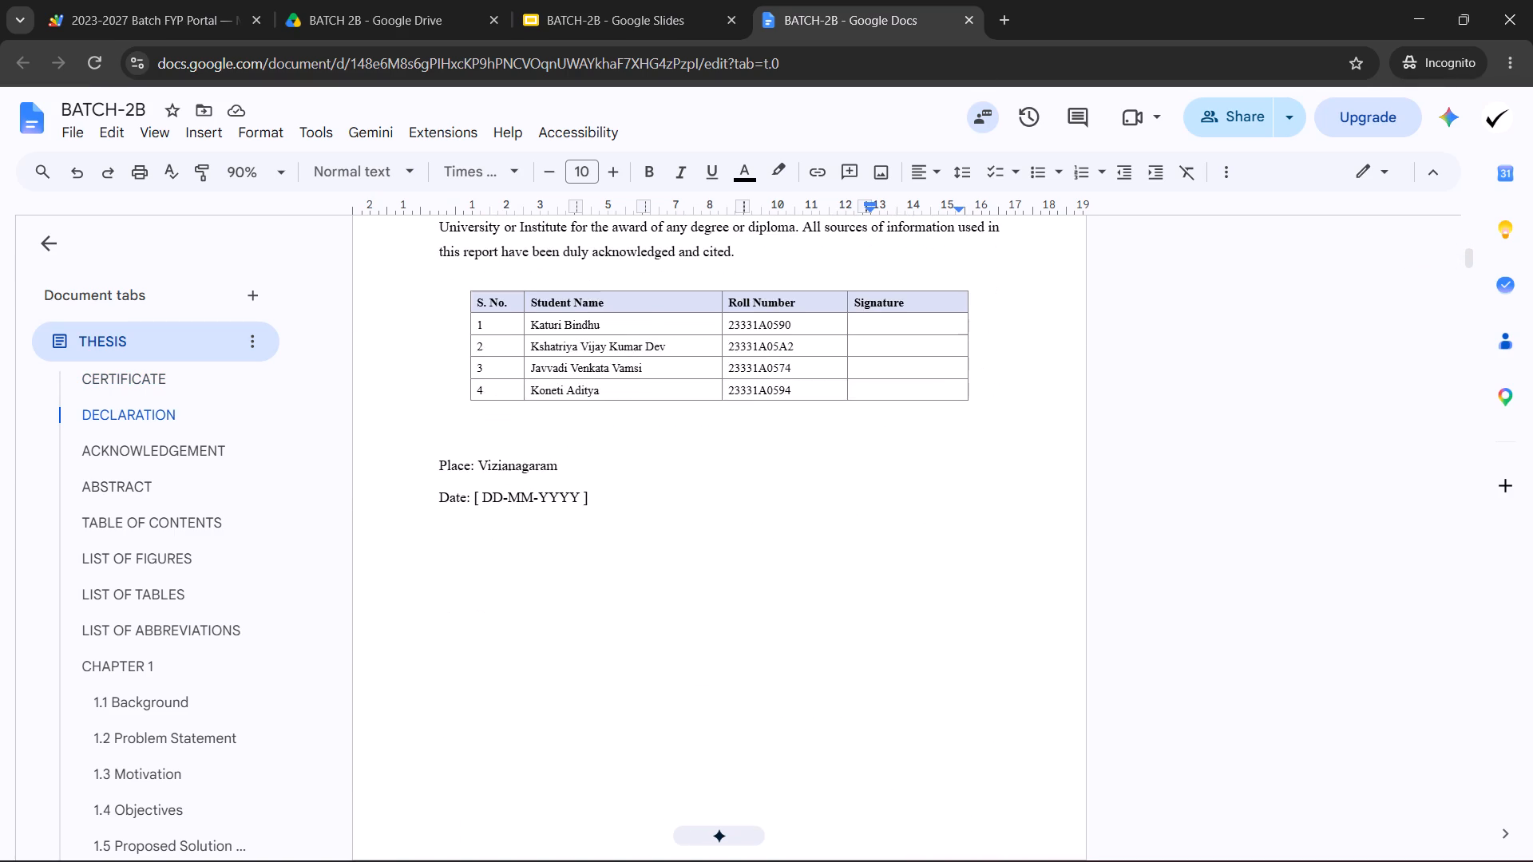
scroll(1068, 615, "down", 2)
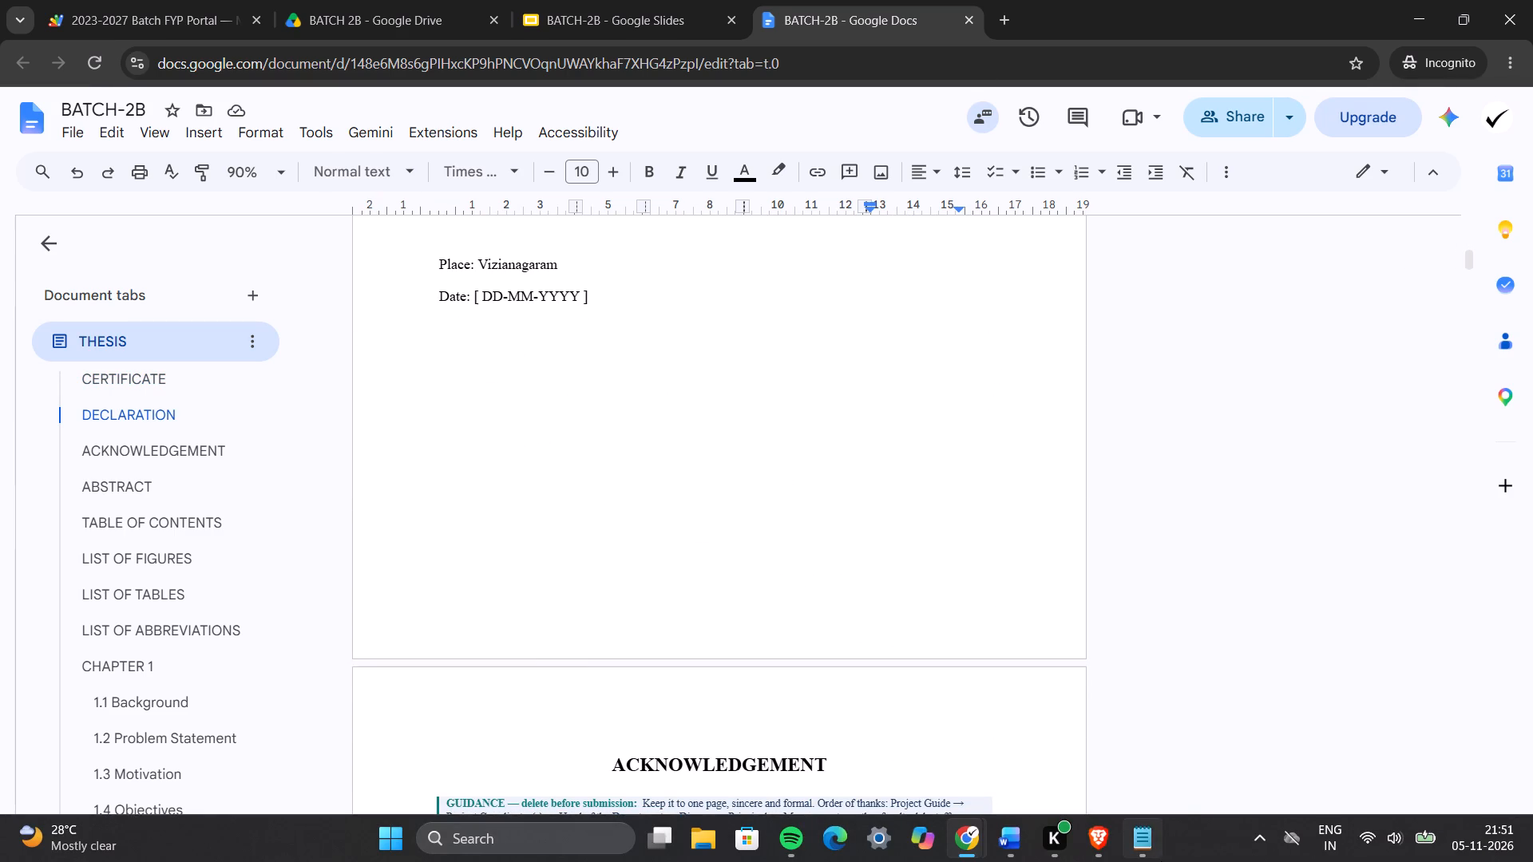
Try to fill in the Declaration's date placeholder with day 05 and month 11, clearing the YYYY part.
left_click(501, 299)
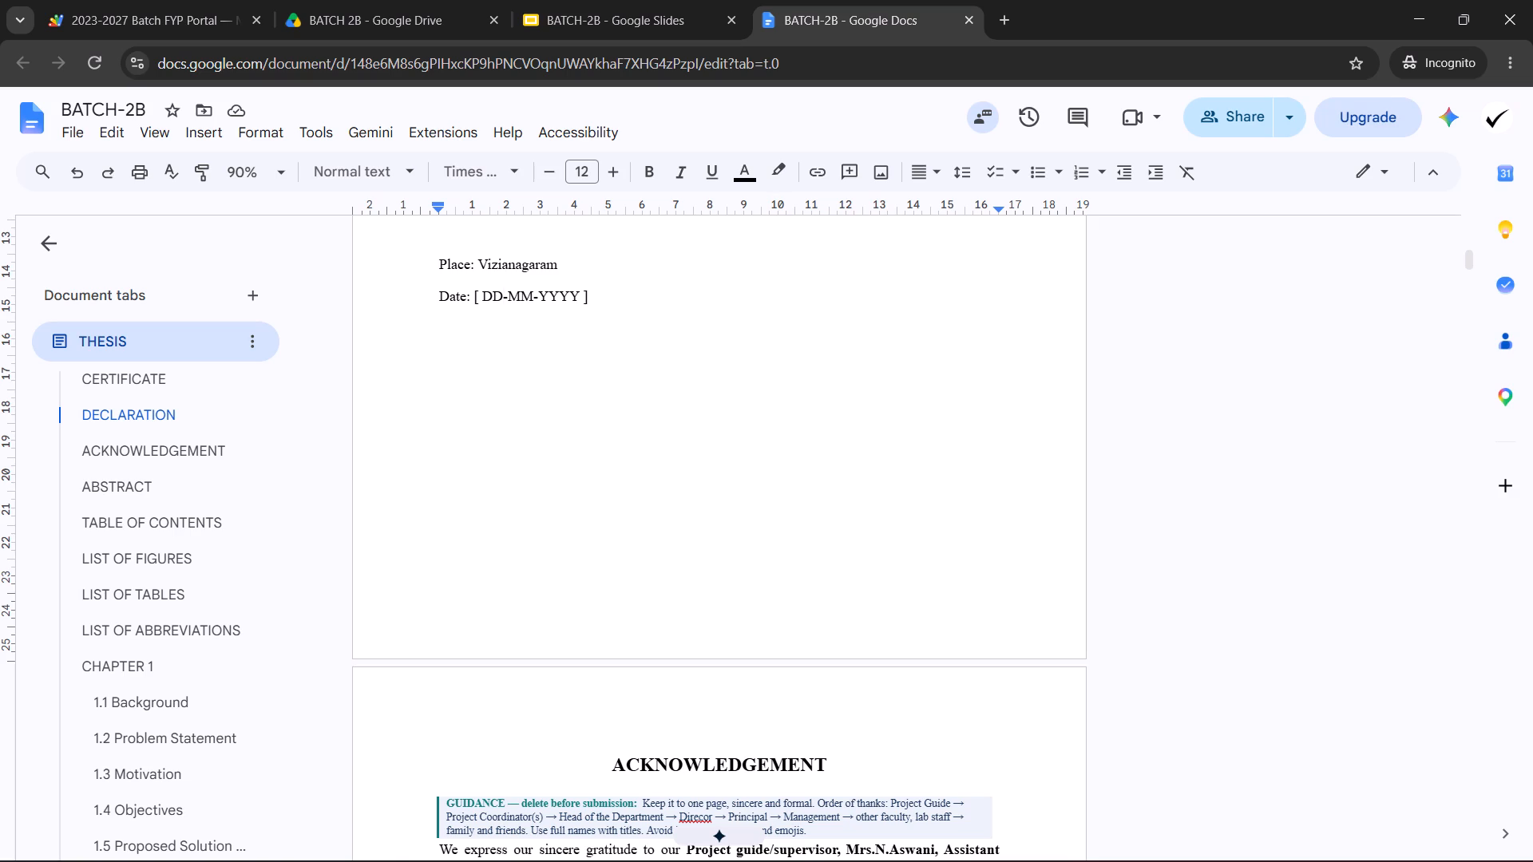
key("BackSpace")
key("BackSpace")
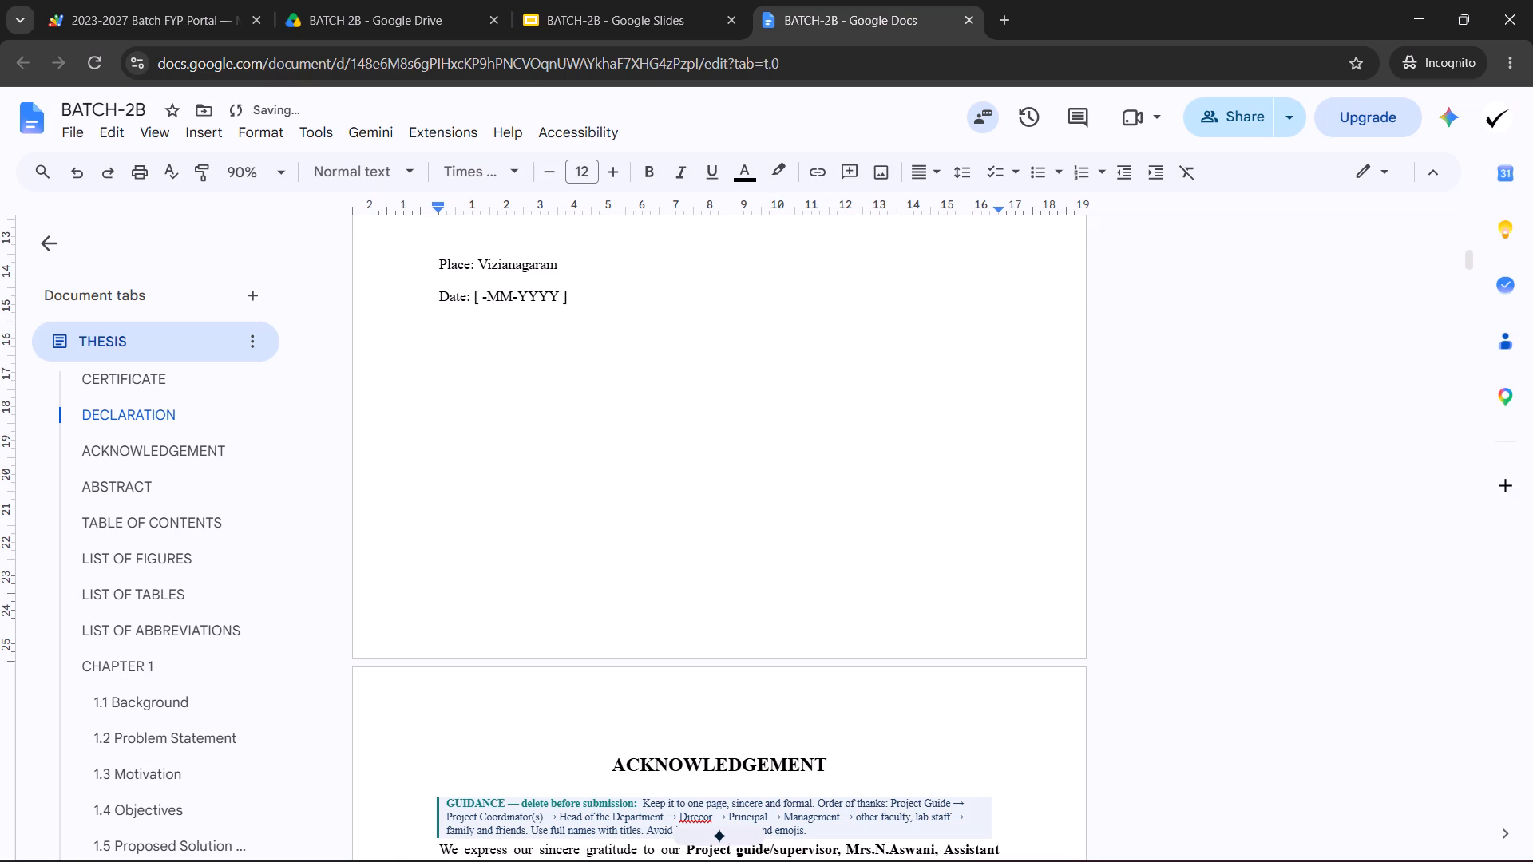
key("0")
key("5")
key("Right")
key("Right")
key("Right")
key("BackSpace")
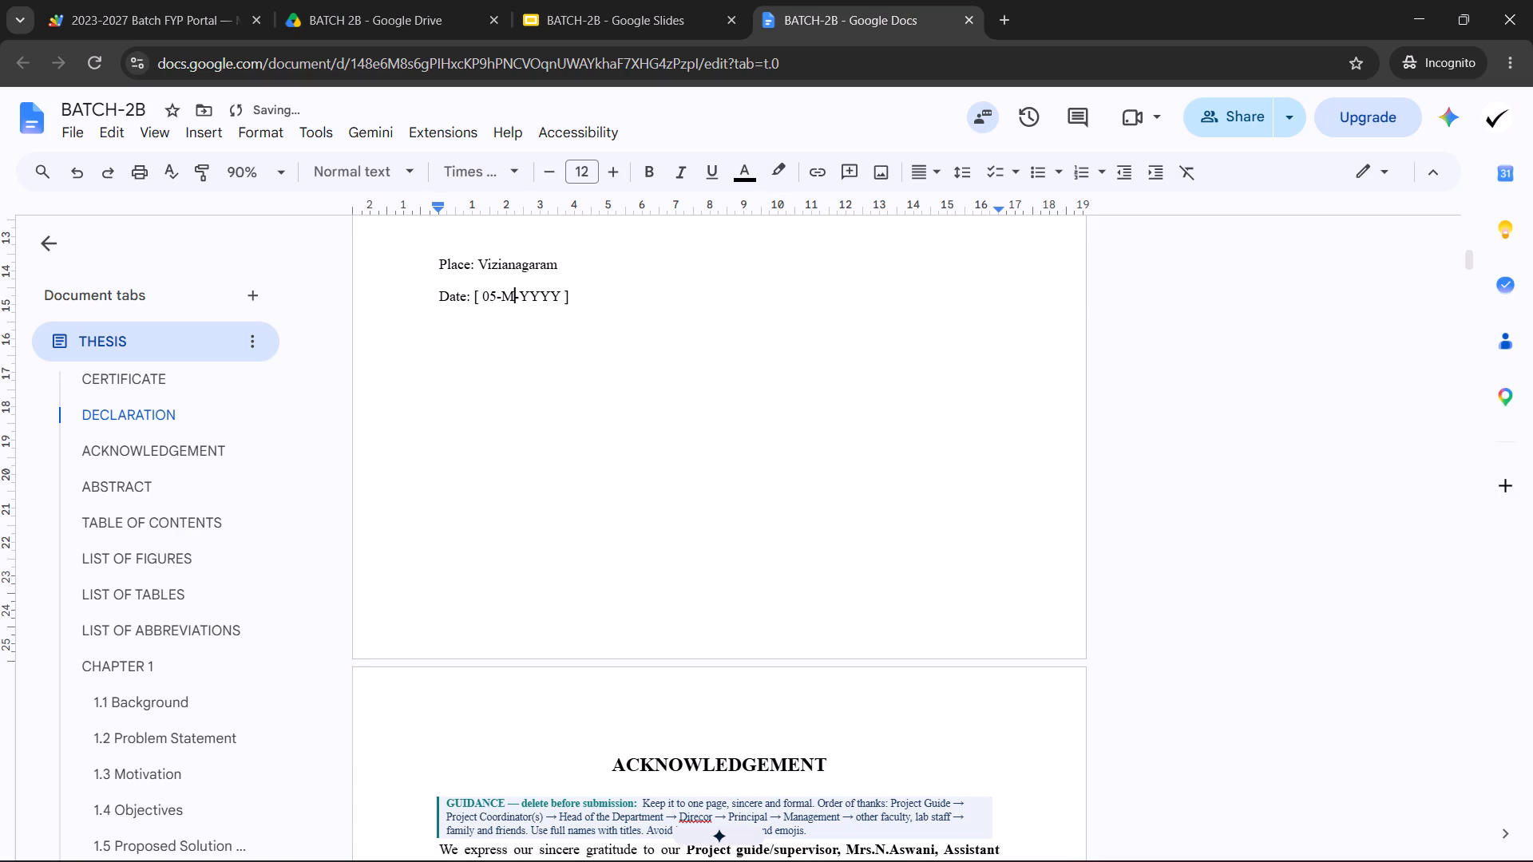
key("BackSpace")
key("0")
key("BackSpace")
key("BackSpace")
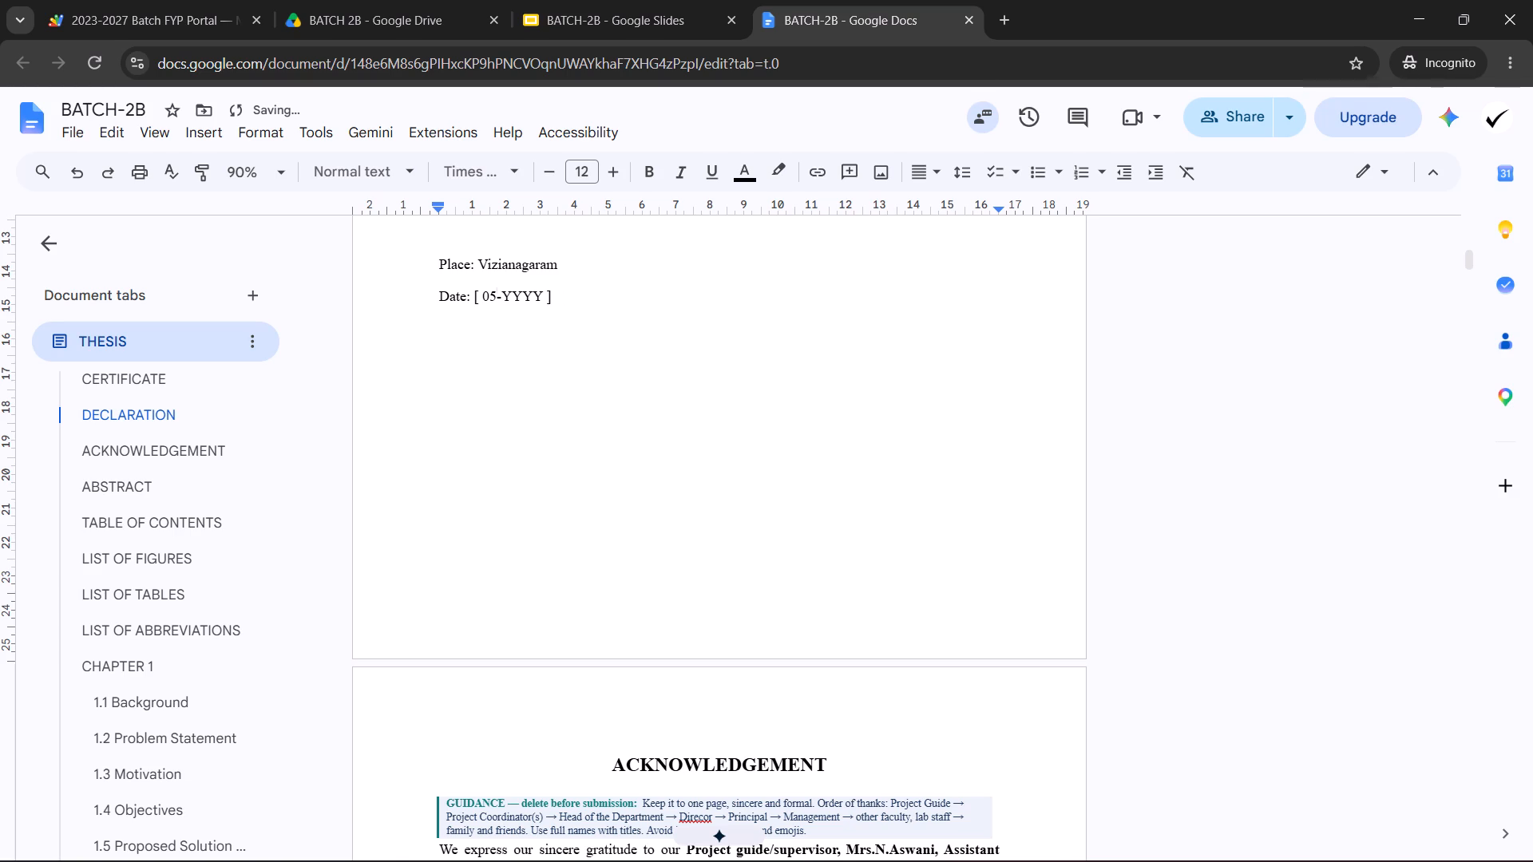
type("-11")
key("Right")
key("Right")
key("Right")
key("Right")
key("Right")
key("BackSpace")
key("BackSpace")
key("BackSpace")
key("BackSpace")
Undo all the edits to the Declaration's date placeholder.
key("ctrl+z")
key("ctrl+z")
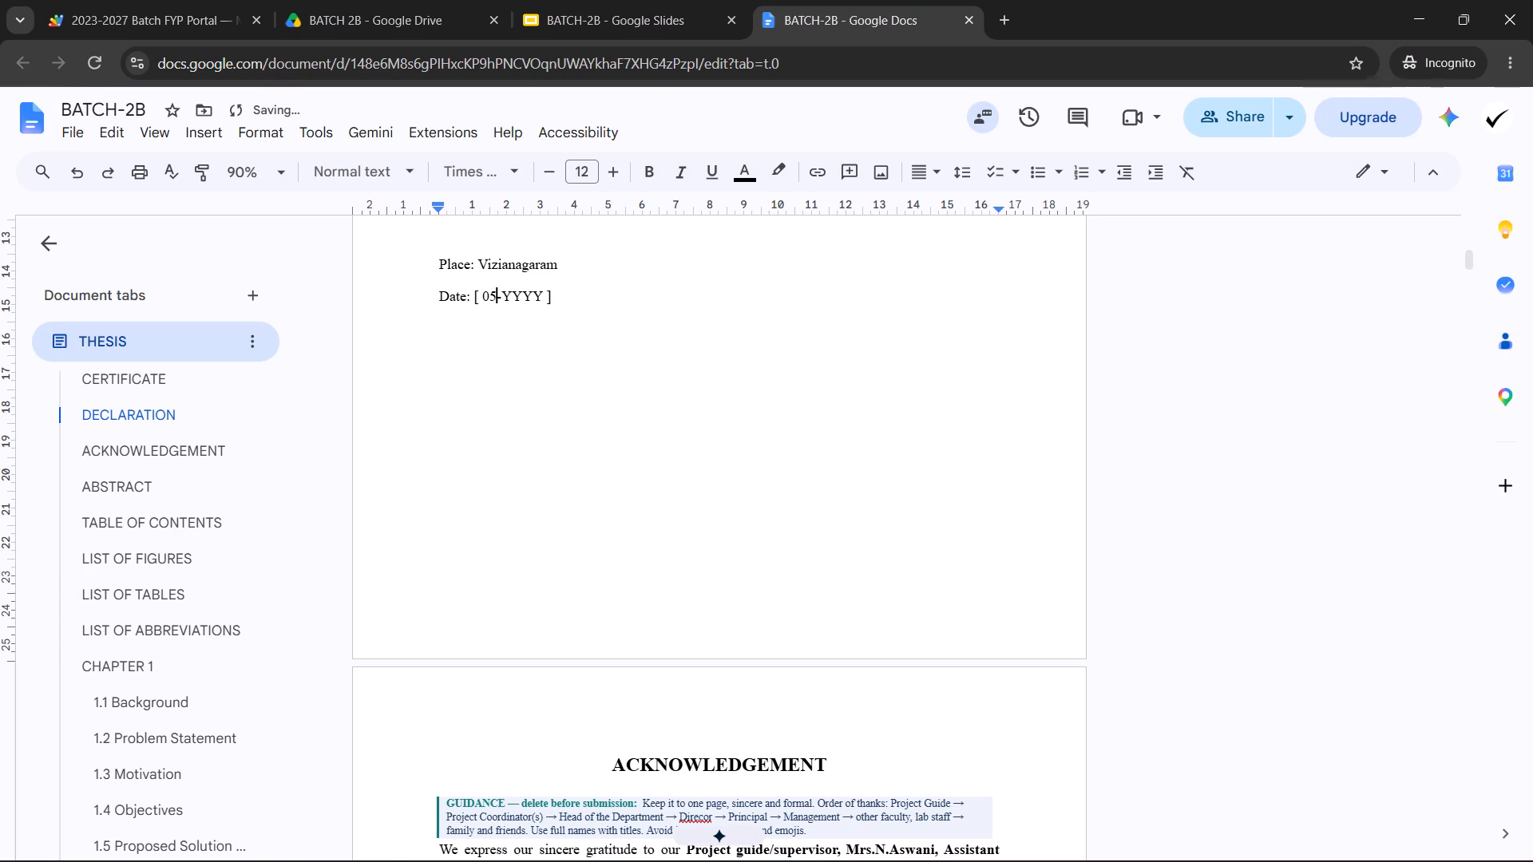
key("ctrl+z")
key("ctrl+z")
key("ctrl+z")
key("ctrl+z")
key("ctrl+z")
Delete the guidance note under the ACKNOWLEDGEMENT heading together with its leftover empty shaded line.
scroll(846, 457, "down", 1)
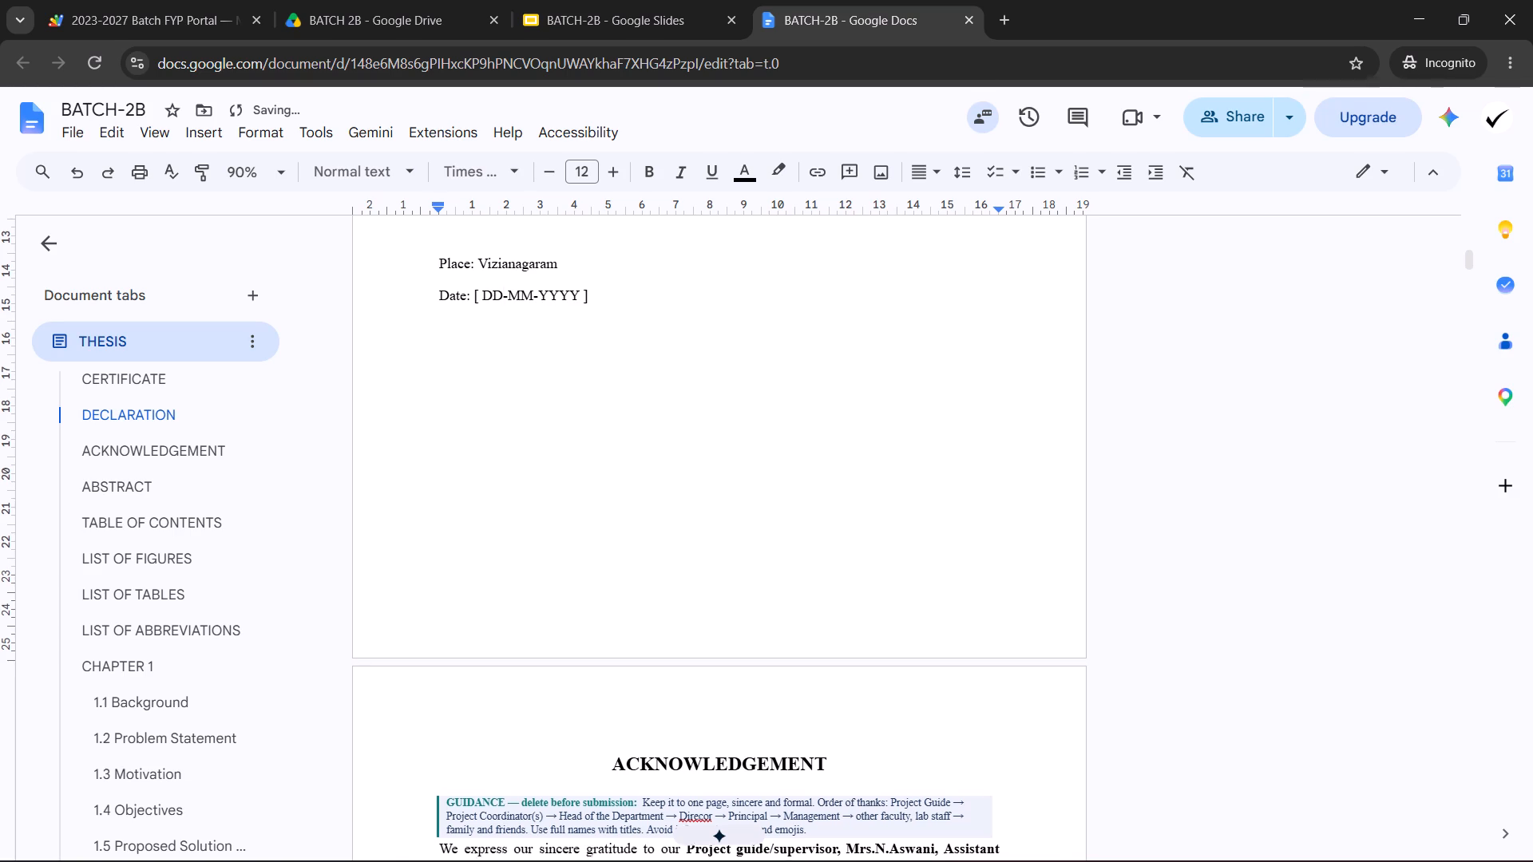
scroll(847, 458, "down", 4)
left_click(890, 452)
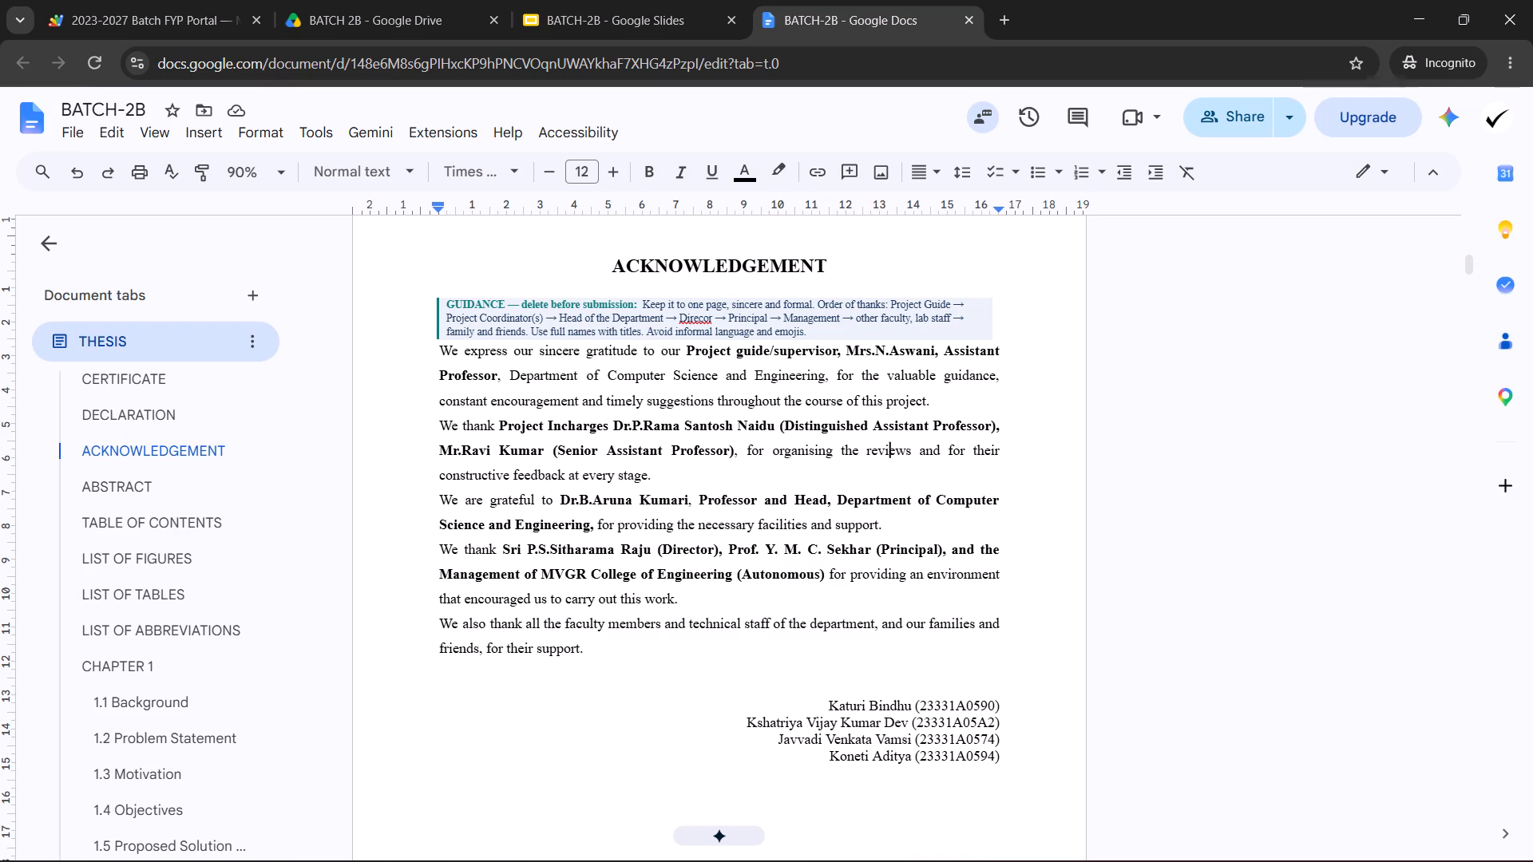
left_click_drag(814, 336, 397, 307)
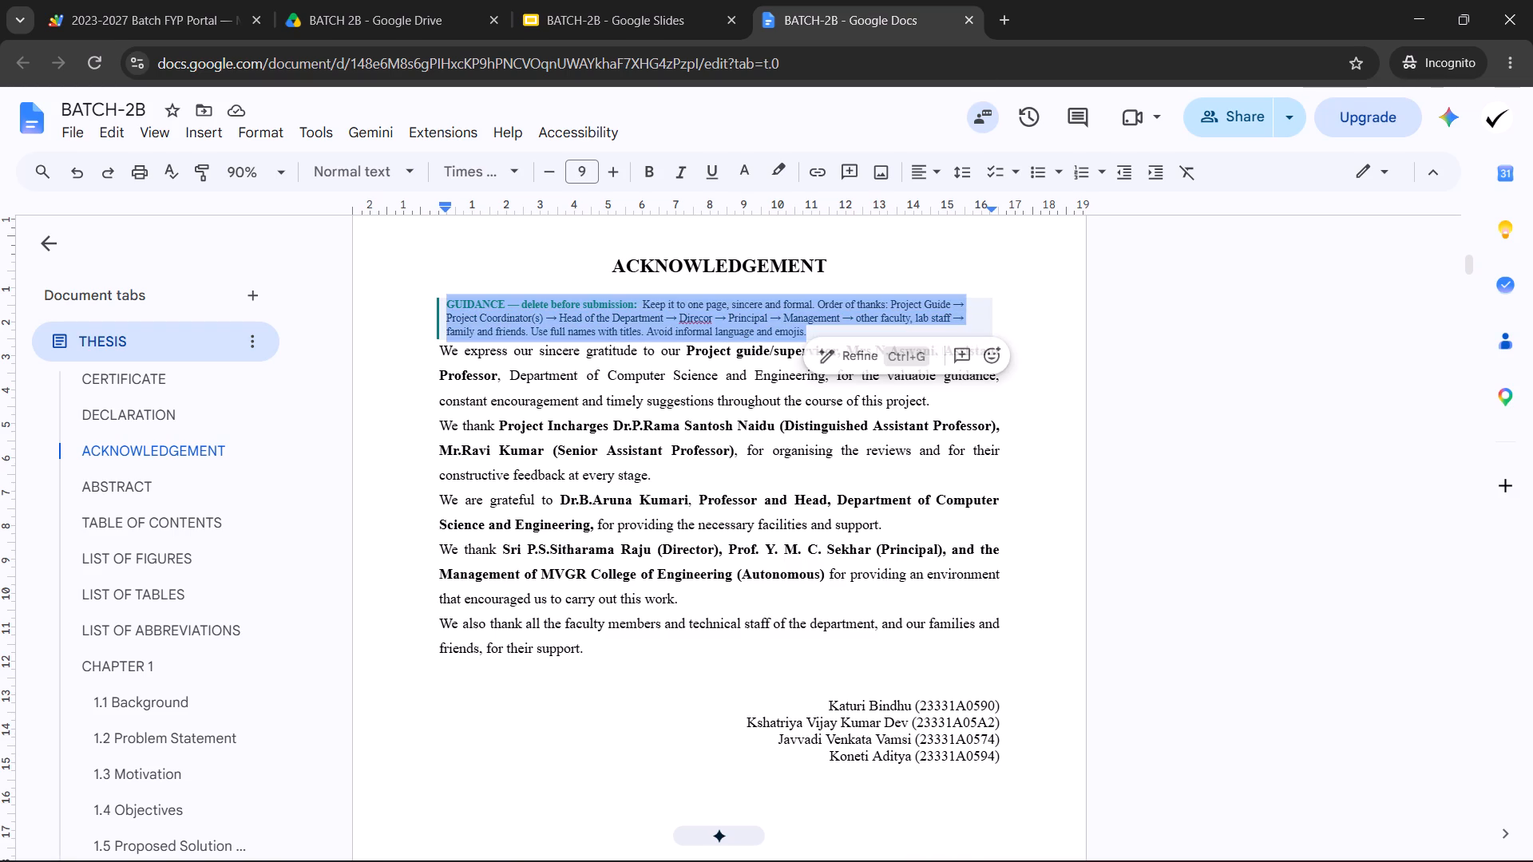
key("BackSpace")
key("BackSpace")
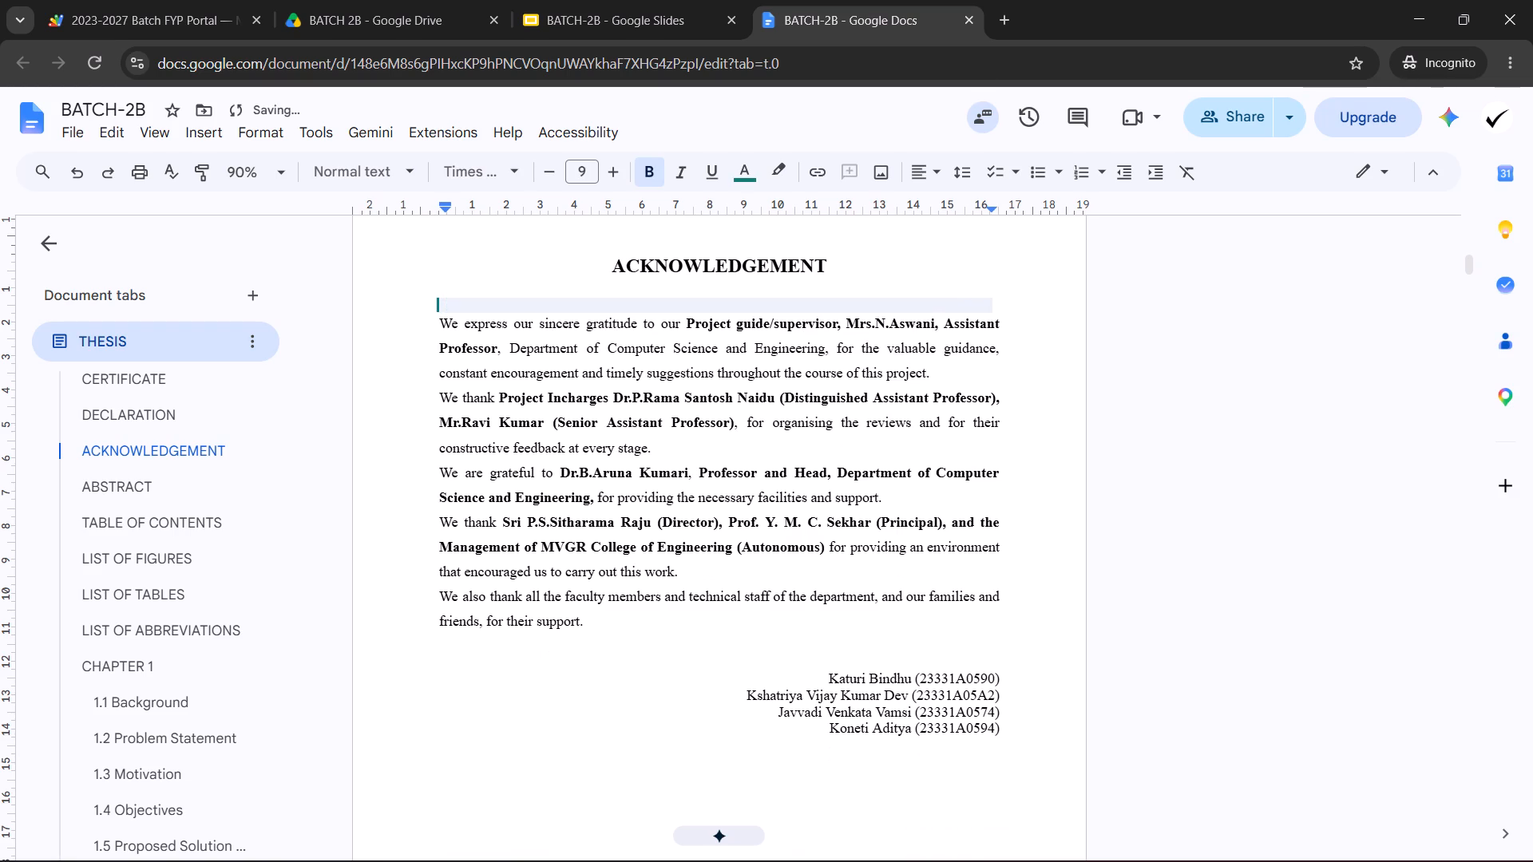
key("BackSpace")
triple_click(489, 294)
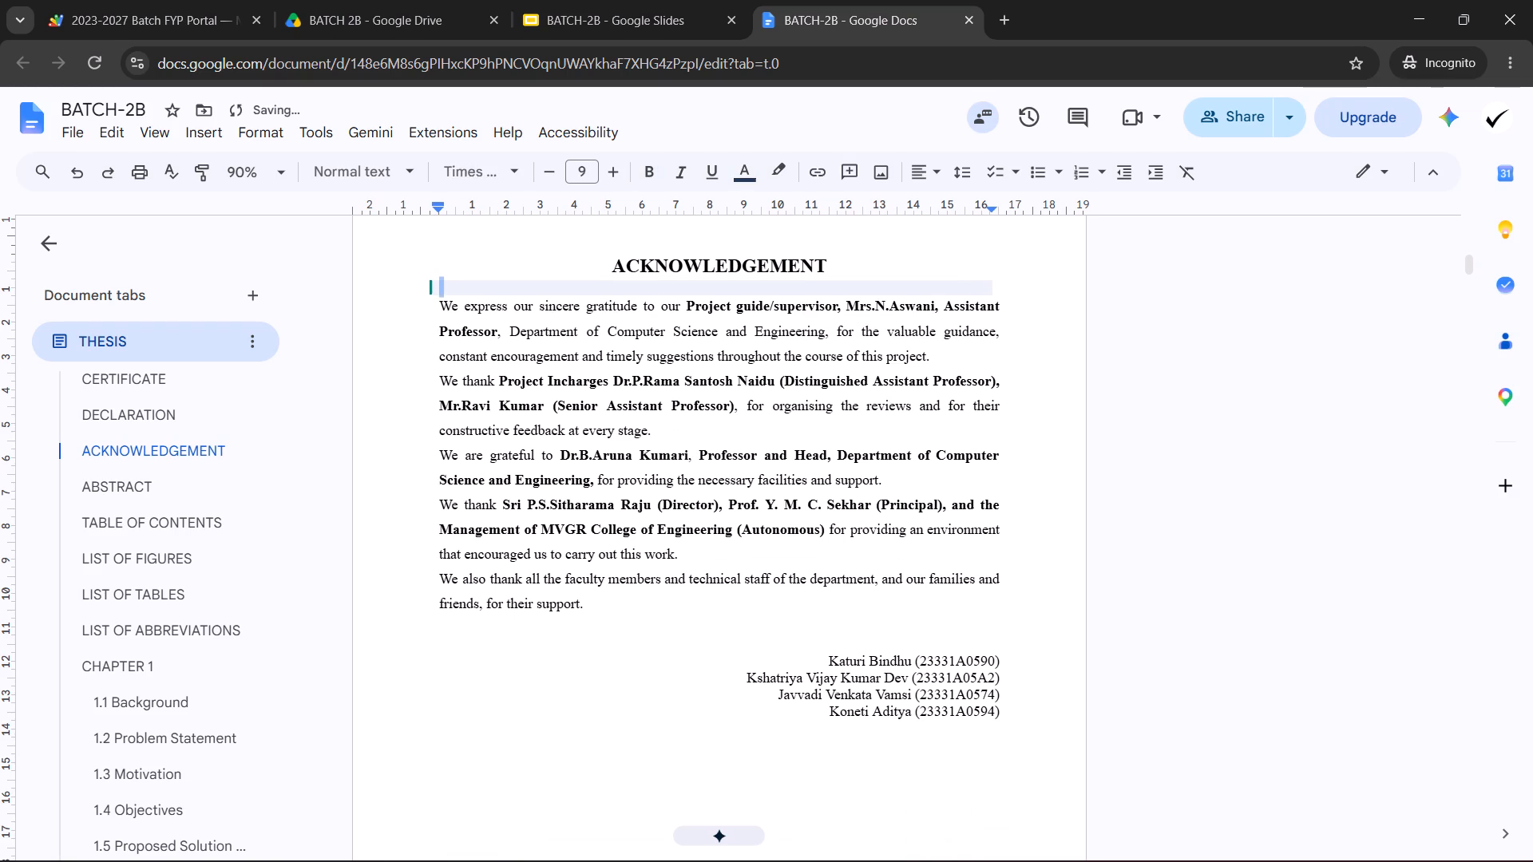
key("BackSpace")
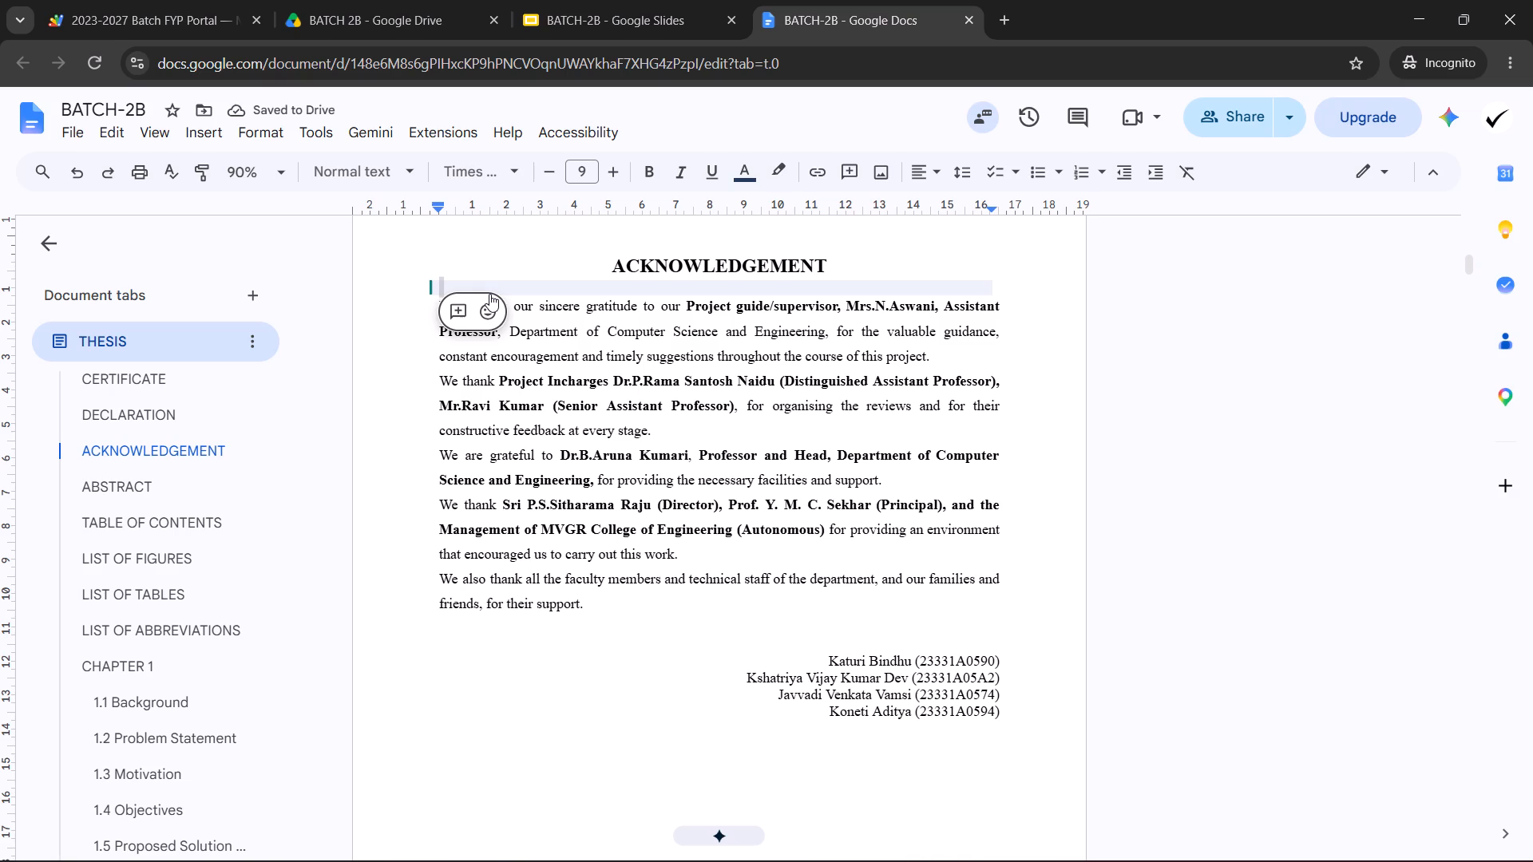
key("Delete")
key("ctrl+z")
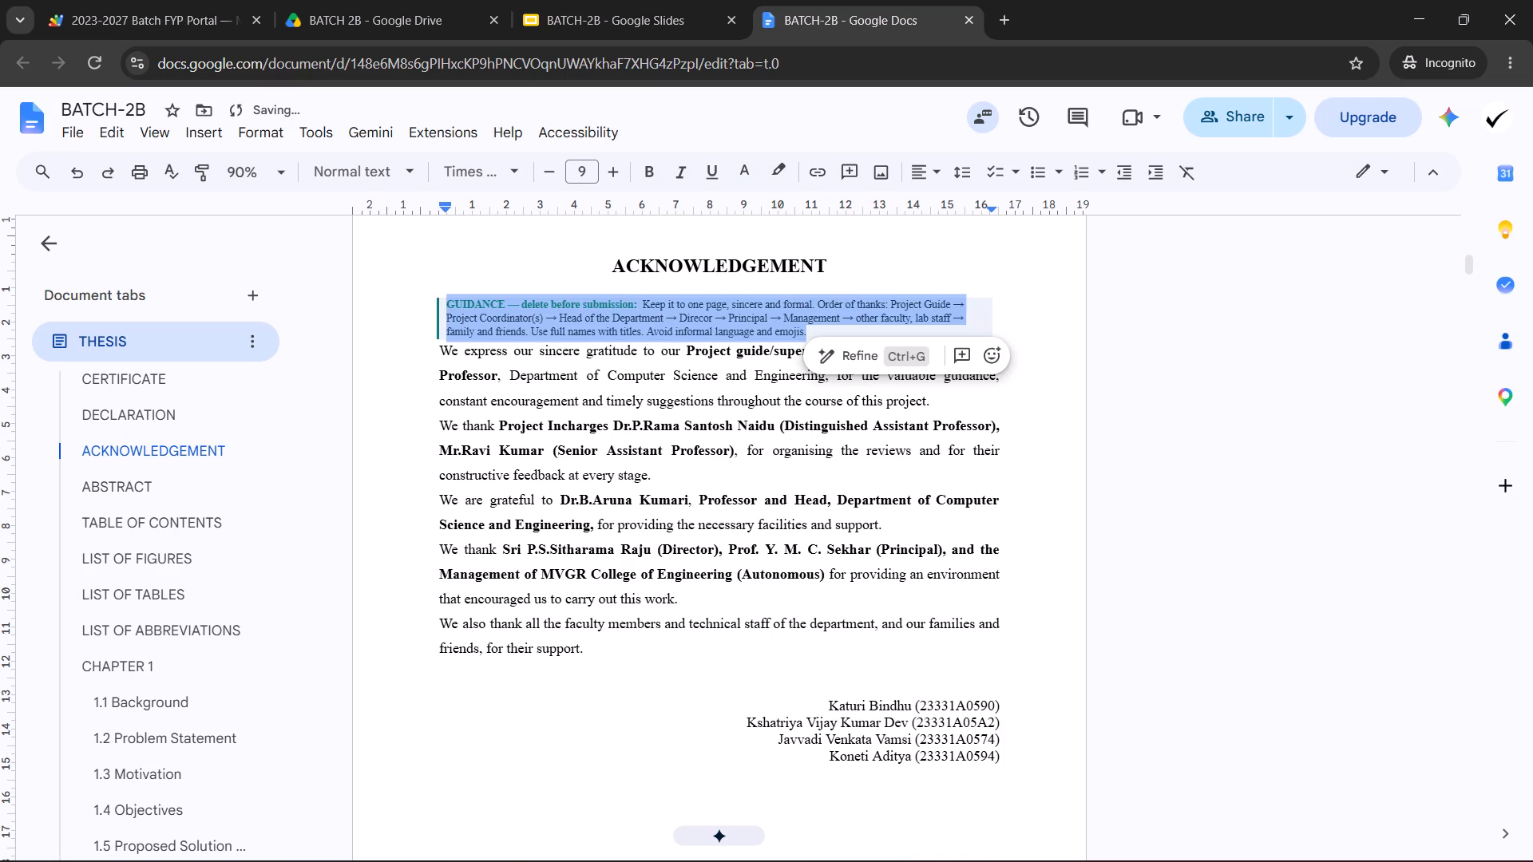
key("Delete")
key("Delete")
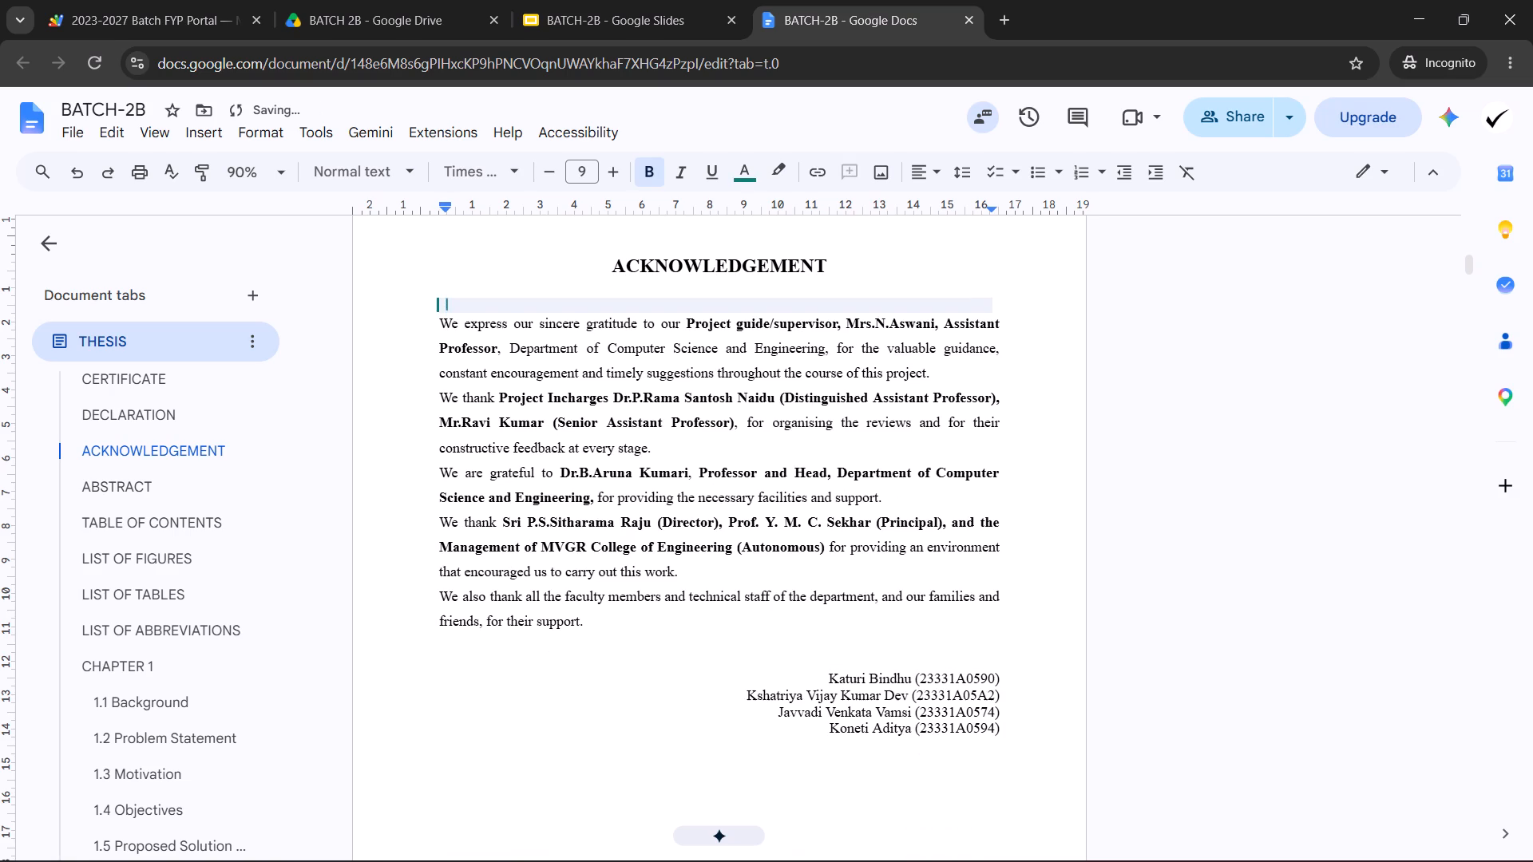
key("Delete")
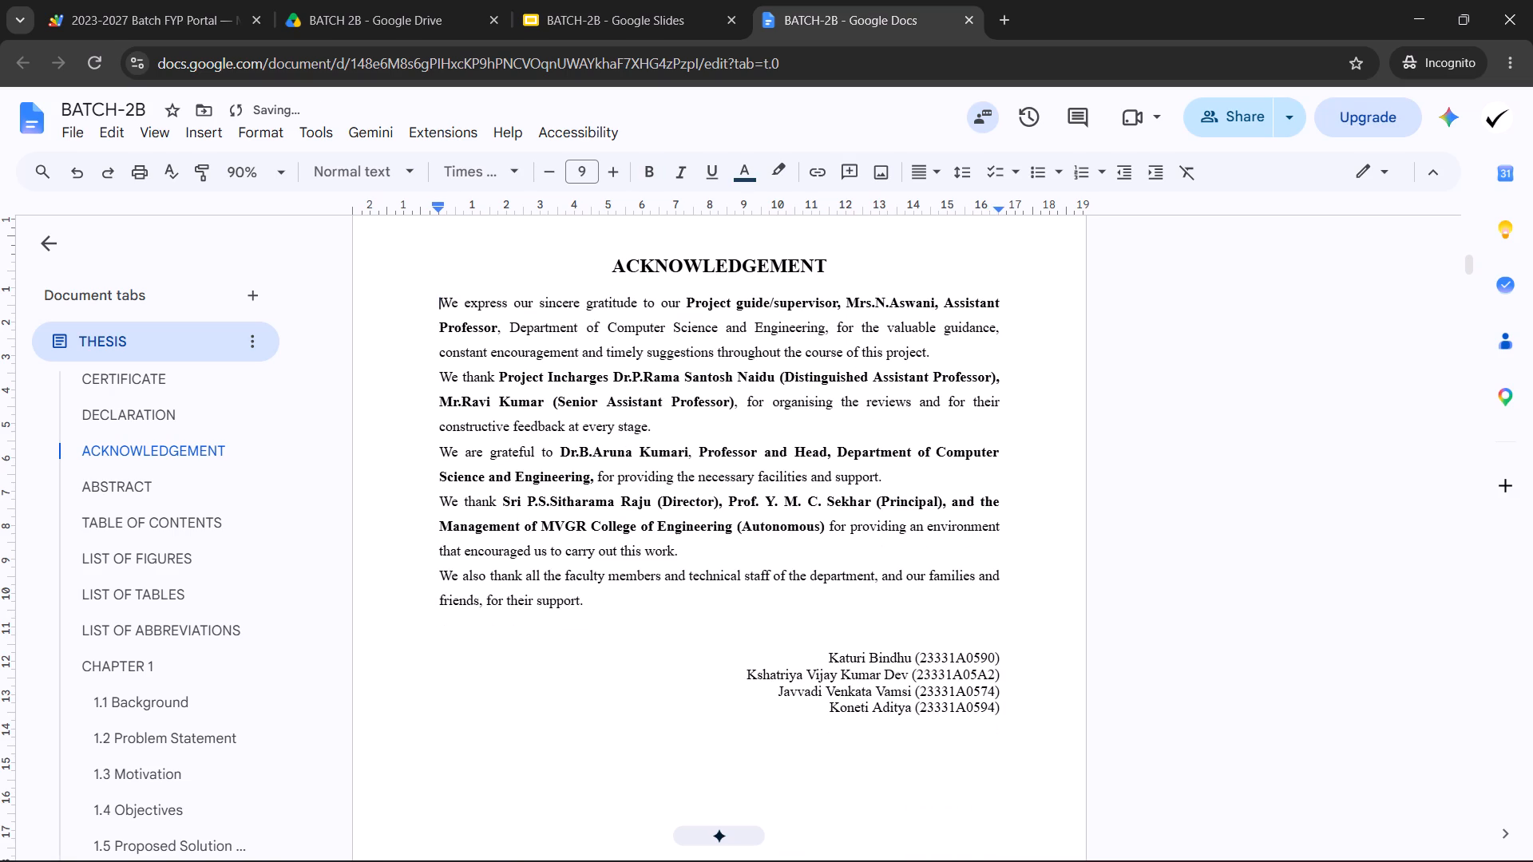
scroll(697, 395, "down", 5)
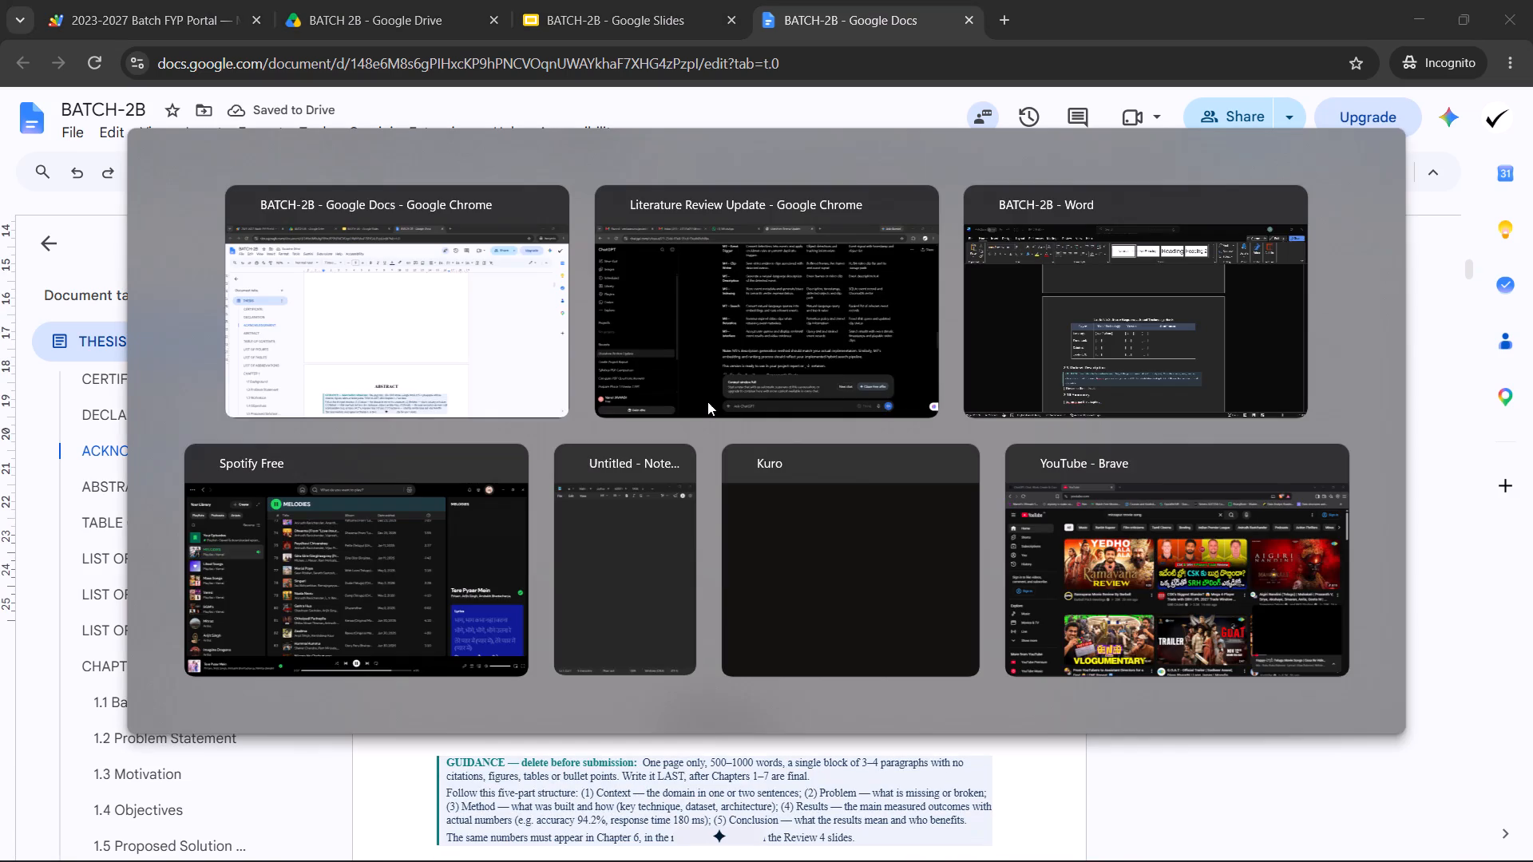
Switch to Spotify and look through the MELODIES playlist for a song to play.
scroll(600, 394, "up", 3)
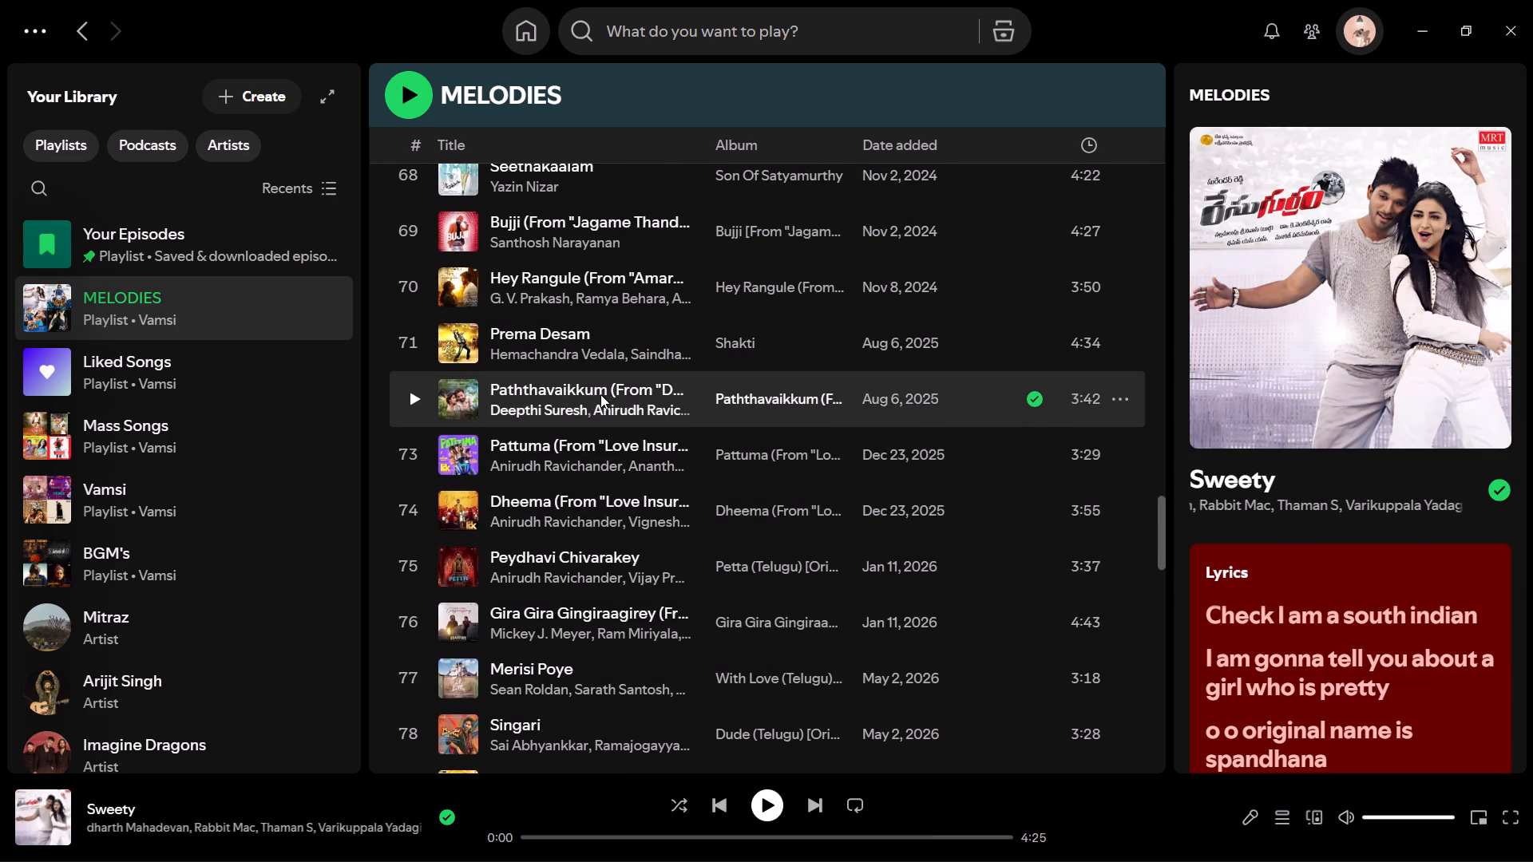
scroll(600, 394, "up", 19)
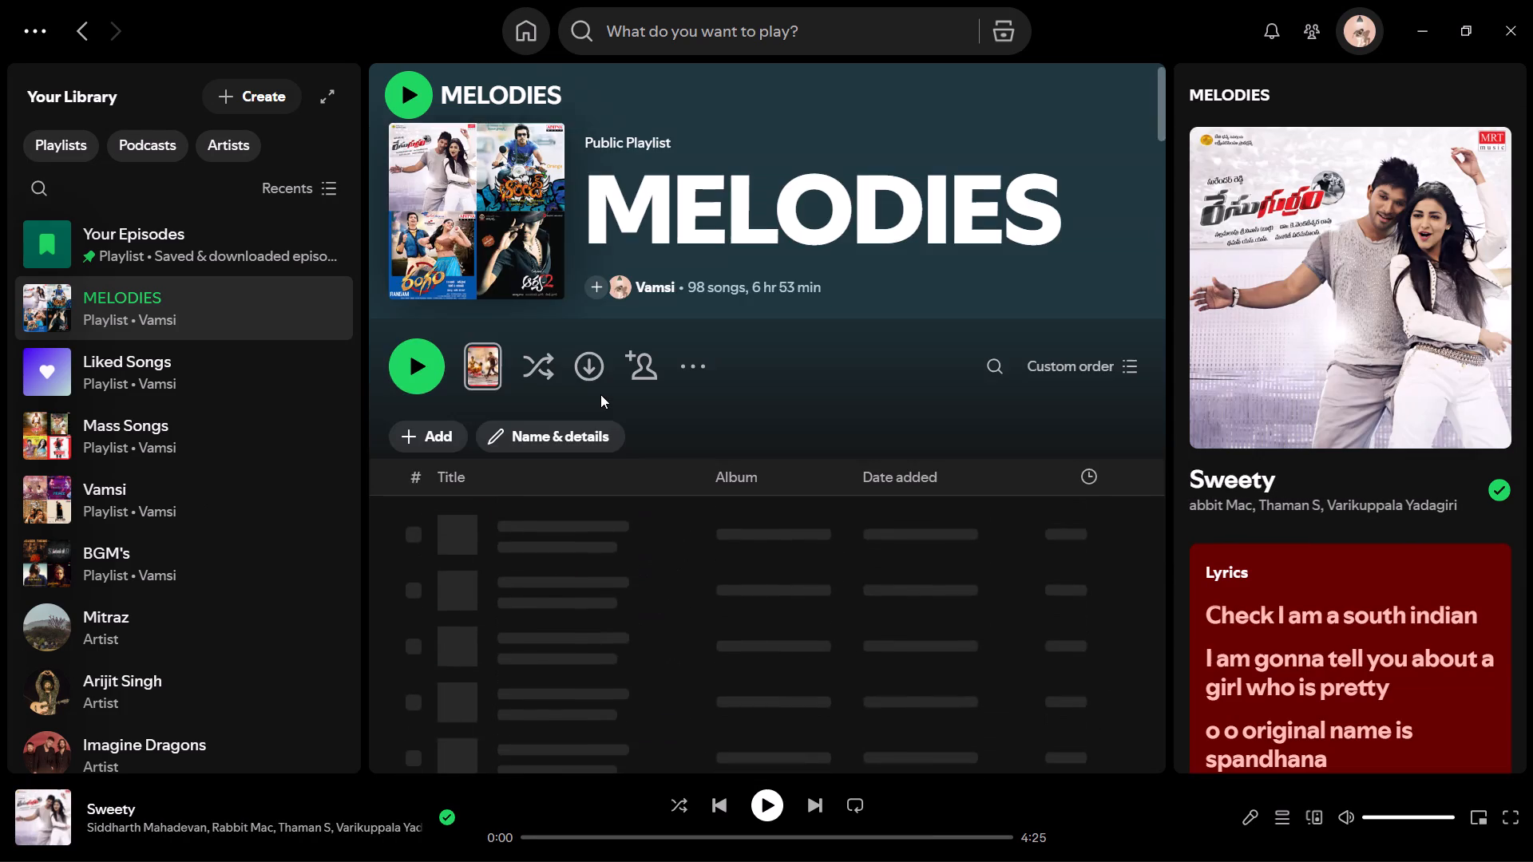
scroll(600, 394, "down", 11)
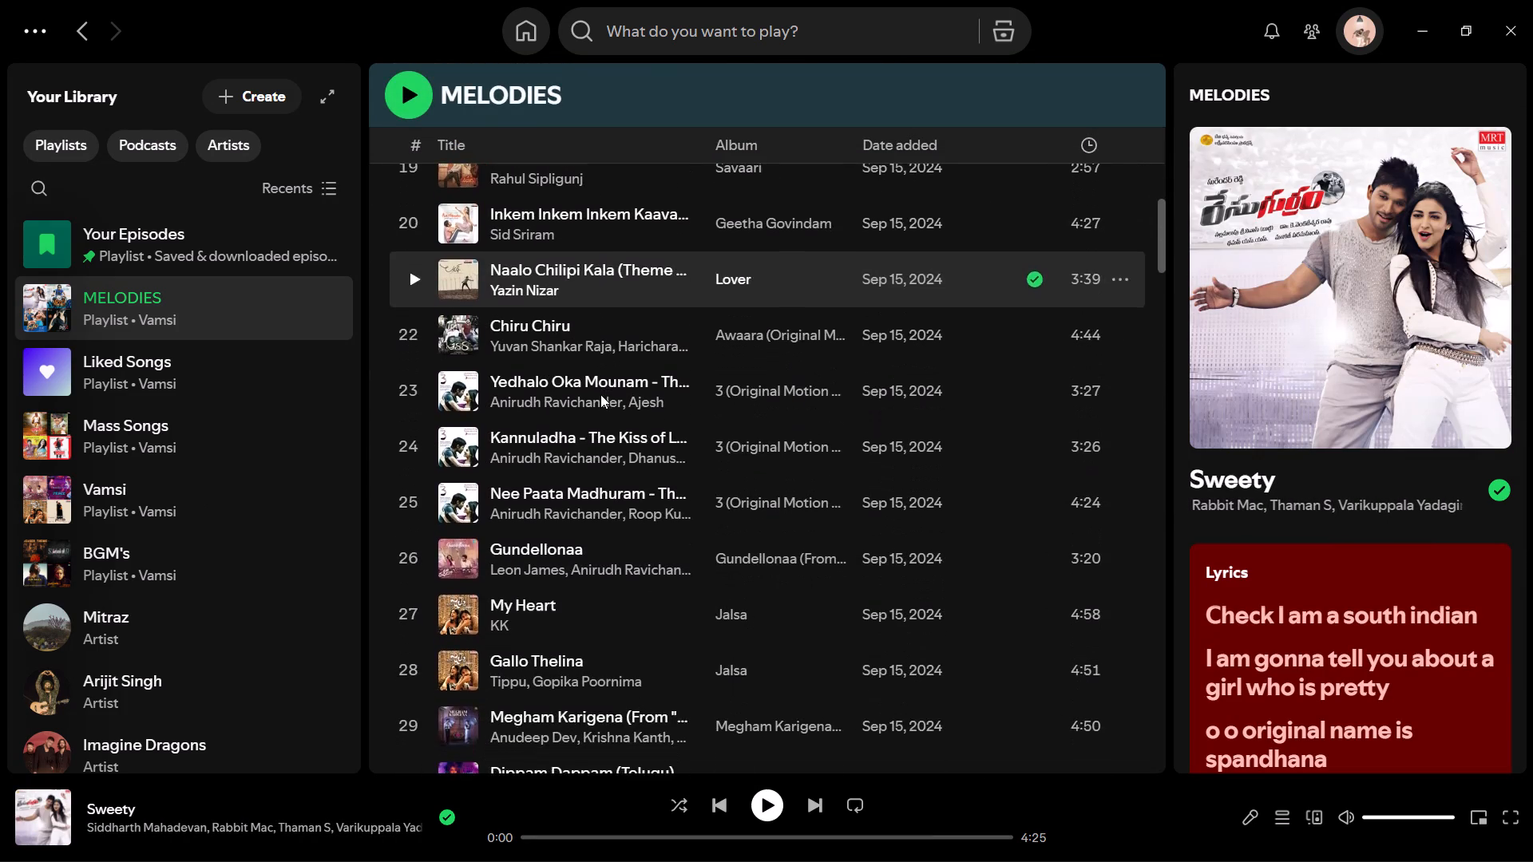
scroll(600, 394, "down", 4)
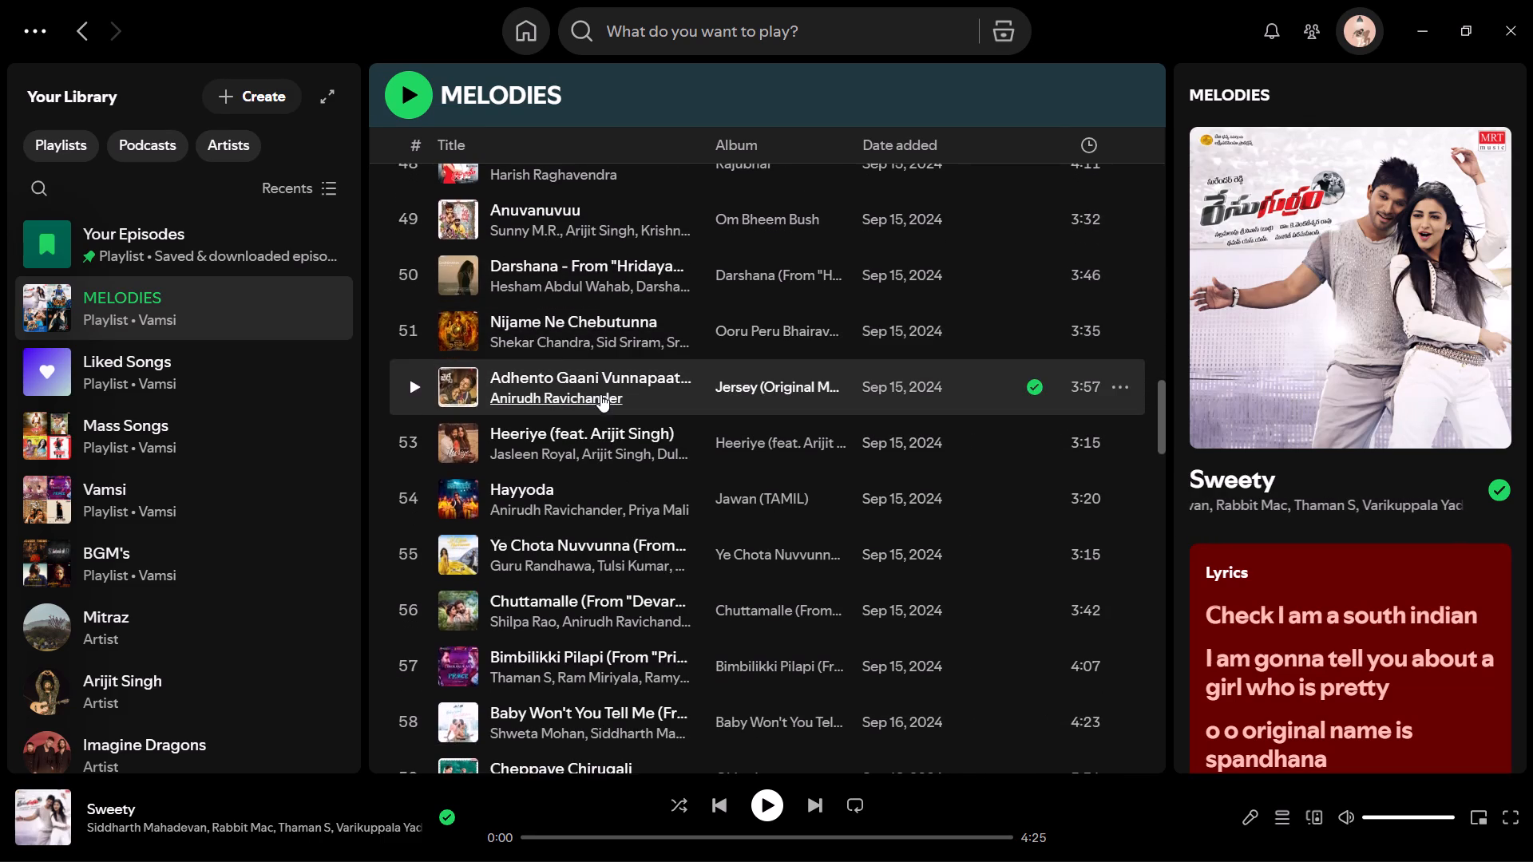
scroll(598, 409, "up", 1)
scroll(598, 409, "down", 4)
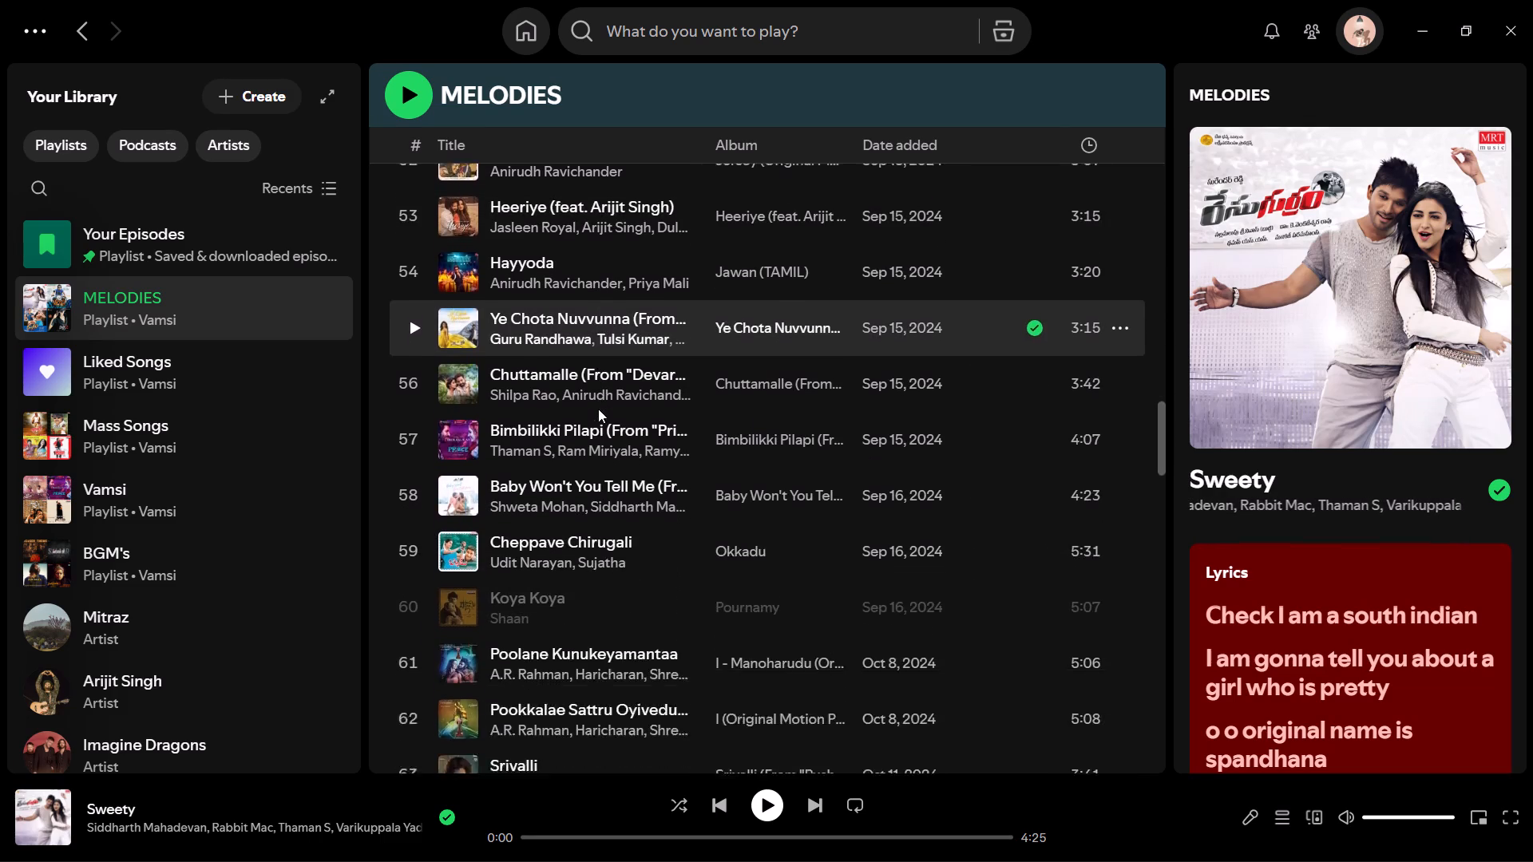
scroll(598, 409, "down", 5)
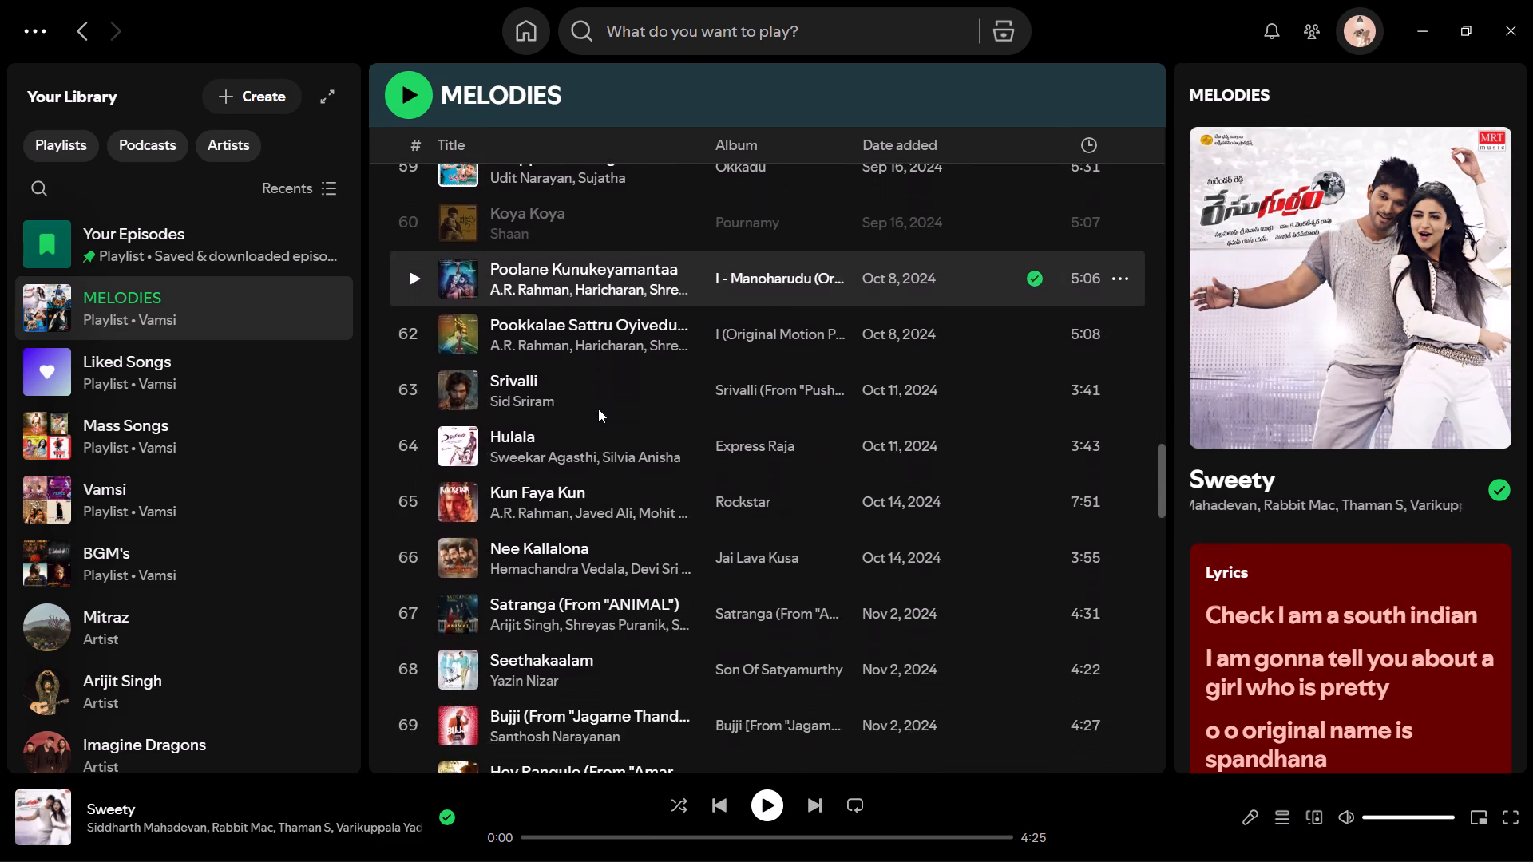
scroll(598, 409, "down", 4)
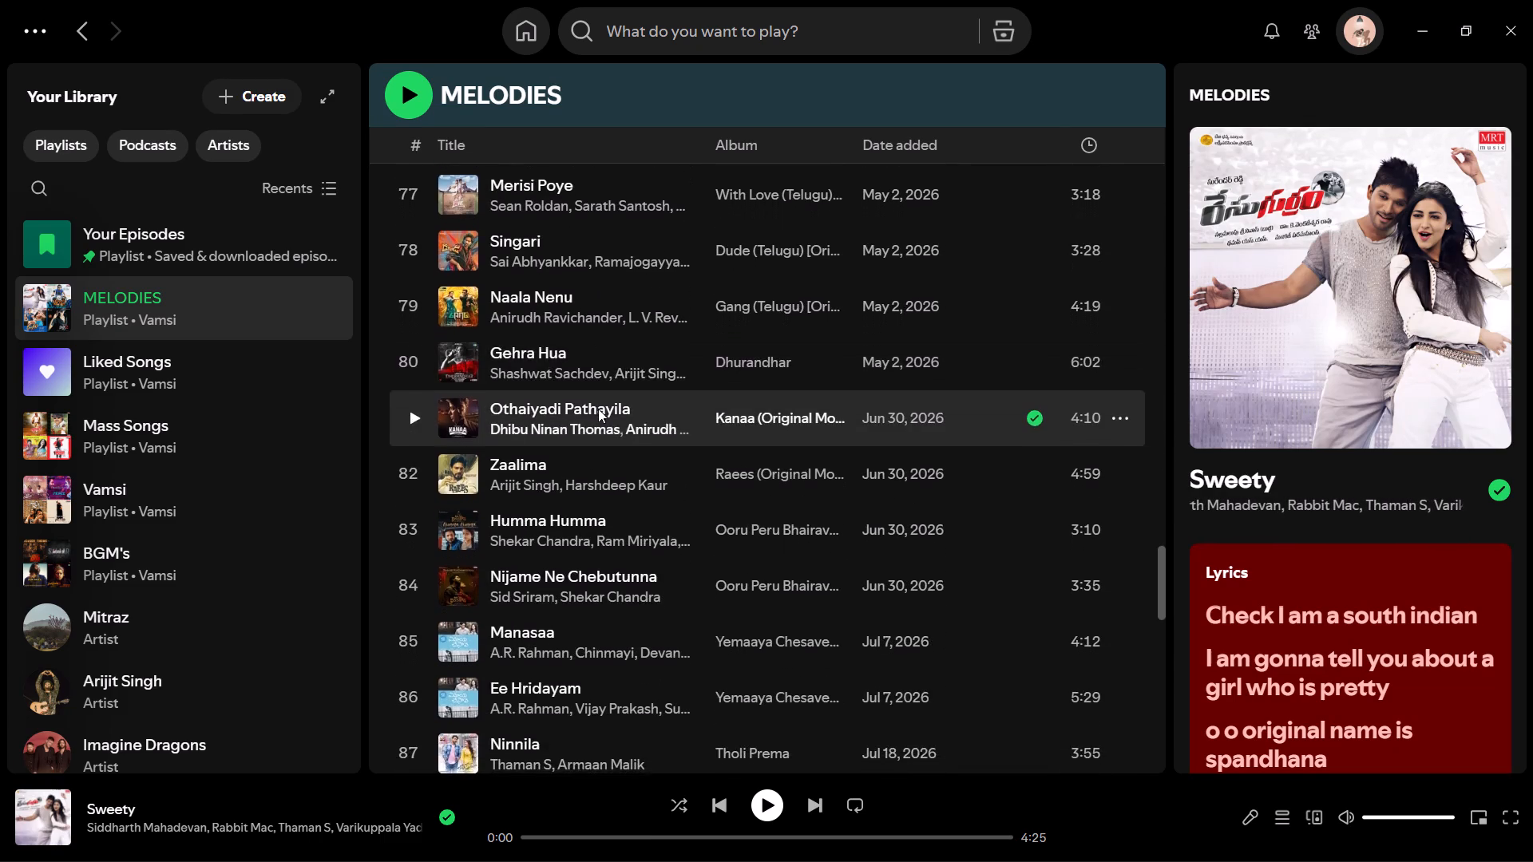
scroll(598, 409, "up", 2)
left_click(551, 370)
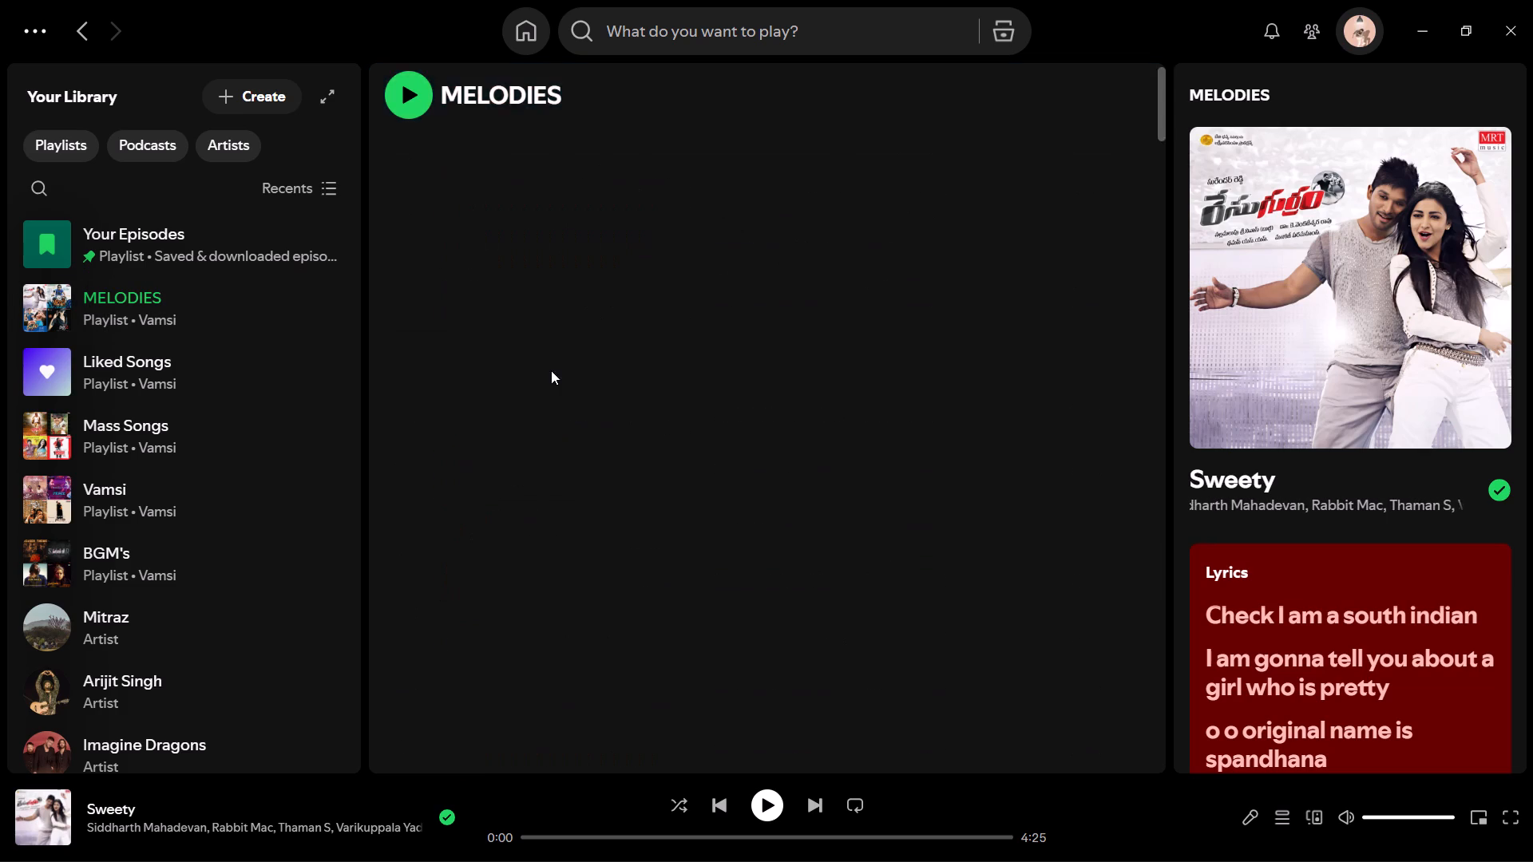
left_click(162, 320)
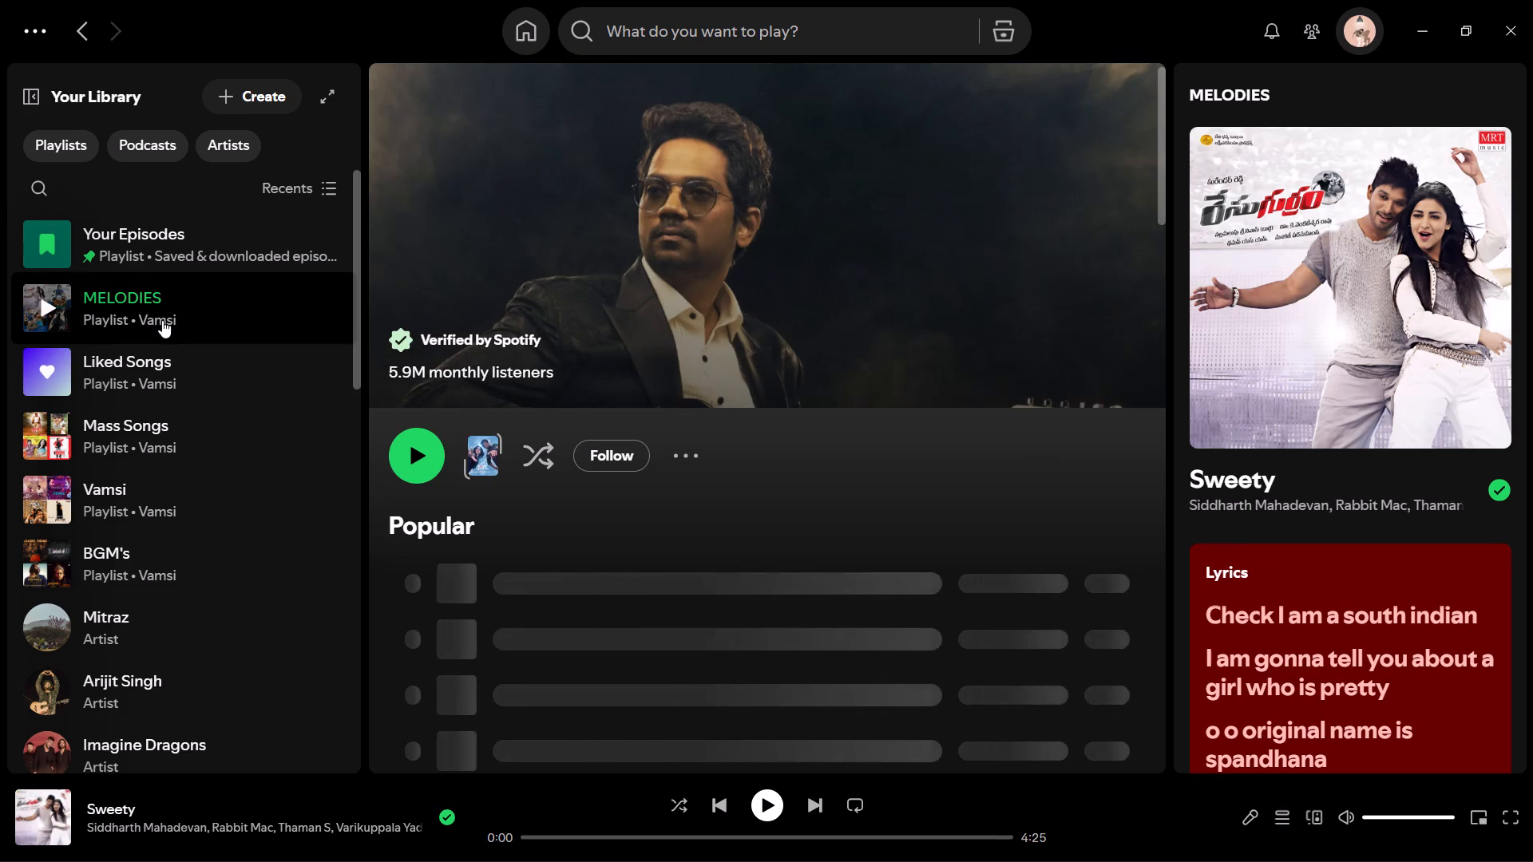
Start playing the song Merisi Poye from the MELODIES playlist.
scroll(553, 594, "down", 8)
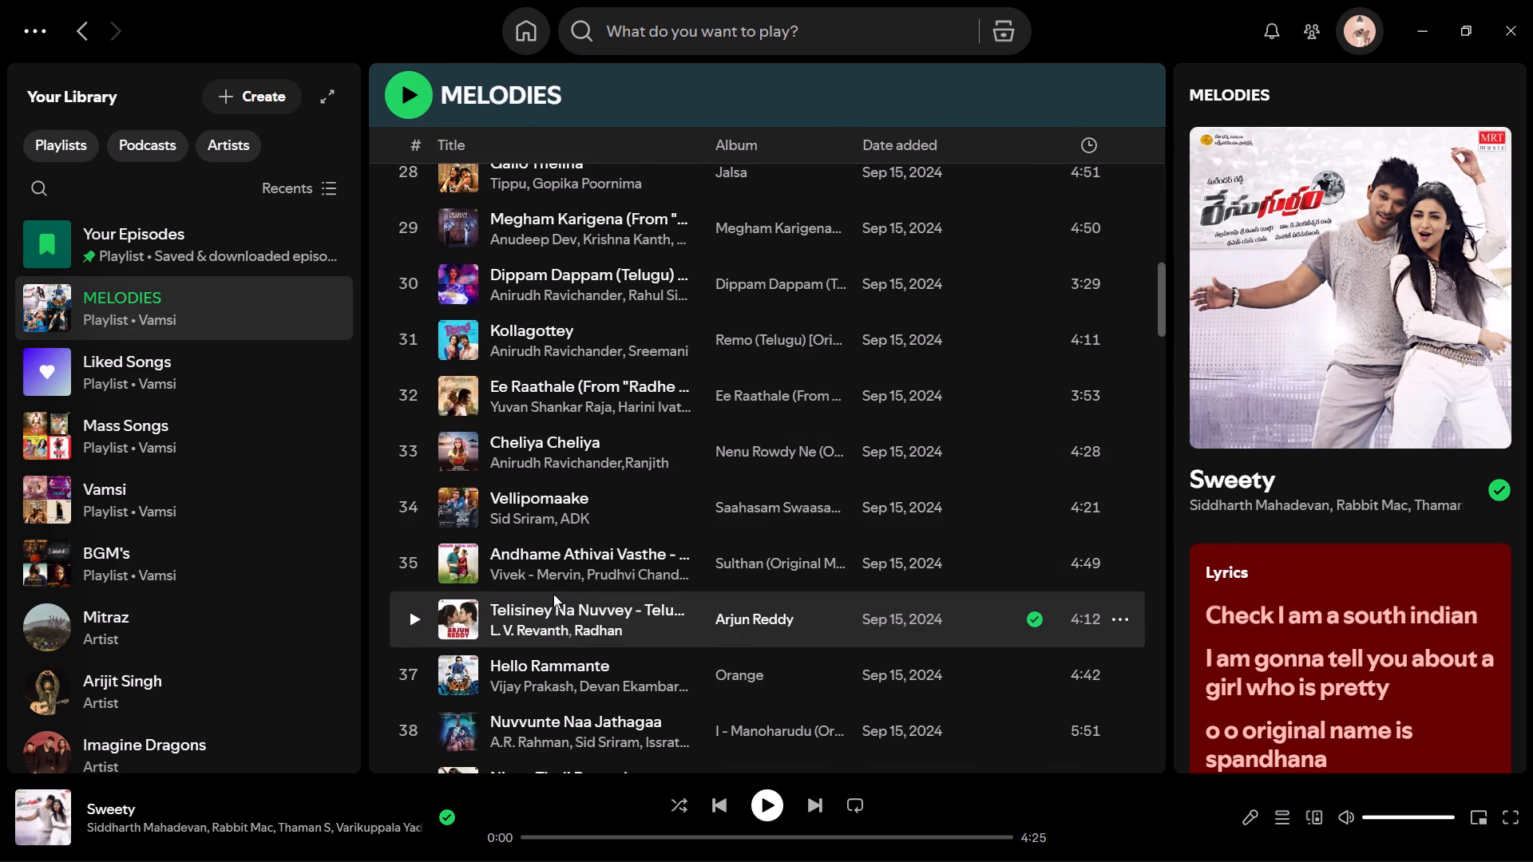
scroll(541, 551, "down", 7)
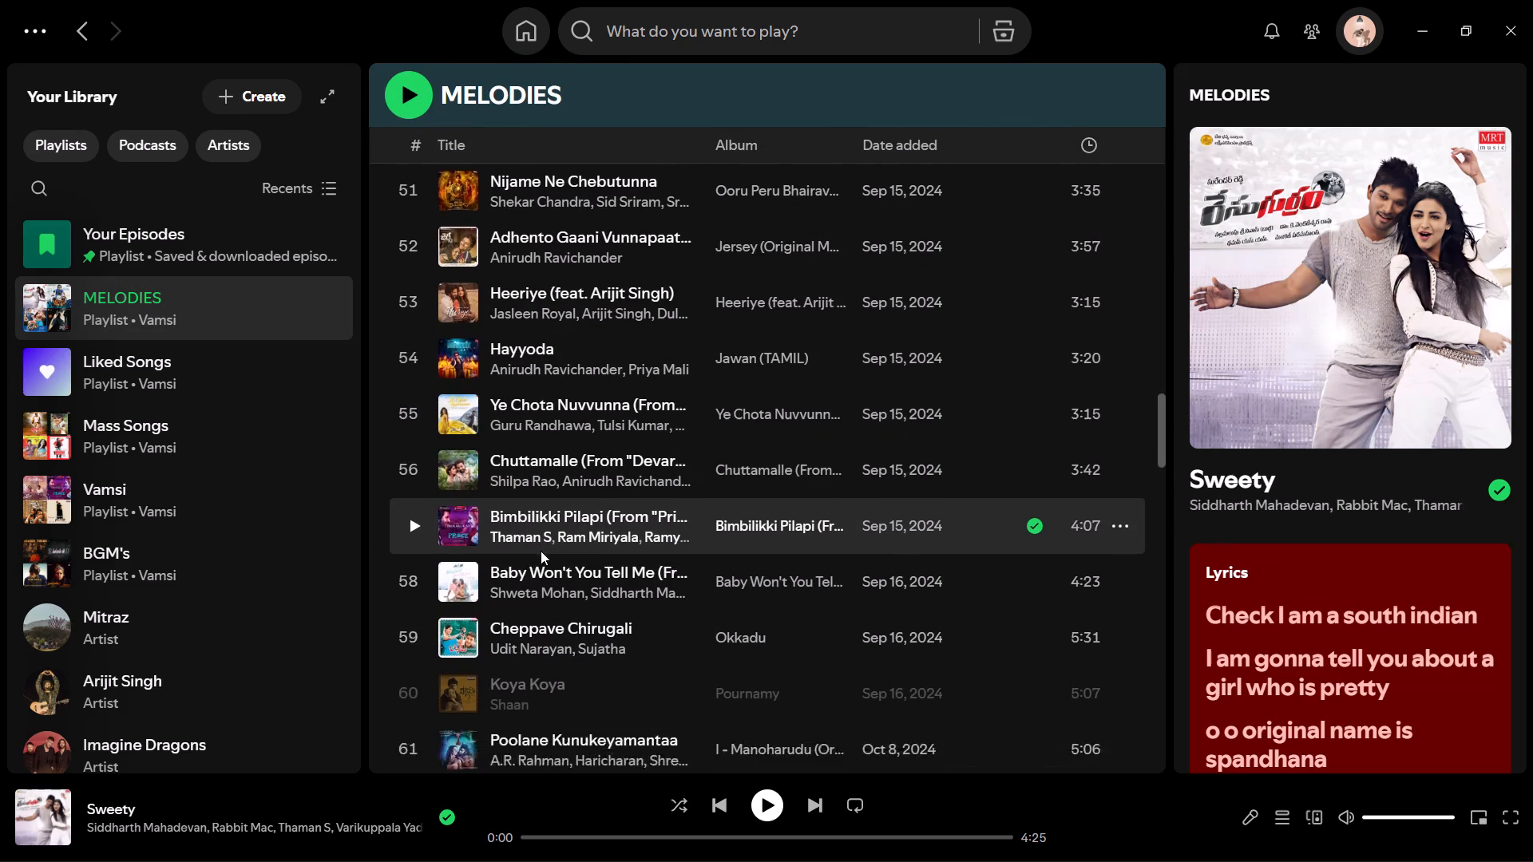
scroll(541, 551, "down", 7)
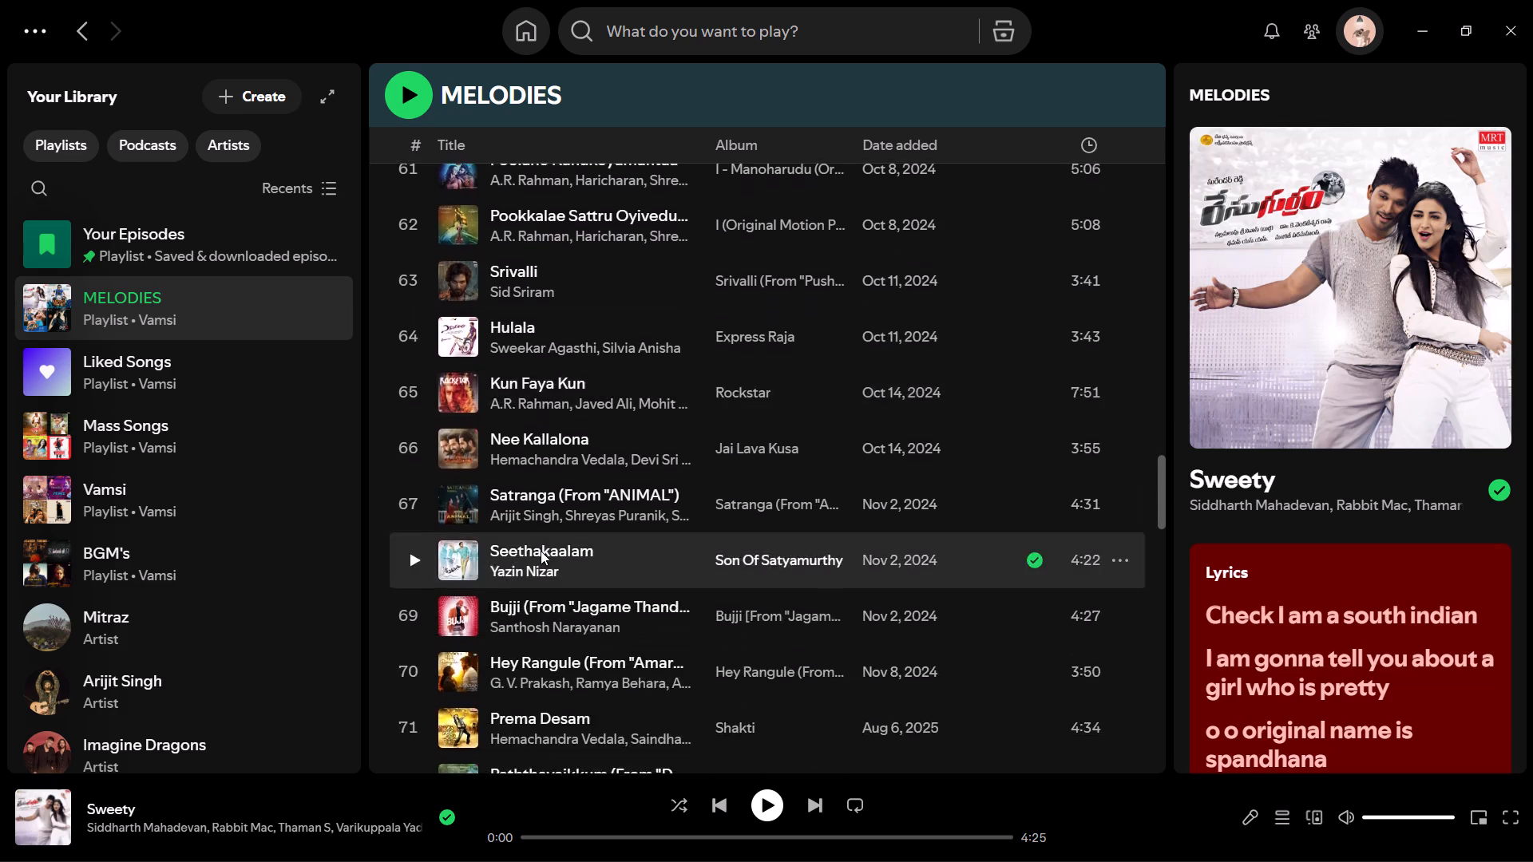
scroll(541, 551, "down", 3)
scroll(527, 501, "up", 2)
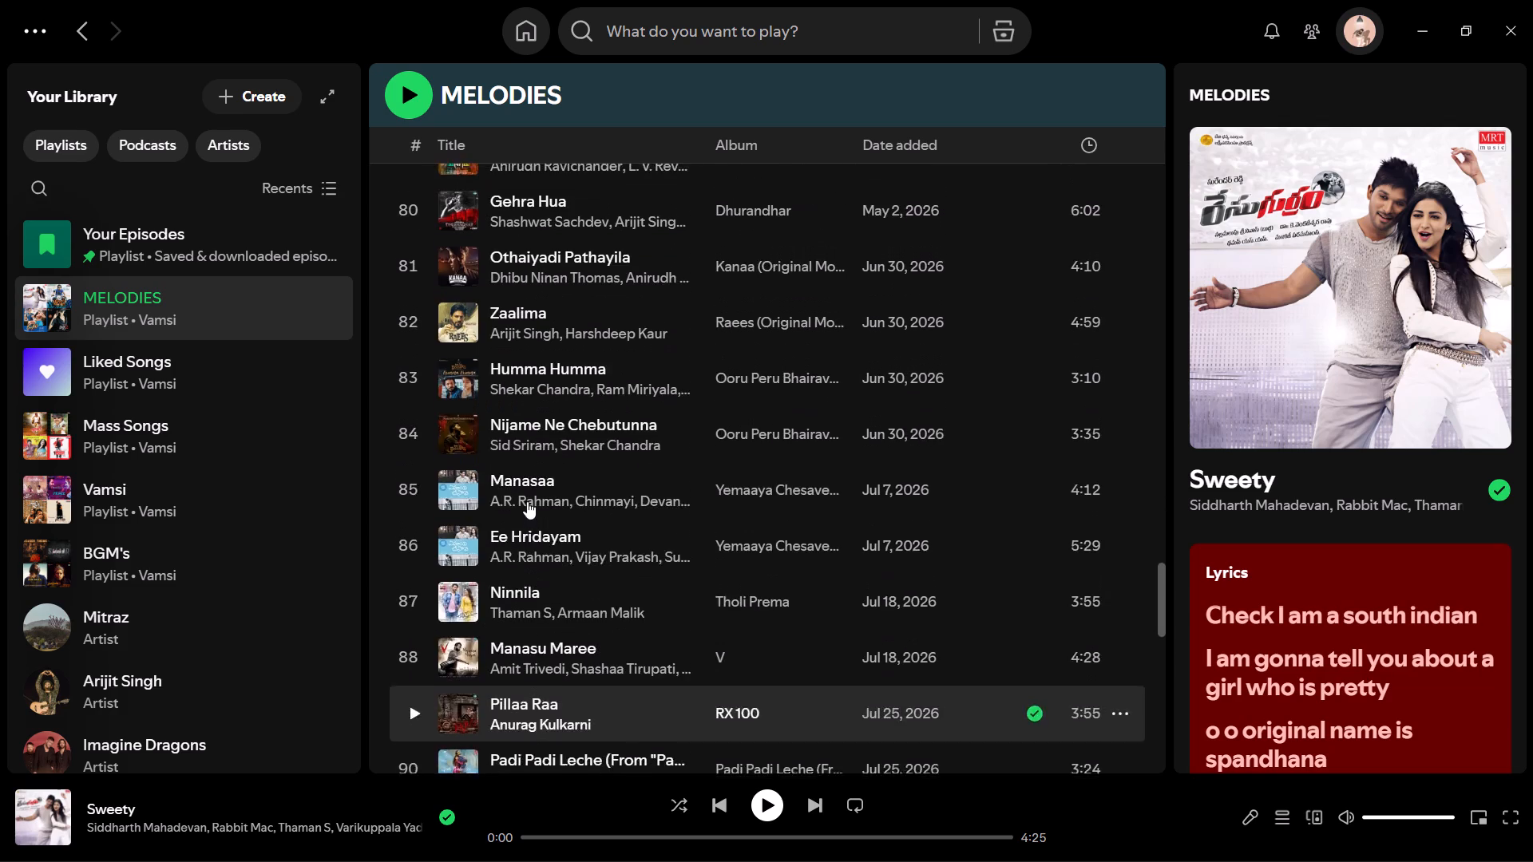
scroll(527, 501, "up", 2)
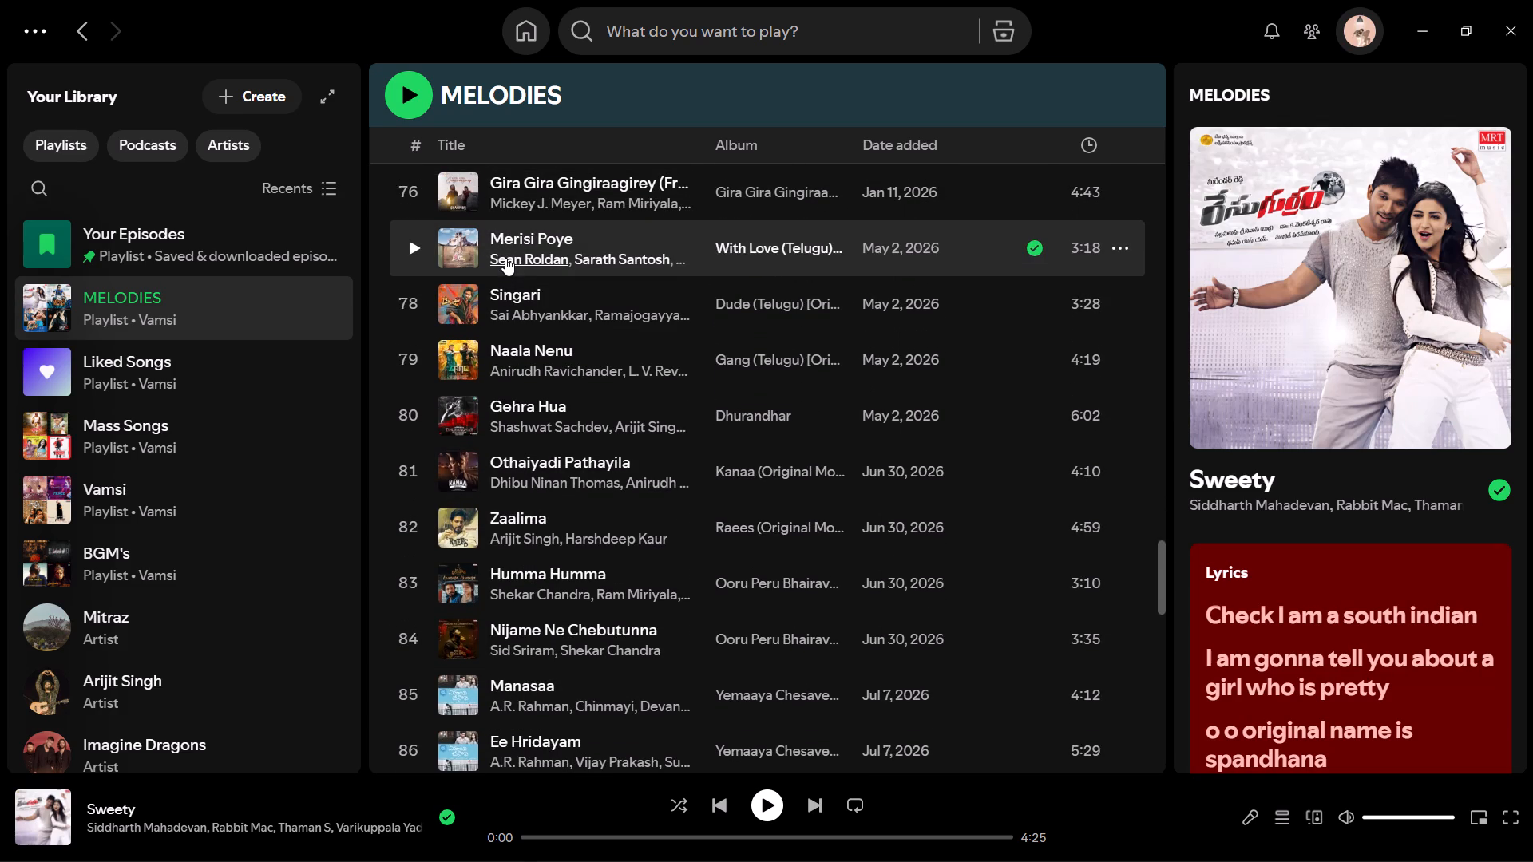
left_click(505, 258)
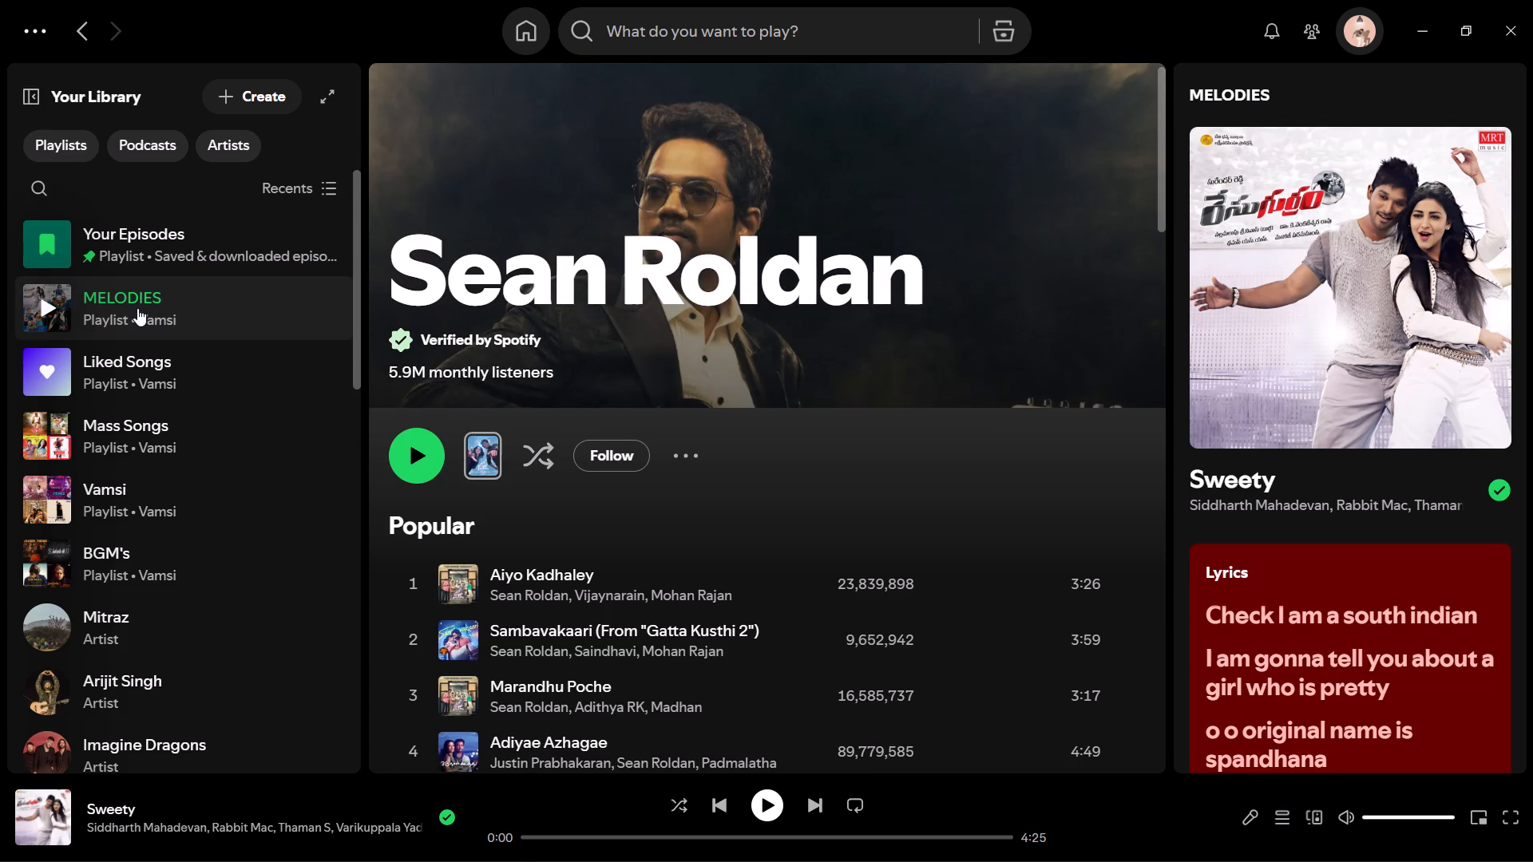
left_click(137, 308)
scroll(582, 432, "down", 17)
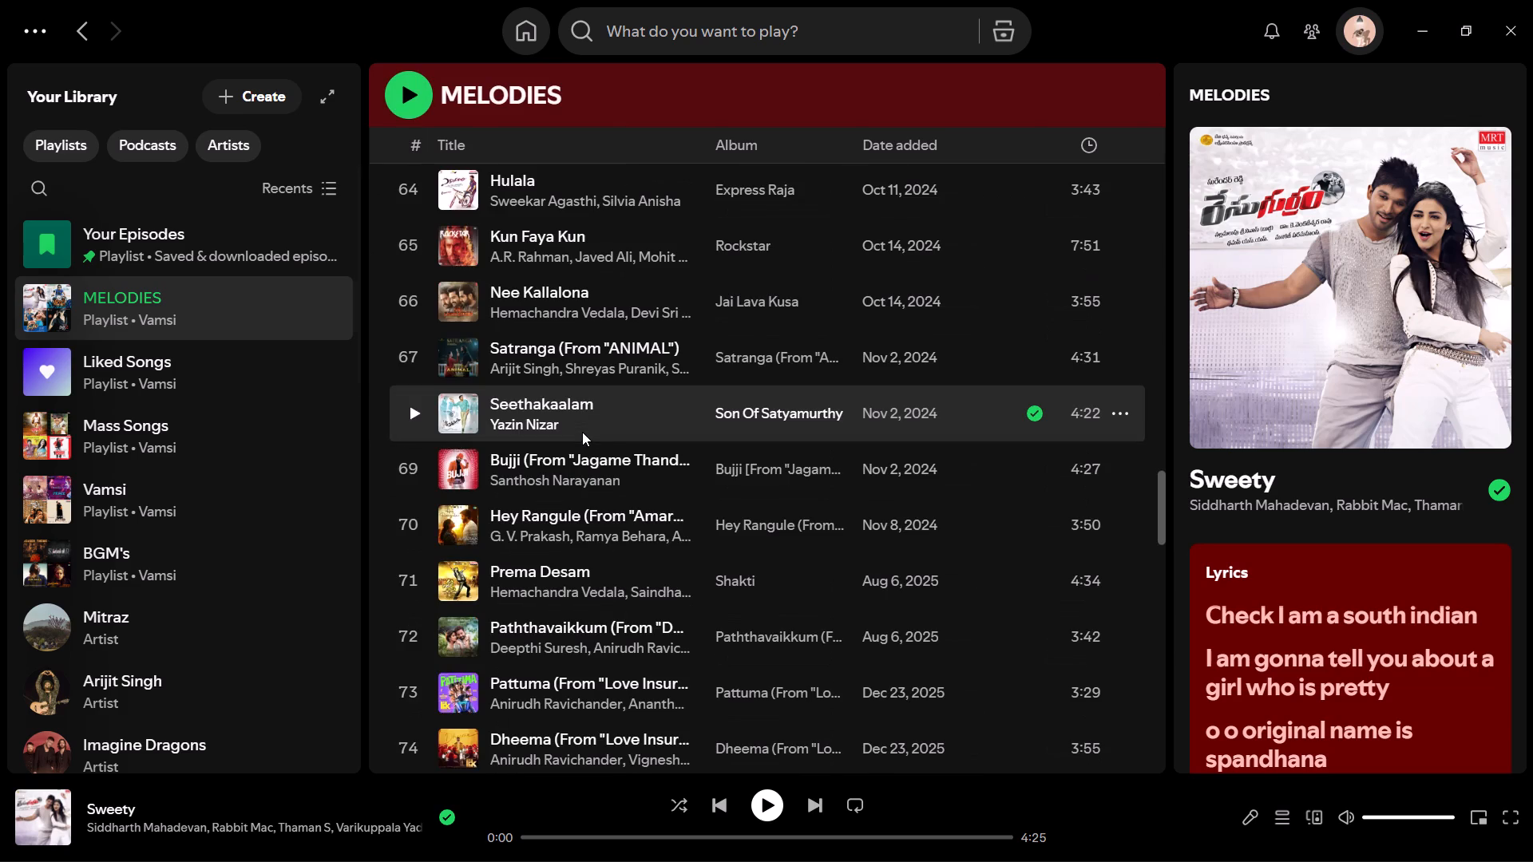
scroll(582, 432, "down", 5)
scroll(582, 432, "up", 1)
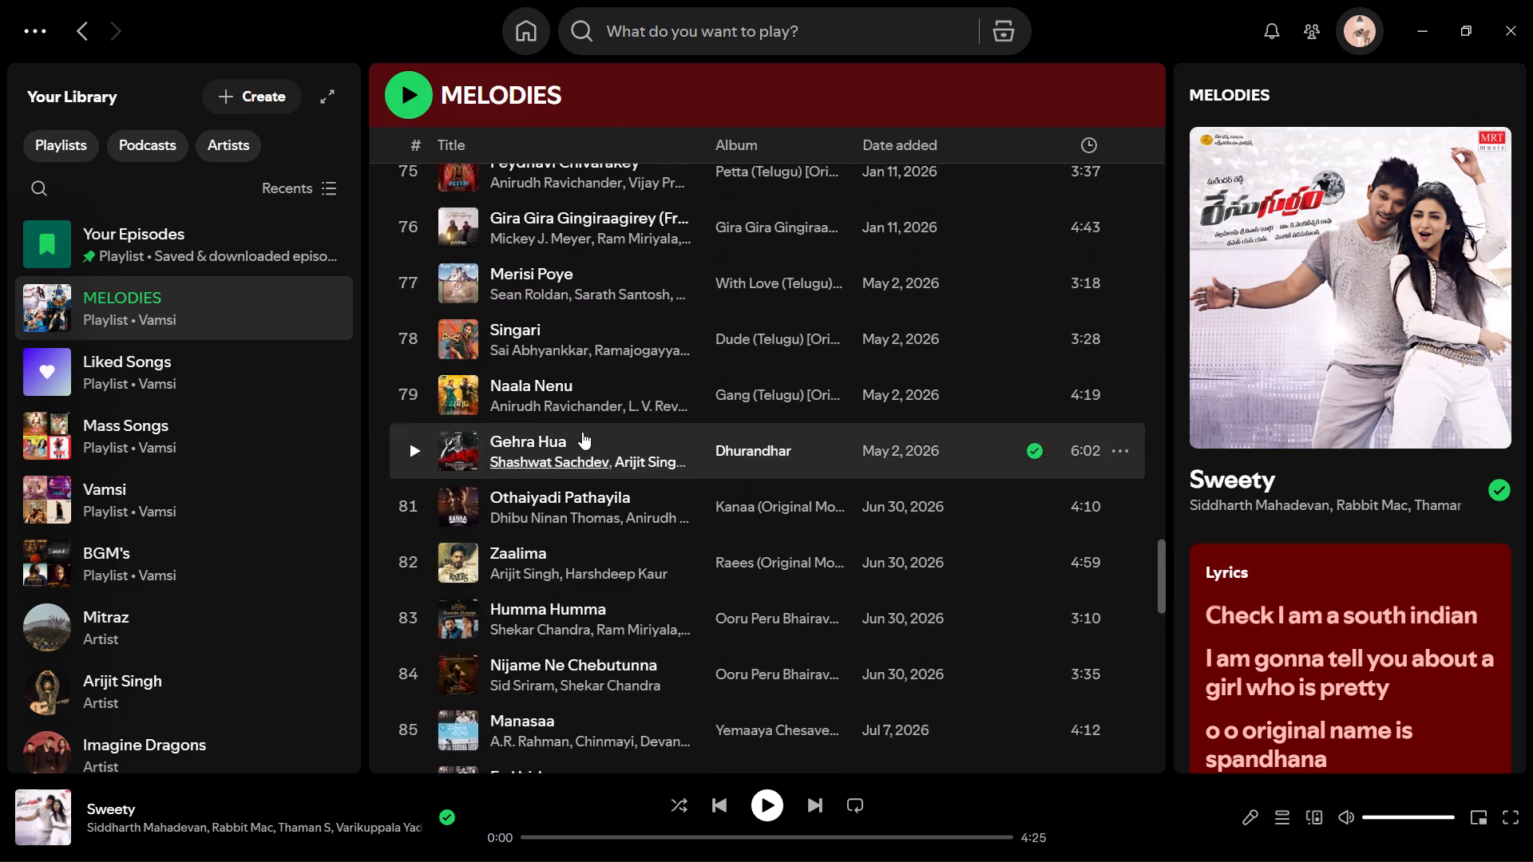
scroll(582, 432, "up", 2)
left_click(411, 426)
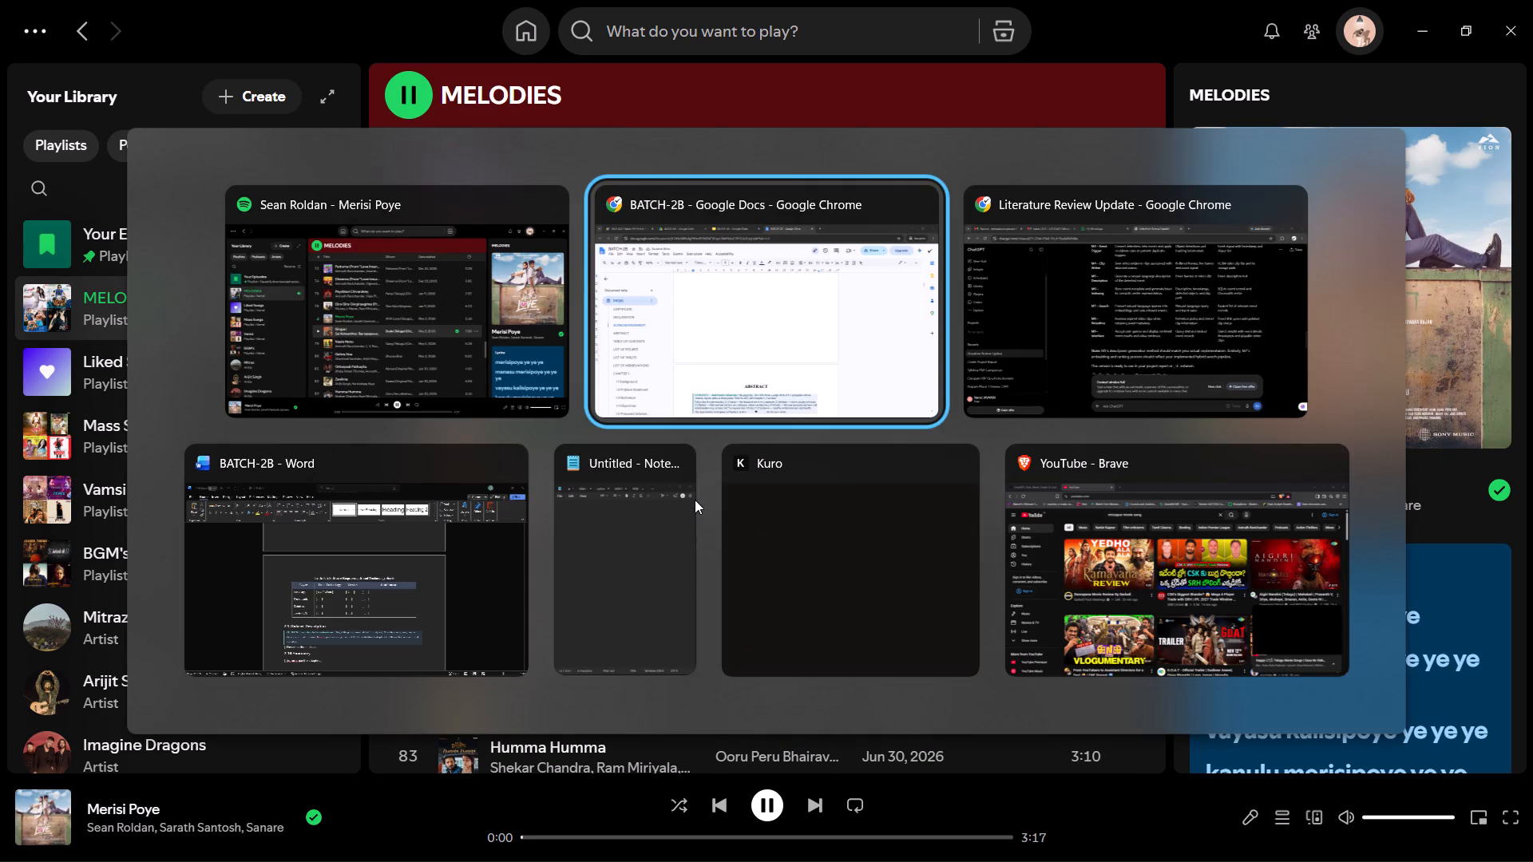
Switch back to Google Docs and delete the guidance note under the ABSTRACT heading, including the leftover empty lines above the first paragraph.
scroll(765, 492, "up", 1)
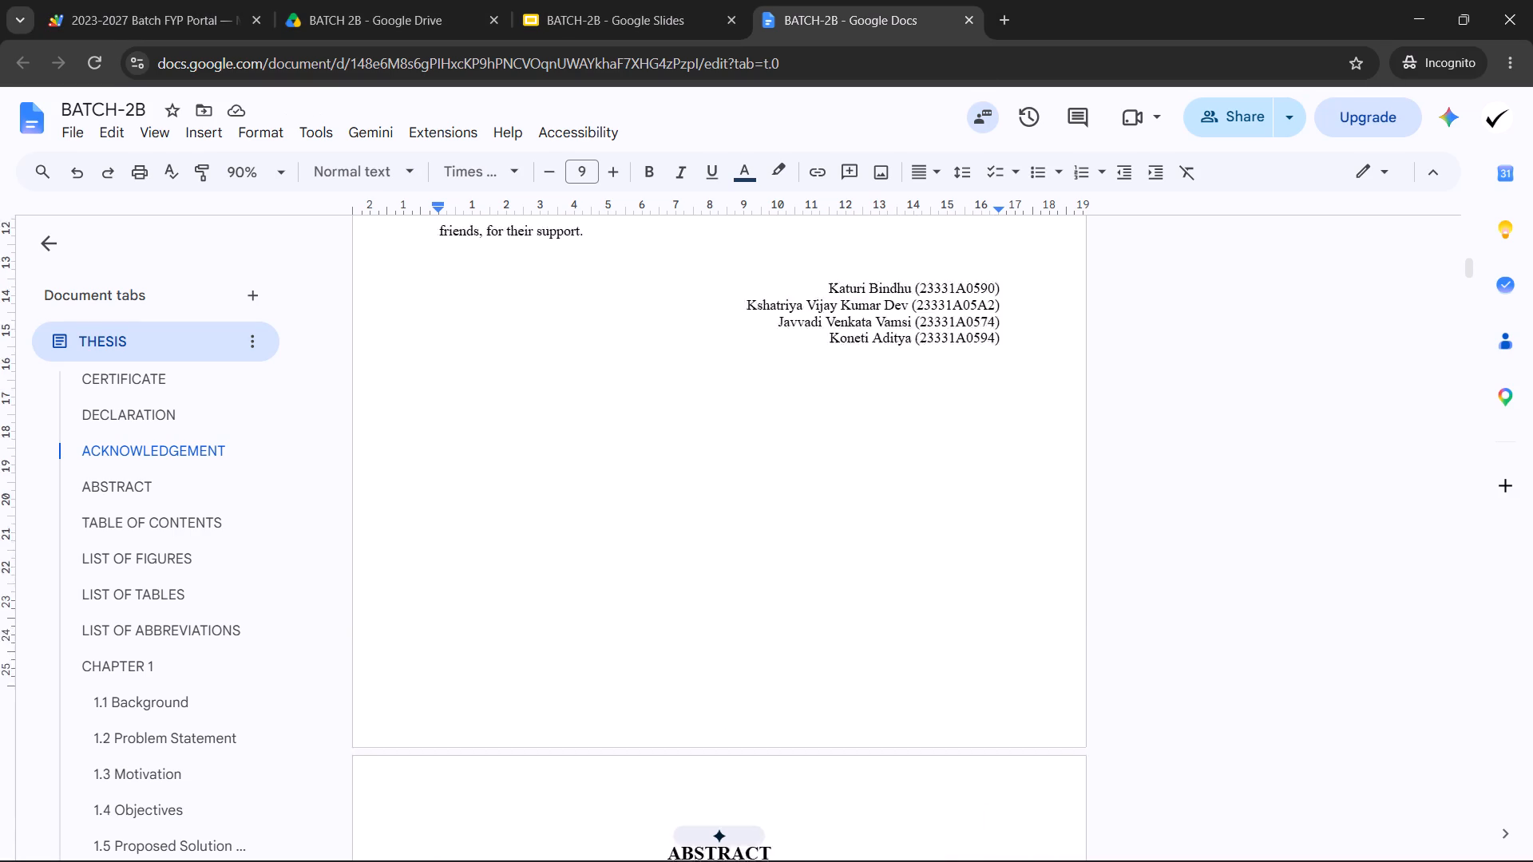
scroll(765, 492, "up", 1)
scroll(765, 492, "down", 4)
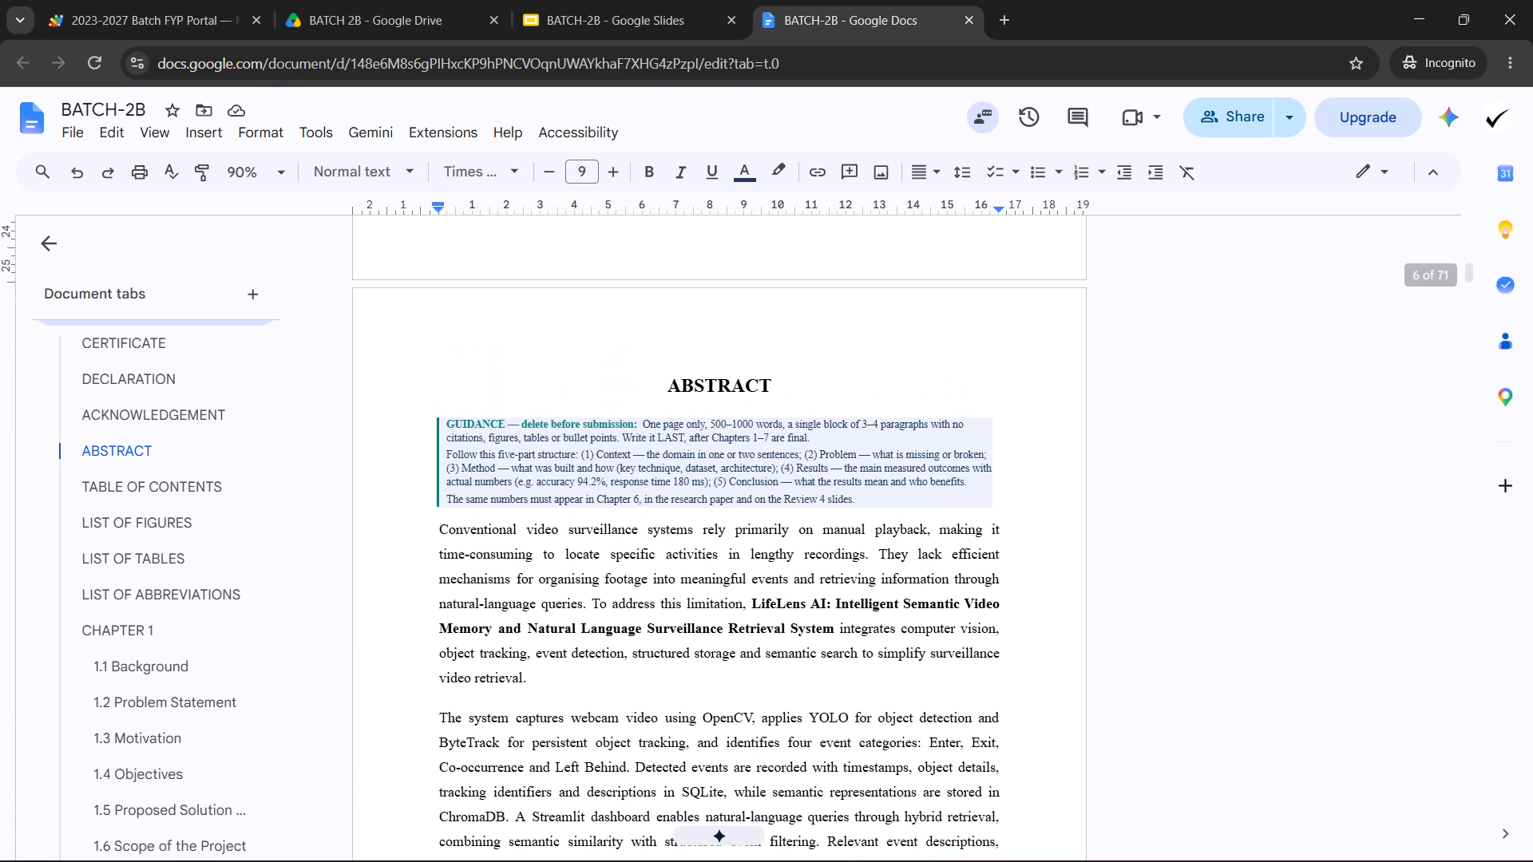
left_click_drag(876, 504, 468, 424)
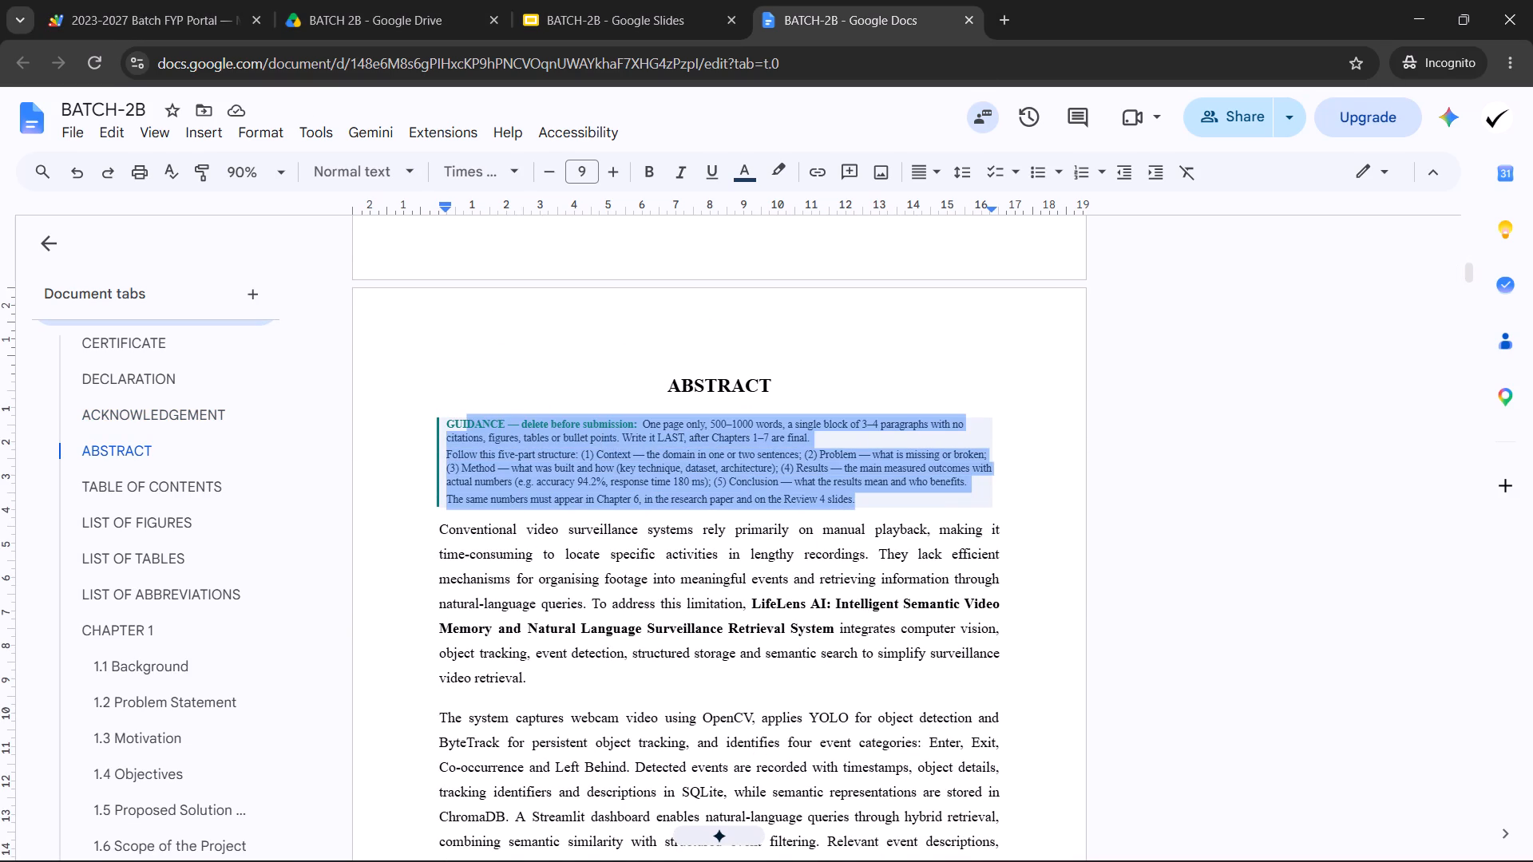
left_click_drag(468, 424, 447, 424)
key("Delete")
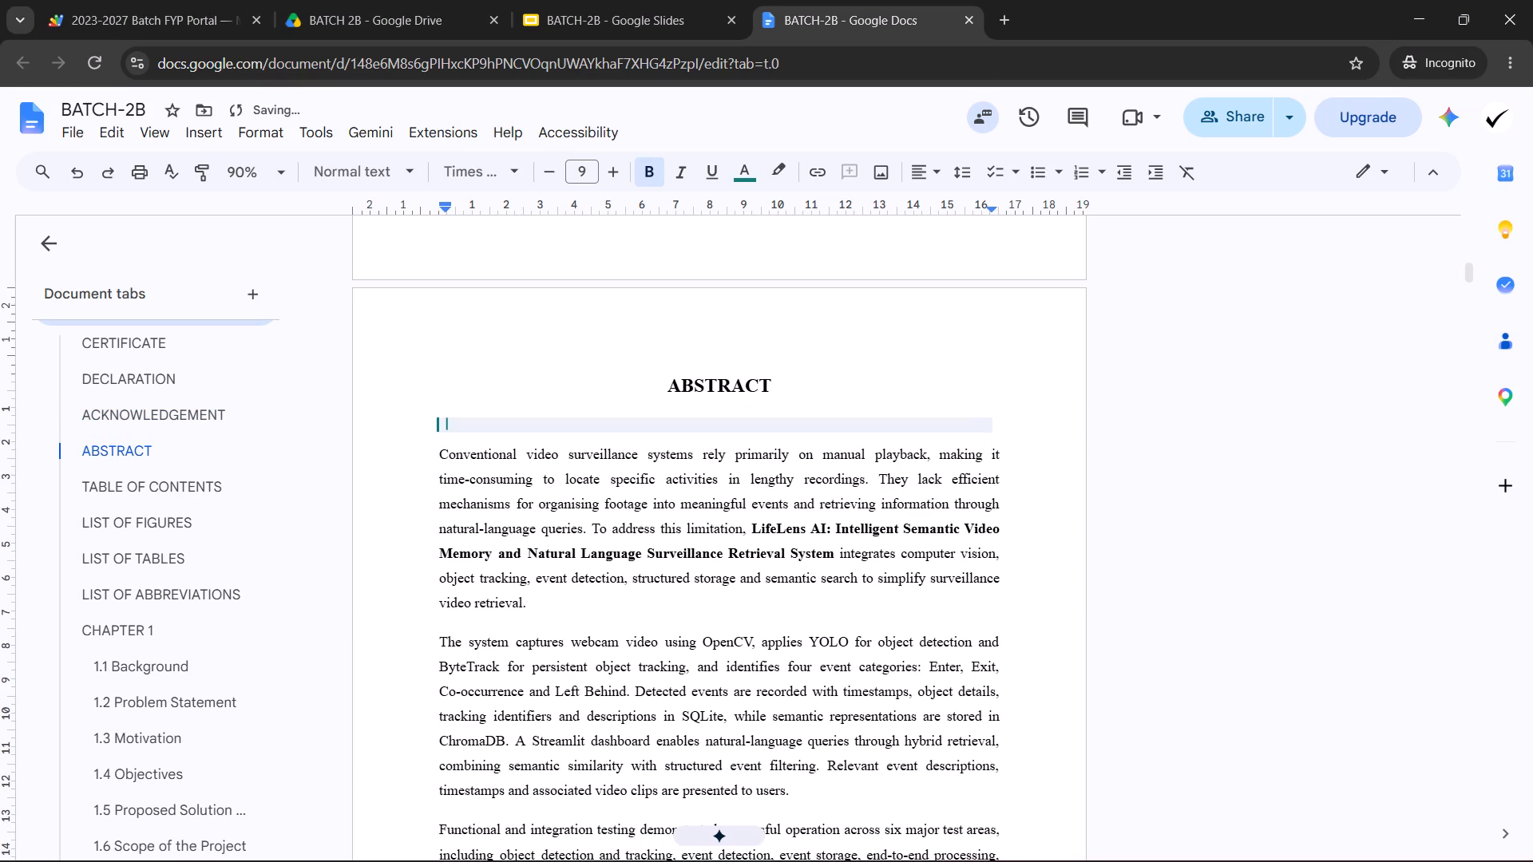
key("Delete")
scroll(706, 458, "up", 1)
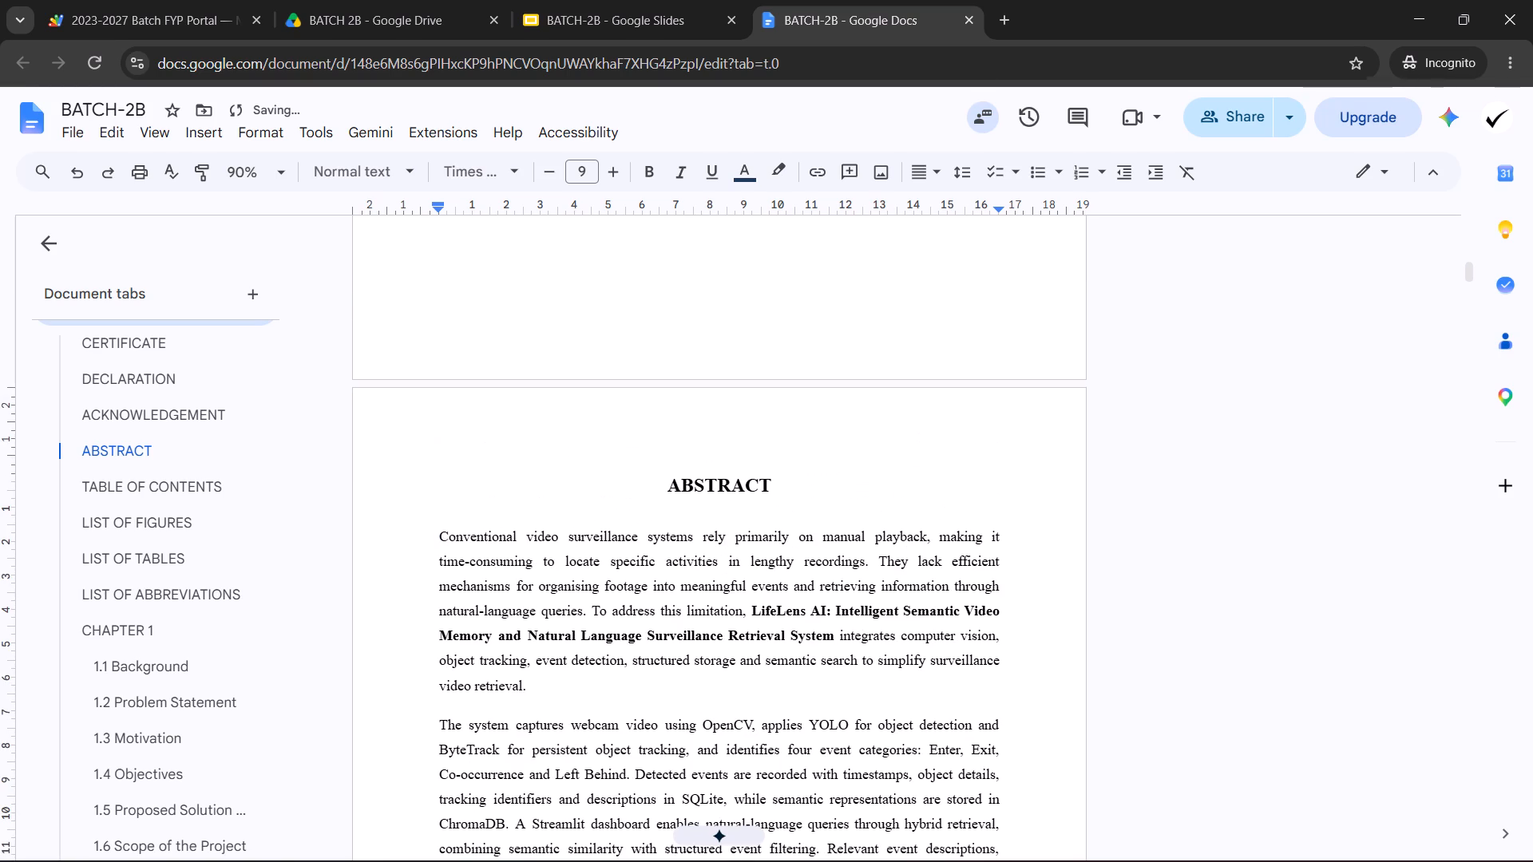
key("BackSpace")
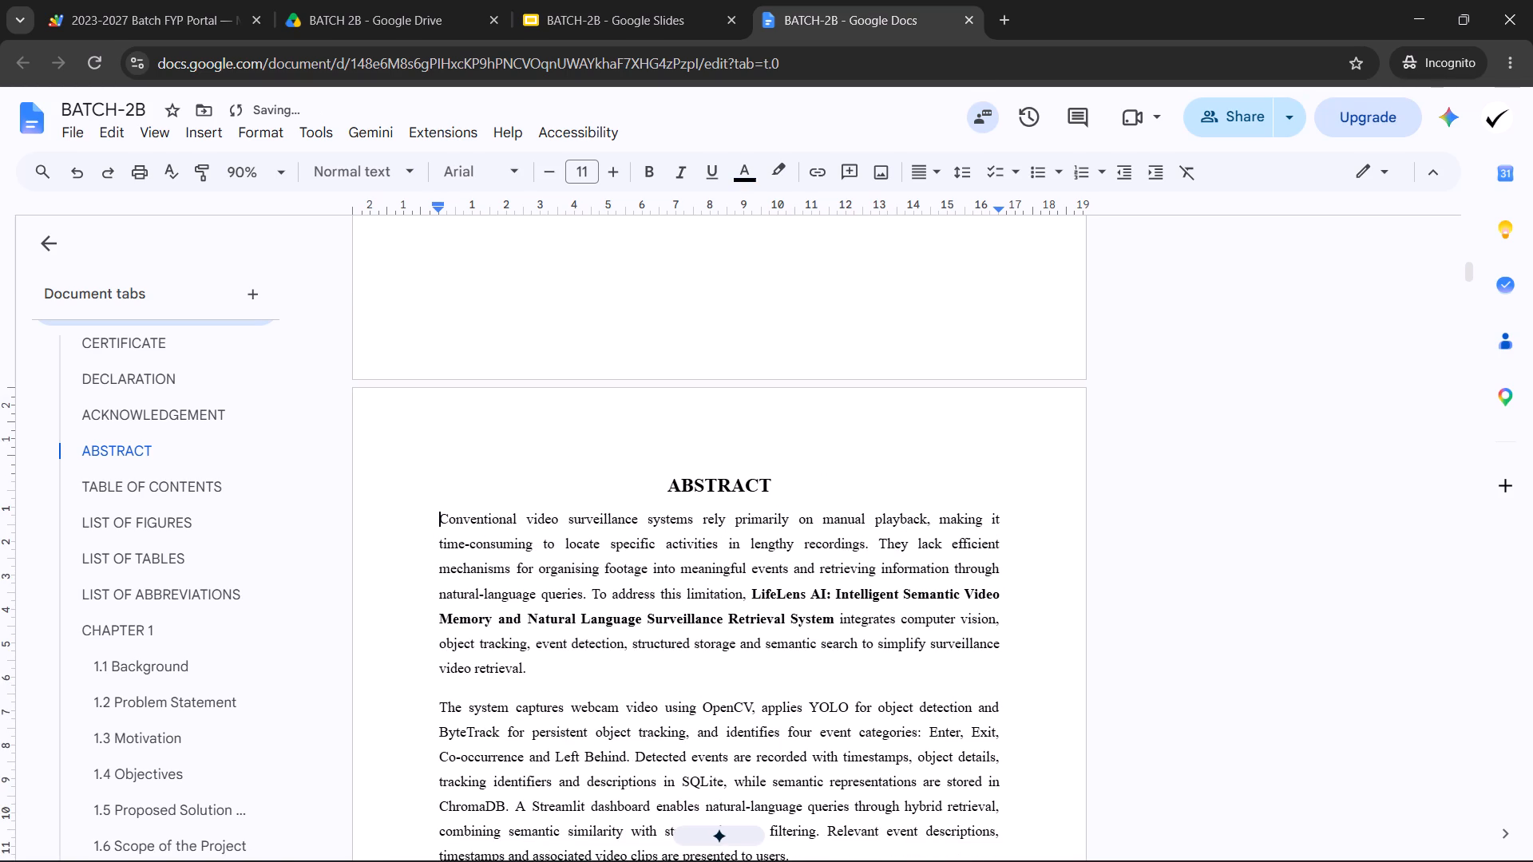
scroll(786, 473, "up", 10)
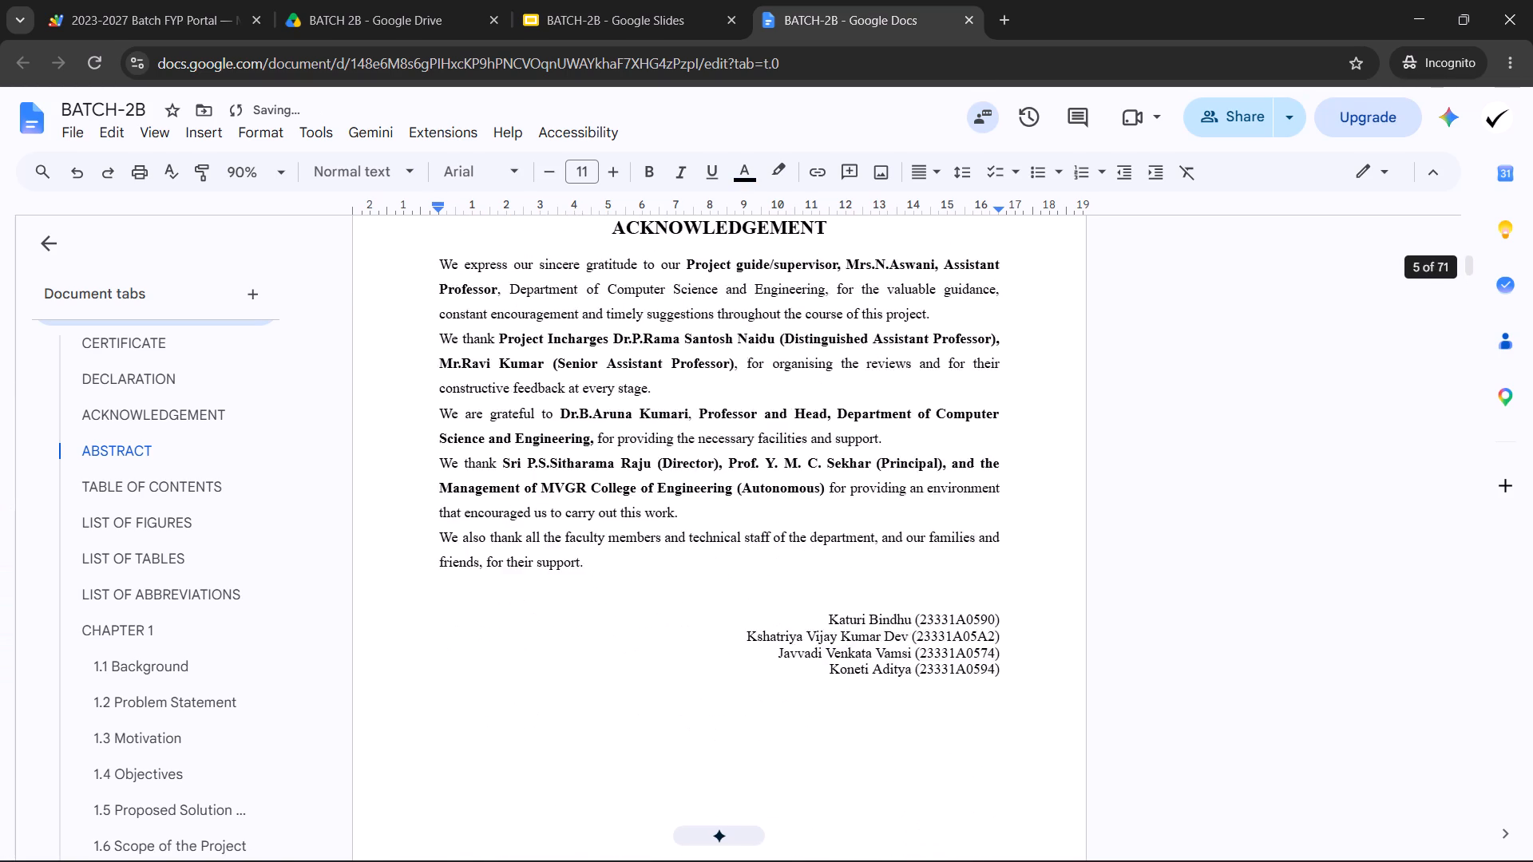
Delete the guidance note below the Keywords line of the abstract together with its leftover shaded line.
scroll(784, 487, "down", 13)
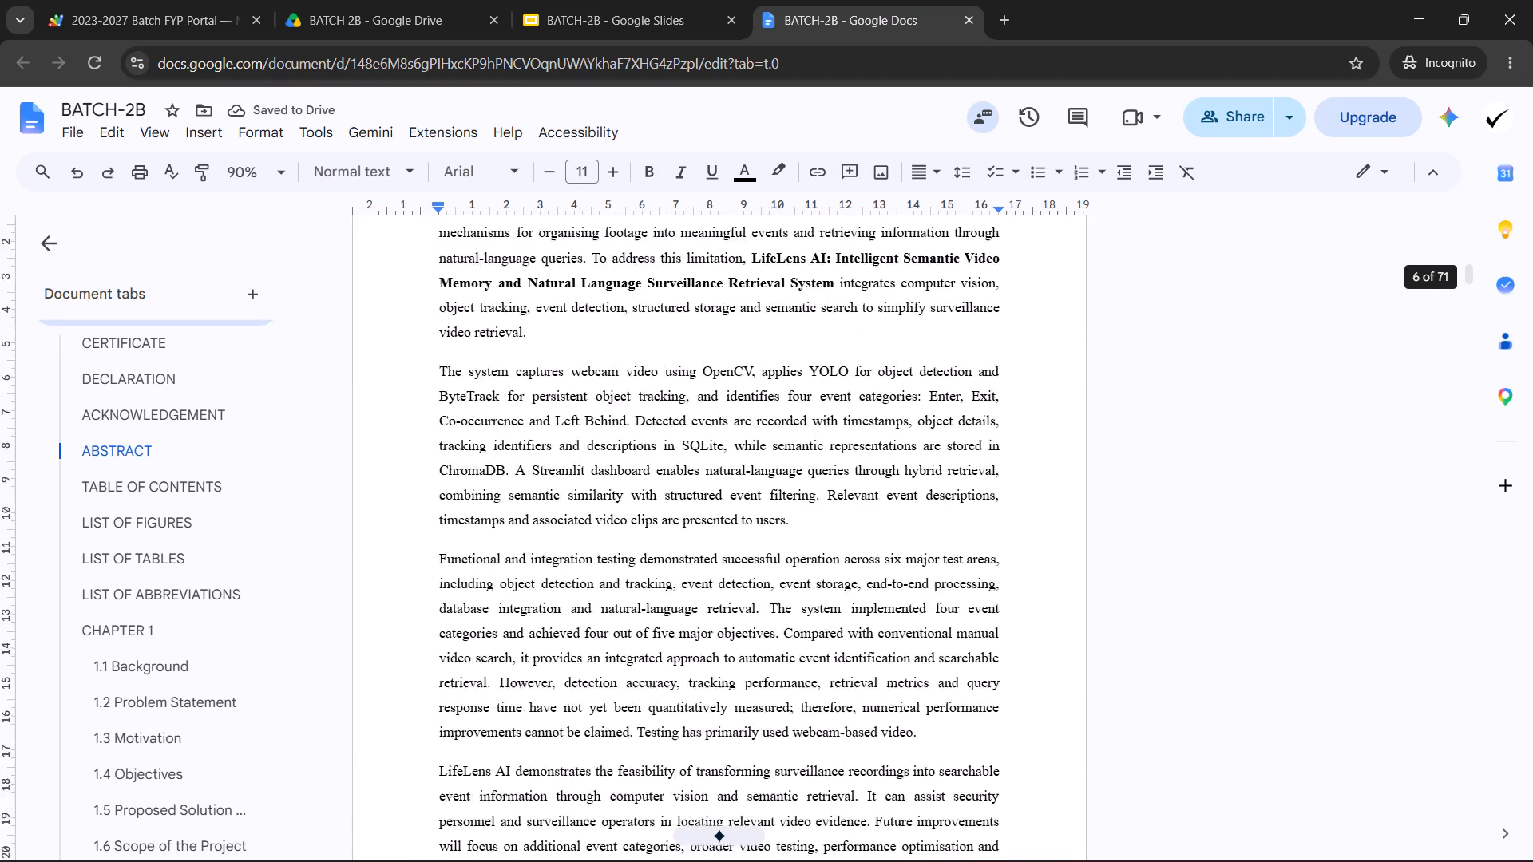
scroll(767, 483, "down", 7)
scroll(667, 528, "down", 2)
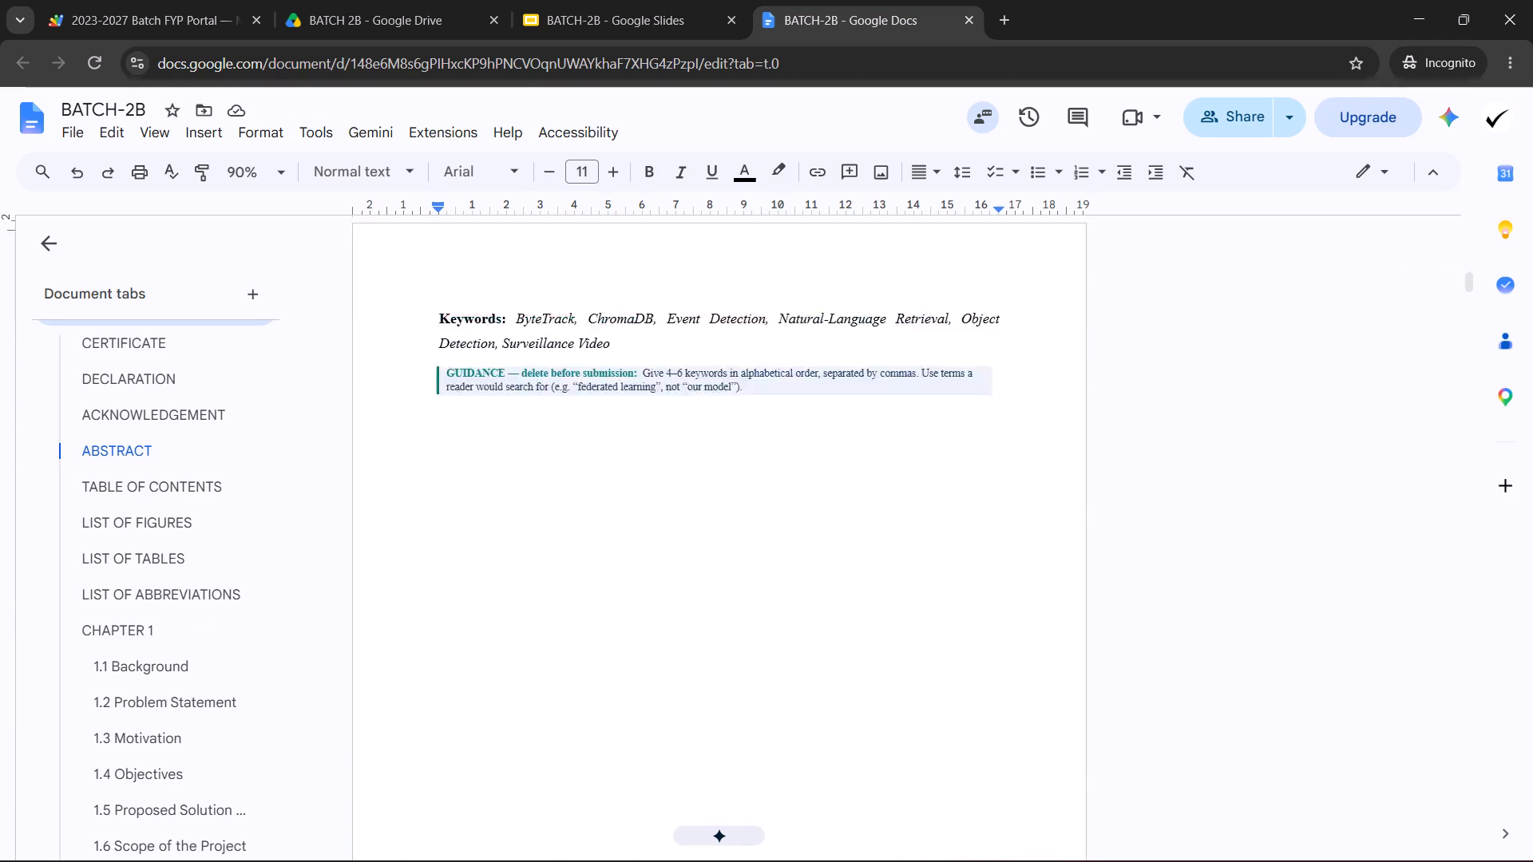
scroll(661, 531, "up", 4)
left_click(573, 486)
left_click(567, 497)
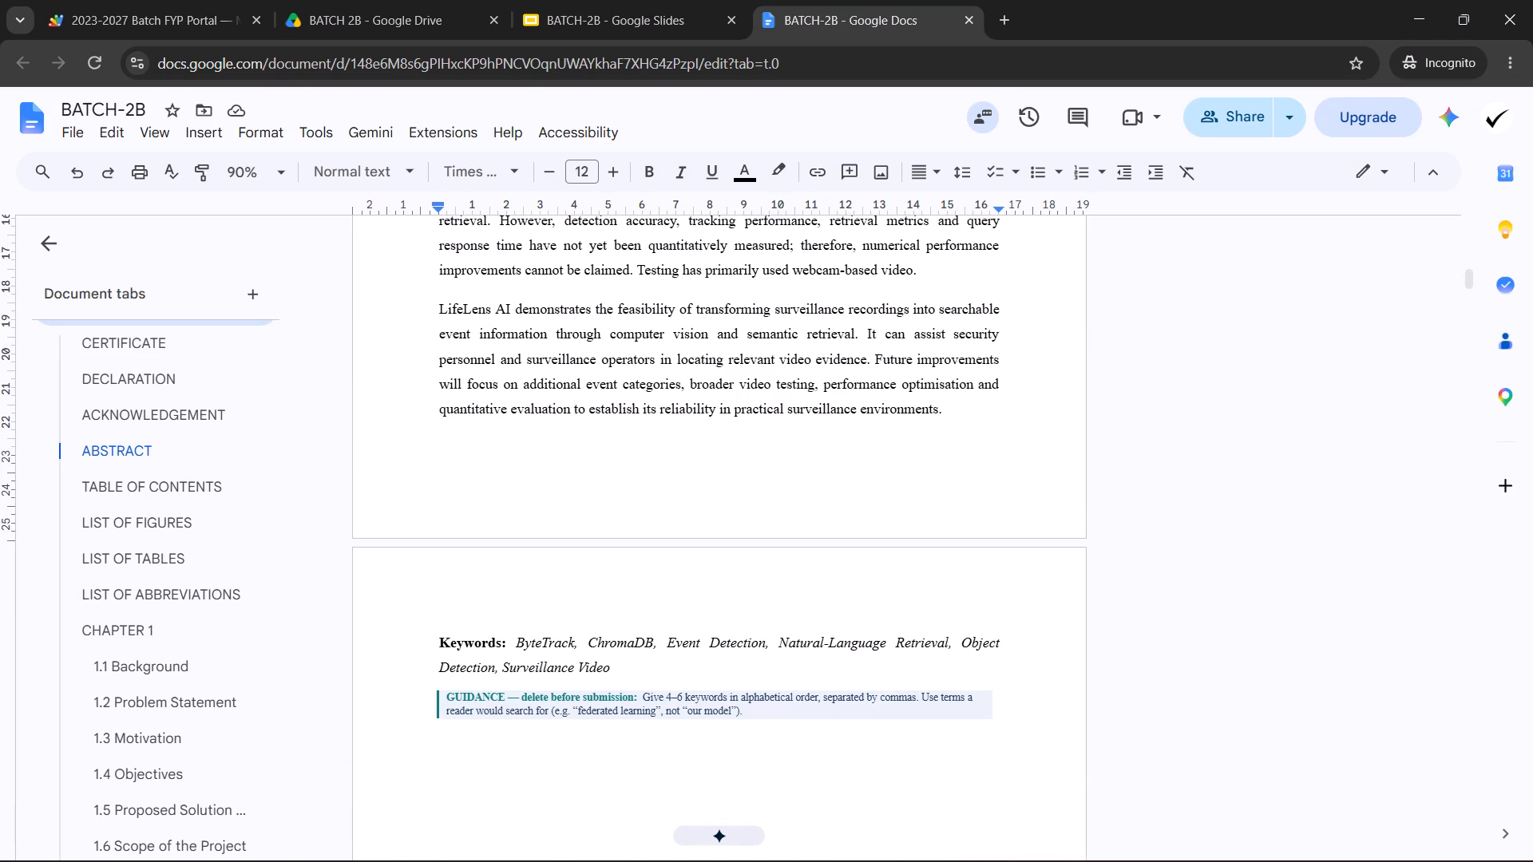
scroll(609, 536, "up", 2)
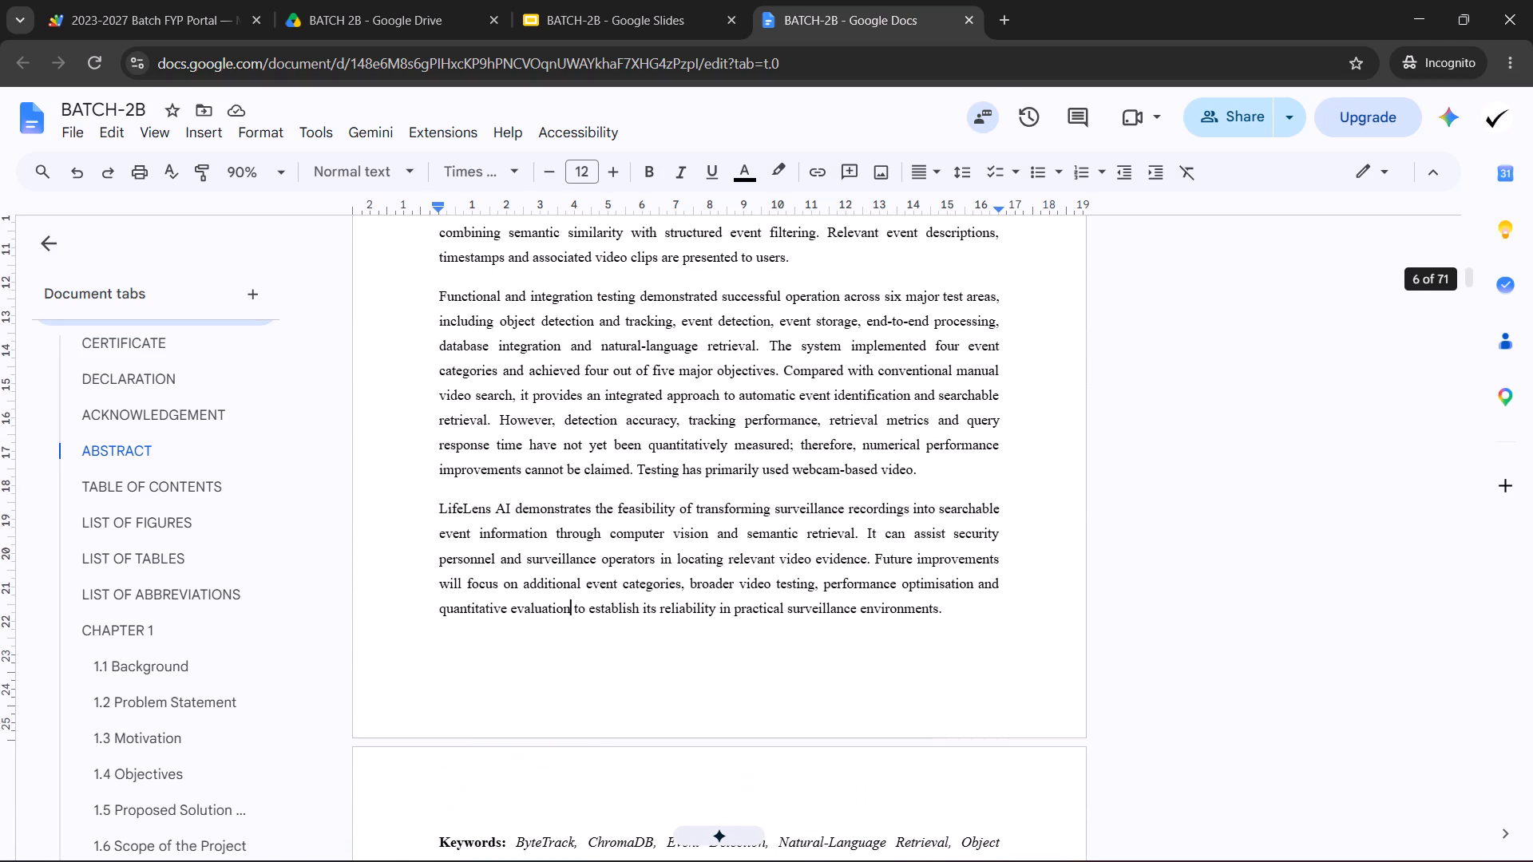
scroll(616, 554, "down", 2)
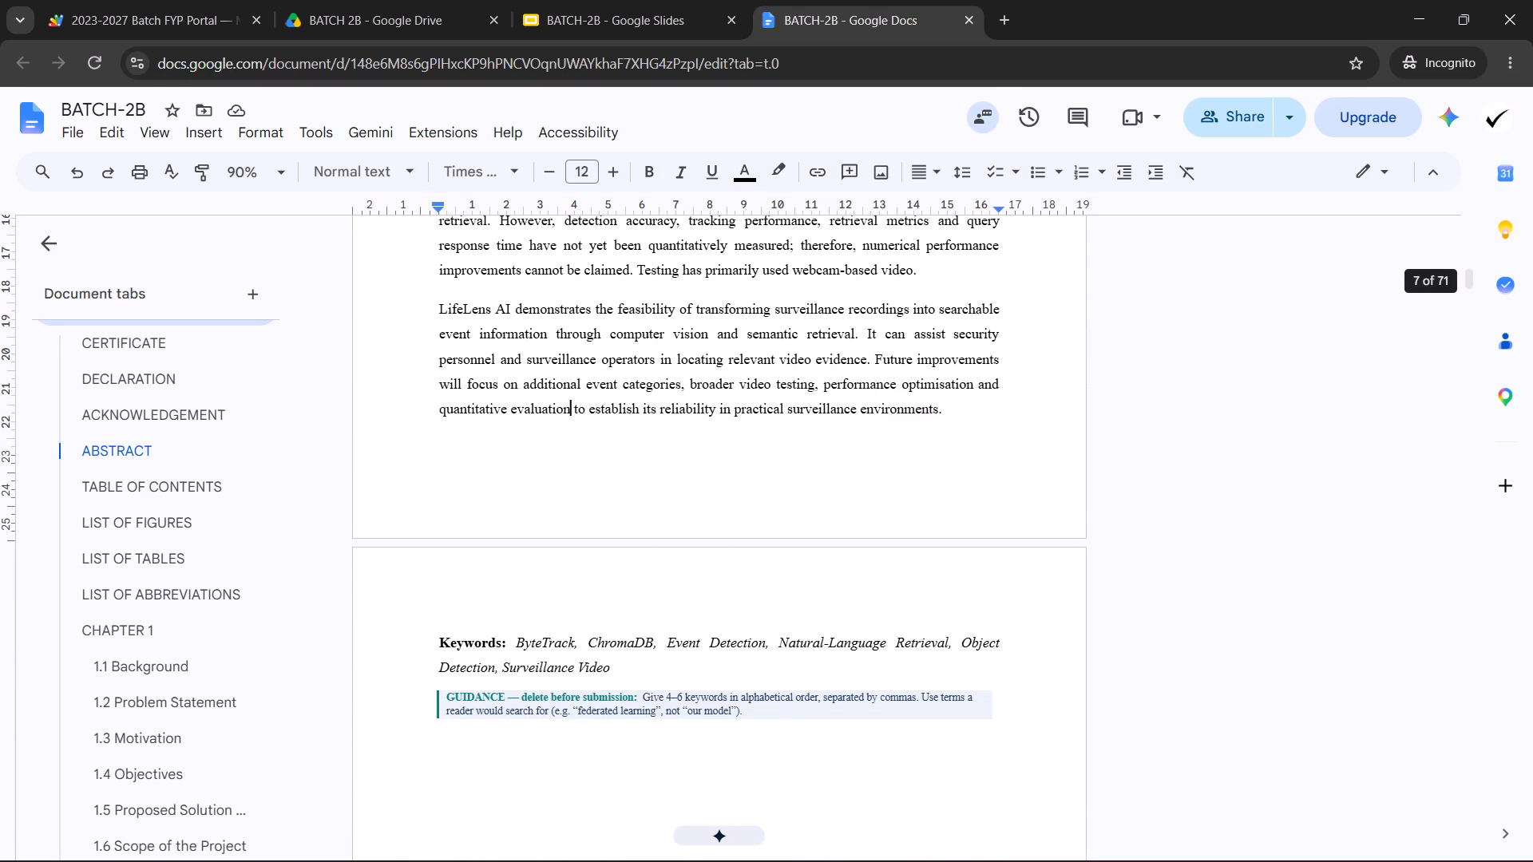
left_click_drag(750, 712, 475, 707)
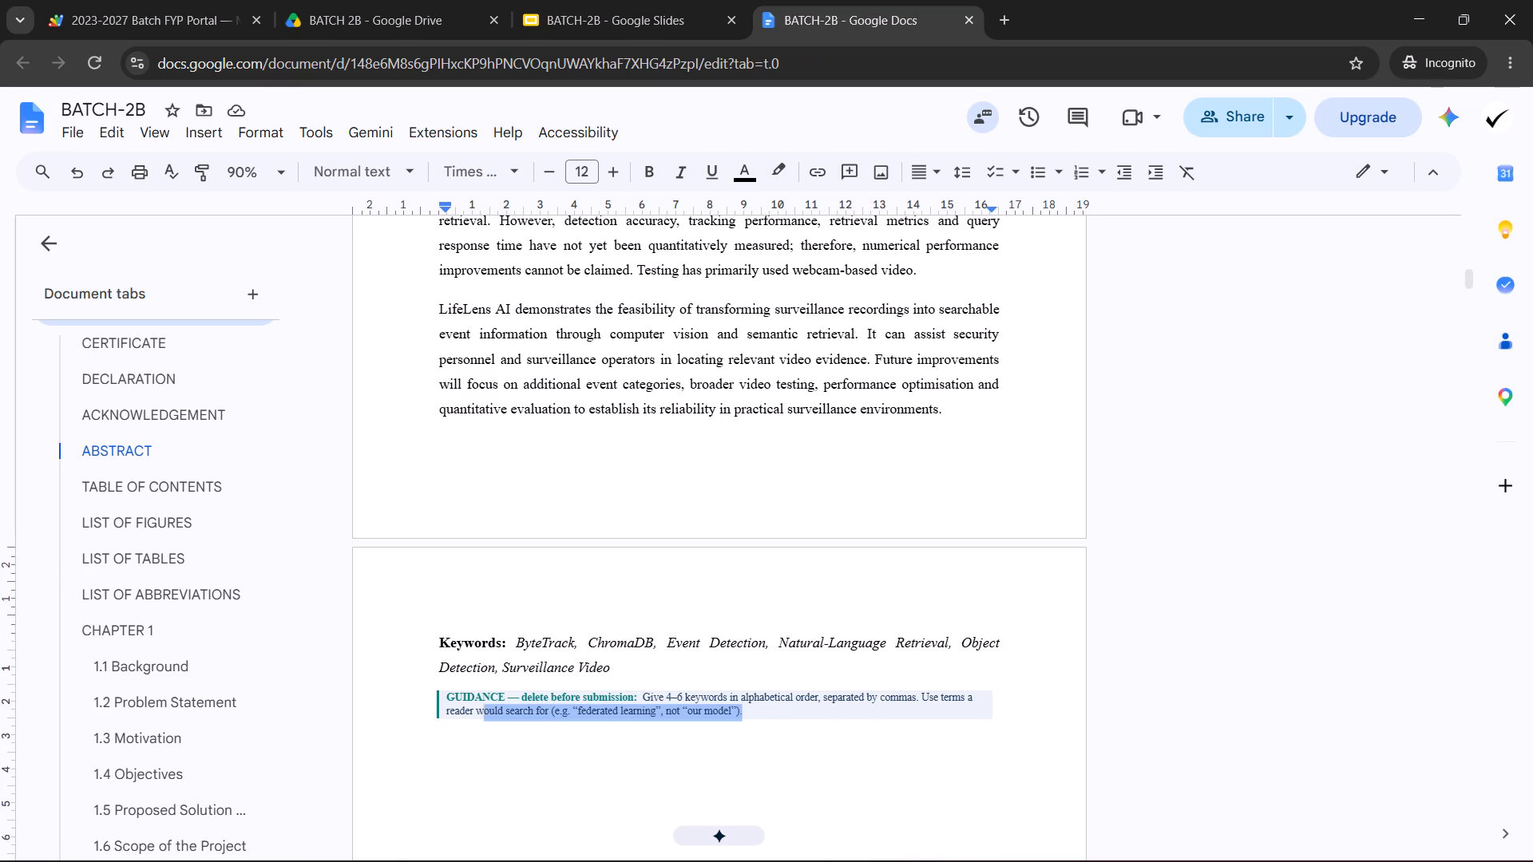
left_click_drag(475, 707, 436, 696)
key("Delete")
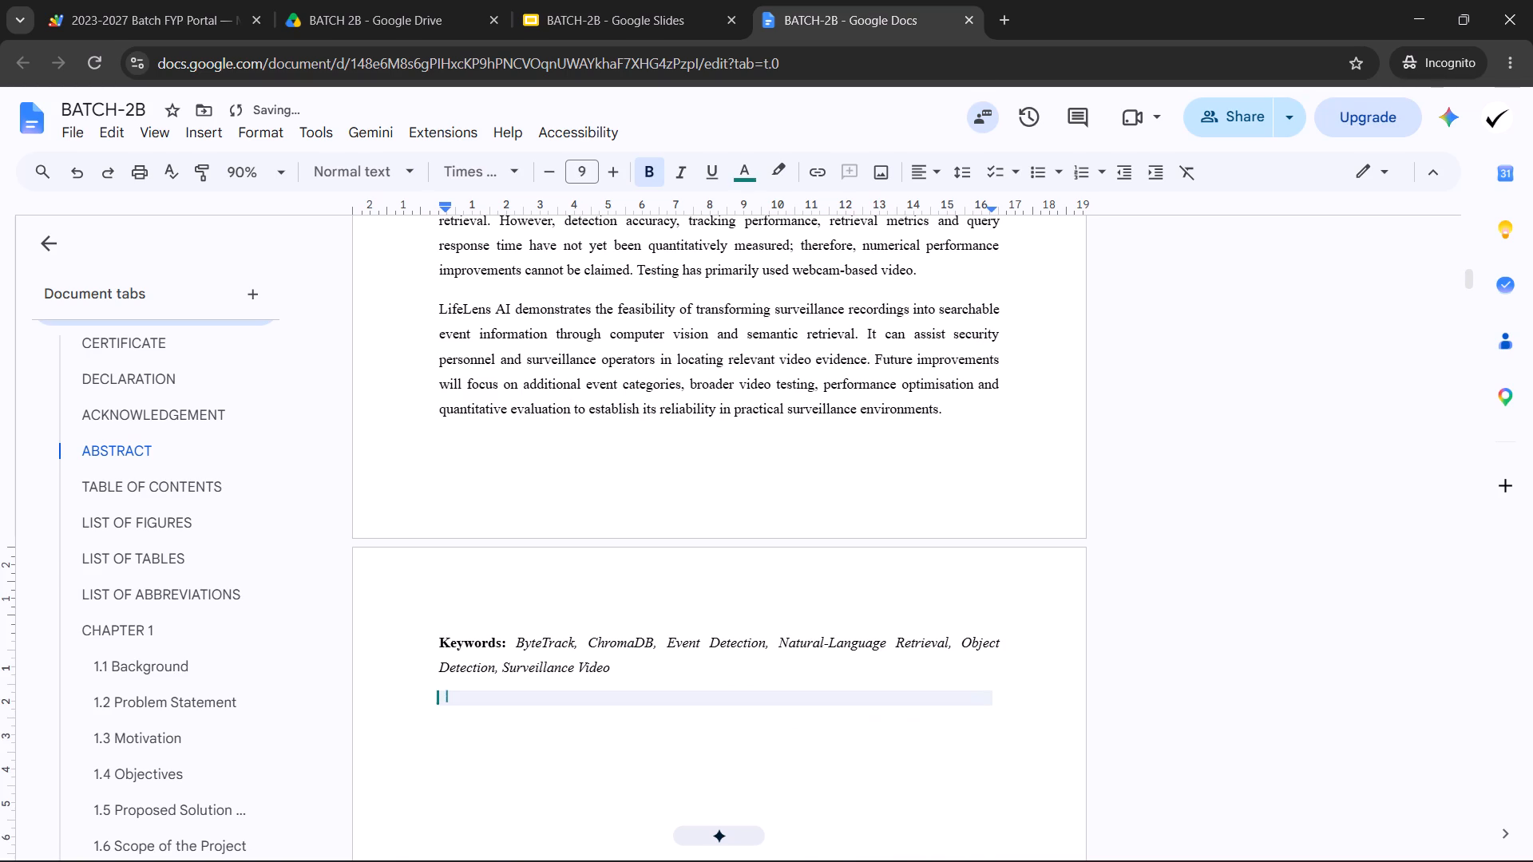
key("Delete")
Examine the abstract from its heading to the Keywords line to see how the text is split across the pages.
scroll(656, 522, "up", 3)
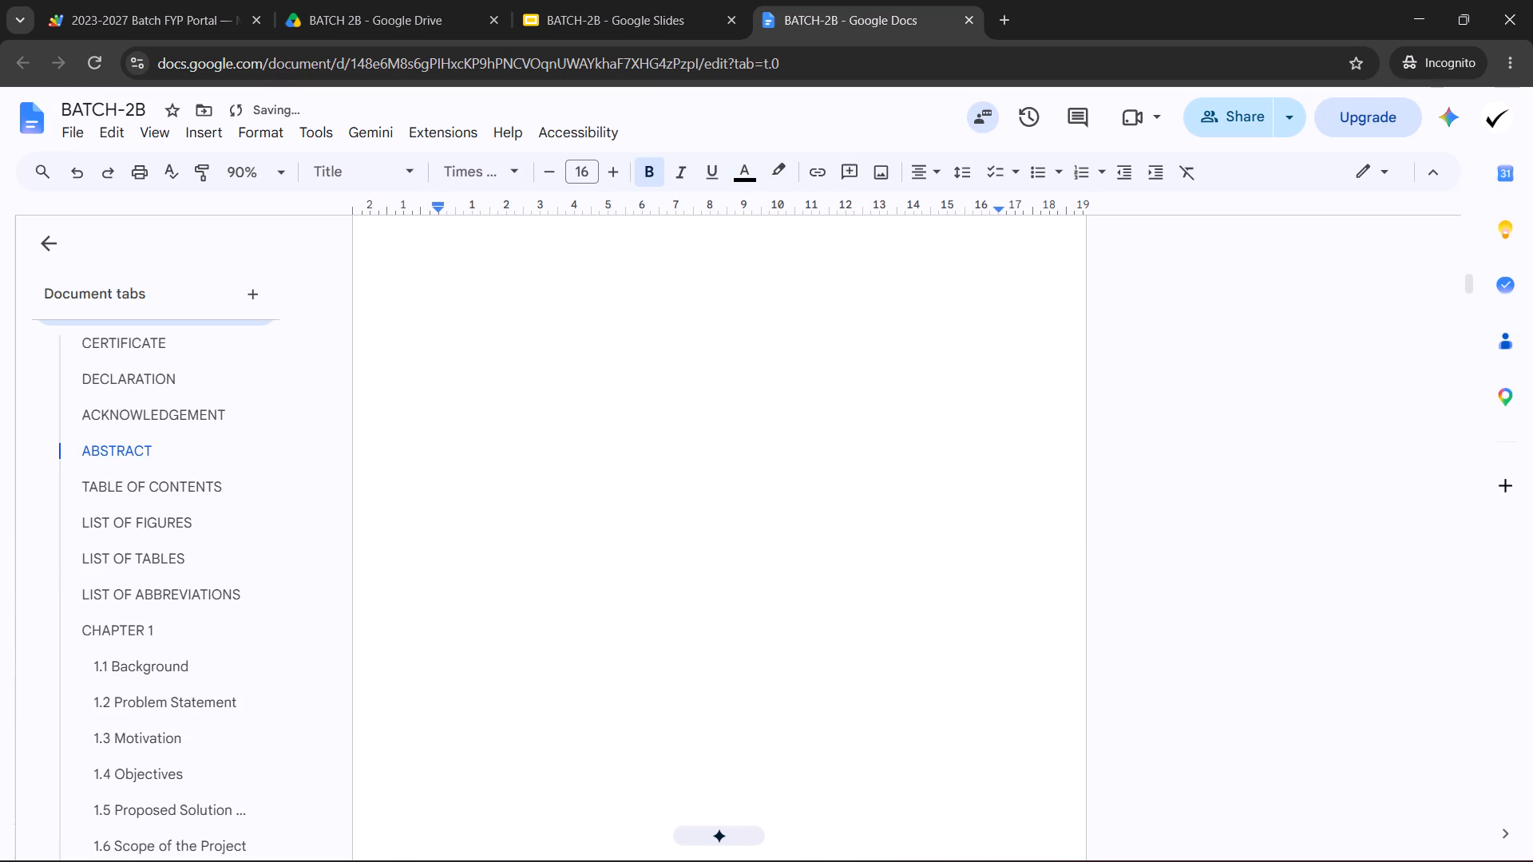
scroll(664, 524, "up", 6)
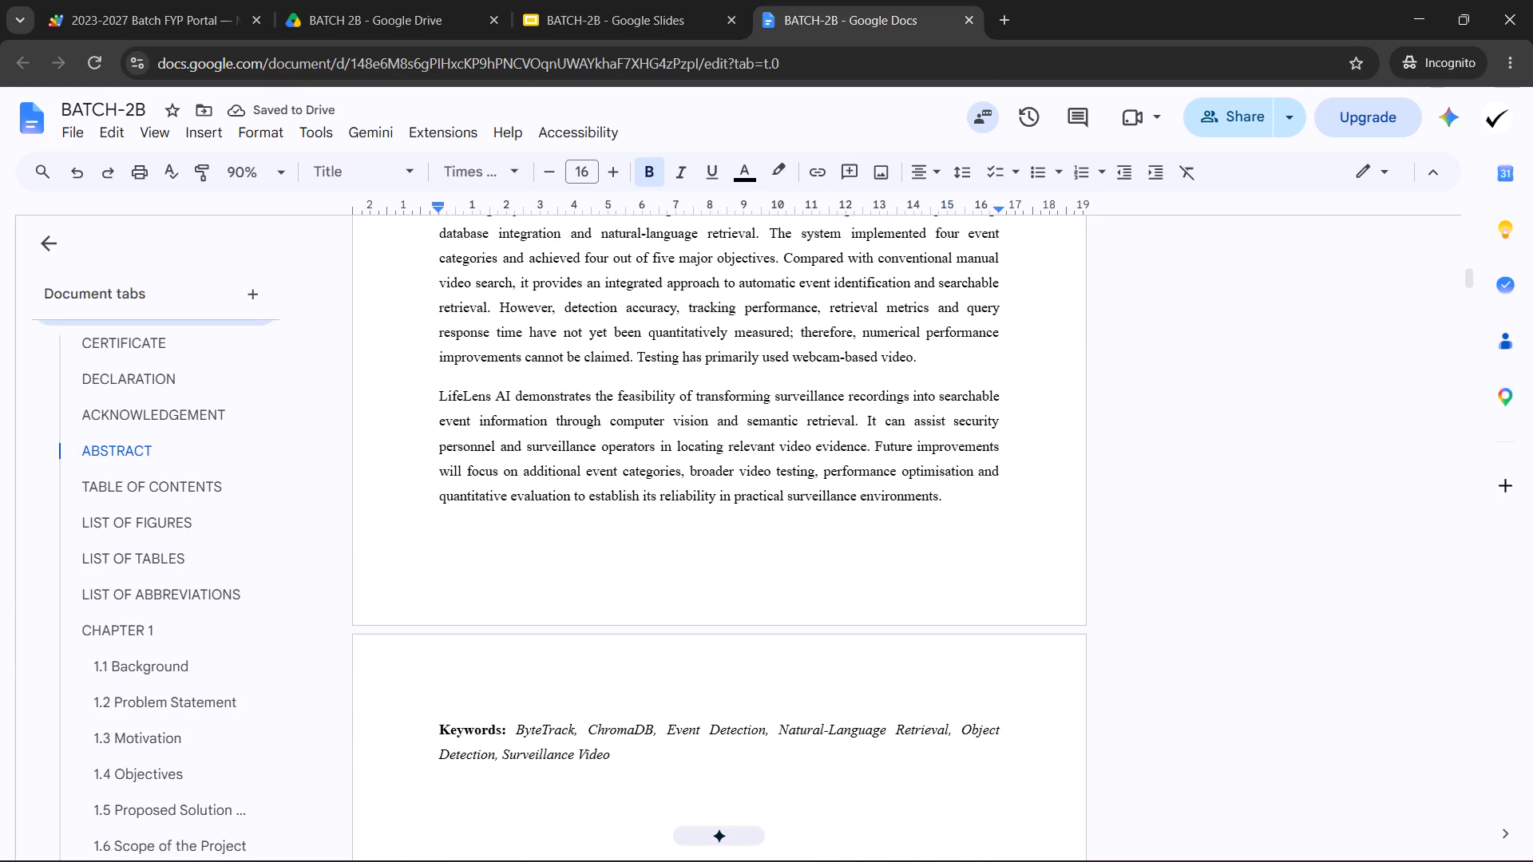
scroll(660, 678, "up", 4)
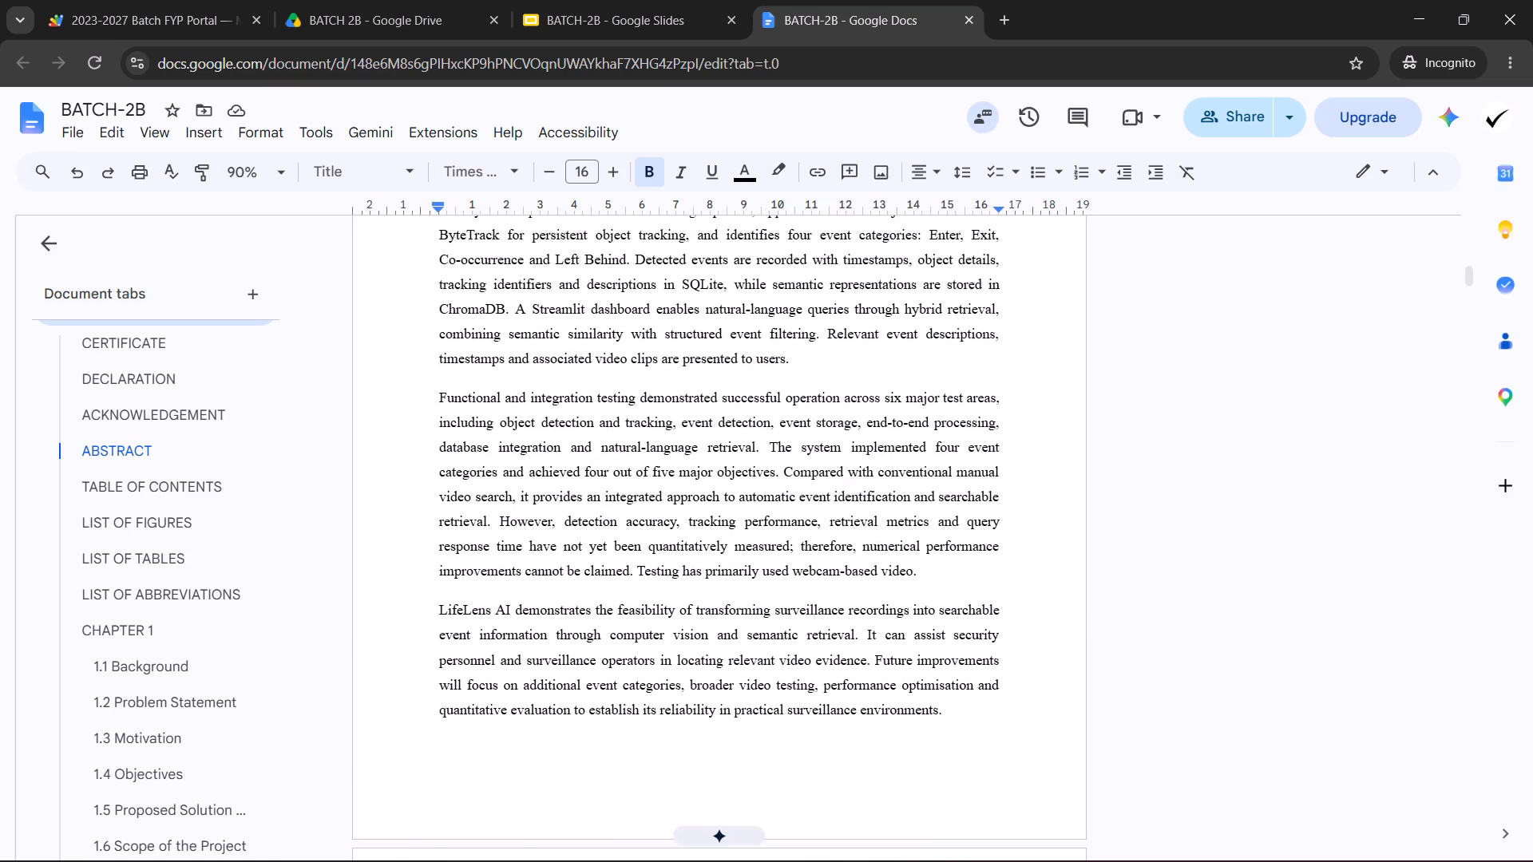
scroll(660, 678, "up", 2)
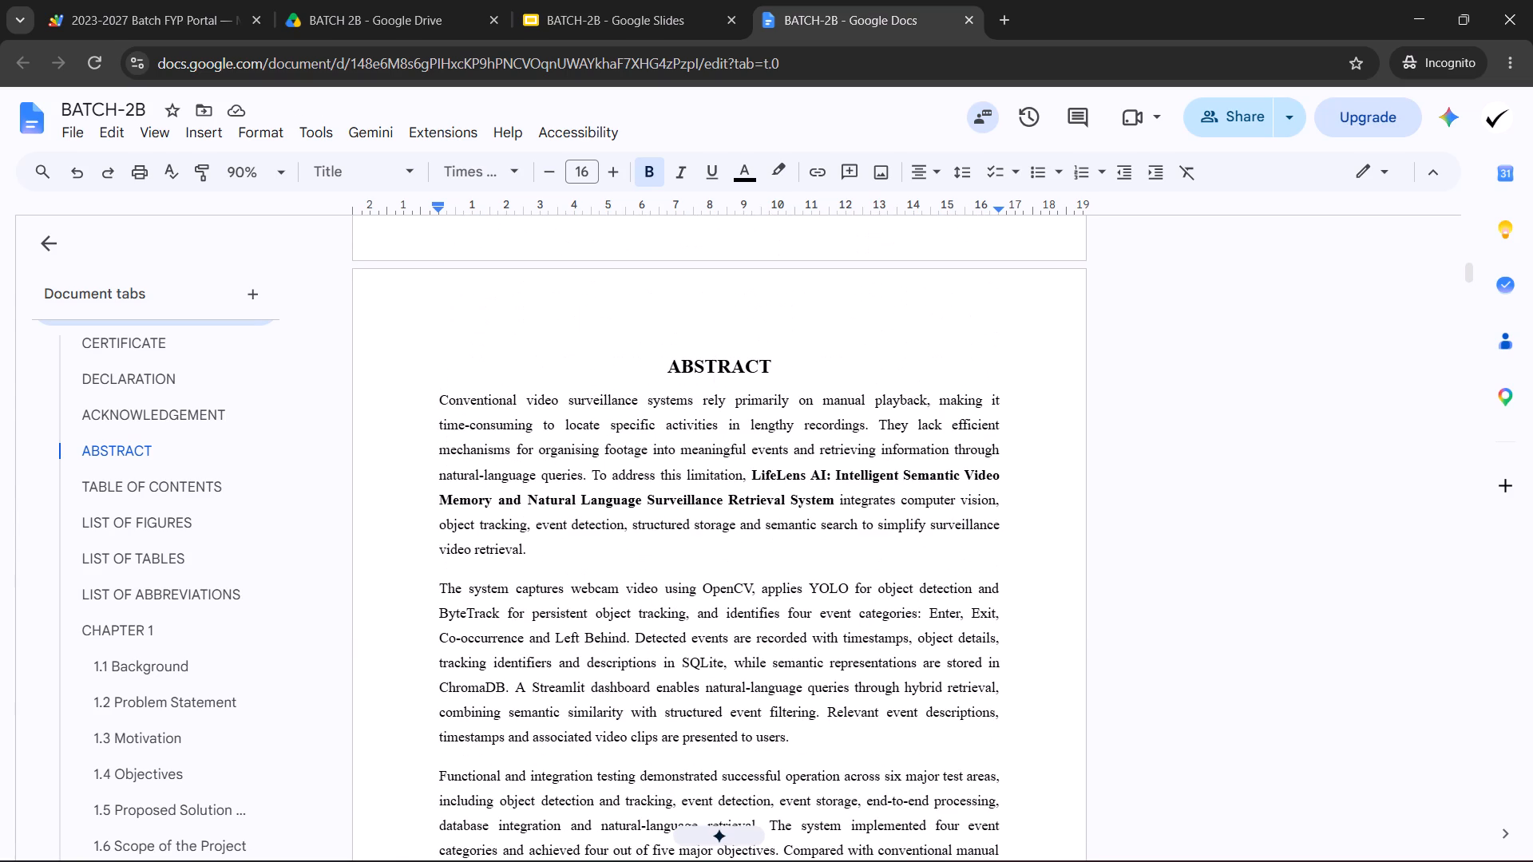
left_click(688, 349)
left_click(661, 384)
scroll(524, 428, "down", 1)
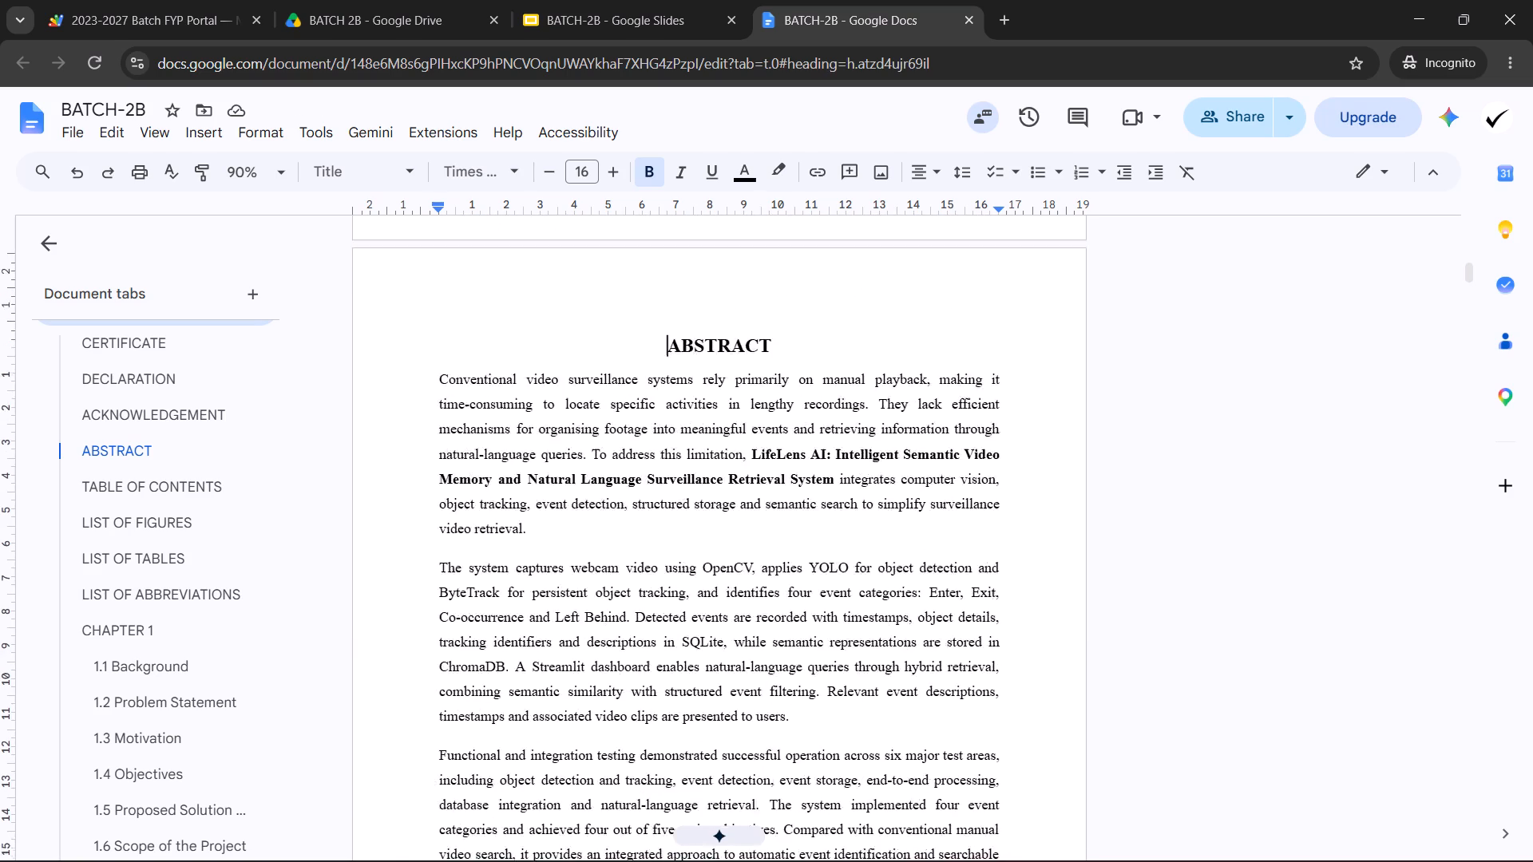
scroll(522, 439, "down", 2)
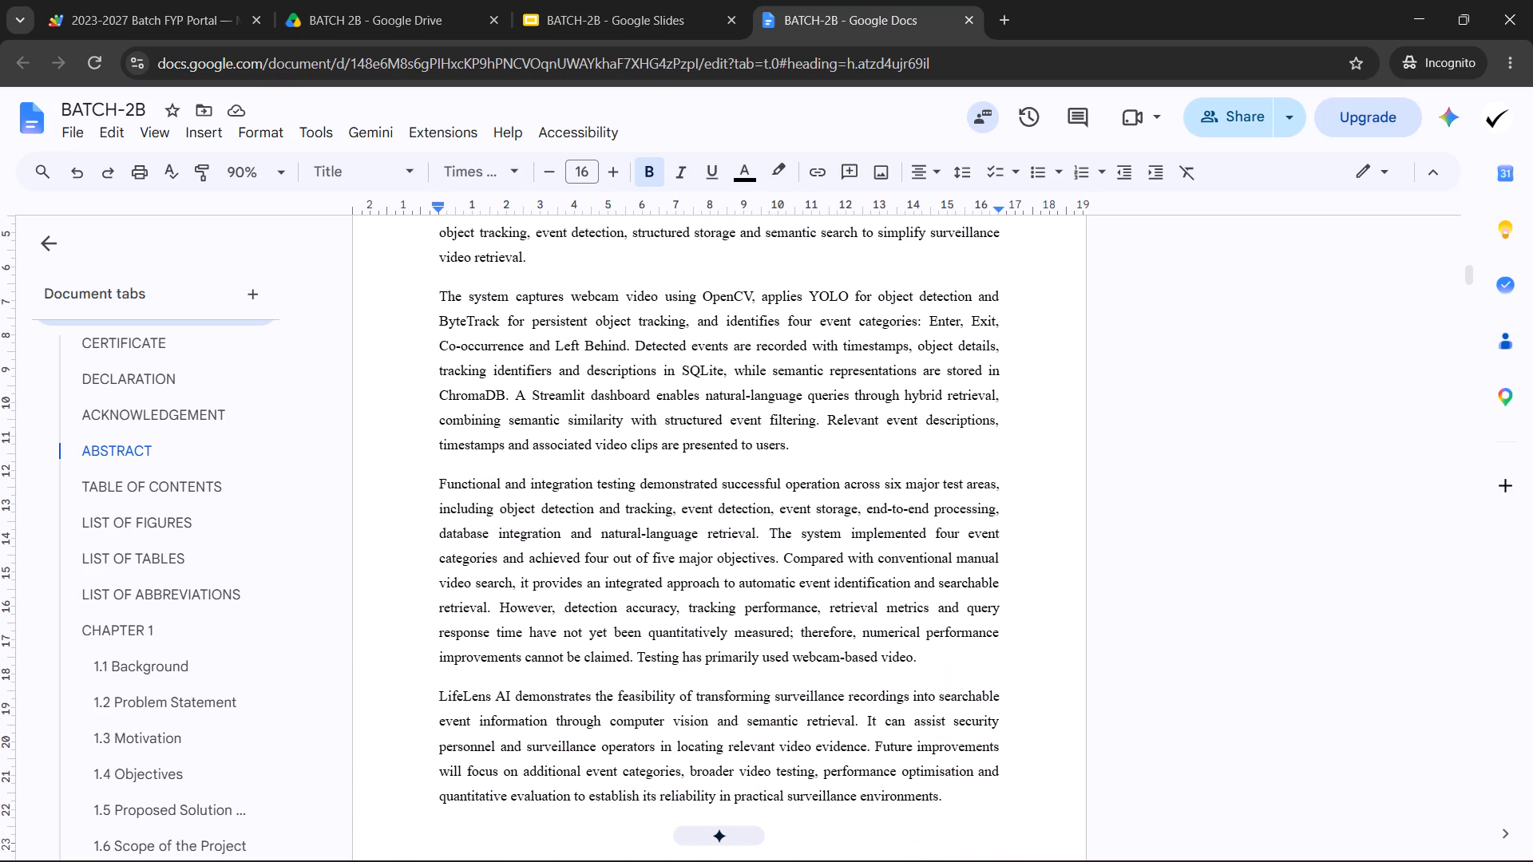
scroll(518, 445, "up", 1)
scroll(497, 365, "up", 1)
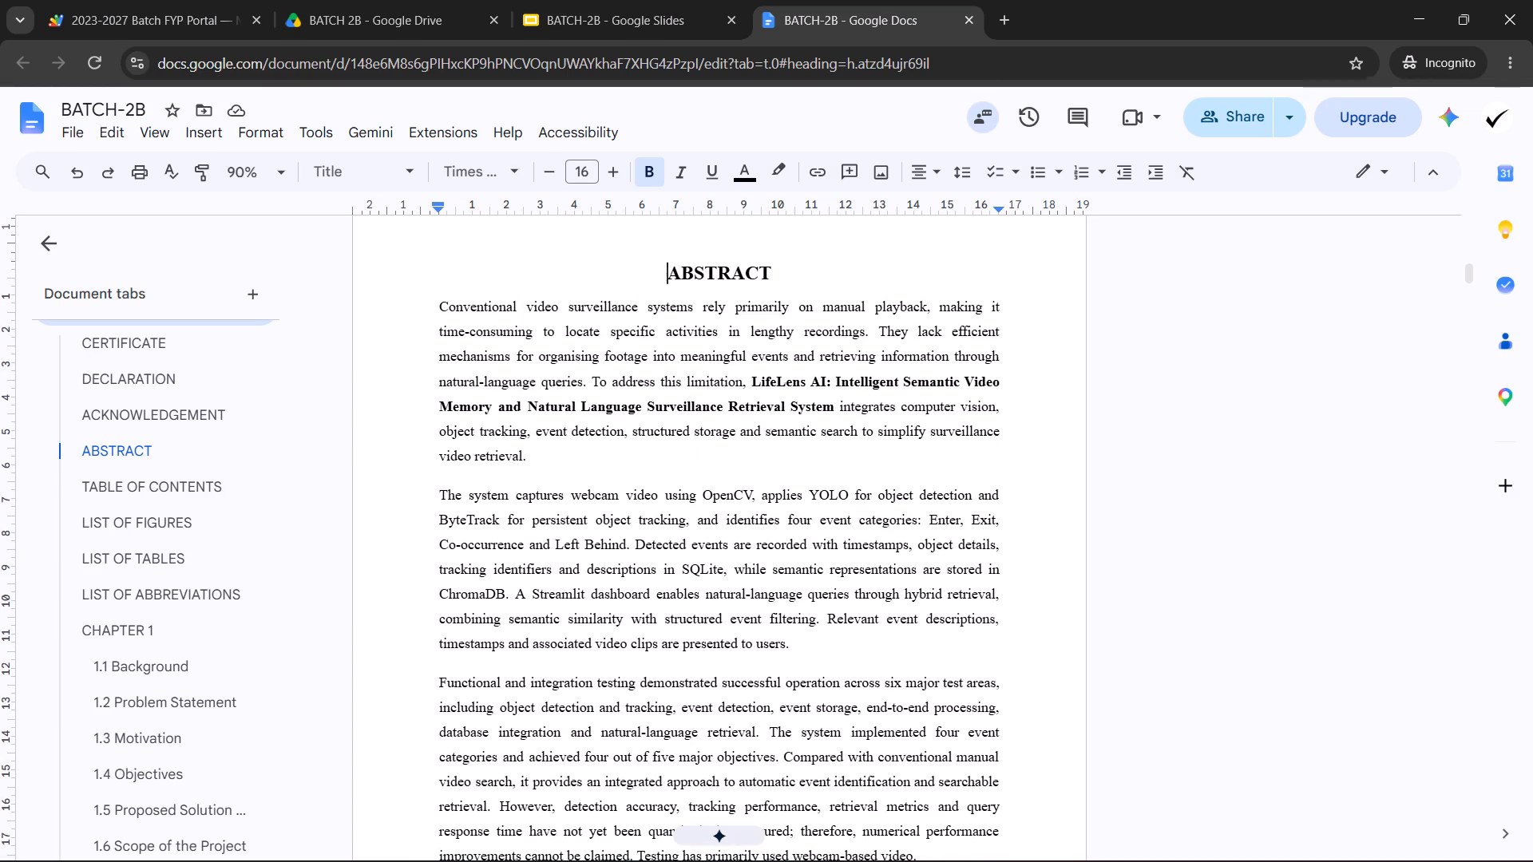
Copy all the body paragraphs of the abstract, leaving out the heading and the Keywords line.
left_click_drag(438, 306, 950, 592)
scroll(717, 485, "down", 4)
key("ctrl+c")
left_click(781, 470)
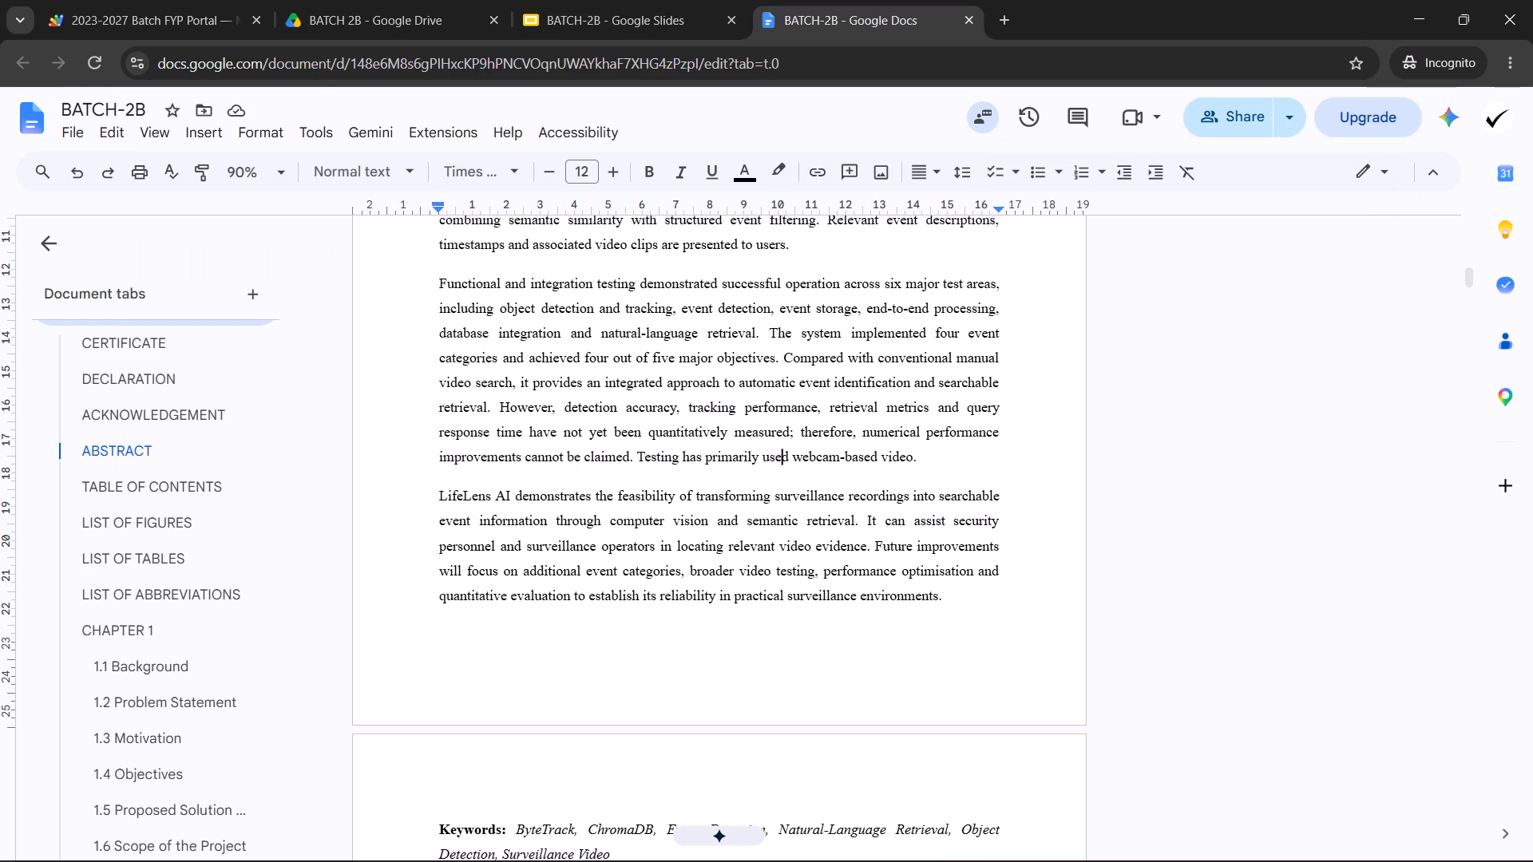
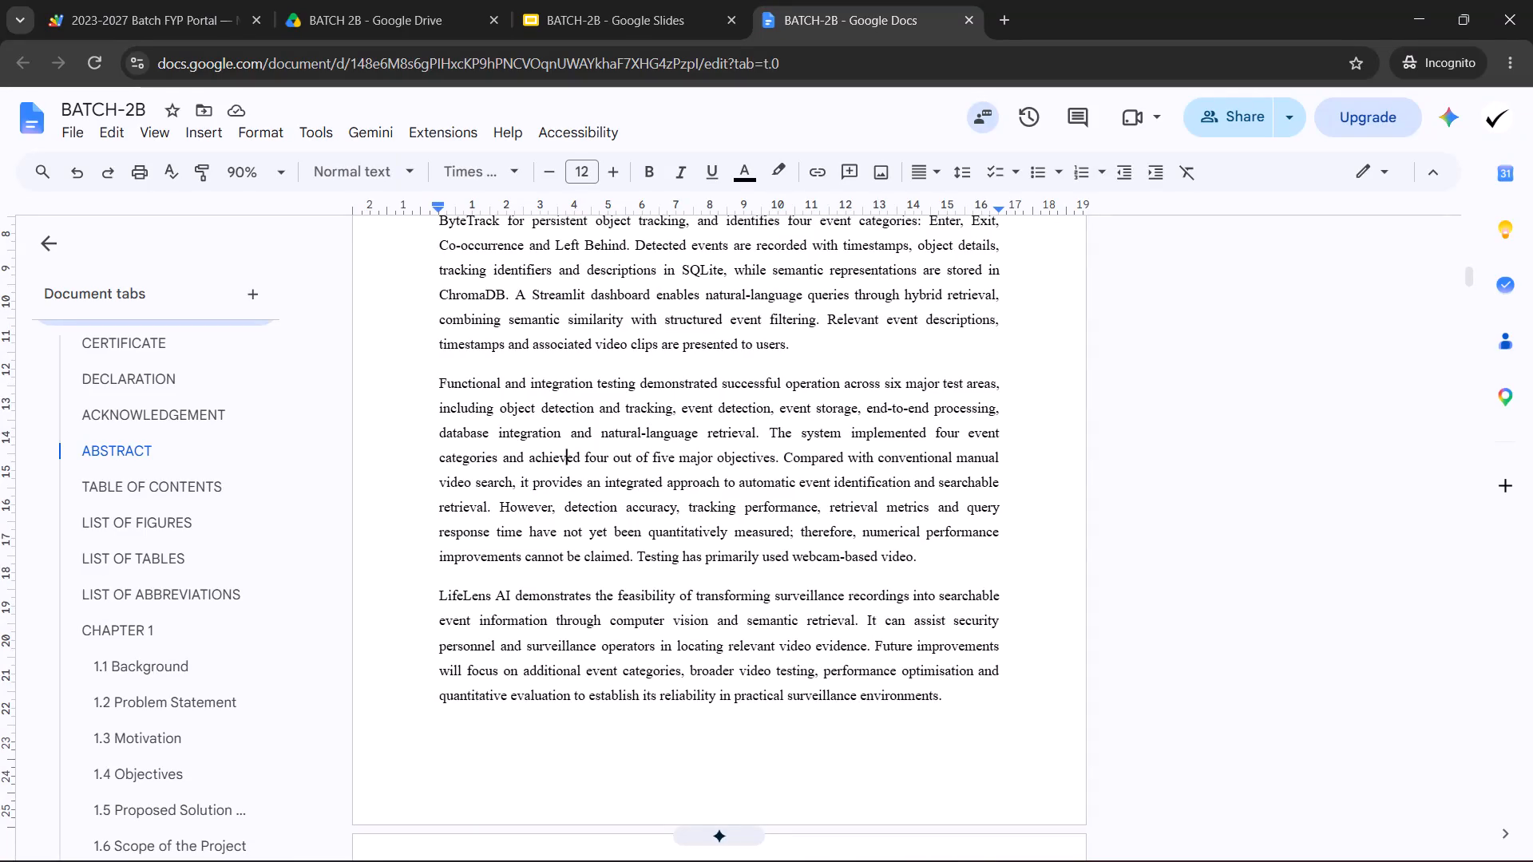
Replace the whole abstract body text with the copied shortened version.
left_click_drag(941, 706, 441, 321)
scroll(597, 465, "up", 3)
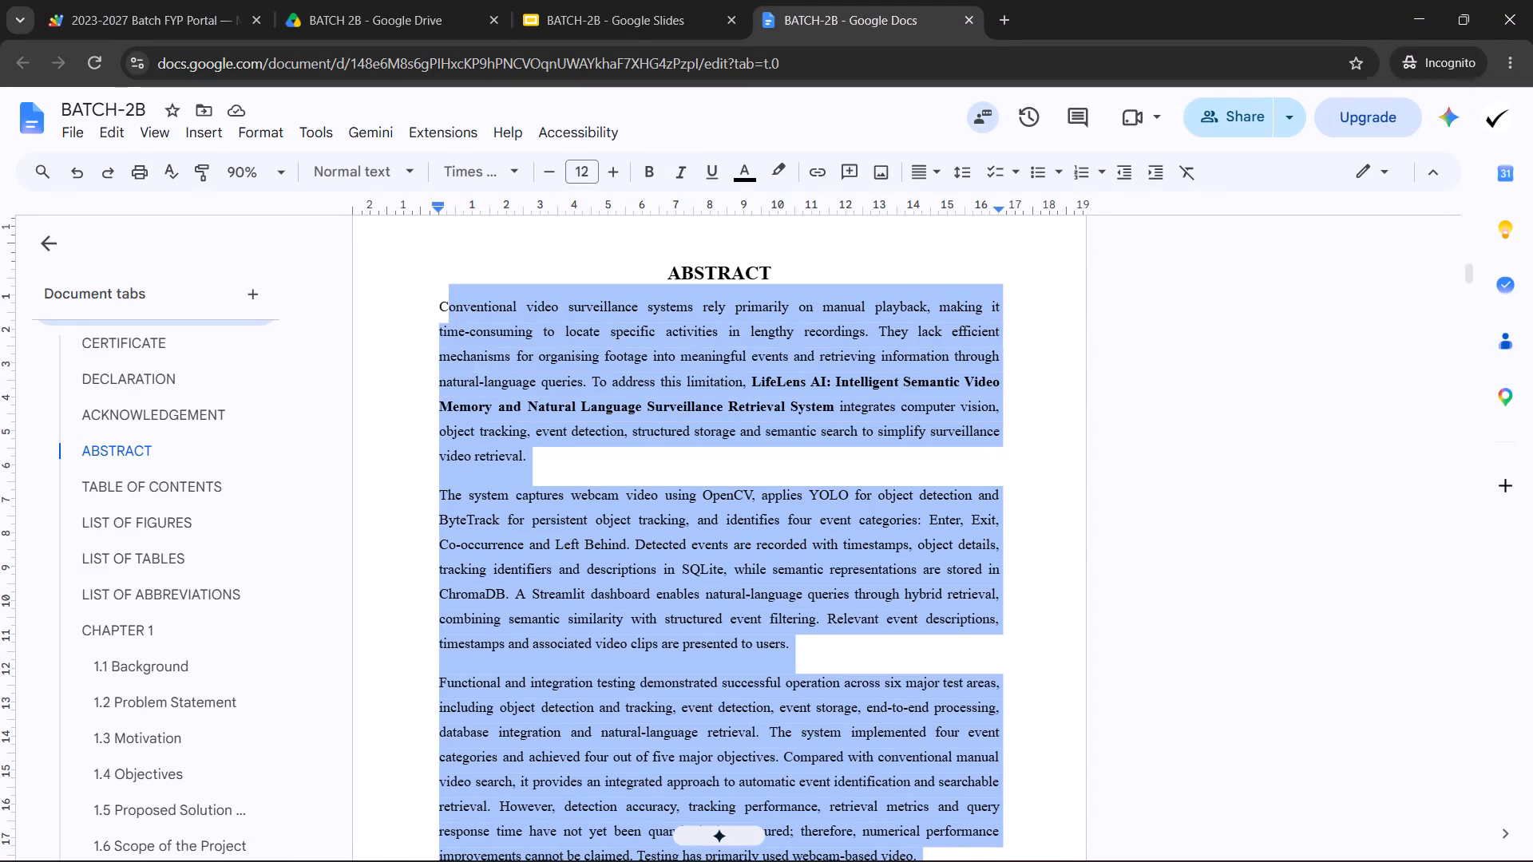
left_click_drag(441, 321, 431, 316)
key("ctrl+v")
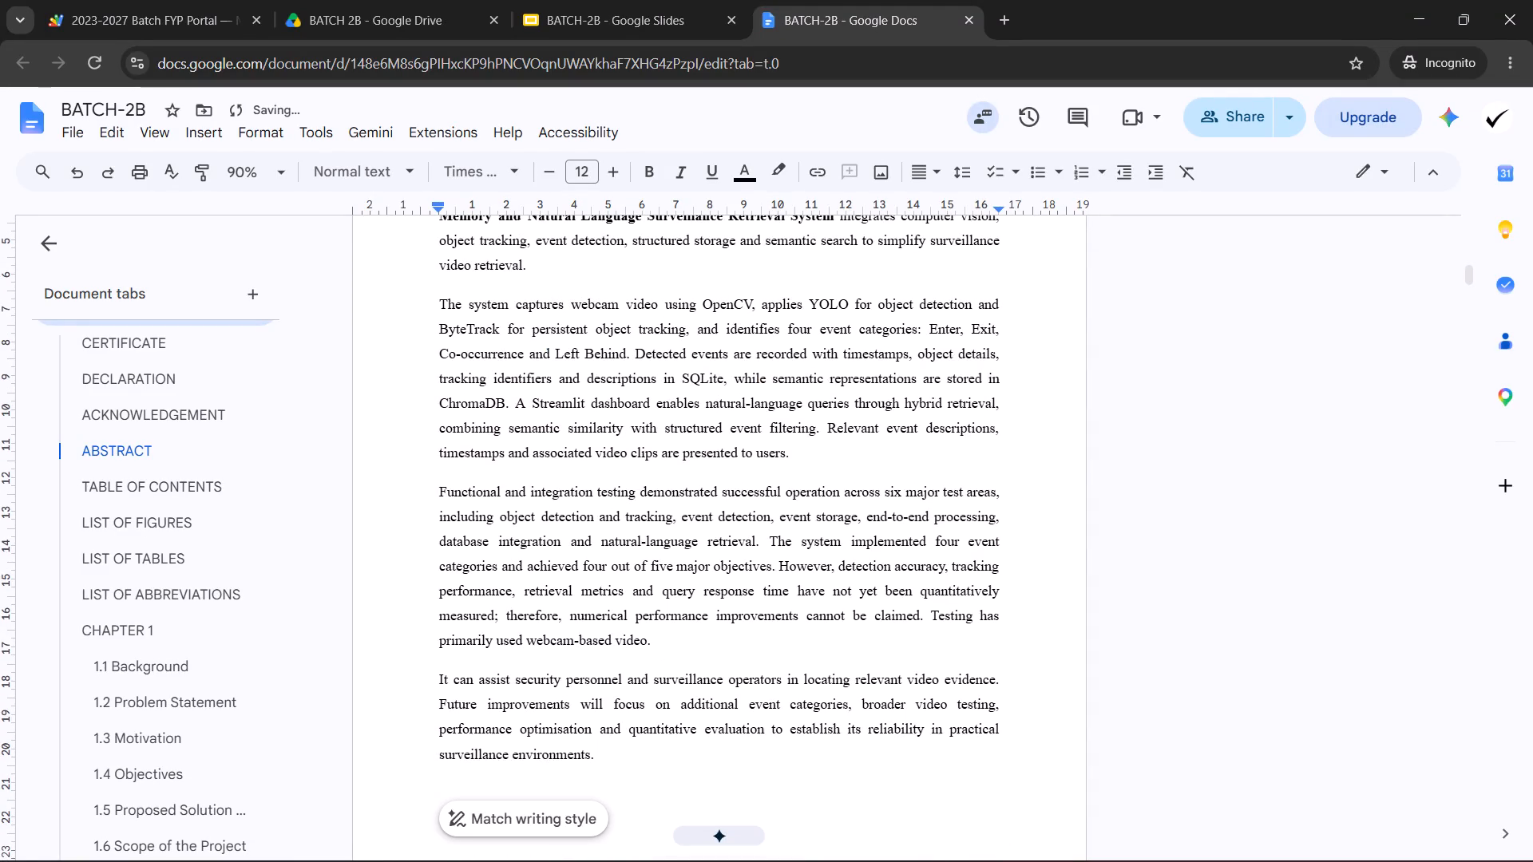
Delete the empty paragraph between the end of the abstract and the Keywords line.
scroll(688, 489, "down", 4)
key("BackSpace")
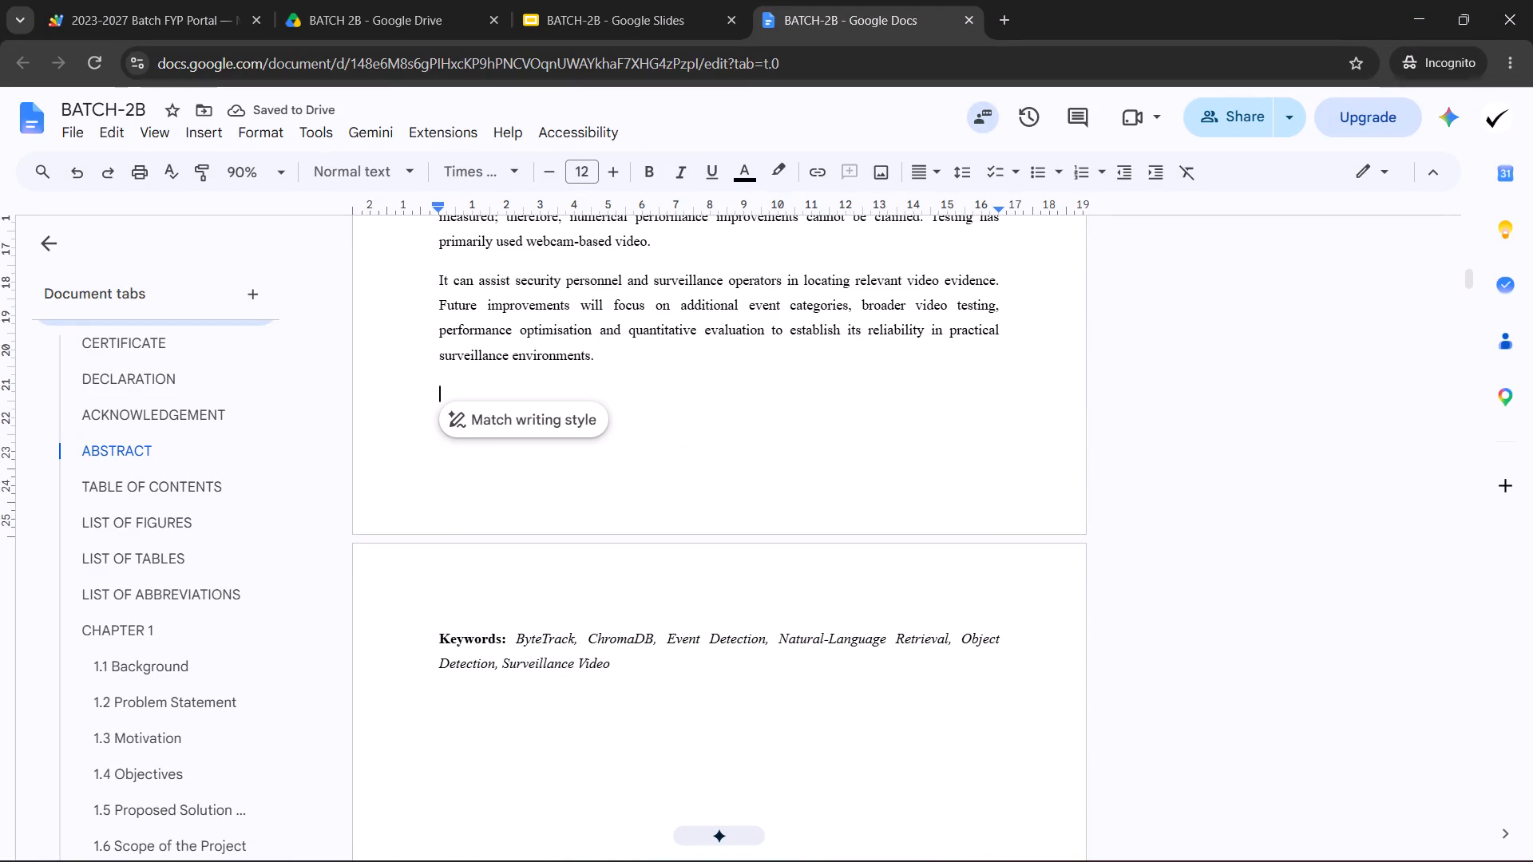
Review the revised abstract page from its heading down to the keywords.
scroll(656, 484, "up", 2)
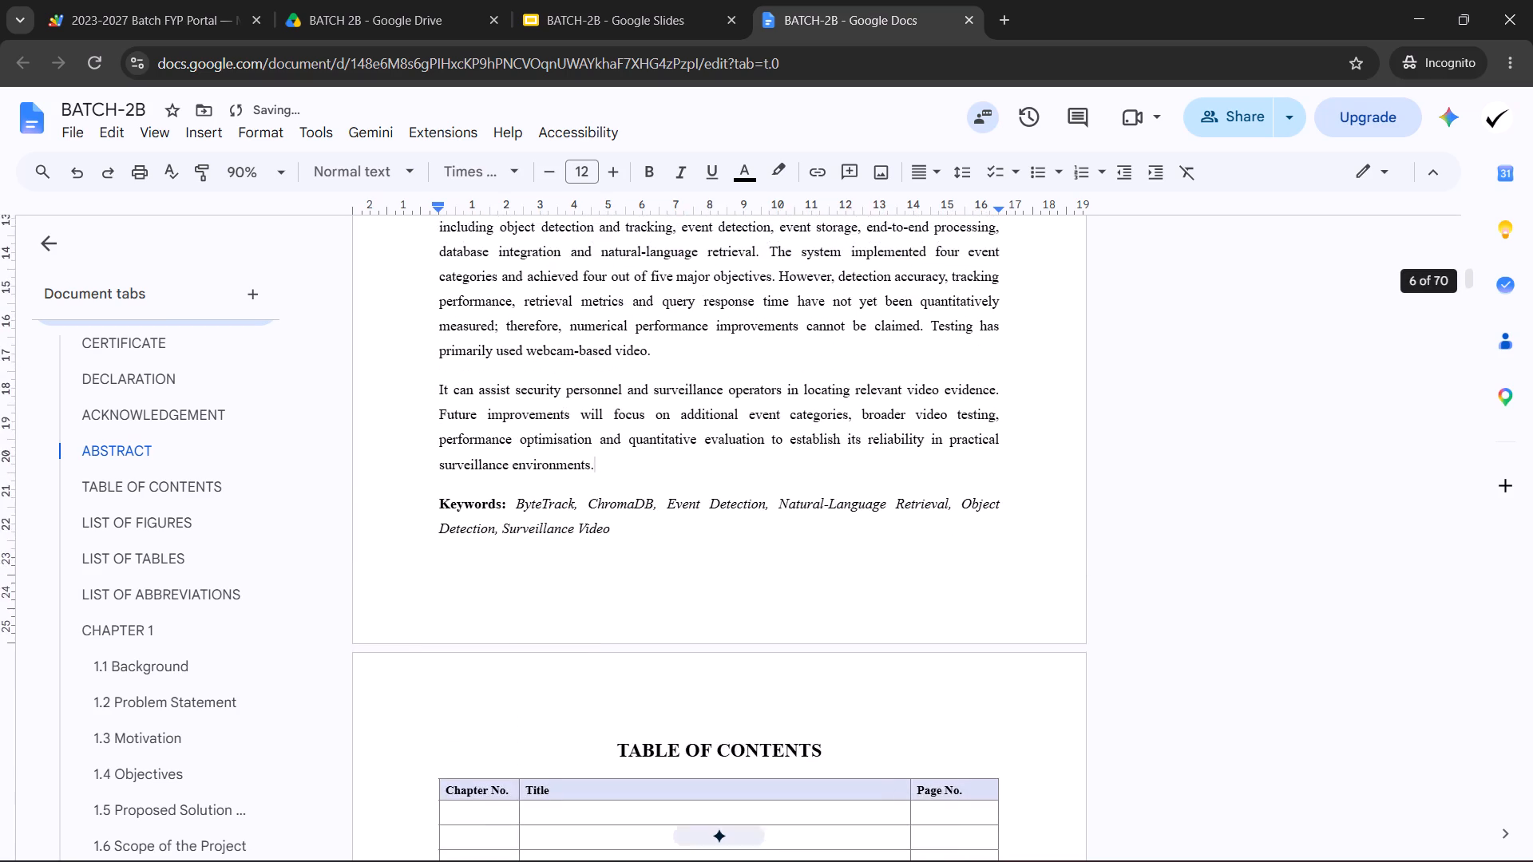
scroll(656, 484, "up", 4)
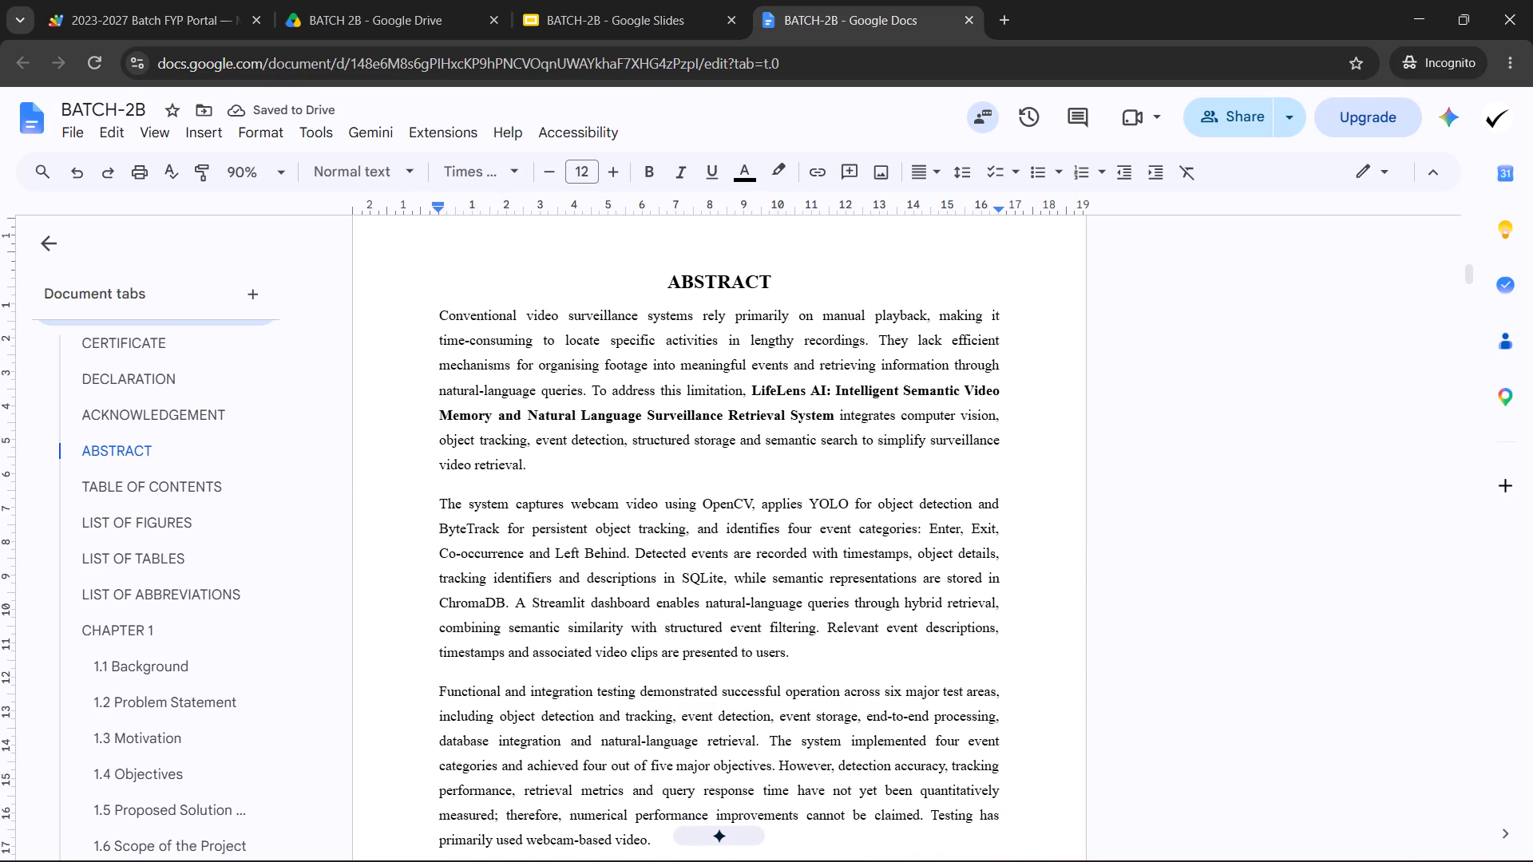
left_click_drag(444, 321, 787, 738)
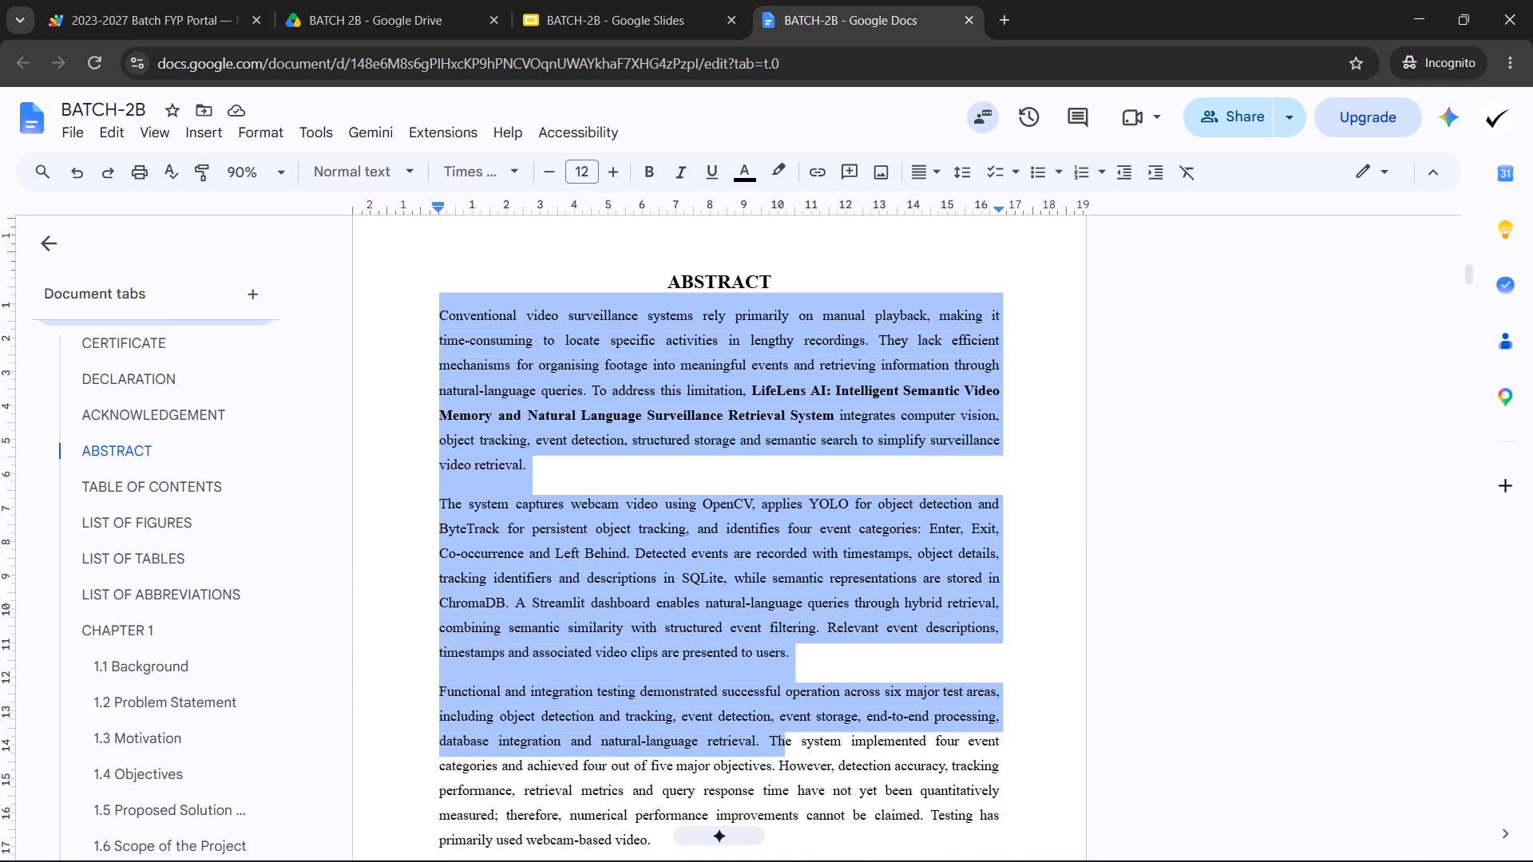
left_click_drag(787, 738, 795, 737)
scroll(789, 738, "down", 3)
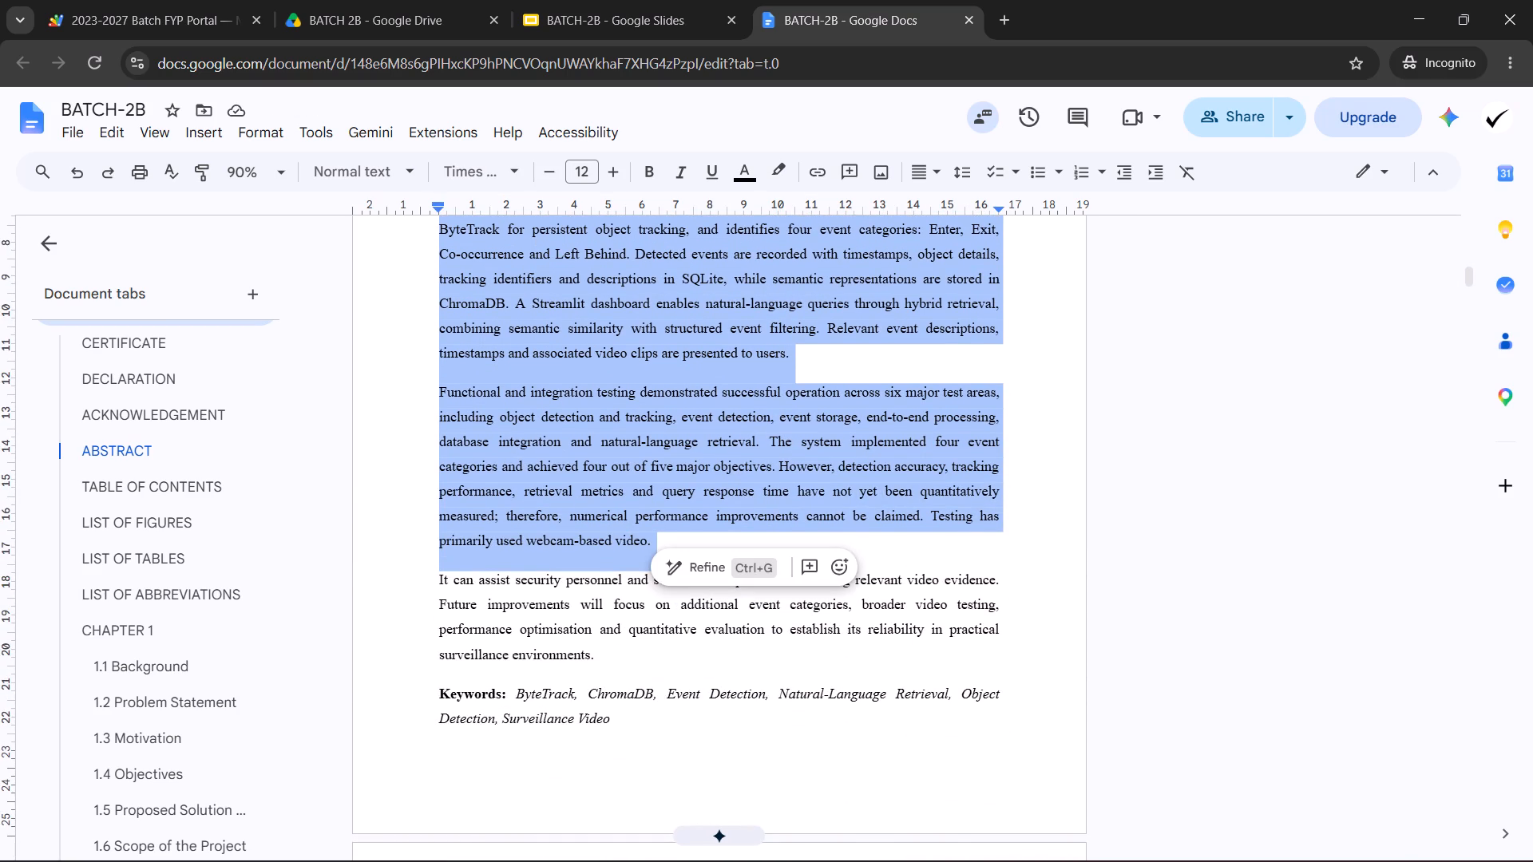
left_click_drag(652, 749, 513, 345)
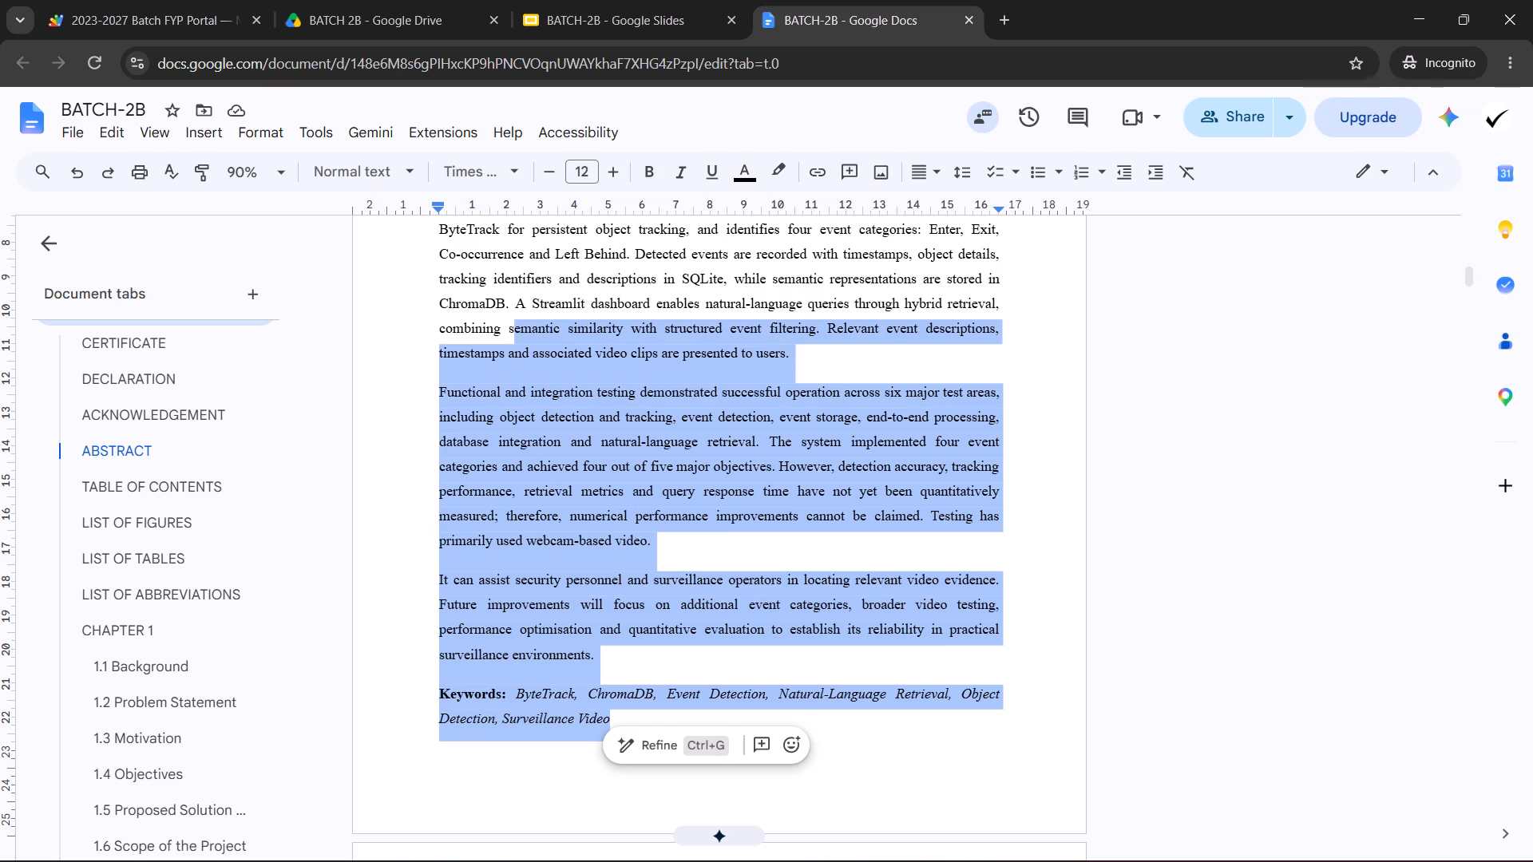
Look over the table of contents, list of figures, list of tables and list of abbreviations pages that precede Chapter 1.
scroll(659, 339, "down", 4)
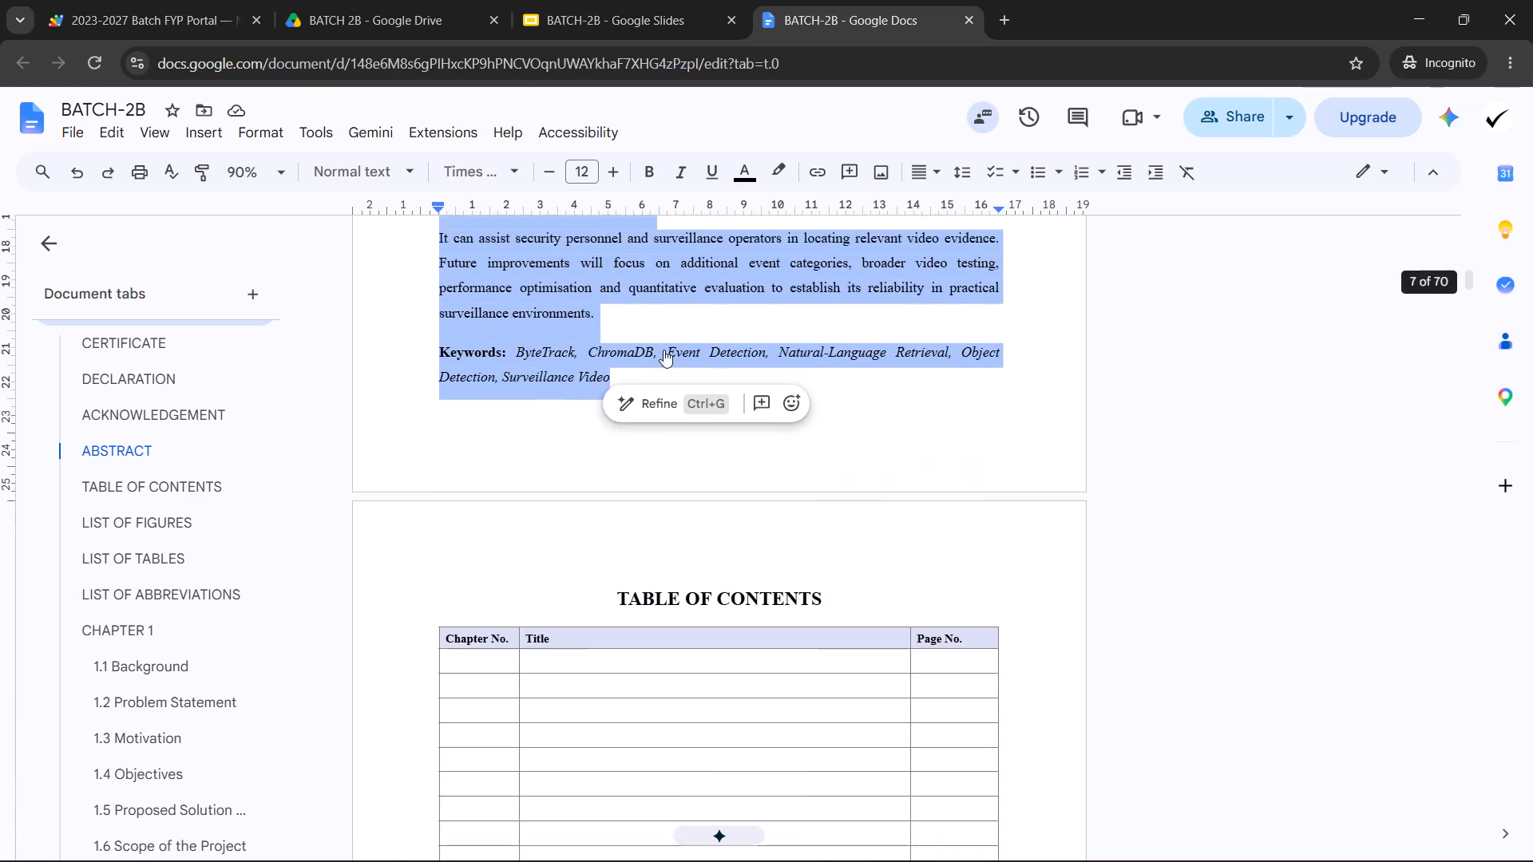
scroll(664, 350, "down", 4)
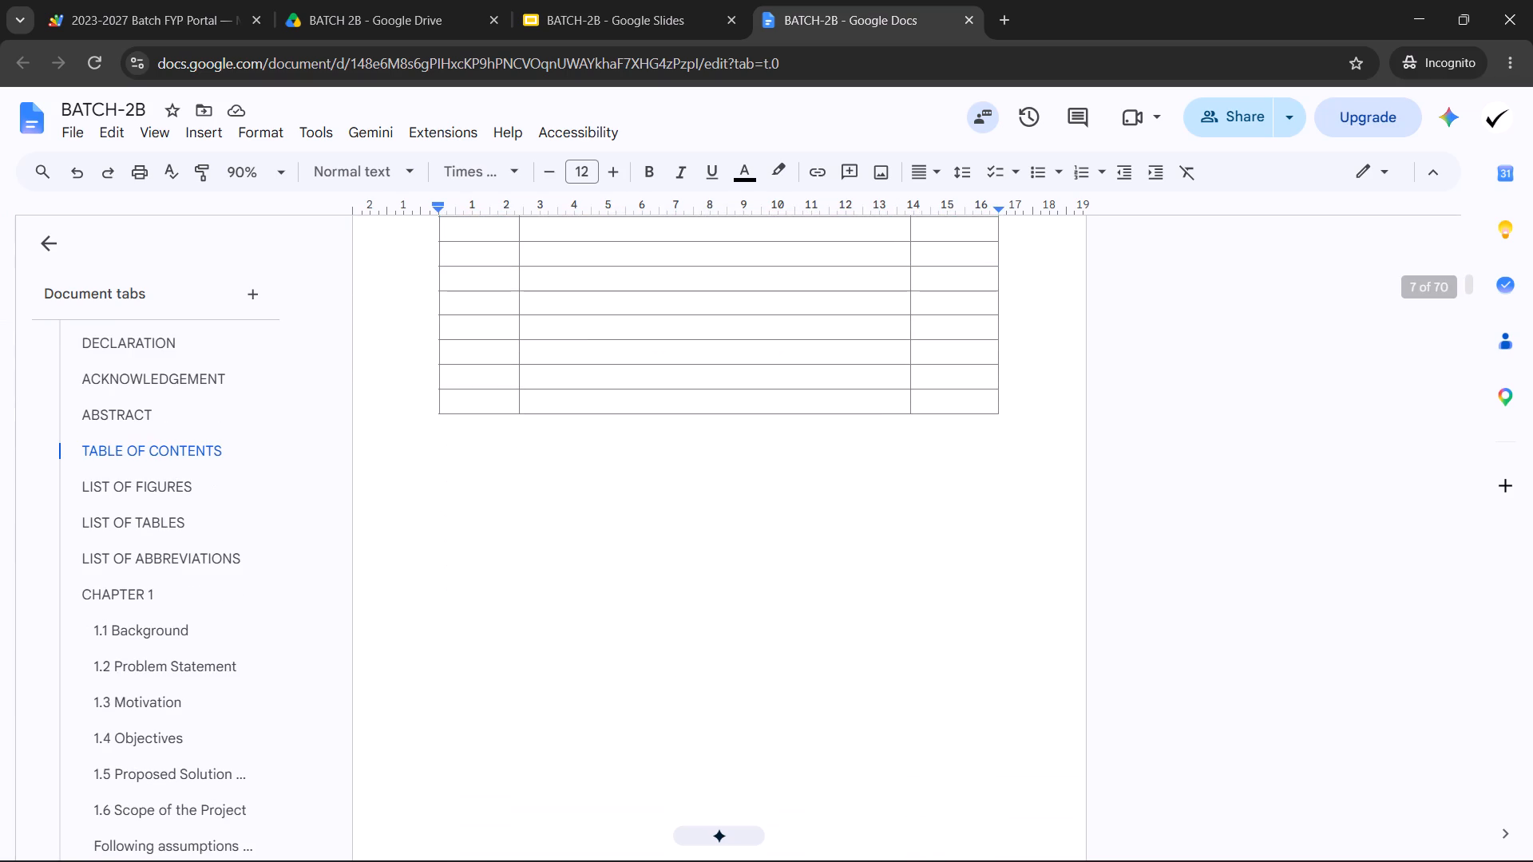
scroll(670, 360, "down", 8)
scroll(761, 387, "down", 4)
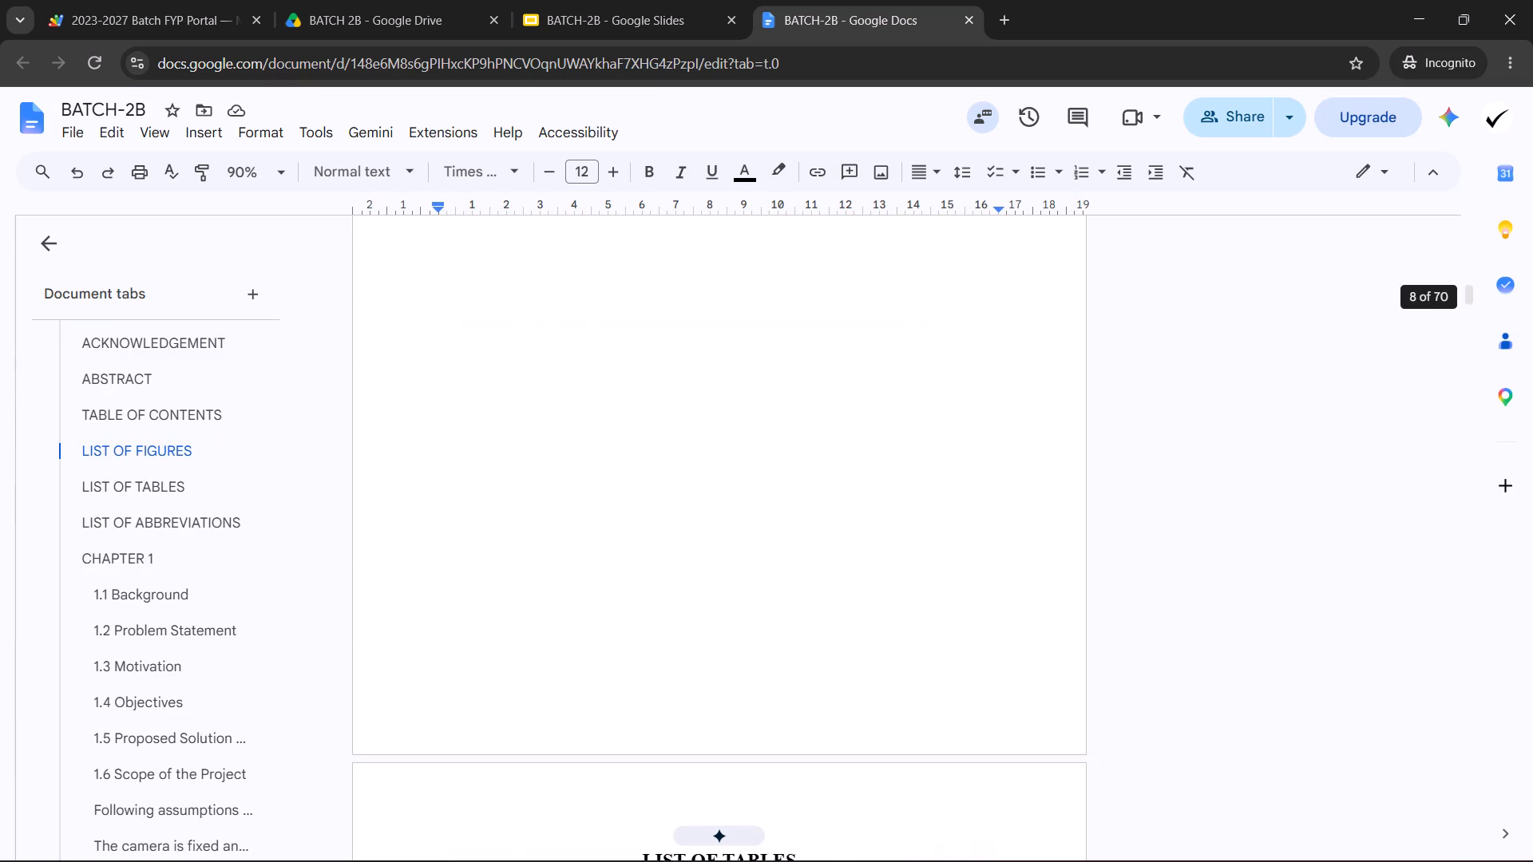
scroll(776, 398, "down", 18)
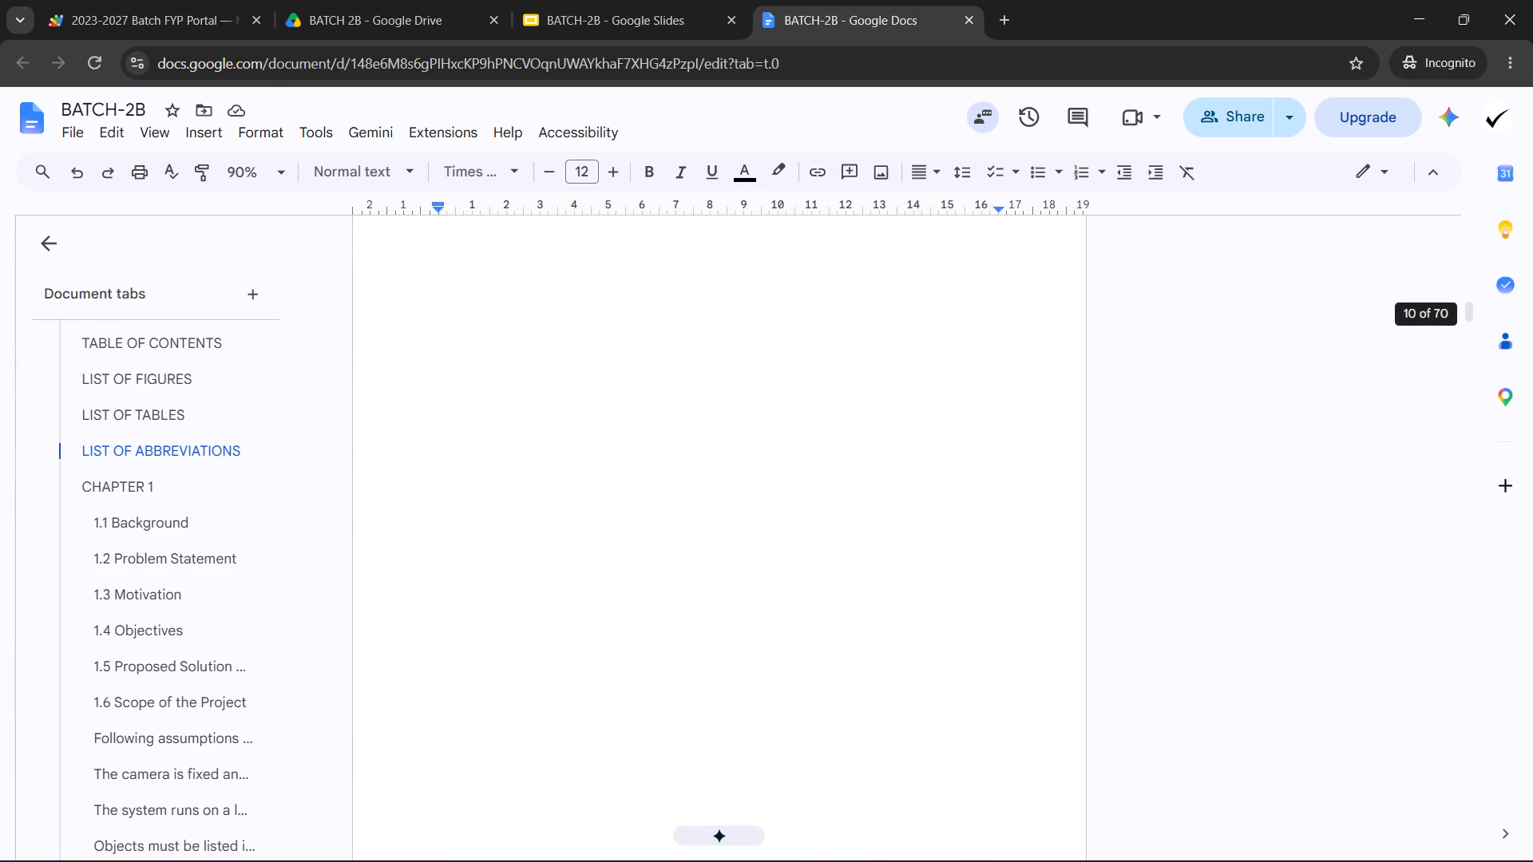
scroll(776, 402, "down", 17)
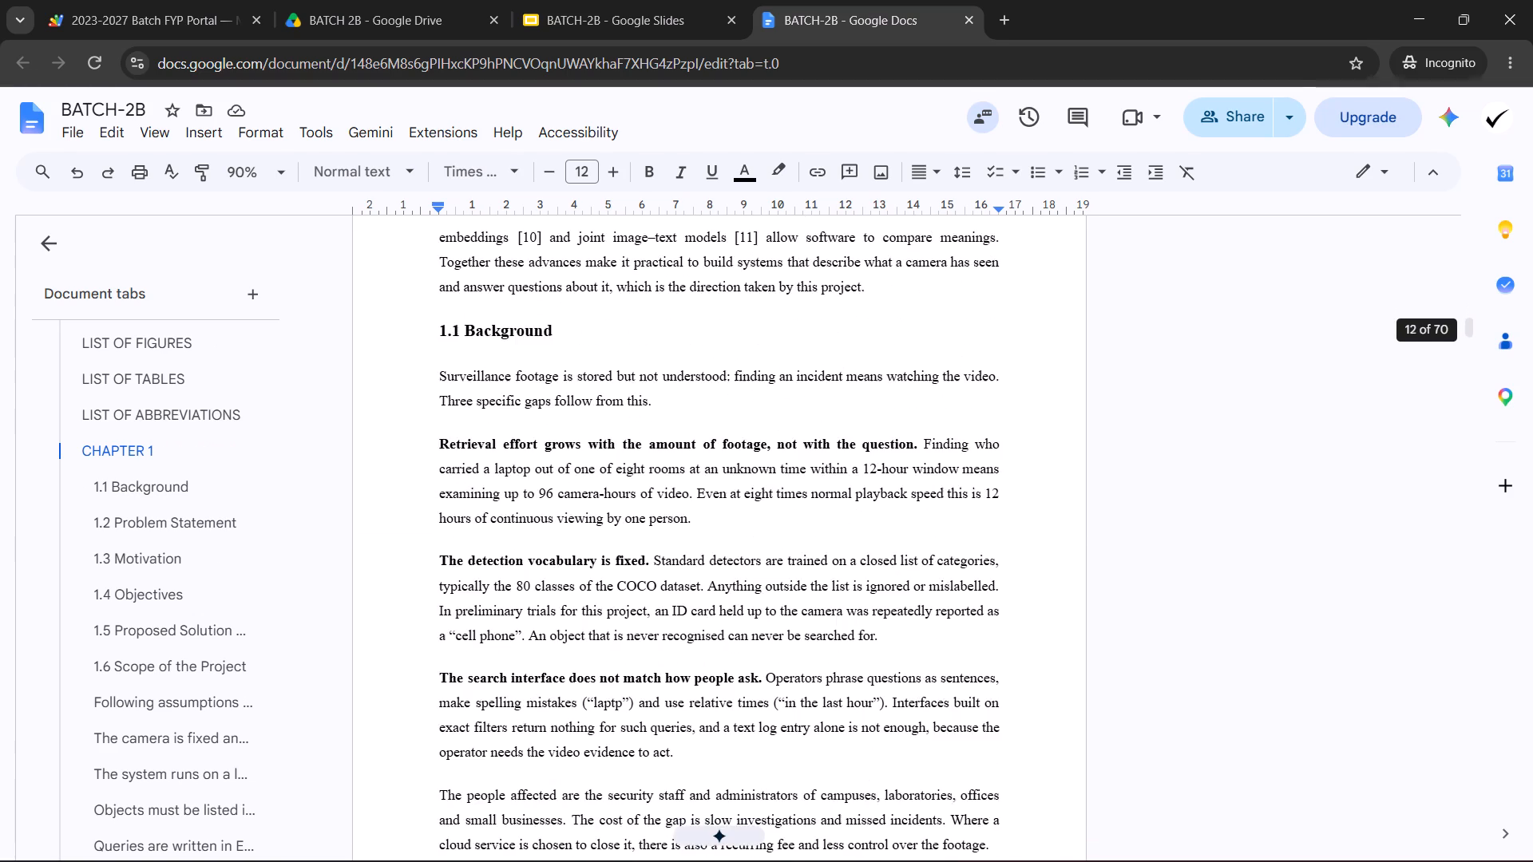
Examine the layout of Chapter 1, from its introduction and 1.1 Background through 1.9 Summary.
scroll(759, 441, "up", 4)
left_click(647, 493)
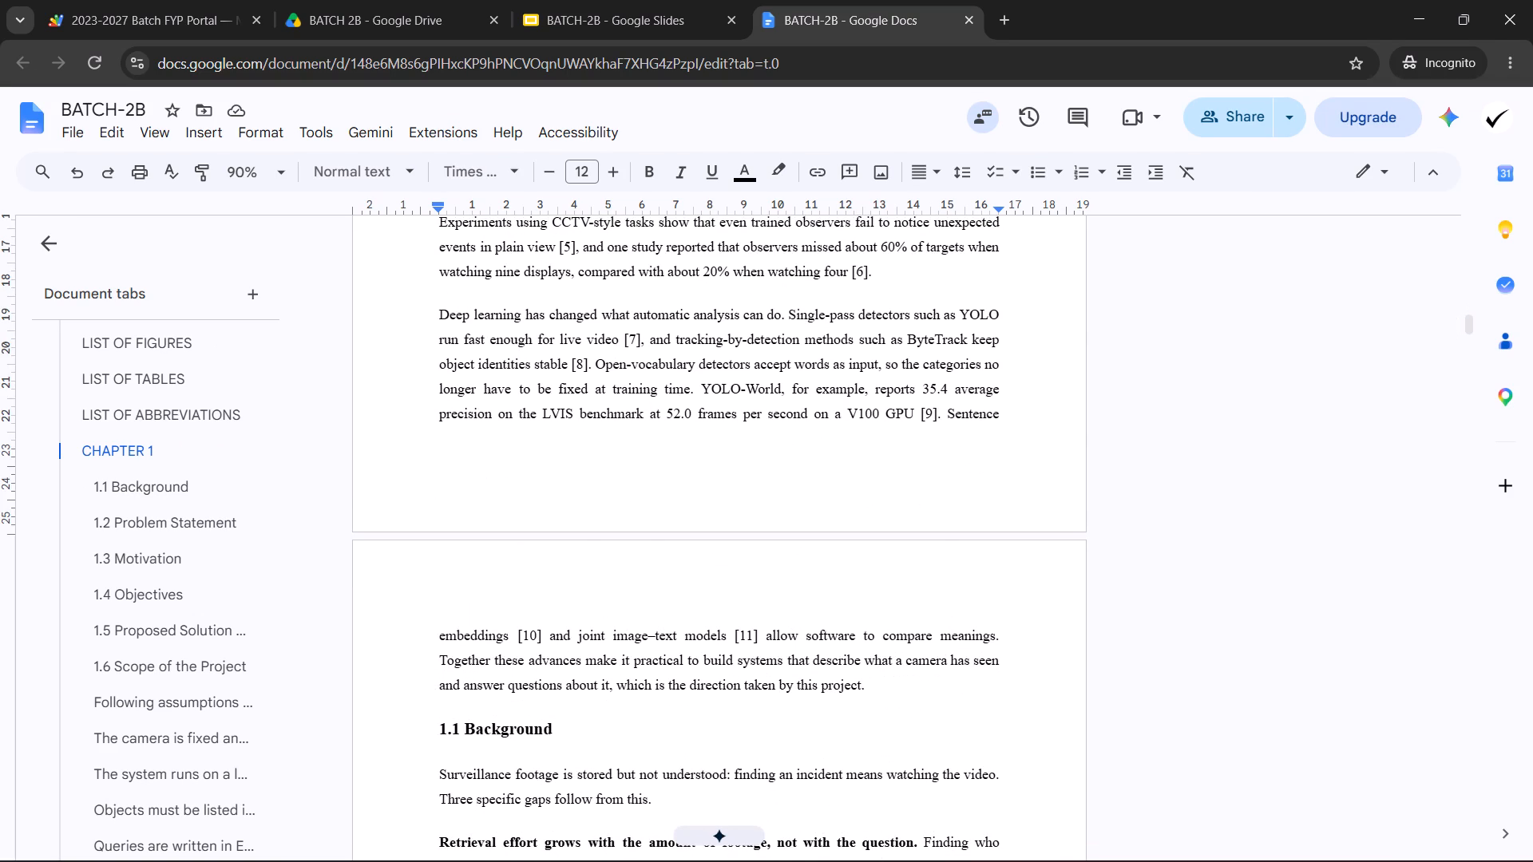
scroll(698, 492, "down", 13)
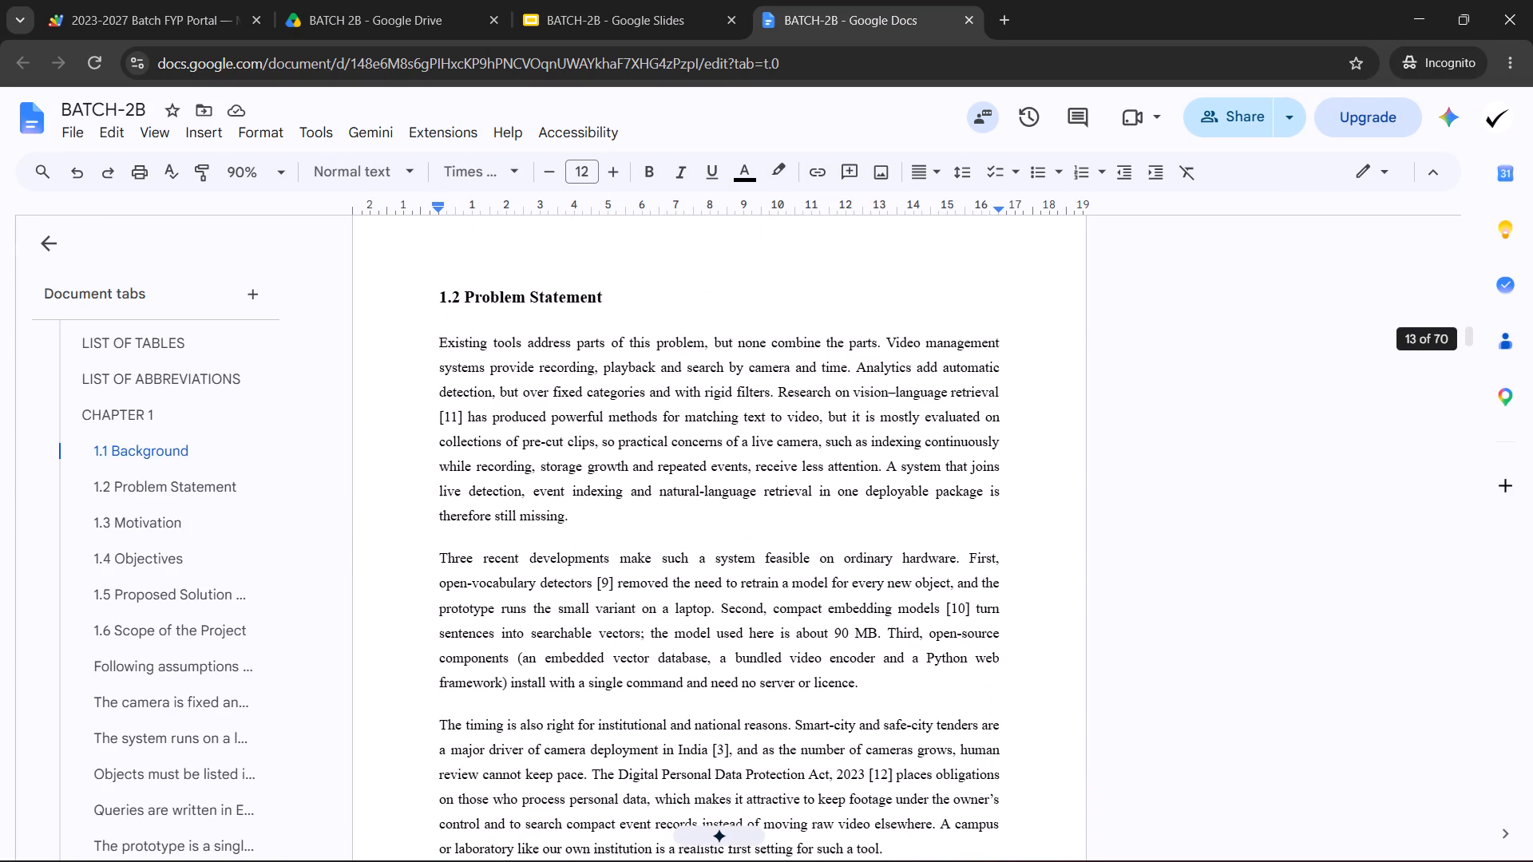
scroll(664, 486, "up", 3)
left_click(546, 552)
scroll(545, 550, "down", 3)
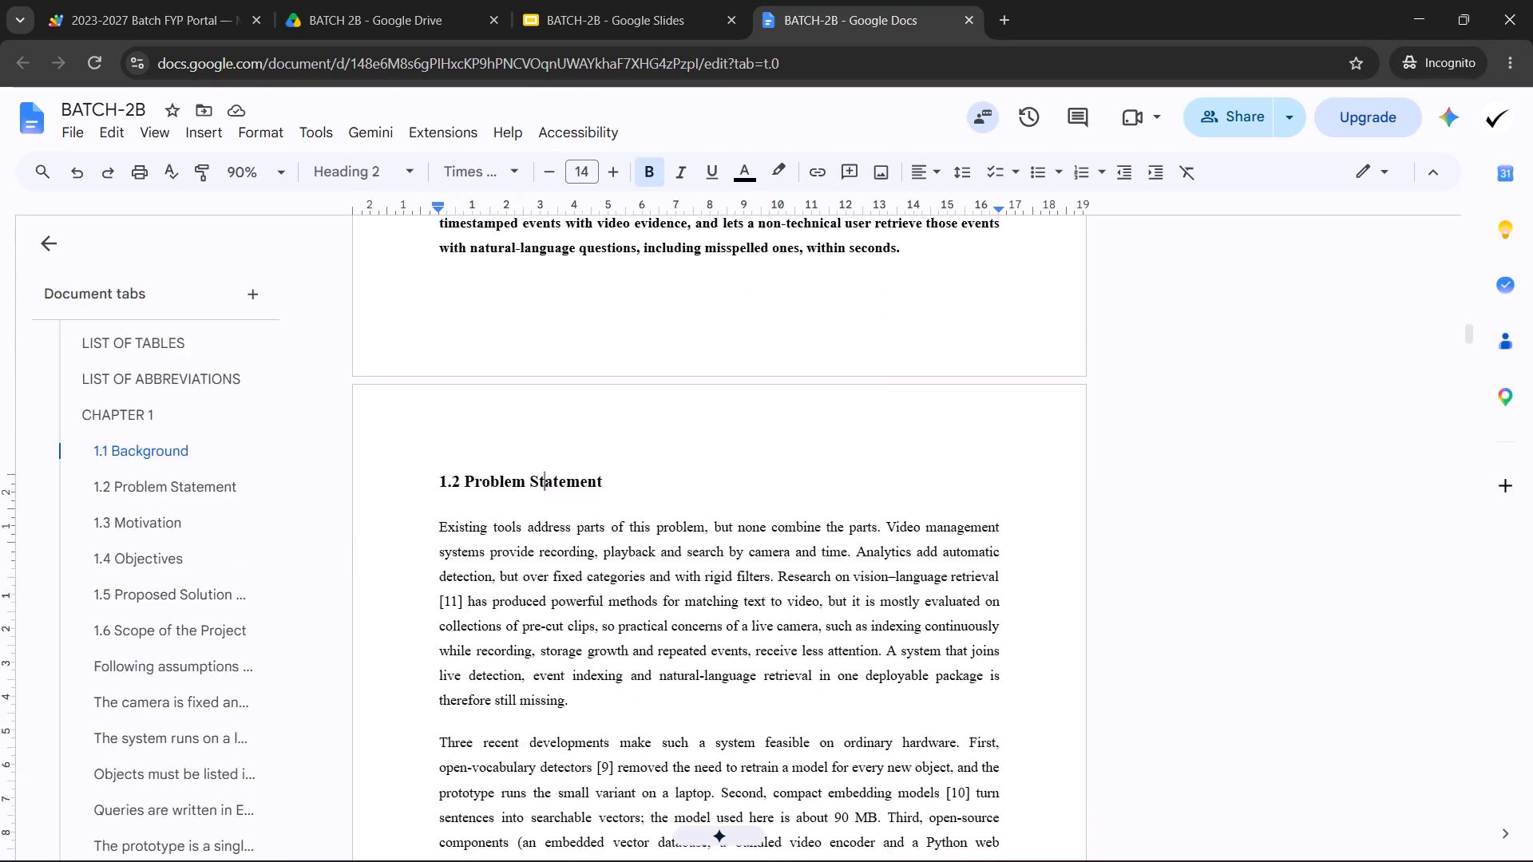
scroll(543, 548, "down", 7)
scroll(542, 549, "up", 1)
scroll(542, 549, "down", 4)
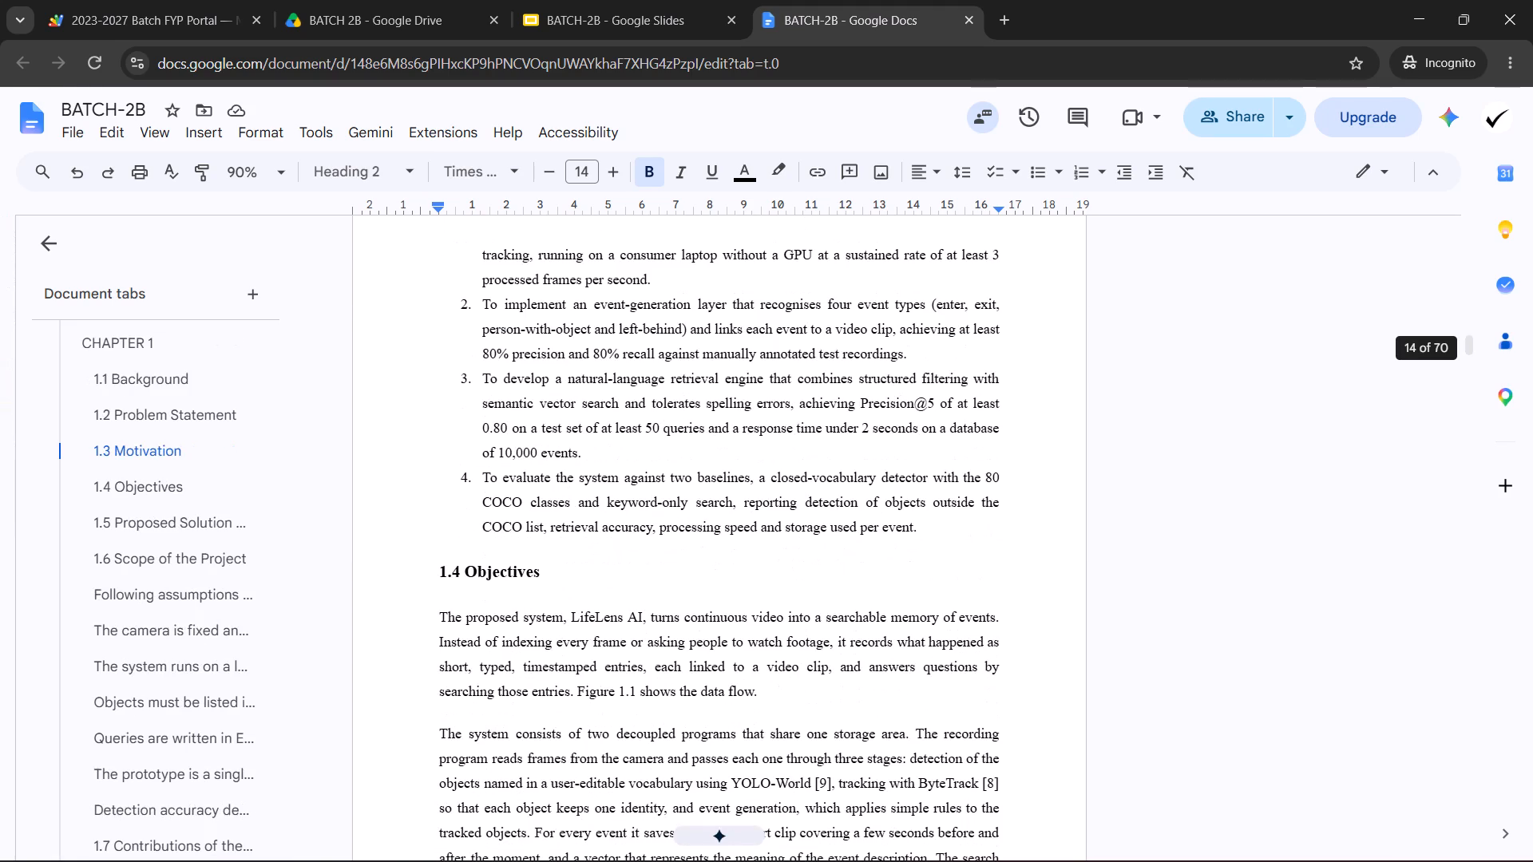
scroll(542, 549, "down", 10)
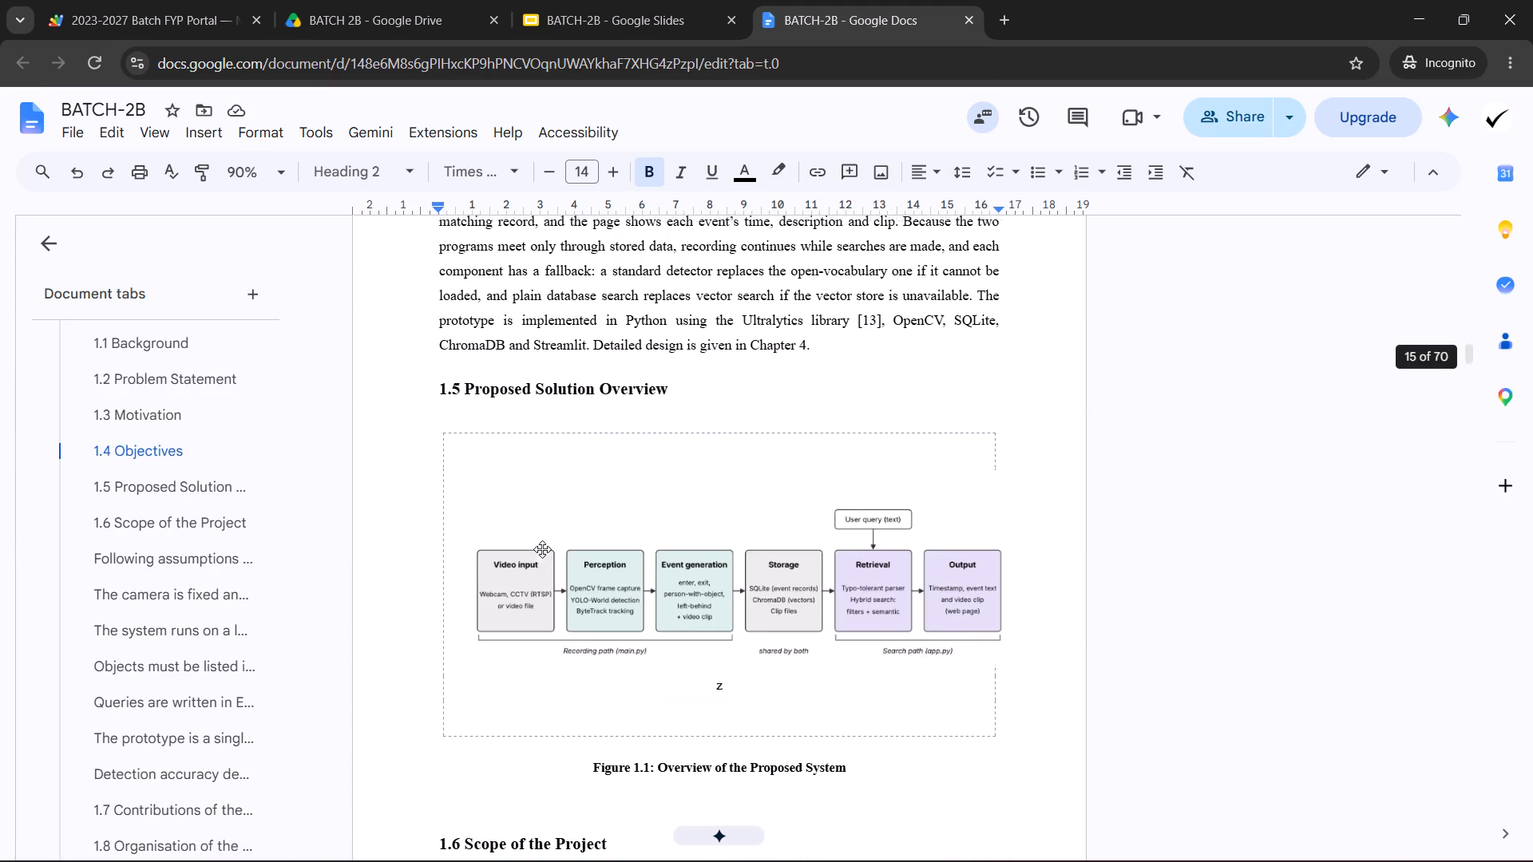
scroll(542, 549, "down", 18)
scroll(549, 549, "down", 5)
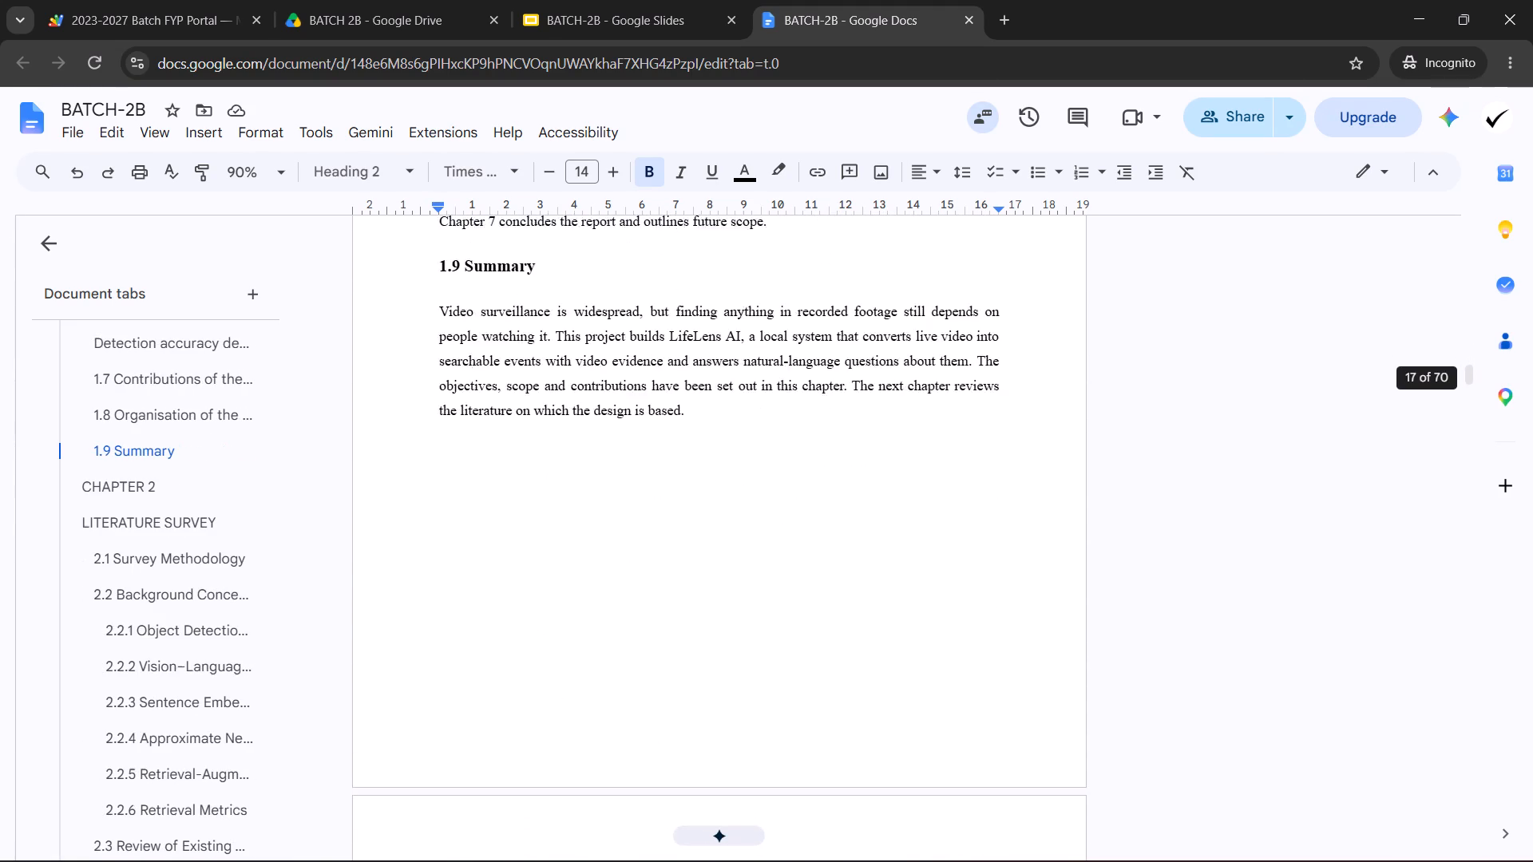
Examine the layout of Chapter 2, from 2.1 Survey Methodology through the comparative analysis table to 2.5.1 Frigate.
scroll(554, 548, "down", 16)
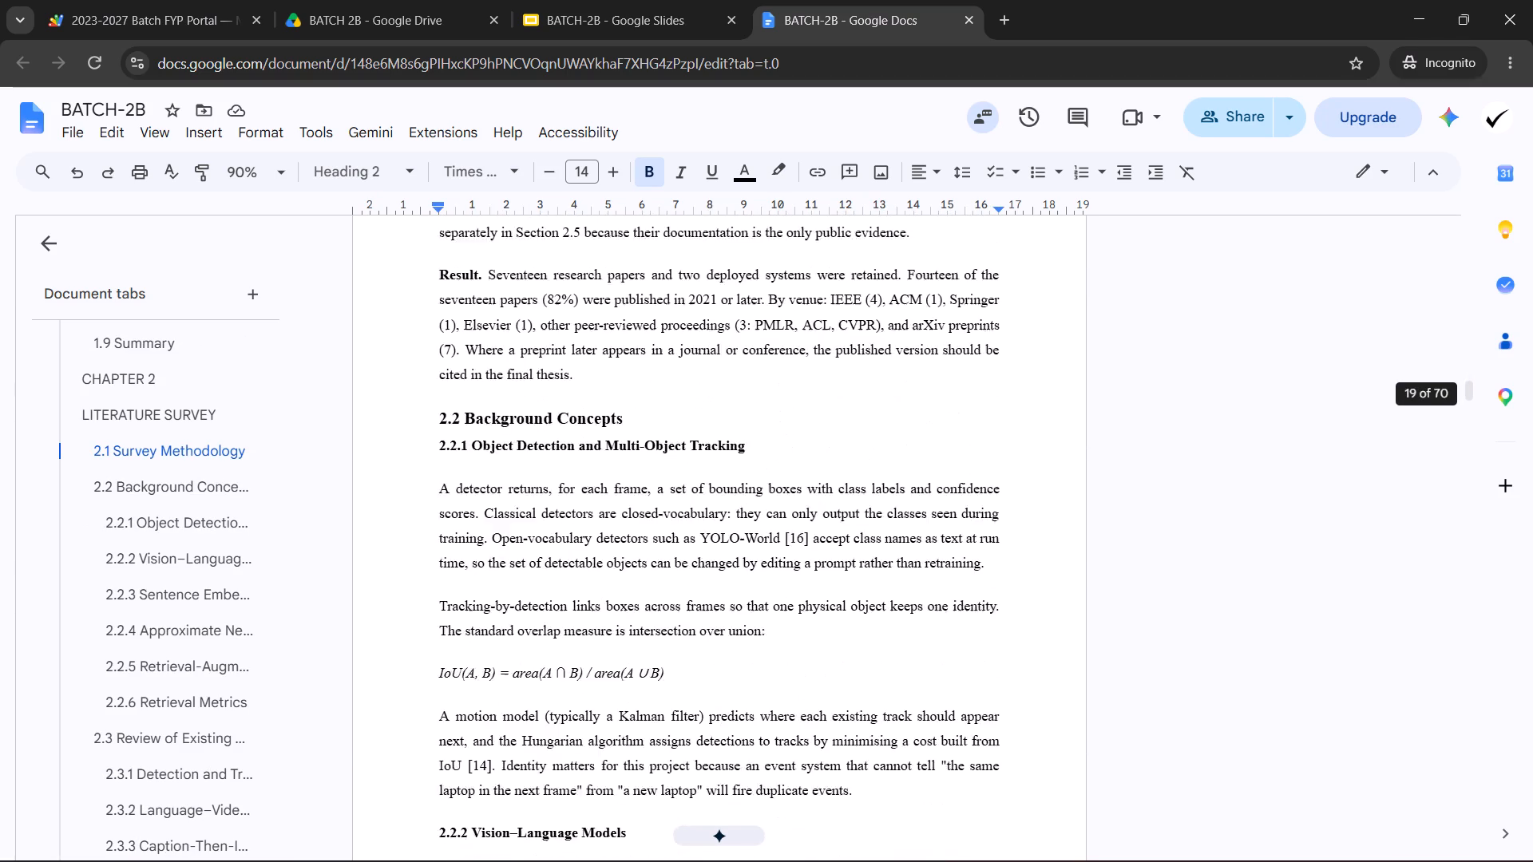
scroll(555, 570, "down", 18)
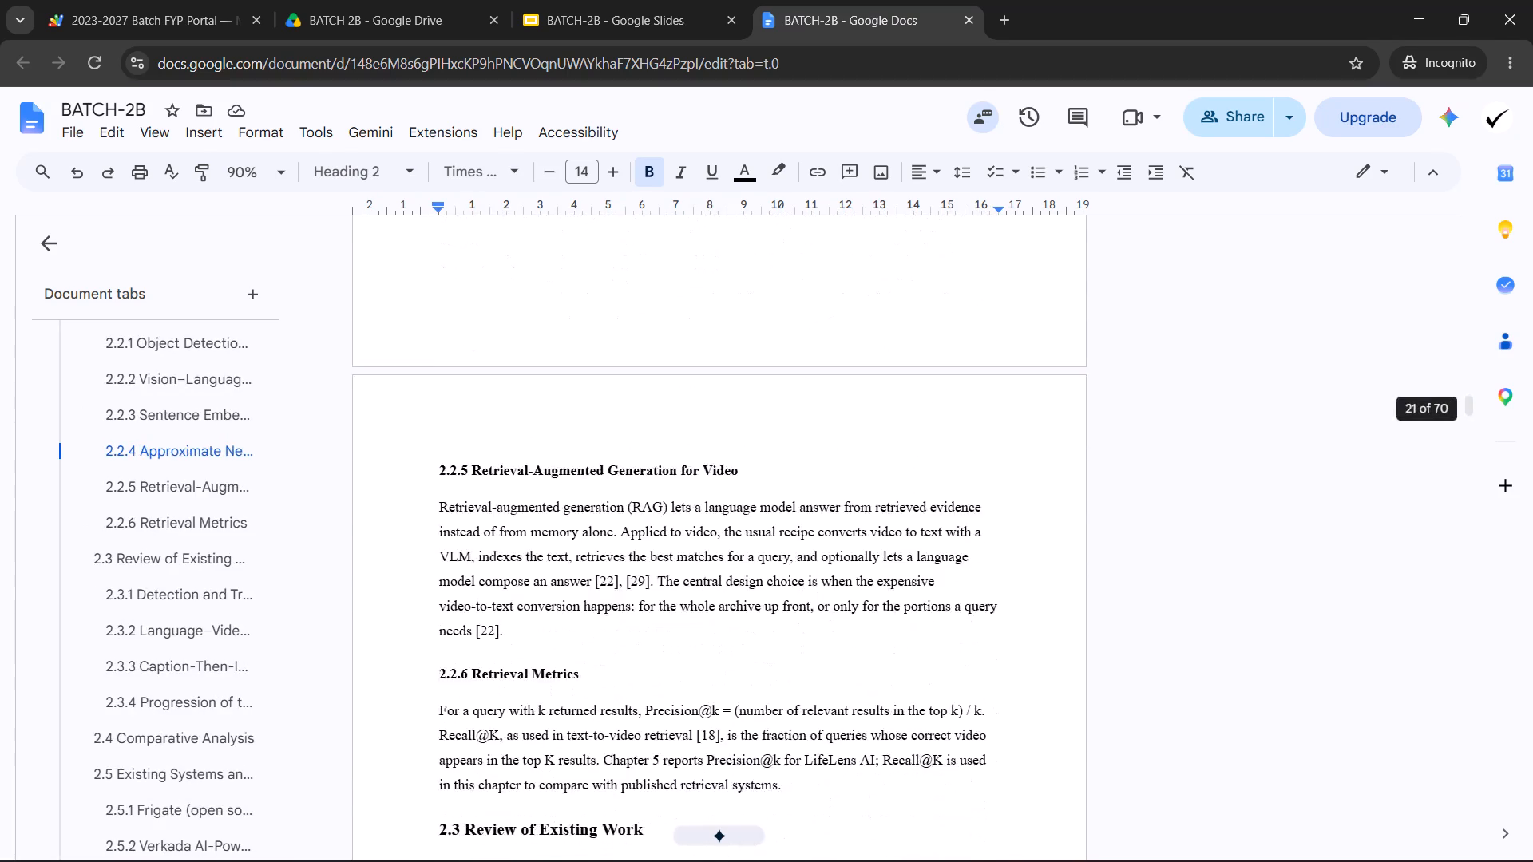
scroll(553, 575, "down", 6)
scroll(552, 575, "down", 16)
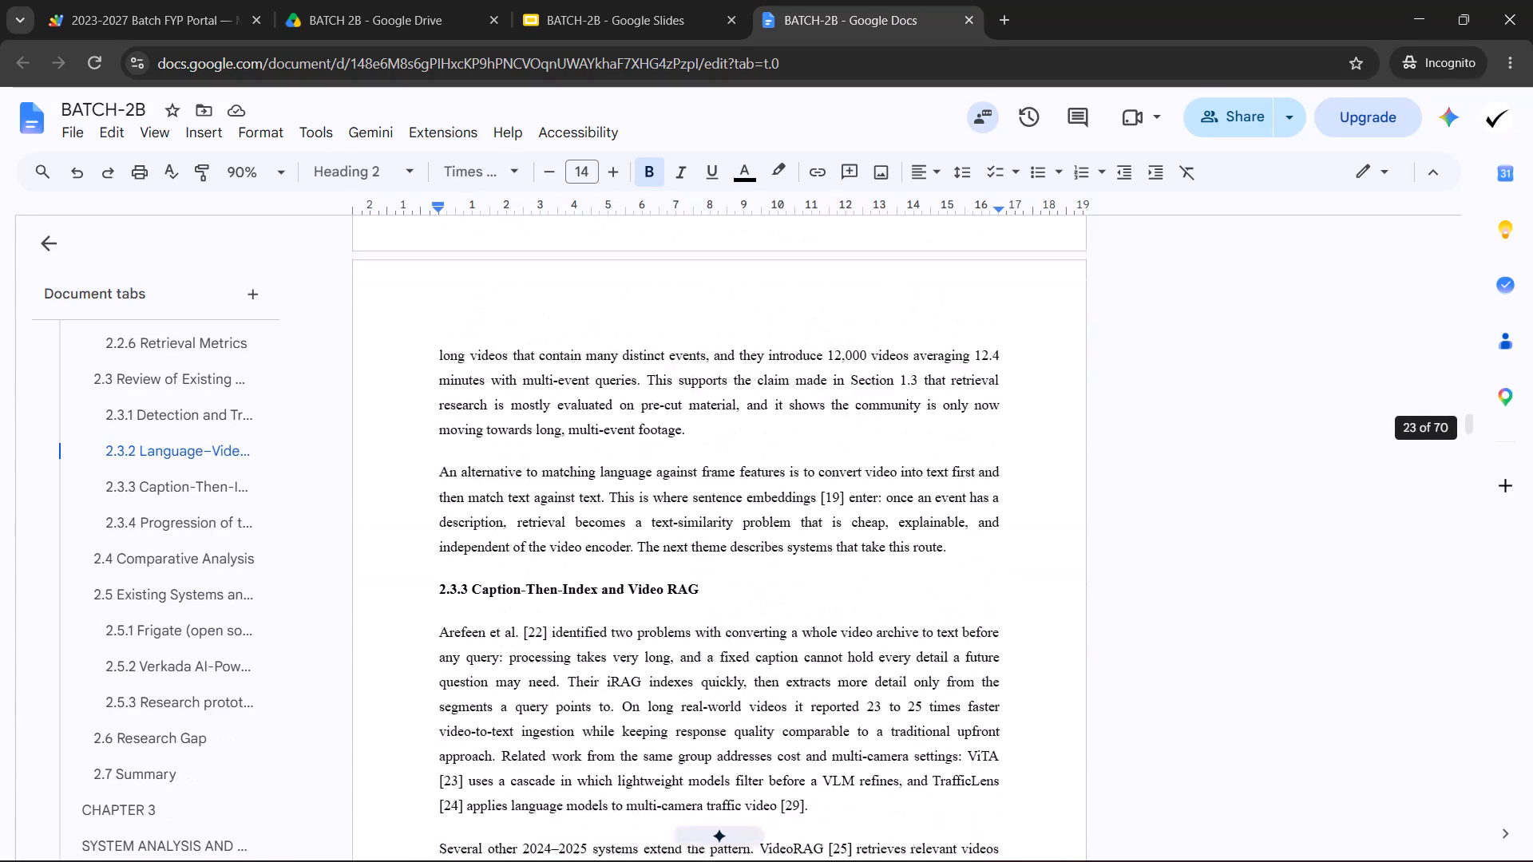
scroll(552, 574, "down", 20)
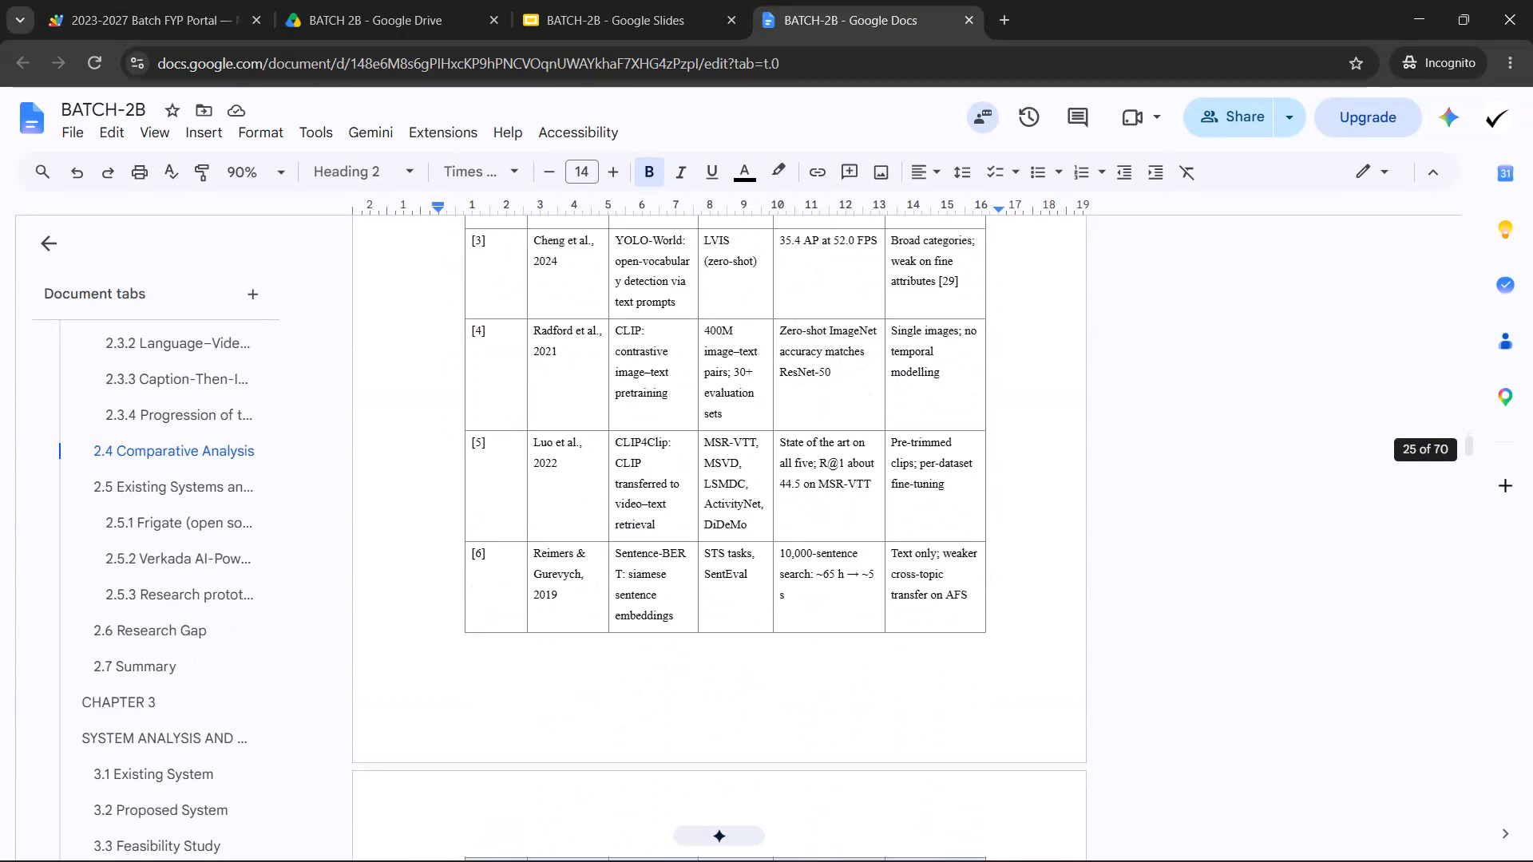
scroll(545, 567, "down", 20)
scroll(545, 567, "down", 3)
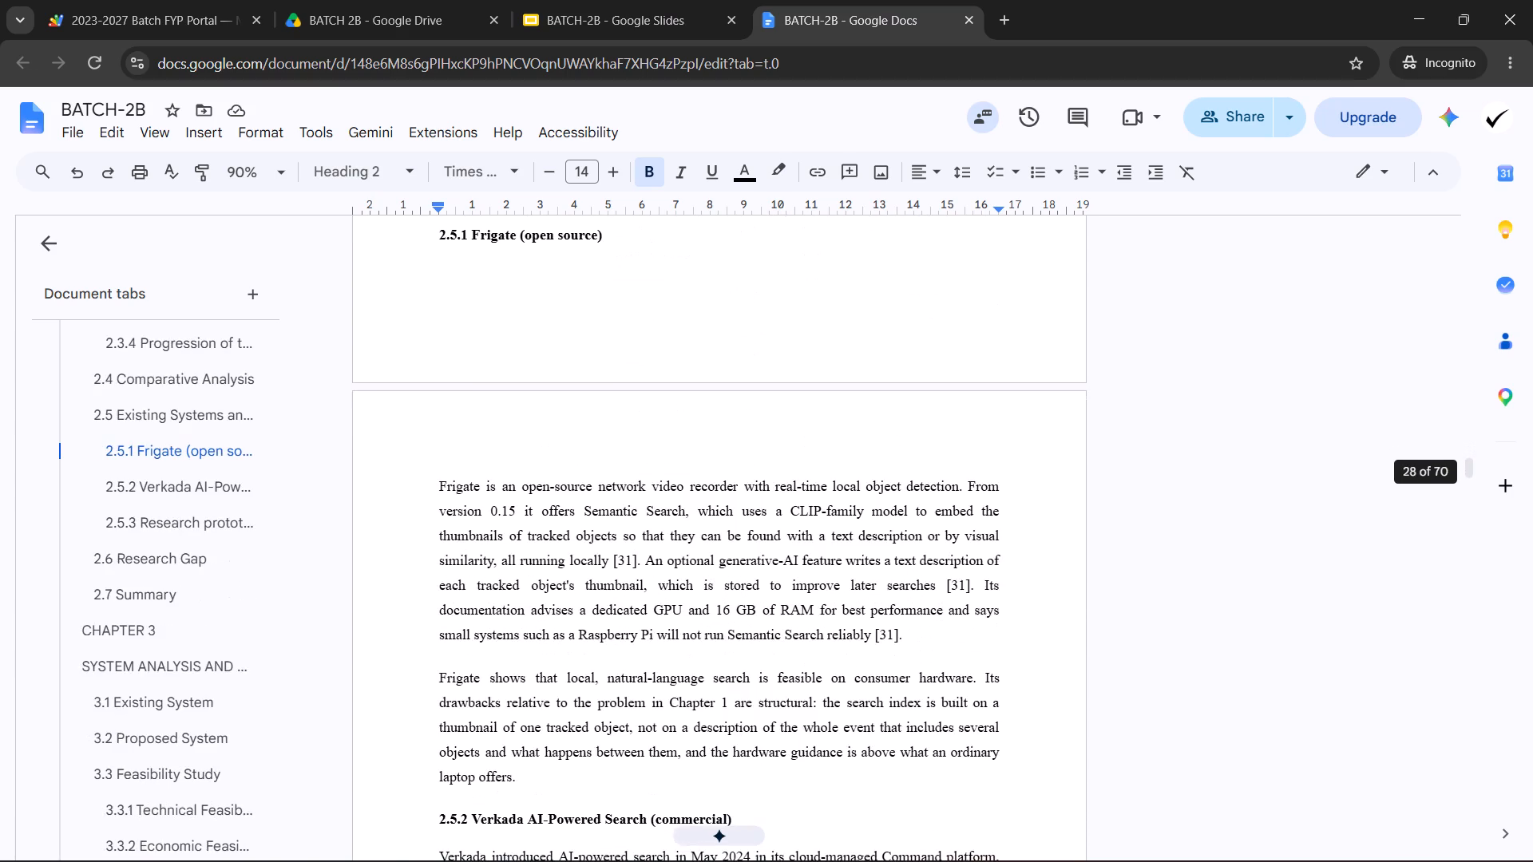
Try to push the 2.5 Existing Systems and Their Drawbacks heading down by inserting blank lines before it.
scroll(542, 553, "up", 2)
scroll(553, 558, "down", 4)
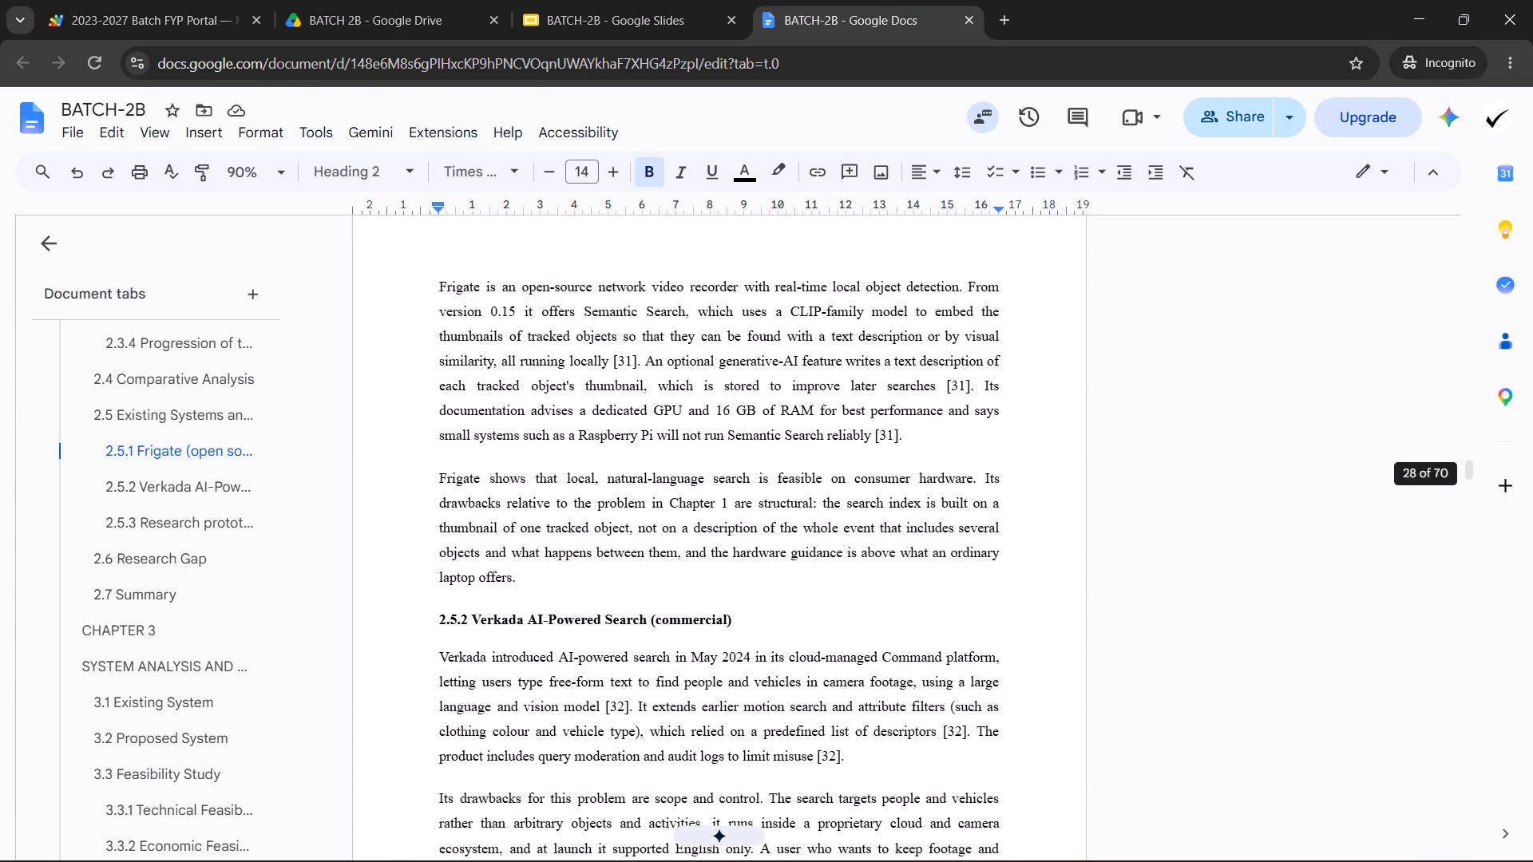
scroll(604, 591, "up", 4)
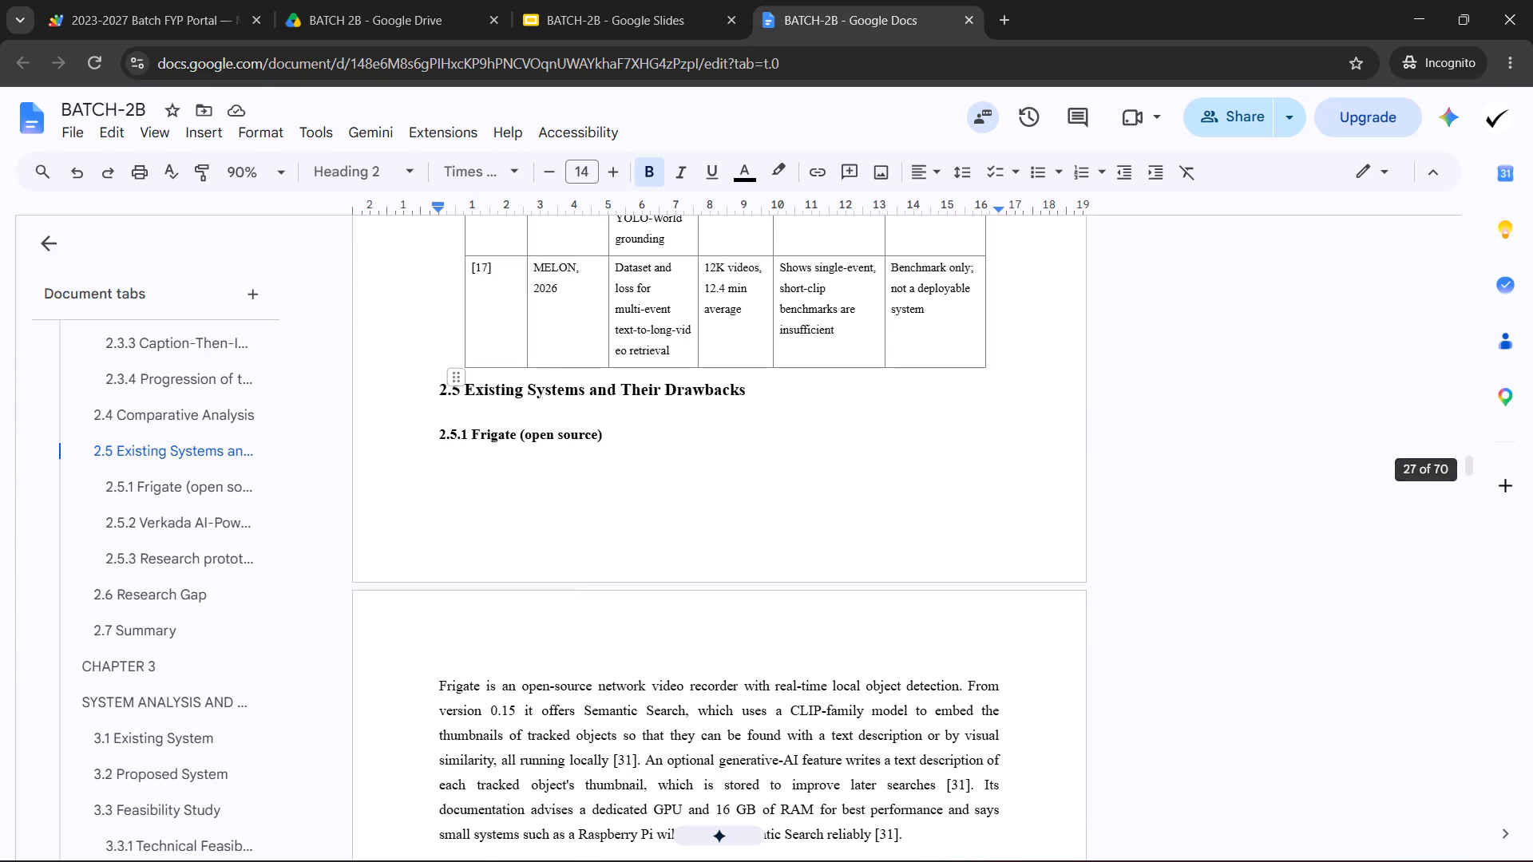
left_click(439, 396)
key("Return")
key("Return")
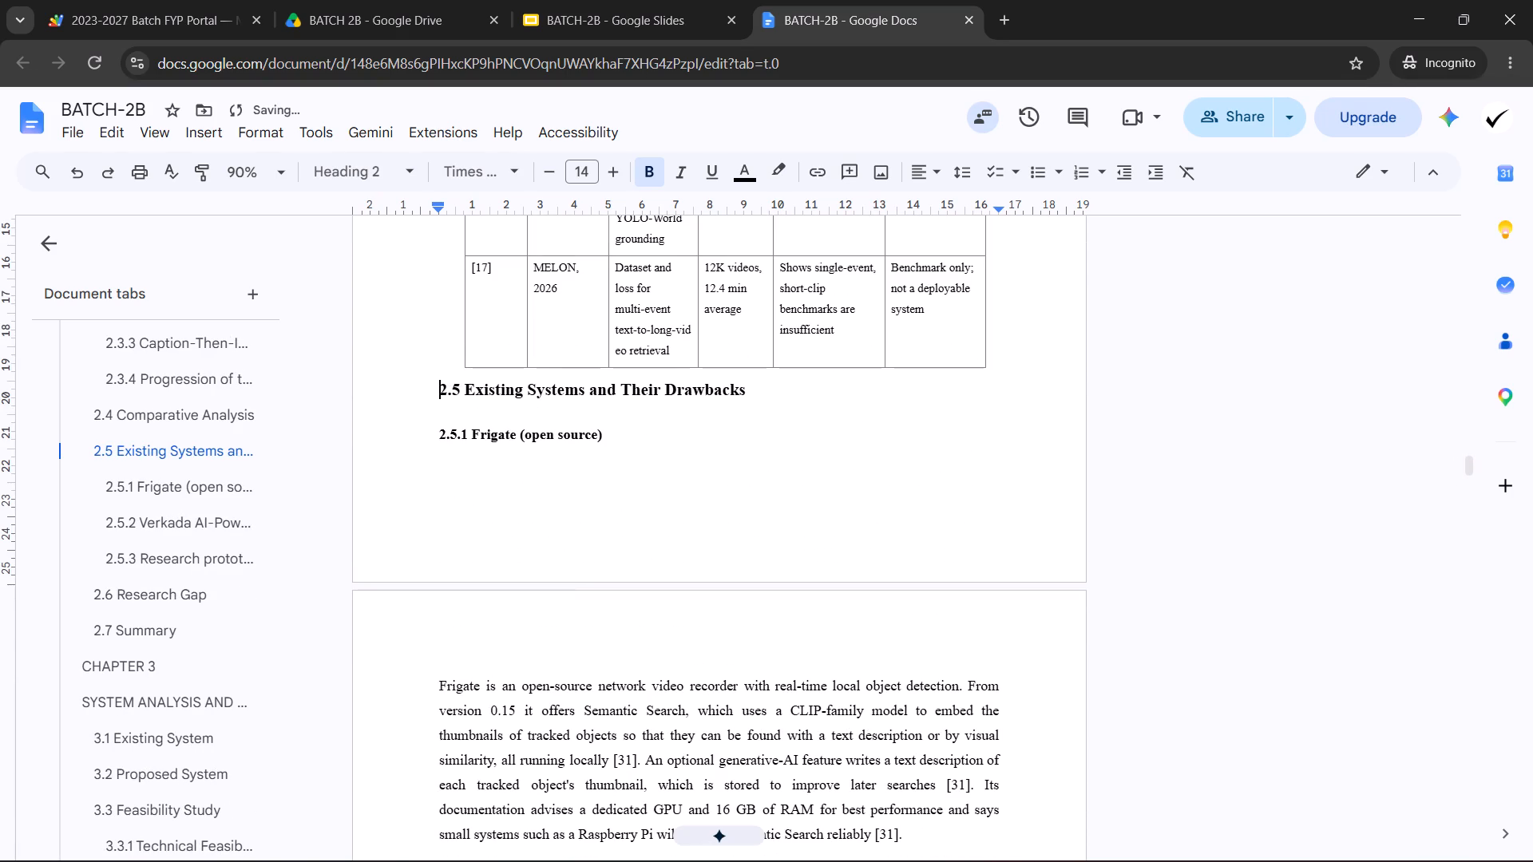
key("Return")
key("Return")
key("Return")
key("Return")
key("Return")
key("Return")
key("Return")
Examine the layout of the rest of Chapter 2, including 2.6 Research Gap and 2.7 Summary.
scroll(497, 419, "down", 12)
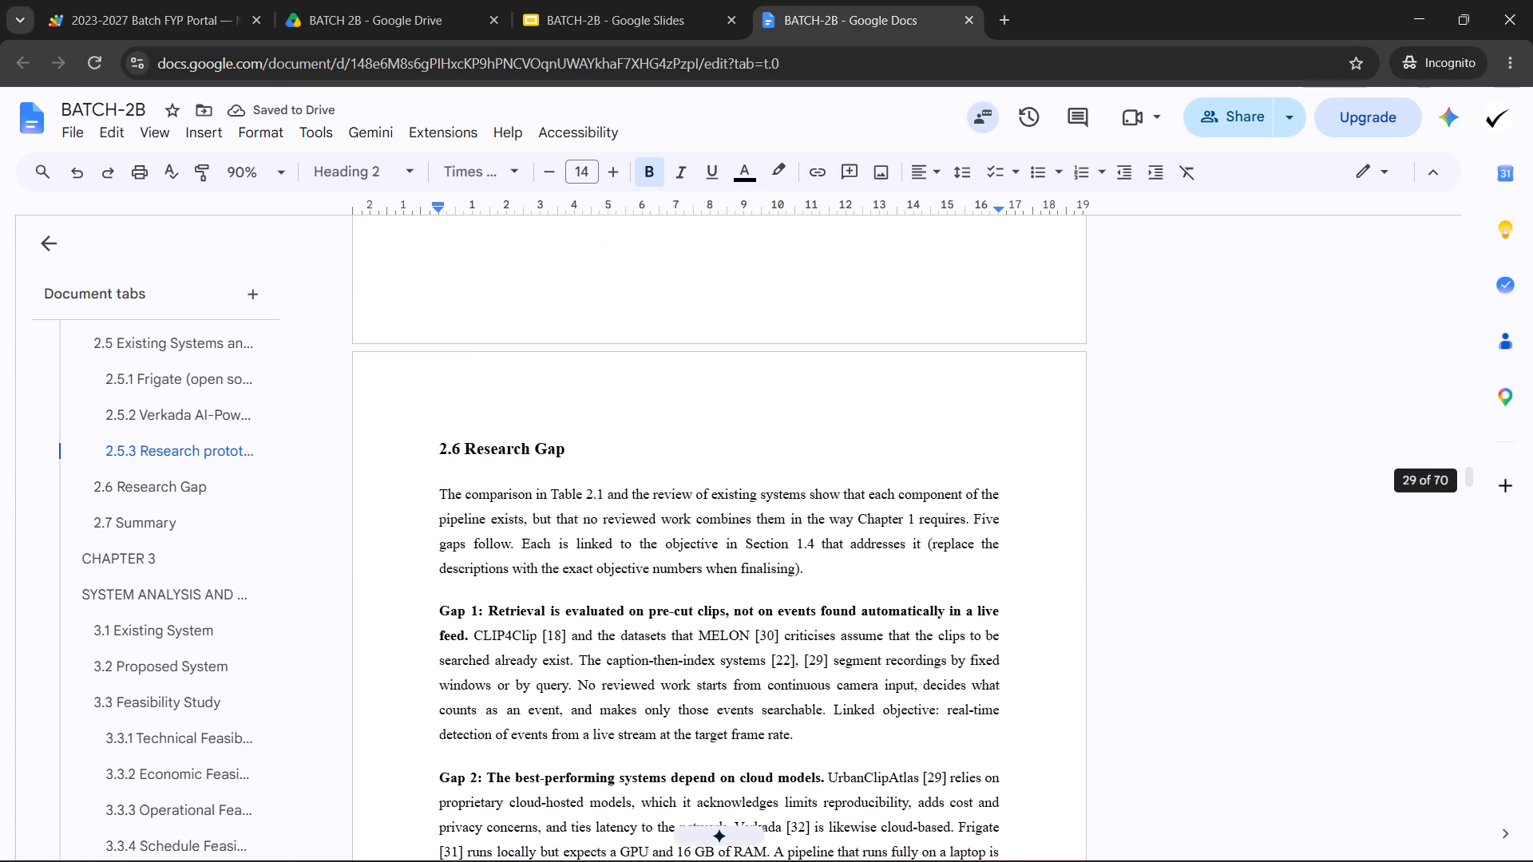
scroll(557, 462, "down", 12)
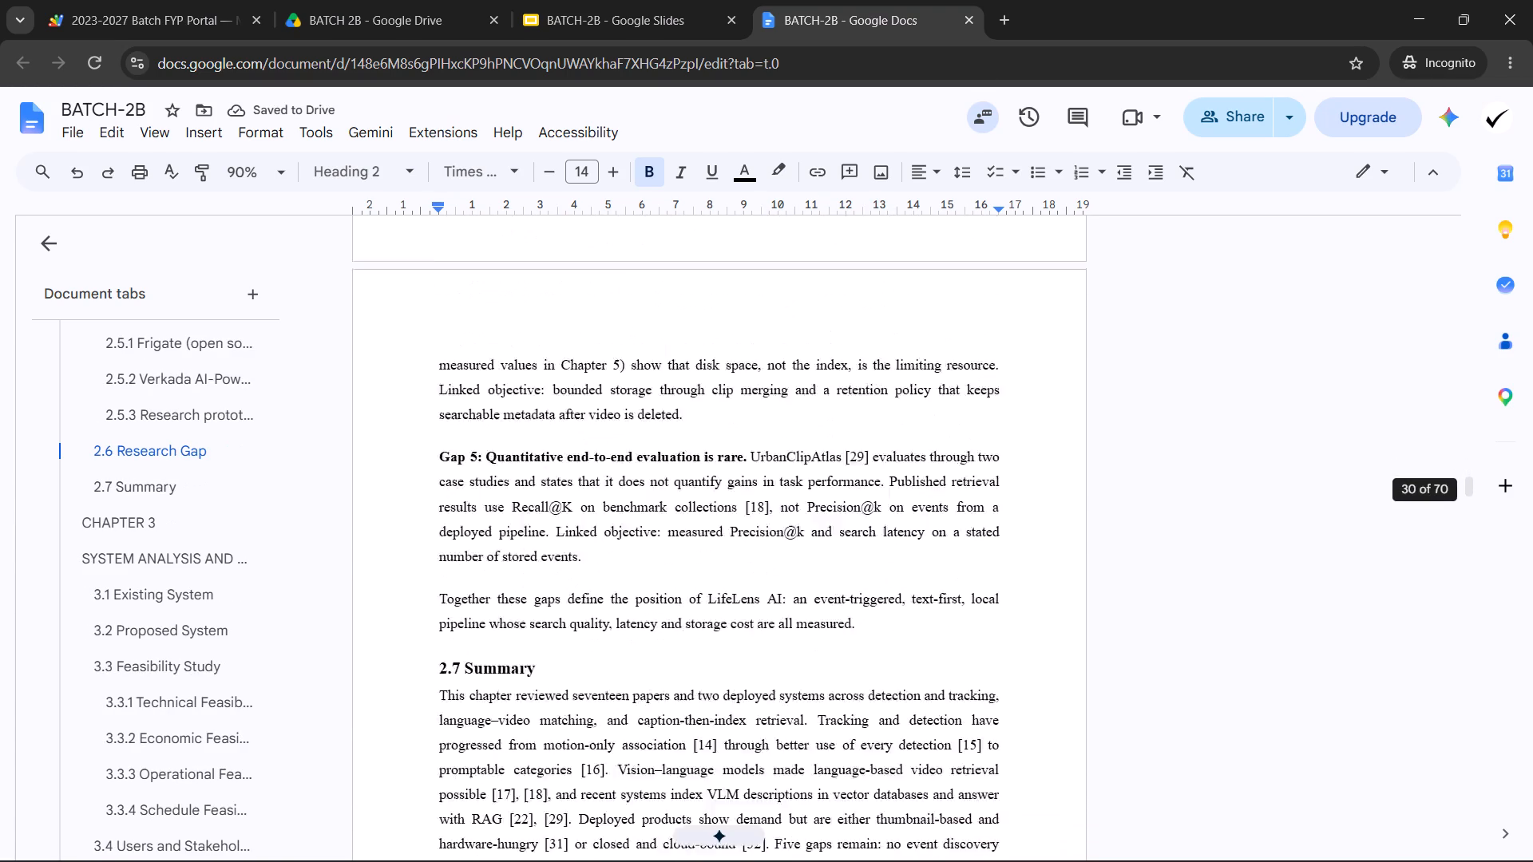
scroll(559, 463, "down", 6)
Examine the layout of Chapter 3 from its introduction and 3.1 Existing System through the 3.5 Functional Requirements table.
scroll(561, 465, "down", 6)
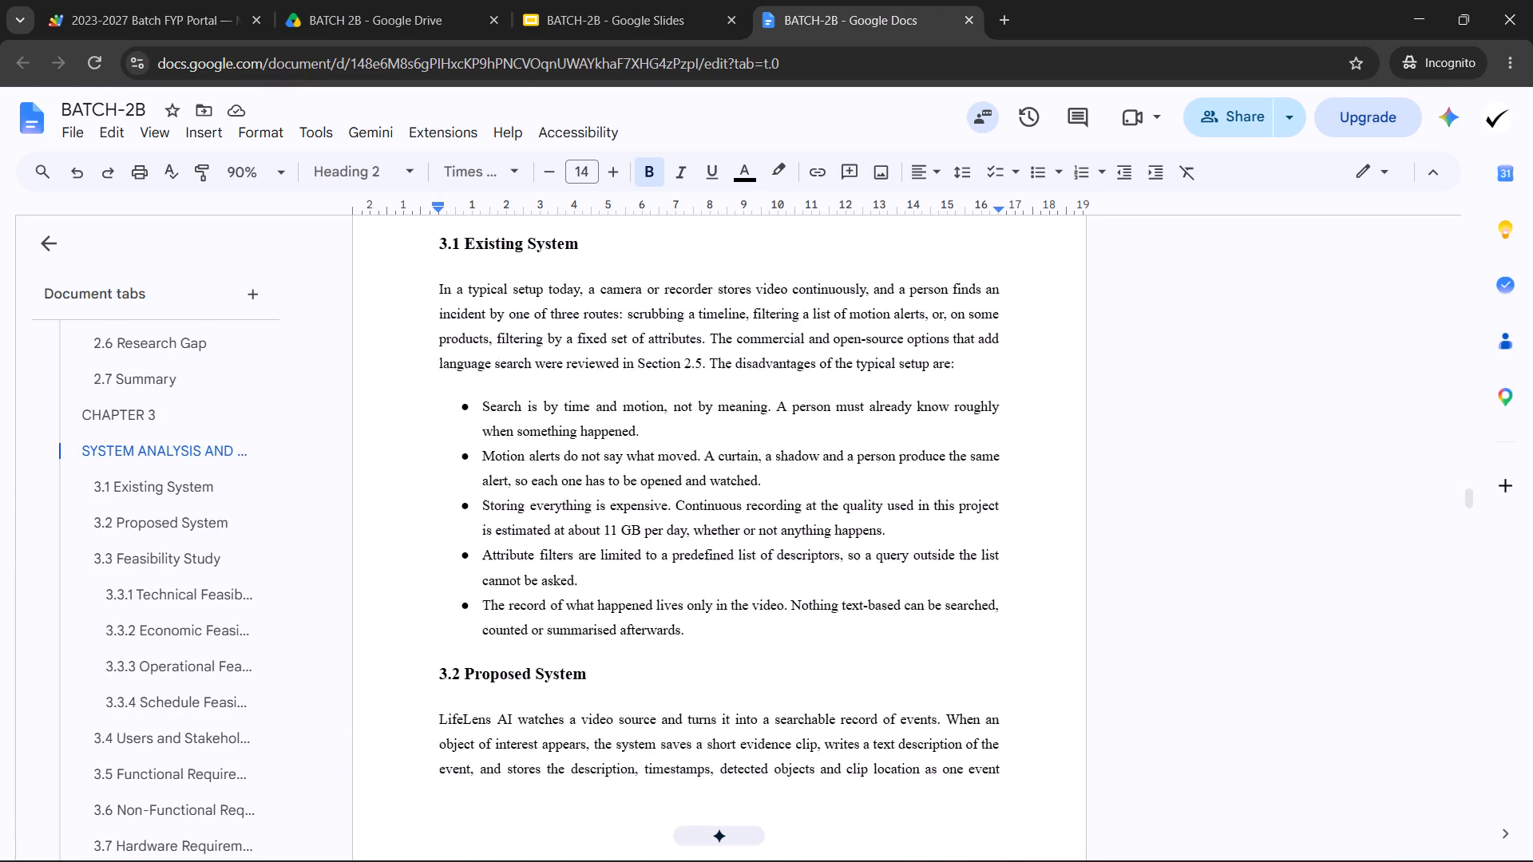
scroll(565, 470, "down", 1)
scroll(564, 482, "up", 4)
left_click(508, 524)
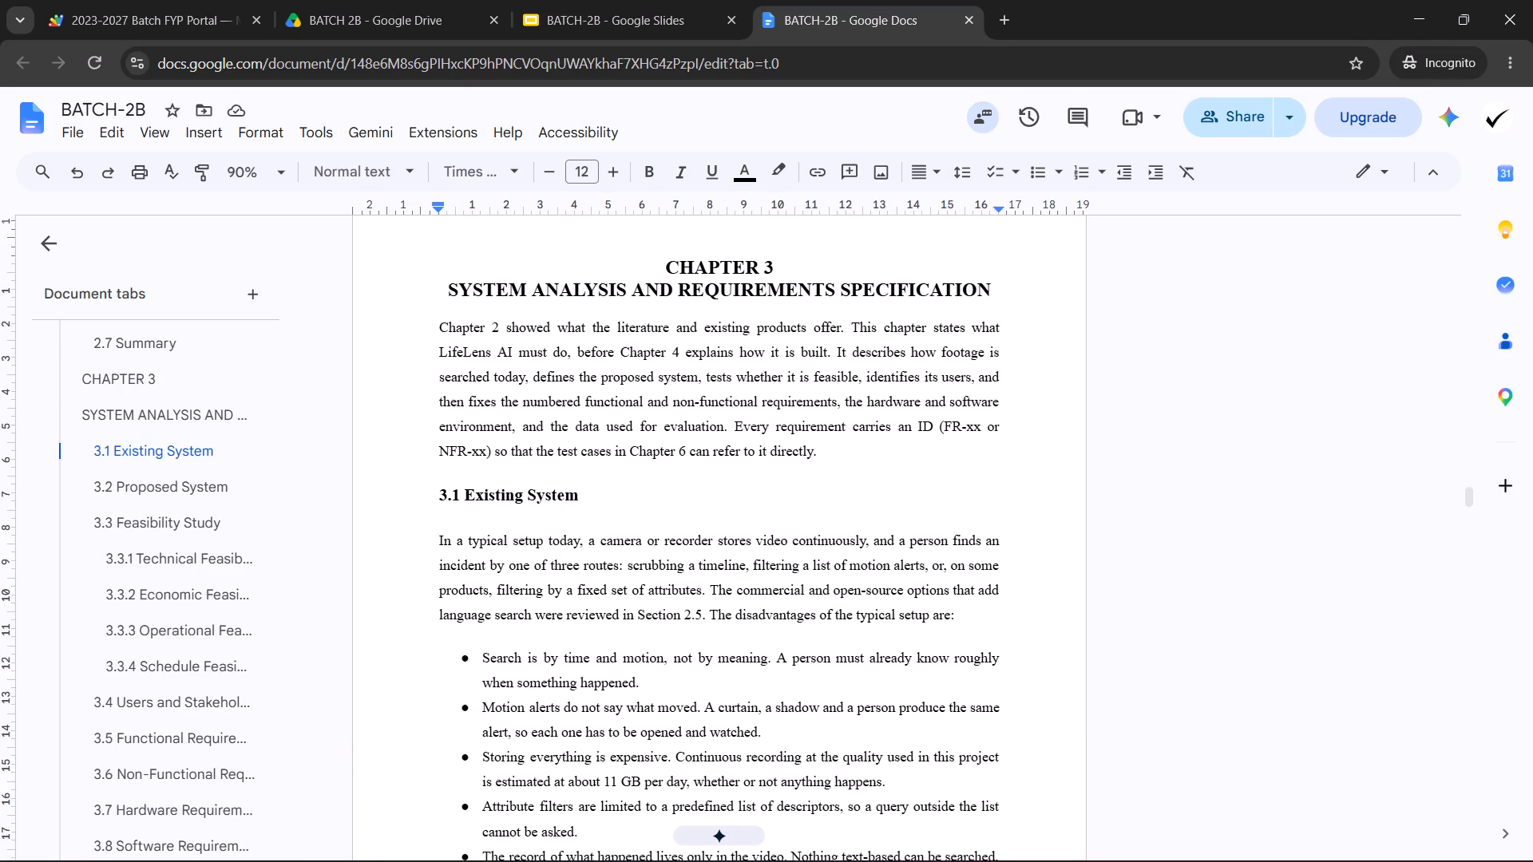
left_click(503, 516)
scroll(503, 516, "down", 6)
scroll(503, 532, "up", 1)
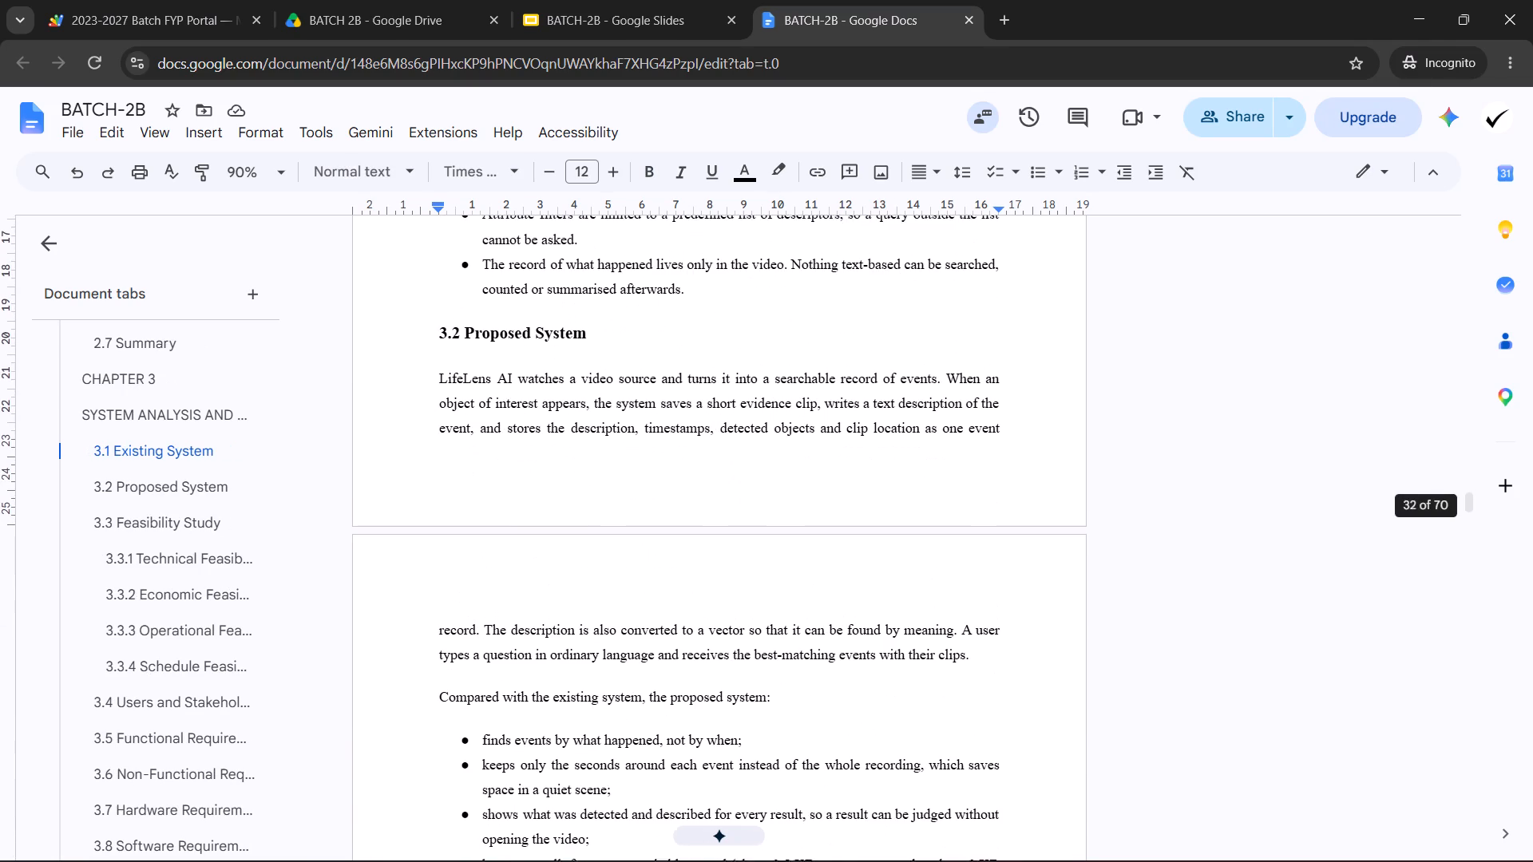
scroll(503, 532, "up", 4)
scroll(505, 545, "down", 12)
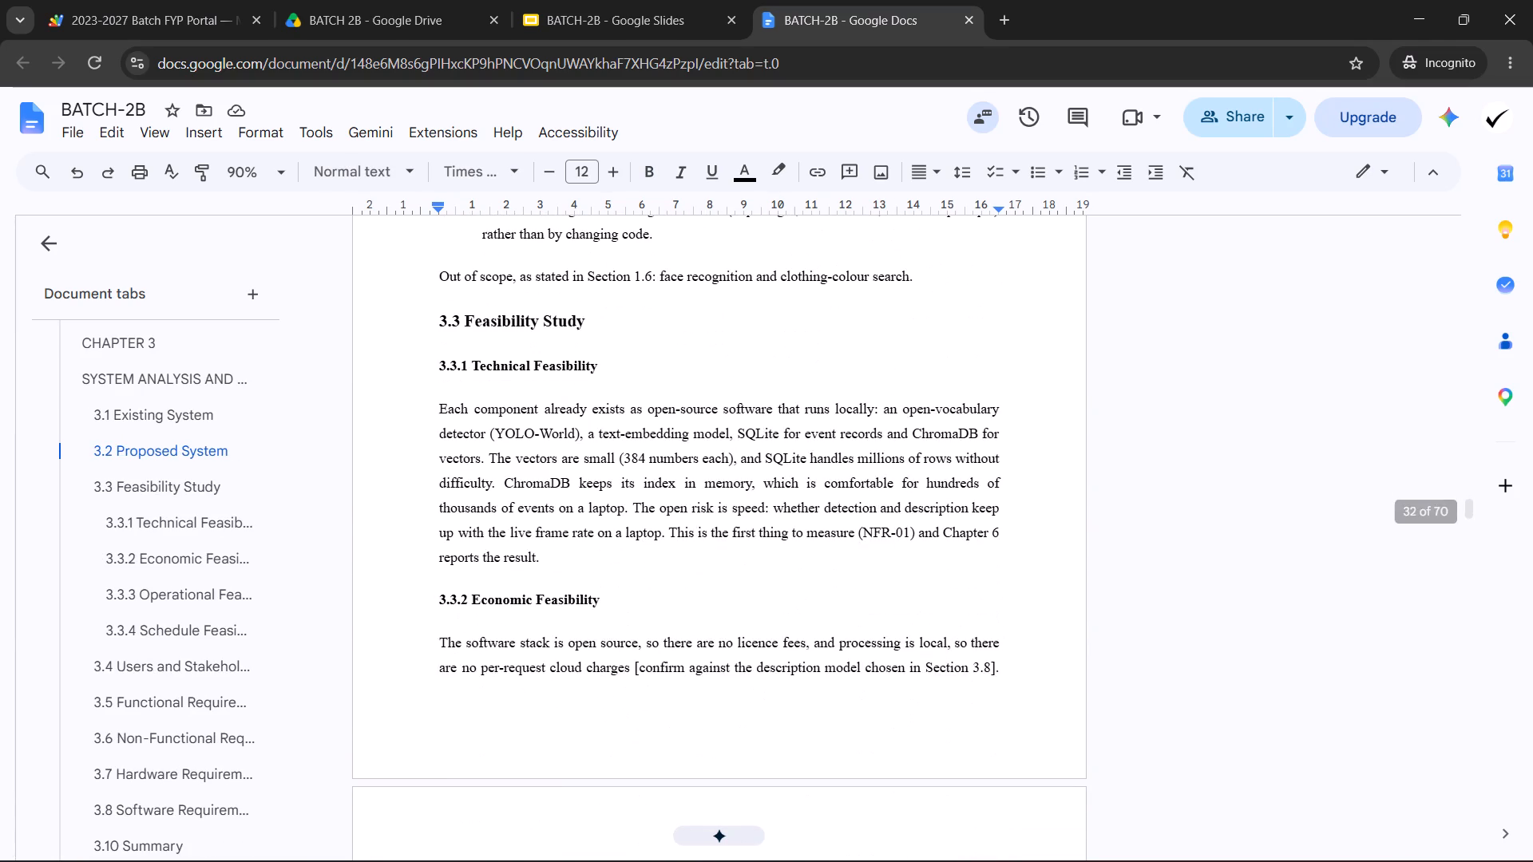
scroll(508, 556, "down", 9)
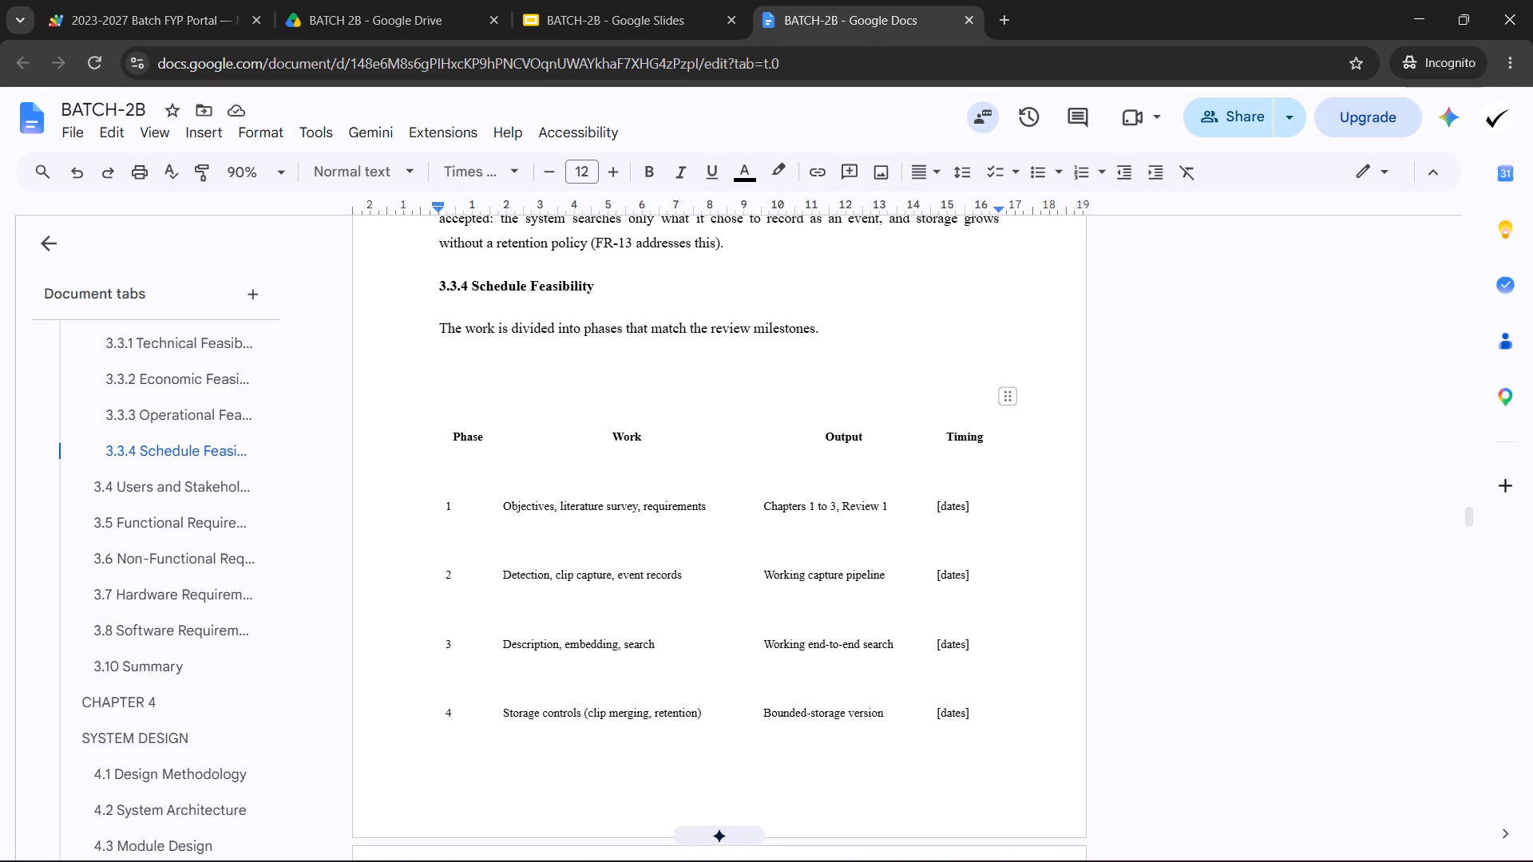
scroll(701, 601, "down", 9)
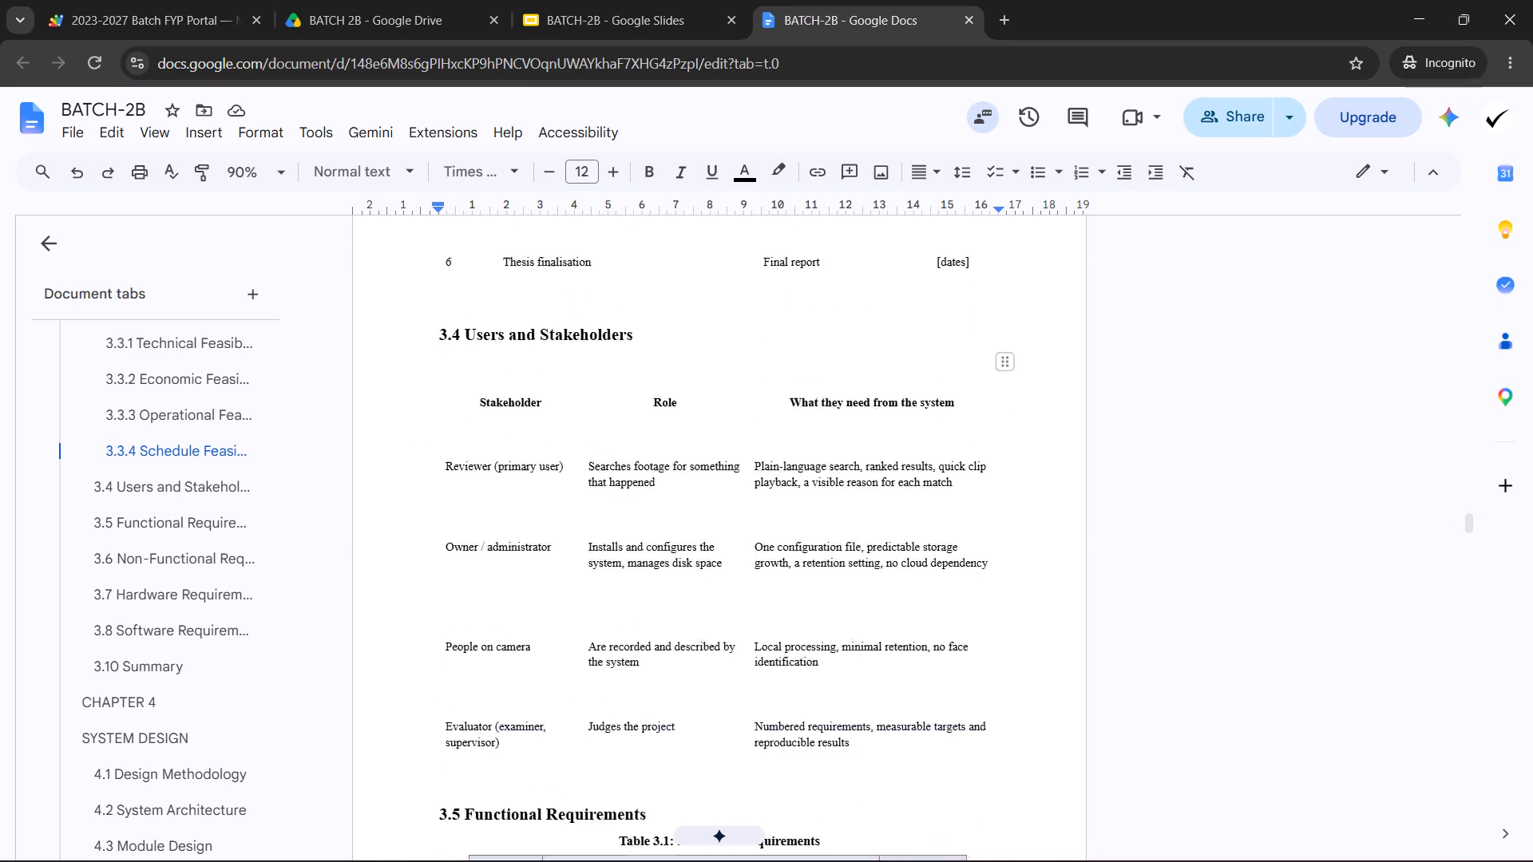
scroll(679, 649, "down", 1)
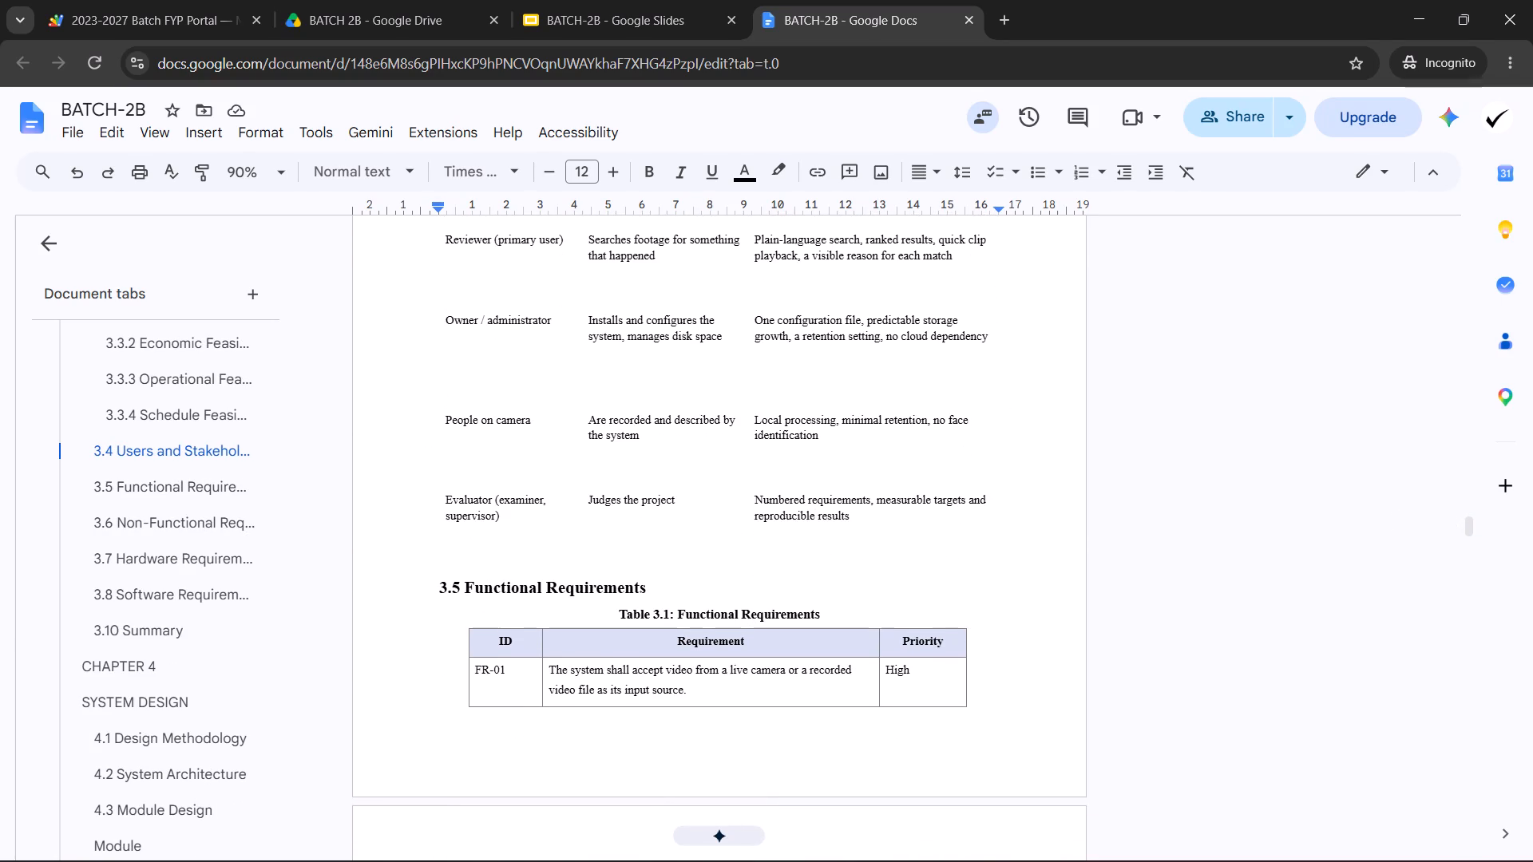
scroll(539, 694, "down", 3)
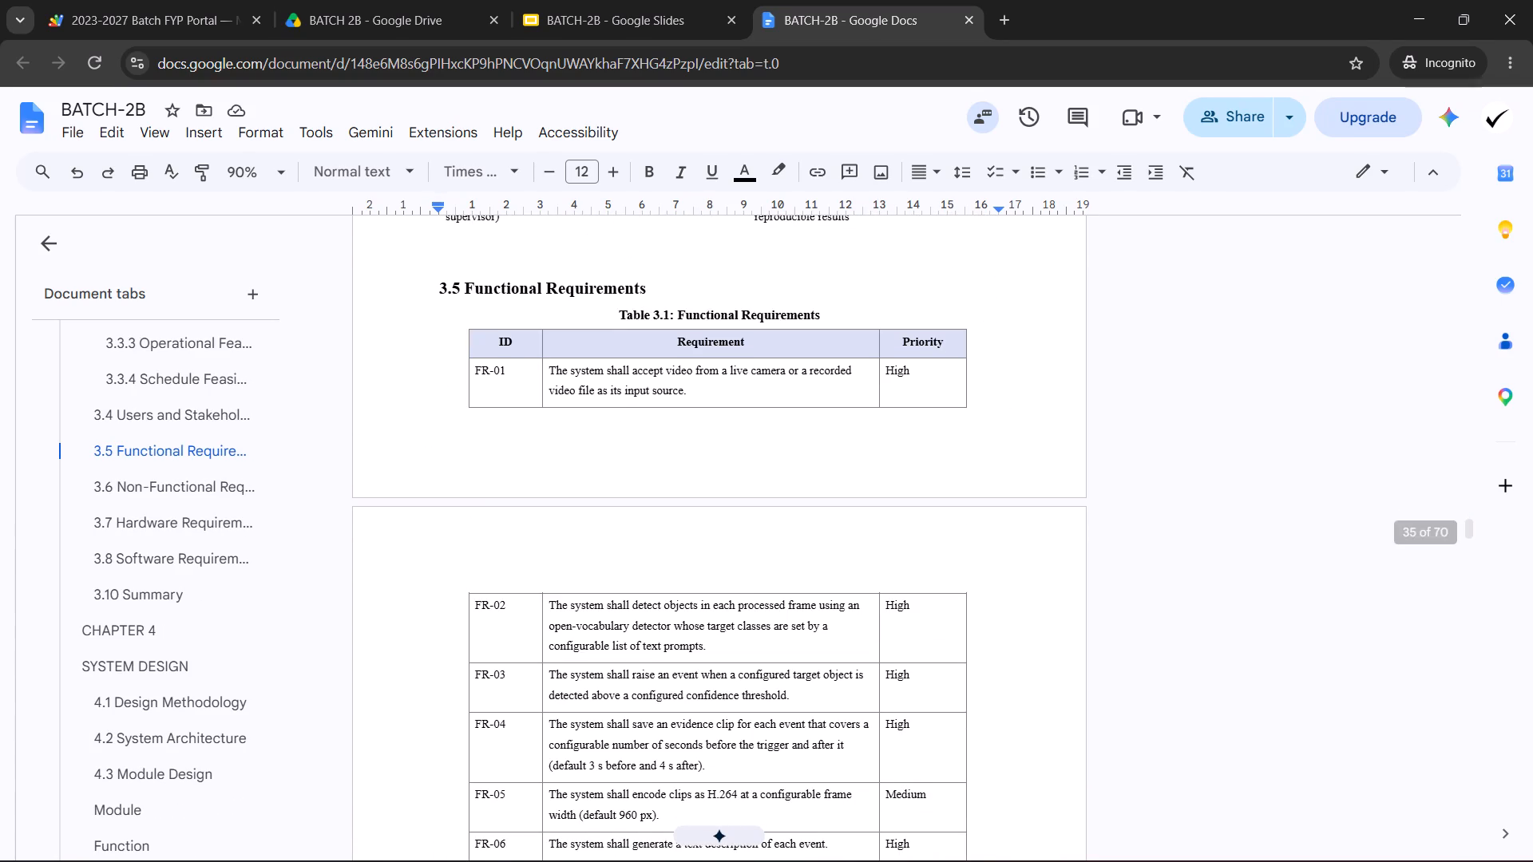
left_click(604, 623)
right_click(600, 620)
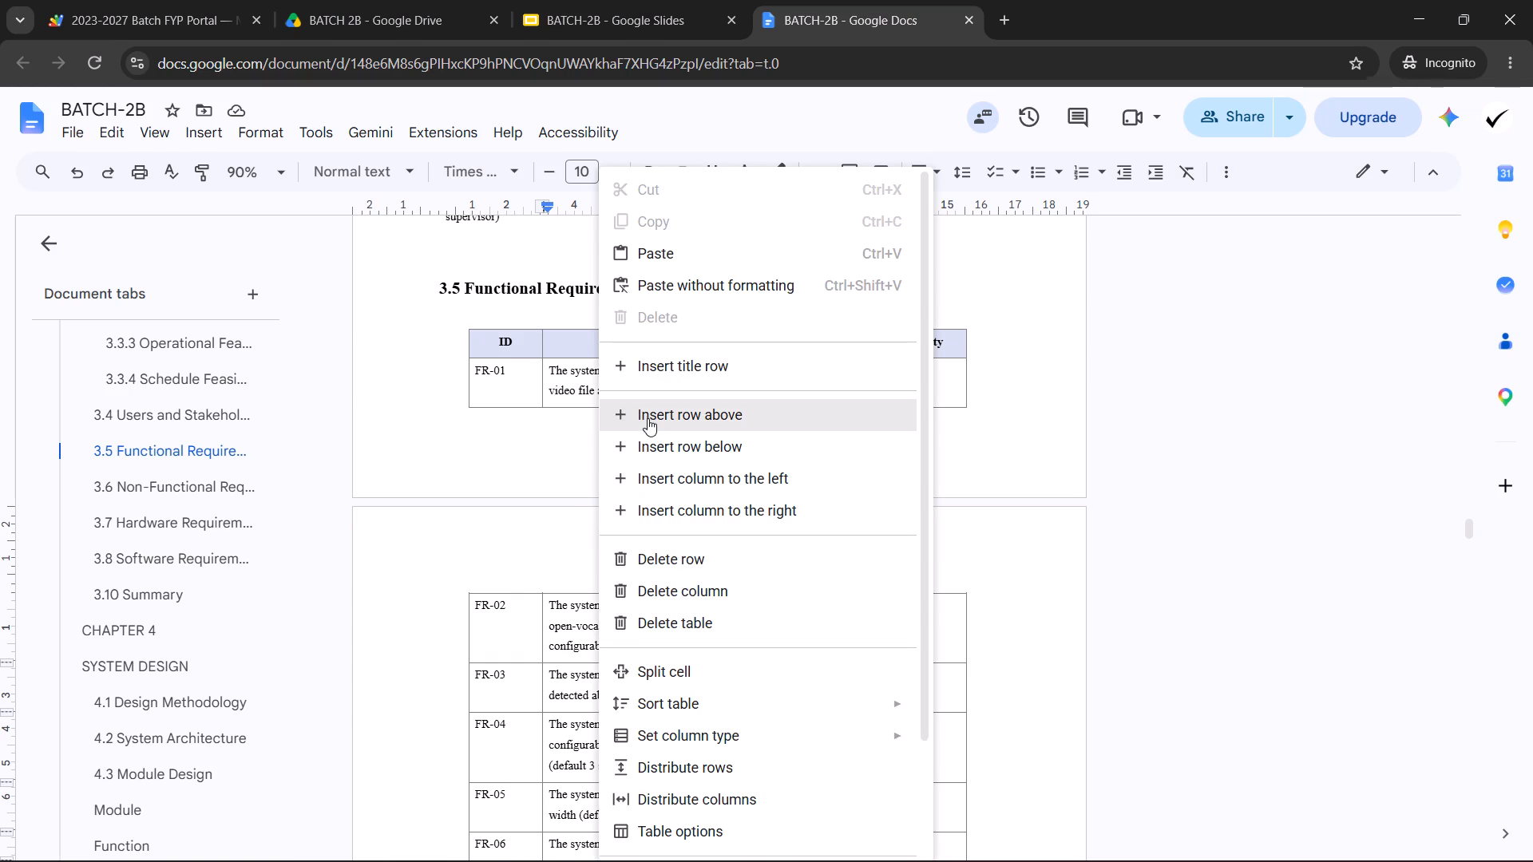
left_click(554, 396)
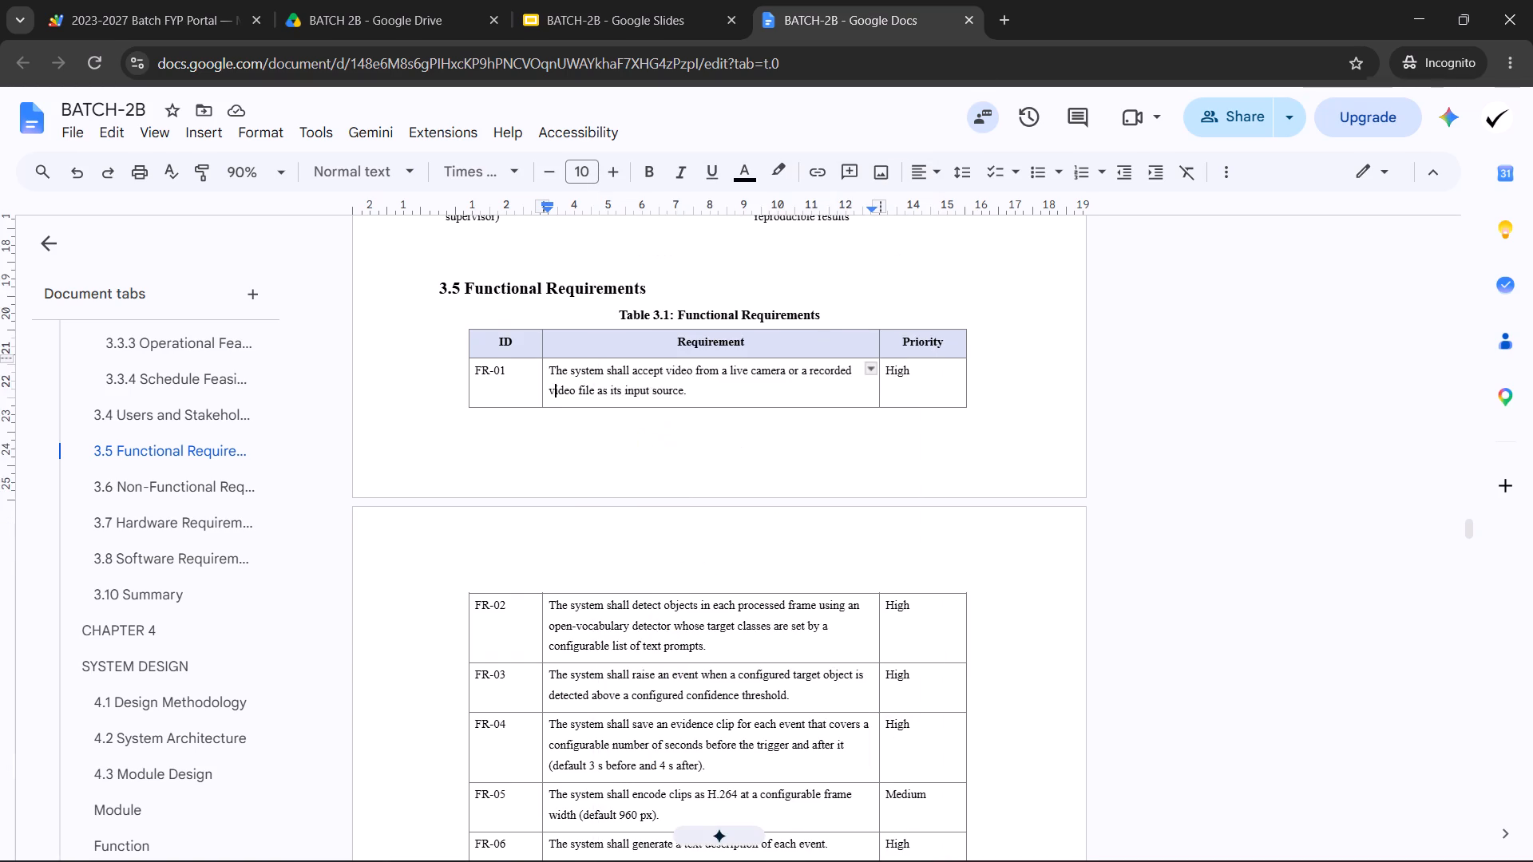
Copy the header and FR-01 rows of Table 3.1 and paste them as a table below the 3.3.4 Schedule Feasibility sentence.
scroll(592, 533, "up", 4)
left_click_drag(486, 748, 492, 751)
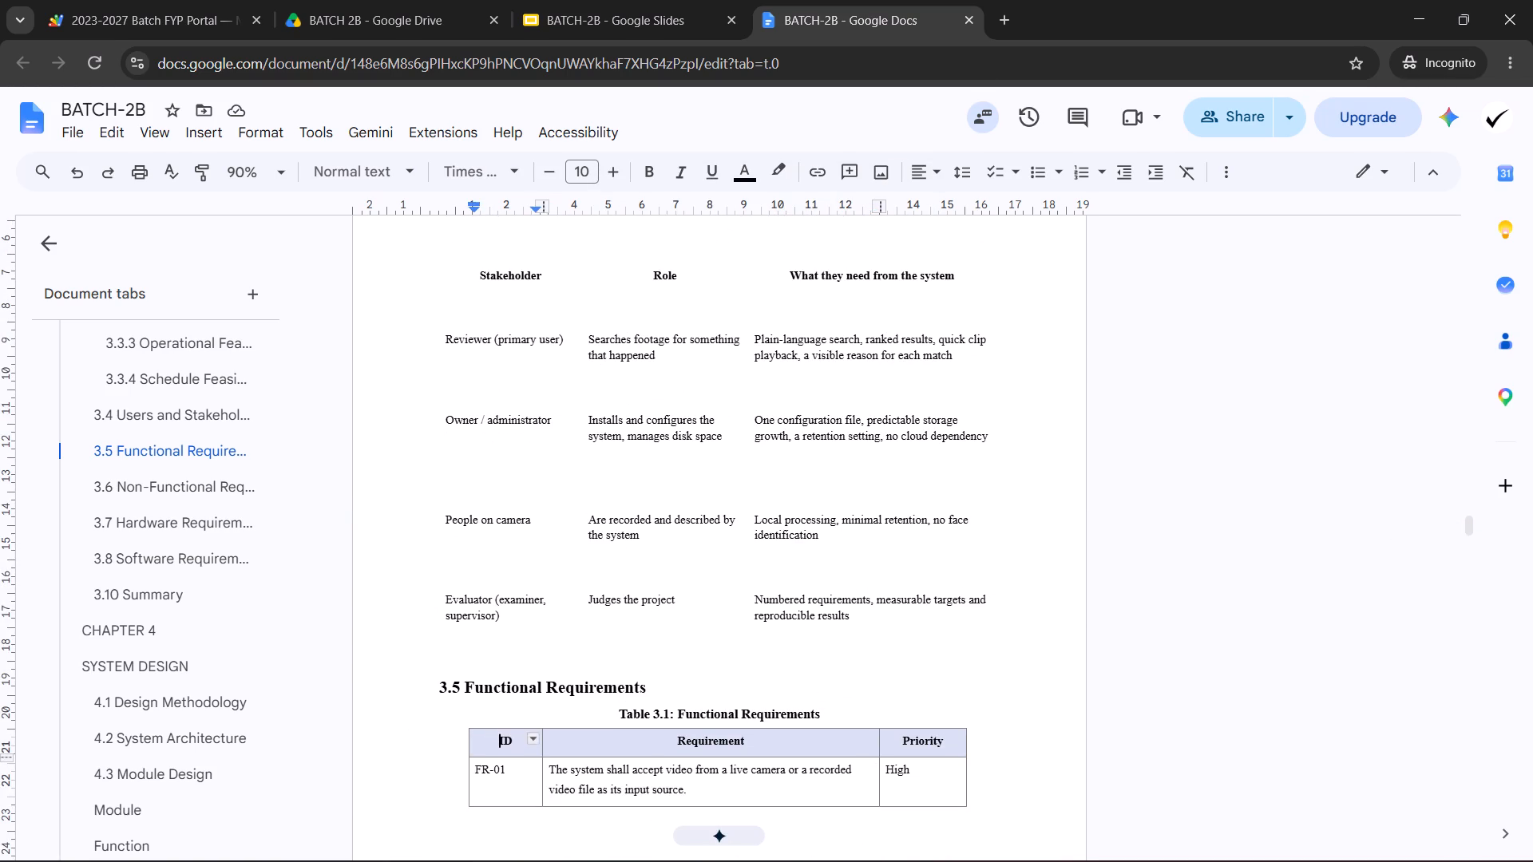
left_click_drag(492, 751, 923, 764)
key("ctrl+c")
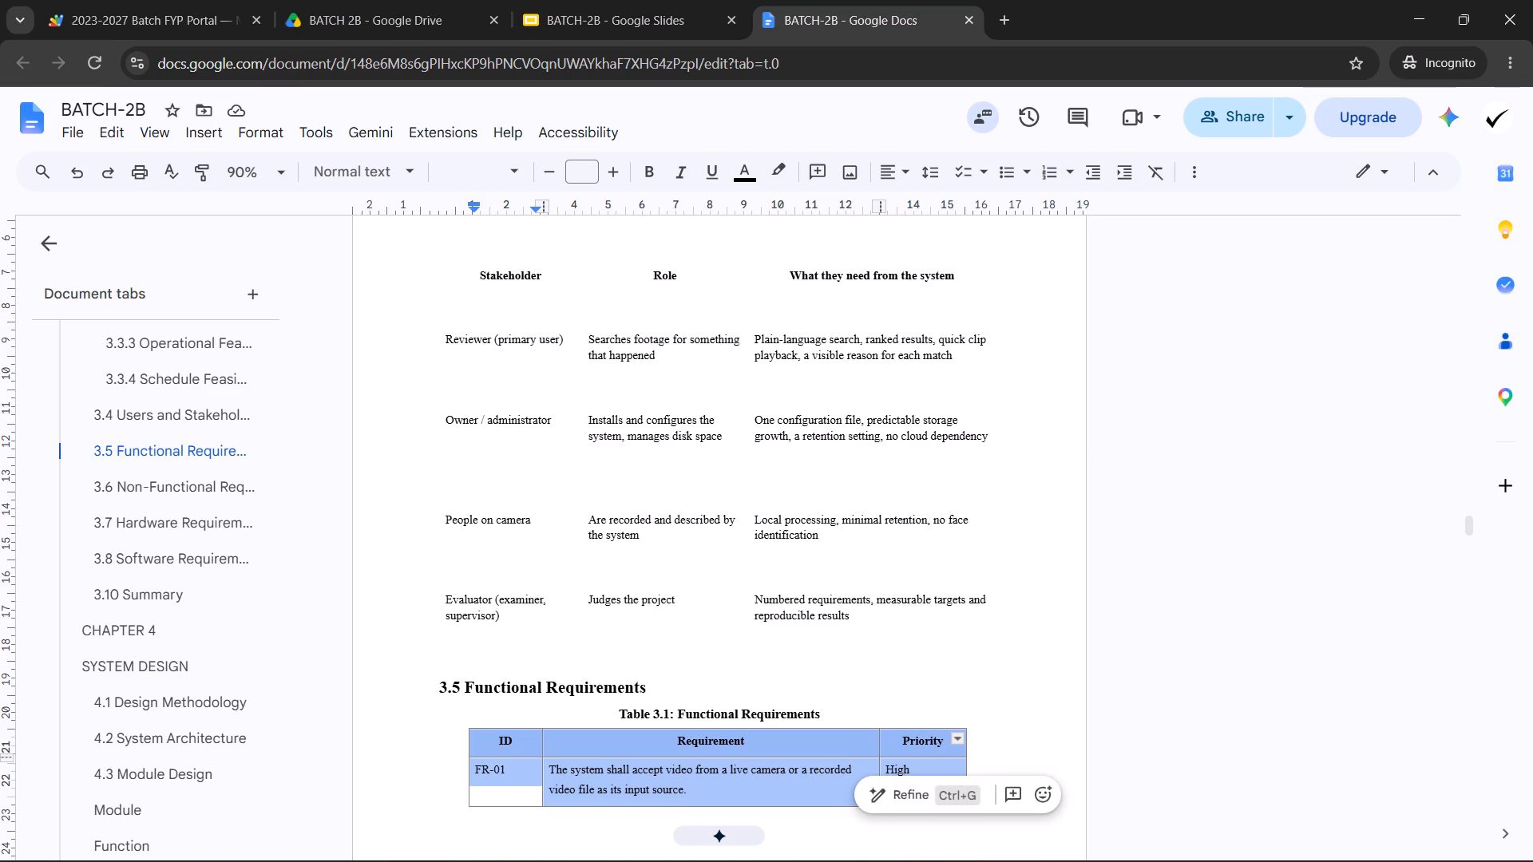
scroll(648, 599, "up", 11)
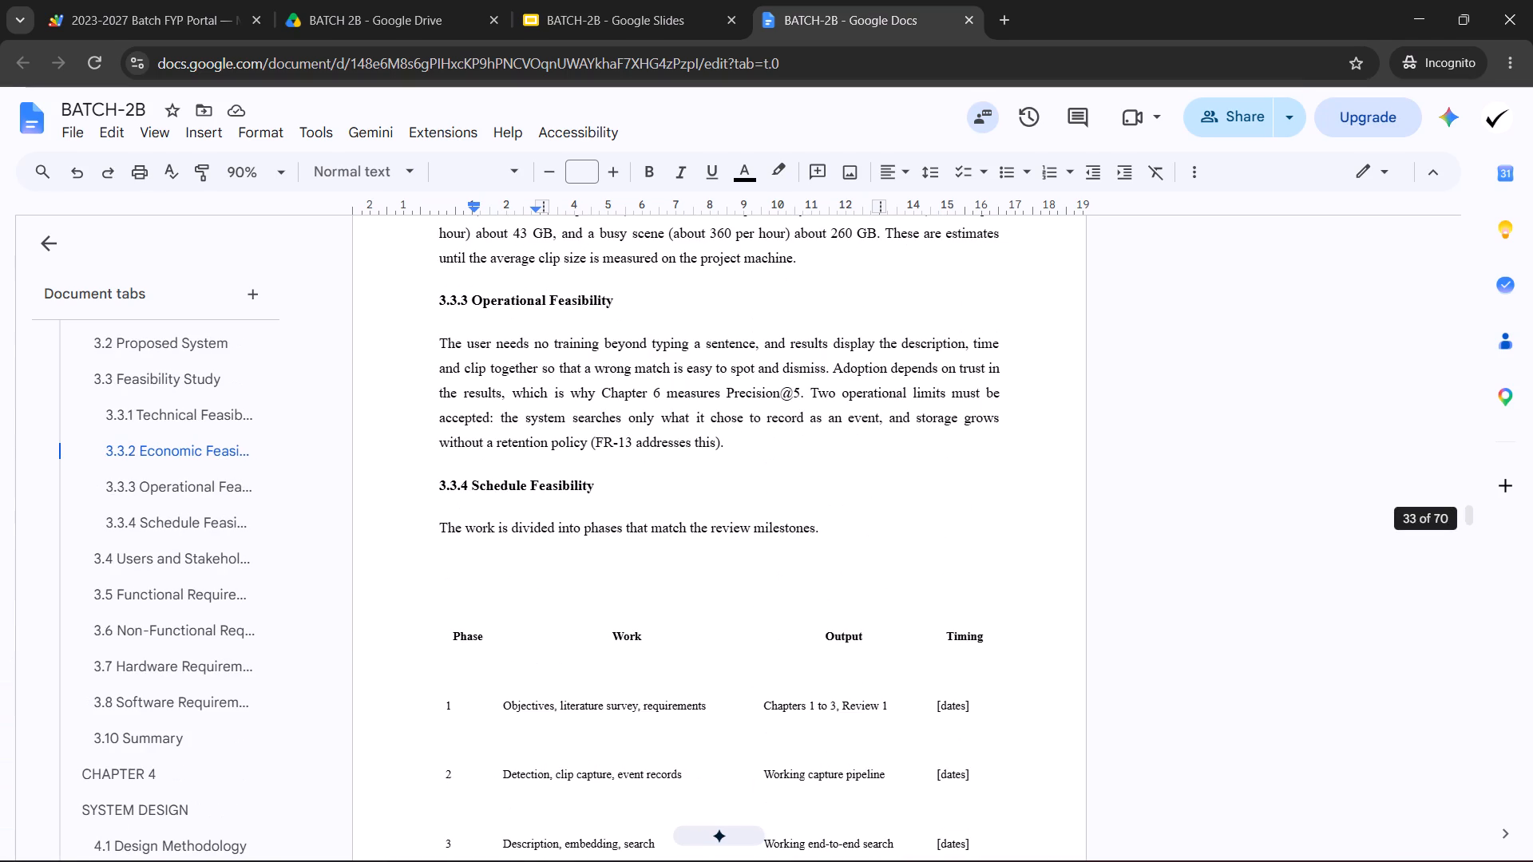
left_click(829, 538)
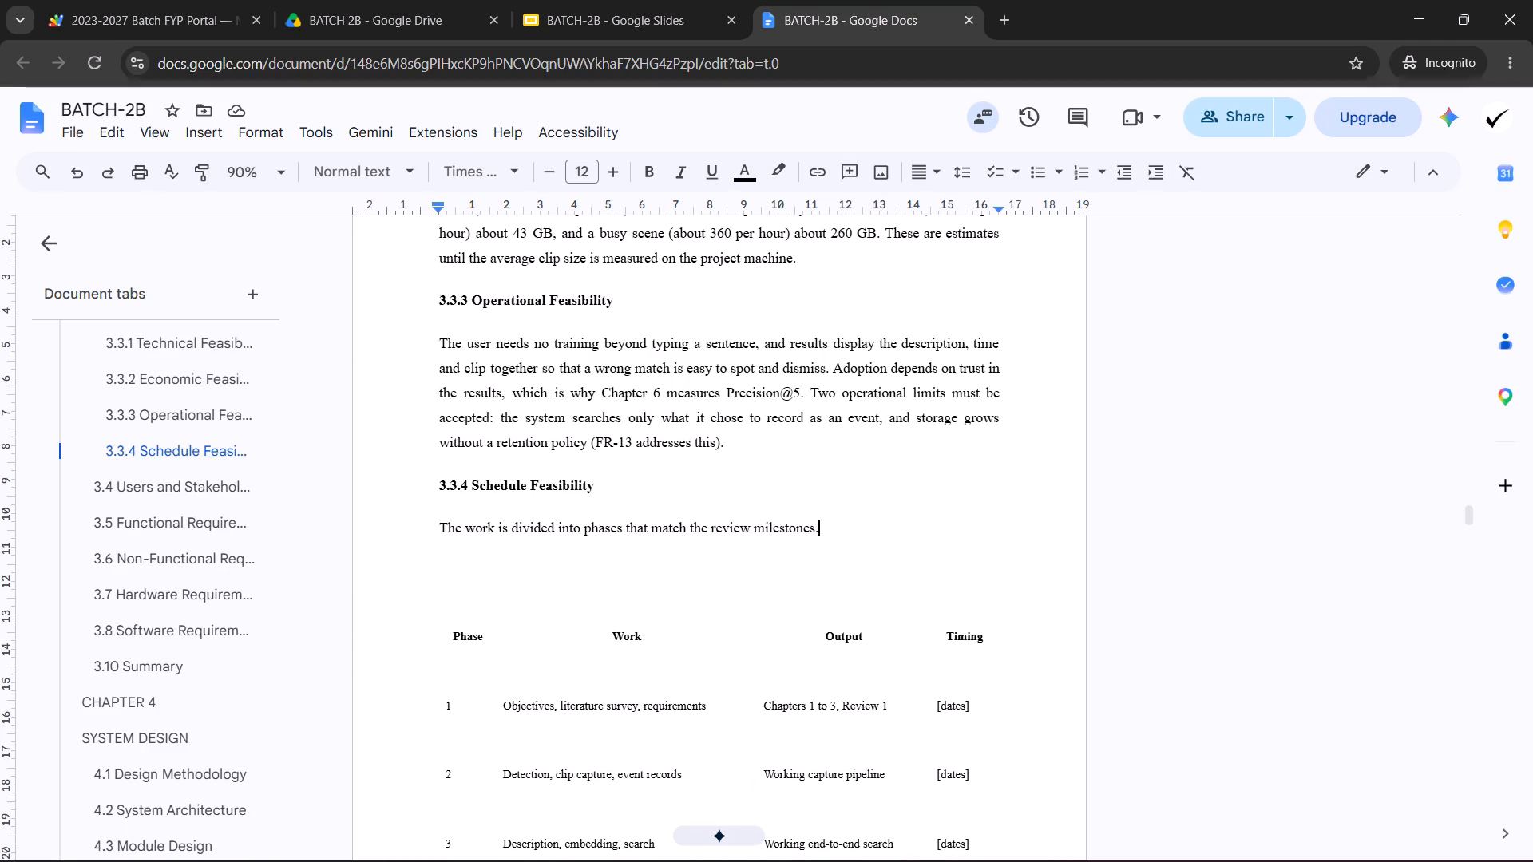
left_click_drag(842, 527, 472, 545)
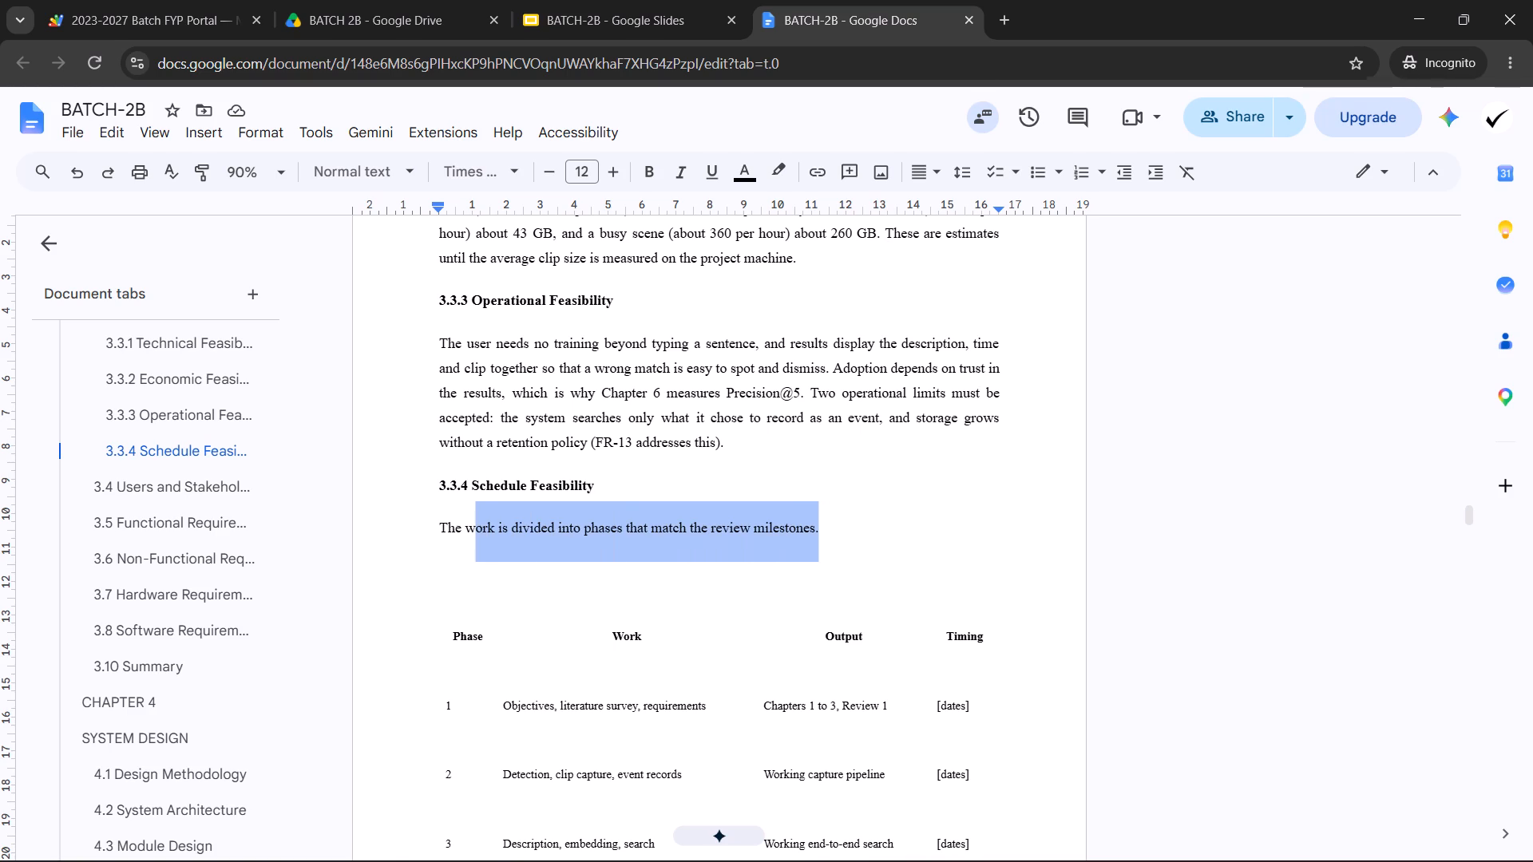
left_click_drag(472, 545, 443, 548)
left_click(734, 557)
left_click(824, 538)
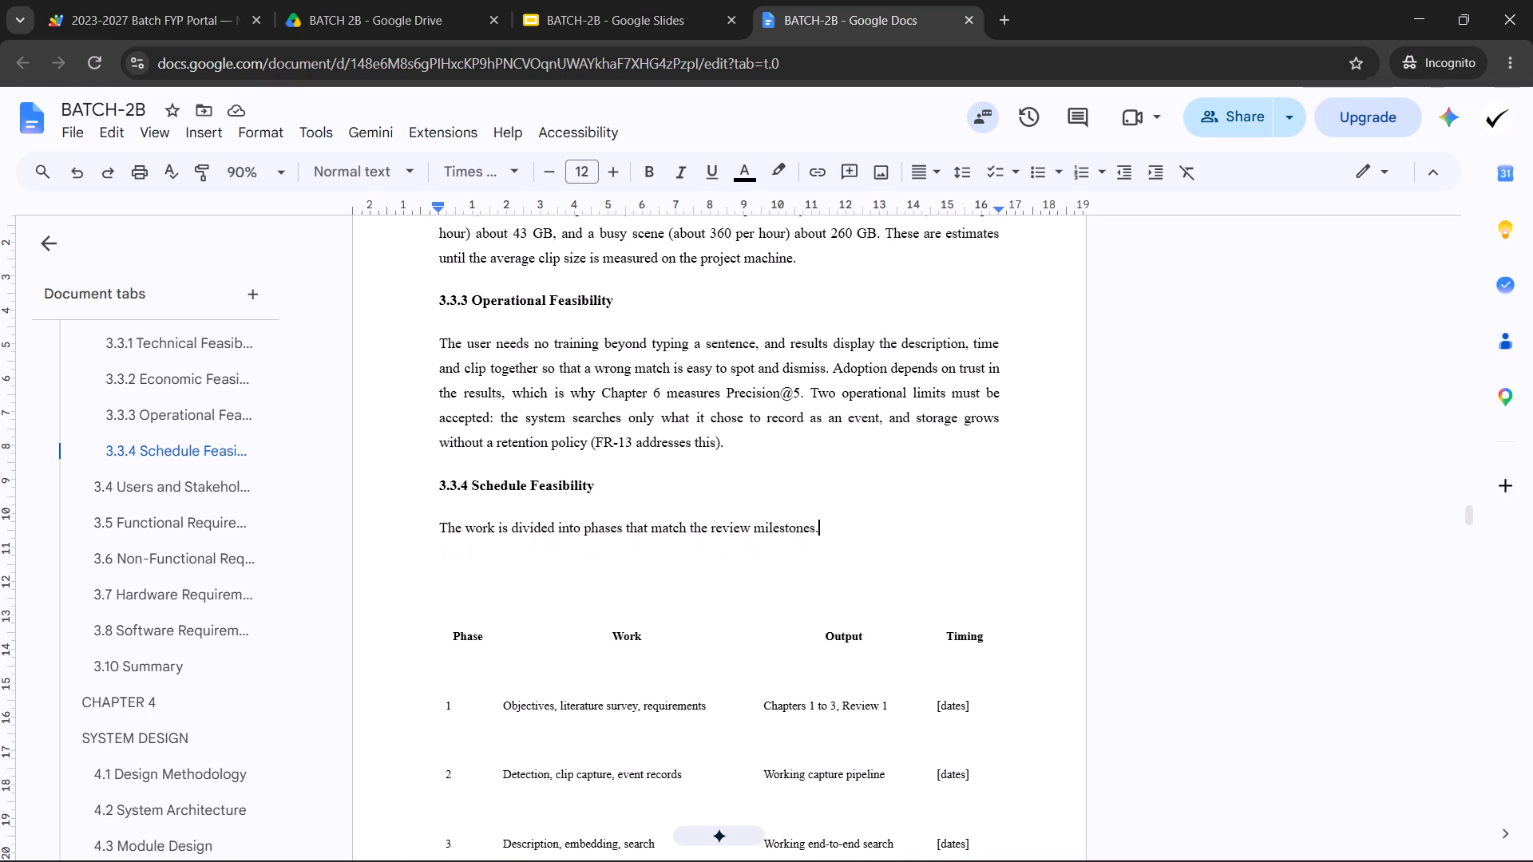
key("Return")
key("ctrl+v")
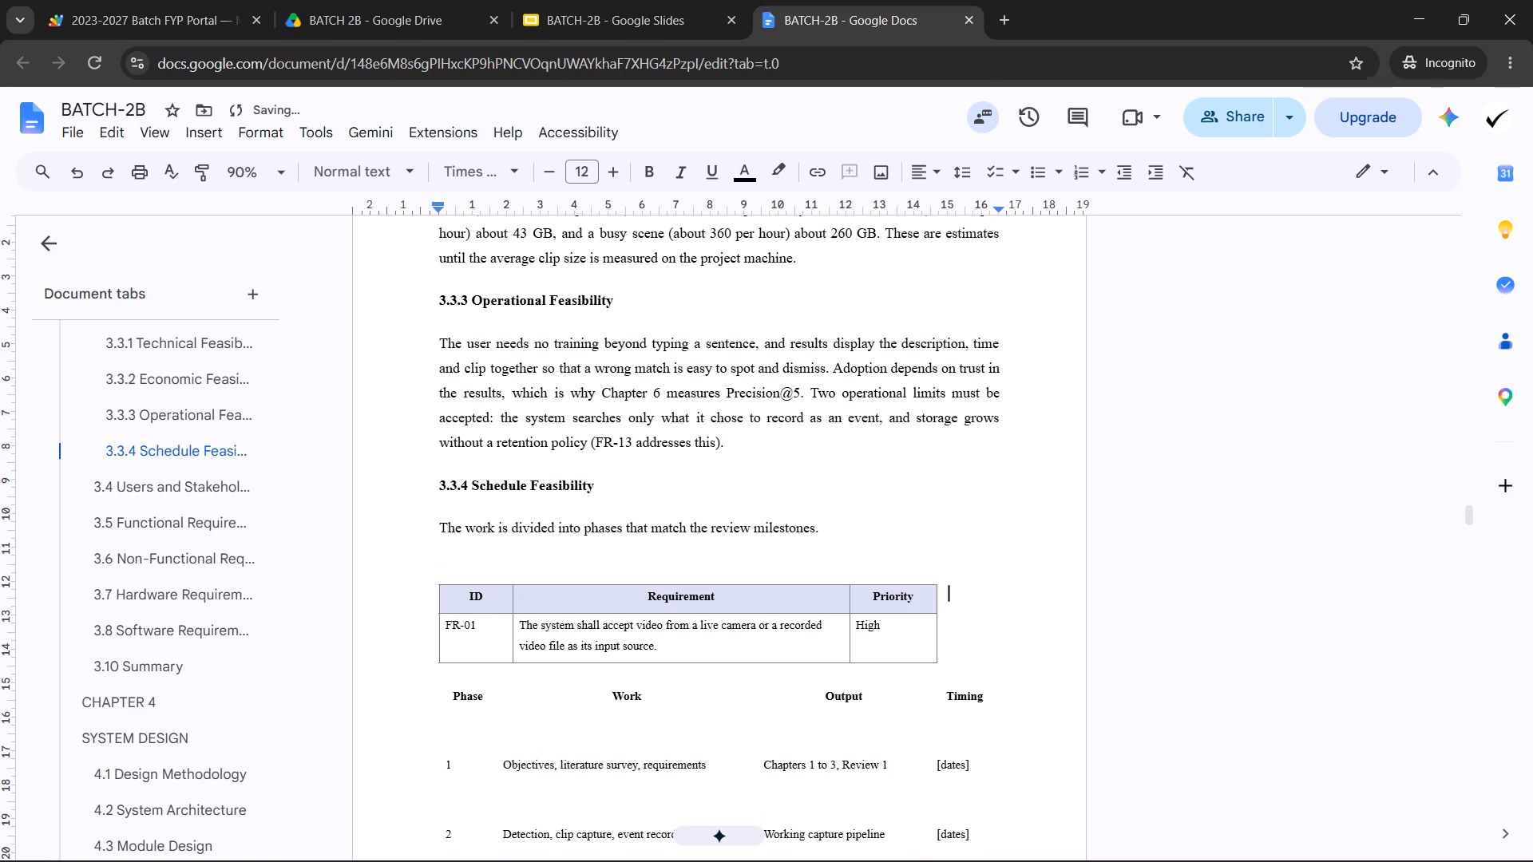
scroll(711, 595, "down", 1)
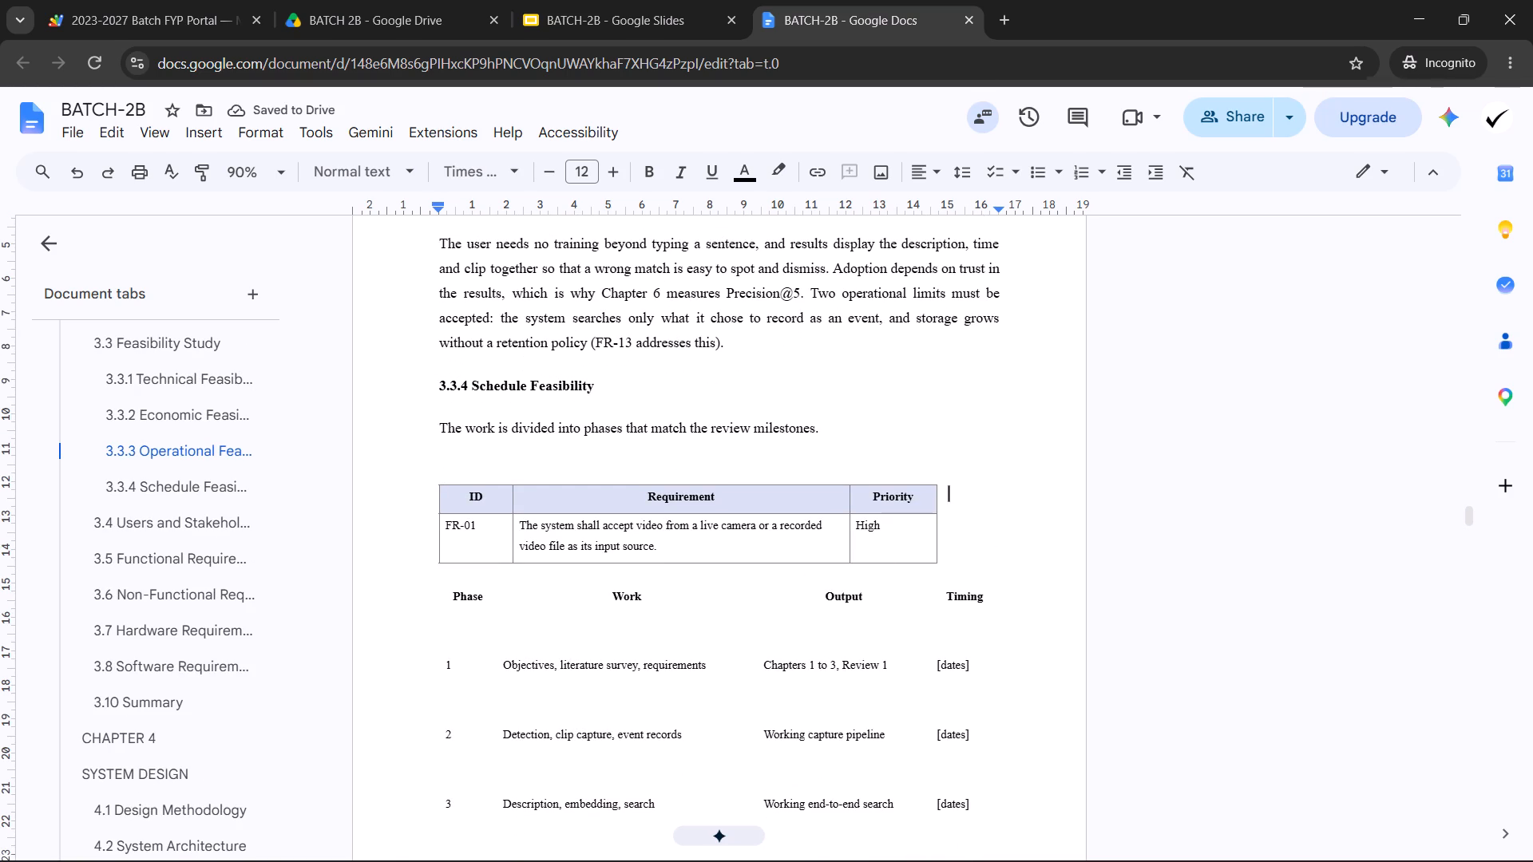
key("BackSpace")
key("BackSpace")
Insert an empty column between Requirement and Priority in the pasted table.
left_click(883, 523)
right_click(883, 523)
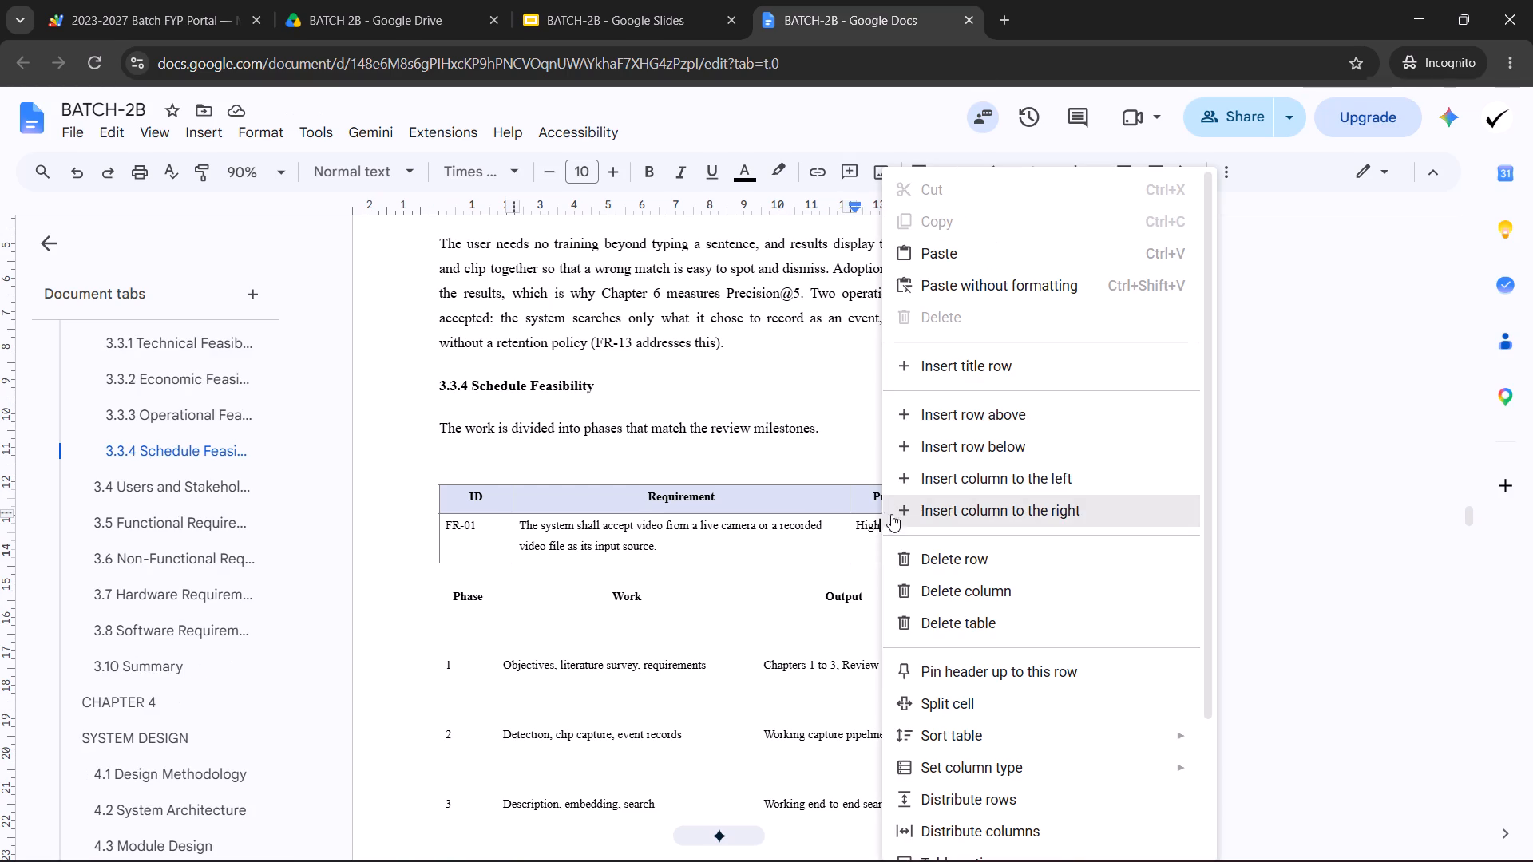
Insert an empty column directly before Priority in the pasted table under 3.3.4 Schedule Feasibility.
left_click(932, 488)
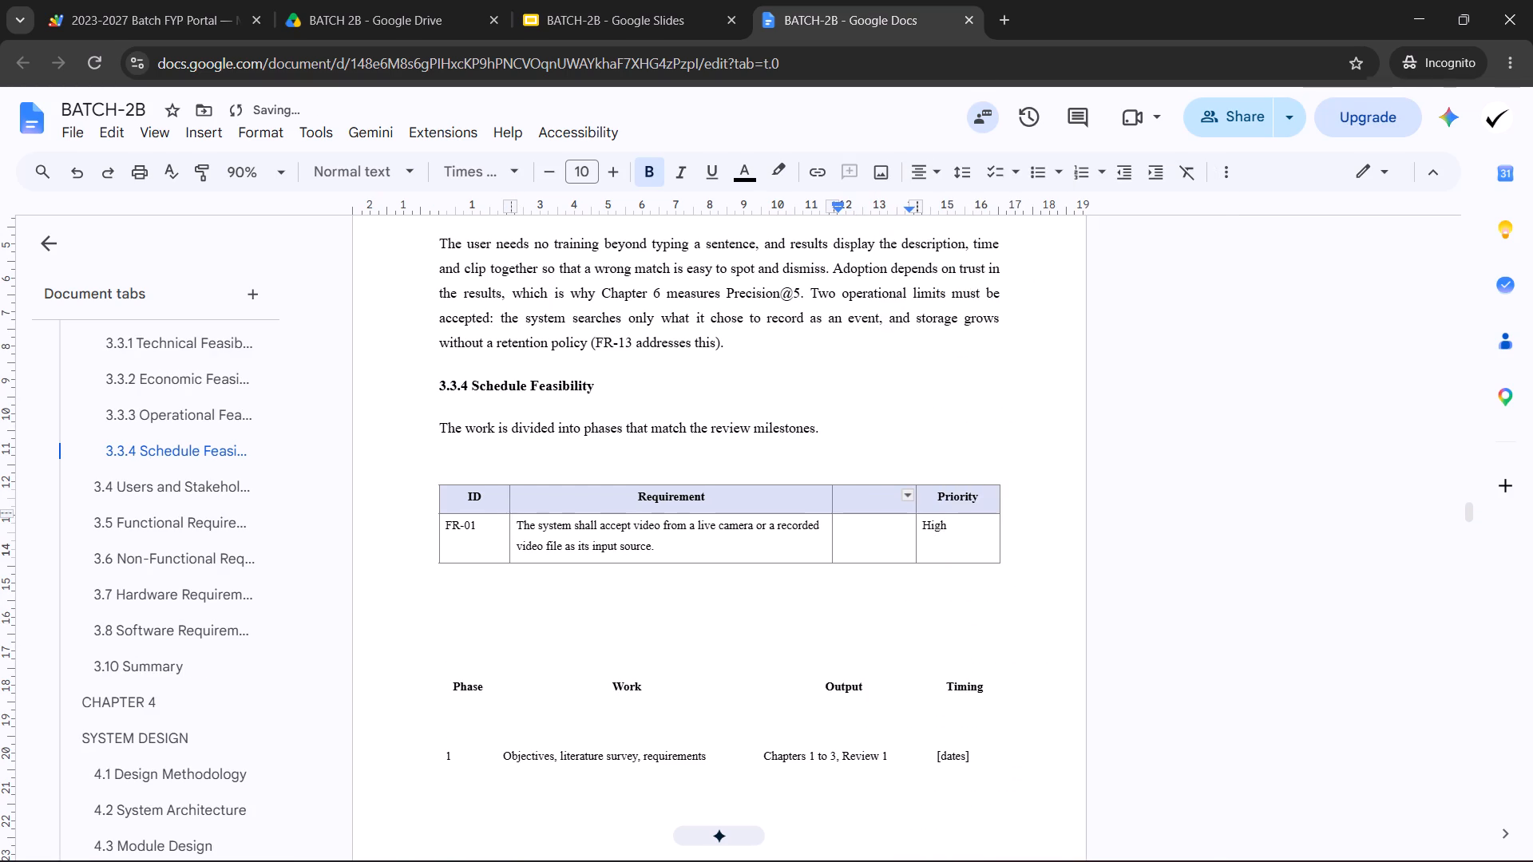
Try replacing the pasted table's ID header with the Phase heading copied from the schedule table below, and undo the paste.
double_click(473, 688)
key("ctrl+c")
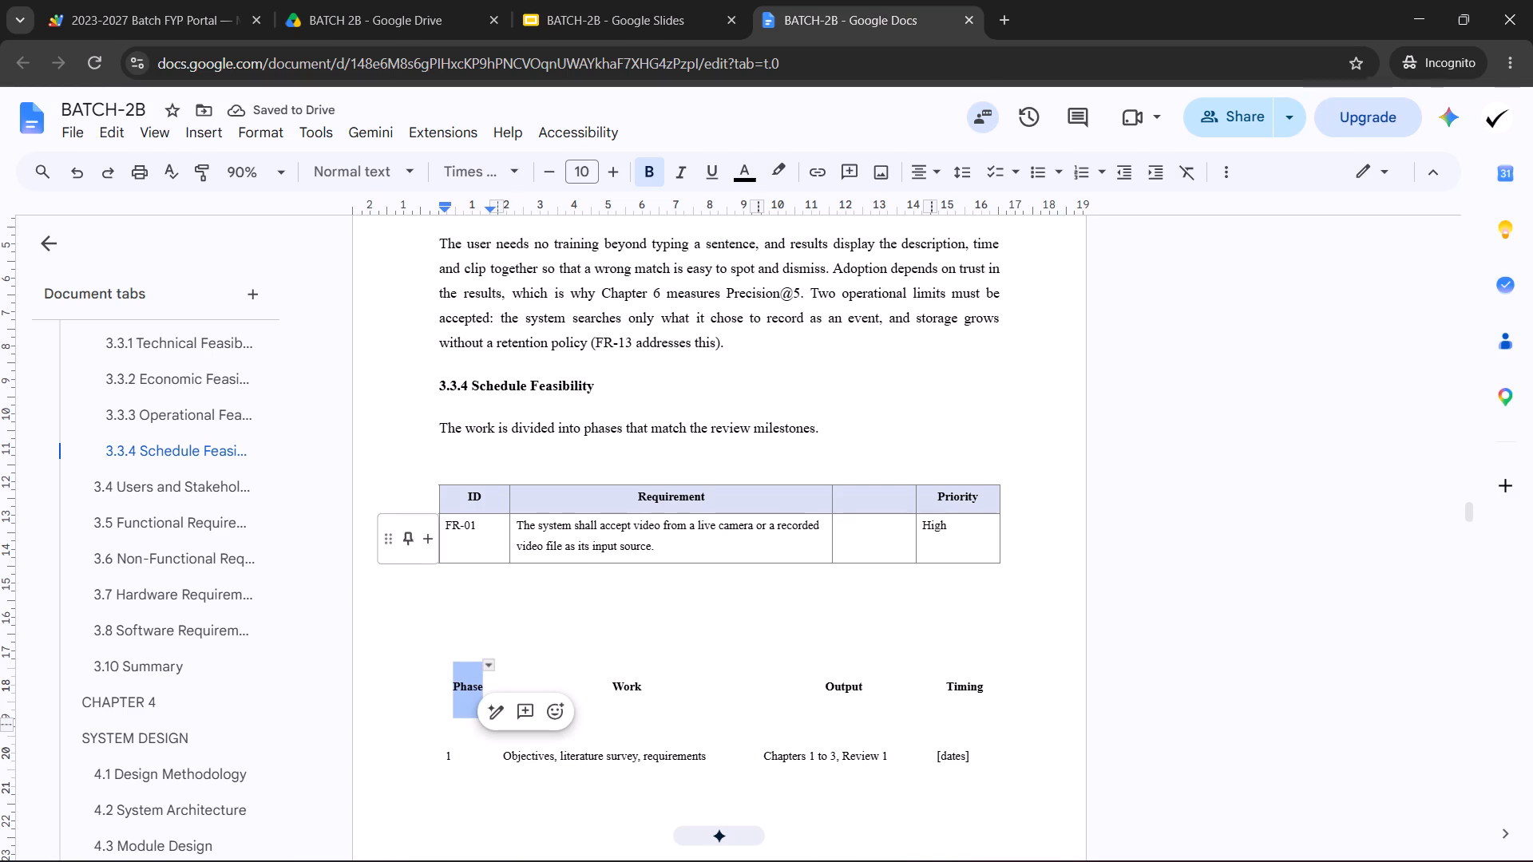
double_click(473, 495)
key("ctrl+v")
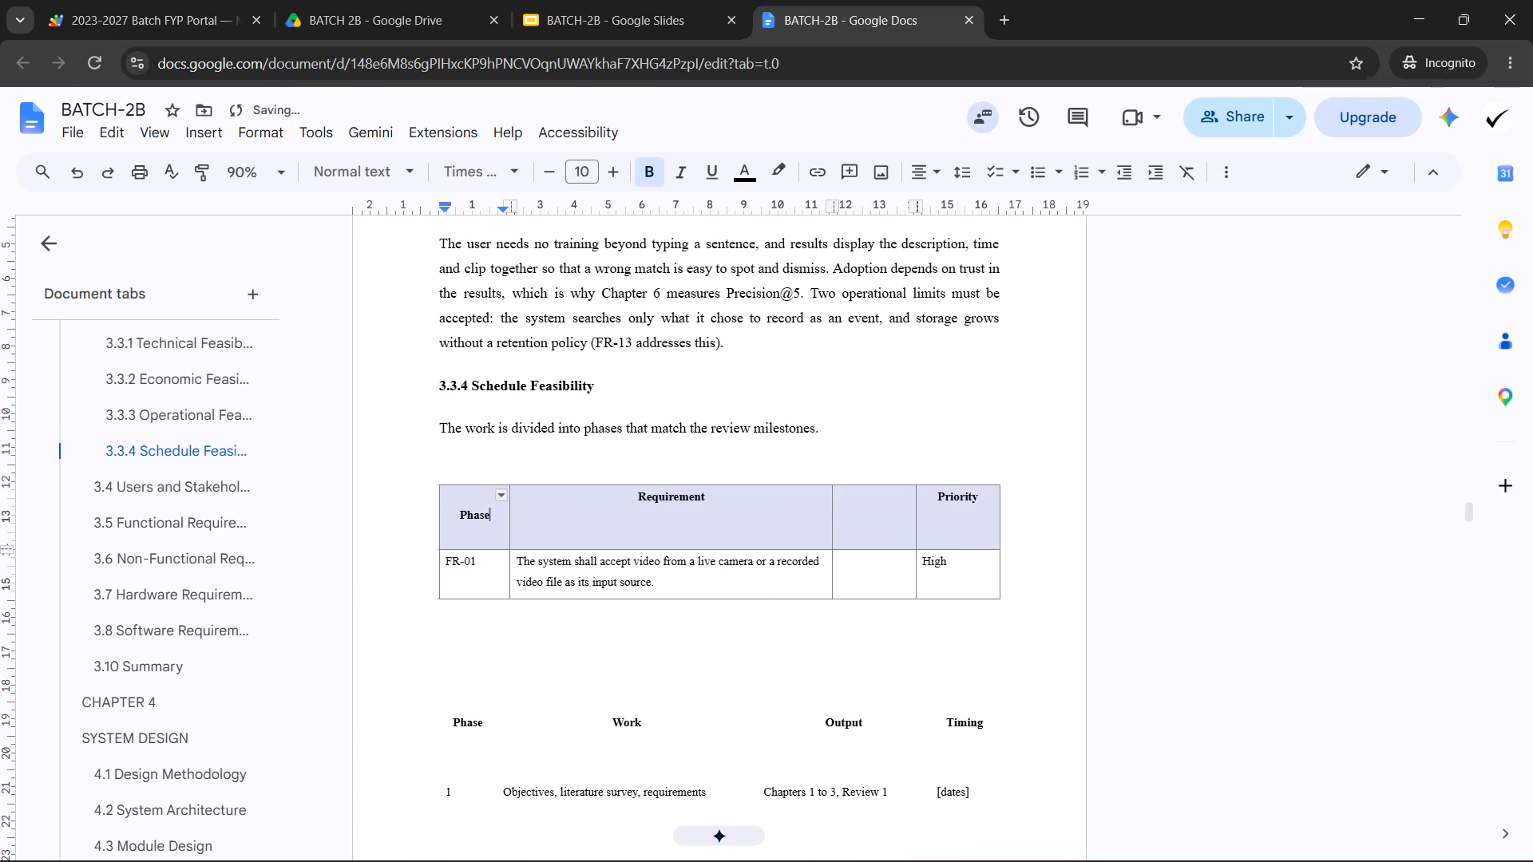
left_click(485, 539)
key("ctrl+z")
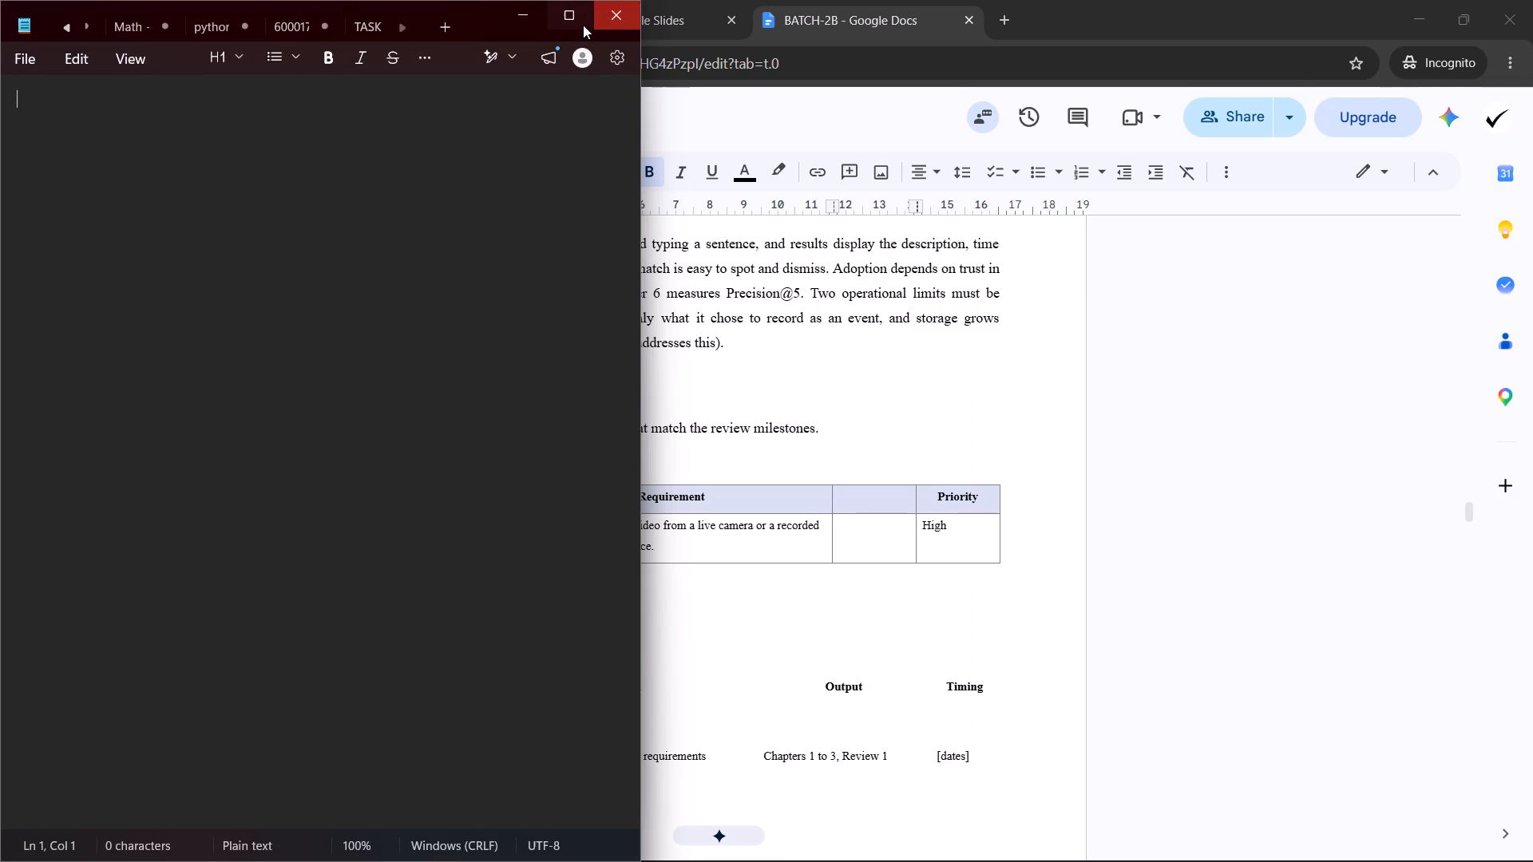
Switch to Notepad and arrange an empty untitled note side by side with the report.
left_click(513, 80)
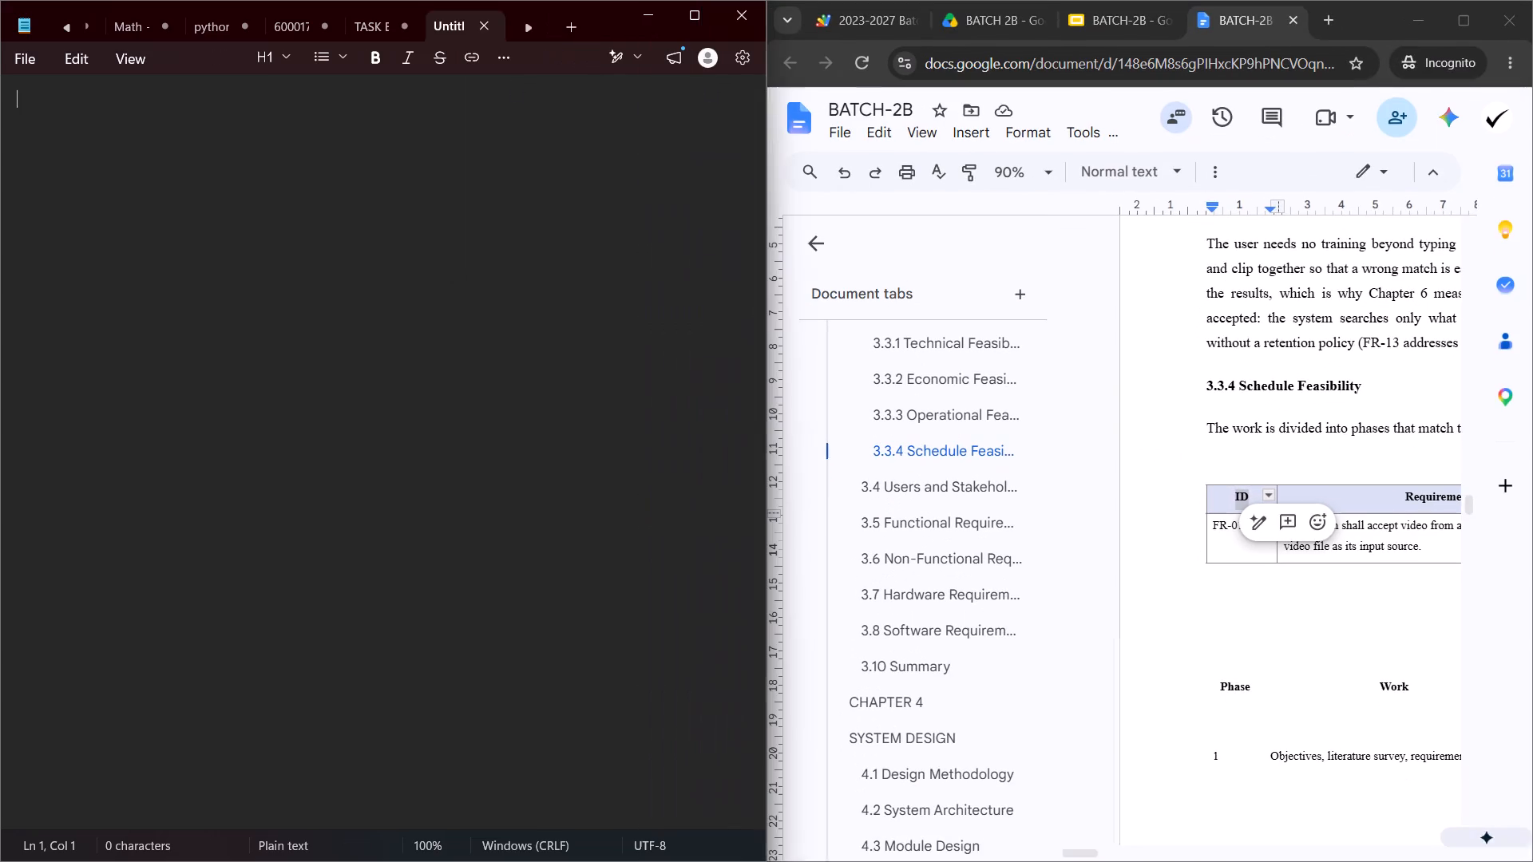
Move the Phase heading from the borderless schedule table through Notepad as plain text, replacing ID in the new table's header.
left_click_drag(768, 330, 536, 315)
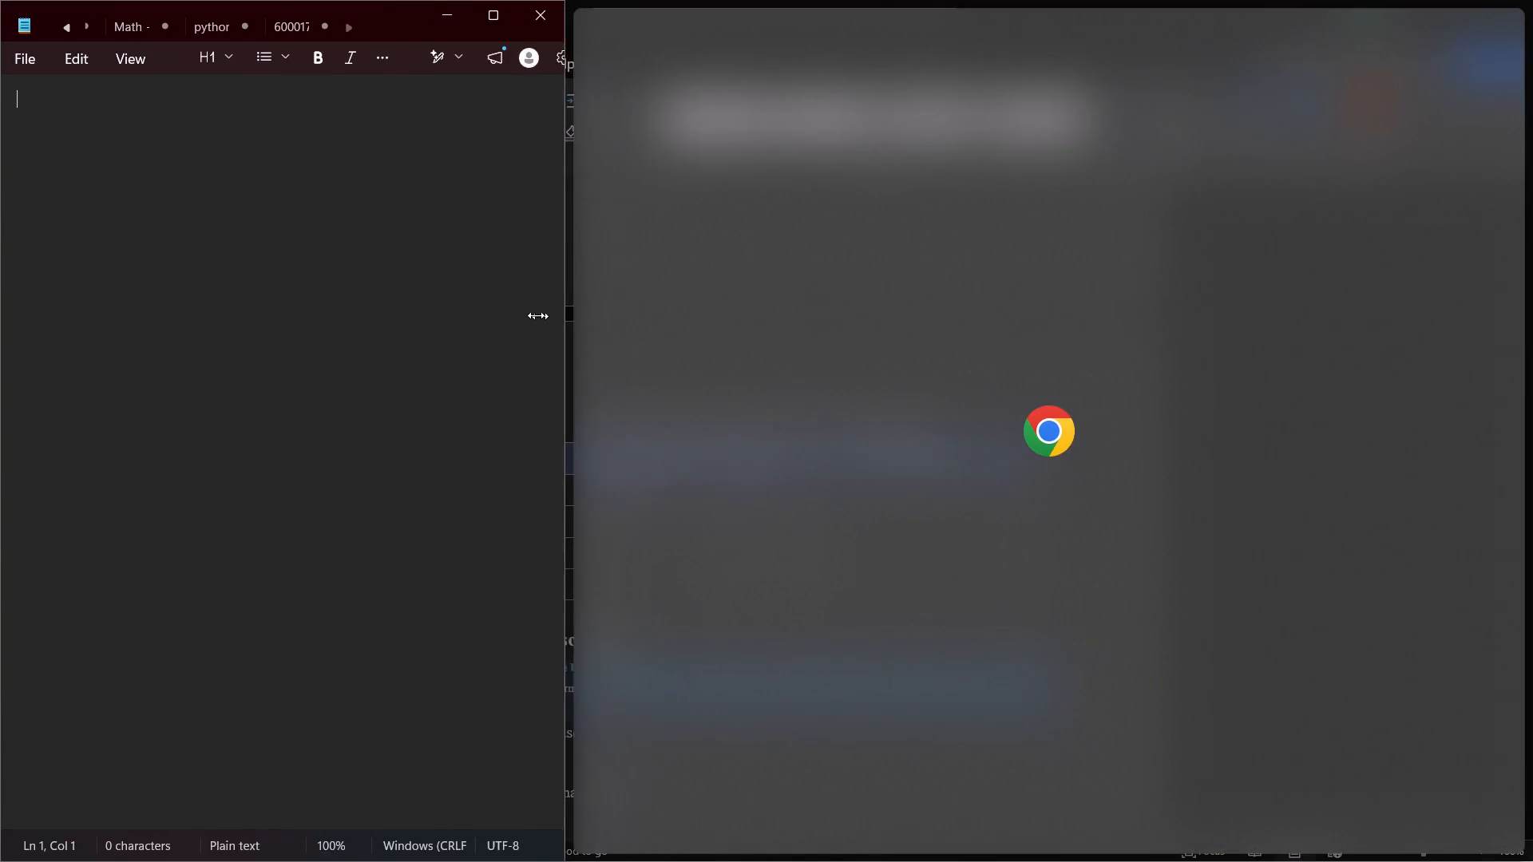
left_click_drag(536, 315, 511, 313)
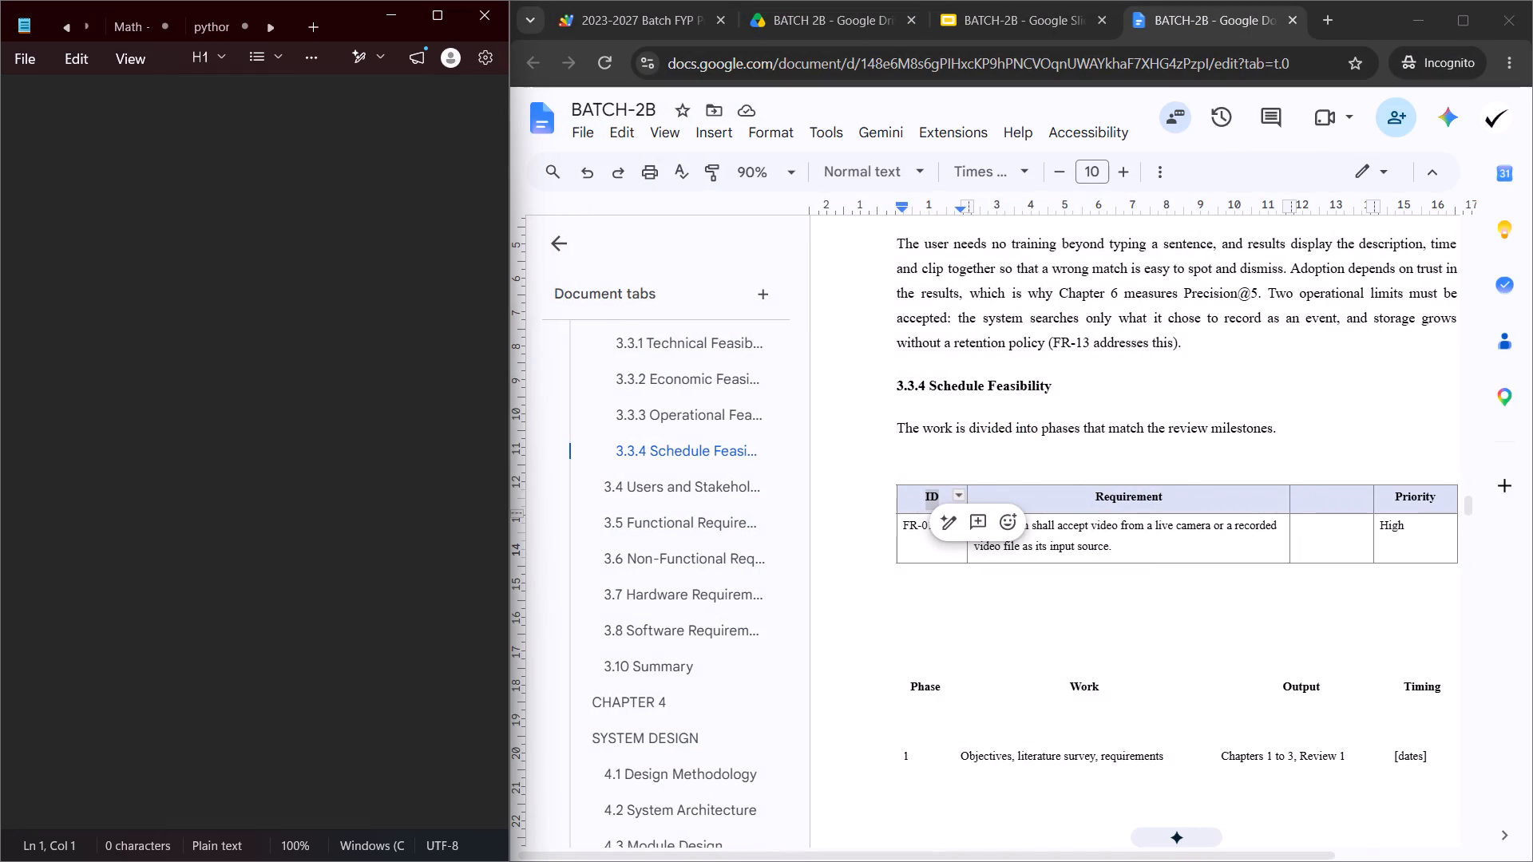
double_click(938, 682)
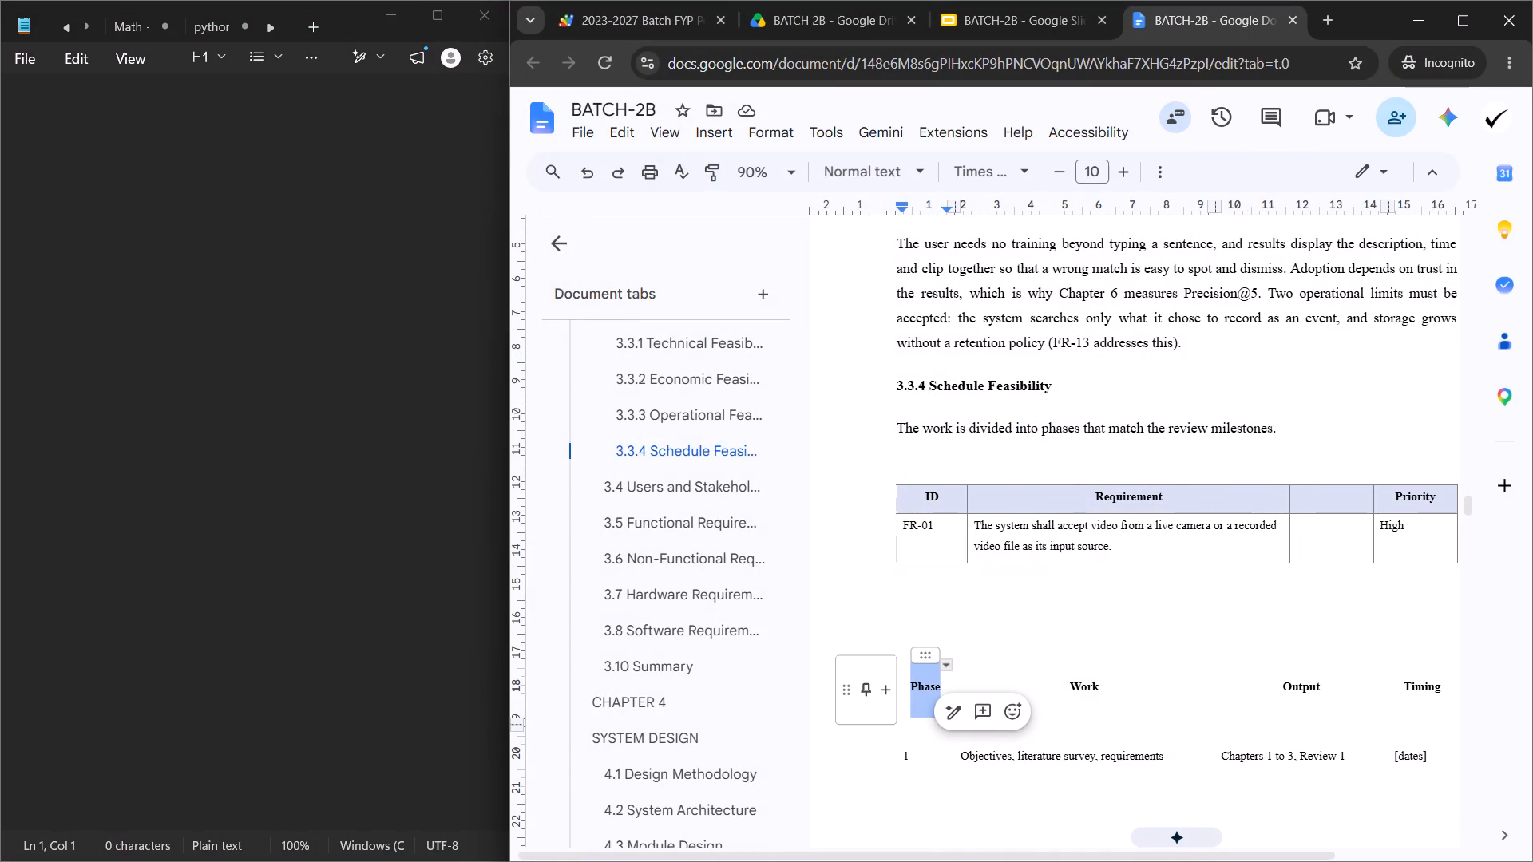
key("ctrl+x")
left_click(279, 329)
key("ctrl+v")
left_click(279, 329, "ctrl")
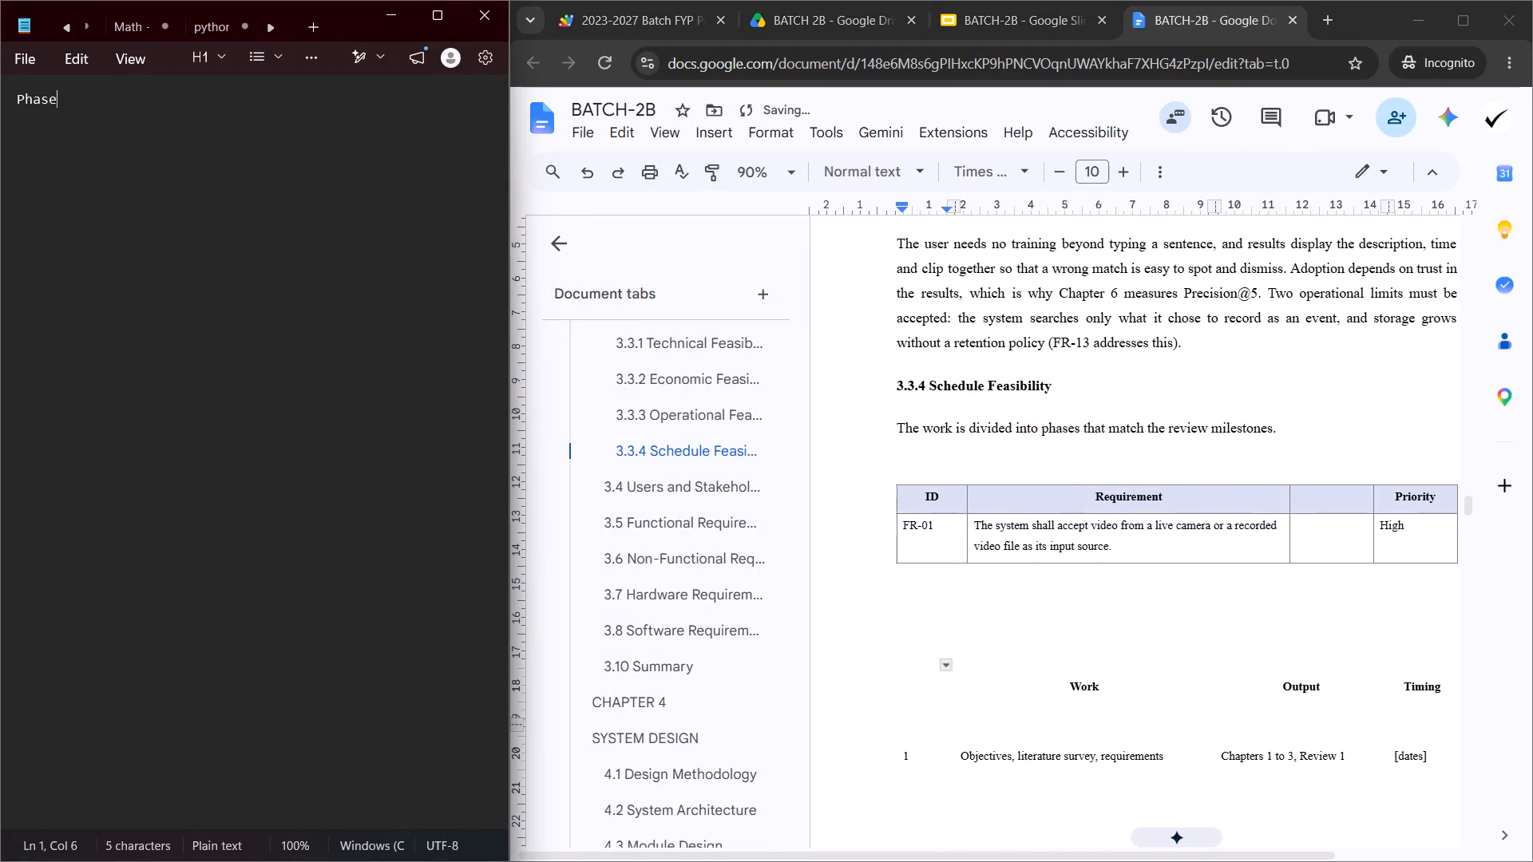
key("ctrl+a")
key("ctrl+x")
double_click(936, 500)
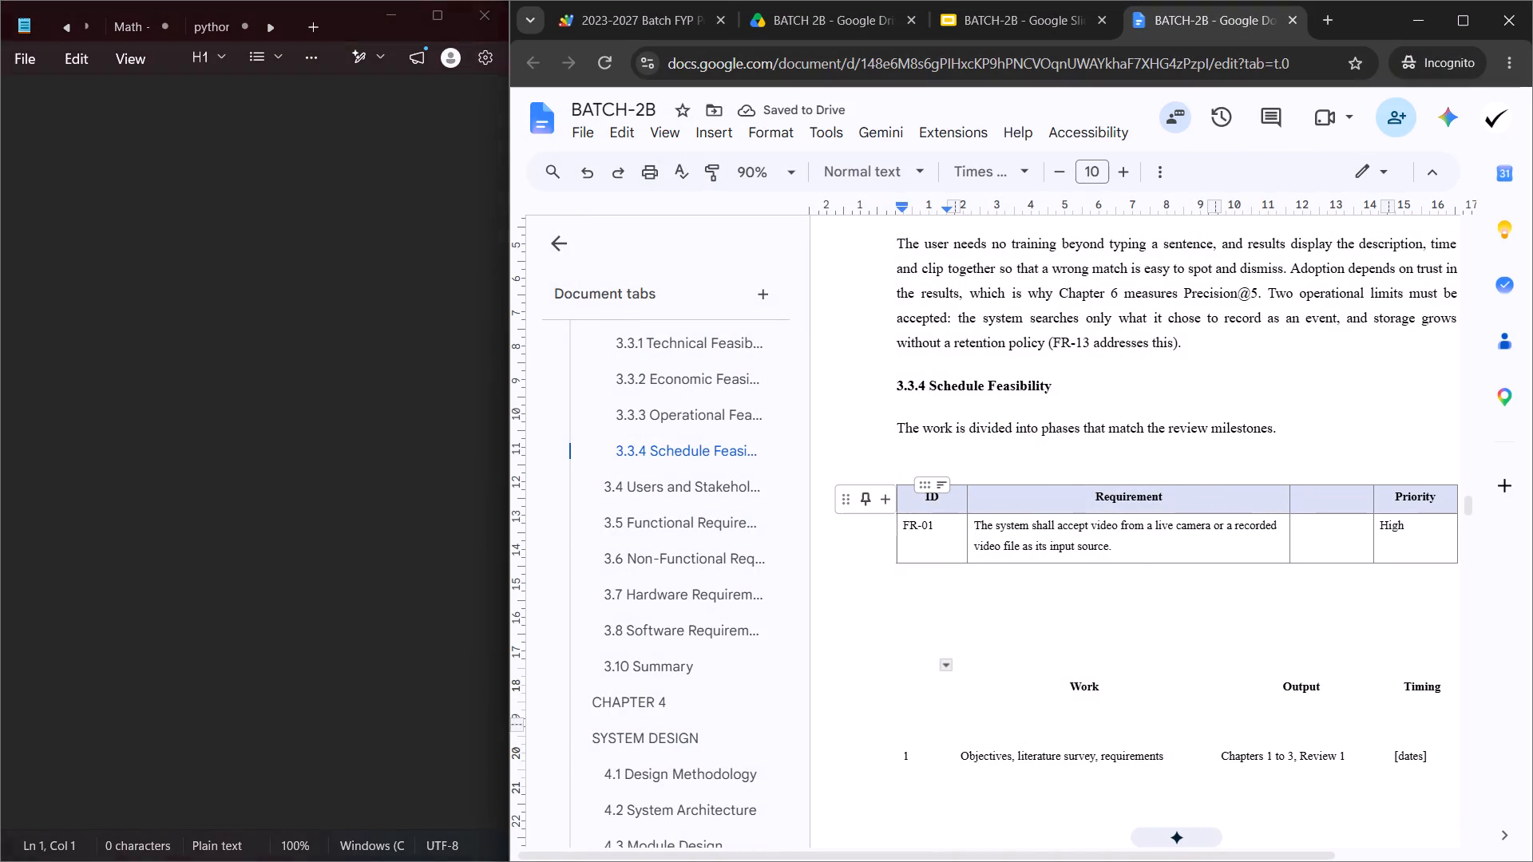
key("ctrl+v")
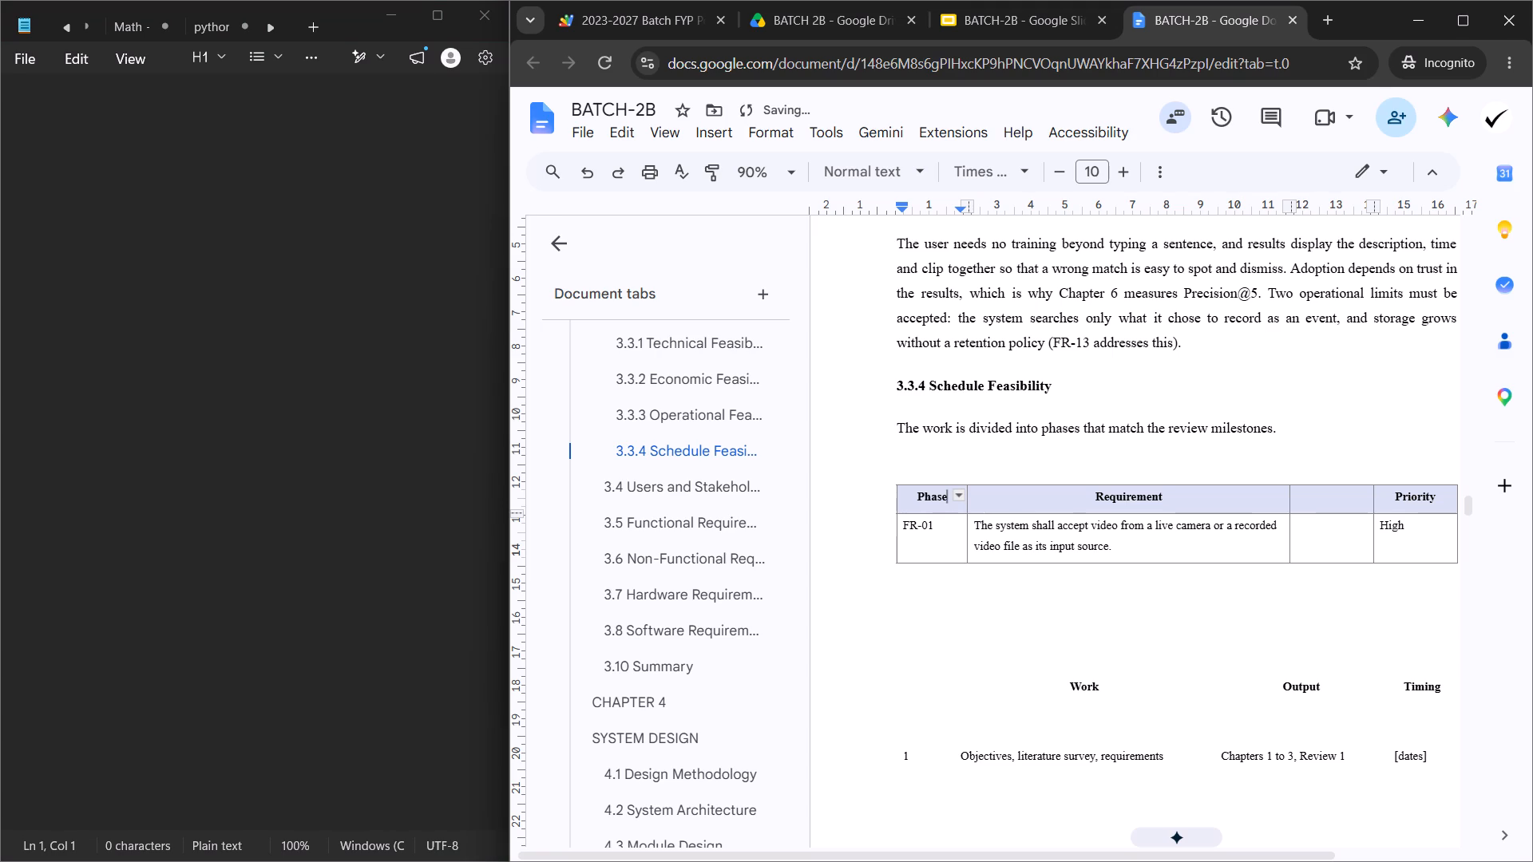
Move the Work heading from the borderless table through Notepad, replacing Requirement in the new table's header.
double_click(1080, 686)
key("ctrl+x")
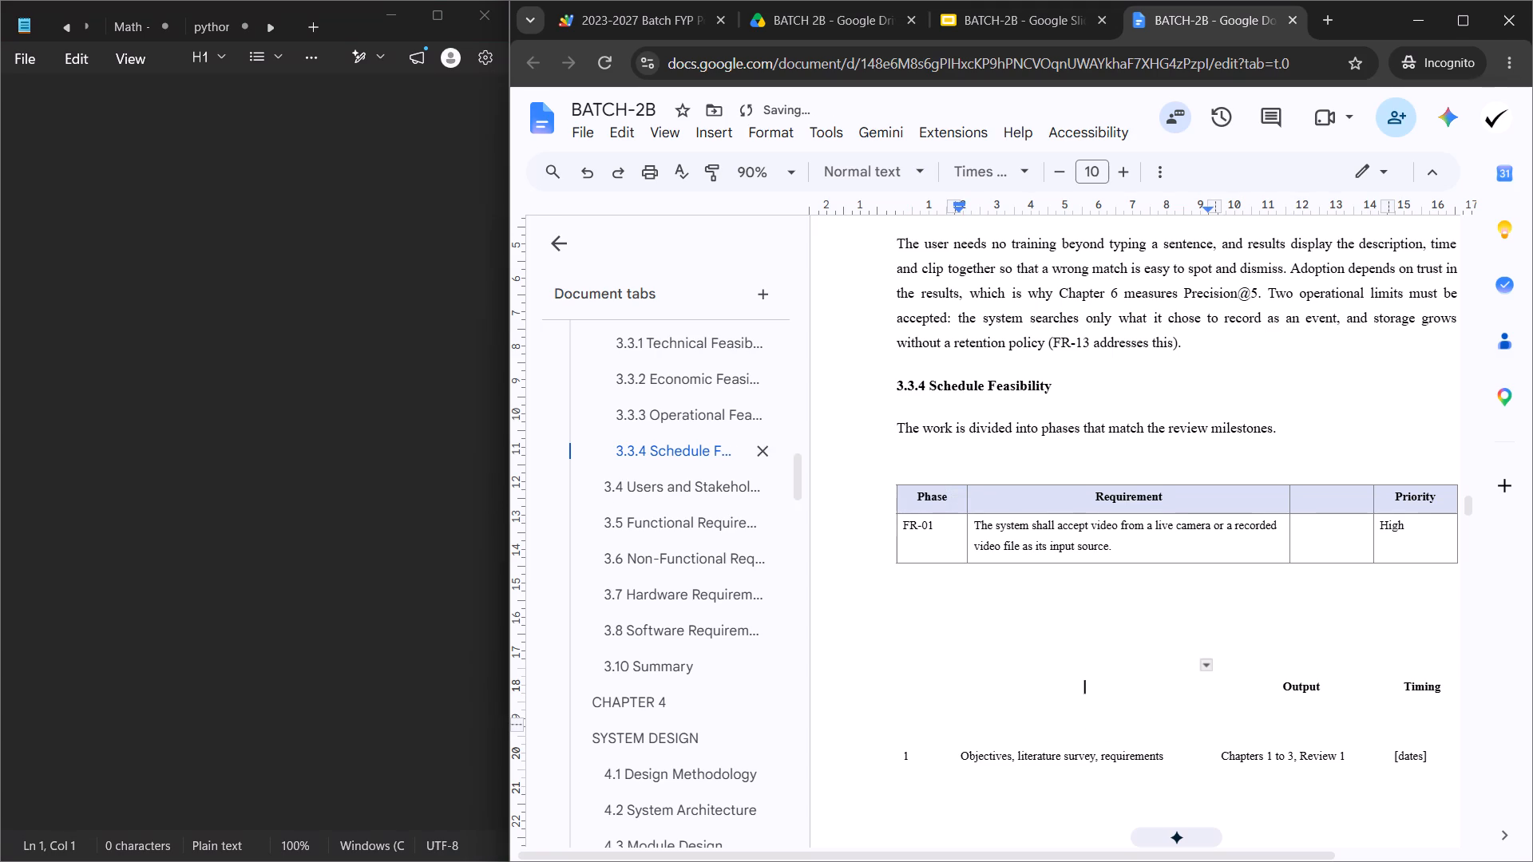
left_click(240, 283)
key("ctrl+v")
key("ctrl+a")
key("ctrl+x")
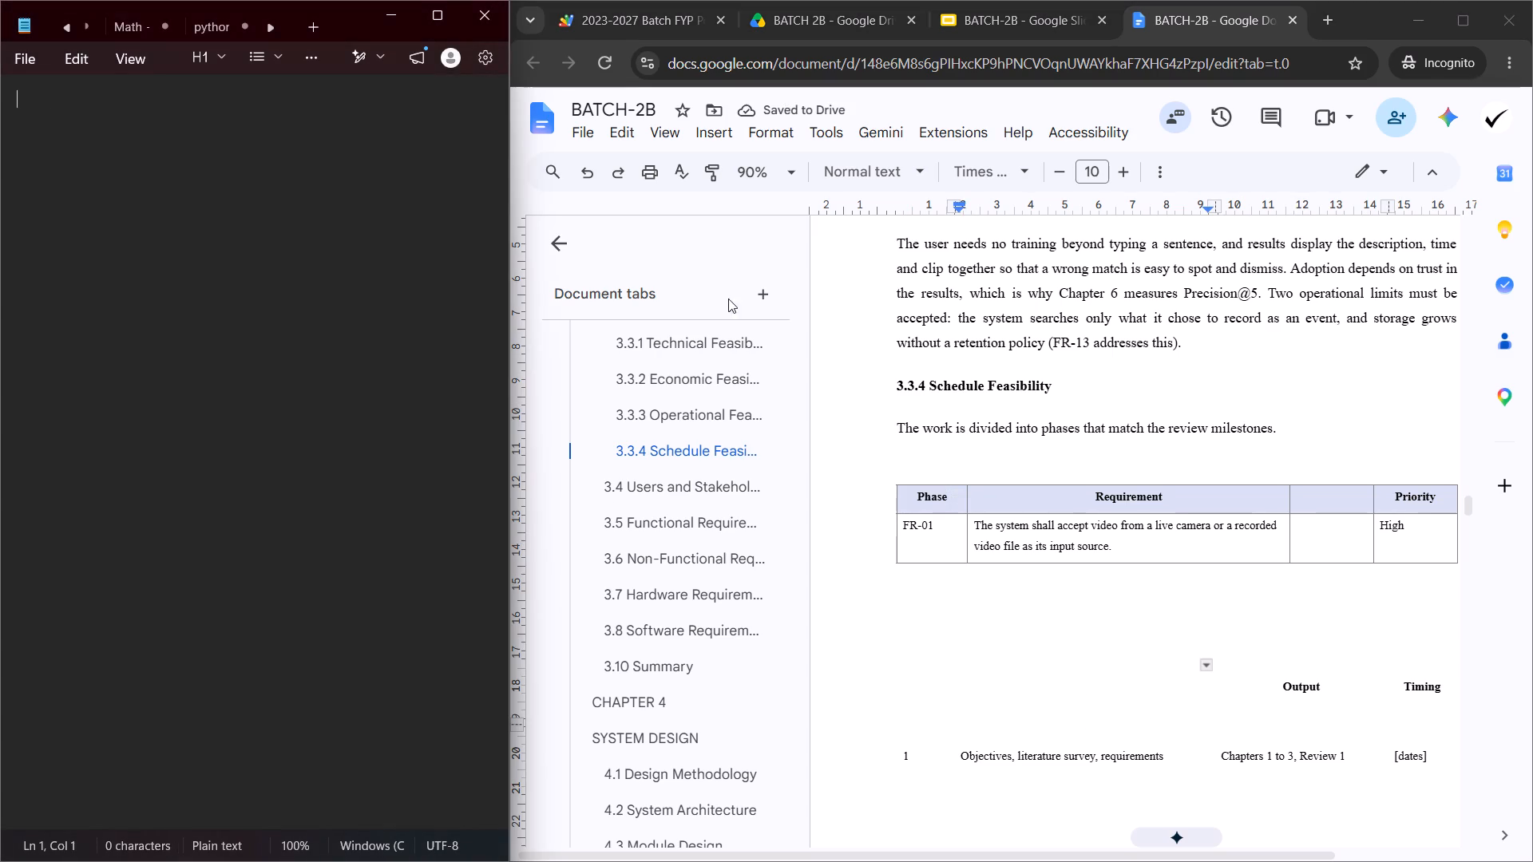
left_click(1127, 503)
left_click(1127, 503)
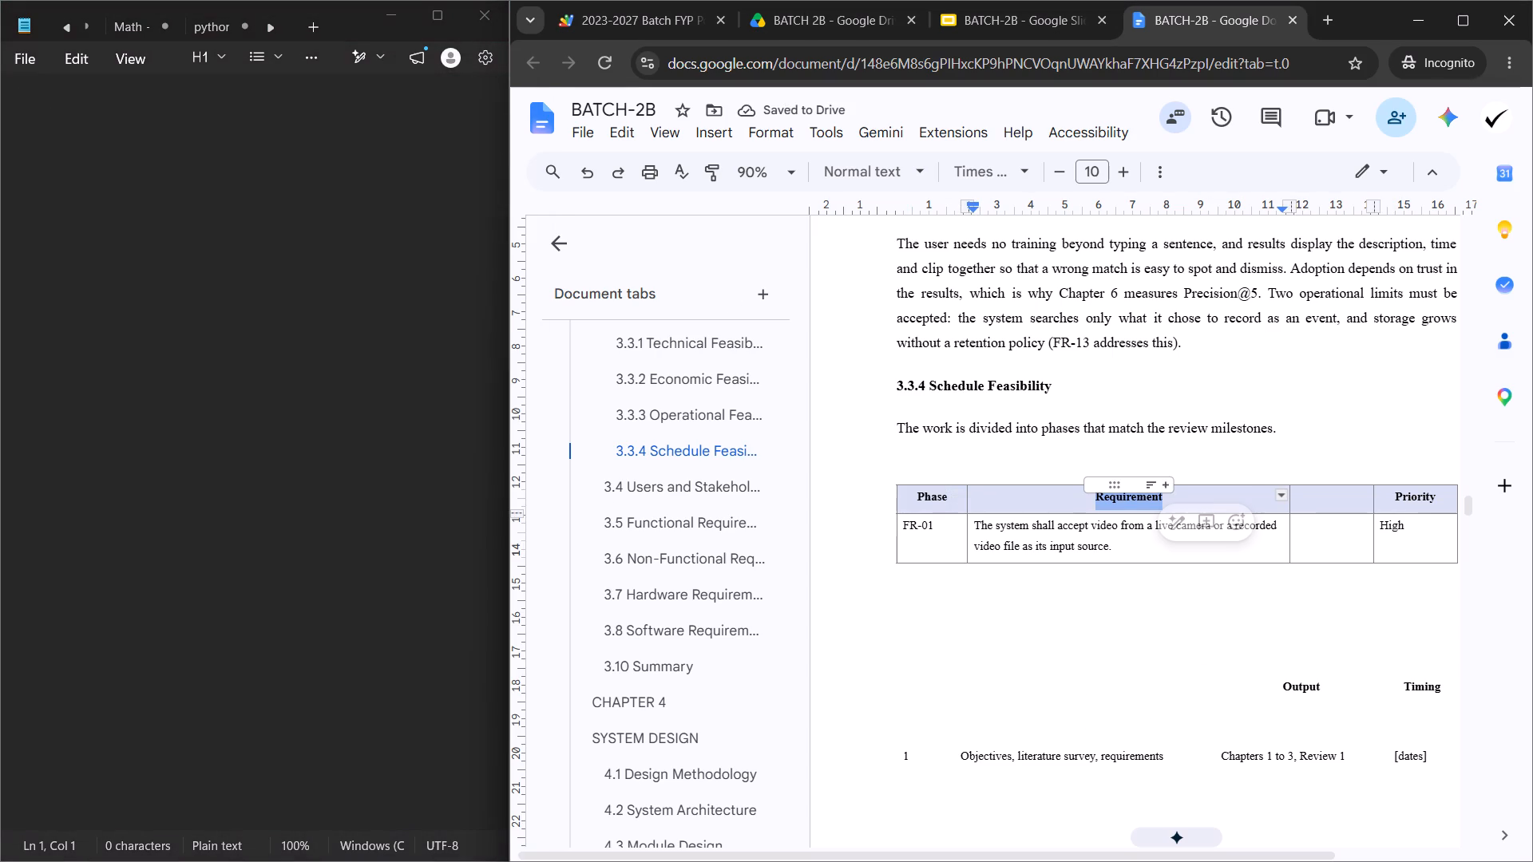
key("ctrl+v")
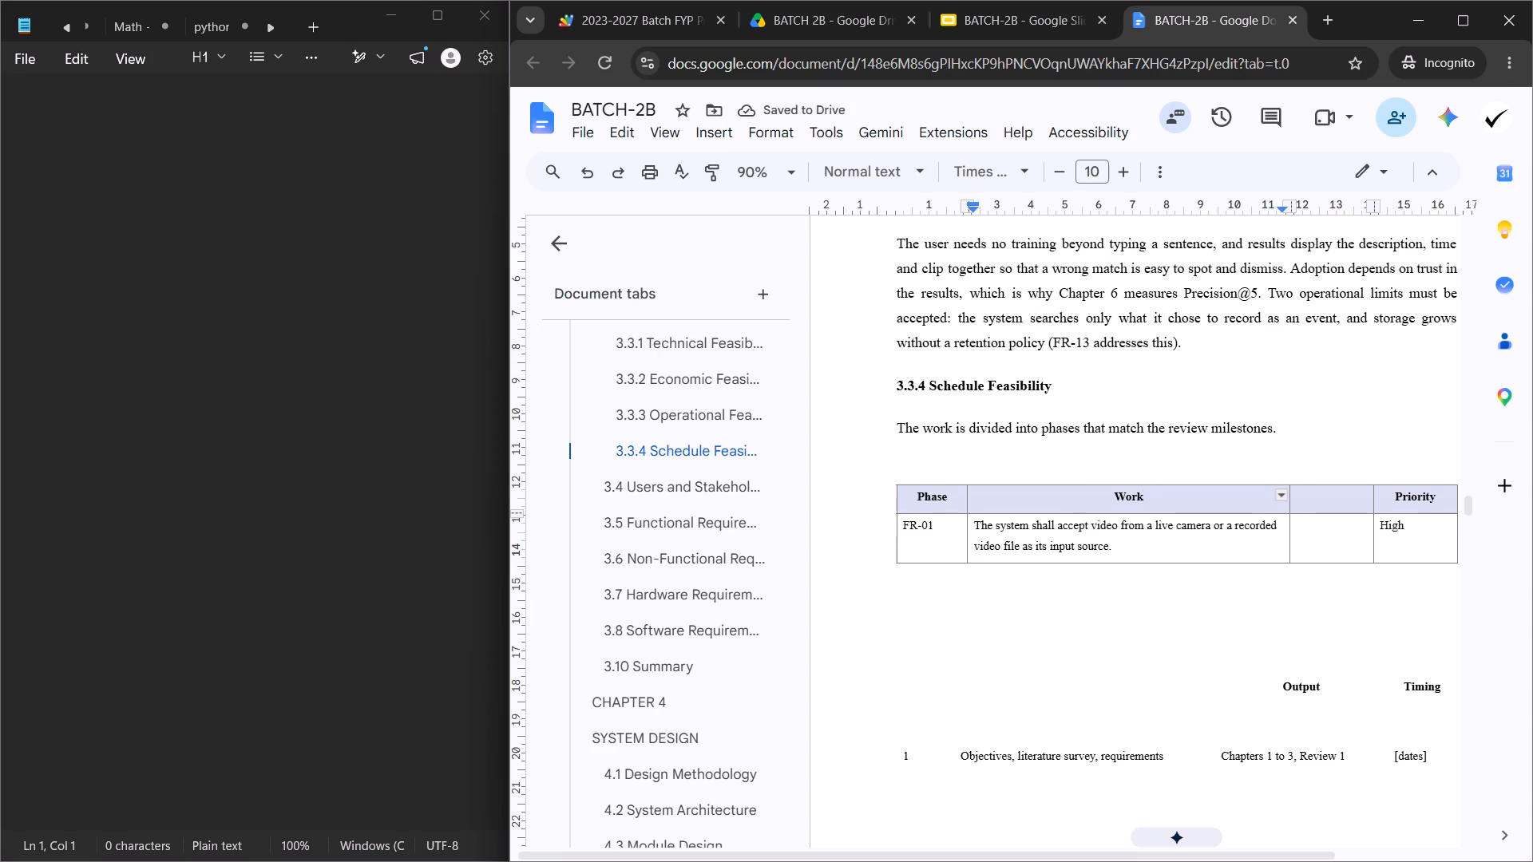
Move the Output heading from the borderless table through Notepad into the new table's empty header cell.
double_click(1298, 691)
key("ctrl+x")
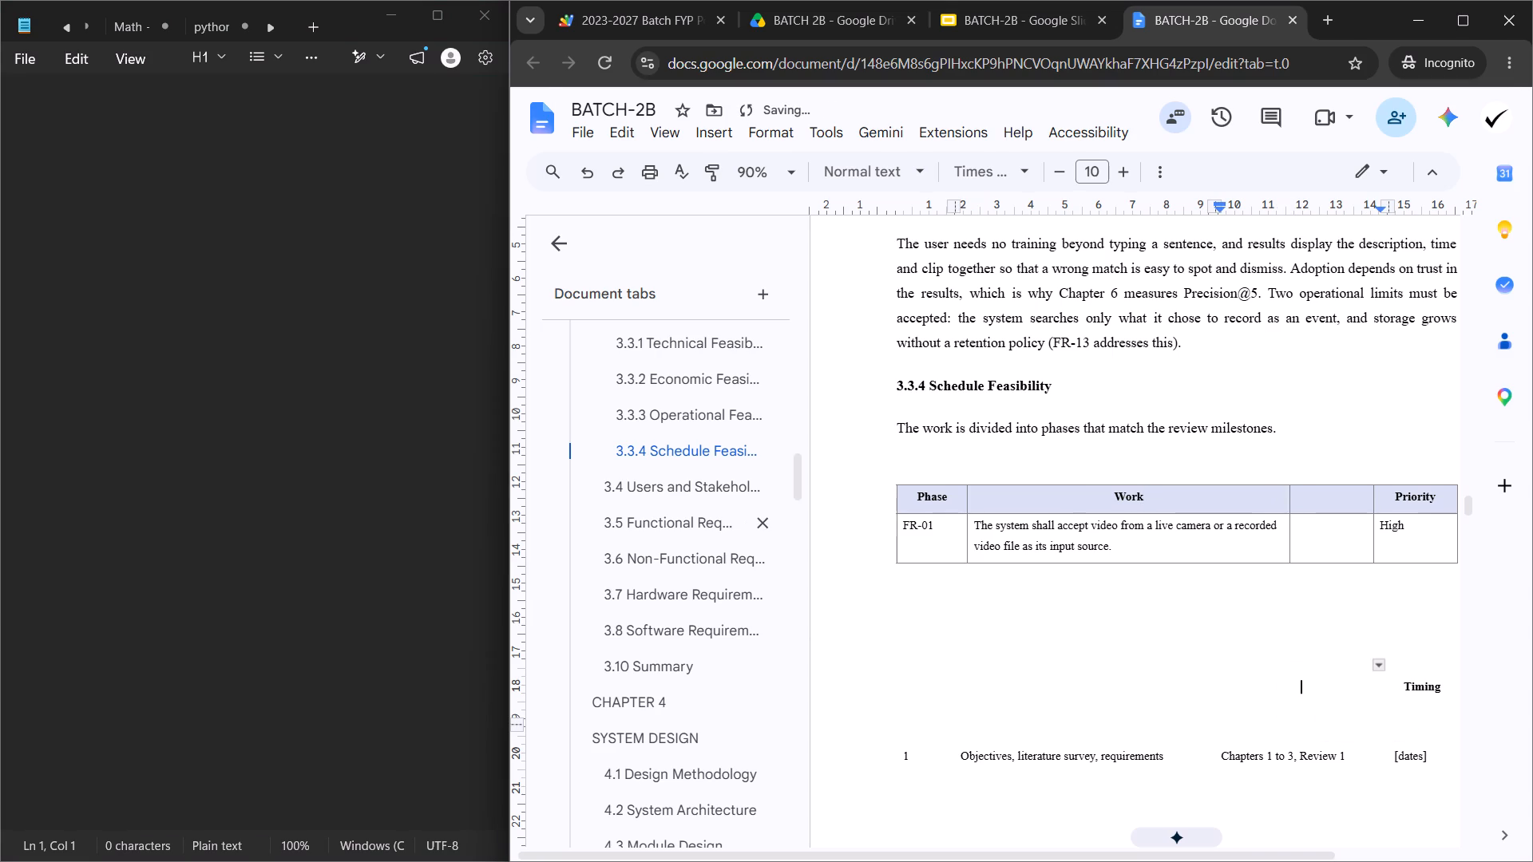
left_click(271, 340)
key("ctrl+v")
left_click(271, 340, "ctrl")
key("ctrl+a")
key("ctrl+x")
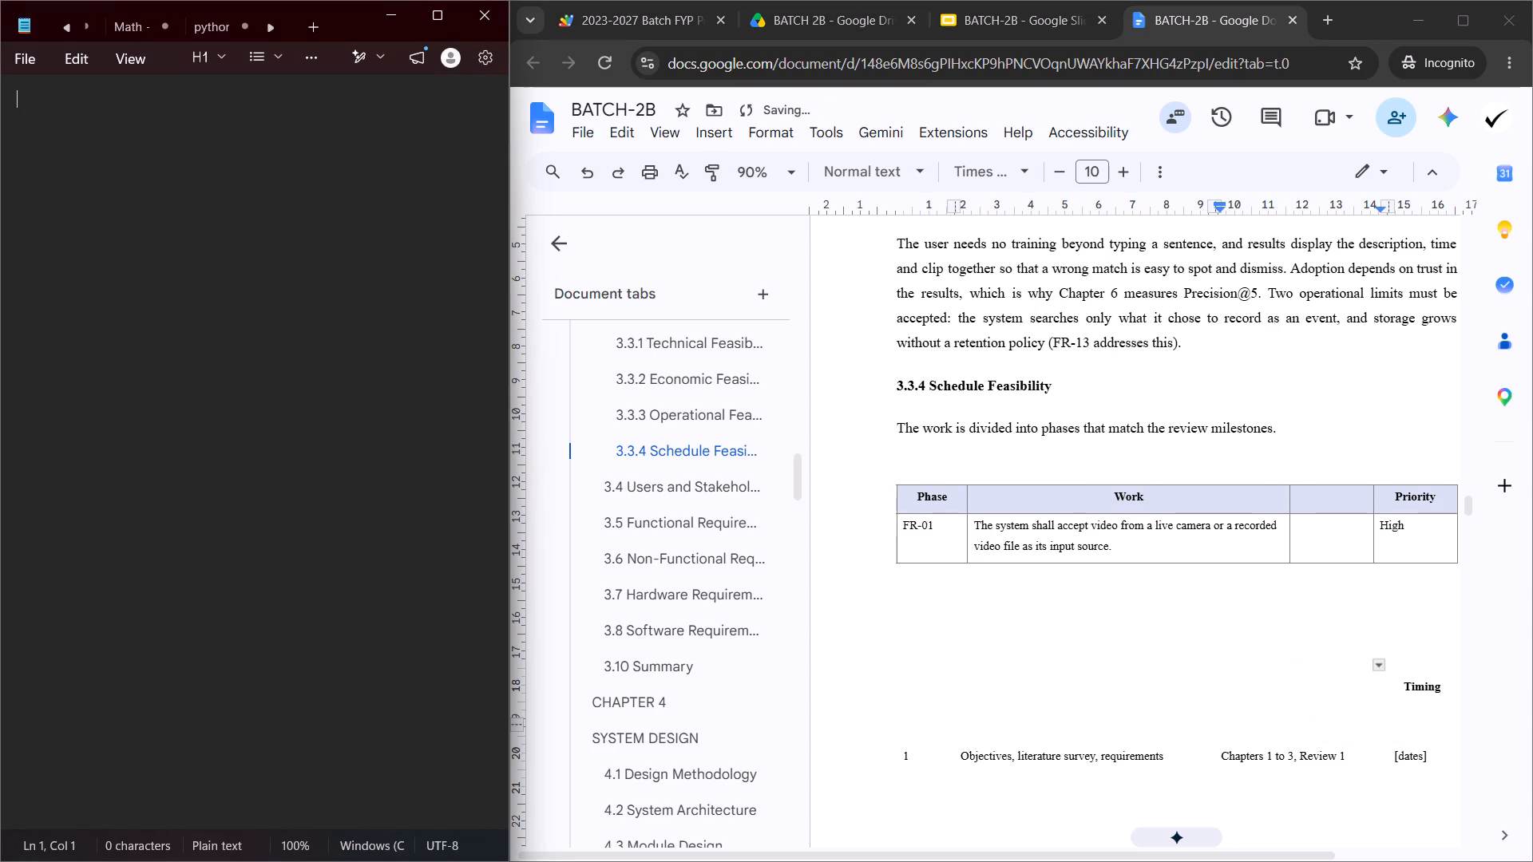
double_click(1408, 502)
left_click(1308, 500)
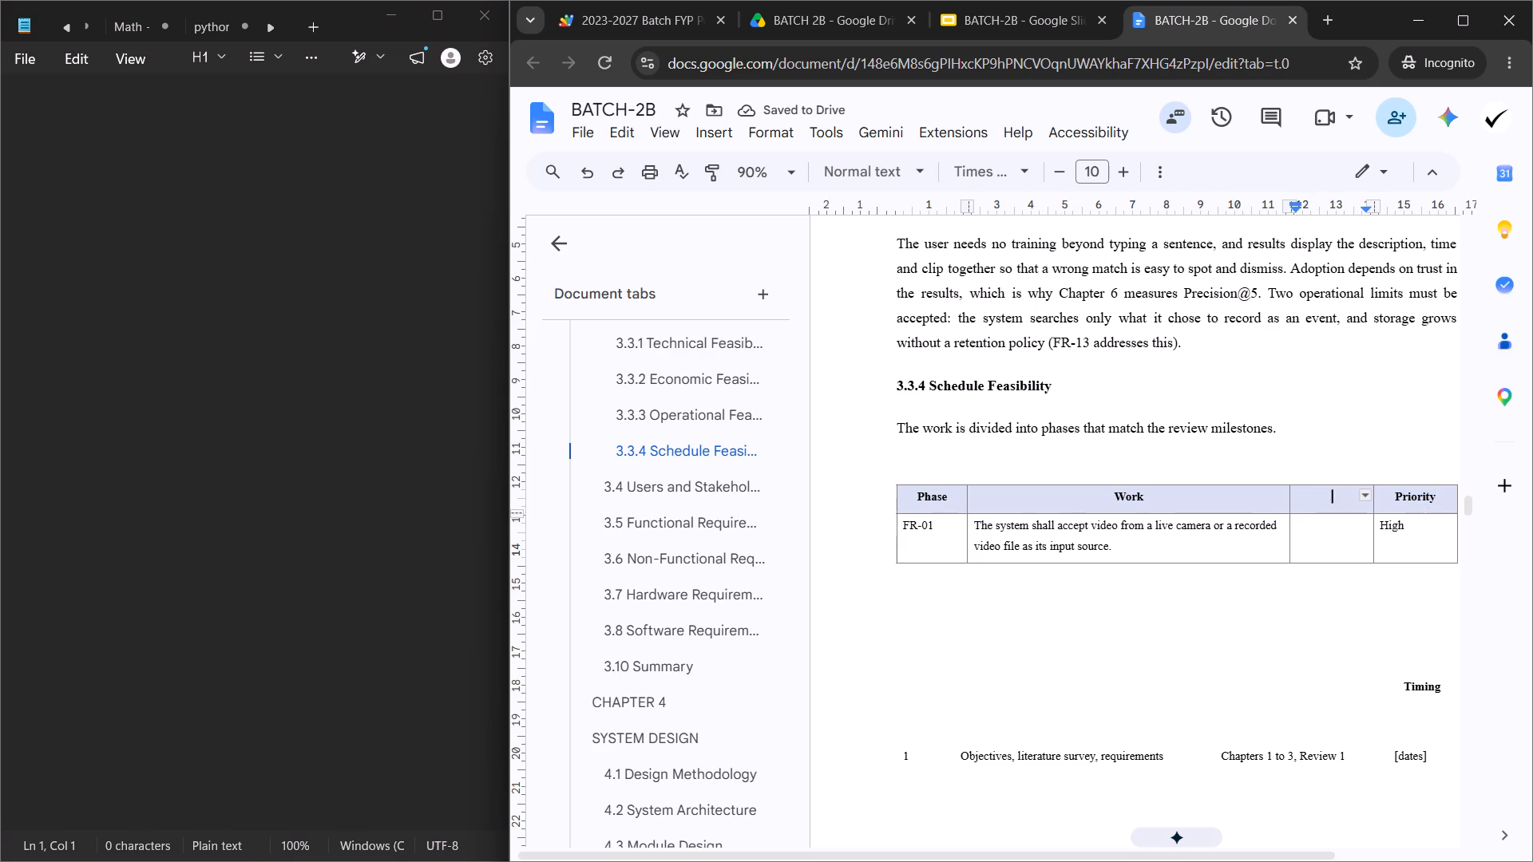
key("ctrl+v")
Move the Timing heading from the borderless schedule table through Notepad, replacing Priority in the new table's header.
double_click(1415, 696)
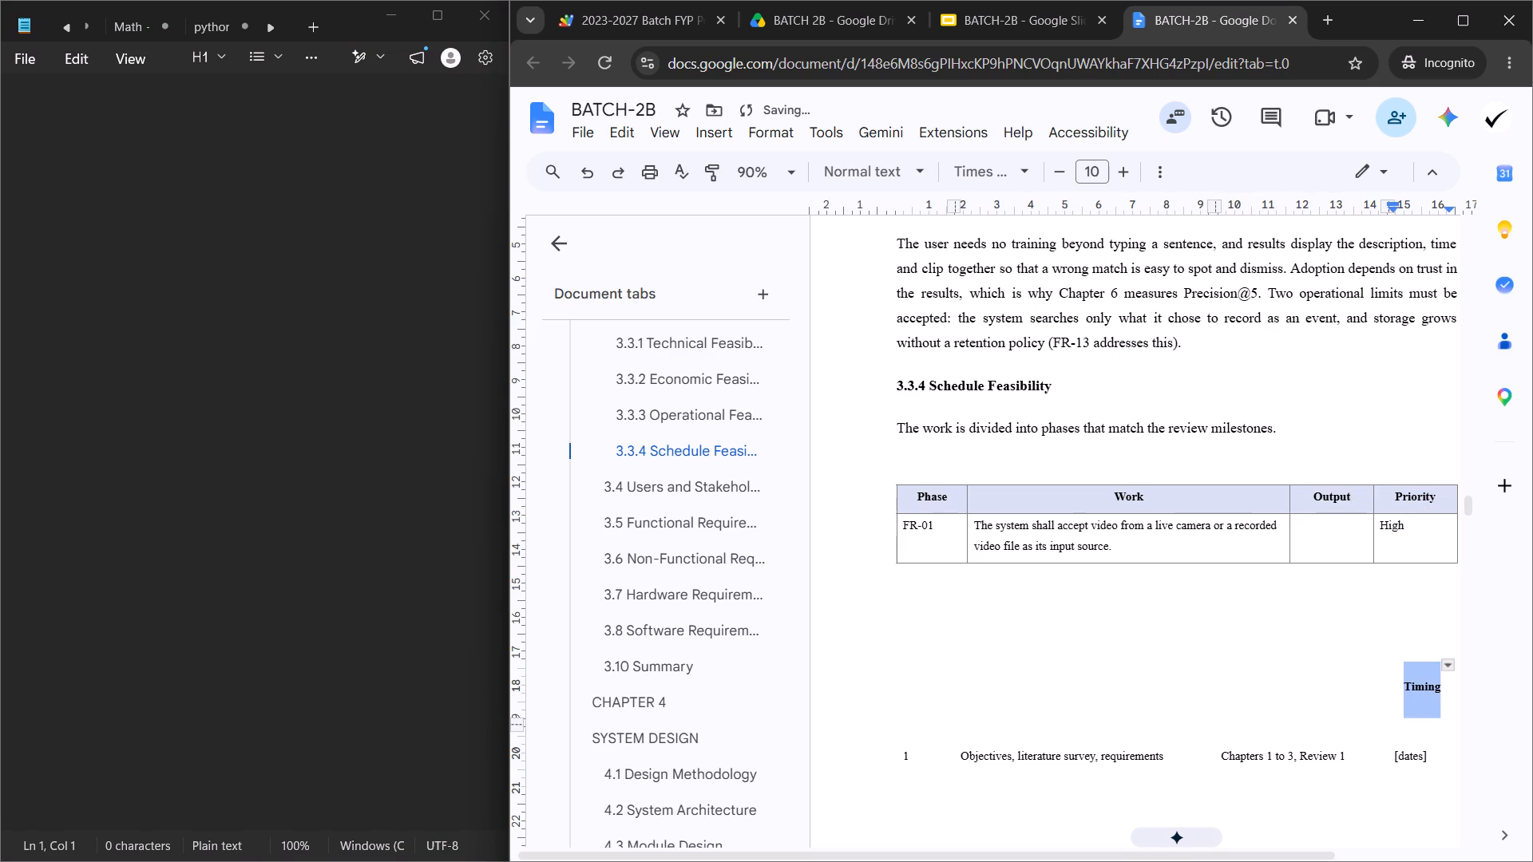
key("ctrl+x")
left_click(255, 346)
key("ctrl+v")
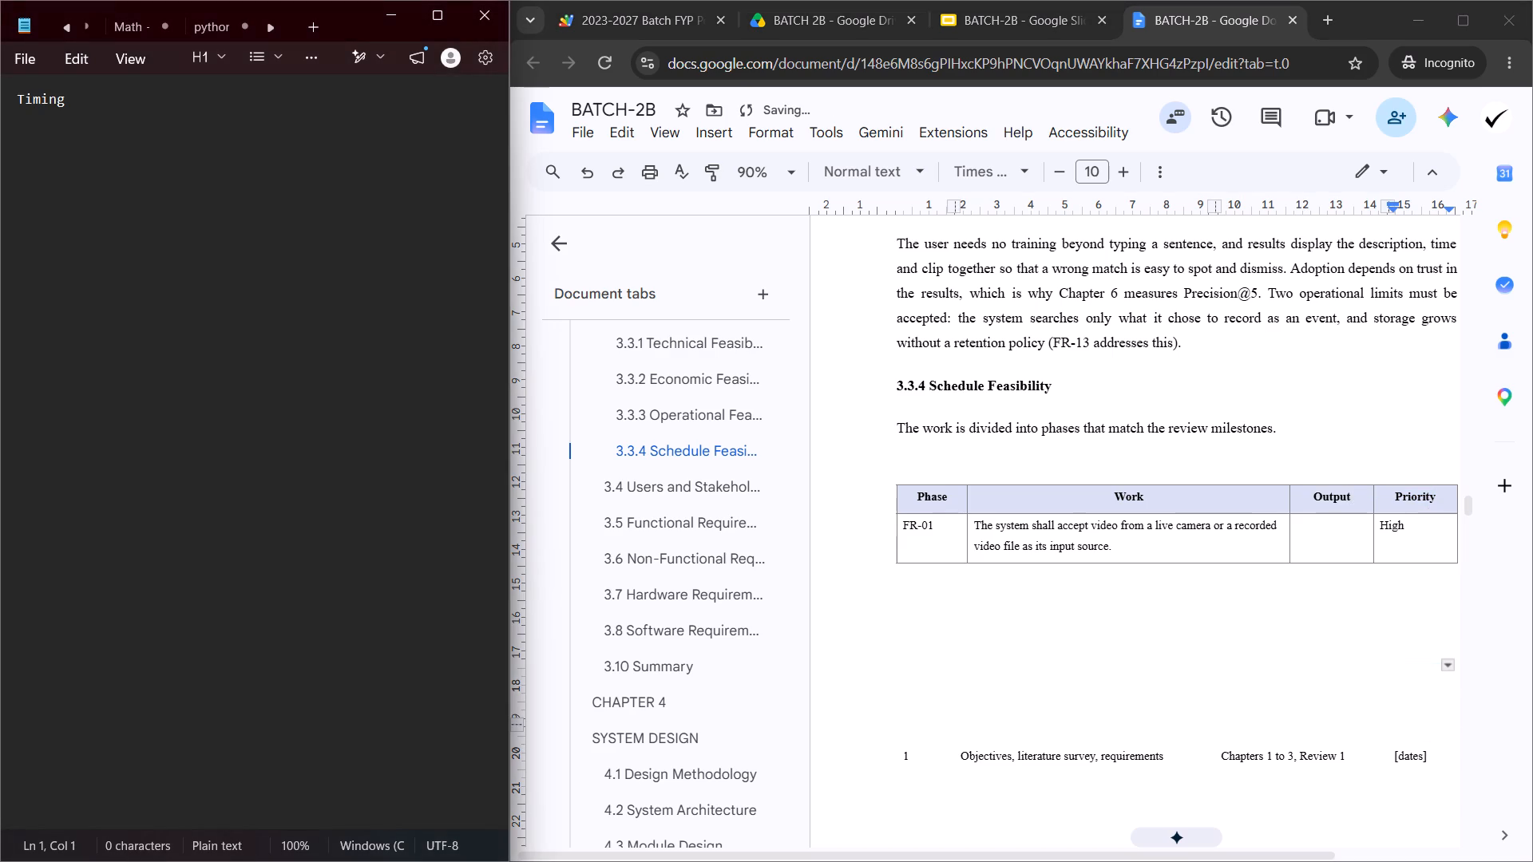
key("ctrl+a")
key("ctrl+x")
double_click(1413, 496)
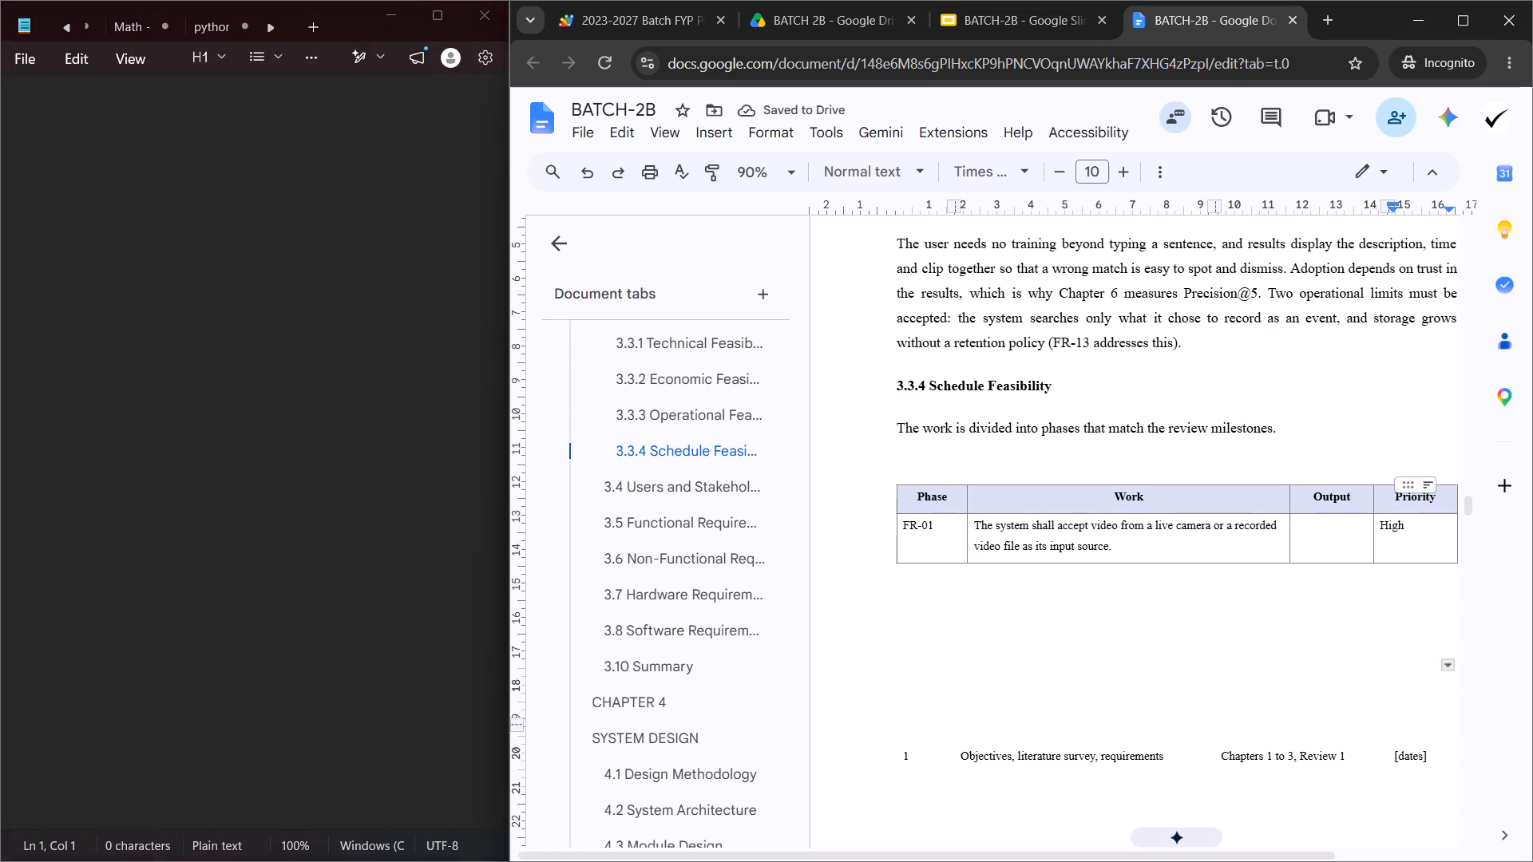
key("ctrl+v")
Shorten FR-01 to 1 in the Phase cell of the new table's first body row.
scroll(967, 572, "down", 2)
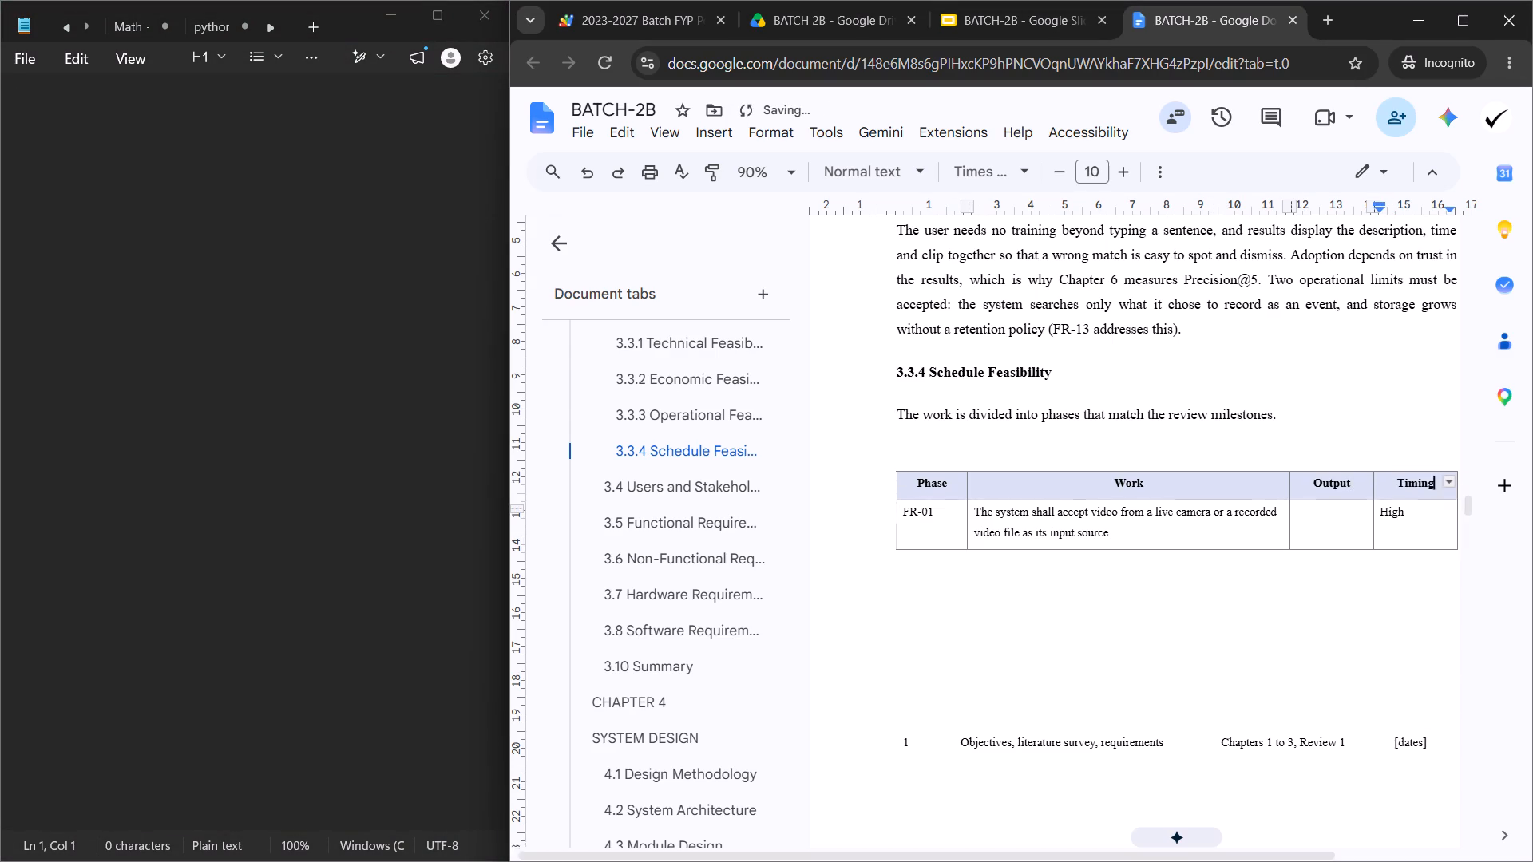
left_click(945, 327)
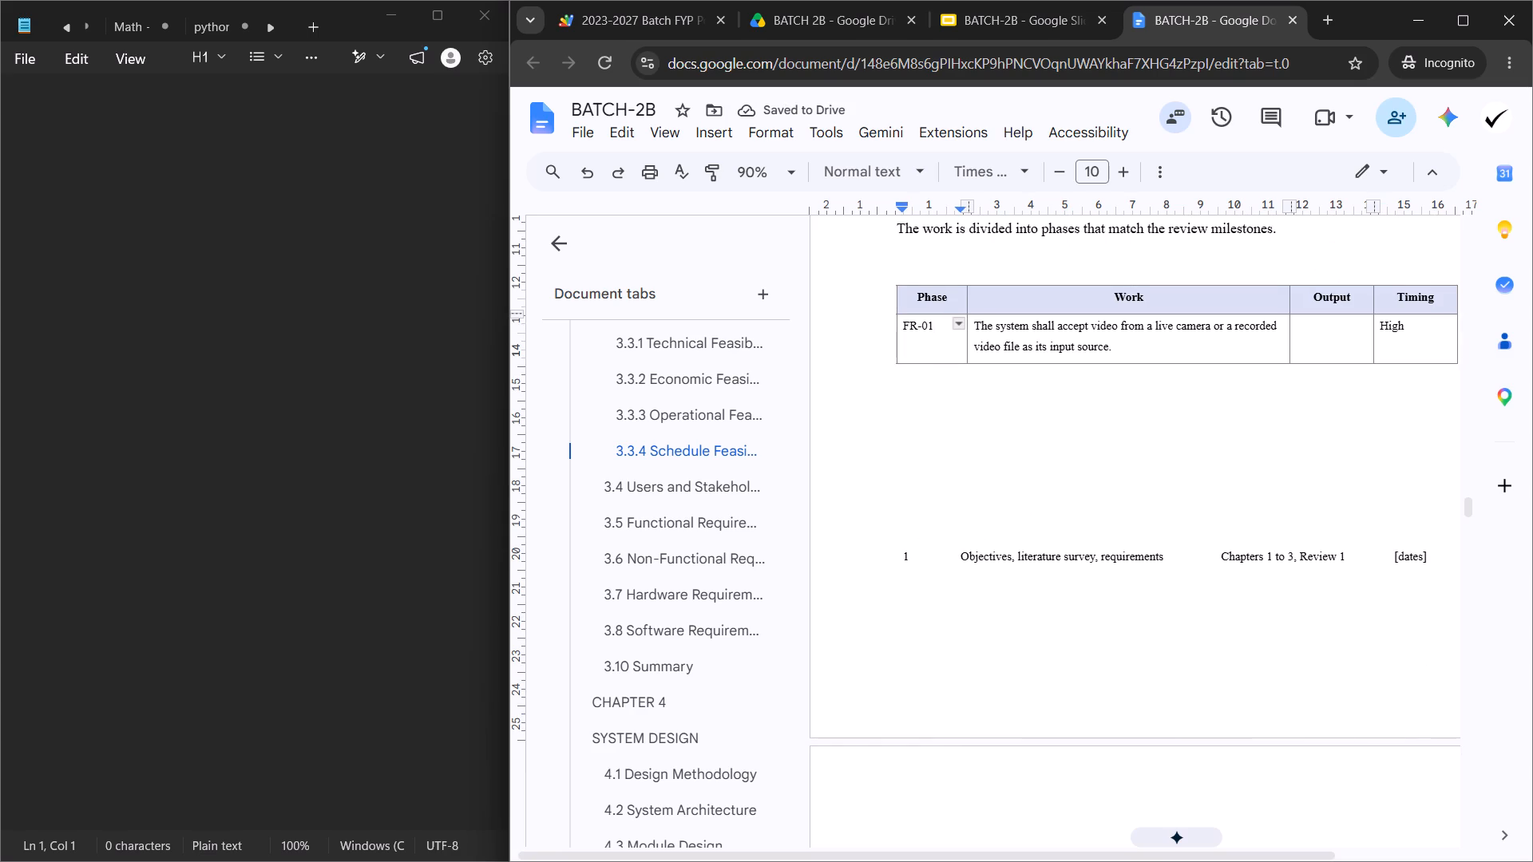
key("Left")
key("BackSpace")
key("BackSpace")
key("BackSpace")
key("BackSpace")
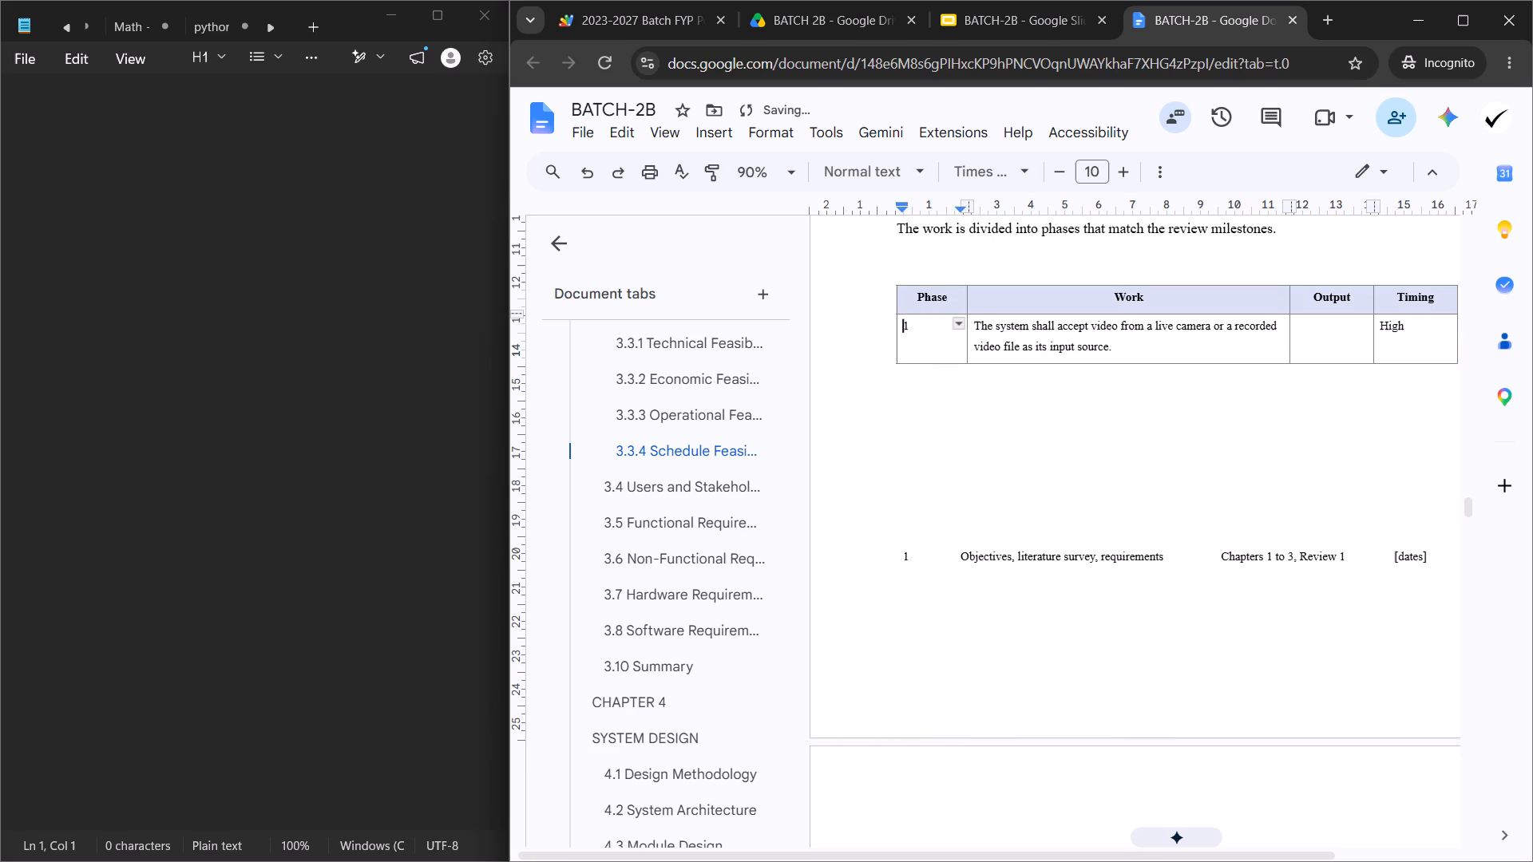
Move "Objectives, literature survey, requirements" from the borderless table through Notepad into phase 1's Work cell, replacing the requirement text and removing extra blank lines.
triple_click(1037, 563)
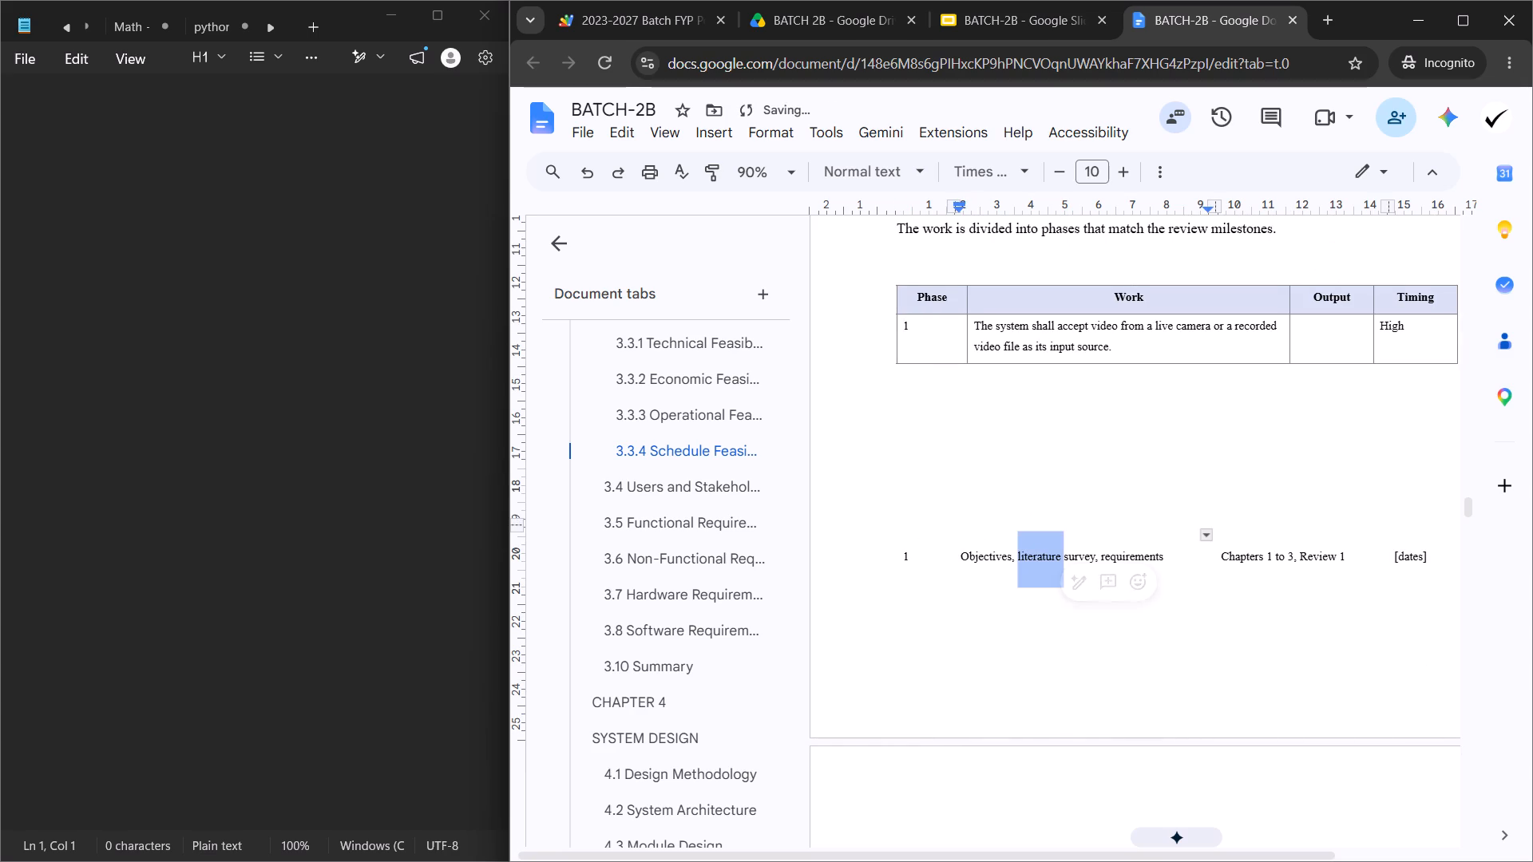
key("ctrl+x")
left_click(94, 262)
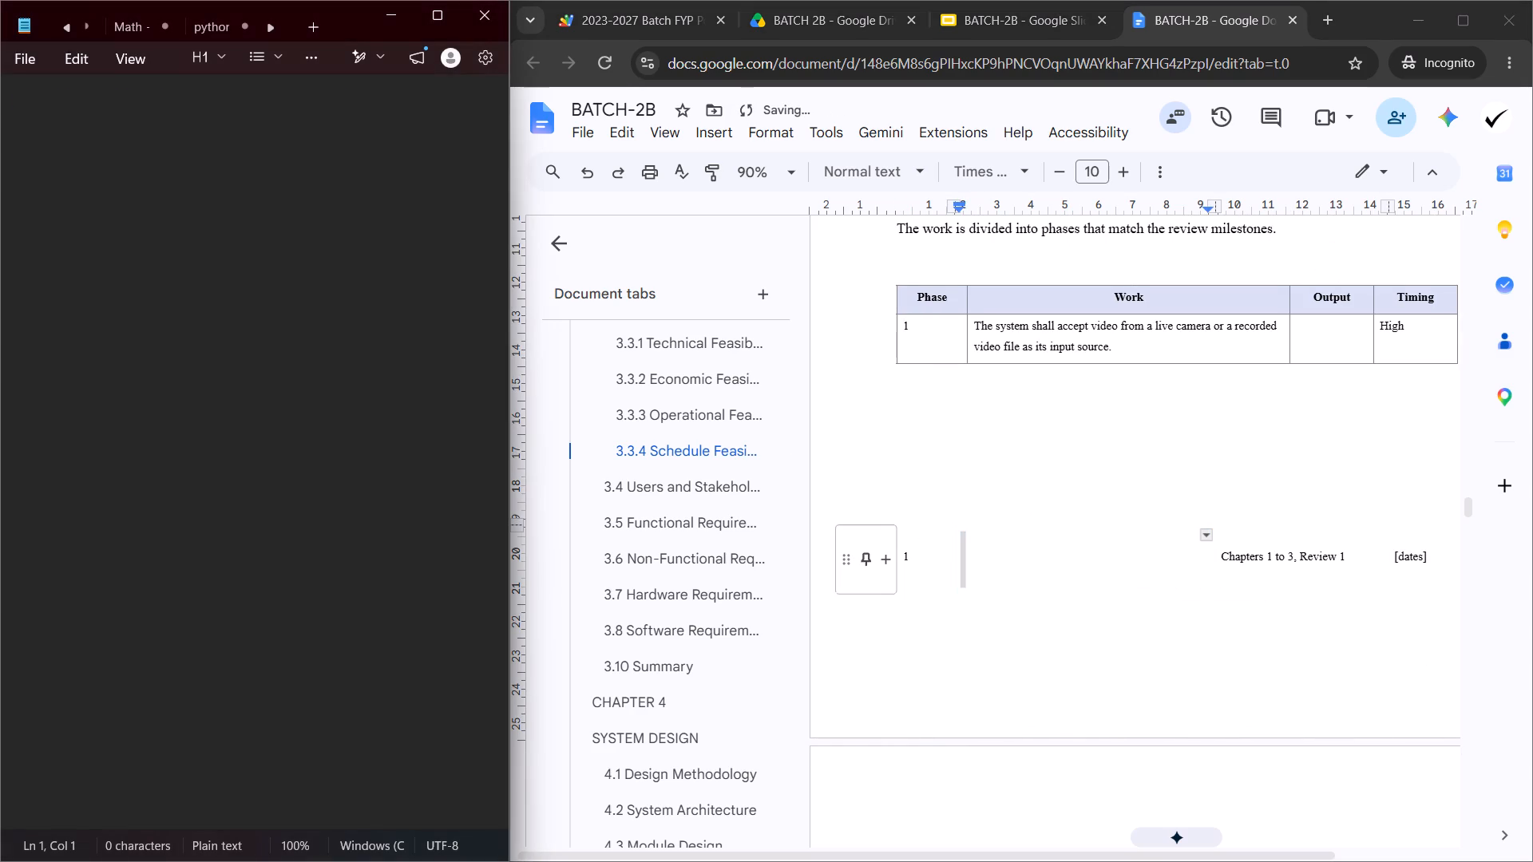
key("ctrl+v")
key("ctrl+a")
key("ctrl+x")
left_click(1027, 350)
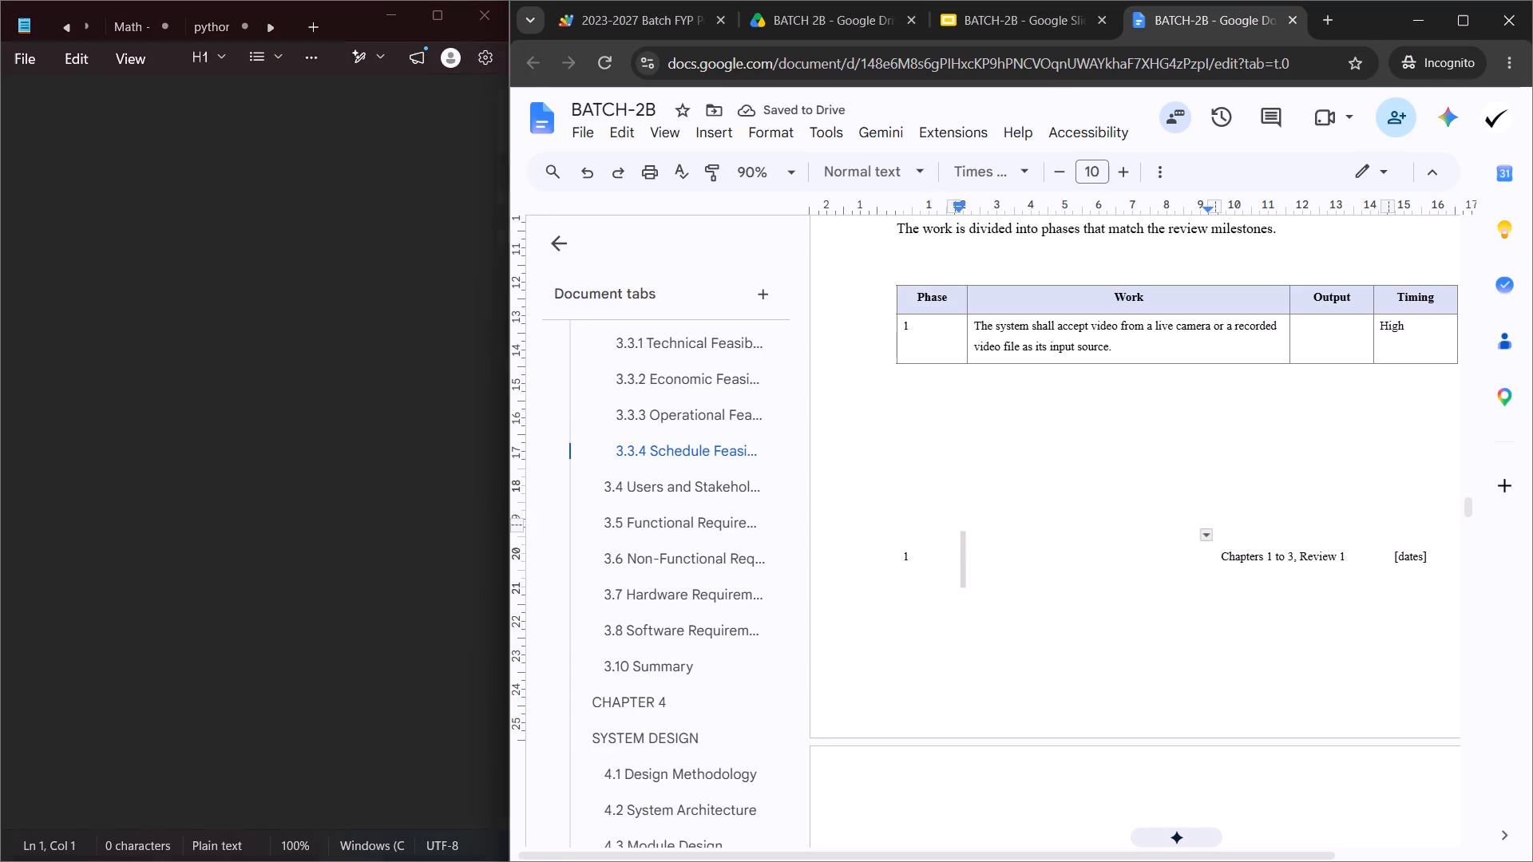
triple_click(1027, 341)
key("ctrl+c")
key("ctrl+v")
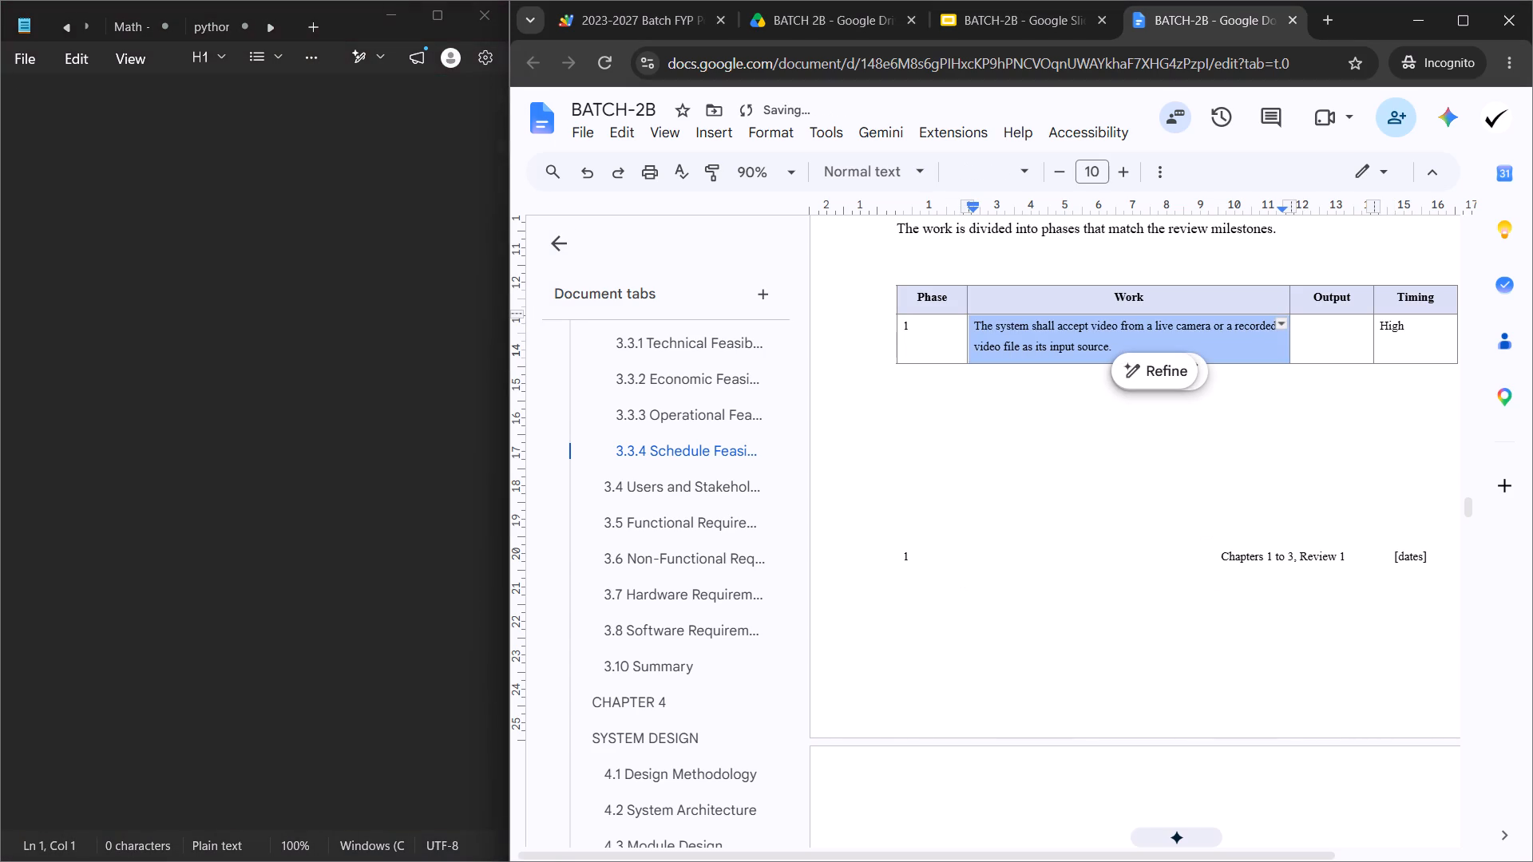
left_click(117, 282)
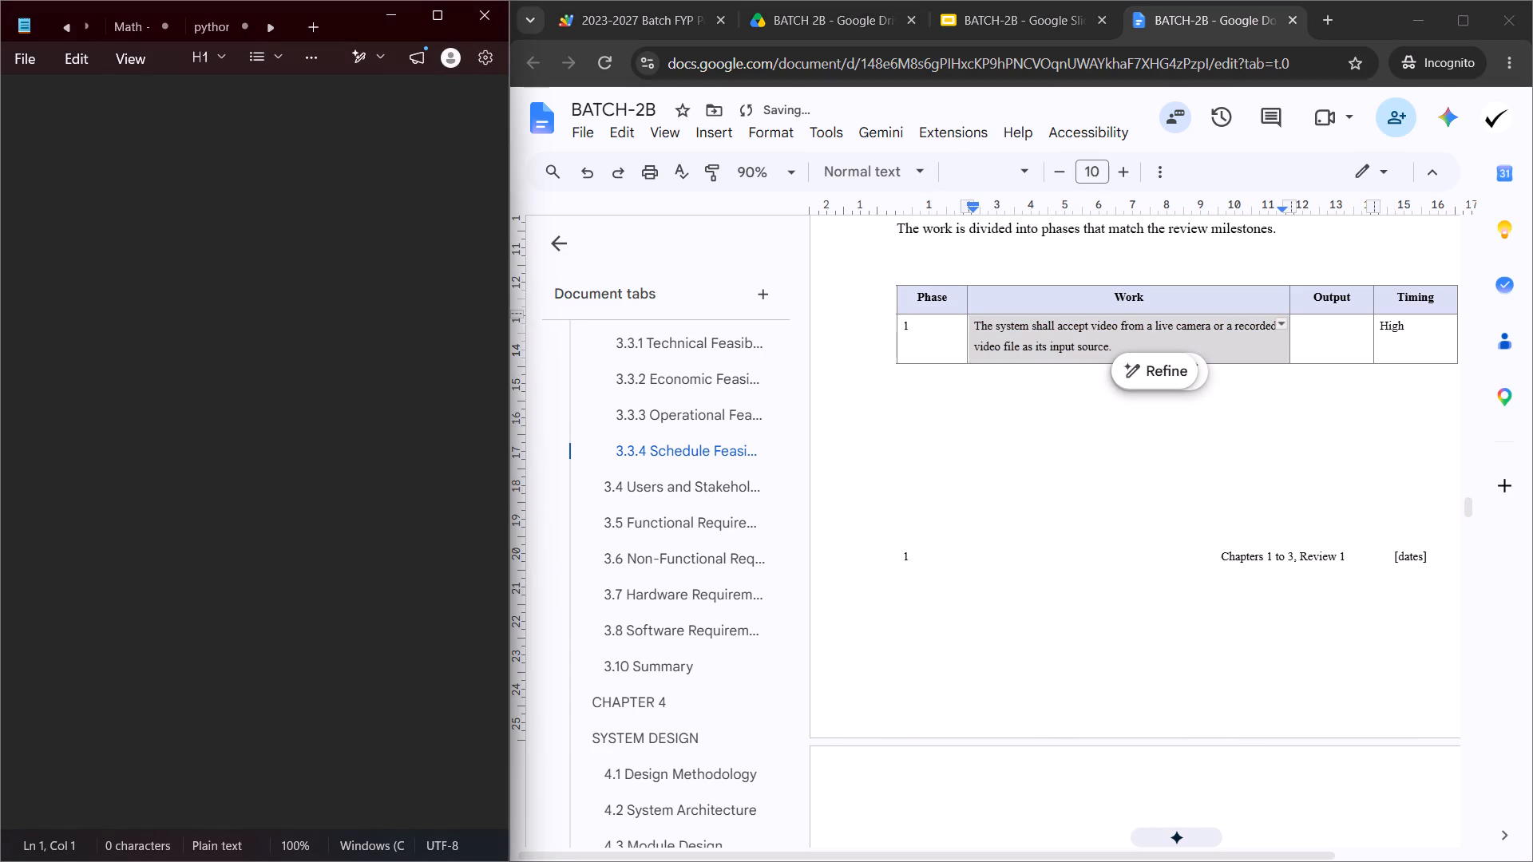
key("ctrl+z")
key("ctrl+x")
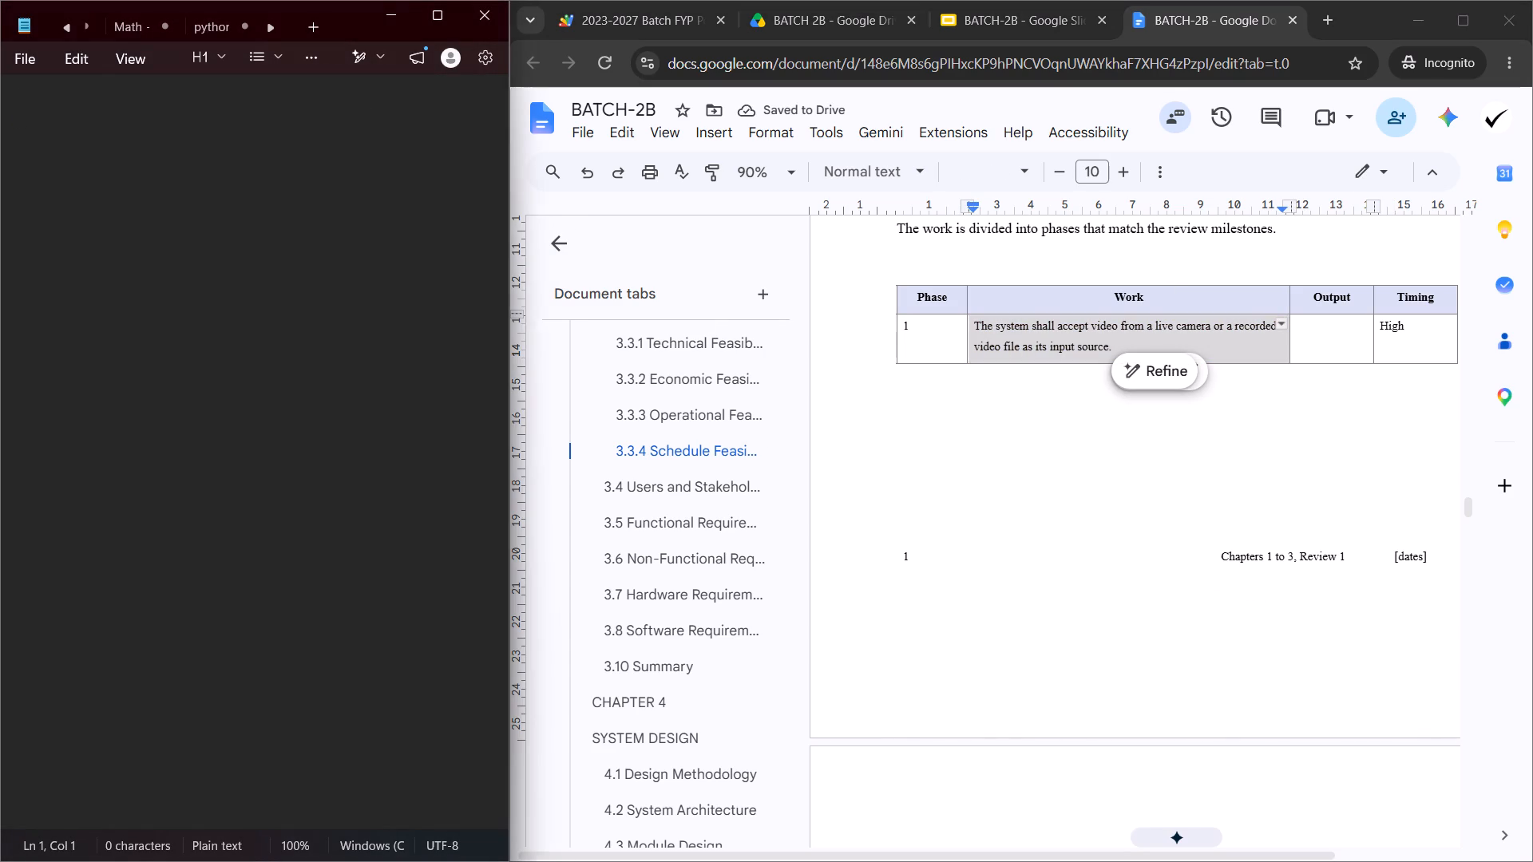
triple_click(1027, 333)
key("ctrl+v")
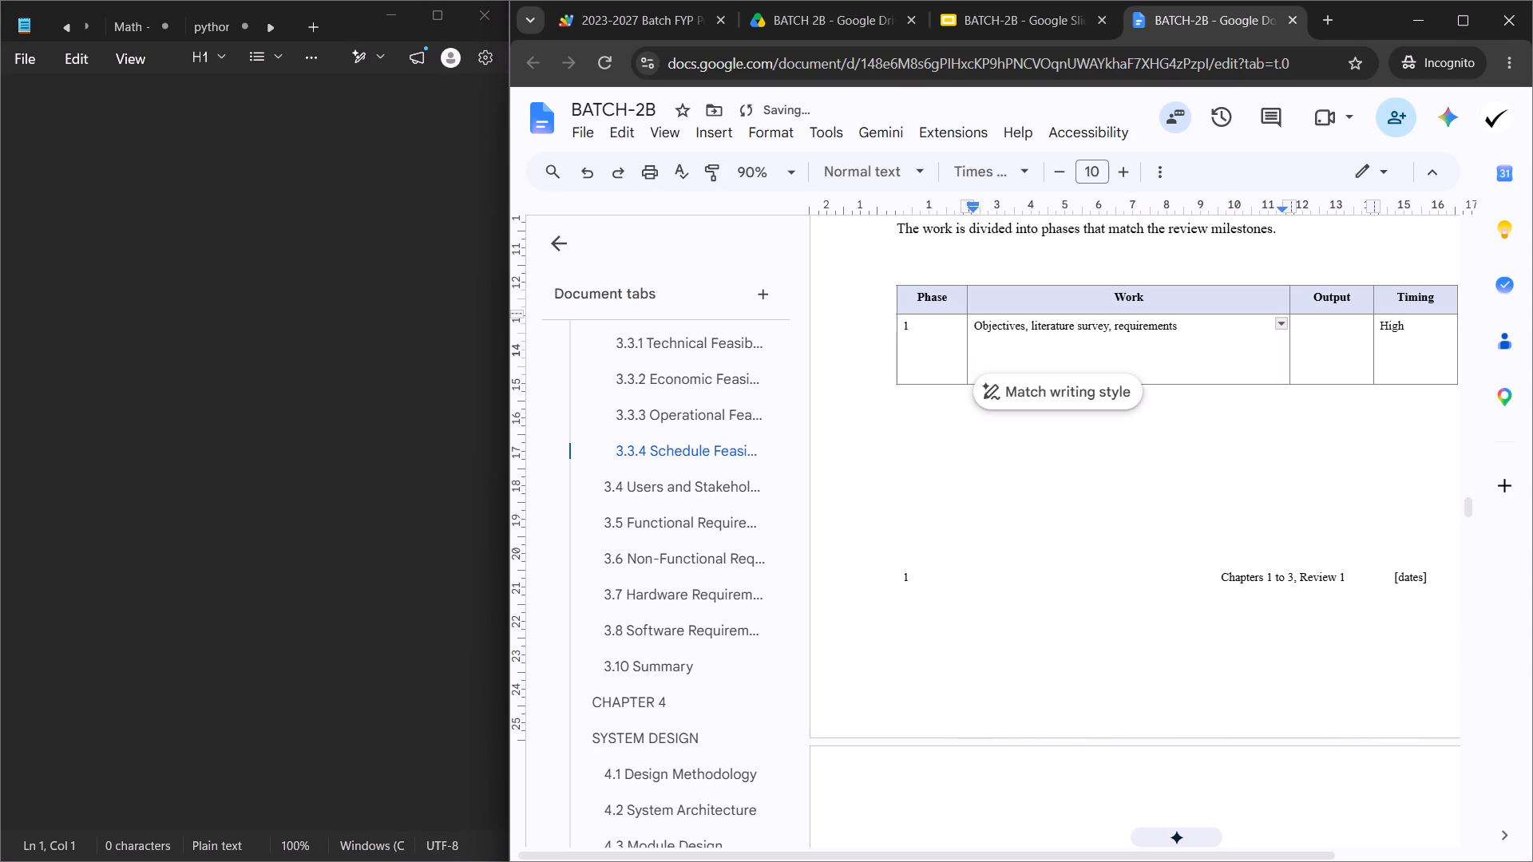
key("BackSpace")
key("BackSpace")
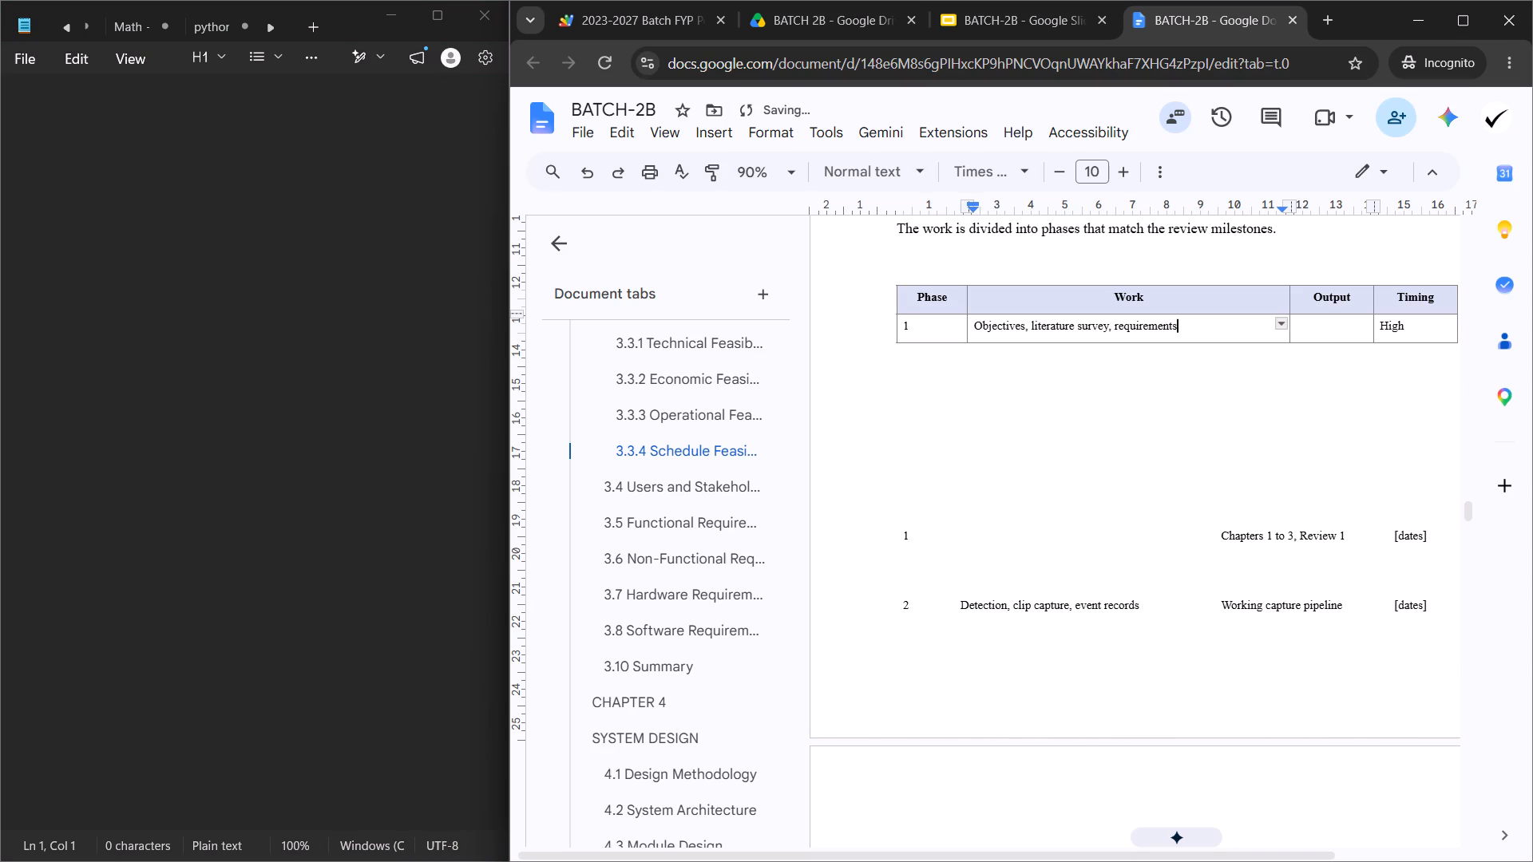
Move "Chapters 1 to 3, Review 1" from the borderless table through Notepad into phase 1's Output cell, without a trailing blank line.
triple_click(1262, 538)
key("ctrl+x")
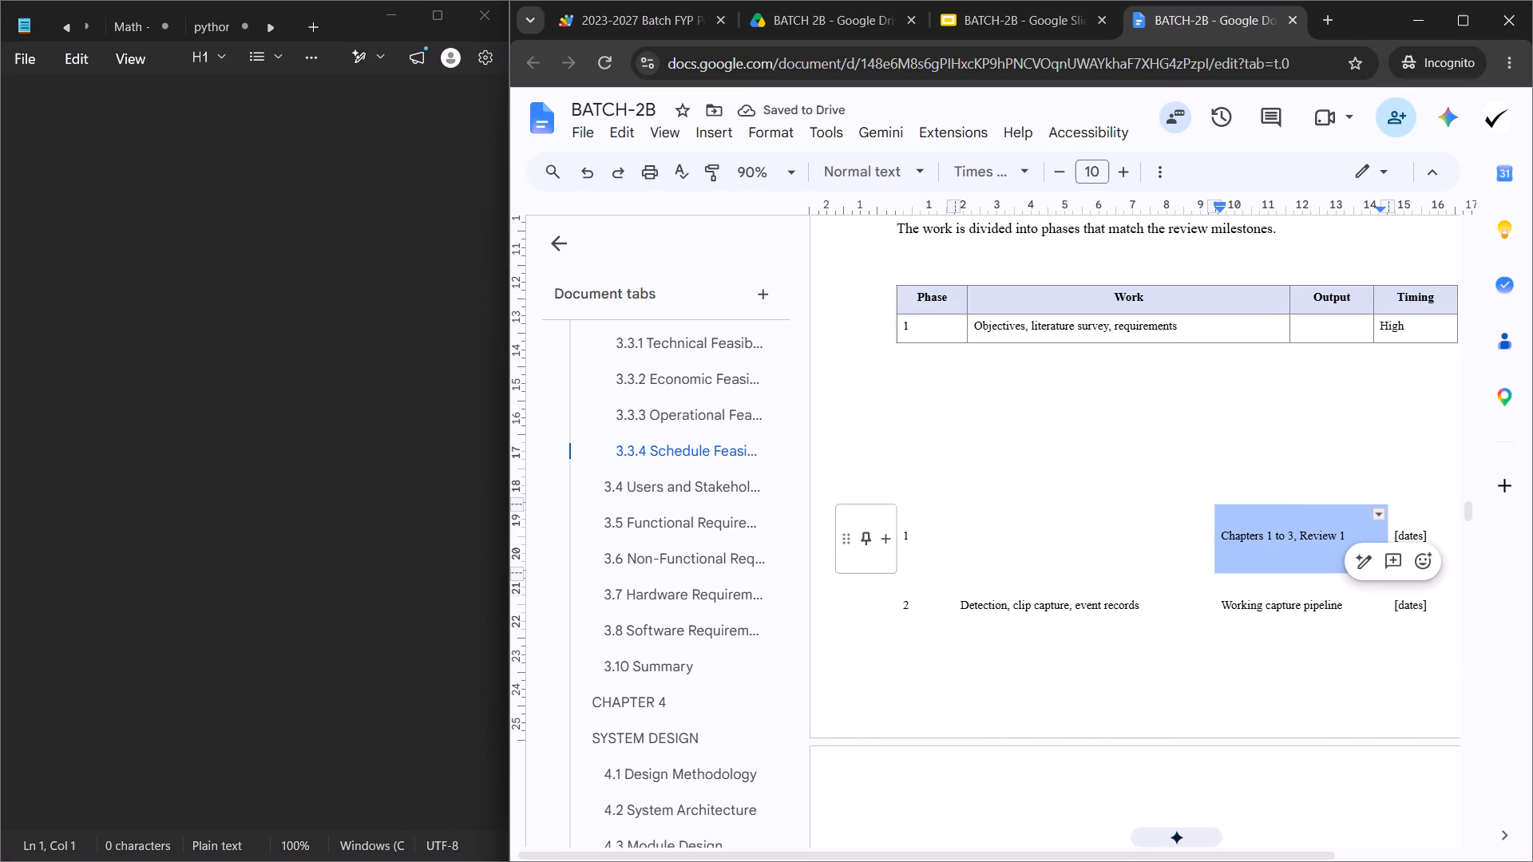
left_click(298, 189)
key("ctrl+v")
key("ctrl+a")
key("ctrl+x")
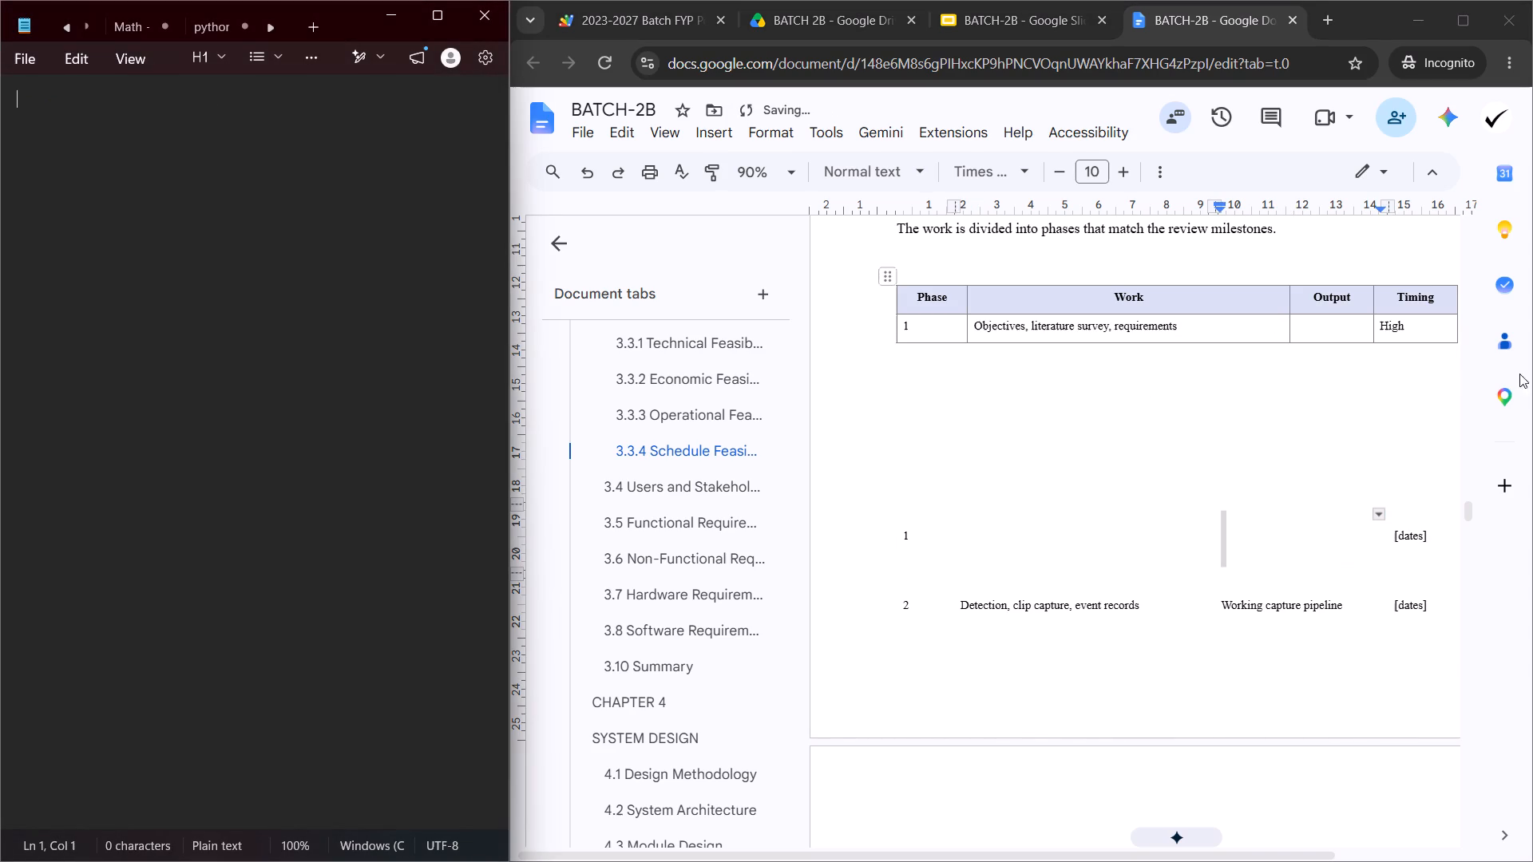
left_click(1312, 326)
key("ctrl+v")
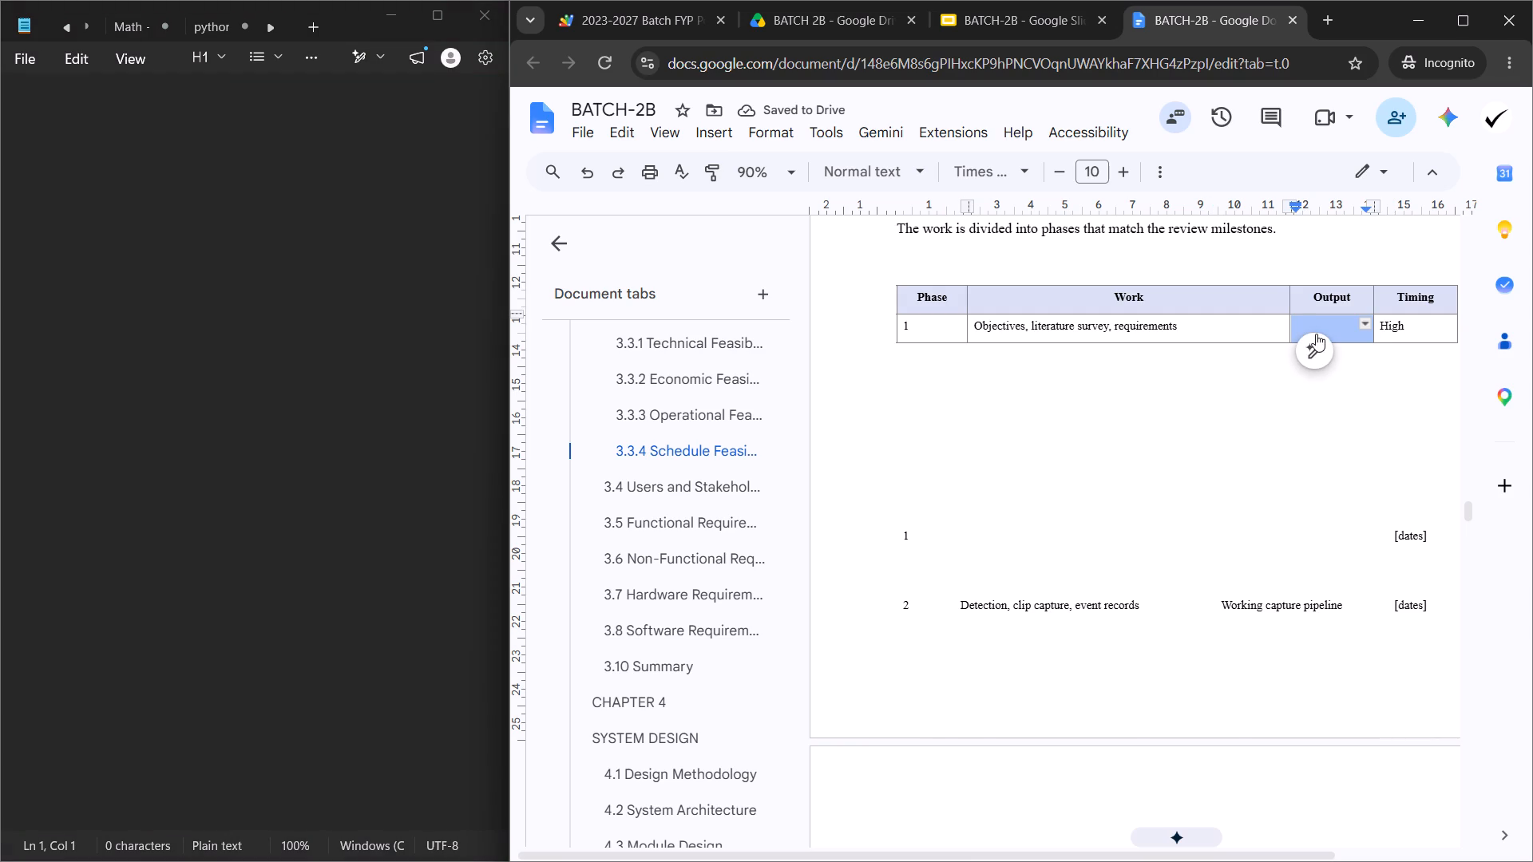
left_click(1297, 366)
key("BackSpace")
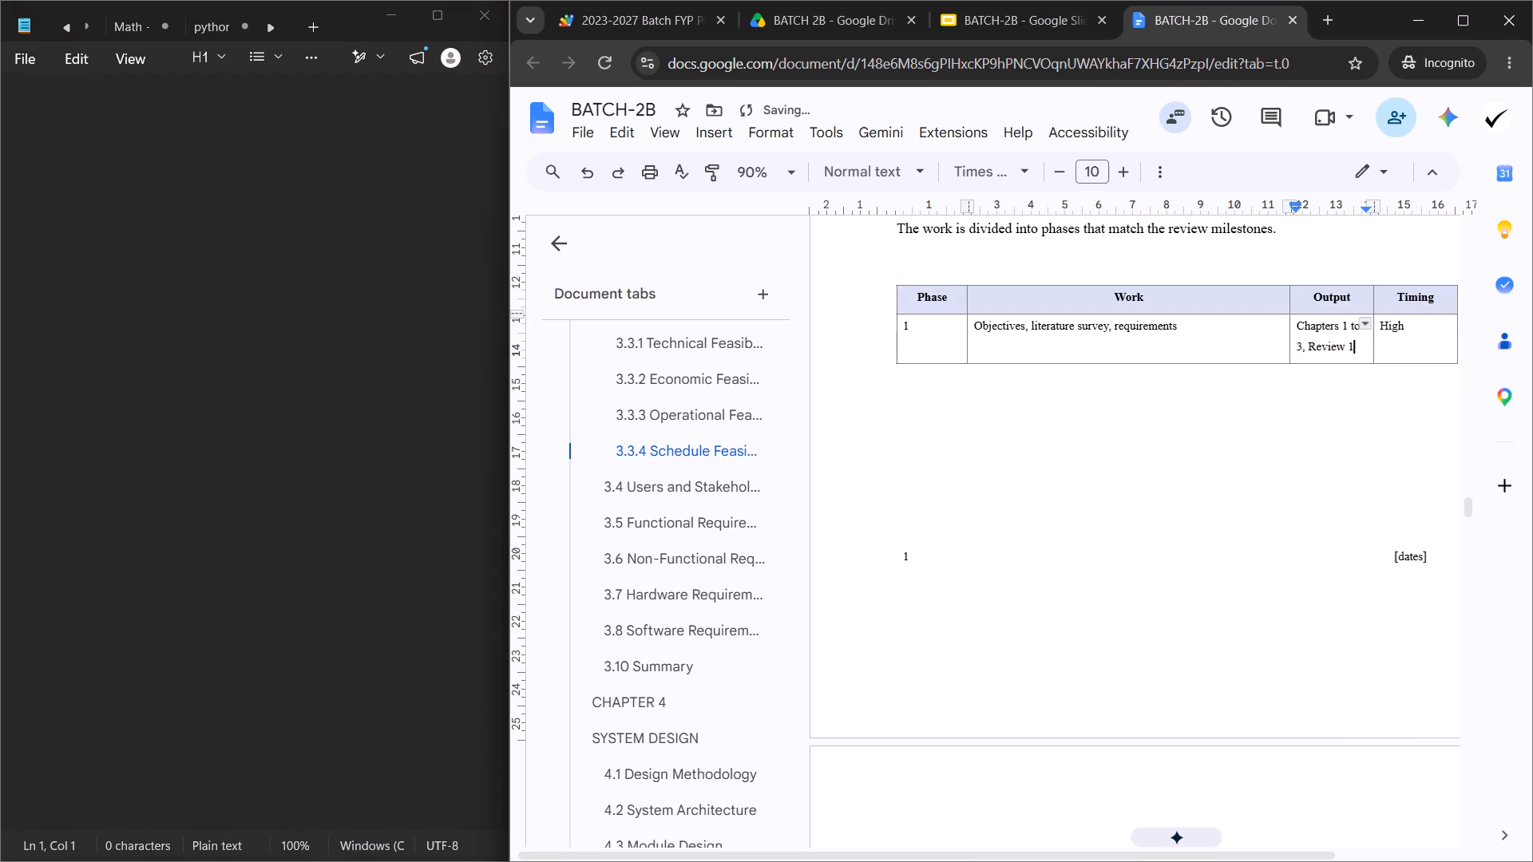
Examine the remaining phase rows of the borderless schedule table against the new table in section 3.3.4.
scroll(1352, 475, "down", 3)
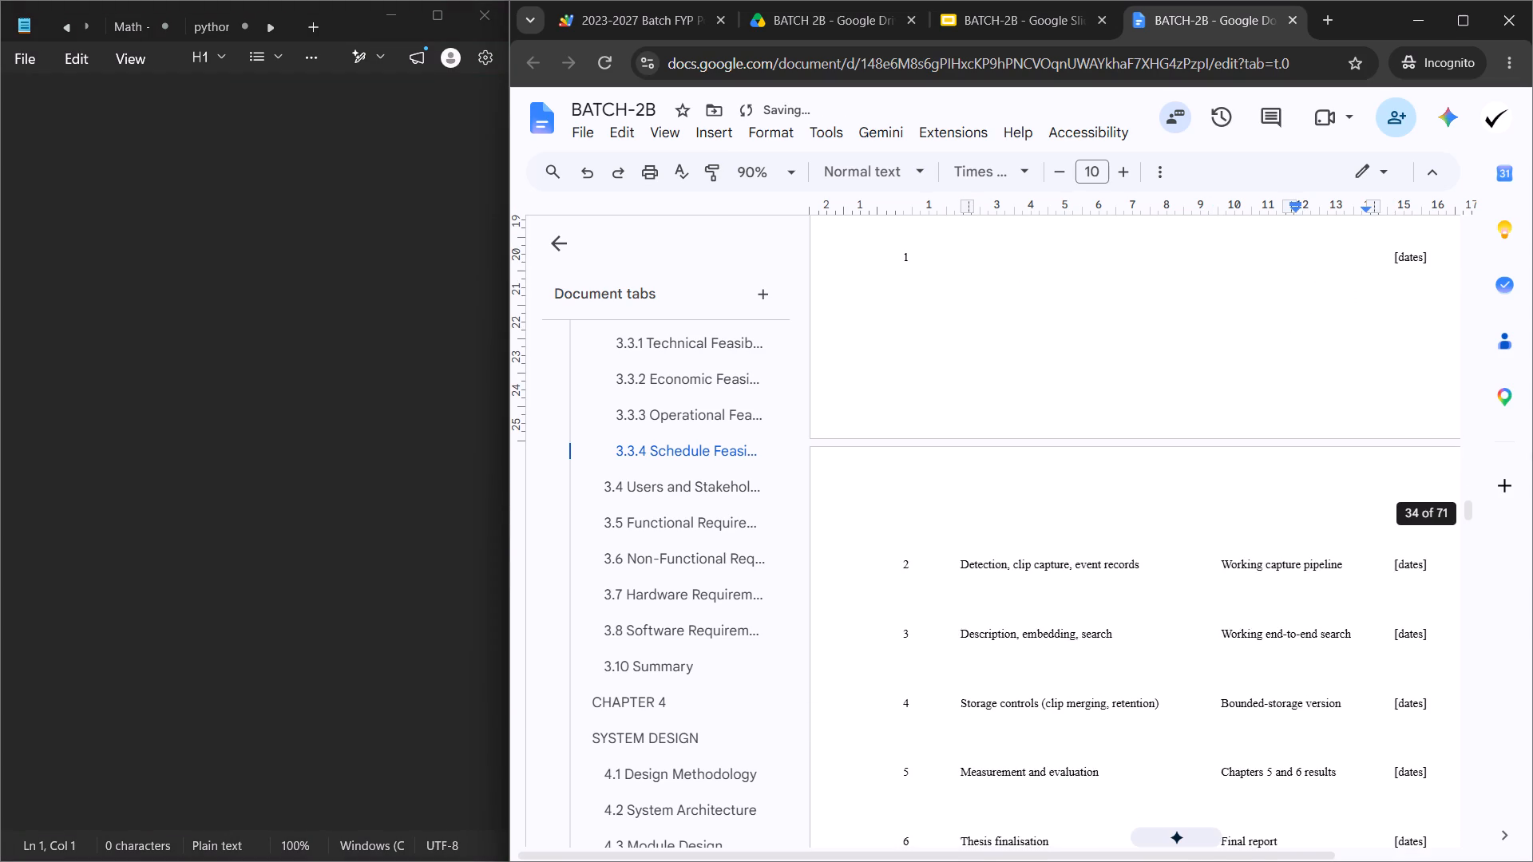
scroll(1346, 475, "down", 3)
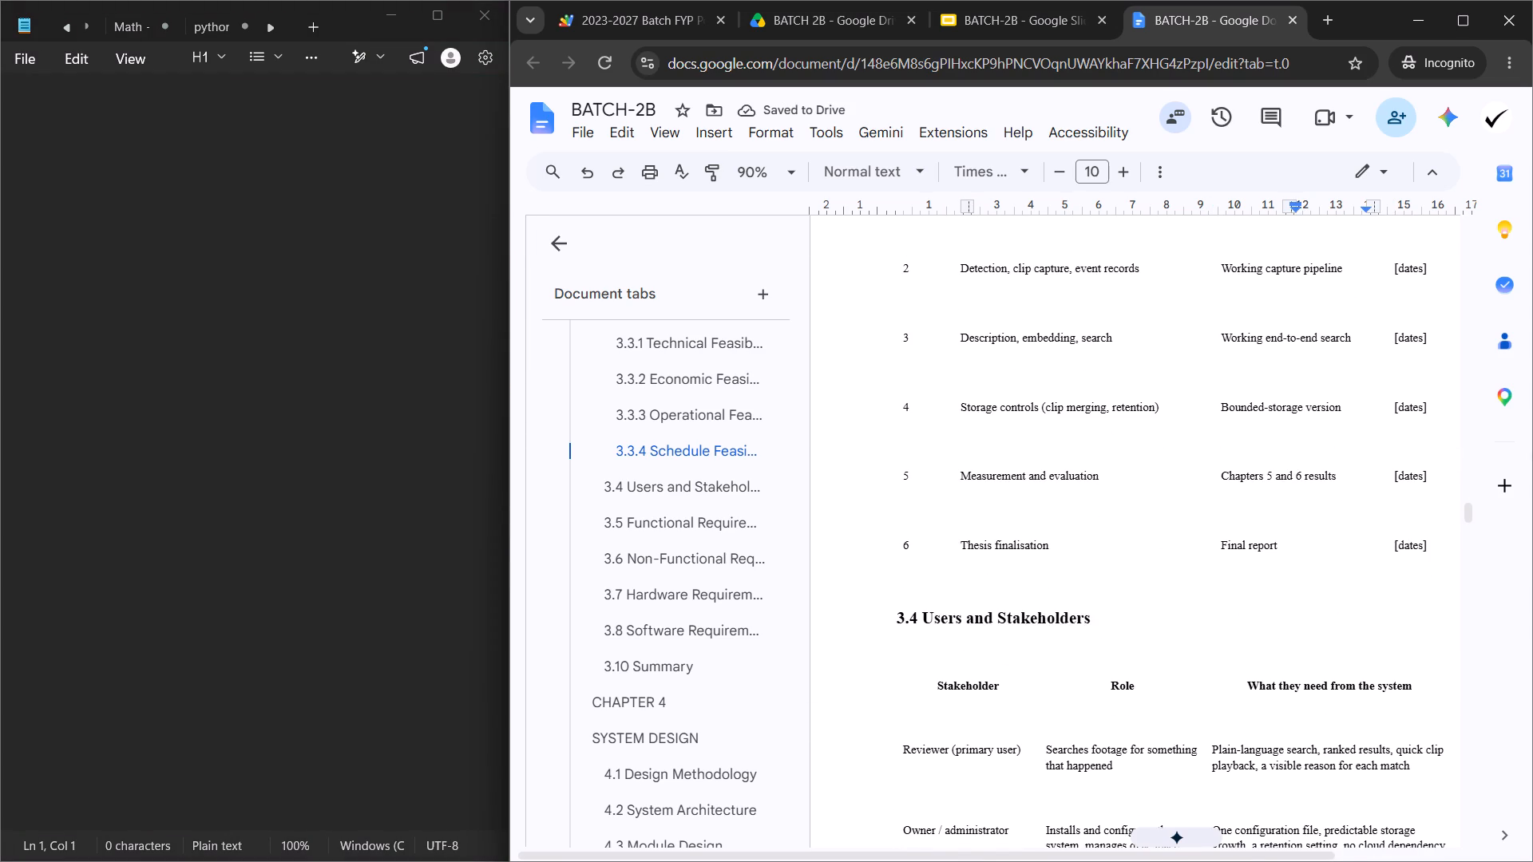
scroll(1202, 616, "up", 6)
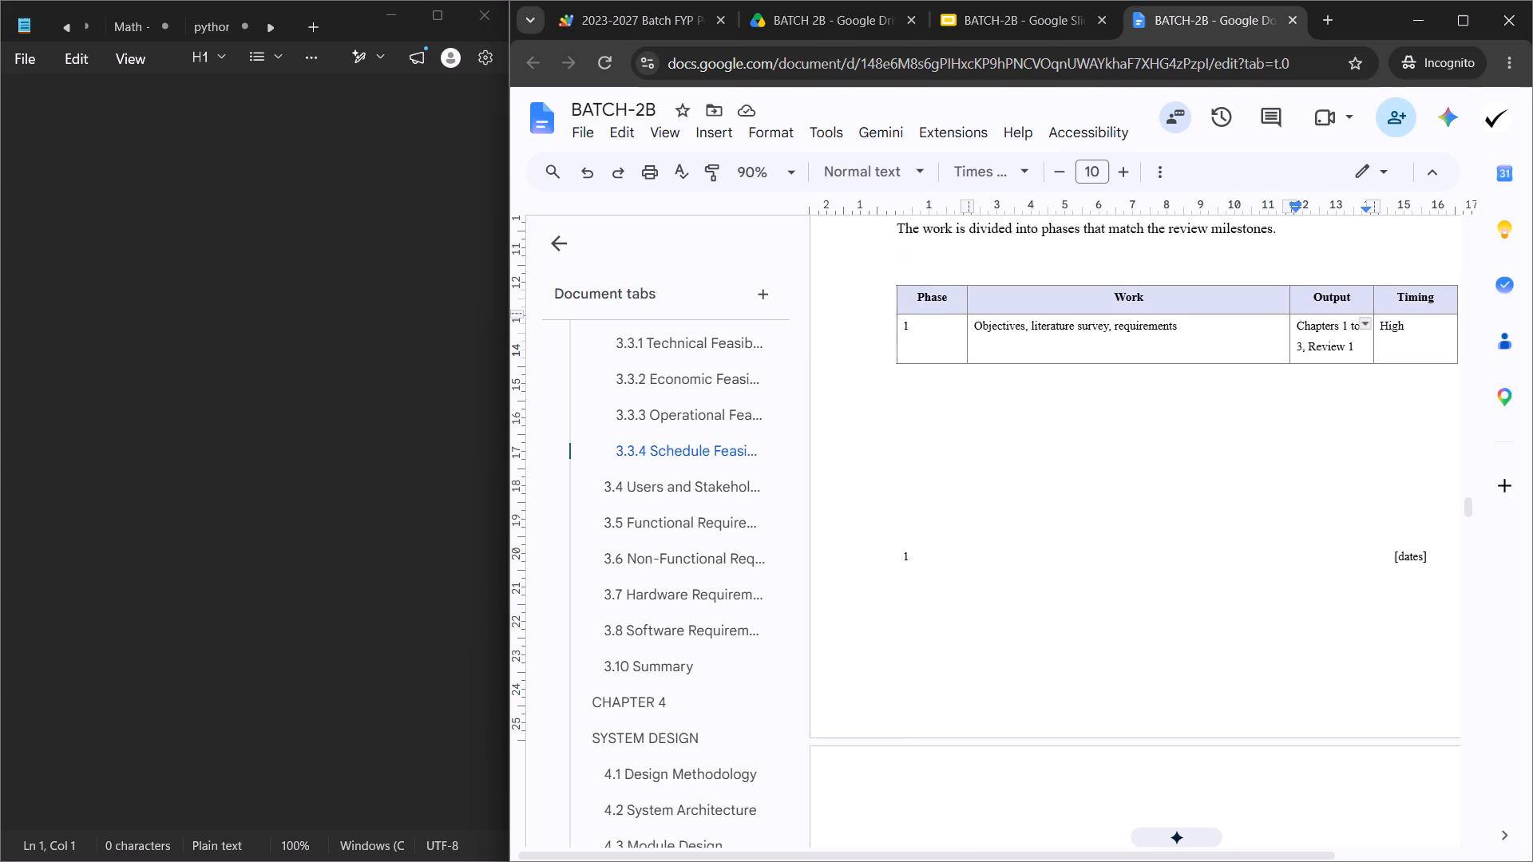
scroll(1235, 569, "up", 3)
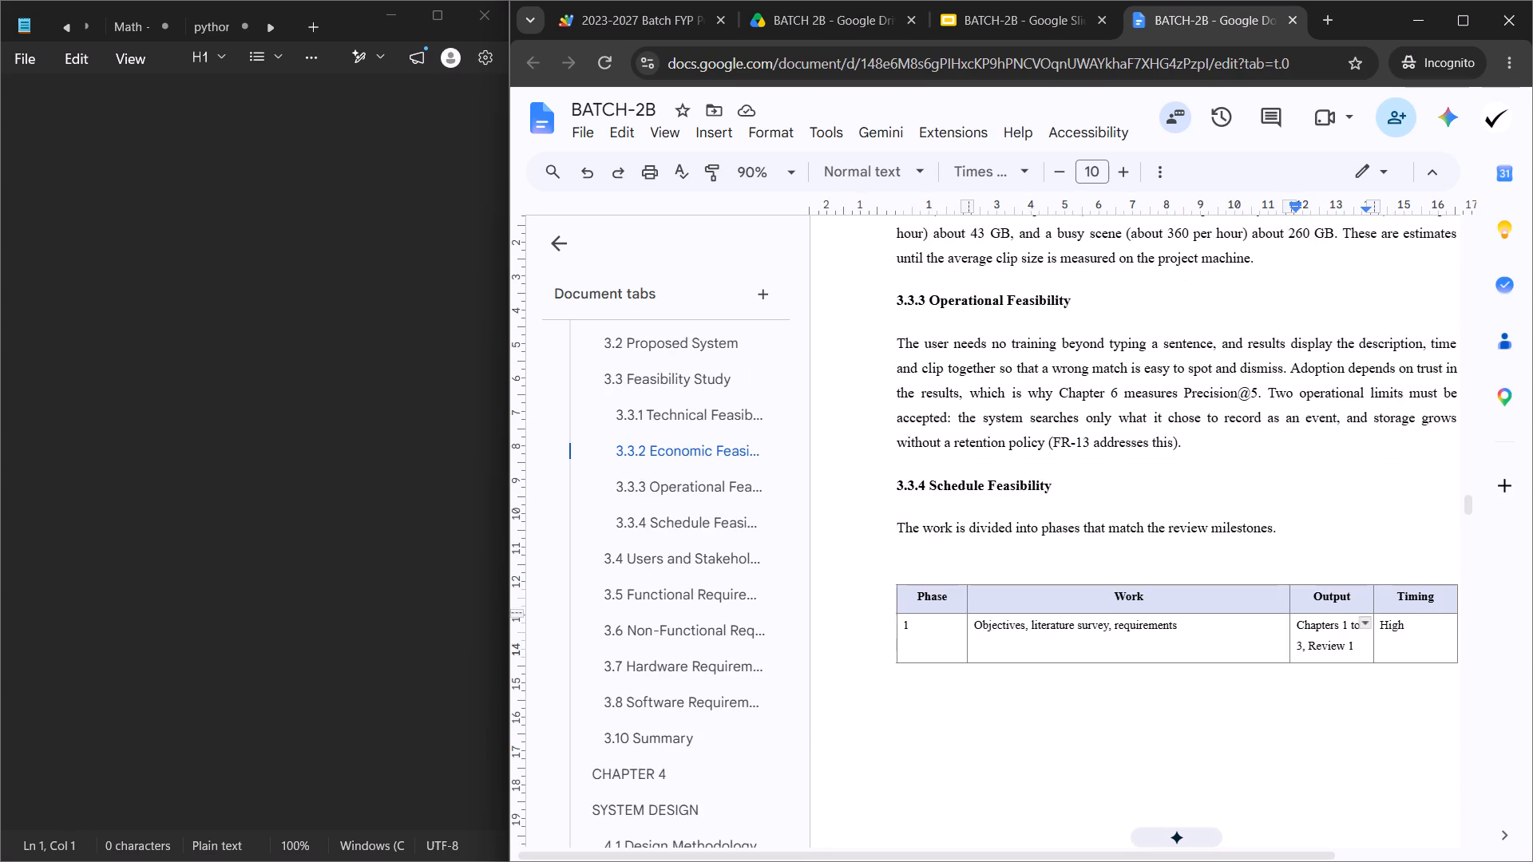
scroll(1219, 522, "down", 7)
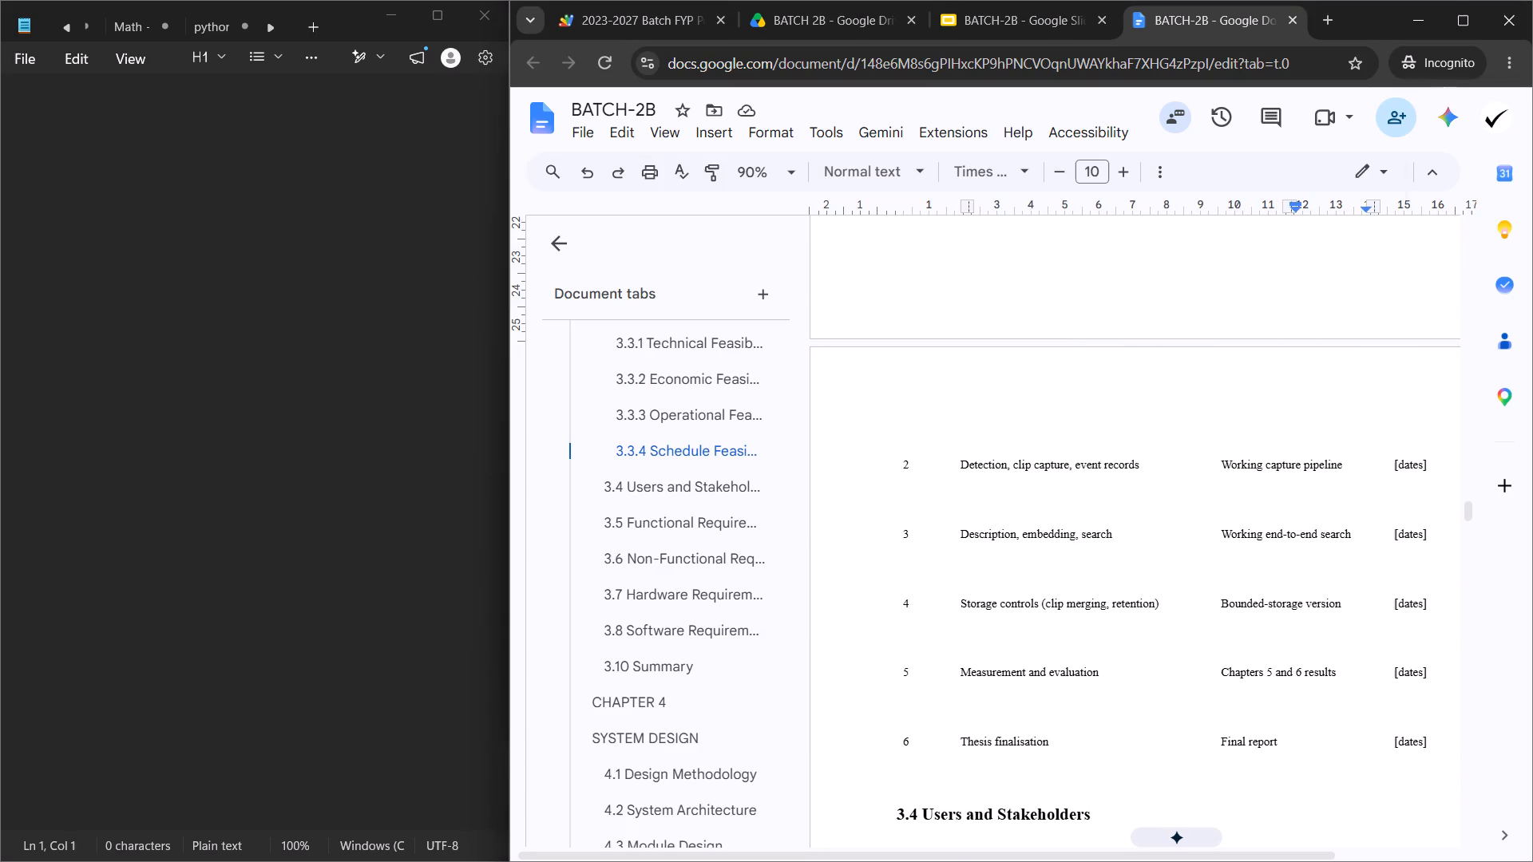
scroll(1217, 535, "up", 6)
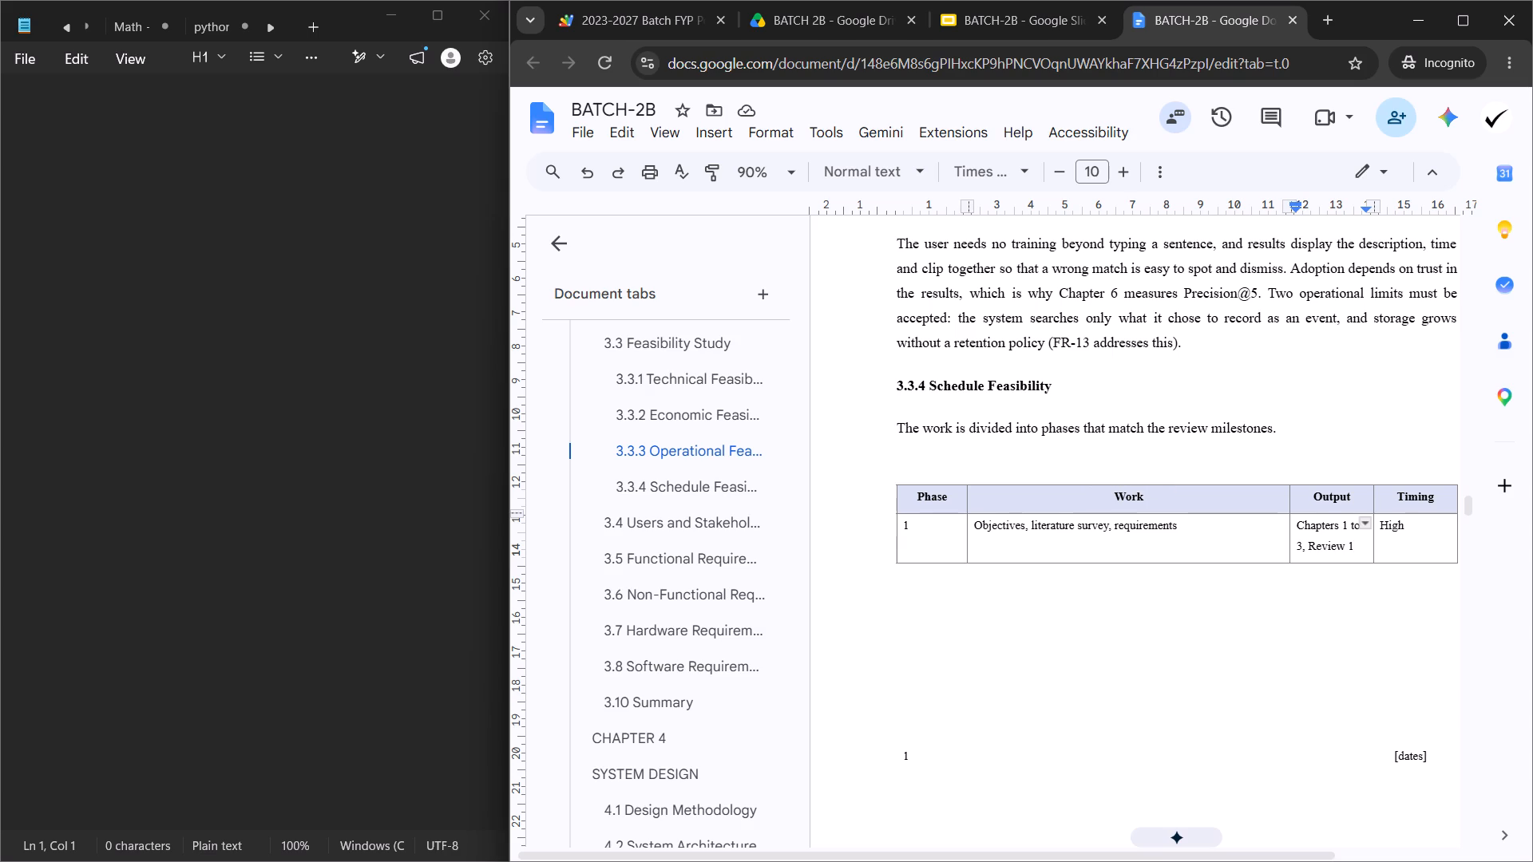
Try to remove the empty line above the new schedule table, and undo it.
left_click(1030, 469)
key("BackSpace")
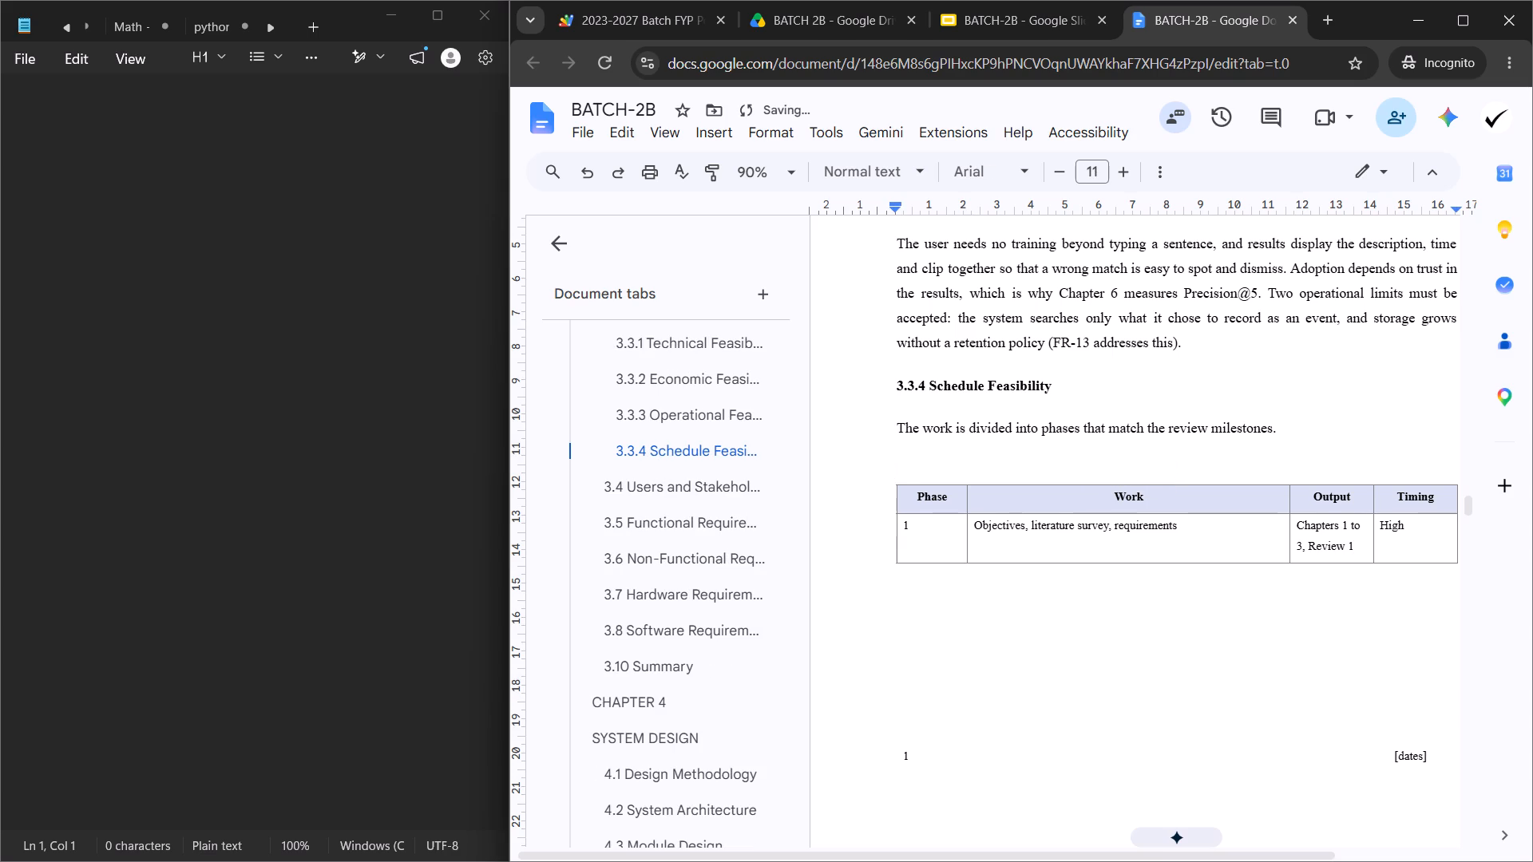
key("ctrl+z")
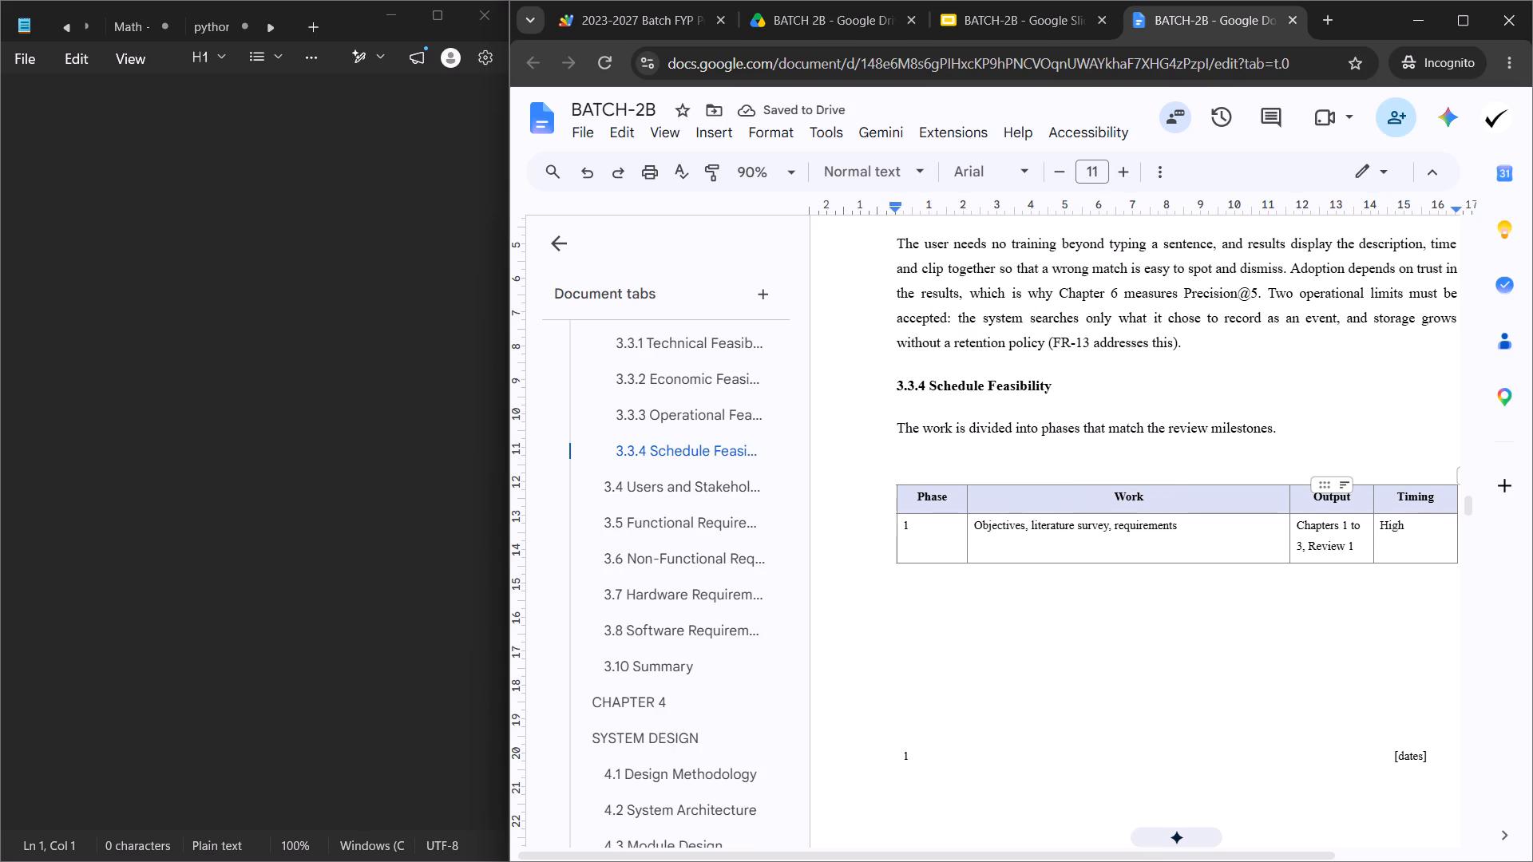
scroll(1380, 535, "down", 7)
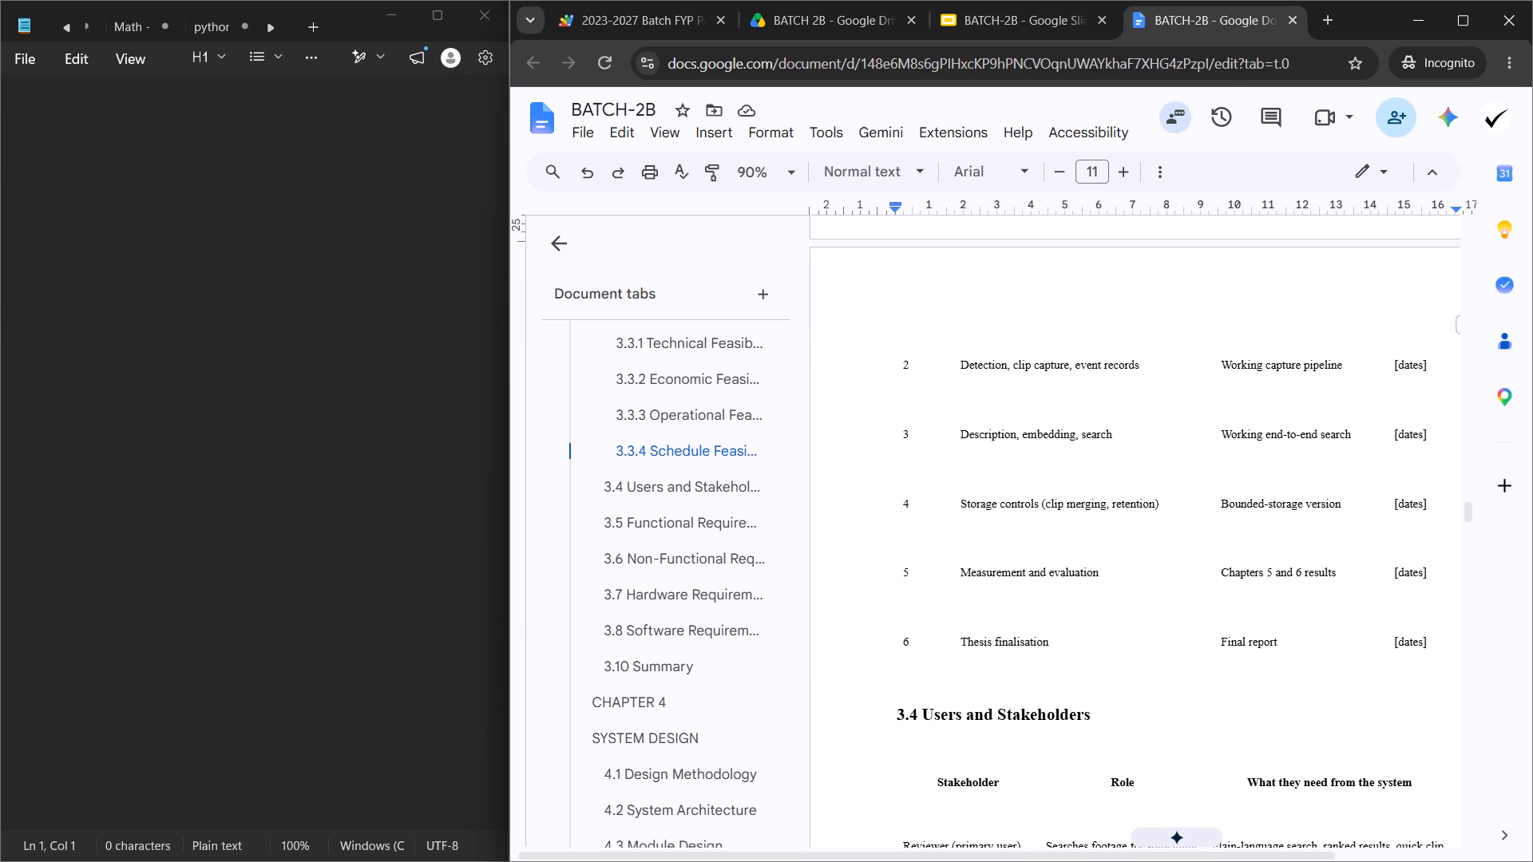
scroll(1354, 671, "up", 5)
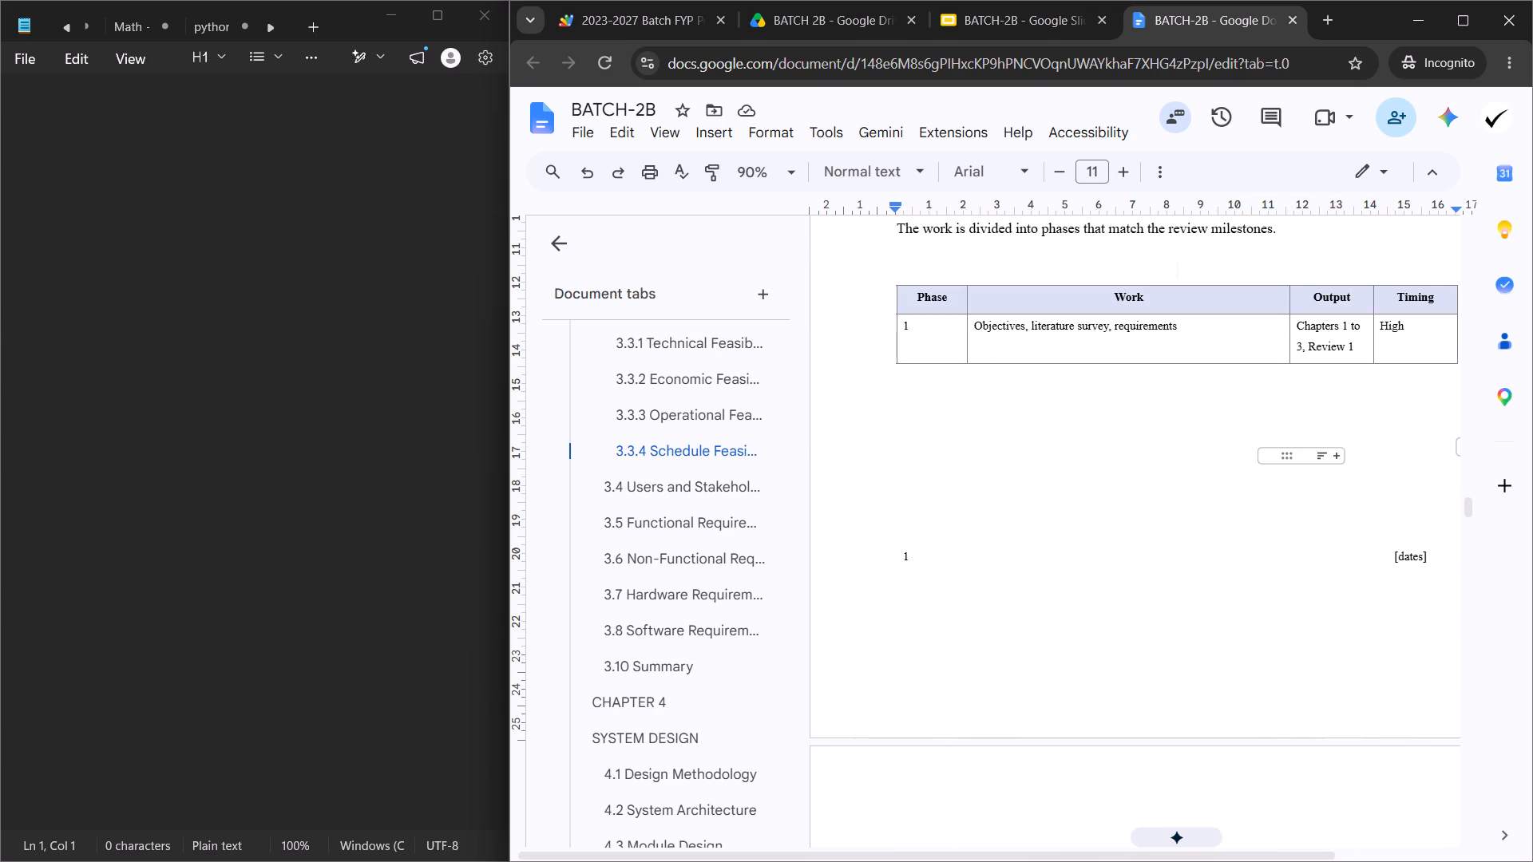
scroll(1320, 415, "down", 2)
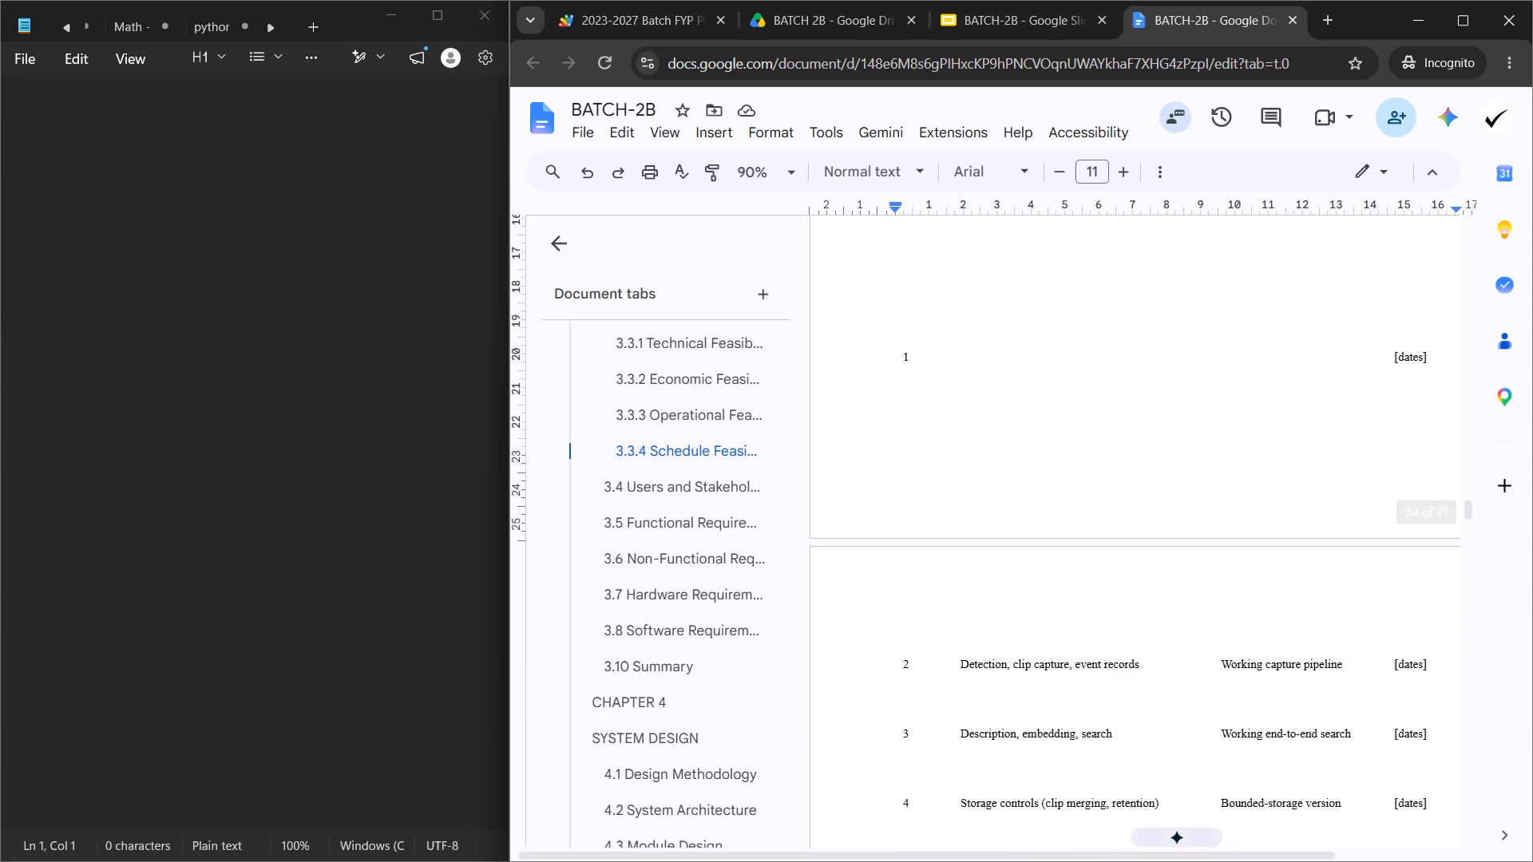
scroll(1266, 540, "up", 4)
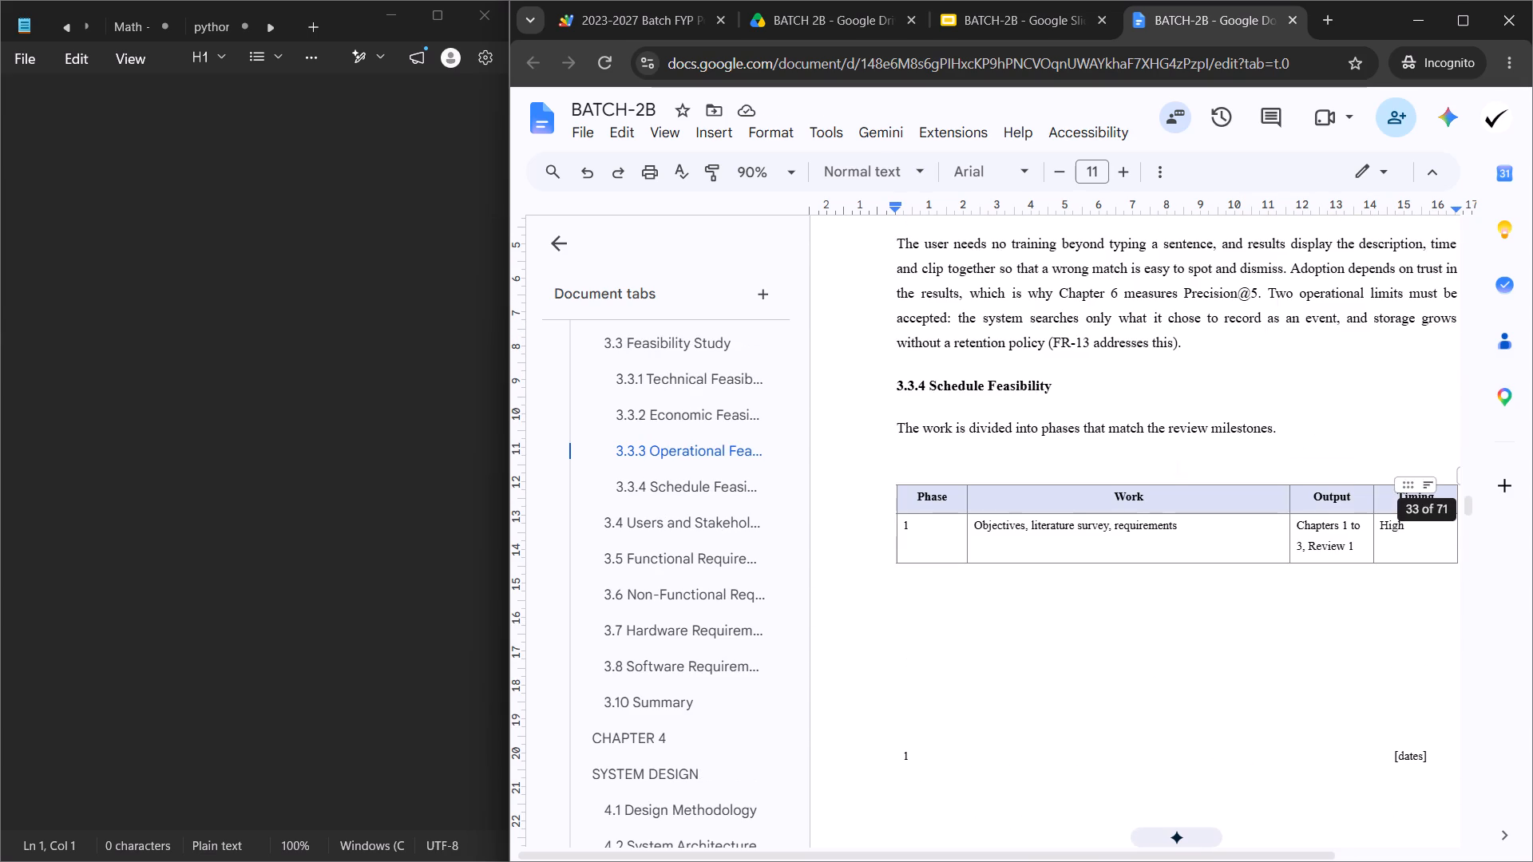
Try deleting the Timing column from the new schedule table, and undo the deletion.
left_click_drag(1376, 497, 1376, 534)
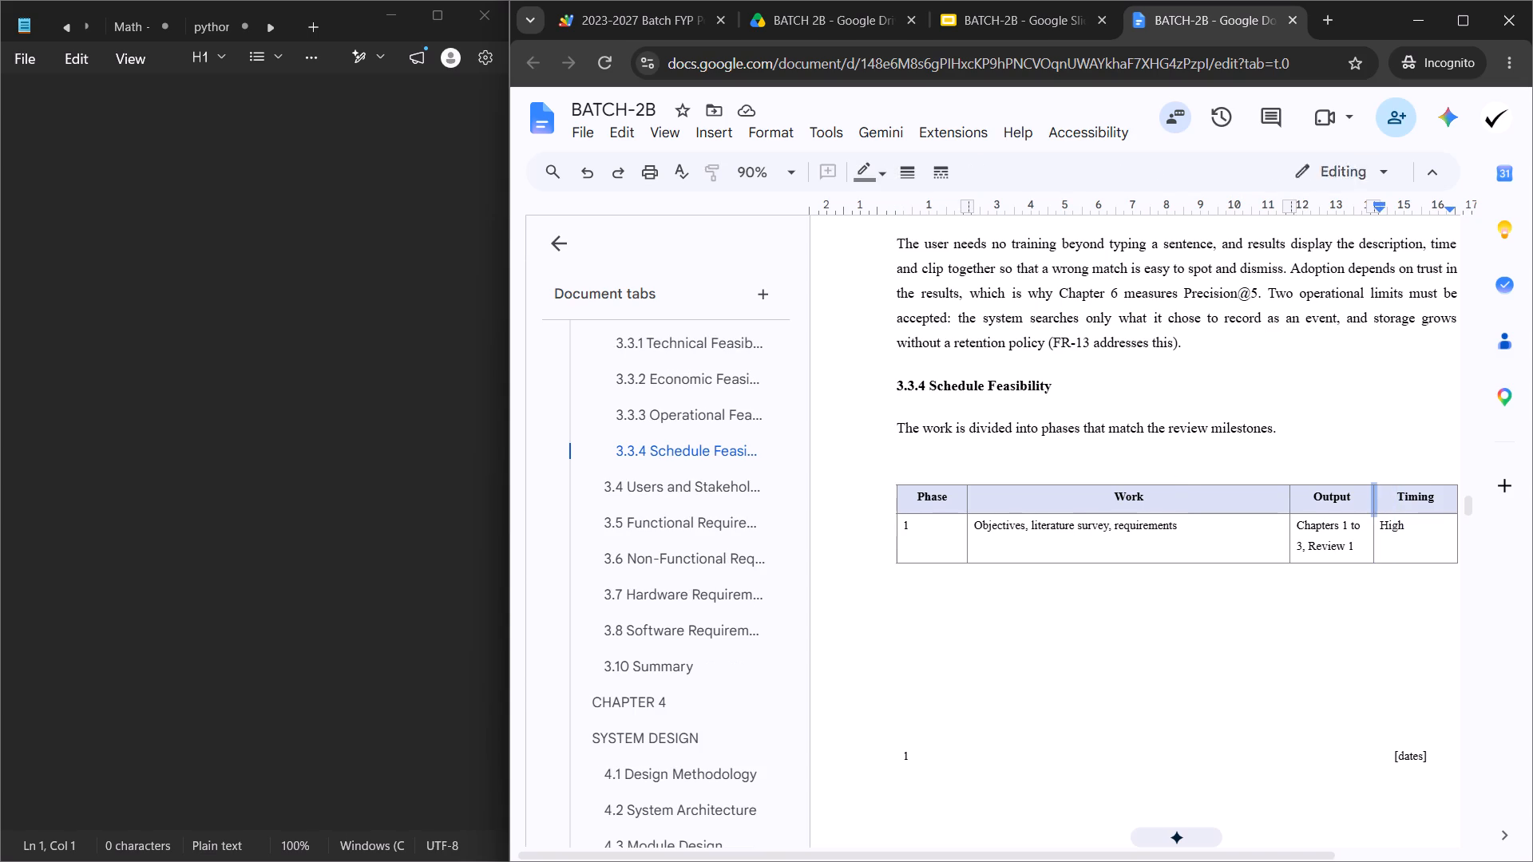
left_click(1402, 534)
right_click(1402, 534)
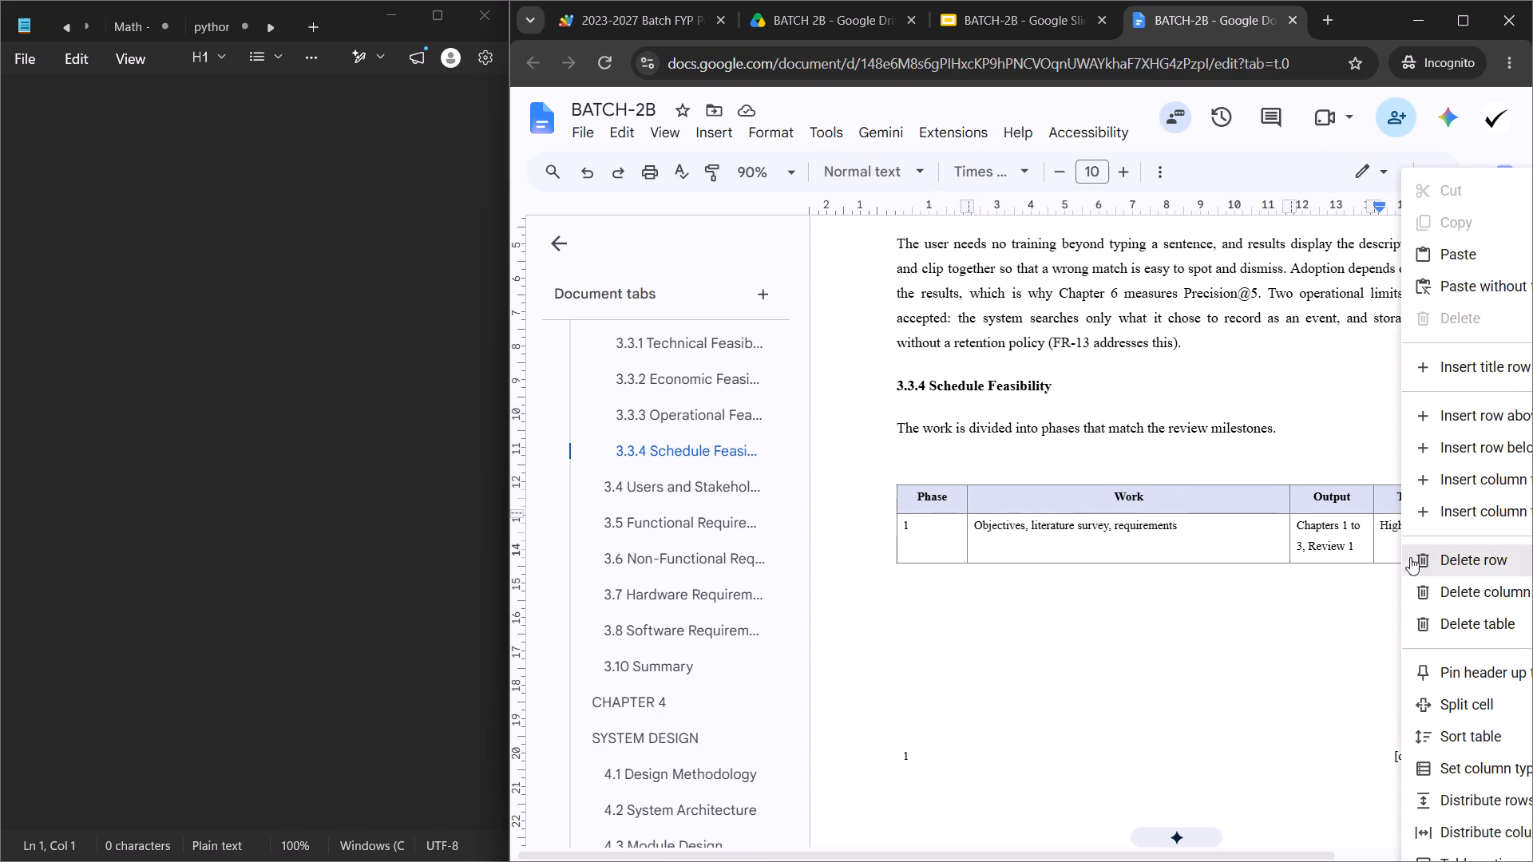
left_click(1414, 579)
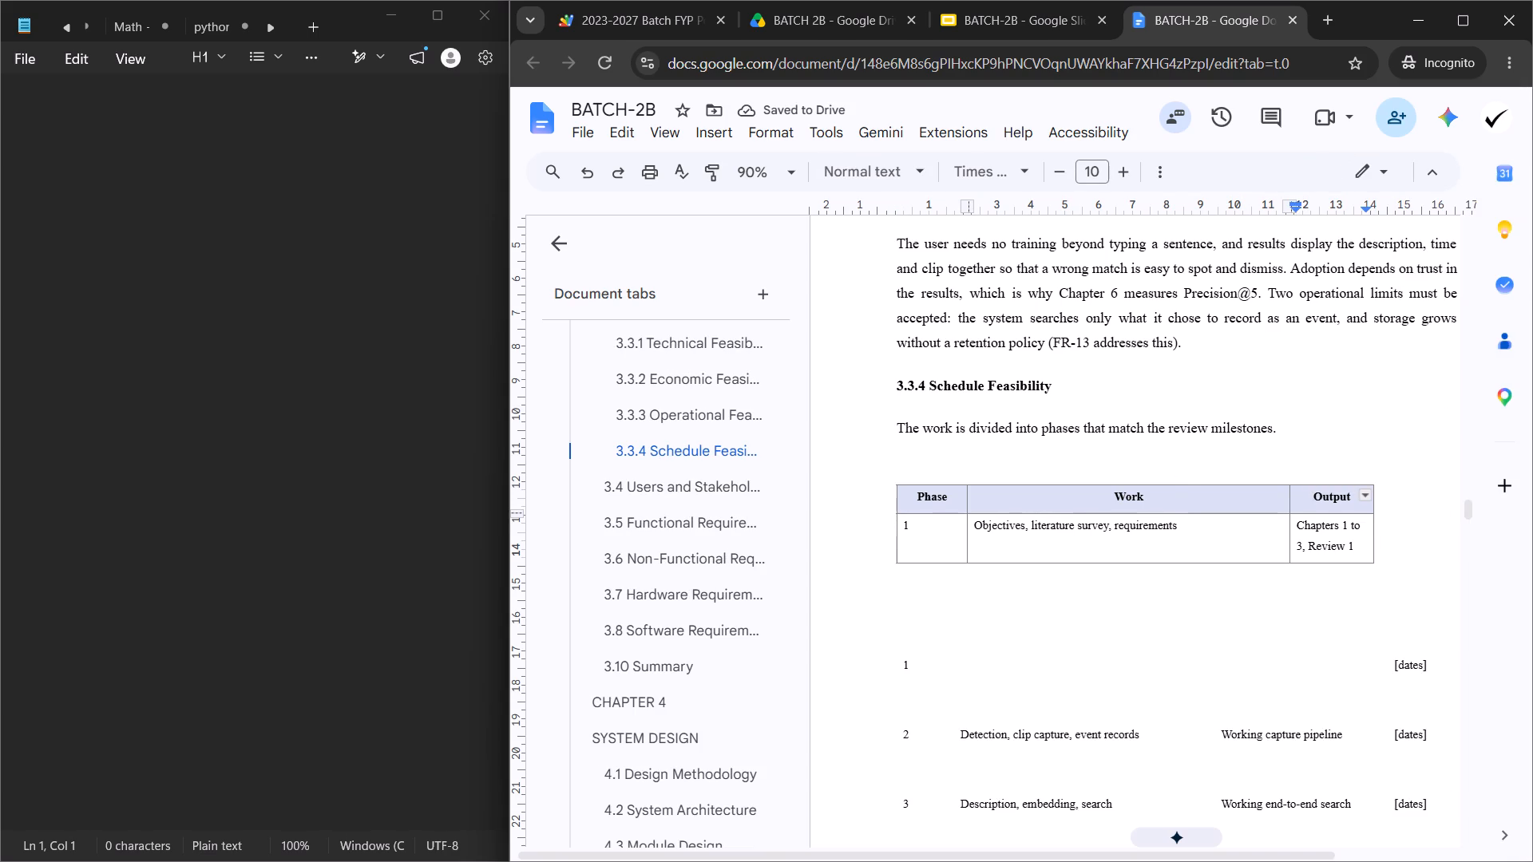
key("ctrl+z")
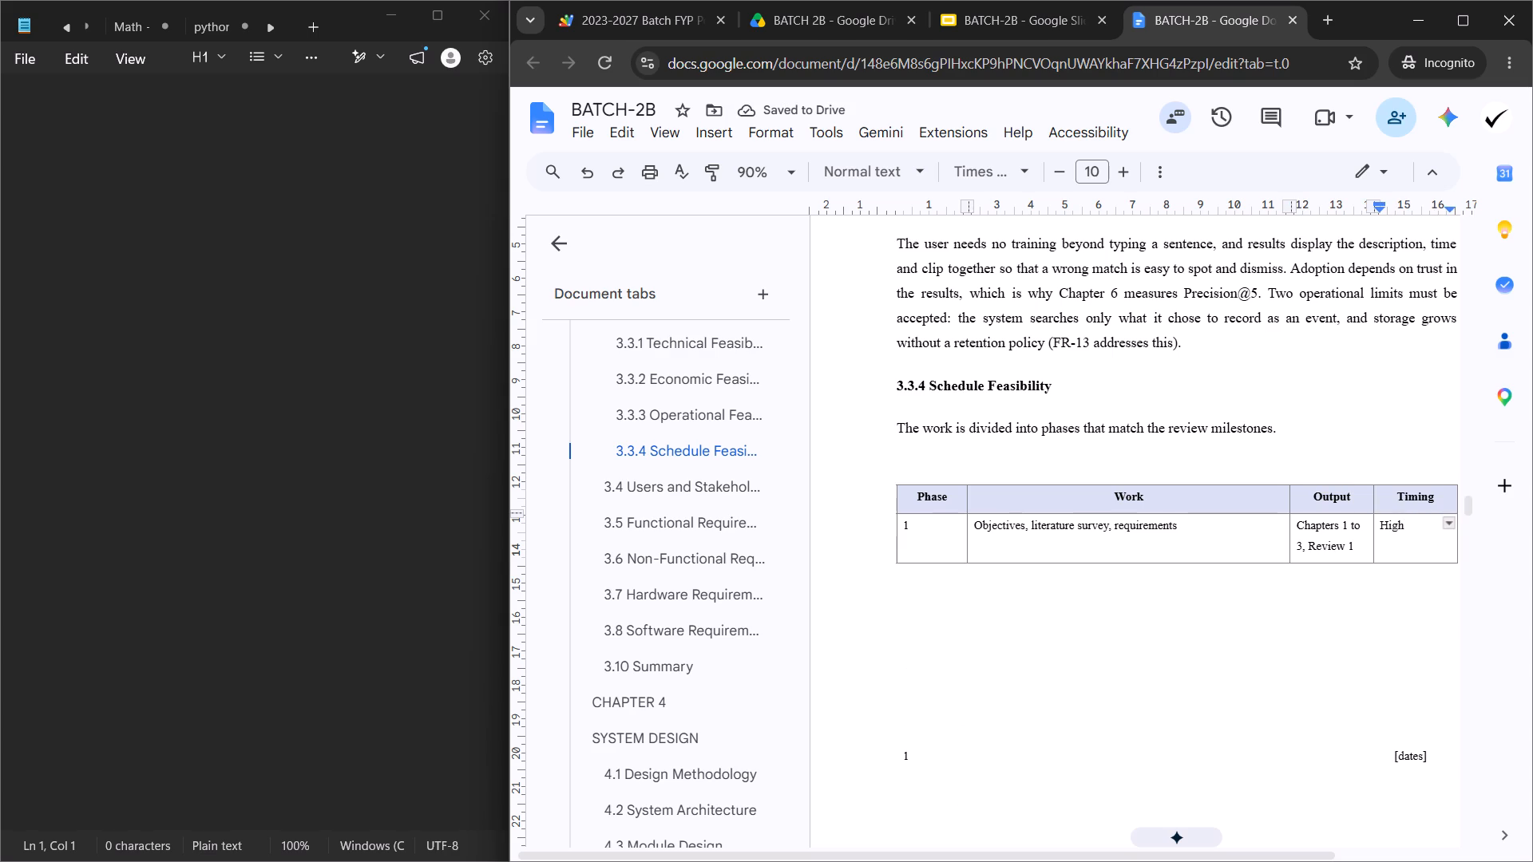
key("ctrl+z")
Redo the deletion of the Timing column so the new schedule table keeps only Phase, Work and Output.
key("ctrl+z")
key("ctrl+y")
key("ctrl+y")
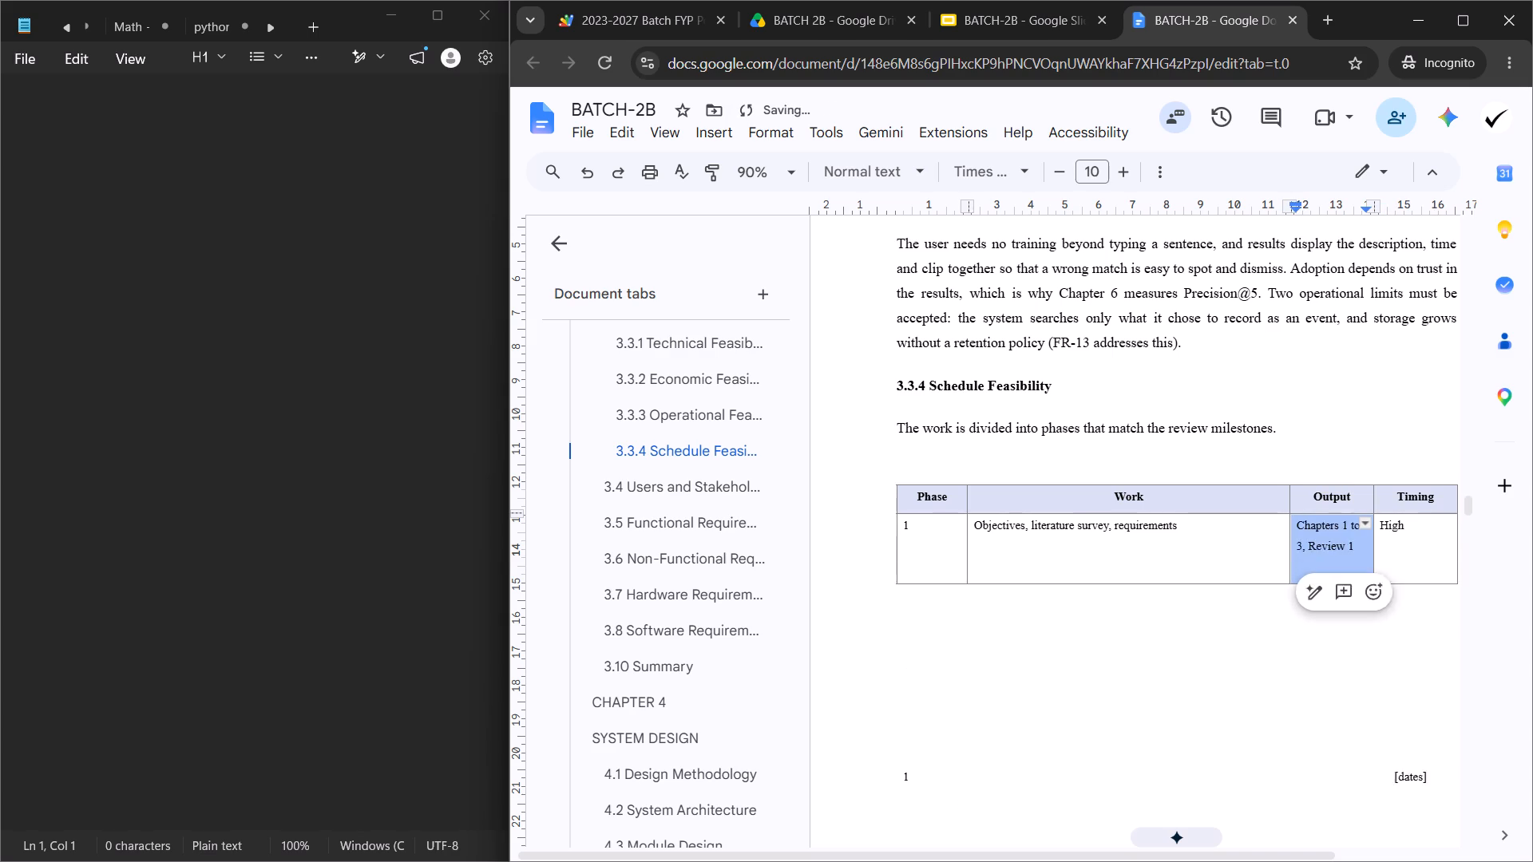
key("ctrl+y")
Shift the new schedule table in section 3.3.4 to the right so it sits roughly centred between the page margins.
scroll(1364, 531, "down", 6)
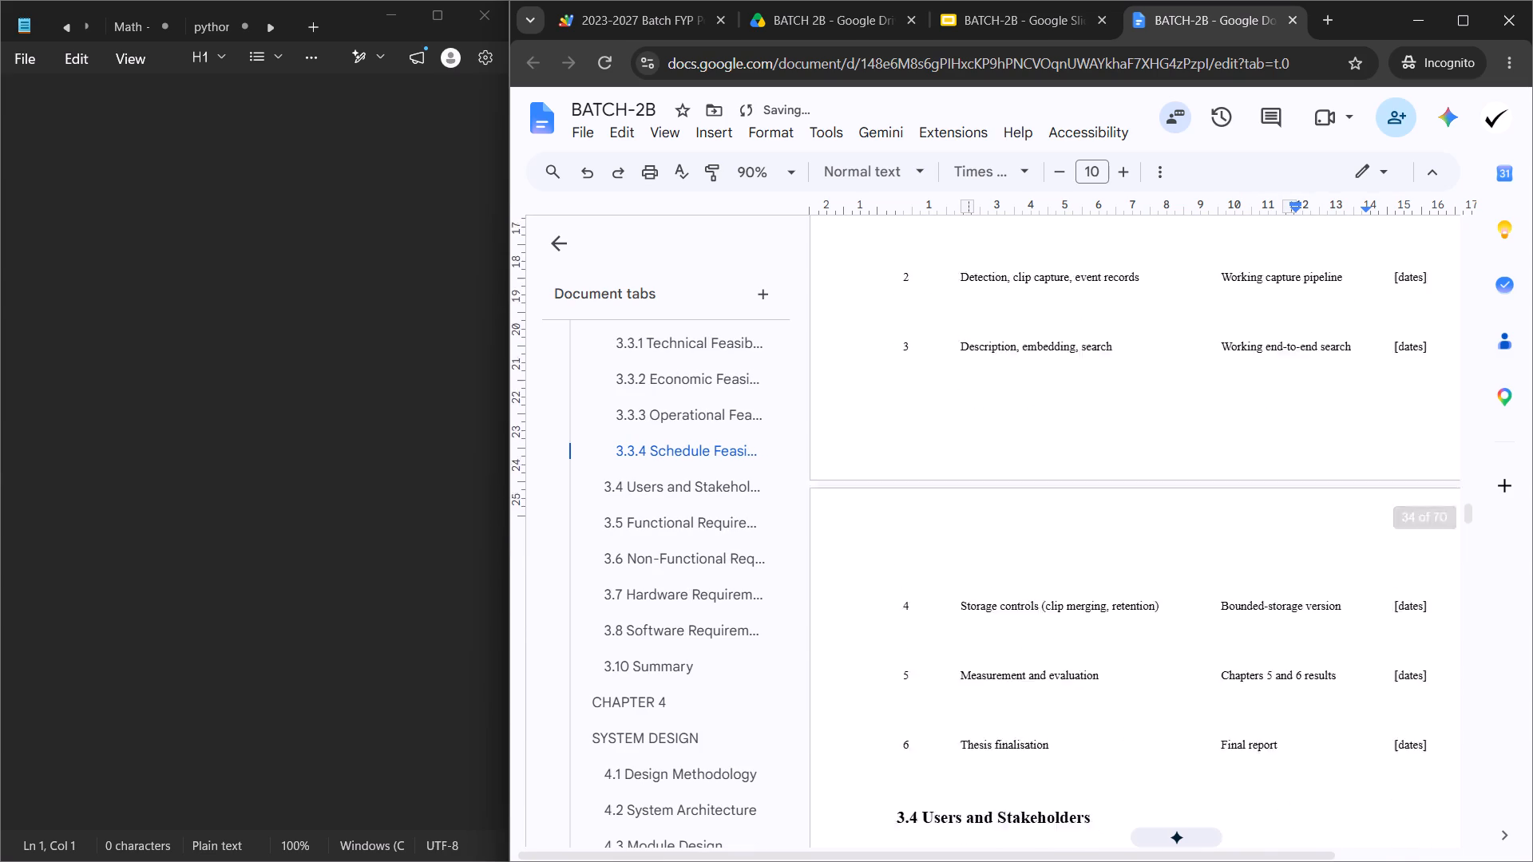
scroll(1364, 524, "down", 1)
scroll(1340, 552, "up", 13)
scroll(1301, 583, "down", 5)
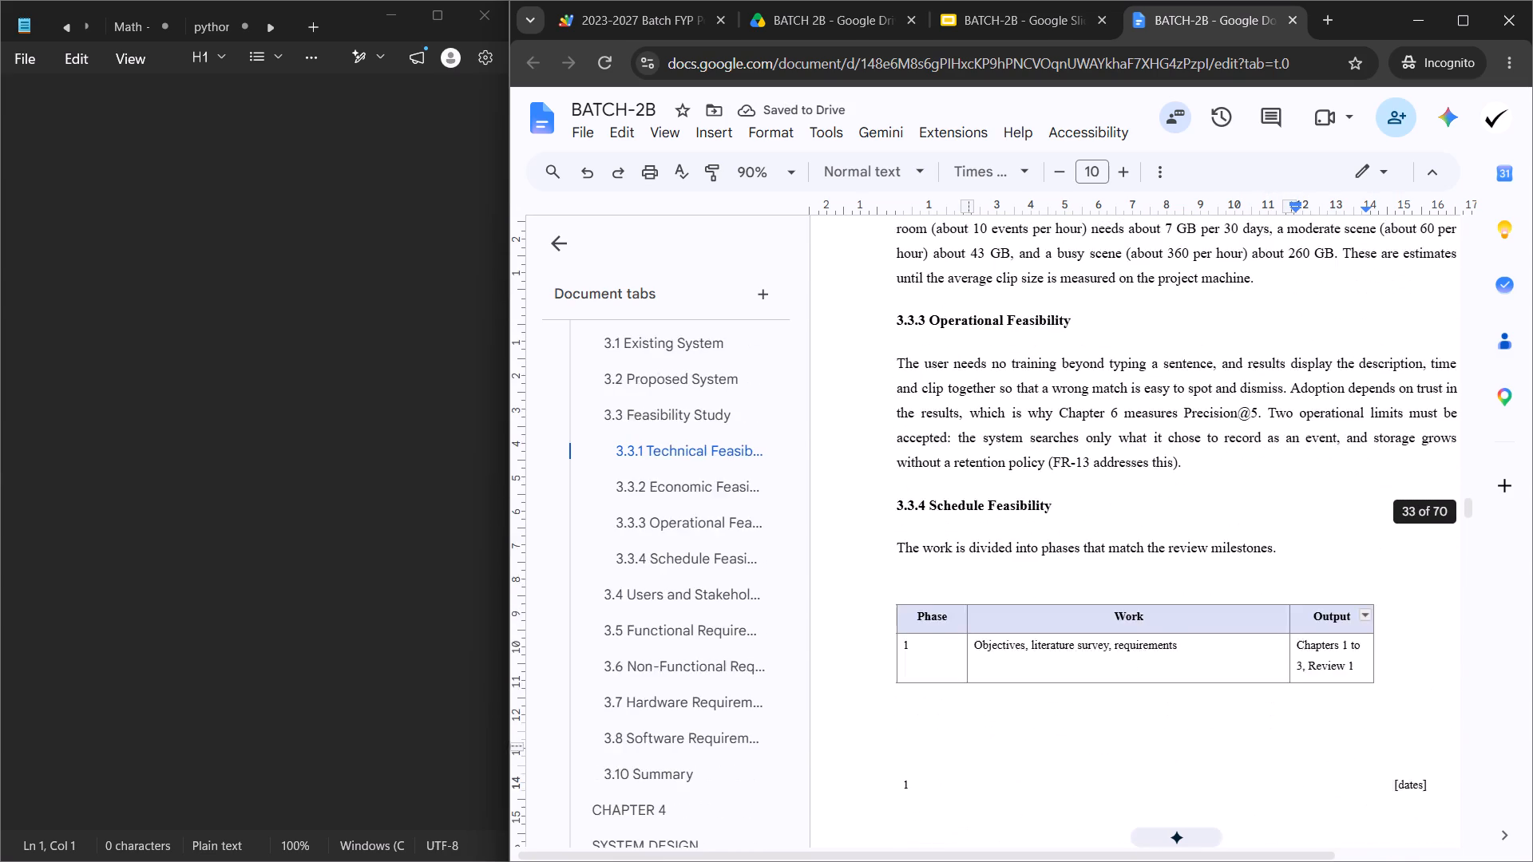
scroll(1298, 585, "down", 3)
scroll(1295, 587, "up", 2)
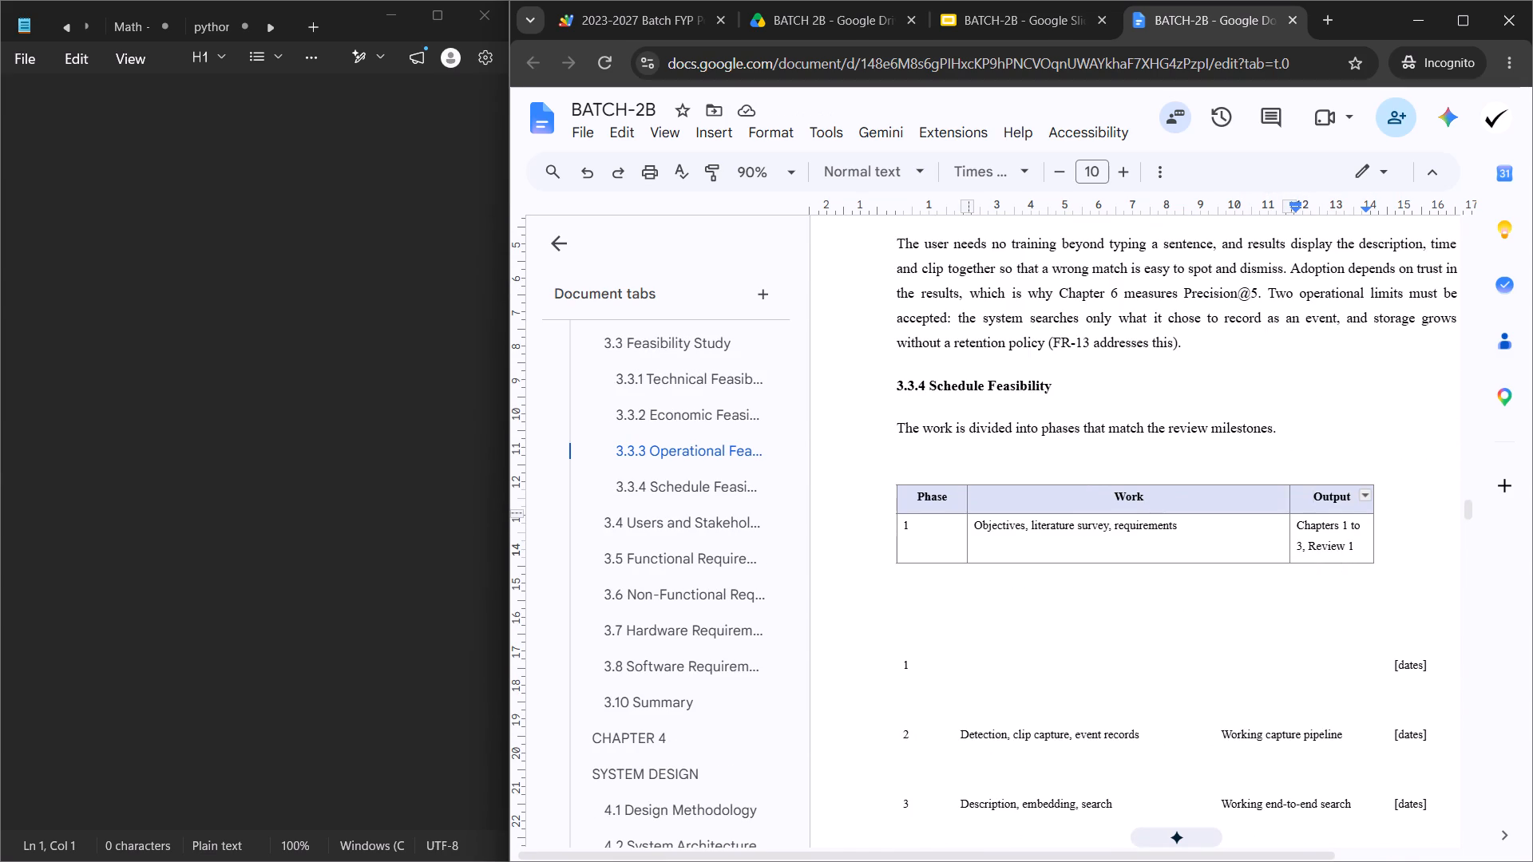
left_click_drag(889, 476, 894, 476)
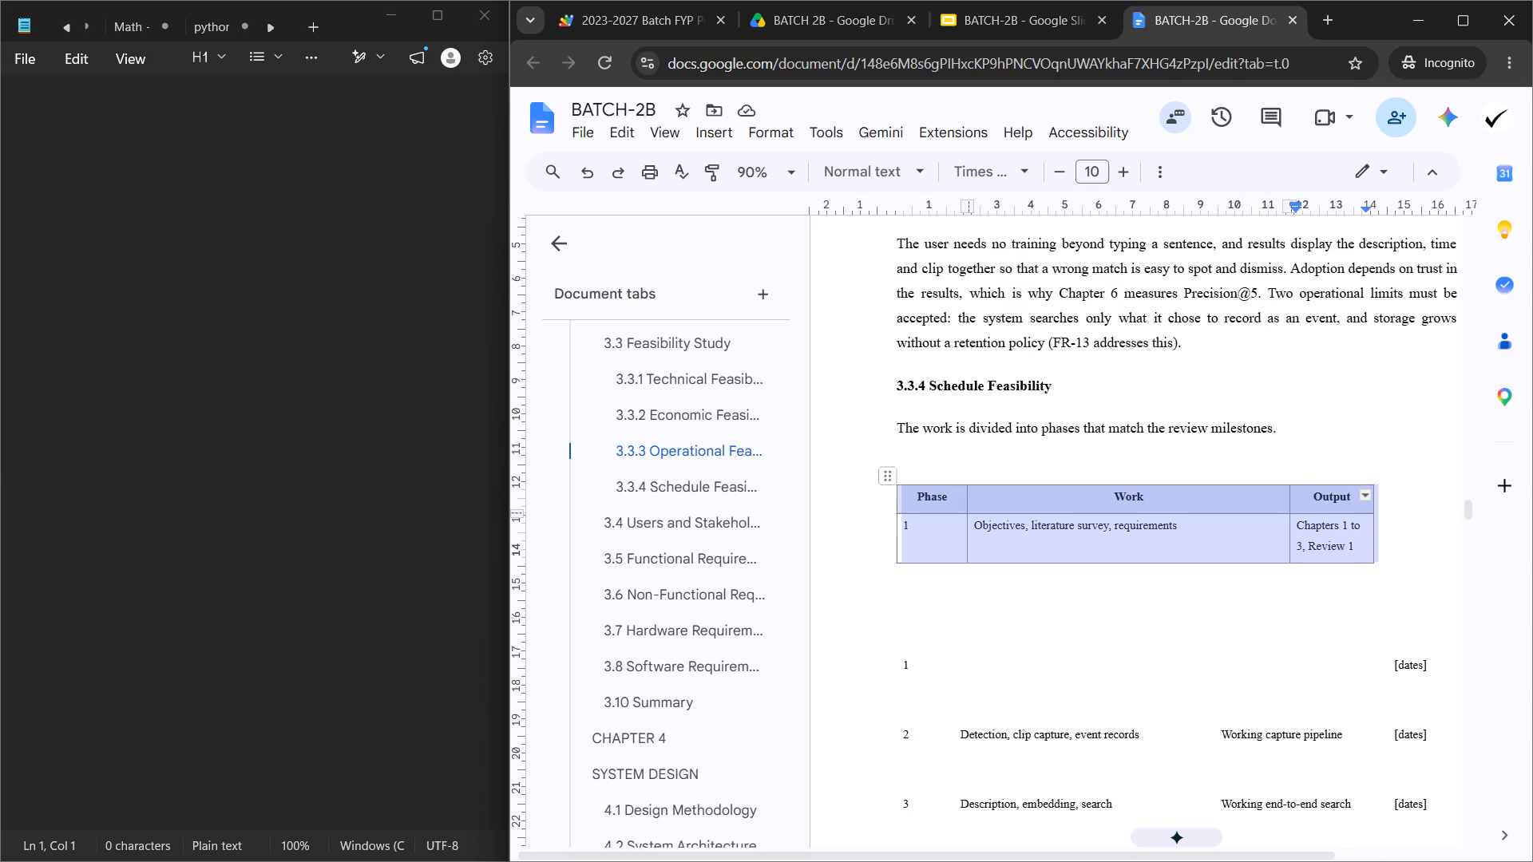
left_click_drag(894, 476, 917, 476)
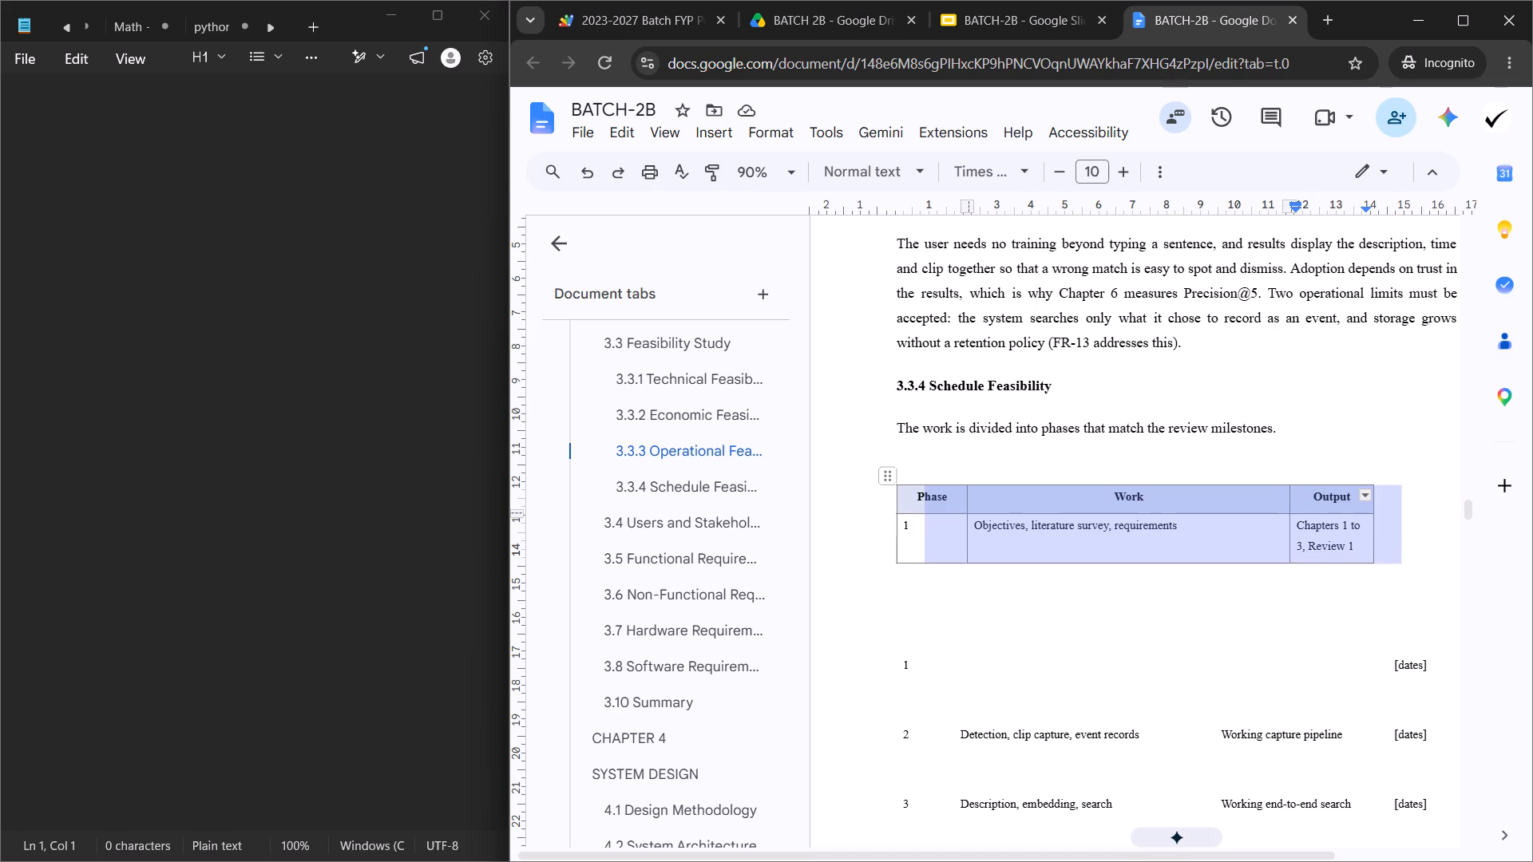
left_click_drag(917, 476, 926, 477)
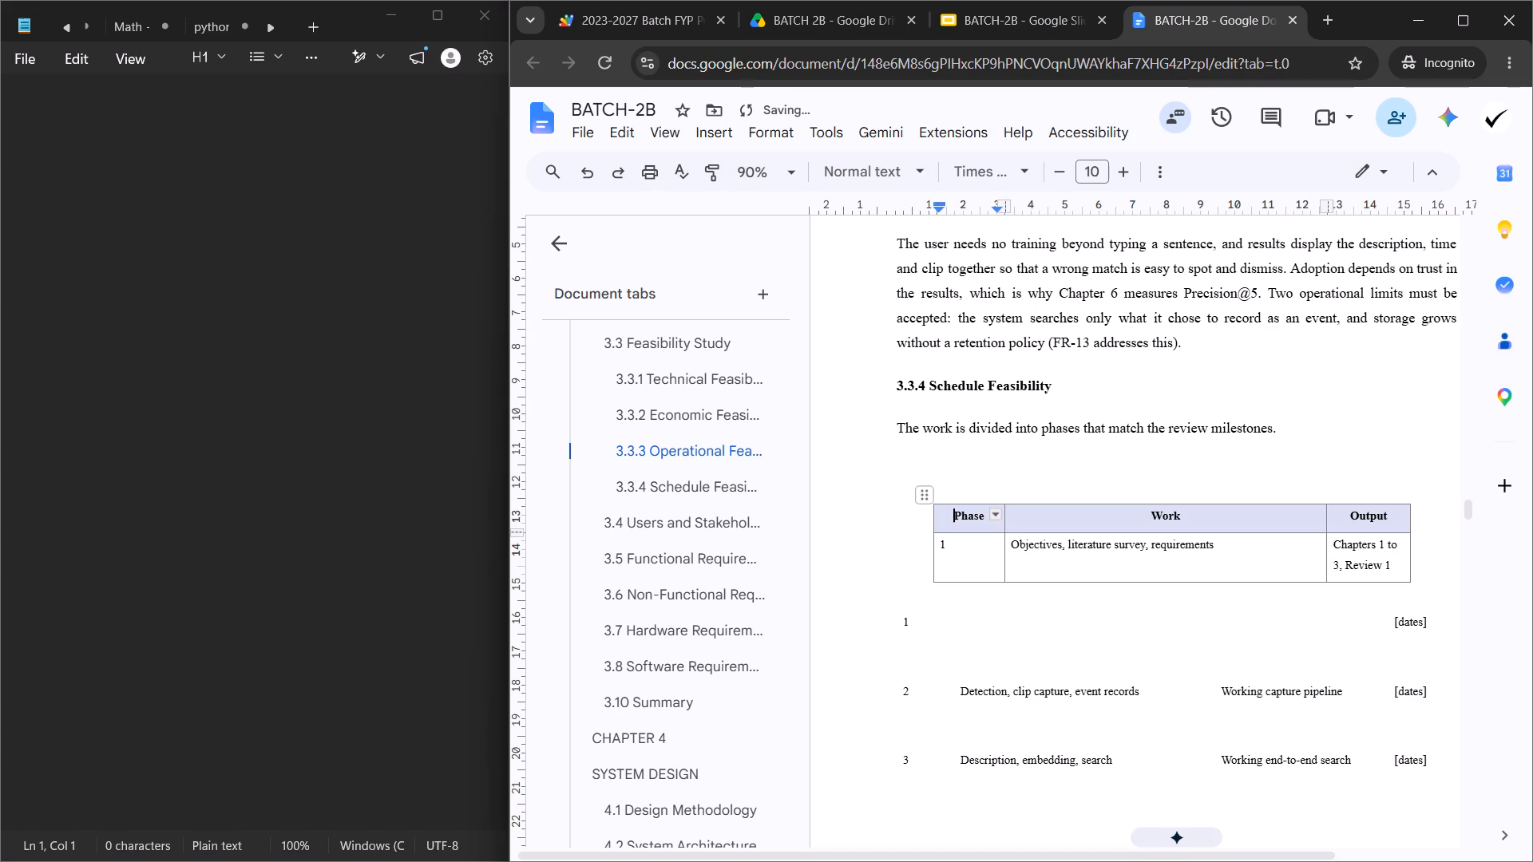
Copy the header row and the FR-01 row of Table 3.1: Functional Requirements in section 3.5.
scroll(1028, 497, "left", 1)
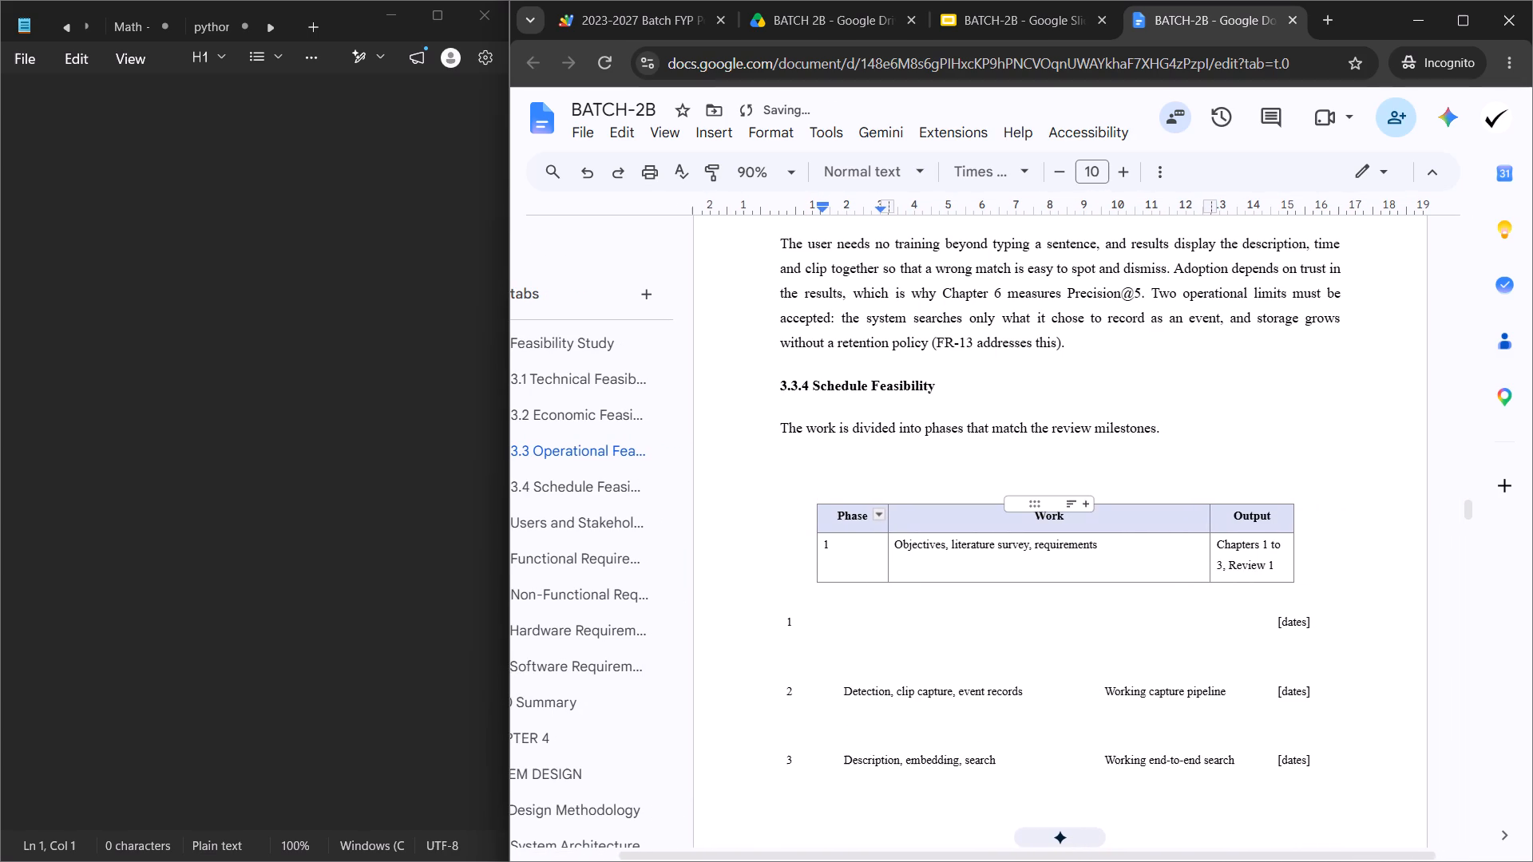
scroll(1090, 516, "left", 1)
scroll(1093, 484, "down", 14)
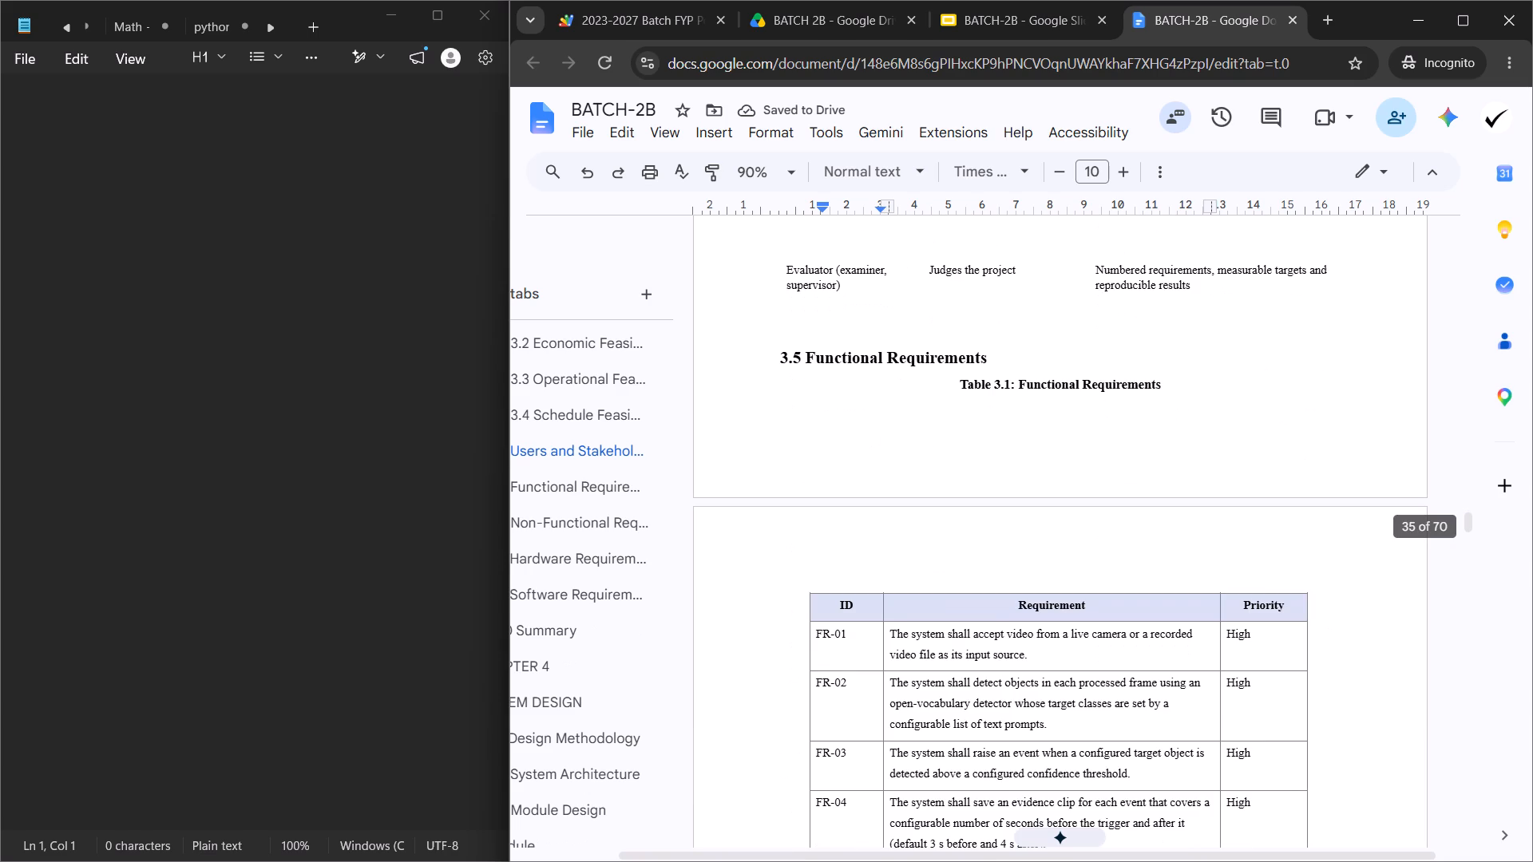
scroll(1098, 520, "up", 4)
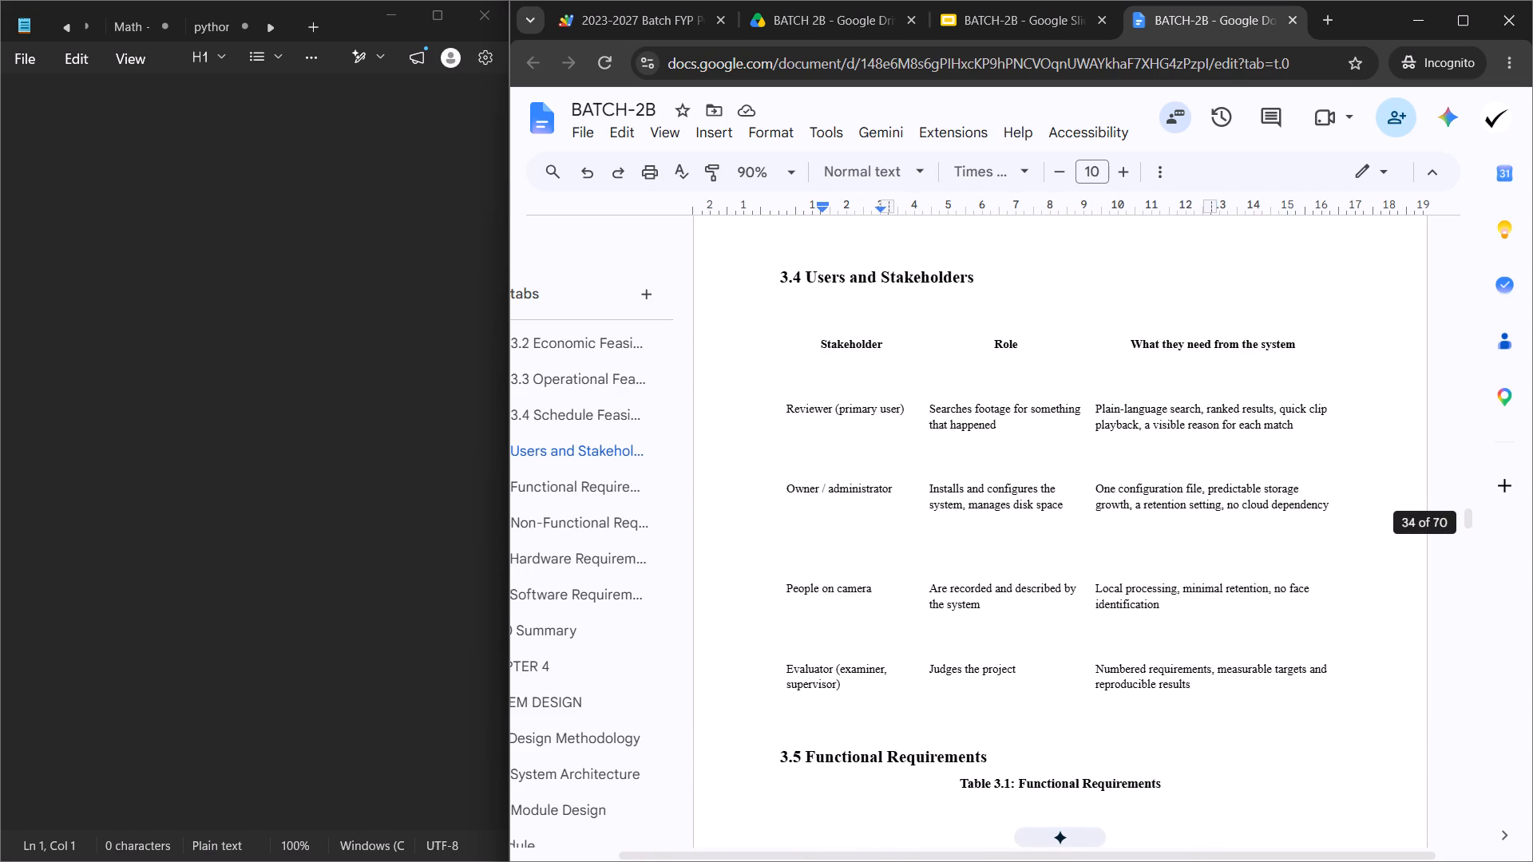
scroll(1105, 541, "up", 8)
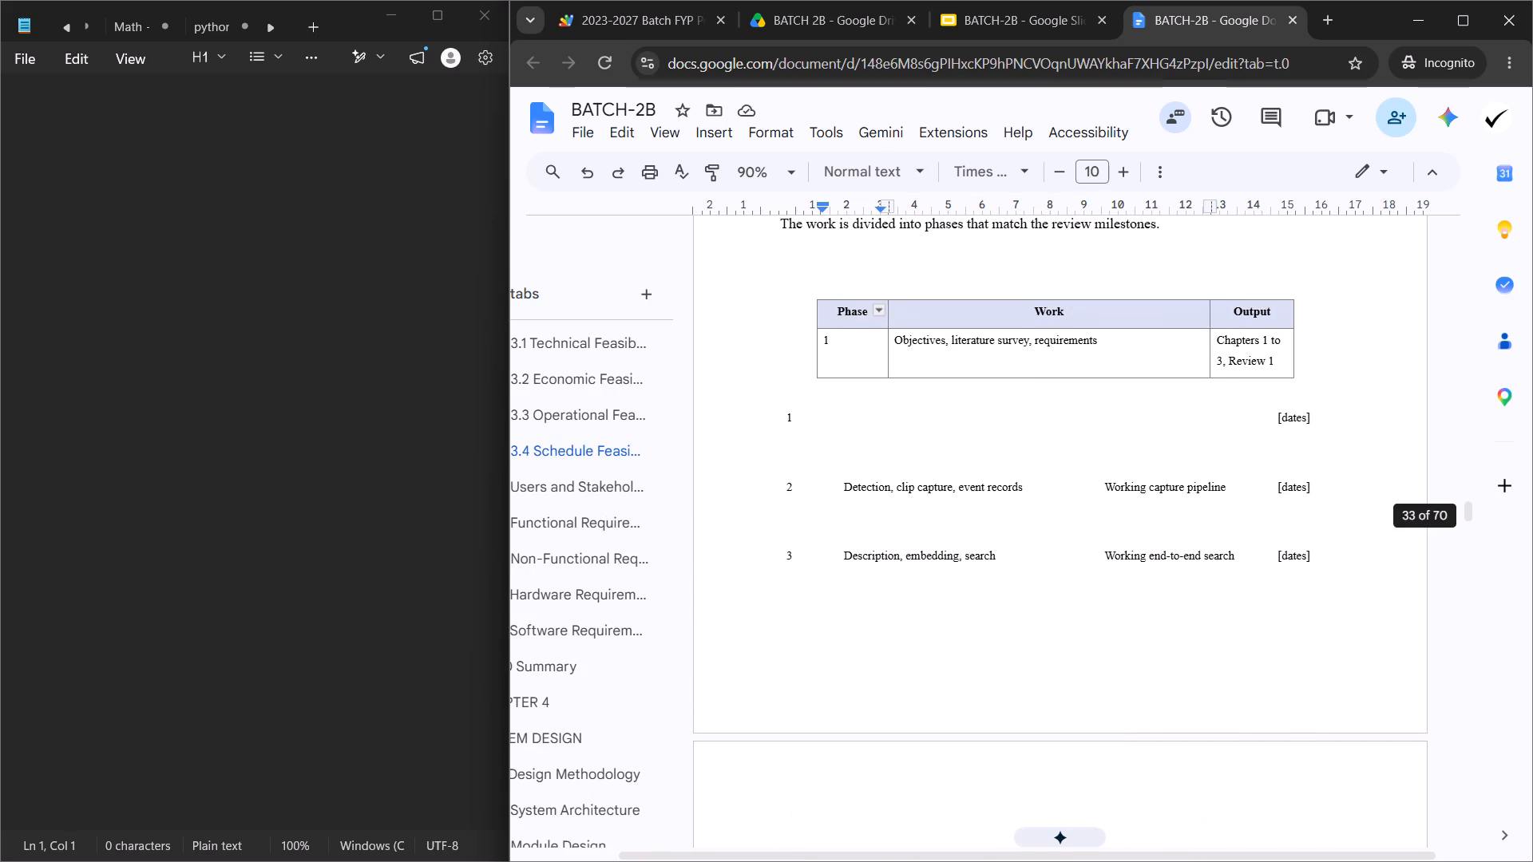
scroll(1106, 544, "down", 12)
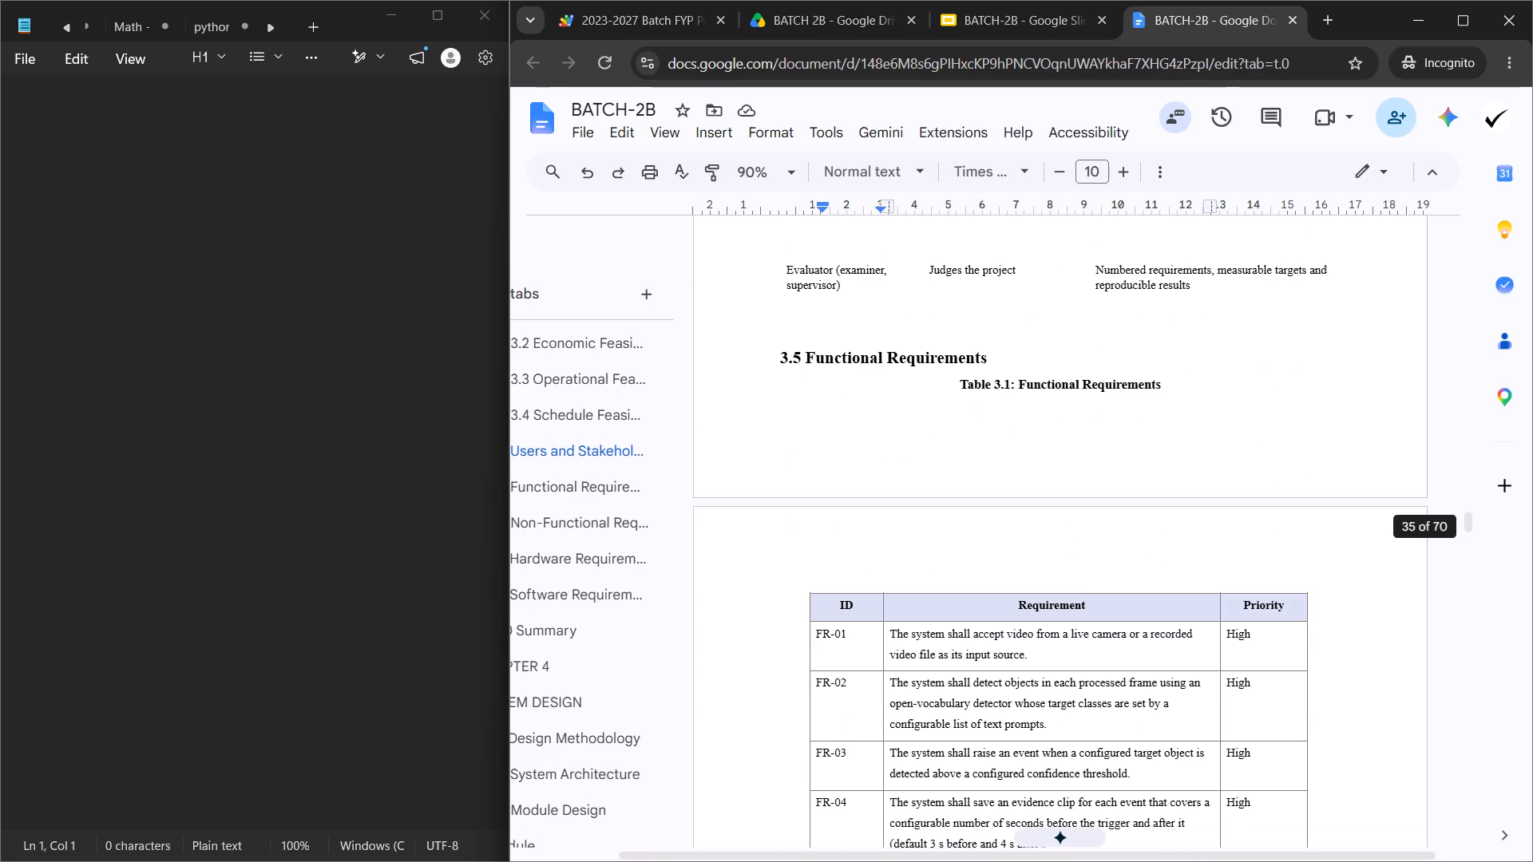
left_click_drag(830, 607, 851, 628)
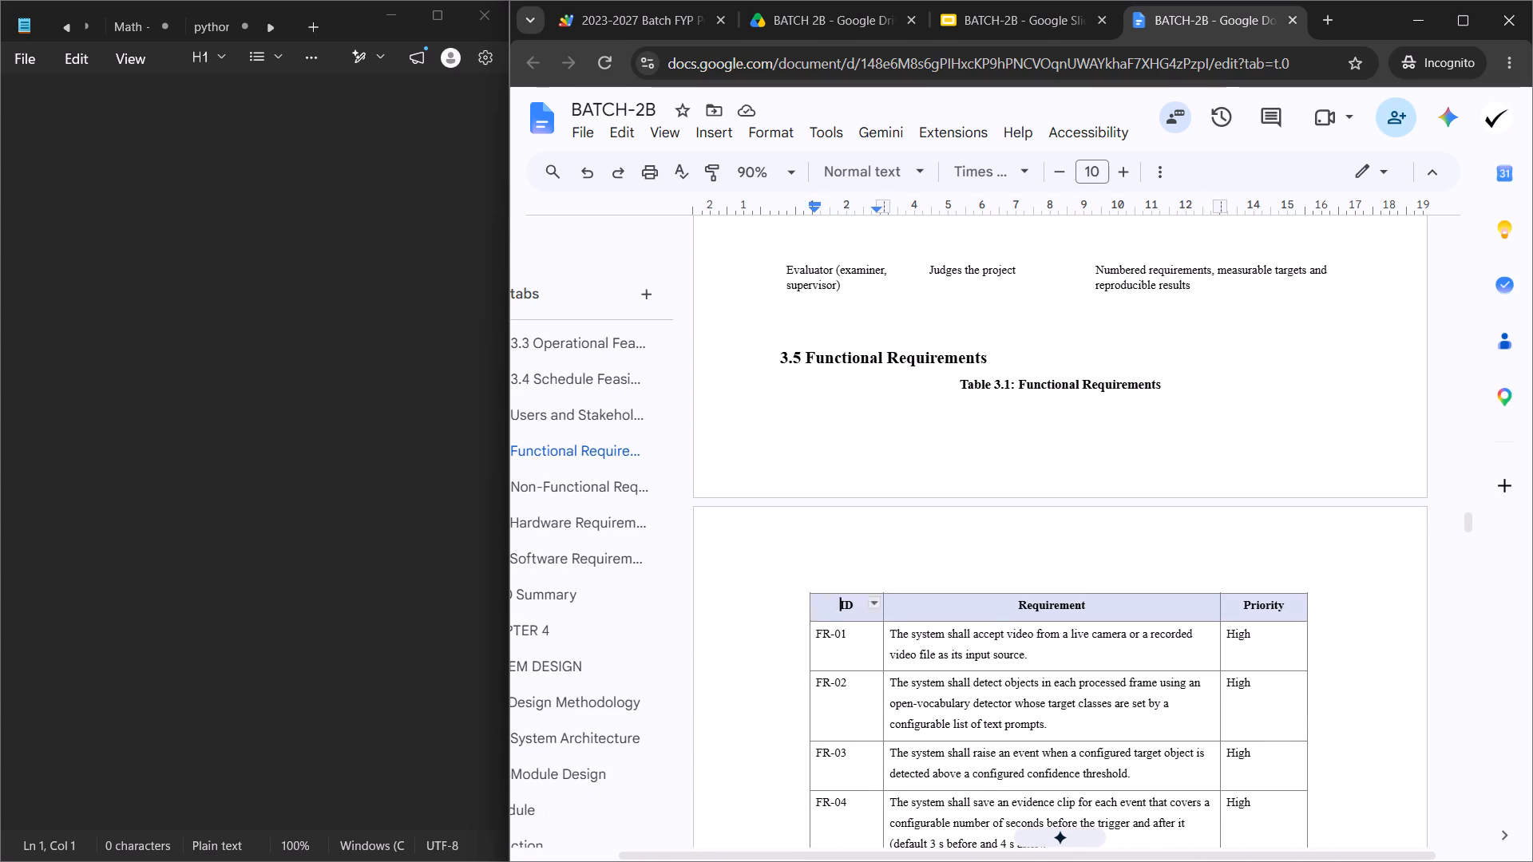
left_click_drag(851, 628, 1234, 644)
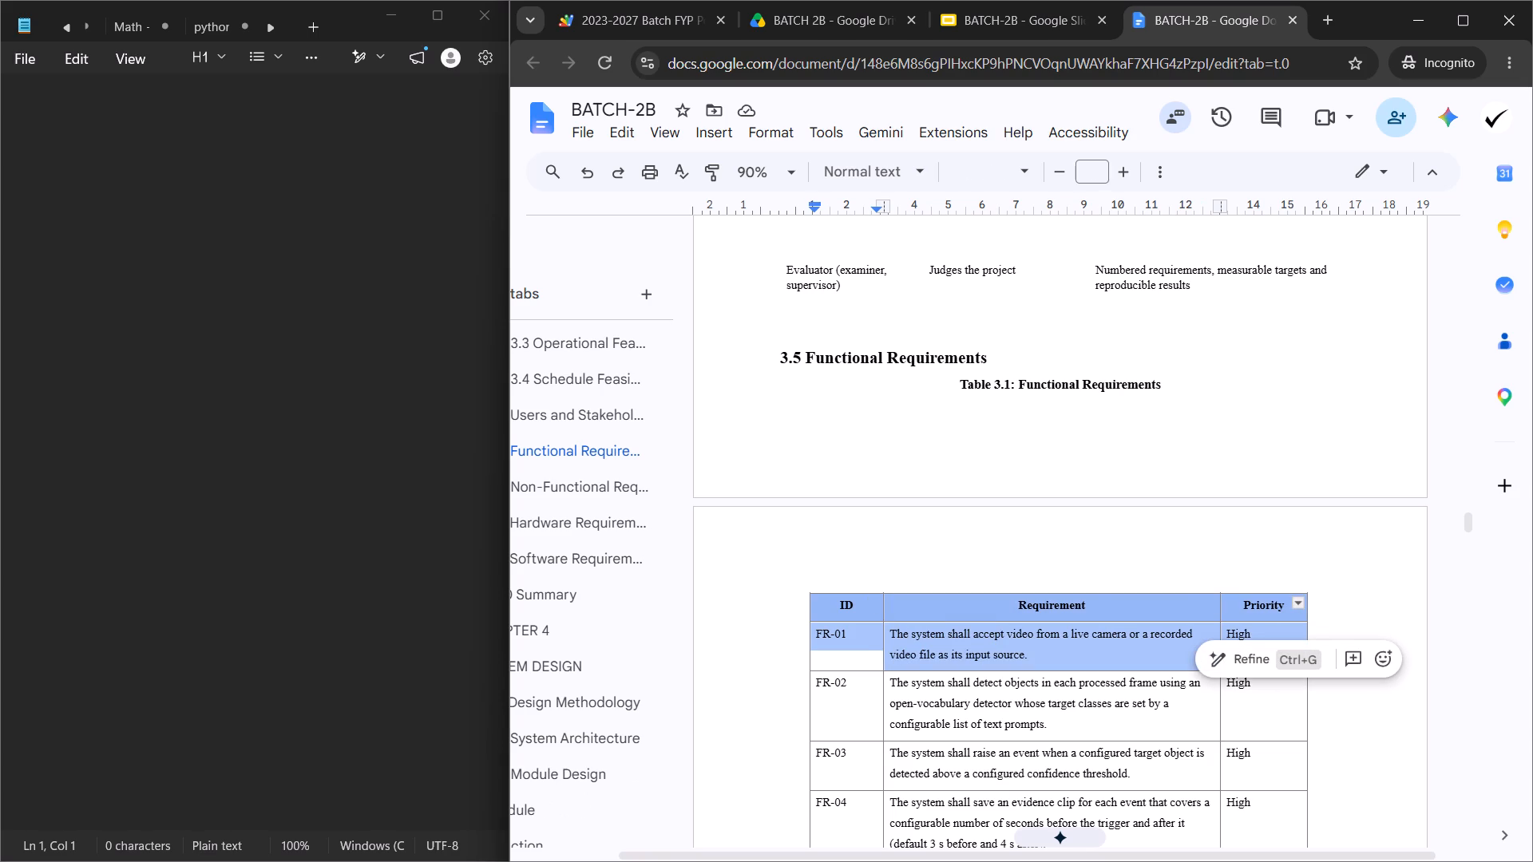
key("ctrl+c")
Delete the leftover phase 1 row from the borderless schedule table in section 3.3.4.
scroll(1008, 571, "up", 12)
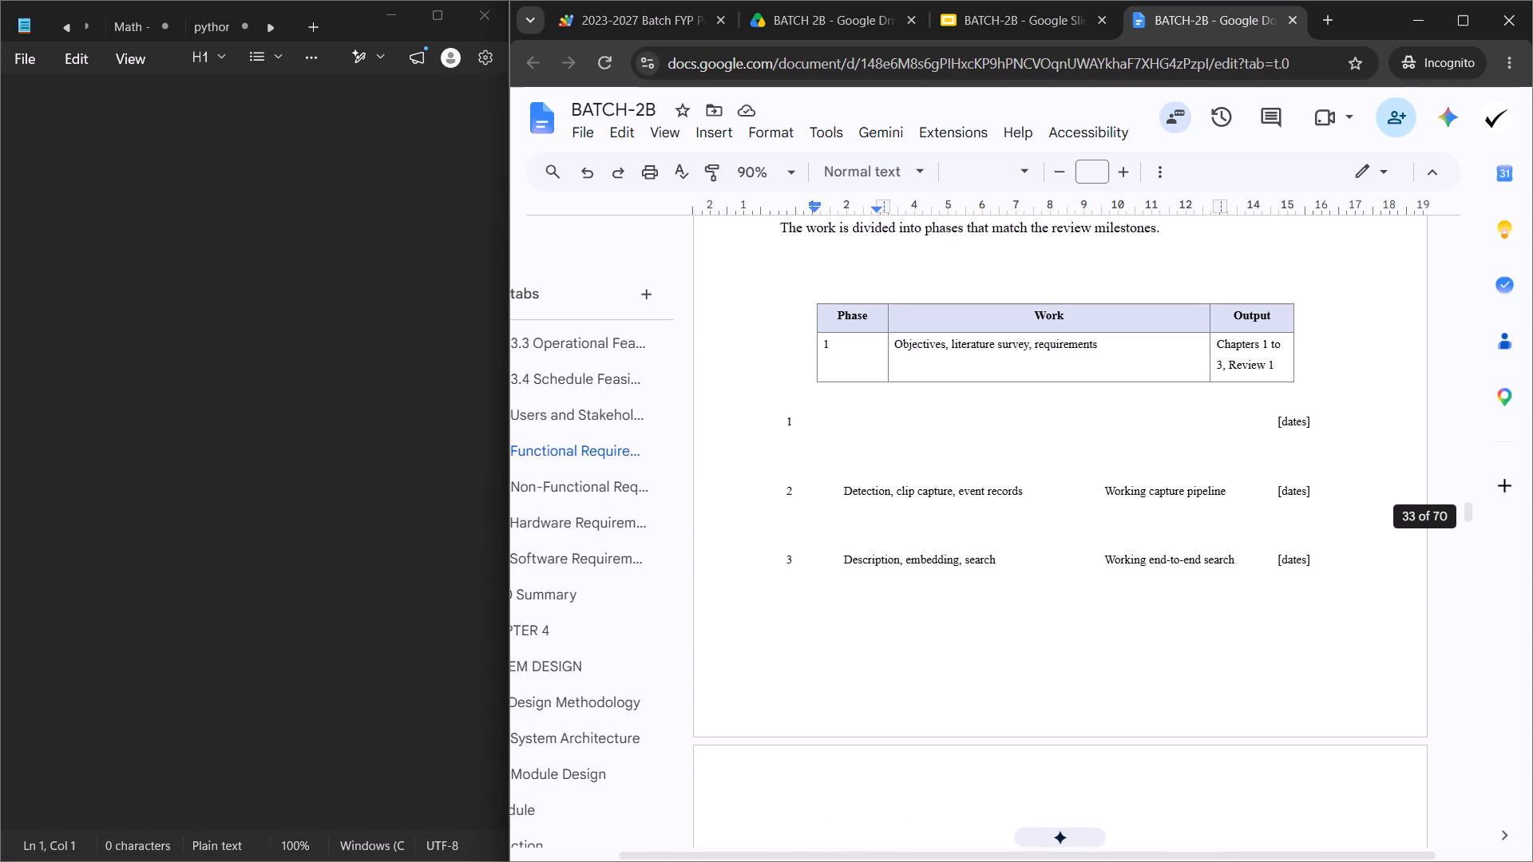
left_click(1305, 366)
left_click(1305, 385)
left_click(1194, 412)
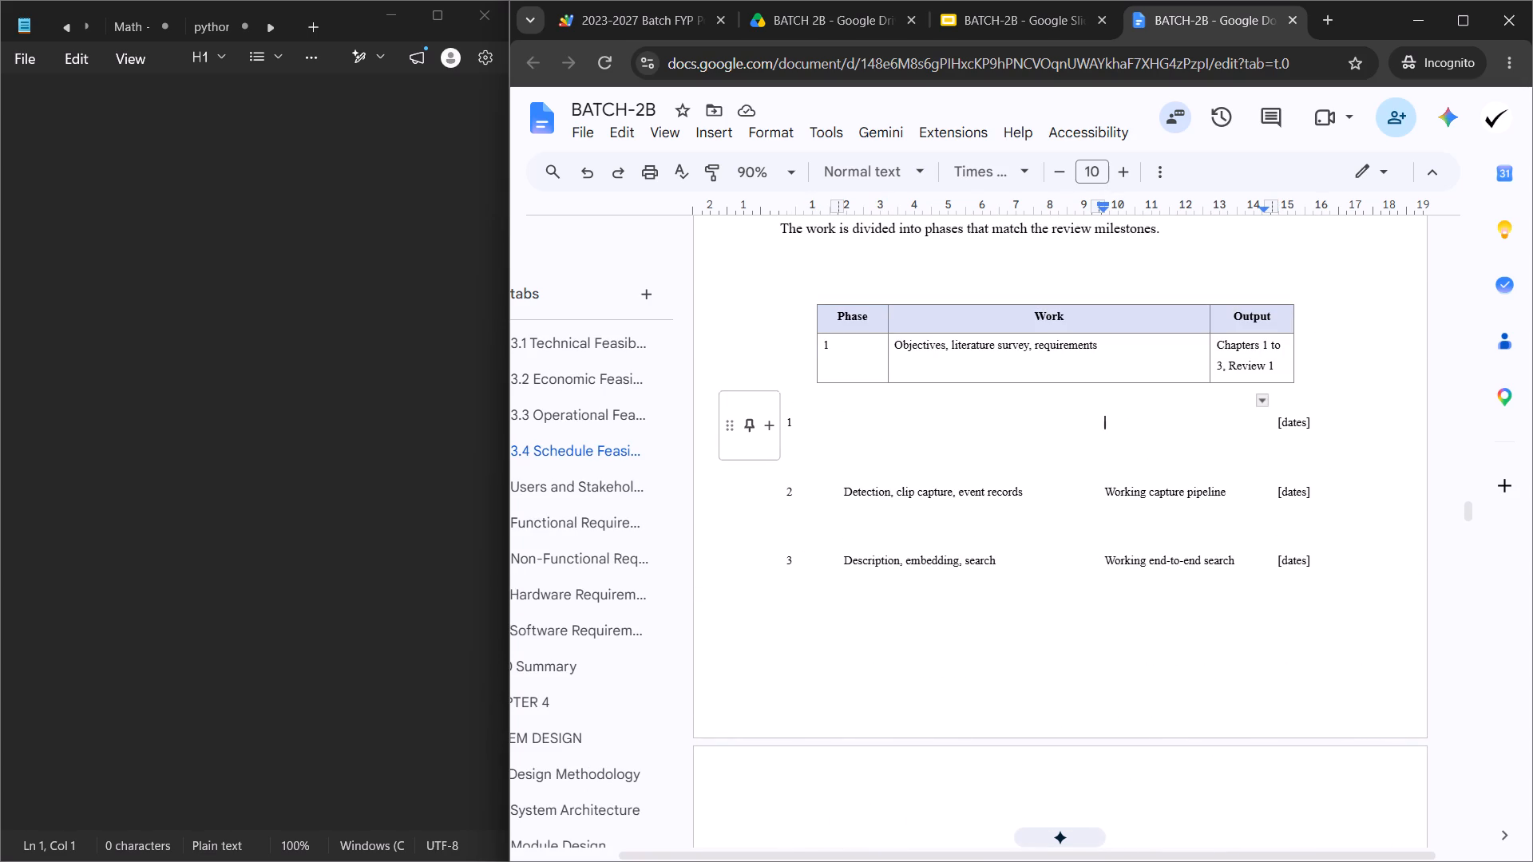
left_click_drag(786, 422, 1297, 438)
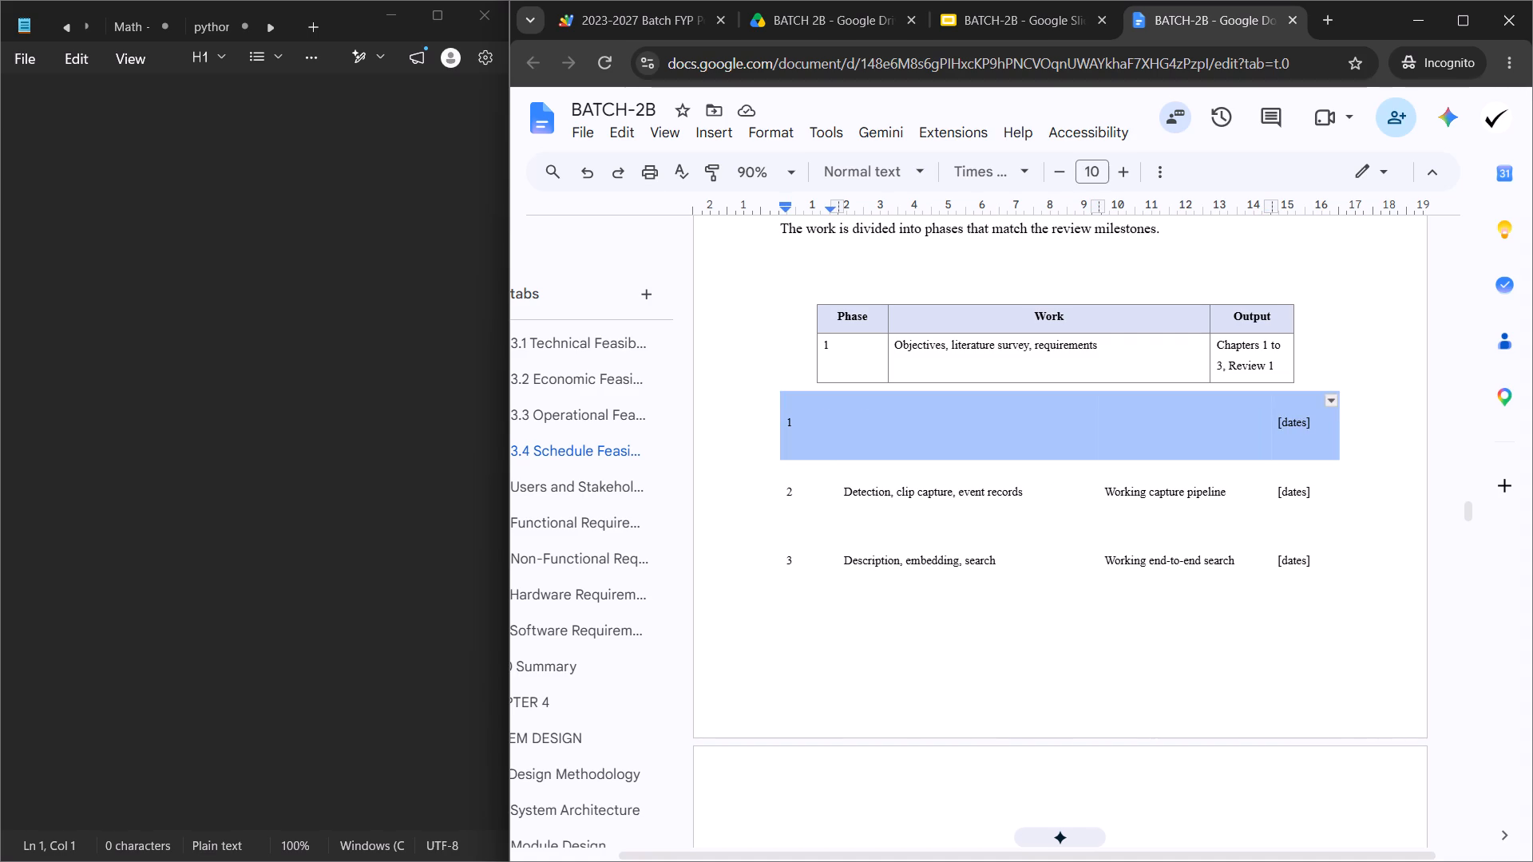
right_click(1218, 438)
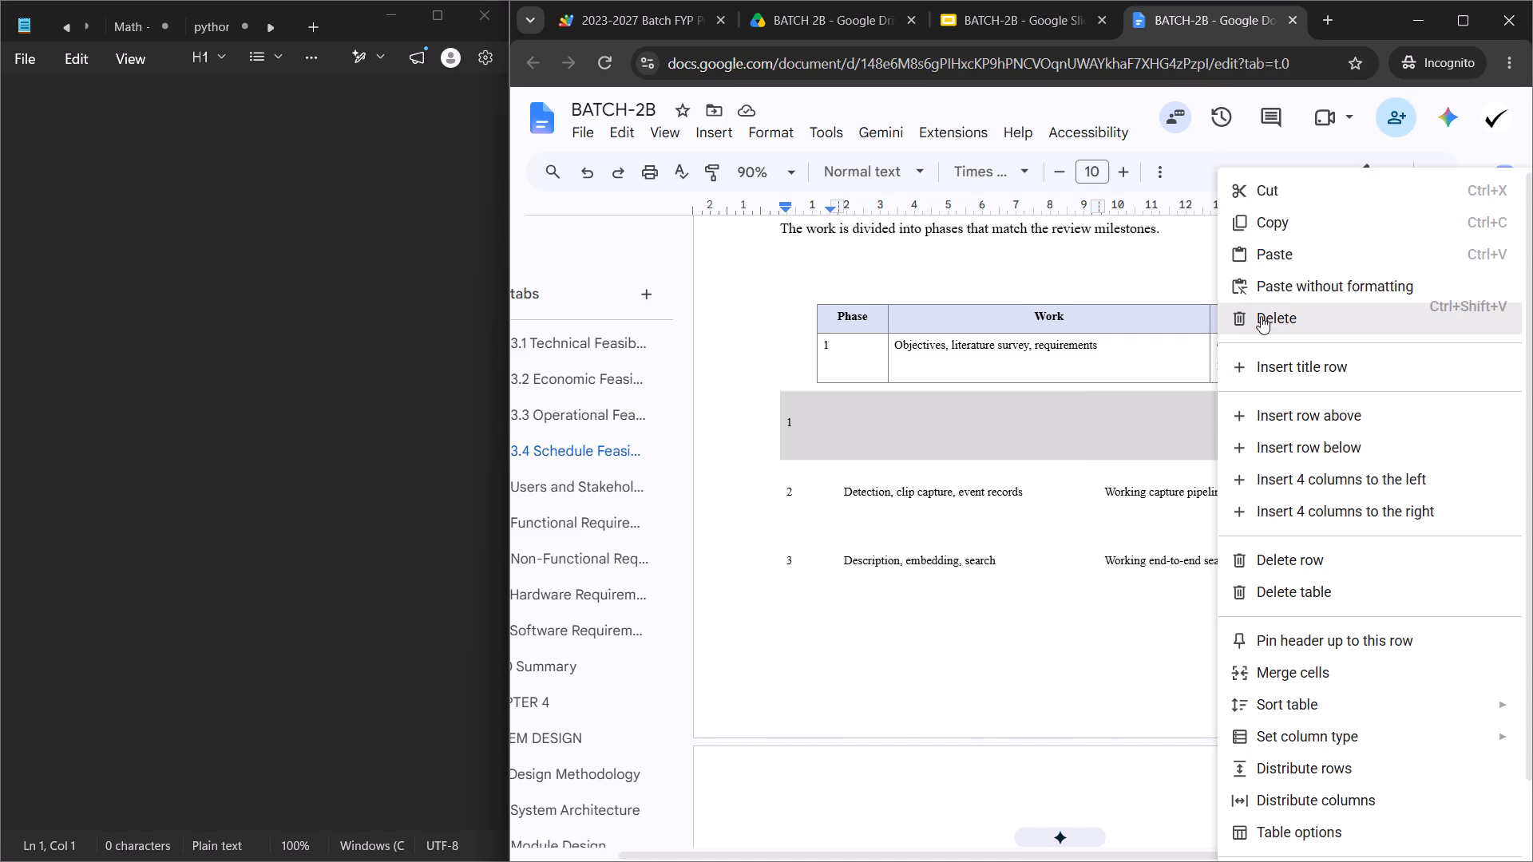
left_click(1261, 316)
right_click(1107, 454)
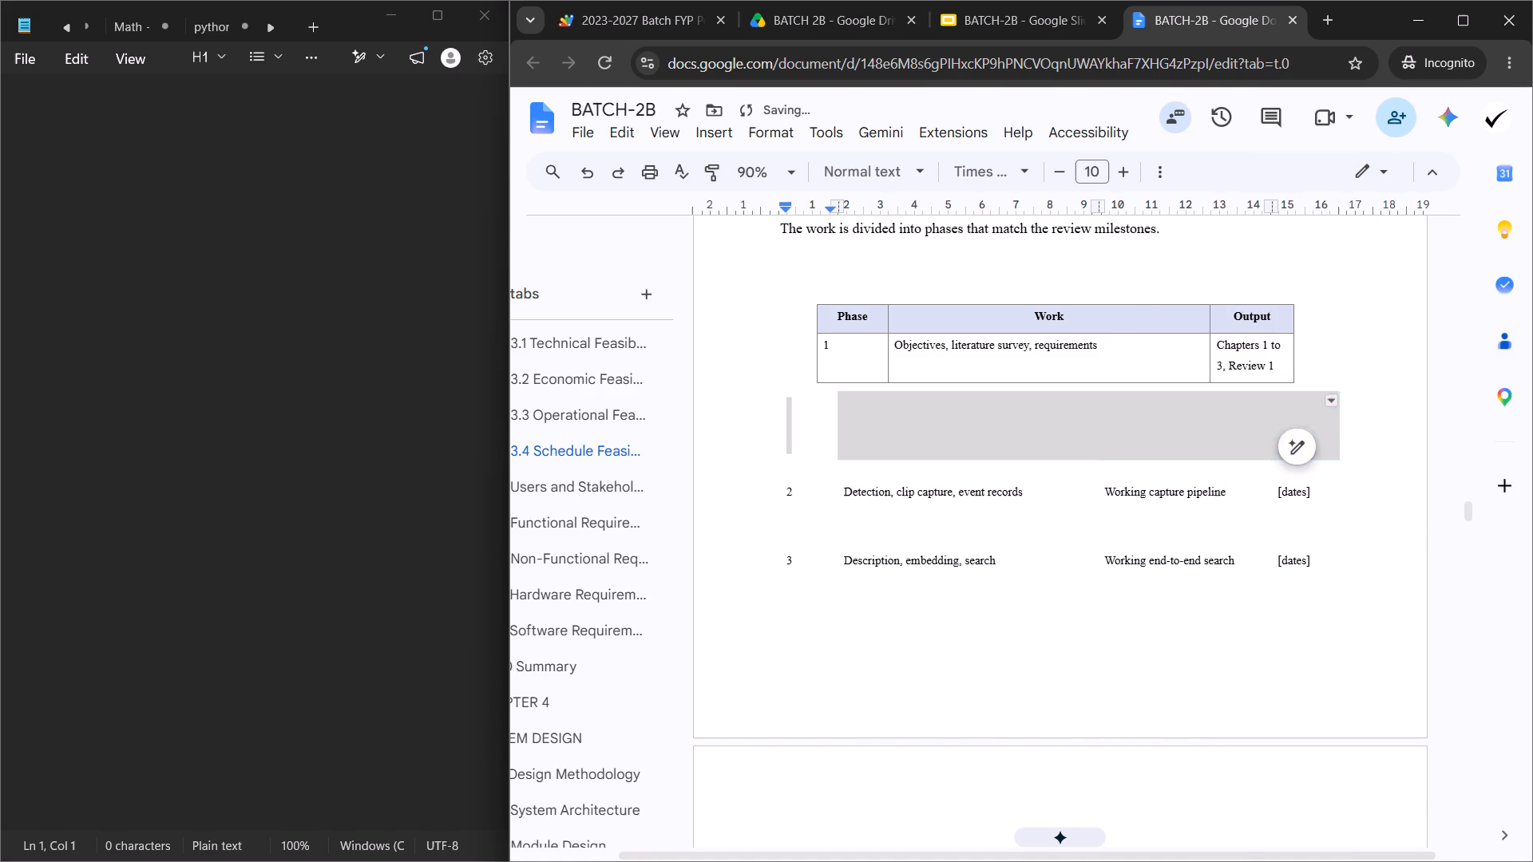
left_click_drag(1189, 547, 1189, 535)
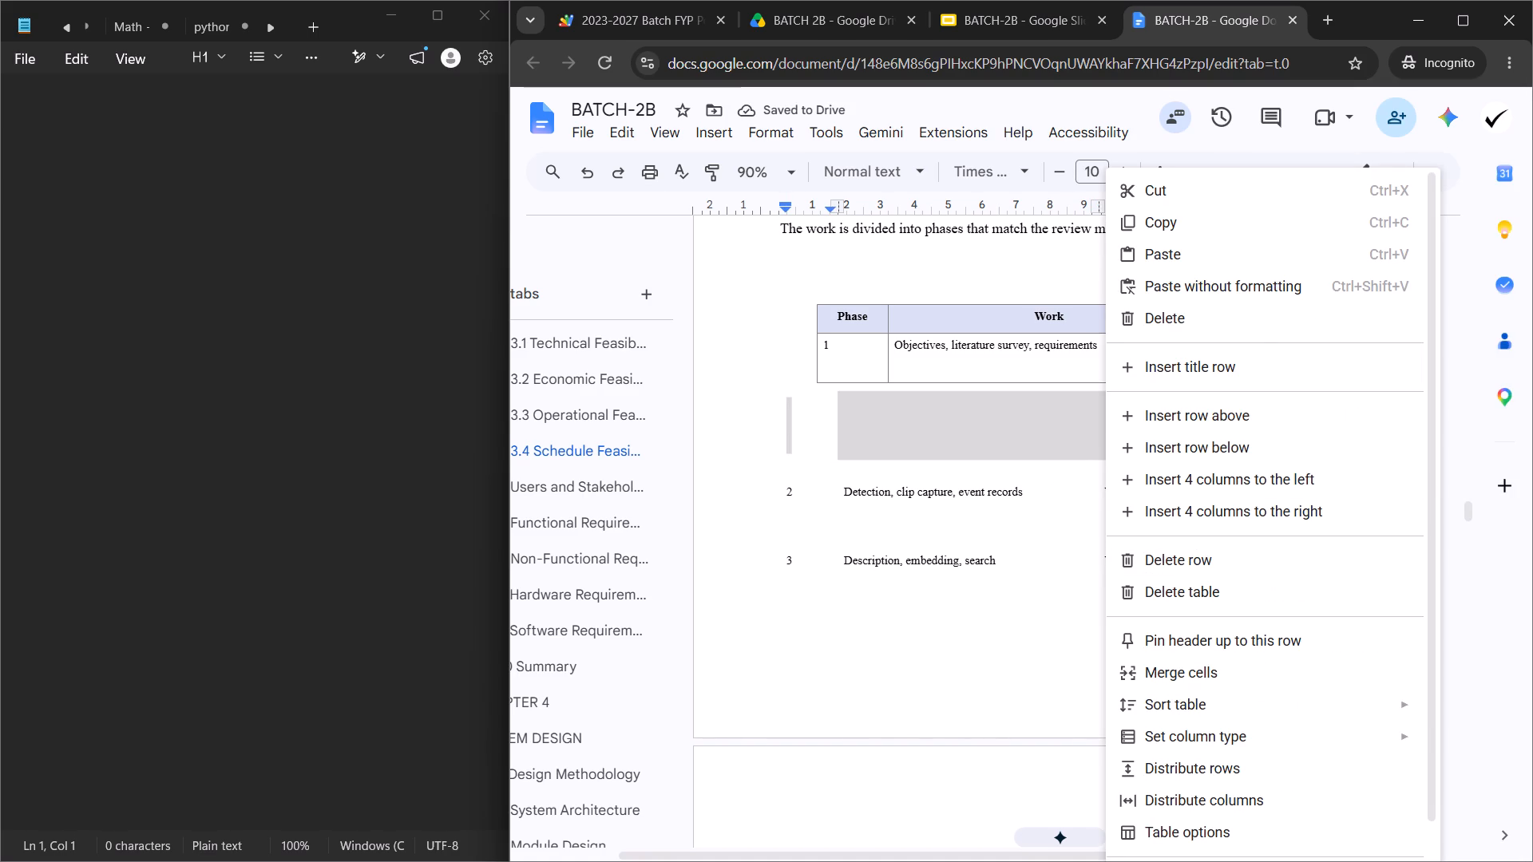
left_click(1180, 560)
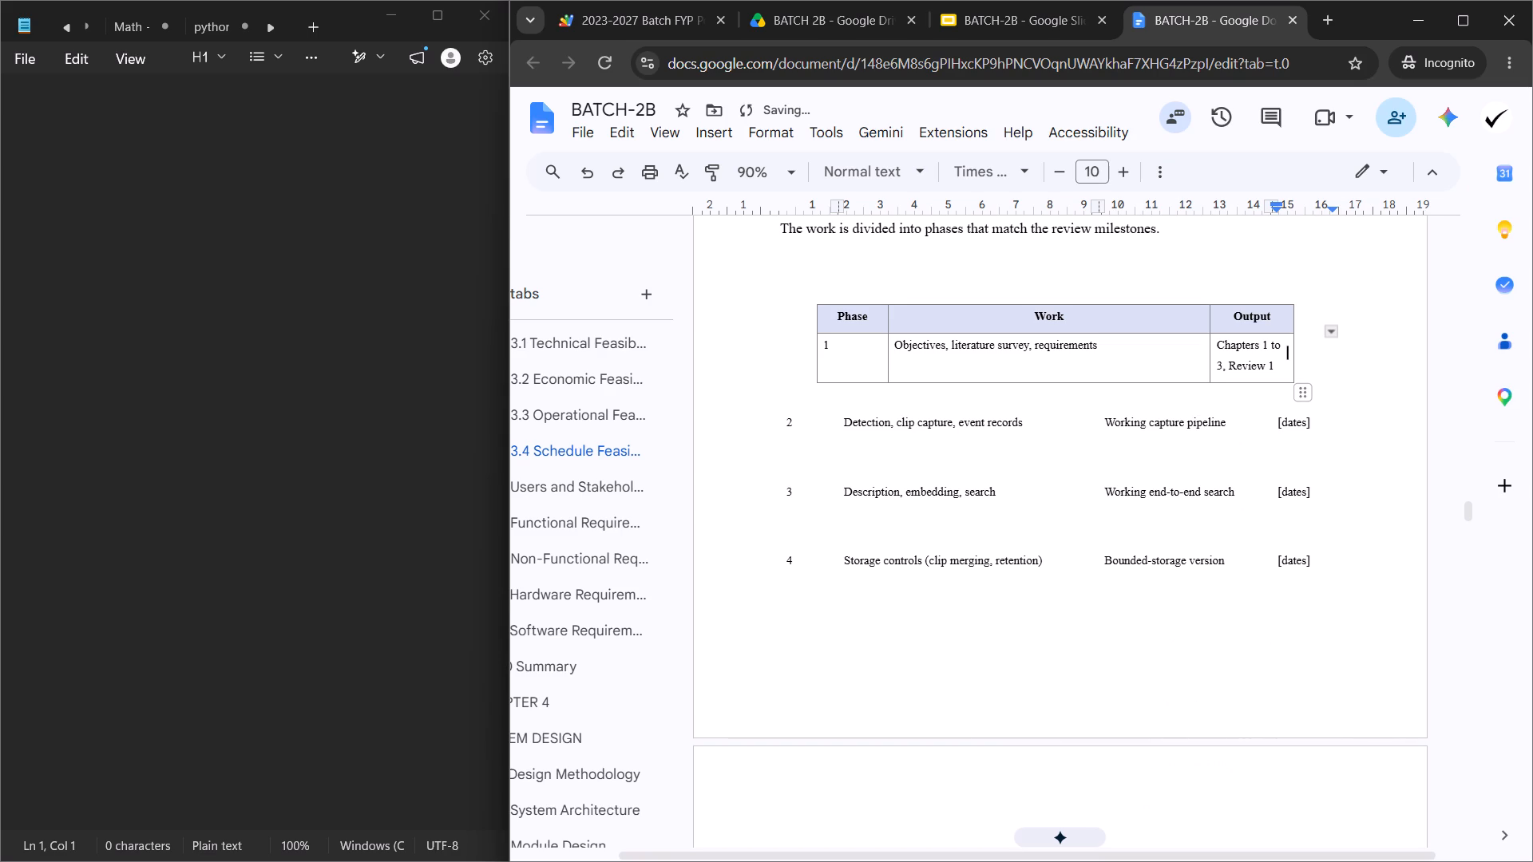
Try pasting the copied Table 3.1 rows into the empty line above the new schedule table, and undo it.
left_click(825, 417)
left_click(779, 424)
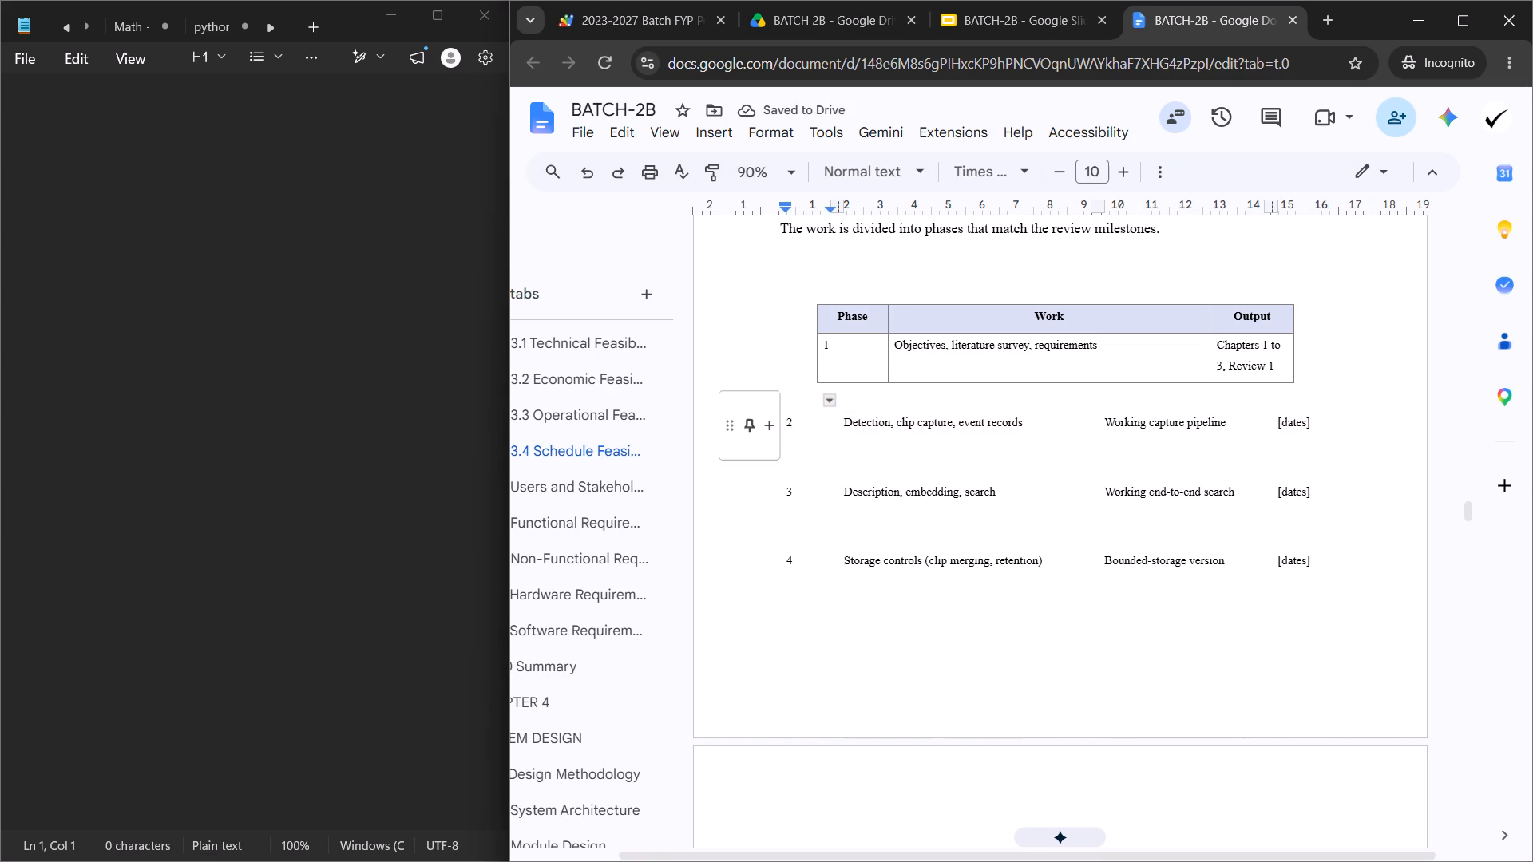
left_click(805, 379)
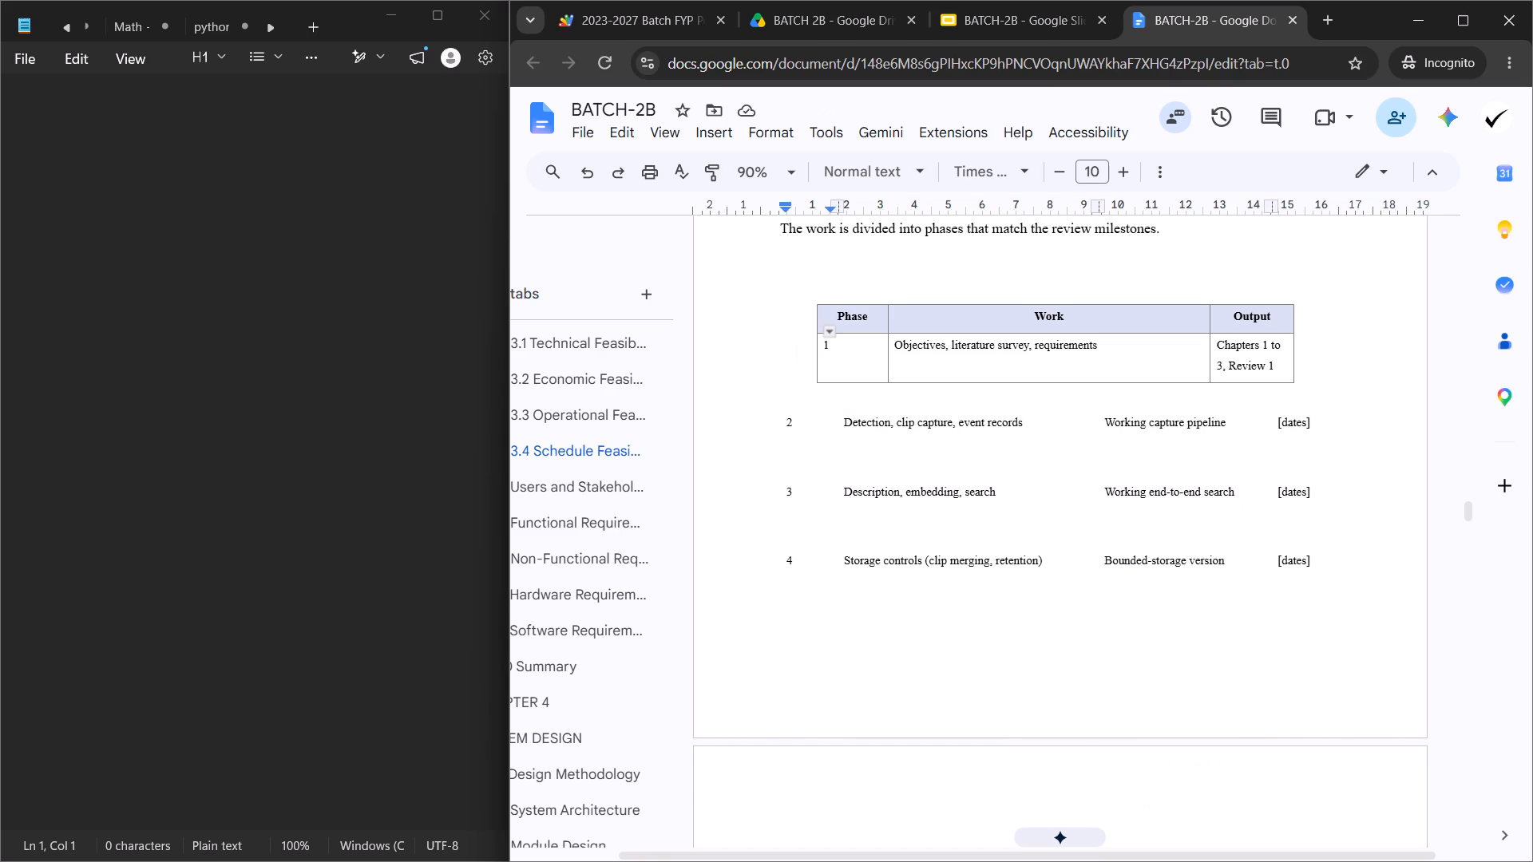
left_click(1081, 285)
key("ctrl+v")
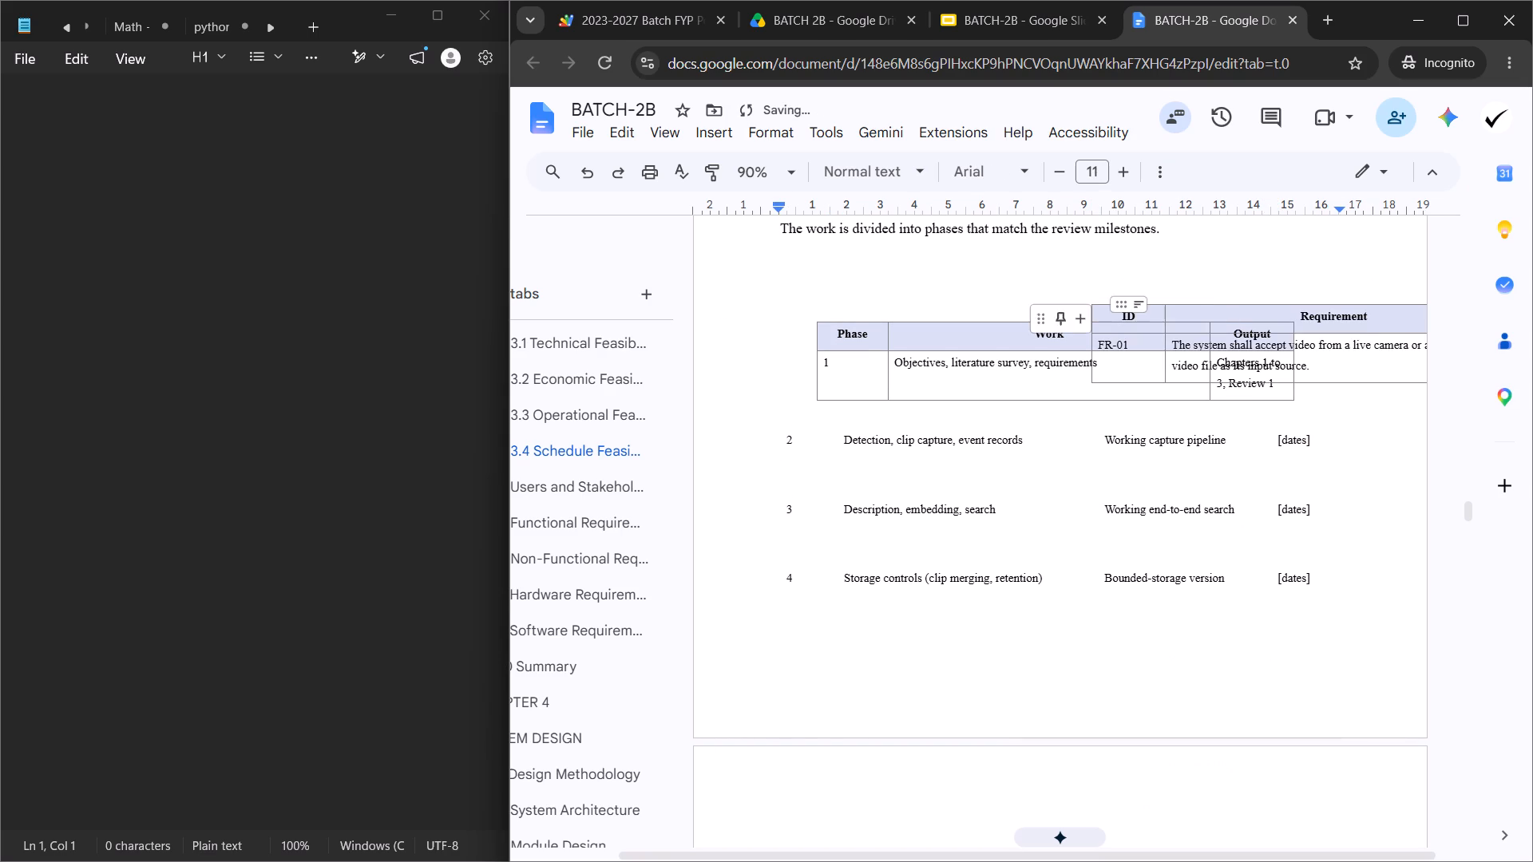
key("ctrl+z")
Add blank lines below the review-milestones sentence and paste the copied Table 3.1 rows there as a separate table above the schedule table.
left_click(1174, 237)
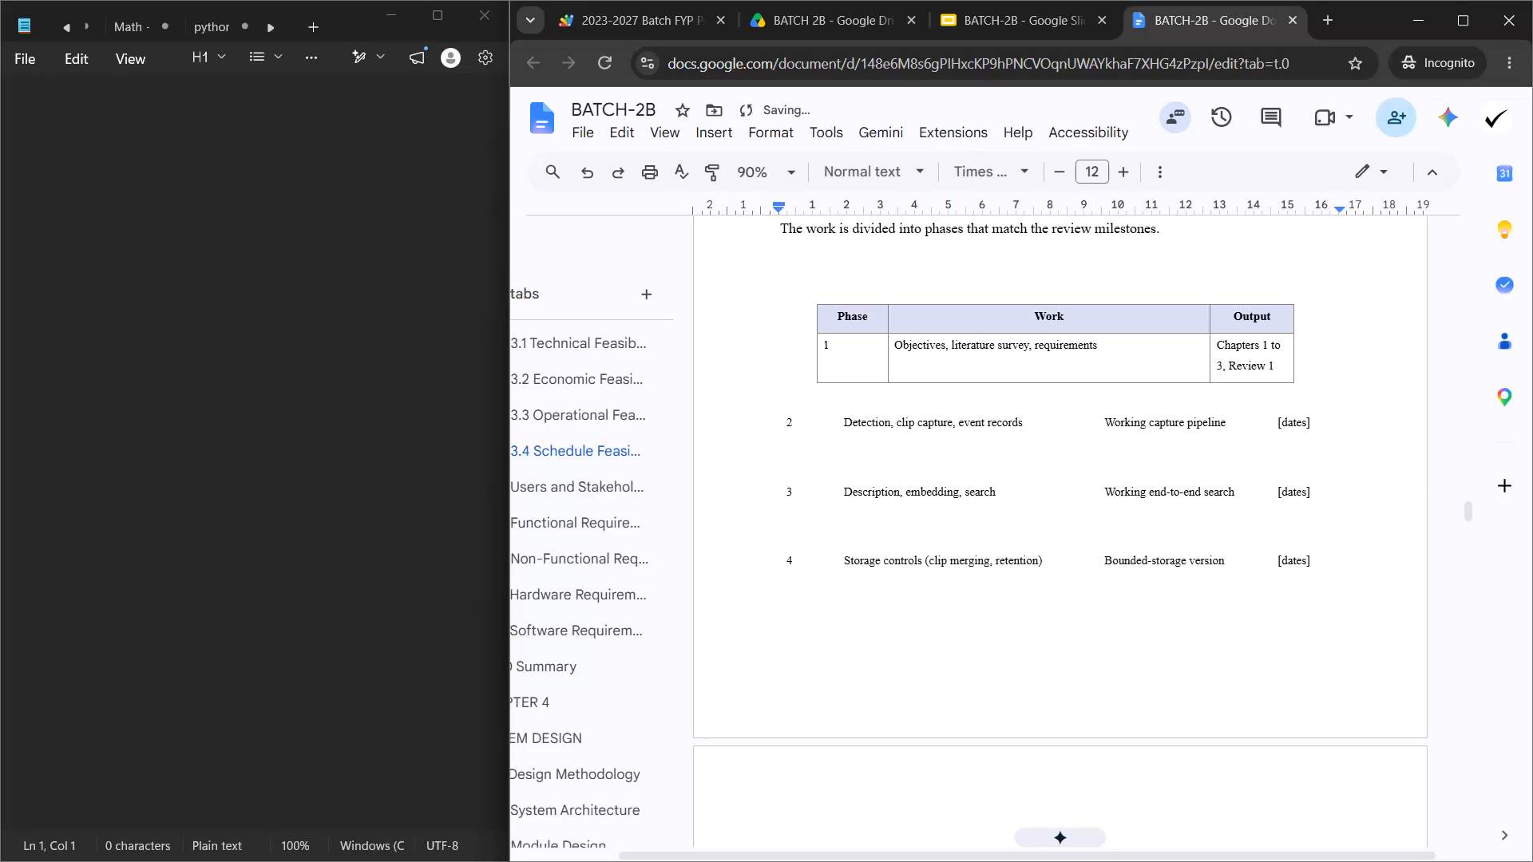
key("Return")
key("ctrl+v")
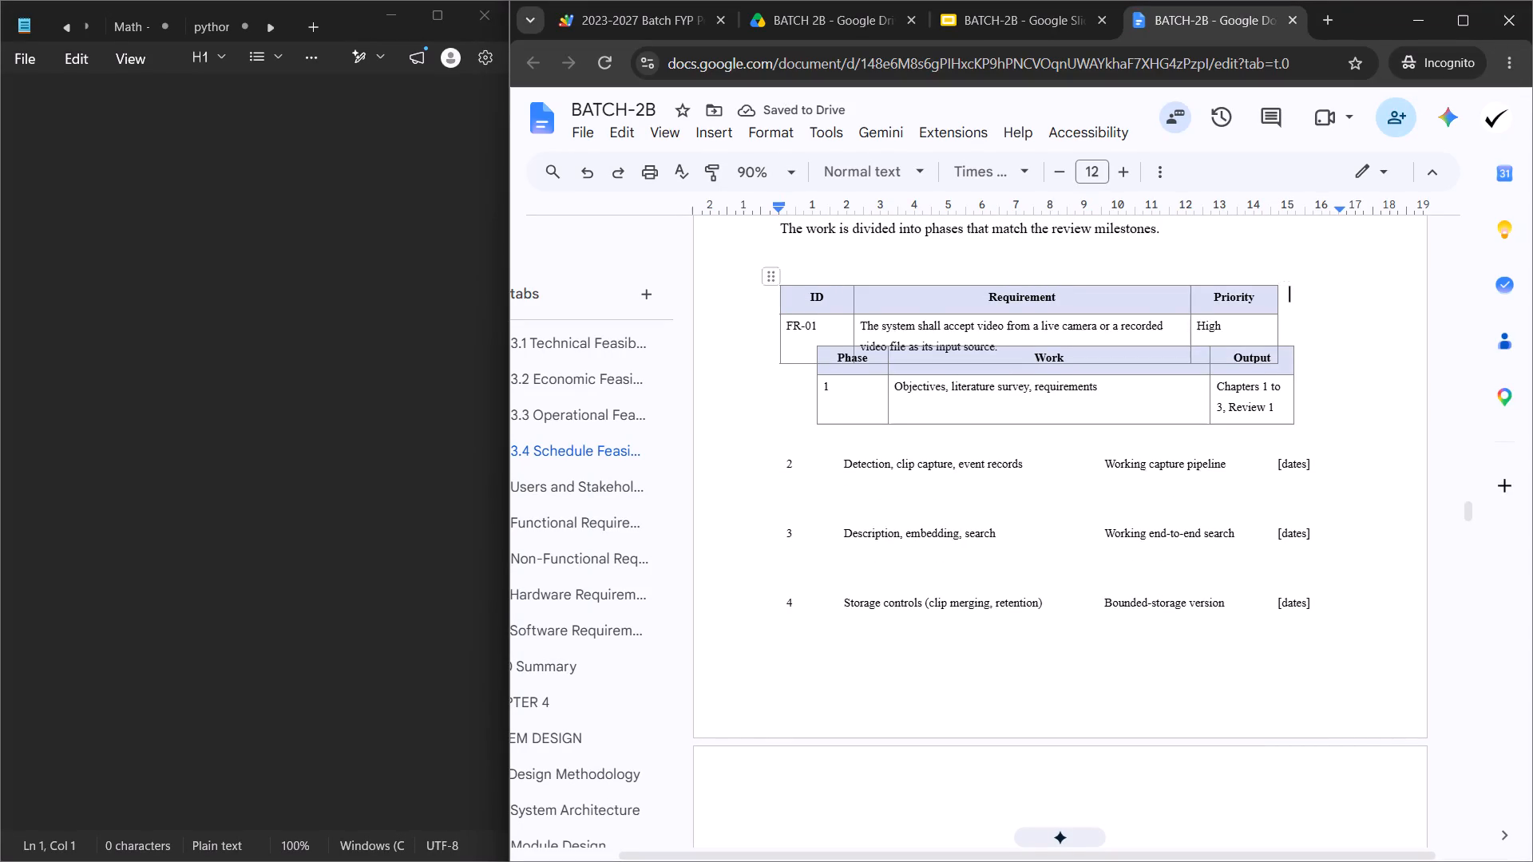
left_click_drag(774, 276, 810, 261)
key("ctrl+z")
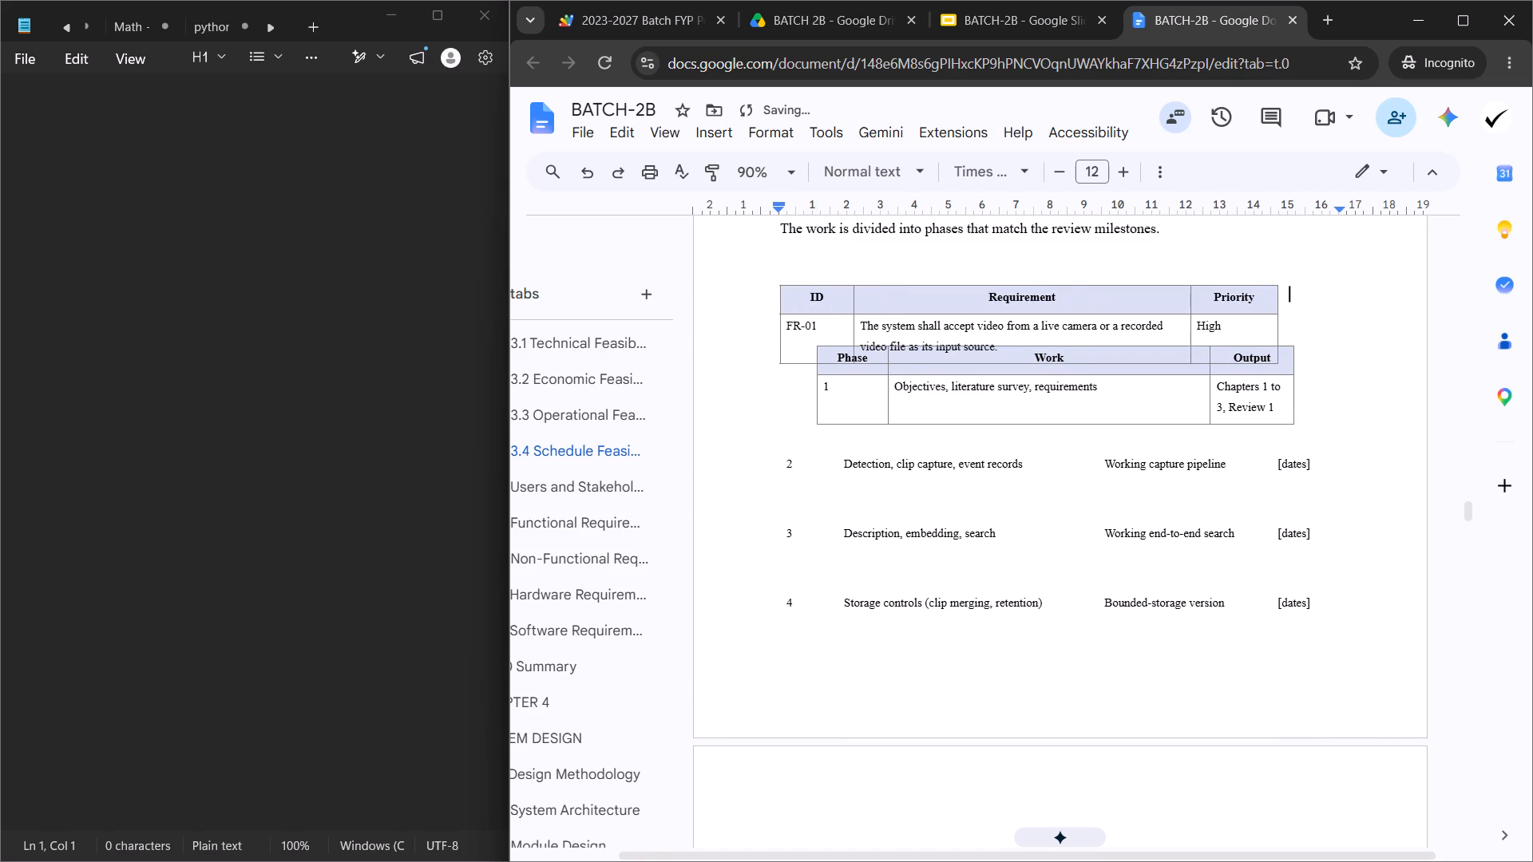
key("ctrl+z")
key("Return")
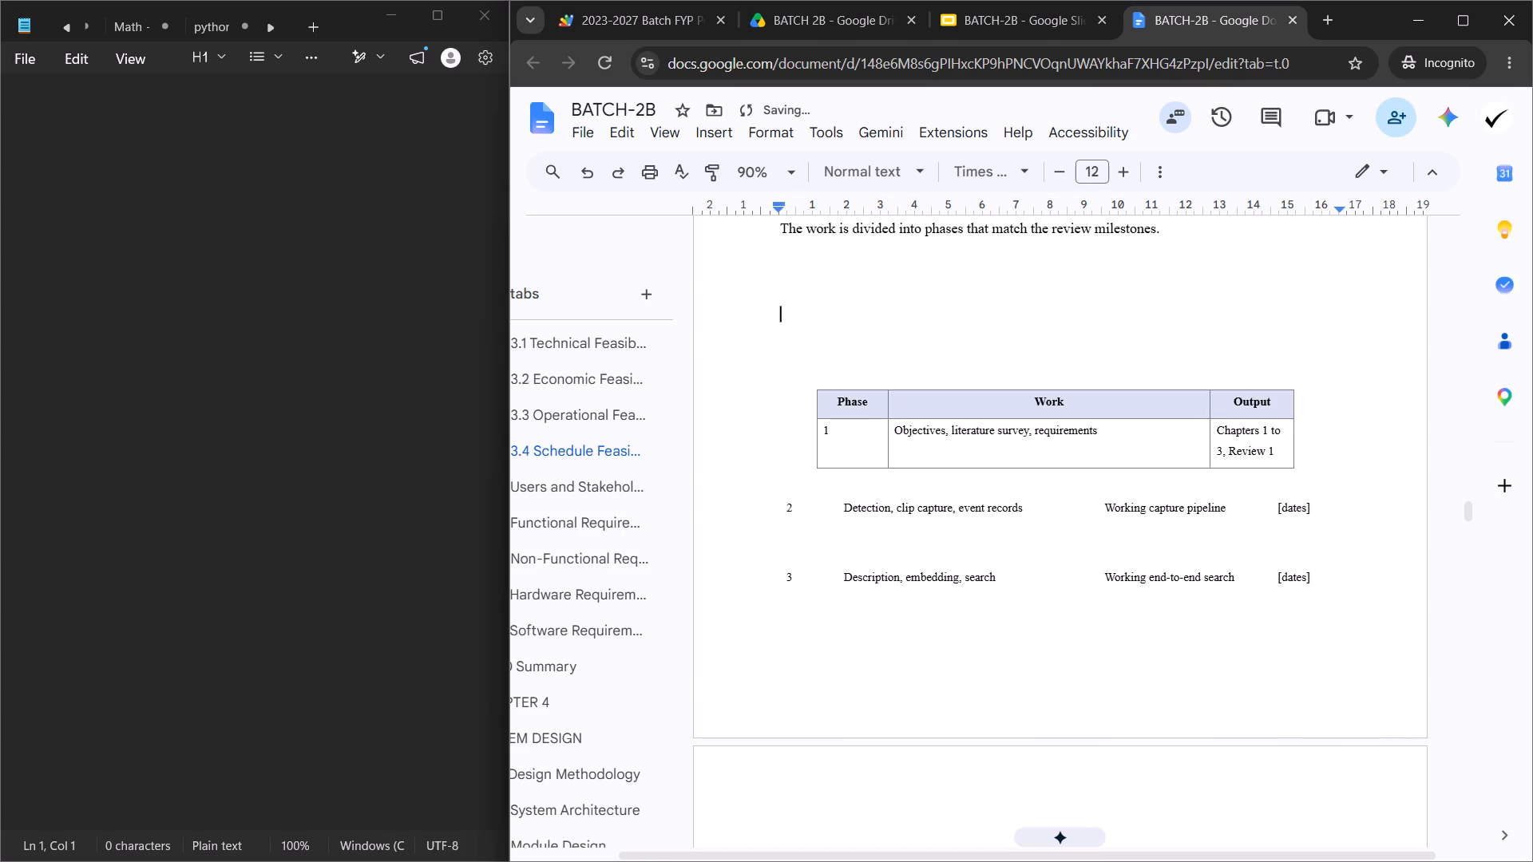
key("Up")
key("ctrl+v")
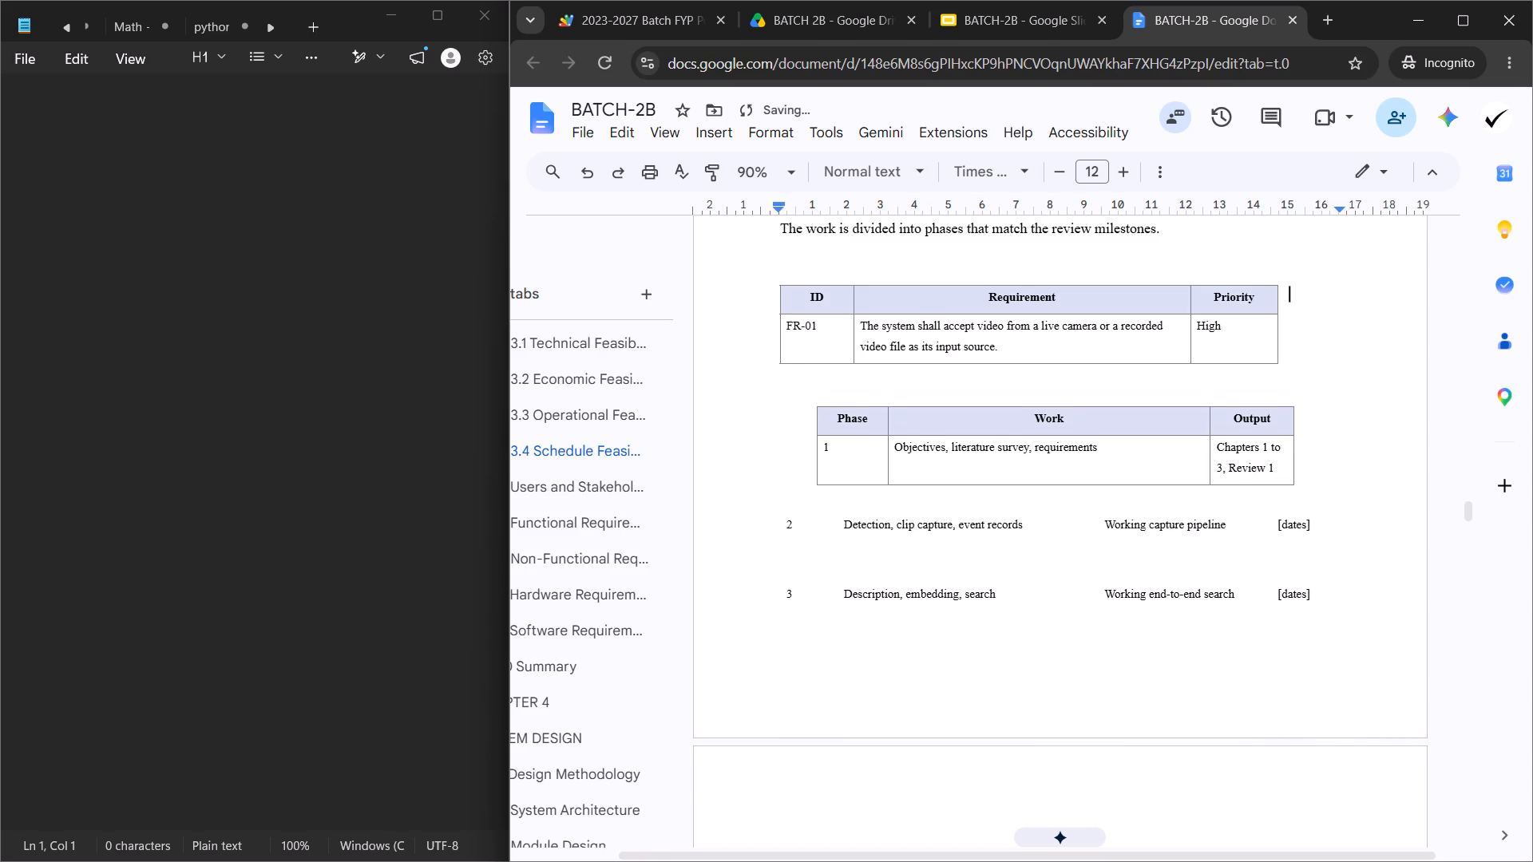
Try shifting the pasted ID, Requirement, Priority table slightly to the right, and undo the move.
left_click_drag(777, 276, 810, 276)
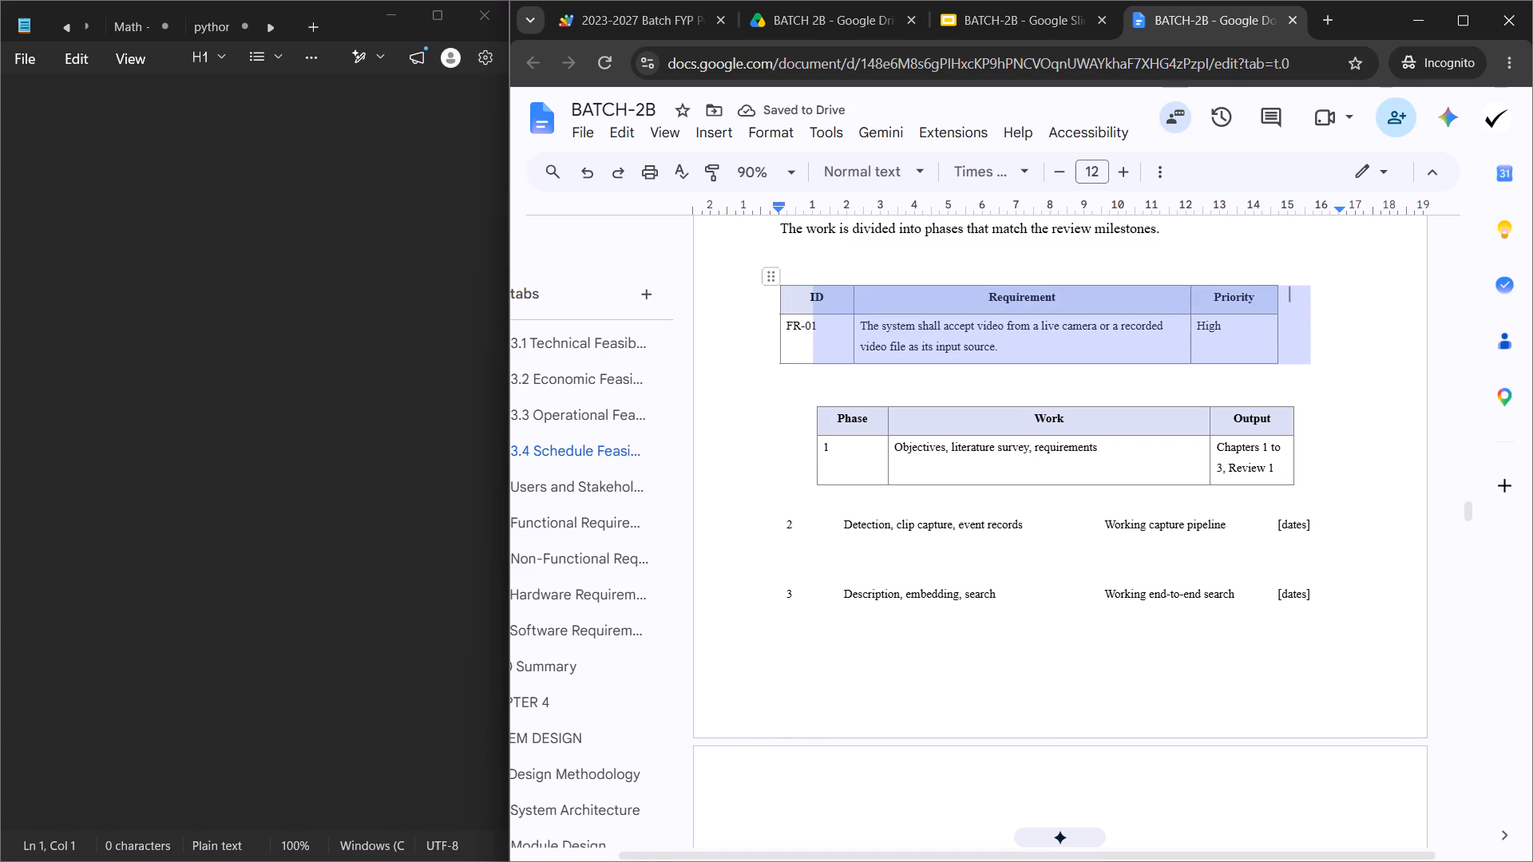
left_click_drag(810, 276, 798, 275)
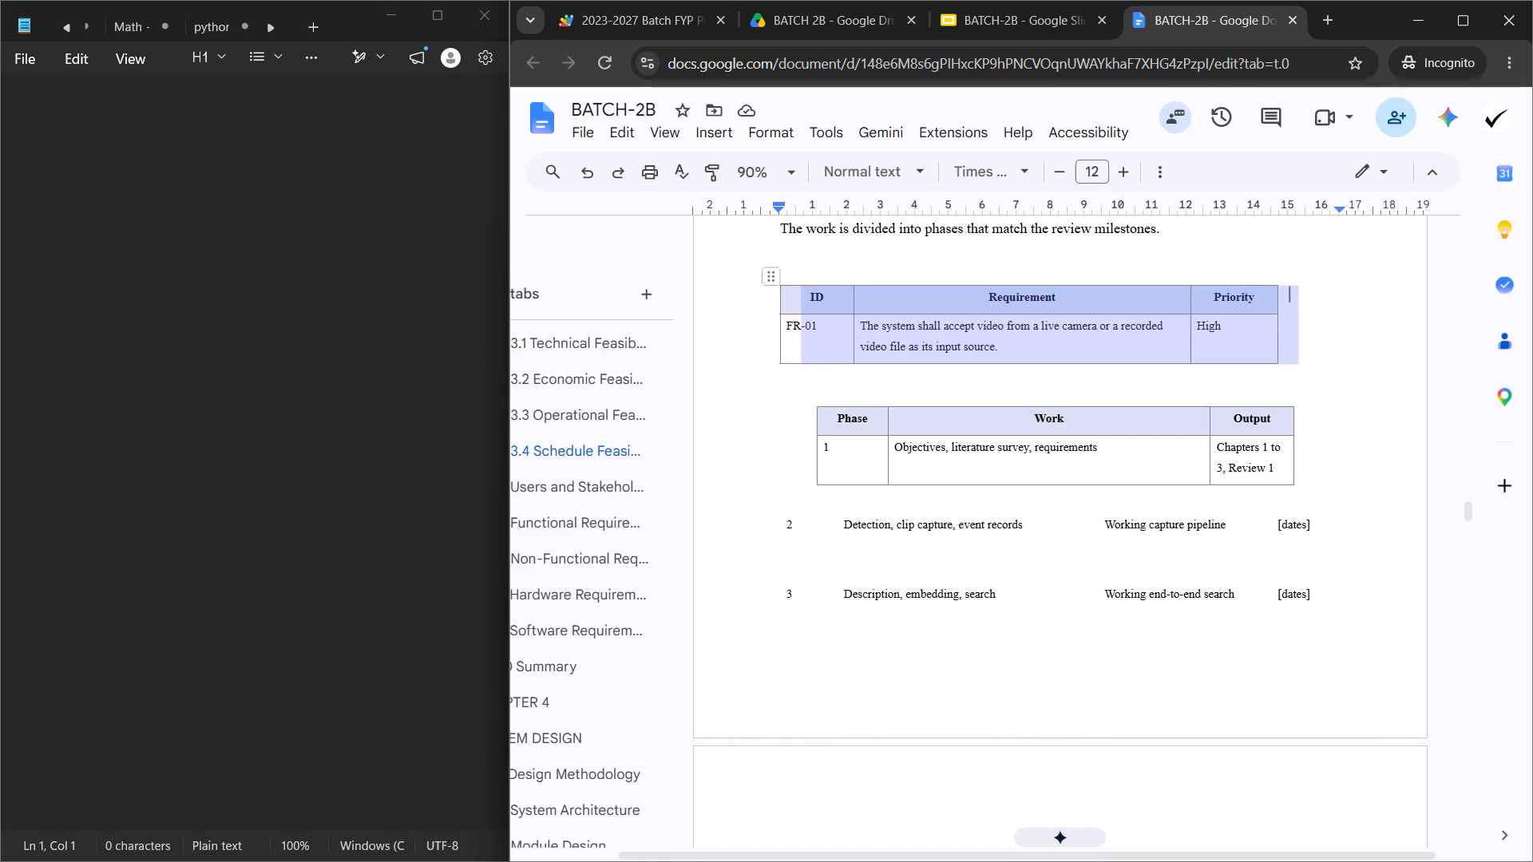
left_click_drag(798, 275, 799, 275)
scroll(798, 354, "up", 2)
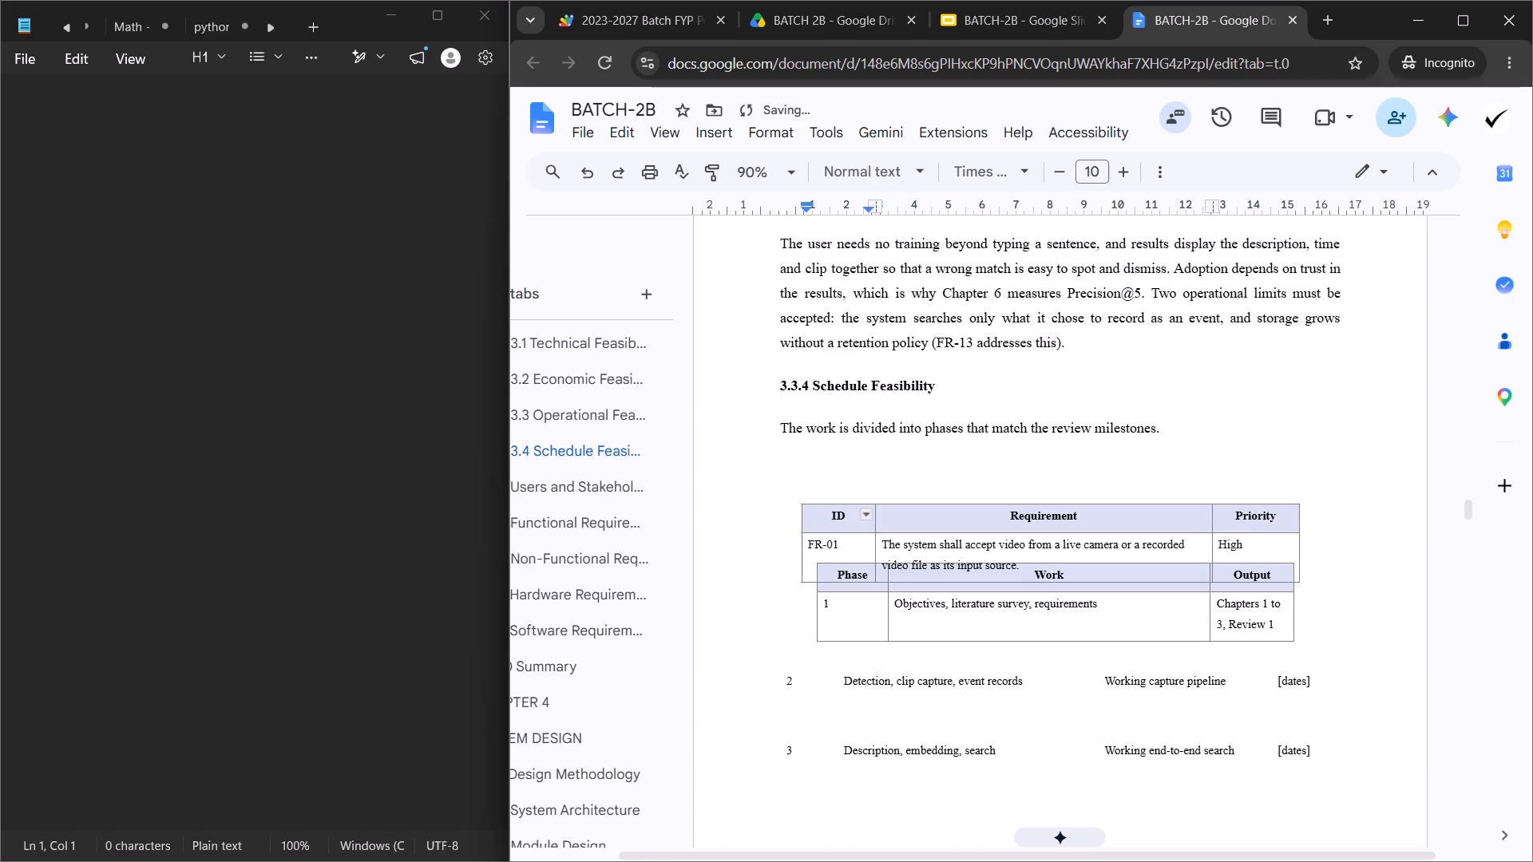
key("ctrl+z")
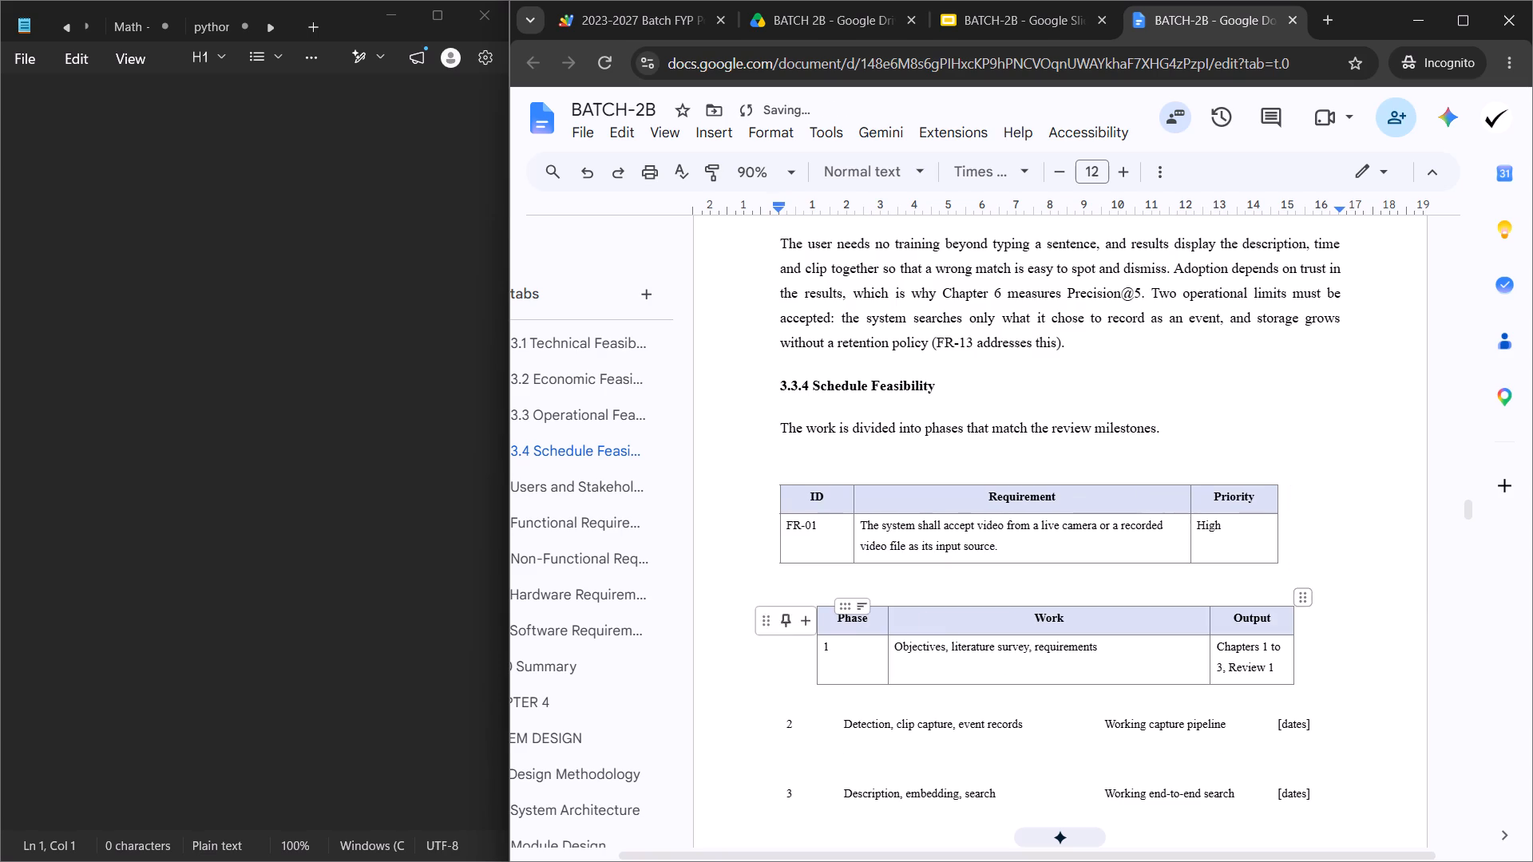
Move the Phase heading out of the lower schedule table into the first header cell of the pasted table above.
double_click(850, 626)
left_click(832, 623)
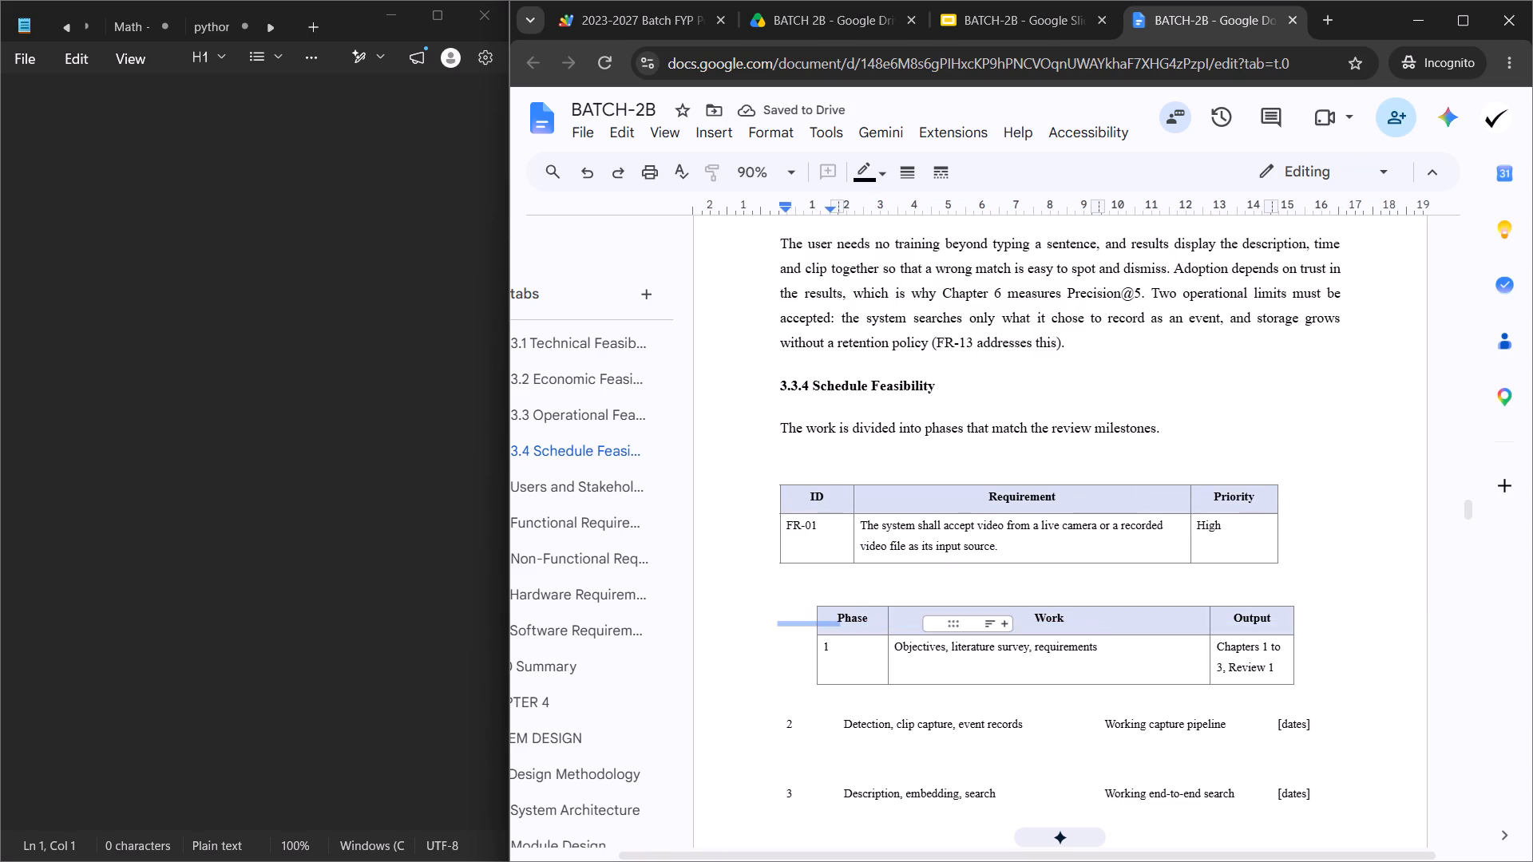
left_click(886, 626)
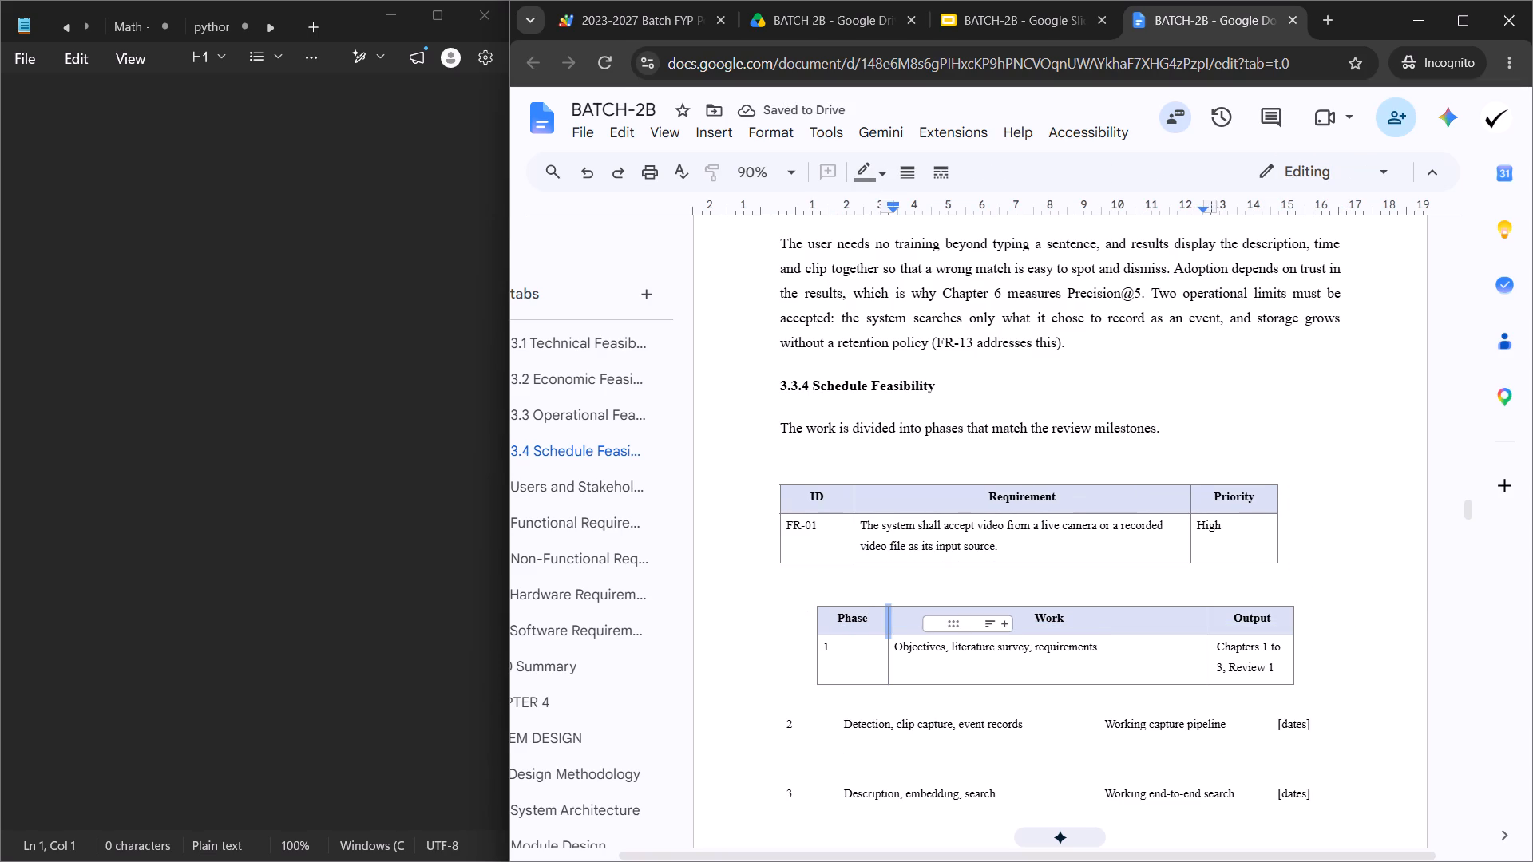
left_click(1060, 624)
left_click(871, 658)
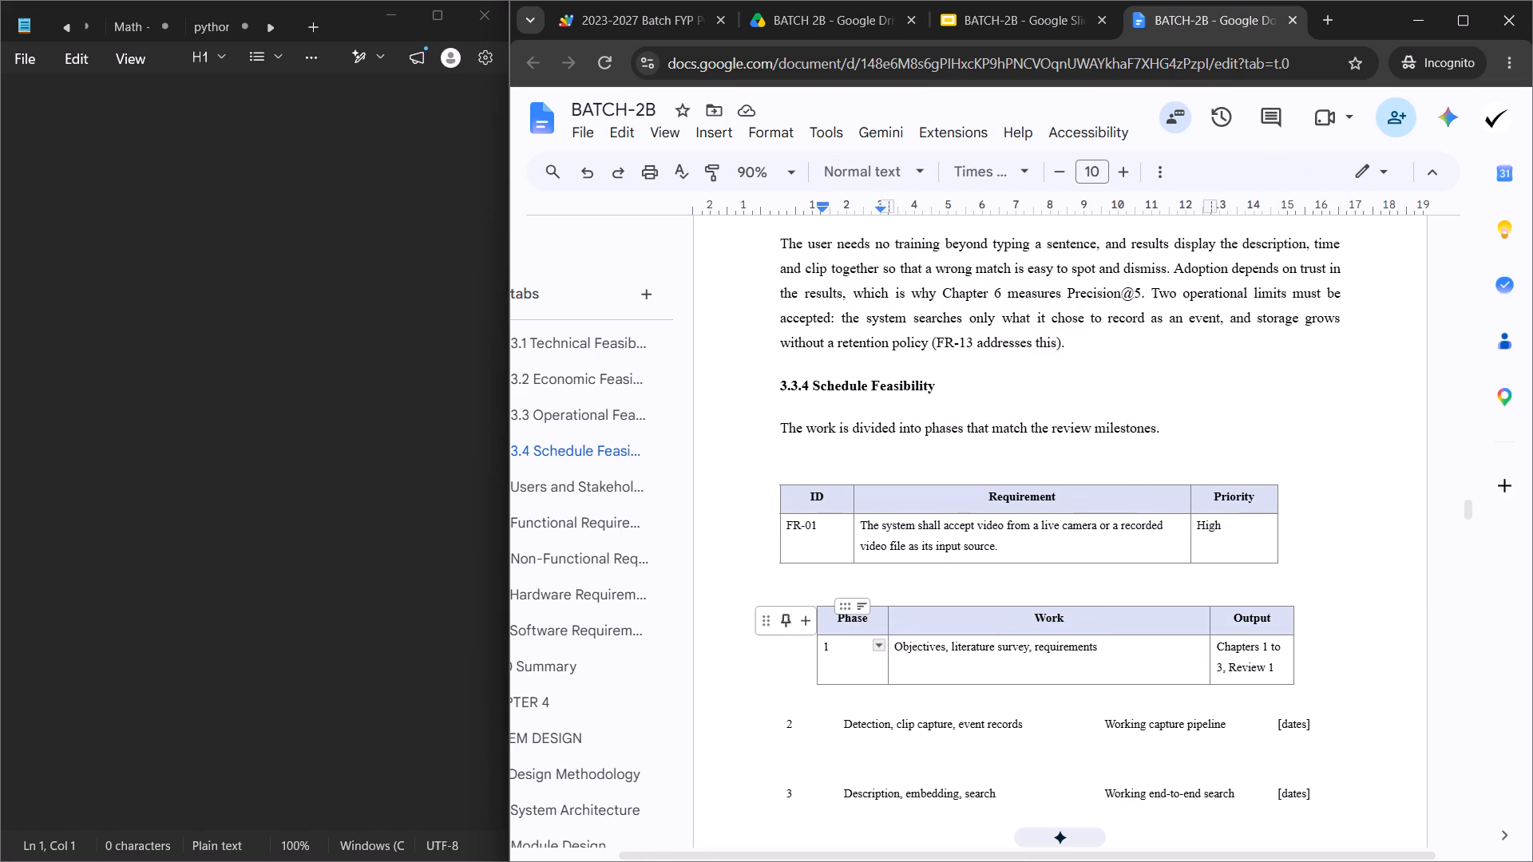
double_click(859, 620)
key("ctrl+x")
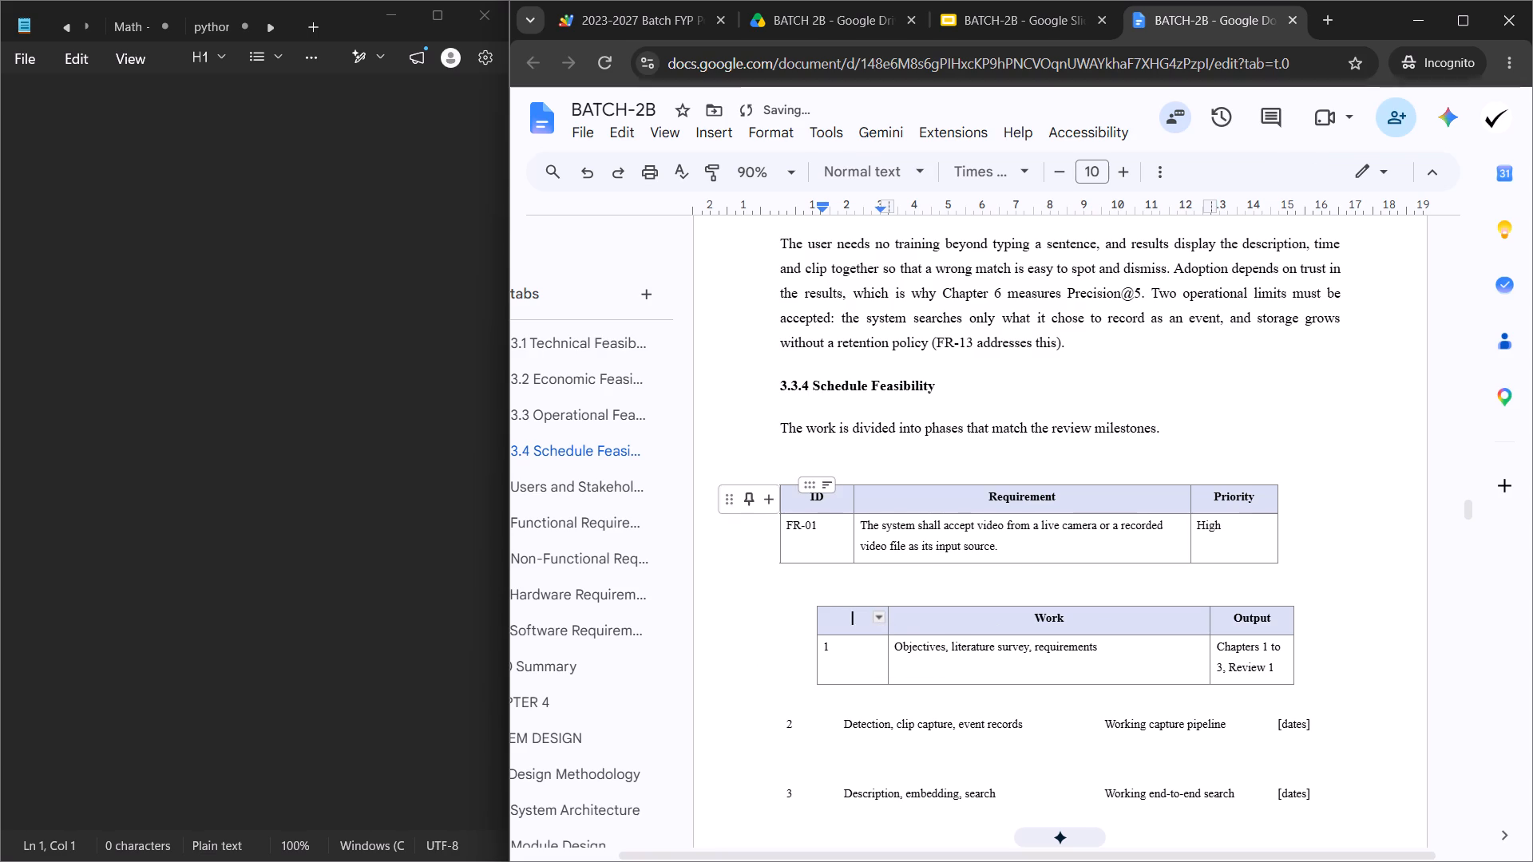
double_click(824, 501)
double_click(815, 501)
key("ctrl+v")
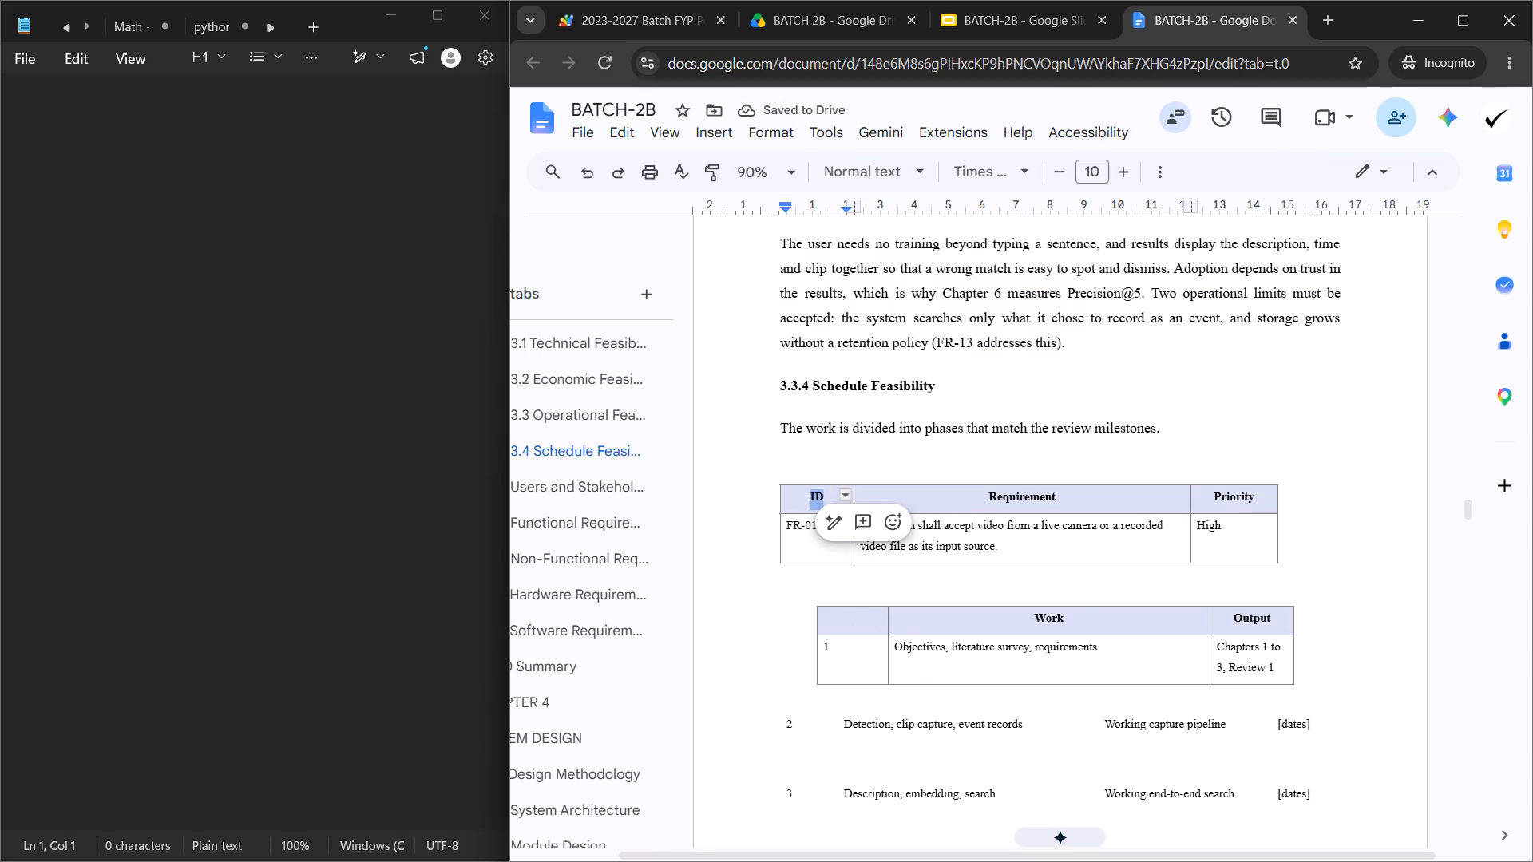
Move the Work and Output headings from the lower table into the upper table's second and third header cells.
double_click(1051, 617)
key("ctrl+x")
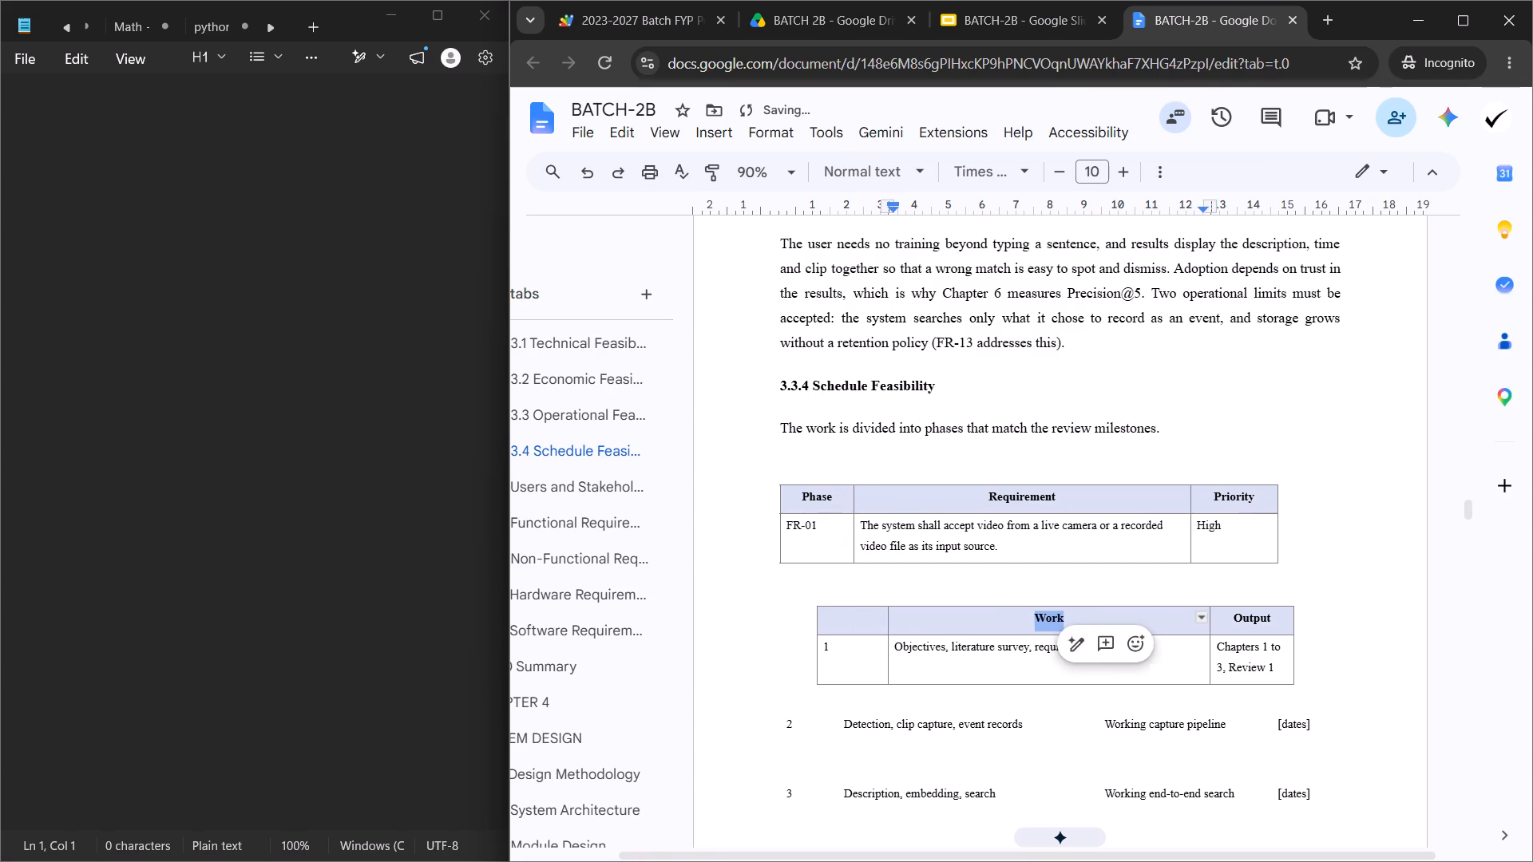
double_click(1028, 503)
key("ctrl+v")
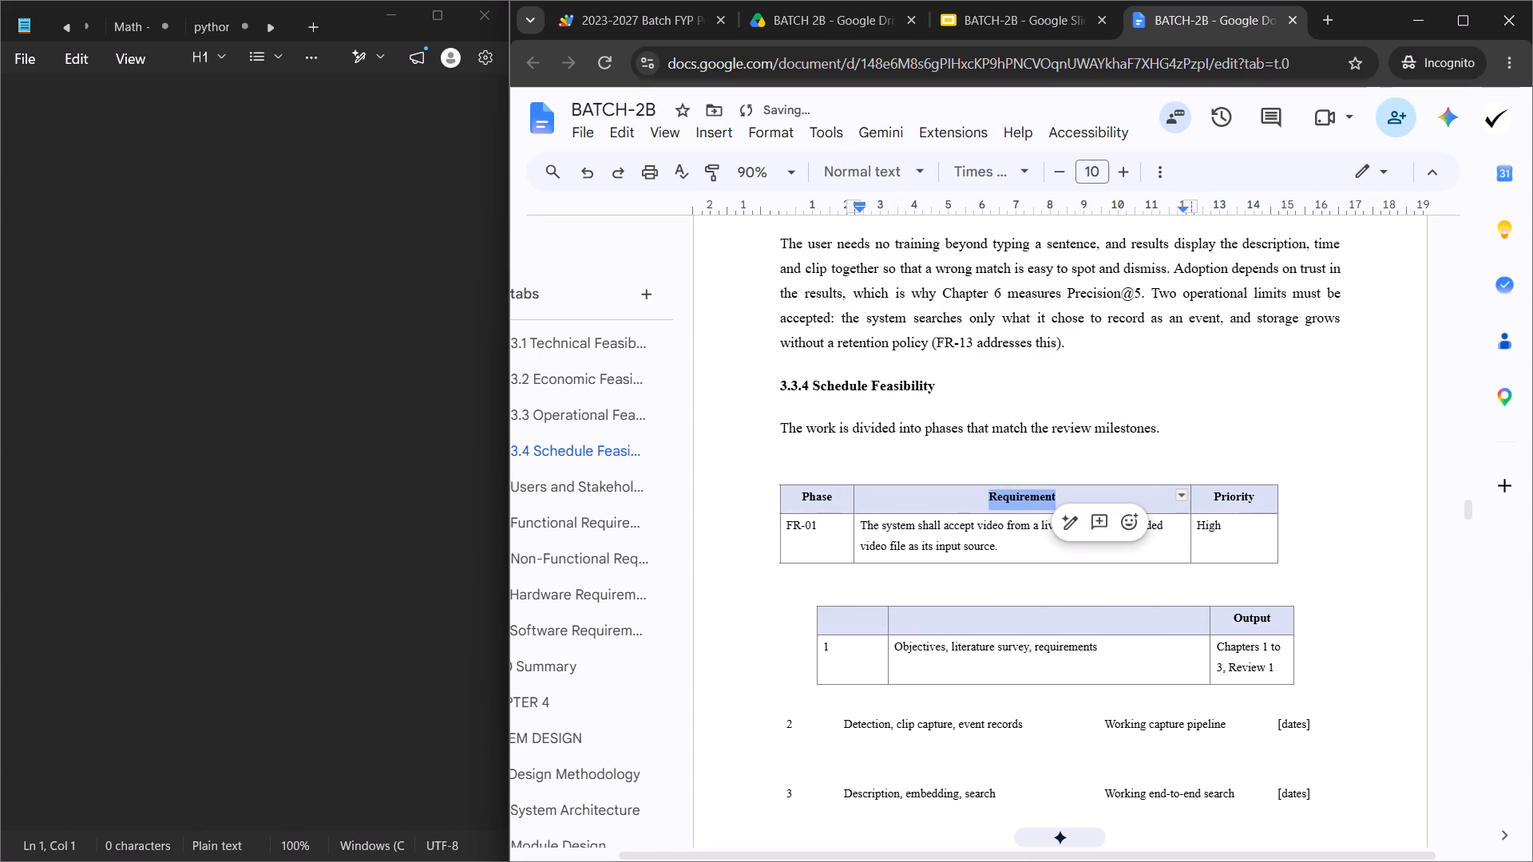
double_click(1262, 622)
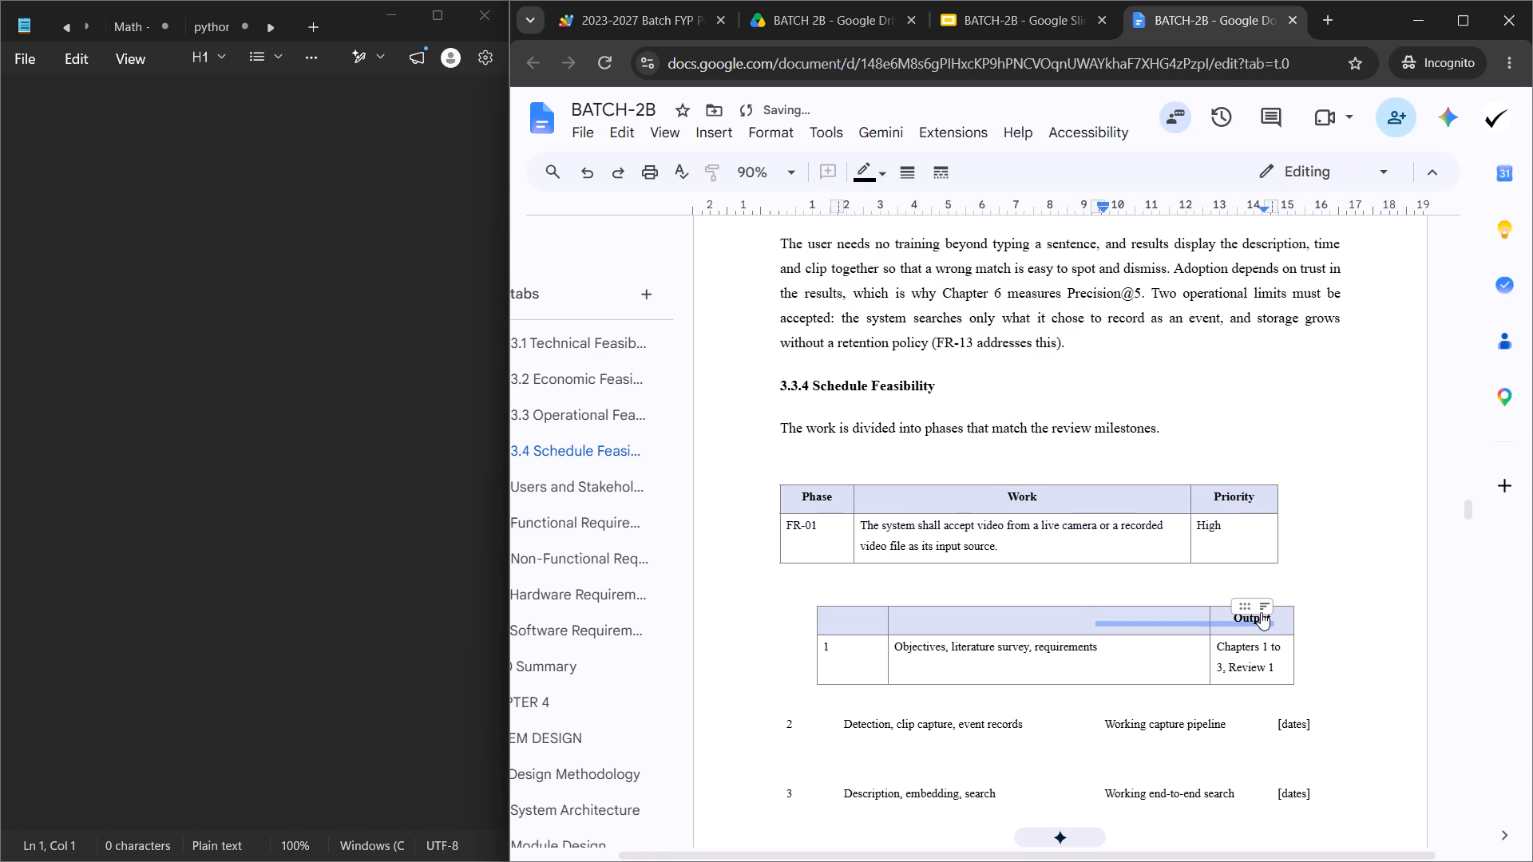
left_click(1266, 632)
double_click(1266, 626)
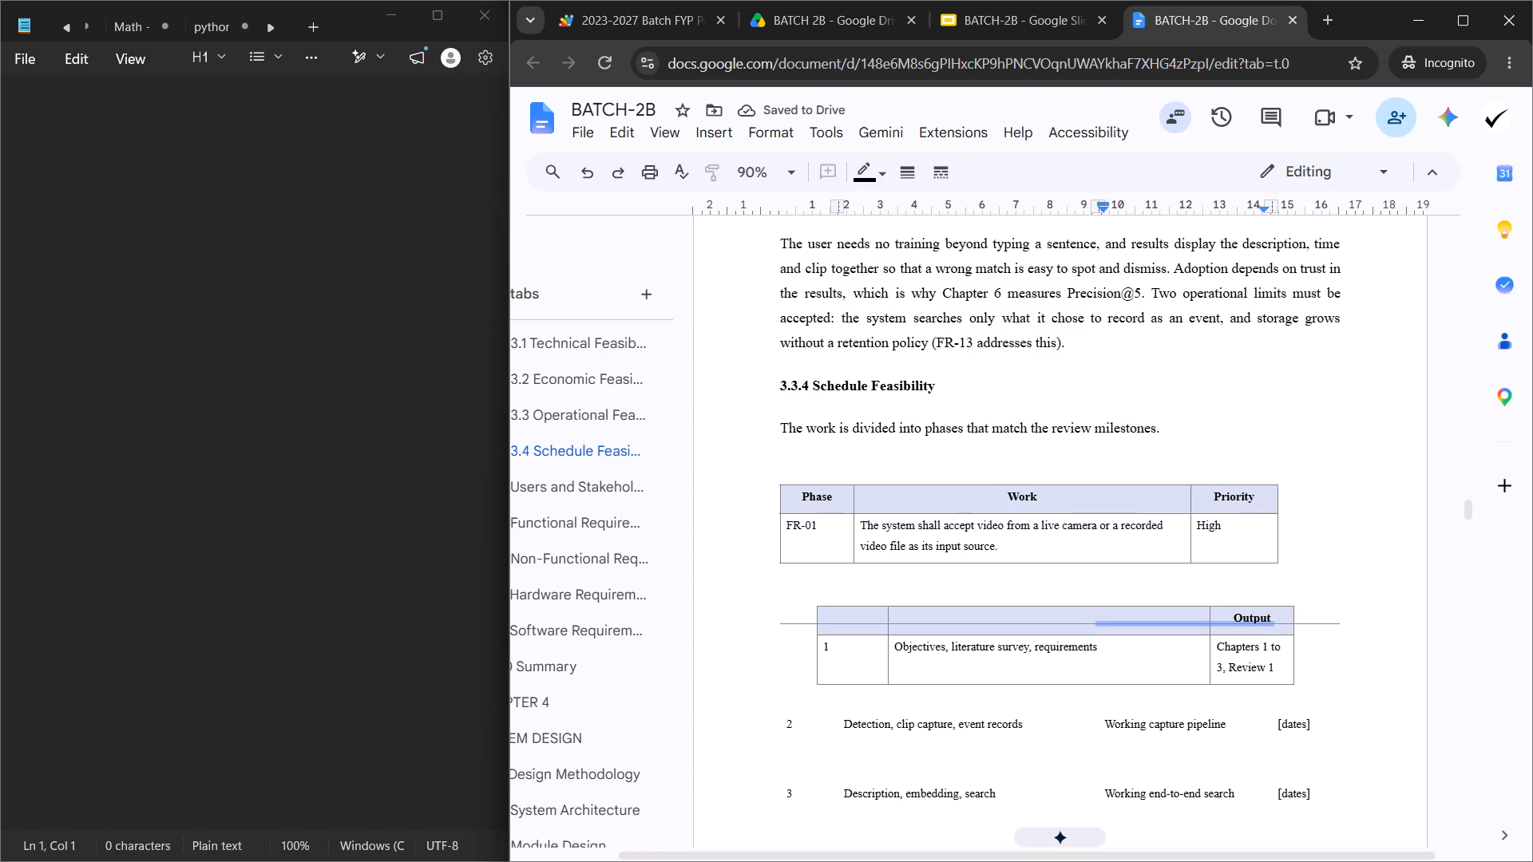
triple_click(1266, 629)
key("ctrl+x")
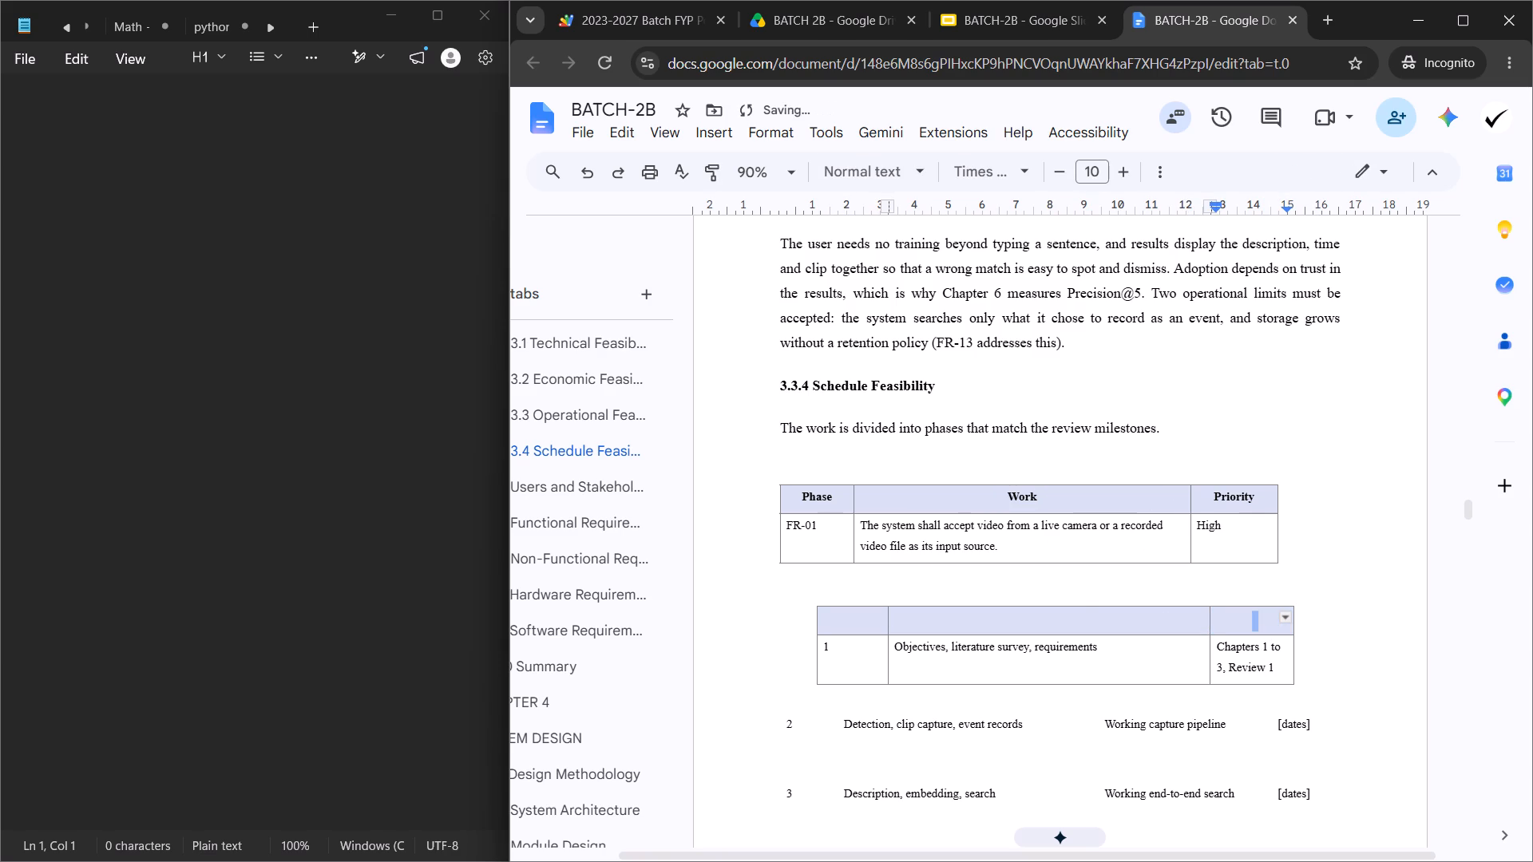
double_click(1236, 507)
key("ctrl+v")
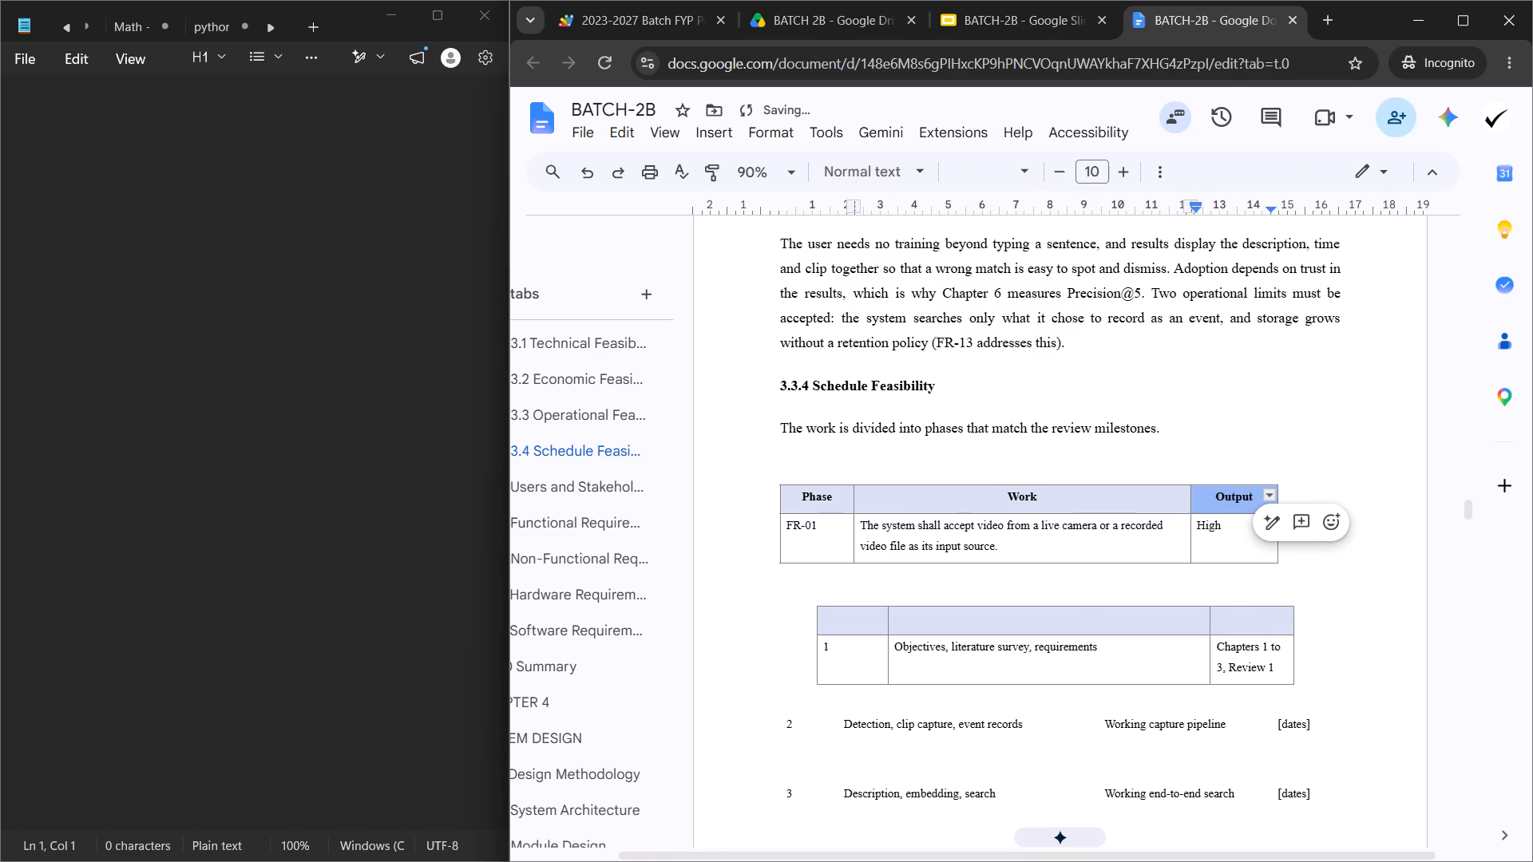
Trim the first data cell under Phase in the upper table so it reads 1.
left_click(1229, 544)
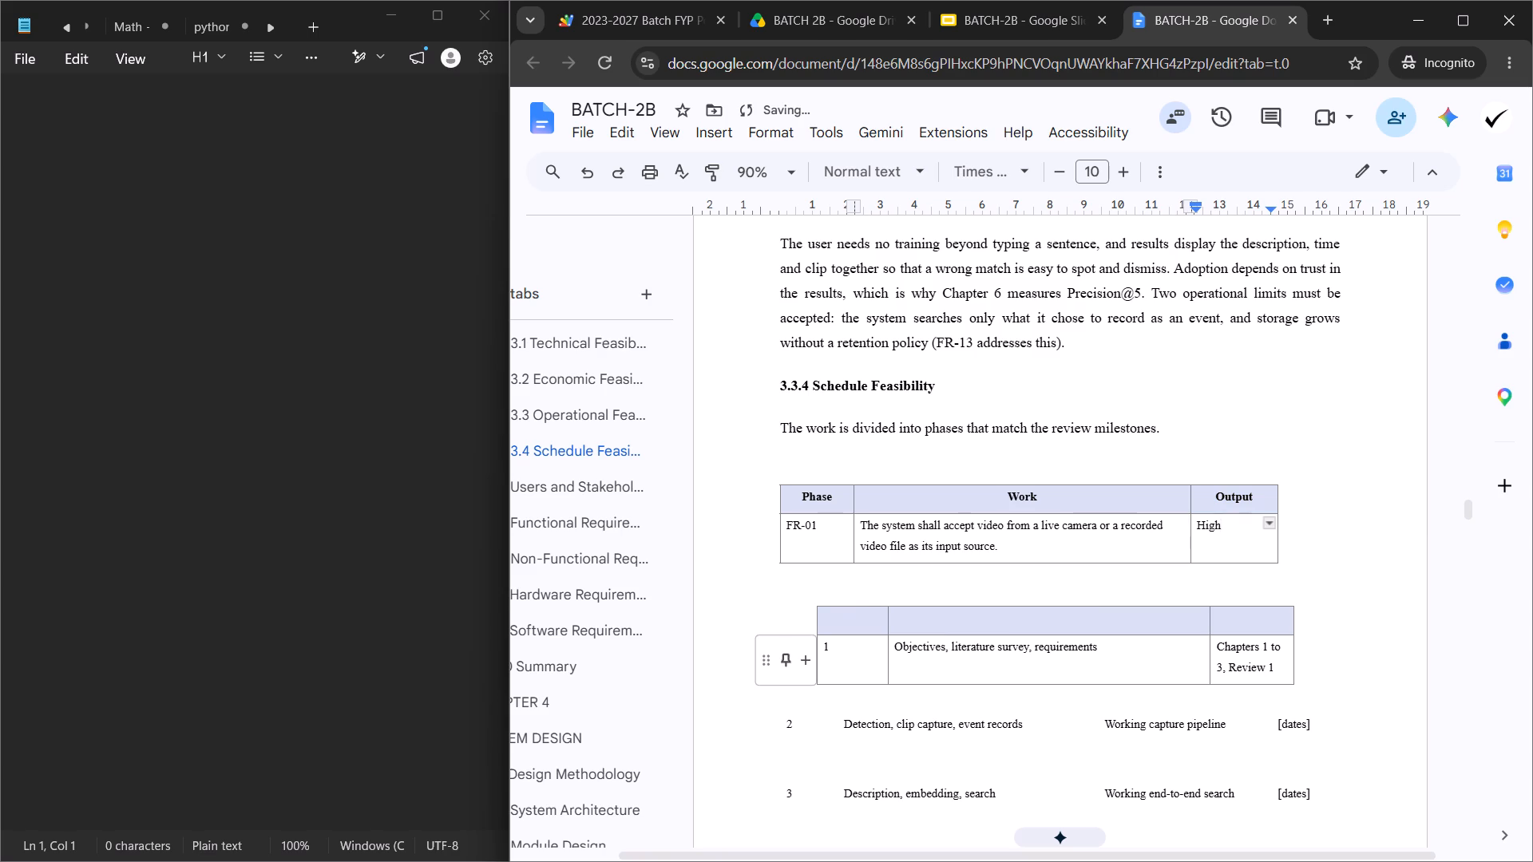
left_click(866, 648)
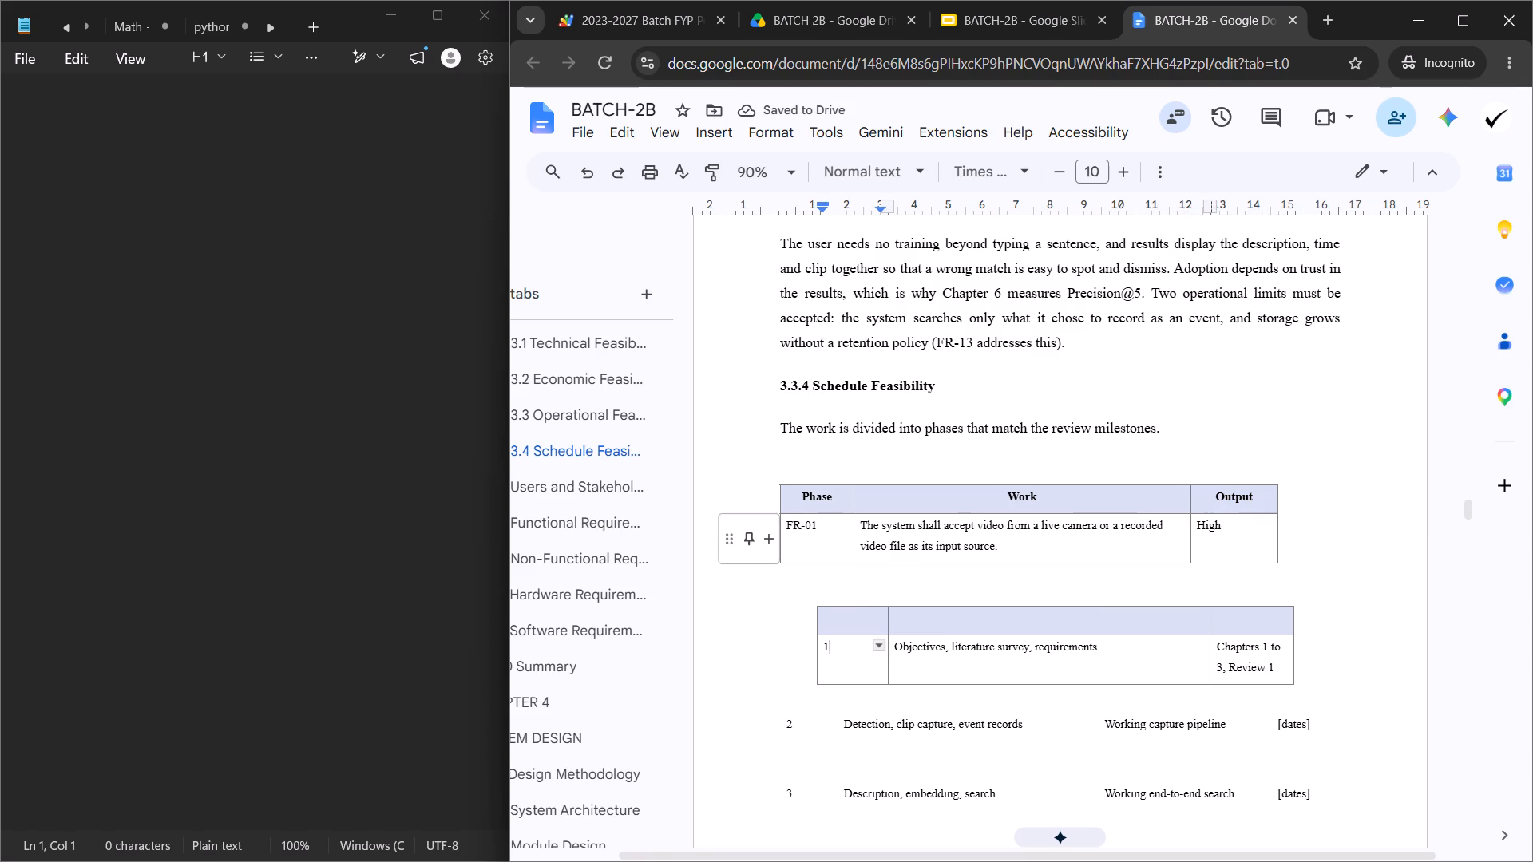
left_click(810, 528)
key("BackSpace")
key("BackSpace")
key("BackSpace")
key("BackSpace")
key("BackSpace")
key("BackSpace")
key("BackSpace")
key("BackSpace")
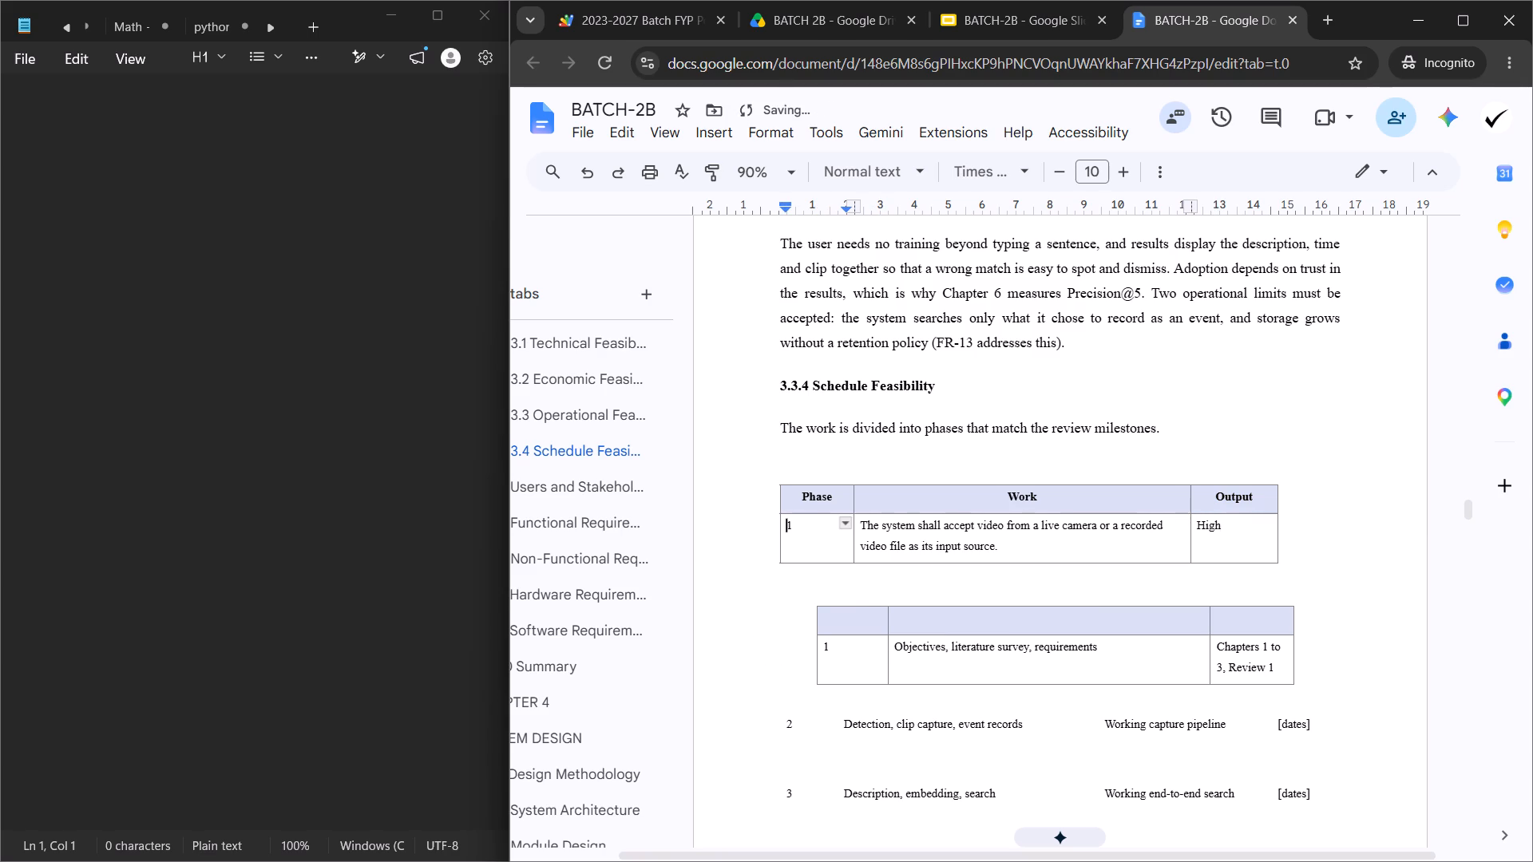
Move "Objectives, literature survey, requirements" and "Chapters 1 to 3, Review 1" from the lower table into the upper table's Work and Output cells.
triple_click(982, 645)
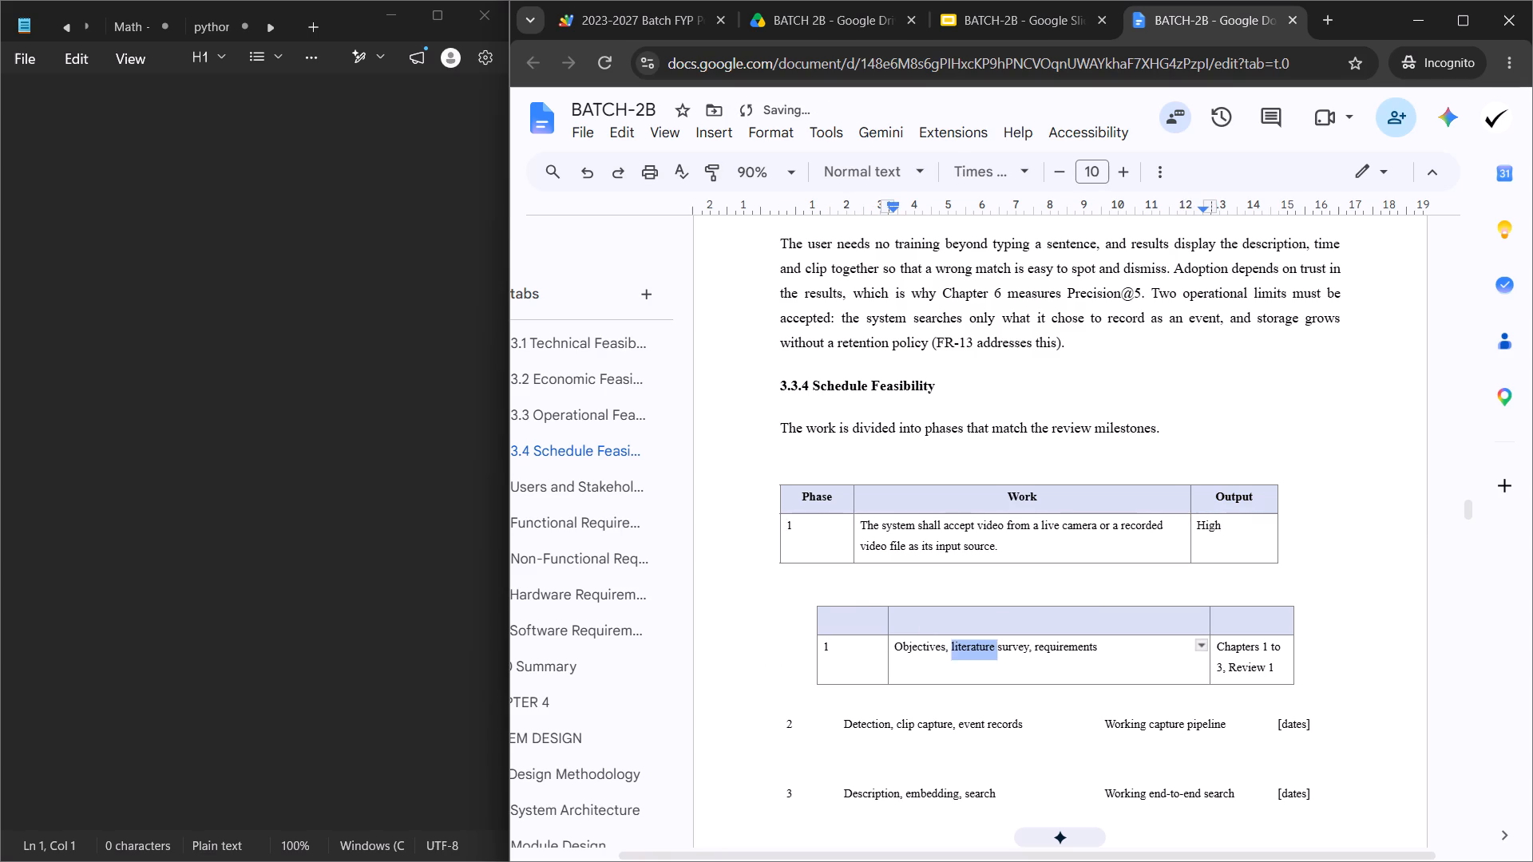
key("ctrl+x")
triple_click(973, 553)
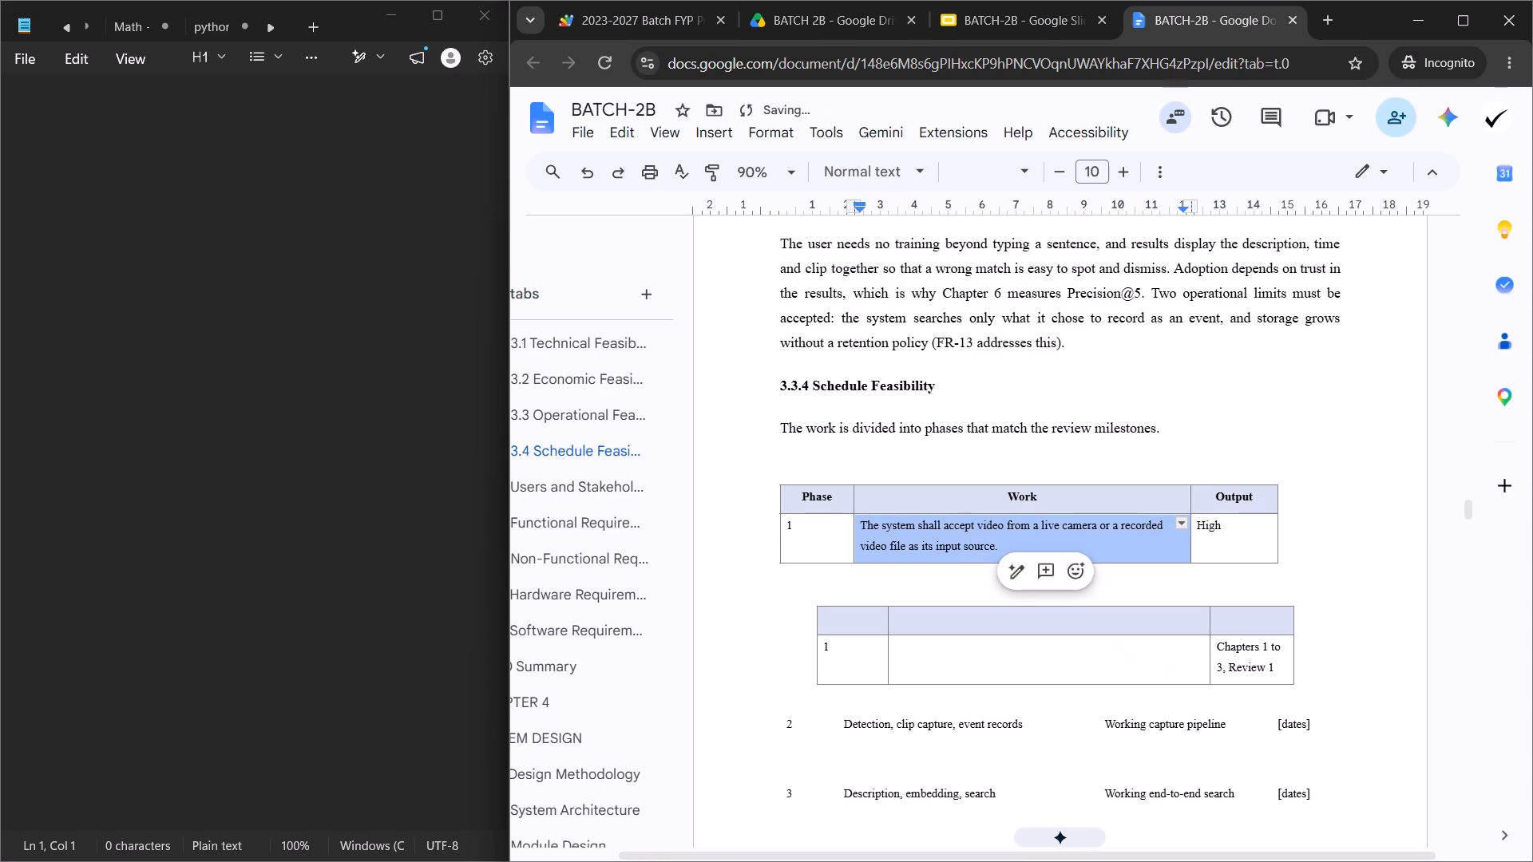
key("ctrl+v")
triple_click(1231, 666)
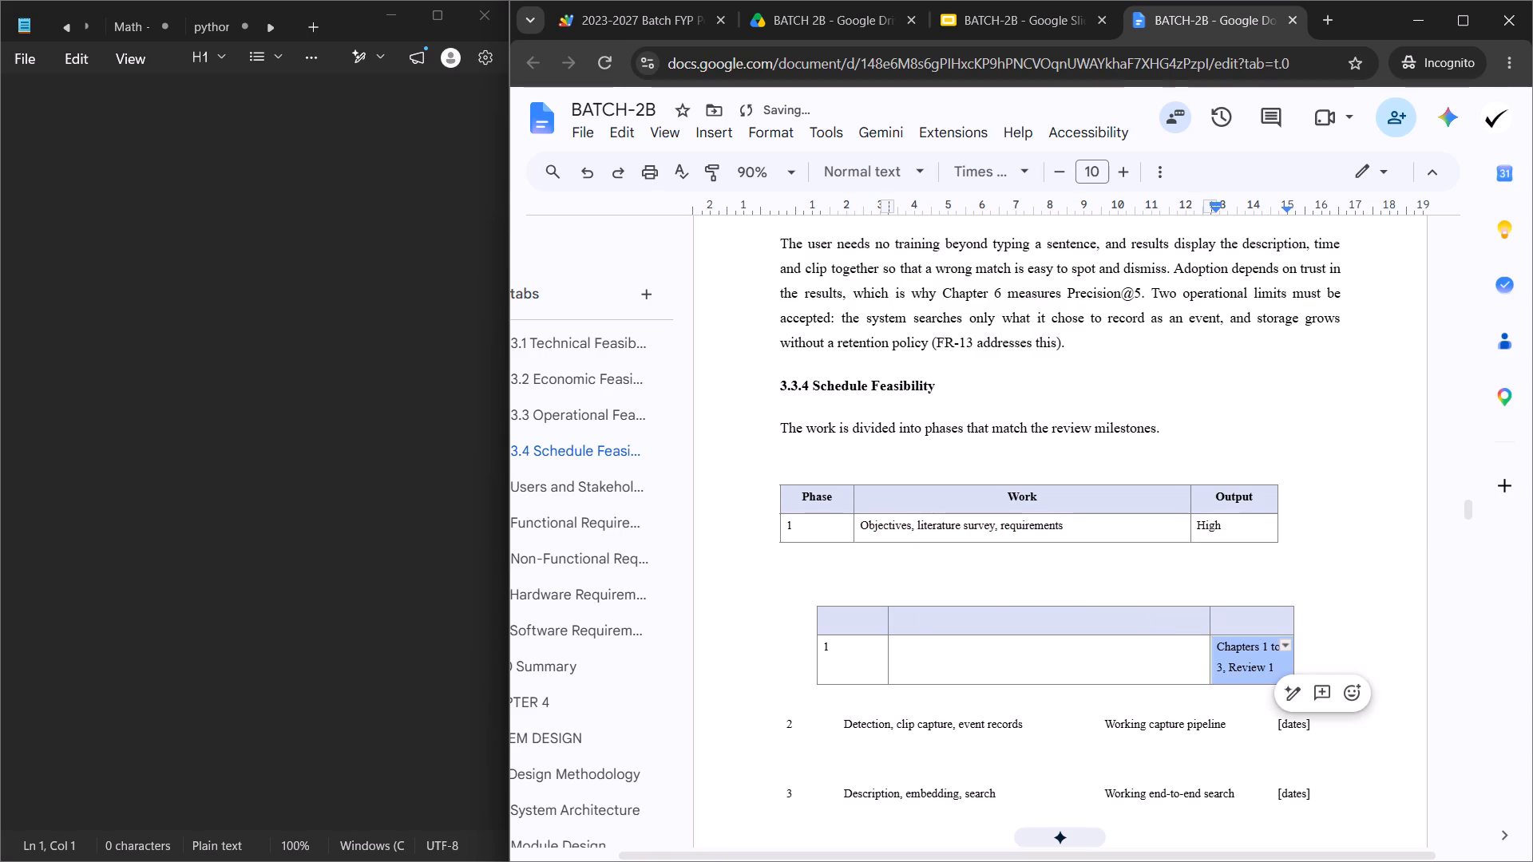
key("ctrl+x")
double_click(1218, 528)
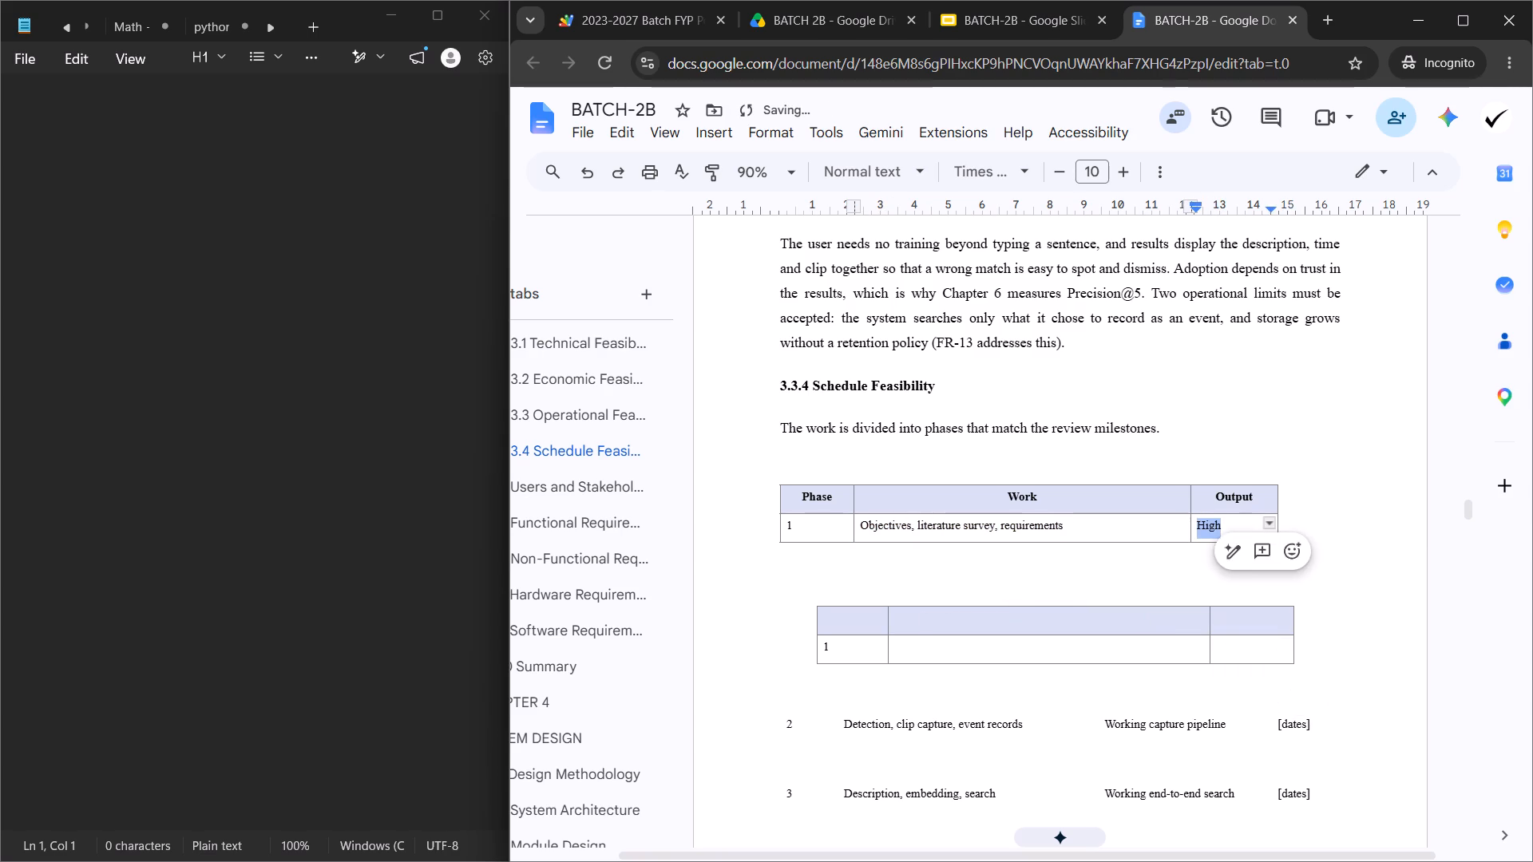
key("ctrl+v")
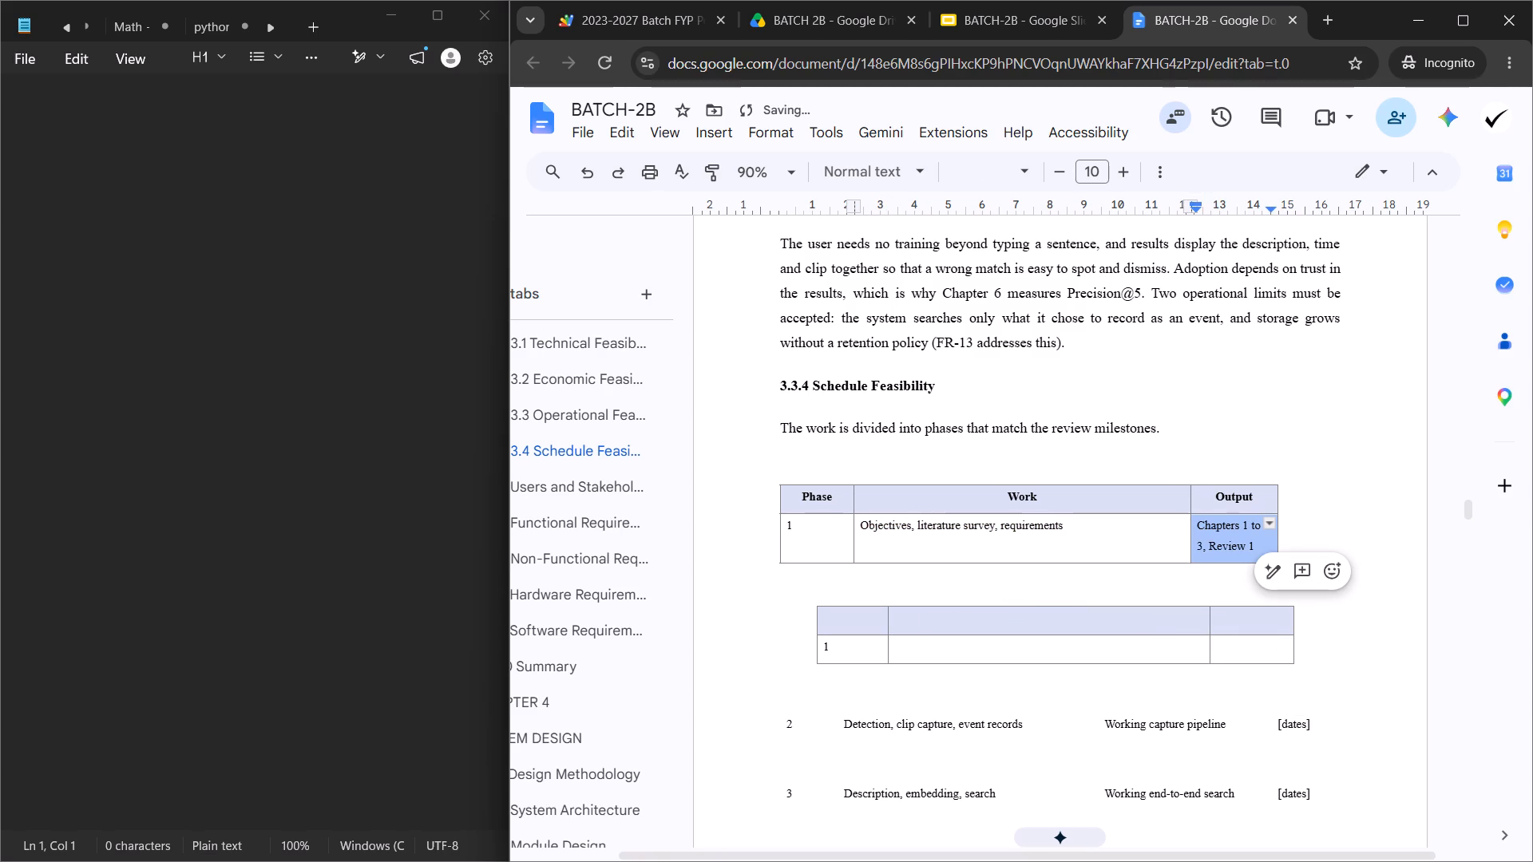
Widen the upper table's Output column at the Work column's expense so "Chapters 1 to 3, Review 1" fits on one line.
left_click_drag(1193, 503, 1172, 503)
left_click_drag(1172, 502, 1152, 502)
left_click_drag(1150, 502, 1131, 502)
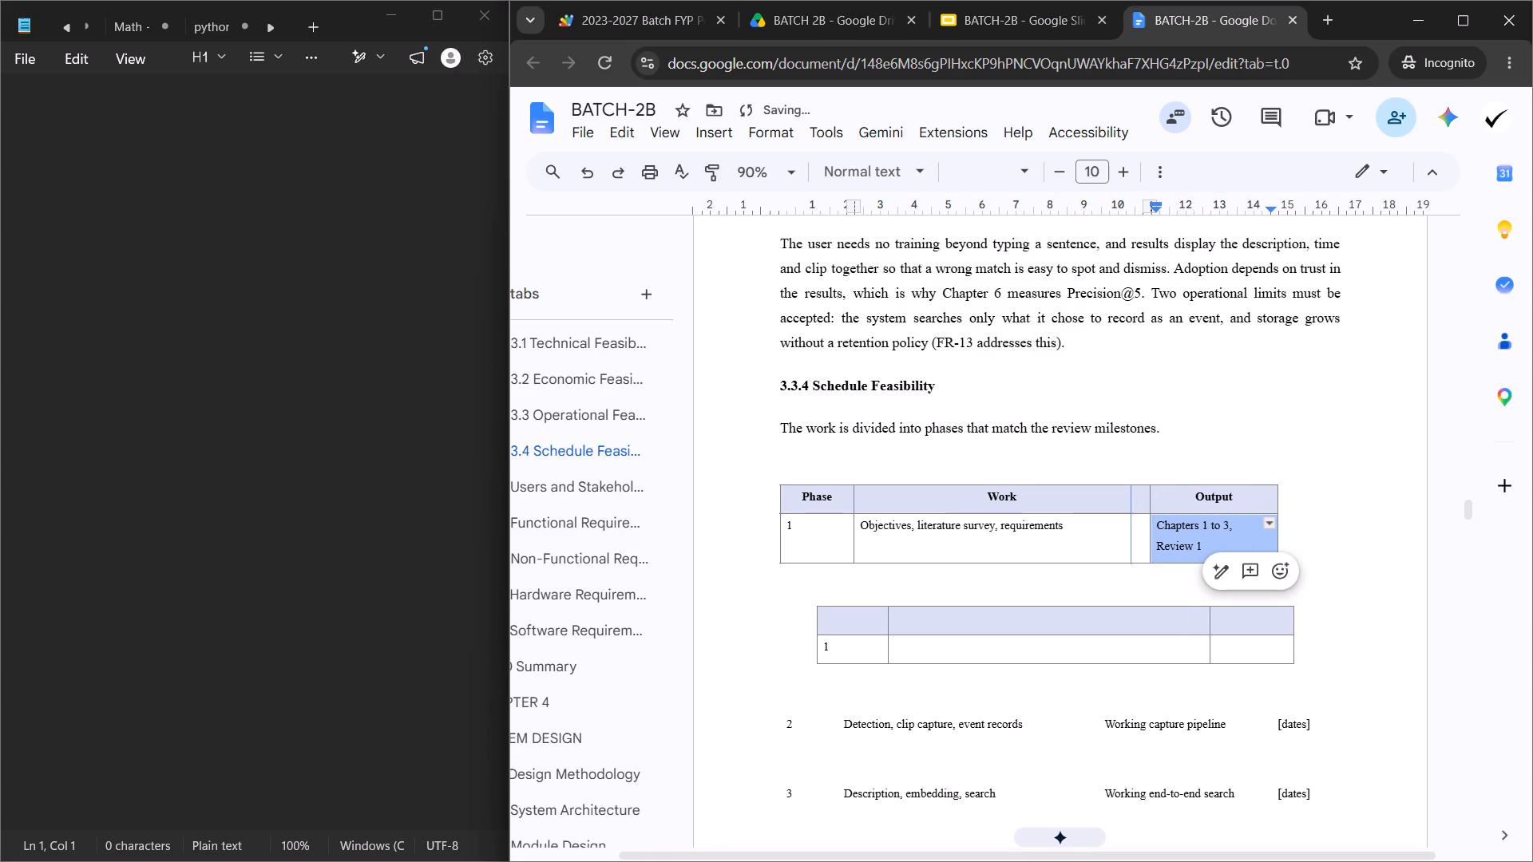
left_click_drag(1131, 502, 1127, 502)
Delete the emptied lower schedule table between the new Phase, Work, Output table and the borderless rows.
scroll(1153, 558, "down", 6)
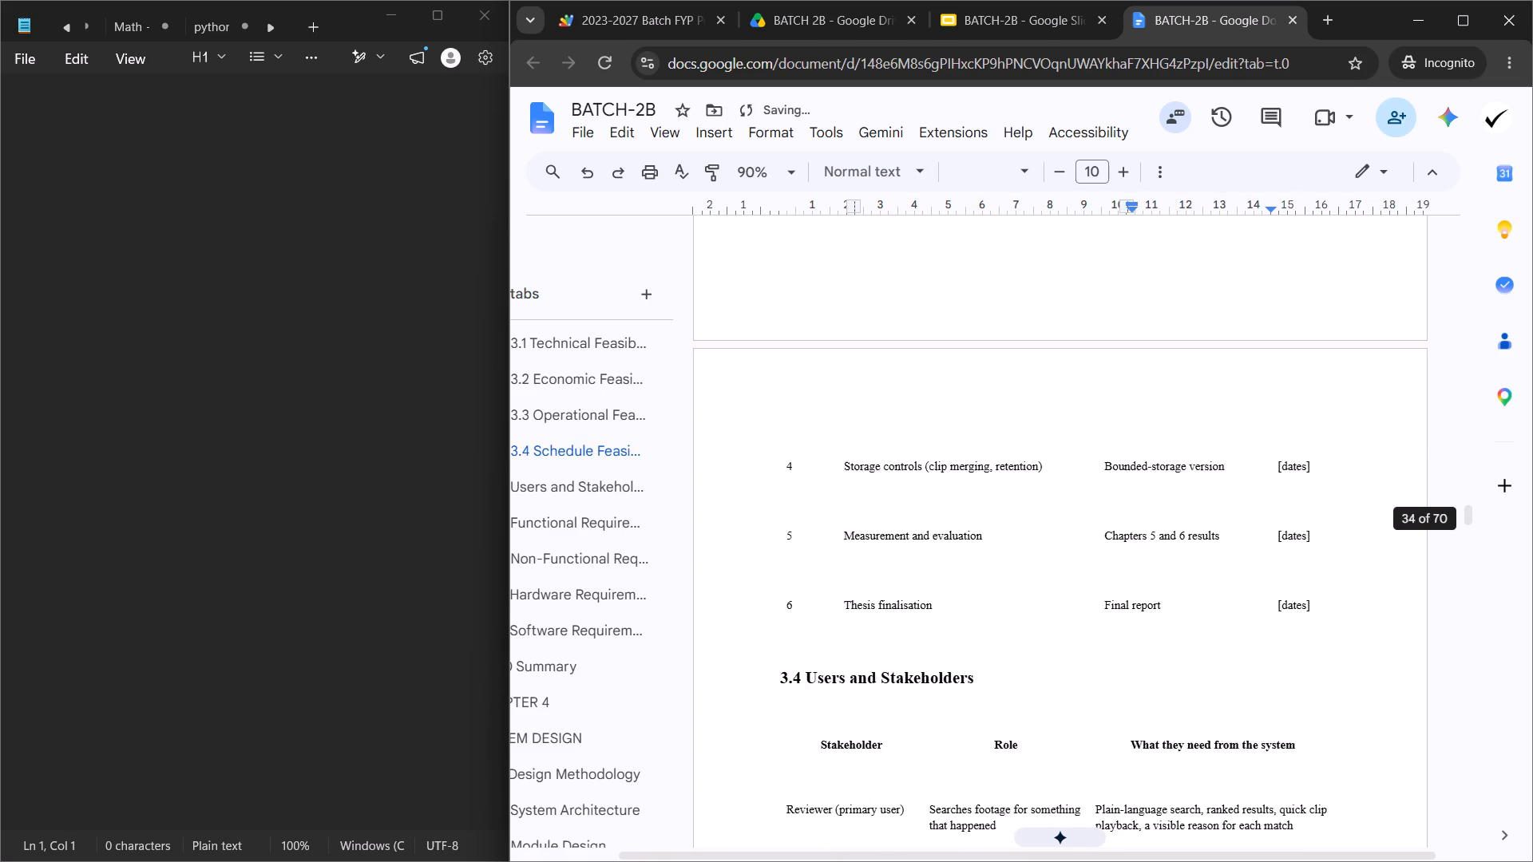
scroll(1143, 578, "up", 6)
left_click(1107, 633)
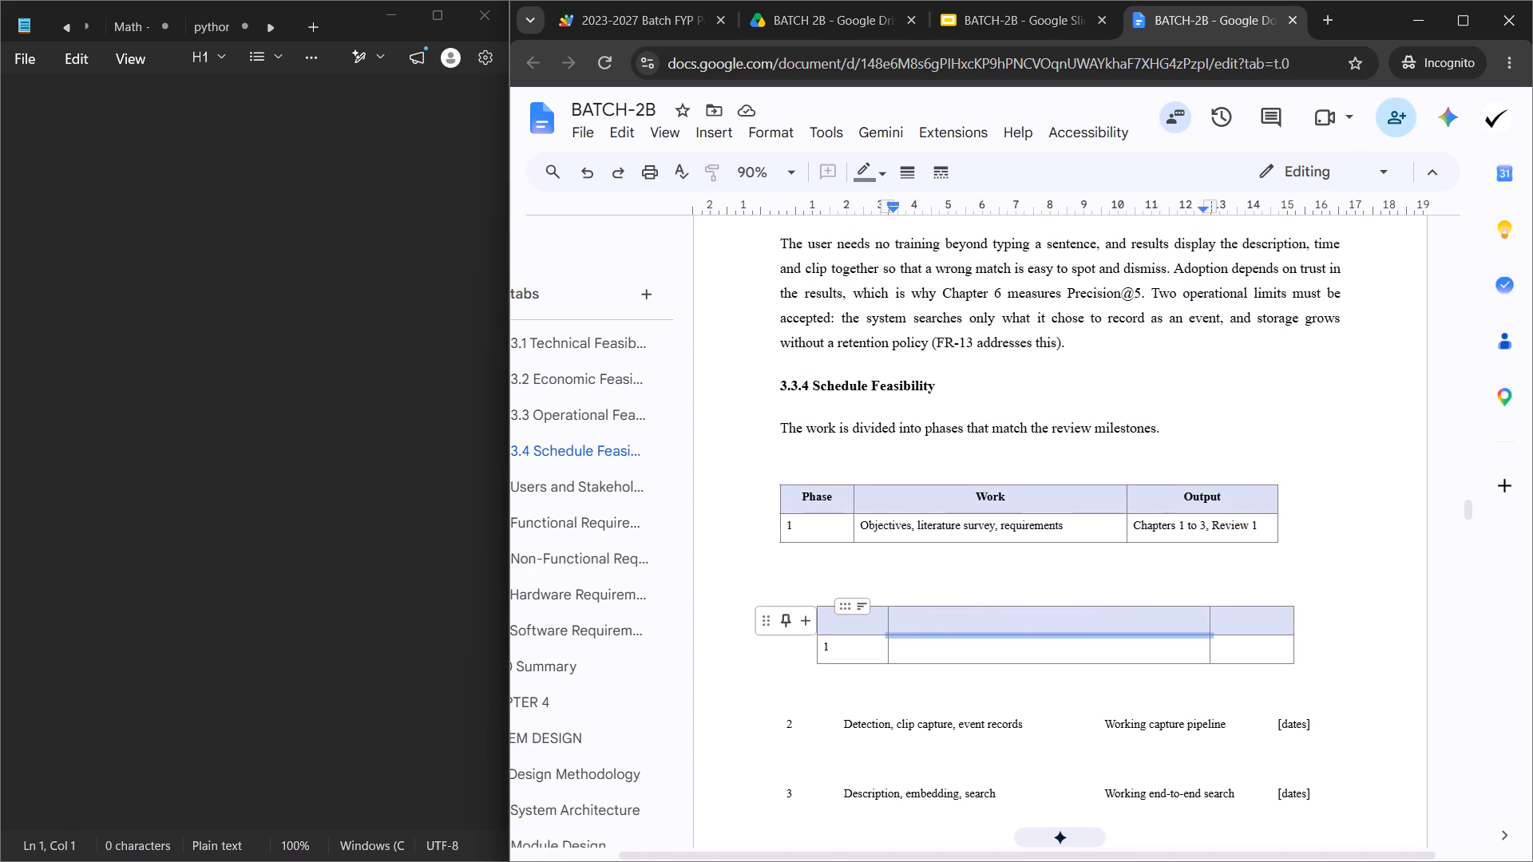
left_click_drag(738, 592, 874, 628)
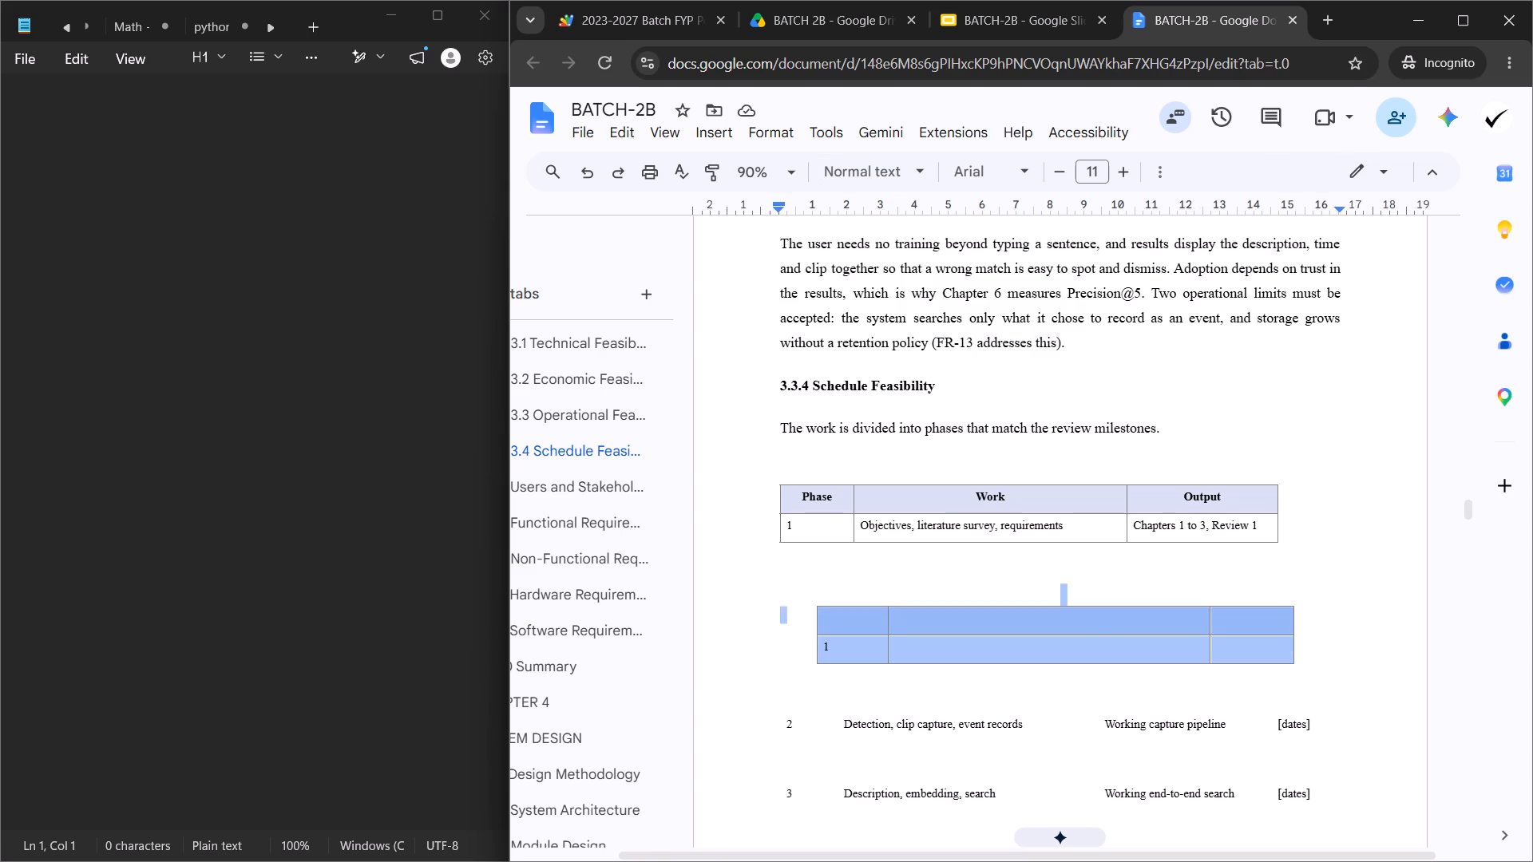
left_click_drag(874, 628, 1099, 630)
right_click(1100, 630)
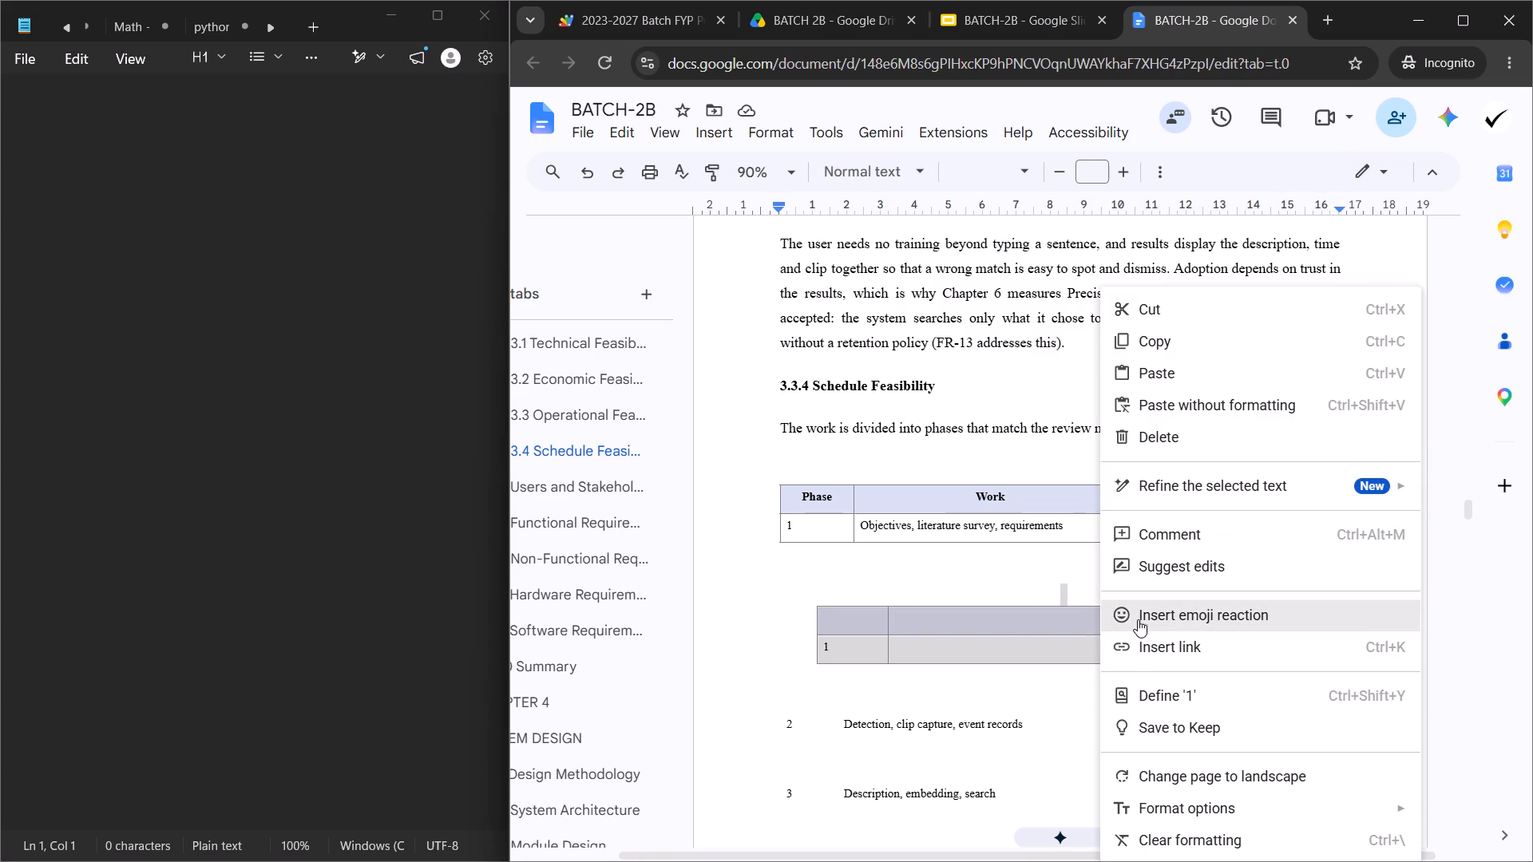
left_click(1021, 642)
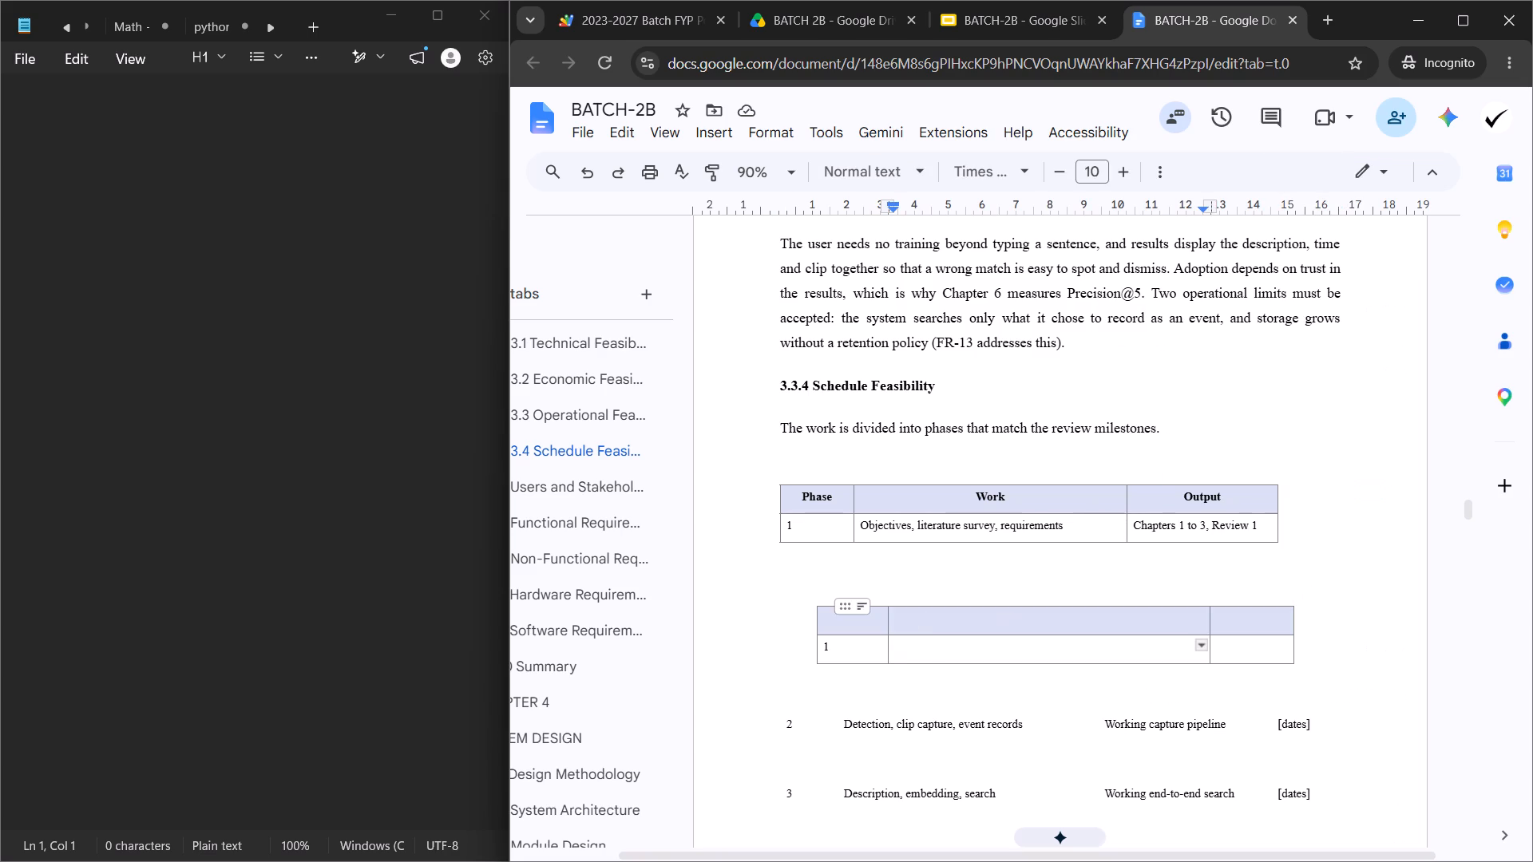
left_click(862, 613)
left_click_drag(872, 629, 1249, 641)
right_click(1217, 633)
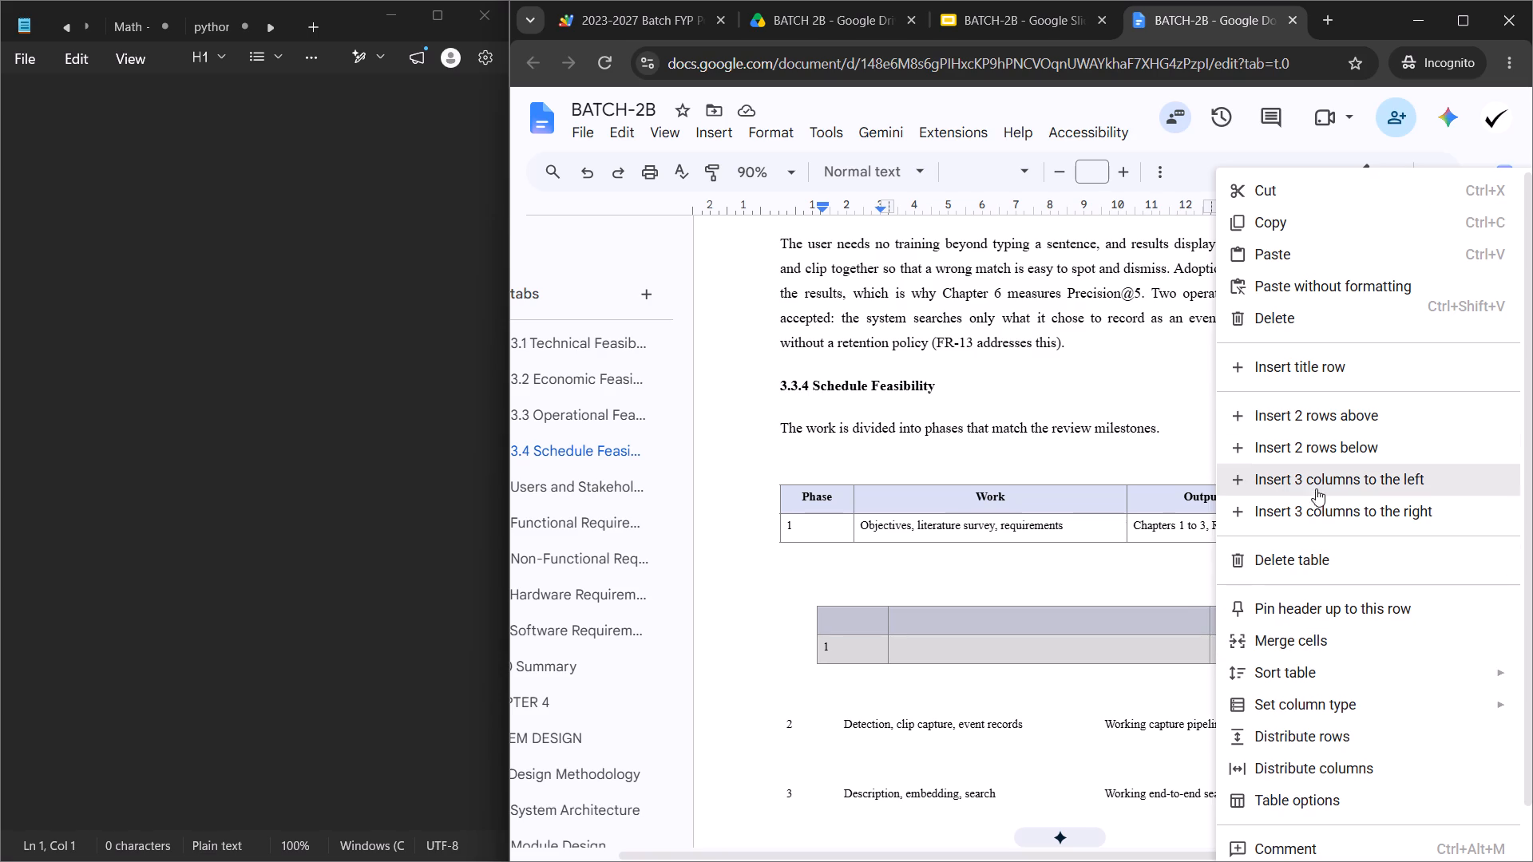
left_click(1326, 549)
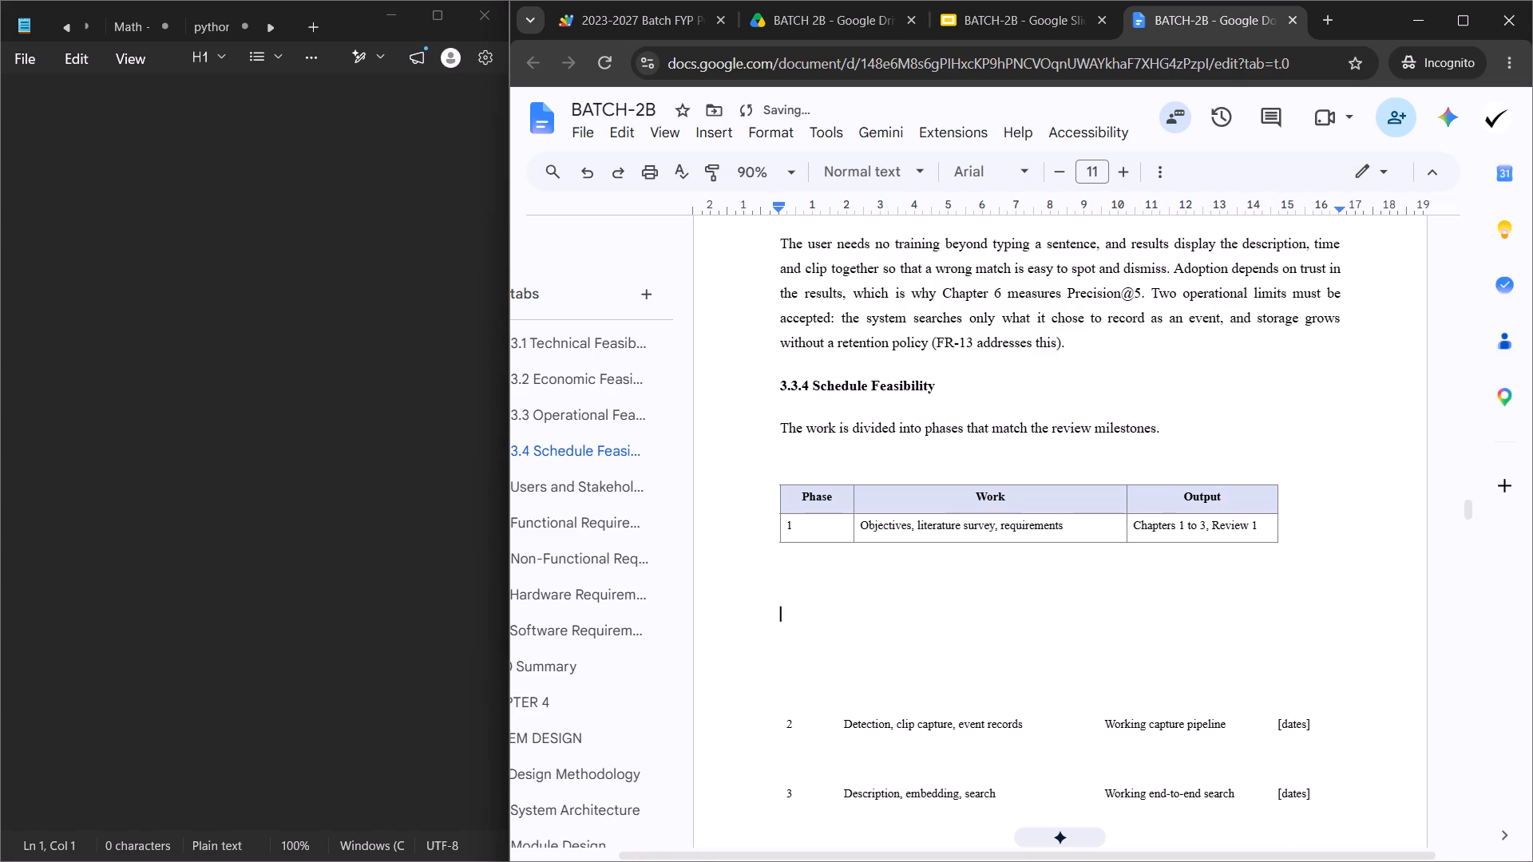
Remove the surplus blank lines between the new Phase, Work, Output table and the borderless phase 2 row.
key("Down")
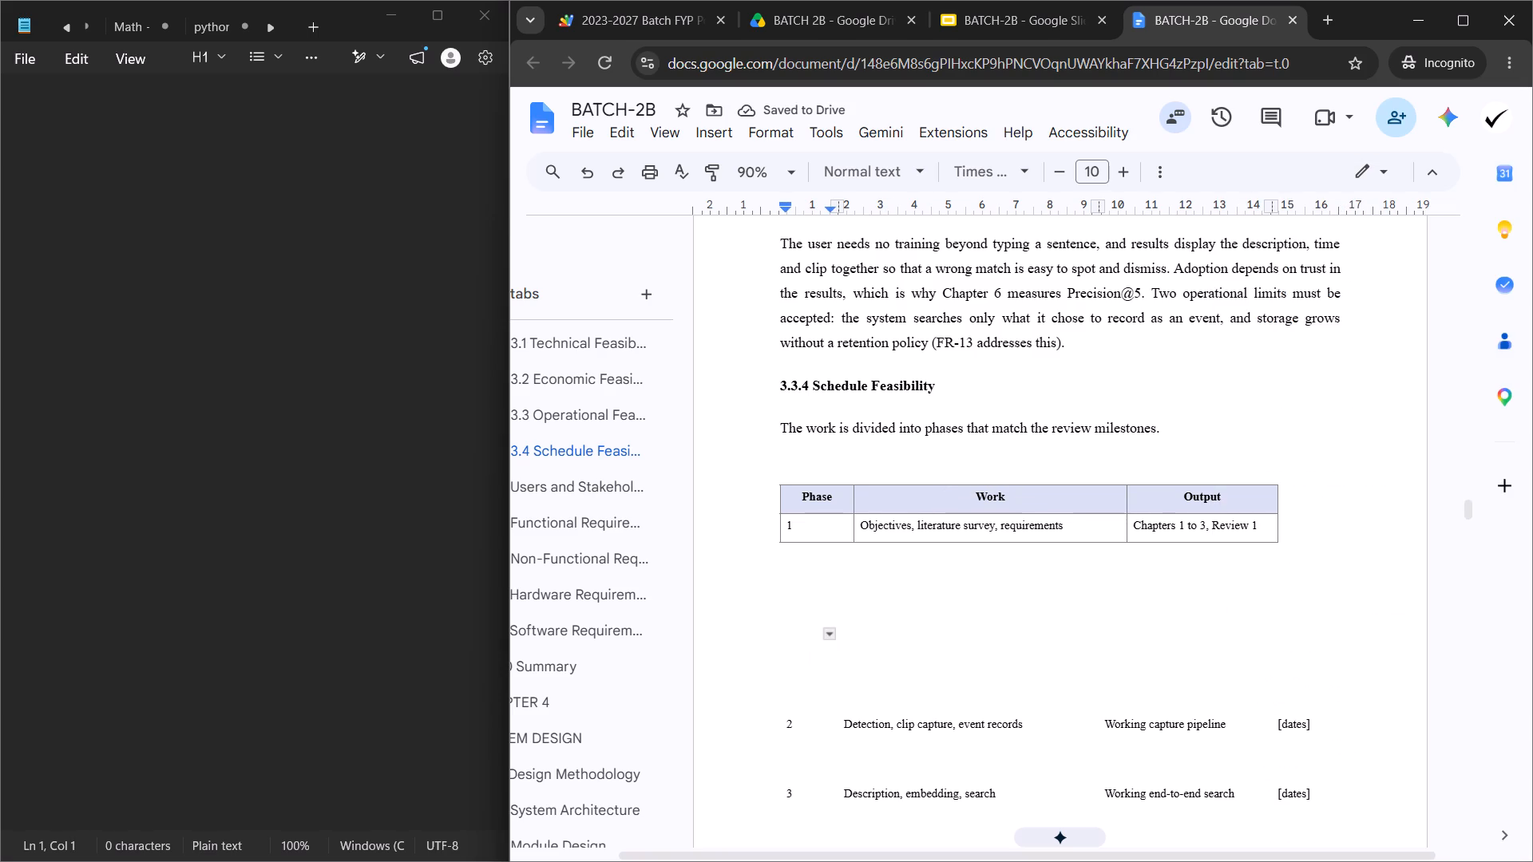
left_click(886, 509)
left_click(801, 498)
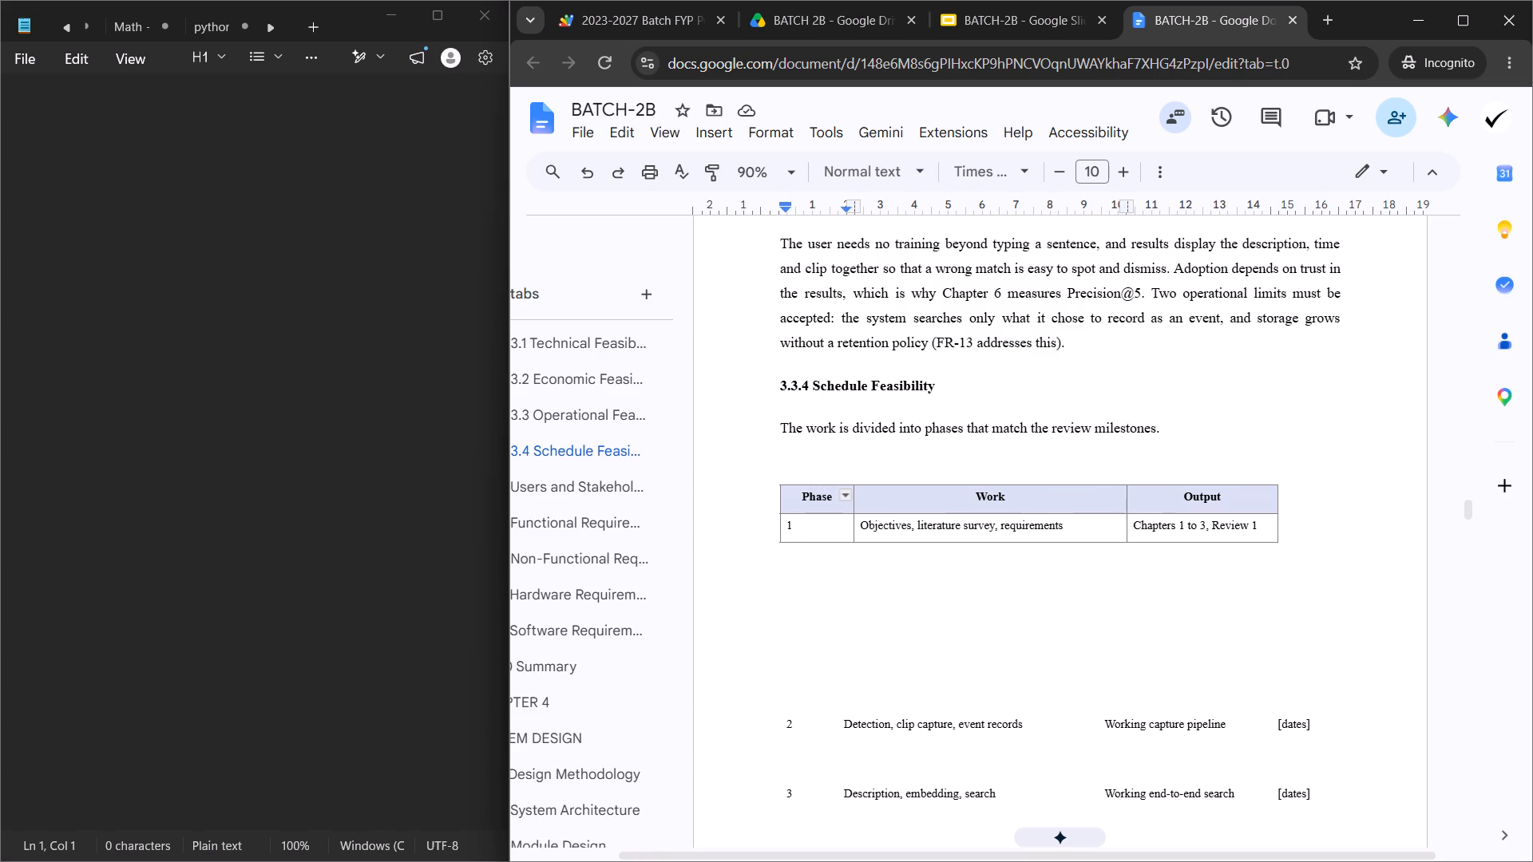
left_click(817, 658)
key("BackSpace")
key("BackSpace")
key("BackSpace")
key("BackSpace")
left_click(806, 594)
key("BackSpace")
key("BackSpace")
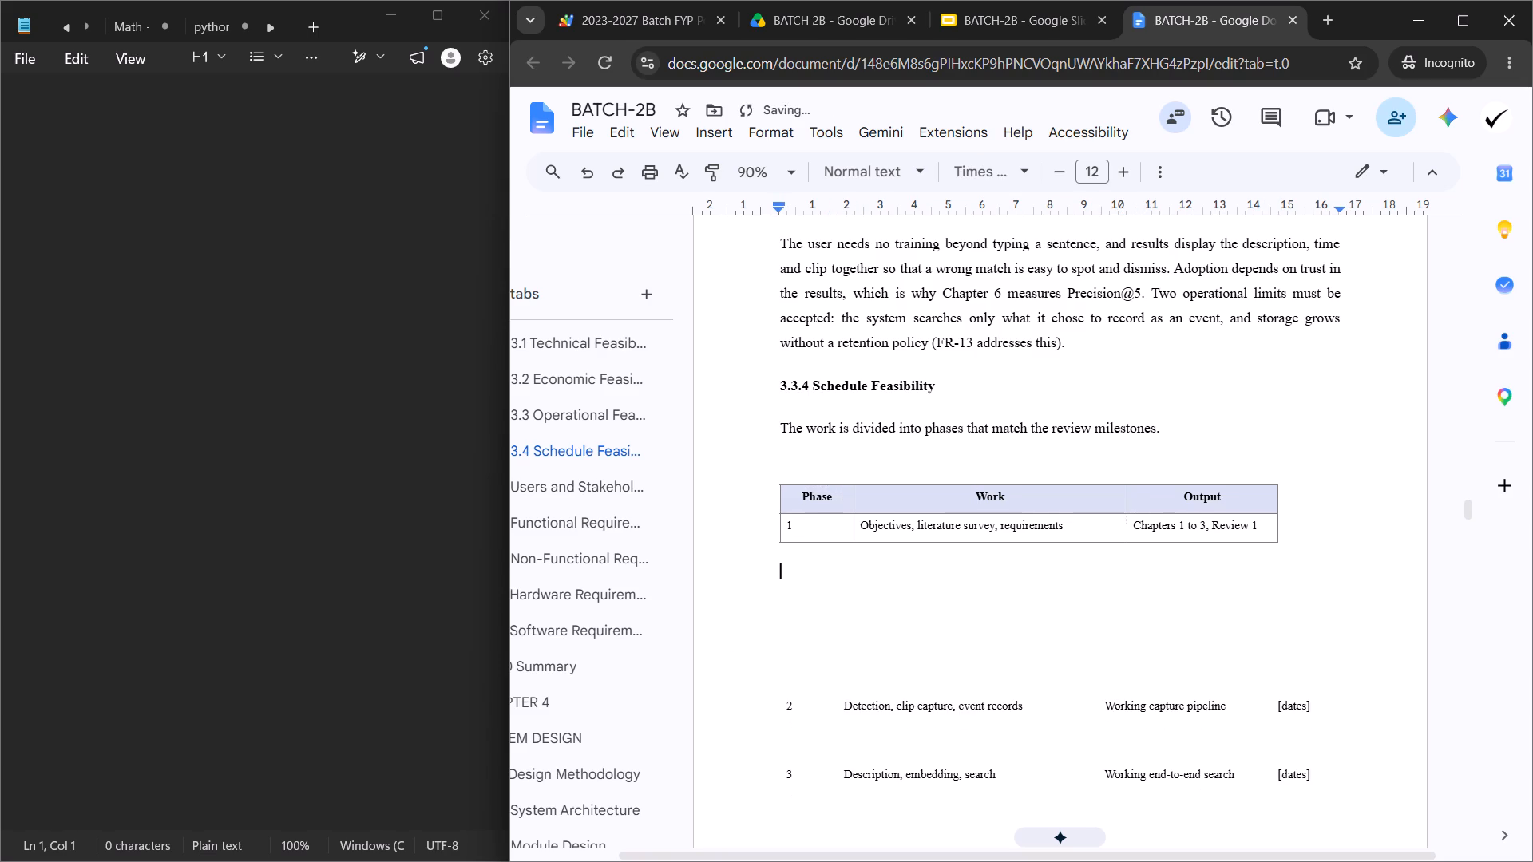
key("BackSpace")
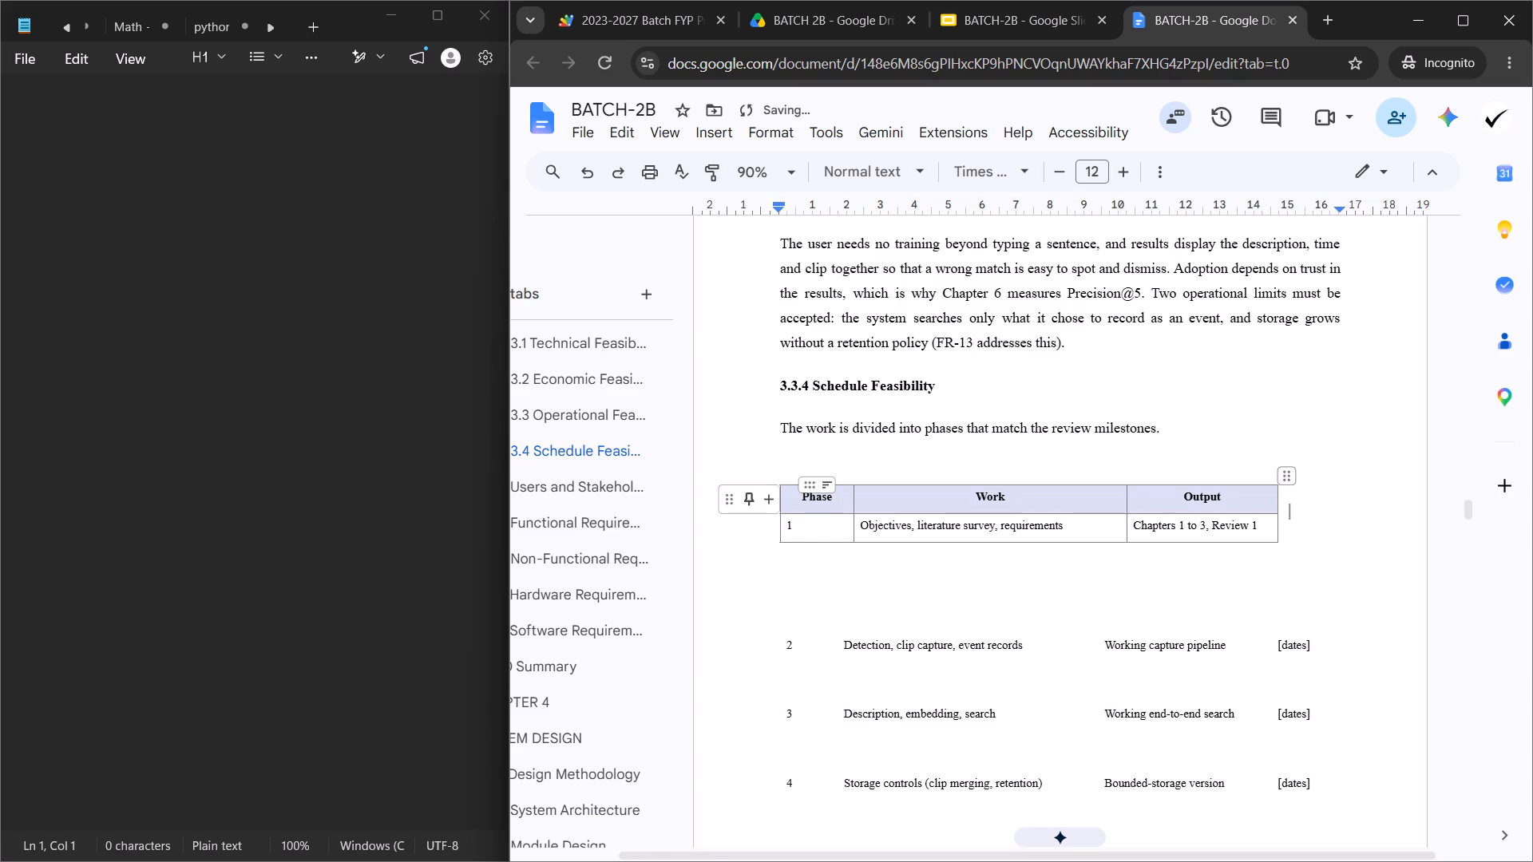
Shift the new Phase, Work, Output table to the right to sit roughly centred between the page margins.
left_click_drag(775, 478, 798, 478)
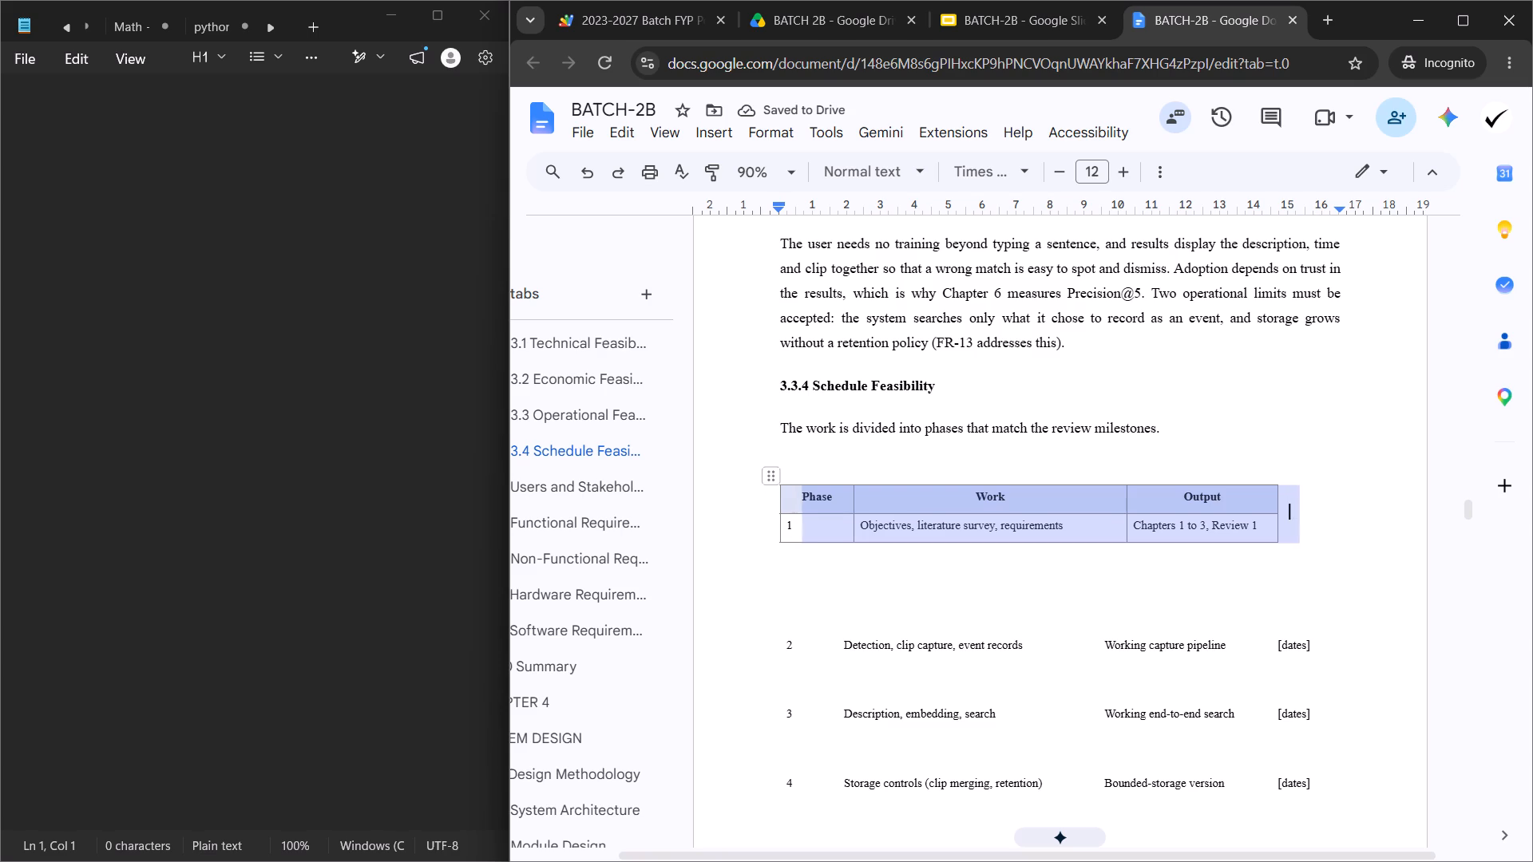
left_click_drag(798, 478, 807, 478)
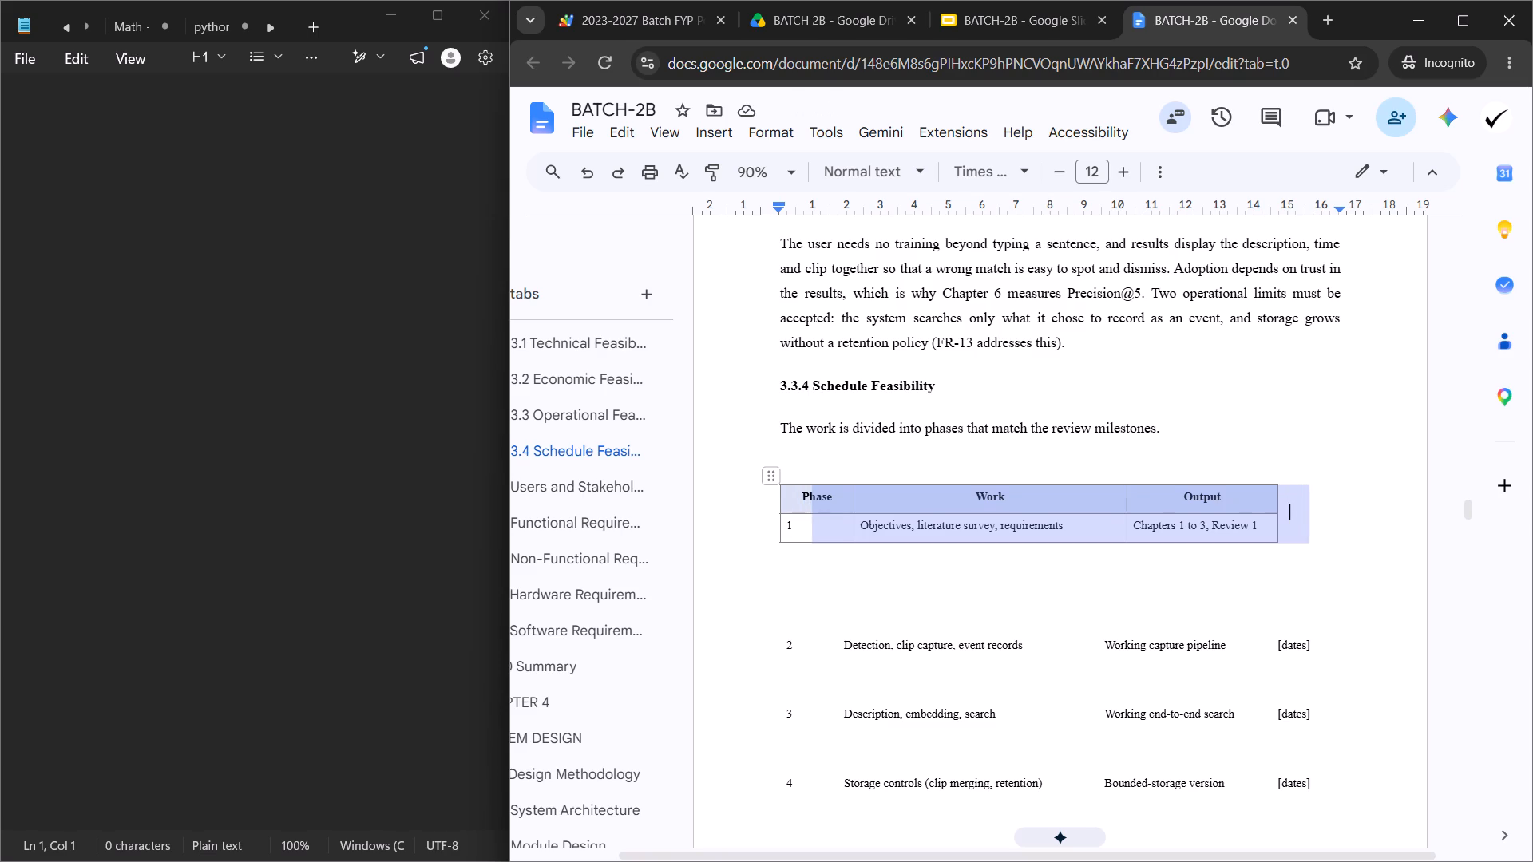
left_click_drag(807, 478, 810, 478)
left_click(901, 480)
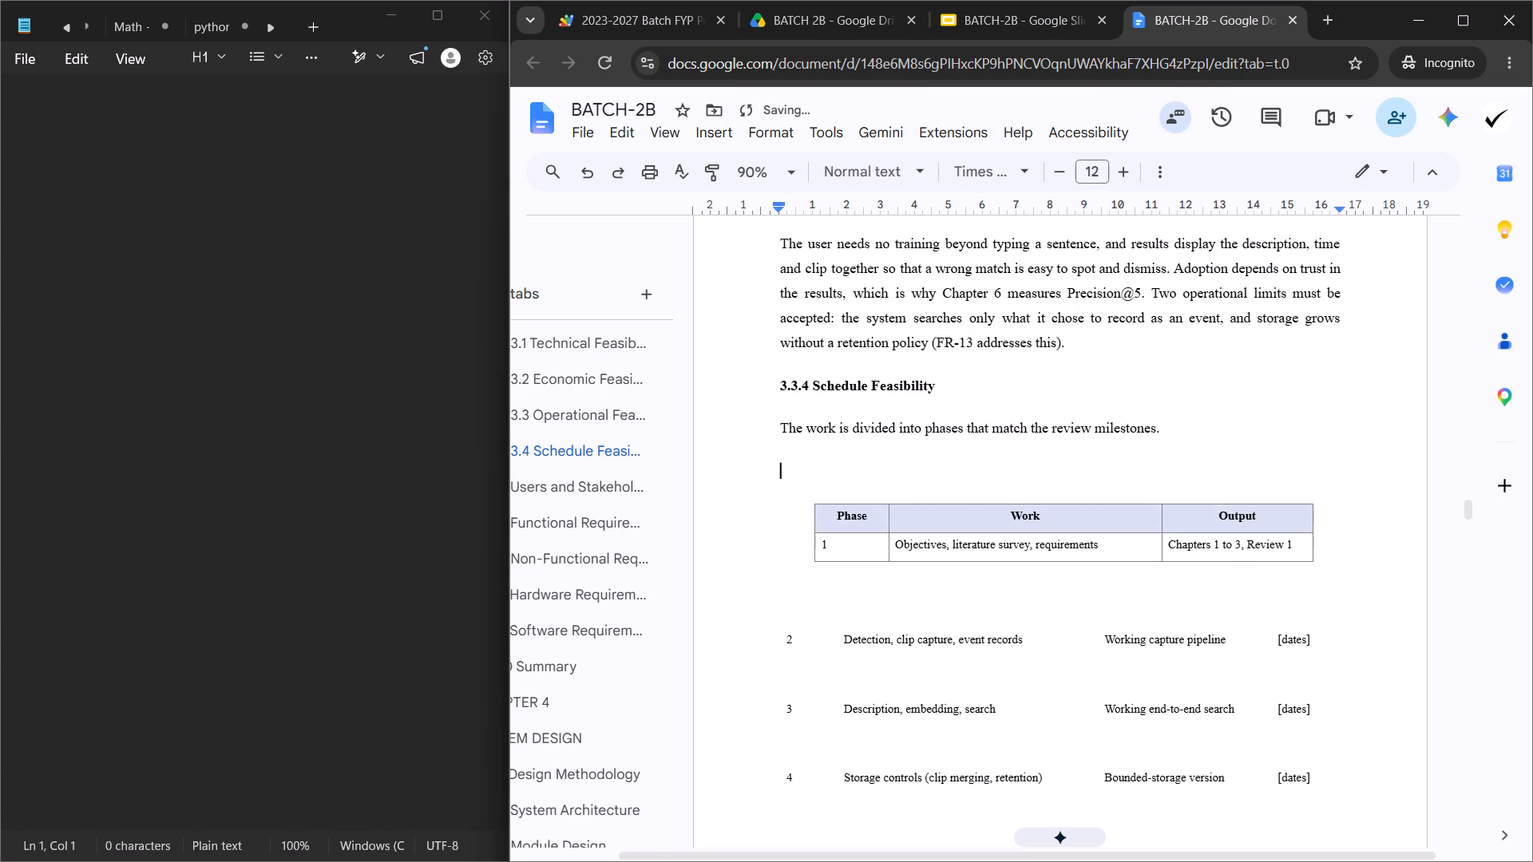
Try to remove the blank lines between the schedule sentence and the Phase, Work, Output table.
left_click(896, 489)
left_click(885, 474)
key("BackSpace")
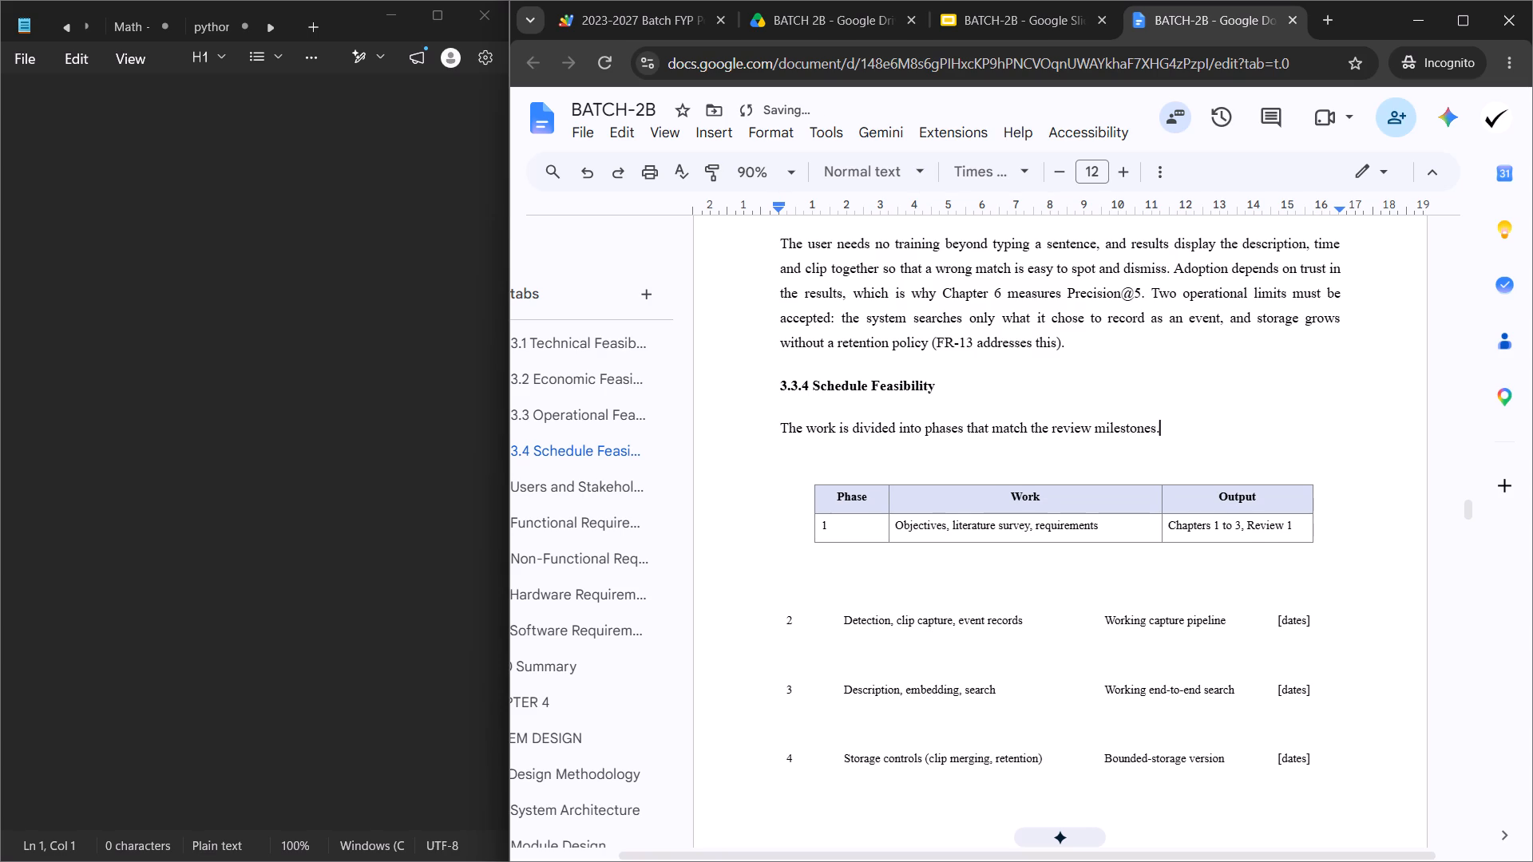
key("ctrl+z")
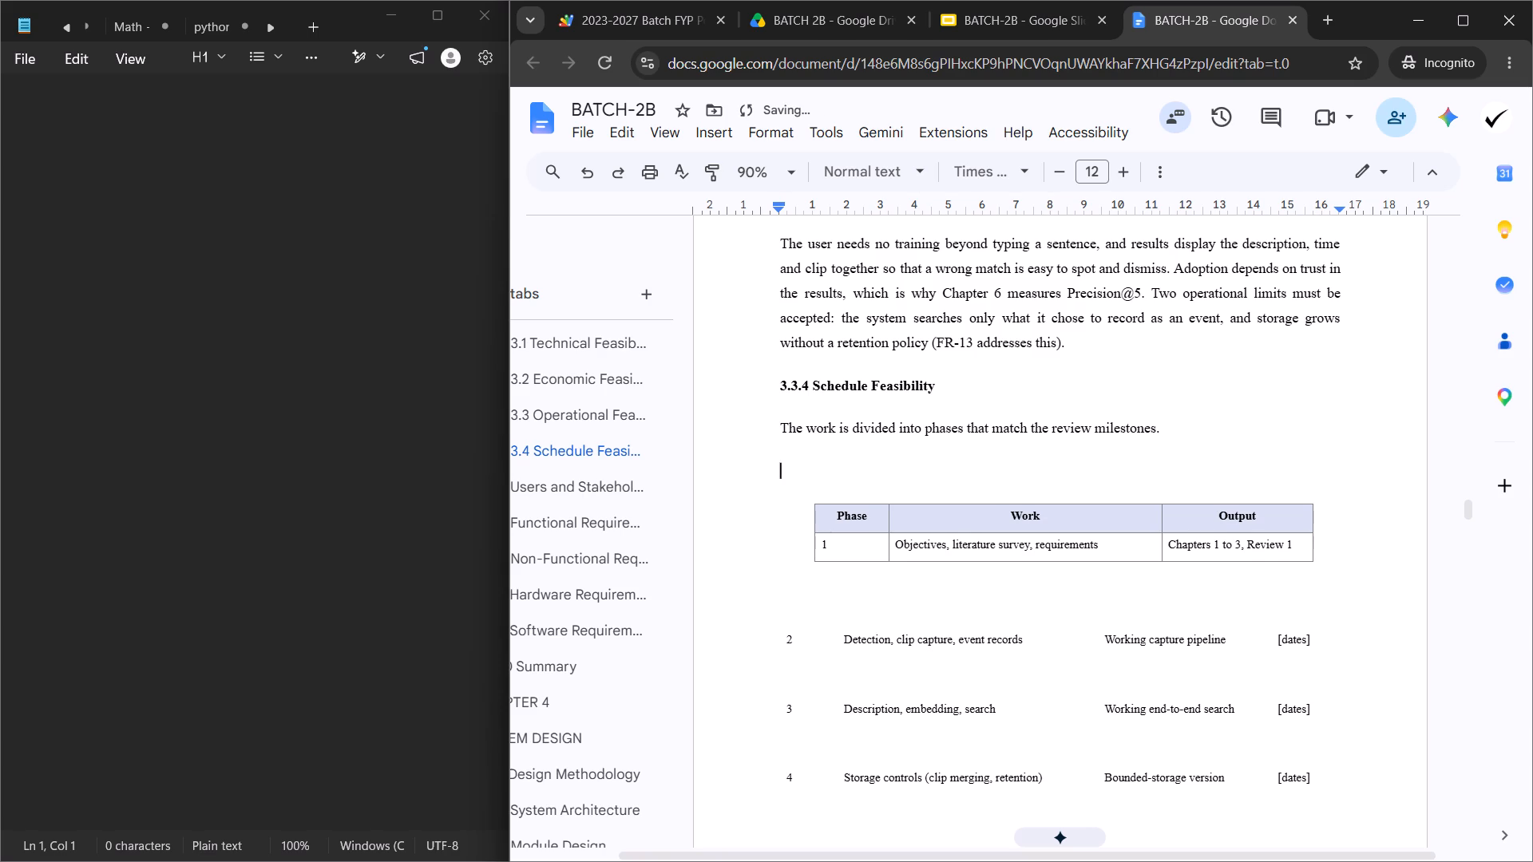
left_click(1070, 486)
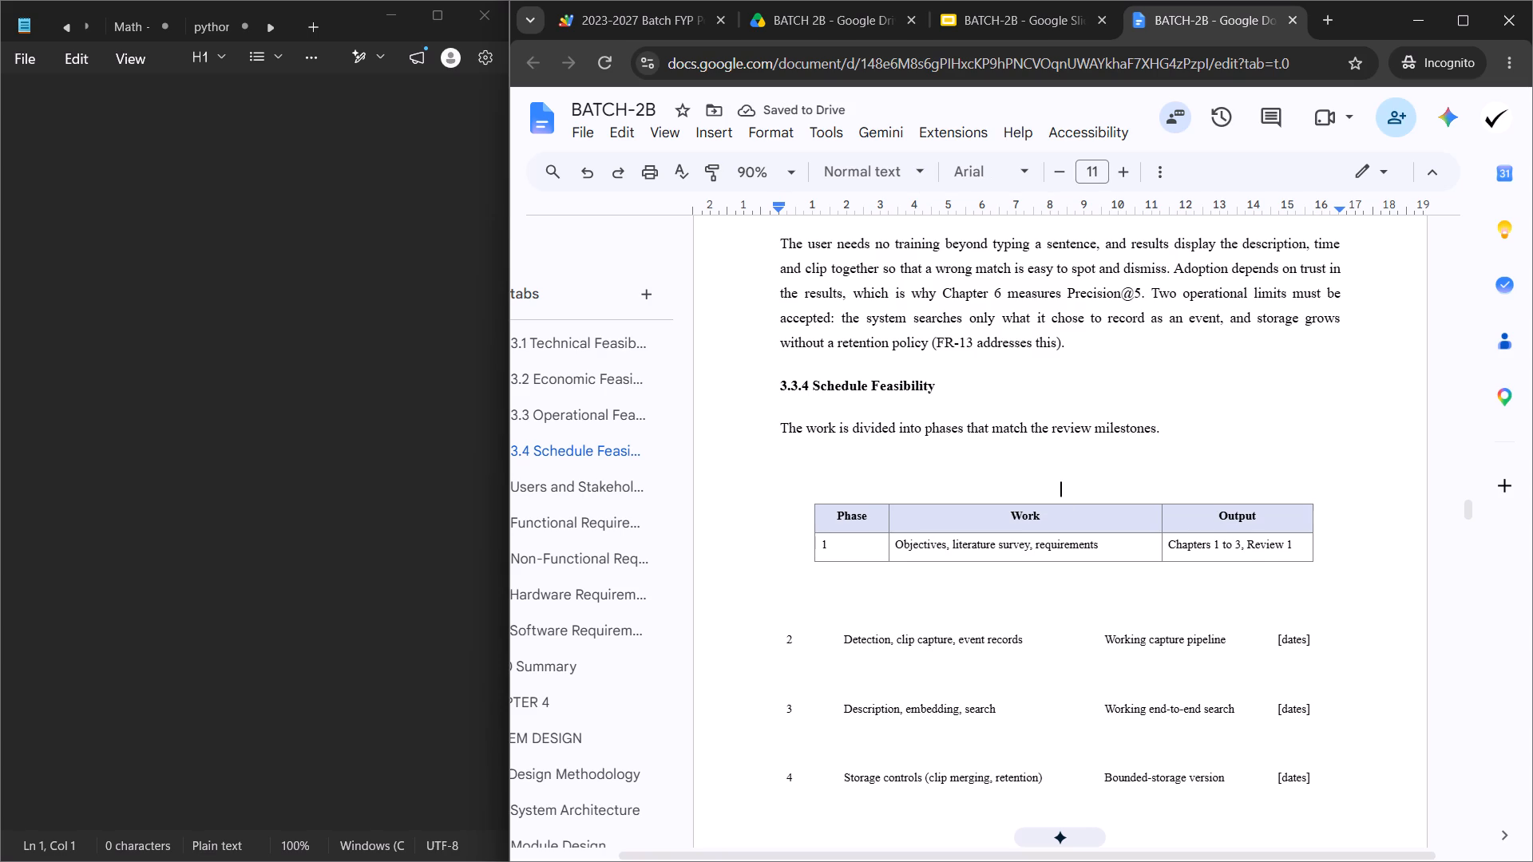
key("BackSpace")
Add four empty rows below the phase 1 row of the Phase, Work, Output table.
left_click_drag(1023, 635, 980, 627)
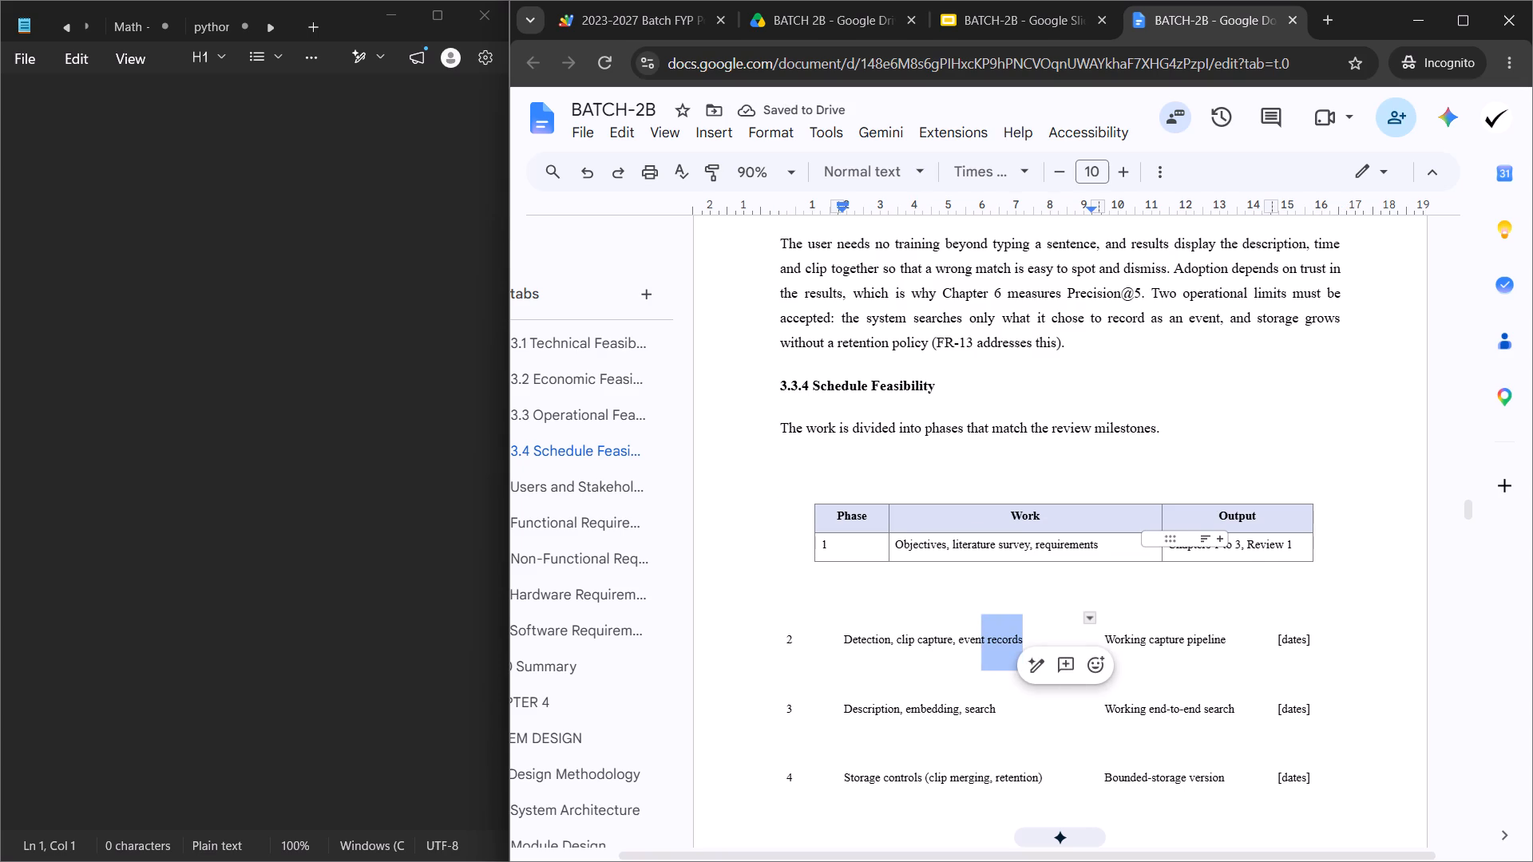
left_click(1126, 548)
right_click(1126, 548)
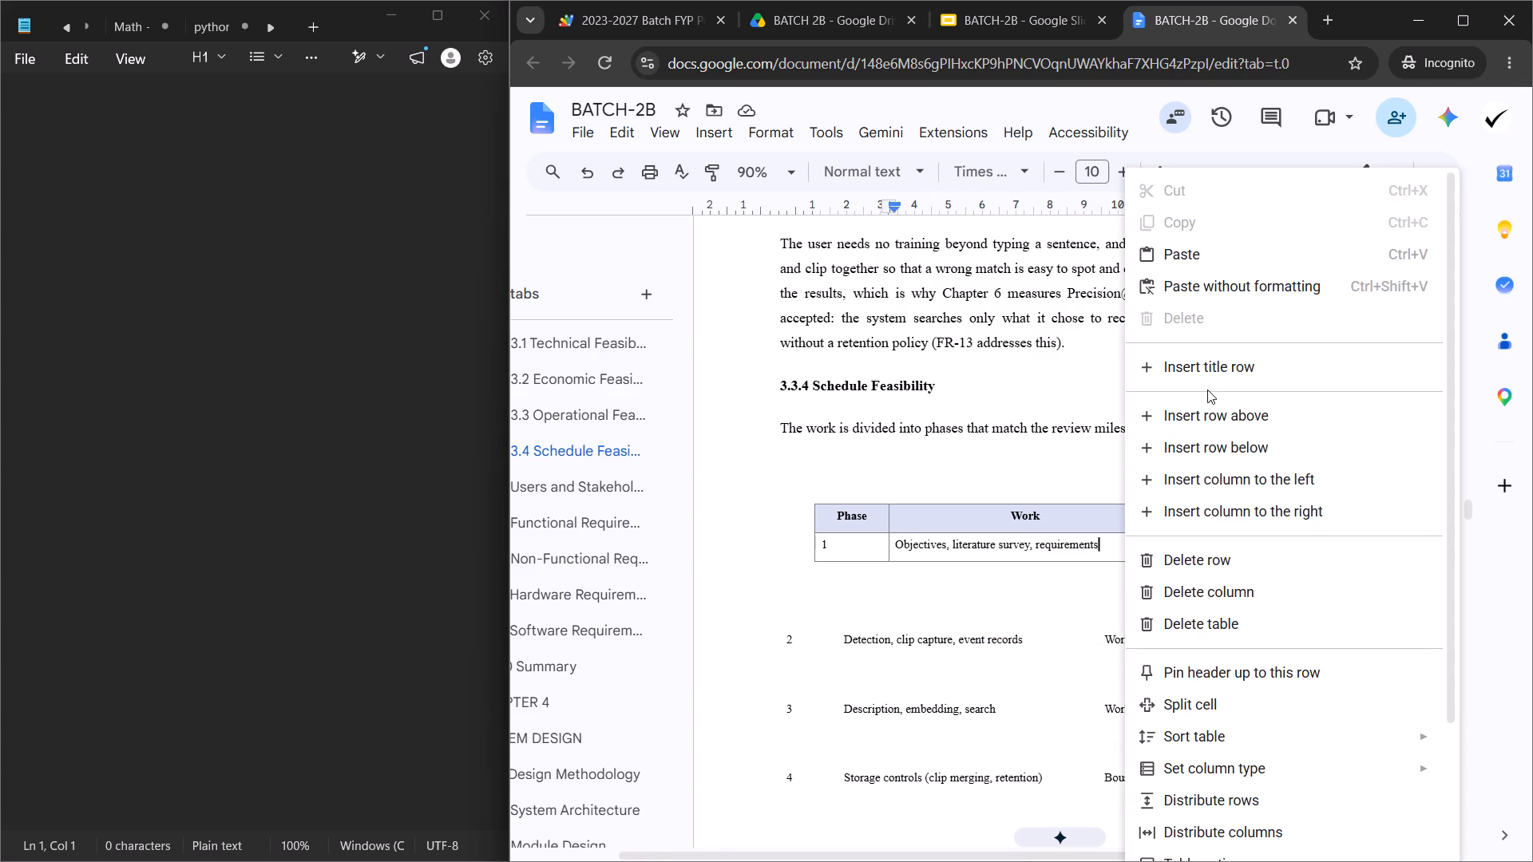
left_click(1214, 449)
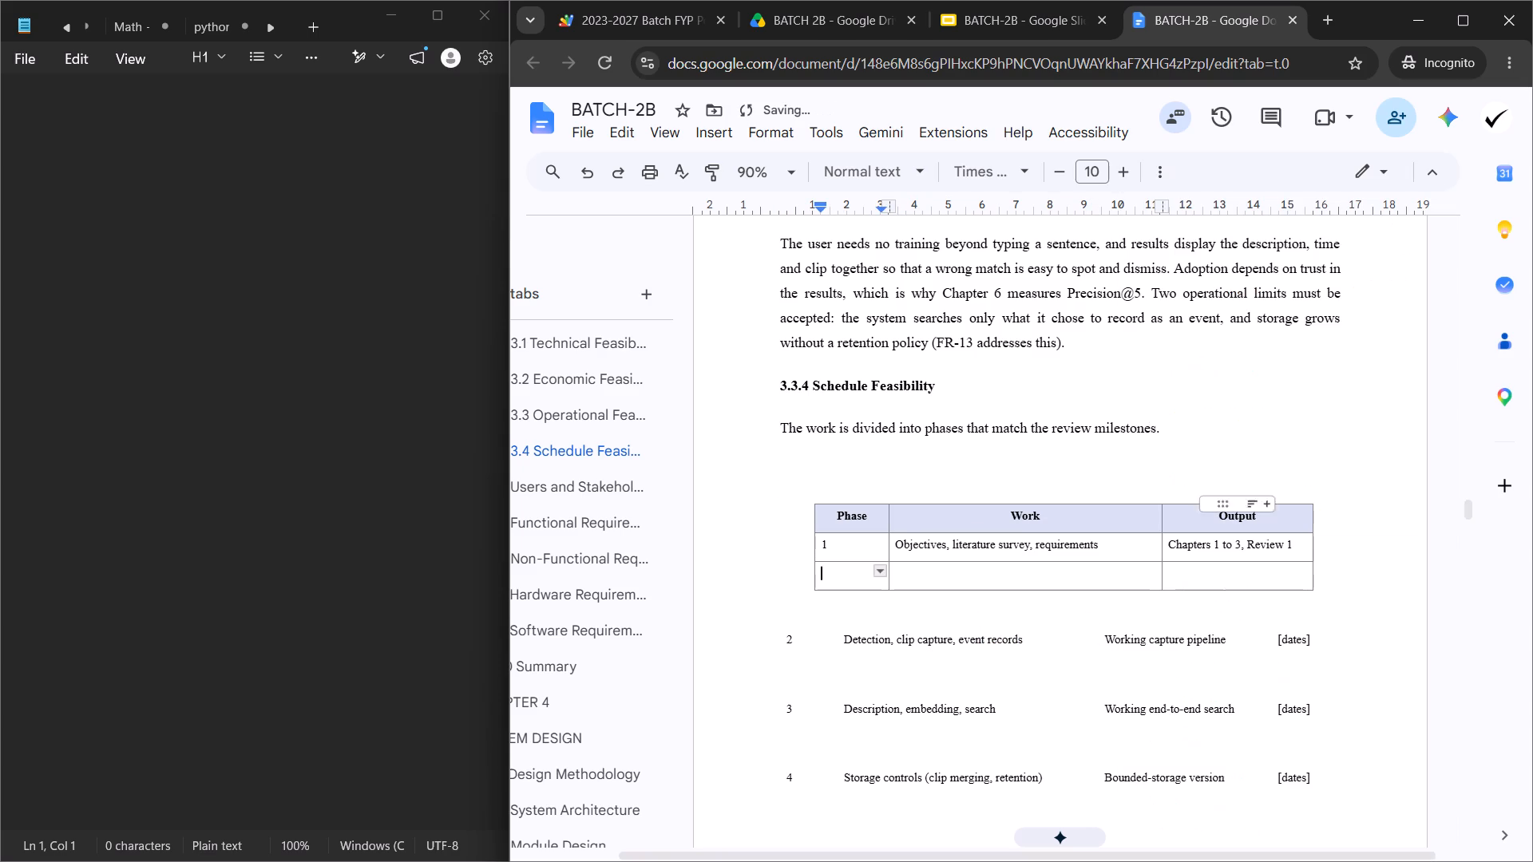
right_click(1151, 568)
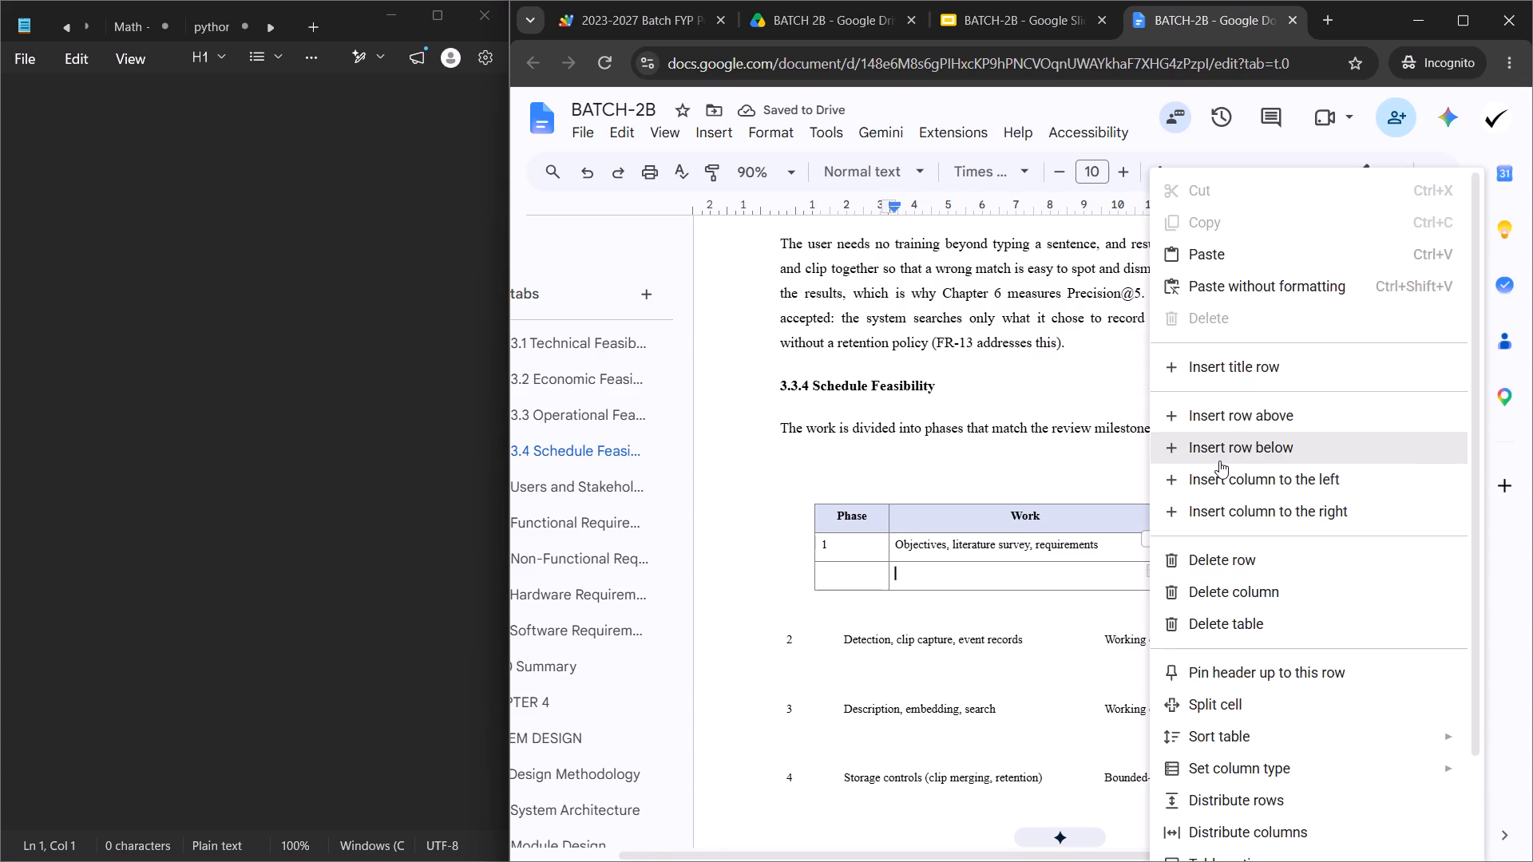
left_click(1219, 461)
right_click(1134, 604)
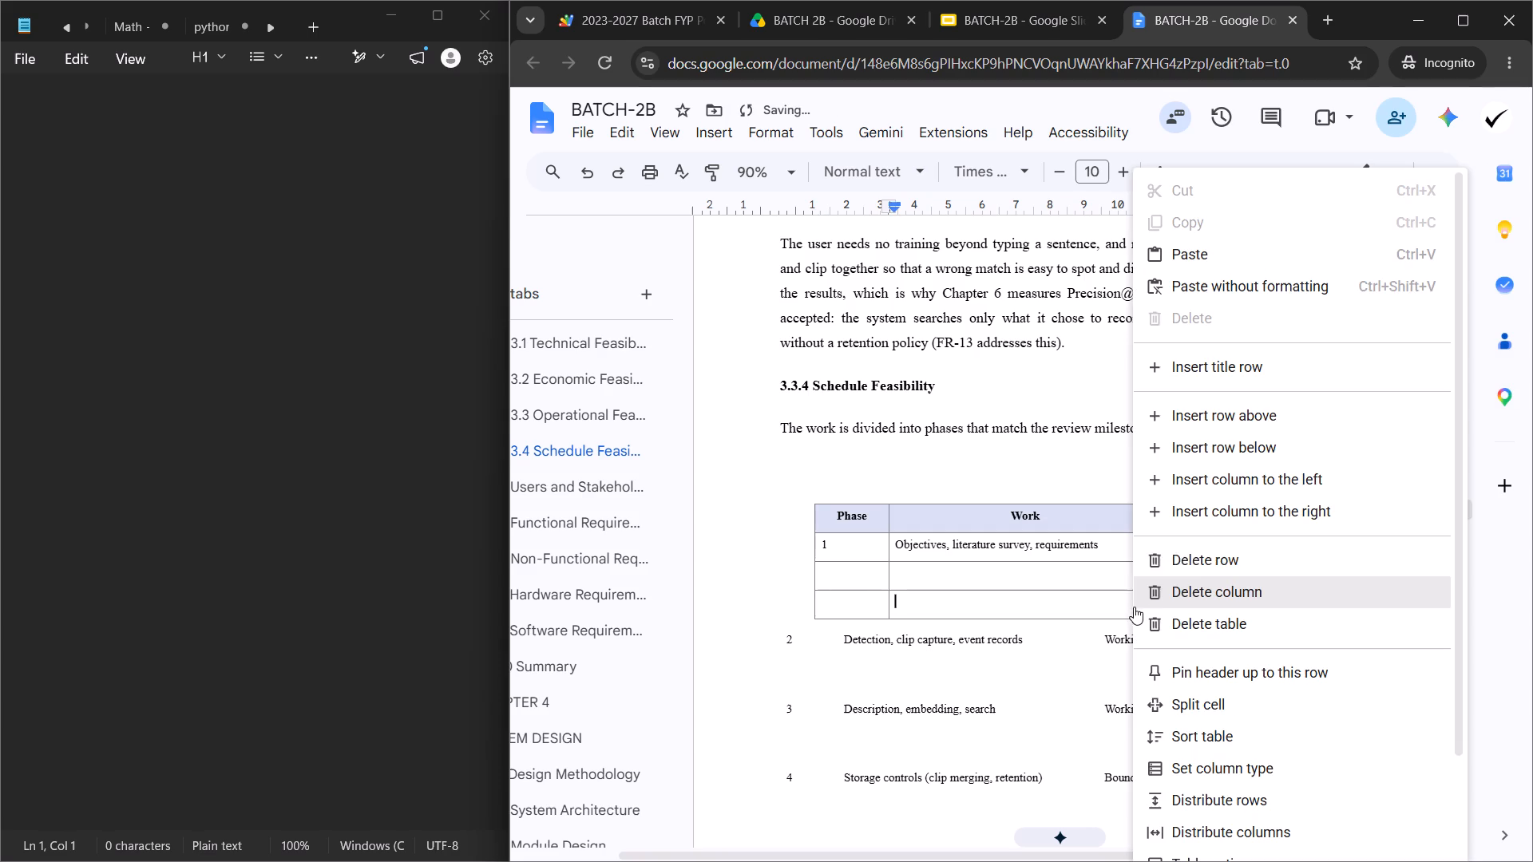
left_click(1226, 457)
right_click(1130, 630)
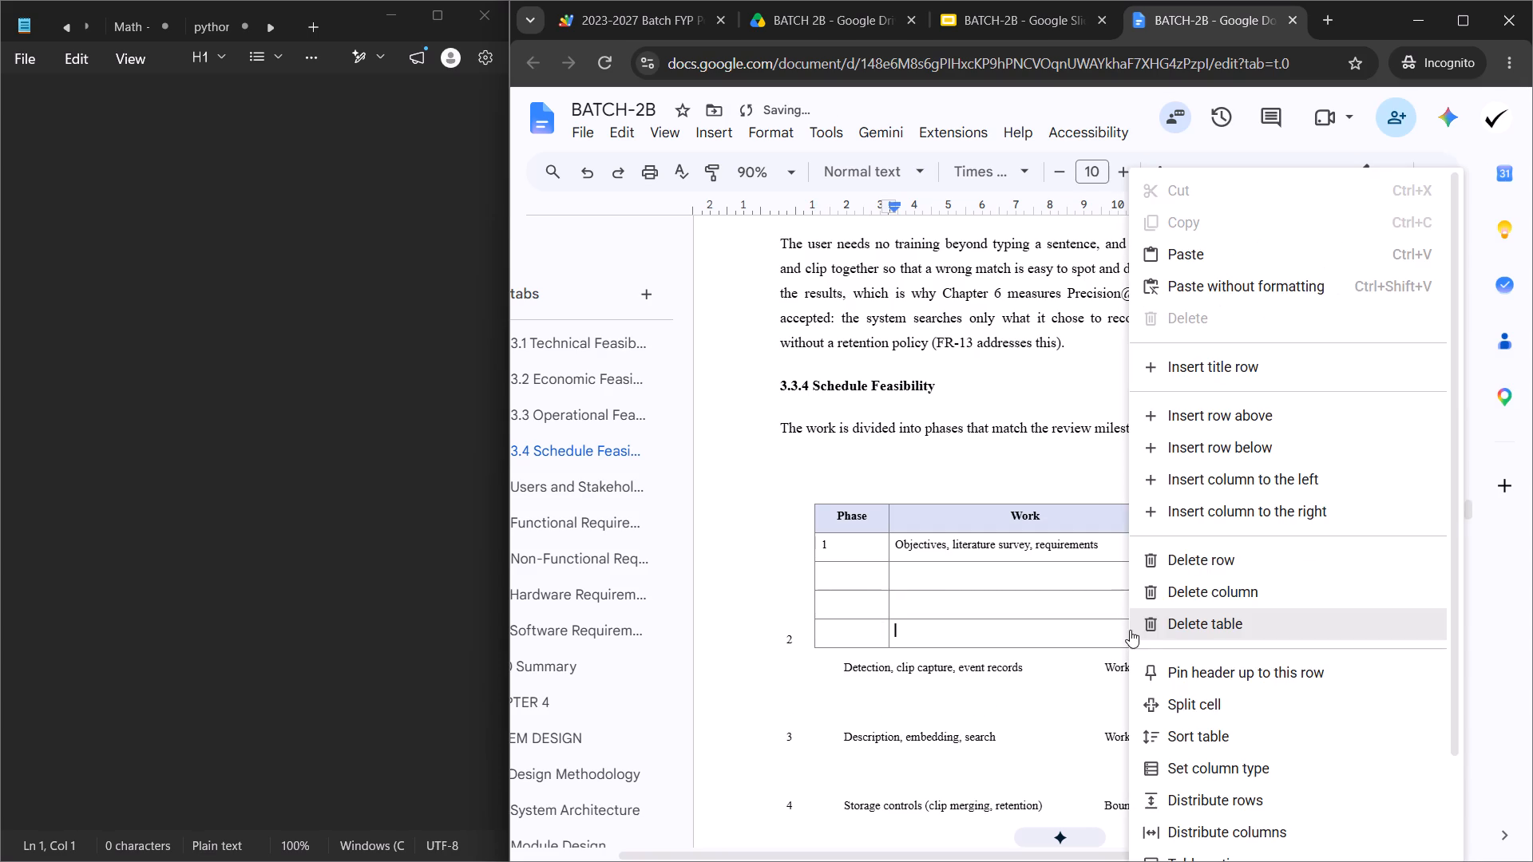
left_click(1201, 457)
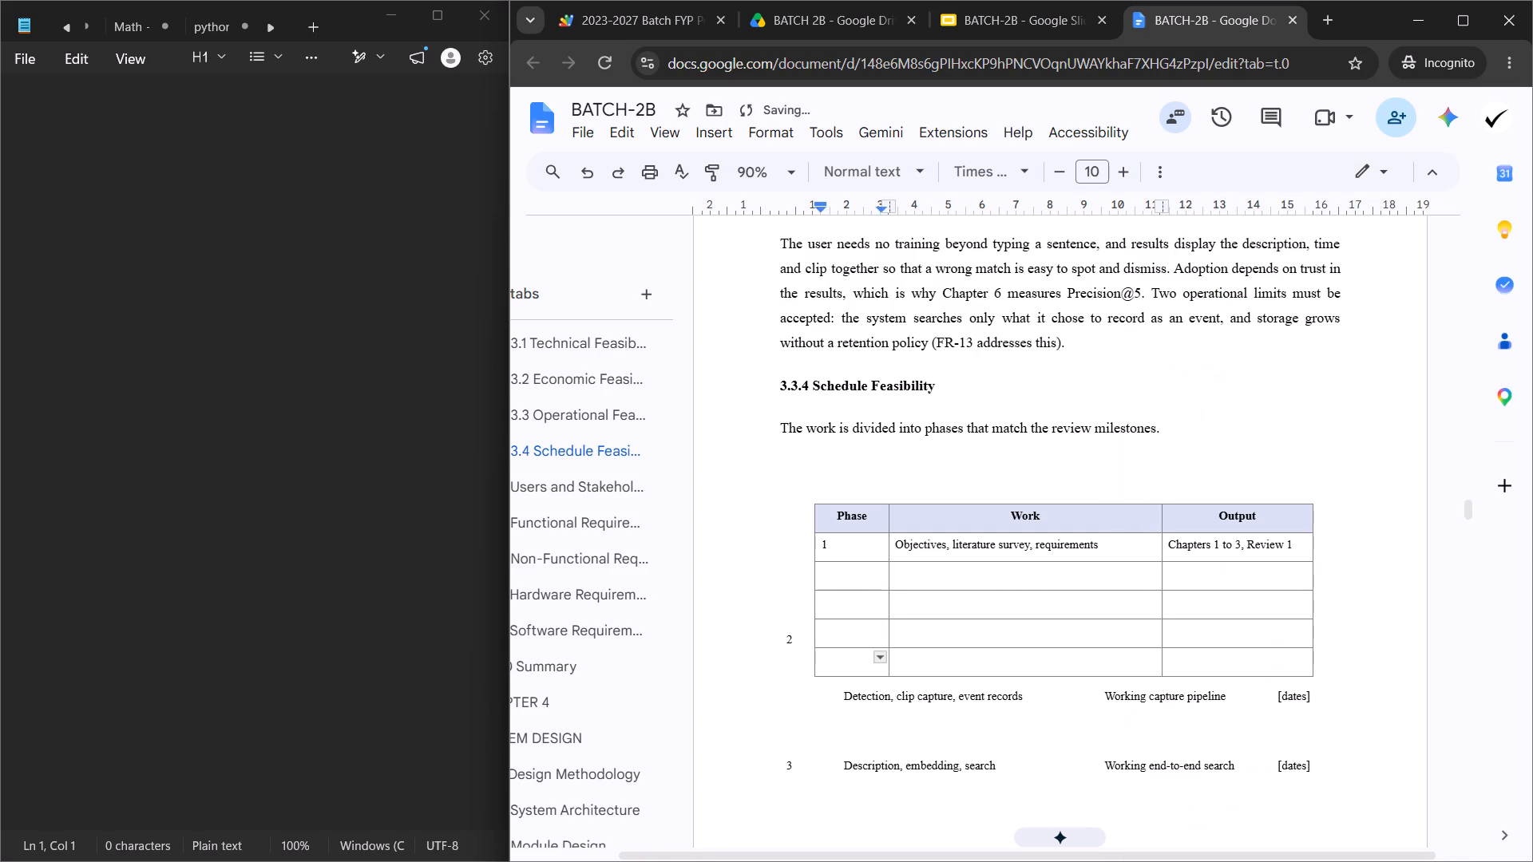
Move "Detection, clip capture, event records" via Notepad as plain text into the Work cell below phase 1, without trailing blank lines.
triple_click(964, 700)
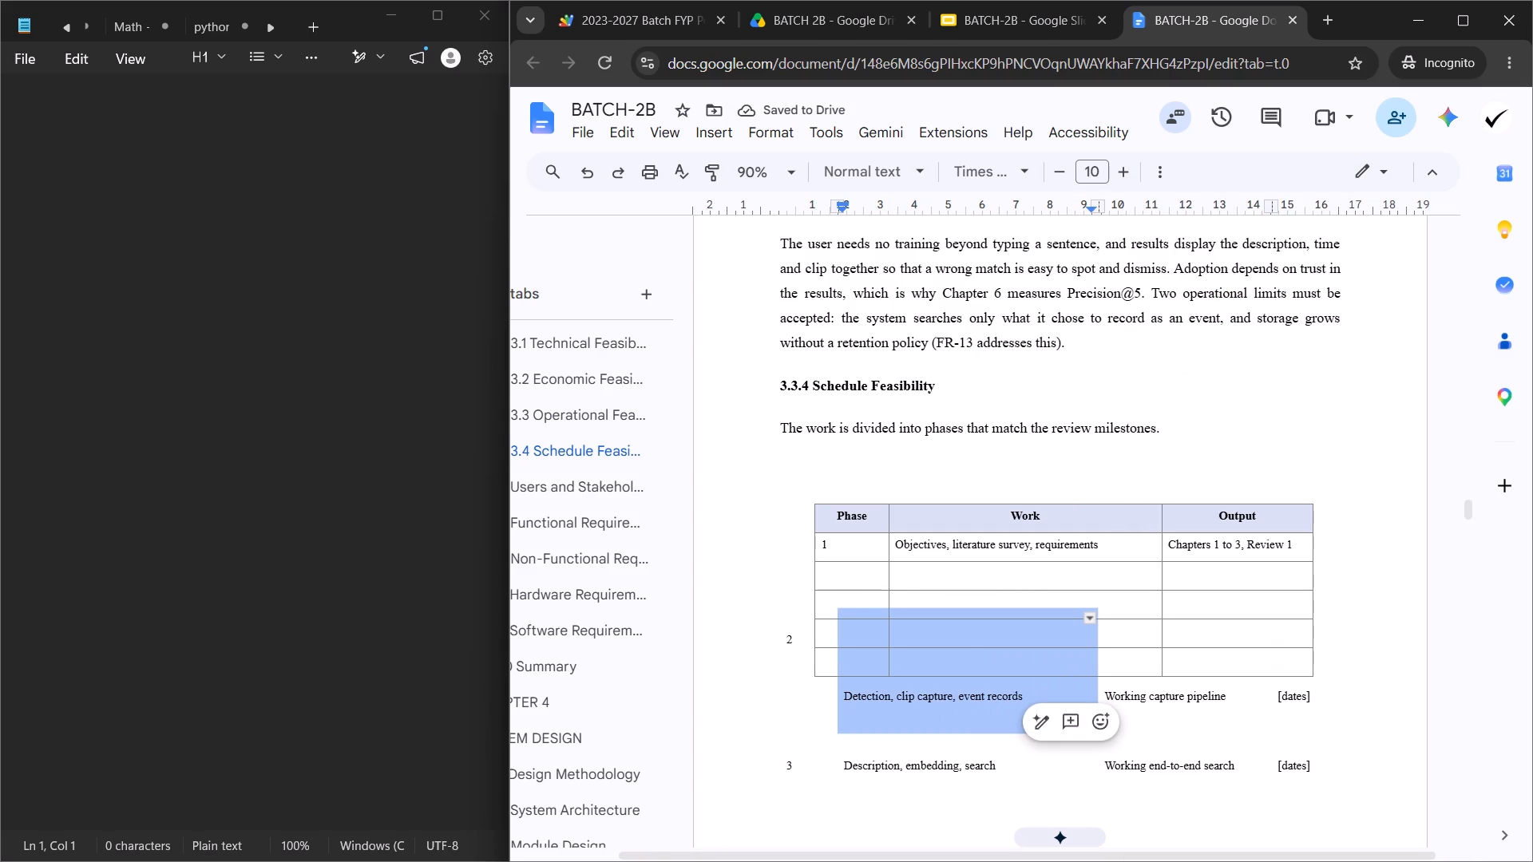
key("ctrl+x")
left_click(424, 440)
key("ctrl+v")
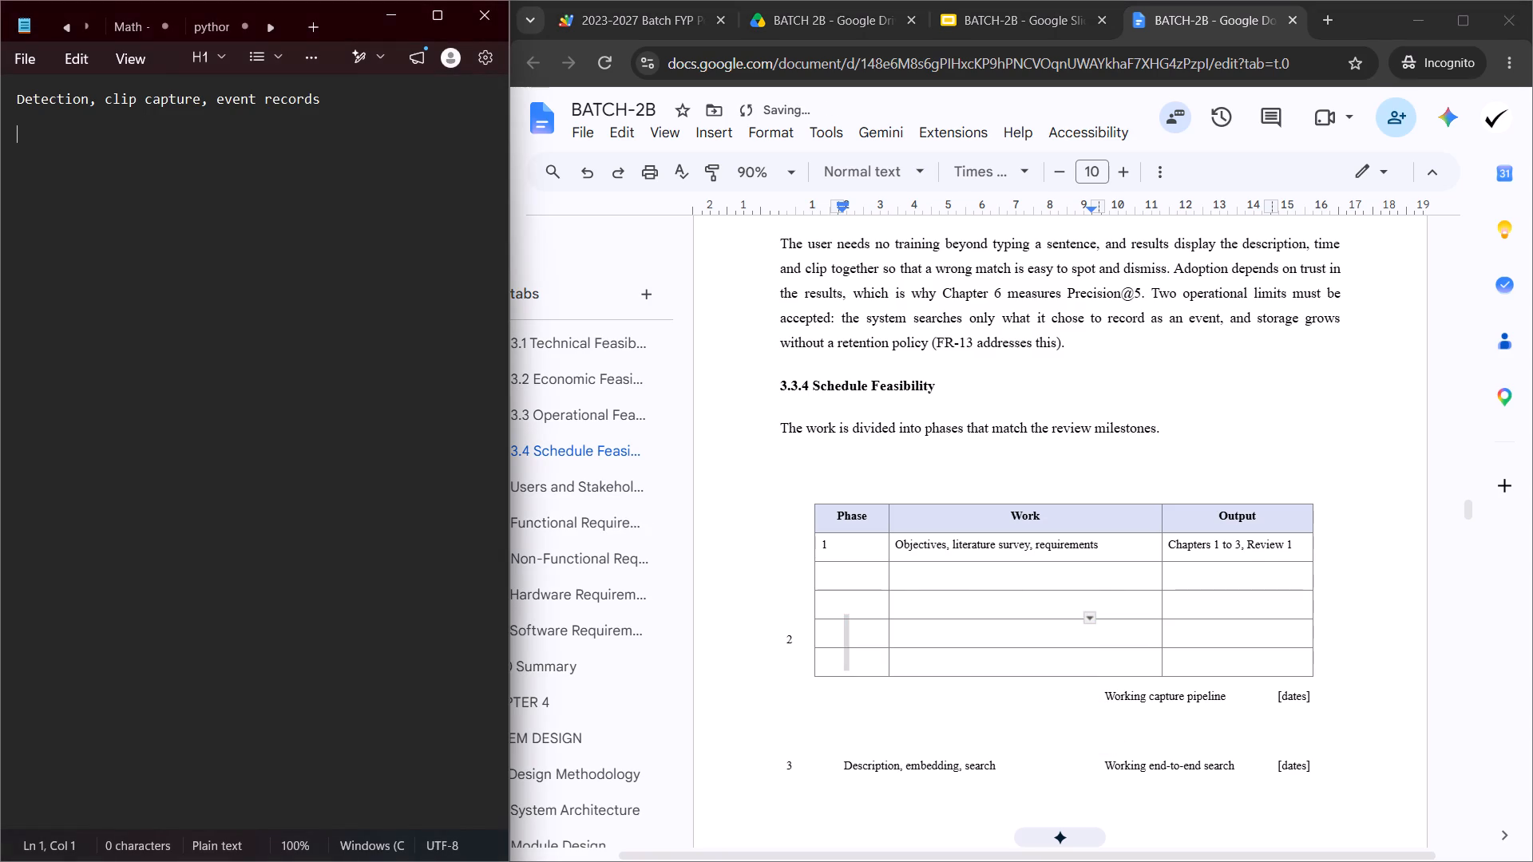
key("ctrl+a")
key("ctrl+x")
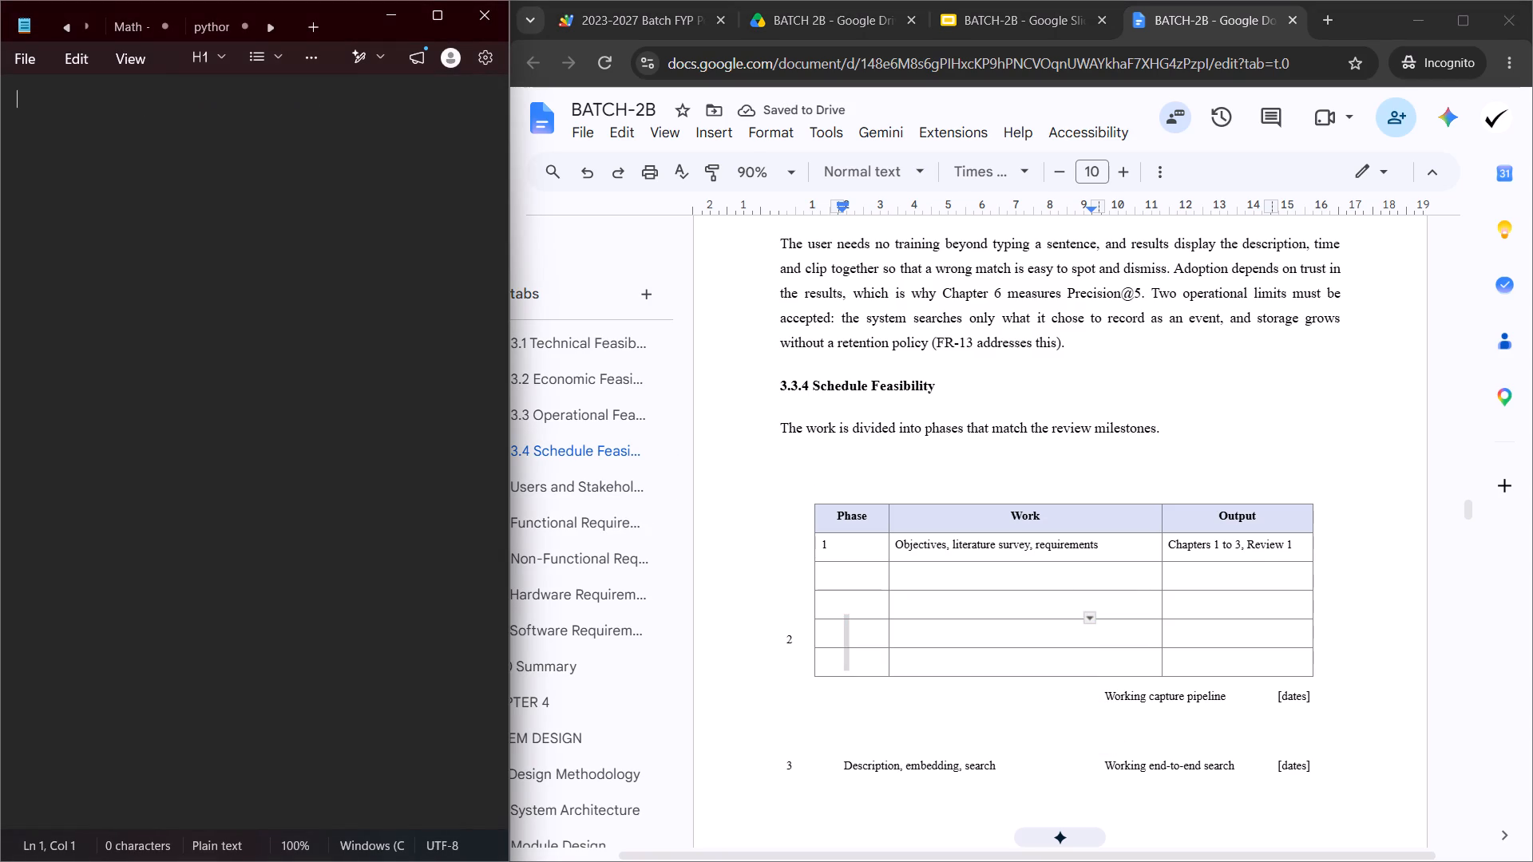
left_click(923, 580)
left_click(930, 577)
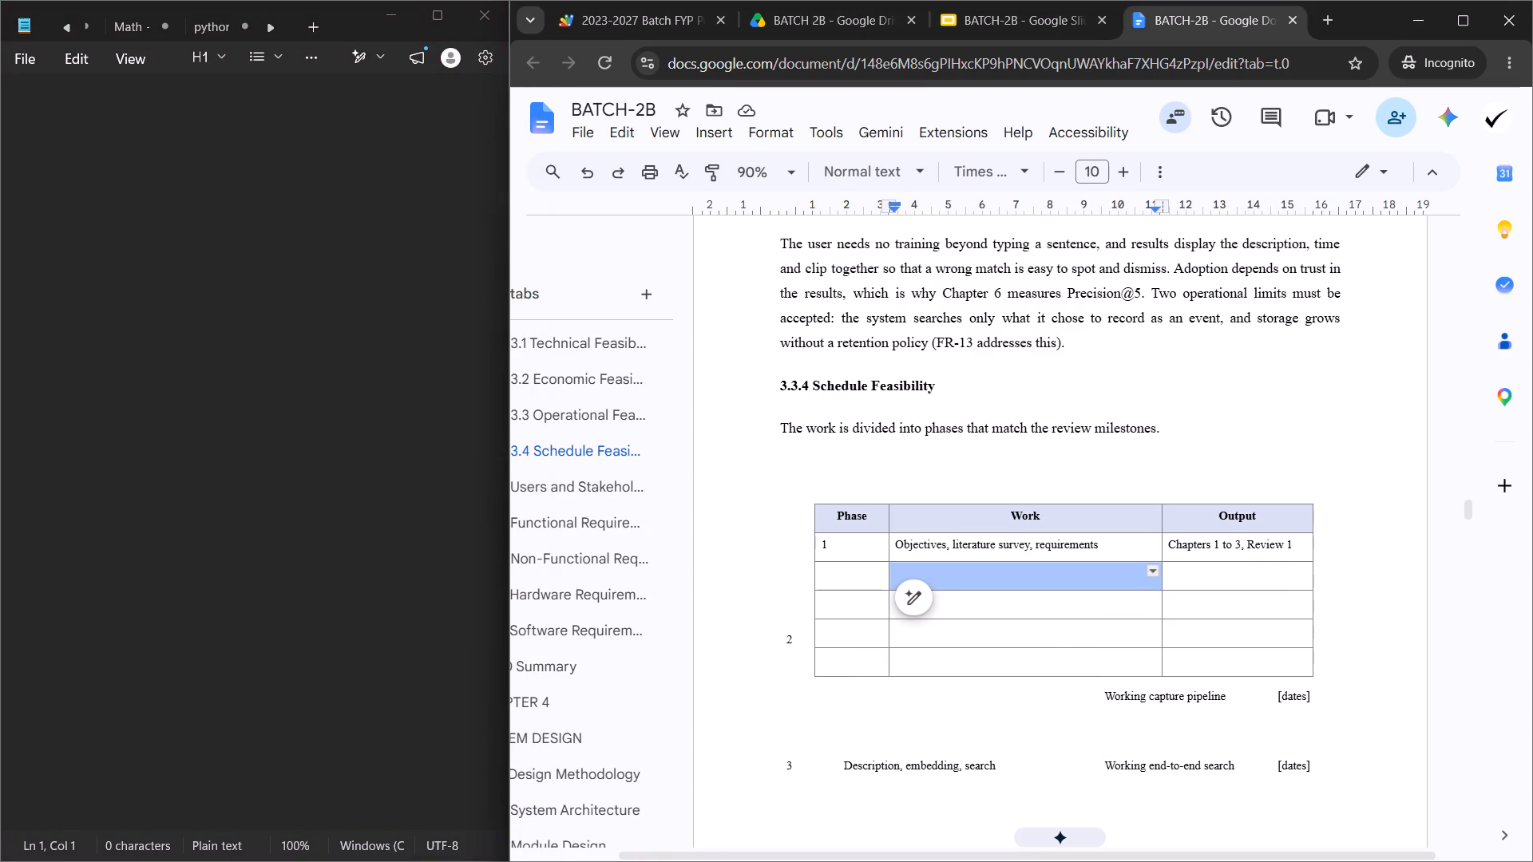
key("ctrl+v")
key("BackSpace")
key("BackSpace")
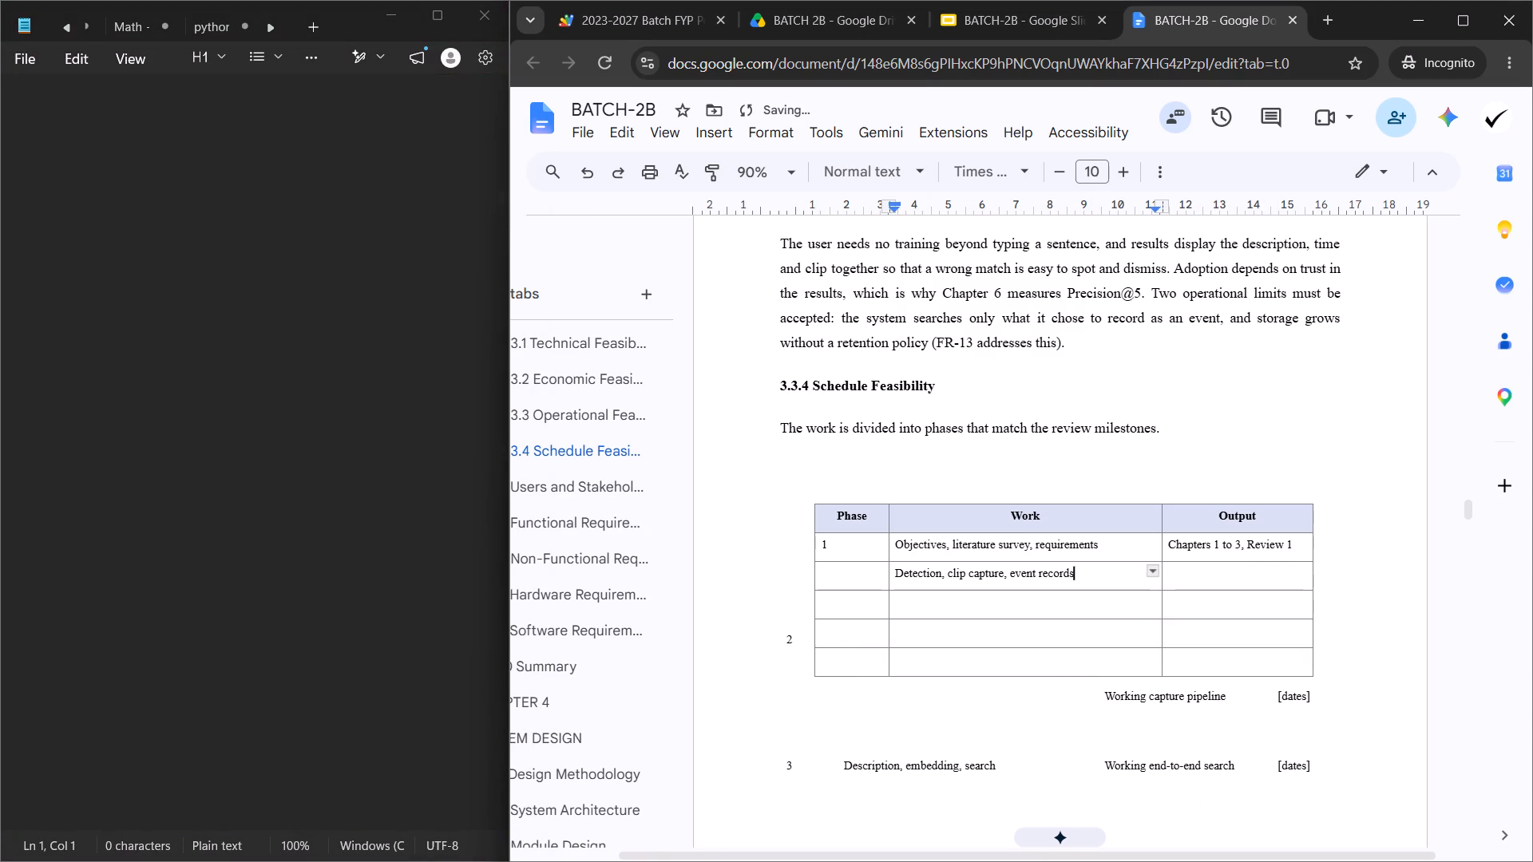
Move "Working capture pipeline" via Notepad into the Output cell of the Detection row, without trailing blank lines.
triple_click(1123, 694)
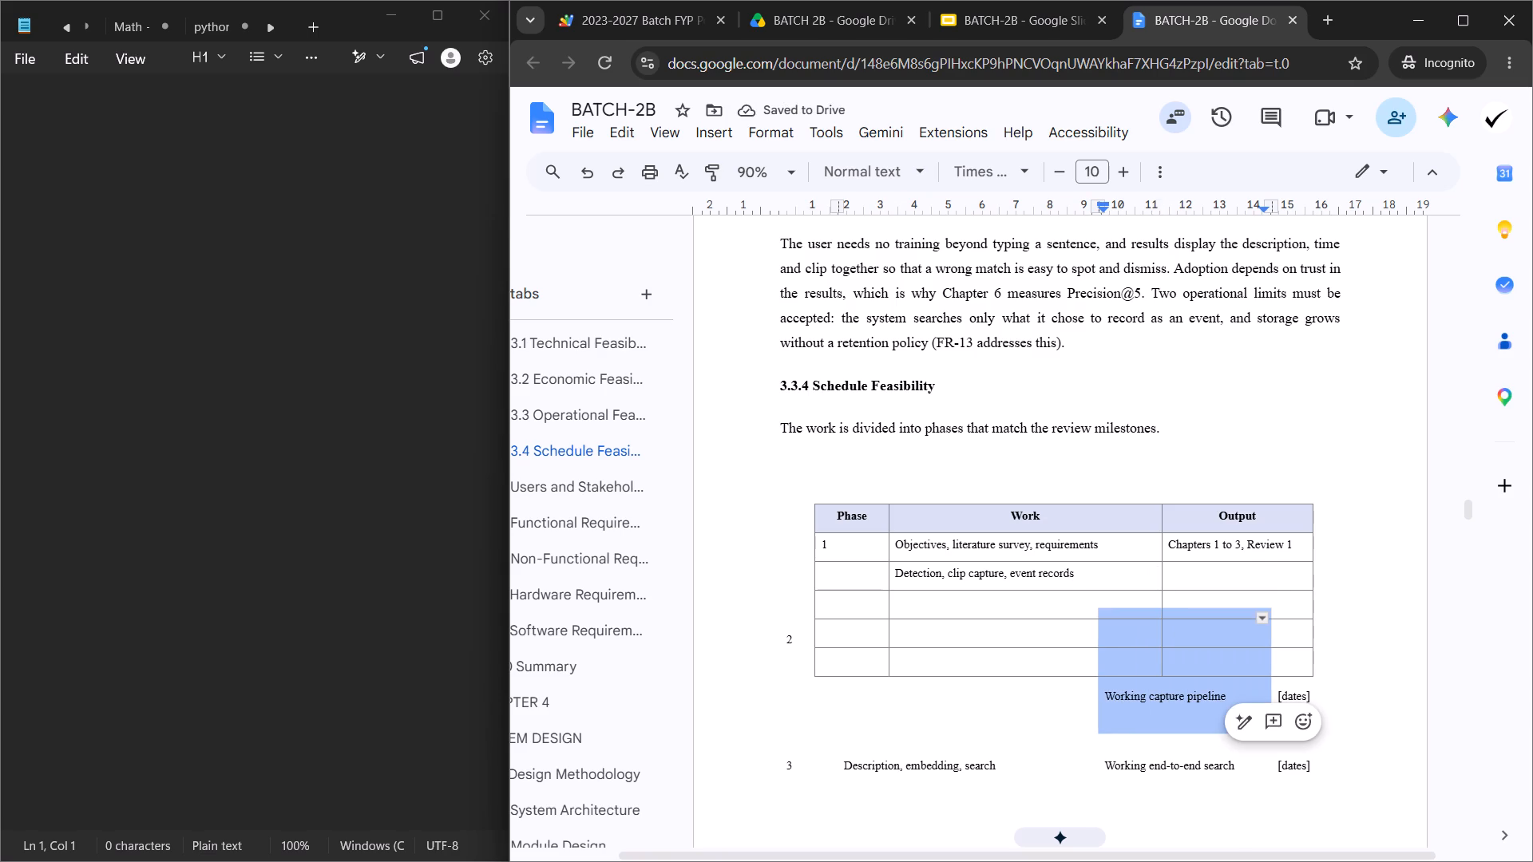
key("ctrl+x")
left_click(259, 319)
key("ctrl+v")
key("ctrl+a")
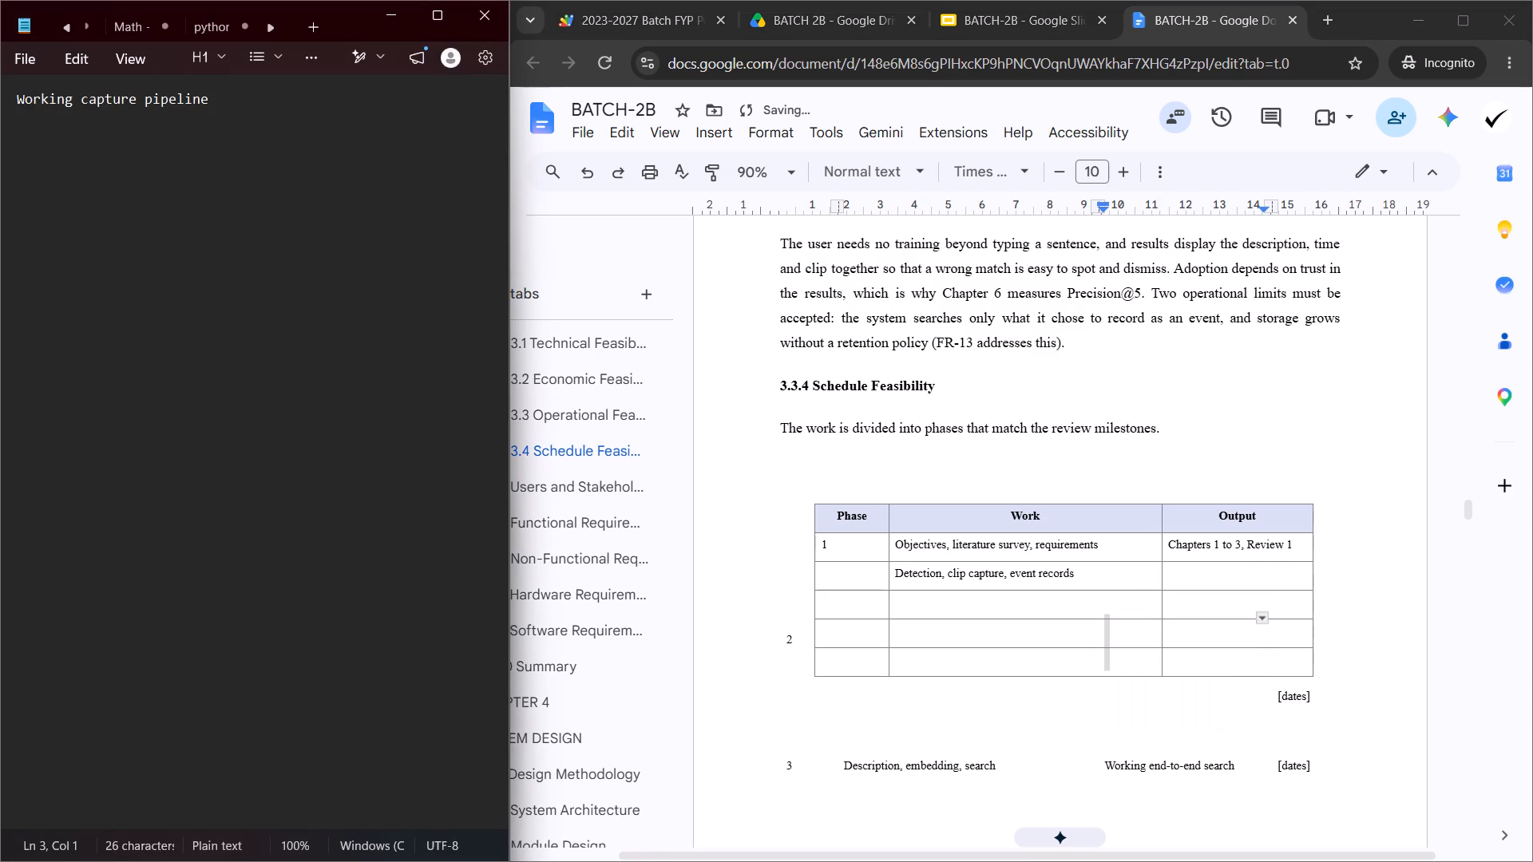
key("ctrl+x")
left_click(1243, 579)
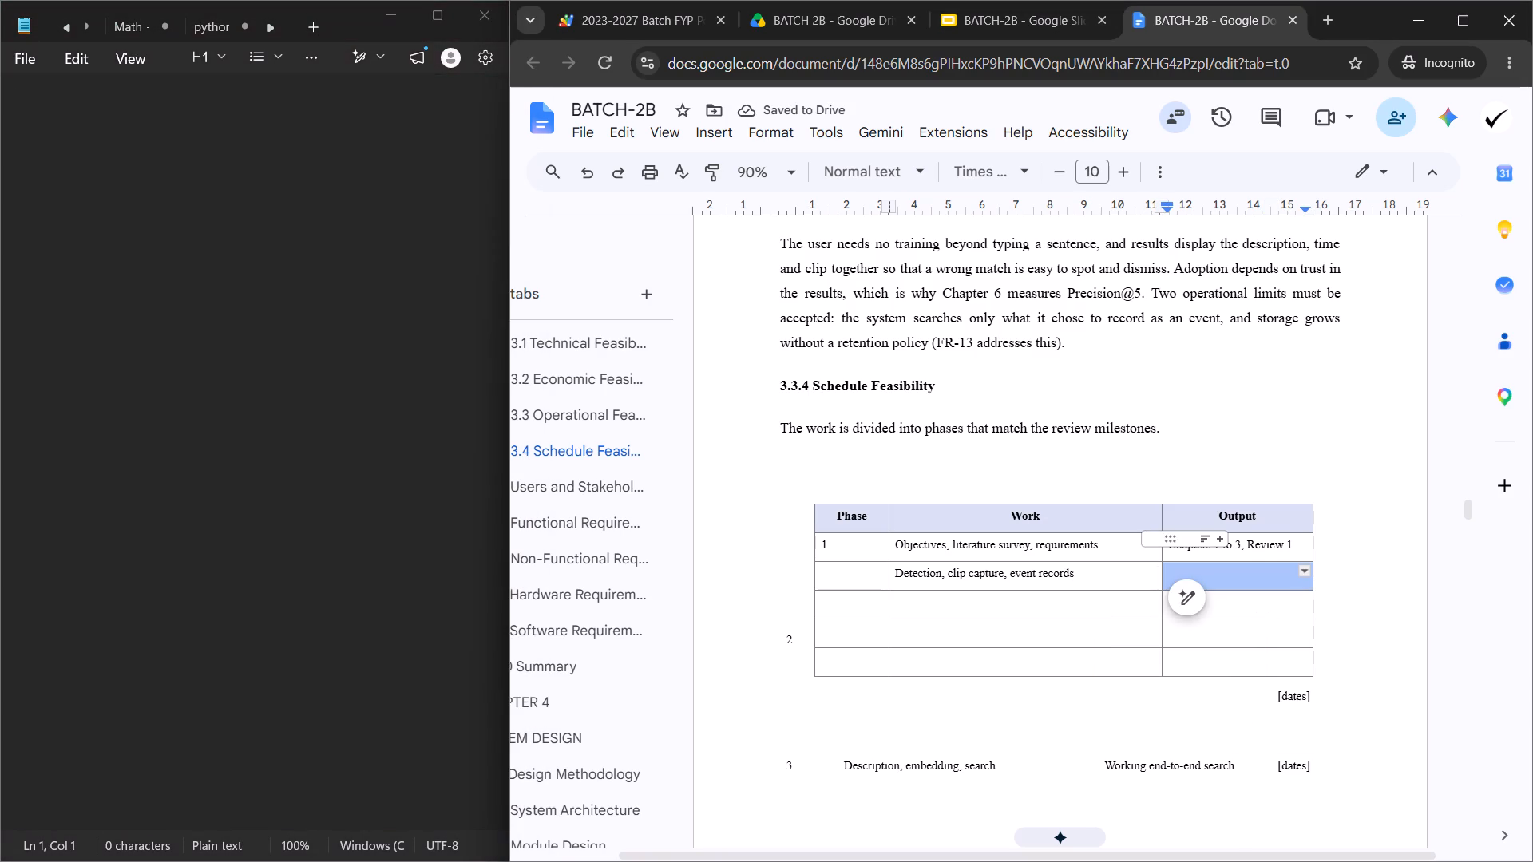
key("ctrl+v")
left_click(1167, 590)
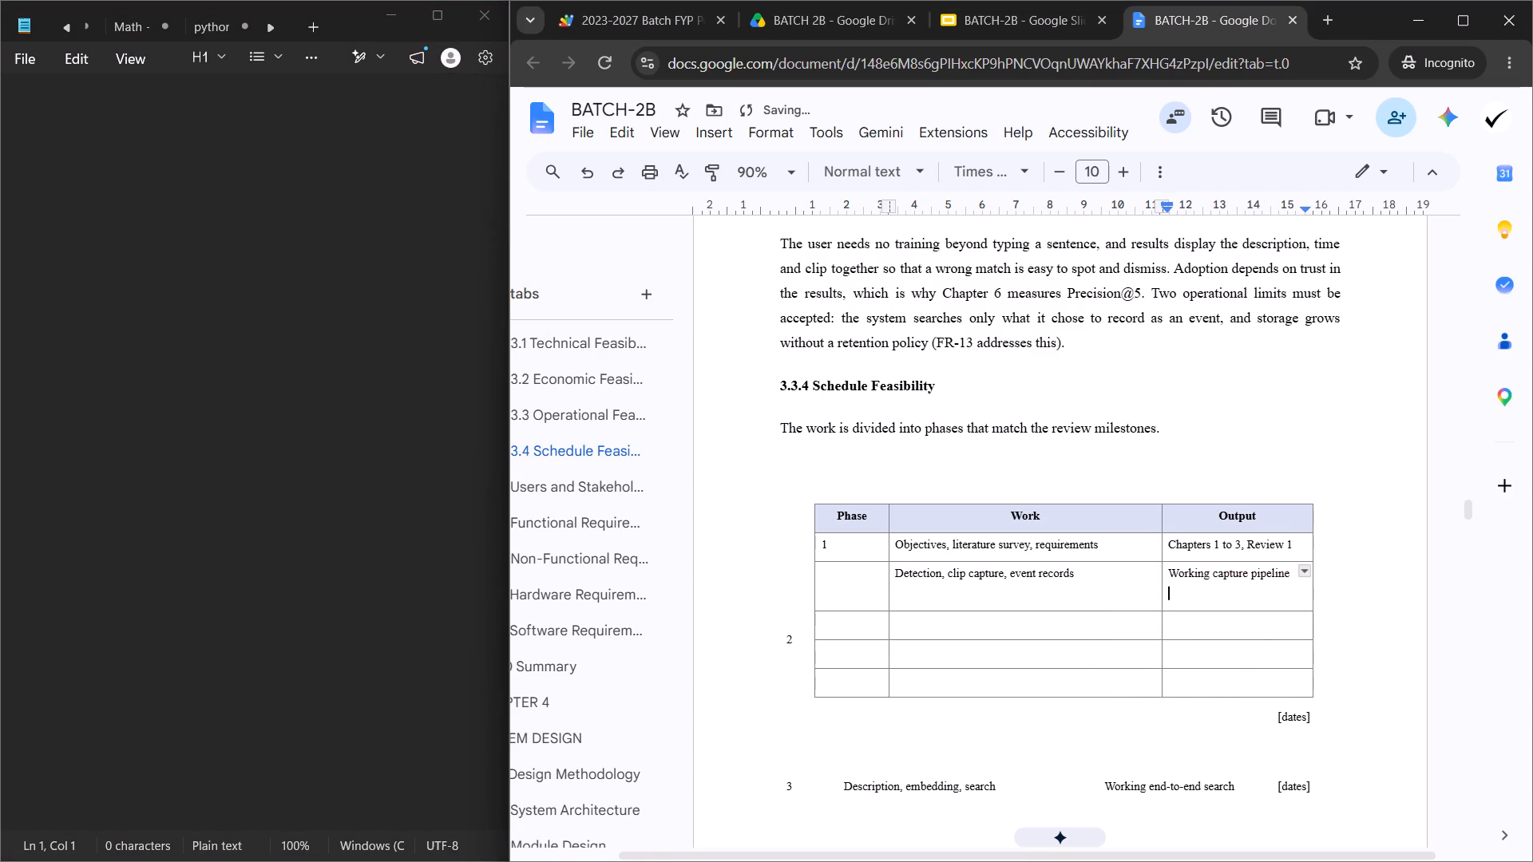
key("BackSpace")
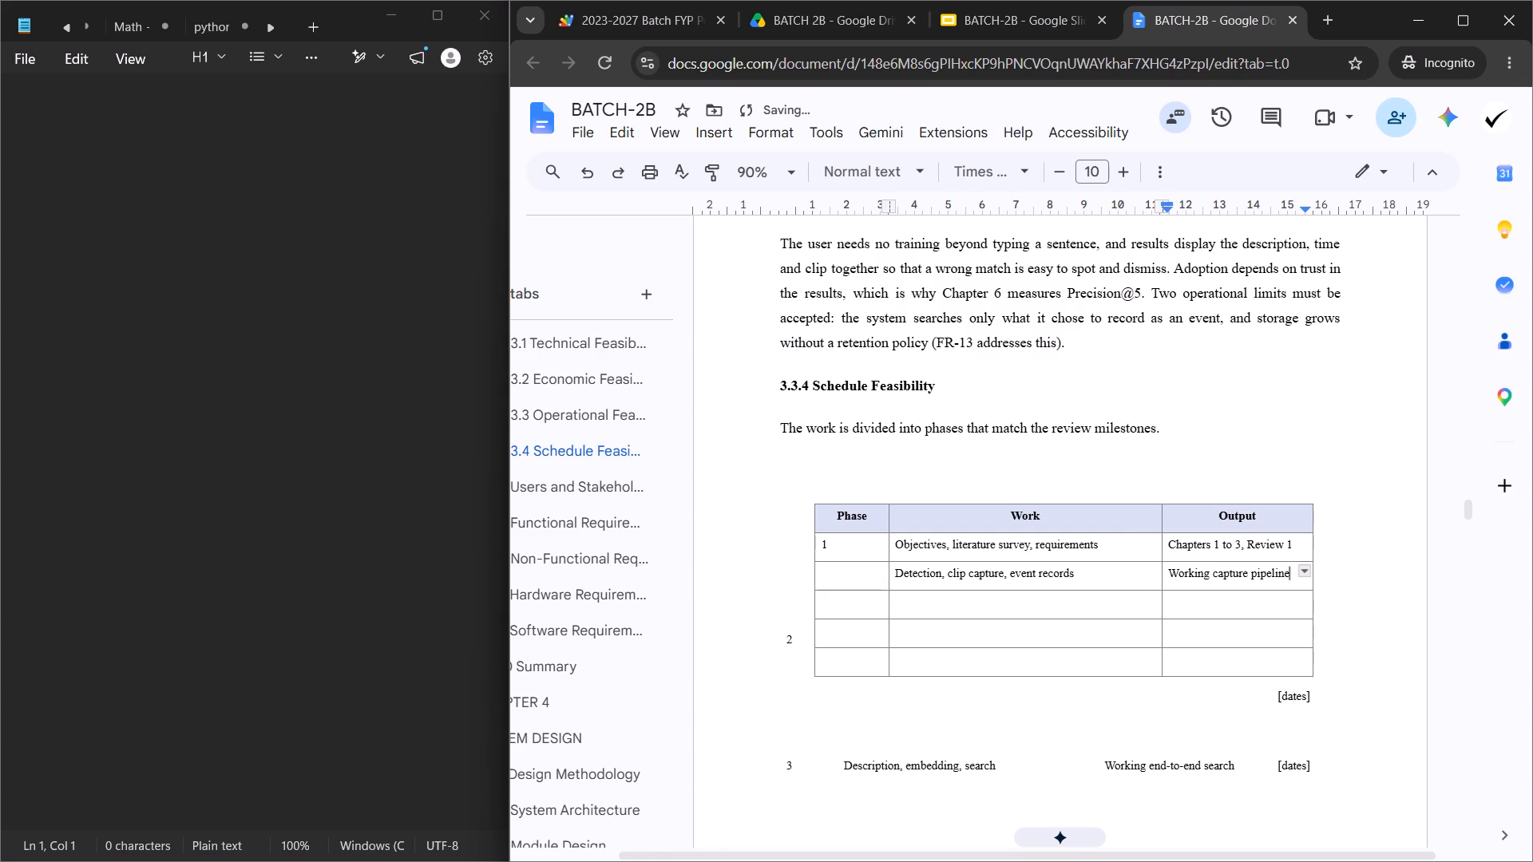
Move "Description, embedding, search" via Notepad into the Work cell below the Detection row, without trailing blank lines.
triple_click(878, 776)
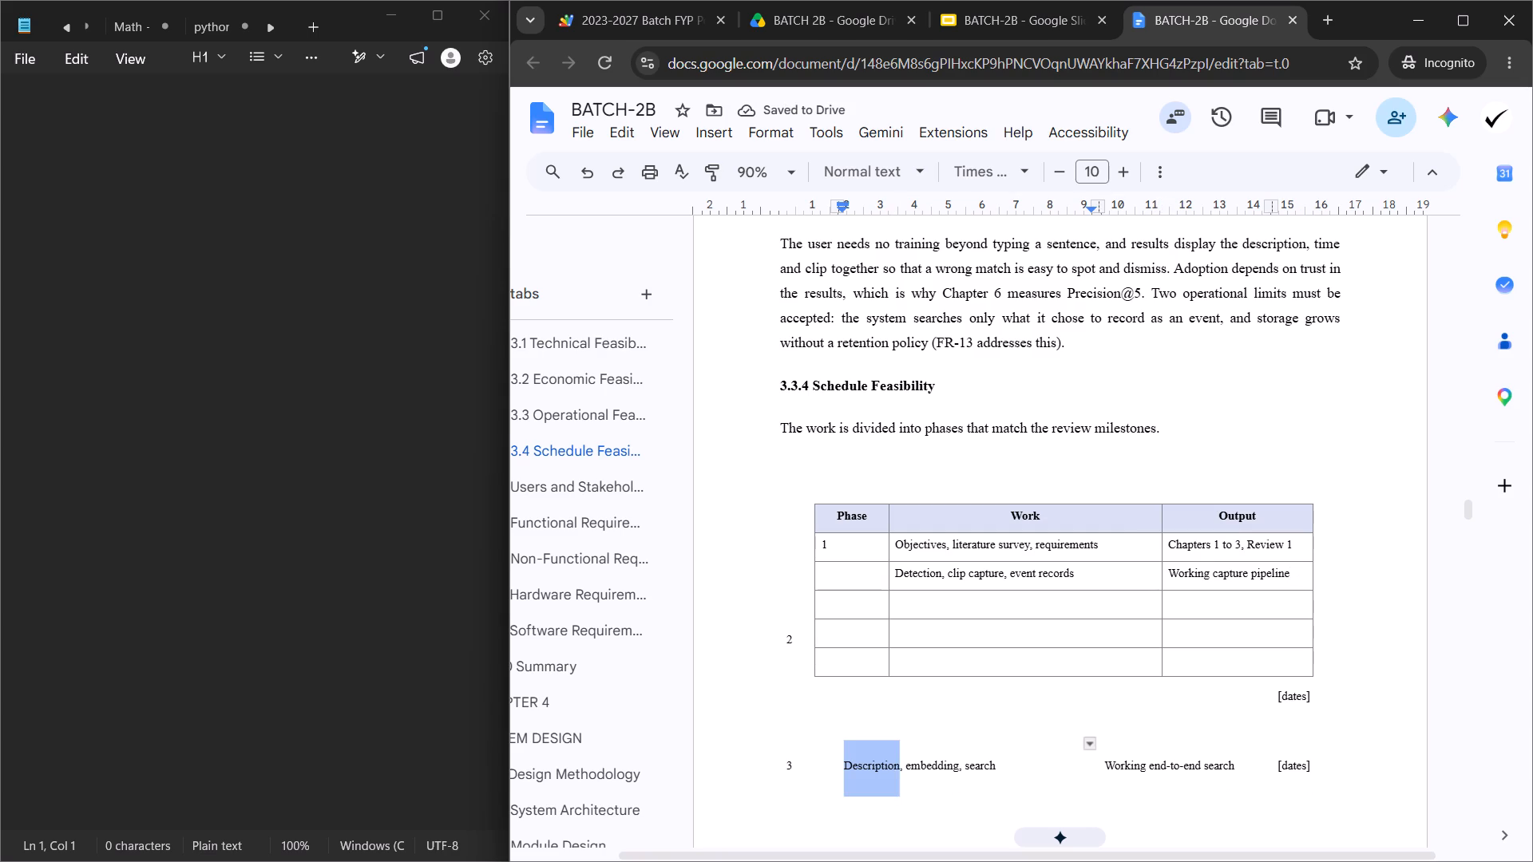
key("ctrl+x")
left_click(133, 449)
key("ctrl+v")
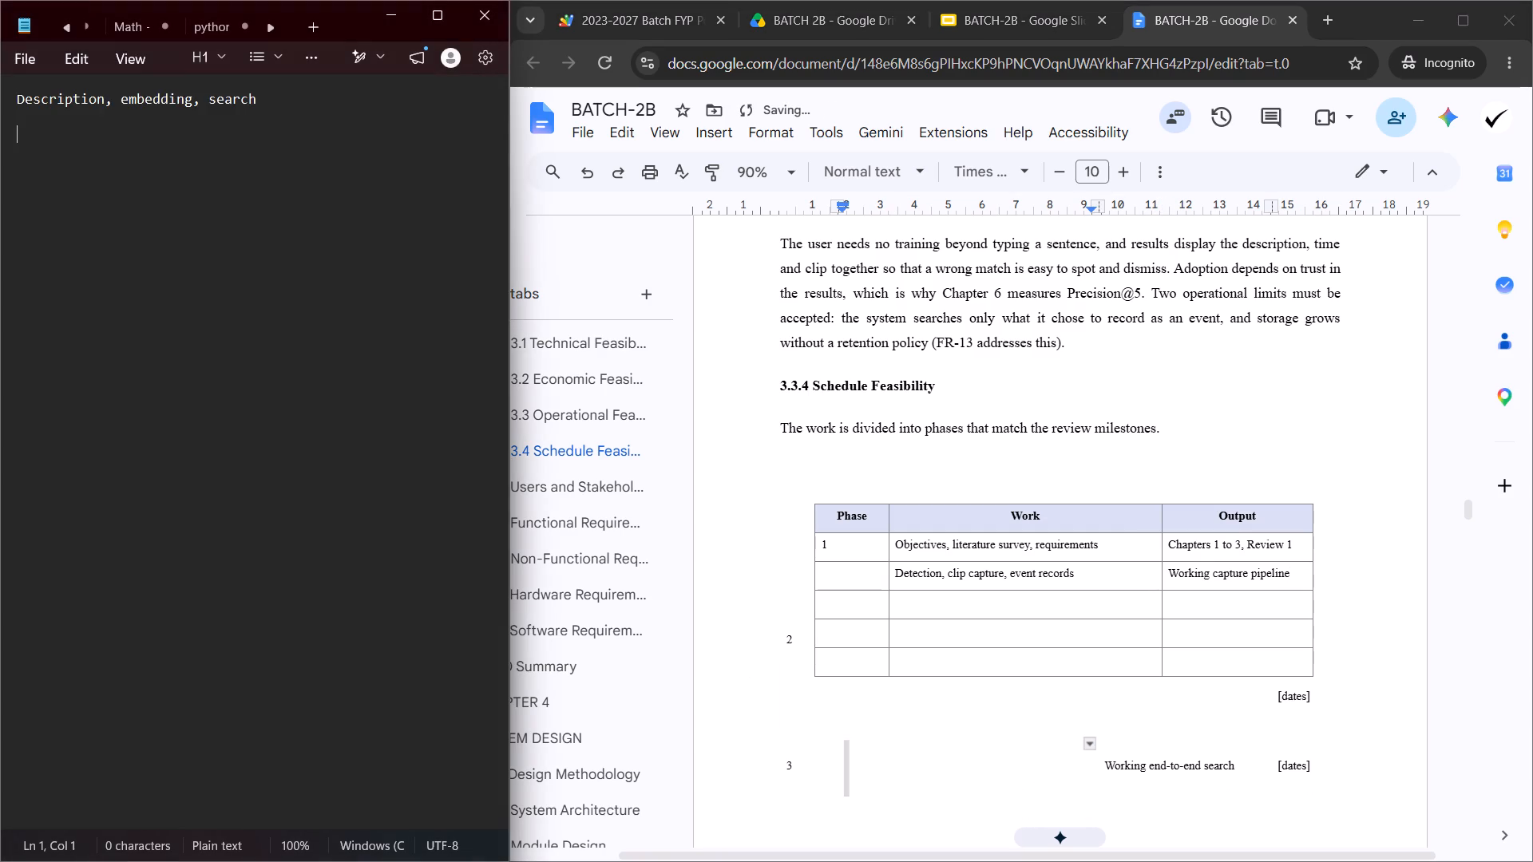
key("ctrl+a")
key("ctrl+x")
left_click(943, 603)
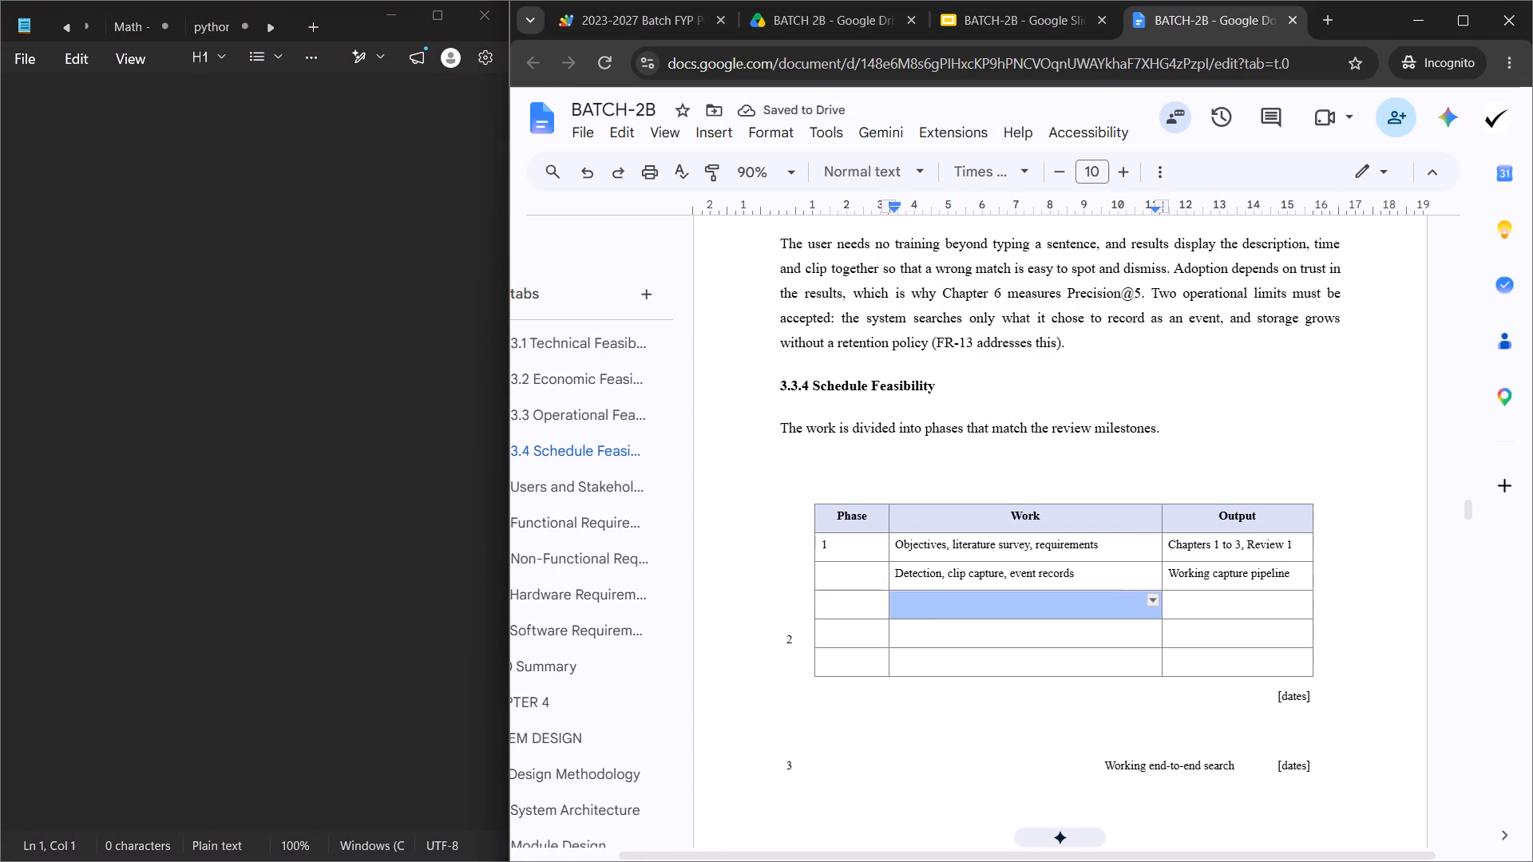
left_click(945, 605)
key("ctrl+v")
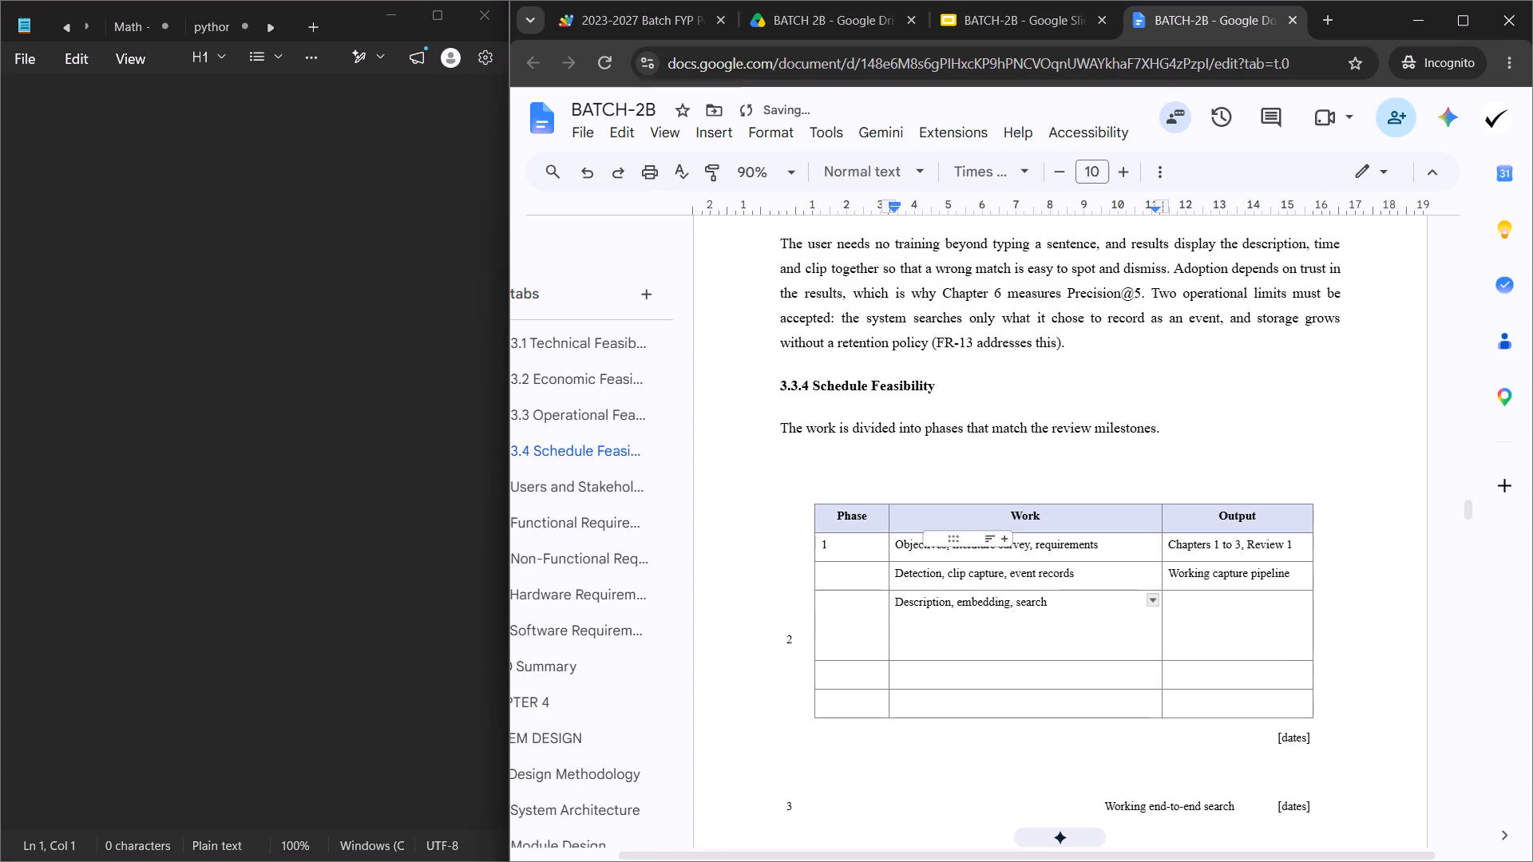
key("BackSpace")
key("BackSpace")
Move "Working end-to-end search" via Notepad into the Output cell of the Description row, without trailing blank lines.
triple_click(1136, 772)
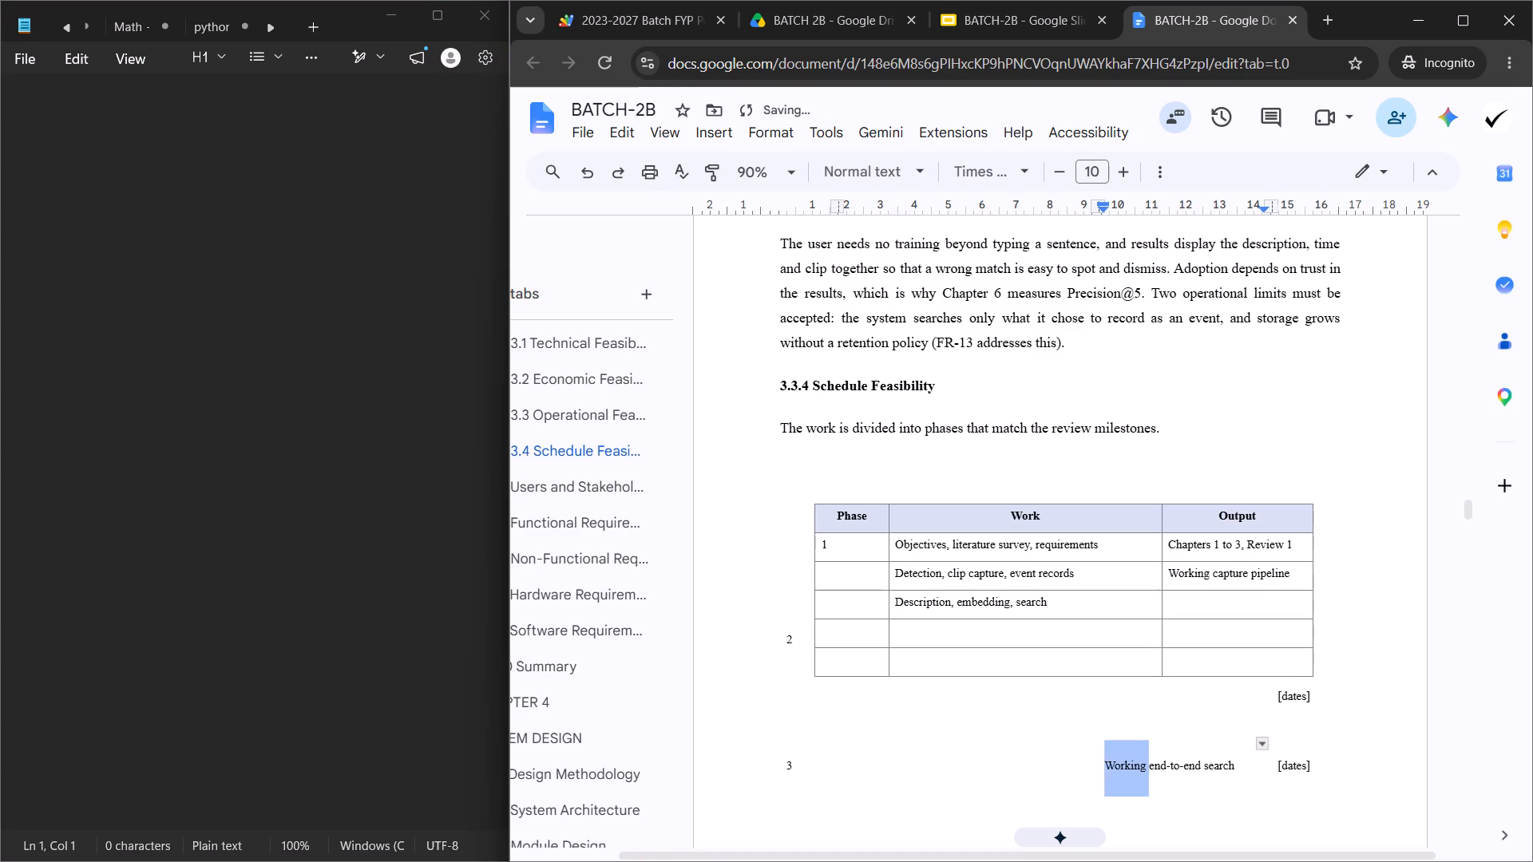
key("ctrl+x")
left_click(89, 365)
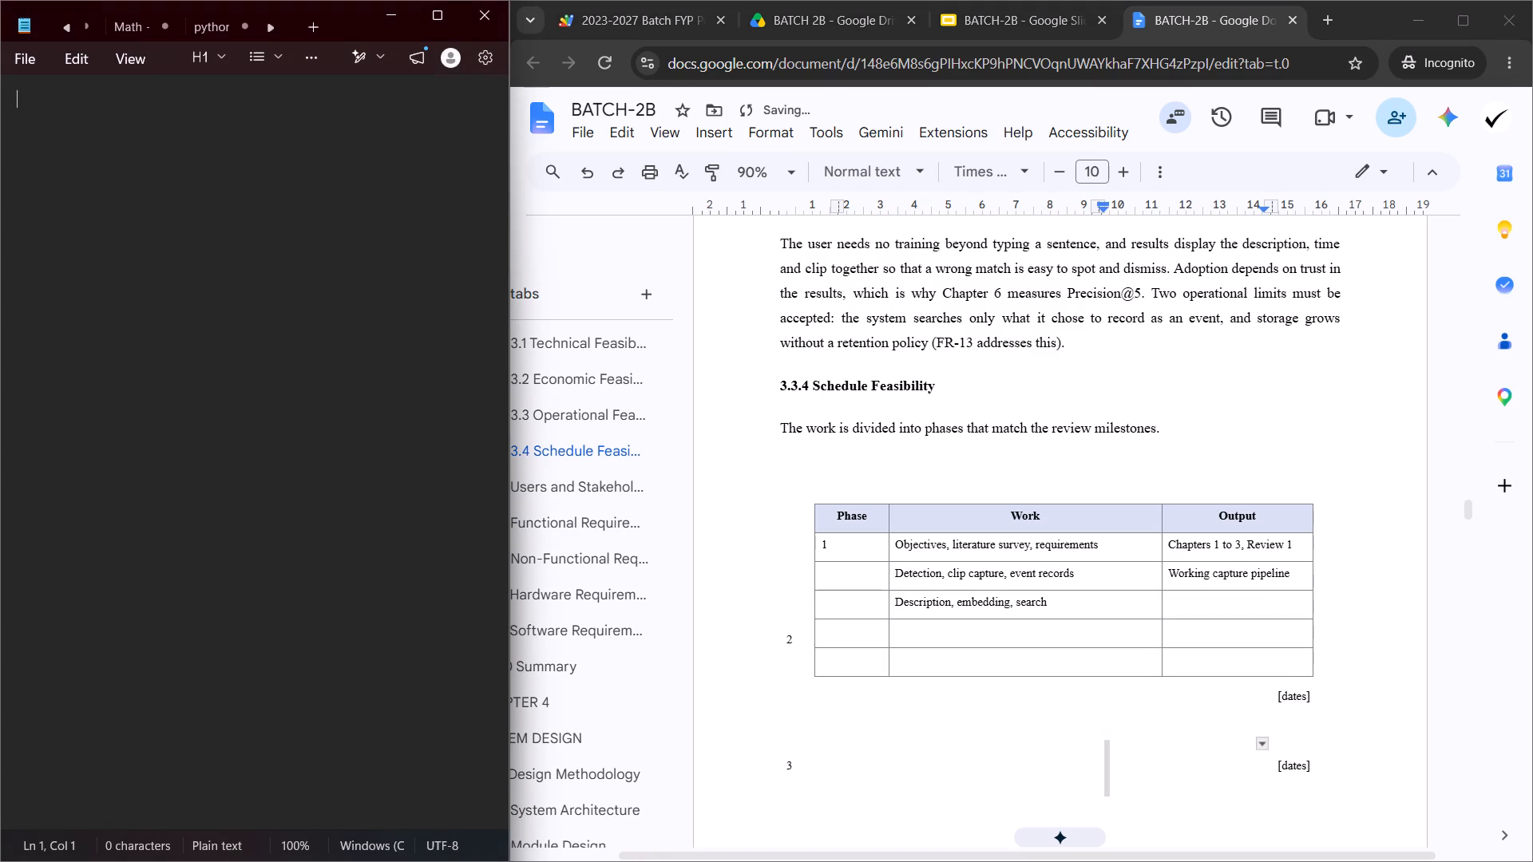
key("ctrl+v")
key("ctrl+a")
key("ctrl+x")
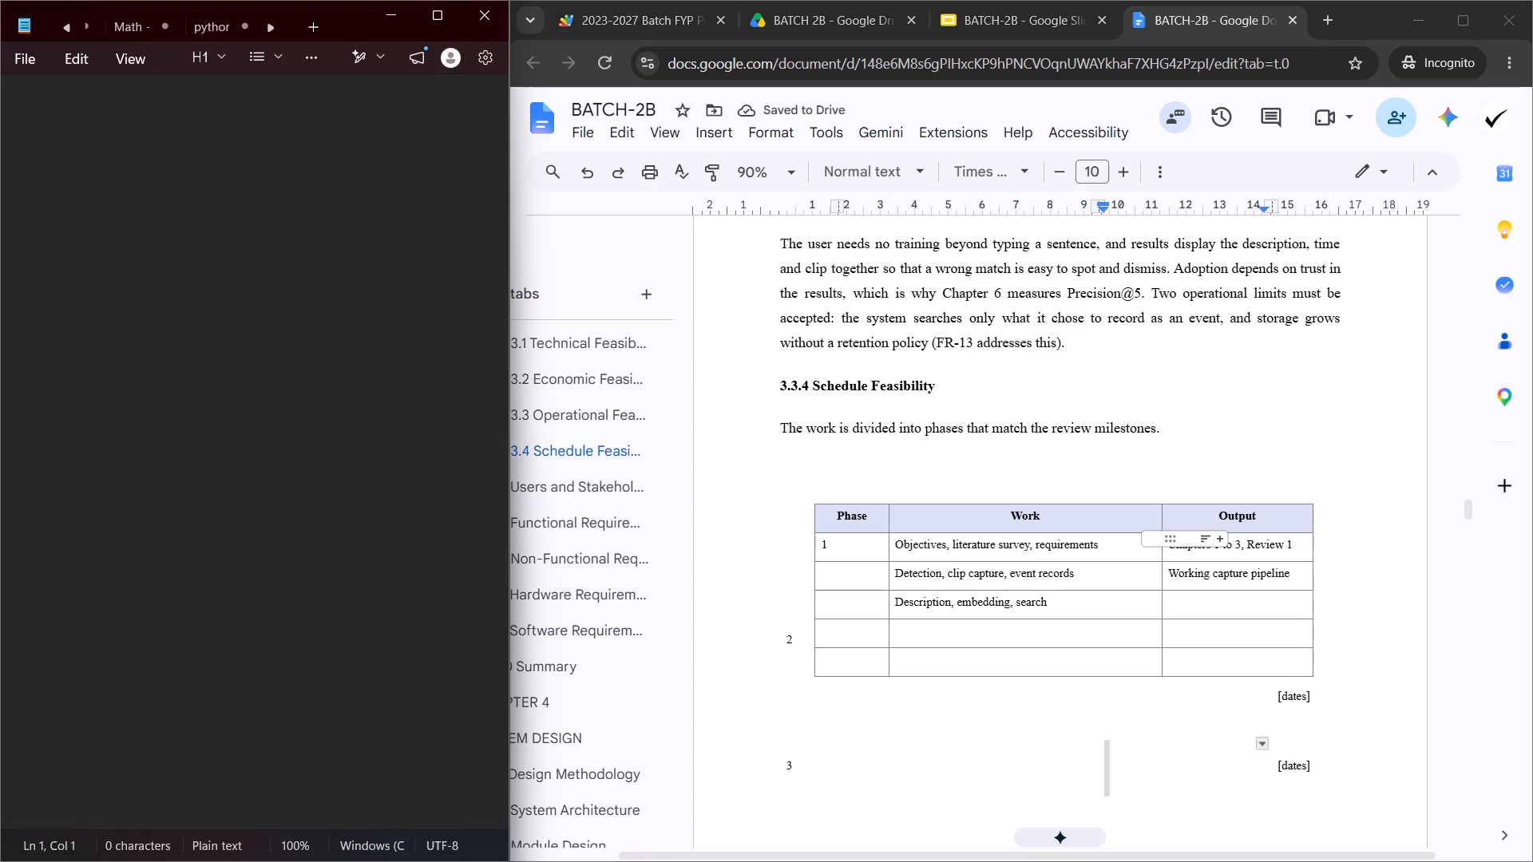
left_click(1234, 608)
left_click(1205, 595)
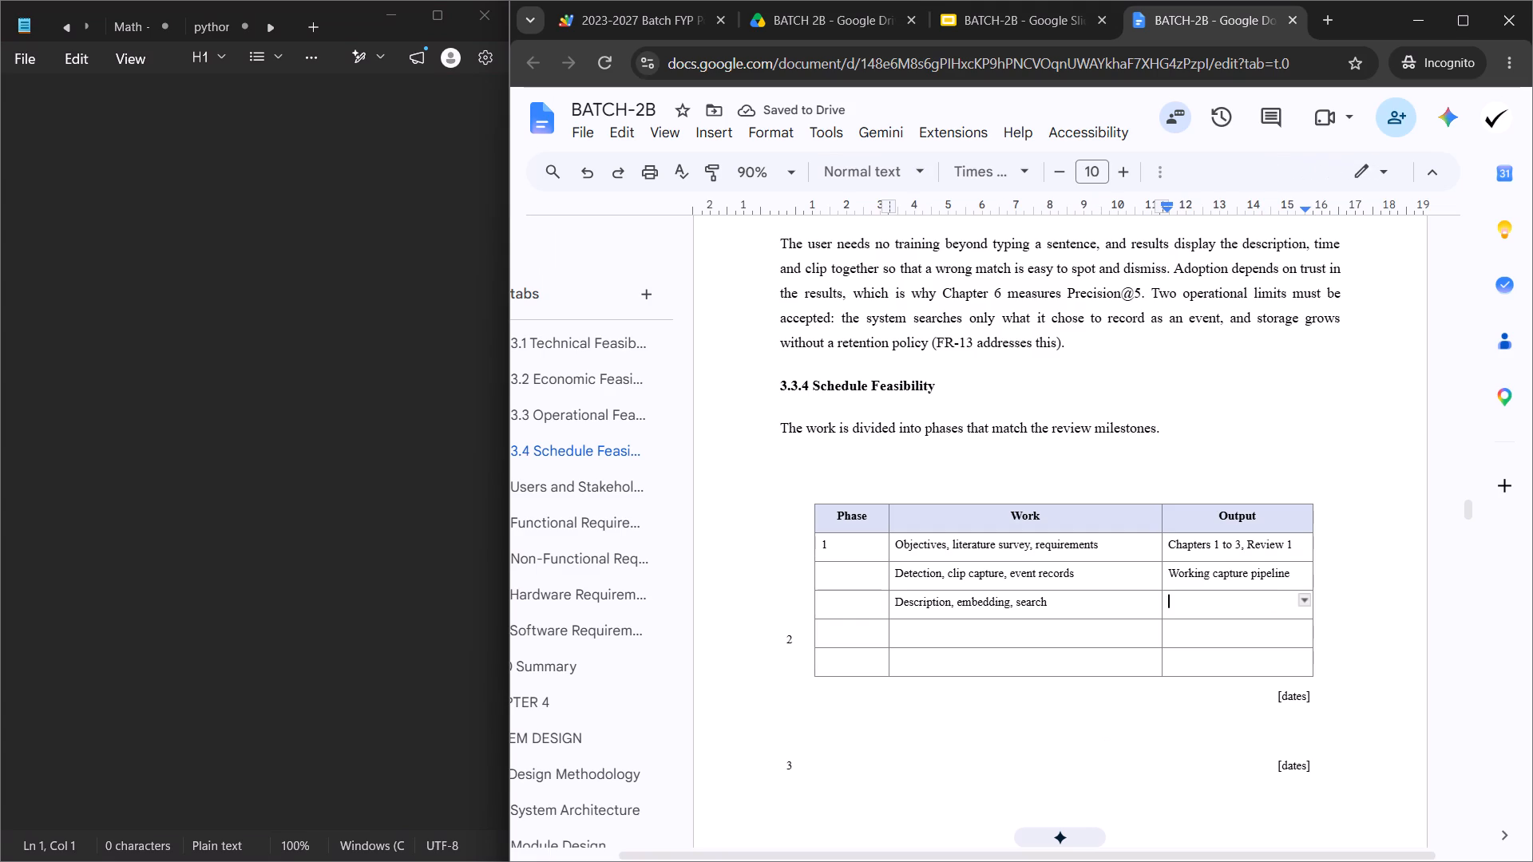
key("ctrl+v")
left_click(1006, 482)
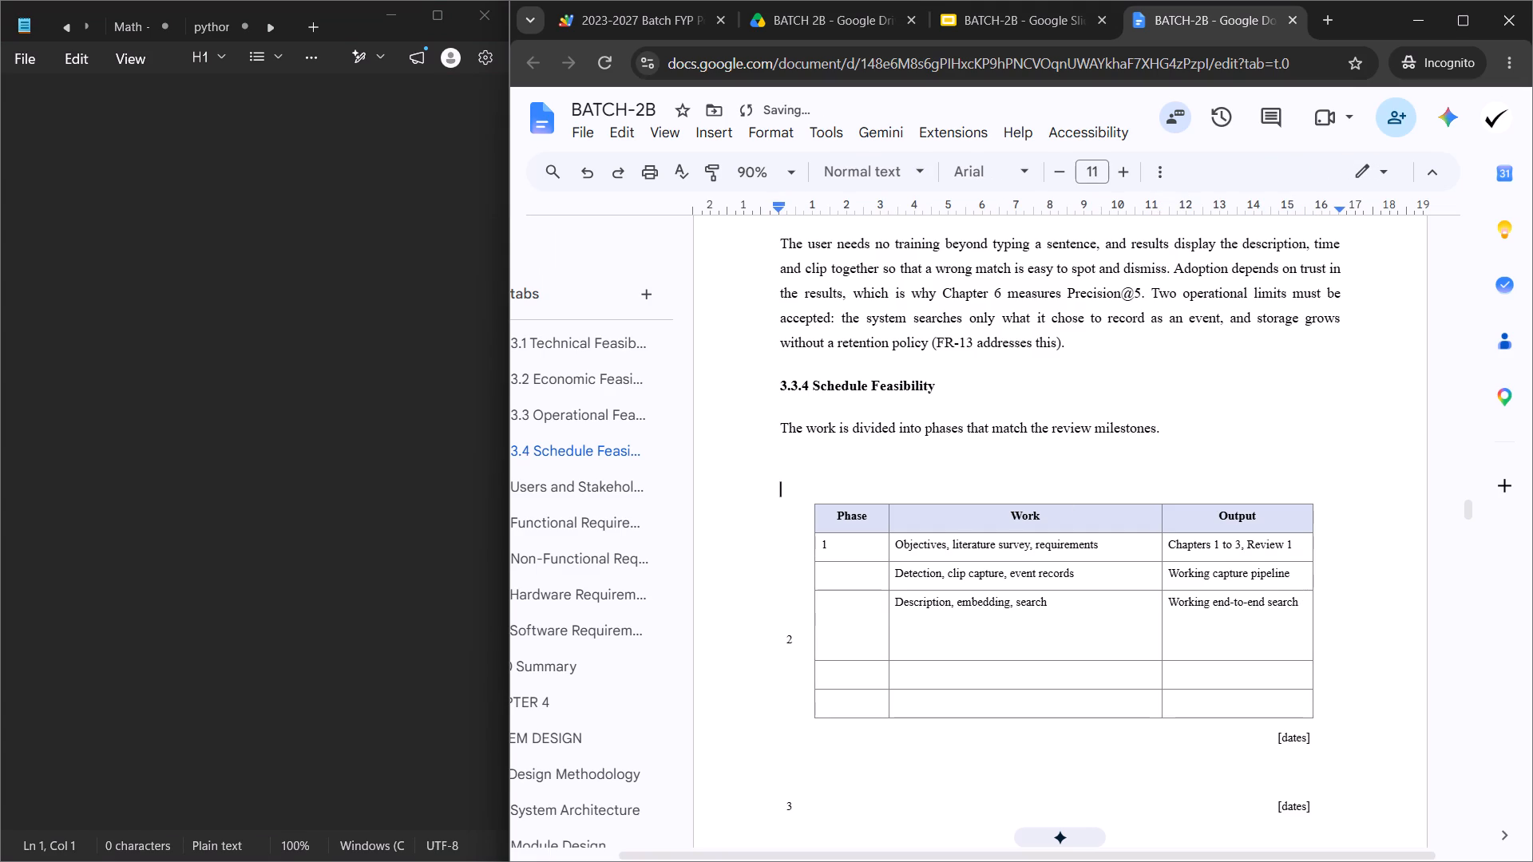
left_click(1214, 650)
key("BackSpace")
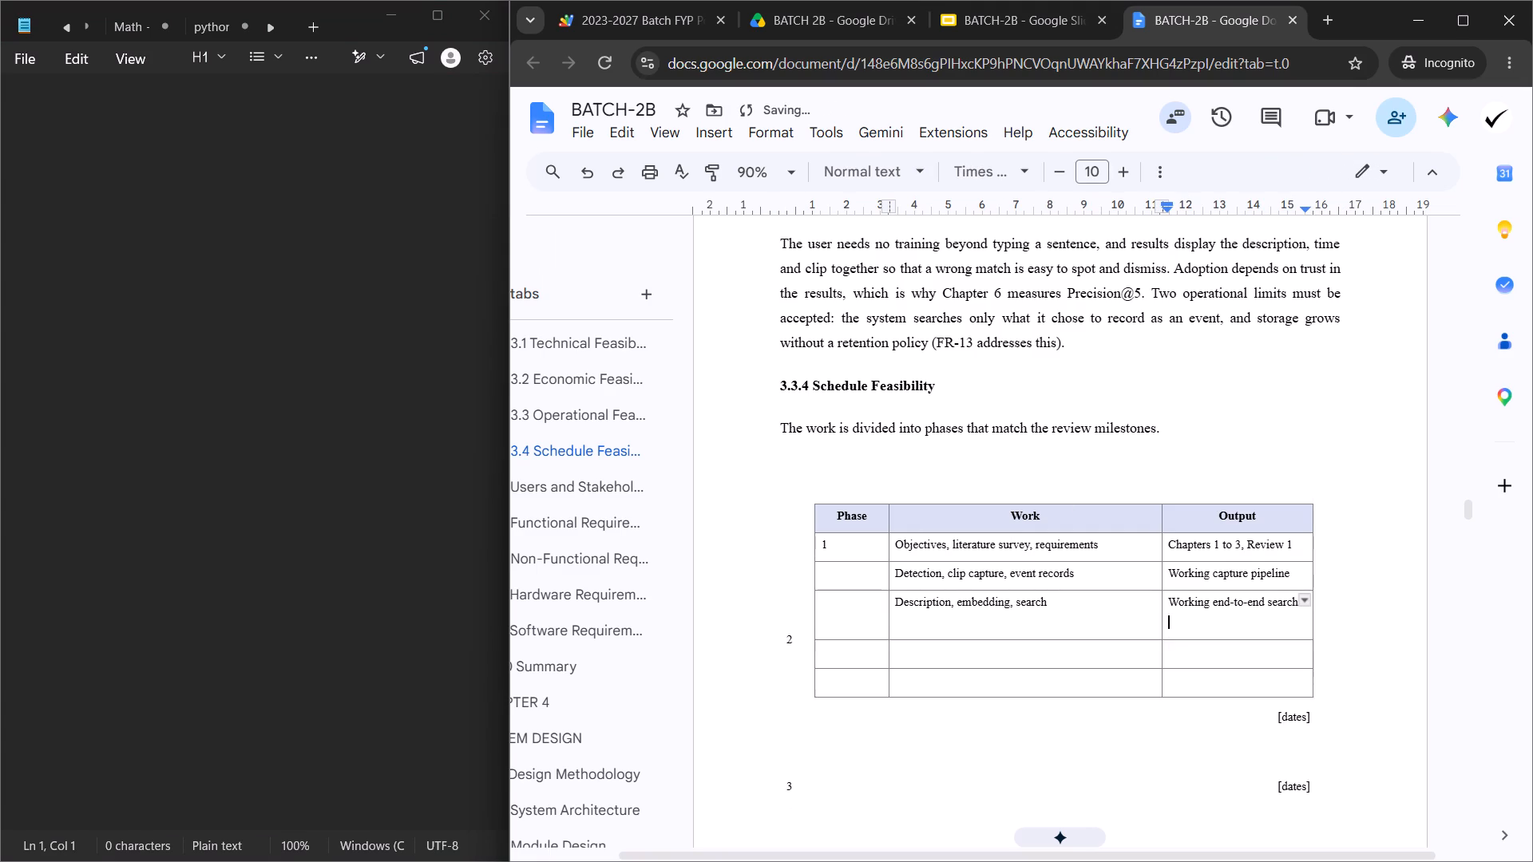
key("BackSpace")
Move "Storage controls (clip merging, retention)" via Notepad into the Work cell below the Description row, without trailing blank lines.
scroll(1058, 563, "down", 5)
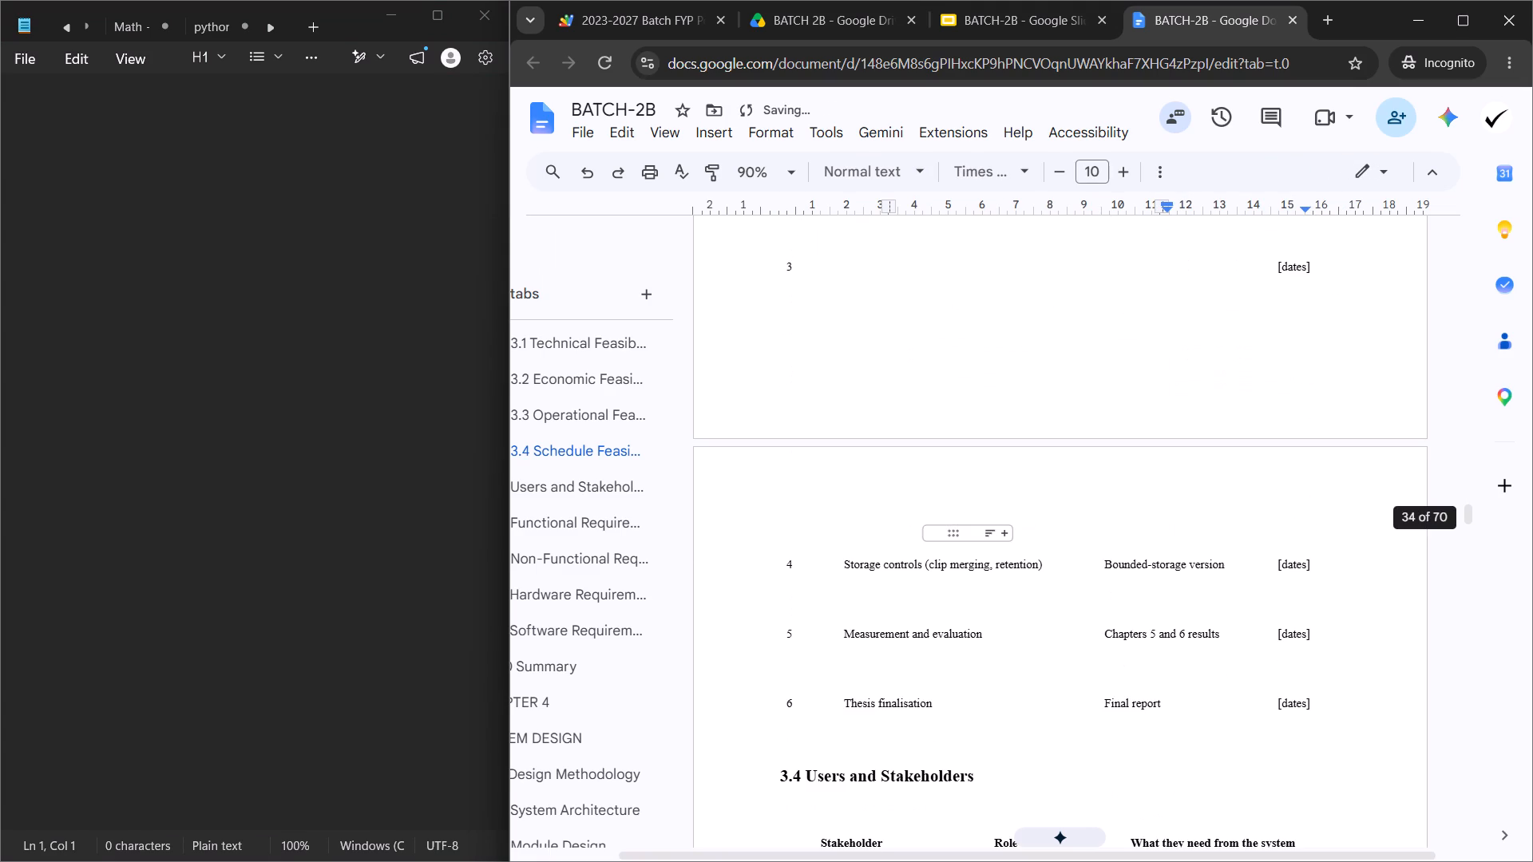
scroll(949, 581, "up", 2)
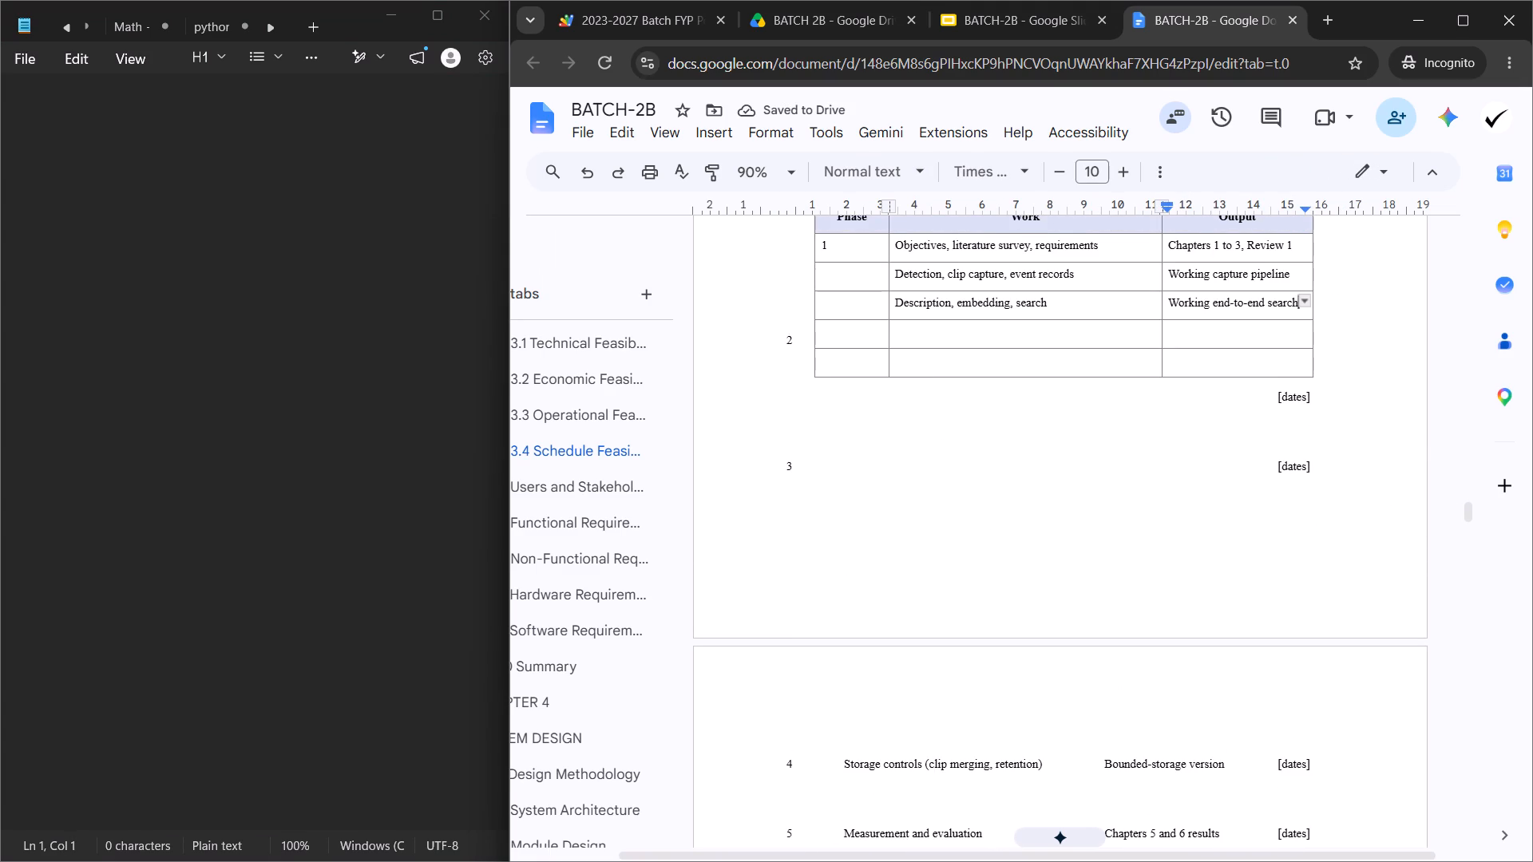
scroll(929, 676, "down", 1)
triple_click(925, 656)
key("ctrl+x")
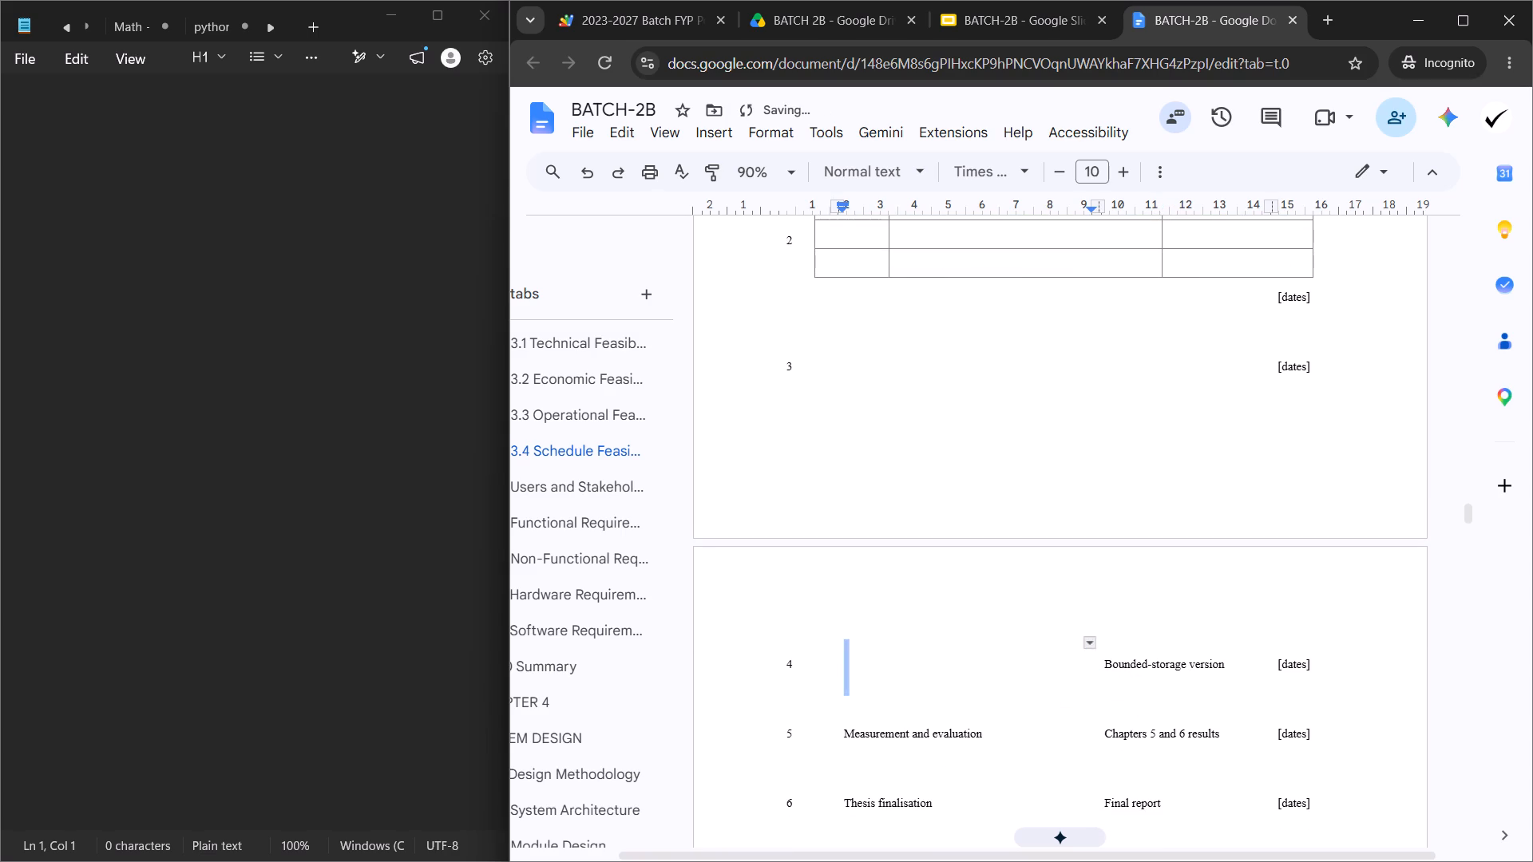
left_click(213, 426)
key("ctrl+v")
key("ctrl+a")
key("ctrl+x")
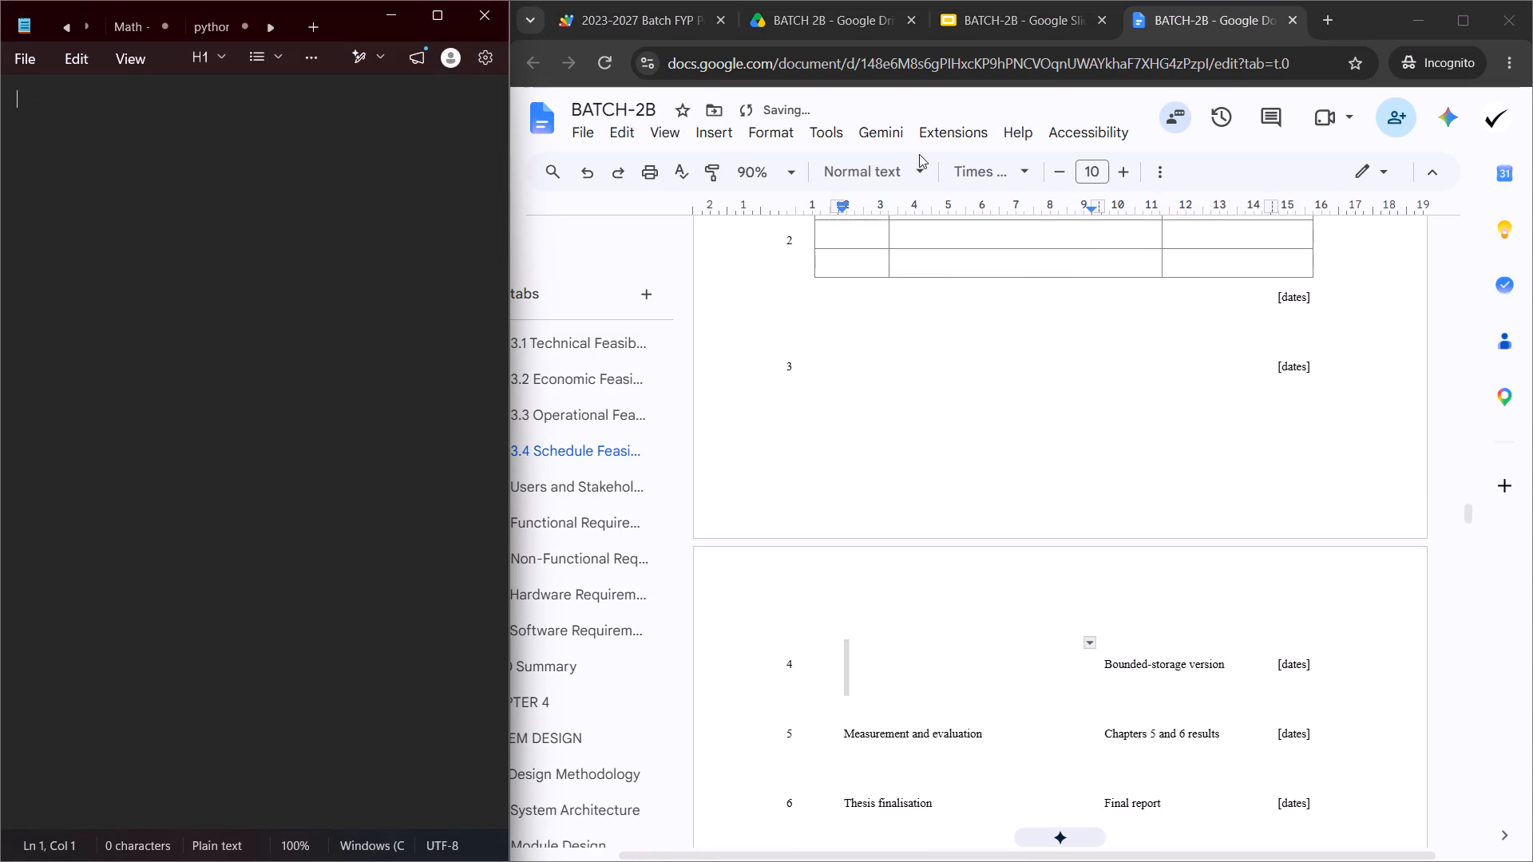
scroll(932, 343, "up", 1)
left_click(938, 338)
left_click(938, 338)
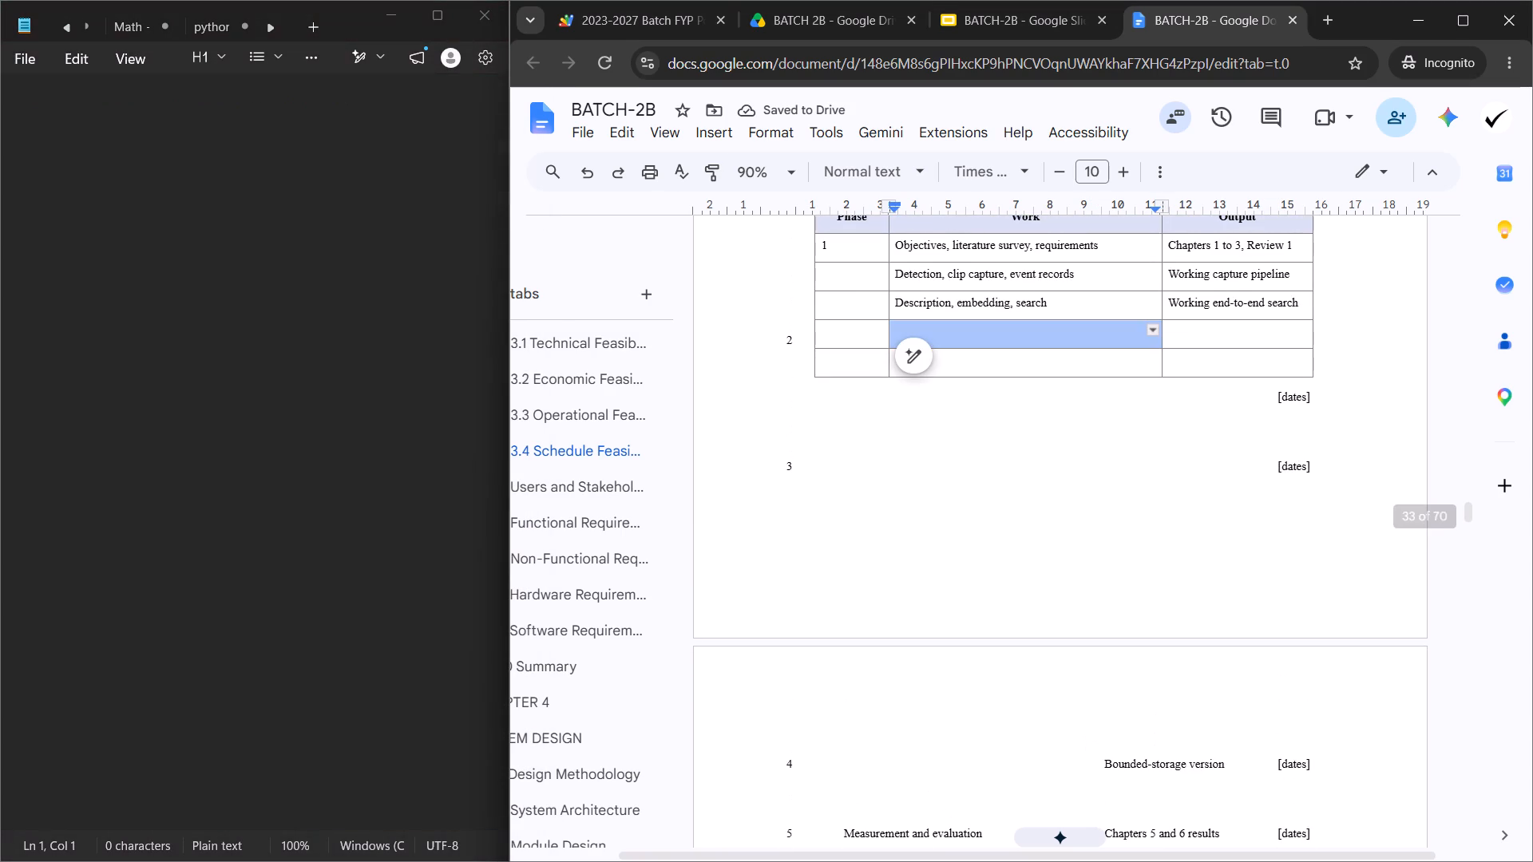
left_click(938, 338)
key("ctrl+v")
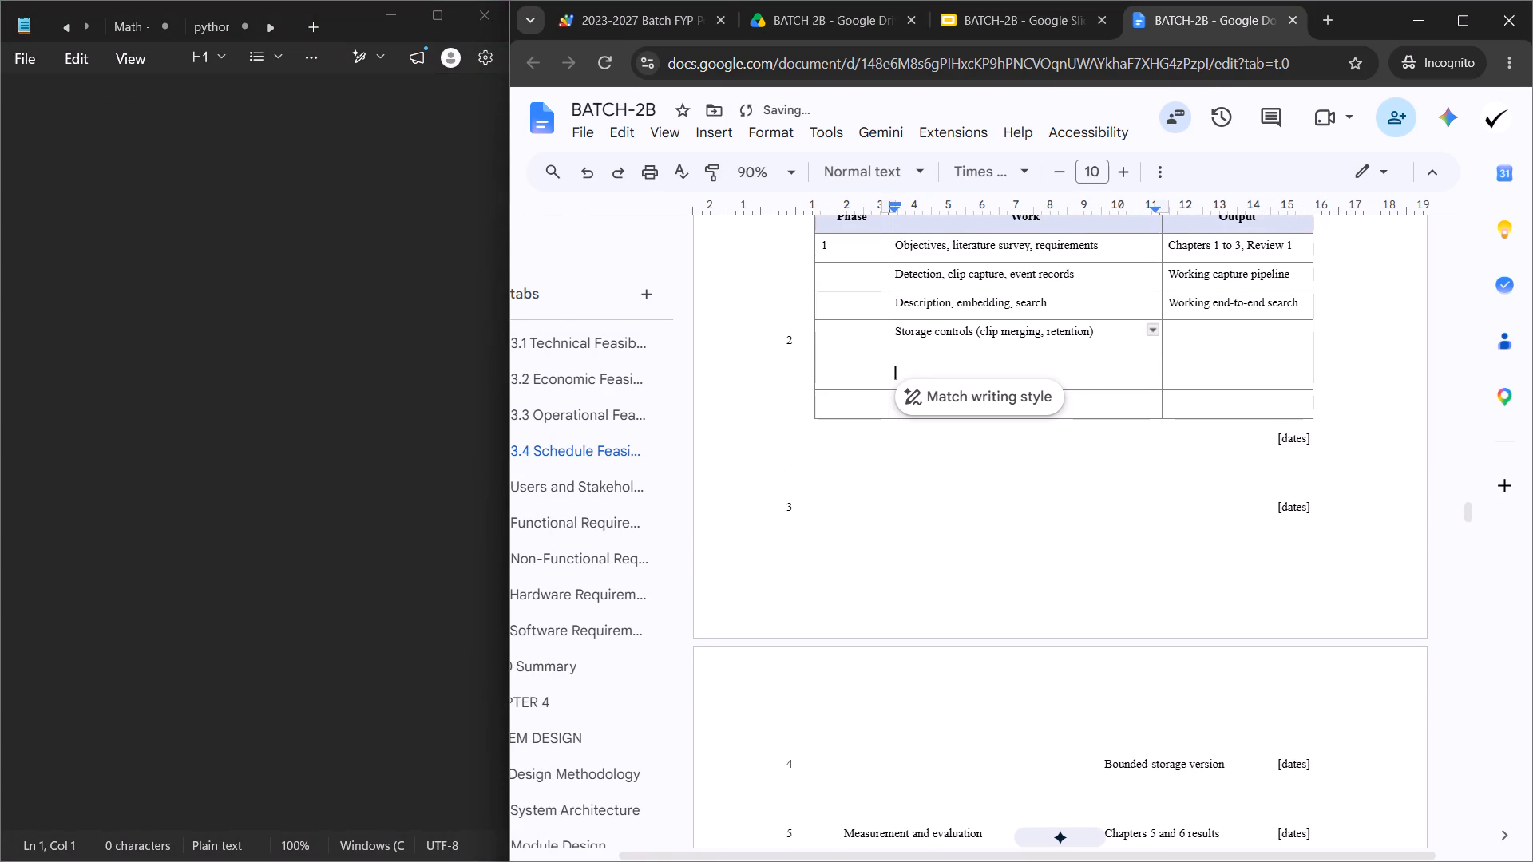
key("BackSpace")
key("BackSpace")
Move "Bounded-storage version" via Notepad into the Output cell of the Storage controls row, without trailing blank lines.
triple_click(1146, 779)
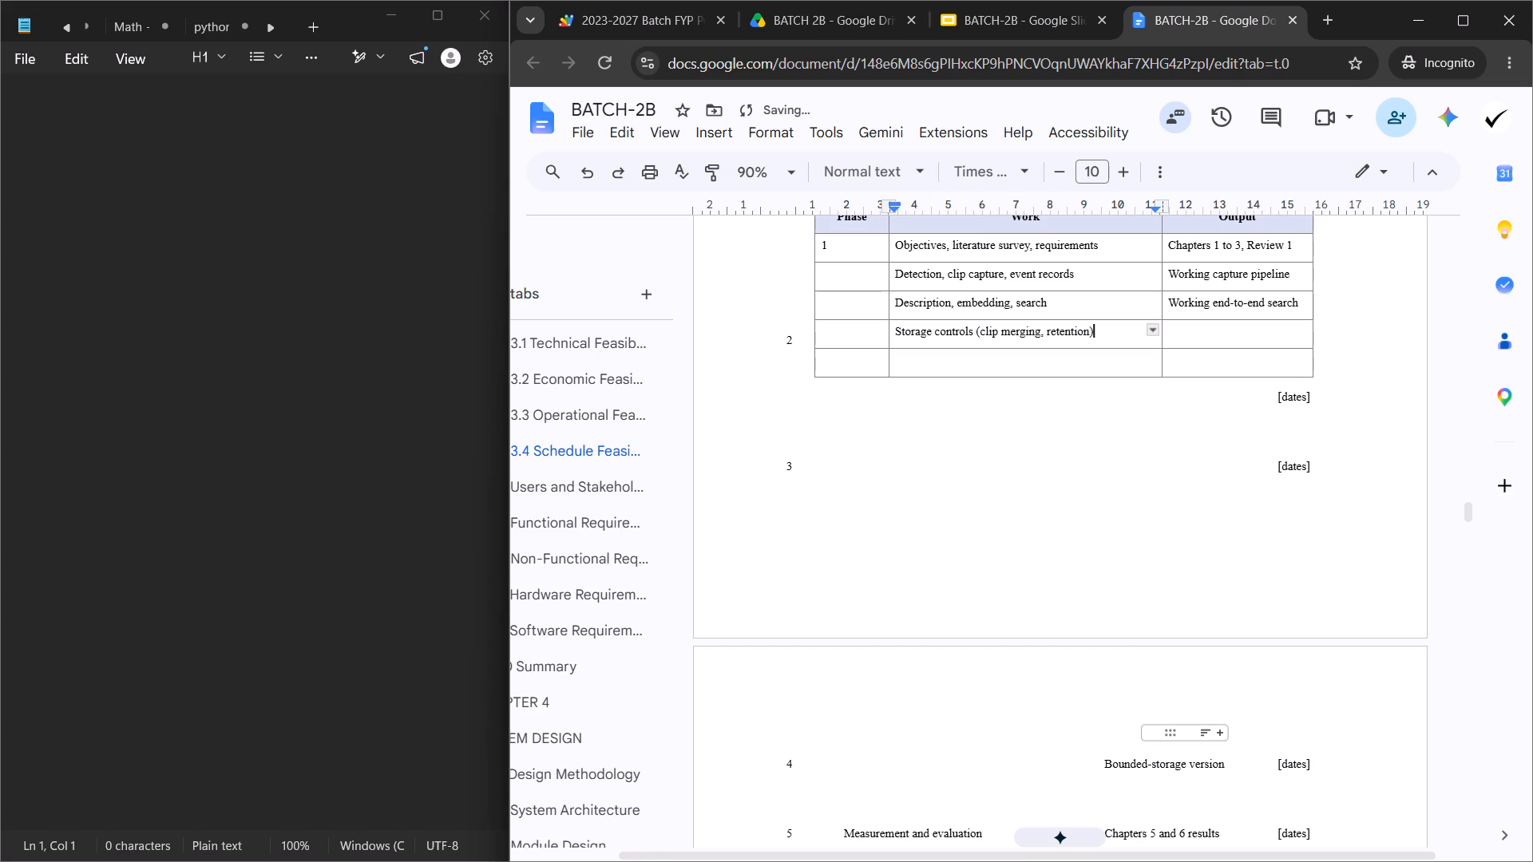
key("ctrl+x")
left_click(290, 329)
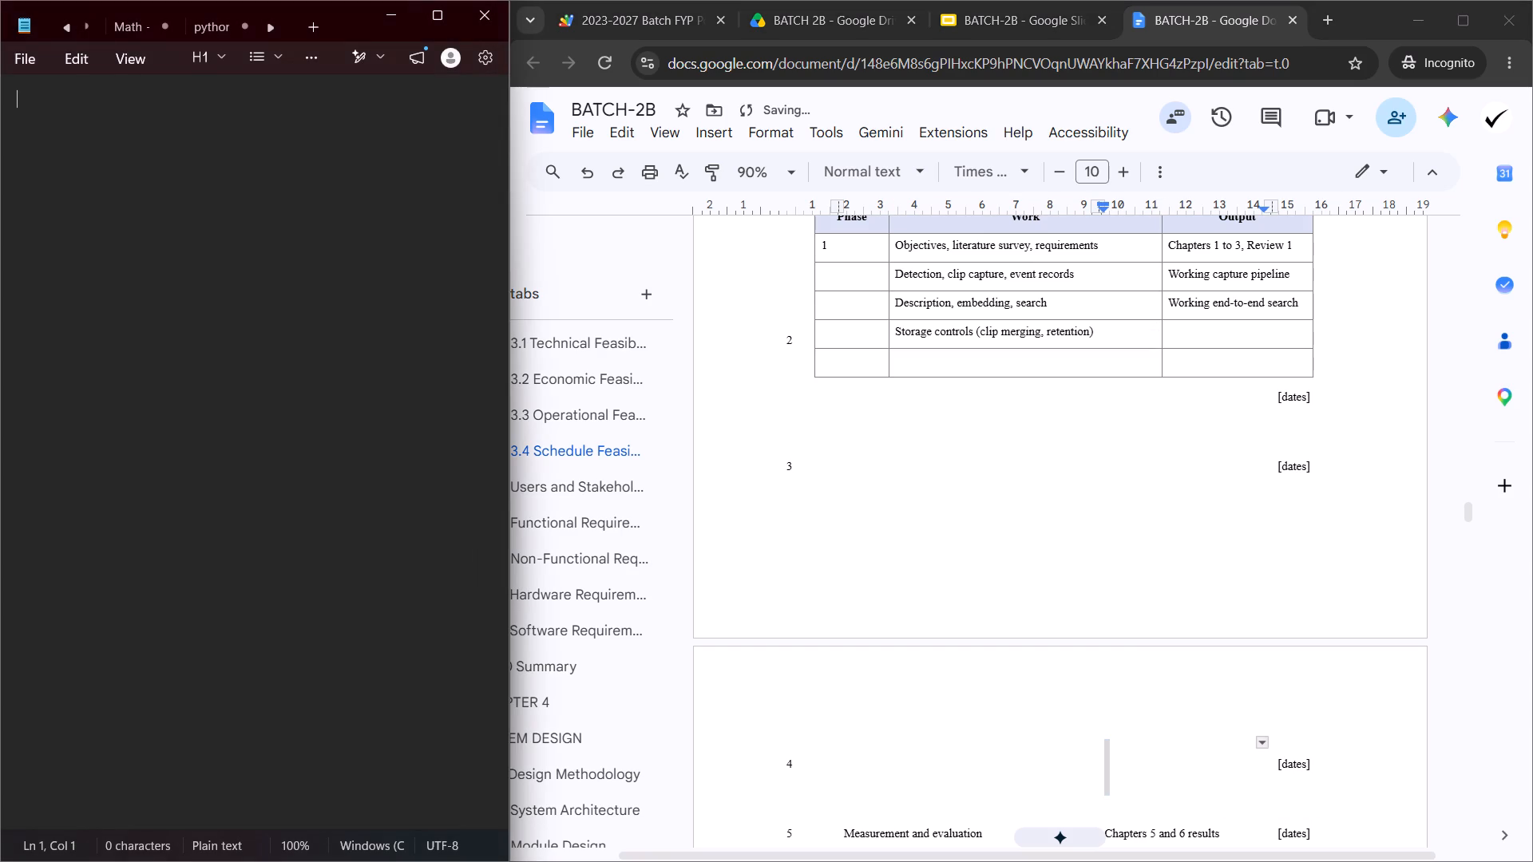
key("ctrl+v")
key("ctrl+a")
key("ctrl+x")
left_click(1183, 344)
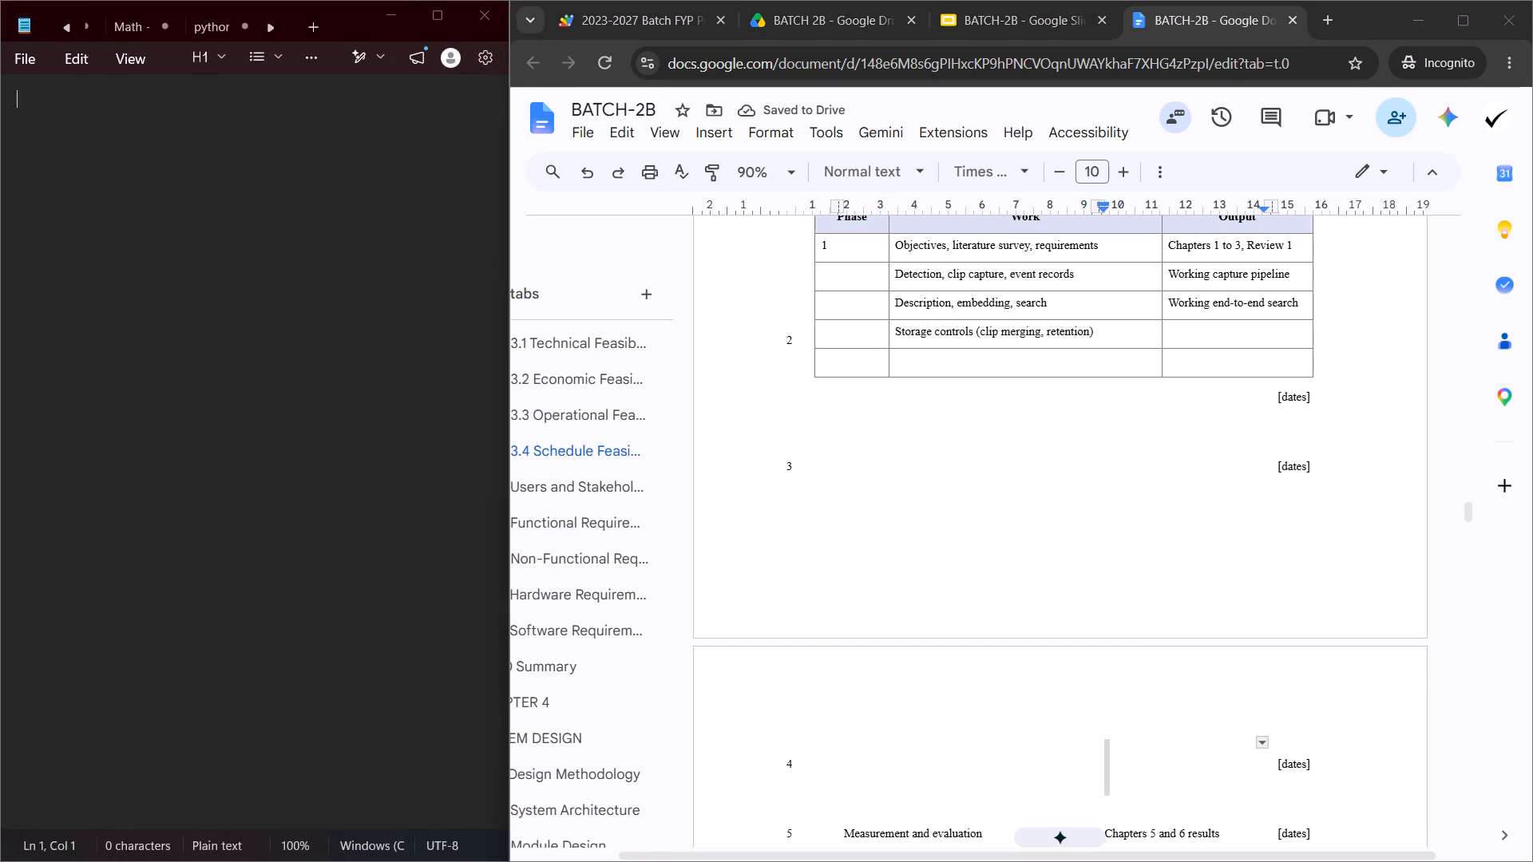
left_click(1230, 334)
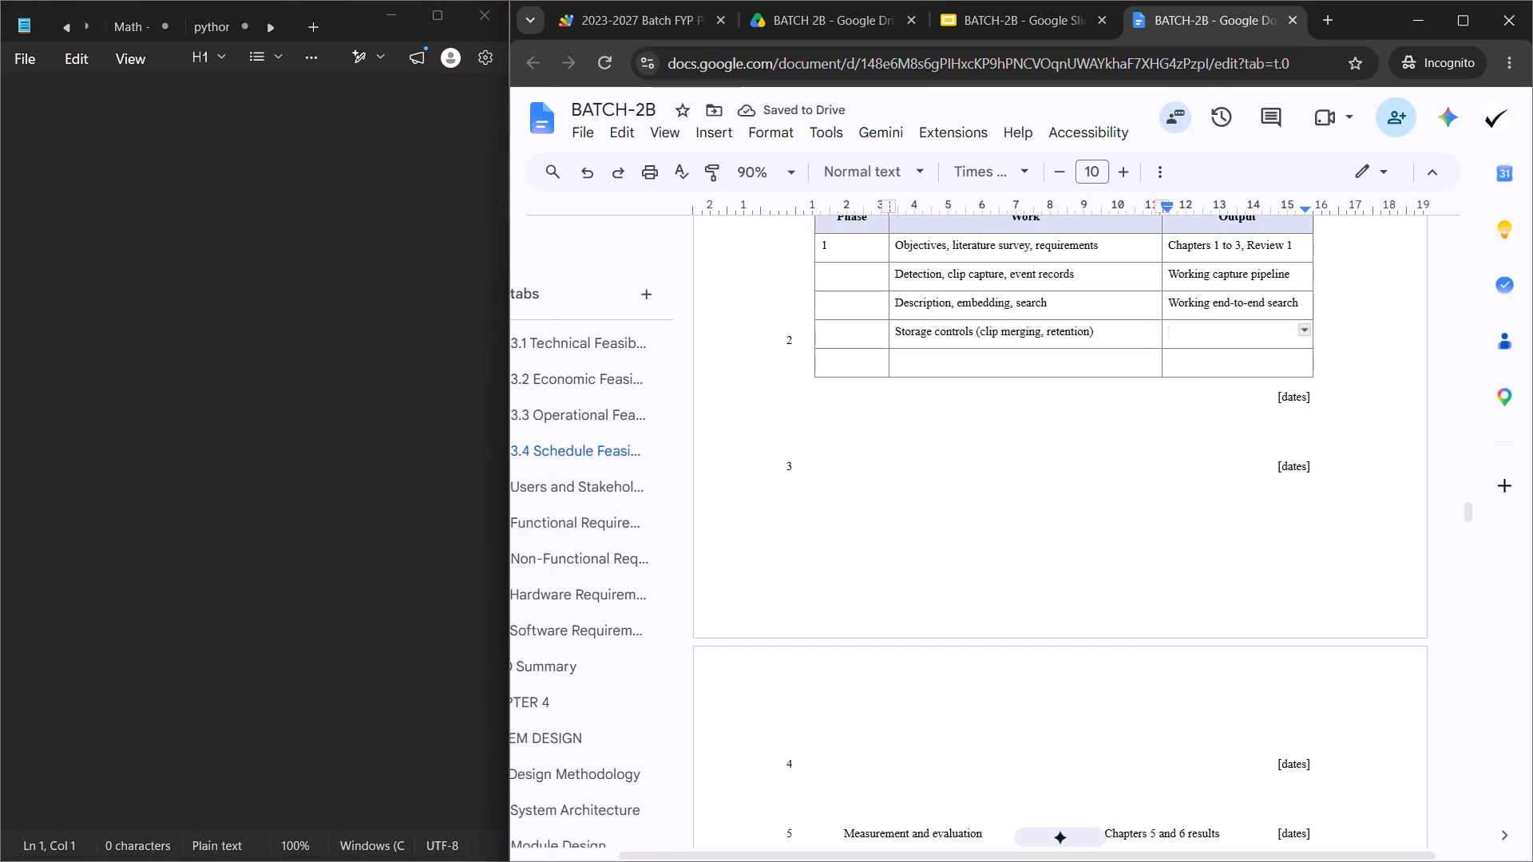
key("ctrl+v")
key("BackSpace")
key("BackSpace")
Move "Measurement and evaluation" via Notepad as plain text into the Work cell below the Storage controls row.
scroll(871, 558, "down", 1)
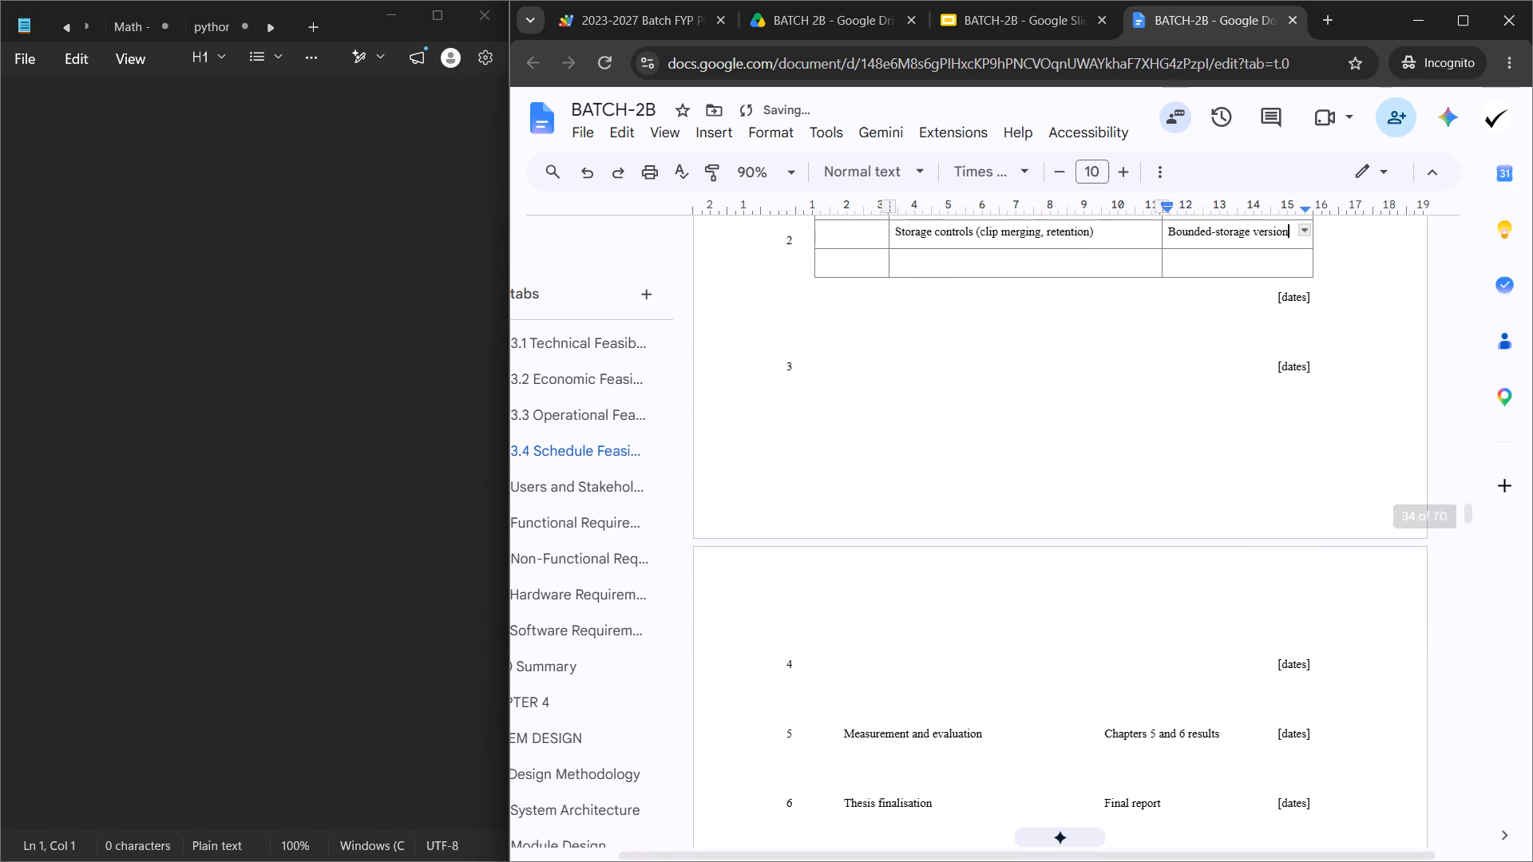
triple_click(894, 730)
key("ctrl+x")
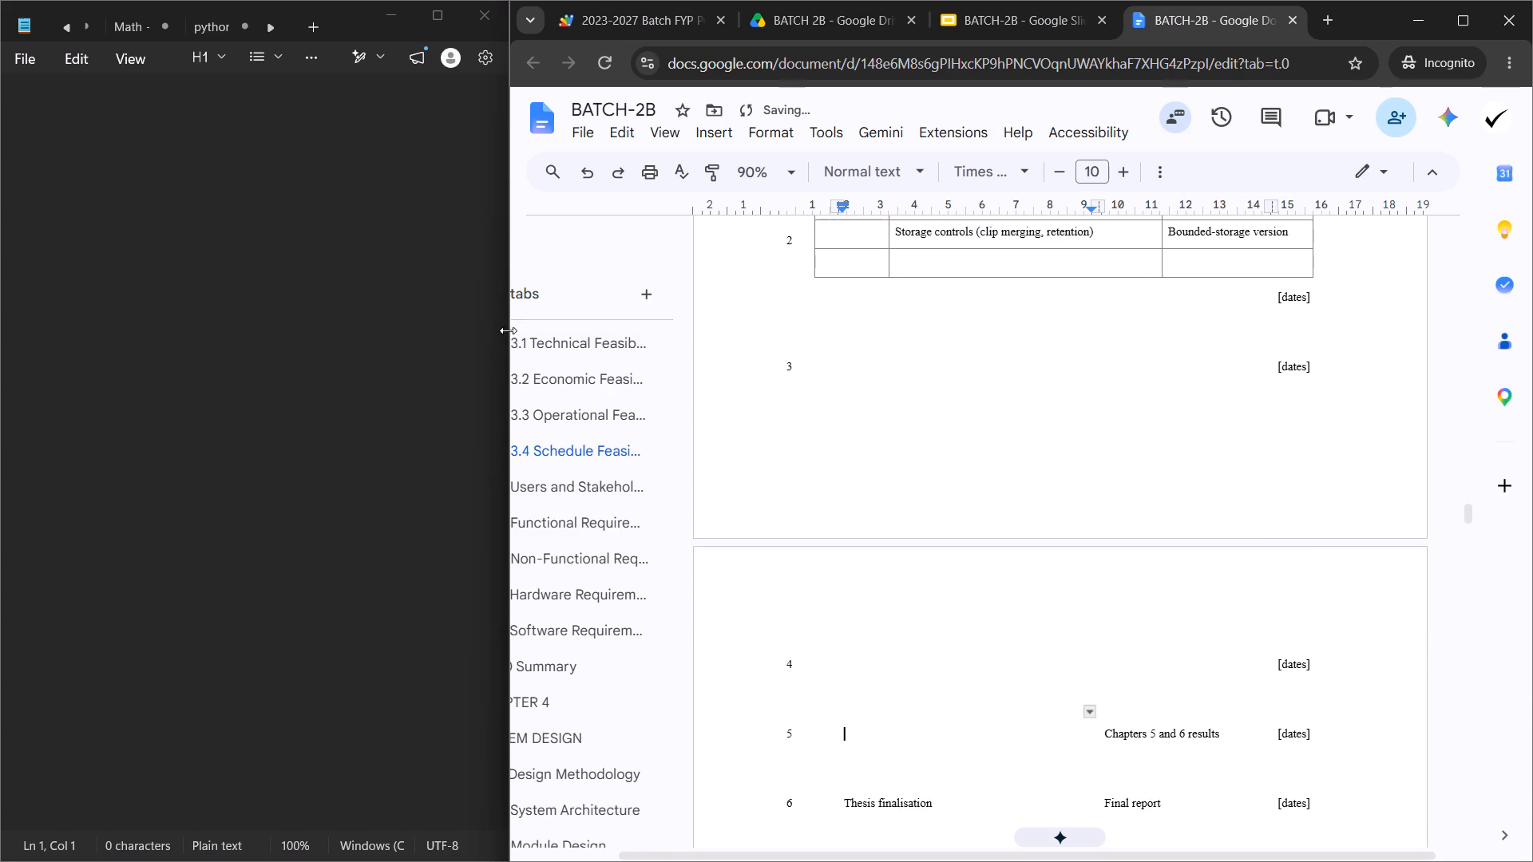
left_click(422, 251)
key("ctrl+v")
key("ctrl+a")
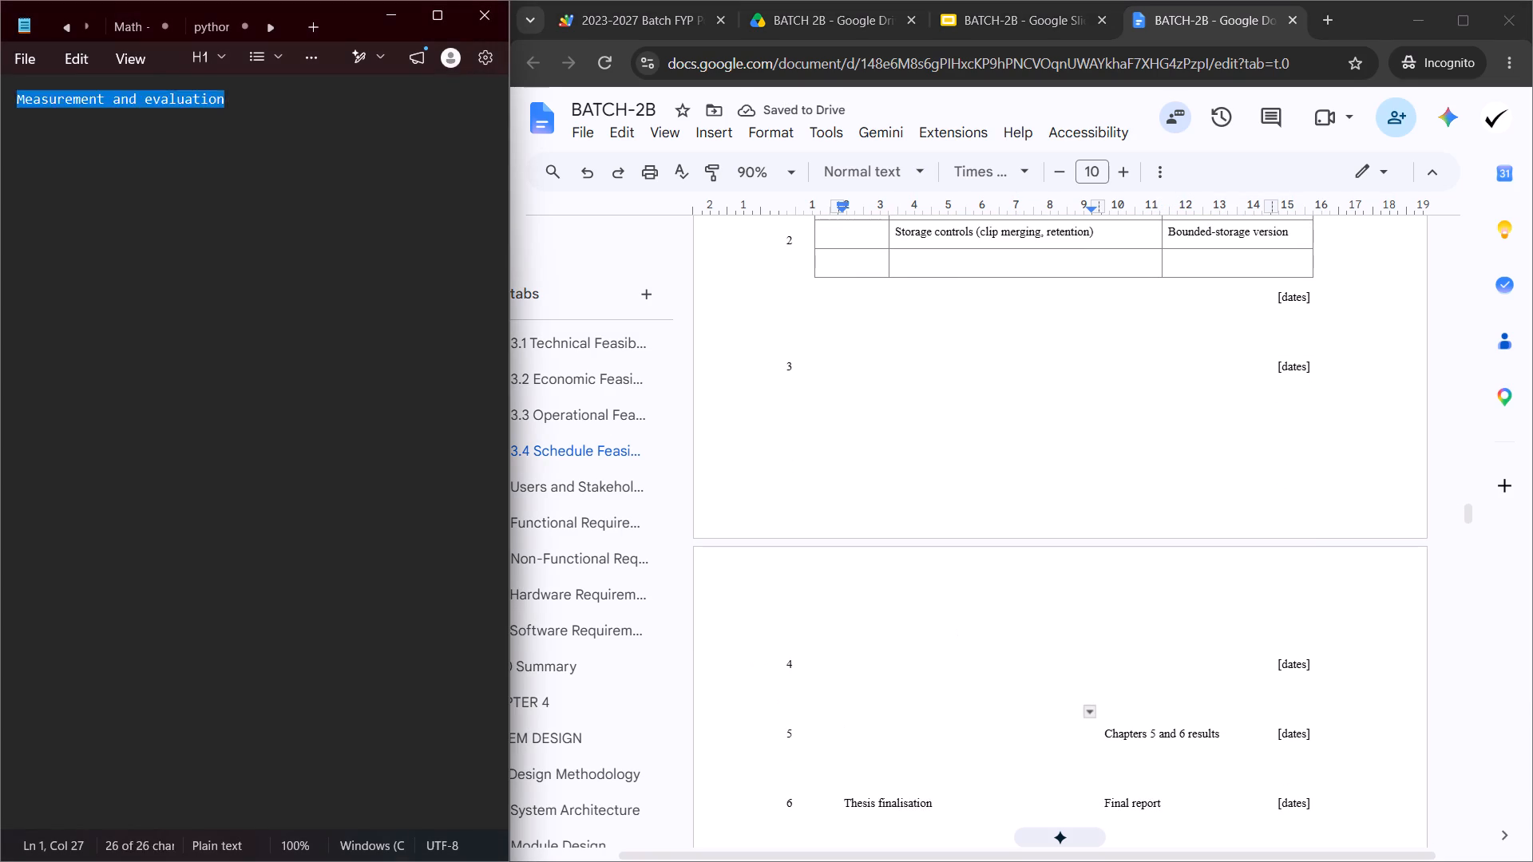
key("ctrl+x")
left_click(957, 272)
left_click(976, 267)
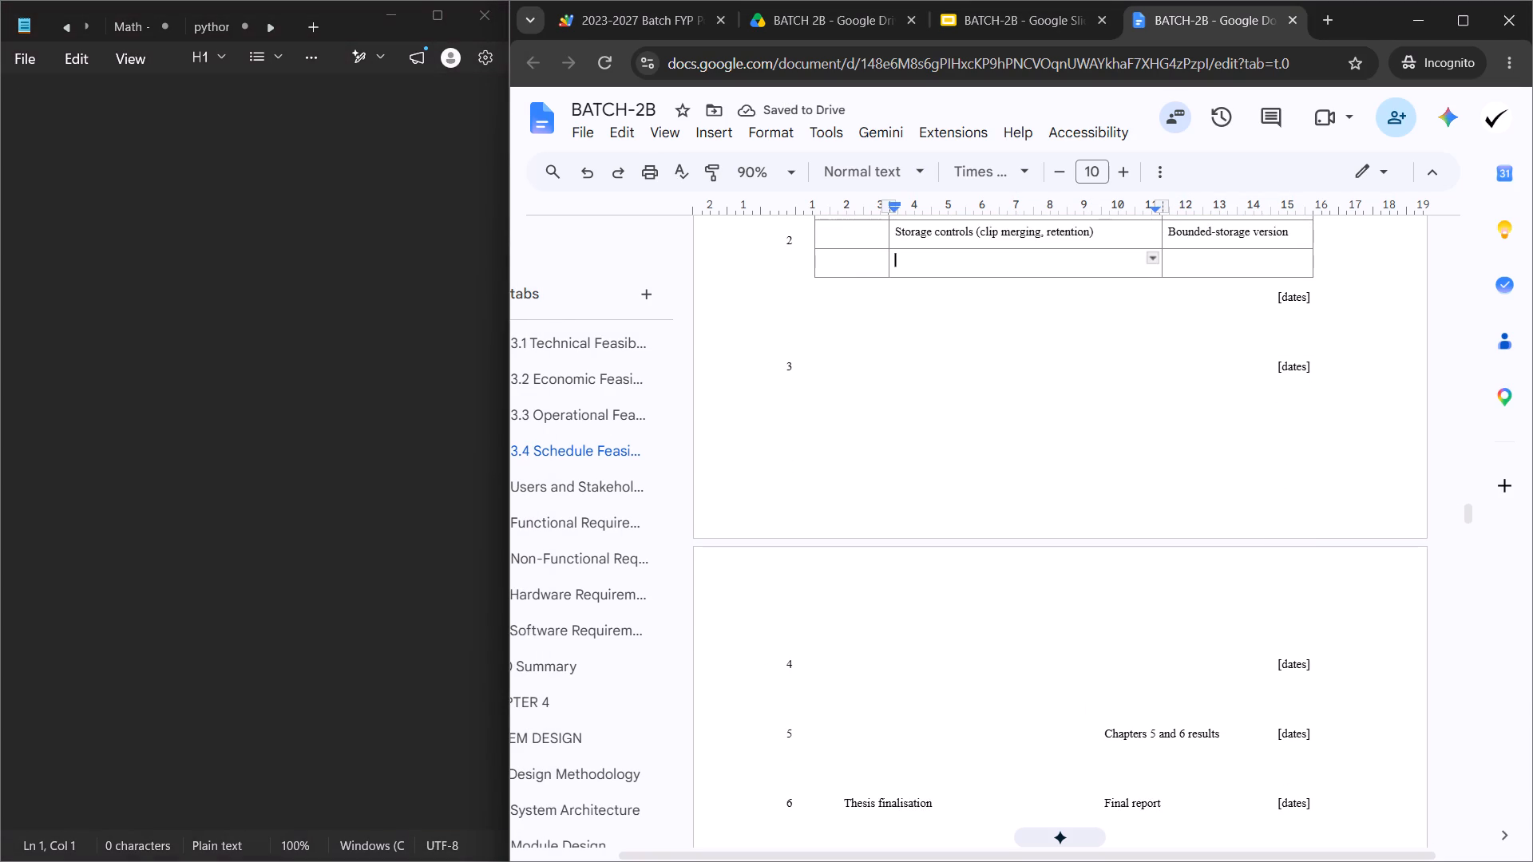
key("ctrl+v")
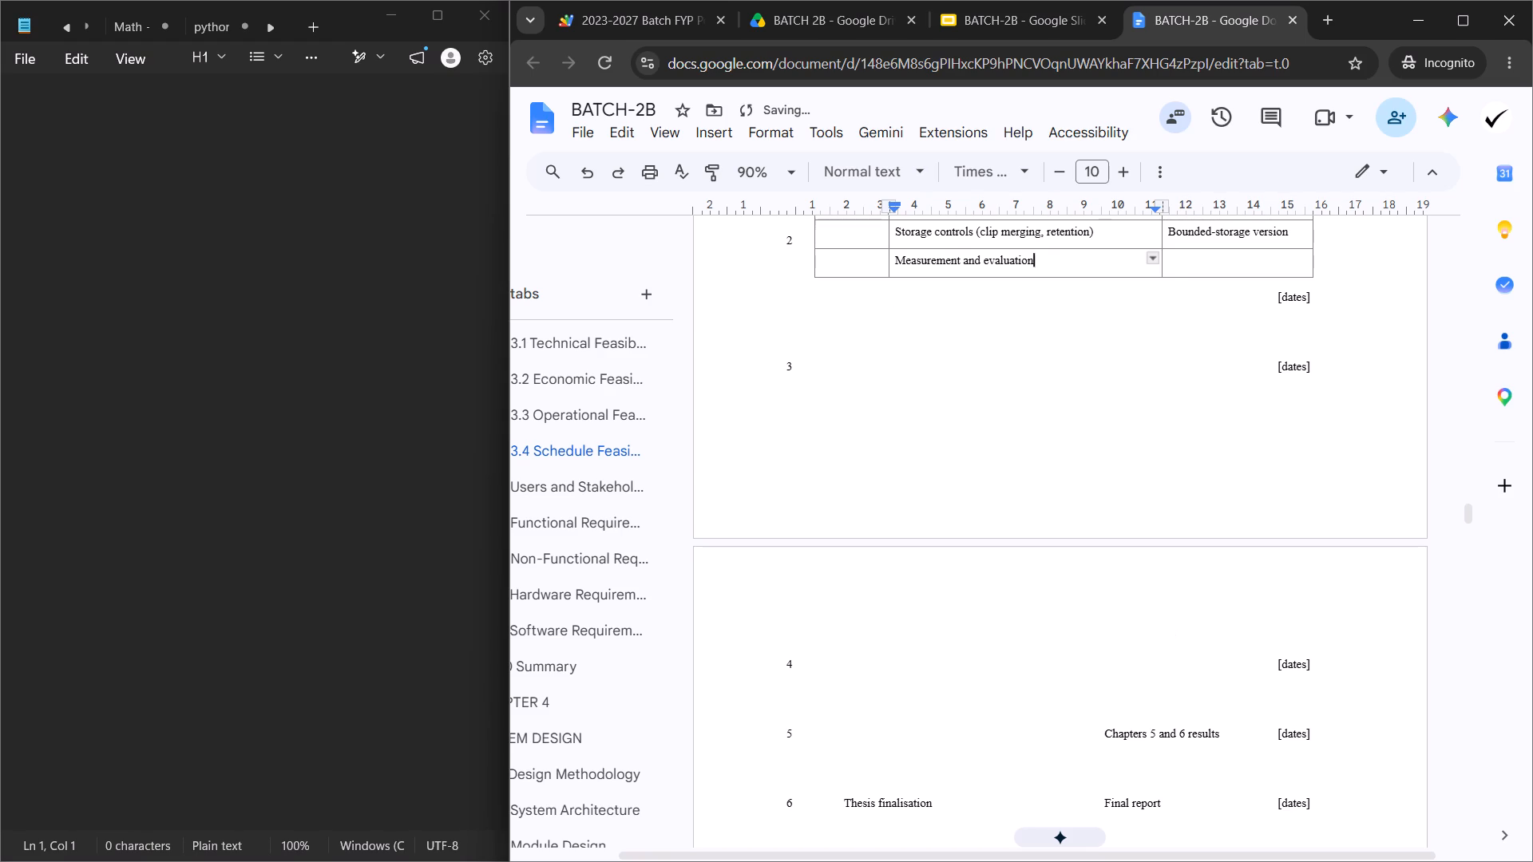
Move "Chapters 5 and 6 results" via Notepad into the Output cell of the Measurement row, without trailing blank lines.
triple_click(1163, 743)
key("ctrl+x")
left_click(218, 330)
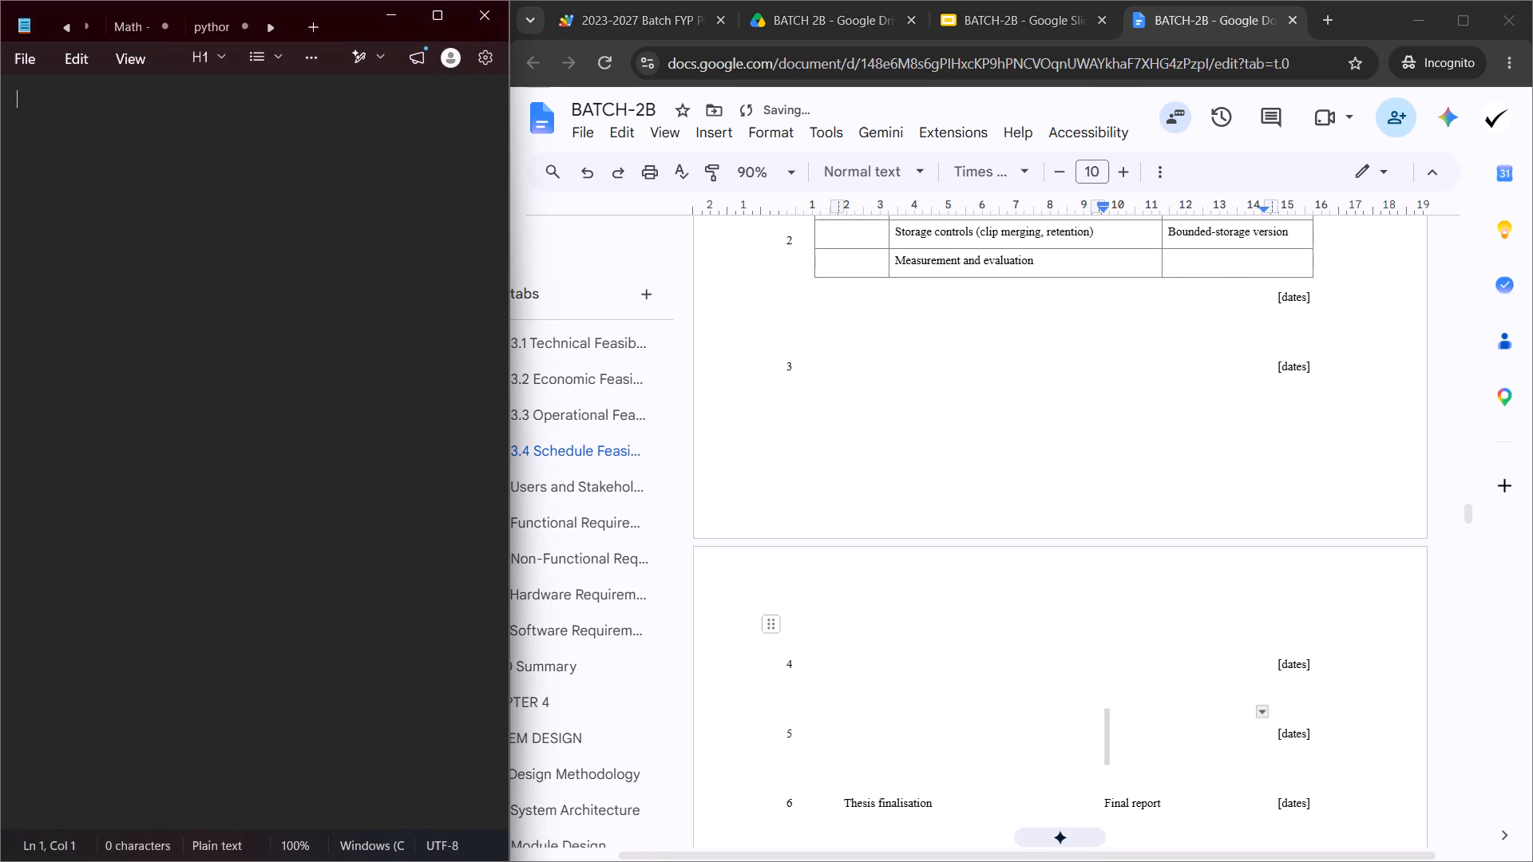
key("ctrl+v")
key("ctrl+a")
key("ctrl+x")
left_click(1195, 258)
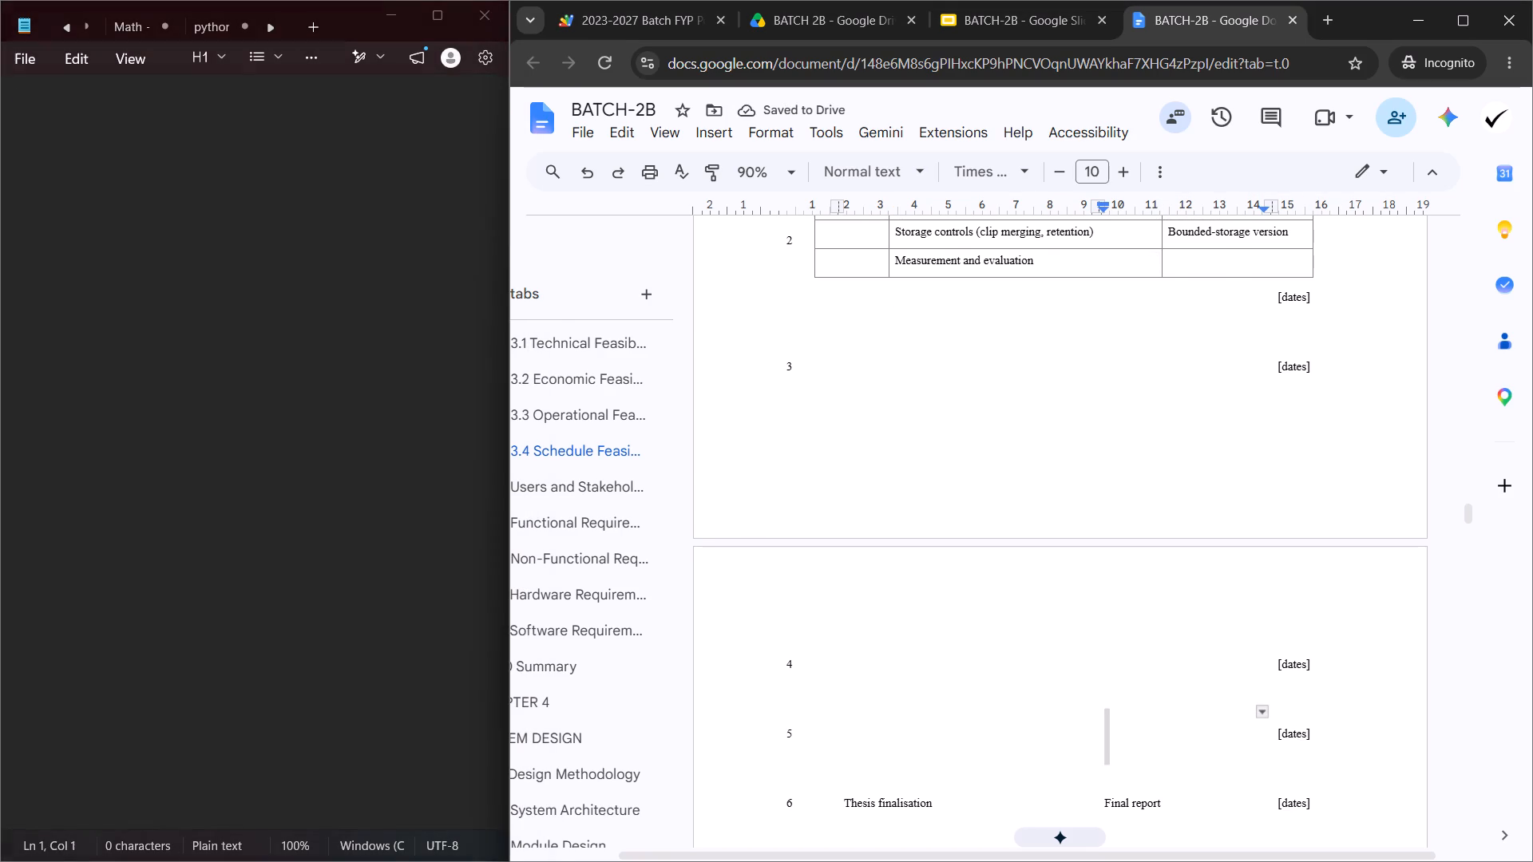
left_click(1202, 264)
key("ctrl+v")
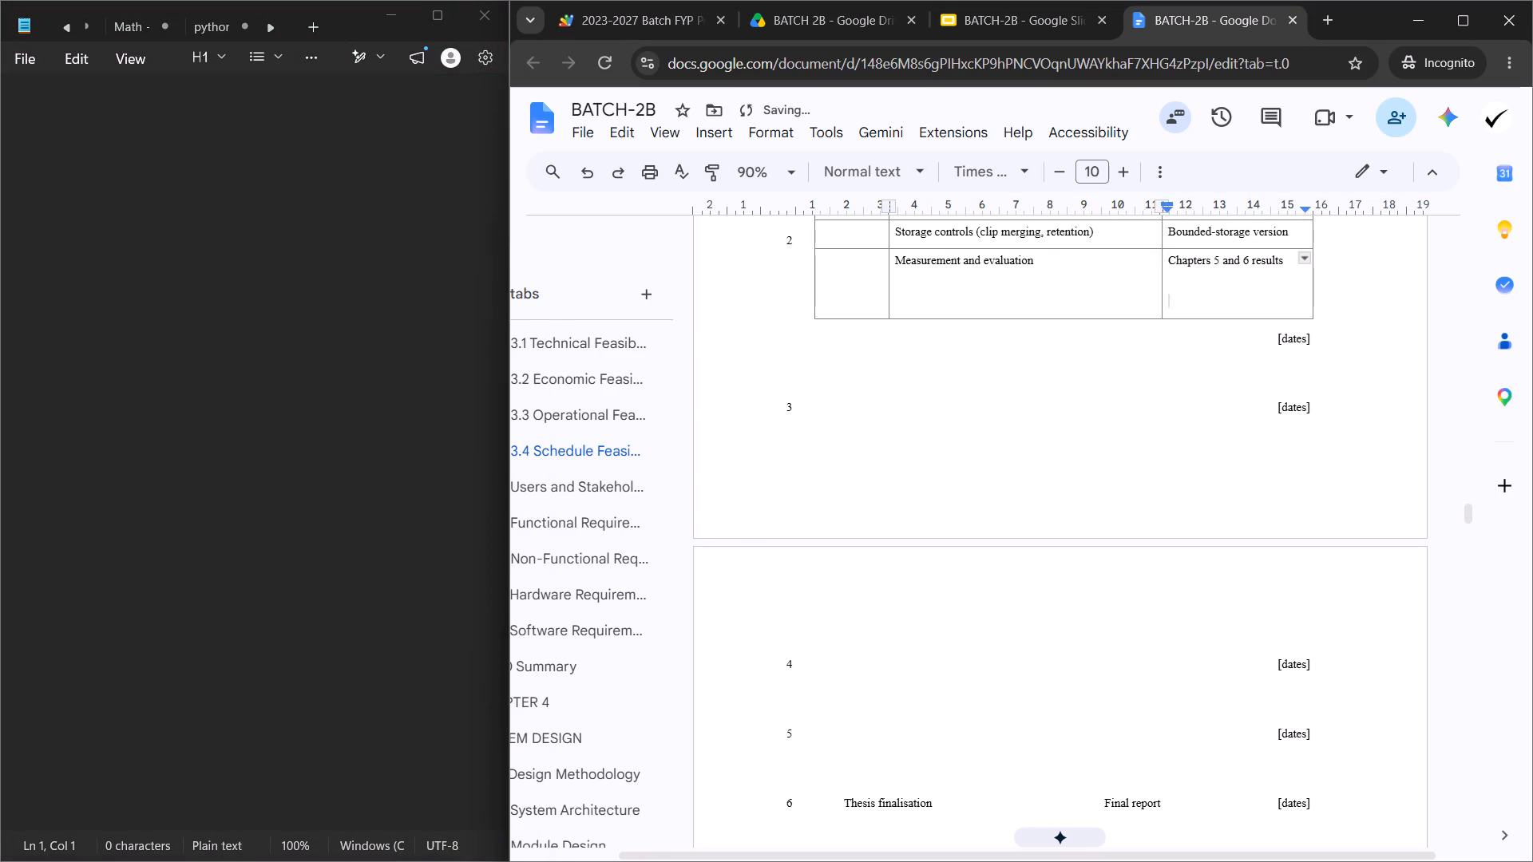
key("BackSpace")
key("BackSpace")
Insert a new row below the Measurement and evaluation row of the schedule table.
scroll(1150, 292, "down", 2)
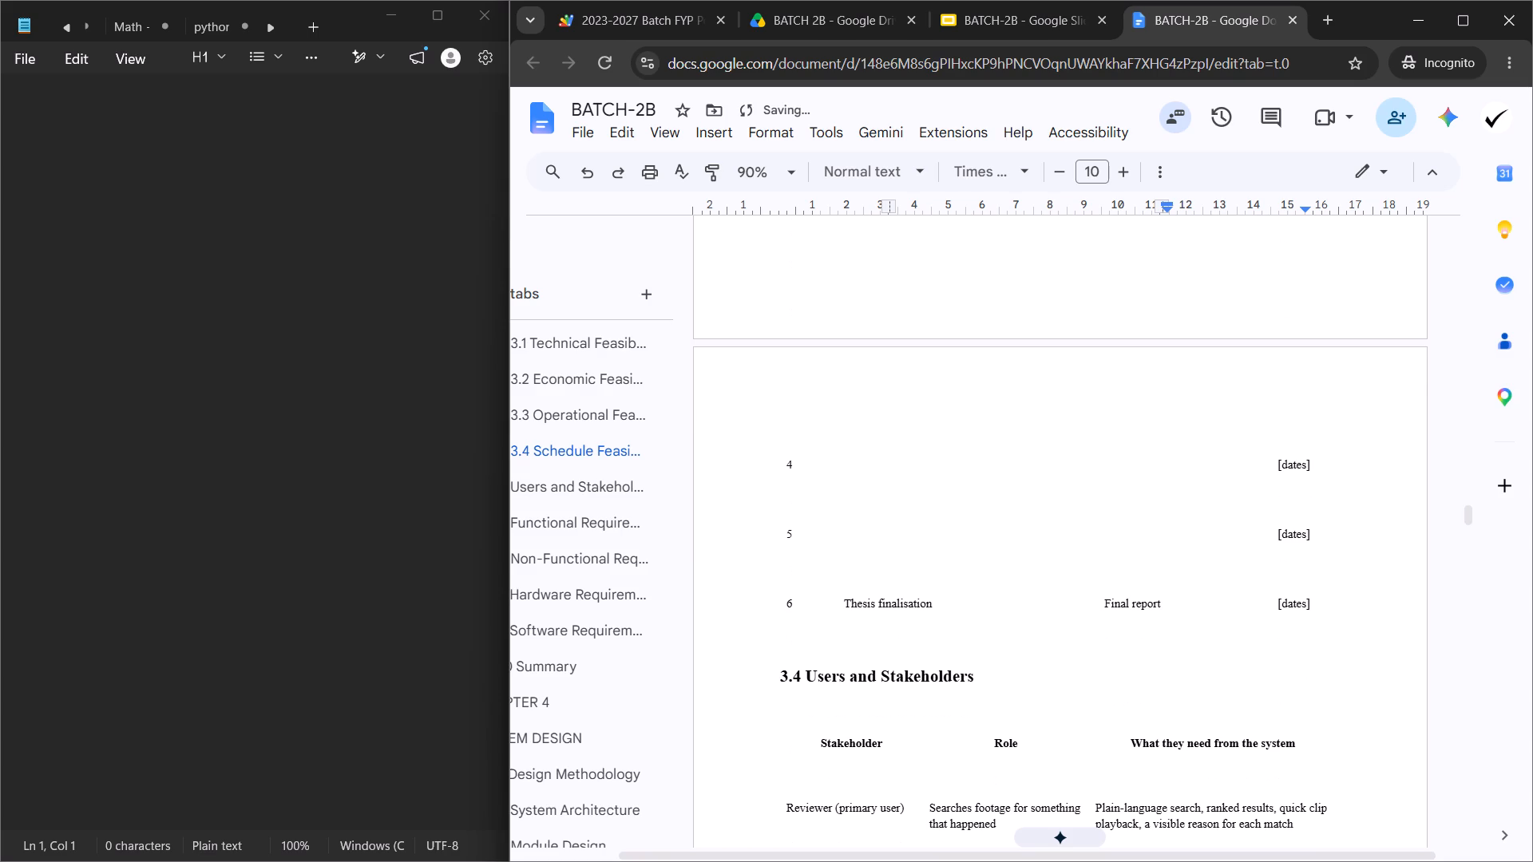
scroll(887, 555, "up", 2)
right_click(1085, 272)
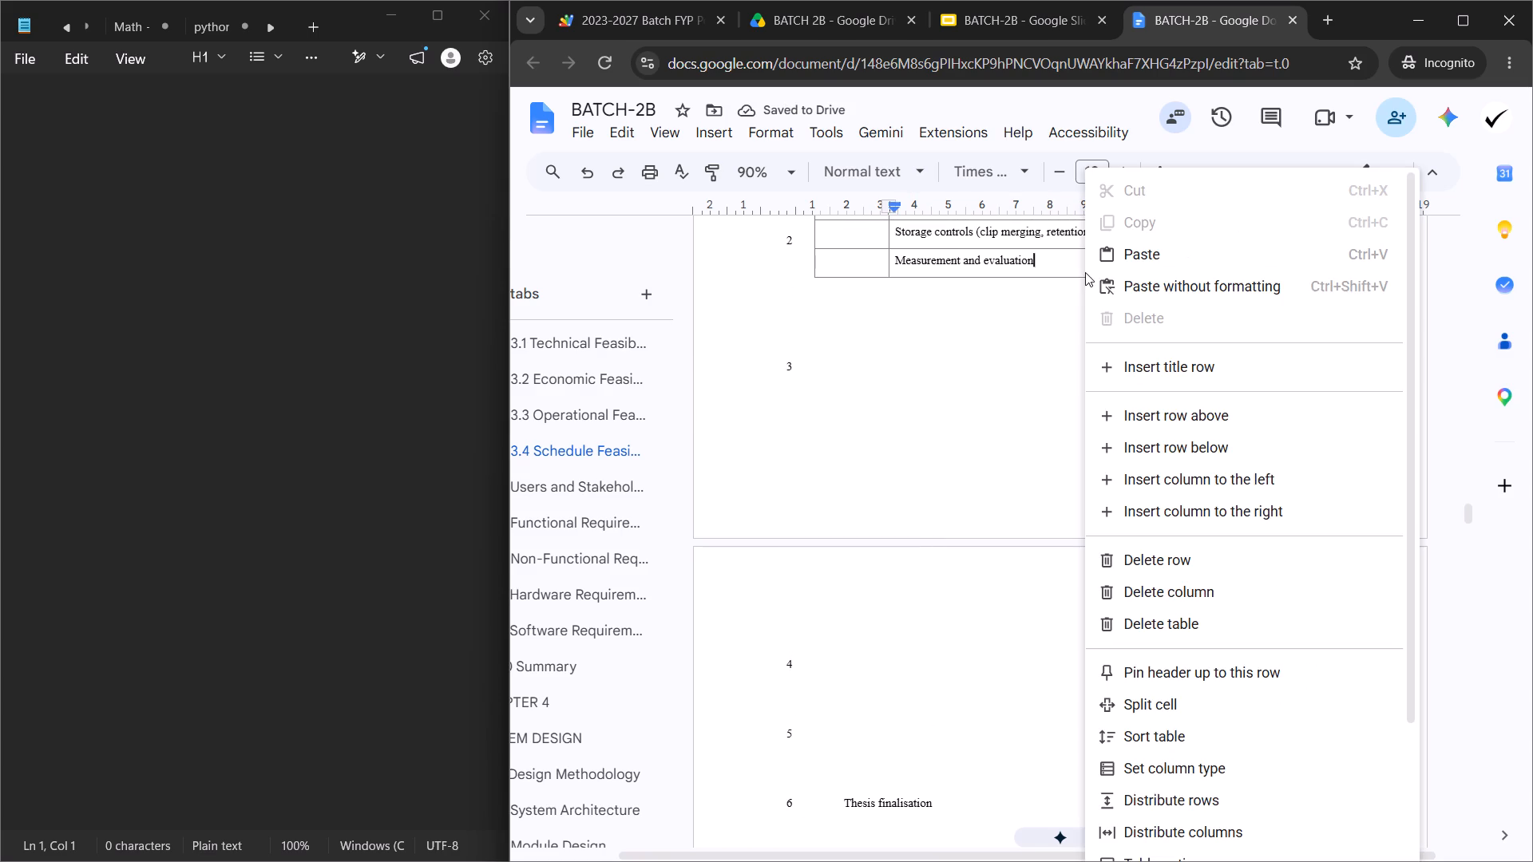
left_click(1177, 437)
Move "Thesis finalisation" via Notepad into the Work cell of the new last row, without trailing blank lines.
triple_click(895, 796)
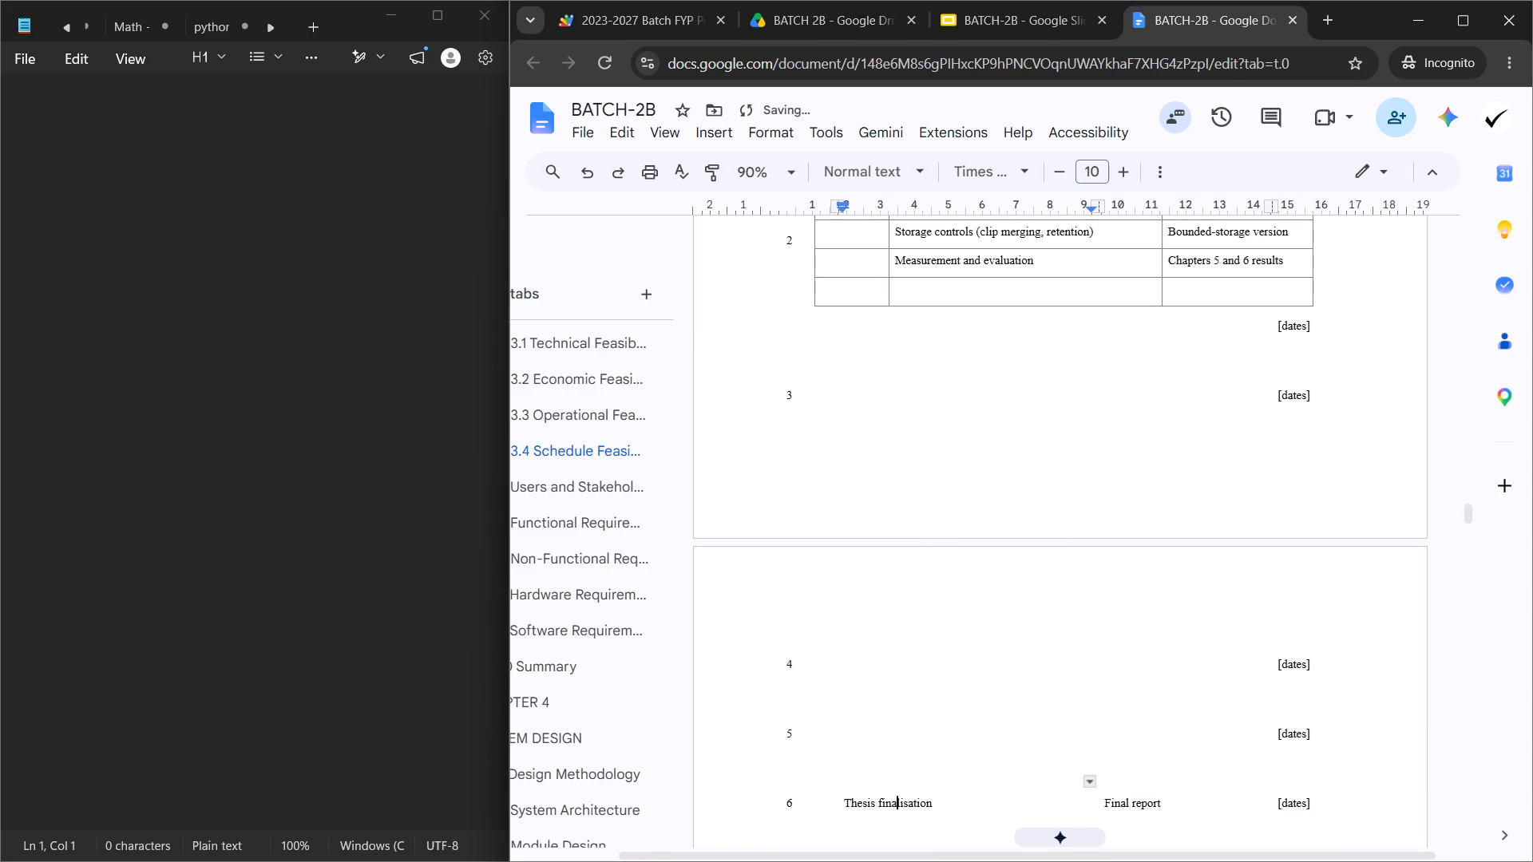
key("ctrl+x")
left_click(133, 318)
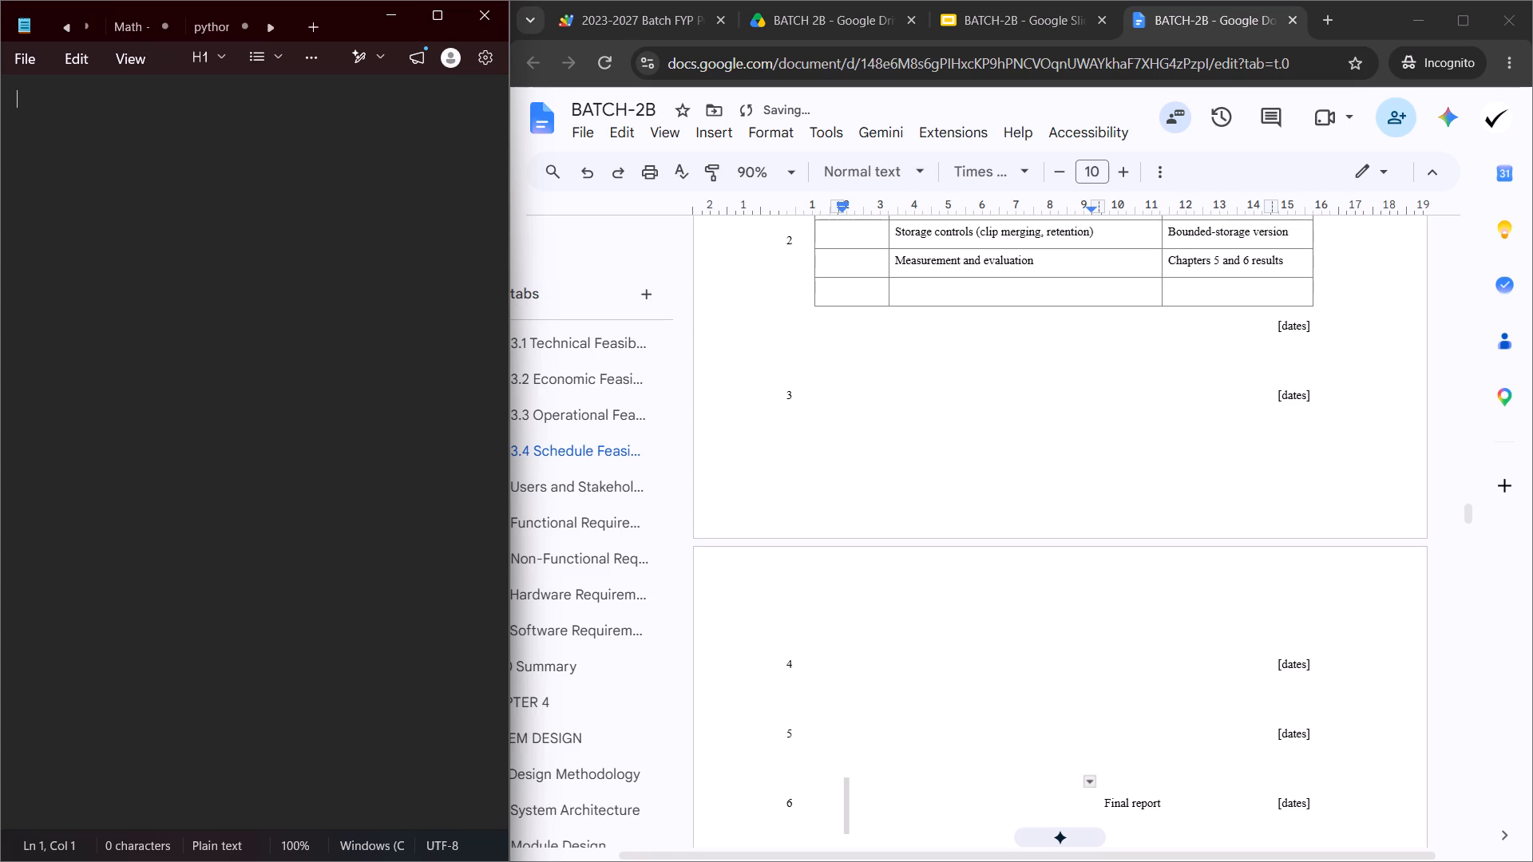
key("ctrl+v")
key("ctrl+a")
key("ctrl+x")
left_click(939, 285)
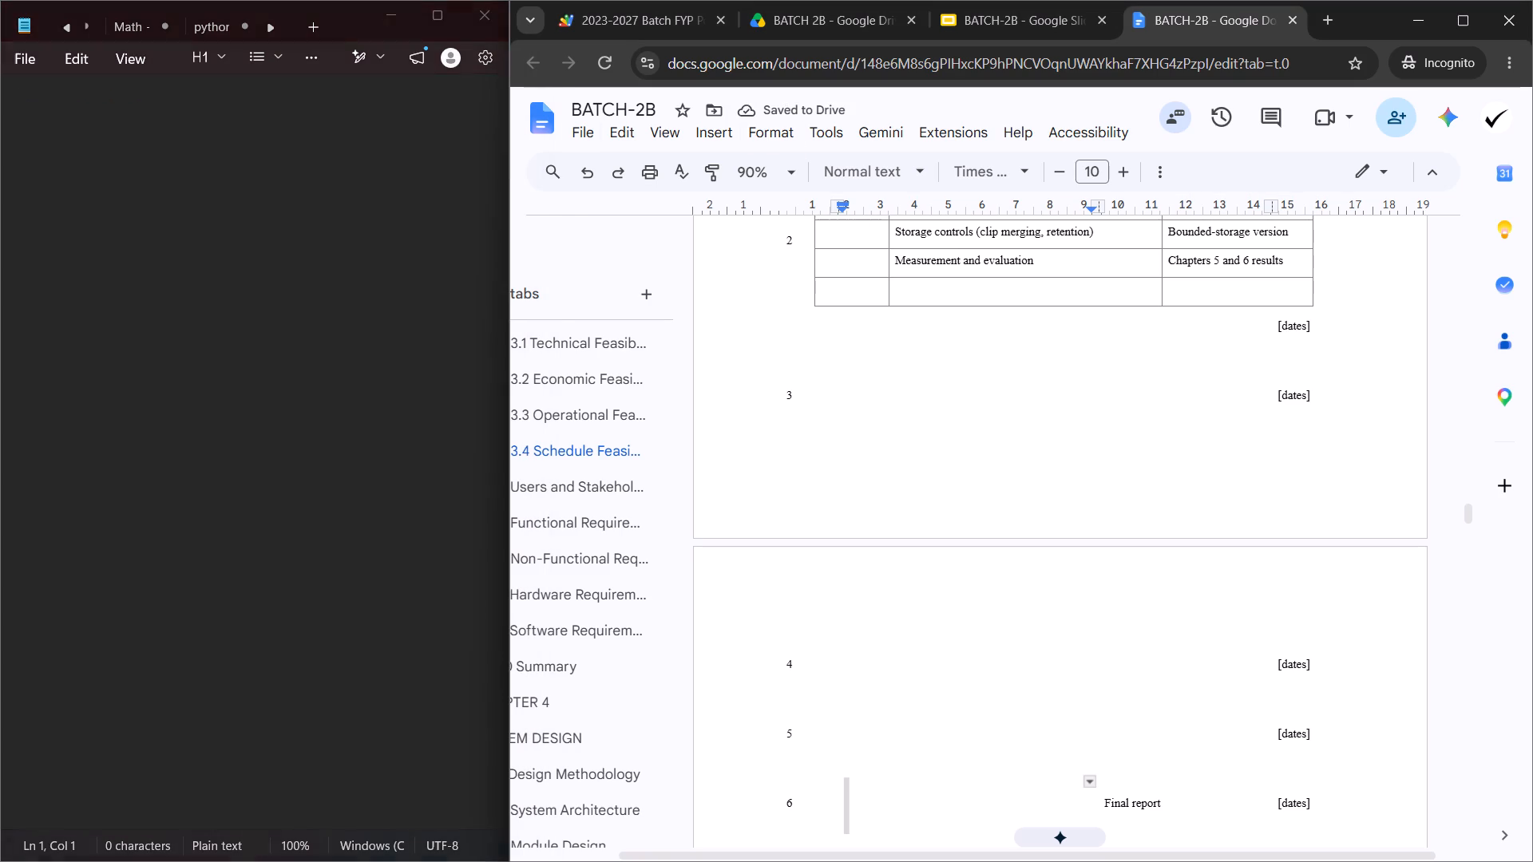
left_click(939, 285)
key("ctrl+v")
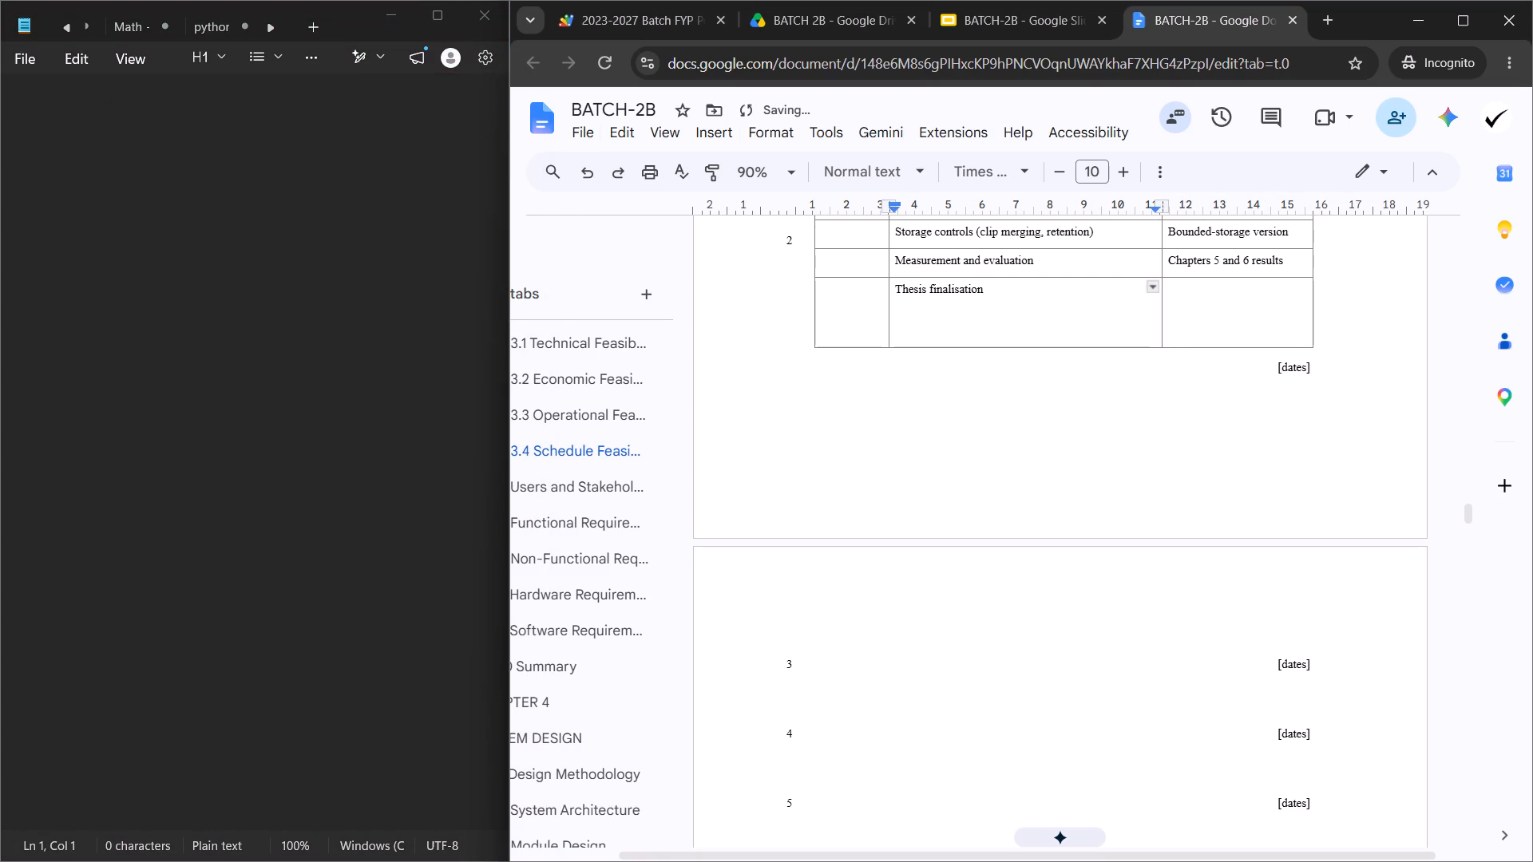
key("BackSpace")
key("BackSpace")
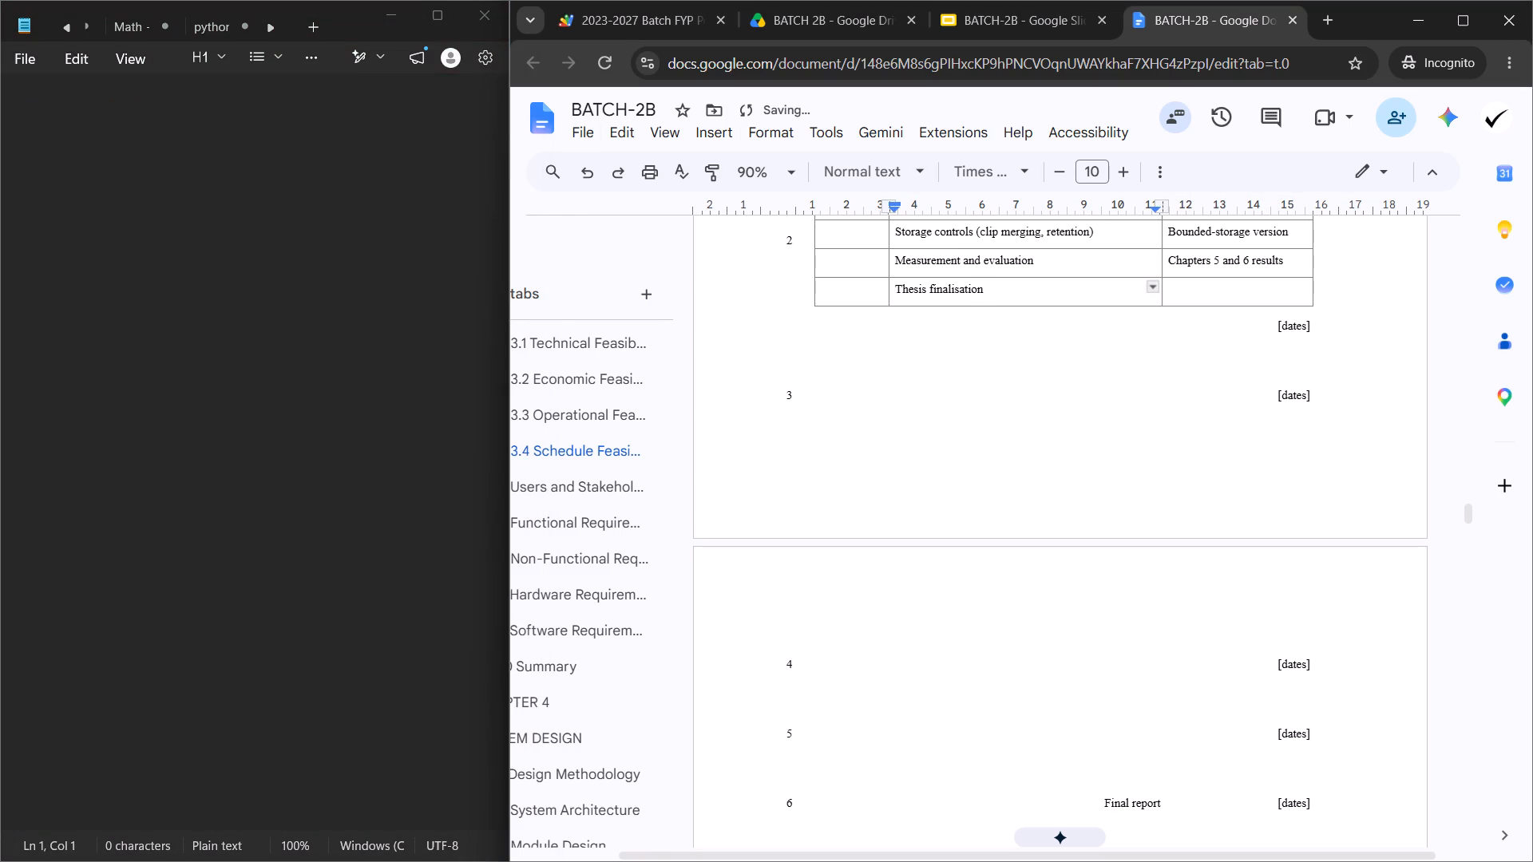
Move "Final report" via Notepad as plain text into the Output cell of the Thesis finalisation row.
double_click(1129, 797)
left_click(1129, 797)
key("ctrl+x")
left_click(279, 342)
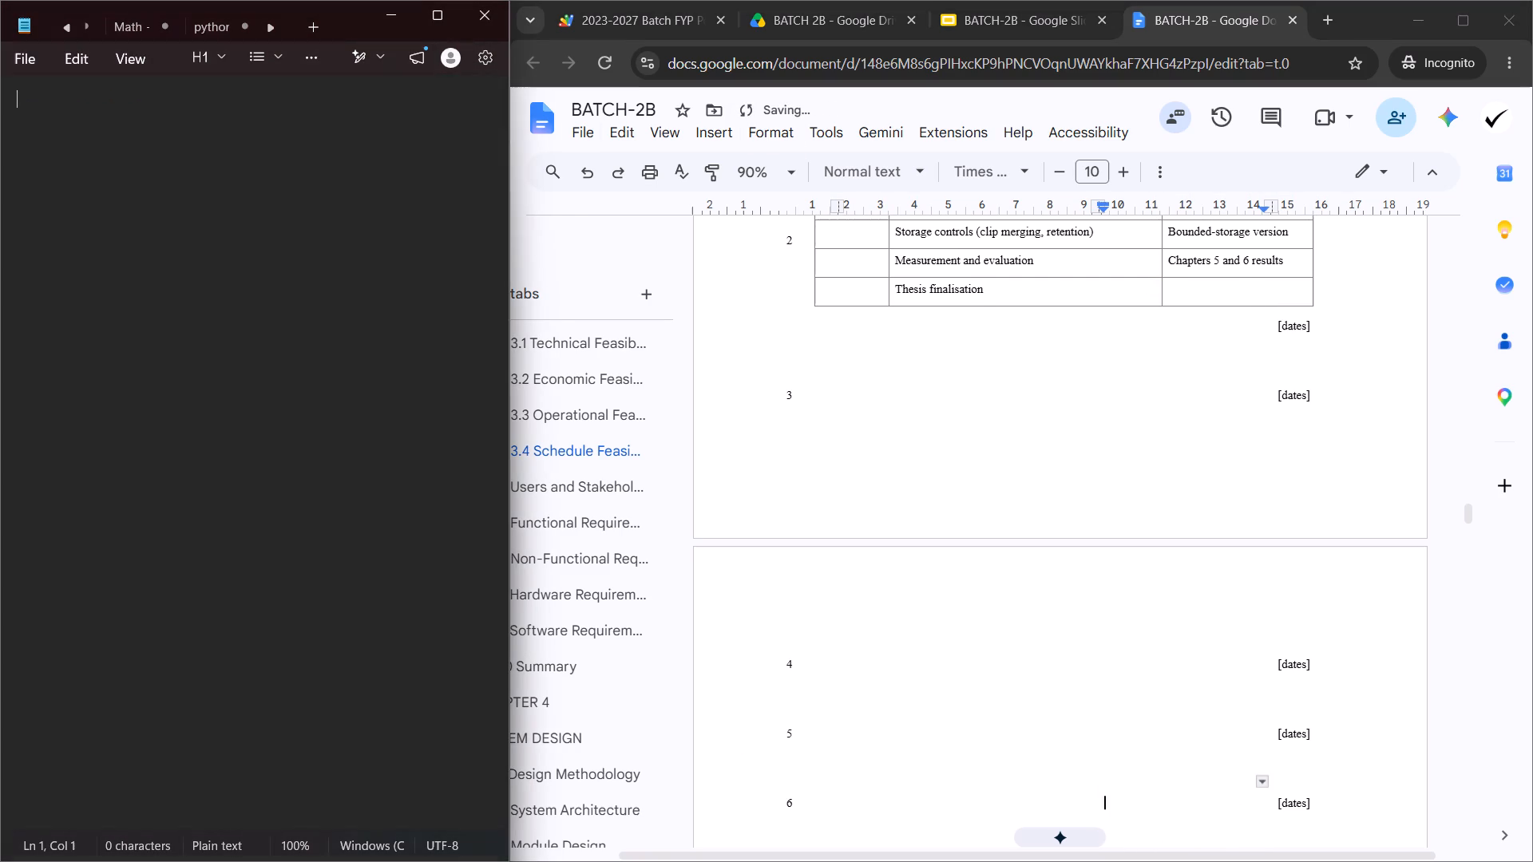
key("ctrl+v")
key("ctrl+a")
key("ctrl+x")
left_click(1252, 275)
left_click(1258, 297)
key("ctrl+v")
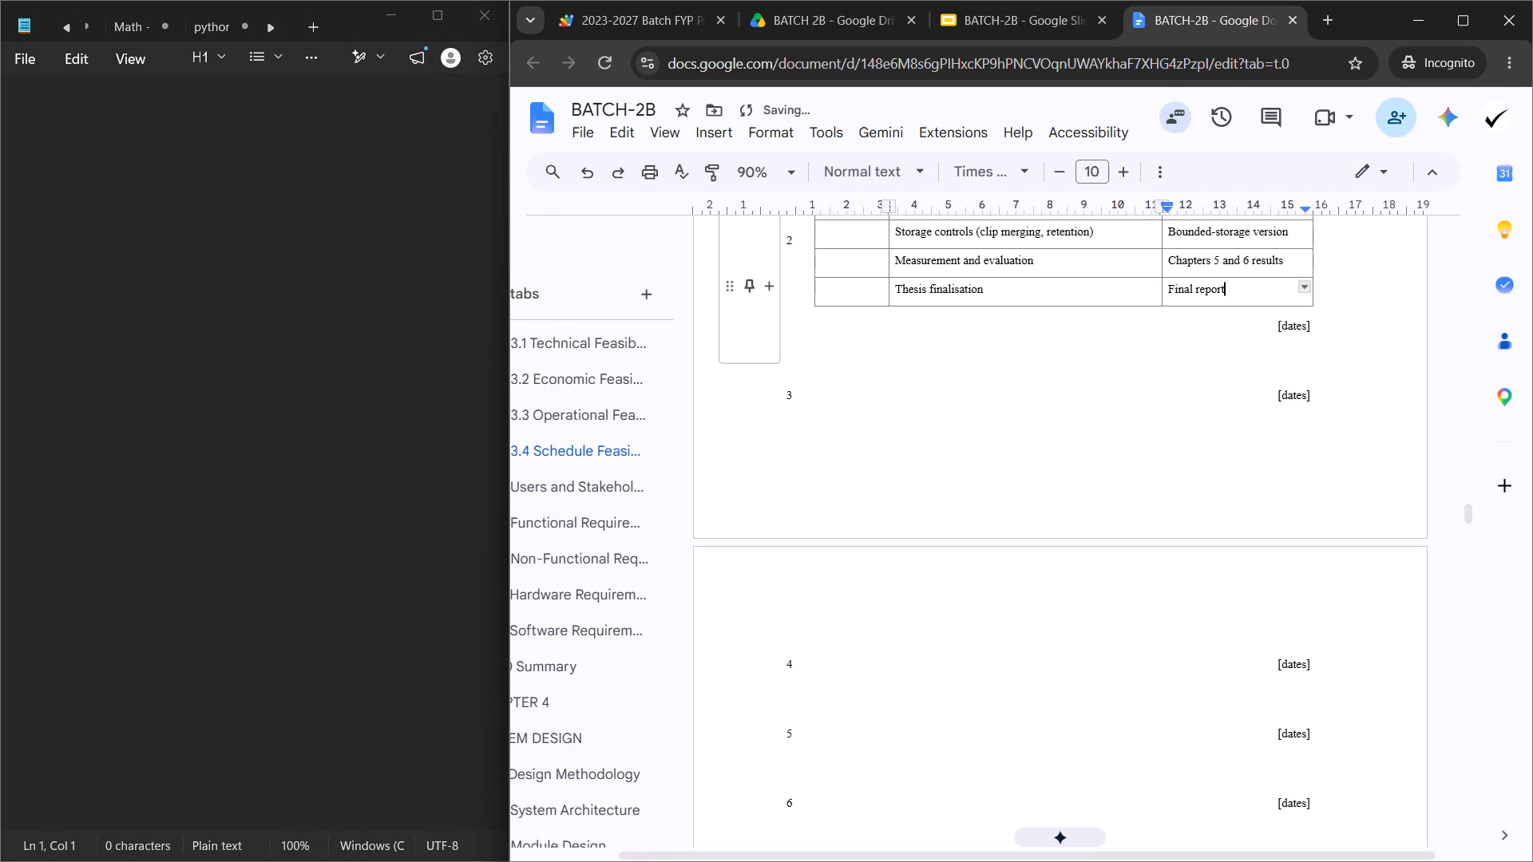
Delete the old borderless schedule table holding the leftover phase numbers 2 to 6 and the [dates] placeholders.
scroll(783, 308, "up", 2)
left_click_drag(719, 437, 853, 473)
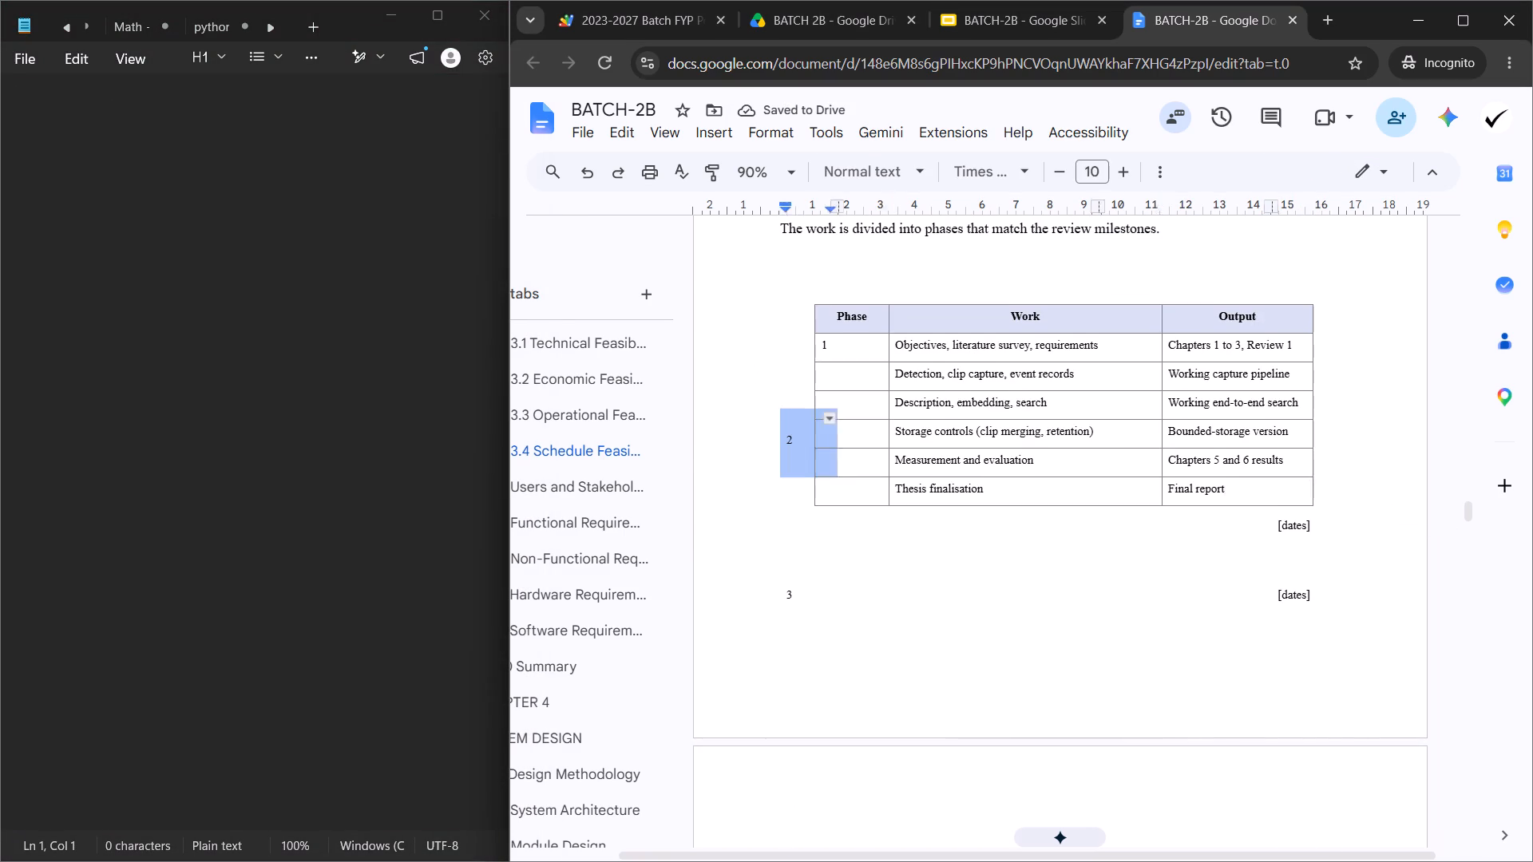
left_click_drag(853, 473, 1321, 588)
scroll(1169, 571, "down", 2)
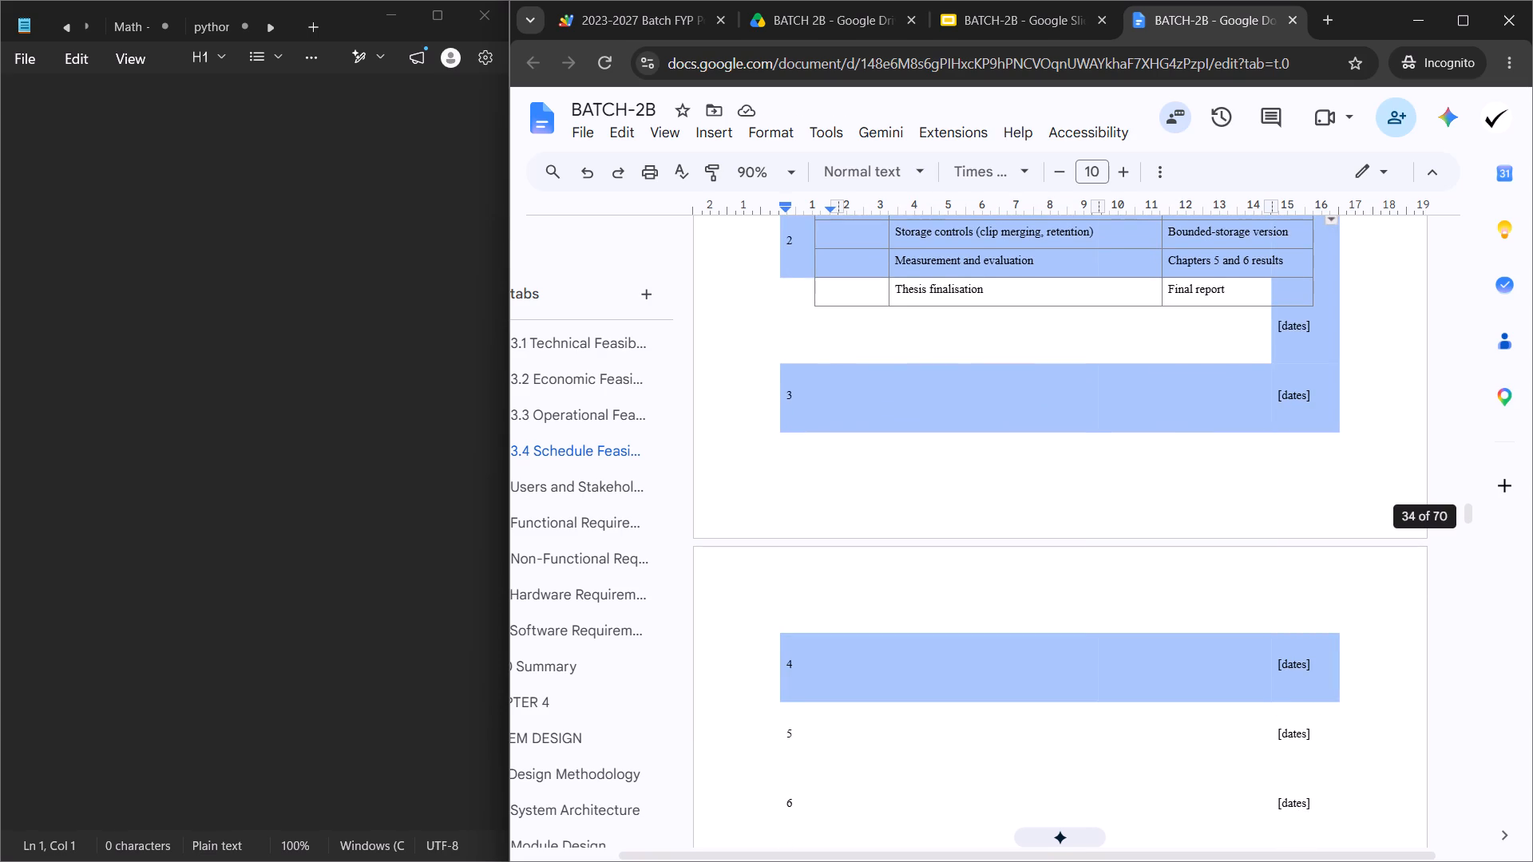
left_click_drag(1321, 588, 1333, 608)
scroll(1321, 588, "down", 2)
right_click(1172, 540)
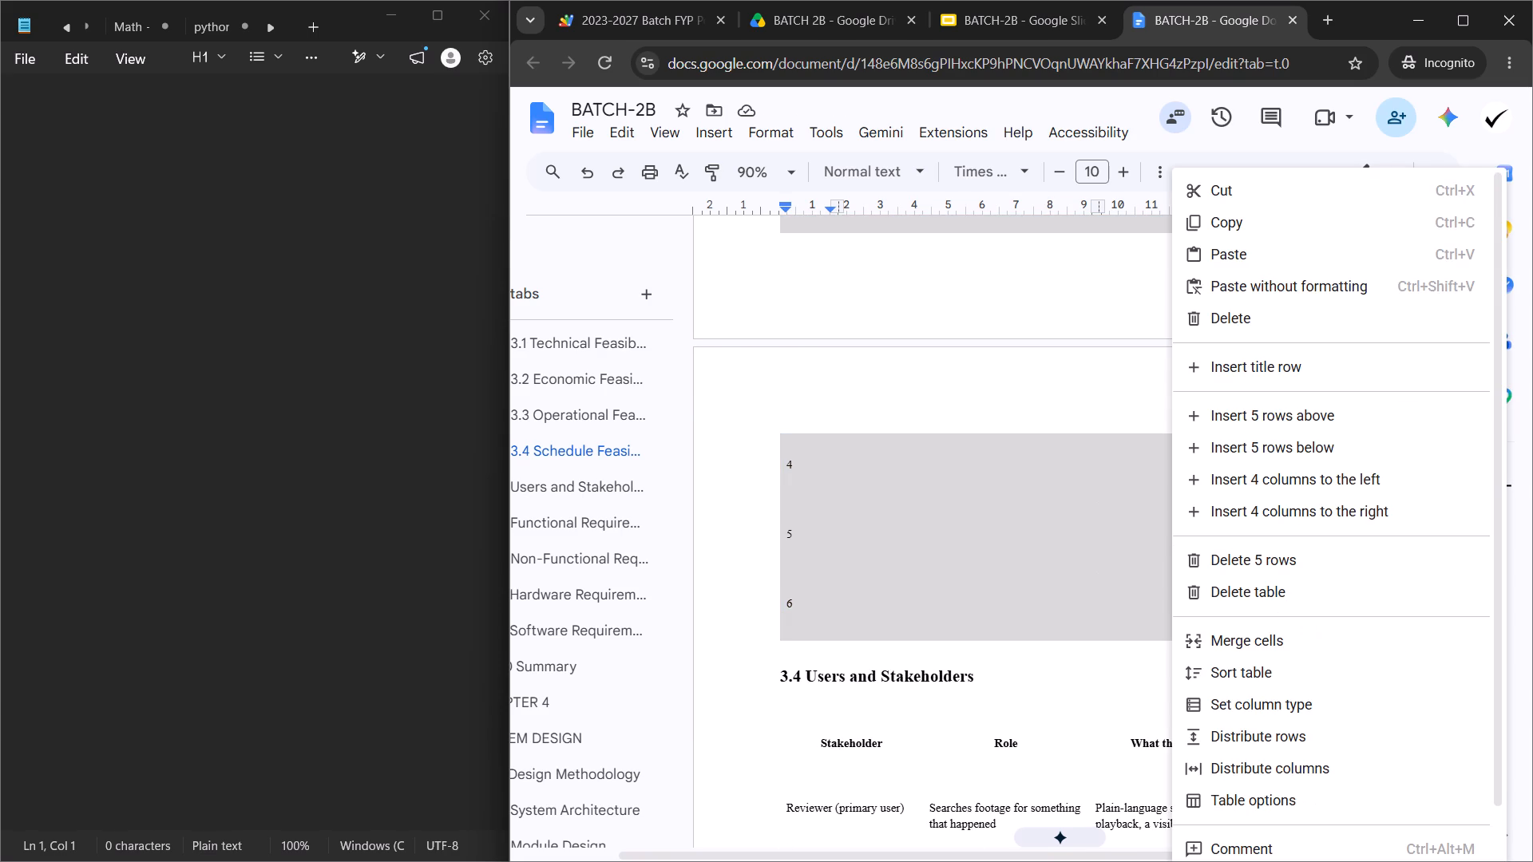
left_click(1245, 585)
Insert blank lines before the "3.4 Users and Stakeholders" heading until it clears the schedule table and starts on the next page.
scroll(939, 581, "up", 1)
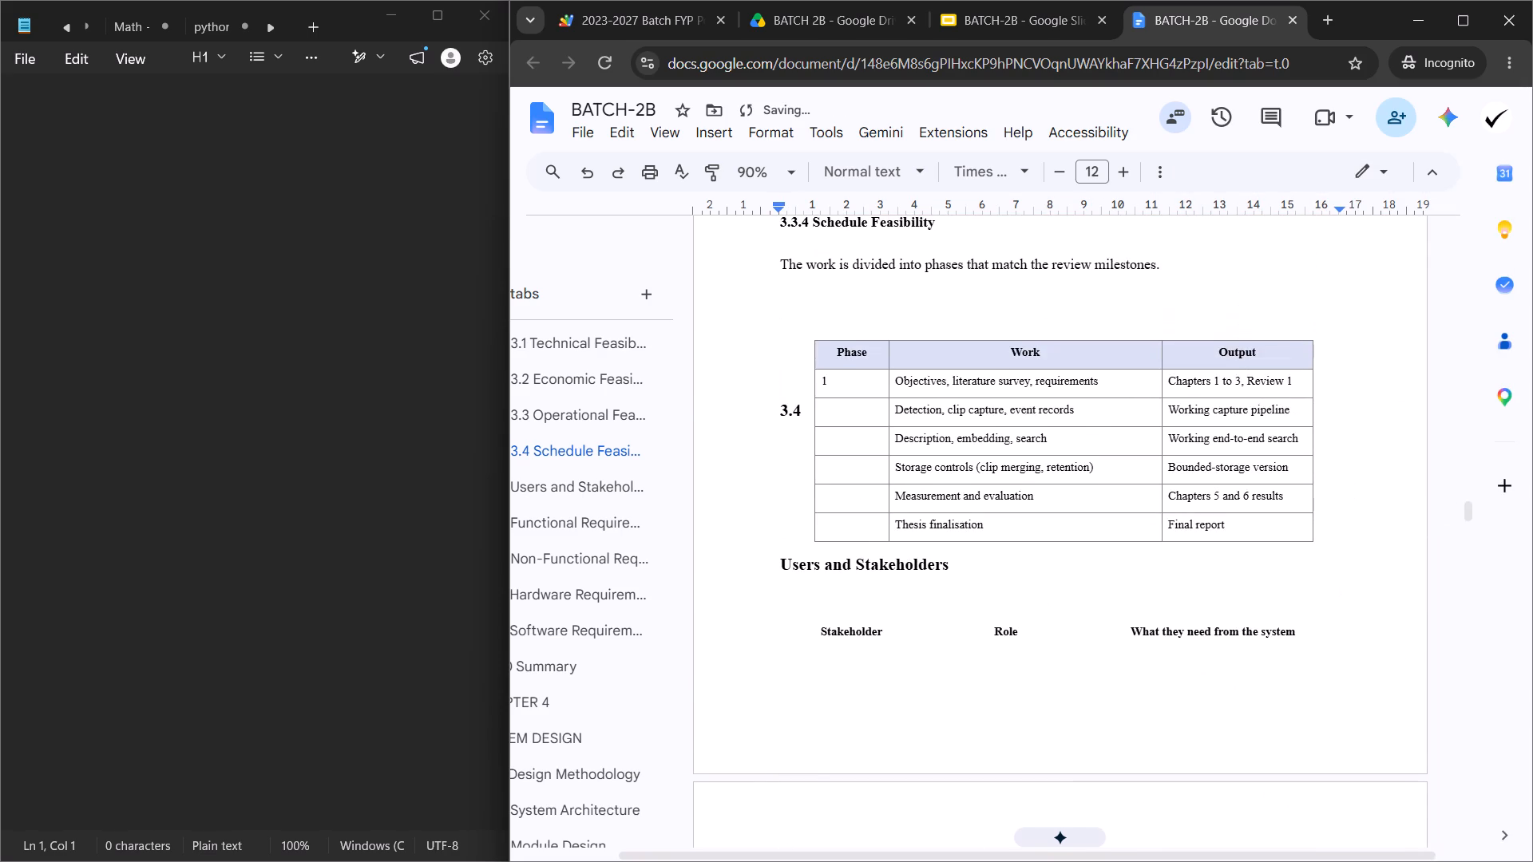
key("Return")
key("Return")
key("Return")
key("Return")
key("Return")
key("Return")
key("Return")
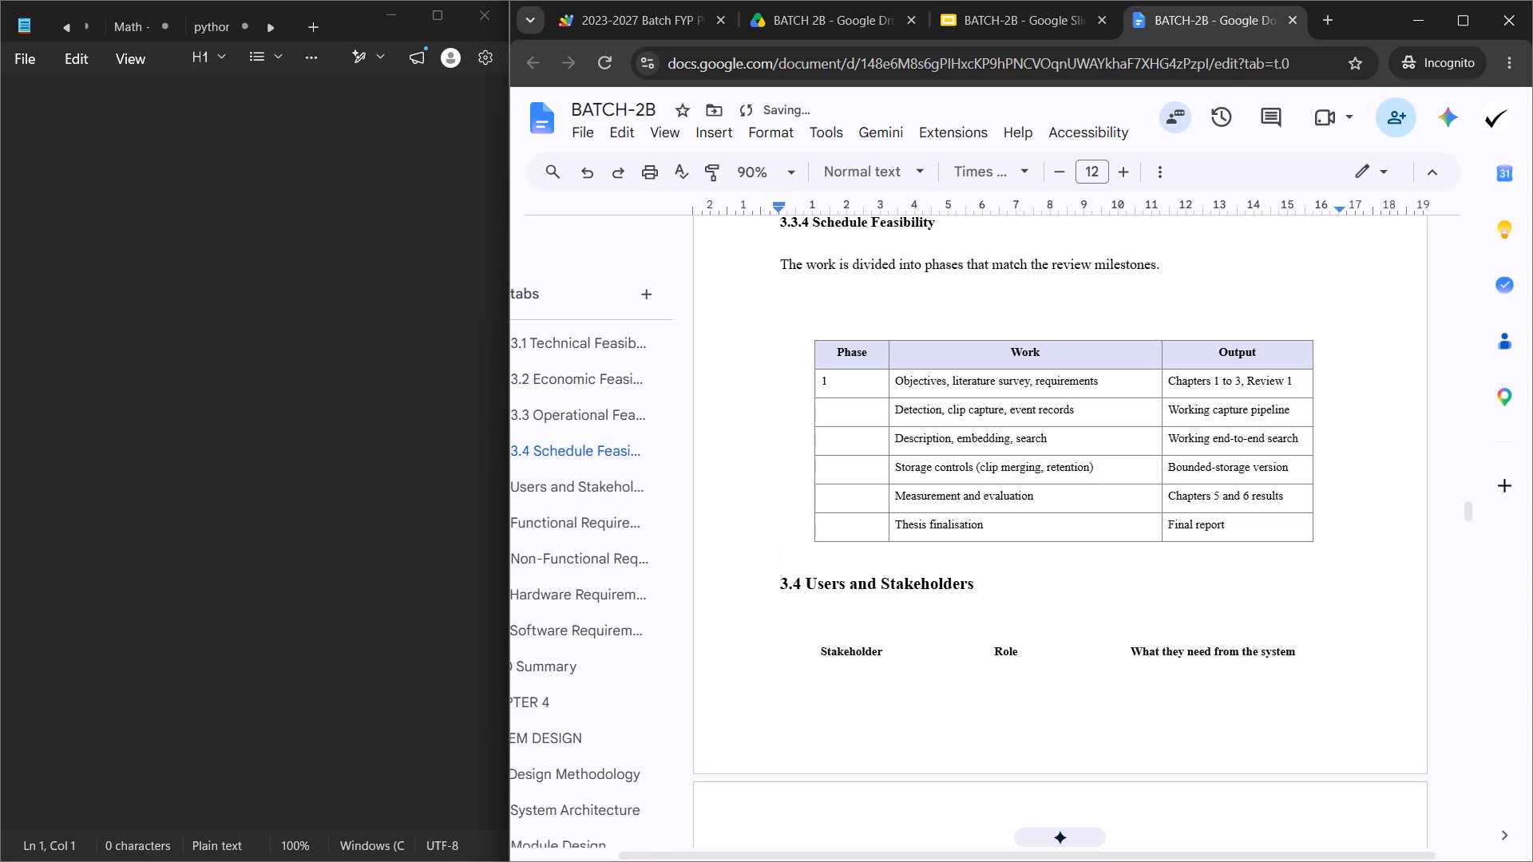
key("Return")
key("Return")
key("Return")
scroll(975, 570, "down", 2)
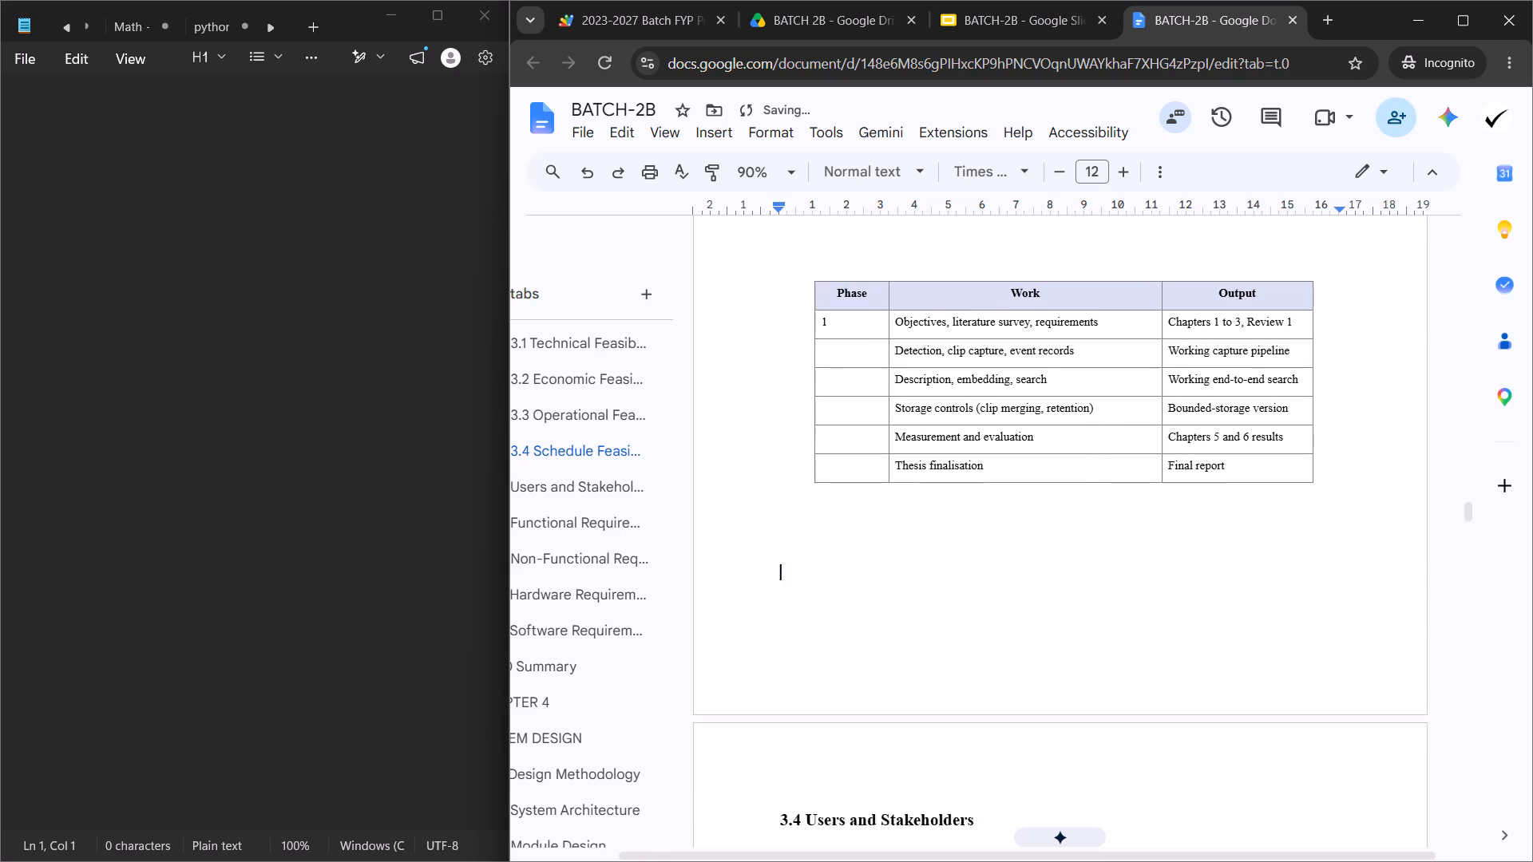
Number the remaining rows of the schedule table's Phase column 2 to 6, from the Detection row to the Thesis finalisation row.
scroll(961, 558, "up", 2)
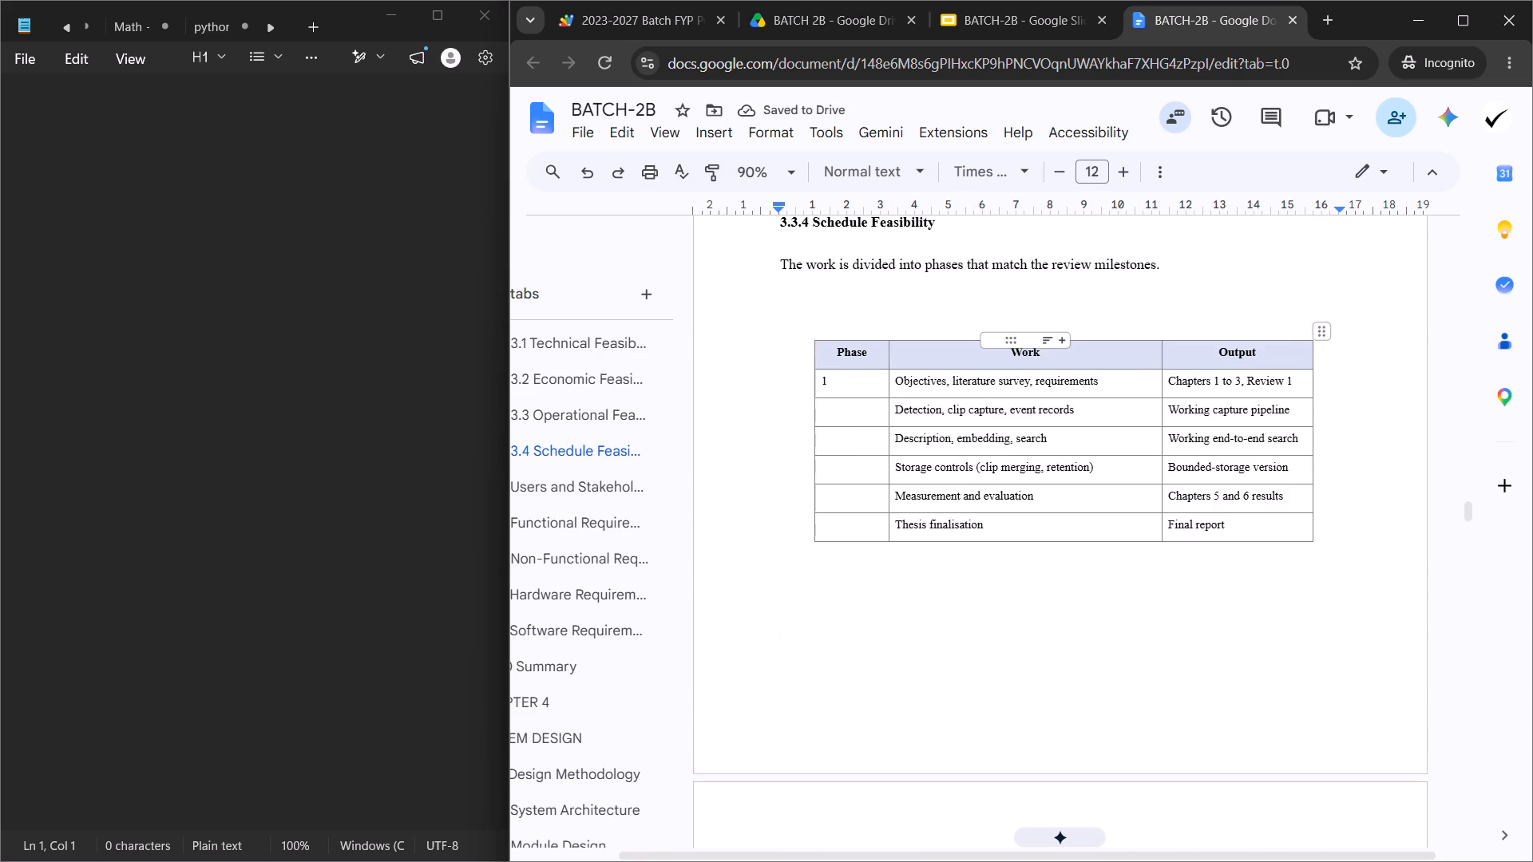
left_click(855, 420)
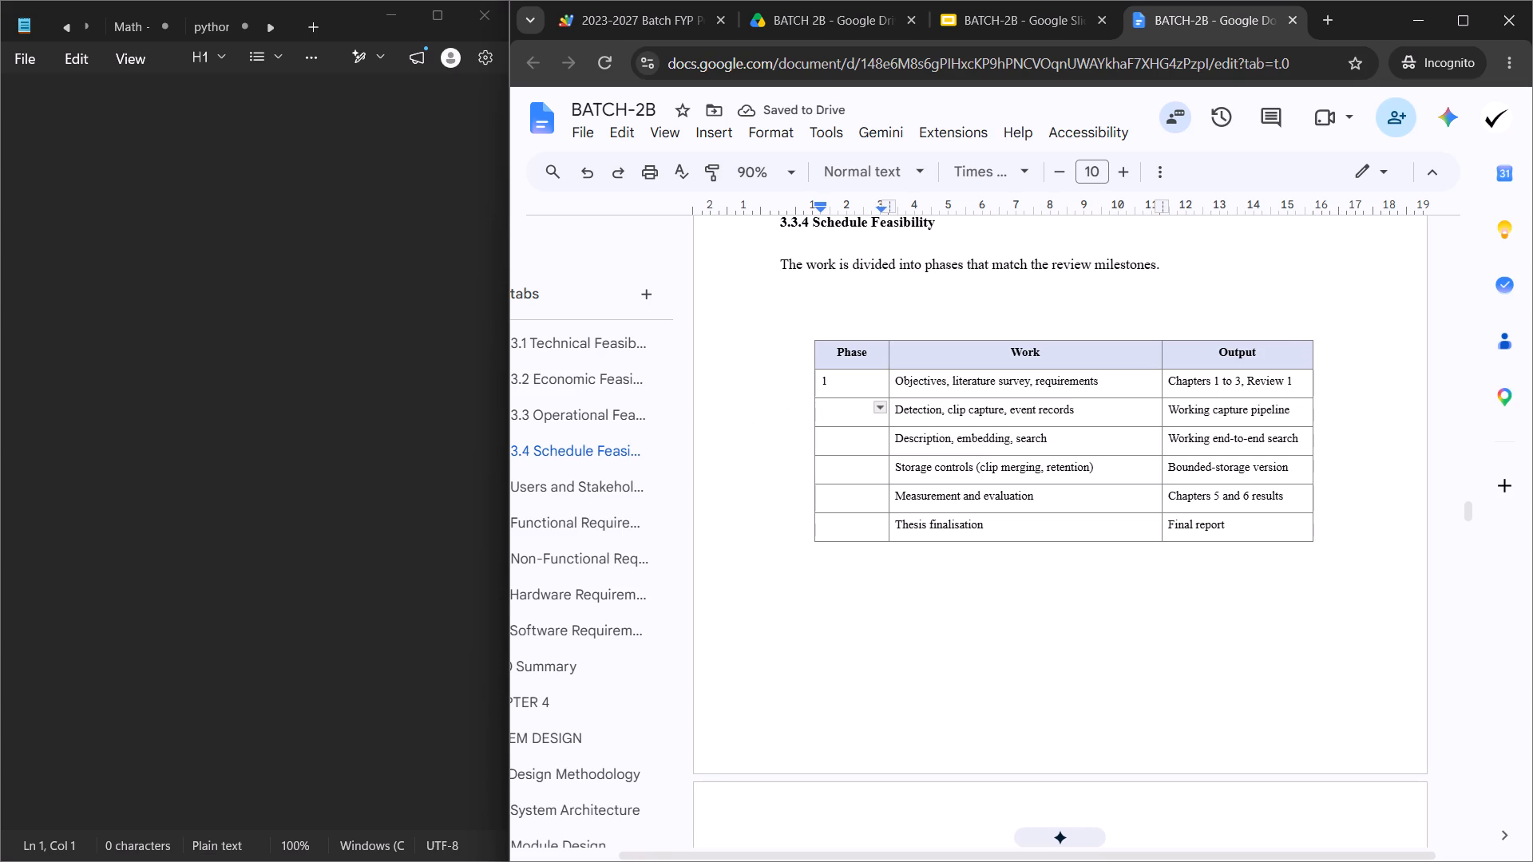
key("2")
key("Down")
key("3")
key("Down")
key("4")
key("Down")
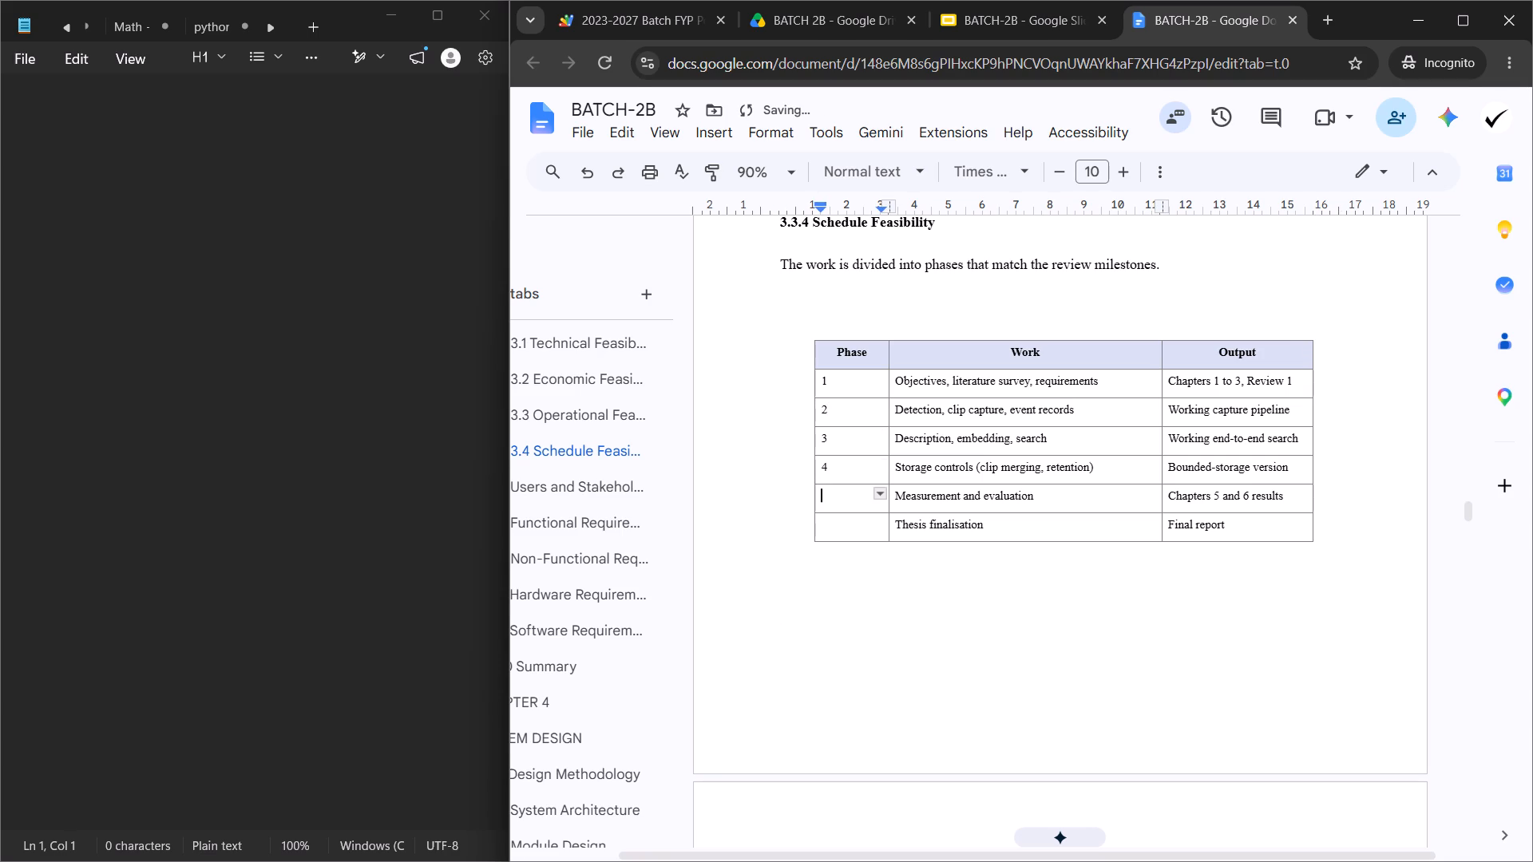
key("5")
key("Down")
key("6")
Review the table formatting and page layout from the Chapter 2 comparative analysis through Chapter 3 to the start of Chapter 4.
scroll(762, 304, "down", 3)
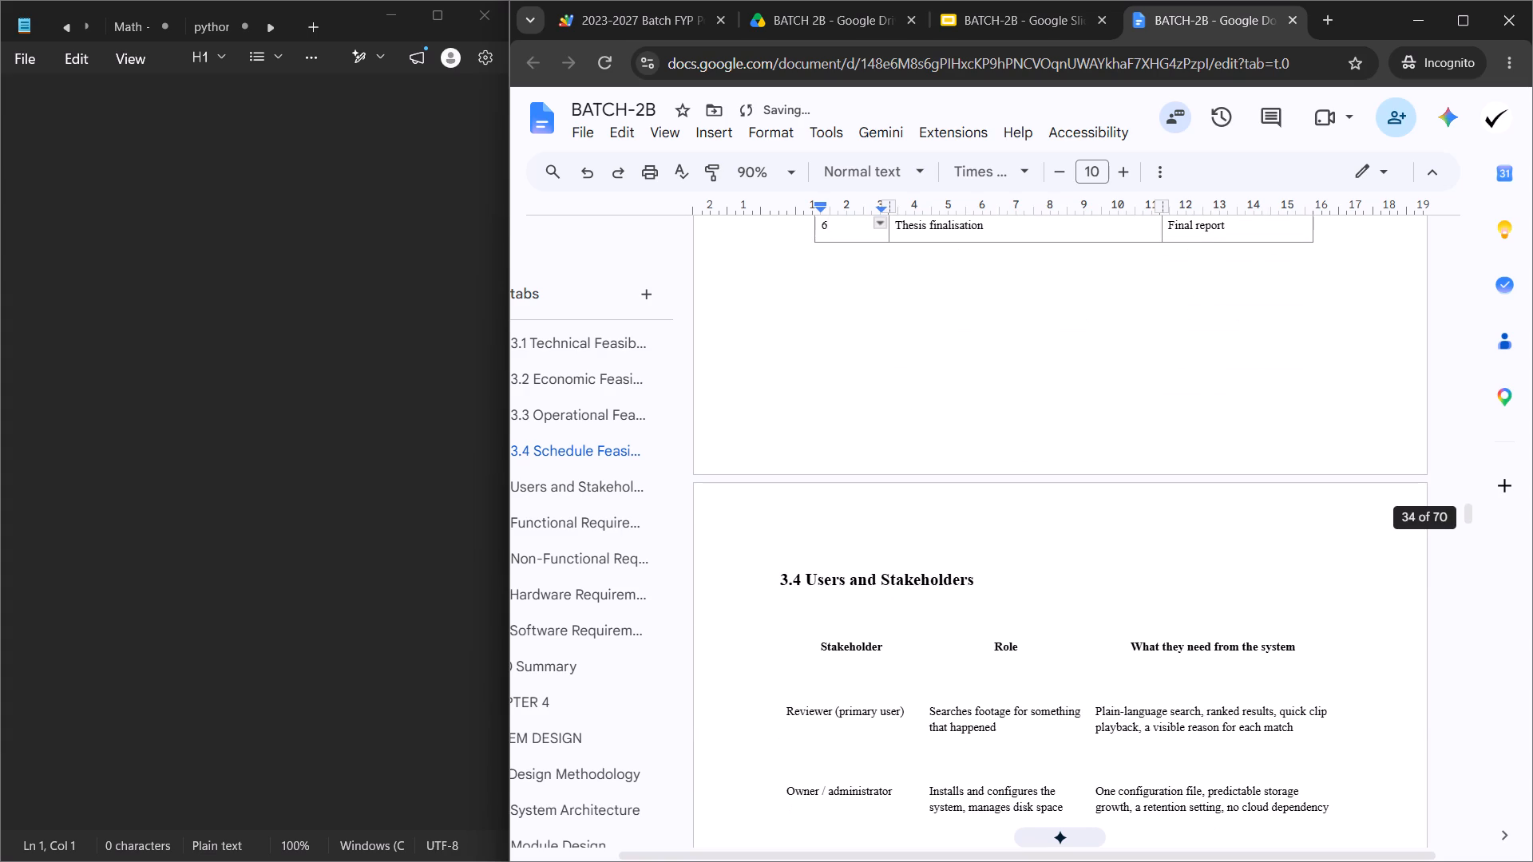
scroll(950, 372, "up", 2)
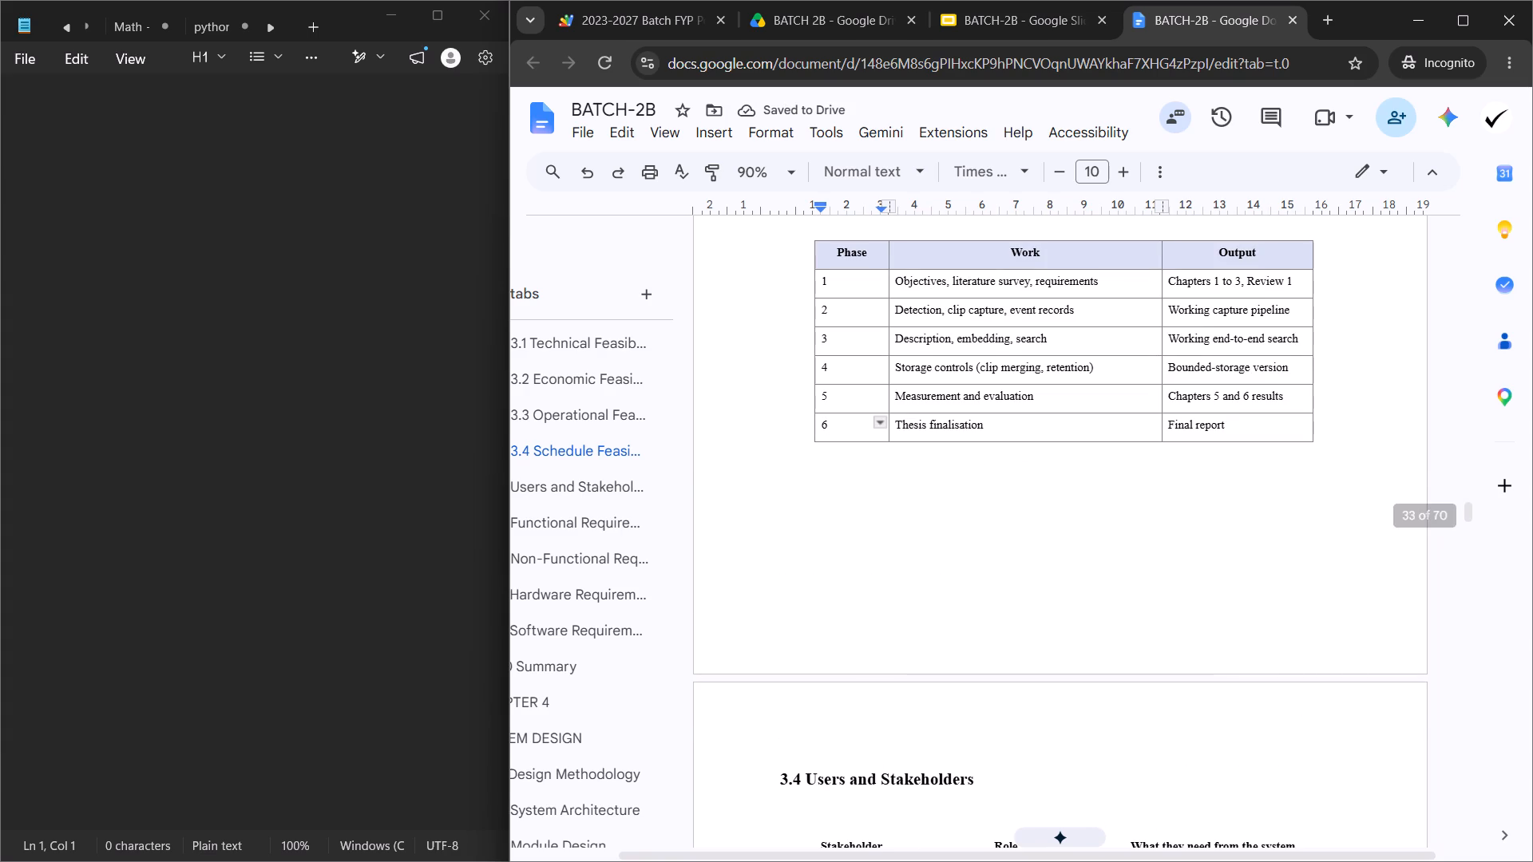
scroll(949, 393, "up", 17)
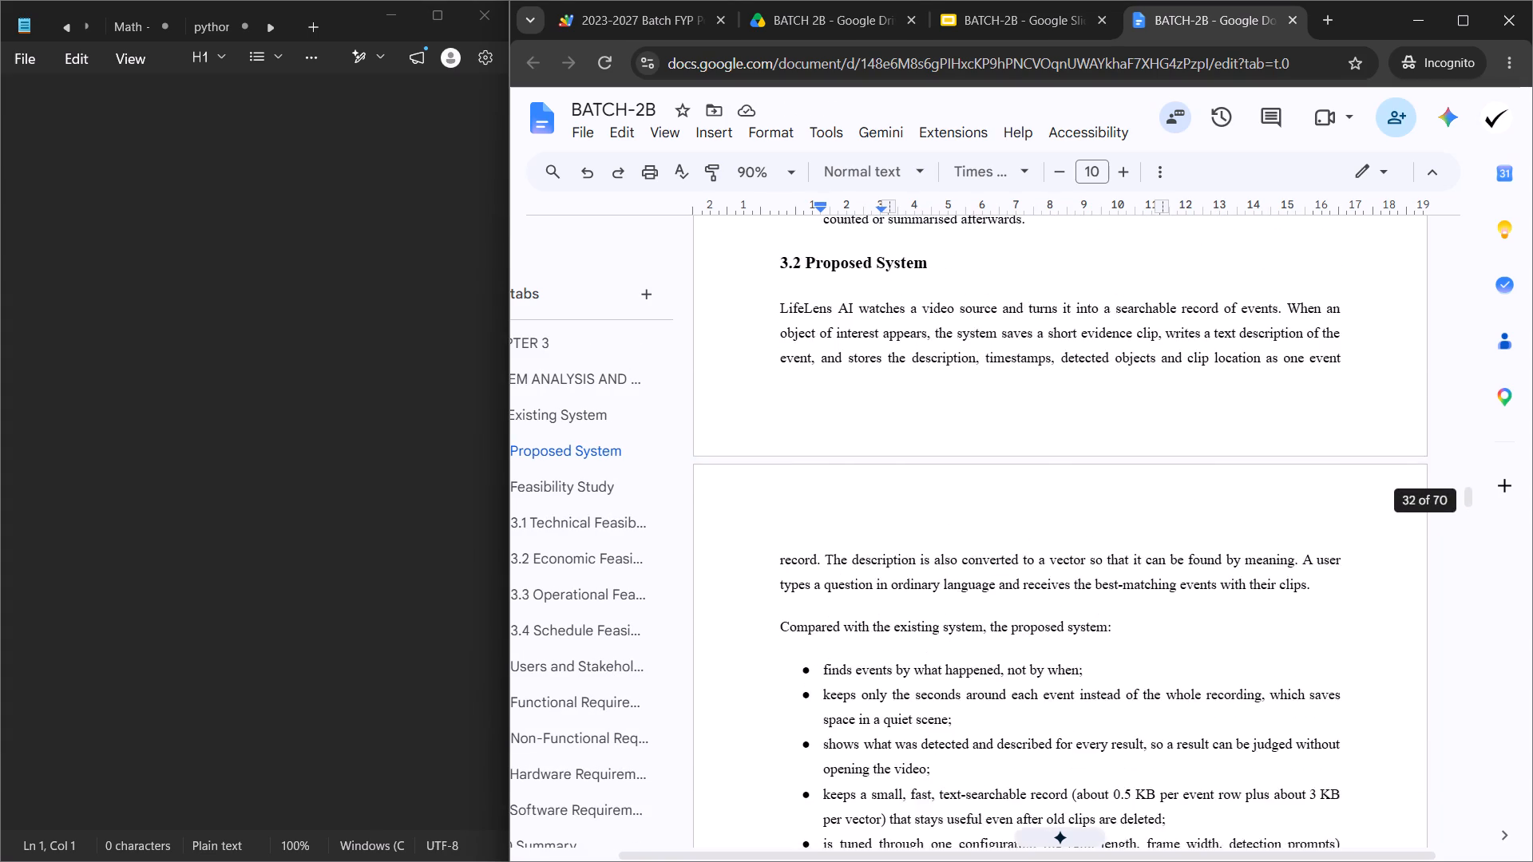
scroll(940, 386, "up", 20)
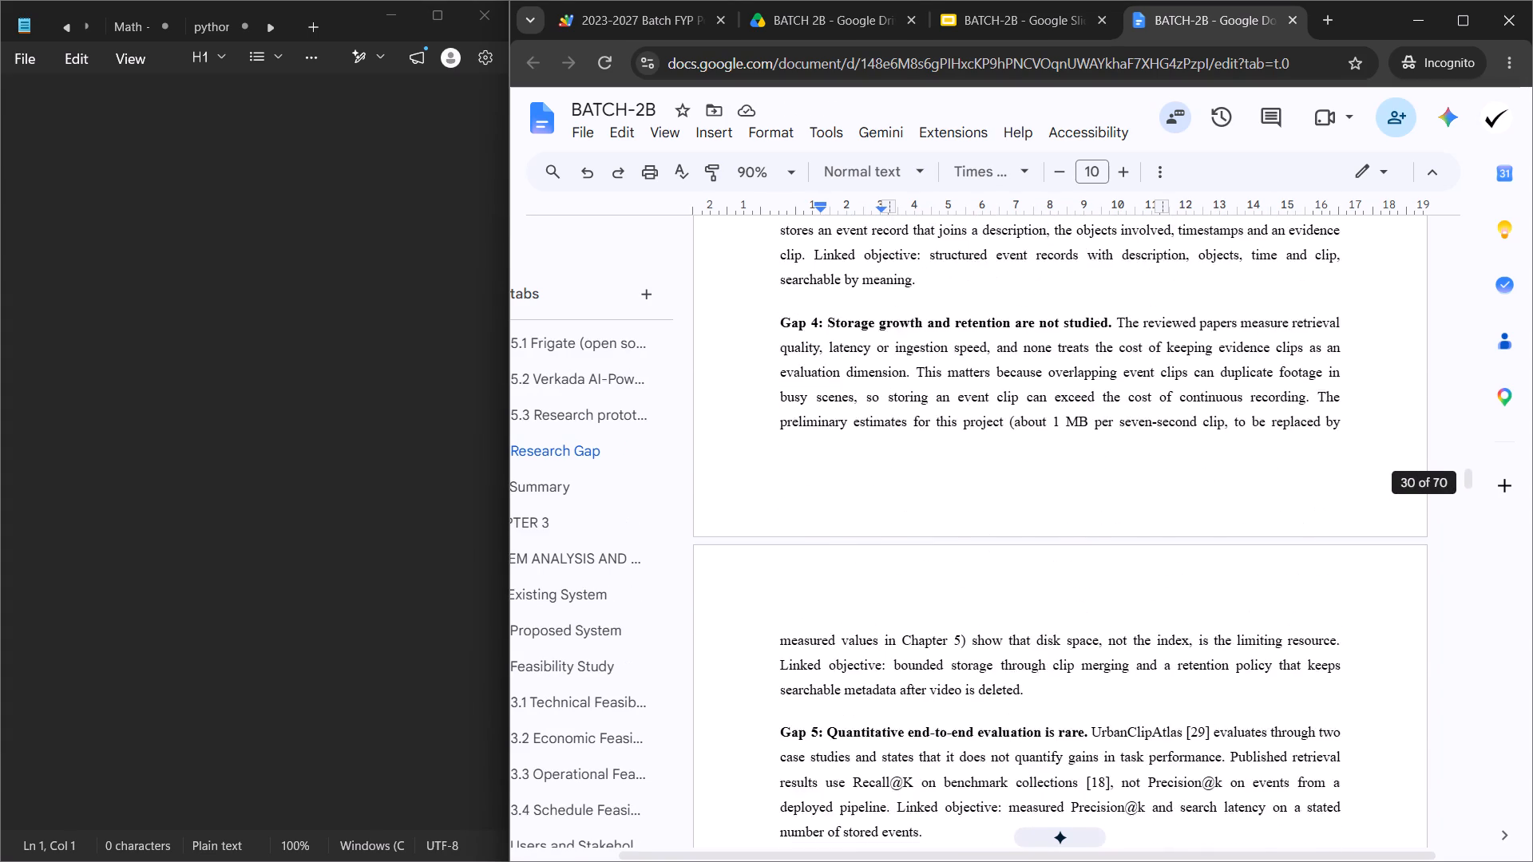
scroll(960, 429, "up", 20)
scroll(960, 429, "up", 5)
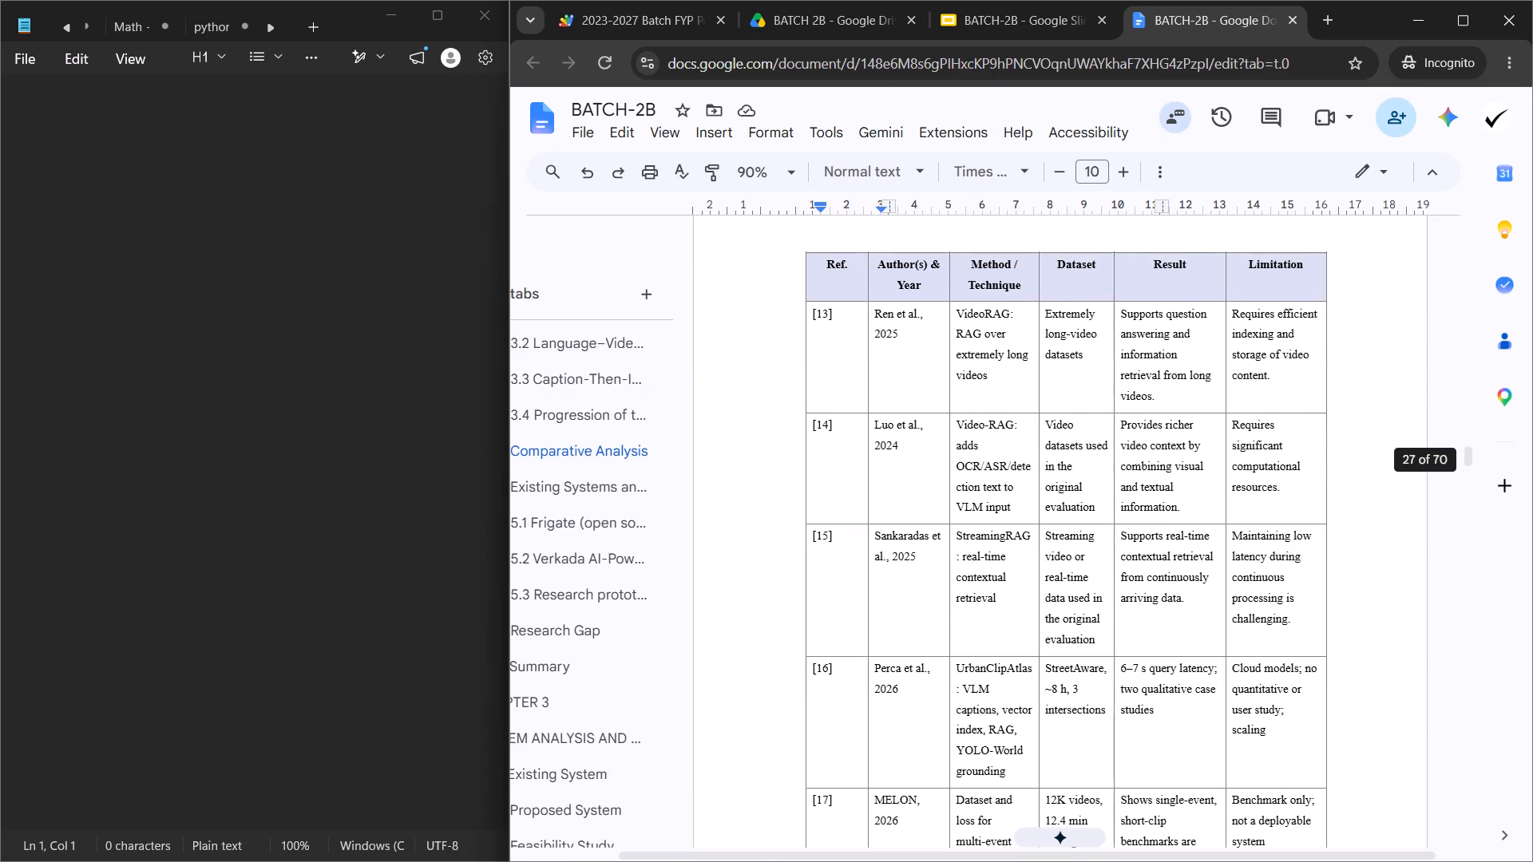
scroll(967, 488, "up", 20)
scroll(967, 488, "up", 18)
scroll(990, 512, "down", 13)
left_click_drag(1471, 434, 1472, 492)
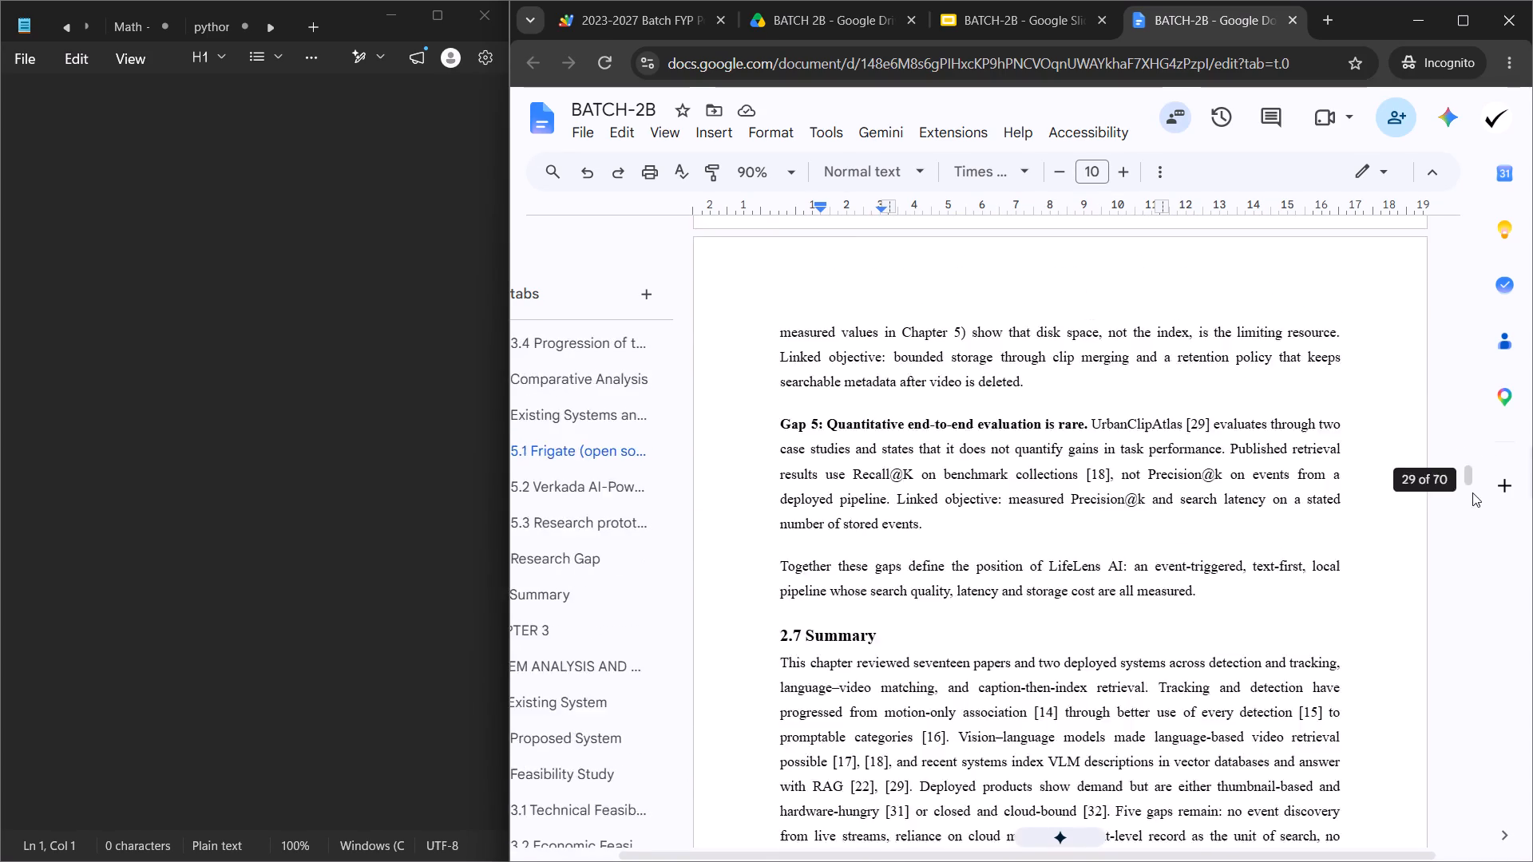
left_click_drag(1472, 492, 1472, 509)
scroll(1211, 508, "down", 5)
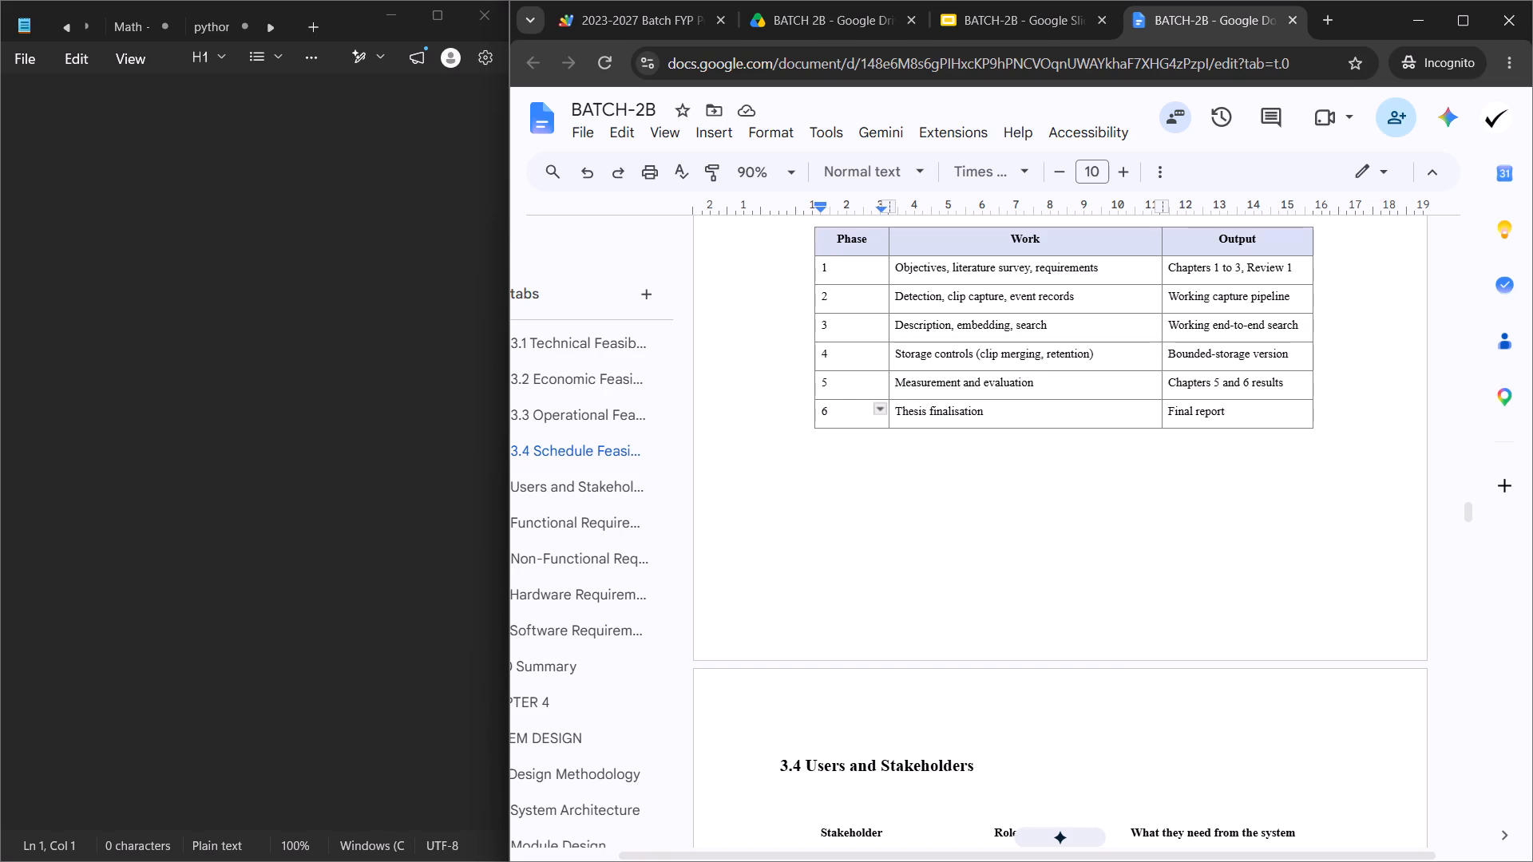
scroll(1008, 495, "down", 1)
scroll(1008, 493, "up", 2)
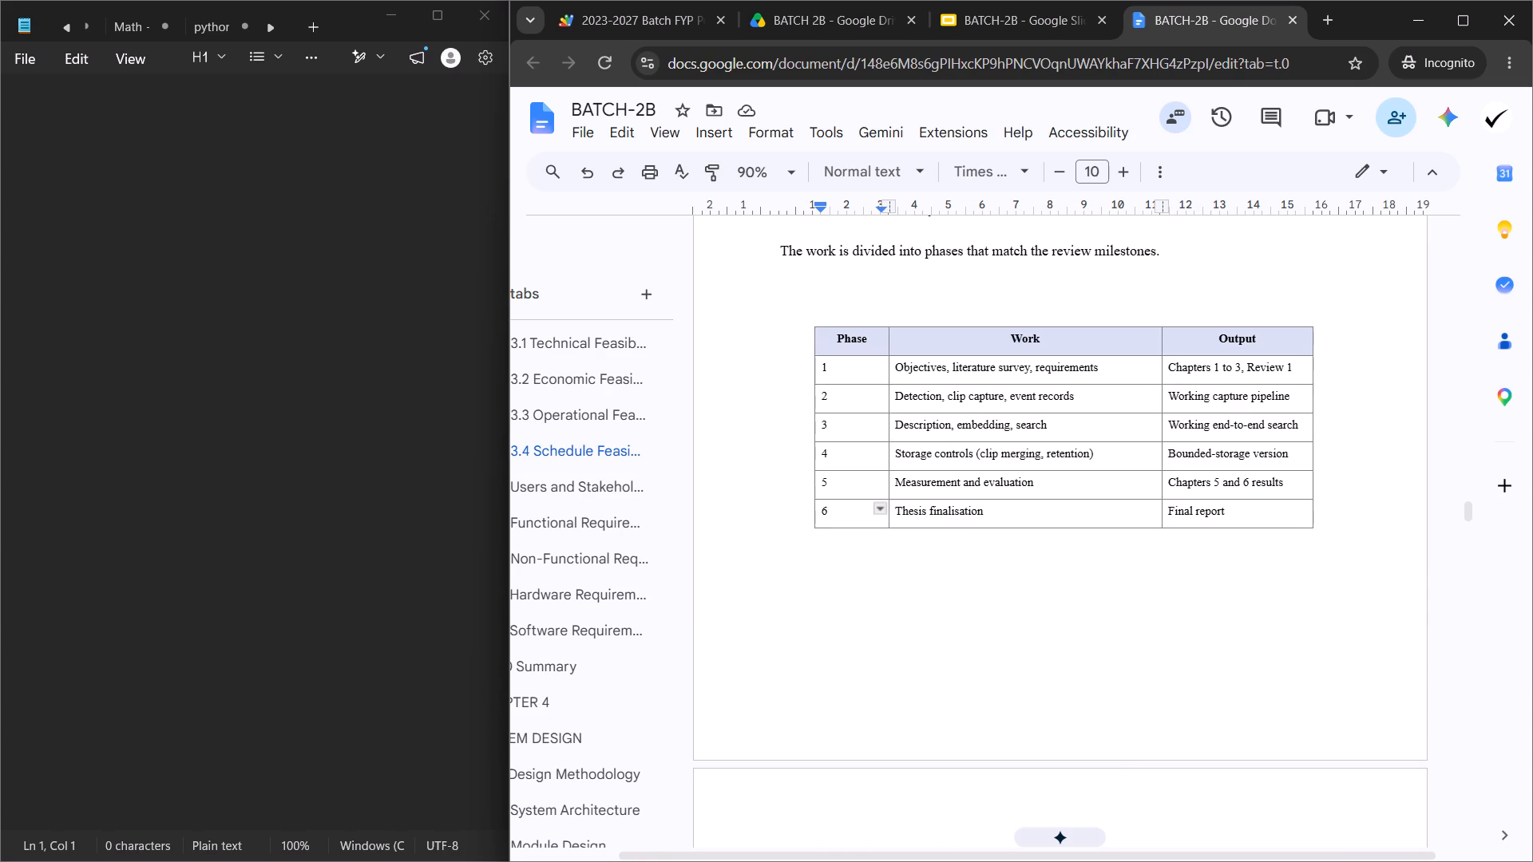
scroll(1104, 482, "down", 8)
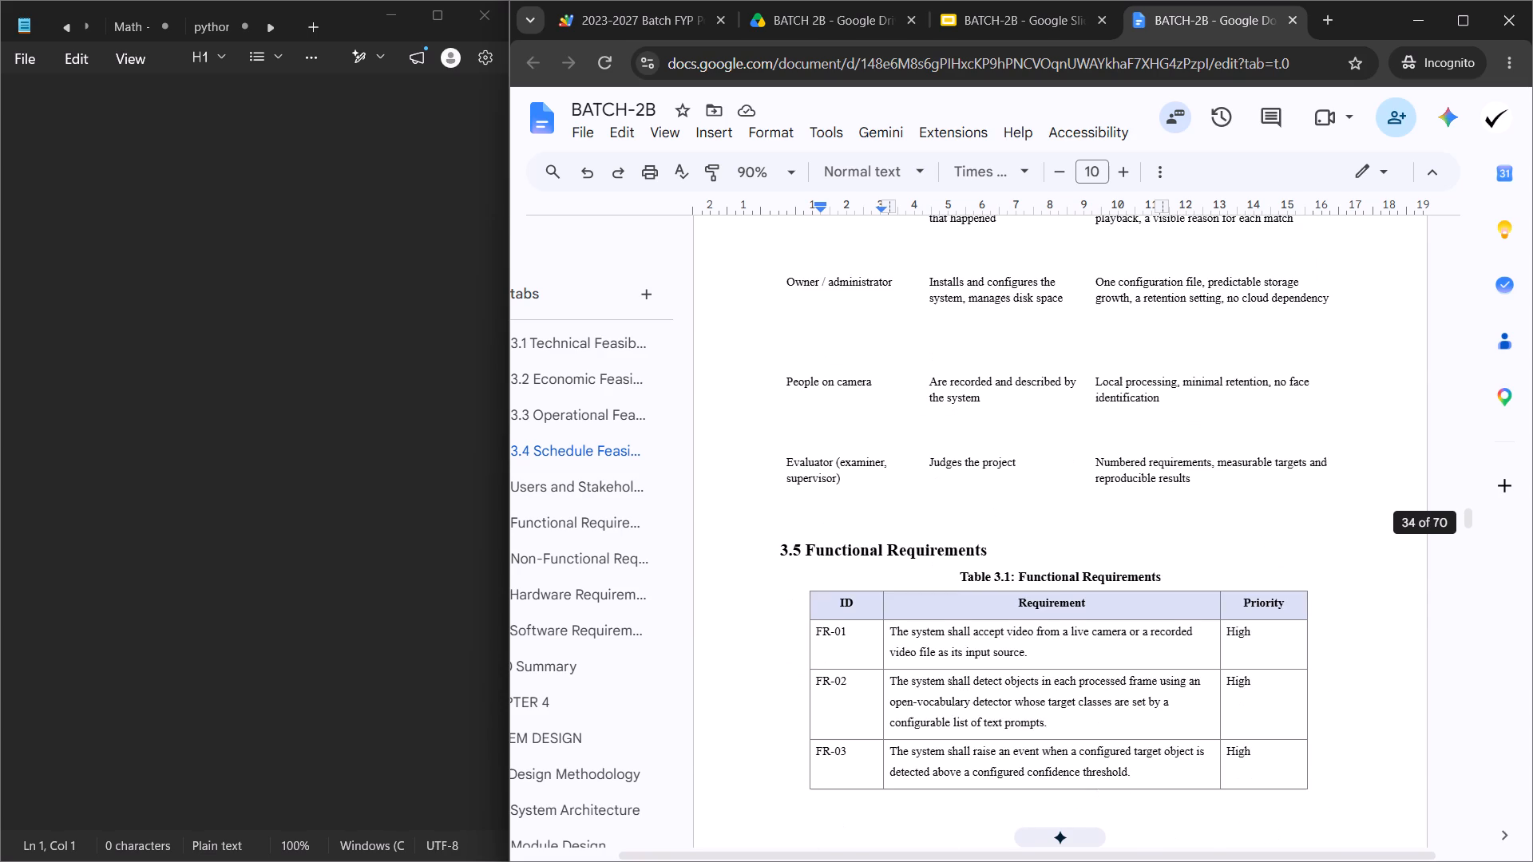
scroll(1091, 476, "down", 17)
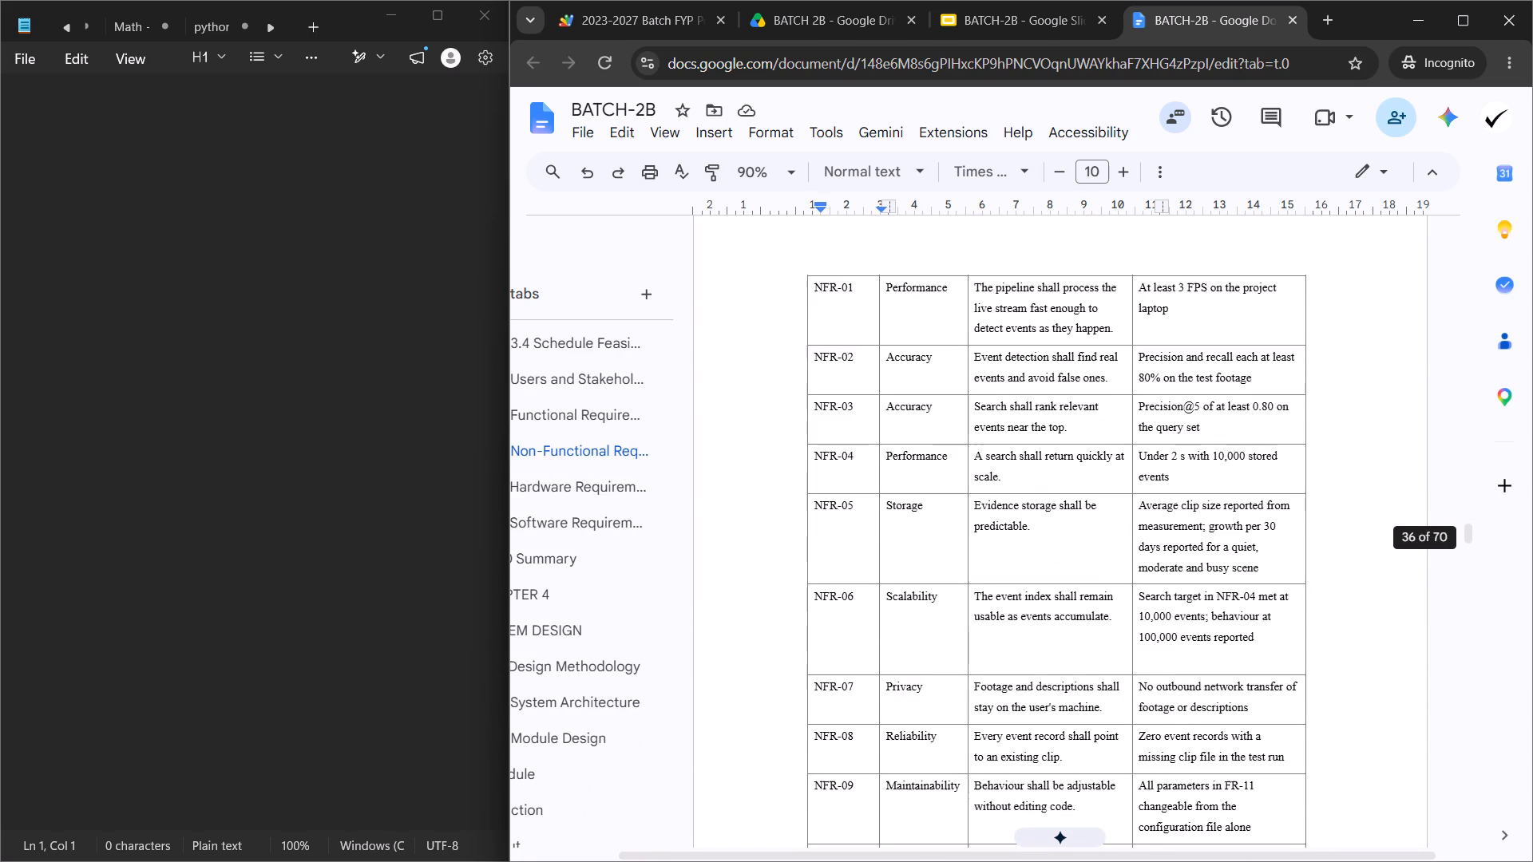
scroll(1091, 476, "down", 19)
scroll(1093, 480, "up", 1)
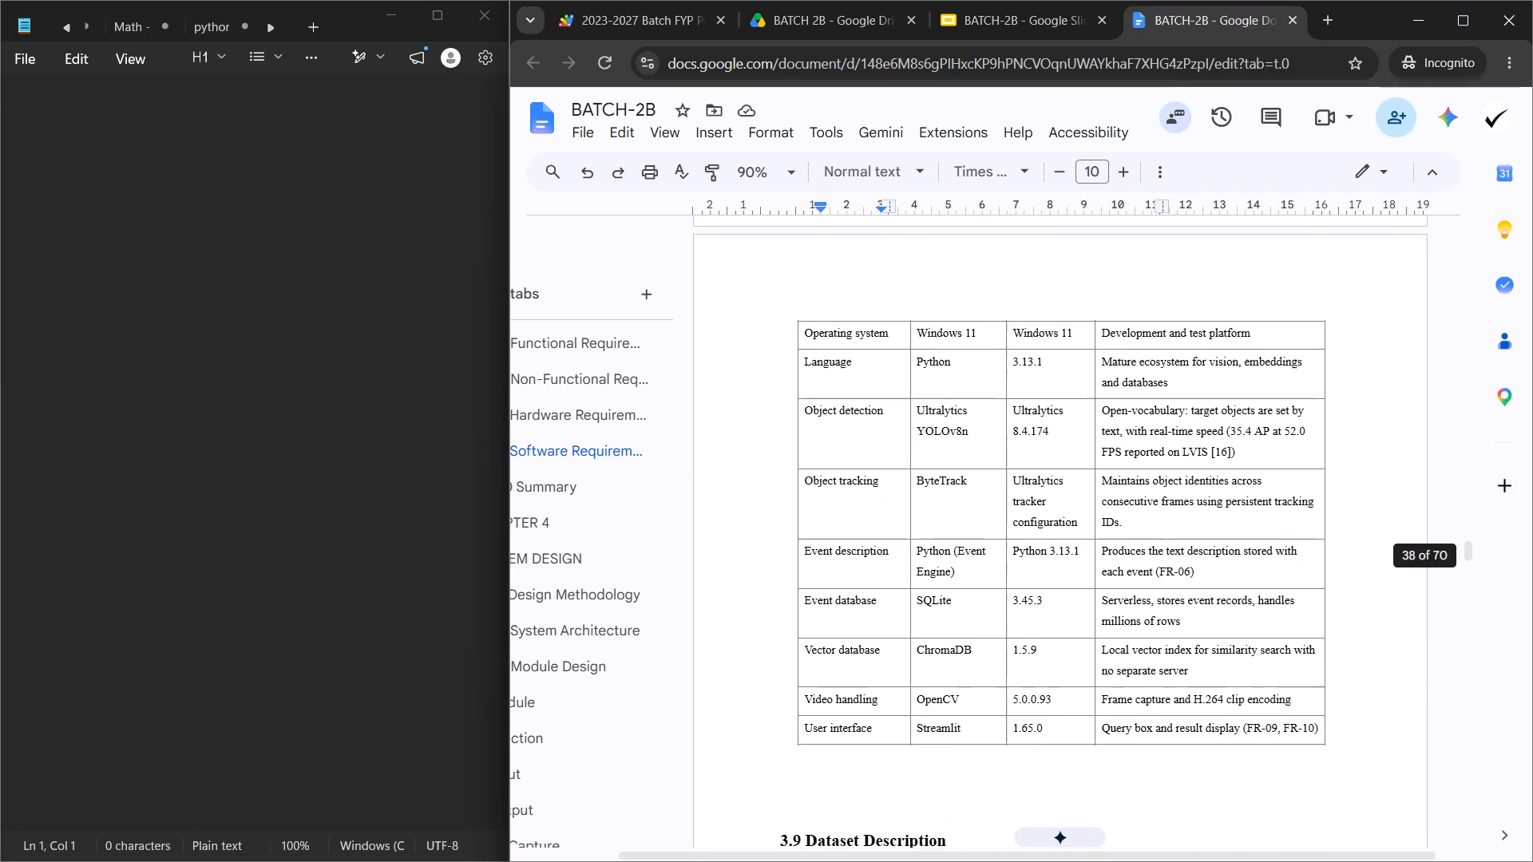
scroll(1093, 483, "down", 20)
scroll(1092, 485, "down", 2)
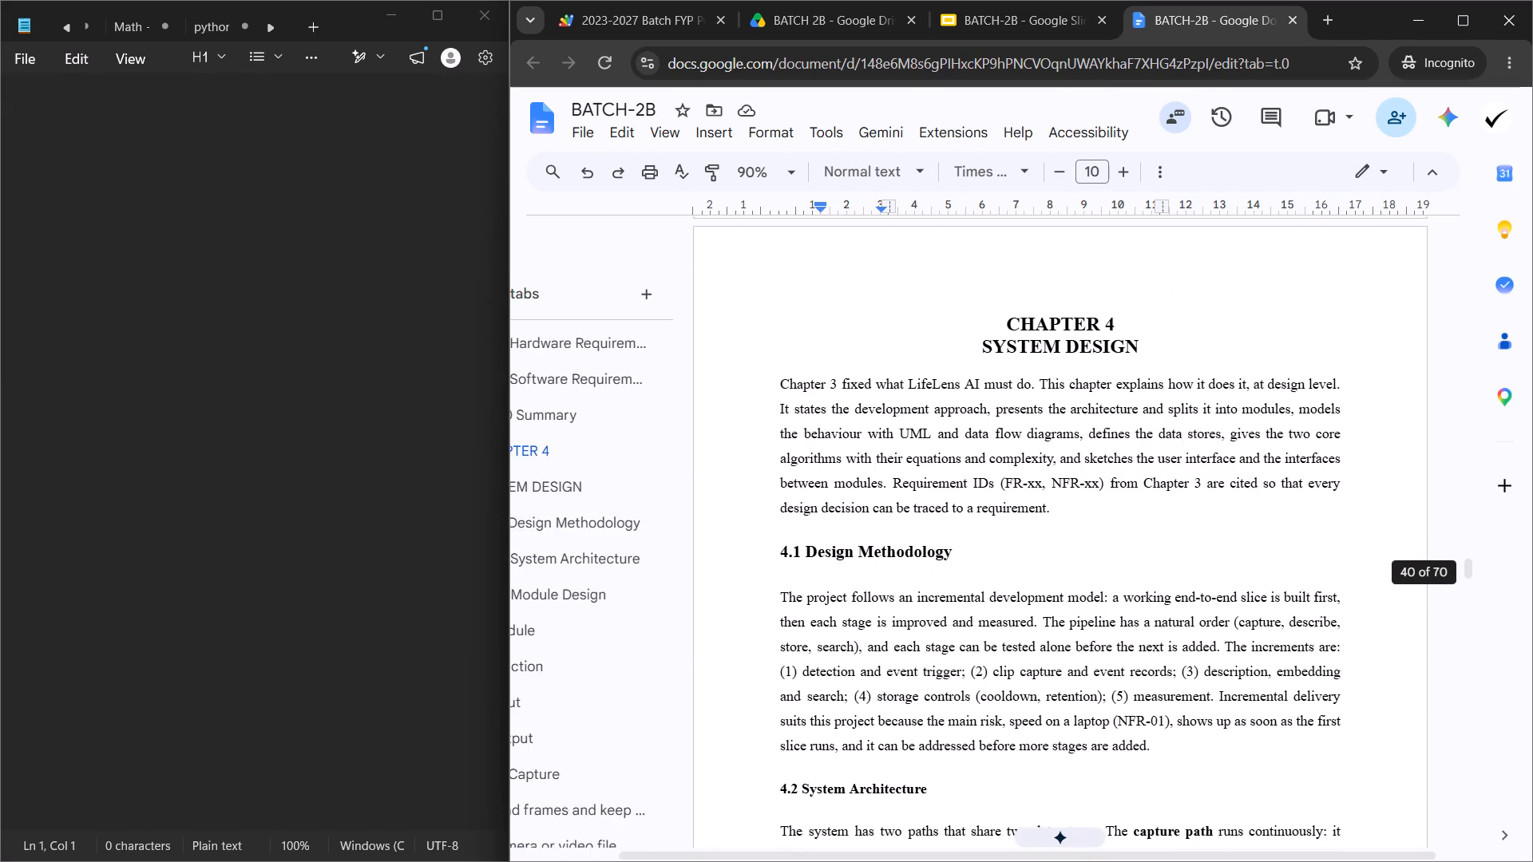
scroll(1092, 485, "down", 1)
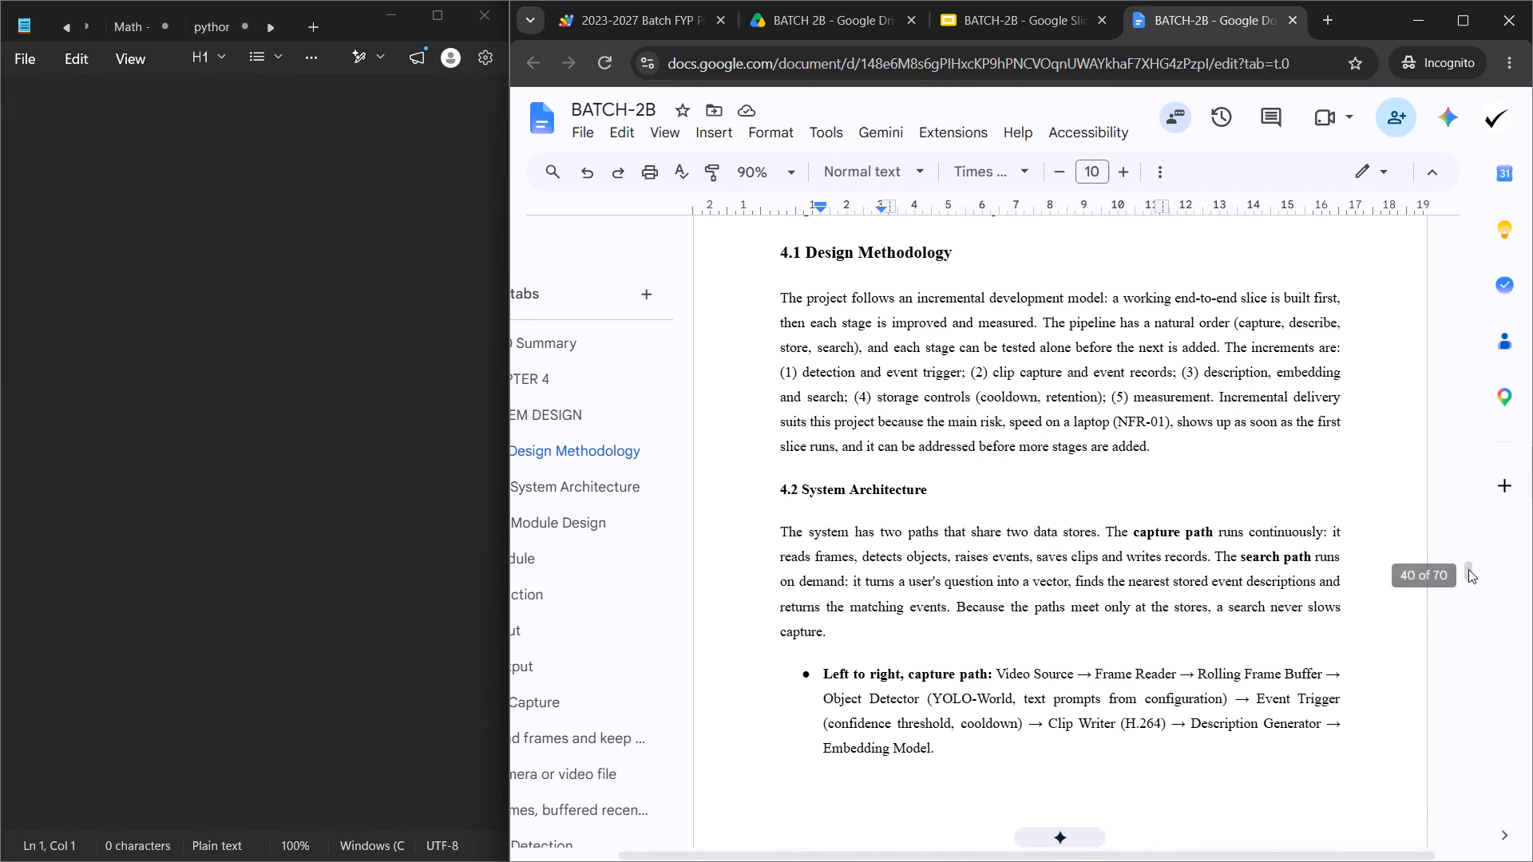
left_click_drag(1468, 569, 1472, 508)
left_click_drag(1475, 515, 1457, 458)
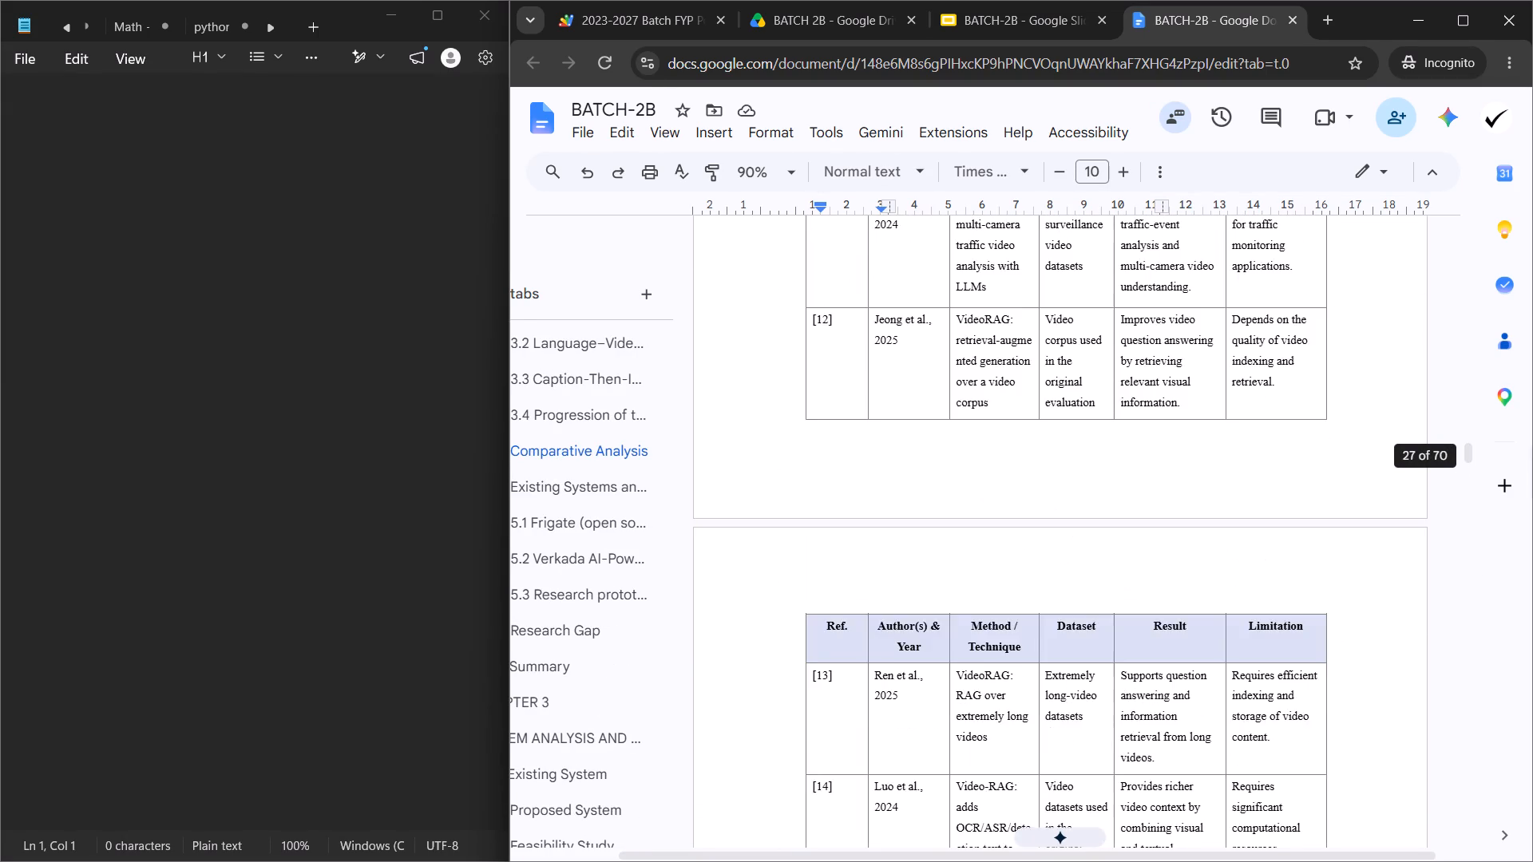
scroll(1107, 476, "up", 20)
scroll(1107, 476, "up", 8)
scroll(1011, 549, "down", 9)
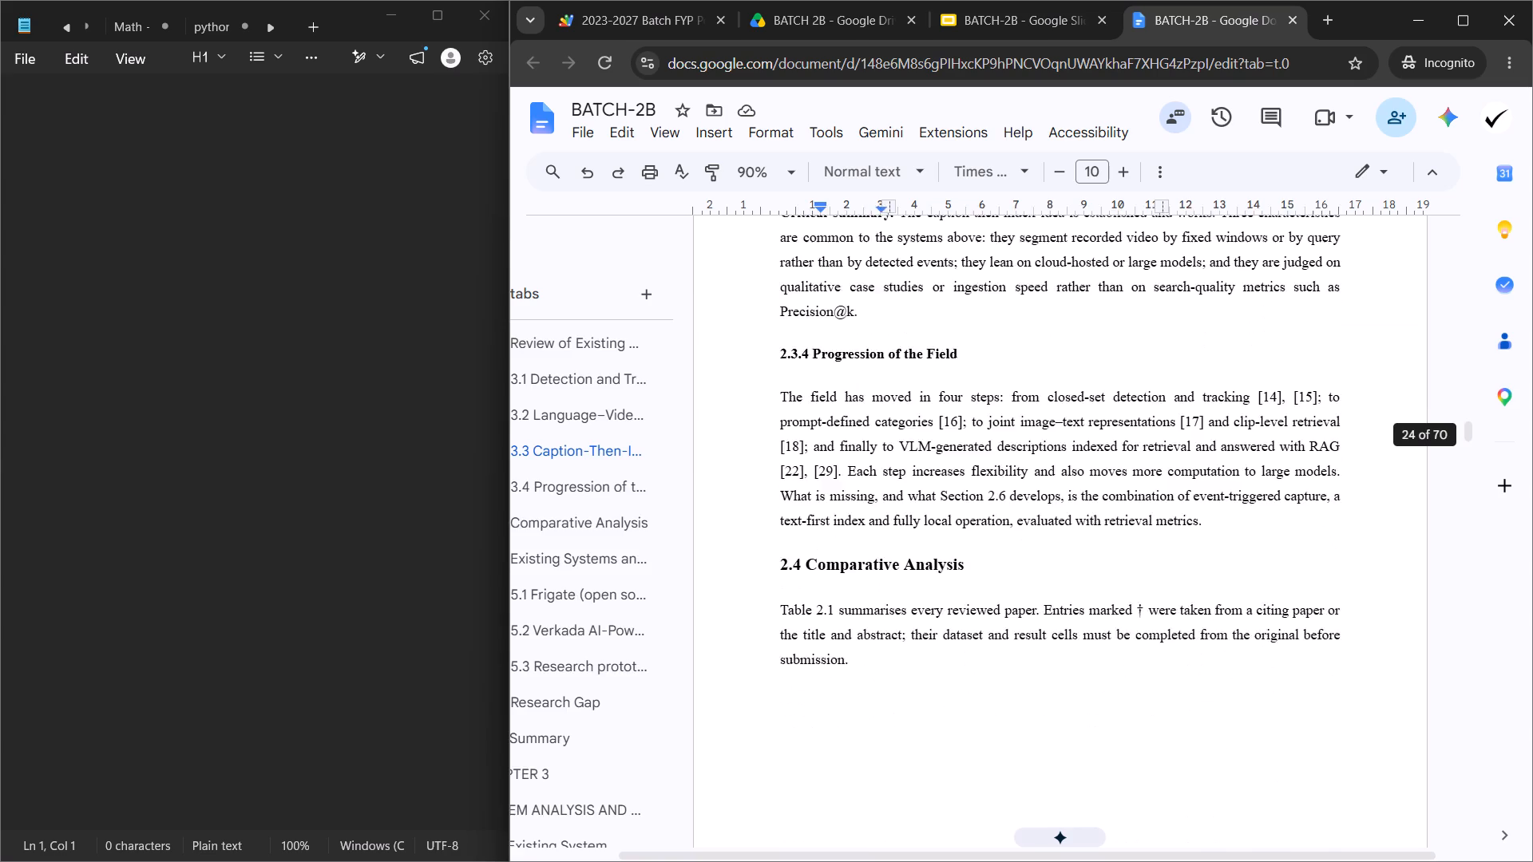
scroll(1004, 539, "down", 20)
scroll(1004, 539, "down", 20)
scroll(1004, 539, "down", 1)
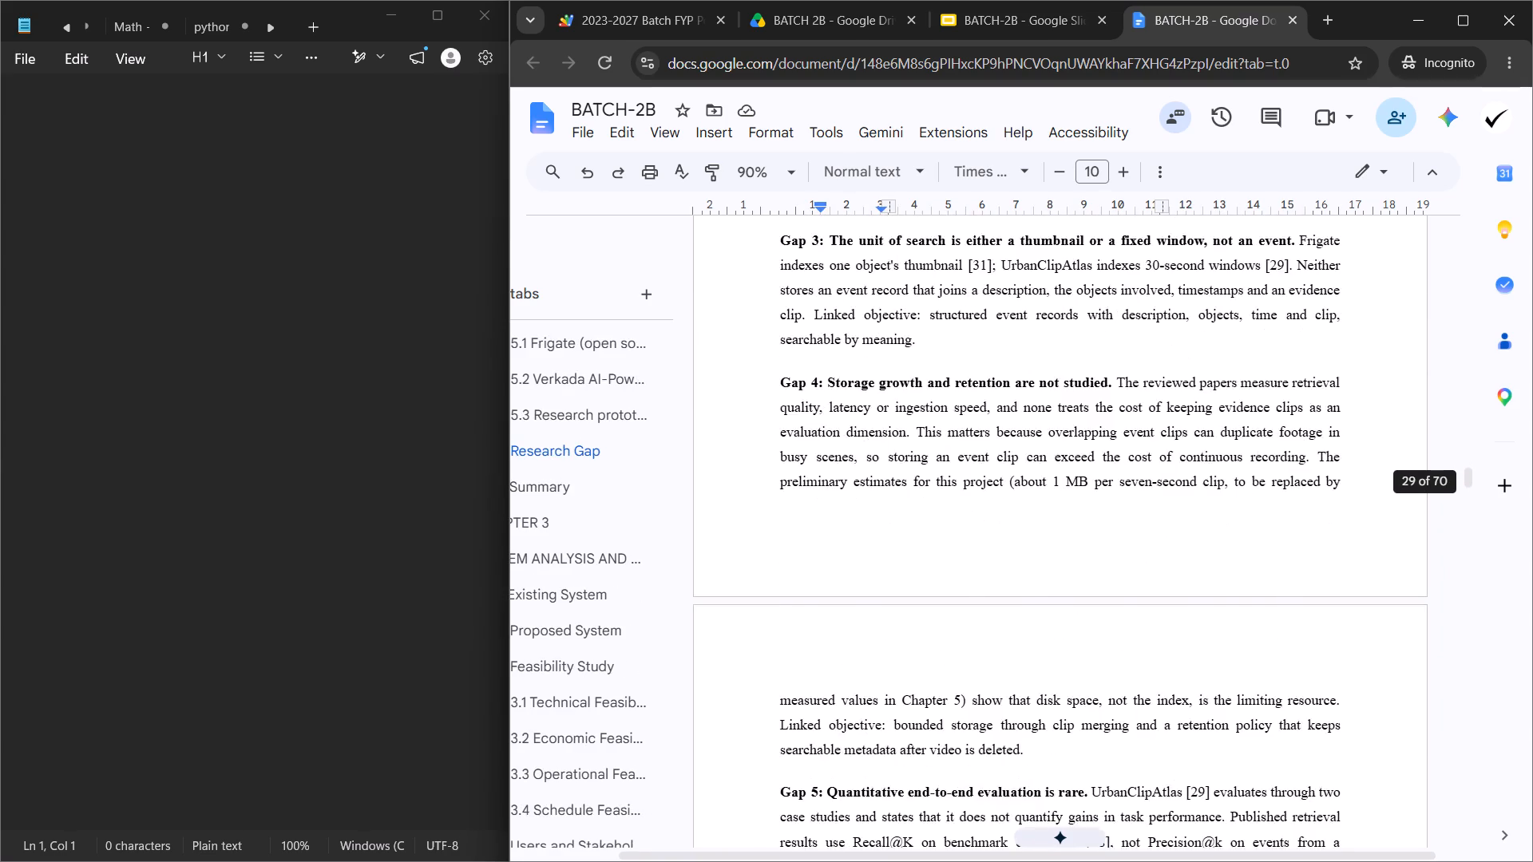
scroll(997, 532, "down", 20)
scroll(997, 532, "down", 16)
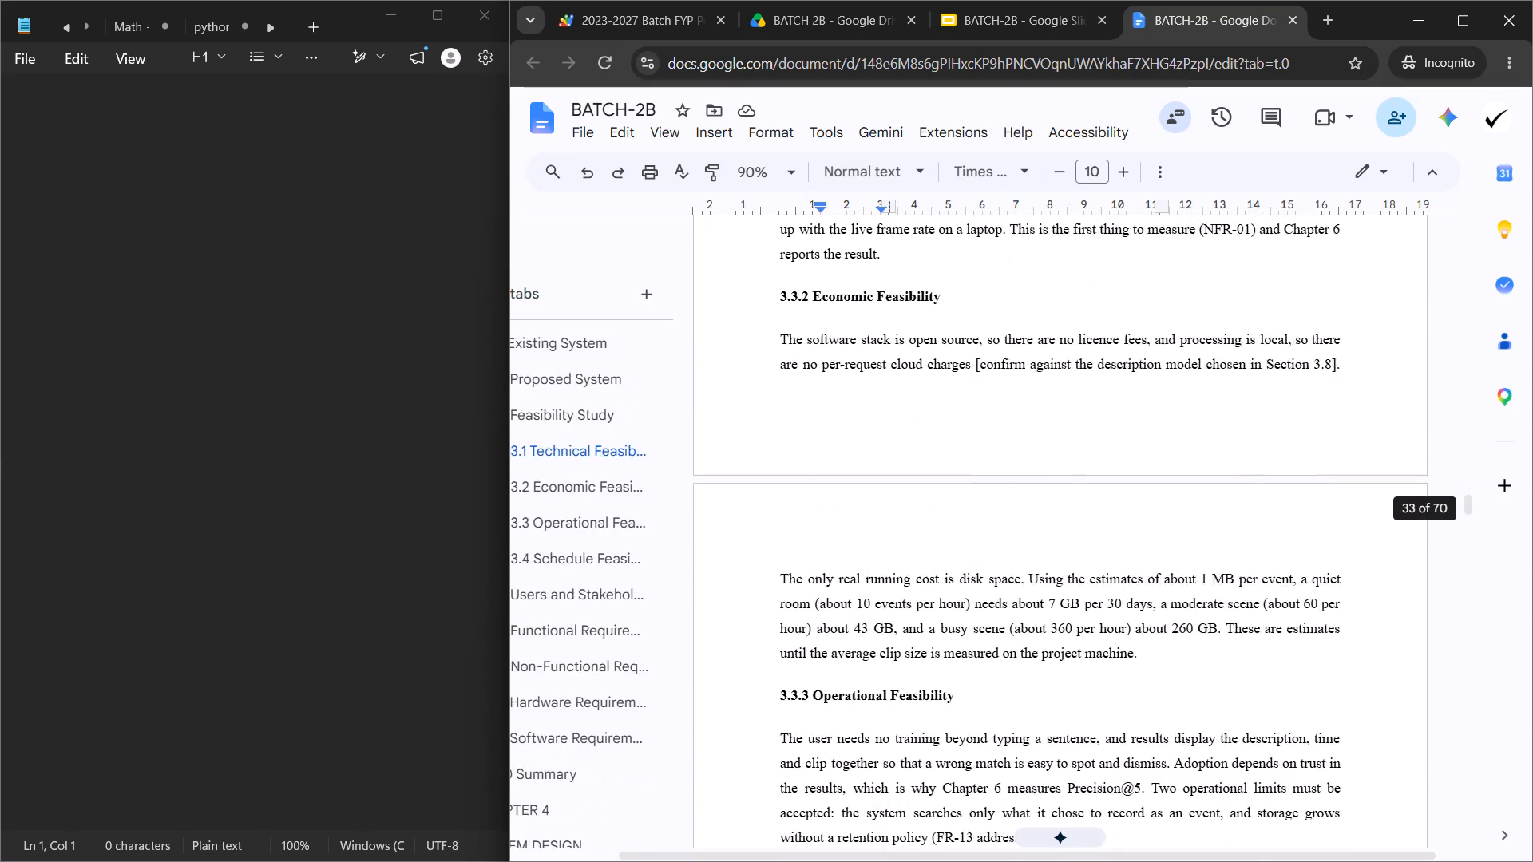
scroll(993, 528, "down", 9)
scroll(998, 534, "up", 2)
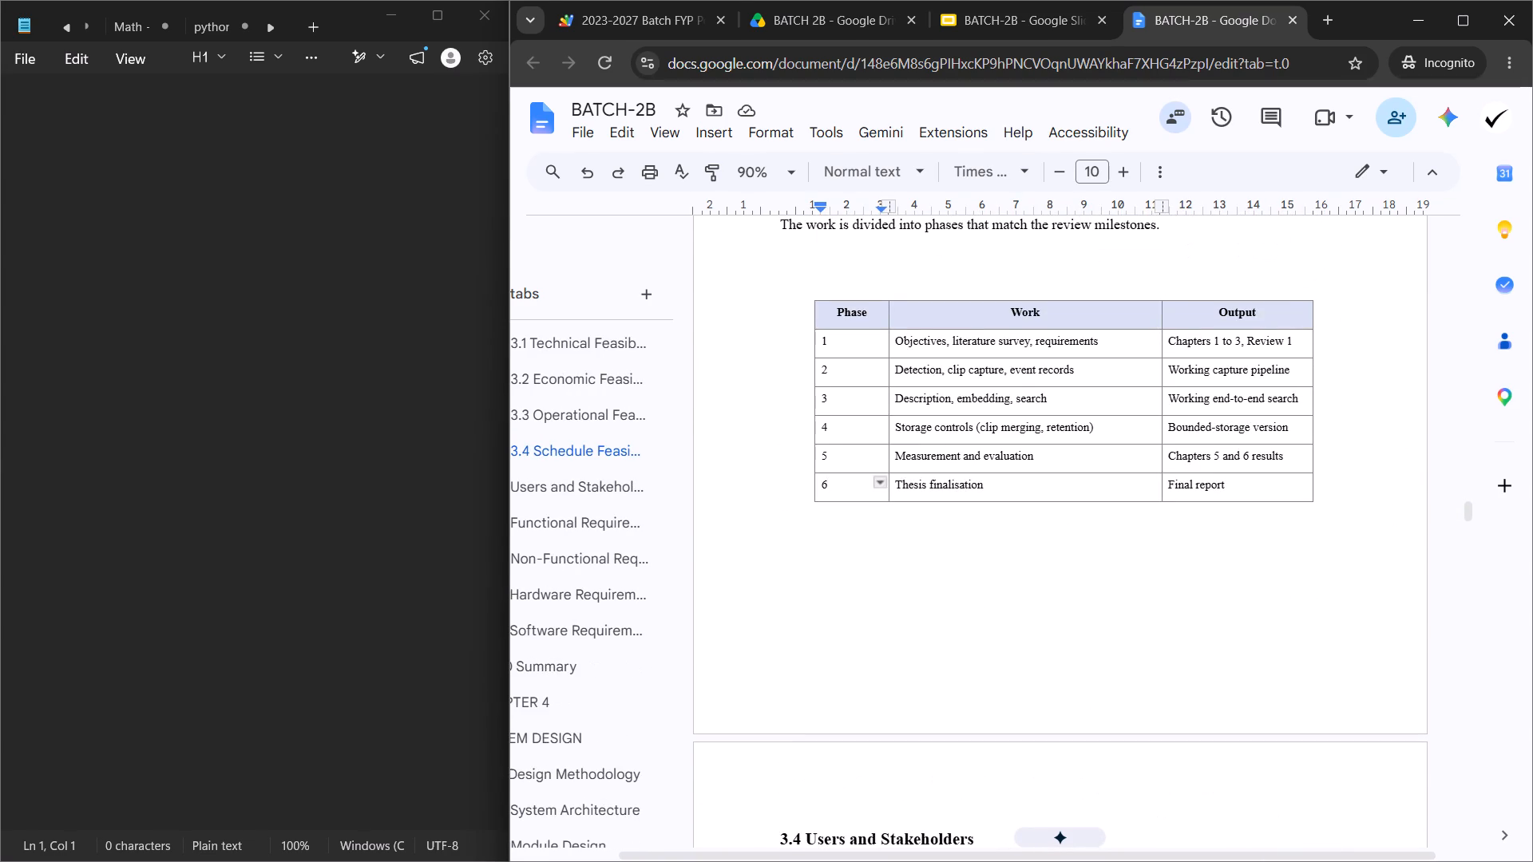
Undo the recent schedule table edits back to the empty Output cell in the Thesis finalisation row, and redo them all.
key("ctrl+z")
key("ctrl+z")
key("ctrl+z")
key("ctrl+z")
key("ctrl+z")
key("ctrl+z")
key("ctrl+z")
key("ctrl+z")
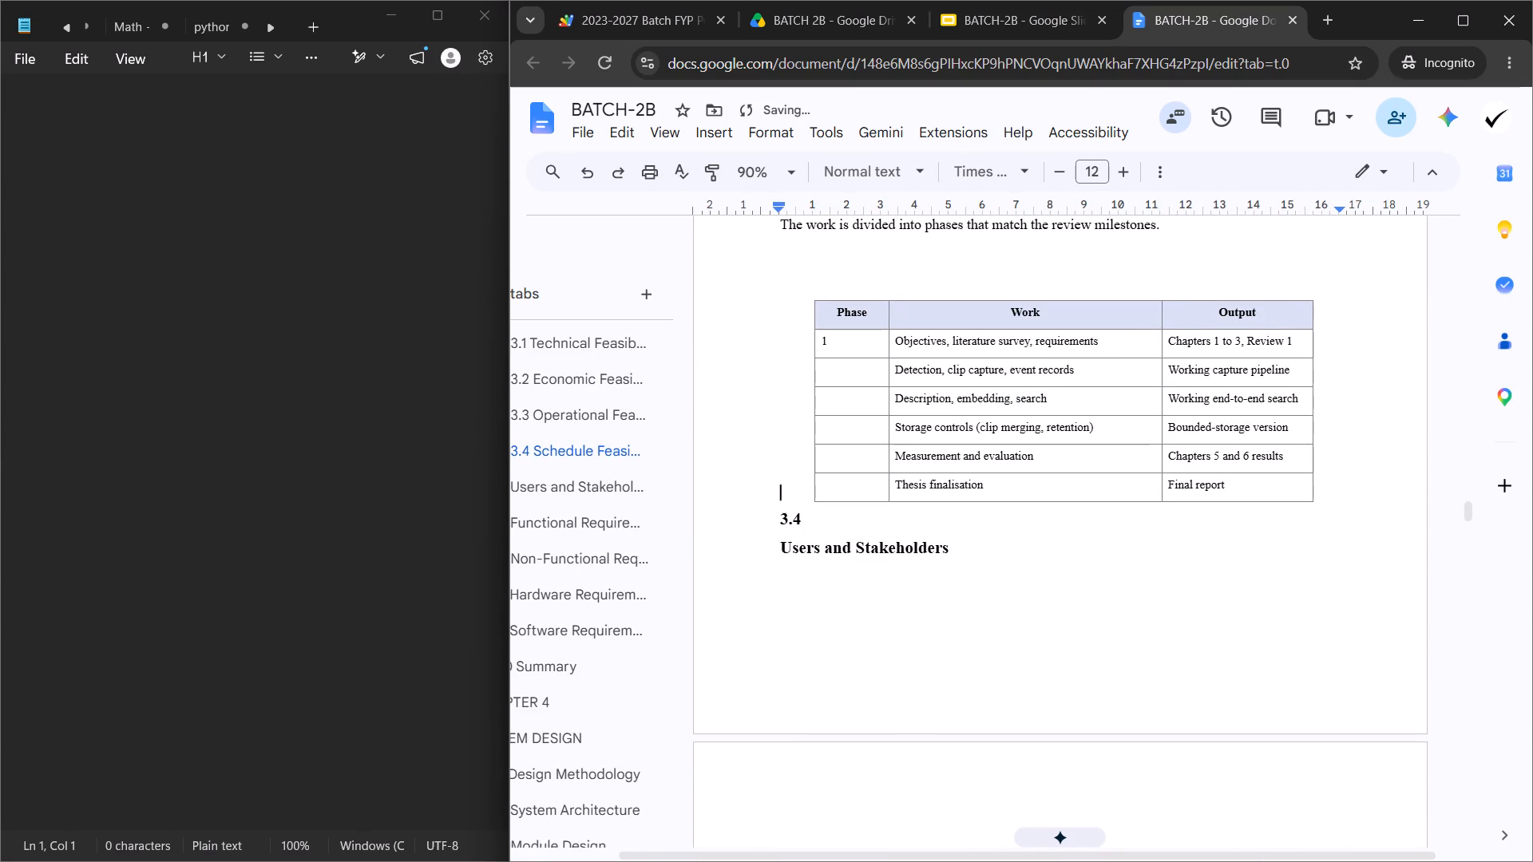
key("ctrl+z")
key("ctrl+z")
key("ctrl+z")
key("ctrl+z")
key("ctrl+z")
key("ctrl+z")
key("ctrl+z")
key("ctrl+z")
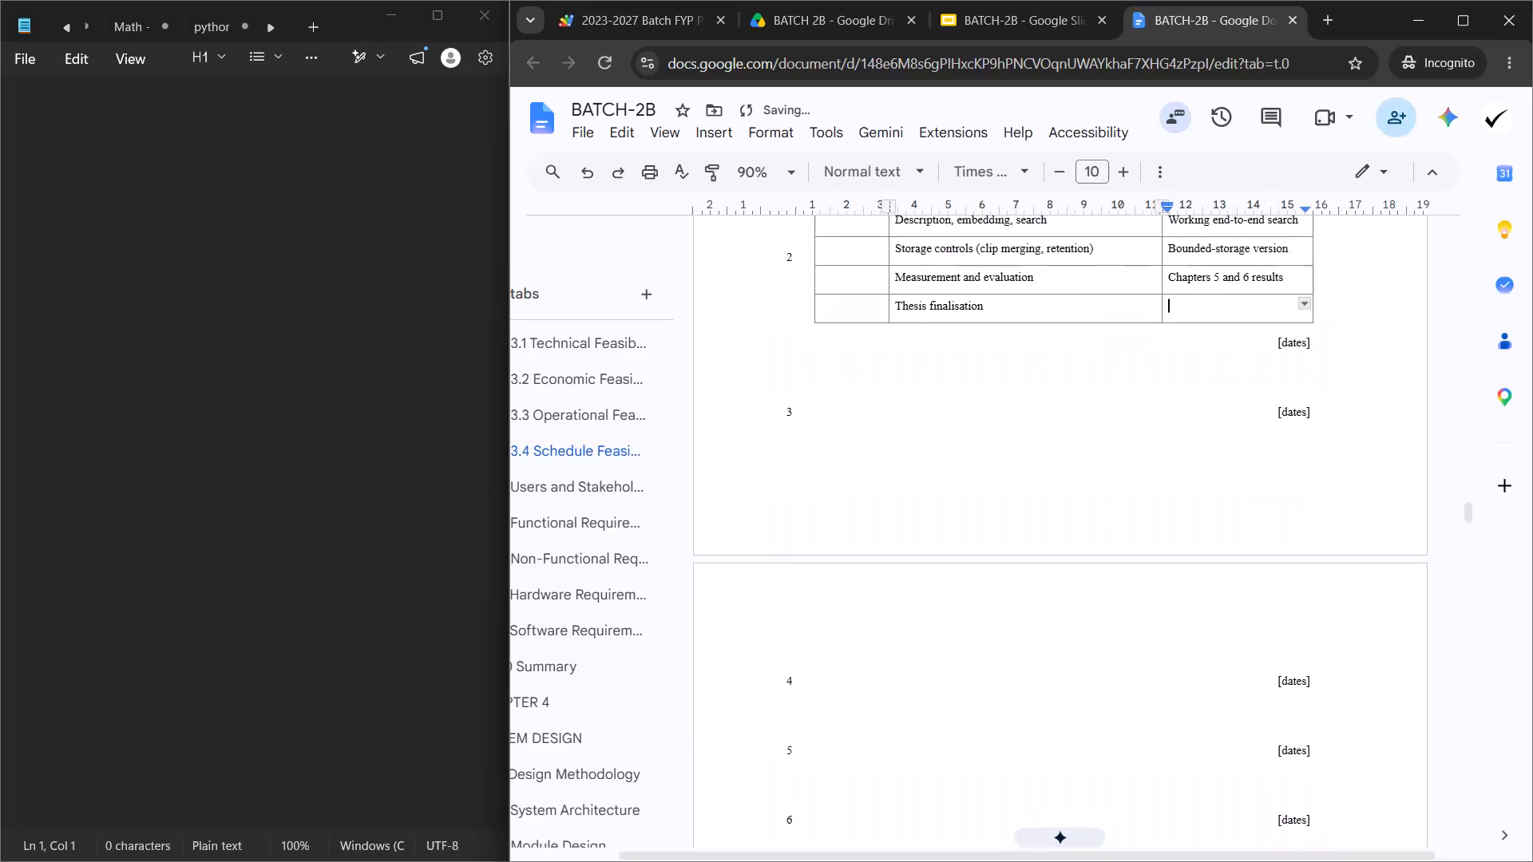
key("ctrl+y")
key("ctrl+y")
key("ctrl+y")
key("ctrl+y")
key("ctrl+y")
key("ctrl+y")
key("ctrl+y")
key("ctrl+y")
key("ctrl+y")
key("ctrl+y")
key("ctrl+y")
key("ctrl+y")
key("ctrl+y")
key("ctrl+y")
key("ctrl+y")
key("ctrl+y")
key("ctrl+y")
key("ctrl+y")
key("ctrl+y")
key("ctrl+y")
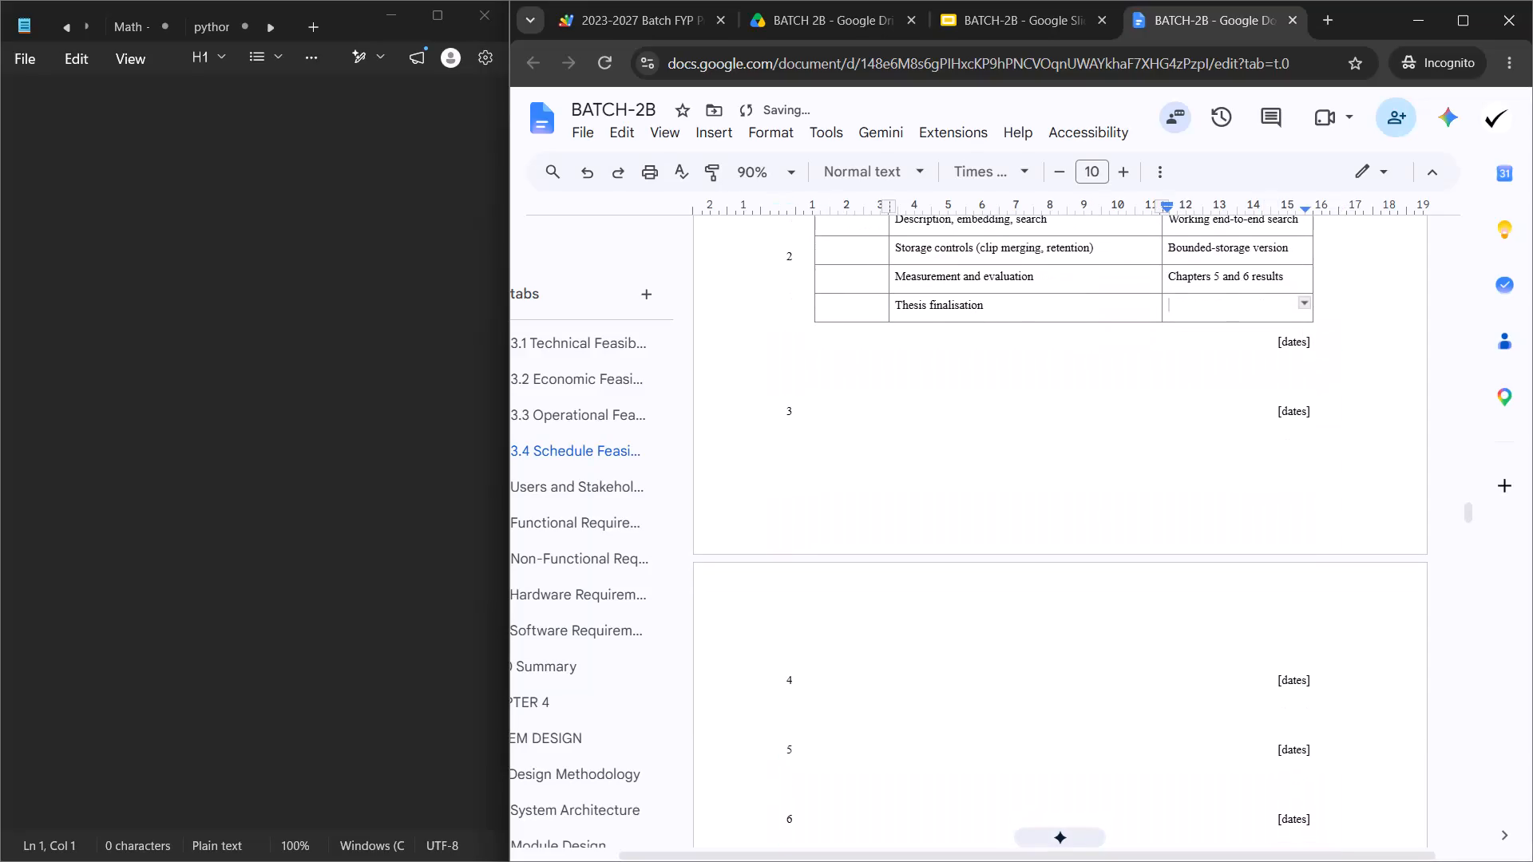
Shift the border between the Work and Output columns of the schedule table slightly, narrowing Work and widening Output.
scroll(996, 529, "up", 2)
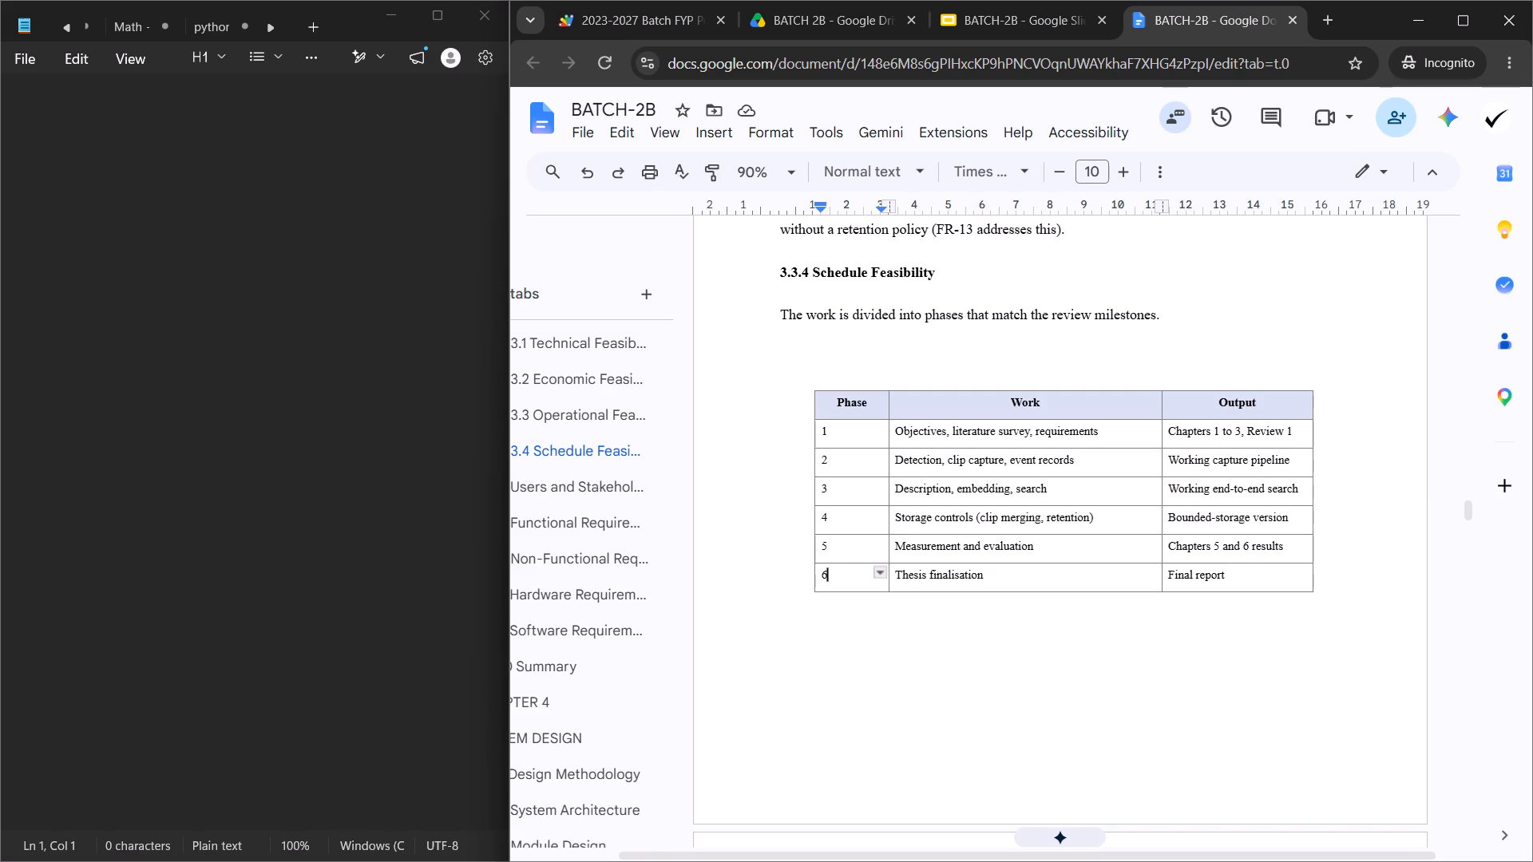
scroll(977, 444, "down", 2)
scroll(967, 438, "up", 2)
left_click_drag(1163, 414, 1149, 414)
left_click(1149, 413)
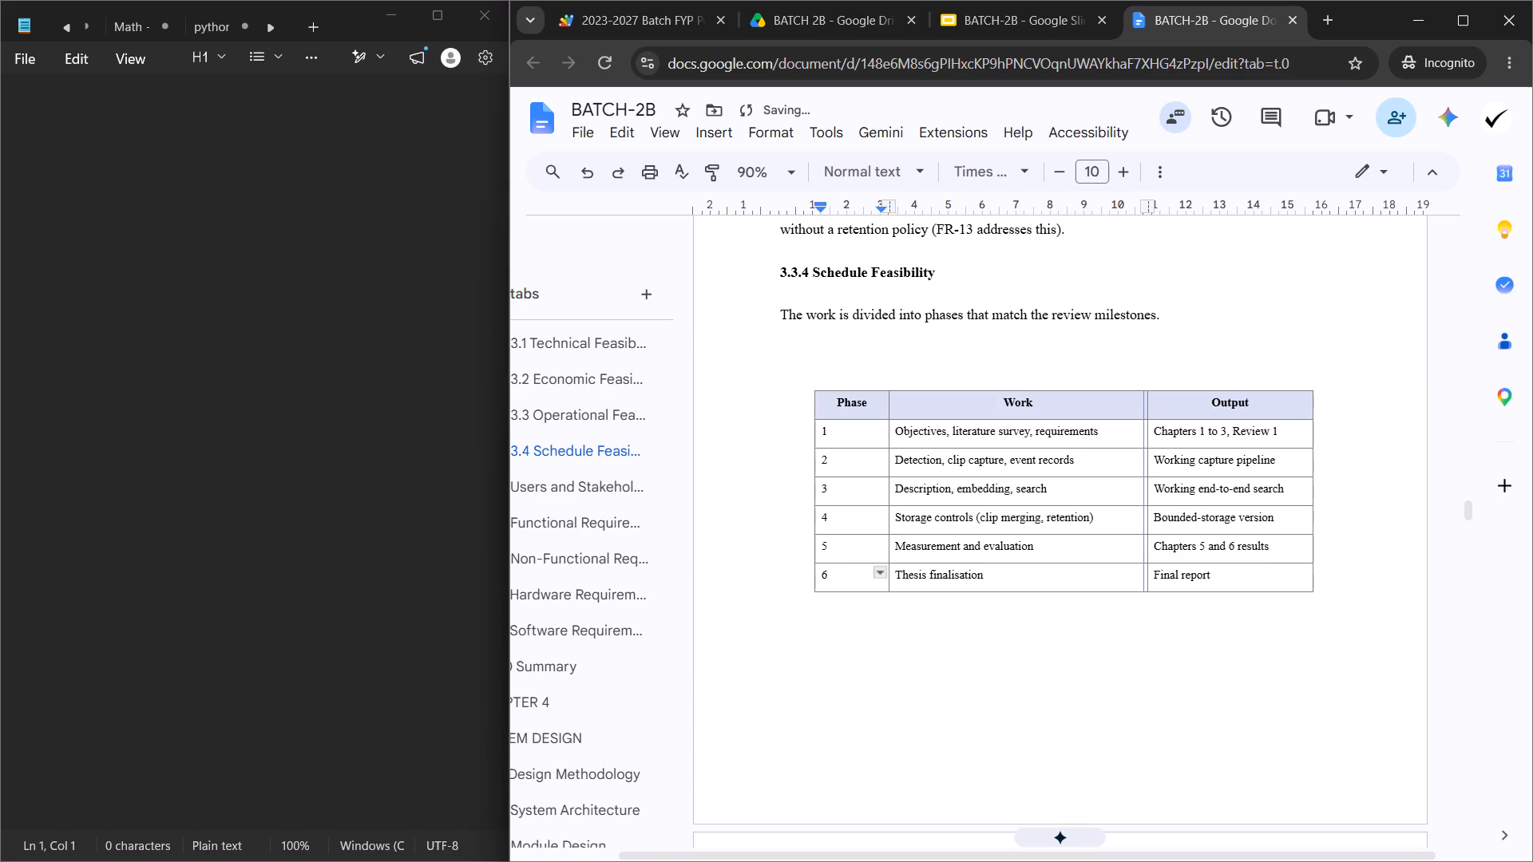
Centre-align the phase numbers 1 to 6 in the Phase column of the schedule table.
left_click_drag(851, 434, 858, 487)
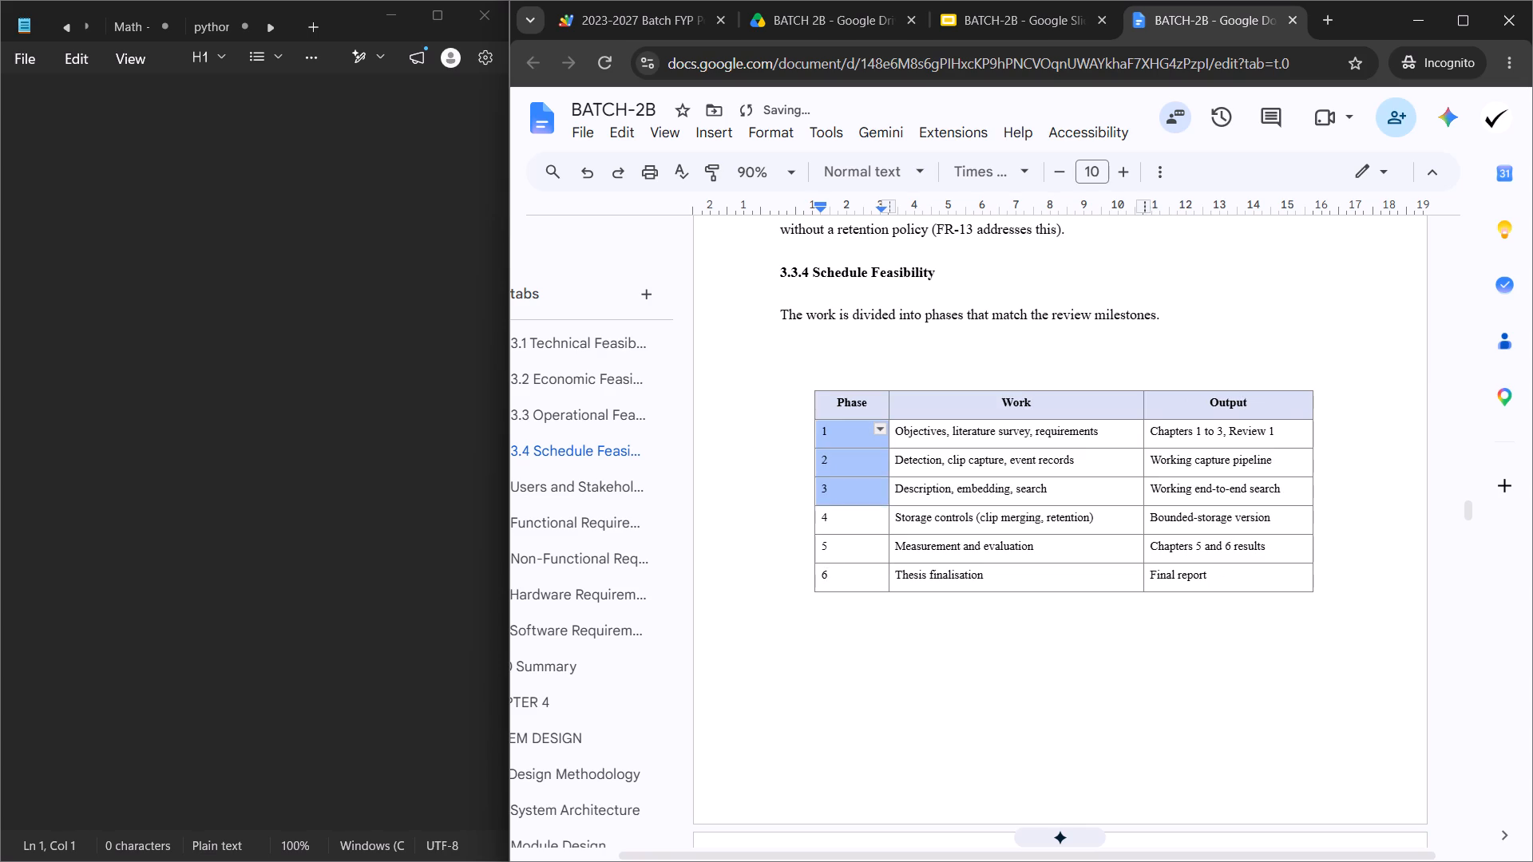
left_click_drag(858, 487, 872, 566)
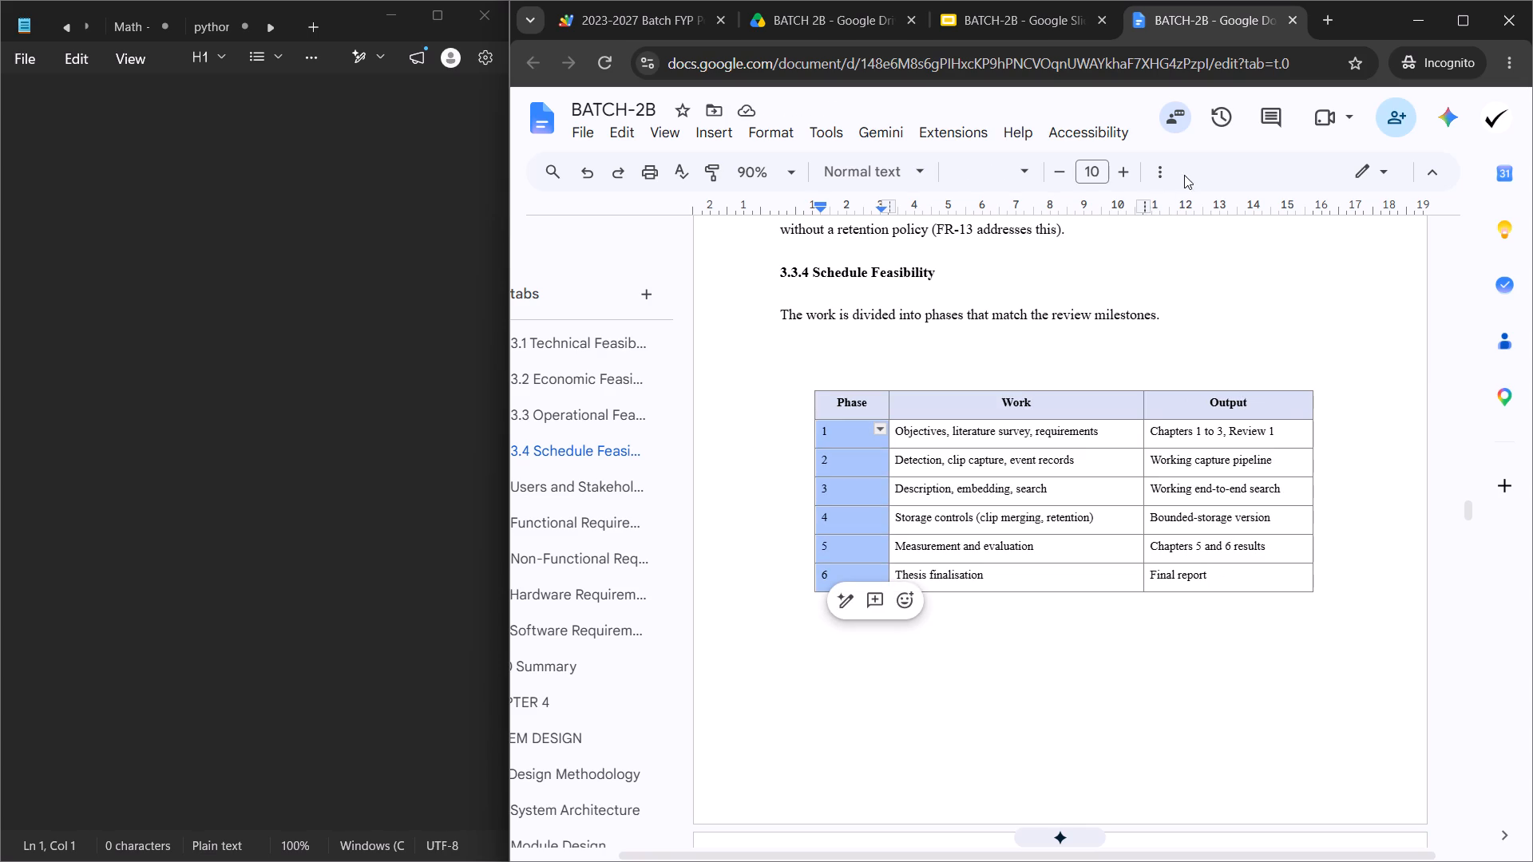
left_click(1163, 175)
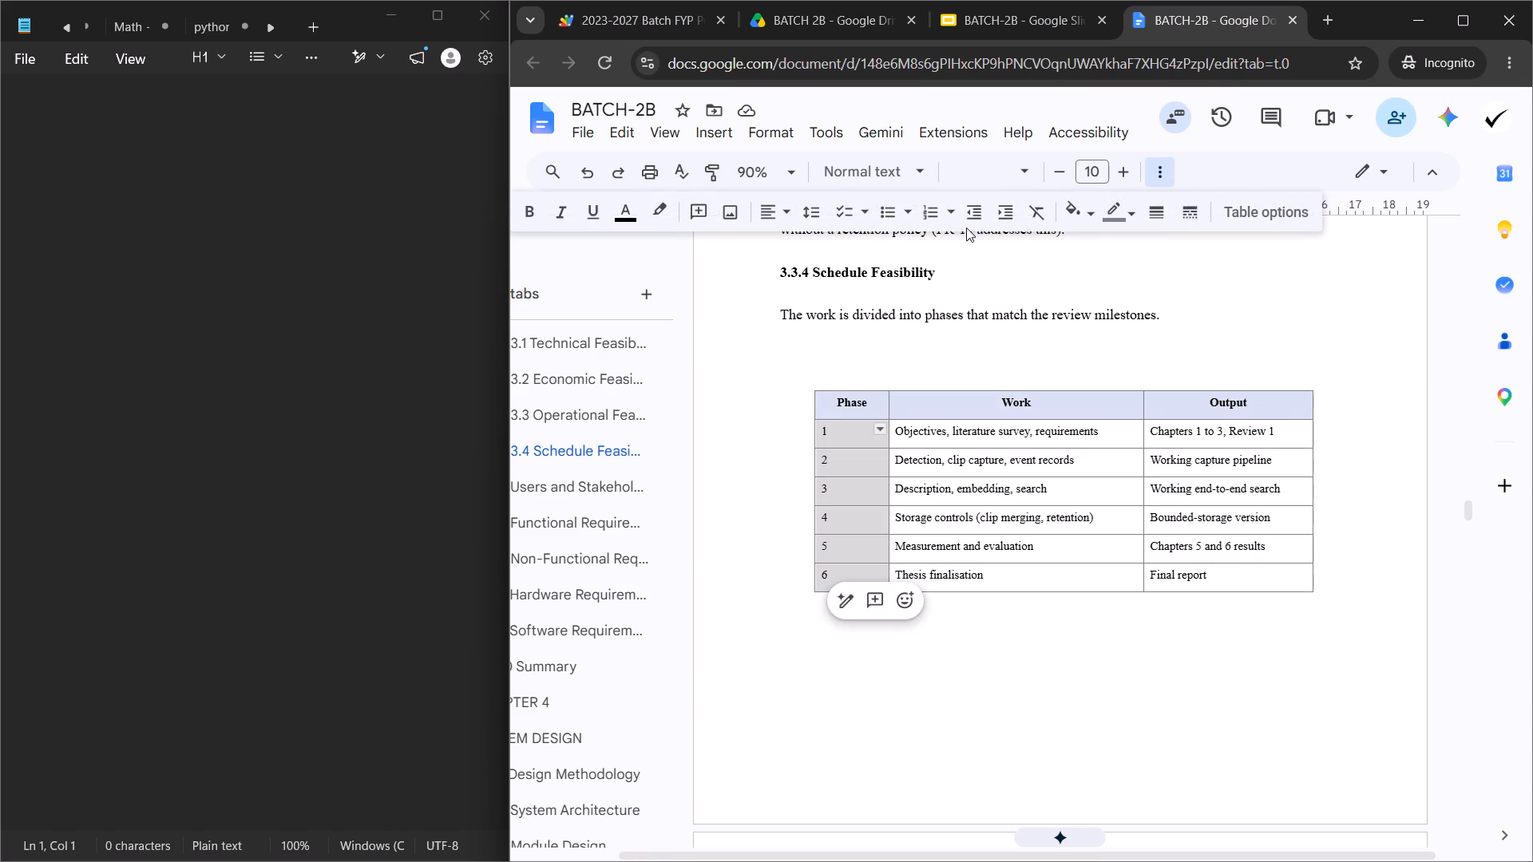
left_click(791, 218)
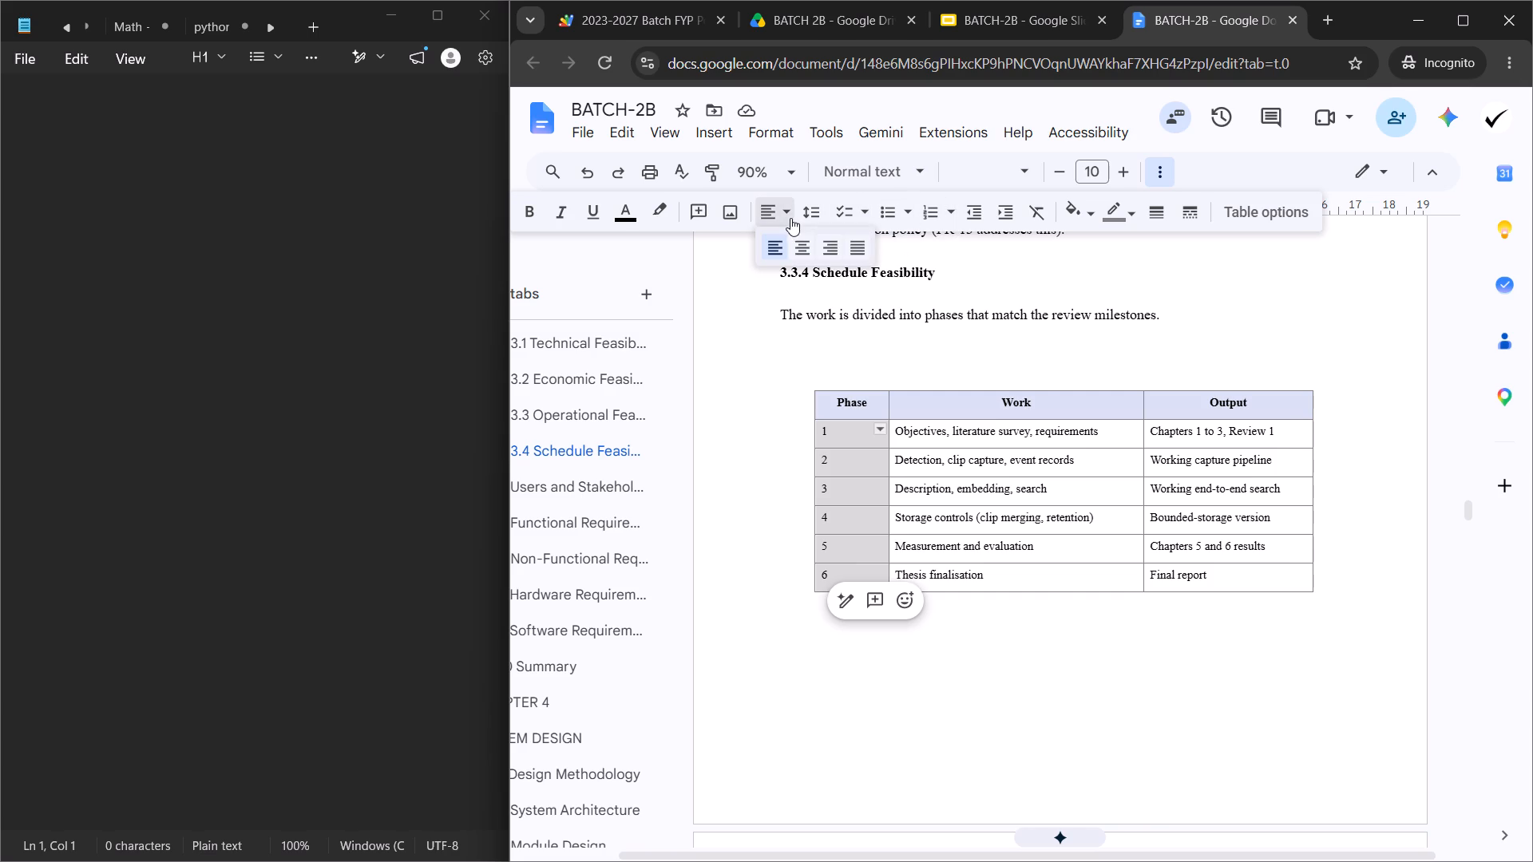
left_click(803, 248)
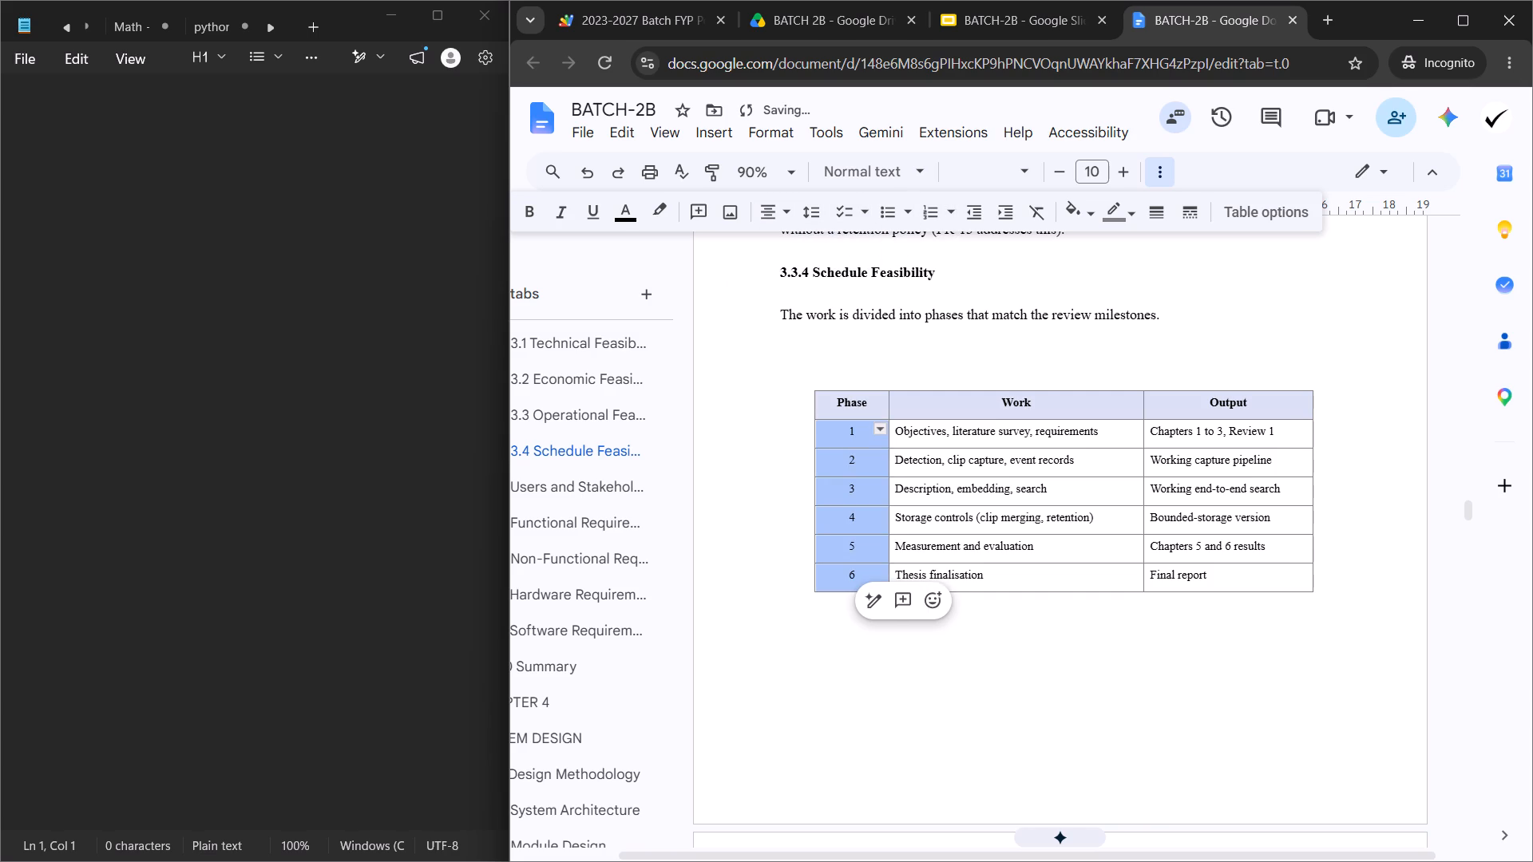
left_click(1016, 548)
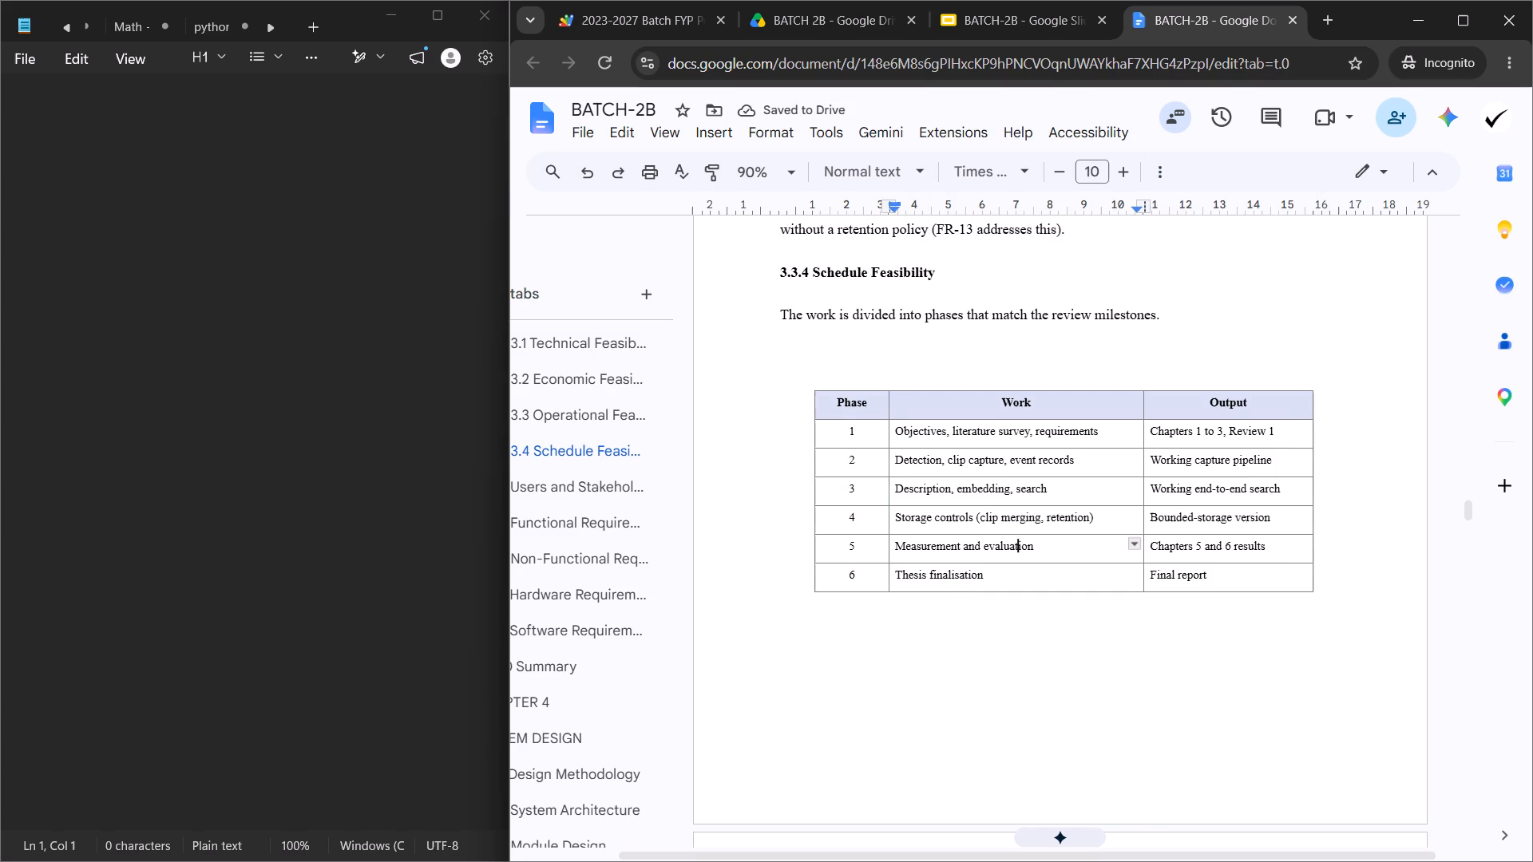
Undo the centre alignment of the phase numbers in the schedule table.
key("ctrl+z")
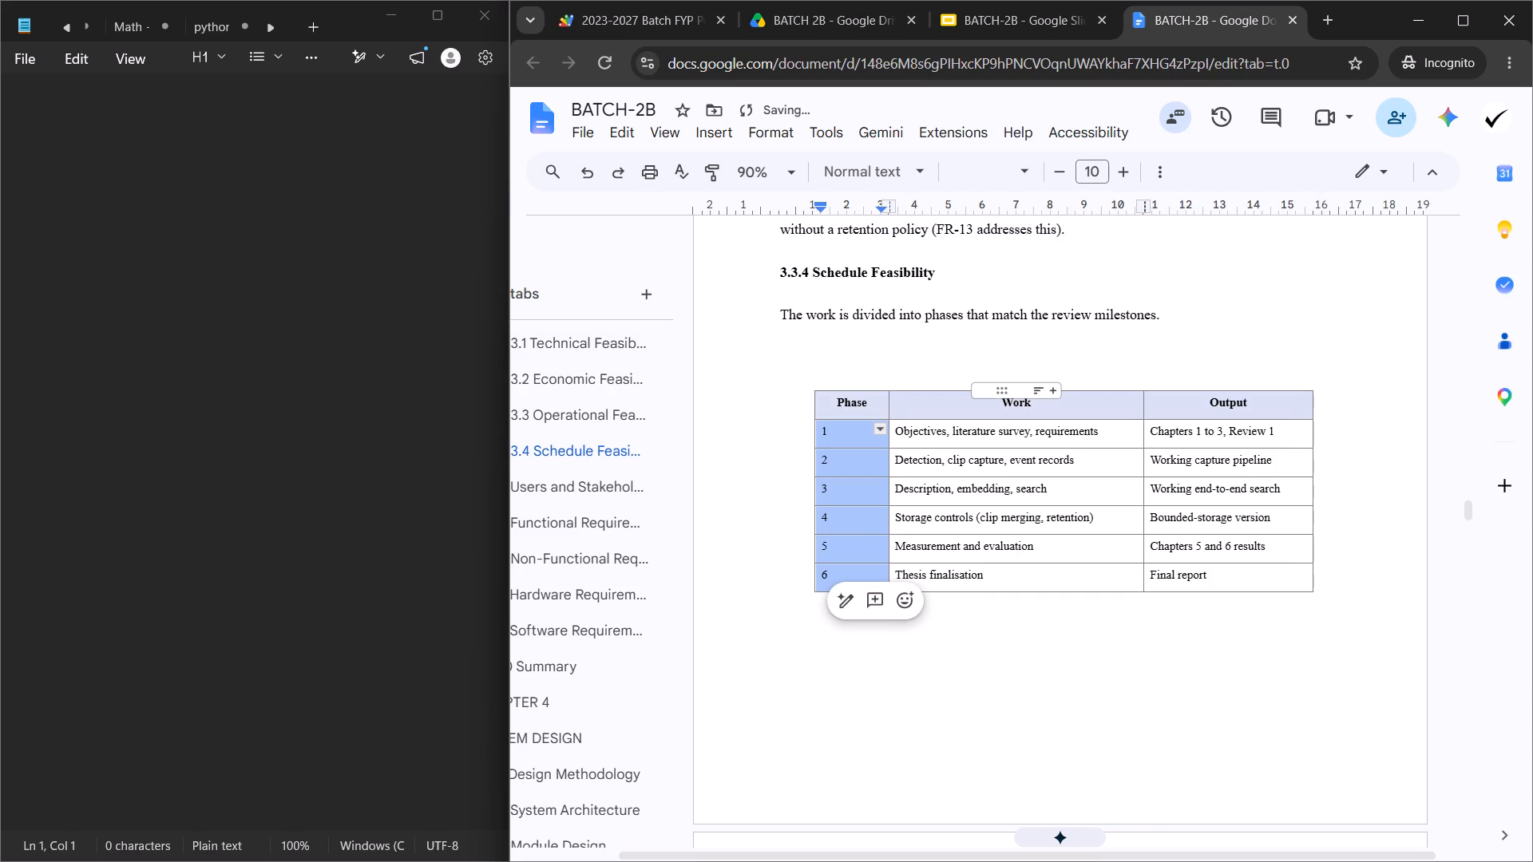
Narrow the schedule table's Phase column and shift the Work–Output border slightly so the Output column becomes wider.
left_click(888, 407)
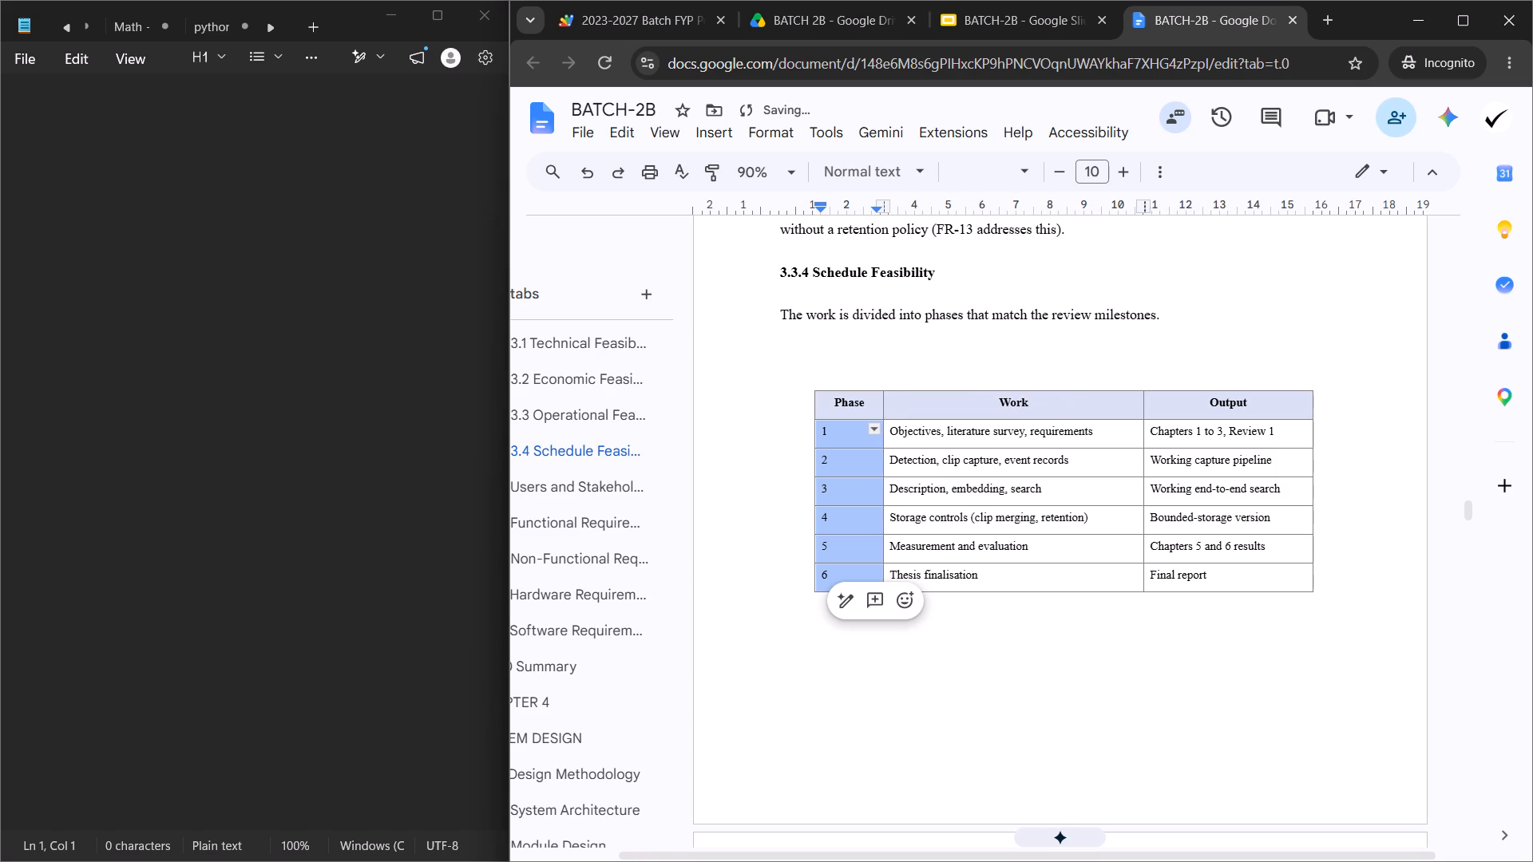
left_click_drag(883, 408, 874, 408)
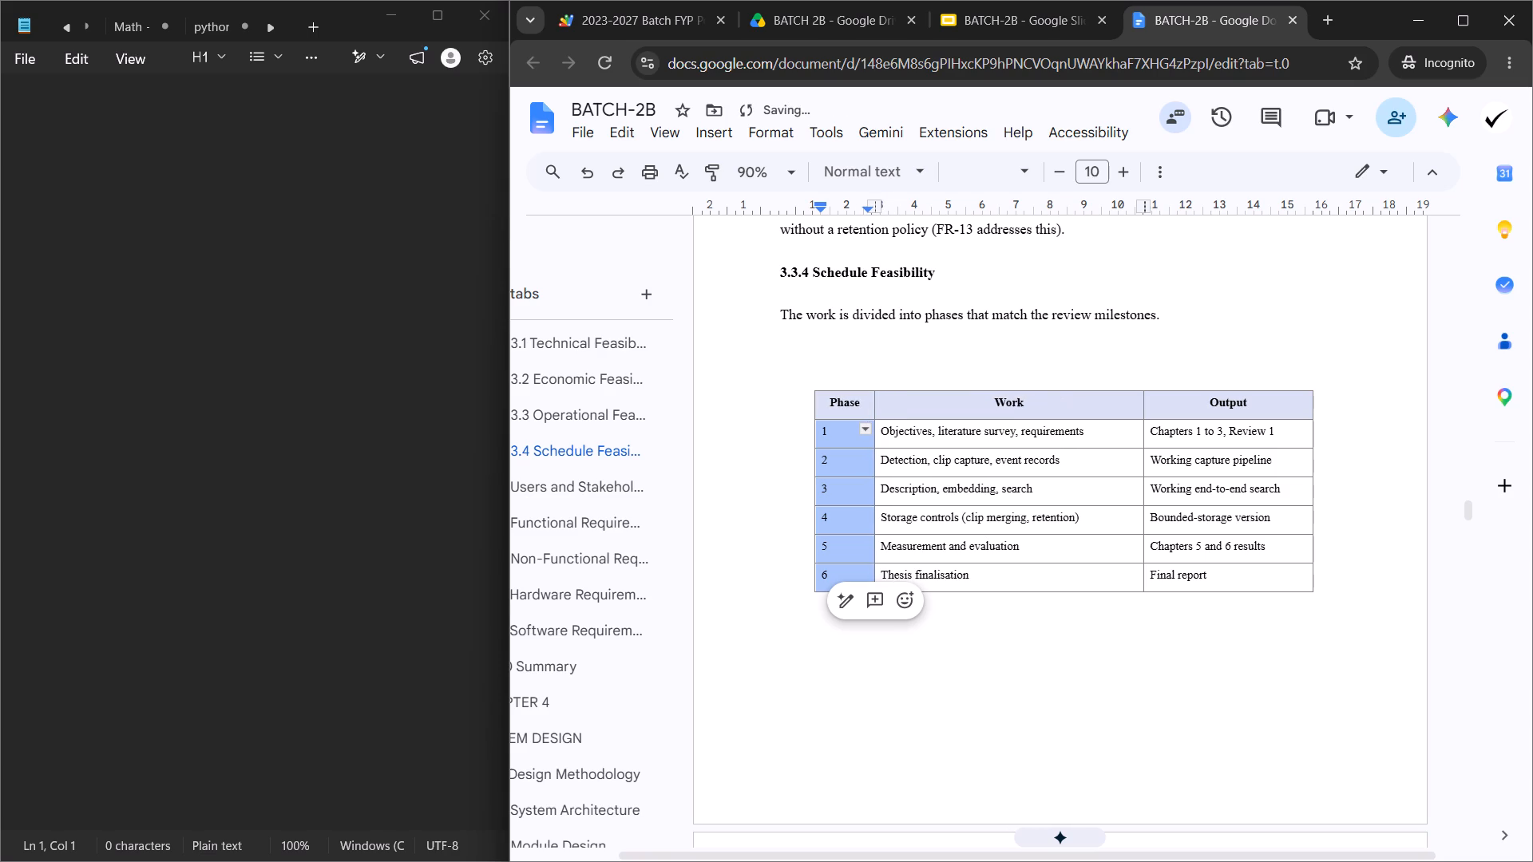
left_click(975, 488)
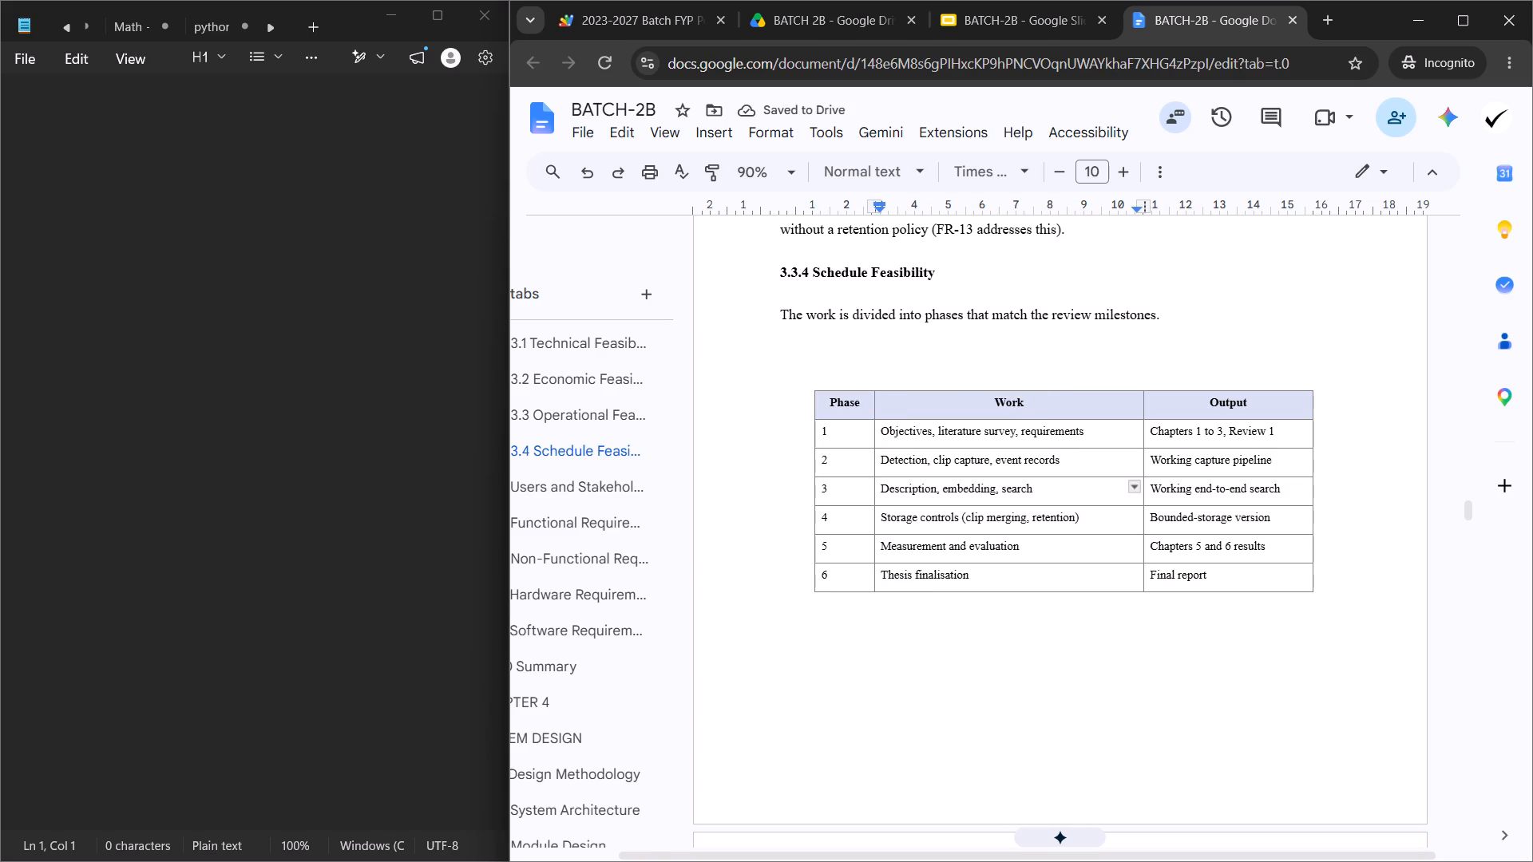
scroll(991, 480, "down", 1)
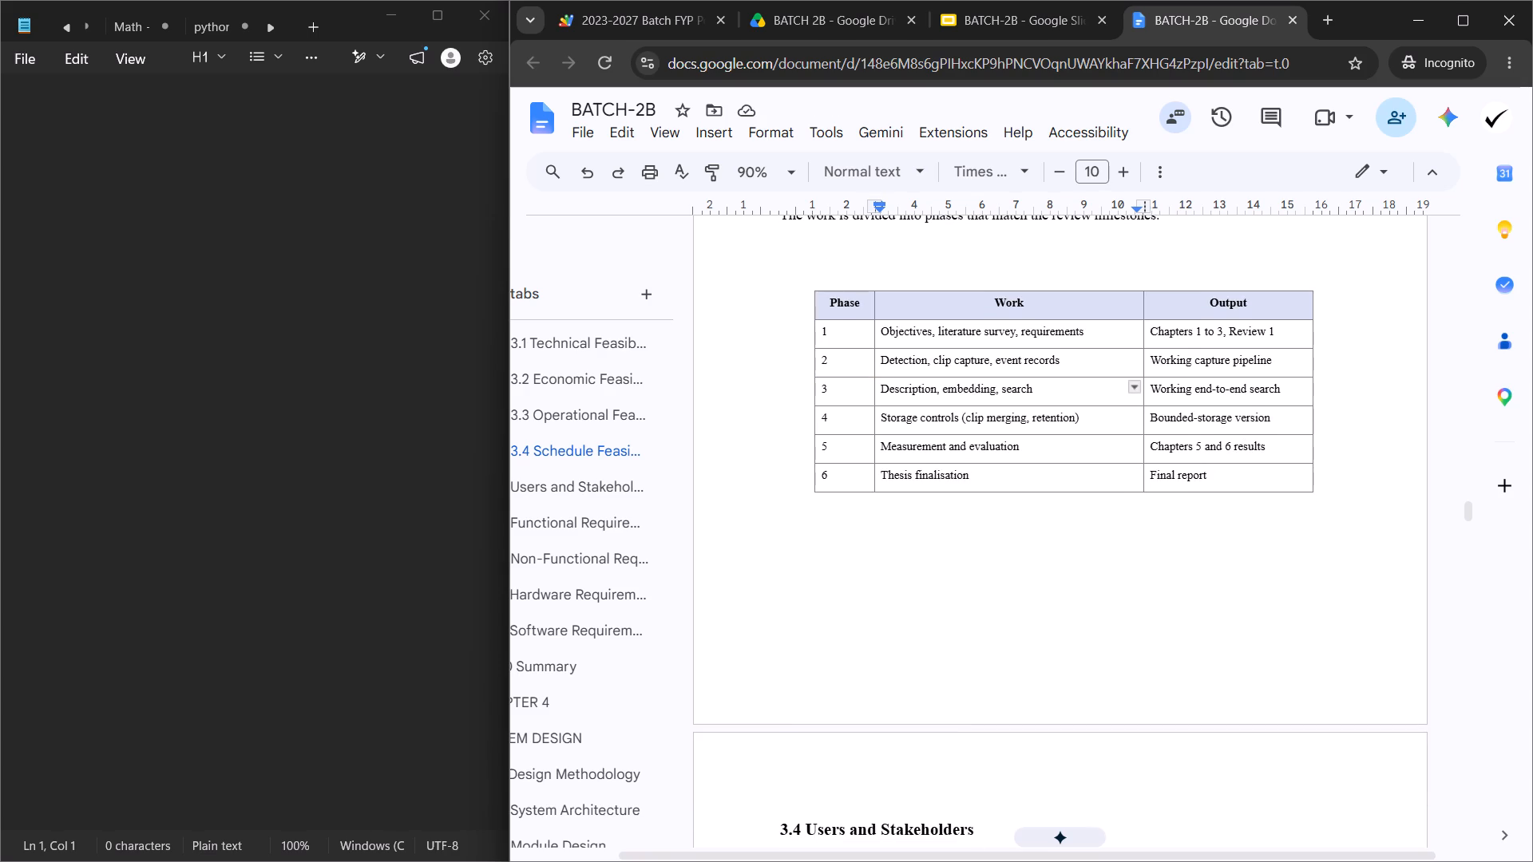
left_click(1142, 310)
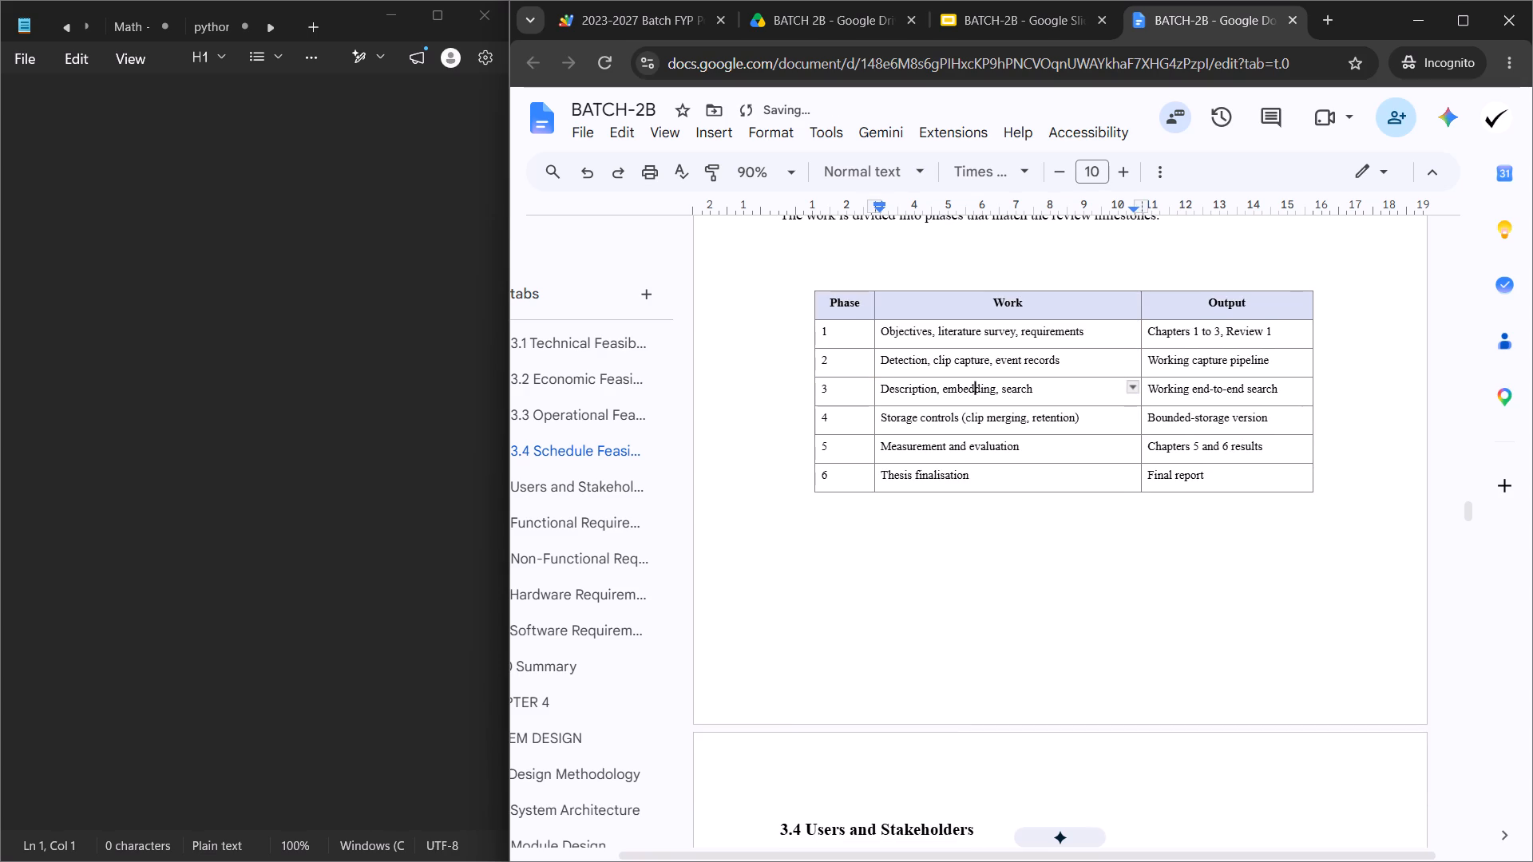
left_click(1139, 313)
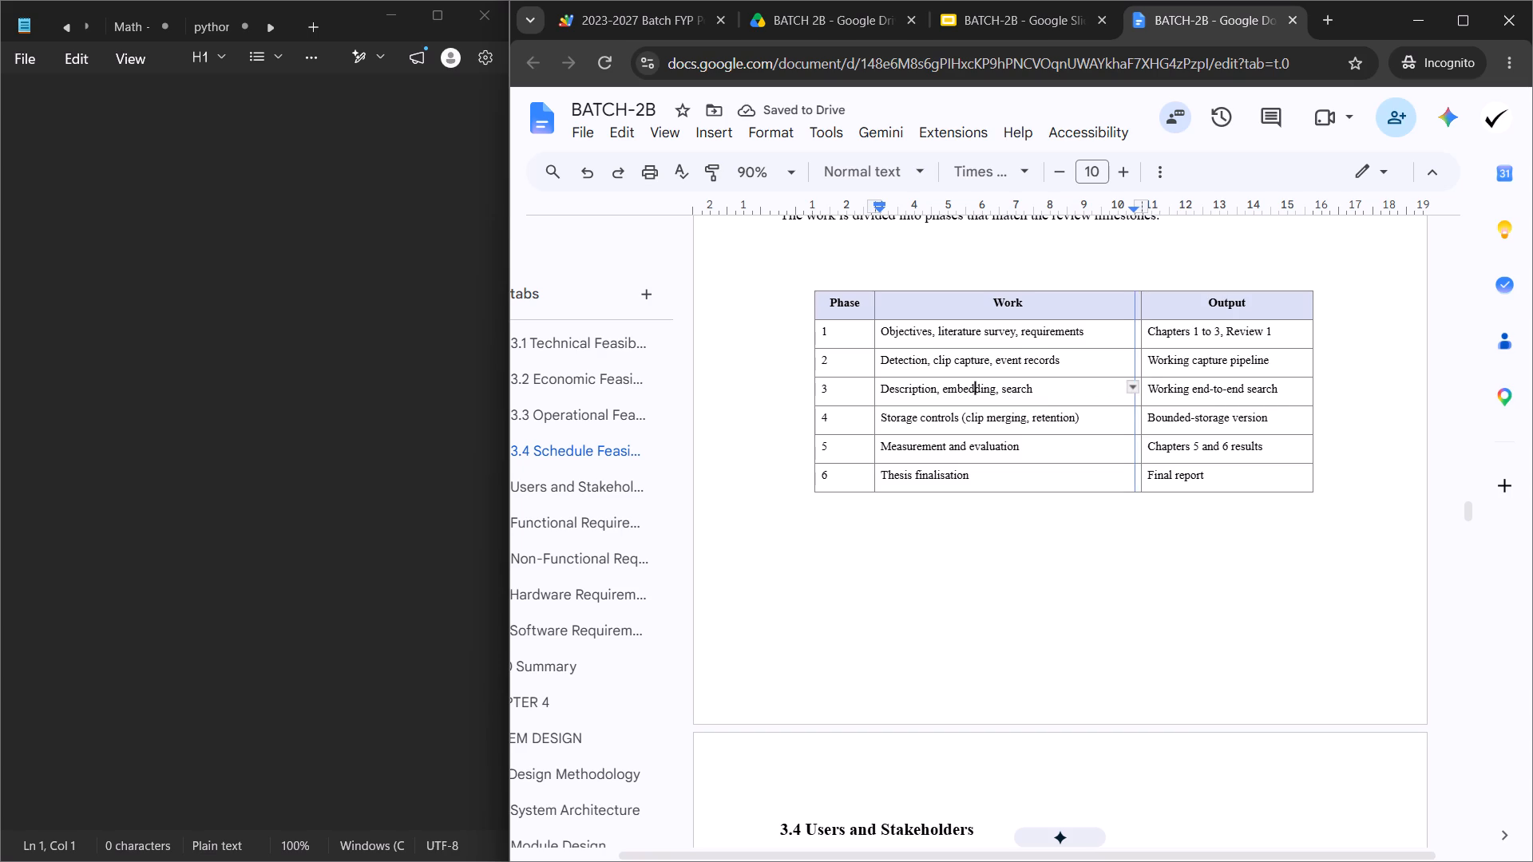
Compare the schedule table with the borderless stakeholder table in section 3.4 Users and Stakeholders.
scroll(1227, 380, "down", 2)
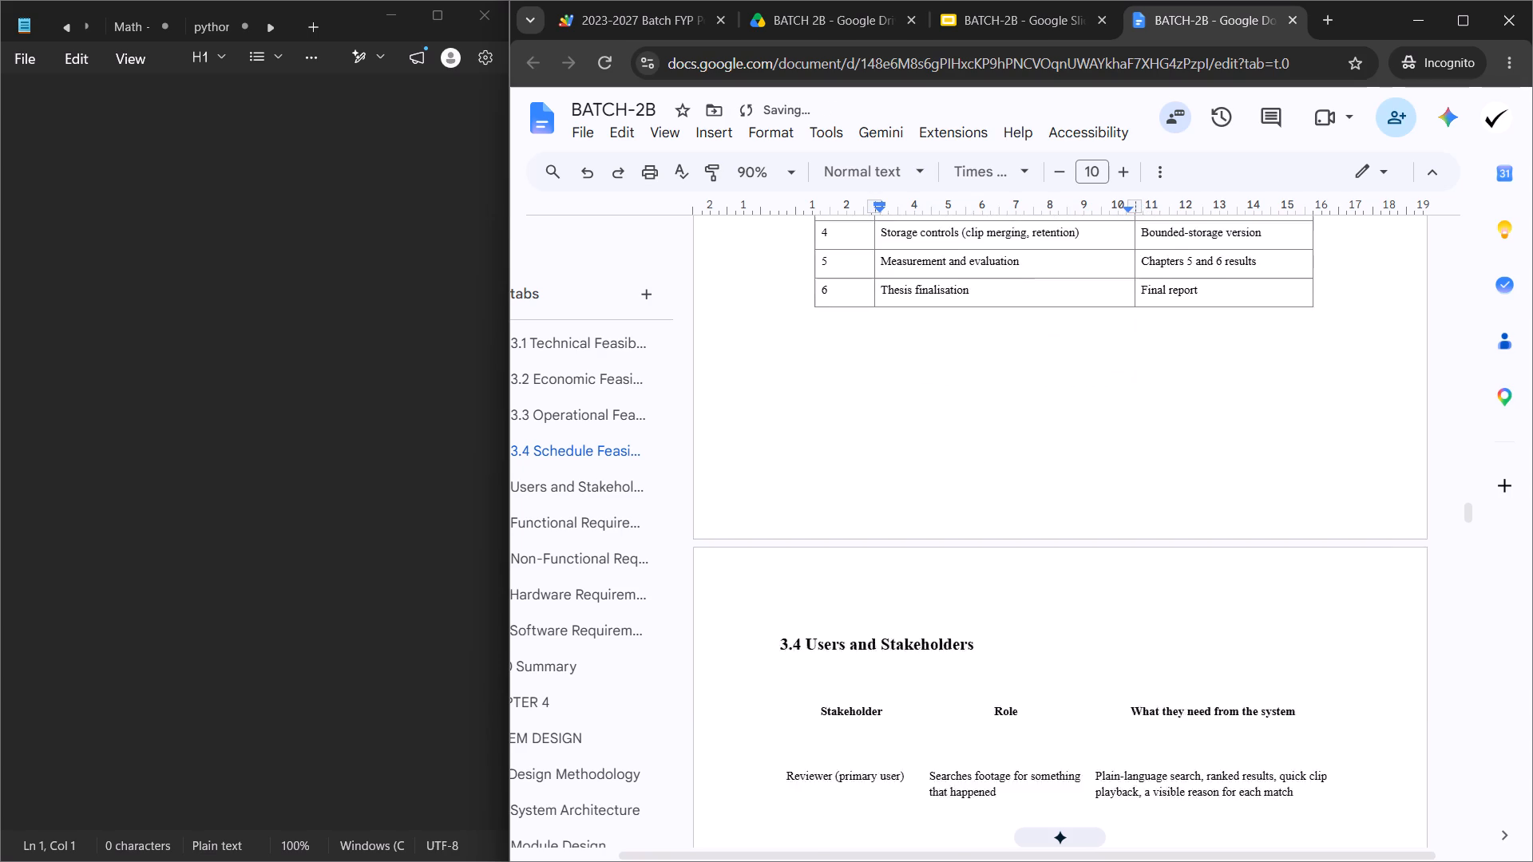
scroll(1226, 379, "down", 4)
scroll(1130, 483, "up", 5)
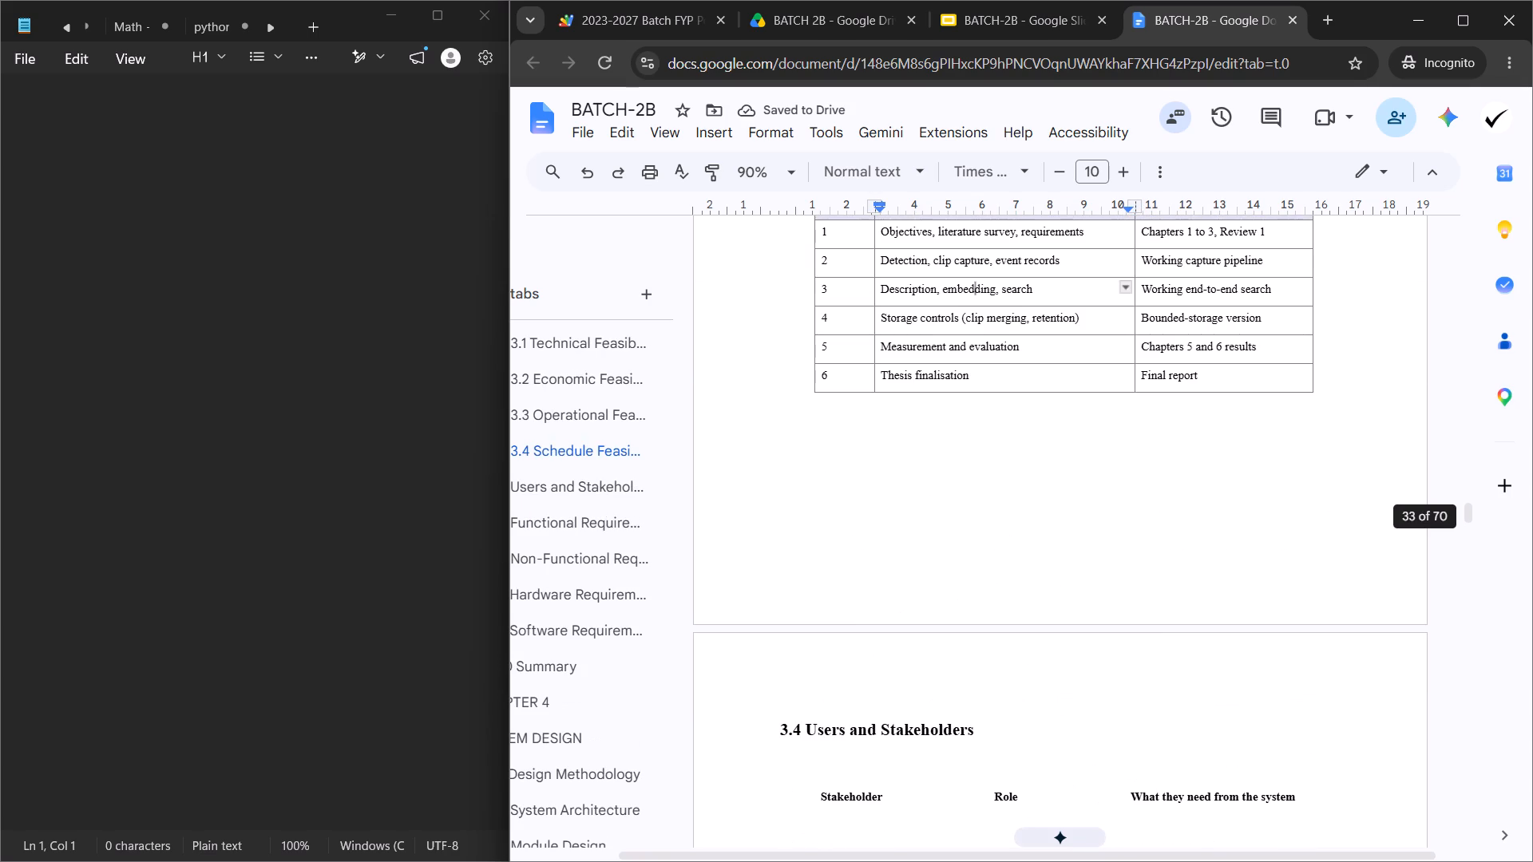
scroll(868, 341, "up", 2)
scroll(844, 408, "down", 3)
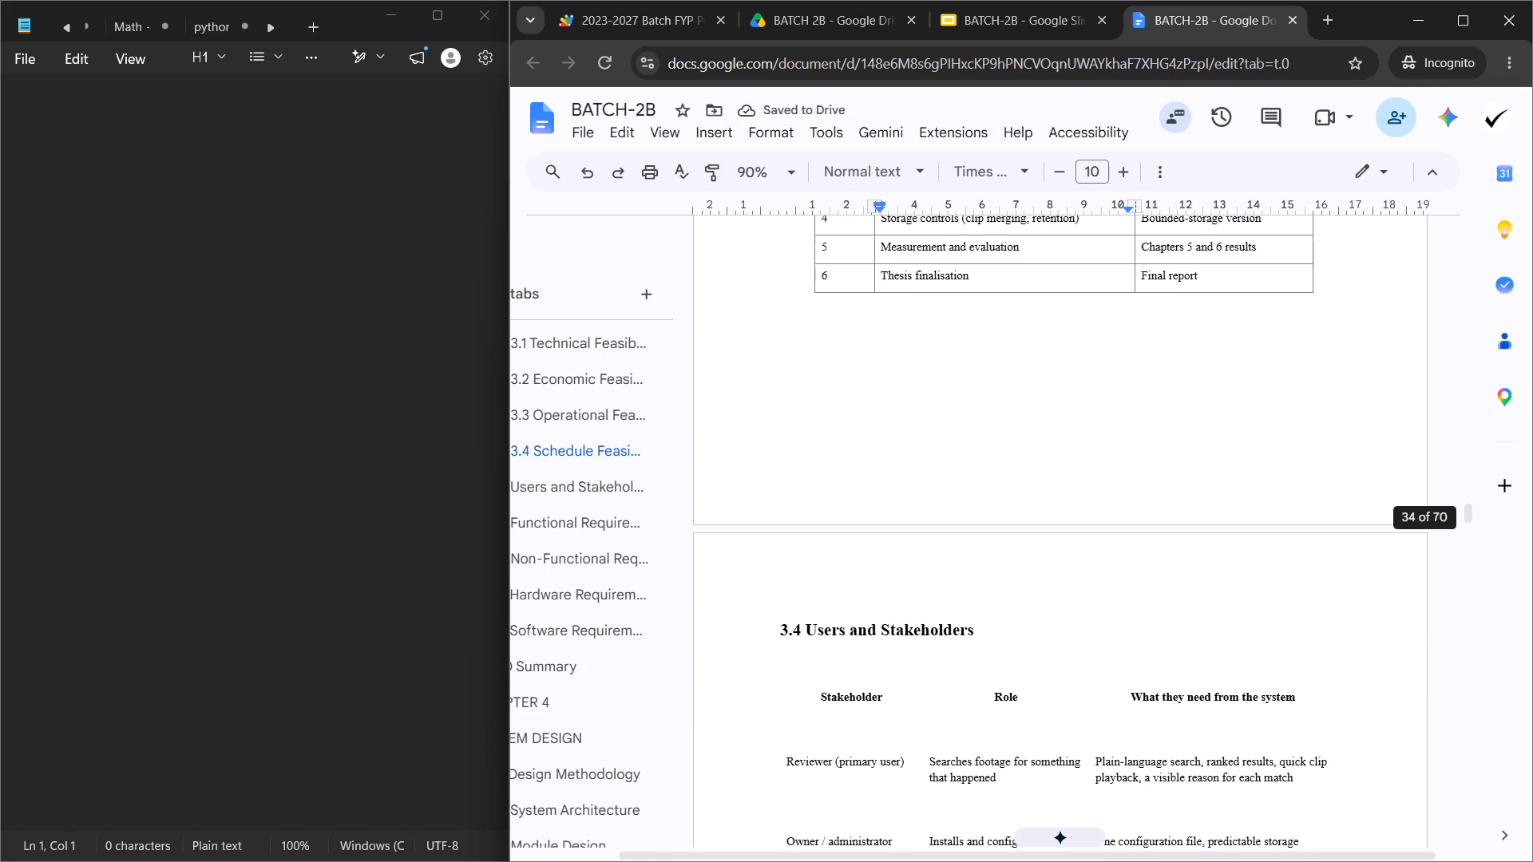
scroll(871, 391, "down", 3)
scroll(886, 532, "up", 6)
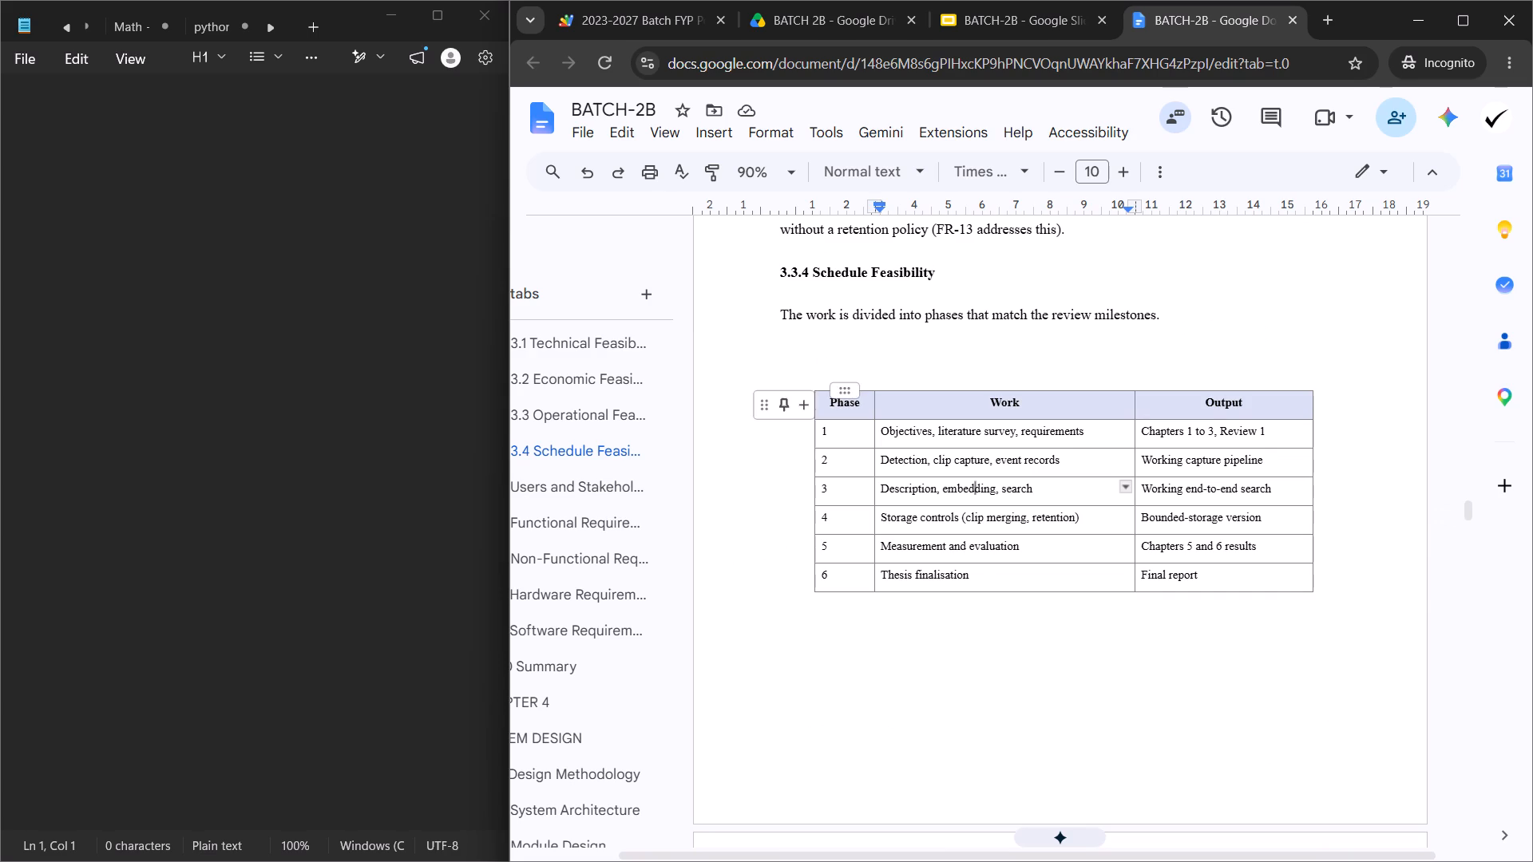
Copy the whole schedule table and paste it, with blank lines above, under the 3.4 Users and Stakeholders heading.
left_click_drag(831, 409, 1203, 569)
key("ctrl+c")
left_click(1004, 526)
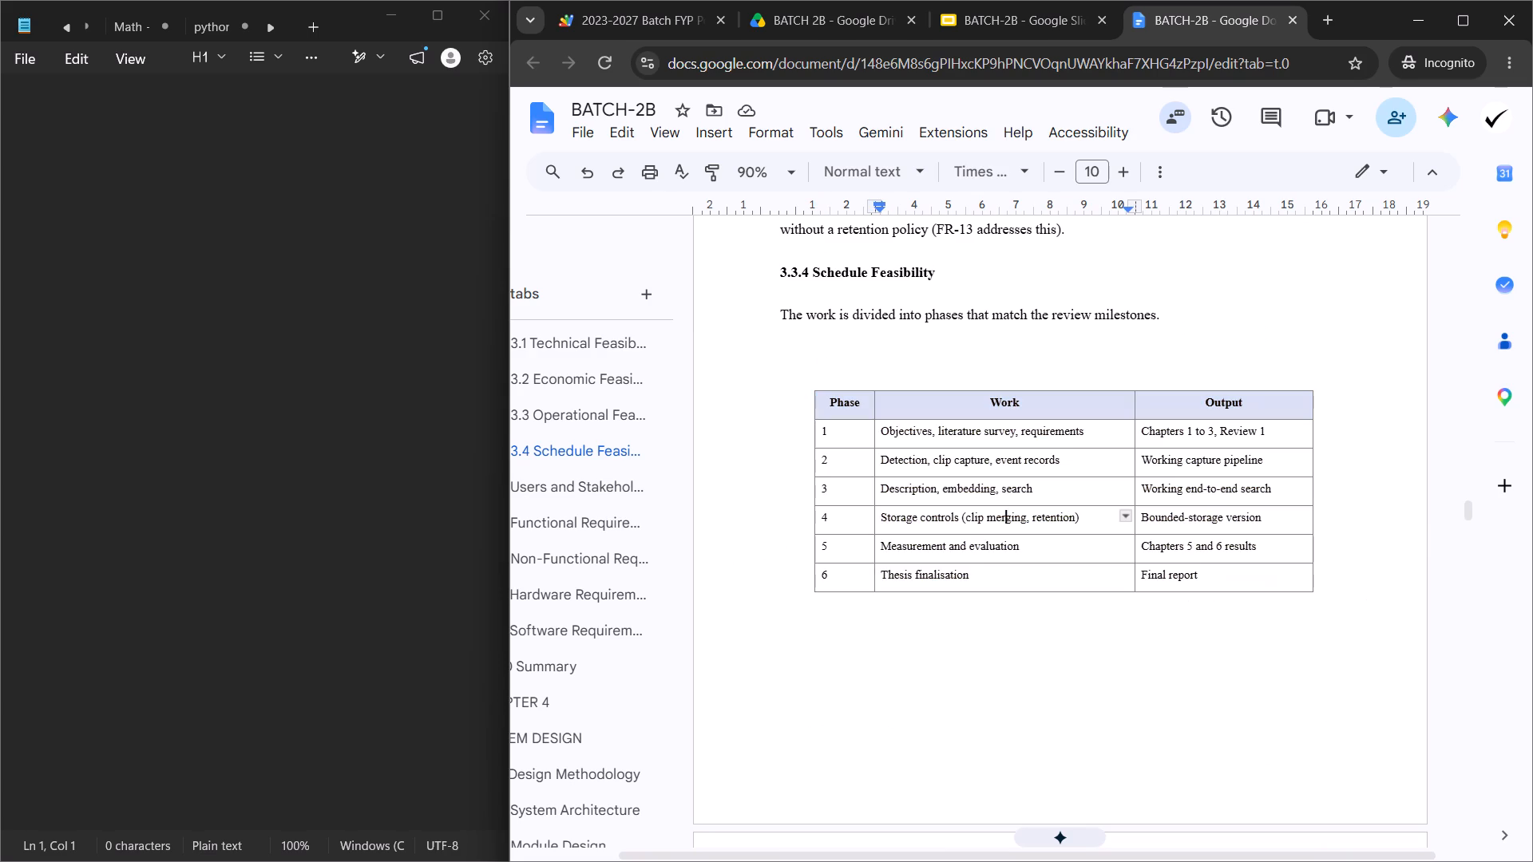
left_click(938, 351)
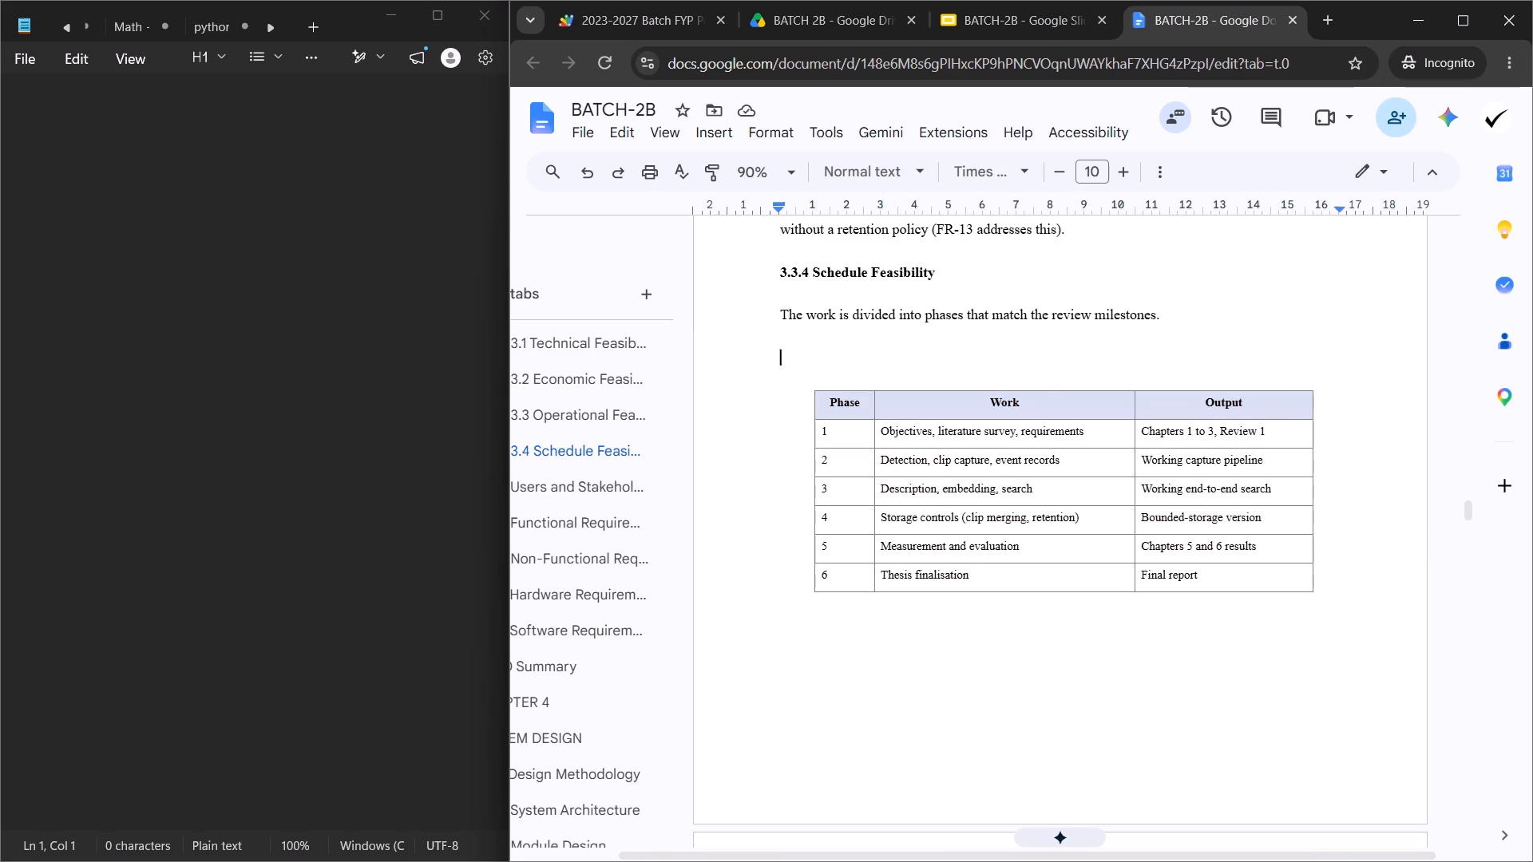
scroll(959, 360, "down", 5)
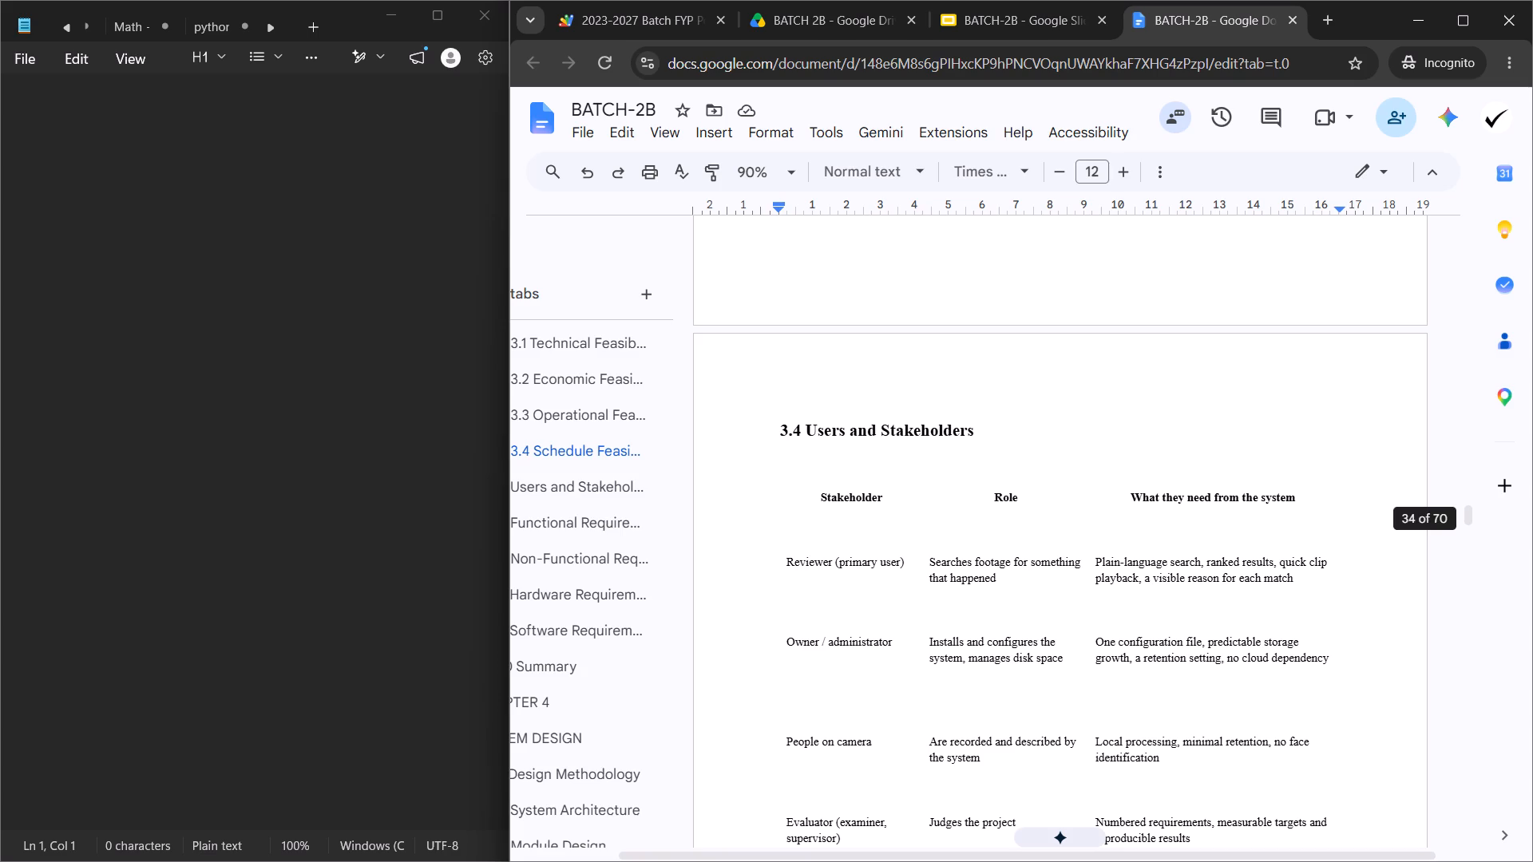
left_click(914, 469)
left_click(996, 445)
key("Return")
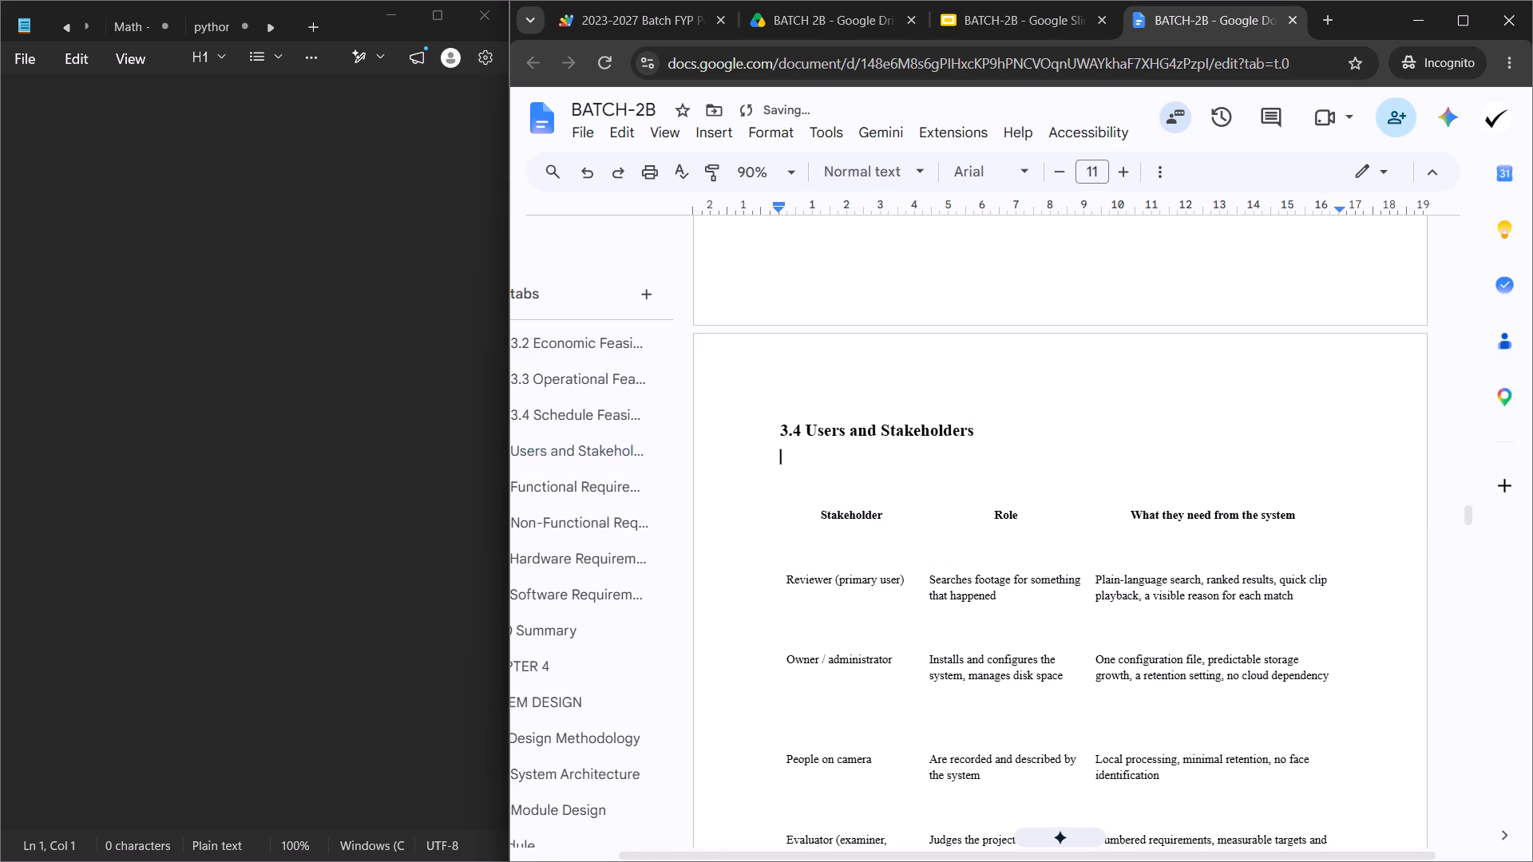
key("Return")
key("ctrl+v")
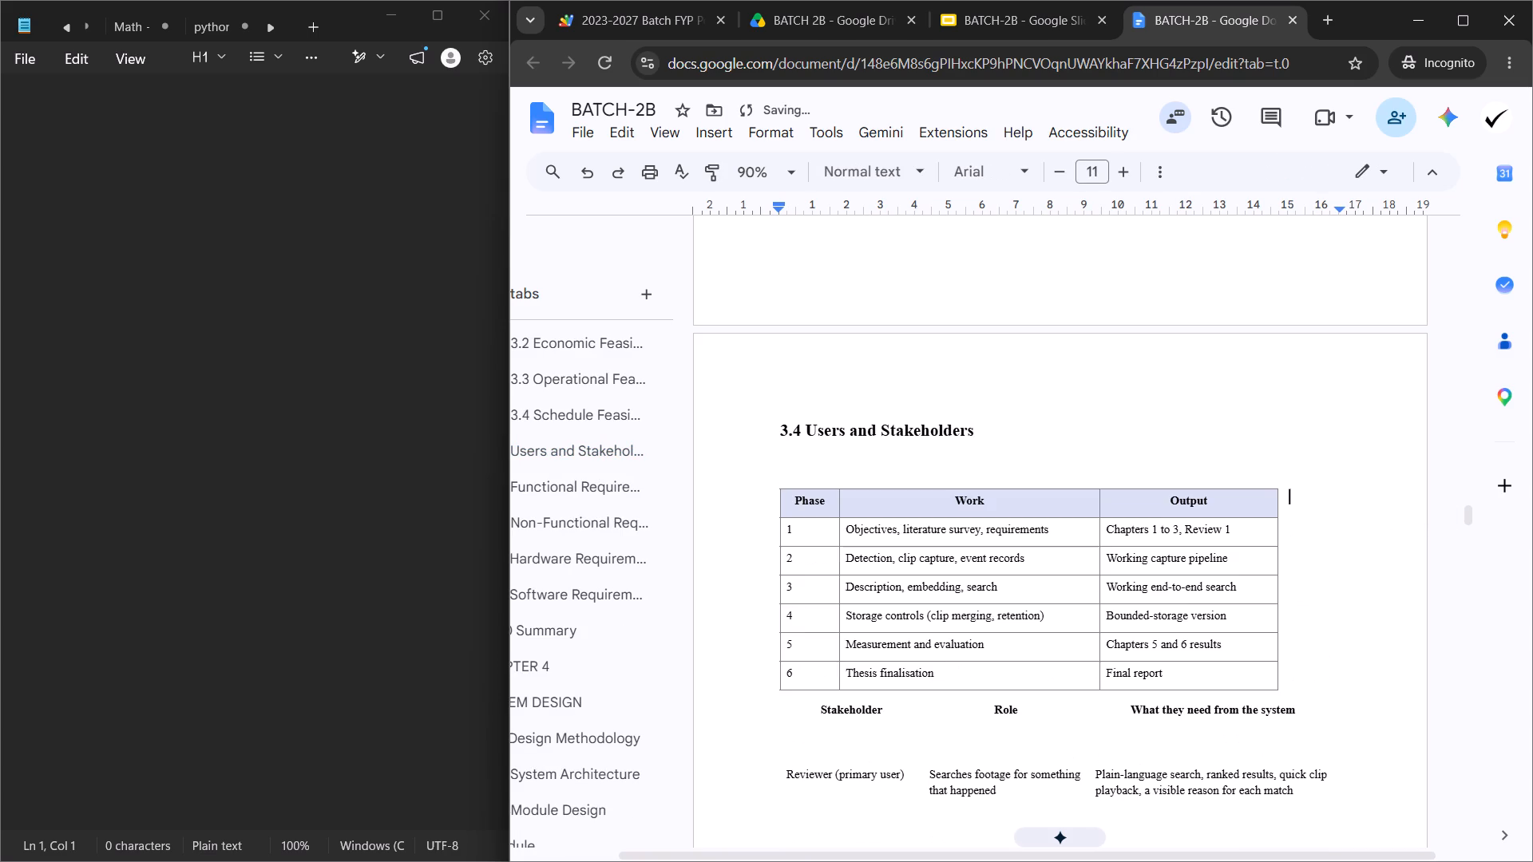
key("BackSpace")
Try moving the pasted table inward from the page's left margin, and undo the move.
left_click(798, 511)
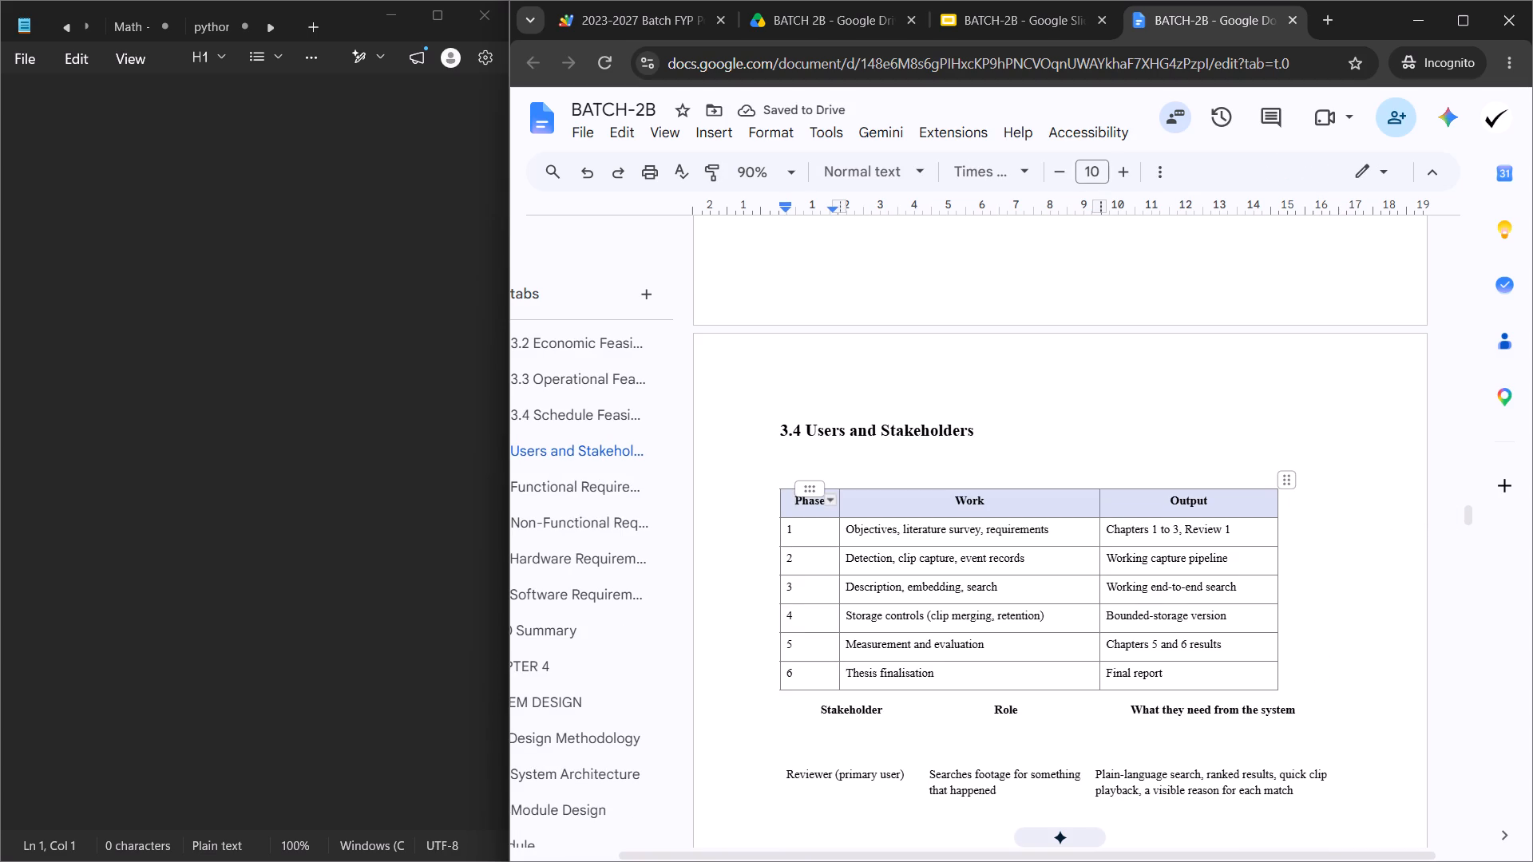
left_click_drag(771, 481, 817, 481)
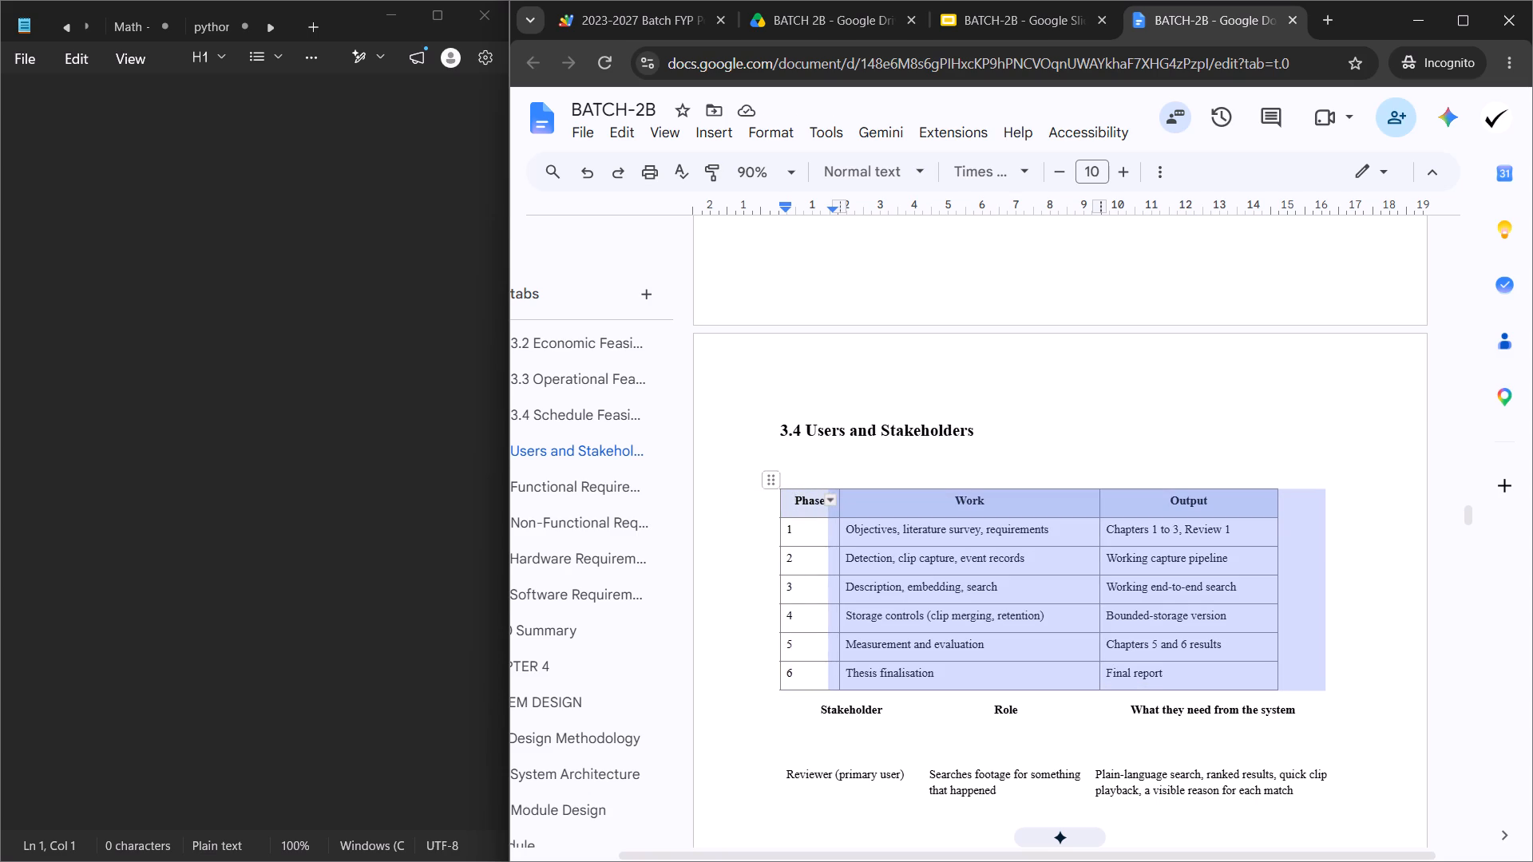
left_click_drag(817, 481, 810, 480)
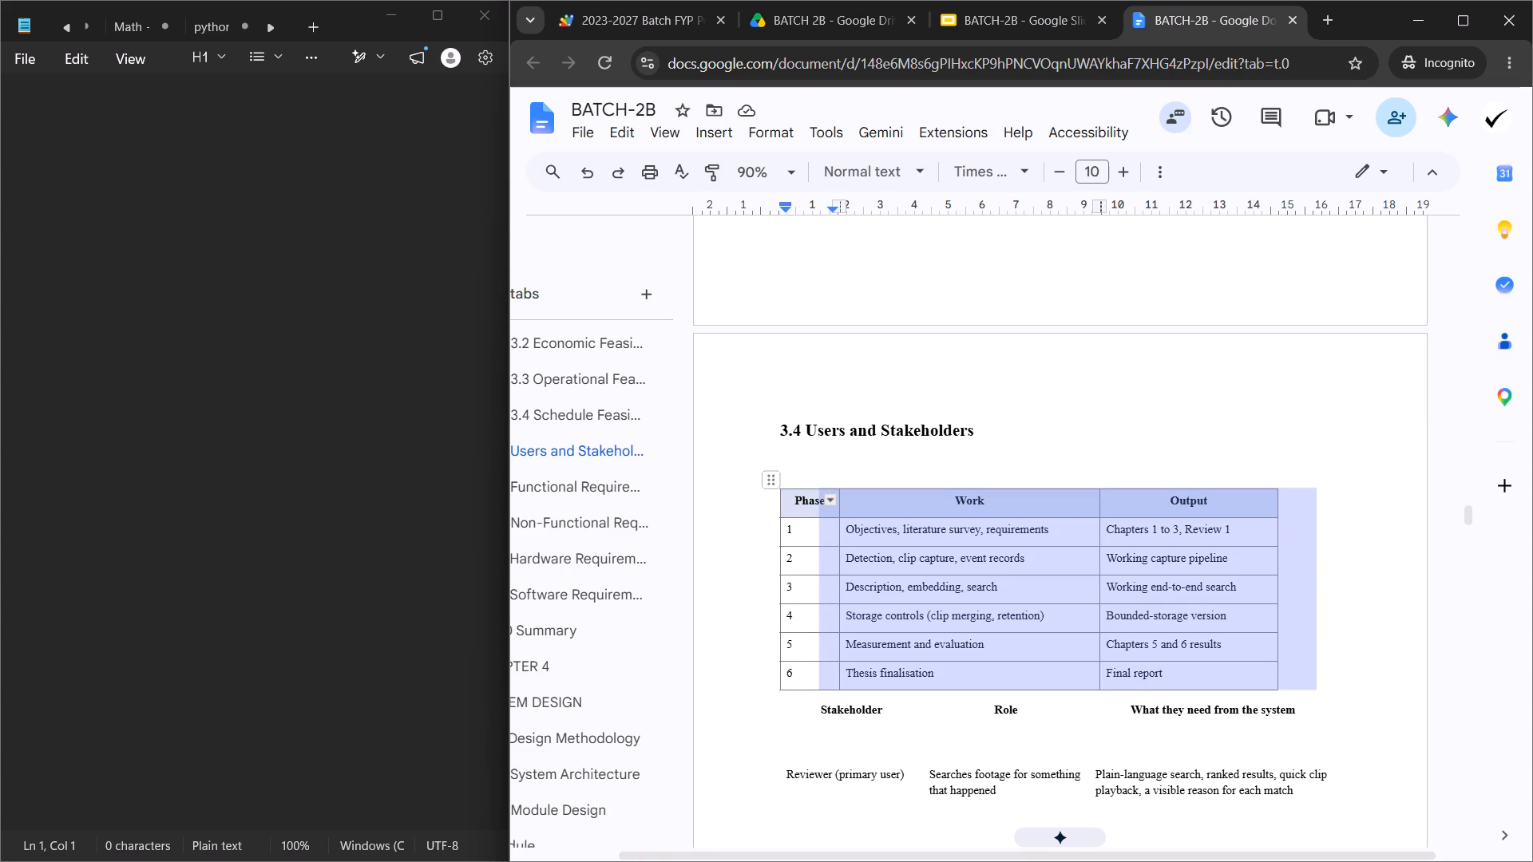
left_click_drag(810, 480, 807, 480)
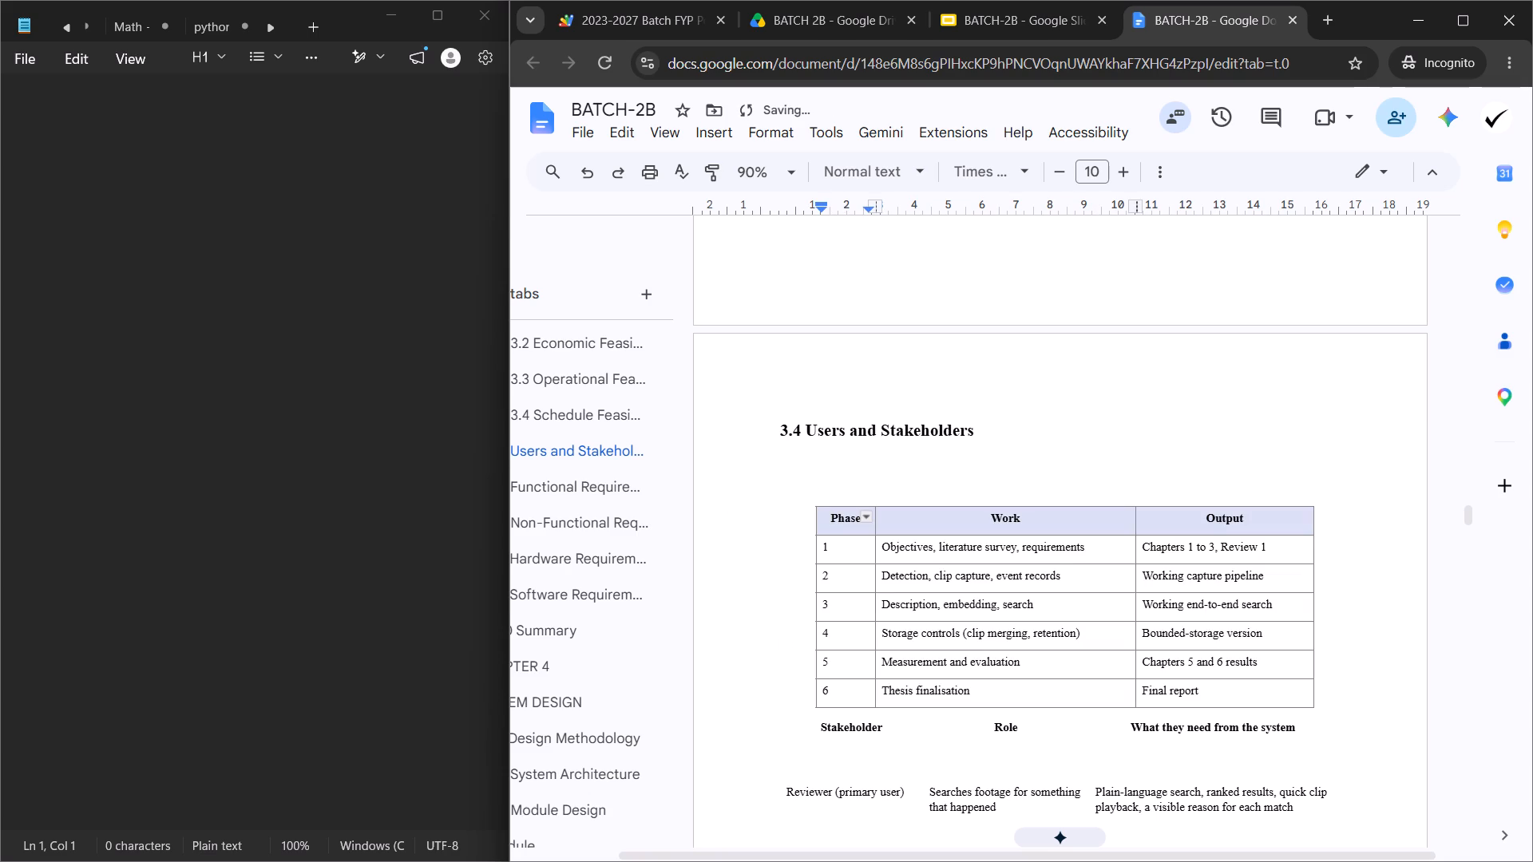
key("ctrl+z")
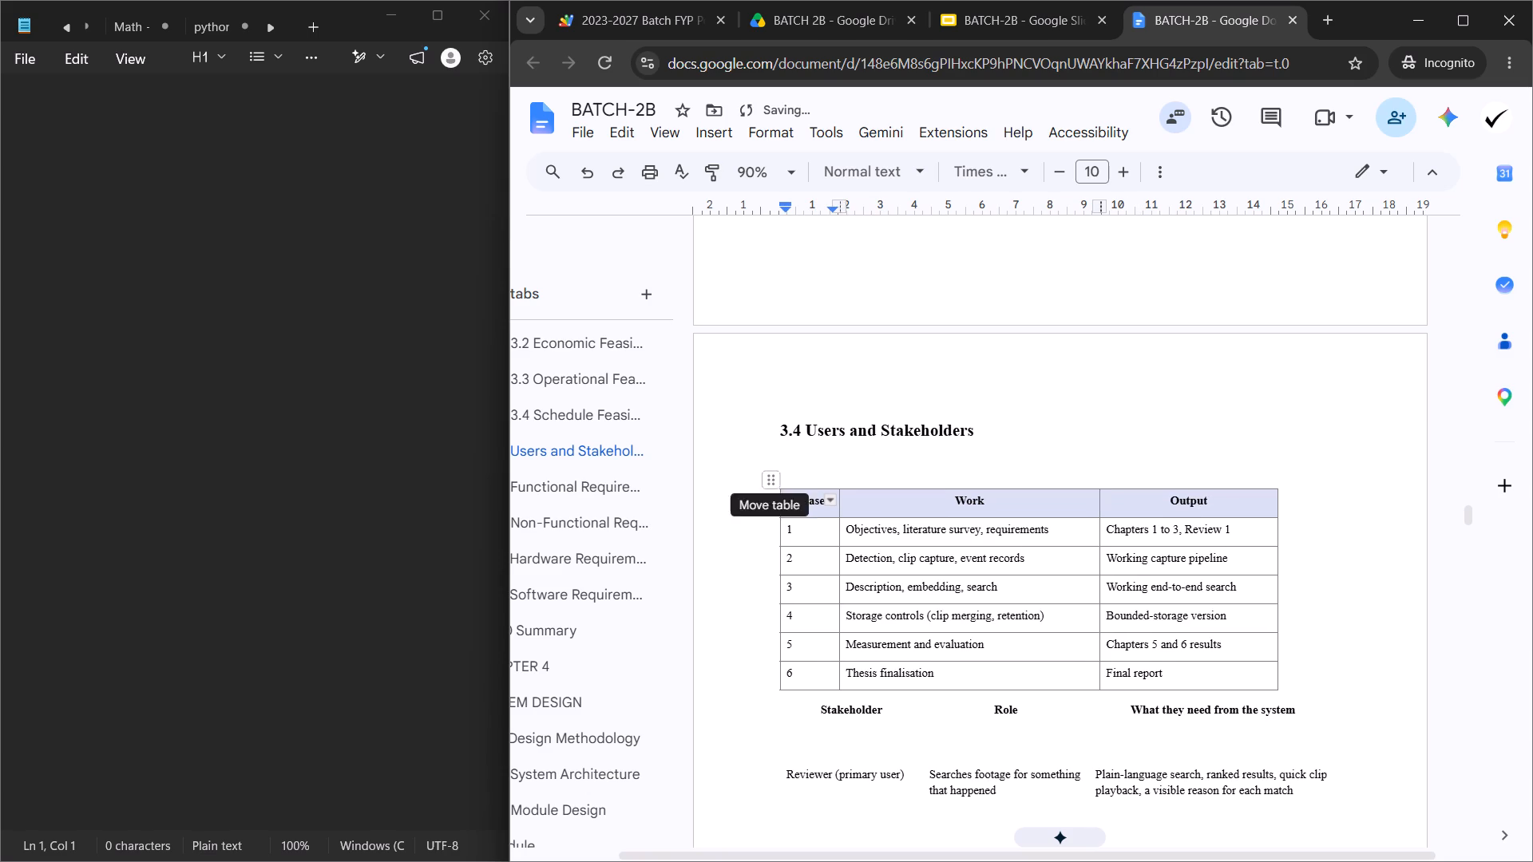
Move the pasted table in section 3.4 slightly inward from the left margin and delete one blank line above it.
left_click_drag(774, 483, 790, 482)
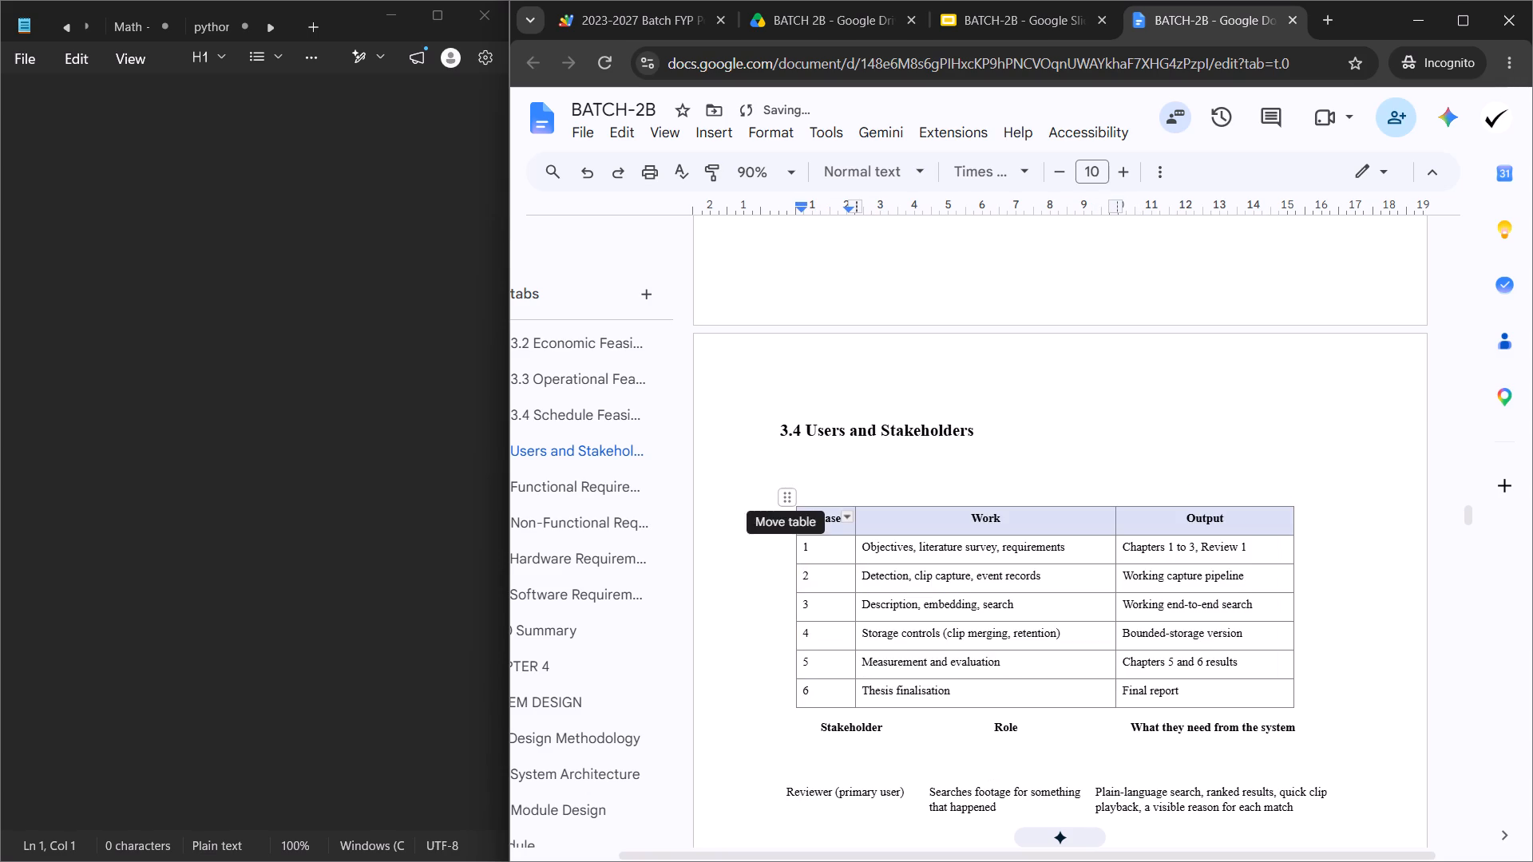
scroll(854, 510, "up", 1)
left_click(844, 588)
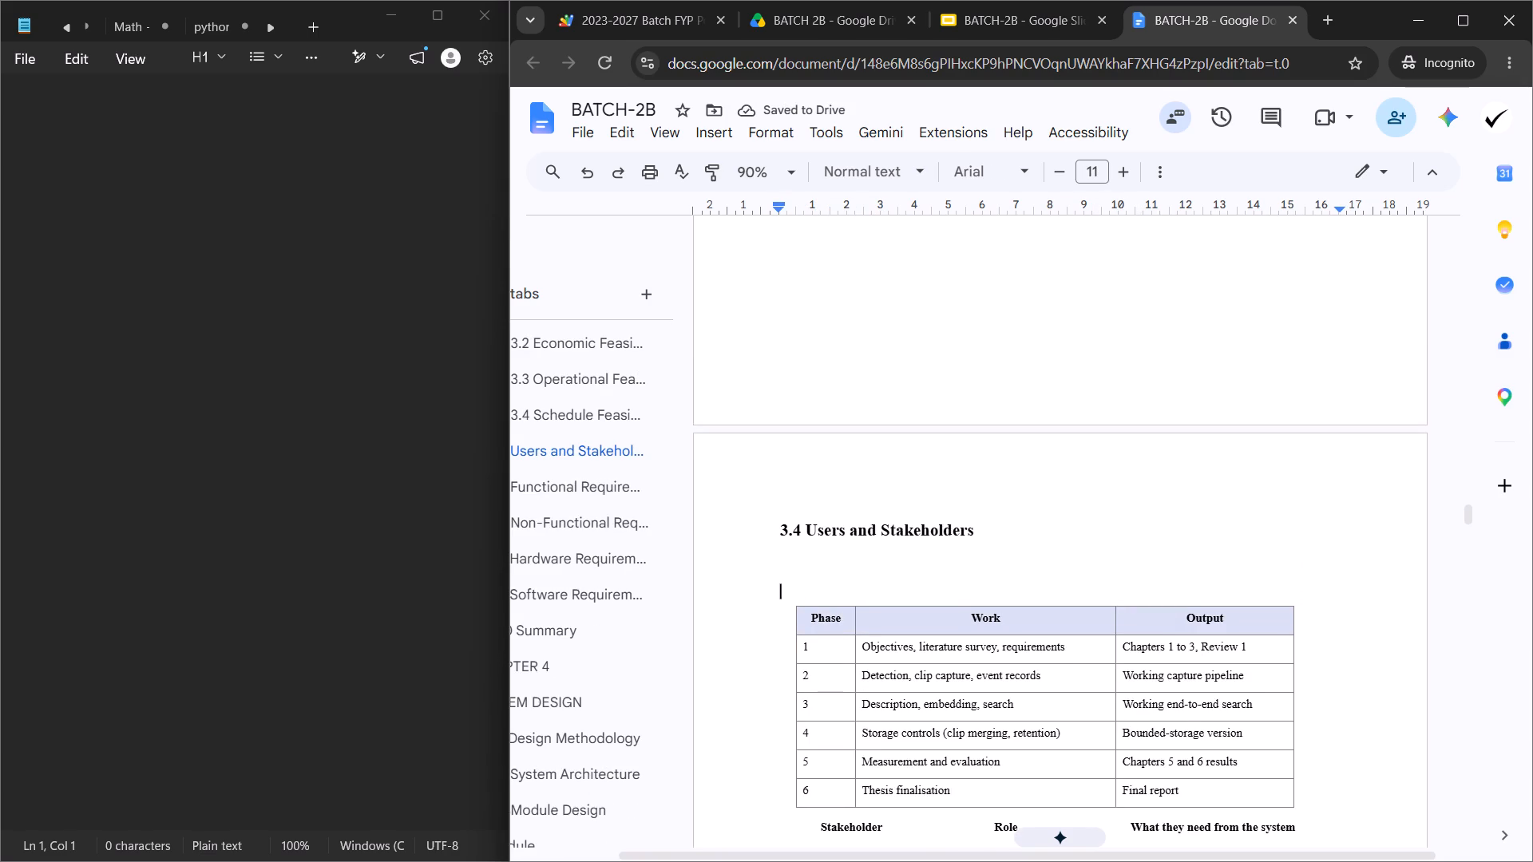
left_click(842, 567)
left_click(839, 560)
left_click(842, 588)
key("BackSpace")
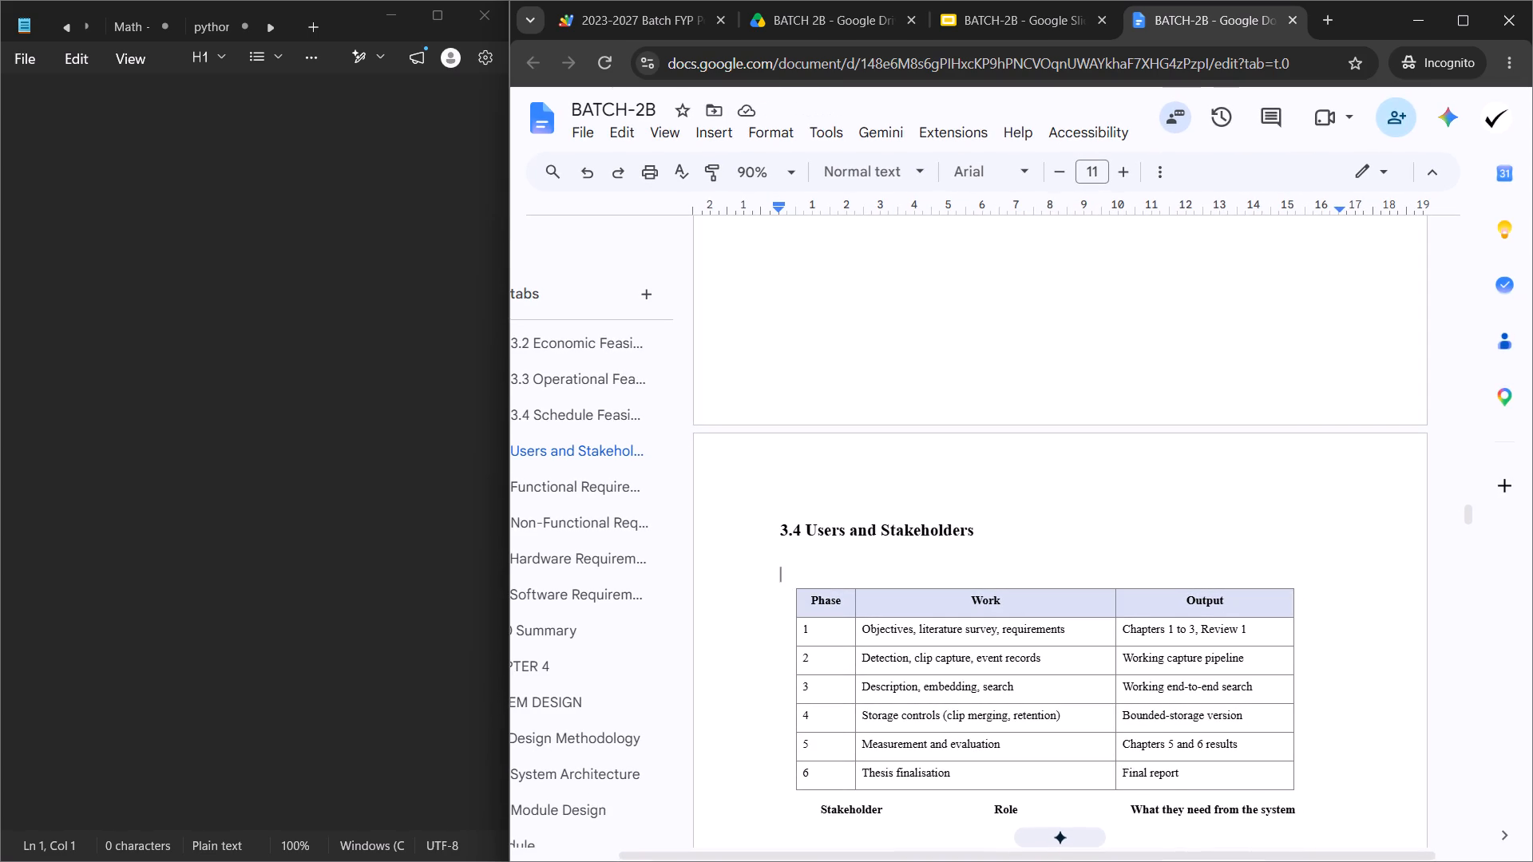
Nudge the pasted table in section 3.4 further inward to line up with the schedule table on the previous page.
key("ctrl+minus")
key("ctrl+minus")
scroll(830, 563, "up", 1)
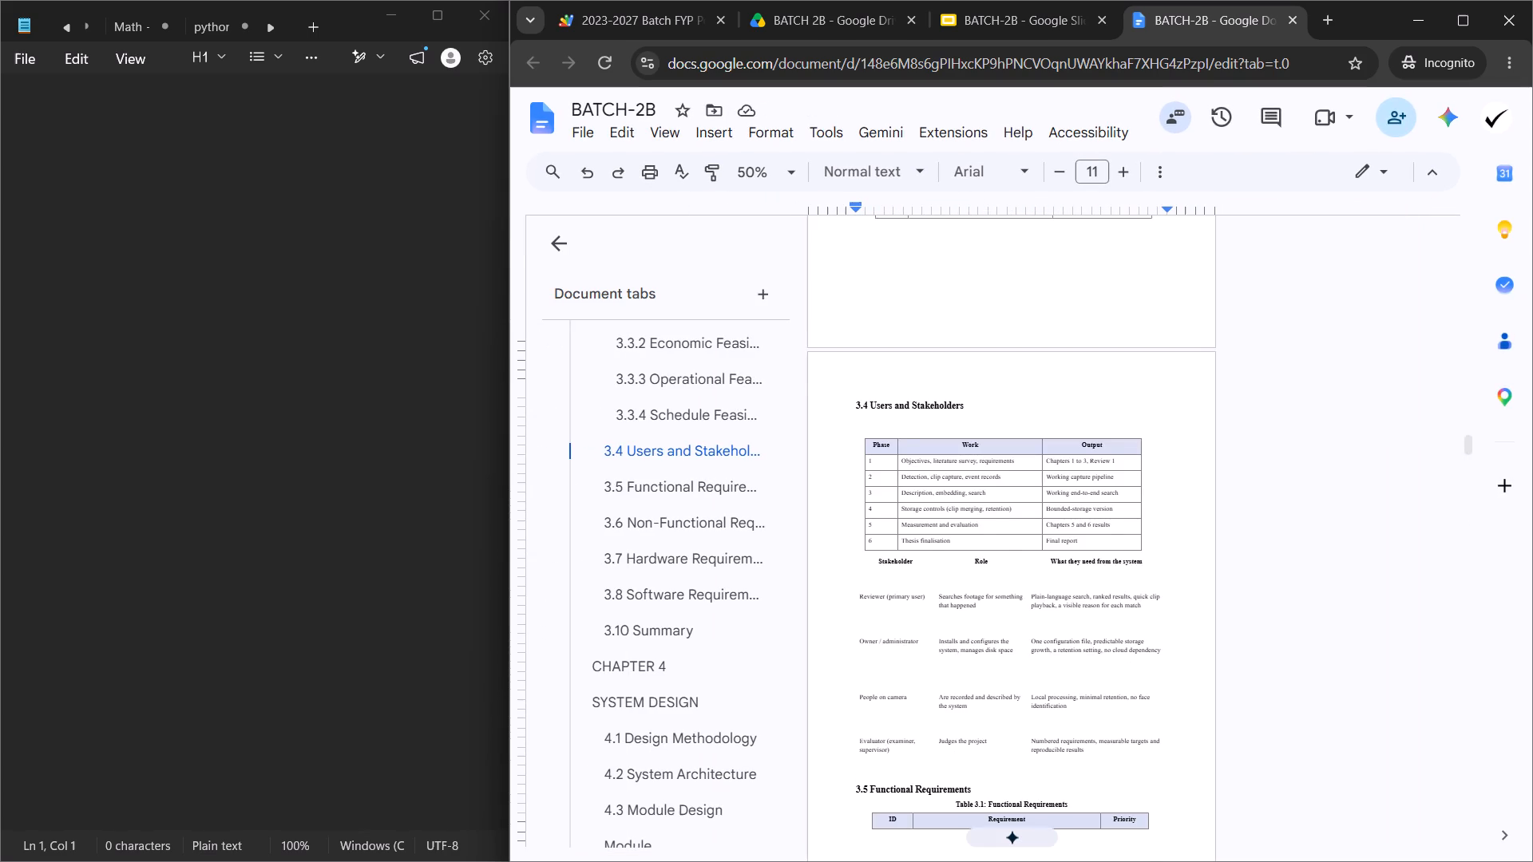
scroll(830, 563, "up", 1)
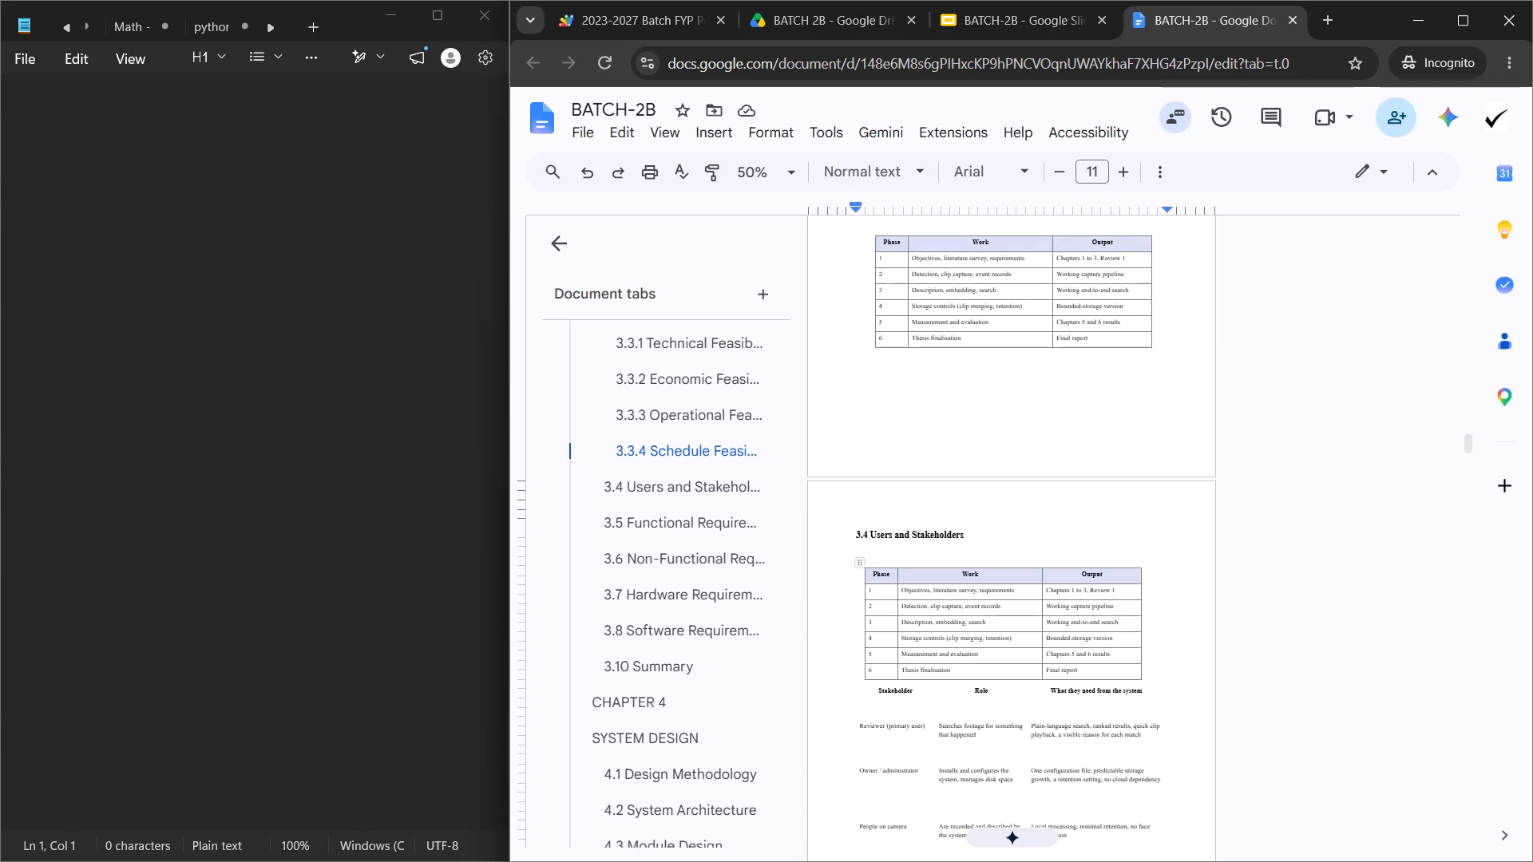
left_click(859, 563)
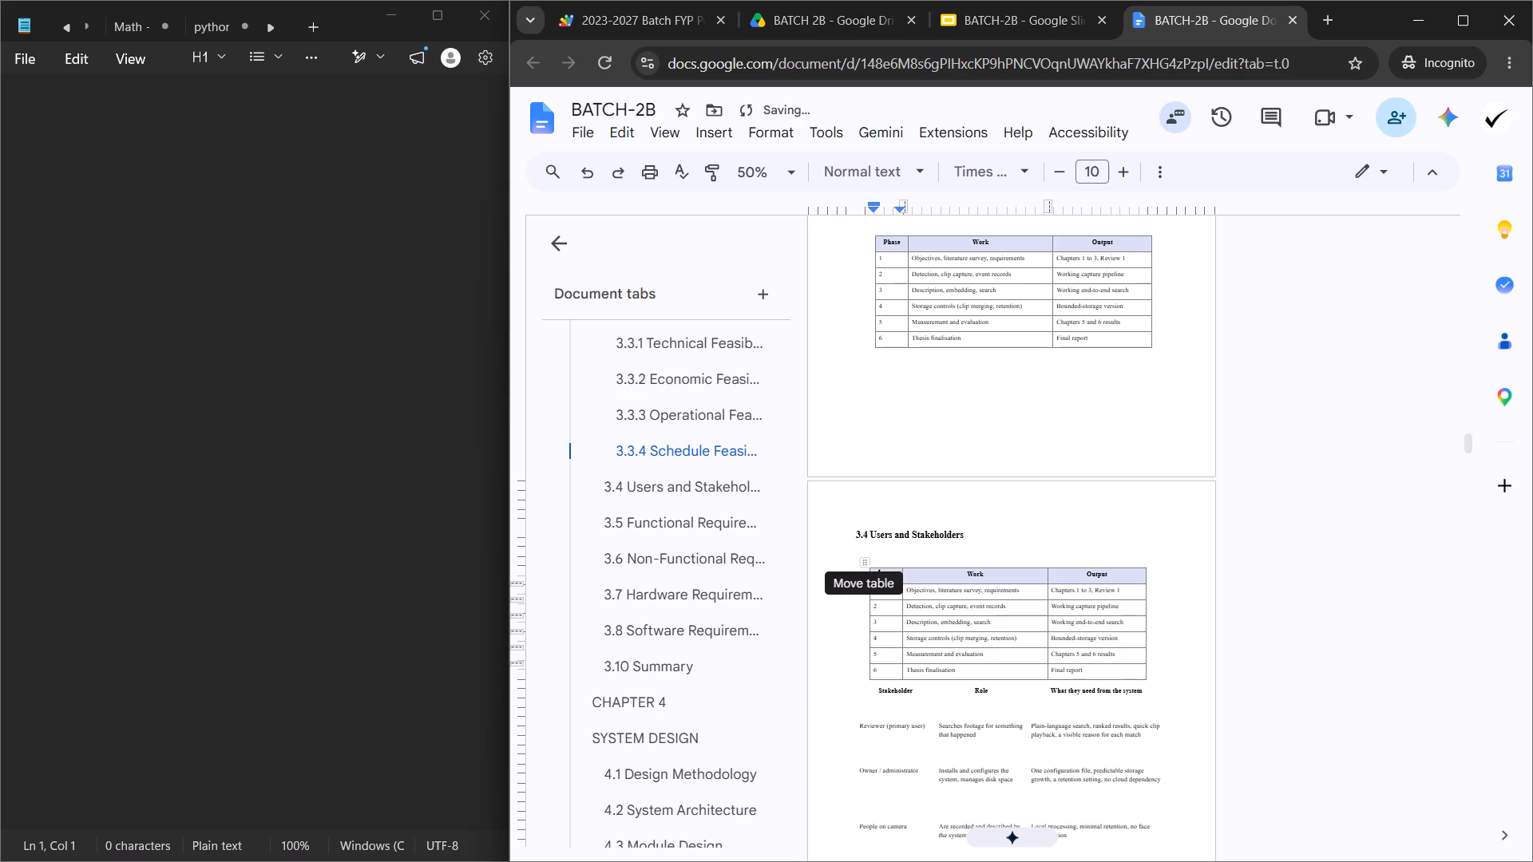
left_click(865, 566)
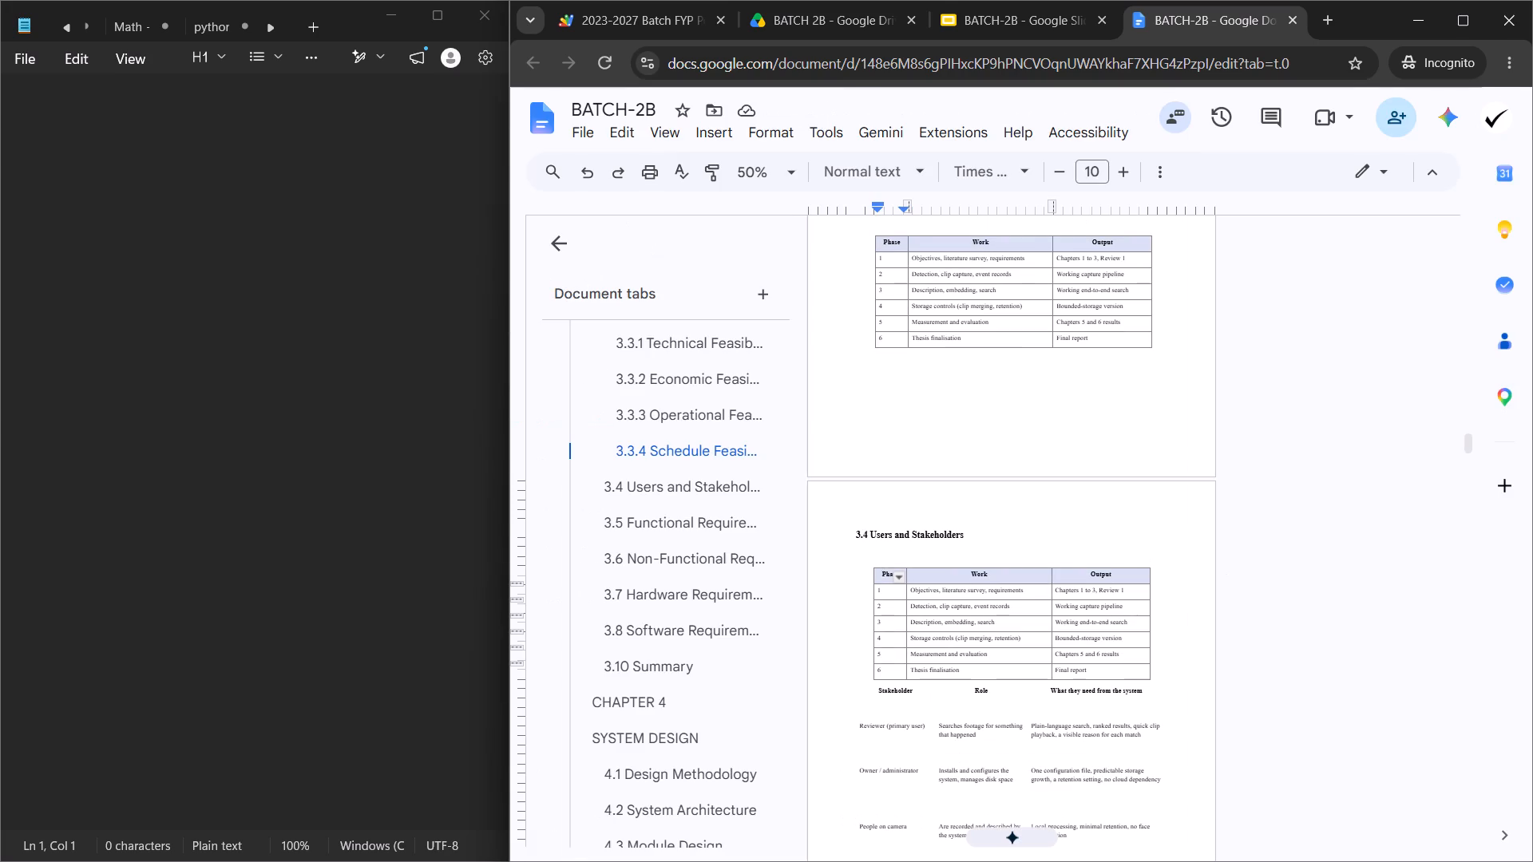
Cut the header word Stakeholder from the borderless table in section 3.4 and paste it into the empty Notepad document.
key("ctrl+equal")
key("ctrl+equal")
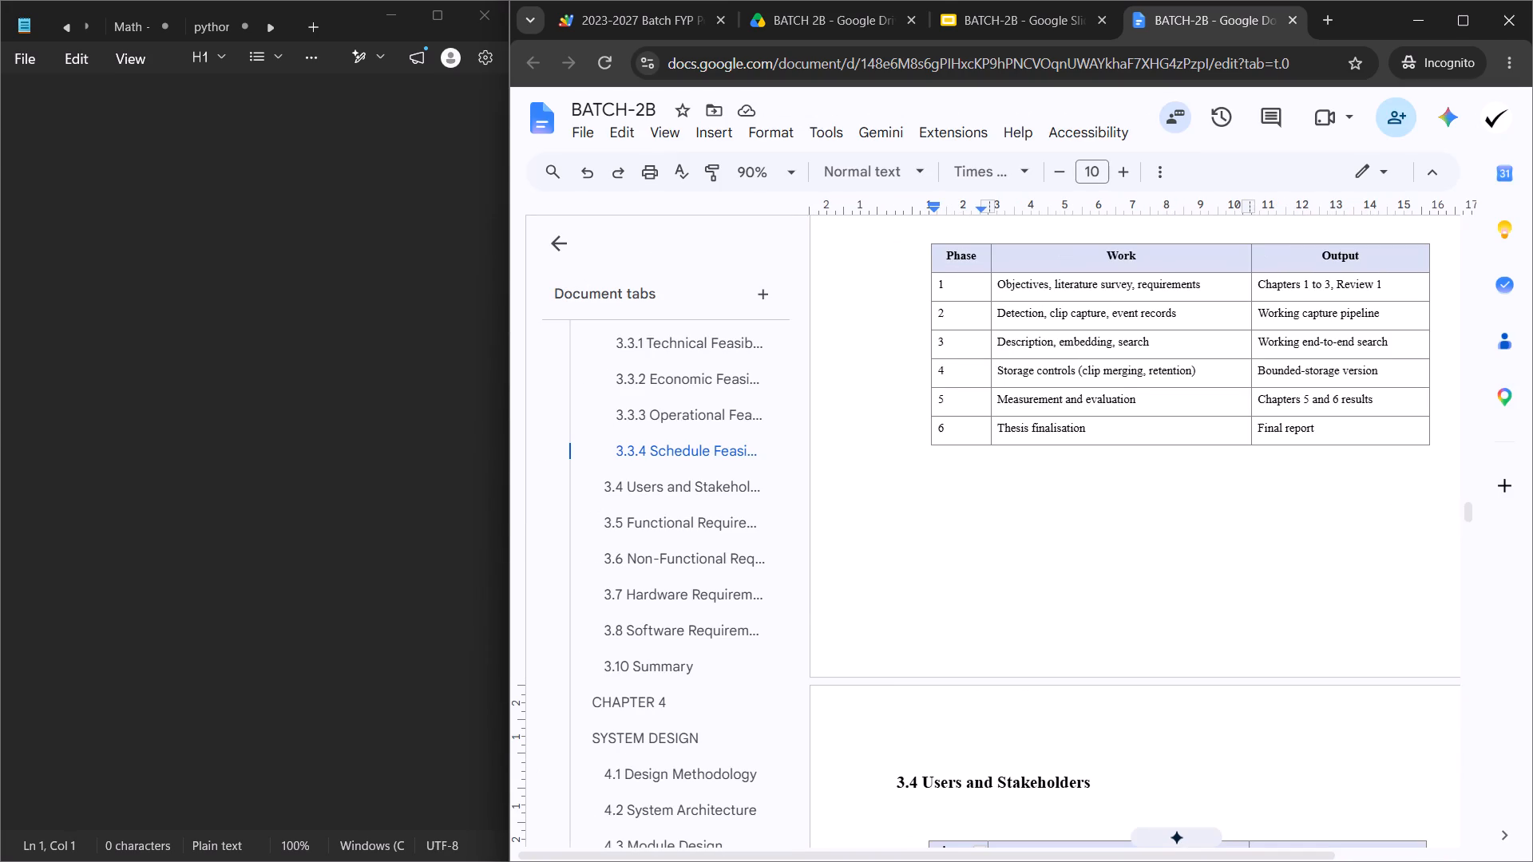
scroll(1129, 548, "down", 3)
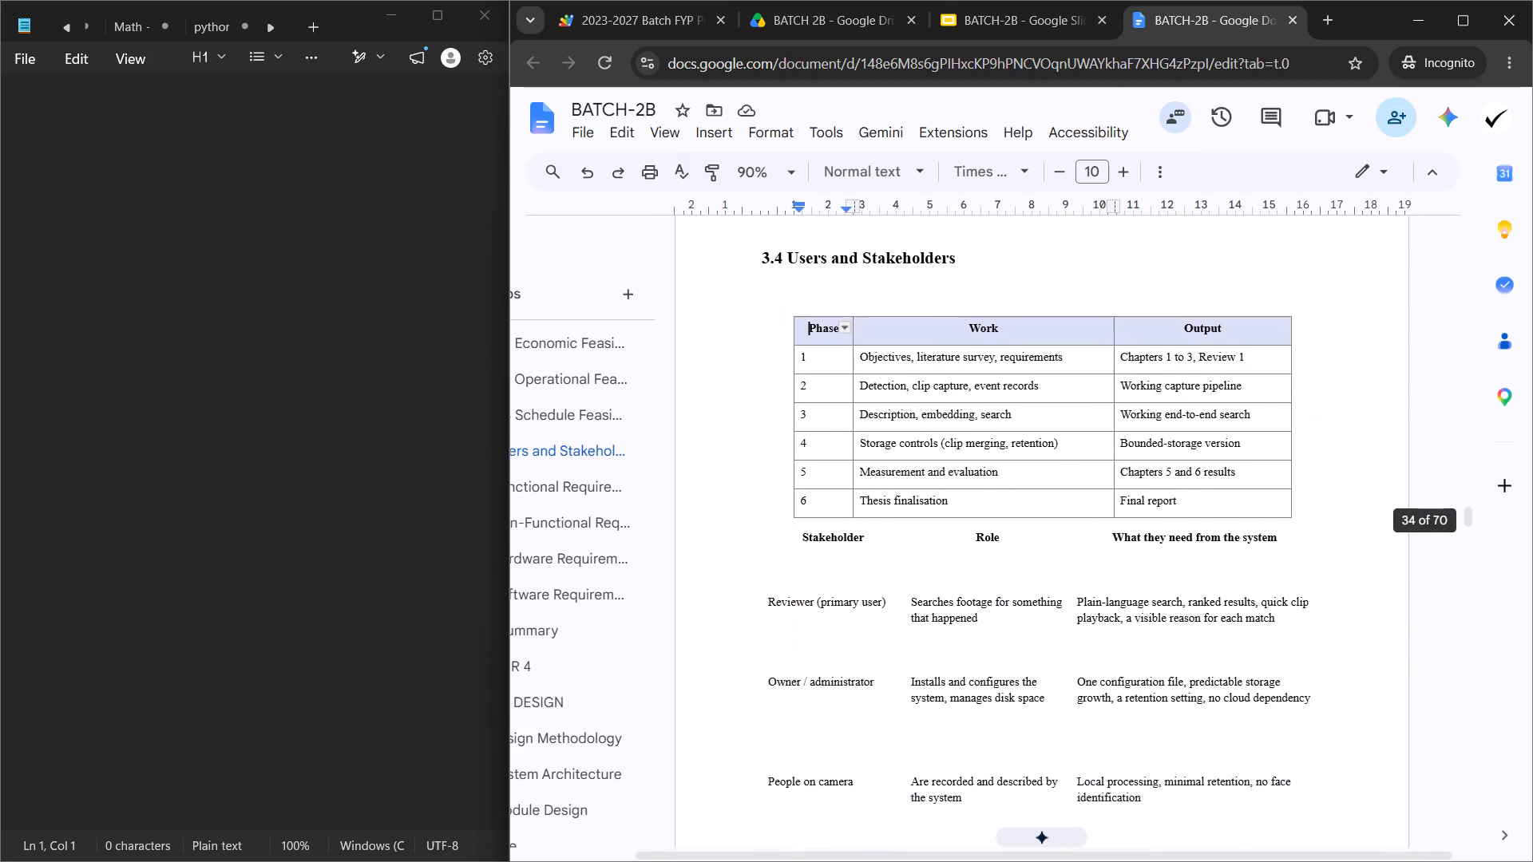
scroll(1103, 548, "down", 2)
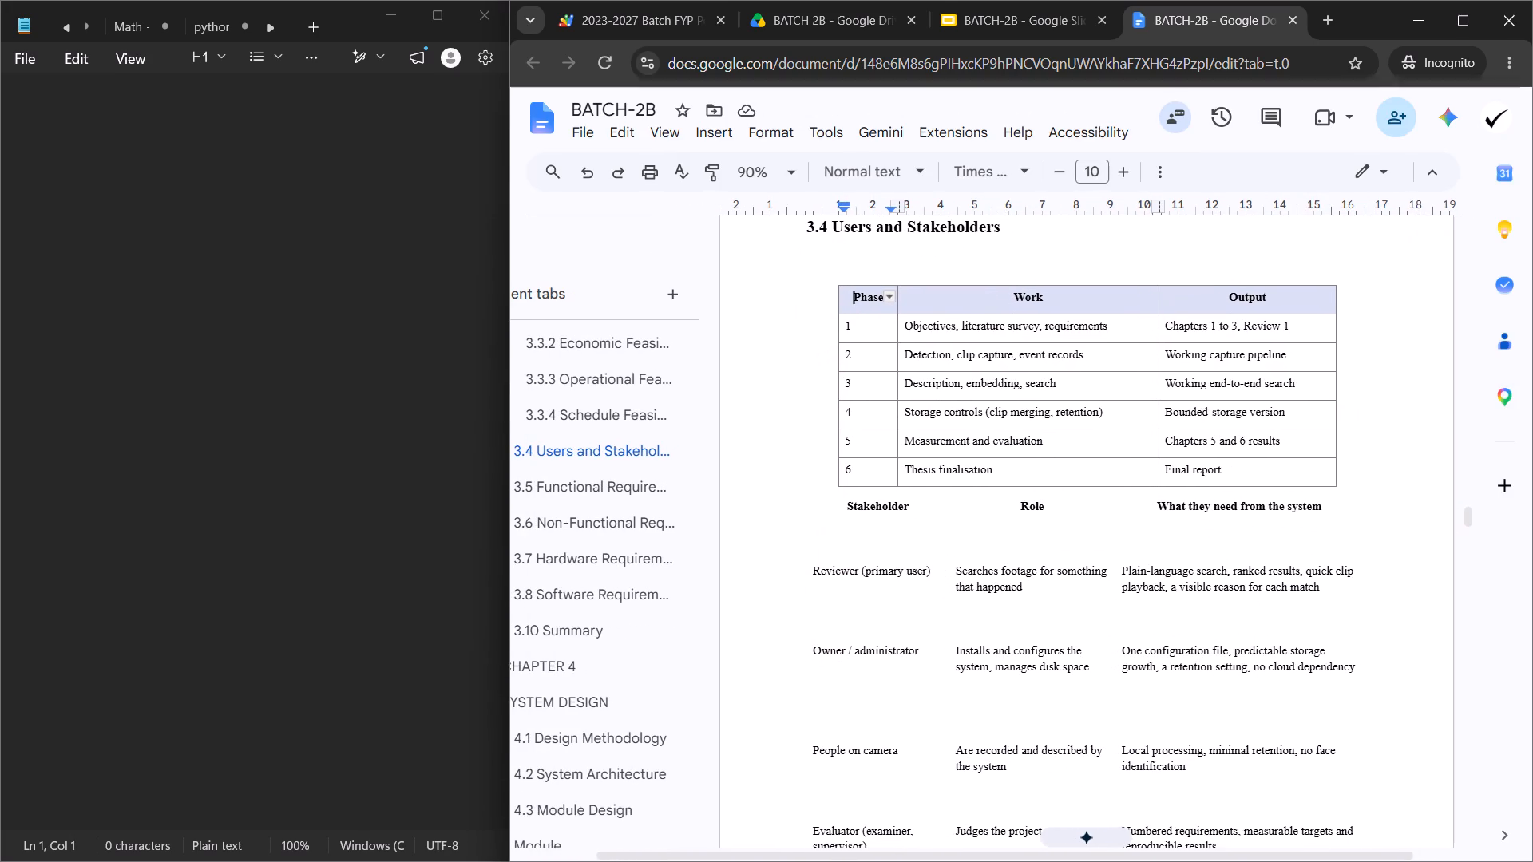
double_click(873, 508)
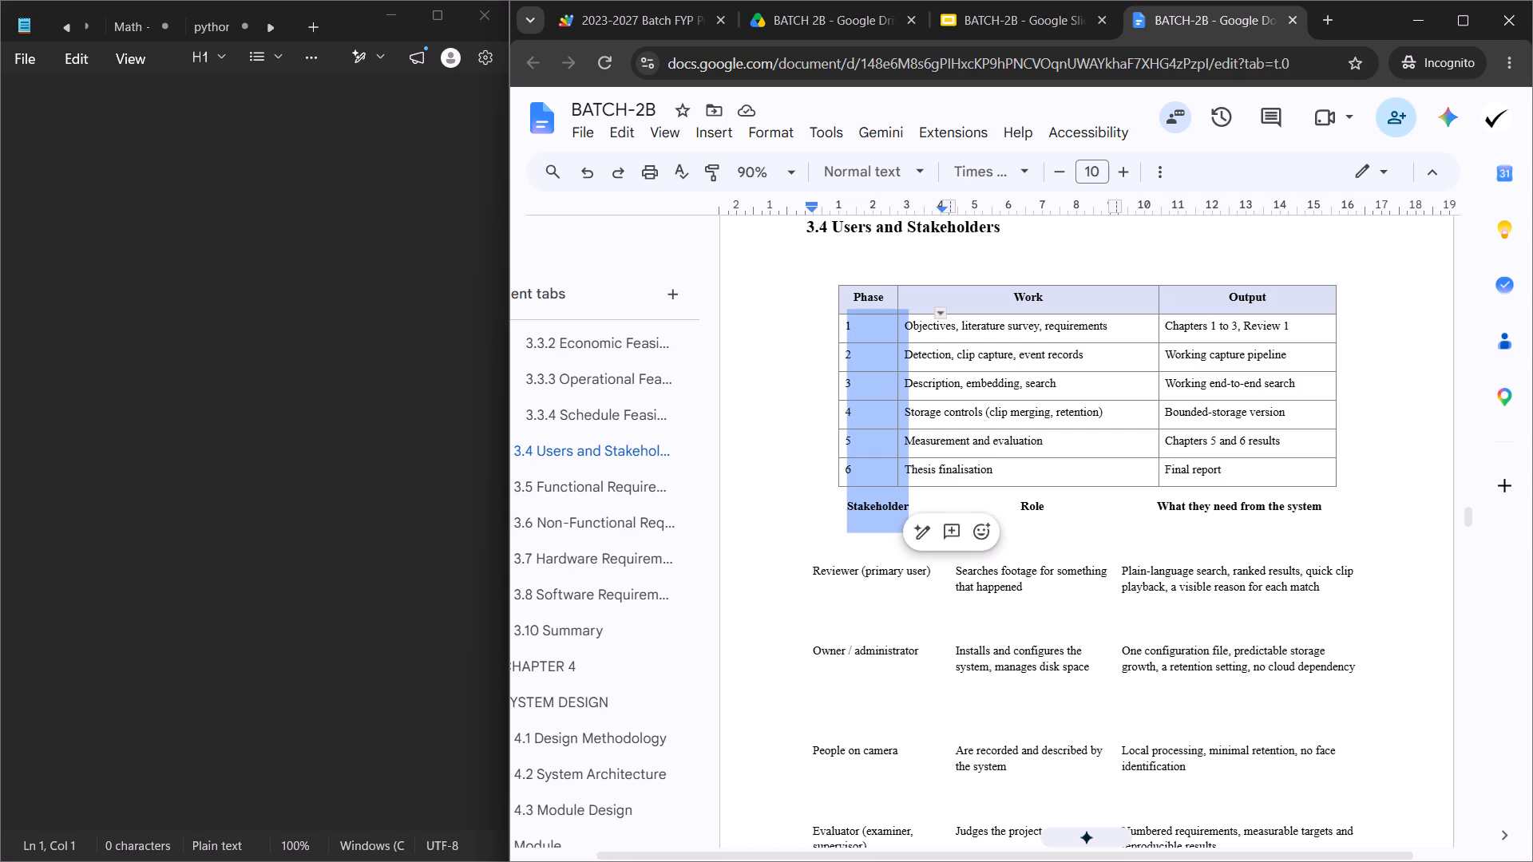
key("ctrl+x")
left_click(472, 456)
key("ctrl+v")
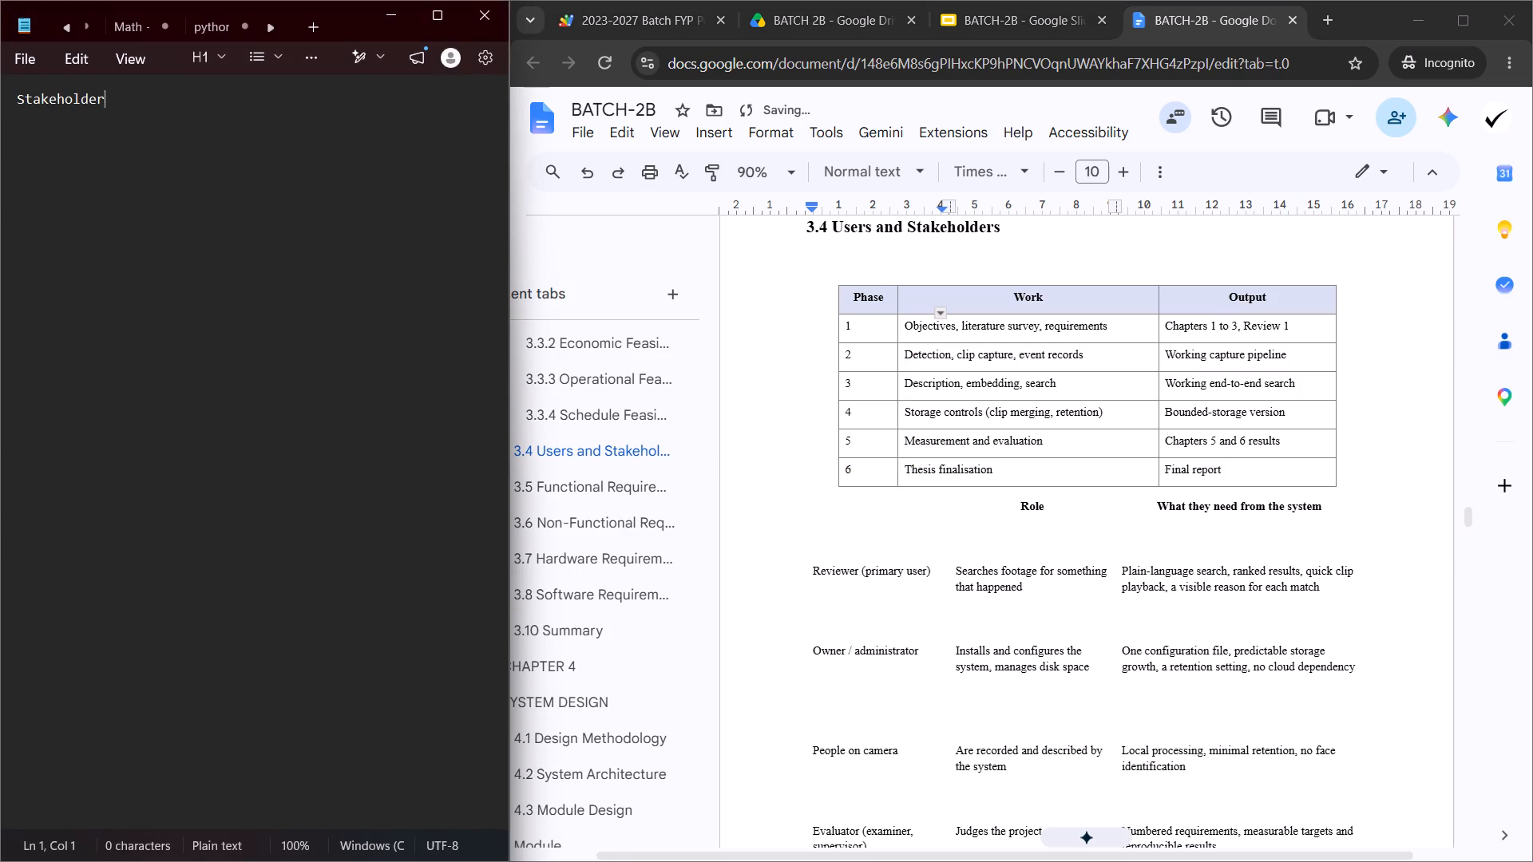
Move the word Stakeholder from Notepad into the bordered table's first header cell and widen that column to fit it on one line.
key("ctrl+a")
key("ctrl+x")
double_click(871, 291)
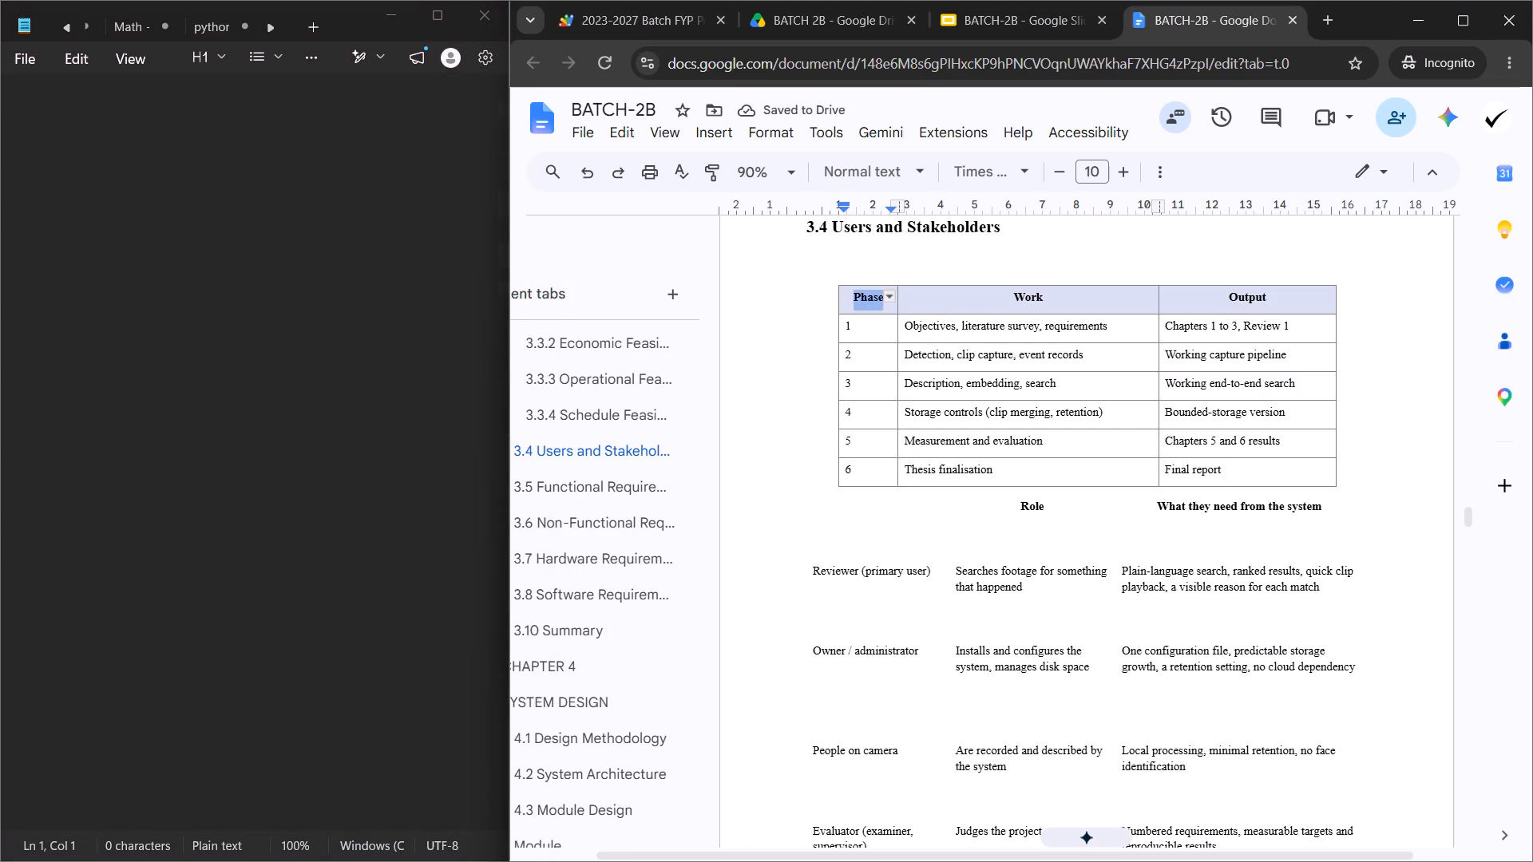
key("ctrl+v")
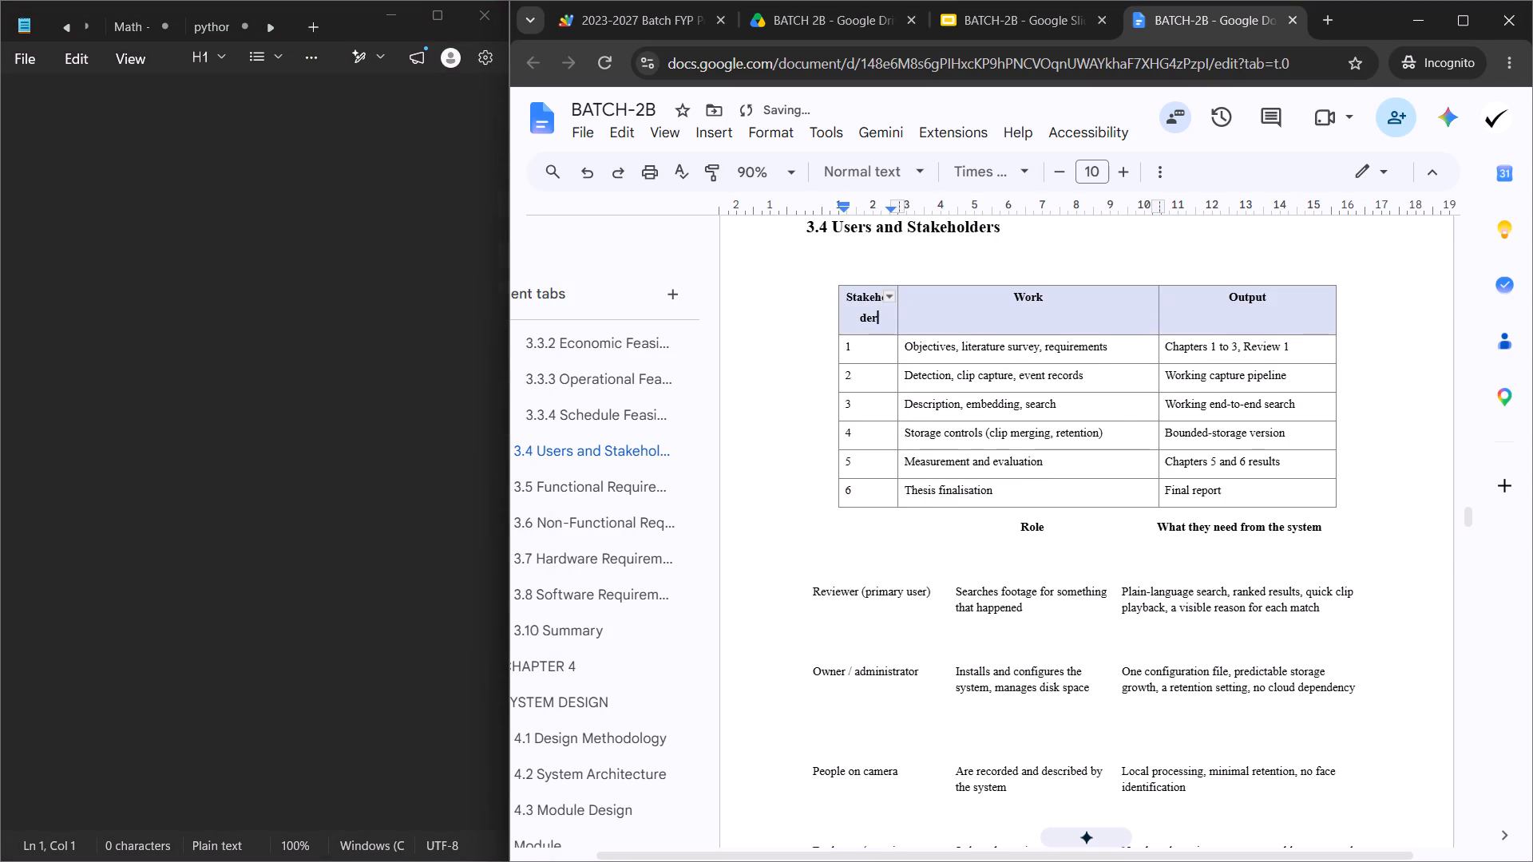
left_click_drag(897, 330, 927, 327)
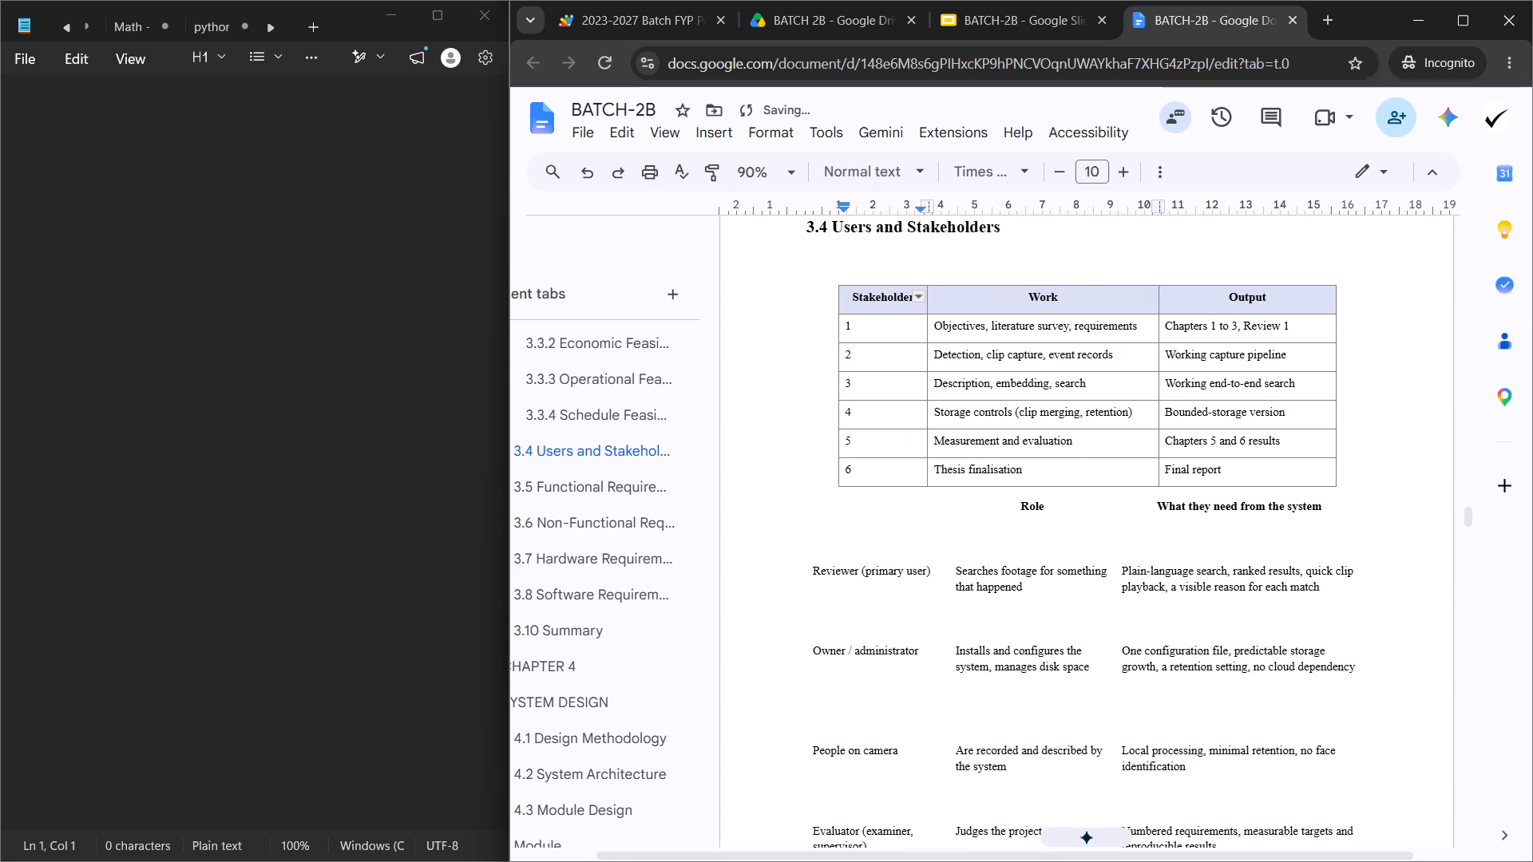
Move the header Role from the borderless table through Notepad into the bordered table's second header cell, replacing its text.
double_click(1034, 509)
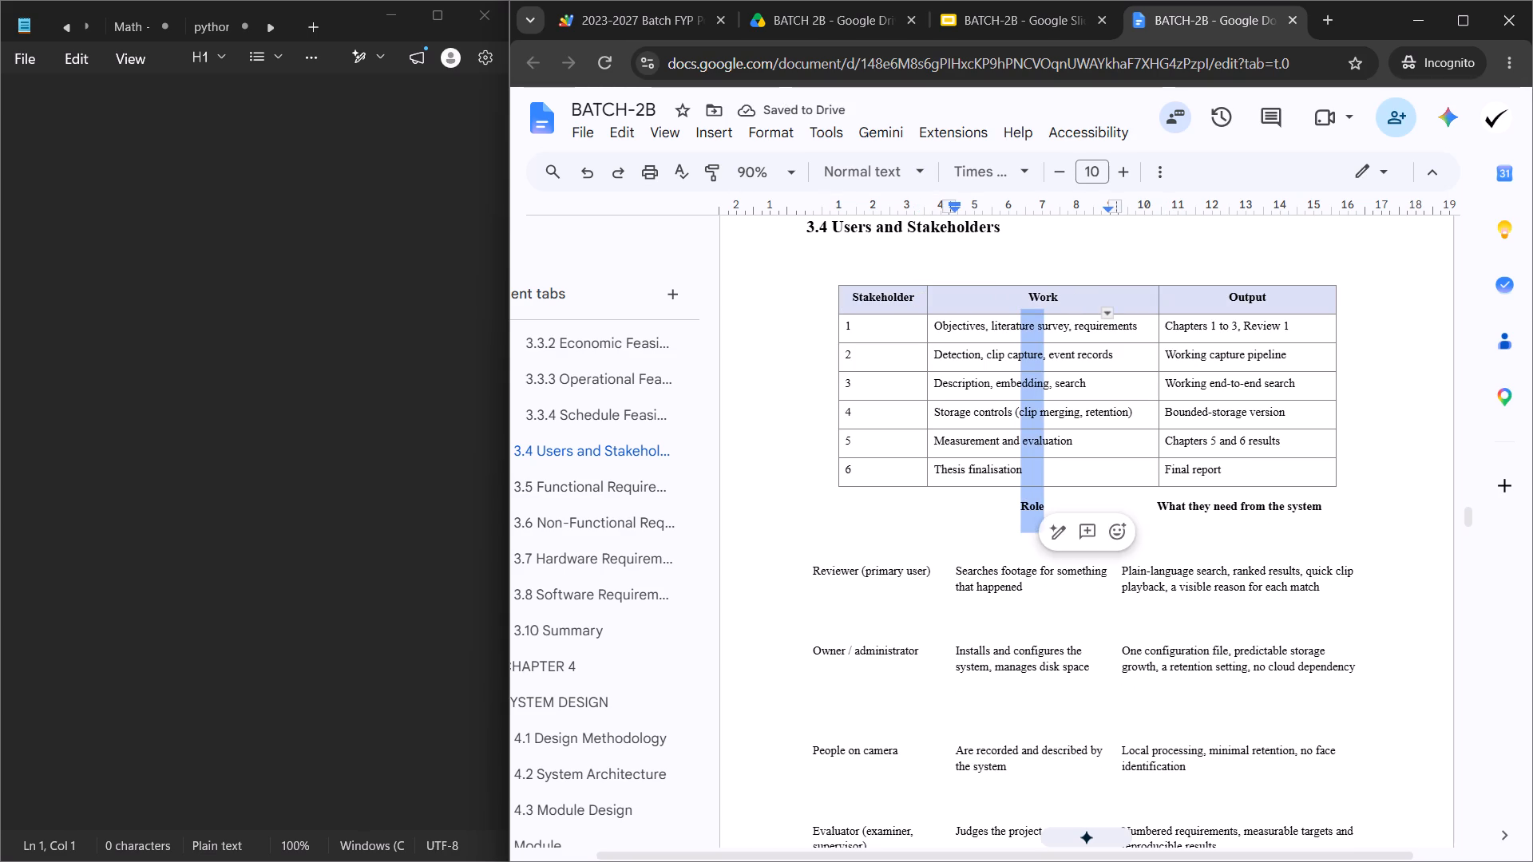
key("ctrl+x")
left_click(302, 376)
key("ctrl+v")
key("ctrl+a")
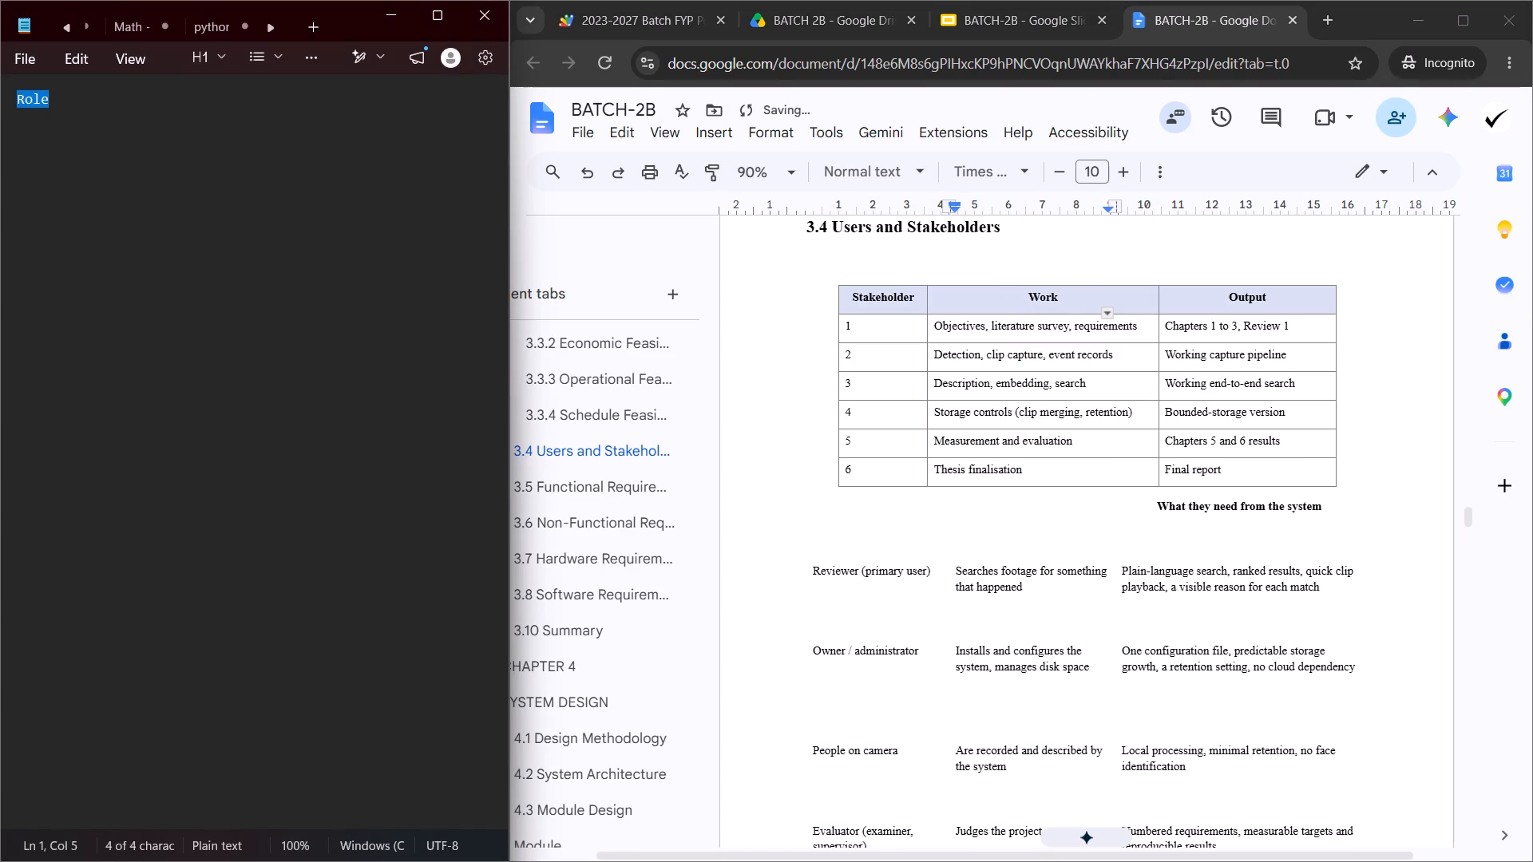
key("ctrl+x")
left_click(1037, 301)
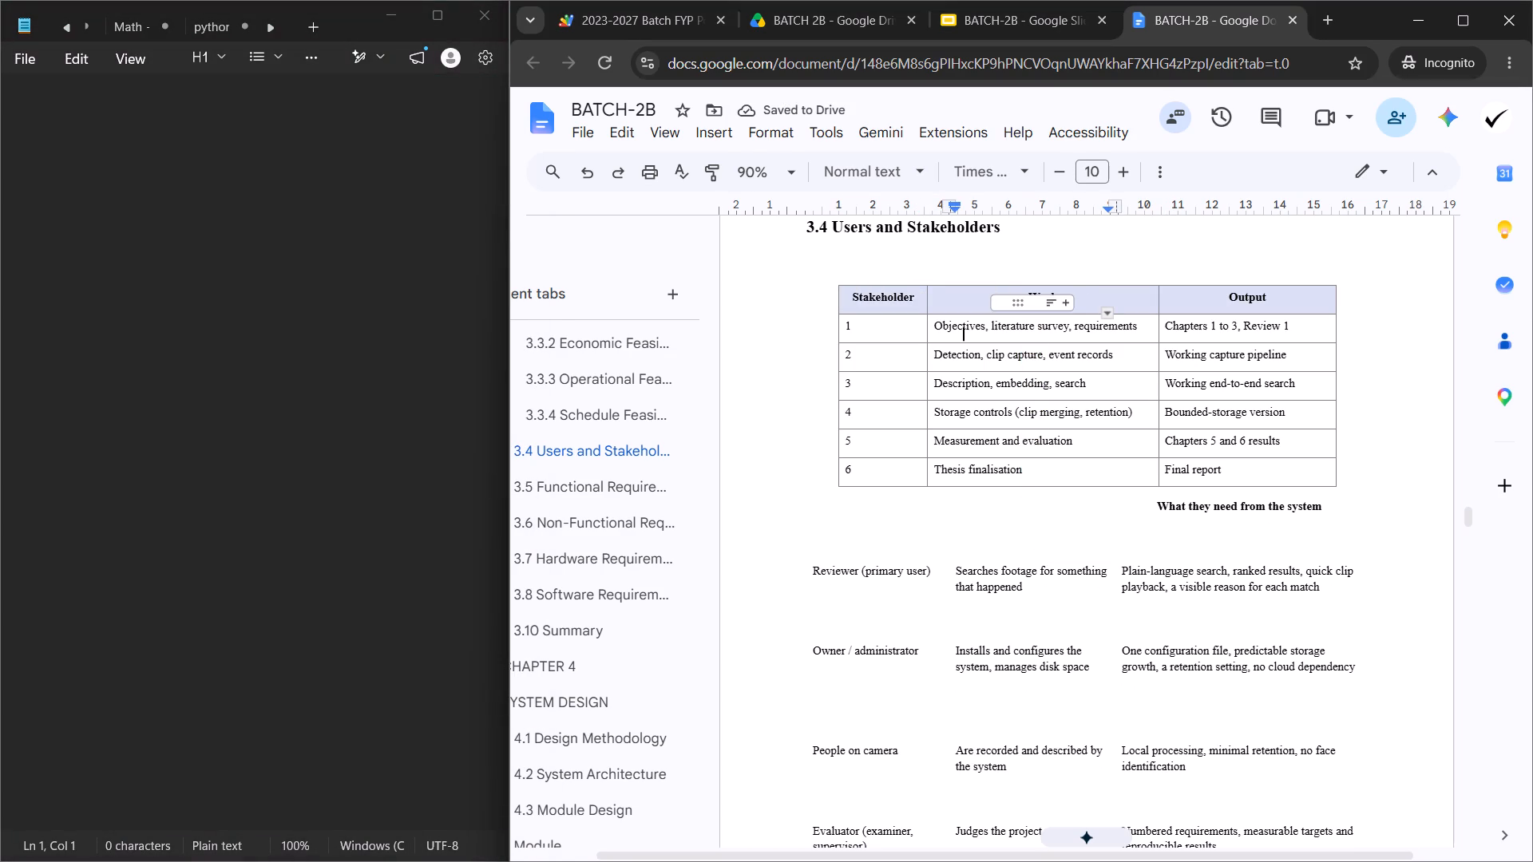
left_click(978, 301)
double_click(1039, 297)
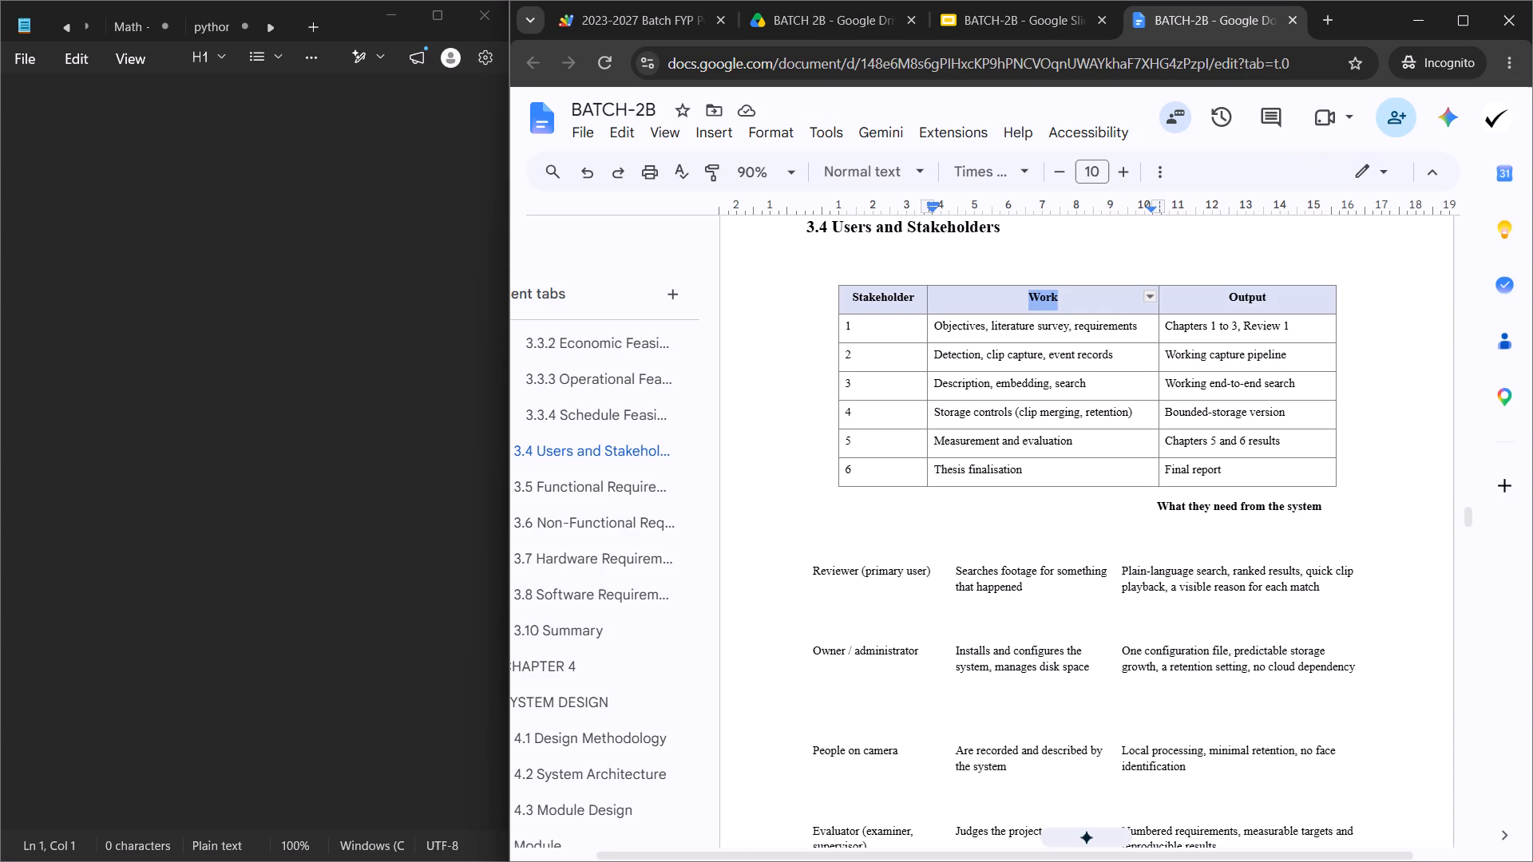
key("ctrl+v")
Move the header "What they need from the system" through Notepad into the bordered table's third header cell and delete its trailing blank lines.
double_click(1221, 506)
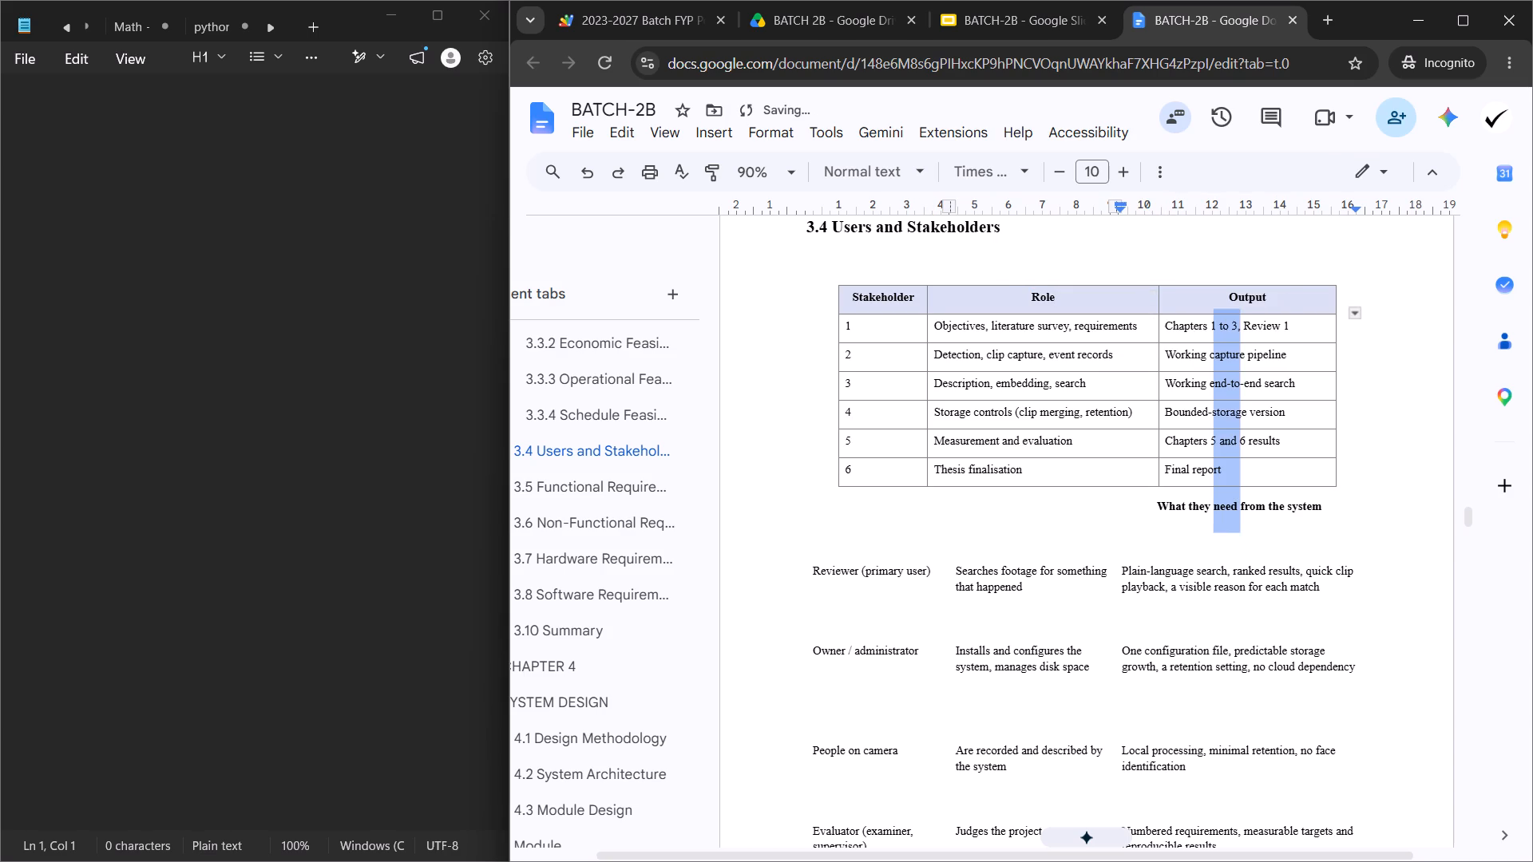
left_click(1221, 506)
key("ctrl+x")
left_click(351, 291)
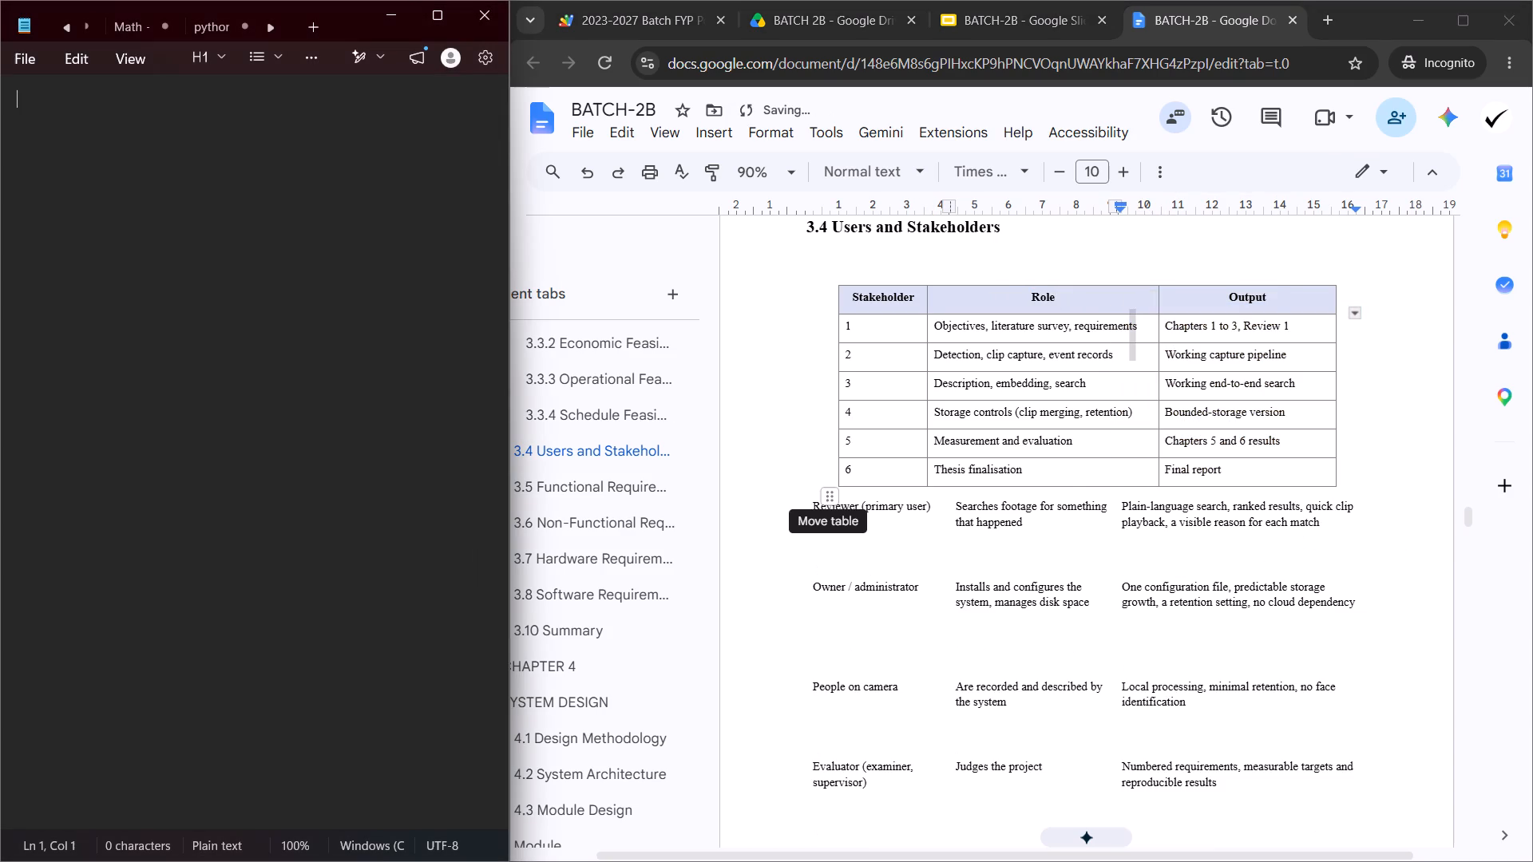
key("ctrl+c")
key("ctrl+v")
key("ctrl+a")
key("ctrl+x")
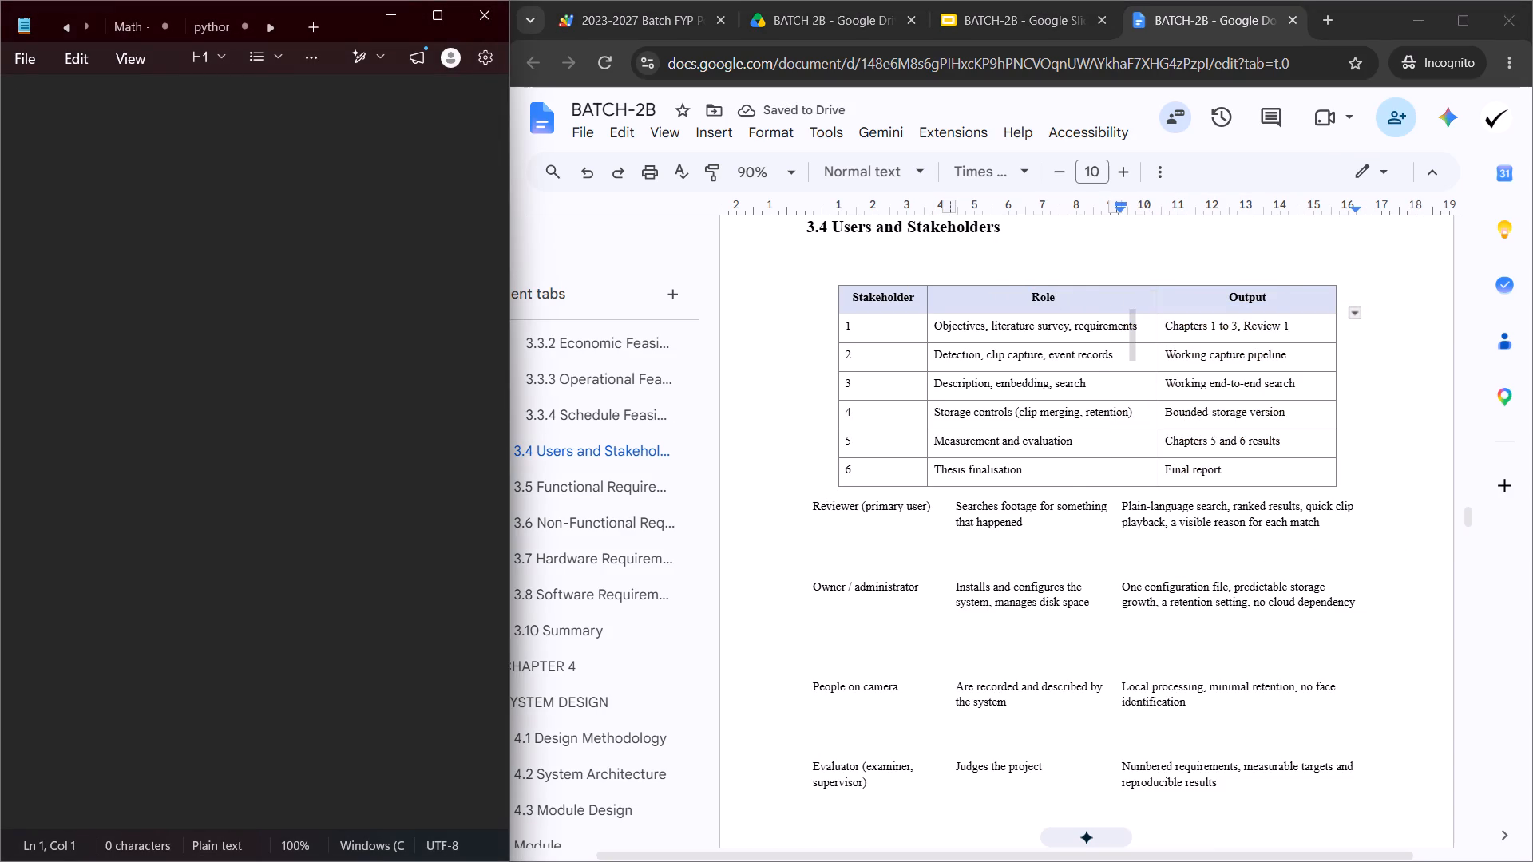
left_click(1309, 307)
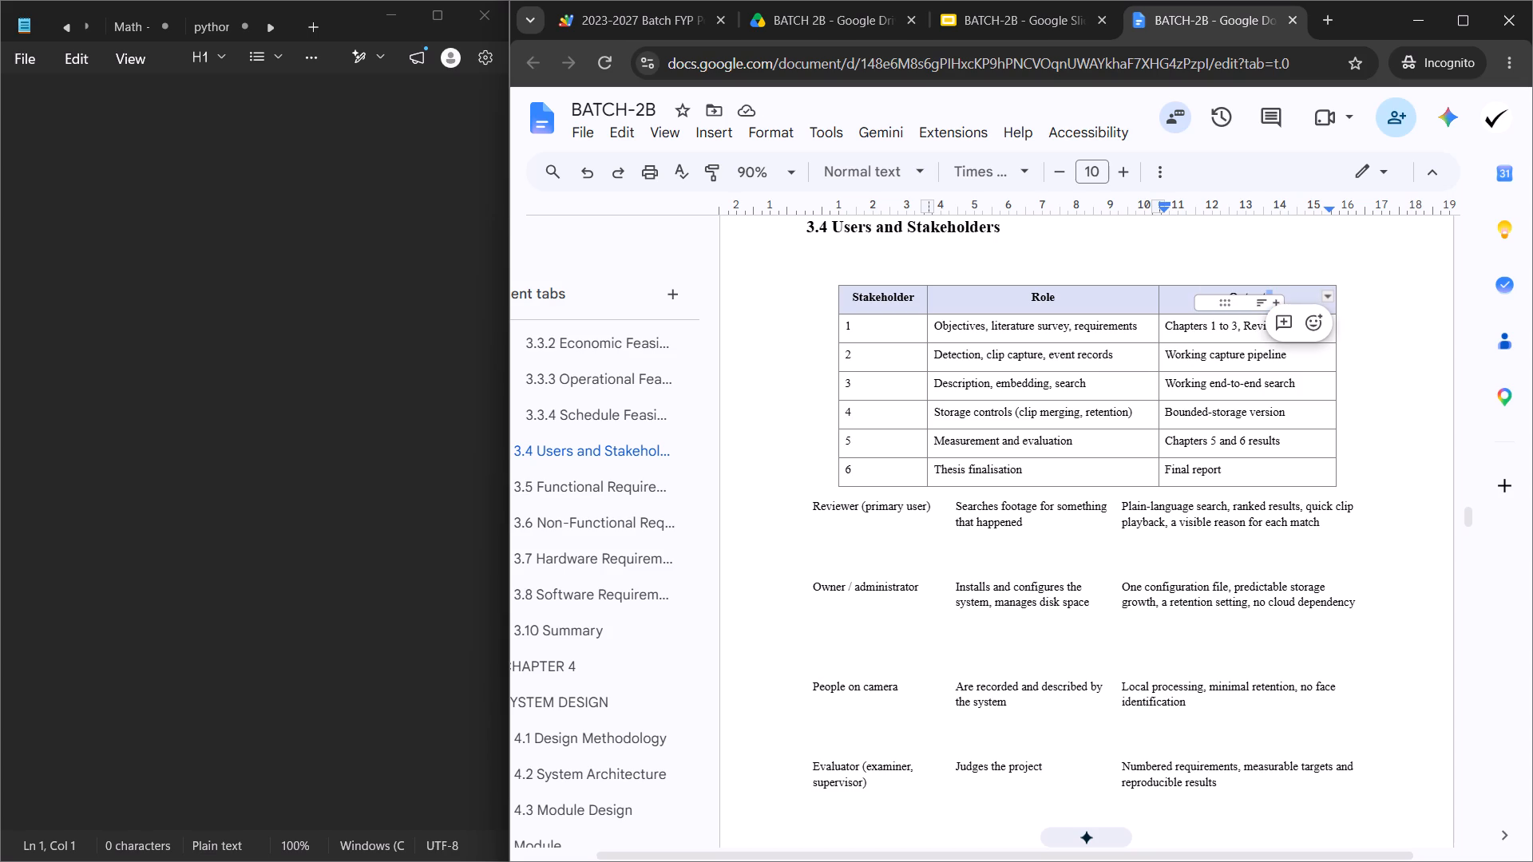
left_click(1193, 301)
left_click(1218, 300)
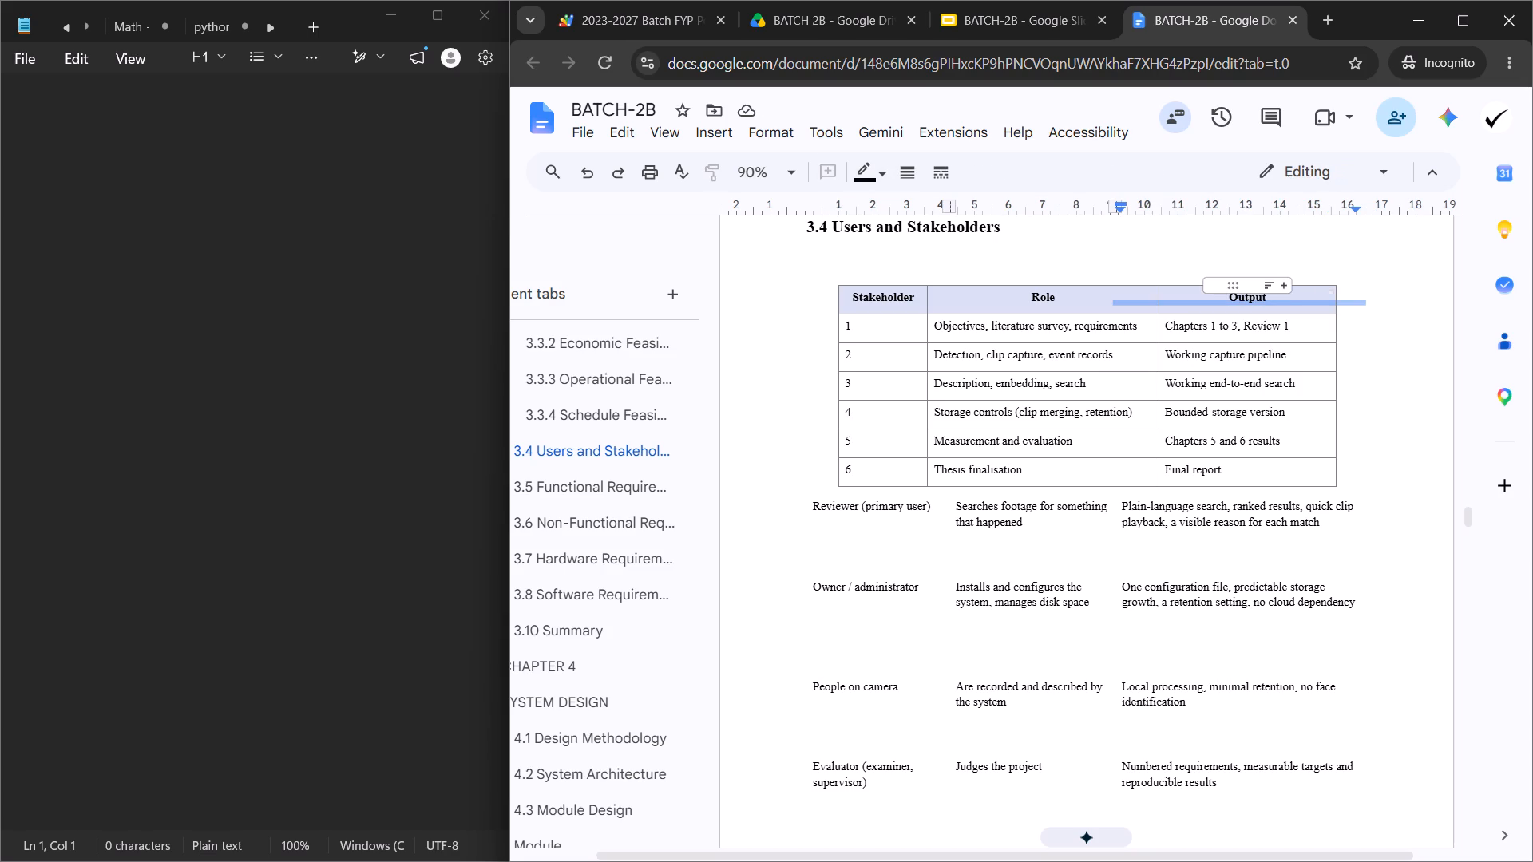
double_click(1238, 300)
key("ctrl+v")
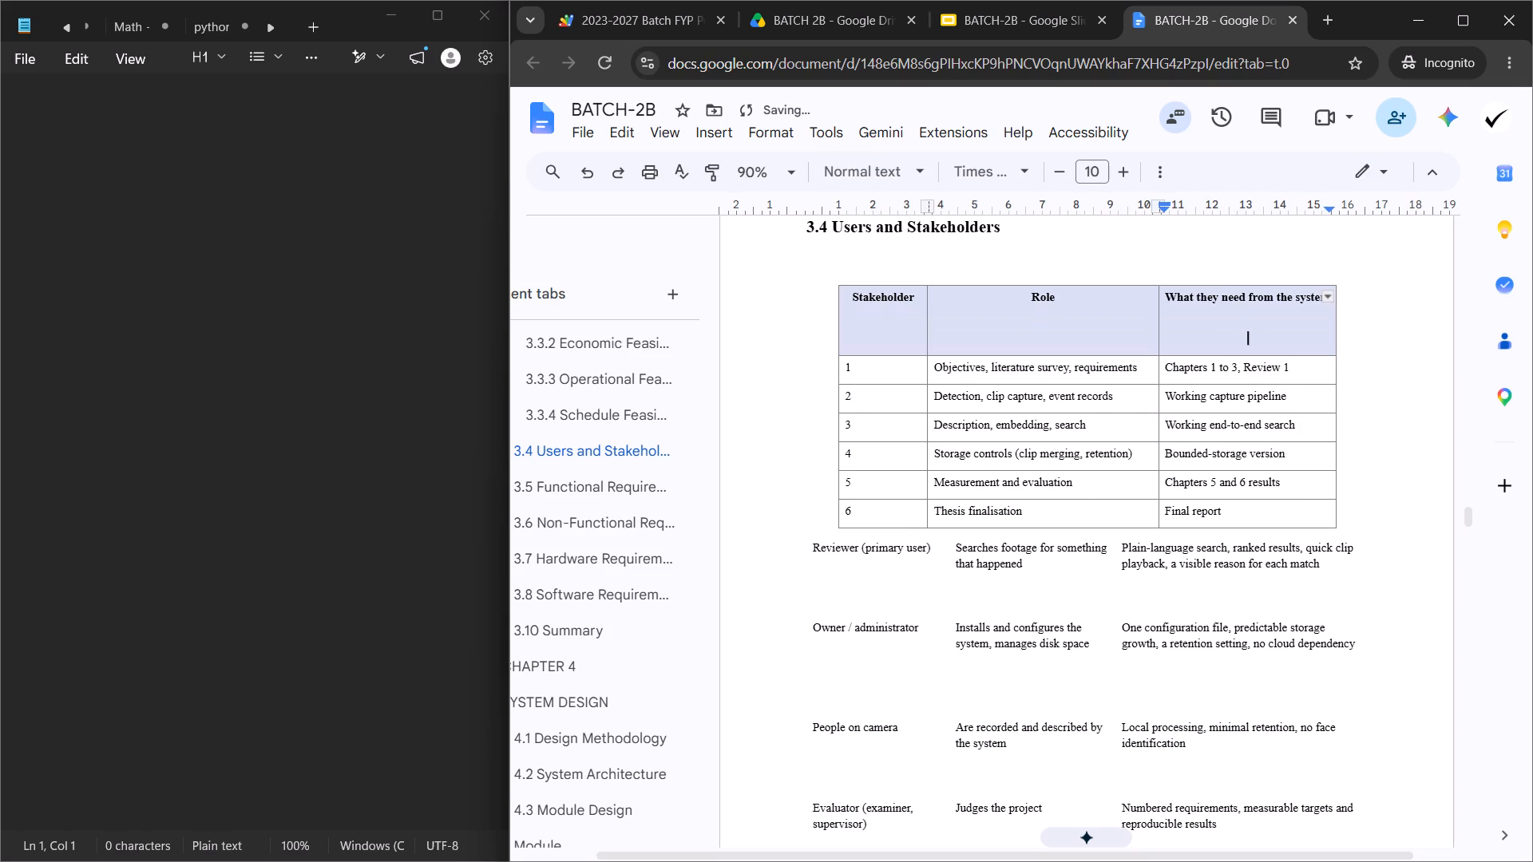
key("BackSpace")
key("BackSpace")
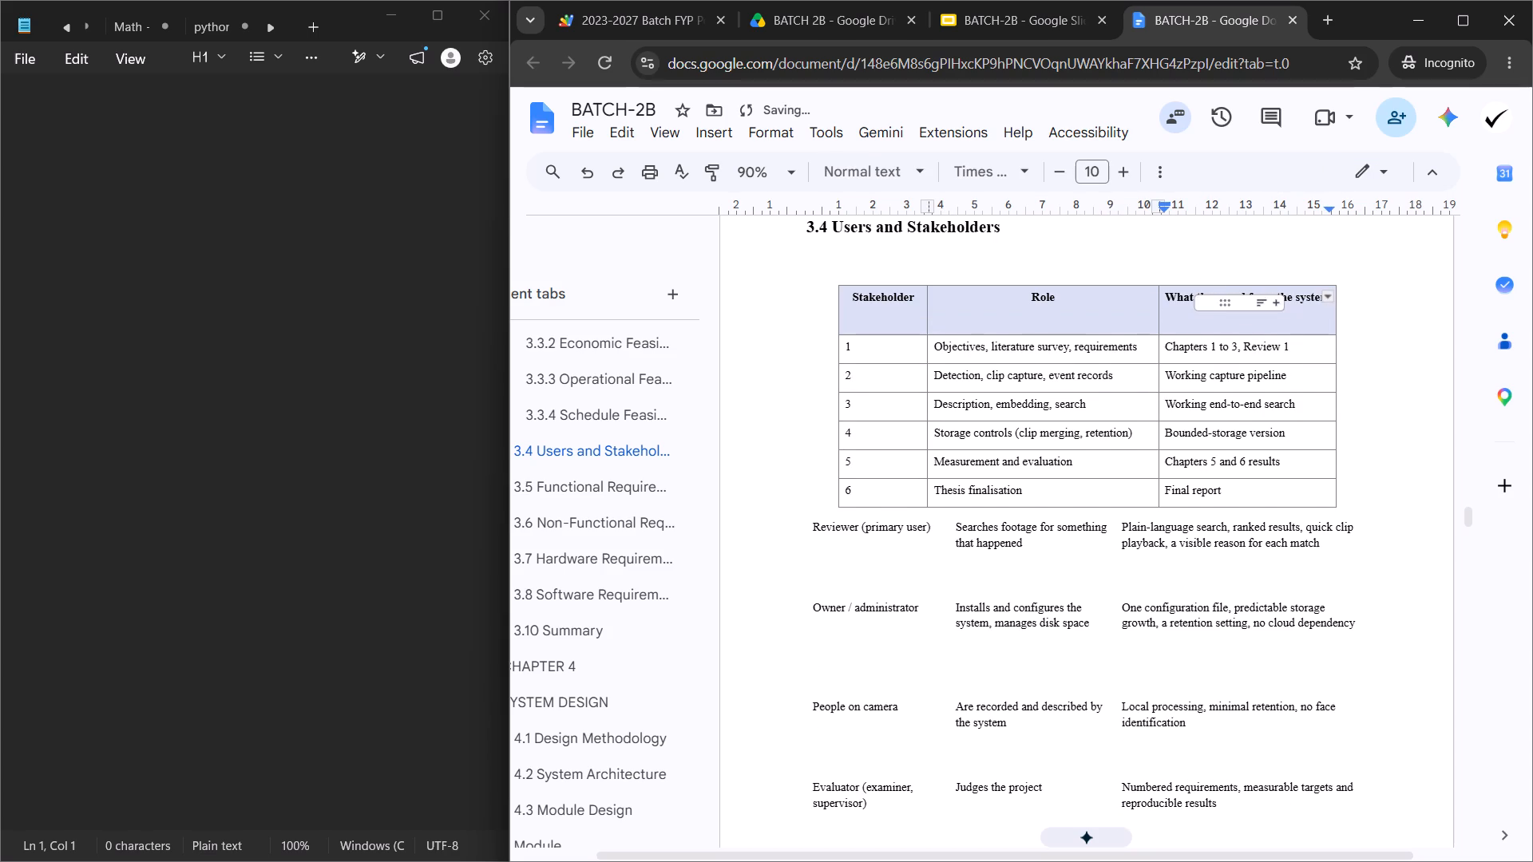
key("BackSpace")
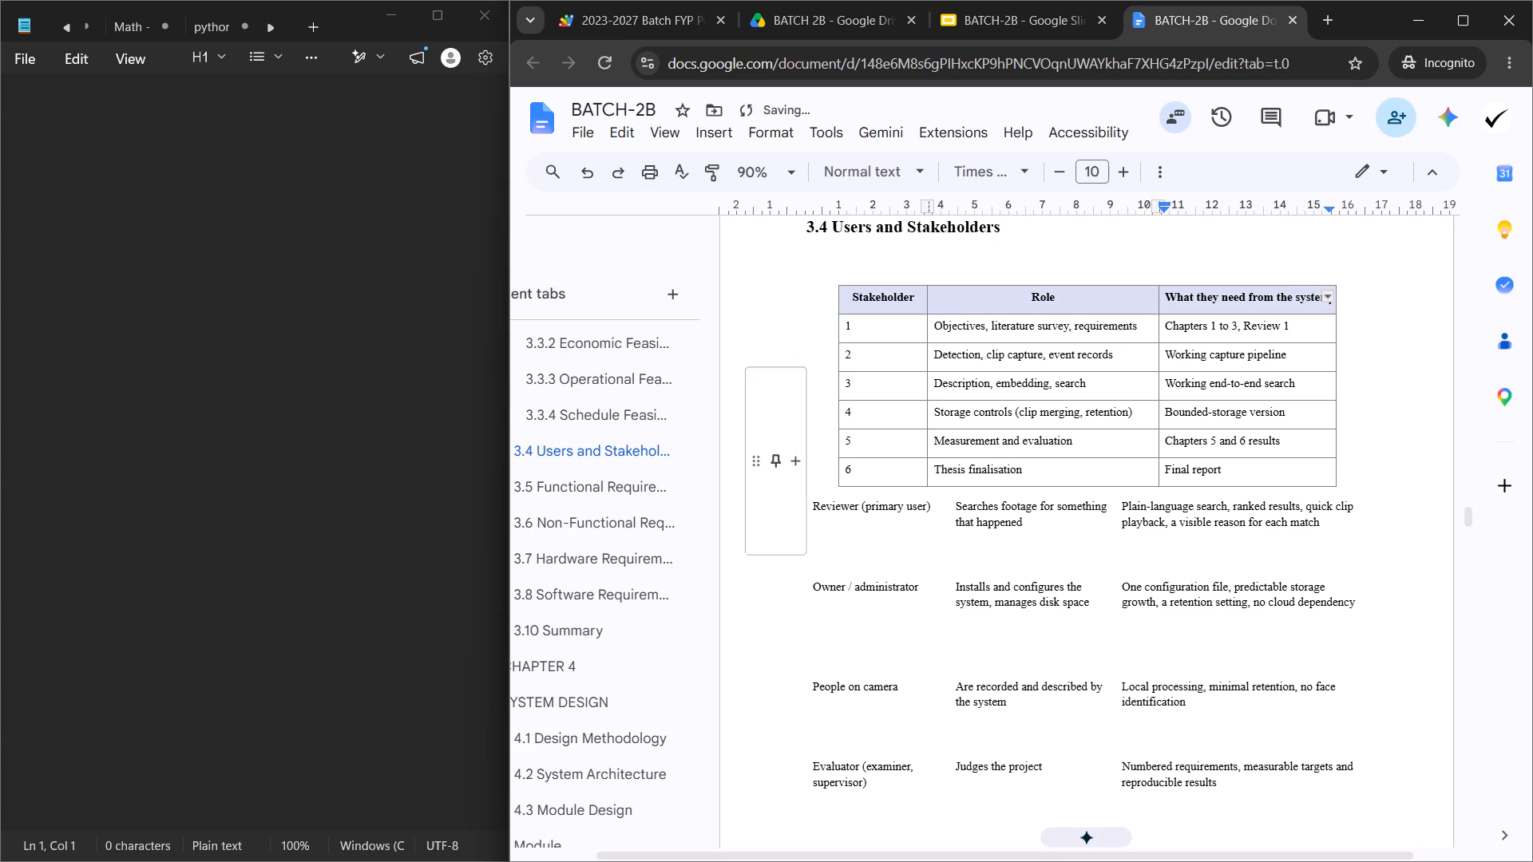
Move "Reviewer (primary user)" through Notepad into the Stakeholder cell of the first body row, replacing its number and removing trailing blank lines.
triple_click(851, 501)
key("ctrl+x")
left_click(282, 325)
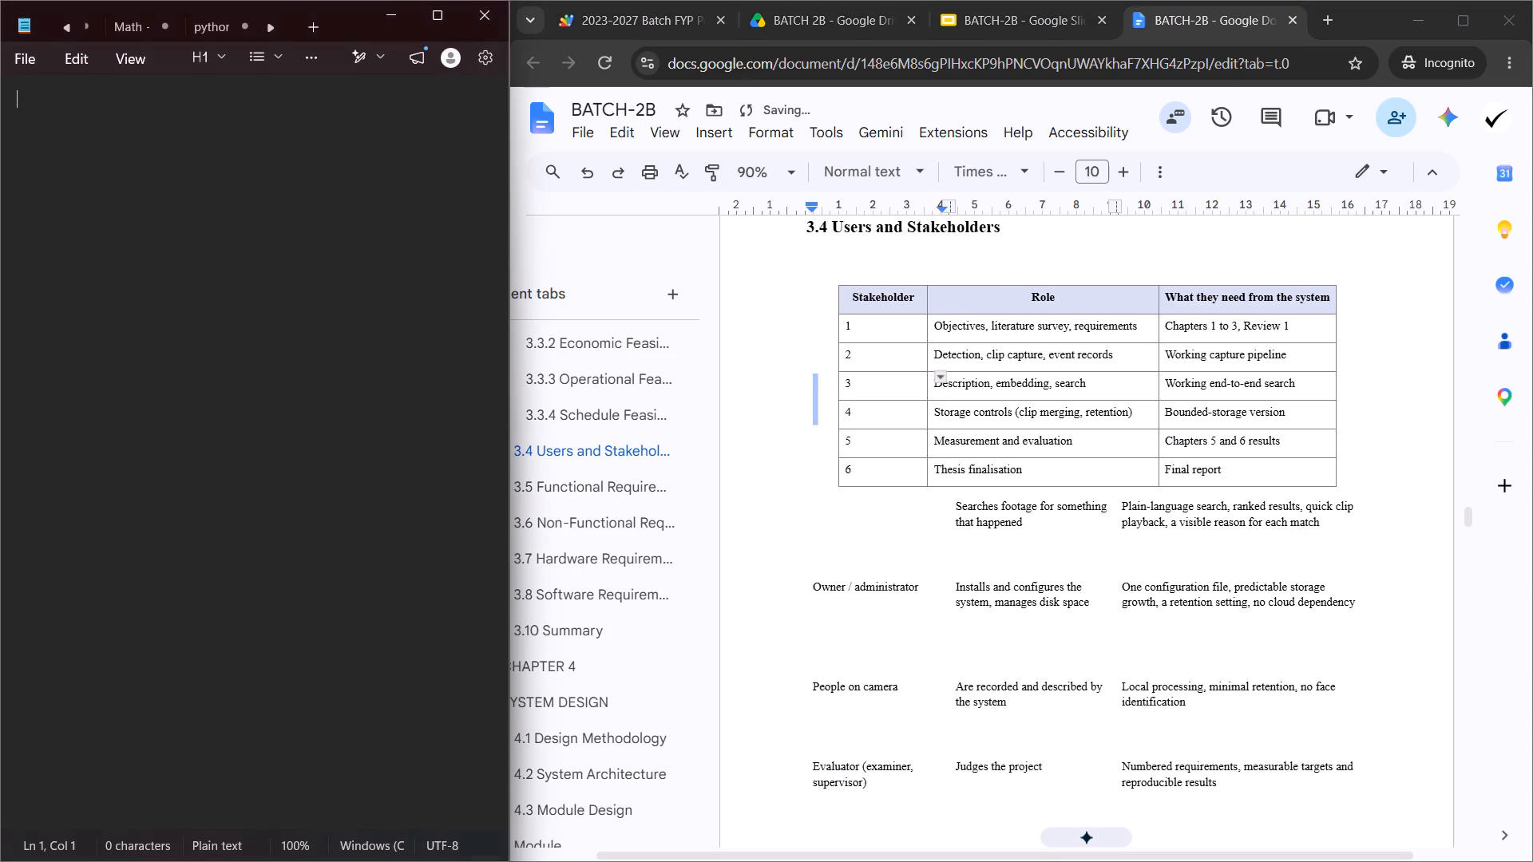
key("ctrl+v")
key("ctrl+a")
key("ctrl+x")
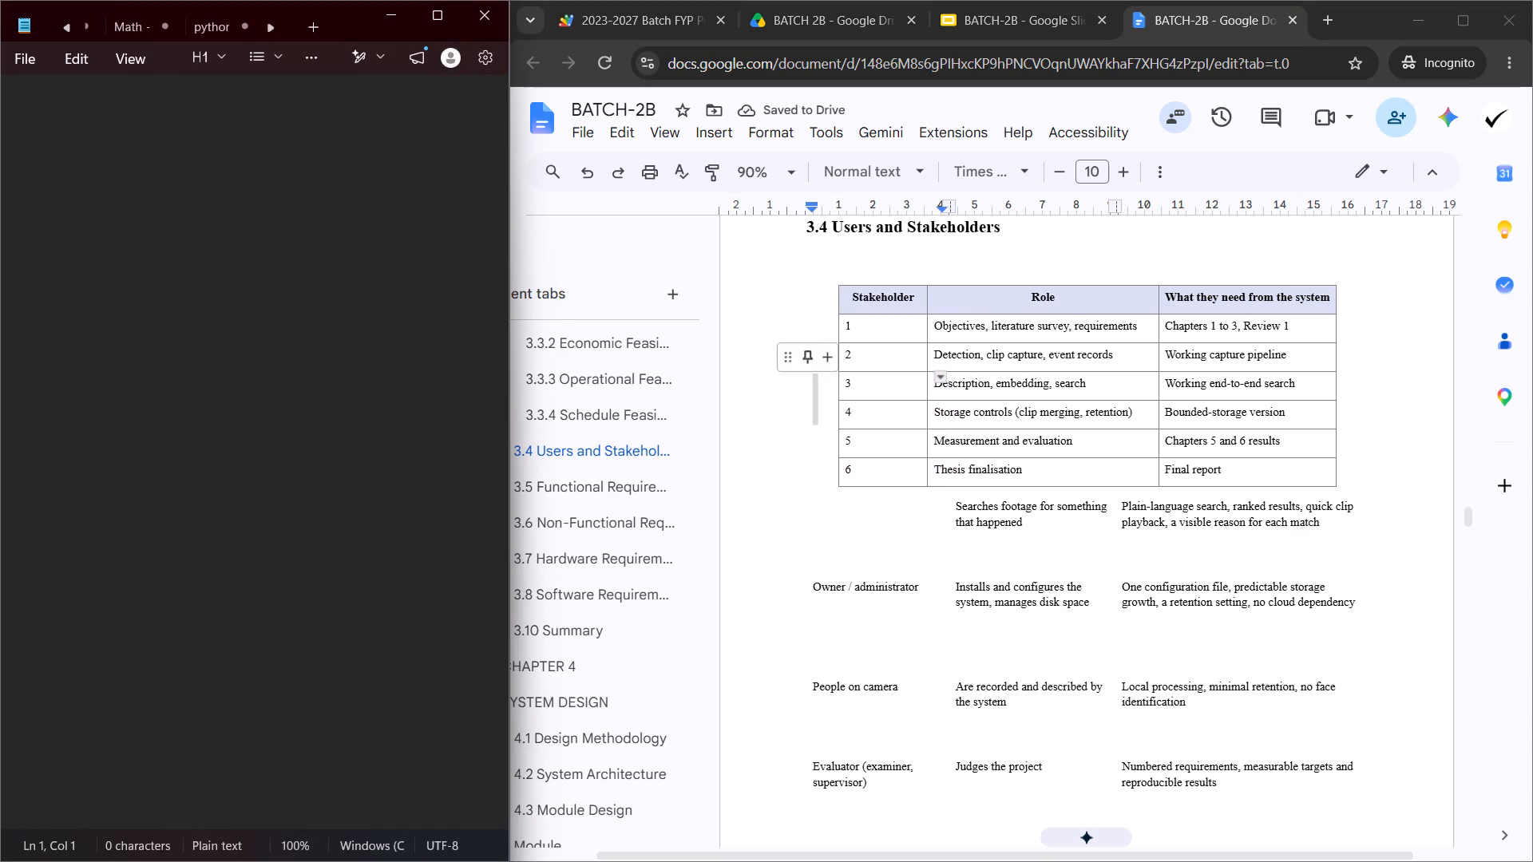
left_click(862, 334)
double_click(862, 327)
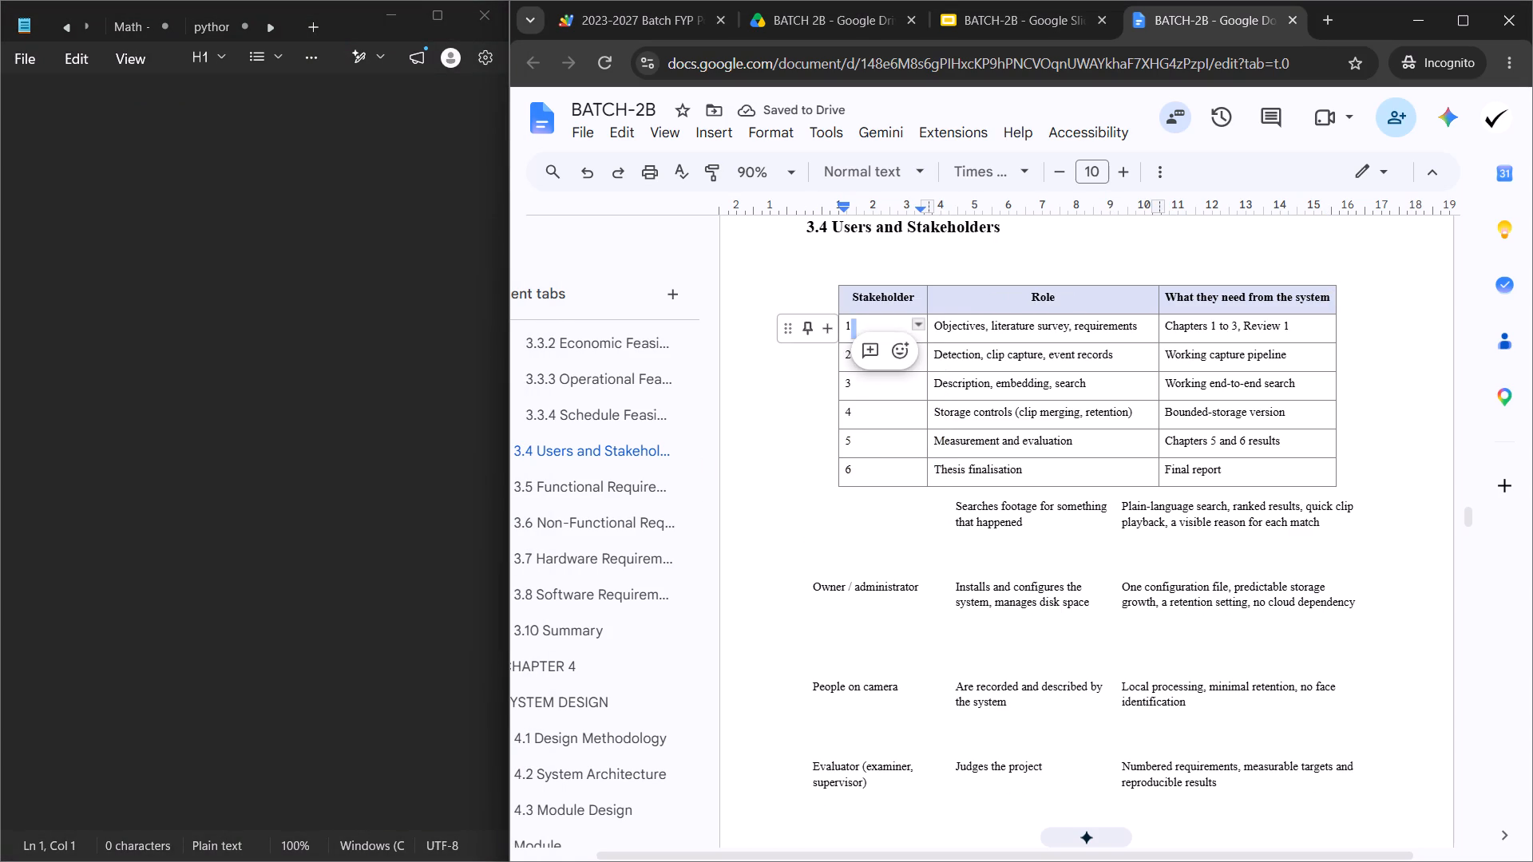
double_click(847, 326)
key("ctrl+v")
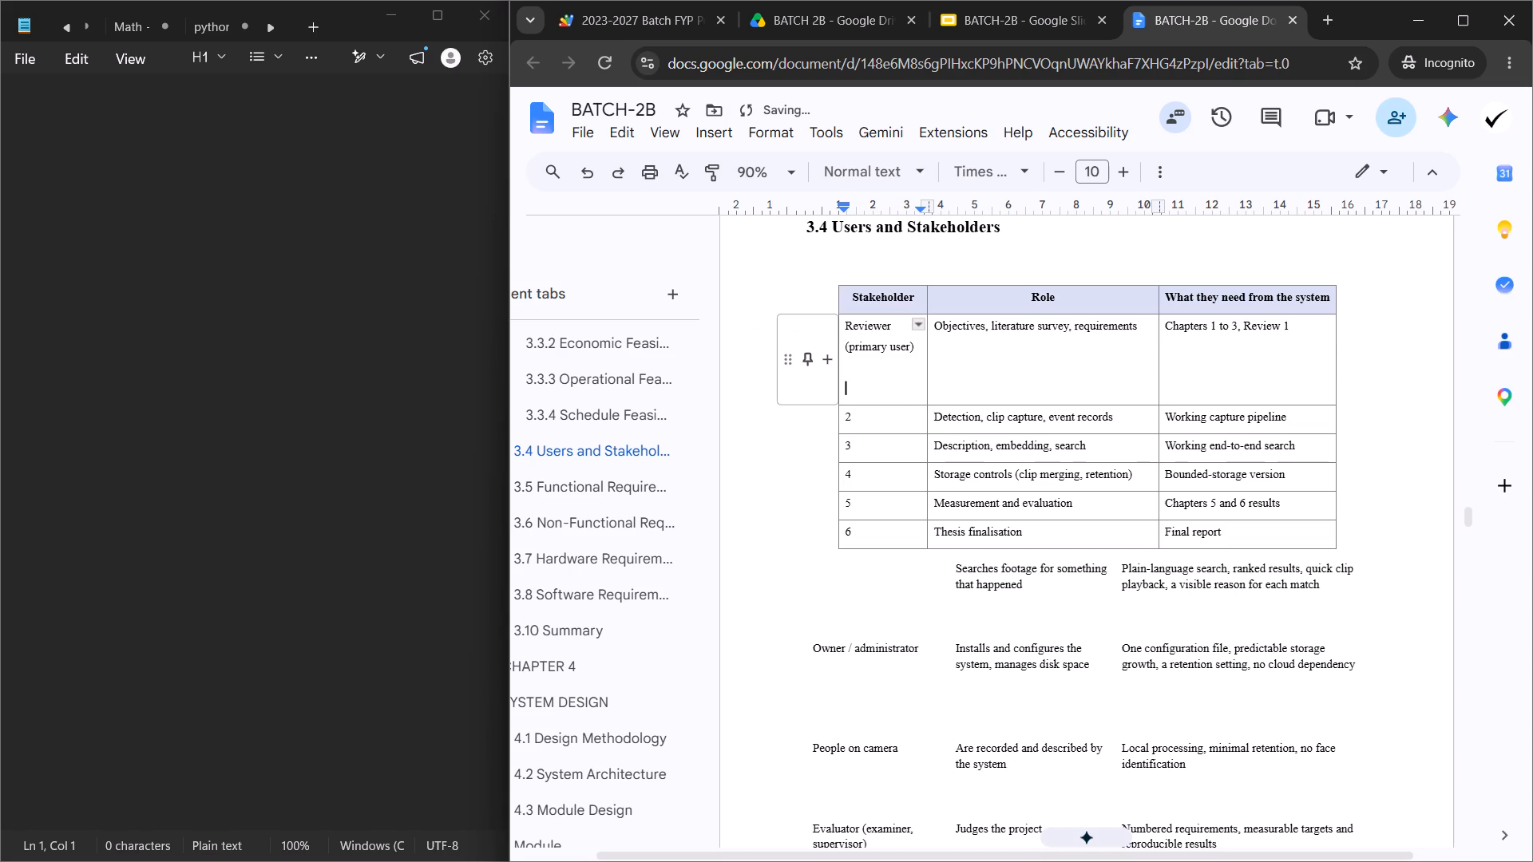
key("BackSpace")
key("BackSpace")
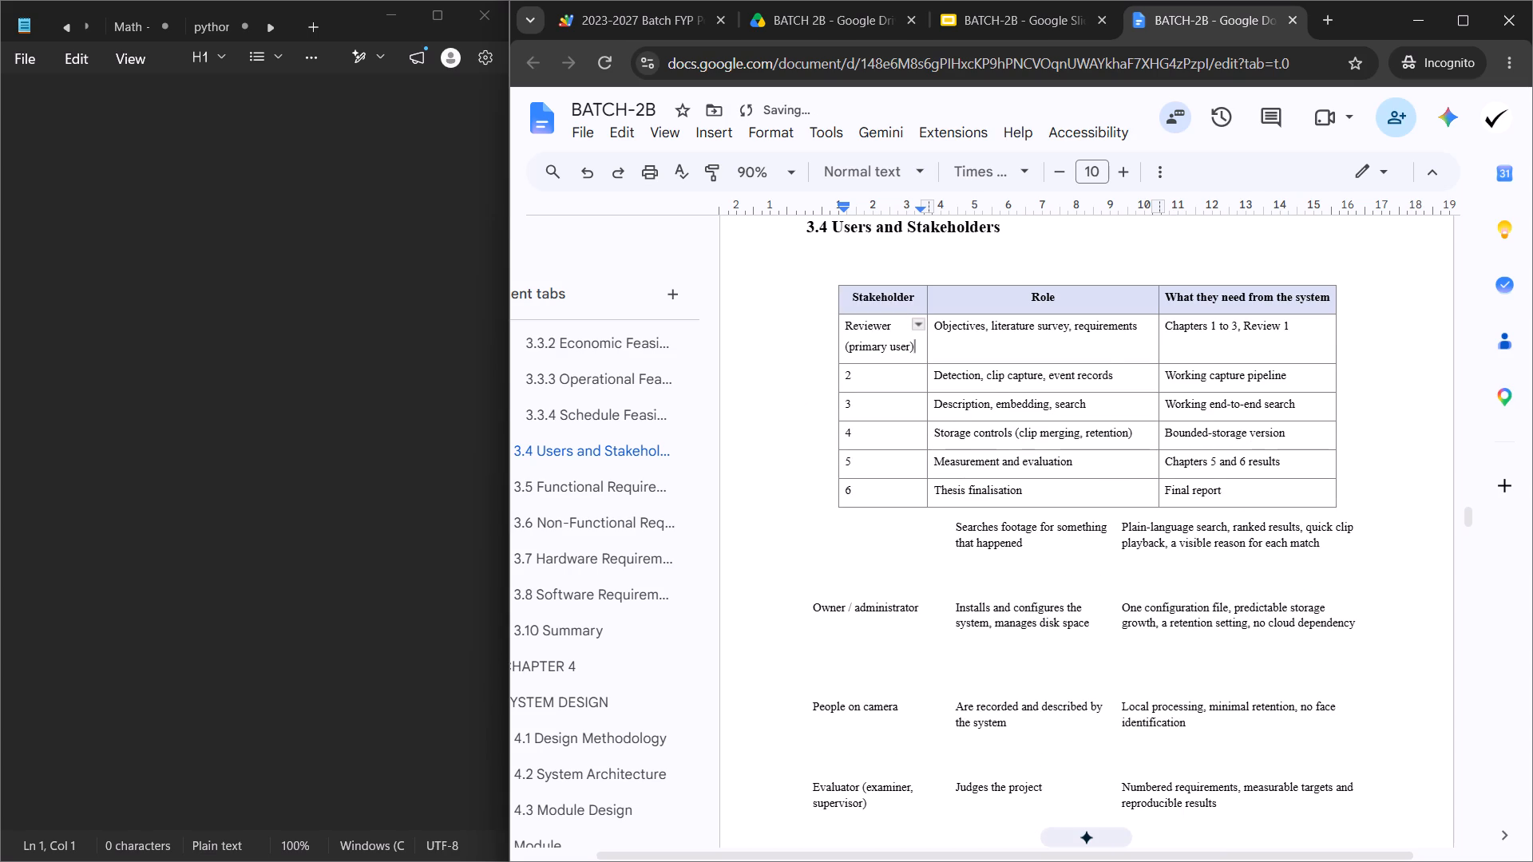
Move "Searches footage for something that happened" through Notepad into the reviewer row's Role cell, replacing its text and removing trailing blank lines.
triple_click(996, 532)
left_click(996, 529)
key("ctrl+x")
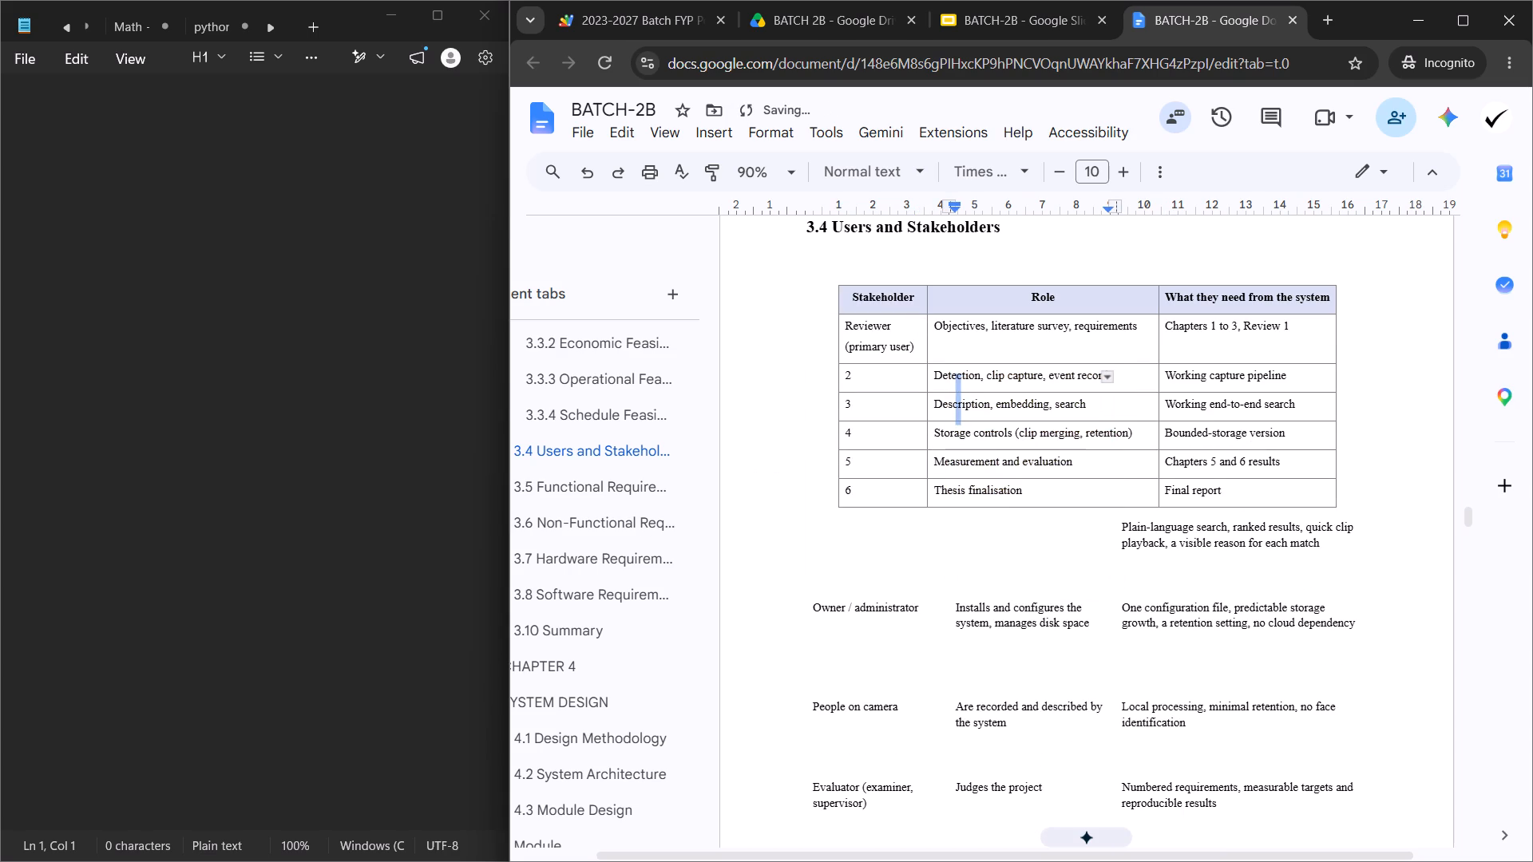
left_click(306, 397)
key("ctrl+v")
key("ctrl+a")
key("ctrl+x")
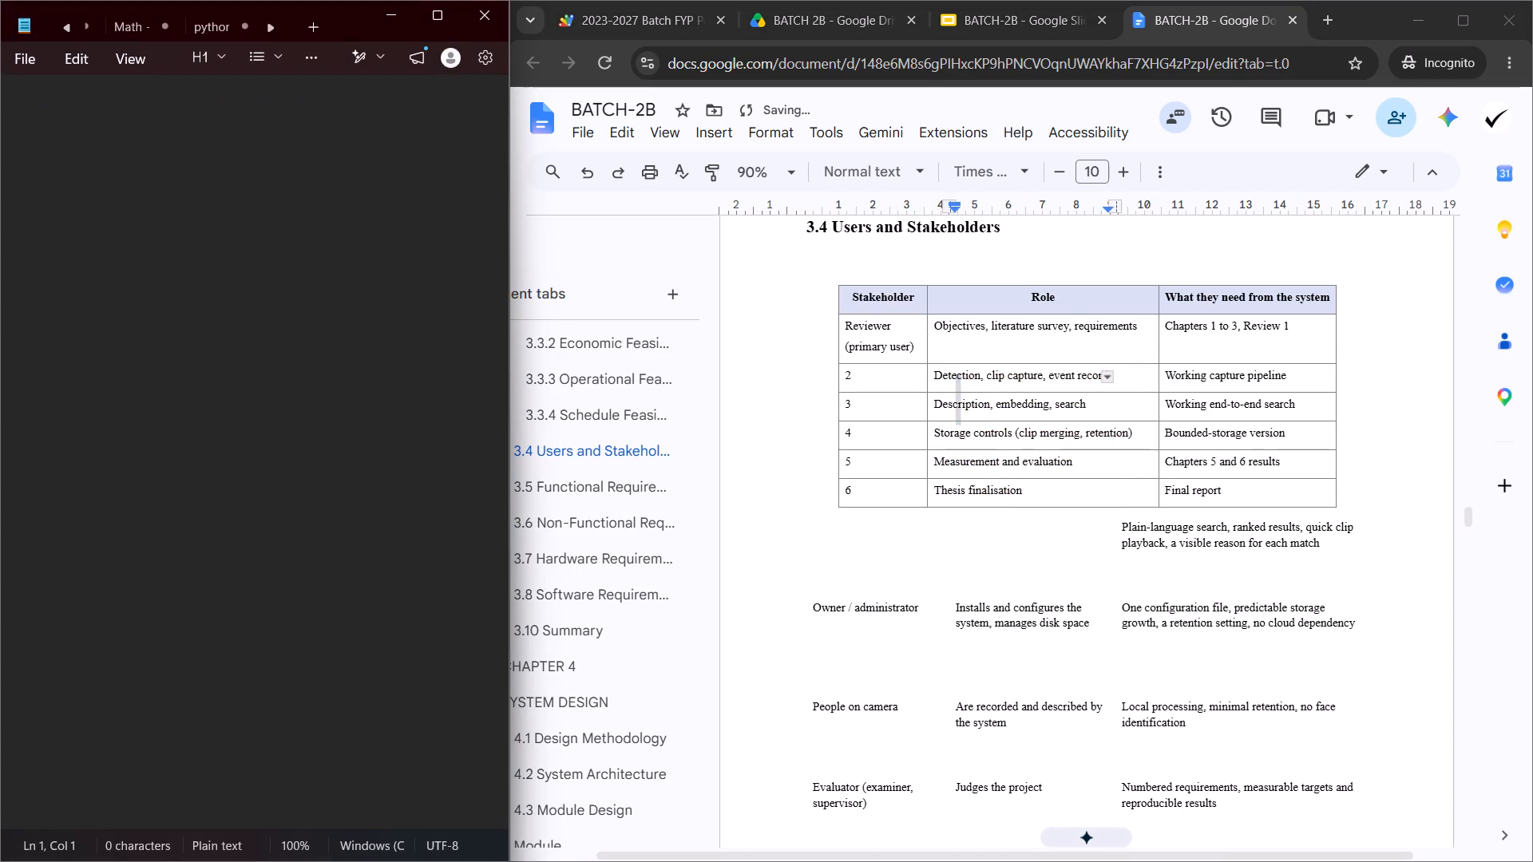
triple_click(956, 326)
key("ctrl+v")
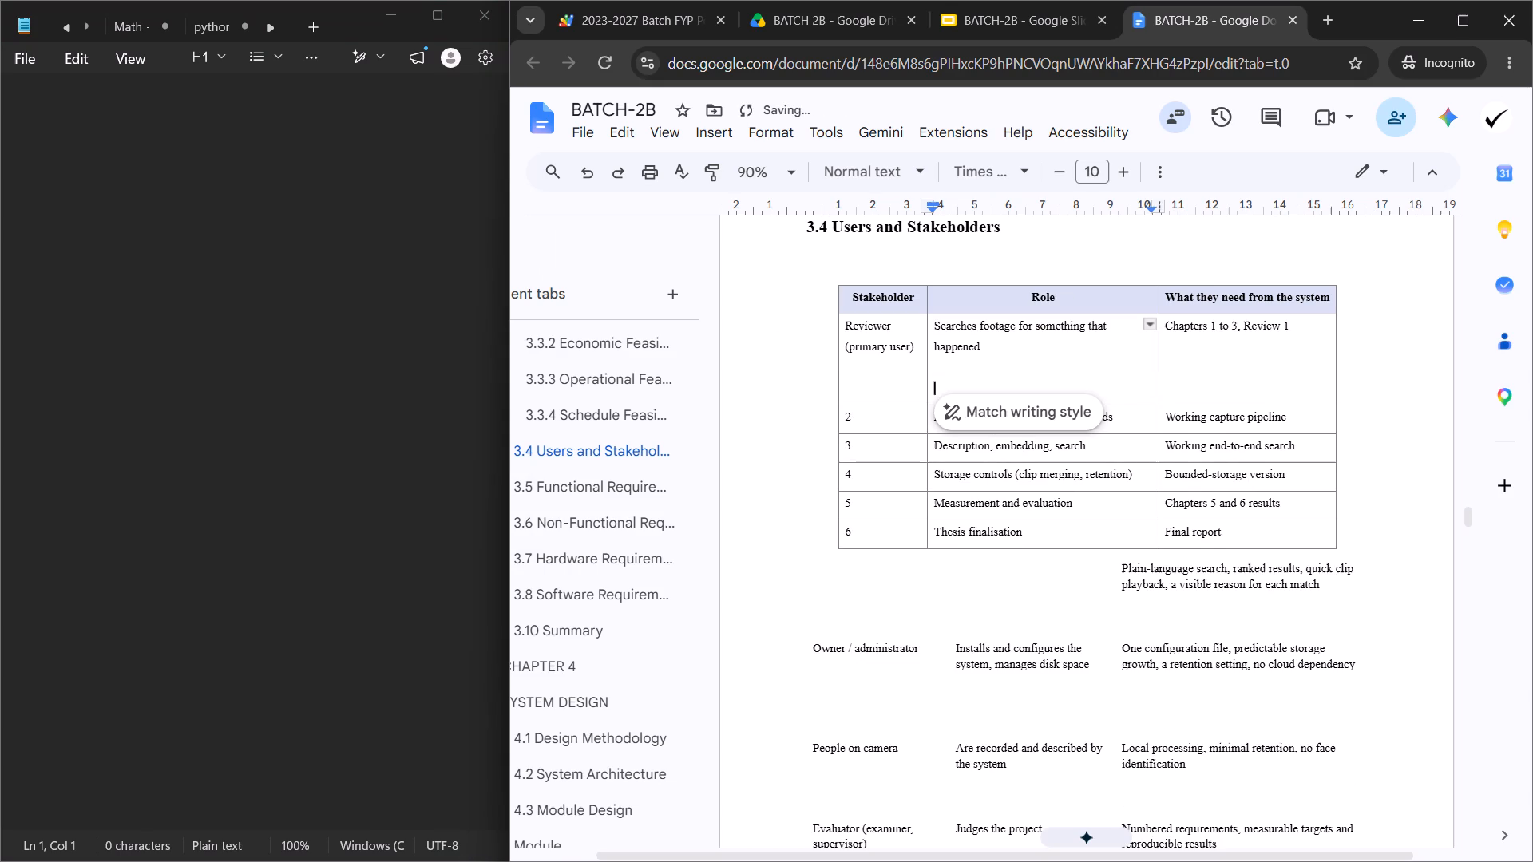
key("BackSpace")
key("BackSpace")
Move the "Plain-language search, ranked results..." text through Notepad into the reviewer row's third cell, replacing its content and removing trailing blank lines.
double_click(1175, 534)
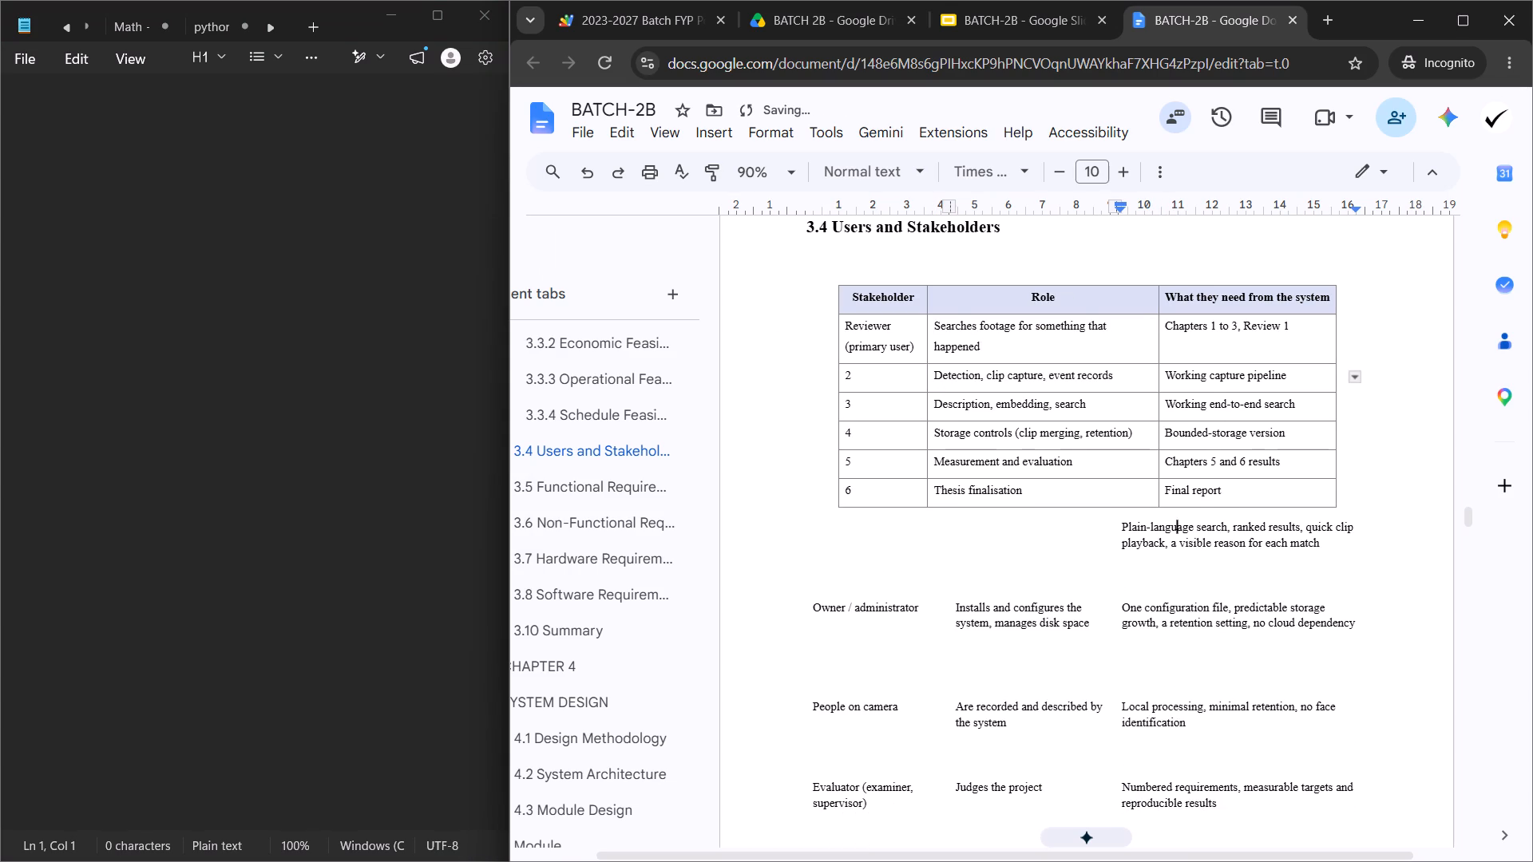
double_click(1174, 529)
key("ctrl+x")
left_click(504, 329)
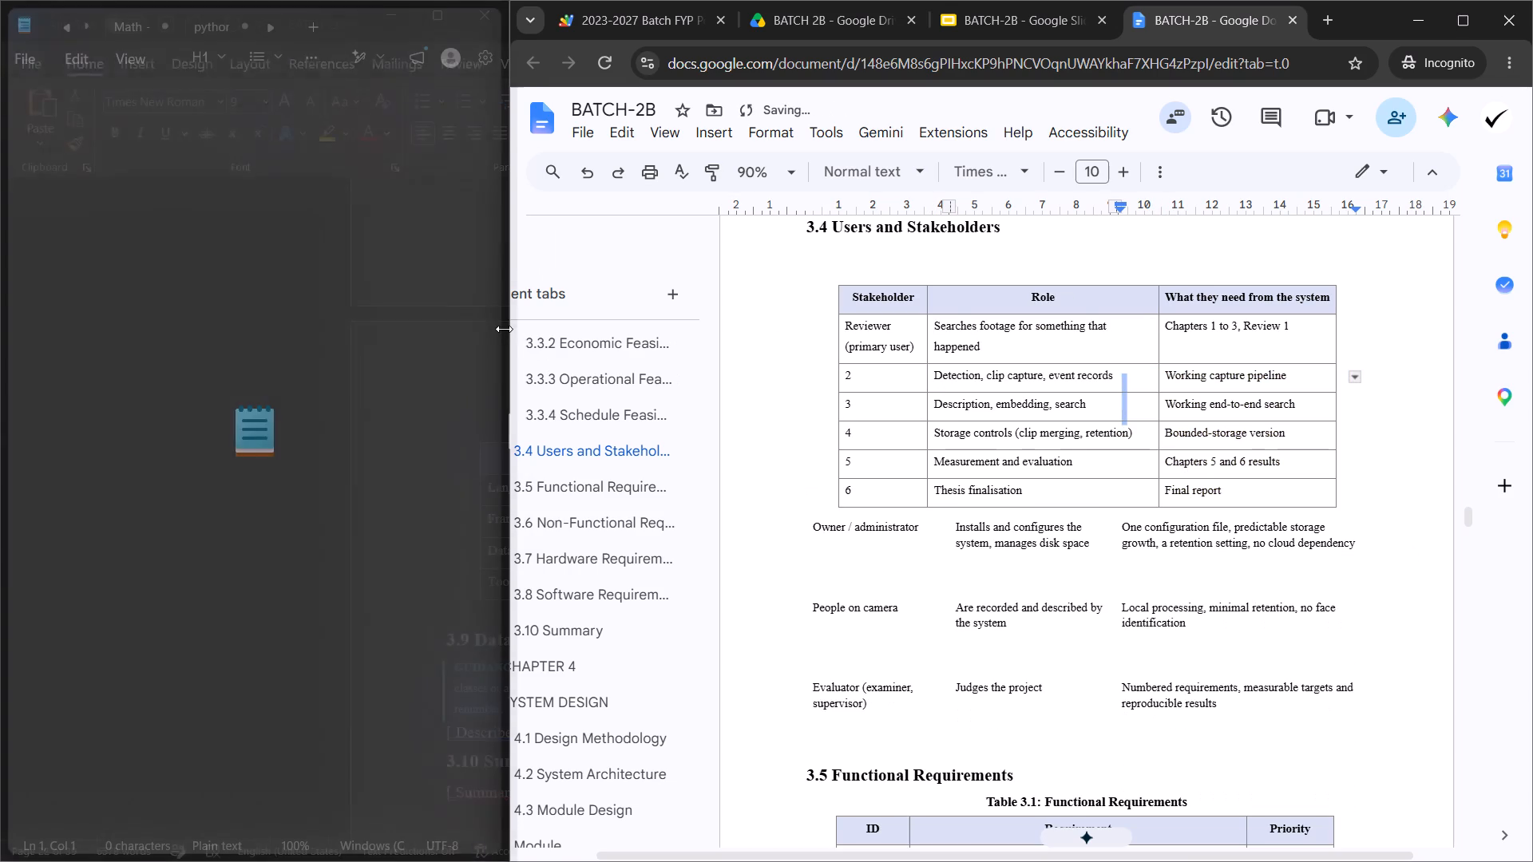
left_click(398, 327)
key("ctrl+v")
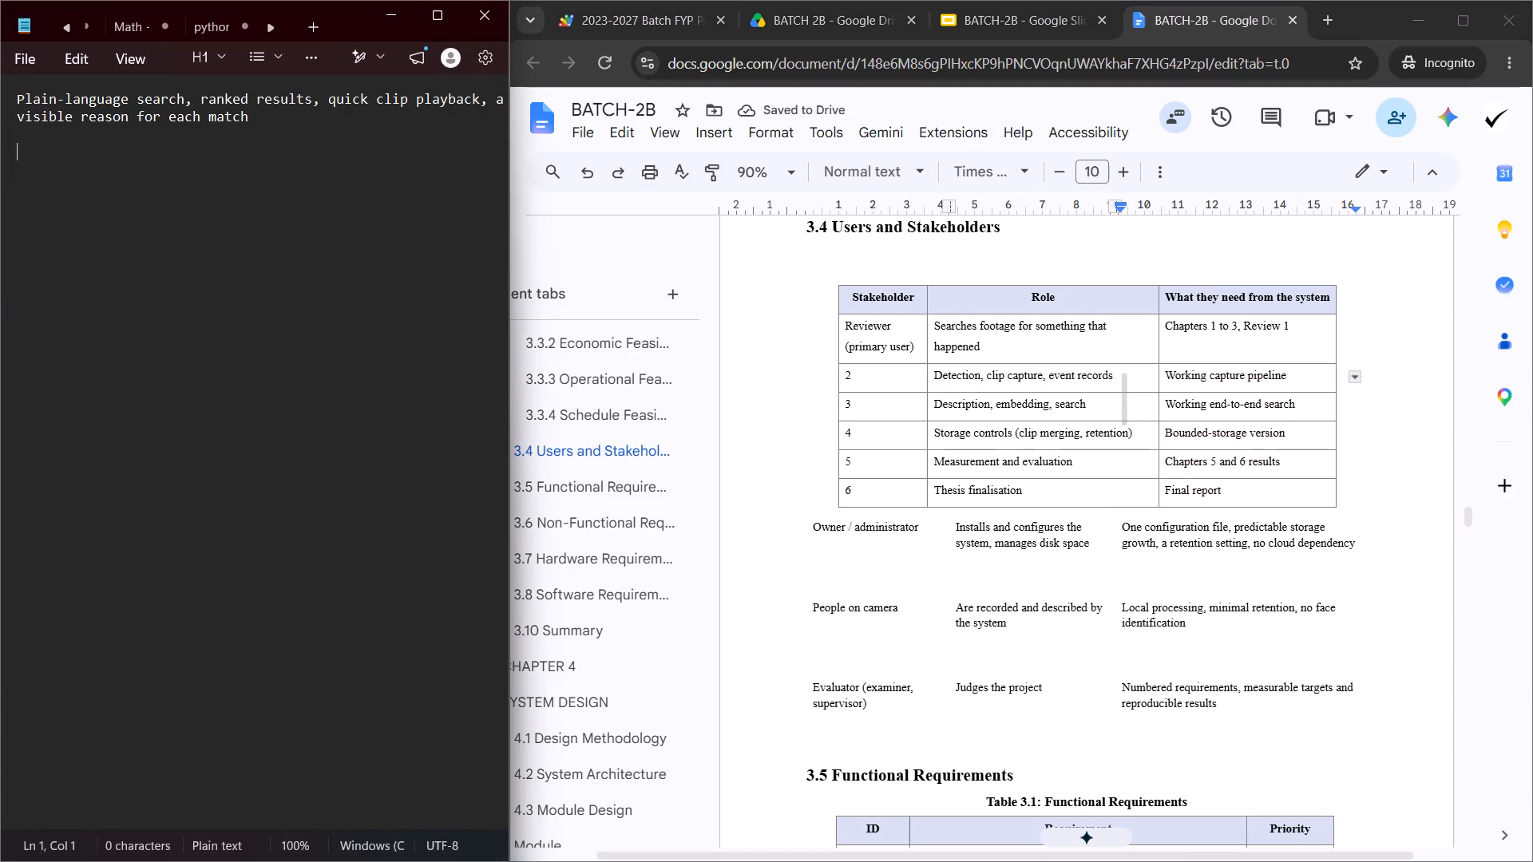
left_click(512, 360)
left_click(353, 352)
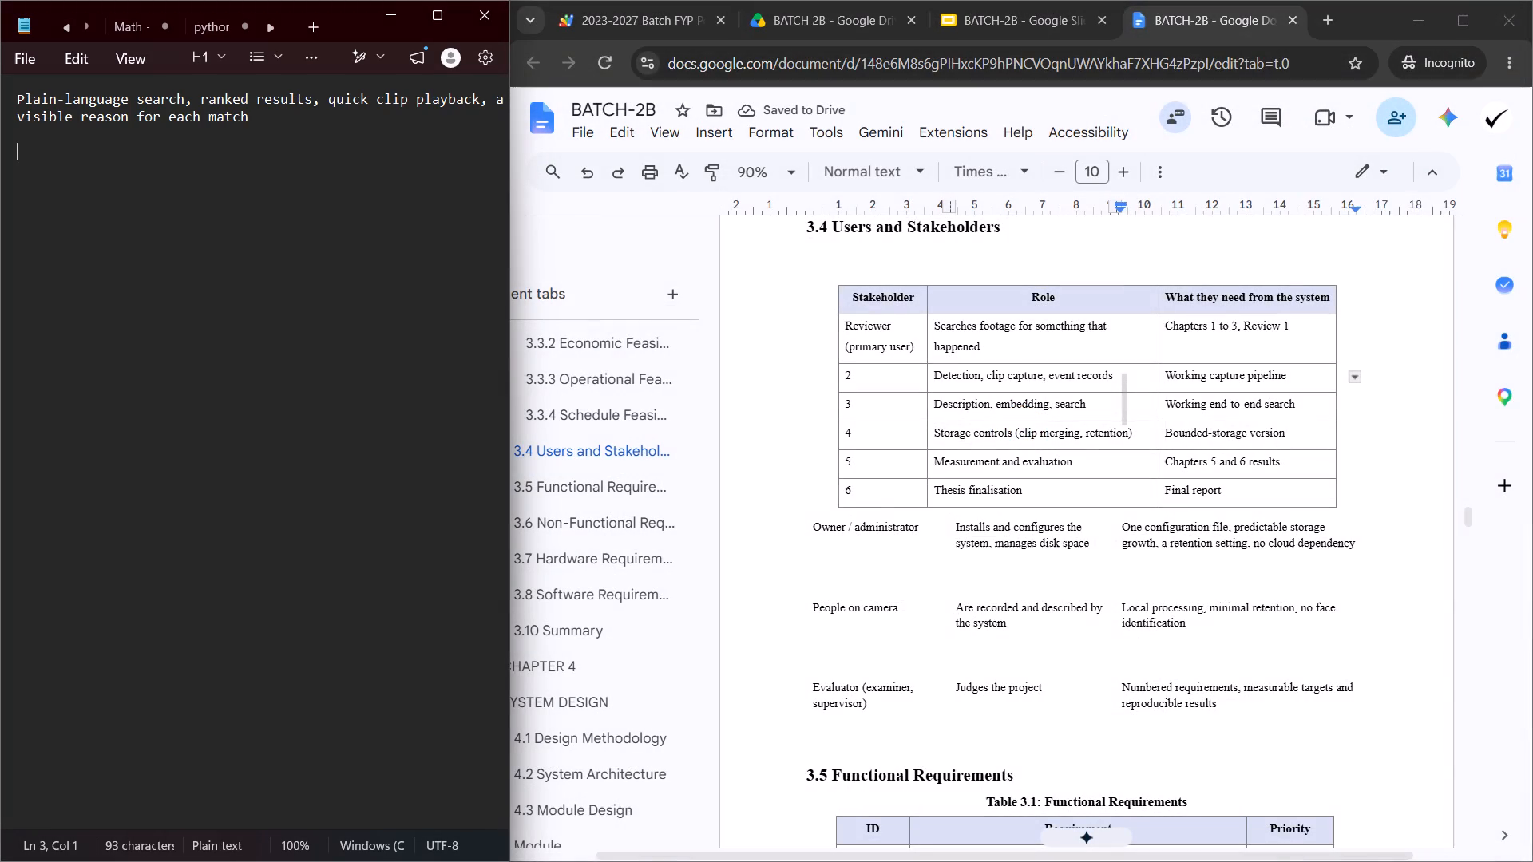
key("ctrl+a")
key("ctrl+x")
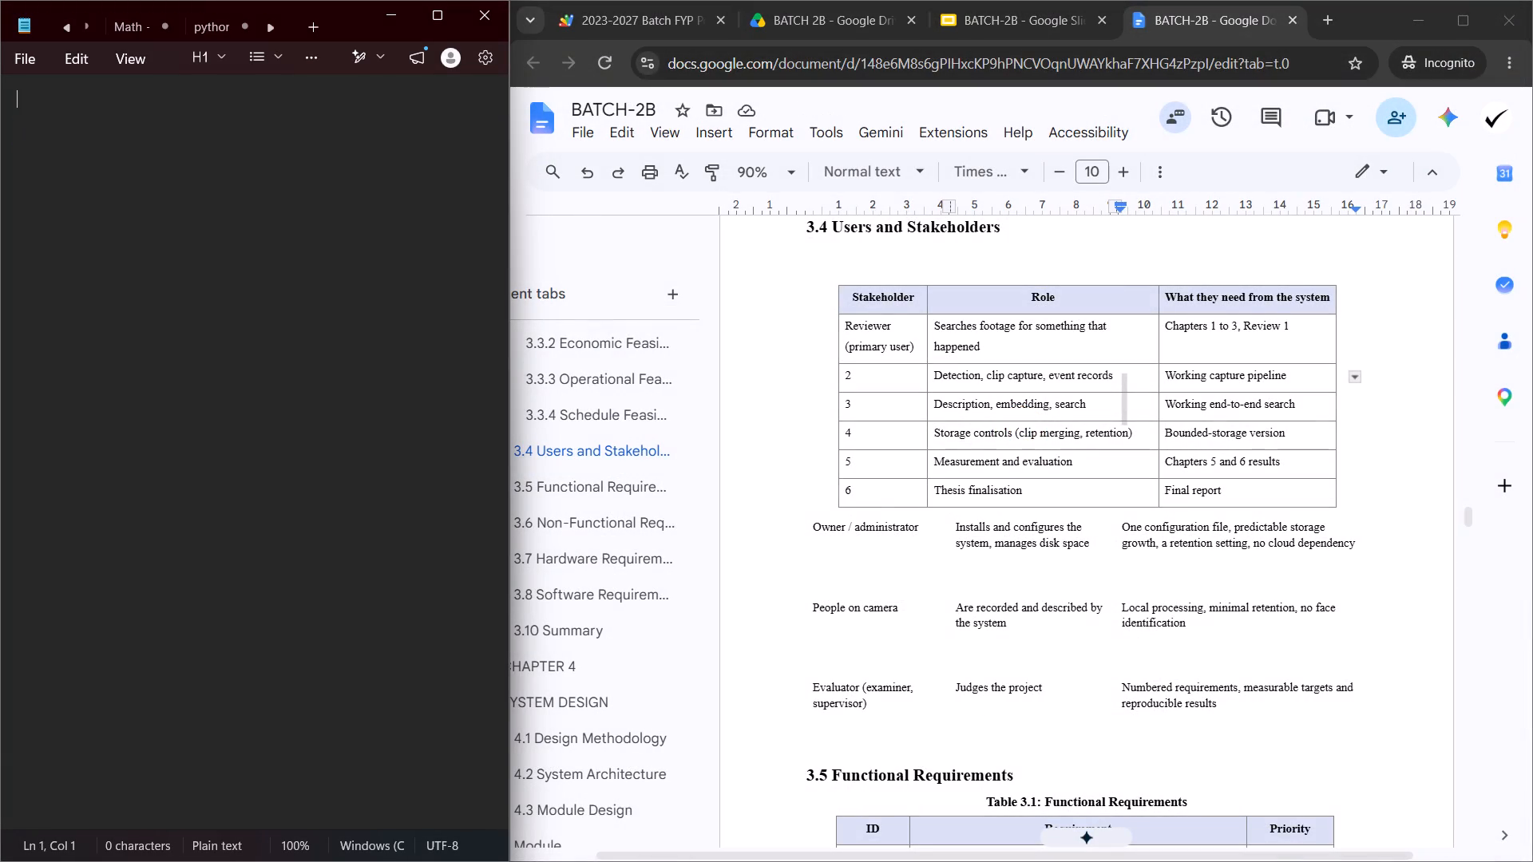
triple_click(1186, 322)
key("ctrl+v")
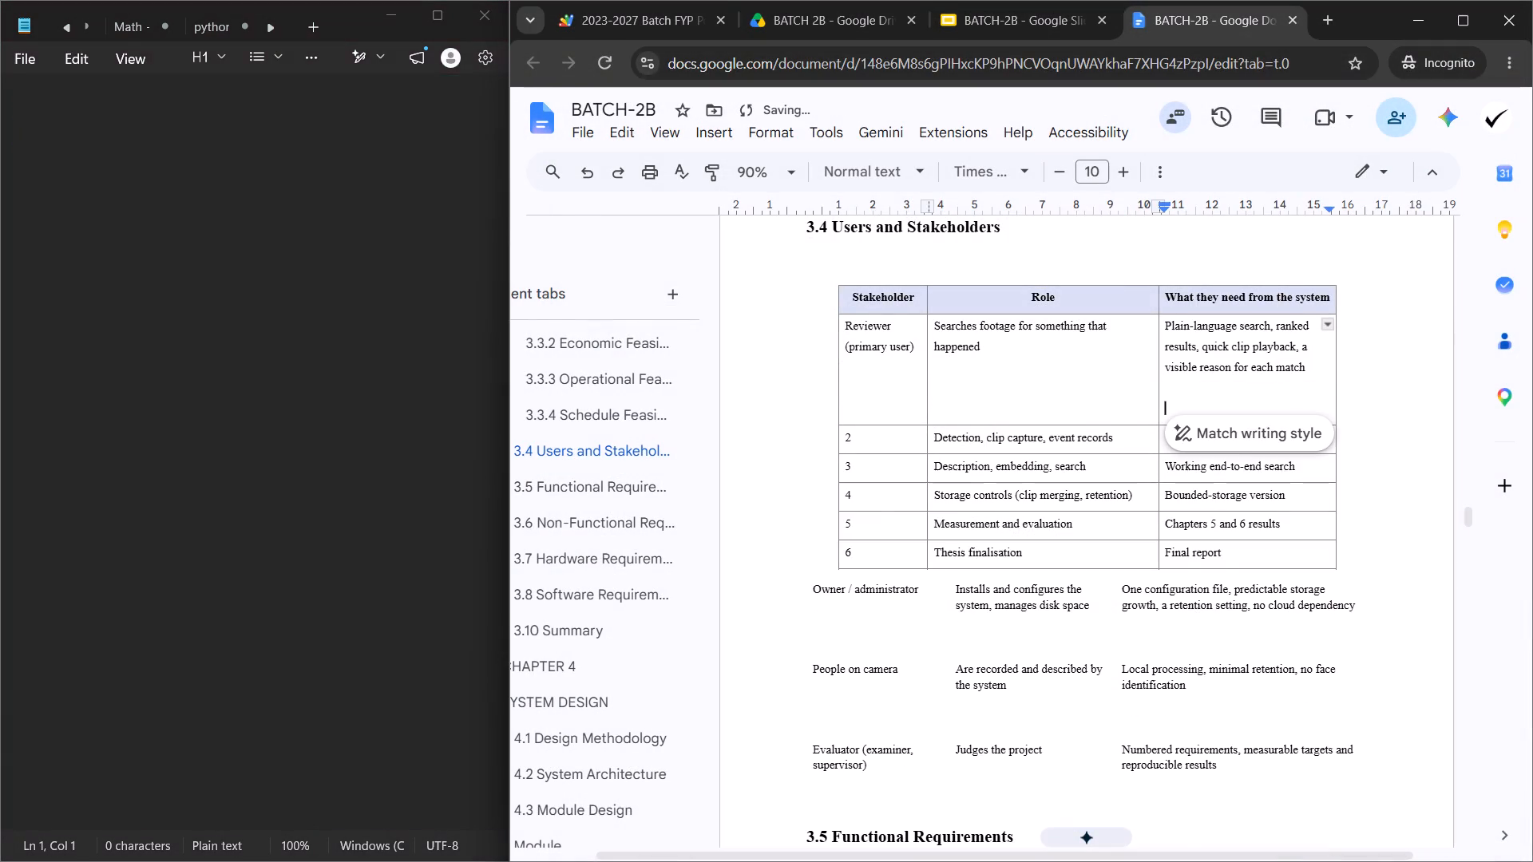
key("BackSpace")
key("BackSpace")
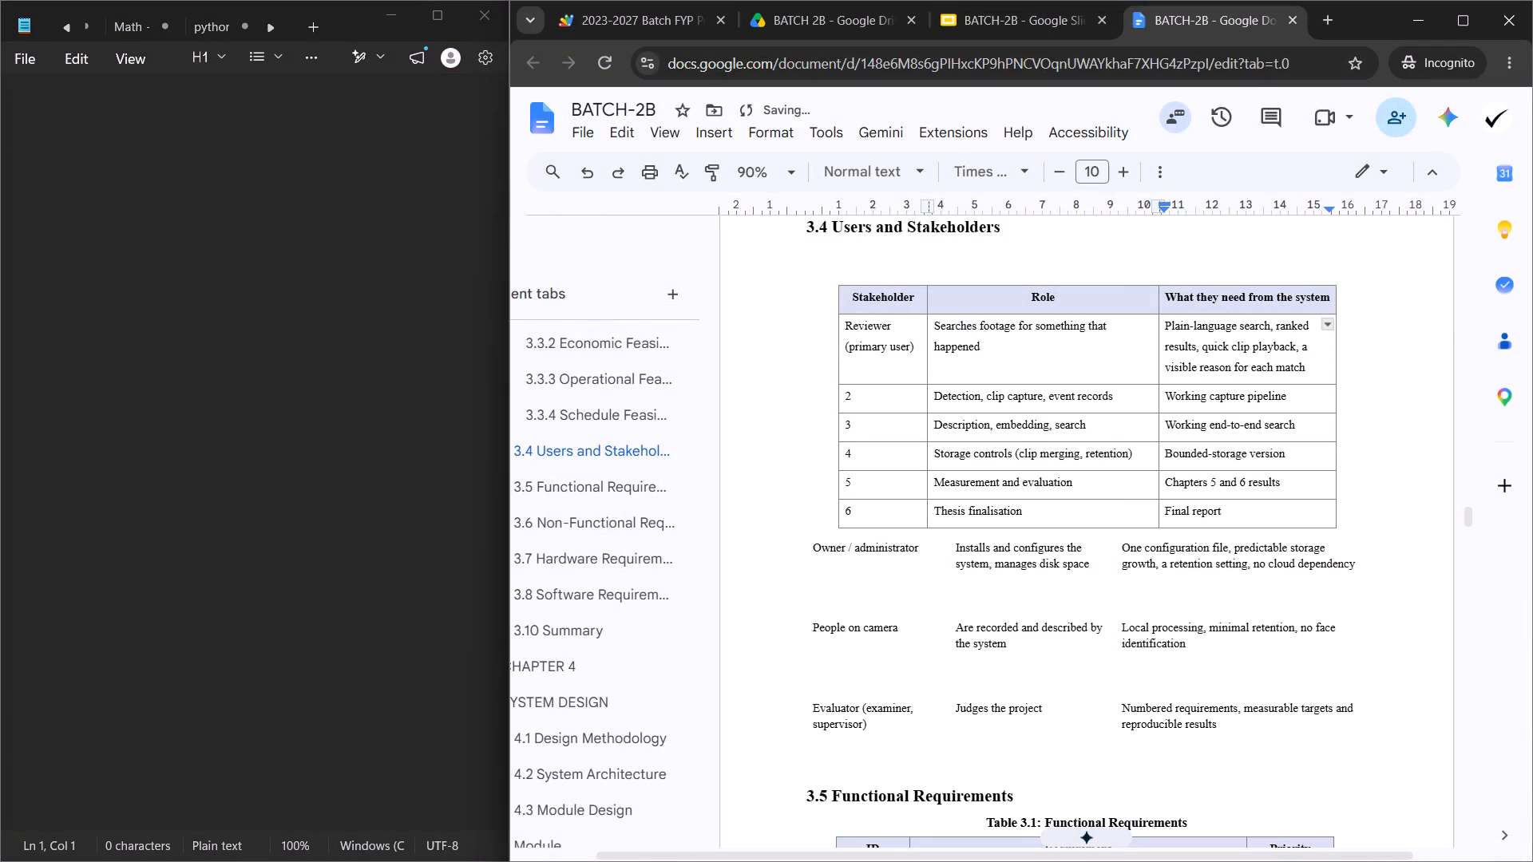
Move "Owner / administrator" through Notepad into the Stakeholder cell of the second body row, replacing its number and removing trailing blank lines.
triple_click(881, 545)
key("ctrl+x")
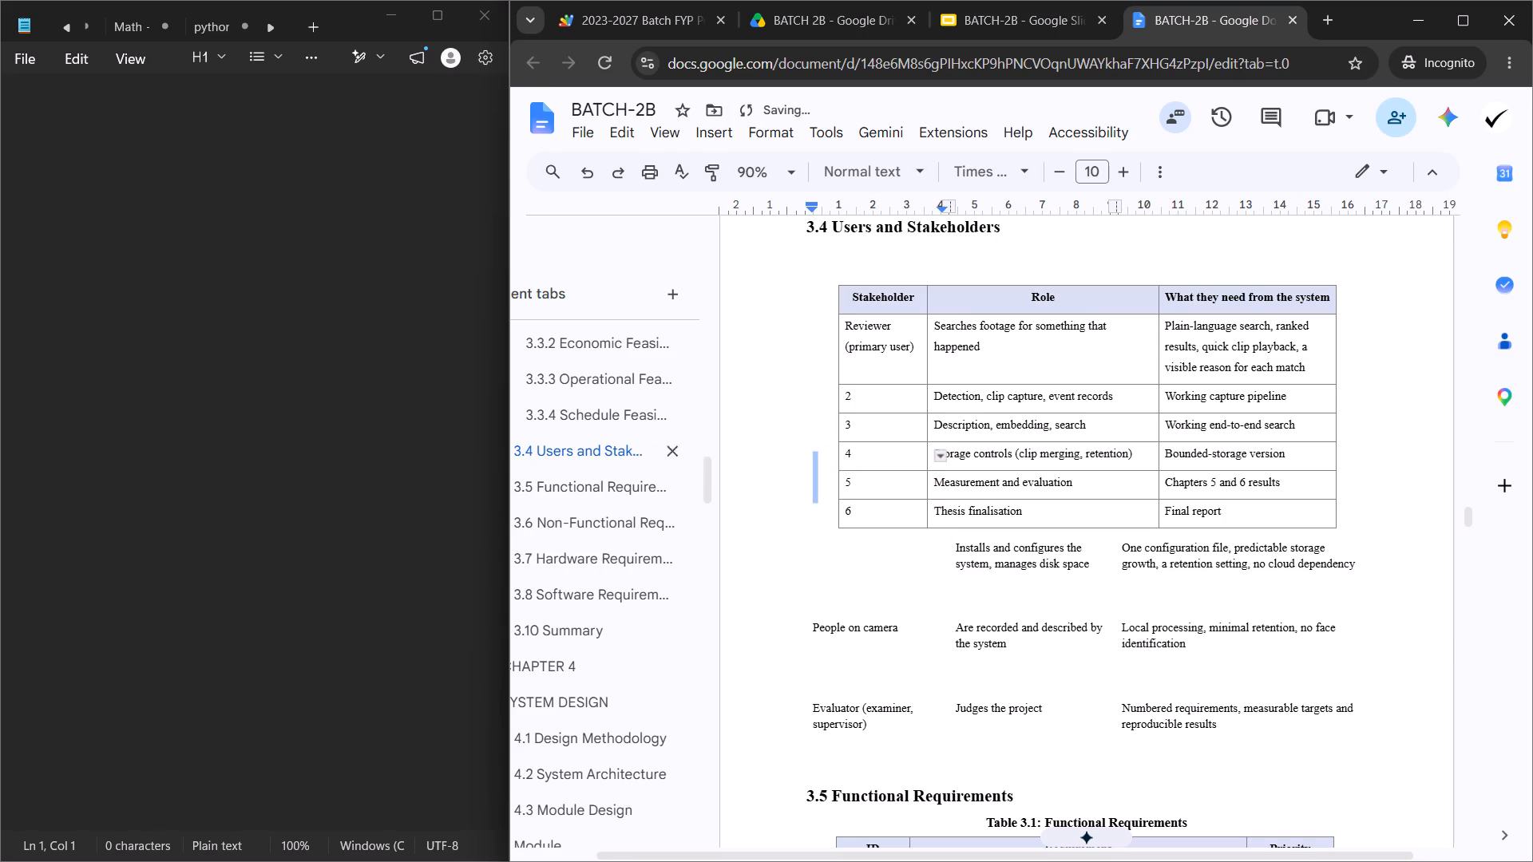
left_click(348, 382)
key("ctrl+v")
key("ctrl+a")
key("ctrl+x")
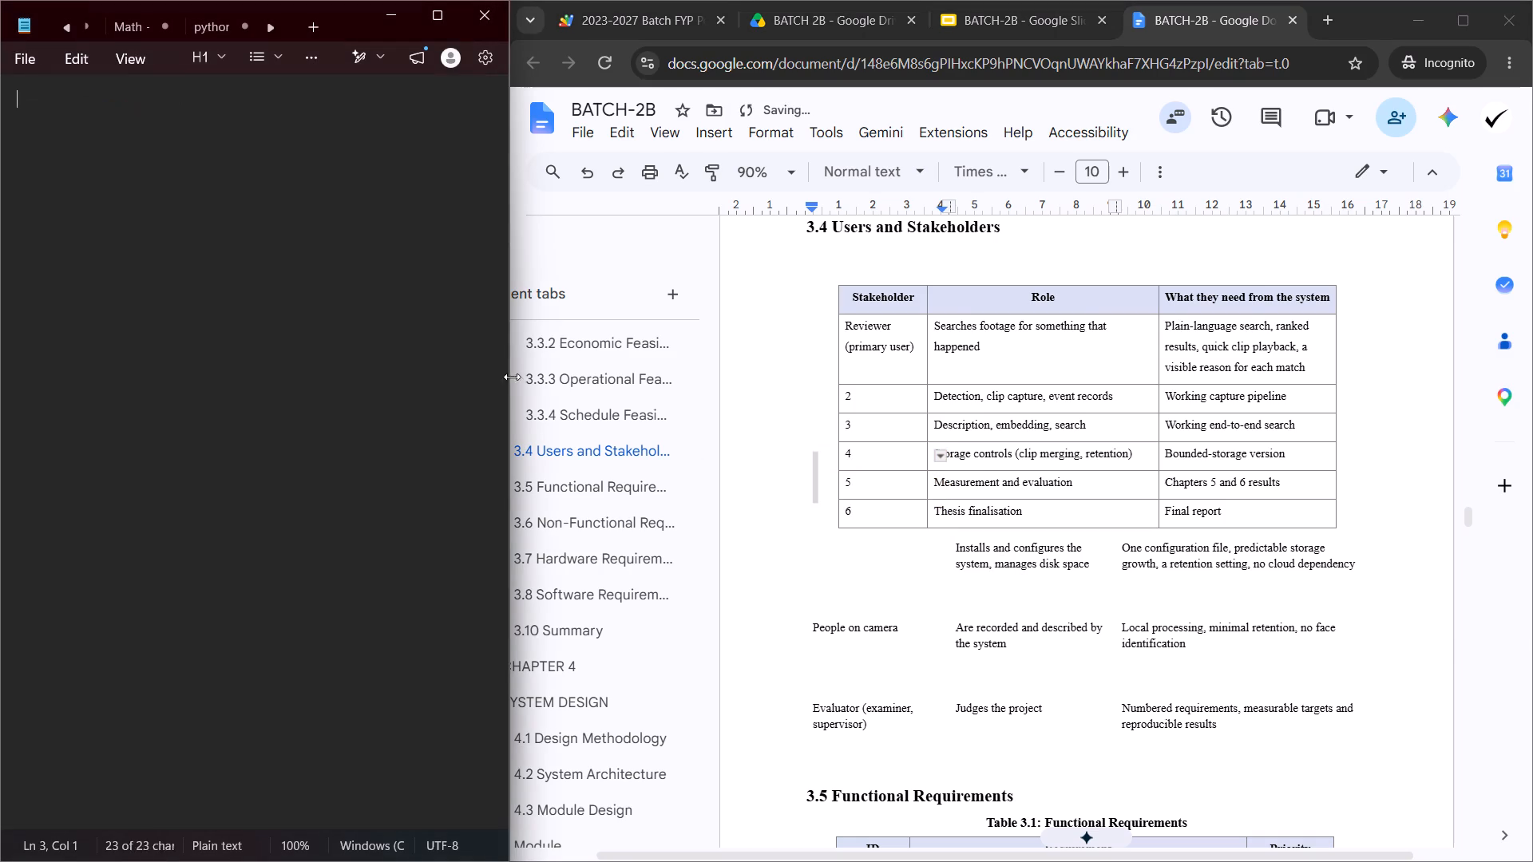
left_click(855, 394)
key("BackSpace")
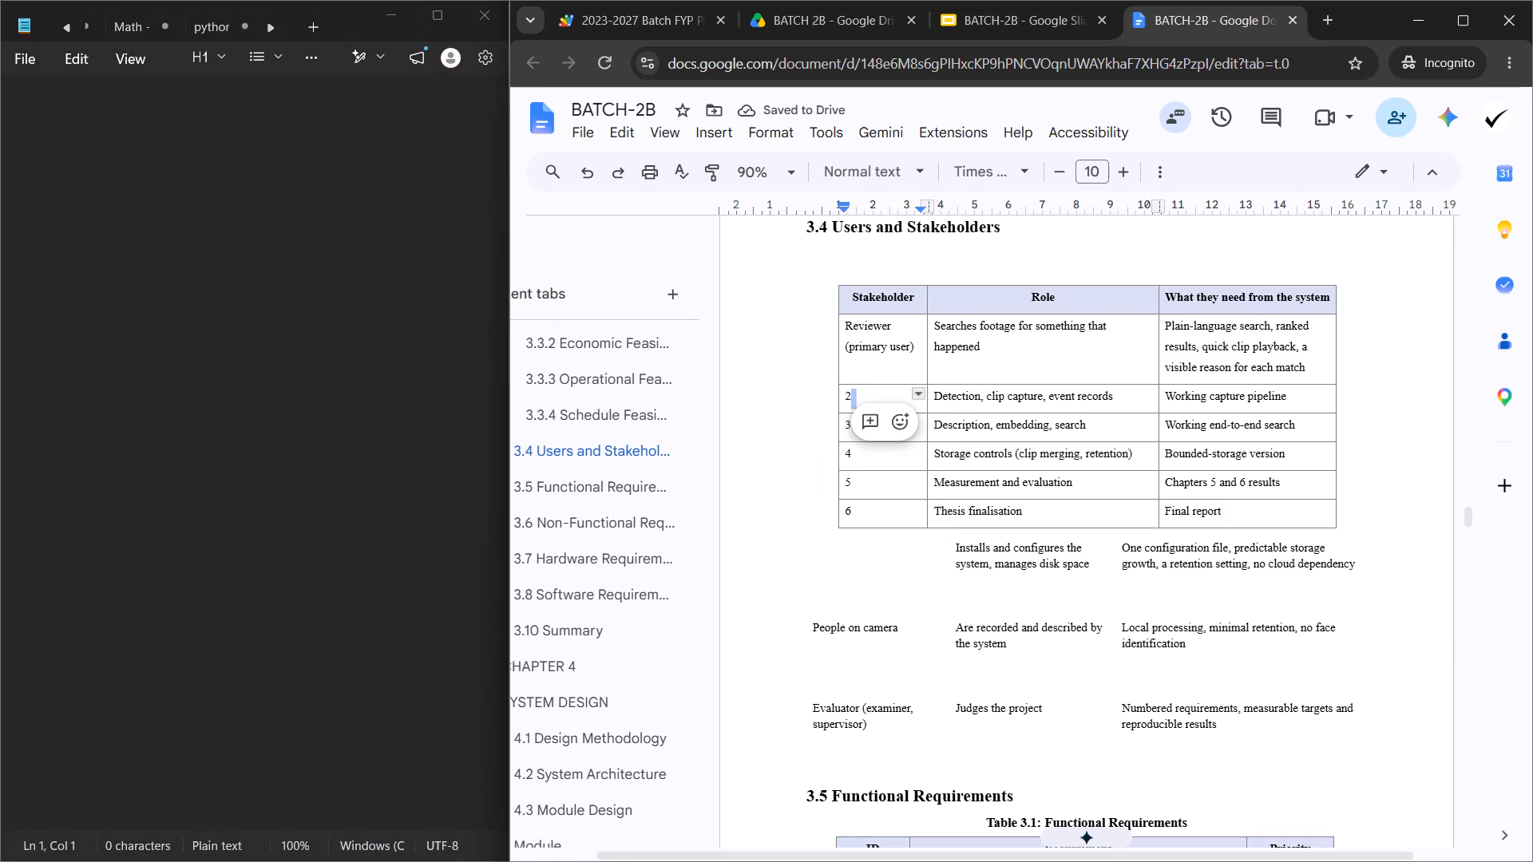
key("BackSpace")
left_click(878, 398)
key("BackSpace")
key("BackSpace")
key("ctrl+v")
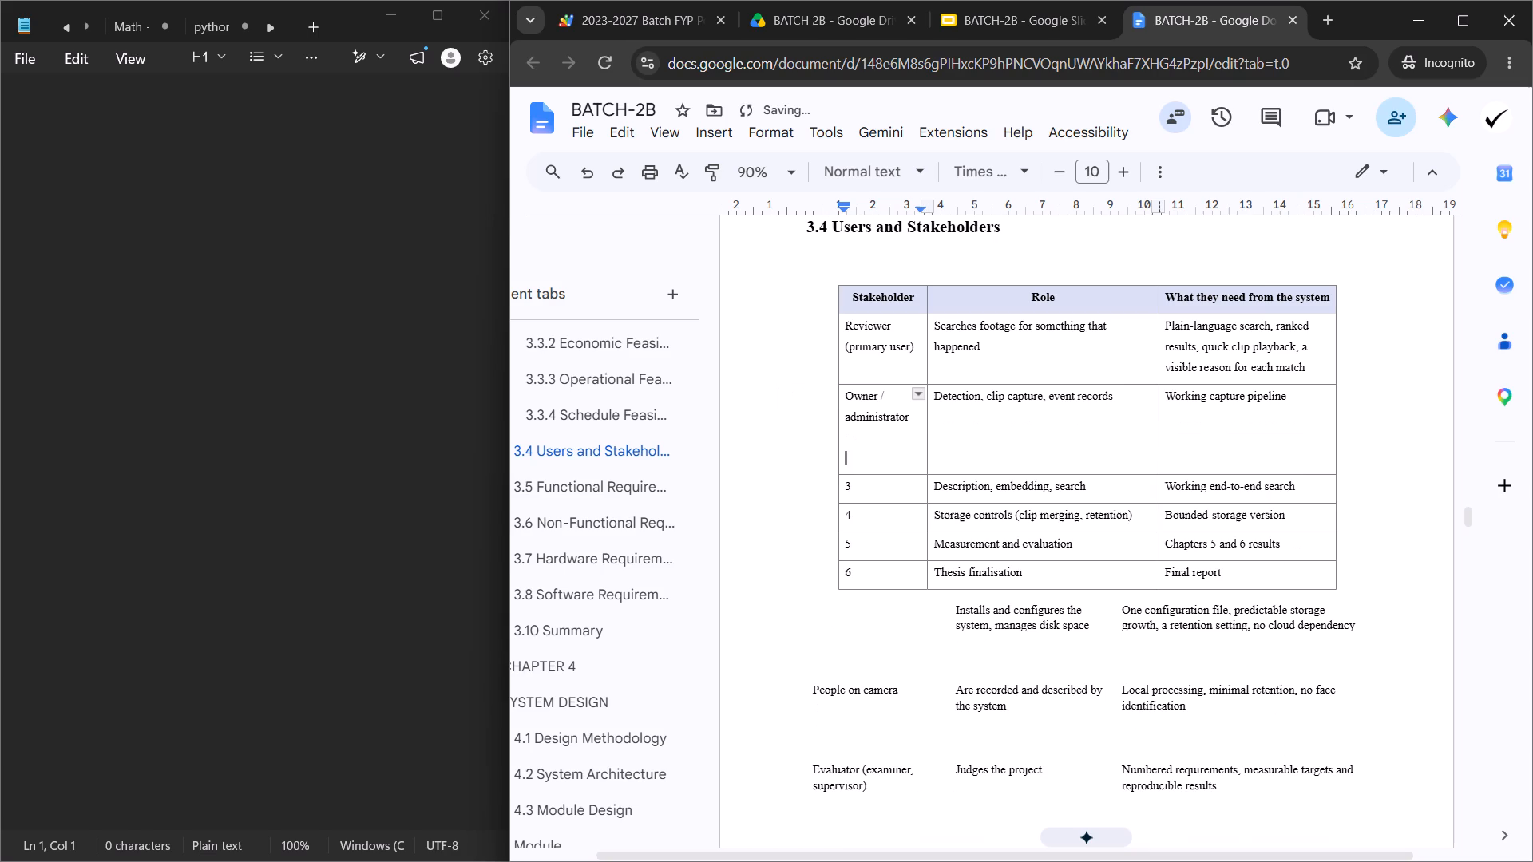
key("BackSpace")
key("BackSpace")
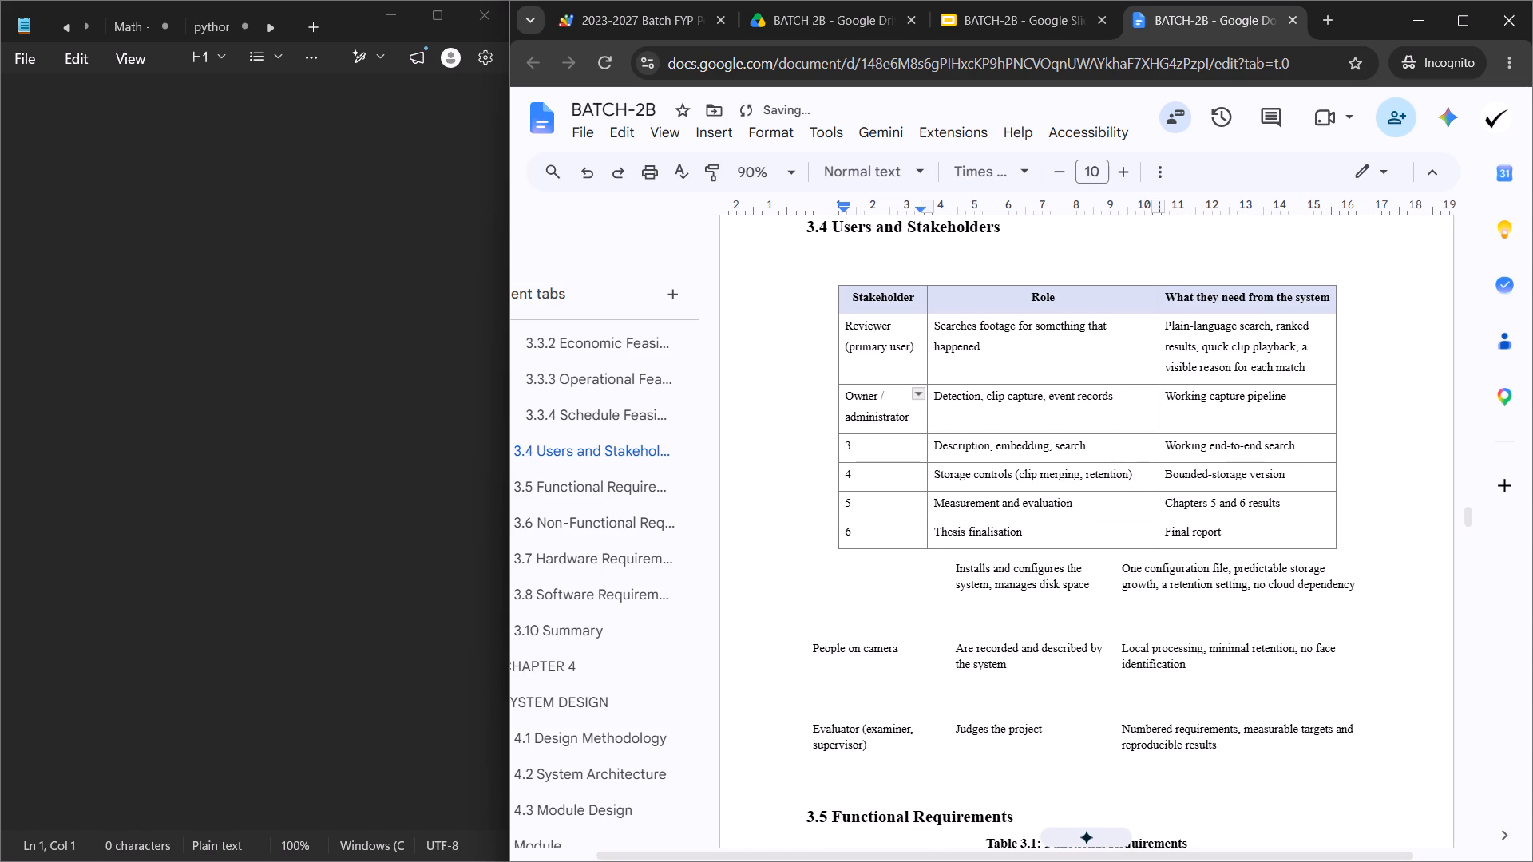
Move "Installs and configures the system, manages disk space" through Notepad into the owner row's Role cell, replacing its text and removing trailing blank lines.
triple_click(992, 586)
key("ctrl+x")
left_click(394, 445)
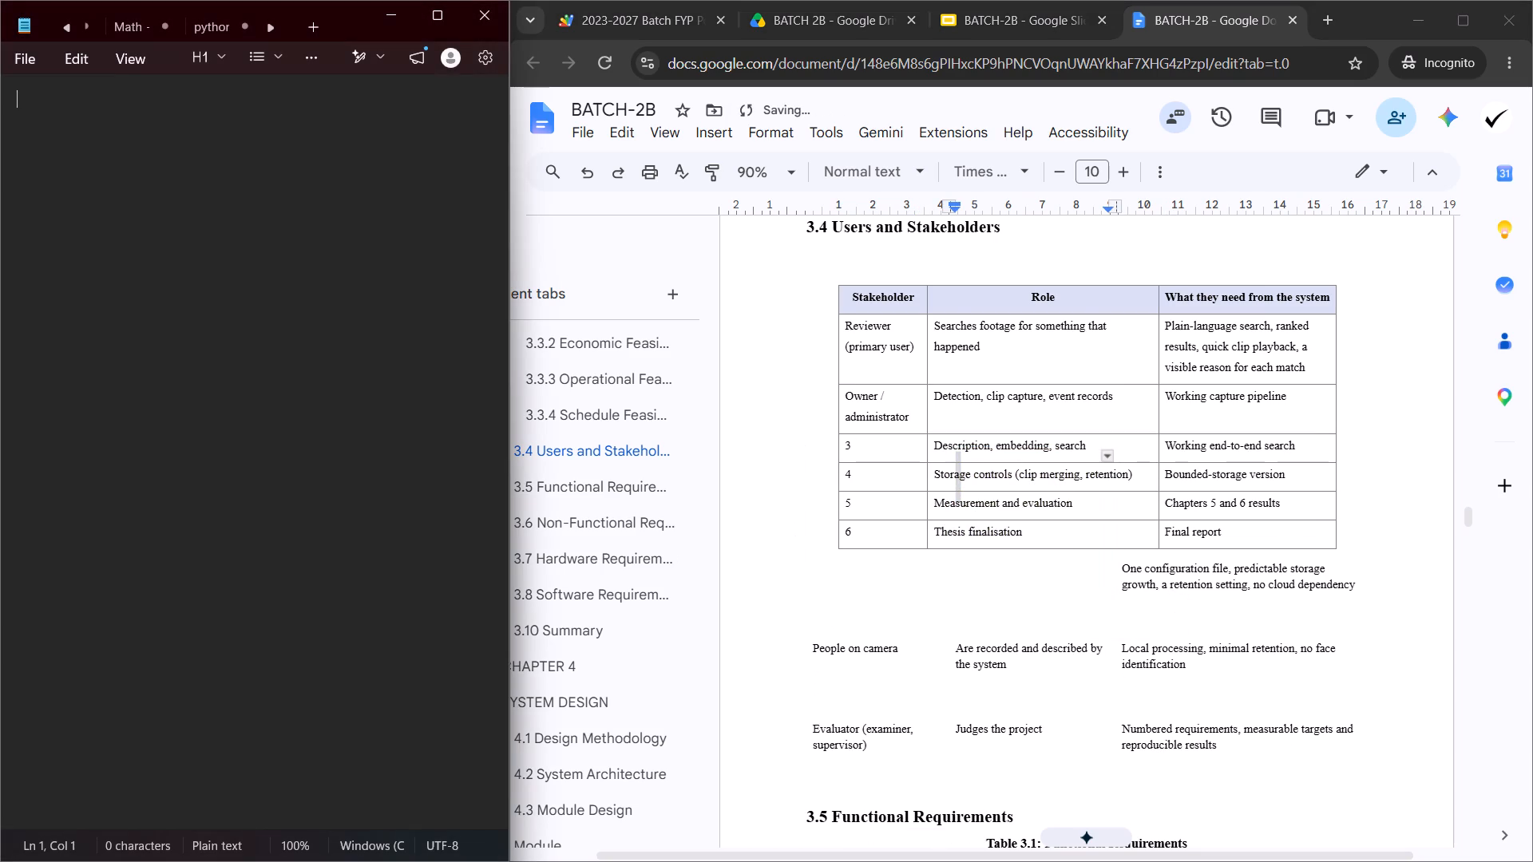
key("ctrl+v")
key("ctrl+a")
key("ctrl+x")
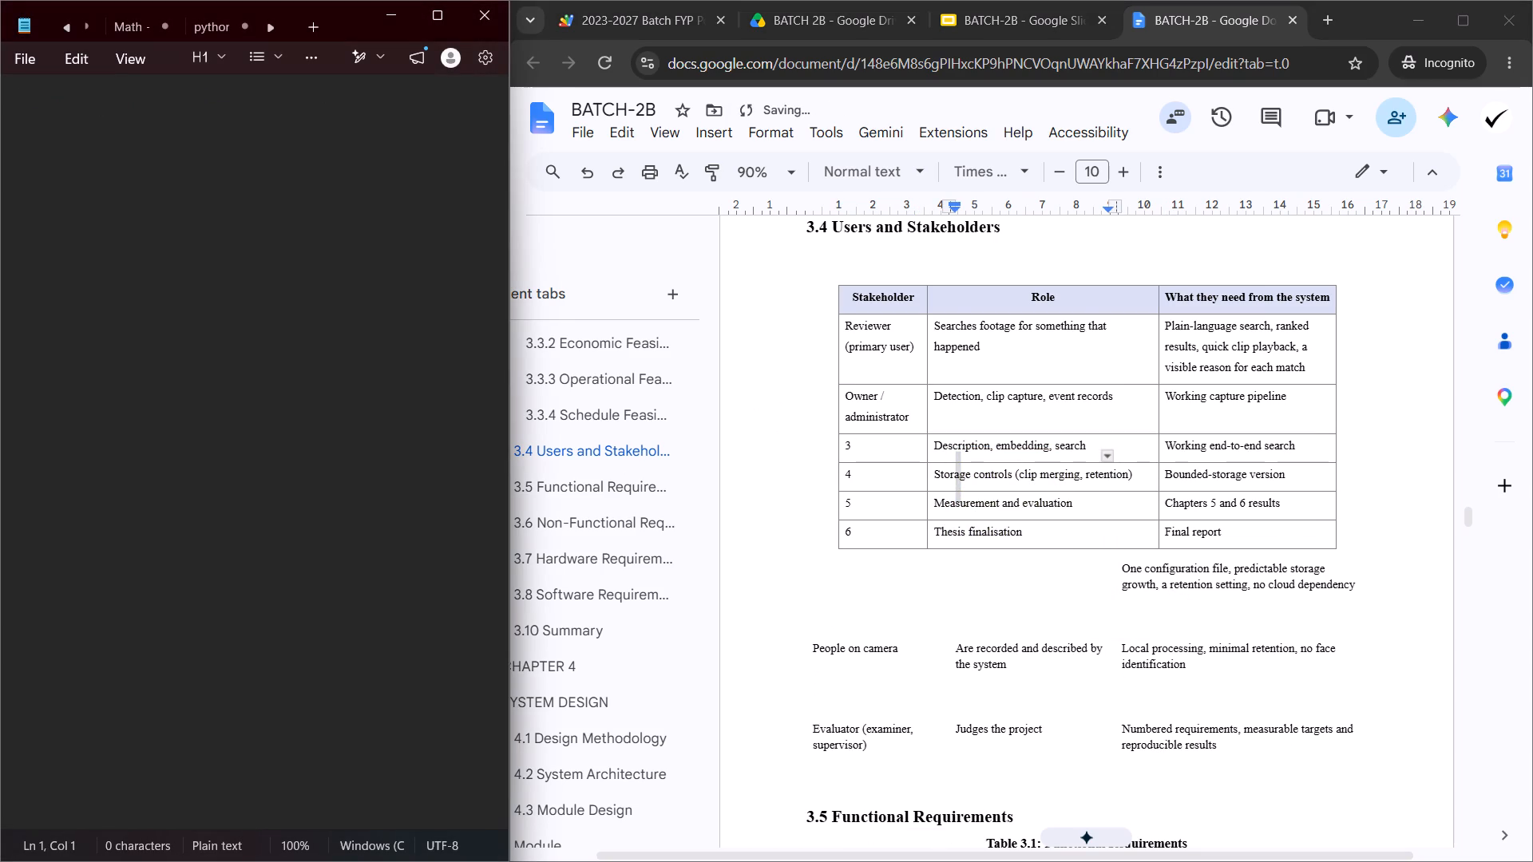
triple_click(960, 409)
key("ctrl+v")
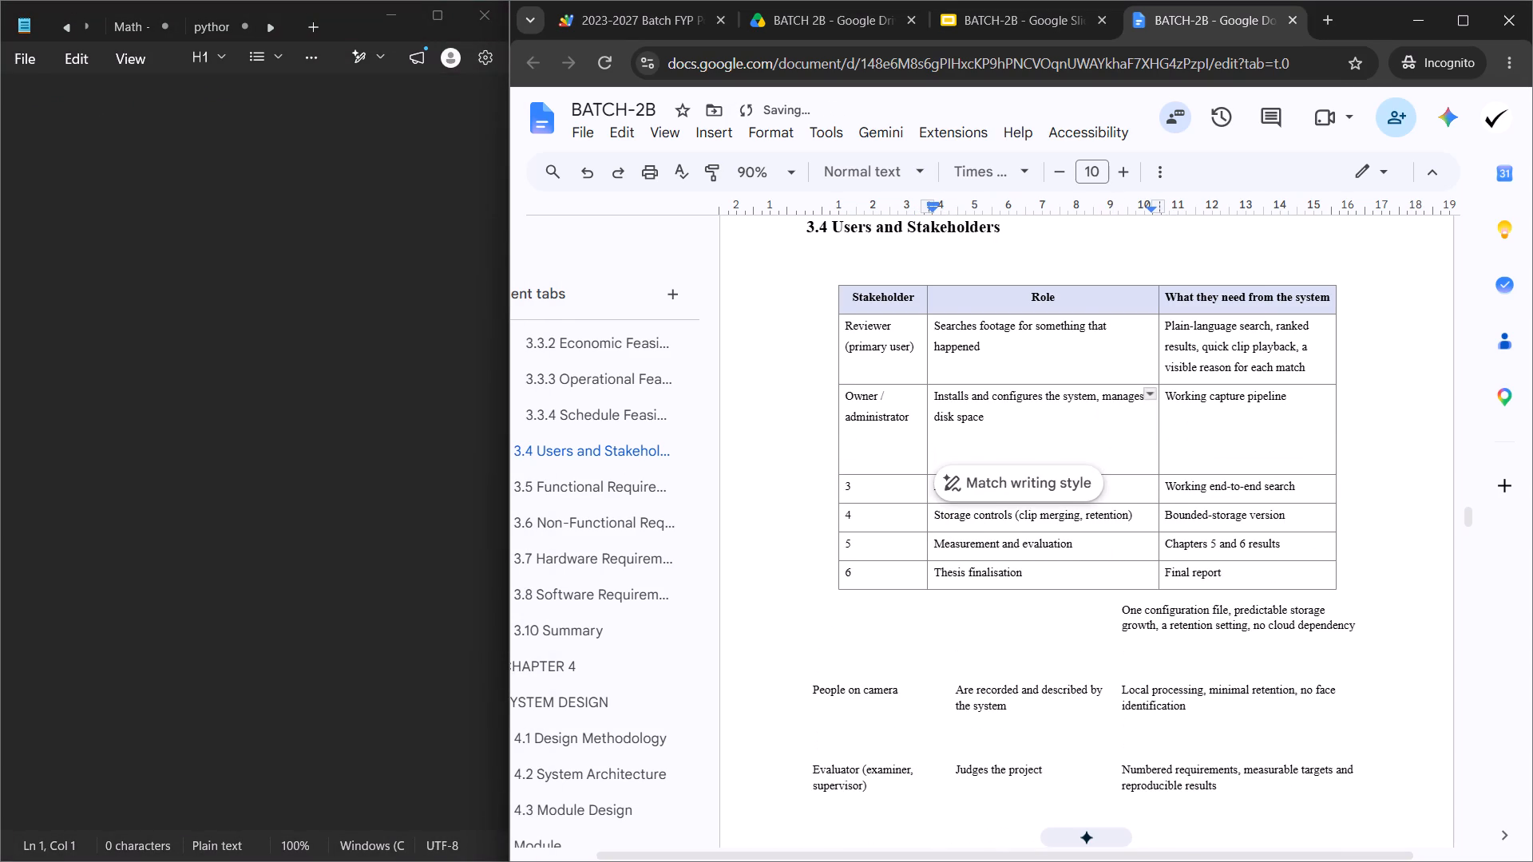
key("BackSpace")
key("BackSpace")
Move the "One configuration file, predictable storage growth..." text through Notepad into the owner row's third cell, replacing its content and removing the trailing blank line.
triple_click(1156, 573)
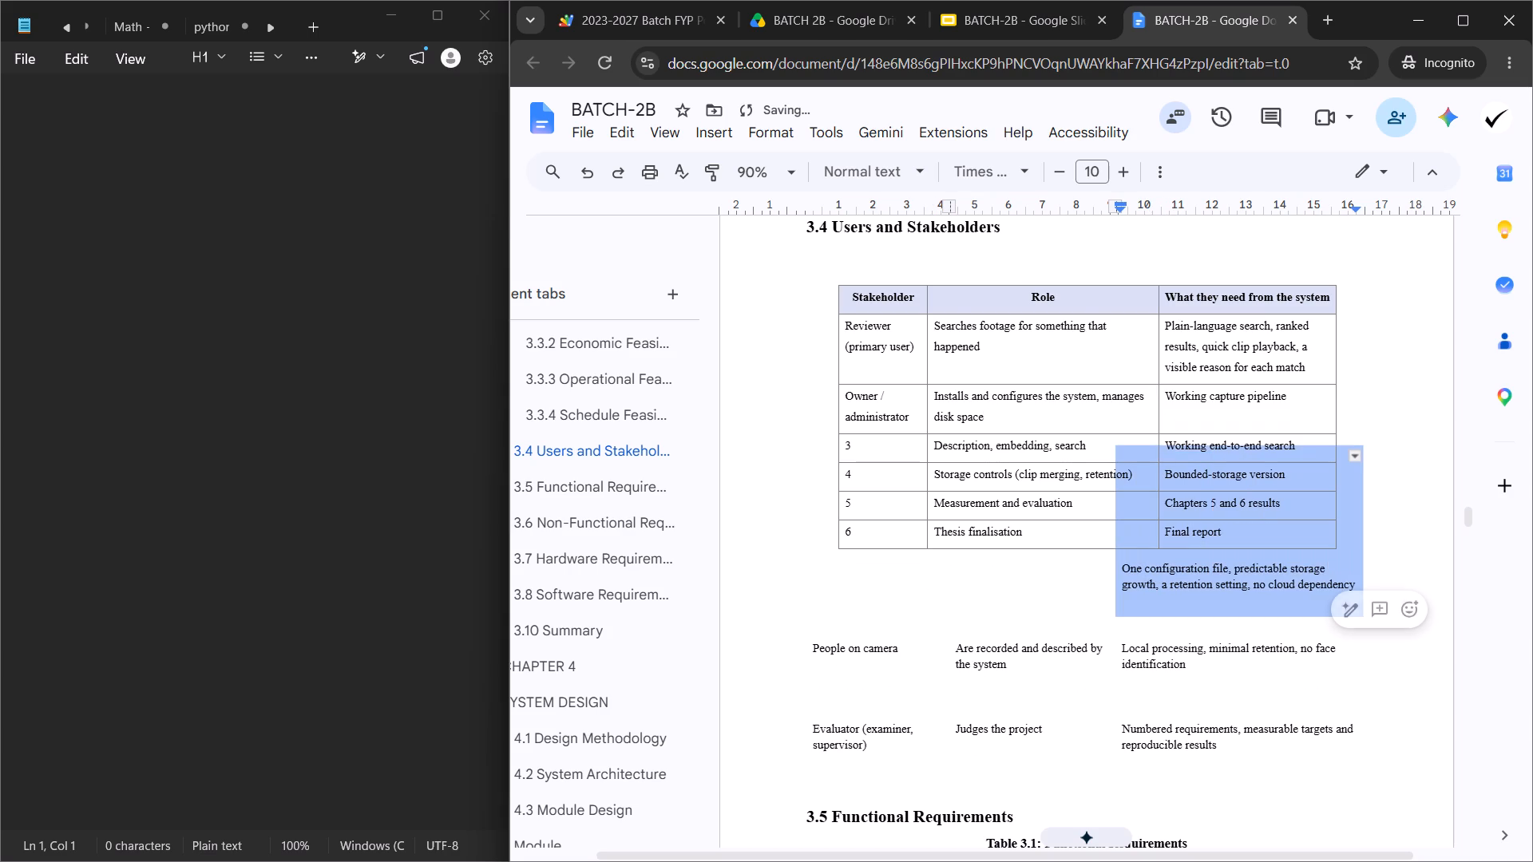
key("ctrl+x")
left_click(311, 302)
key("ctrl+v")
key("ctrl+a")
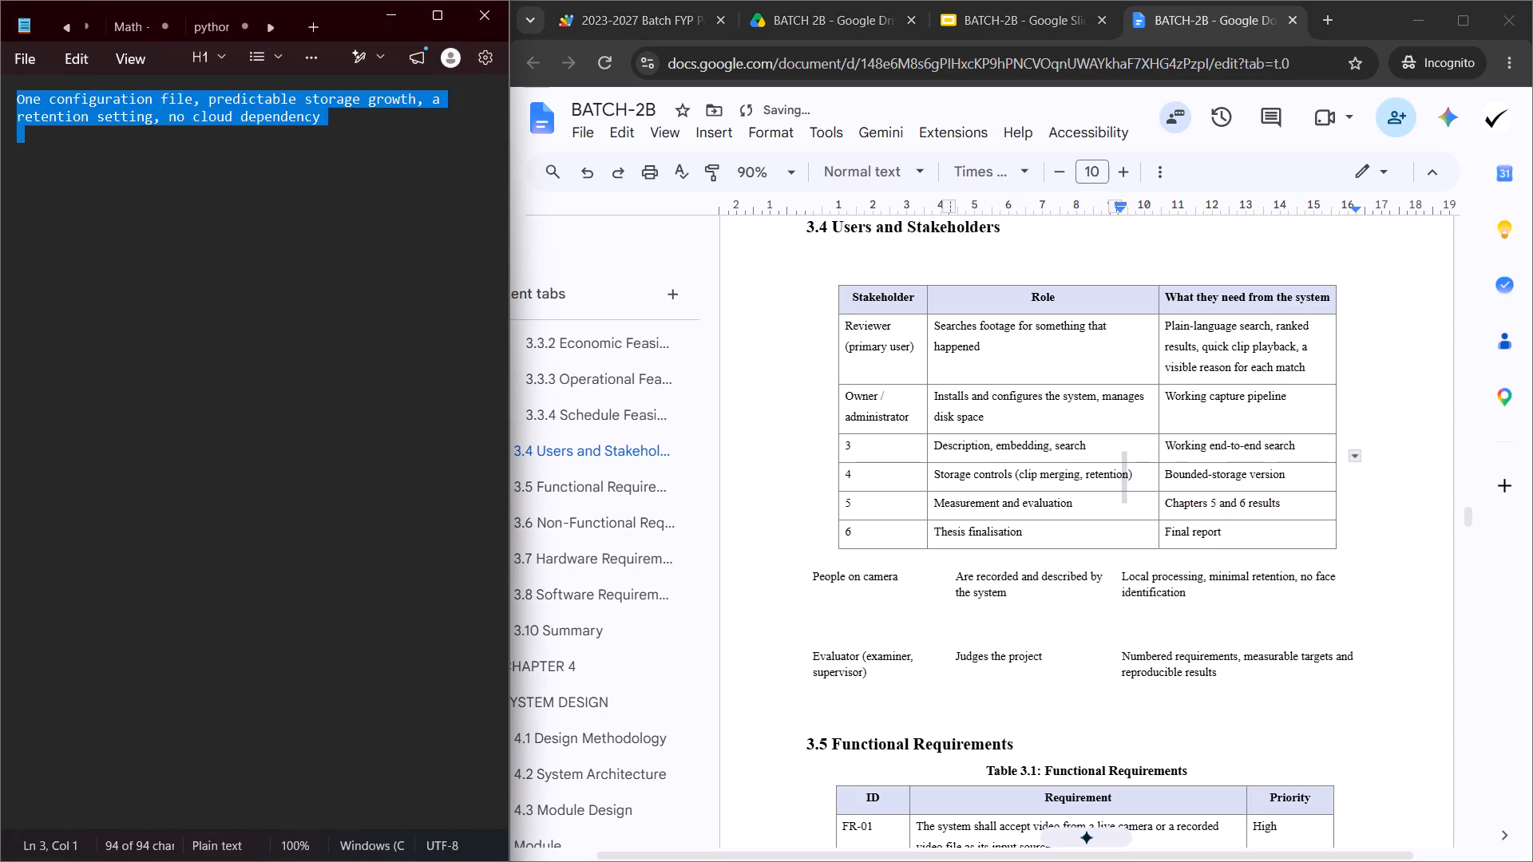
key("ctrl+x")
triple_click(1187, 400)
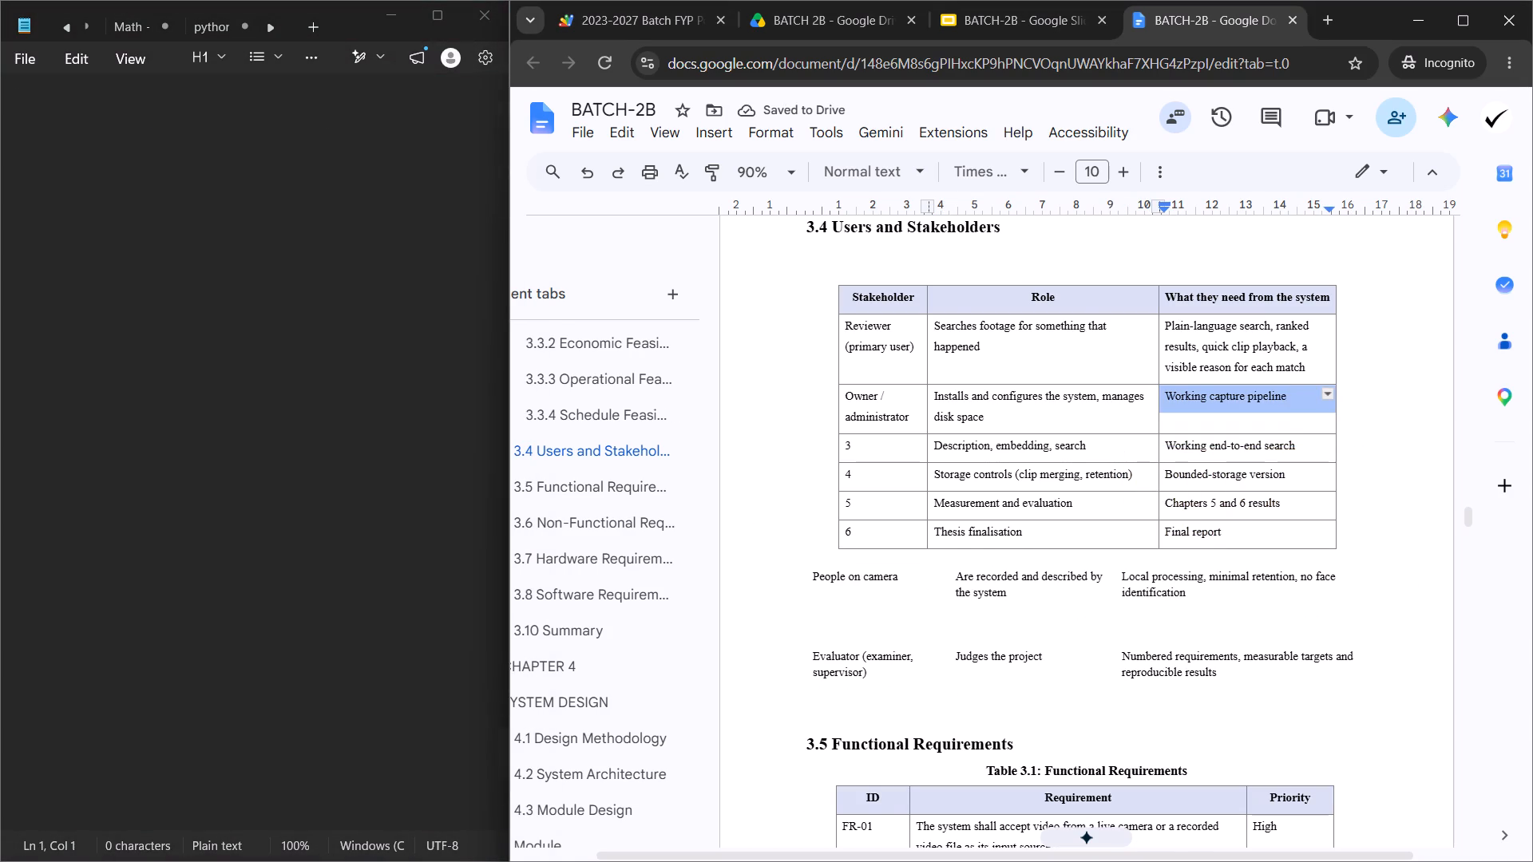
key("ctrl+v")
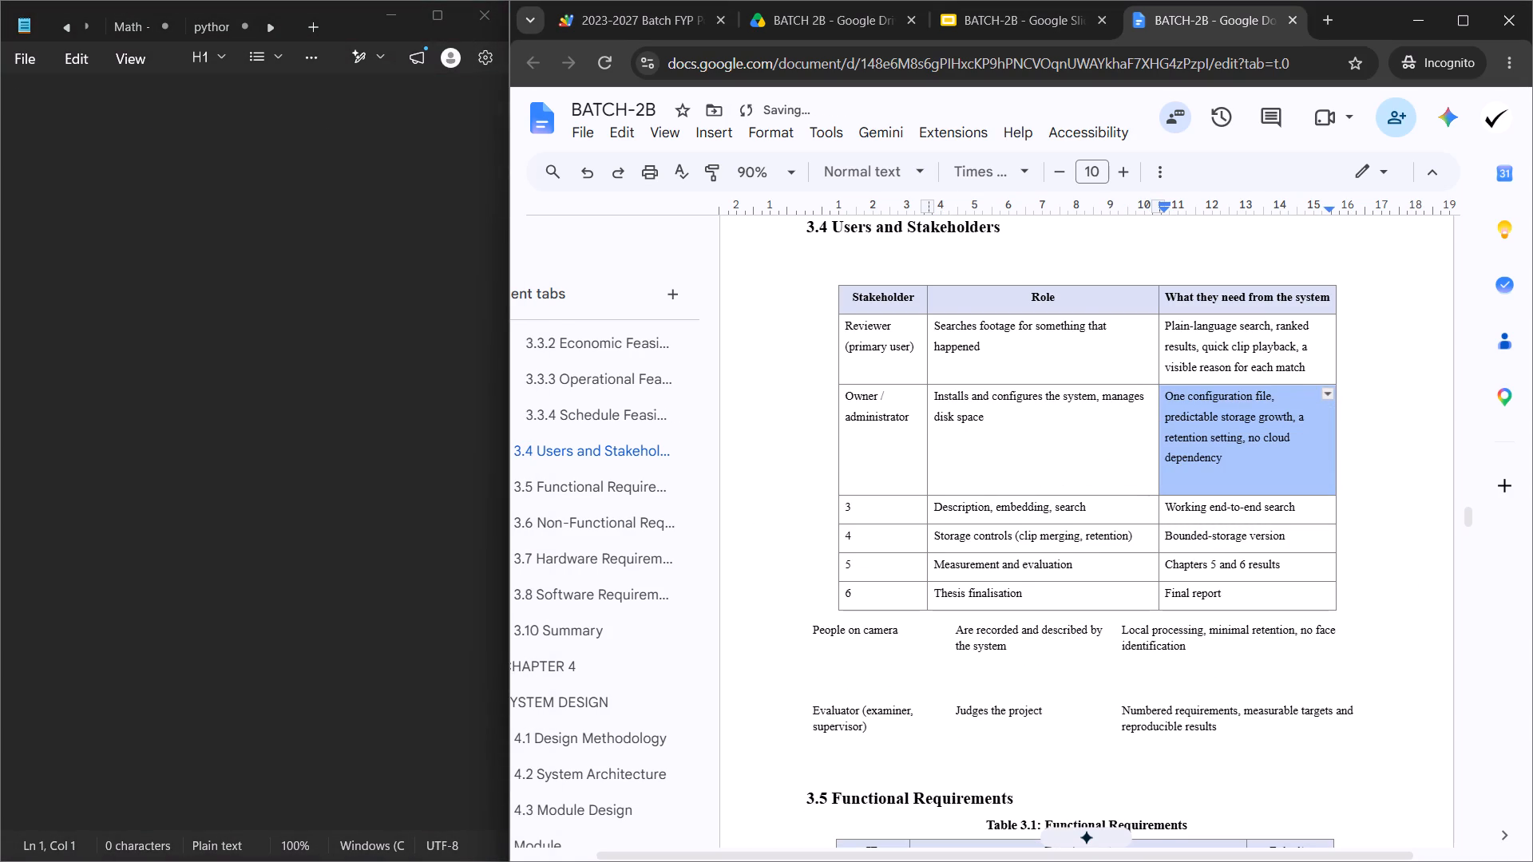
left_click(1197, 480)
key("BackSpace")
Move "People on camera" through Notepad into the Stakeholder cell of the third body row, replacing its number and removing trailing blank lines.
left_click(897, 480)
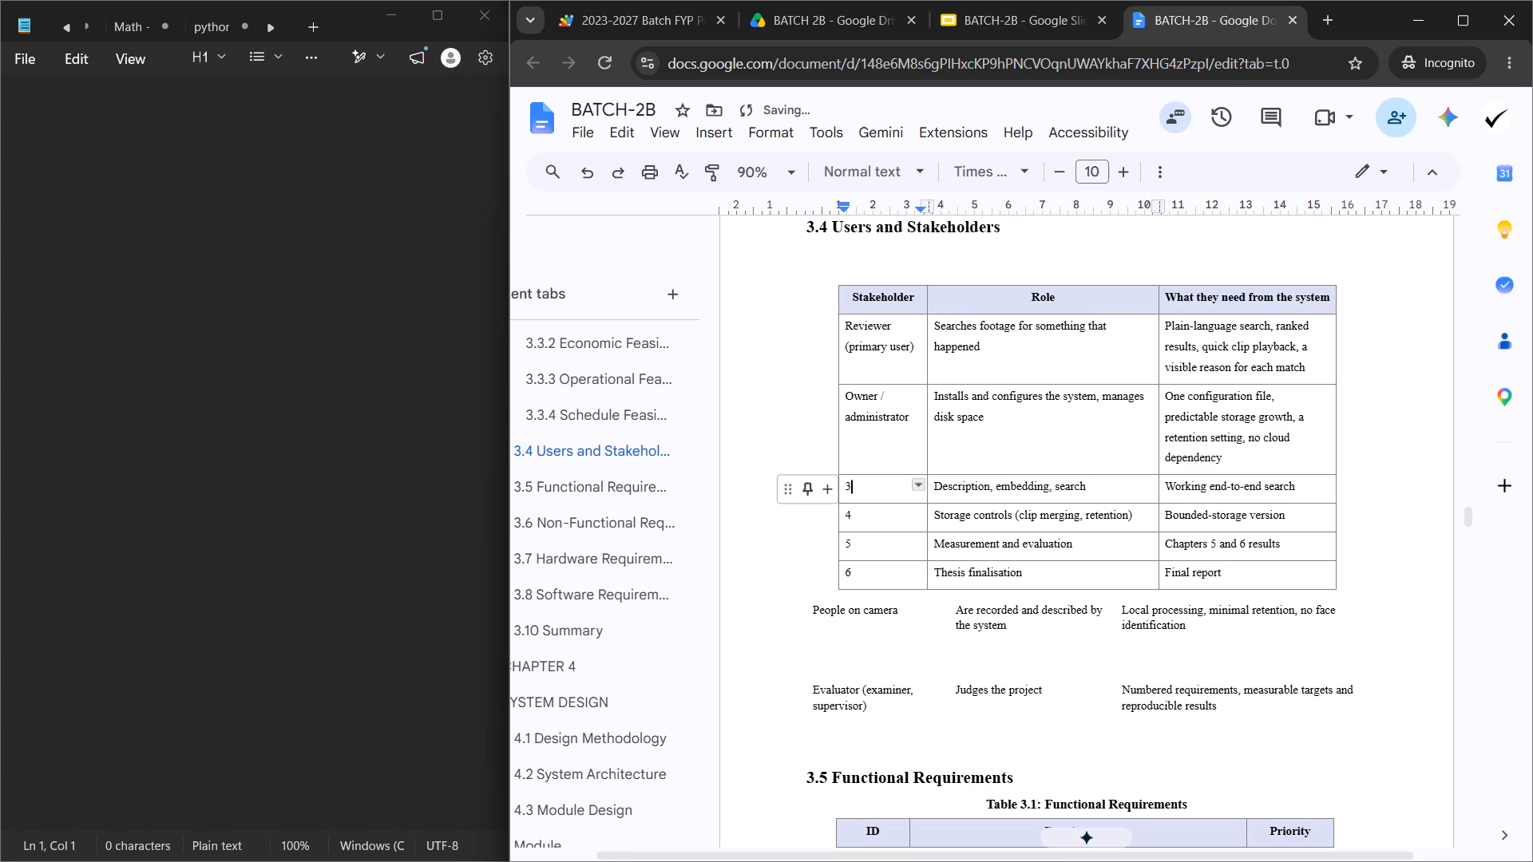
key("BackSpace")
key("BackSpace")
triple_click(878, 618)
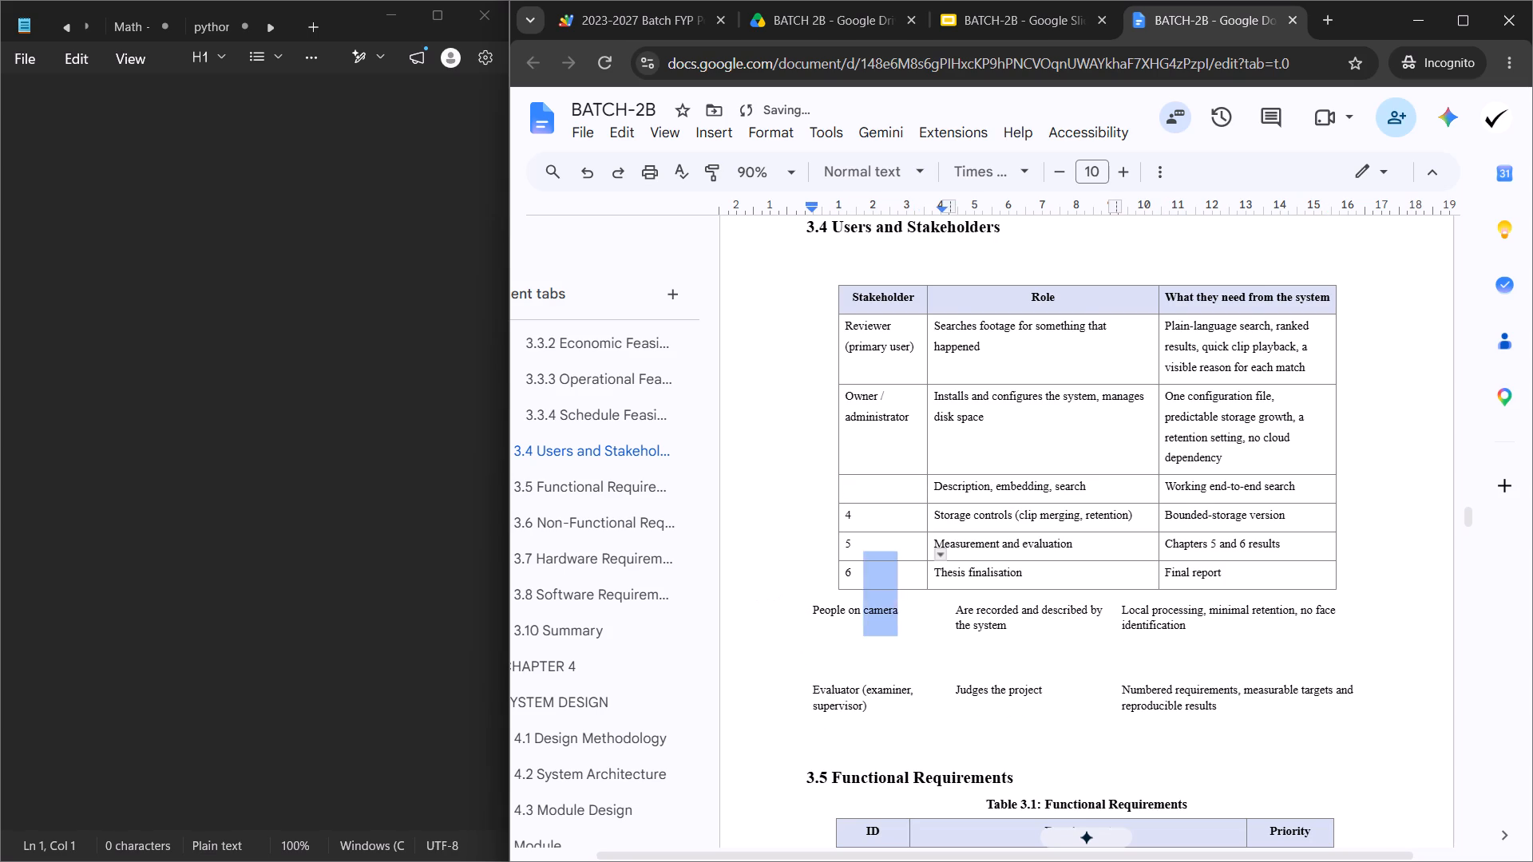
key("ctrl+x")
left_click(304, 409)
key("ctrl+v")
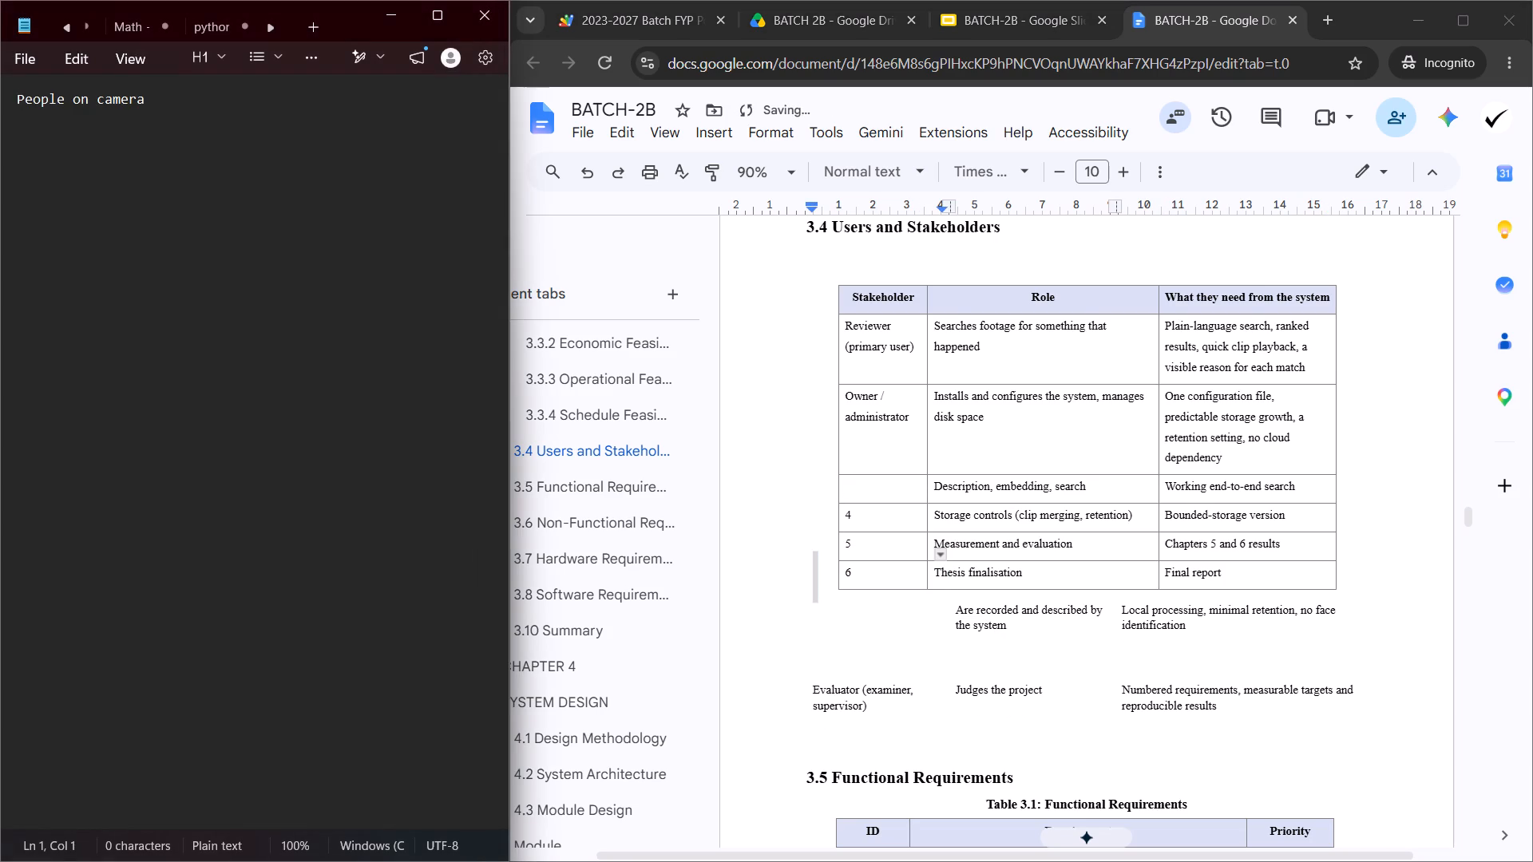
key("ctrl+a")
key("ctrl+x")
left_click(866, 488)
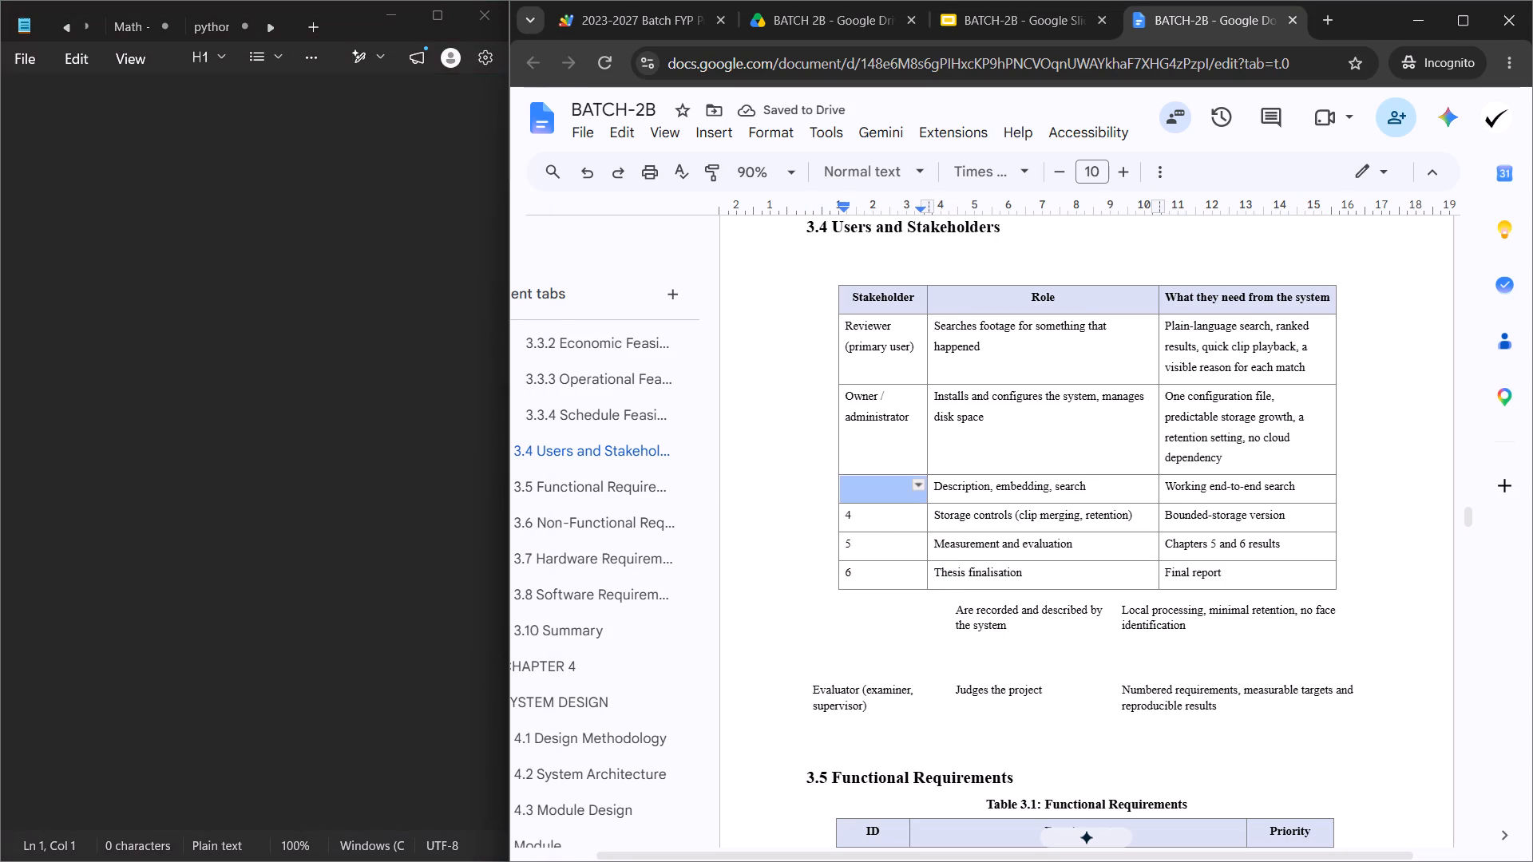
left_click(868, 489)
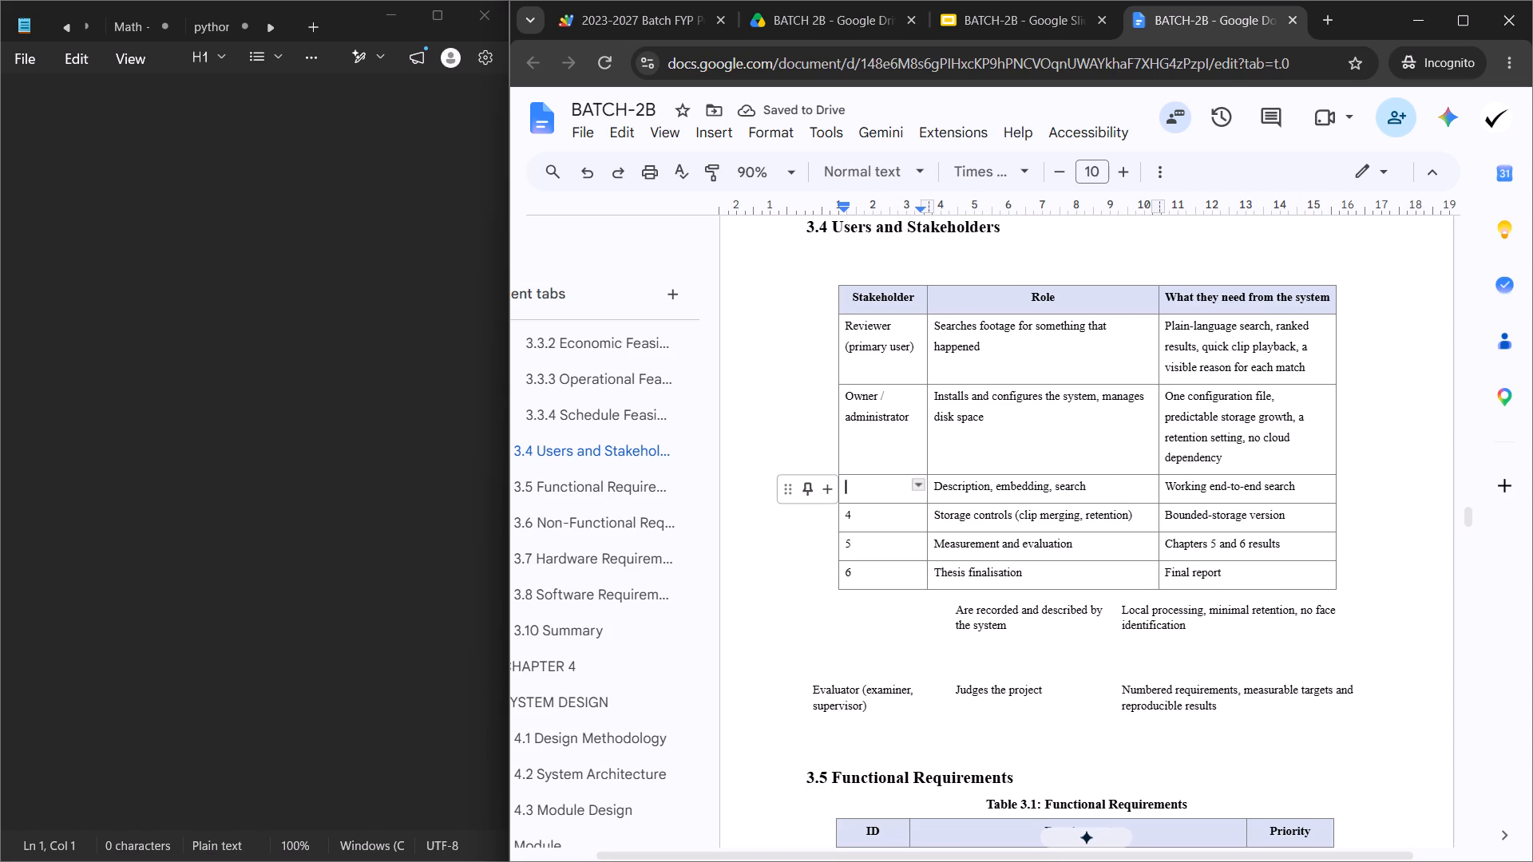
key("ctrl+v")
key("BackSpace")
key("BackSpace")
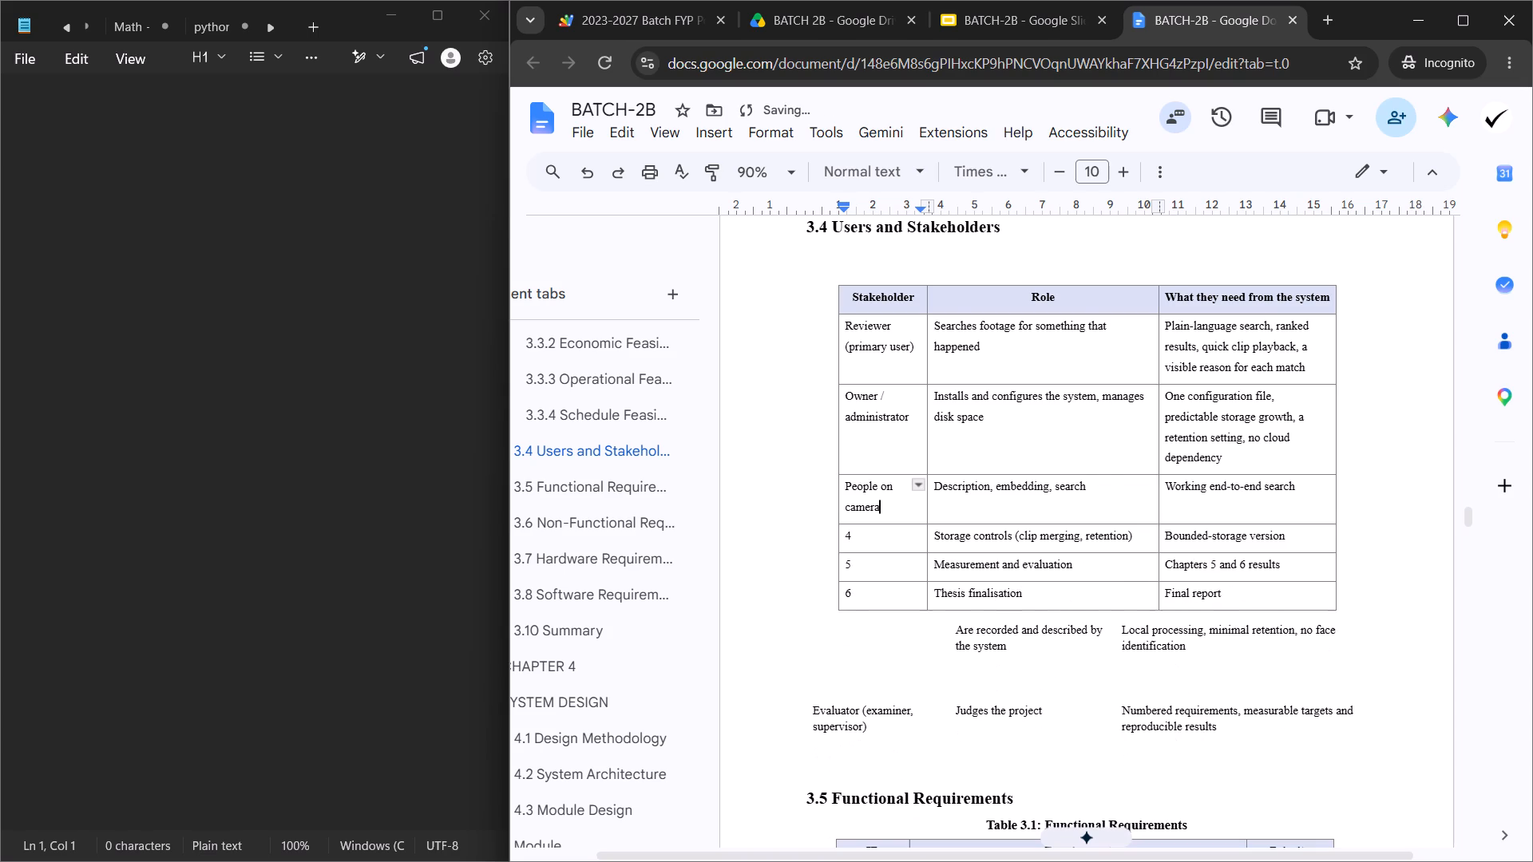
Move "Are recorded and described by the system" through Notepad into the people-on-camera row's Role cell, replacing its text and removing trailing blank lines.
triple_click(1028, 630)
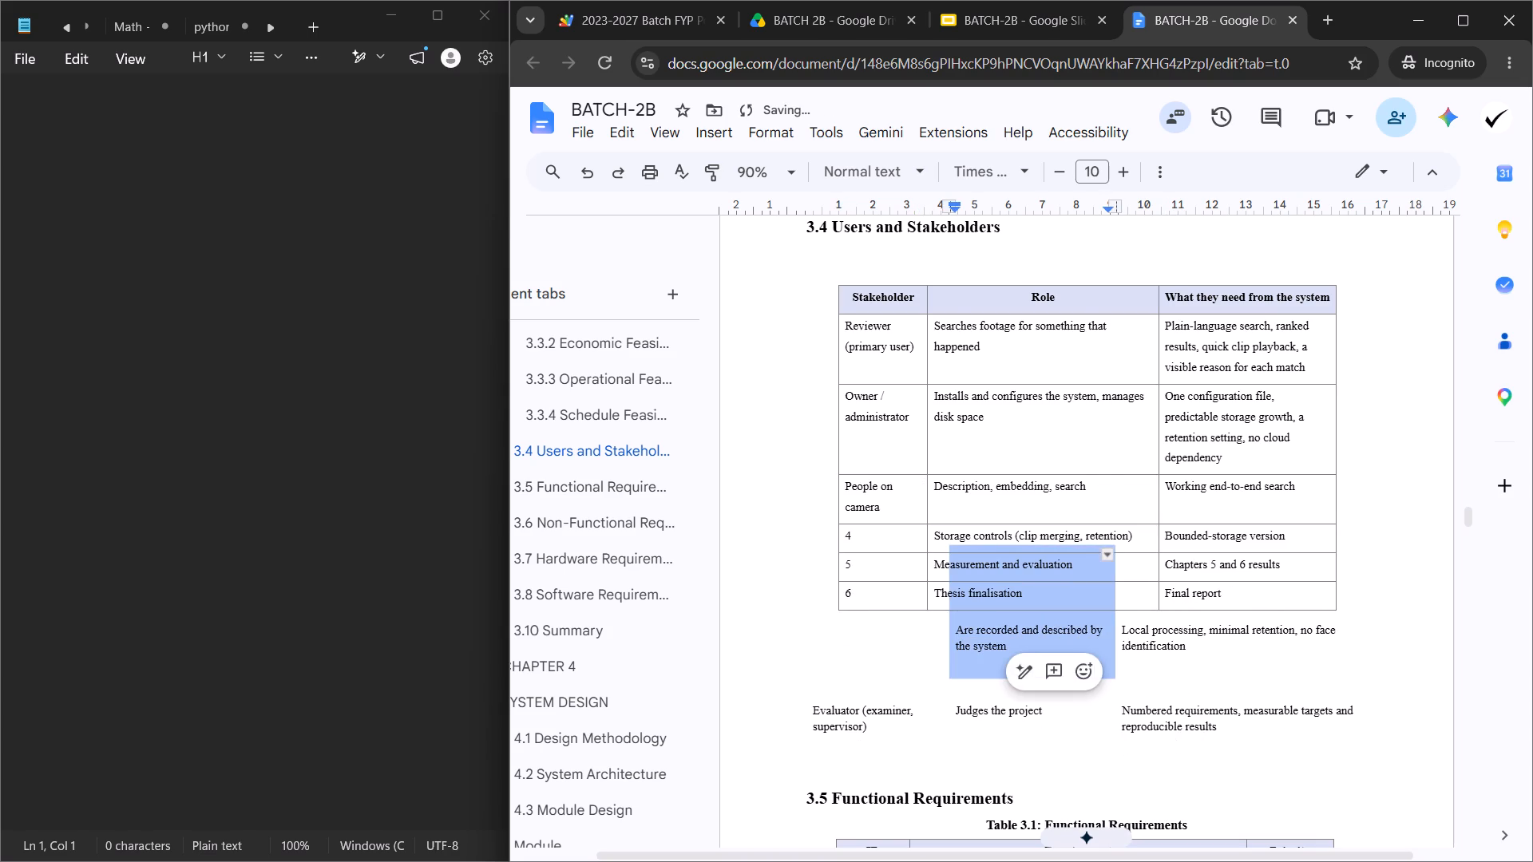
key("ctrl+x")
left_click(323, 398)
key("ctrl+v")
key("ctrl+a")
key("ctrl+x")
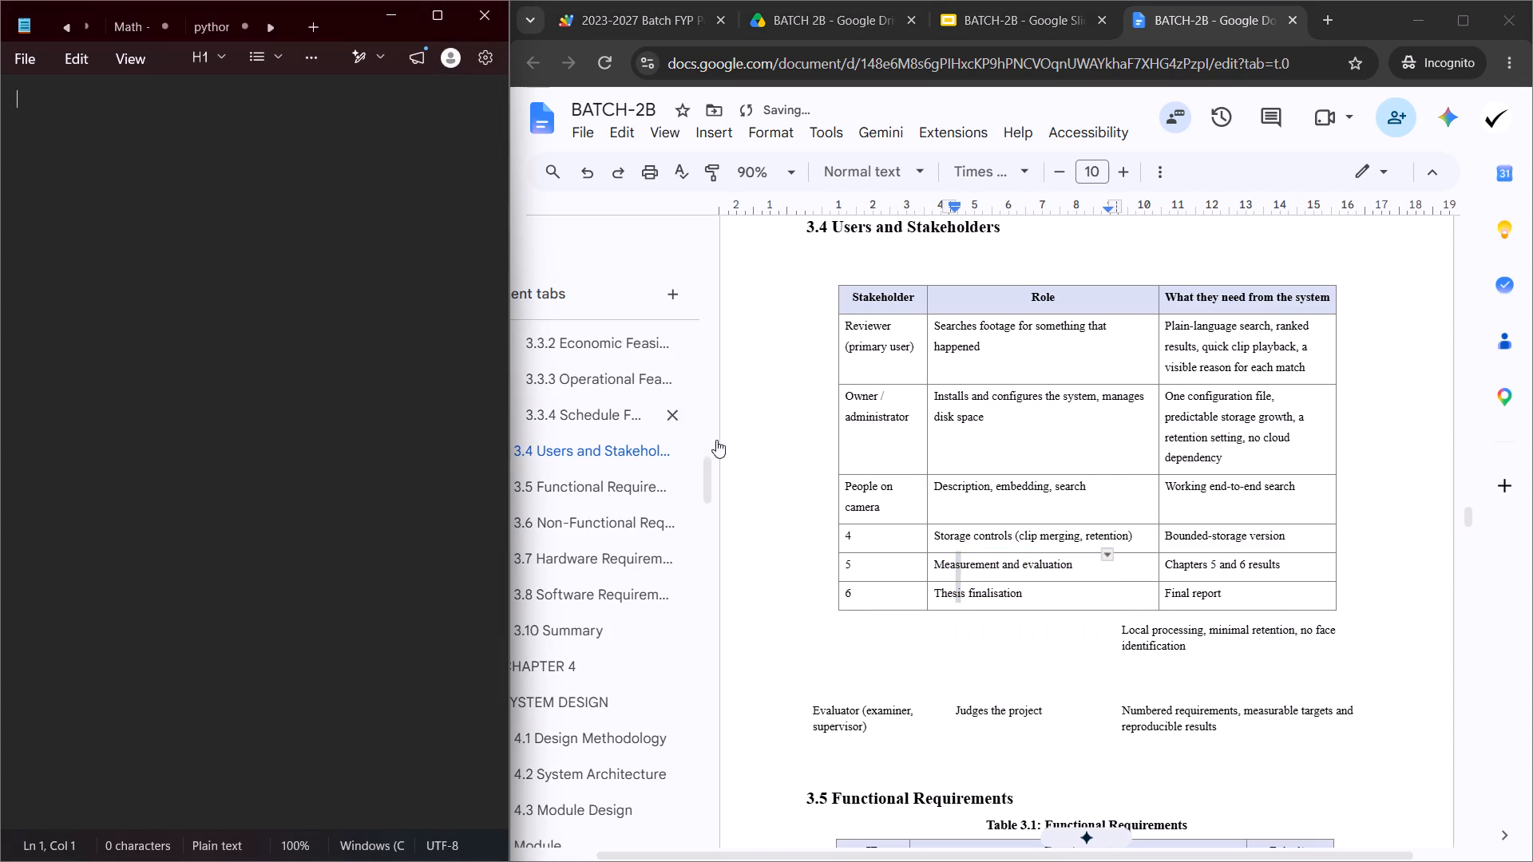
triple_click(964, 492)
key("ctrl+v")
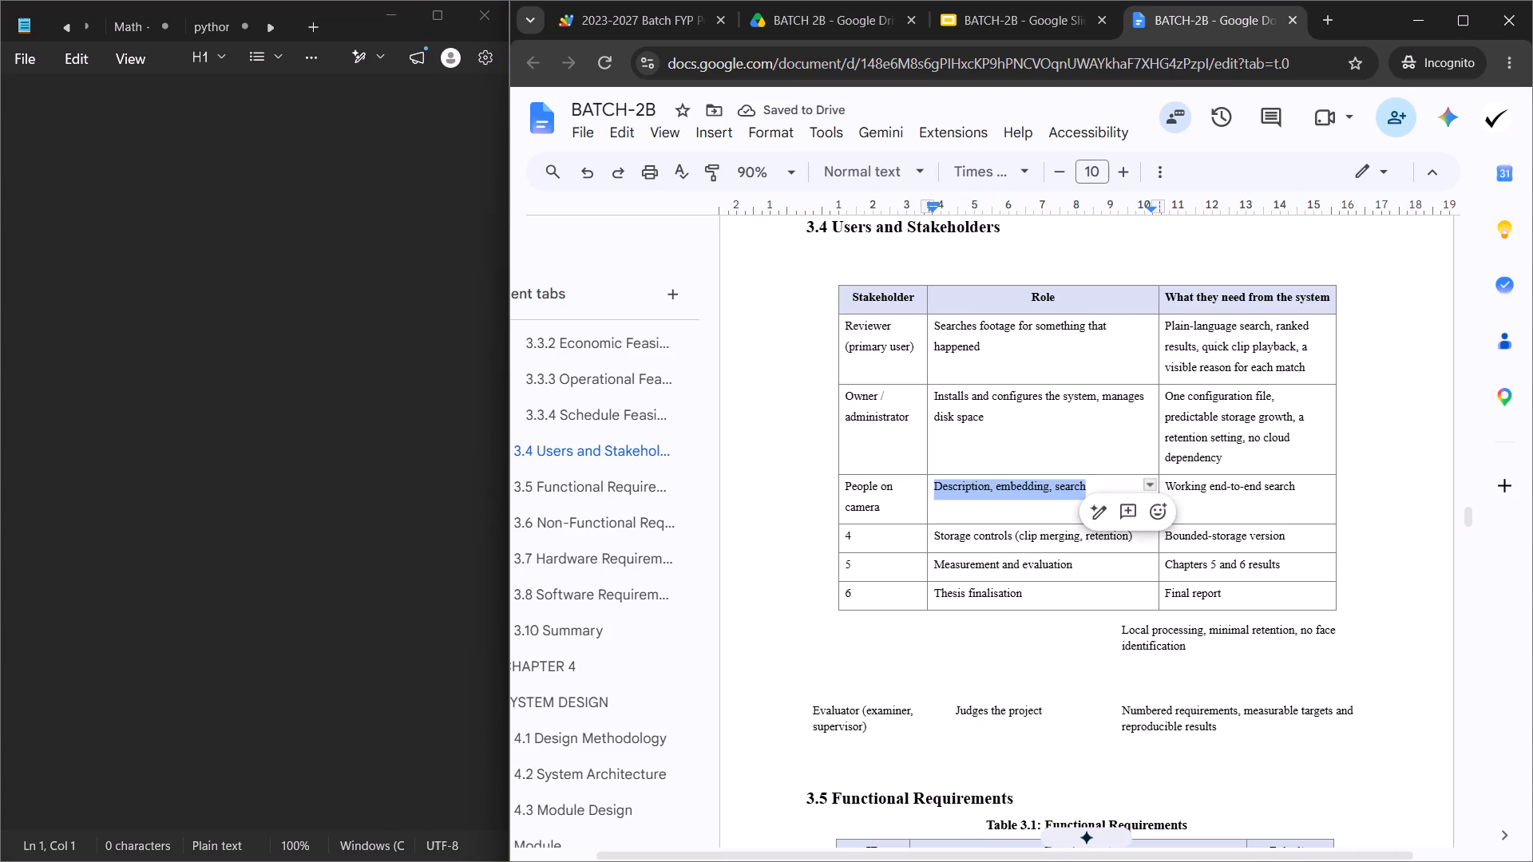
key("BackSpace")
key("BackSpace")
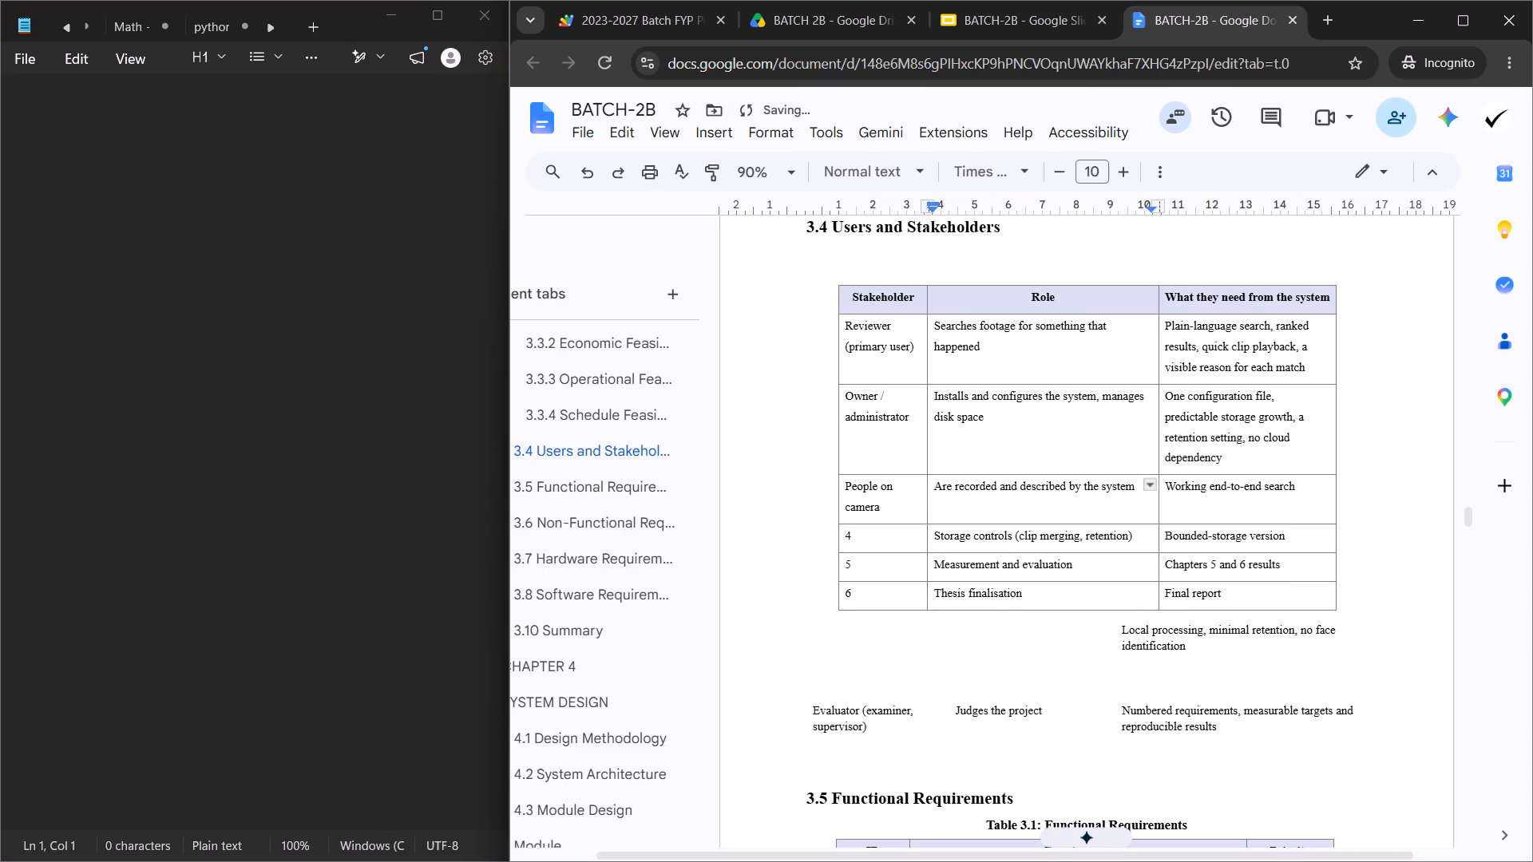
Move "Local processing, minimal retention, no face identification" through Notepad into the people-on-camera row's third cell, replacing its content.
triple_click(1163, 625)
key("ctrl+x")
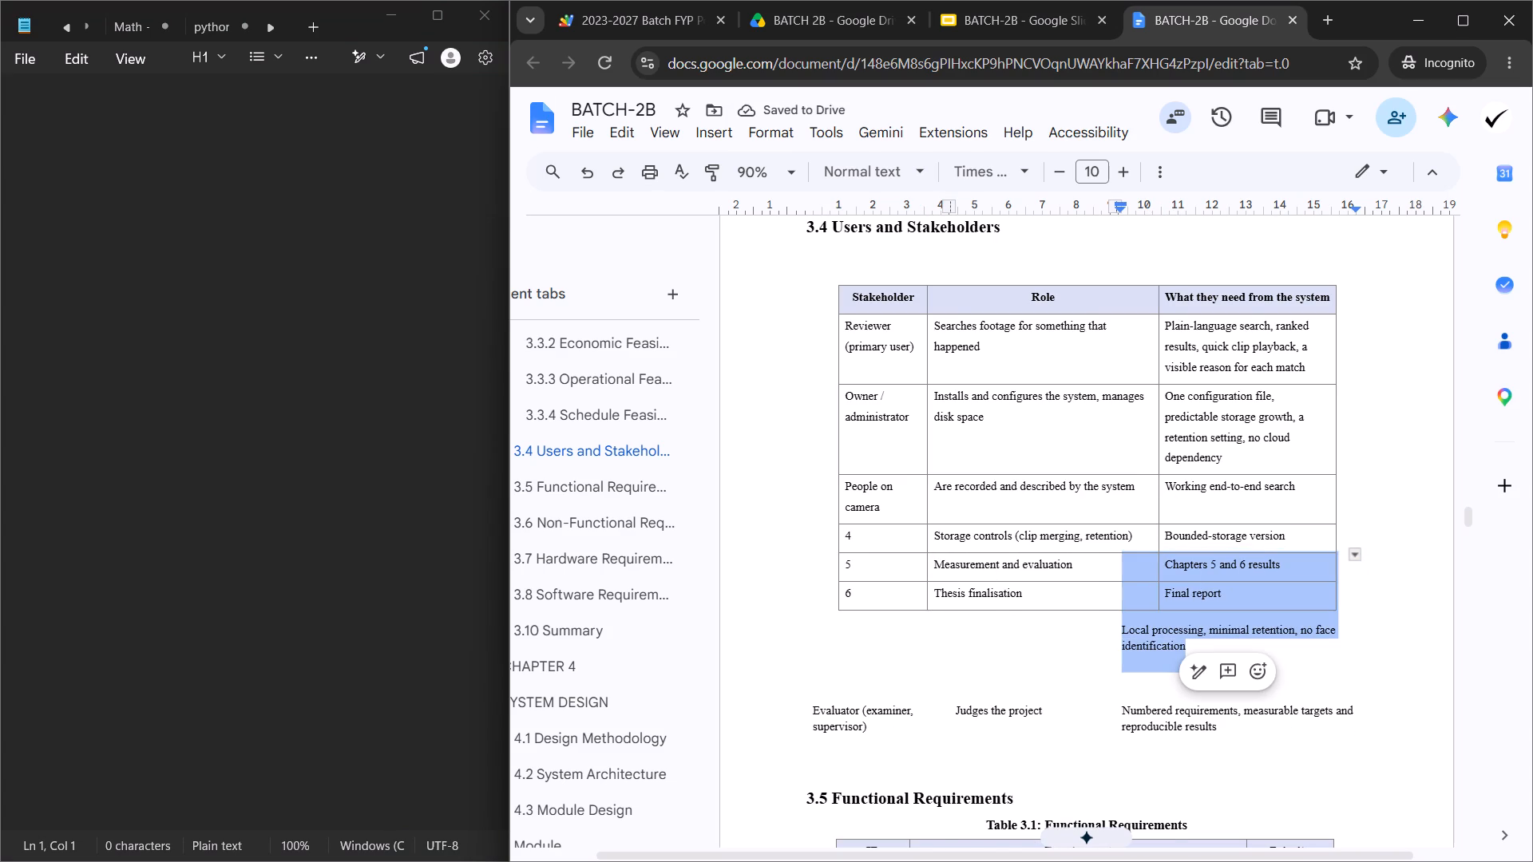
left_click(244, 408)
key("ctrl+c")
key("ctrl+v")
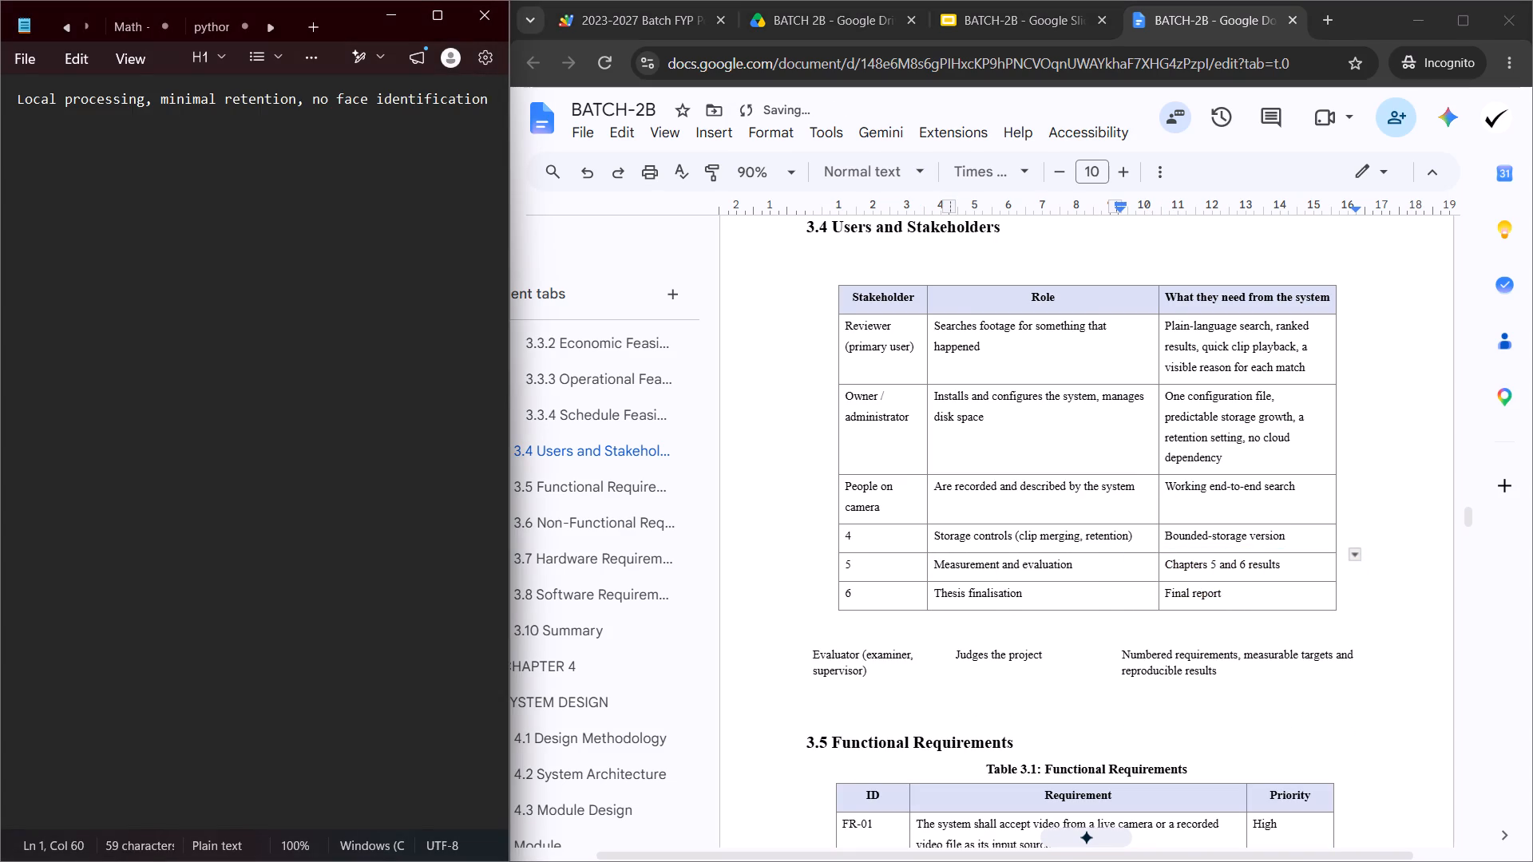
key("ctrl+a")
key("ctrl+x")
triple_click(1194, 486)
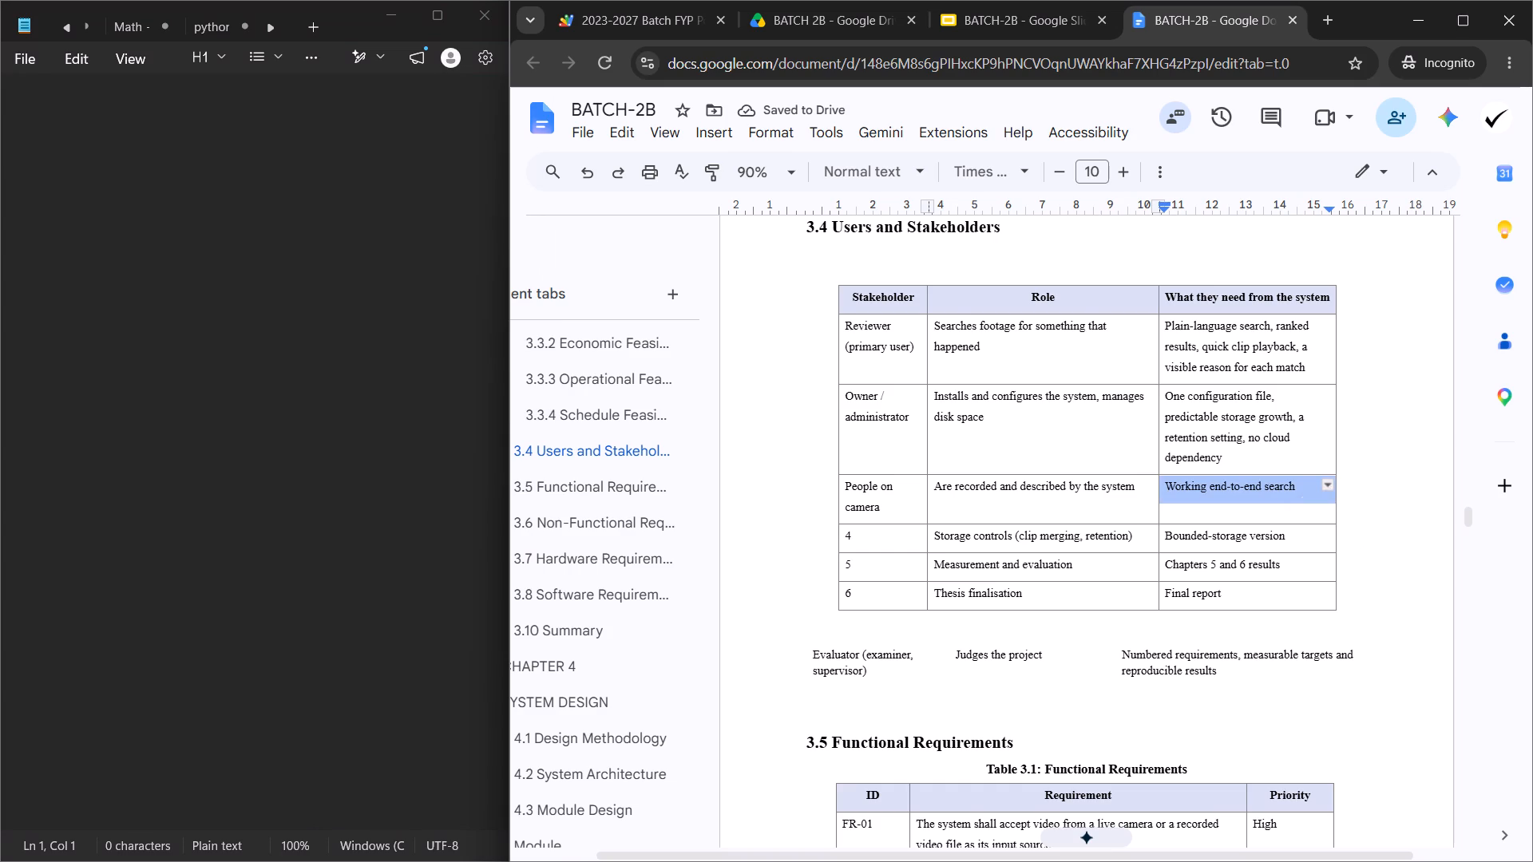
key("ctrl+v")
Move "Evaluator (examiner, supervisor)" through Notepad into the Stakeholder cell of the fourth body row, replacing its number and removing trailing blank lines.
triple_click(842, 658)
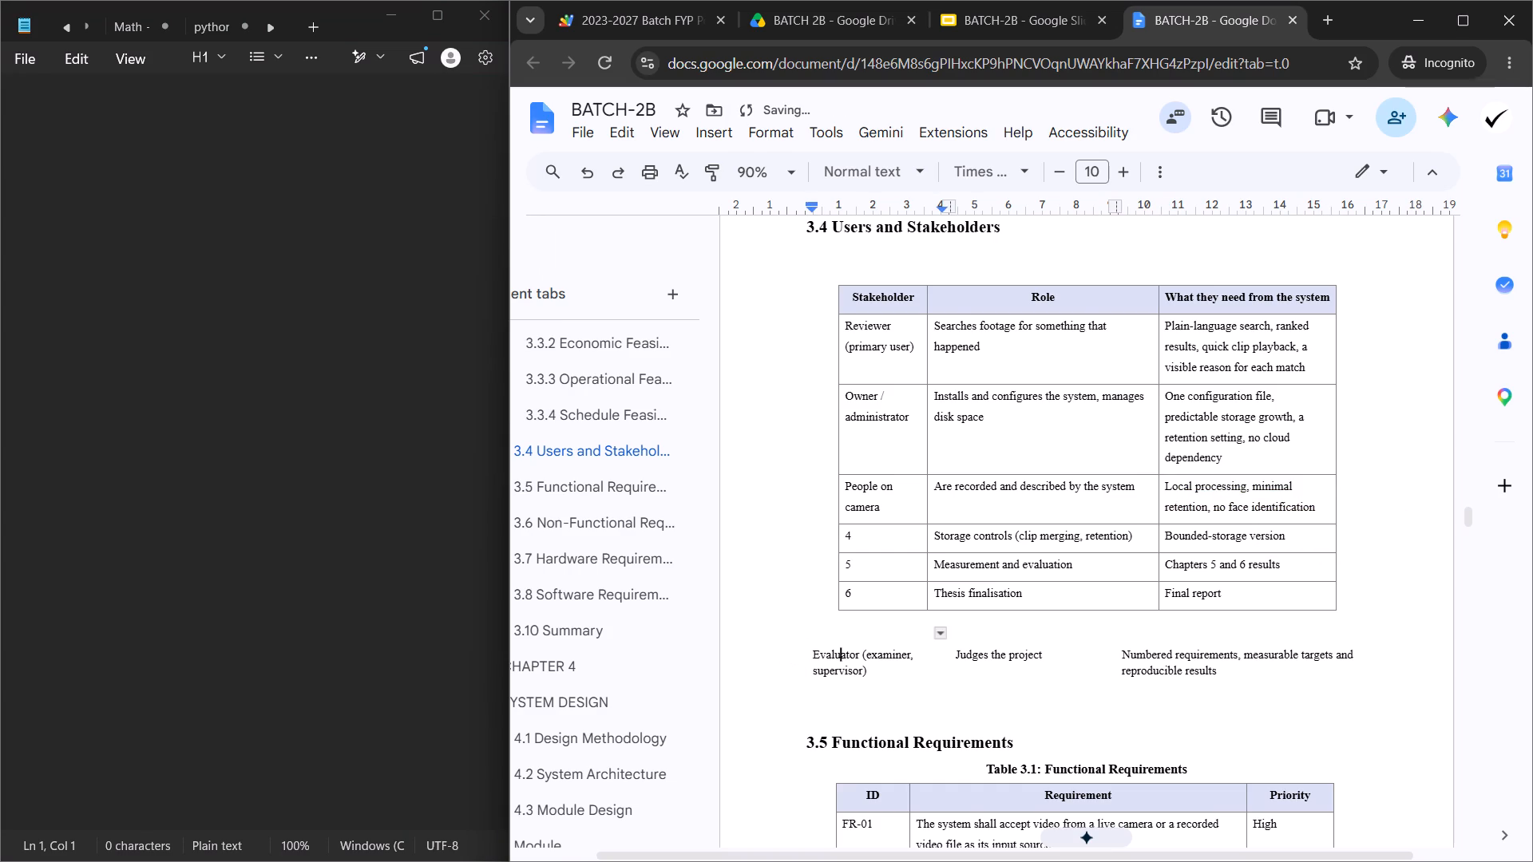
key("ctrl+x")
left_click(172, 423)
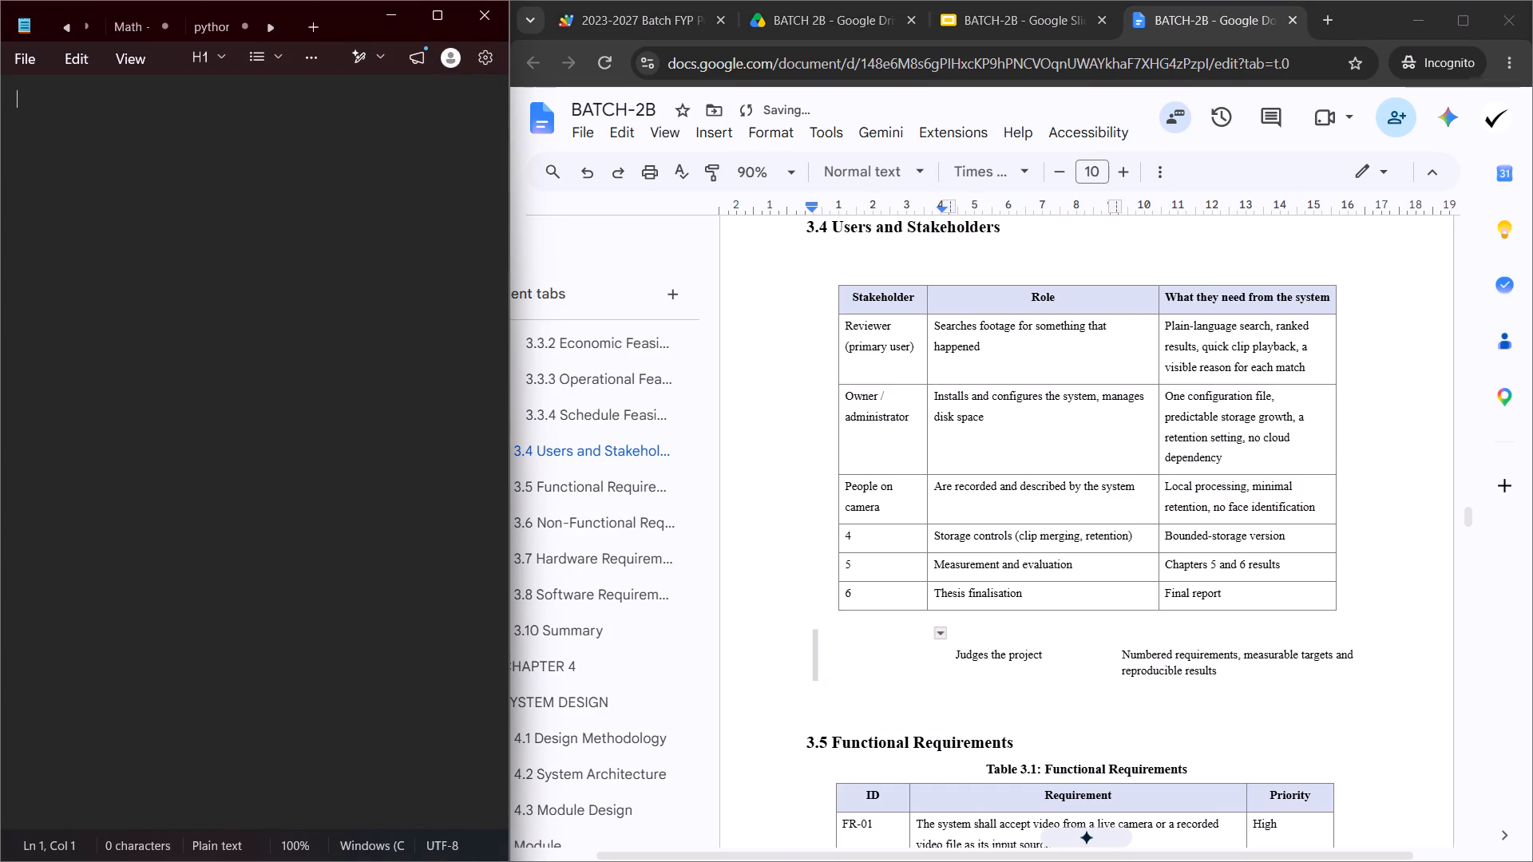
key("ctrl+v")
key("ctrl+a")
key("ctrl+x")
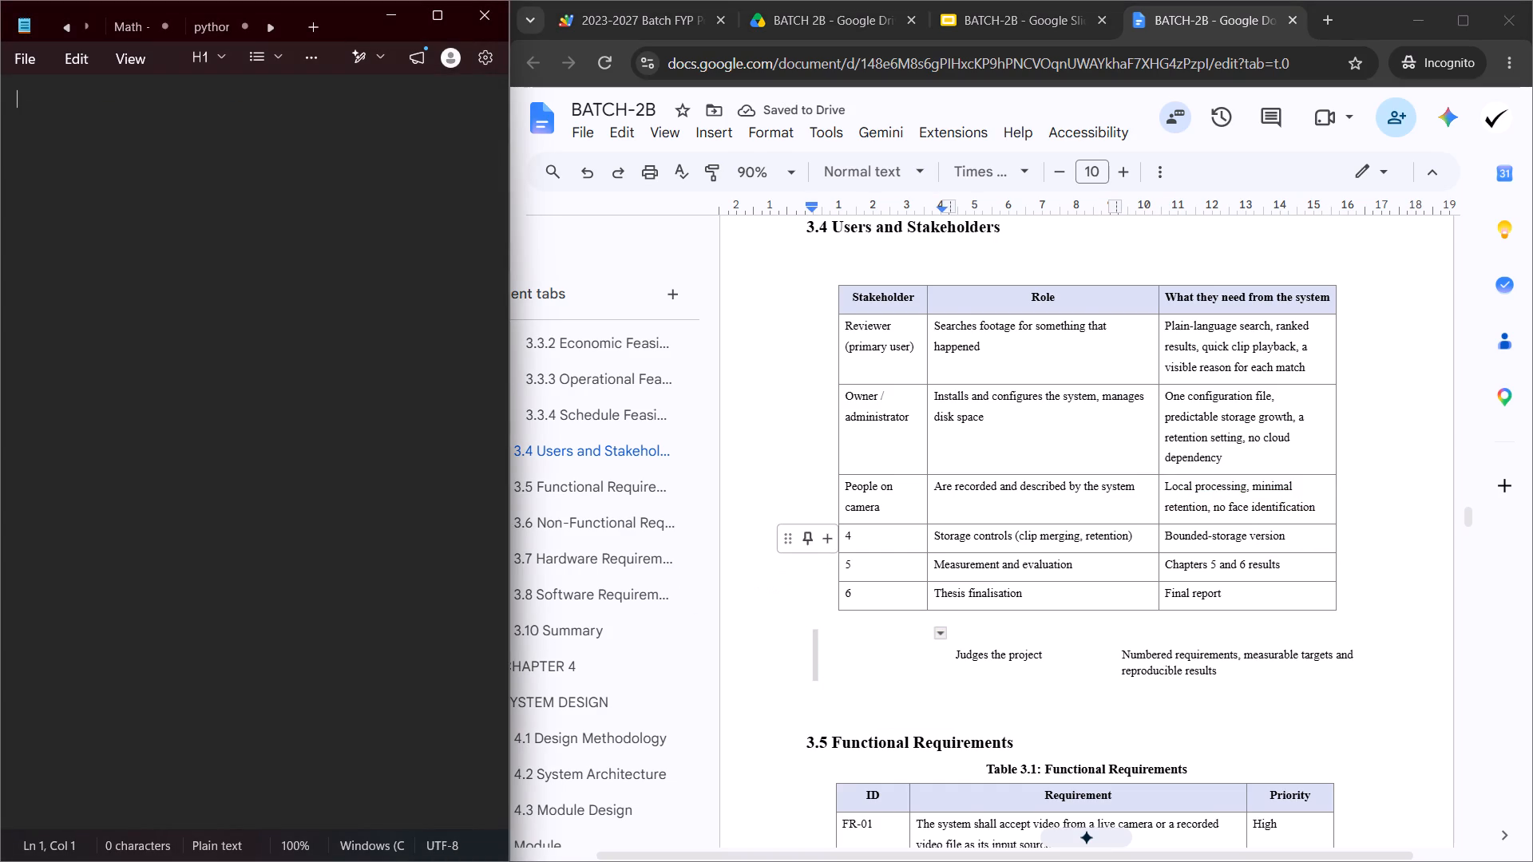
left_click(882, 540)
key("BackSpace")
key("BackSpace")
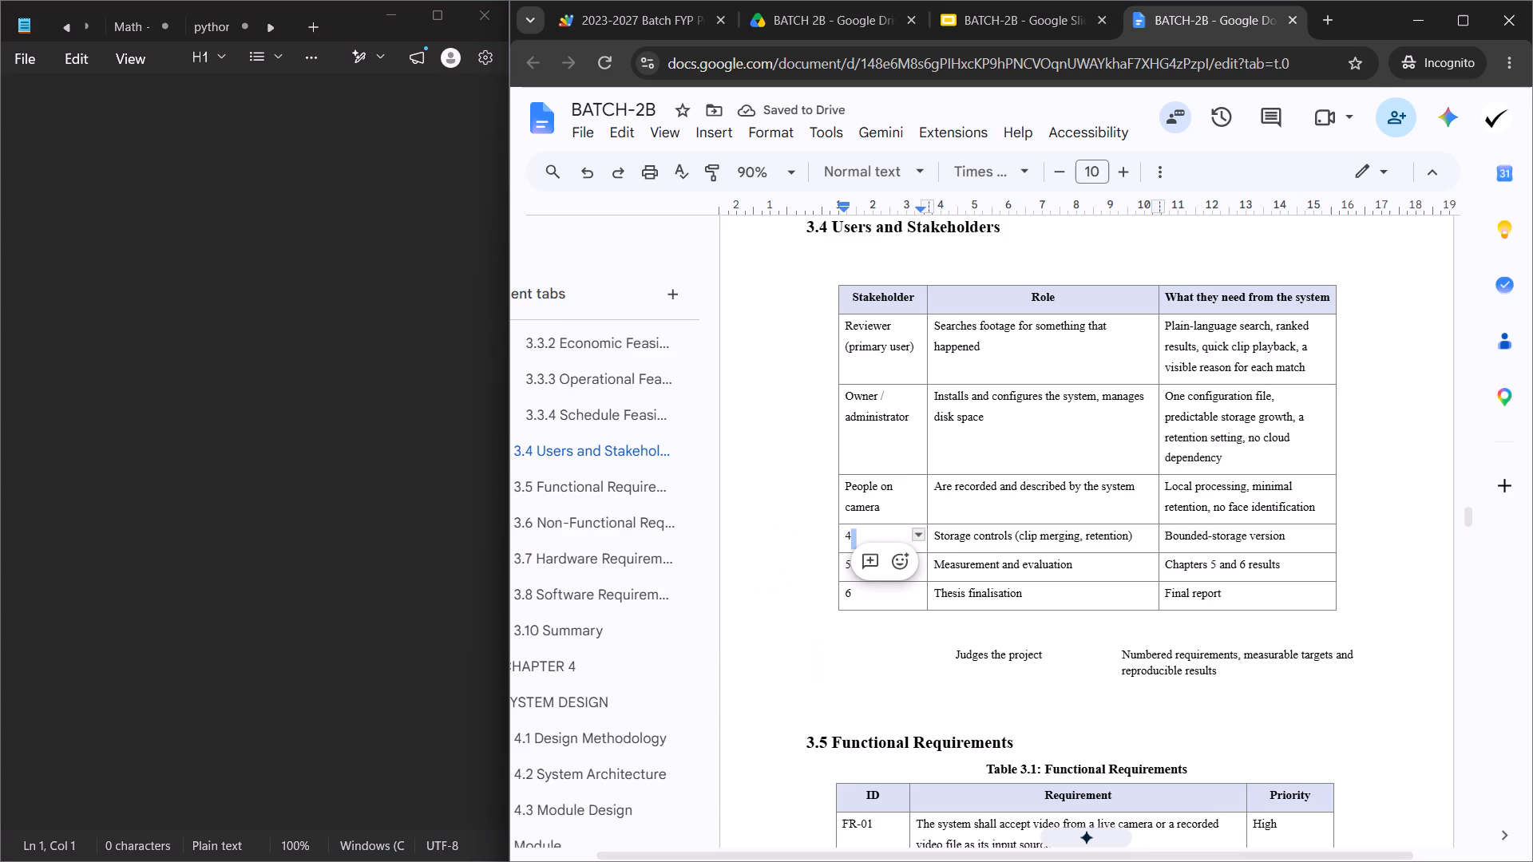
double_click(846, 535)
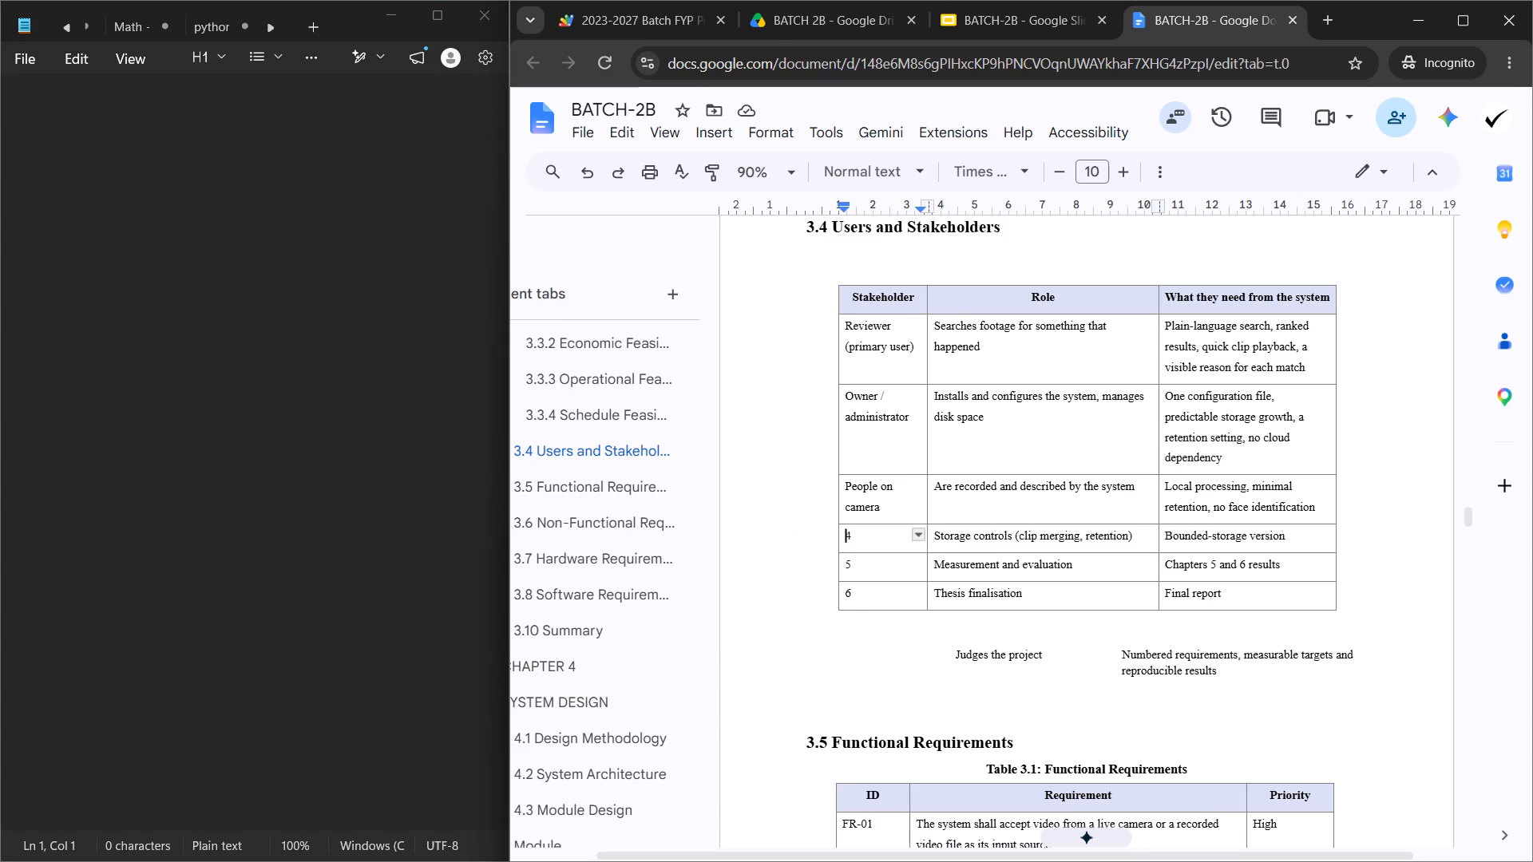
key("ctrl+v")
key("BackSpace")
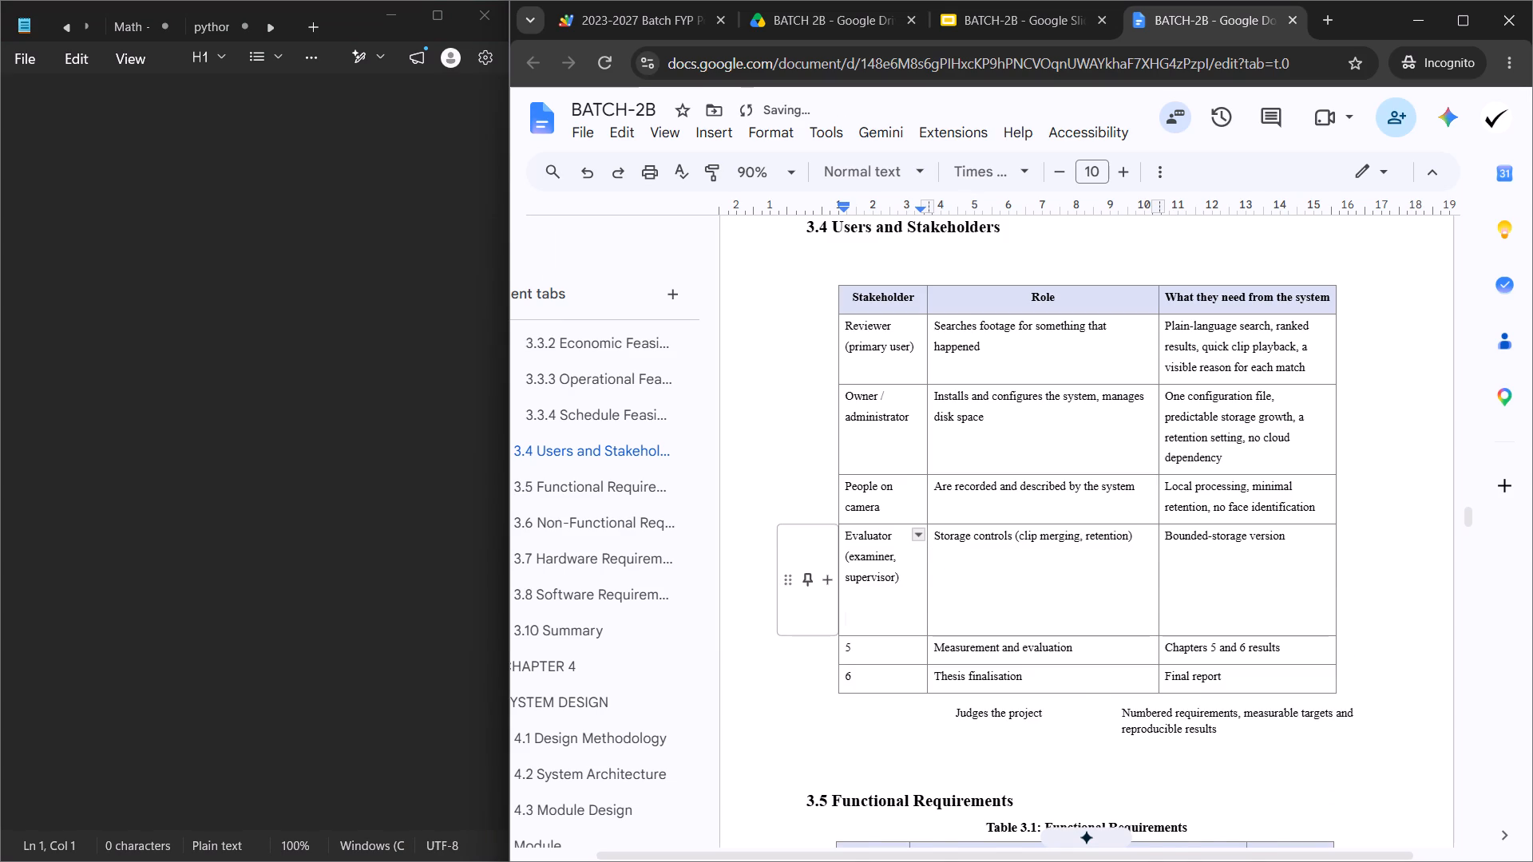
key("BackSpace")
Move "Judges the project" through Notepad into the evaluator row's Role cell, replacing its text and removing the trailing blank line.
triple_click(996, 675)
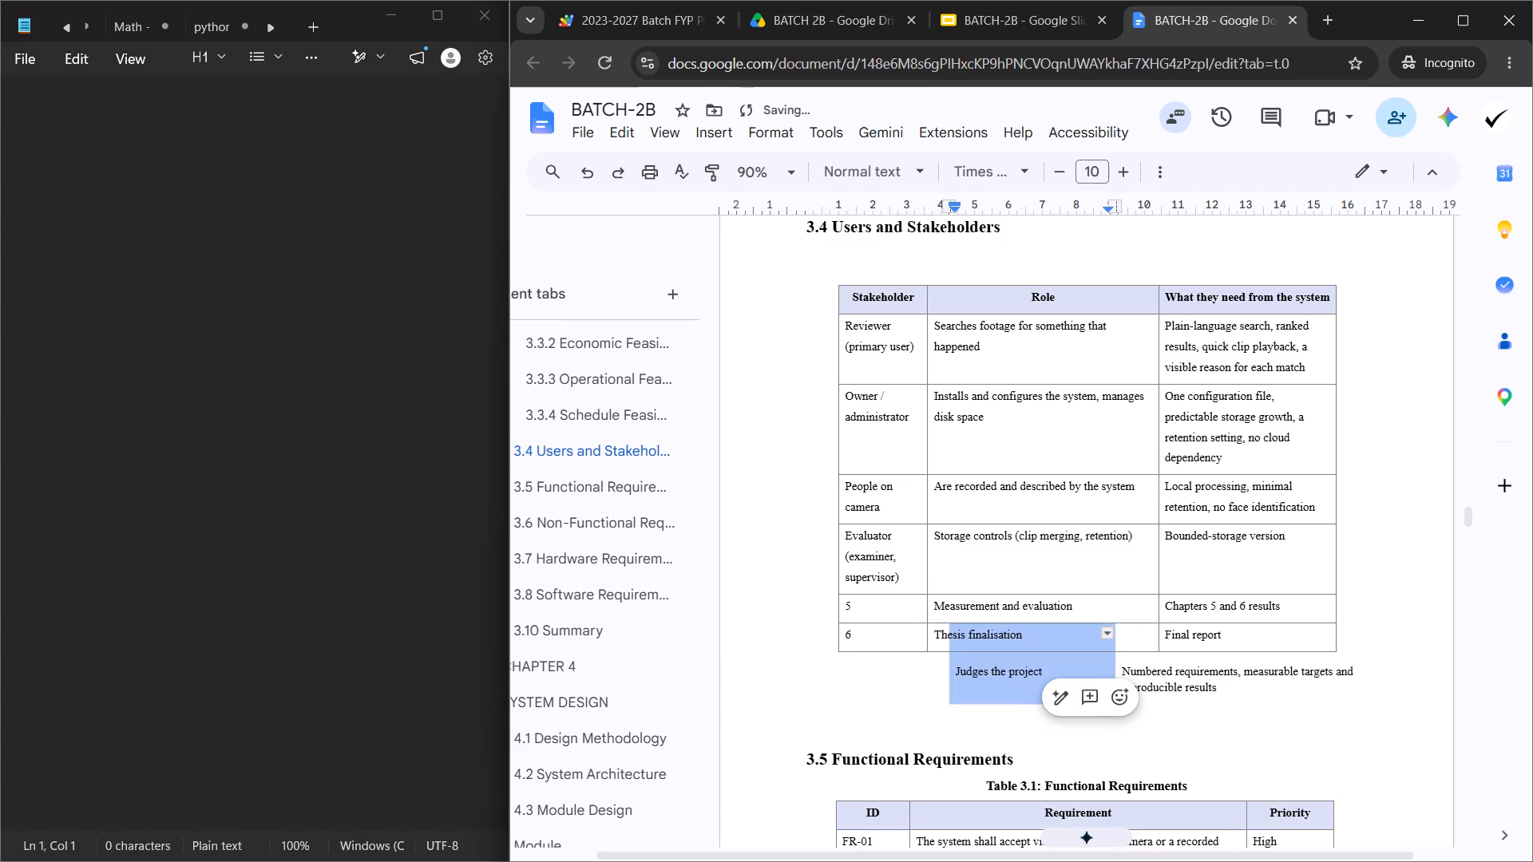
key("ctrl+x")
left_click(315, 481)
key("ctrl+v")
key("ctrl+a")
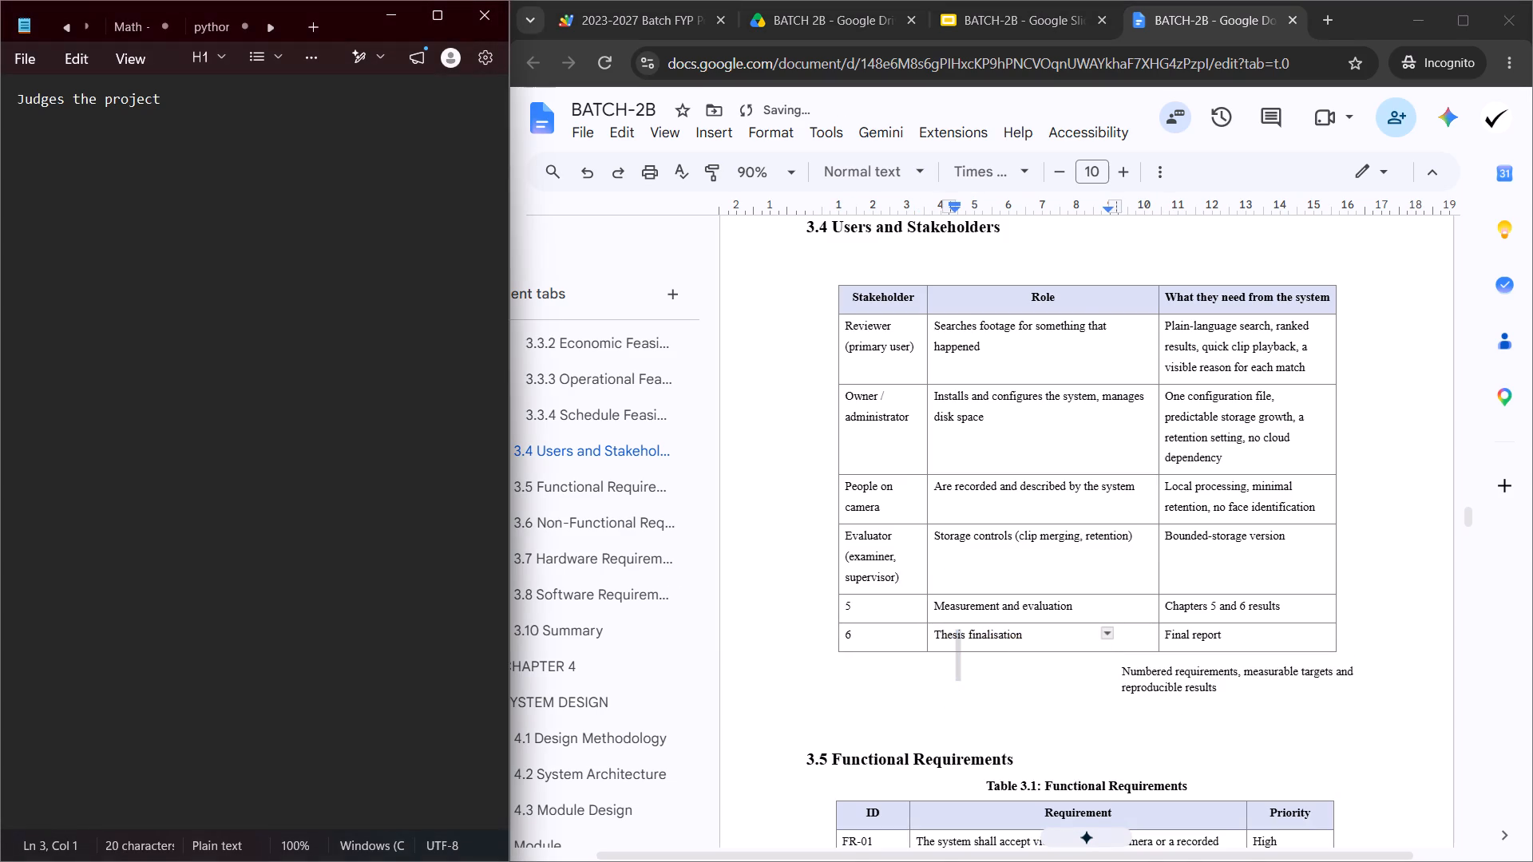
key("ctrl+x")
triple_click(966, 544)
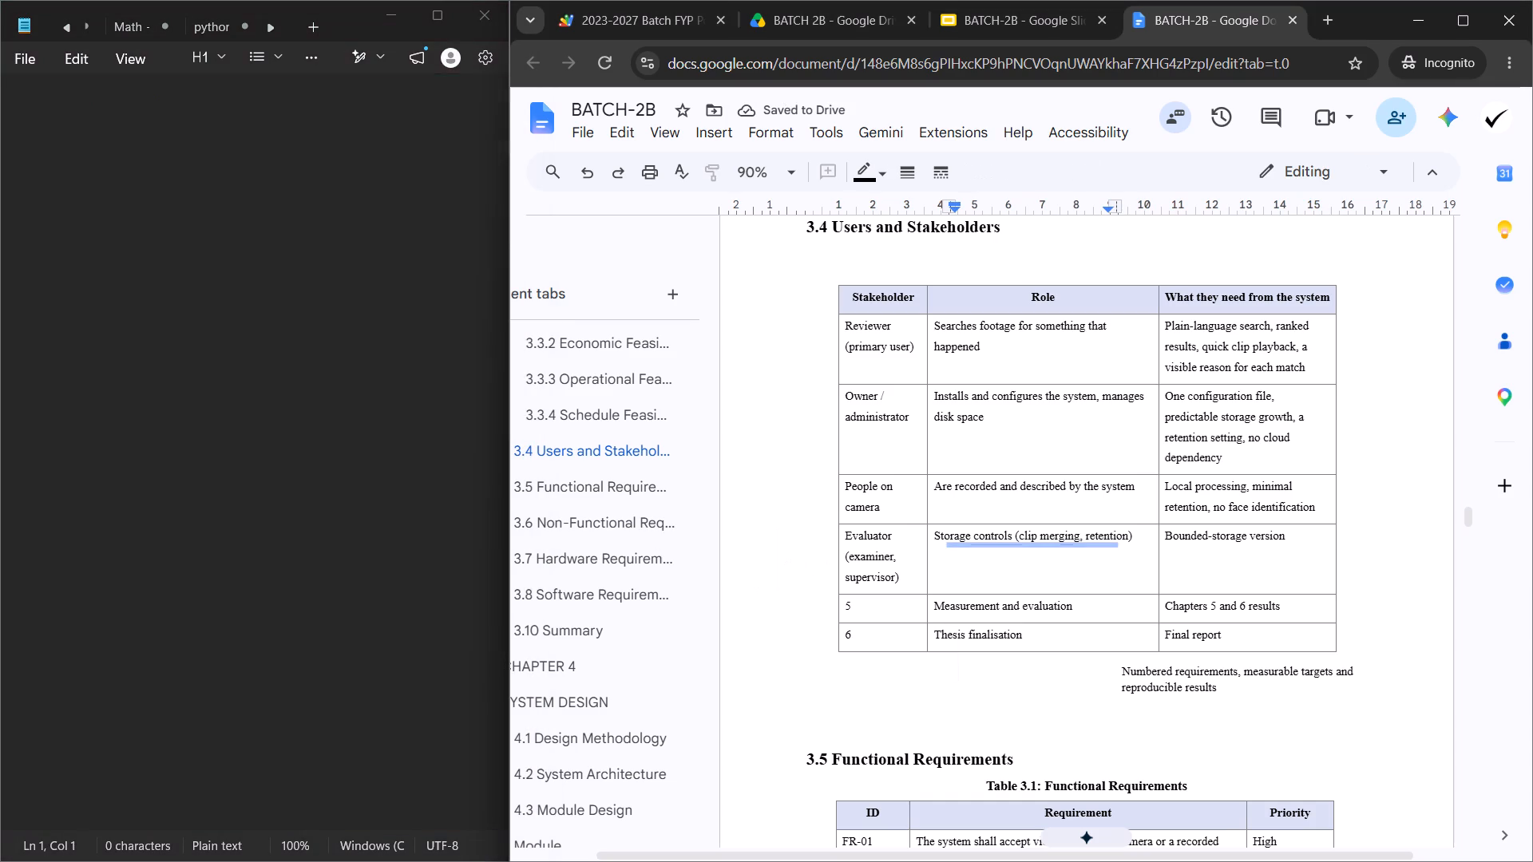
triple_click(972, 535)
key("ctrl+v")
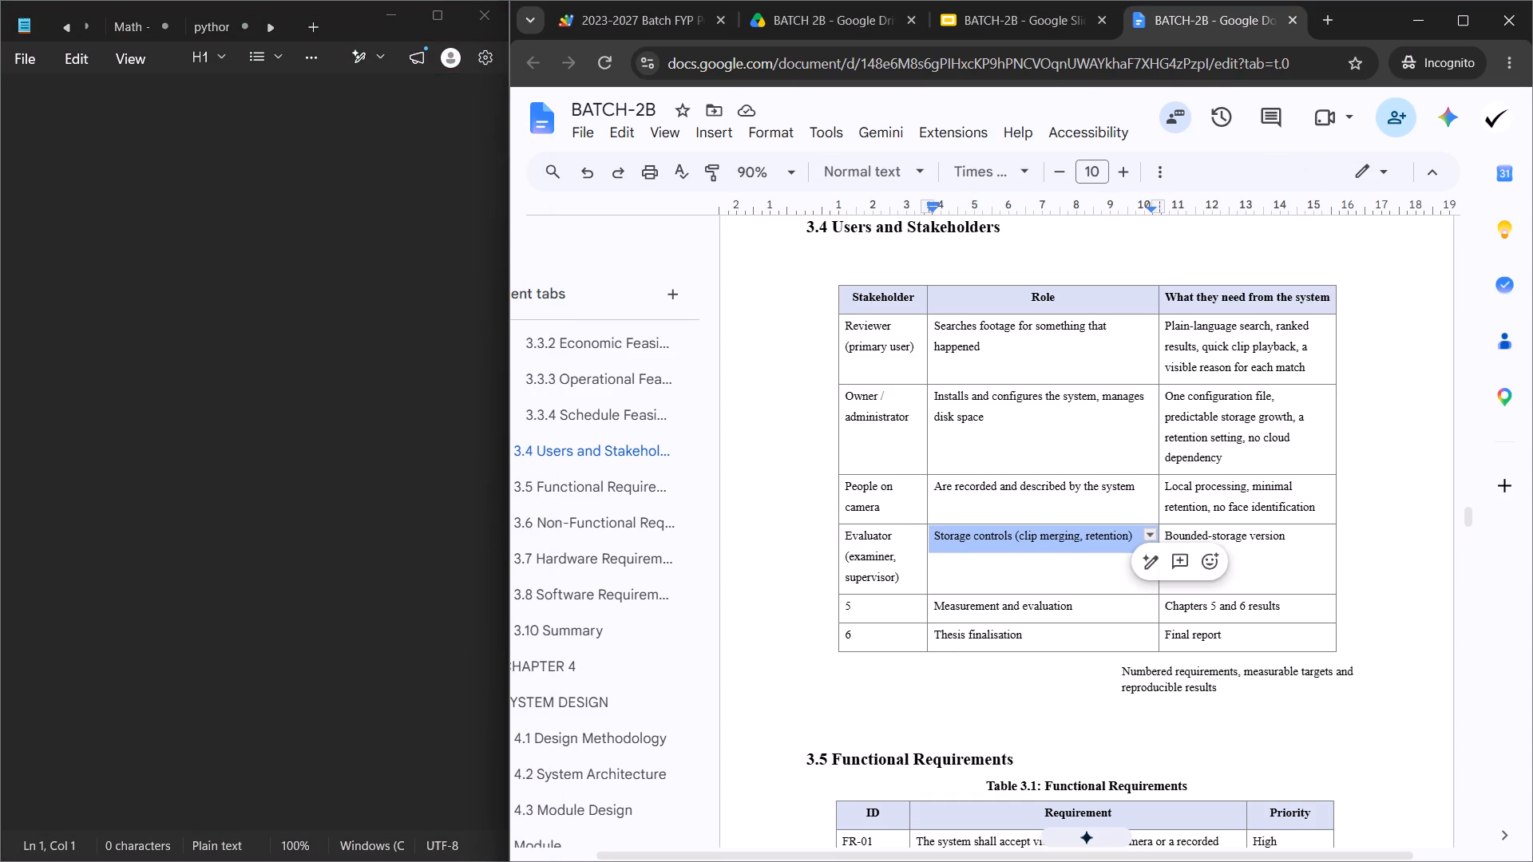
left_click(1071, 566)
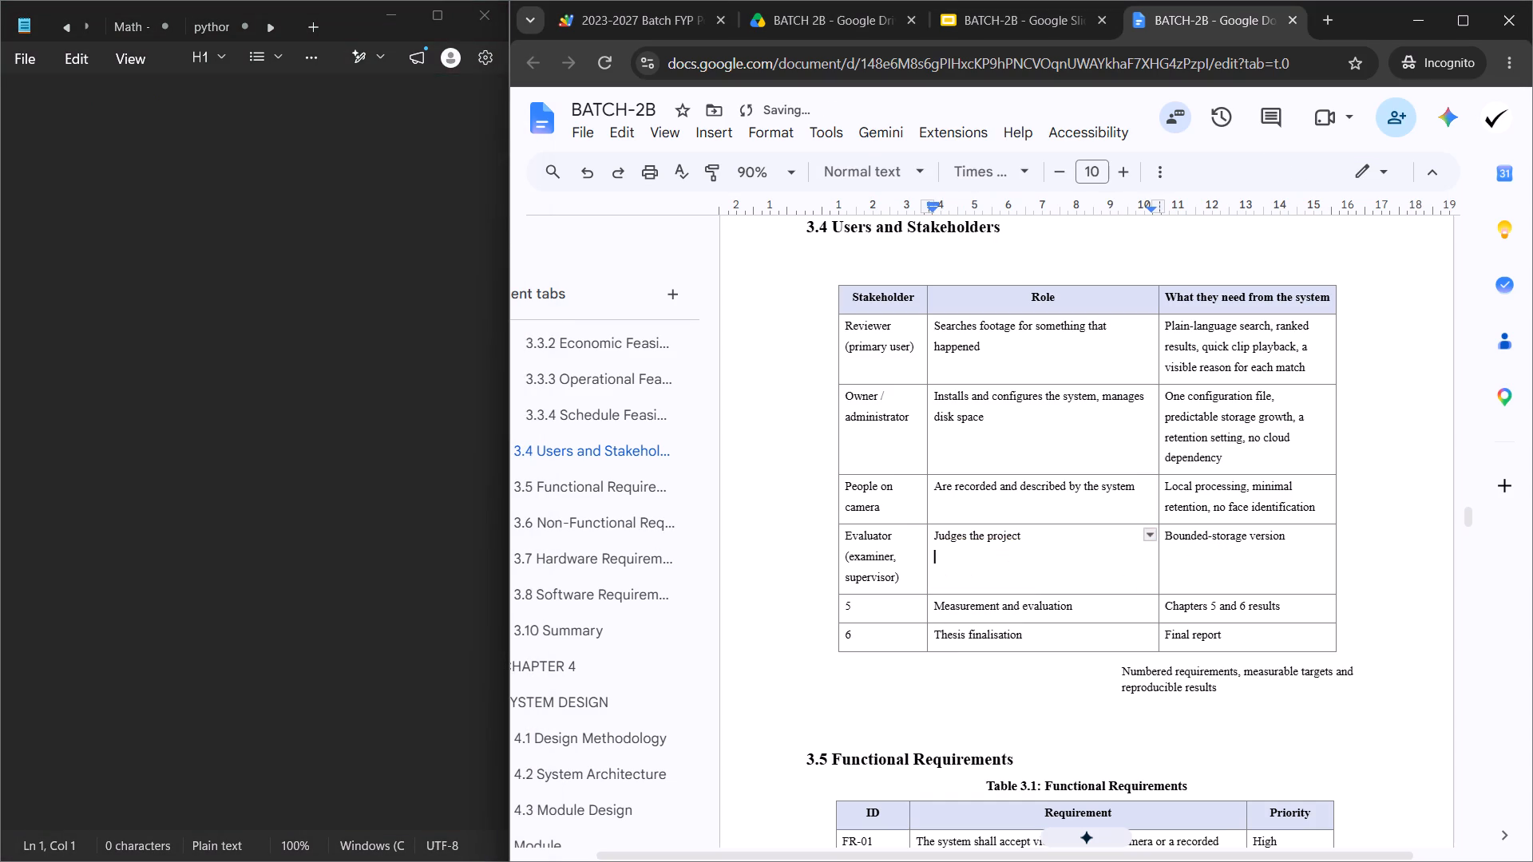
key("BackSpace")
key("Down")
key("Down")
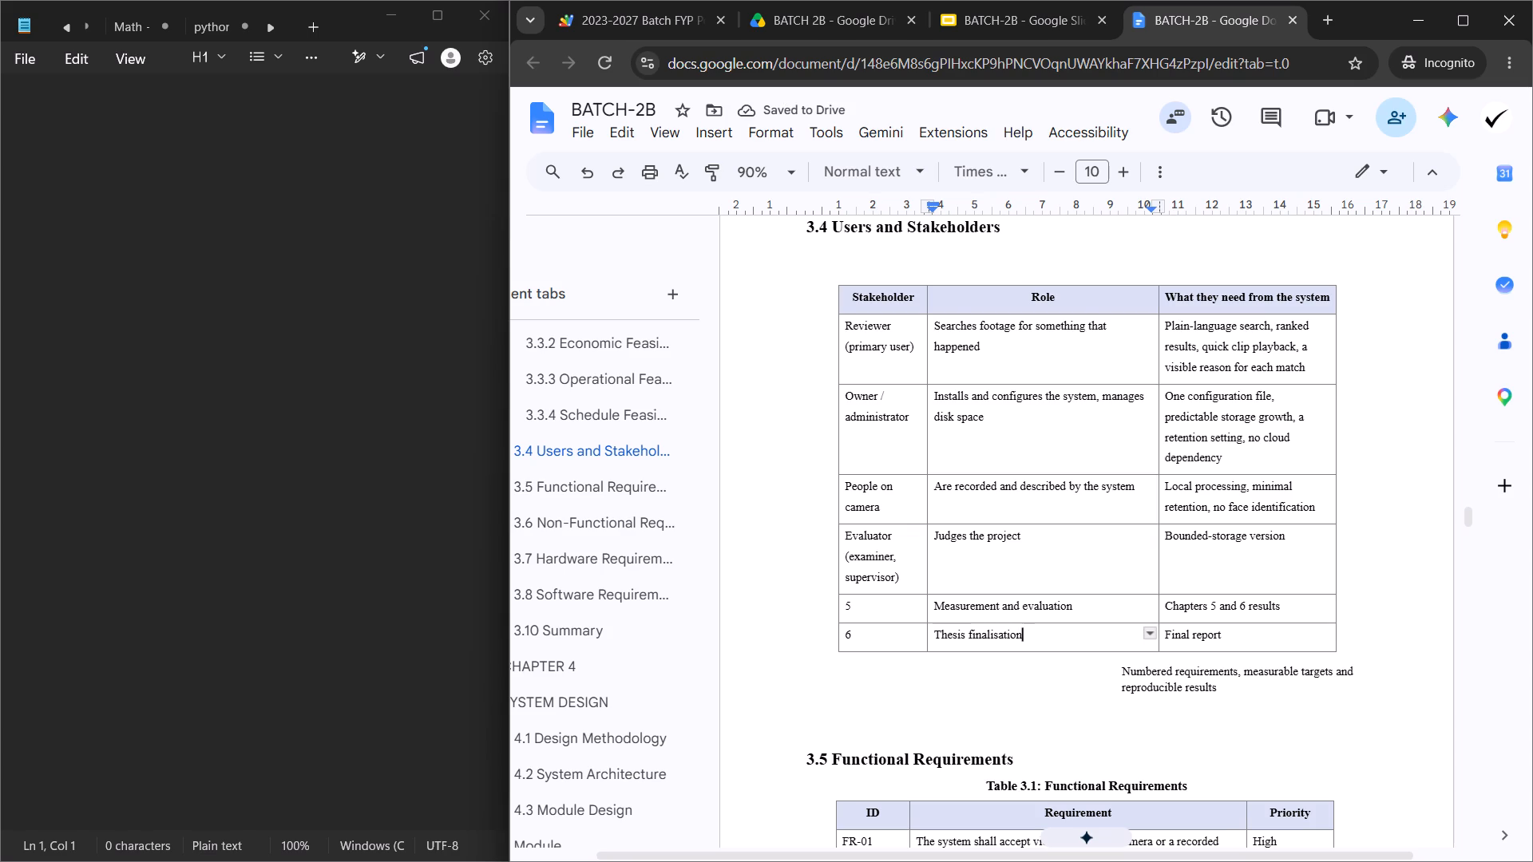
Move "Numbered requirements, measurable targets and reproducible results" through Notepad into the evaluator row's third cell, replacing its text and removing the trailing blank line.
triple_click(1238, 683)
key("ctrl+x")
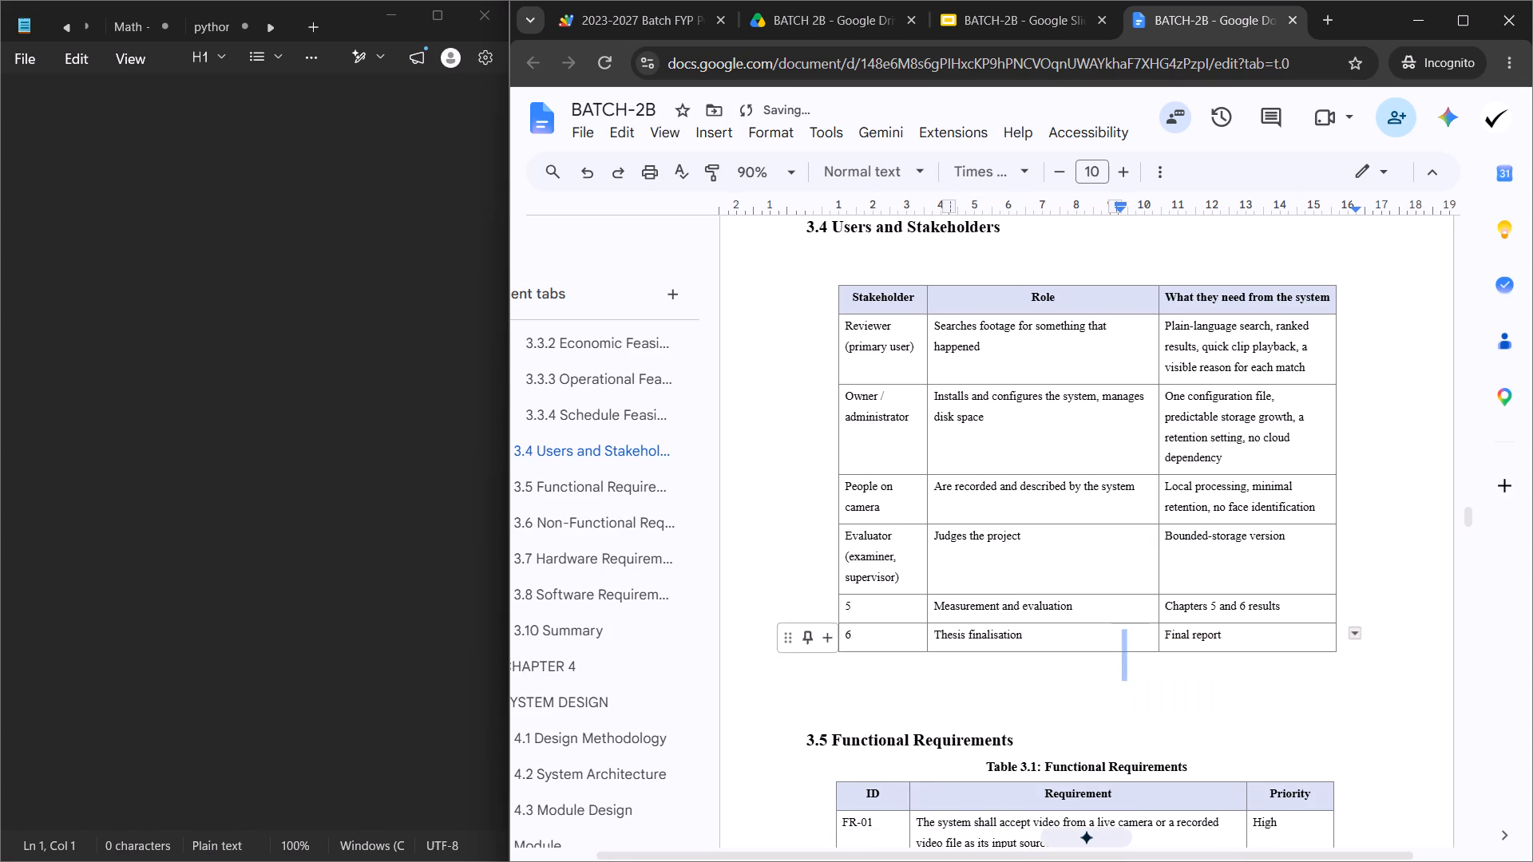
left_click(356, 436)
key("ctrl+v")
key("ctrl+a")
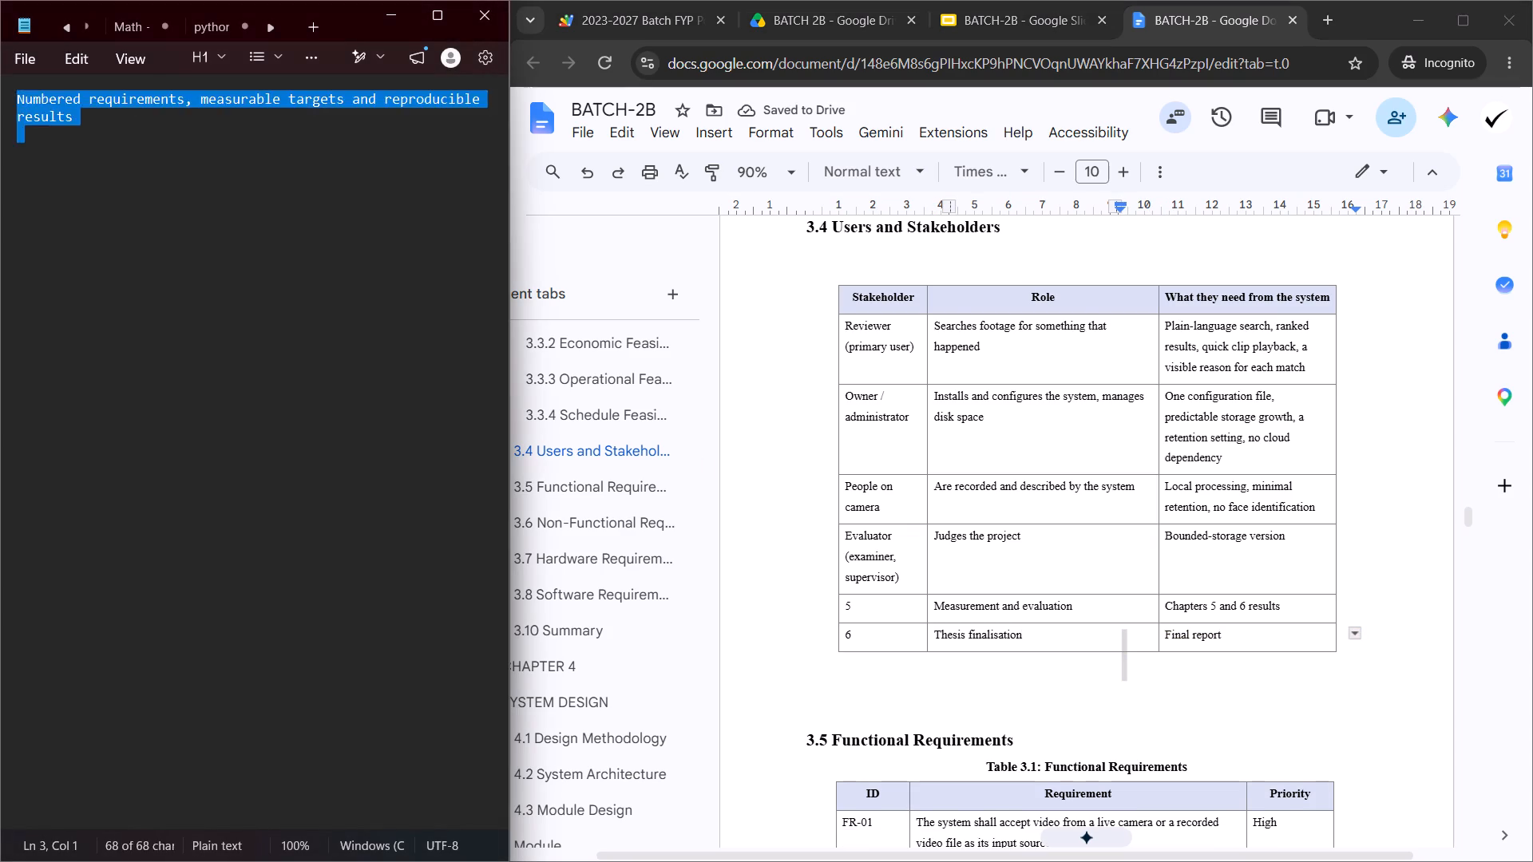
key("ctrl+x")
left_click(1216, 546)
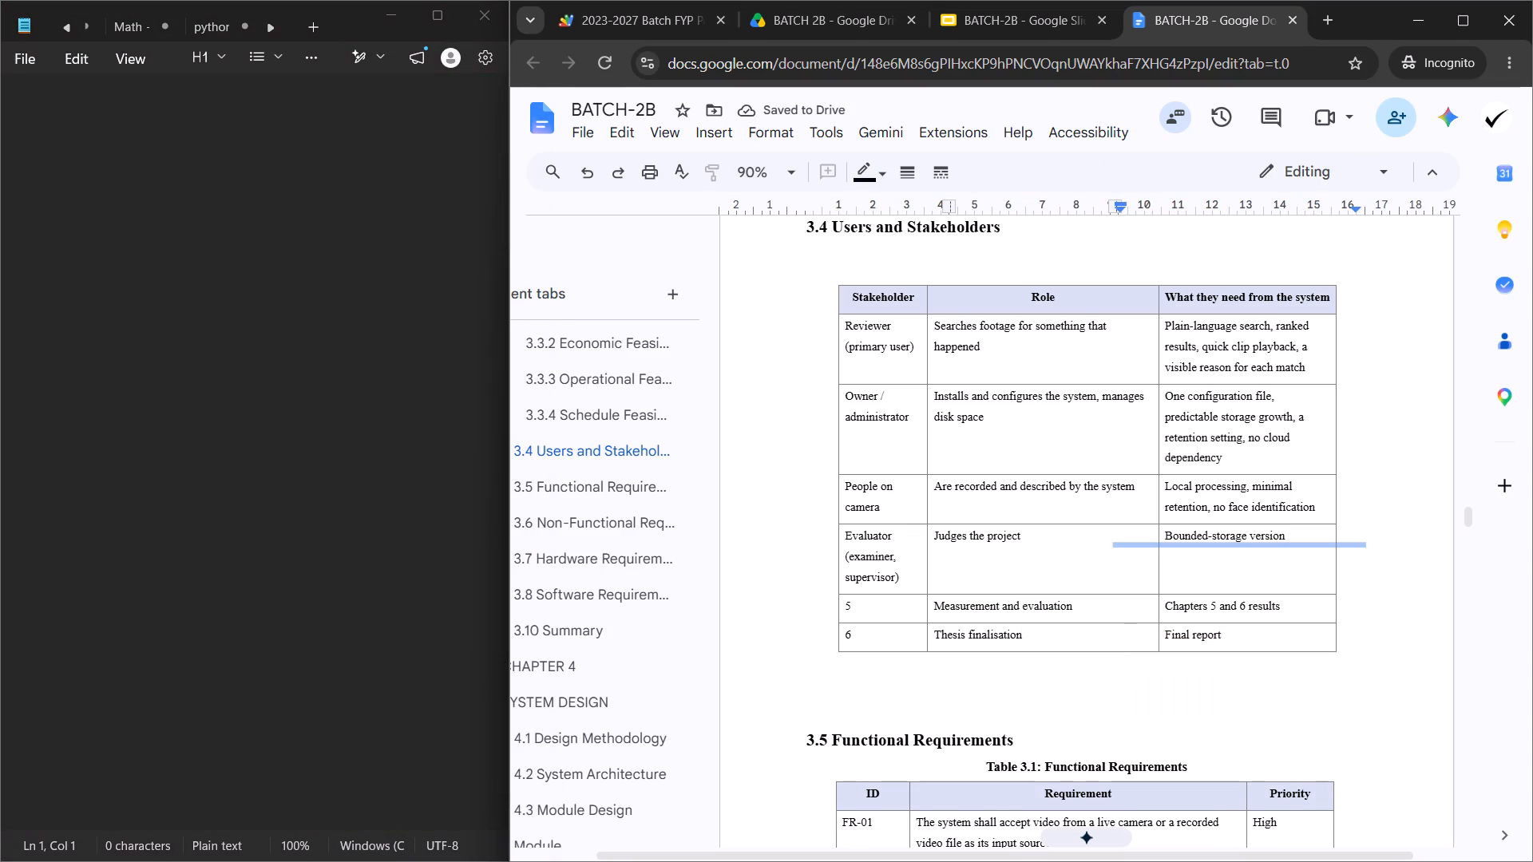
triple_click(1204, 539)
key("ctrl+v")
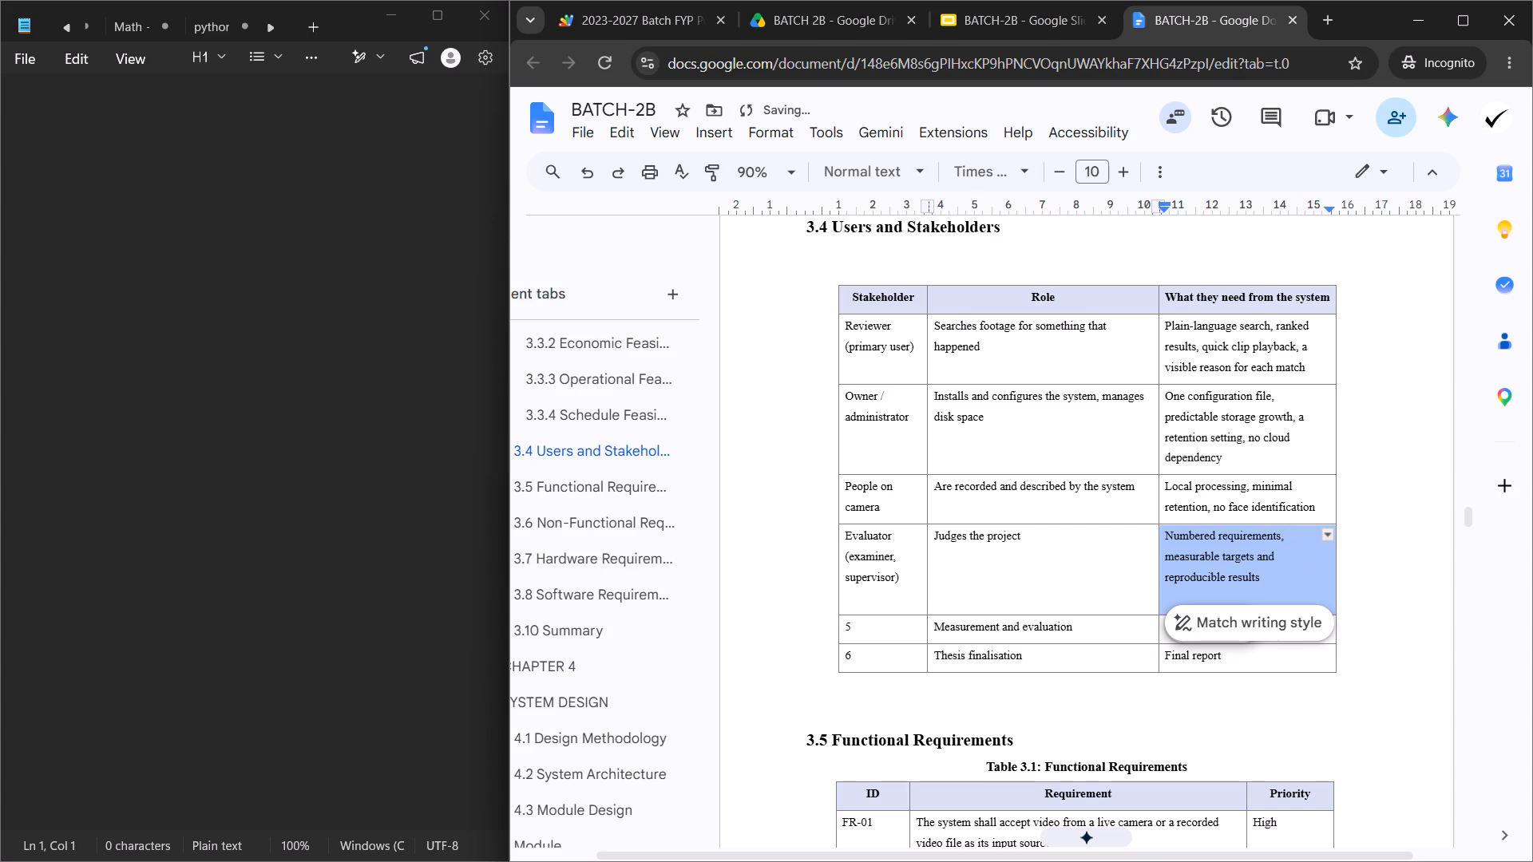
left_click(1211, 597)
key("BackSpace")
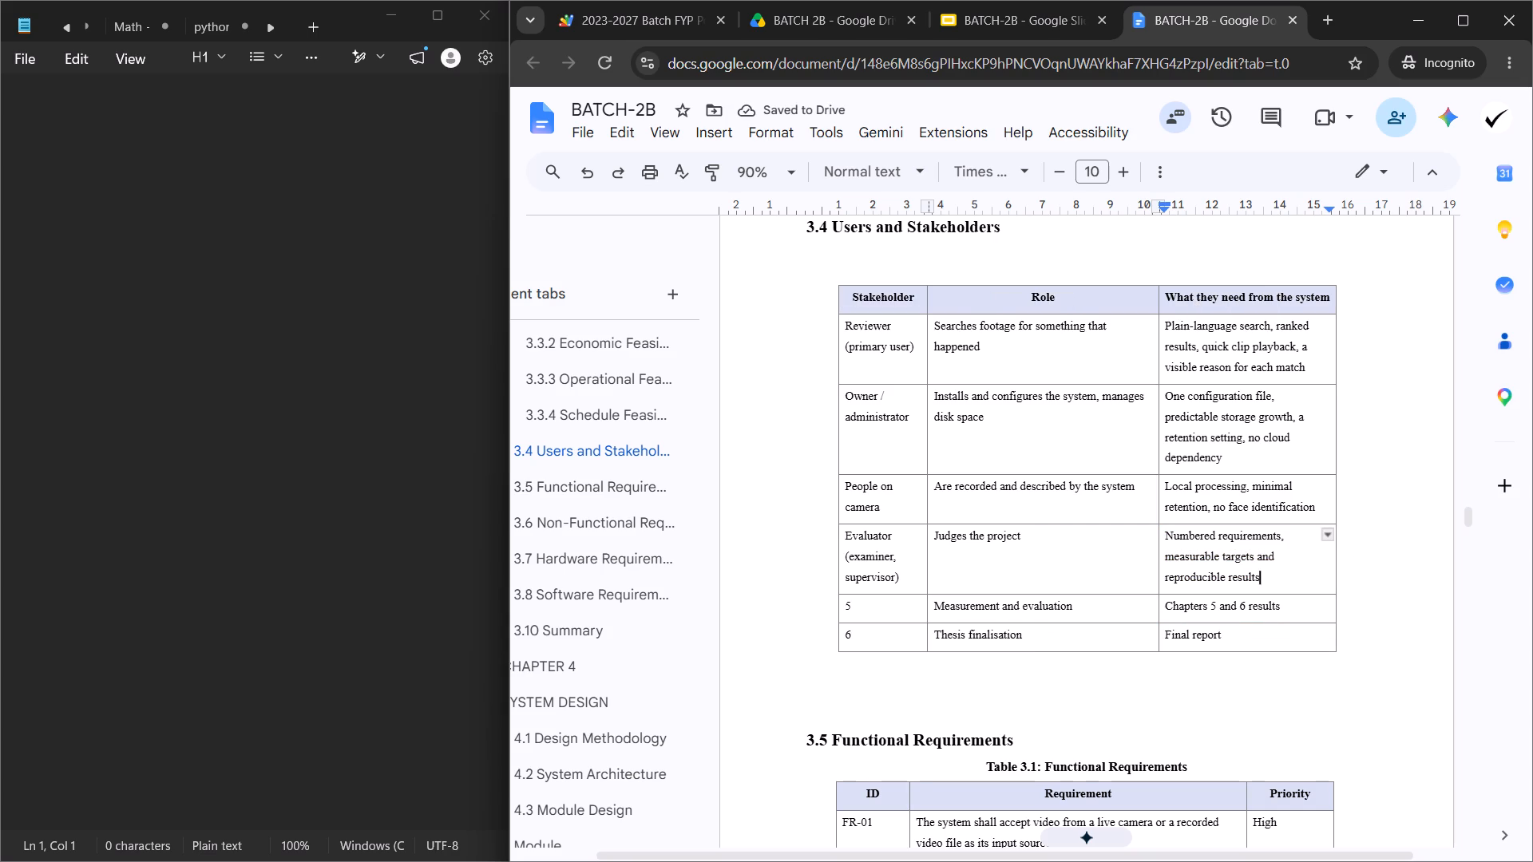
Widen the stakeholder table's "What they need from the system" column slightly by narrowing the Role column.
left_click_drag(1158, 365, 1135, 366)
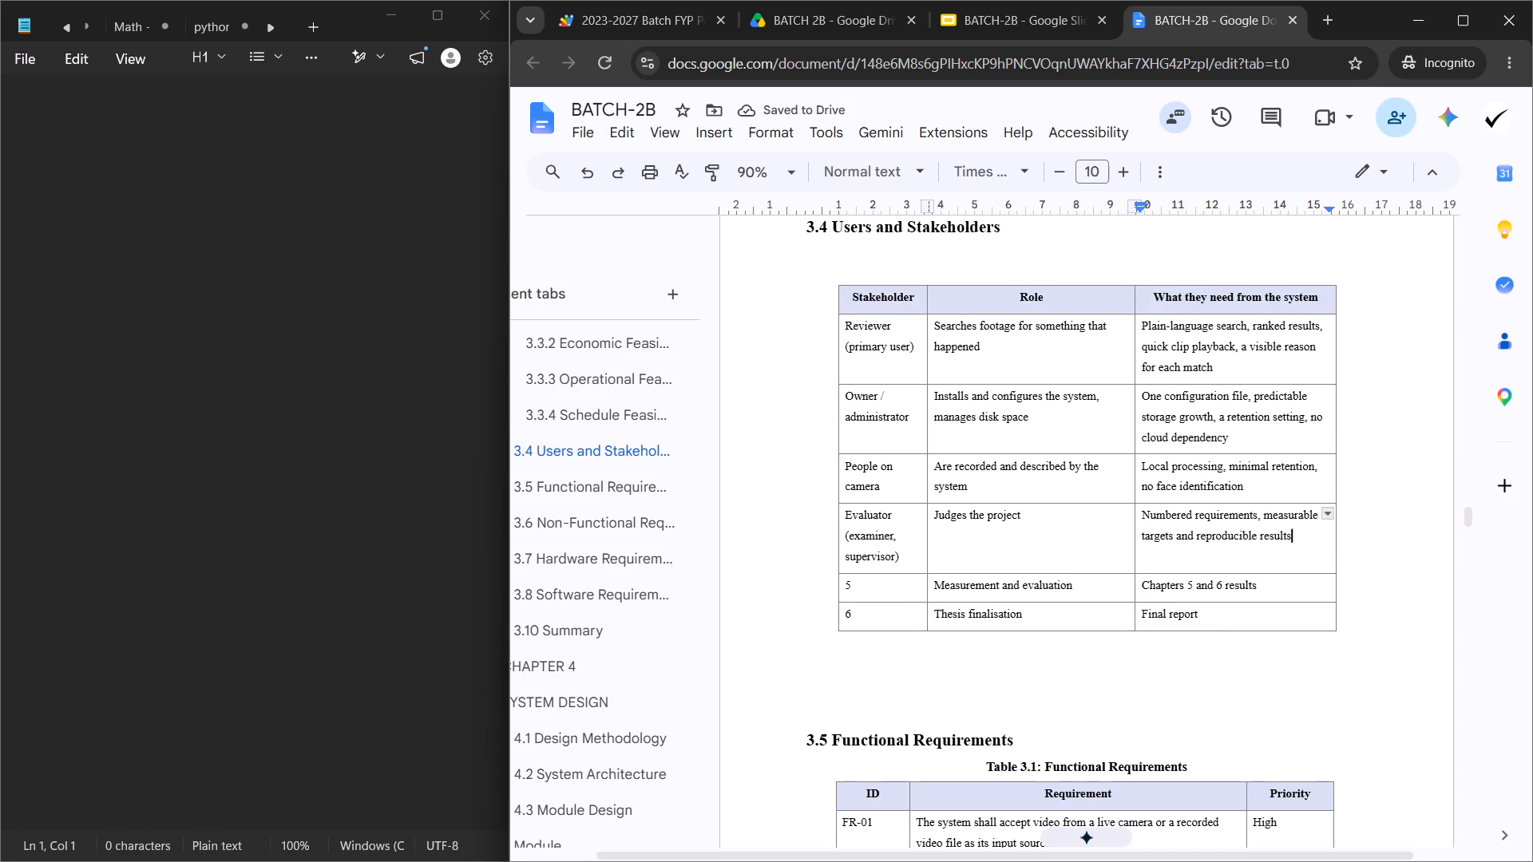
Delete the two leftover rows numbered 5 and 6 from the stakeholder table.
left_click_drag(894, 591, 1234, 601)
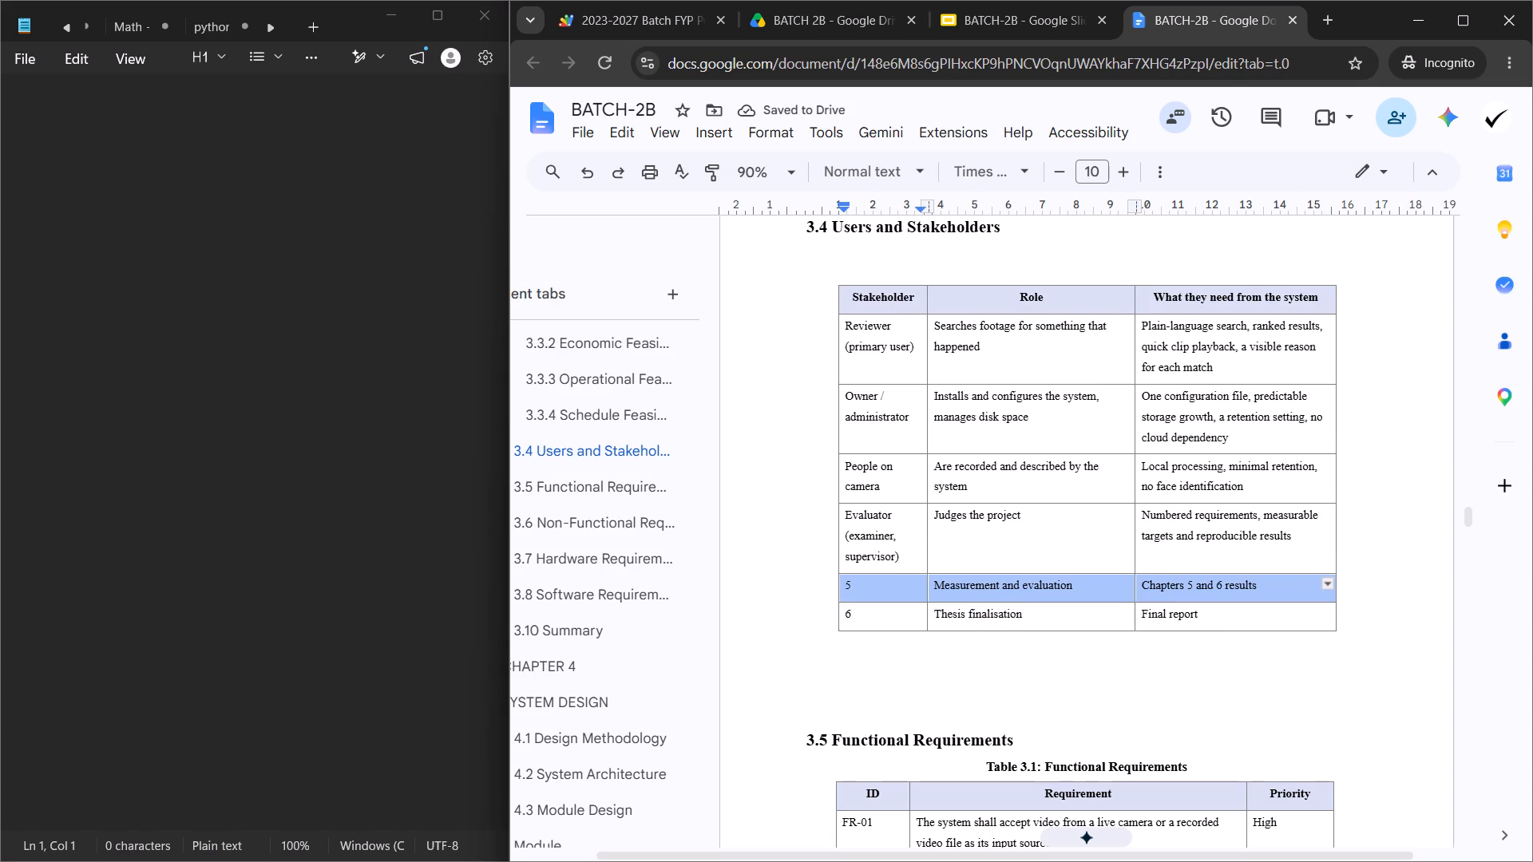
left_click_drag(1234, 601, 1236, 609)
right_click(1236, 609)
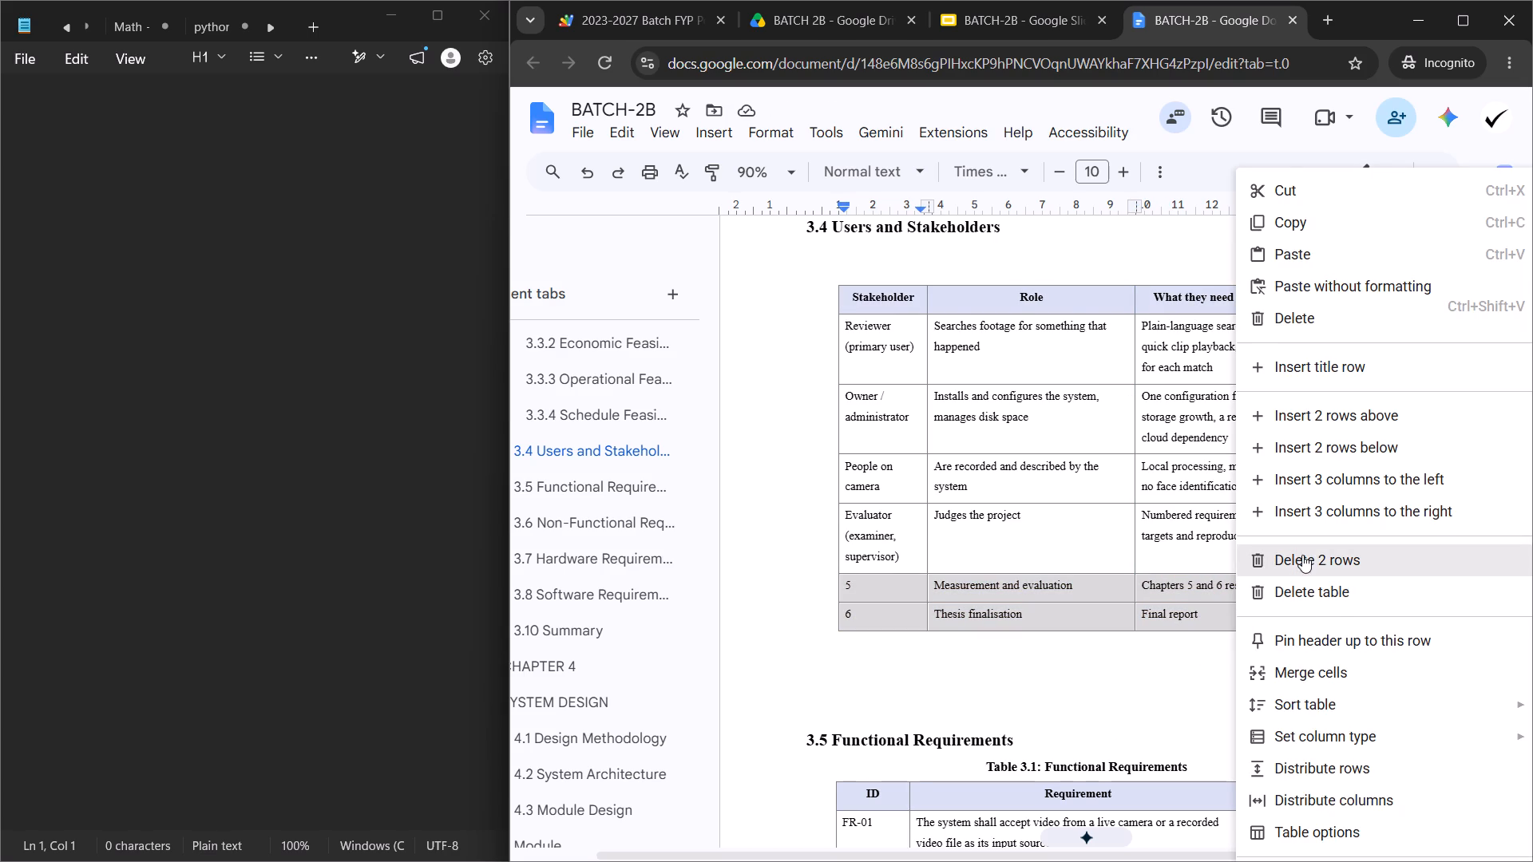
left_click(1302, 557)
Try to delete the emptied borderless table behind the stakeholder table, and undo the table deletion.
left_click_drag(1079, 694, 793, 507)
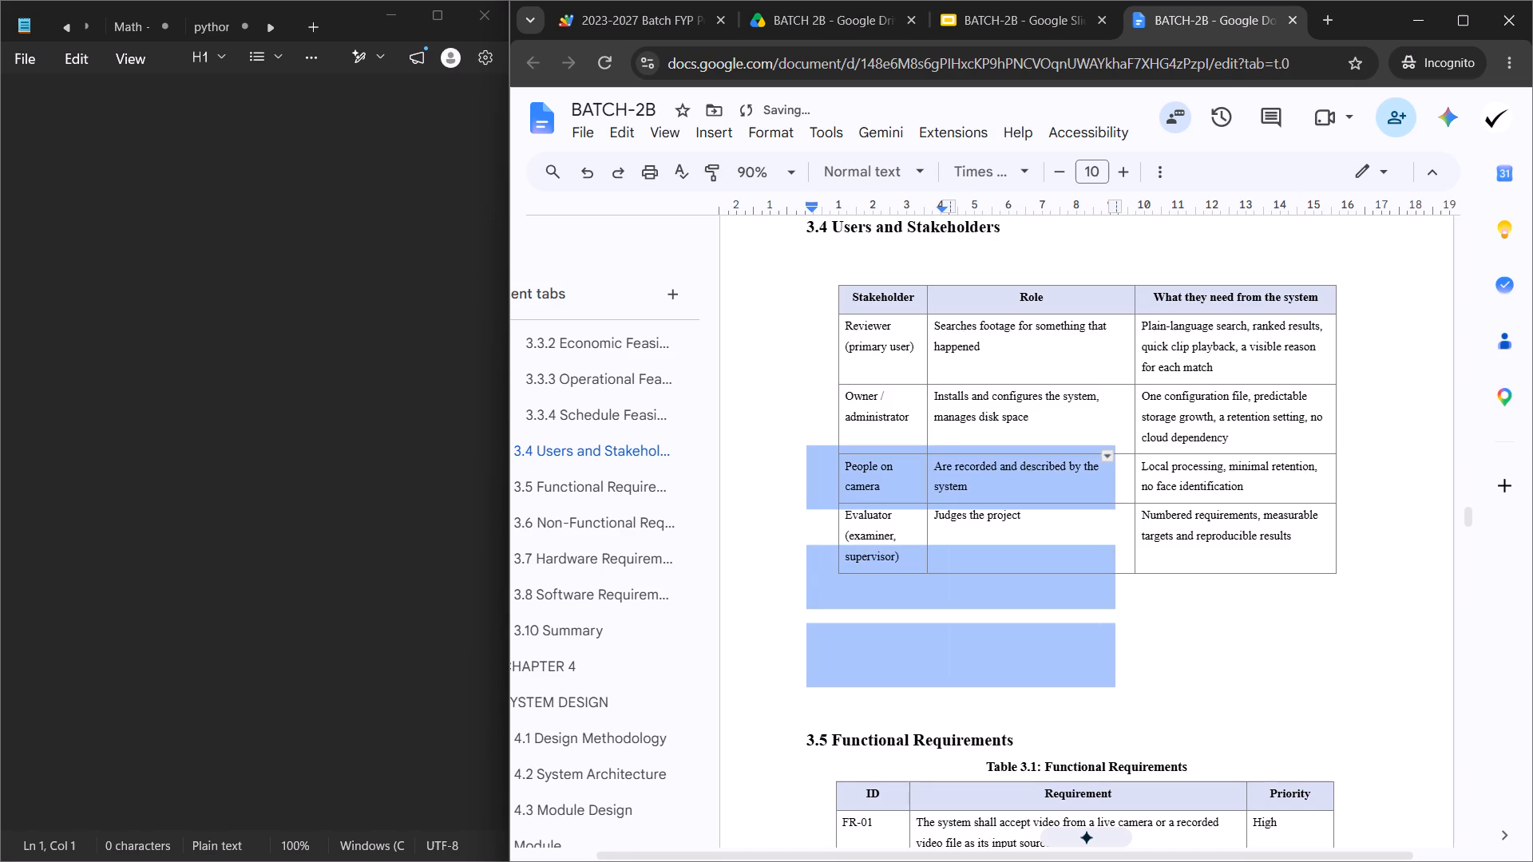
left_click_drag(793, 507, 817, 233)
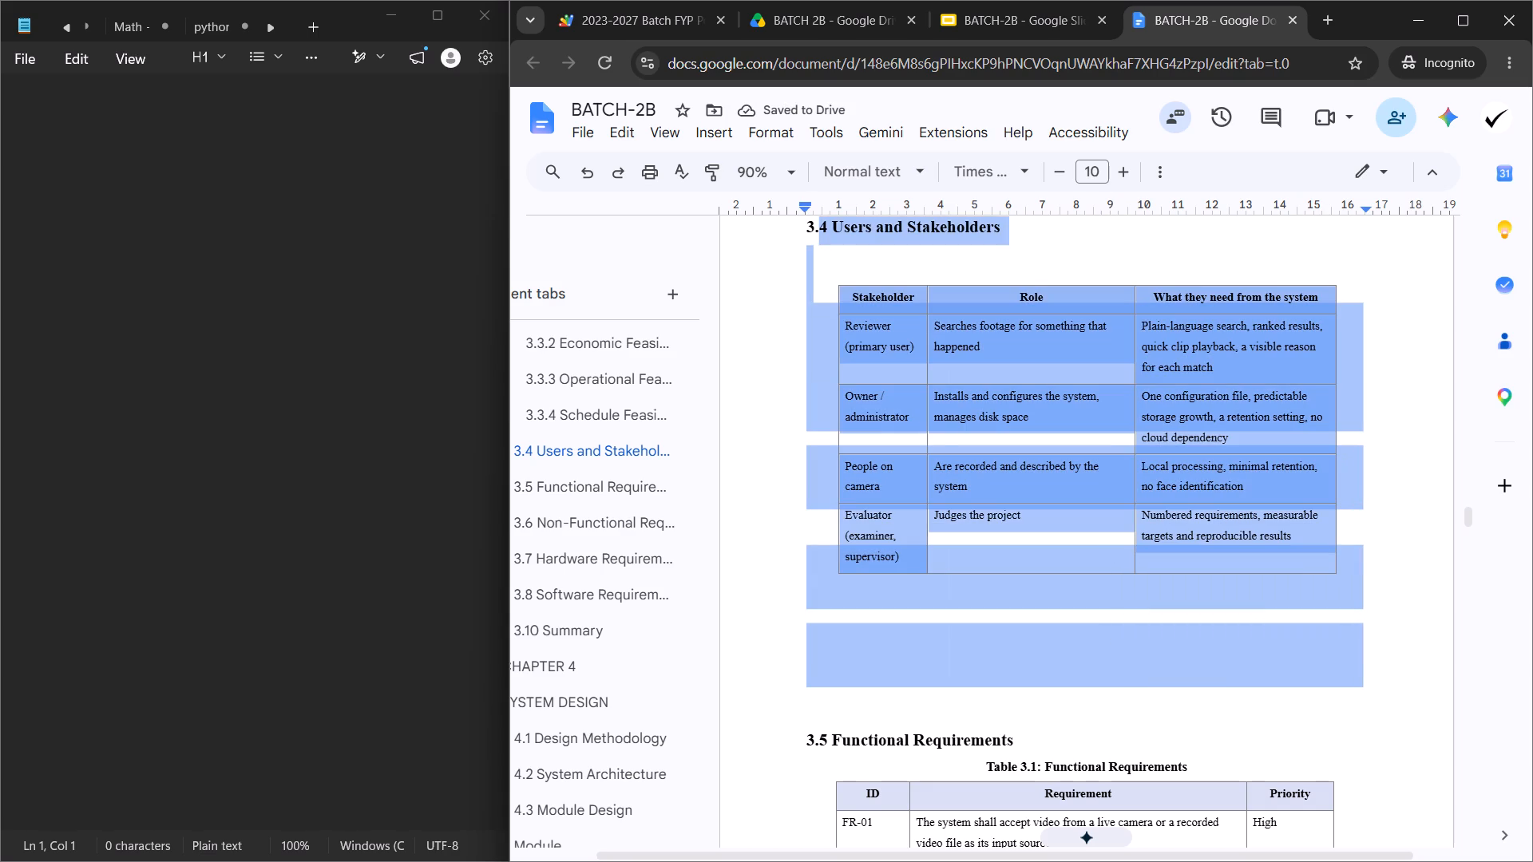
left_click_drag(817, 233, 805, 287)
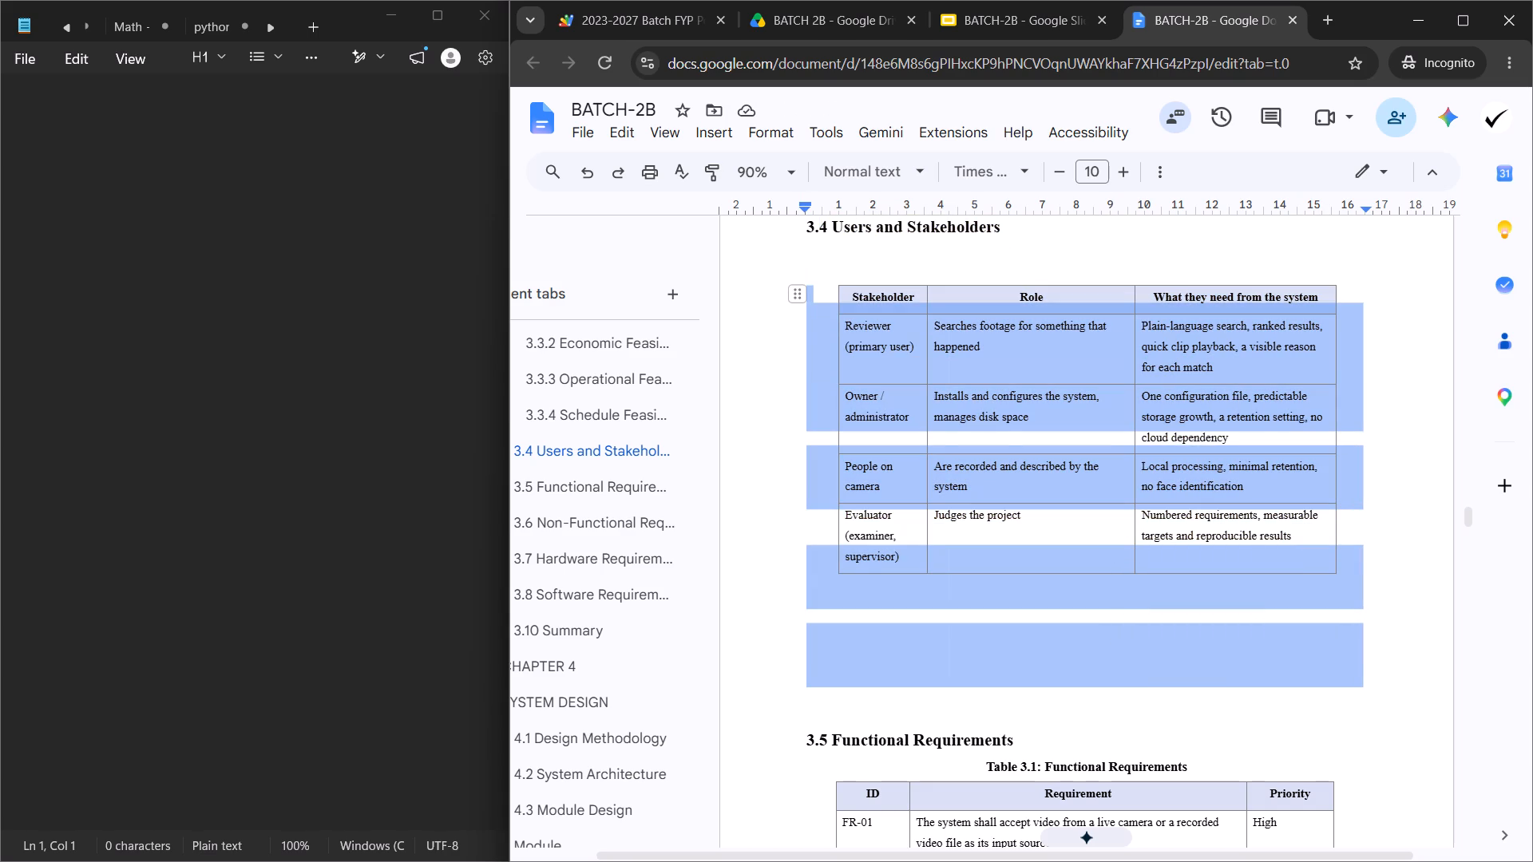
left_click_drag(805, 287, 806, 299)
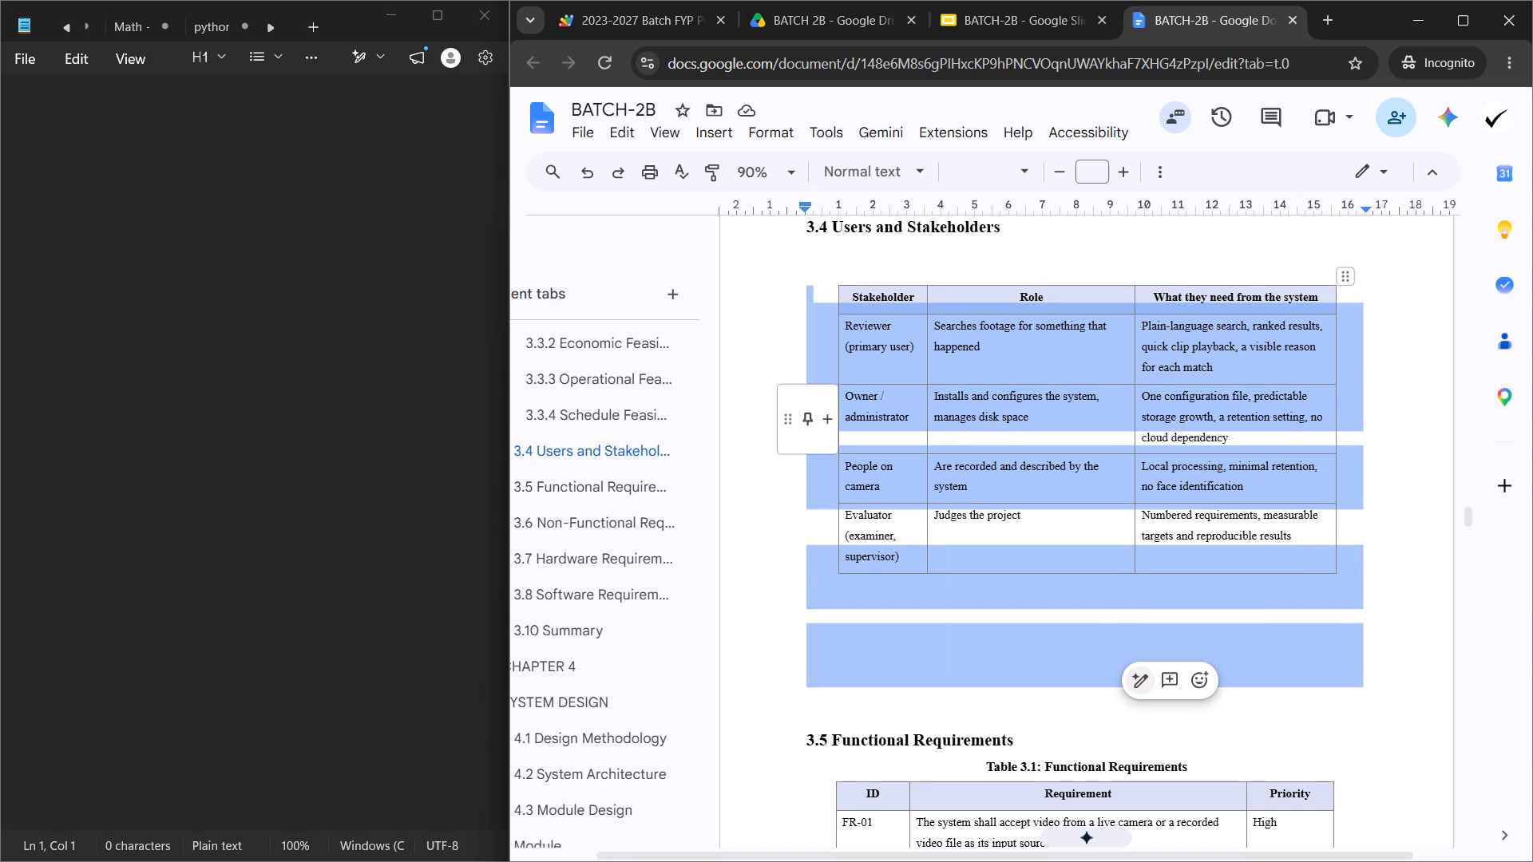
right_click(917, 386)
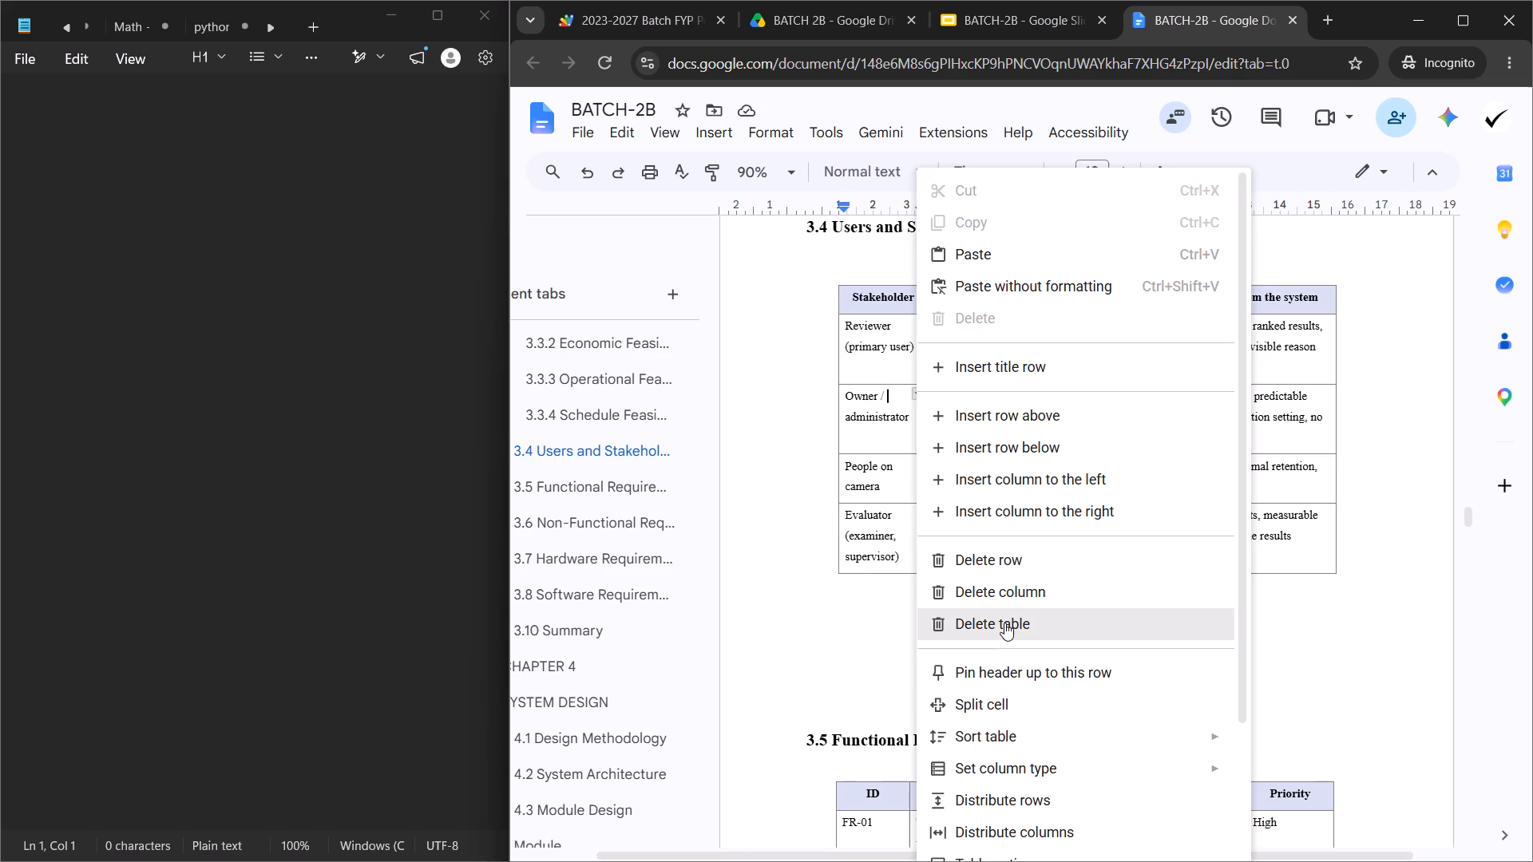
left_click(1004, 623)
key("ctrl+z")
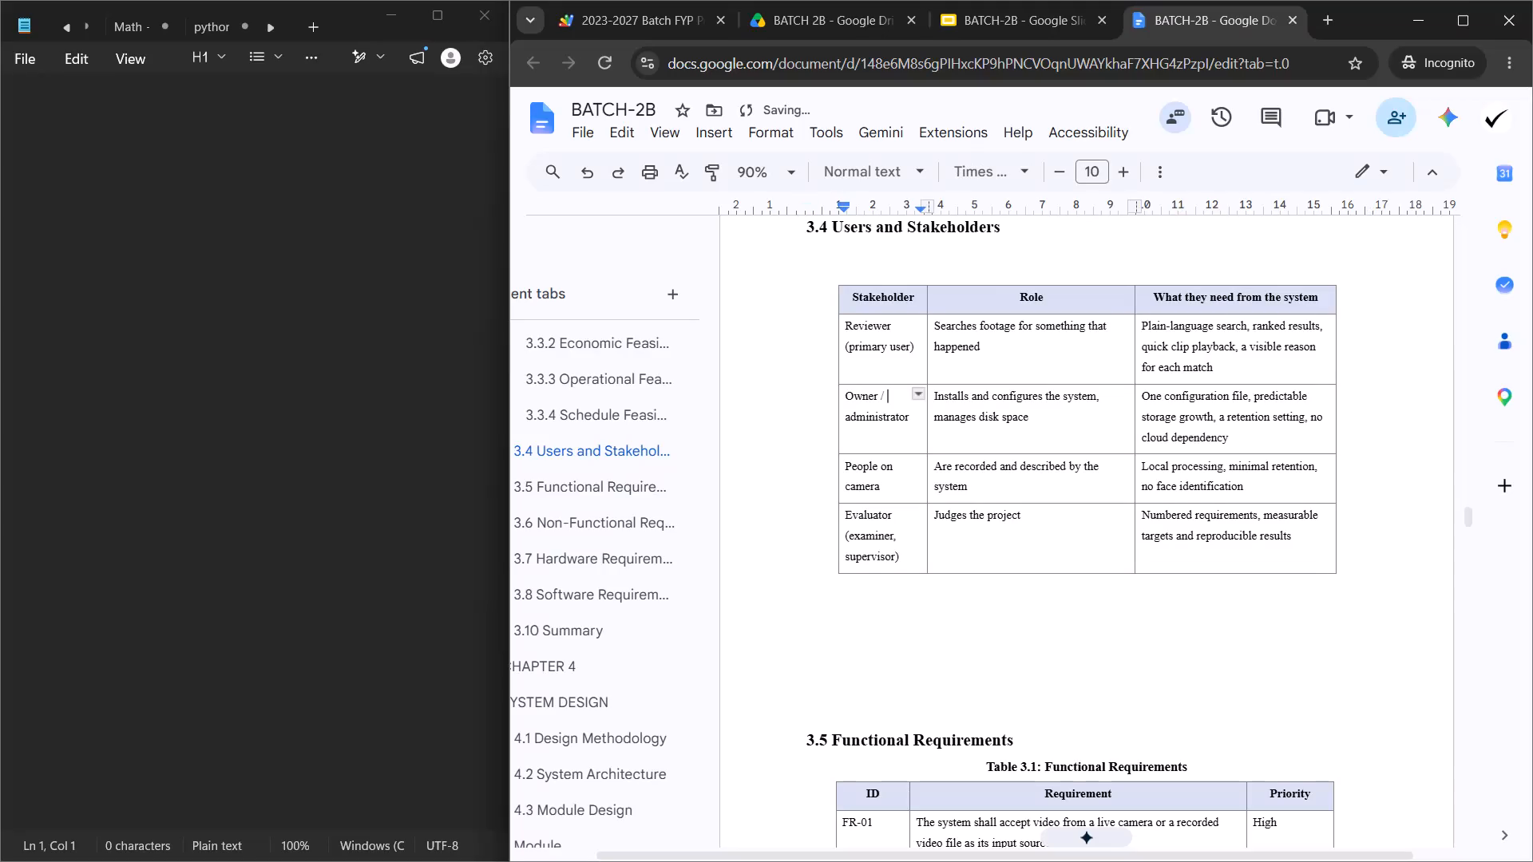
Delete the emptied borderless table lying behind the bordered stakeholder table in section 3.4.
left_click_drag(1395, 688, 818, 504)
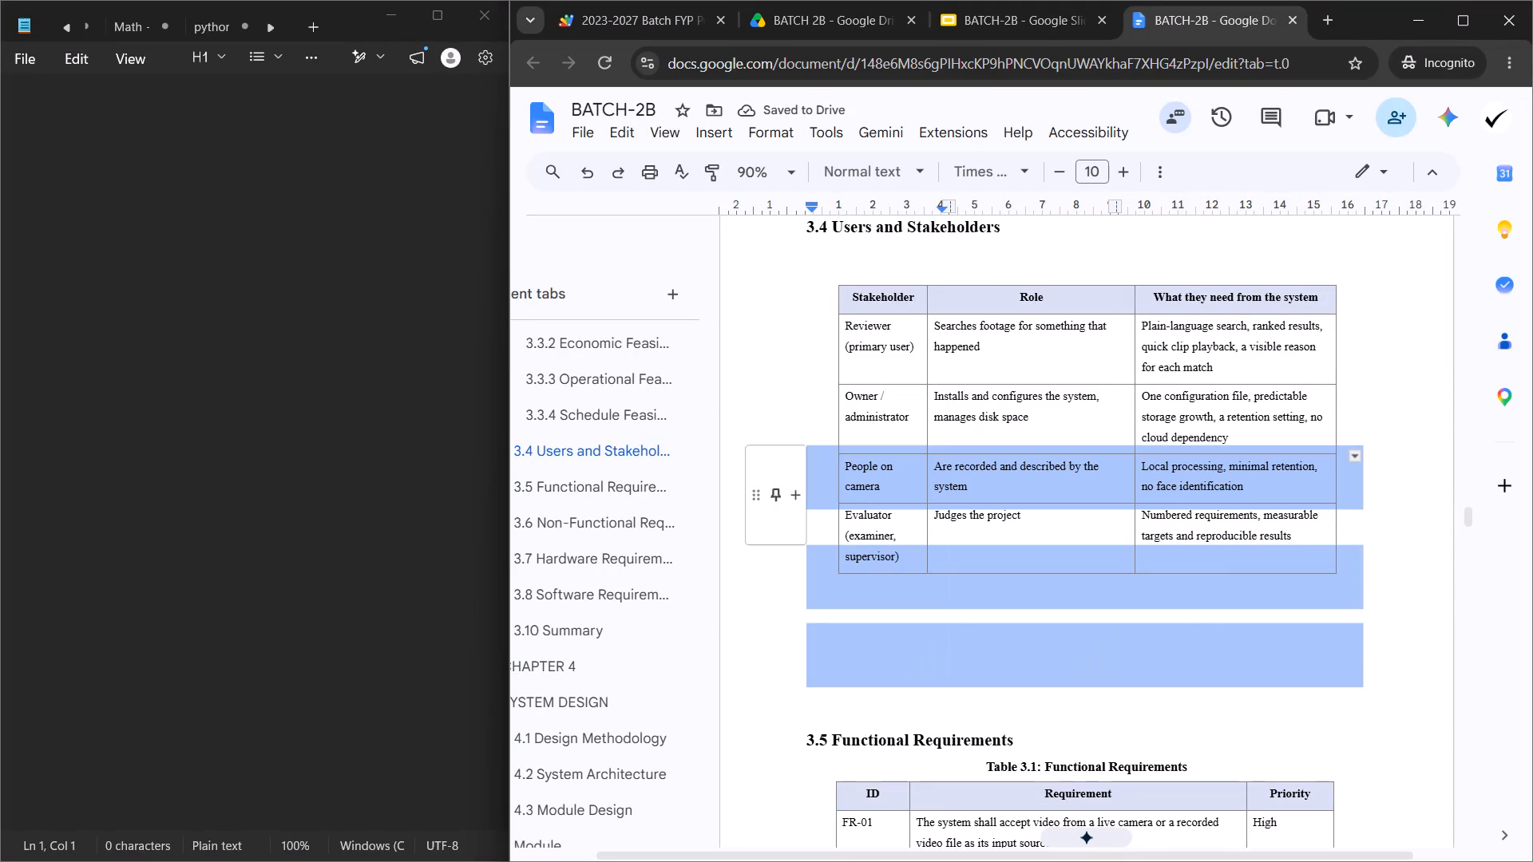
left_click_drag(818, 504, 809, 407)
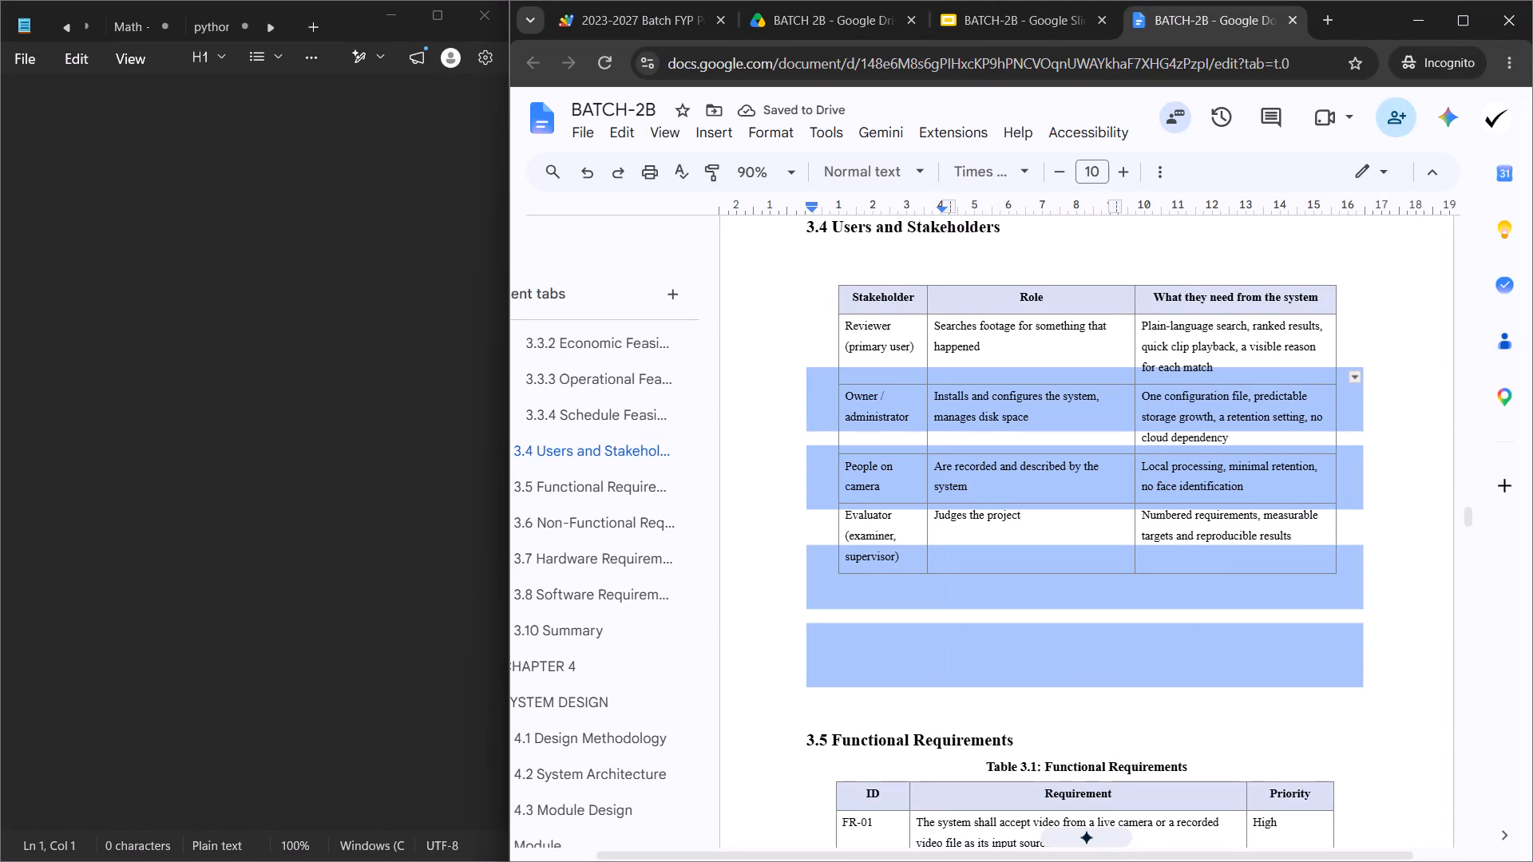
left_click_drag(809, 407, 810, 405)
right_click(881, 587)
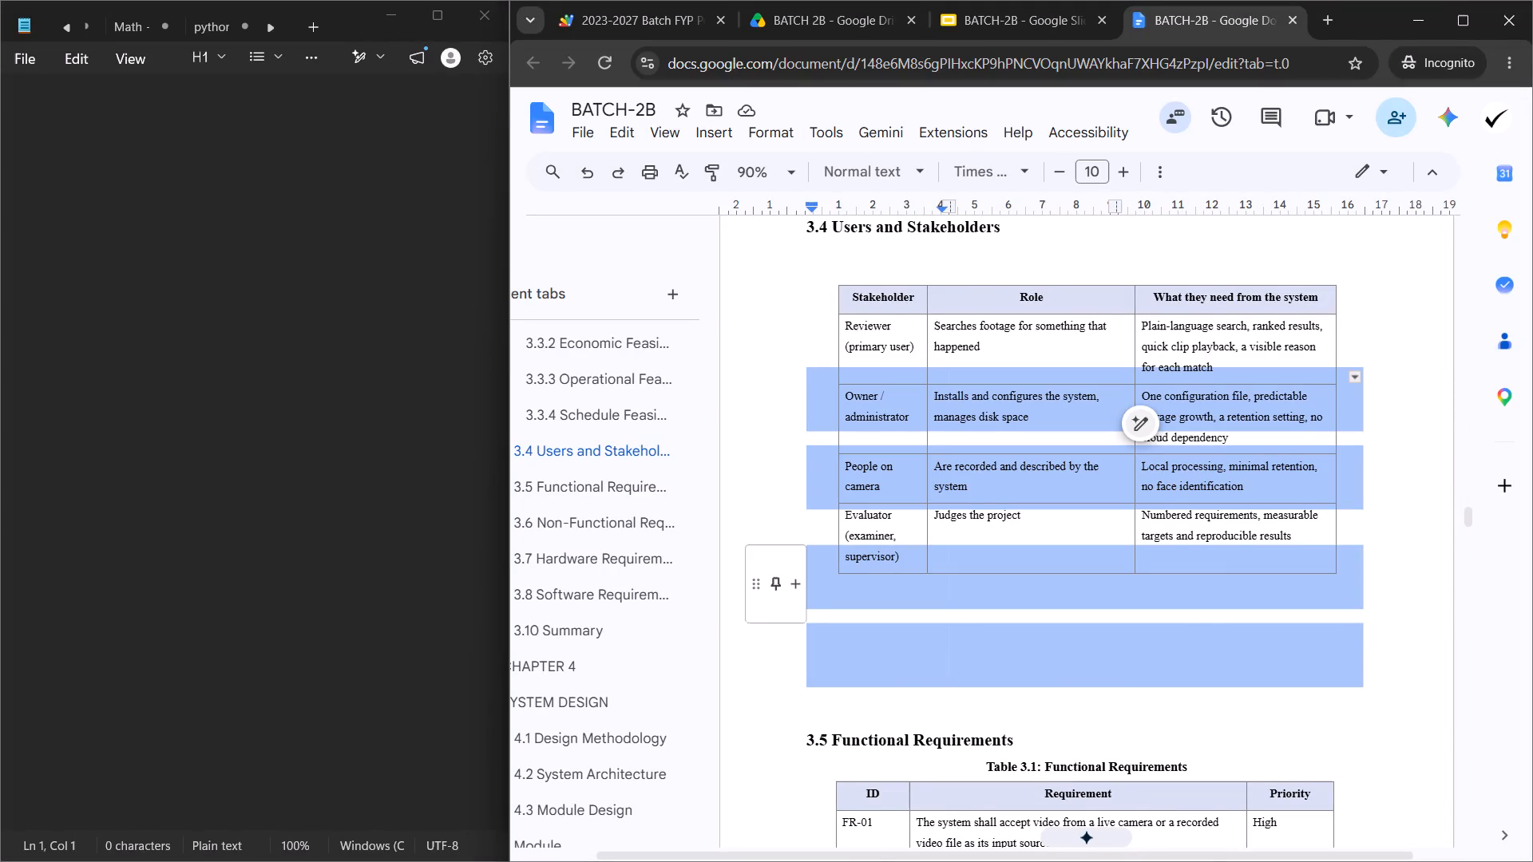
left_click(928, 590)
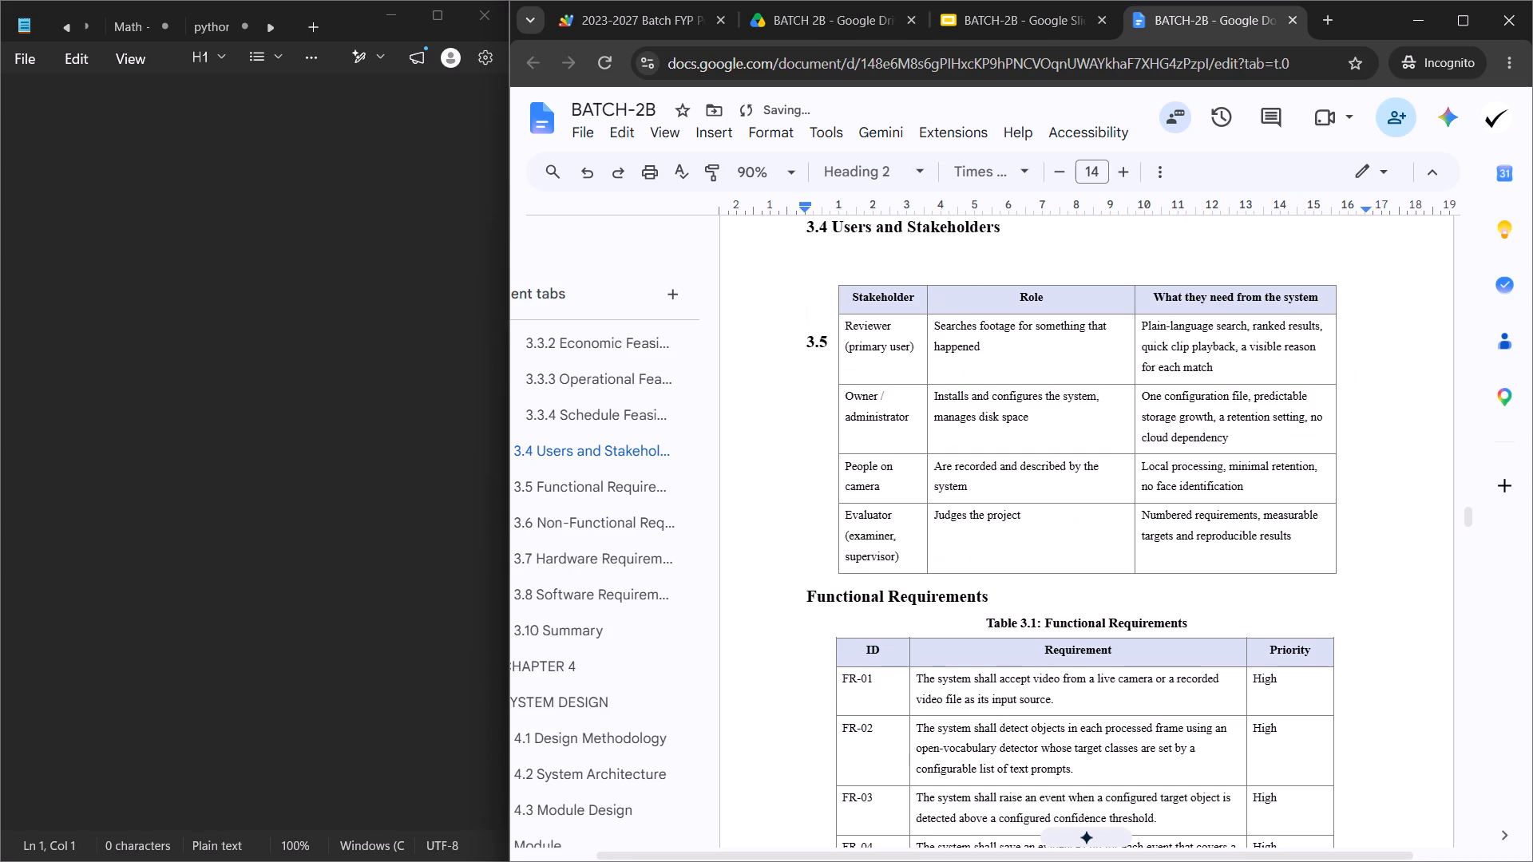
Insert nine line breaks before the "3.5 Functional Requirements" heading to bring it below the stakeholder table.
left_click(798, 355)
key("Return")
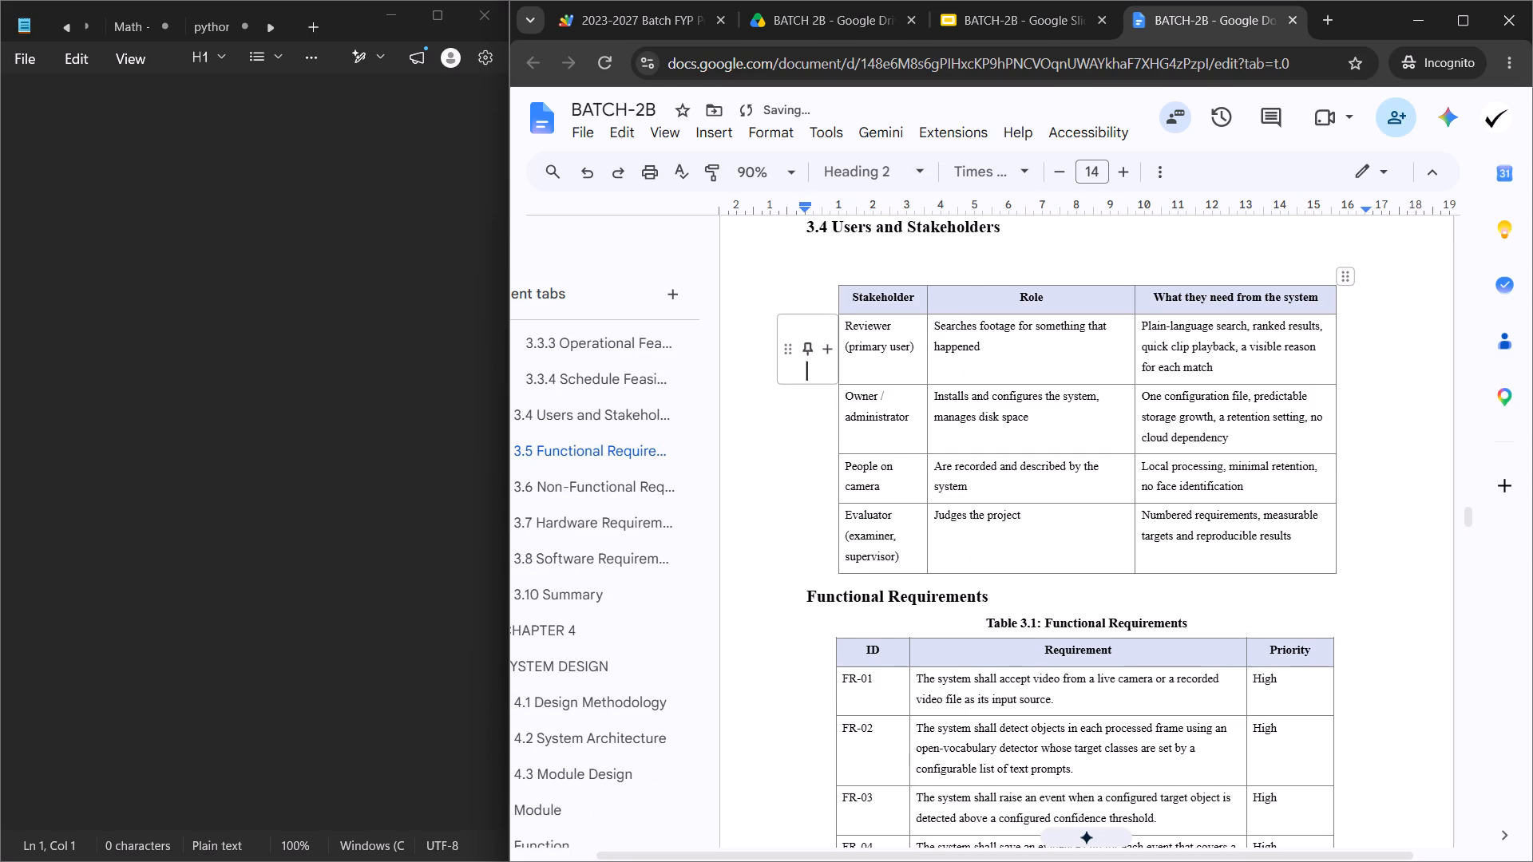
key("Return")
key("Return")
key("Return")
key("Return")
key("Return")
key("Return")
key("Return")
key("Return")
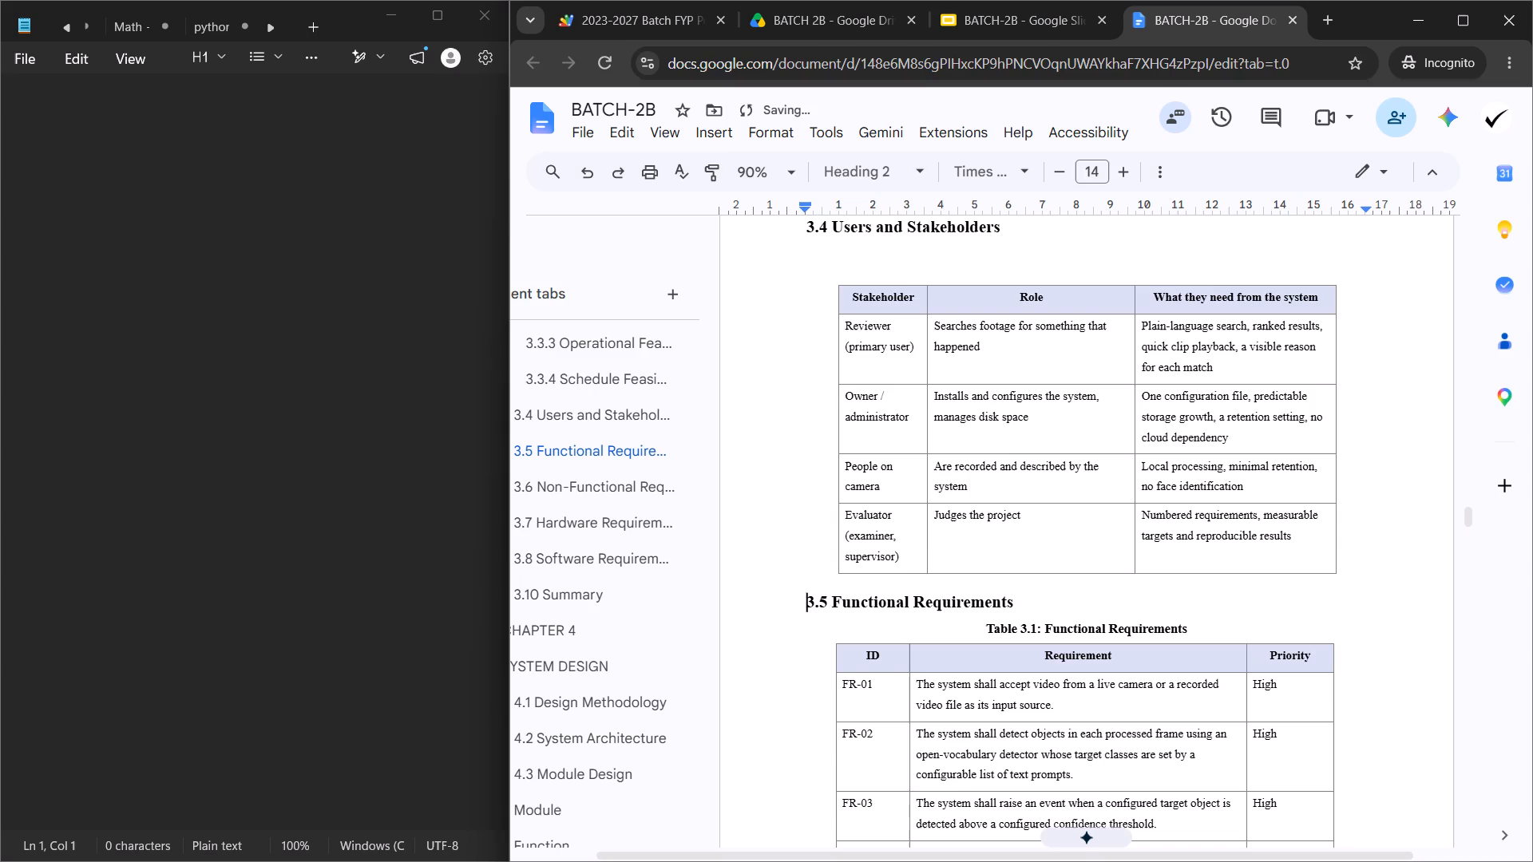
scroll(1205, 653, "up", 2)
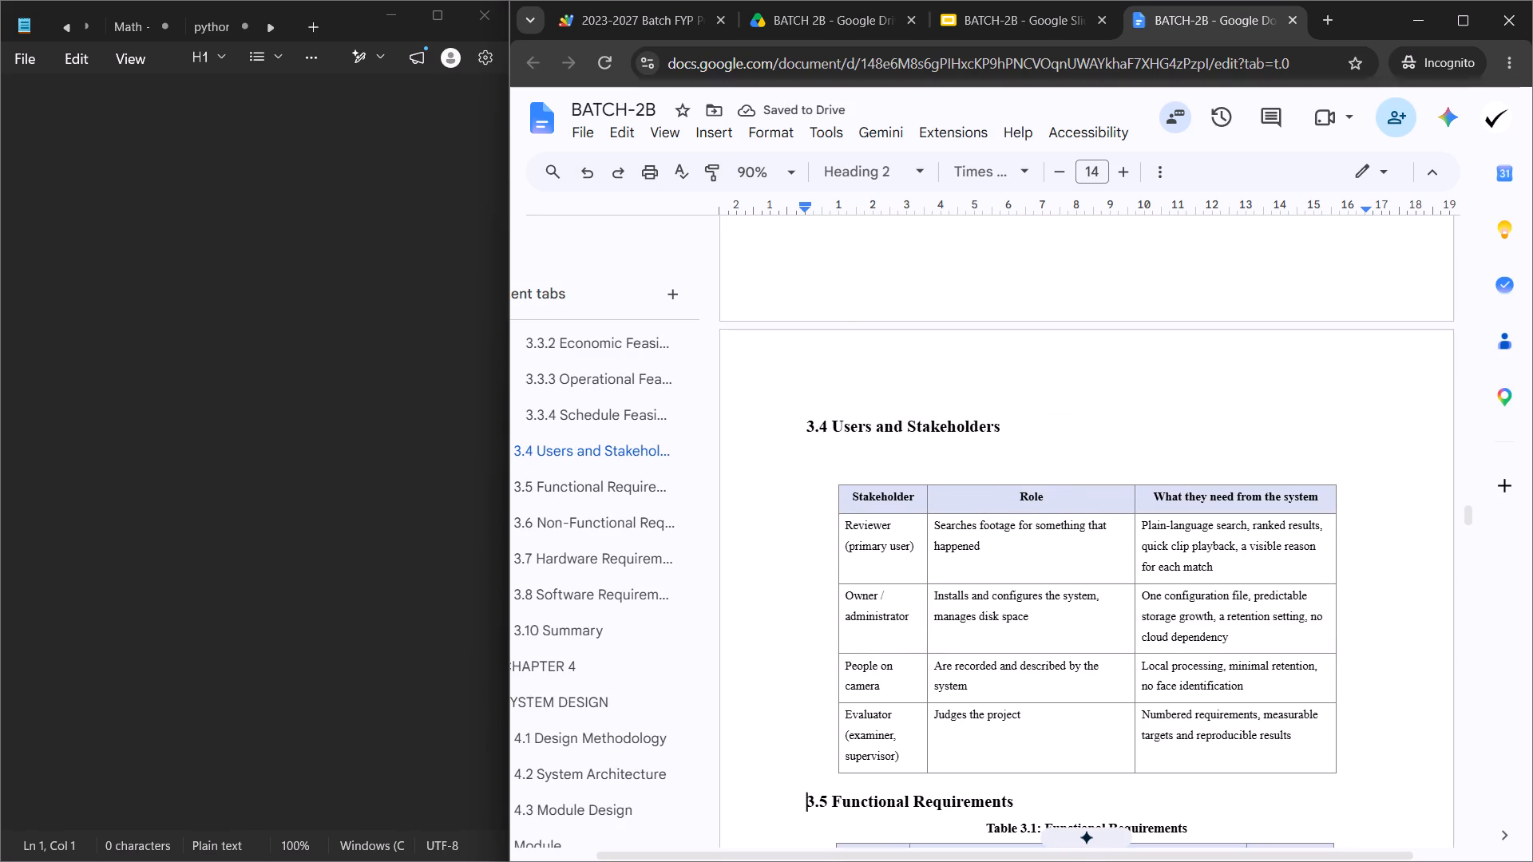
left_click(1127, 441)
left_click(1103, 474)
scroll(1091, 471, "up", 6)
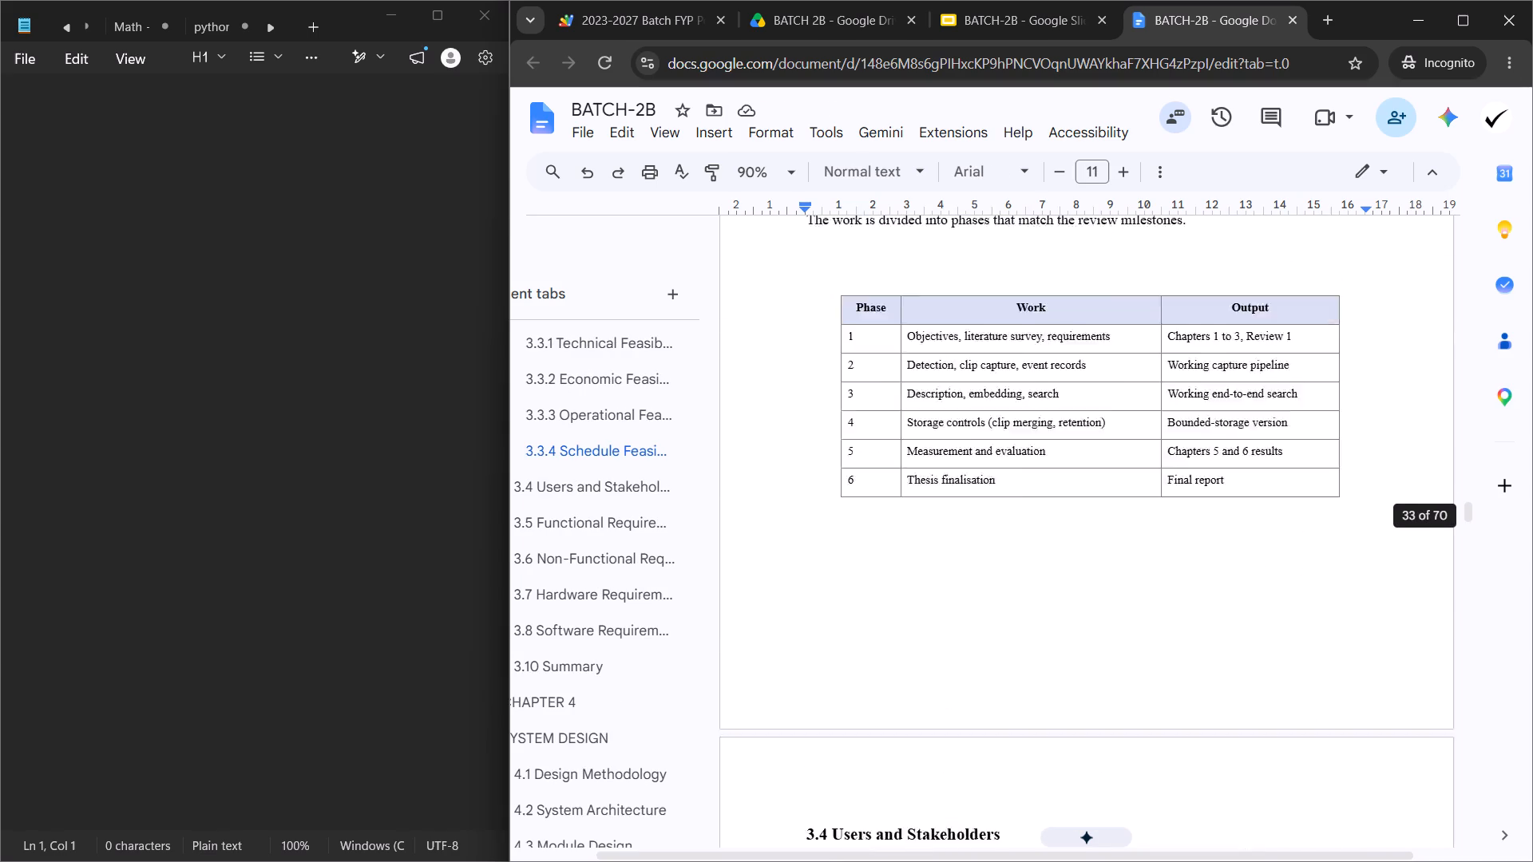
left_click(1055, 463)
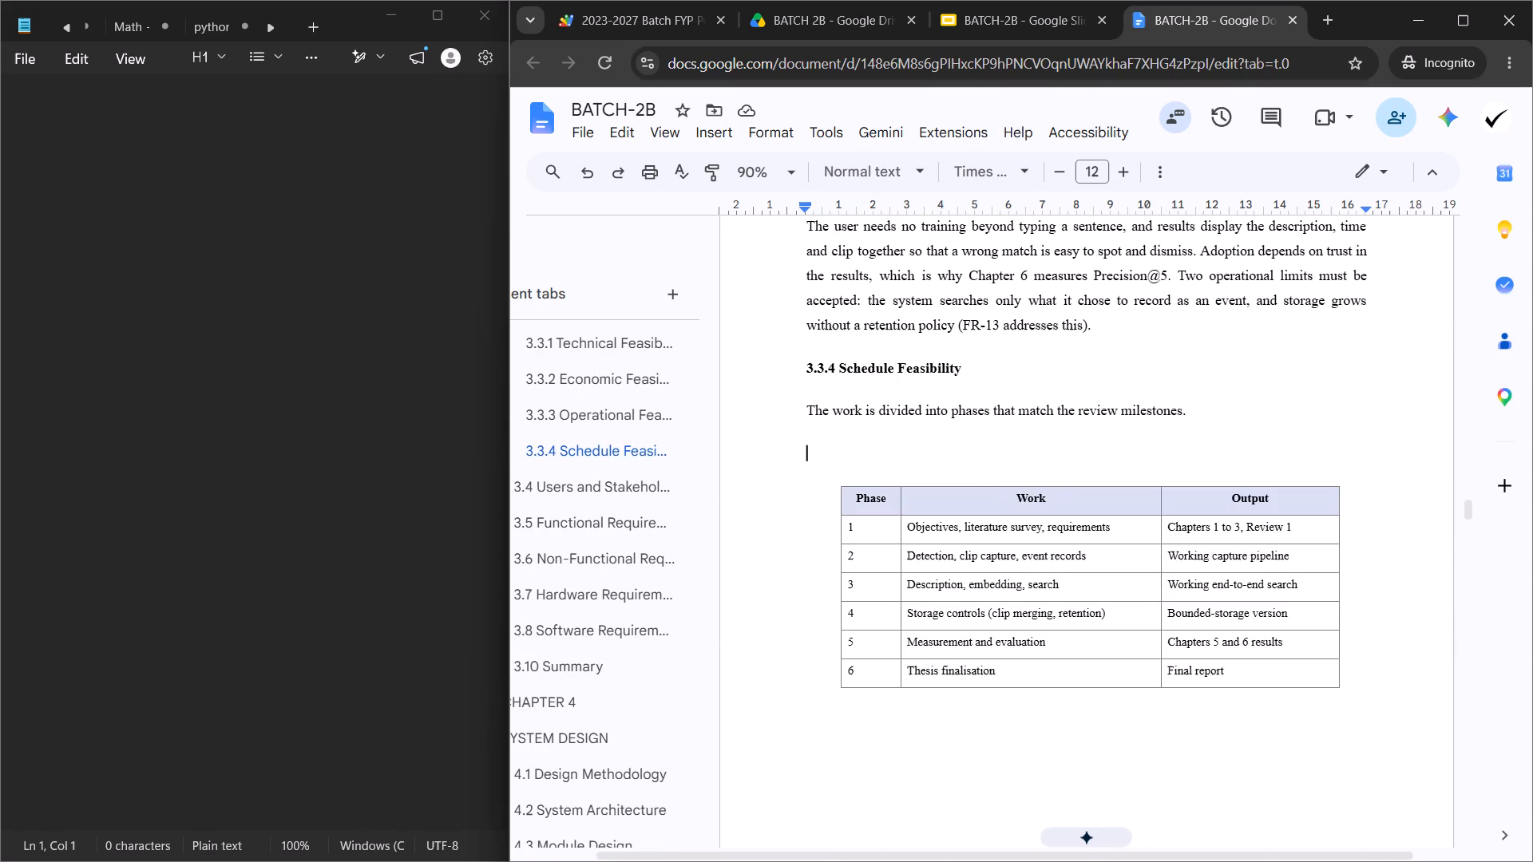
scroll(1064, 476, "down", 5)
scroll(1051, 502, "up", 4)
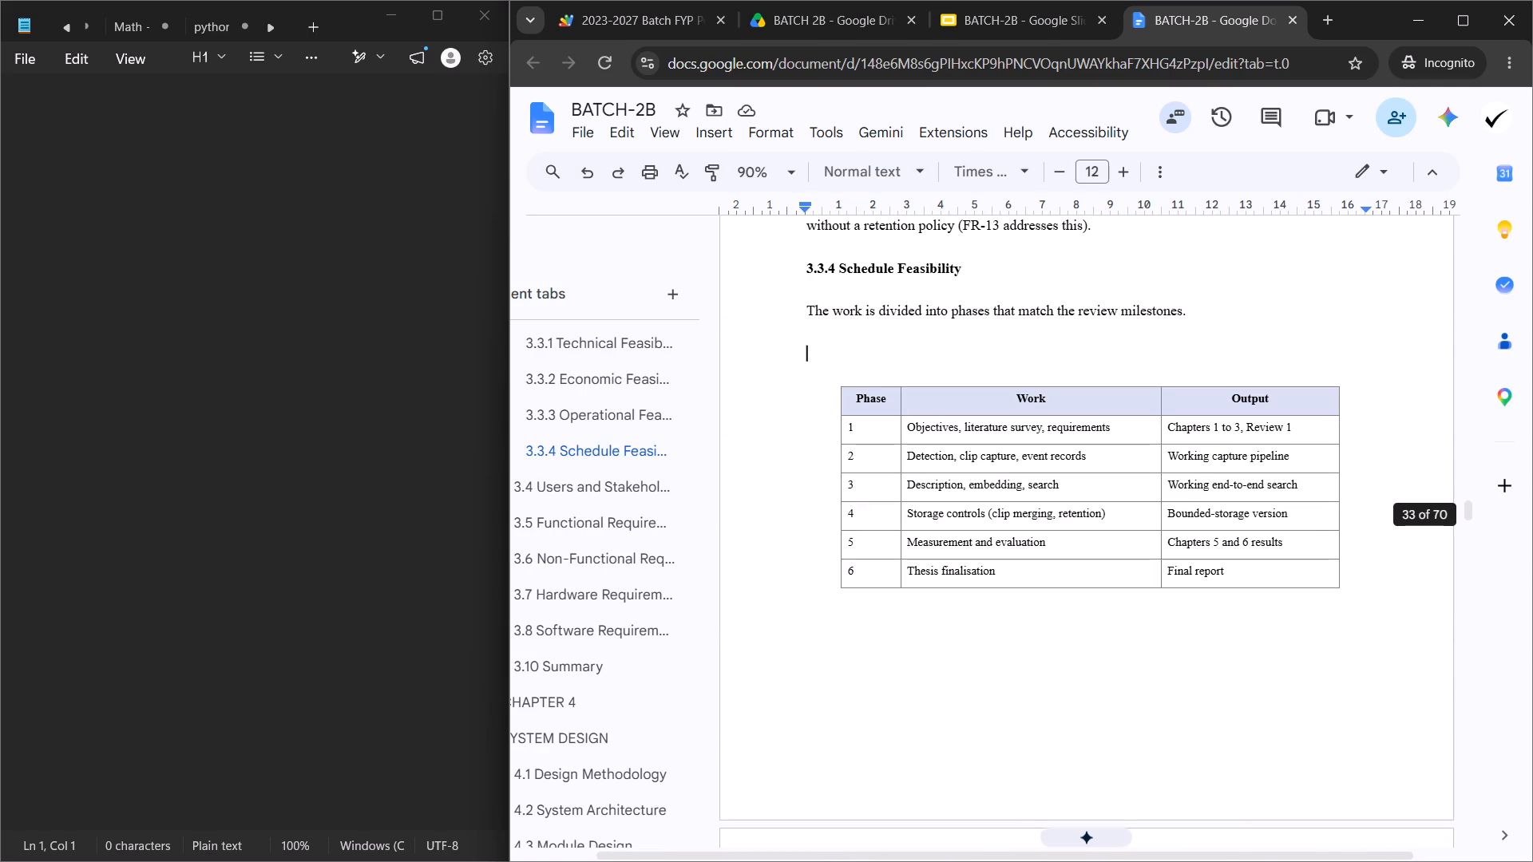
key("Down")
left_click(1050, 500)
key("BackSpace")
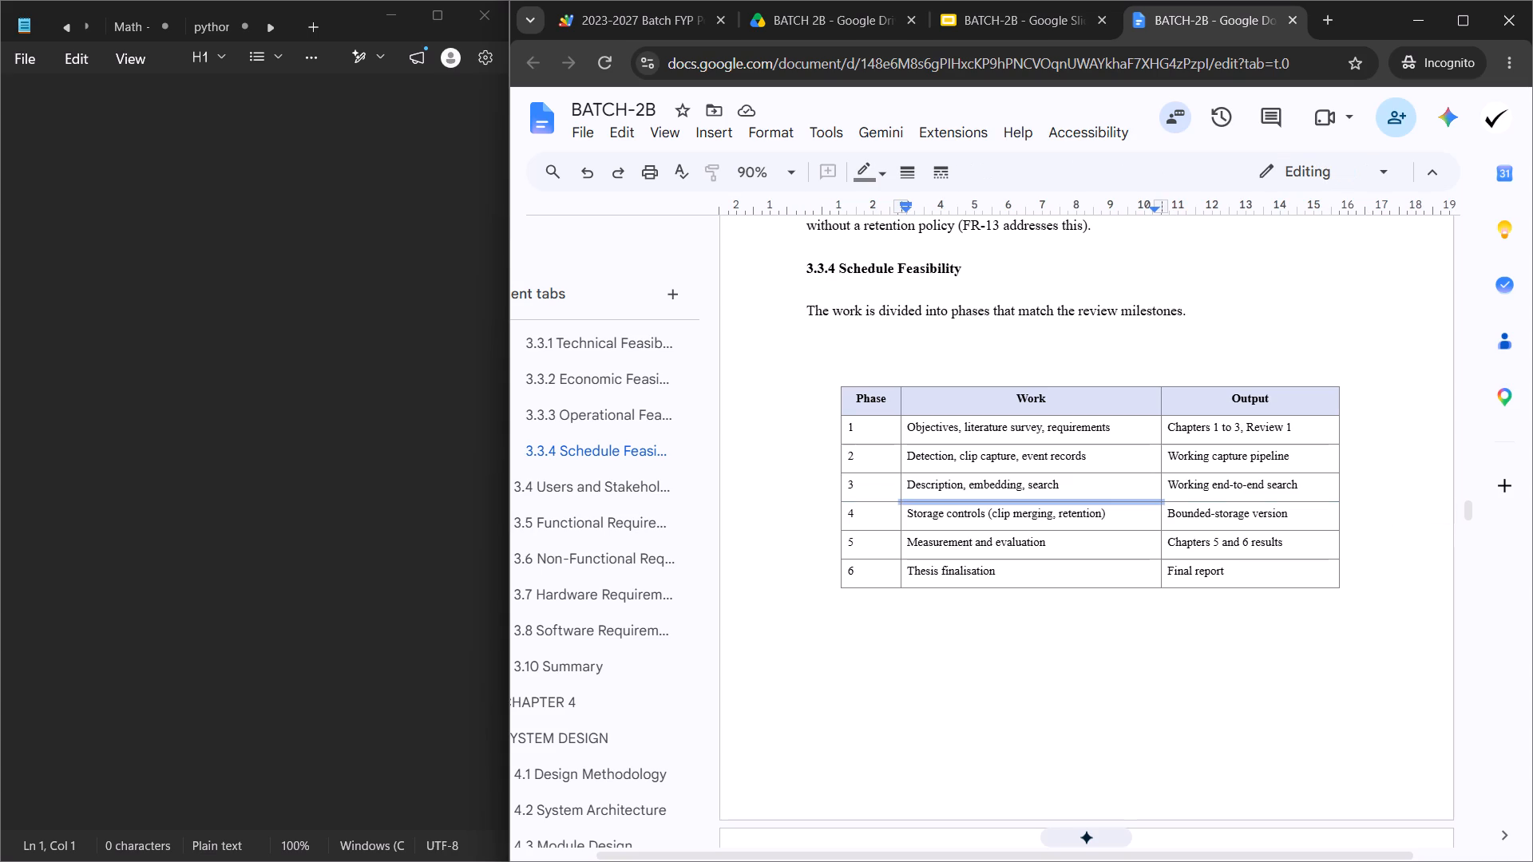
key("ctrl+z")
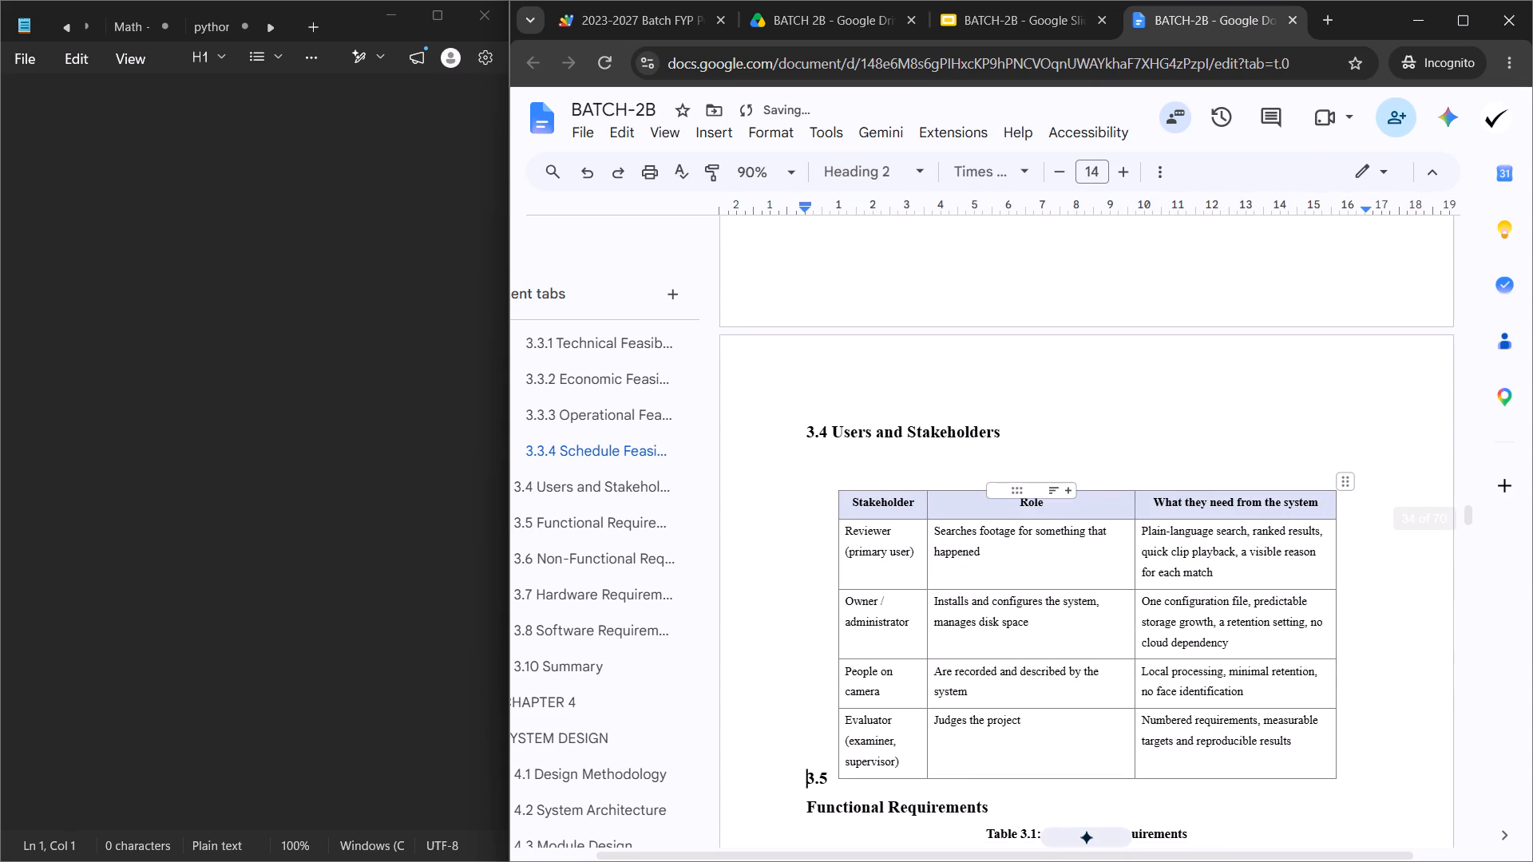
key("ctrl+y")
Delete the blank line above the phase table in section 3.3.4 Schedule Feasibility.
scroll(1007, 547, "up", 4)
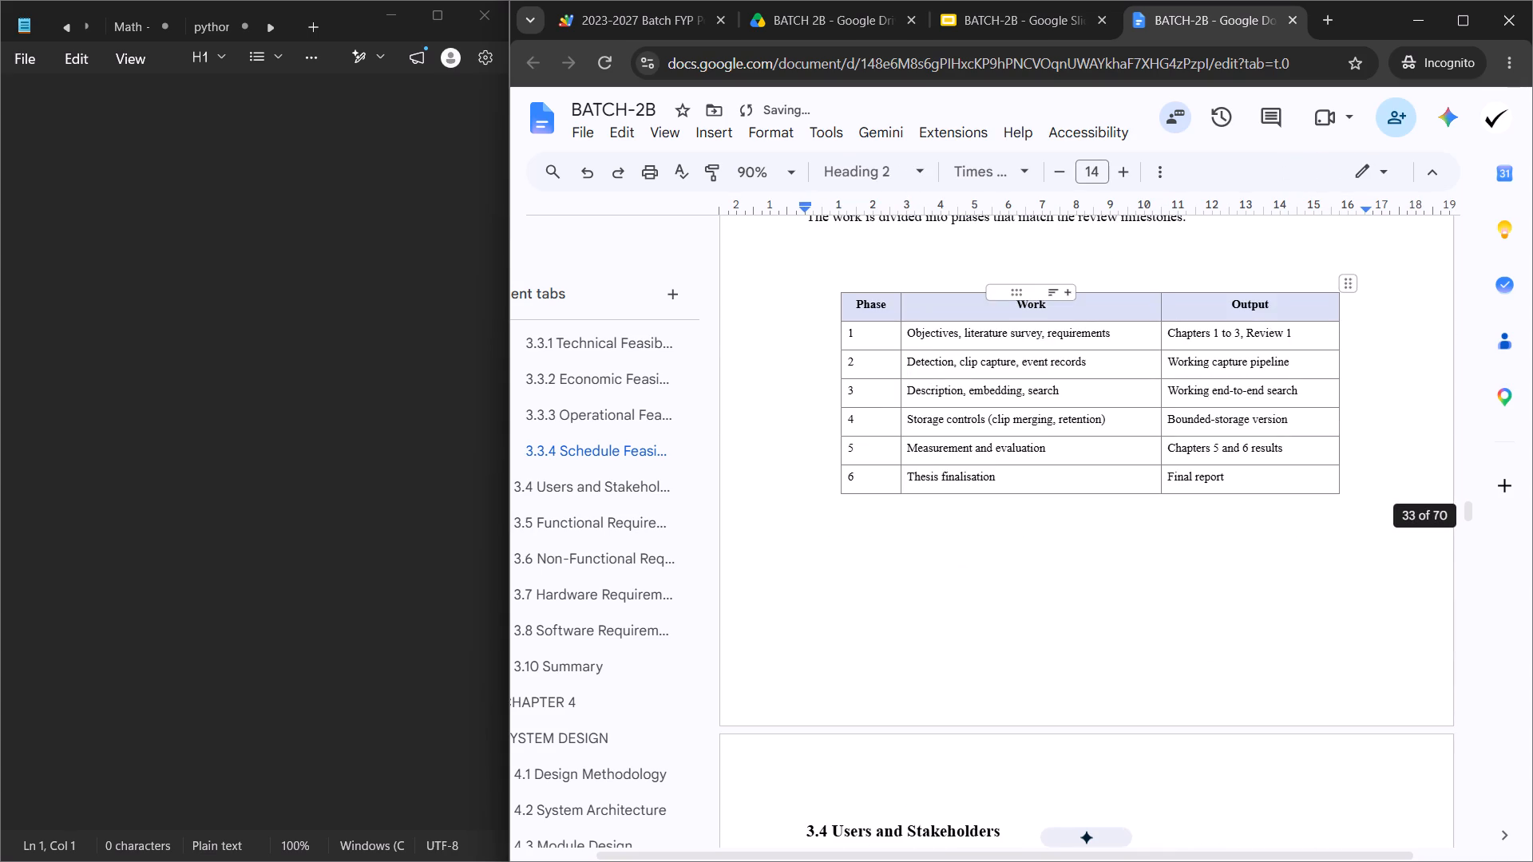
left_click(964, 279)
key("BackSpace")
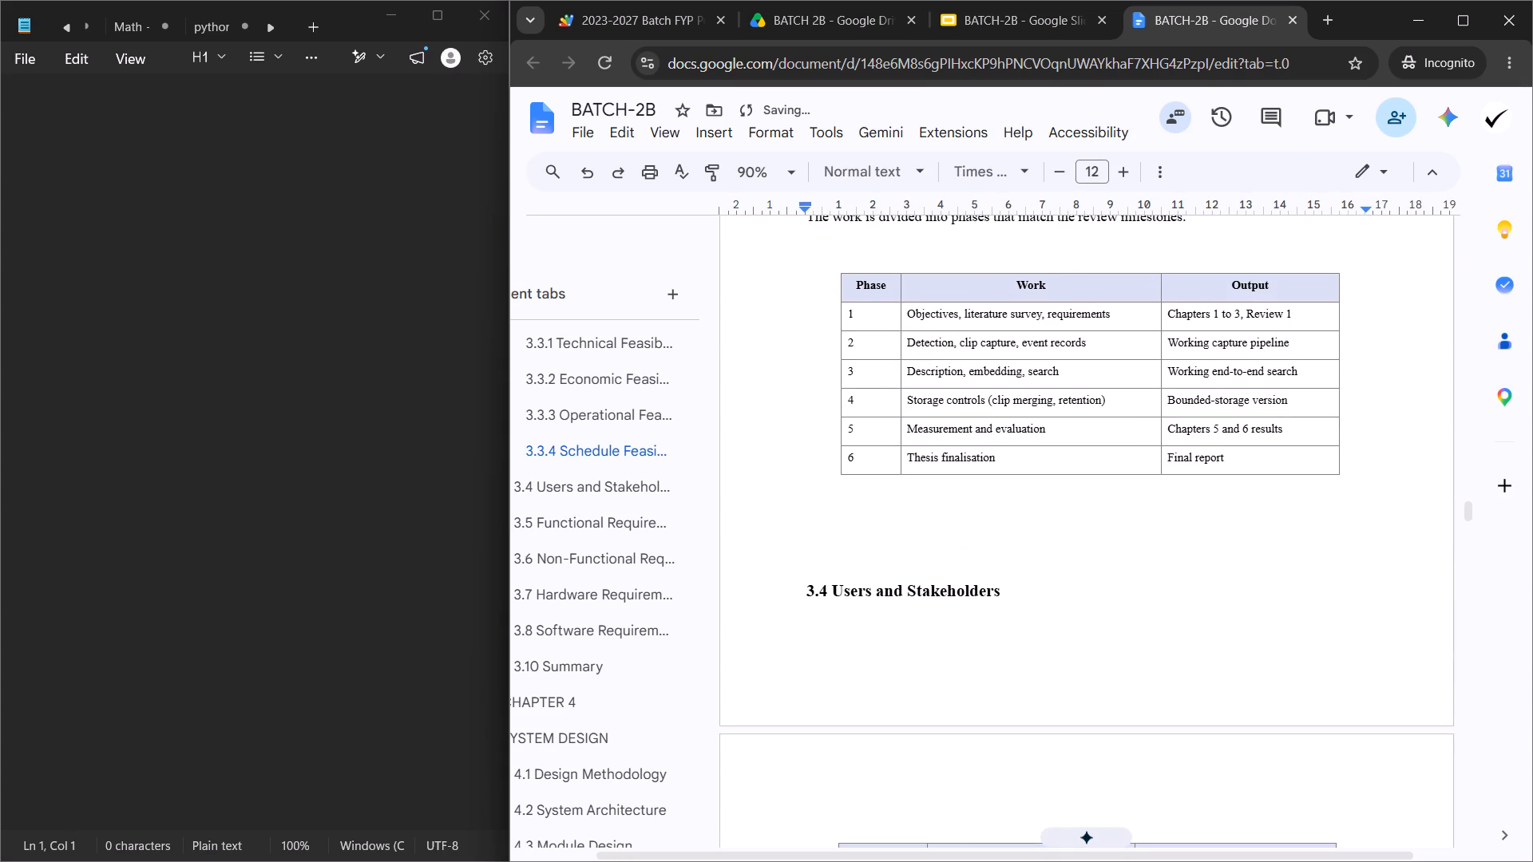
Insert a line break before the "3.4 Users and Stakeholders" heading to move it onto the next page with its table.
left_click(932, 573)
left_click(811, 586)
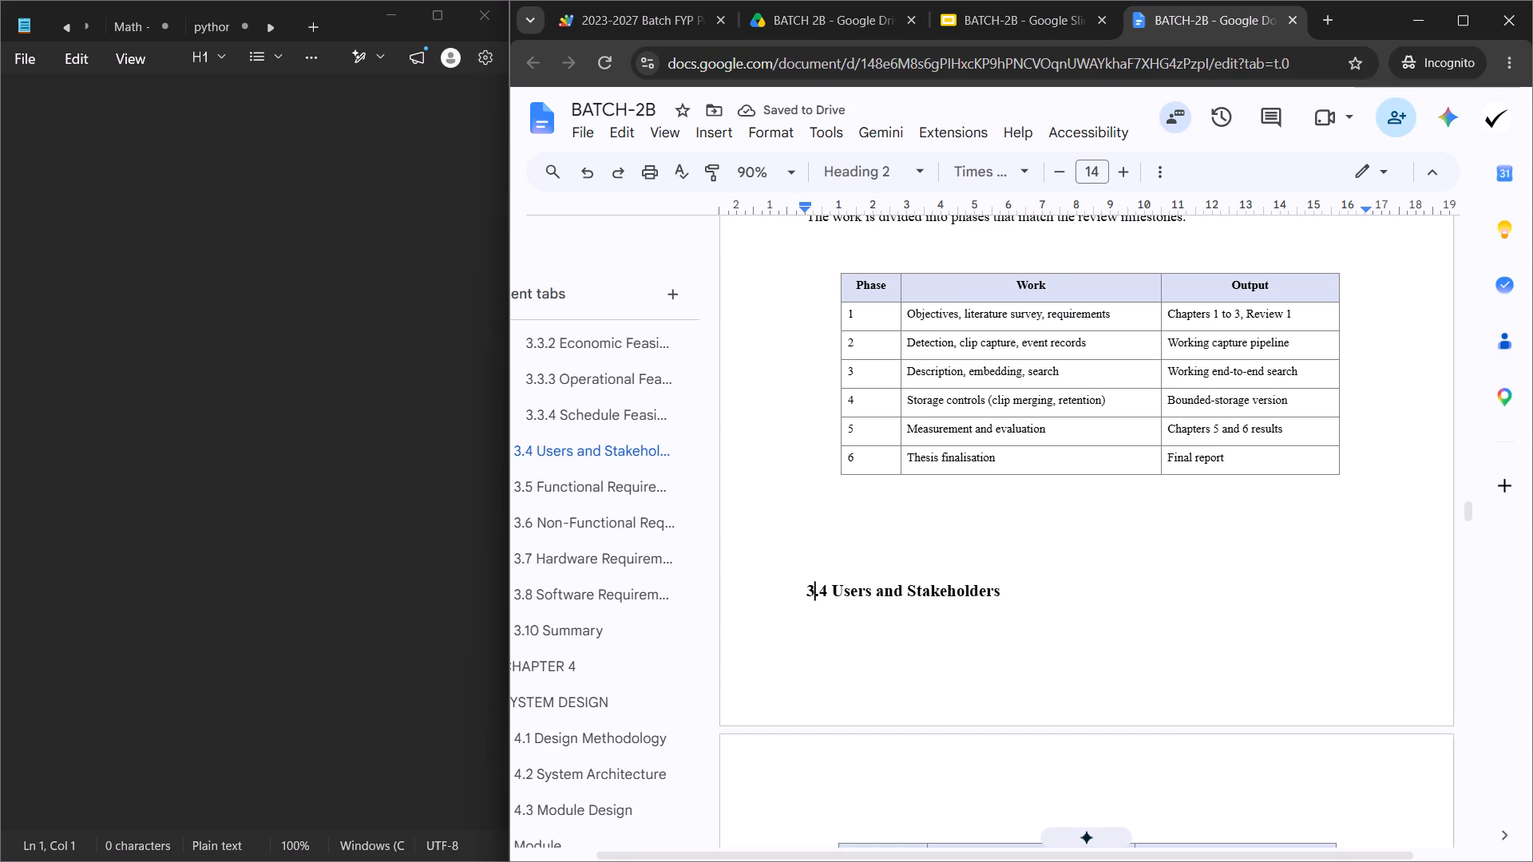
key("Left")
key("Return")
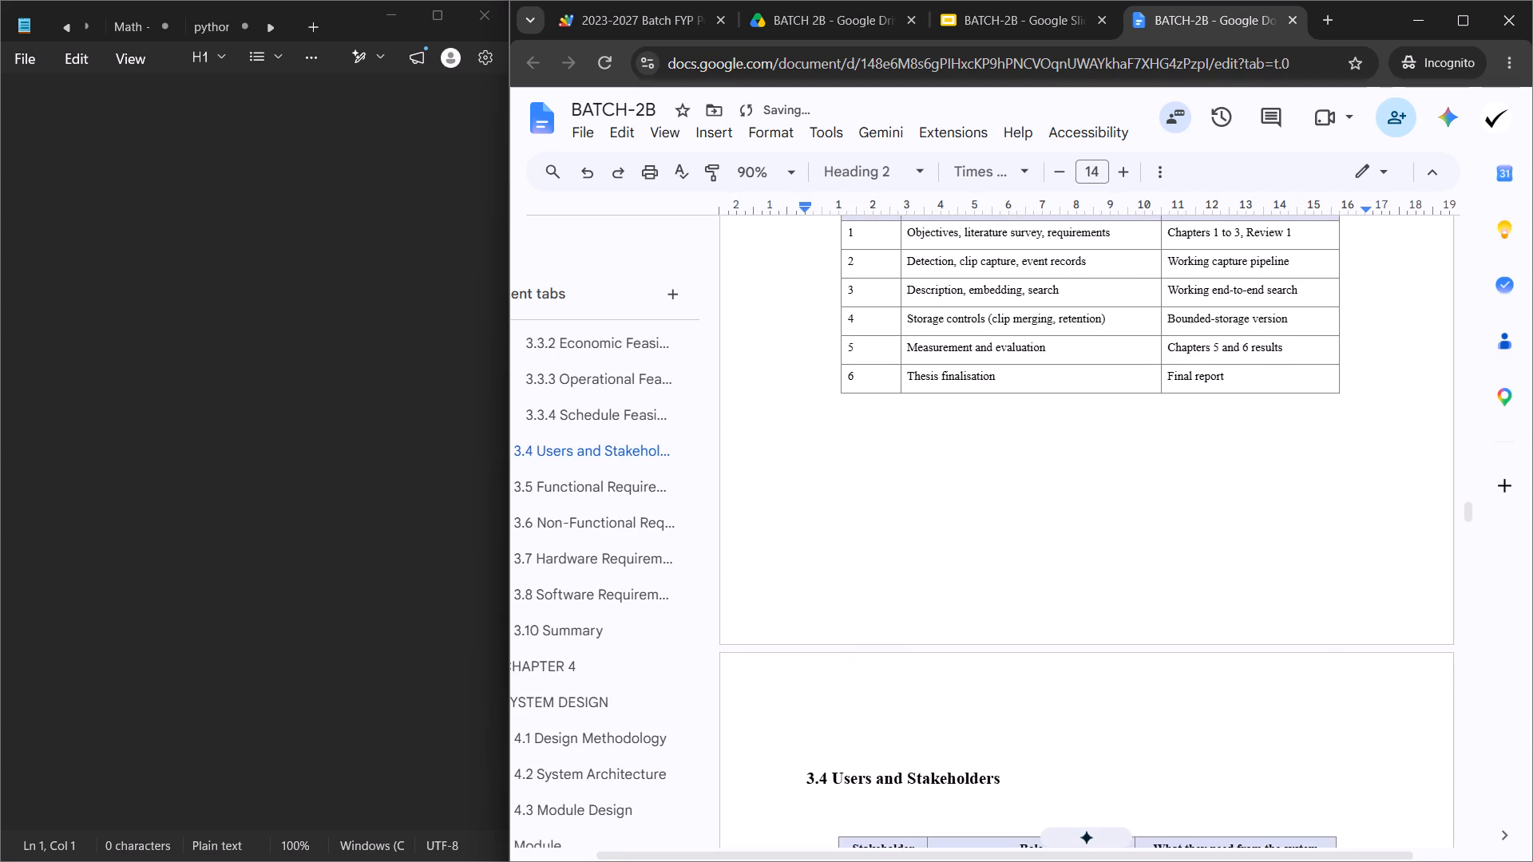
Narrow the Role column of the stakeholder table from both sides, slightly widening the "Stakeholder" and "What they need from the system" columns.
scroll(937, 665, "up", 3)
scroll(1002, 658, "down", 4)
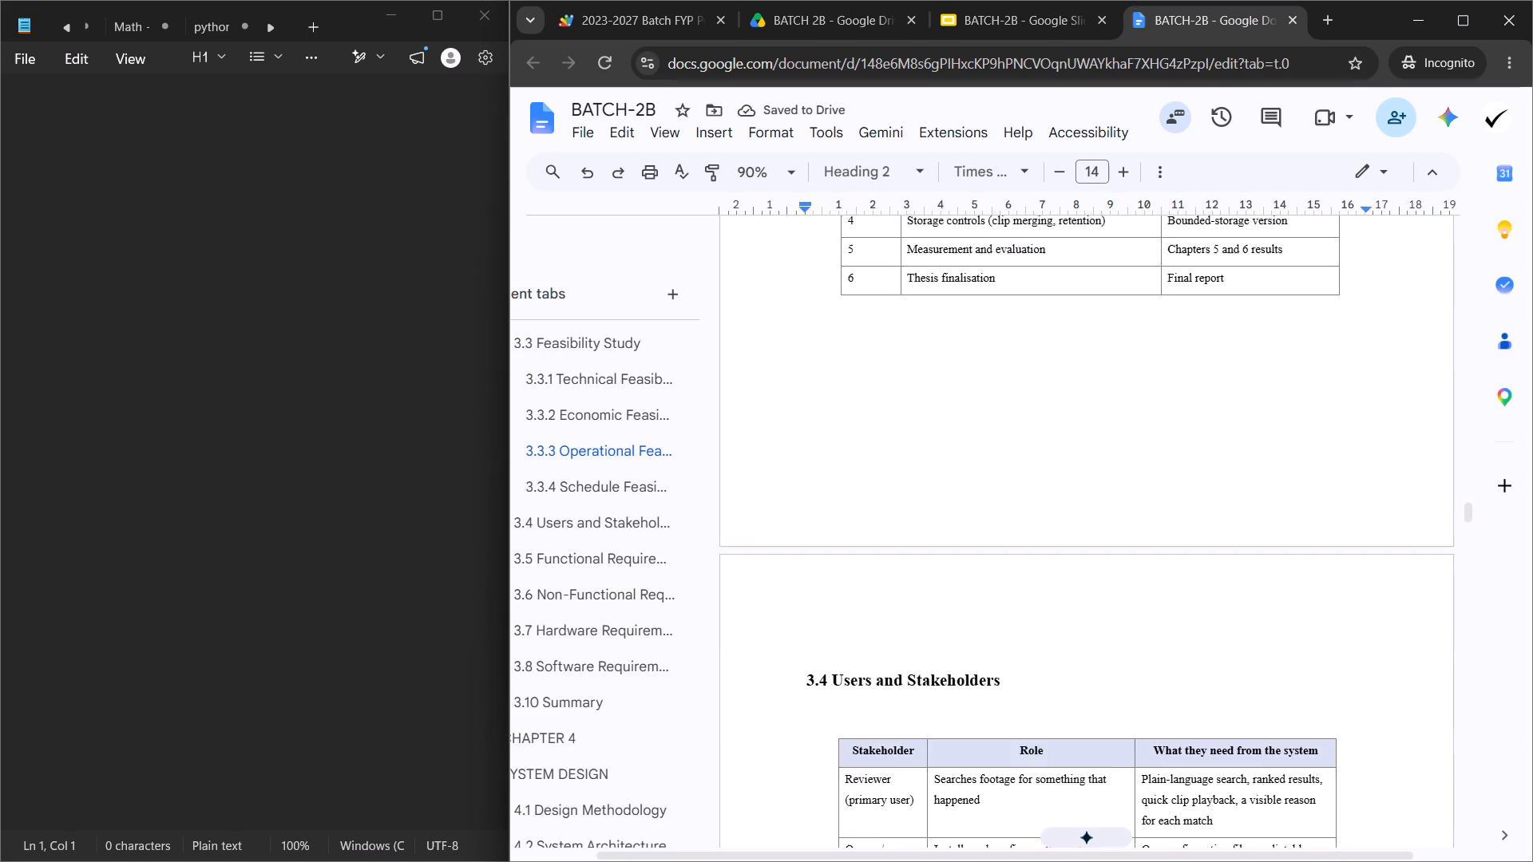
scroll(1002, 650, "down", 3)
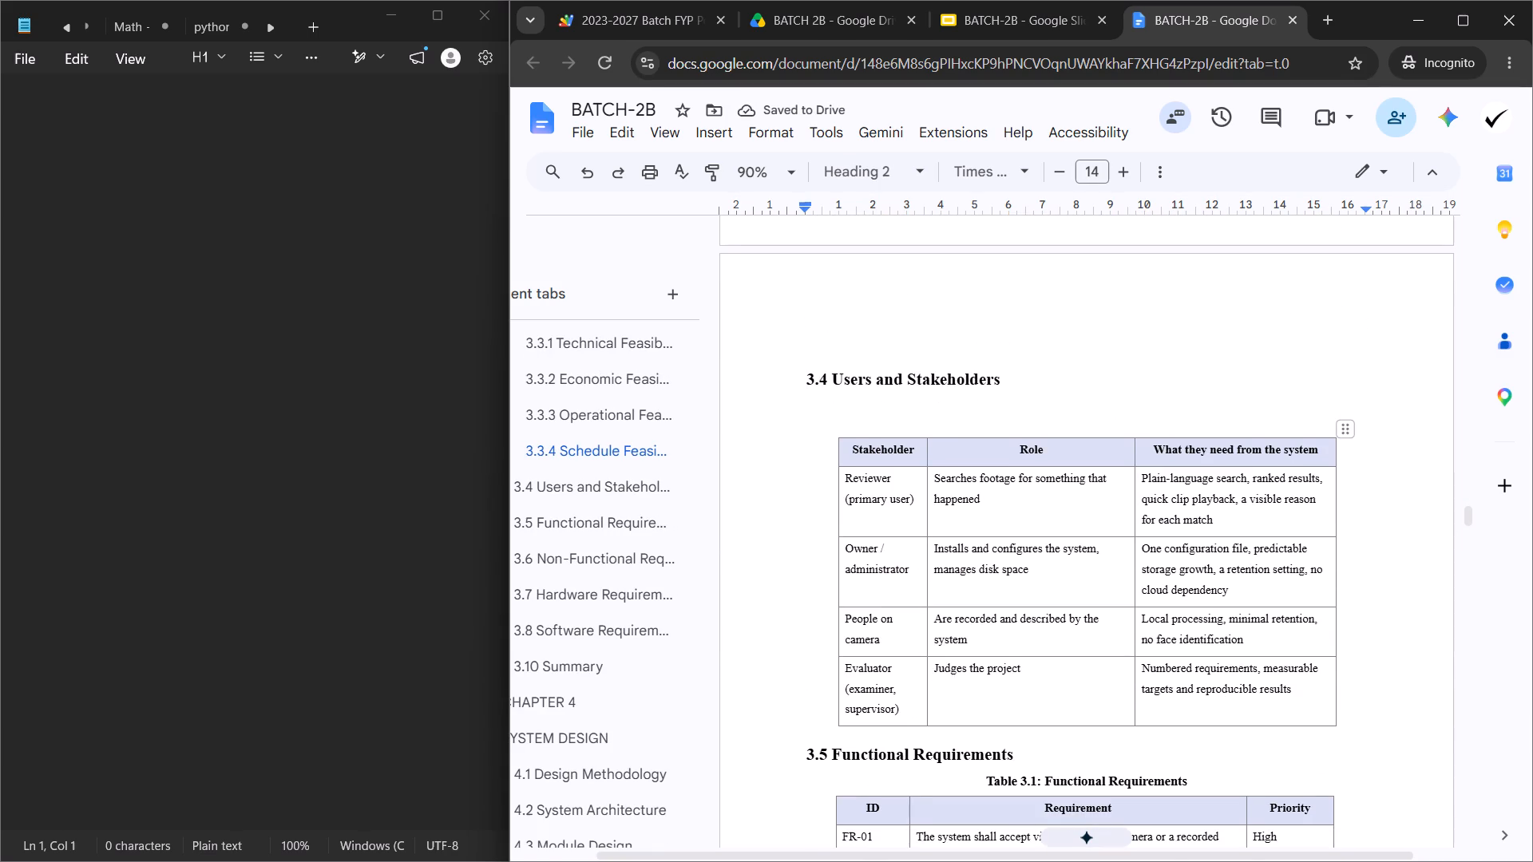
left_click_drag(1135, 536, 1119, 536)
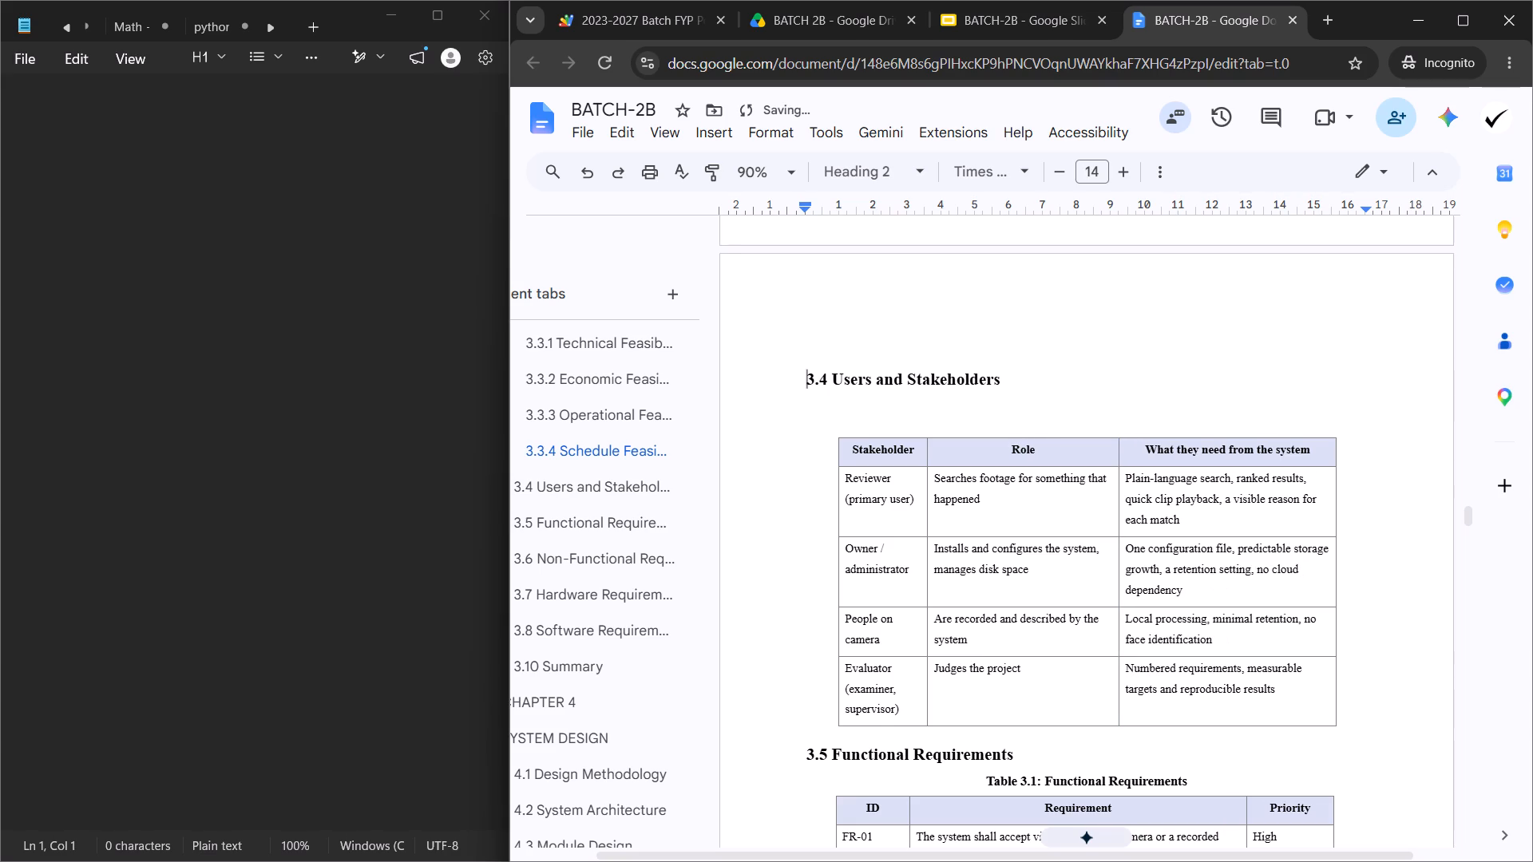
left_click(1121, 528)
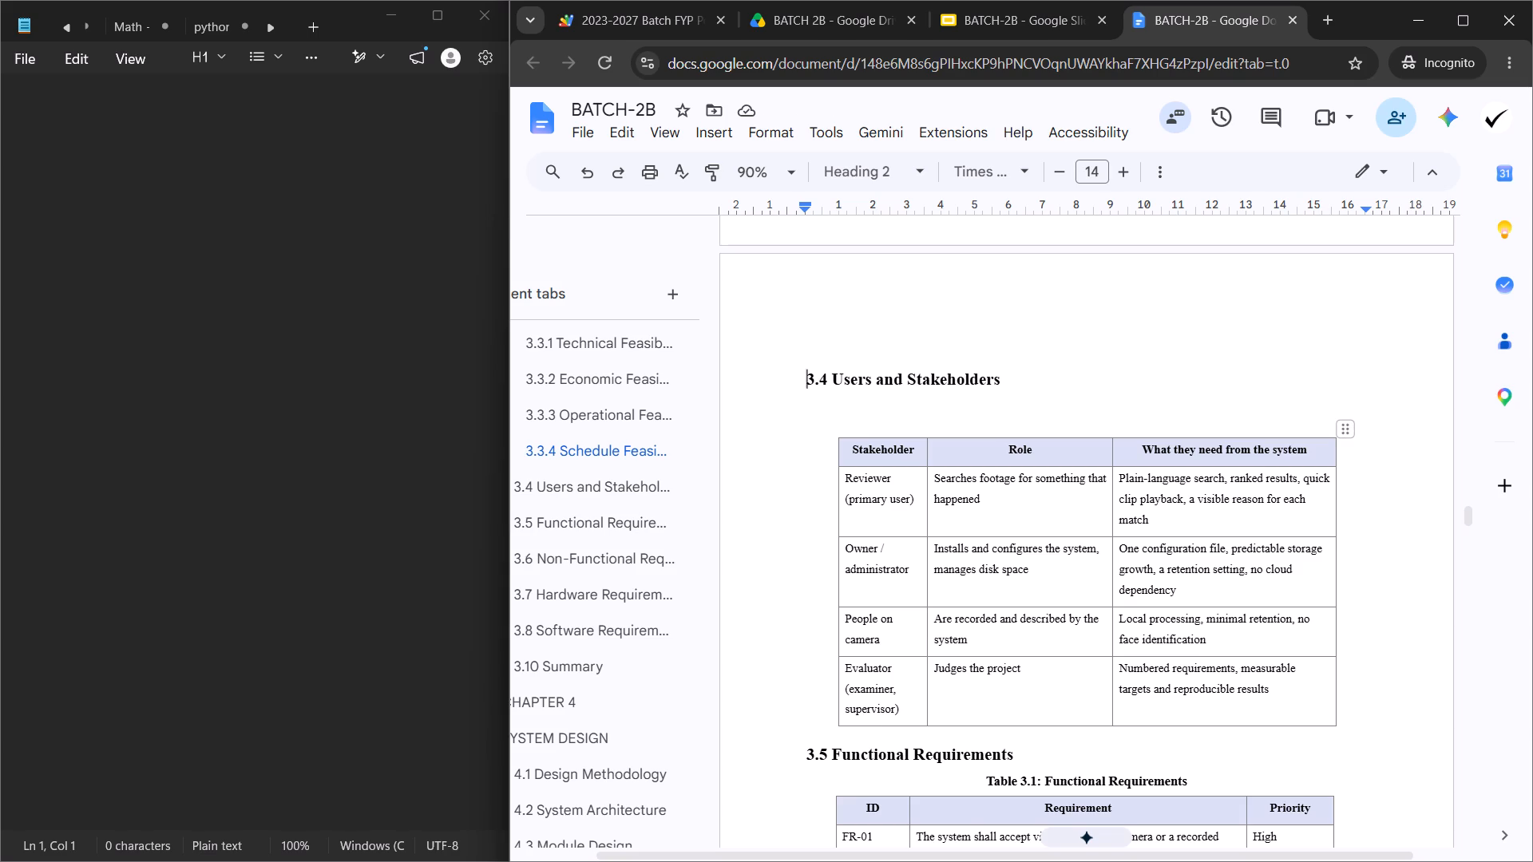
left_click_drag(927, 524, 935, 524)
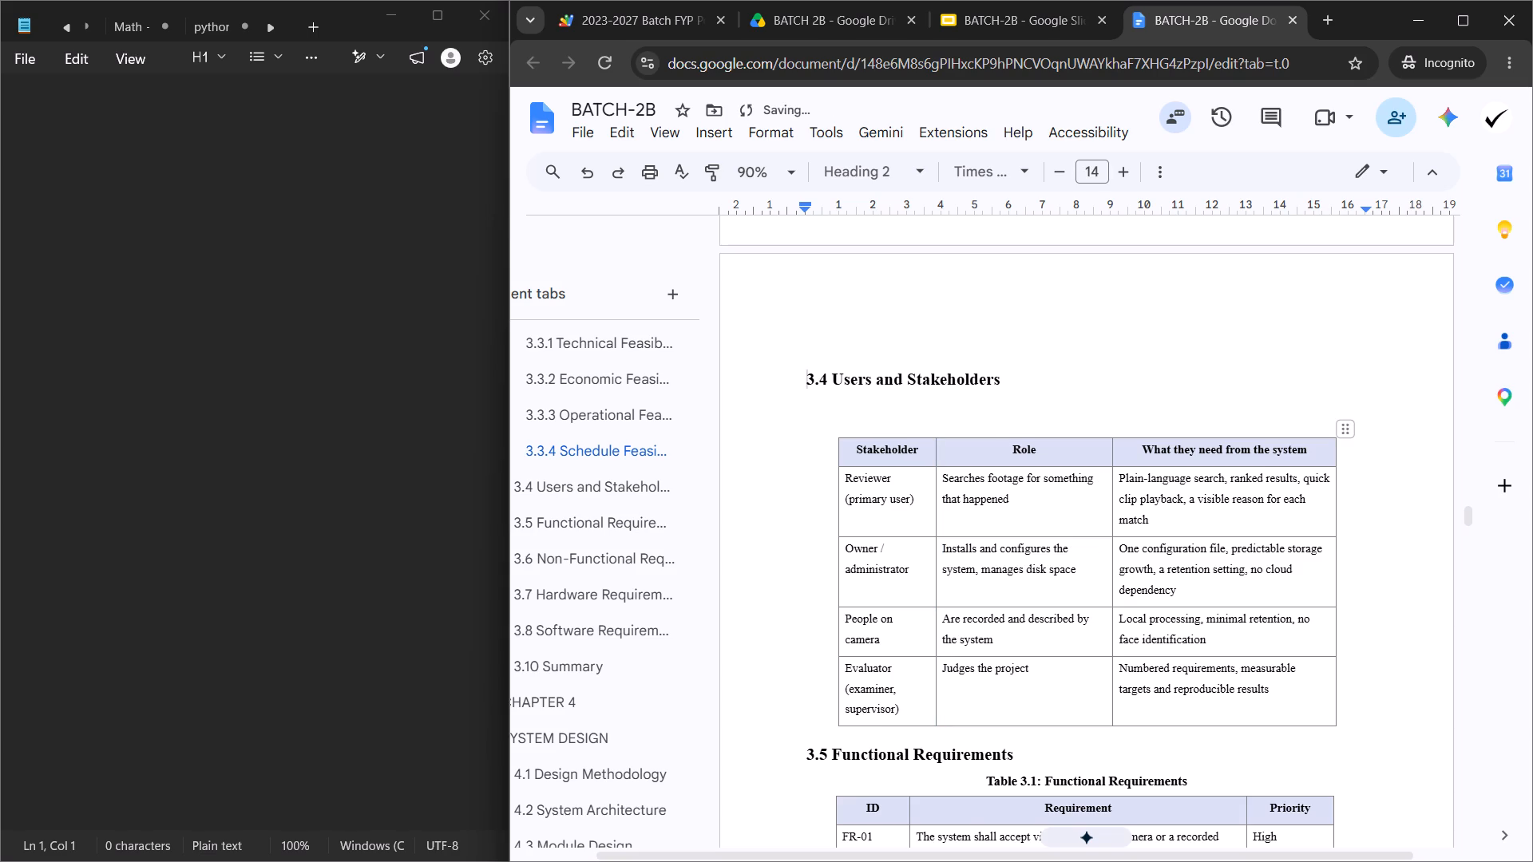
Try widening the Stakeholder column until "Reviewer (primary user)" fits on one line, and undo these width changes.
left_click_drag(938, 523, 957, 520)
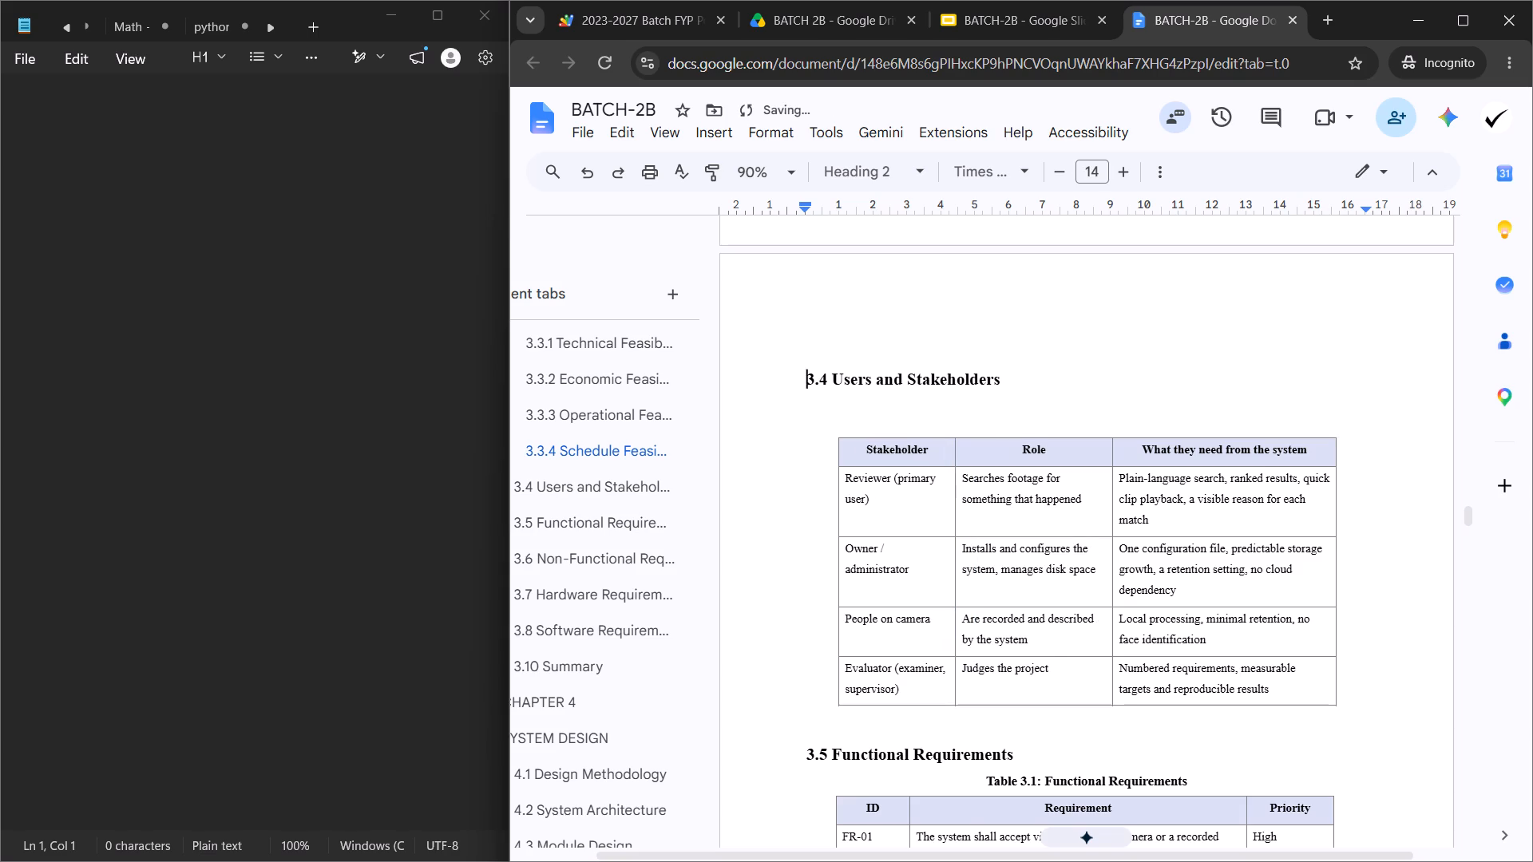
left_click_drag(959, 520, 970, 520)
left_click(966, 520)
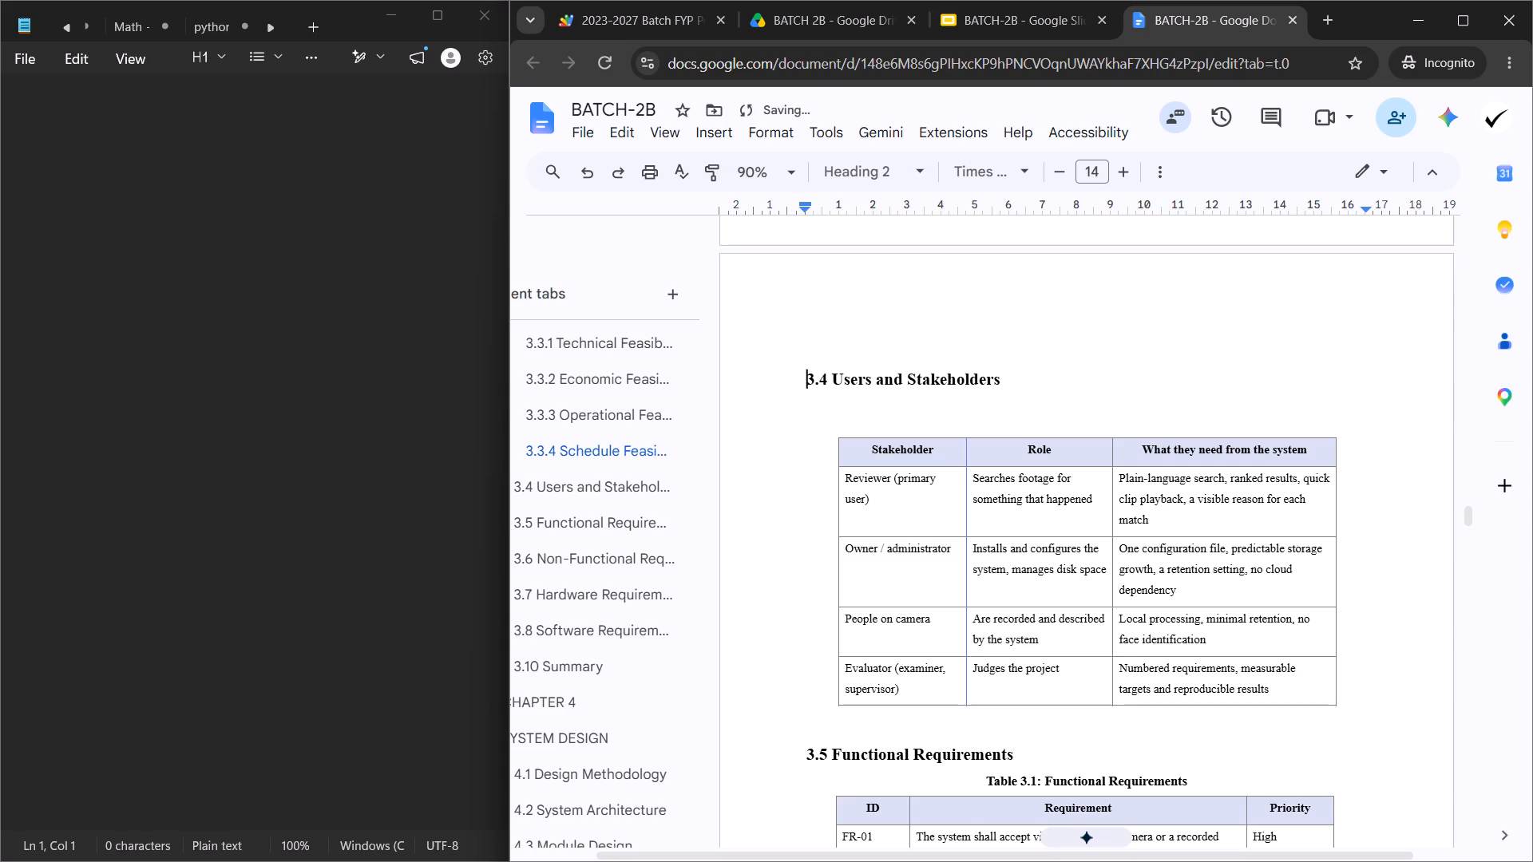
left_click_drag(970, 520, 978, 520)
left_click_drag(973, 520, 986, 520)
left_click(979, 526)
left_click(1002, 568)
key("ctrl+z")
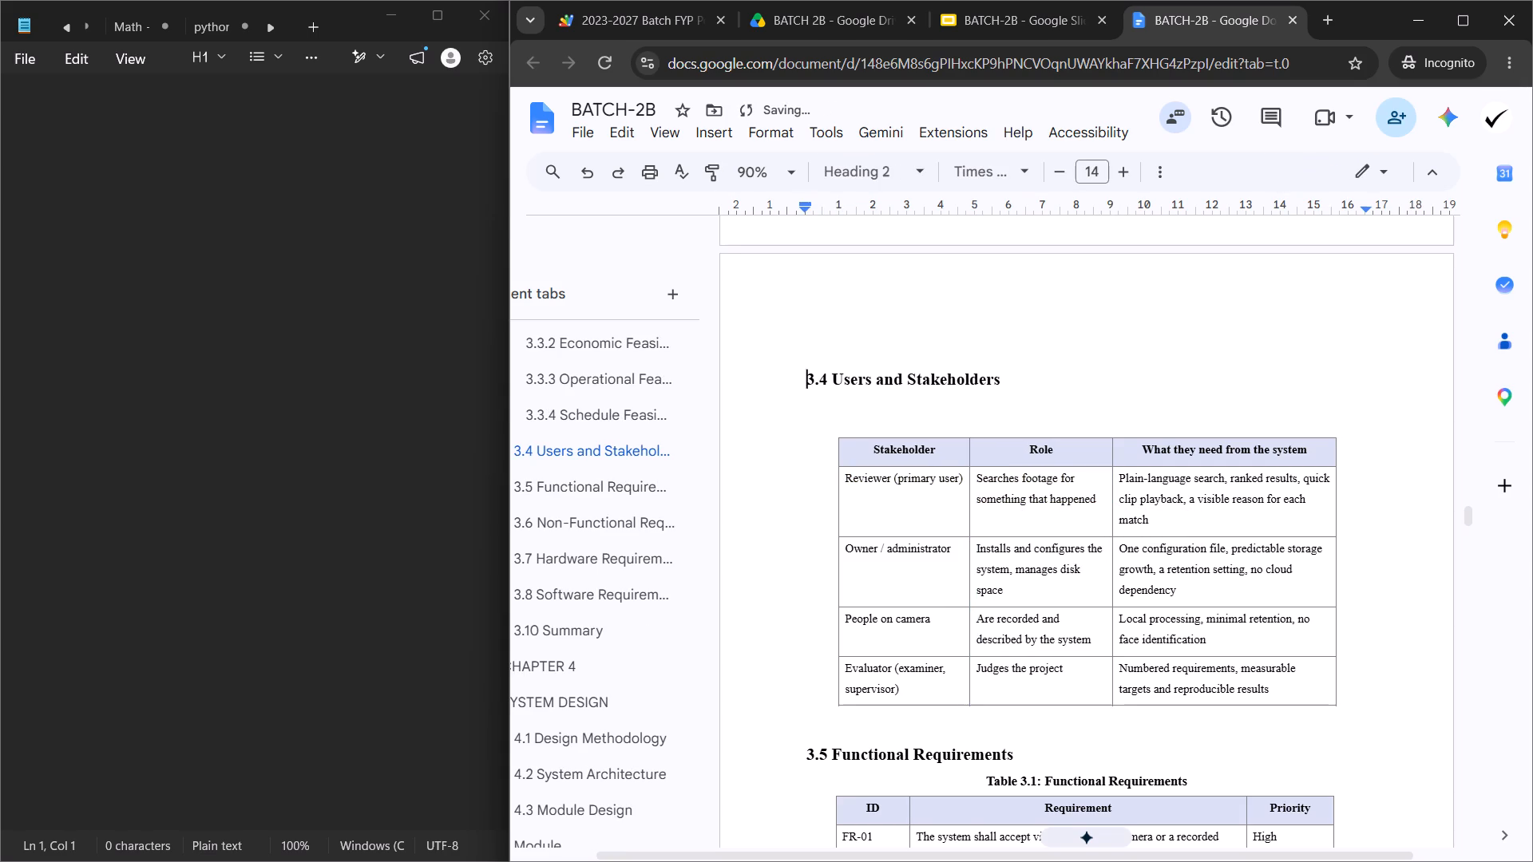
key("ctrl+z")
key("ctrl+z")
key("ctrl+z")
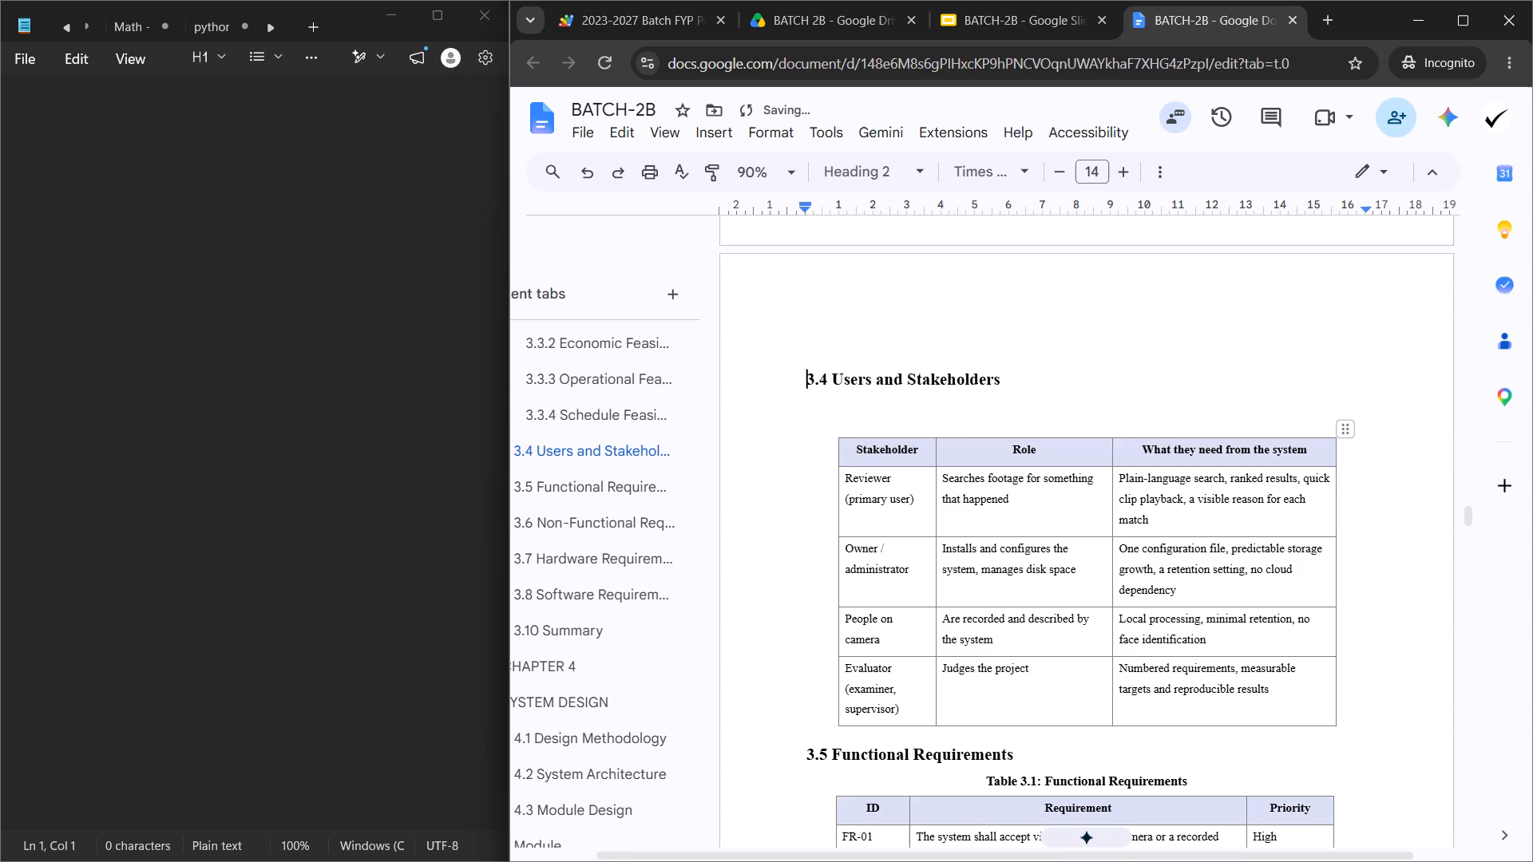
Widen the Stakeholder column just enough for "Owner / administrator" to fit on one line.
left_click(1143, 721)
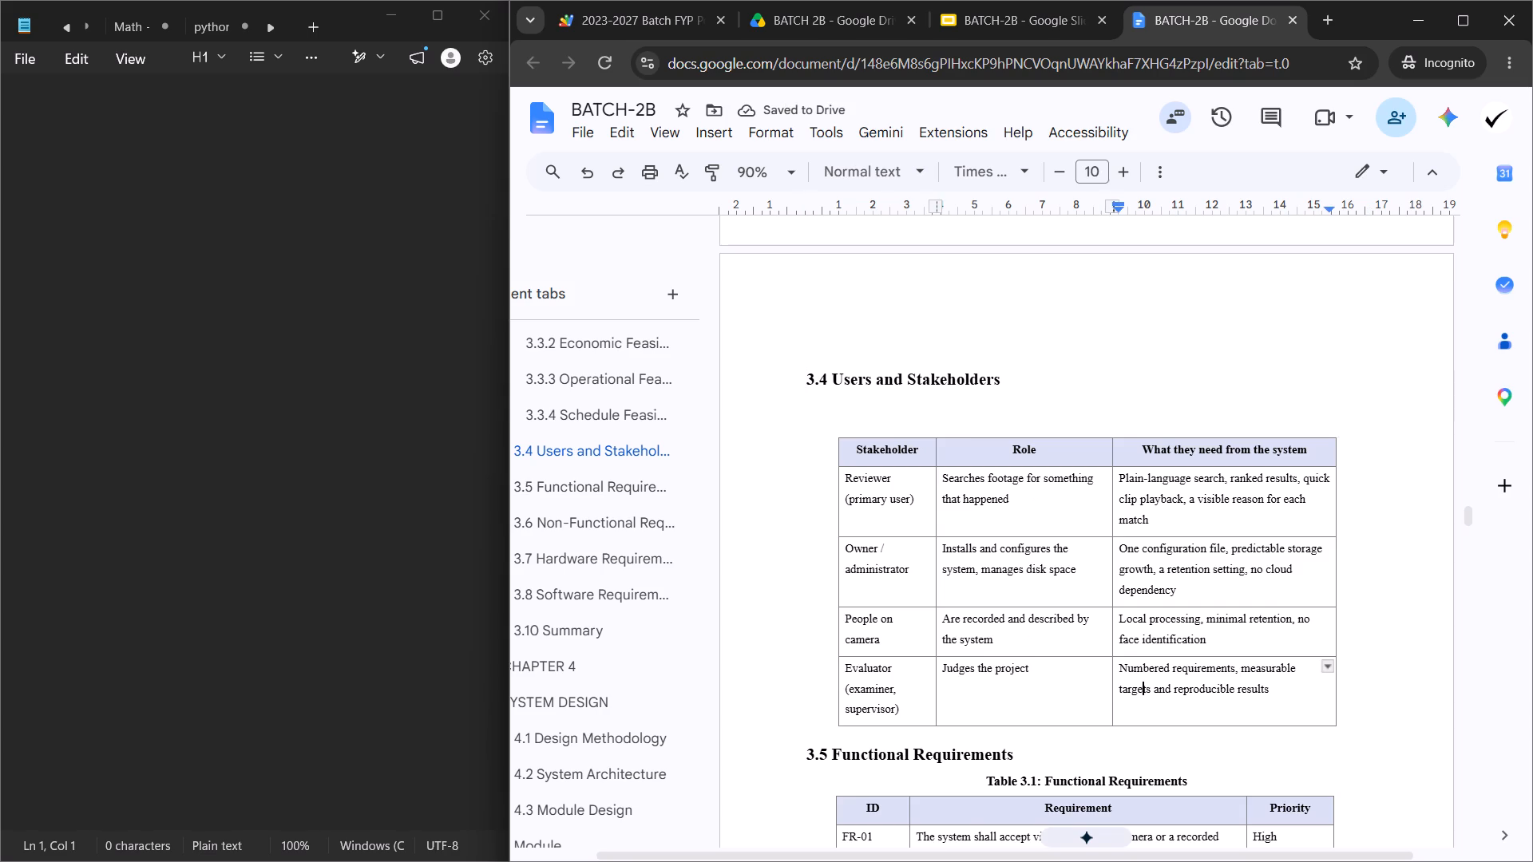
left_click(1133, 721)
scroll(1041, 650, "down", 2)
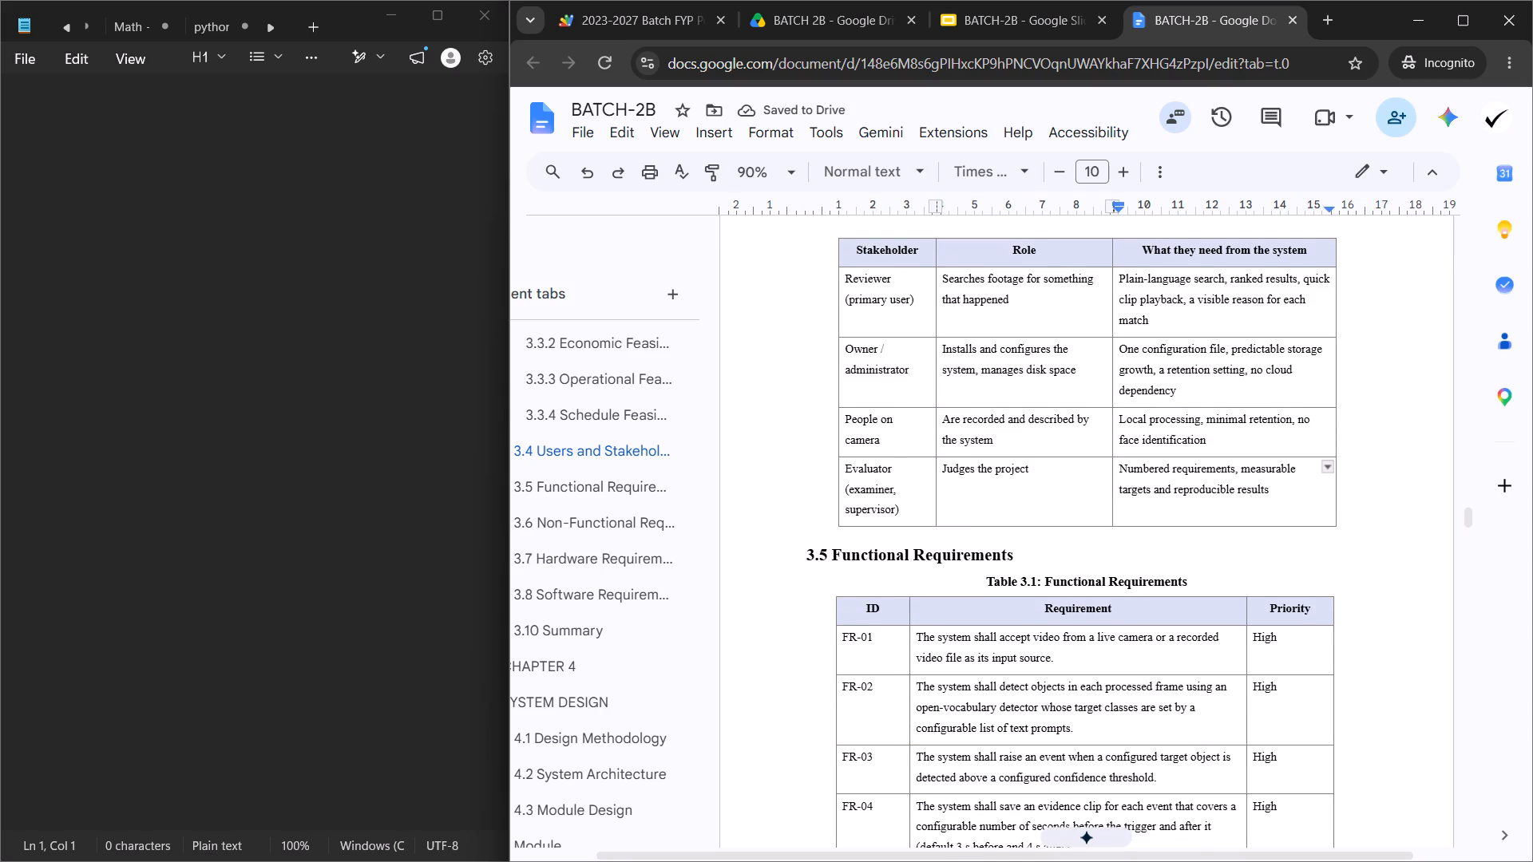
scroll(1027, 658, "up", 2)
left_click(937, 456)
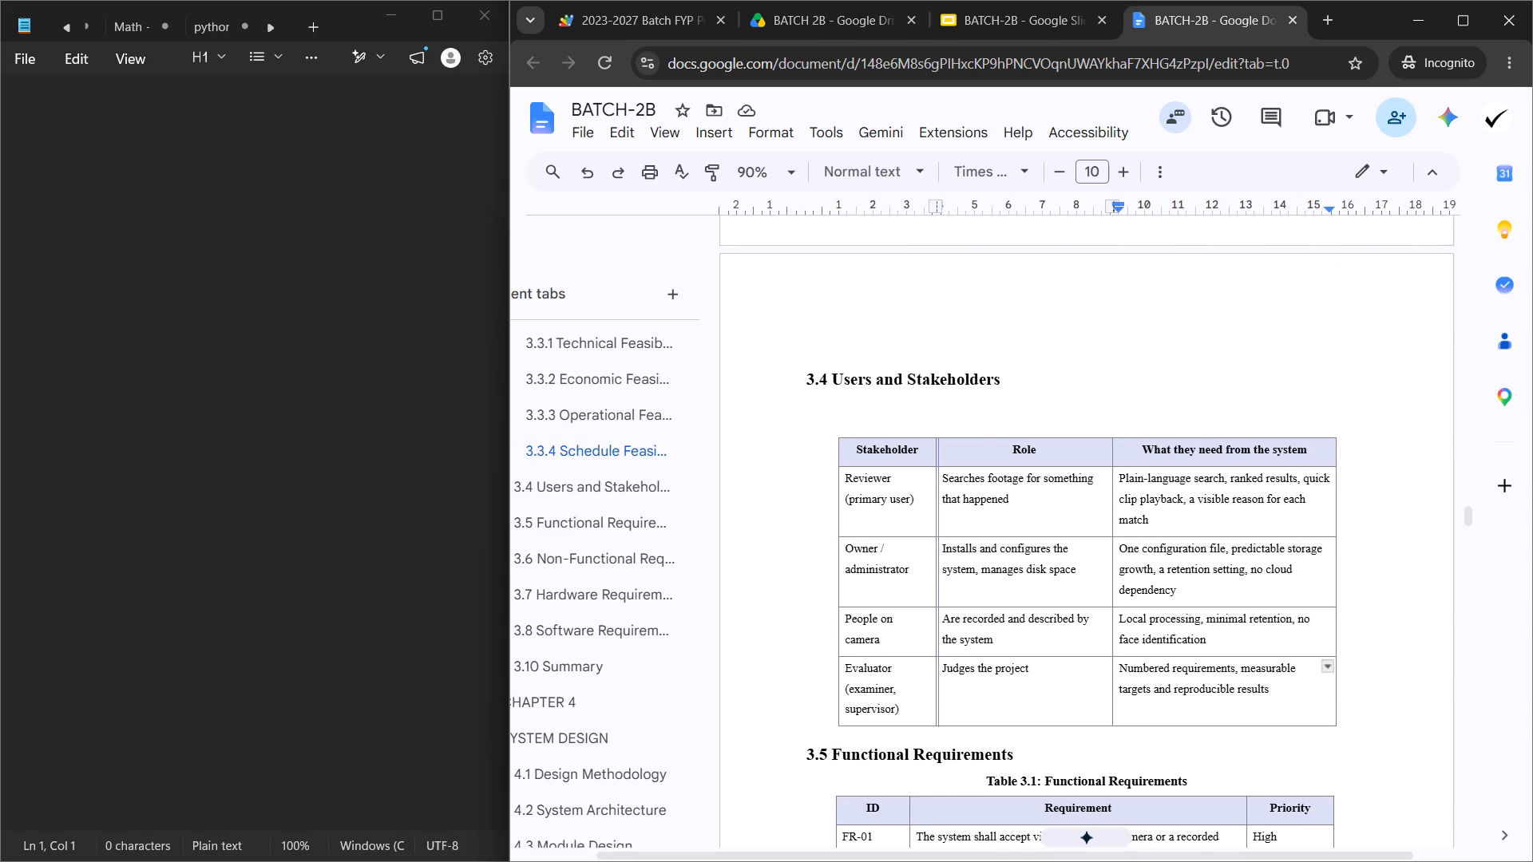
left_click_drag(942, 456, 953, 457)
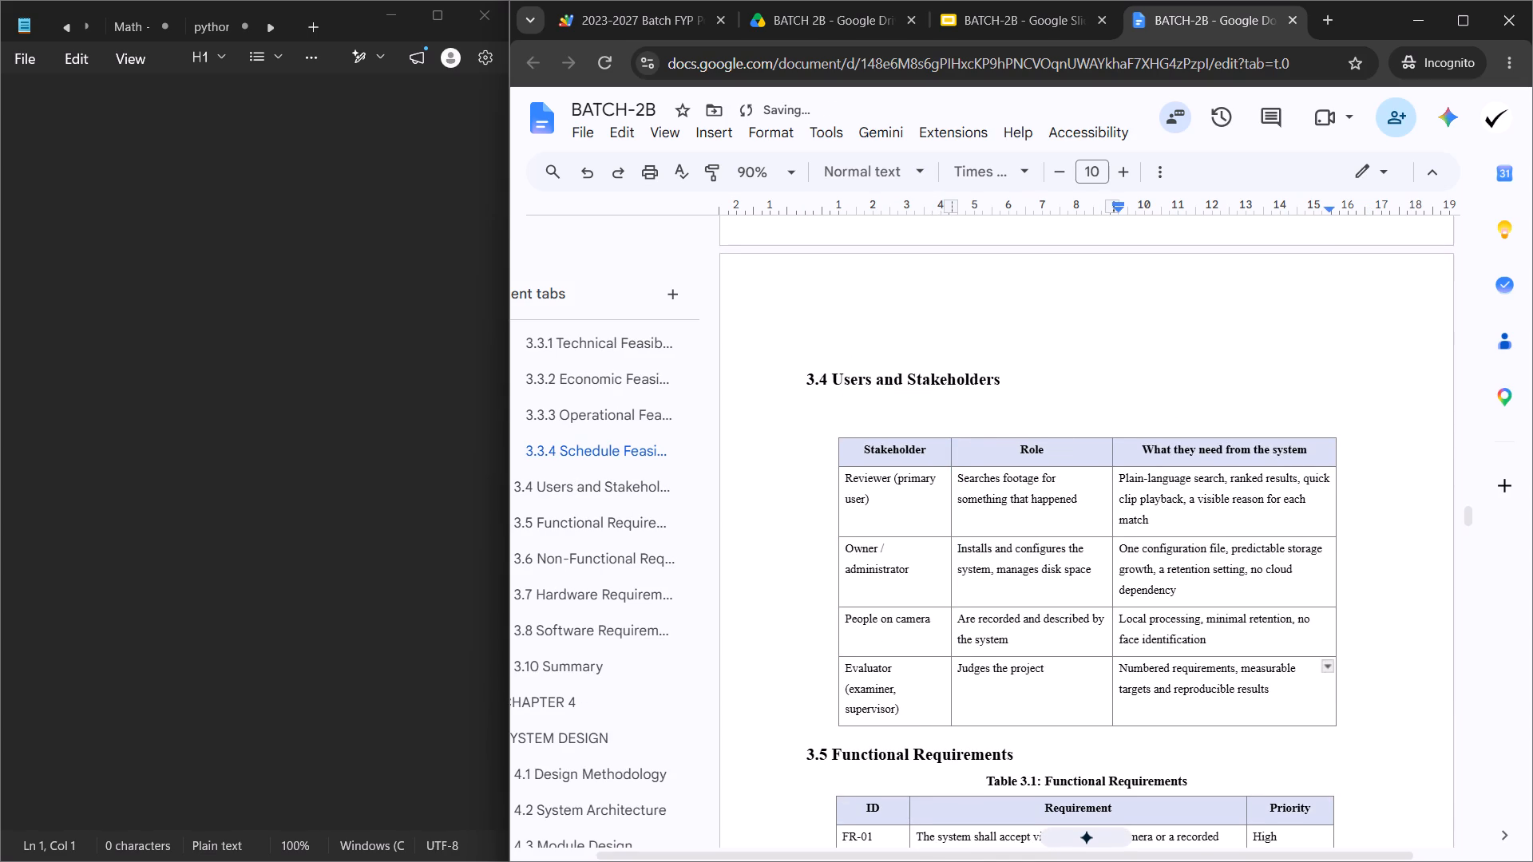
left_click(951, 461)
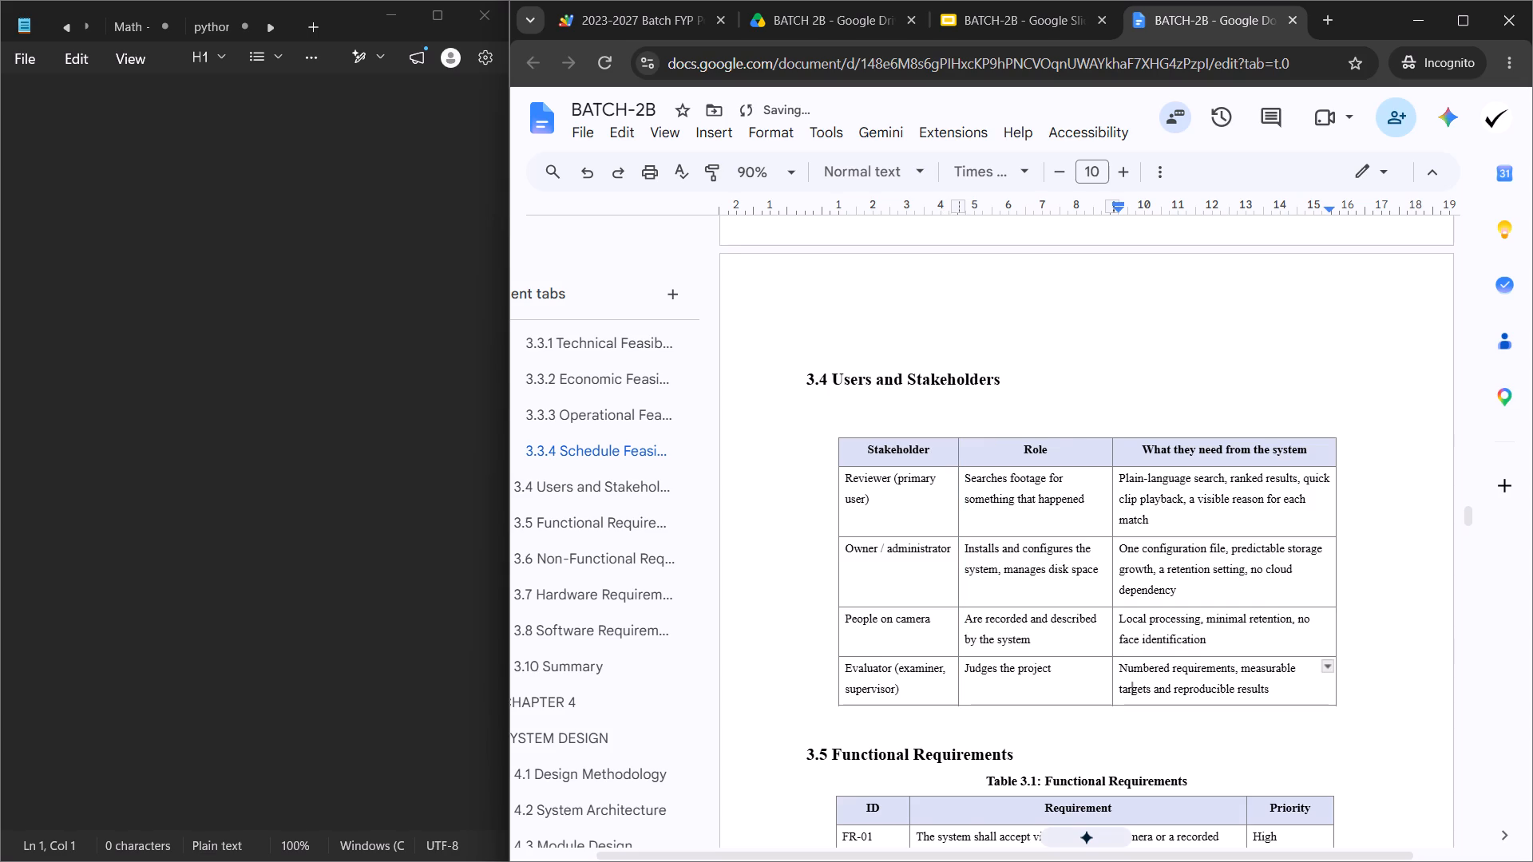
left_click(918, 589)
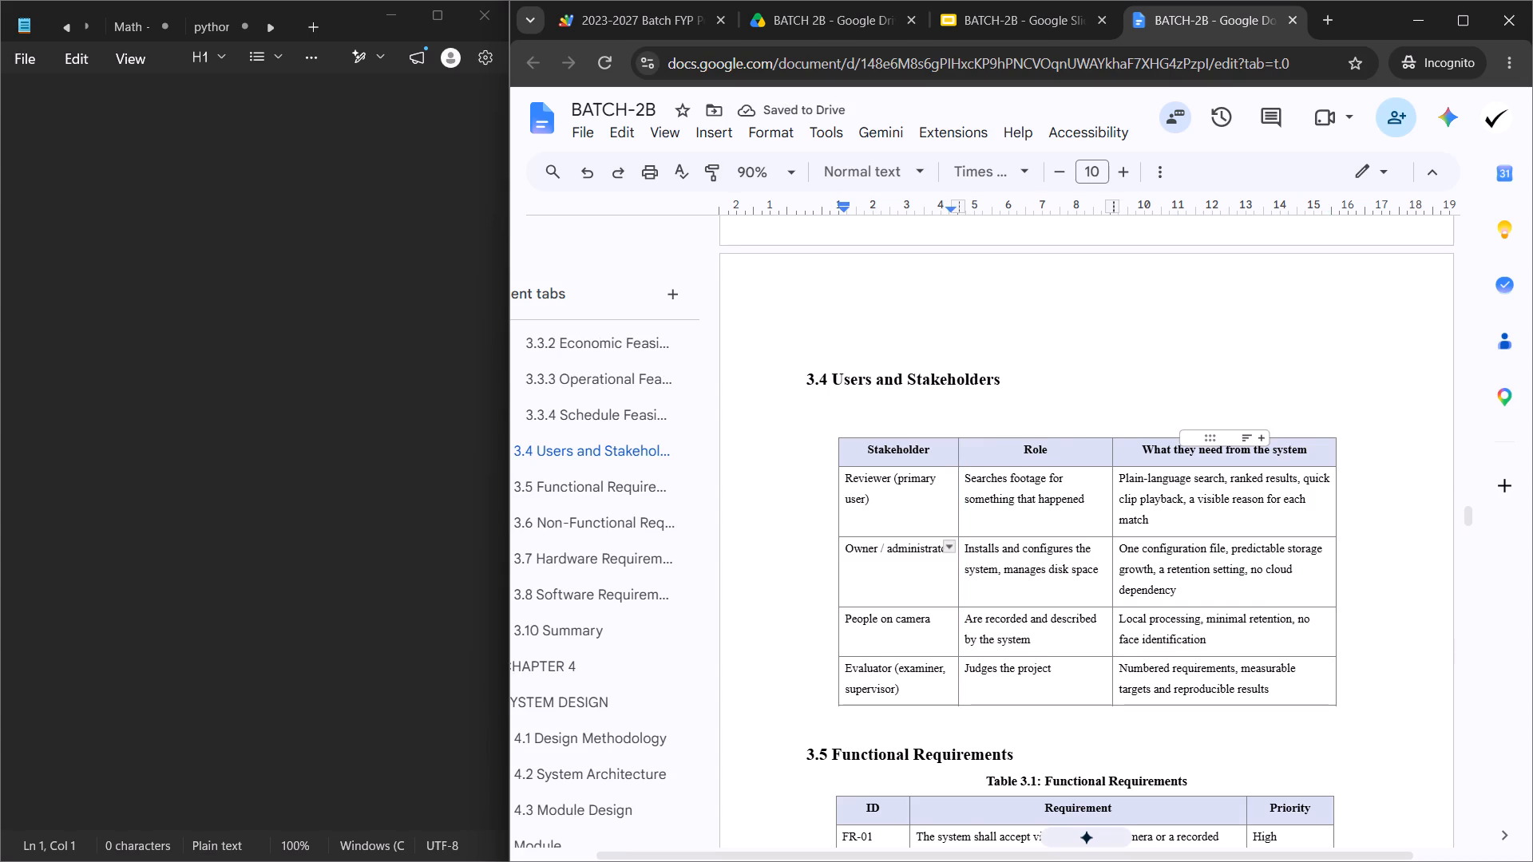
Widen the "What they need from the system" column until the Reviewer row's text fits on two lines.
left_click(1112, 459)
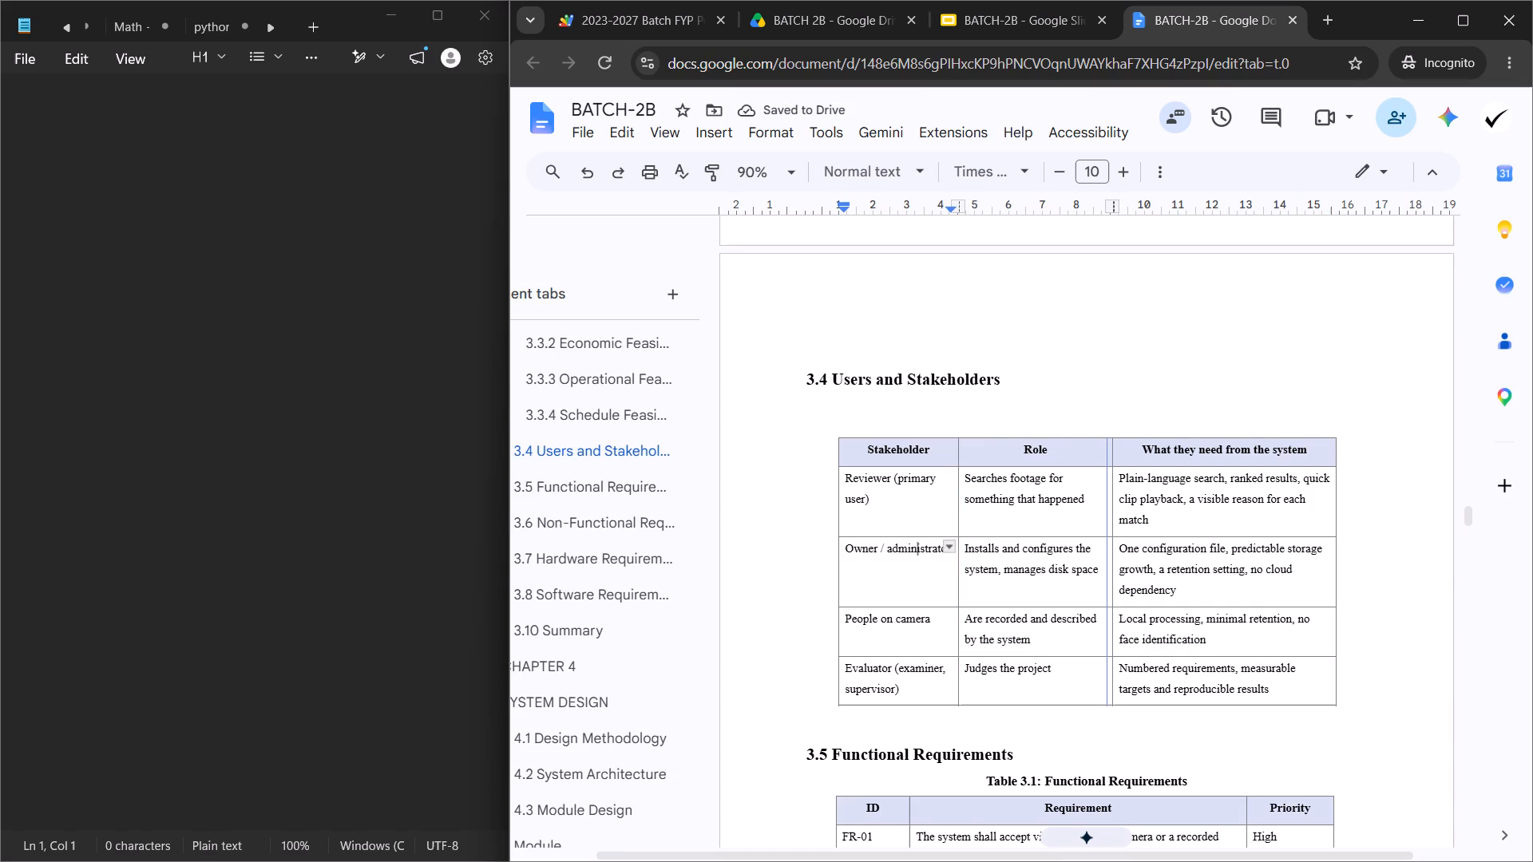
left_click(1106, 461)
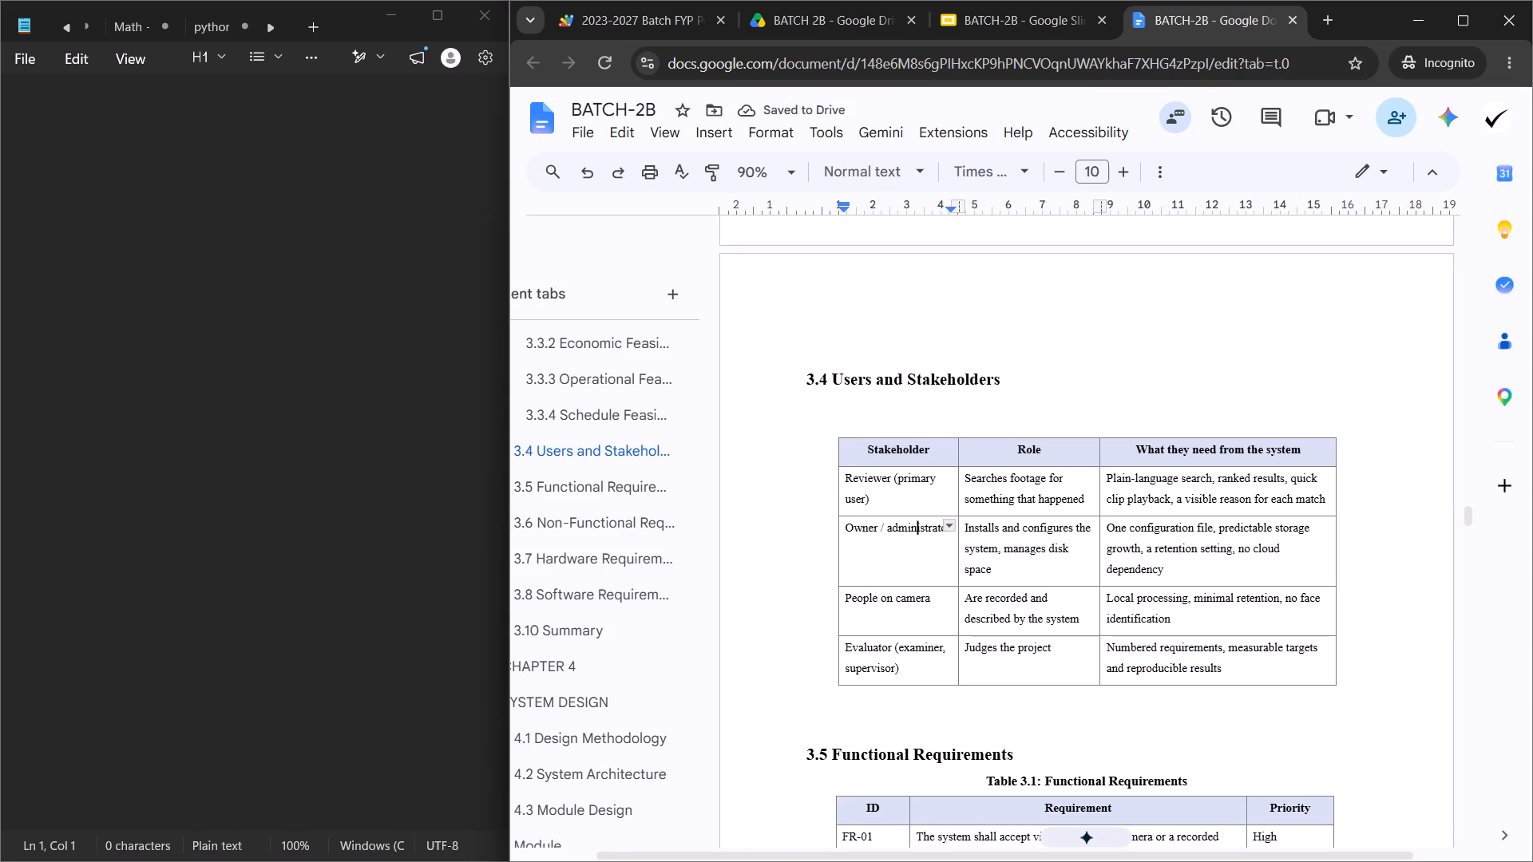
left_click(901, 571)
Move the whole stakeholder table slightly down and to the left beneath the 3.4 heading.
scroll(1090, 554, "down", 1)
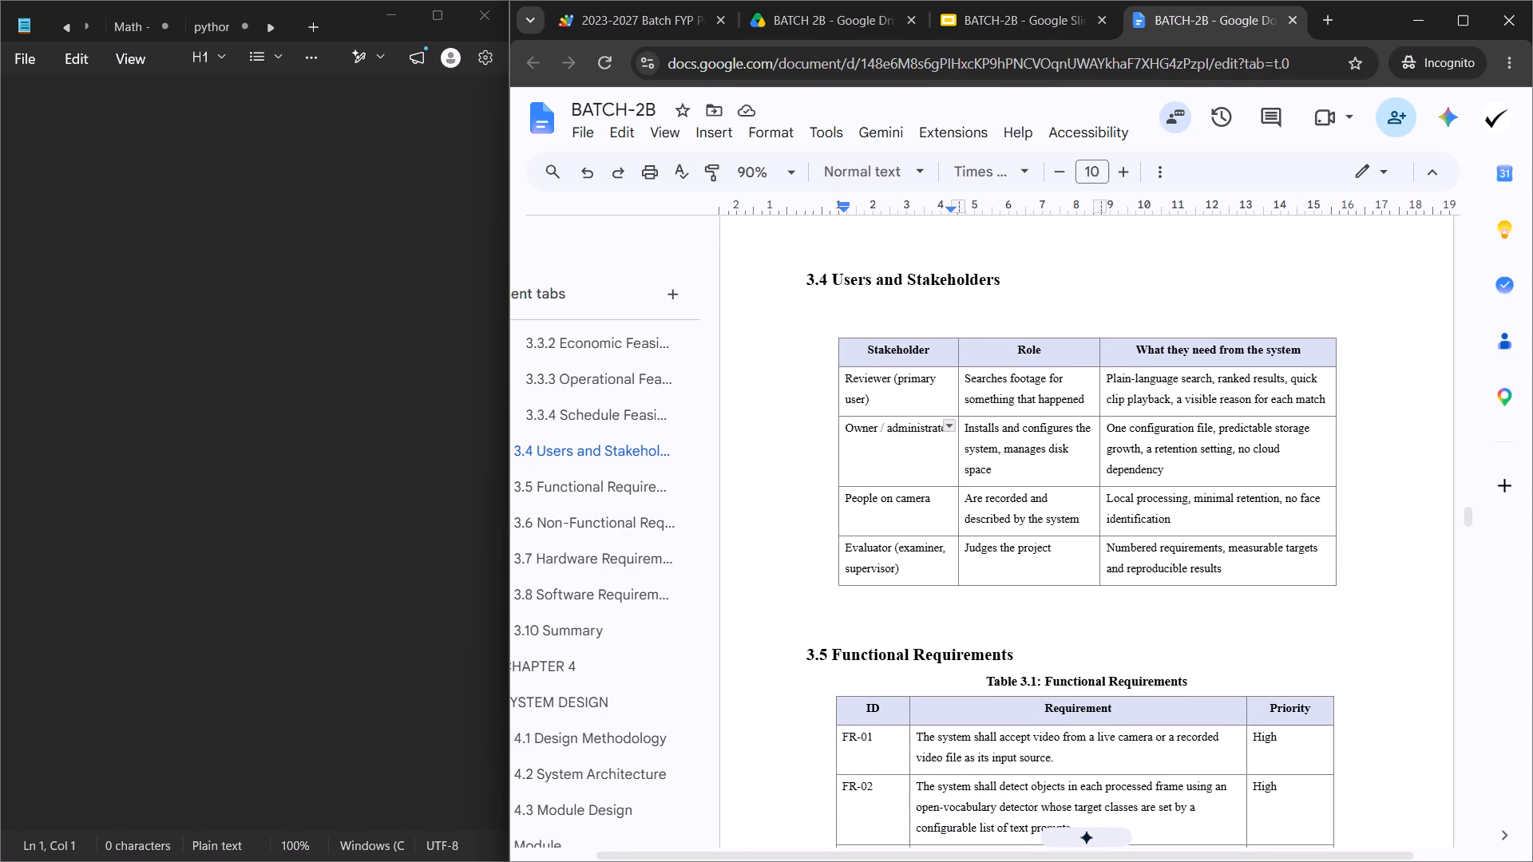
left_click(832, 333)
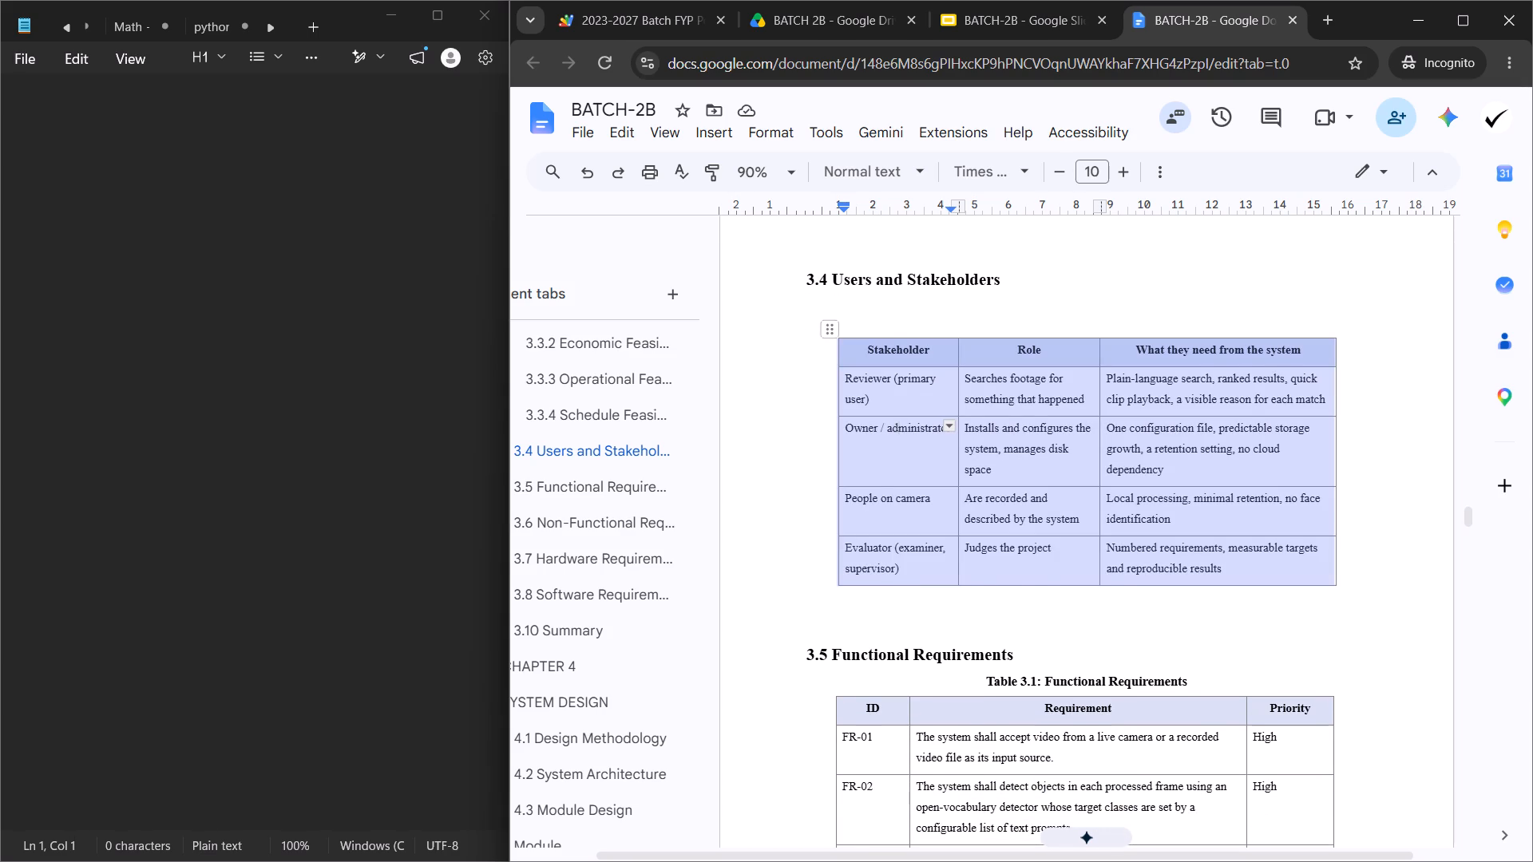
left_click(834, 348)
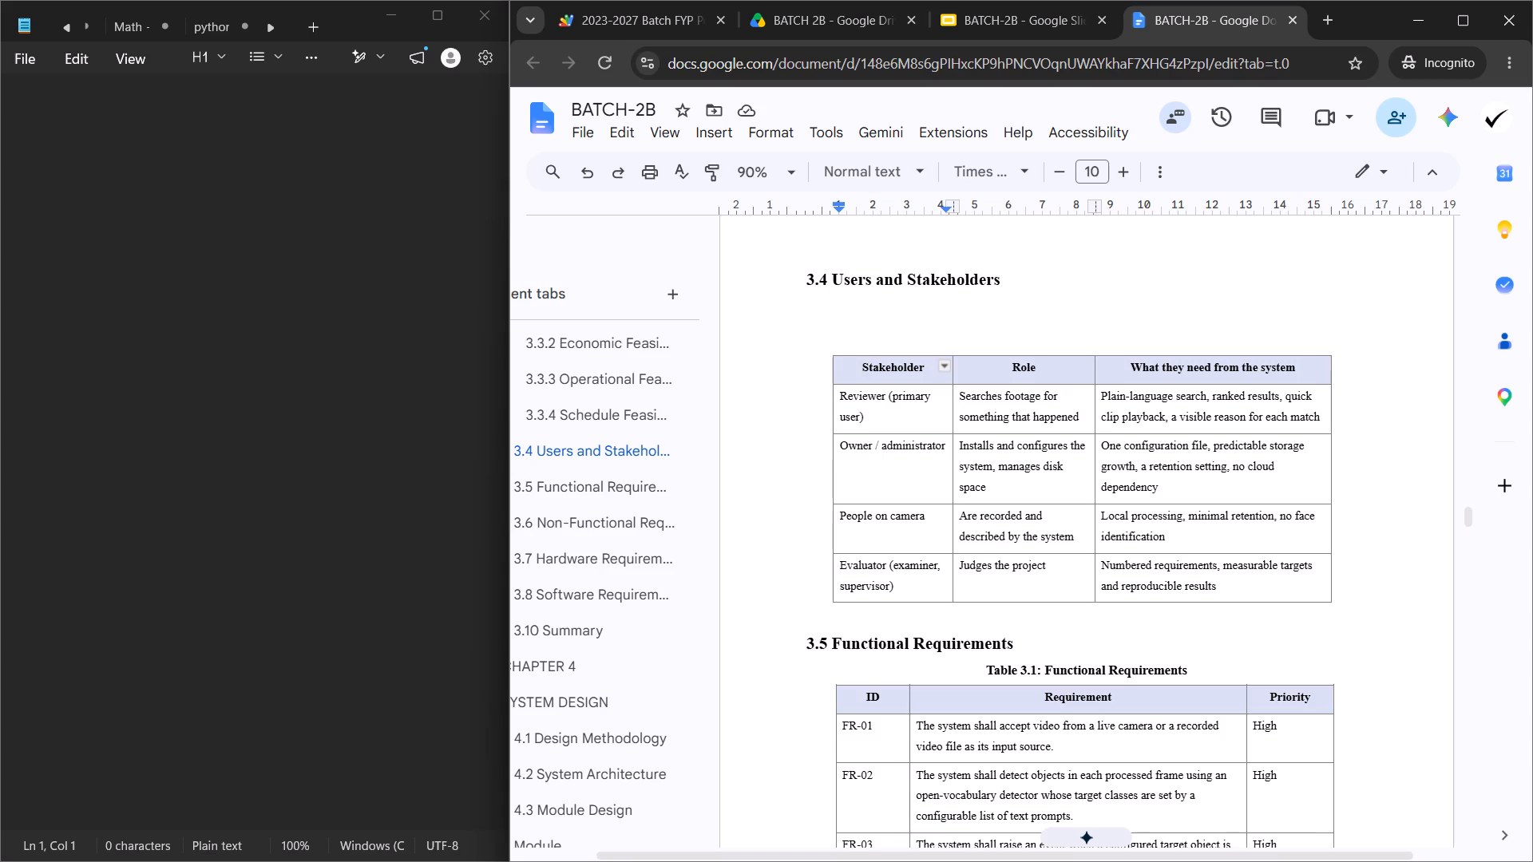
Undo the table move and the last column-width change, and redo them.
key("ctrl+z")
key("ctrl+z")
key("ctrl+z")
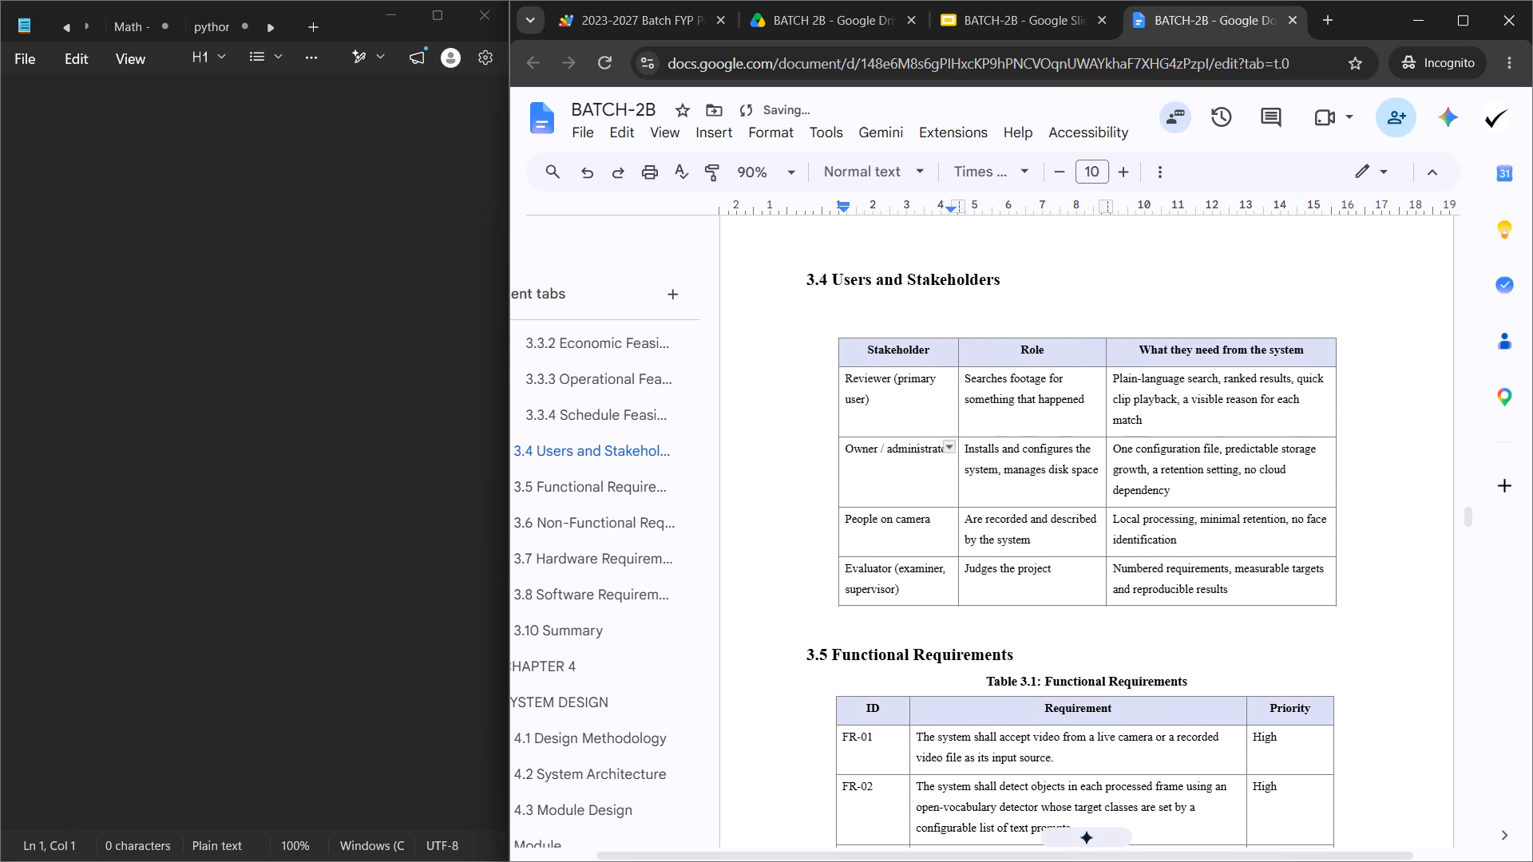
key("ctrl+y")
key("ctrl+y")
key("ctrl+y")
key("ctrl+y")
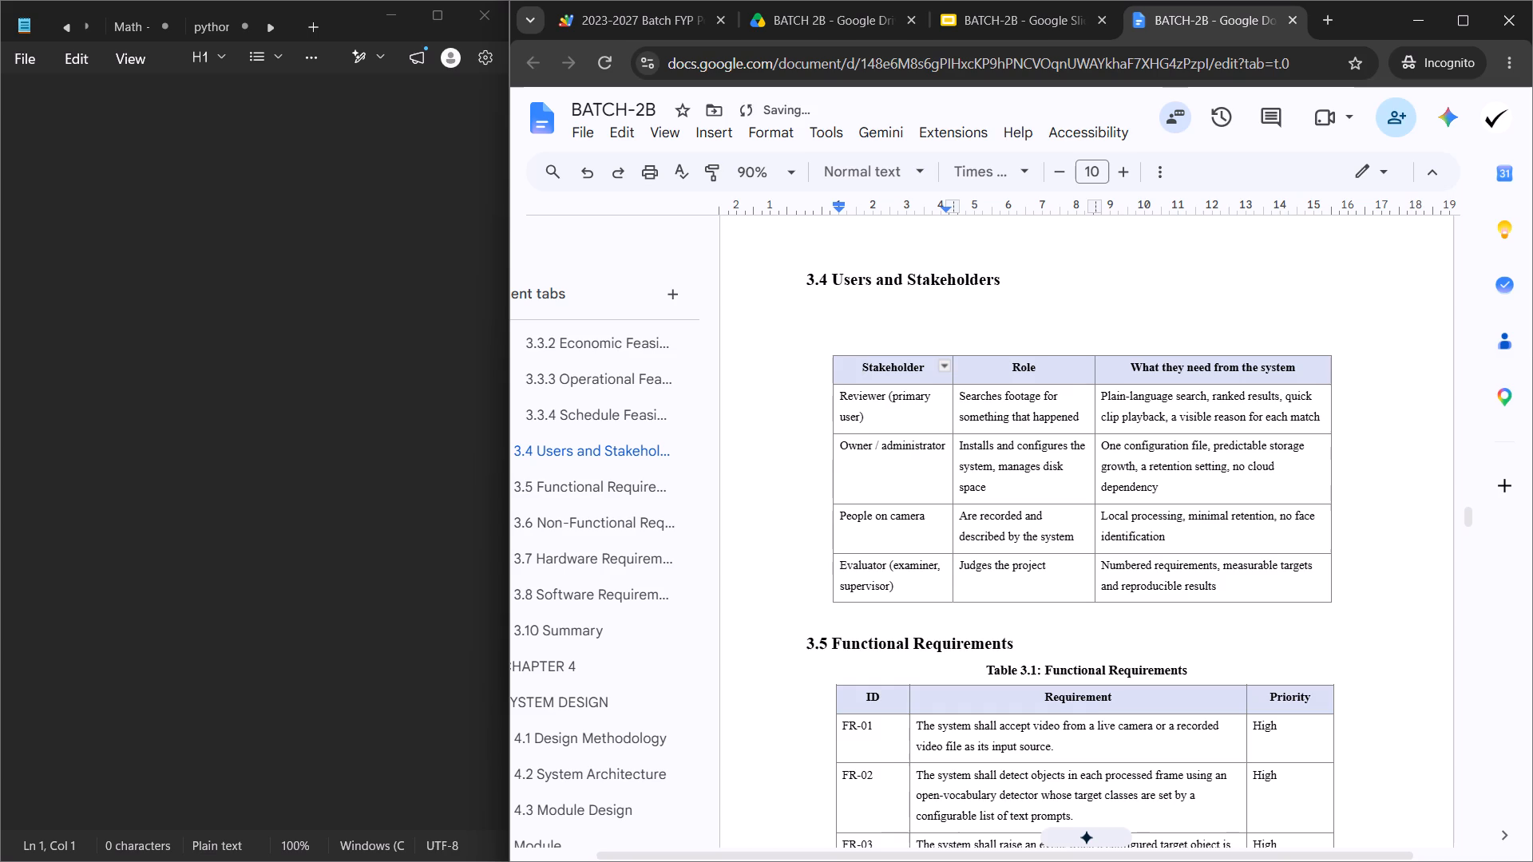
Widen the Role column slightly so "Are recorded and described" fits on one line in the "People on camera" row.
left_click(1092, 425)
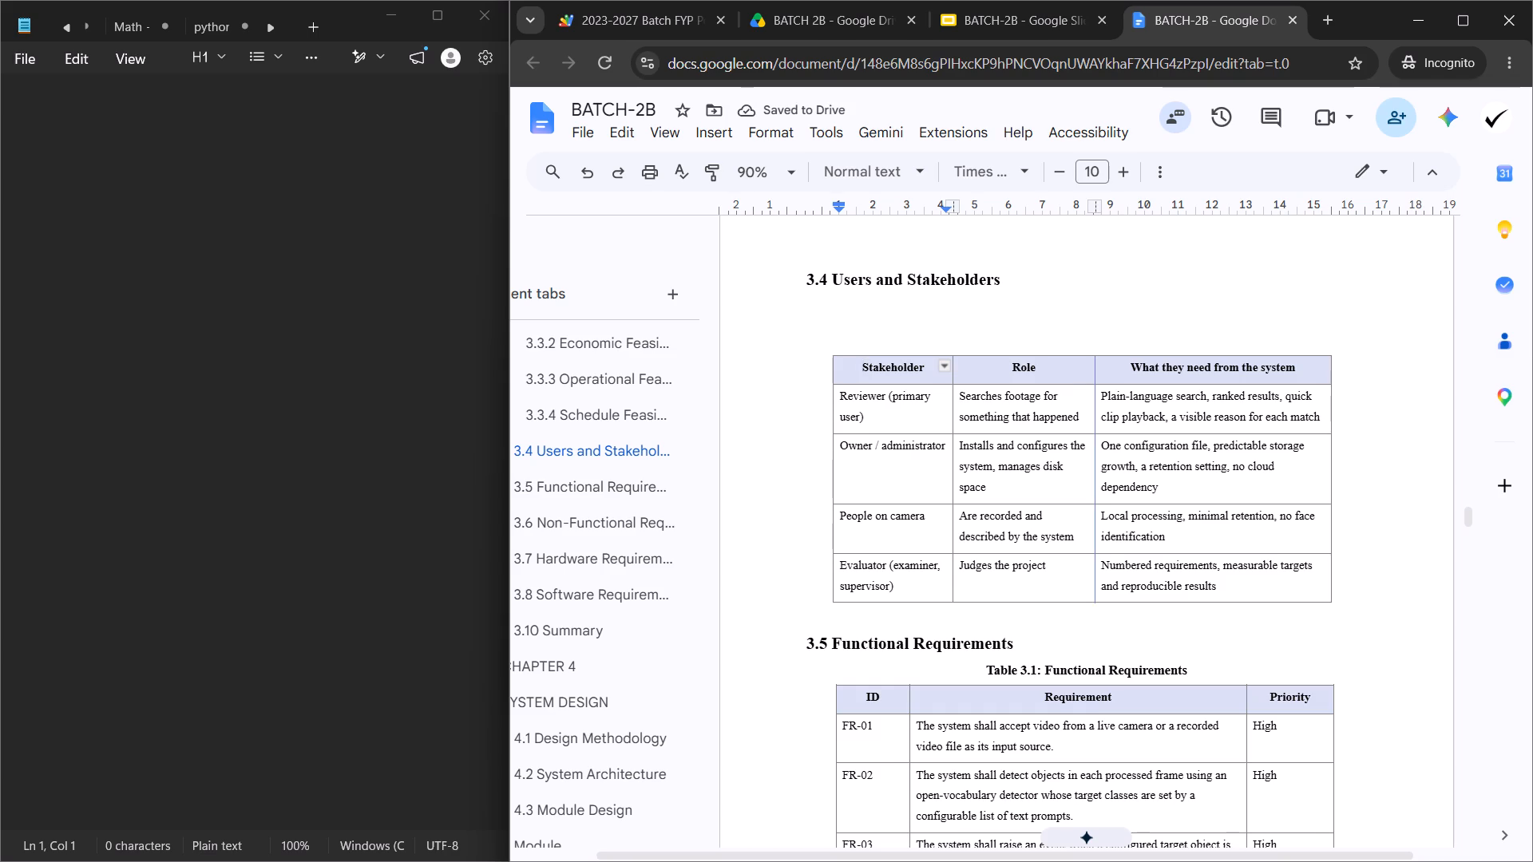
left_click(1100, 425)
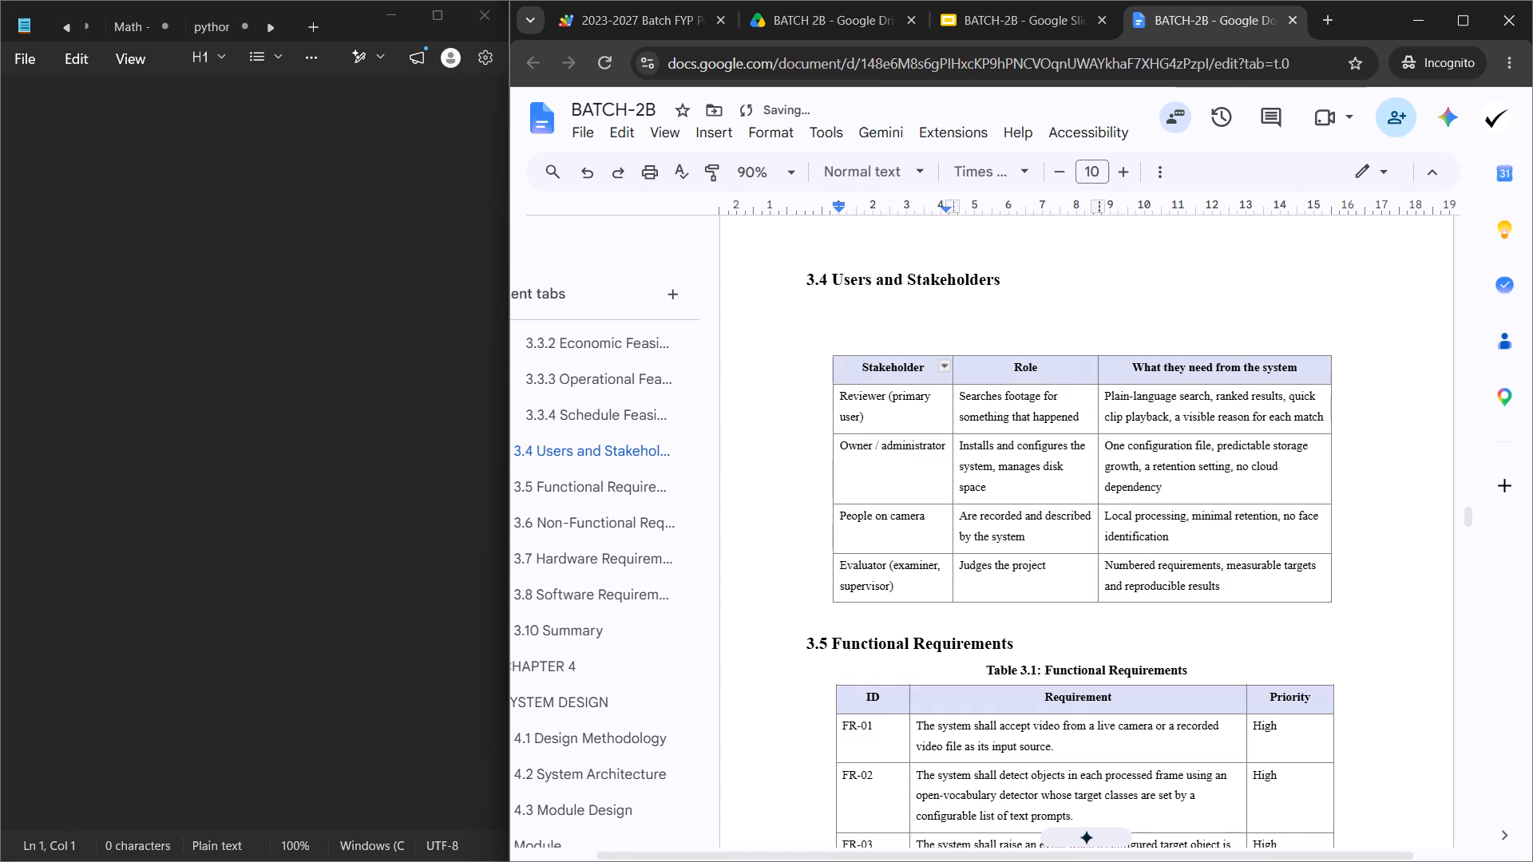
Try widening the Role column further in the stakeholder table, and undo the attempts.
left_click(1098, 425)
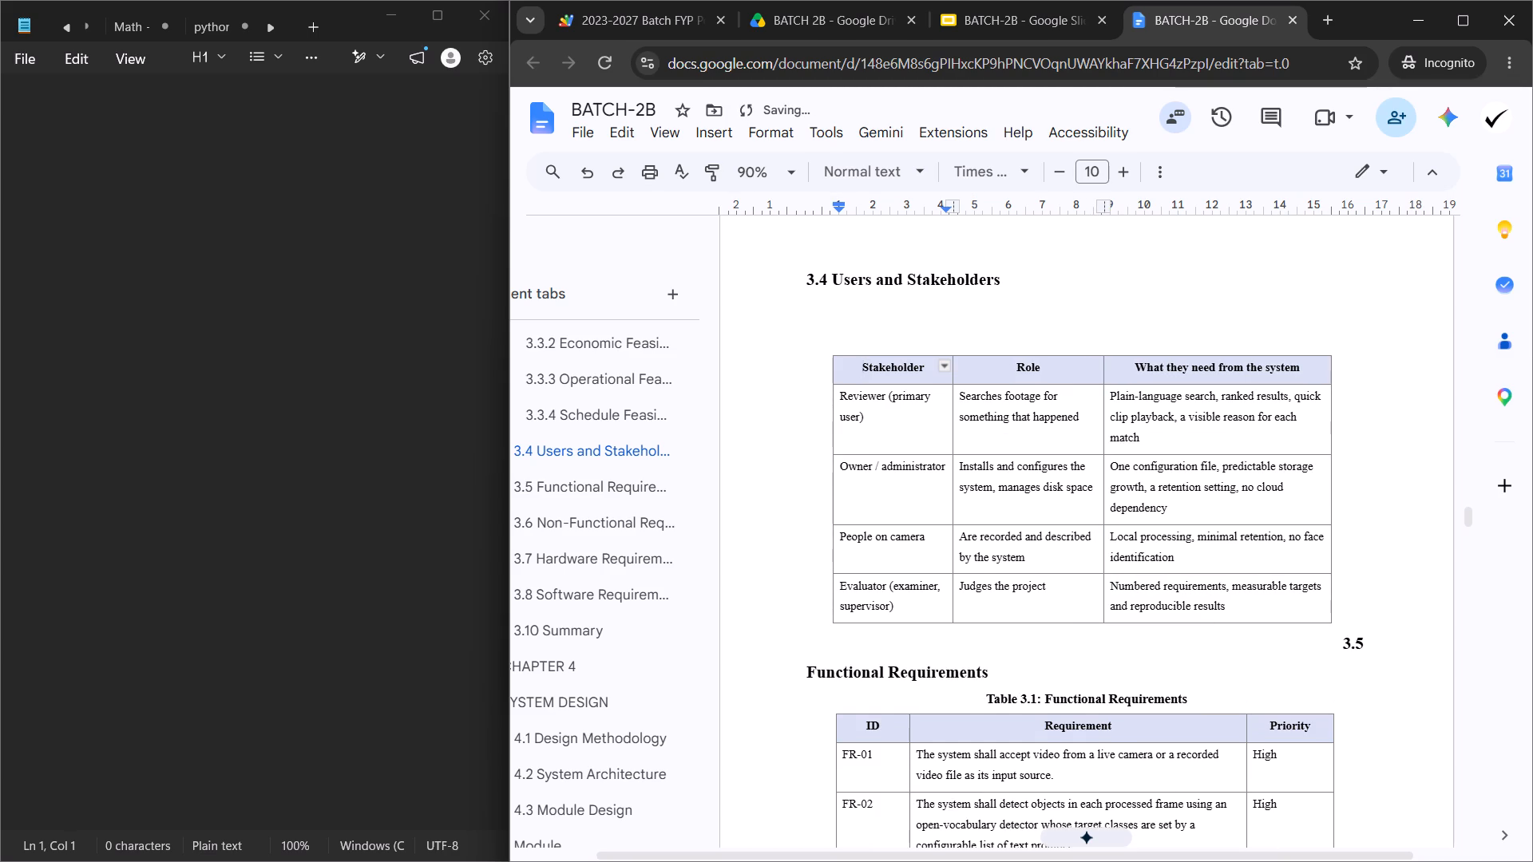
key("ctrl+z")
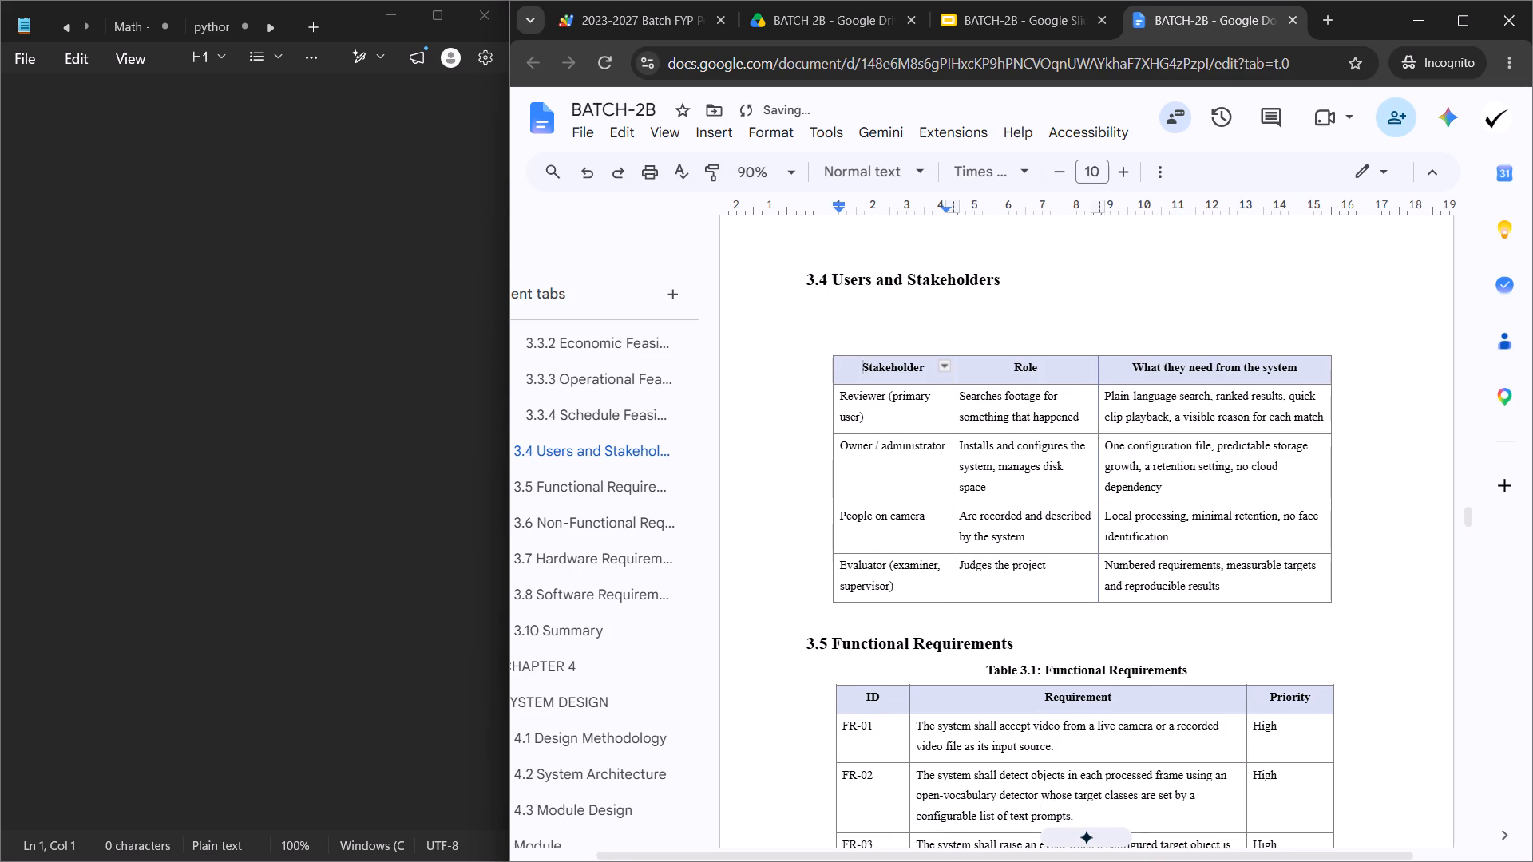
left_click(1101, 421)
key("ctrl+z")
Insert an empty row above FR-06, where the Functional Requirements table continues on the next page.
scroll(1172, 507, "down", 5)
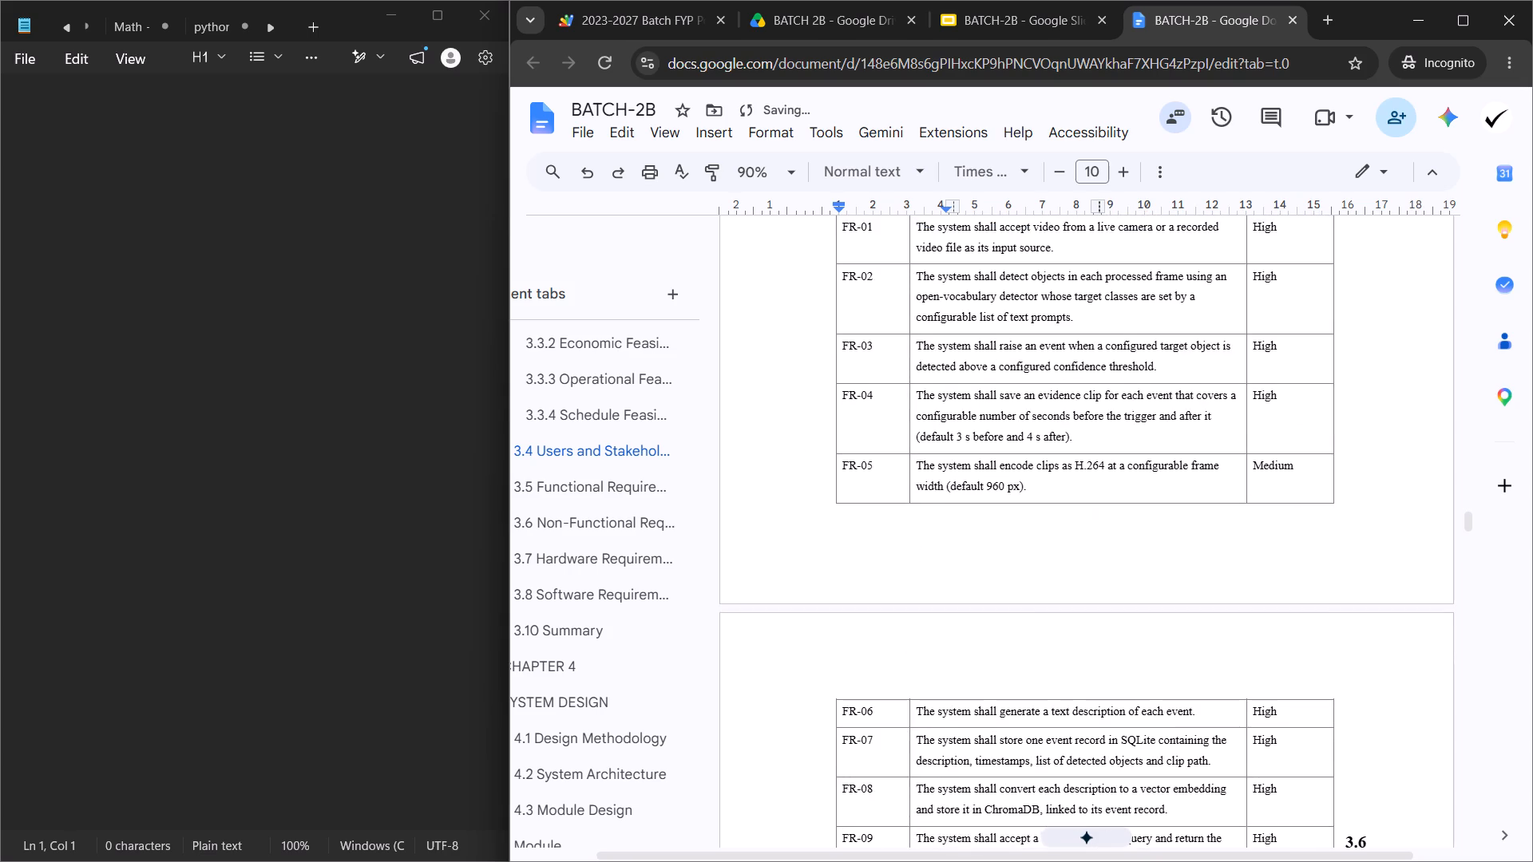
scroll(1151, 556, "up", 3)
scroll(1107, 621, "up", 3)
scroll(1105, 620, "down", 5)
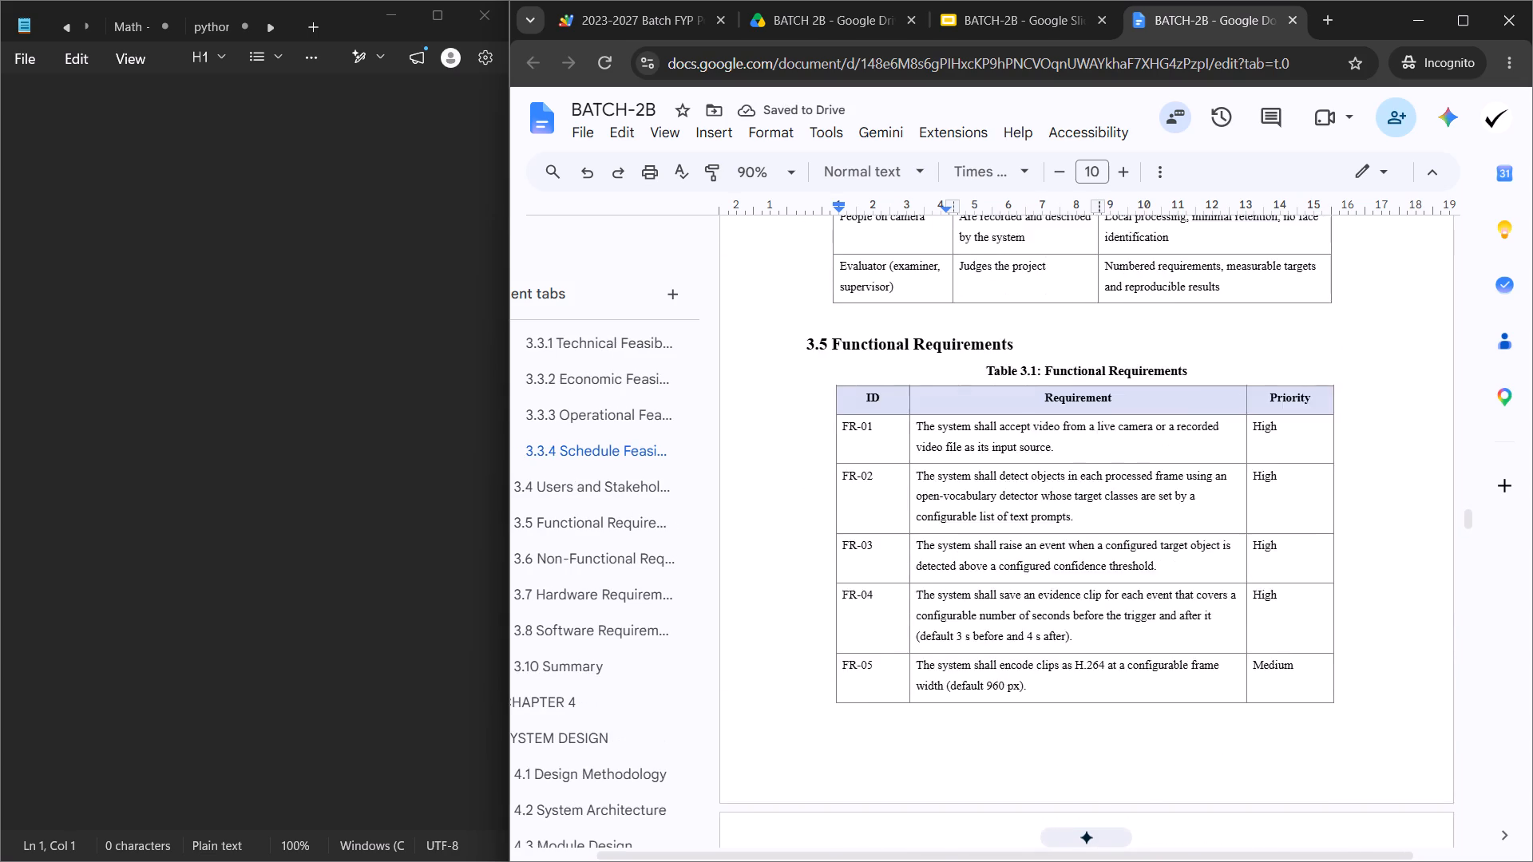
scroll(1107, 619, "down", 6)
scroll(1099, 646, "up", 4)
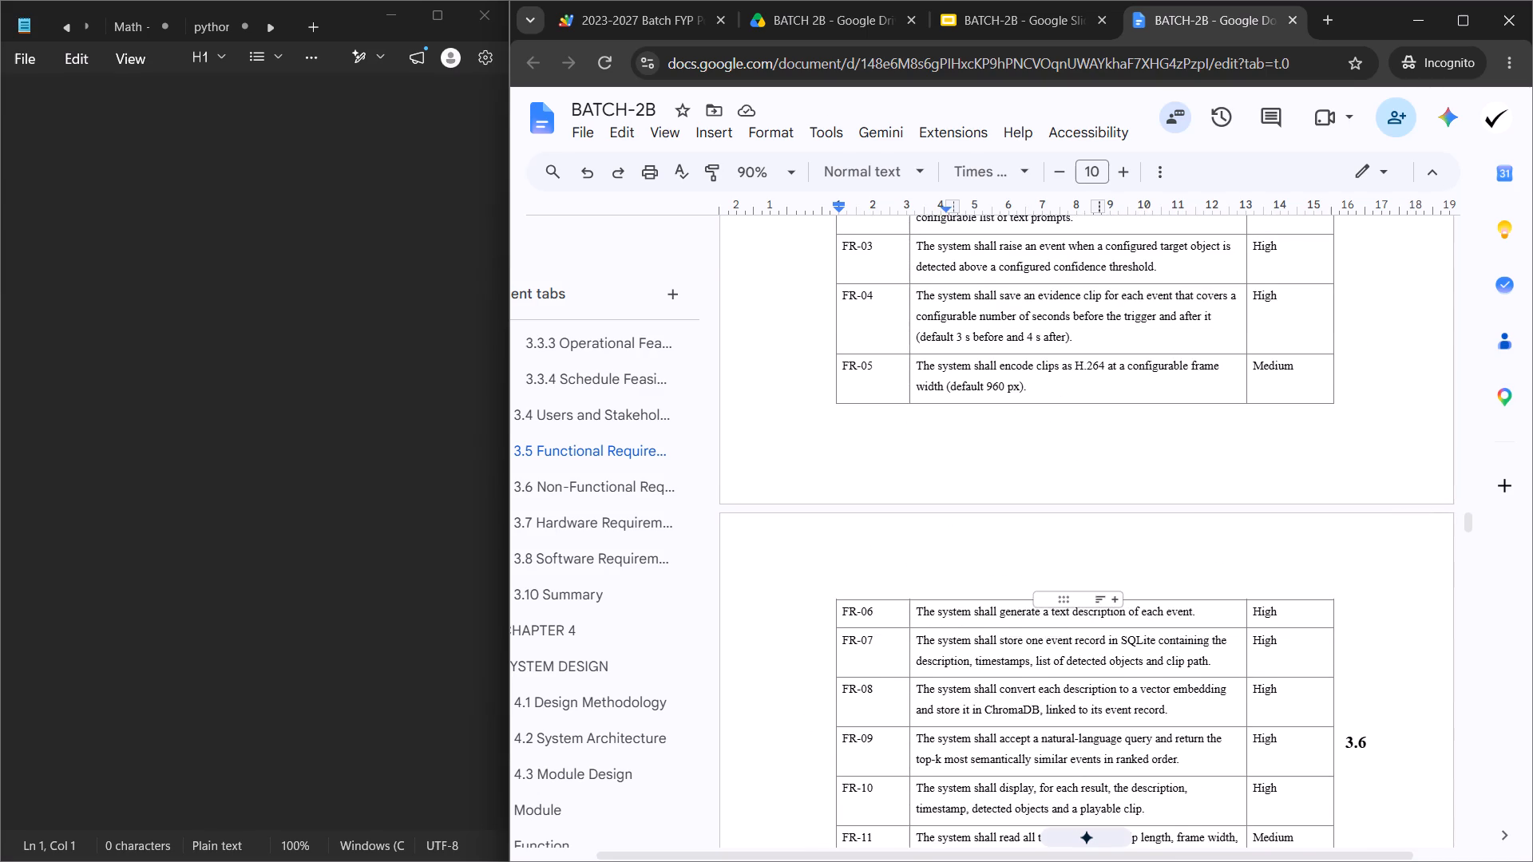
left_click(1007, 620)
right_click(1007, 619)
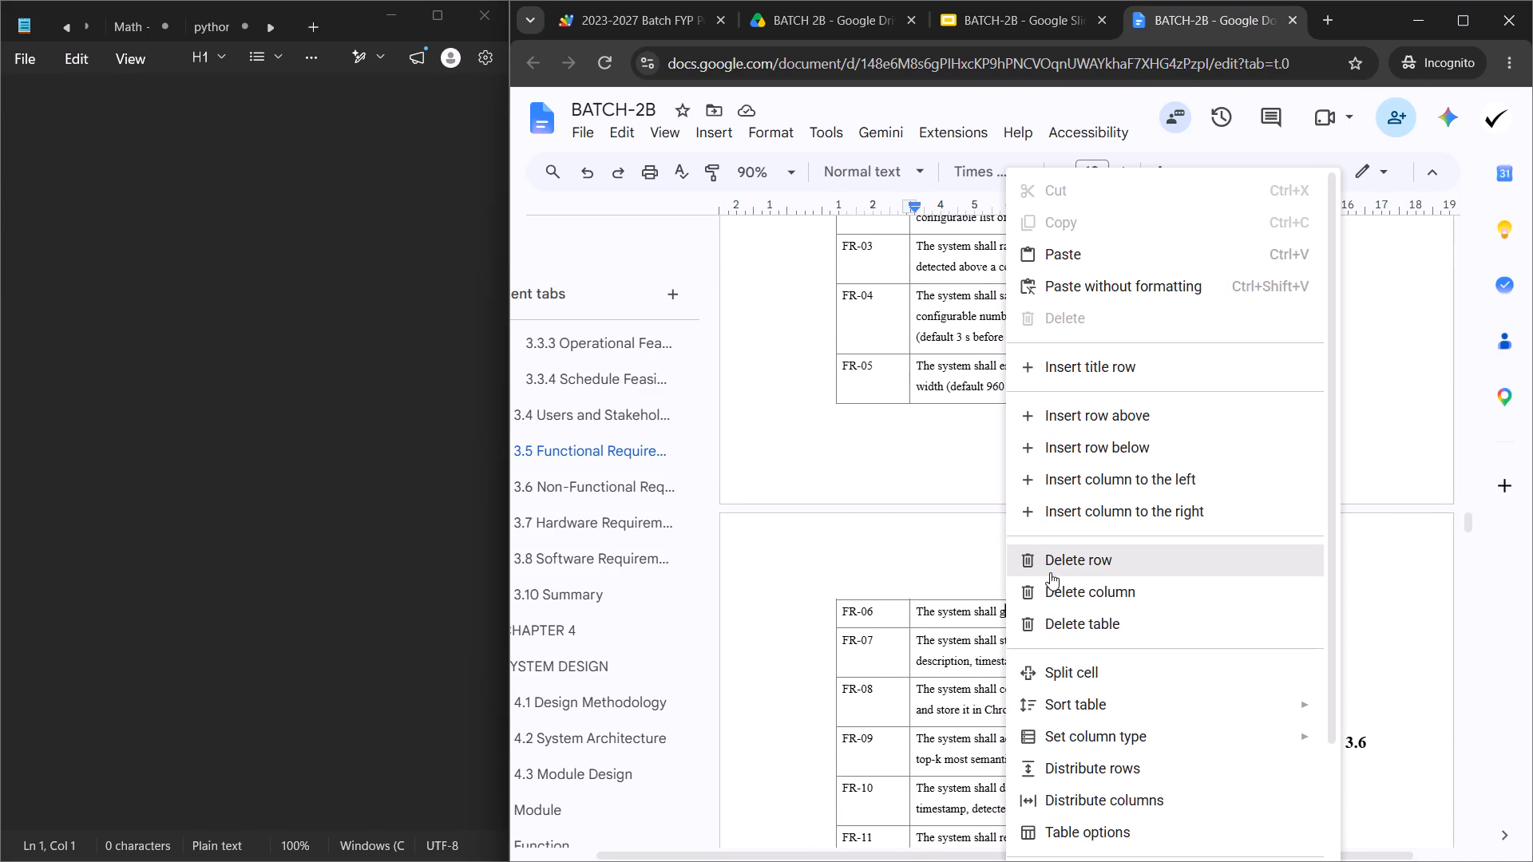
left_click(1103, 415)
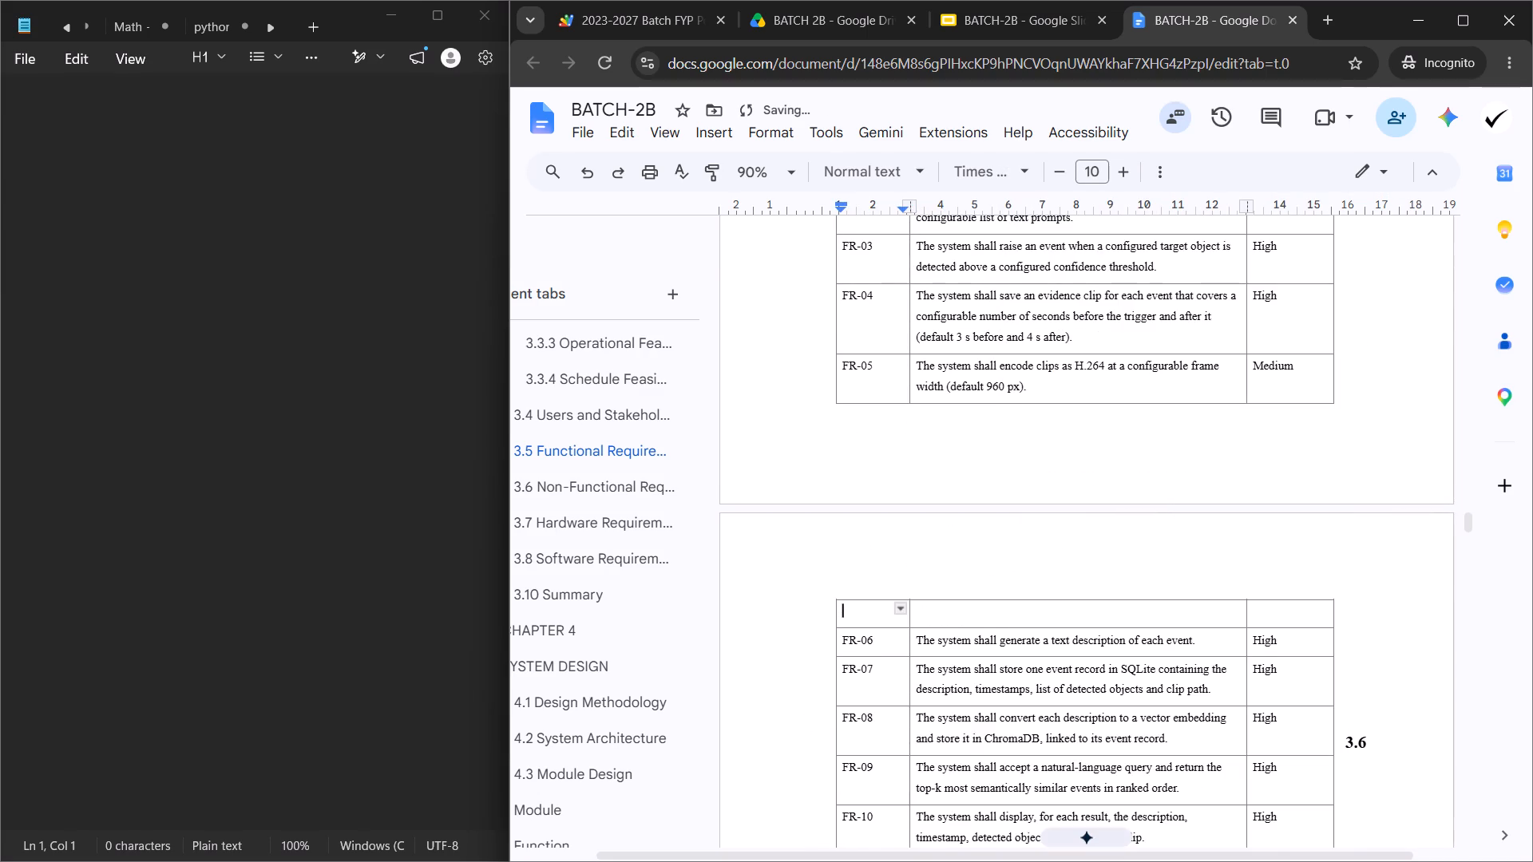
Copy the ID, Requirement and Priority header row of Table 3.1 into the empty row above FR-06.
scroll(1008, 625, "up", 4)
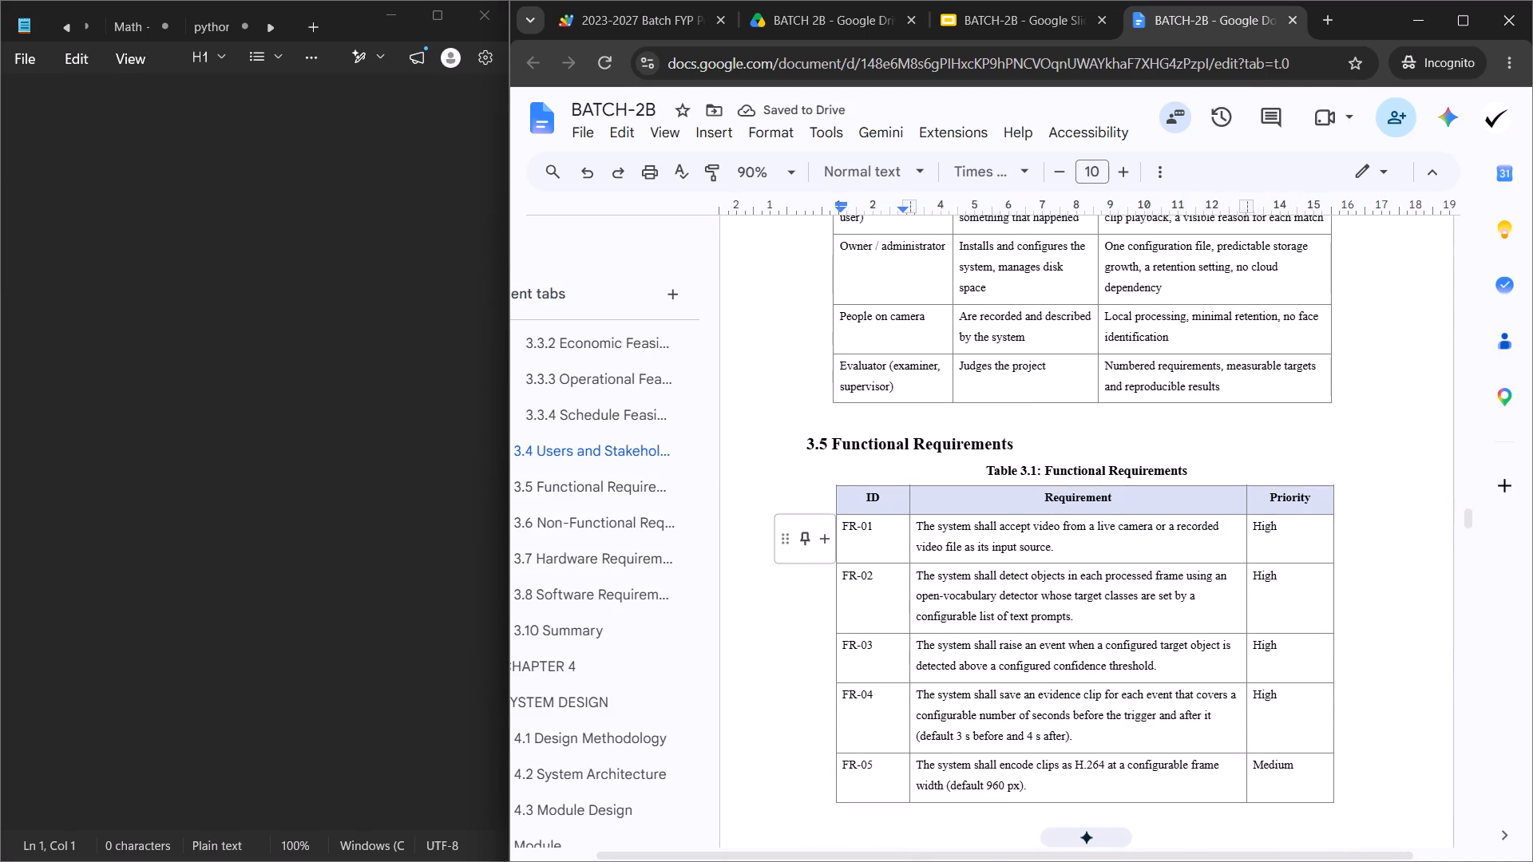
left_click_drag(854, 500, 1307, 502)
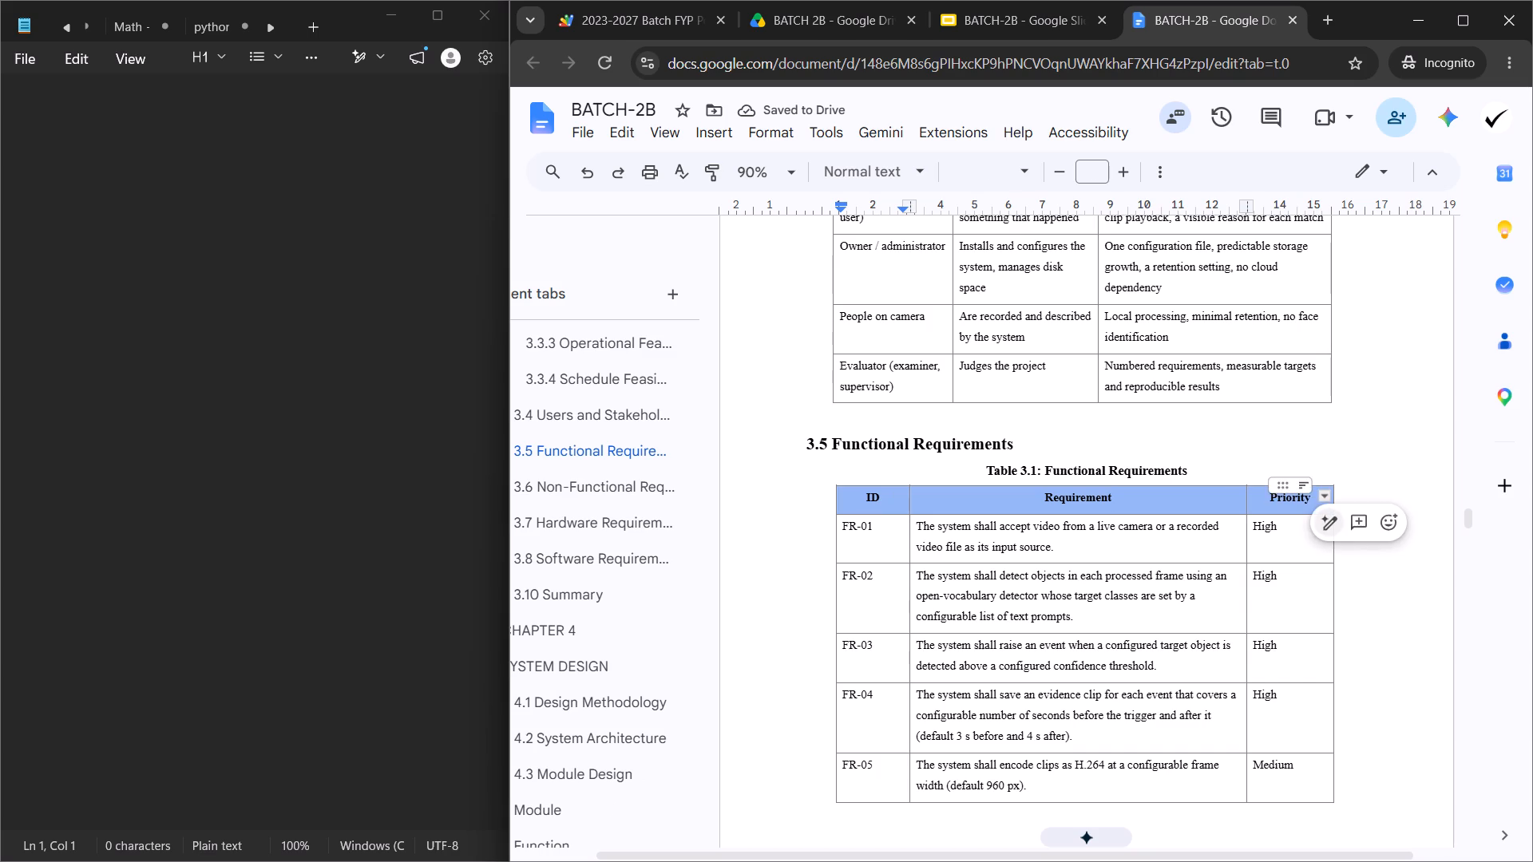
key("ctrl+c")
scroll(1154, 555, "down", 3)
left_click(881, 722)
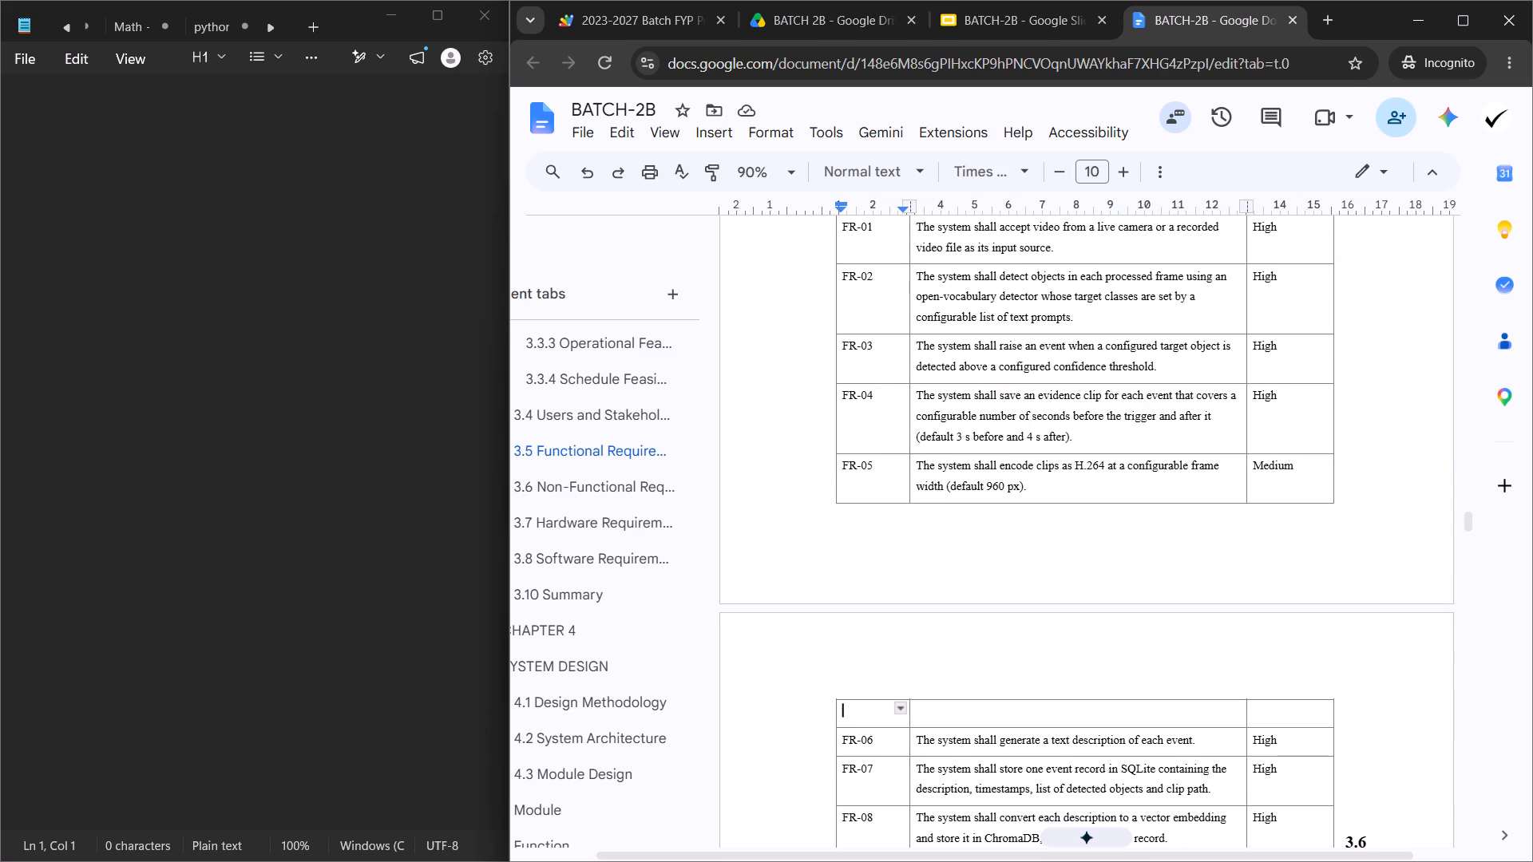
key("ctrl+v")
Set the introductory paragraph under Non-Functional Requirements to font size 12 and increase its line spacing.
scroll(905, 702, "down", 7)
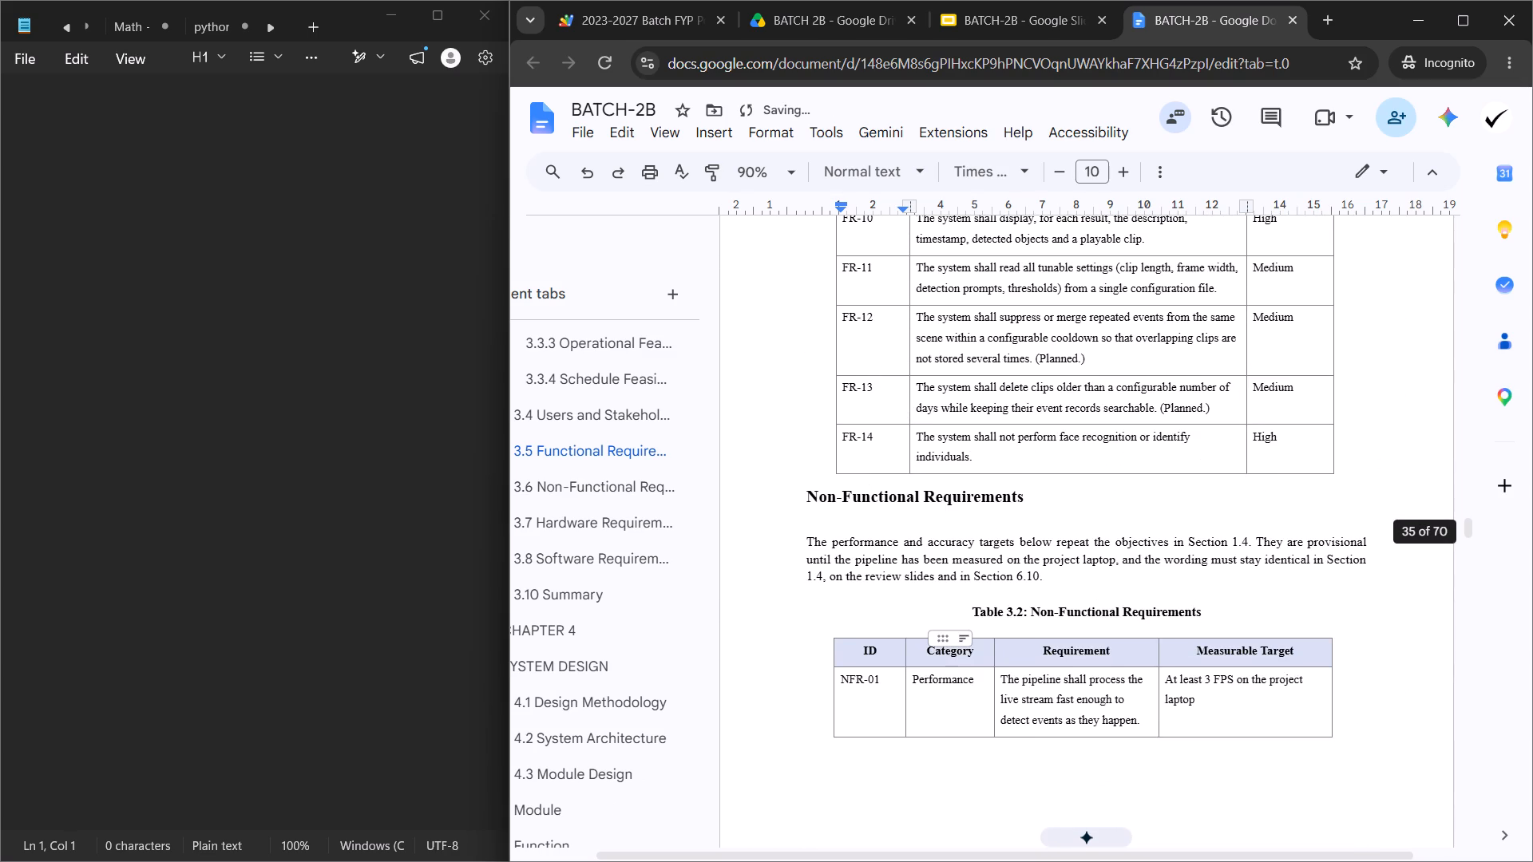
left_click_drag(797, 540, 1057, 578)
left_click(1098, 176)
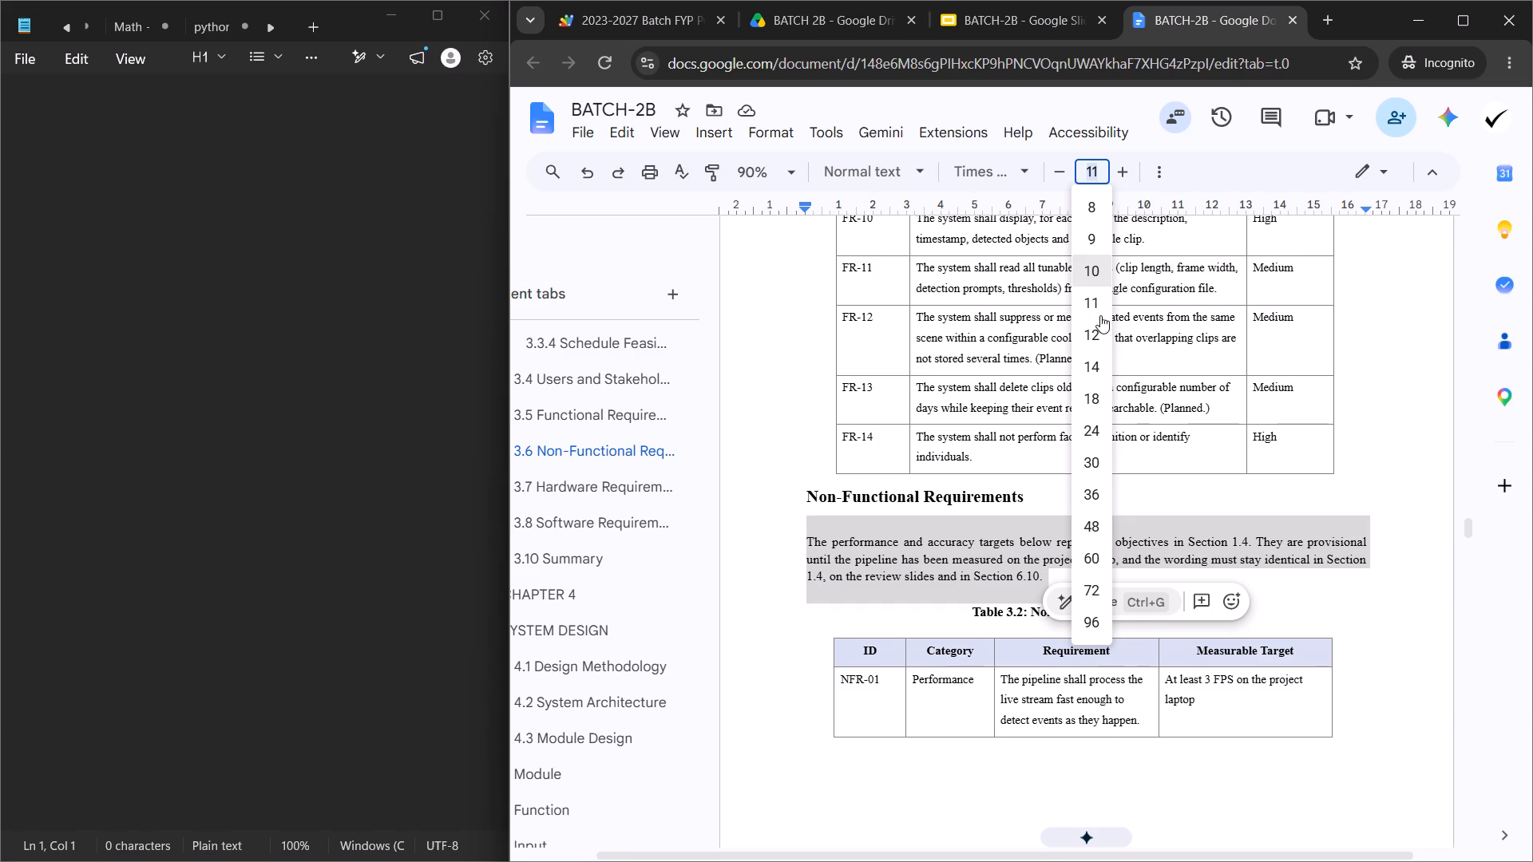
left_click(1099, 338)
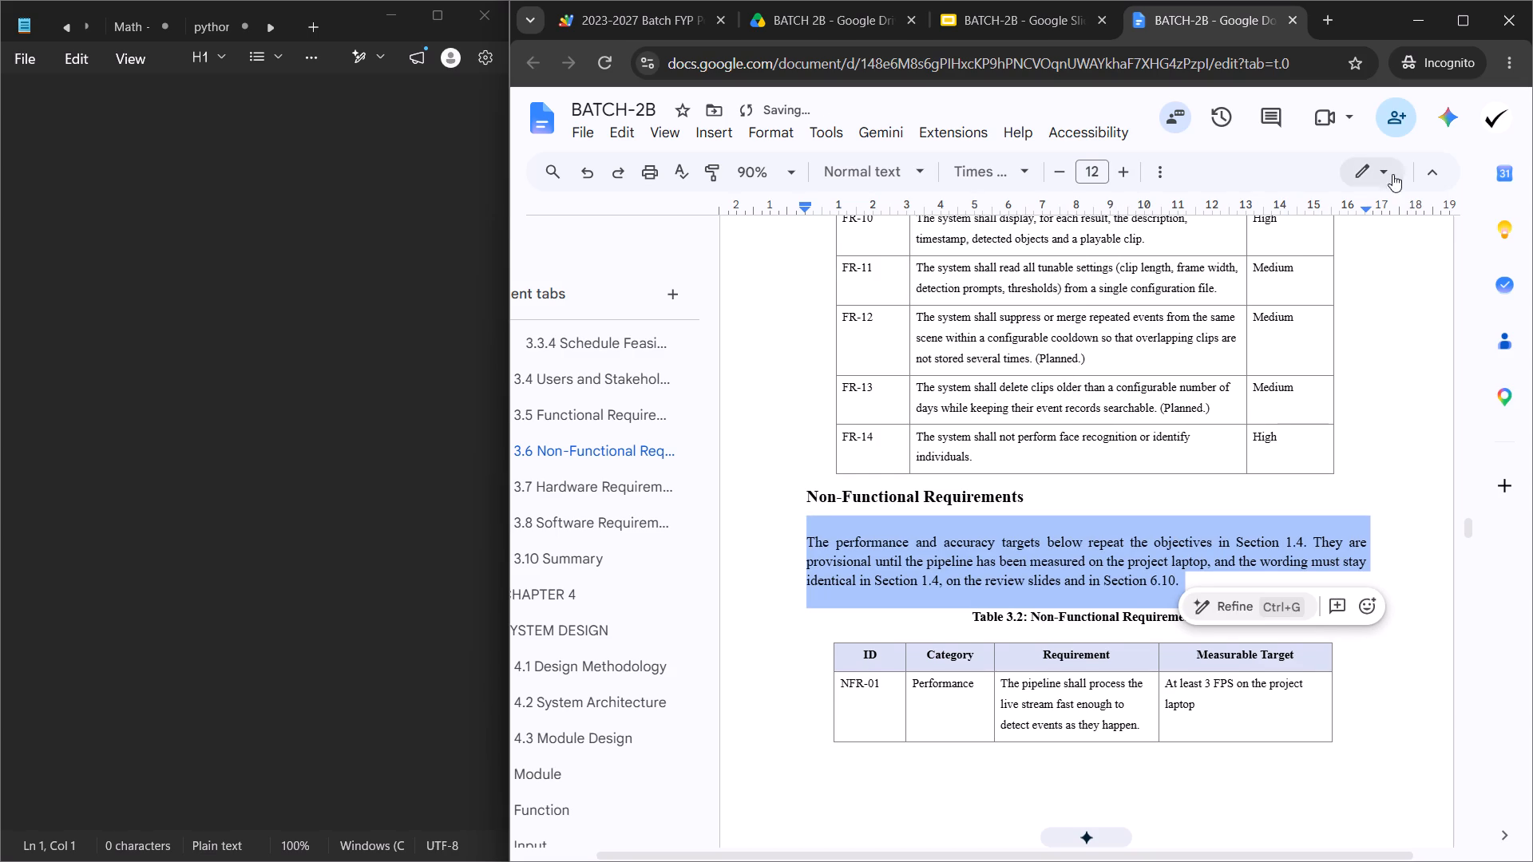
left_click(1151, 172)
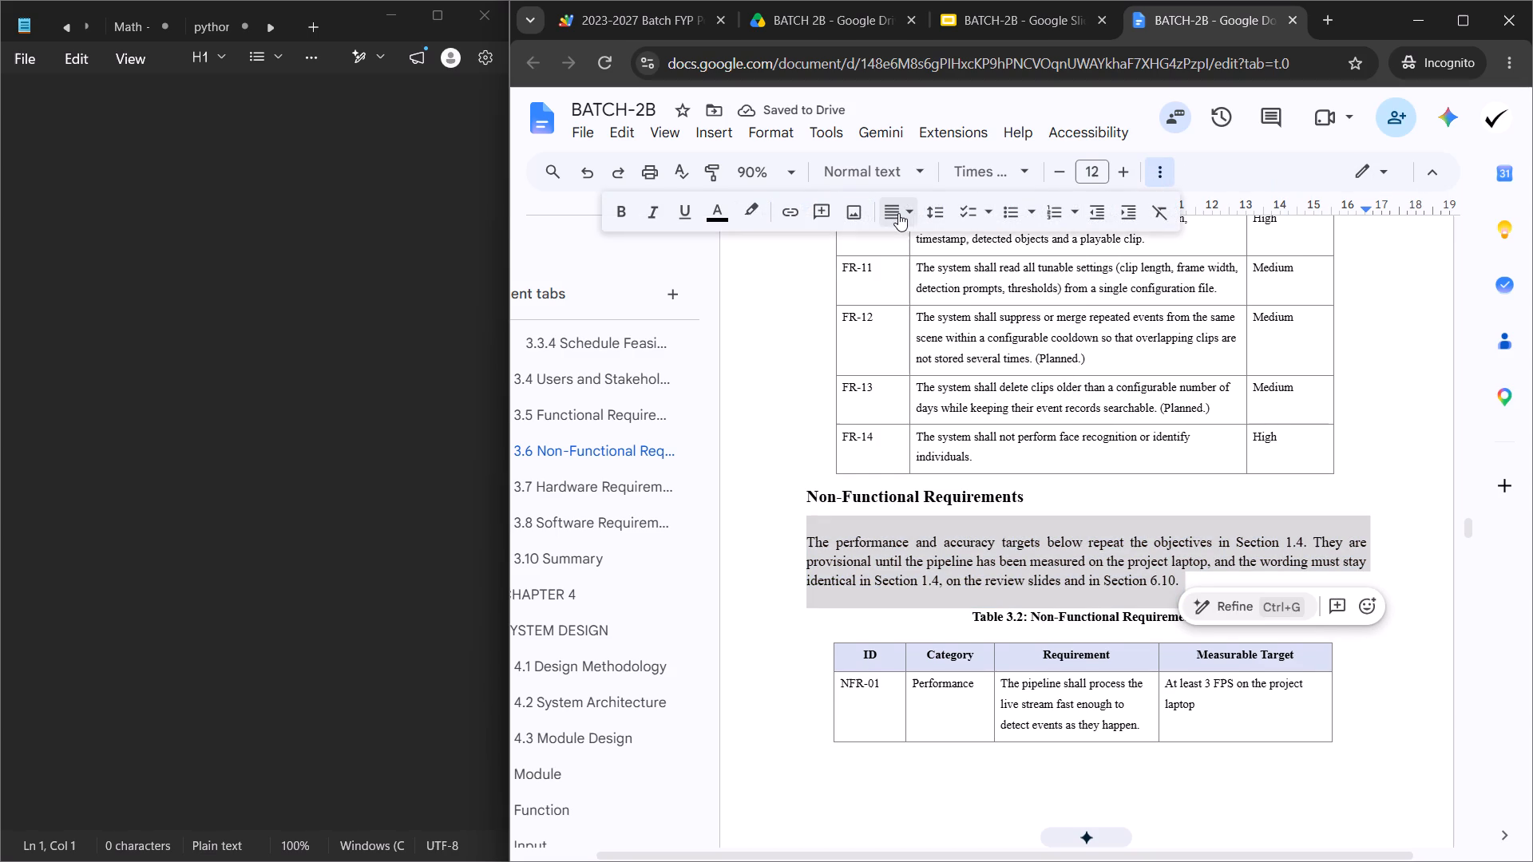
left_click(931, 218)
left_click(979, 307)
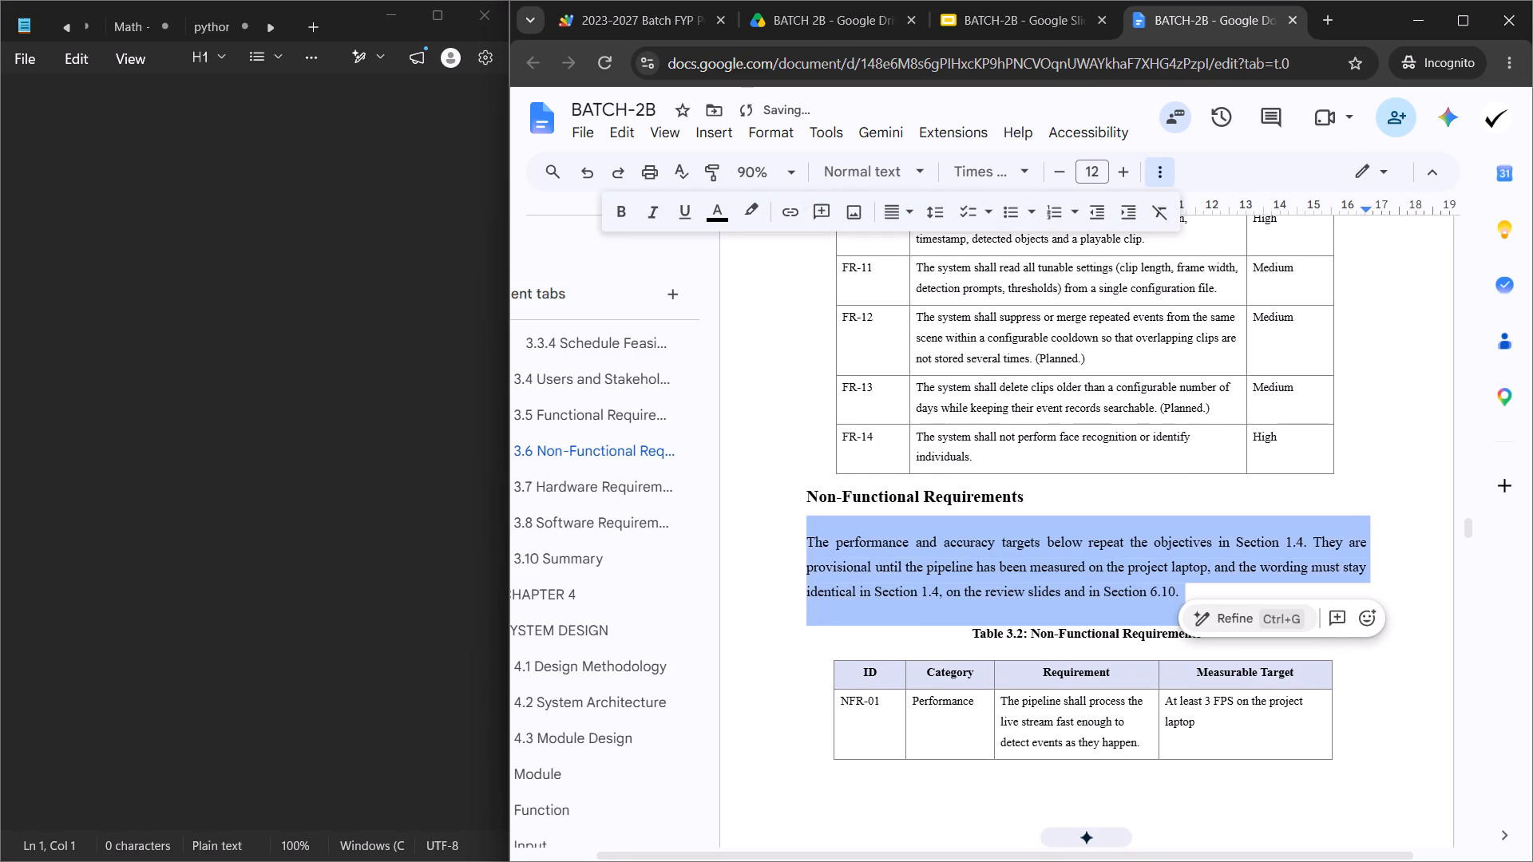
left_click(942, 540)
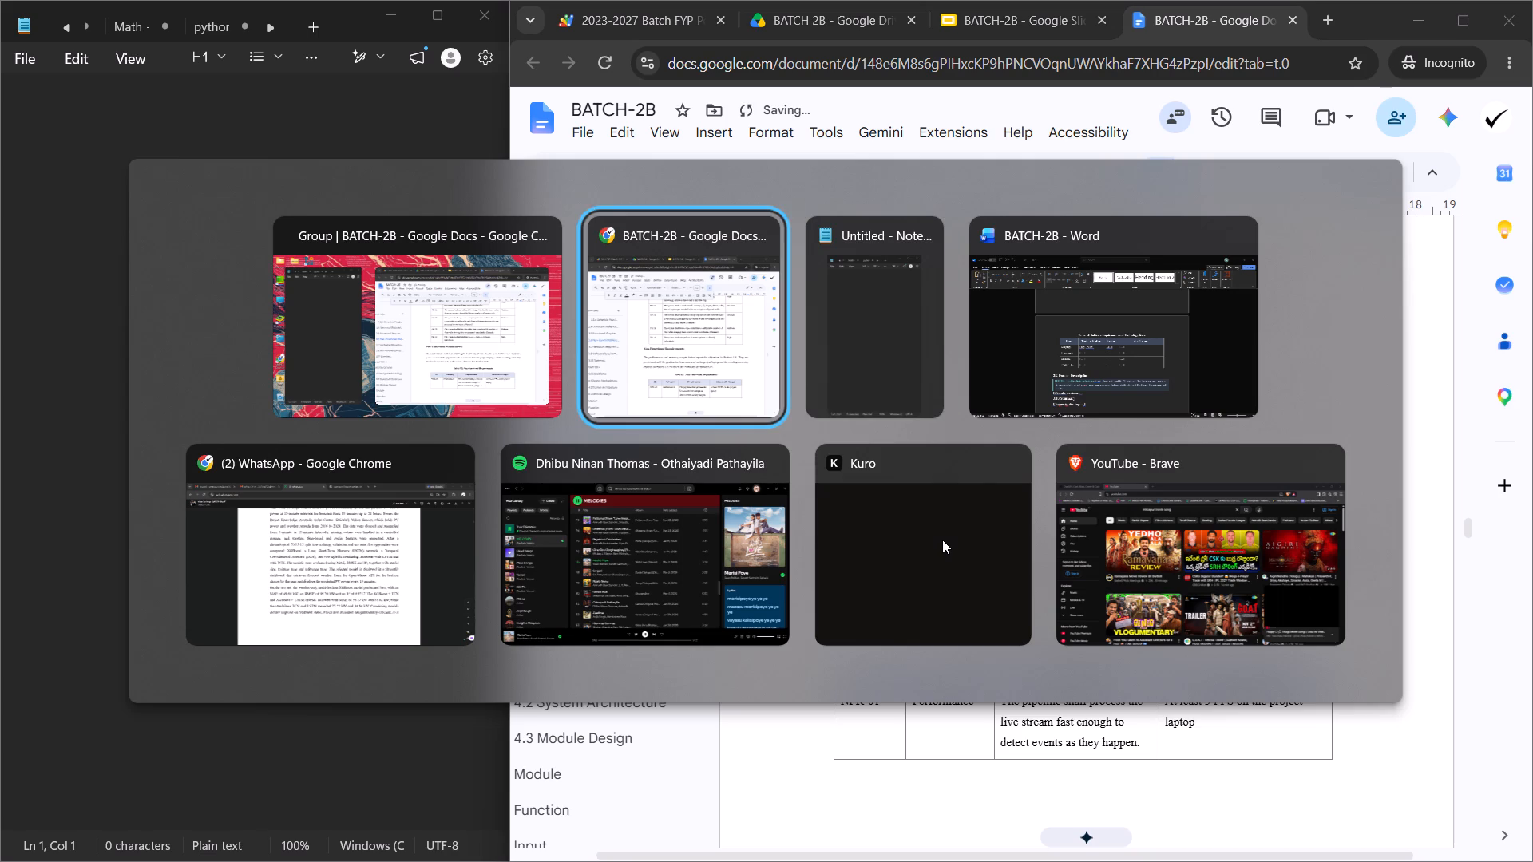
Switch to Spotify and pause the playing song.
left_click(763, 802)
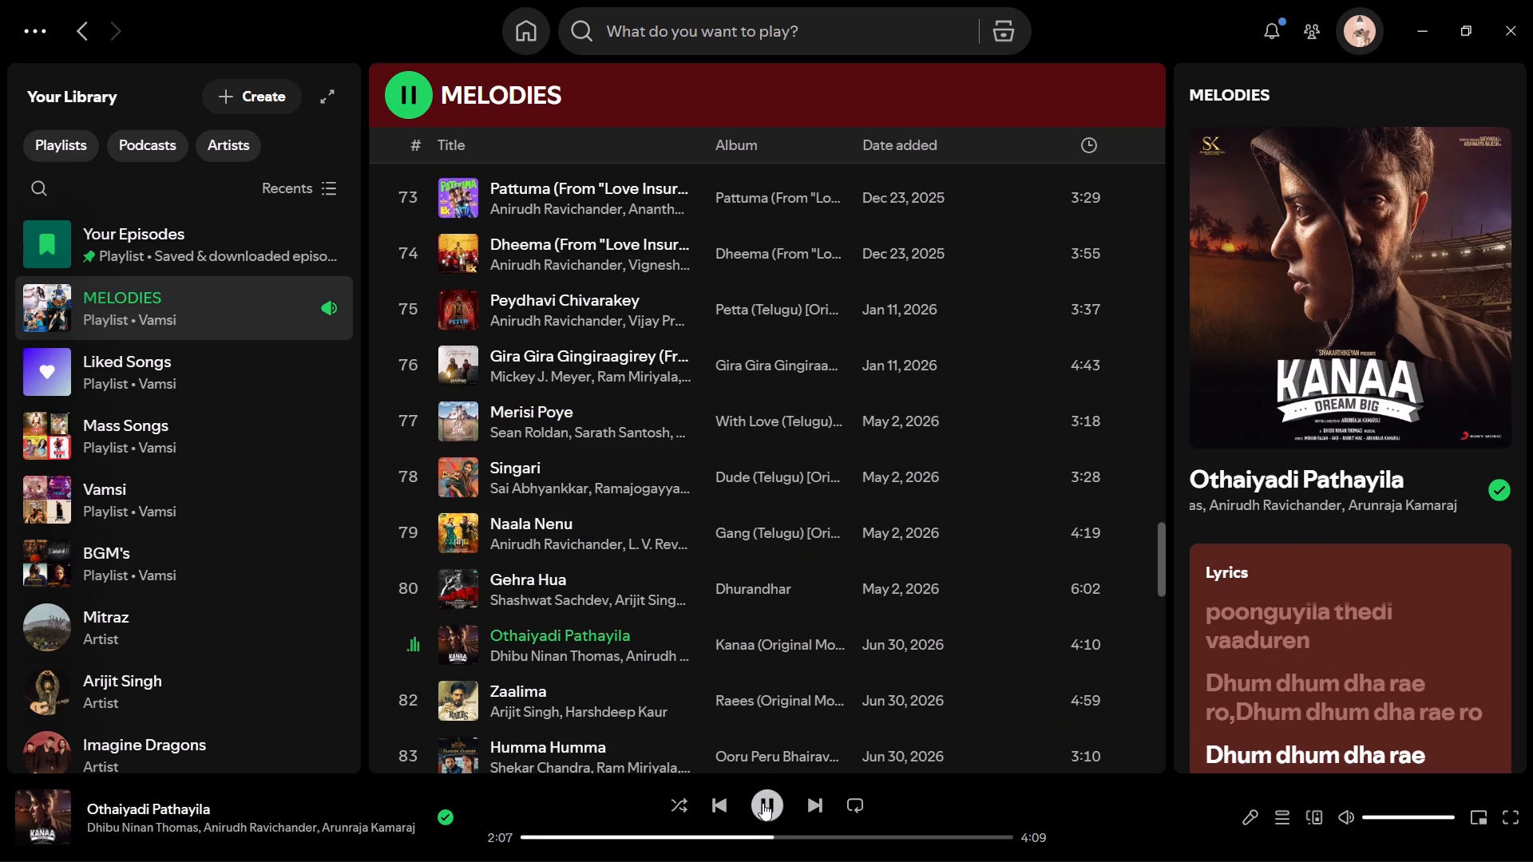